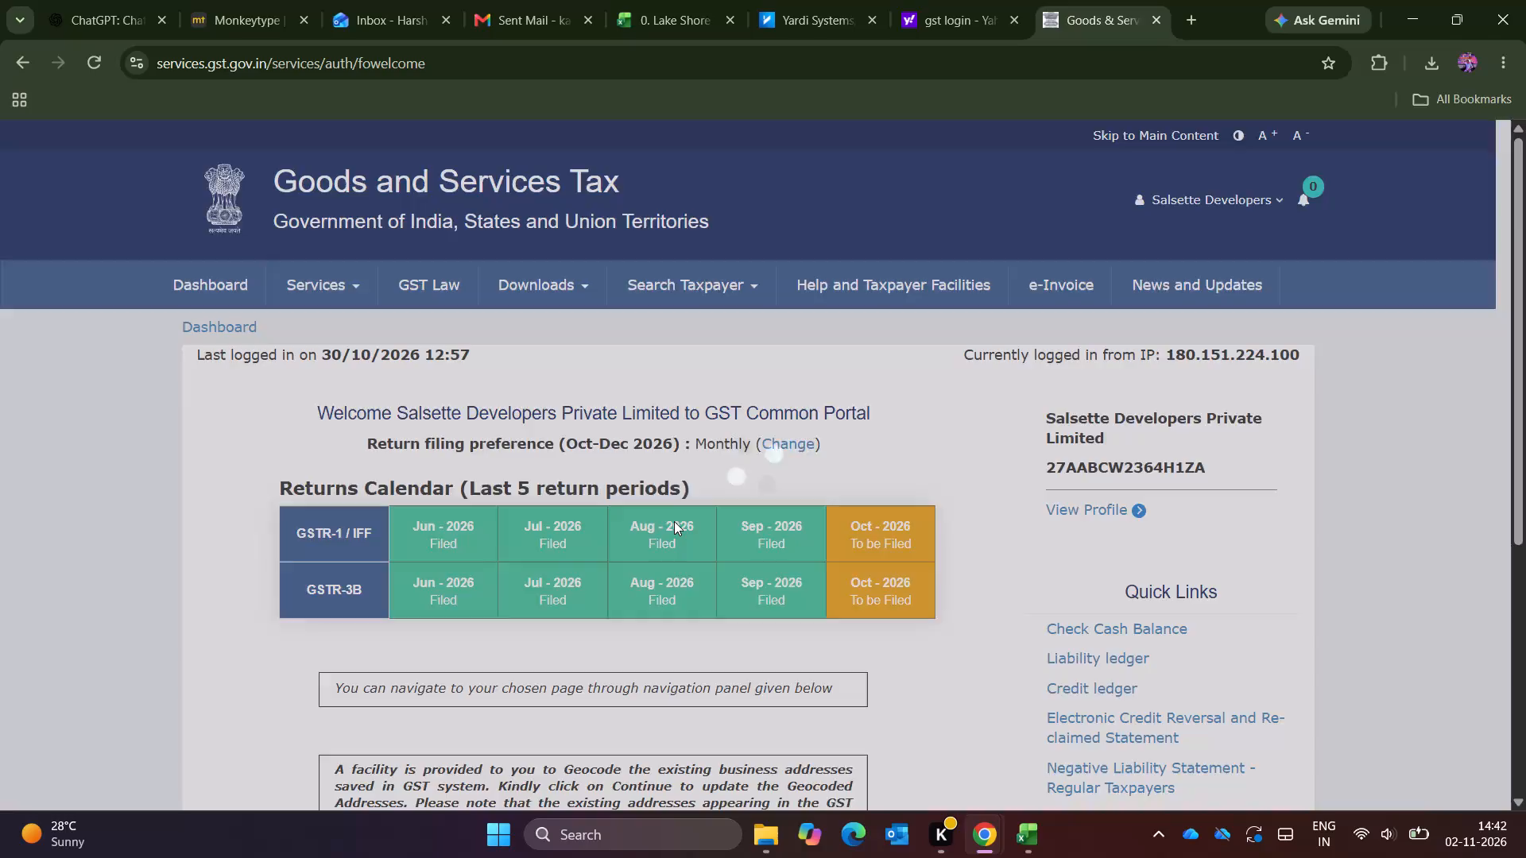
Open the Returns Dashboard of the GST portal.
scroll(674, 521, down, 1)
scroll(347, 195, up, 1)
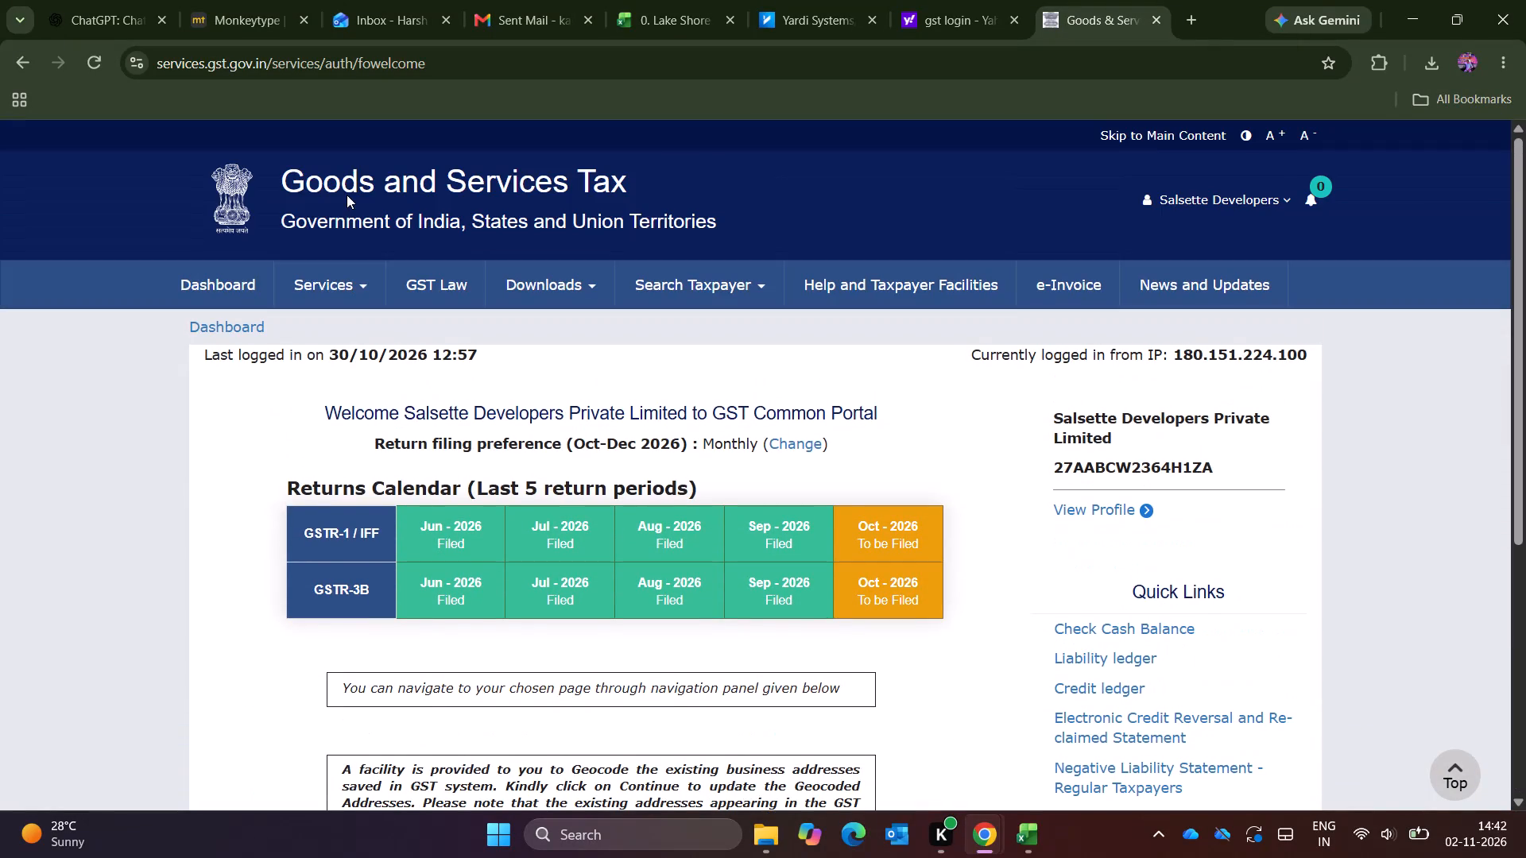
click(337, 284)
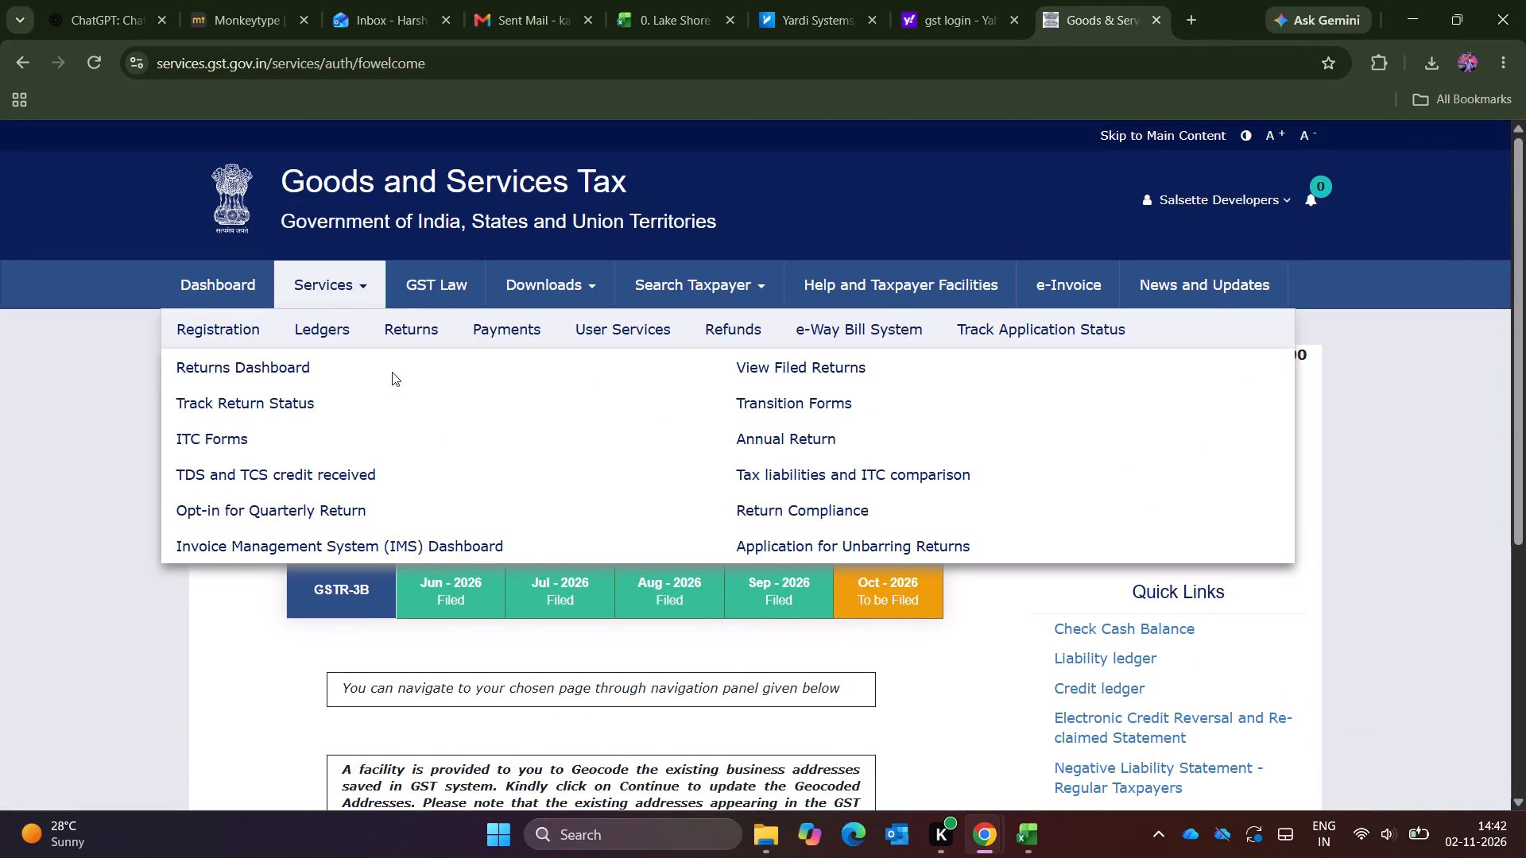
click(300, 372)
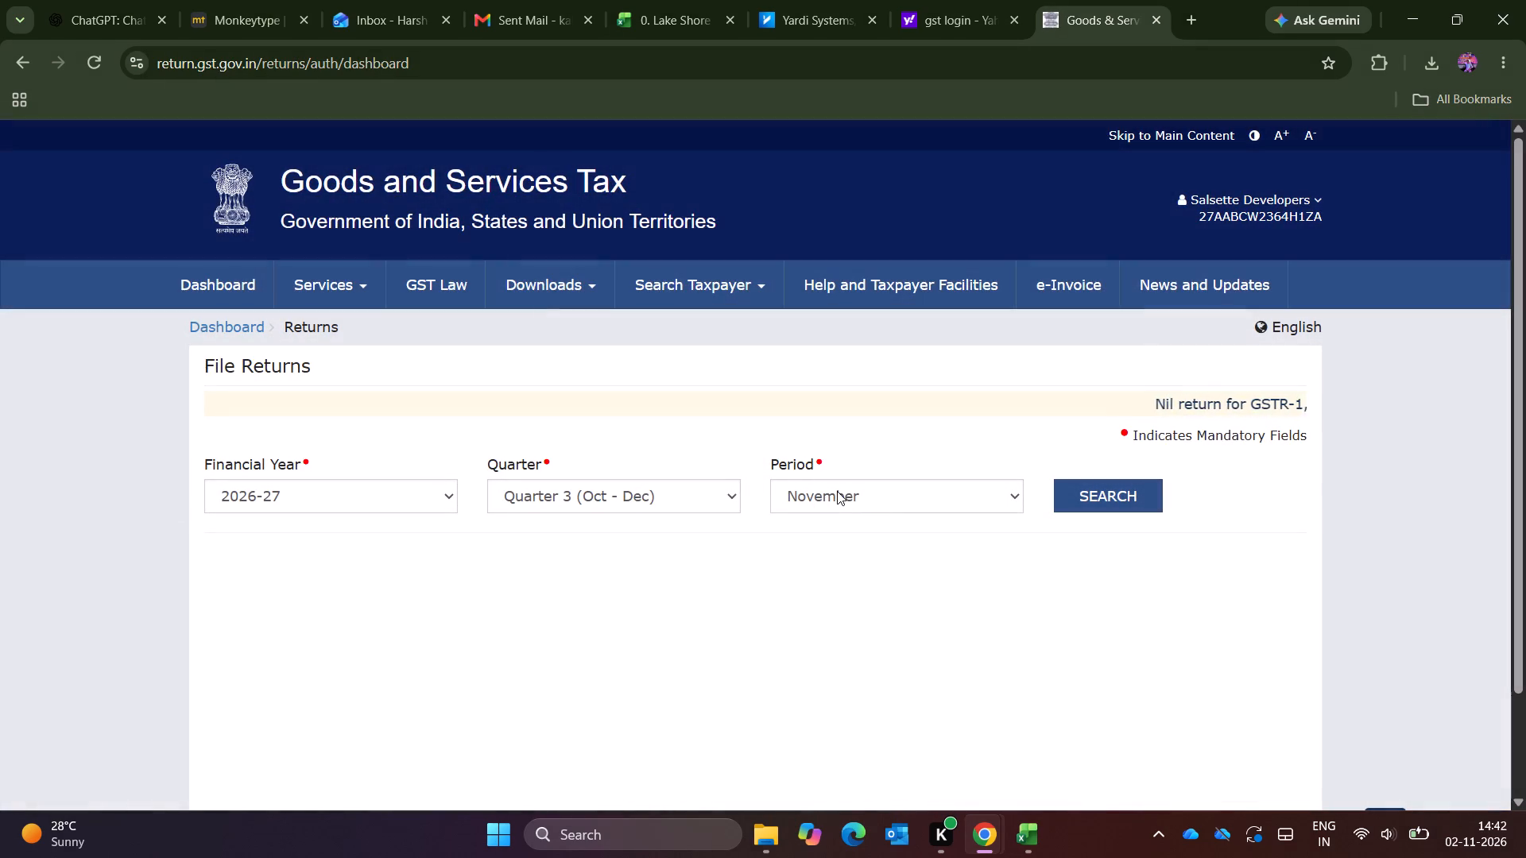
Search the returns for the October period of Quarter 3 (Oct - Dec), financial year 2026-27.
click(837, 491)
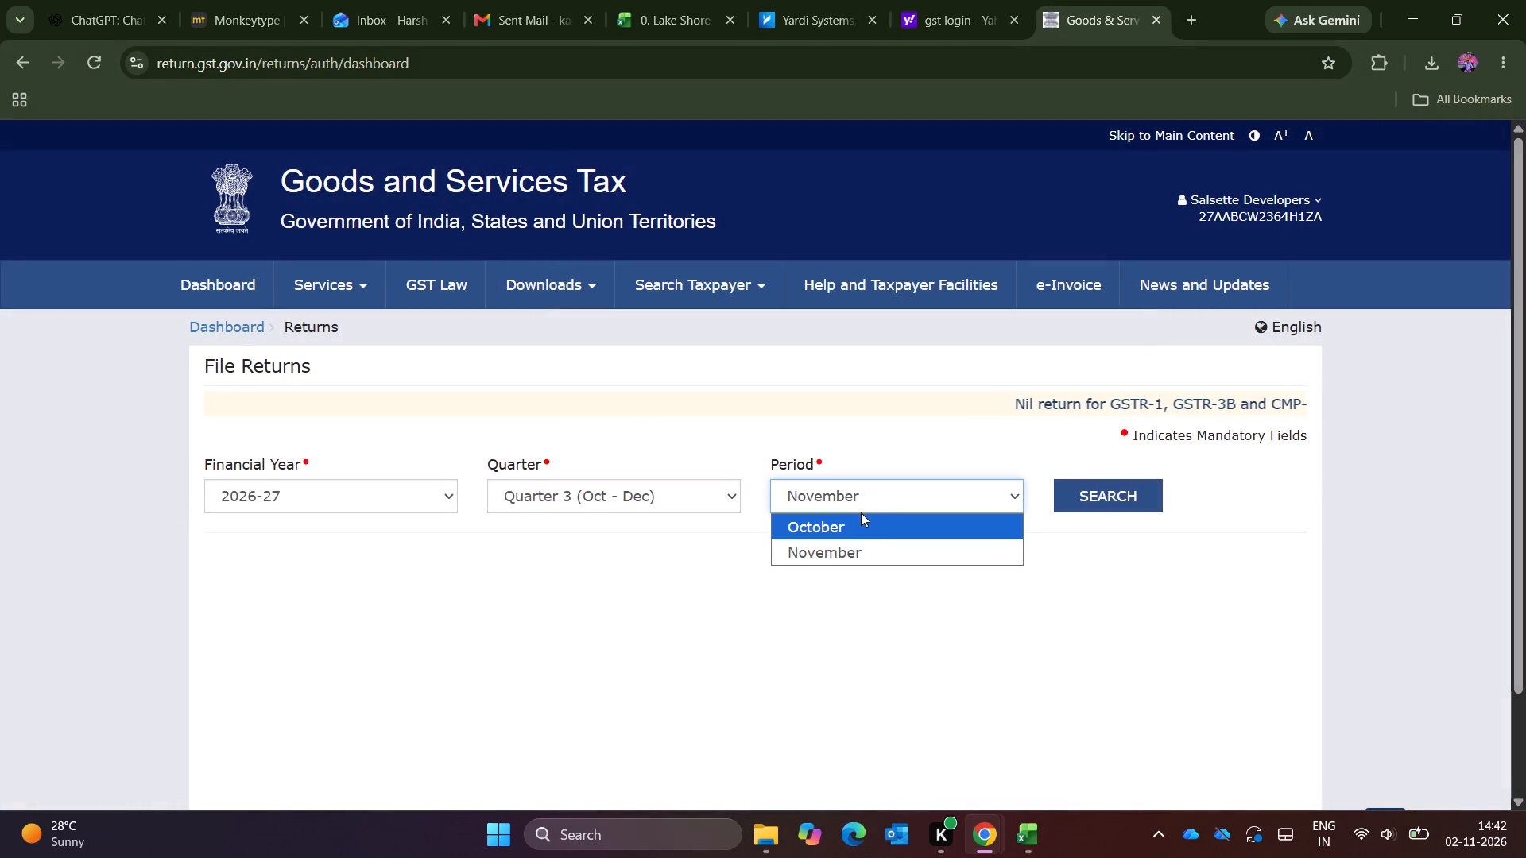
click(861, 512)
click(861, 512)
key(Down)
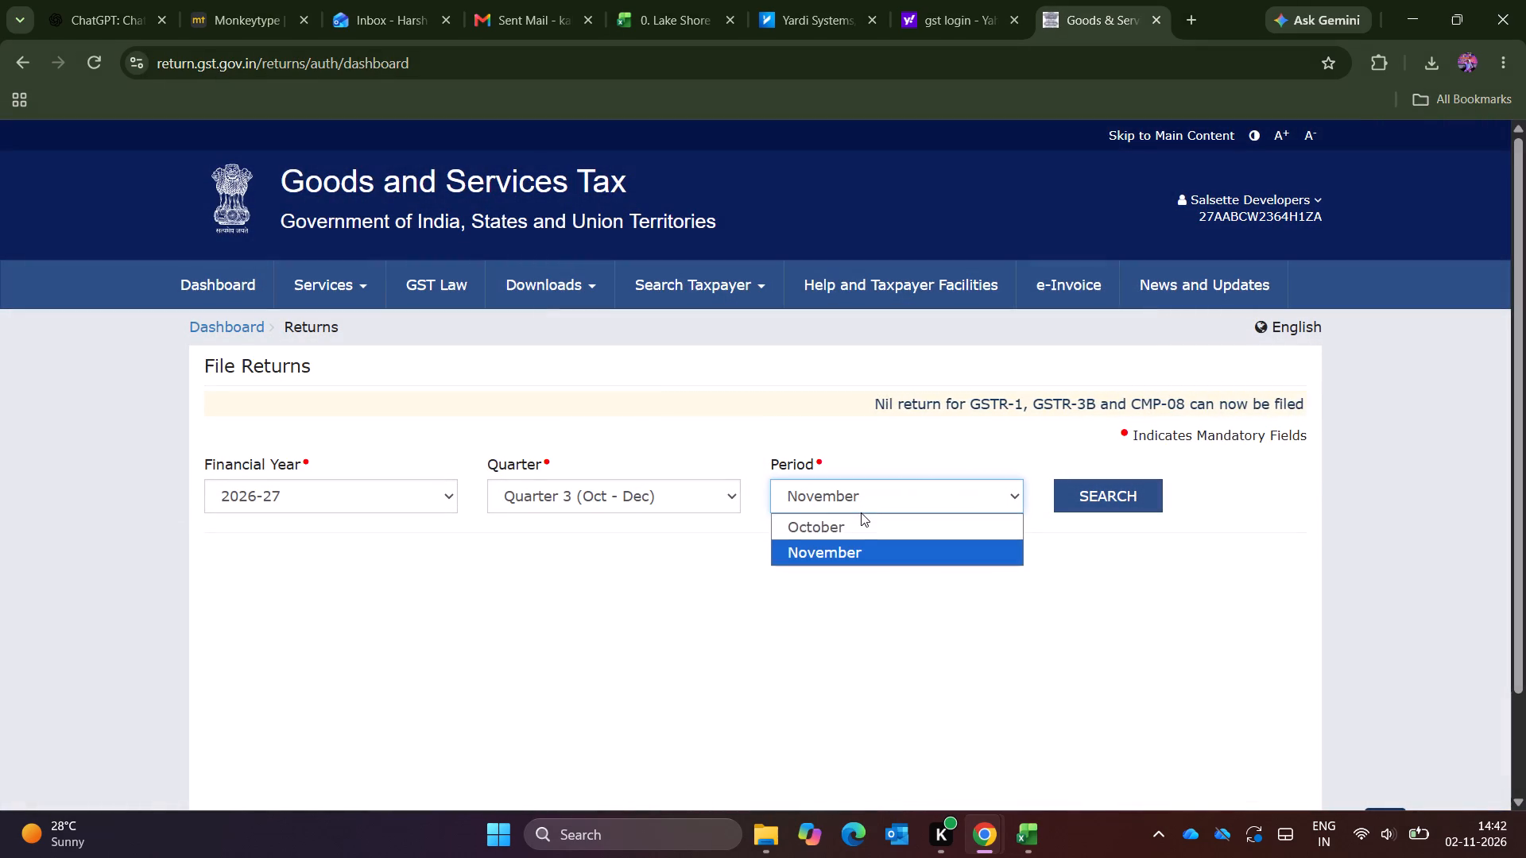
key(Up)
key(Return)
key(Tab)
key(Return)
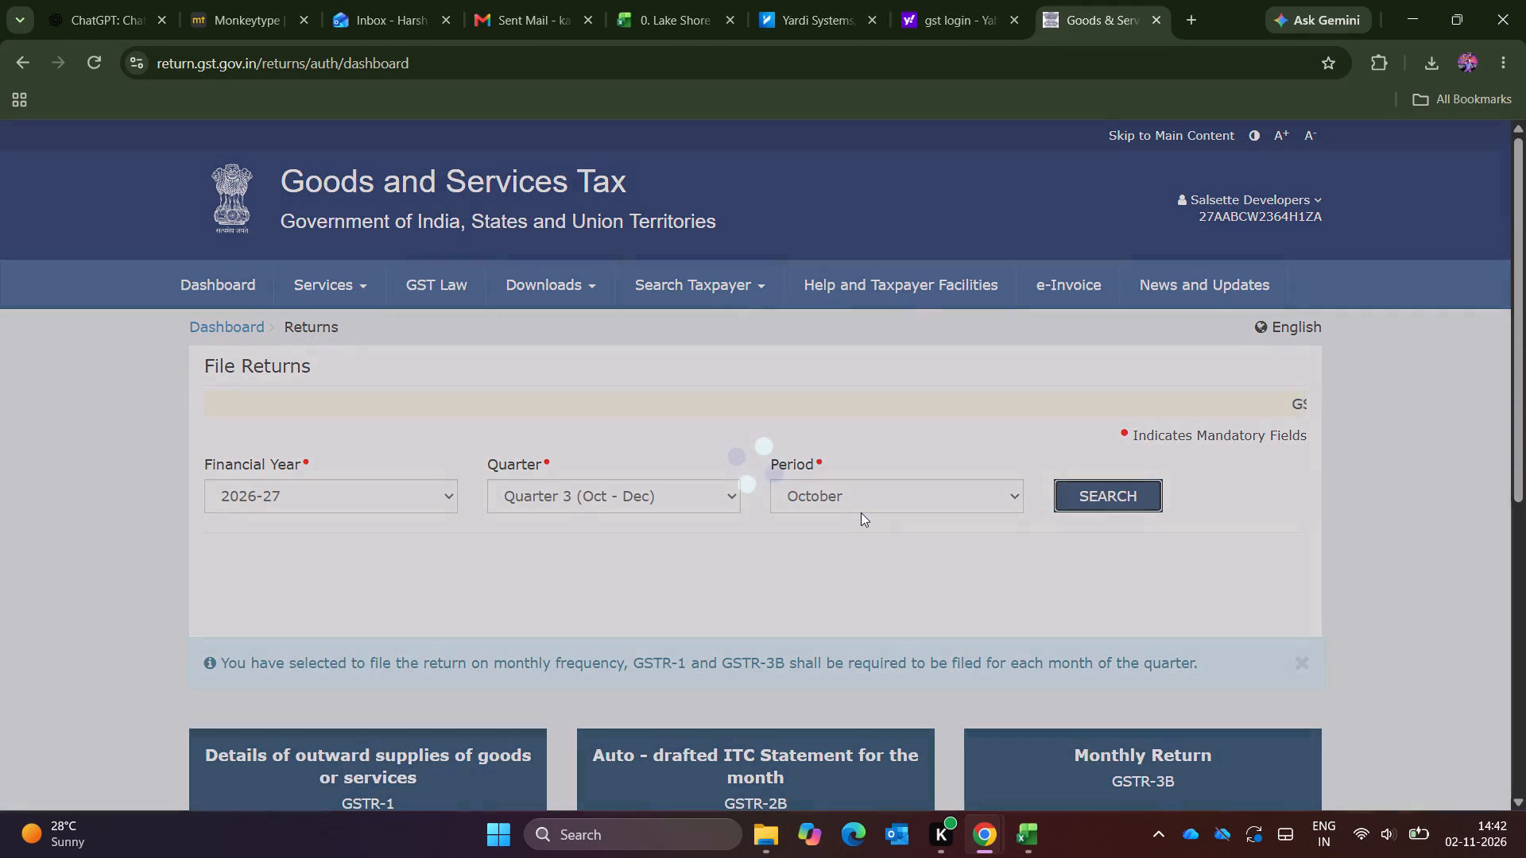
Open the October GSTR-1 return for online preparation.
scroll(977, 585, down, 1)
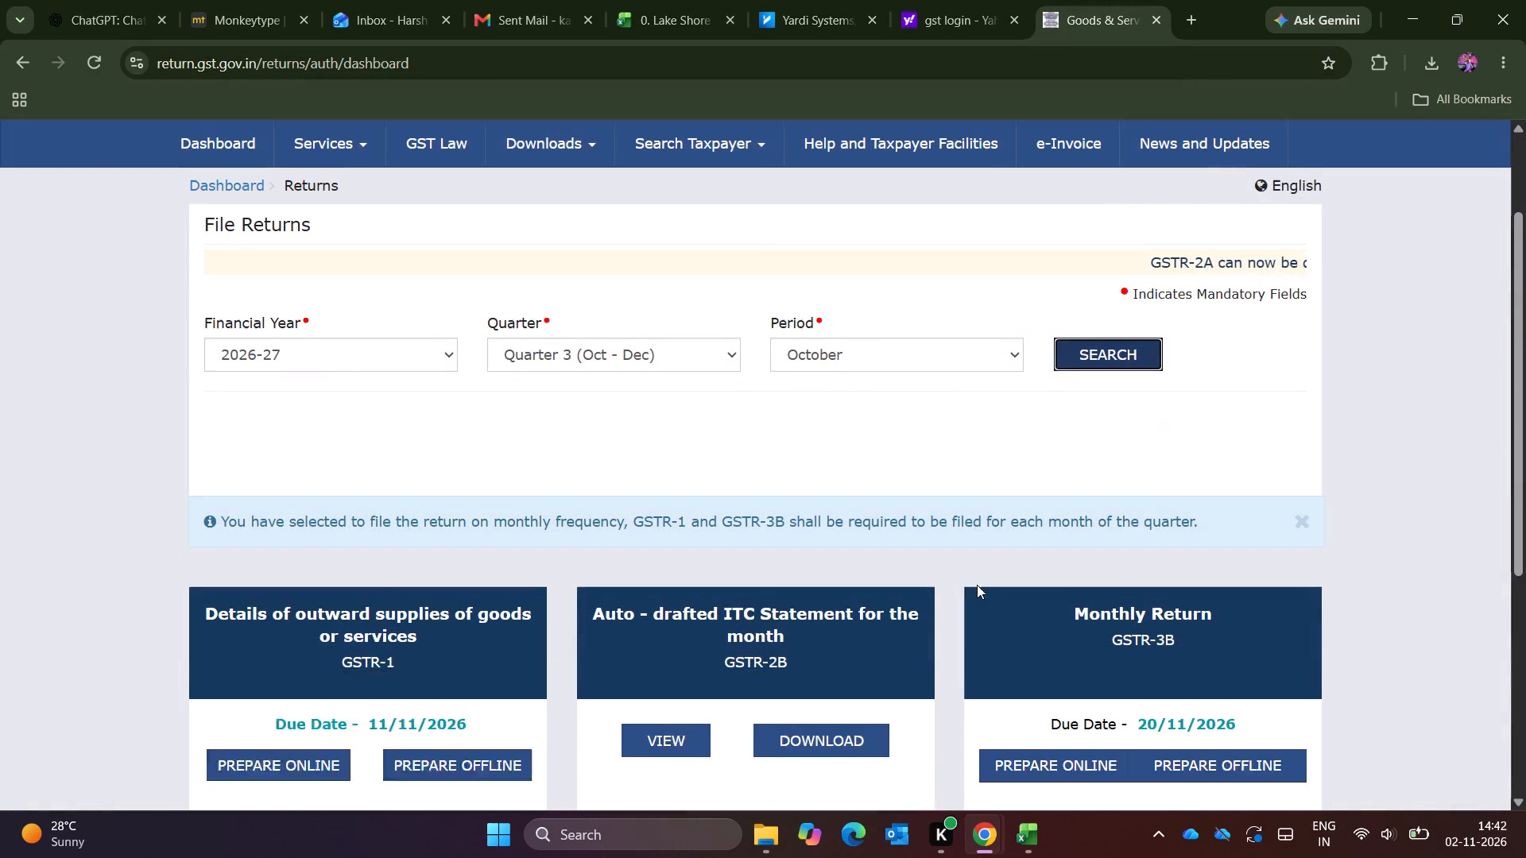
scroll(977, 585, down, 2)
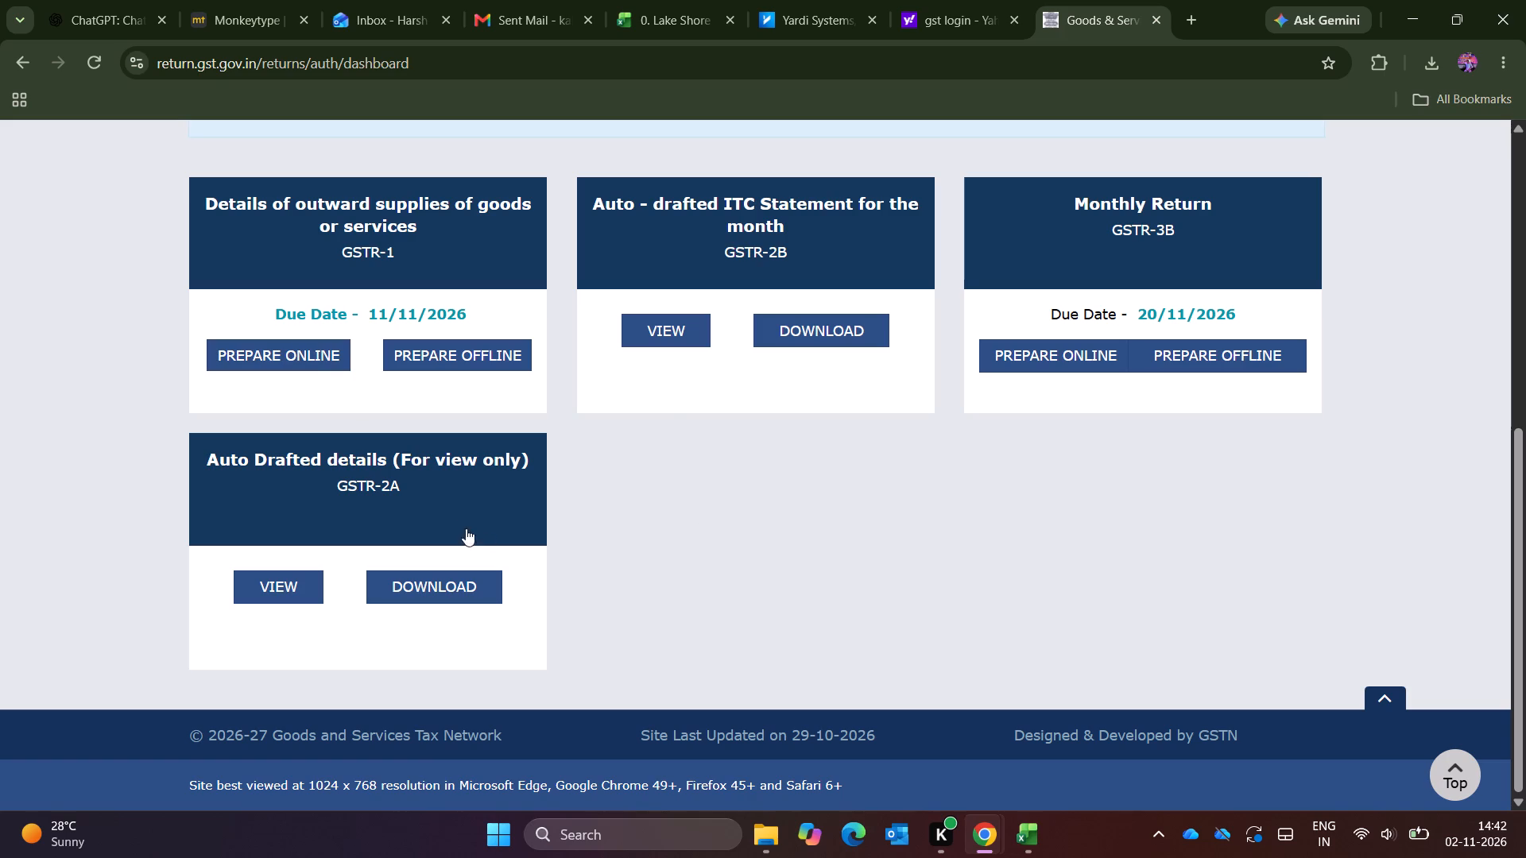
click(304, 361)
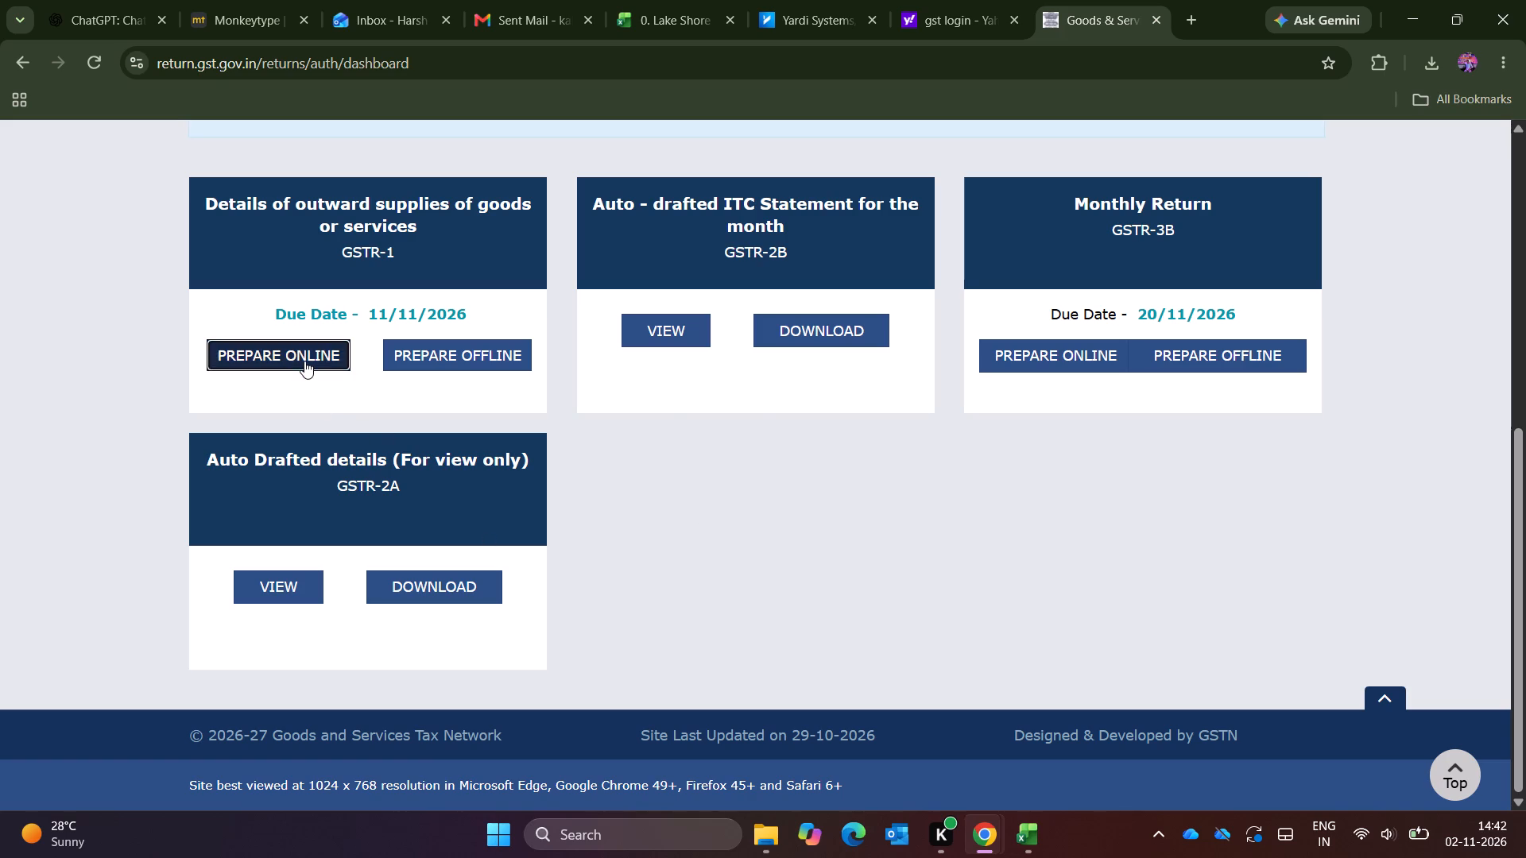
click(304, 361)
scroll(947, 548, down, 1)
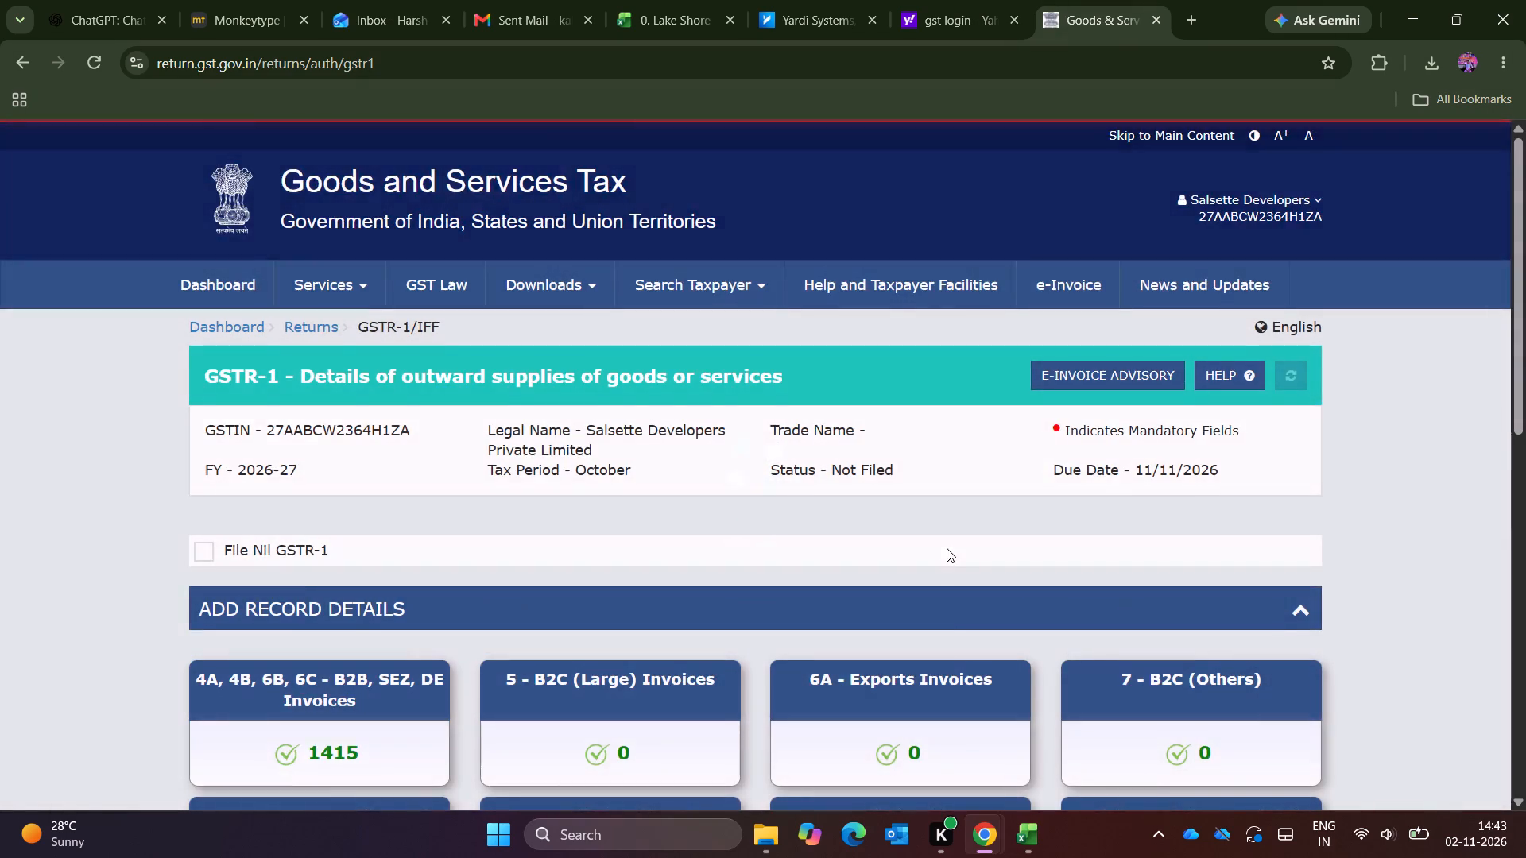
click(947, 548)
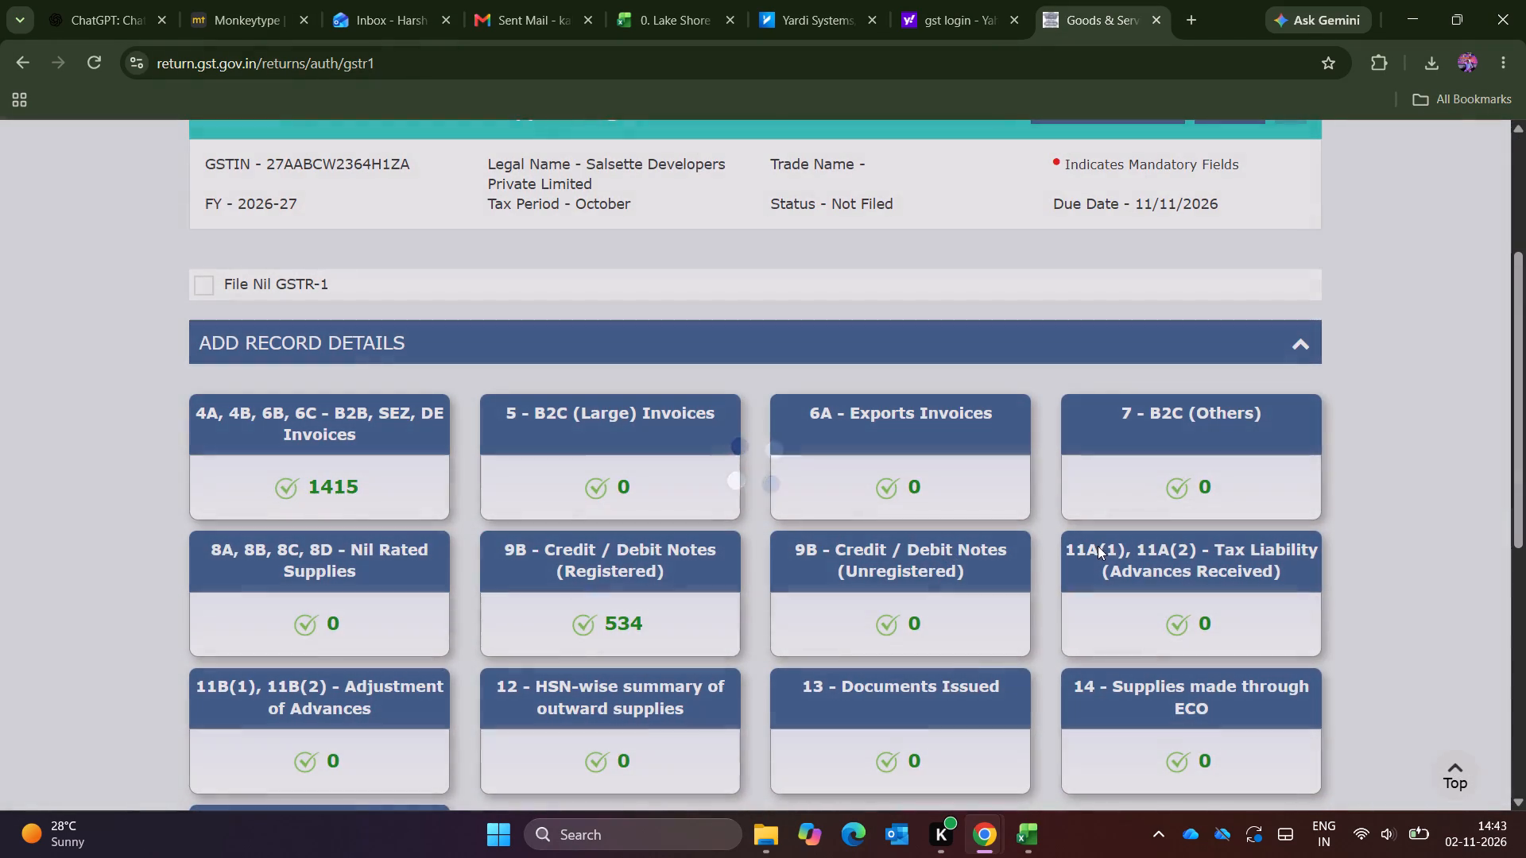
Request the Excel download of the e-invoice details for the October GSTR-1.
scroll(1207, 587, down, 3)
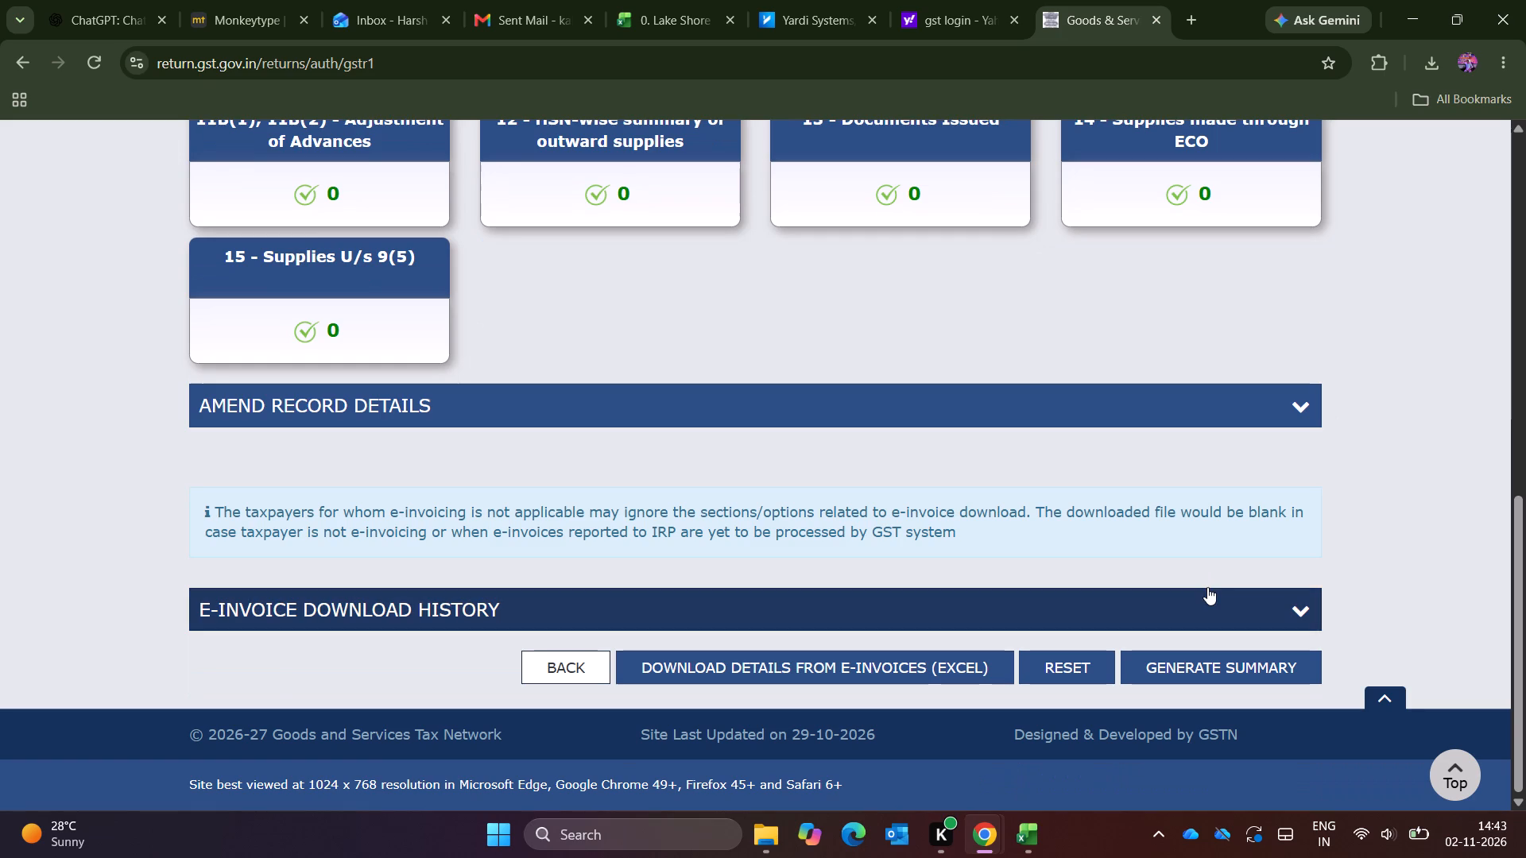
click(873, 659)
Expand the E-Invoice Download History and check which files are available for download.
scroll(873, 659, down, 1)
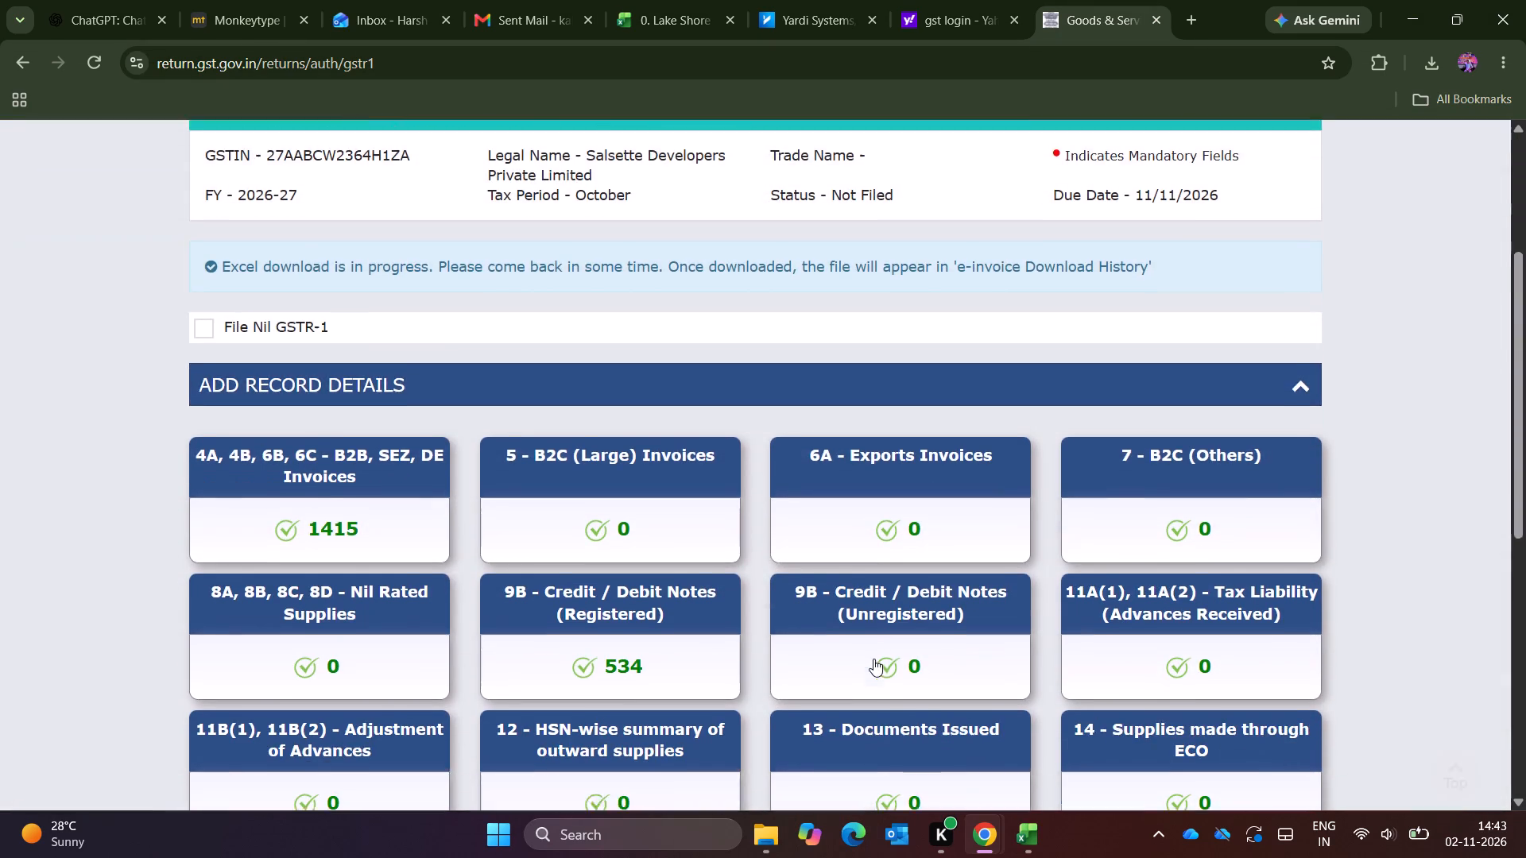
scroll(873, 659, down, 5)
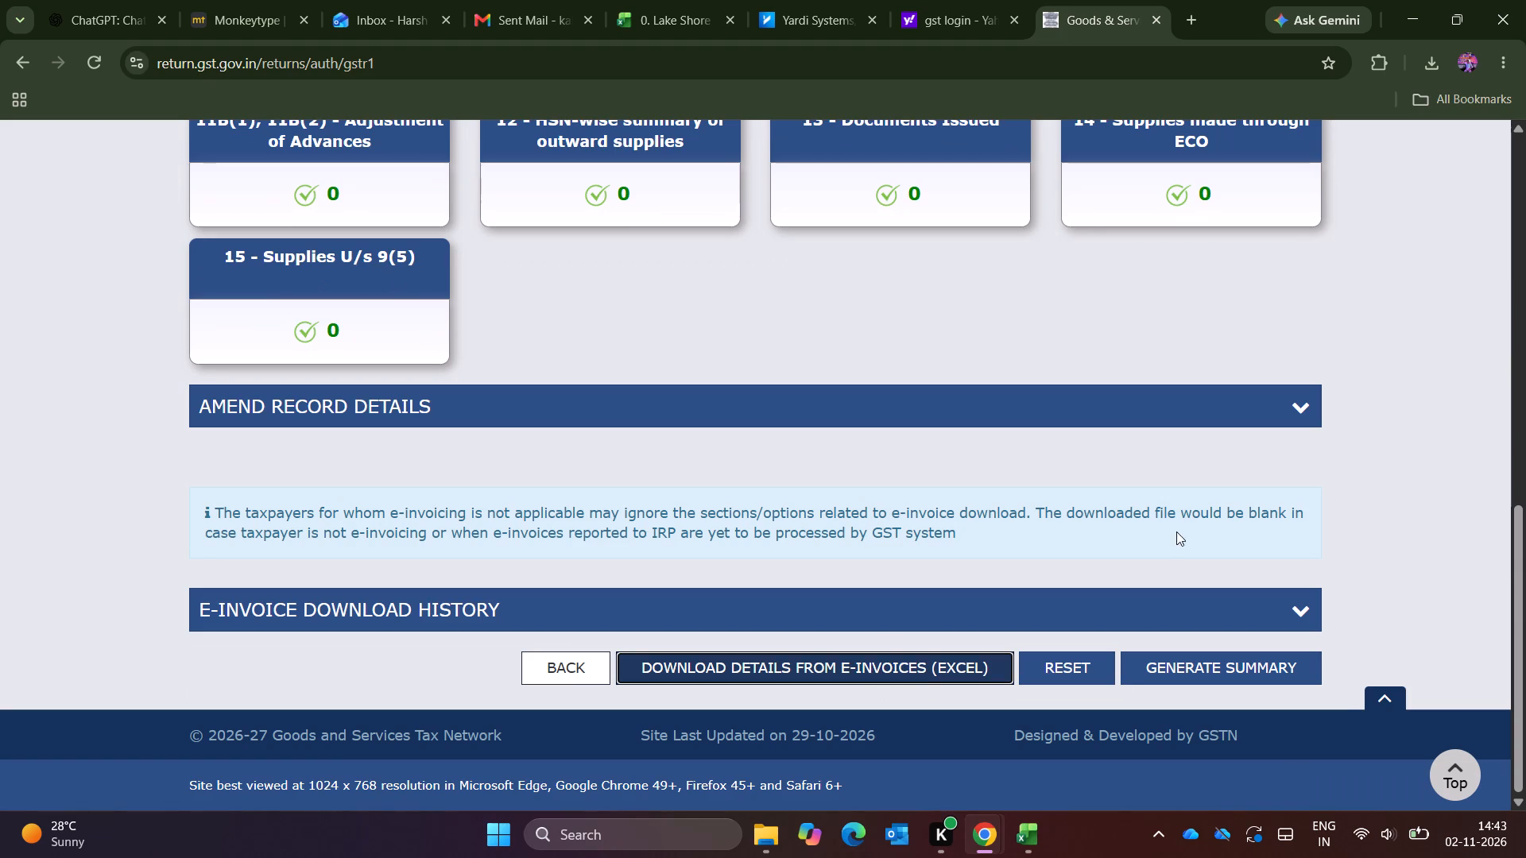
scroll(959, 540, down, 1)
click(1297, 619)
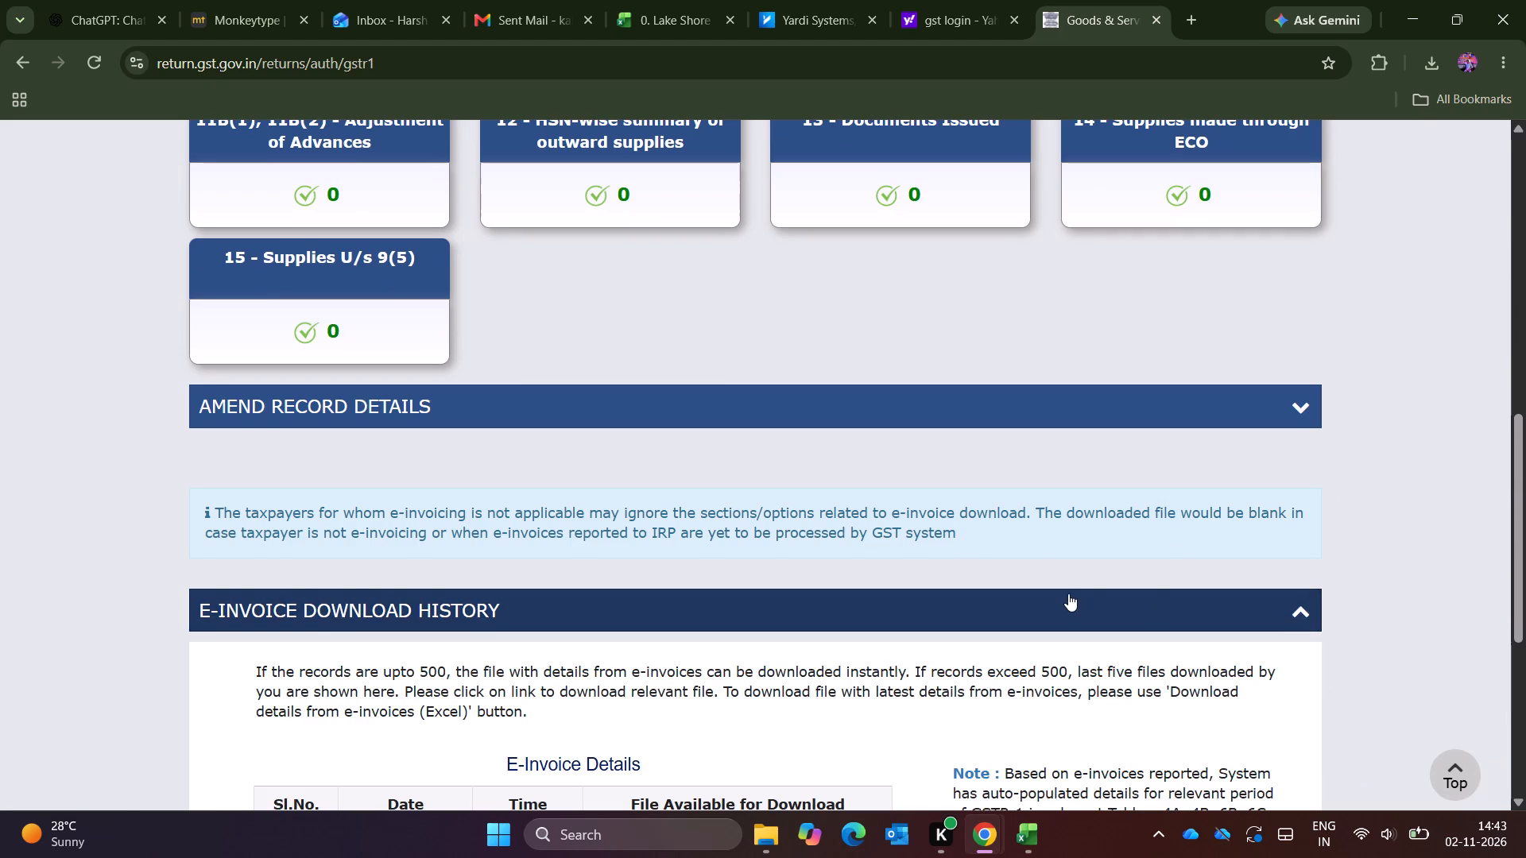
scroll(1068, 593, down, 2)
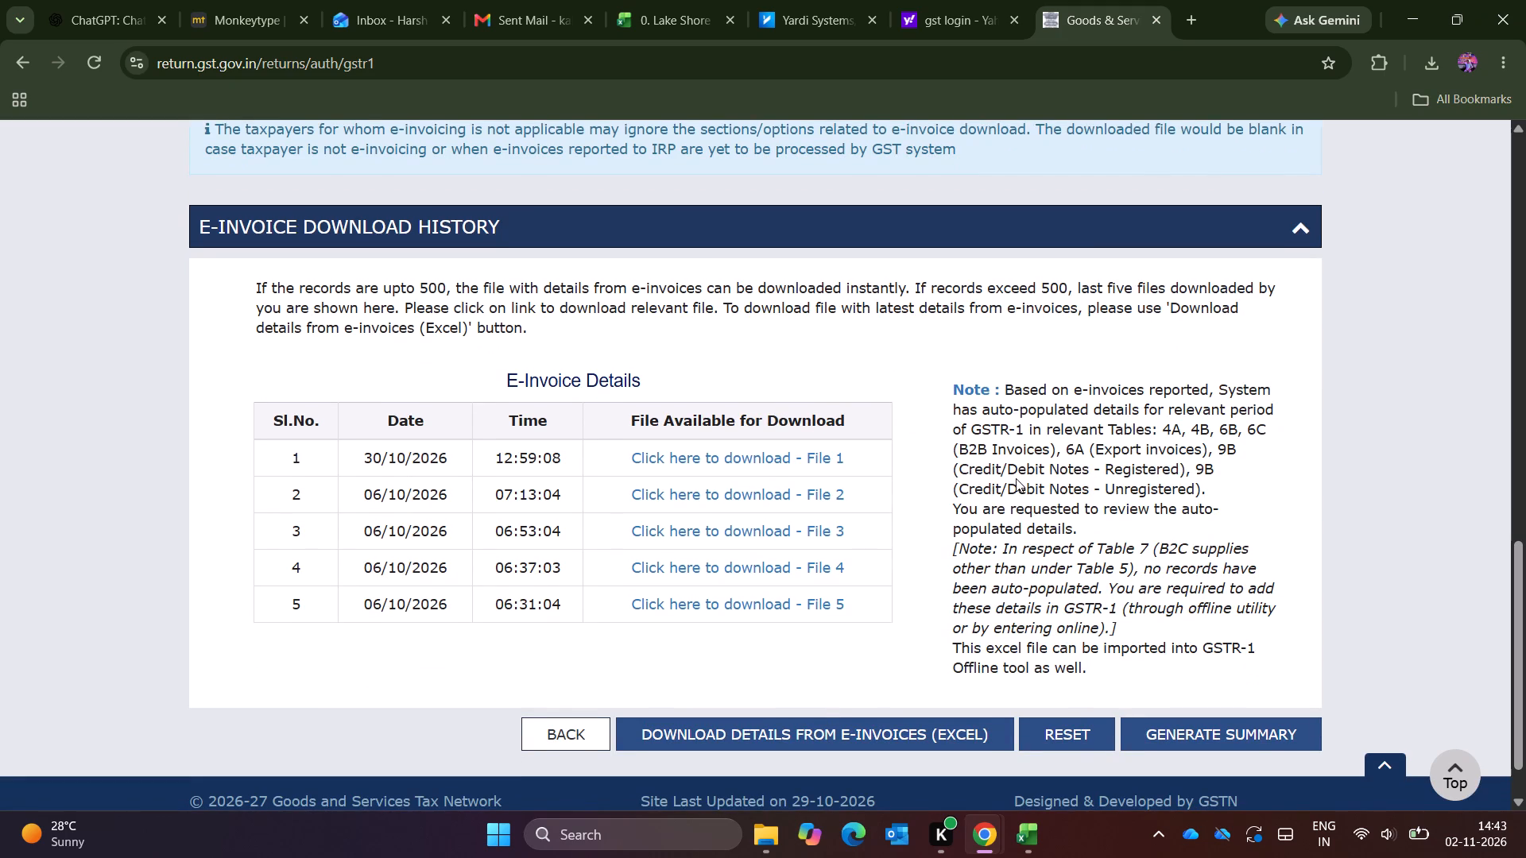
Refresh the GSTR-1 page and recheck the E-Invoice Download History for a newly generated file.
scroll(1016, 478, up, 4)
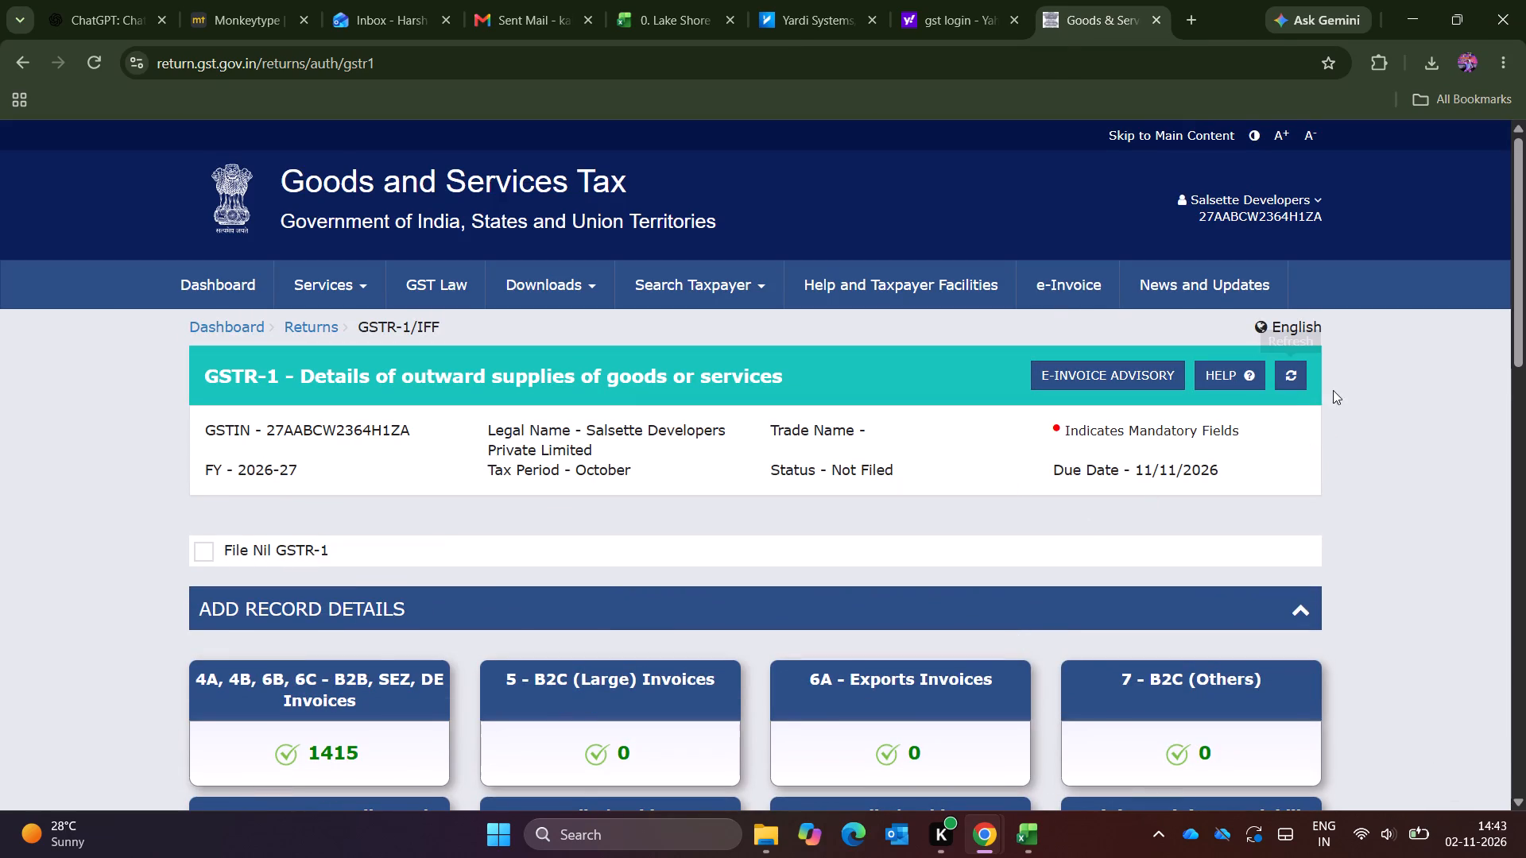
click(1297, 381)
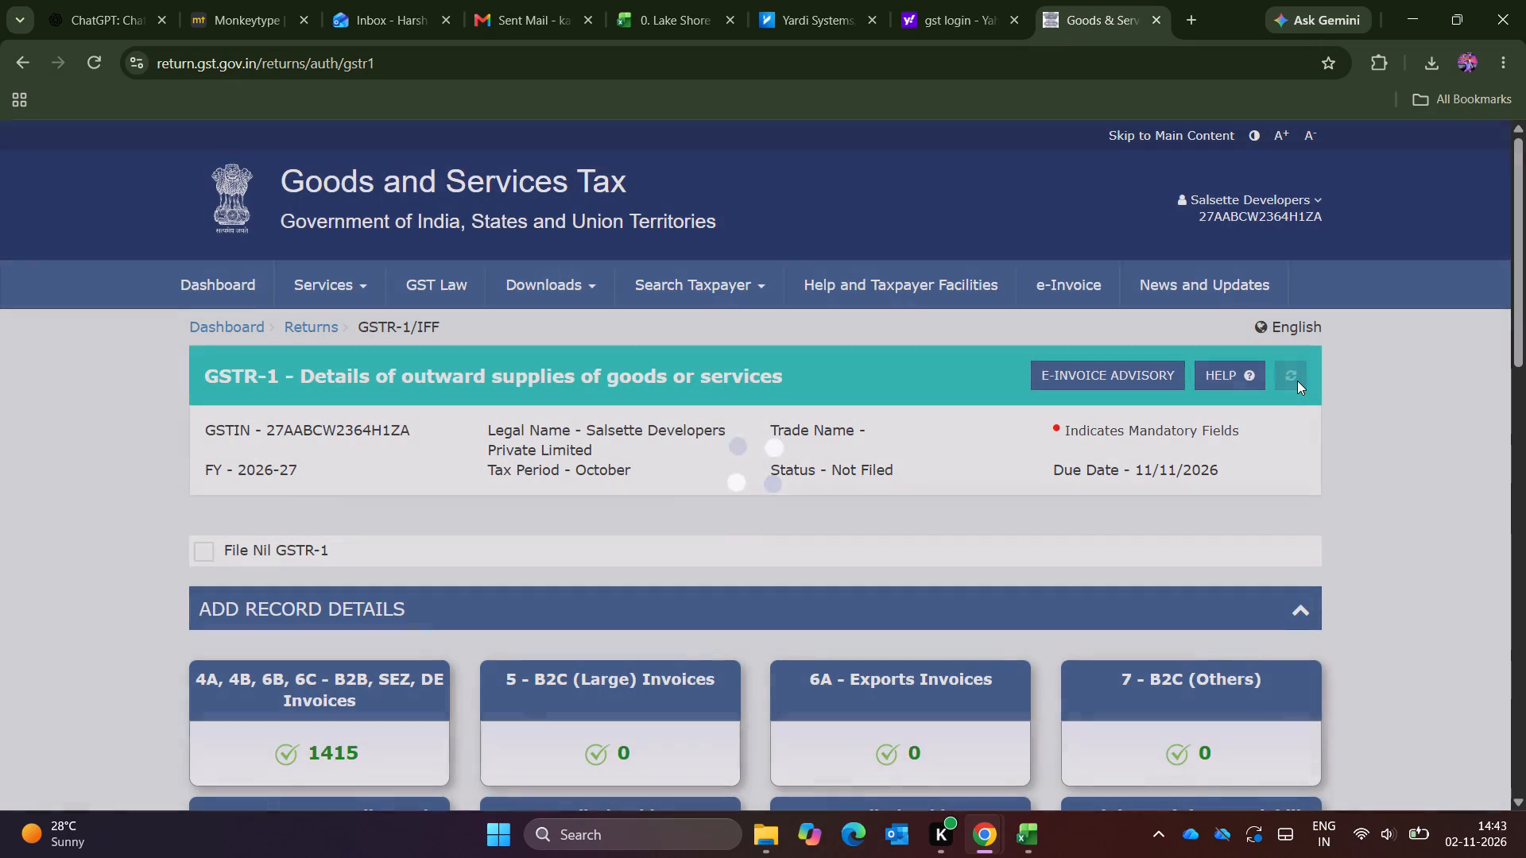
scroll(1058, 553, down, 2)
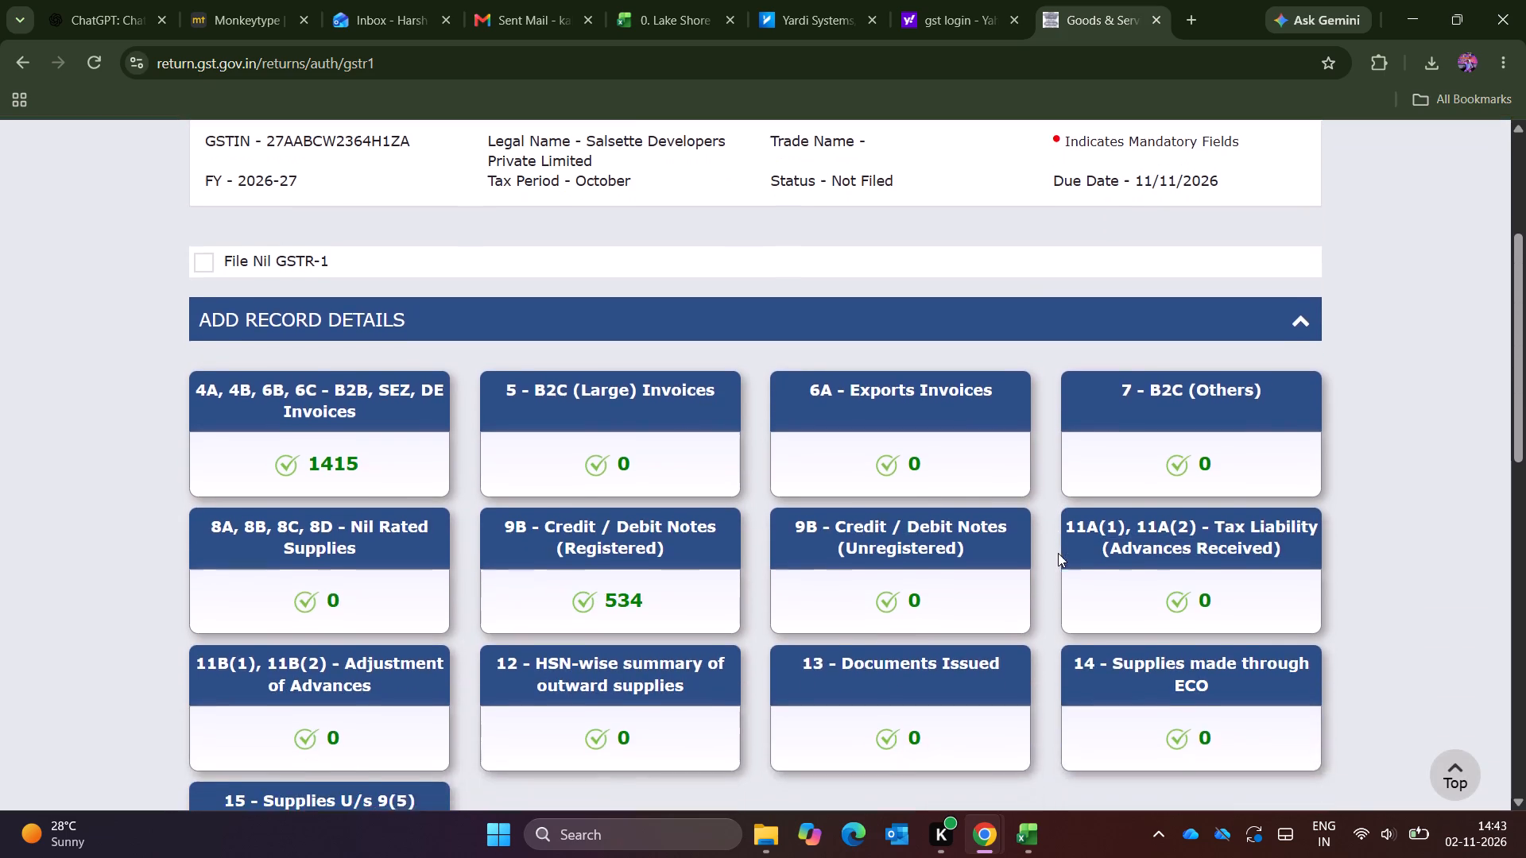
scroll(1058, 553, down, 3)
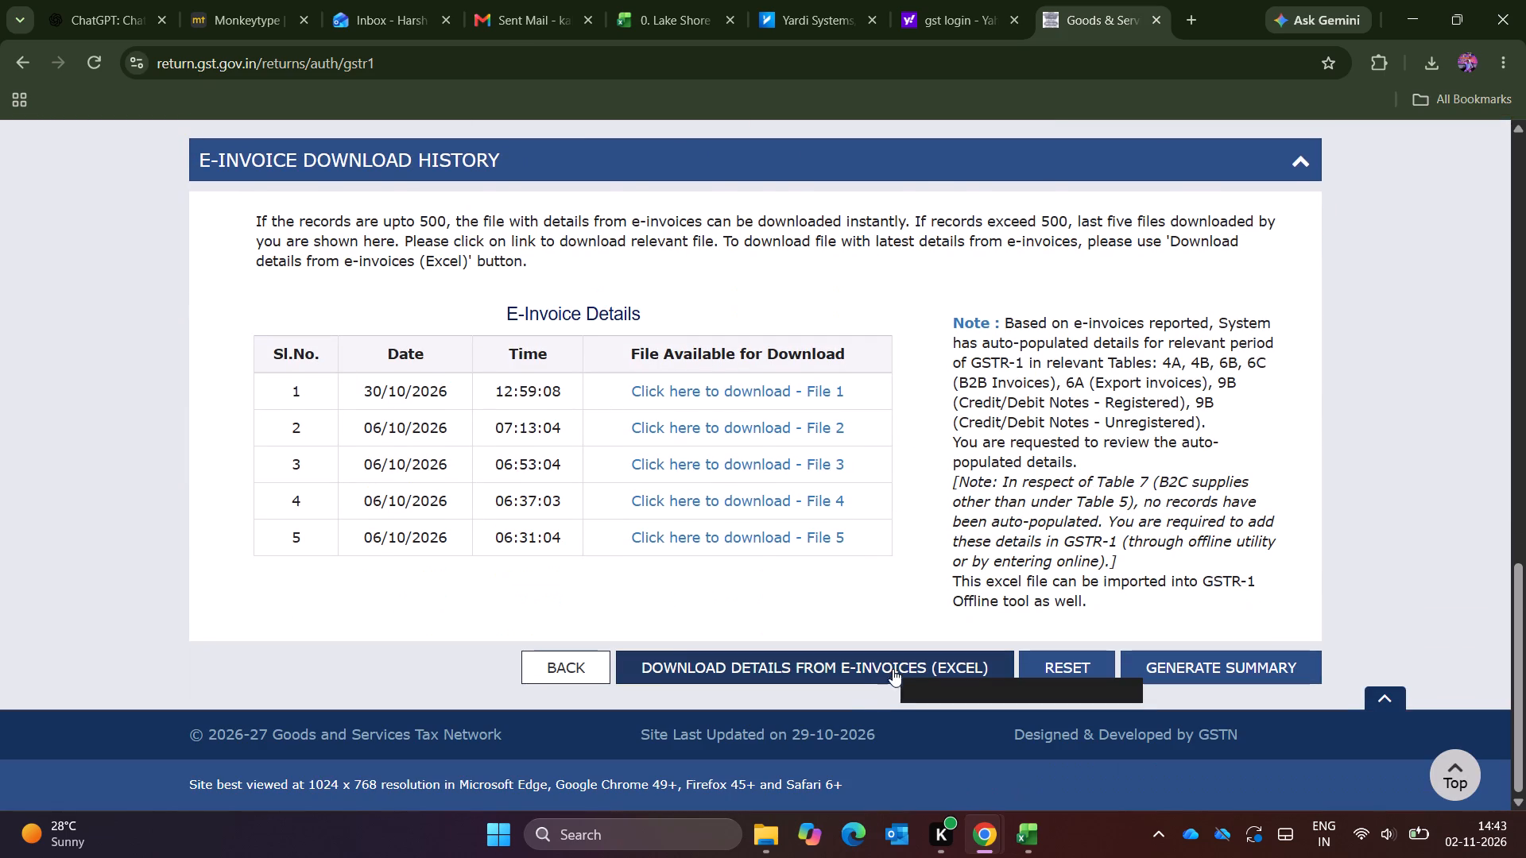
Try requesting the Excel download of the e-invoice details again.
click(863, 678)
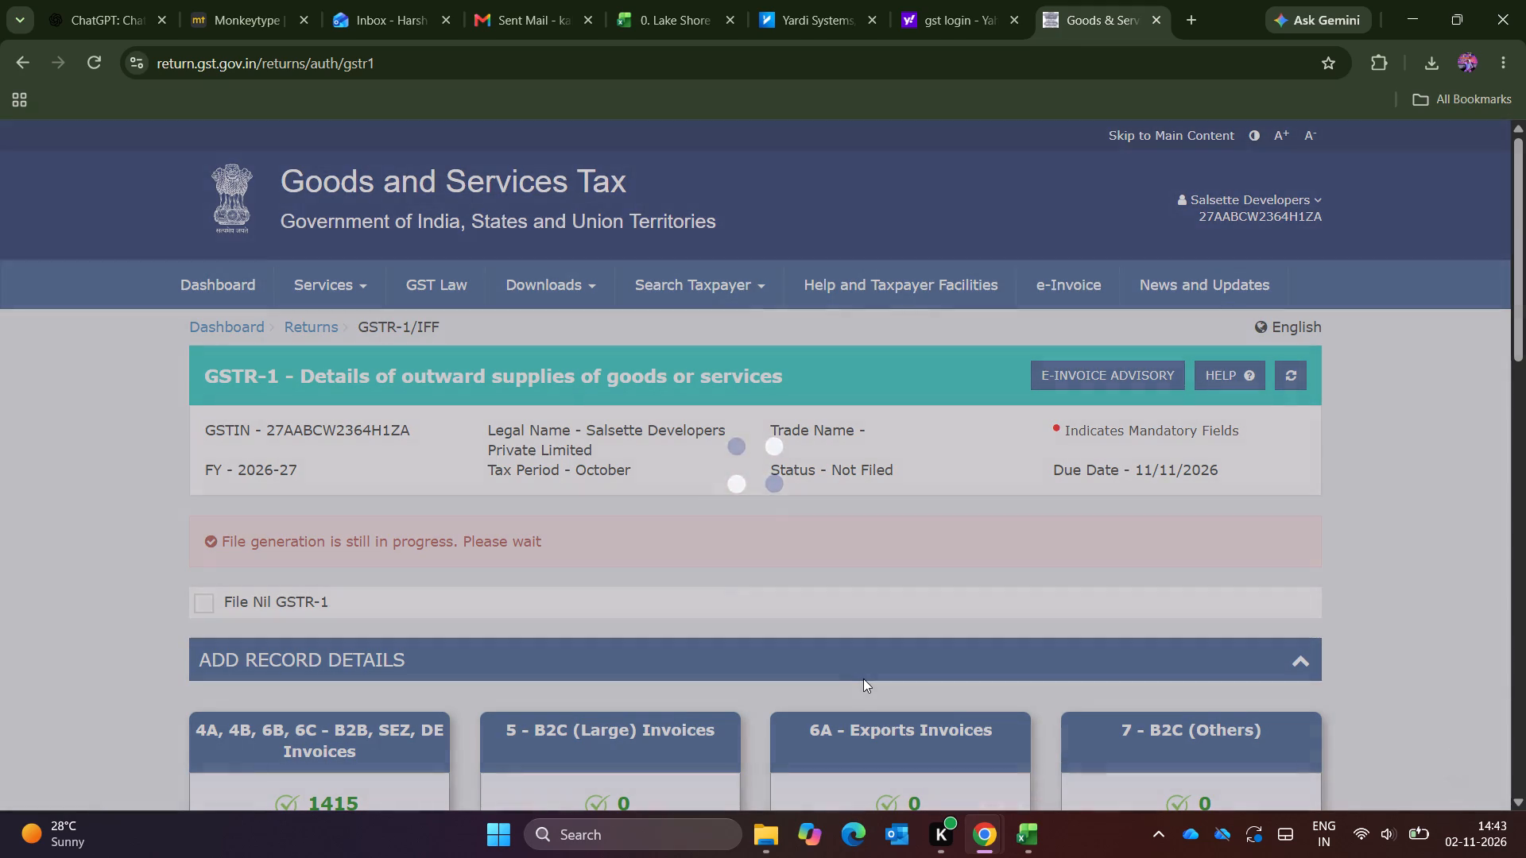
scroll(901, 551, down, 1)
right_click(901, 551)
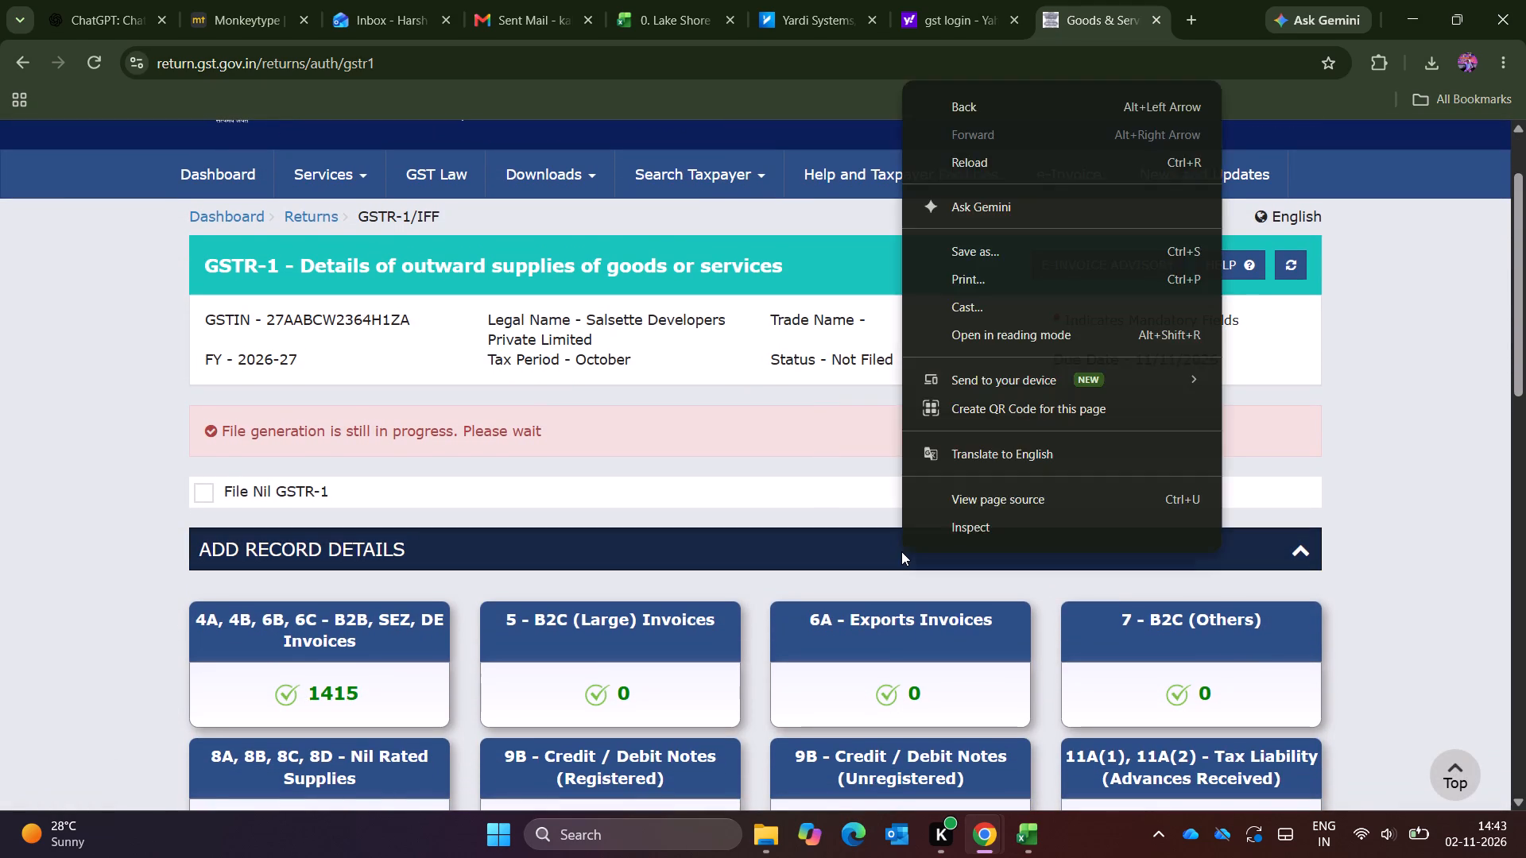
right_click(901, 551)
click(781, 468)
Switch to the SDPL_GSTR 1-Oct'2026 workbook in Excel and examine the header row and totals of the IRN sheet.
key(alt+Tab)
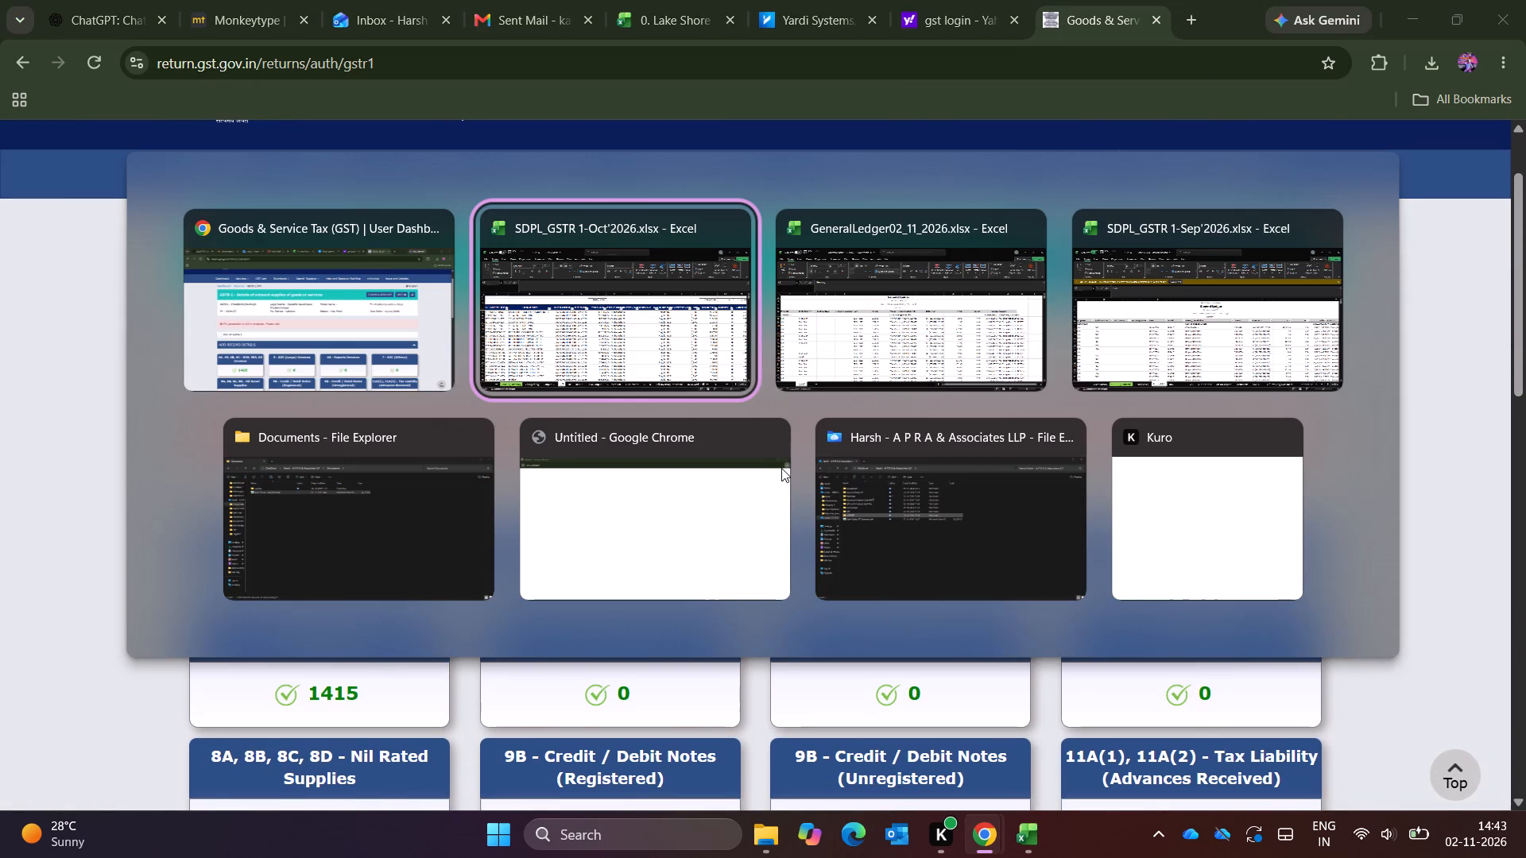
key(Escape)
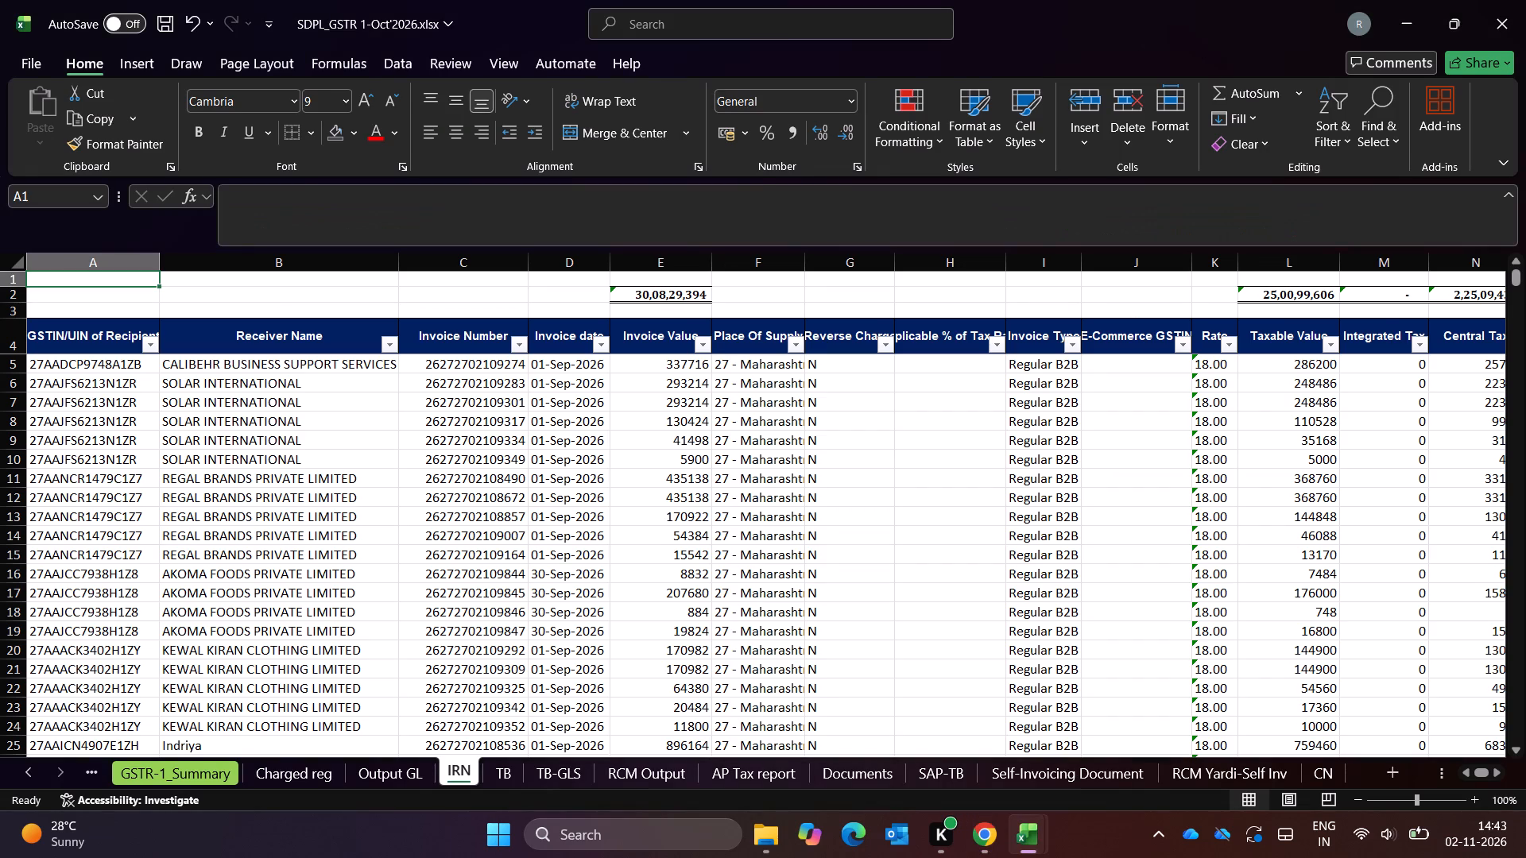
key(Down)
key(Down)
key(Down)
key(Right)
key(Right)
key(Right)
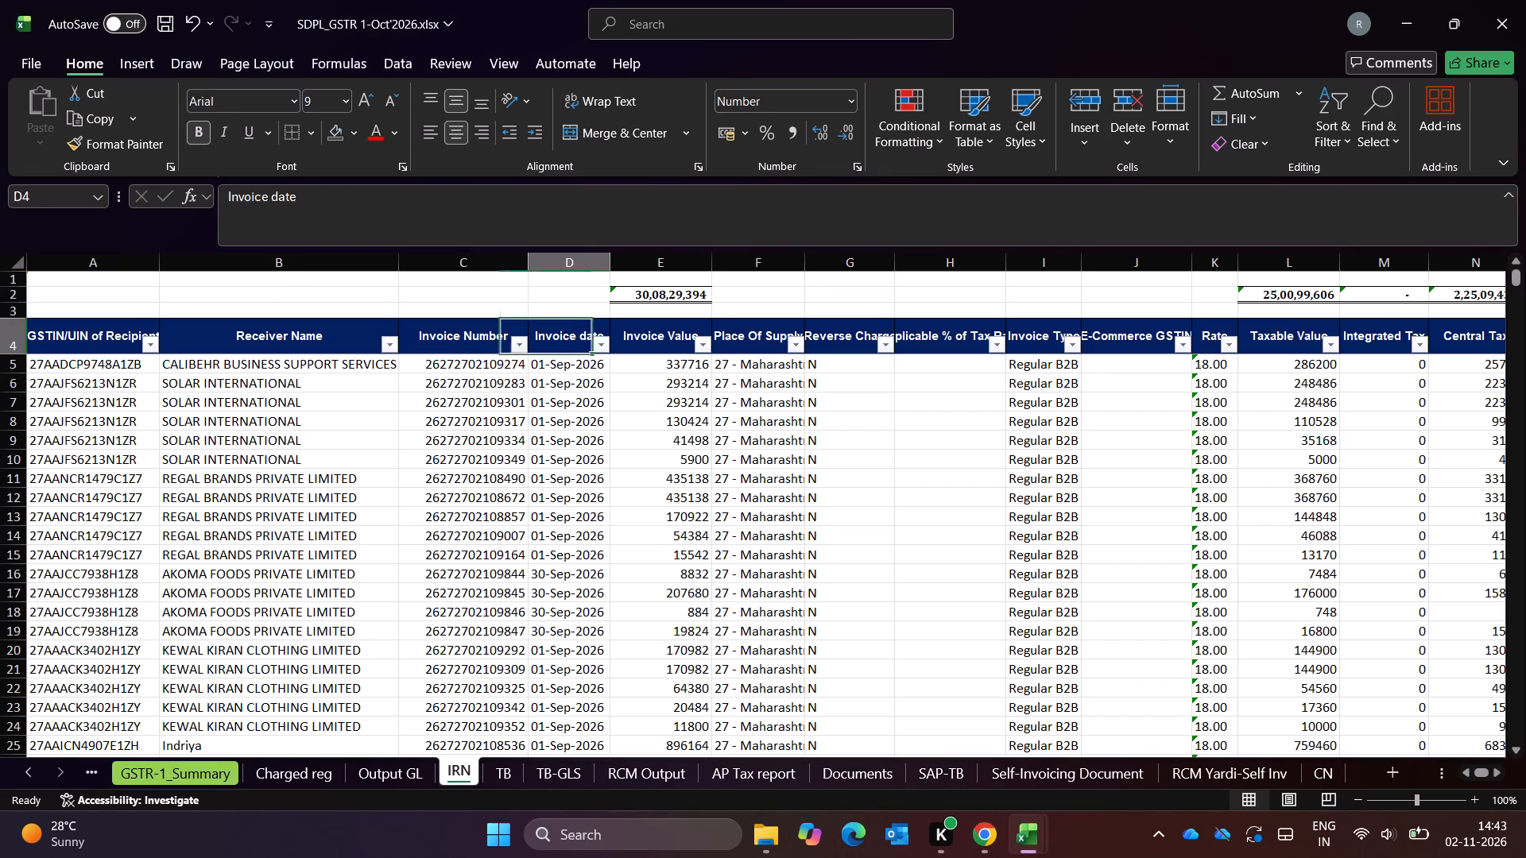
key(Right)
key(Up)
key(Up)
key(ctrl+Up)
key(Down)
key(Down)
key(Down)
key(ctrl+Left)
key(ctrl+Left)
key(ctrl+Left)
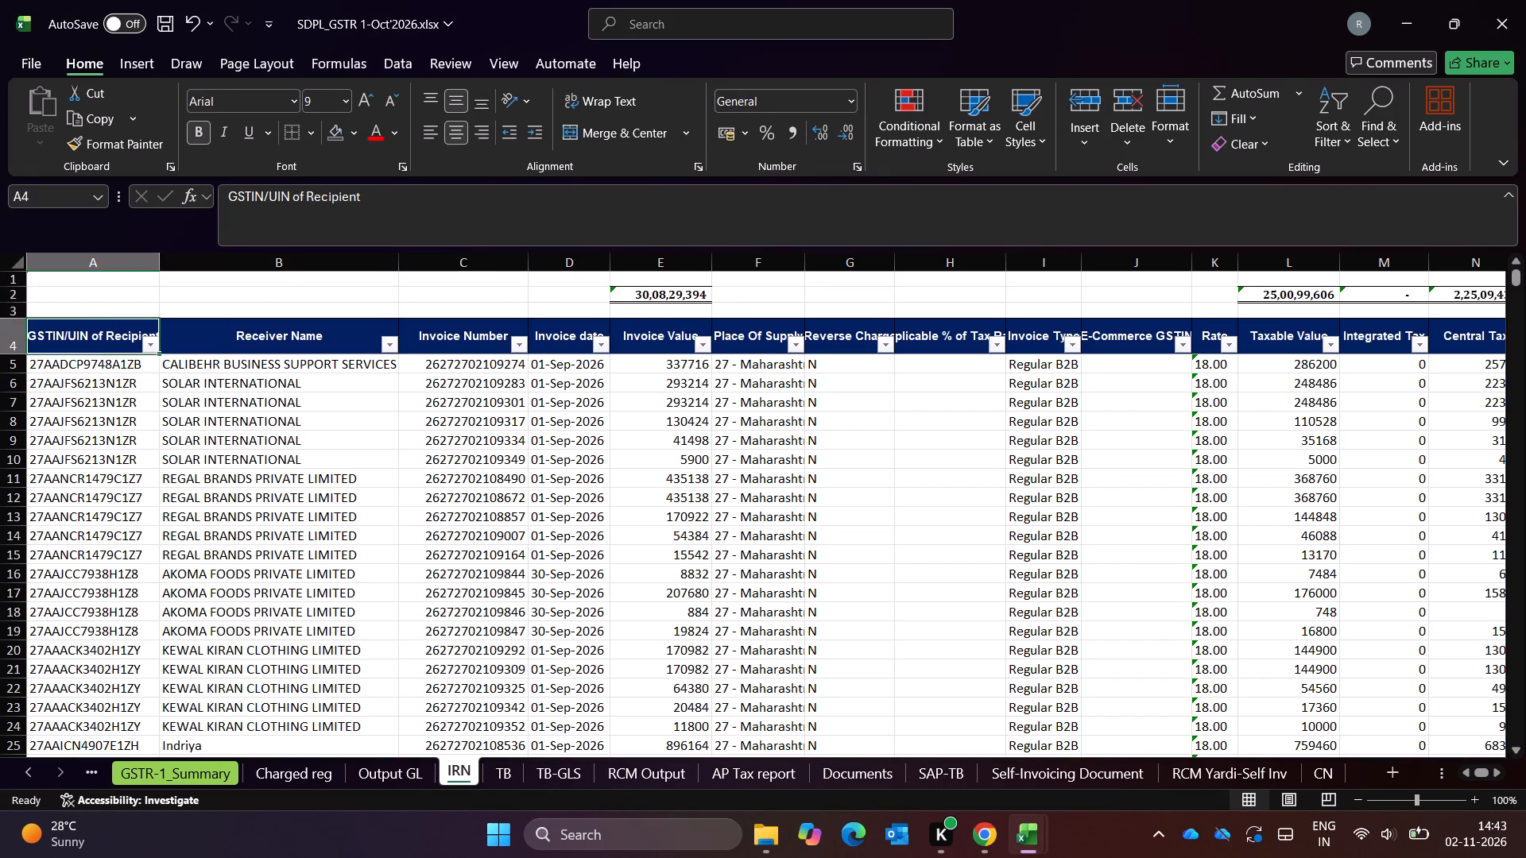
Look over the Charged reg sheet and examine the TB sheet's trial balance headers, from Net Dr / Cr through Difference.
key(ctrl+Page_Up)
key(ctrl+Page_Up)
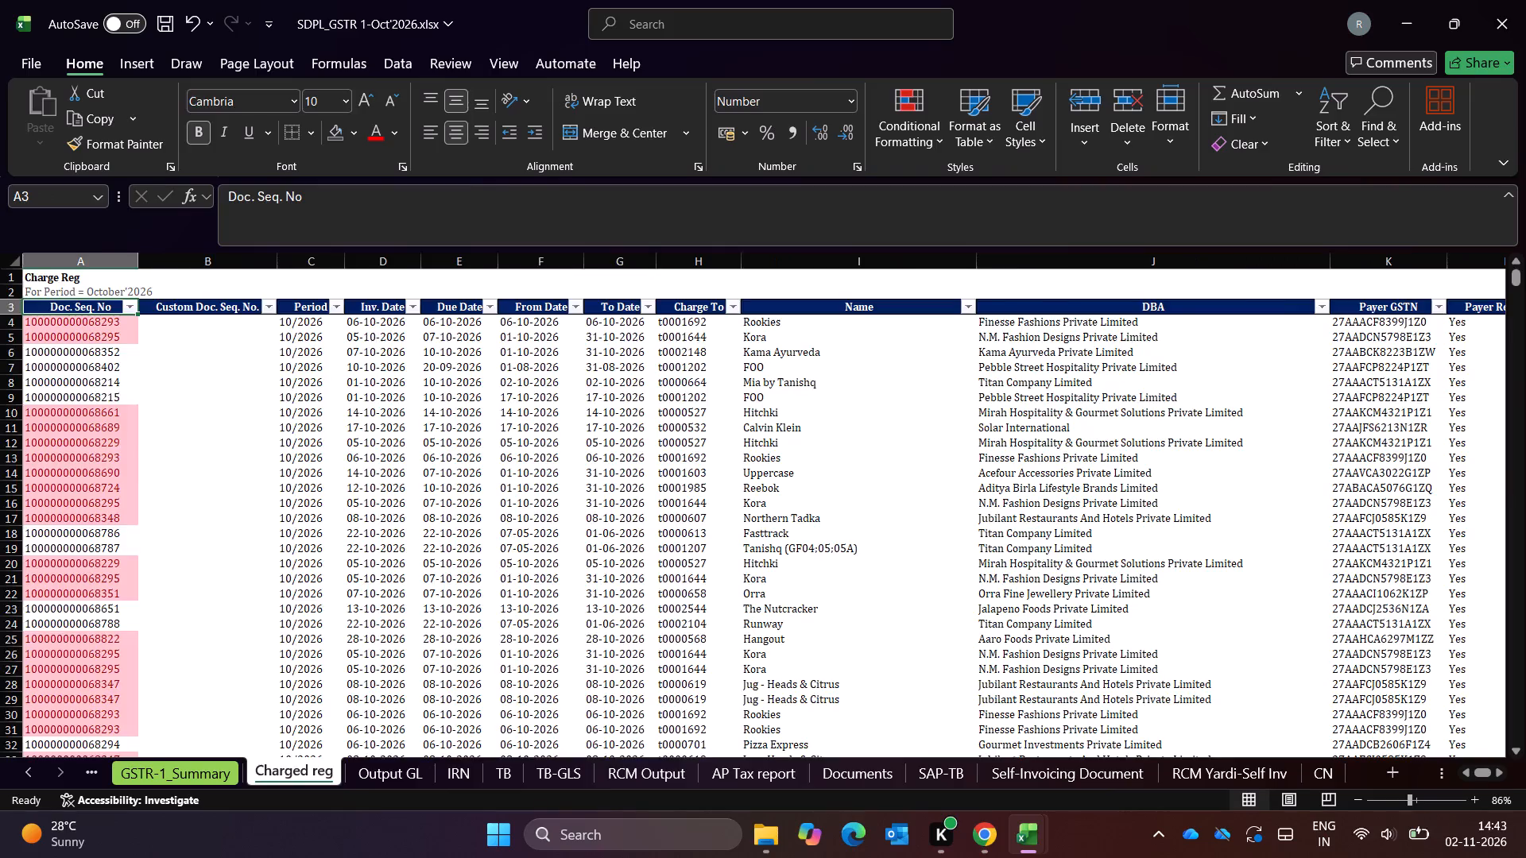
key(ctrl+Page_Down)
key(ctrl+Page_Down)
key(ctrl+Page_Down)
key(Up)
key(Up)
key(ctrl+Up)
key(ctrl+Up)
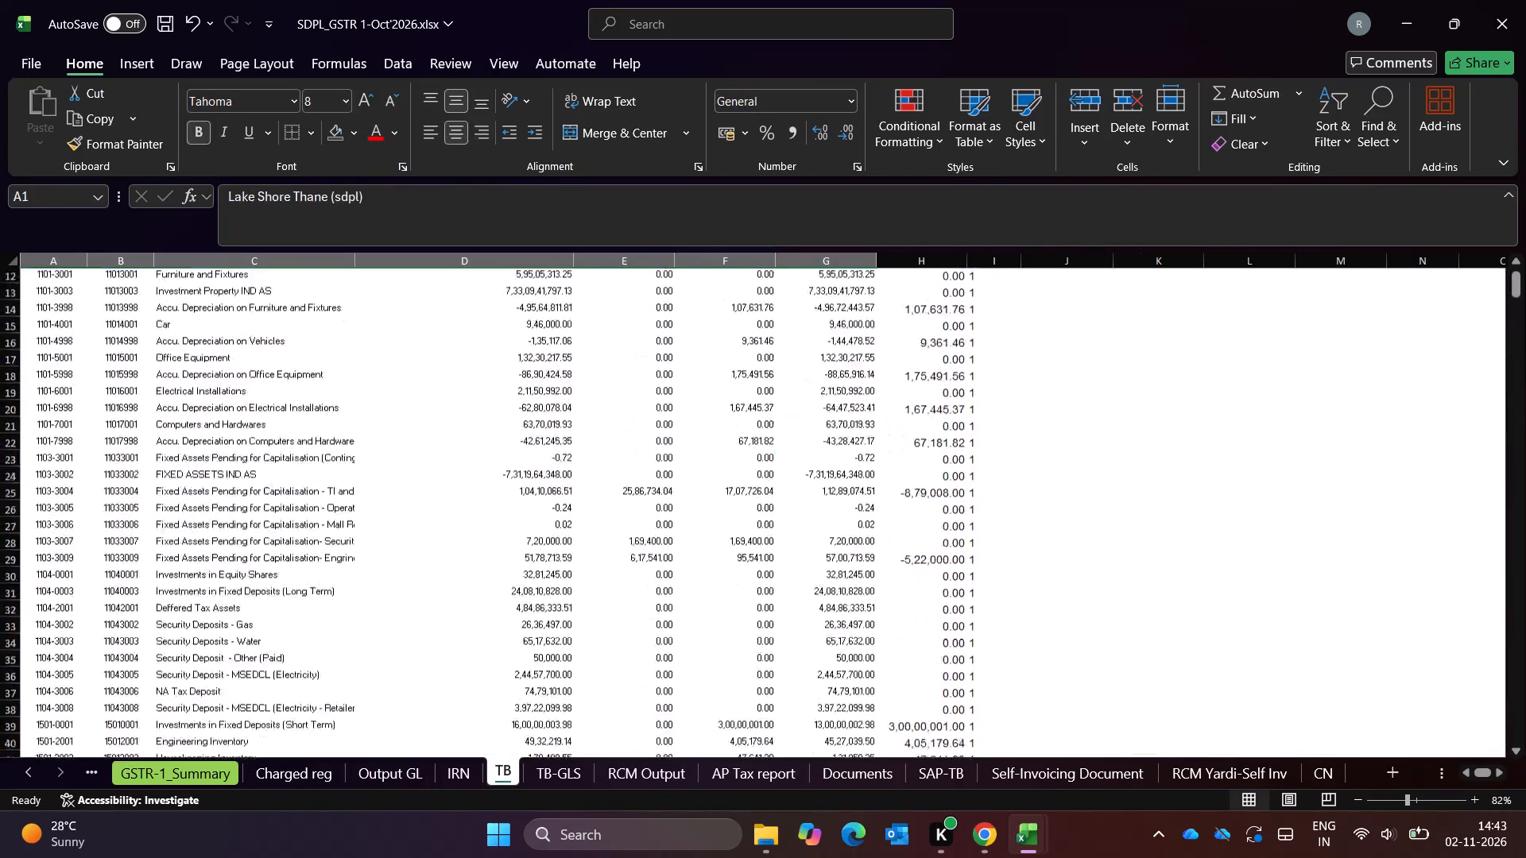
key(ctrl+Up)
key(ctrl+Left)
key(ctrl+Left)
key(ctrl+Left)
key(Down)
key(Down)
key(Right)
key(Right)
key(Down)
key(Down)
key(Down)
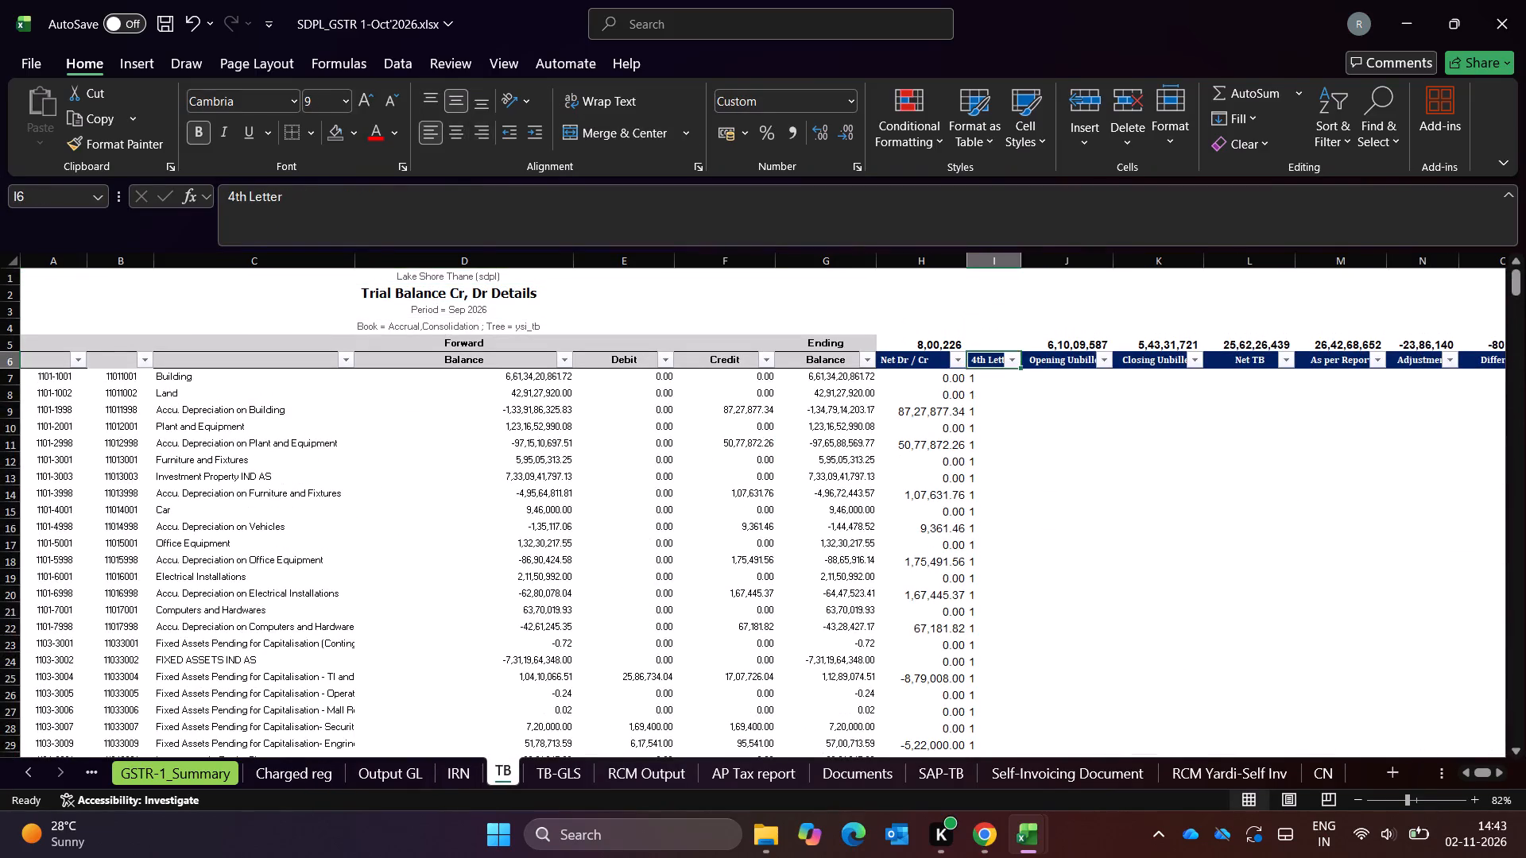
key(Right)
key(Right)
key(Right)
key(ctrl+Right)
key(Left)
key(Left)
key(Left)
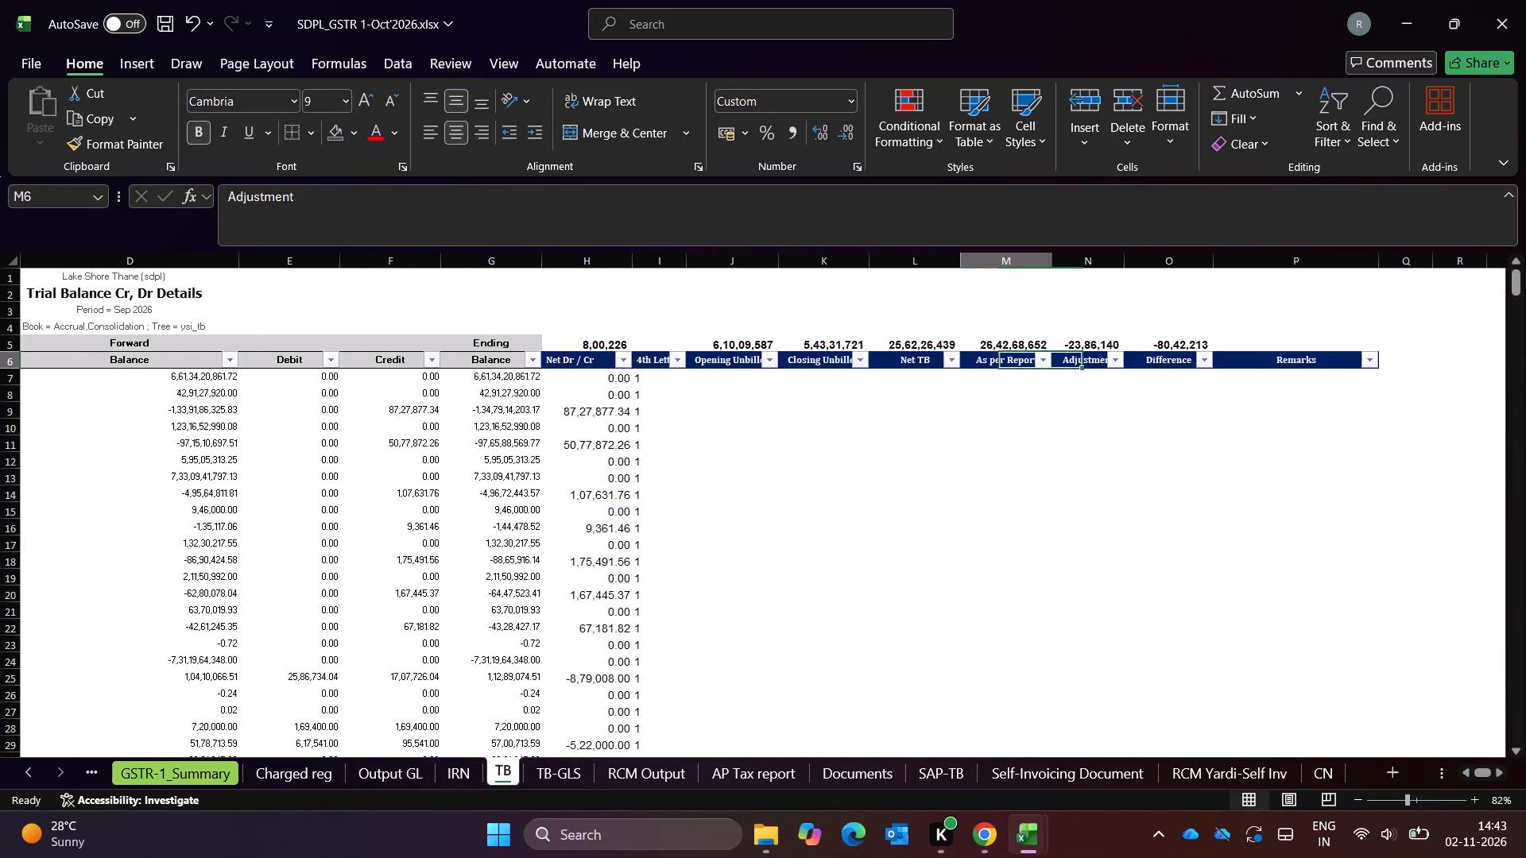
key(Left)
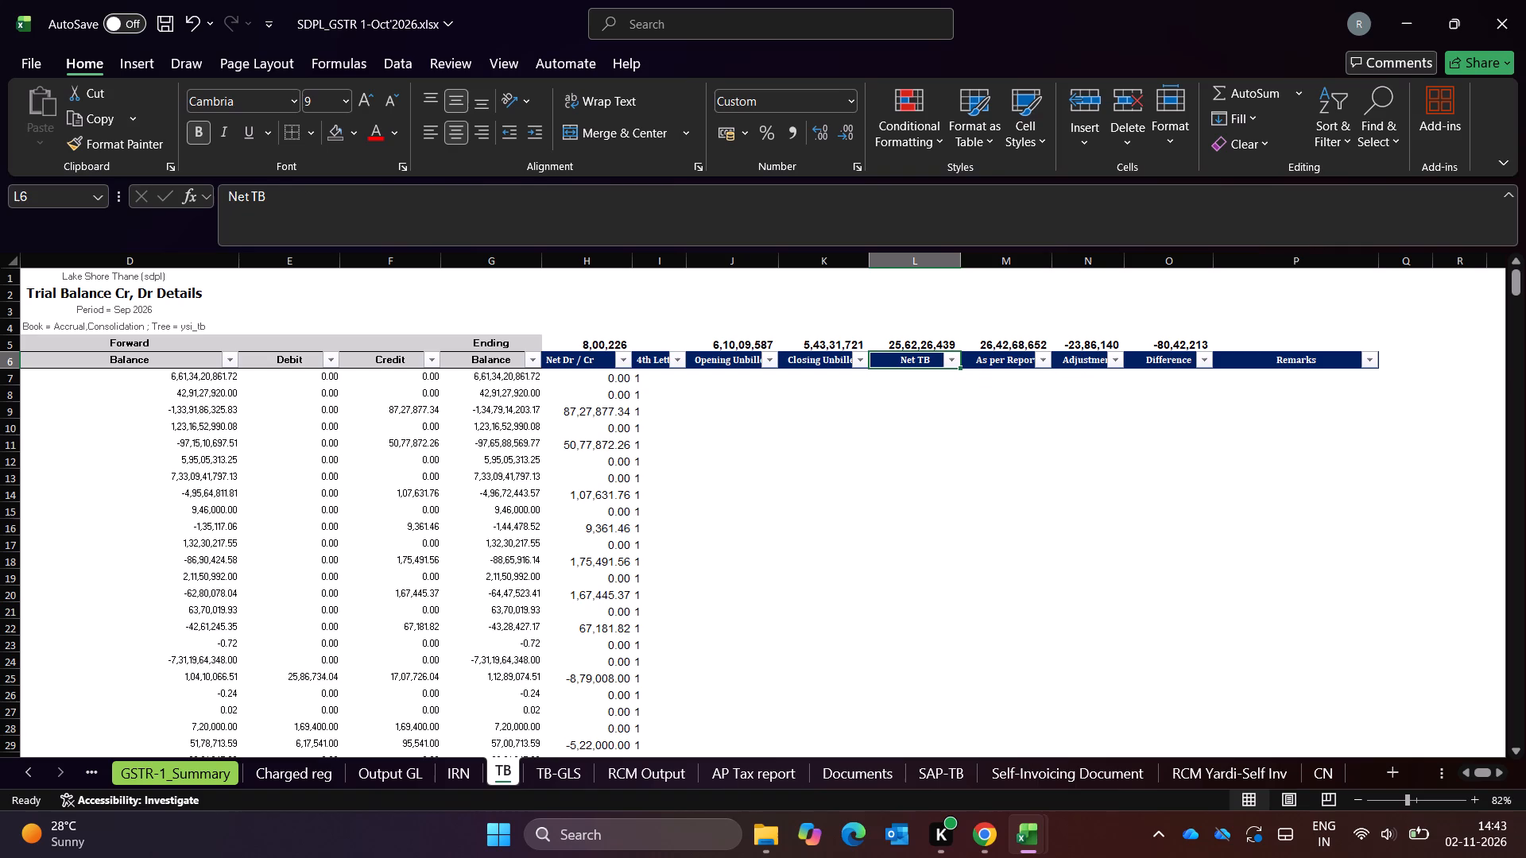
key(Left)
key(Left)
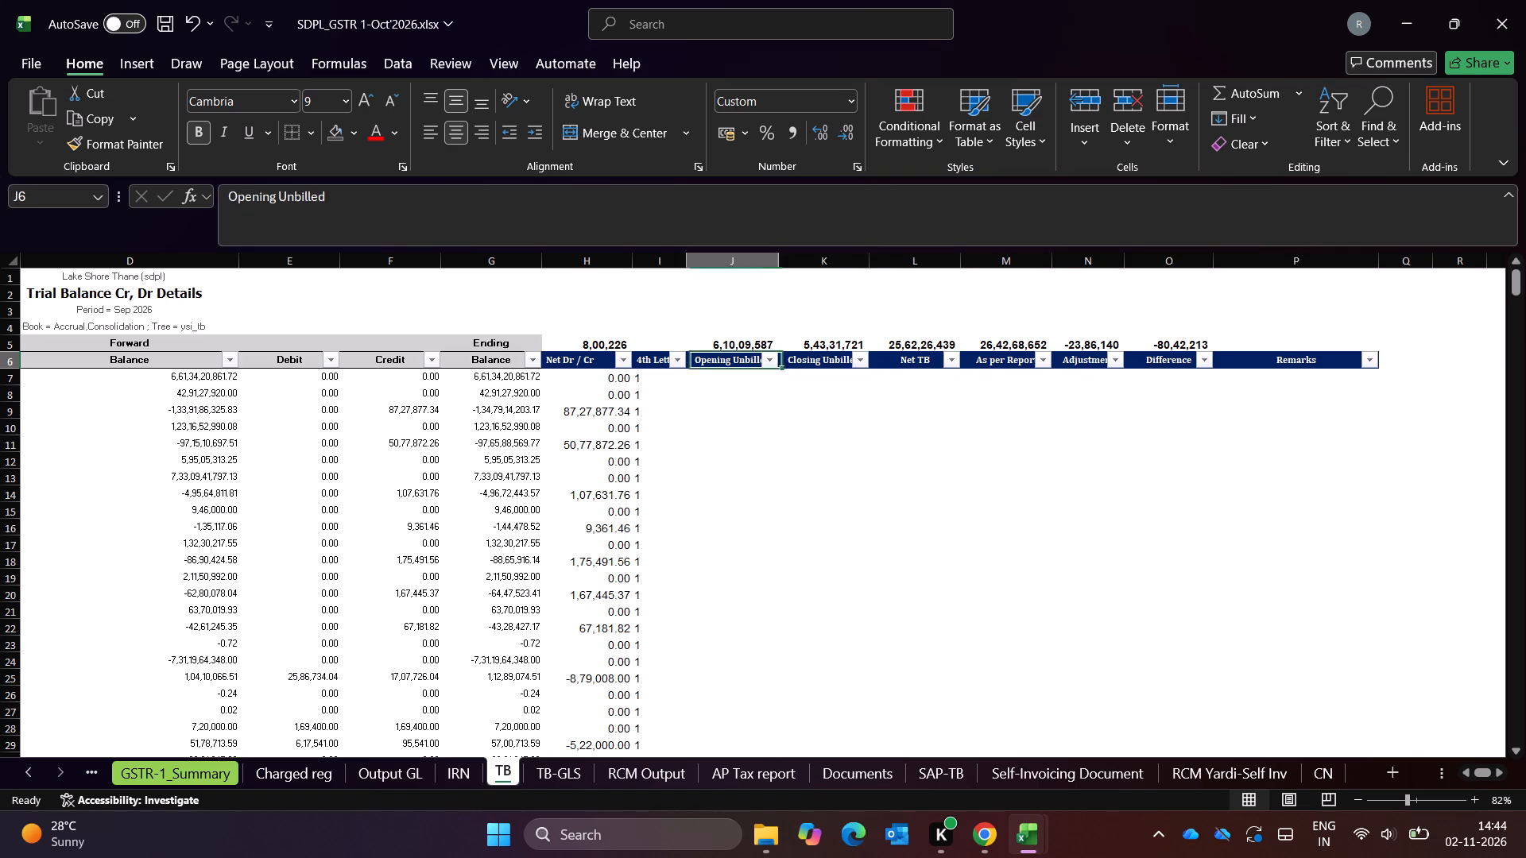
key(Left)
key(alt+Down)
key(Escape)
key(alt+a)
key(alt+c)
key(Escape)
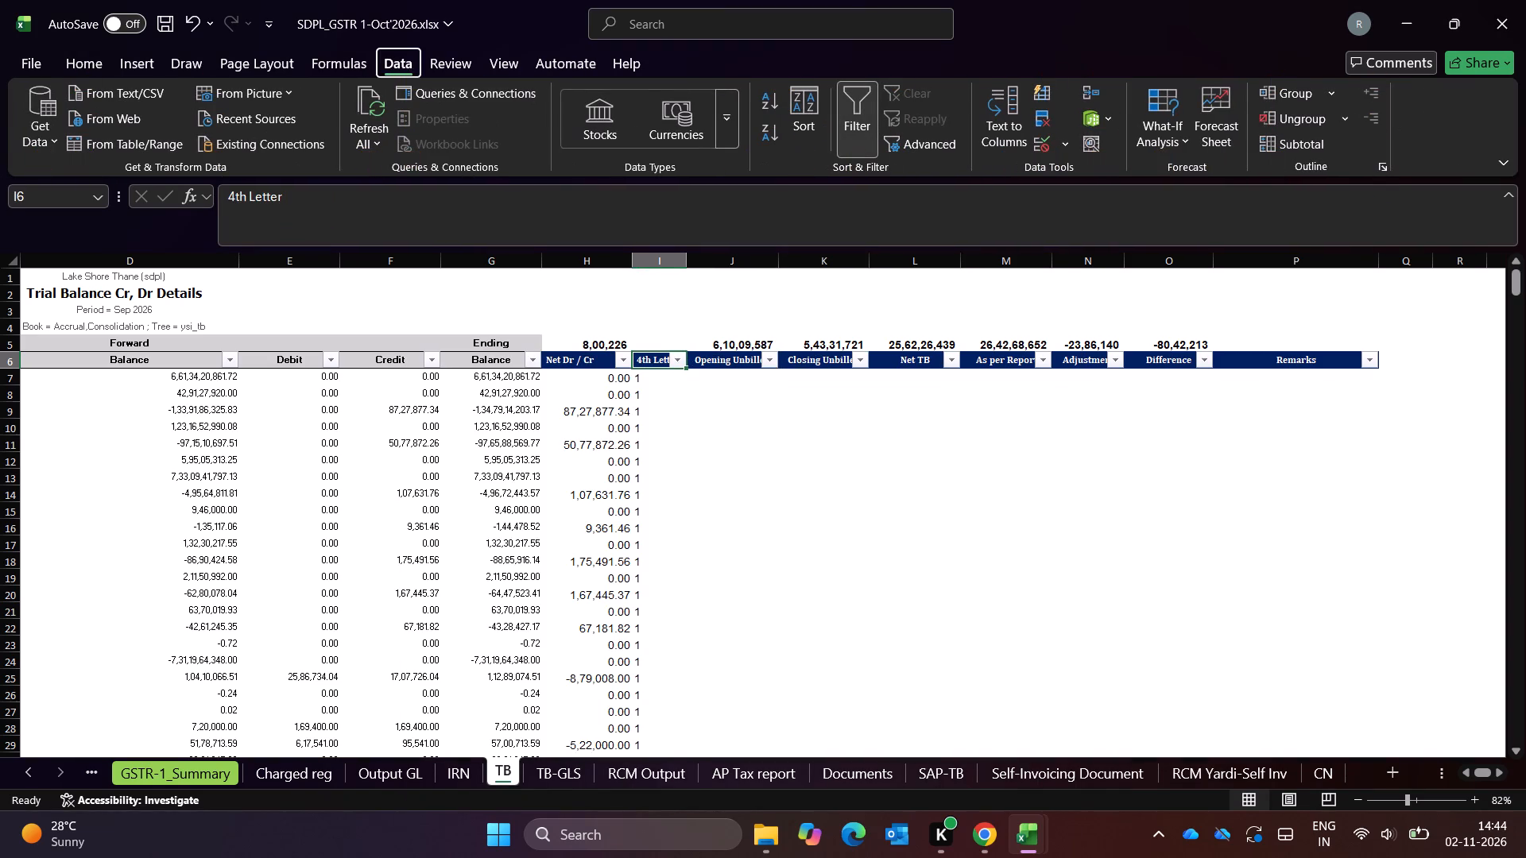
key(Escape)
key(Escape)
Examine the subtotal formulas above the TB sheet's headers, between Net Dr / Cr and Difference, and return to the first column.
key(Right)
key(Up)
key(Right)
key(Right)
key(Right)
key(Right)
key(Right)
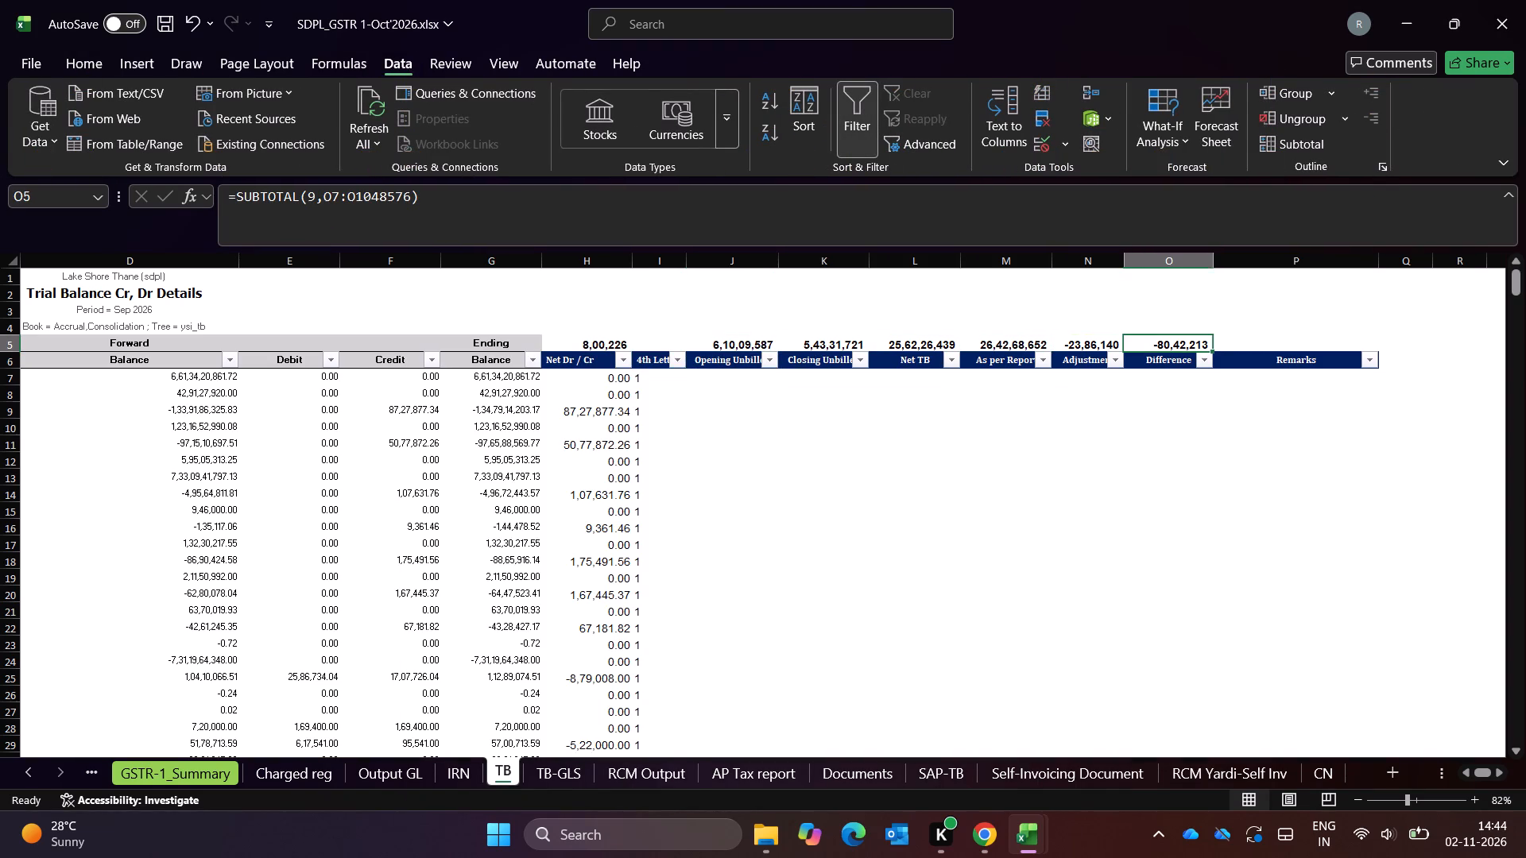
key(Left)
key(Left)
key(Left)
key(Left)
key(Left)
key(Left)
key(Left)
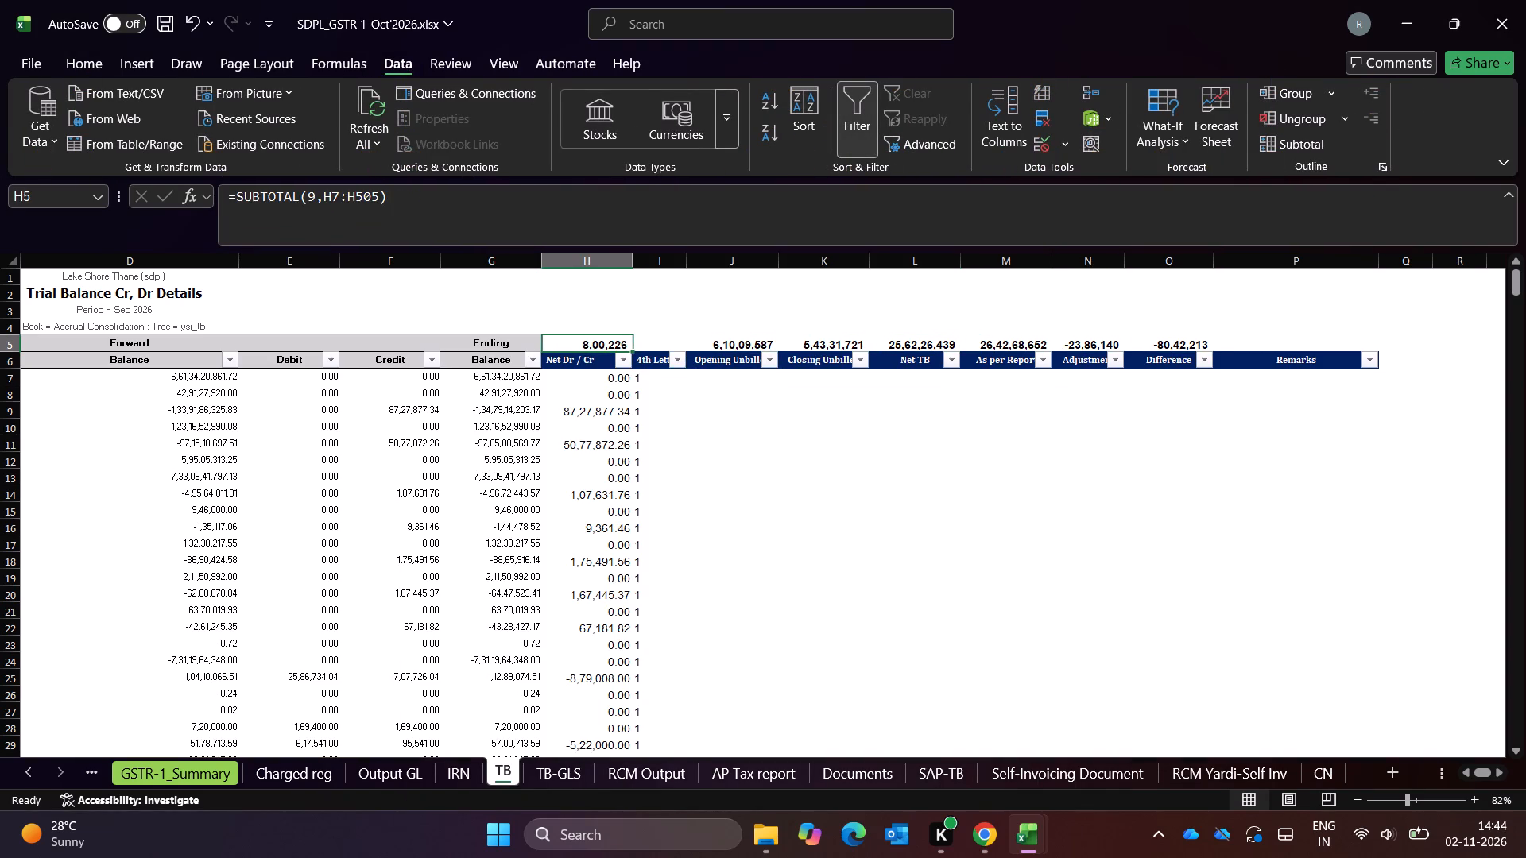
key(Down)
key(Down)
key(Up)
key(ctrl+Left)
key(ctrl+Left)
key(Left)
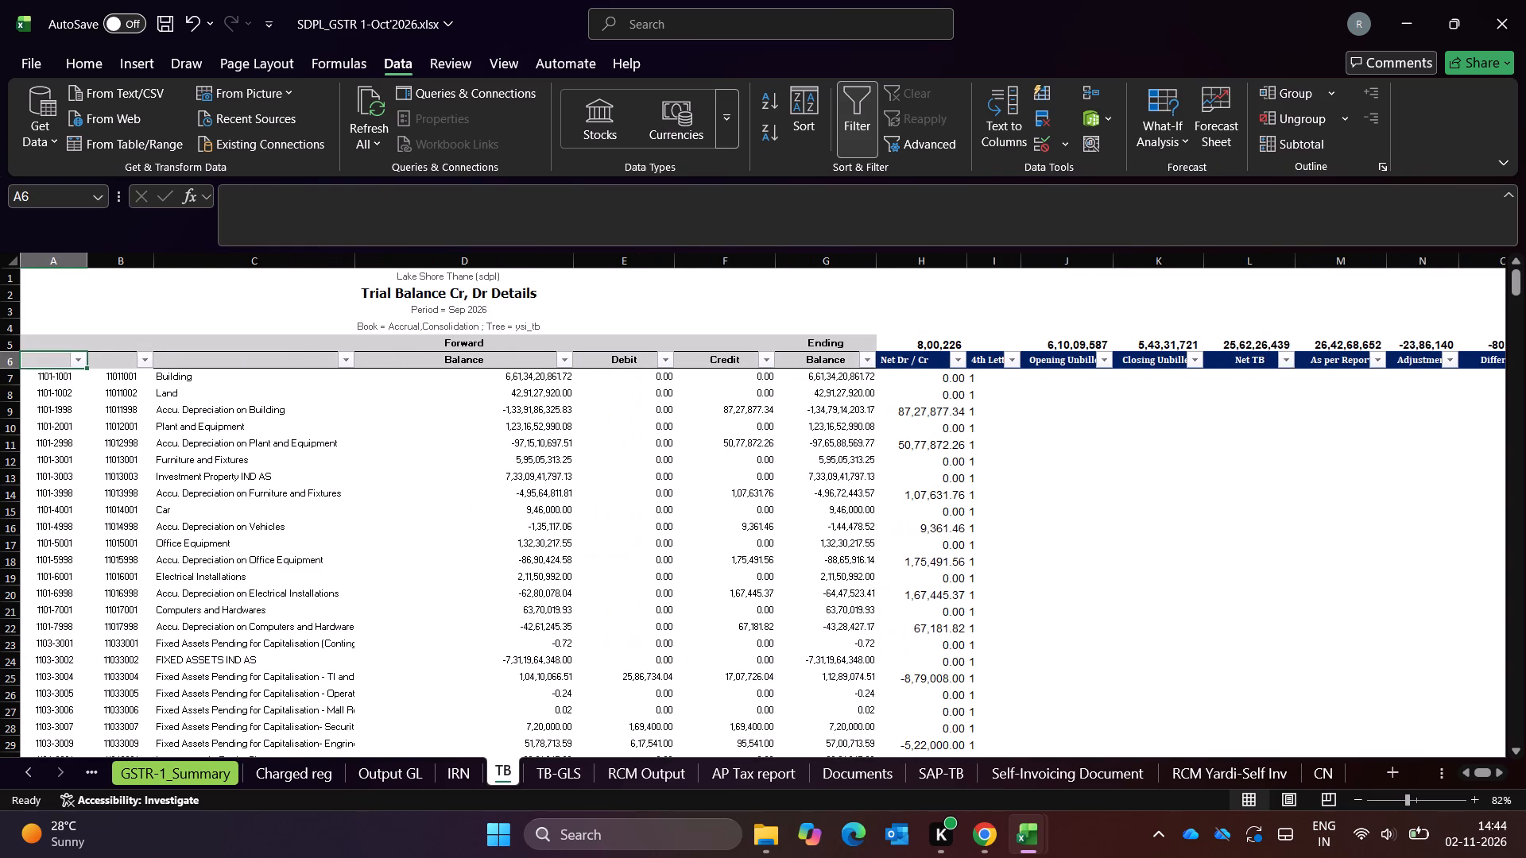
Look through the TB-GLS sheet's ledger entries upward to the Account Ledger title and the Property header at the top.
key(ctrl+Page_Down)
key(ctrl+Up)
key(ctrl+Up)
key(ctrl+Up)
key(ctrl+Up)
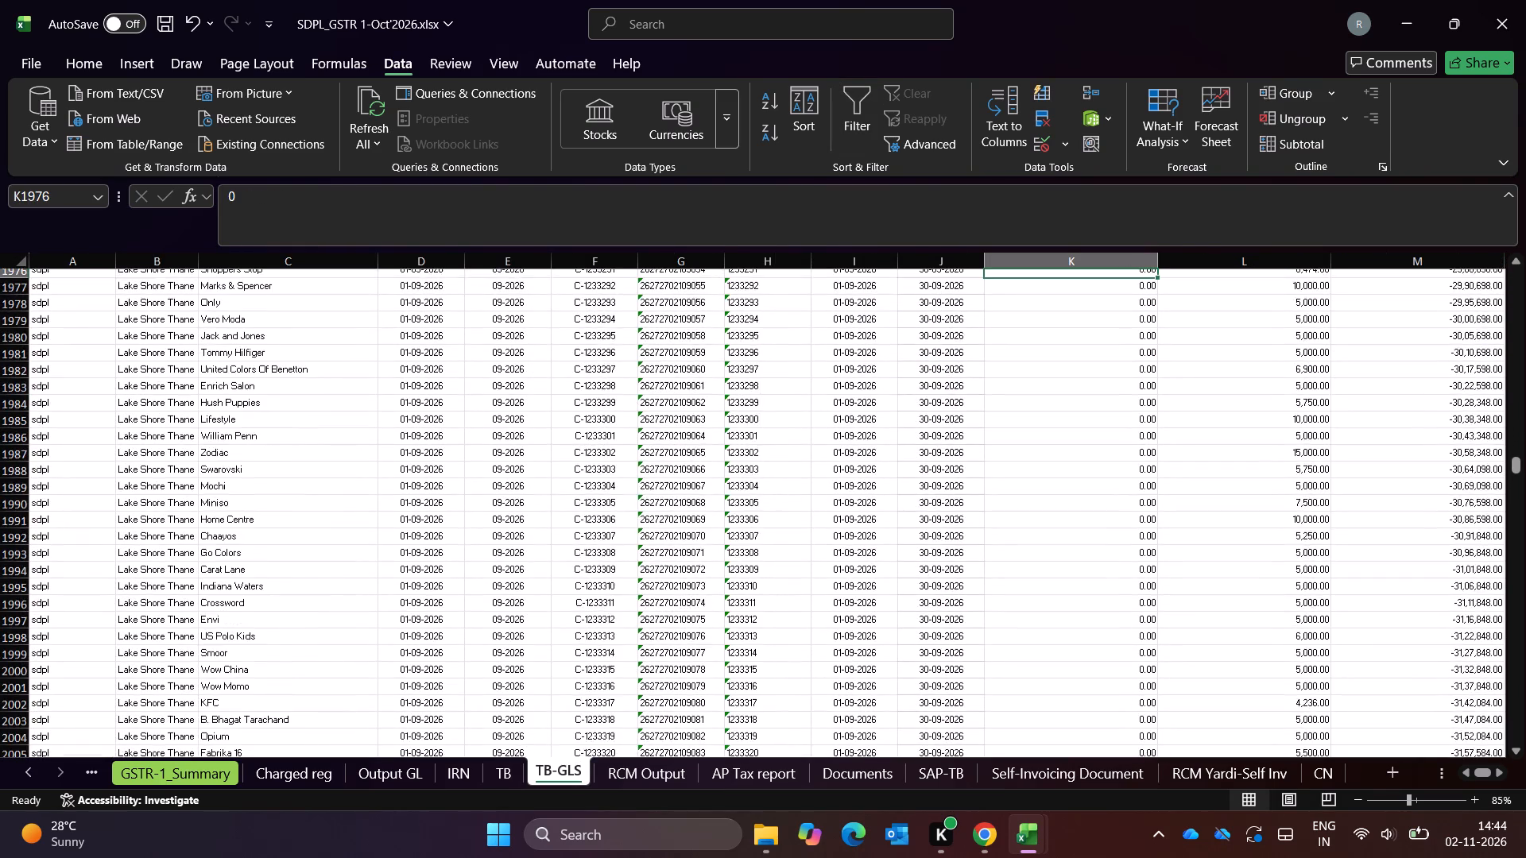
key(ctrl+Up)
key(ctrl+Up)
key(ctrl+Up)
key(ctrl+Up)
key(ctrl+Up)
key(ctrl+Up)
key(ctrl+Up)
key(ctrl+Up)
key(ctrl+Up)
key(ctrl+Up)
key(ctrl+Up)
key(ctrl+Up)
key(ctrl+Up)
key(alt+Tab)
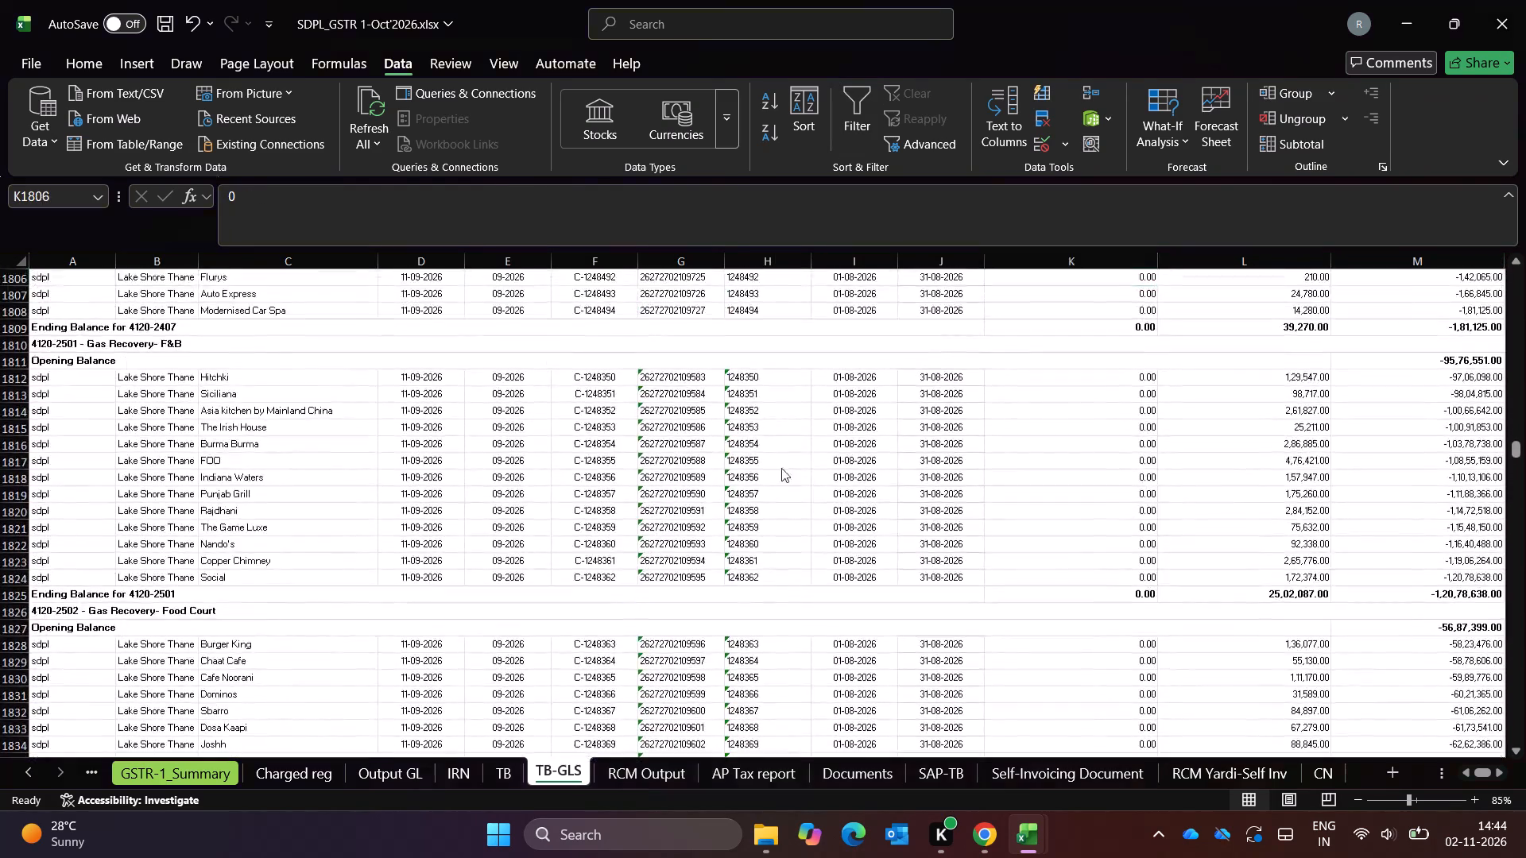
key(alt+Tab)
key(ctrl+Up)
key(ctrl+Up)
key(ctrl+Up)
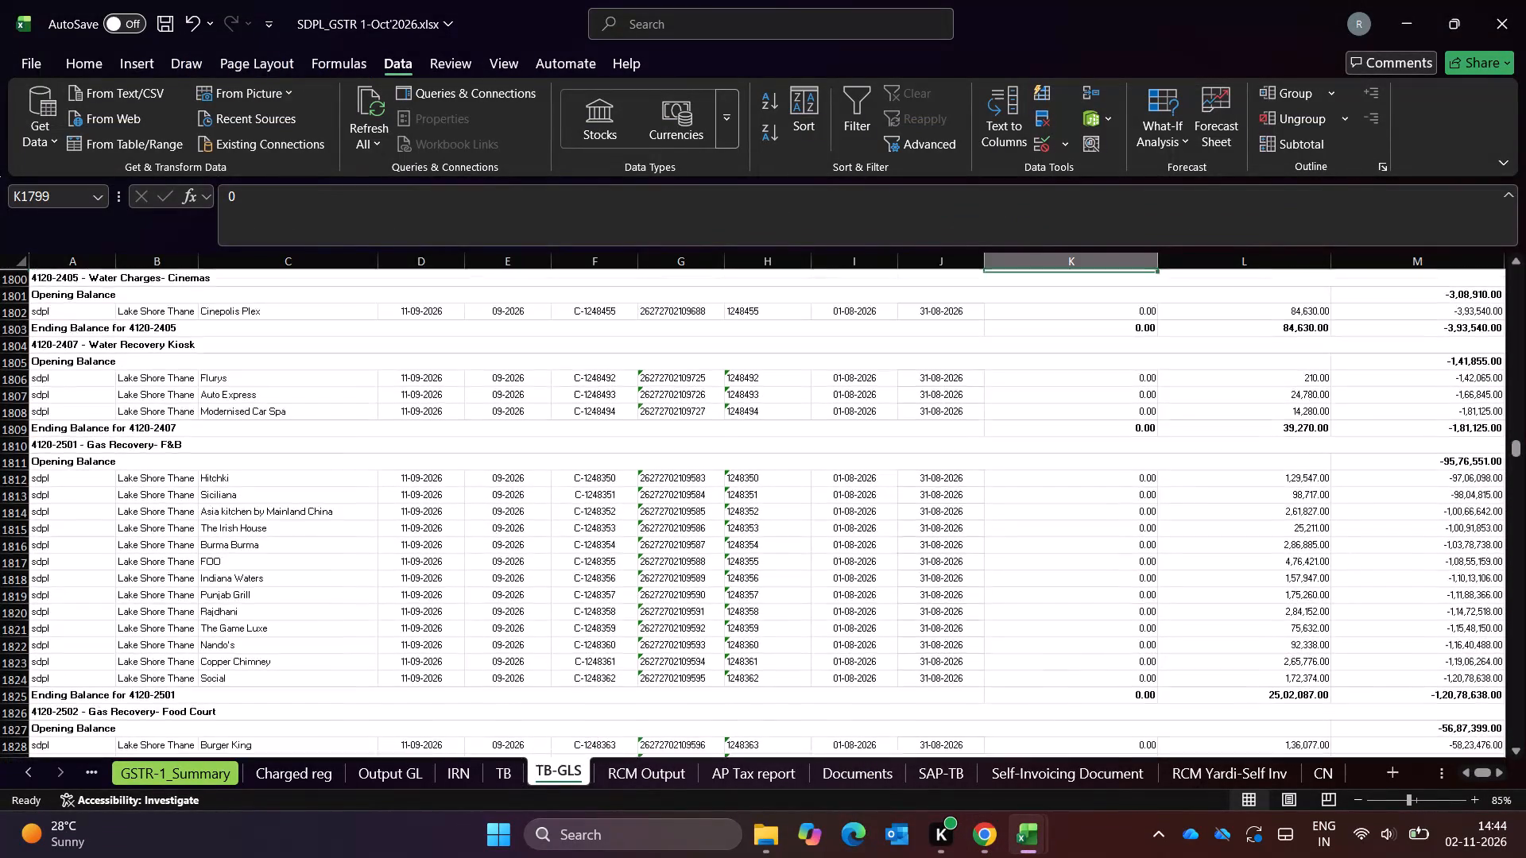
key(ctrl+Left)
key(ctrl+Left)
key(ctrl+Left)
key(ctrl+Up)
key(ctrl+Up)
key(ctrl+Up)
key(ctrl+Up)
key(ctrl+Up)
key(ctrl+Up)
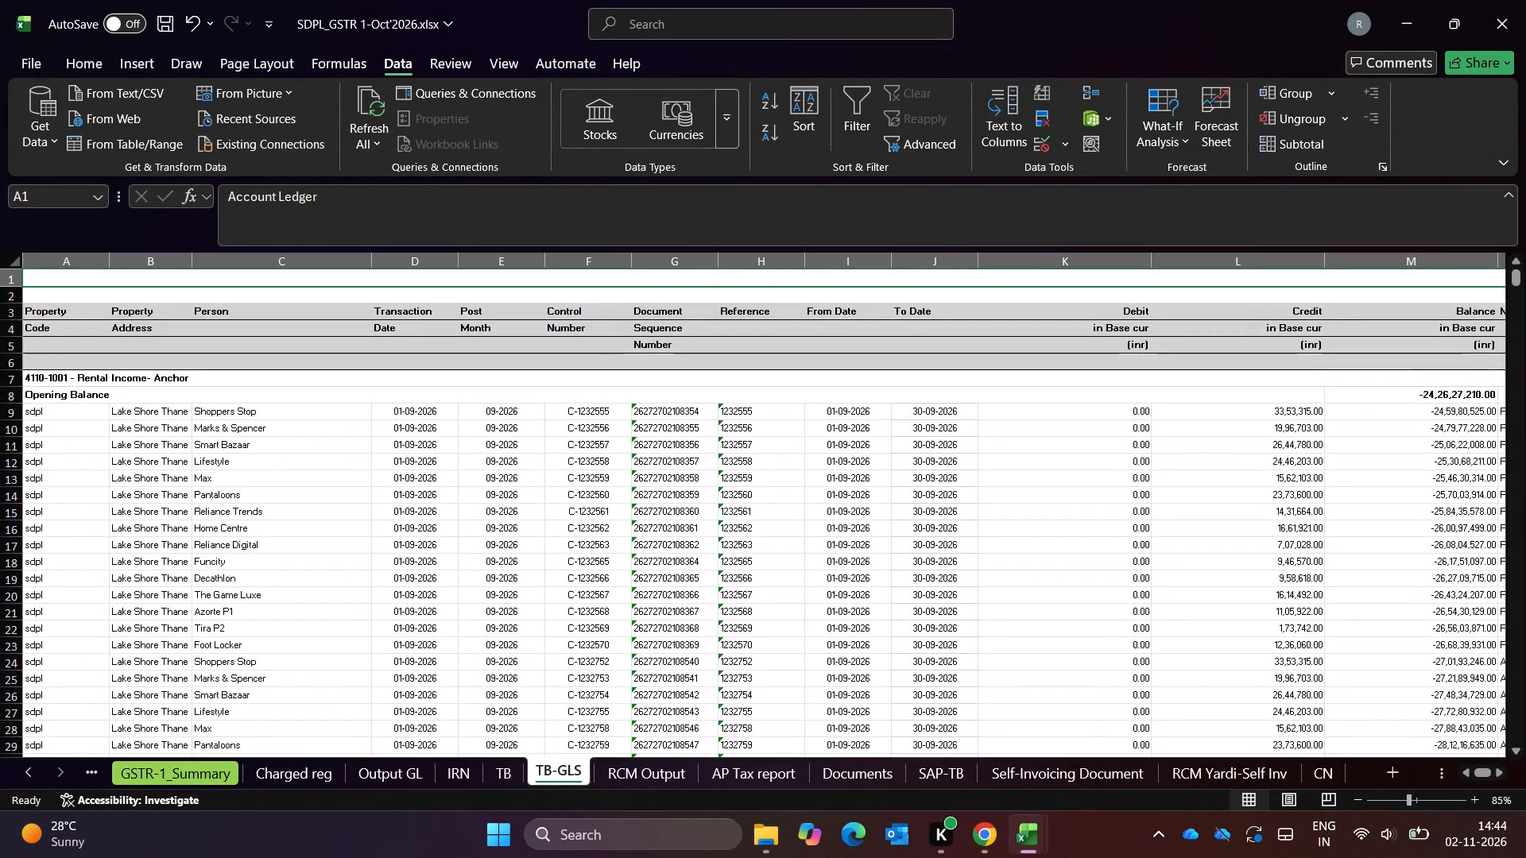
key(Down)
key(Down)
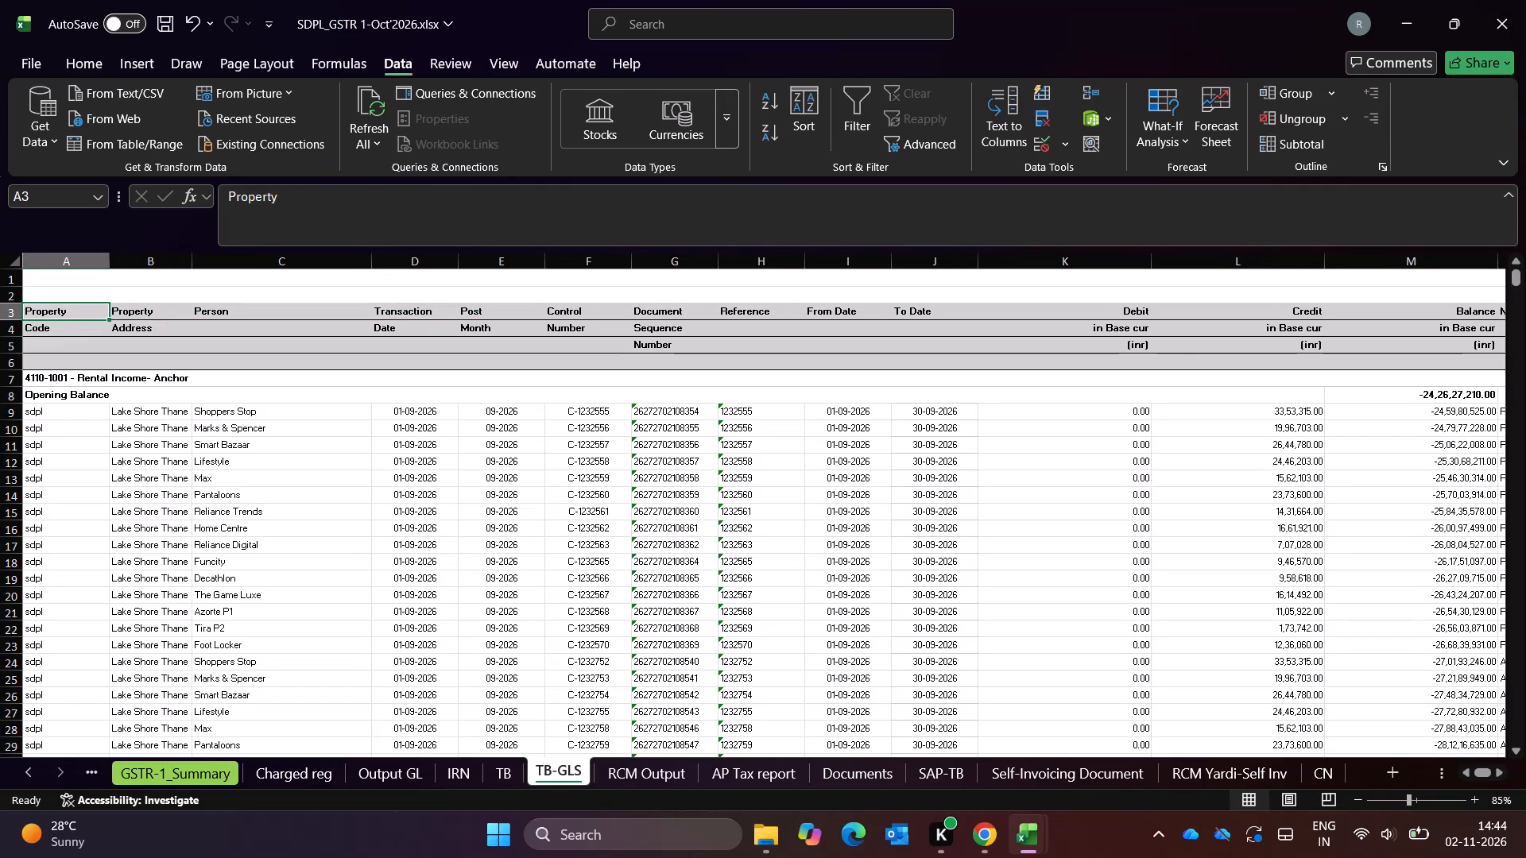
Glance back at the TB sheet, and examine the TB-GLS sheet's Account Ledger title and column header rows.
key(ctrl+Page_Up)
key(ctrl+Page_Down)
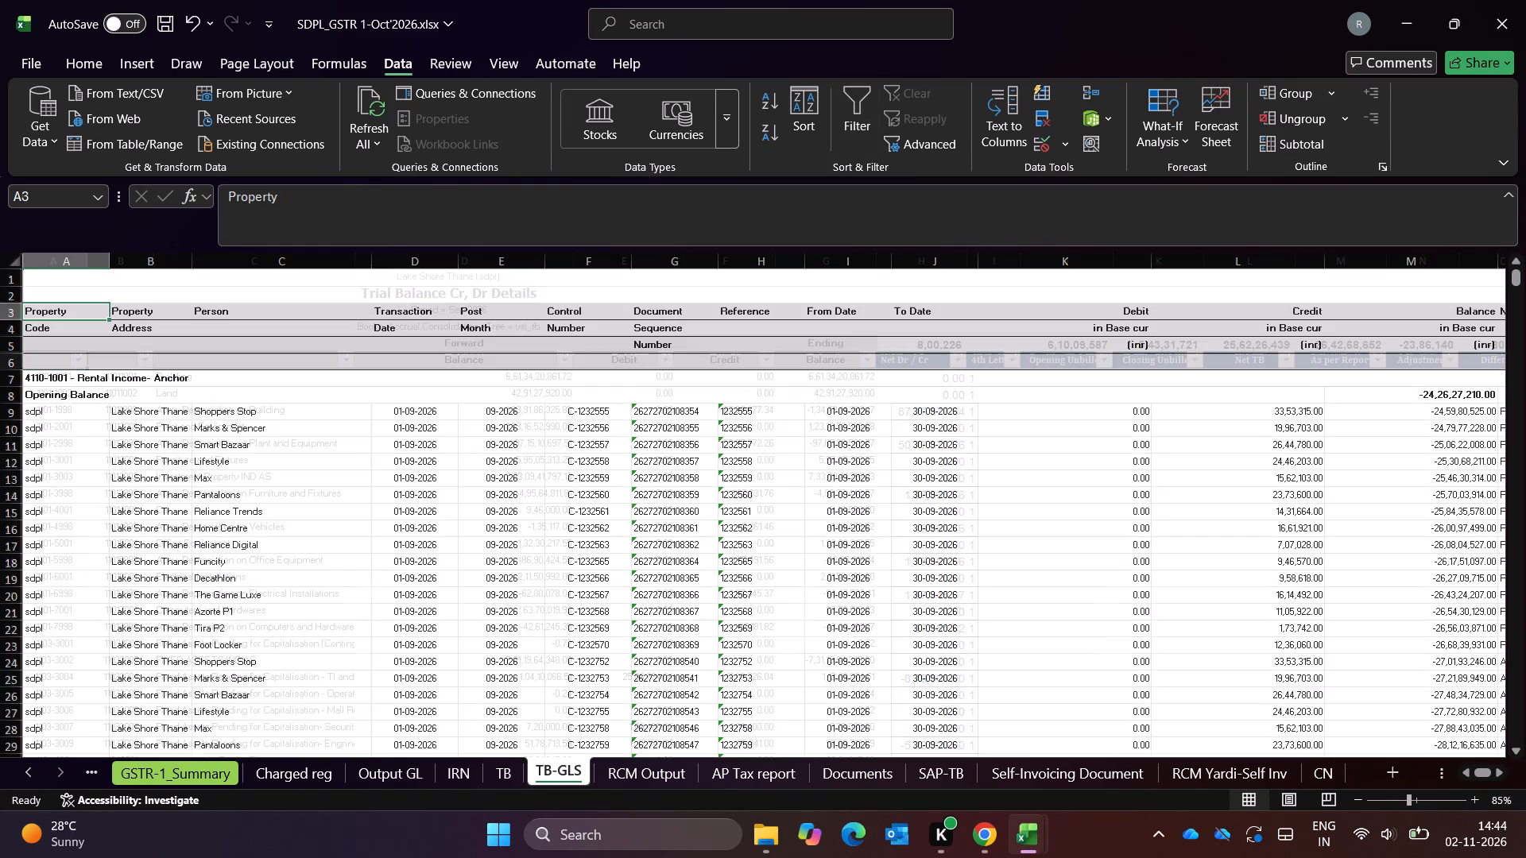
key(Up)
key(ctrl+Up)
key(ctrl+Up)
key(ctrl+Left)
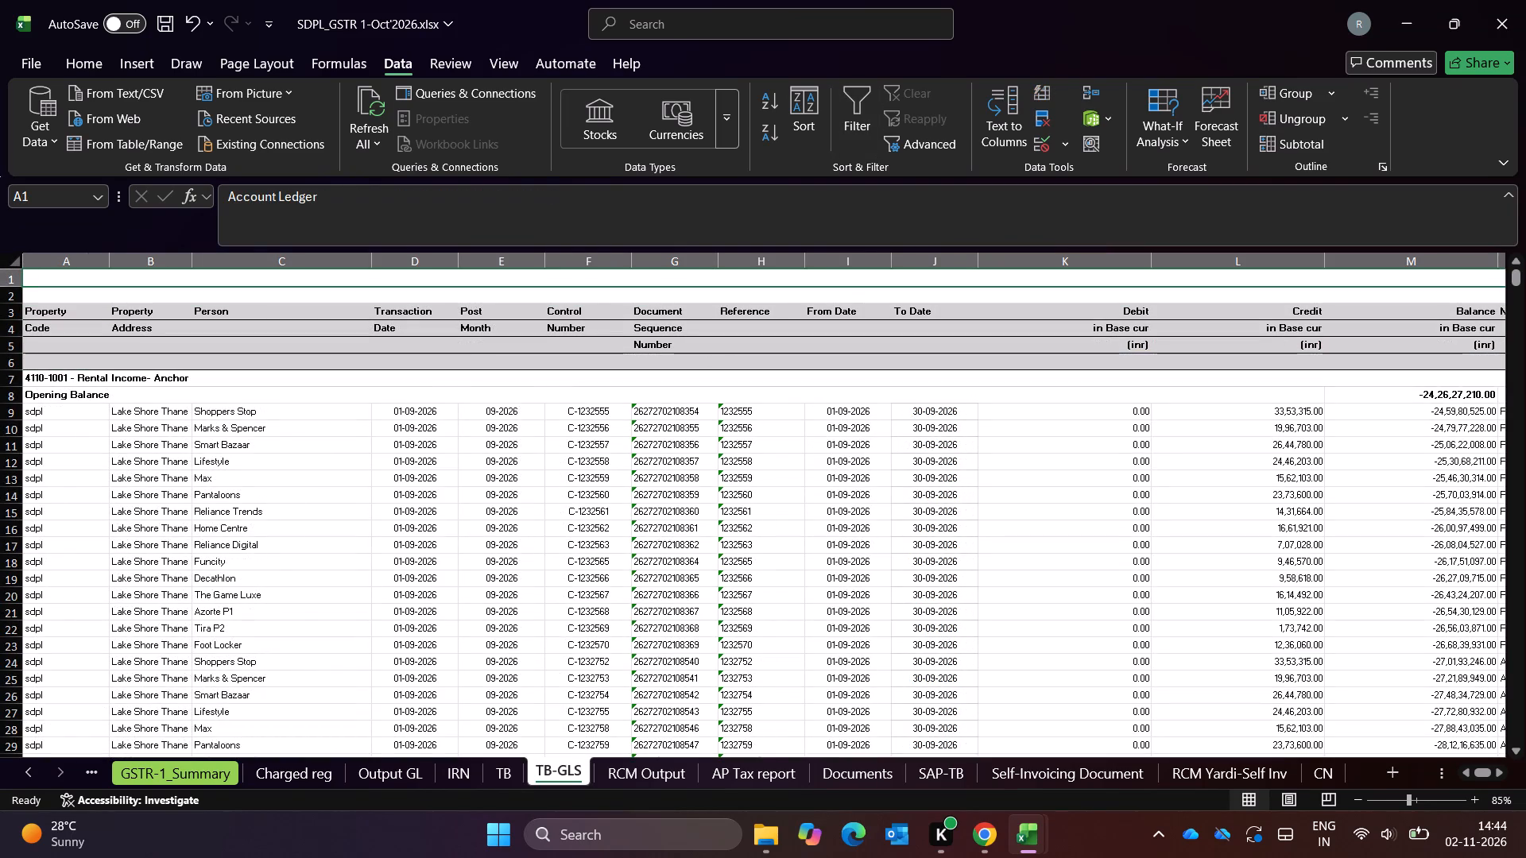
key(ctrl+Left)
key(Down)
key(Down)
key(Down)
key(Down)
key(Down)
key(Down)
key(Down)
key(Down)
key(ctrl+Up)
key(ctrl+Up)
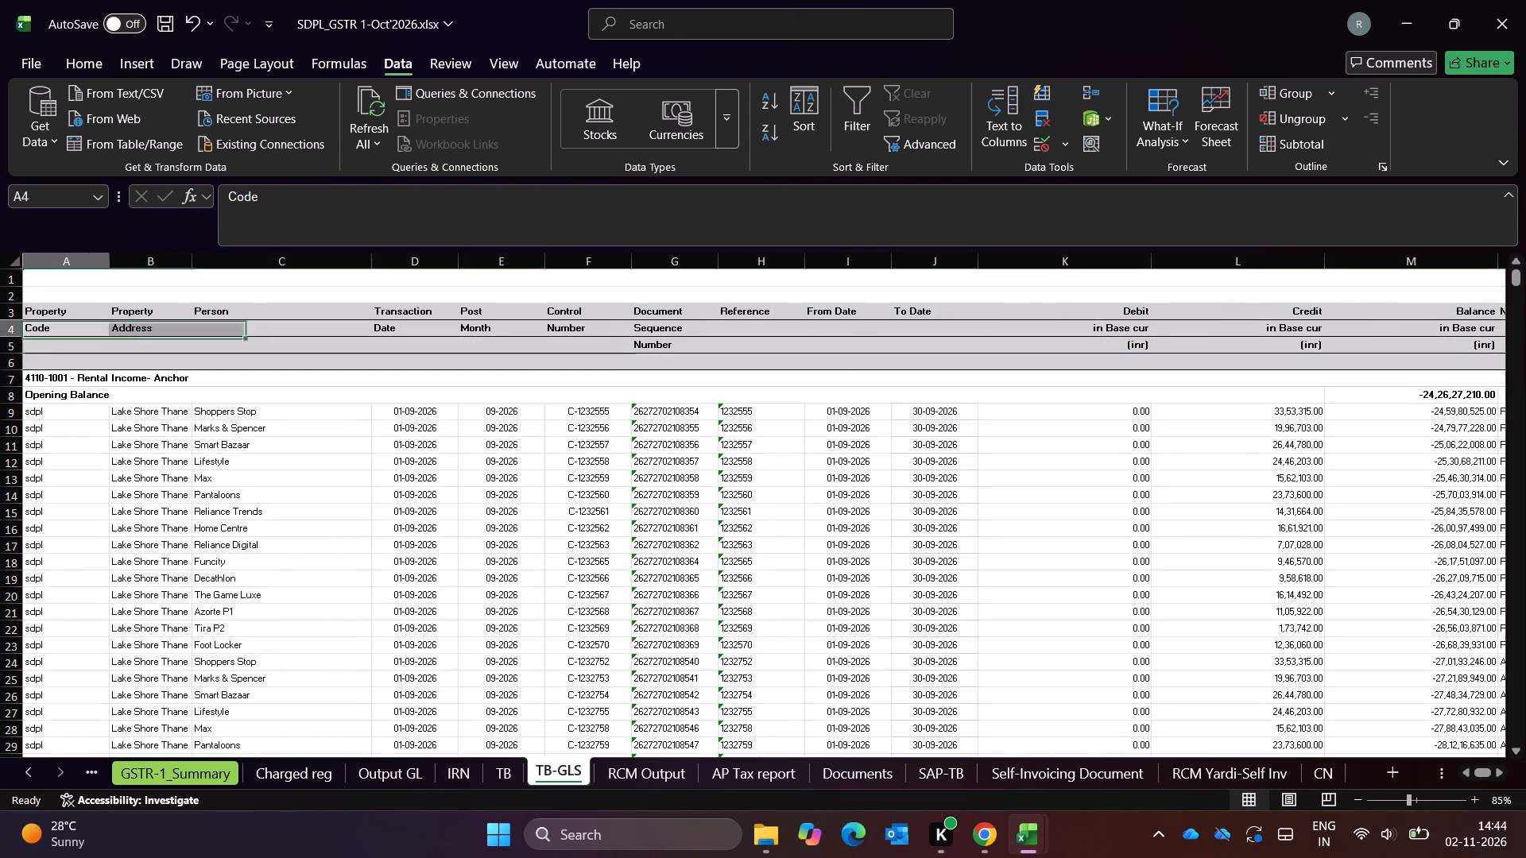
key(ctrl+Up)
key(ctrl+Up)
key(Right)
key(Down)
key(Down)
key(Right)
key(Left)
key(Left)
key(Left)
key(ctrl+Left)
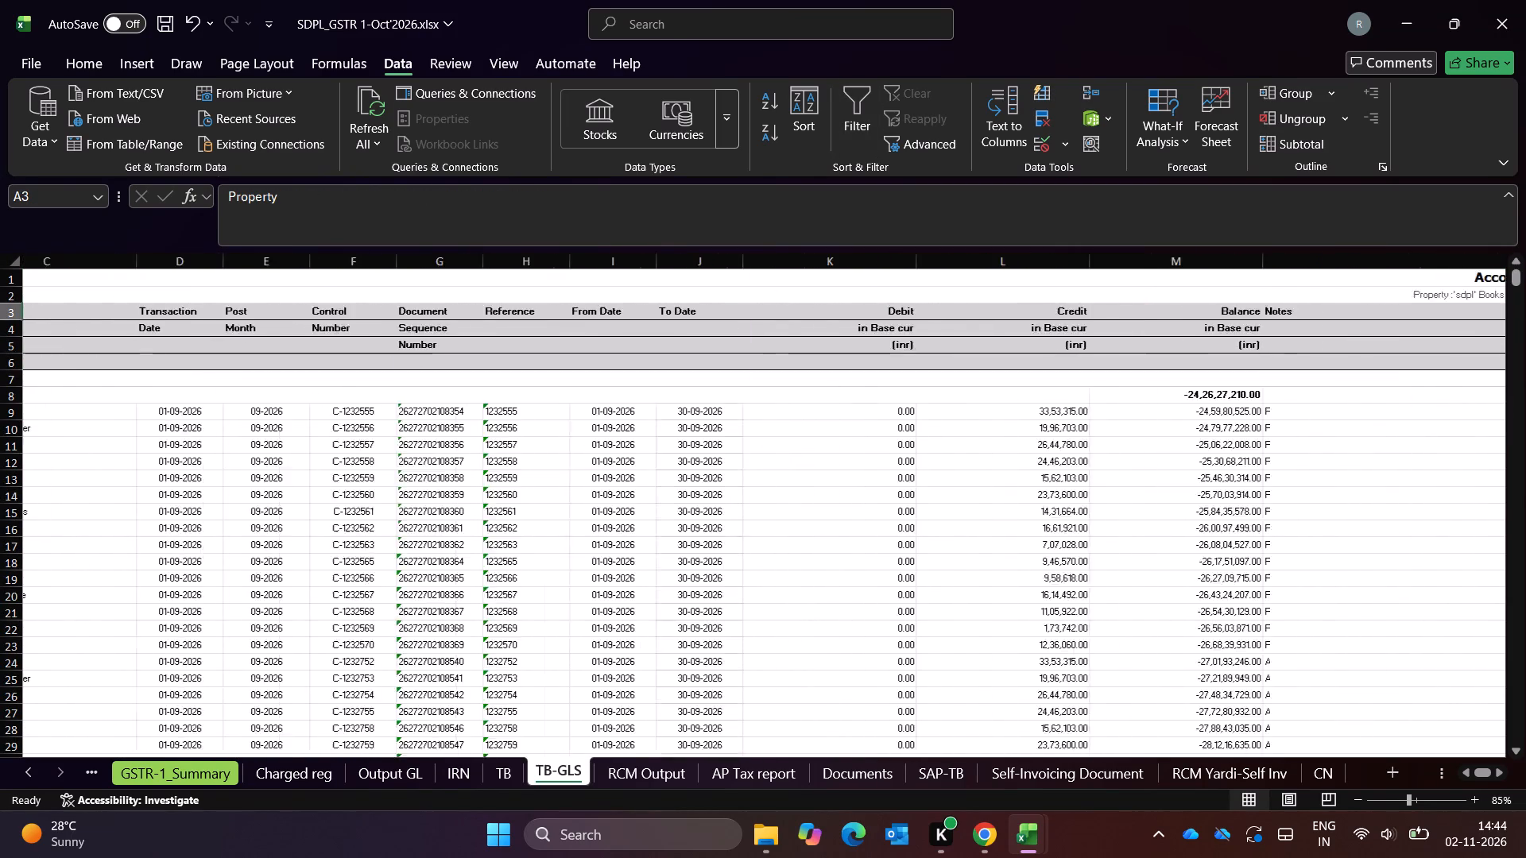
key(ctrl+Left)
key(ctrl+Left)
key(Up)
key(Up)
key(Up)
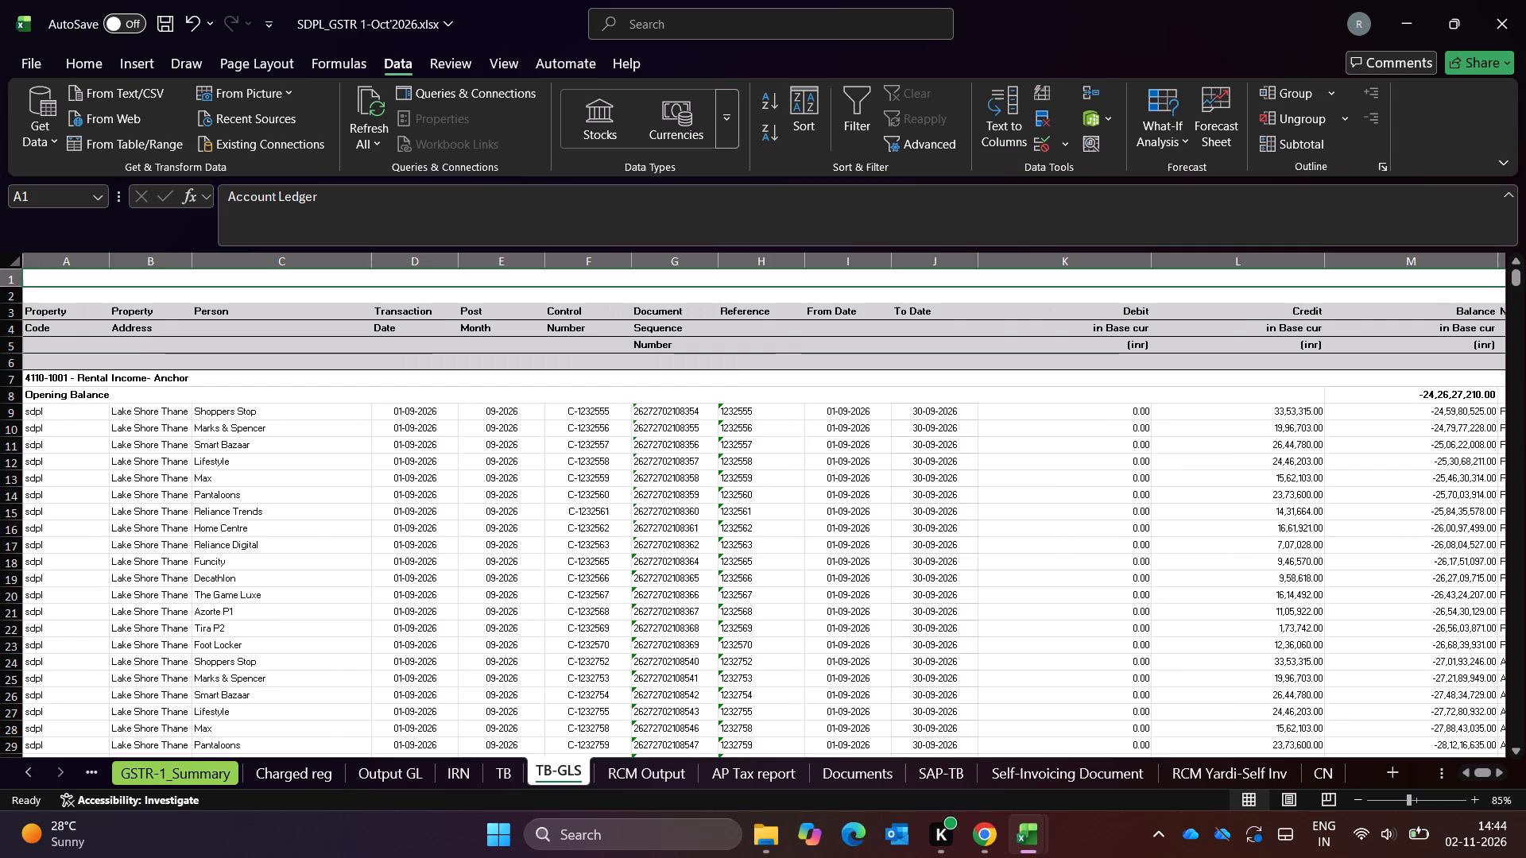
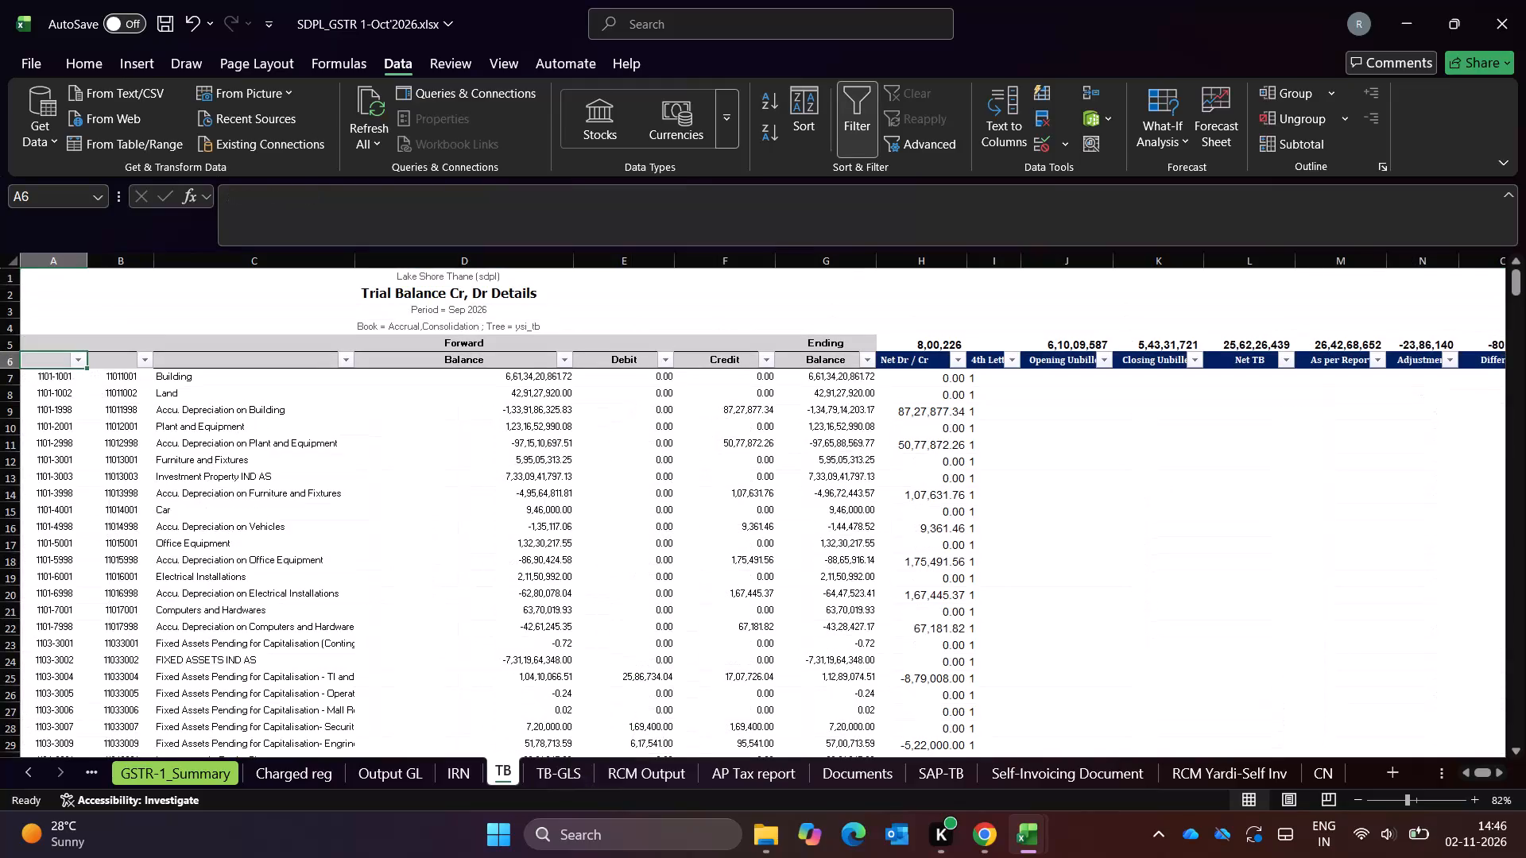
Return to the Charged reg sheet and look along its header row from Doc. Seq. No through Name to the last column.
key(ctrl+Page_Up)
key(ctrl+Page_Up)
key(ctrl+Page_Up)
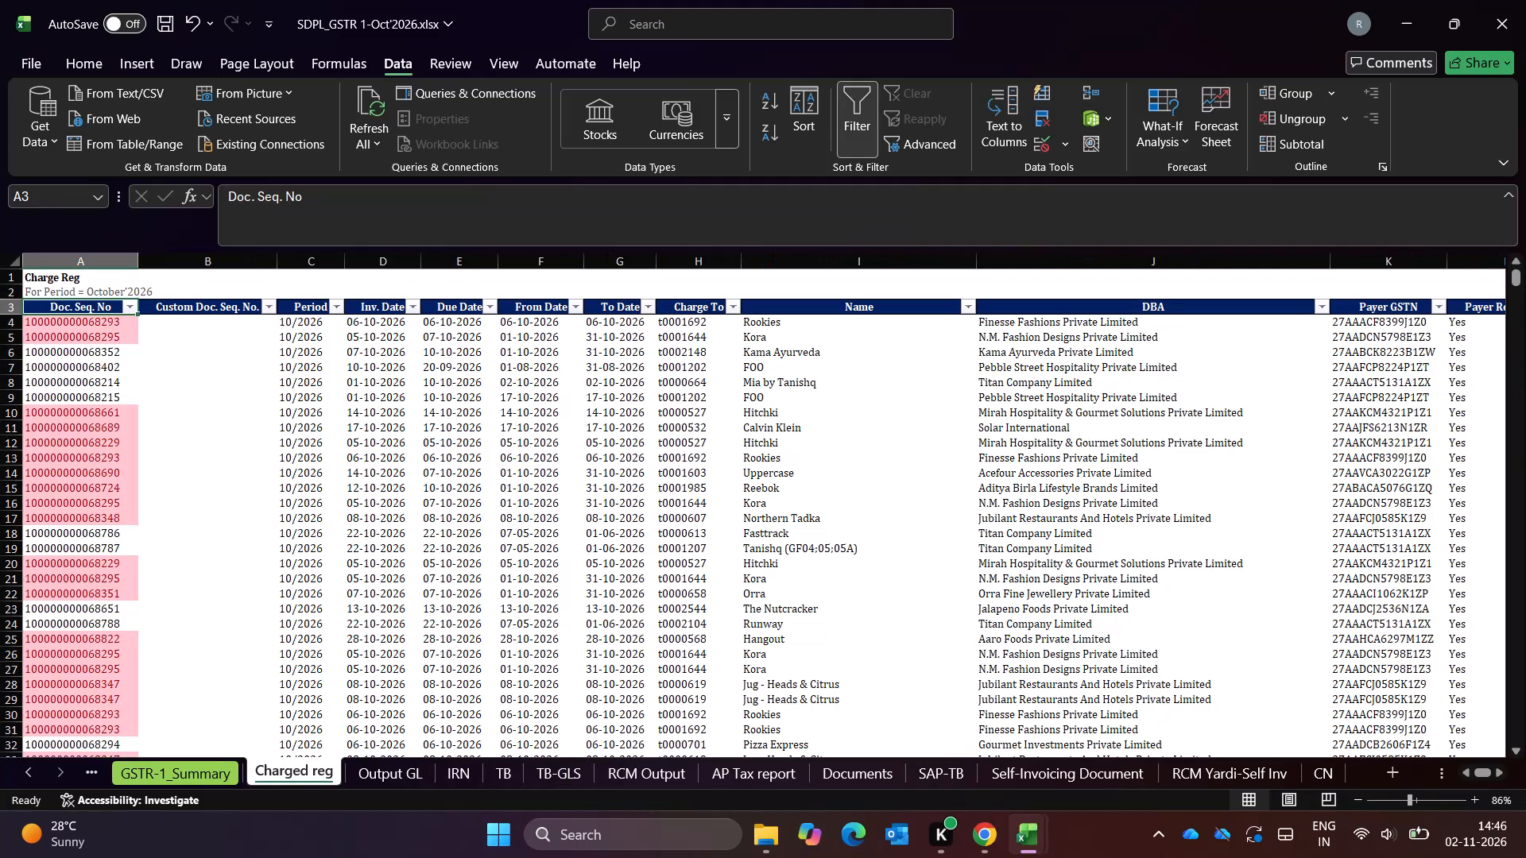
key(ctrl+Page_Up)
key(ctrl+Page_Up)
key(ctrl+Page_Up)
key(ctrl+Page_Down)
key(ctrl+Page_Down)
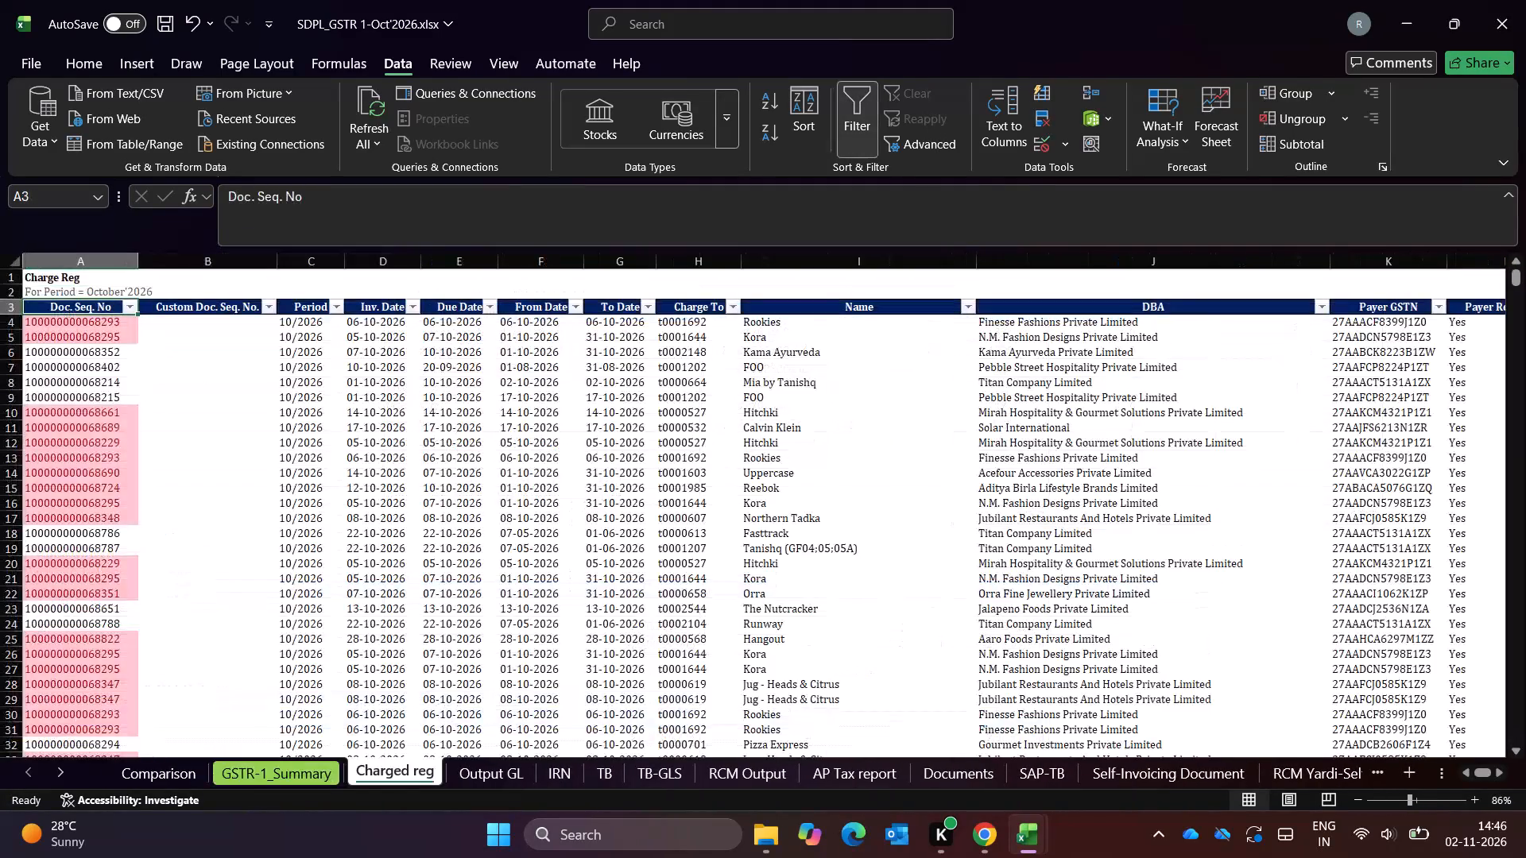
key(Right)
key(Right)
key(Right)
key(Right)
key(Right)
key(Right)
key(Right)
key(Right)
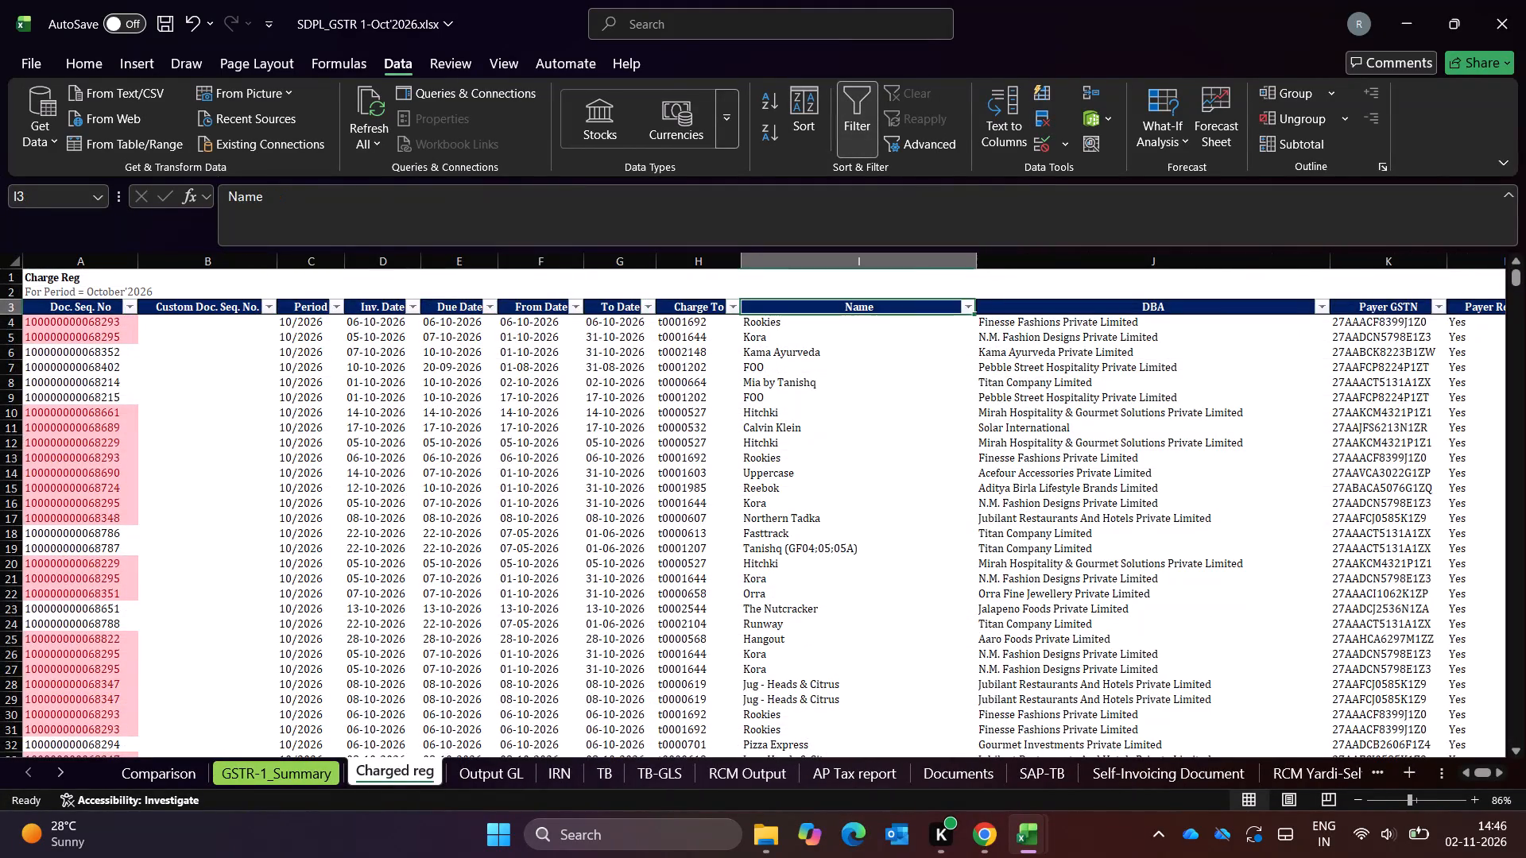
key(ctrl+Right)
key(ctrl+Left)
Examine the Output GL sheet around the first ledger's closing totals and the start of the CGST on Output Service ledger.
key(ctrl+Page_Down)
key(Up)
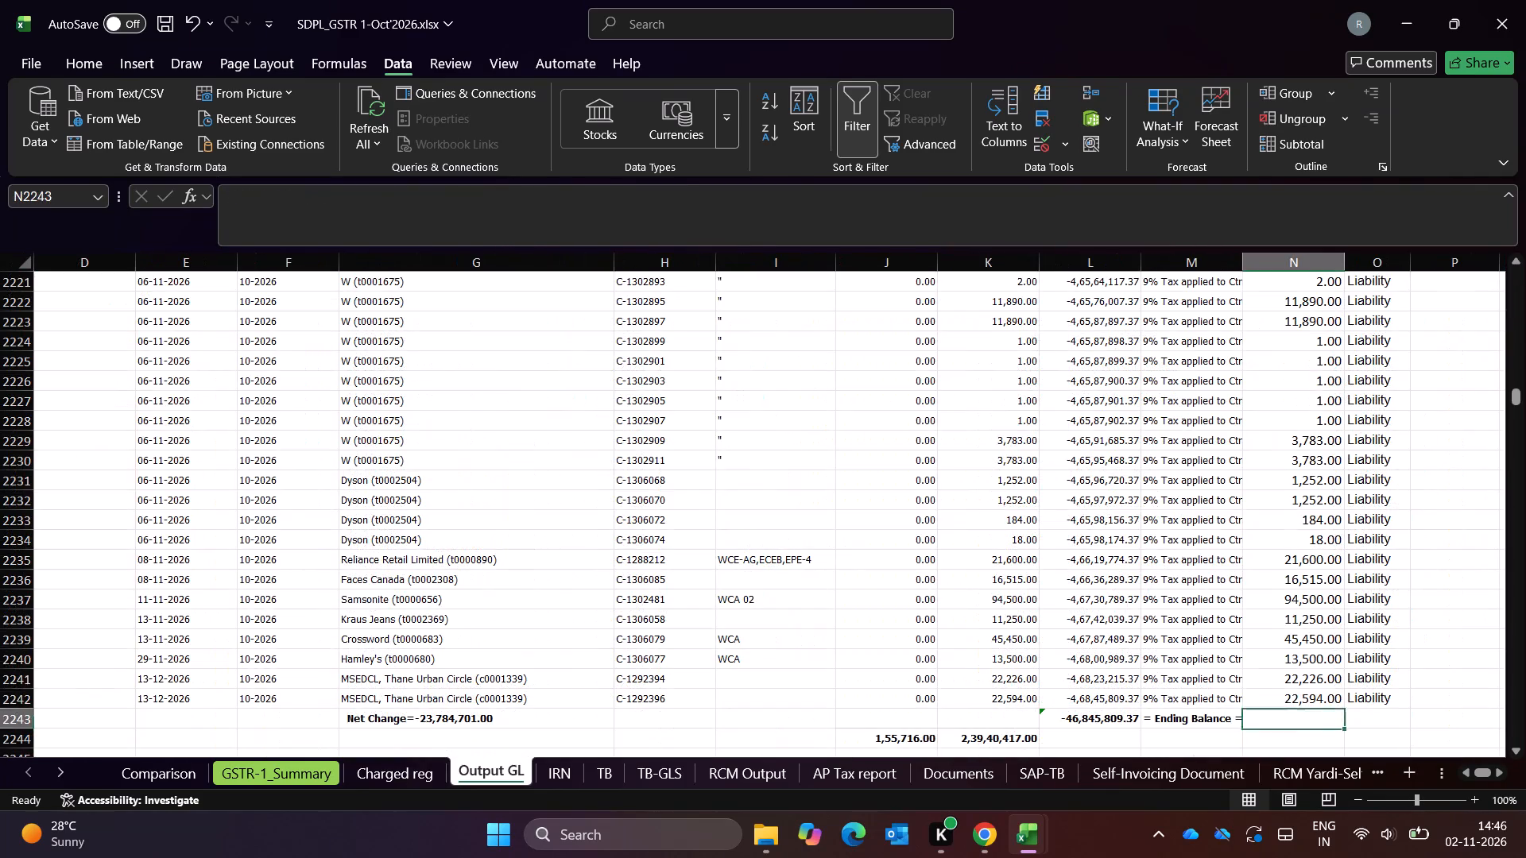
key(Up)
key(Up)
key(Up)
key(Down)
key(Down)
key(Down)
key(Down)
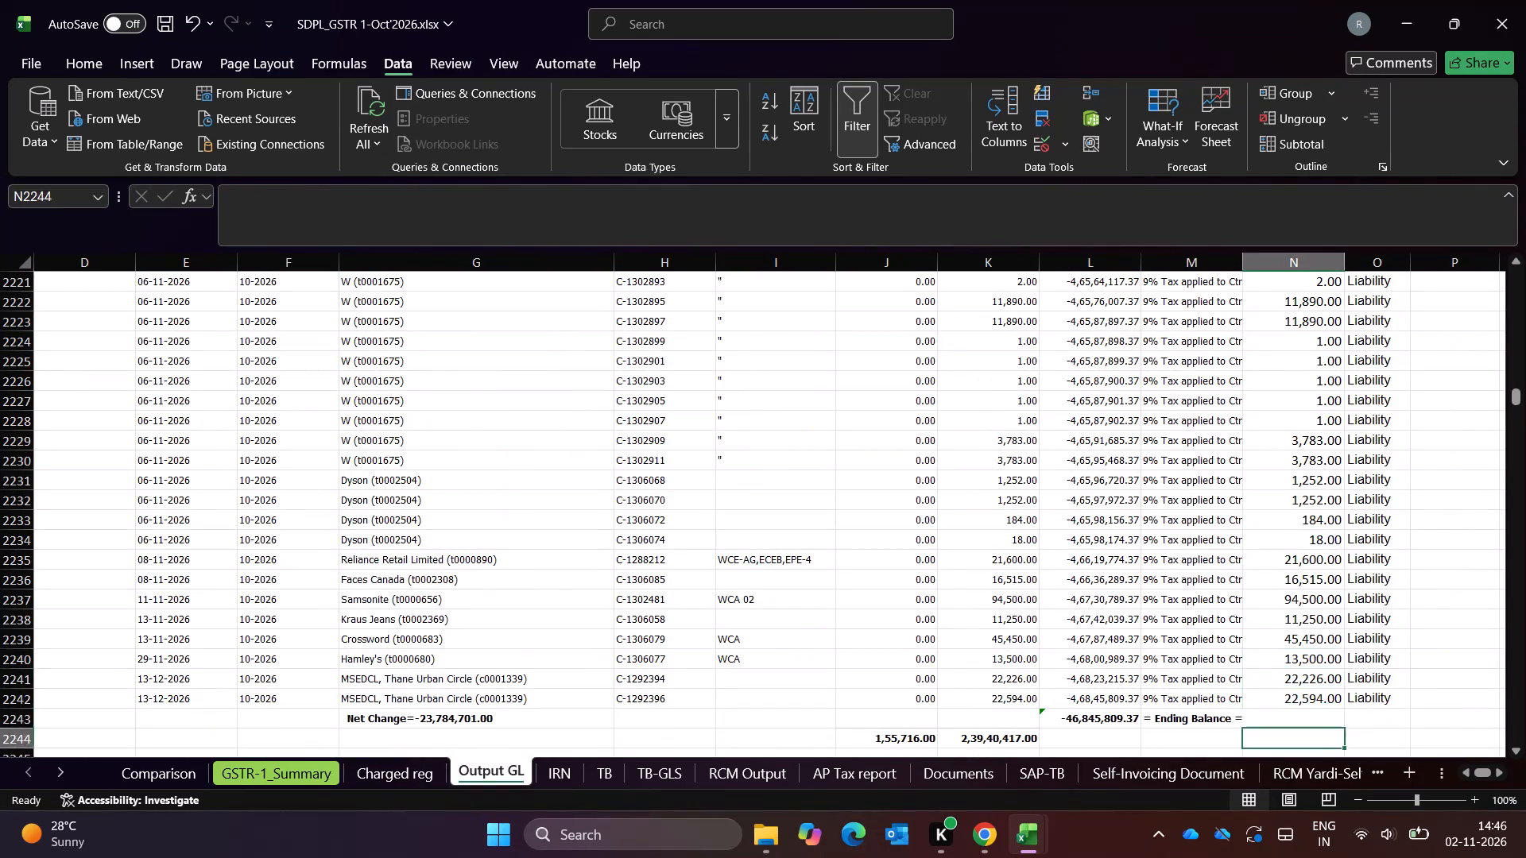
key(Down)
key(Down)
key(Down)
key(Down)
key(Down)
key(Down)
key(Down)
key(Down)
key(Down)
key(Down)
key(Down)
key(Down)
key(Down)
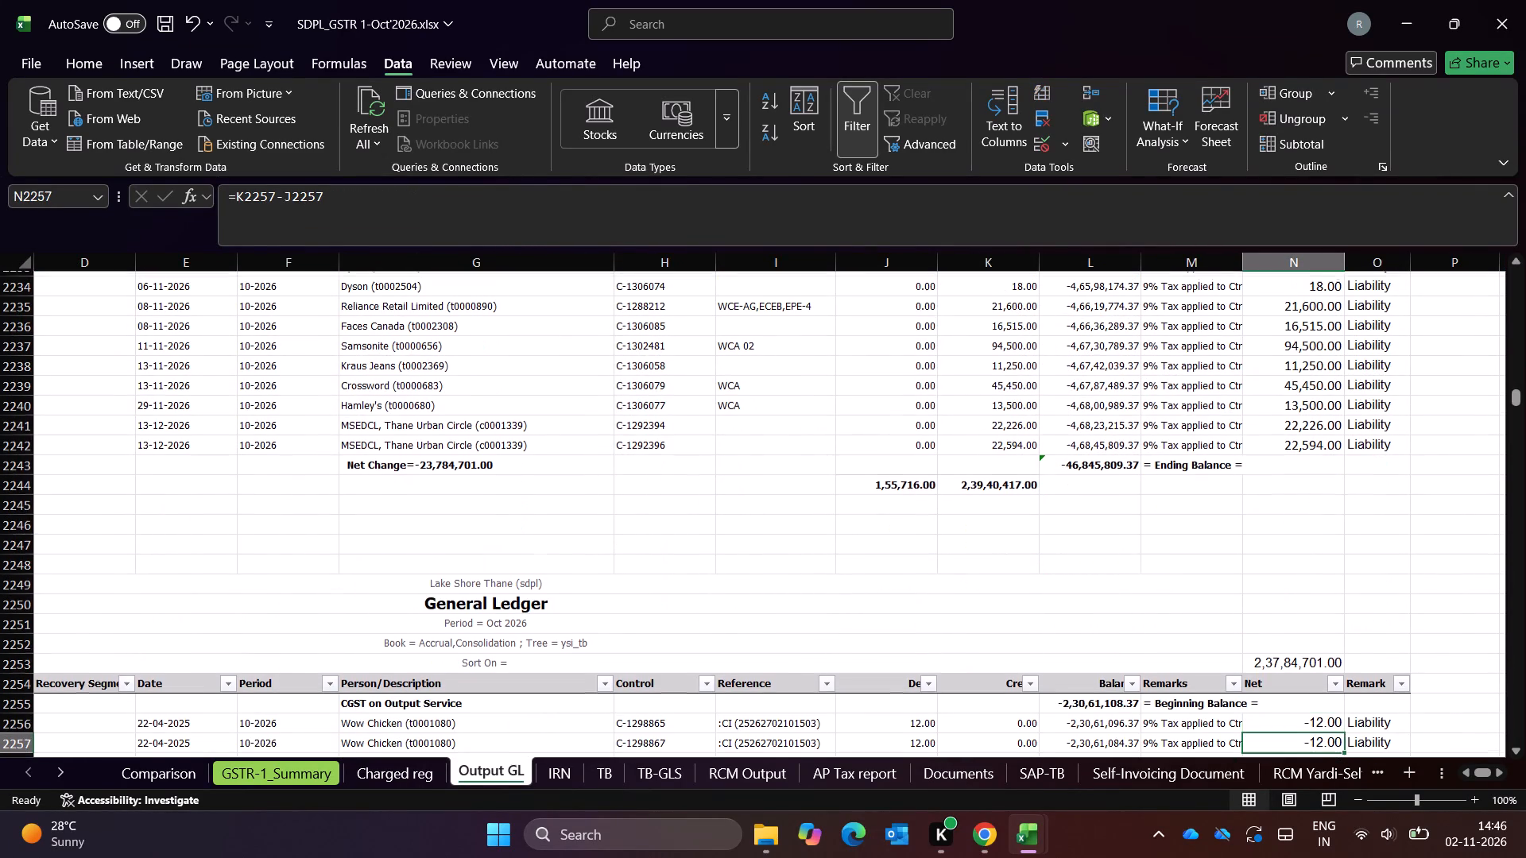
key(Down)
key(ctrl+Page_Down)
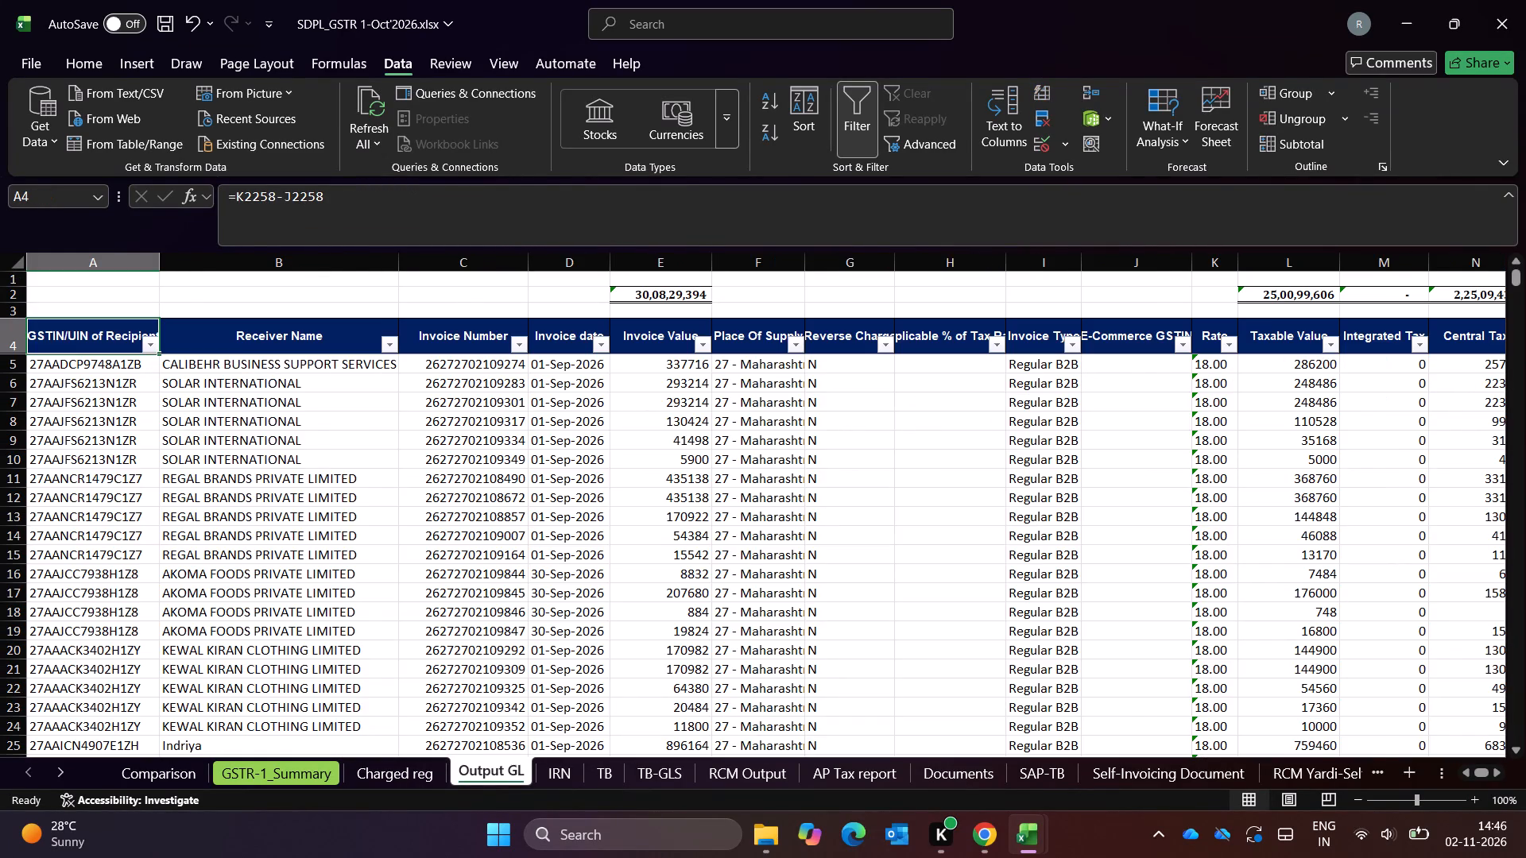
key(ctrl+Page_Up)
Clear the Remark column filter on the RCM Output sheet's General Ledger.
key(ctrl+Page_Down)
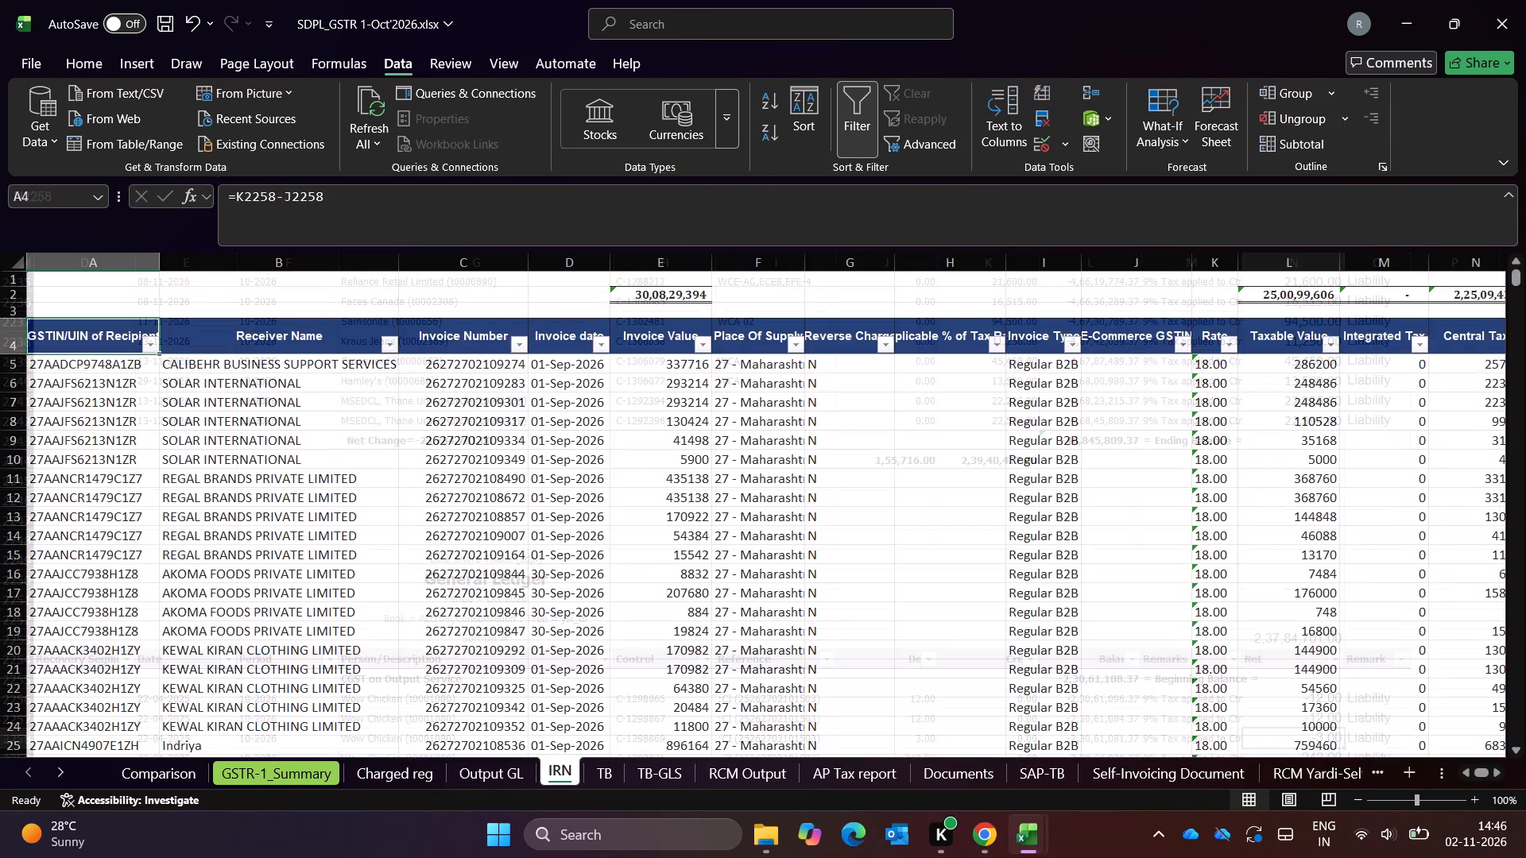
key(ctrl+Page_Down)
key(ctrl+Page_Down)
key(ctrl+Page_Down)
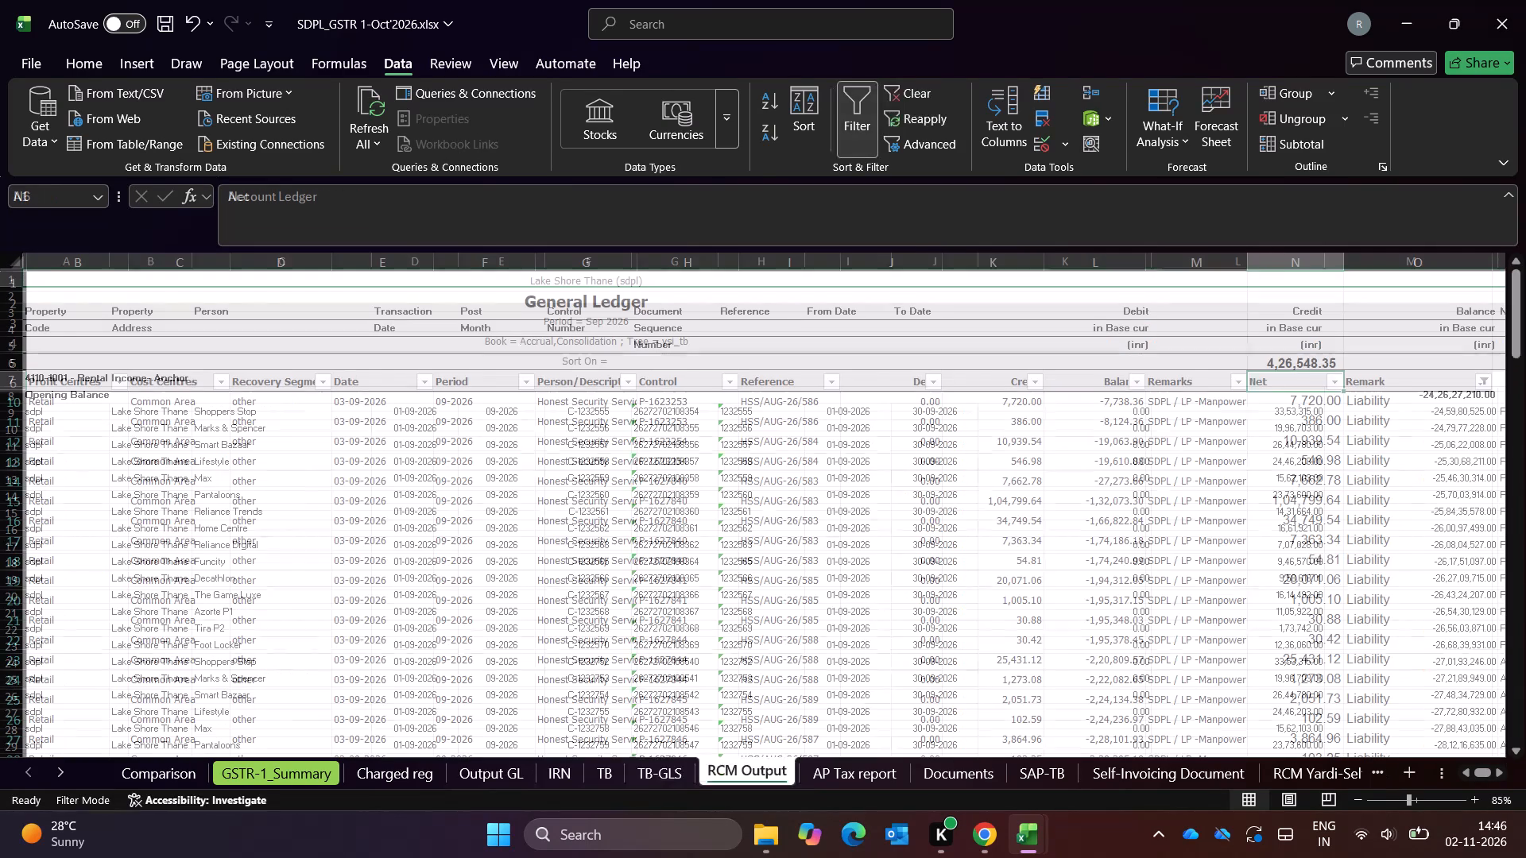
key(Up)
key(Up)
key(Up)
key(ctrl+Up)
key(ctrl+Up)
key(ctrl+Up)
key(Down)
key(Down)
key(Down)
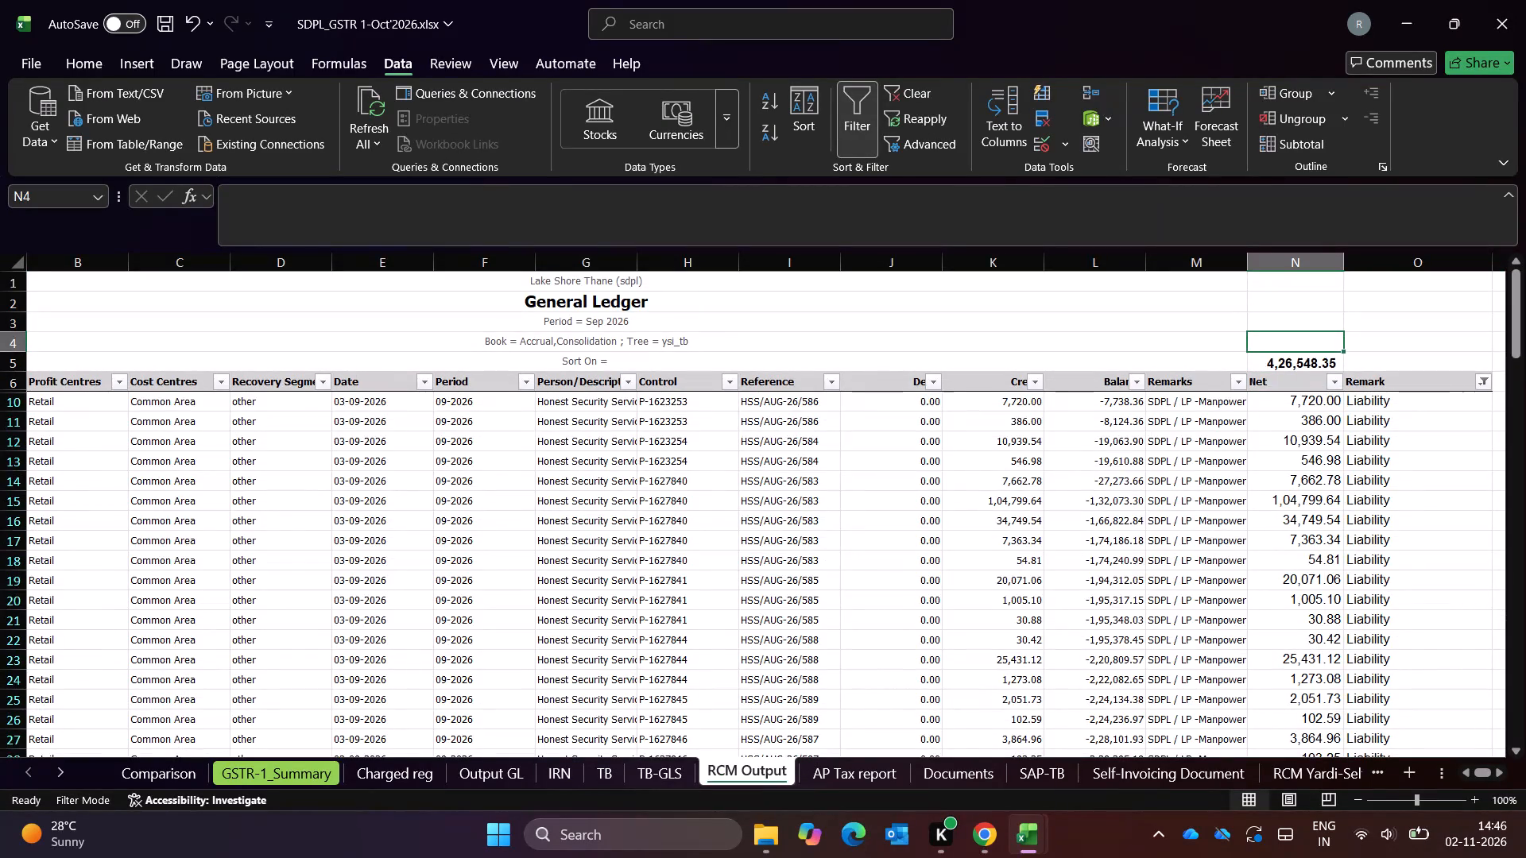
key(alt+a)
key(alt+c)
key(Escape)
key(Escape)
Examine the RCM Output sheet's Net and Remark columns around the header row and first ledger entries.
key(Down)
key(Down)
key(Right)
key(Right)
key(Right)
key(Left)
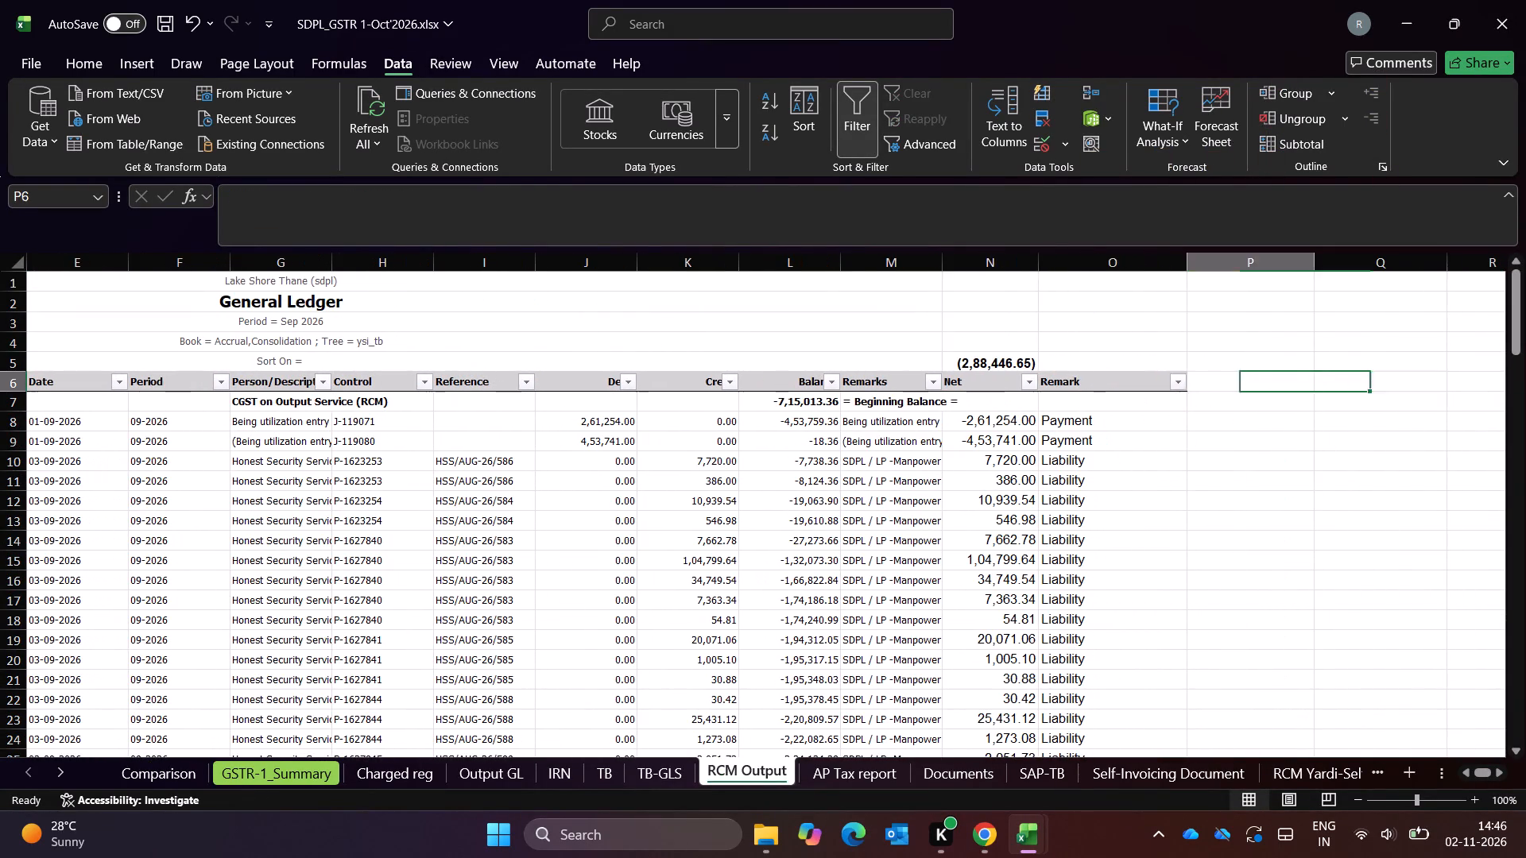
key(Left)
key(Left)
key(Down)
key(Down)
key(Down)
key(Up)
key(Up)
key(Up)
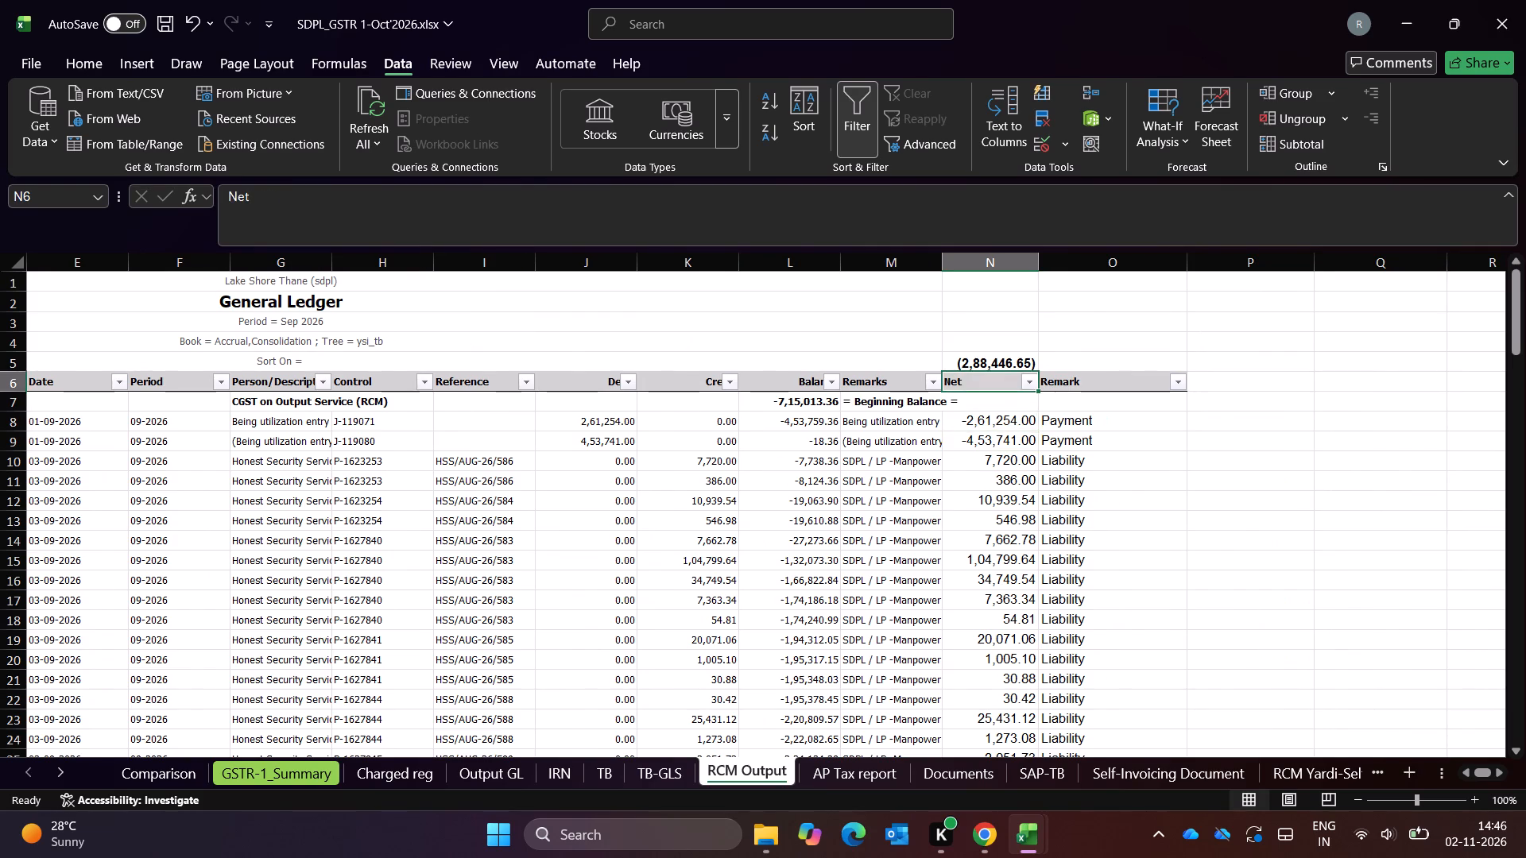
Look through the RCM Output sheet's September ledger entries down to the Net Change and totals rows, and return to the title.
key(ctrl+Left)
key(ctrl+Down)
key(Down)
key(Down)
key(Down)
key(Down)
key(Down)
key(Down)
key(Down)
key(Down)
key(Down)
key(Down)
key(Down)
key(Down)
key(Down)
key(Down)
key(Down)
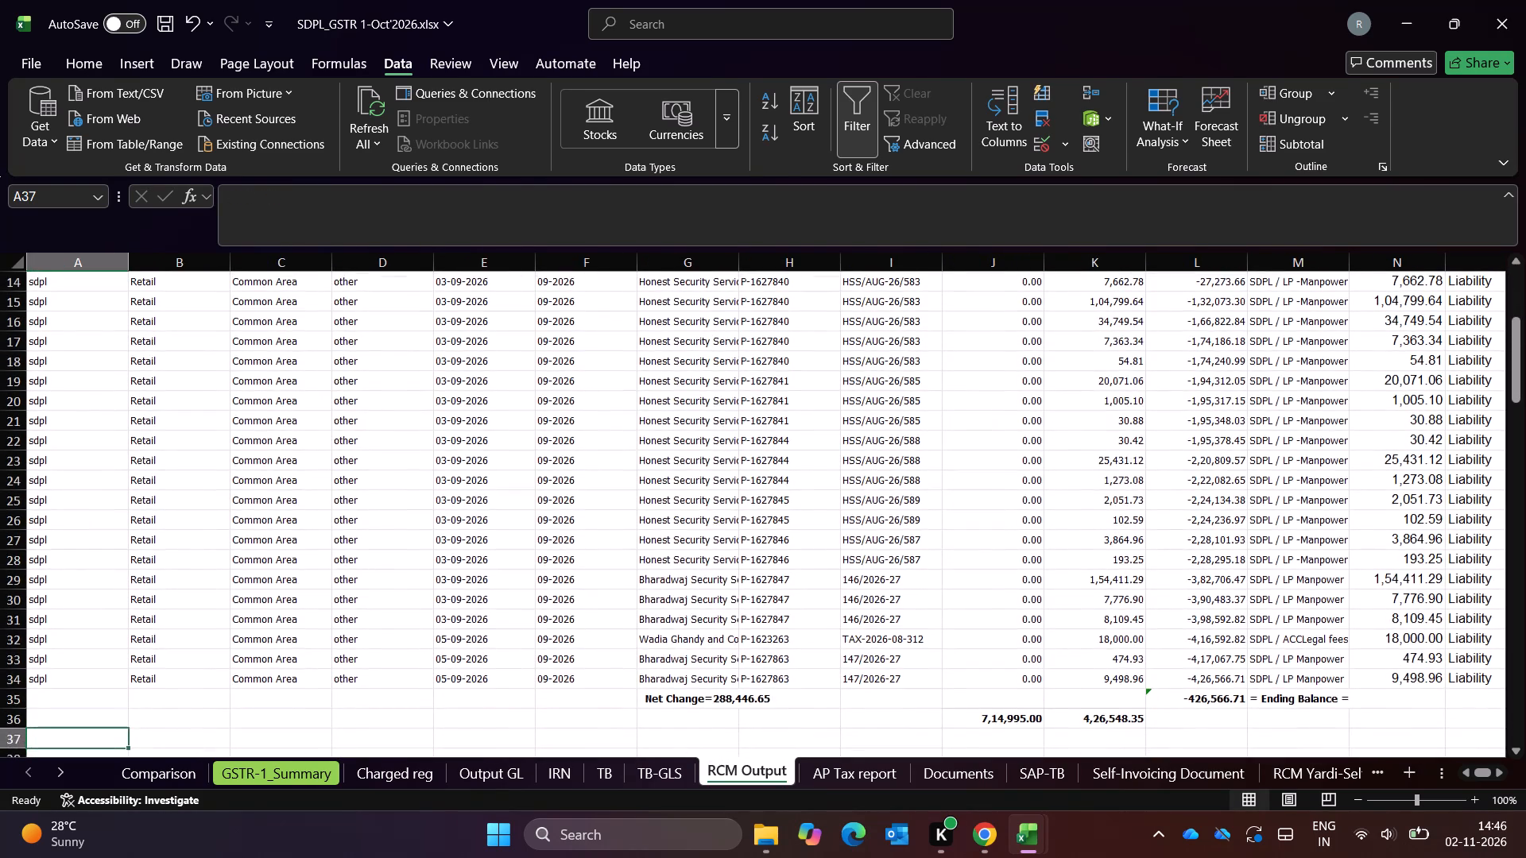
key(ctrl+Up)
key(ctrl+Up)
key(ctrl+Up)
key(ctrl+Up)
key(ctrl+Up)
key(ctrl+Up)
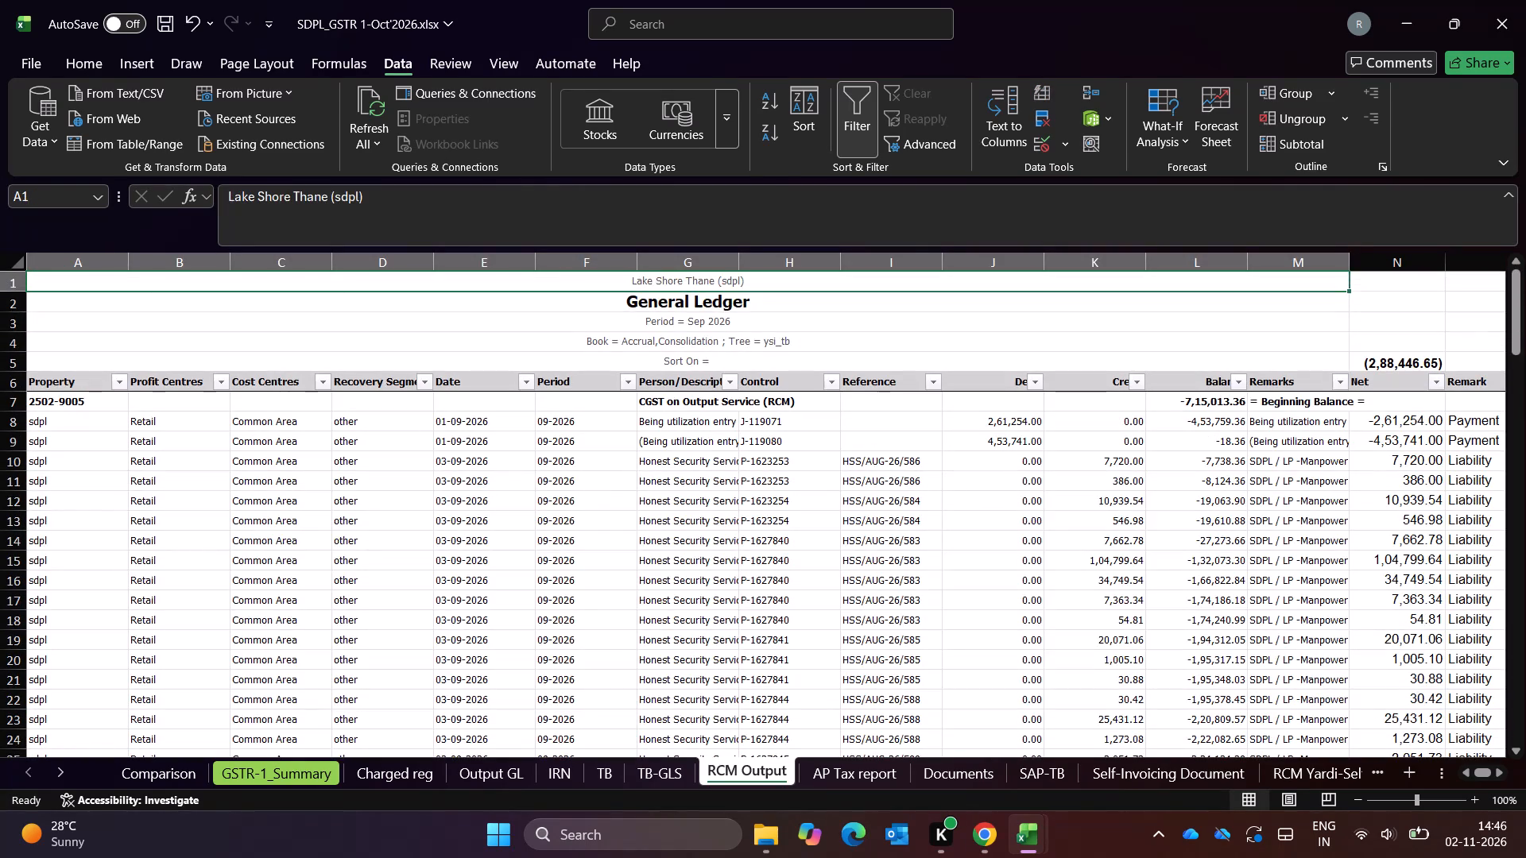
key(Down)
key(Down)
key(Up)
key(Up)
Switch to Chrome and open the downloaded file GeneralLedger02_11_2026 (1).xlsx.
key(alt+Tab)
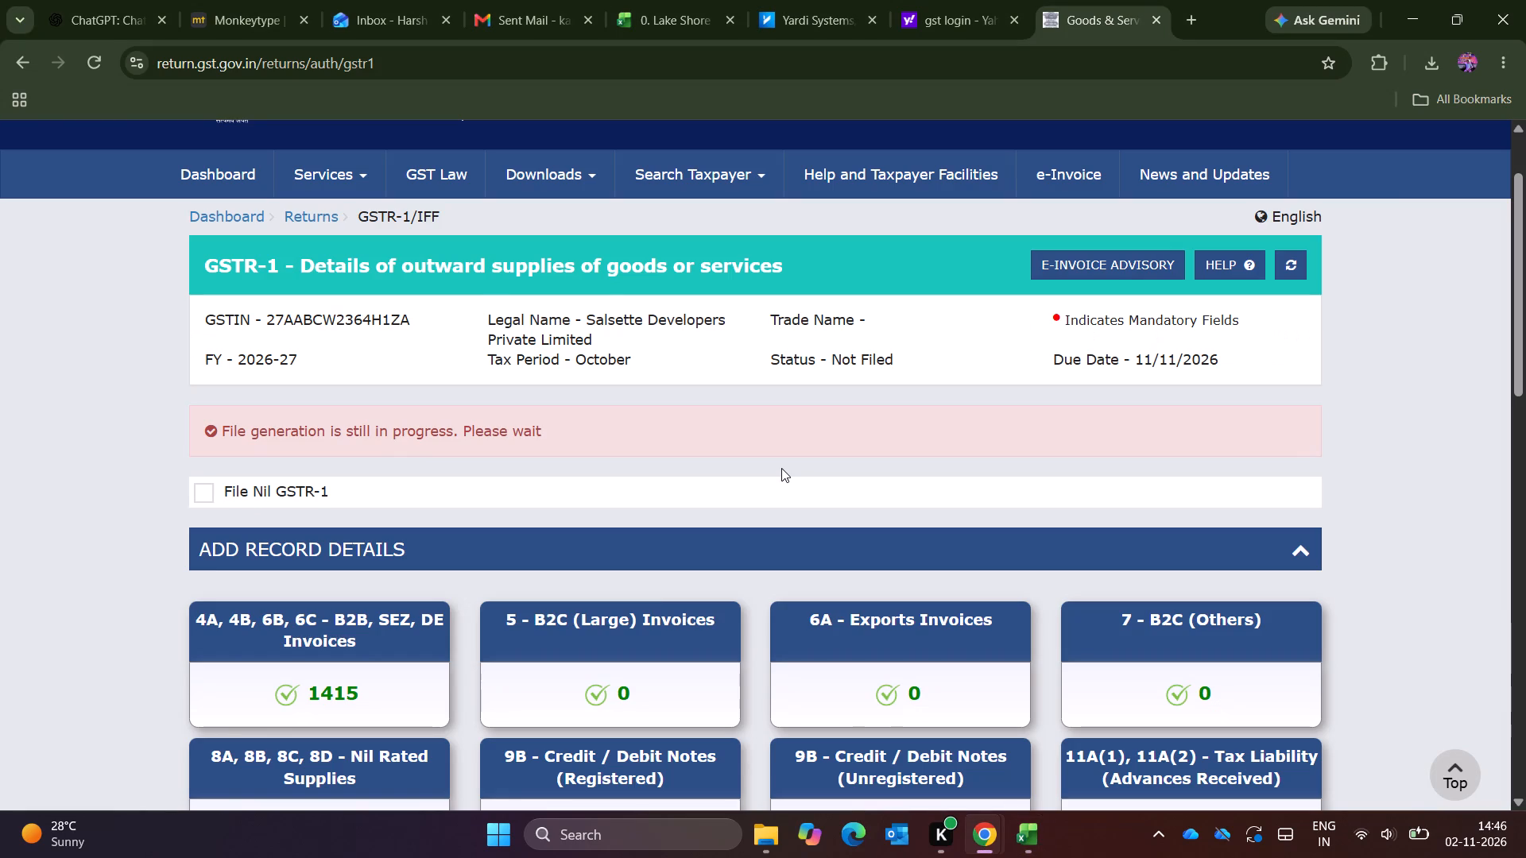
key(alt+Tab)
key(alt+Tab)
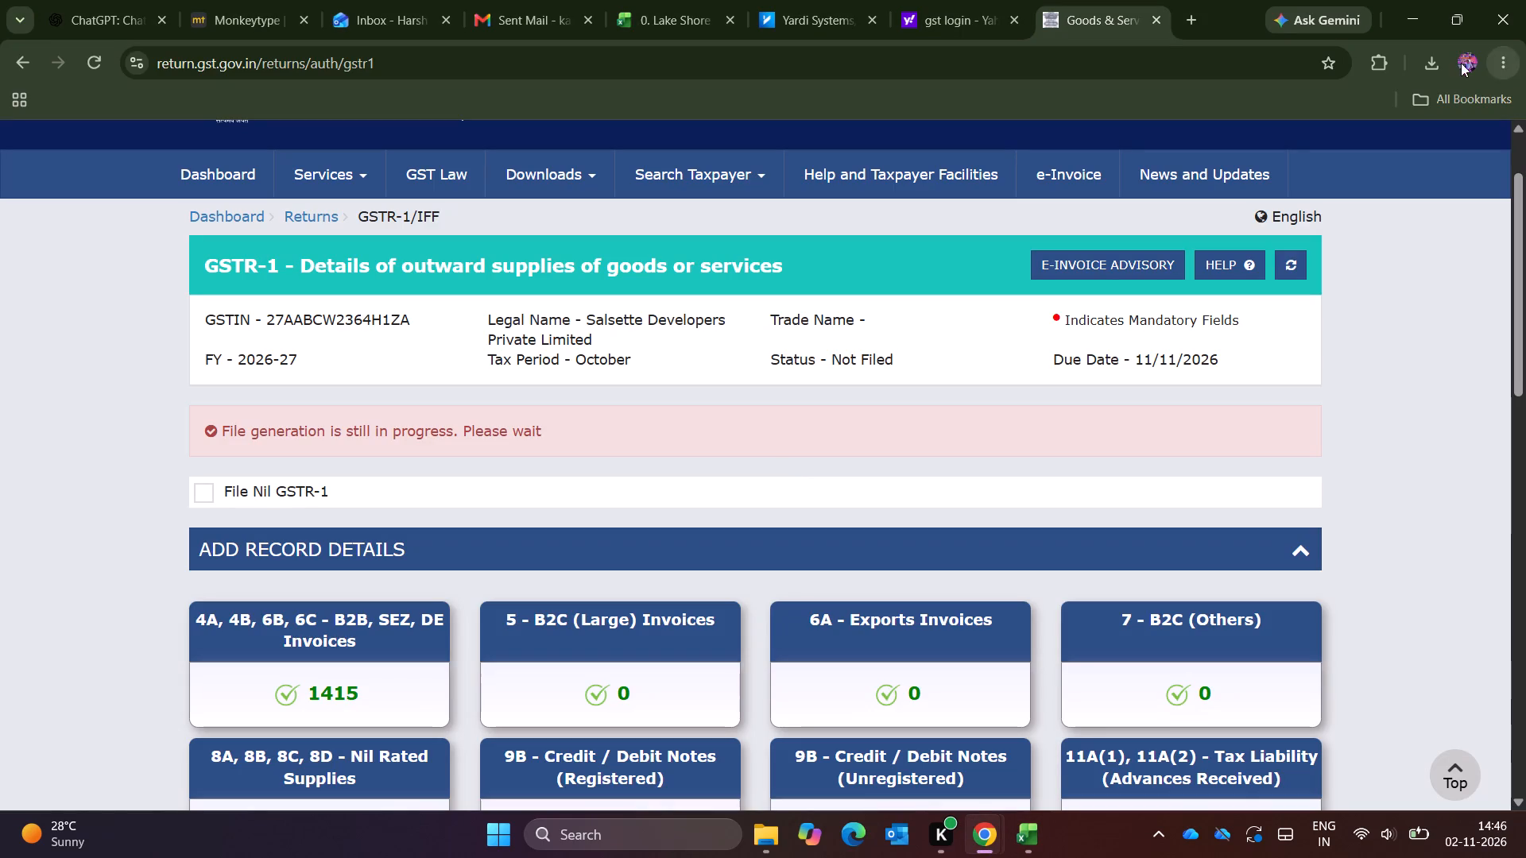
click(1434, 60)
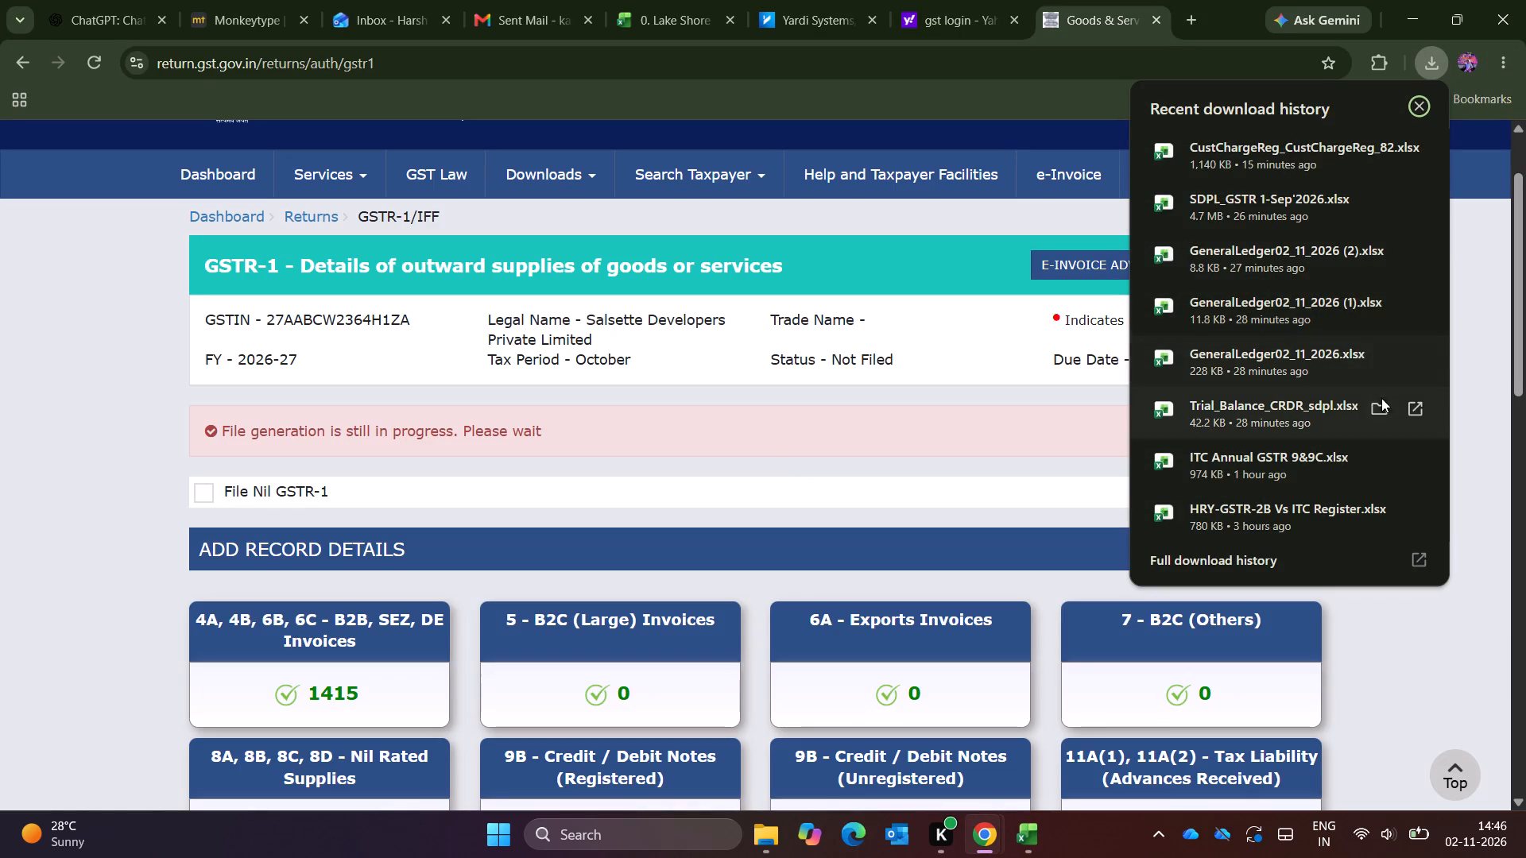
click(1315, 309)
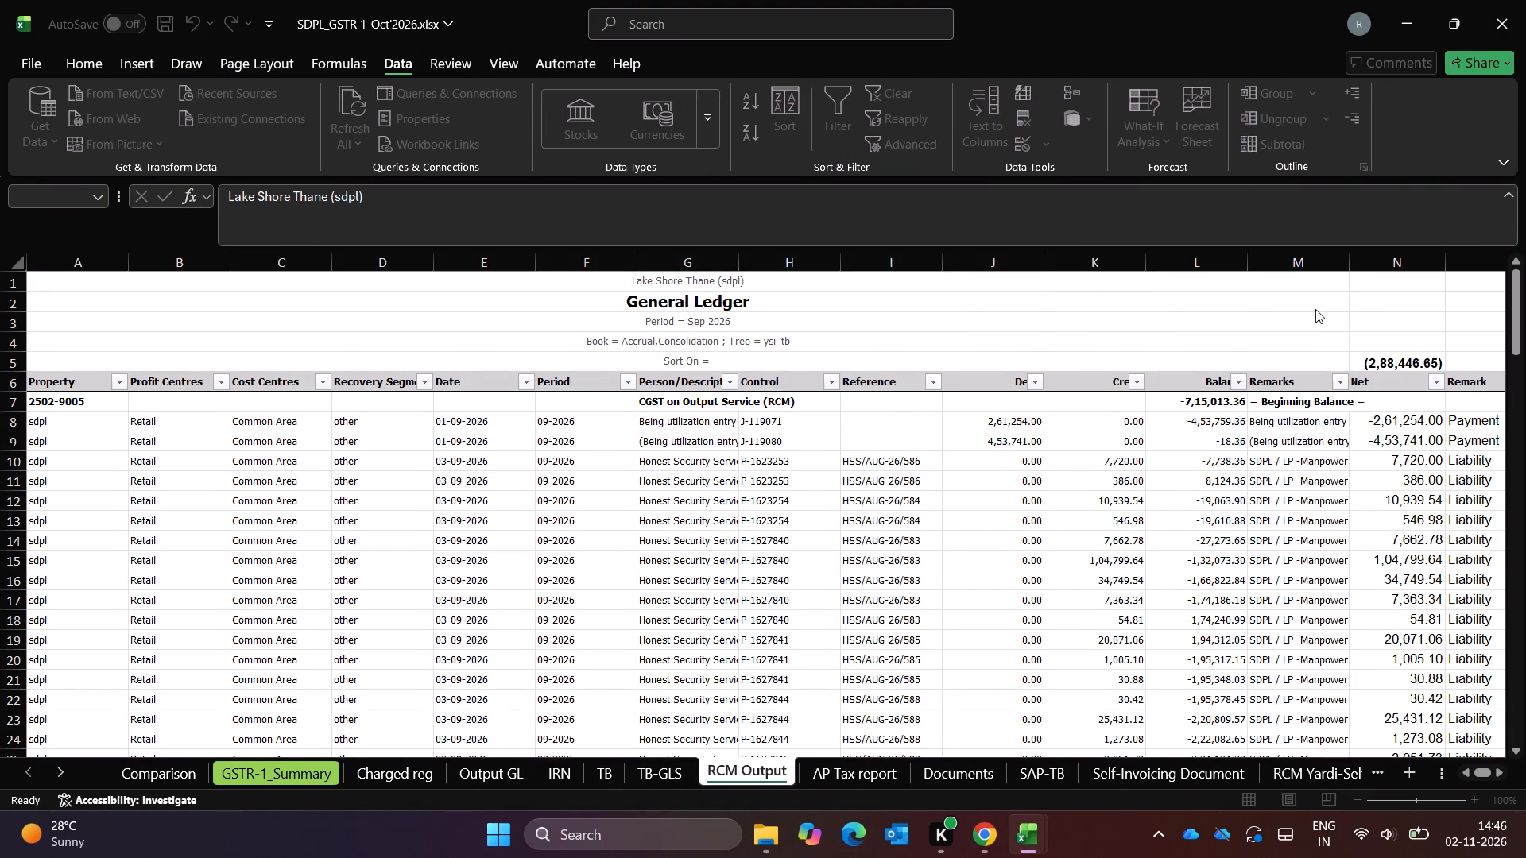
Check the October General Ledger report's header rows and enable editing of the file.
key(ctrl+Up)
key(ctrl+Up)
key(Down)
key(Down)
key(Down)
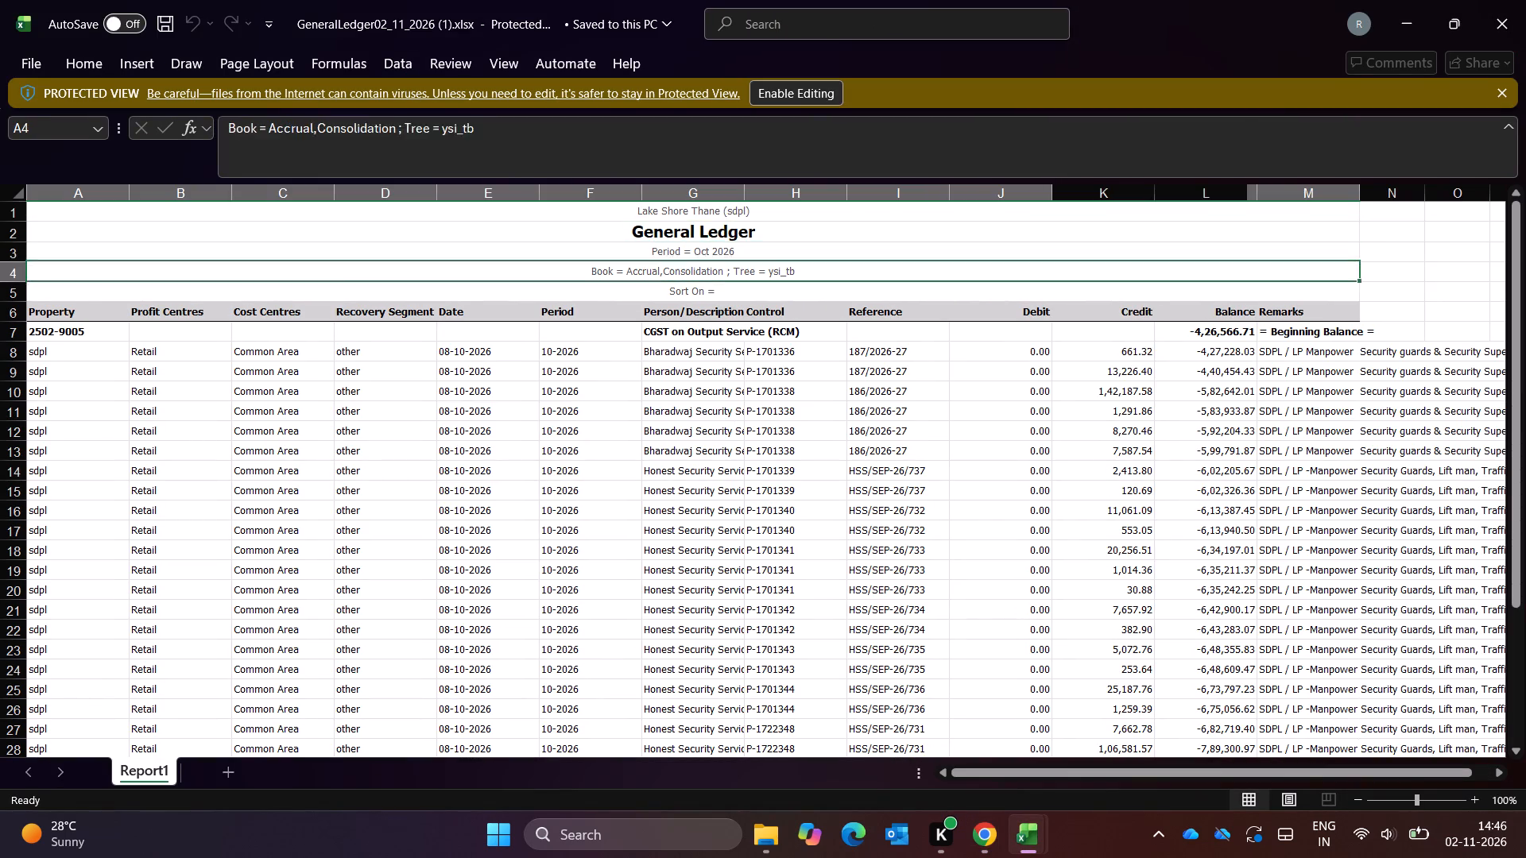
key(ctrl+Up)
key(ctrl+Up)
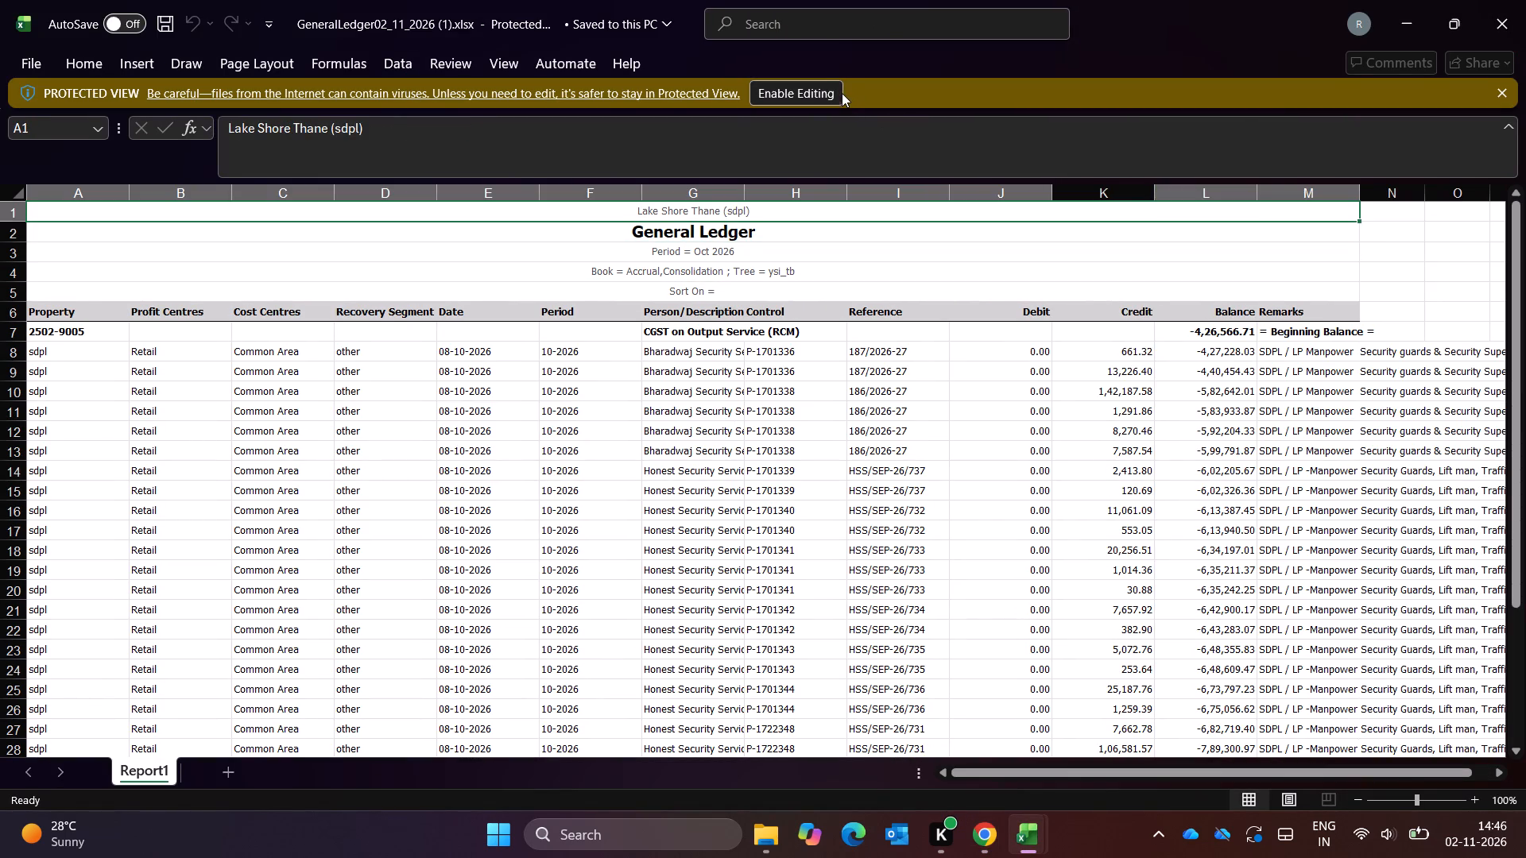
click(842, 93)
key(ctrl+Up)
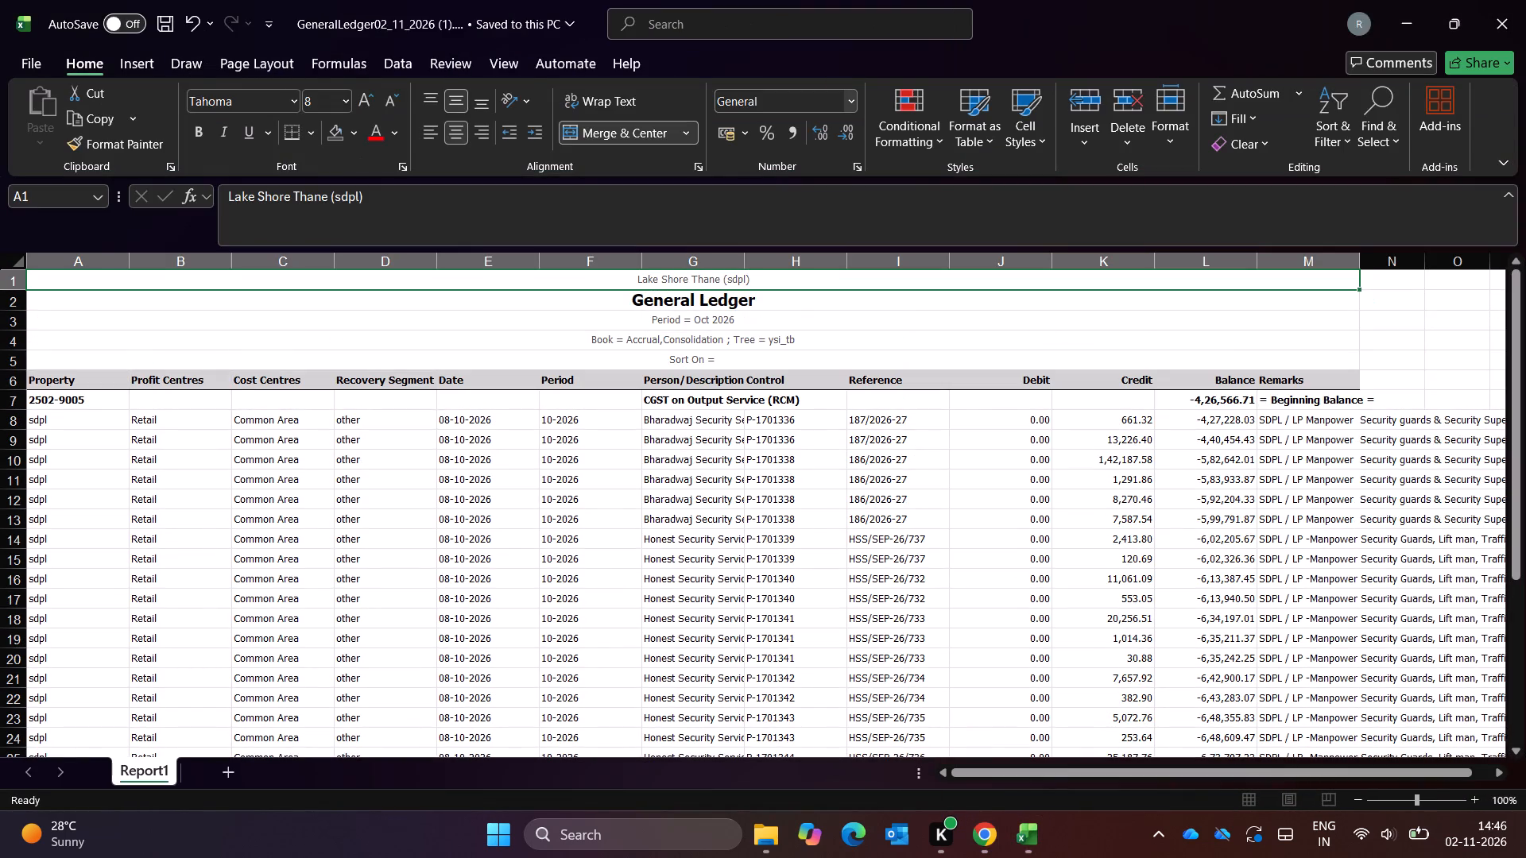
Copy the whole October General Ledger report, with the blank rows below it, and paste it over the RCM Output sheet from A1.
key(ctrl+Up)
key(ctrl+a)
key(shift+Down)
key(shift+Down)
key(shift+Down)
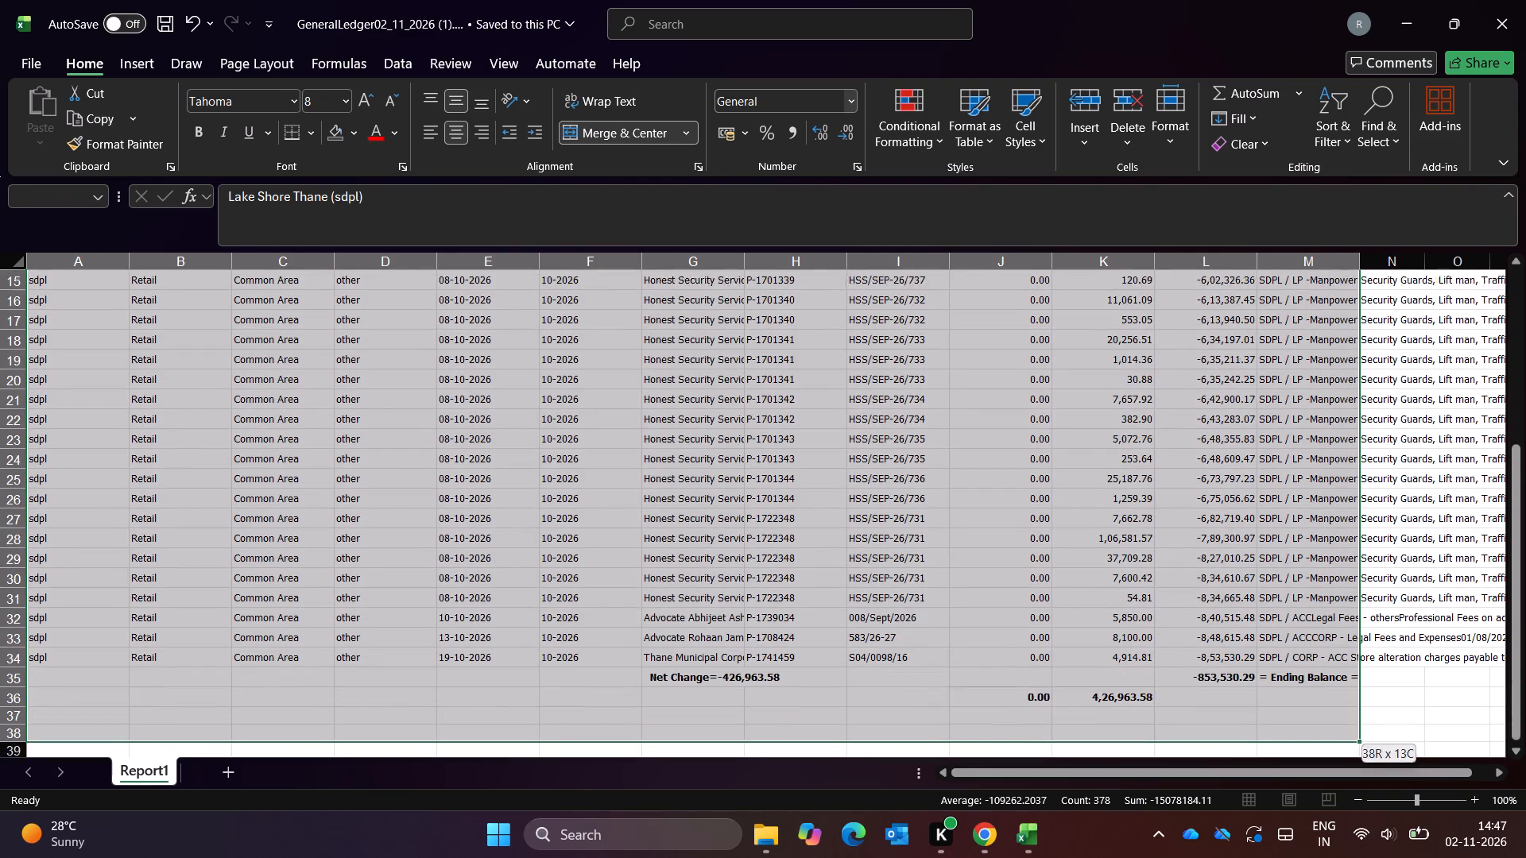
key(shift+Down)
key(shift+Up)
key(ctrl+c)
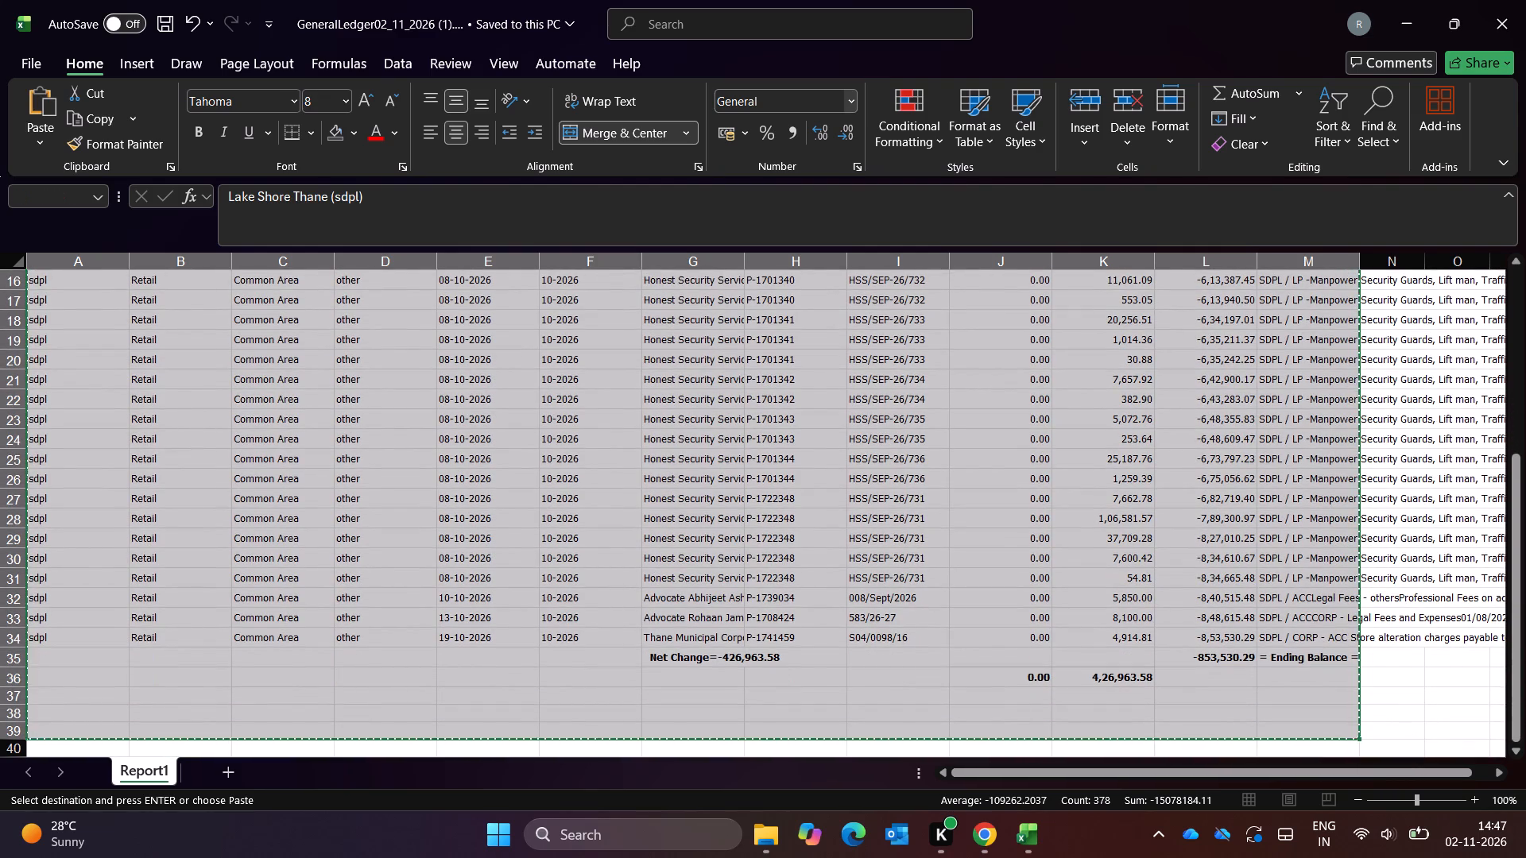
key(alt+Tab)
key(Up)
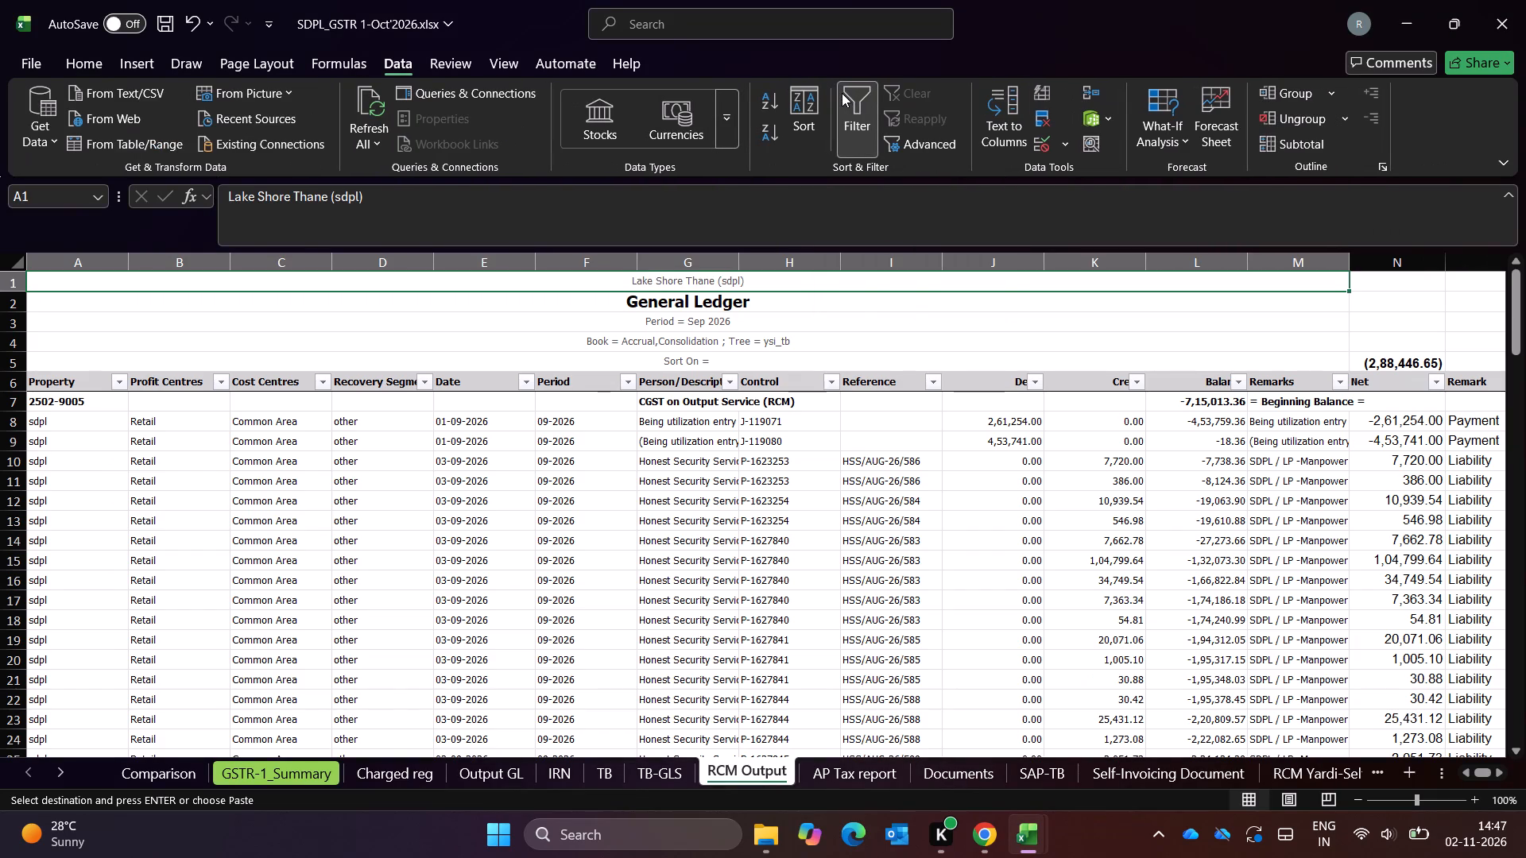
key(ctrl+Up)
key(ctrl+v)
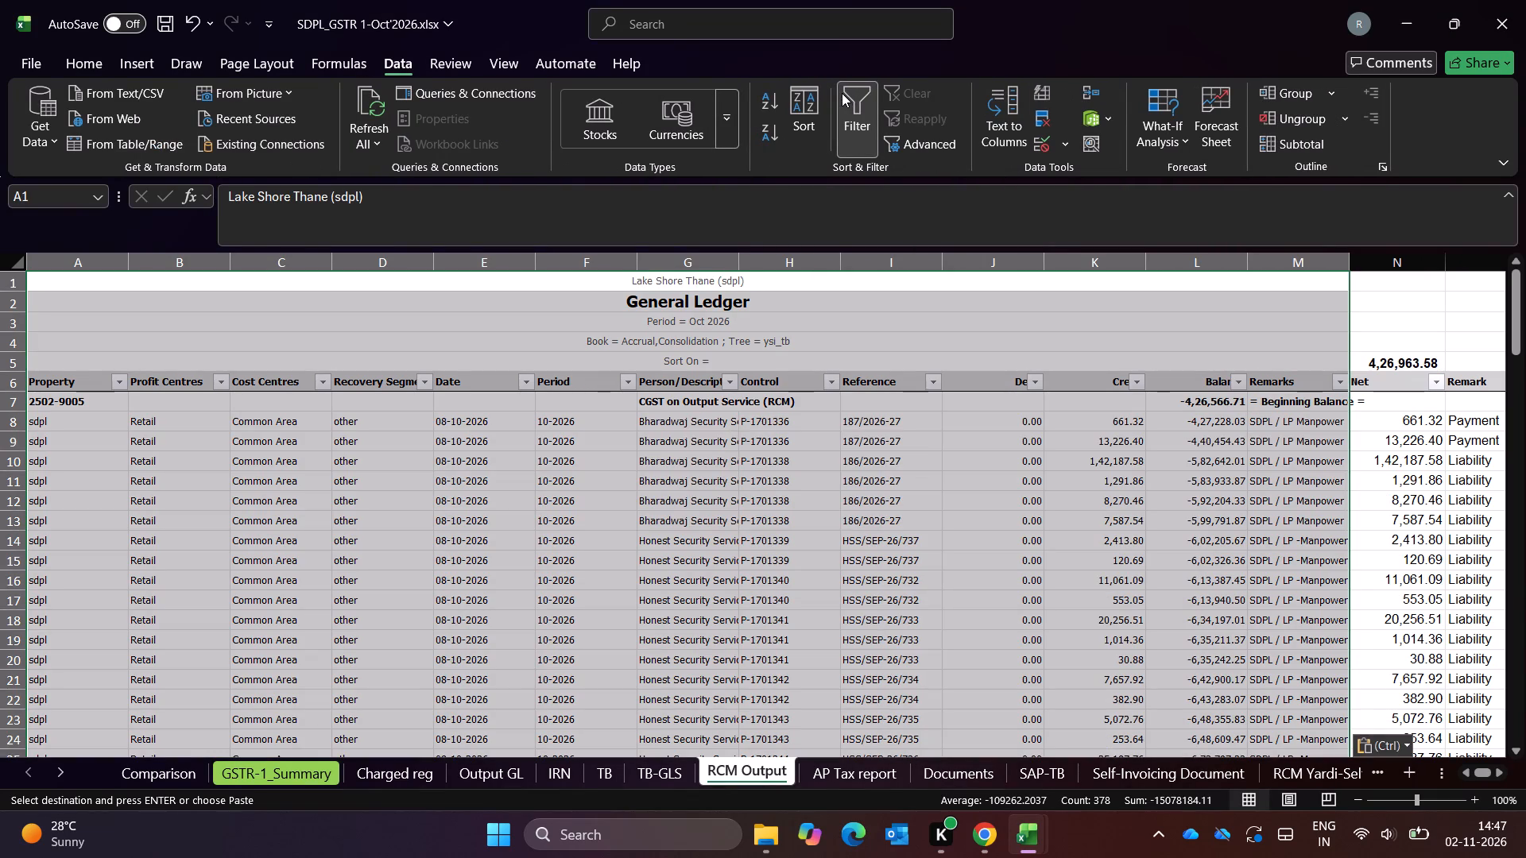
key(Escape)
Look through the pasted October entries on the RCM Output sheet down to the Net Change and totals rows.
key(Down)
key(Down)
key(Down)
key(Down)
key(Down)
key(Down)
key(Down)
key(Down)
key(Down)
key(Down)
key(Down)
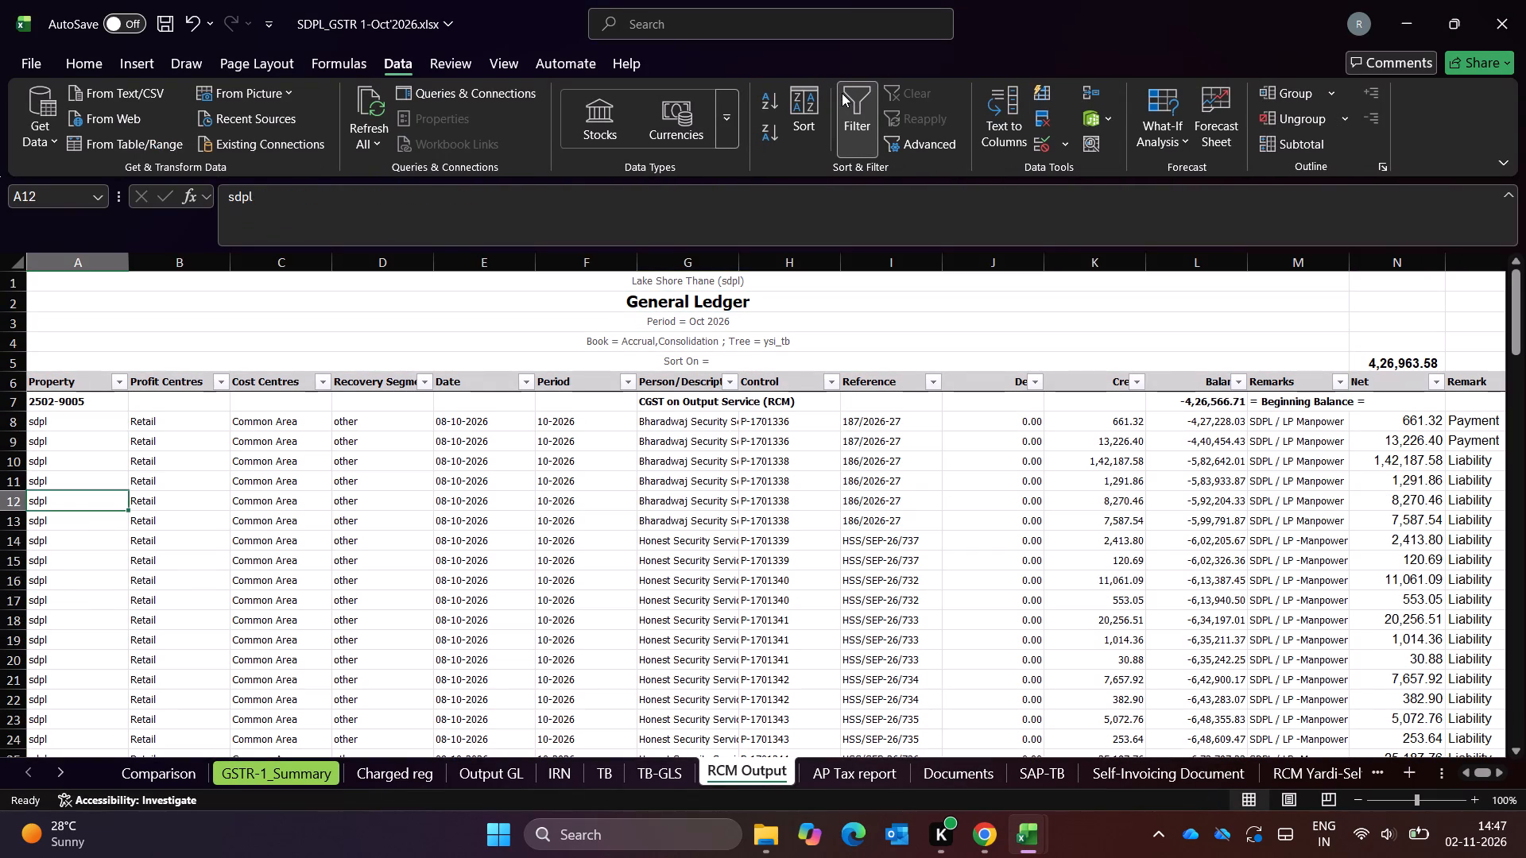
key(Down)
key(Down)
key(Down)
key(ctrl+Down)
key(Down)
key(Down)
key(Down)
key(Down)
key(Down)
key(Down)
key(Down)
key(Down)
key(Down)
key(Down)
key(Down)
key(Down)
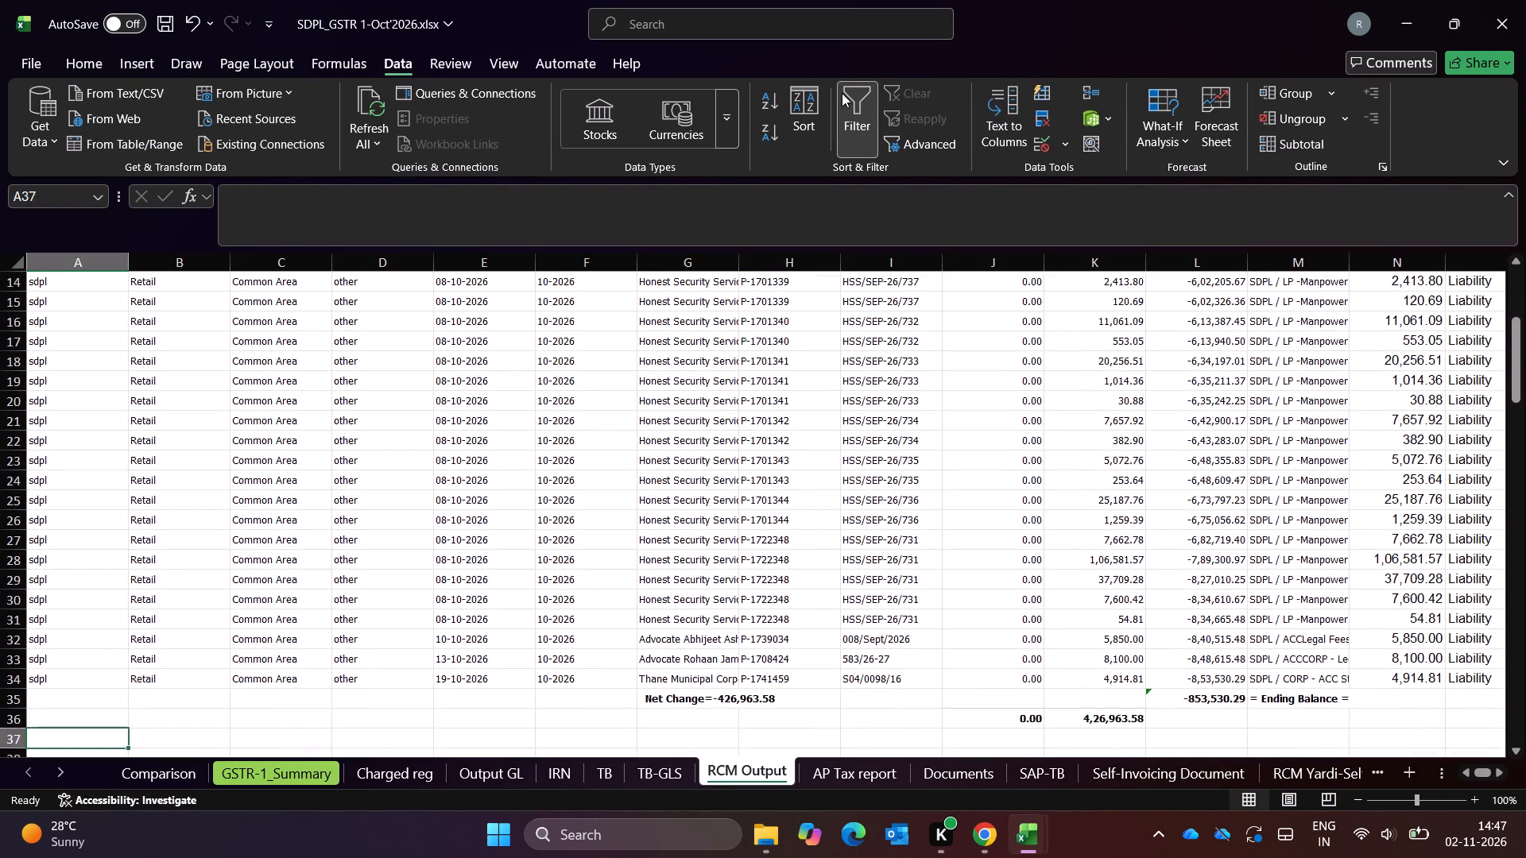
Examine the rows below the October totals on the RCM Output sheet, where the September General Ledger block begins.
key(Up)
key(Up)
key(Up)
key(Up)
key(Up)
key(Up)
key(Up)
key(Up)
key(Up)
key(Up)
key(Right)
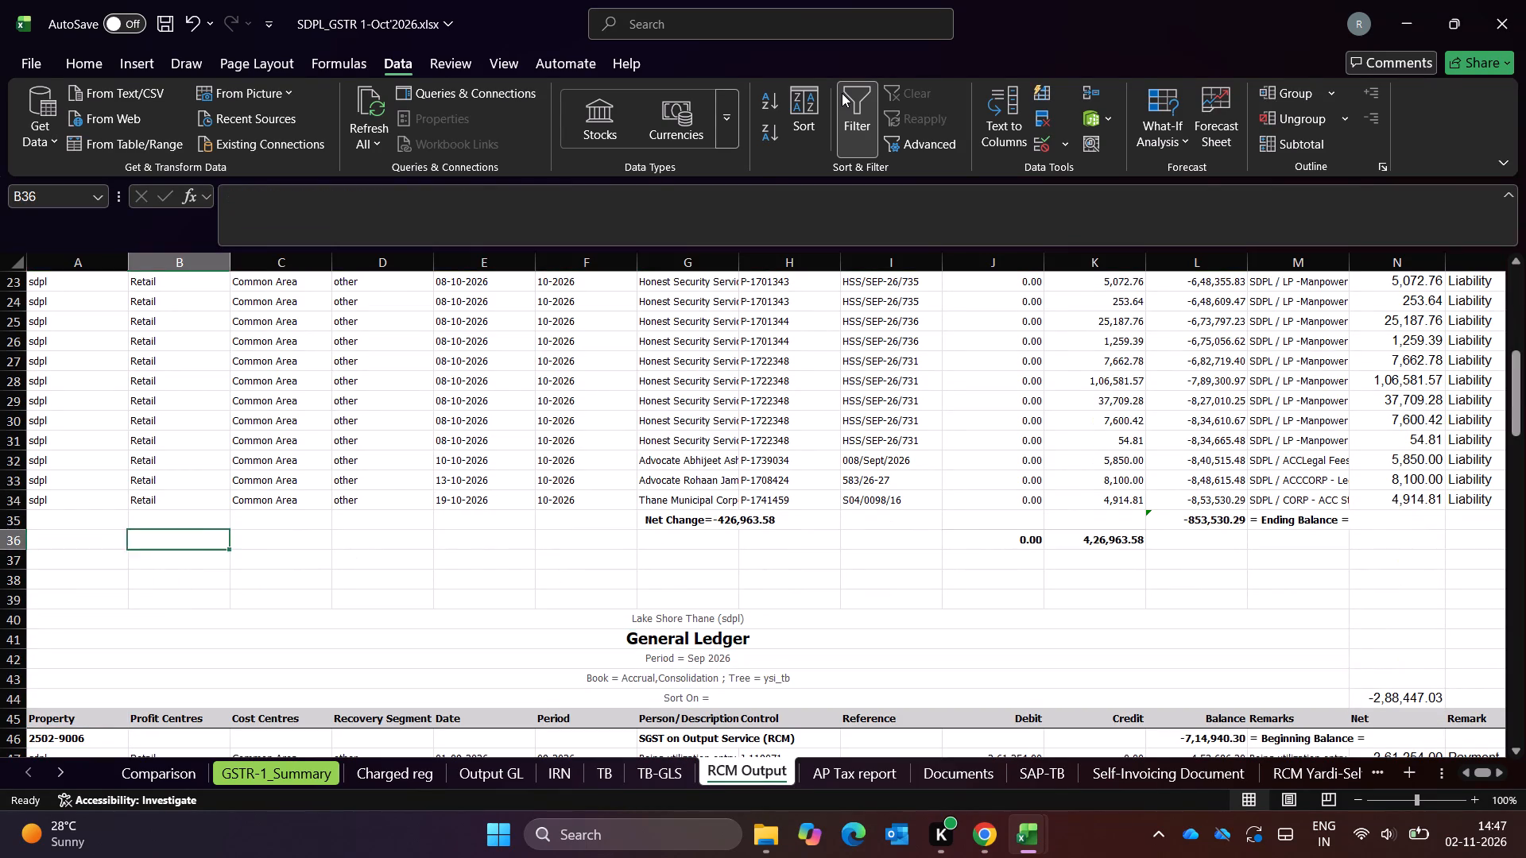
key(Right)
key(Down)
key(Down)
key(Right)
key(Right)
key(Right)
key(Right)
key(Right)
key(Right)
key(Right)
key(Right)
key(Right)
key(Right)
key(Right)
key(Right)
key(Right)
key(Right)
key(Right)
key(Right)
key(Right)
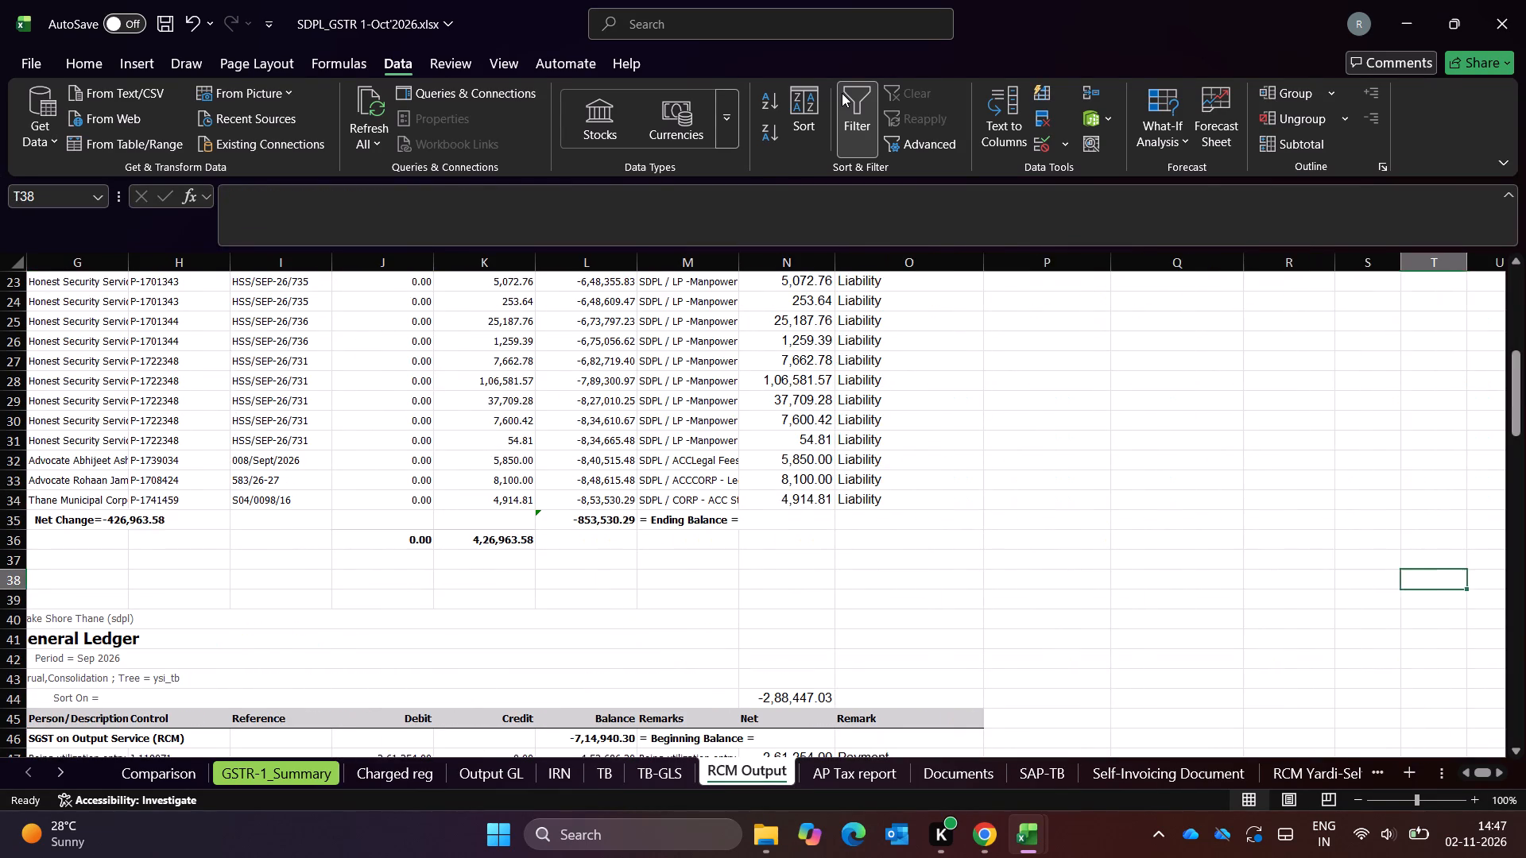
Check the Net and Remark columns of the October CGST entries on RCM Output, including the Net formulas and the Net total above.
key(Left)
key(Left)
key(Left)
key(Left)
key(Left)
key(Up)
key(Up)
key(Up)
key(Up)
key(Up)
key(Up)
key(Up)
key(Up)
key(Up)
key(Up)
key(Up)
key(Up)
key(Up)
key(Up)
key(Up)
key(Up)
key(Up)
key(Up)
key(Up)
key(Up)
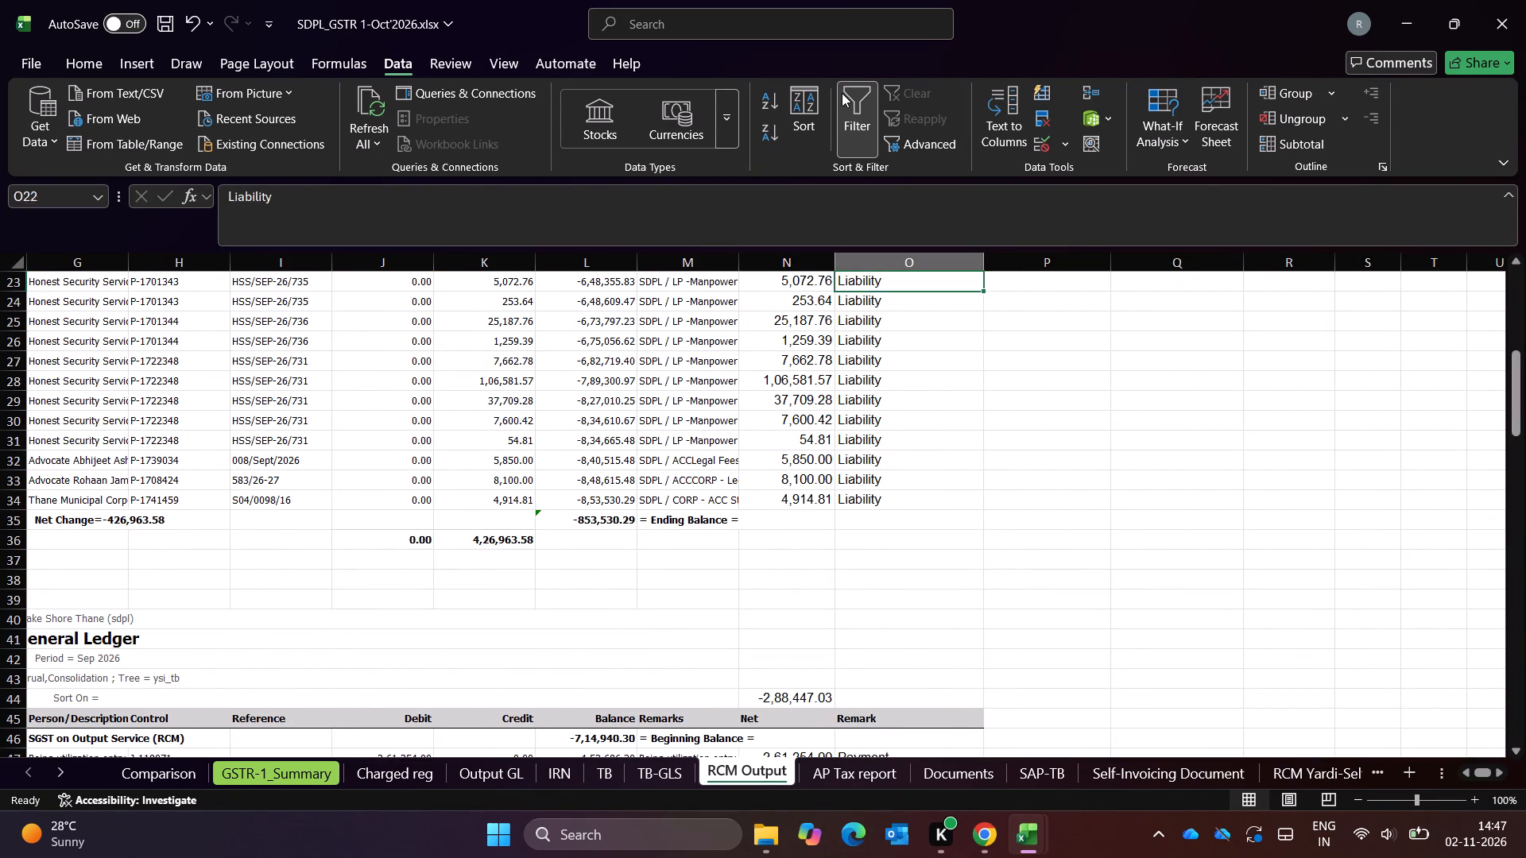
key(Down)
key(Down)
key(Down)
key(Down)
key(Down)
key(Left)
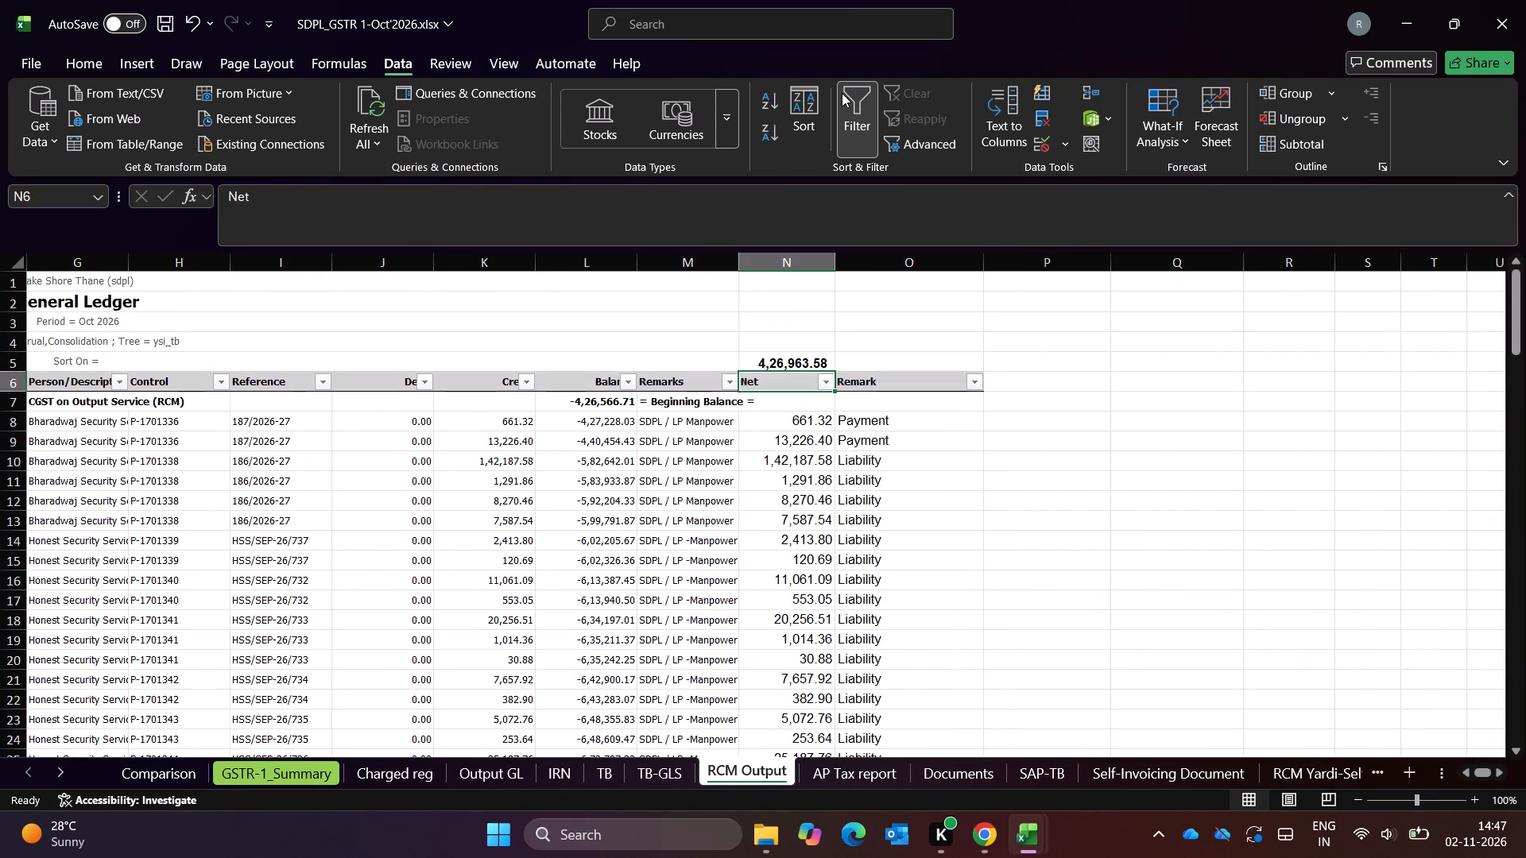
key(Down)
key(Up)
key(Up)
key(Down)
key(Down)
key(Down)
key(ctrl+shift+Down)
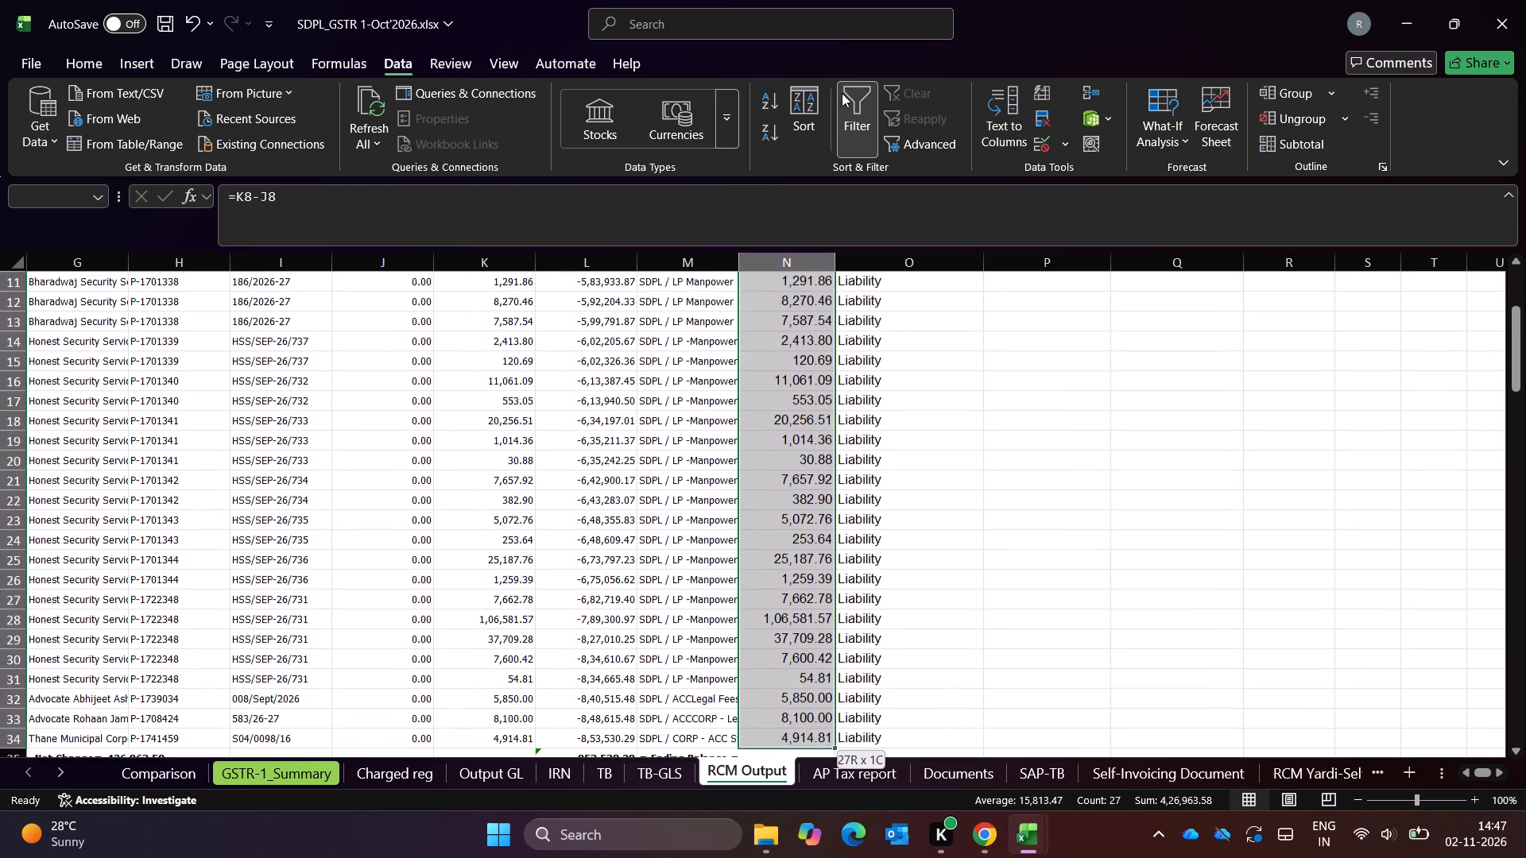
key(shift+Down)
key(shift+Up)
key(Up)
key(Up)
key(Up)
key(Down)
key(Up)
key(Up)
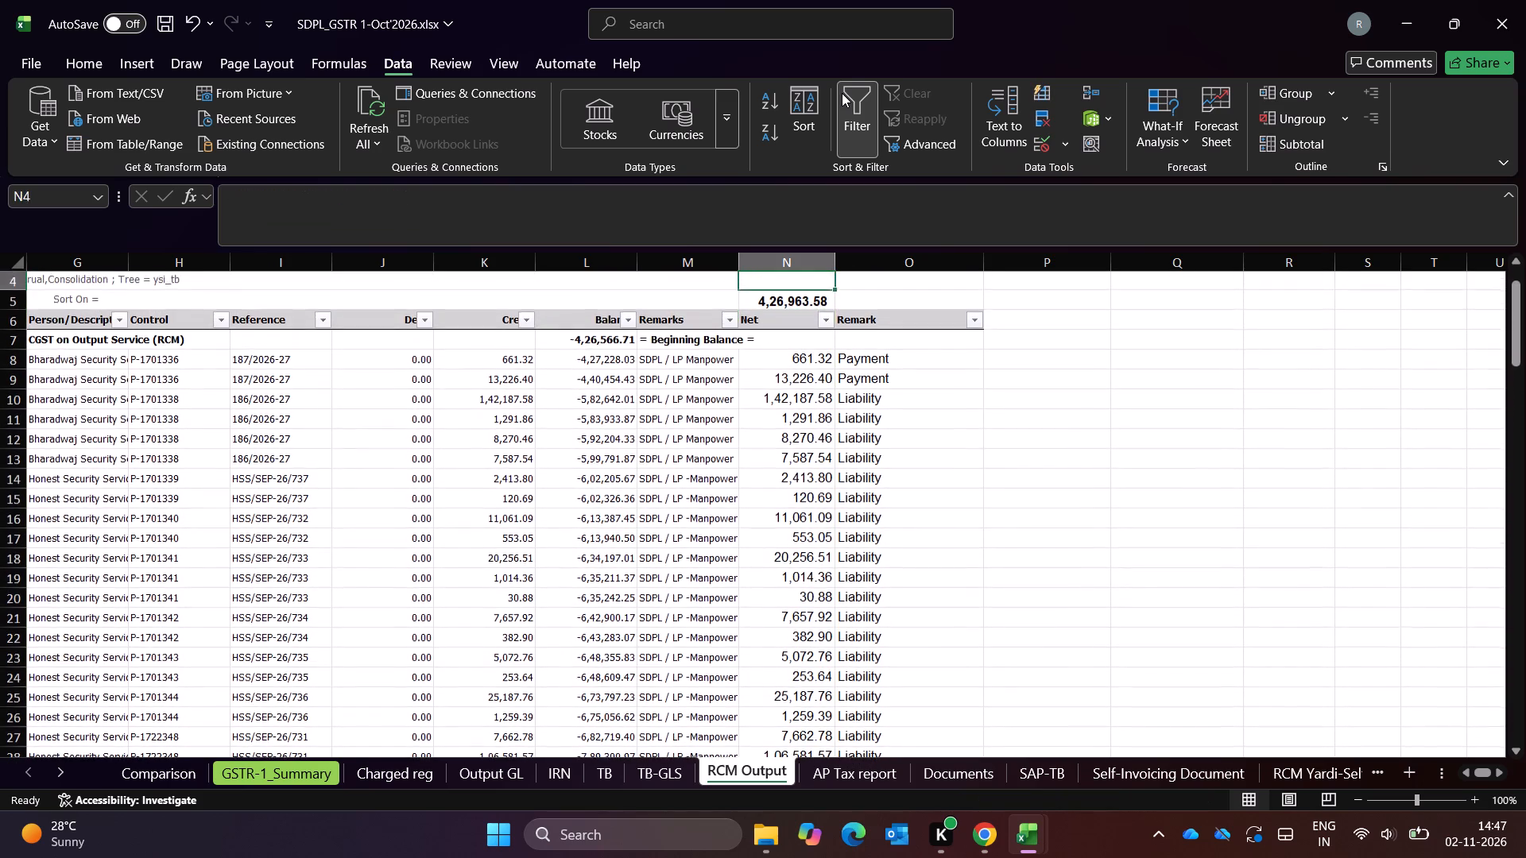
key(Down)
key(Down)
key(Down)
key(Down)
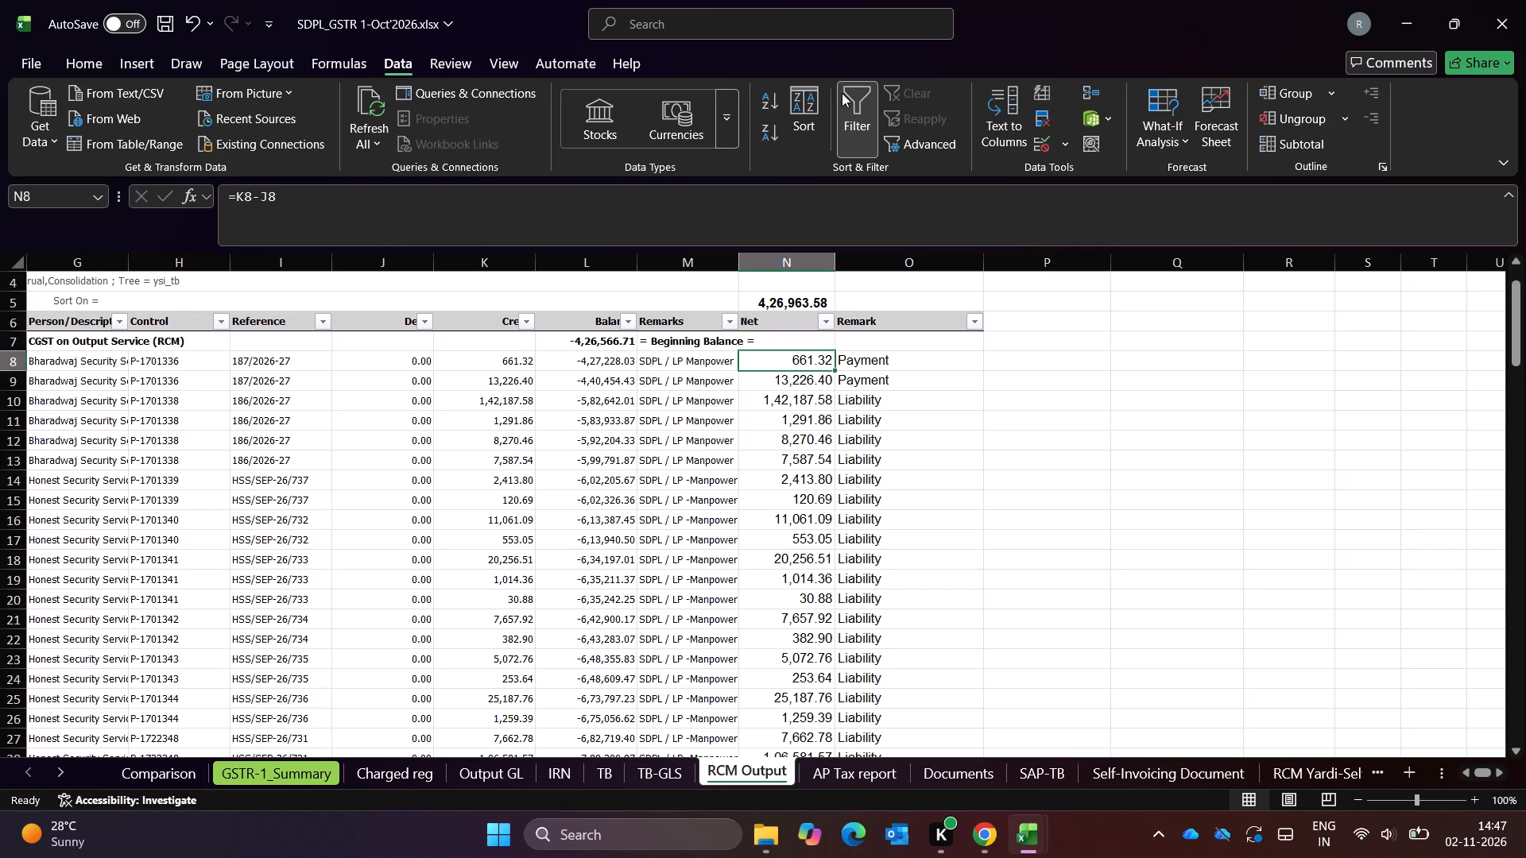
Switch to SDPL_GSTR 1-Sep'2026.xlsx and compare its RCM Output sheet's Net and Remark columns with those in the October workbook.
key(alt+Tab)
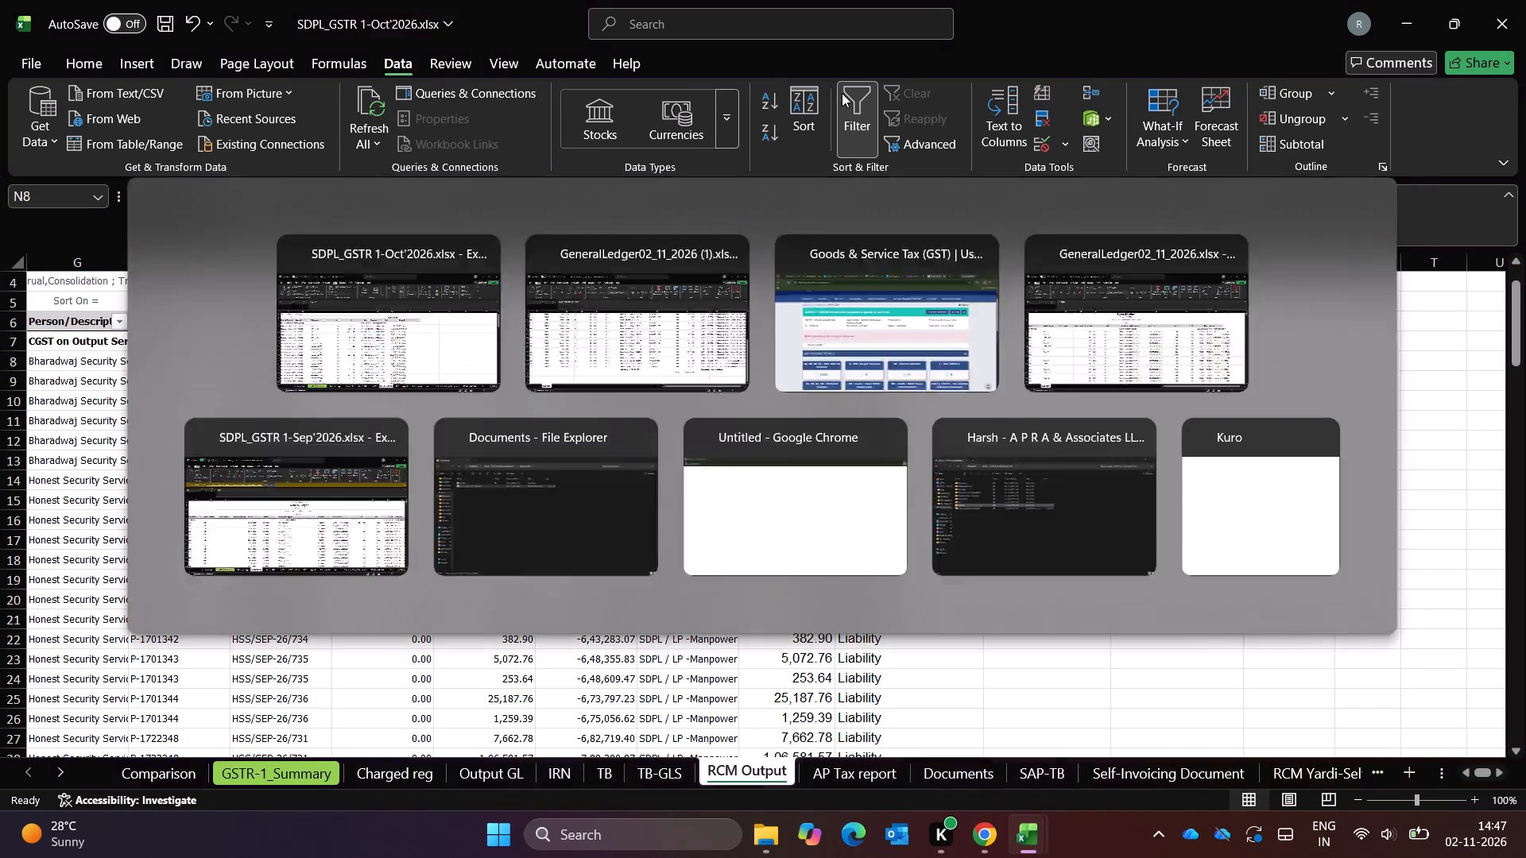
key(Up)
key(Up)
key(Up)
key(Right)
key(alt+Tab)
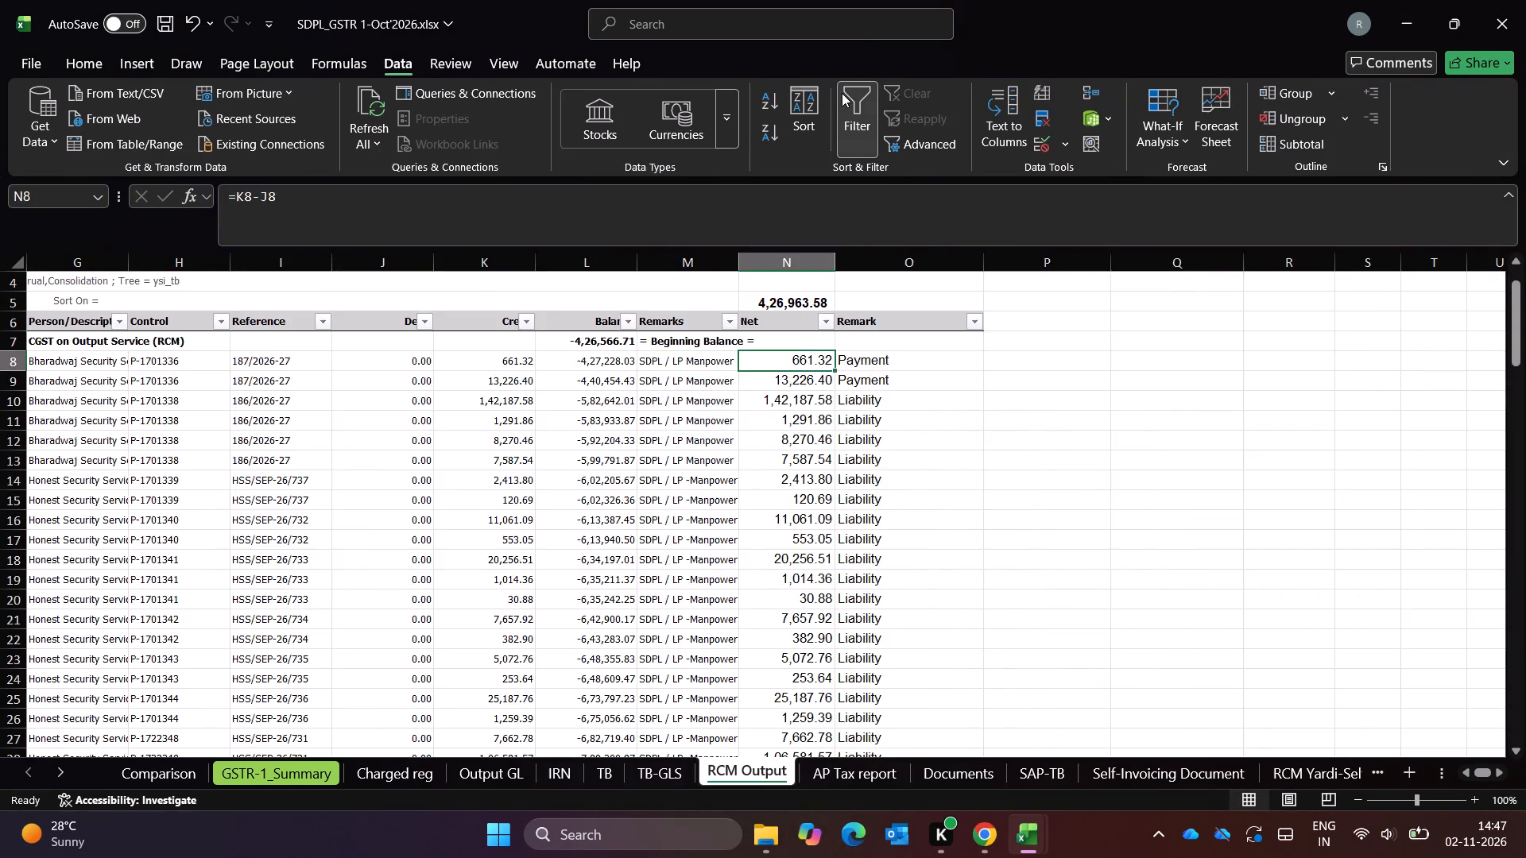
key(alt+Tab)
key(alt+Tab)
key(alt+Right)
key(alt+Left)
key(alt+Left)
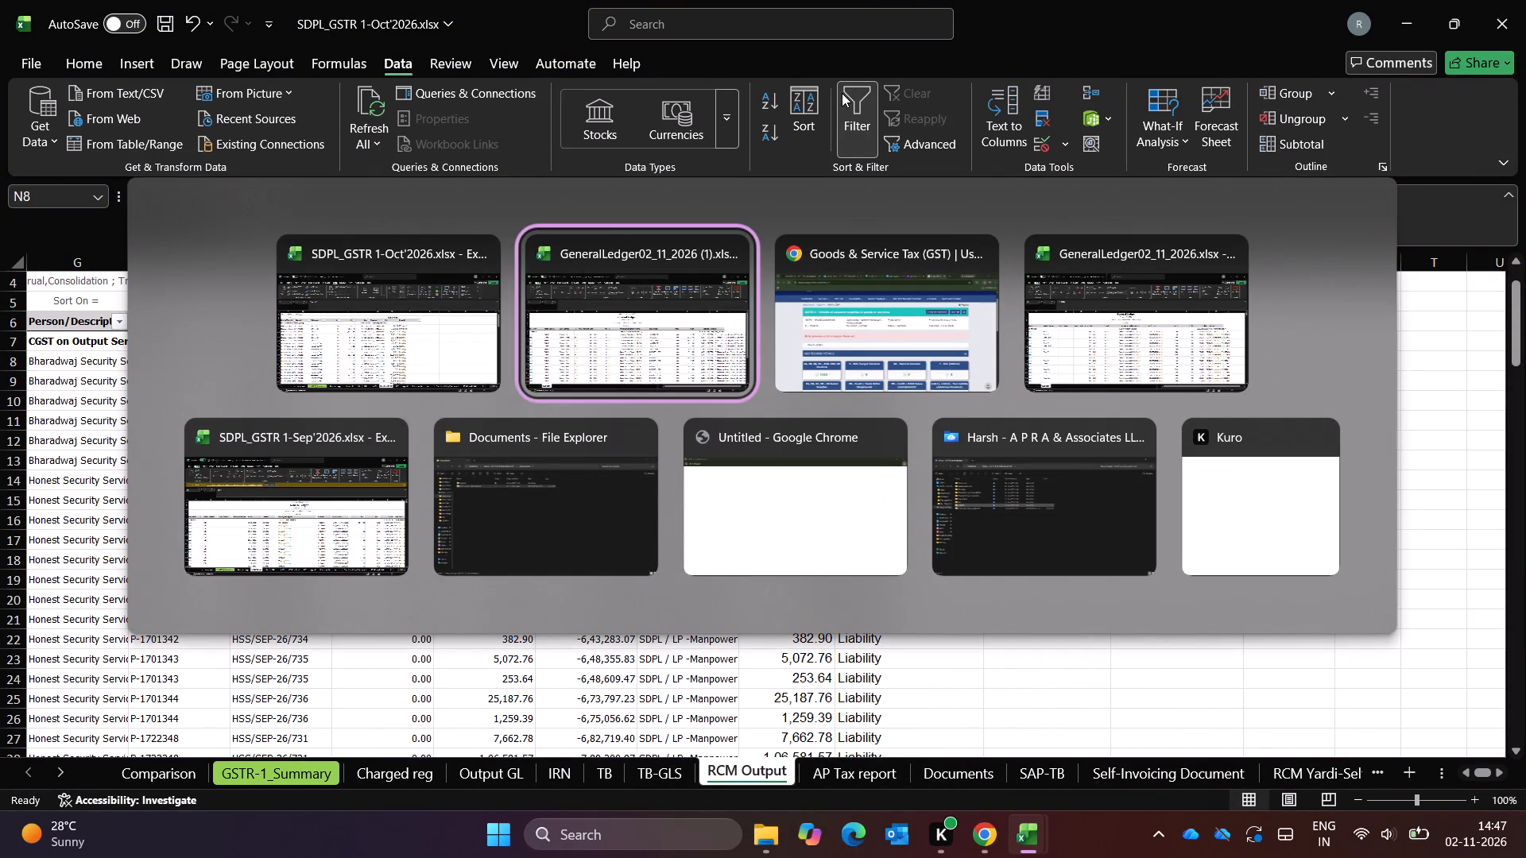
key(alt+Left)
key(alt+Down)
key(Right)
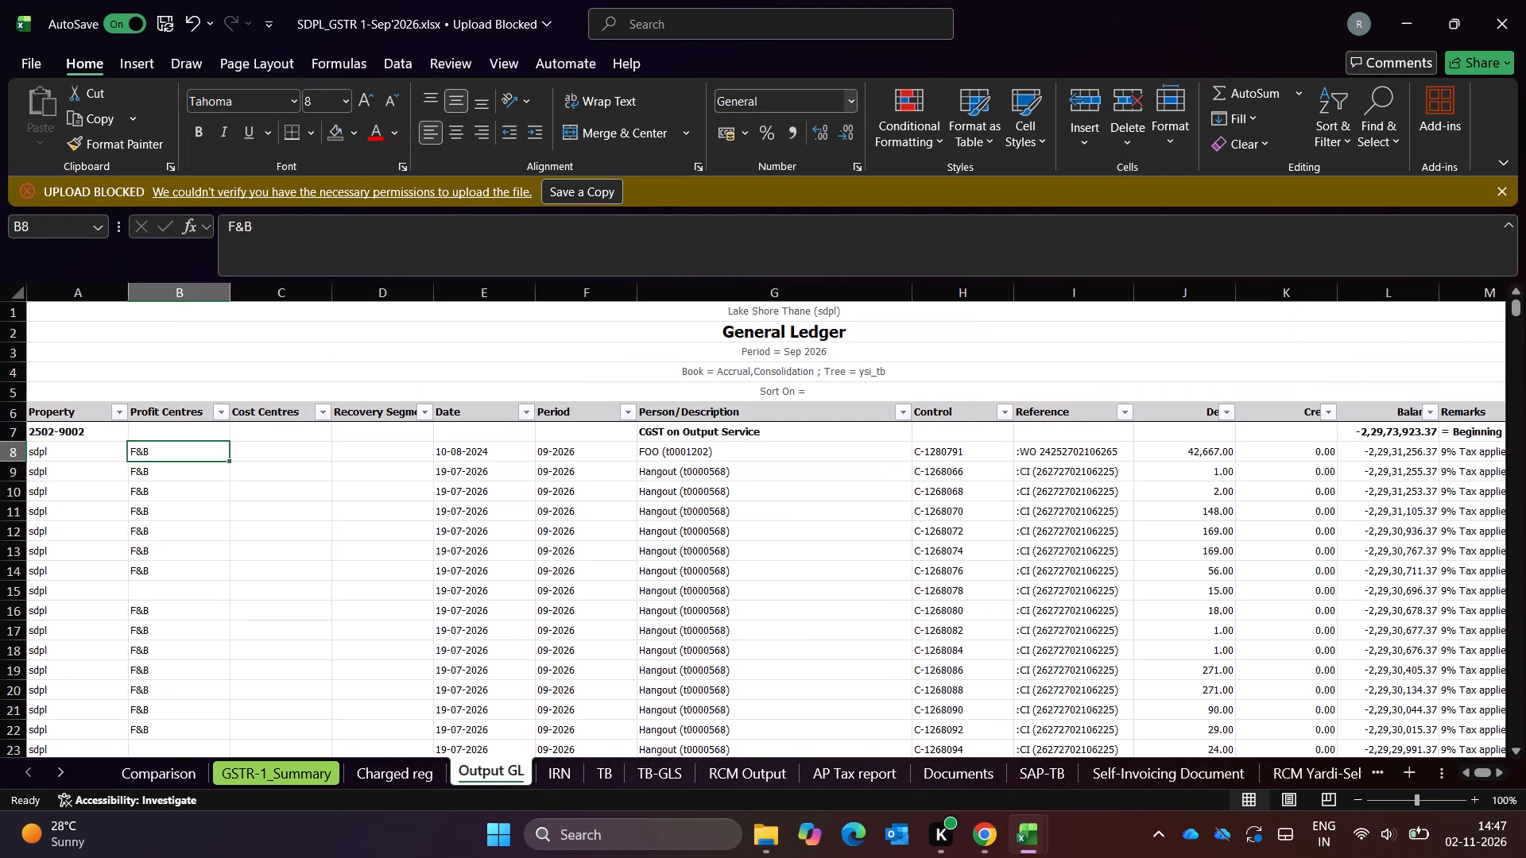
key(Right)
key(Right)
key(Right)
key(Up)
key(Right)
key(Right)
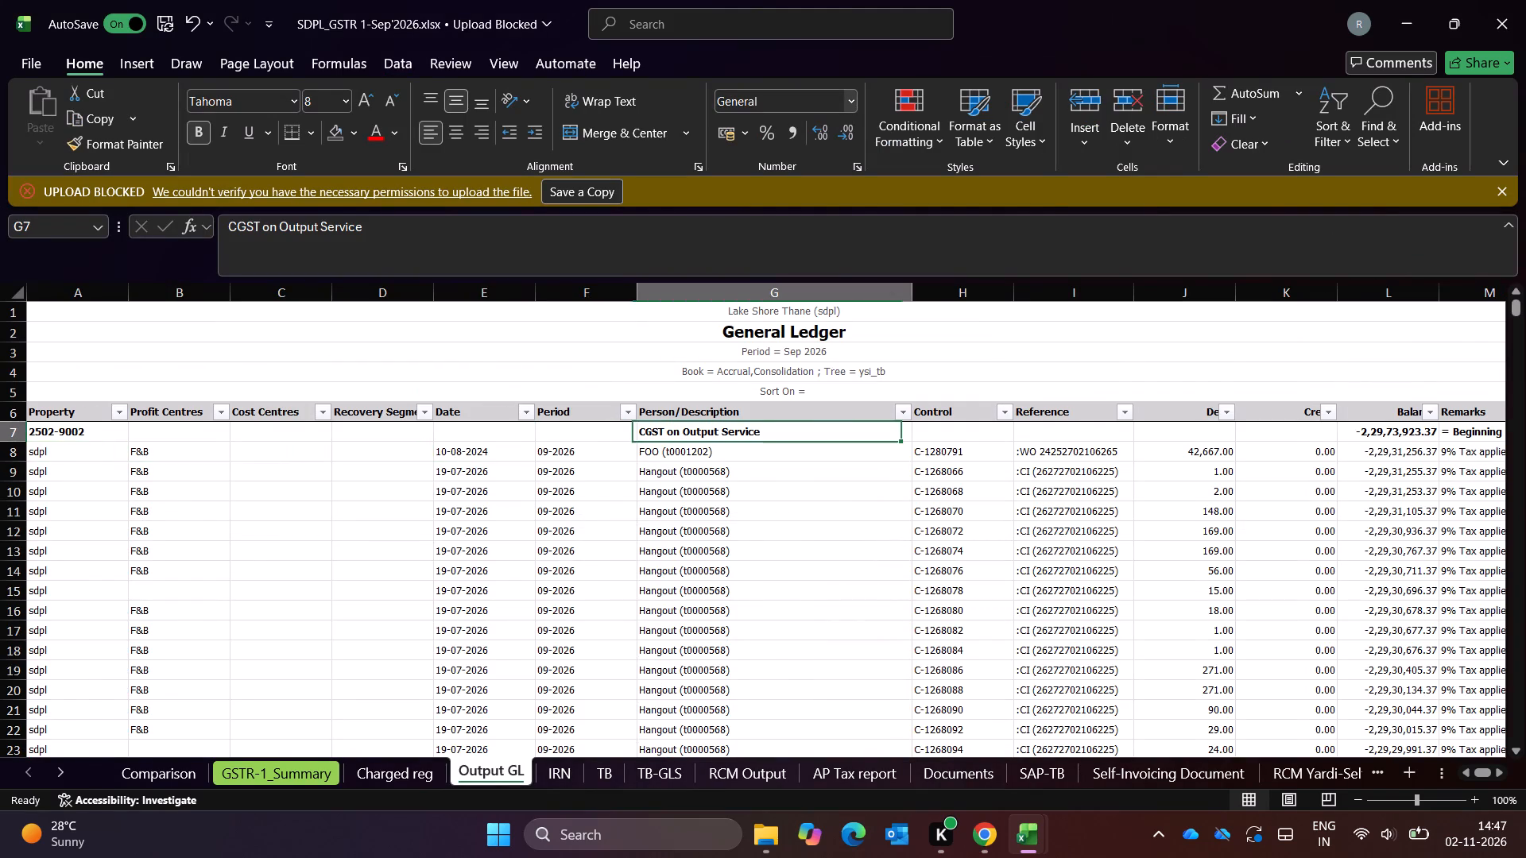
key(ctrl+Page_Down)
key(ctrl+Page_Down)
key(ctrl+Page_Down)
key(ctrl+Page_Down)
key(Up)
key(Down)
key(Down)
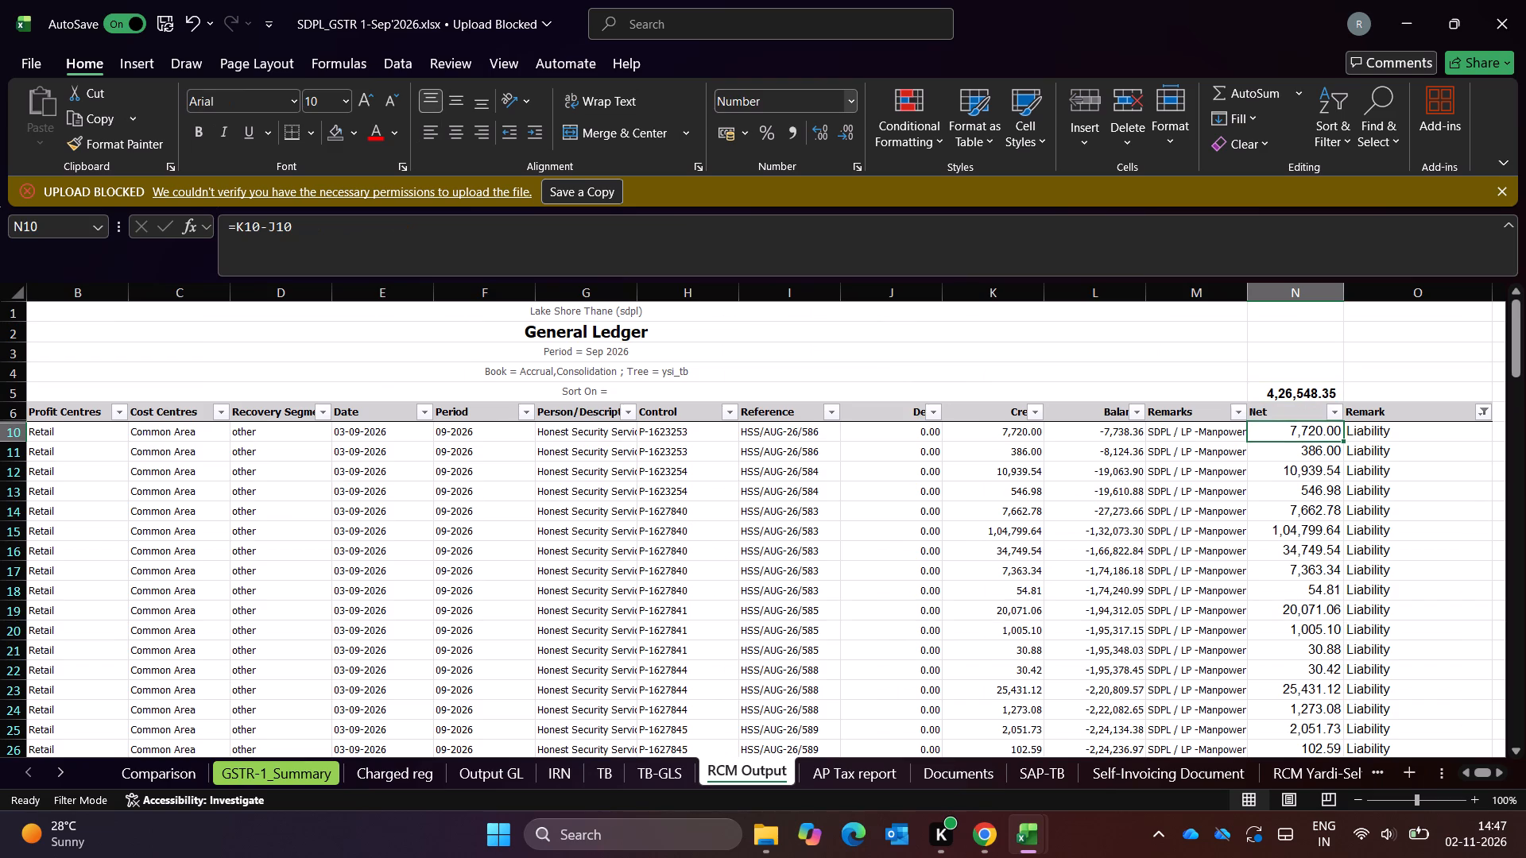
key(alt+Tab)
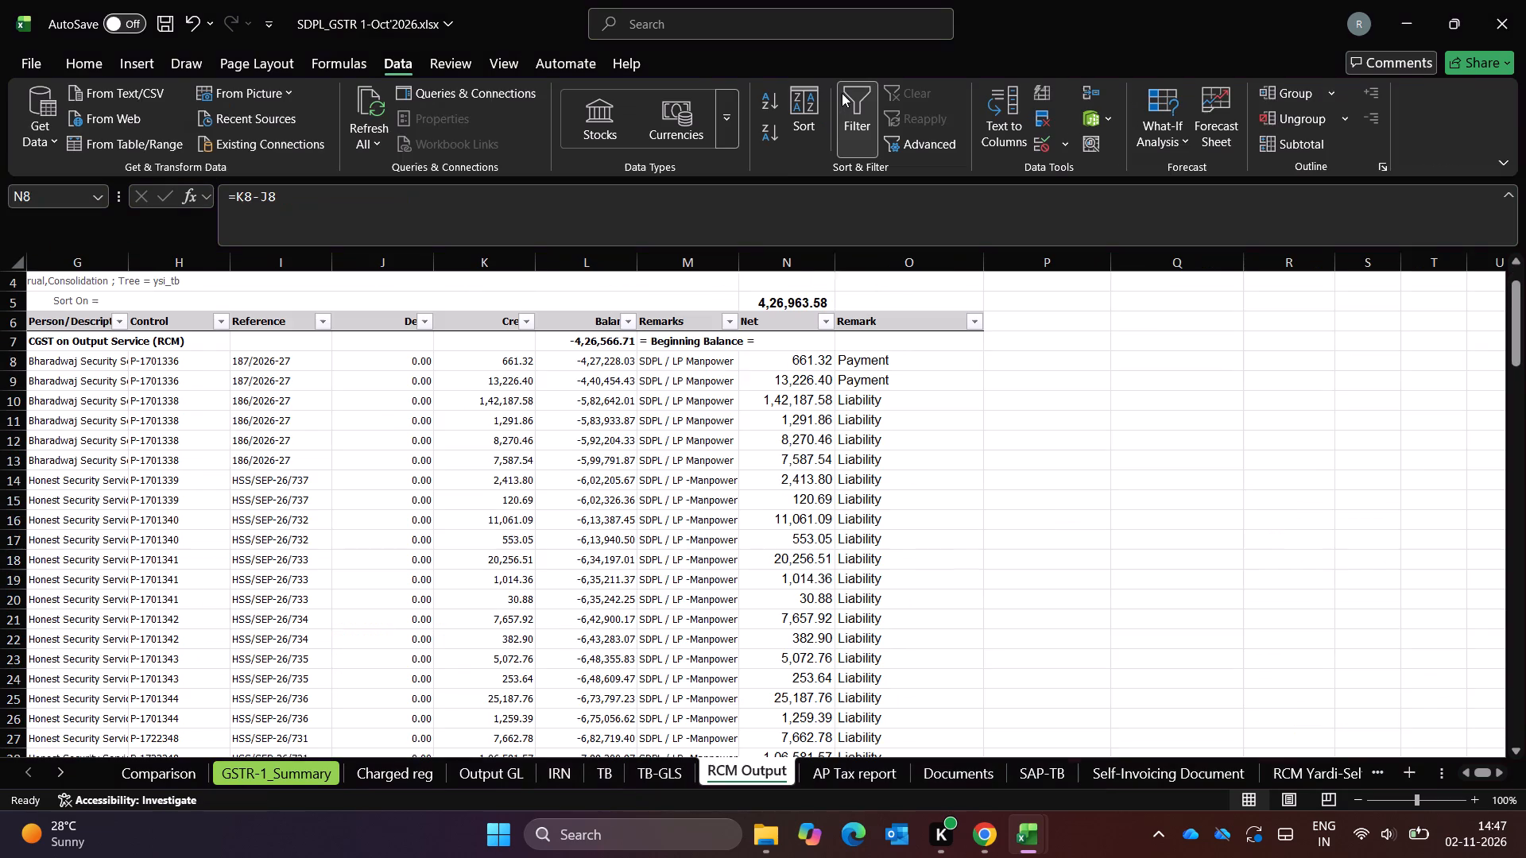
key(alt+Tab)
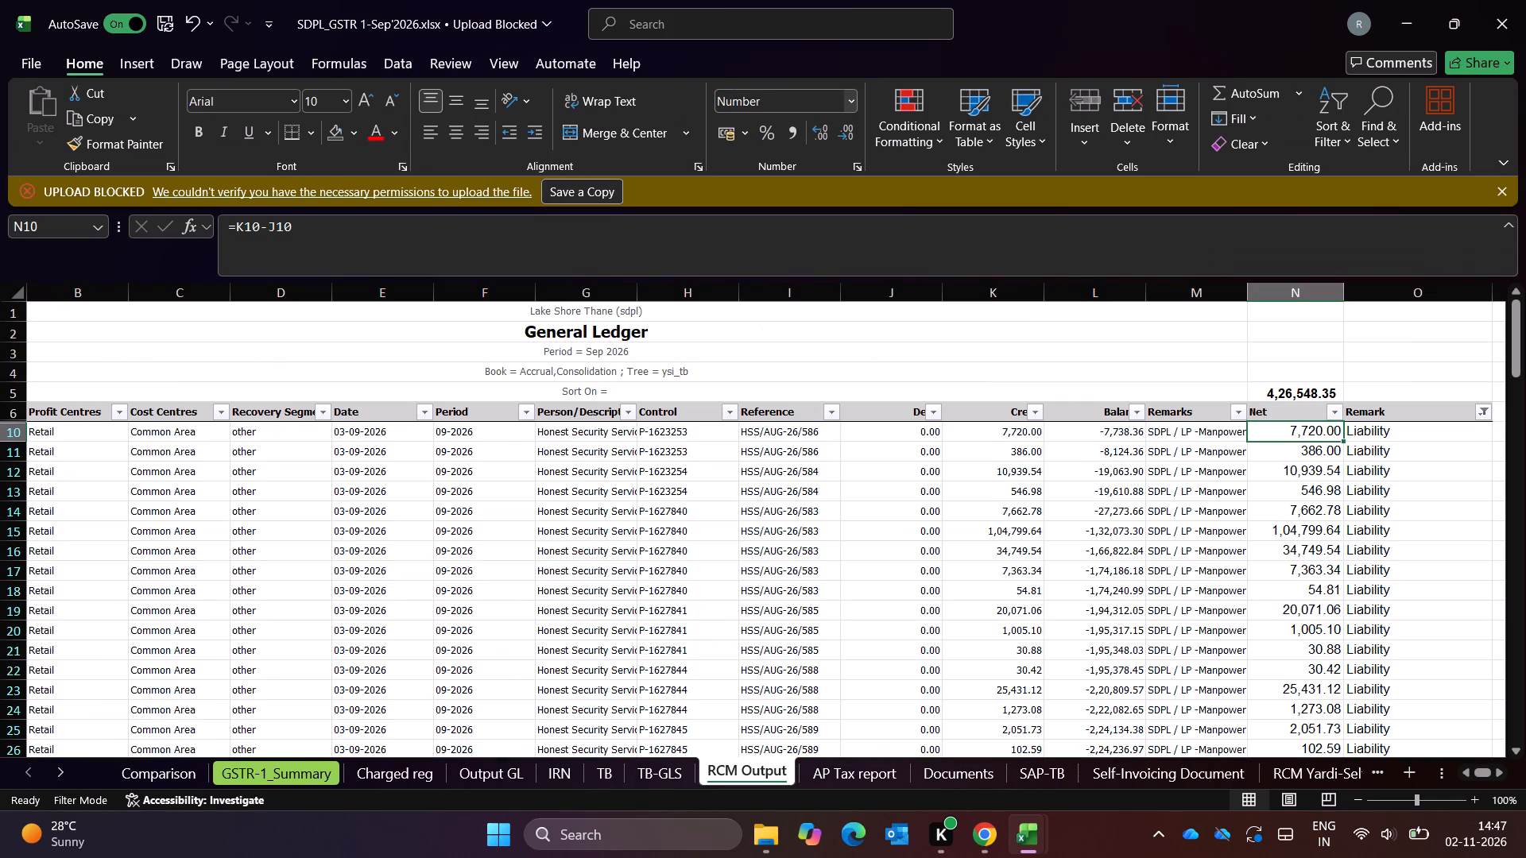
key(alt+Tab)
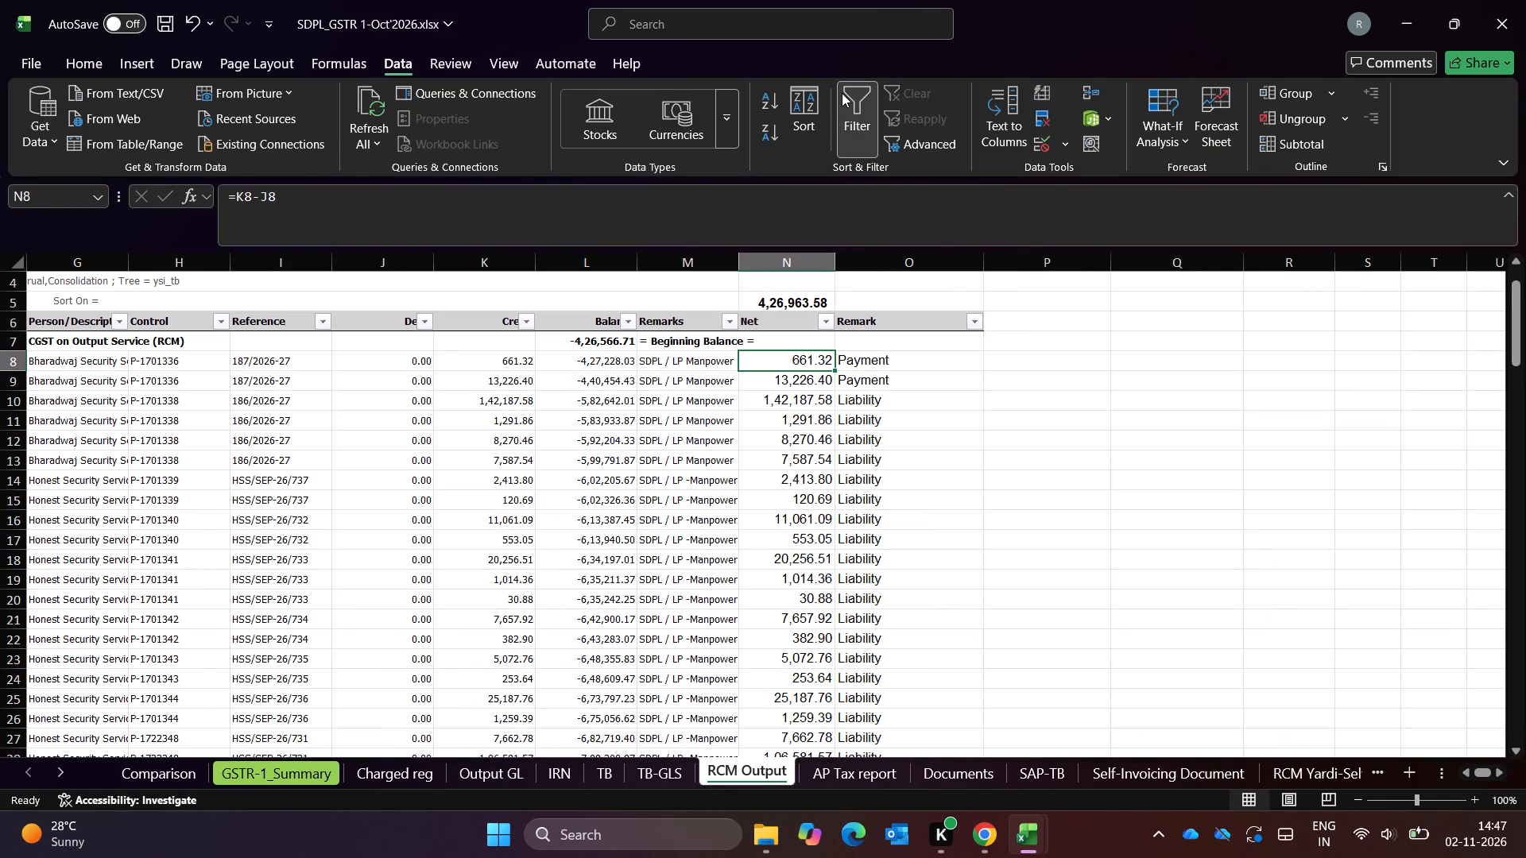
Review the October RCM Output heading and column headers from Property to Remark, and compare the Net formulas with the September workbook again.
key(ctrl+Left)
key(ctrl+Left)
key(ctrl+Left)
key(Right)
key(Right)
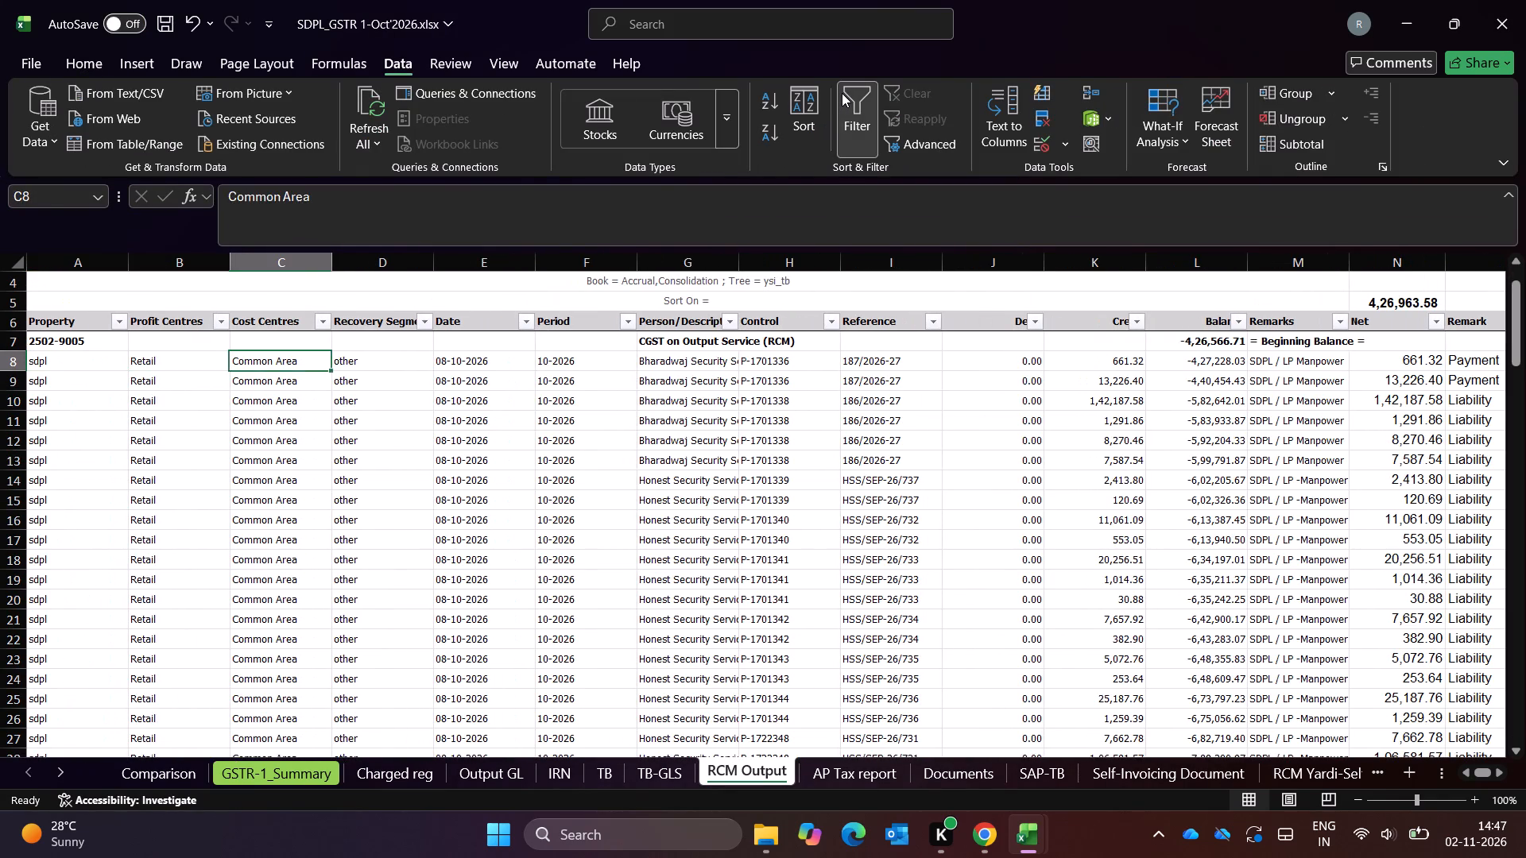
key(Up)
key(Up)
key(Up)
key(Up)
key(Up)
key(Up)
key(Up)
key(Down)
key(Down)
key(Down)
key(Down)
key(Down)
key(Right)
key(Right)
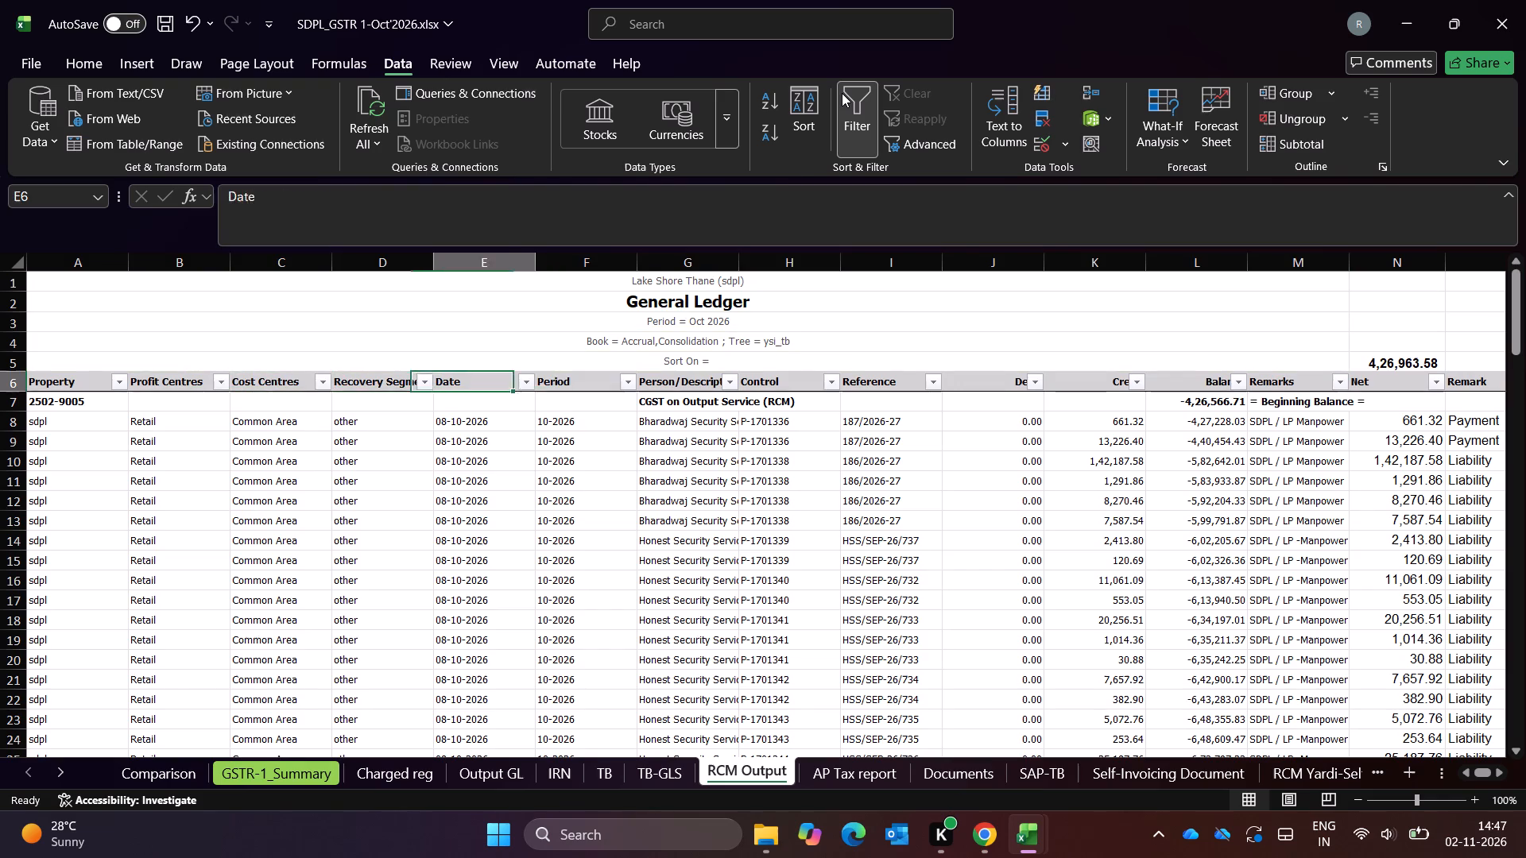
key(Right)
key(Right)
key(Right)
key(Right)
key(Right)
key(Right)
key(Right)
key(Right)
key(Right)
key(Right)
key(Right)
key(Left)
key(Left)
key(Left)
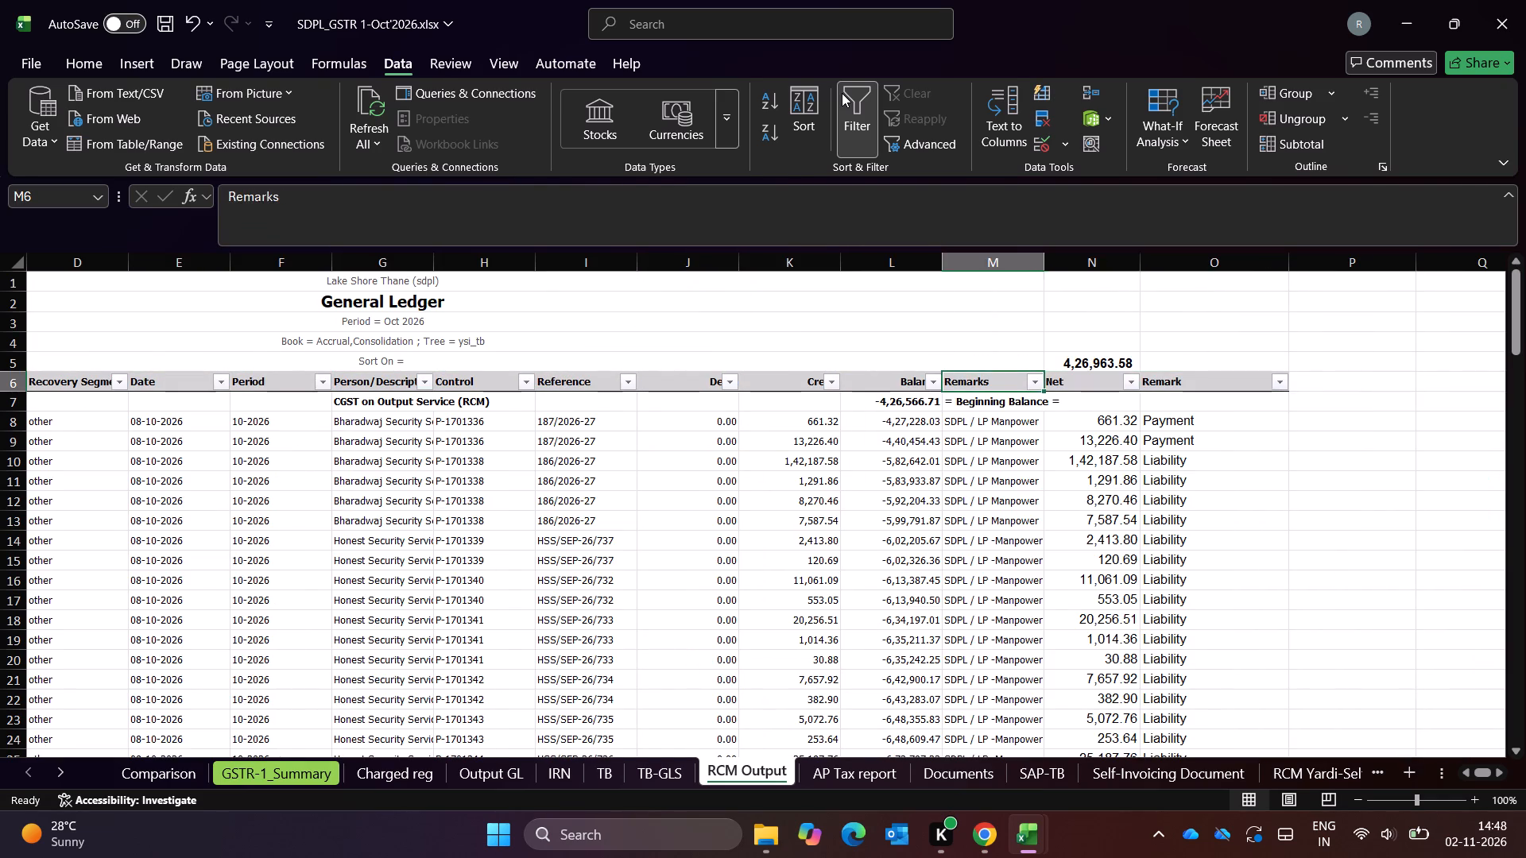
key(Right)
key(Down)
key(Down)
key(alt+Tab)
key(Down)
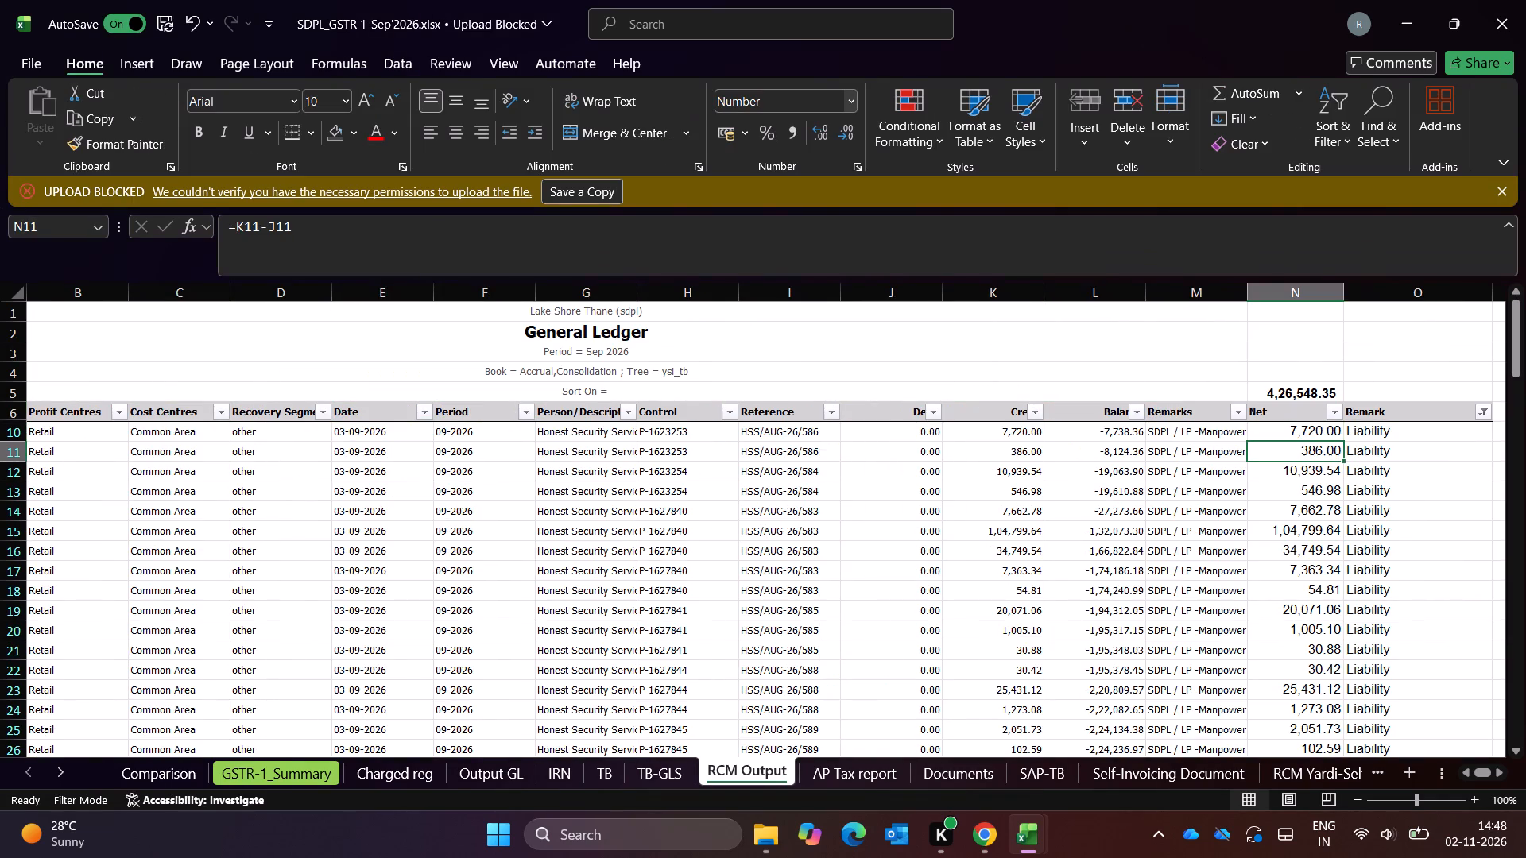
key(alt+Tab)
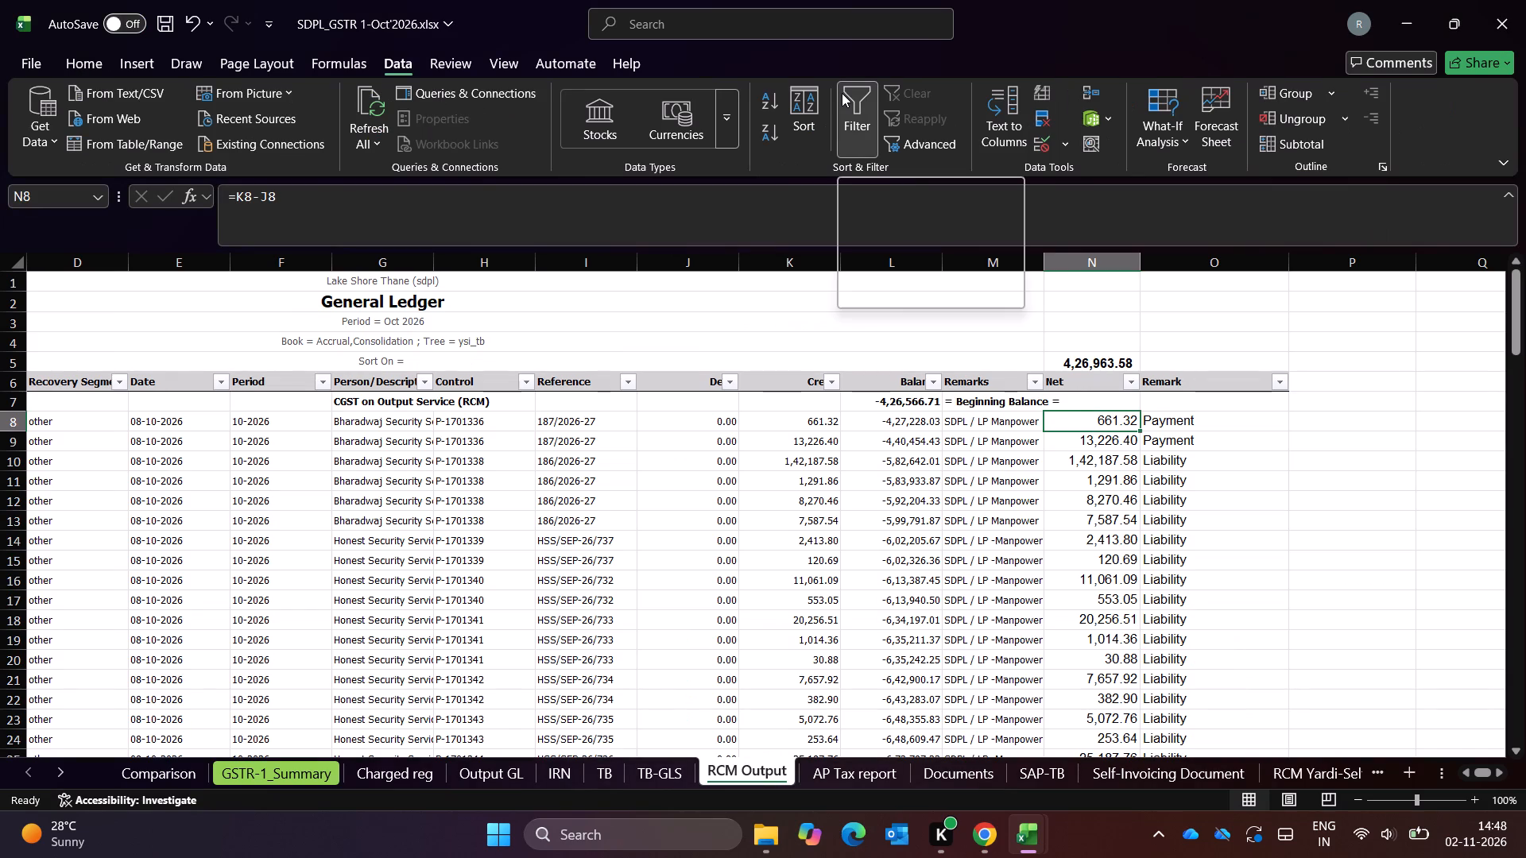
Clear all the Remark values from the October CGST entries in O8:O34 on the RCM Output sheet.
key(Up)
key(Right)
key(Down)
key(Down)
key(Up)
key(ctrl+shift+Down)
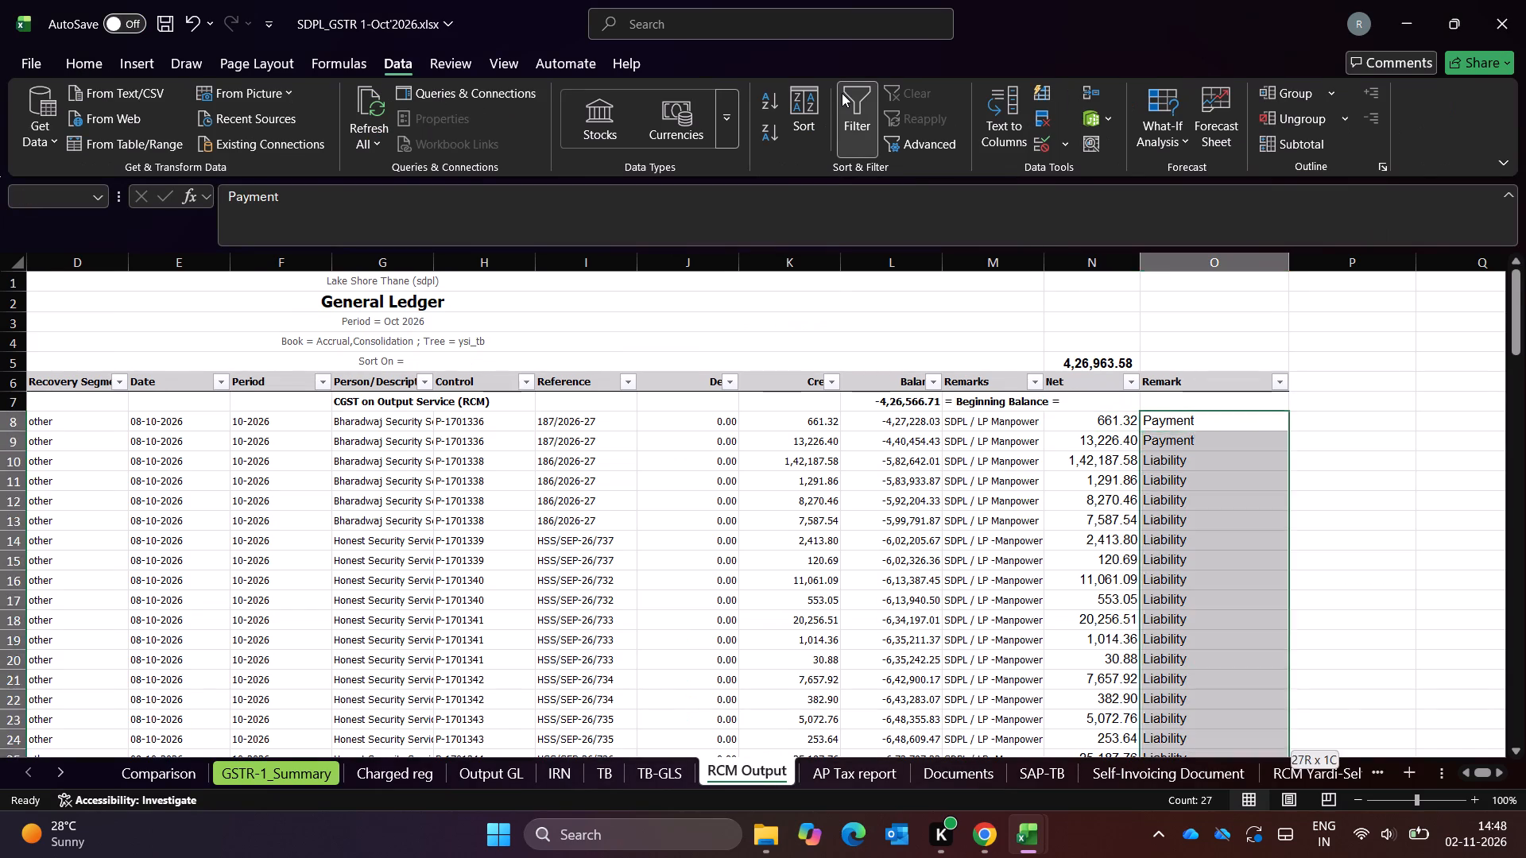
key(shift+Down)
key(shift+Up)
key(Delete)
key(Delete)
Examine the parties listed in the Person/Description filter of the October block, leaving all of them selected.
key(Up)
key(Up)
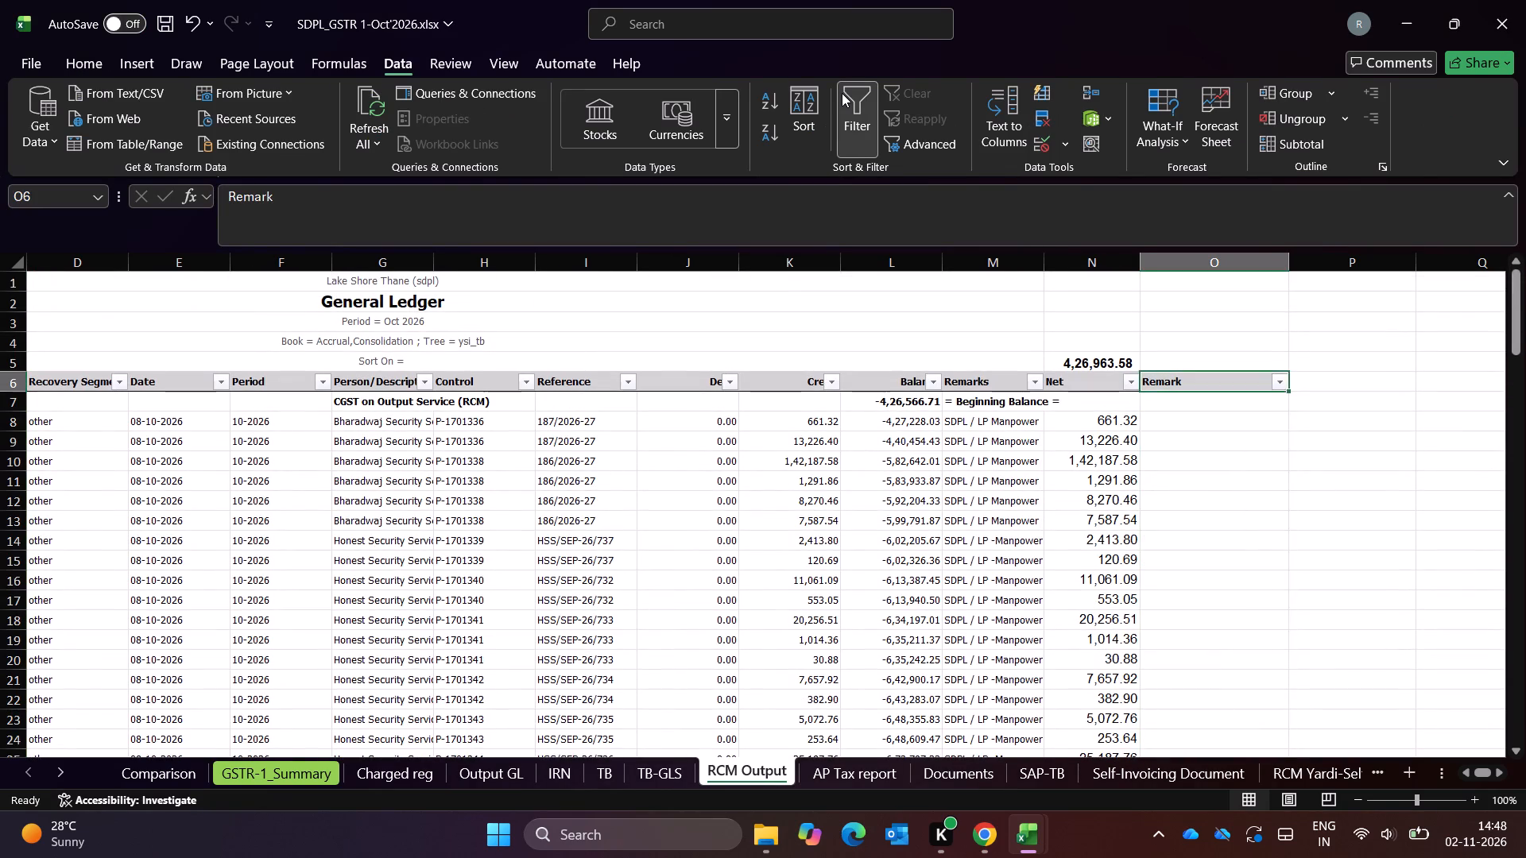
key(Left)
key(Left)
key(Left)
key(Left)
key(Left)
key(Left)
key(Left)
key(Left)
key(alt+Down)
key(alt+Down)
key(alt+Down)
key(alt+Down)
key(alt+Down)
key(alt+Down)
key(alt+Down)
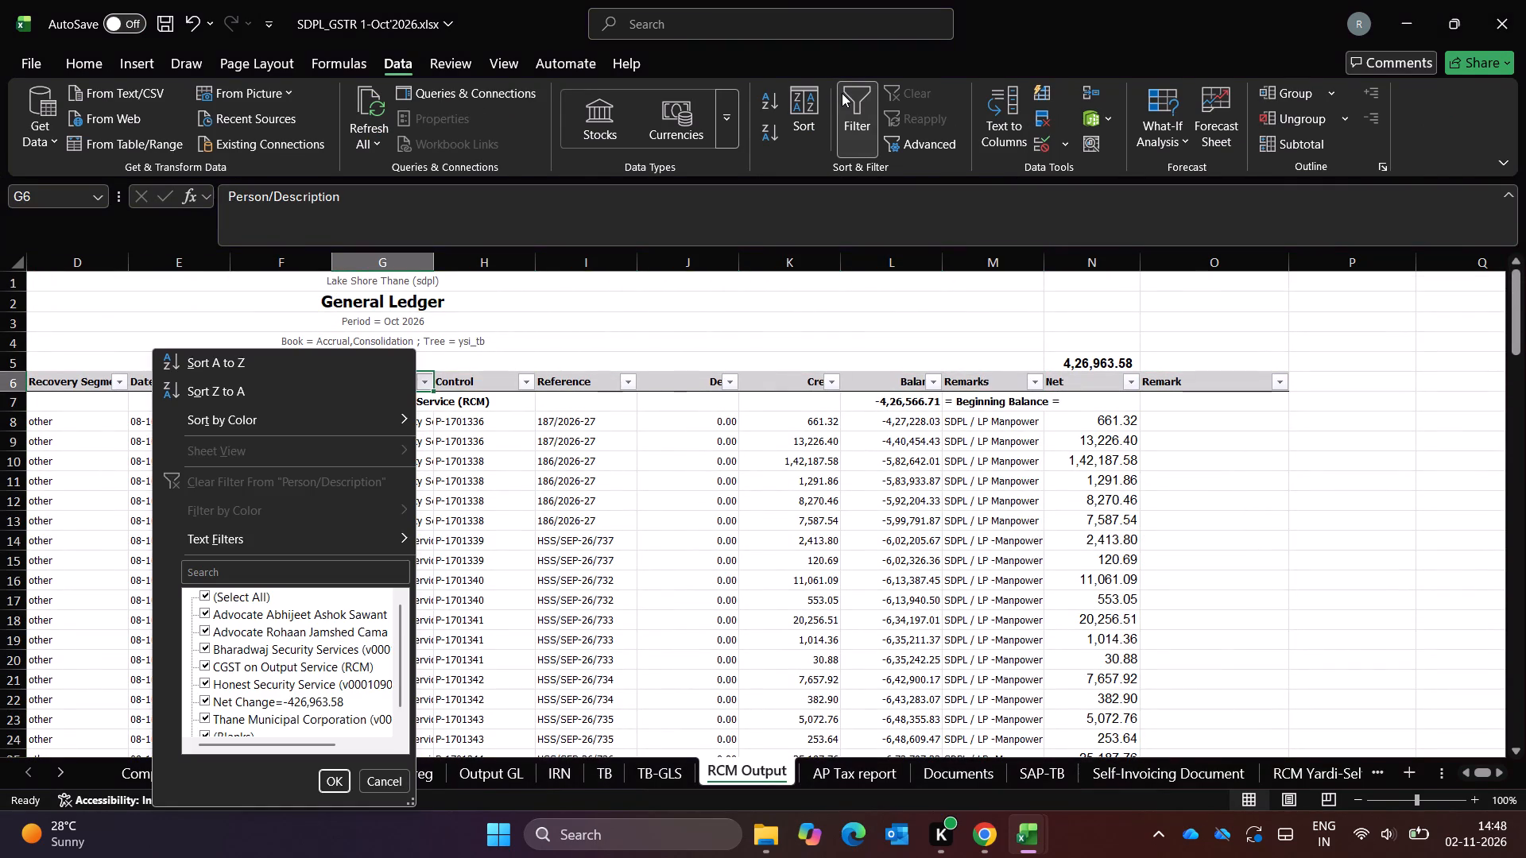
key(Down)
key(Down)
key(Down)
key(space)
key(Down)
key(Down)
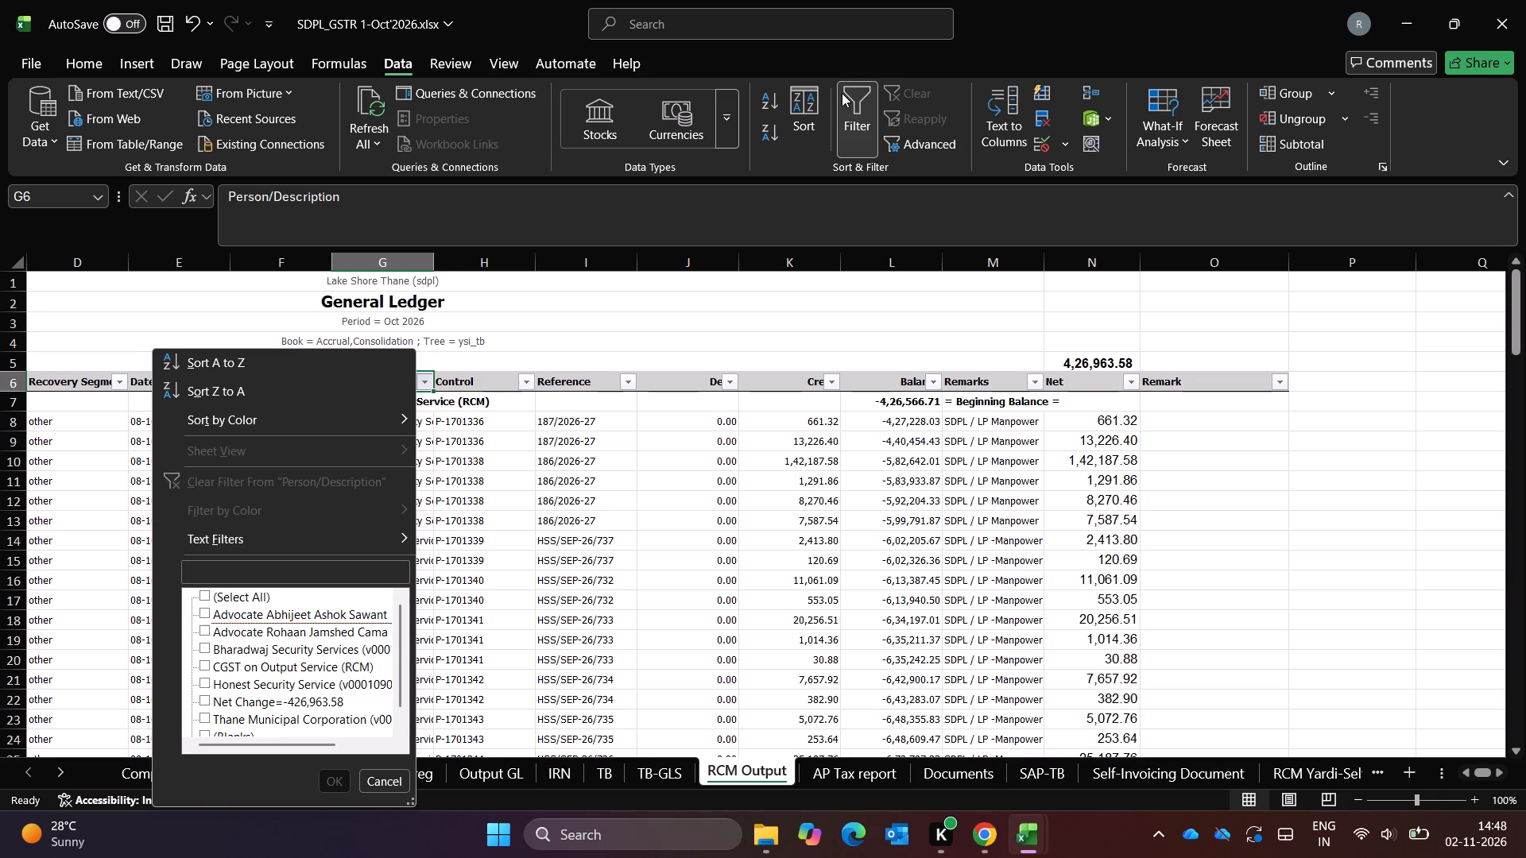
key(Down)
key(Down)
key(Down)
key(Down)
key(Down)
key(Down)
key(Down)
key(Down)
key(Up)
key(Up)
key(Up)
key(Up)
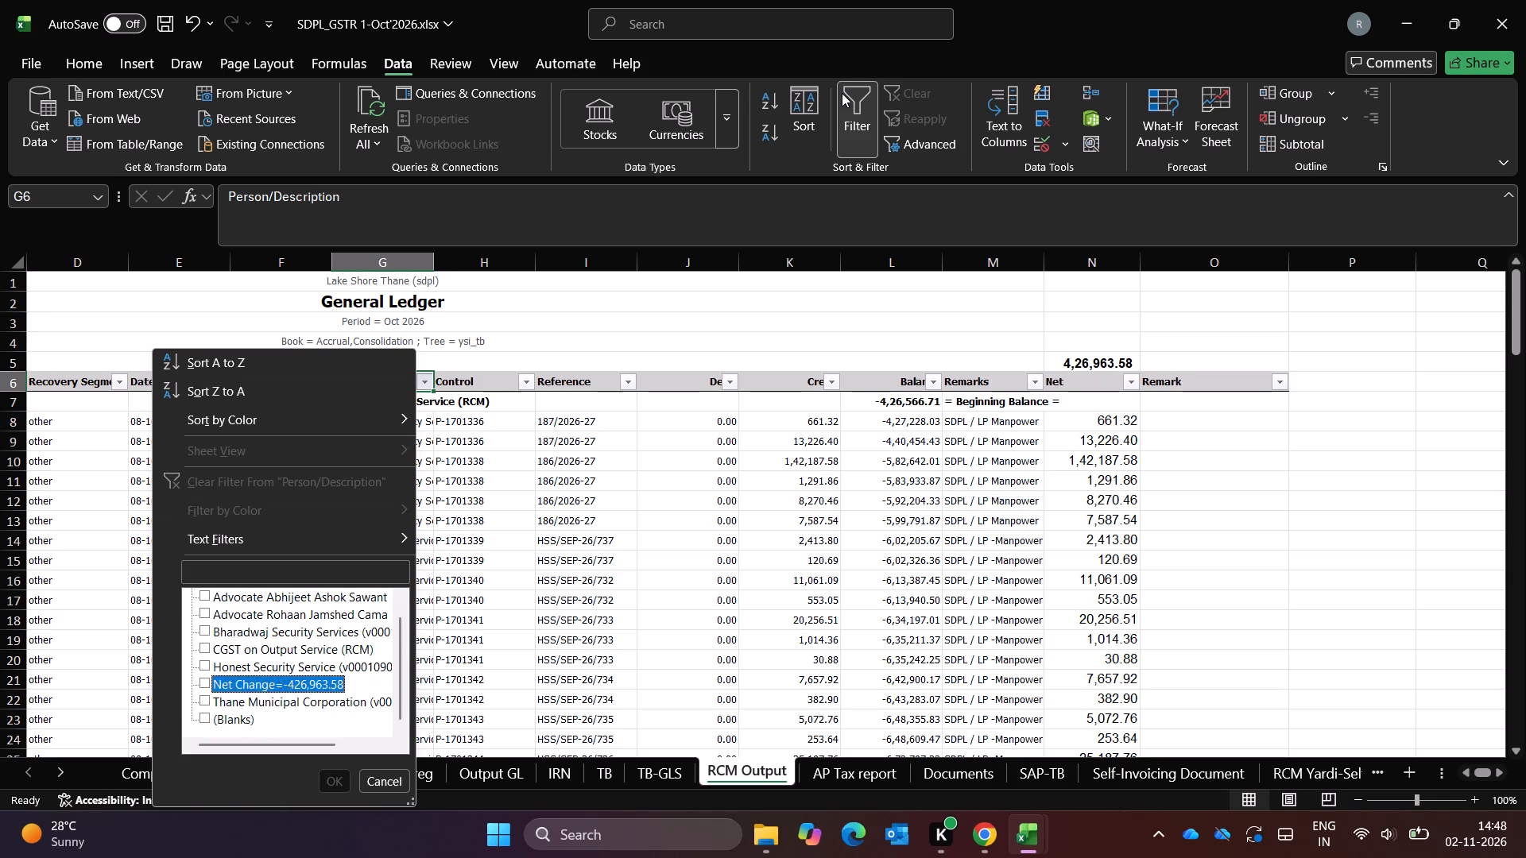
key(Up)
key(Up)
key(Up)
key(Up)
key(Up)
key(Up)
key(Up)
key(Up)
key(Down)
key(Down)
key(space)
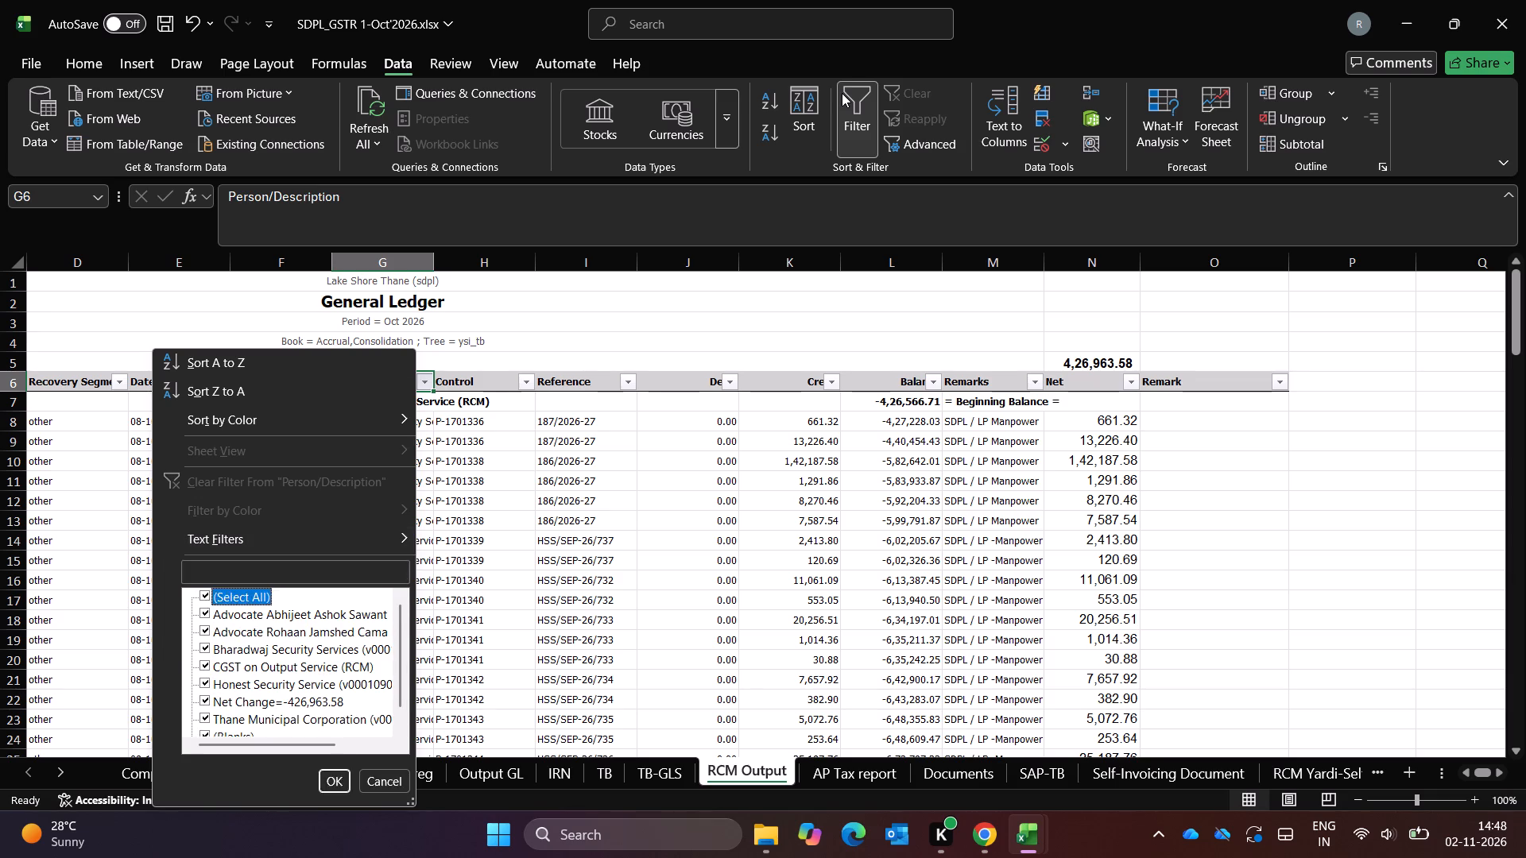
key(Return)
Enter Liability as the Remark for the first October CGST entry, in cell O8.
key(Down)
key(Down)
key(Right)
key(Right)
key(Up)
key(Right)
key(Right)
key(Right)
key(Right)
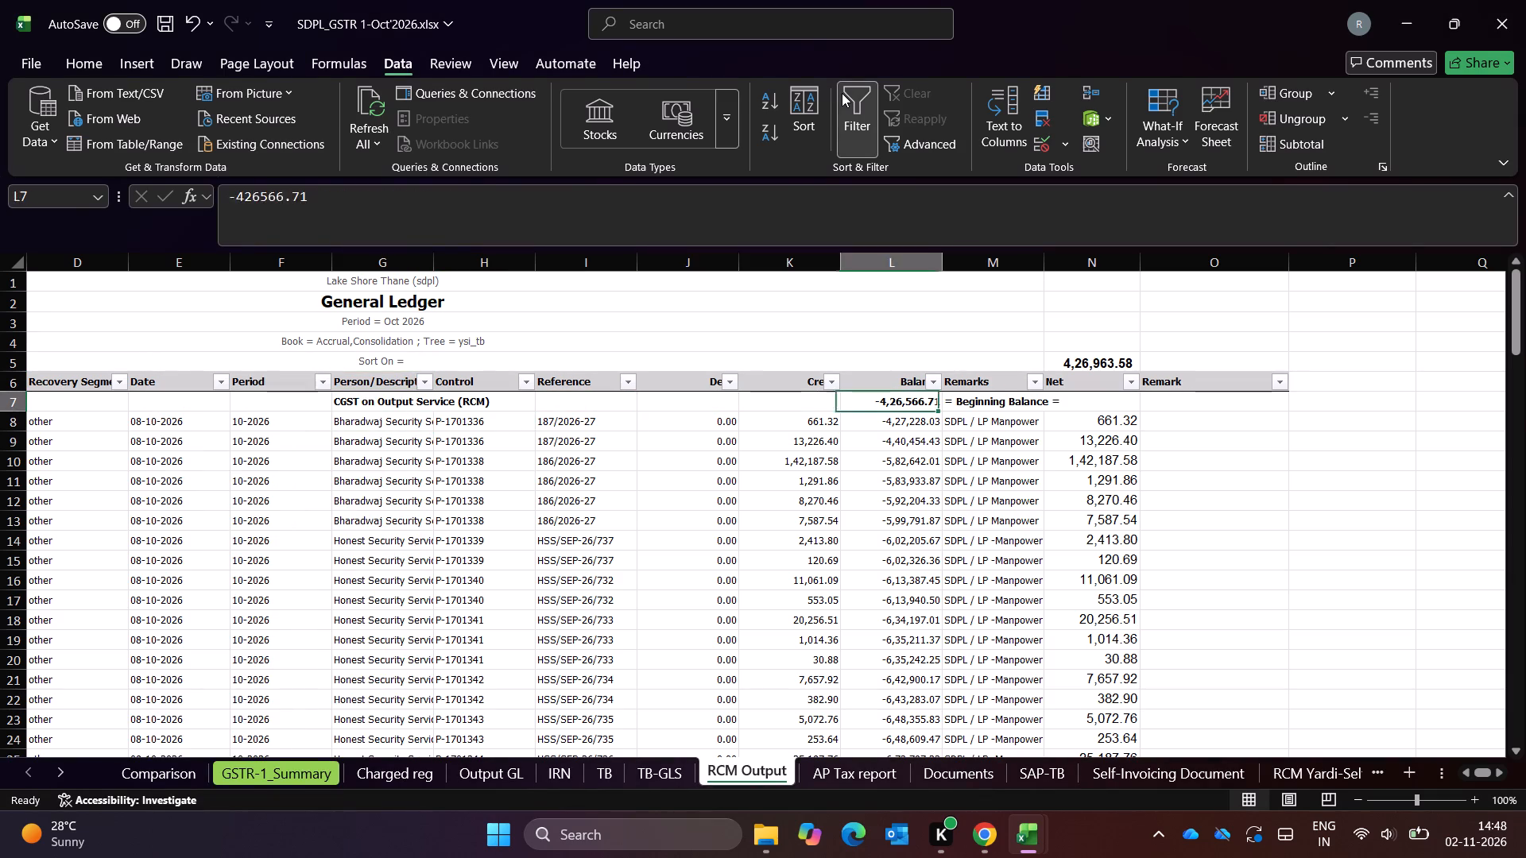
key(Right)
key(Right)
key(Down)
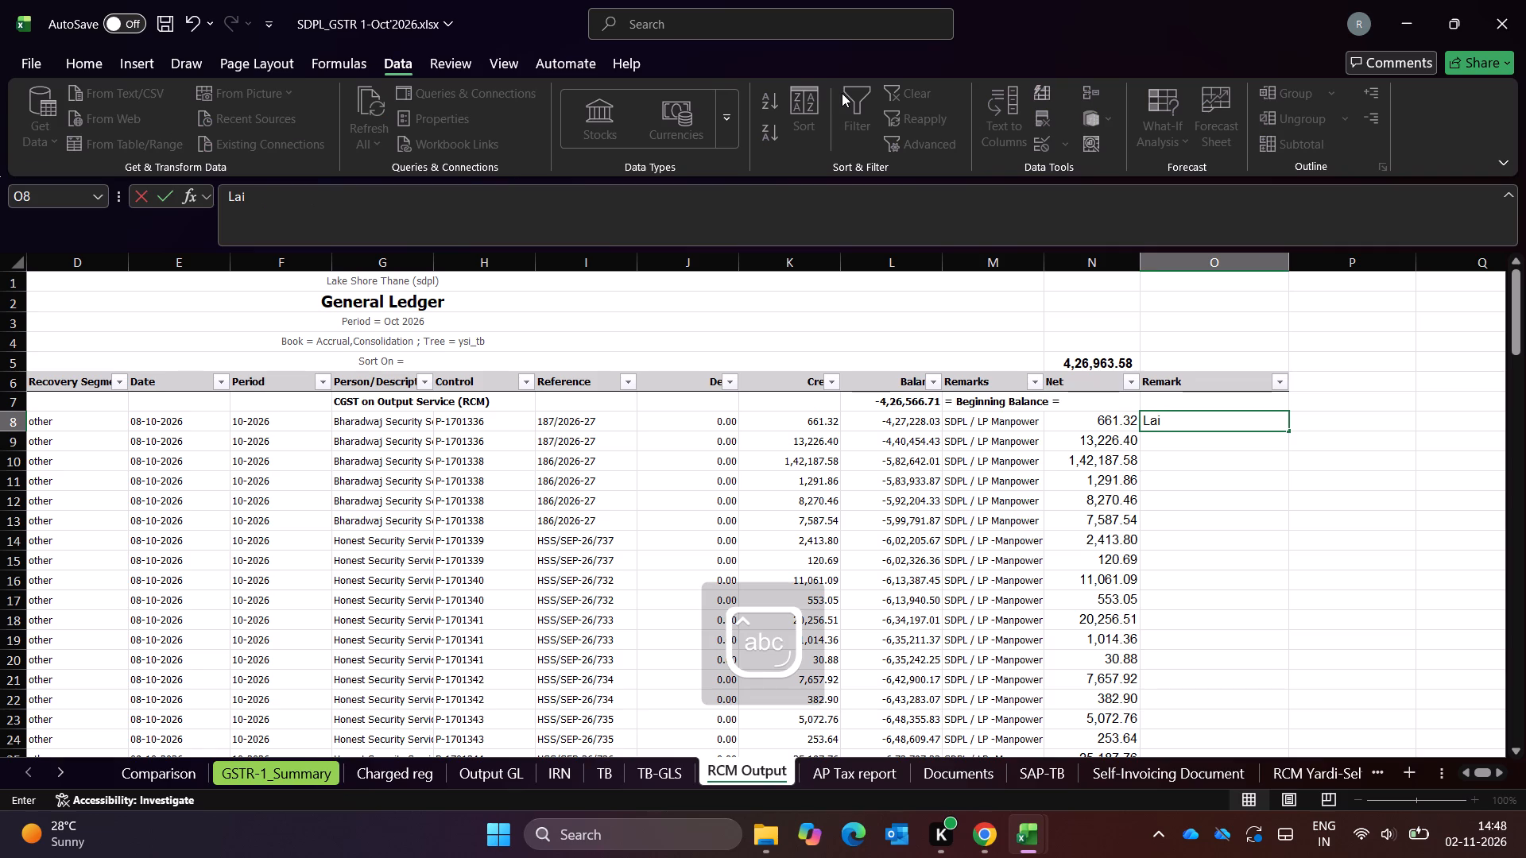
key(BackSpace)
key(BackSpace)
text(iabo)
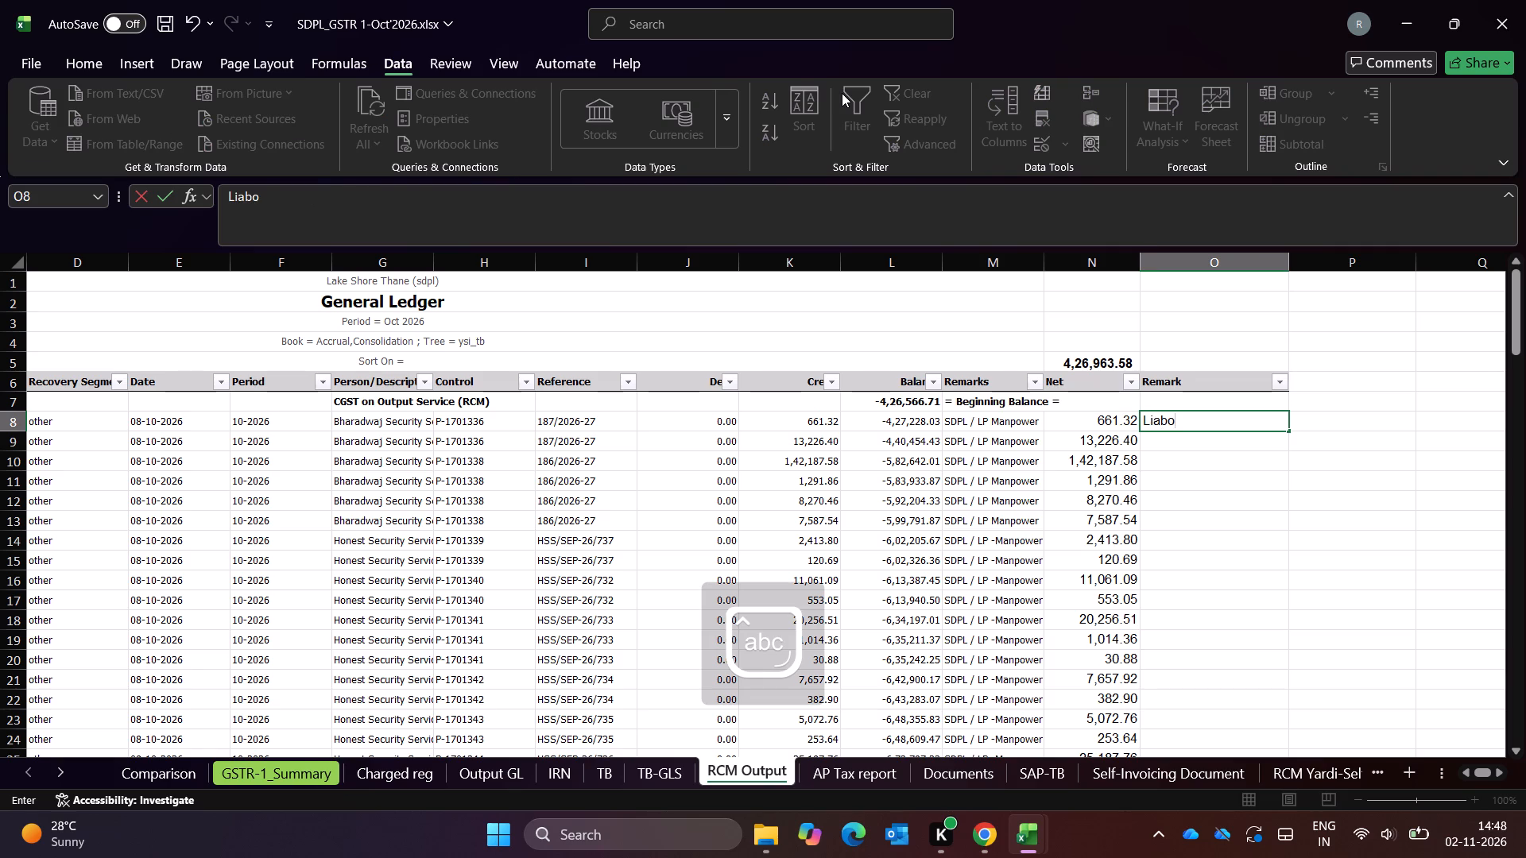
key(BackSpace)
text(ility)
key(Return)
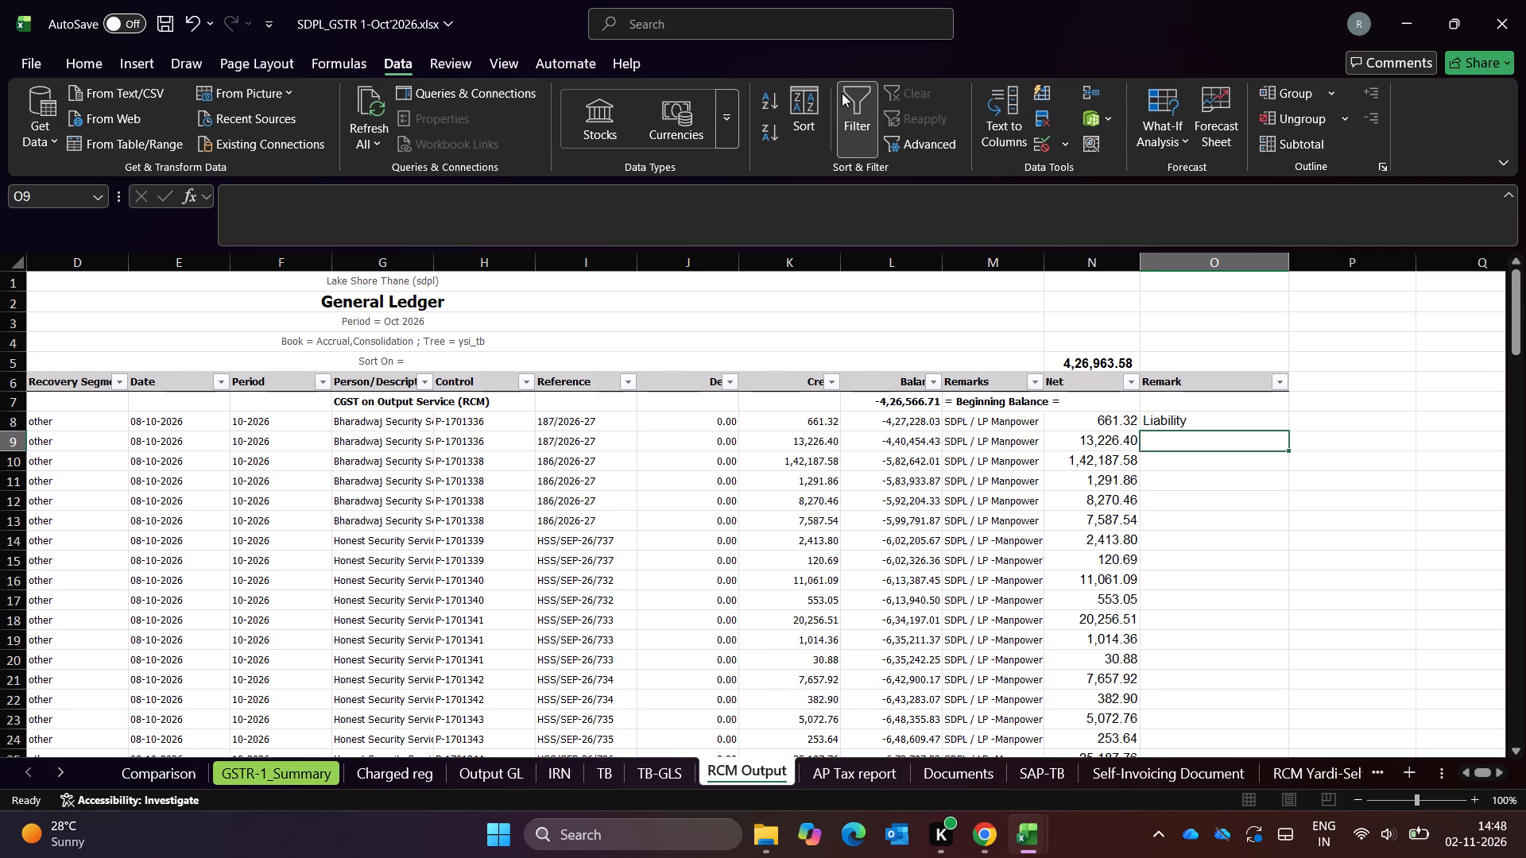
Fill the Liability remark down from O8 to the last October CGST entry in row 34.
key(Left)
key(ctrl+Down)
key(Down)
key(Up)
key(Right)
key(ctrl+shift+Up)
key(ctrl+d)
key(ctrl+Up)
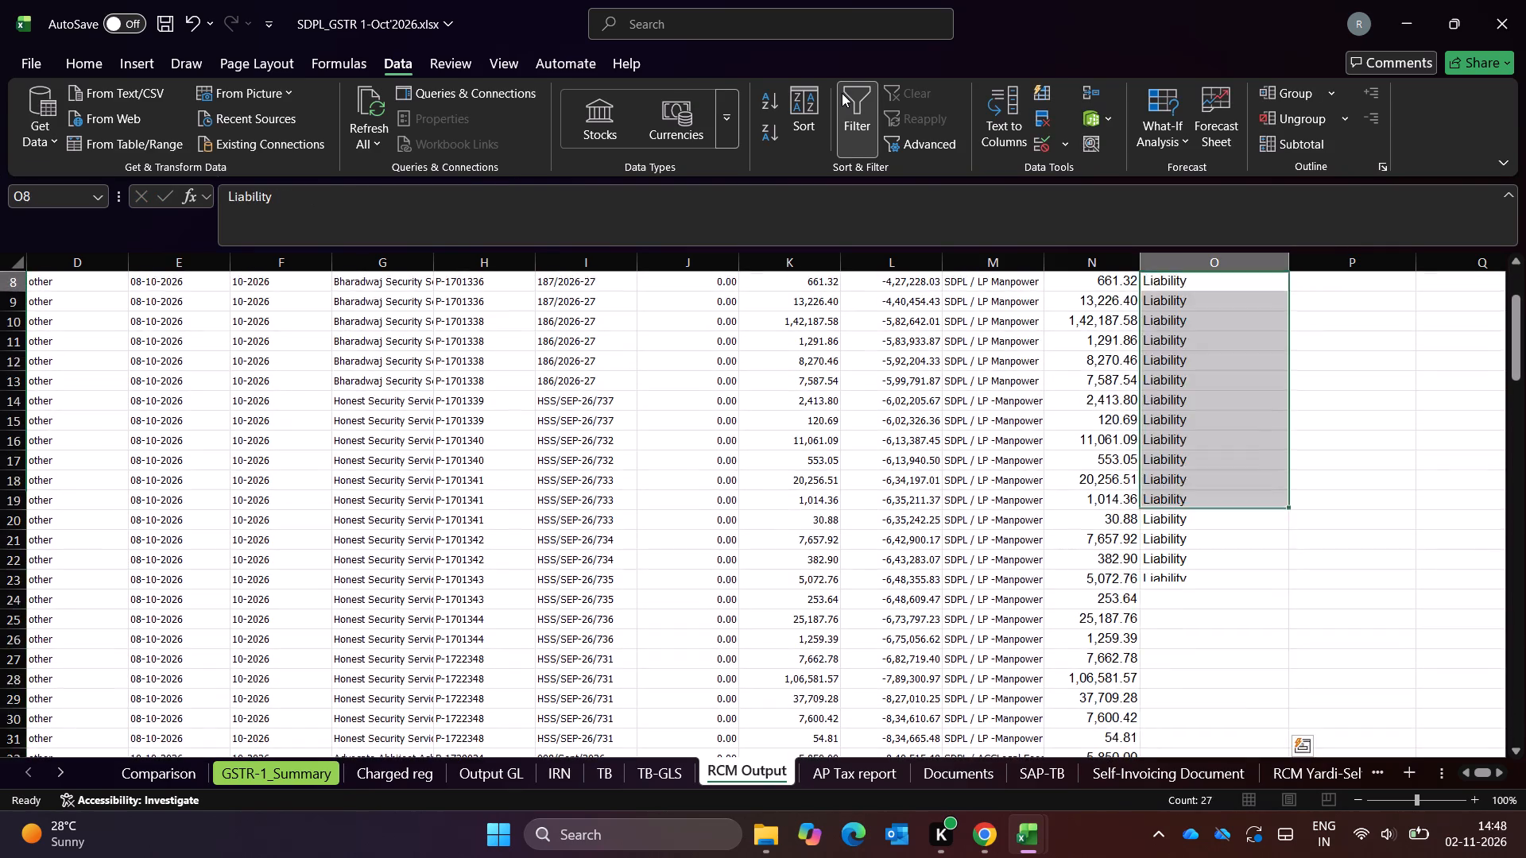
Check the Remark and Net columns from the October headers down to the September General Ledger block that starts in row 40.
key(ctrl+Up)
key(Up)
key(Up)
key(Down)
key(Down)
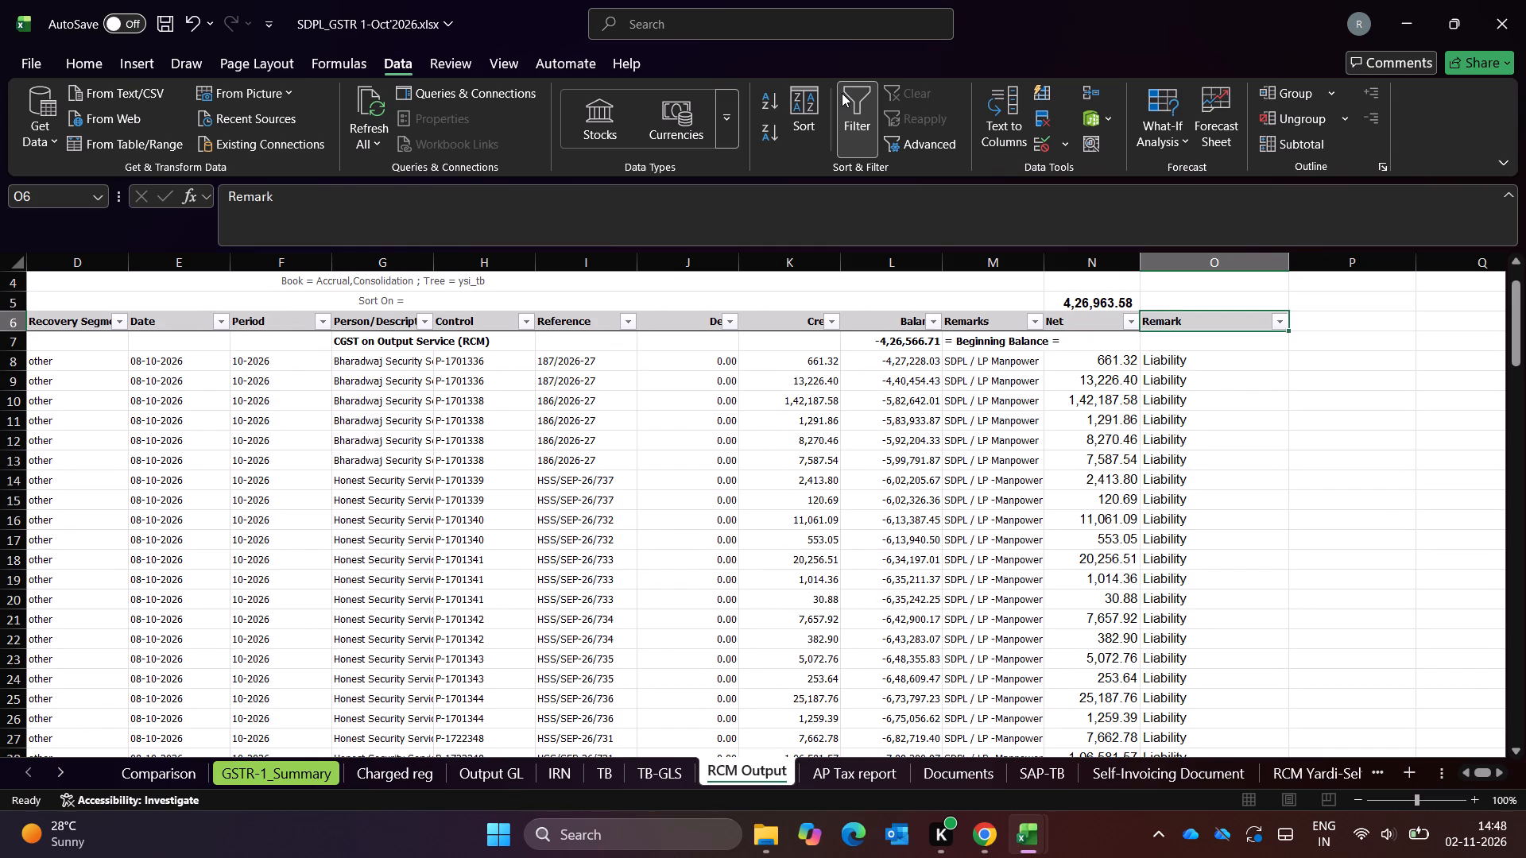
key(Left)
key(Down)
key(Down)
key(ctrl+shift+Down)
key(shift+Down)
key(Down)
key(Down)
key(Down)
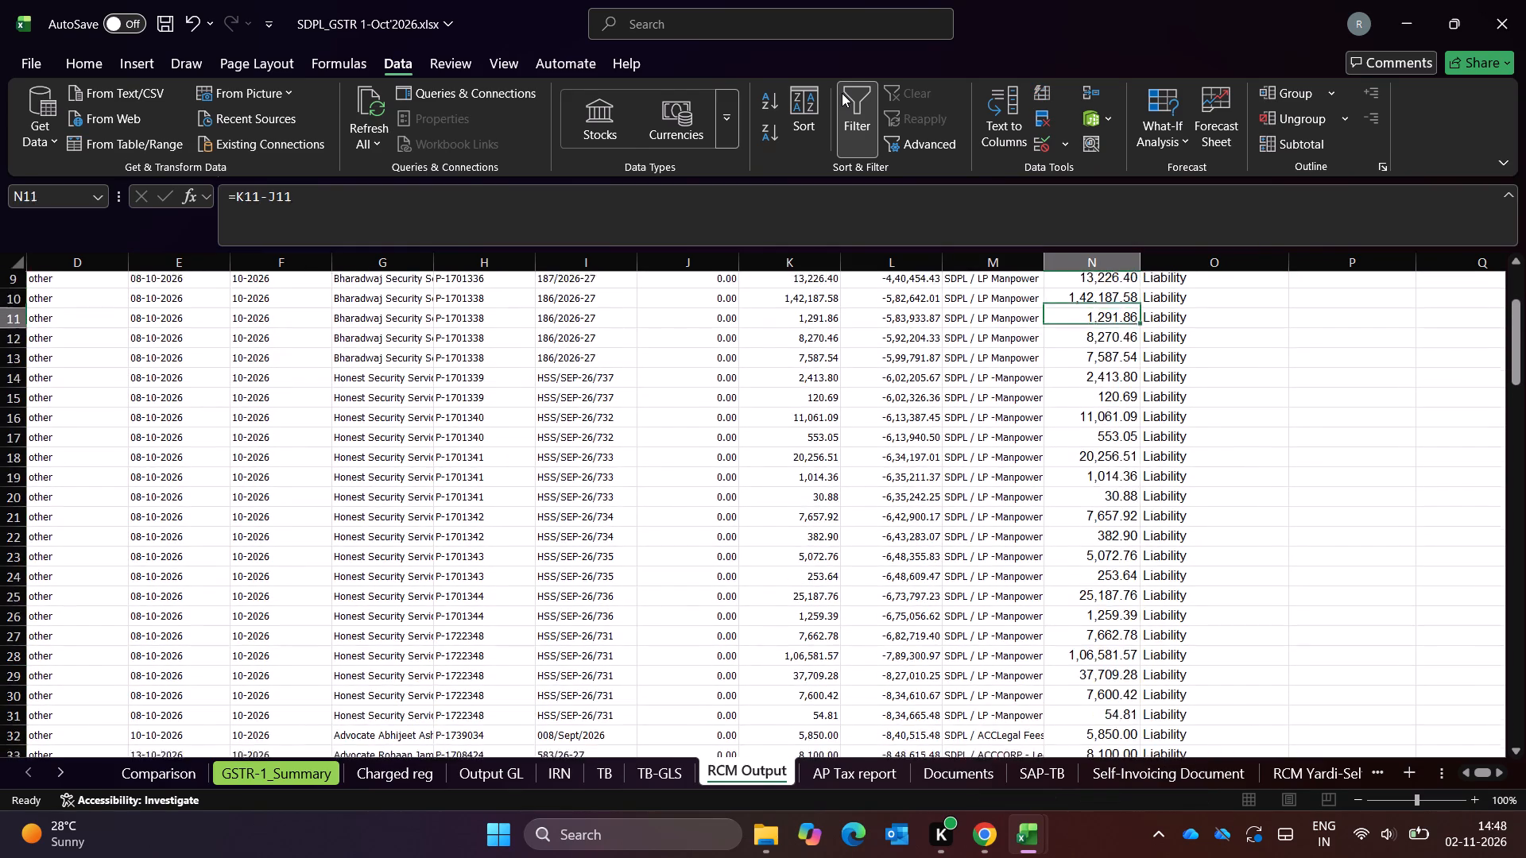
key(ctrl+Down)
key(Down)
key(Down)
key(Down)
key(Down)
key(Down)
key(Down)
key(Down)
key(Down)
key(Down)
key(Down)
key(Down)
key(ctrl+Left)
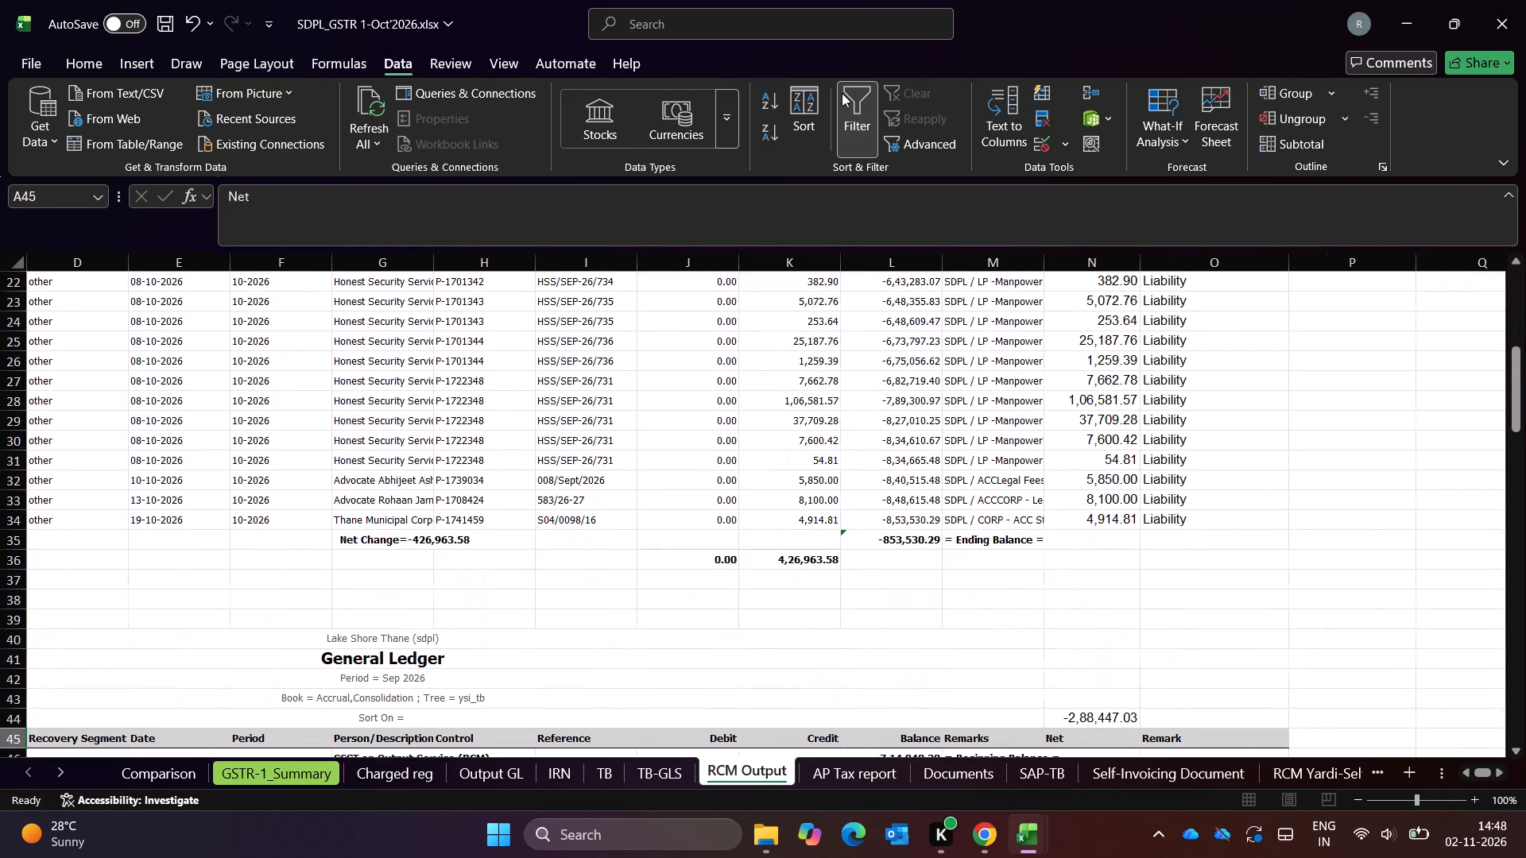
key(ctrl+Left)
key(ctrl+Left)
key(Up)
key(Up)
Switch to the GeneralLedger02_11_2026 (1) report workbook.
key(alt+Tab)
key(alt+Right)
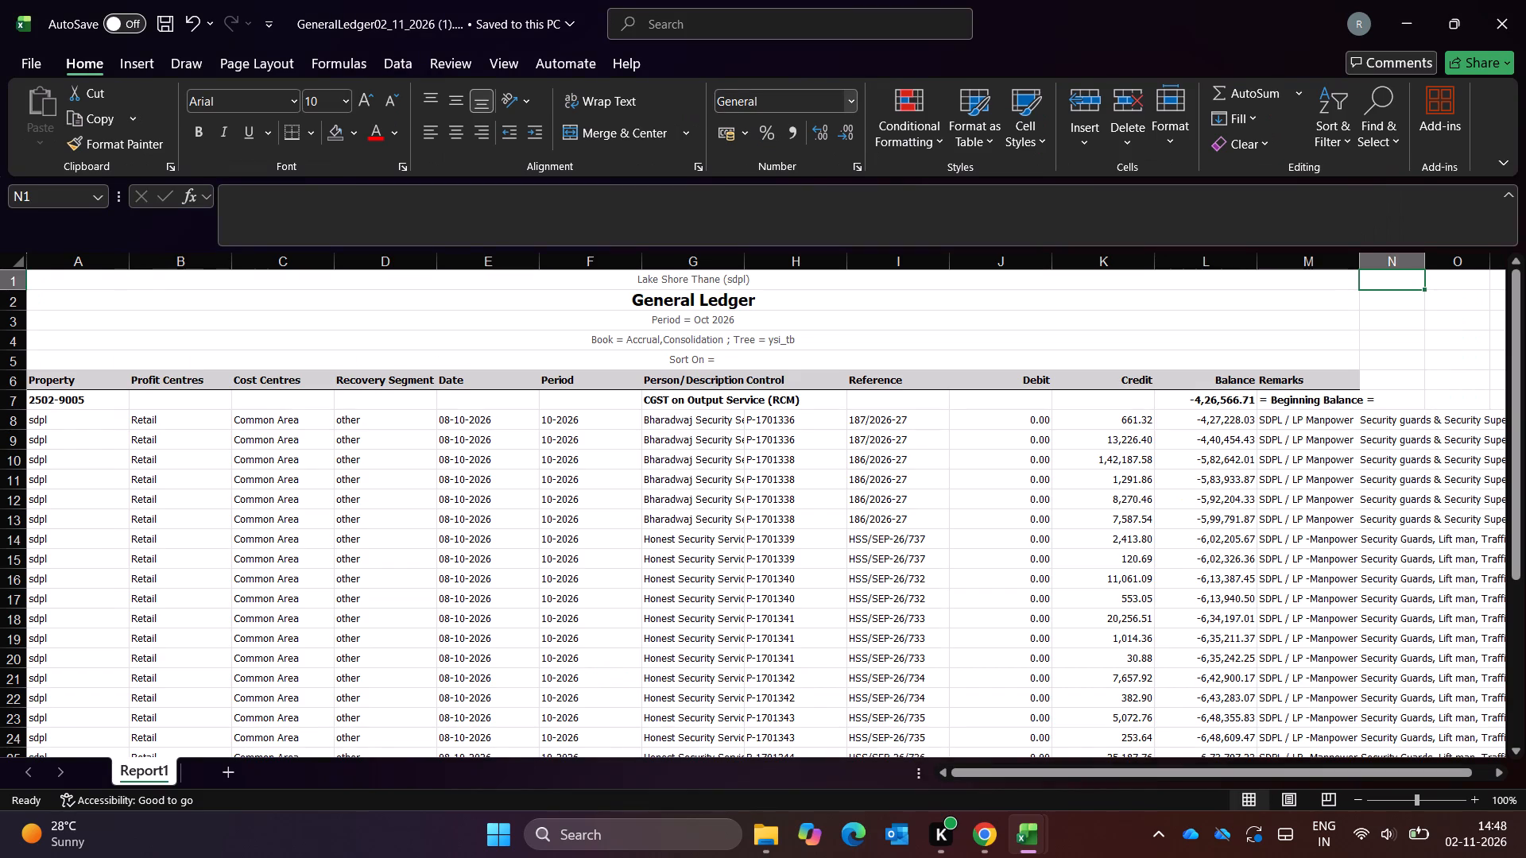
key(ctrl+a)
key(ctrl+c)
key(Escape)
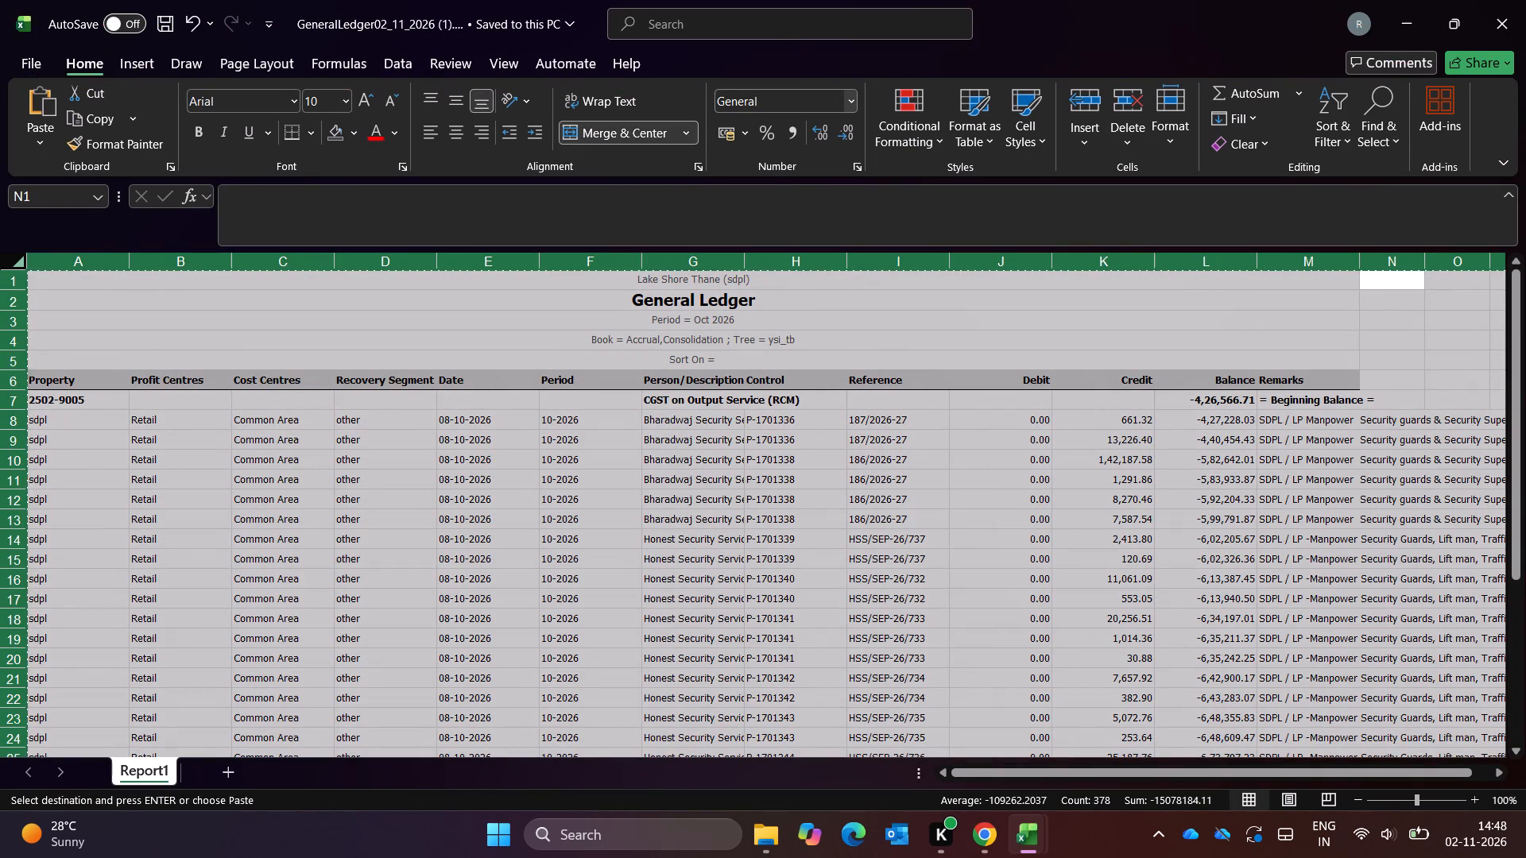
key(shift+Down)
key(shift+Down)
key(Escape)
Copy the October CGST ledger report from its heading through row 39, across columns A to M.
key(Left)
key(Left)
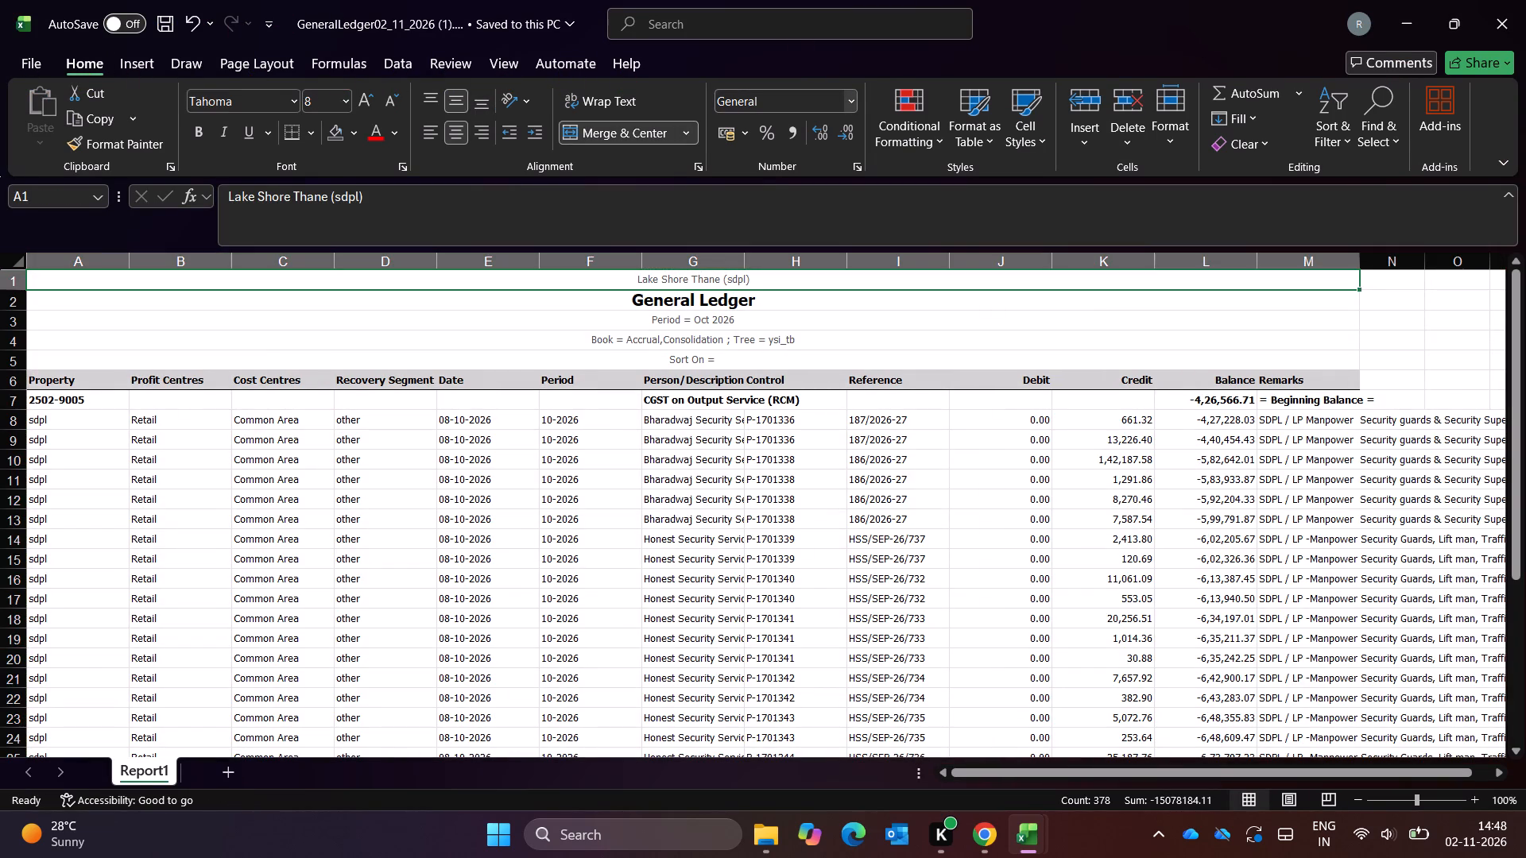
key(ctrl+a)
key(shift+Down)
key(shift+Down)
key(shift+Down)
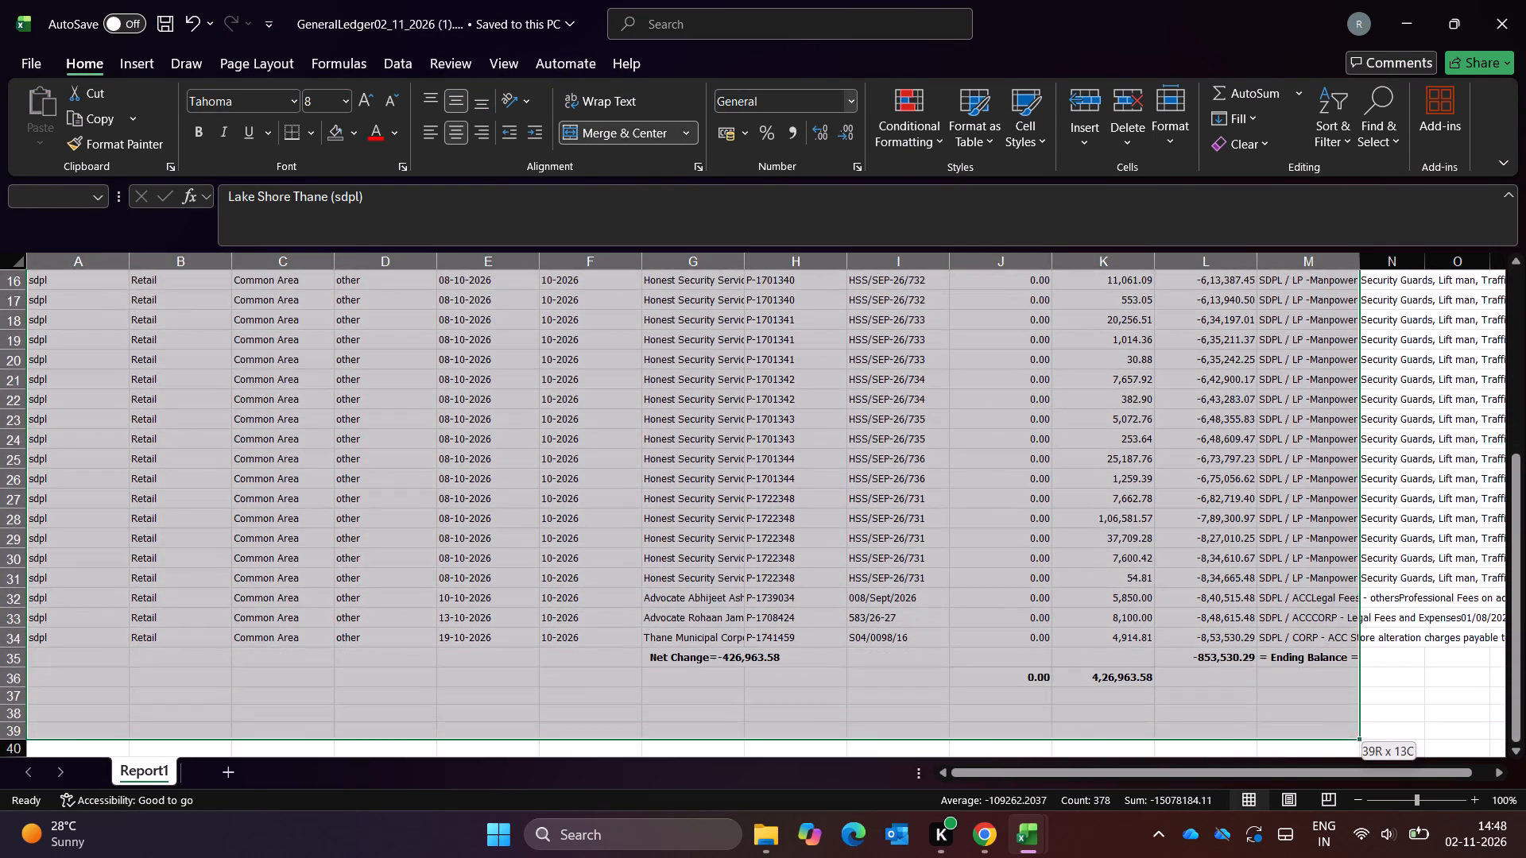
key(ctrl+c)
Switch back to SDPL_GSTR 1-Oct'2026.xlsx and paste the October ledger over the September block from A40 on RCM Output.
key(alt+Tab)
key(Up)
key(Up)
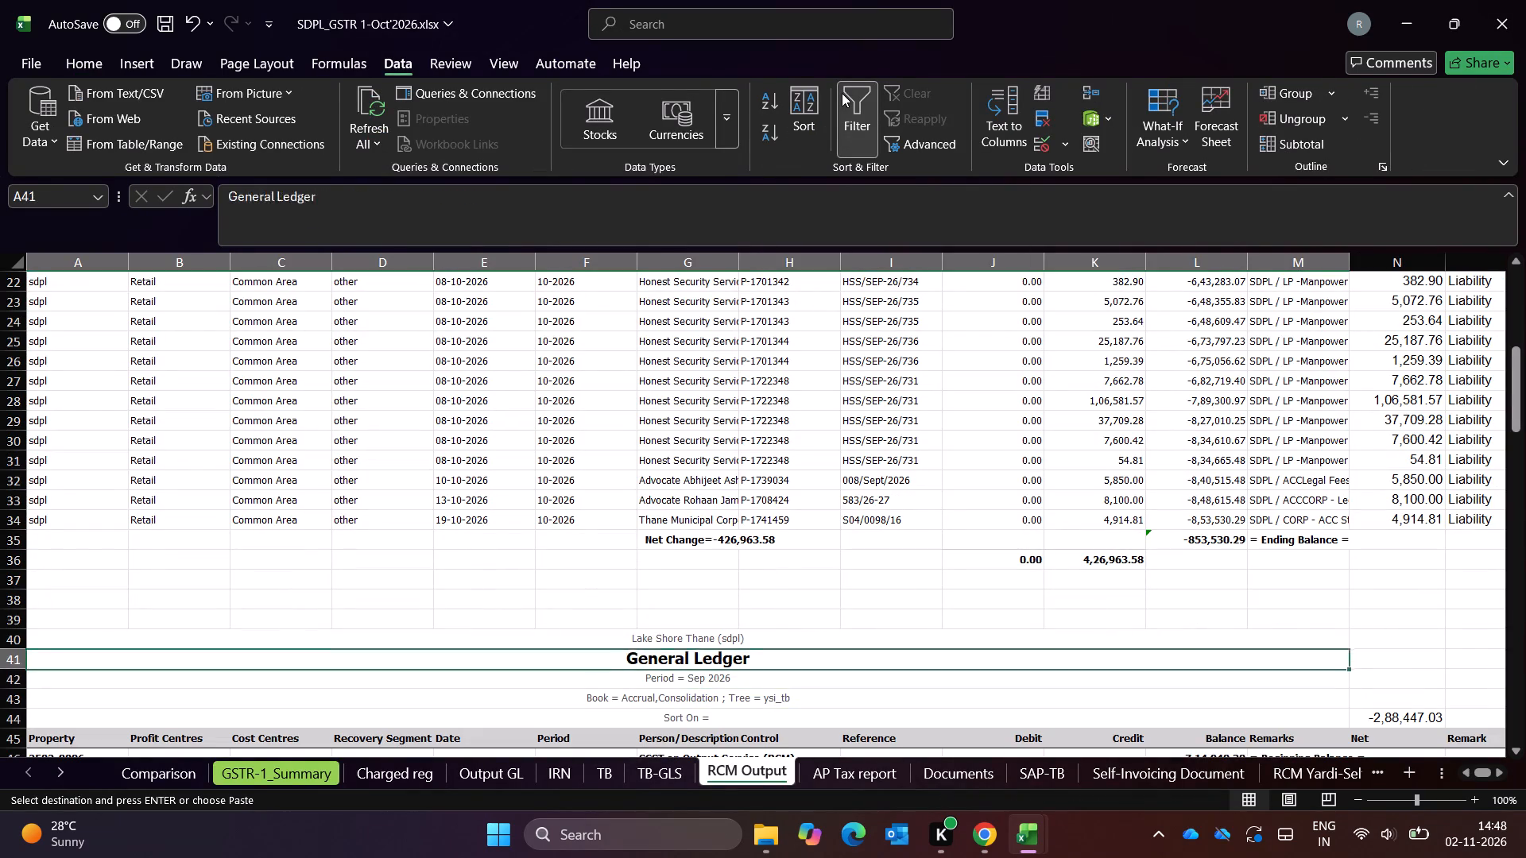
key(Up)
key(Up)
key(Down)
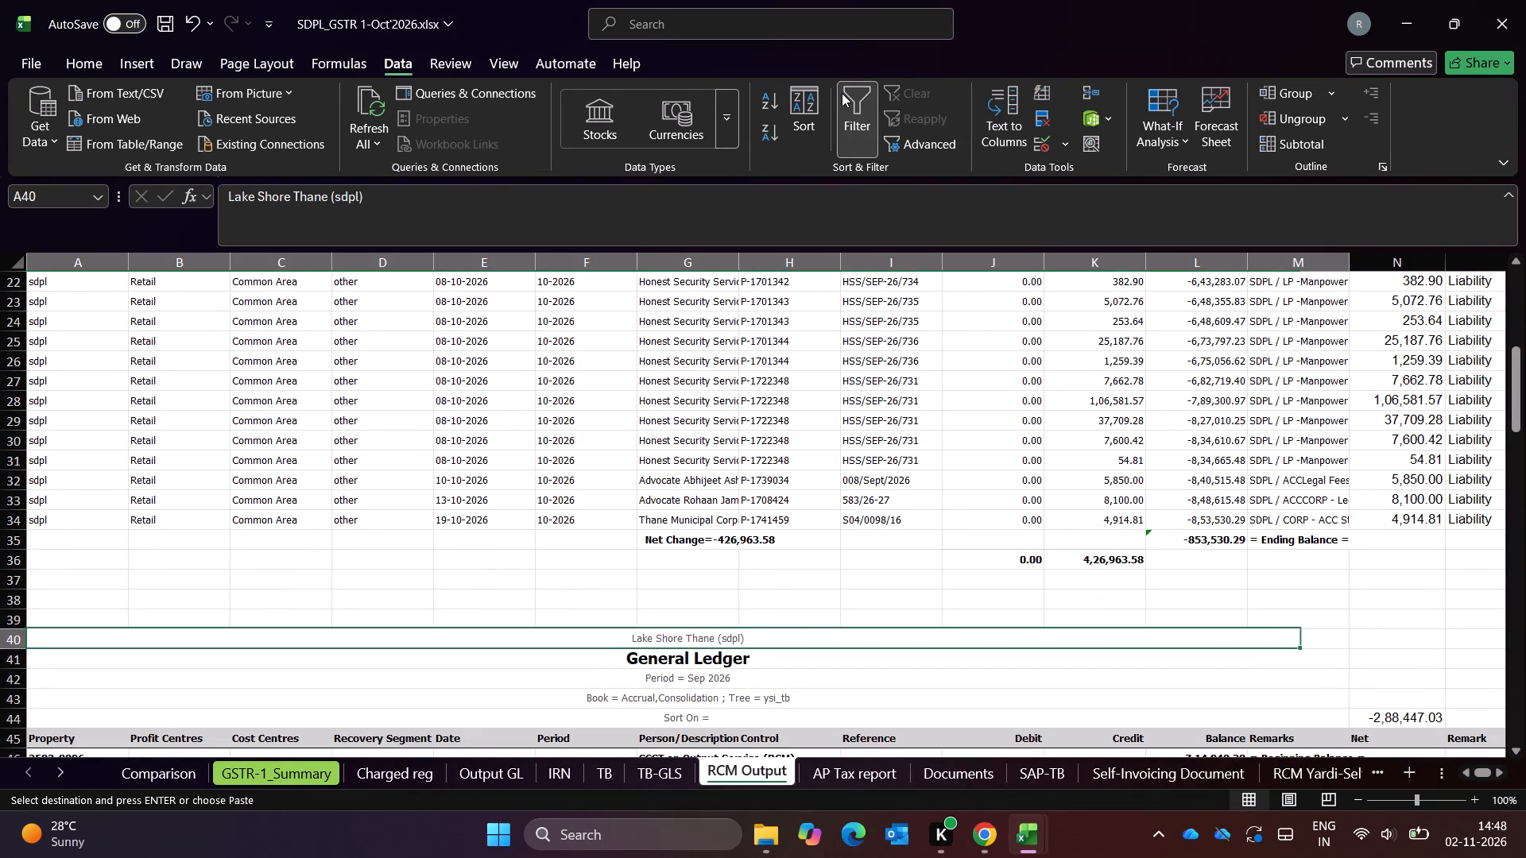
key(ctrl+v)
Check the pasted October CGST ledger from row 40 down to the September IGST block that follows it.
key(Down)
key(Down)
key(Down)
key(Down)
key(Down)
key(Down)
key(Down)
key(Down)
key(Down)
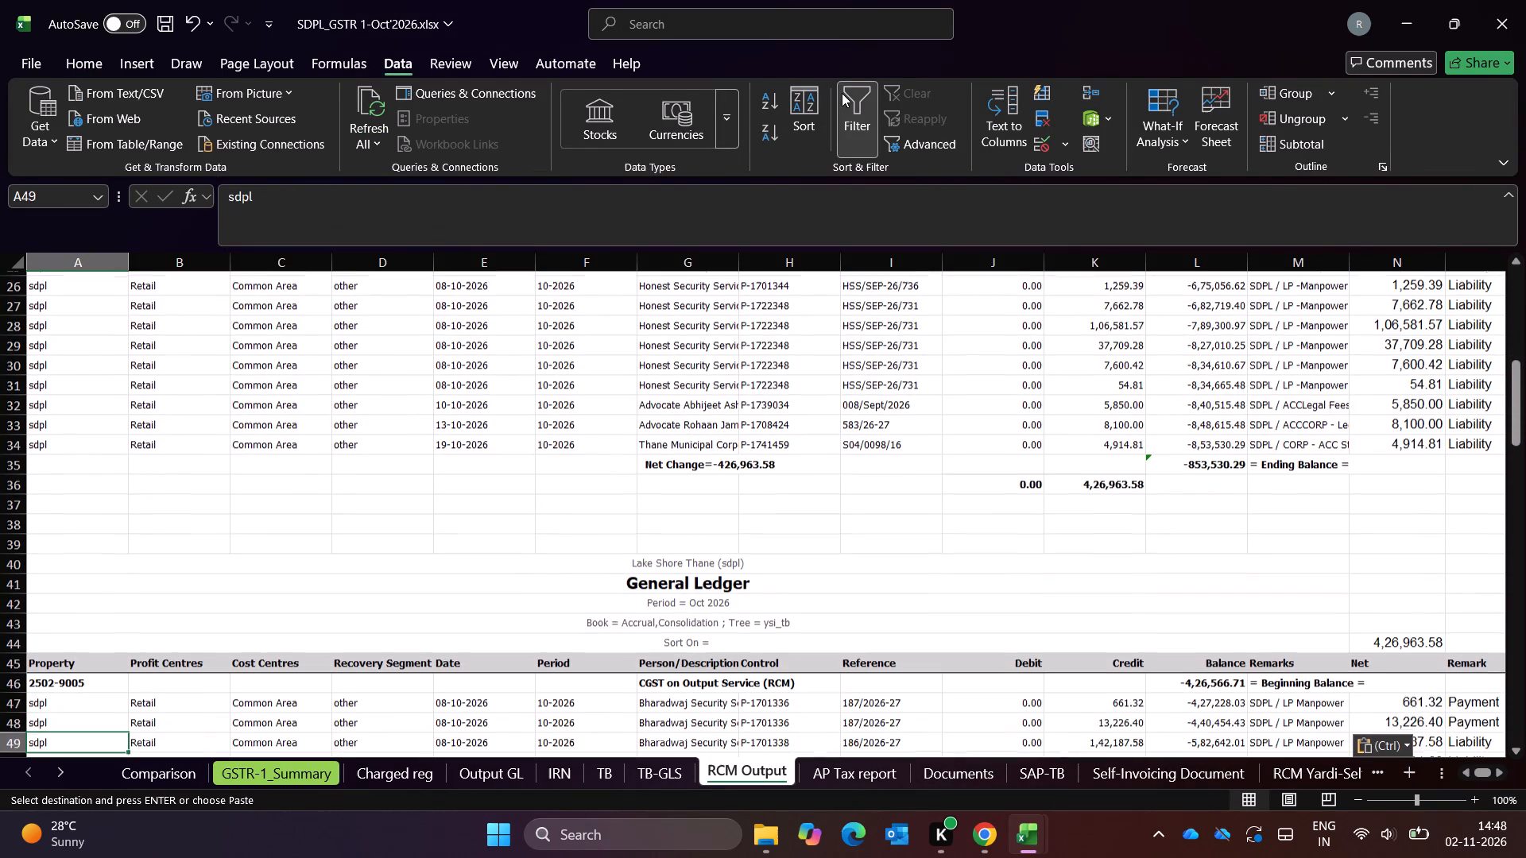
key(Down)
key(Down)
key(Down)
key(Down)
key(Down)
key(Down)
key(Down)
key(Down)
key(Down)
key(Down)
key(Down)
key(Down)
key(Down)
key(Down)
key(Down)
key(Down)
key(Down)
key(Down)
key(Down)
key(Down)
key(Up)
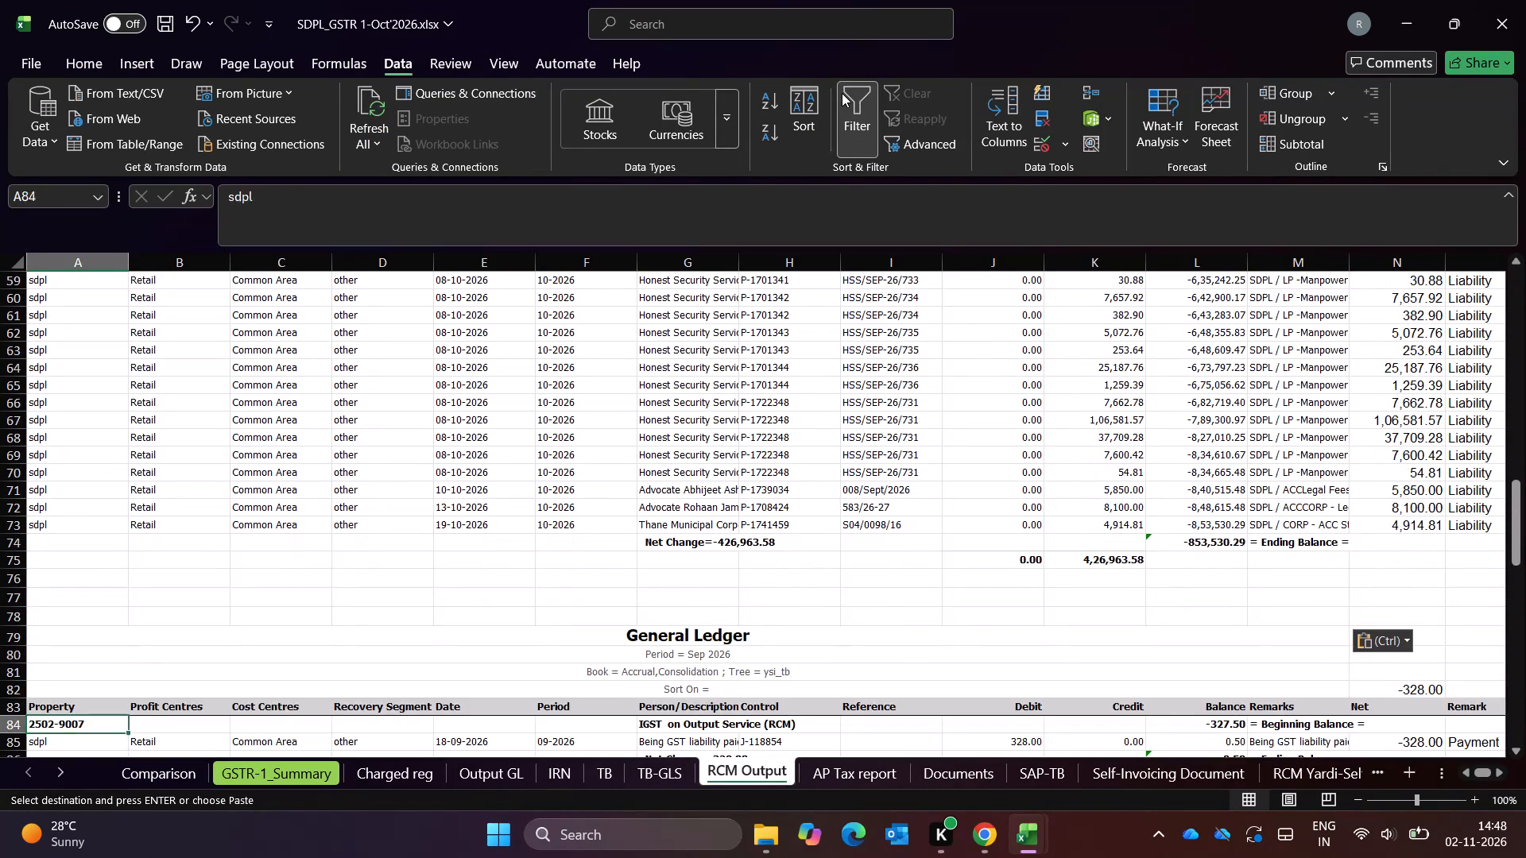
key(Up)
key(Up)
key(Up)
key(Up)
key(Up)
key(Up)
key(Up)
key(Up)
key(Up)
Set the remark of the first CGST entry in O47 to Liability and fill it down through O73.
key(Right)
key(Right)
key(Right)
key(Right)
key(Right)
key(Right)
key(Right)
key(Right)
key(Right)
key(Right)
key(Right)
key(Right)
key(Right)
key(Right)
key(Right)
key(Right)
key(Right)
key(Right)
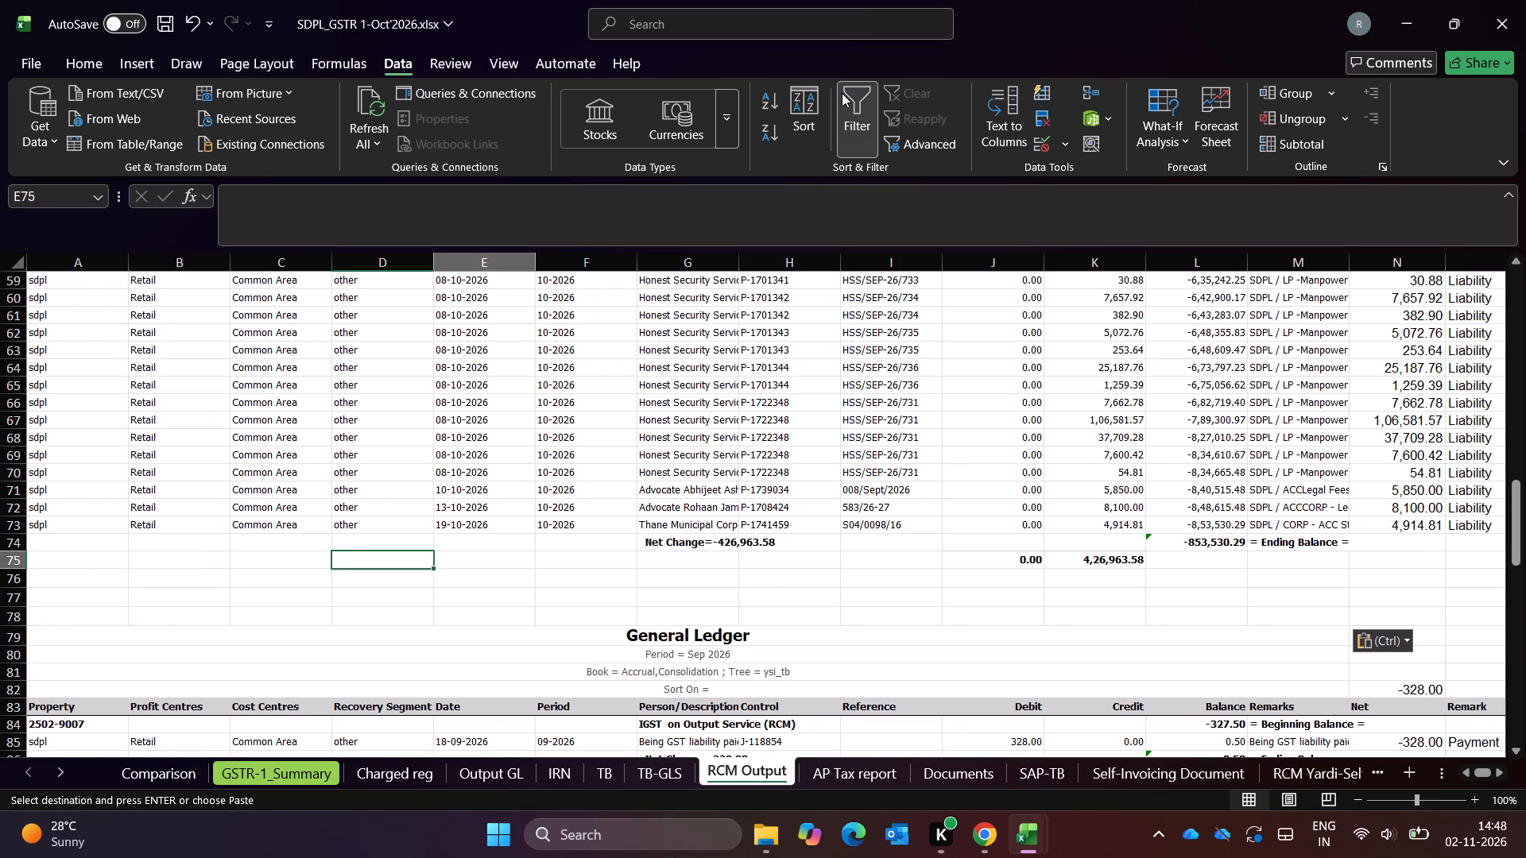
key(Left)
key(Left)
key(Left)
key(Left)
key(Left)
key(Up)
key(Up)
key(Right)
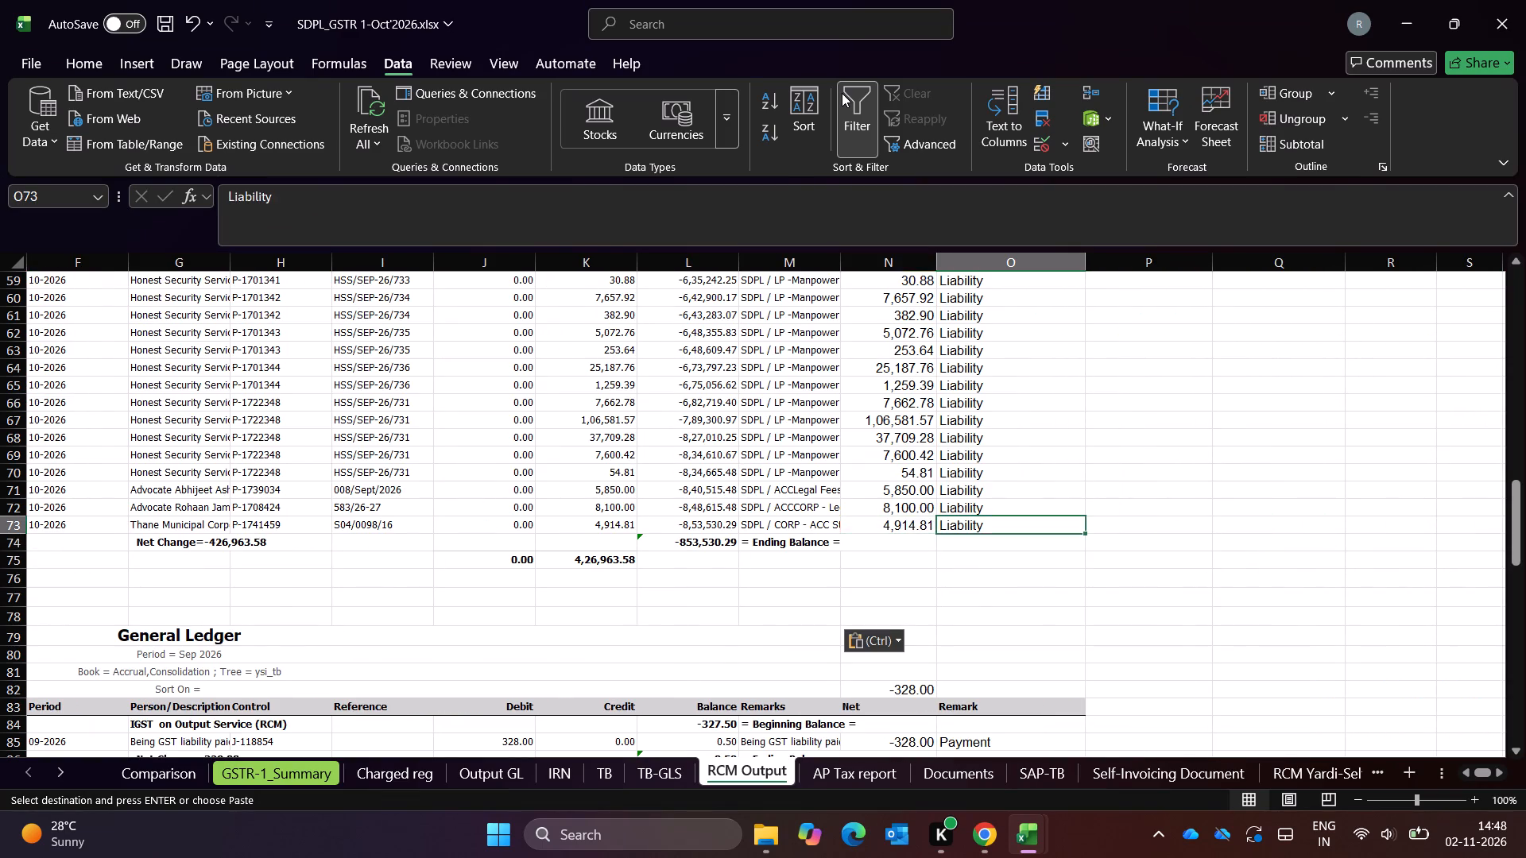
key(ctrl+Up)
key(Up)
key(Up)
key(Up)
key(Up)
key(Down)
key(Down)
key(Down)
key(Down)
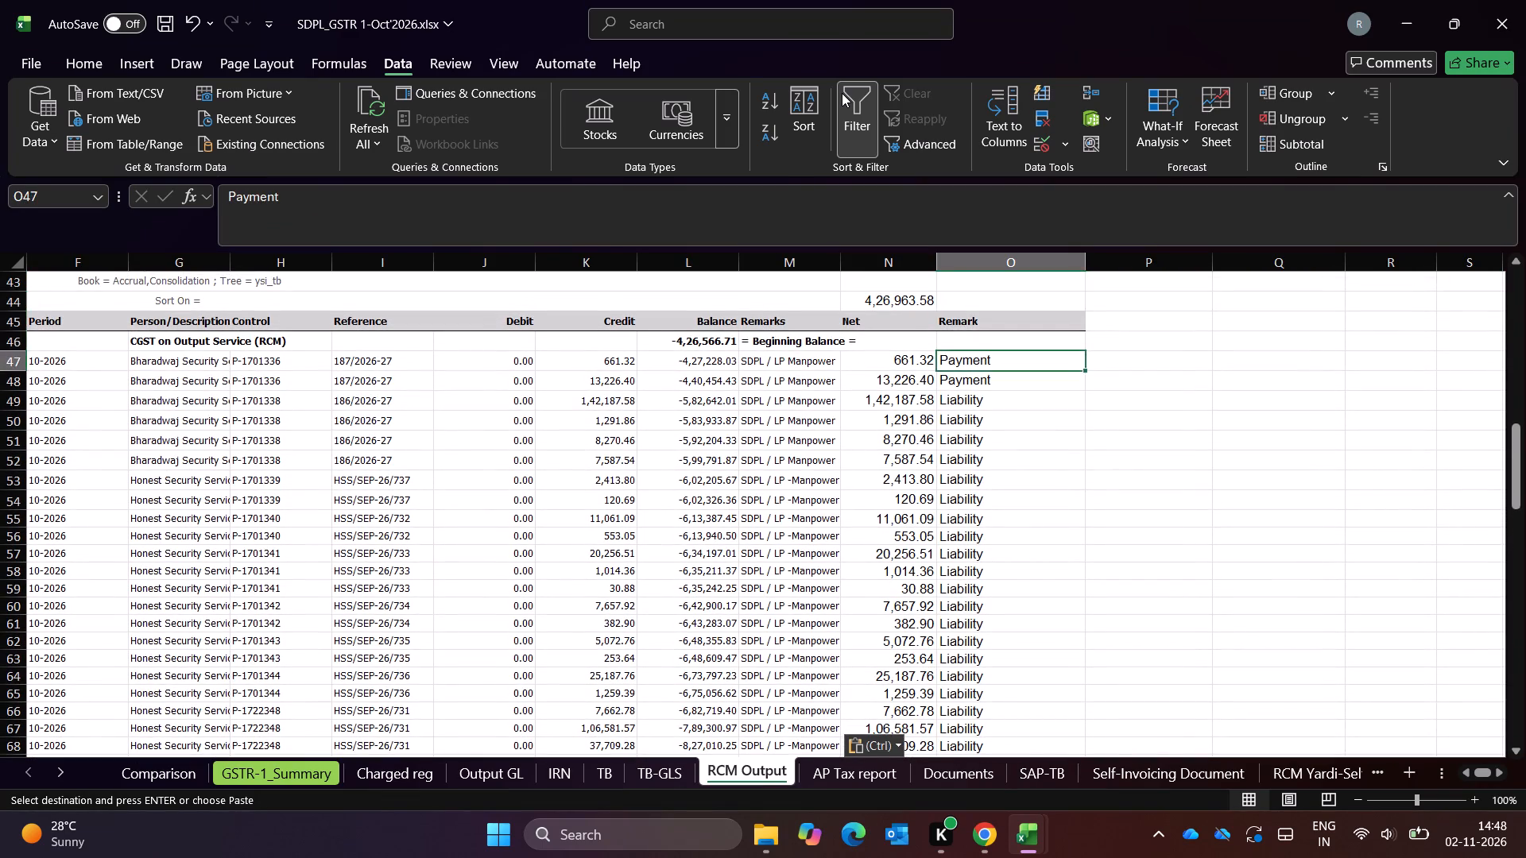
key(alt+Down)
key(Down)
key(Down)
key(Down)
key(Up)
key(Up)
key(Return)
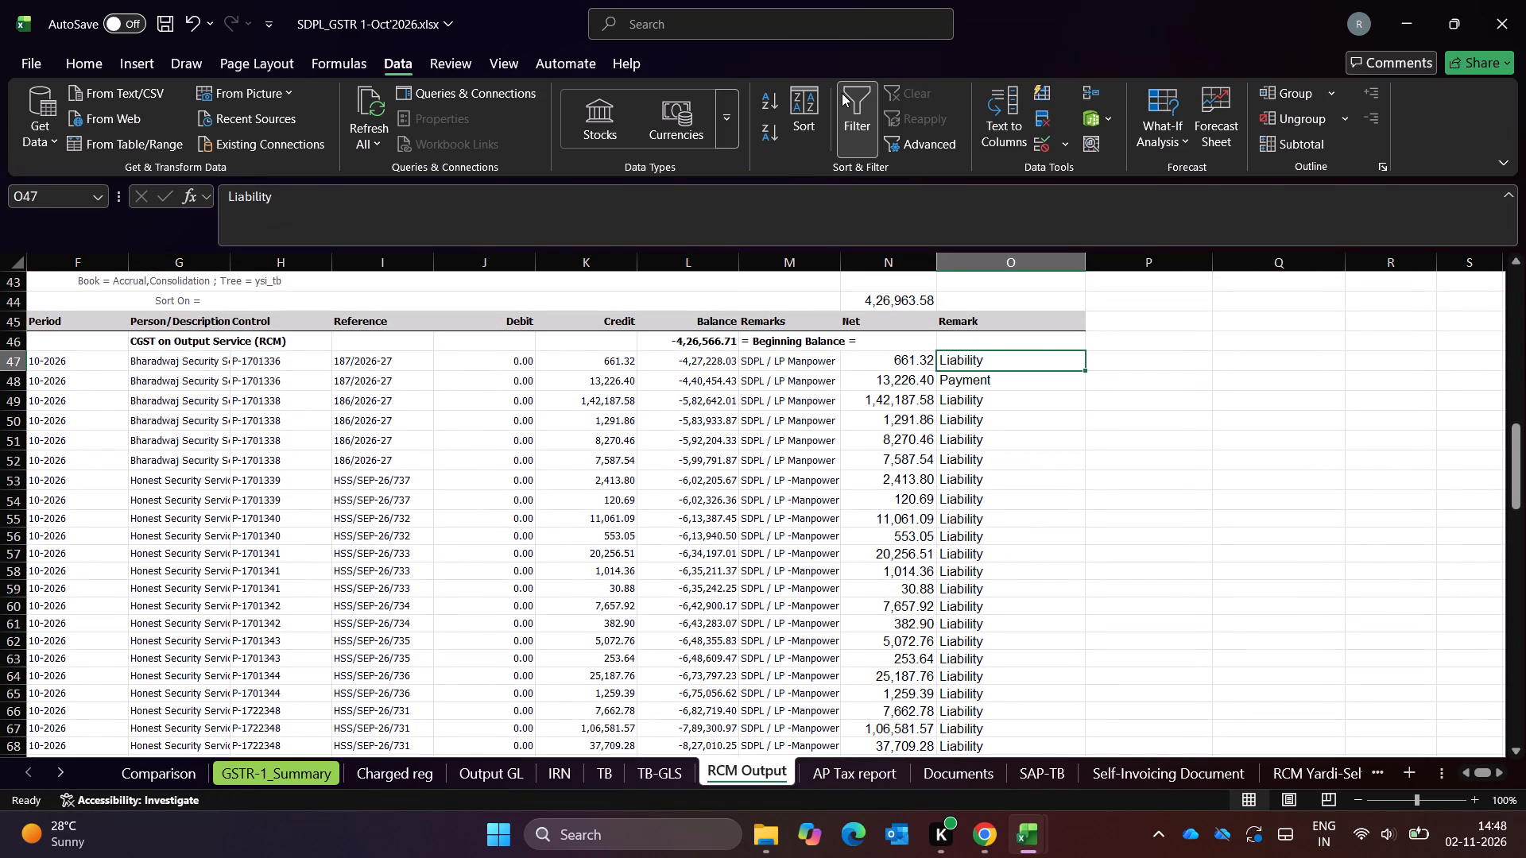
key(ctrl+shift+Down)
key(ctrl+d)
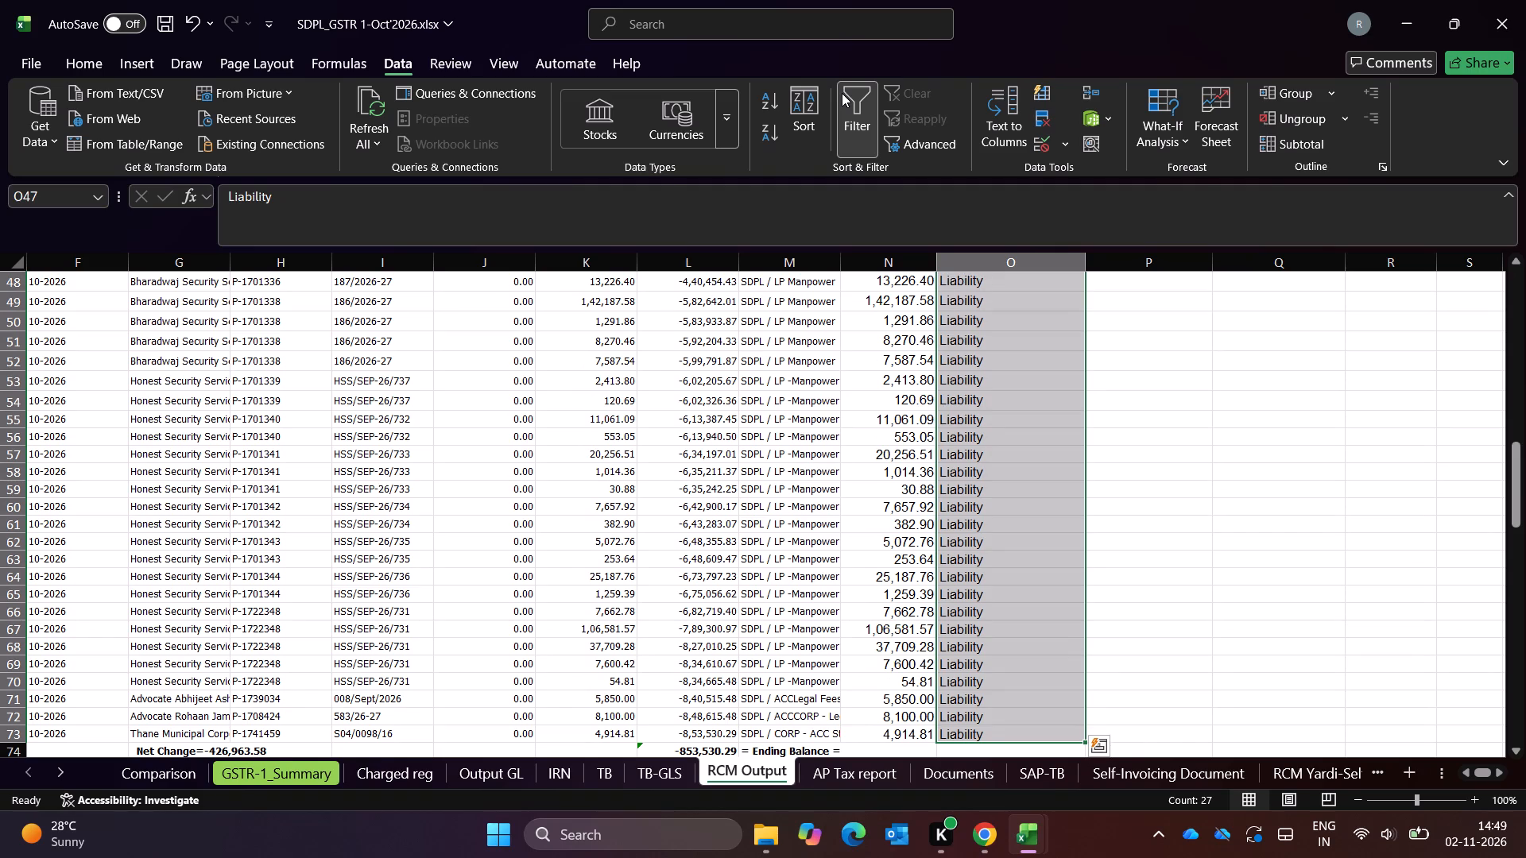
Switch to the SDPL_GSTR 1-Sep'2026.xlsx workbook and go to the Remark column on RCM Output.
key(ctrl+Up)
key(ctrl+Up)
key(Down)
key(Down)
key(Down)
key(Down)
key(Down)
key(Down)
key(Down)
key(Down)
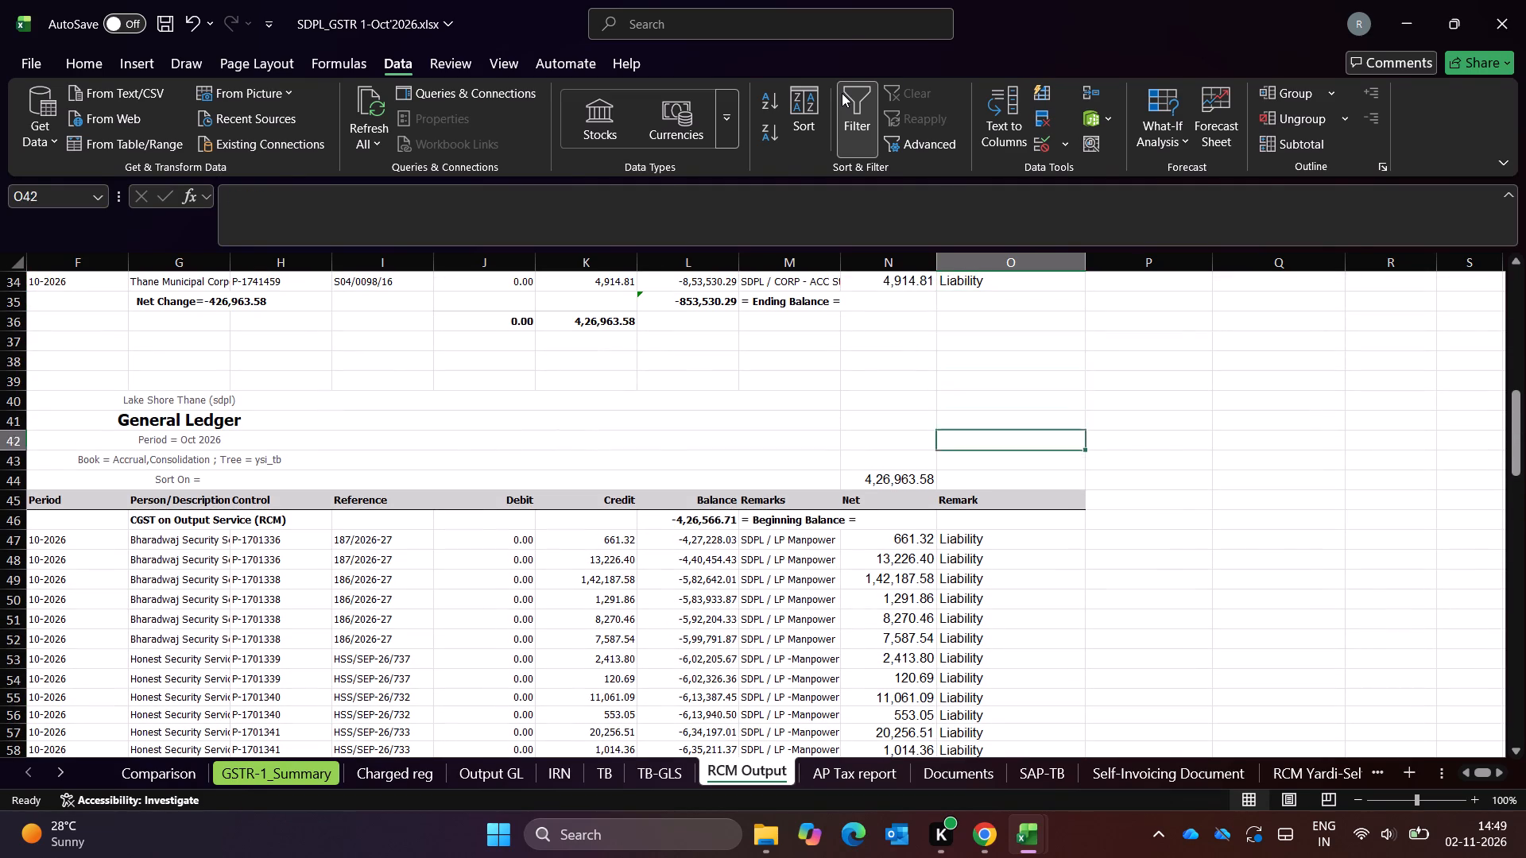
key(Down)
key(alt+Tab)
key(Up)
key(Up)
key(Up)
key(Down)
key(Down)
key(Down)
key(Down)
key(alt+Tab)
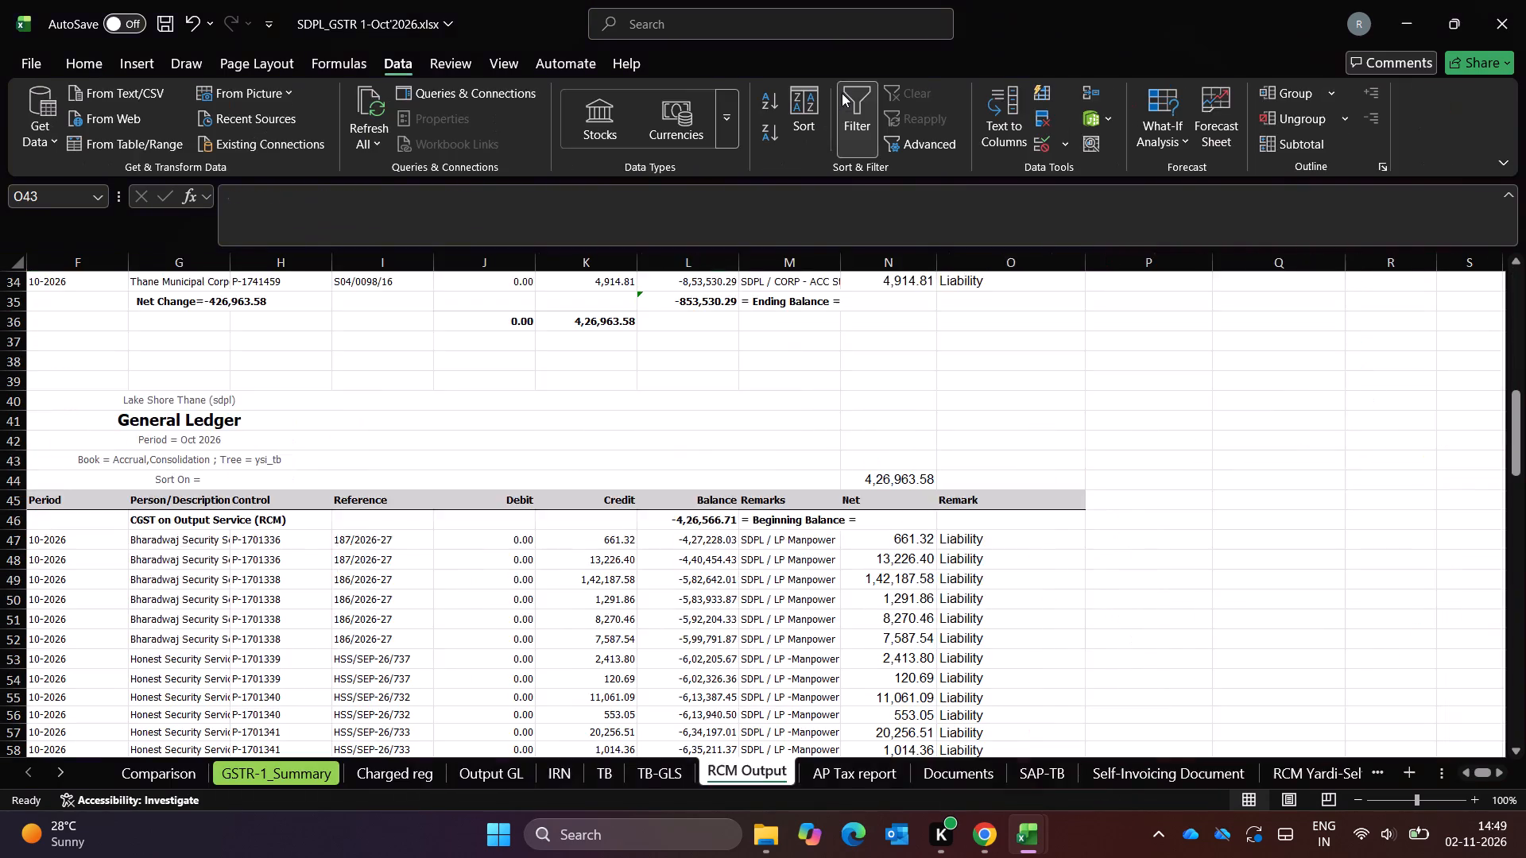
key(alt+Tab)
key(alt+Tab)
key(Up)
key(Right)
key(Down)
key(Up)
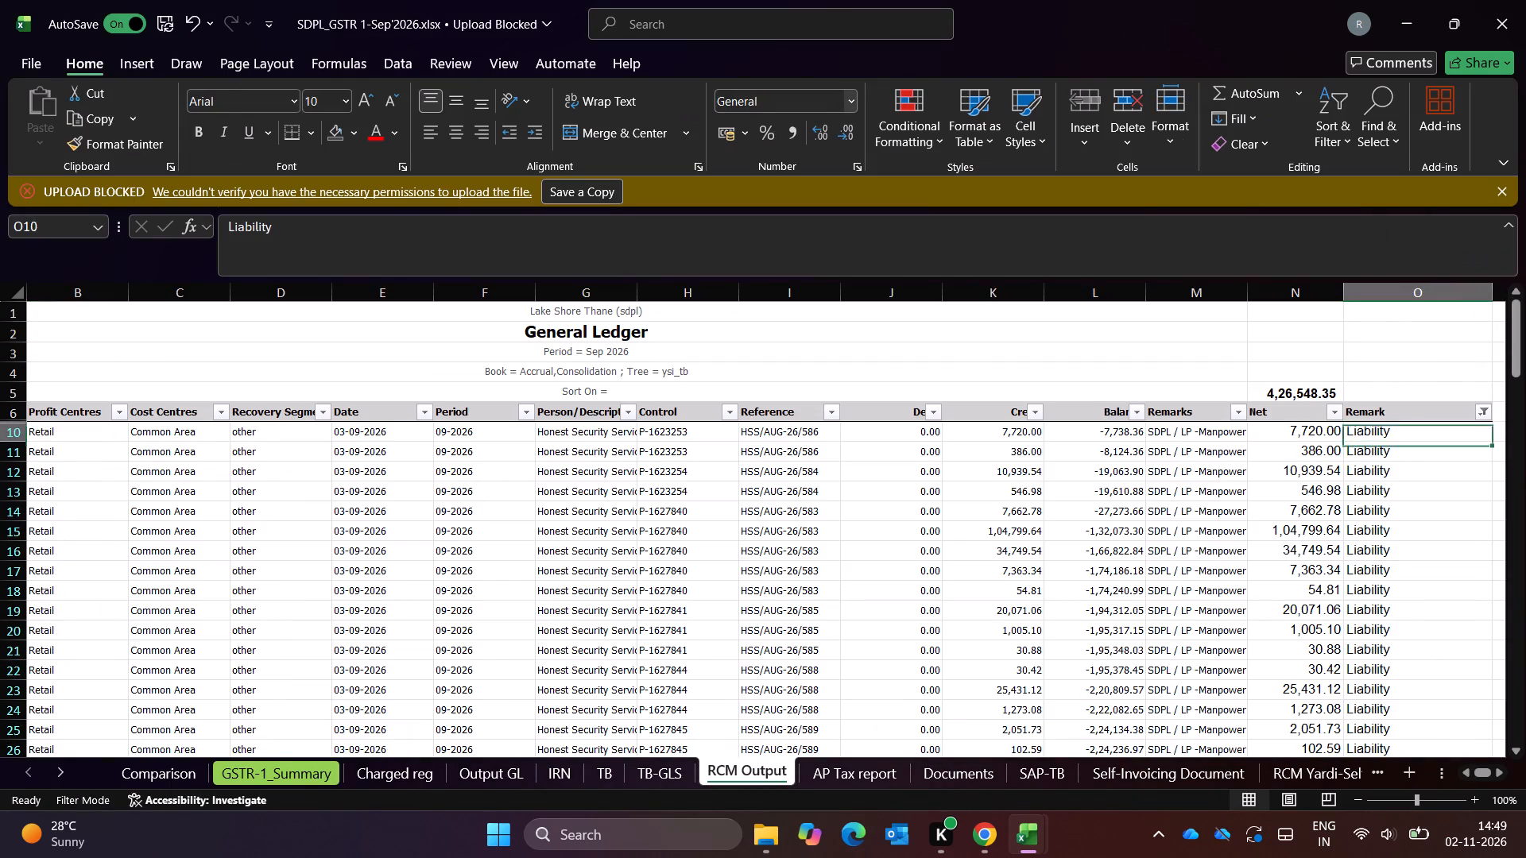
Filter the first September ledger's Remark column to show only Payment entries.
key(Up)
key(alt+Down)
key(alt+Down)
key(alt+Down)
key(alt+Down)
key(alt+Down)
key(alt+Down)
key(alt+Down)
key(alt+Down)
key(alt+Down)
key(Down)
key(Down)
key(space)
key(Down)
key(space)
key(Return)
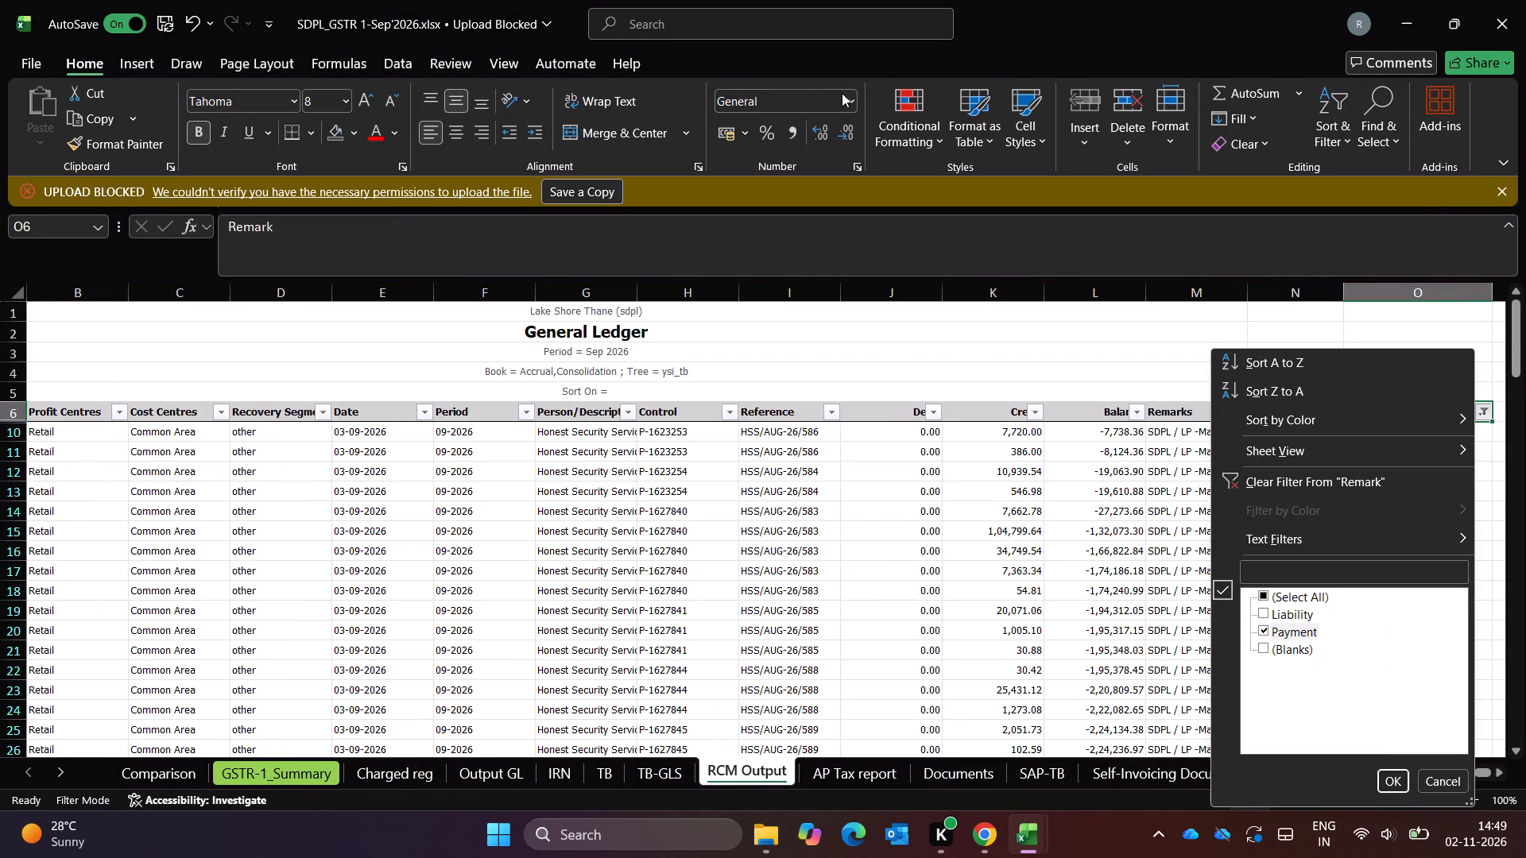
Reselect all values in the September ledger's Remark filter.
key(Down)
key(Down)
key(Up)
key(Up)
key(alt+Down)
key(alt+Down)
key(alt+Down)
key(alt+Down)
key(alt+Down)
key(alt+Down)
key(alt+Down)
key(alt+Down)
key(alt+Down)
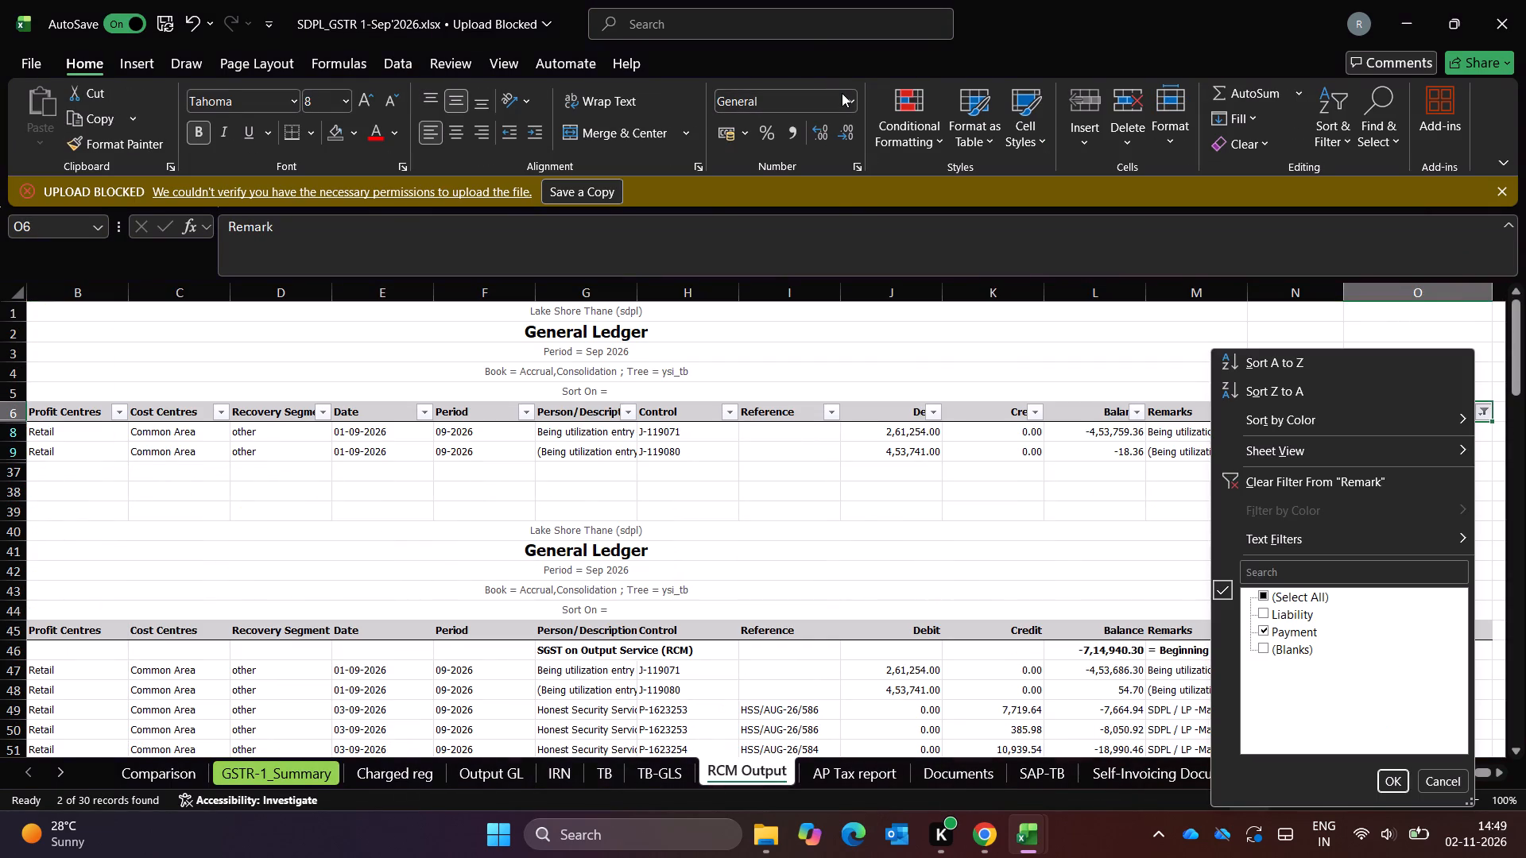
key(Down)
key(space)
key(Return)
Switch back to SDPL_GSTR 1-Oct'2026.xlsx and move the filters to the CGST ledger's header row, A45 to O45.
key(alt+Tab)
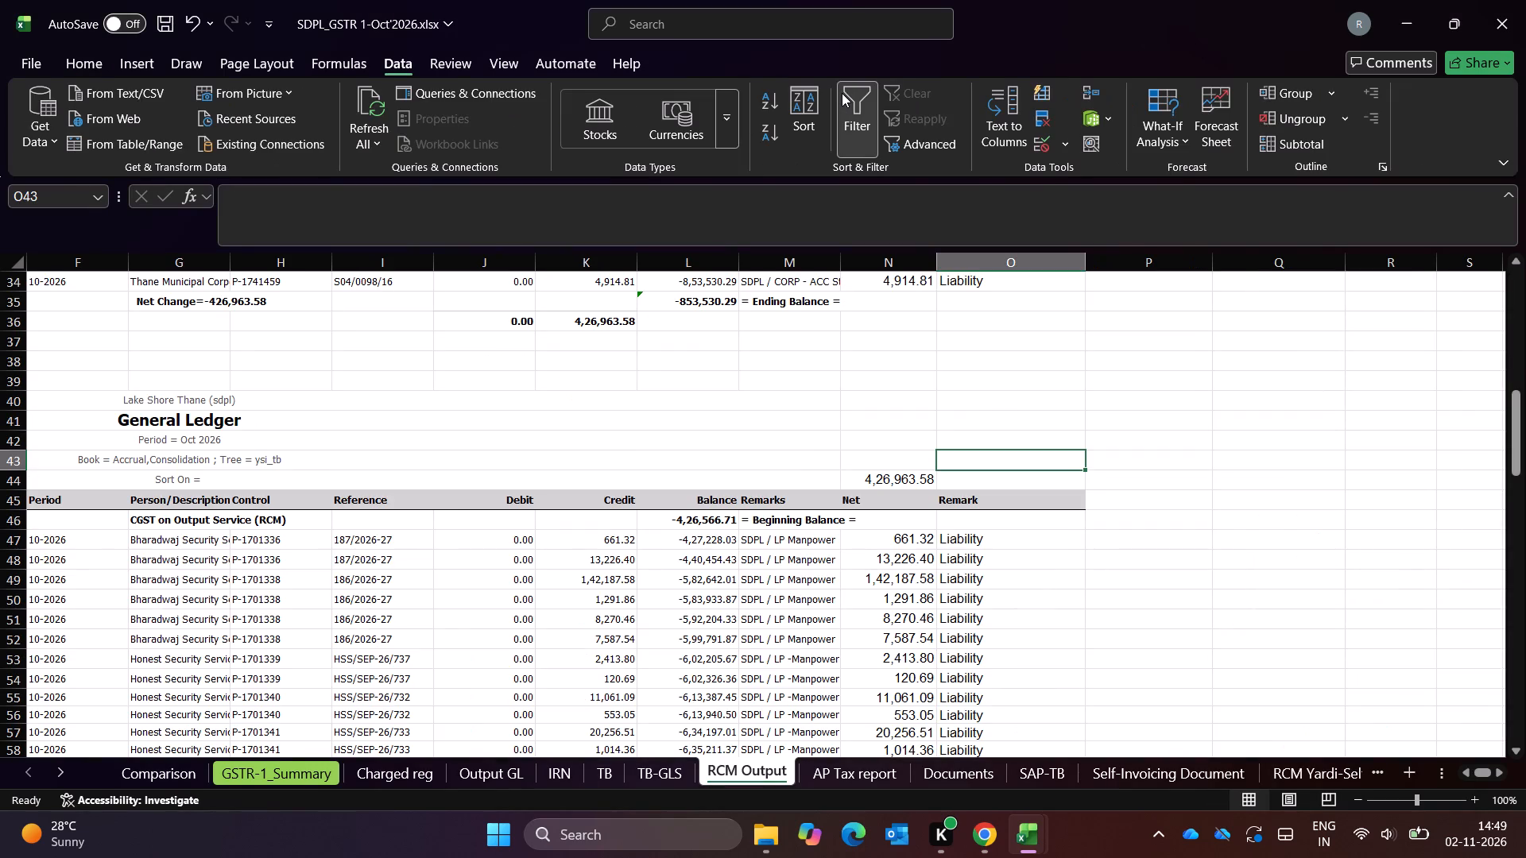
key(Down)
key(Down)
key(ctrl+shift+Left)
key(ctrl+shift+l)
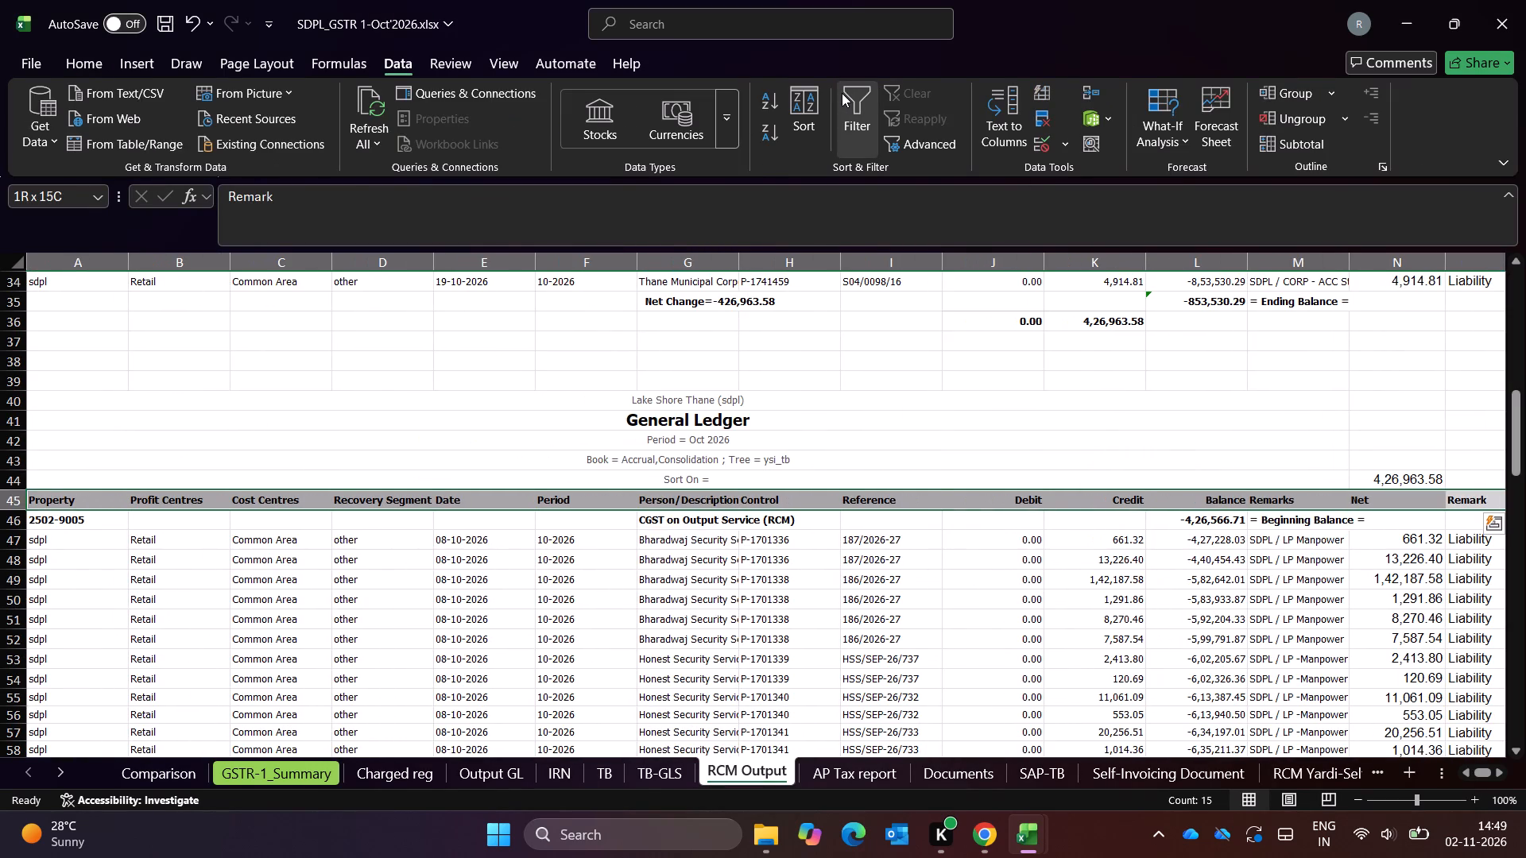
key(ctrl+shift+l)
key(Right)
key(Left)
key(Left)
key(Left)
key(Left)
key(Left)
key(Left)
key(Left)
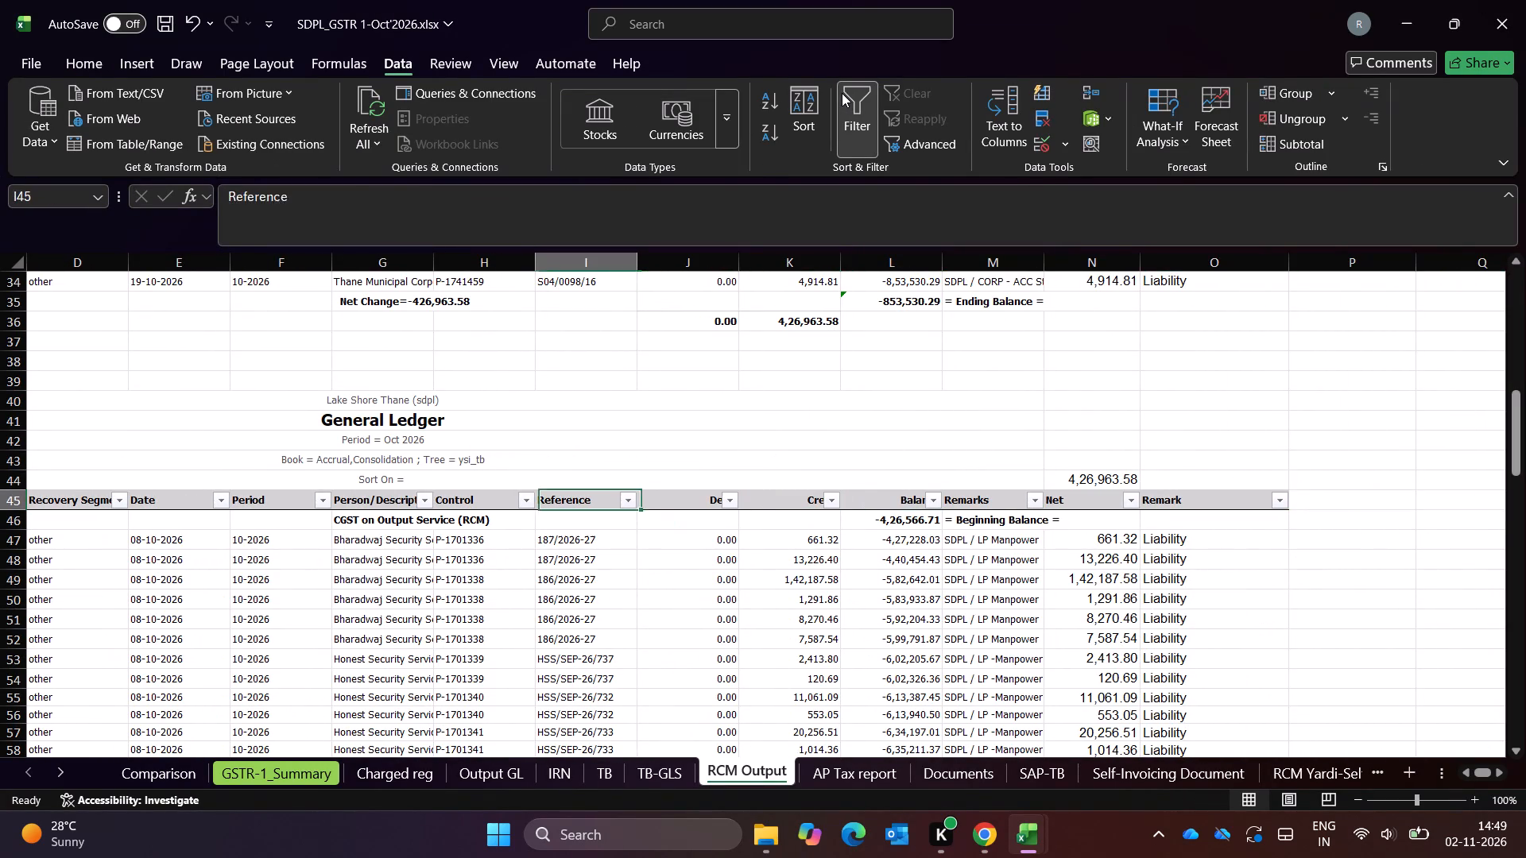
Search the CGST ledger's Person/Description filter values for "being", leaving the filter unapplied.
key(Left)
key(Left)
key(alt+Down)
key(alt+Down)
key(alt+Down)
key(alt+Down)
key(alt+Down)
key(alt+Down)
key(Down)
key(Down)
key(Down)
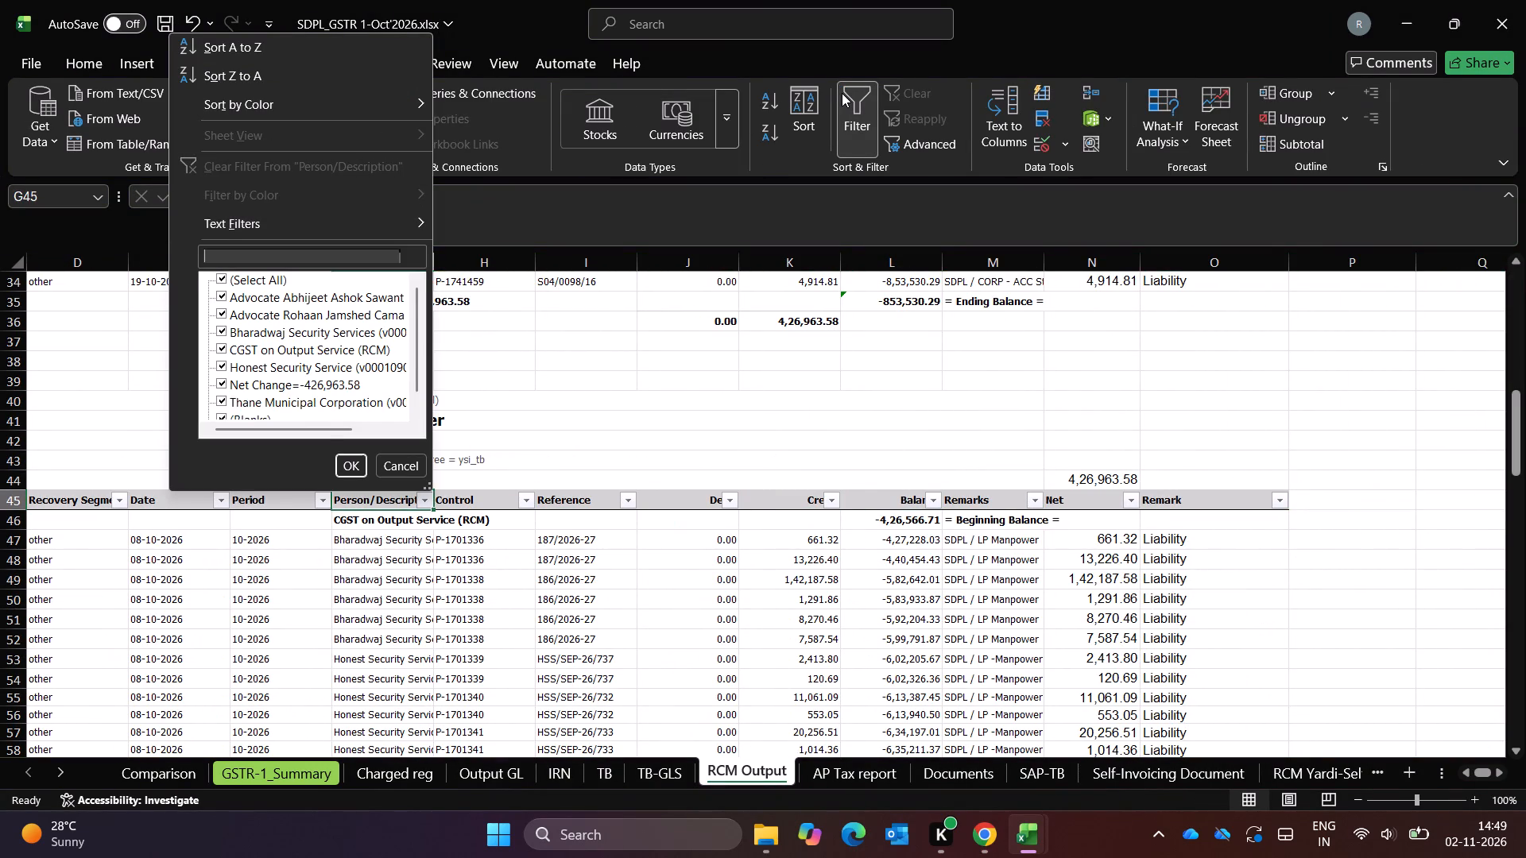
text(being)
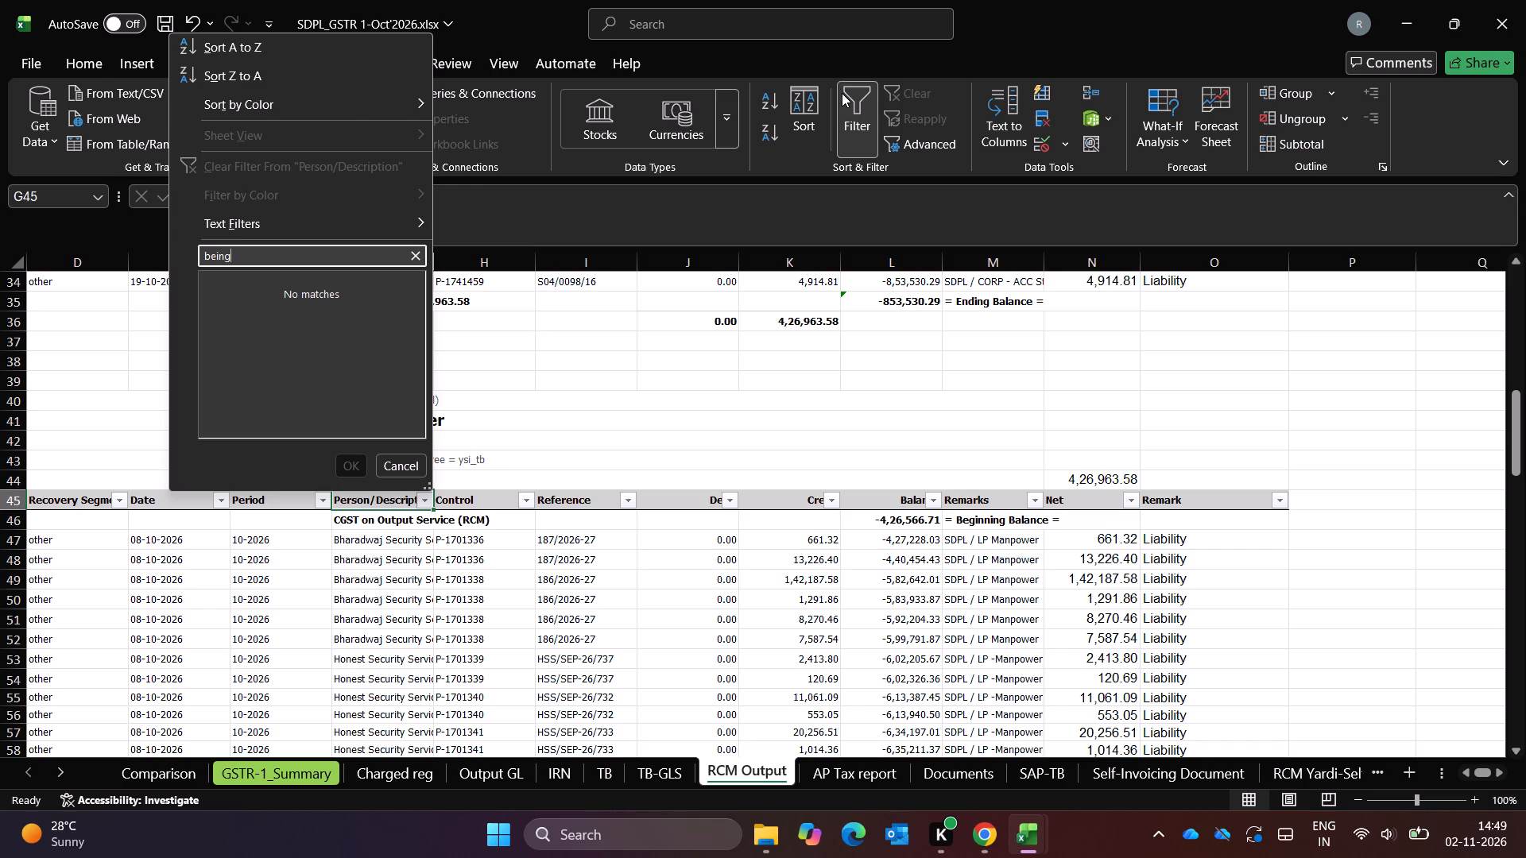
key(Escape)
key(Escape)
key(Escape)
key(Down)
key(Down)
key(Down)
key(Escape)
Examine the Remark column of the second October ledger down to the September IGST block on RCM Output.
key(Right)
key(Right)
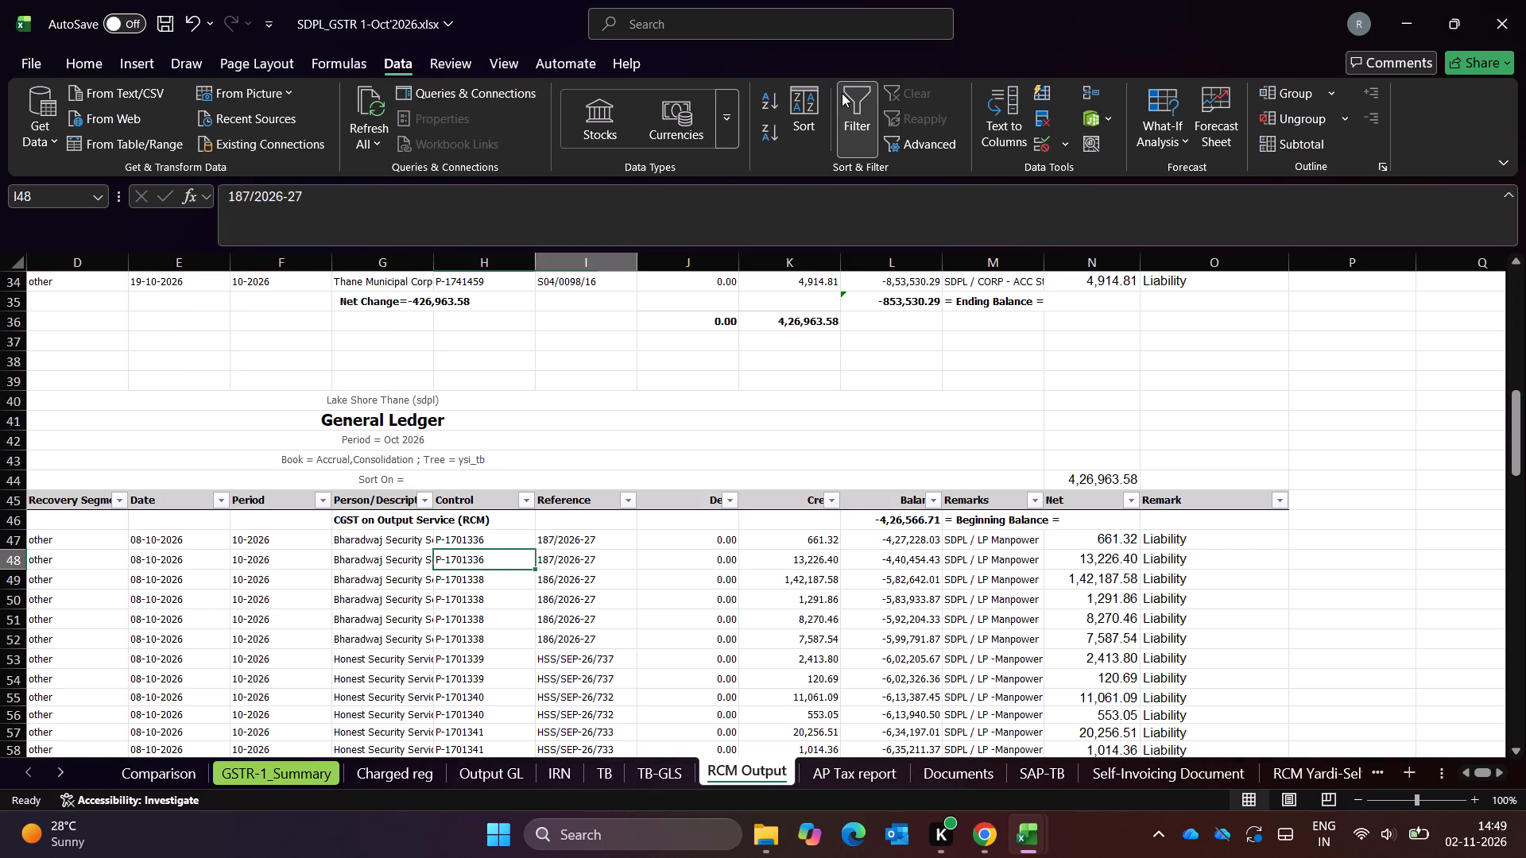
key(Right)
key(Right)
key(Right)
key(Right)
key(Right)
key(Right)
key(Down)
key(ctrl+Down)
key(Down)
key(Down)
key(Down)
key(Down)
key(Down)
key(Down)
key(Down)
key(Down)
key(Down)
key(Down)
key(Down)
key(Down)
key(Down)
key(Down)
key(Down)
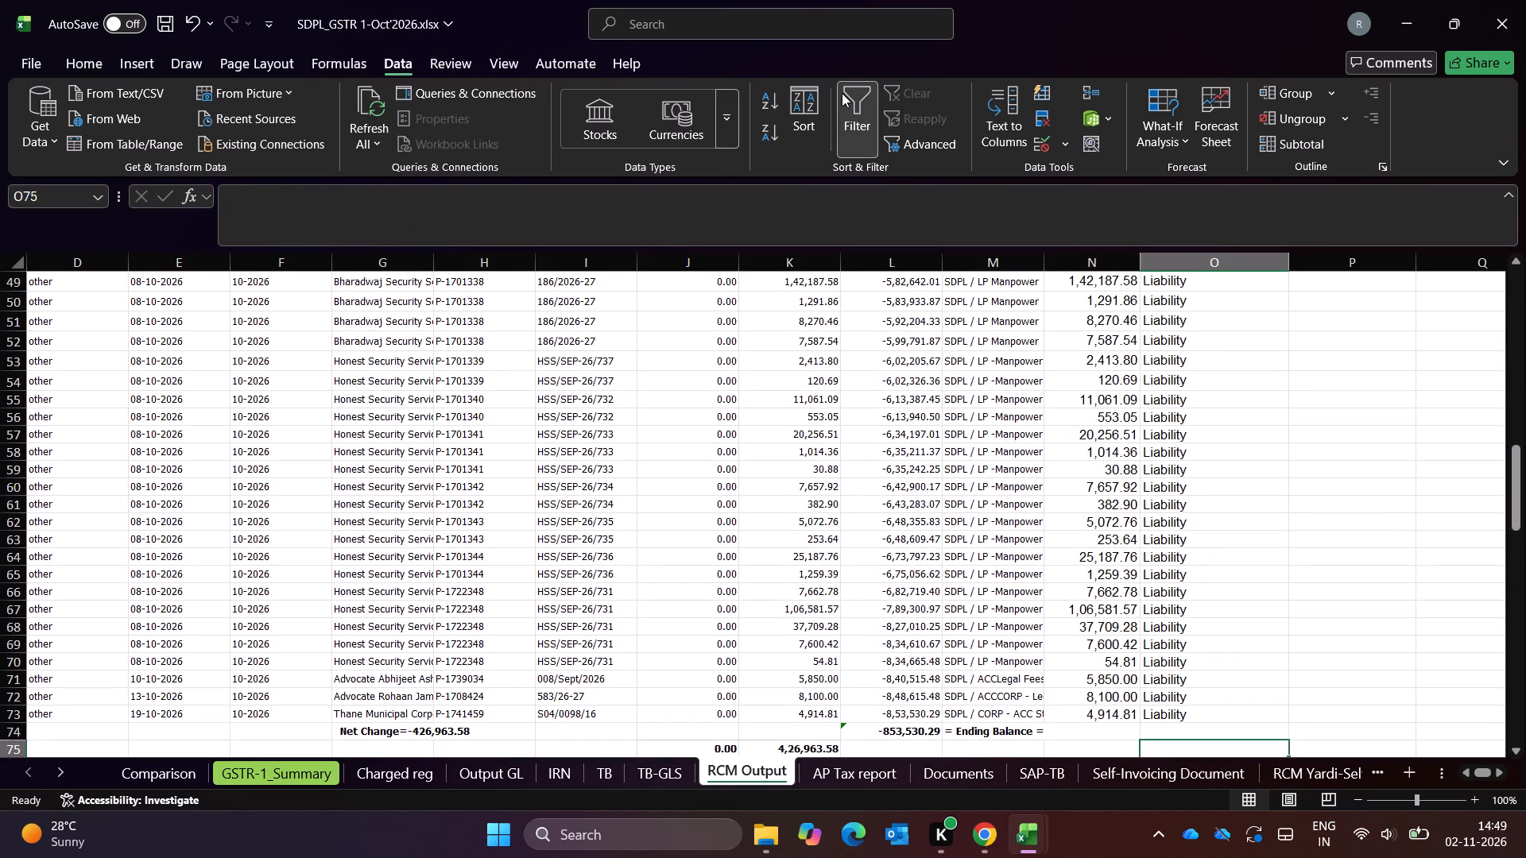
key(Up)
key(Up)
key(Up)
key(Up)
key(Up)
key(Up)
key(Up)
key(Up)
key(Up)
key(Up)
key(Up)
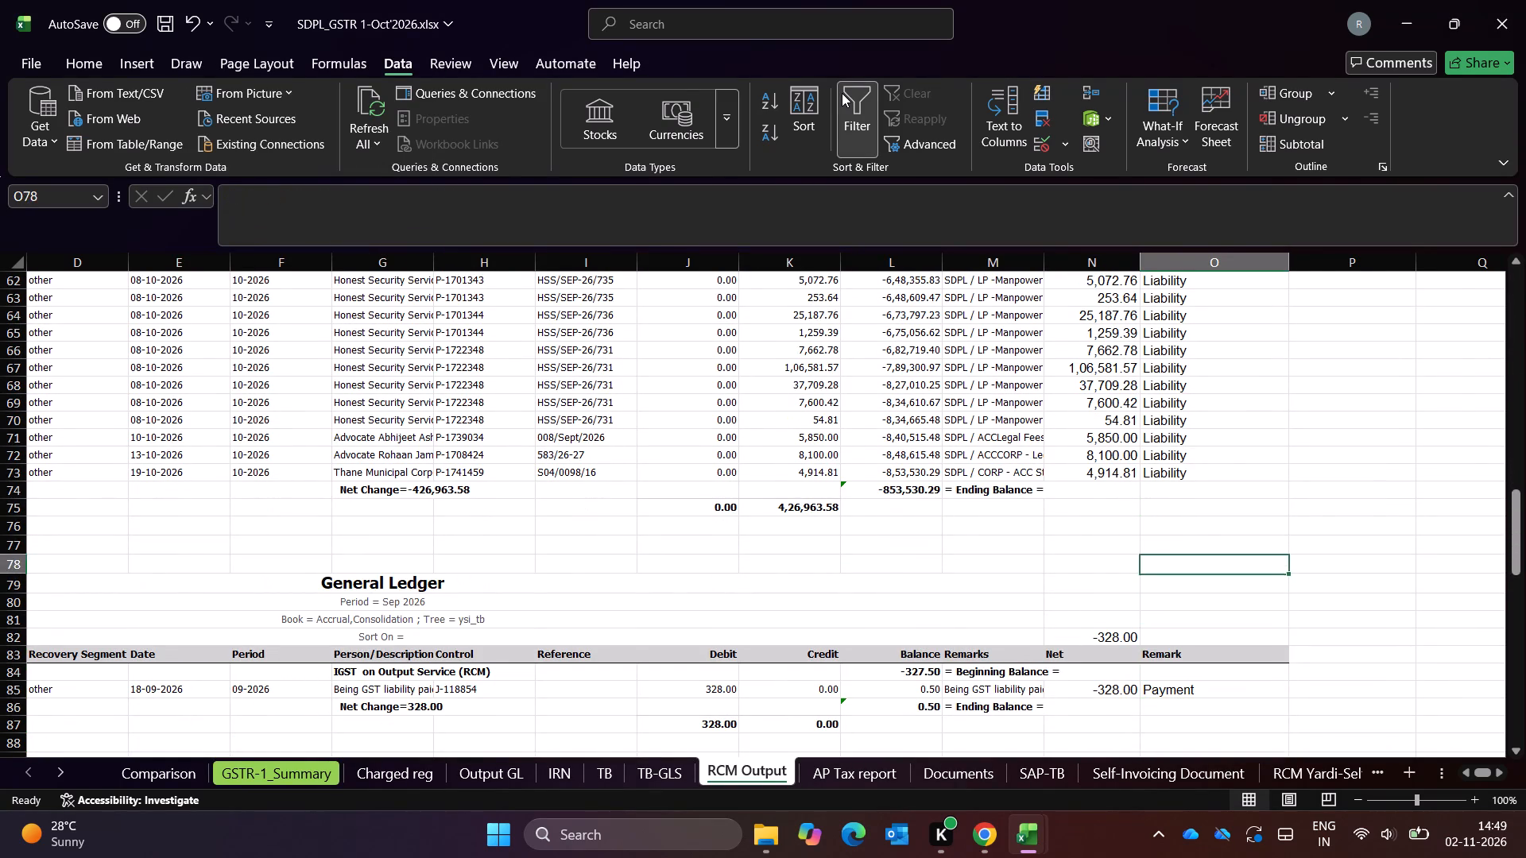
Go to A77 above the September IGST block and close the GeneralLedger02_11_2026 (1).xlsx workbook.
key(ctrl+Left)
key(ctrl+Left)
key(ctrl+Left)
key(alt+Tab)
key(alt+Right)
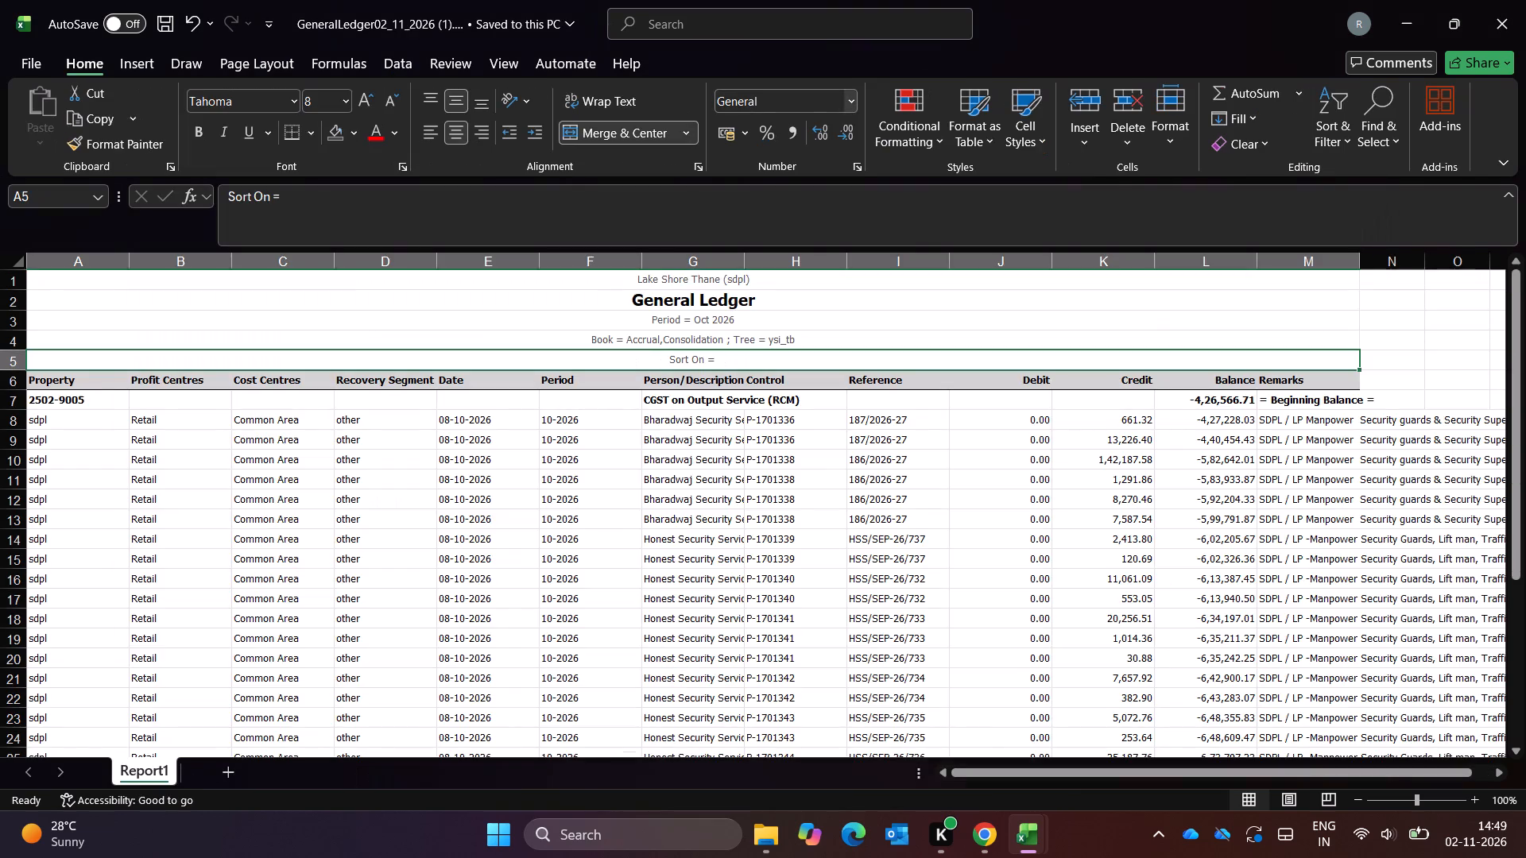
key(alt+Tab)
key(alt+Tab)
key(alt+Tab)
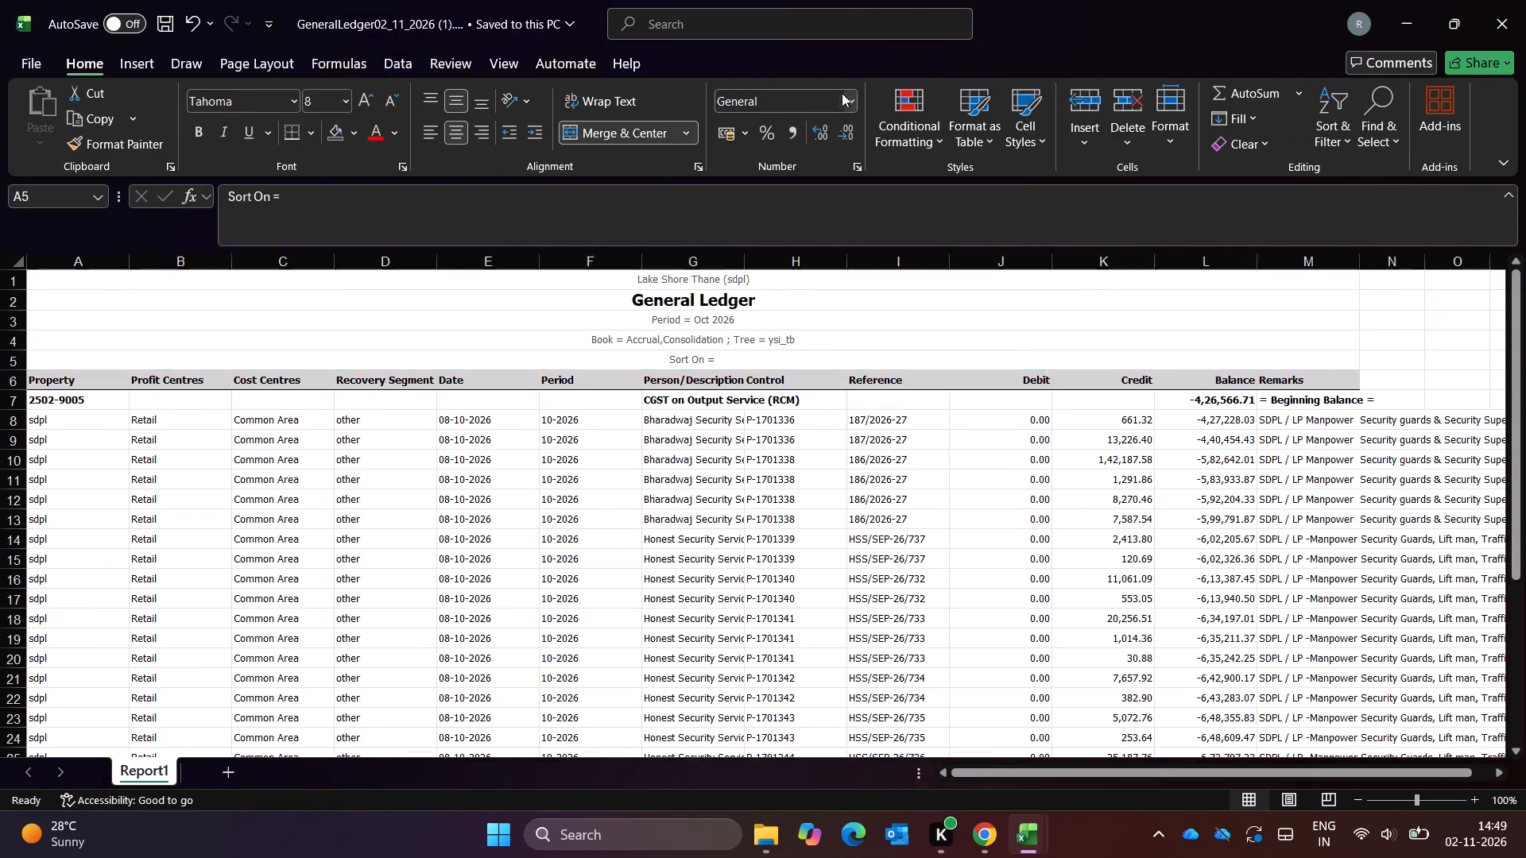
key(alt+Tab)
key(alt+Right)
key(alt+Right)
key(alt+Left)
key(alt+Left)
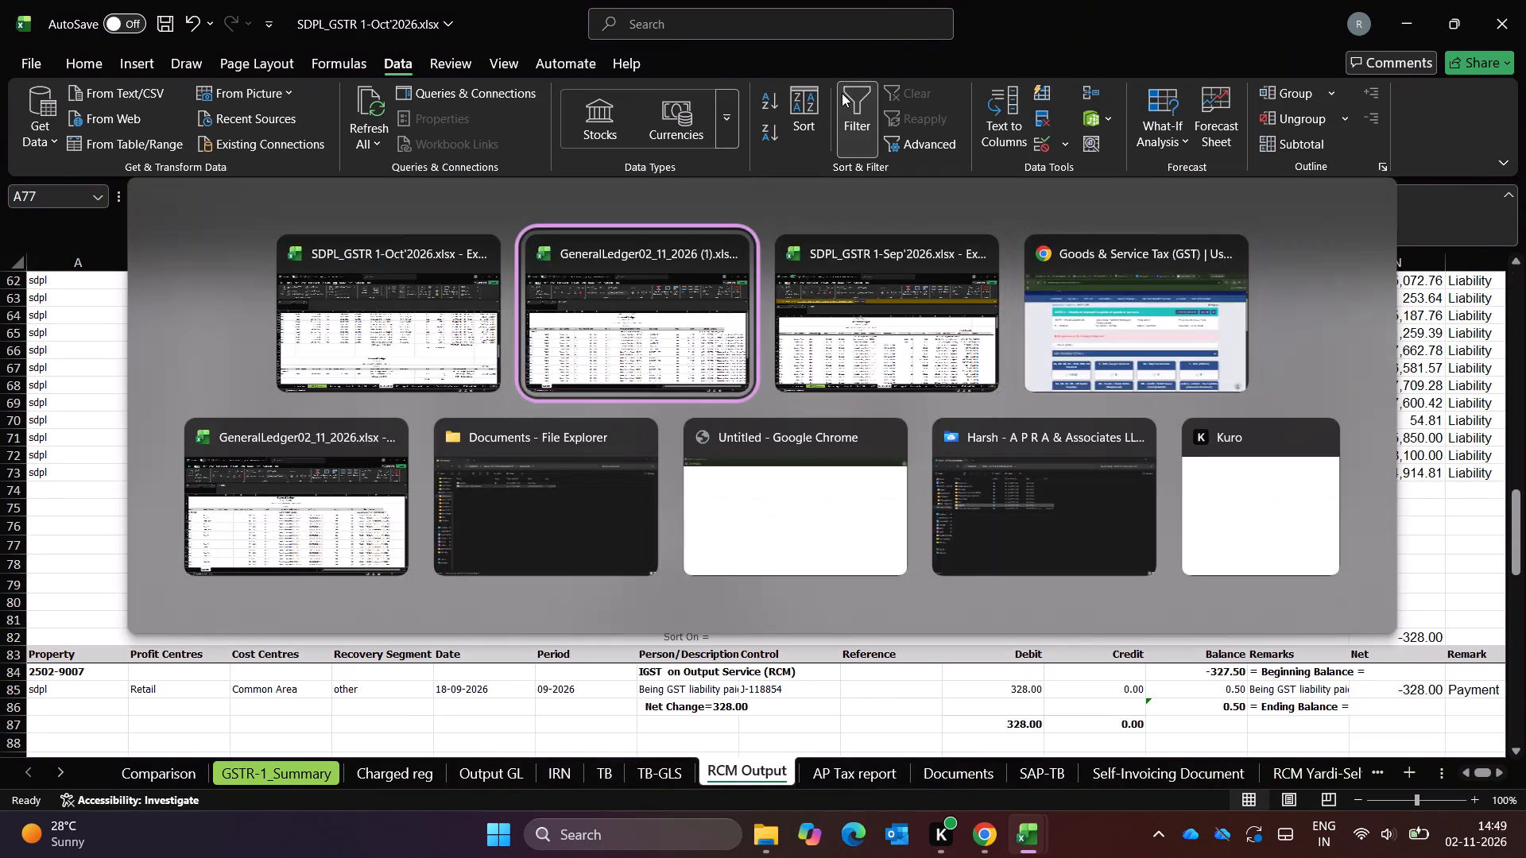
click(1525, 0)
Close the GeneralLedger02_11_2026.xlsx workbook.
key(alt+Tab)
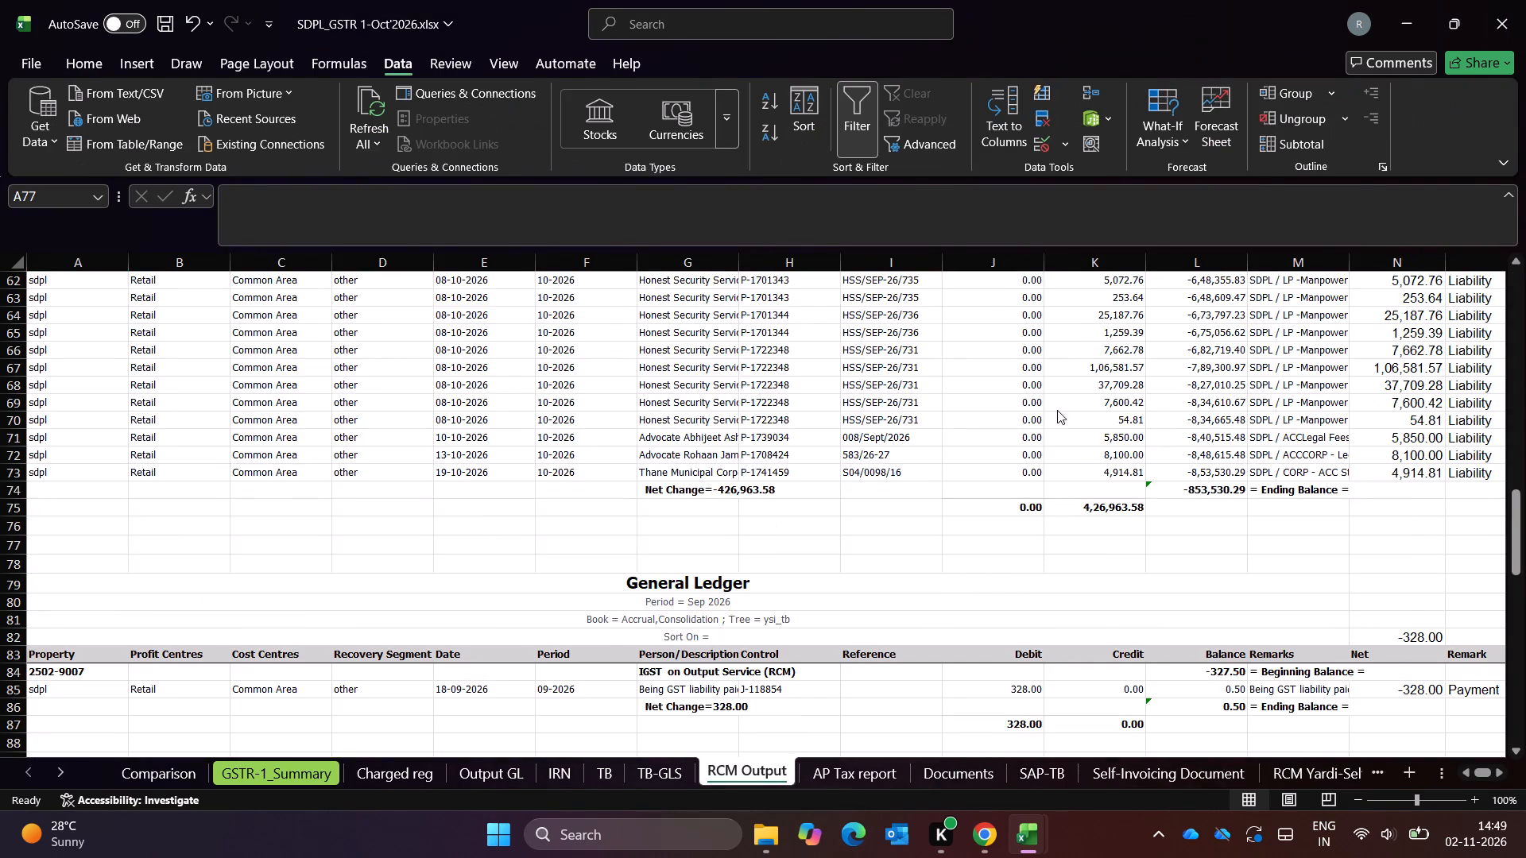
key(alt+Right)
key(alt+Left)
key(alt+Left)
key(alt+Right)
key(alt+Right)
key(alt+Right)
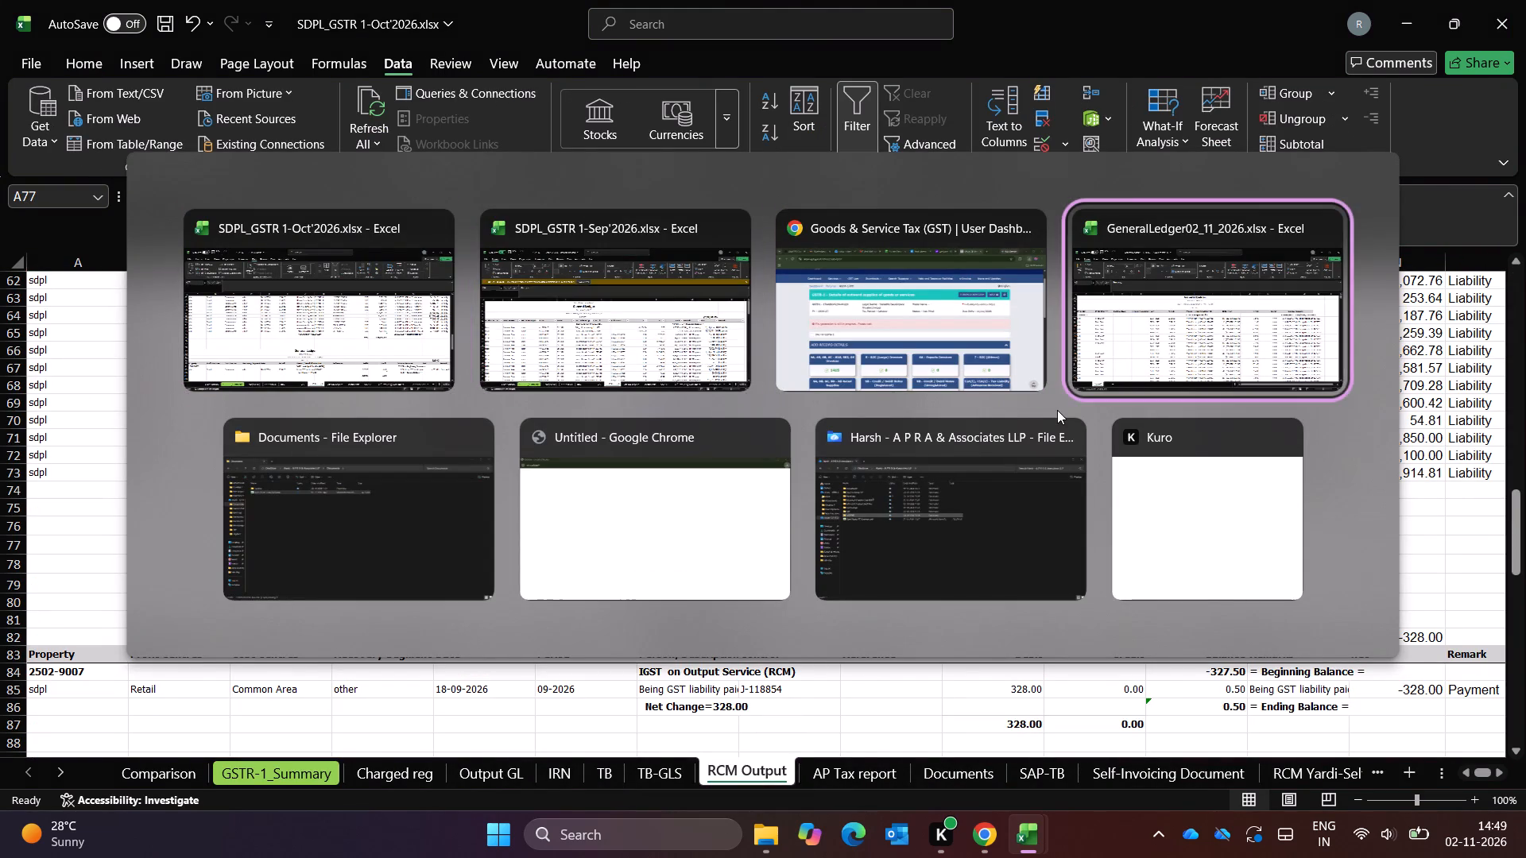
click(1525, 0)
Switch to Chrome, open the downloaded GeneralLedger02_11_2026 (2).xlsx report and enable it for editing.
key(alt+Tab)
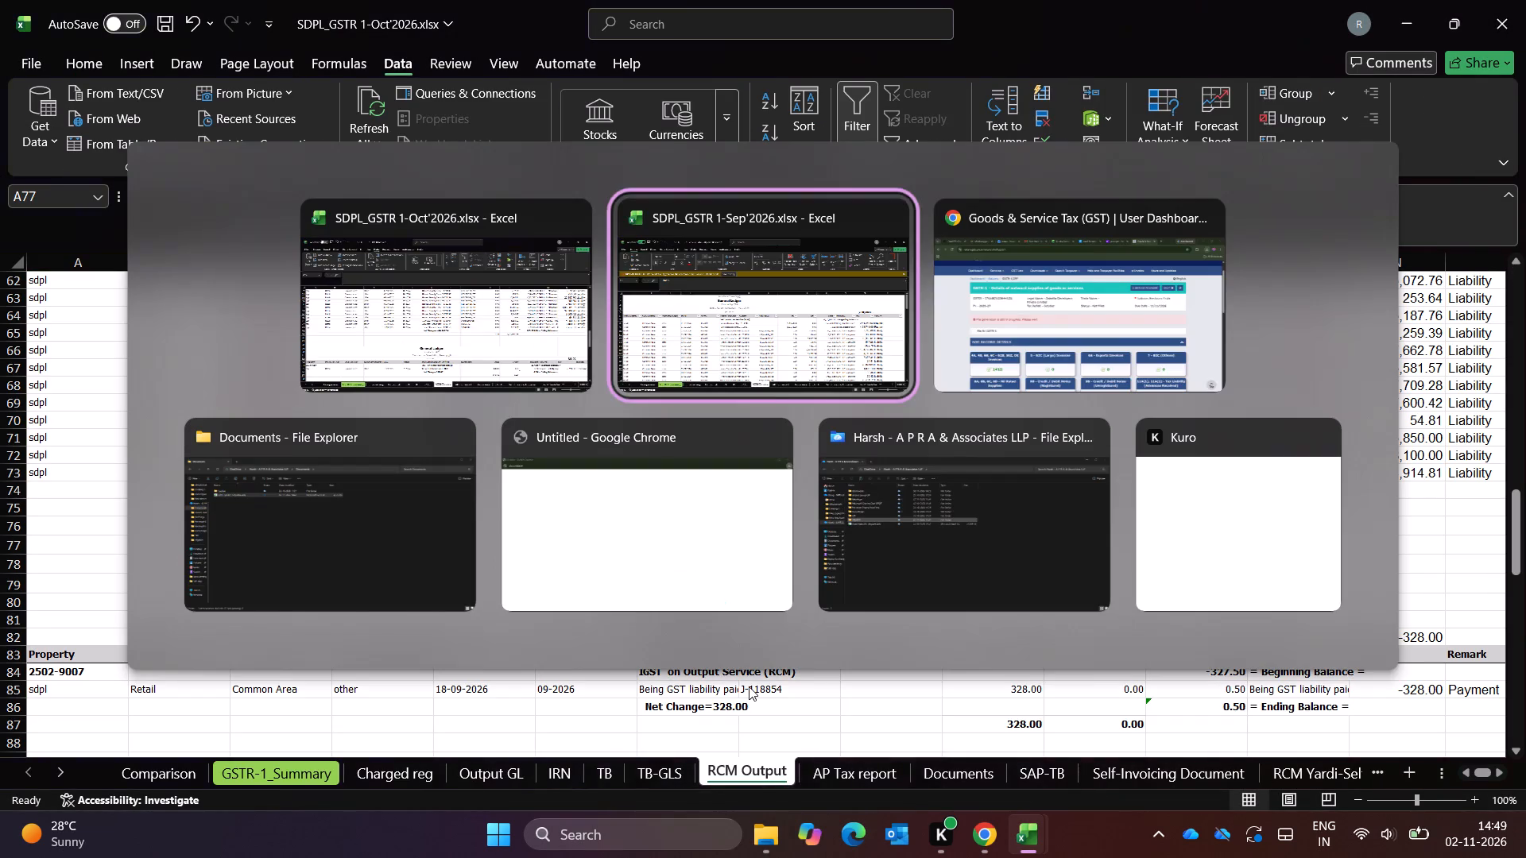
key(alt+Right)
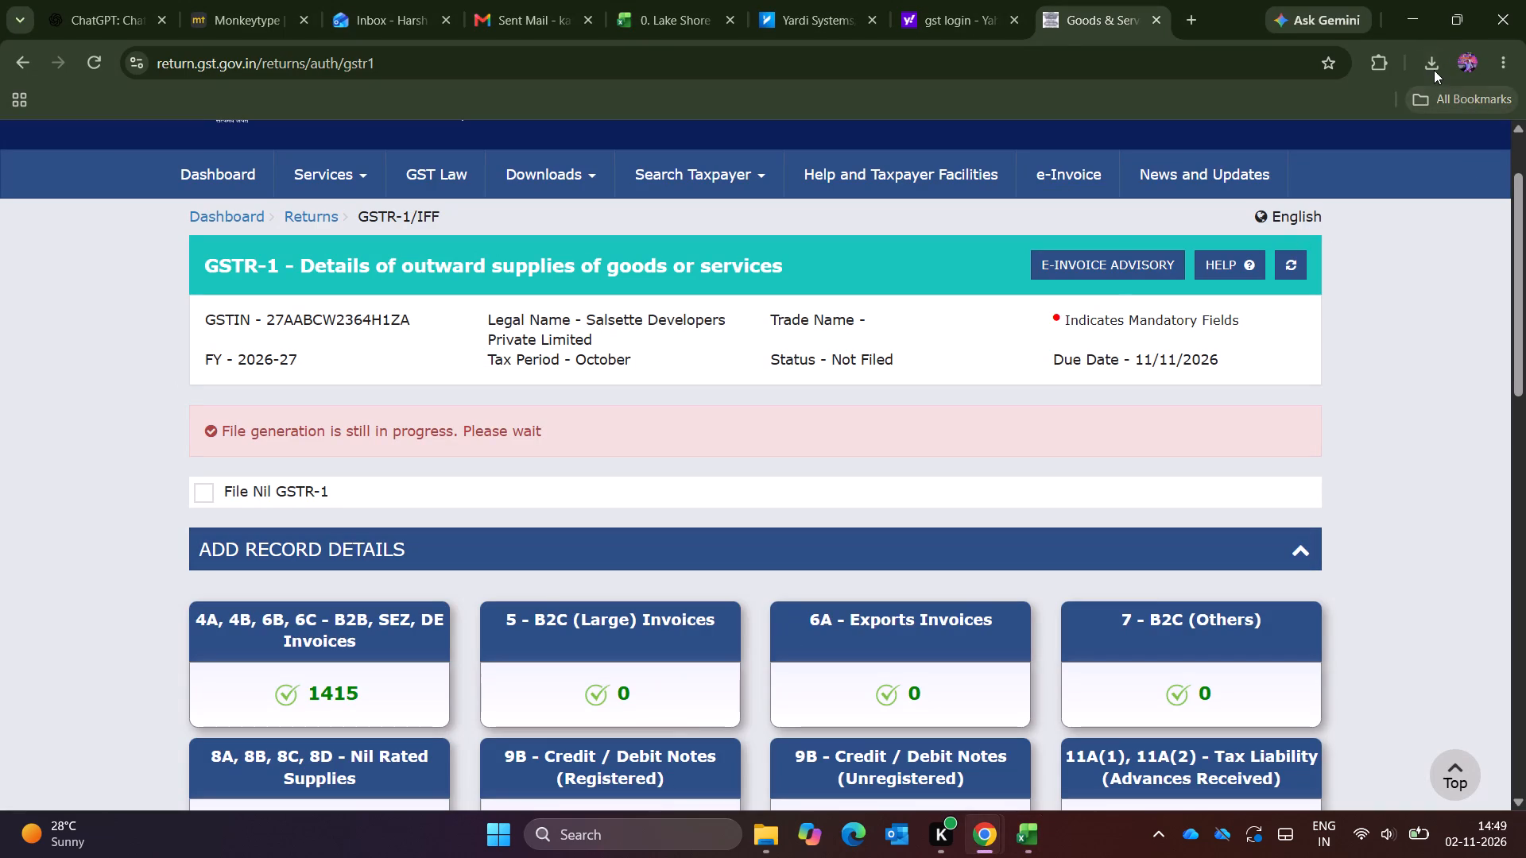
click(1433, 70)
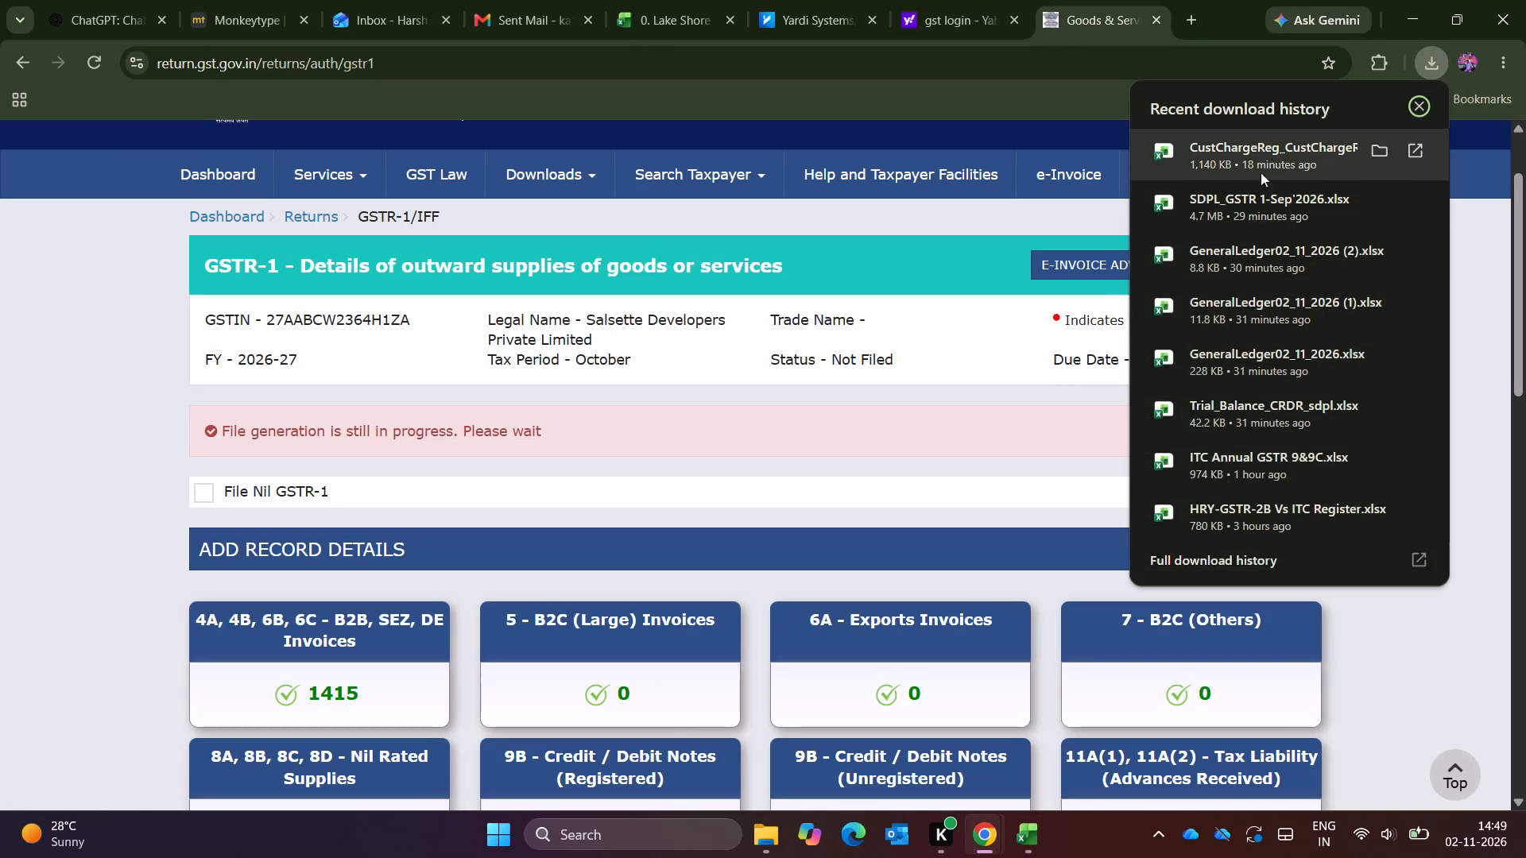
click(1251, 272)
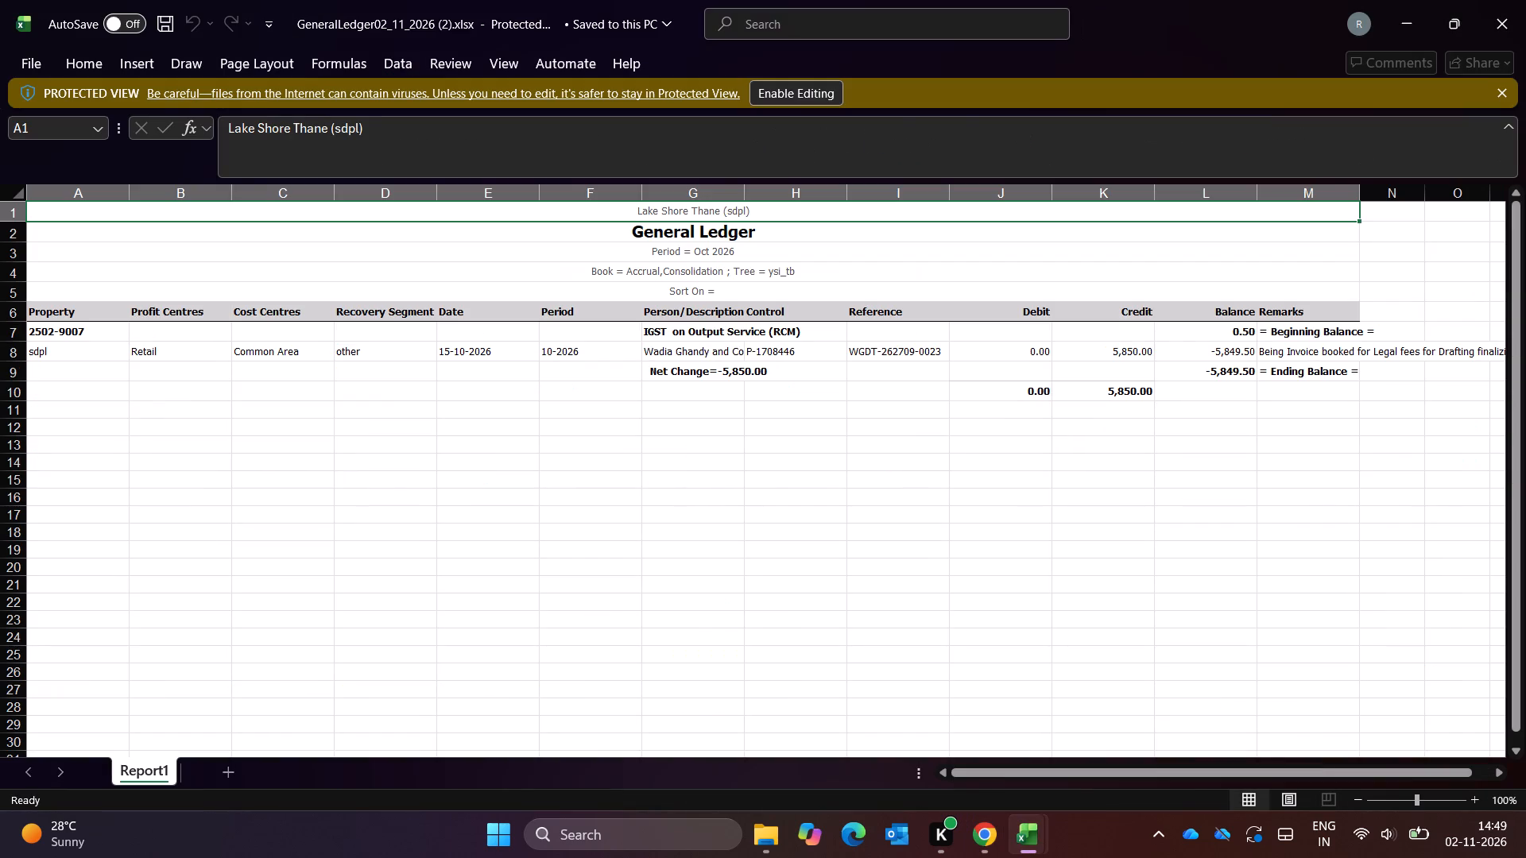
click(804, 91)
Copy the whole October IGST ledger report, A1 to M10, and return to SDPL_GSTR 1-Oct'2026.xlsx.
key(Down)
key(Down)
key(Up)
key(Down)
key(Down)
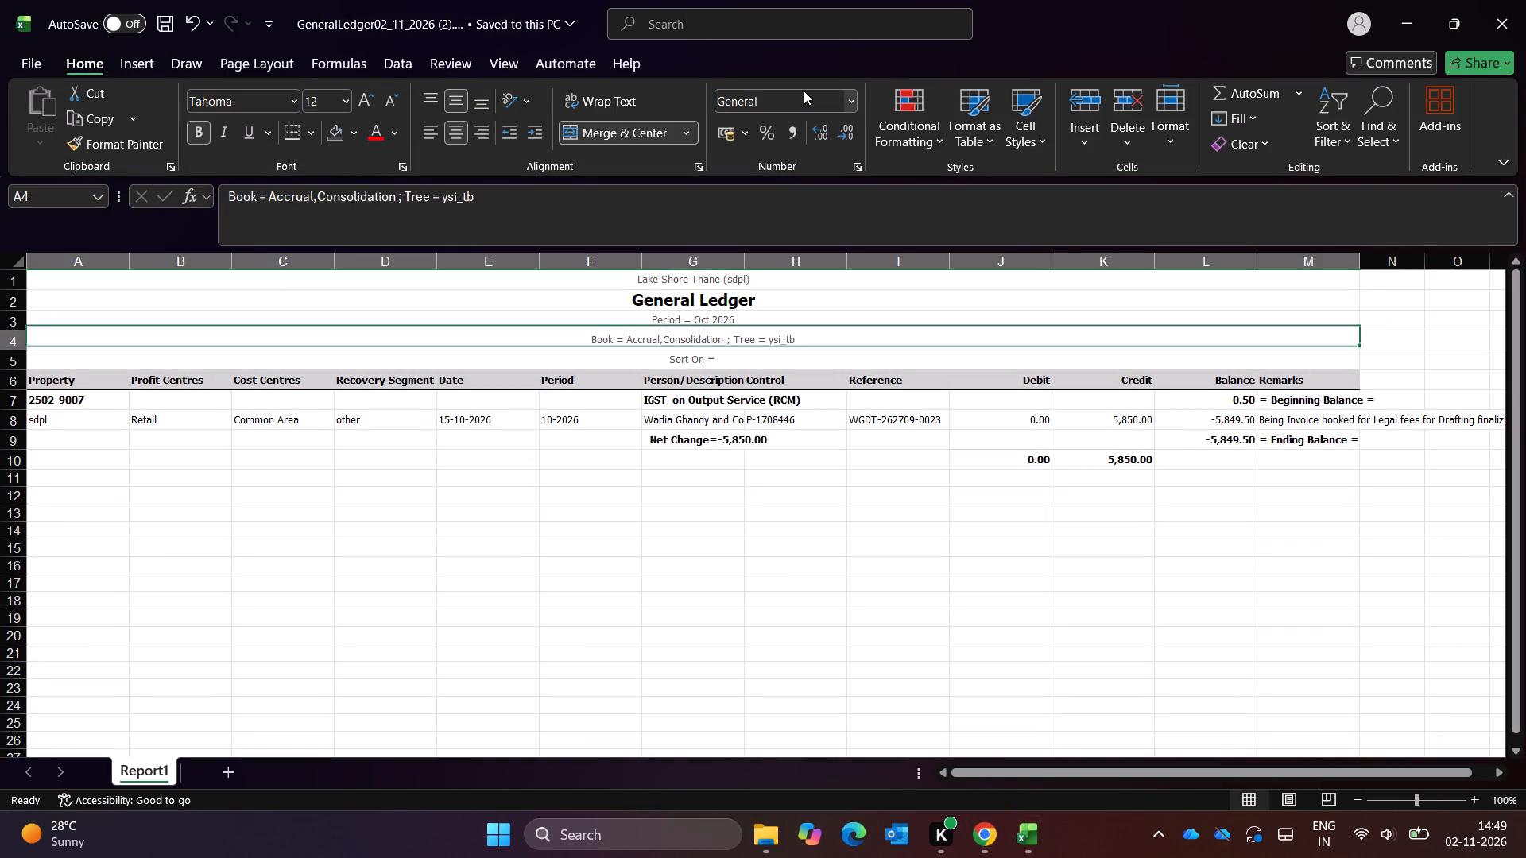
key(Up)
key(ctrl+Up)
key(ctrl+Up)
key(ctrl+a)
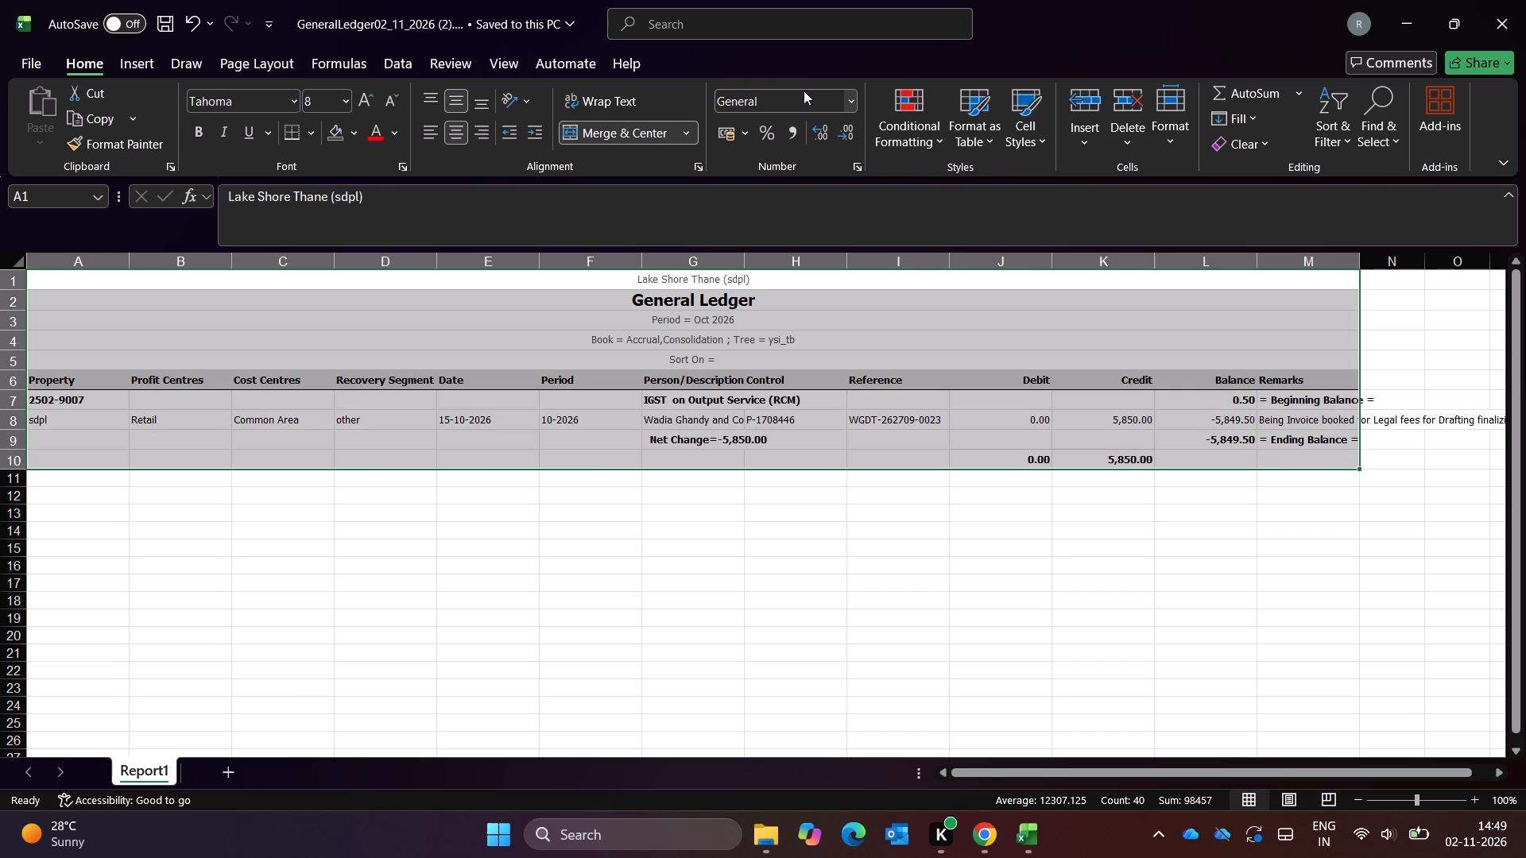
key(ctrl+c)
key(alt+Tab)
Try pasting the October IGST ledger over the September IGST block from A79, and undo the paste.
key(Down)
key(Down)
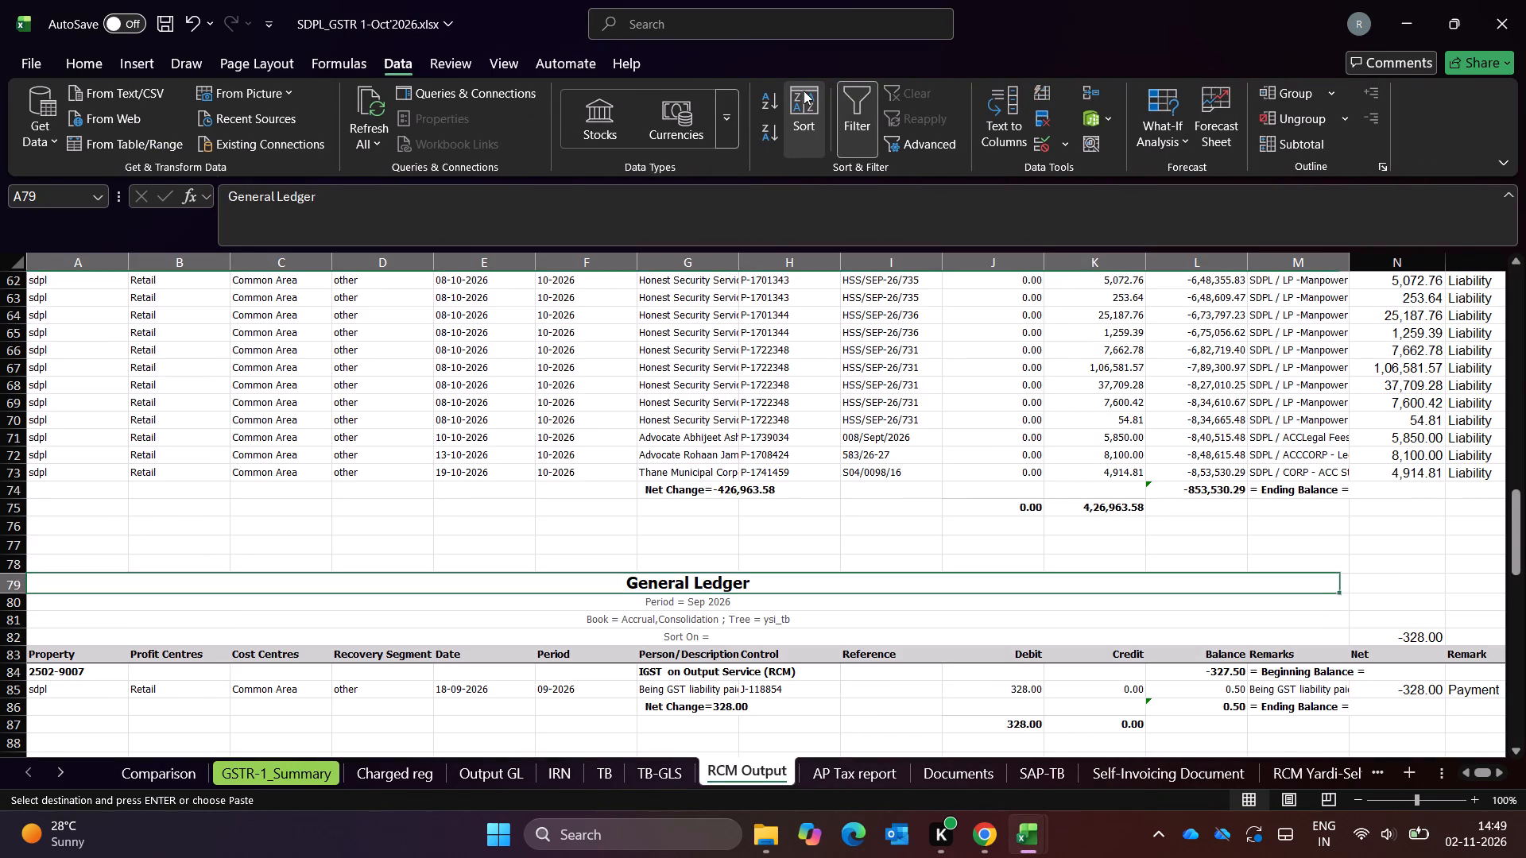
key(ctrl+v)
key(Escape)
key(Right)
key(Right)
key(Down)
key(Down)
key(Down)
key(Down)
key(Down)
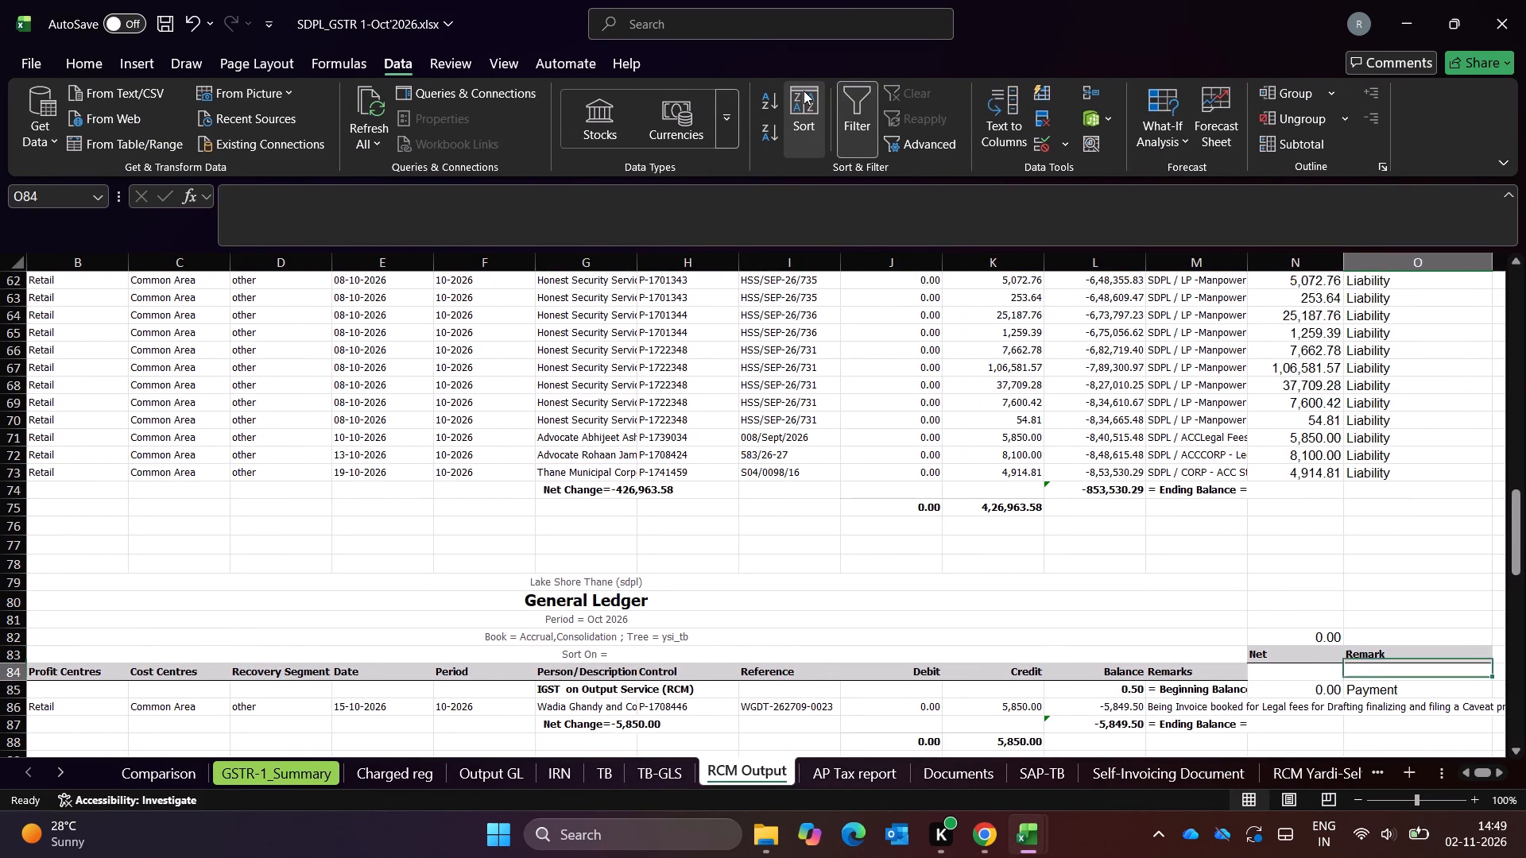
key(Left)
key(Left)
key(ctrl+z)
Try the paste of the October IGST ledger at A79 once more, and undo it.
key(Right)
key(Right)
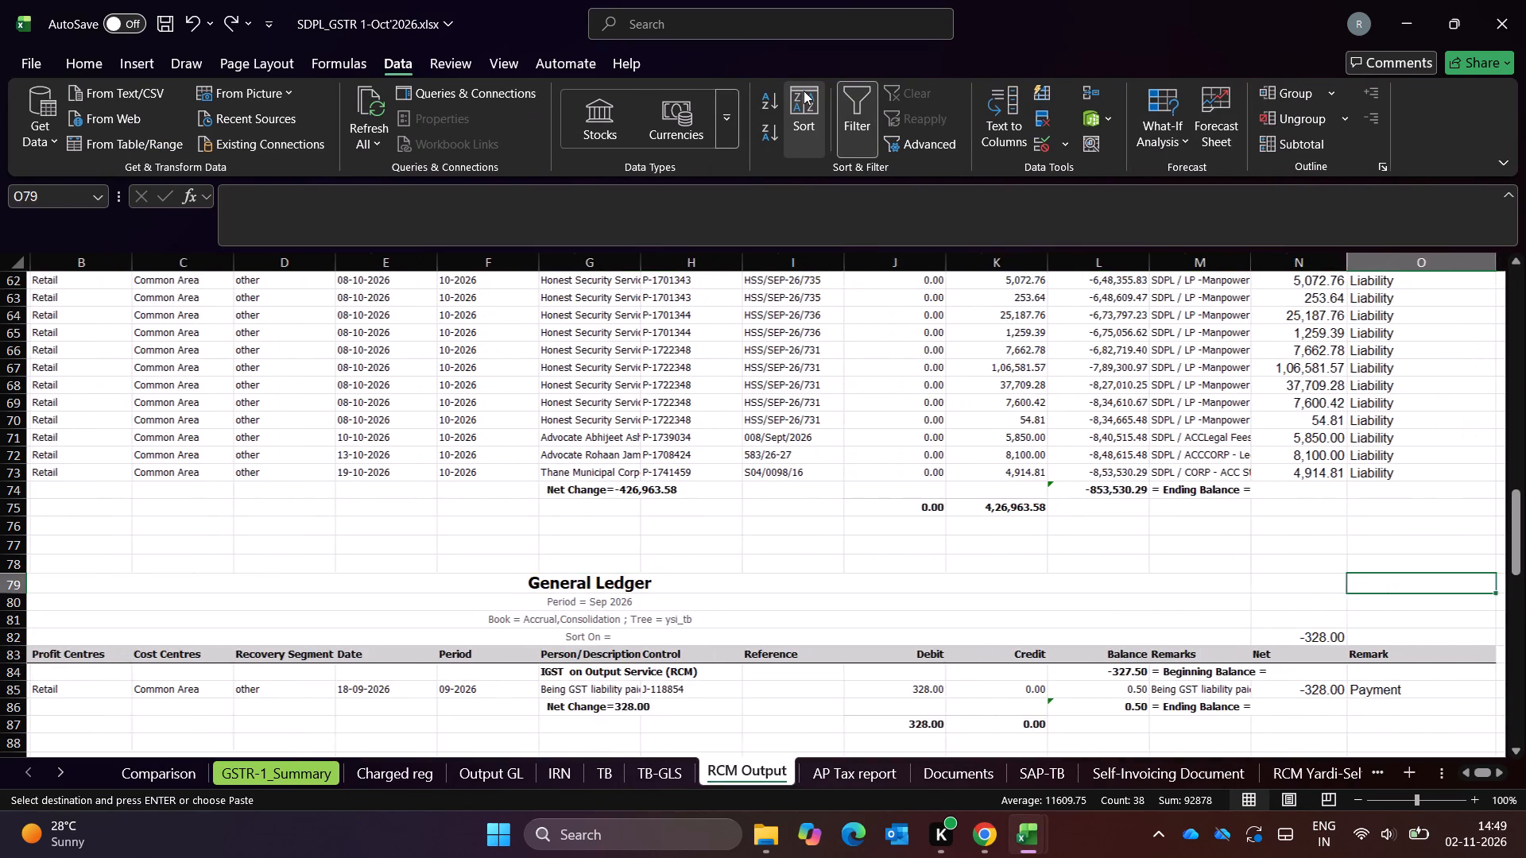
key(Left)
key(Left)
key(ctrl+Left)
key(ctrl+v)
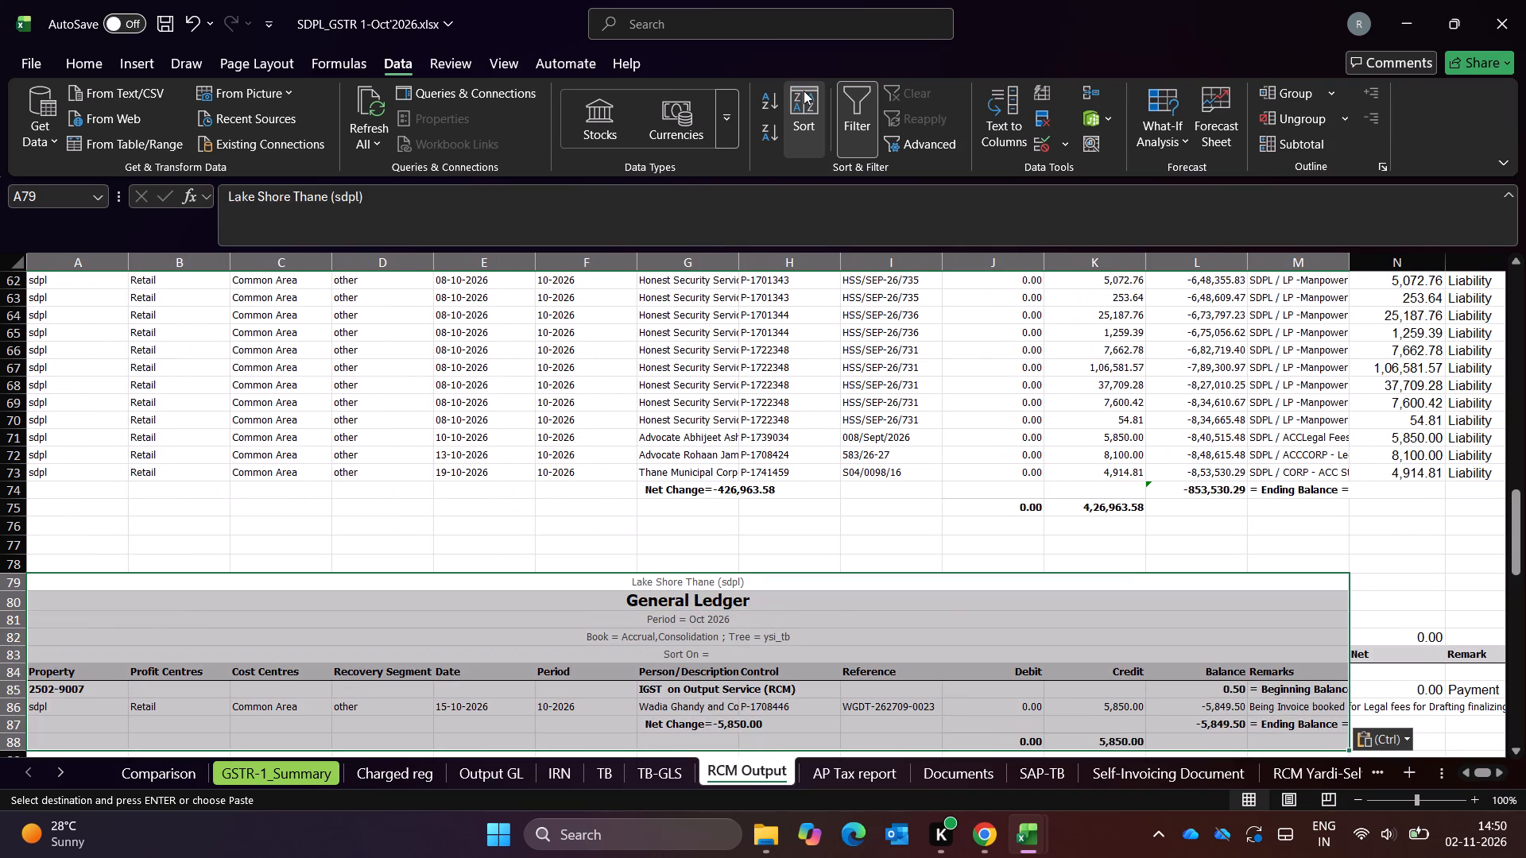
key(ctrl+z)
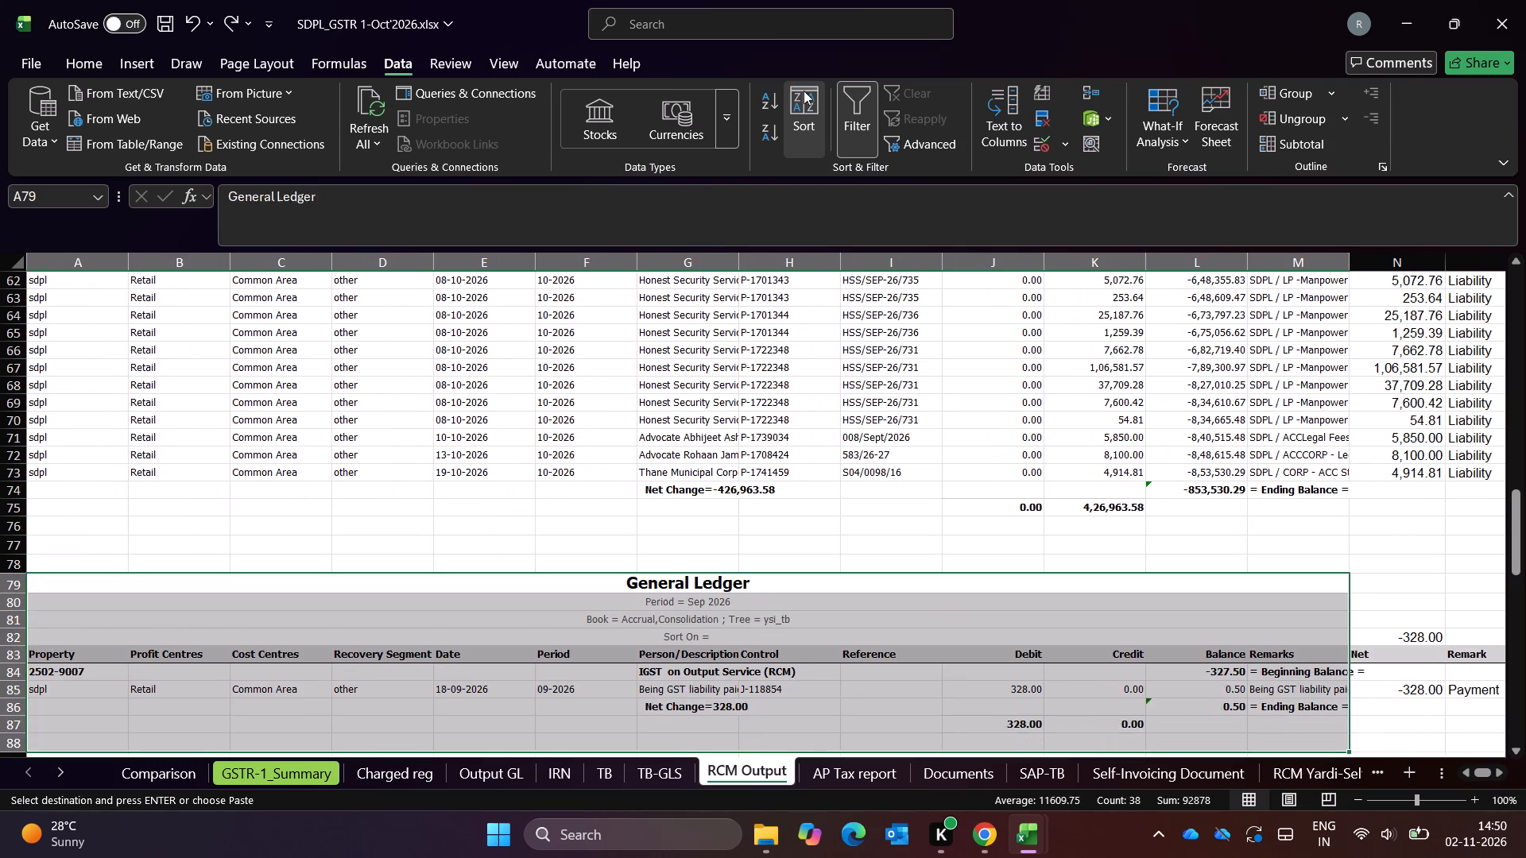
Paste the October IGST ledger over the September IGST block starting at A78 on RCM Output.
key(Up)
key(ctrl+v)
key(Right)
key(Right)
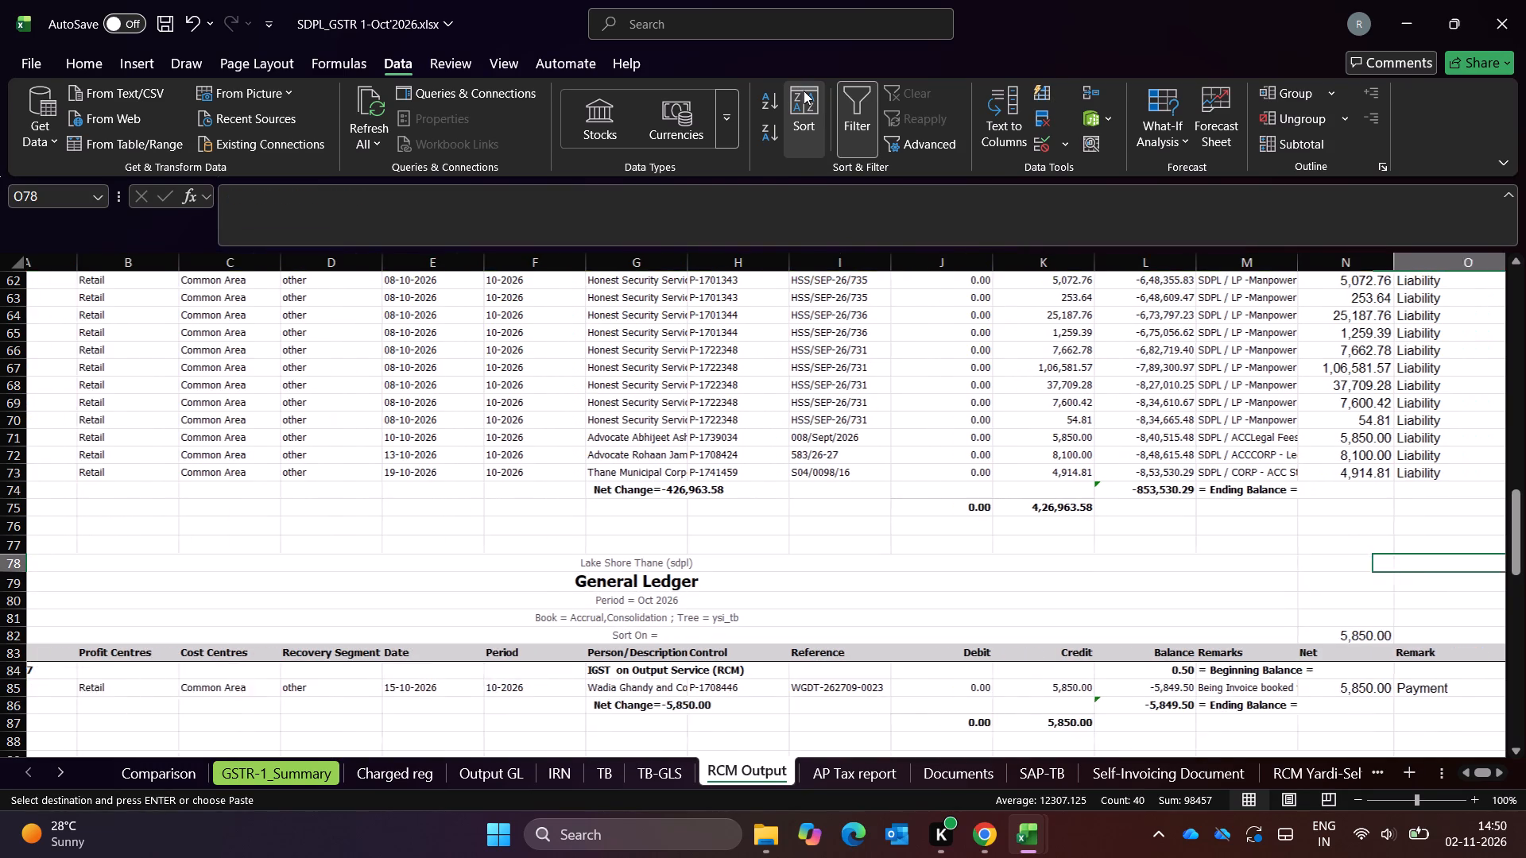
key(Down)
key(Down)
key(Down)
key(Down)
Compare the pasted IGST block, including its Net and Remark cells in row 85, with the GeneralLedger02_11_2026 (2).xlsx report.
key(alt+Tab)
key(Right)
key(Right)
key(Down)
key(Down)
key(Down)
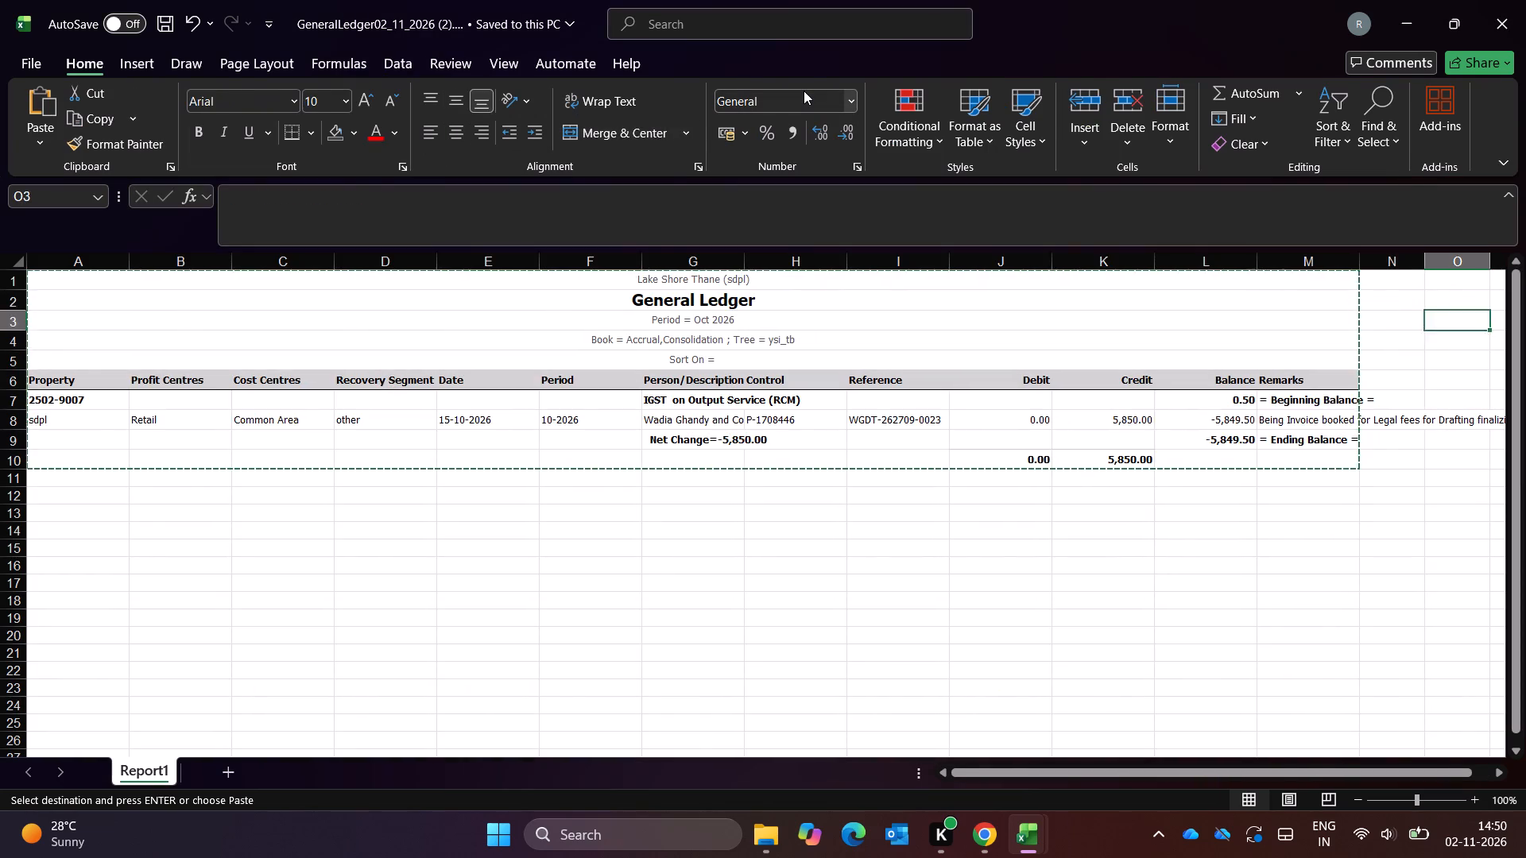
key(alt+Tab)
key(Right)
key(Right)
key(Left)
key(Left)
key(Left)
key(Down)
key(Down)
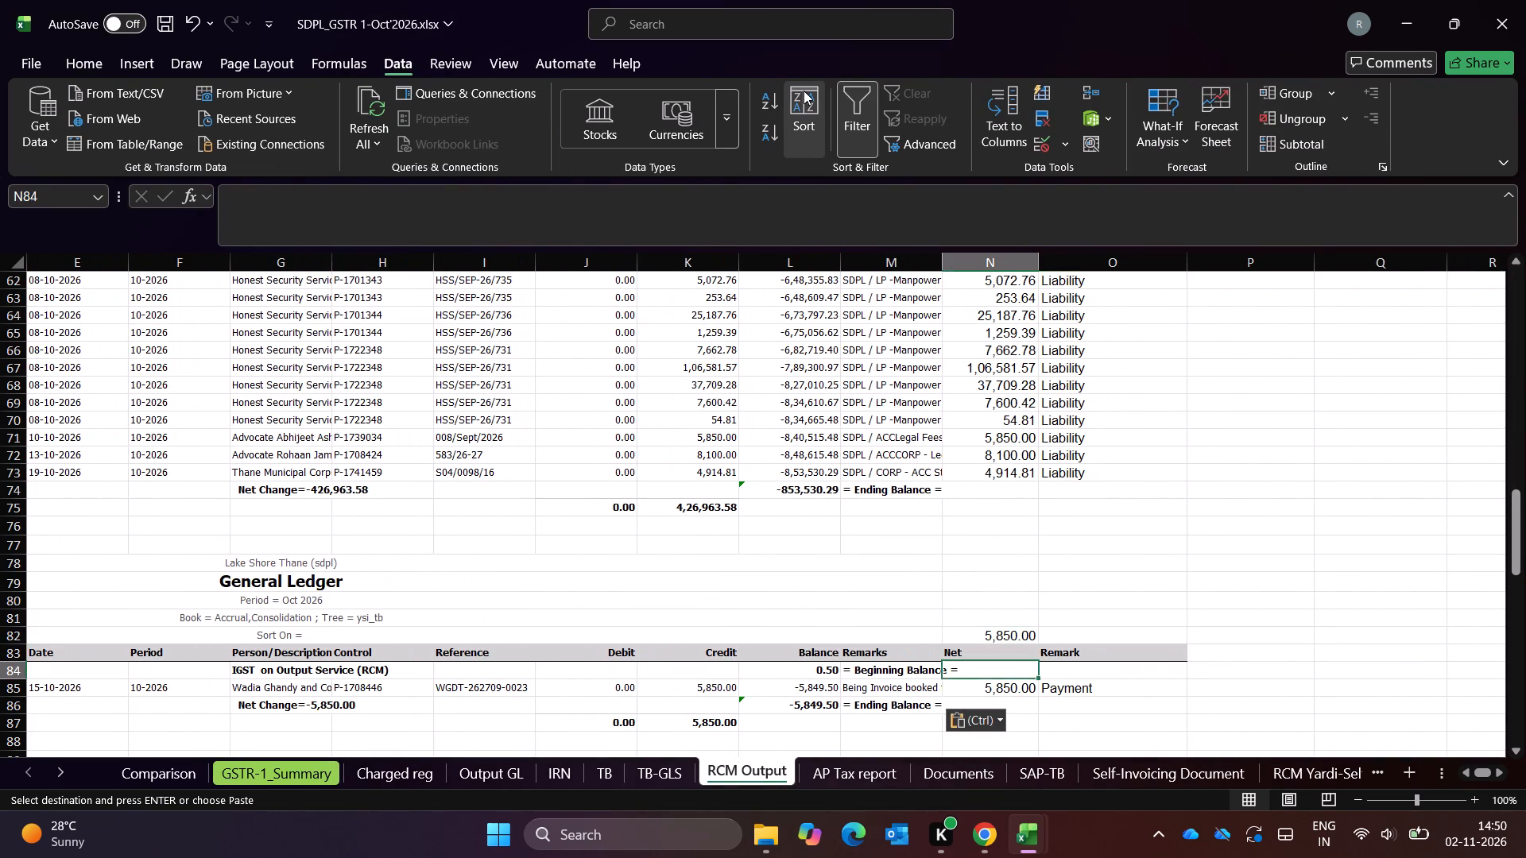
key(Down)
key(Left)
key(Left)
key(Right)
key(Right)
key(Right)
key(alt+Tab)
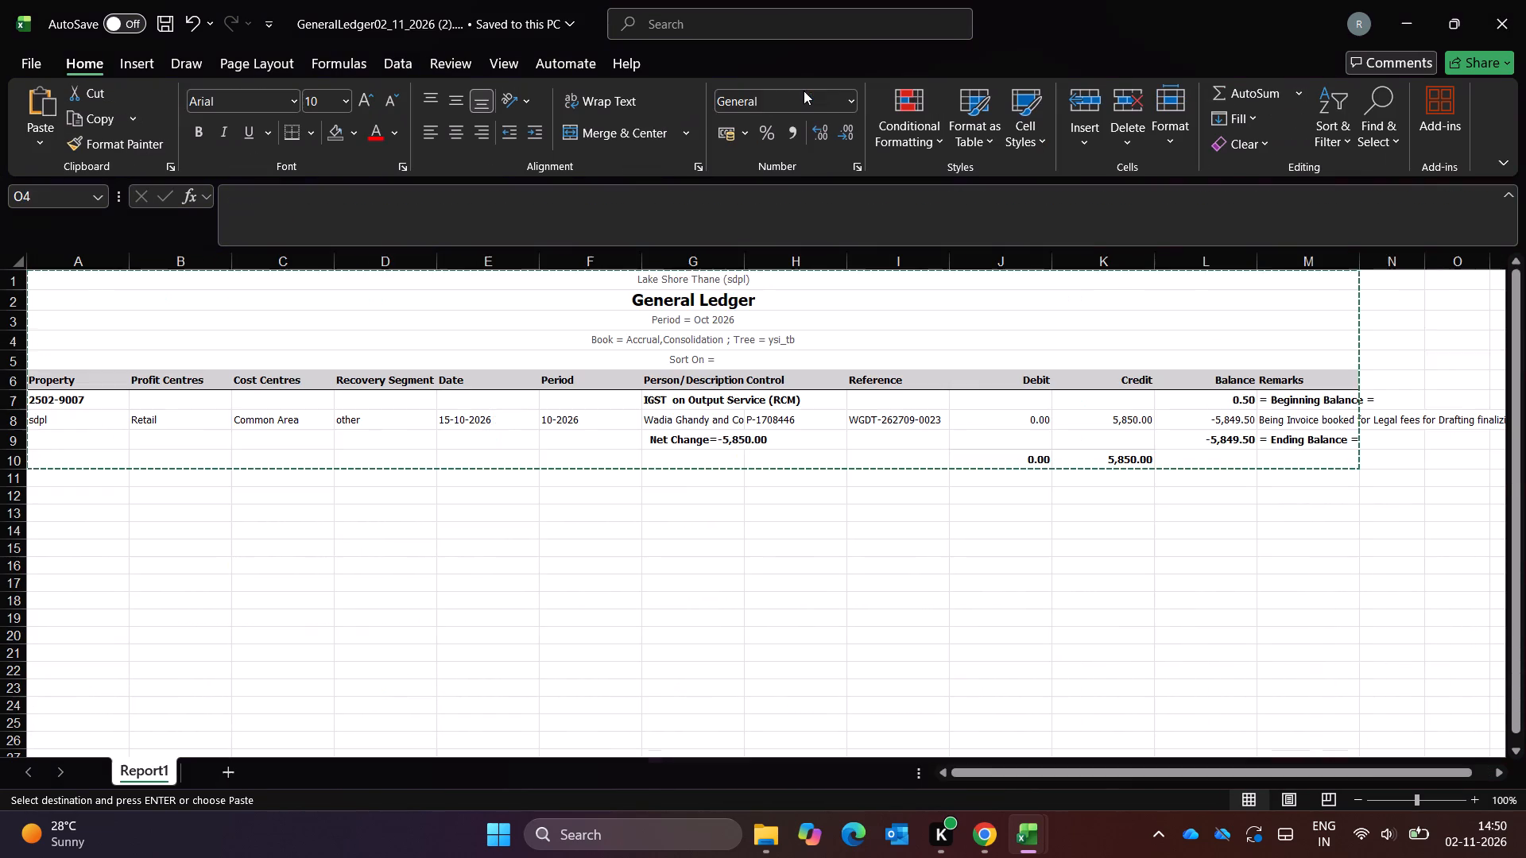
key(Left)
key(Left)
key(ctrl+Up)
key(Up)
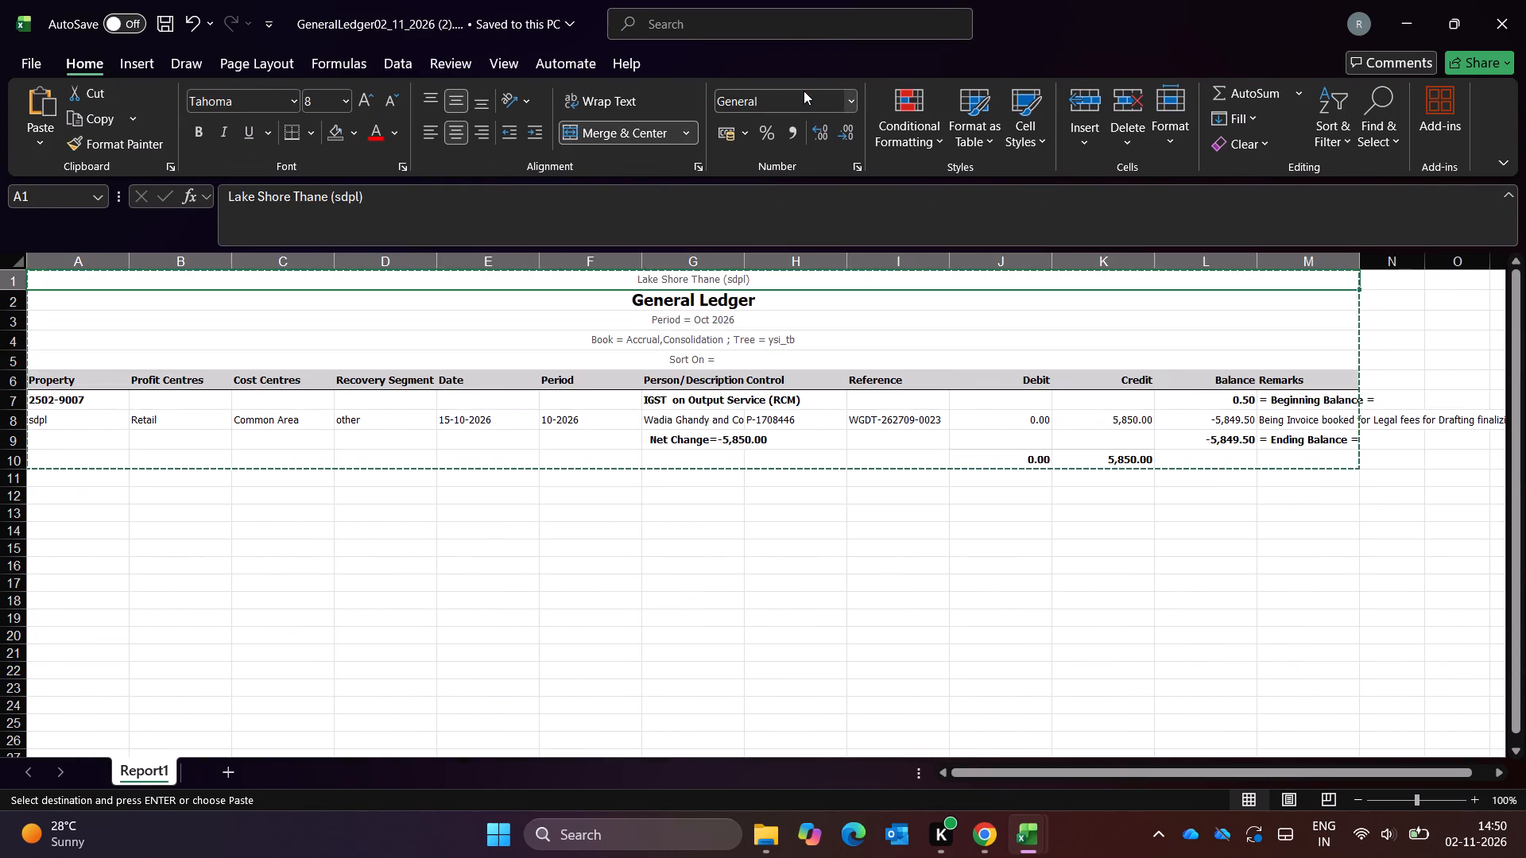
key(alt+Tab)
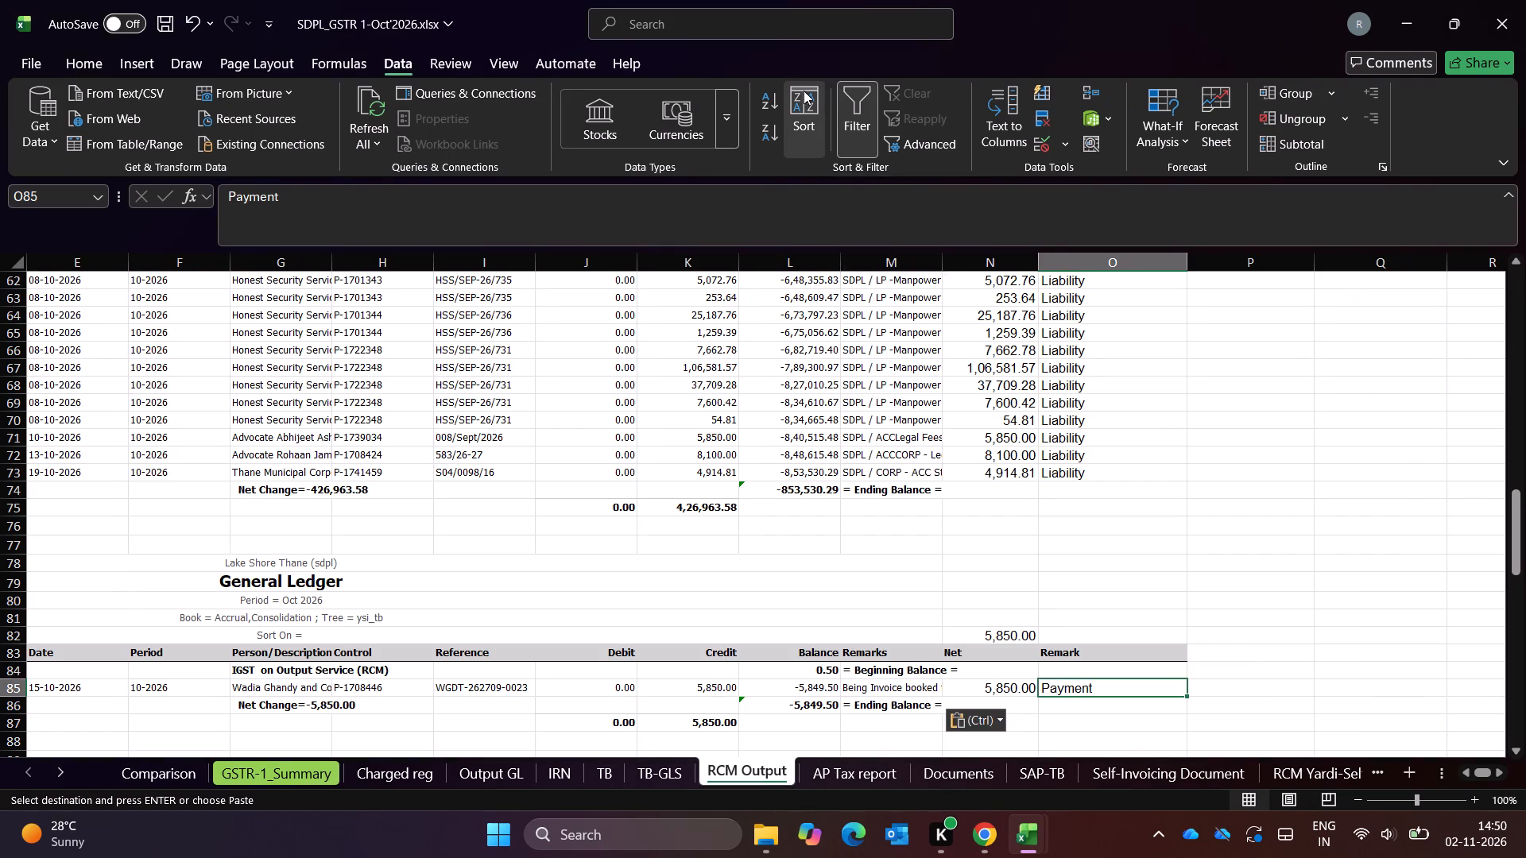
Check the Remark entries of the first ledger in SDPL_GSTR 1-Sep'2026.xlsx and return to the October workbook.
key(alt+Tab)
key(alt+Right)
key(alt+Right)
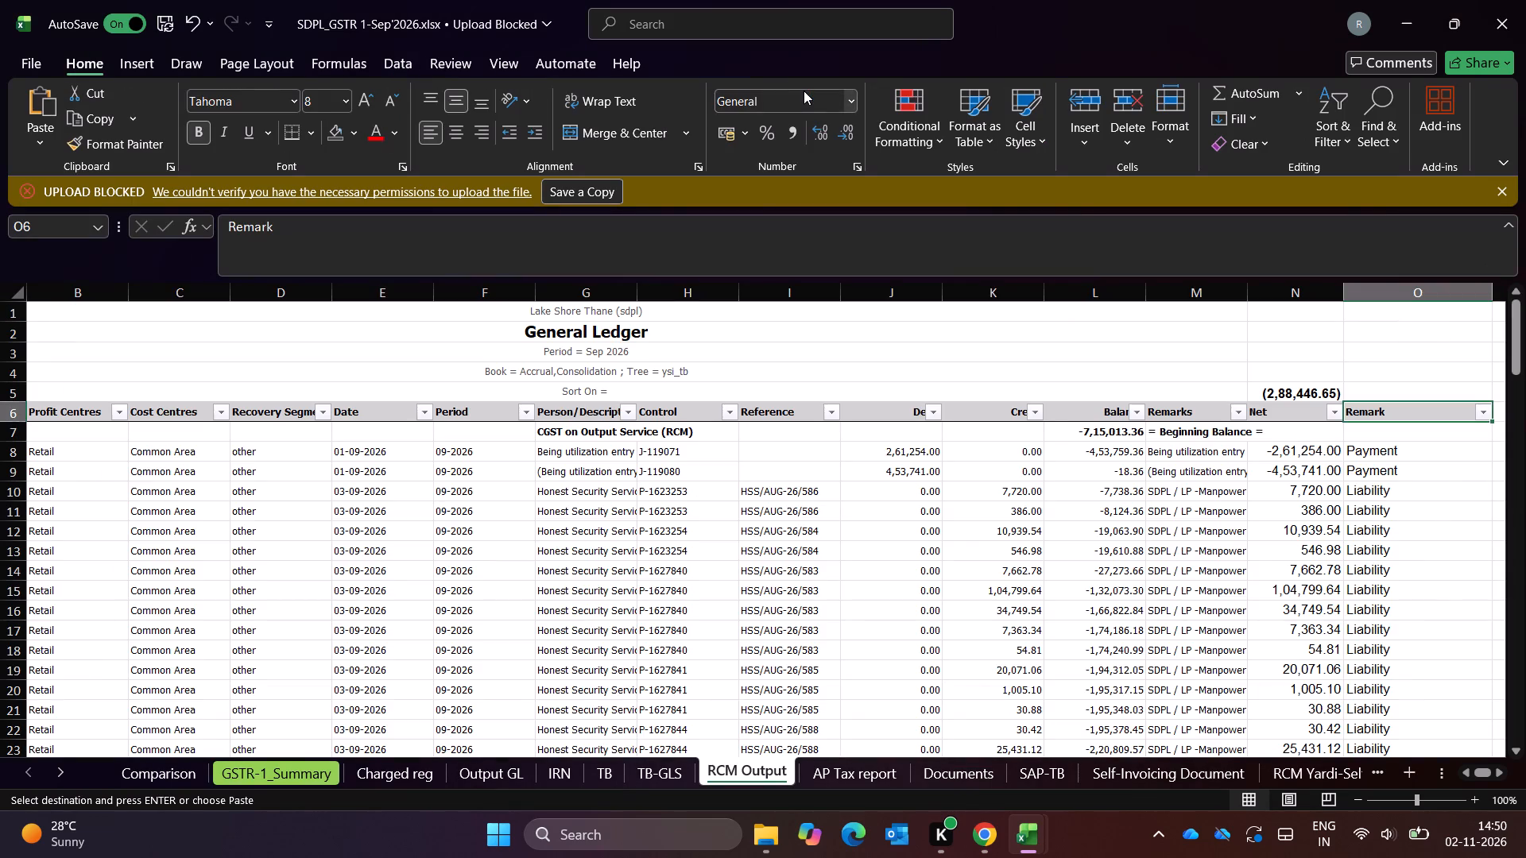
key(Down)
key(Down)
key(Down)
key(Down)
key(Down)
key(Down)
key(Down)
key(alt+Tab)
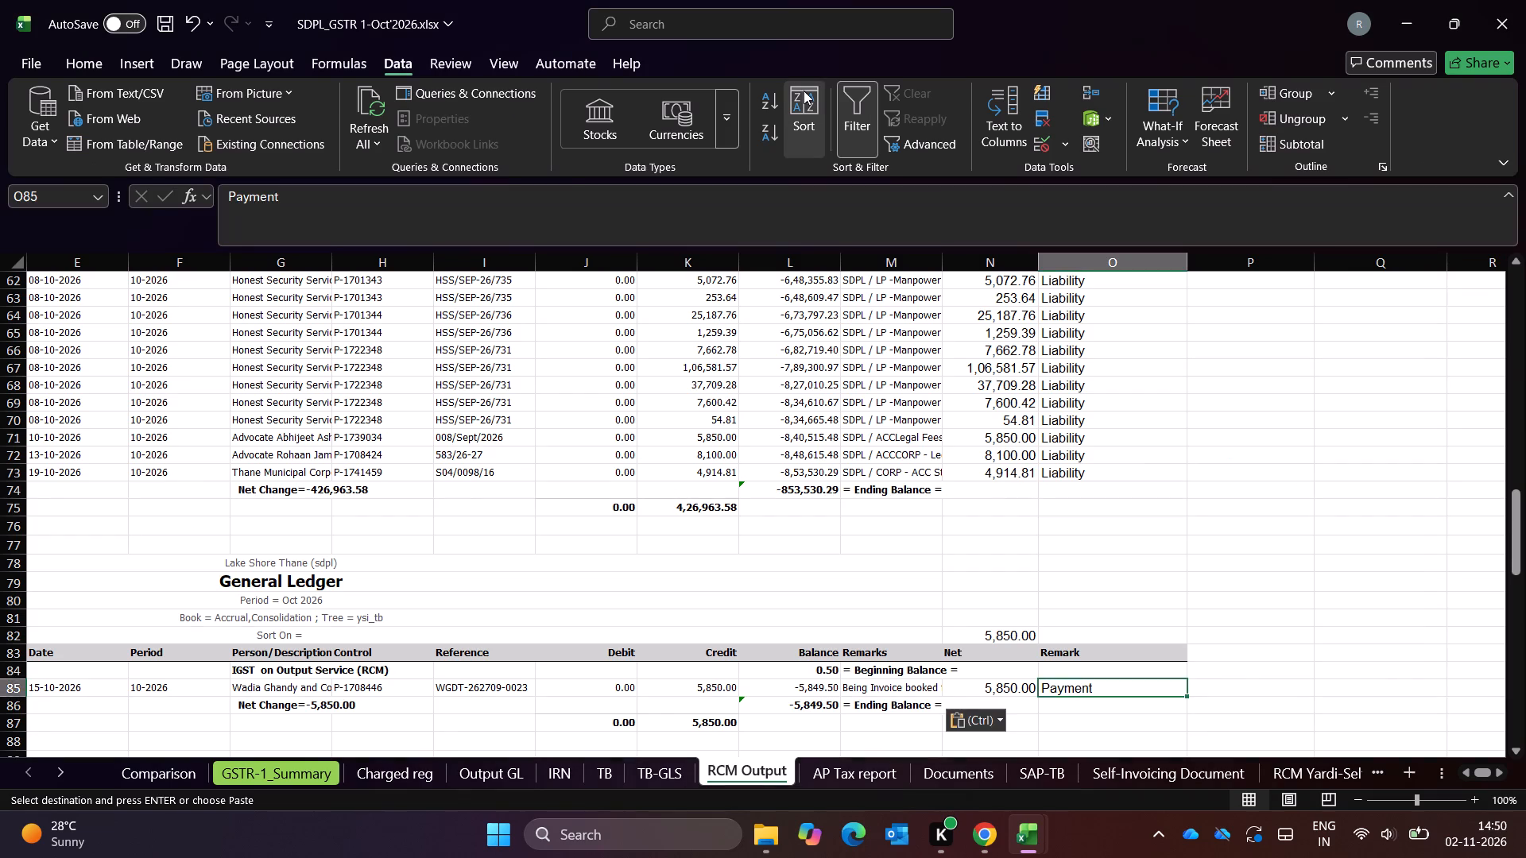
Set the Remark of the Wadia Ghandy entry in O85 on RCM Output to Liability.
key(Down)
key(Down)
key(Down)
key(Up)
key(Up)
key(Up)
key(alt+Down)
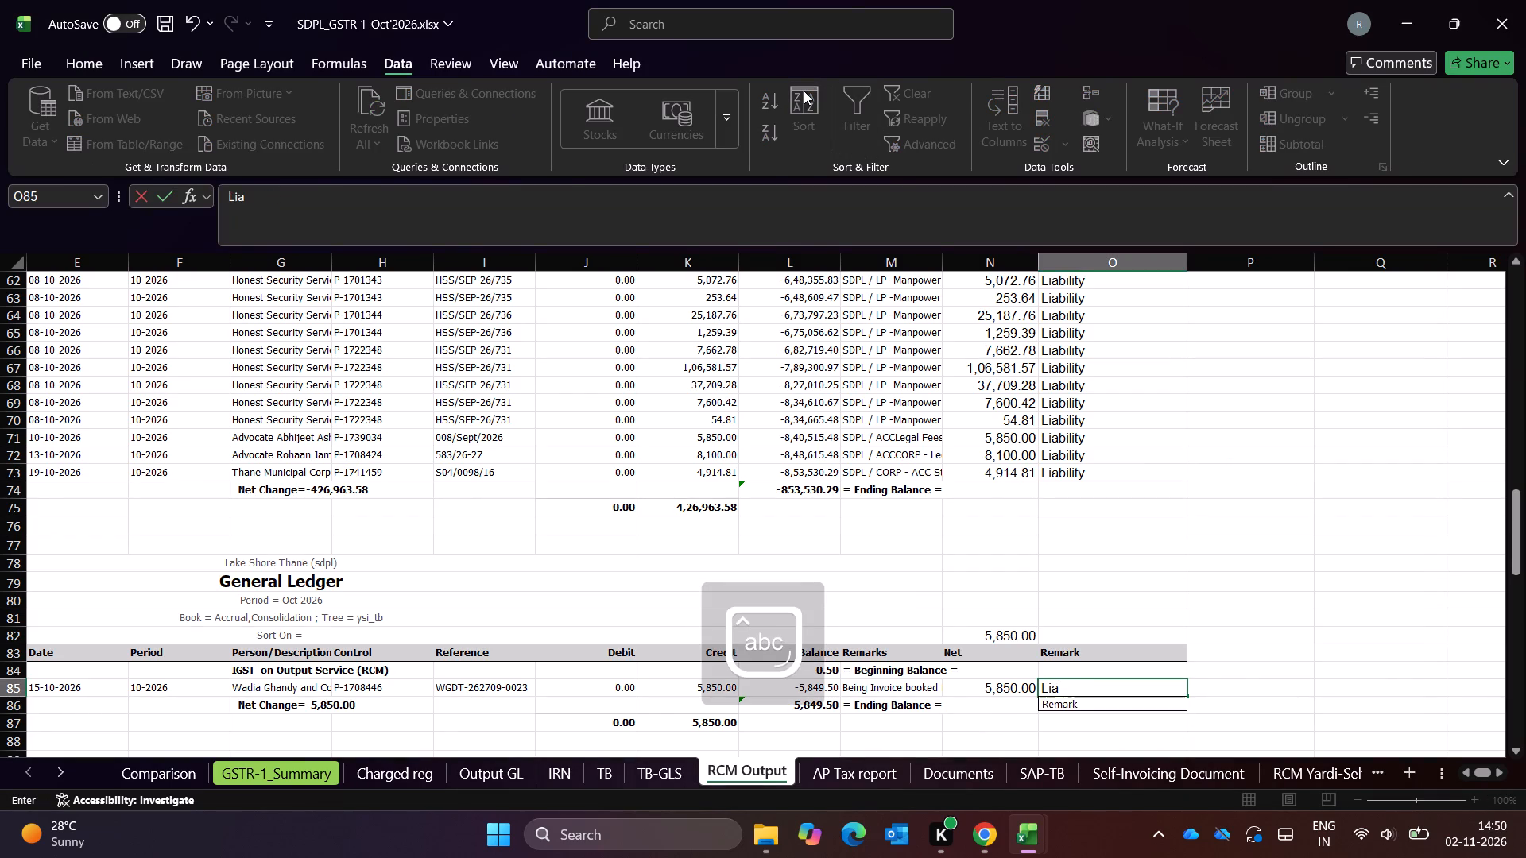
key(Down)
key(Escape)
text(bility)
key(Return)
Check the header row of the October IGST block in row 83 against the RCM Output sheet of SDPL_GSTR 1-Sep'2026.xlsx.
key(Up)
key(Up)
key(Up)
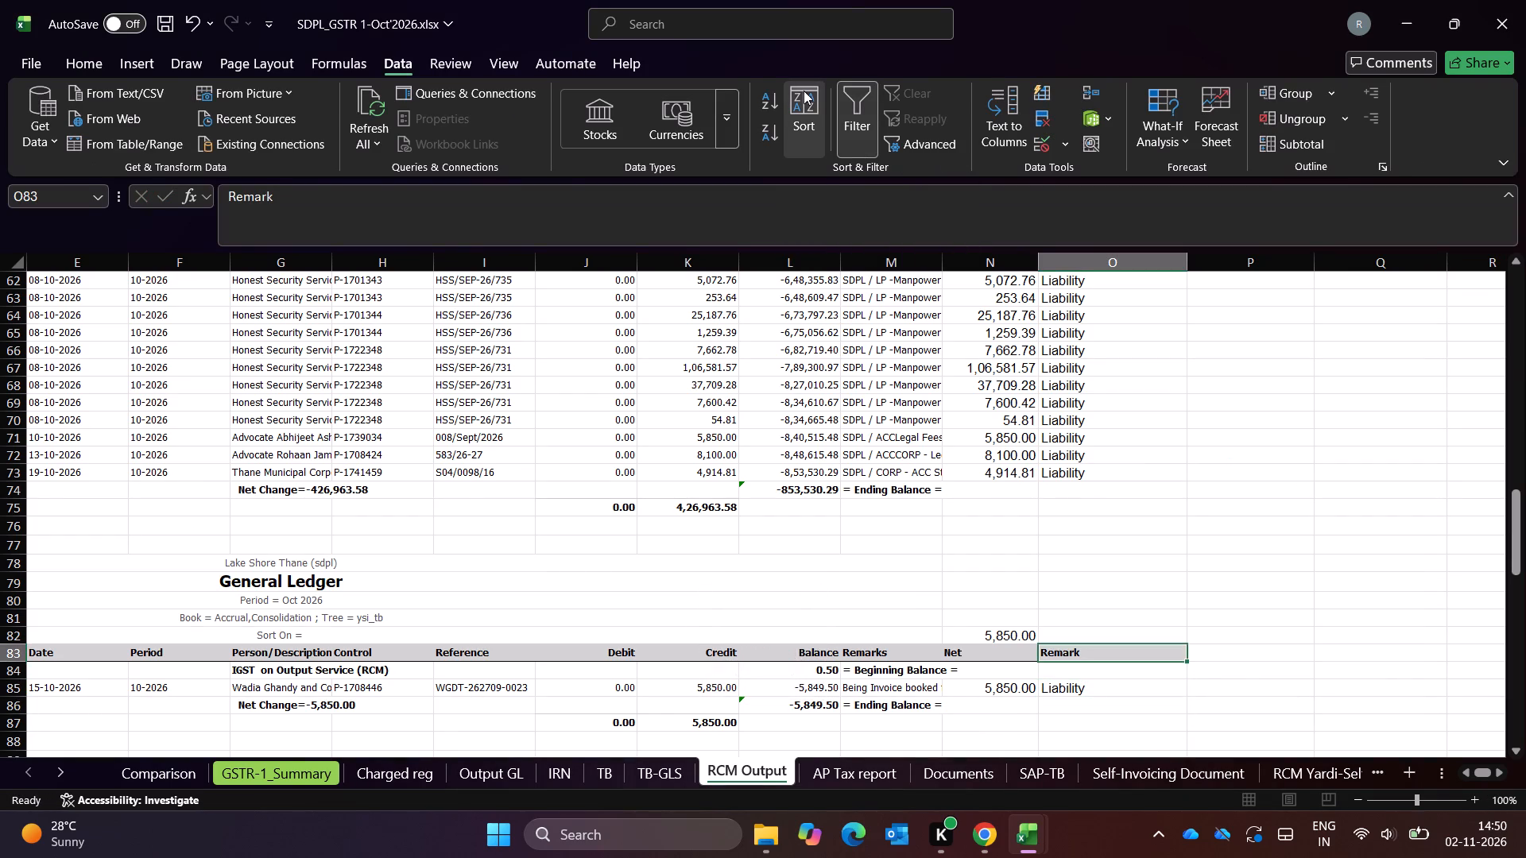
key(Left)
key(Left)
key(Left)
key(Left)
key(alt+Tab)
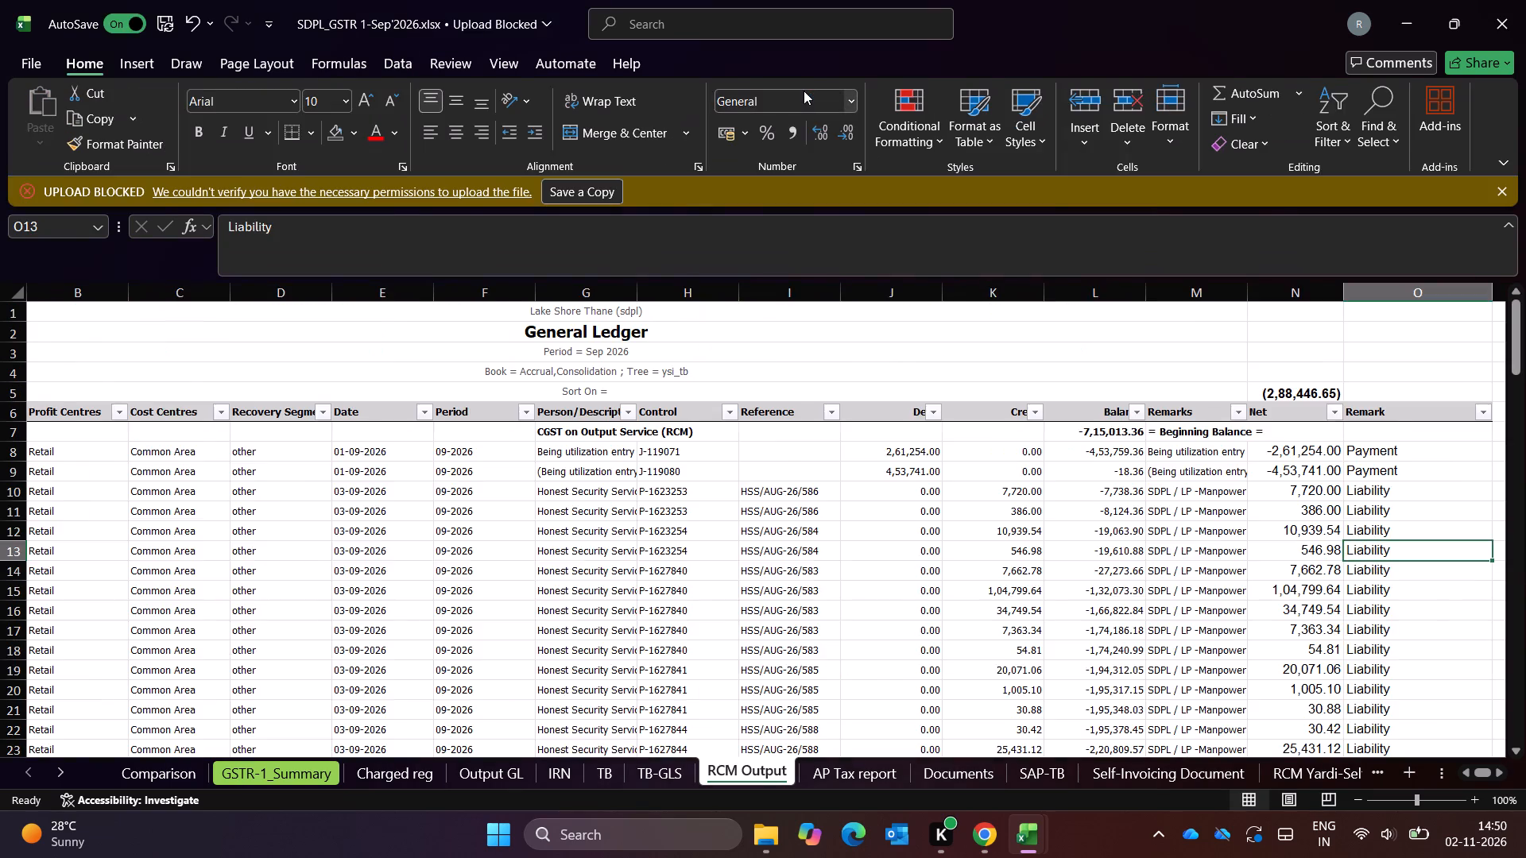
key(alt+Tab)
key(alt+Tab)
key(alt+Tab)
key(alt+Tab)
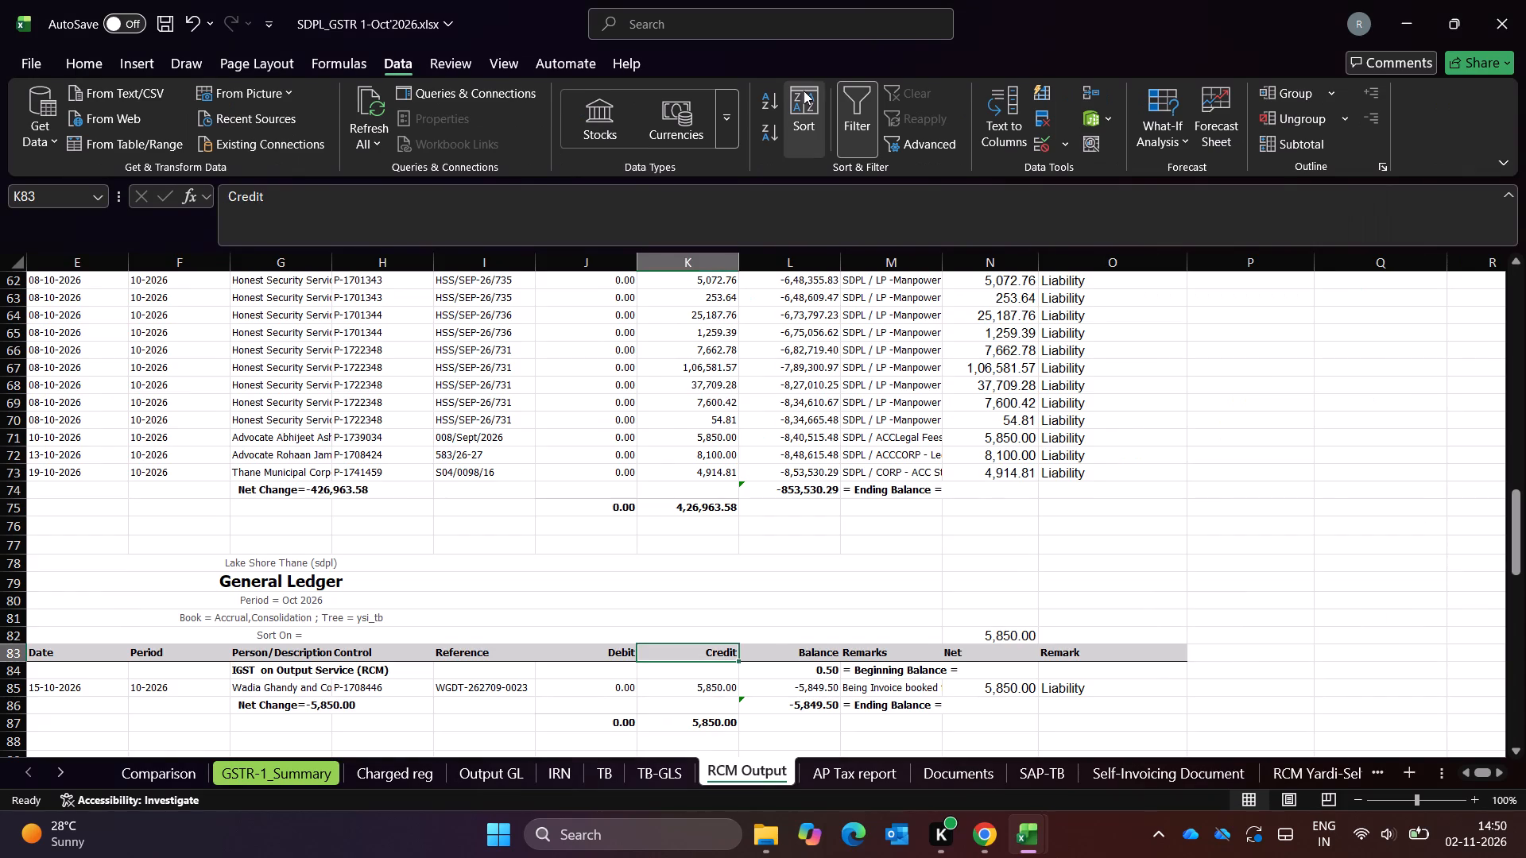
key(Left)
key(ctrl+Left)
key(ctrl+Left)
key(Left)
key(Right)
key(Right)
key(Right)
key(Right)
key(Right)
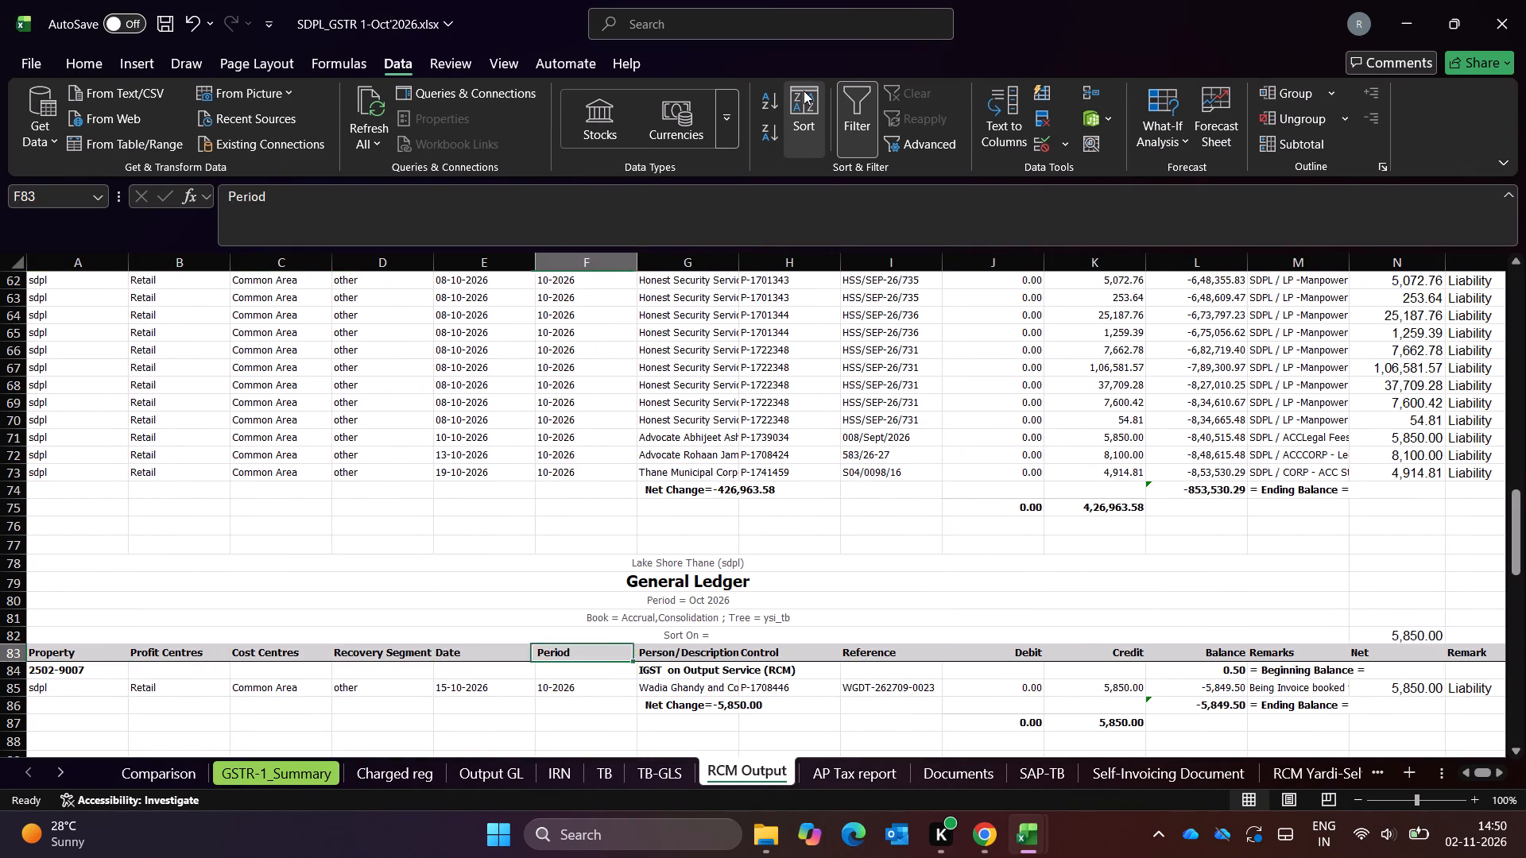
key(Right)
Review the Net and Remark columns of all October ledger blocks on RCM Output, from the first ledger through the IGST block.
key(ctrl+Up)
key(ctrl+Up)
key(ctrl+Up)
key(ctrl+Up)
key(ctrl+Up)
key(ctrl+Up)
key(ctrl+Up)
key(ctrl+Up)
key(Right)
key(Right)
key(Right)
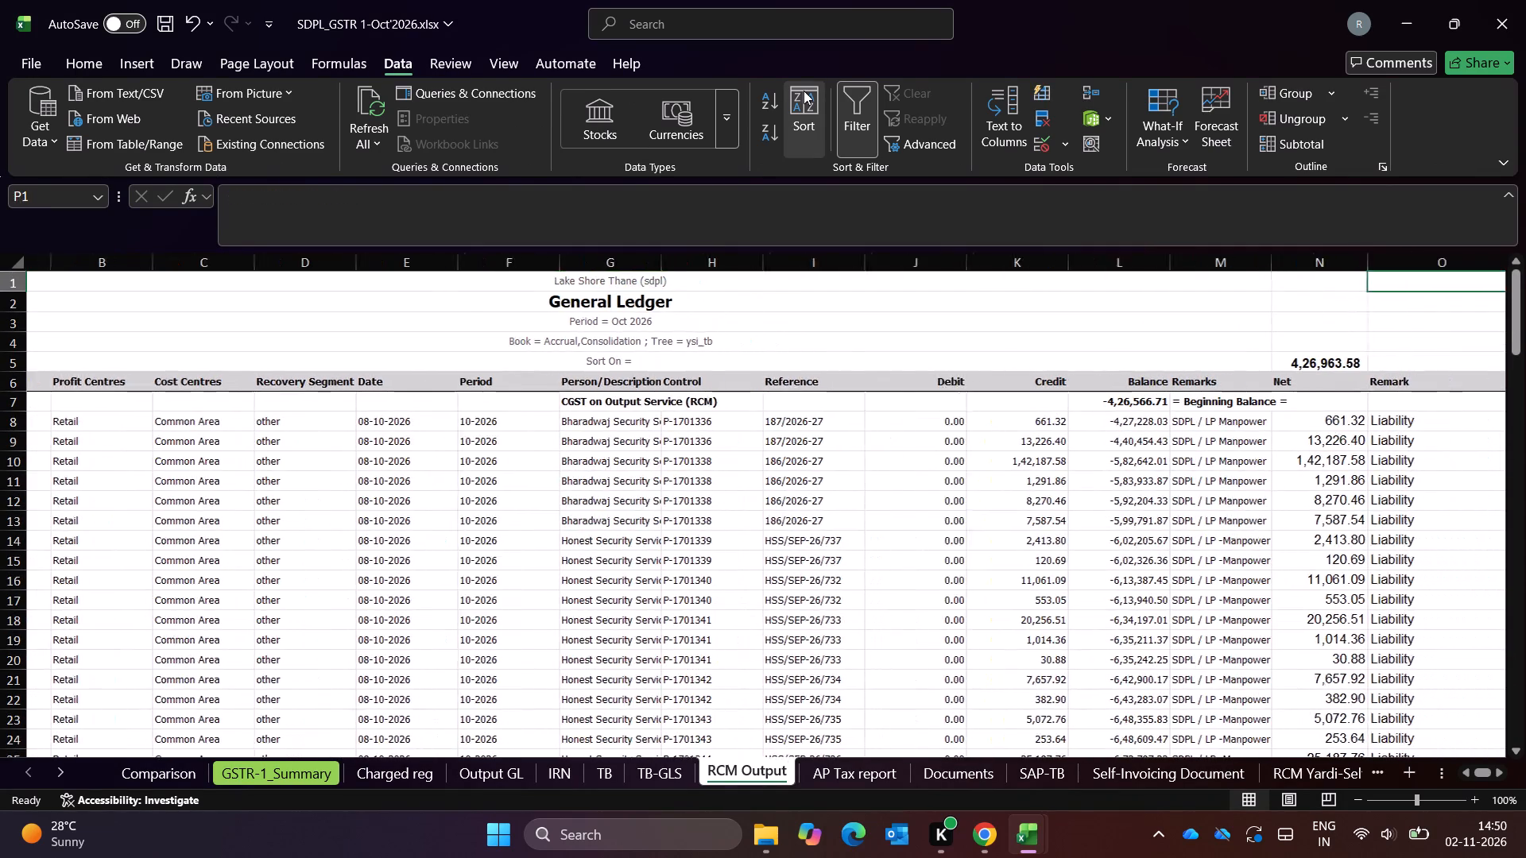
key(Down)
key(Down)
key(Down)
key(Left)
key(Down)
key(Down)
key(ctrl+Down)
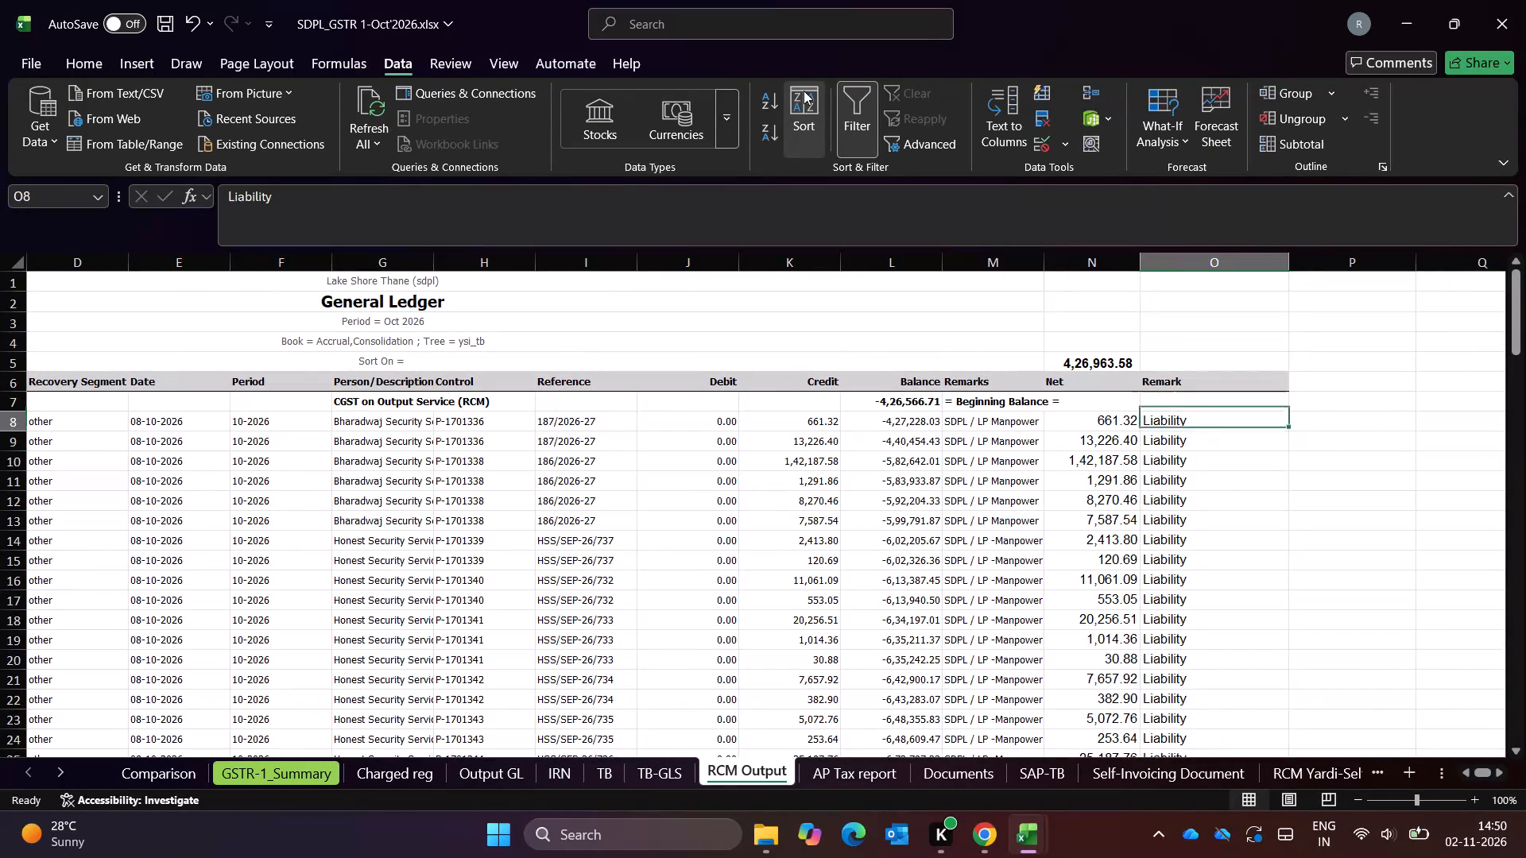
key(Down)
key(Down)
key(ctrl+Down)
key(ctrl+Down)
key(Down)
key(Down)
key(Down)
key(Down)
key(ctrl+Down)
key(Down)
key(Down)
key(Down)
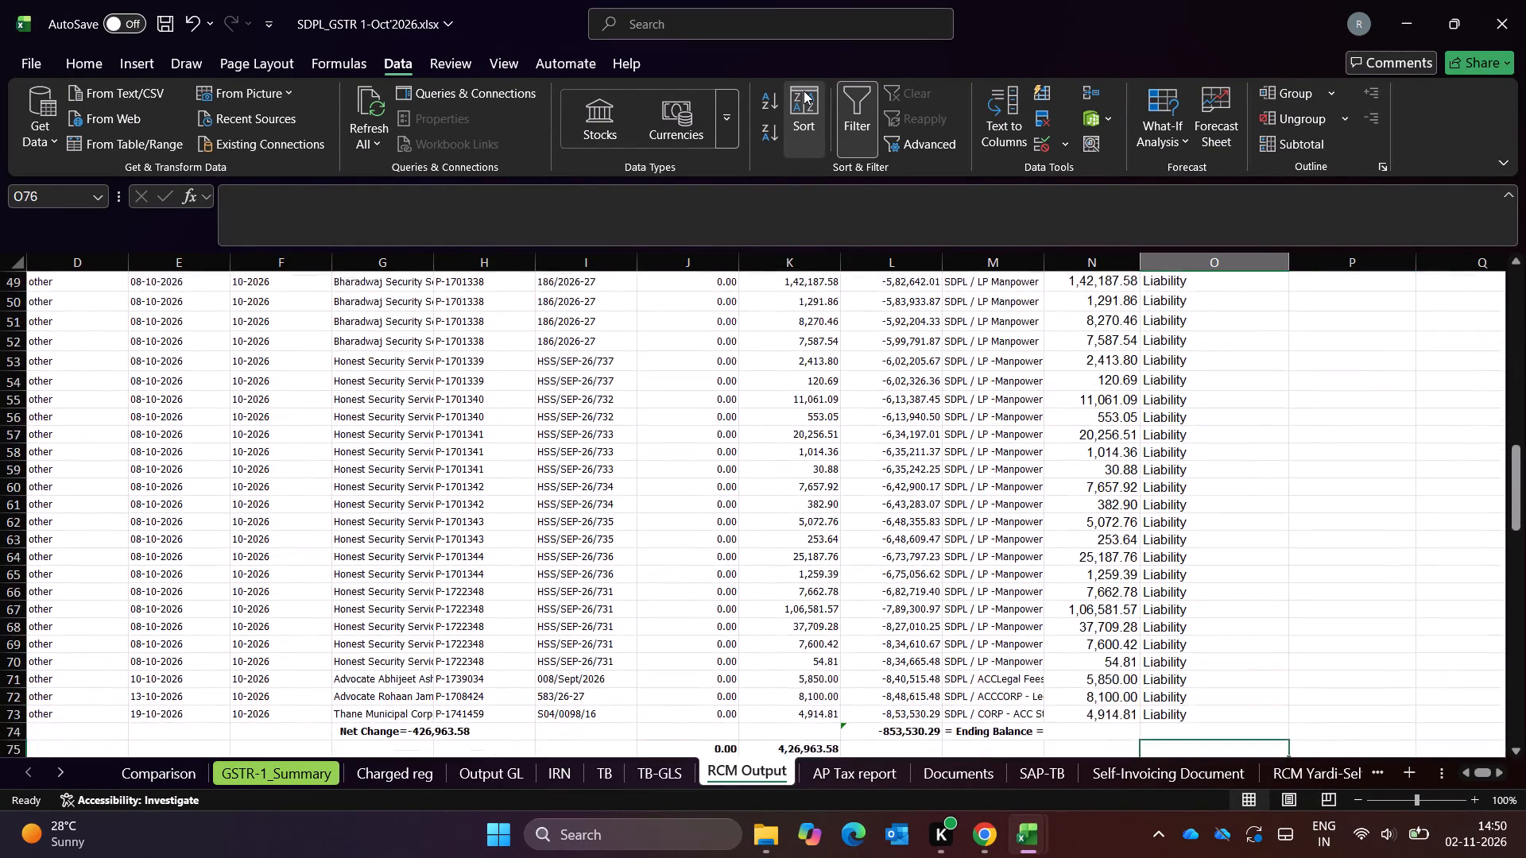
key(Down)
key(Down)
key(Down)
key(Down)
key(Down)
key(ctrl+Down)
key(Down)
key(Down)
key(Down)
key(Down)
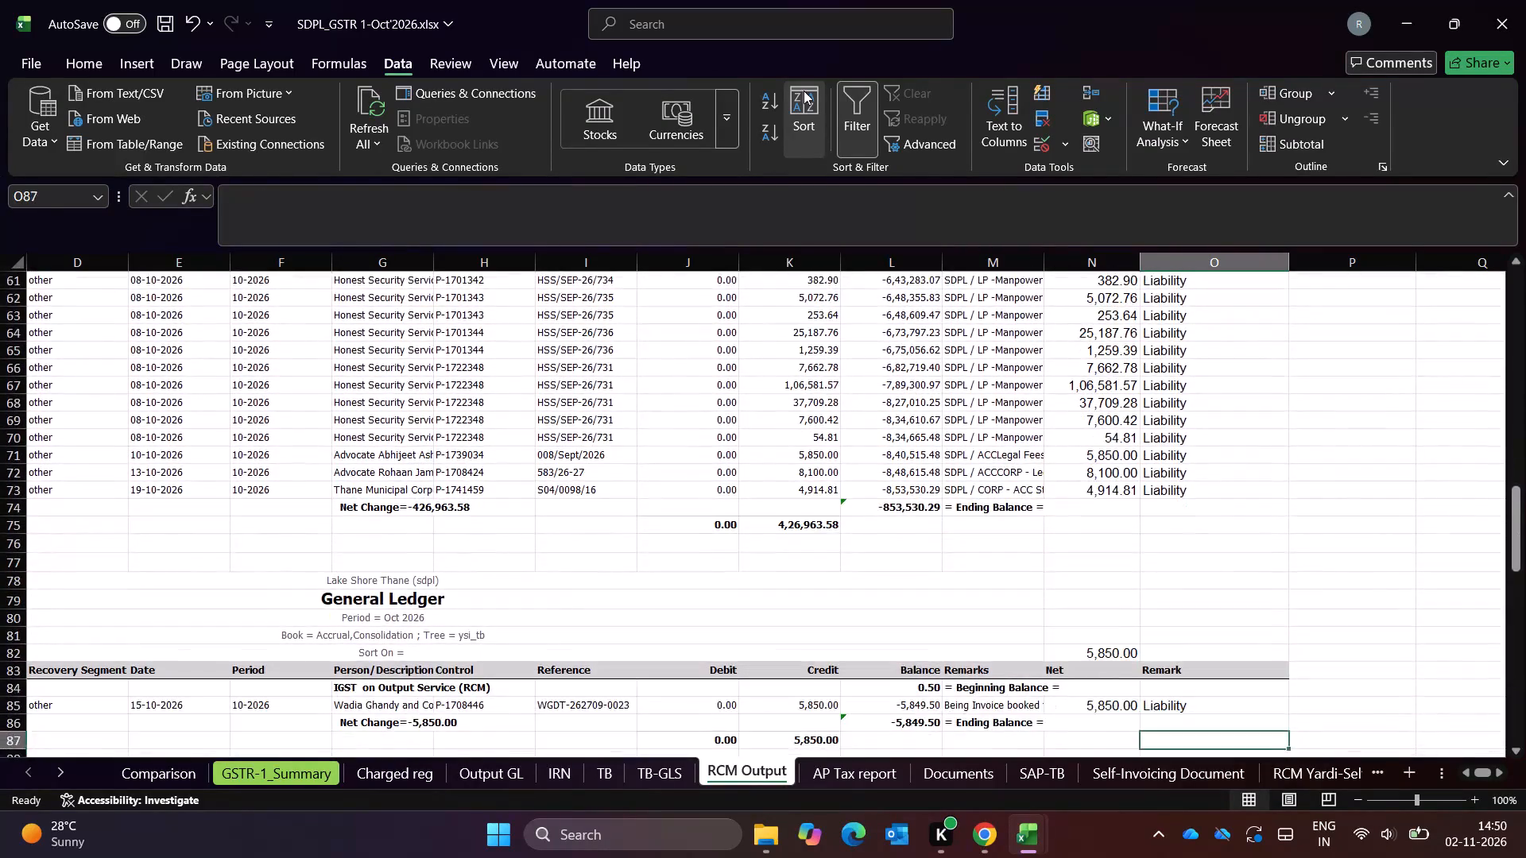
key(Down)
key(Down)
key(Down)
key(Down)
Examine the AP Tax report sheet's September data across its columns, from Month to StateUTTaxRate.
key(ctrl+Page_Down)
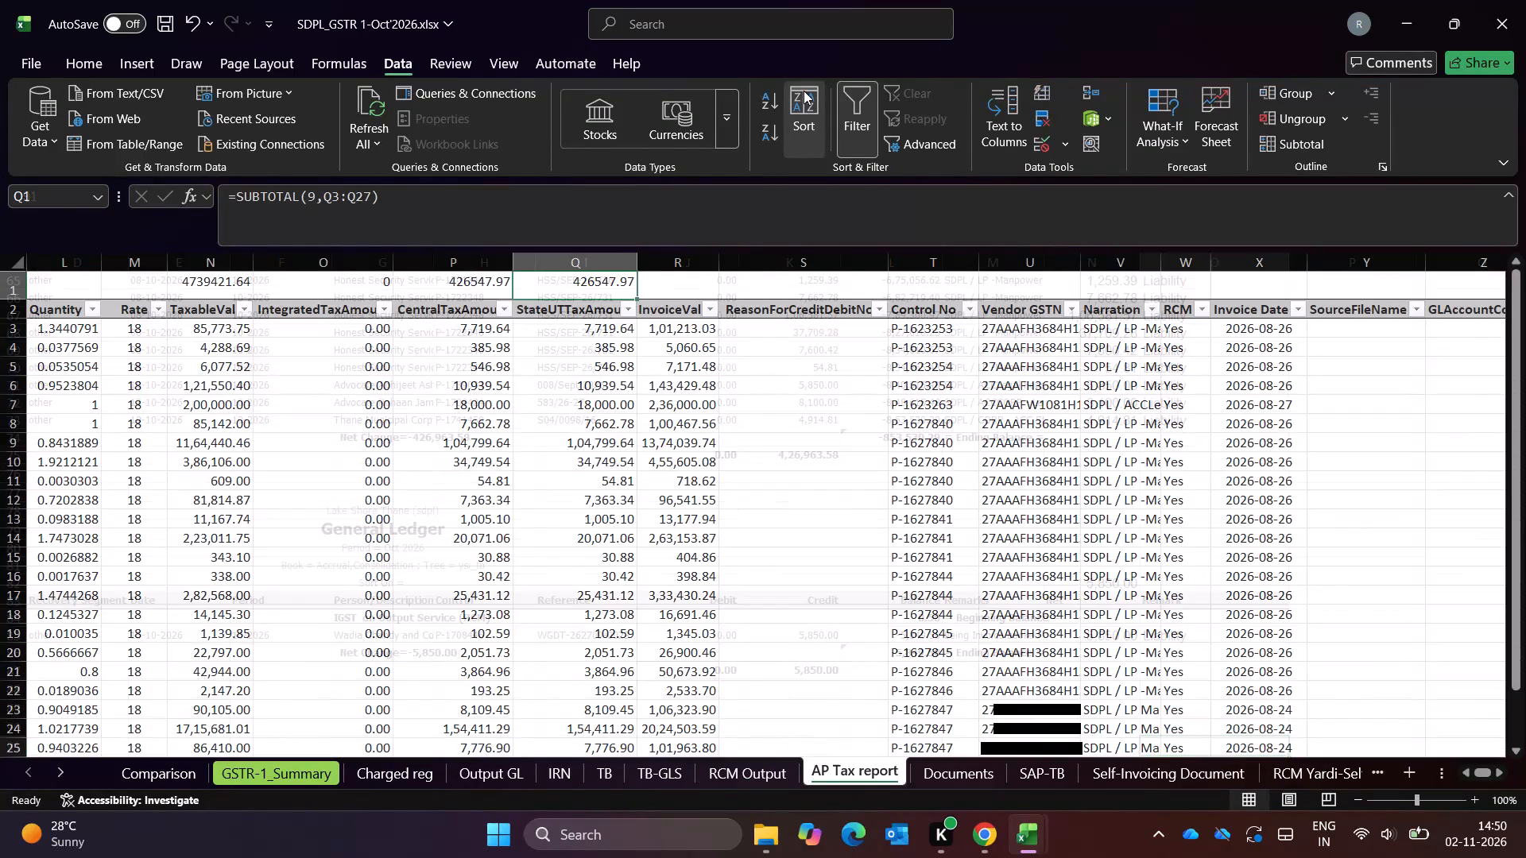
key(ctrl+Up)
key(ctrl+Up)
key(ctrl+Left)
key(ctrl+Left)
key(ctrl+Left)
key(Left)
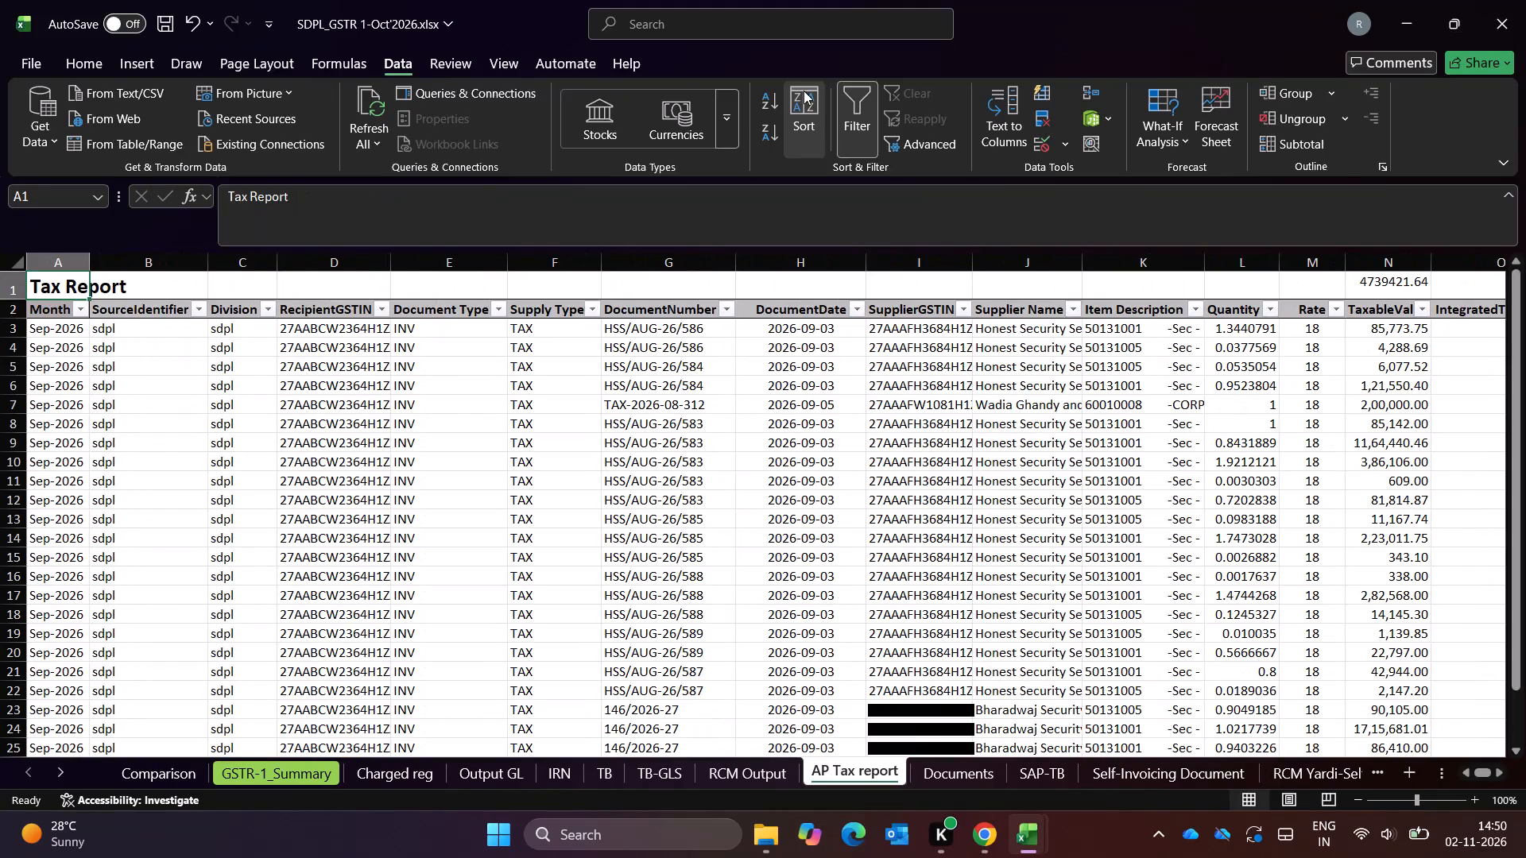
key(Up)
key(Up)
key(Right)
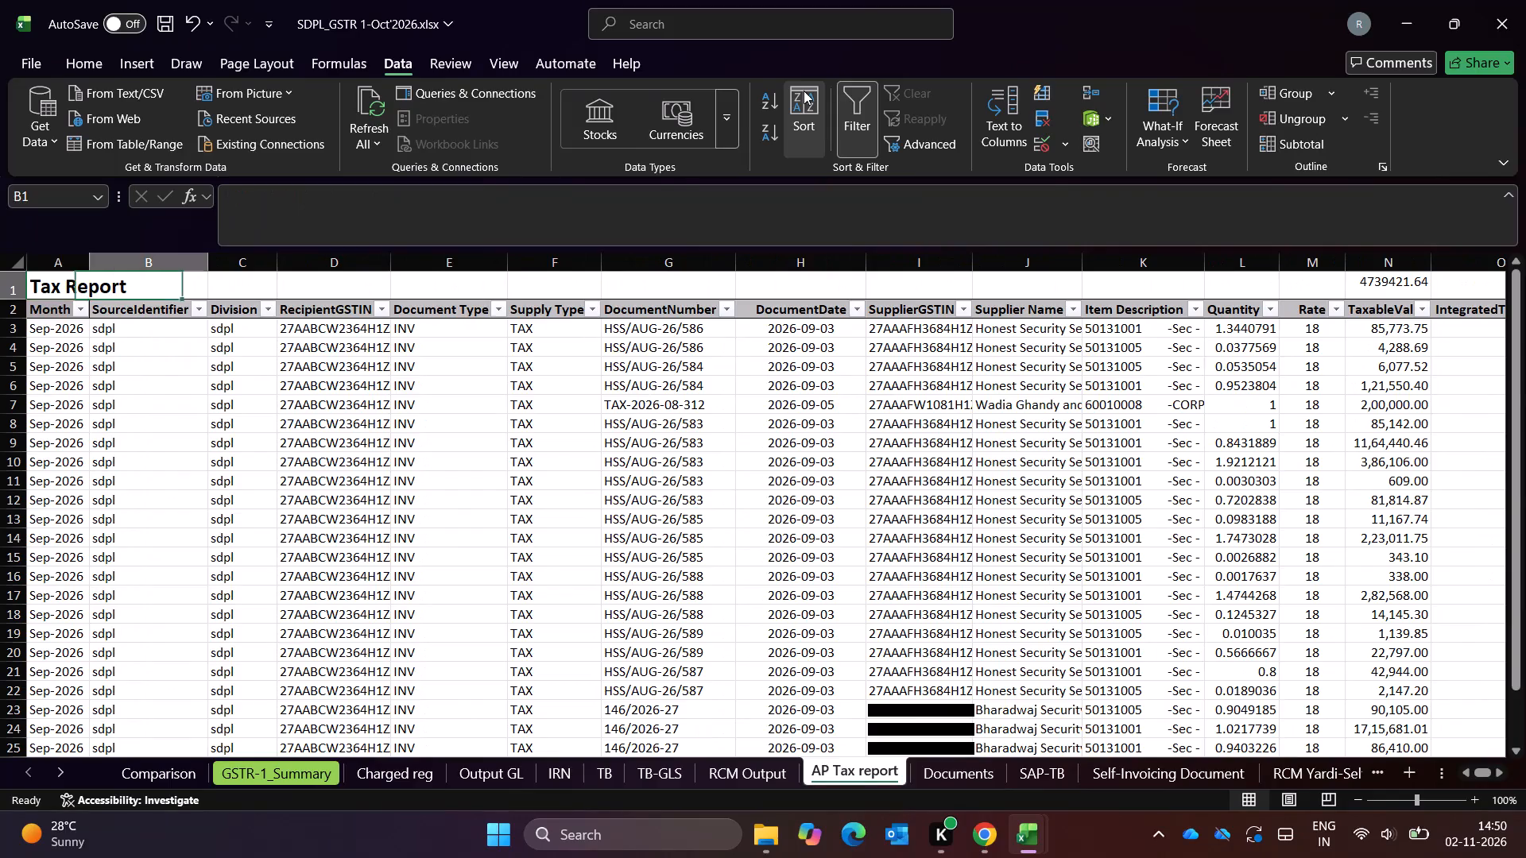
key(Right)
key(Down)
key(Right)
key(Right)
key(ctrl+Right)
key(Right)
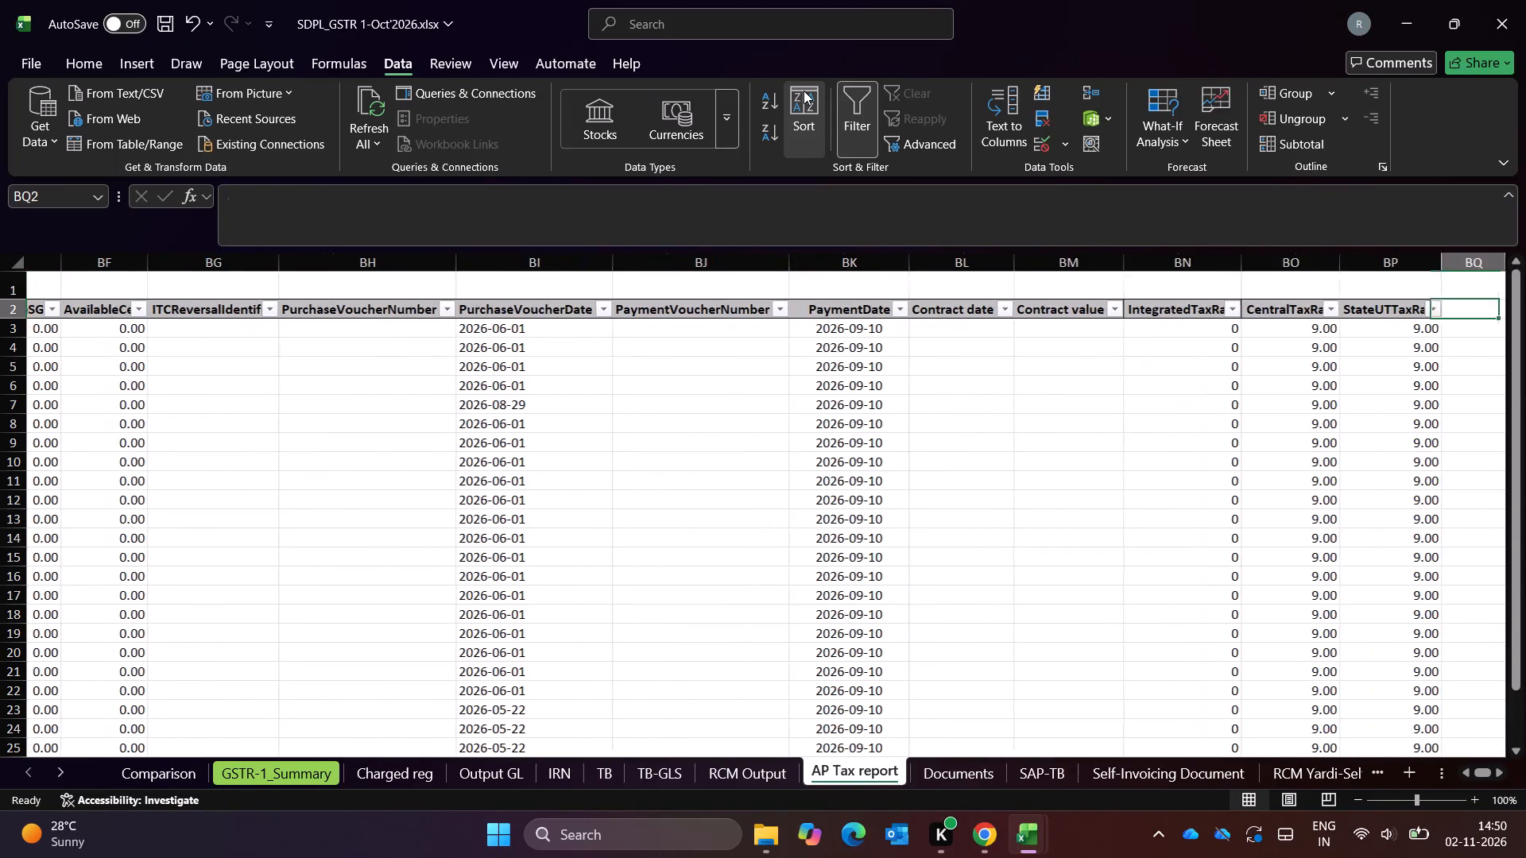
key(ctrl+Left)
key(ctrl+Left)
key(ctrl+Left)
key(ctrl+Left)
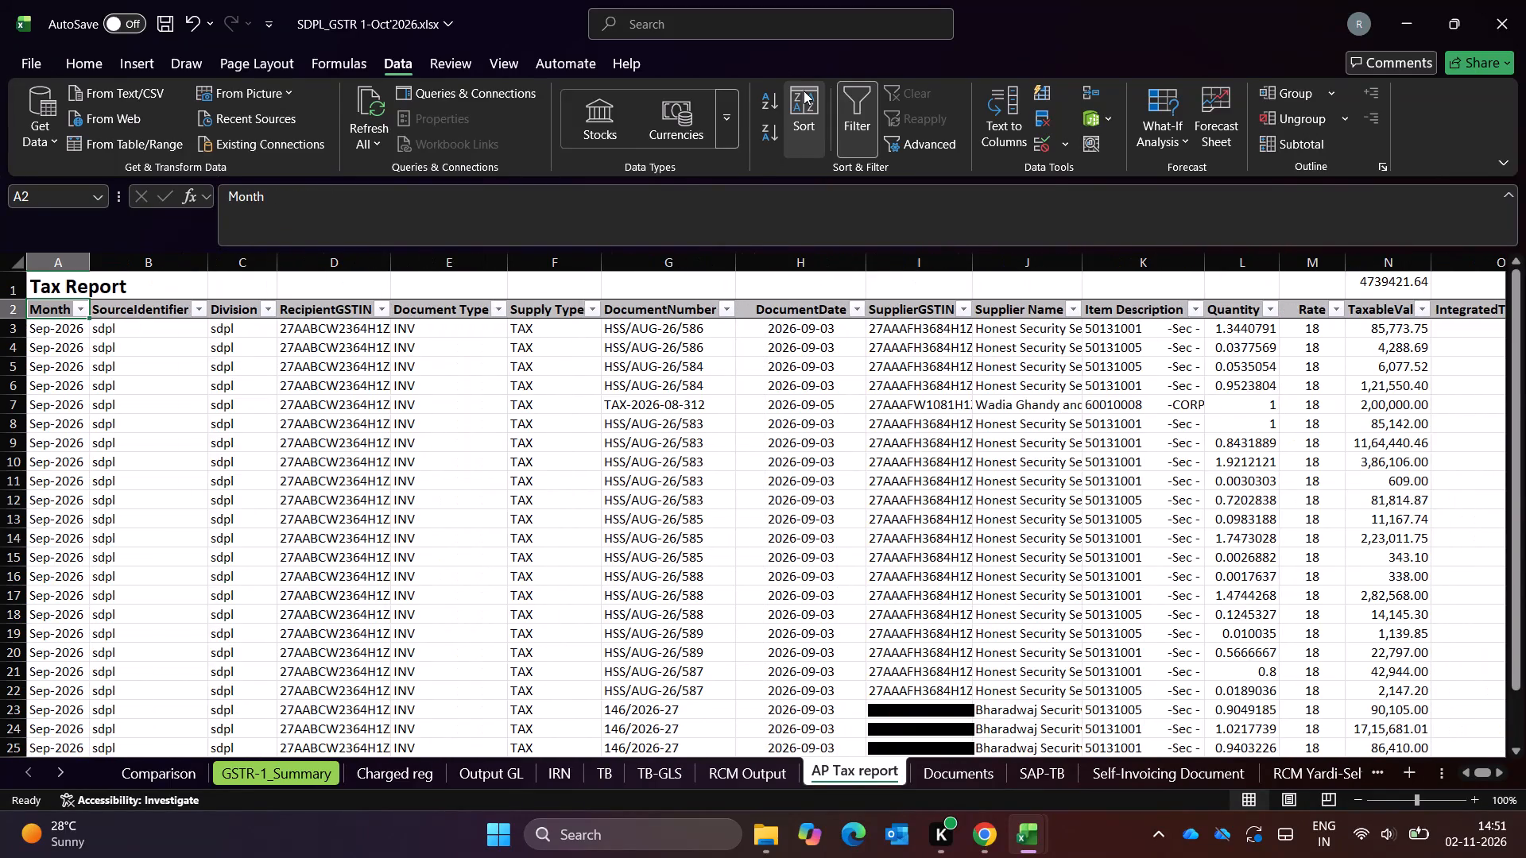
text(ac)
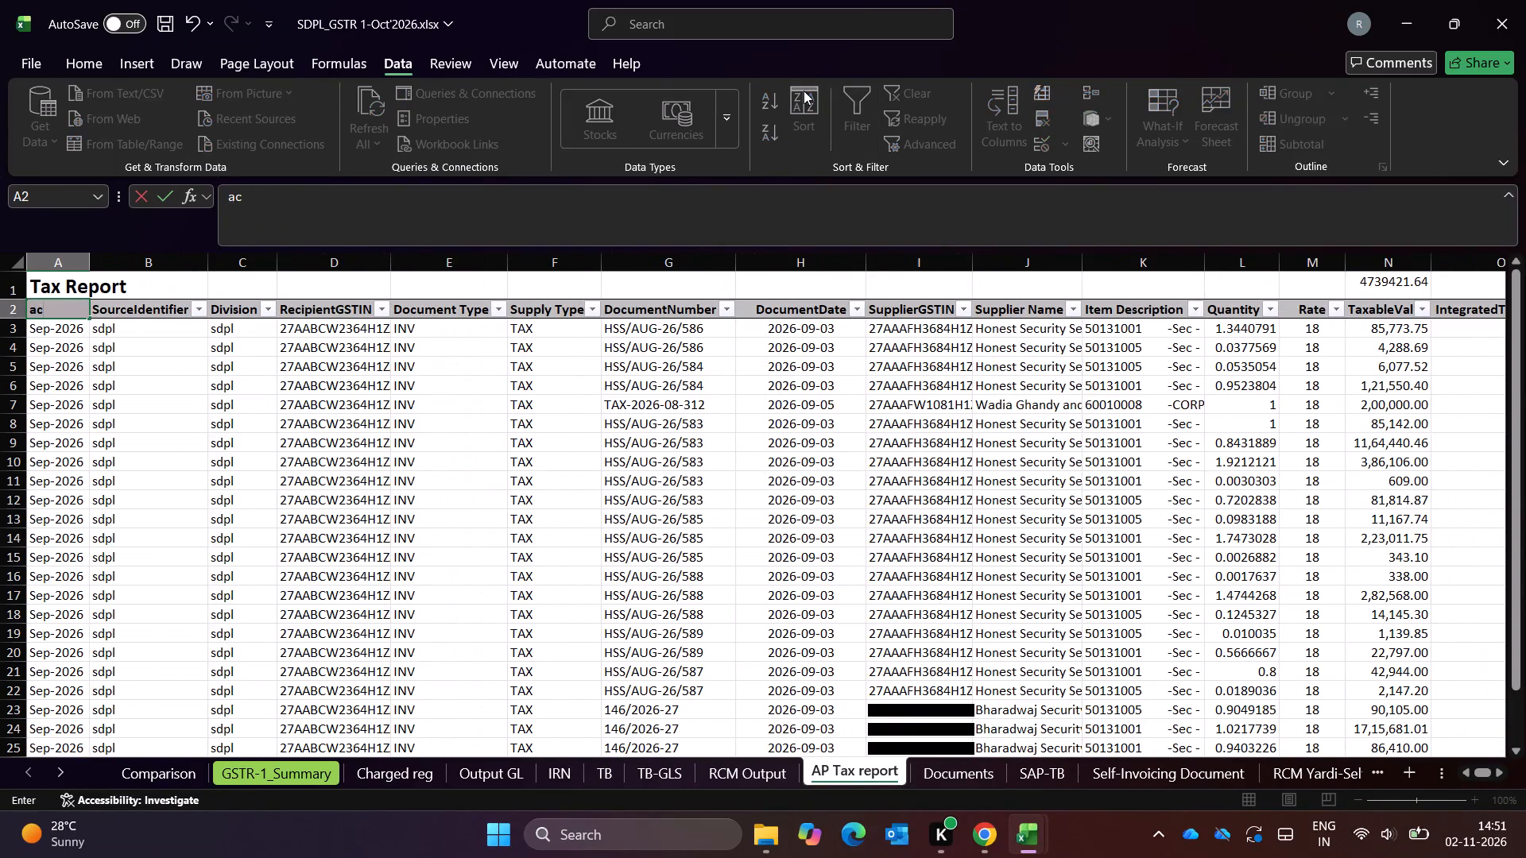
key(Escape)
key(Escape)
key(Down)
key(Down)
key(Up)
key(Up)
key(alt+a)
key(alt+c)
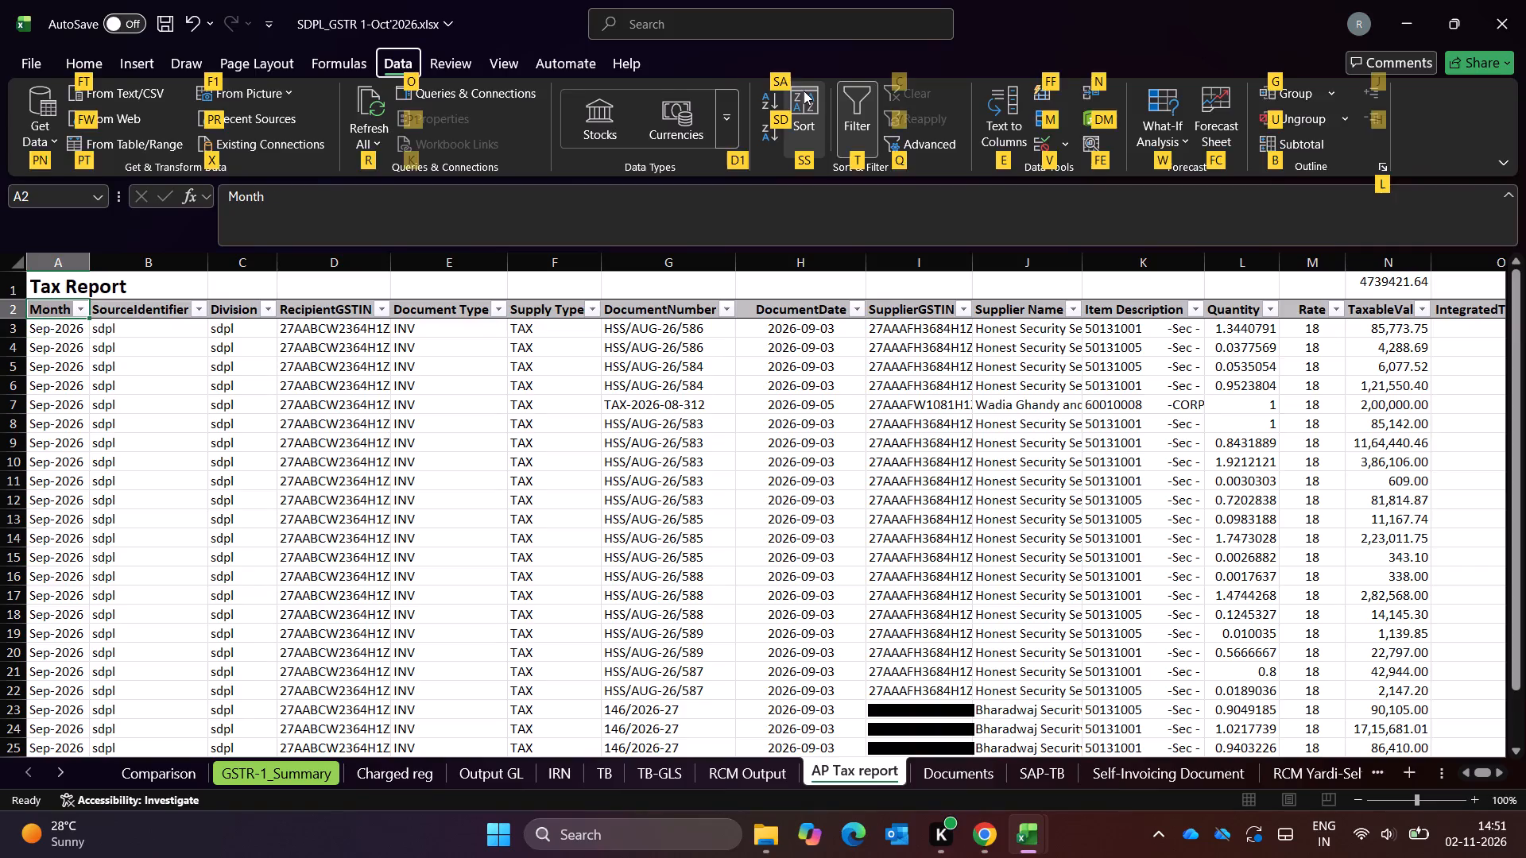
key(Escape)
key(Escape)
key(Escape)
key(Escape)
Look through the sheets from Documents to RCM Yardi-Self Inv and back to TB for data still needing October updates.
key(ctrl+Page_Down)
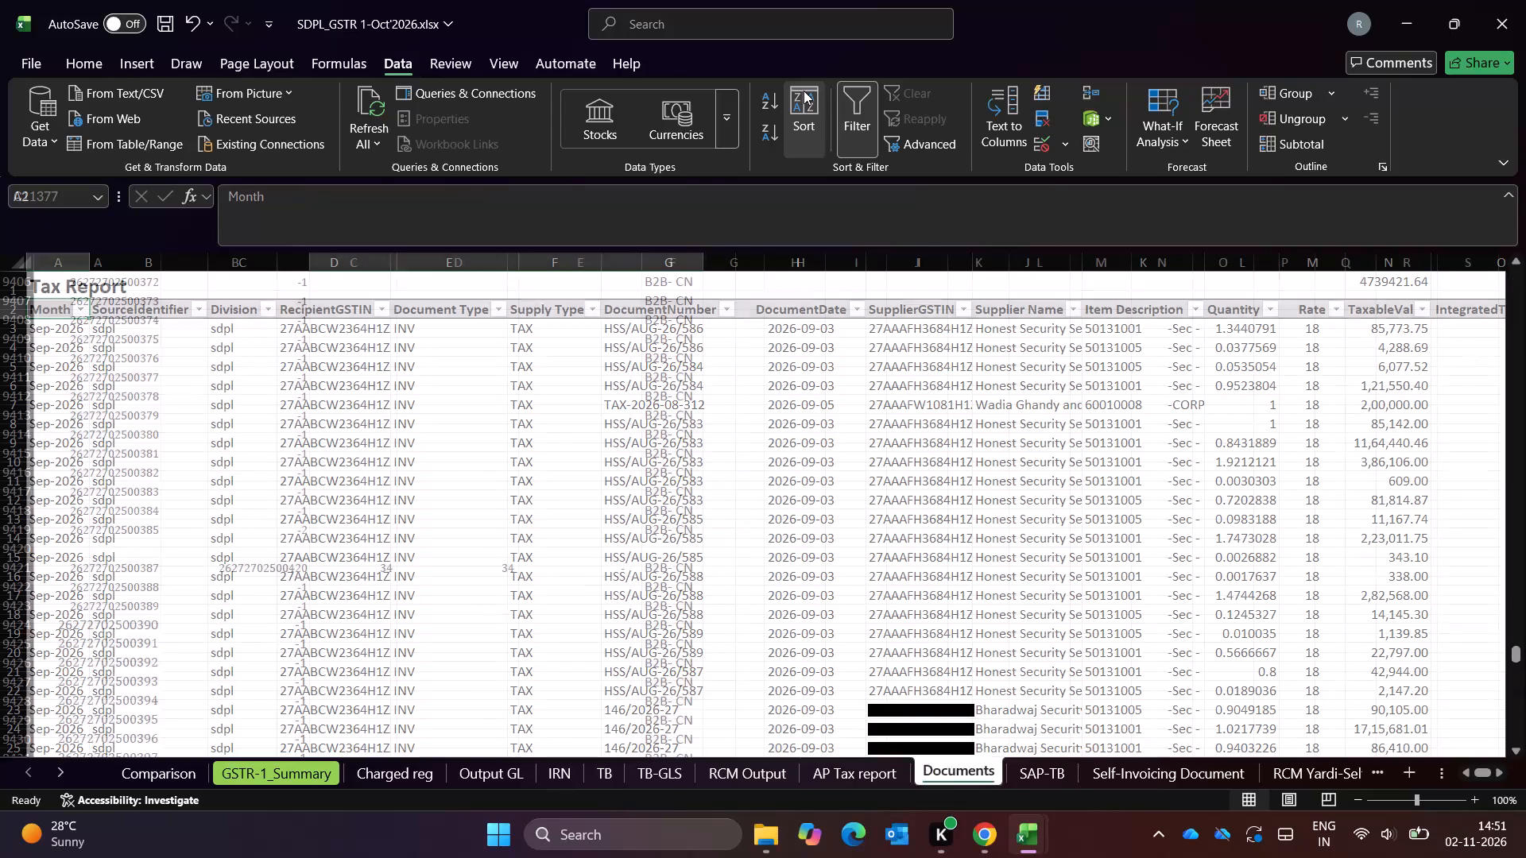
key(ctrl+Page_Down)
key(ctrl+Page_Down)
key(ctrl+Page_Down)
key(Up)
key(Up)
key(Right)
key(Down)
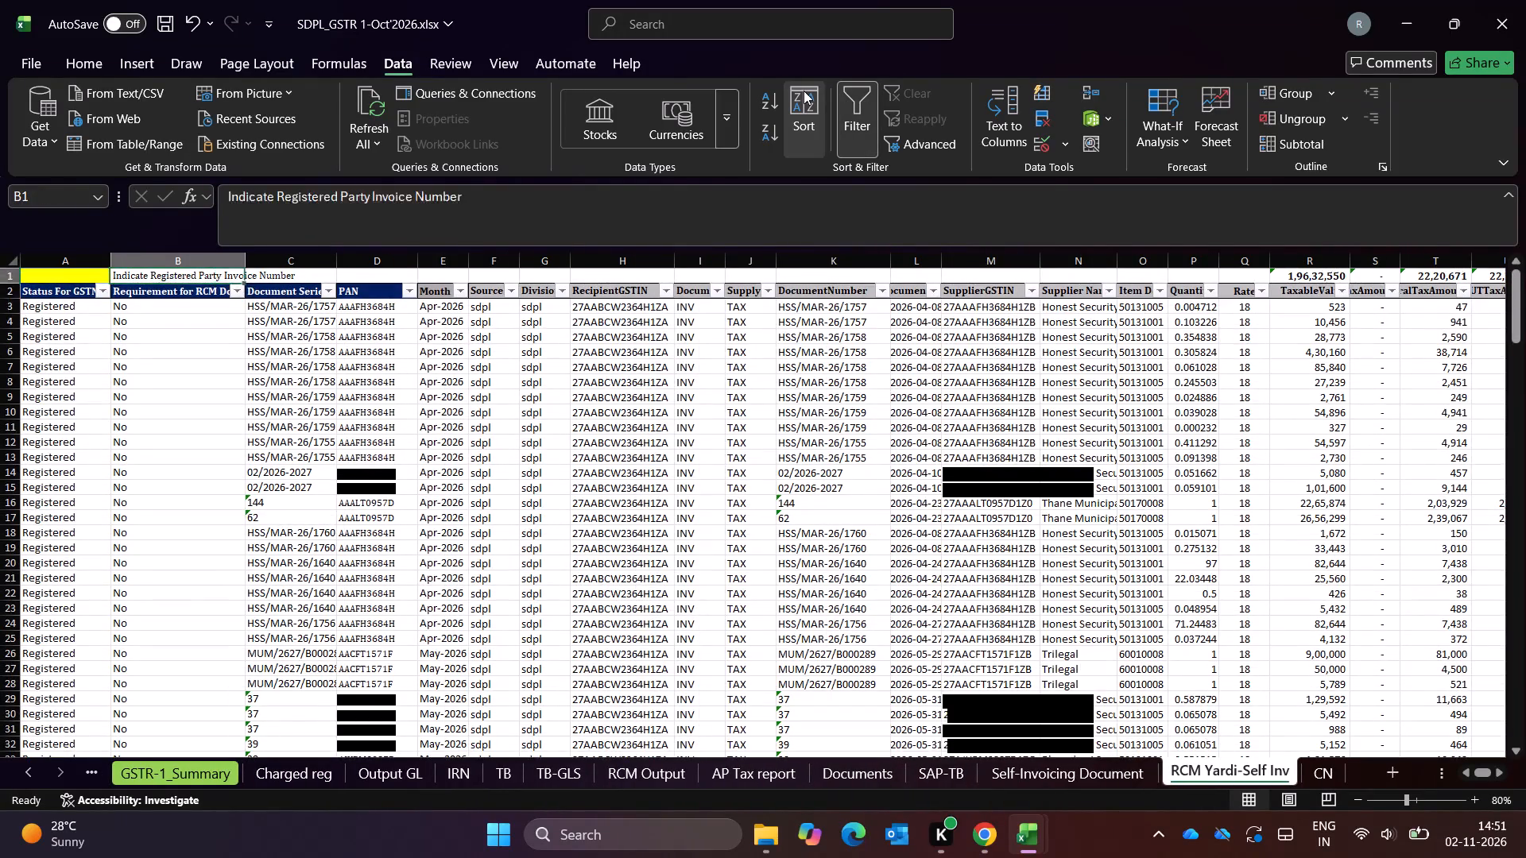
key(Down)
key(ctrl+Page_Up)
key(ctrl+Page_Up)
key(ctrl+Page_Up)
key(ctrl+Page_Up)
key(ctrl+Page_Up)
key(ctrl+Page_Down)
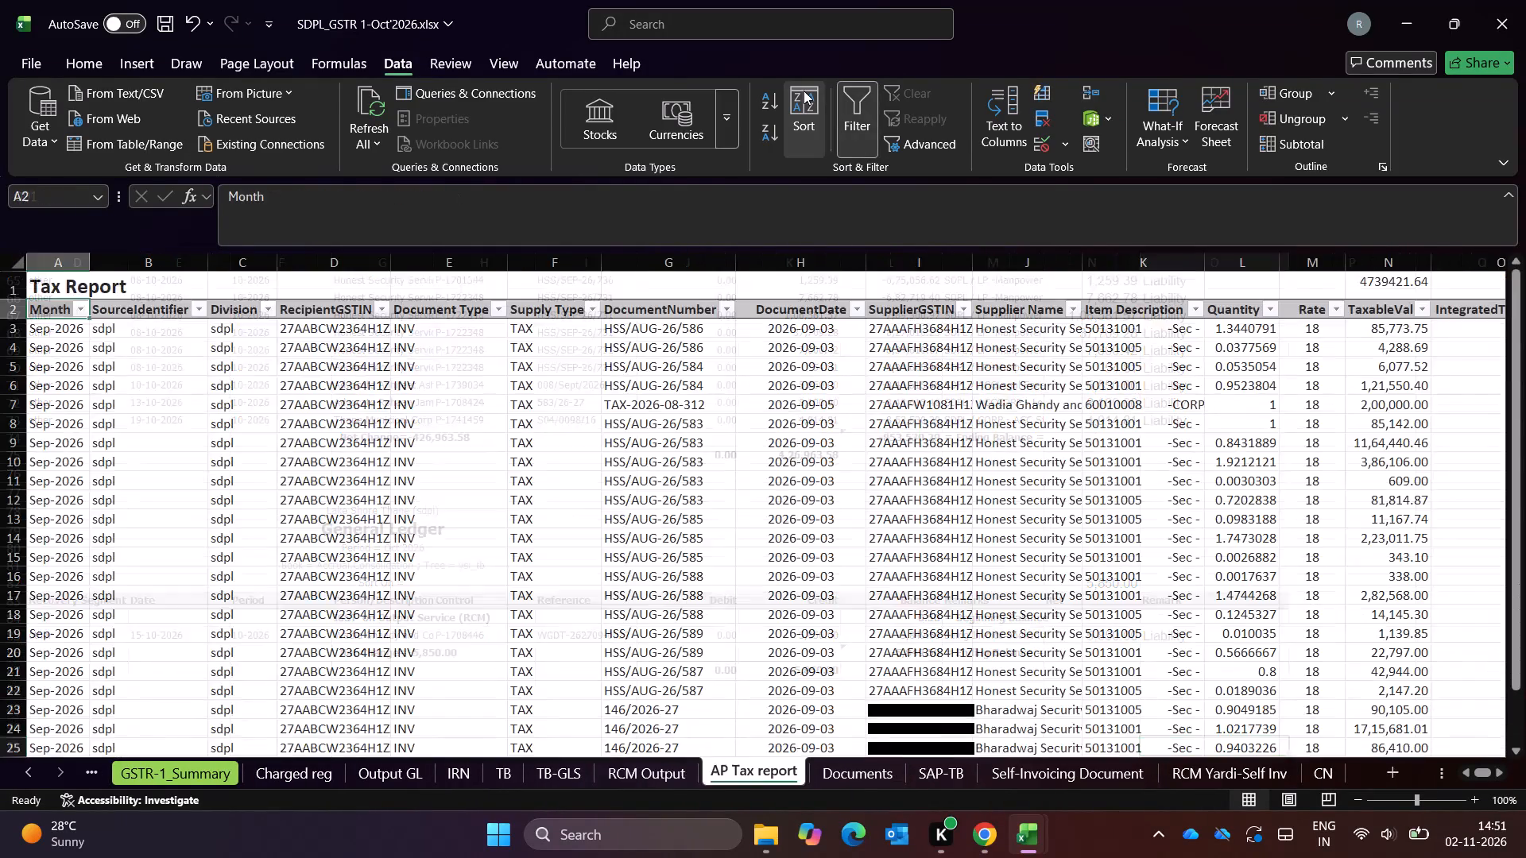
key(Tab)
key(Down)
key(Up)
key(ctrl+Left)
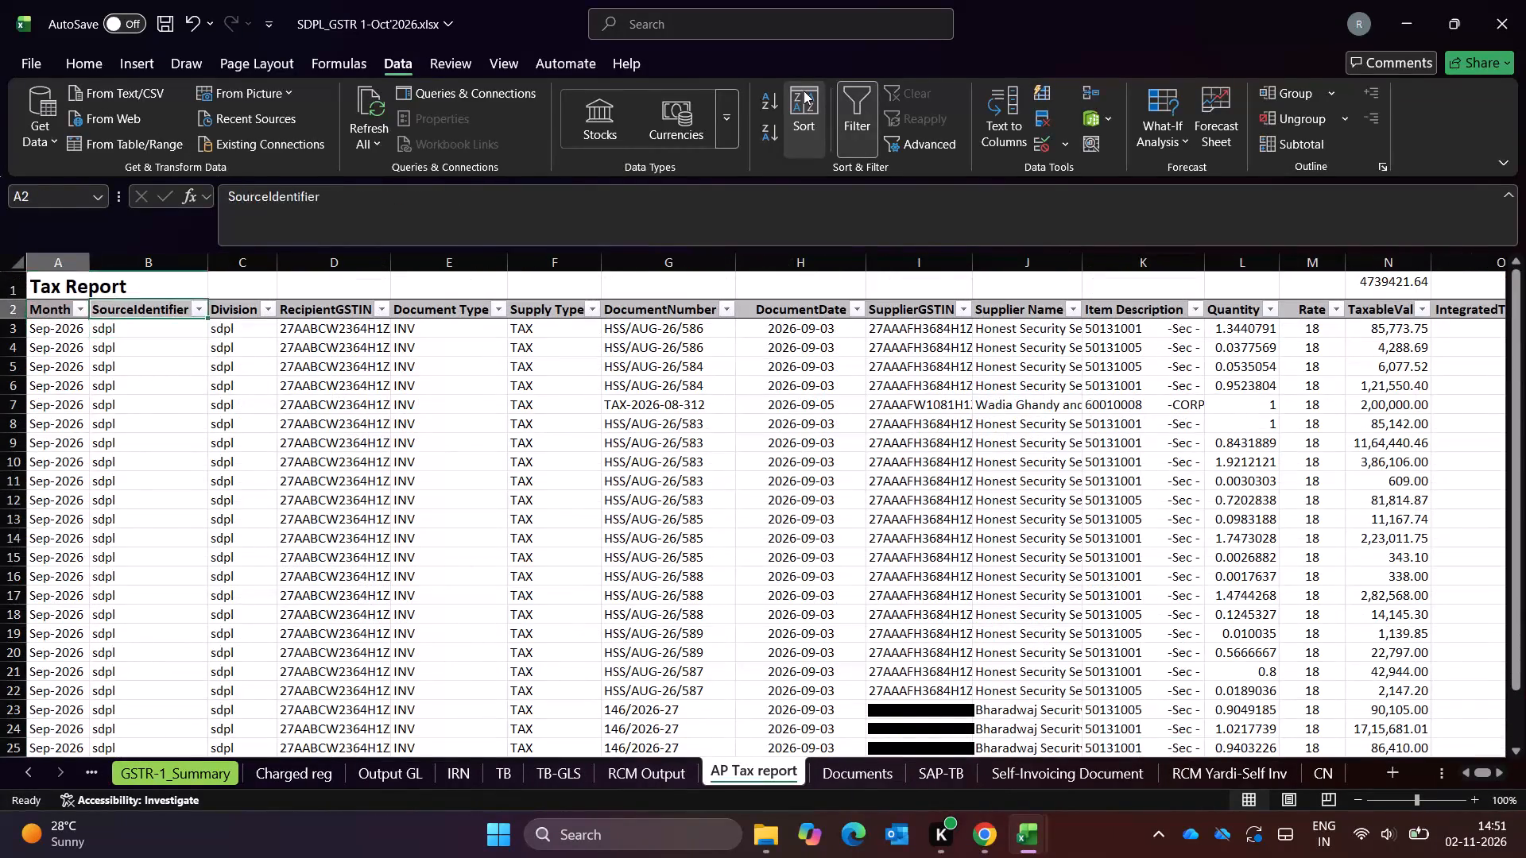
key(ctrl+Left)
key(ctrl+Page_Up)
key(ctrl+Page_Up)
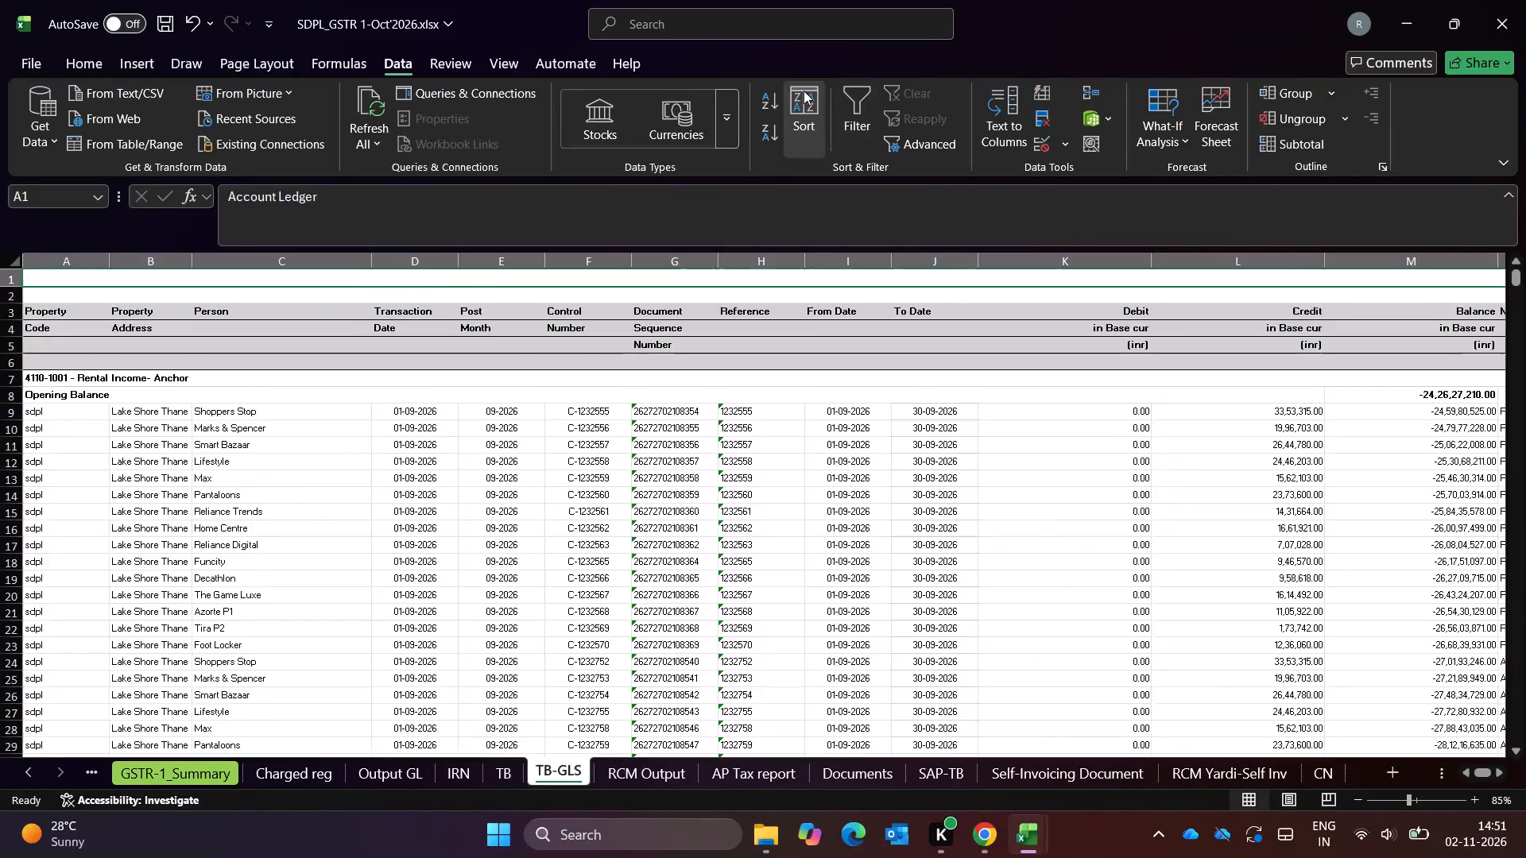
key(ctrl+Page_Up)
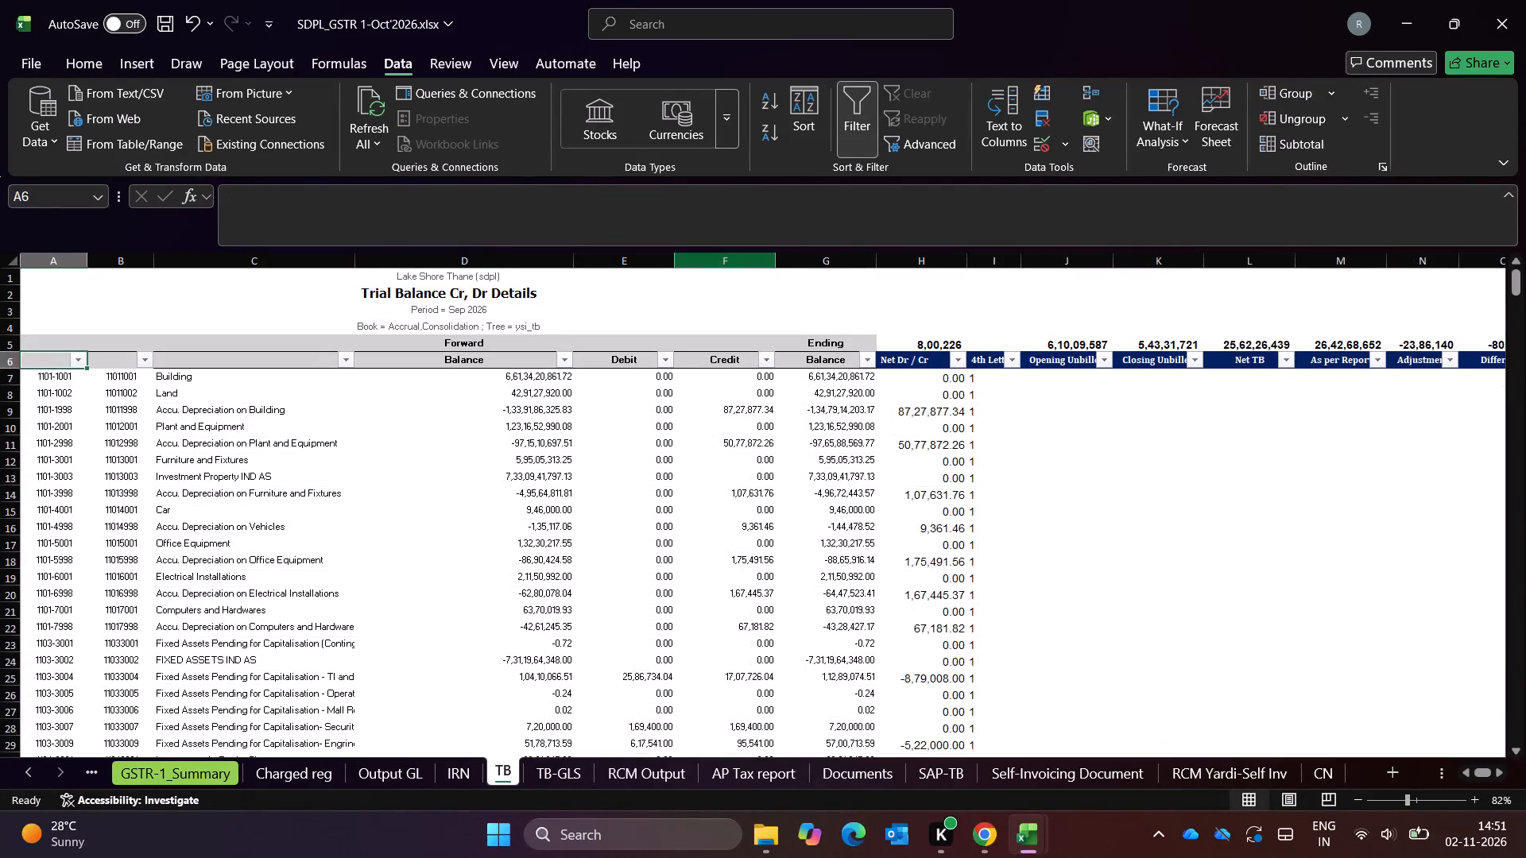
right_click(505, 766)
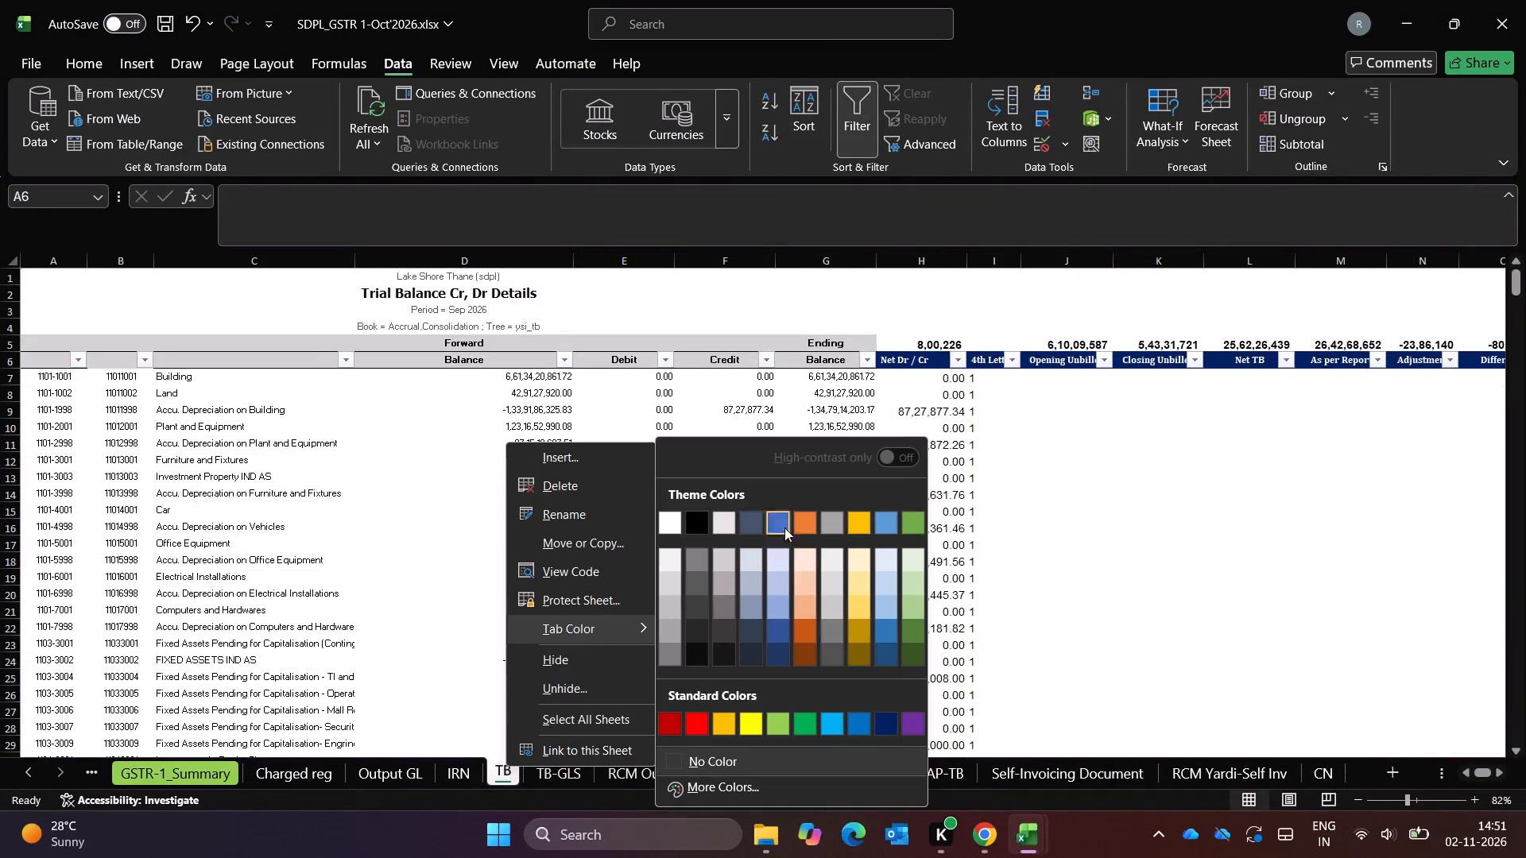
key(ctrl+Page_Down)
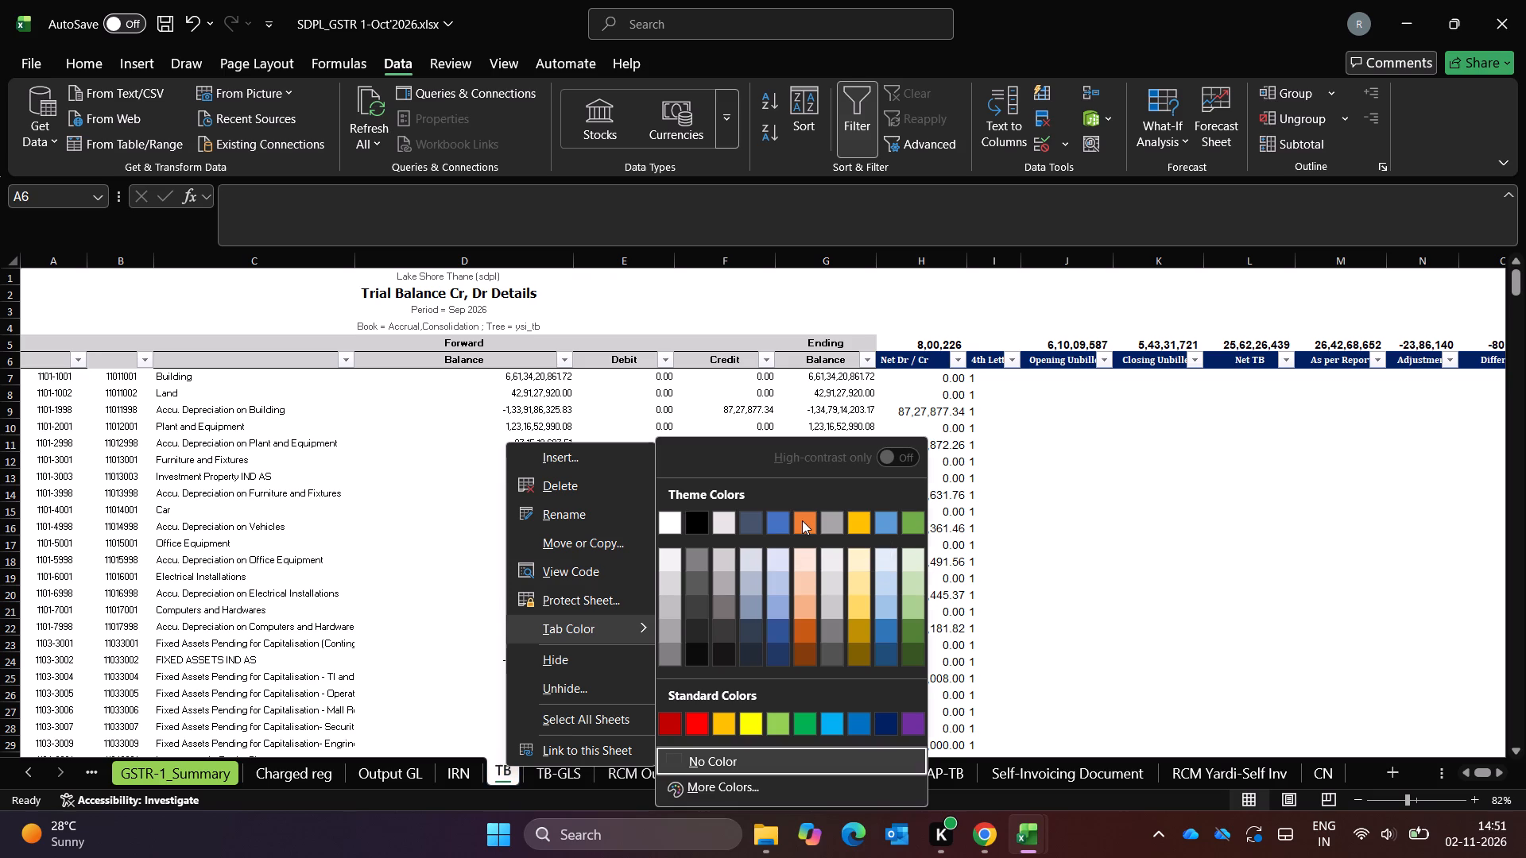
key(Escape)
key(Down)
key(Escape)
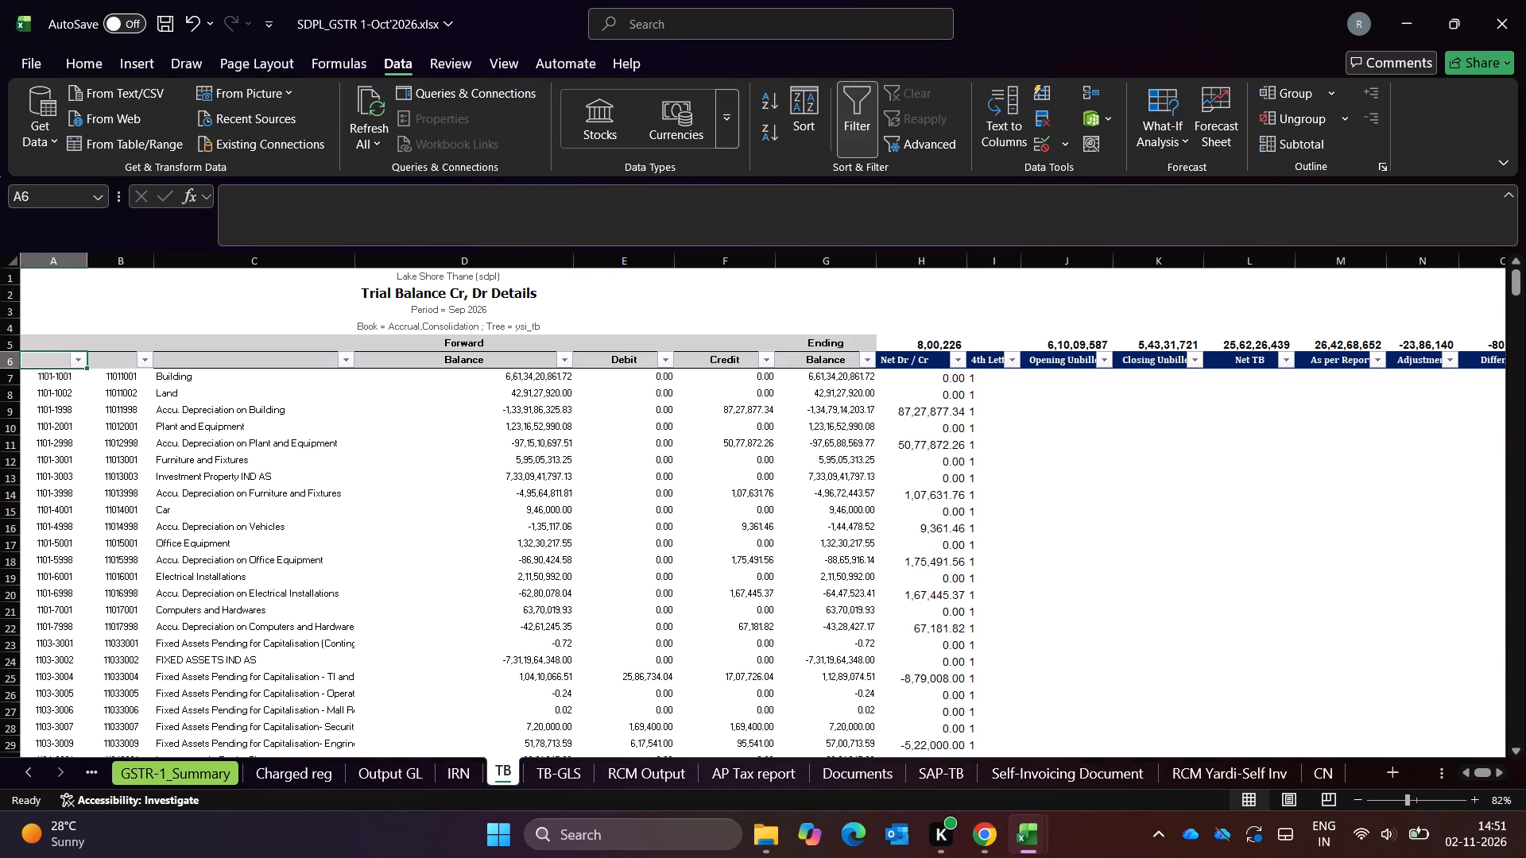
Colour the TB sheet's tab orange.
key(ctrl+Page_Down)
key(ctrl+Page_Up)
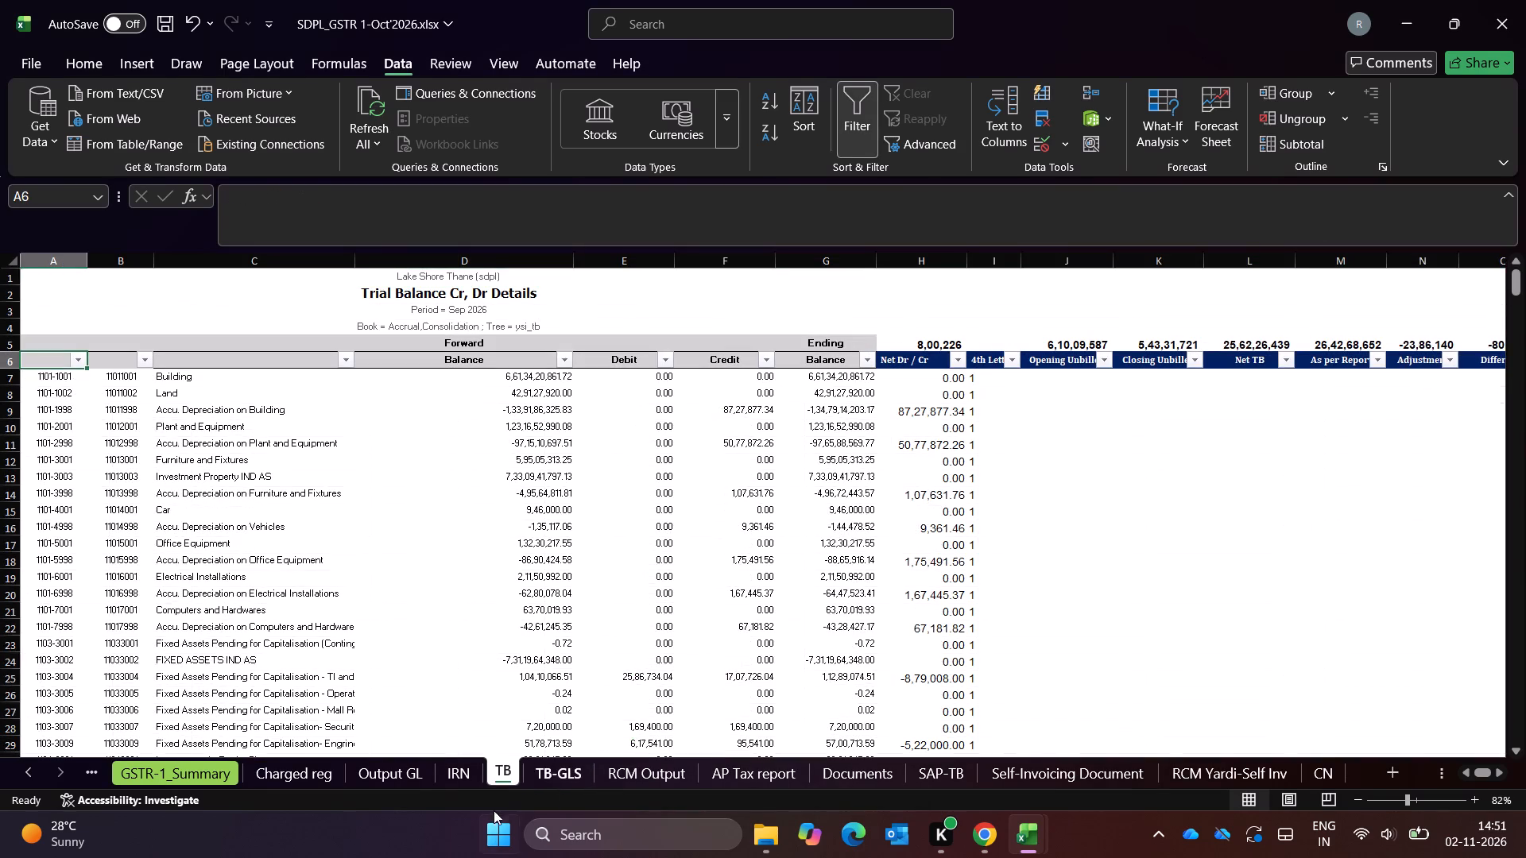
right_click(501, 773)
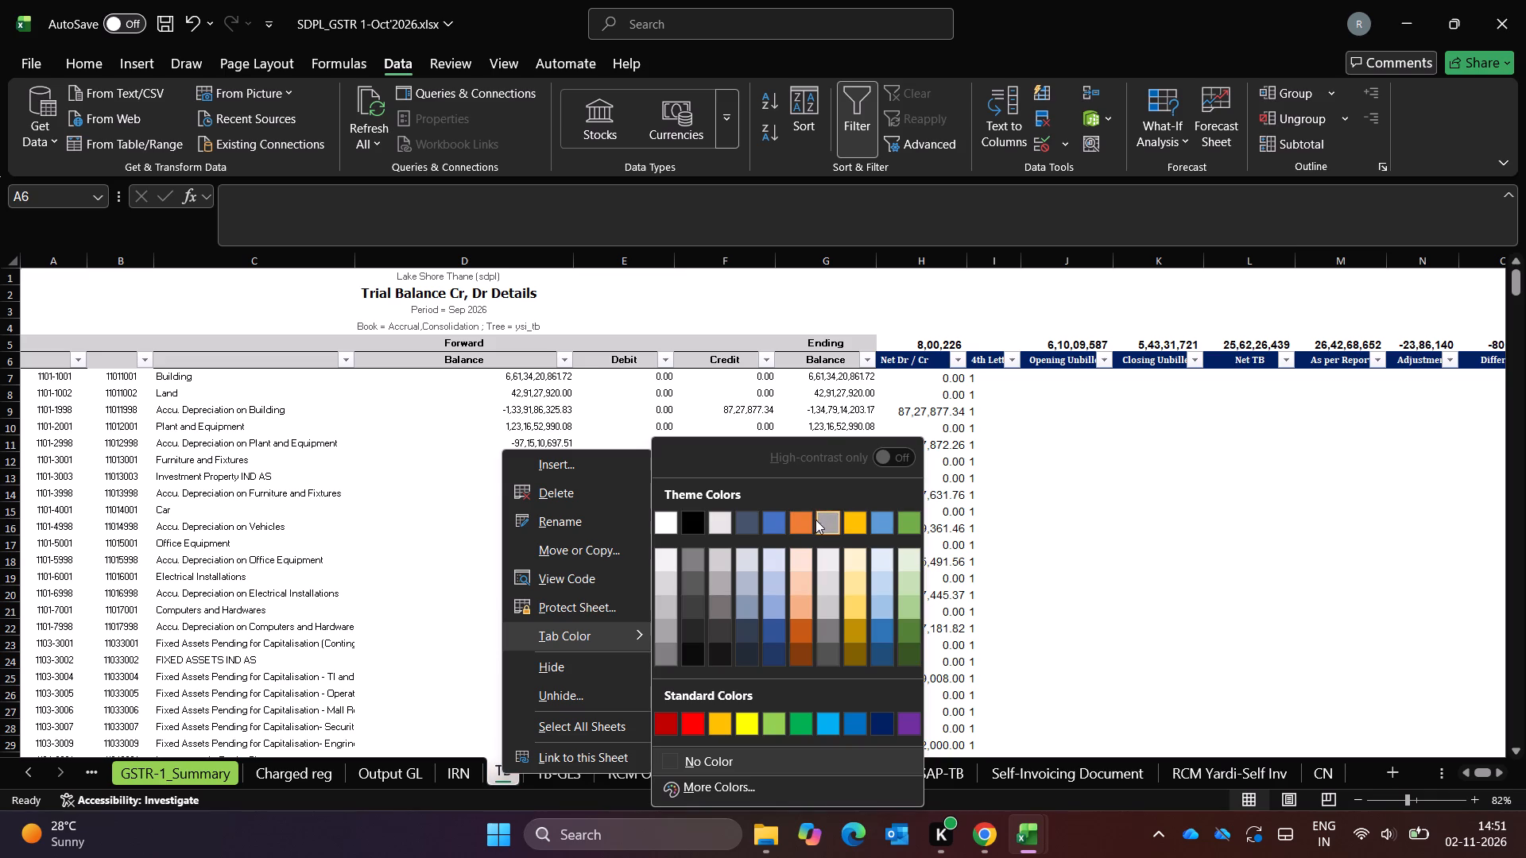
key(Return)
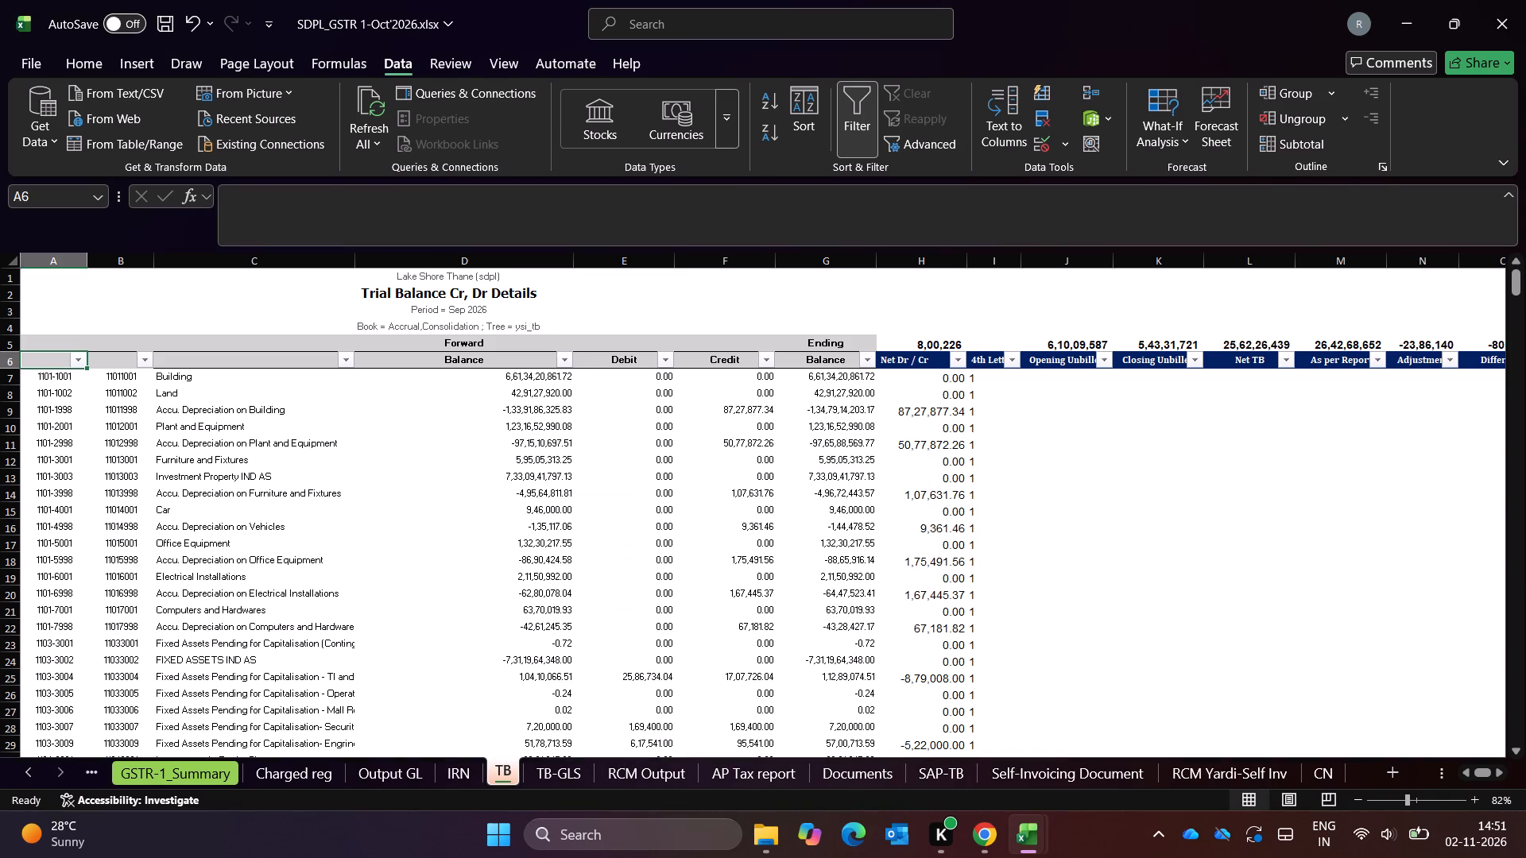
Colour the TB-GLS sheet's tab orange.
key(ctrl+Page_Down)
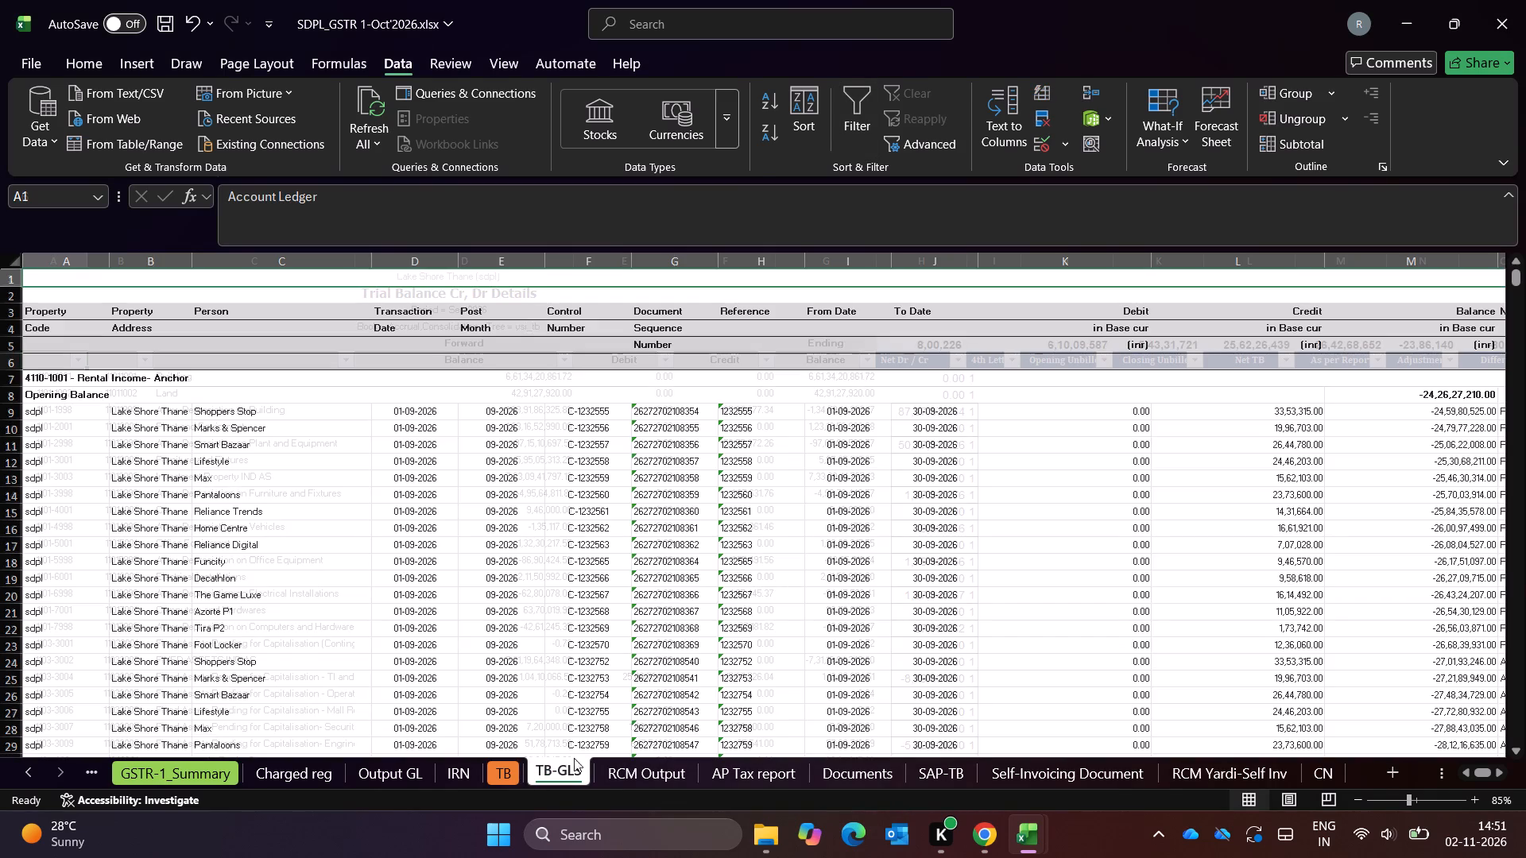
right_click(564, 765)
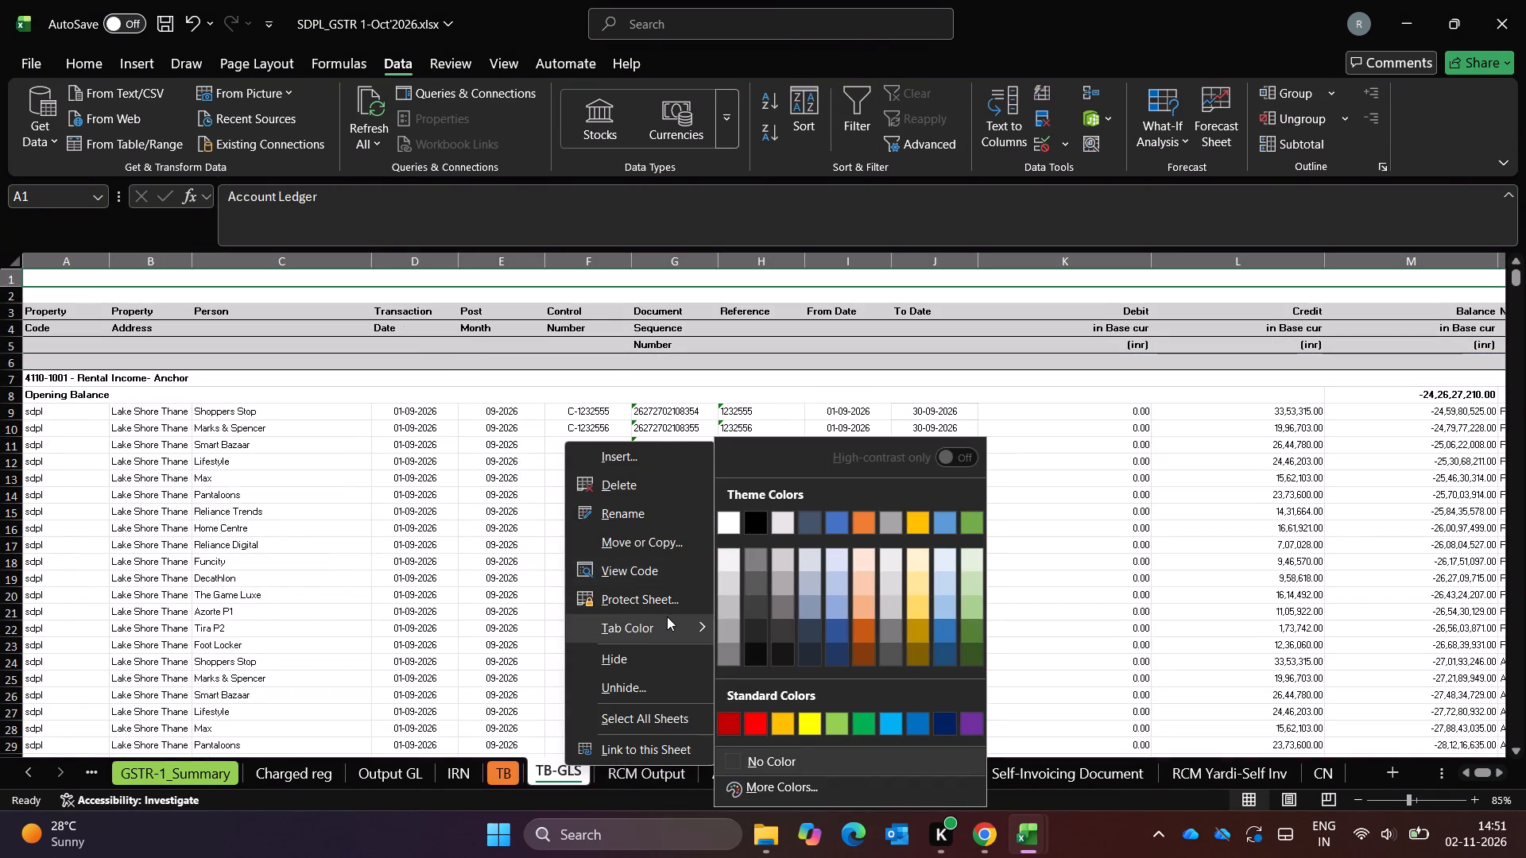
key(Return)
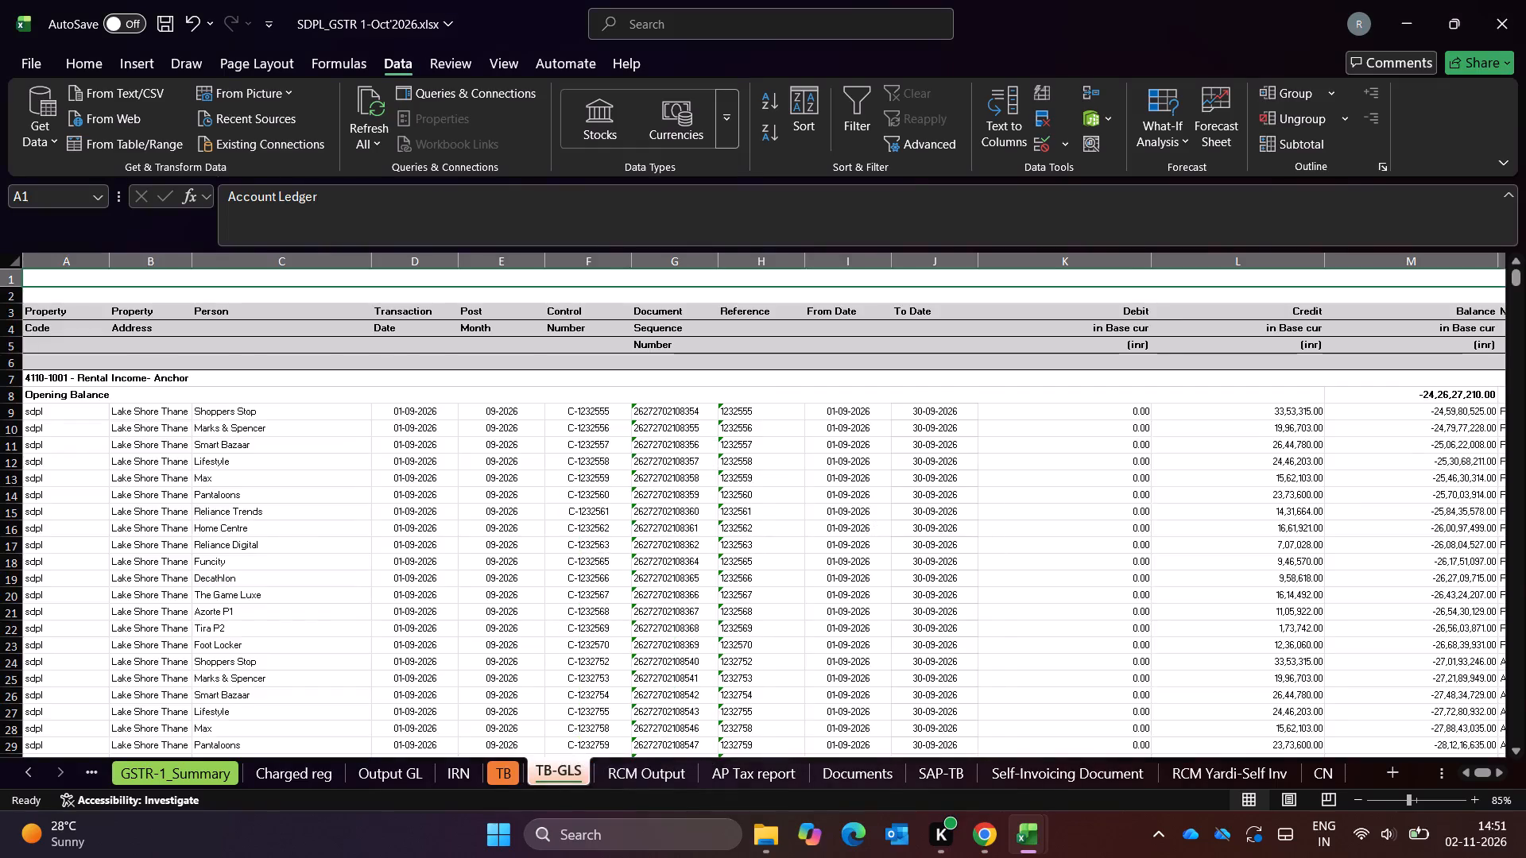
Switch from the workbook to Yardi Voyager in Chrome and open the AP Tax Report - GST form.
key(ctrl+Page_Down)
key(ctrl+Page_Down)
key(ctrl+Page_Down)
key(ctrl+Page_Up)
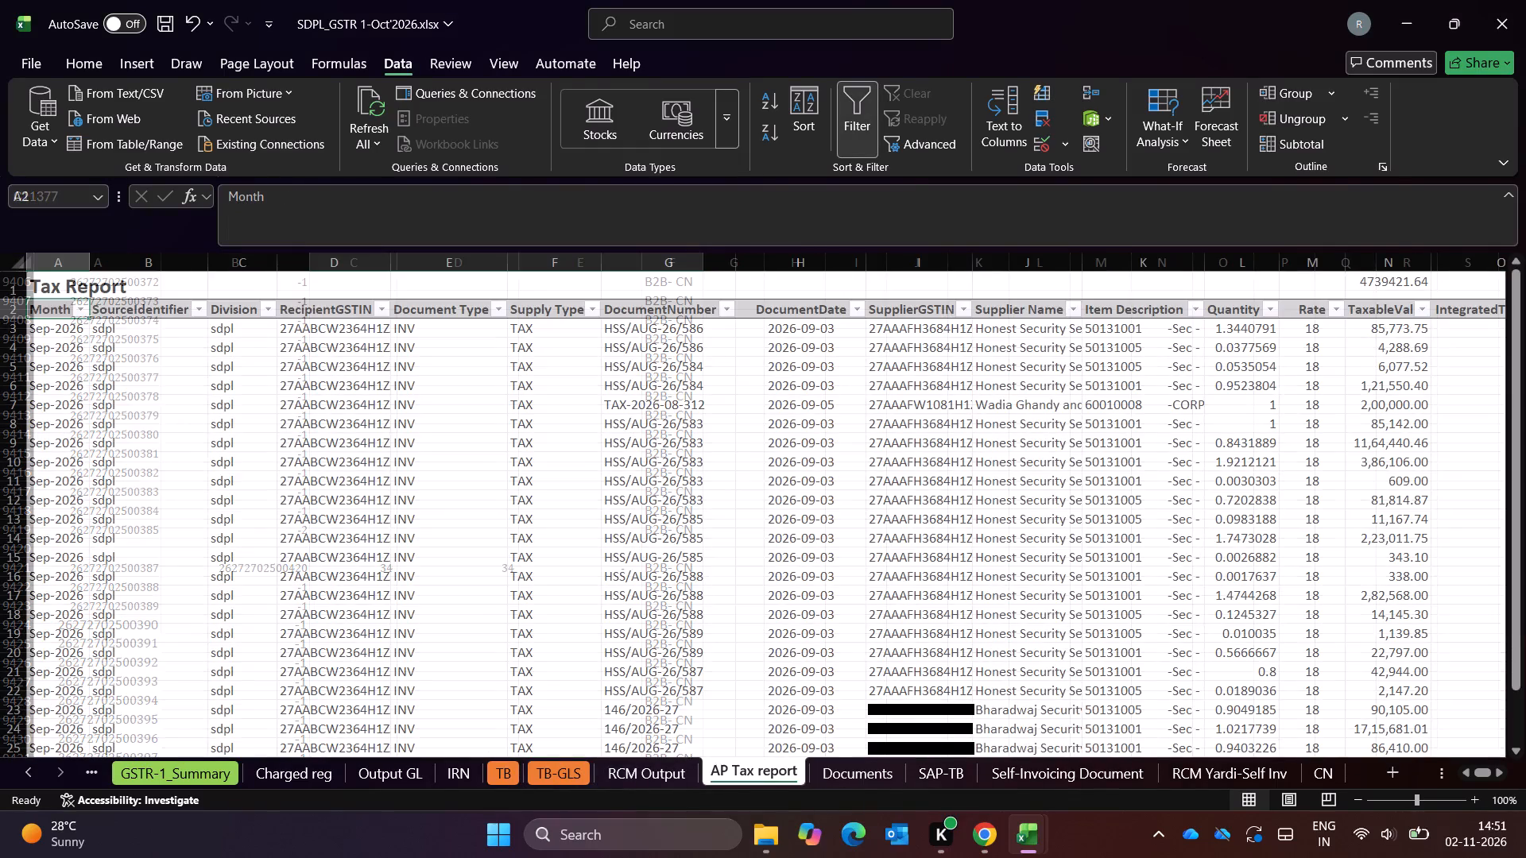
key(alt+Tab)
key(alt+Right)
key(alt+Right)
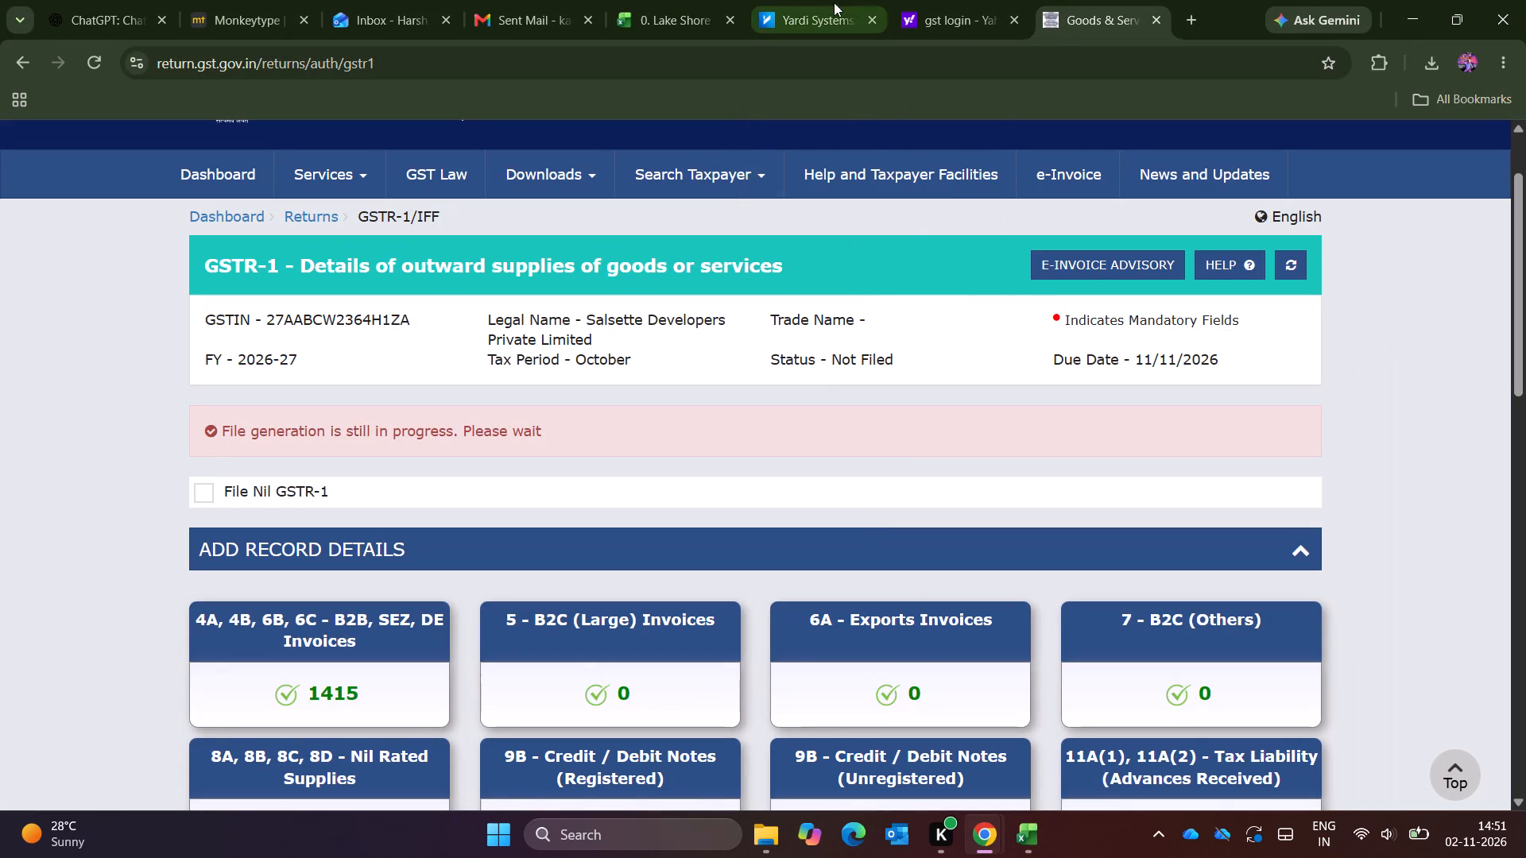
click(786, 6)
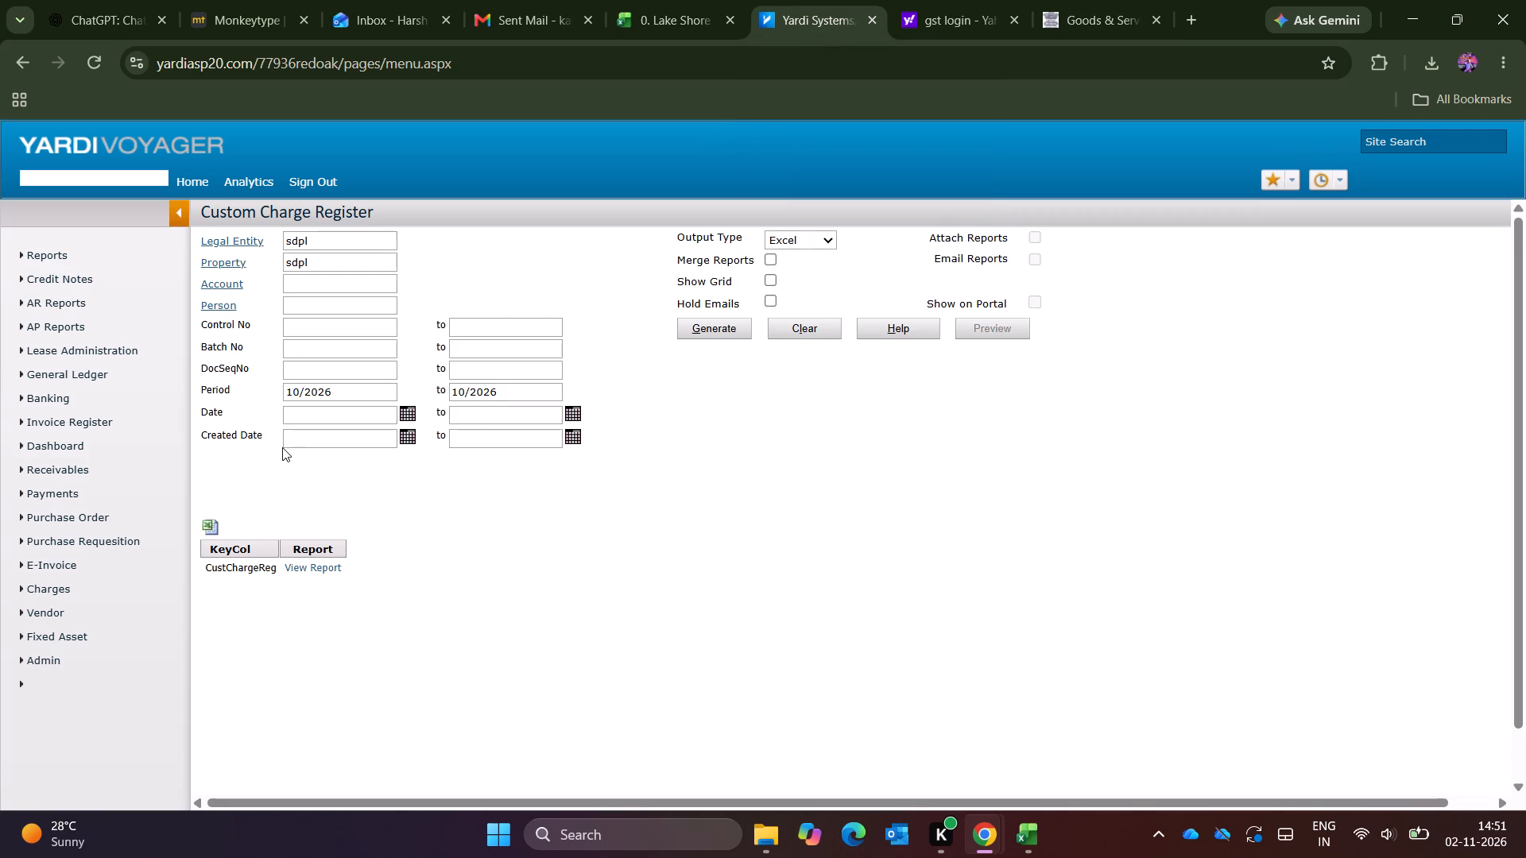
scroll(282, 447, up, 1)
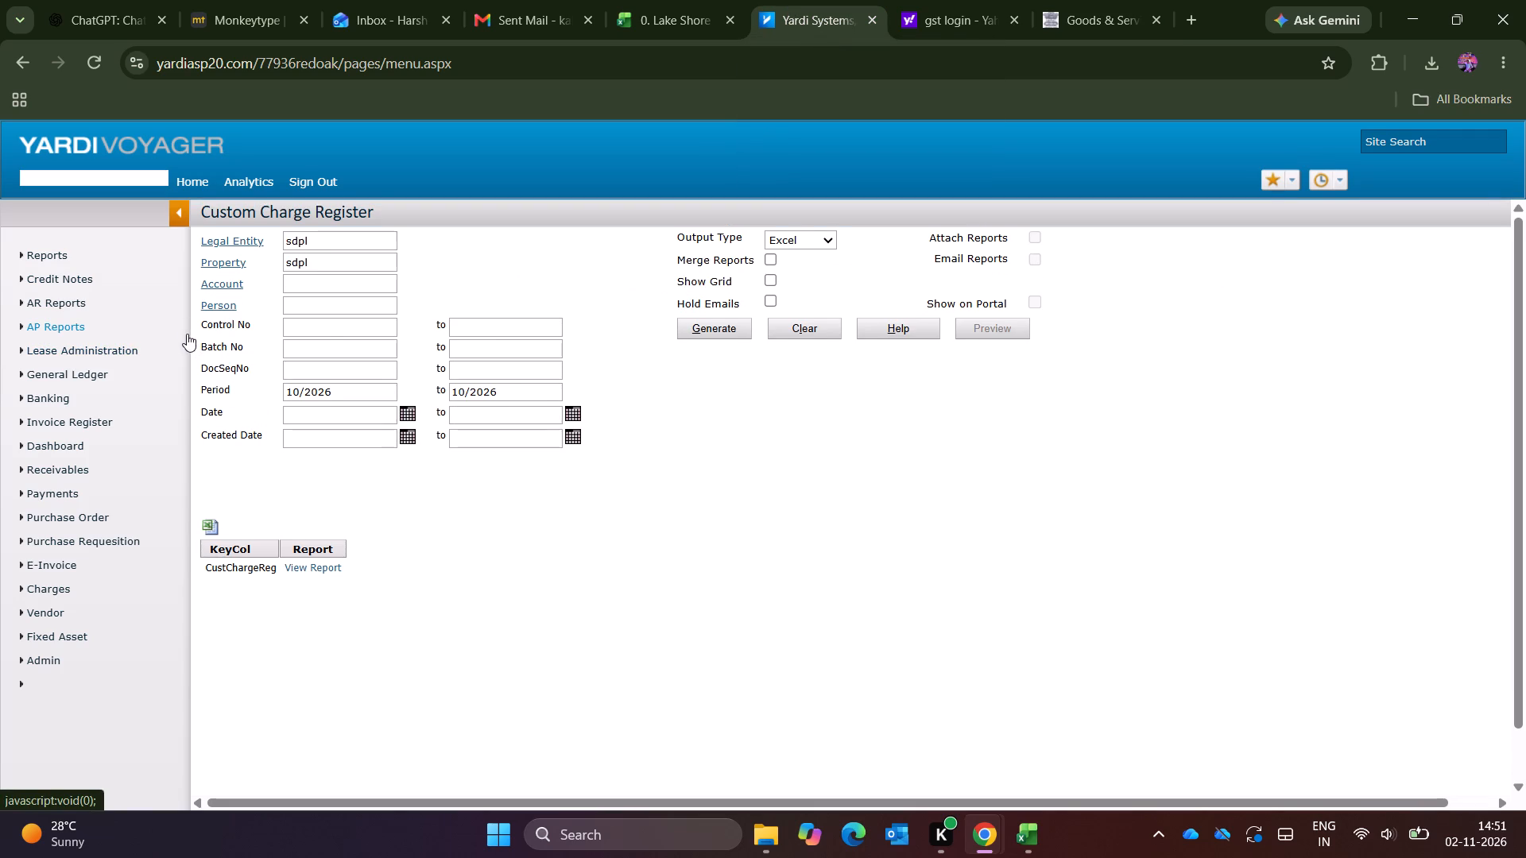
click(48, 325)
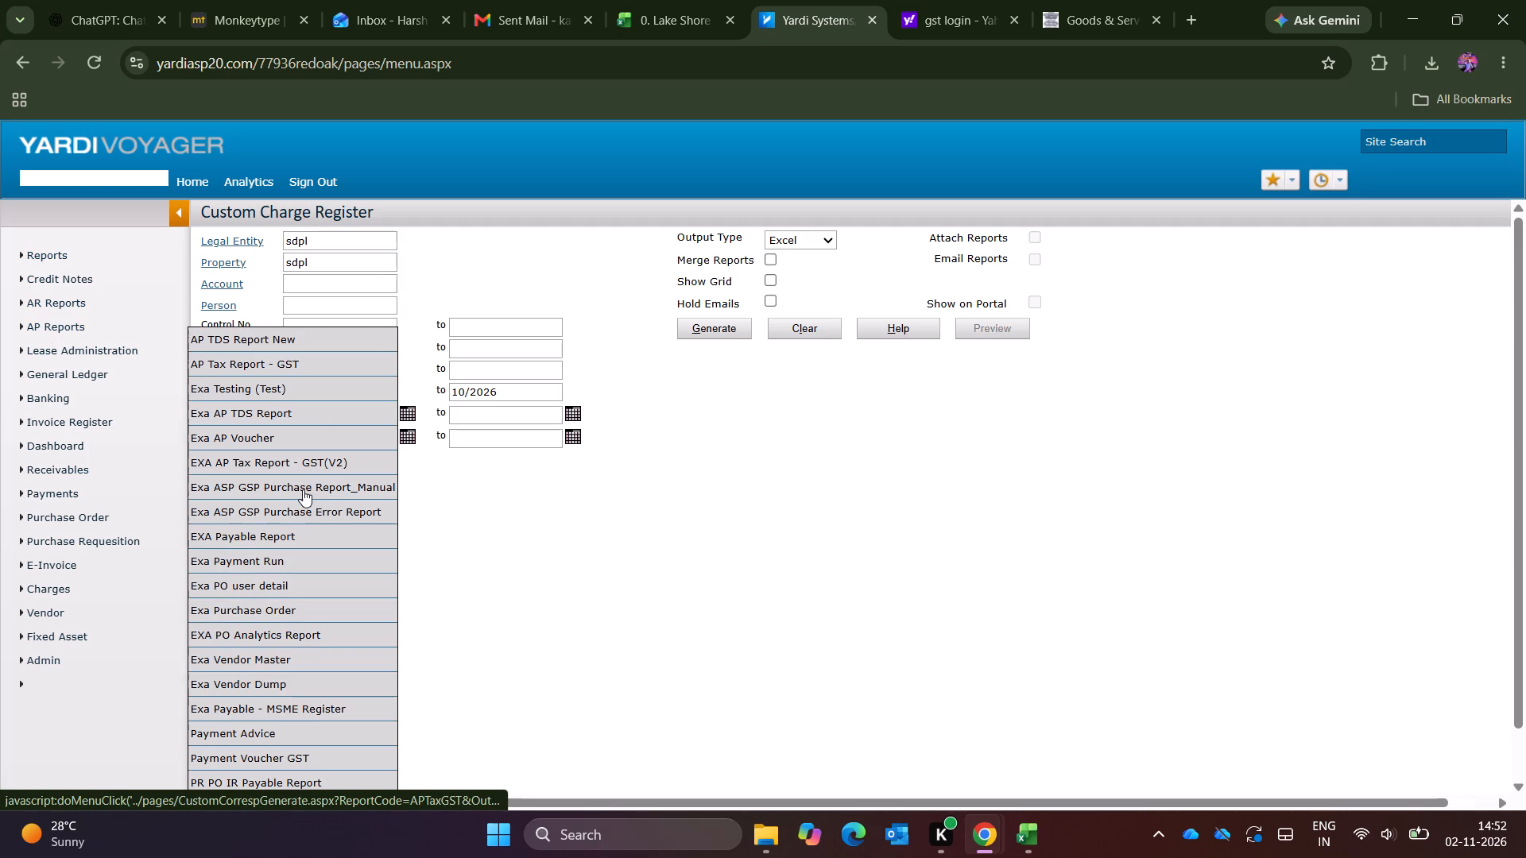
key(Down)
key(Right)
key(Down)
key(Down)
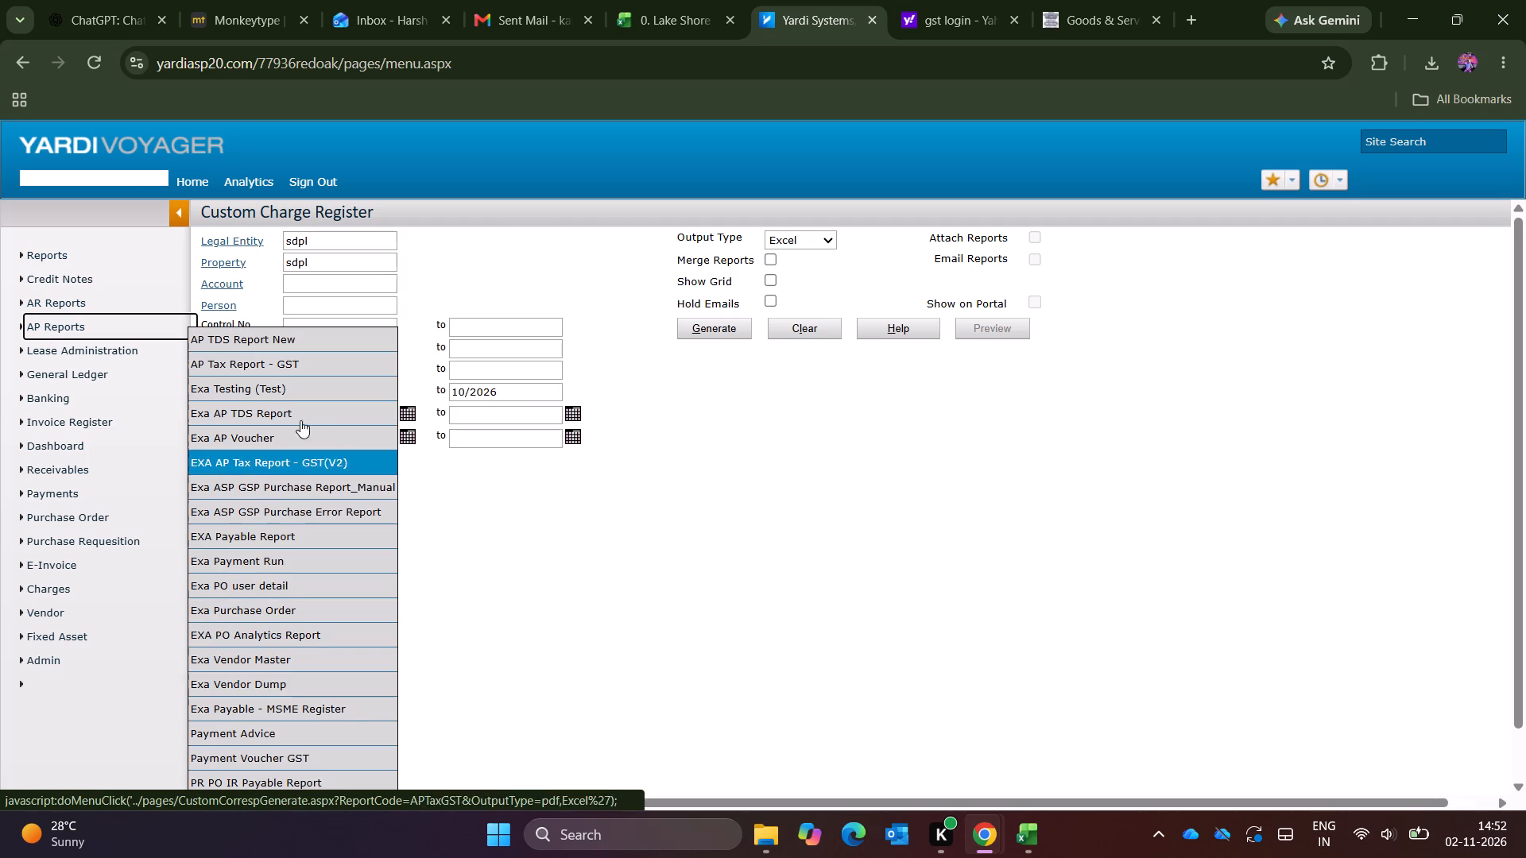
click(278, 366)
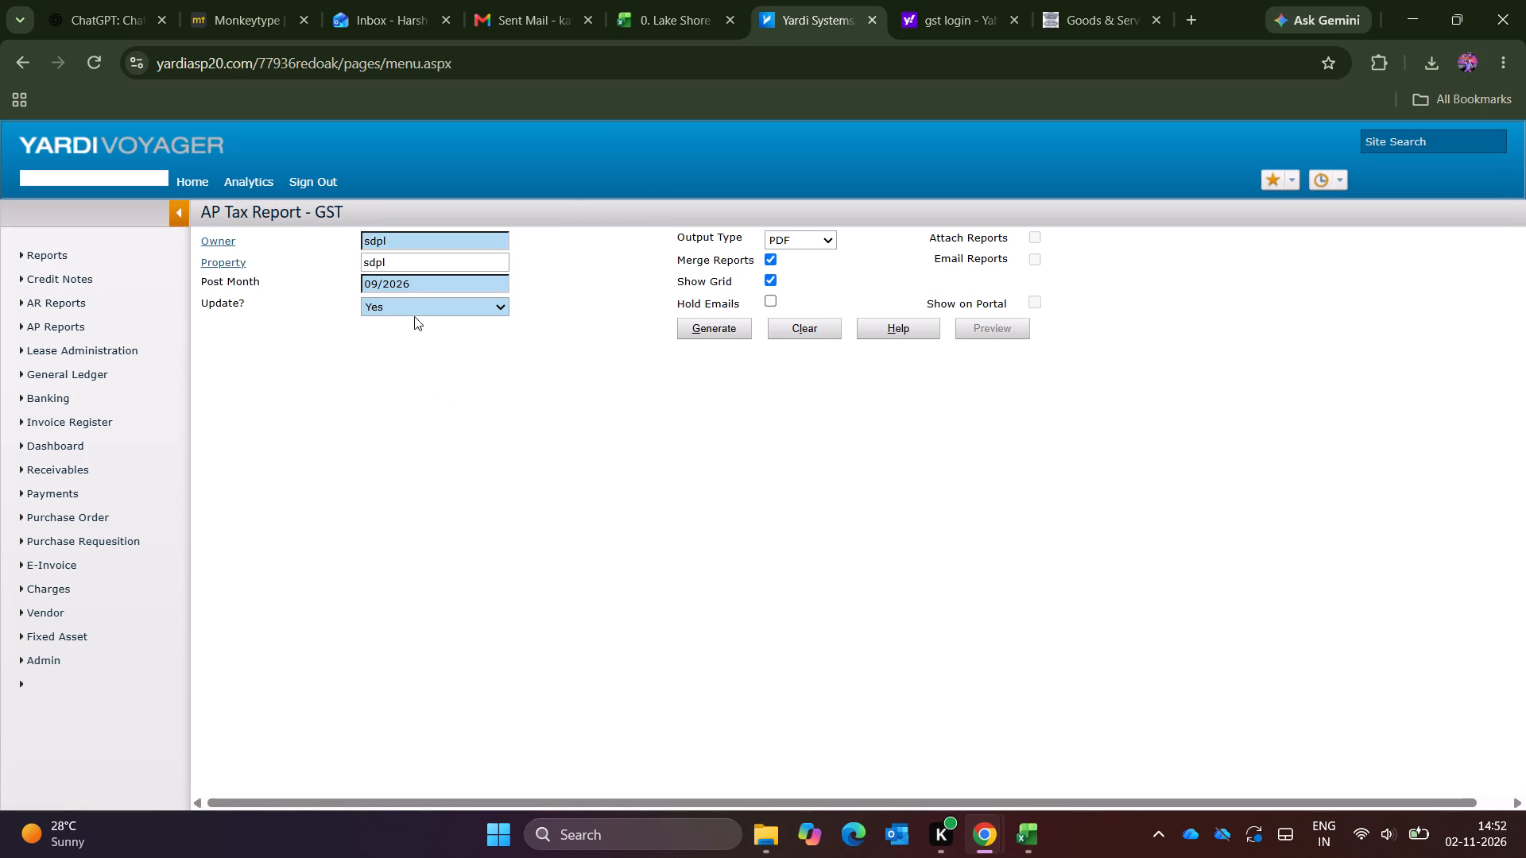
Generate the AP tax report for sdpl with post month 10/2026 and Excel output.
click(456, 283)
key(Right)
key(Left)
key(Left)
key(Left)
key(Left)
key(Left)
key(Left)
key(Right)
key(BackSpace)
key(BackSpace)
text(10)
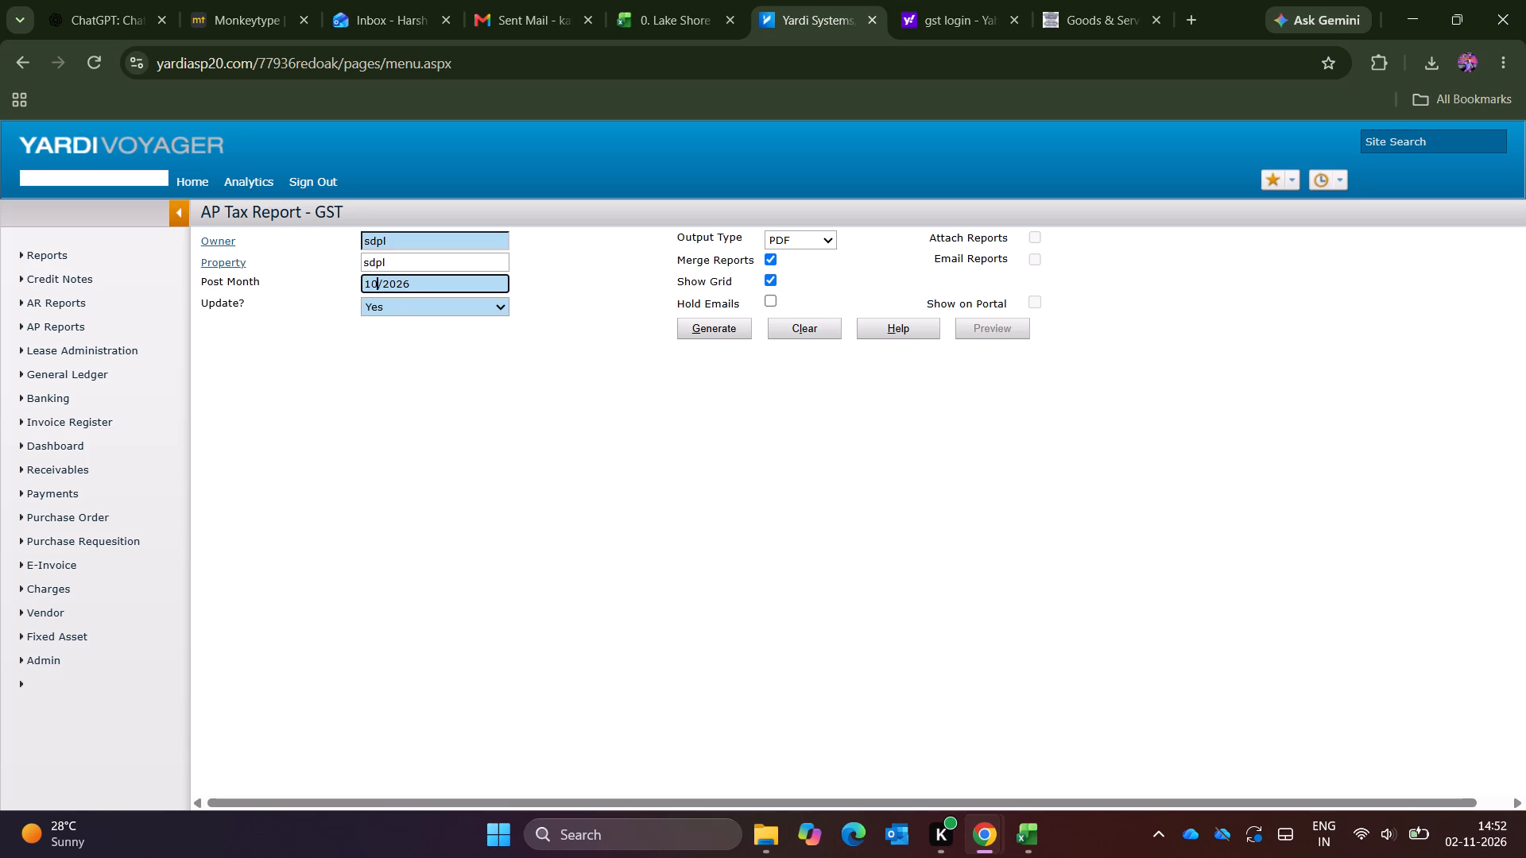
click(831, 240)
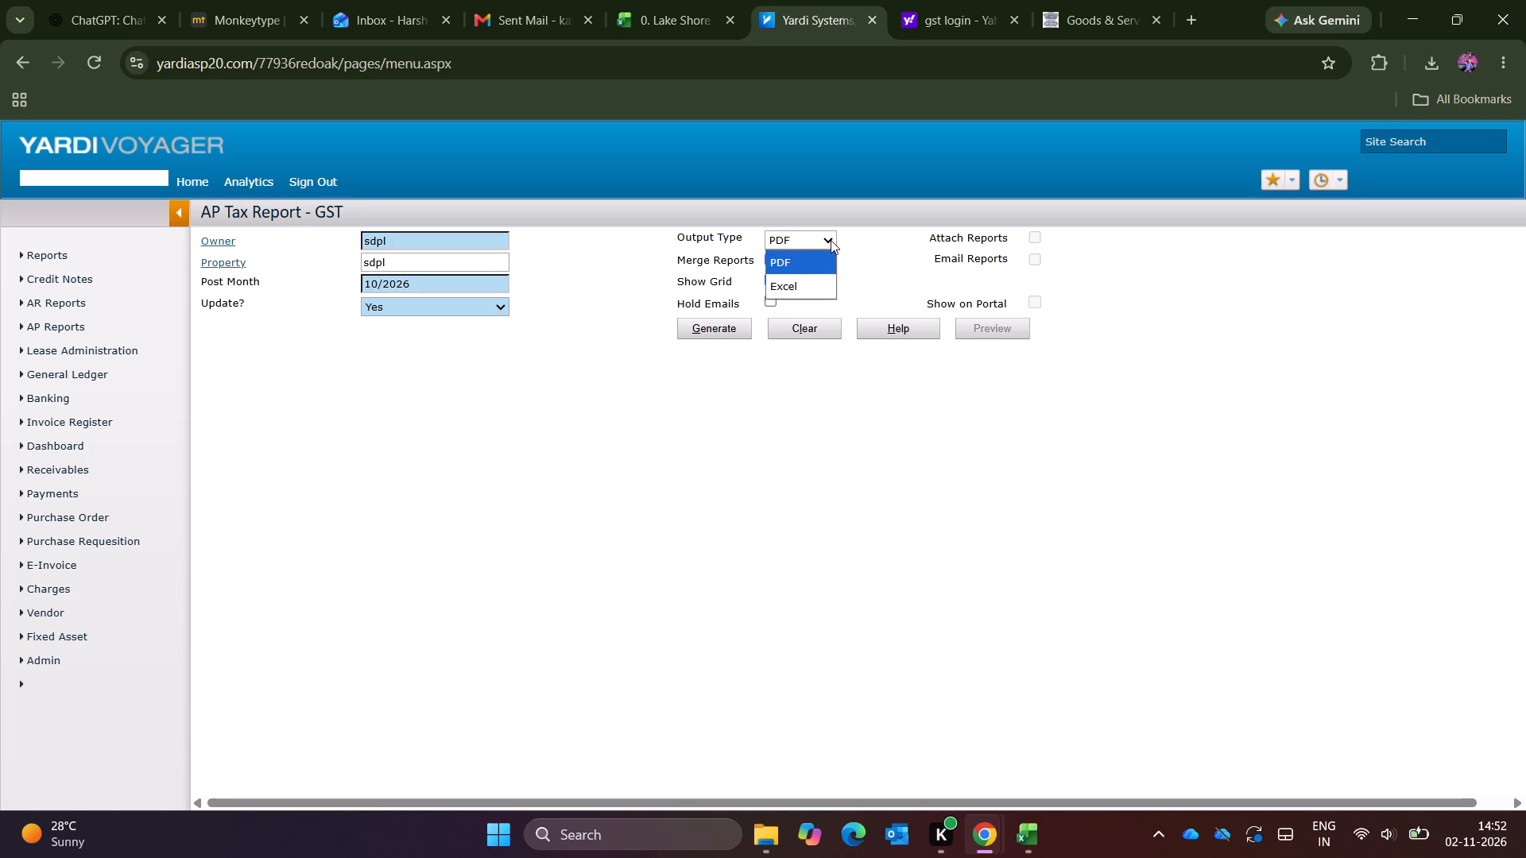
click(796, 282)
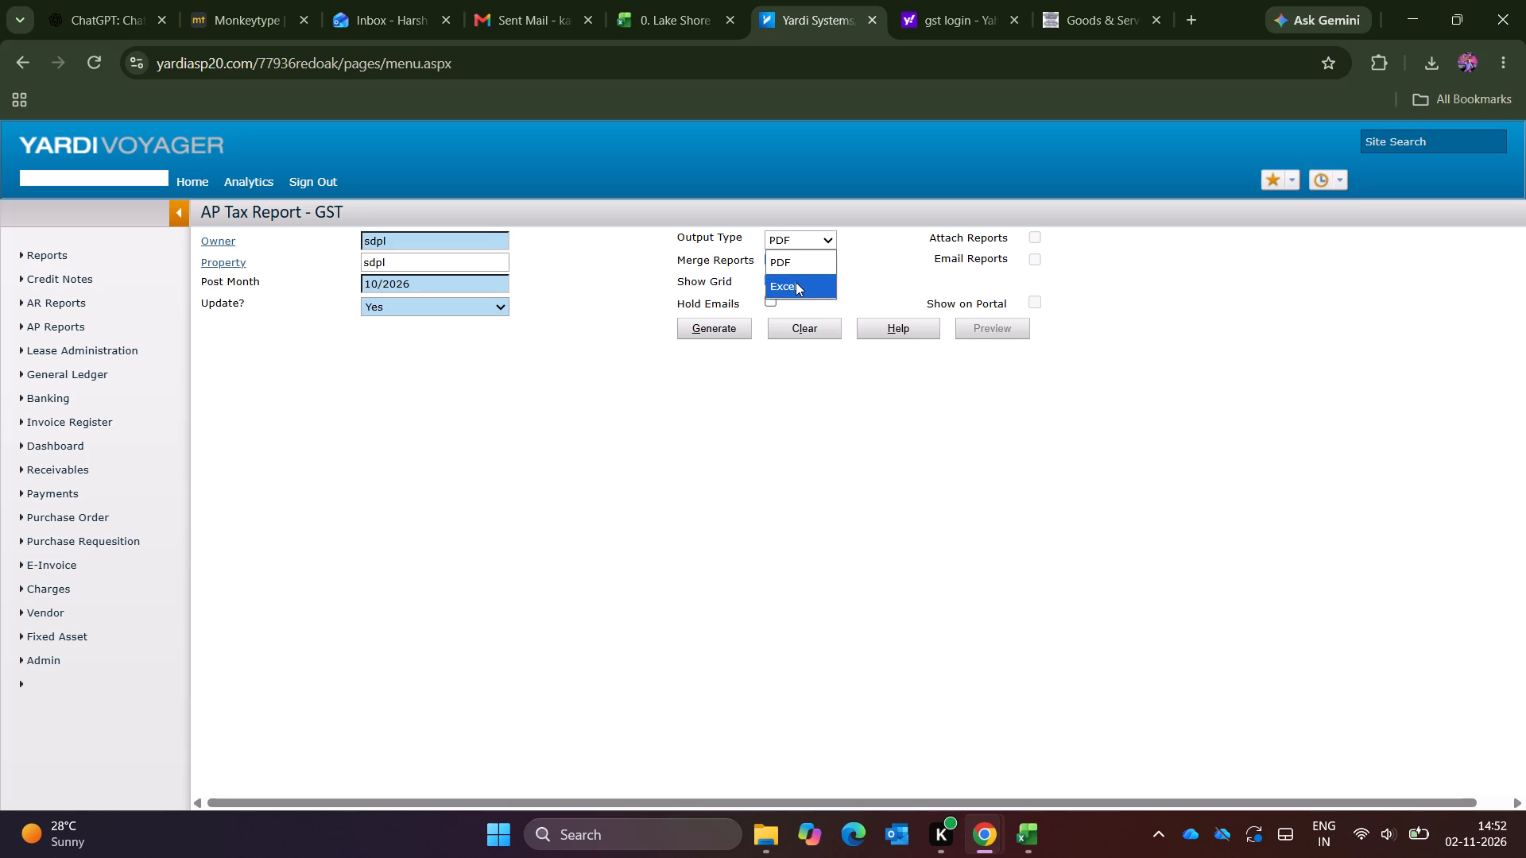
click(728, 335)
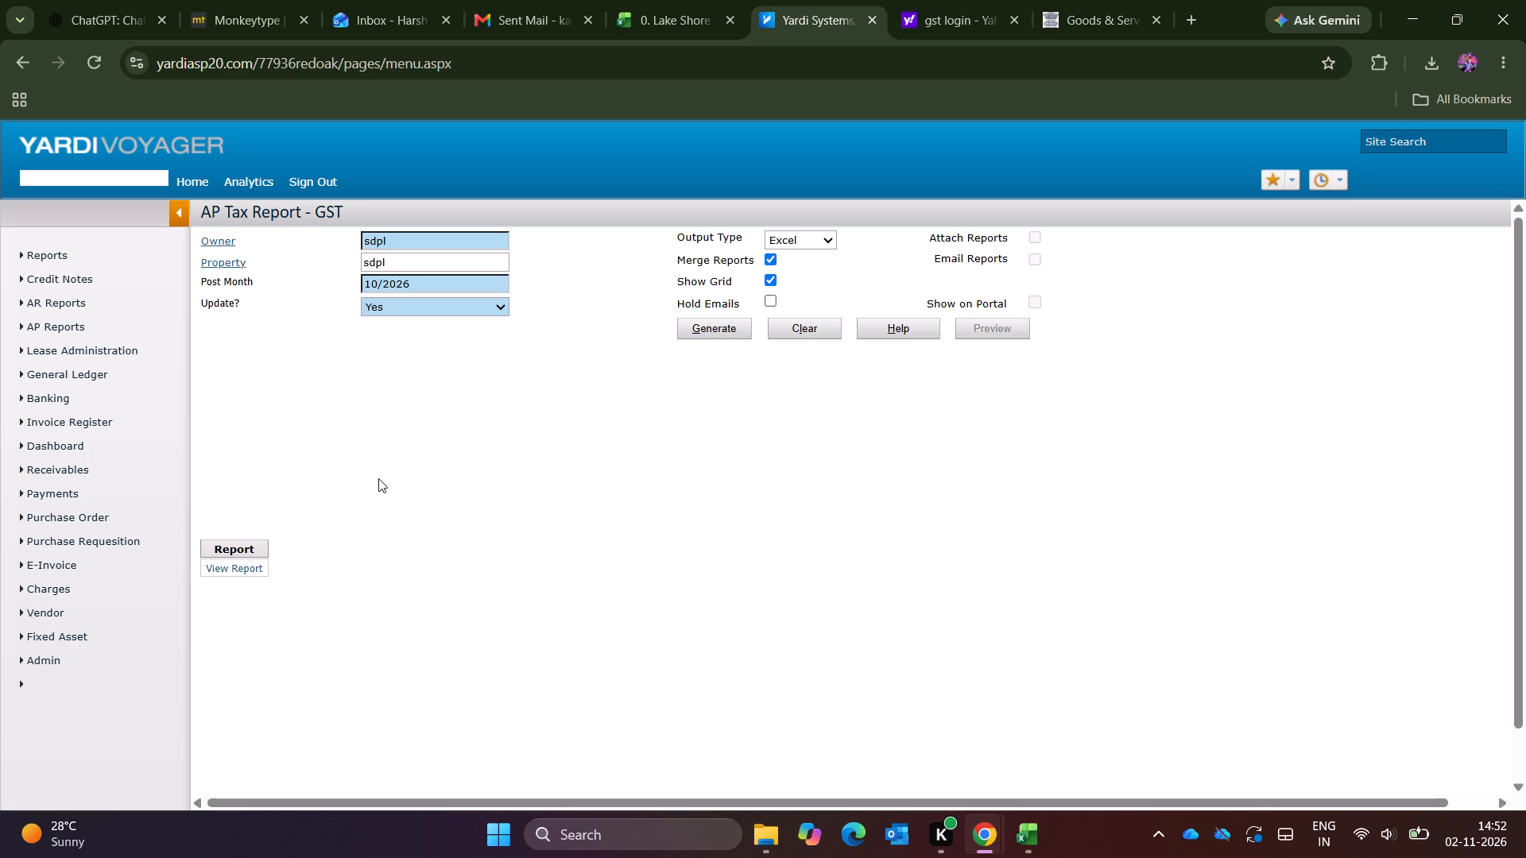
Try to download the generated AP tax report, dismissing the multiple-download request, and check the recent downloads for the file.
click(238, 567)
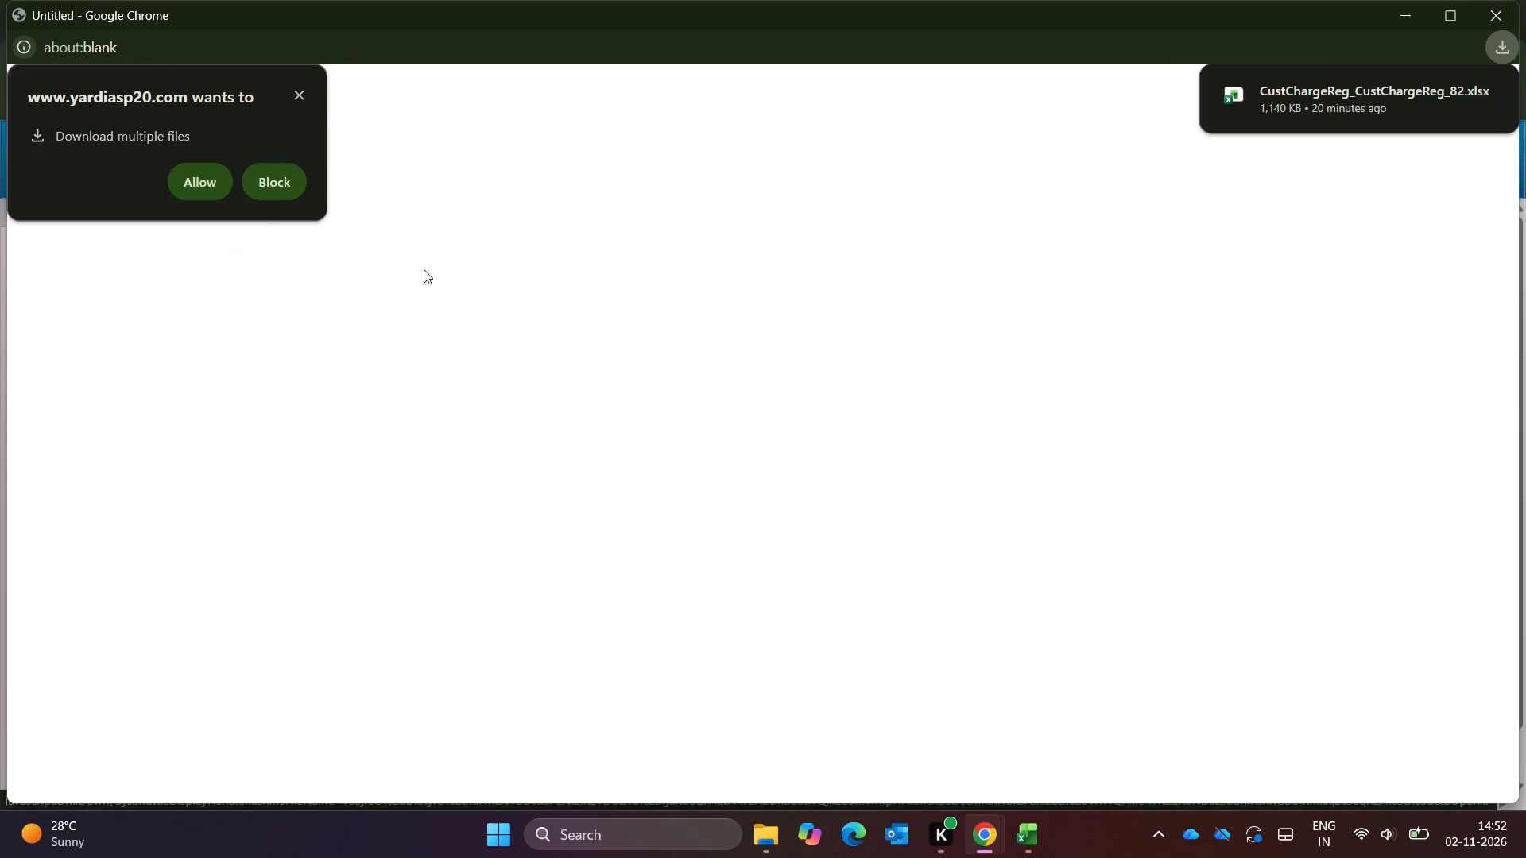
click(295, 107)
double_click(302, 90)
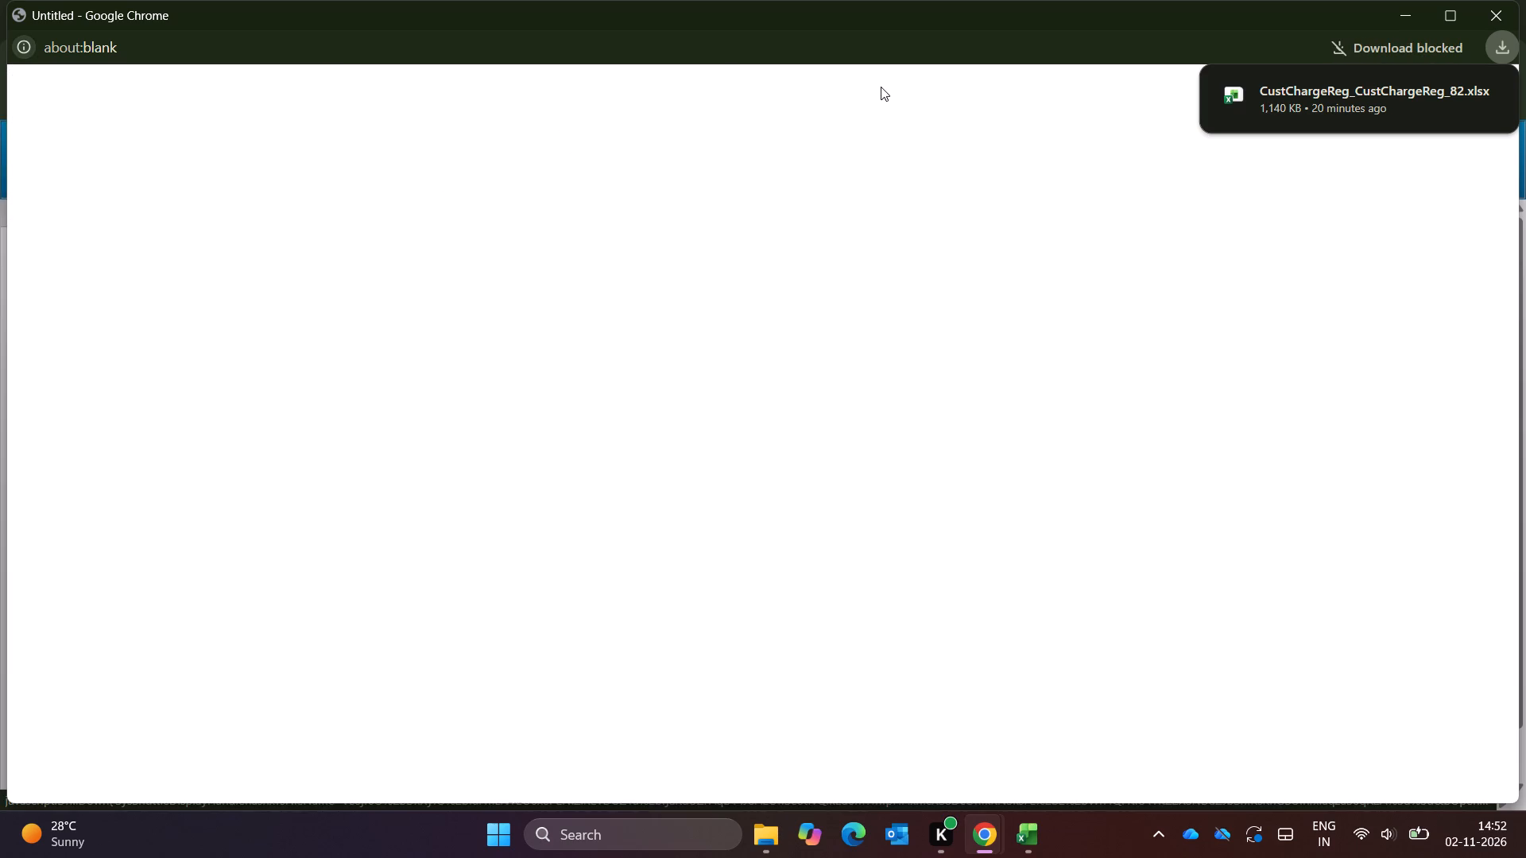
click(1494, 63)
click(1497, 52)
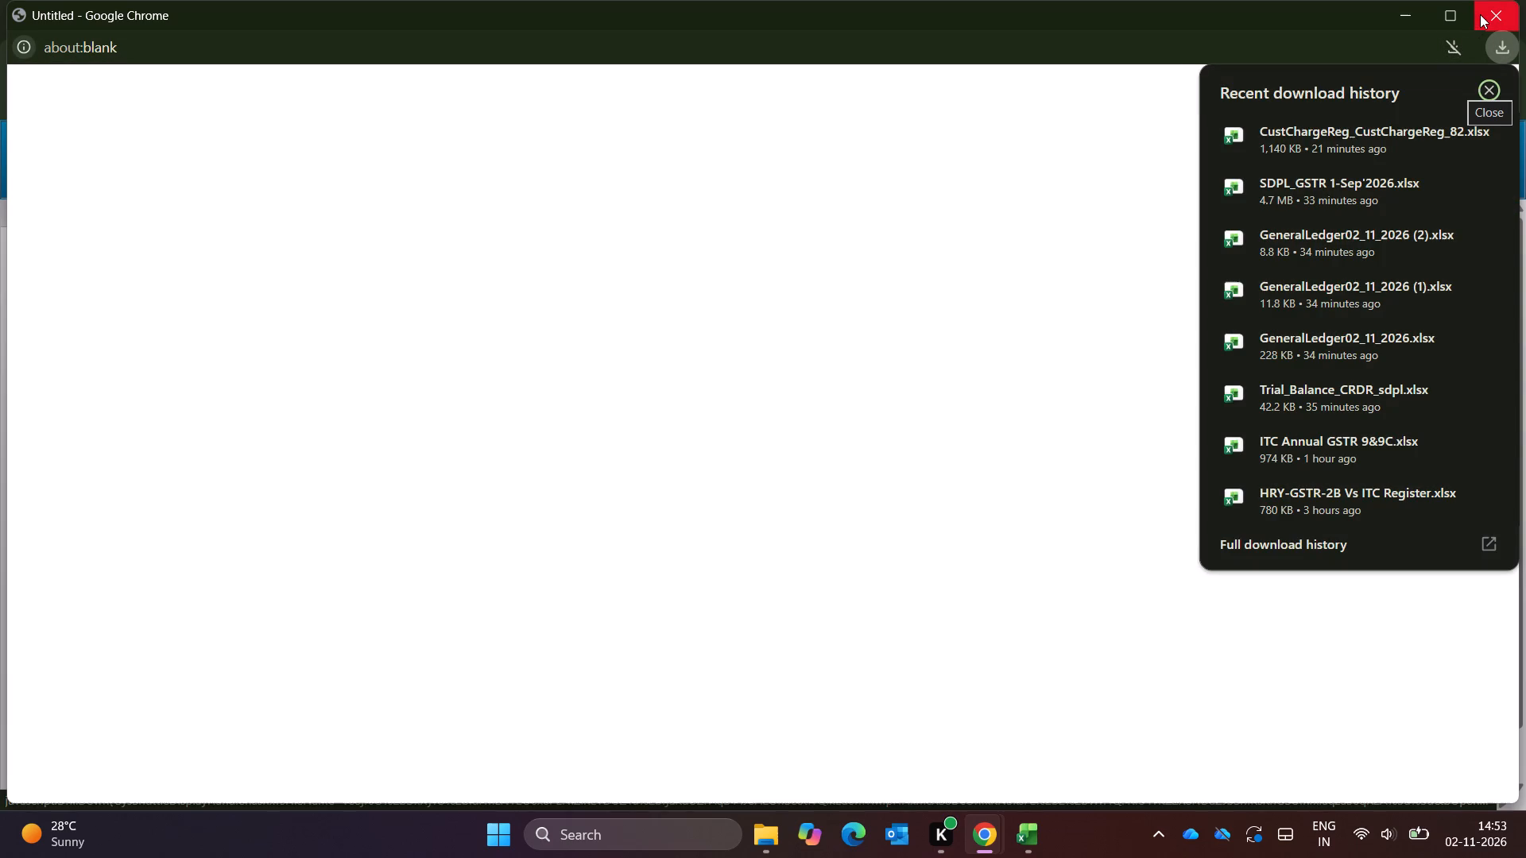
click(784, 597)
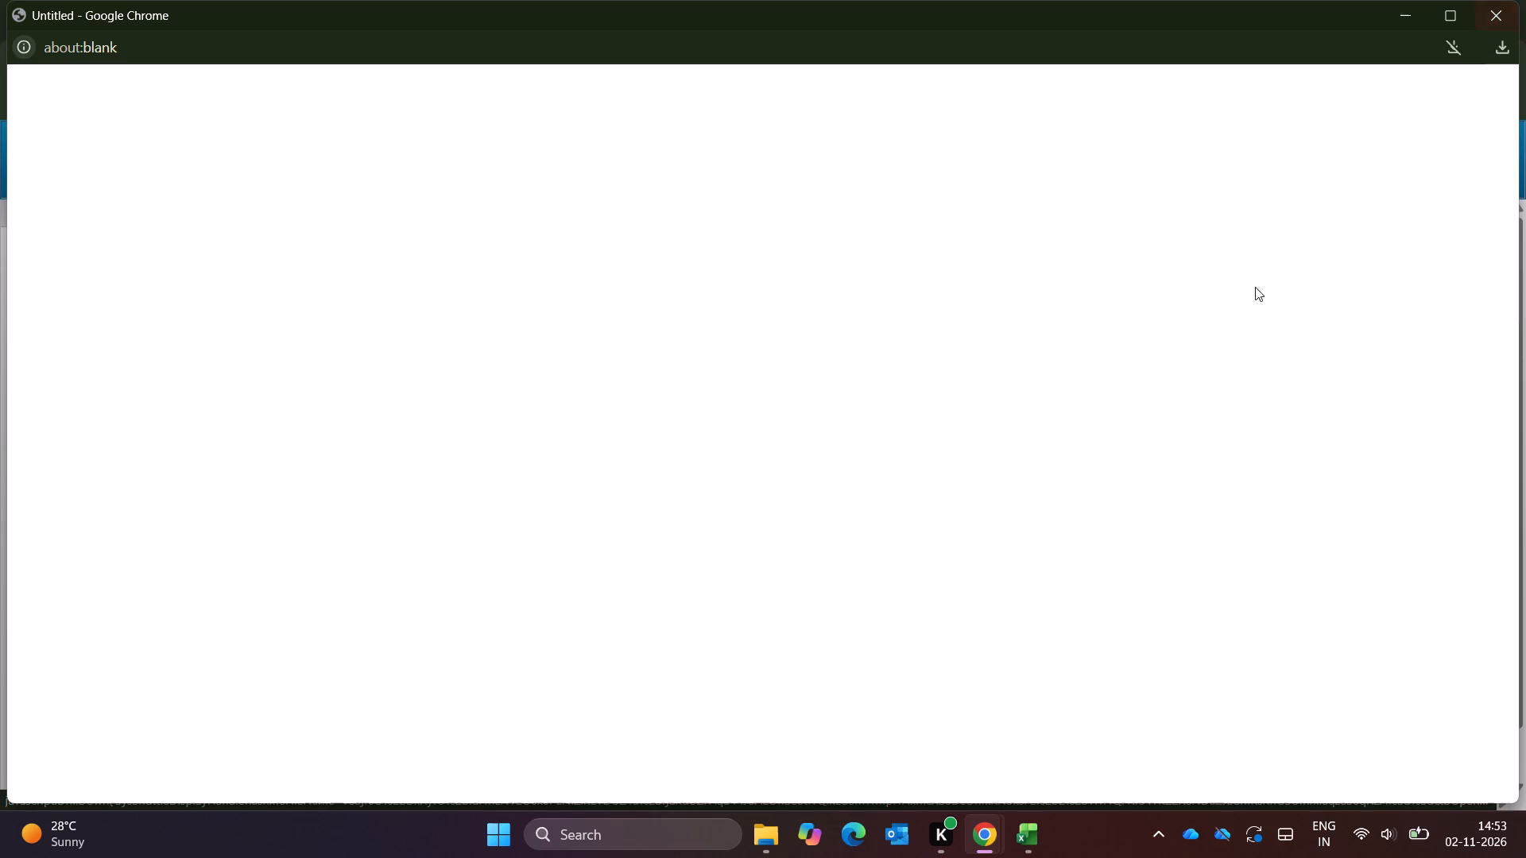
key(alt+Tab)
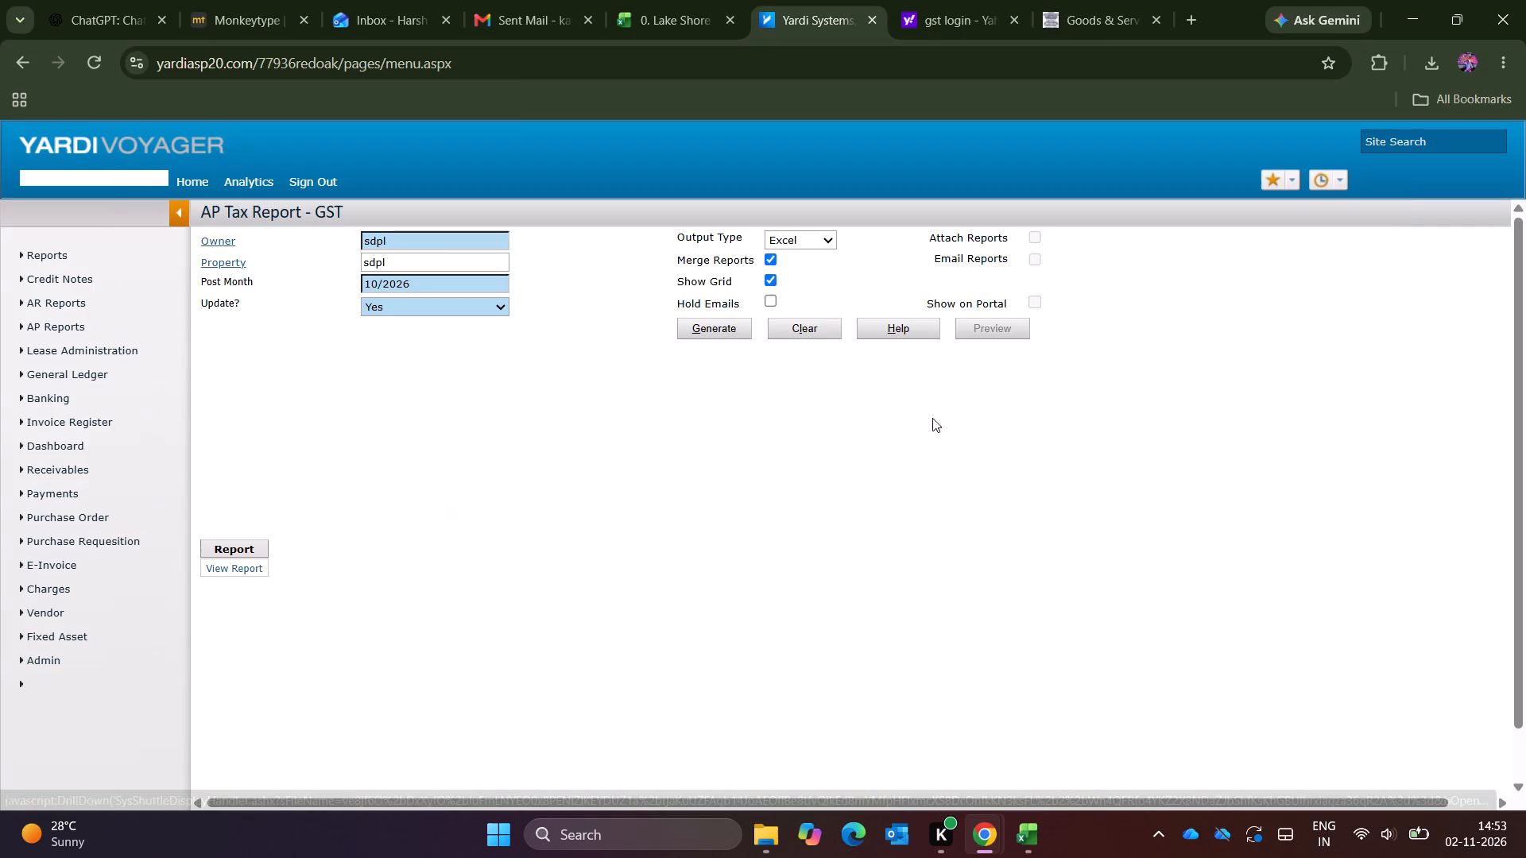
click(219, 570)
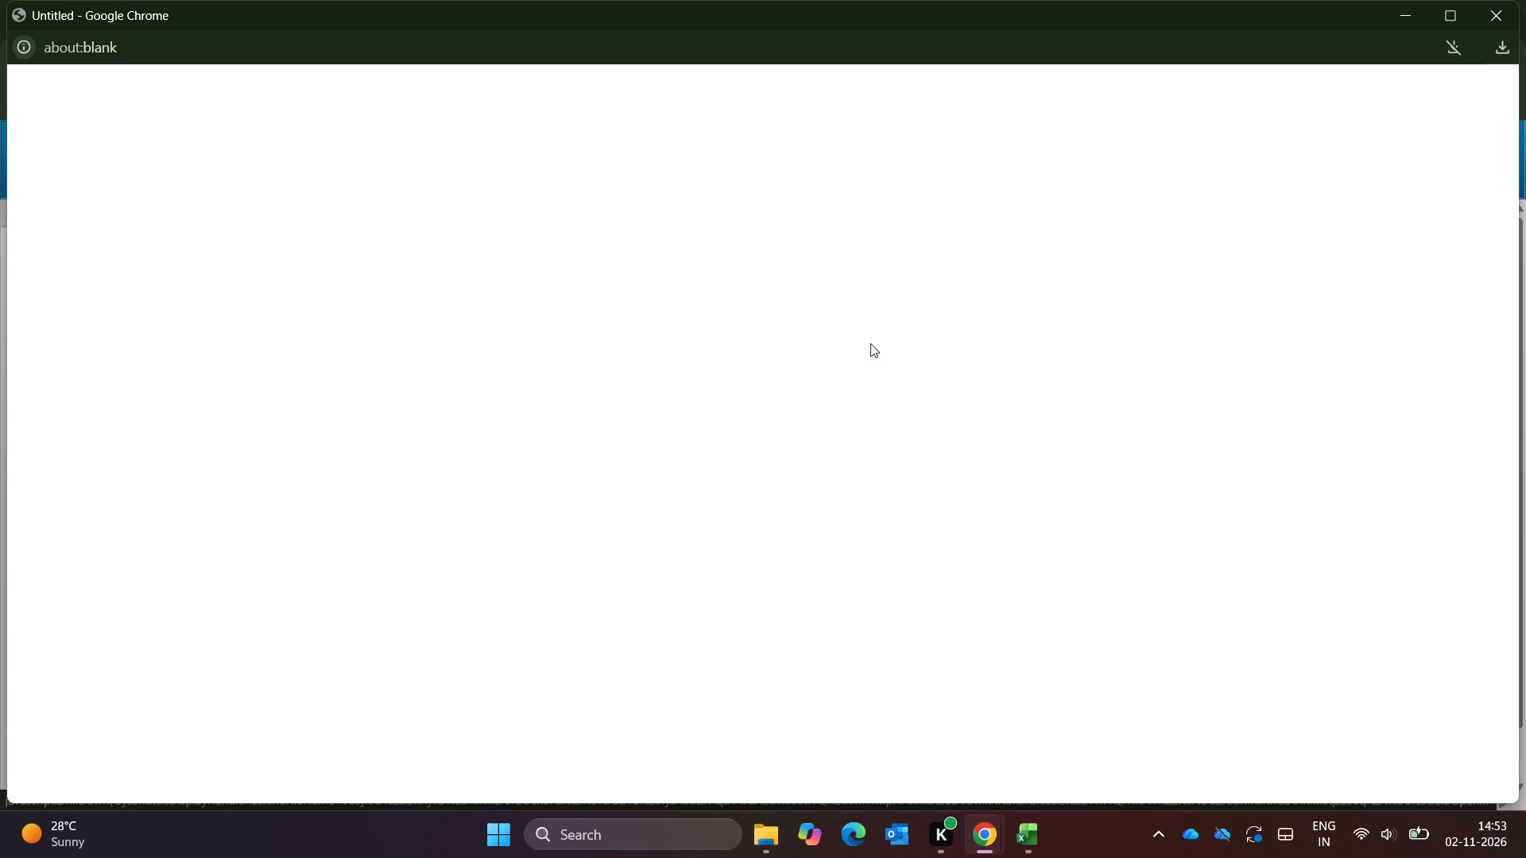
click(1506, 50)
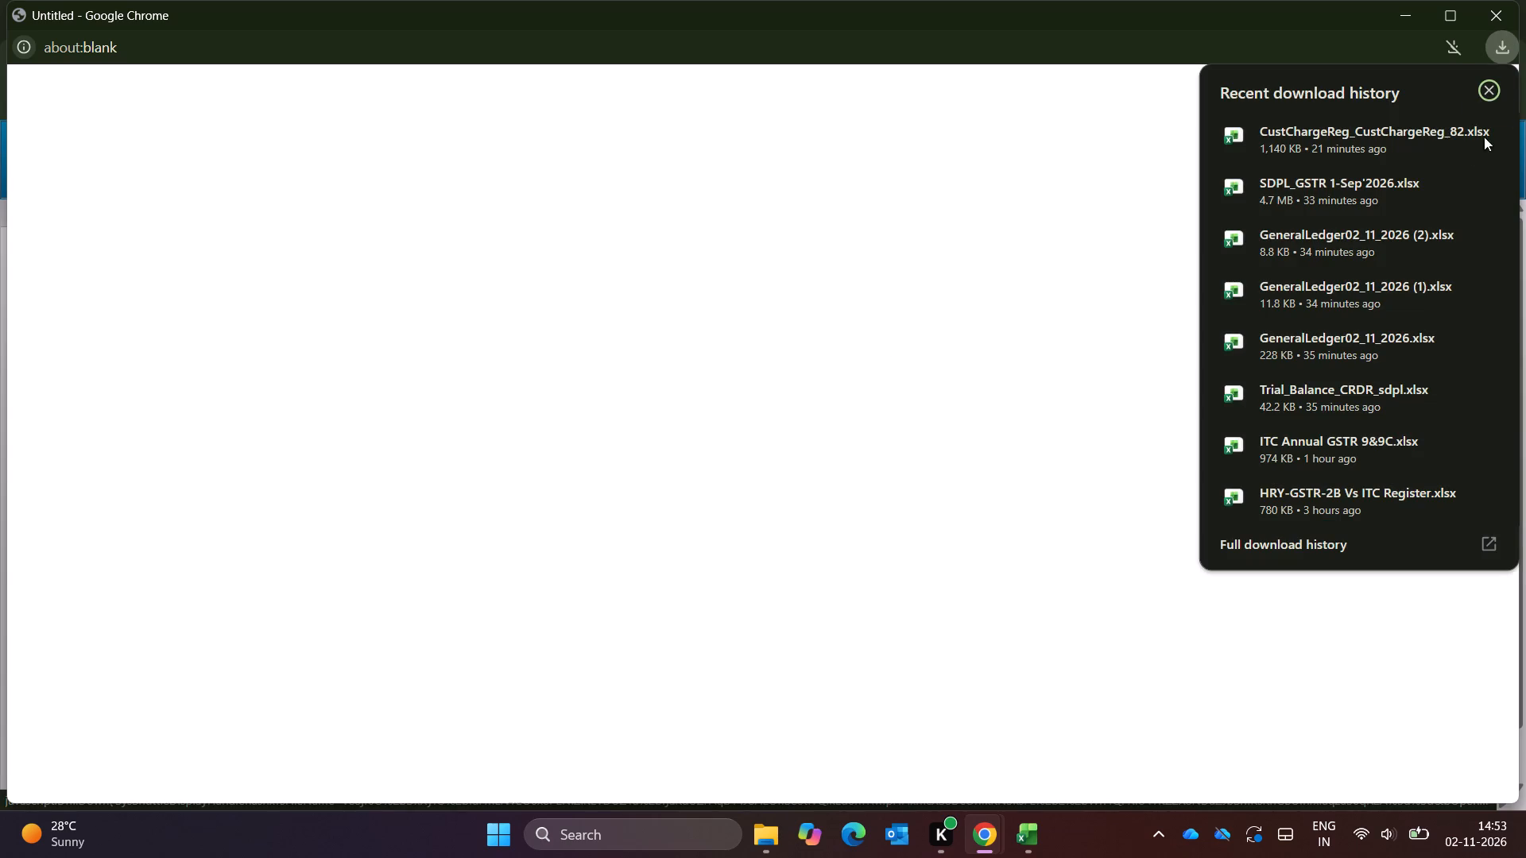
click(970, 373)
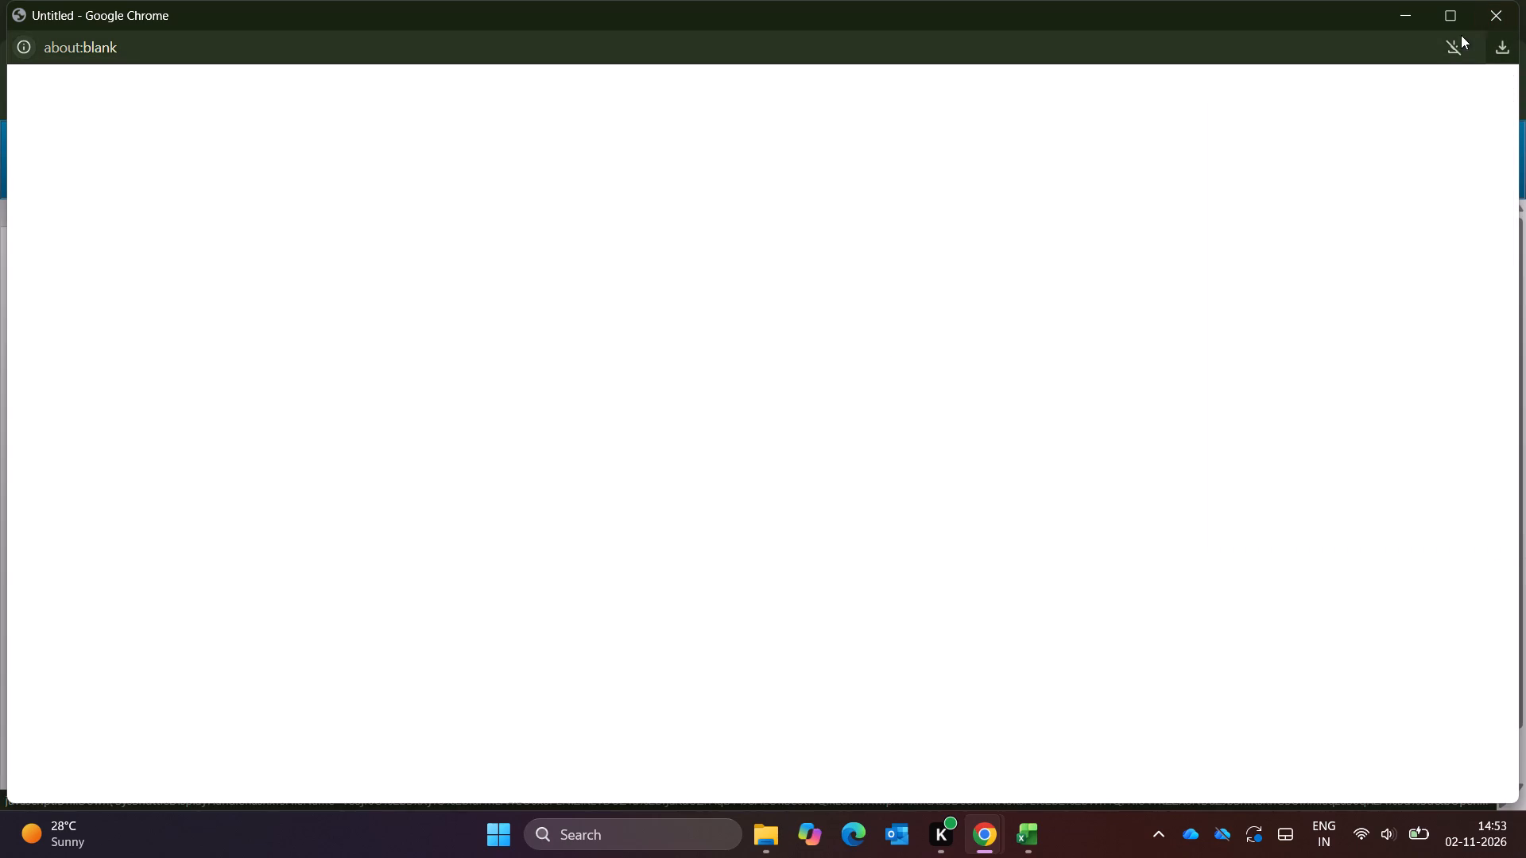
click(1445, 49)
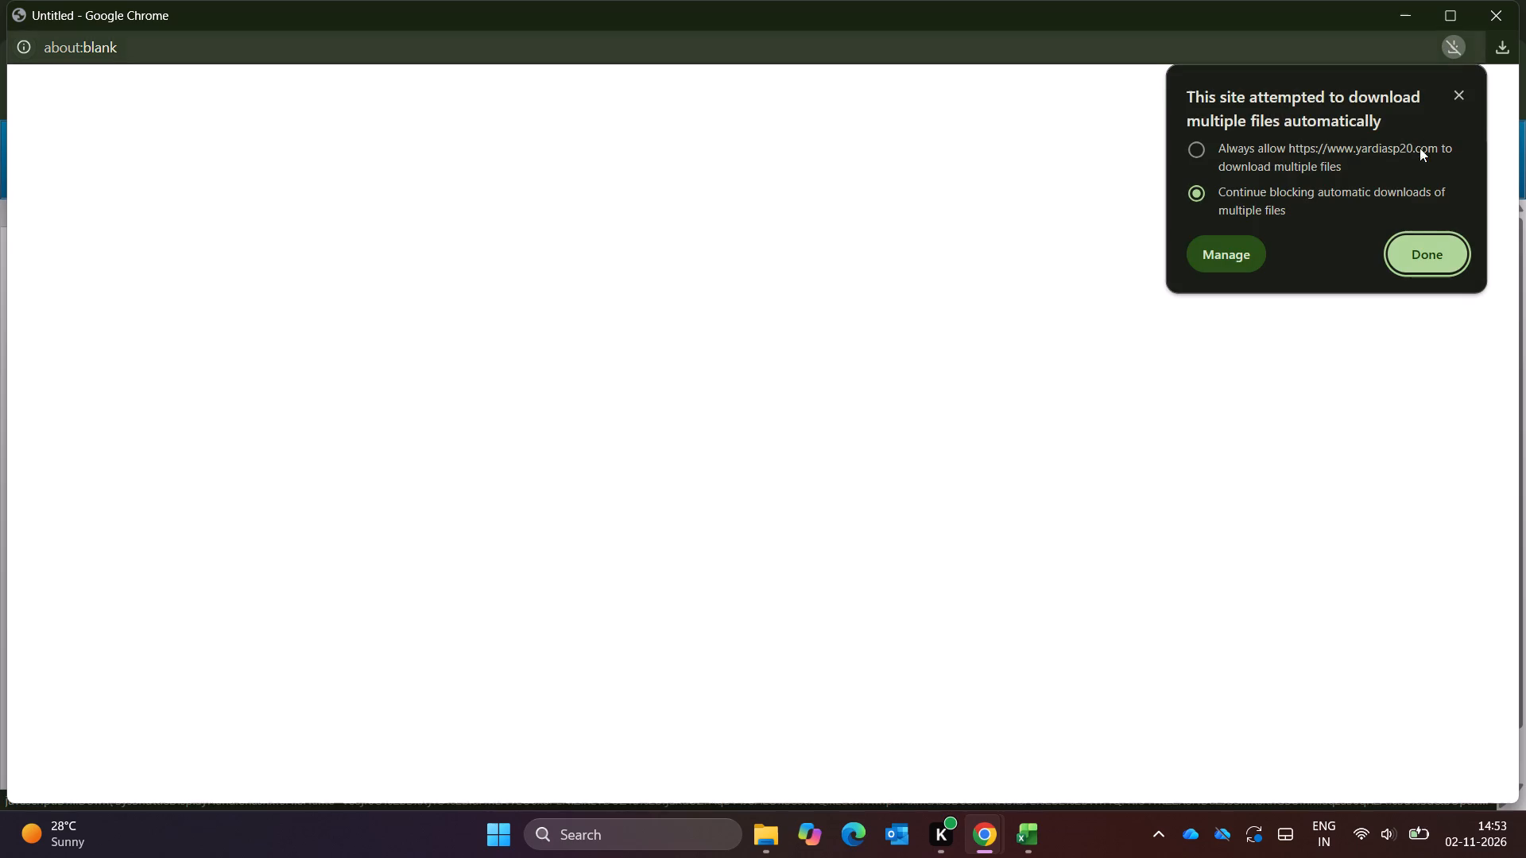
click(1308, 157)
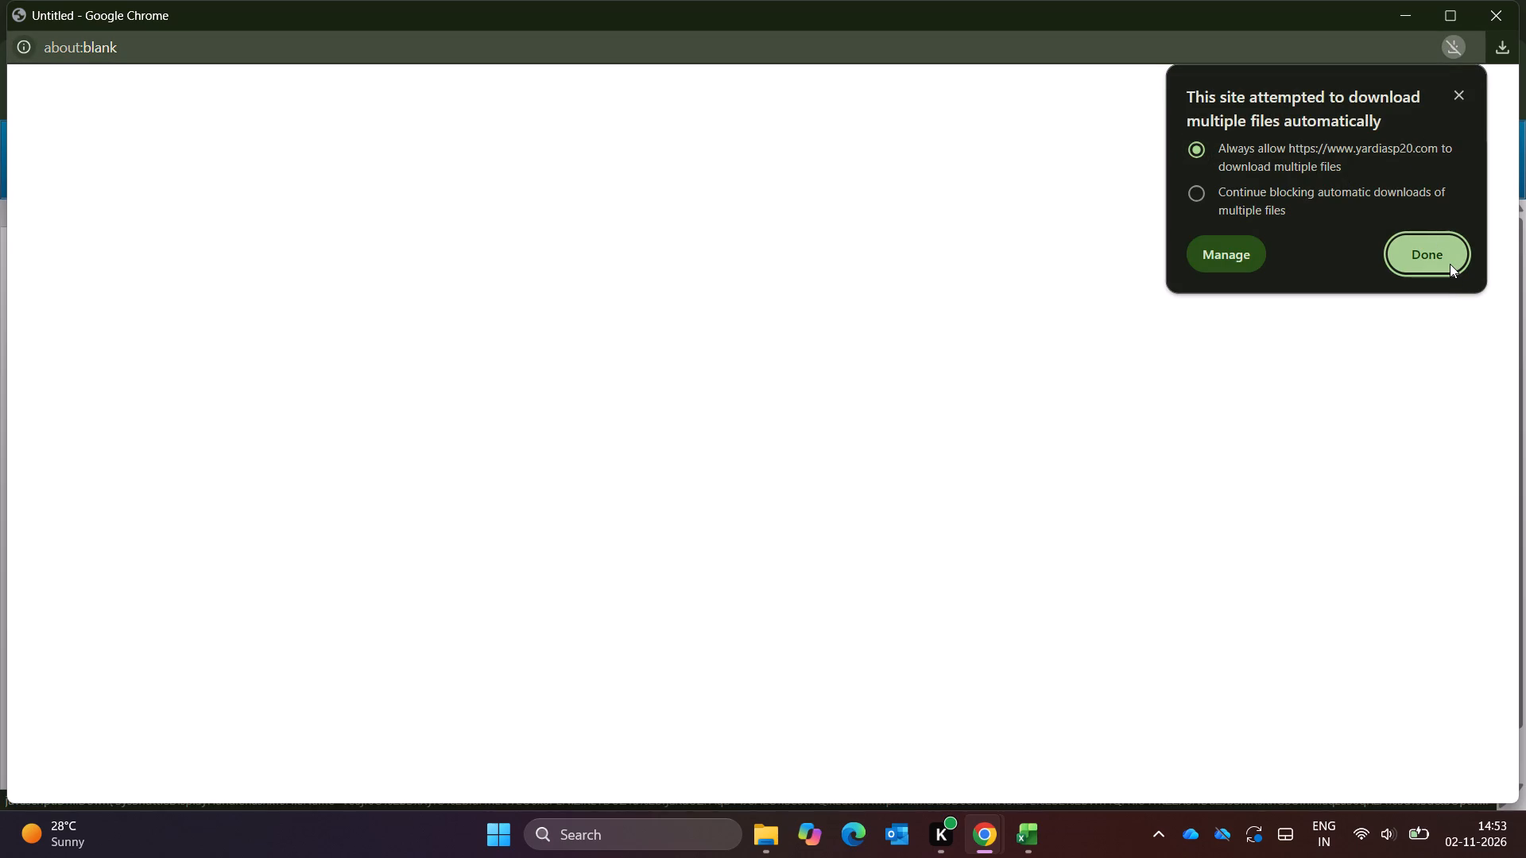
click(1450, 264)
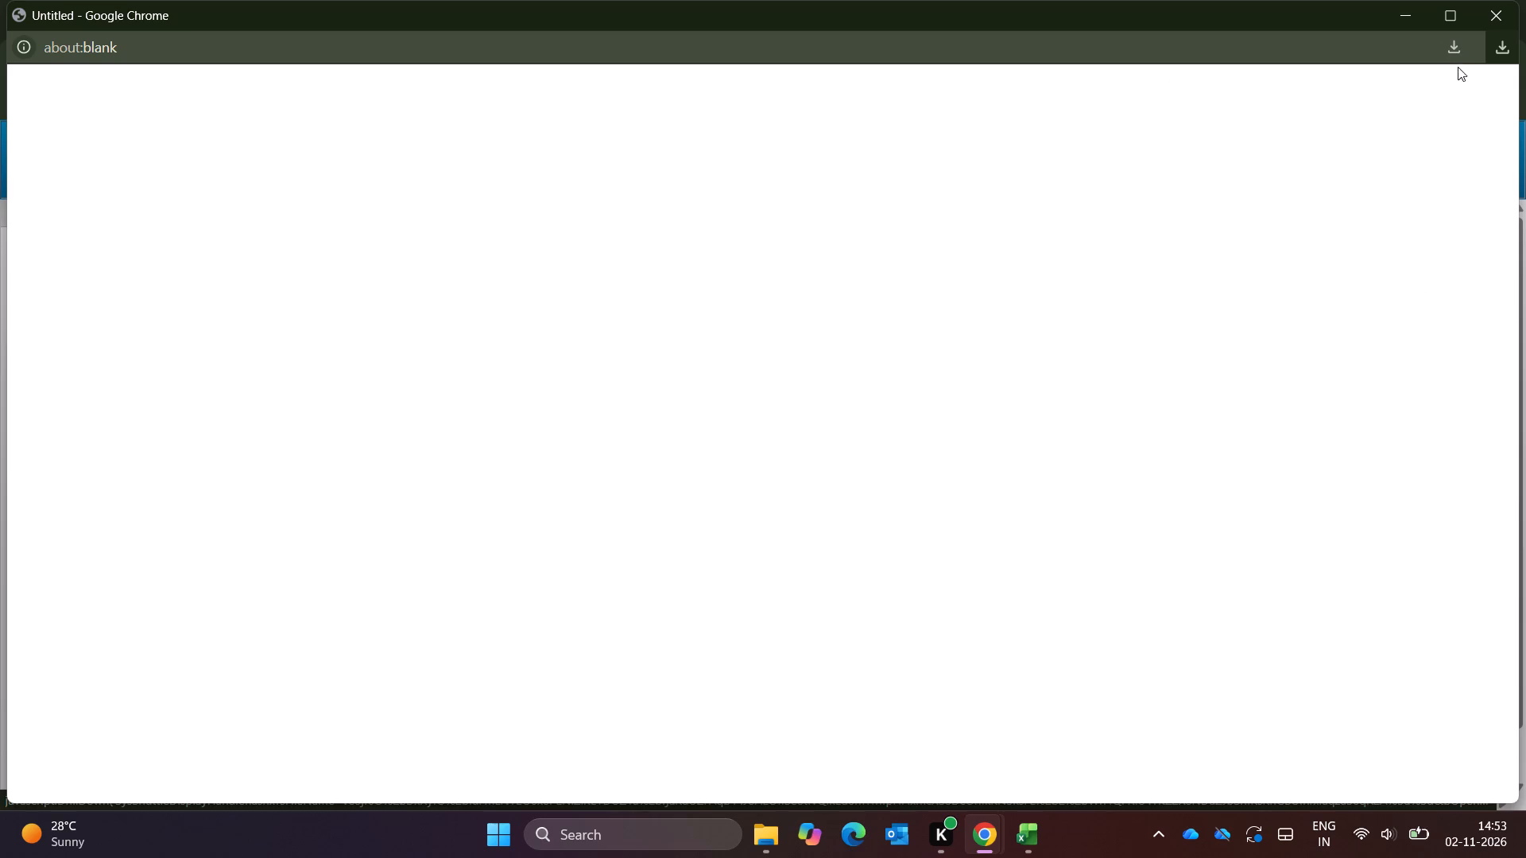
click(1509, 52)
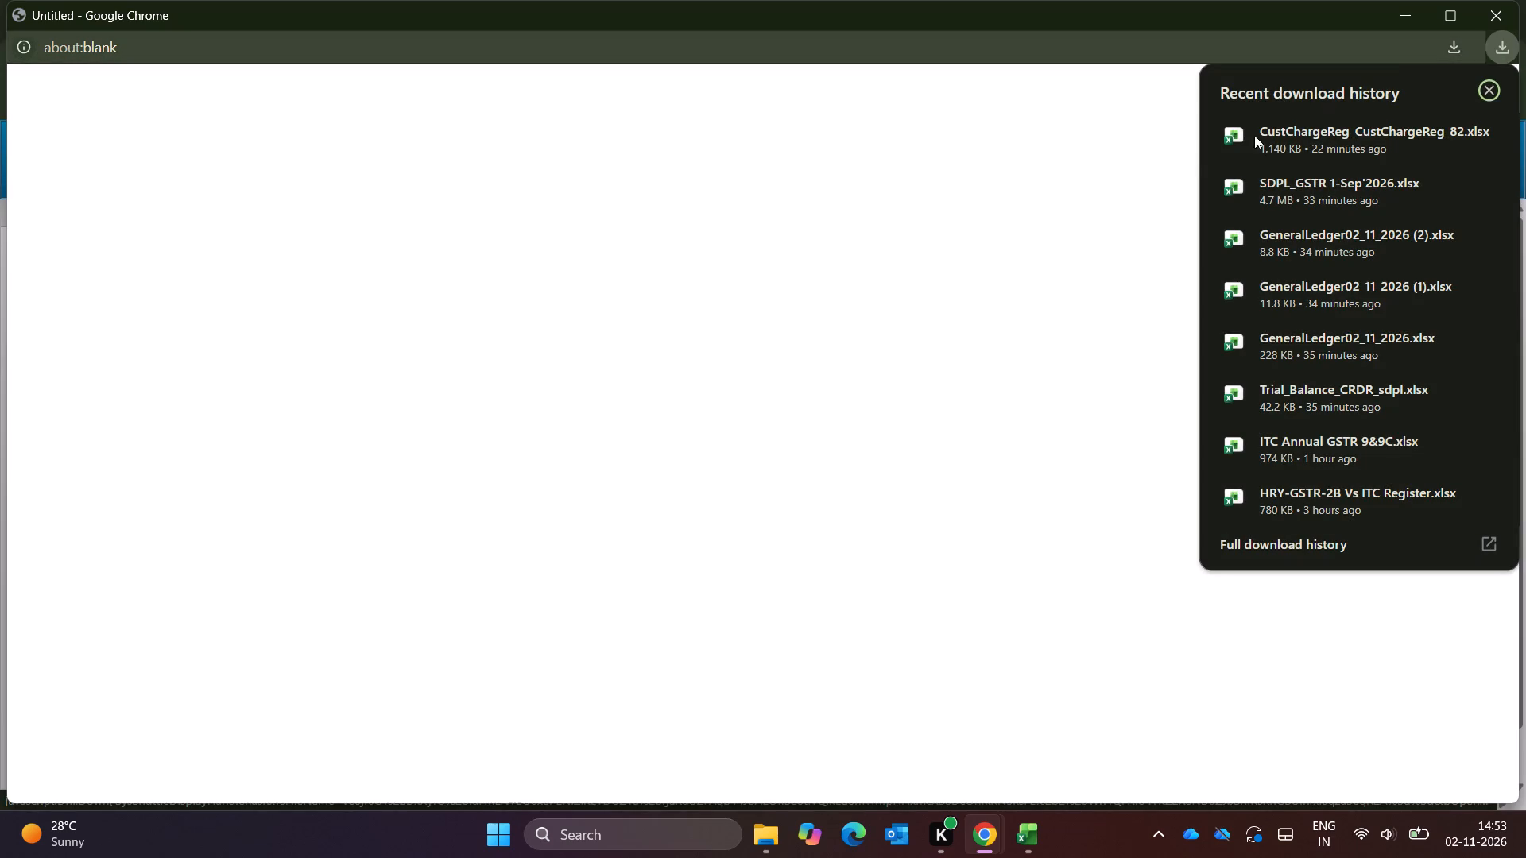
click(1080, 257)
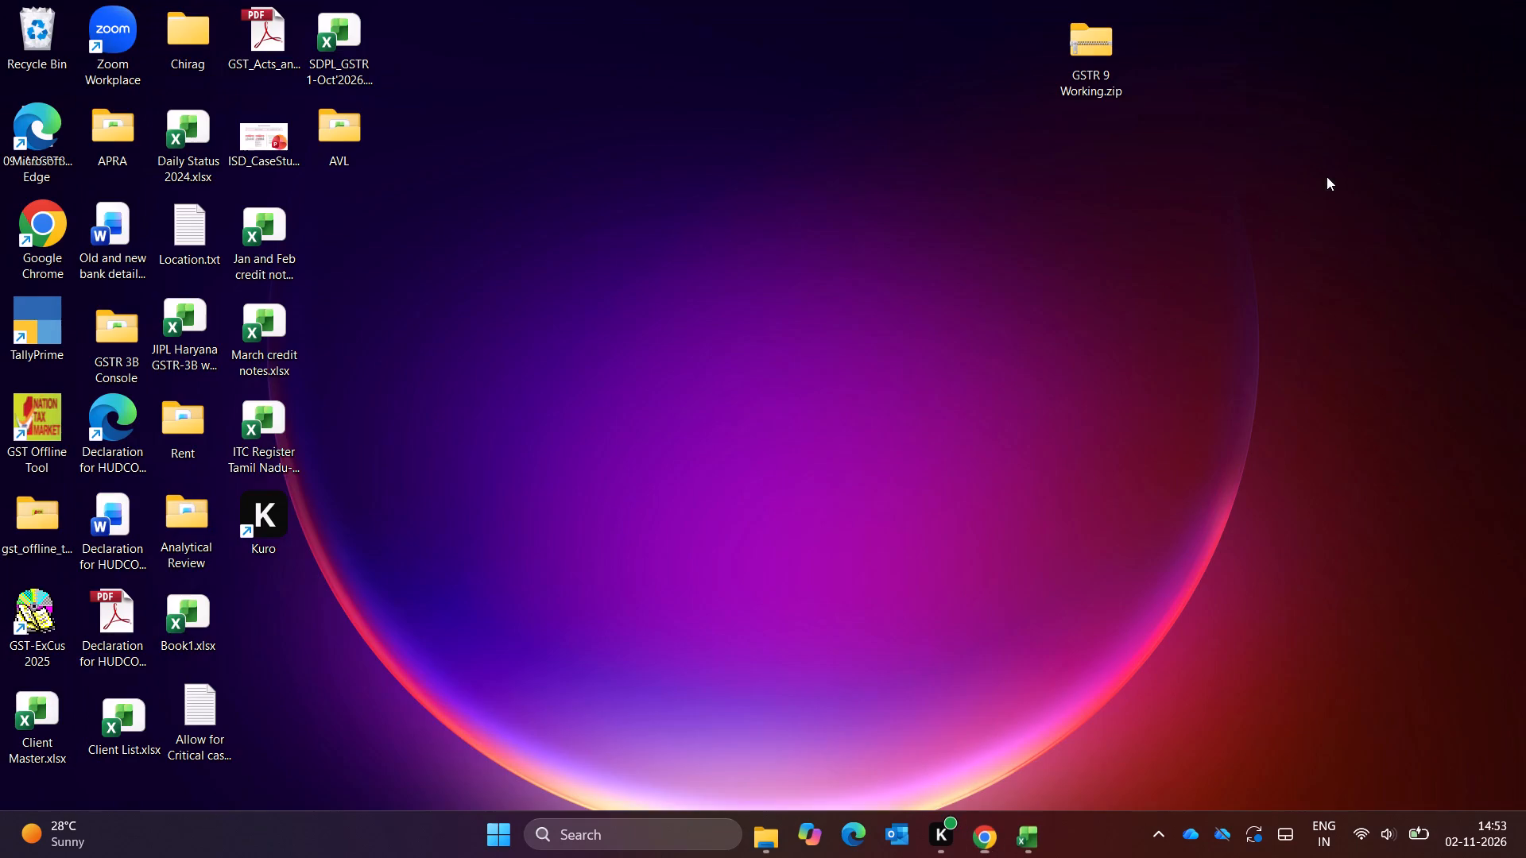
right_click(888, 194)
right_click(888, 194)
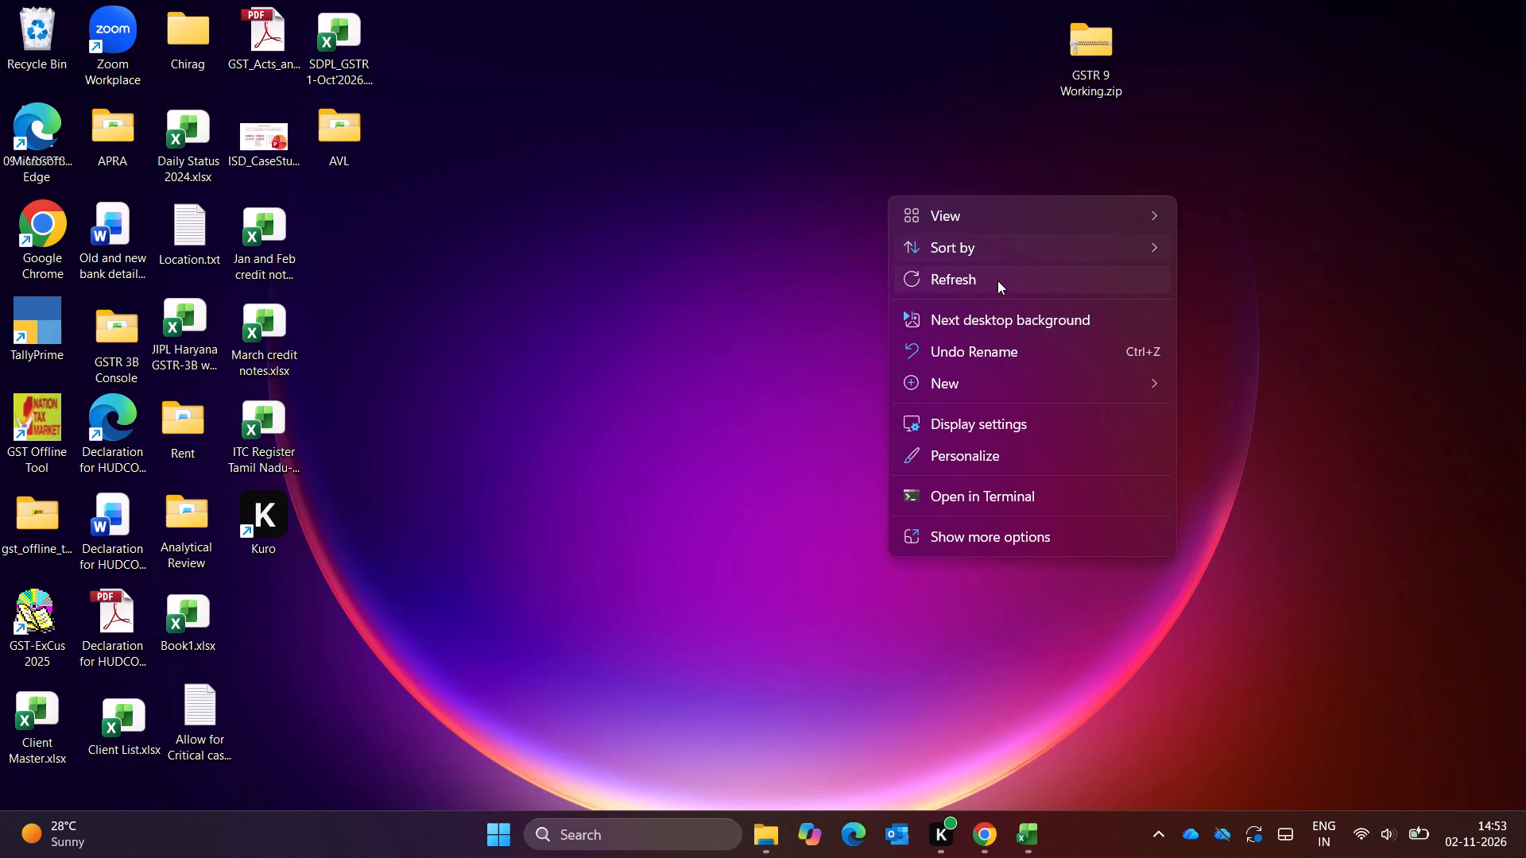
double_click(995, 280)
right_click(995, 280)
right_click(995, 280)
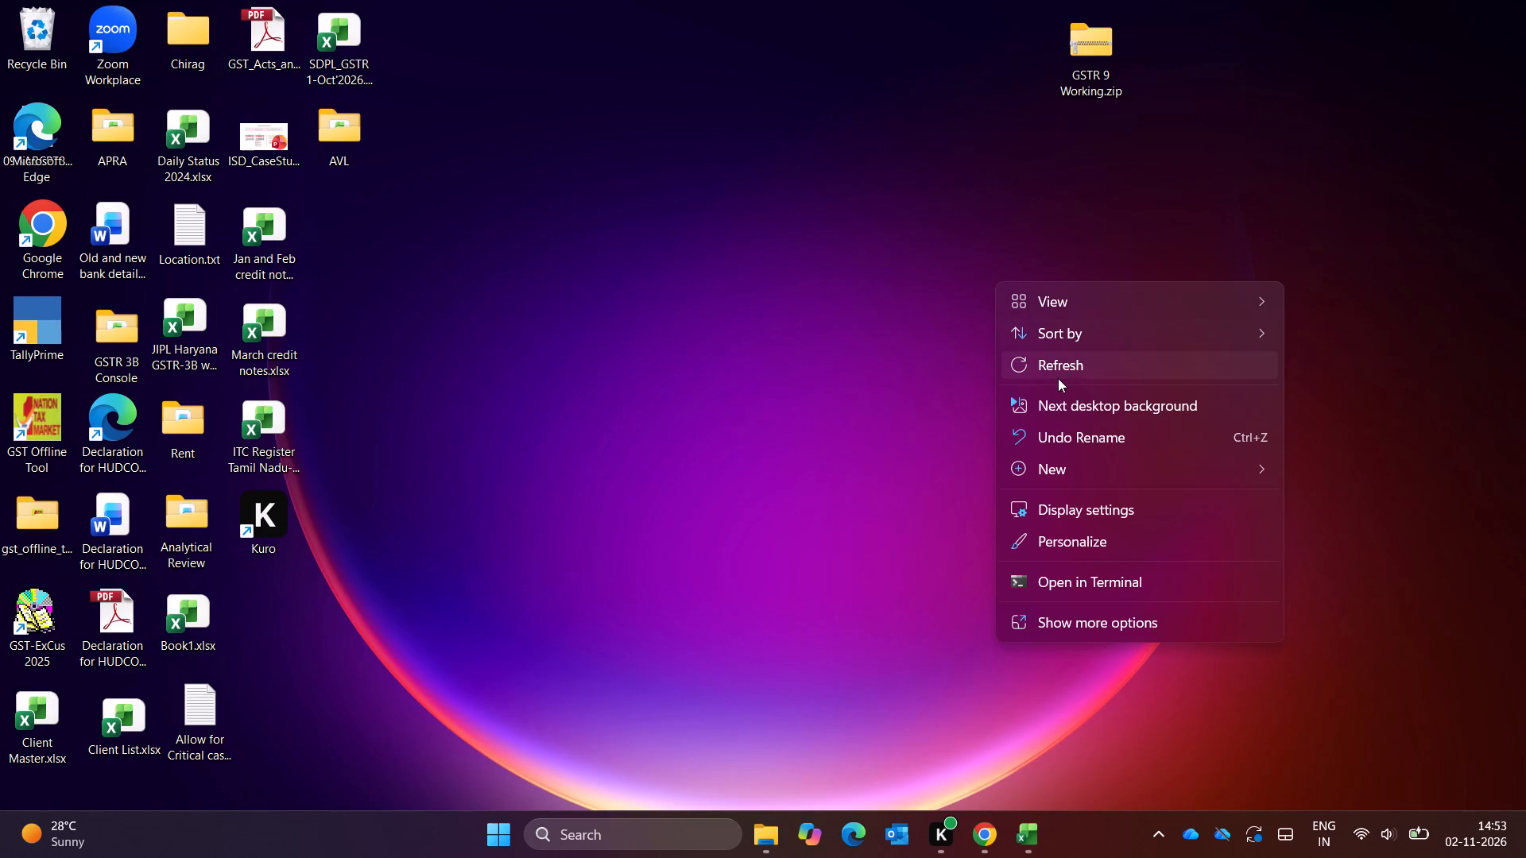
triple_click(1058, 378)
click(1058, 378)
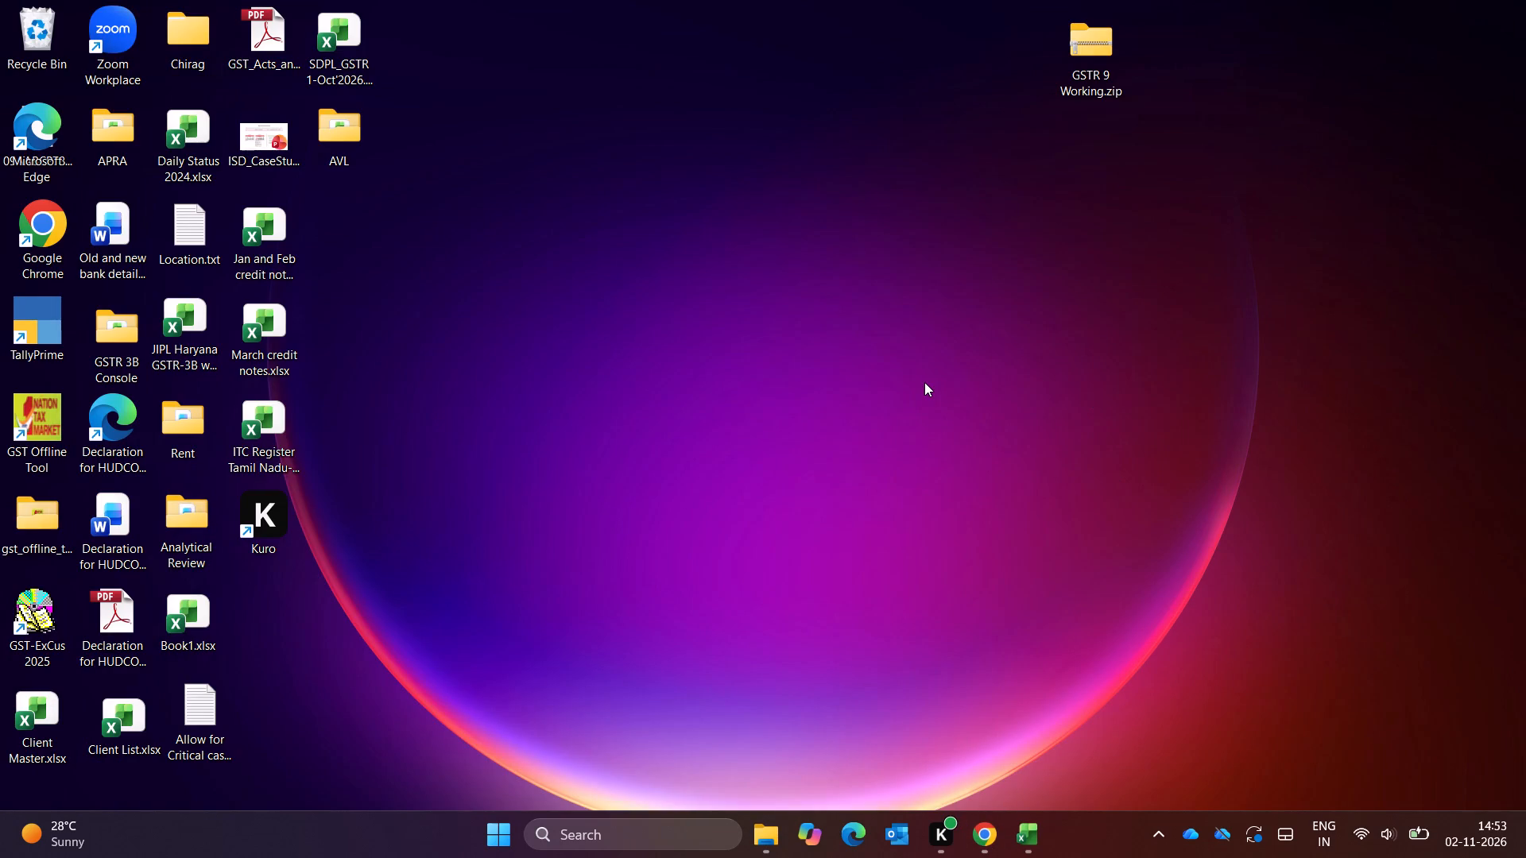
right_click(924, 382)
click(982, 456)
Return to the Yardi AP Tax Report - GST page and download the generated October report.
key(alt+Tab)
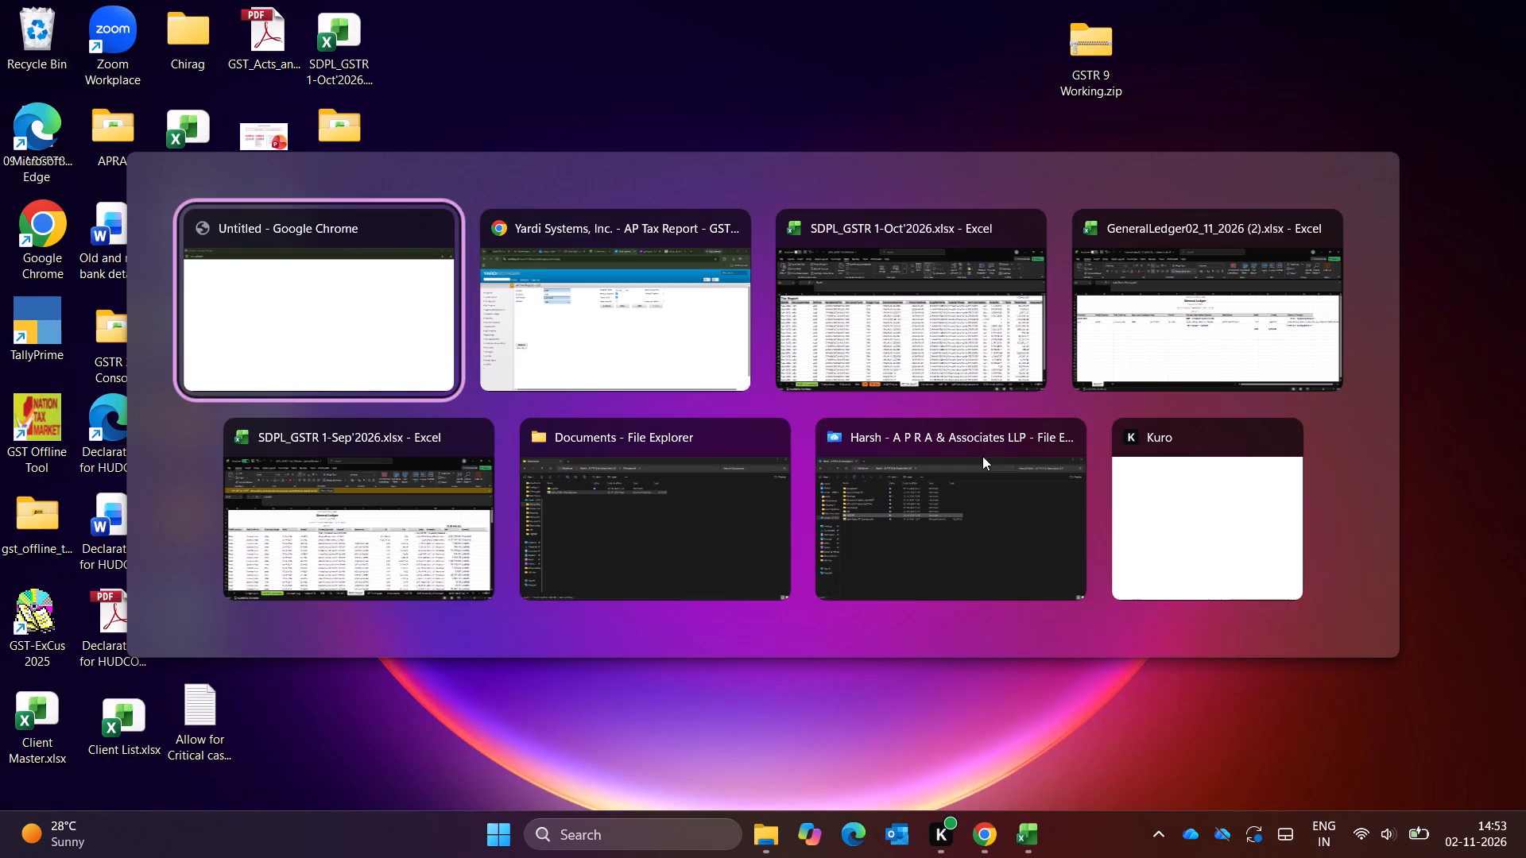
key(alt+Right)
key(alt+Left)
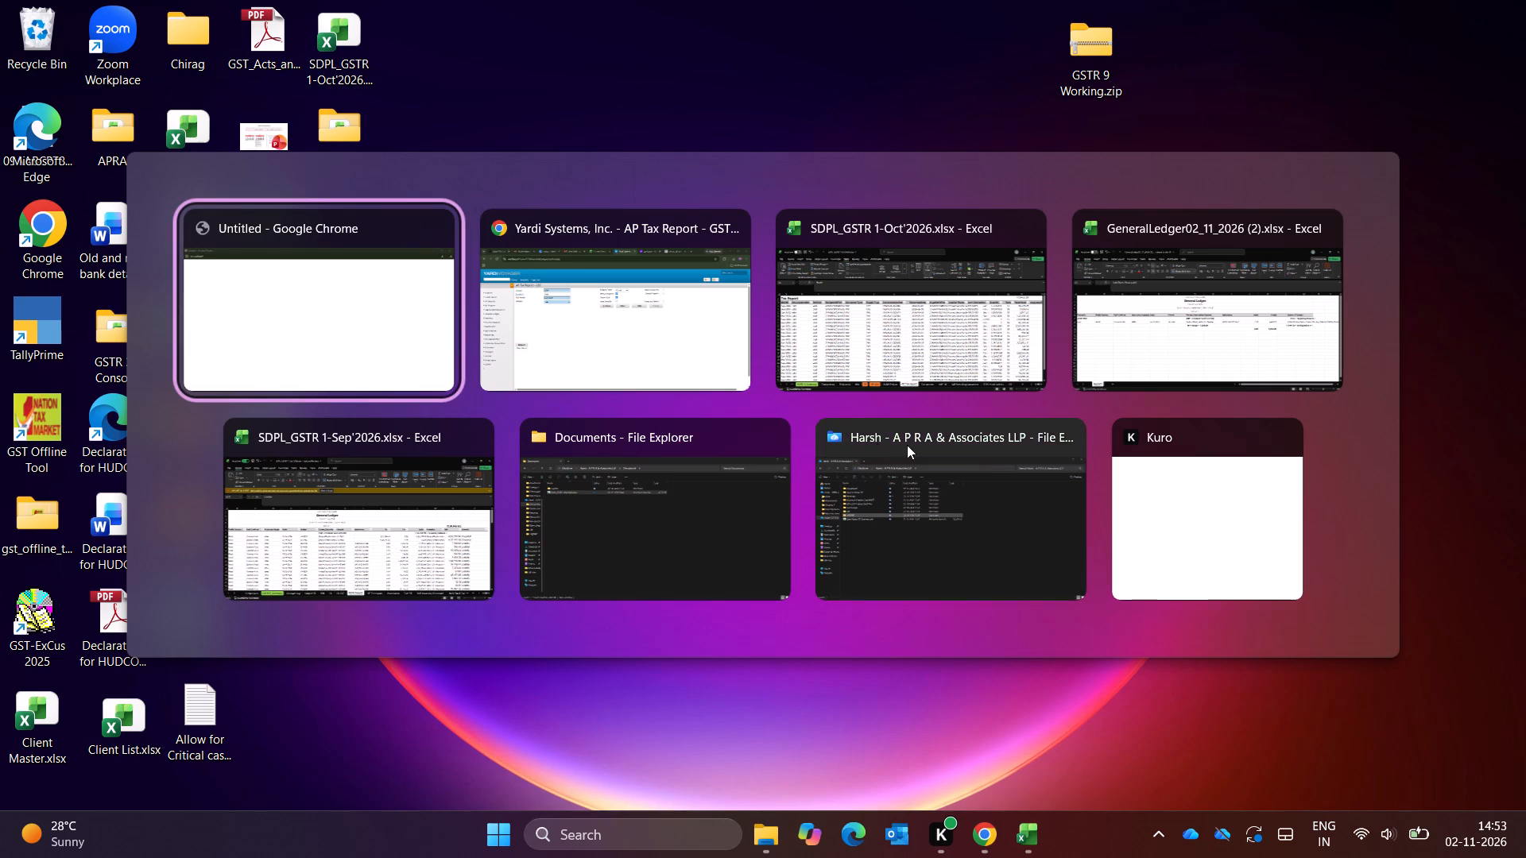
key(alt+Tab)
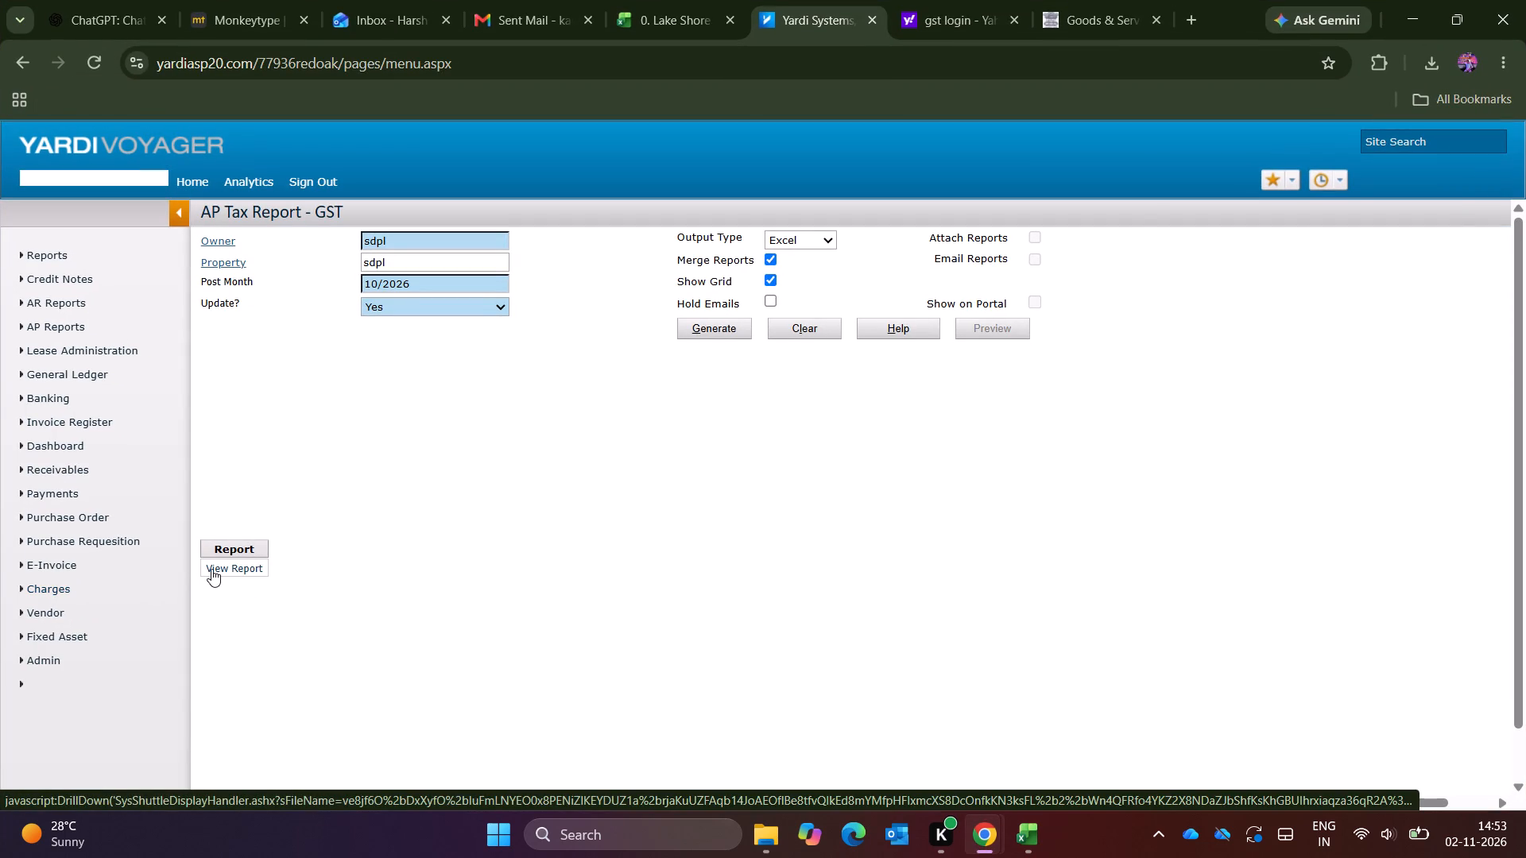
click(211, 569)
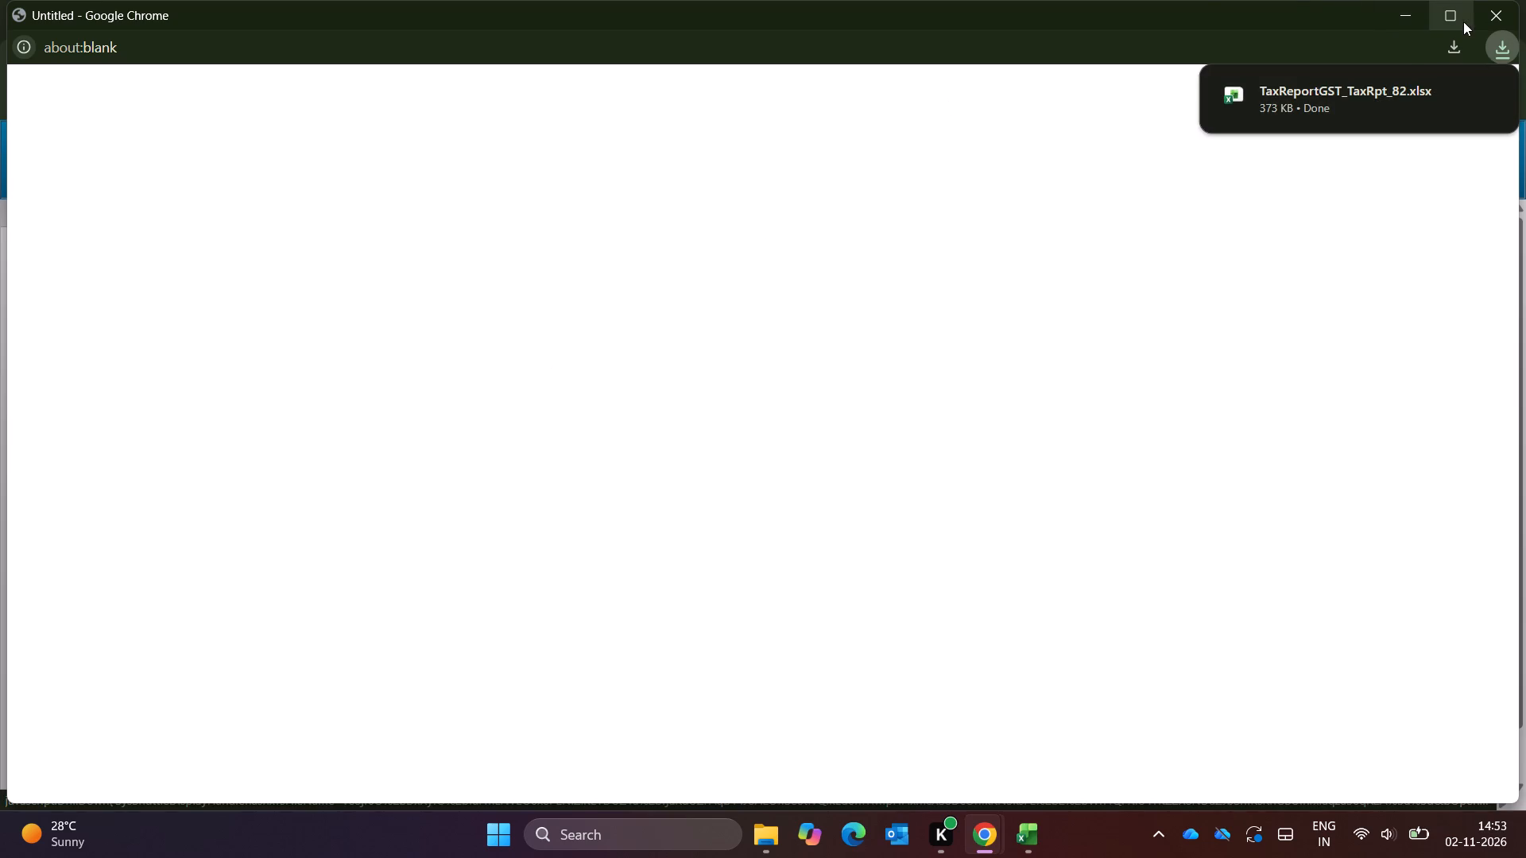
key(alt+Tab)
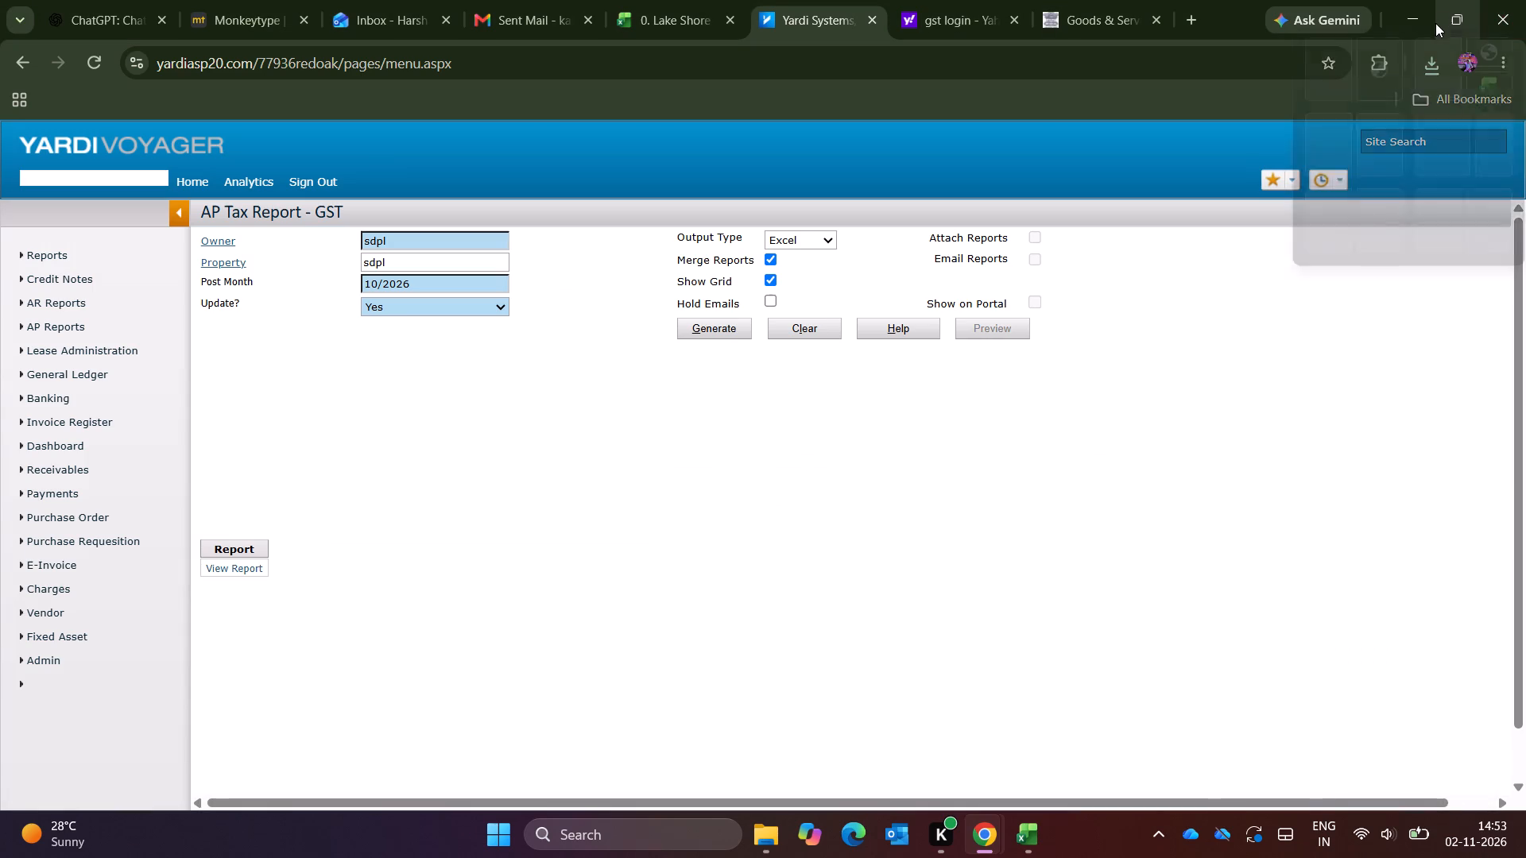
Open the downloaded TaxReportGST_TaxRpt_82.xlsx report and enable editing in it.
click(1434, 75)
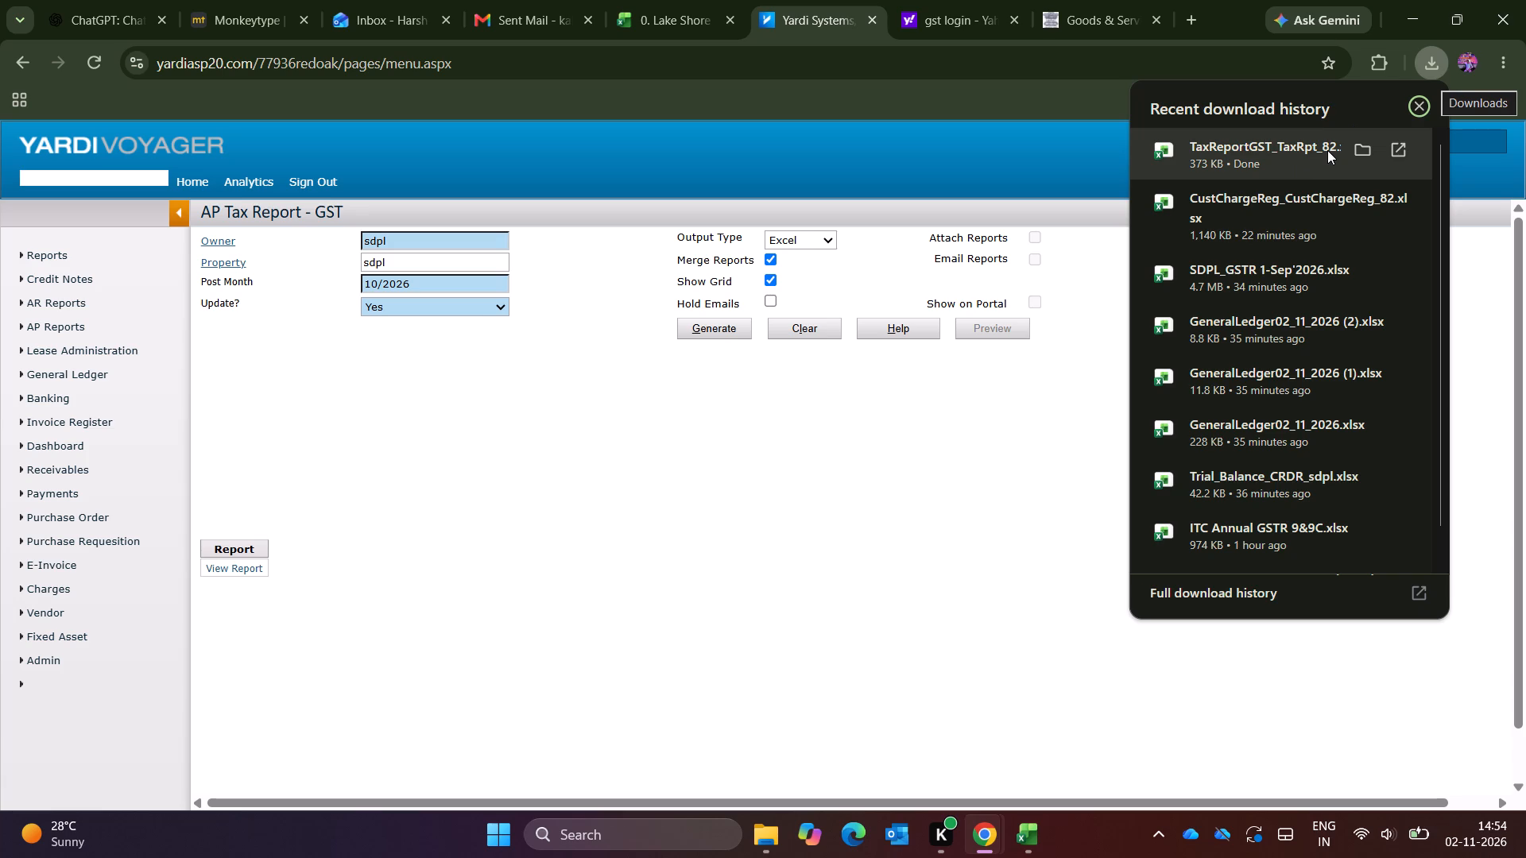
click(1298, 164)
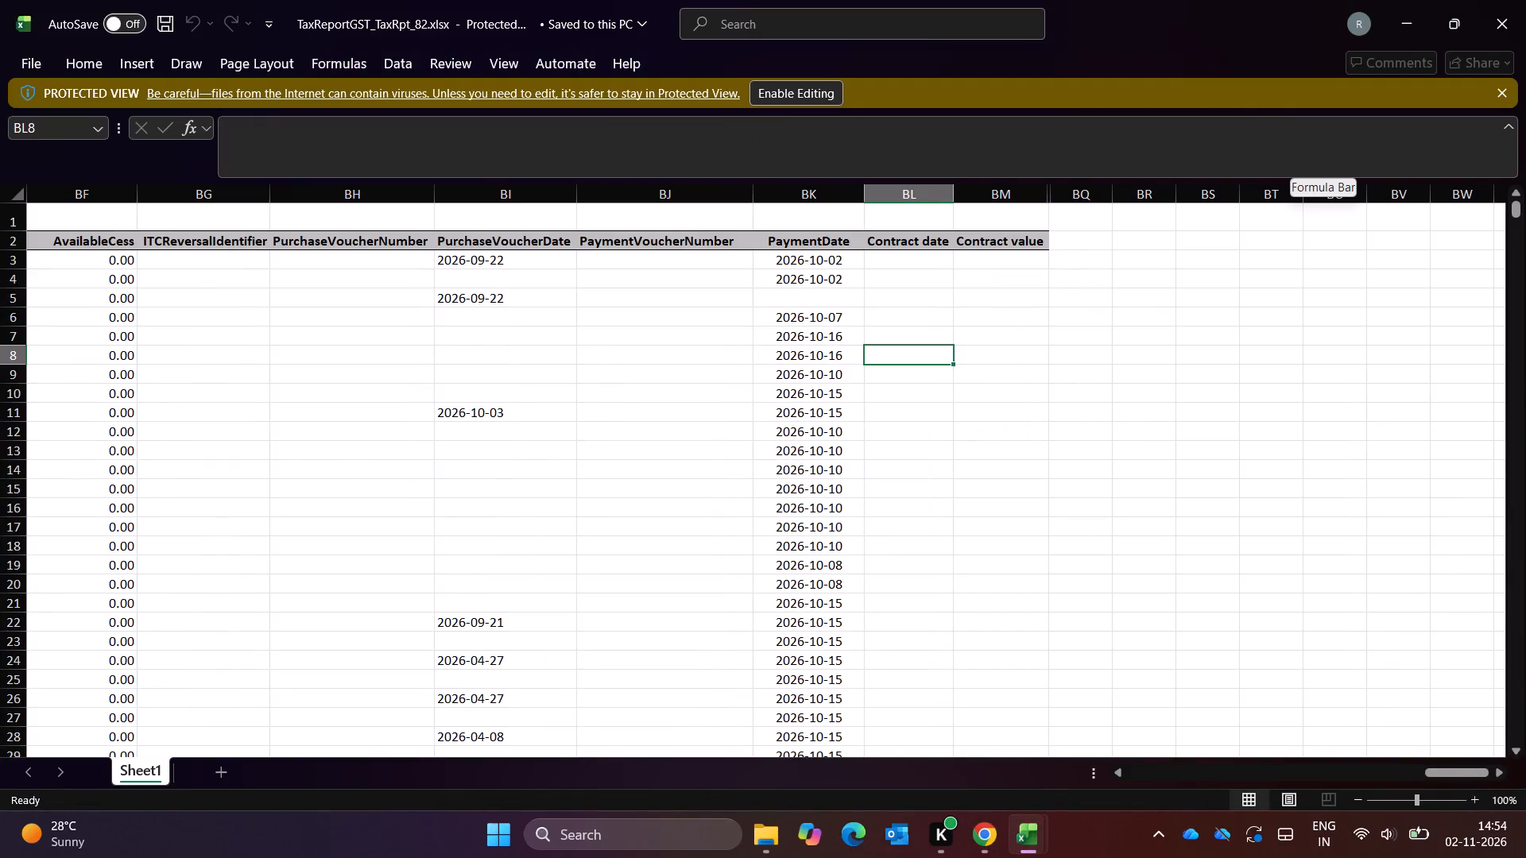
key(ctrl+Up)
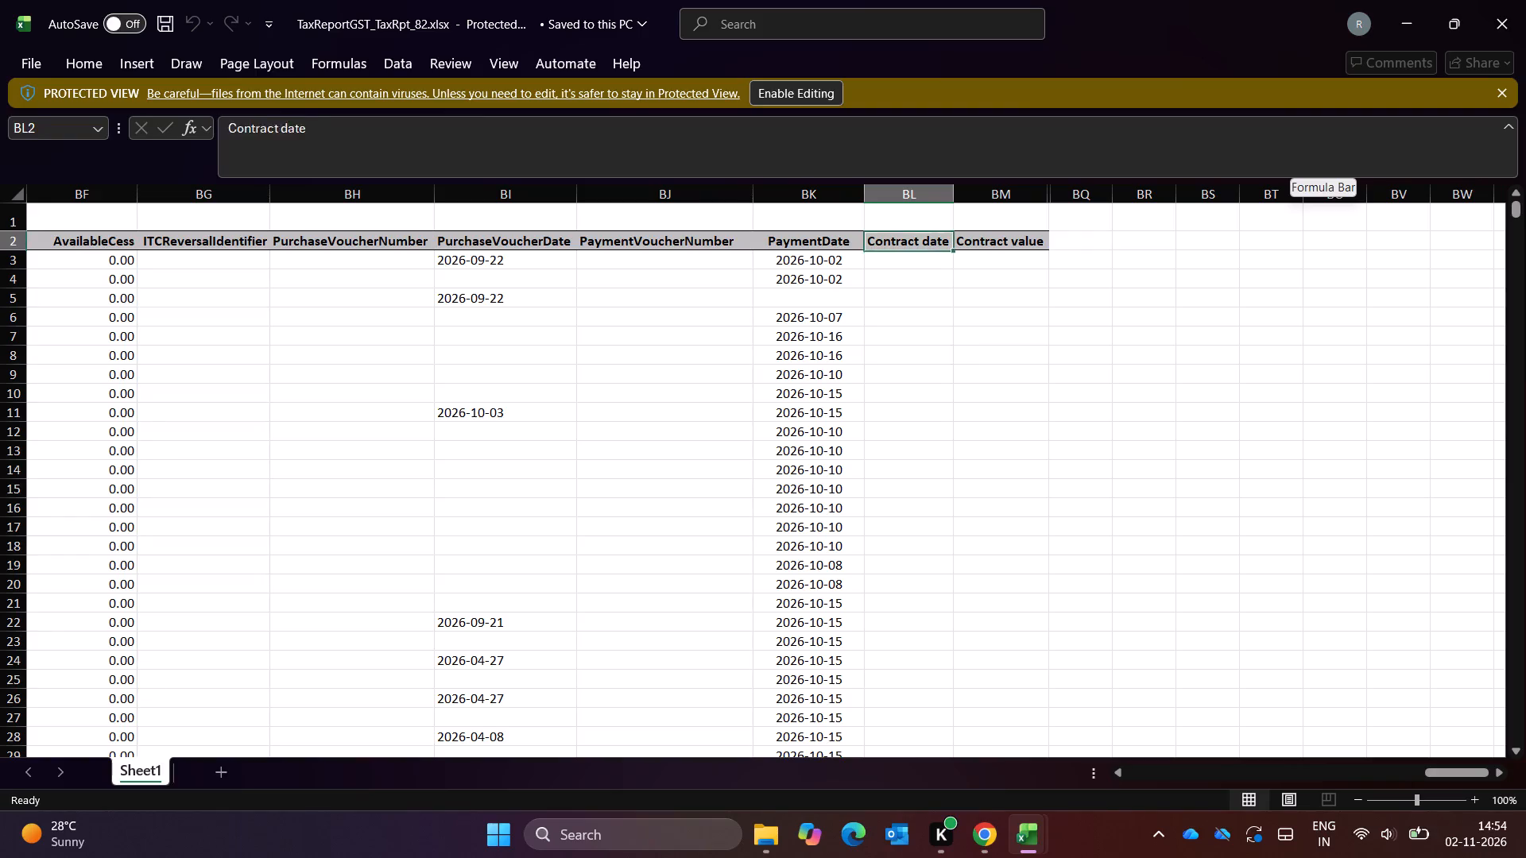
key(Up)
key(ctrl+Down)
key(ctrl+Left)
key(ctrl+Left)
key(Left)
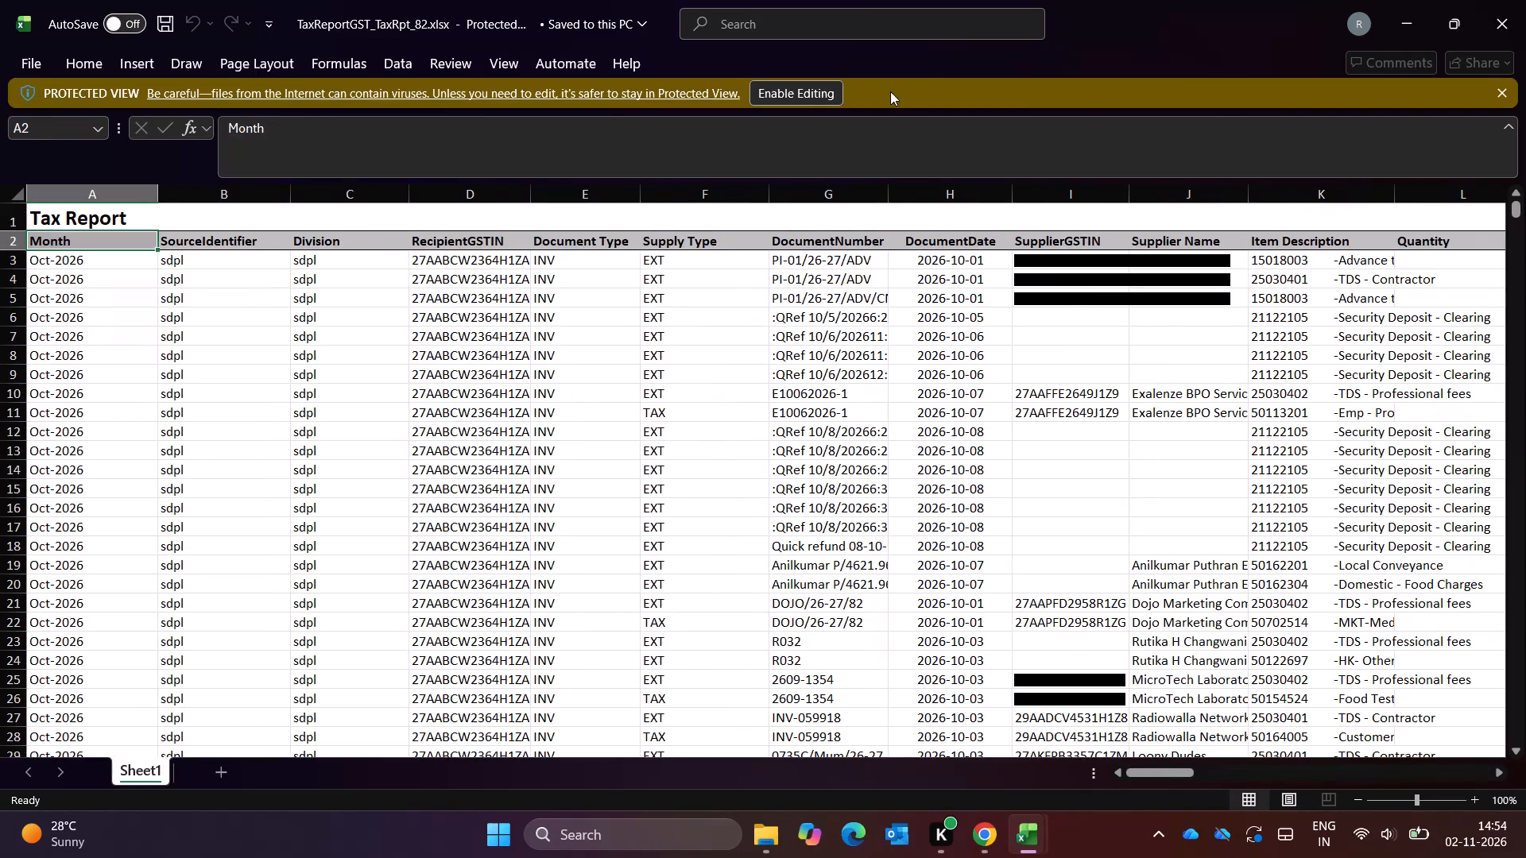
click(799, 95)
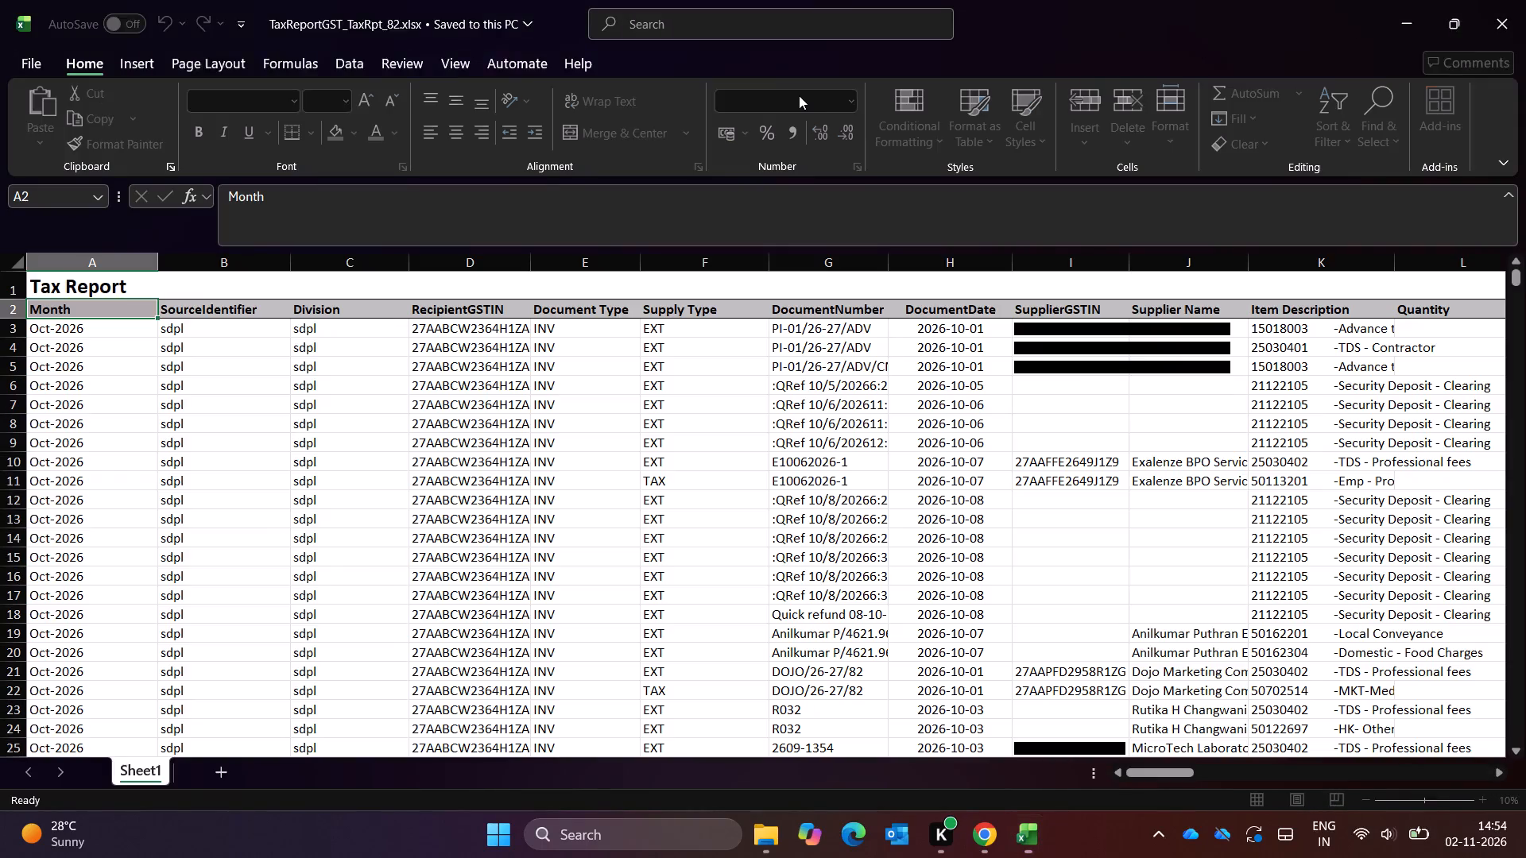
key(ctrl+Left)
key(Left)
Switch to the SDPL_GSTR 1-Oct'2026 workbook and compare its AP Tax report sheet layout with the downloaded report.
key(alt+Tab)
key(alt+Tab)
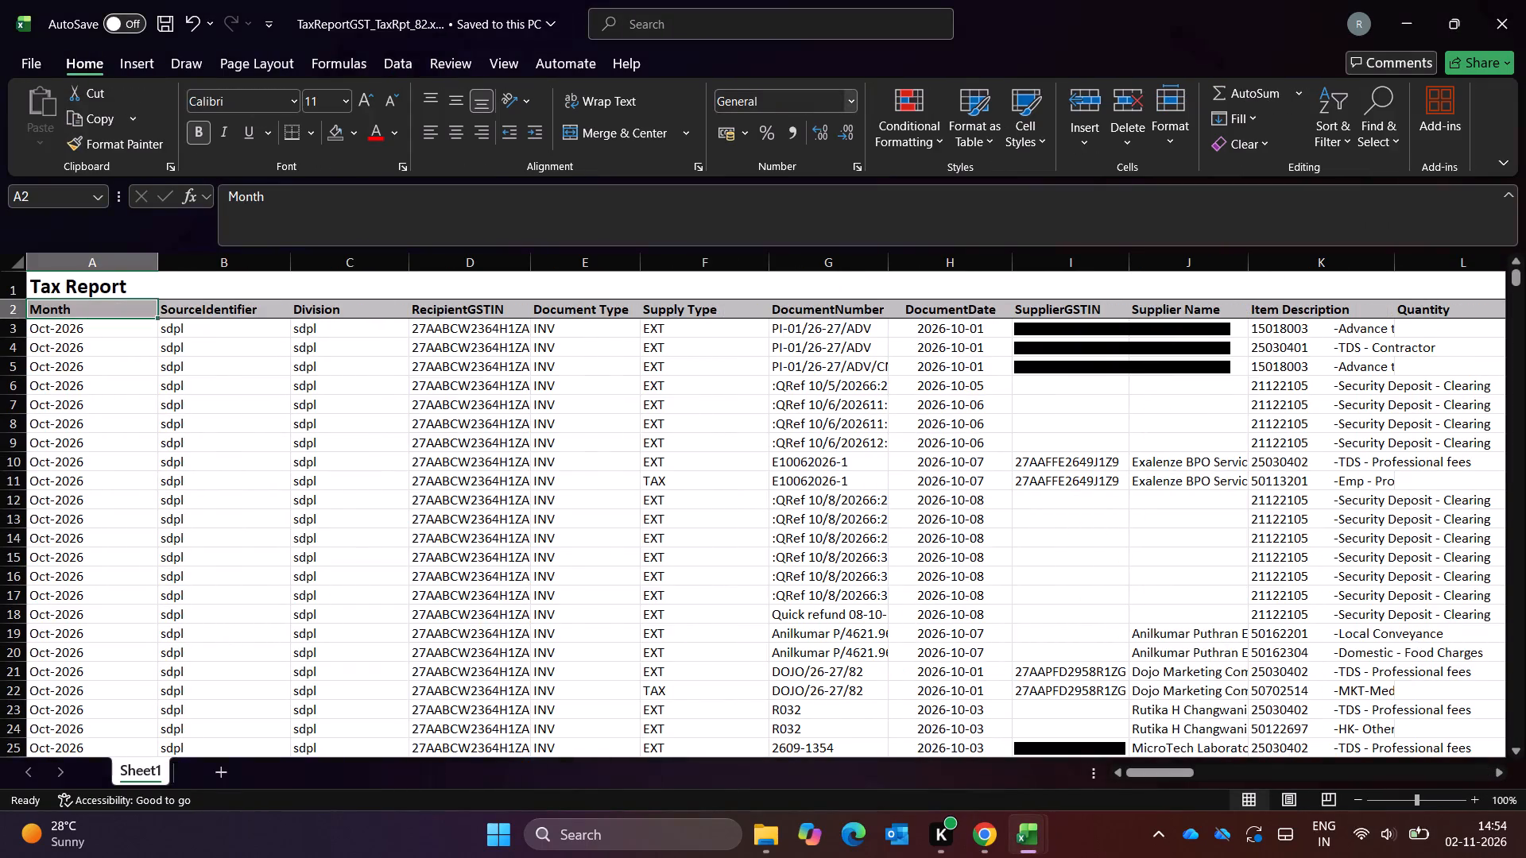
key(alt+Tab)
key(alt+Right)
key(alt+Left)
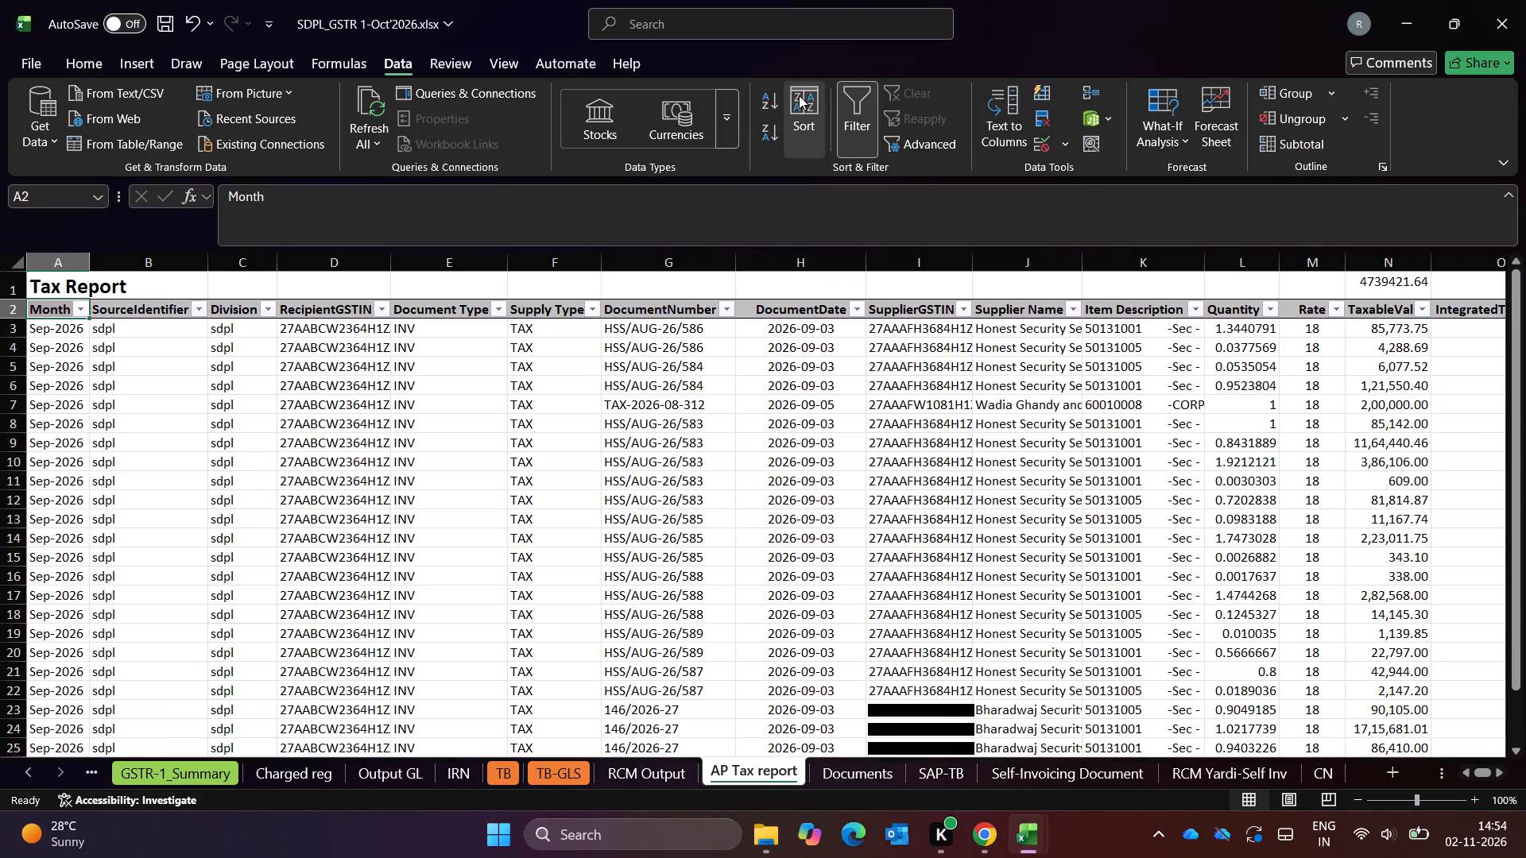
key(Right)
key(Right)
key(ctrl+Left)
key(ctrl+Left)
key(ctrl+Left)
key(Up)
key(Up)
key(Down)
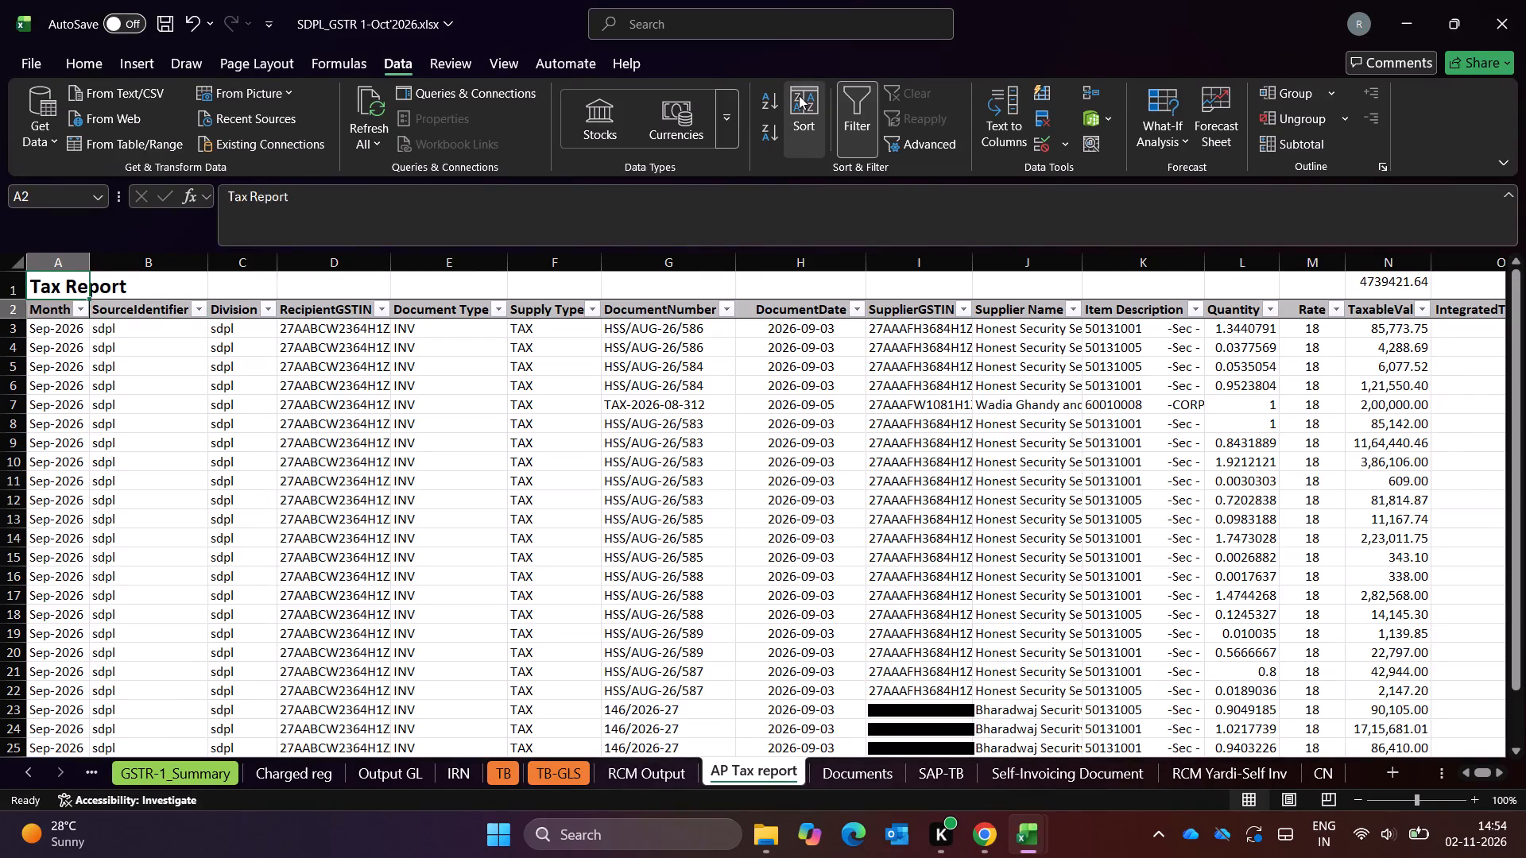
key(alt+Tab)
key(alt+Tab)
key(Down)
key(Down)
key(Up)
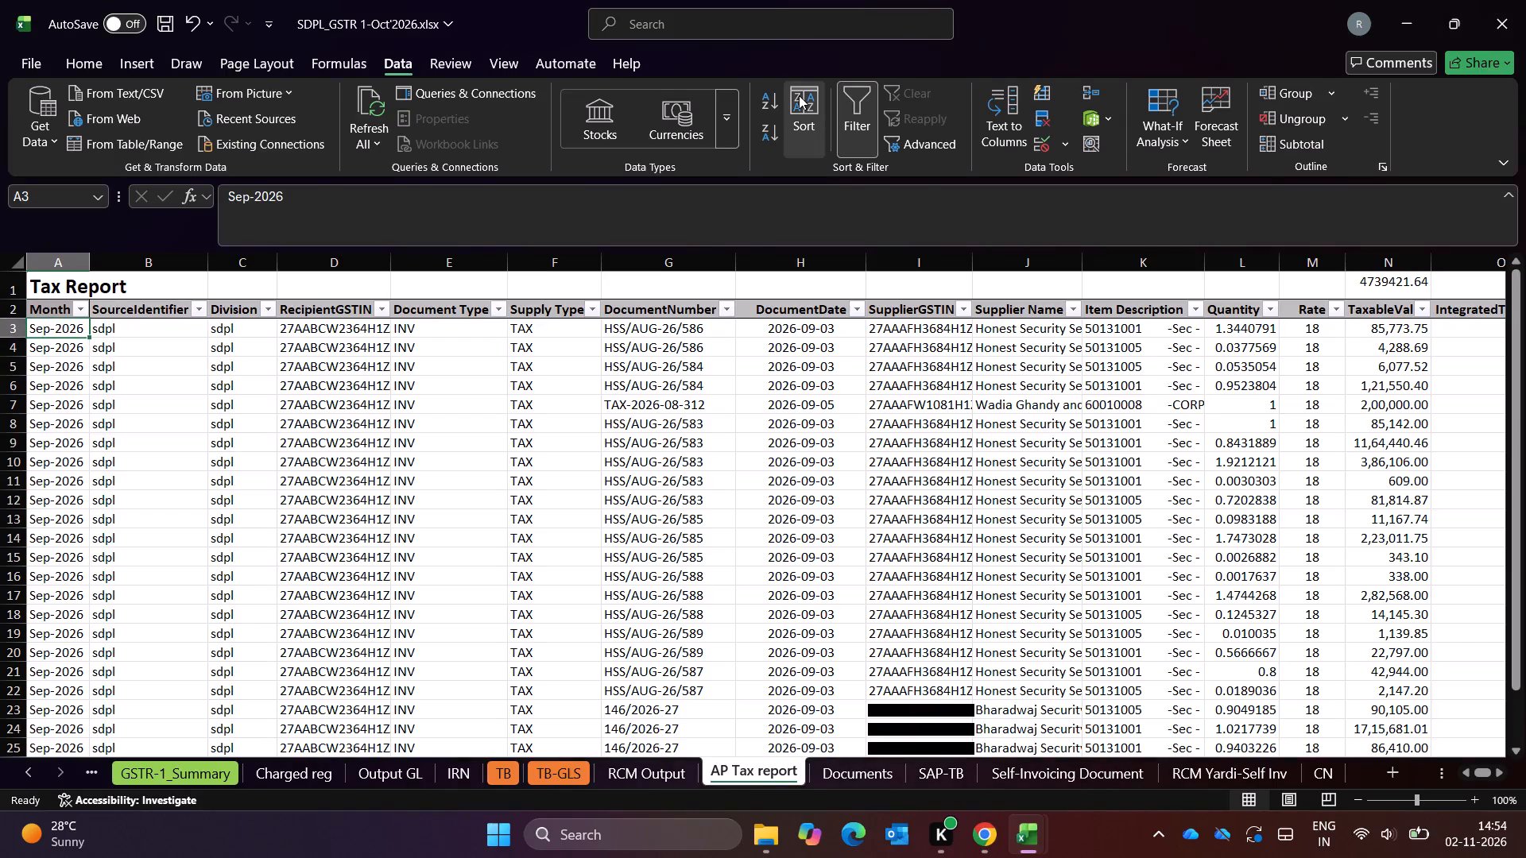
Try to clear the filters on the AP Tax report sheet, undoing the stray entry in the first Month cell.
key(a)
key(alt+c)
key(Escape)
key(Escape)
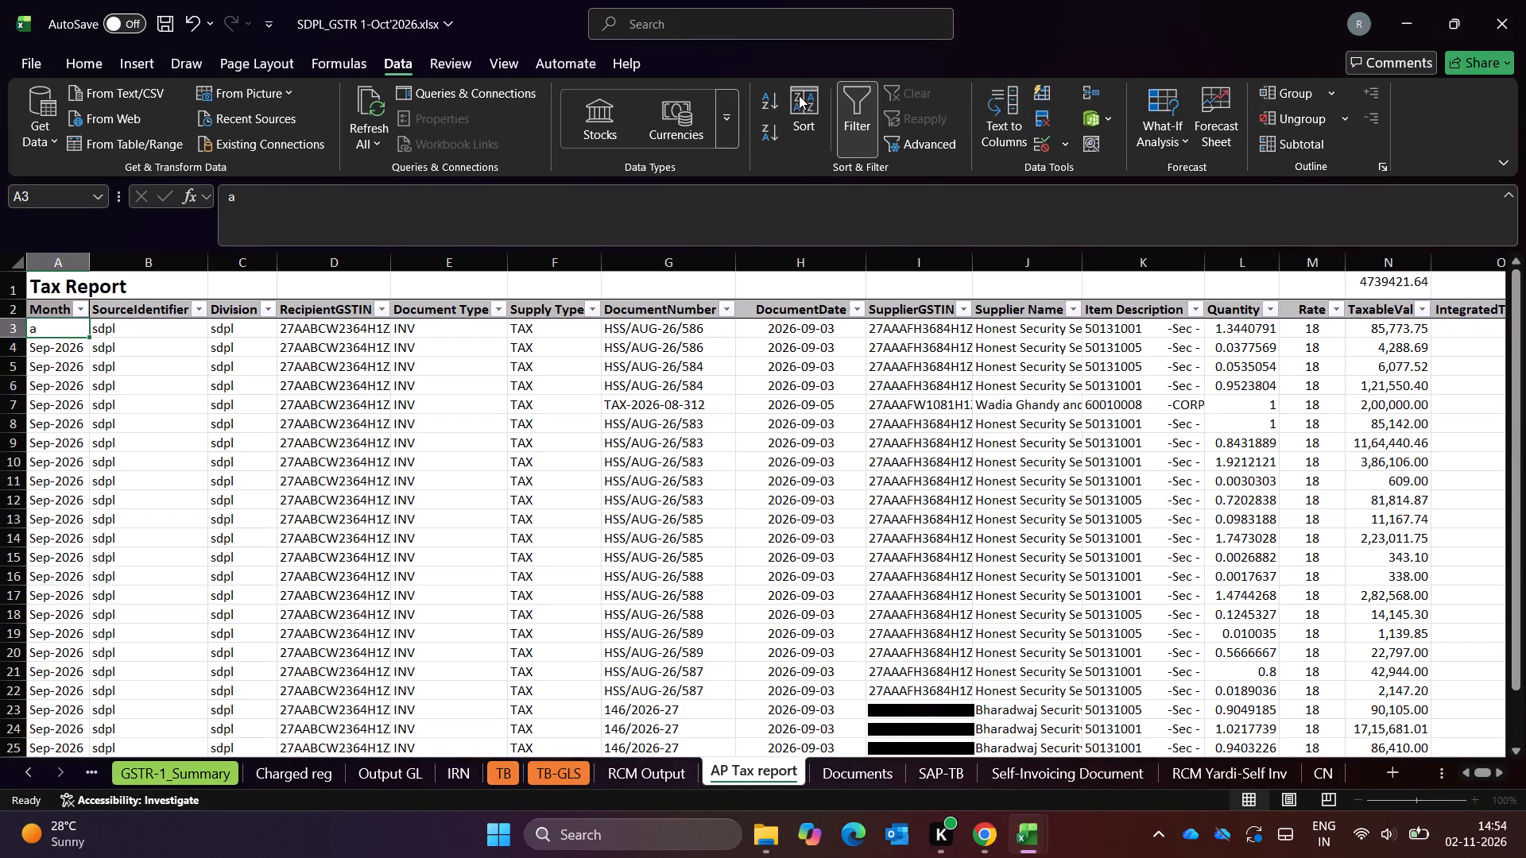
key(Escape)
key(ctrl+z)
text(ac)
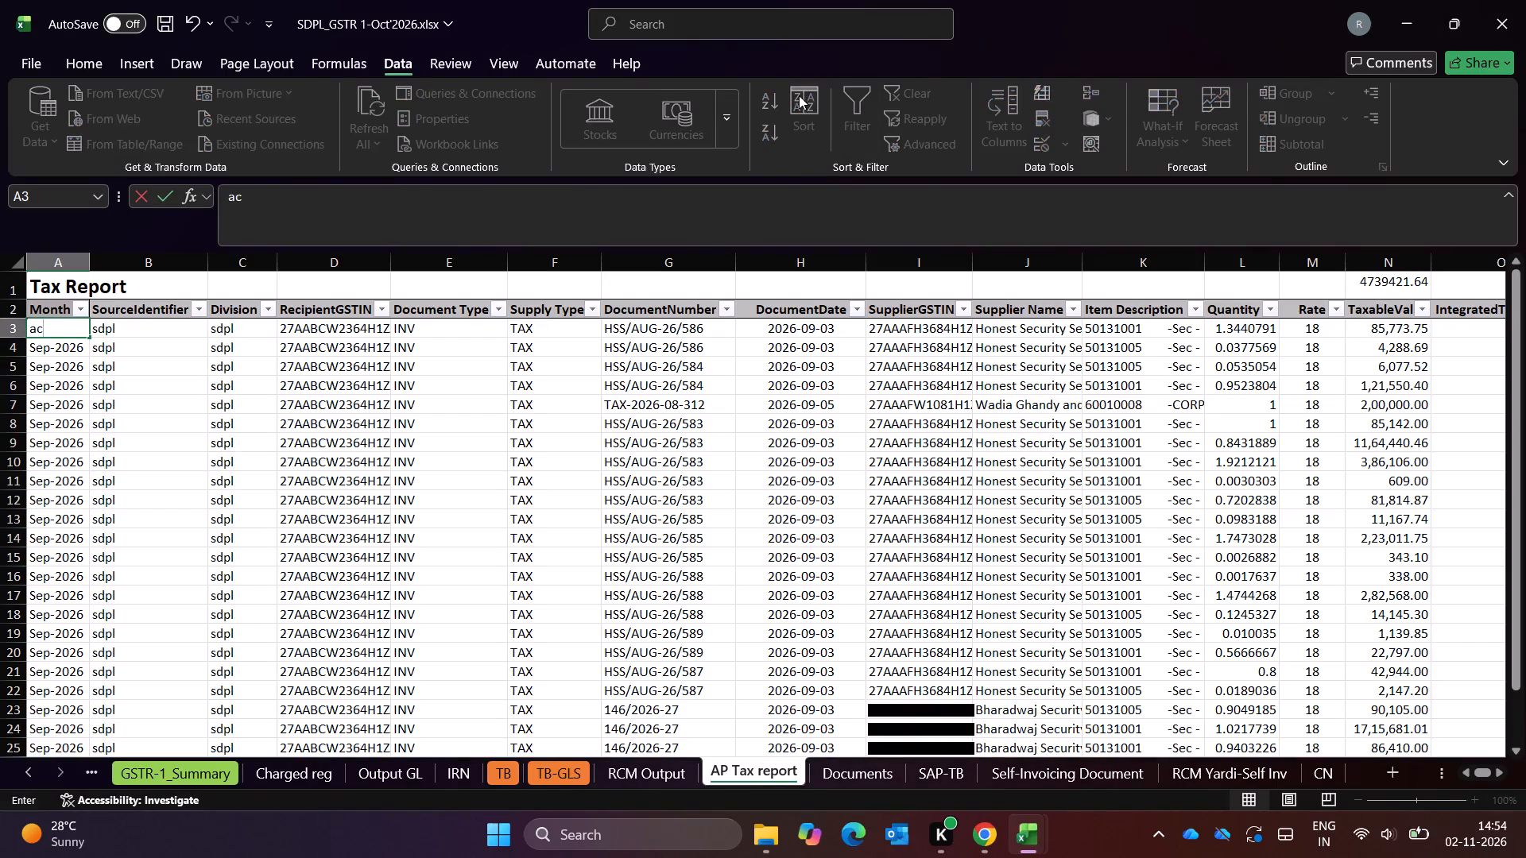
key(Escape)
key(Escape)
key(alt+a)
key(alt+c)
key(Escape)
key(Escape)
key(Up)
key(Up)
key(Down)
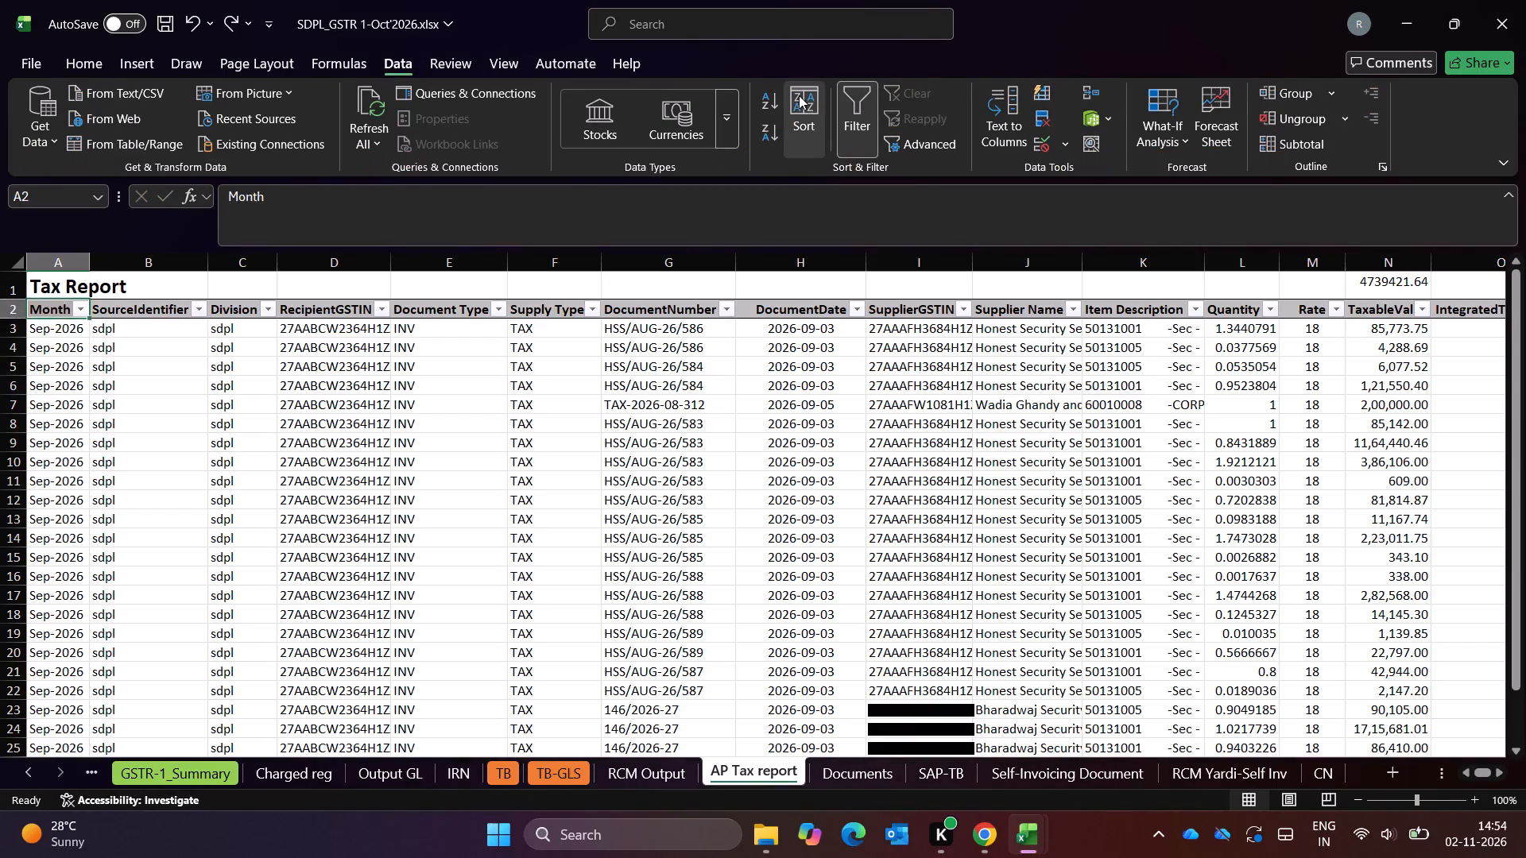
Check how far the first September row extends across the columns of the AP Tax report sheet.
key(Down)
key(ctrl+shift+Right)
key(shift+Right)
key(shift+Right)
key(ctrl+shift+Right)
key(ctrl+shift+Right)
key(ctrl+shift+Right)
key(ctrl+shift+Right)
key(ctrl+shift+Right)
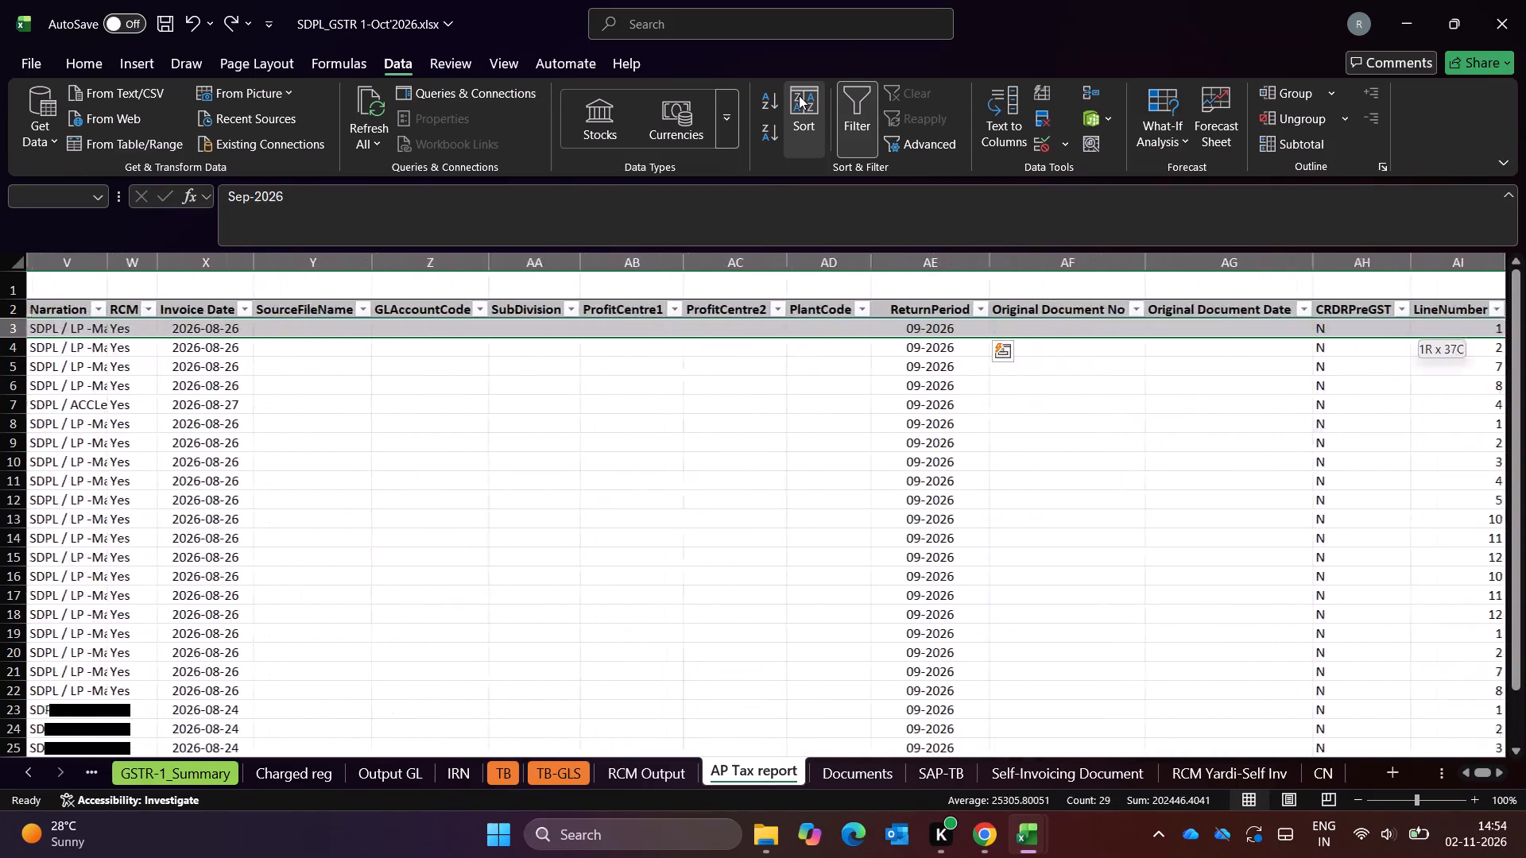
key(ctrl+shift+Right)
key(ctrl+shift+Right)
key(ctrl+shift+Right)
key(ctrl+shift+Right)
key(ctrl+shift+Right)
key(ctrl+shift+Right)
key(ctrl+shift+Right)
key(ctrl+shift+Right)
key(ctrl+shift+Right)
key(ctrl+shift+Right)
key(ctrl+shift+Right)
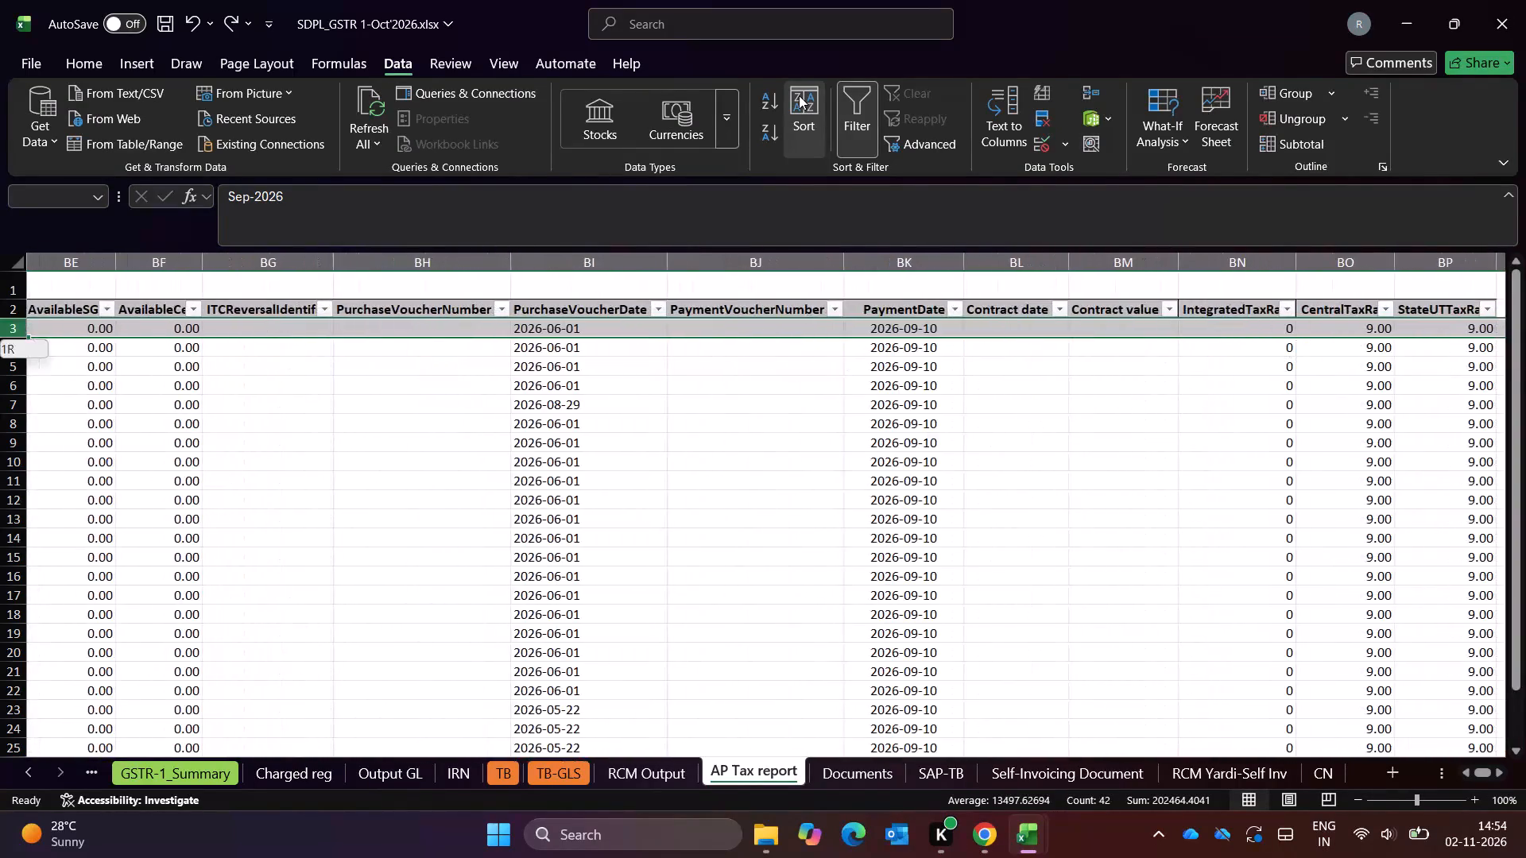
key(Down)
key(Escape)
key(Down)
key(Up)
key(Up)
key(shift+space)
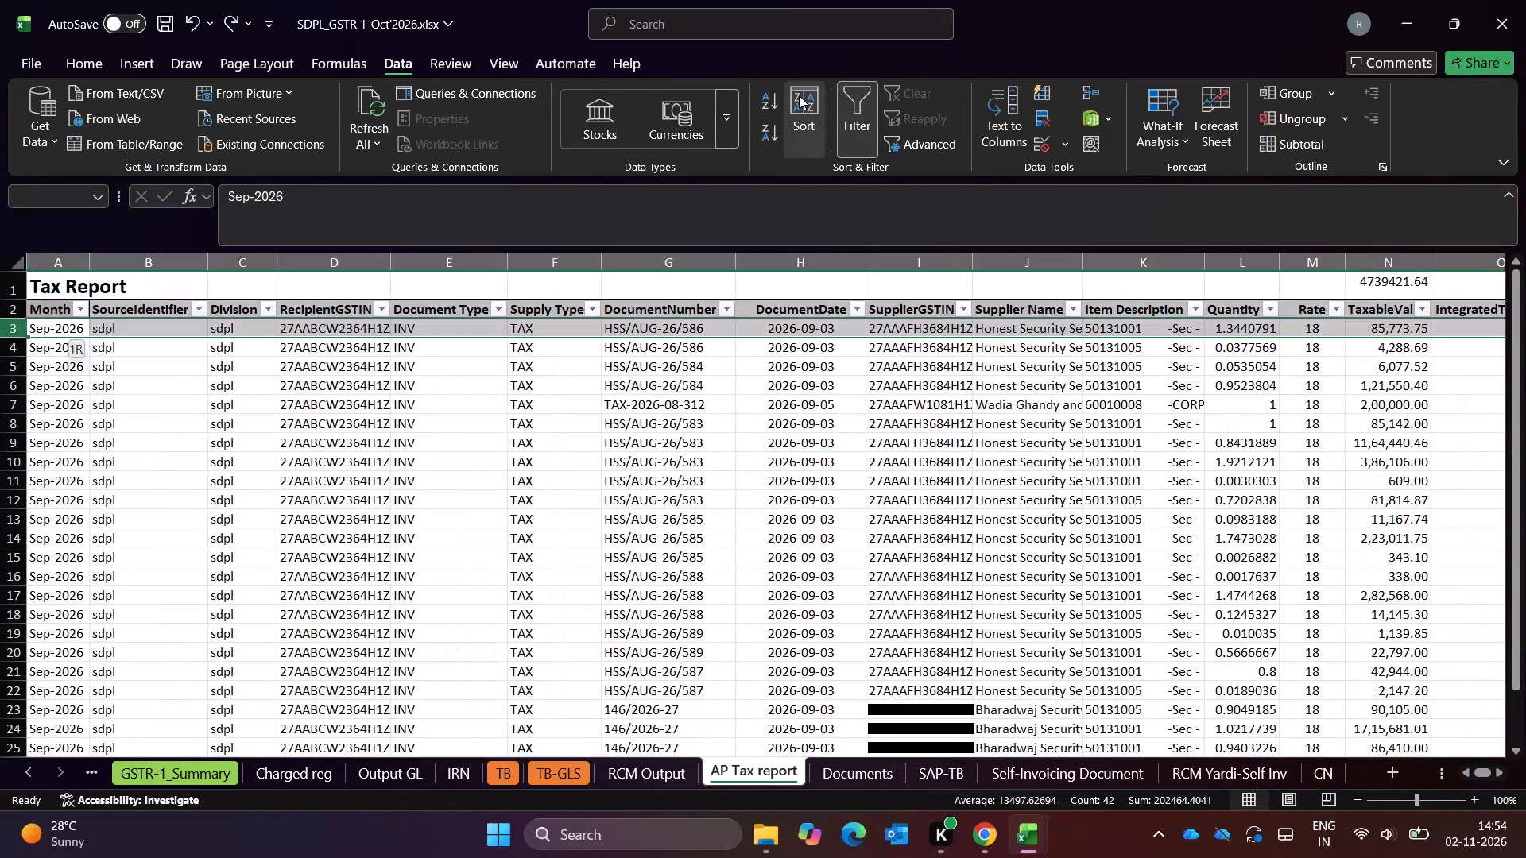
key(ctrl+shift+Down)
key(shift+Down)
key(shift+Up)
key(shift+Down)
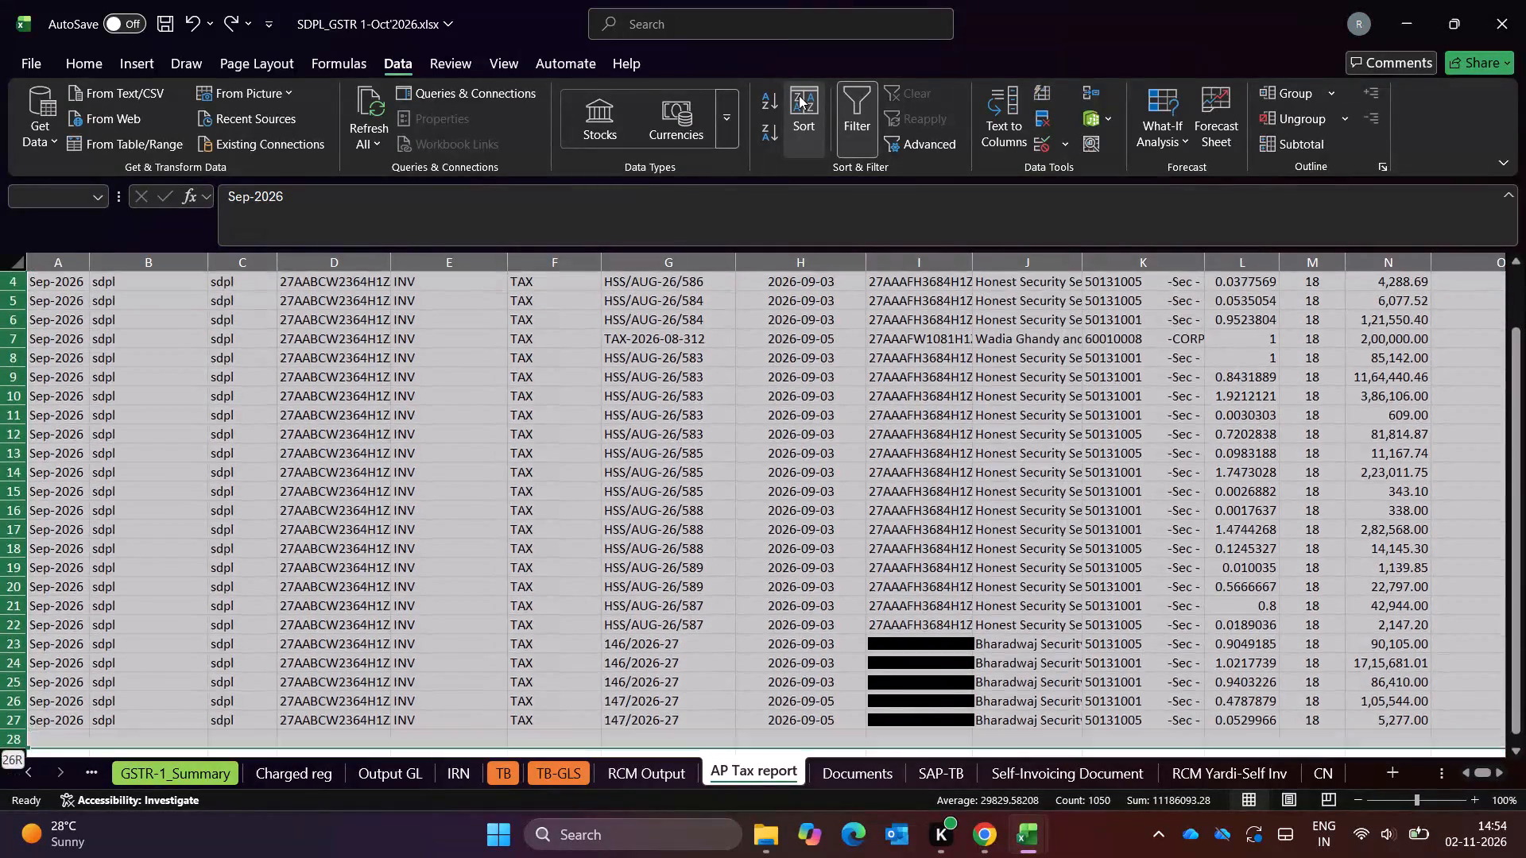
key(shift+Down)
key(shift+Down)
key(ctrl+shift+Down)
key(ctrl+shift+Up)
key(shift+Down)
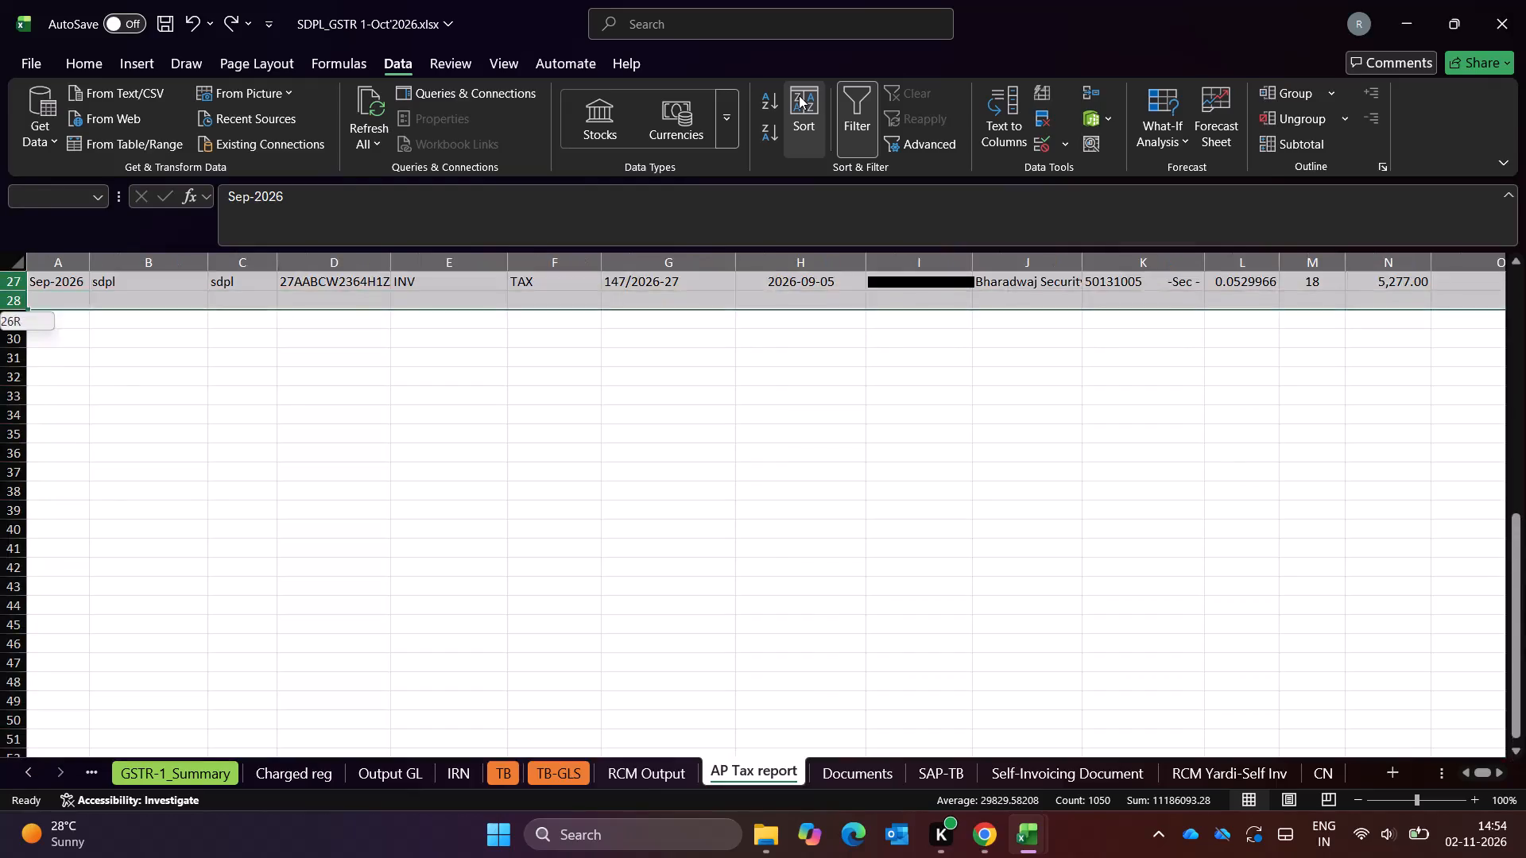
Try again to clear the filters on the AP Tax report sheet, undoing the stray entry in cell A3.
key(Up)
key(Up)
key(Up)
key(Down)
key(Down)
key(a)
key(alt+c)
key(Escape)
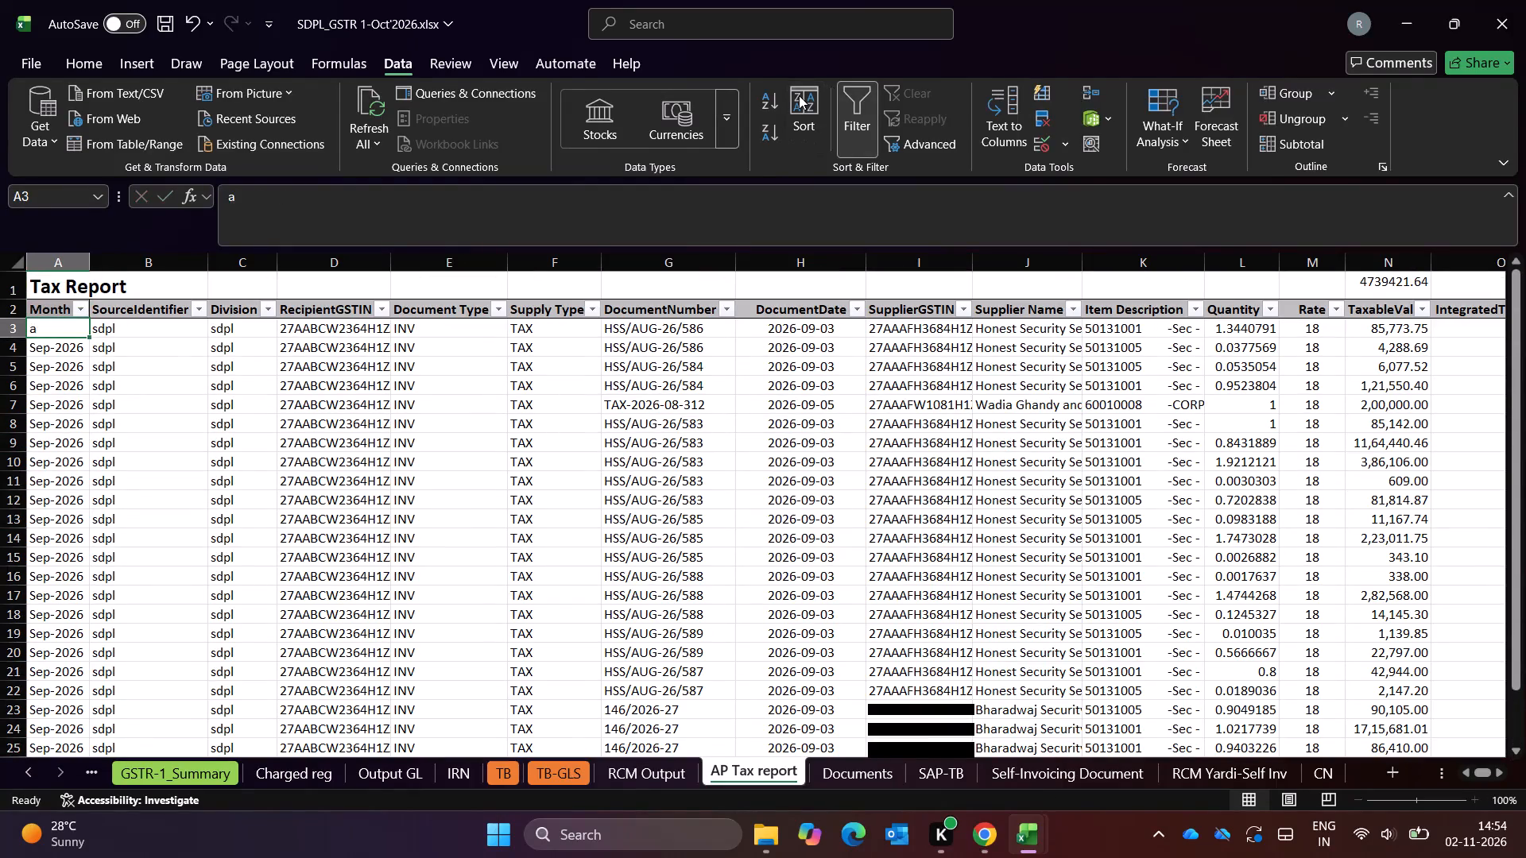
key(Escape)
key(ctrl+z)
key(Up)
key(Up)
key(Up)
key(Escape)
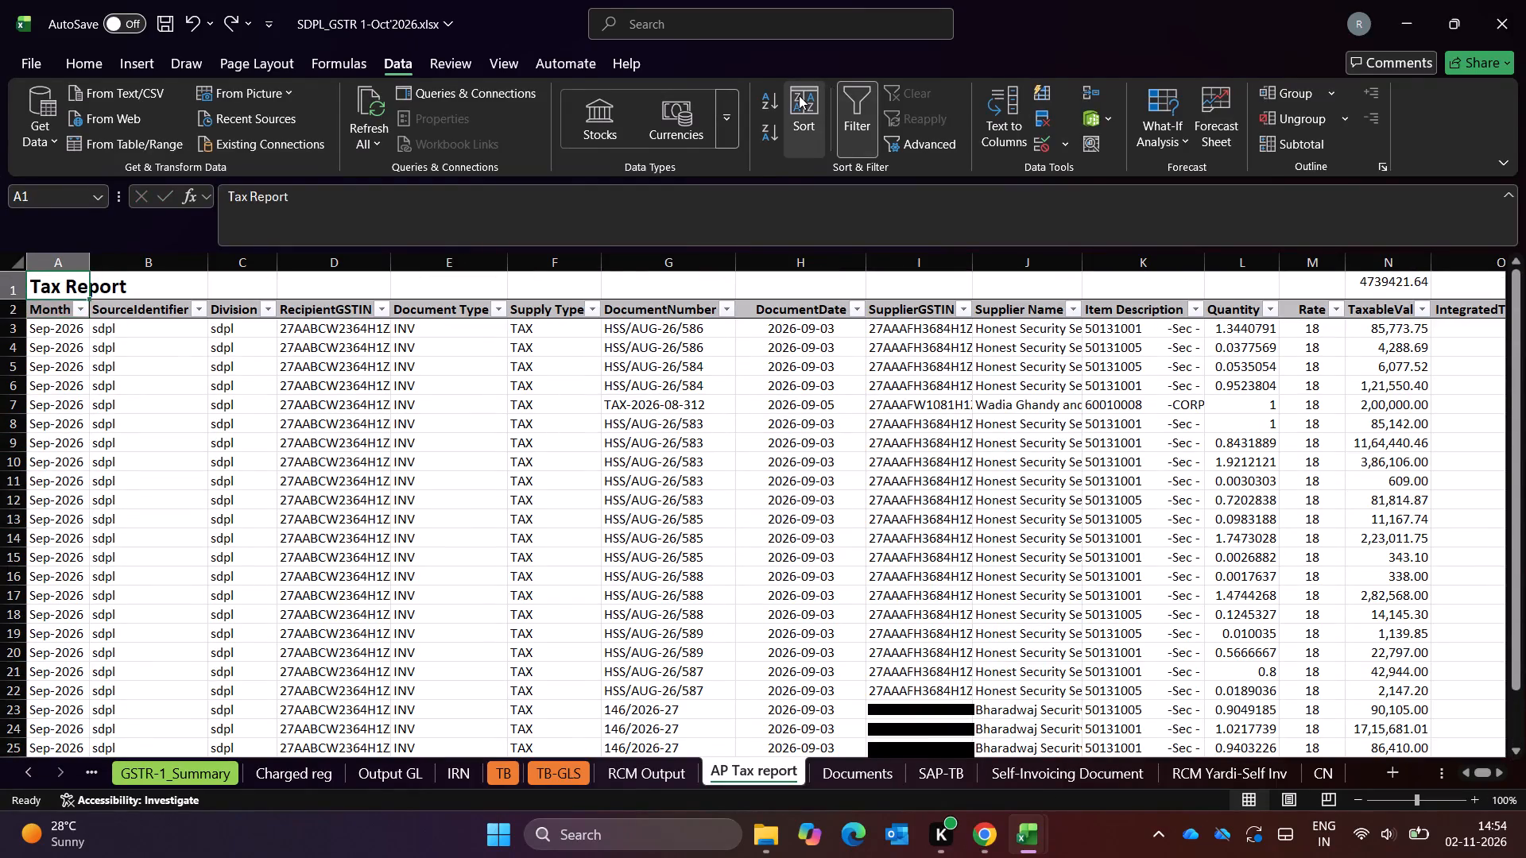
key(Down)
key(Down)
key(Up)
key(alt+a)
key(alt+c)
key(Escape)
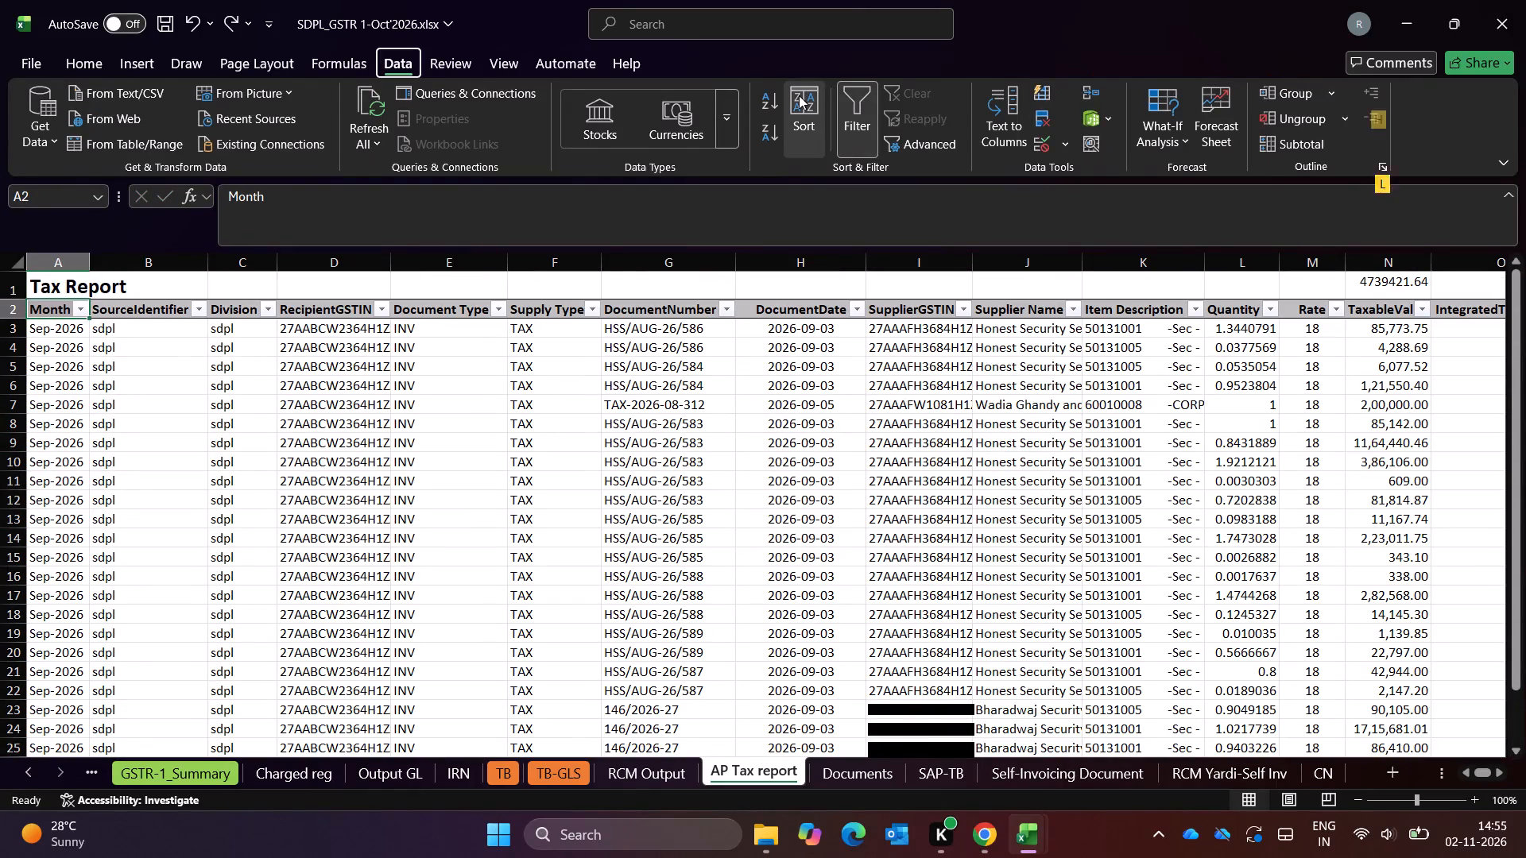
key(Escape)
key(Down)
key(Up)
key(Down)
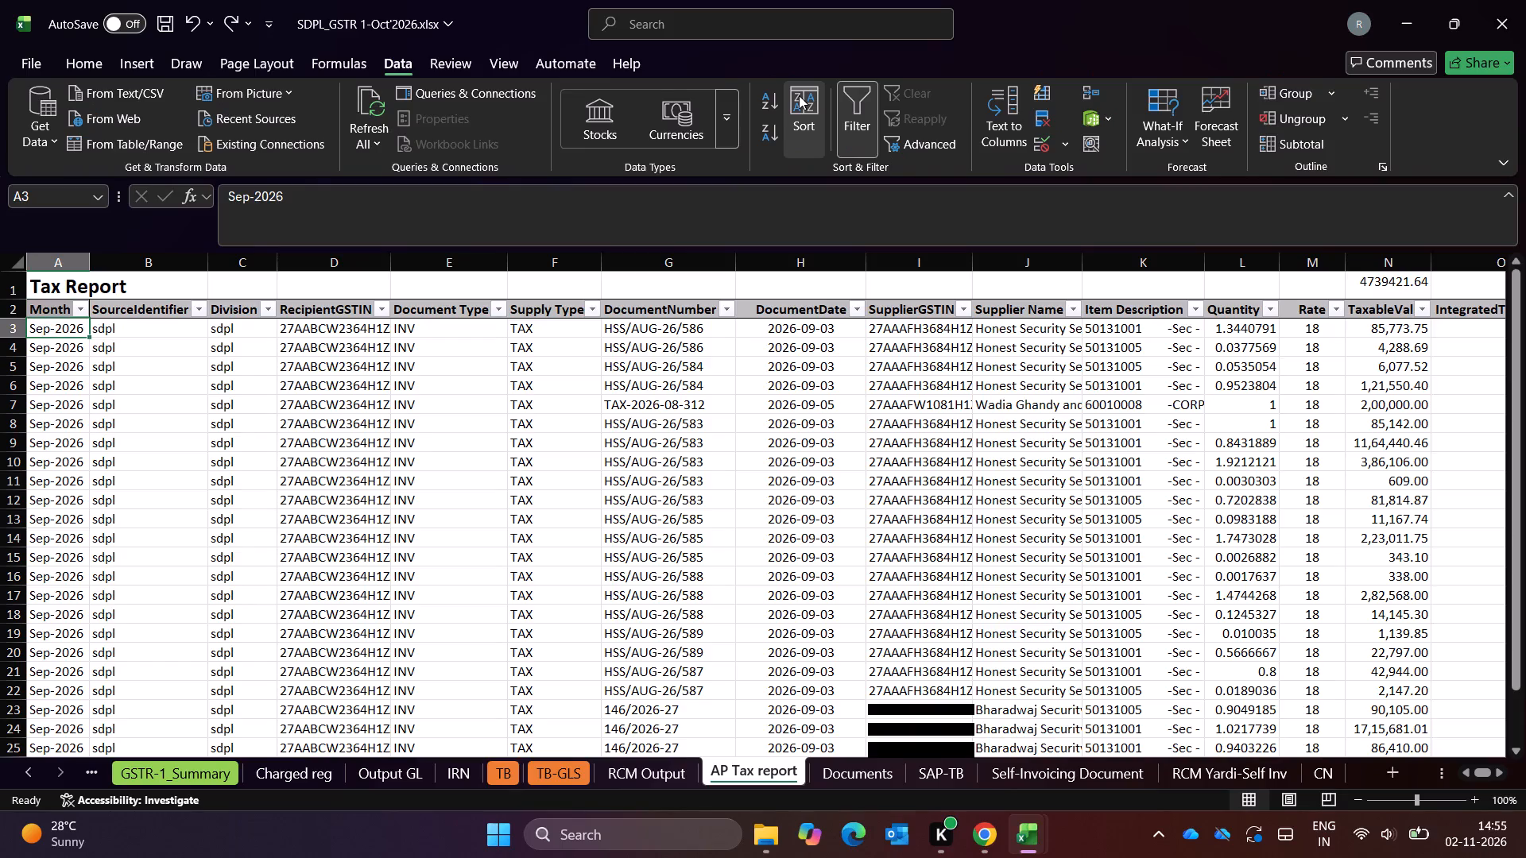
Examine the last September row, the column headers and the RCM column's filter on the AP Tax report sheet.
key(ctrl+Down)
key(Down)
key(Up)
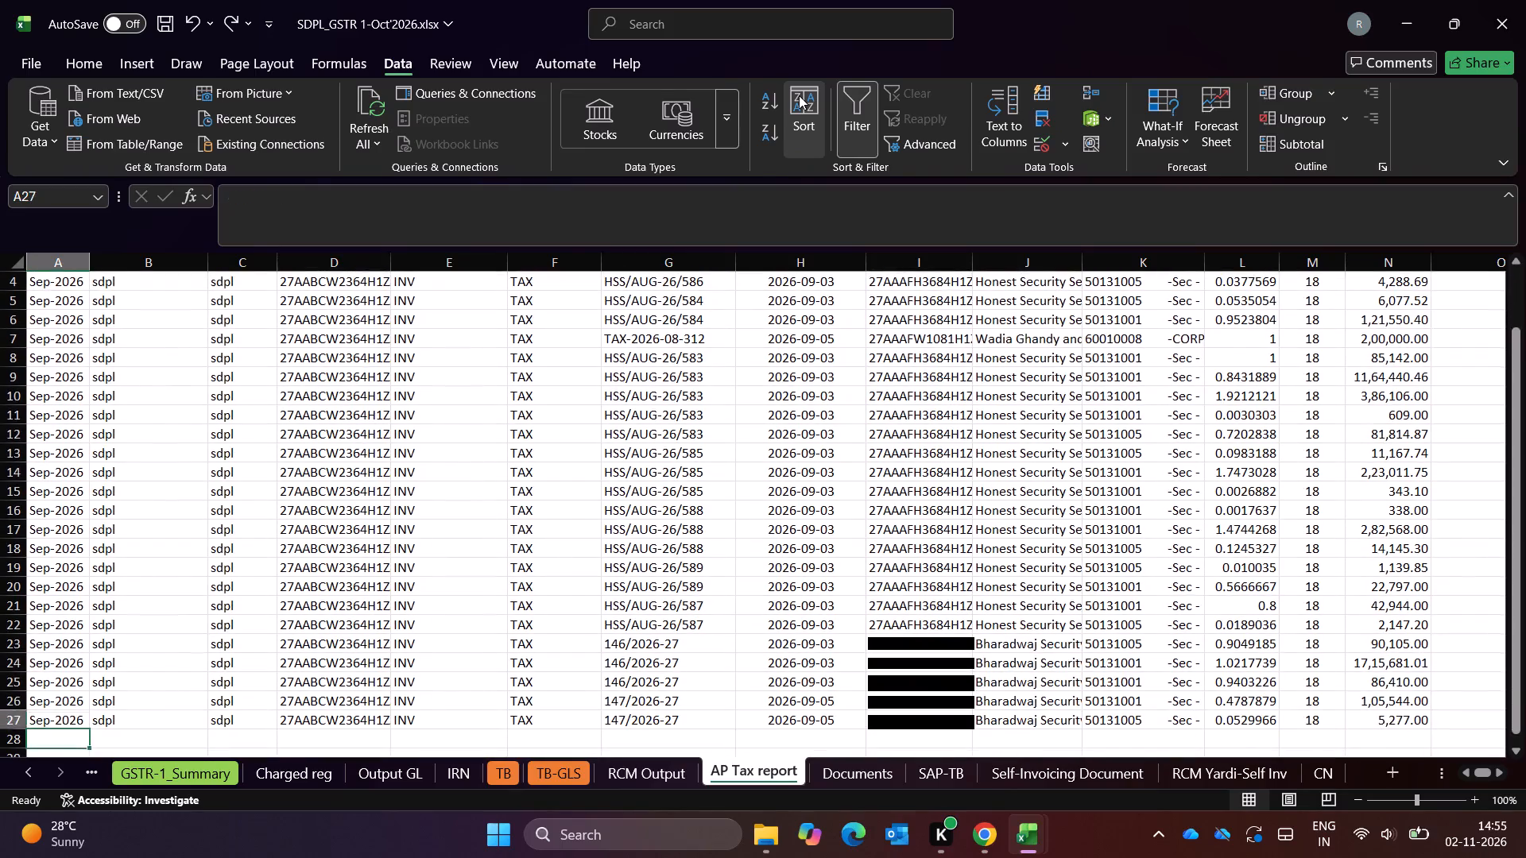
key(ctrl+Up)
key(Right)
key(Right)
key(Right)
key(Right)
key(Right)
key(Down)
key(Right)
key(Right)
key(Right)
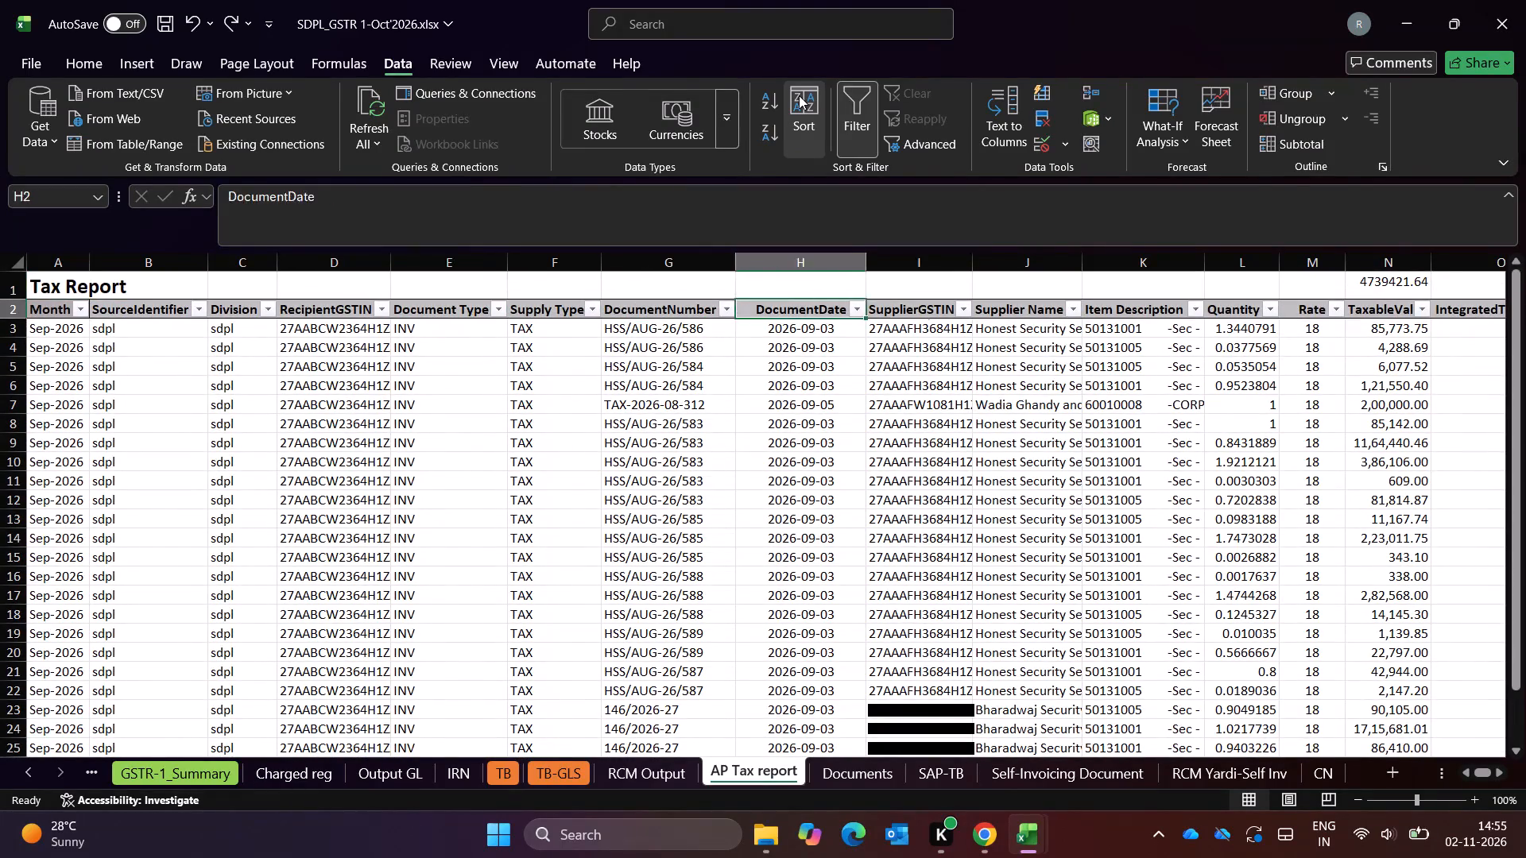
key(Right)
key(Right)
key(Right)
key(Right)
key(Right)
key(Right)
key(Right)
key(Right)
key(Right)
key(Right)
key(Right)
key(Right)
key(Right)
key(Right)
key(Right)
key(Right)
key(Right)
key(Right)
key(Left)
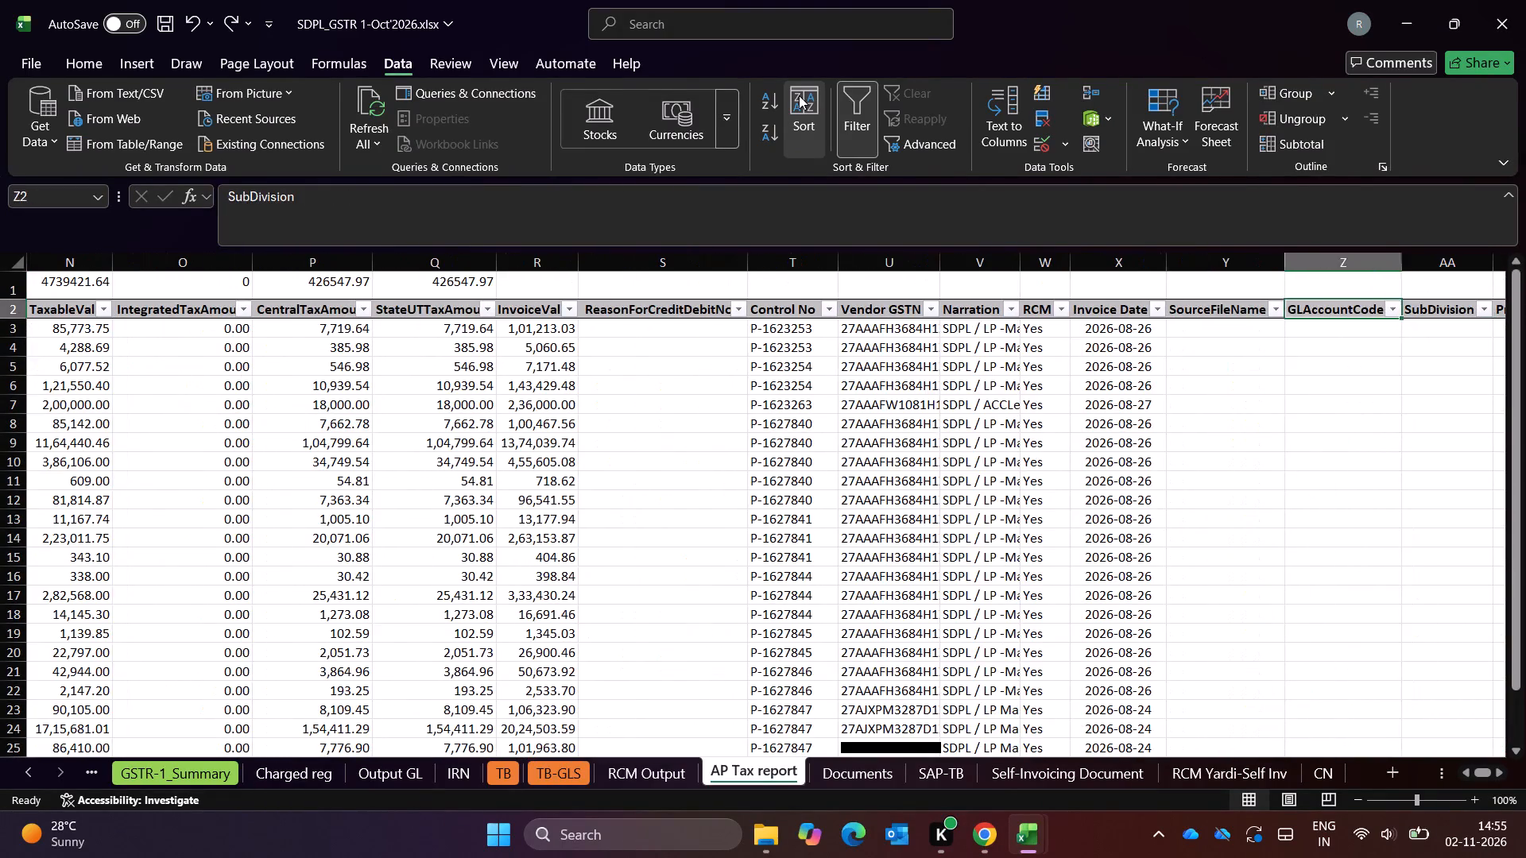
key(Left)
key(Left)
key(Left)
key(Left)
key(Right)
key(alt+Down)
key(Escape)
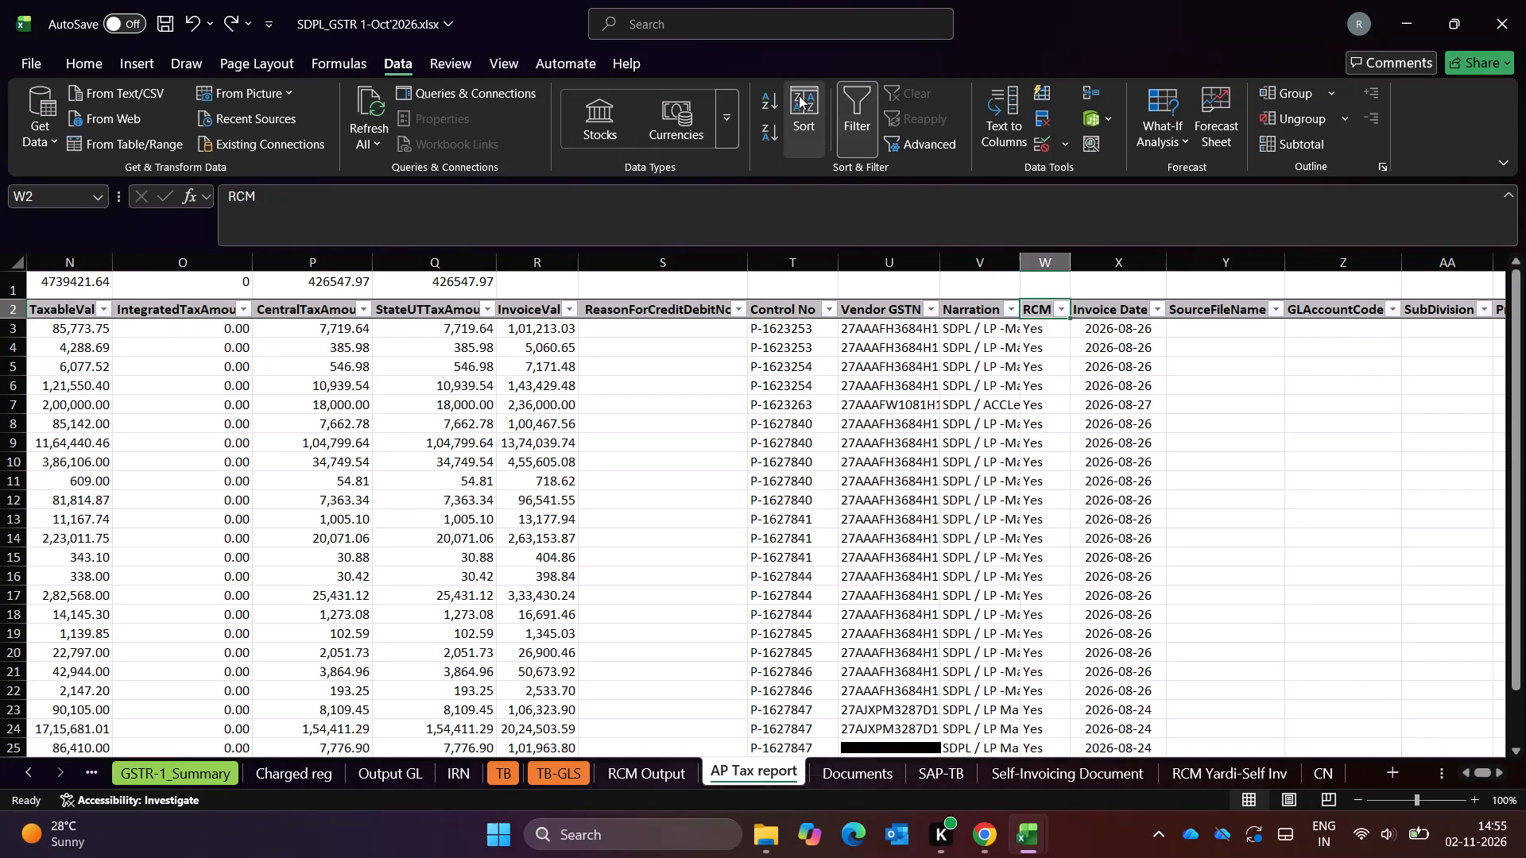
Delete the contents of all September data rows below the headers on the AP Tax report sheet.
key(ctrl+Left)
key(ctrl+Left)
key(ctrl+Left)
key(Down)
key(Down)
key(Up)
key(Up)
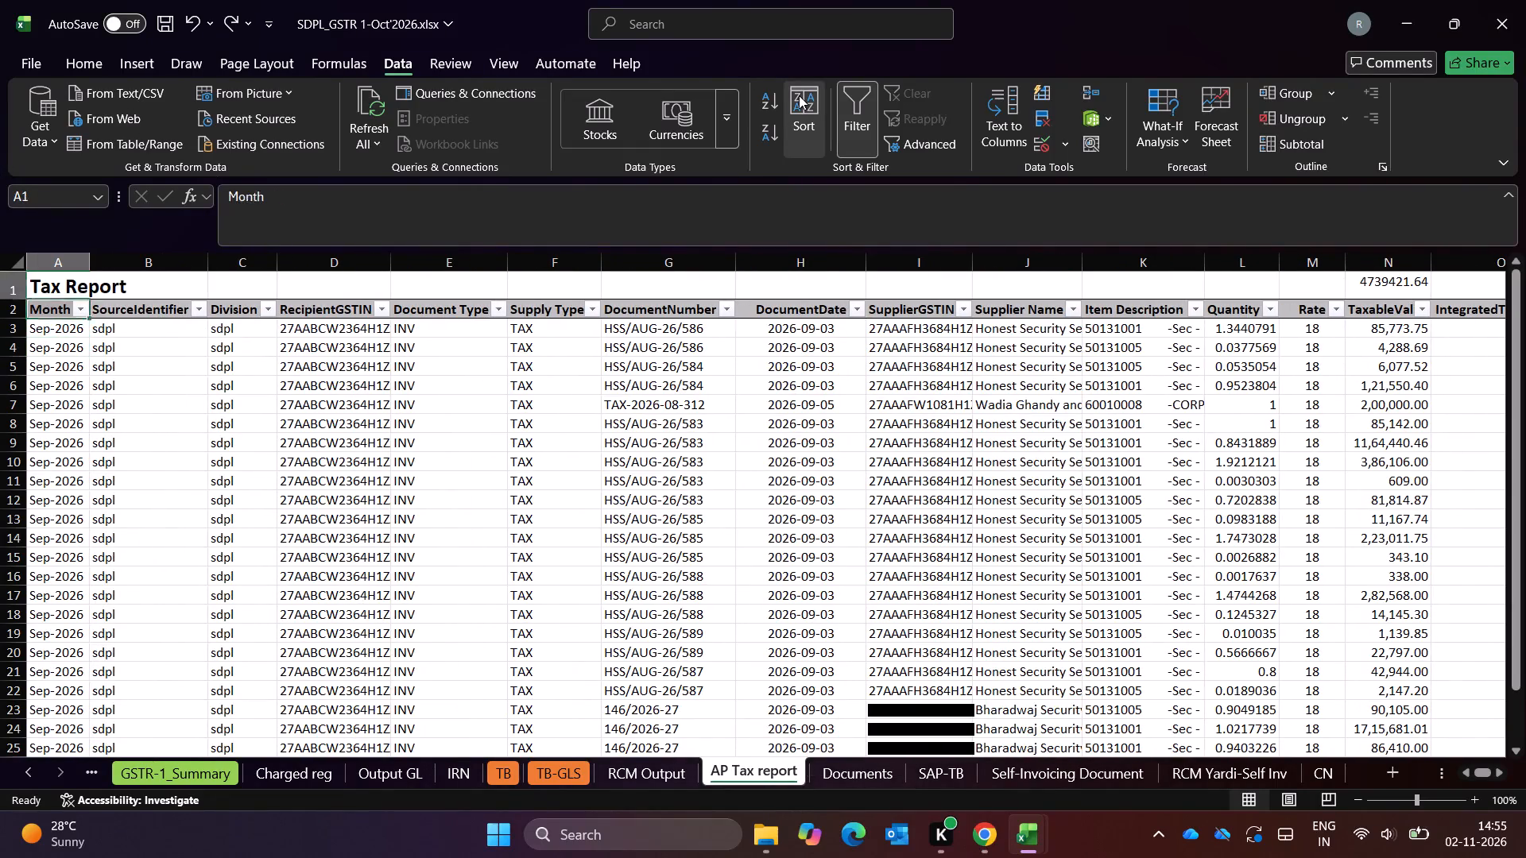
key(Up)
key(Up)
key(Up)
key(Down)
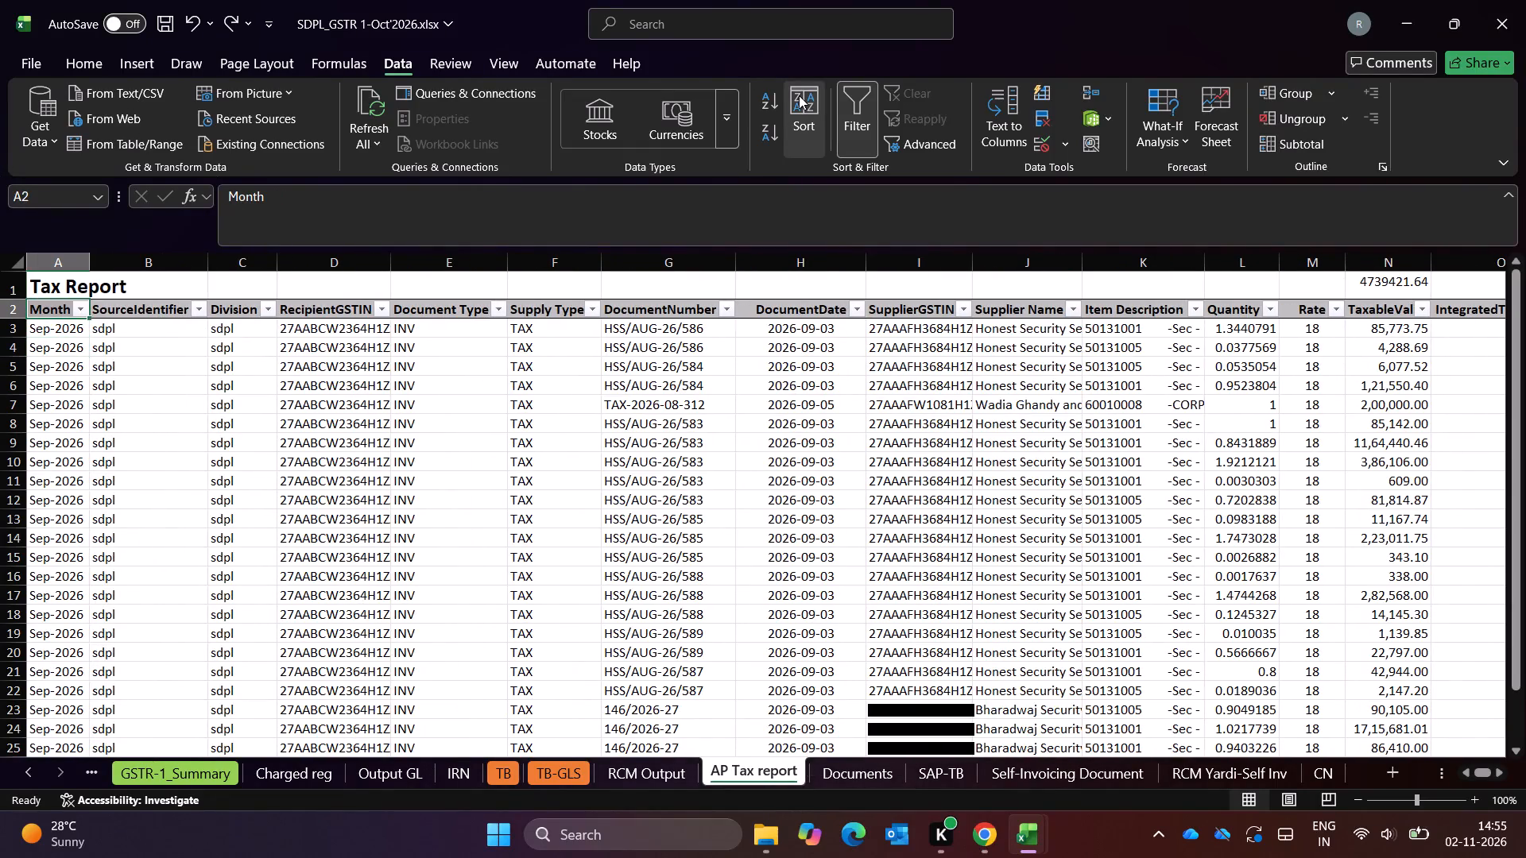
key(Down)
key(ctrl+shift+Down)
key(shift+Down)
key(shift+Up)
key(ctrl+shift+Right)
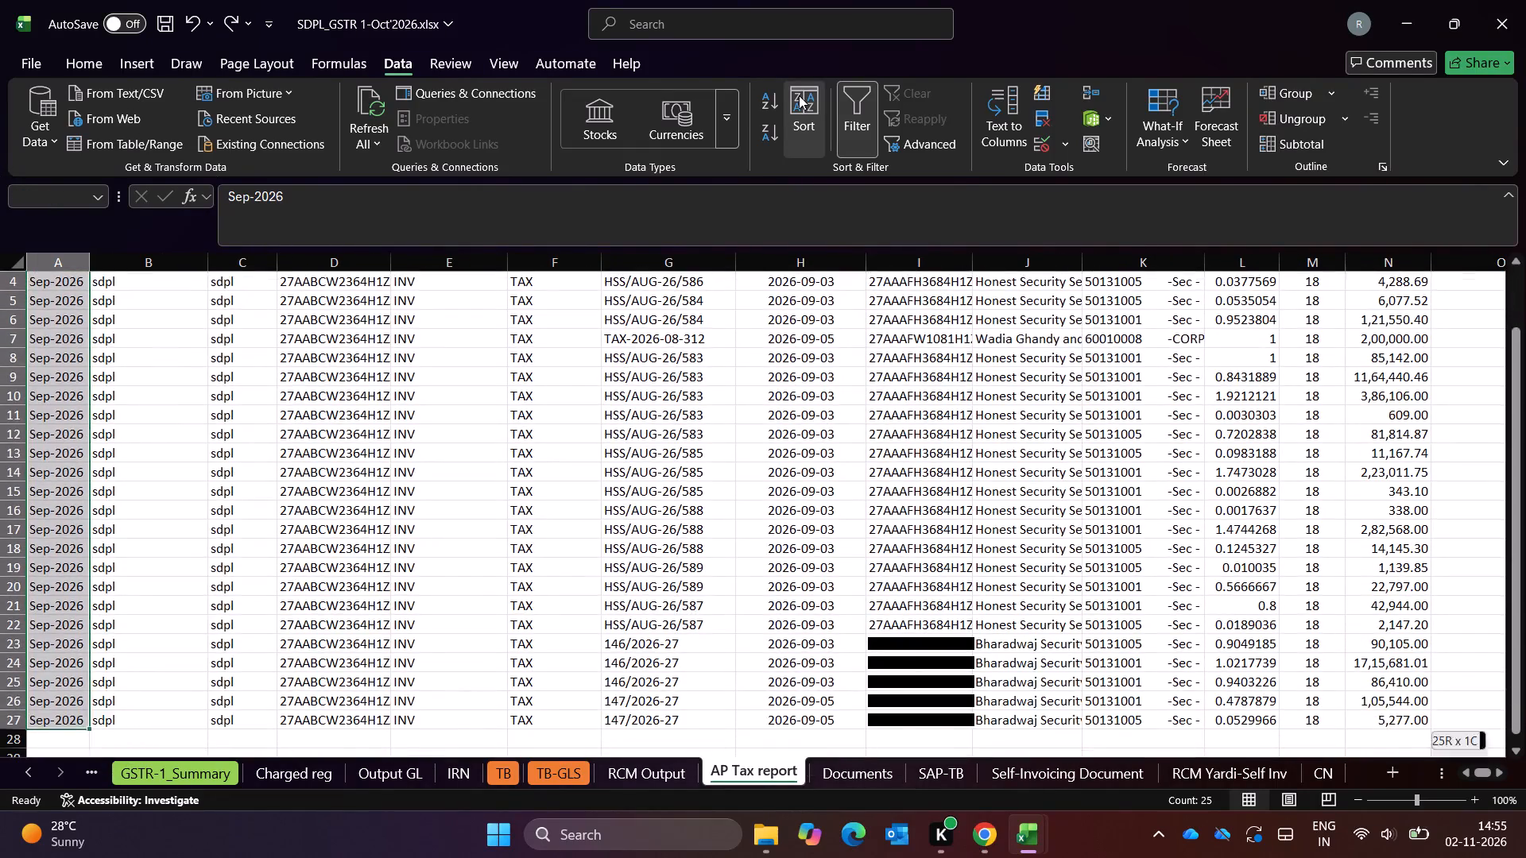
key(Up)
key(Up)
key(Down)
key(Down)
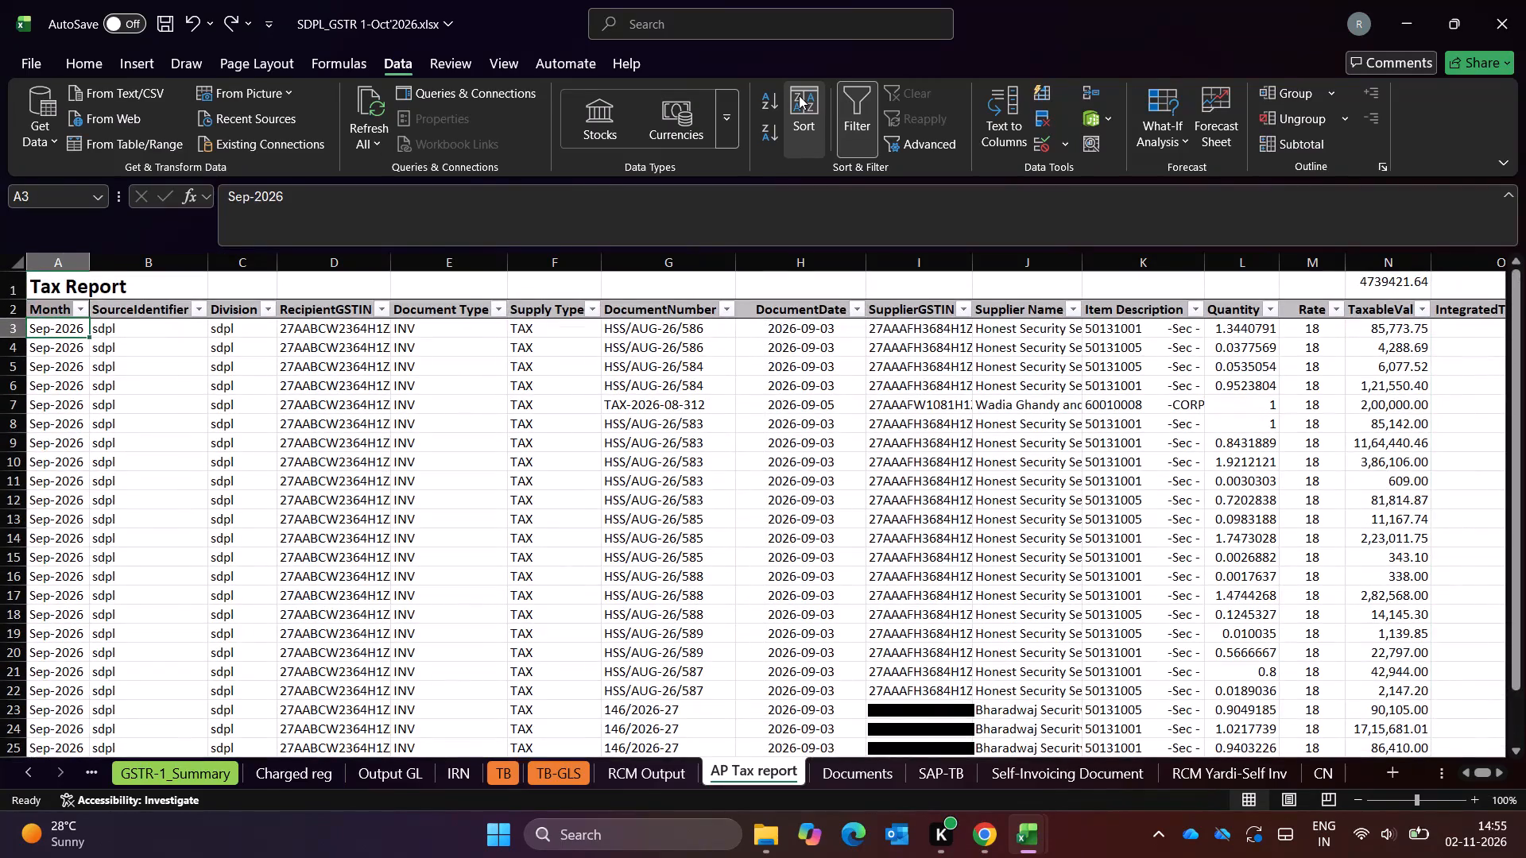
key(shift+space)
key(ctrl+shift+Down)
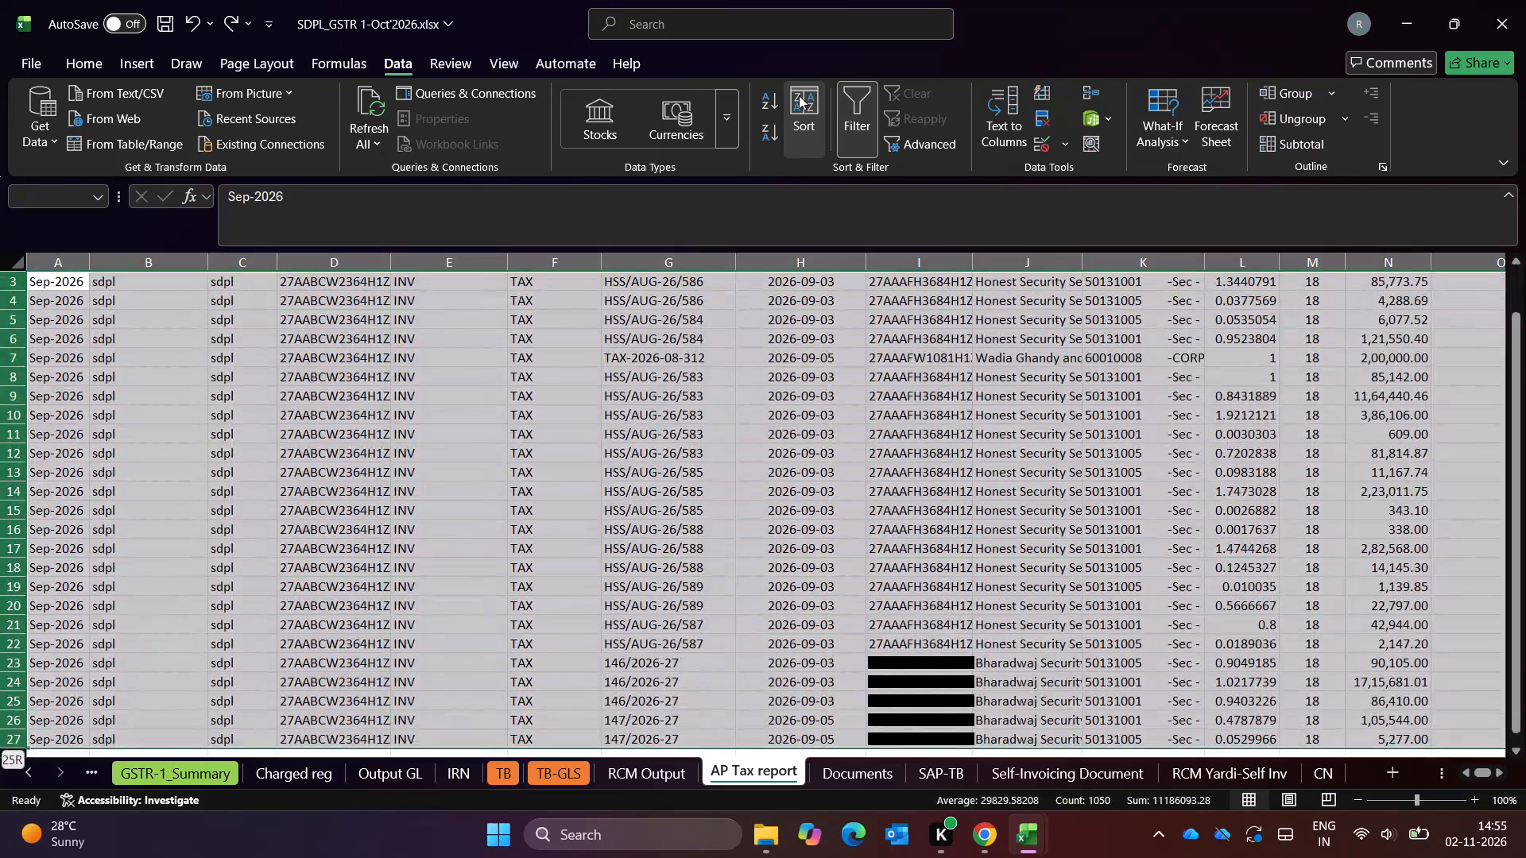
key(Delete)
key(ctrl+Up)
key(ctrl+Up)
key(ctrl+Up)
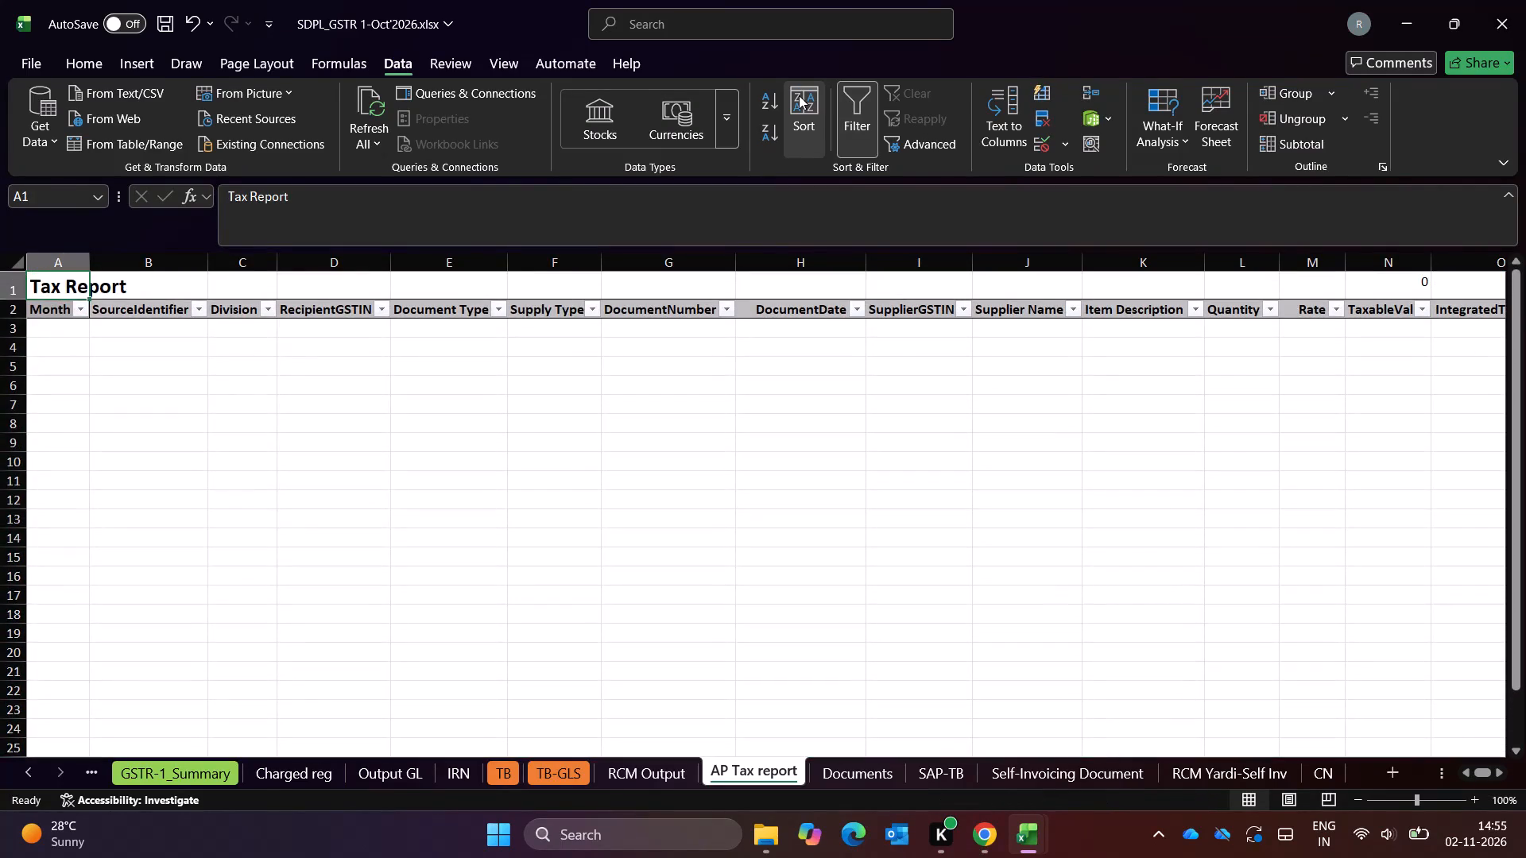
Switch to the TaxReportGST_TaxRpt_82 workbook and copy all the Oct-2026 rows, 3 to 1097, below the headers.
key(Down)
key(ctrl+Right)
key(ctrl+Left)
key(Down)
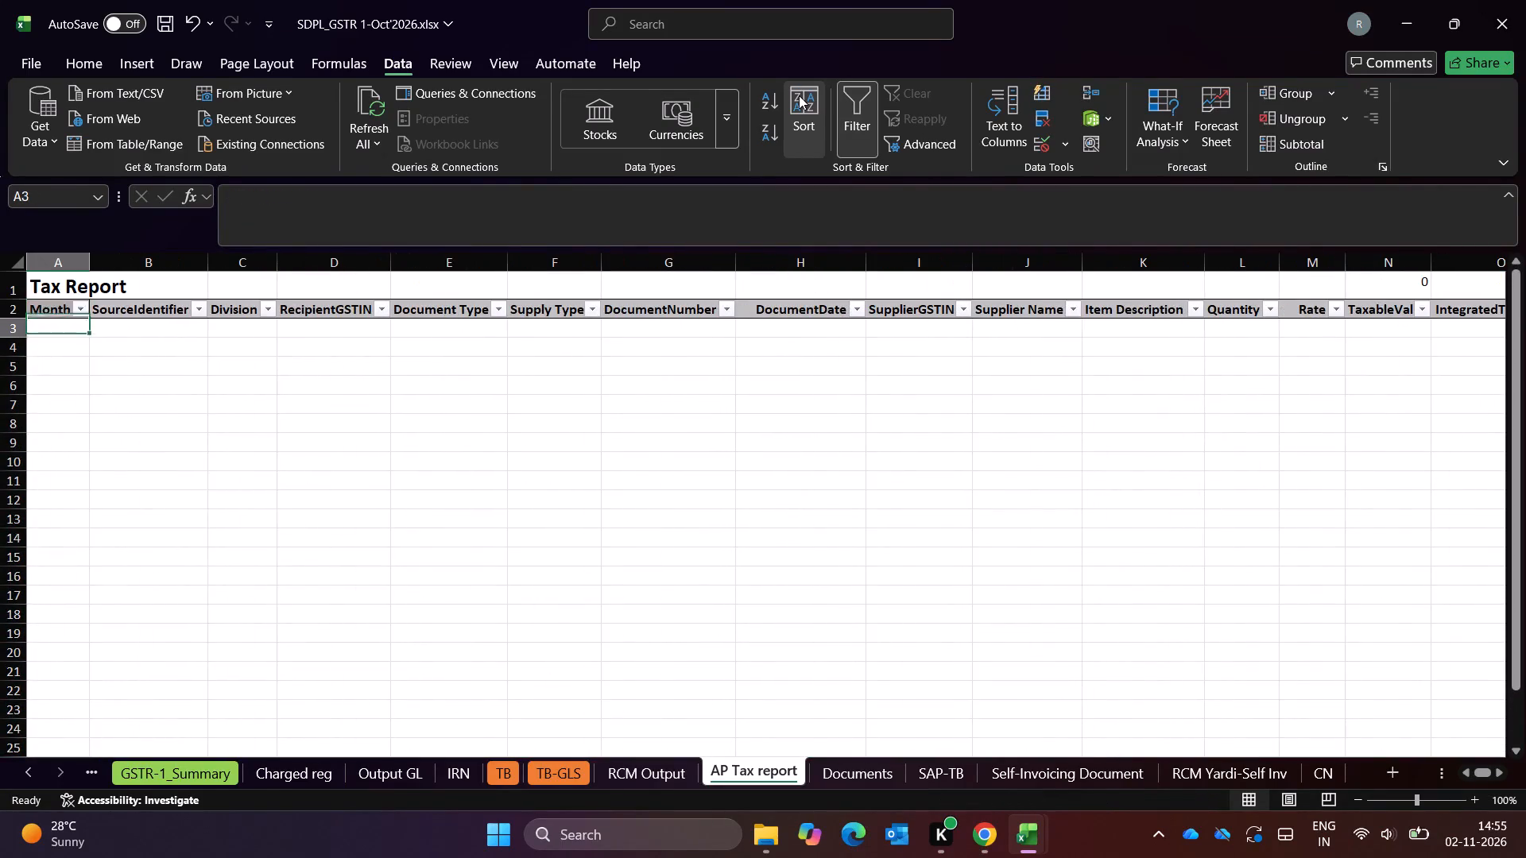
key(alt+Tab)
key(Down)
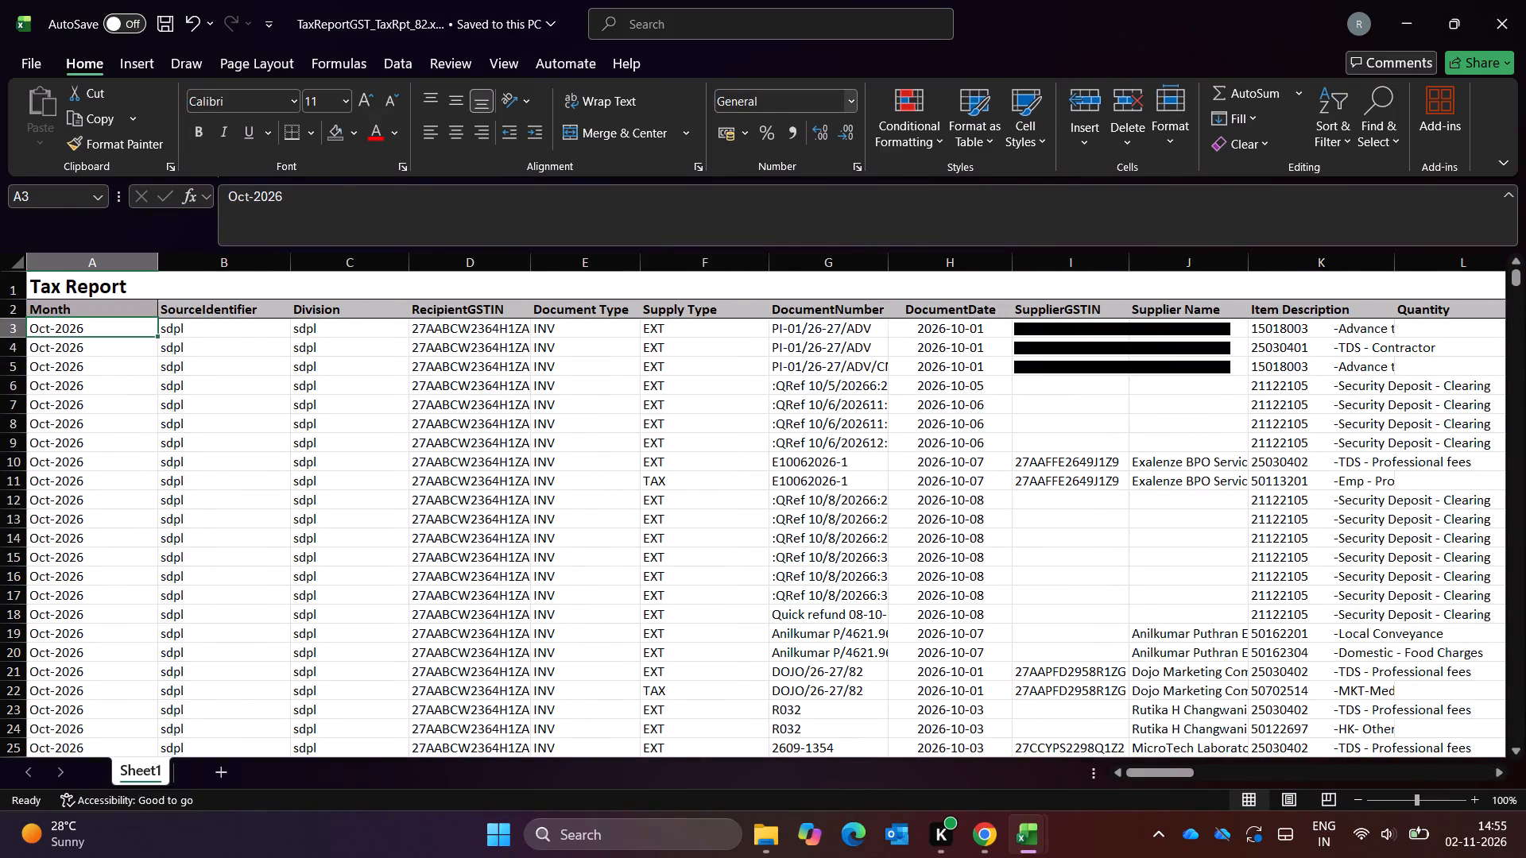
key(ctrl+shift+Down)
key(shift+Down)
key(shift+Up)
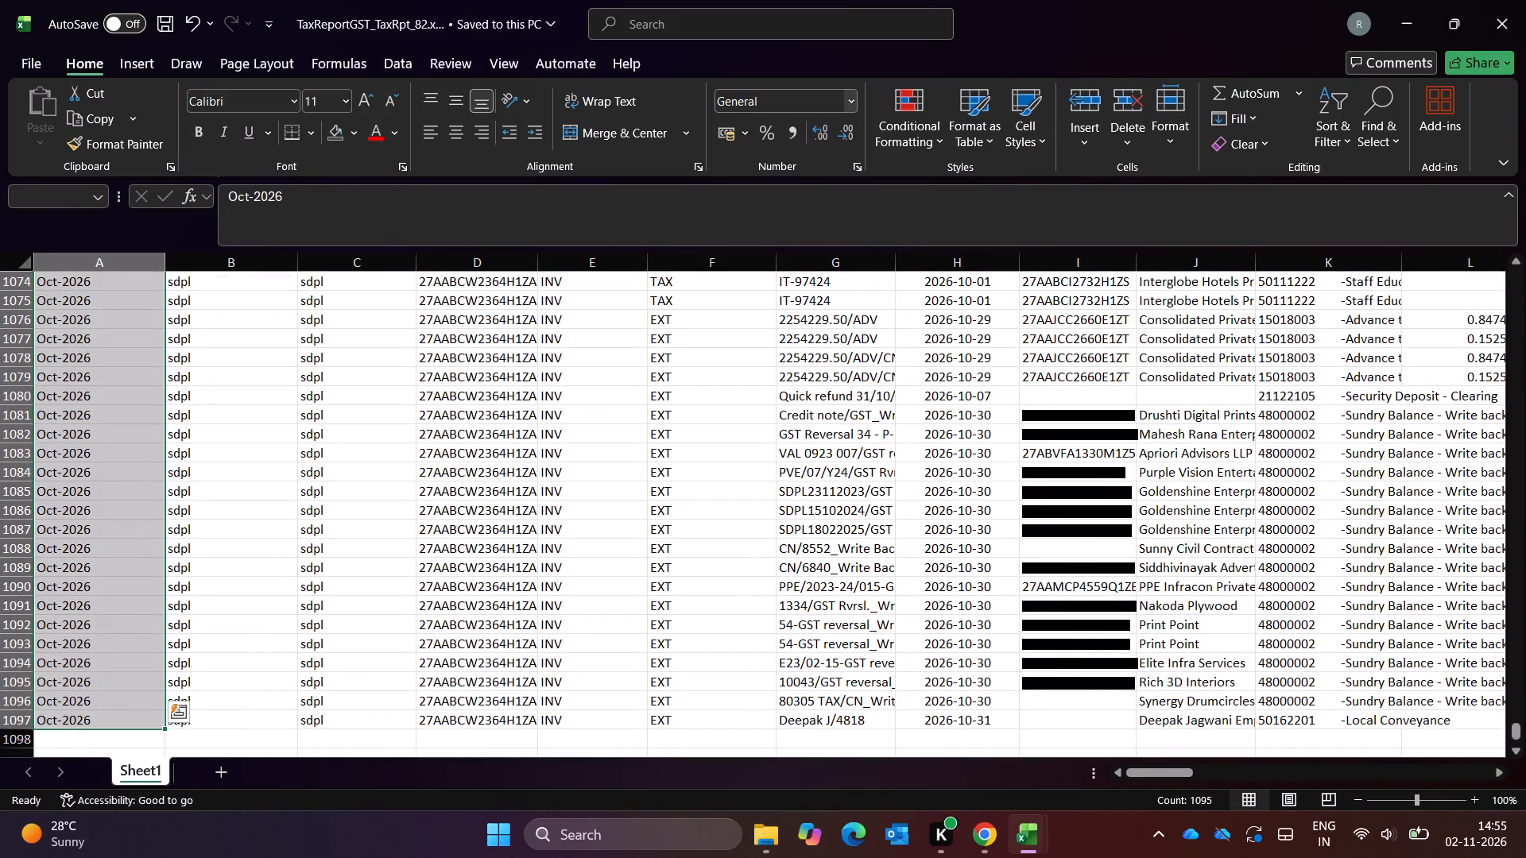
key(Up)
key(Up)
key(Down)
key(Down)
key(shift+space)
key(ctrl+shift+Down)
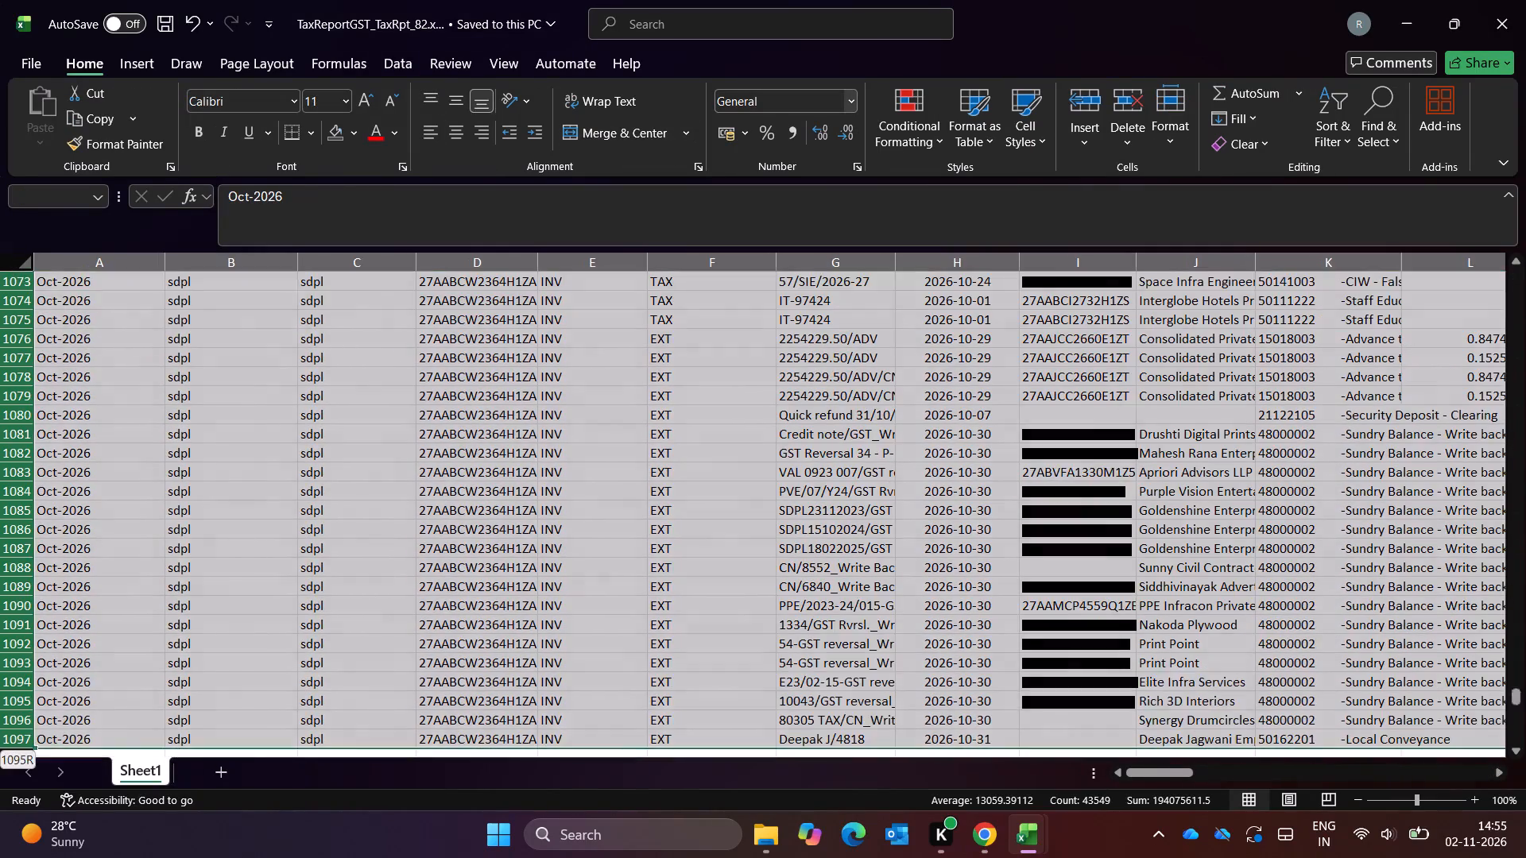
key(shift+Down)
key(shift+Up)
key(ctrl+c)
Paste the October rows into the AP Tax report sheet of the SDPL GSTR-1 workbook, starting at cell A3.
key(alt+Tab)
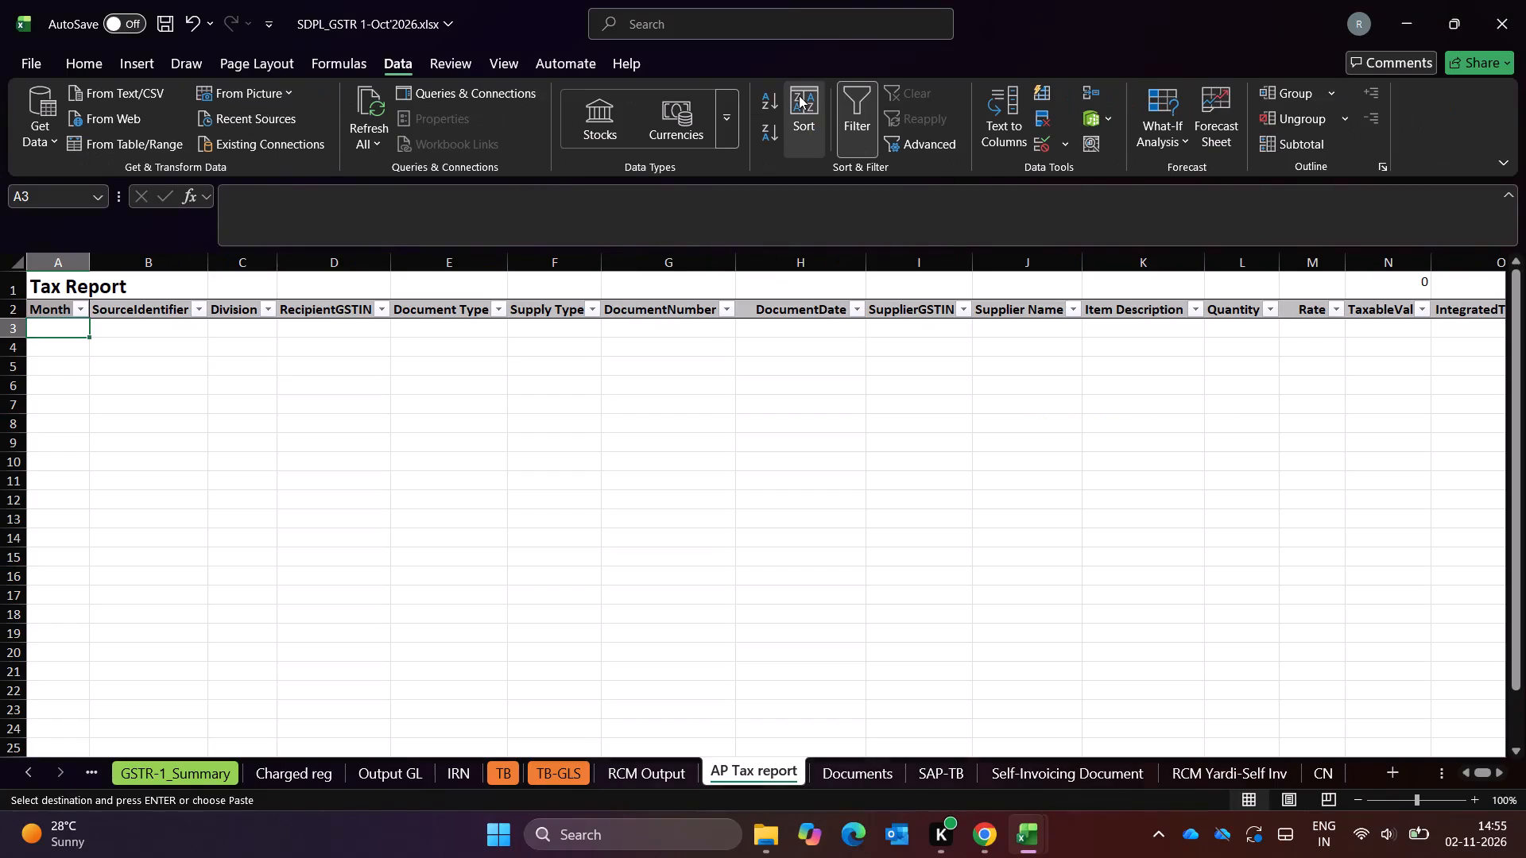
key(ctrl+v)
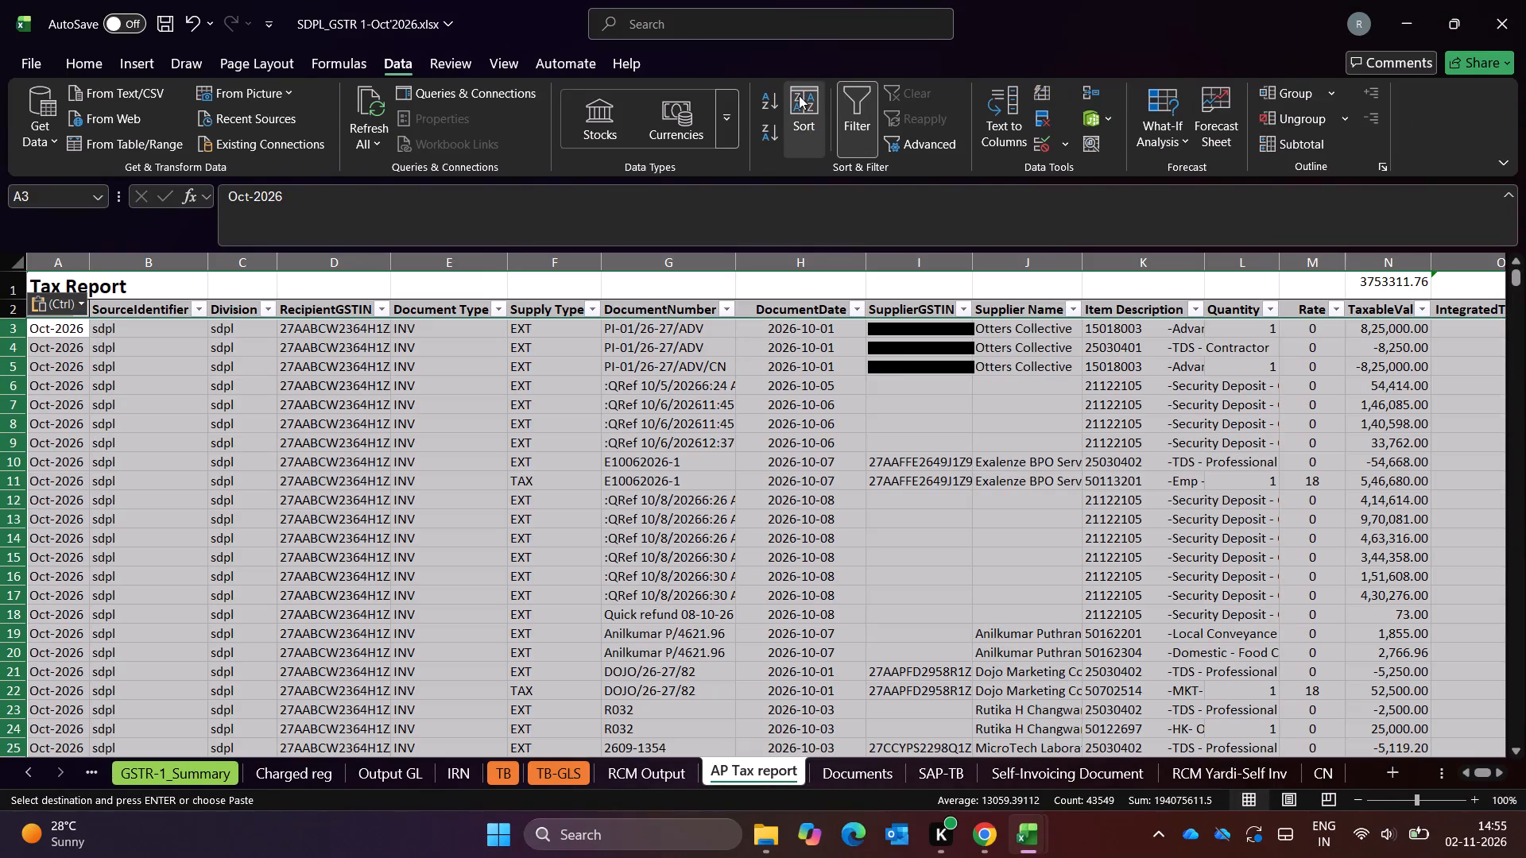
key(Down)
key(Down)
key(Up)
key(Up)
key(Right)
key(Right)
key(Right)
key(Up)
key(Escape)
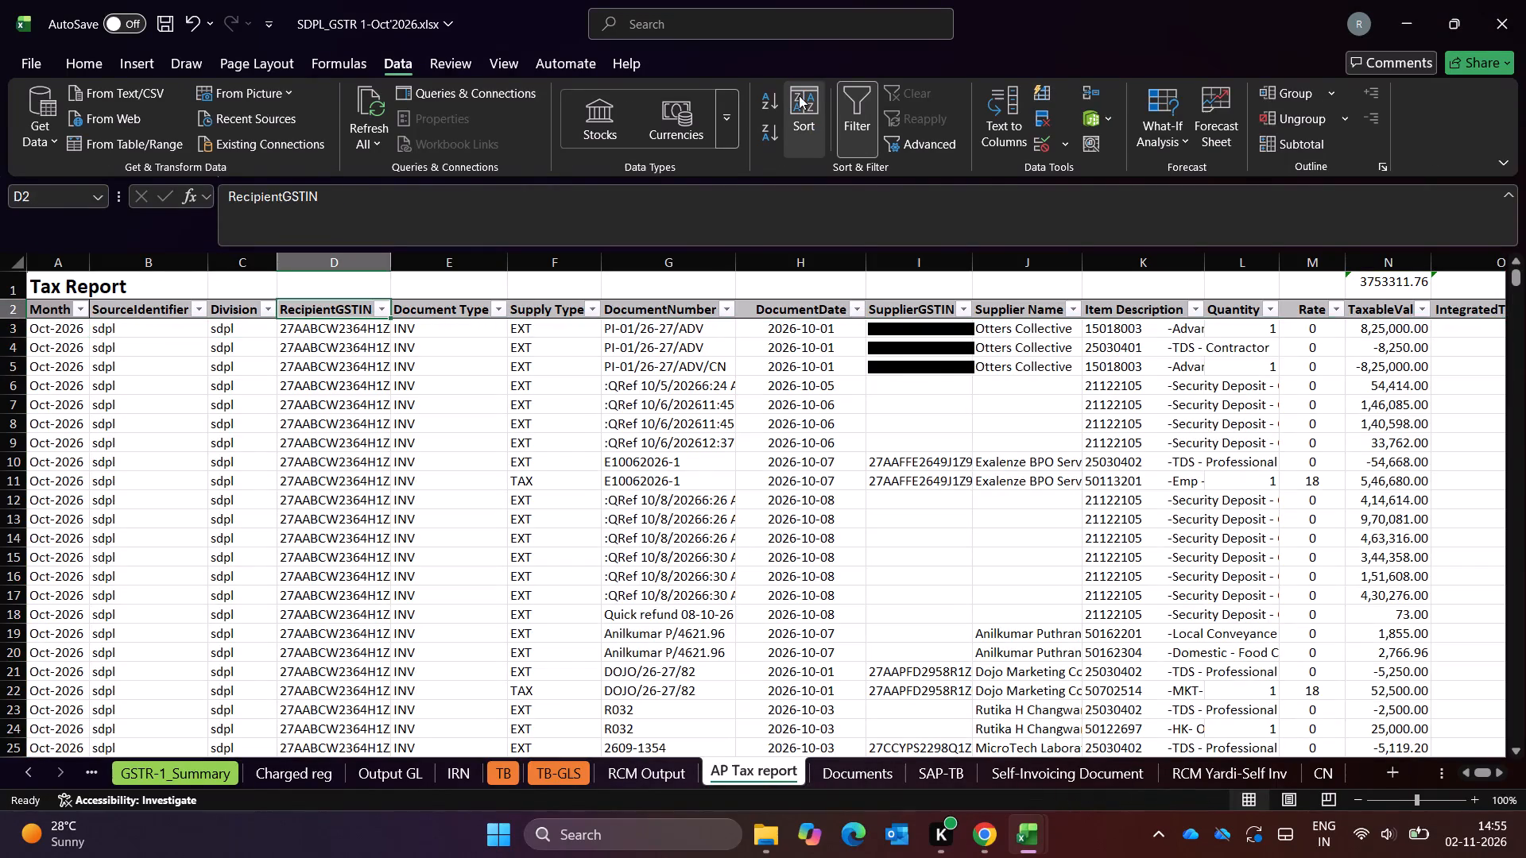
Clear the old total formulas in row 1 above the taxable value and tax amount columns.
key(Right)
key(Right)
key(Right)
key(Right)
key(Right)
key(Right)
key(Right)
key(Right)
key(Right)
key(Right)
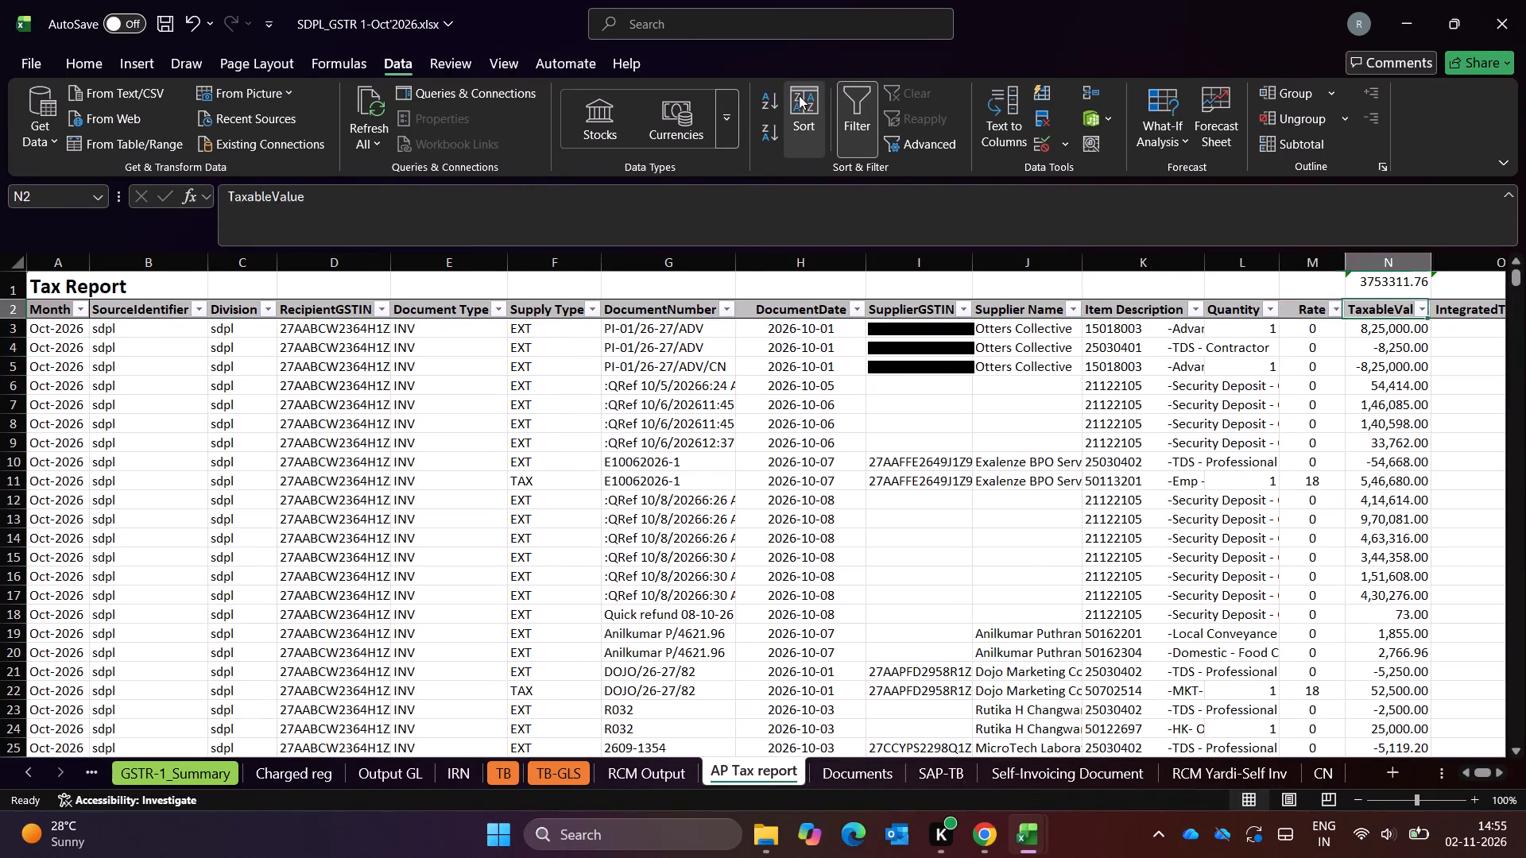
key(Right)
key(Right)
key(Right)
key(Right)
key(Up)
key(Up)
key(Left)
key(Left)
key(Left)
key(Left)
key(Left)
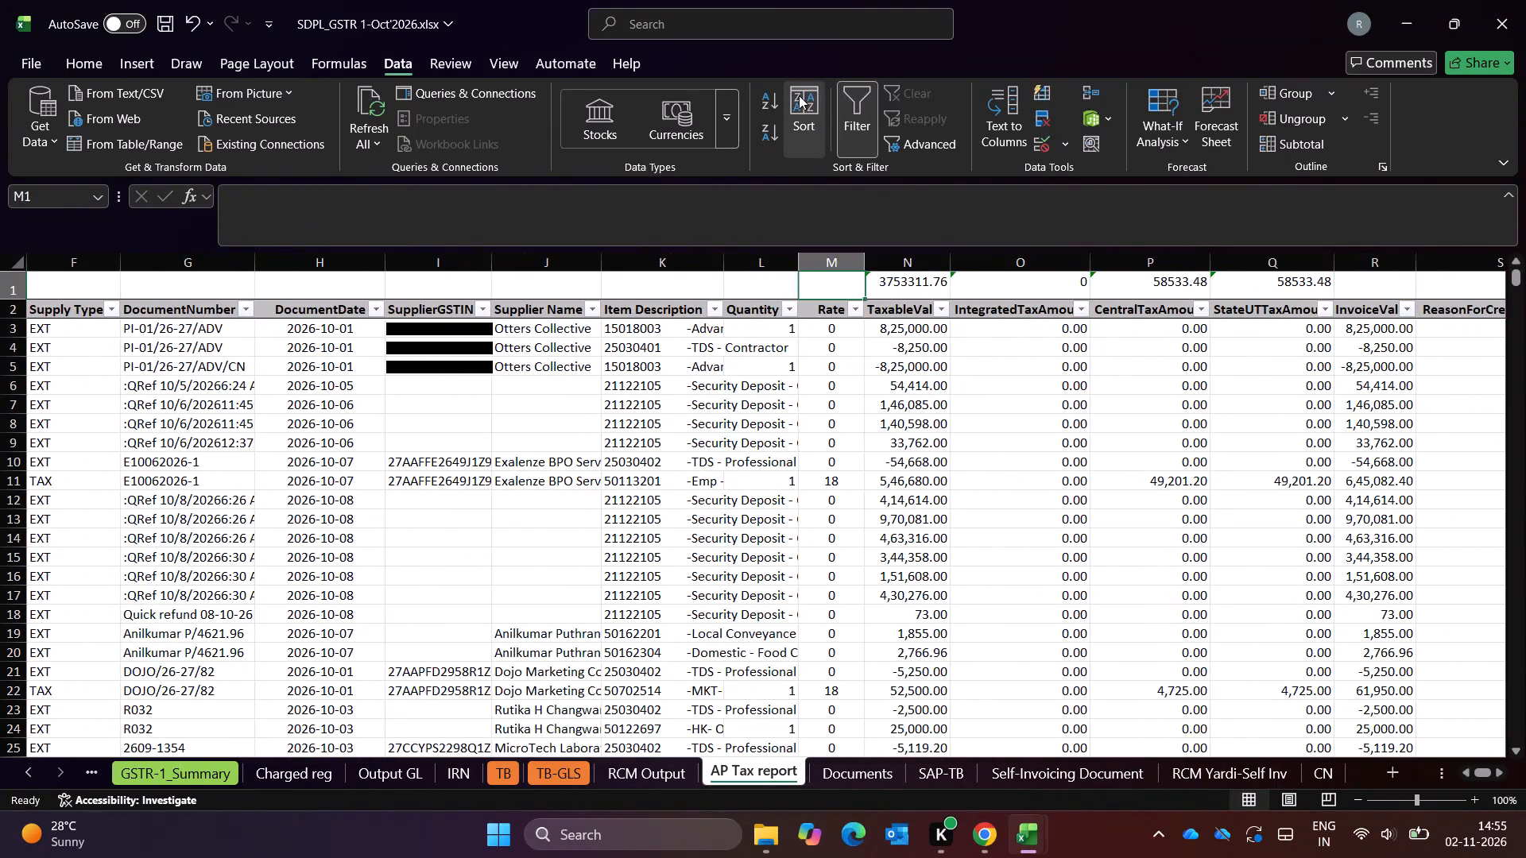
key(shift+Right)
key(shift+Right)
key(shift+Right)
key(shift+Right)
key(Delete)
key(Down)
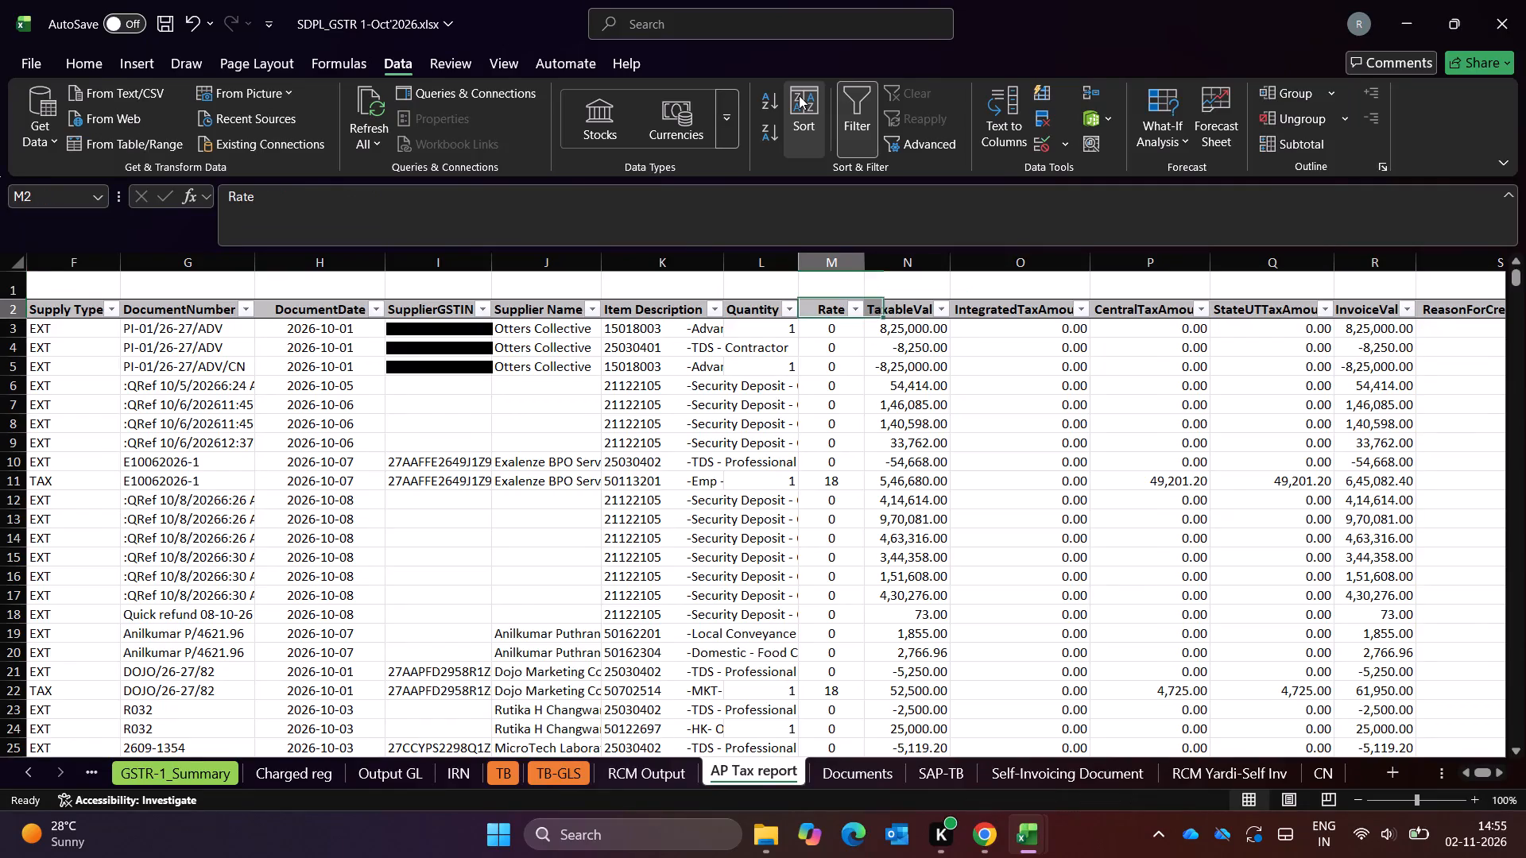
Enter =SUBTOTAL(9,N3:N1097) in cell N1 above the TaxableValue column.
key(Up)
key(Down)
key(Right)
key(Up)
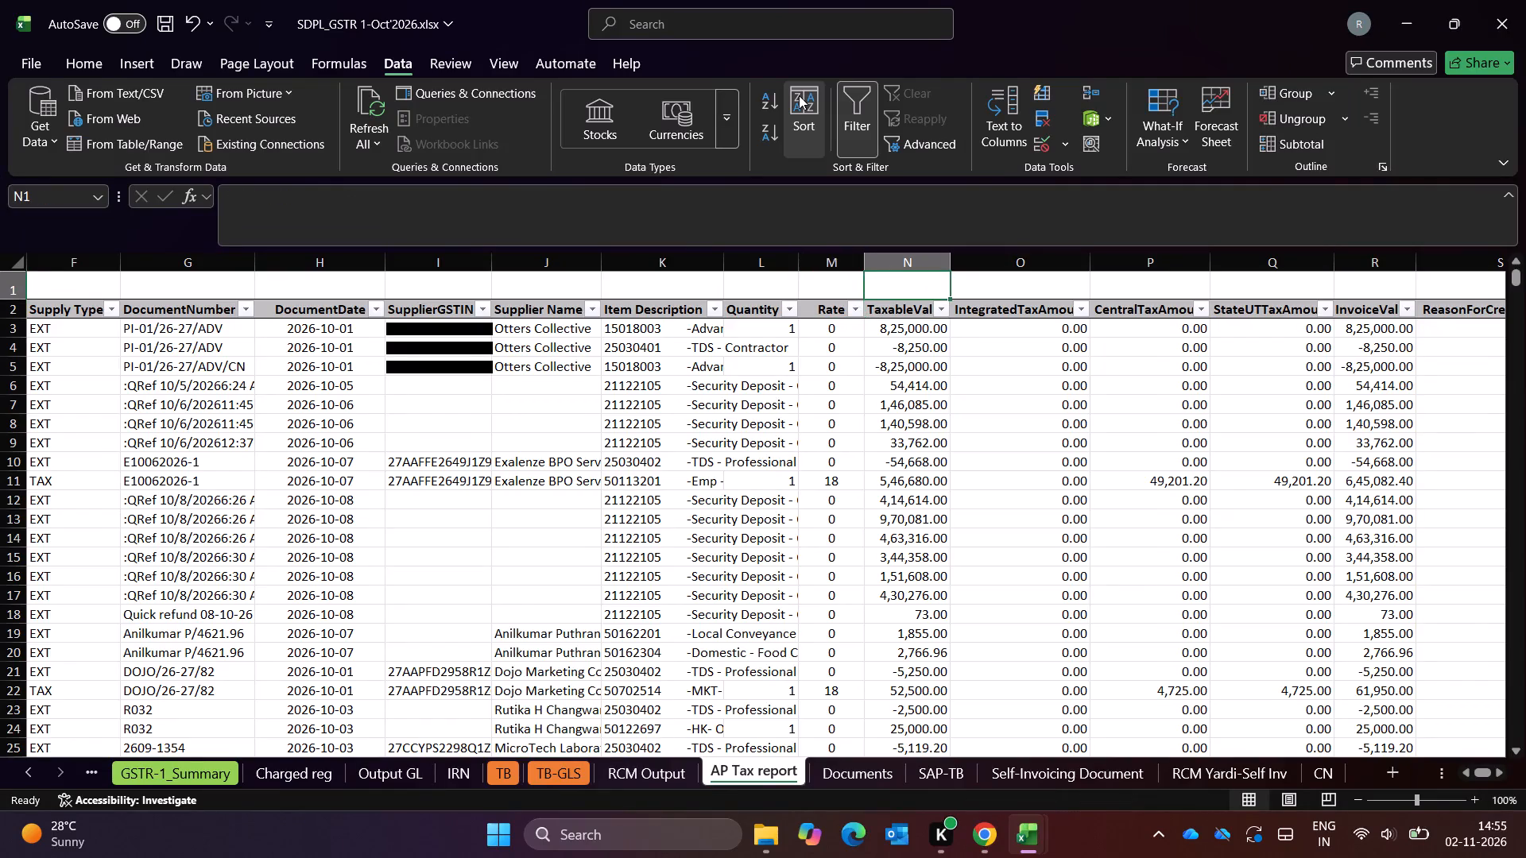
text(=subtot)
key(Tab)
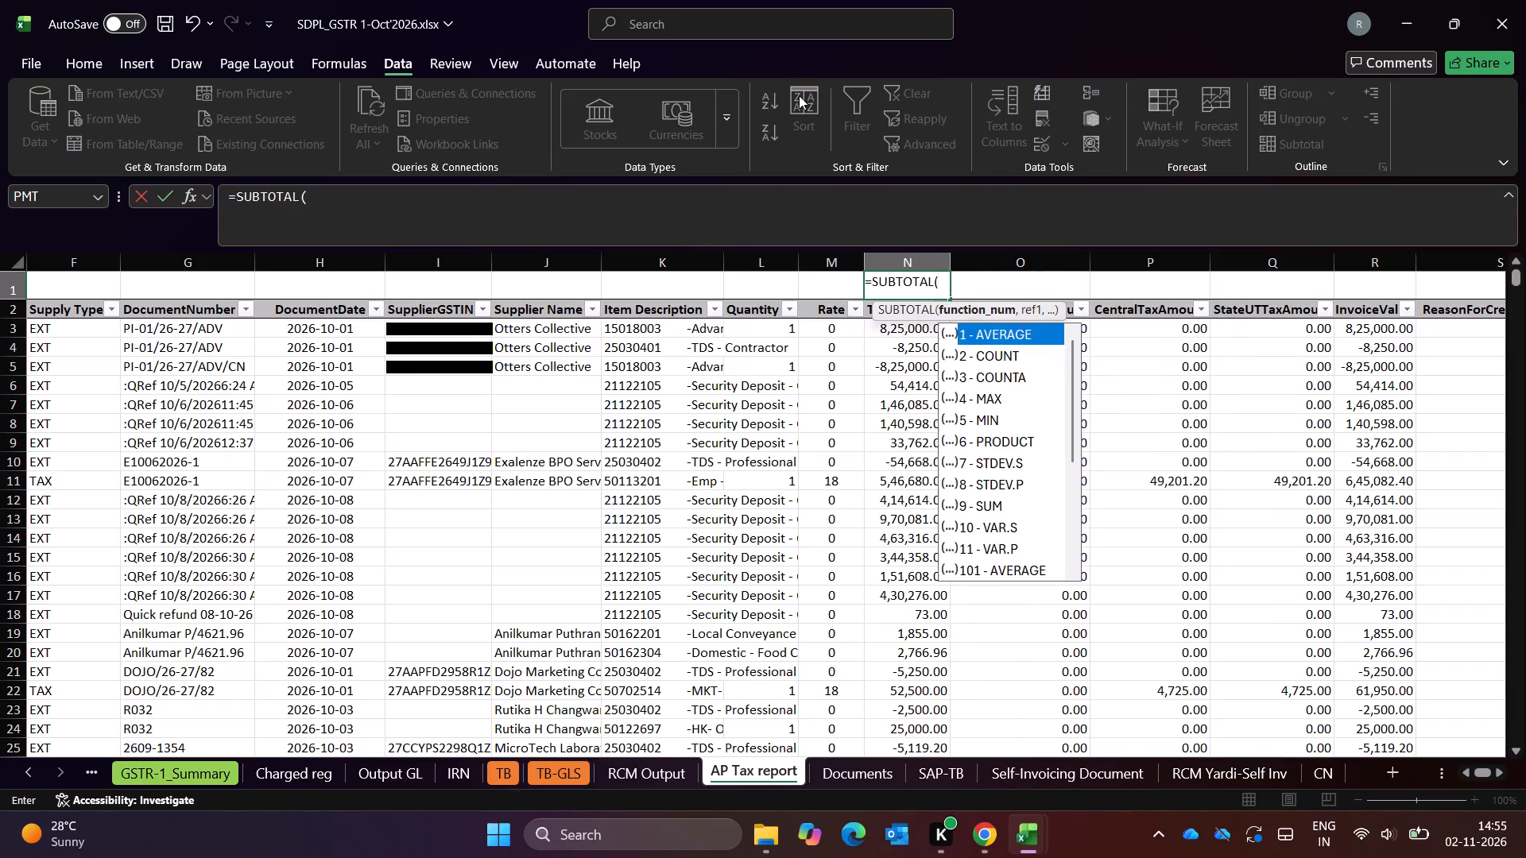
text(9,)
key(Down)
key(Down)
key(shift+Down)
key(ctrl+shift+Down)
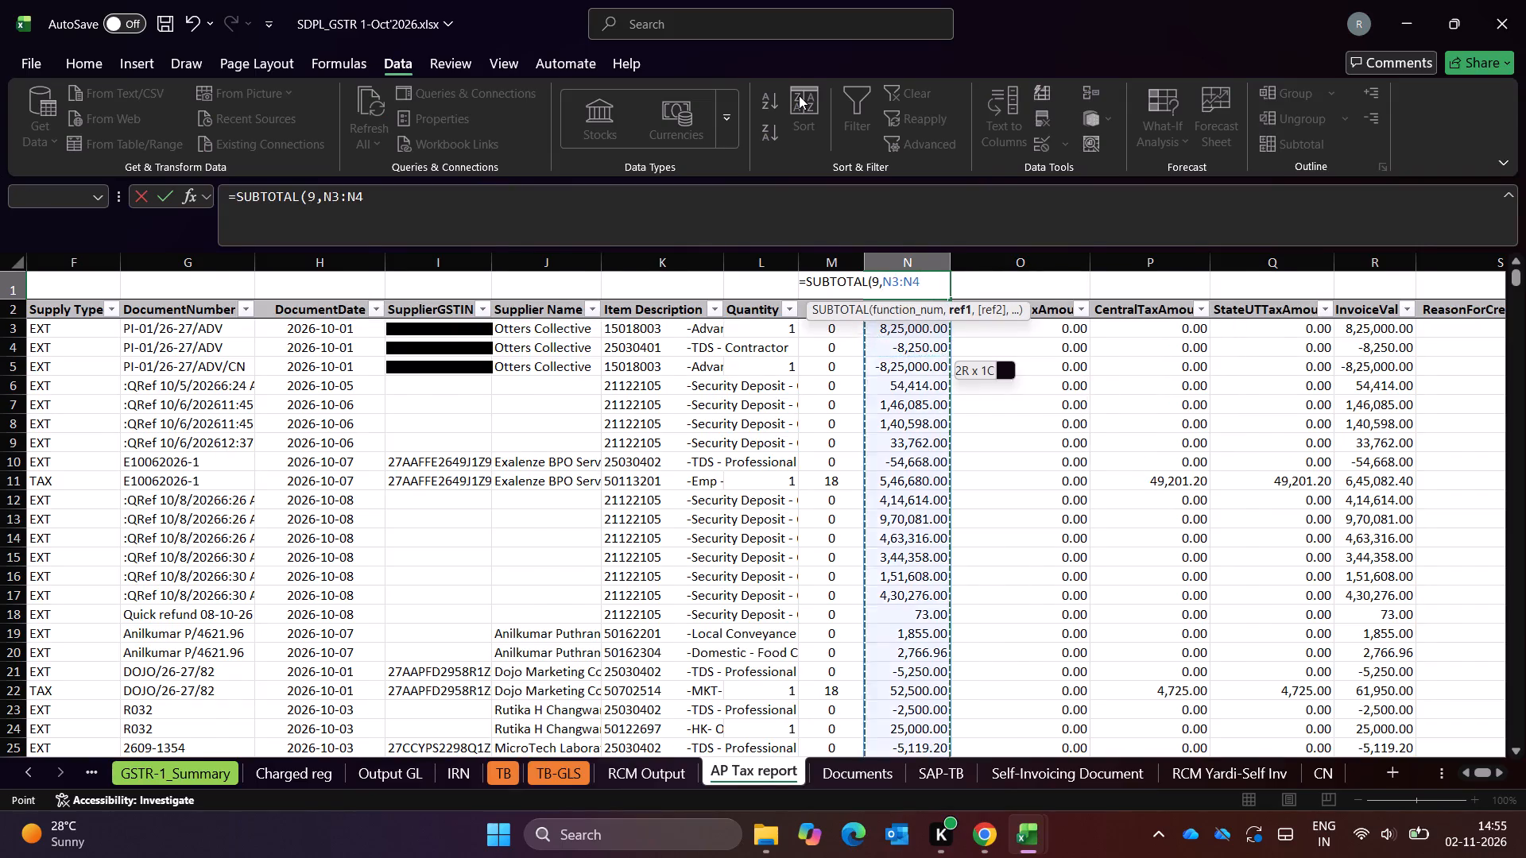
key(shift+Down)
key(shift+Up)
key(Return)
key(Up)
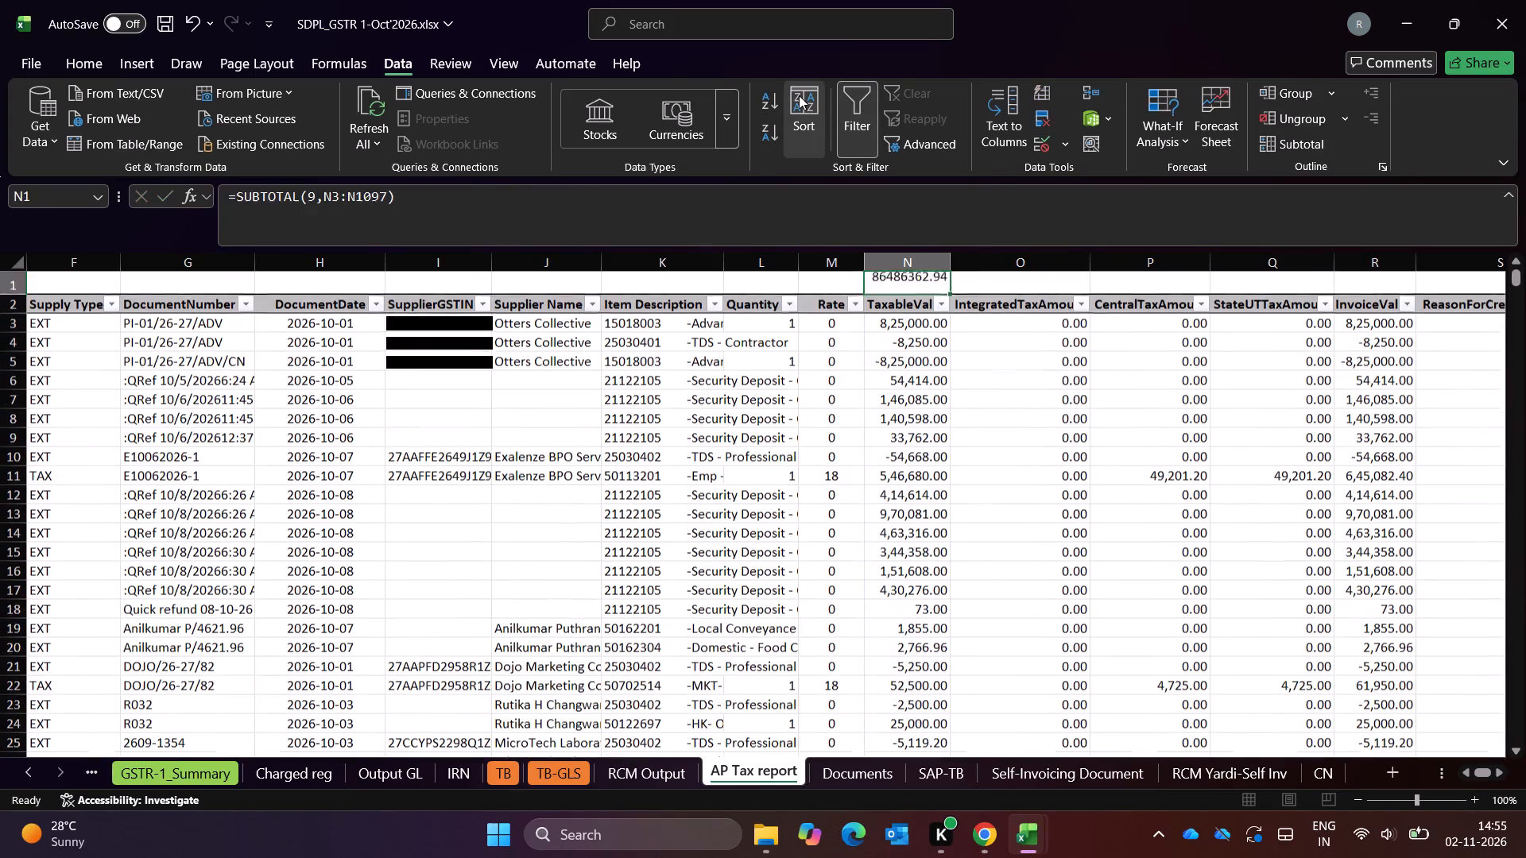
Fill the subtotal formula from N1 across to R1, above the InvoiceValue column.
key(Up)
key(Down)
key(Up)
key(shift+Right)
key(shift+Right)
key(shift+Right)
key(shift+Right)
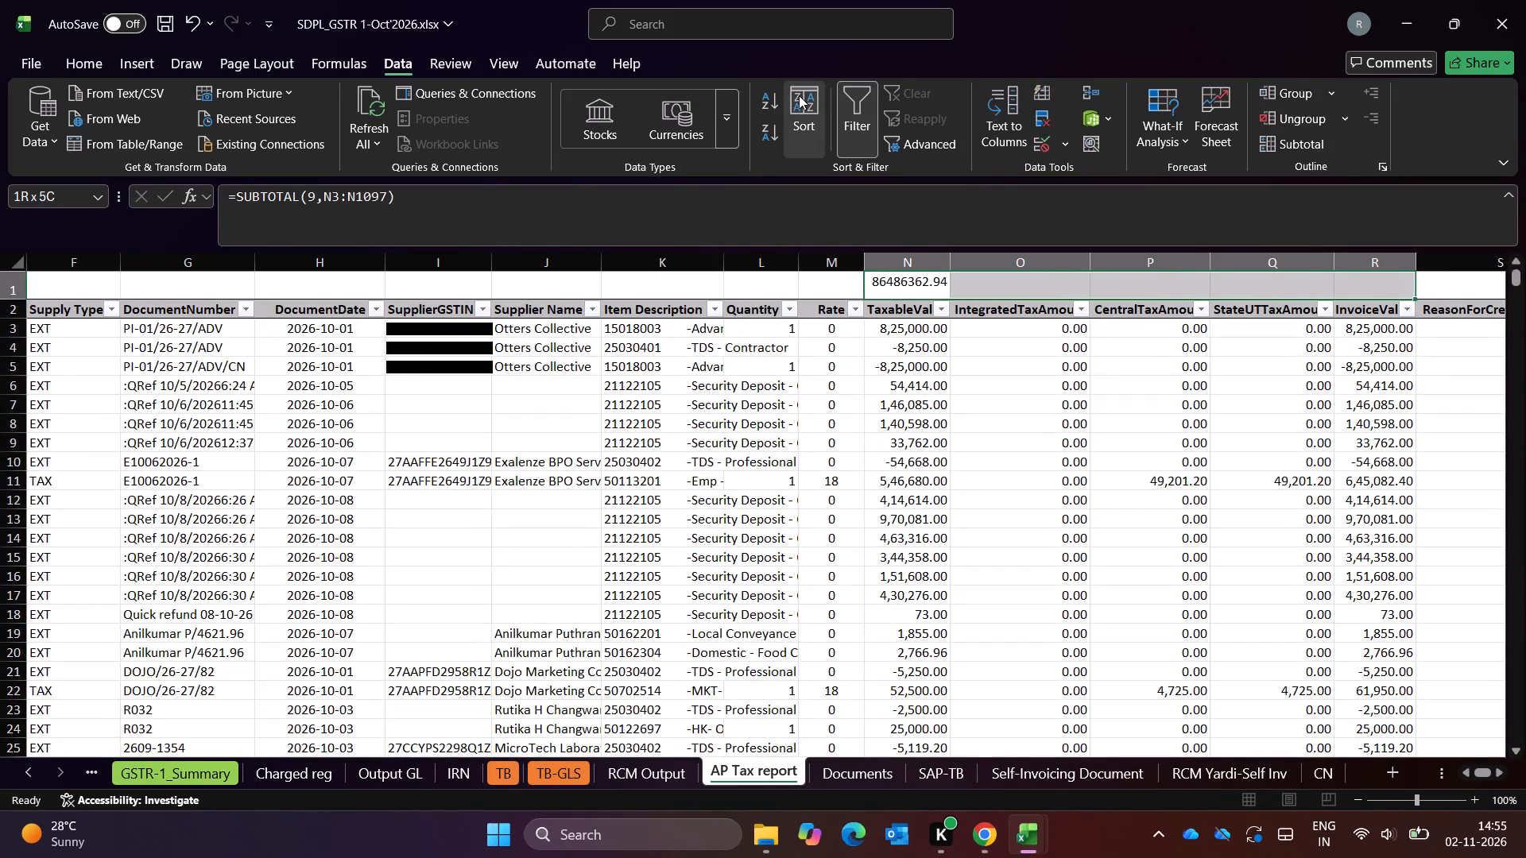
key(ctrl+r)
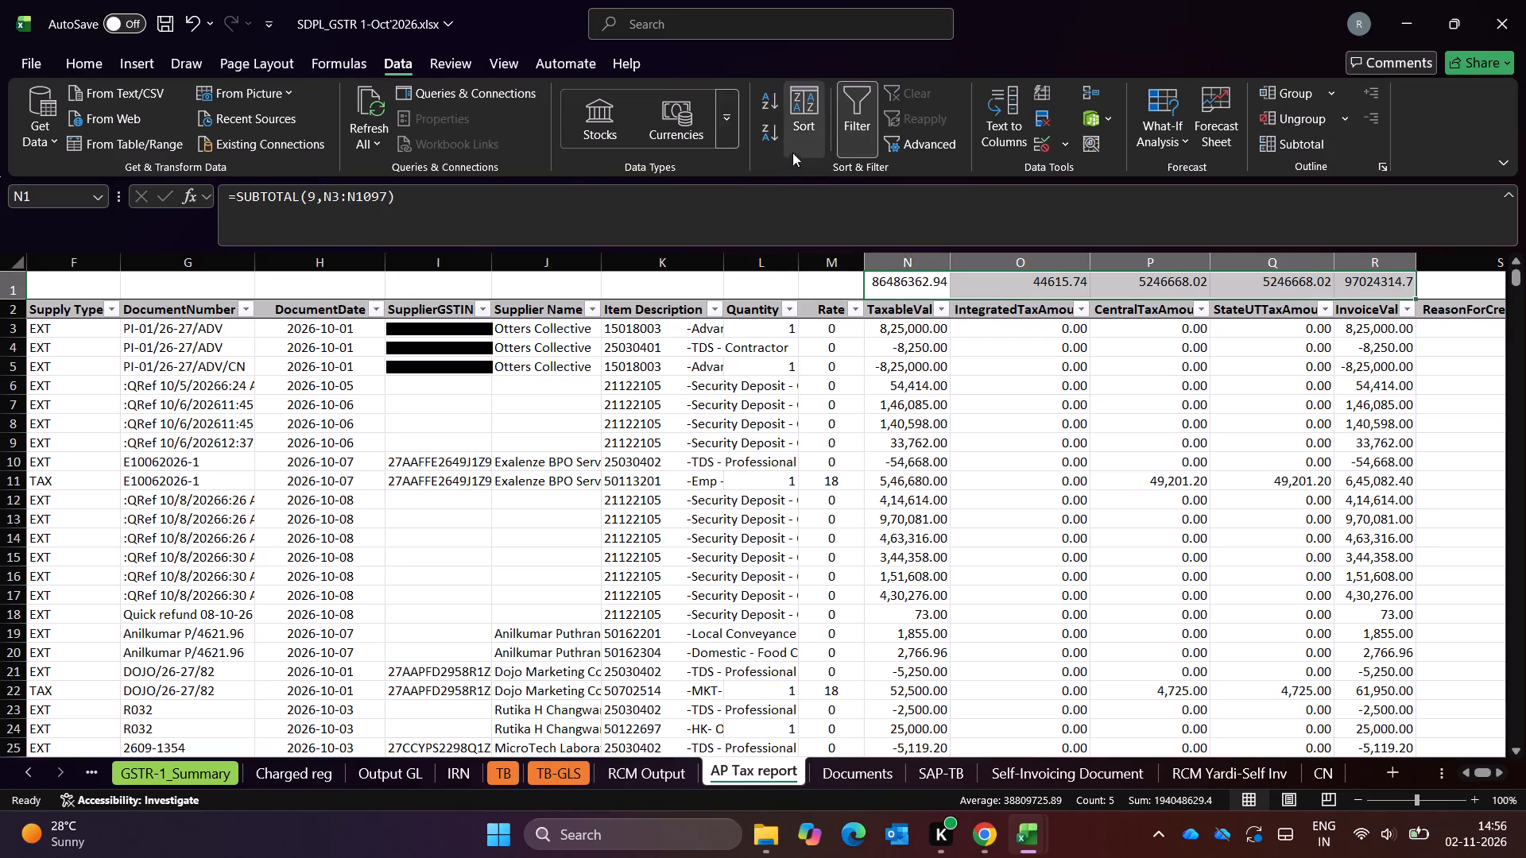
Apply the comma number style to the subtotals in N1:R1.
click(94, 69)
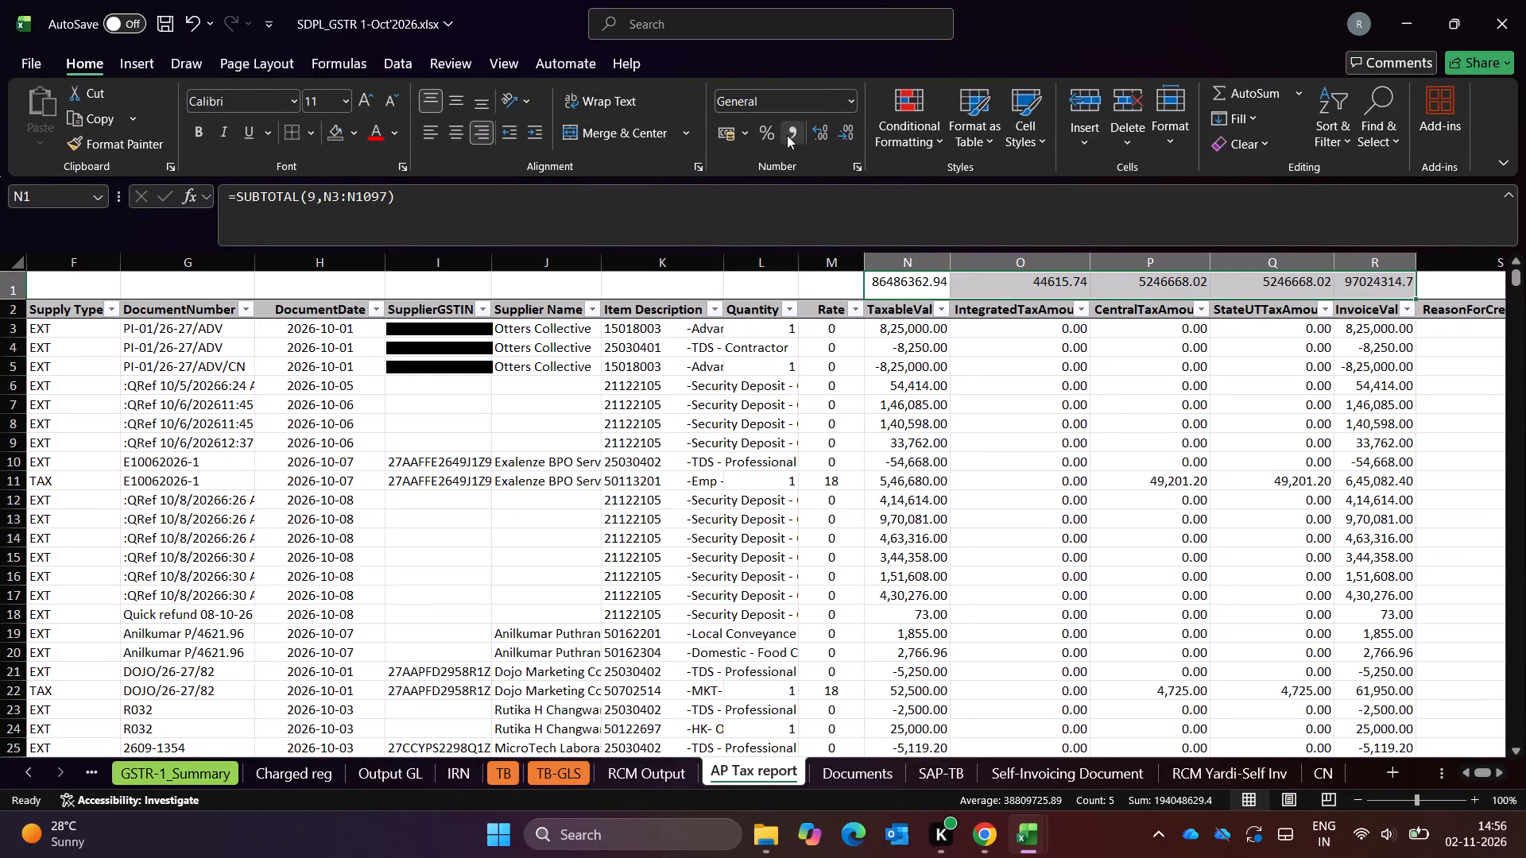
click(790, 135)
key(Escape)
Examine the AP Tax report's column headers and subtotals from the tax amounts back to the Month column.
key(Down)
key(Right)
key(Right)
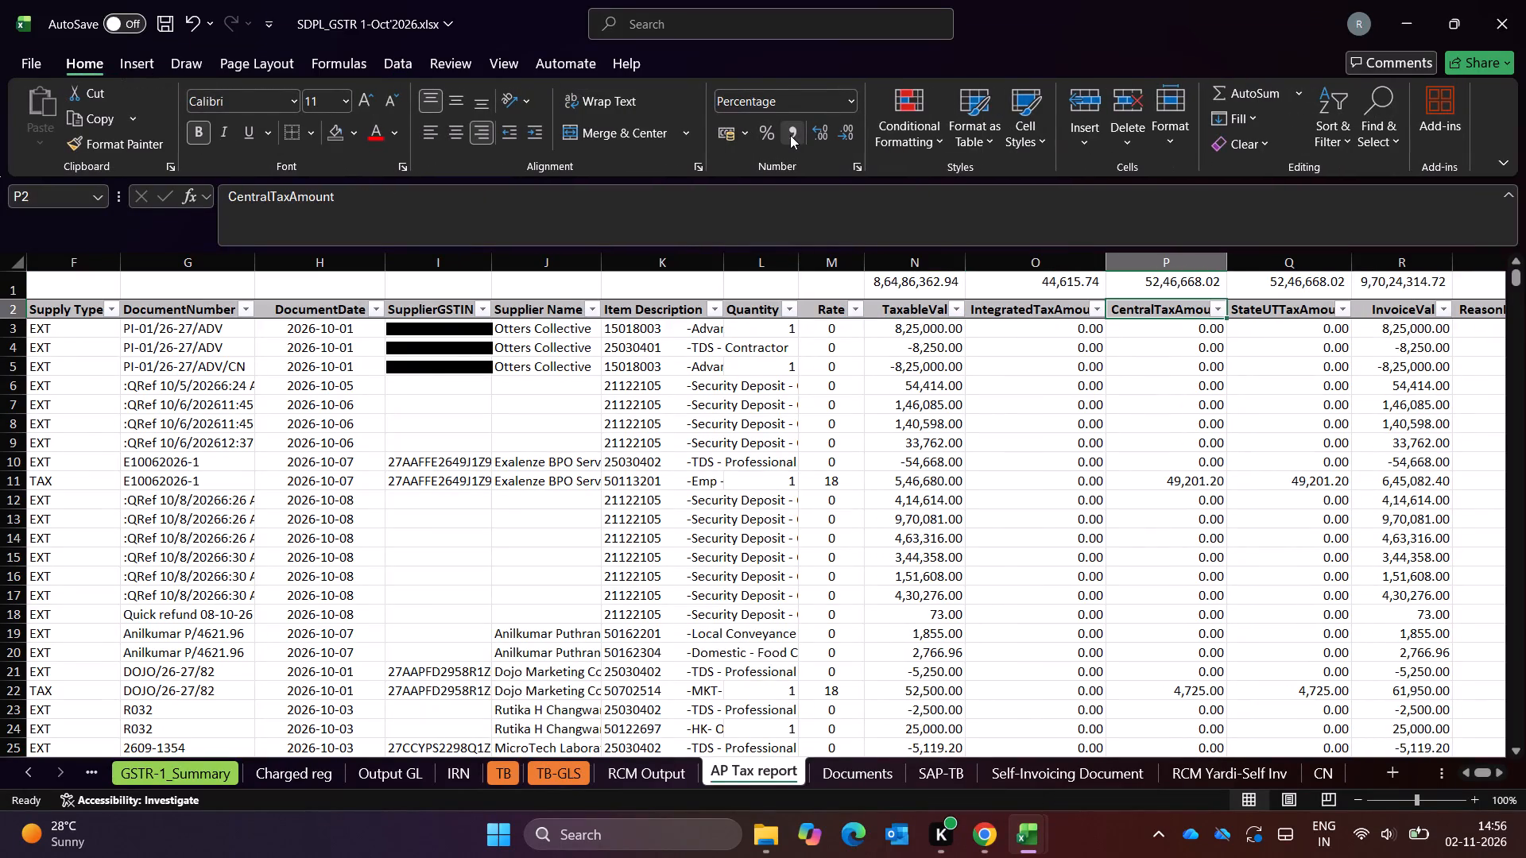
key(Right)
key(Right)
key(Right)
key(Right)
key(Right)
key(Left)
key(Left)
key(Left)
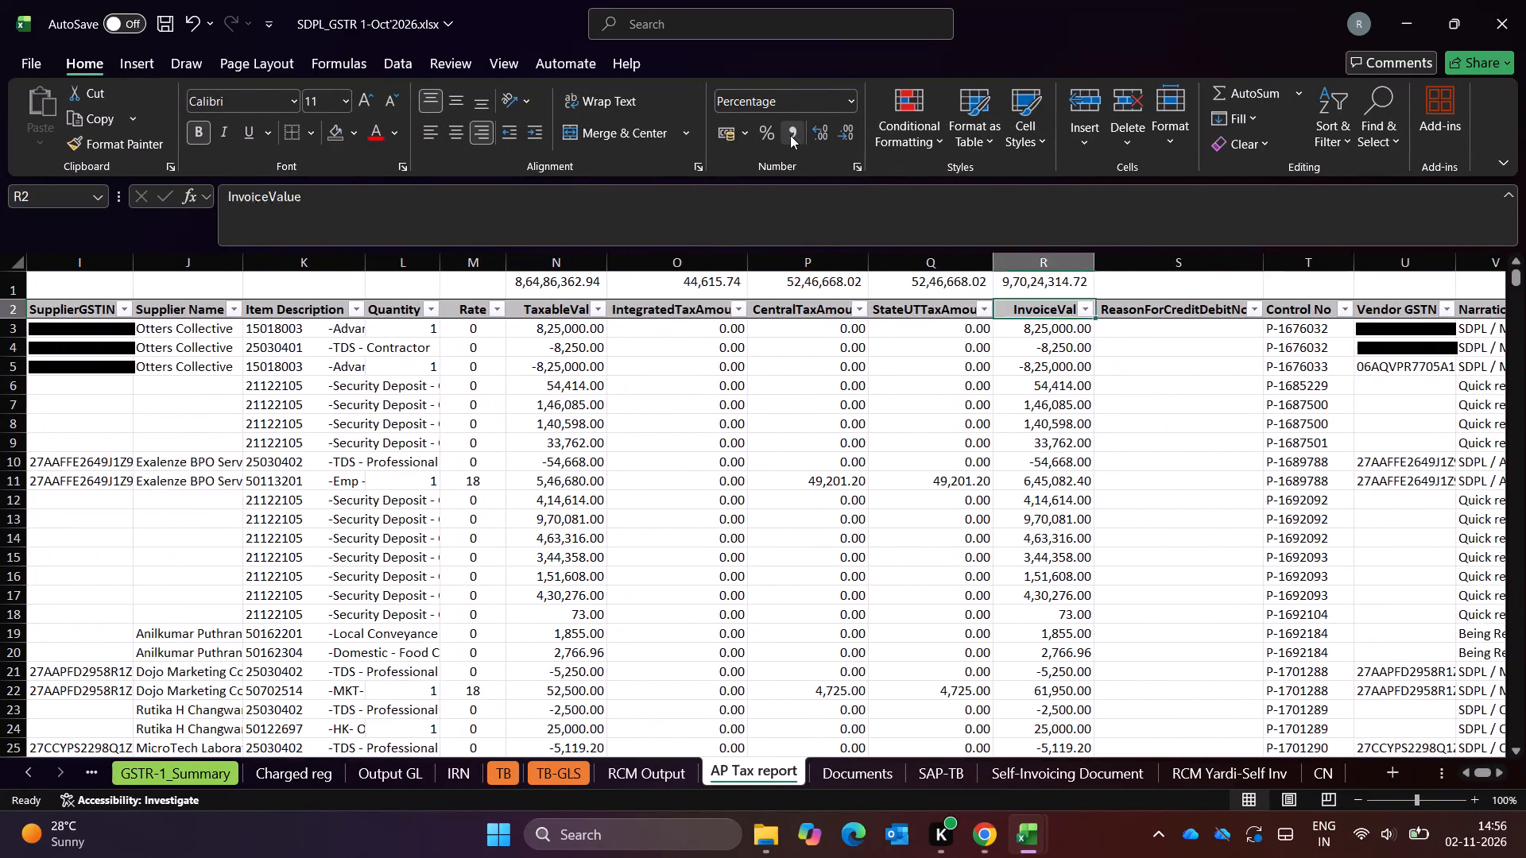
key(Left)
key(Left)
key(Left)
key(Left)
key(ctrl+Left)
key(ctrl+Left)
key(ctrl+Left)
key(ctrl+Left)
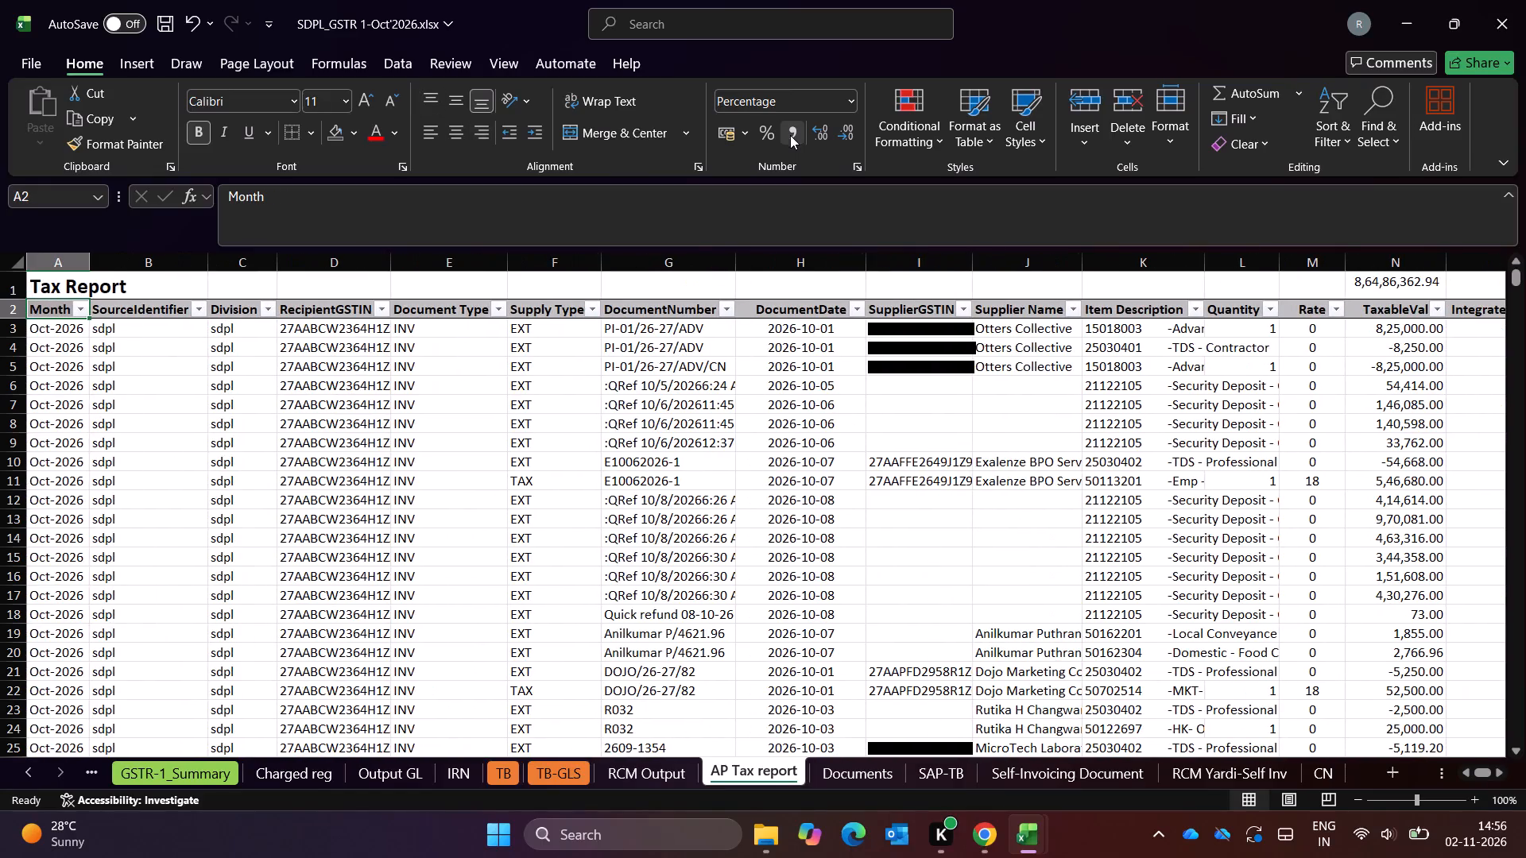
Check the RCM Output sheet from its Remark column header row upward, and return to the AP Tax report sheet.
key(Up)
key(Up)
key(ctrl+Page_Down)
key(ctrl+Page_Up)
key(ctrl+Page_Up)
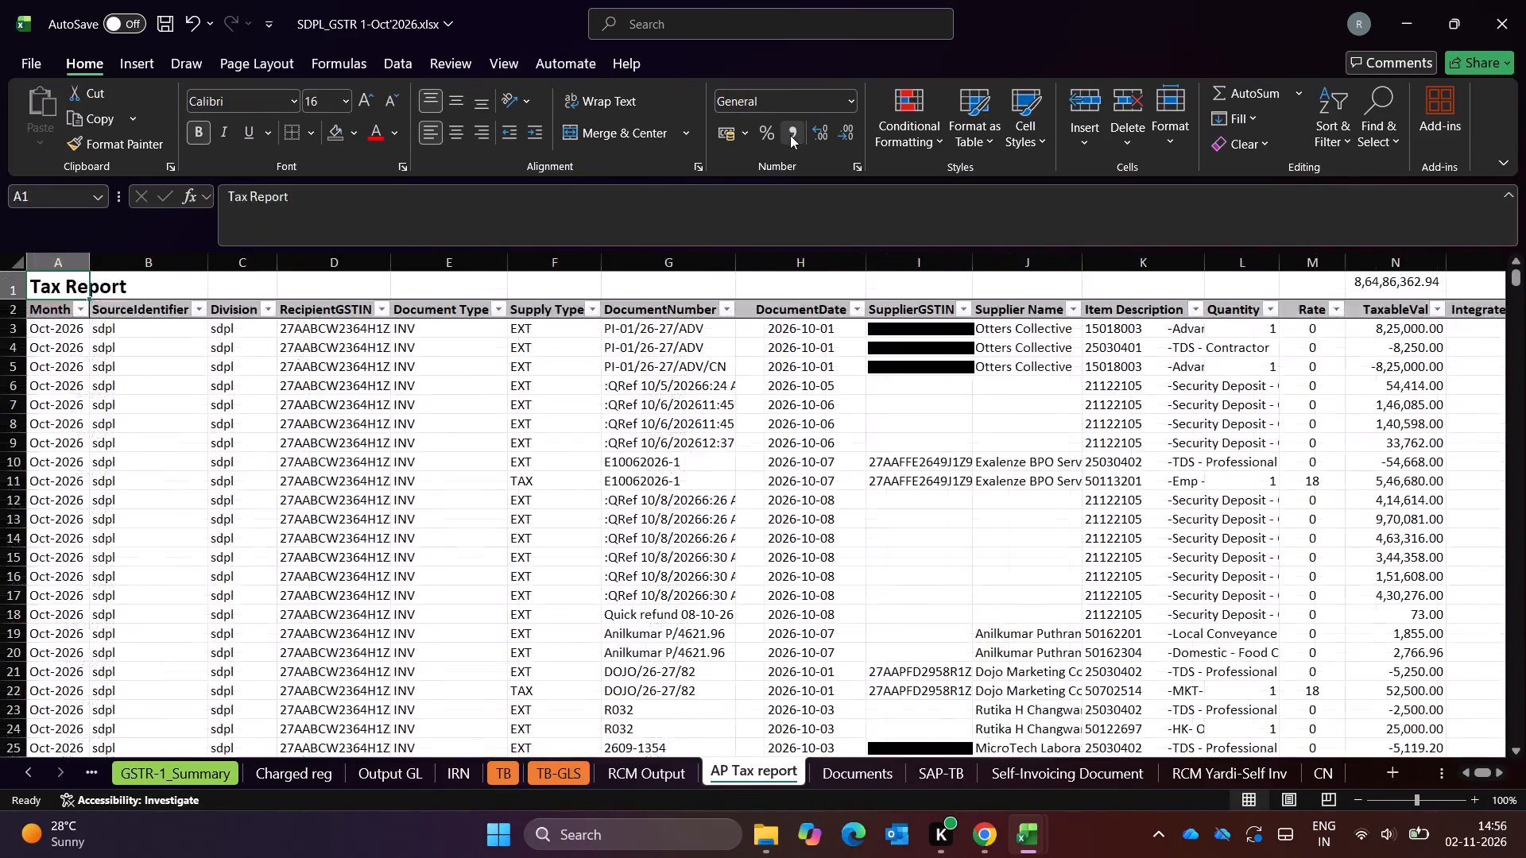
key(Up)
key(ctrl+Up)
key(ctrl+Up)
key(ctrl+Up)
key(ctrl+Up)
key(ctrl+Up)
key(ctrl+Up)
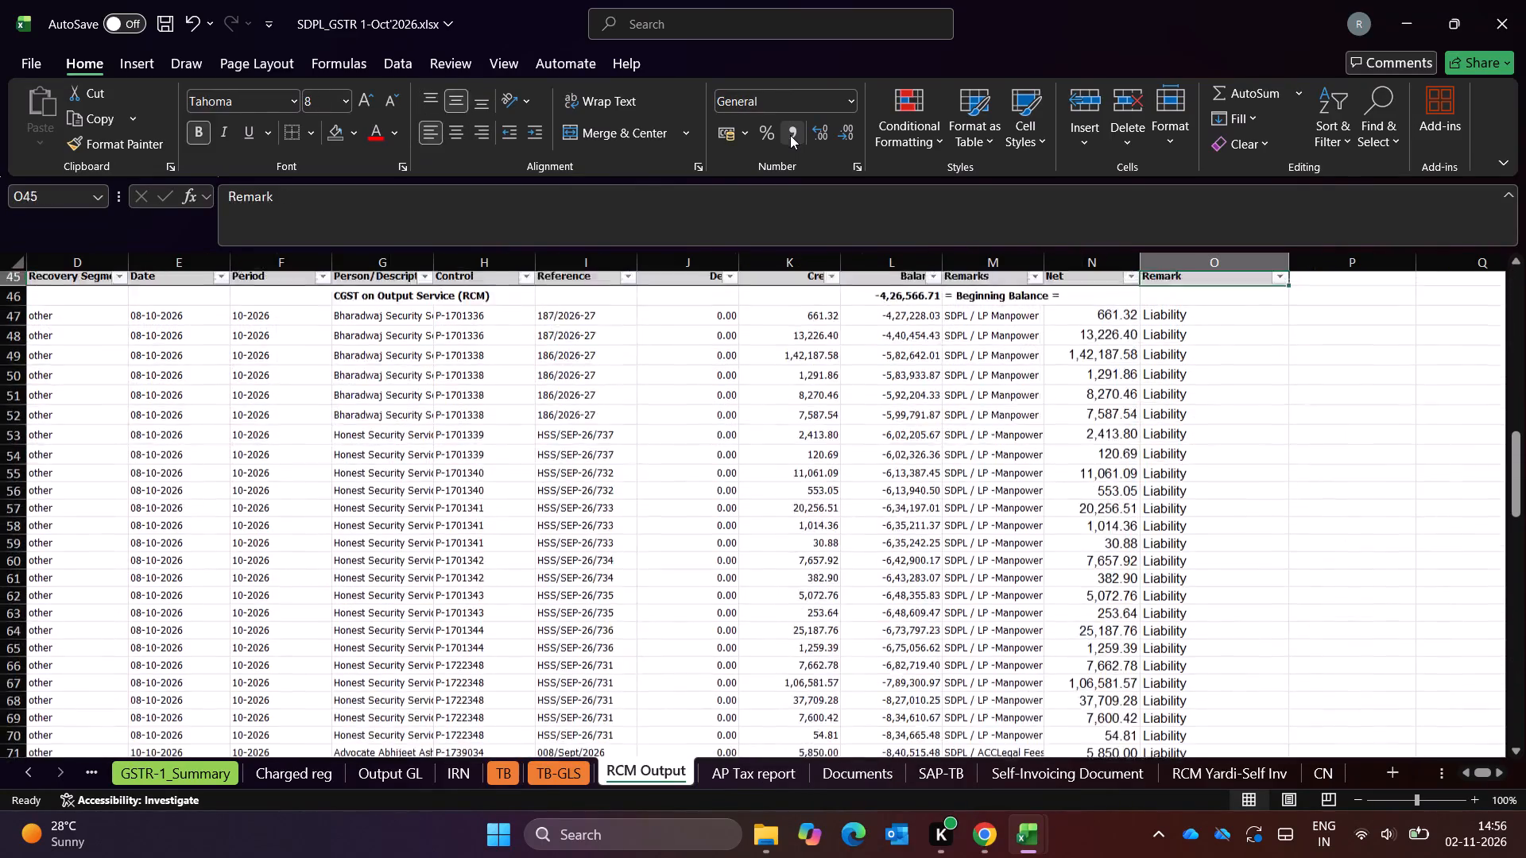
key(ctrl+Up)
key(ctrl+Up)
key(ctrl+Up)
key(ctrl+Up)
key(Up)
key(ctrl+Page_Down)
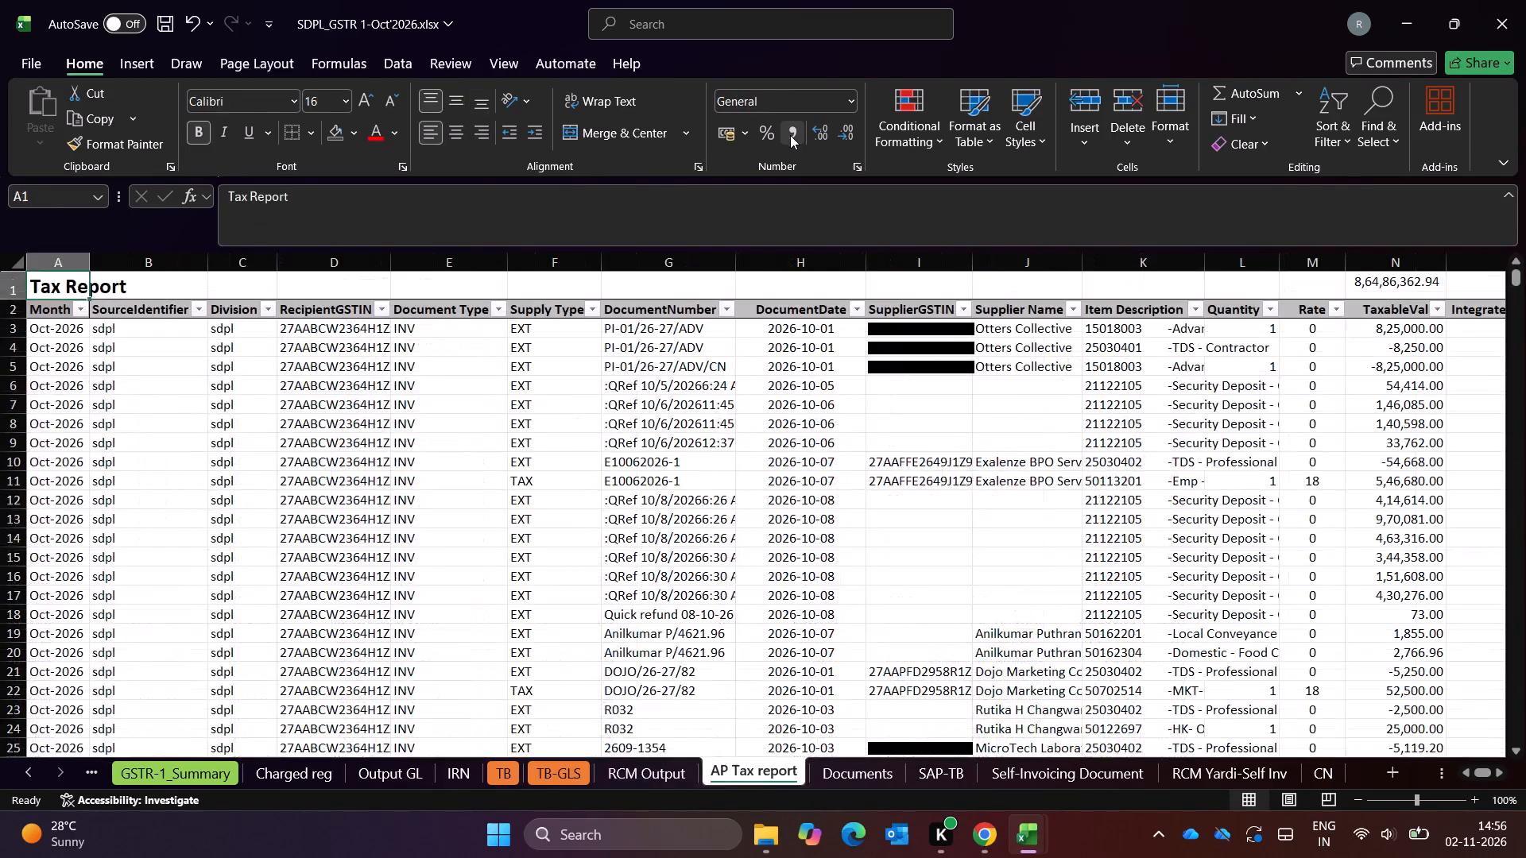
Colour the SAP-TB sheet's tab orange.
key(ctrl+Page_Down)
key(ctrl+Page_Up)
key(ctrl+Page_Down)
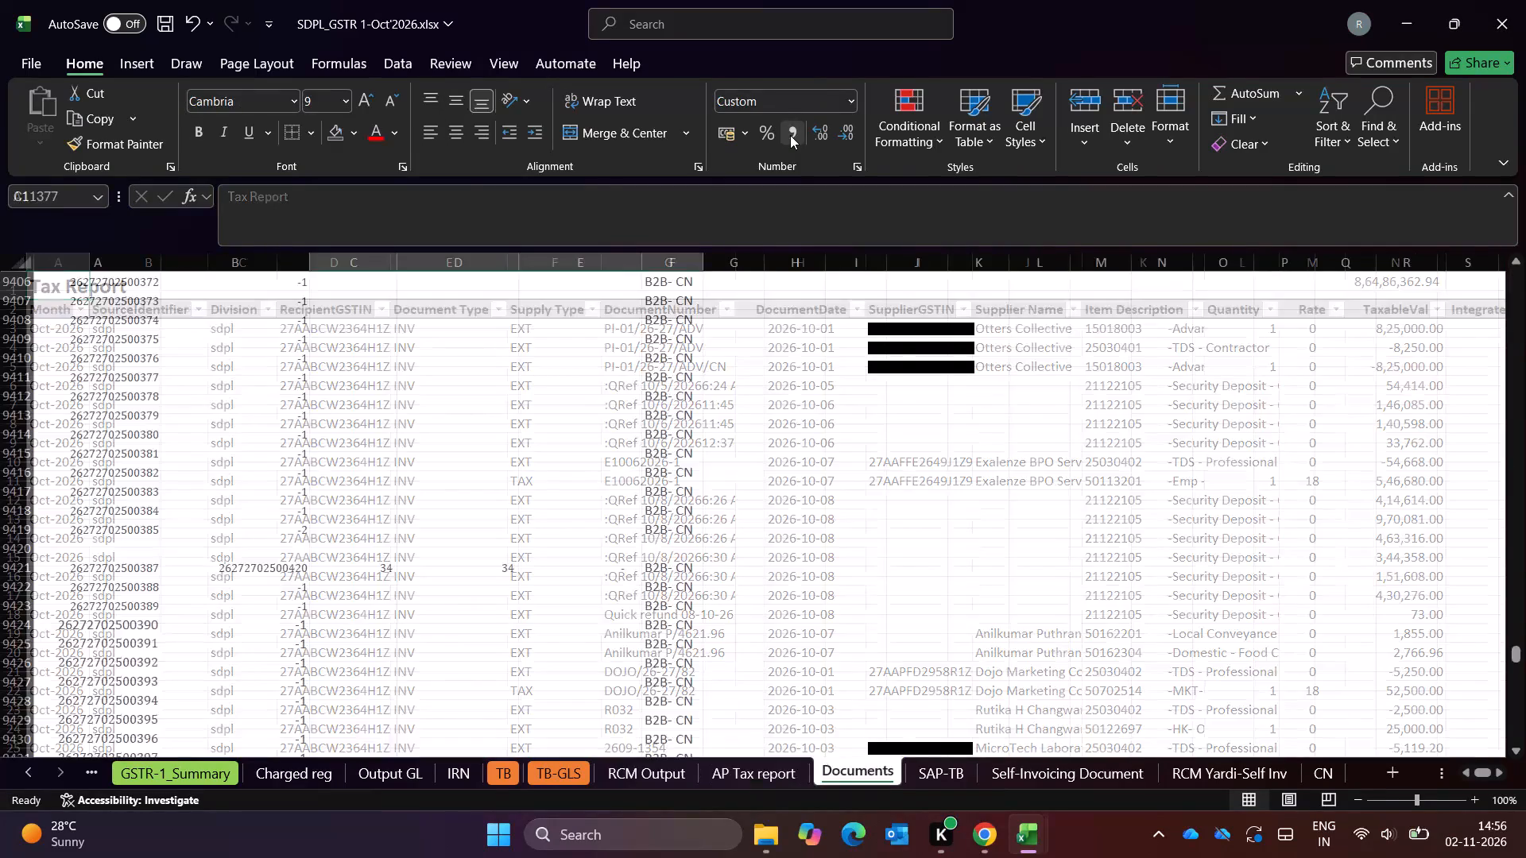
key(ctrl+Page_Down)
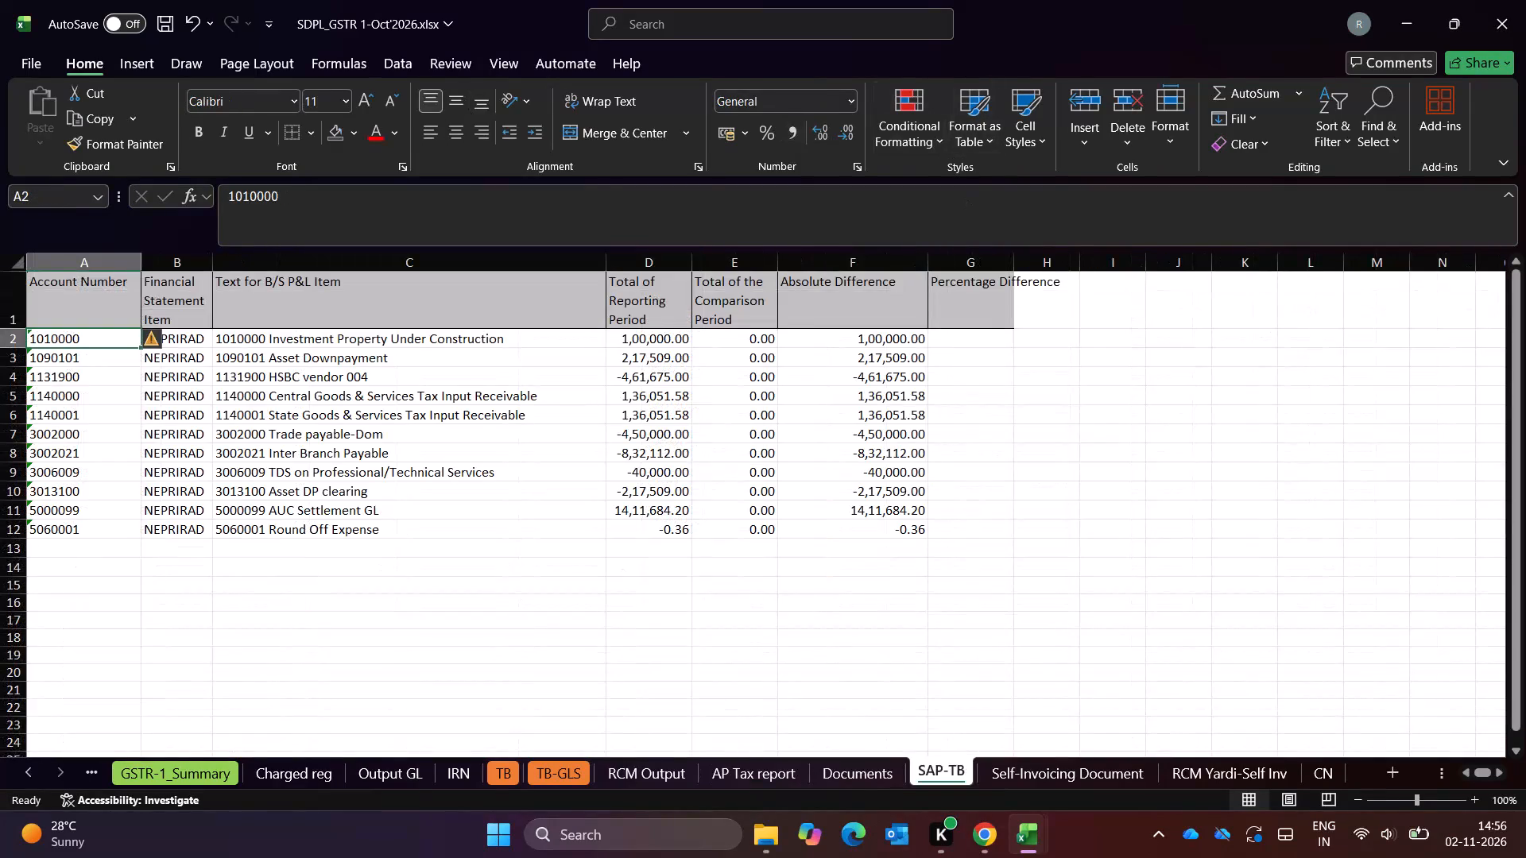
right_click(936, 771)
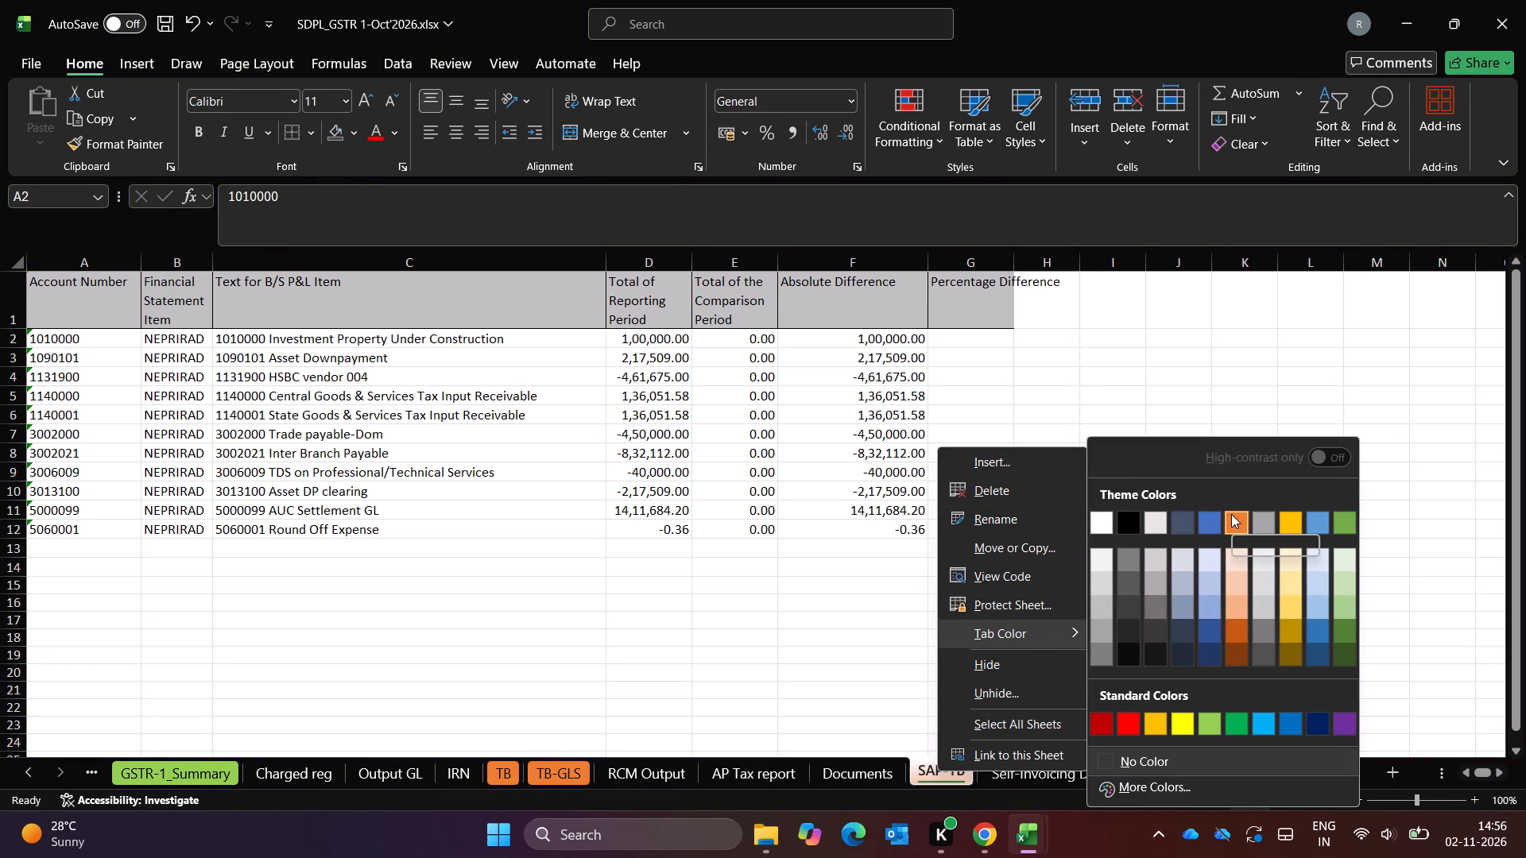
key(Return)
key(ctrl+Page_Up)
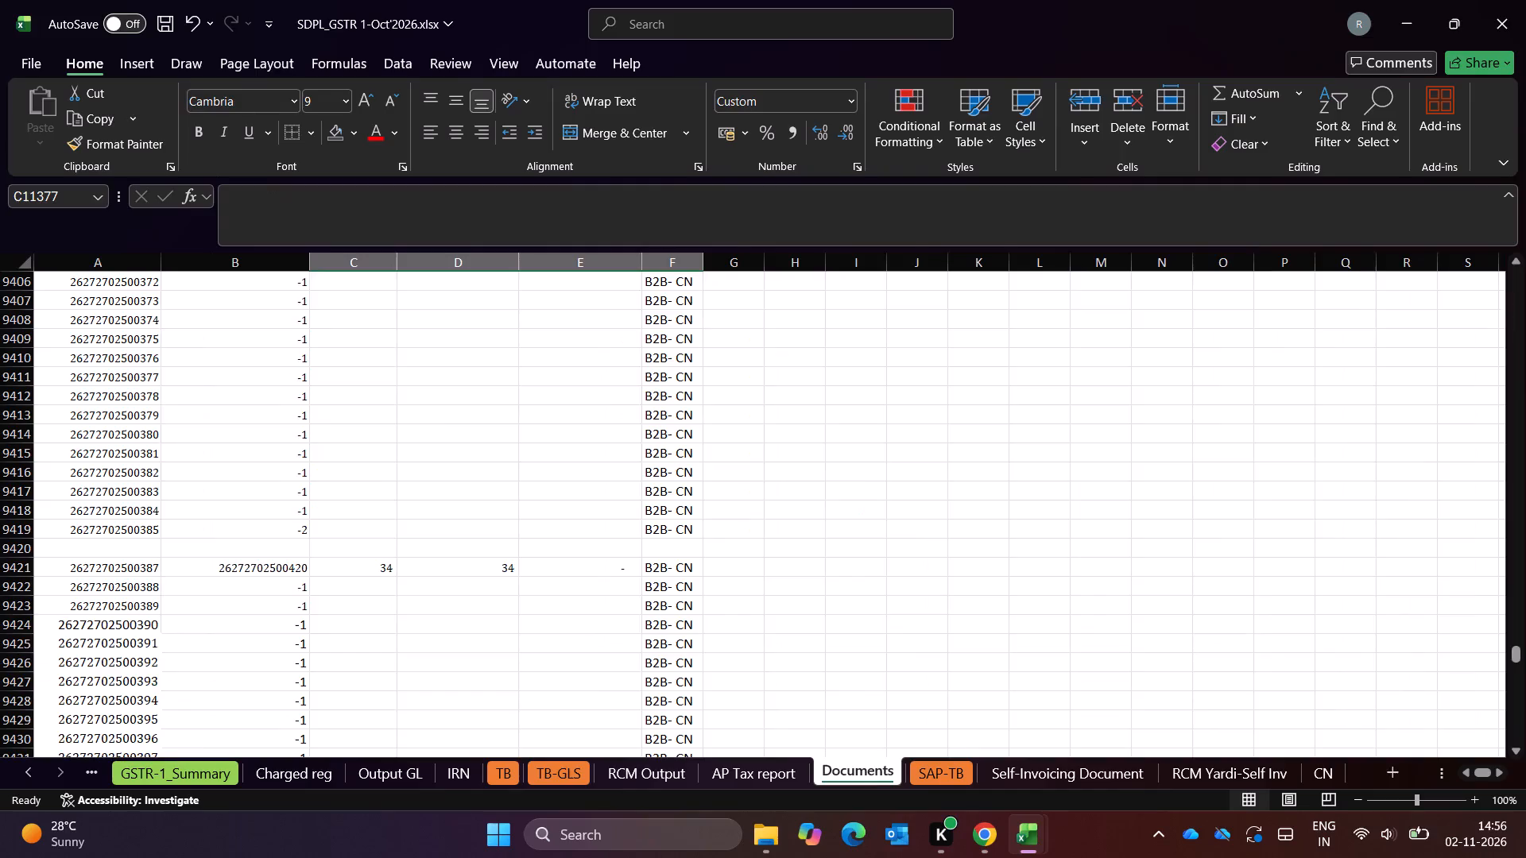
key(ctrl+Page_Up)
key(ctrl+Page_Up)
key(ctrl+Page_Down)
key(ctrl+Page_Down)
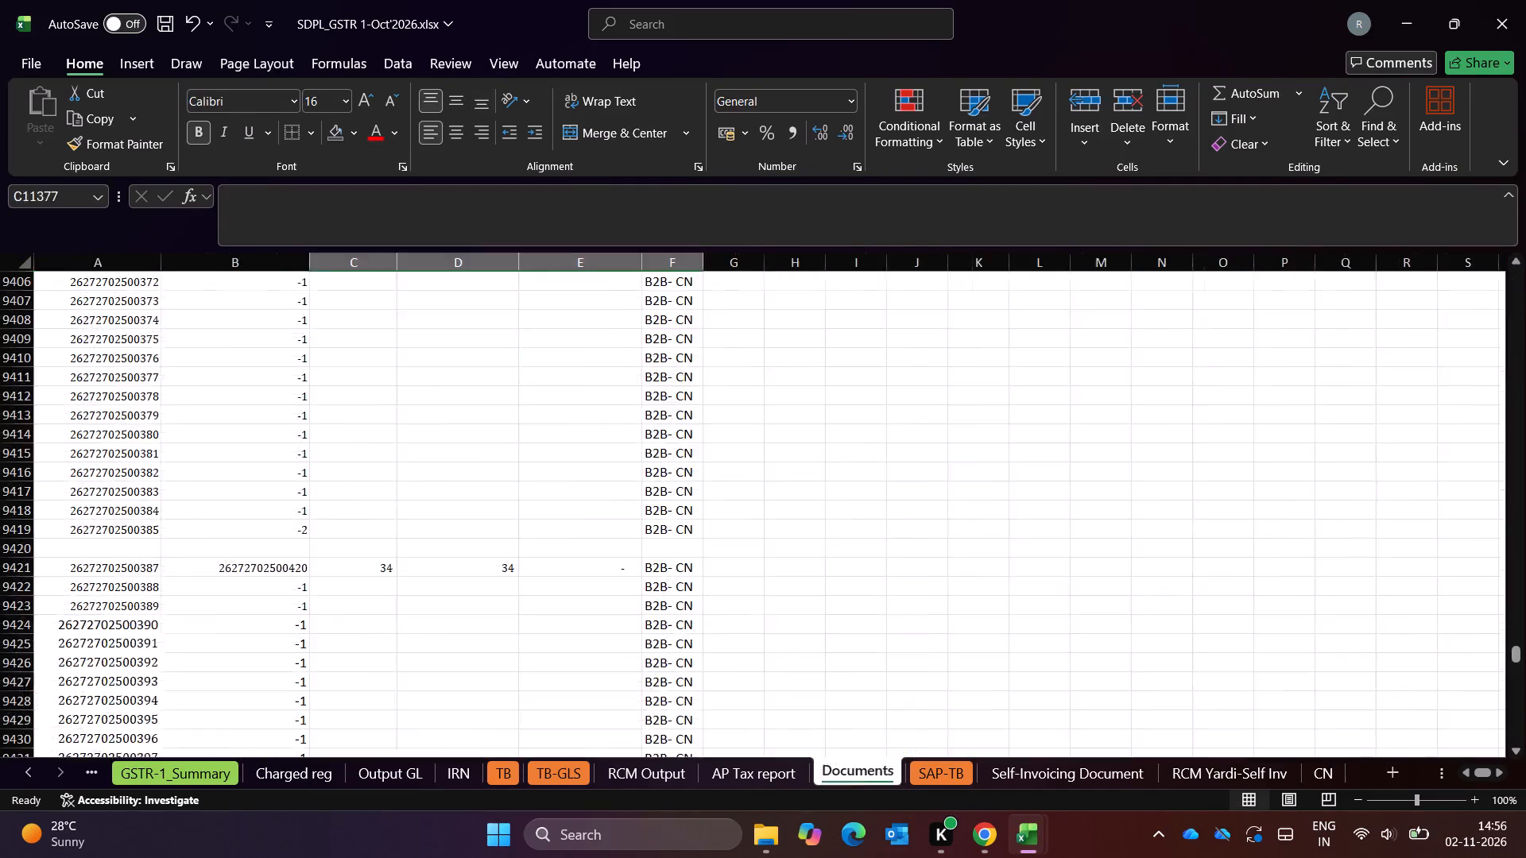
Examine the Self-Invoicing Document and RCM Yardi-Self Inv sheets, checking the latter's header columns against the neighbouring sheets.
key(ctrl+Page_Down)
key(ctrl+Page_Down)
key(Down)
key(Up)
key(Up)
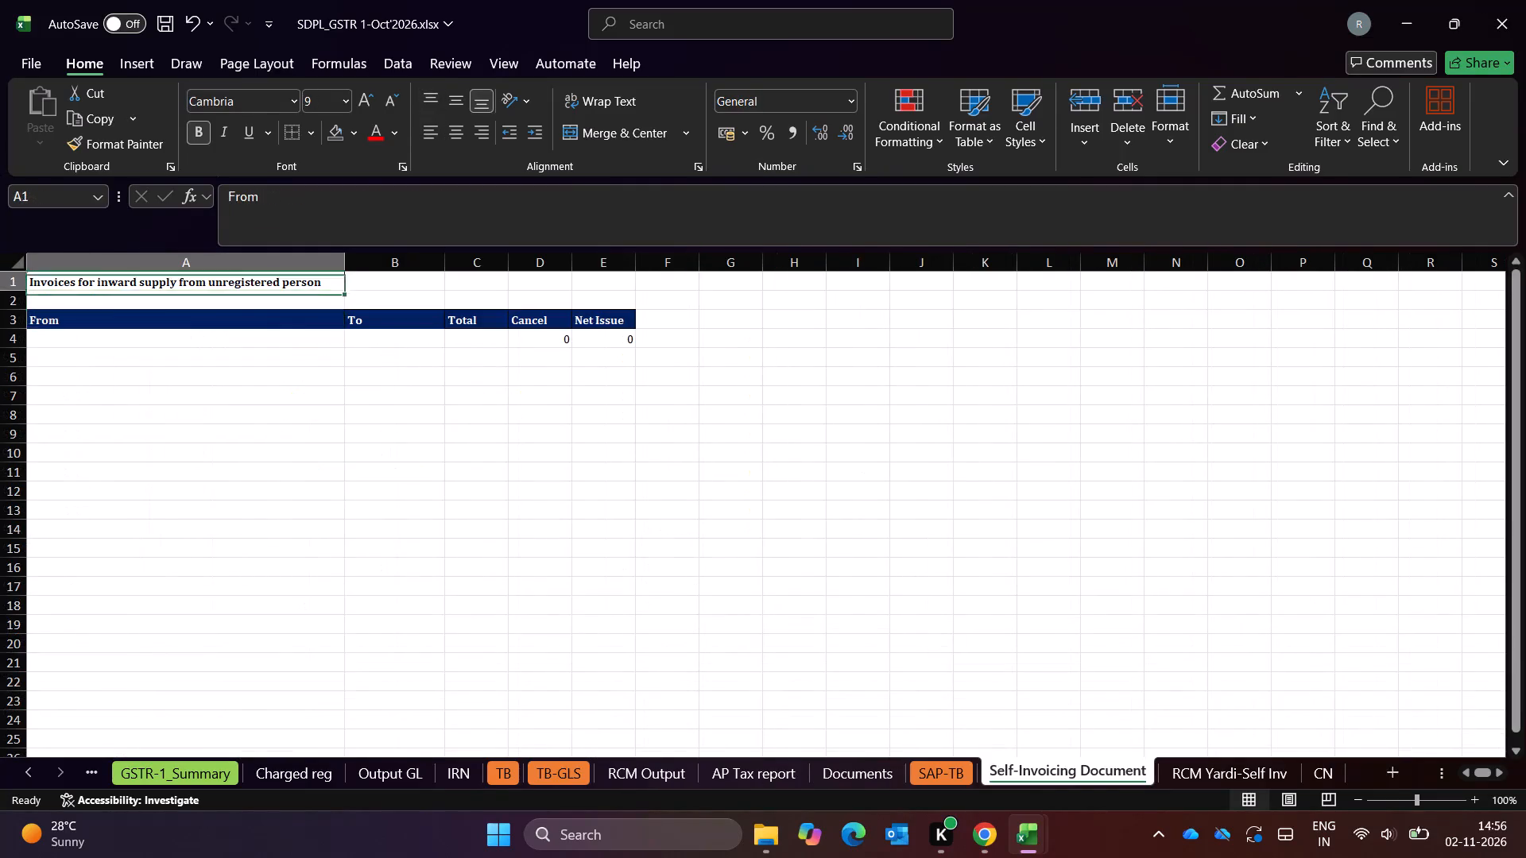
key(ctrl+Page_Down)
key(Up)
key(Up)
key(Up)
key(Right)
key(Right)
key(Right)
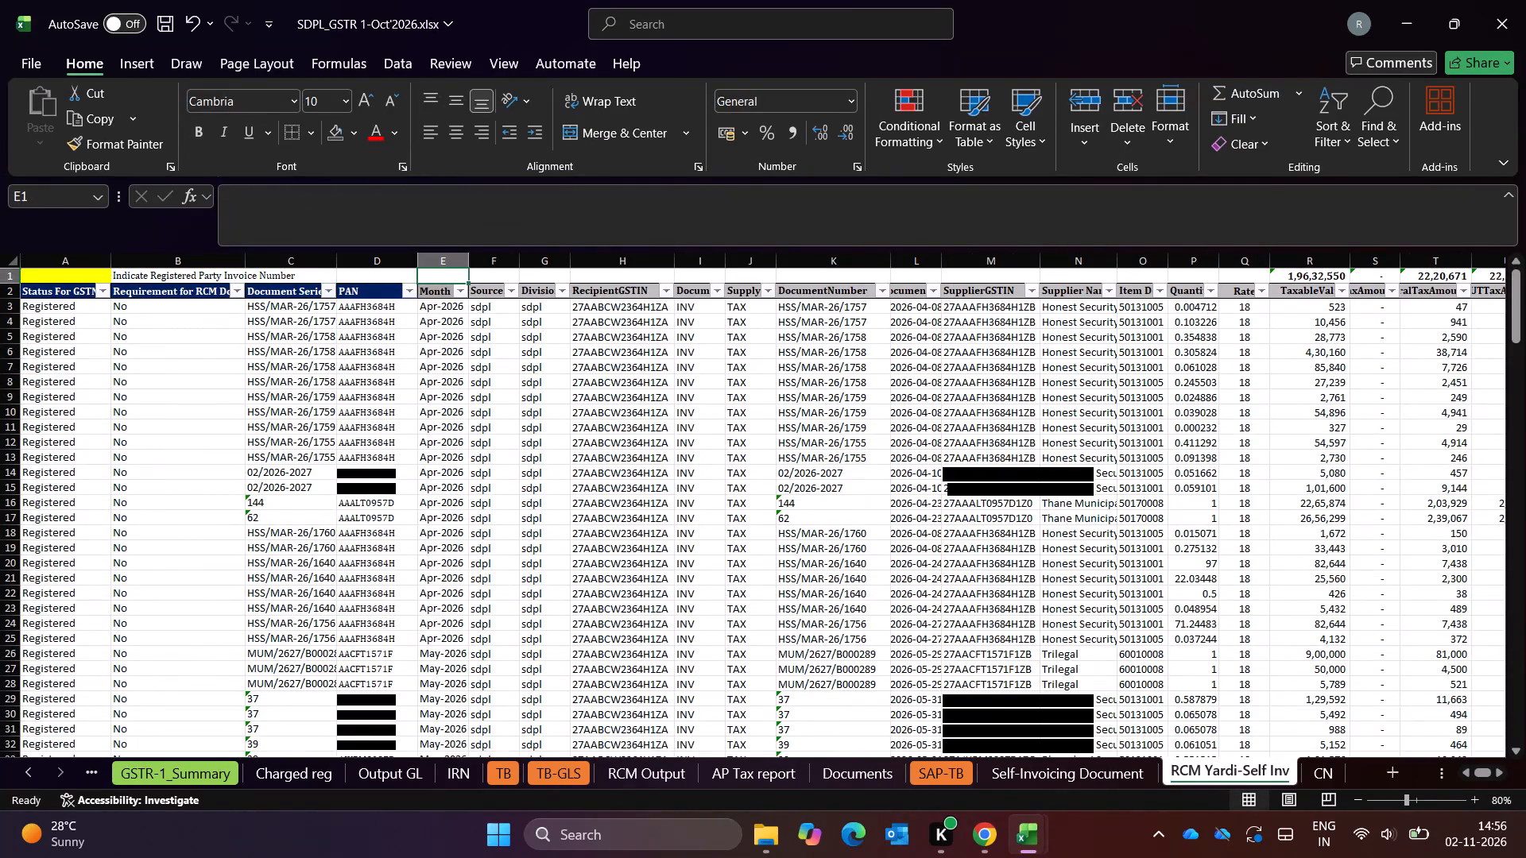
key(Down)
key(Down)
key(ctrl+Page_Up)
key(ctrl+Page_Up)
key(ctrl+Page_Up)
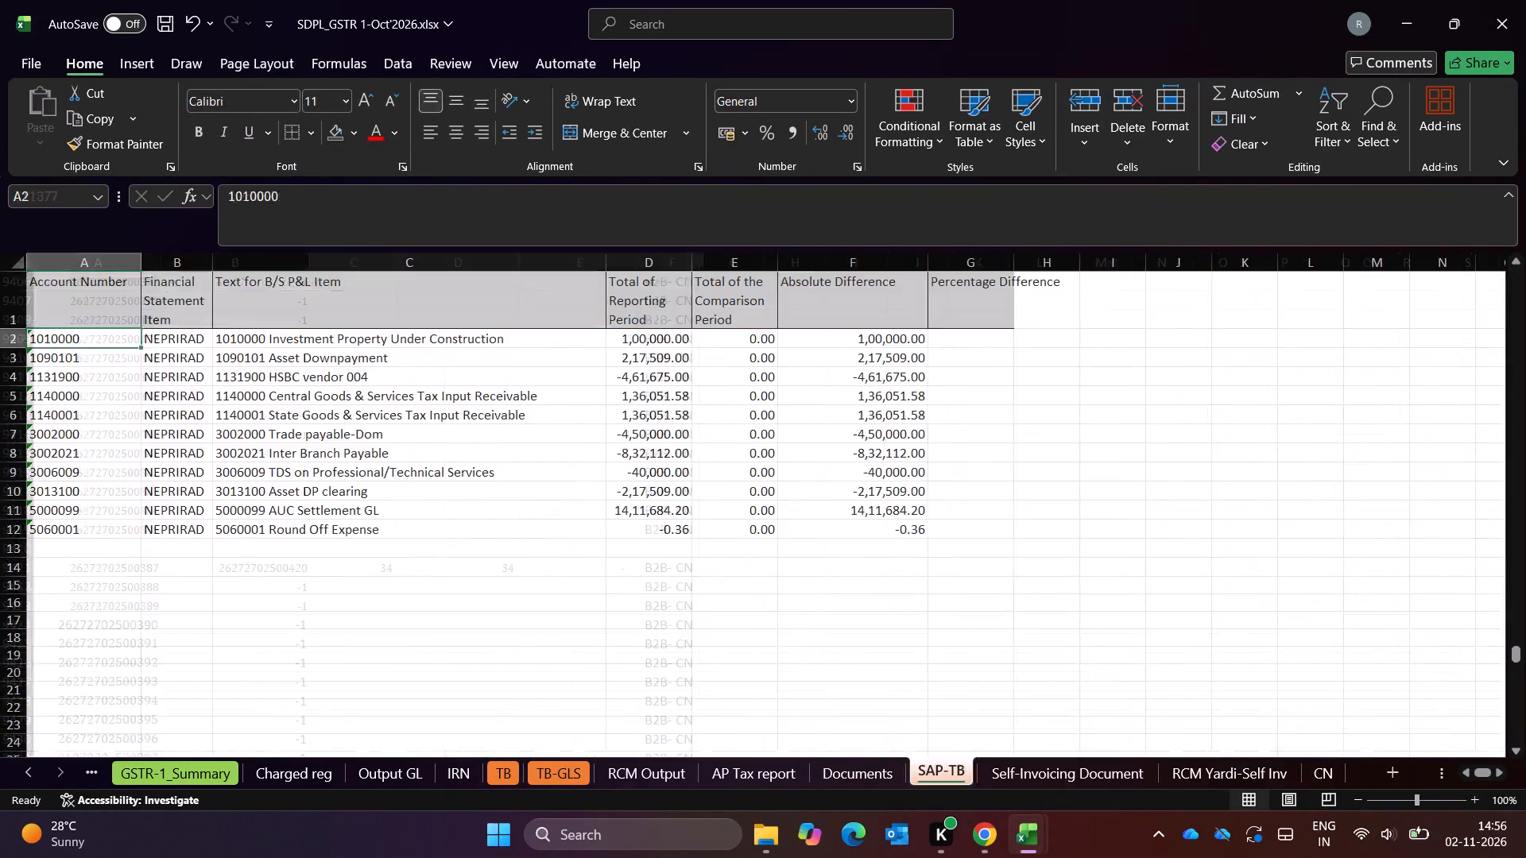
key(ctrl+Page_Up)
key(ctrl+Page_Up)
Filter the AP Tax report's Supply Type column to show only TAX rows.
key(ctrl+Page_Down)
key(Up)
key(Right)
key(Right)
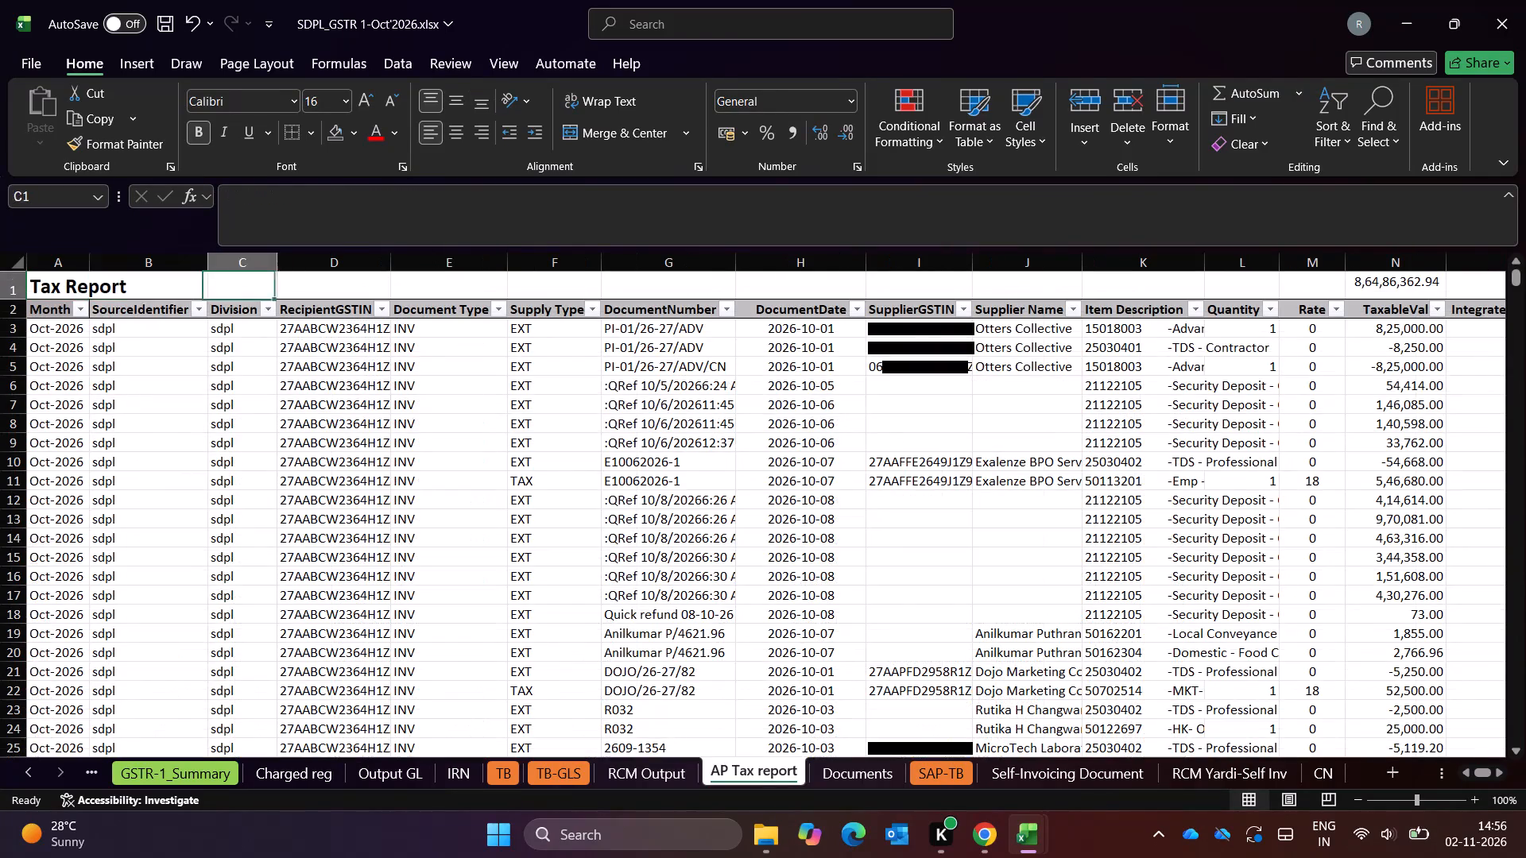
key(Down)
key(Down)
key(Right)
key(Right)
key(Right)
key(Up)
key(Down)
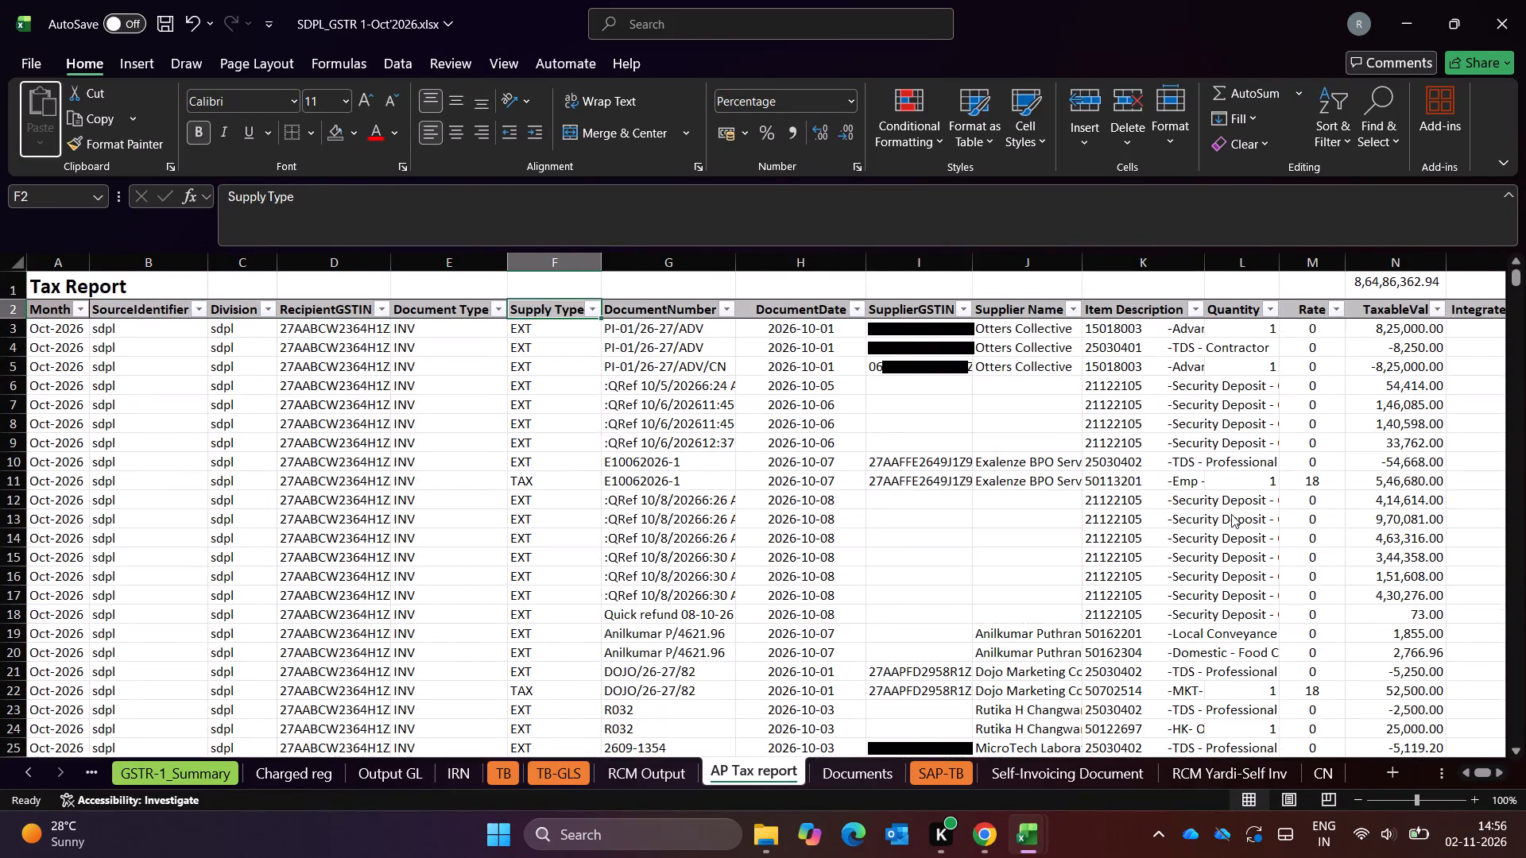
key(Down)
key(Escape)
key(Down)
key(Up)
key(alt+Down)
key(alt+Down)
key(alt+Down)
key(alt+Down)
key(alt+Down)
key(alt+Down)
key(alt+Down)
key(alt+Down)
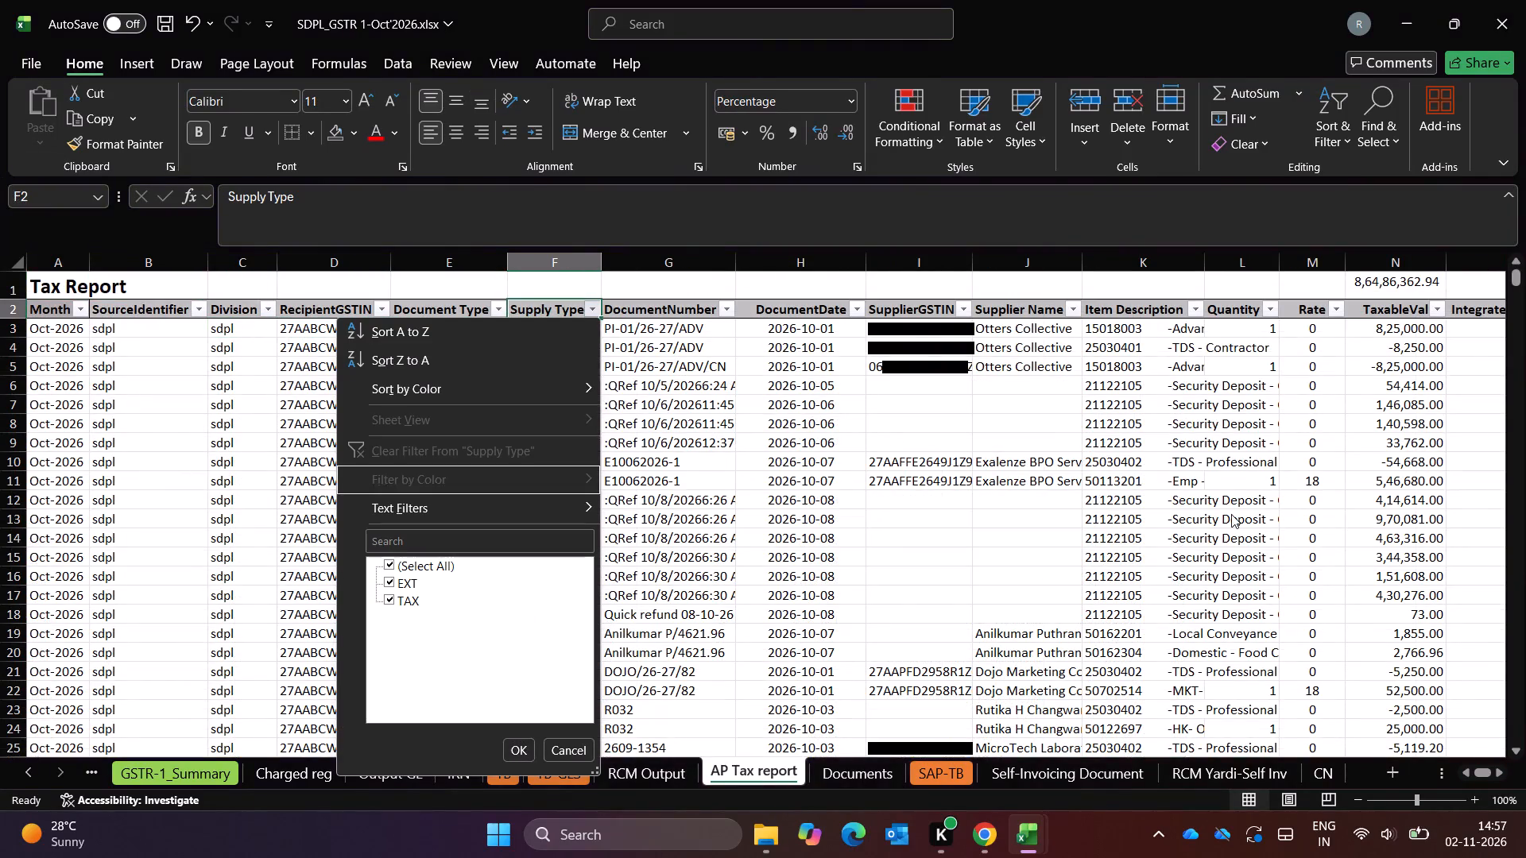
key(Down)
key(Down)
key(Down)
key(space)
key(Return)
Filter the AP Tax report's RCM column to show only Yes rows.
key(Right)
key(Right)
key(Right)
key(Right)
key(Right)
key(Right)
key(Right)
key(Right)
key(Right)
key(Right)
key(Right)
key(Right)
key(Right)
key(Right)
key(Right)
key(Right)
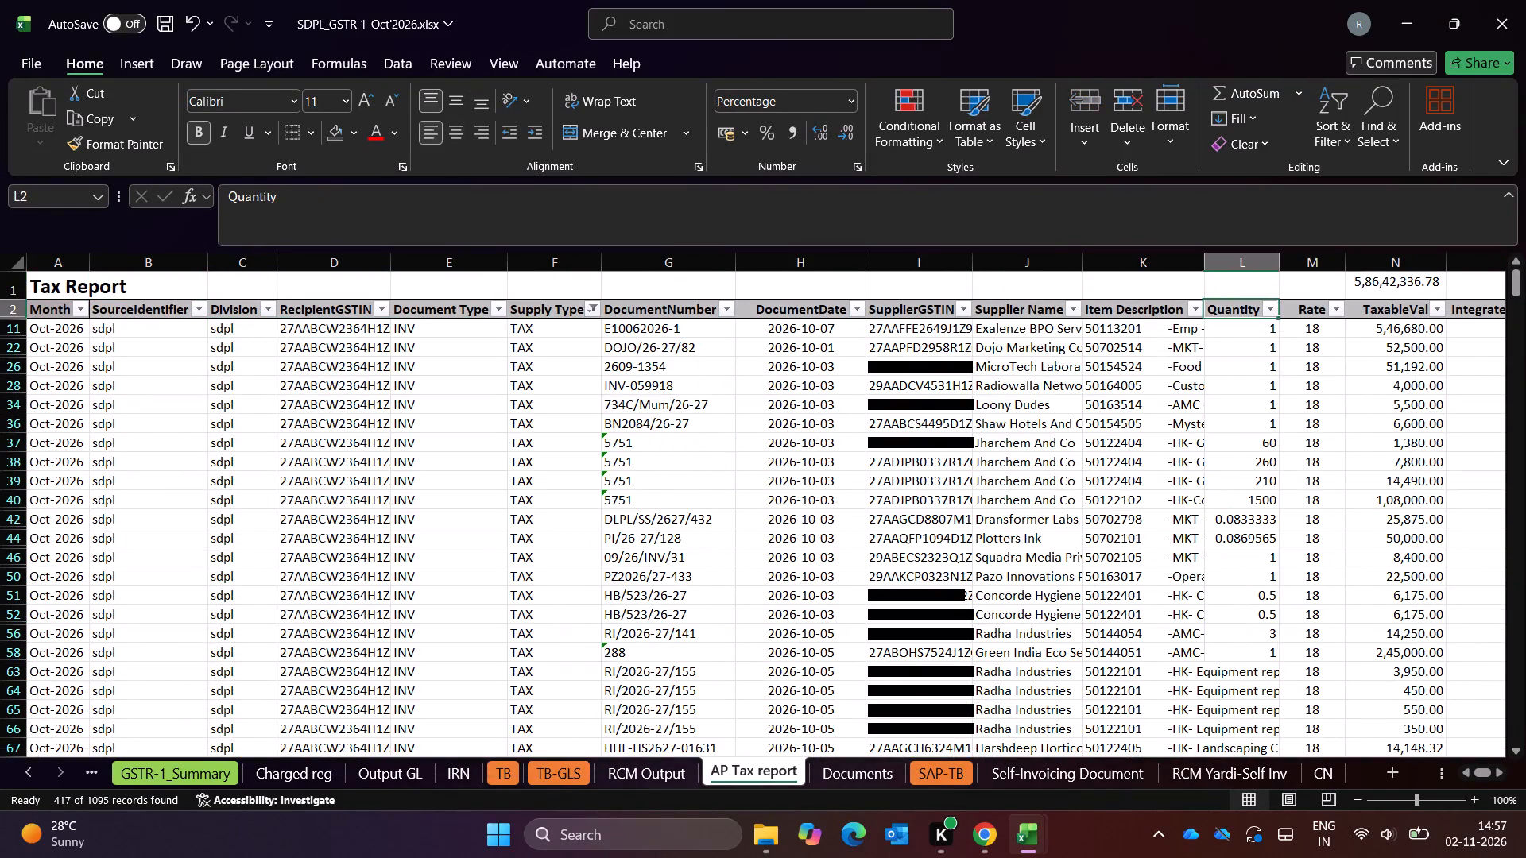
key(Left)
key(Left)
key(Right)
key(Right)
key(Right)
key(alt+Down)
key(alt+Down)
key(alt+Down)
key(alt+Down)
key(alt+Down)
key(alt+Down)
key(alt+Down)
key(alt+Down)
key(alt+Down)
key(alt+Down)
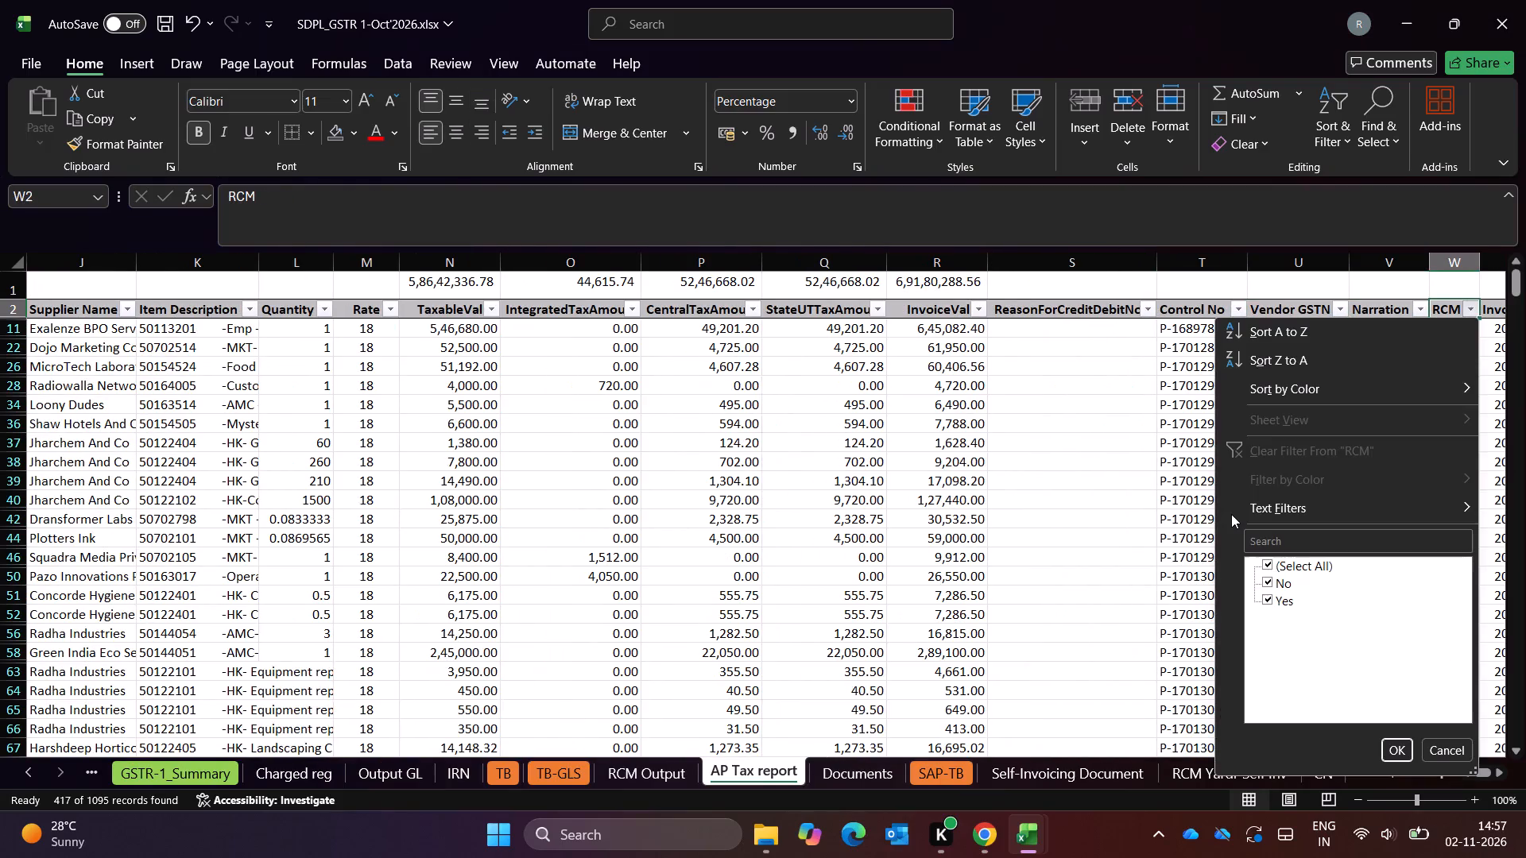
key(Down)
key(space)
key(Return)
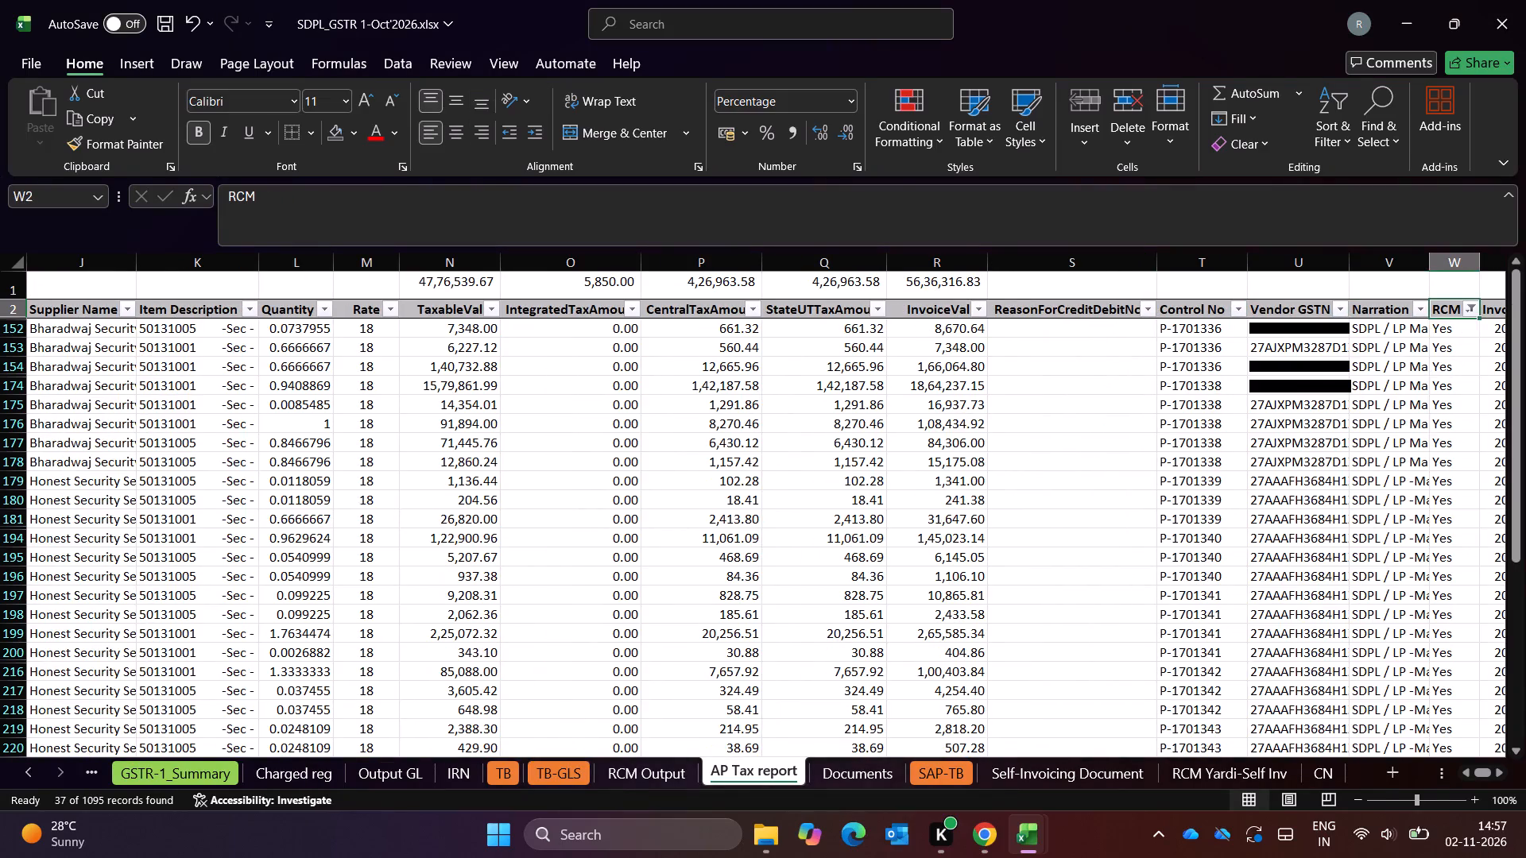
Check how far the filtered AP Tax report rows extend down the Month column, and return to its header.
key(Left)
key(Left)
key(ctrl+Left)
key(ctrl+Left)
key(Down)
key(ctrl+shift+Down)
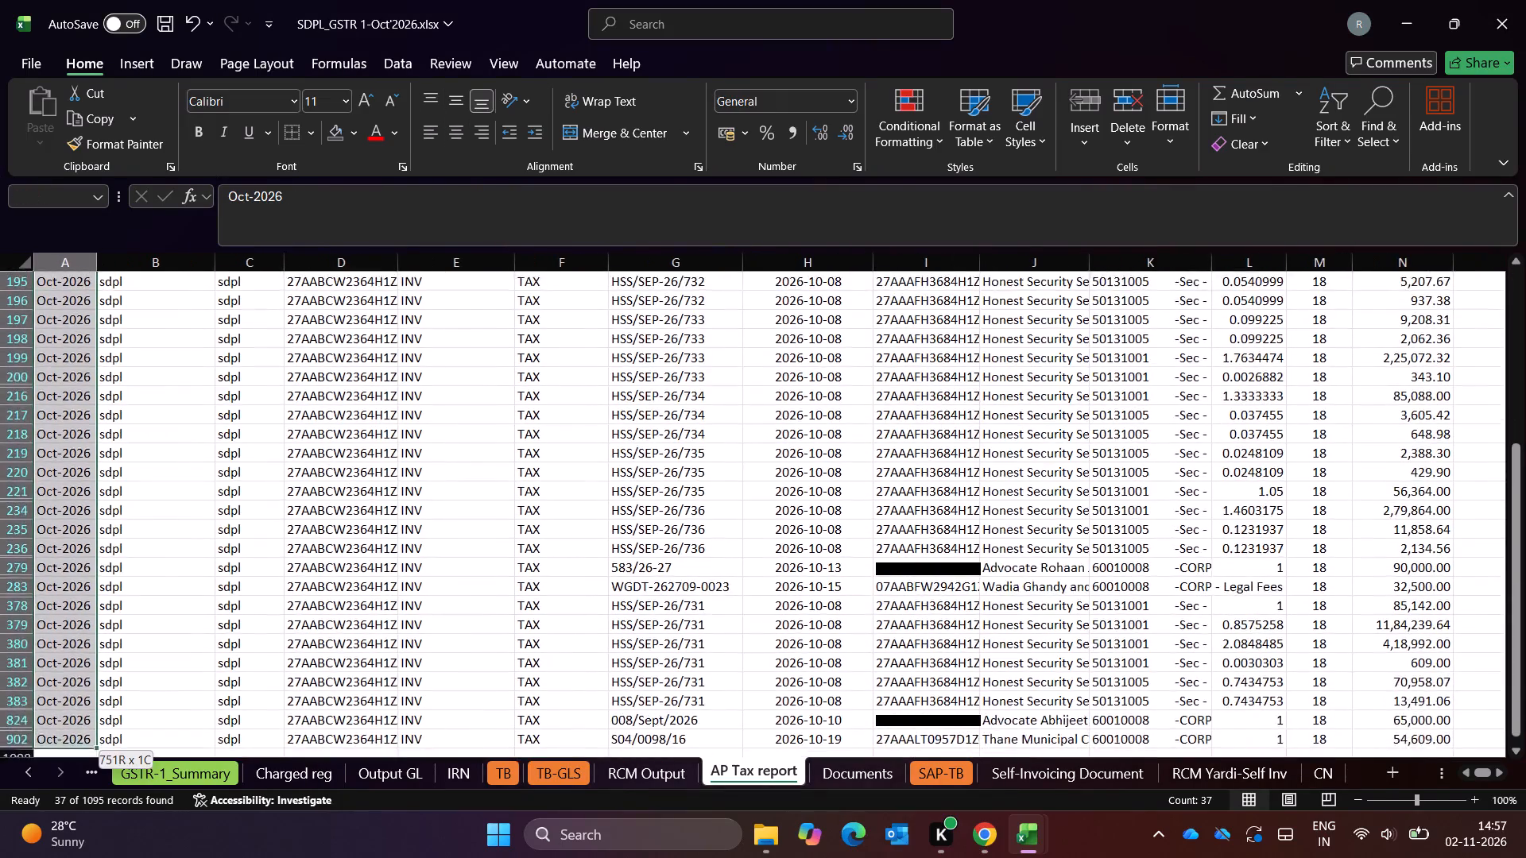
key(shift+Down)
key(shift+Up)
key(Up)
key(Up)
key(Up)
key(Up)
key(Down)
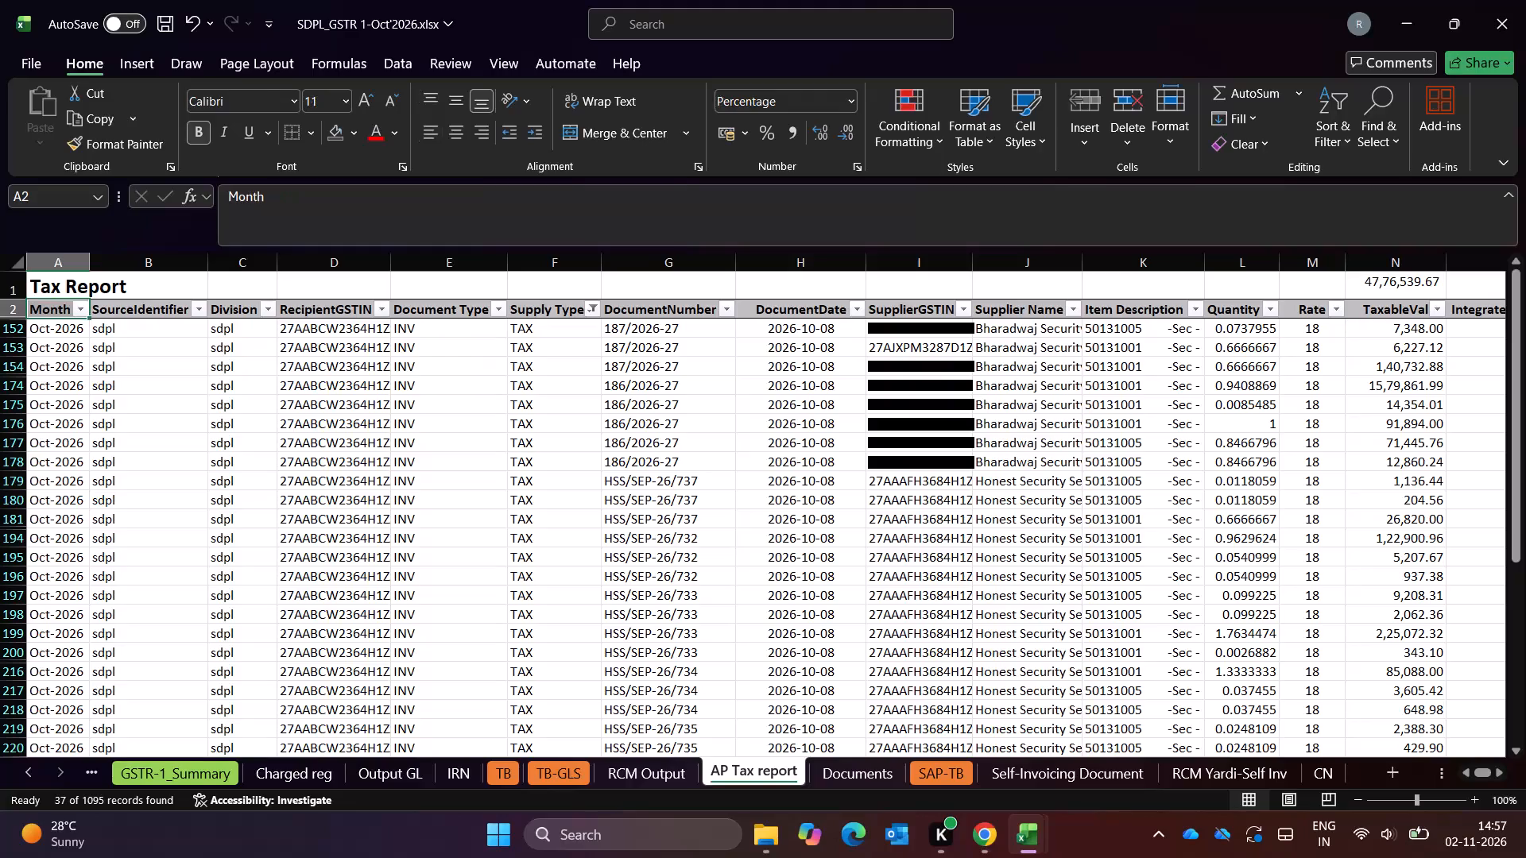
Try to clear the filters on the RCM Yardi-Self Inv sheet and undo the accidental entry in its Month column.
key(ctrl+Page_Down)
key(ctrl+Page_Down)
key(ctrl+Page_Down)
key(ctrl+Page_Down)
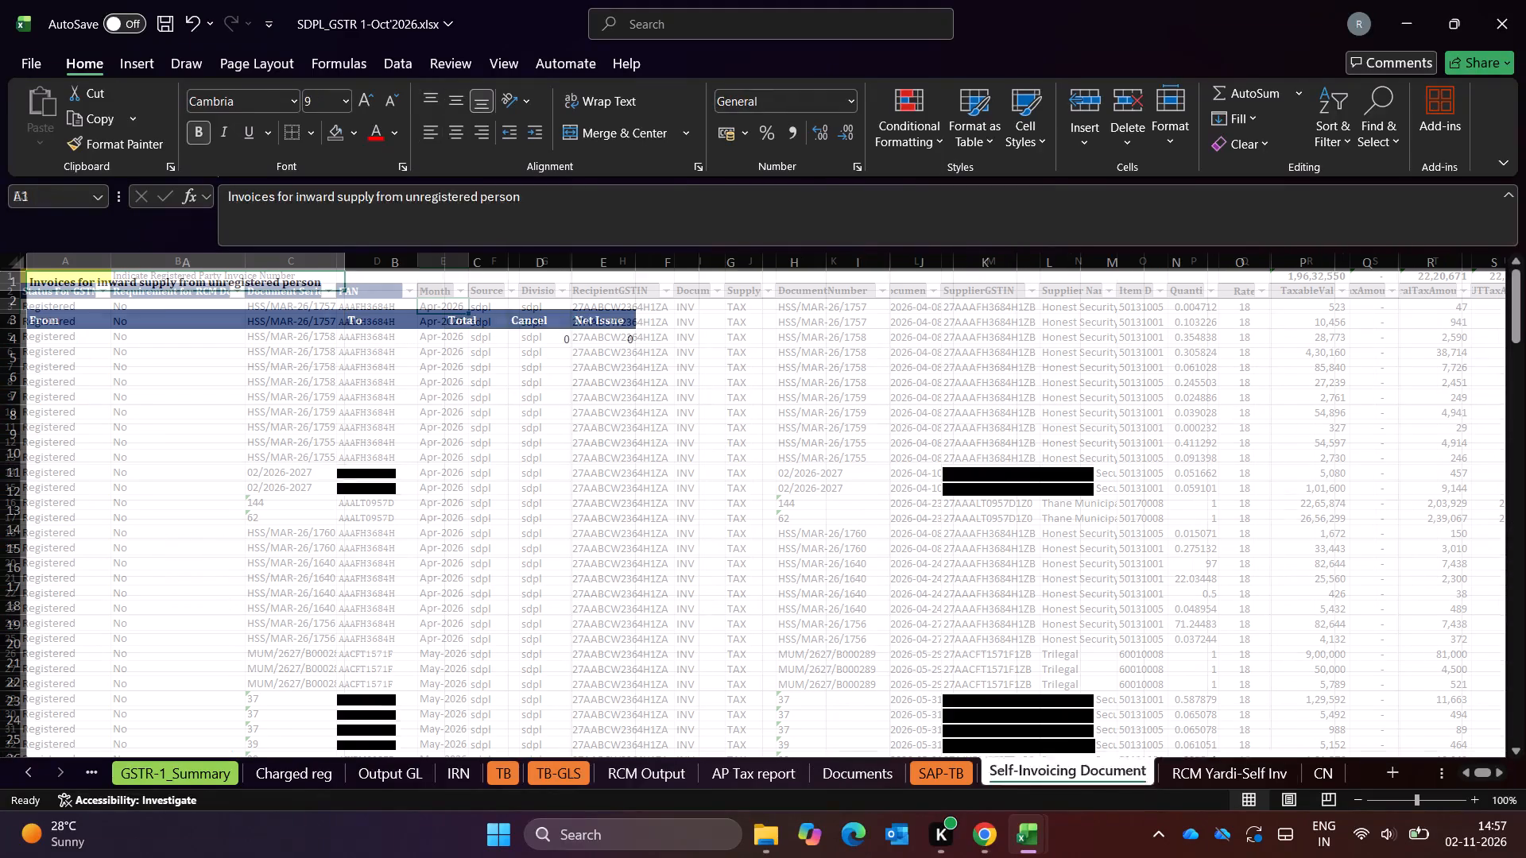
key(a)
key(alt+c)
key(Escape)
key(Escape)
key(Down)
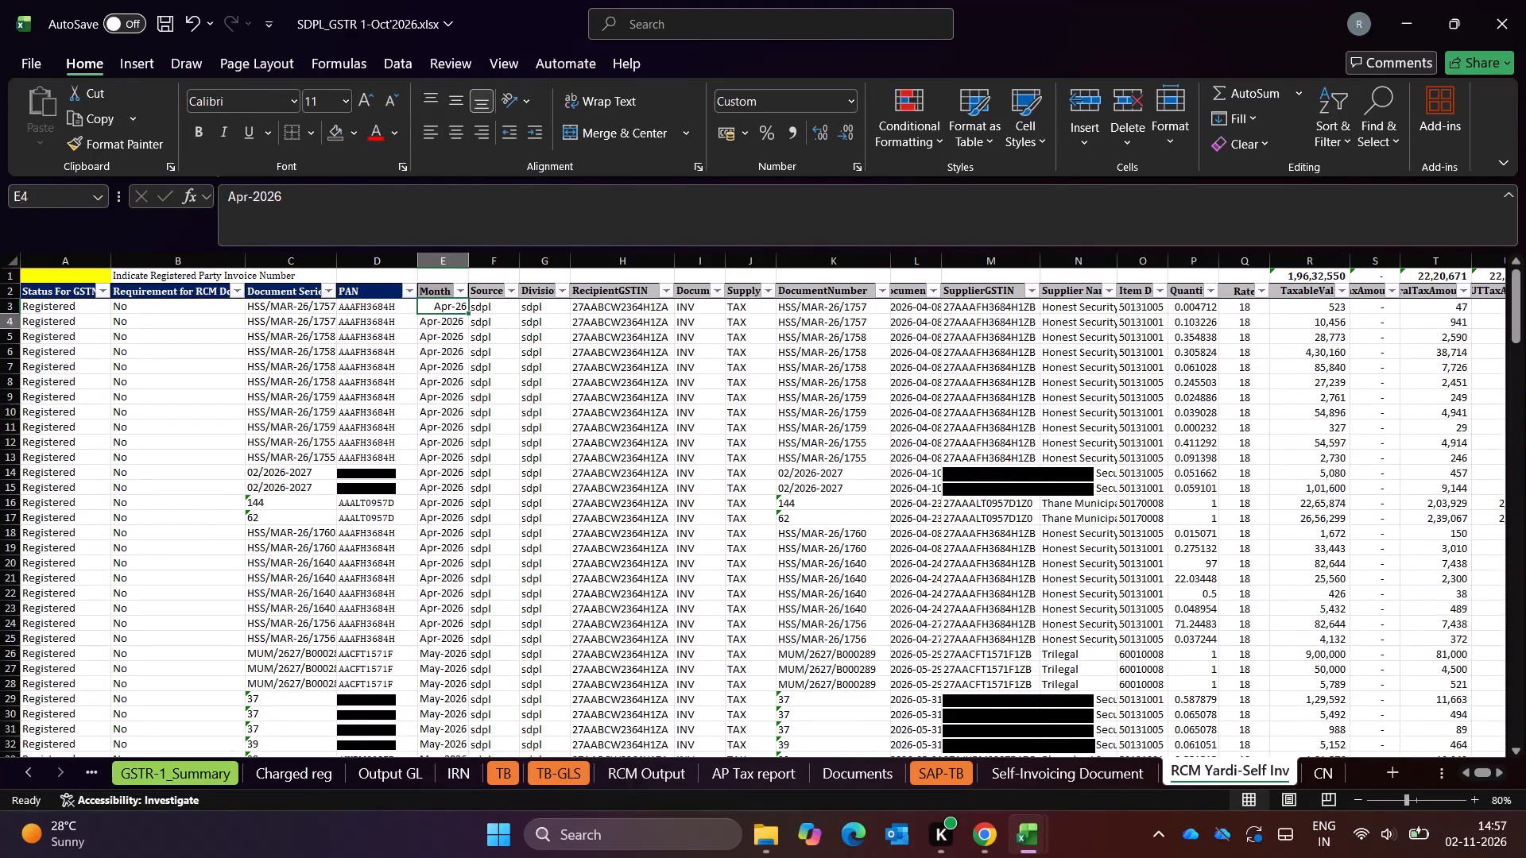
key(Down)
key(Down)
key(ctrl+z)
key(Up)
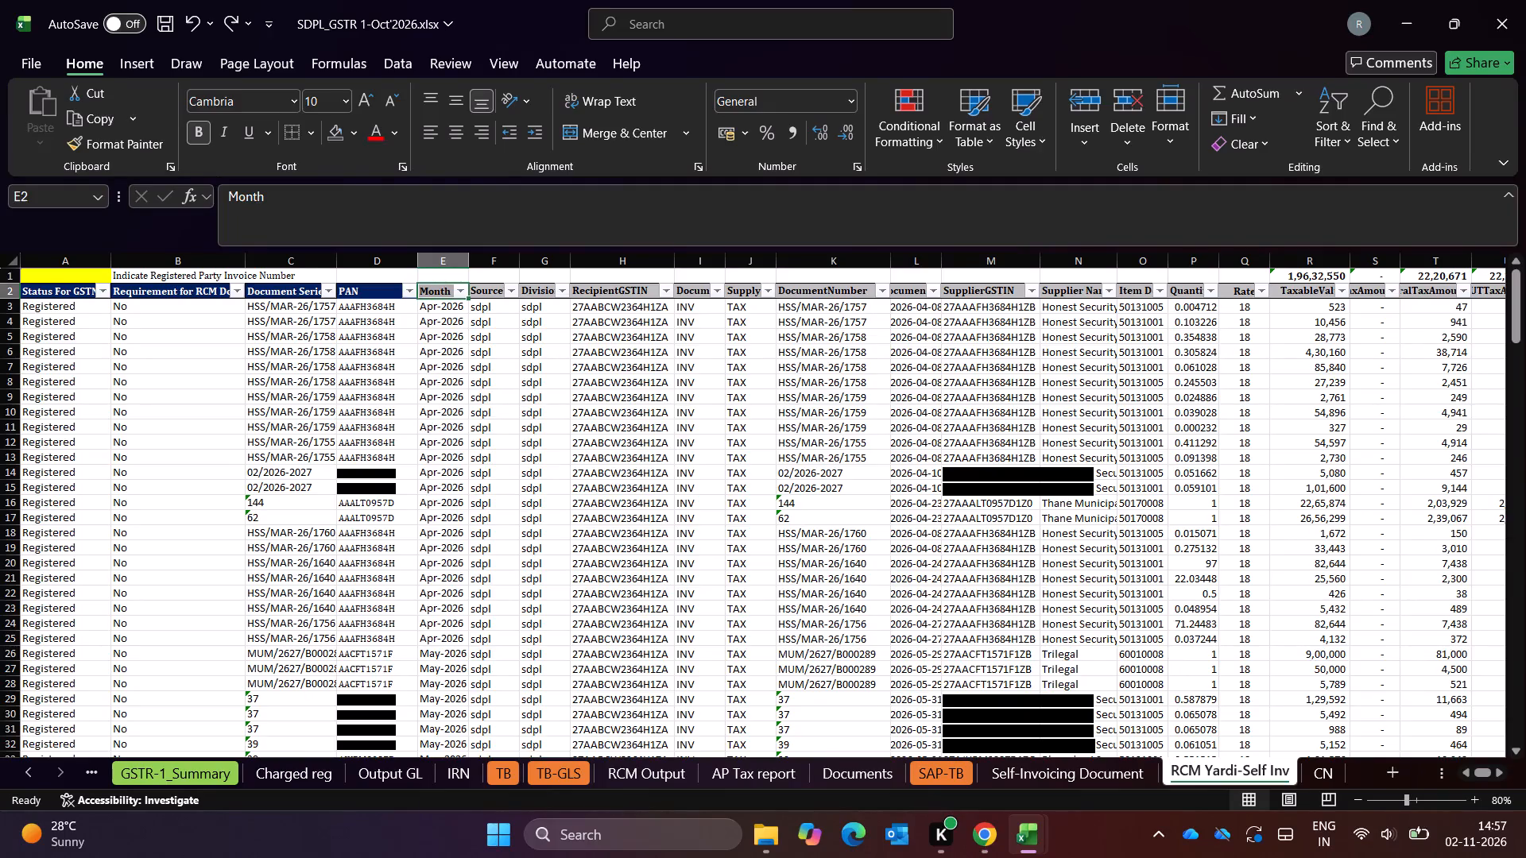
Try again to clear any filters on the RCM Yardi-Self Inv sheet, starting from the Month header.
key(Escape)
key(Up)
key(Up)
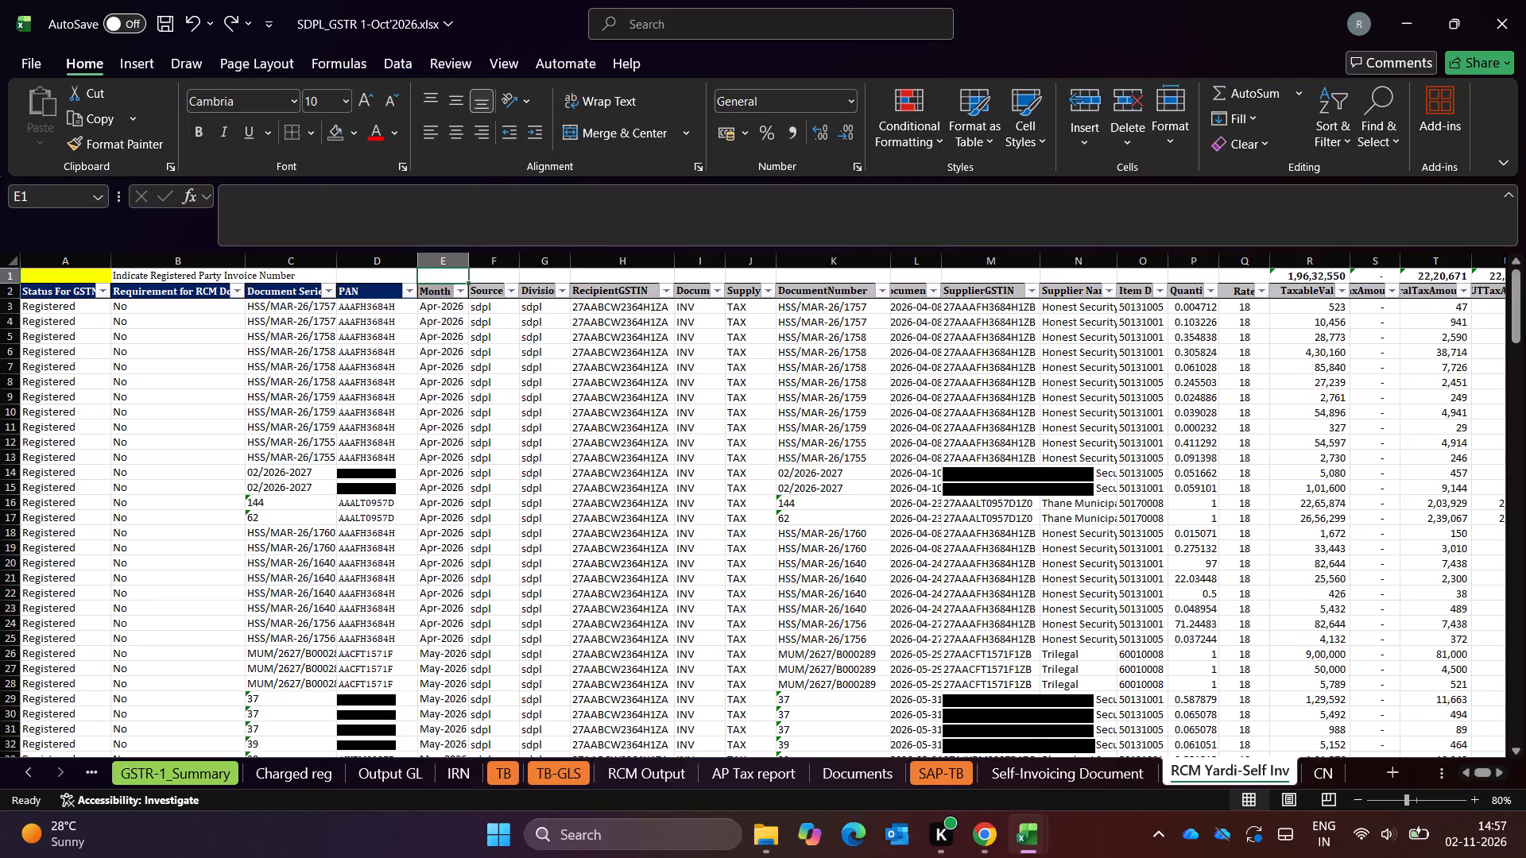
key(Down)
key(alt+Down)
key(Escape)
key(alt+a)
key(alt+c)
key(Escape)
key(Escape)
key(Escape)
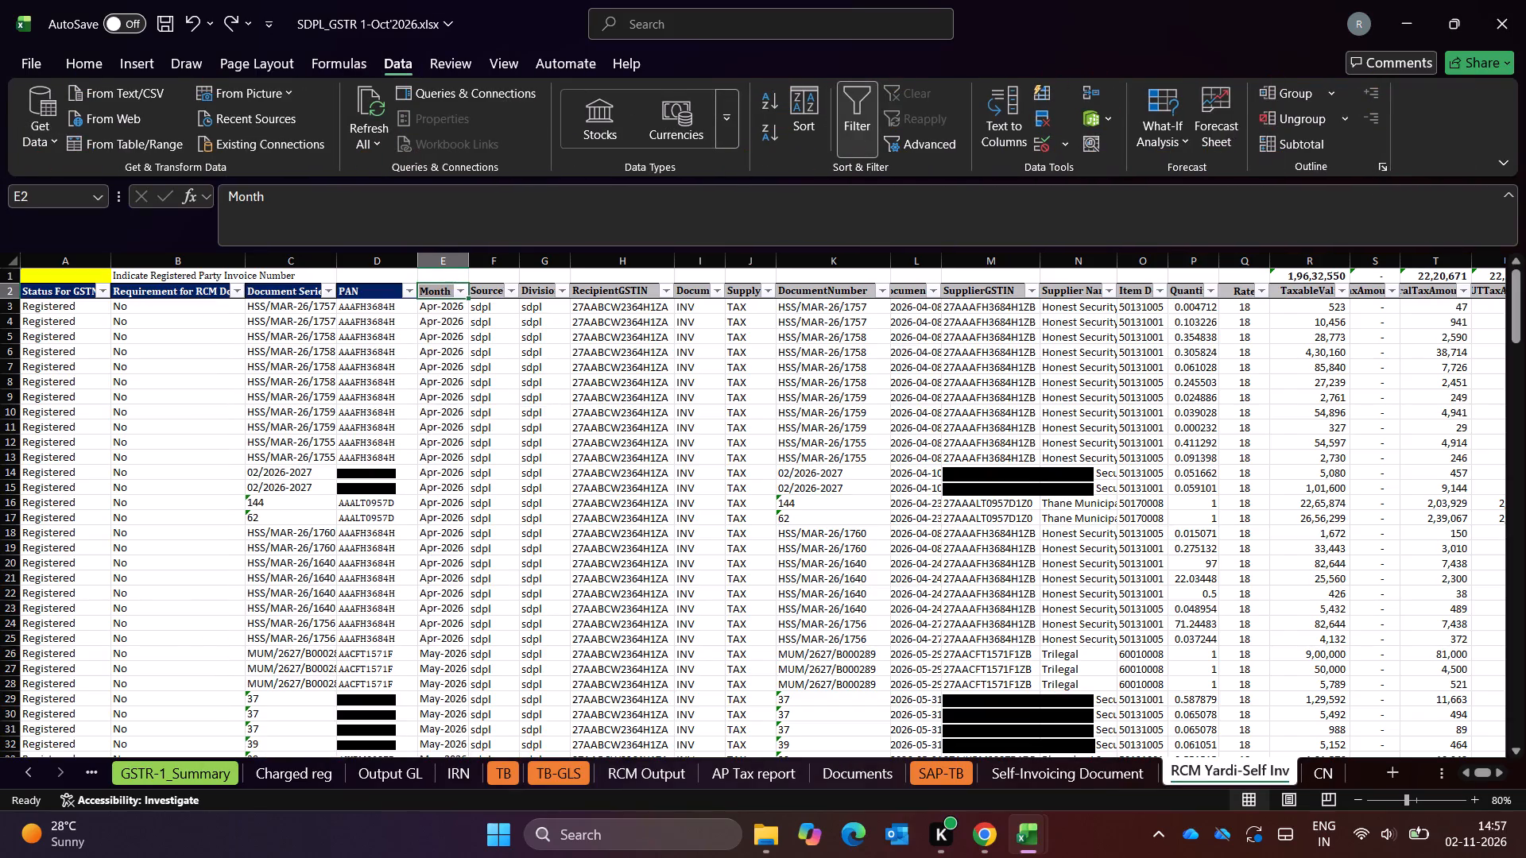
Examine the Month column of the RCM Yardi-Self Inv sheet to locate the first empty row below the existing data.
key(Down)
key(Down)
key(Down)
key(Down)
key(Down)
key(Down)
key(Down)
key(ctrl+Down)
key(Down)
key(Down)
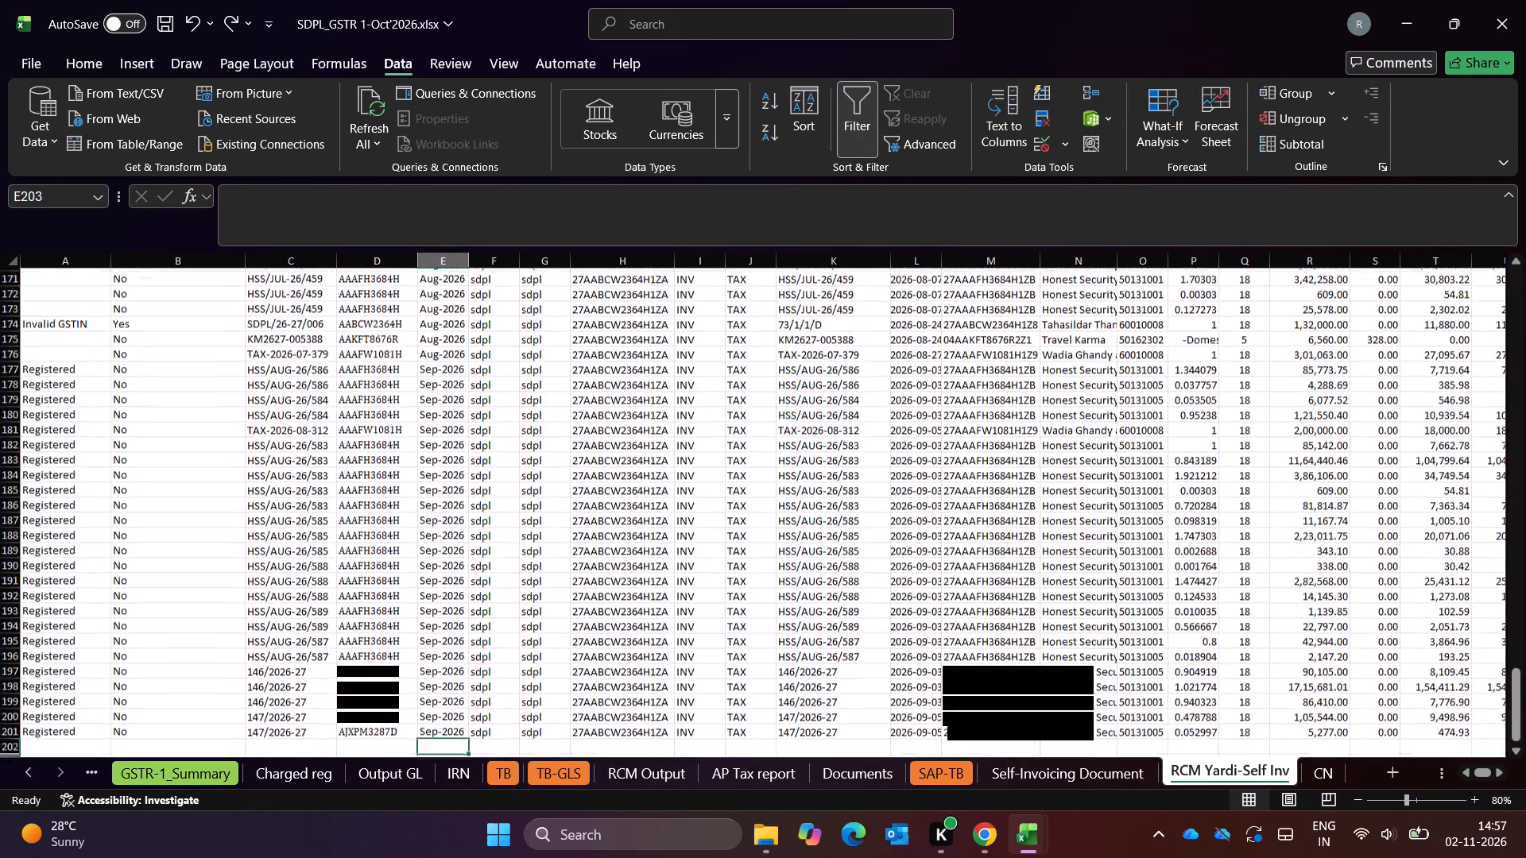
key(Up)
key(Up)
key(Up)
key(ctrl+Up)
key(ctrl+Up)
key(Up)
key(Up)
key(Down)
key(Down)
key(ctrl+Down)
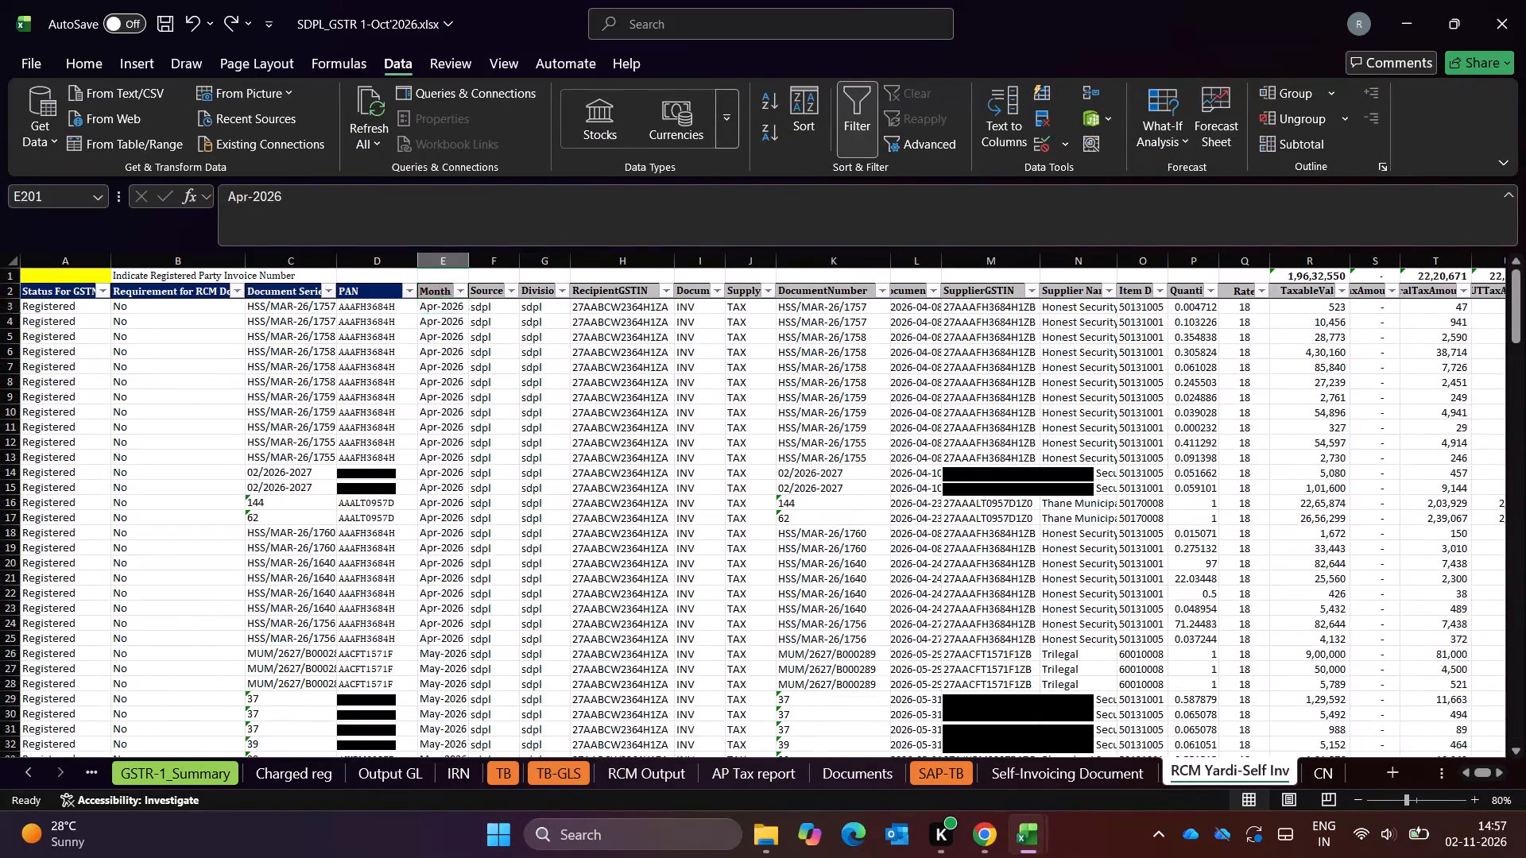
key(Down)
key(alt+Tab)
key(alt+Tab)
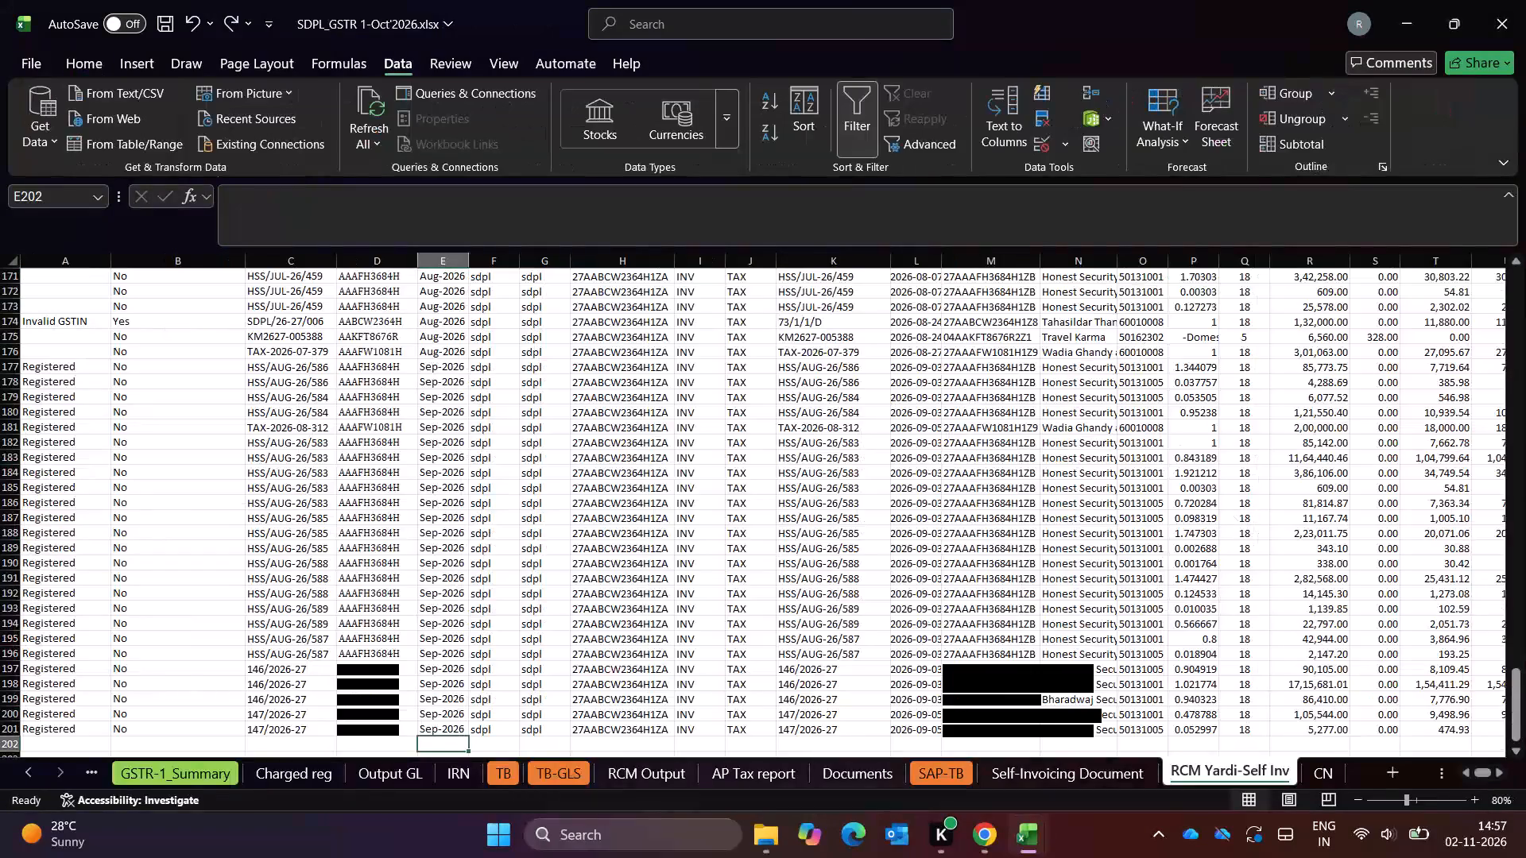
Examine the column headers of the filtered AP Tax report sheet, including the tax rate columns and the RCM column's filter.
key(ctrl+Page_Up)
key(ctrl+Page_Up)
key(ctrl+Page_Up)
key(ctrl+Page_Up)
key(Up)
key(Up)
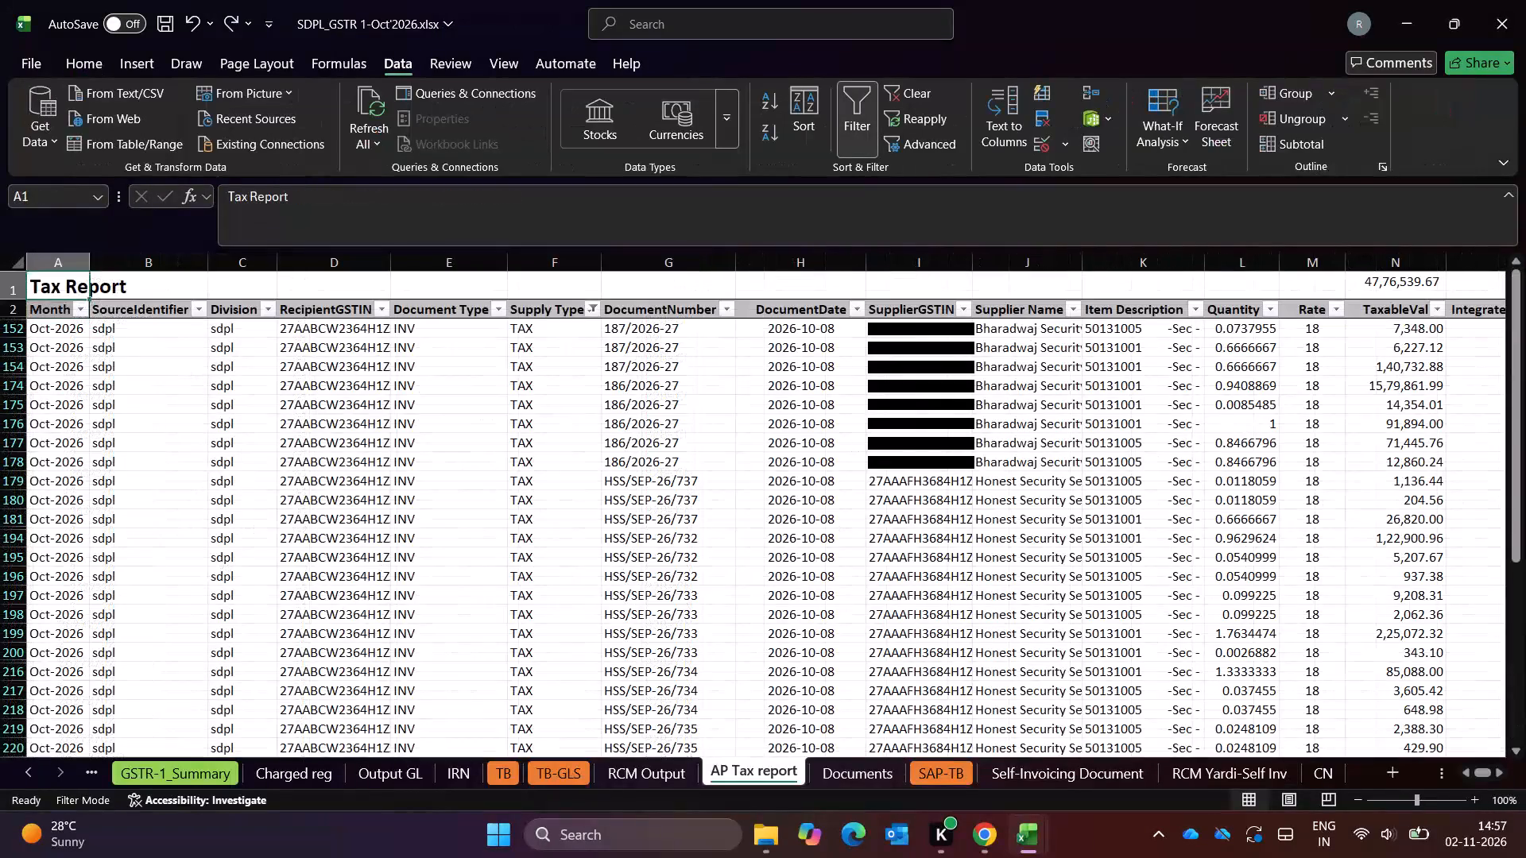
key(Down)
key(Right)
key(Right)
key(Right)
key(Right)
key(Right)
key(Right)
key(ctrl+Right)
key(Left)
key(Left)
key(Left)
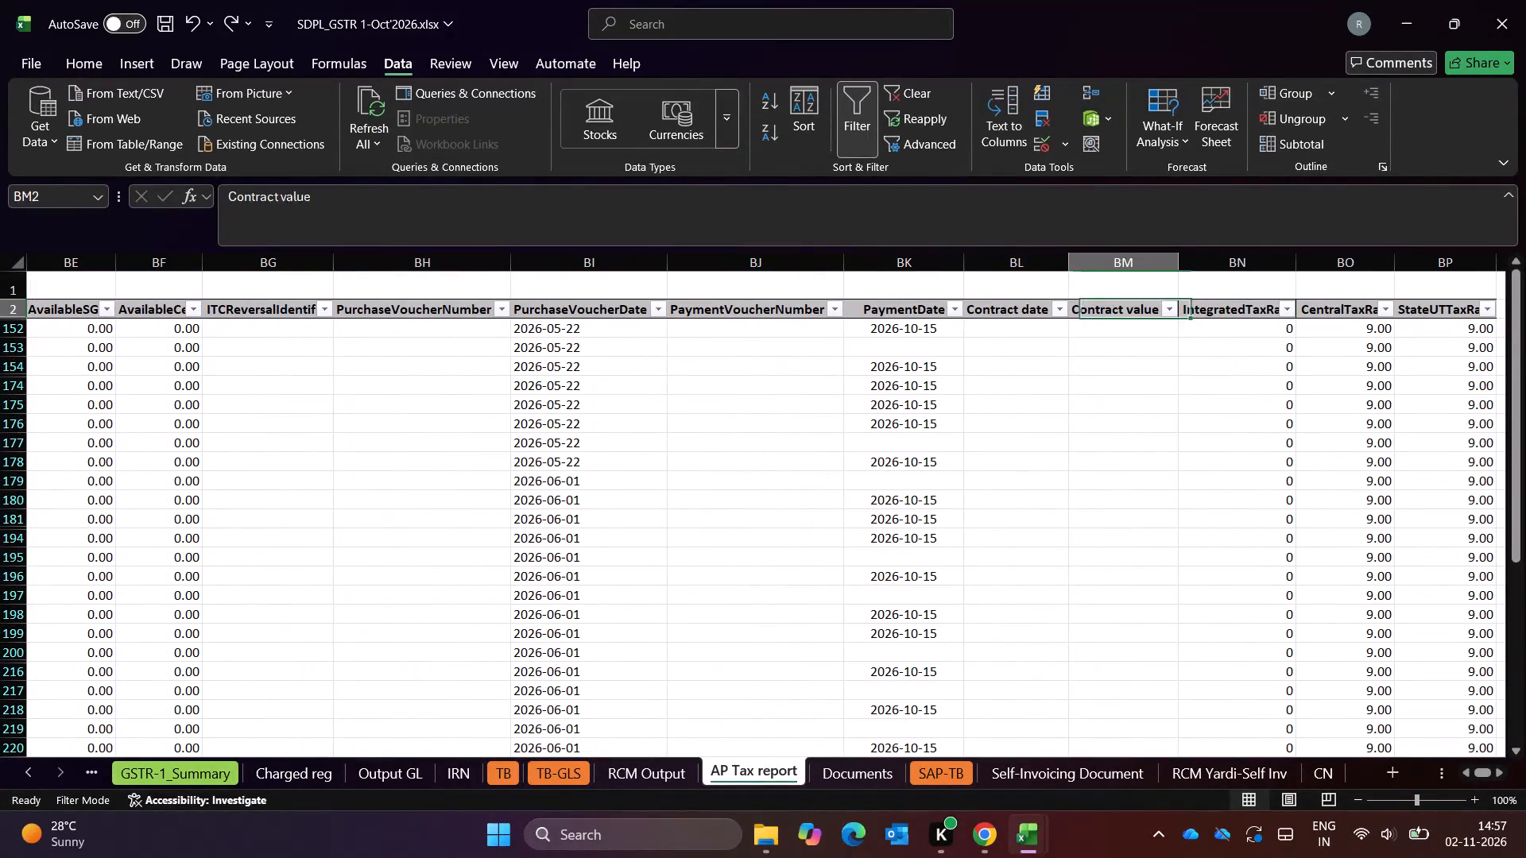
key(Left)
key(Up)
key(ctrl+Left)
key(Left)
key(Right)
key(Right)
key(Down)
key(Down)
key(Right)
key(Right)
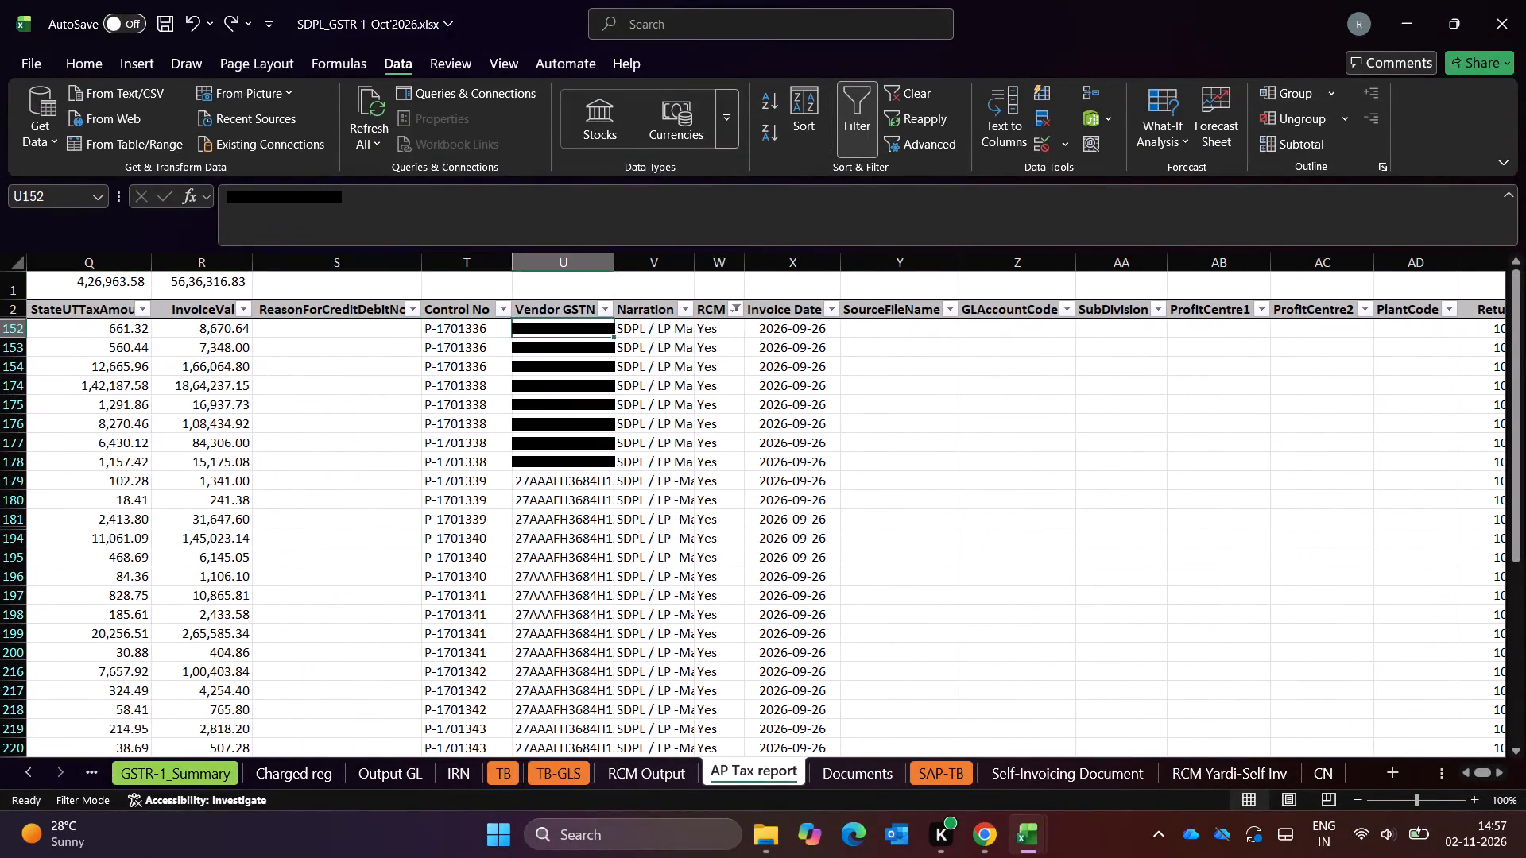
key(Right)
key(Up)
key(Right)
key(alt+Down)
key(Escape)
key(Down)
key(Up)
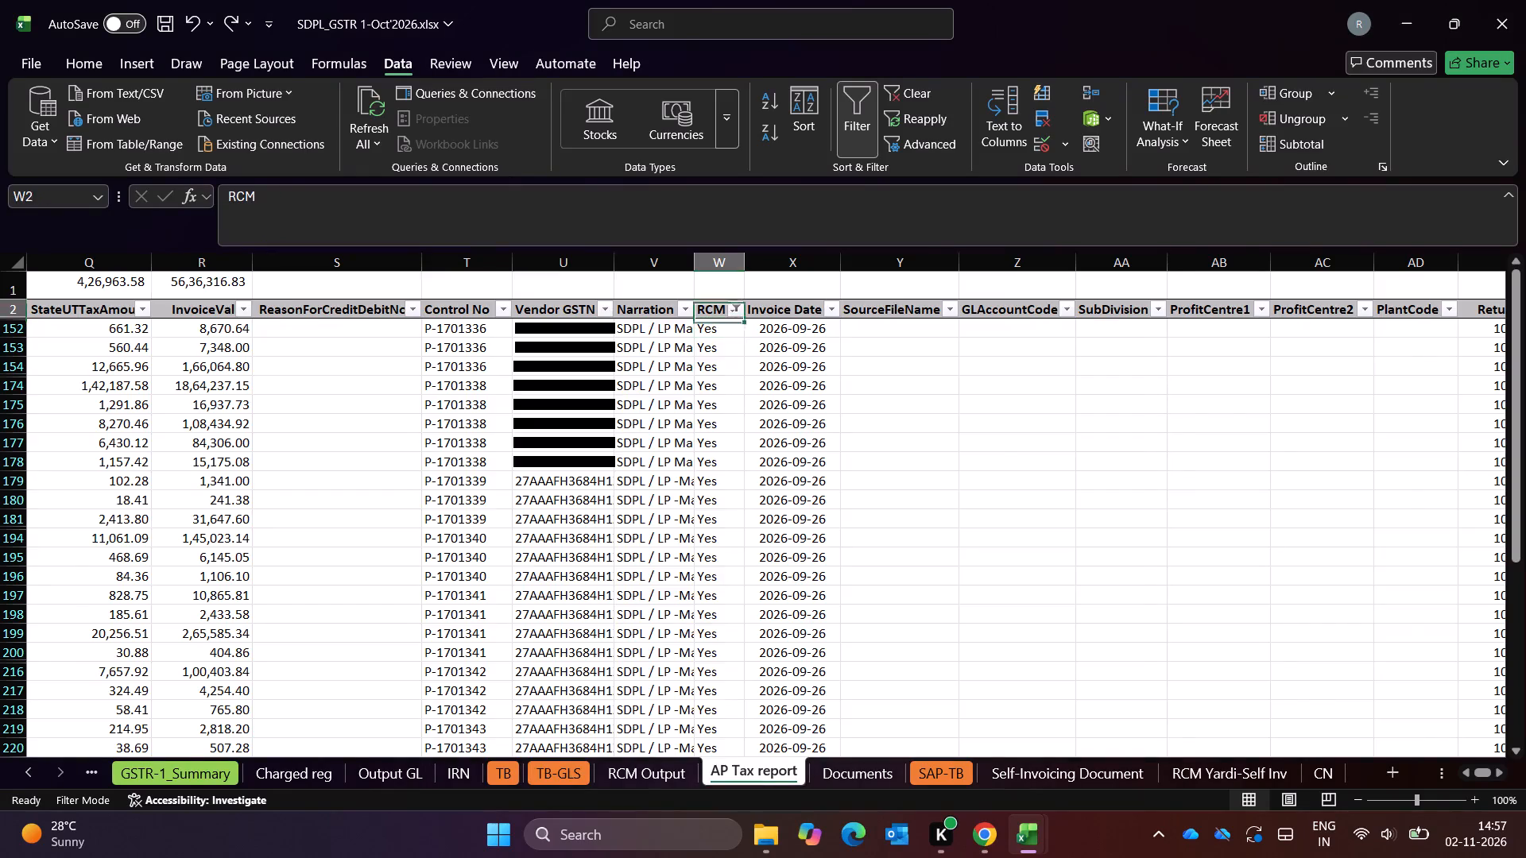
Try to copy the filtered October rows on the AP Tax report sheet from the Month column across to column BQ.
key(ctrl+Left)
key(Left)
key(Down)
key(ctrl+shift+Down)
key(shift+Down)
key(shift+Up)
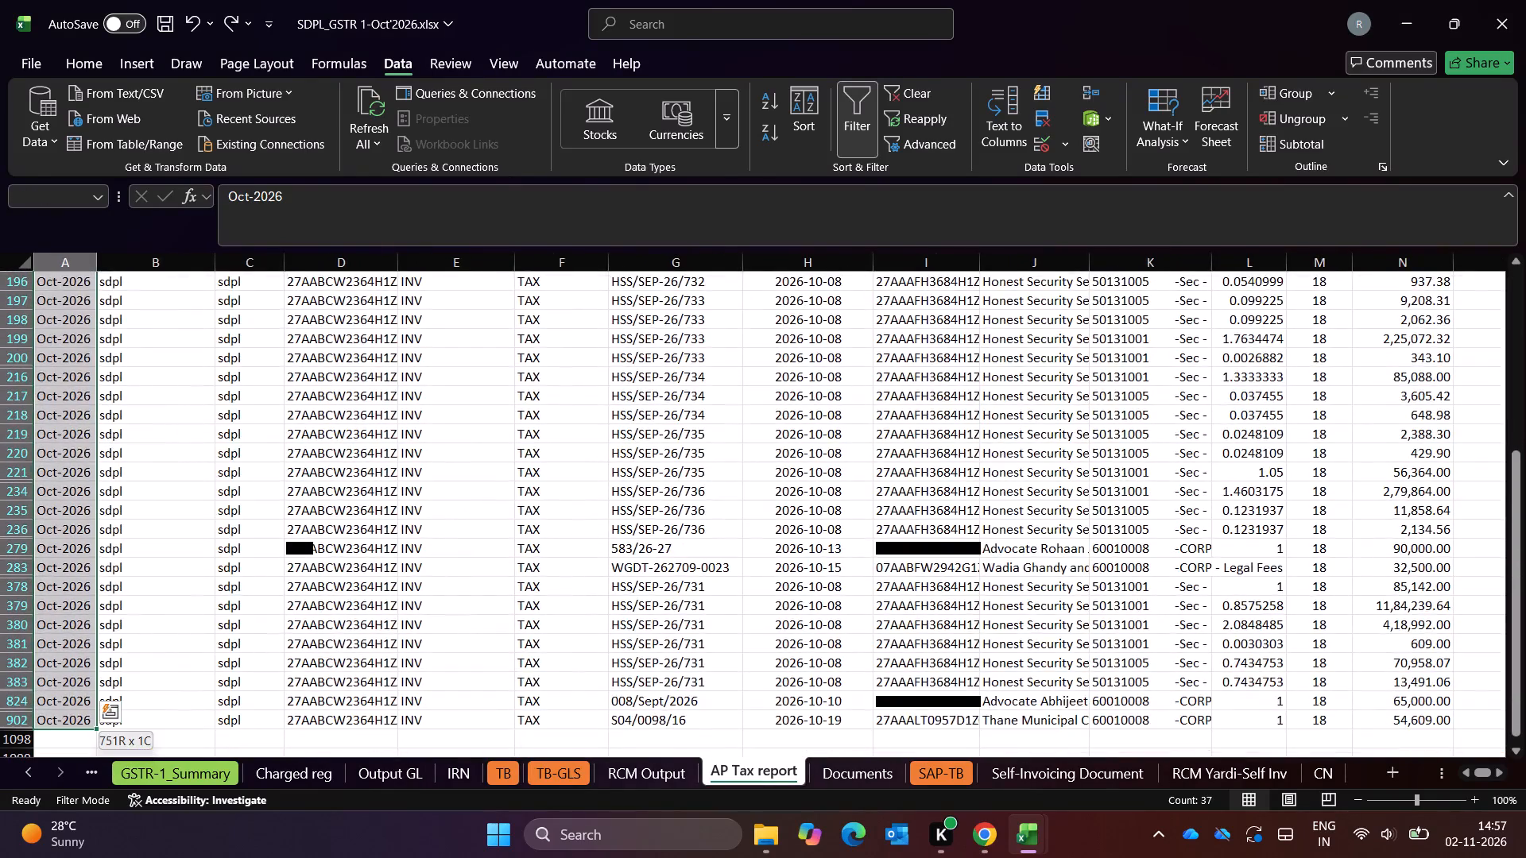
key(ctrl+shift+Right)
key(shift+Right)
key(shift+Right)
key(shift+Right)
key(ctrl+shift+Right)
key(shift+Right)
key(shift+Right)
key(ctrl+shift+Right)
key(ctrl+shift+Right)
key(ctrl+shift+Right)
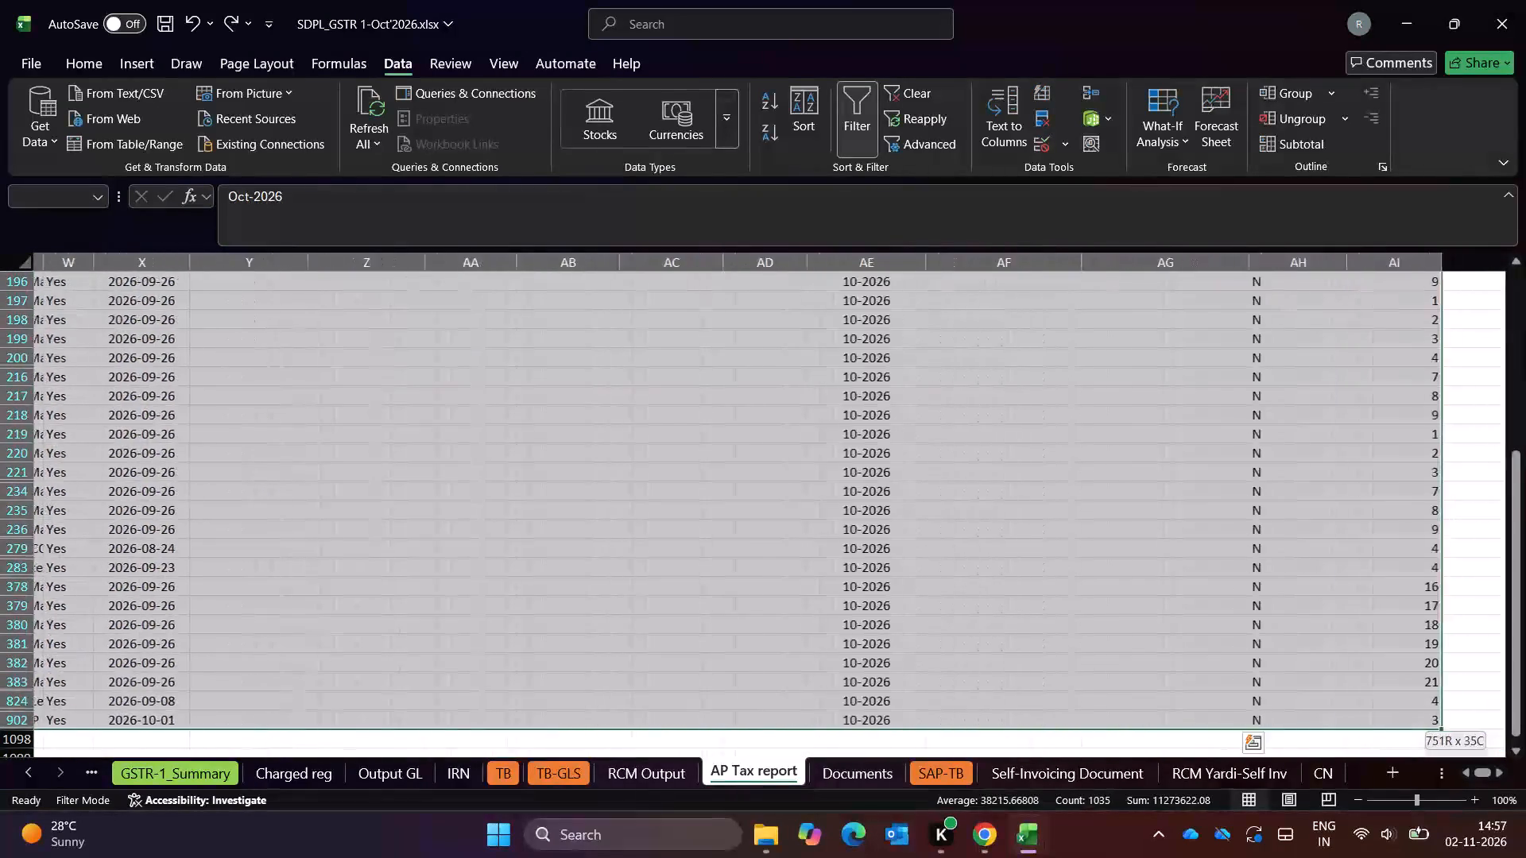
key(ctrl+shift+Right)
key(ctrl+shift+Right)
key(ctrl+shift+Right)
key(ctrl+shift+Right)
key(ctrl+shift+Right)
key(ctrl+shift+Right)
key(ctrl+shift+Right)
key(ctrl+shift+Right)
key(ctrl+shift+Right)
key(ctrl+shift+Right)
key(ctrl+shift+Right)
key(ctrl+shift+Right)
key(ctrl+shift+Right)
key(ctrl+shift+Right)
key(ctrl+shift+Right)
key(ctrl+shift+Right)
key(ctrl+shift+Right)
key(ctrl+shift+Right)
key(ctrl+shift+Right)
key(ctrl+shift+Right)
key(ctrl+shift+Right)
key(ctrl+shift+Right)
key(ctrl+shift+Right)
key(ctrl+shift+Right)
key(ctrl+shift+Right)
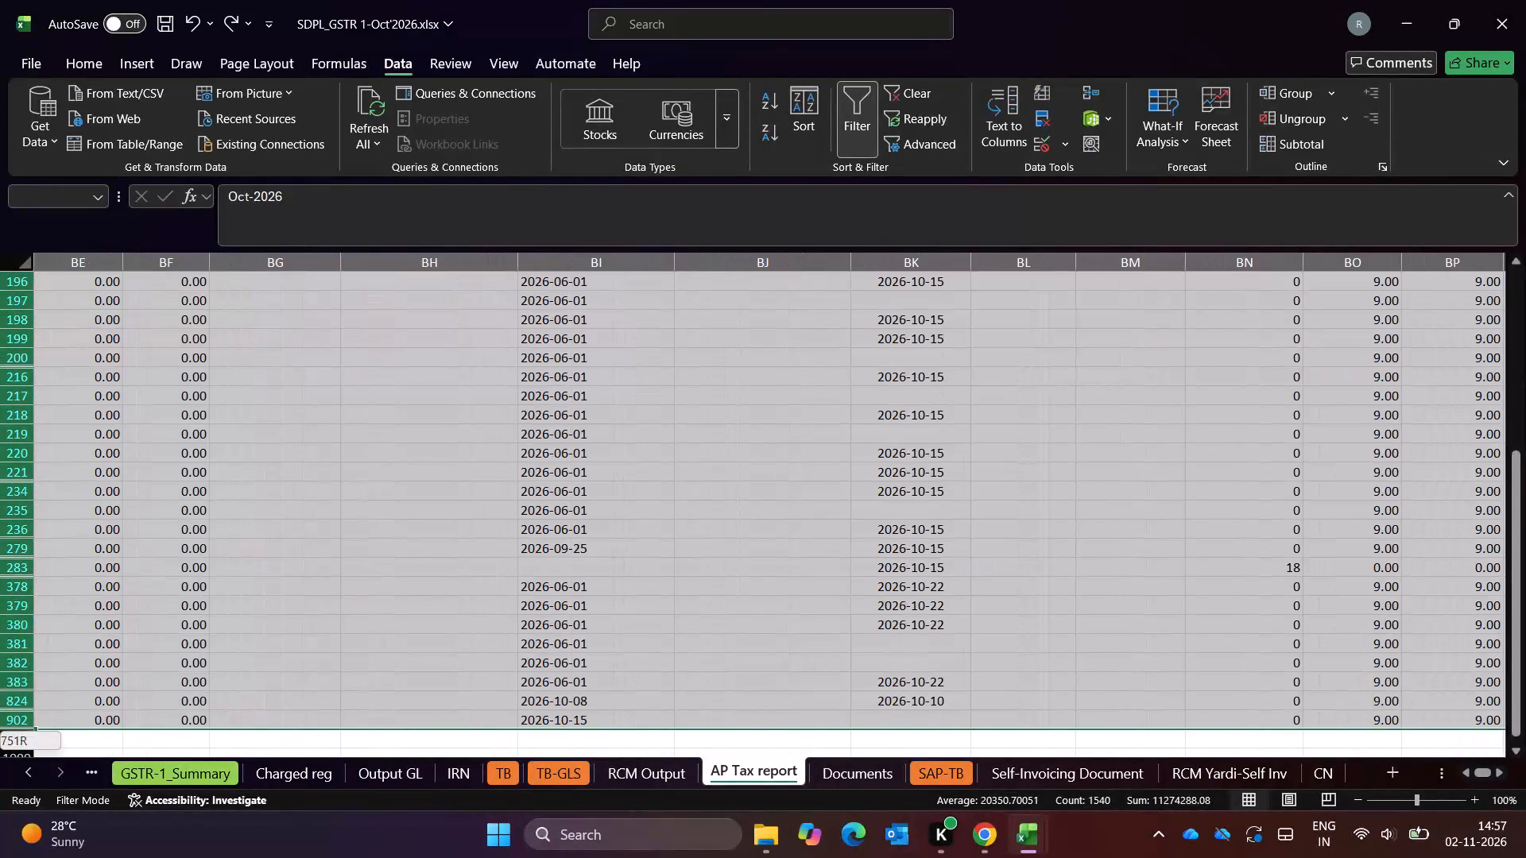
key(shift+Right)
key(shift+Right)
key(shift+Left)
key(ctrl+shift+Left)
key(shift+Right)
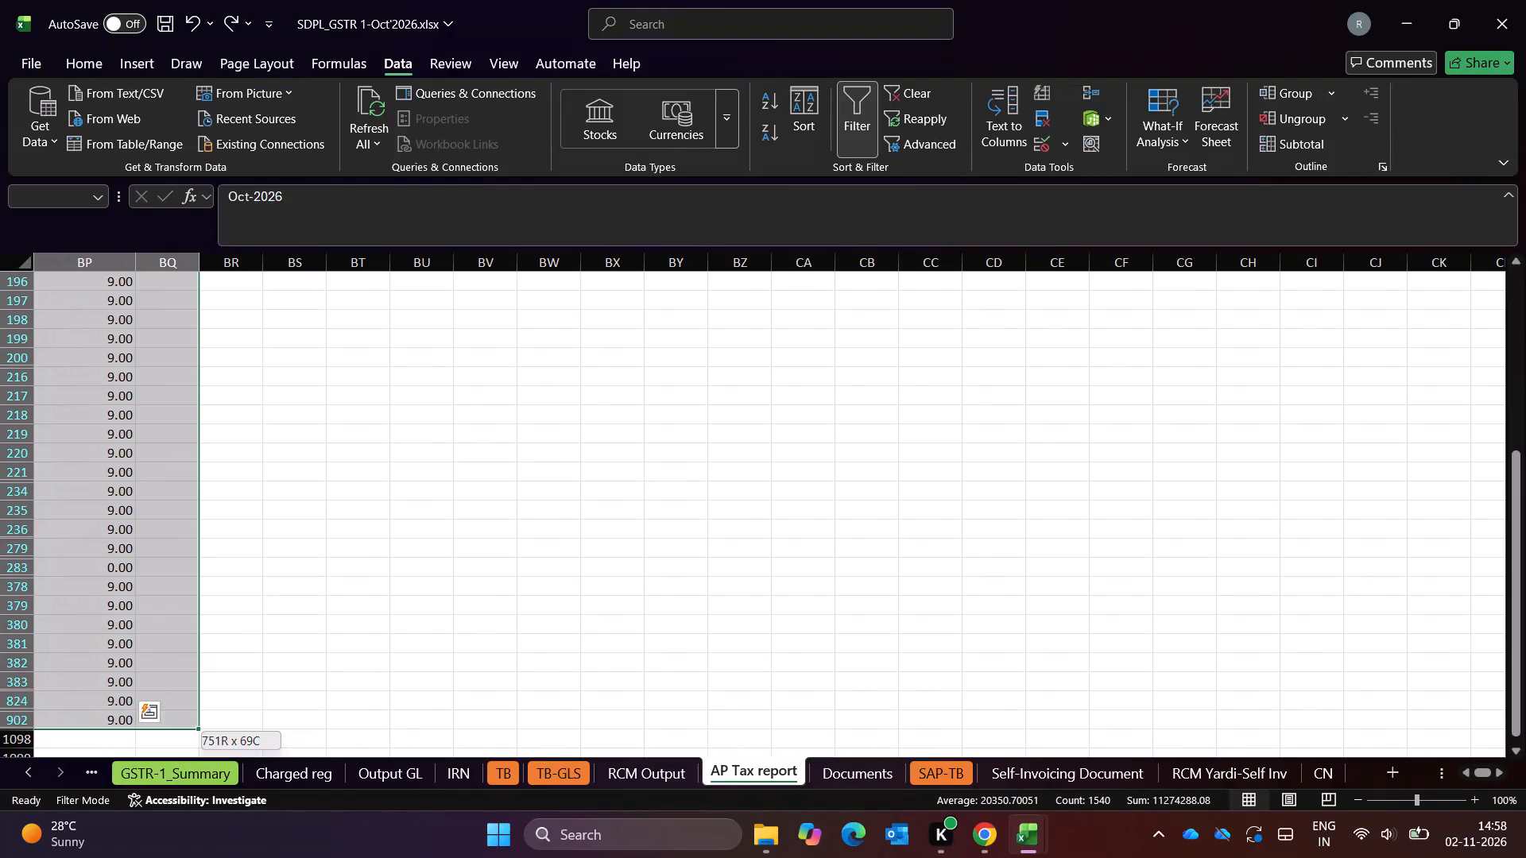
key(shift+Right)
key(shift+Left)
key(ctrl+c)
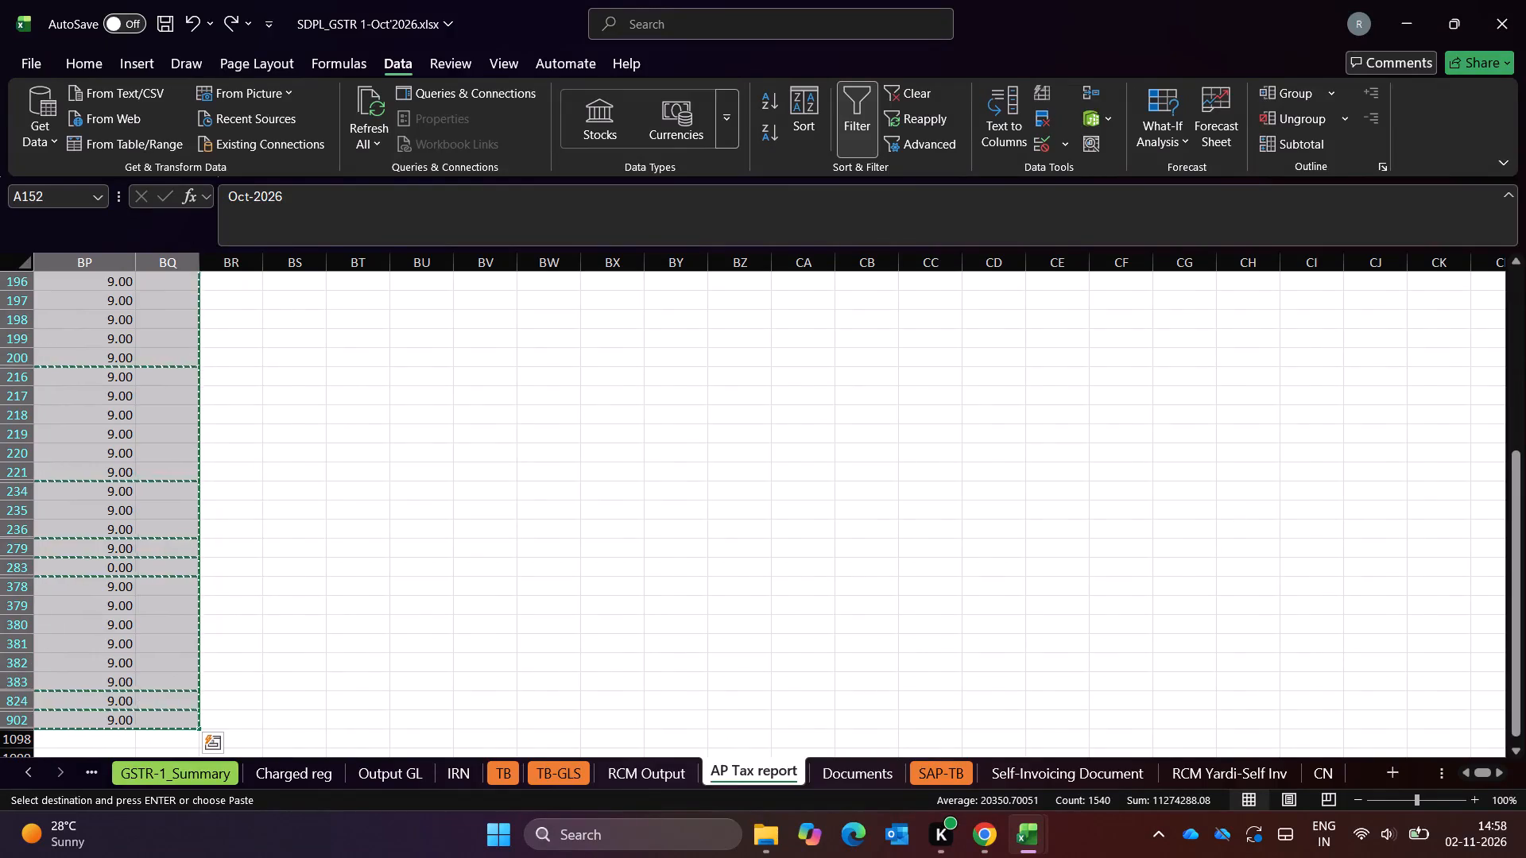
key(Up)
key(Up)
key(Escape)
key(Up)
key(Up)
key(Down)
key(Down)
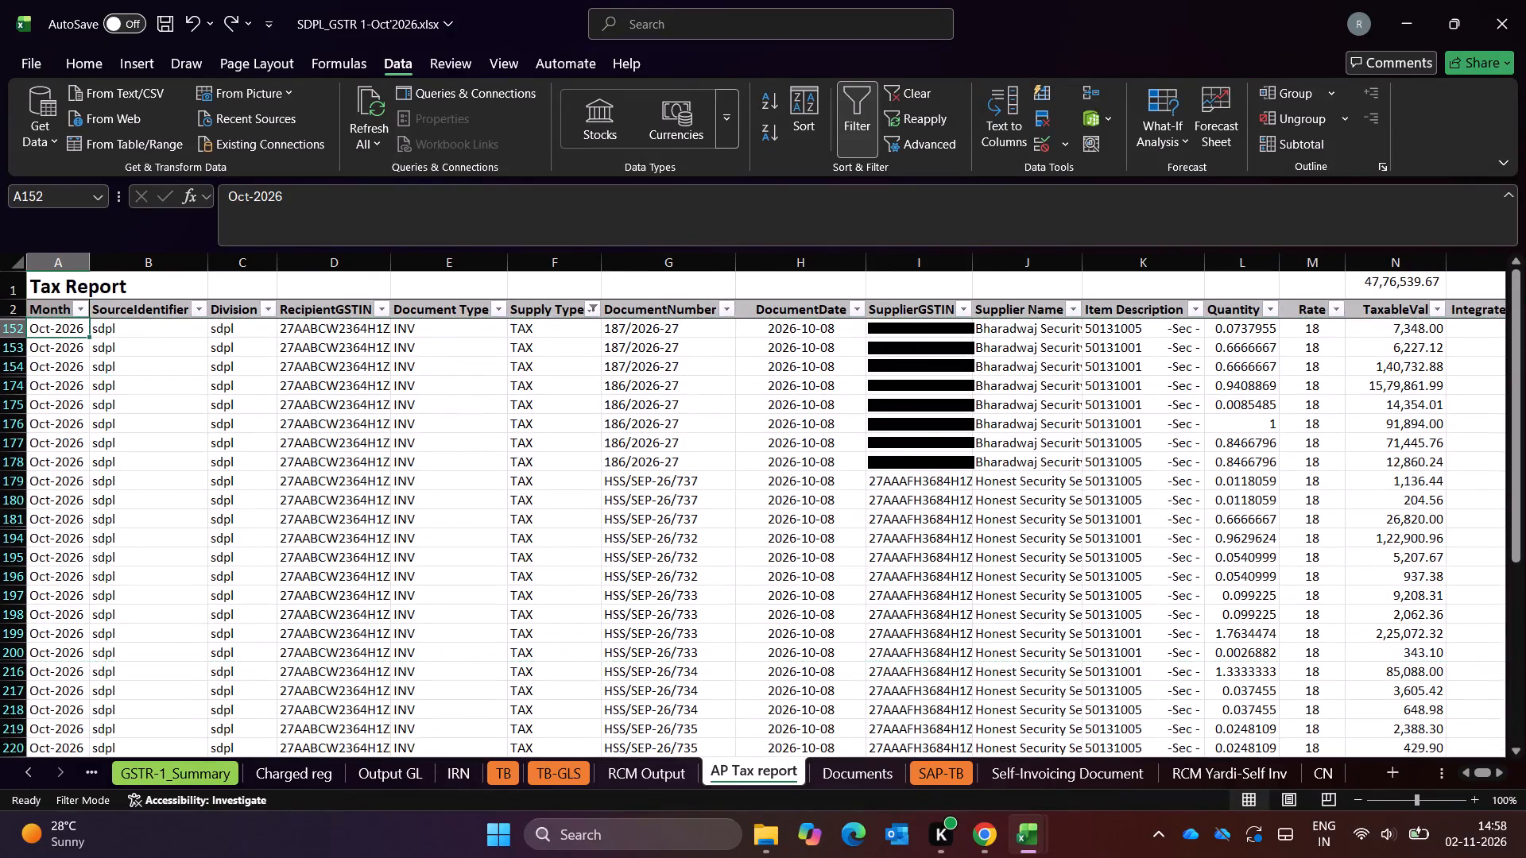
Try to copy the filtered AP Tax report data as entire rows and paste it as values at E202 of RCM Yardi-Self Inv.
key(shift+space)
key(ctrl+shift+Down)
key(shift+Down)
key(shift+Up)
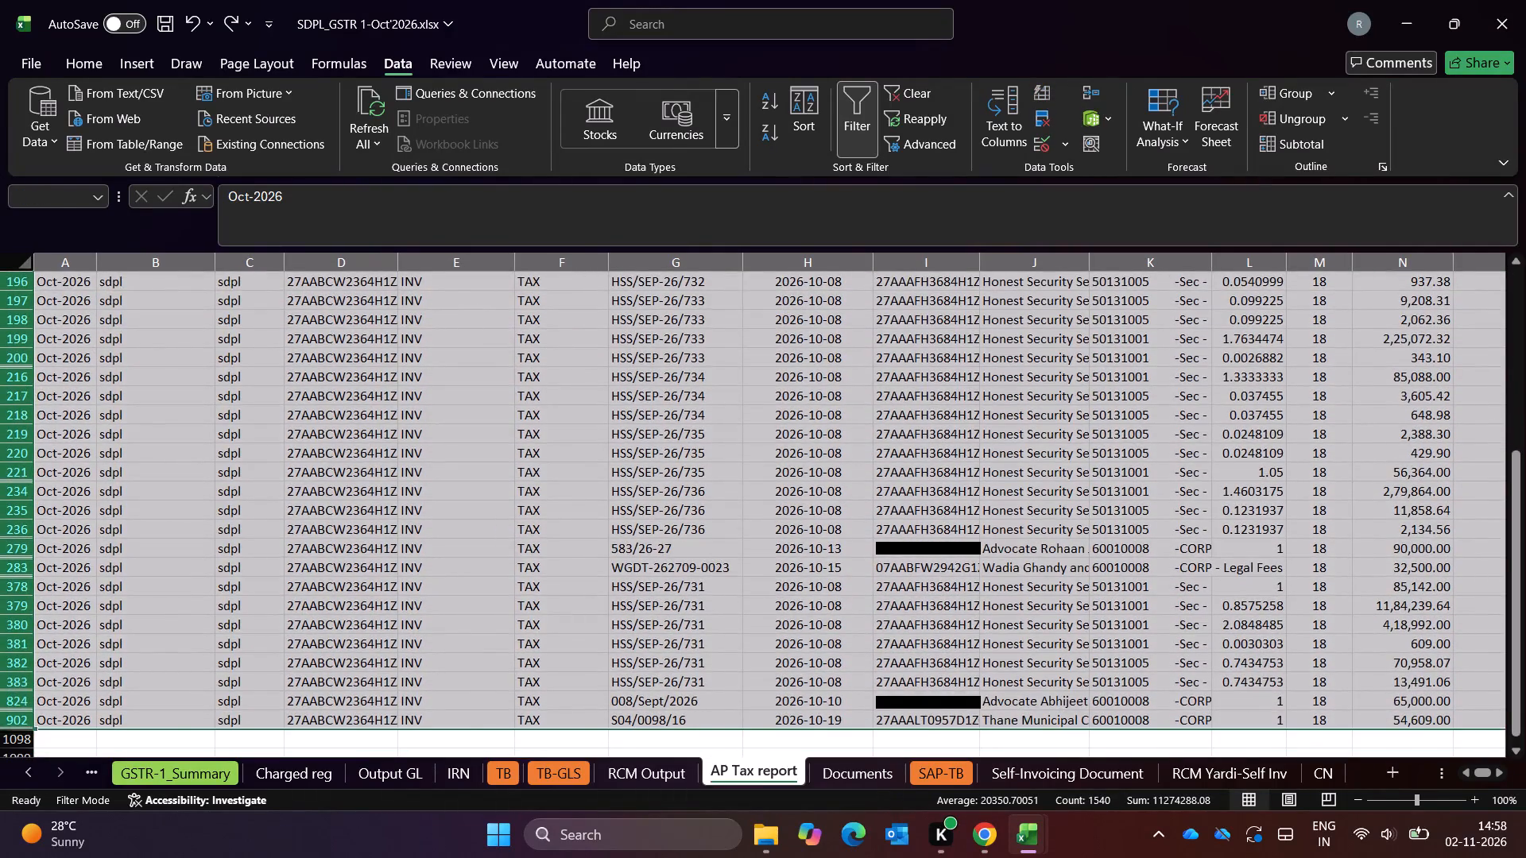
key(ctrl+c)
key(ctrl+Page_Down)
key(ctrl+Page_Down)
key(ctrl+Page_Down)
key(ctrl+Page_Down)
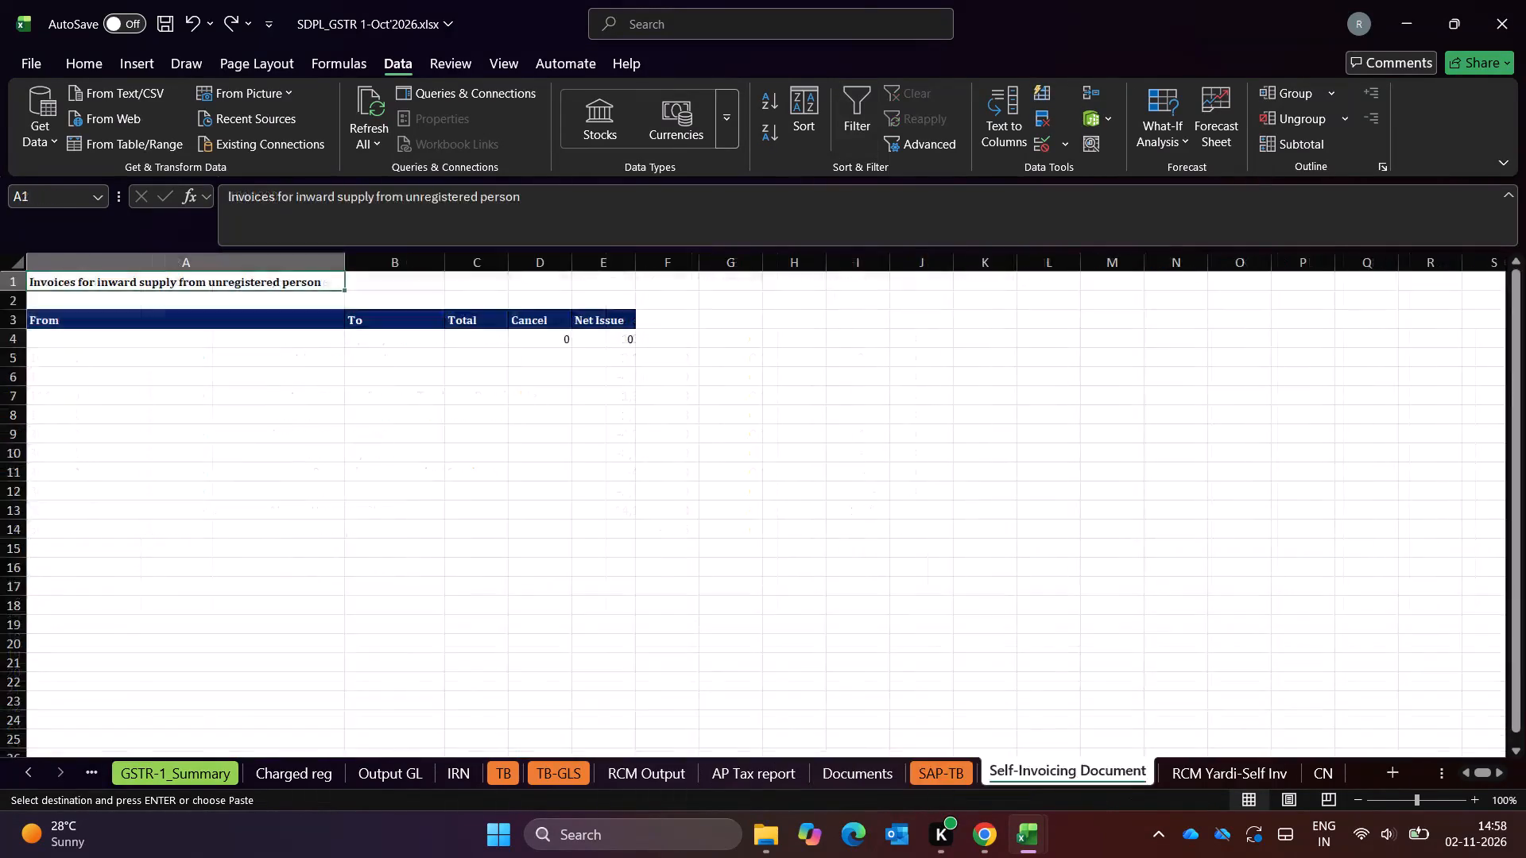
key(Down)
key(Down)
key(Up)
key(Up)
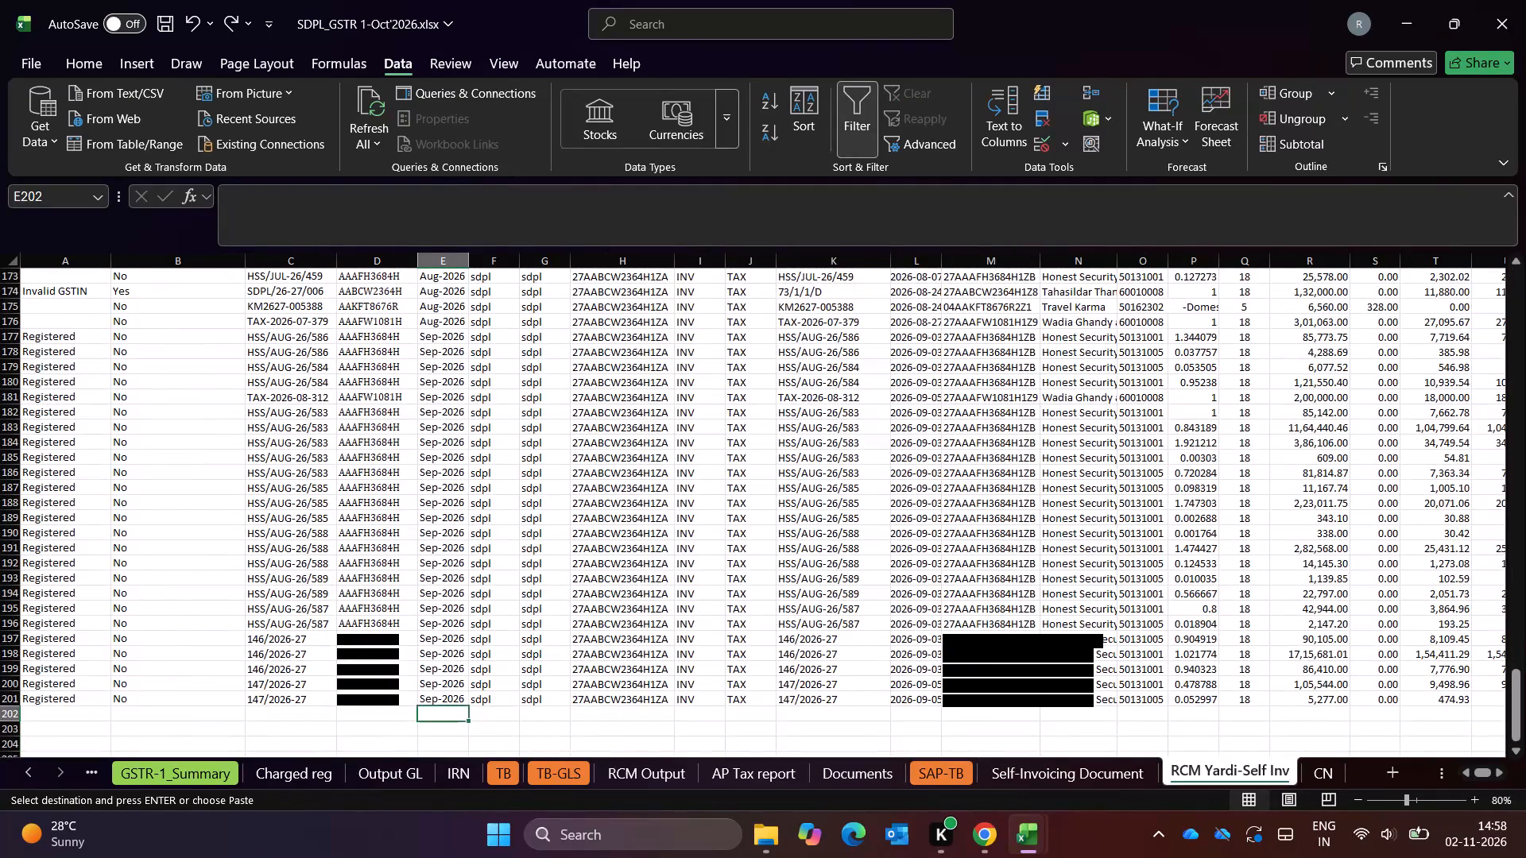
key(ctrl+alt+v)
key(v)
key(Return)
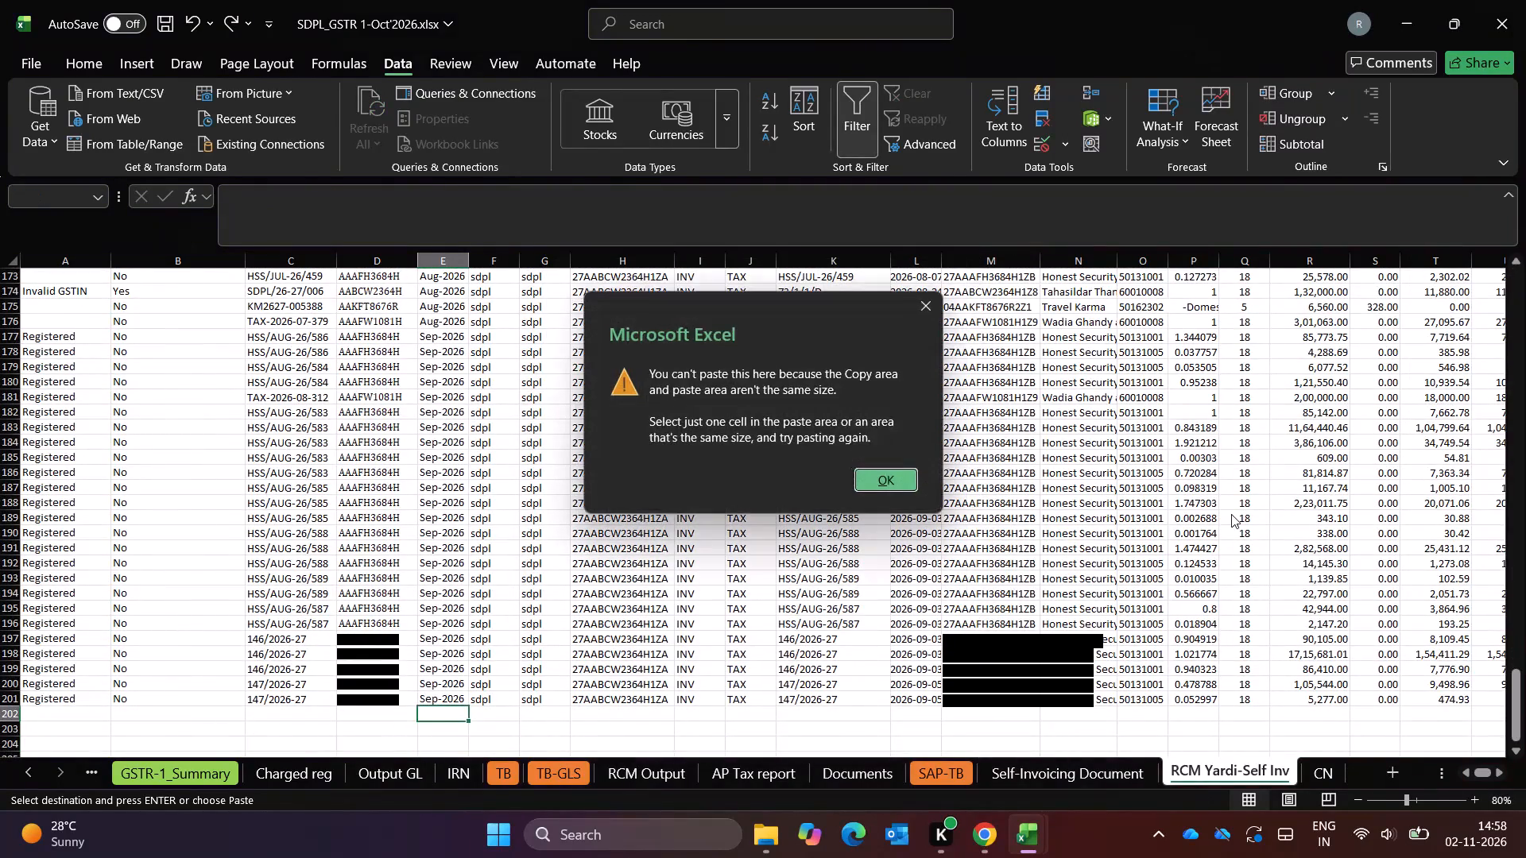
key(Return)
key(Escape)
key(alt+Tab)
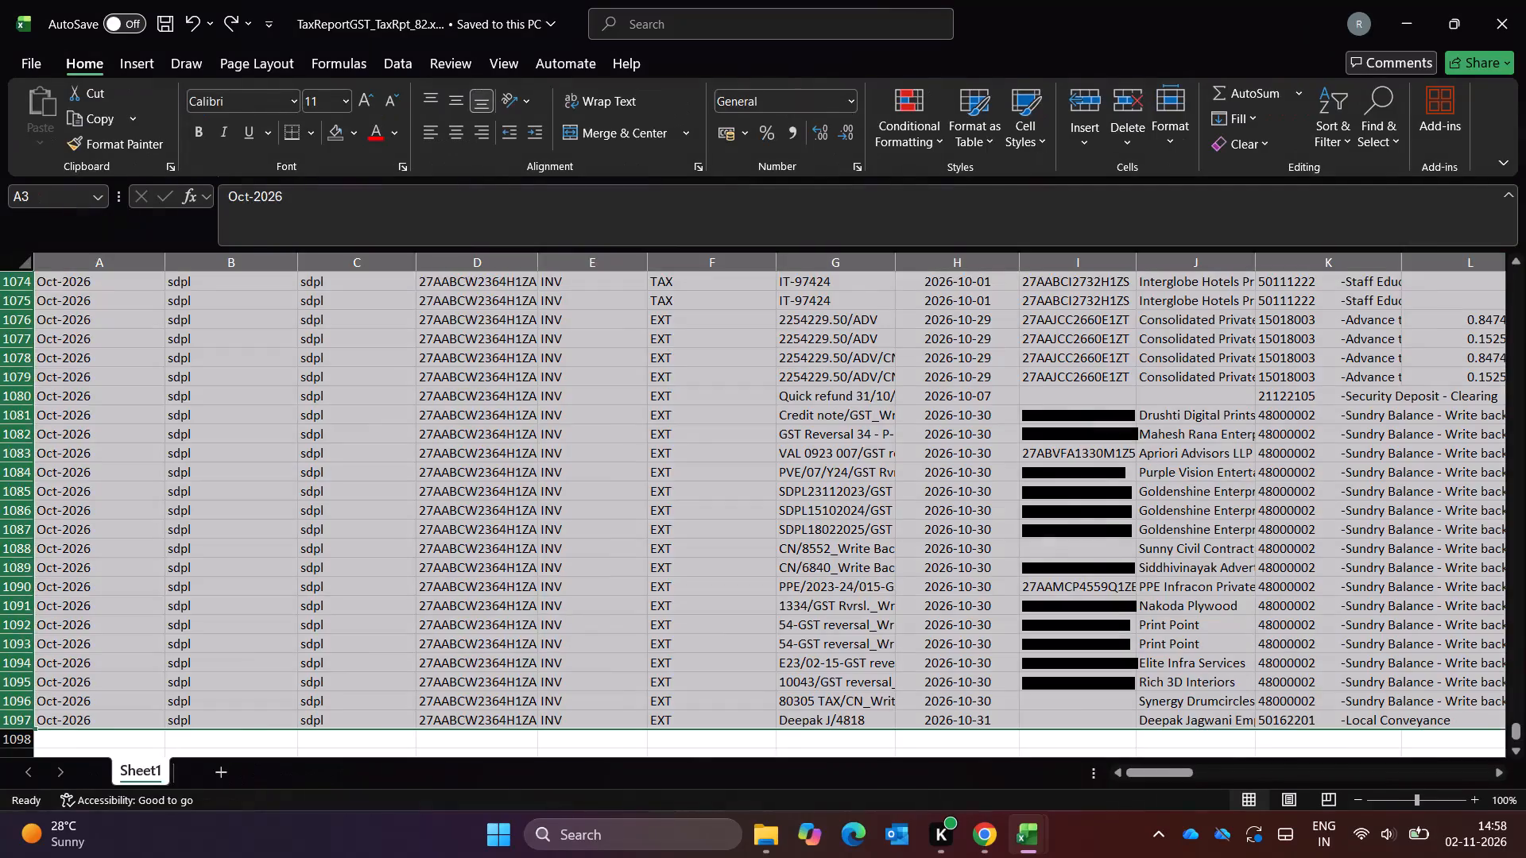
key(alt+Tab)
Copy the filtered October rows on the AP Tax report sheet, starting at A152 and spanning the Month column through column BP.
key(ctrl+Page_Up)
key(ctrl+Page_Up)
key(ctrl+Page_Up)
key(ctrl+Page_Up)
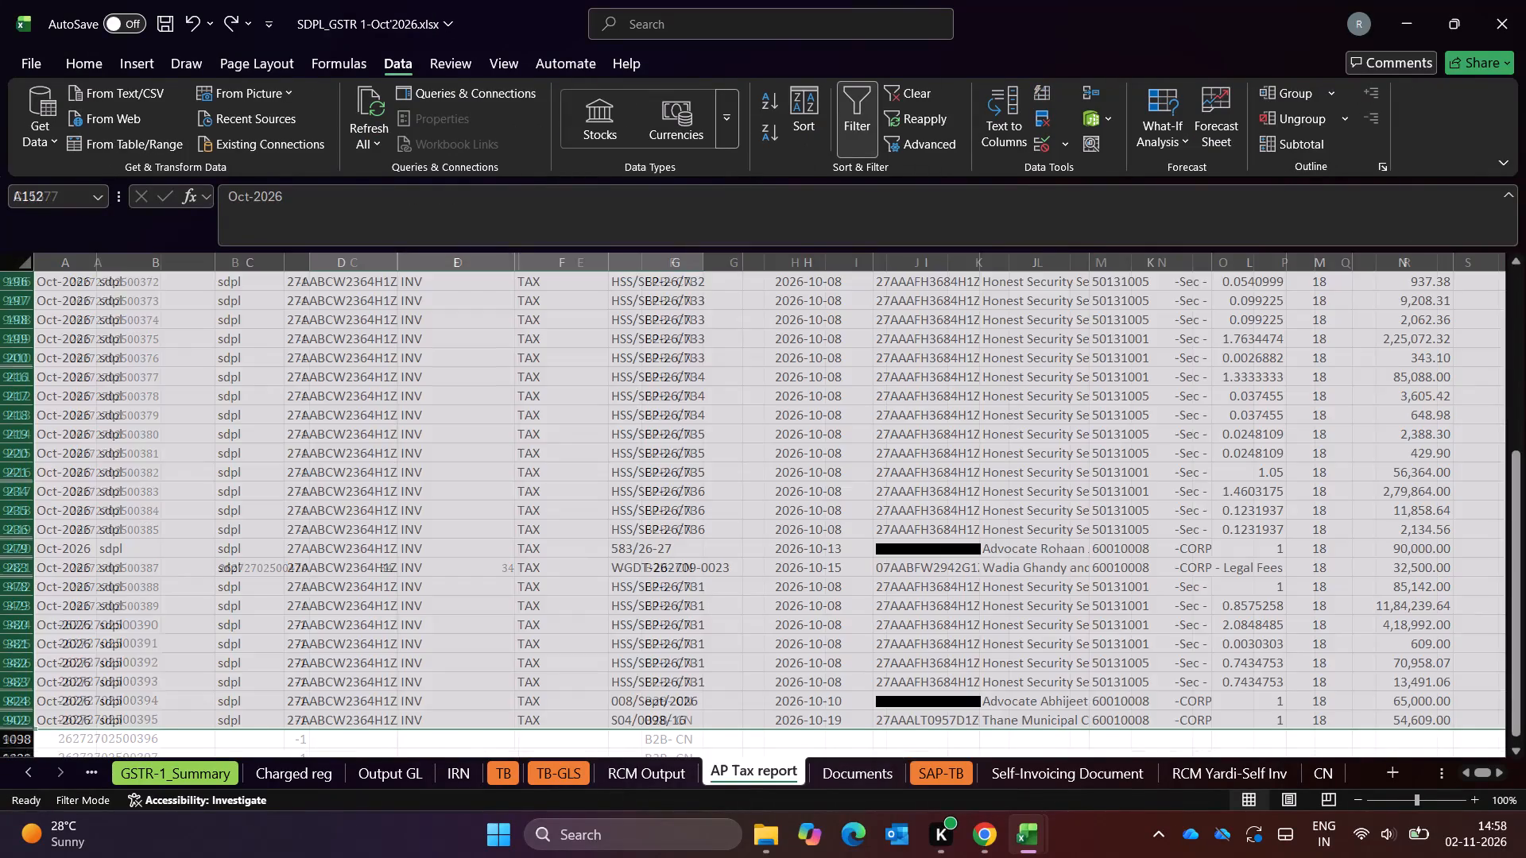
key(Up)
key(Up)
key(Down)
key(Down)
key(shift+Right)
key(shift+Right)
key(shift+Right)
key(shift+Right)
key(ctrl+shift+Right)
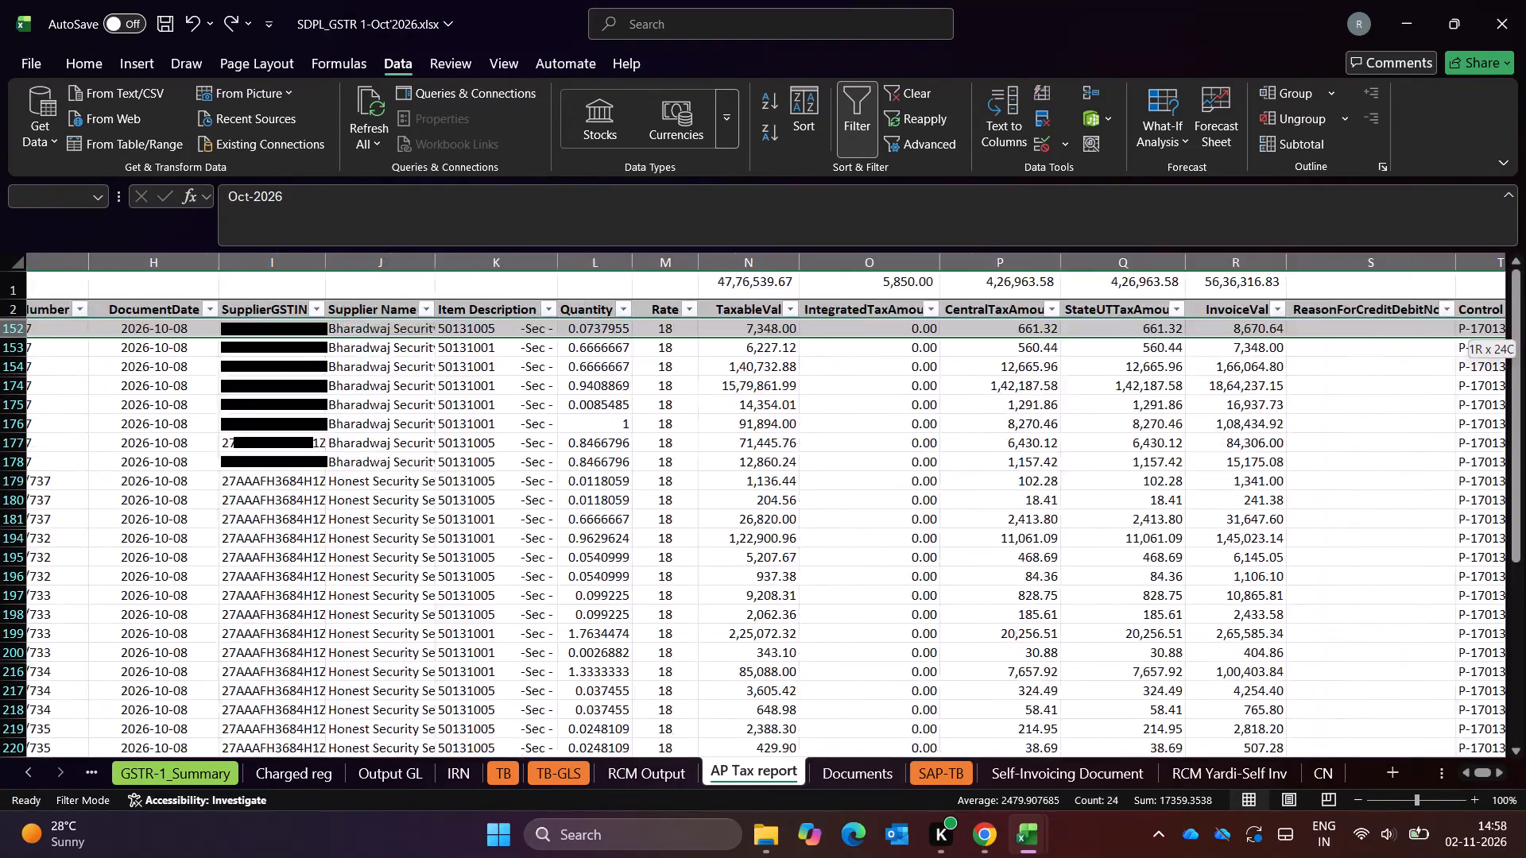
key(shift+Right)
key(shift+Right)
key(shift+Right)
key(shift+Right)
key(shift+Right)
key(shift+Right)
key(shift+Right)
key(shift+Right)
key(shift+Right)
key(shift+Right)
key(shift+Right)
key(shift+Right)
key(shift+Right)
key(shift+Right)
key(shift+Right)
key(shift+Right)
key(shift+Right)
key(shift+Right)
key(shift+Right)
key(shift+Right)
key(shift+Right)
key(shift+Right)
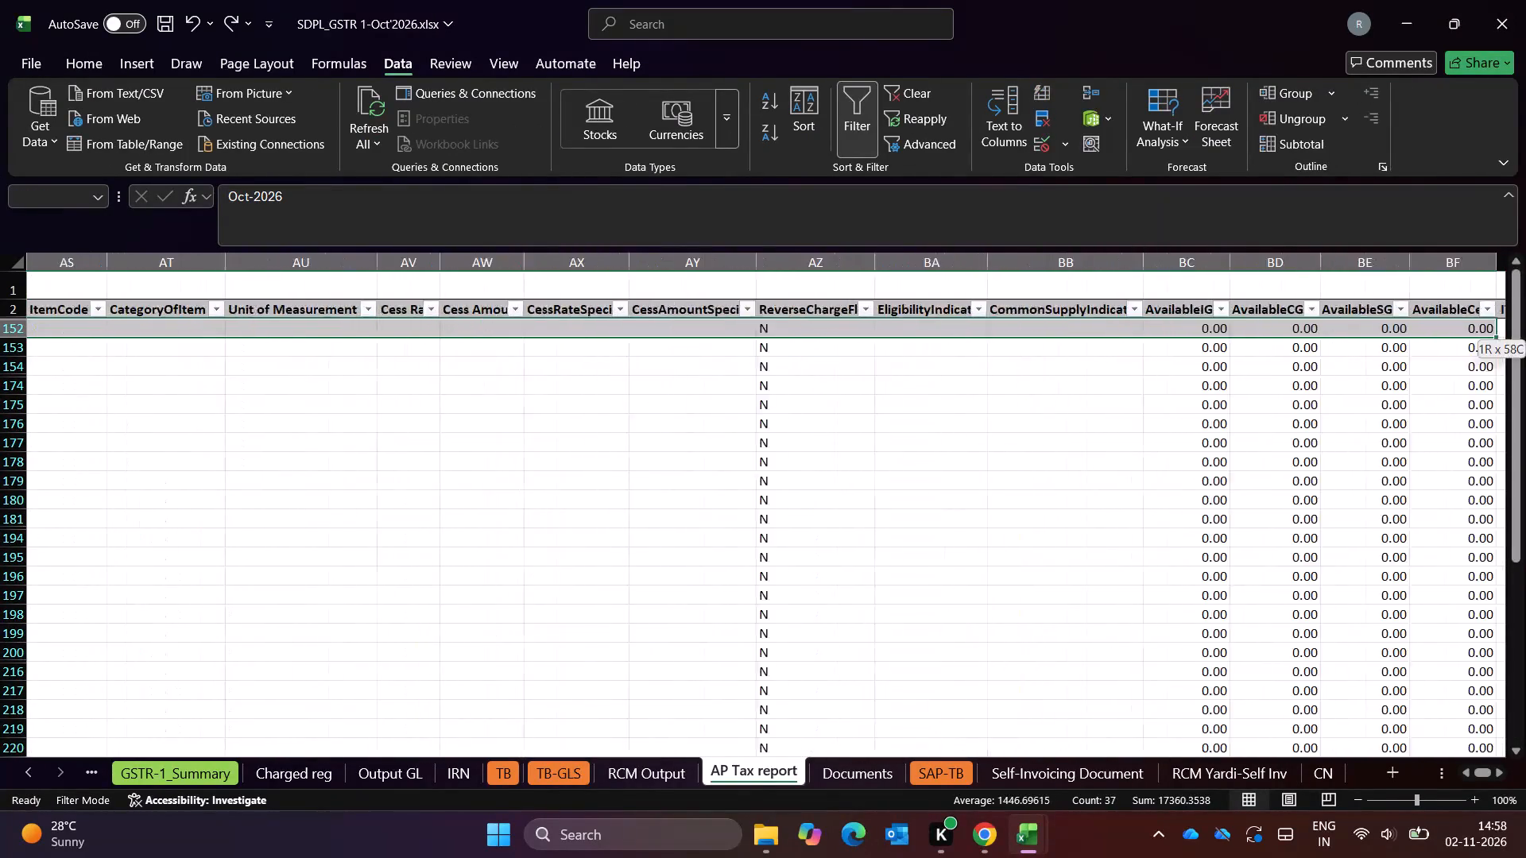
key(shift+Left)
key(shift+Left)
key(shift+Left)
key(shift+Left)
key(shift+Left)
key(shift+Left)
key(shift+Left)
key(shift+Left)
key(shift+Left)
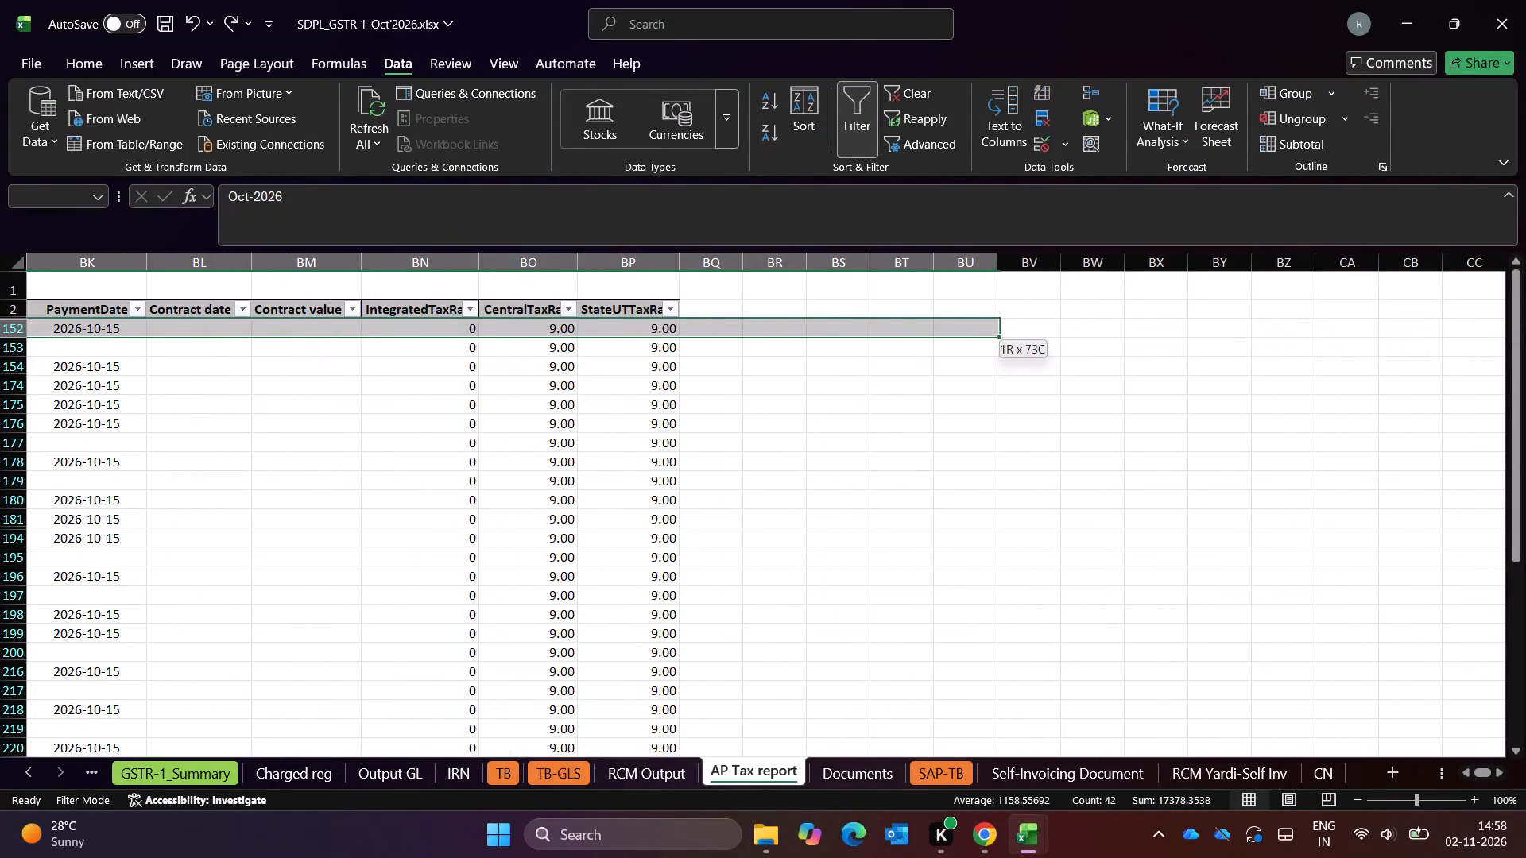
key(shift+Left)
key(shift+Left)
key(shift+Left)
key(shift+Left)
key(shift+Left)
key(shift+Right)
key(ctrl+shift+Down)
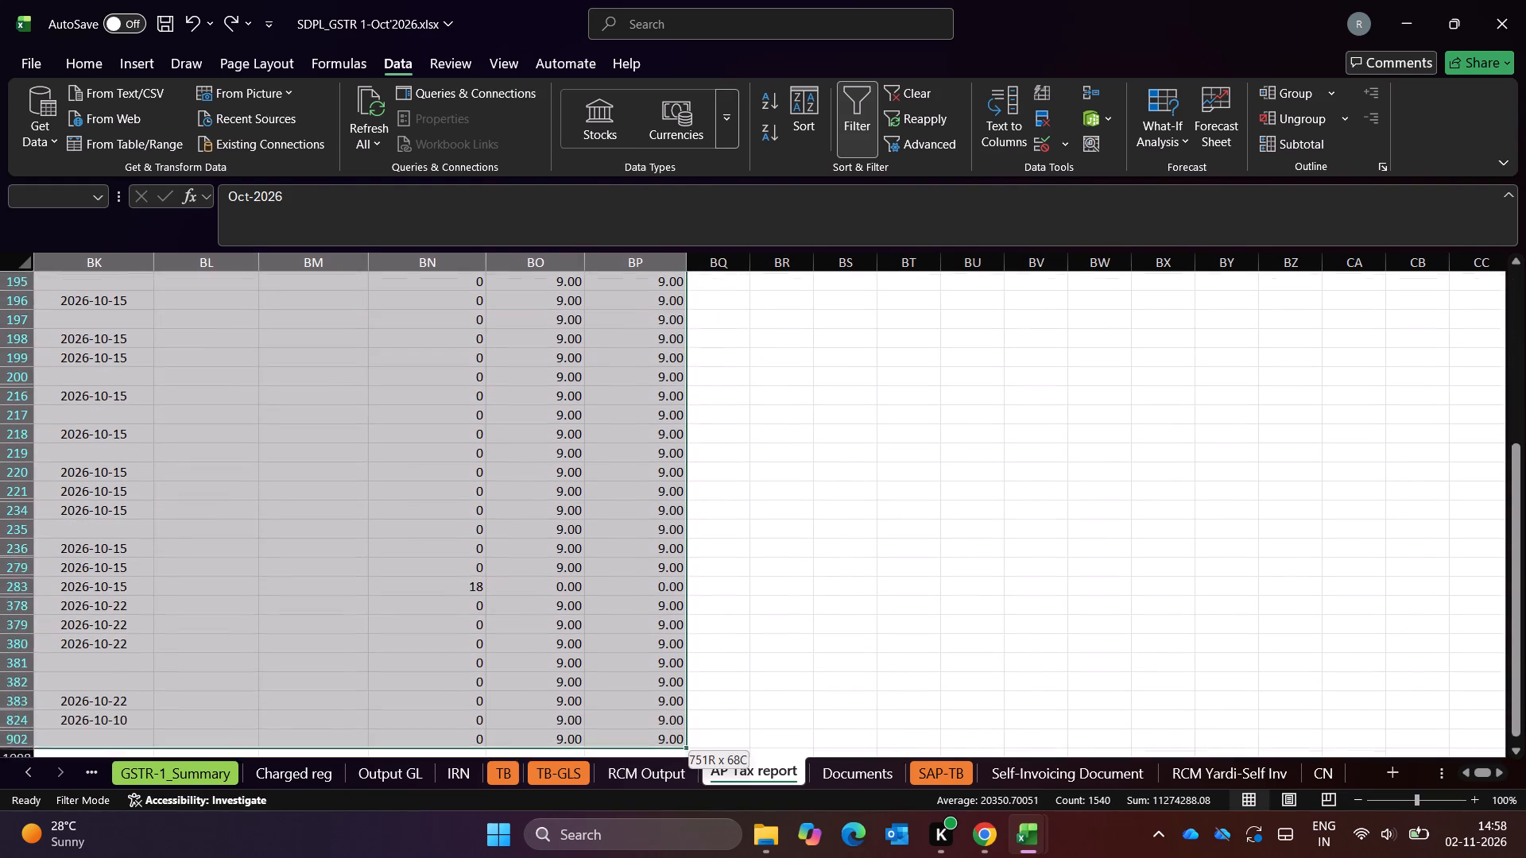
key(shift+Down)
key(shift+Up)
key(ctrl+c)
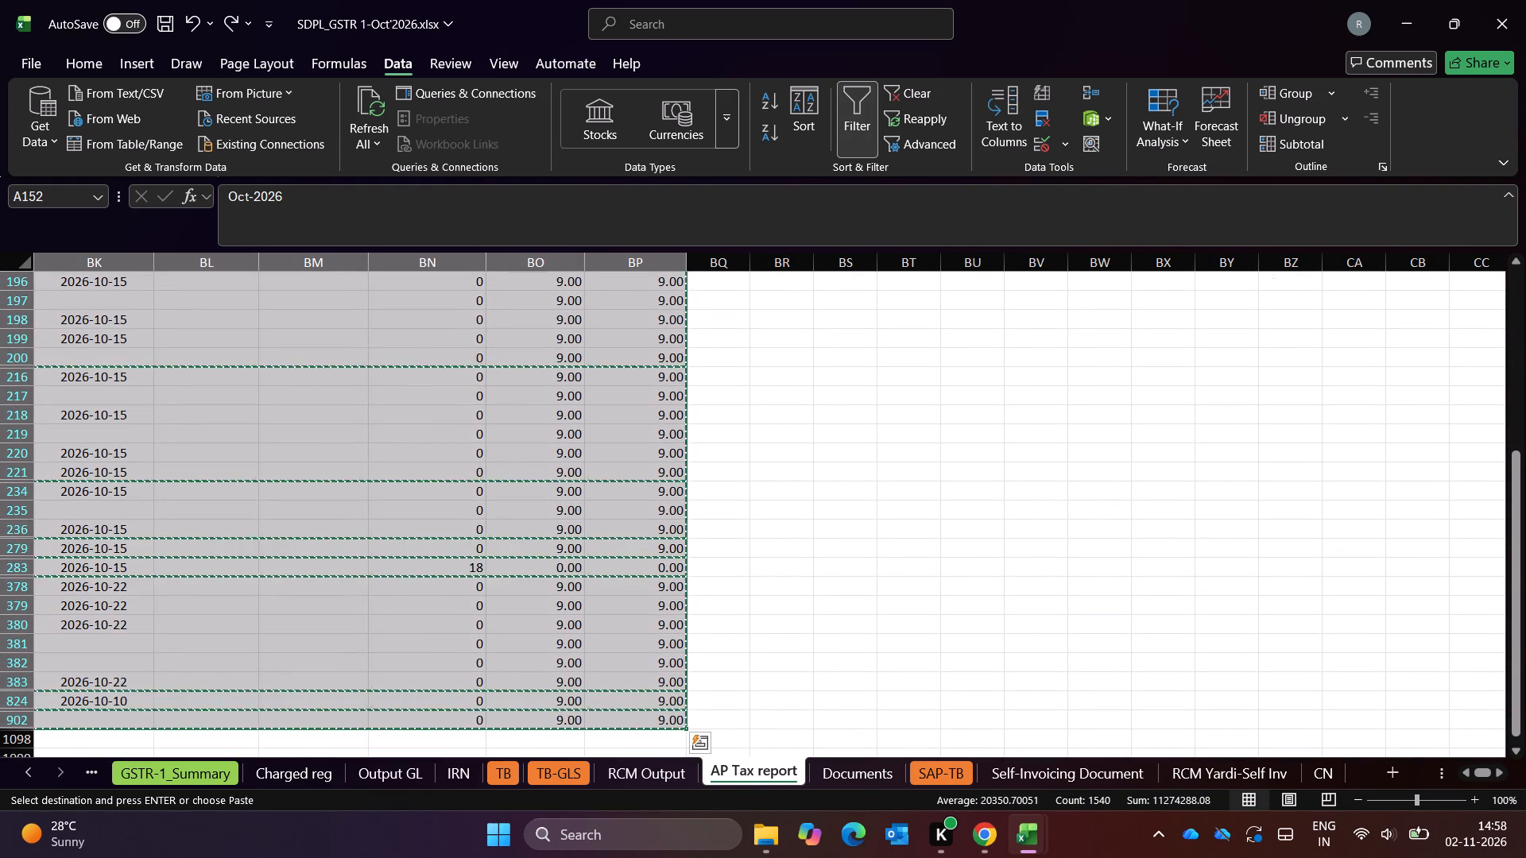
Paste the copied AP Tax report rows as values at E202 of the RCM Yardi-Self Inv sheet.
key(ctrl+Page_Down)
key(ctrl+Page_Down)
key(ctrl+Page_Down)
key(ctrl+Page_Down)
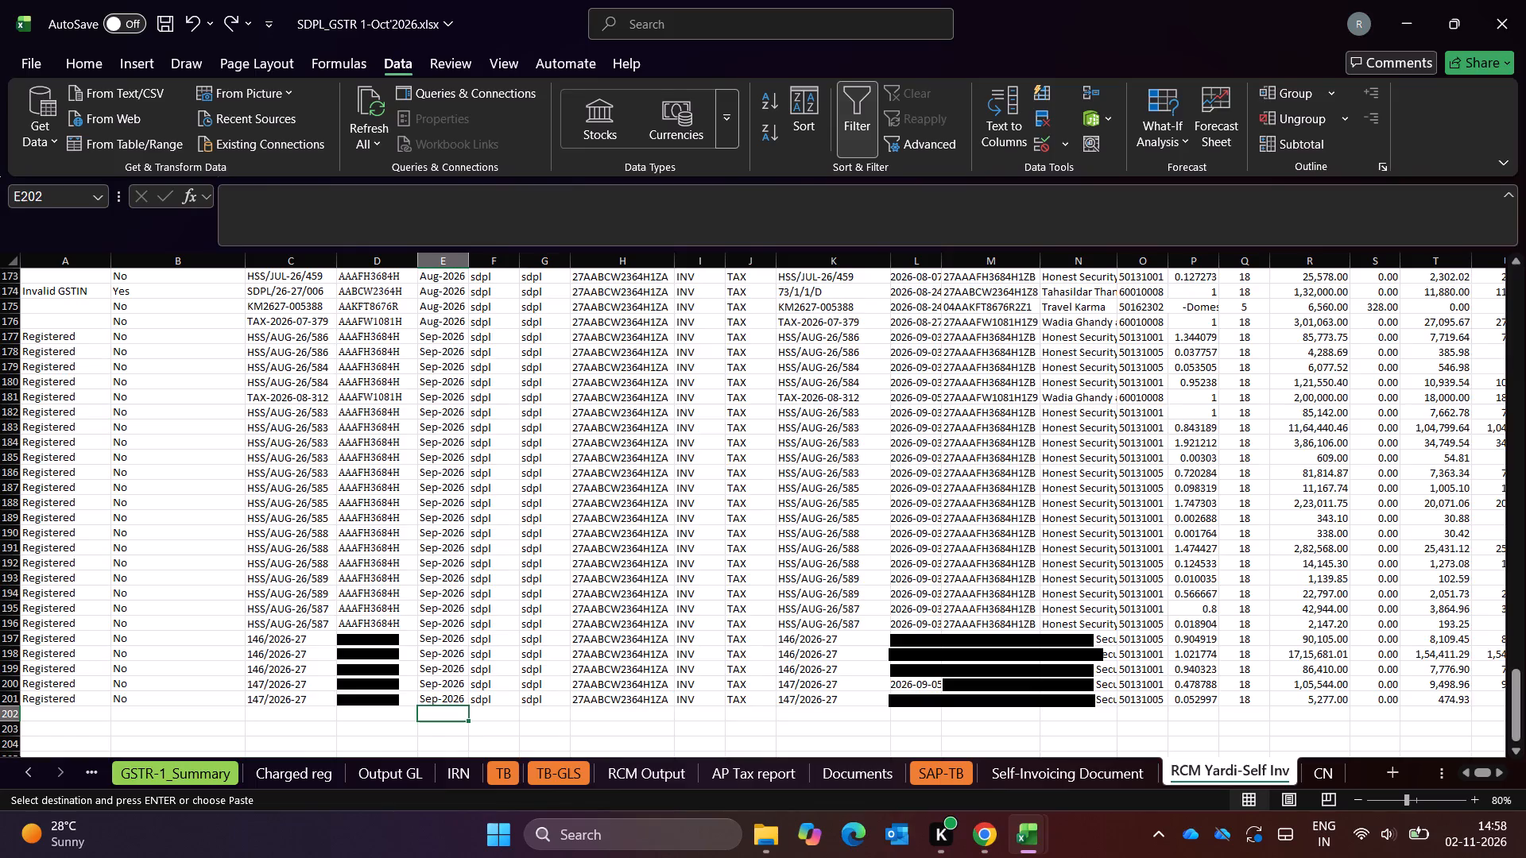
key(ctrl+alt+v)
key(v)
key(Return)
key(Escape)
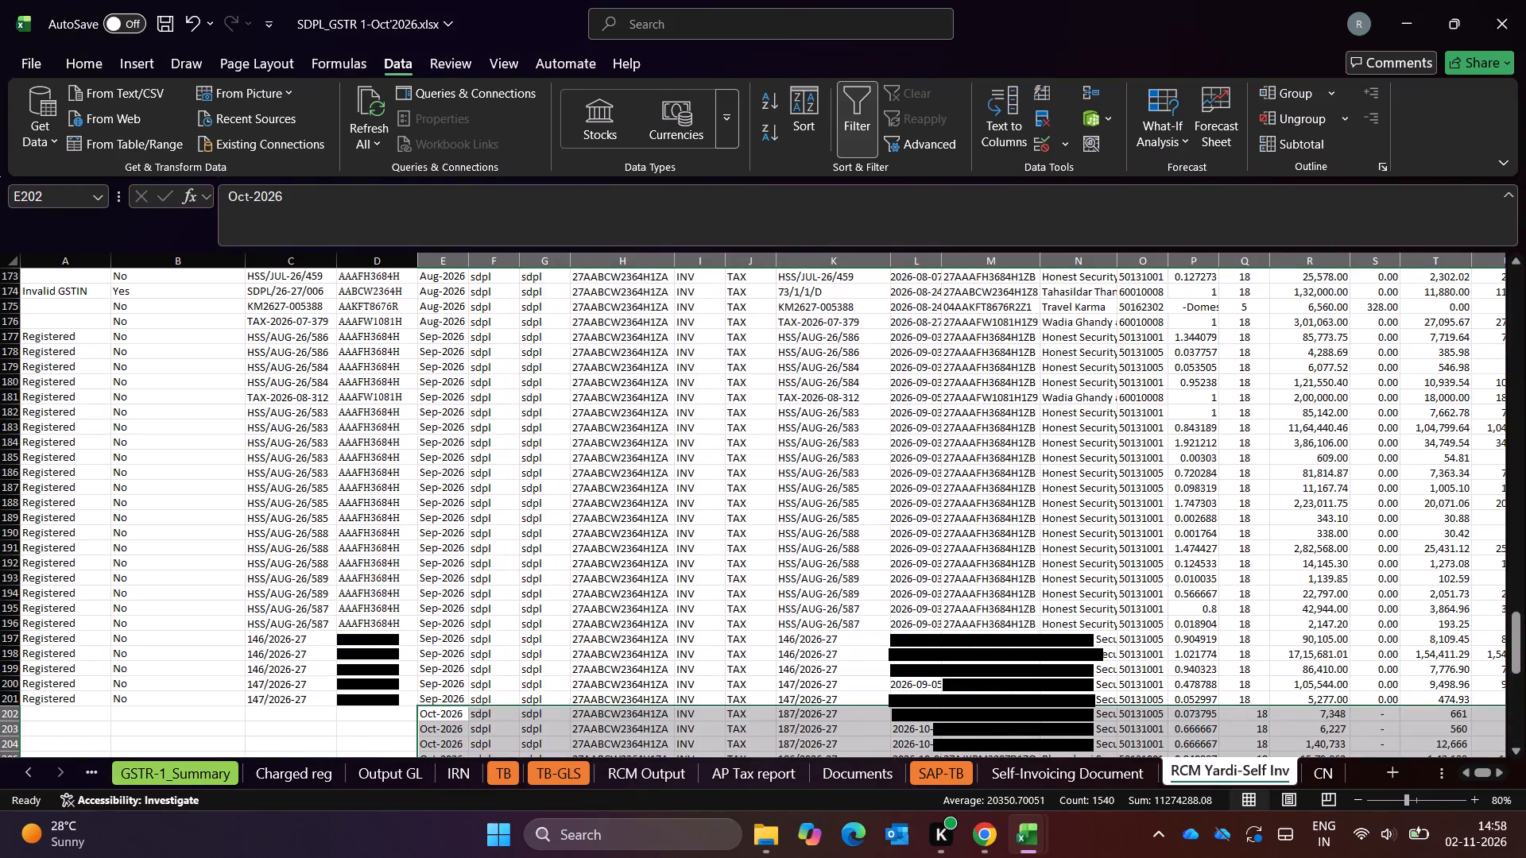
Examine the first pasted October row 202 from the Month column past column W, comparing its column alignment with the September rows.
key(Right)
key(Right)
key(Right)
key(Right)
key(Right)
key(Right)
key(Right)
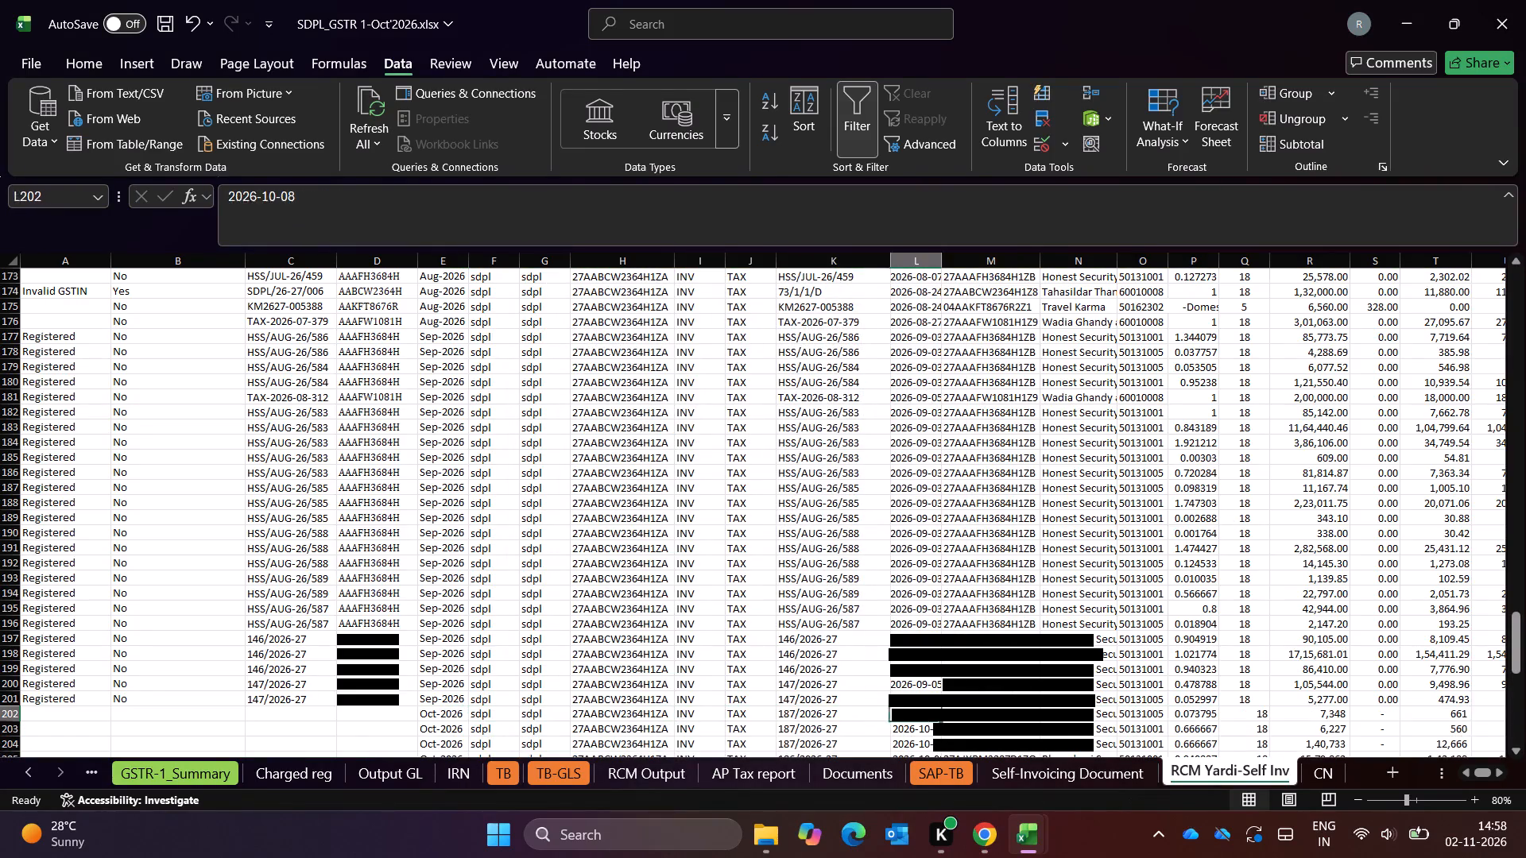
key(Right)
key(Right)
key(Right)
key(Right)
key(Right)
key(Right)
key(Right)
key(Right)
key(Right)
key(Right)
key(Right)
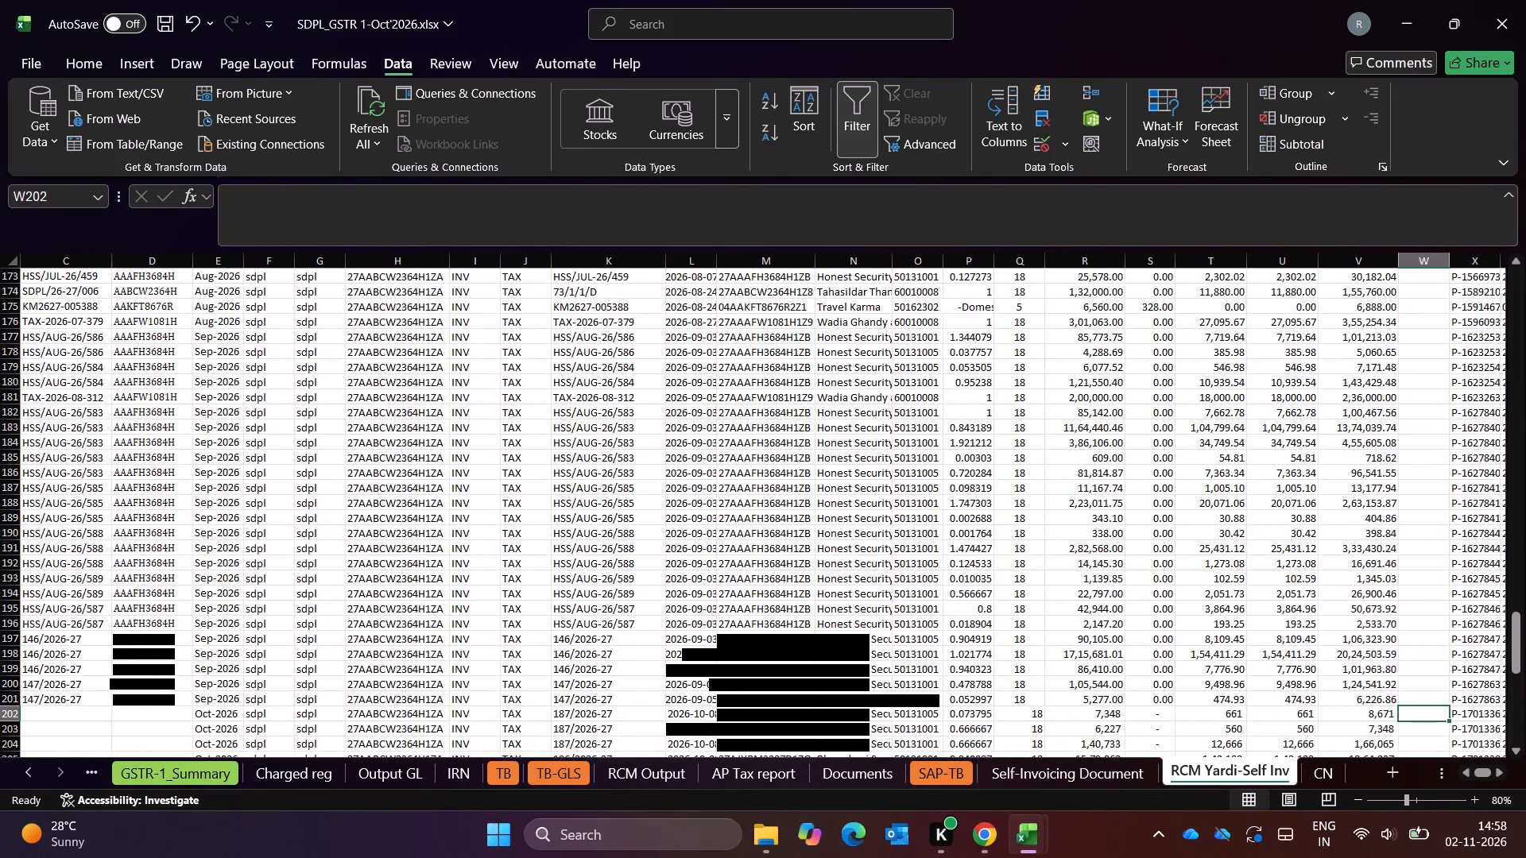
key(Right)
key(Right)
key(Right)
key(Left)
key(Left)
key(Left)
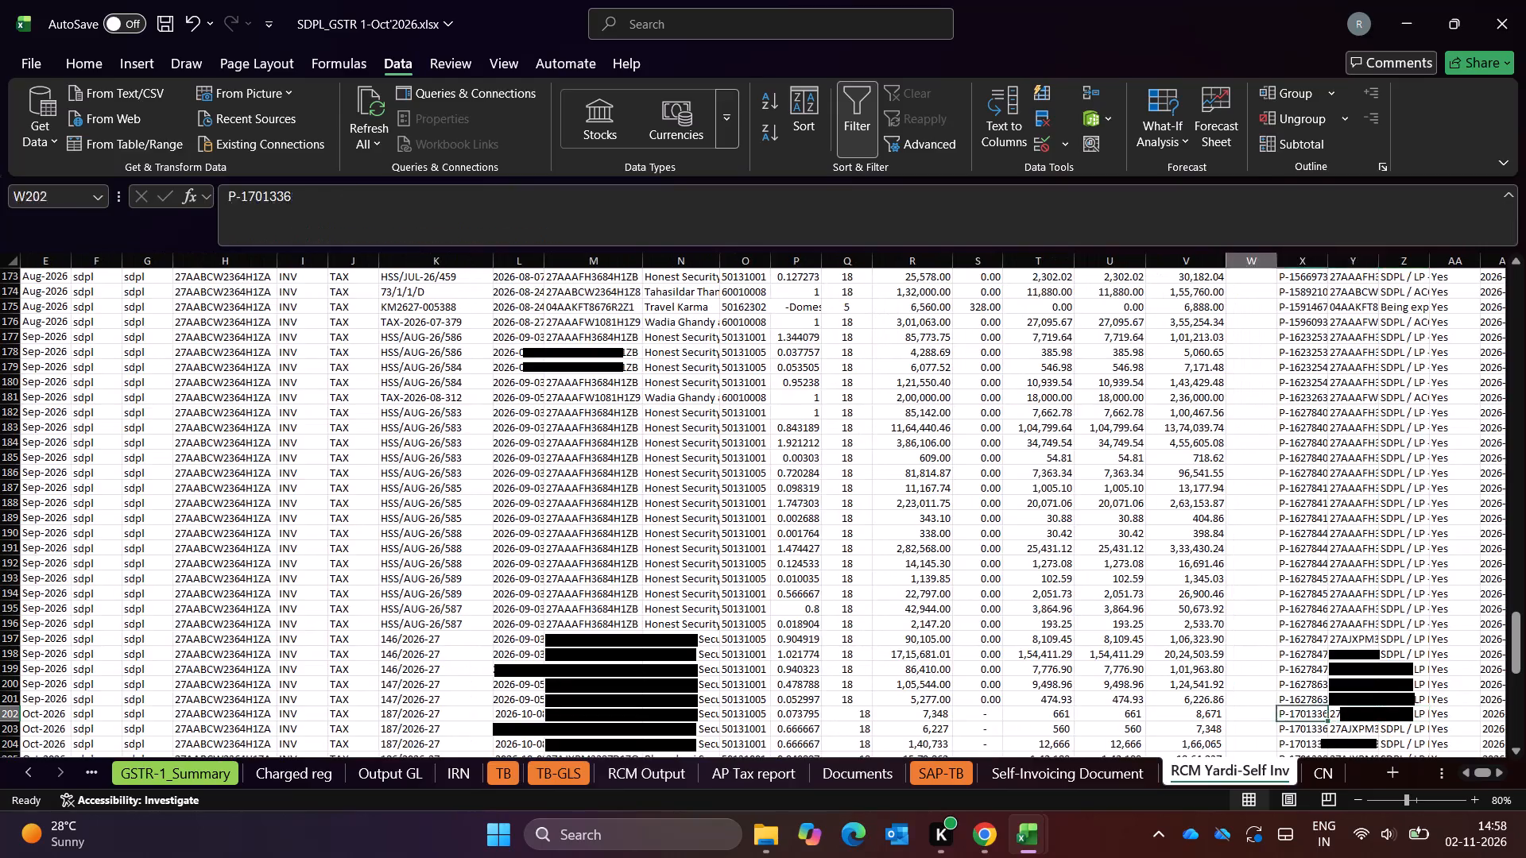
key(Left)
key(Left)
key(Left)
key(Left)
key(Right)
key(Right)
key(Right)
key(Right)
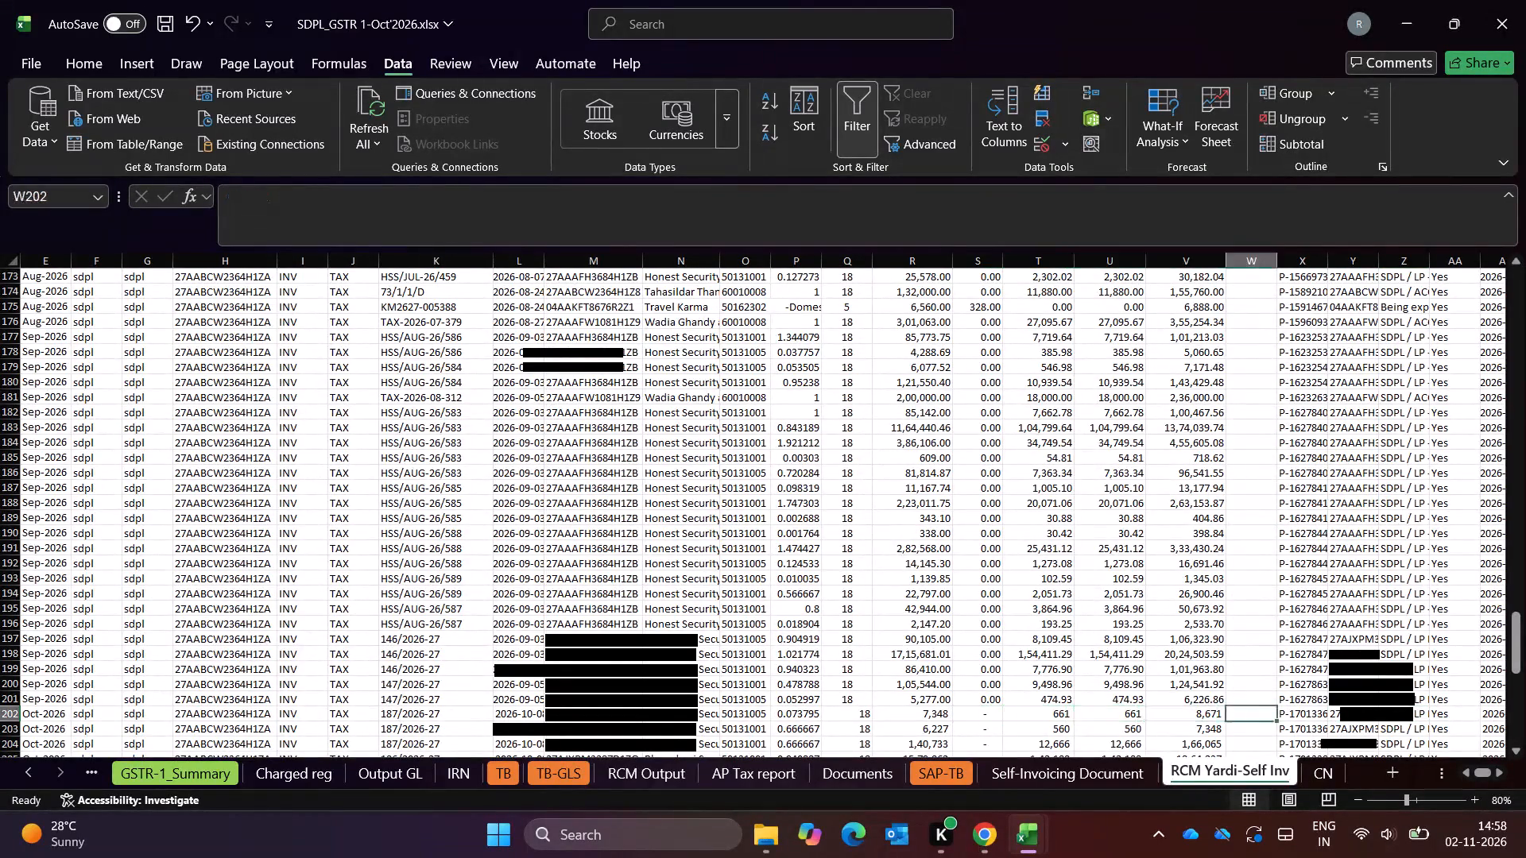
Examine the taxable value and tax amount columns of the pasted October rows, from row 202 down to about row 226.
key(Left)
key(Left)
key(Left)
key(Left)
key(Down)
key(Down)
key(Down)
key(Down)
key(Down)
key(Down)
key(Down)
key(Down)
key(Down)
key(Down)
key(Down)
key(Down)
key(Down)
key(Down)
key(Down)
key(Down)
key(Down)
key(Down)
key(Down)
key(Down)
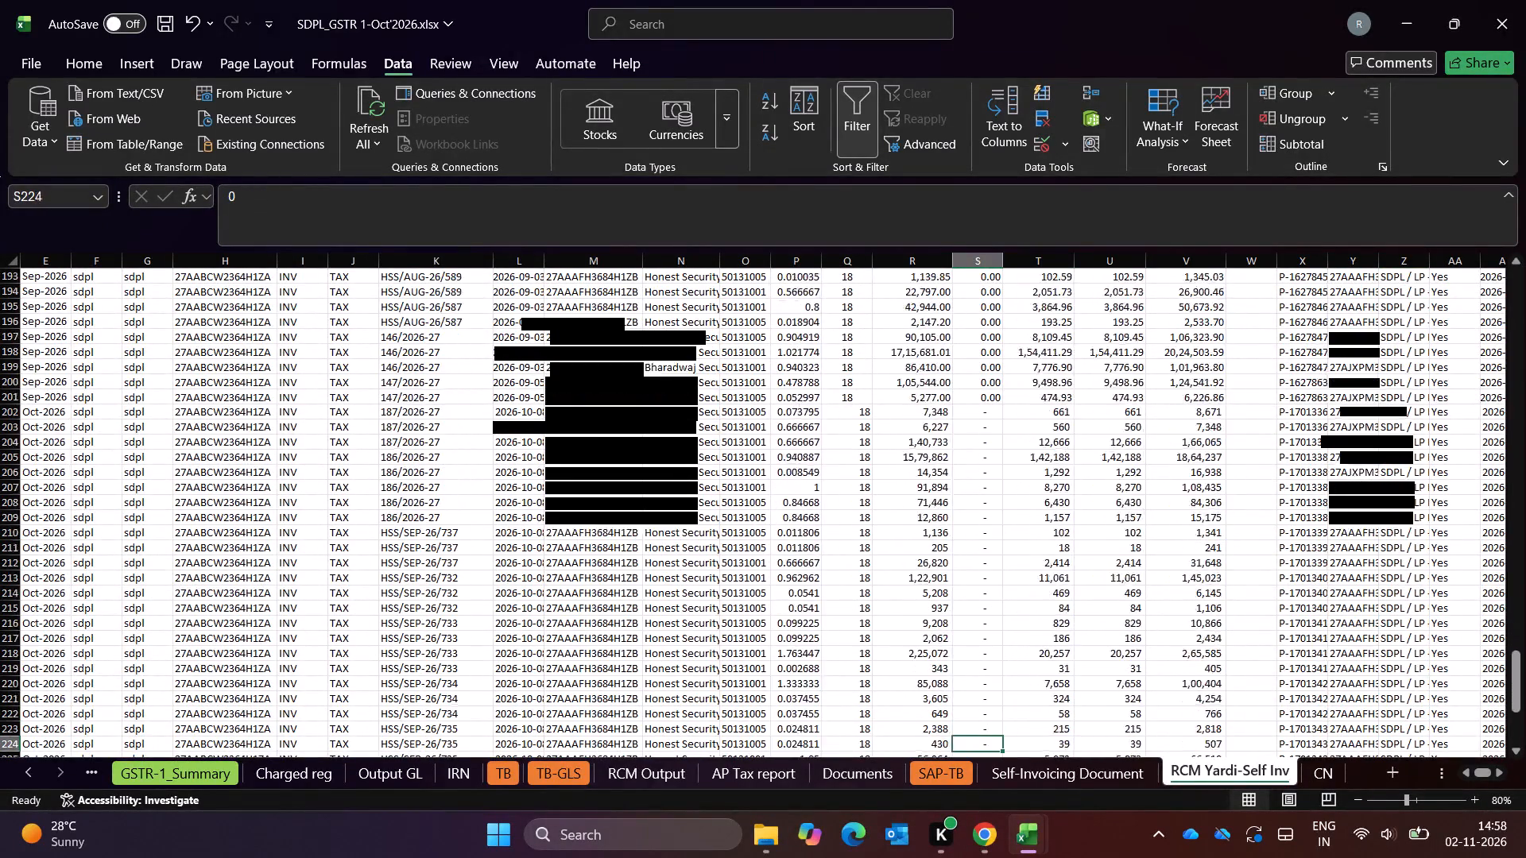
Examine the remaining columns of the pasted October rows through column BT and beyond, comparing their alignment with the September rows.
key(Right)
key(Right)
key(Right)
key(Right)
key(Right)
key(Right)
key(Right)
key(Right)
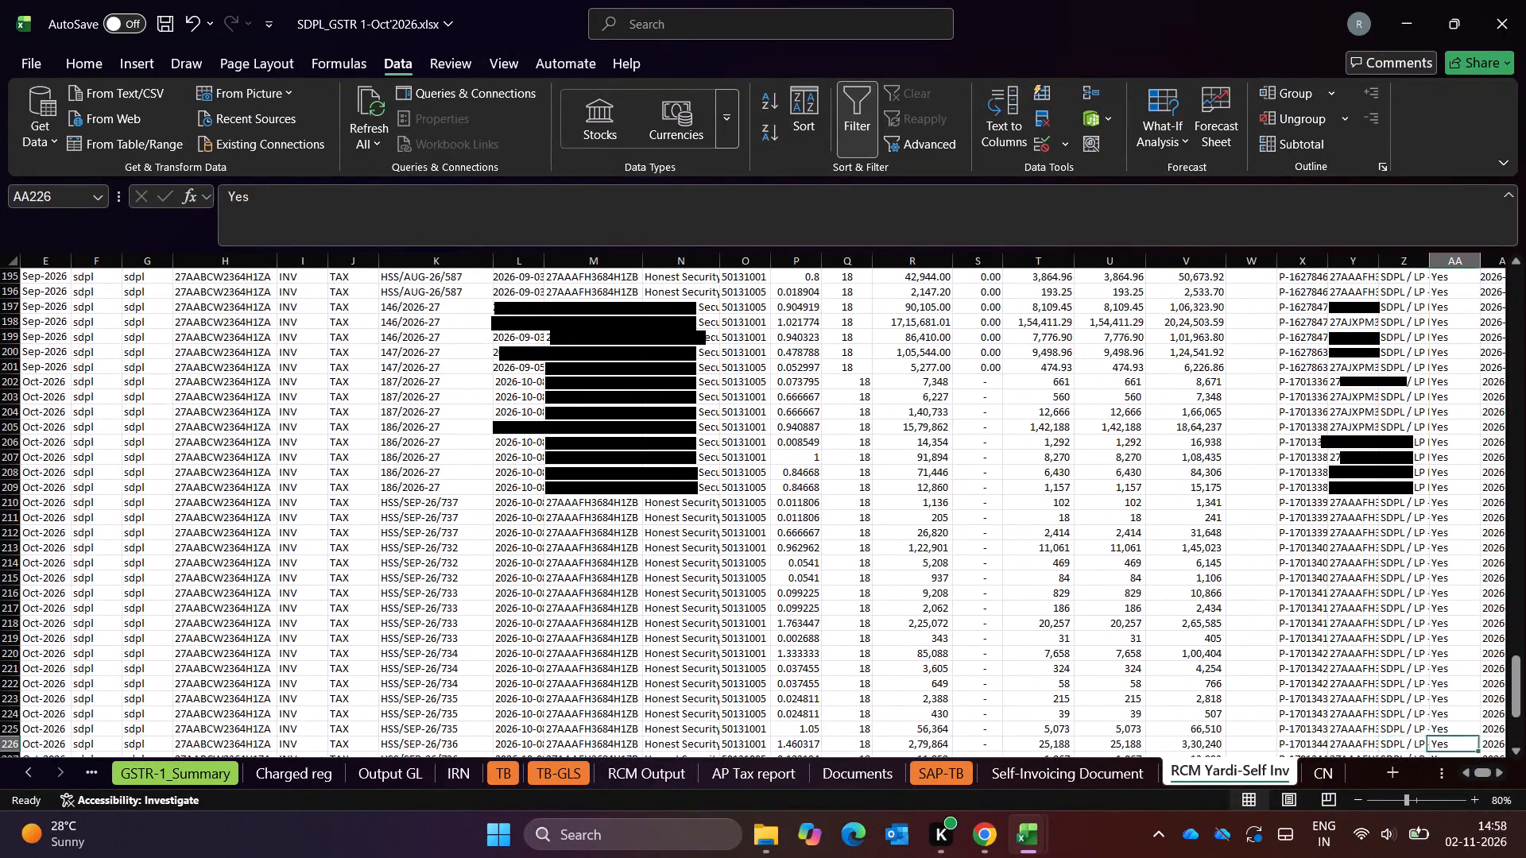
key(Right)
key(Right)
key(Right)
key(Right)
key(Right)
key(Right)
key(Right)
key(Right)
key(Right)
key(Right)
key(Right)
key(Right)
key(Right)
key(Right)
key(Right)
key(Right)
key(Right)
key(Right)
key(Right)
key(Right)
key(Right)
key(Right)
key(Right)
key(Right)
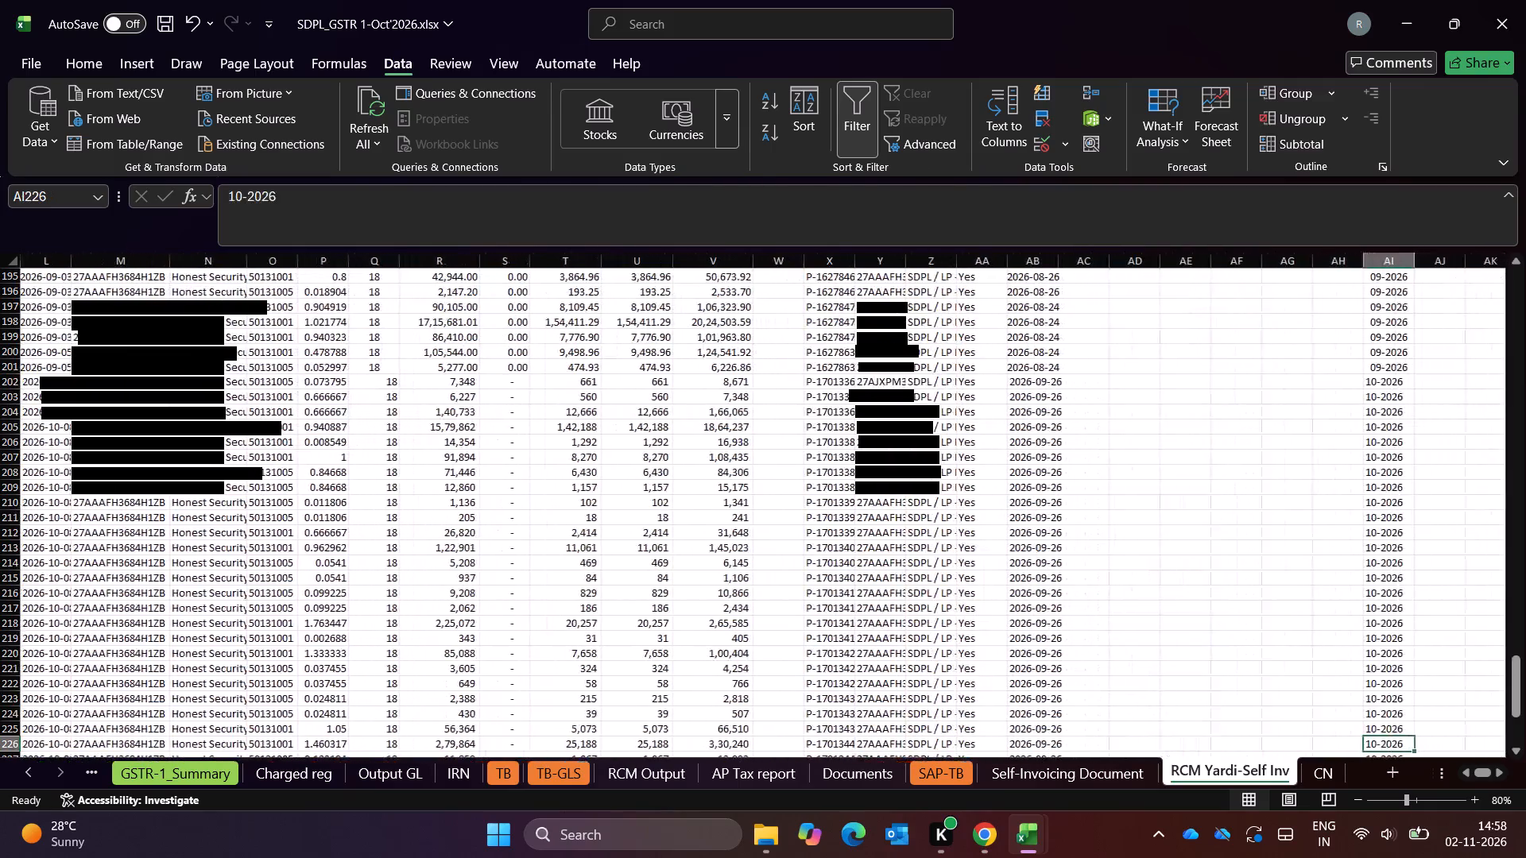
key(Right)
key(Right)
key(Right)
key(Right)
key(Right)
key(Right)
key(Right)
key(Right)
key(Right)
key(Right)
key(Right)
key(Right)
key(Right)
key(Right)
key(Right)
key(Right)
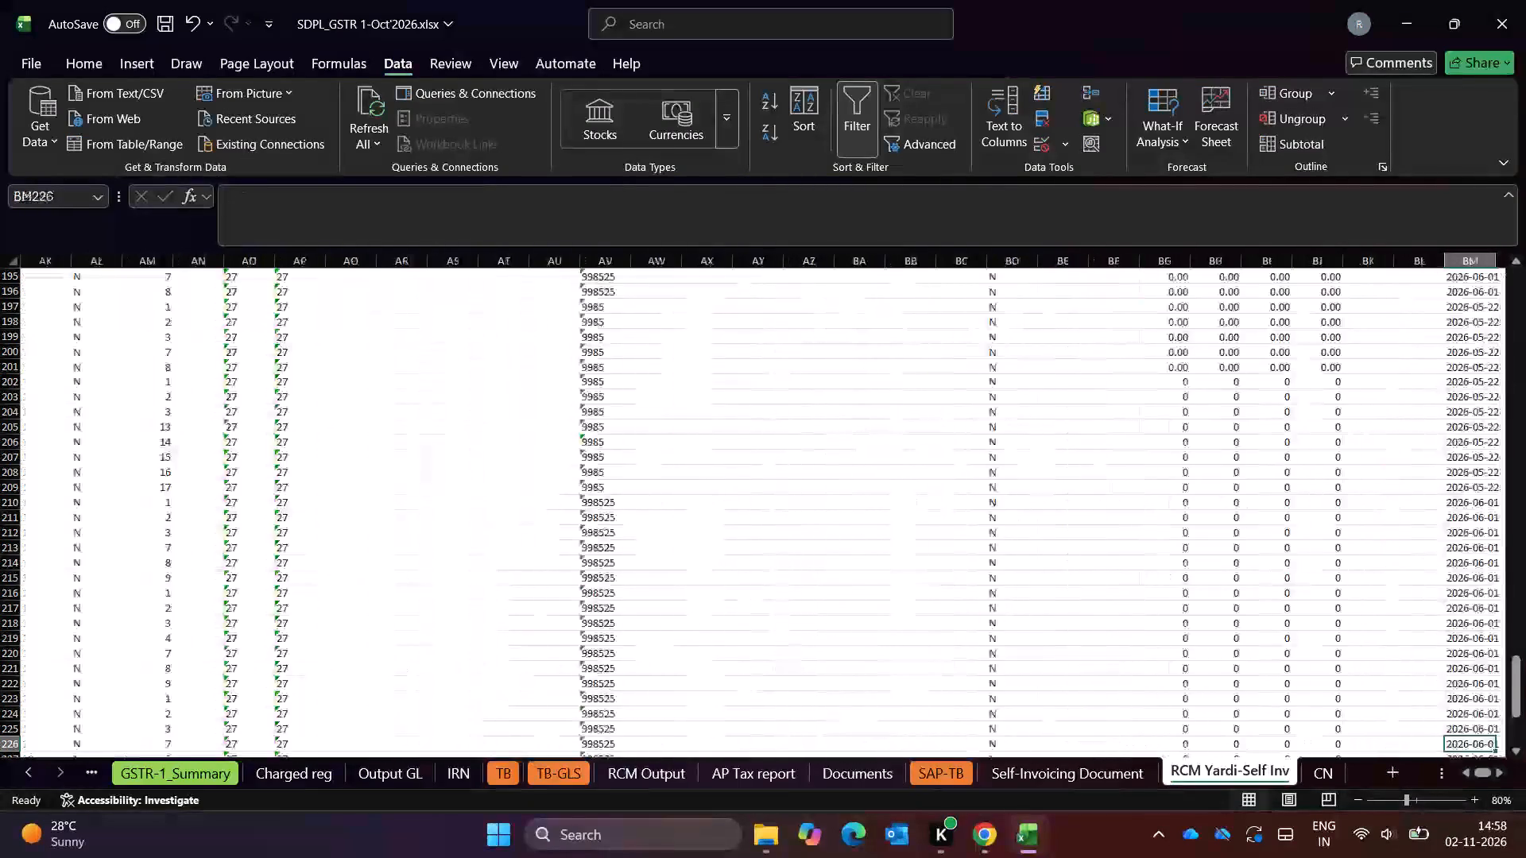
key(Right)
key(Right)
key(Right)
key(Right)
key(Right)
key(Right)
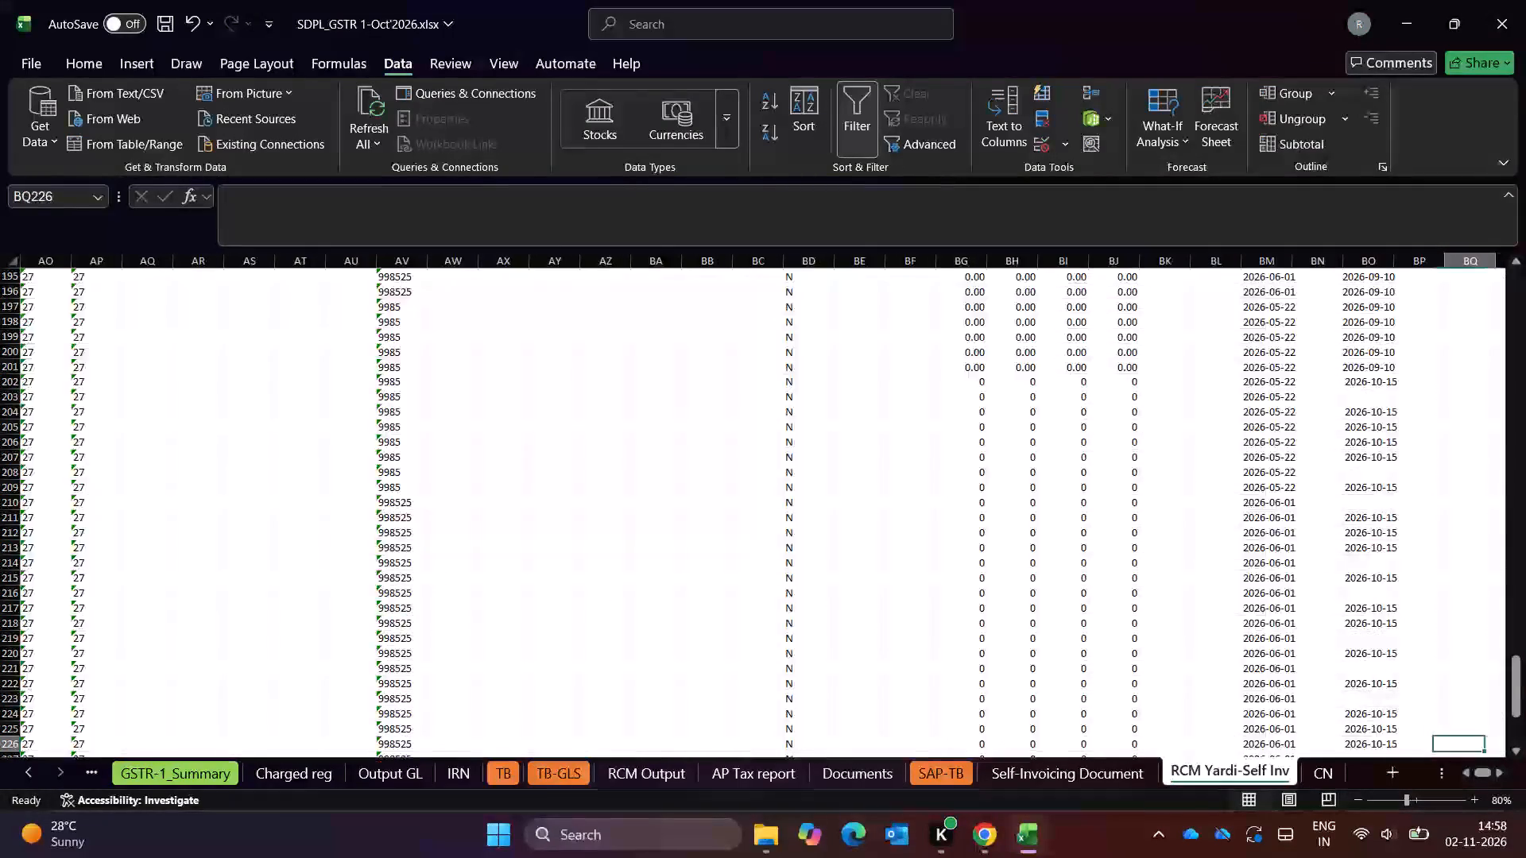
key(Right)
key(Right)
key(Right)
key(Right)
key(Right)
key(Right)
key(Right)
key(Right)
key(Right)
key(Right)
key(Right)
key(Right)
key(Left)
key(Left)
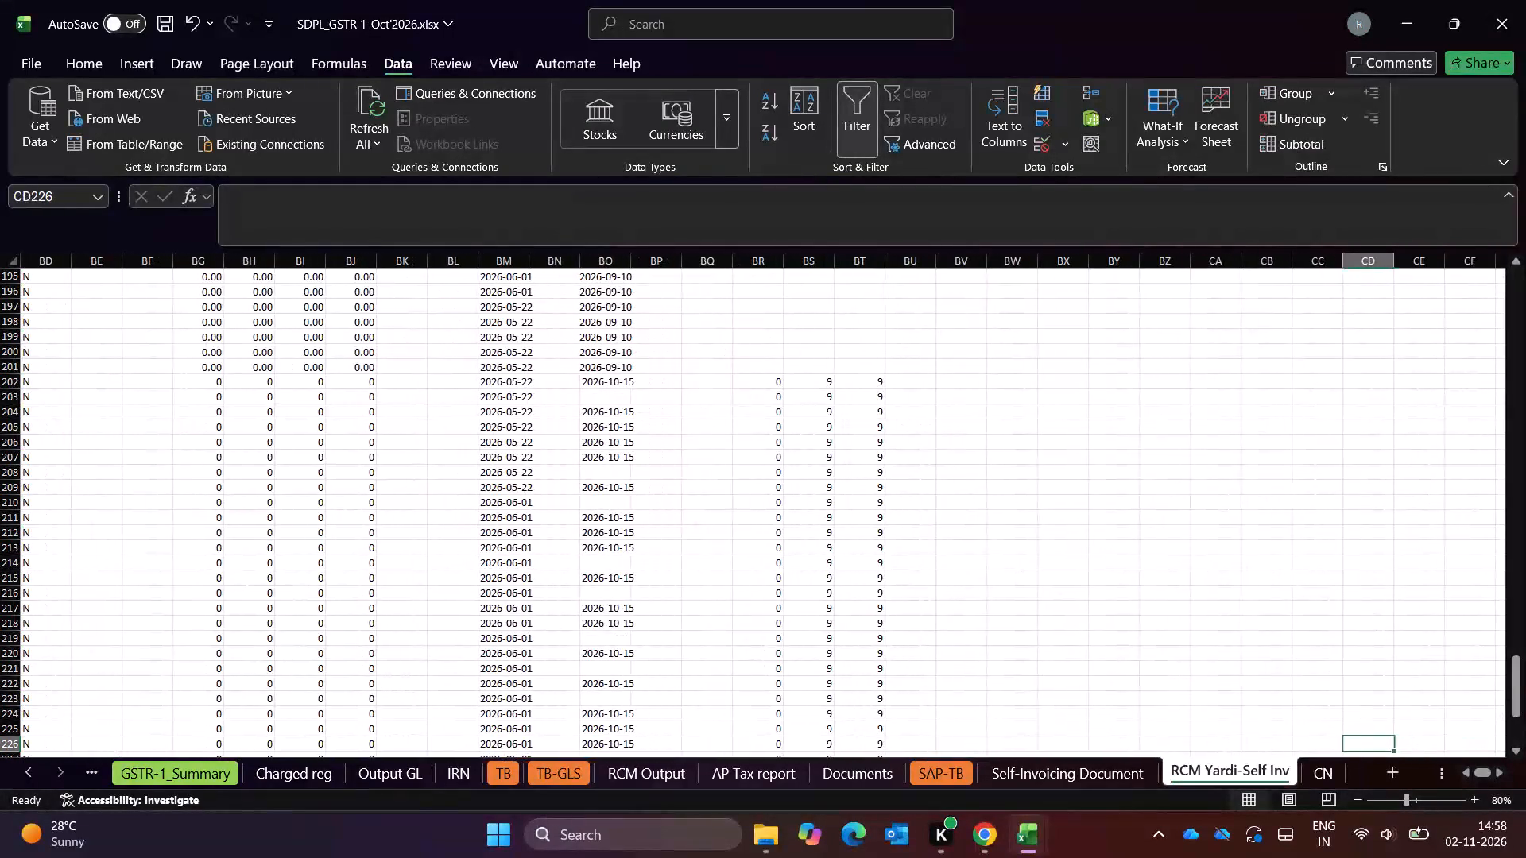
key(Left)
key(Left)
key(Left)
key(Left)
key(Left)
key(Left)
key(Left)
key(Left)
key(Left)
key(Left)
key(Left)
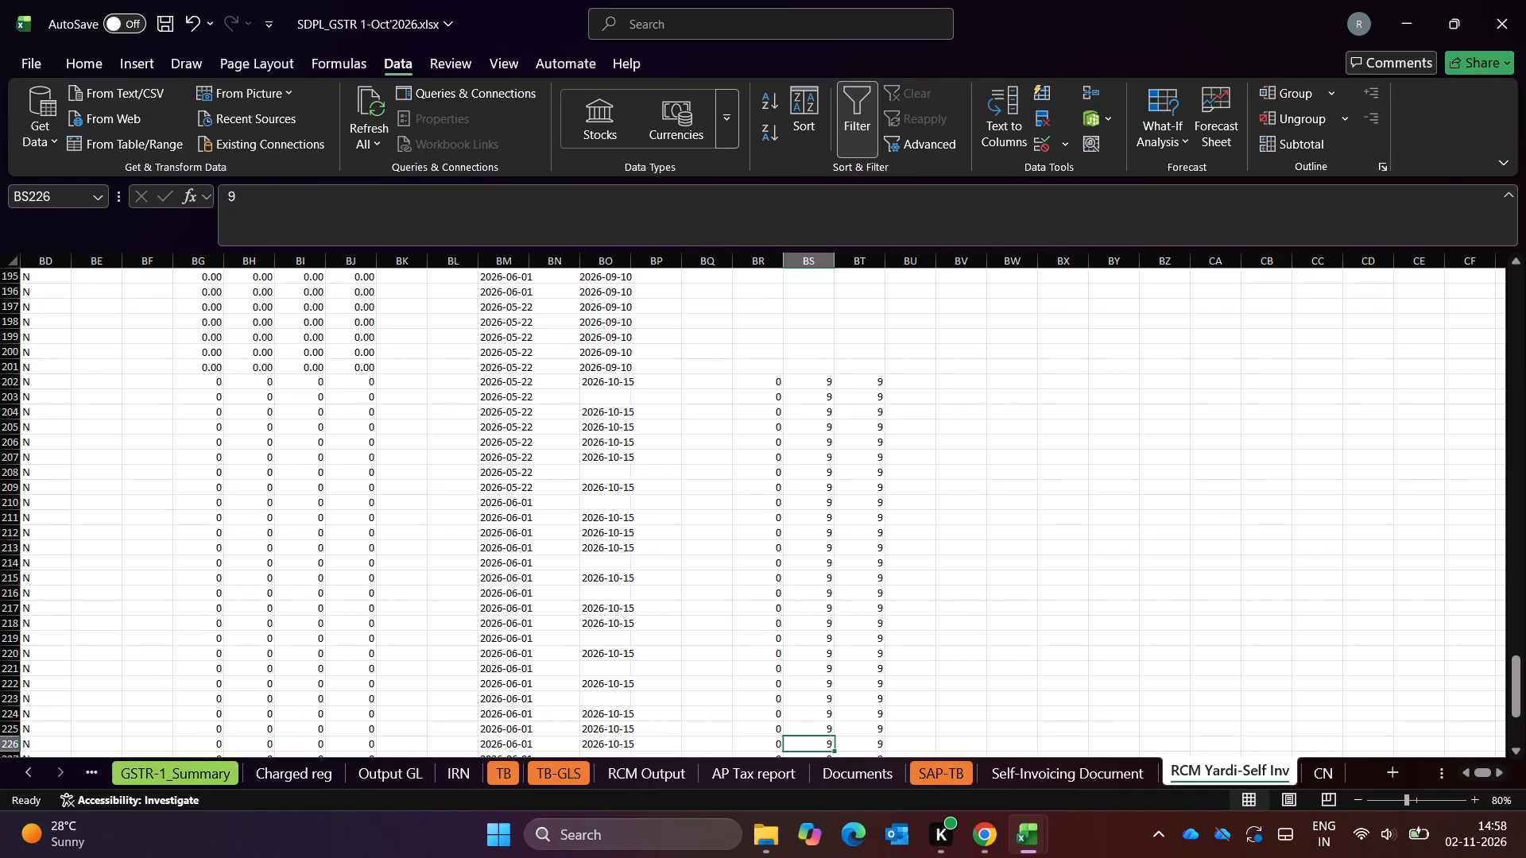
Check the header row and first data rows around columns BQ to BT to see where the sheet's table ends.
key(ctrl+Up)
key(ctrl+Up)
key(Up)
key(Up)
key(Up)
key(Down)
key(Down)
key(Left)
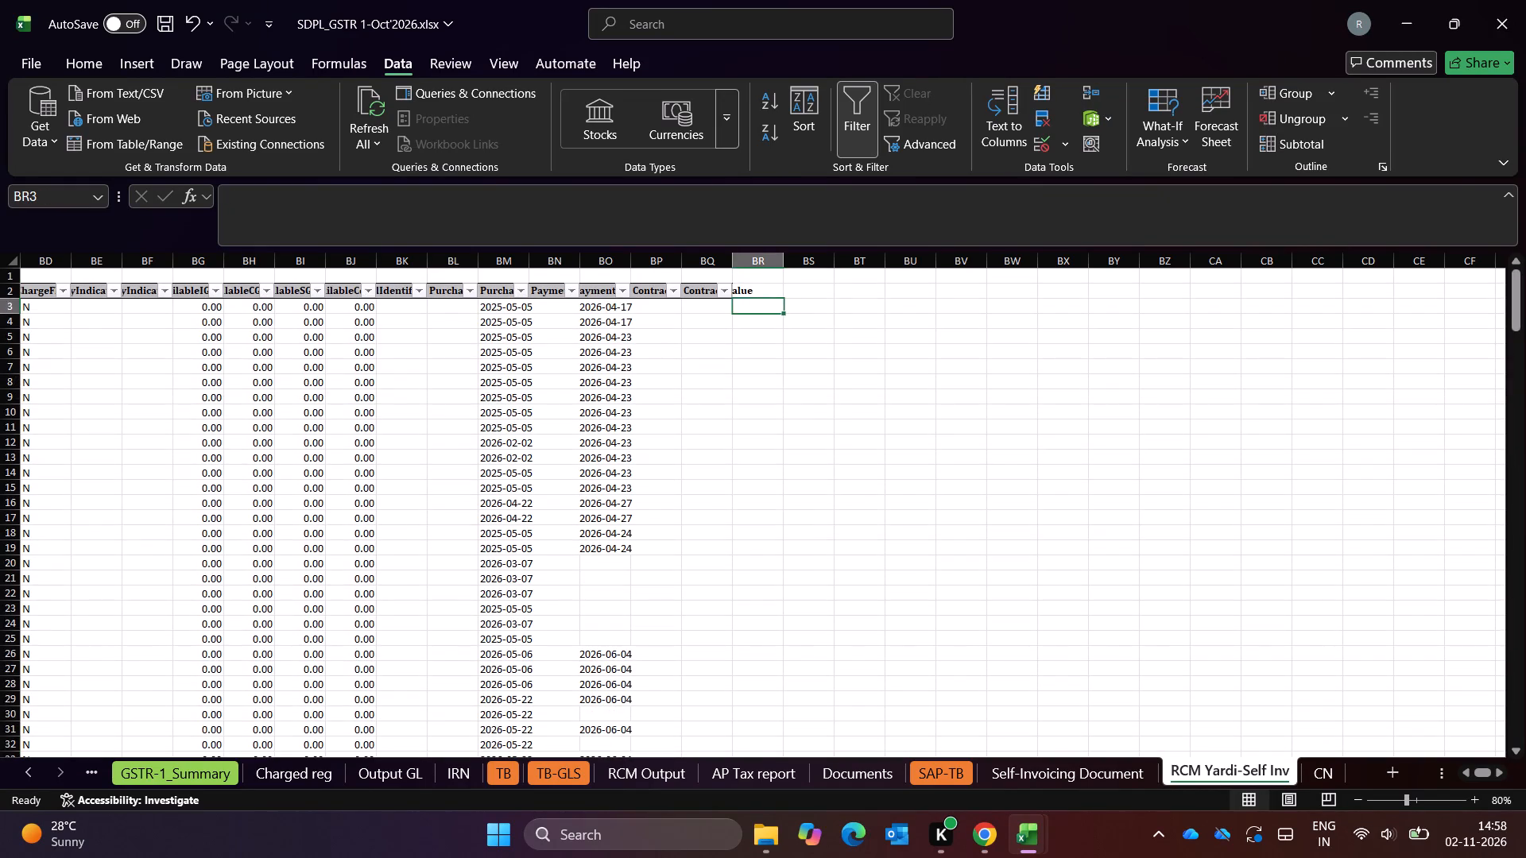
key(Up)
key(Left)
key(Right)
key(Down)
key(Down)
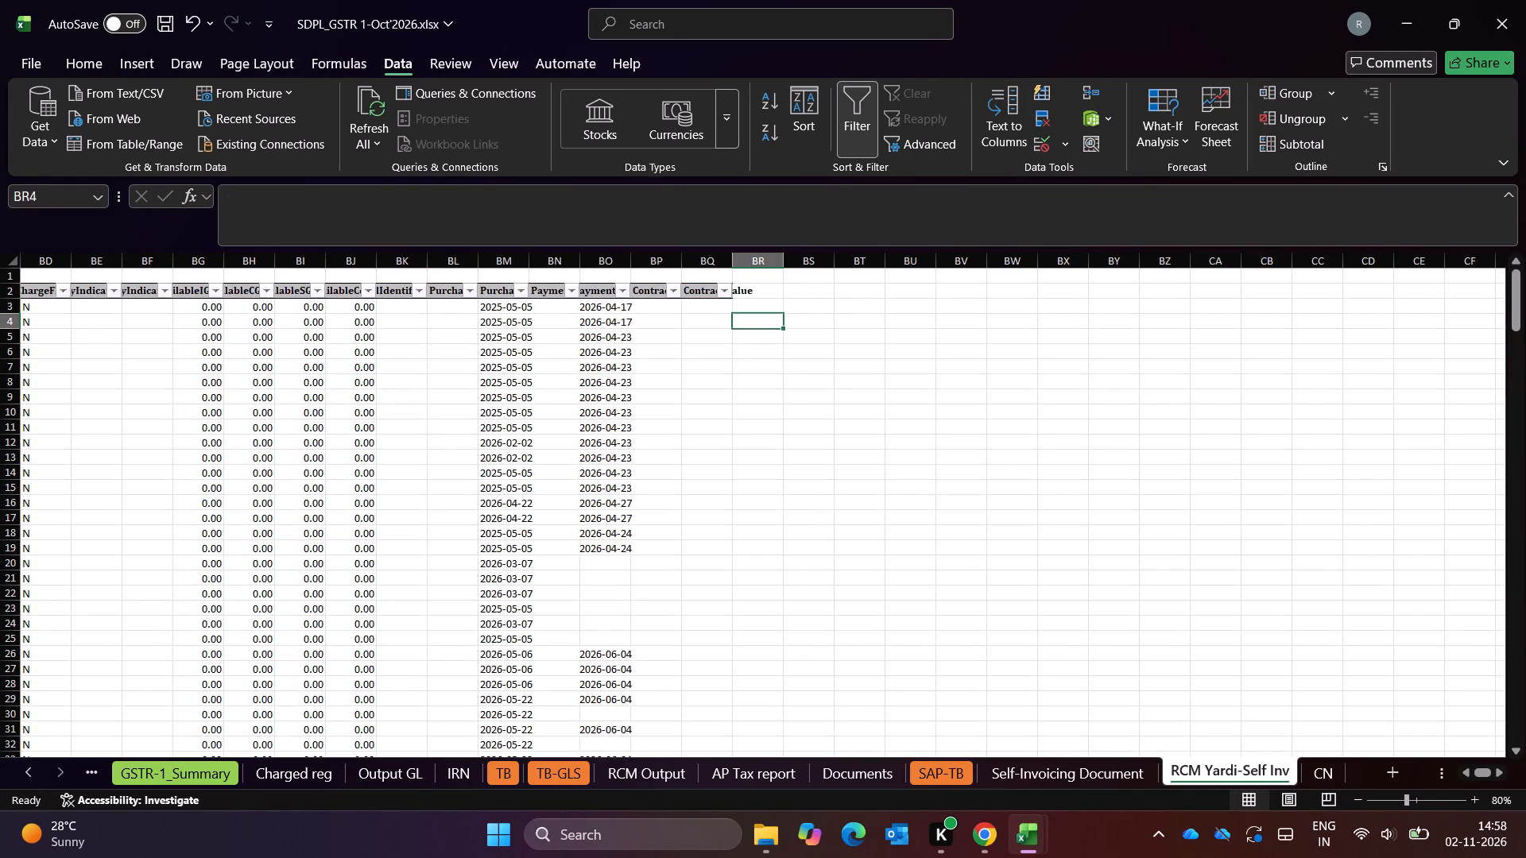
Clear the extra pasted values in columns BR to BT of the October rows, from row 202 through row 238.
key(ctrl+Down)
key(Down)
key(Up)
key(shift+Right)
key(shift+Right)
key(ctrl+shift+Down)
key(shift+Down)
key(shift+Down)
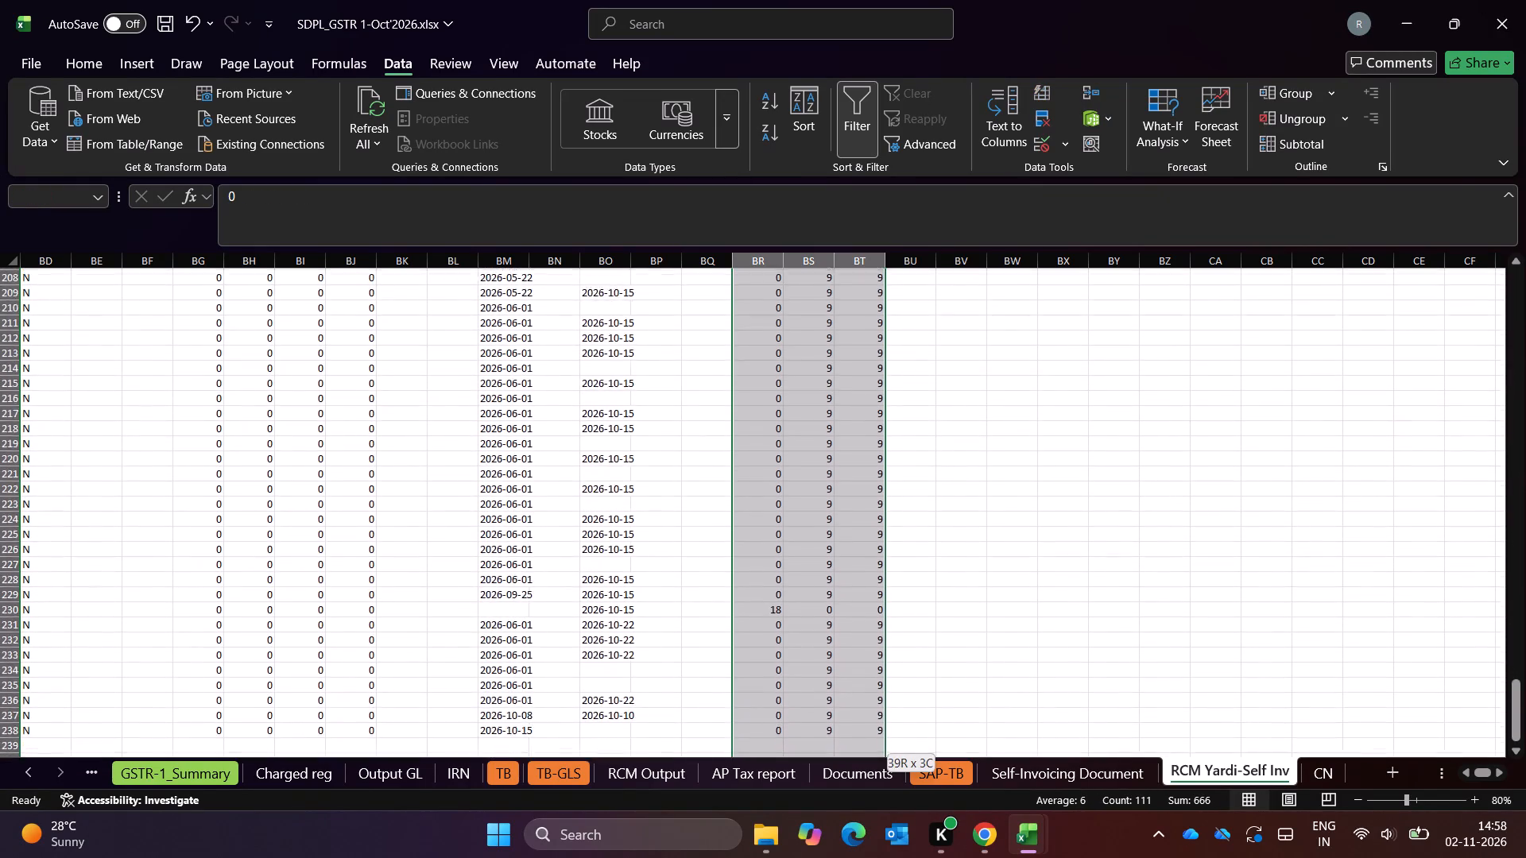
key(shift+Down)
key(shift+Down)
key(shift+Down)
key(Delete)
key(Up)
key(Down)
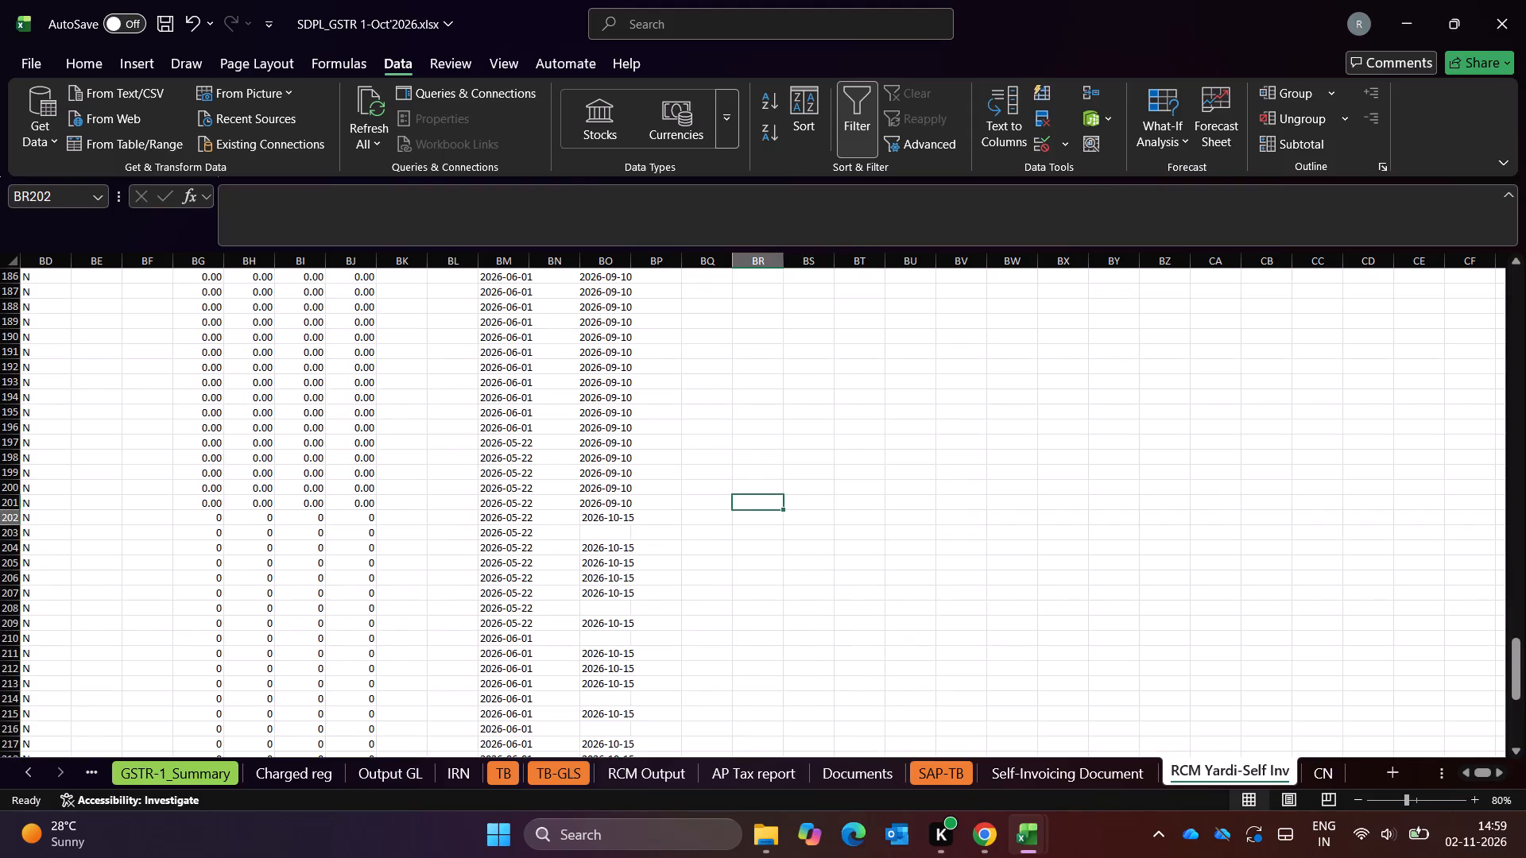
Fill the MID formula, taking 10 characters of column M from position 3, from D201 down column D to row 238.
key(ctrl+Left)
key(Left)
key(Left)
key(ctrl+Left)
key(ctrl+Left)
key(ctrl+Left)
key(ctrl+Left)
key(ctrl+Left)
key(ctrl+Left)
key(ctrl+Left)
key(ctrl+Left)
key(ctrl+Left)
key(ctrl+Left)
key(ctrl+Left)
key(ctrl+Left)
key(ctrl+Left)
key(ctrl+Left)
key(ctrl+Left)
key(ctrl+Left)
key(ctrl+Left)
key(ctrl+Left)
key(ctrl+Left)
key(ctrl+Left)
key(ctrl+Left)
key(ctrl+Left)
key(ctrl+Left)
key(ctrl+Left)
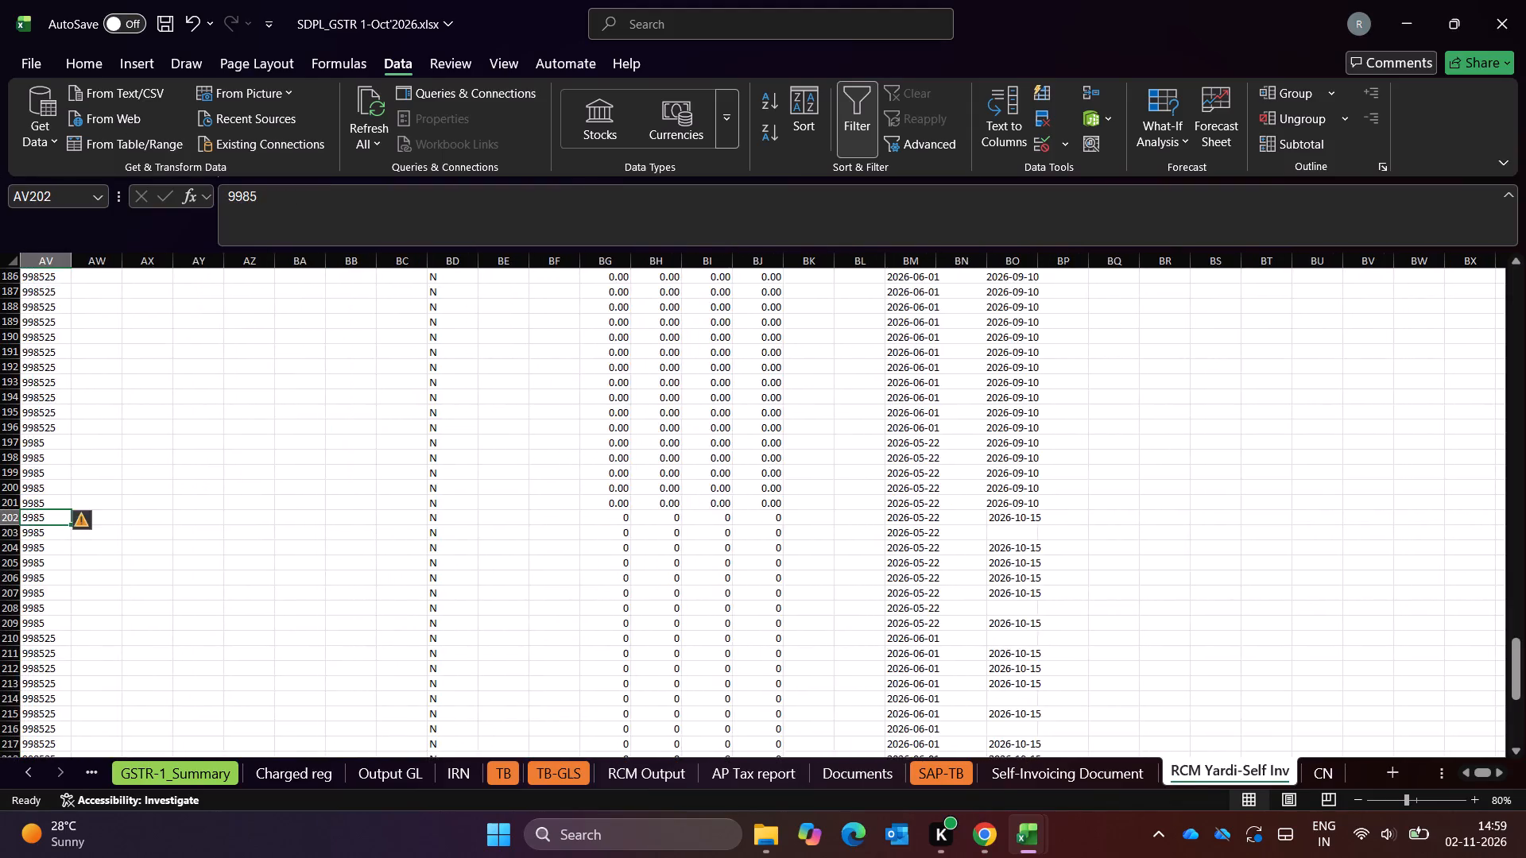
key(Right)
key(Right)
key(Right)
key(Right)
key(Right)
key(Left)
key(Left)
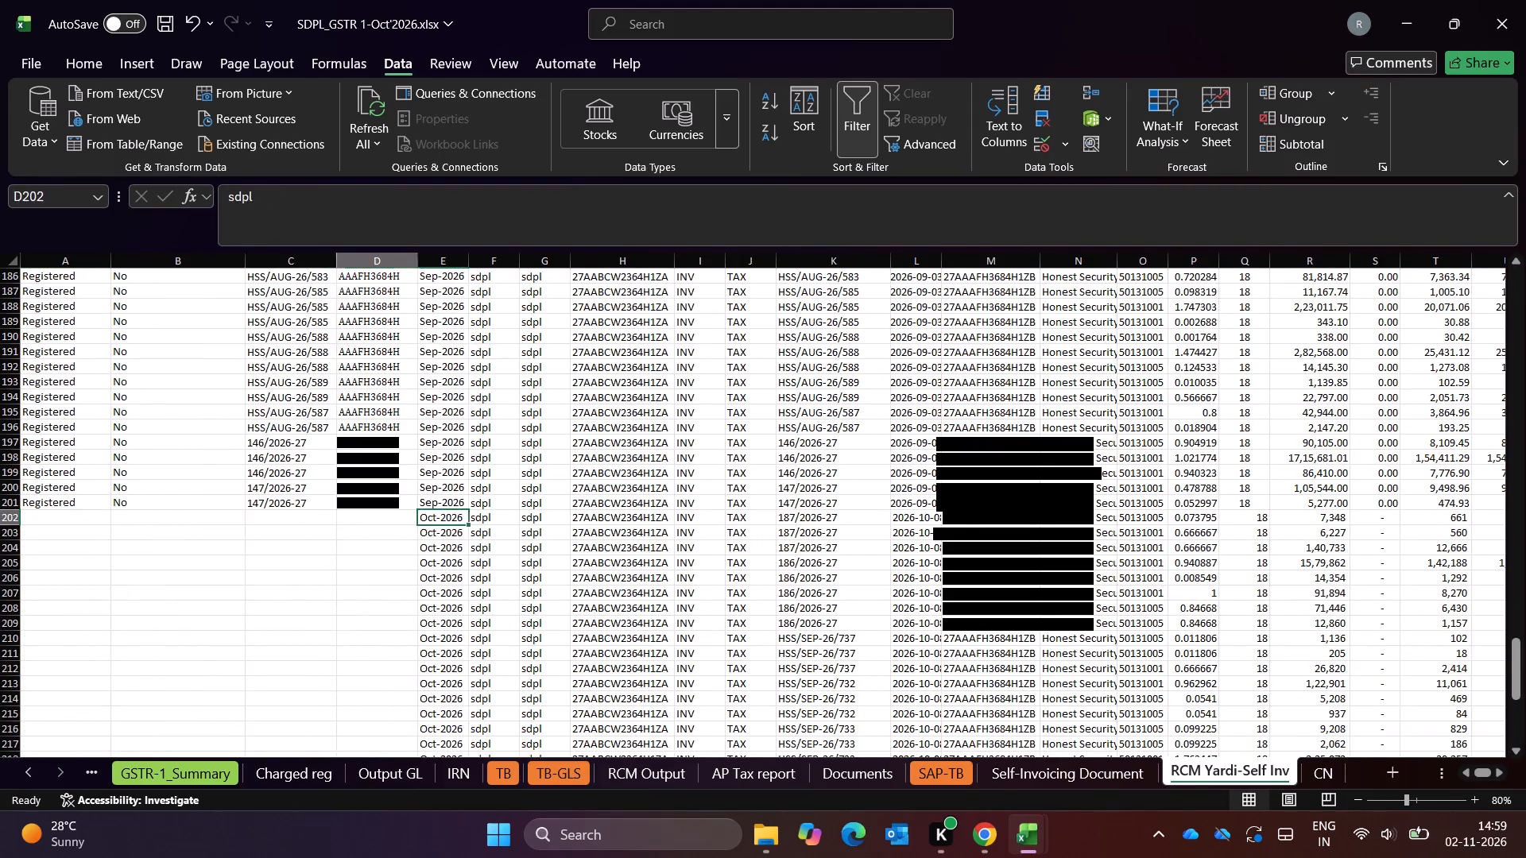
key(Up)
key(Left)
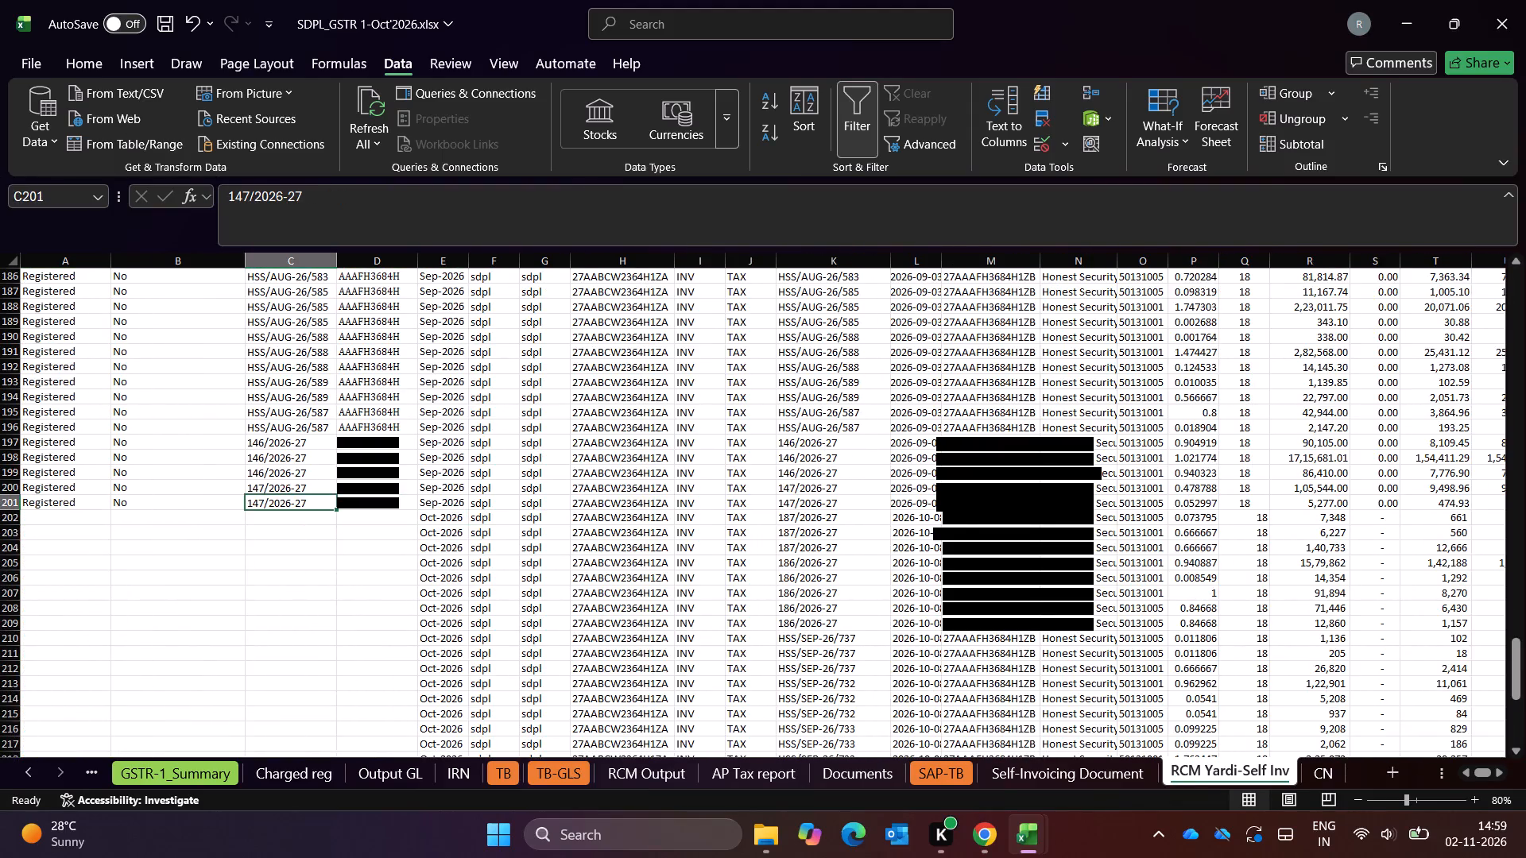
key(Up)
key(Down)
key(Right)
key(Right)
key(Down)
key(Down)
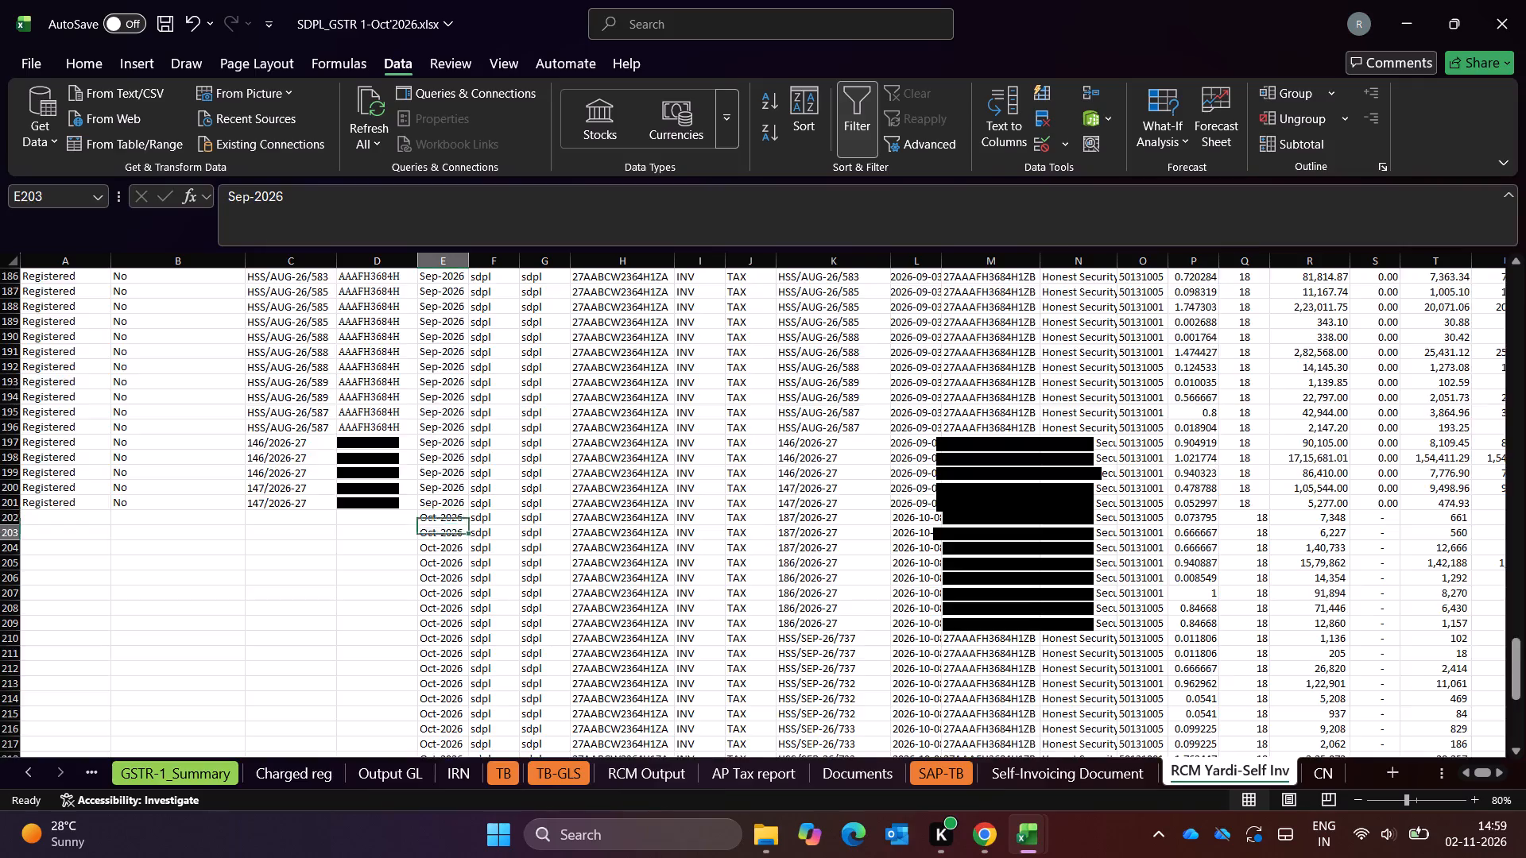
key(ctrl+Down)
key(Left)
key(ctrl+shift+Up)
key(ctrl+d)
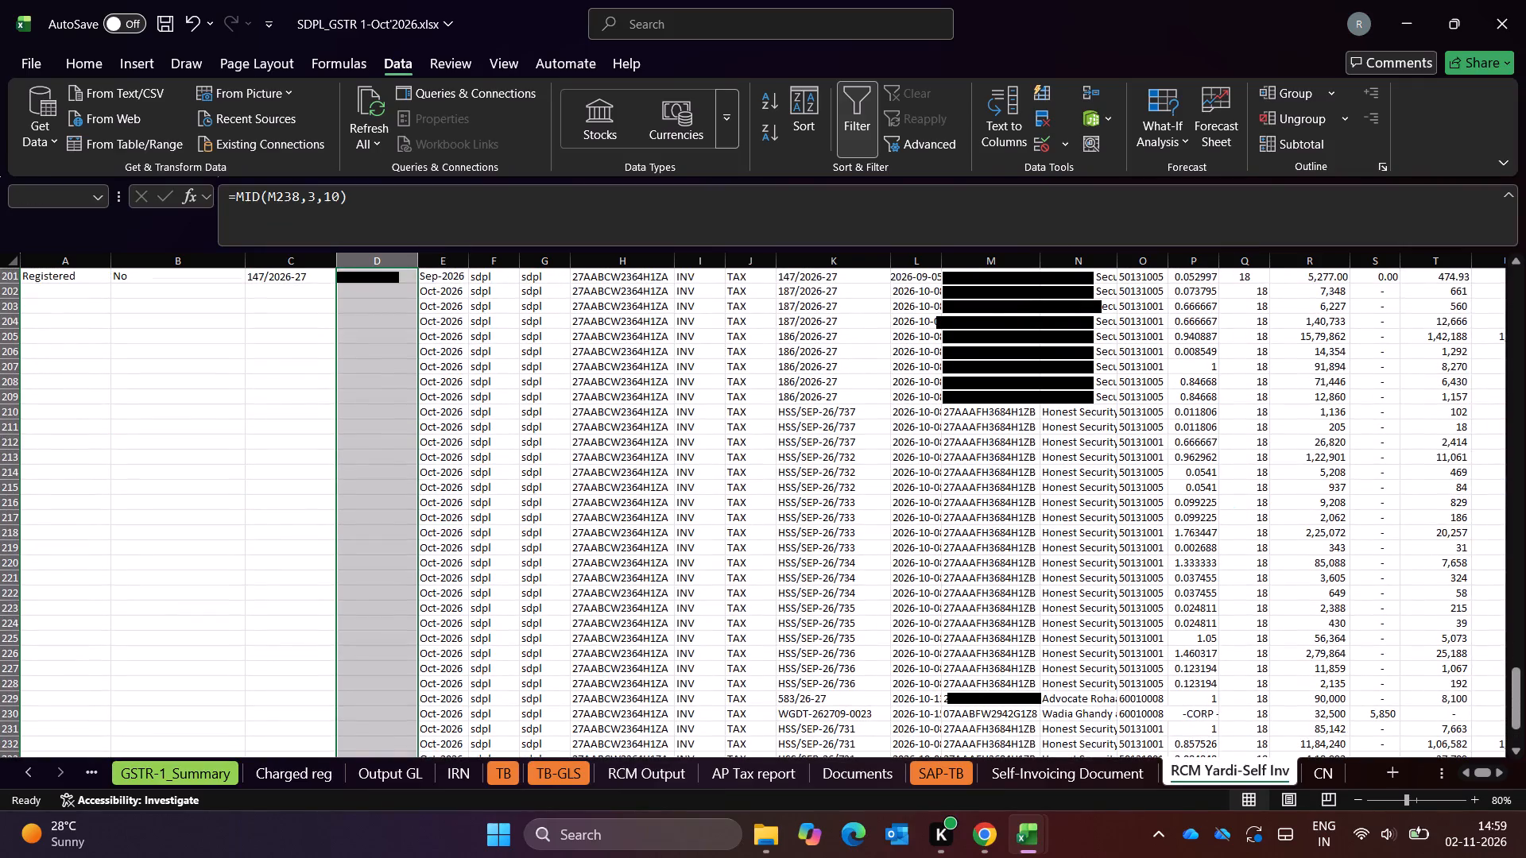
Copy the October invoice numbers in K202:K238 into column C of the same rows, starting at C202.
key(Up)
key(Left)
key(ctrl+Up)
key(Up)
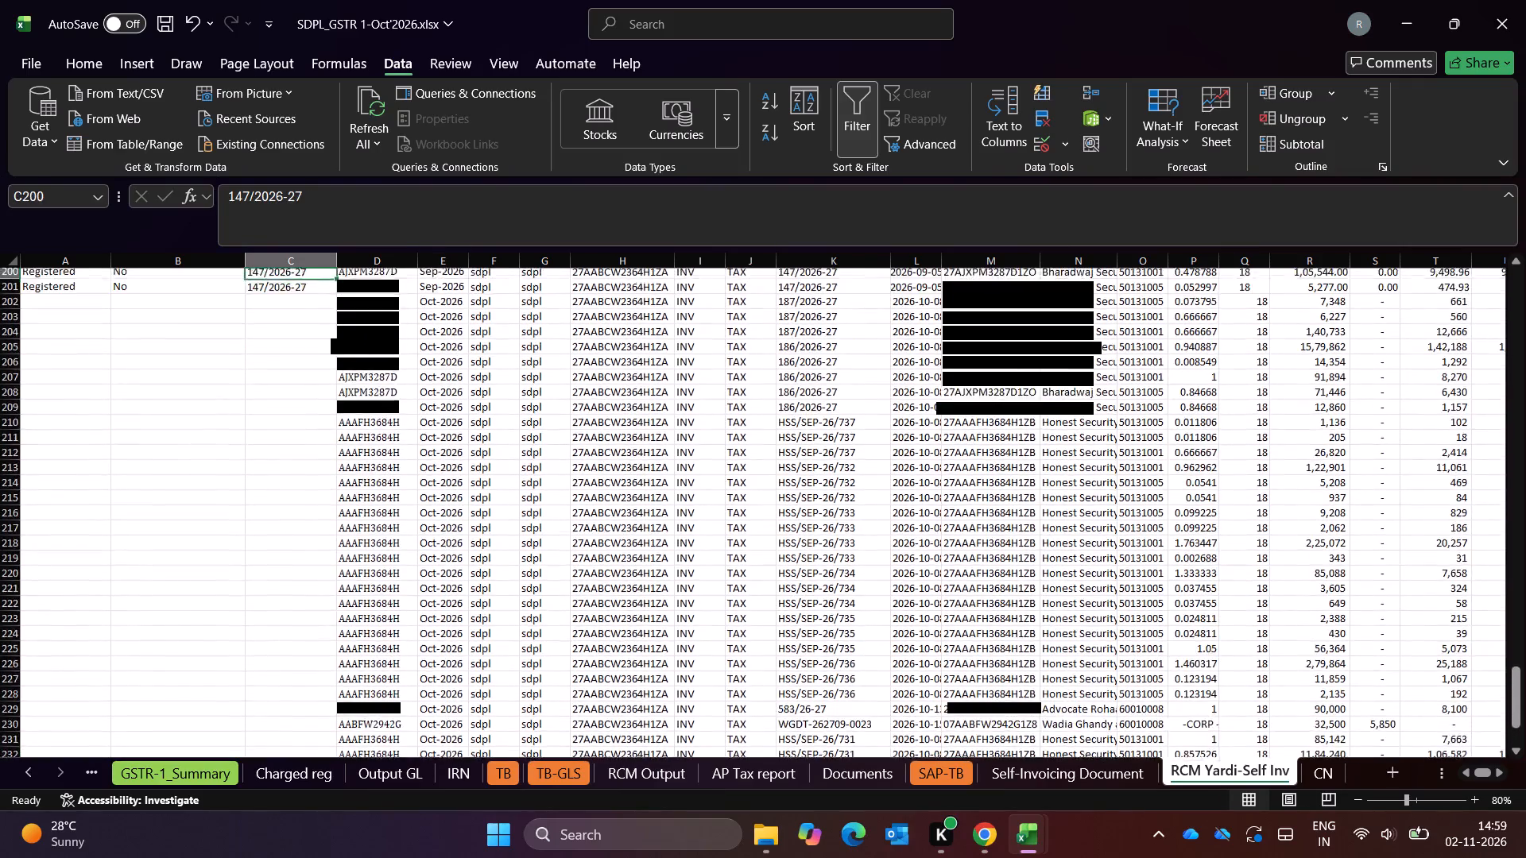
key(Up)
key(Down)
key(Down)
key(Right)
key(Right)
key(Left)
key(Left)
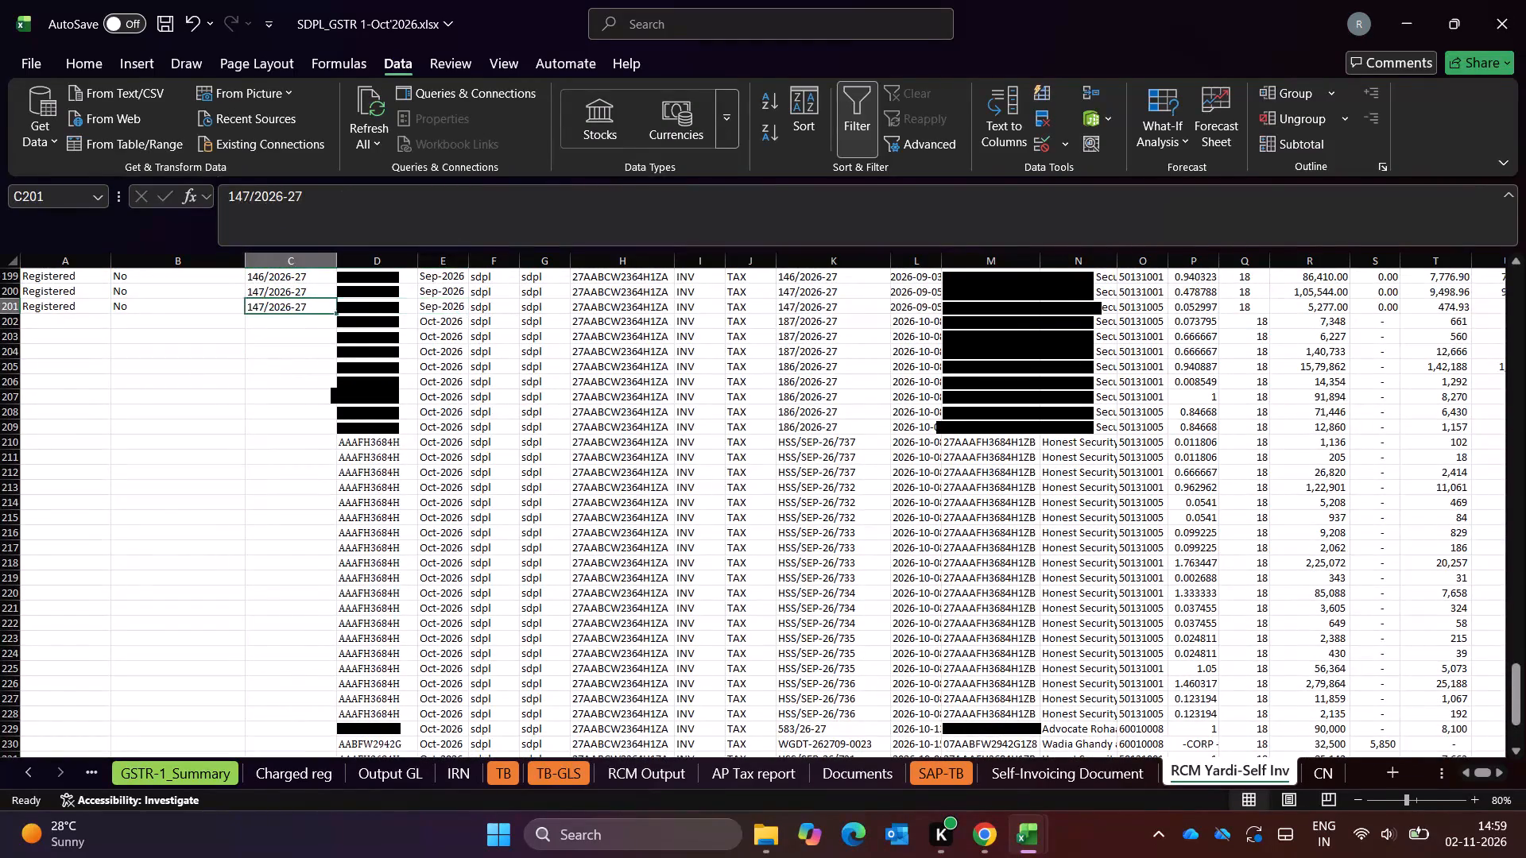
key(Down)
key(Right)
key(Right)
key(Right)
key(Right)
key(Right)
key(Right)
key(Right)
key(Right)
key(ctrl+shift+Down)
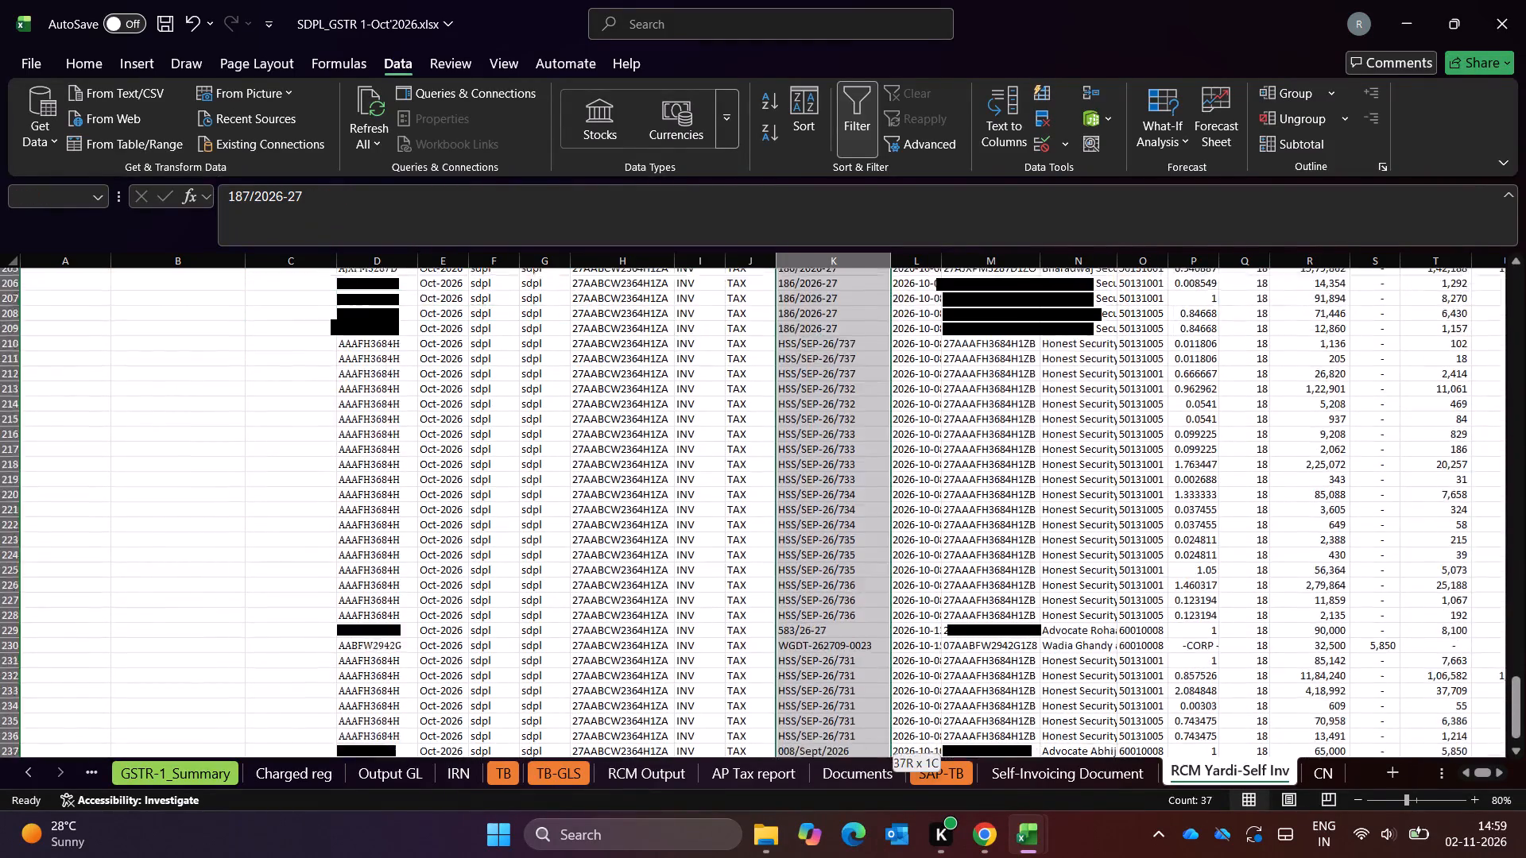
key(shift+Down)
key(shift+Up)
key(ctrl+c)
key(Up)
key(Down)
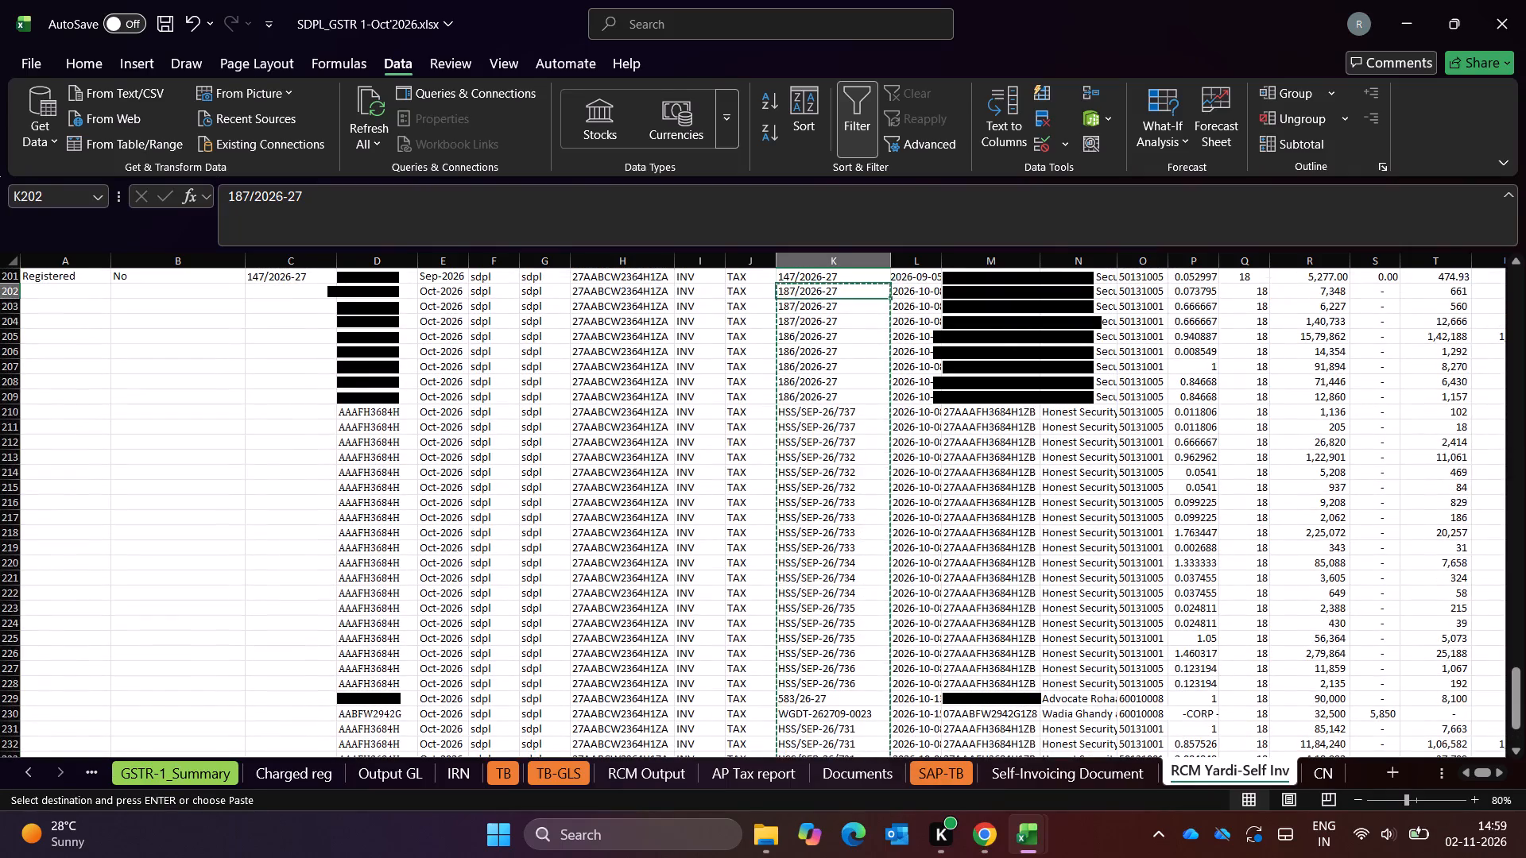
key(Left)
key(Left)
key(Left)
key(Left)
key(Left)
key(Left)
key(Left)
key(Left)
key(ctrl+v)
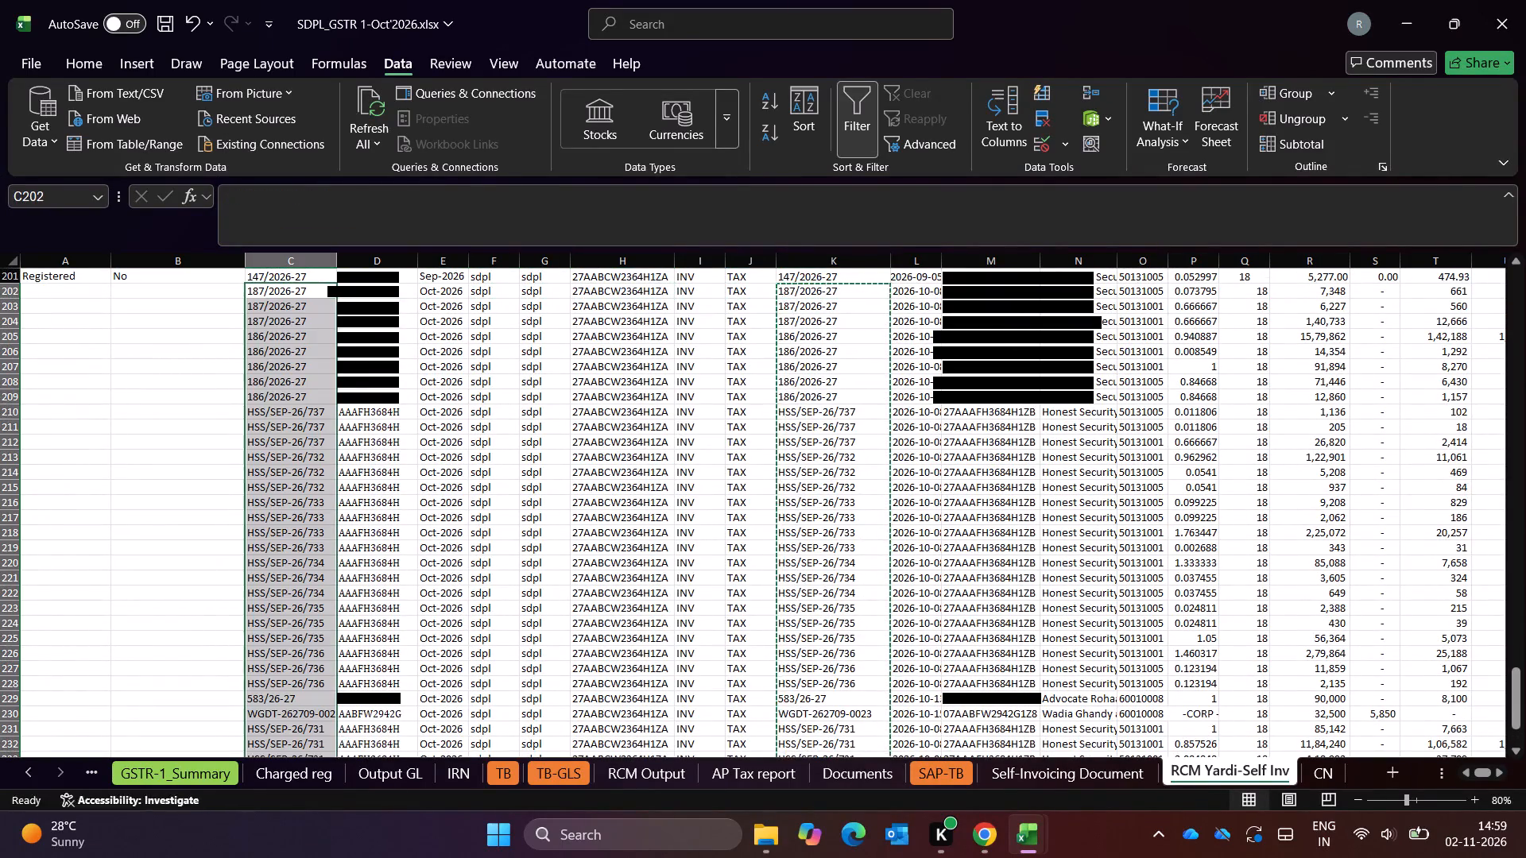
key(Escape)
Check columns A to D of the October rows against row 201, down to the last row, 238.
key(Up)
key(Left)
key(Left)
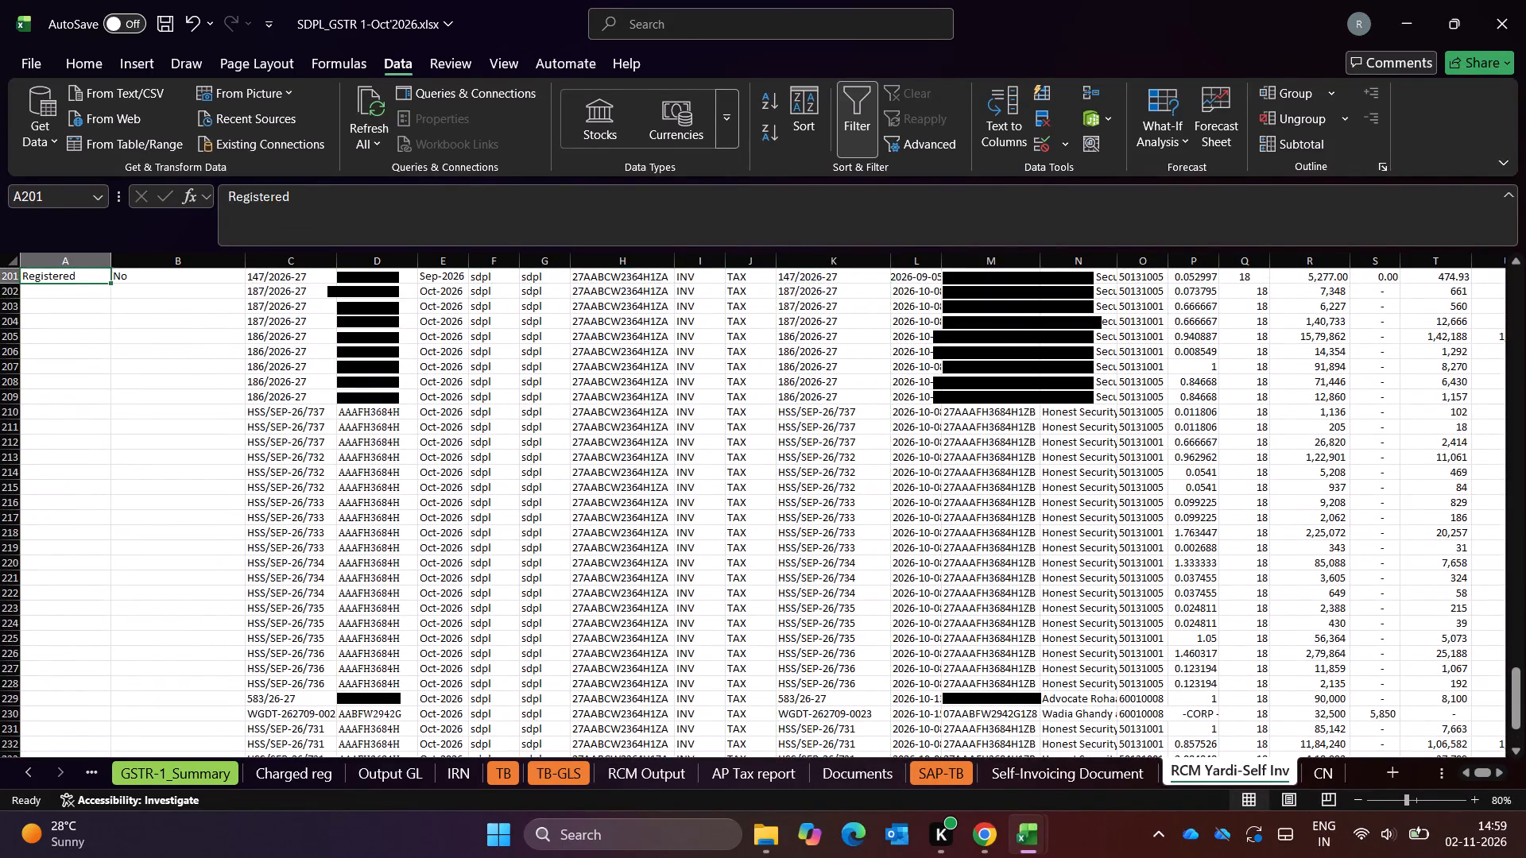
key(Right)
key(Left)
key(Left)
key(Right)
key(Right)
key(Right)
key(Down)
key(Down)
key(ctrl+Down)
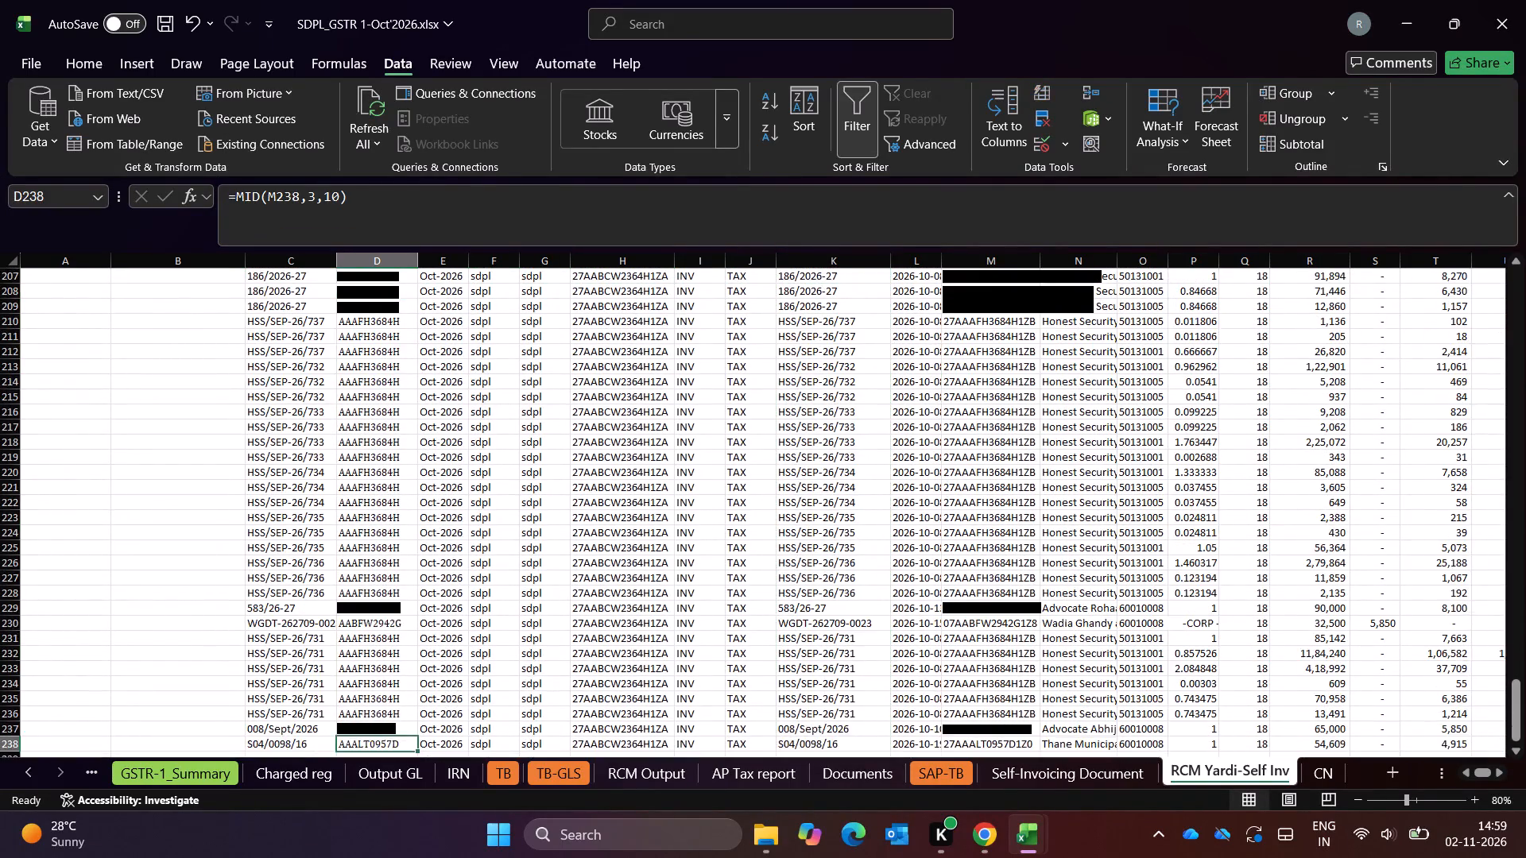
key(Down)
Examine the CN sheet's row 3 column headings from Doc. Seq. No through Tax Team Rem.
key(ctrl+Page_Down)
key(ctrl+Page_Down)
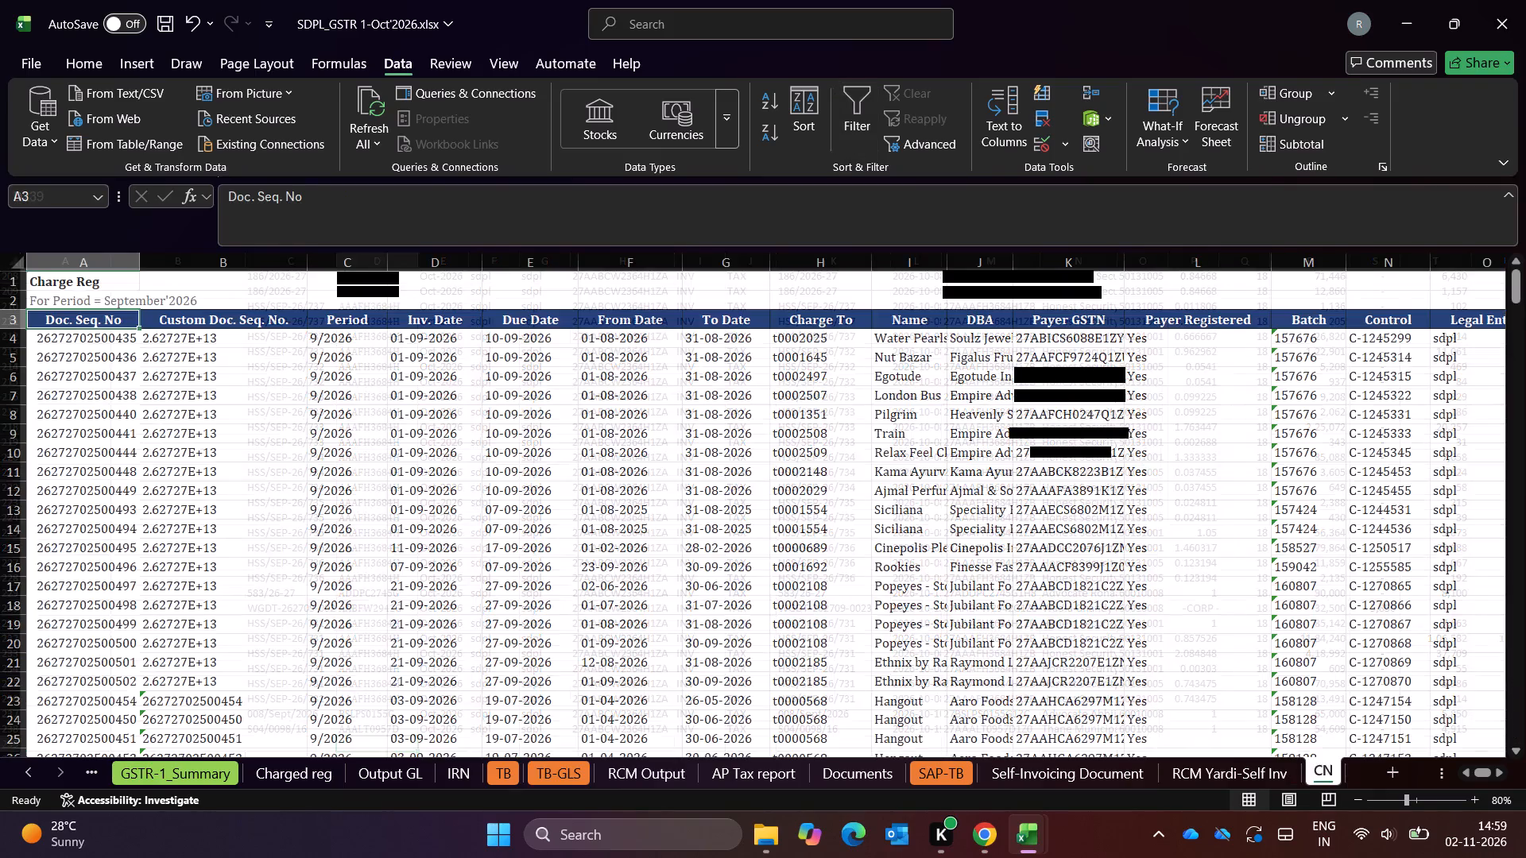
key(Right)
key(Right)
key(Right)
key(Right)
key(ctrl+Right)
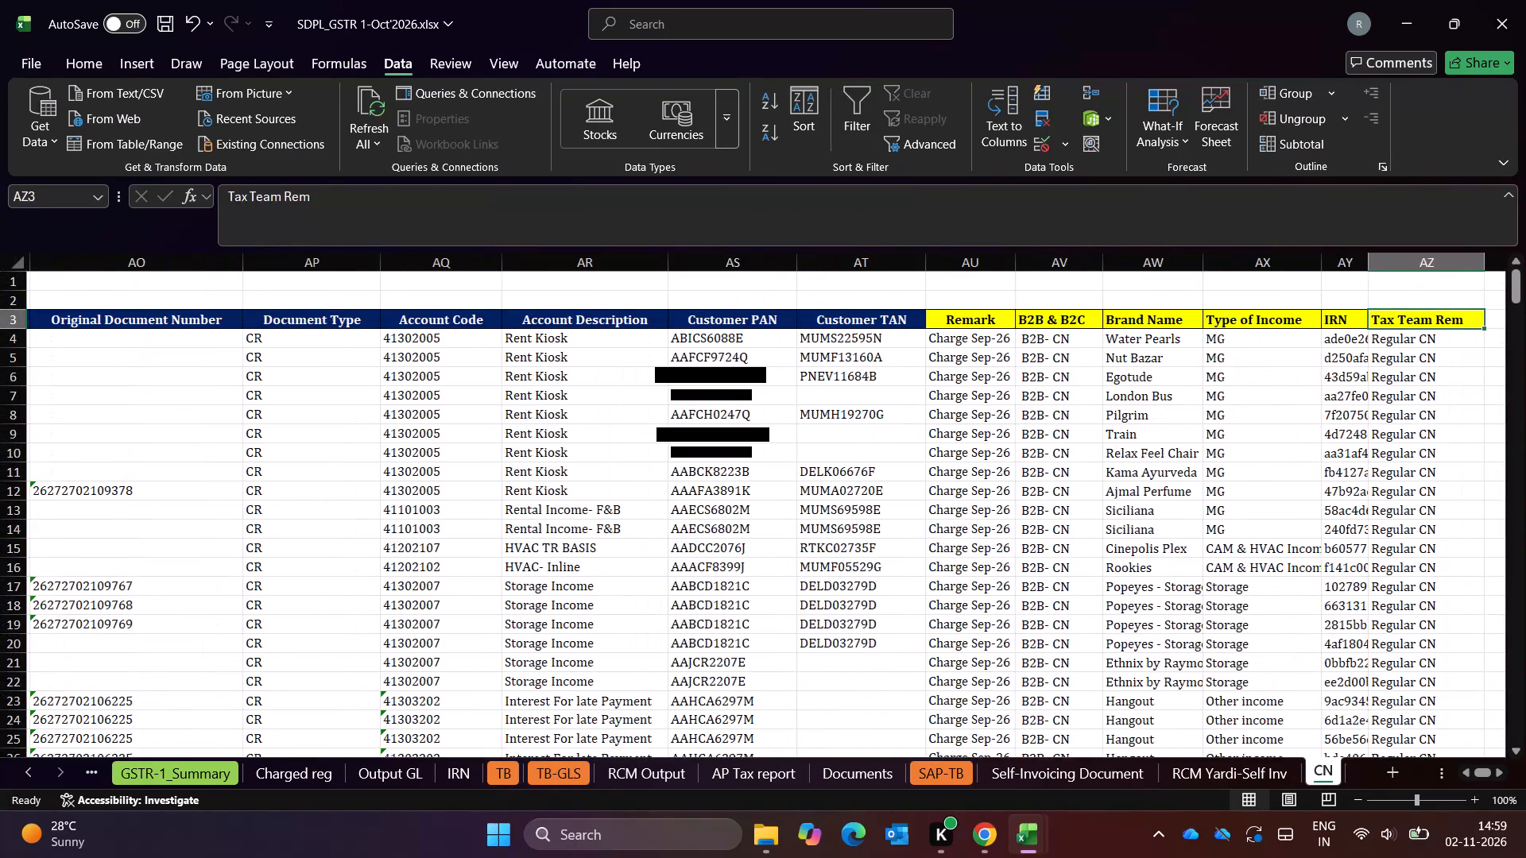
key(Left)
key(Left)
key(Left)
key(Left)
key(Left)
key(ctrl+Left)
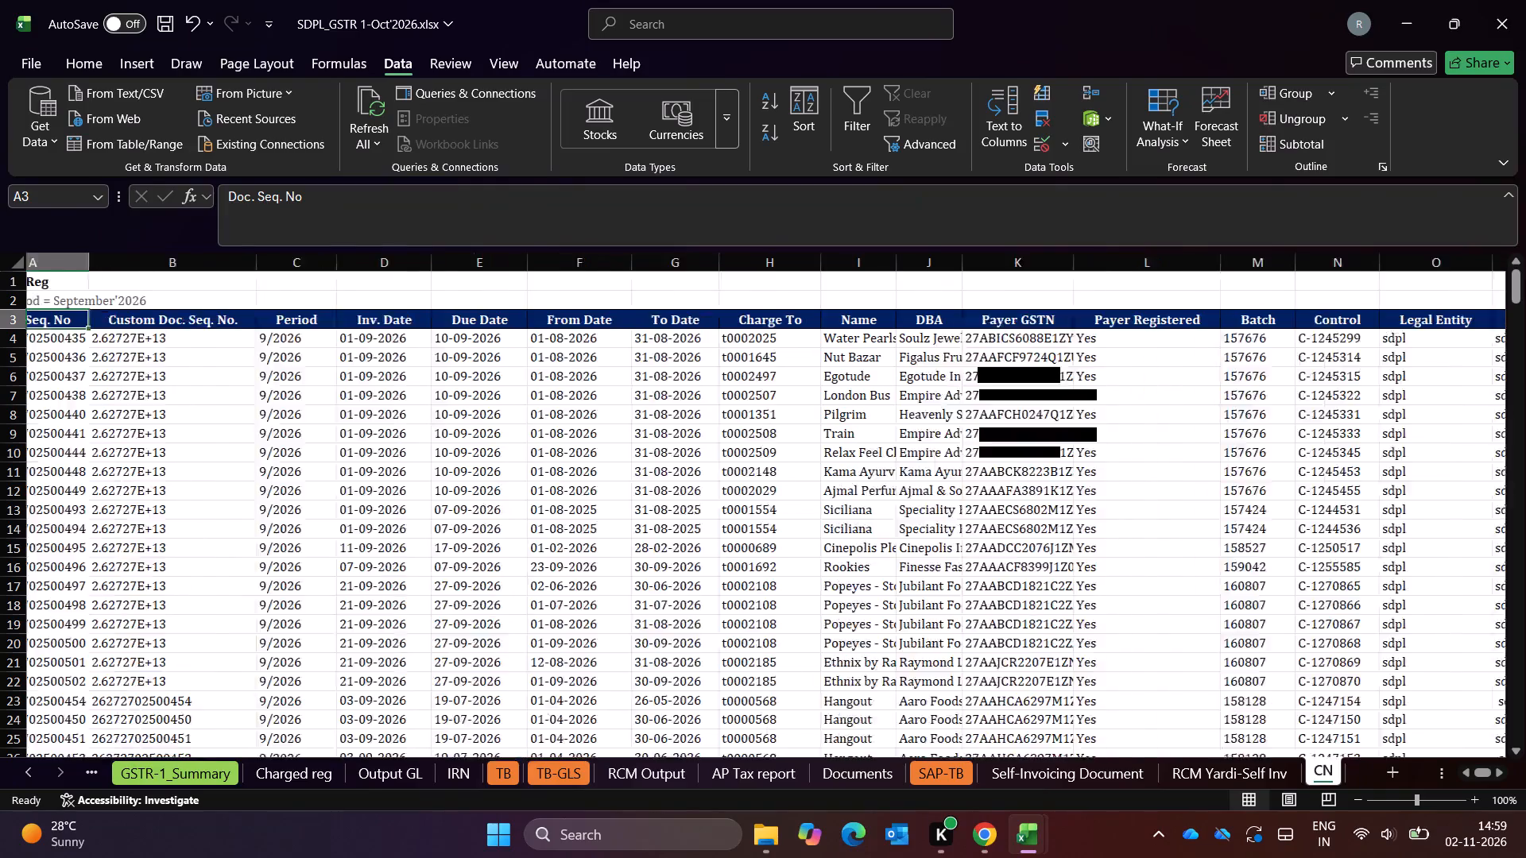
key(ctrl+Left)
key(ctrl+Left)
Look over the Self-Invoicing Document and SAP-TB sheets, and return to the CN sheet.
key(ctrl+Page_Up)
key(ctrl+Page_Up)
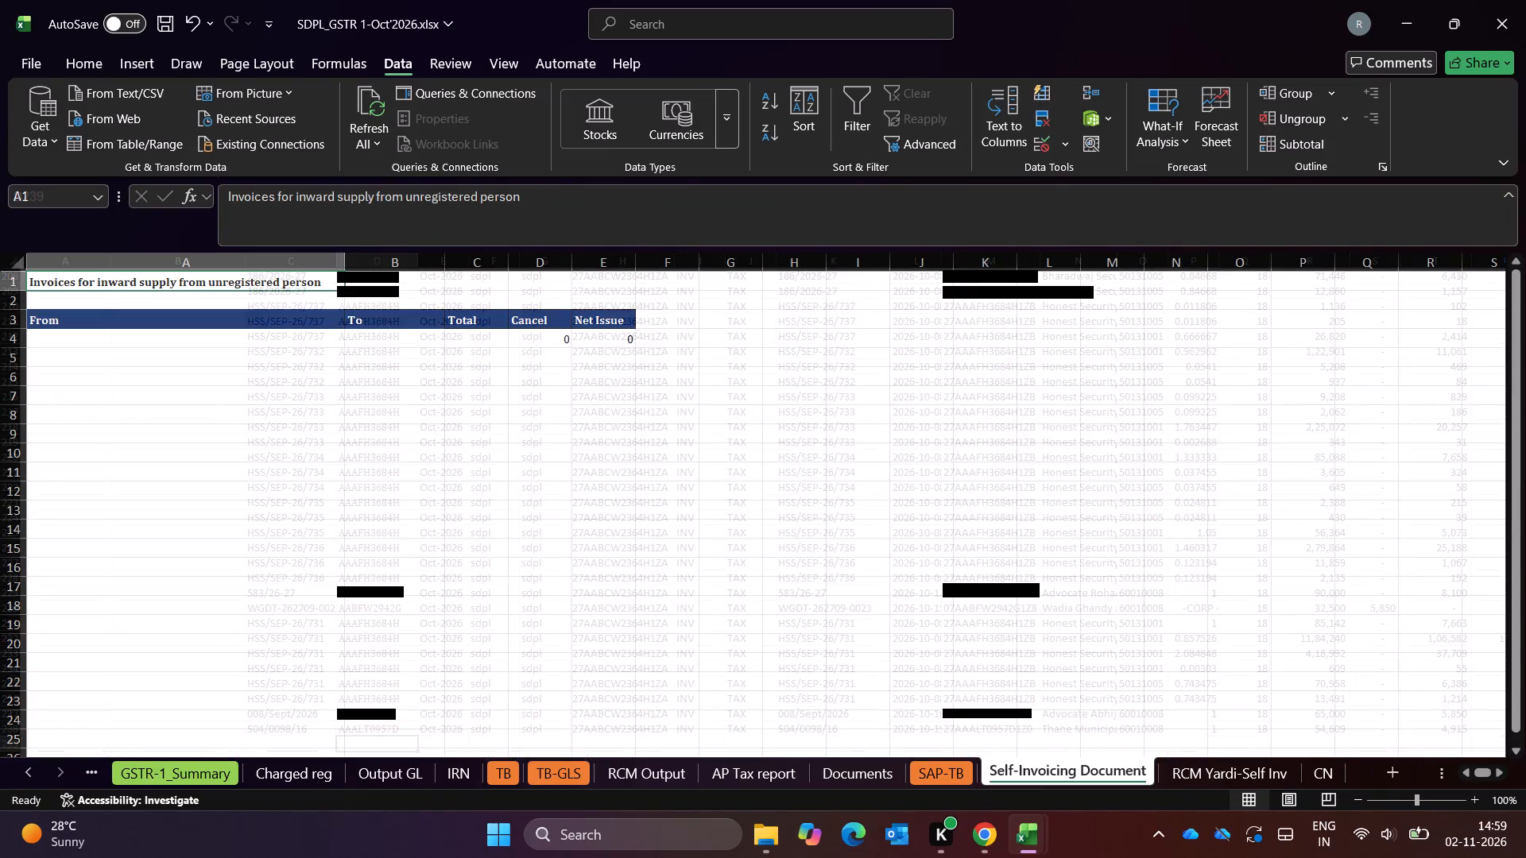
key(ctrl+Page_Up)
key(ctrl+Page_Down)
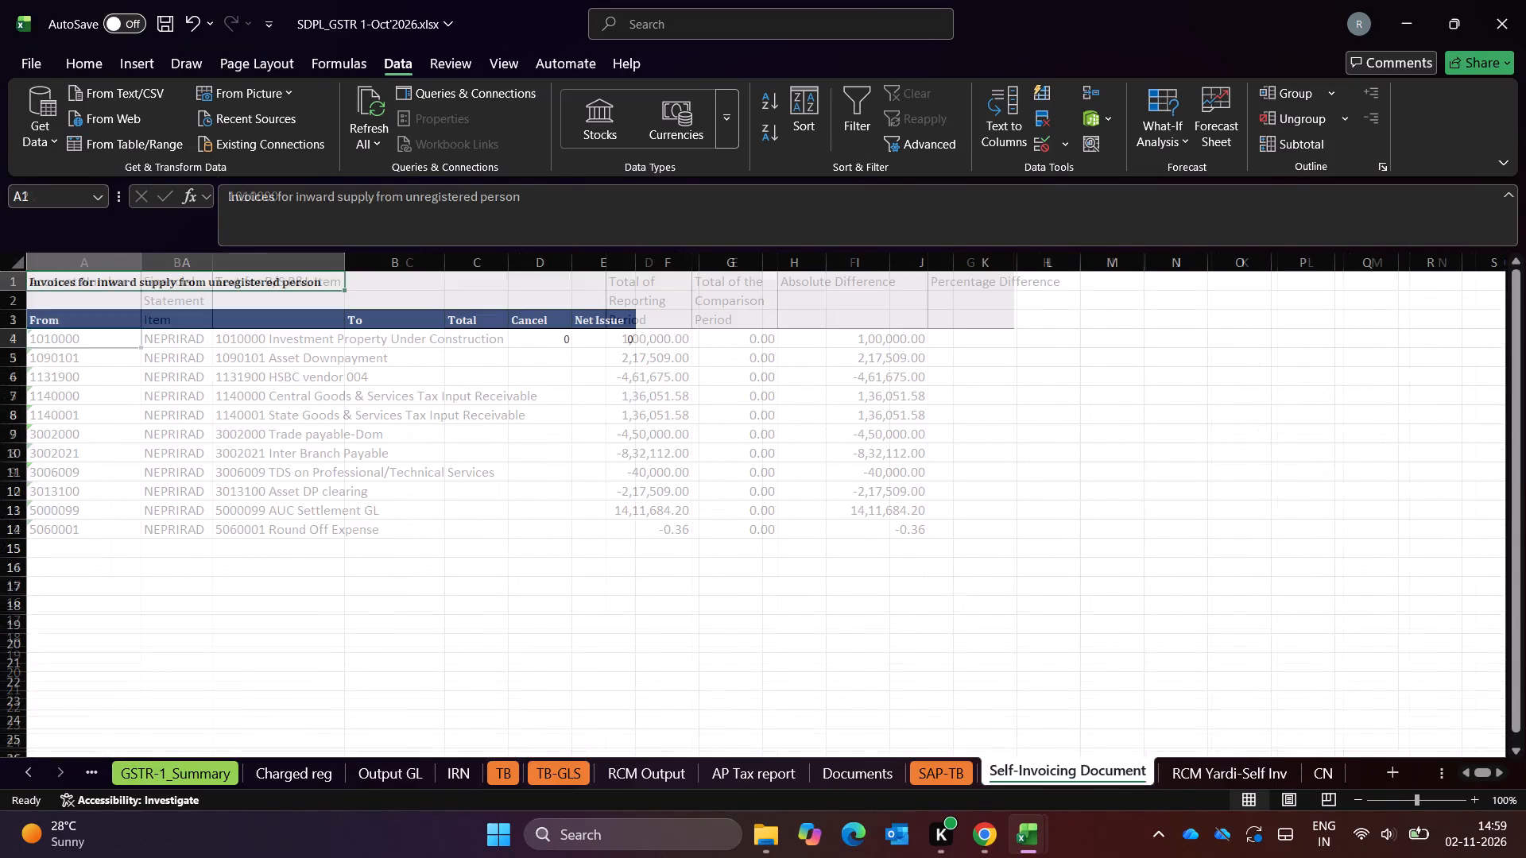
key(ctrl+Page_Down)
key(ctrl+Page_Down)
key(ctrl+Page_Down)
Go to the Charged reg sheet and examine its row 3 column headings from Doc. Seq. No through the GST amount columns.
key(ctrl+Page_Up)
key(ctrl+Page_Up)
key(ctrl+Page_Up)
key(ctrl+Page_Up)
key(ctrl+Page_Up)
key(ctrl+Page_Up)
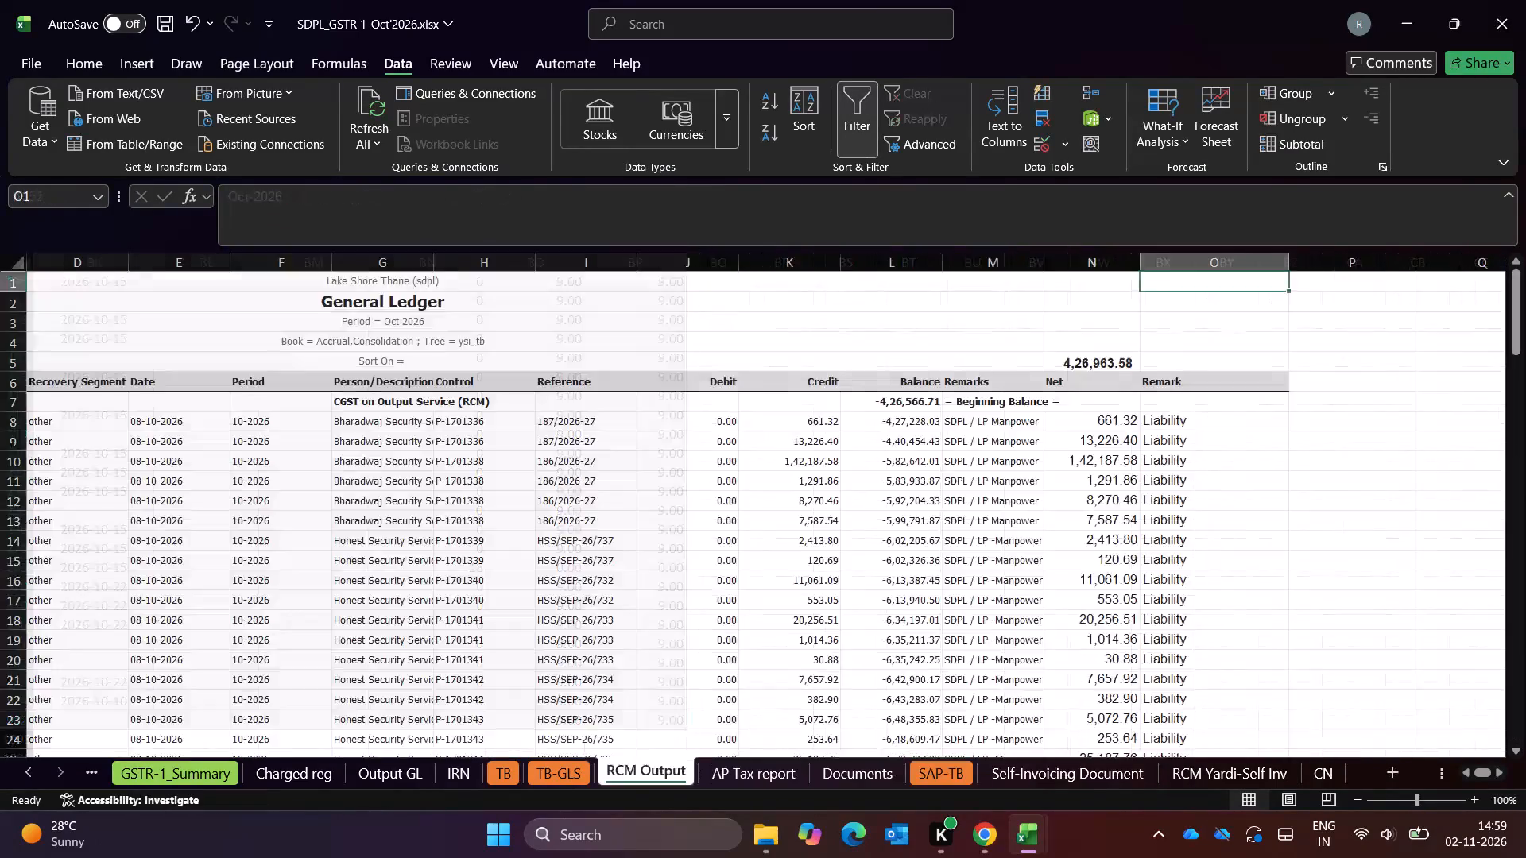
key(ctrl+Page_Up)
key(ctrl+Page_Up)
key(ctrl+Page_Up)
key(ctrl+Page_Up)
key(ctrl+Page_Up)
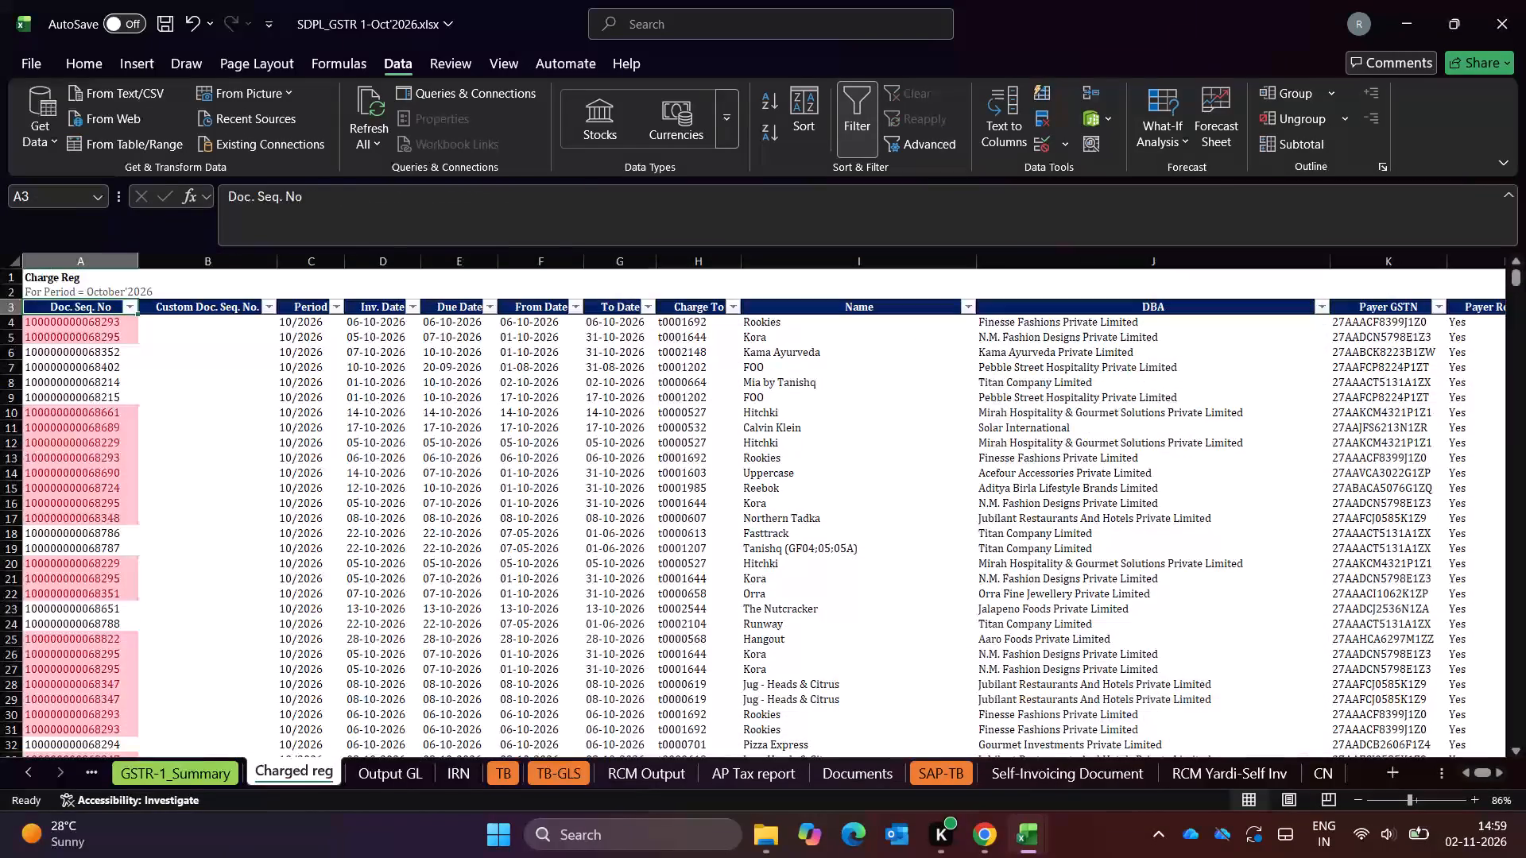
key(Up)
key(Up)
key(Down)
key(Down)
key(Right)
key(Right)
key(Right)
key(Right)
key(Right)
key(Right)
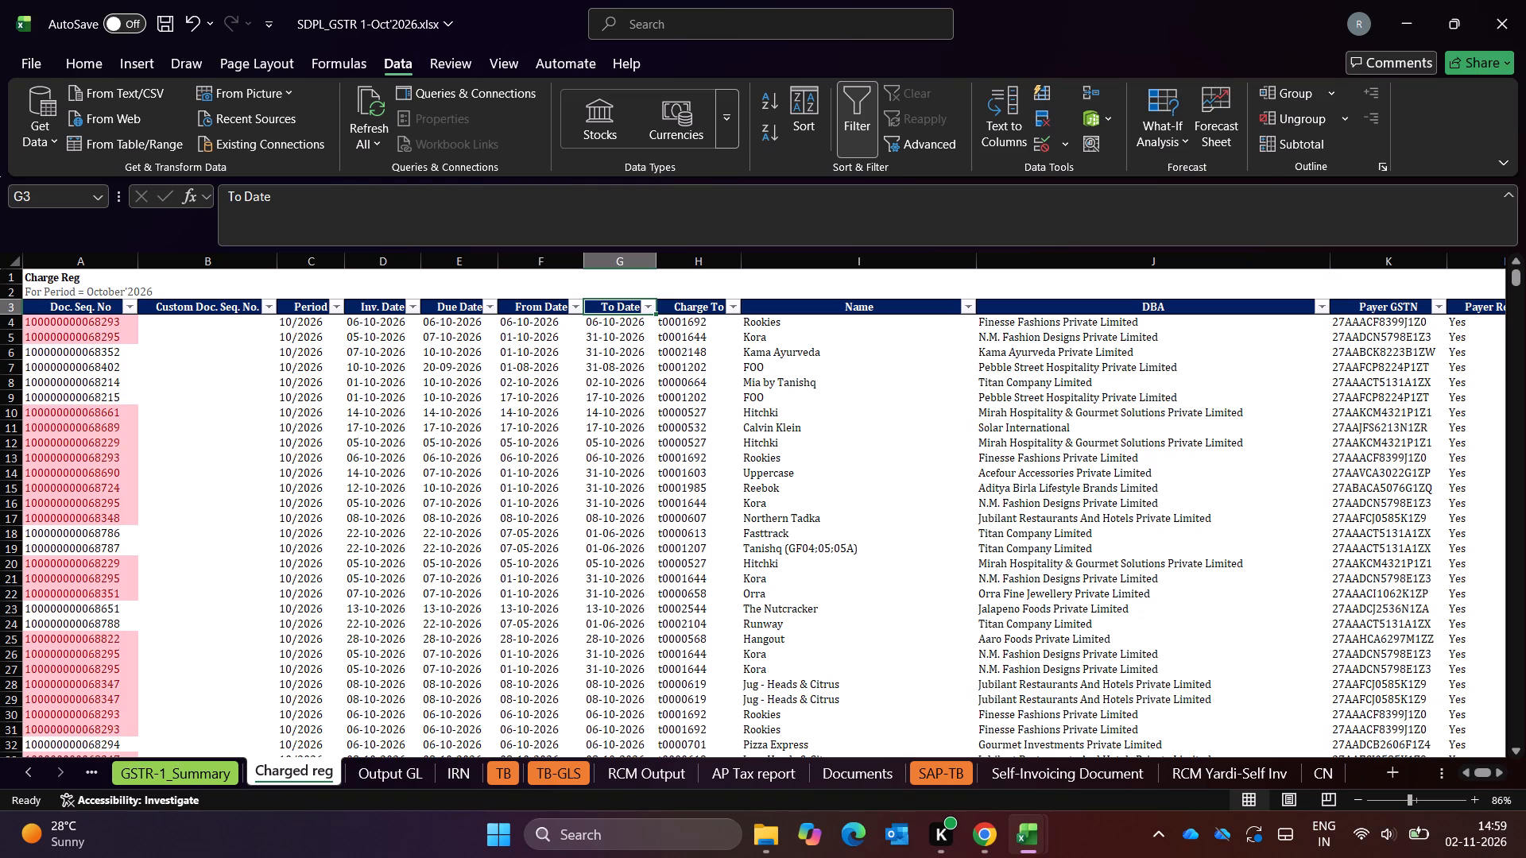
key(Right)
key(Right)
key(Right)
key(Right)
key(Right)
key(Right)
key(Right)
key(Right)
key(Right)
key(Left)
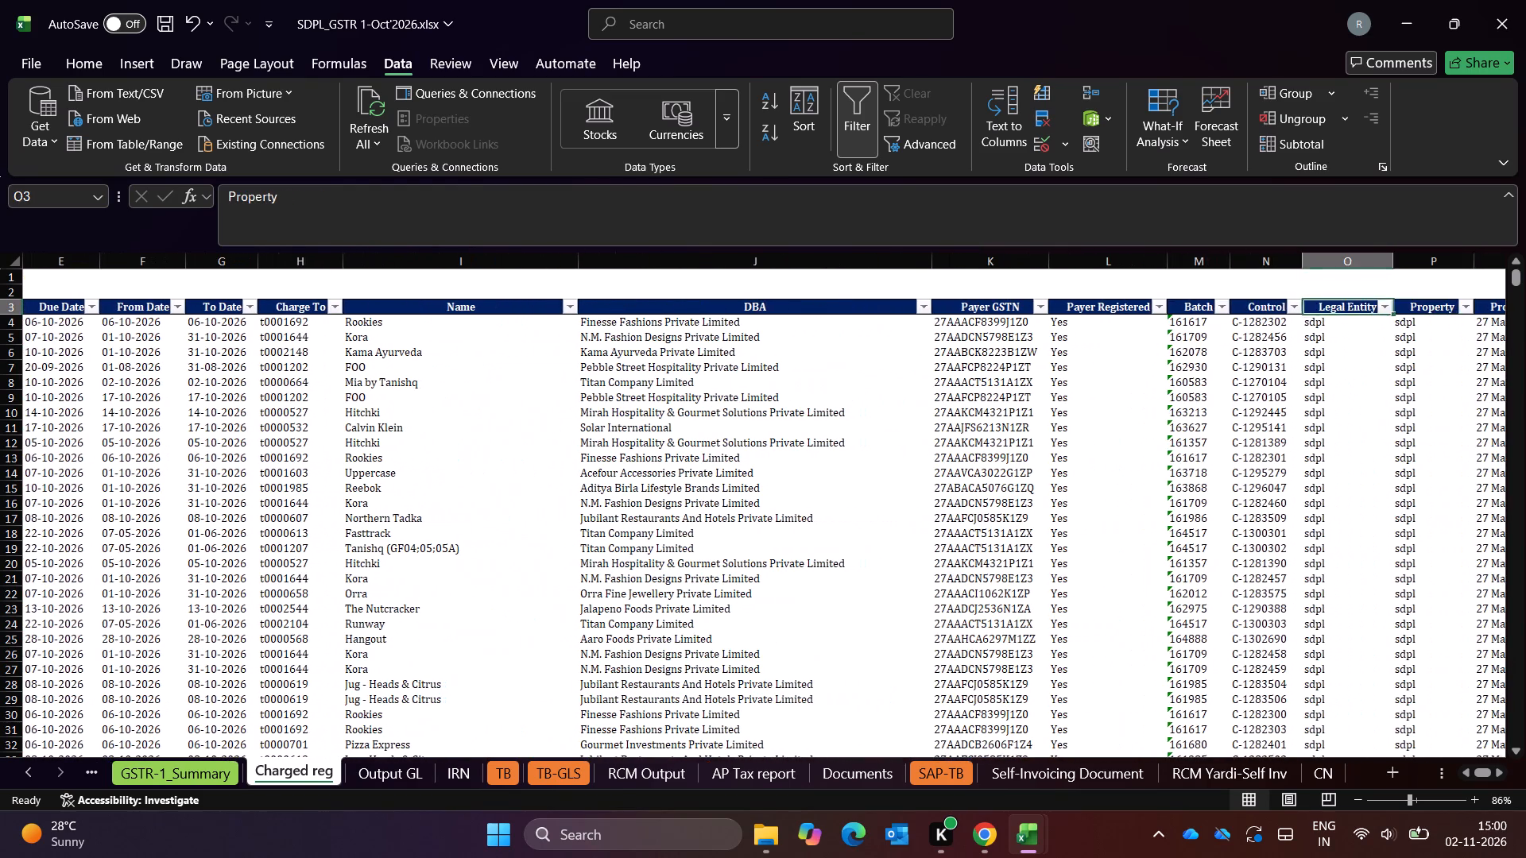
key(Left)
key(Left)
key(Right)
key(Right)
key(Right)
key(Right)
key(Right)
key(Right)
key(Right)
key(Right)
key(Right)
key(Right)
key(Right)
key(Right)
key(Right)
key(Right)
key(Right)
key(Right)
key(Right)
key(Right)
key(Right)
key(Right)
key(Right)
key(Right)
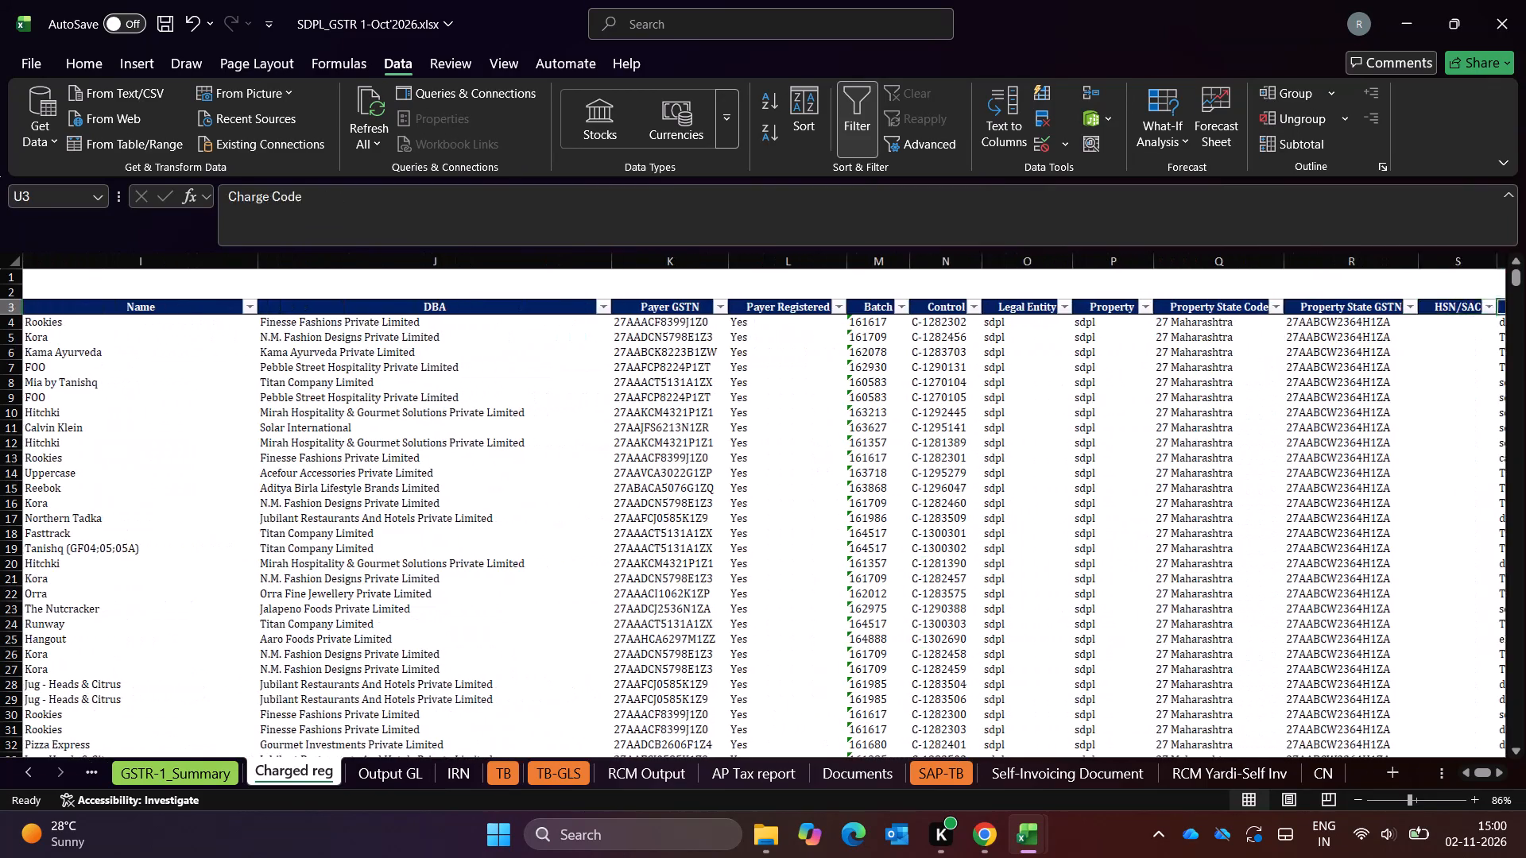
key(Left)
key(Left)
key(Left)
key(Left)
key(Left)
key(Left)
key(Left)
key(Left)
key(Left)
key(Left)
key(Left)
key(Left)
key(Left)
key(Left)
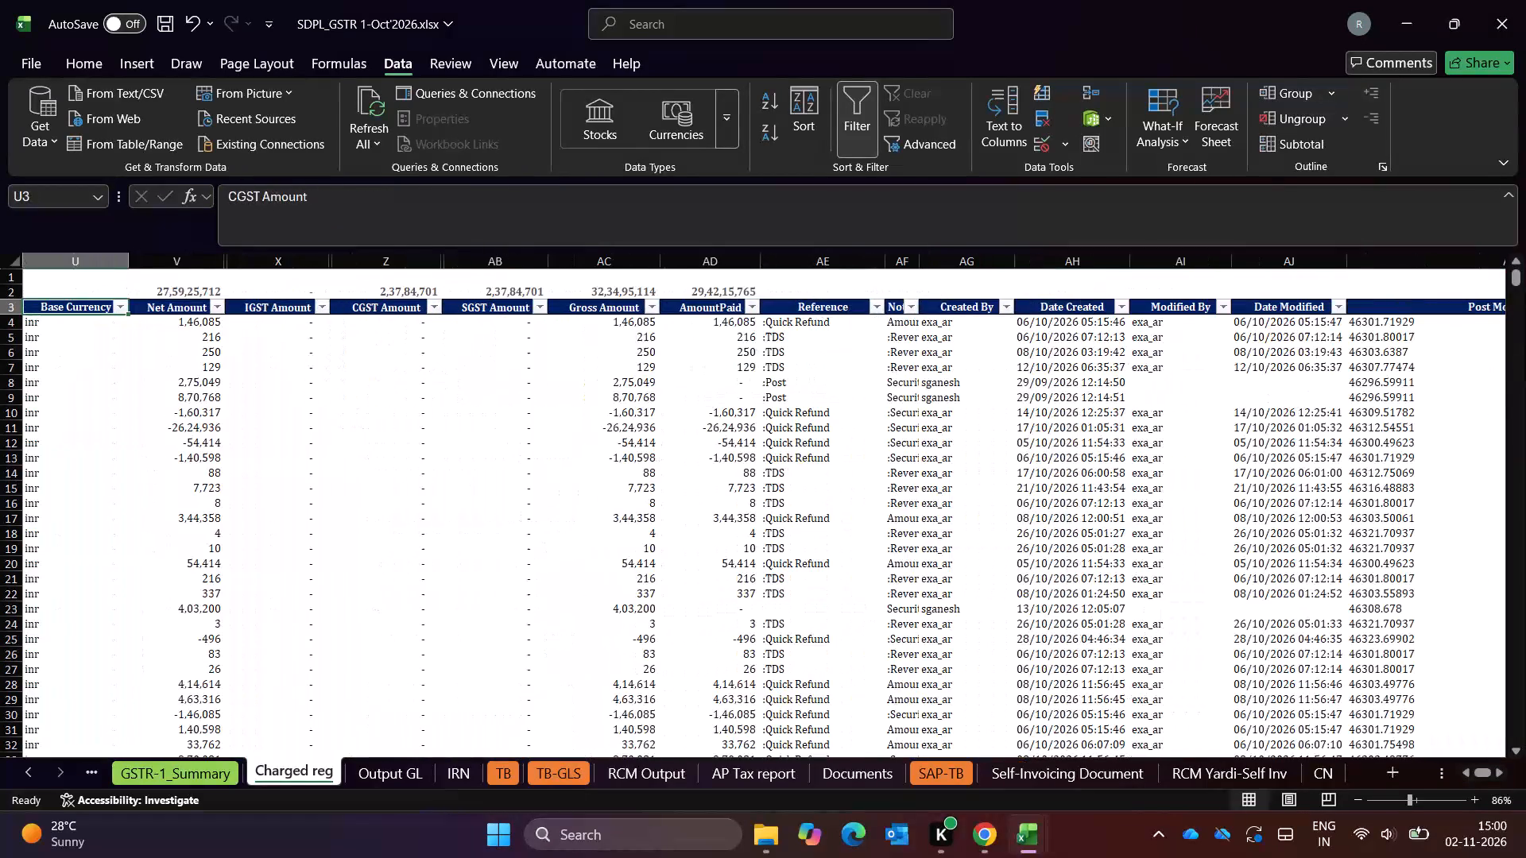
key(Right)
key(Right)
key(Right)
key(Right)
Filter the CGST Amount column on the Charged reg sheet to show only the zero entries, listed as "-".
key(Left)
key(Left)
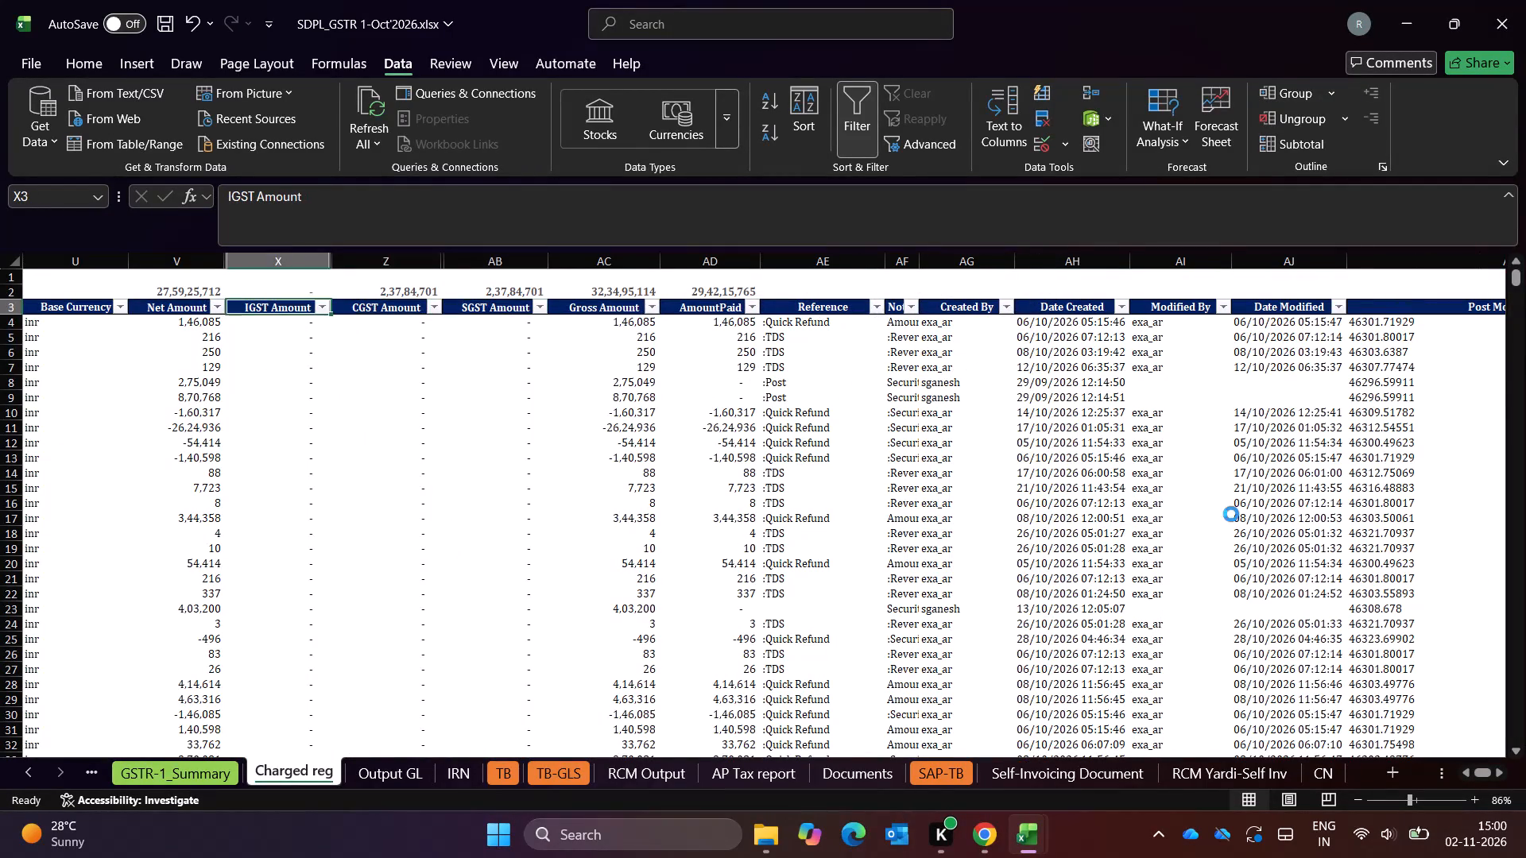
key(alt+Down)
key(Escape)
key(Right)
key(alt+Down)
key(alt+Down)
key(alt+Down)
key(alt+Down)
key(alt+Down)
key(alt+Down)
key(alt+Down)
key(alt+Down)
key(alt+Down)
key(Down)
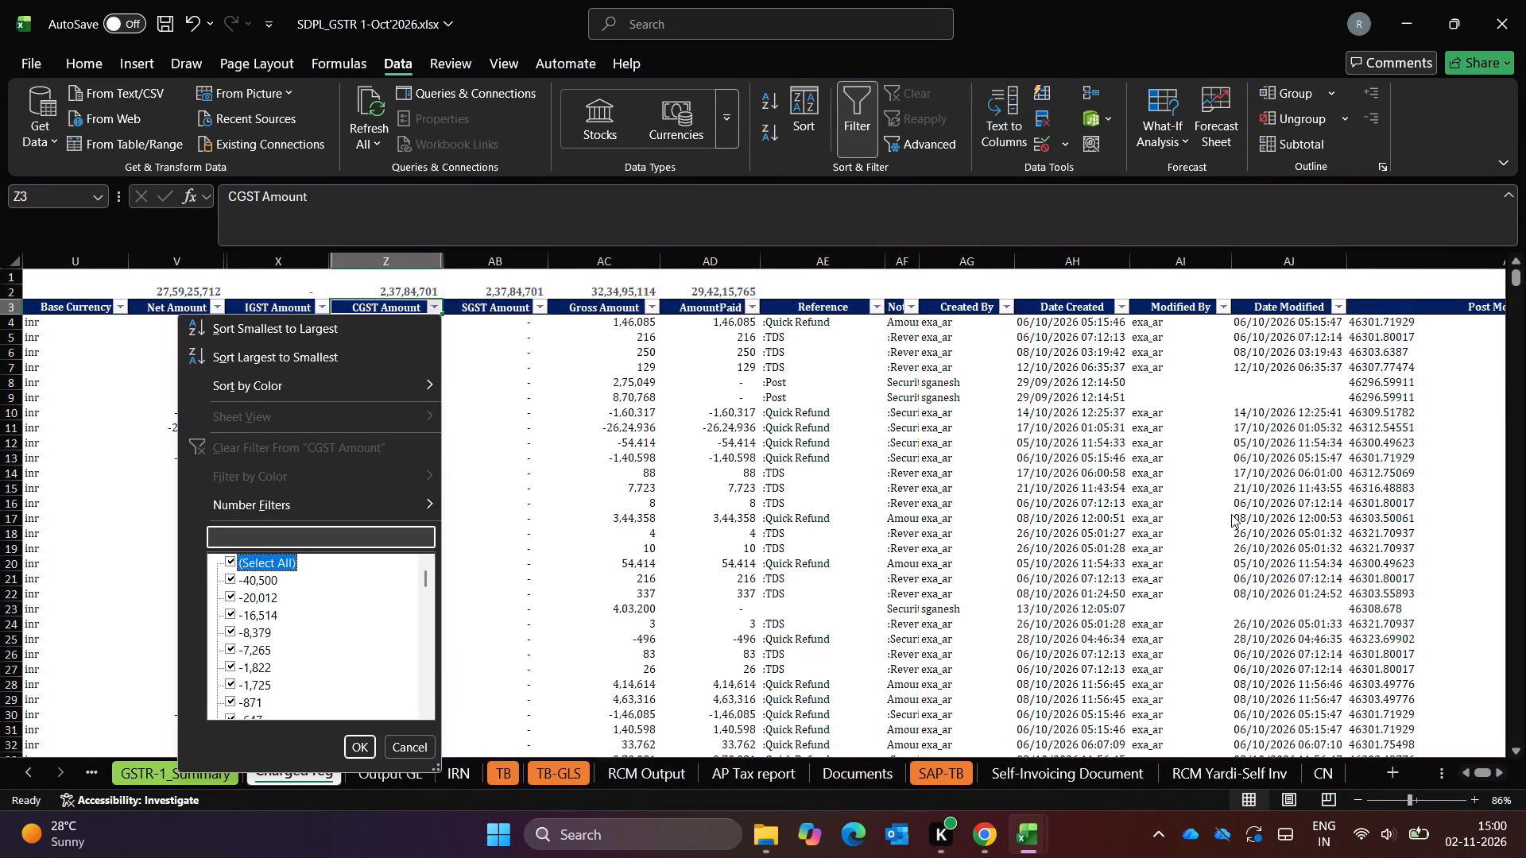
key(space)
key(Down)
key(Down)
key(Down)
key(Down)
key(Down)
key(Down)
key(Down)
key(Down)
key(Down)
key(Down)
key(Down)
key(Down)
key(Down)
key(Down)
key(Down)
key(Down)
key(Down)
key(Down)
key(Down)
key(Down)
key(Down)
key(Down)
key(Down)
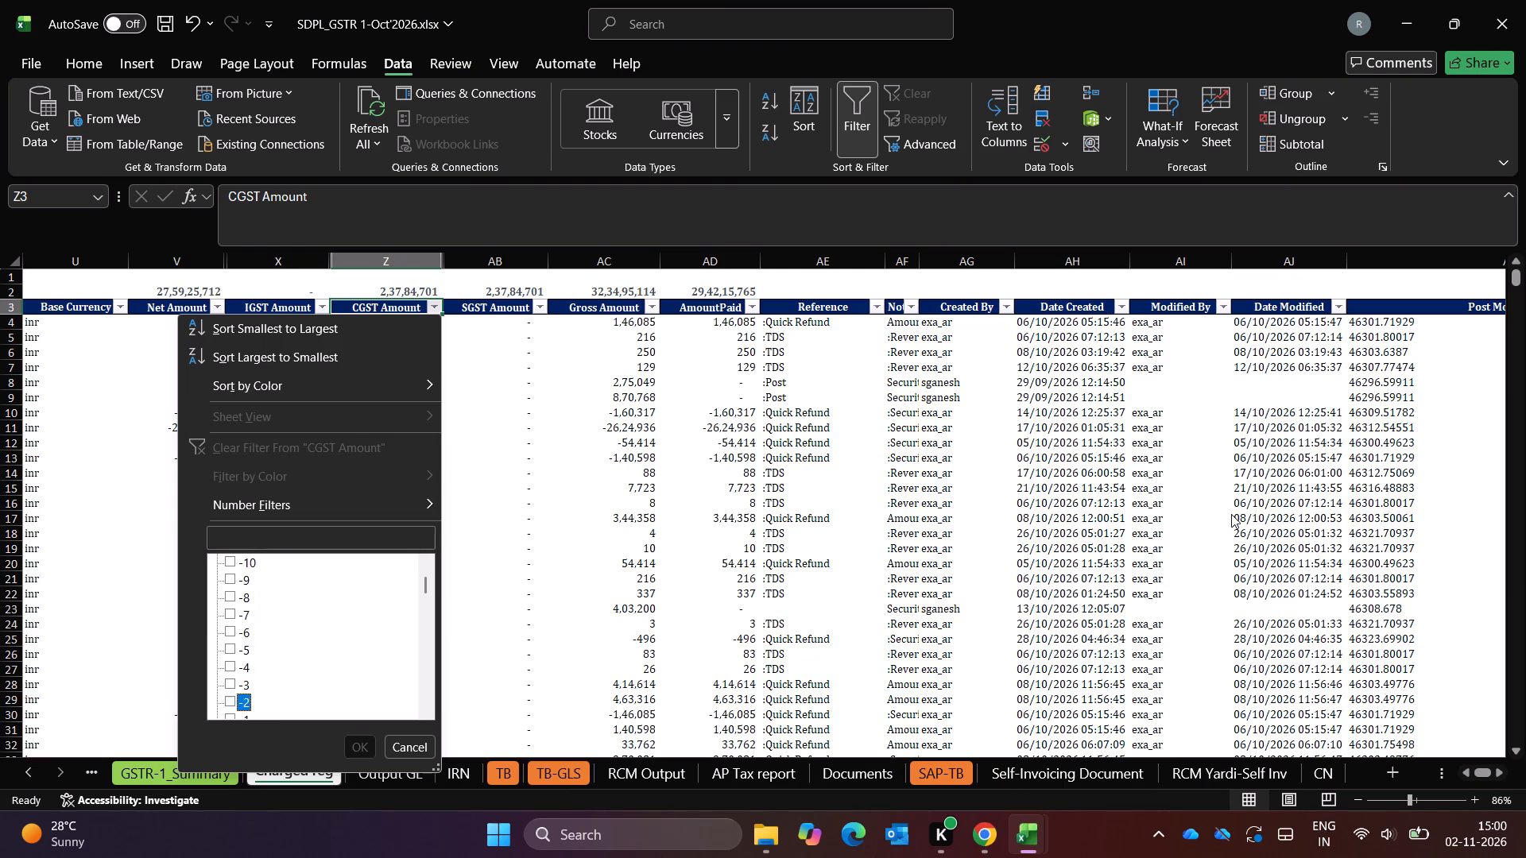
key(Down)
key(Down)
key(Up)
key(Up)
key(Up)
key(Up)
key(Up)
key(Down)
key(Down)
key(Down)
key(Down)
key(Down)
key(space)
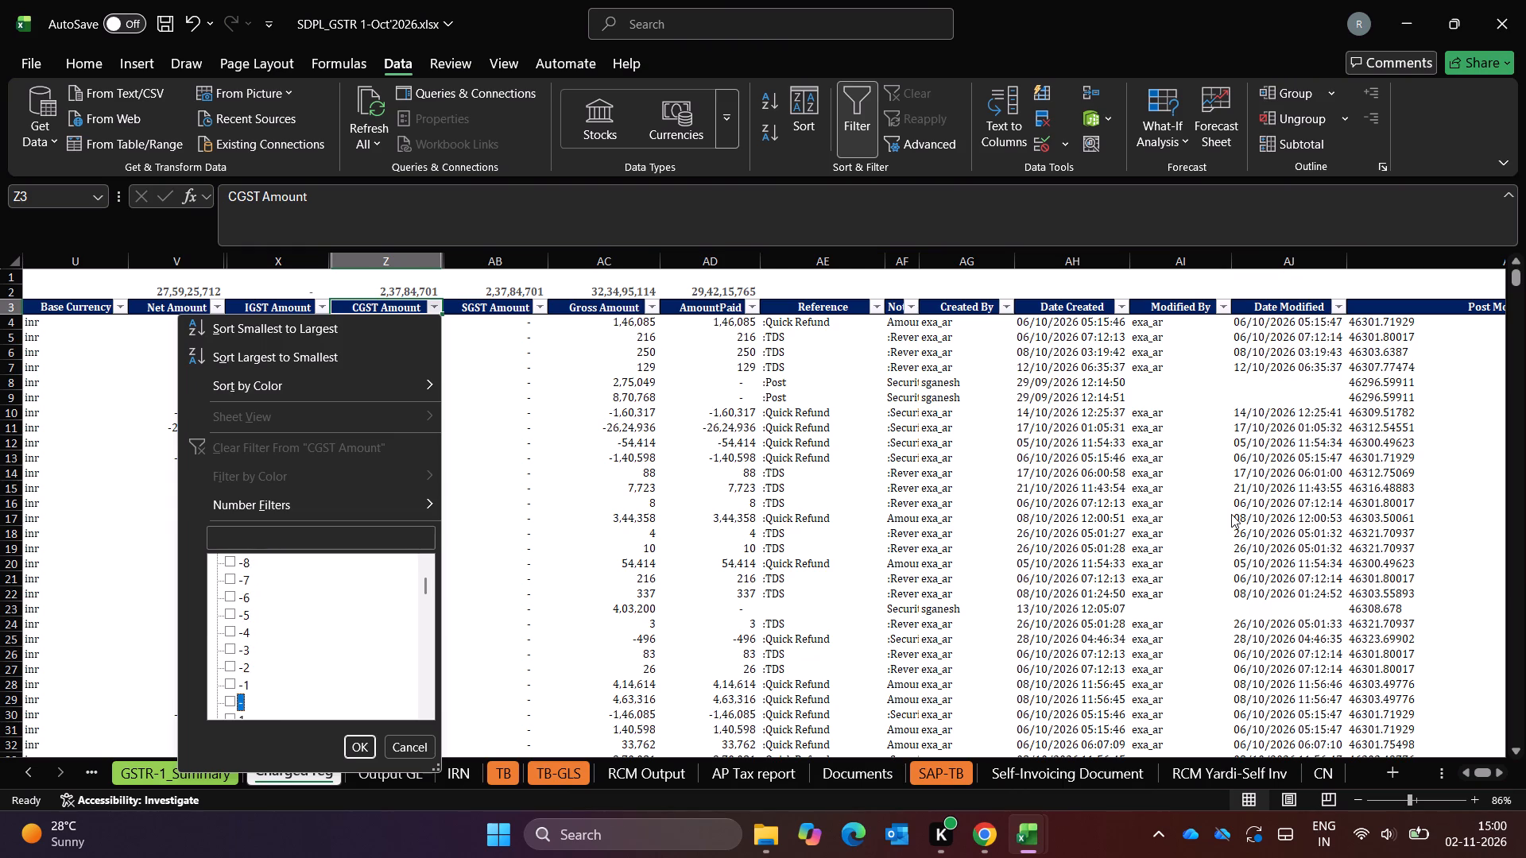
key(Down)
key(Down)
key(Down)
key(Down)
key(Up)
key(Up)
key(Up)
key(Up)
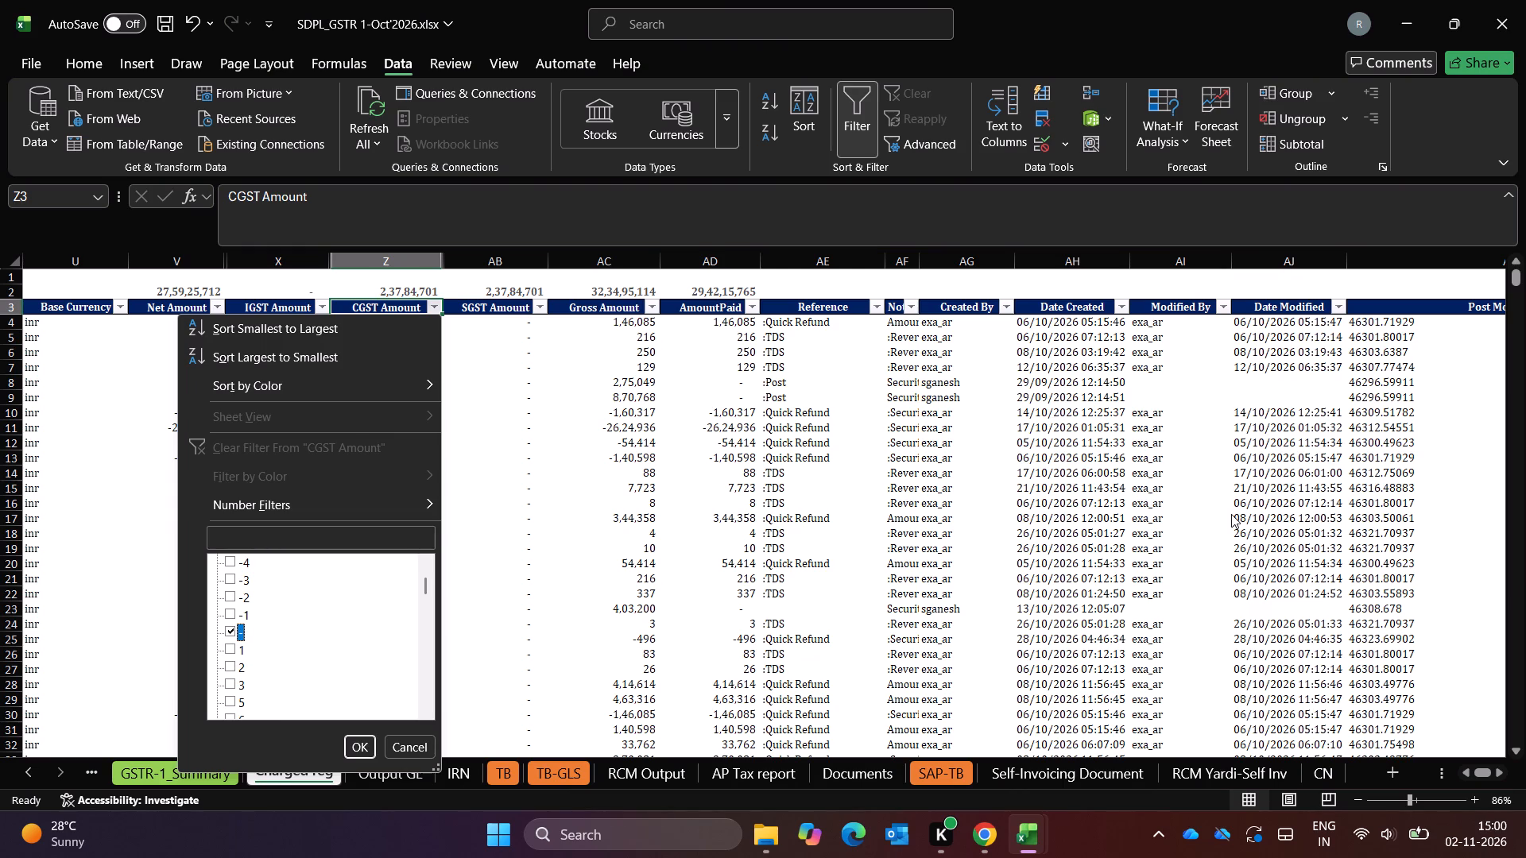
key(Return)
Examine the filtered Charged reg sheet's columns from Base Currency across to Tax Team Rem, including the empty Remark and B2B & B2C columns.
key(Right)
key(Right)
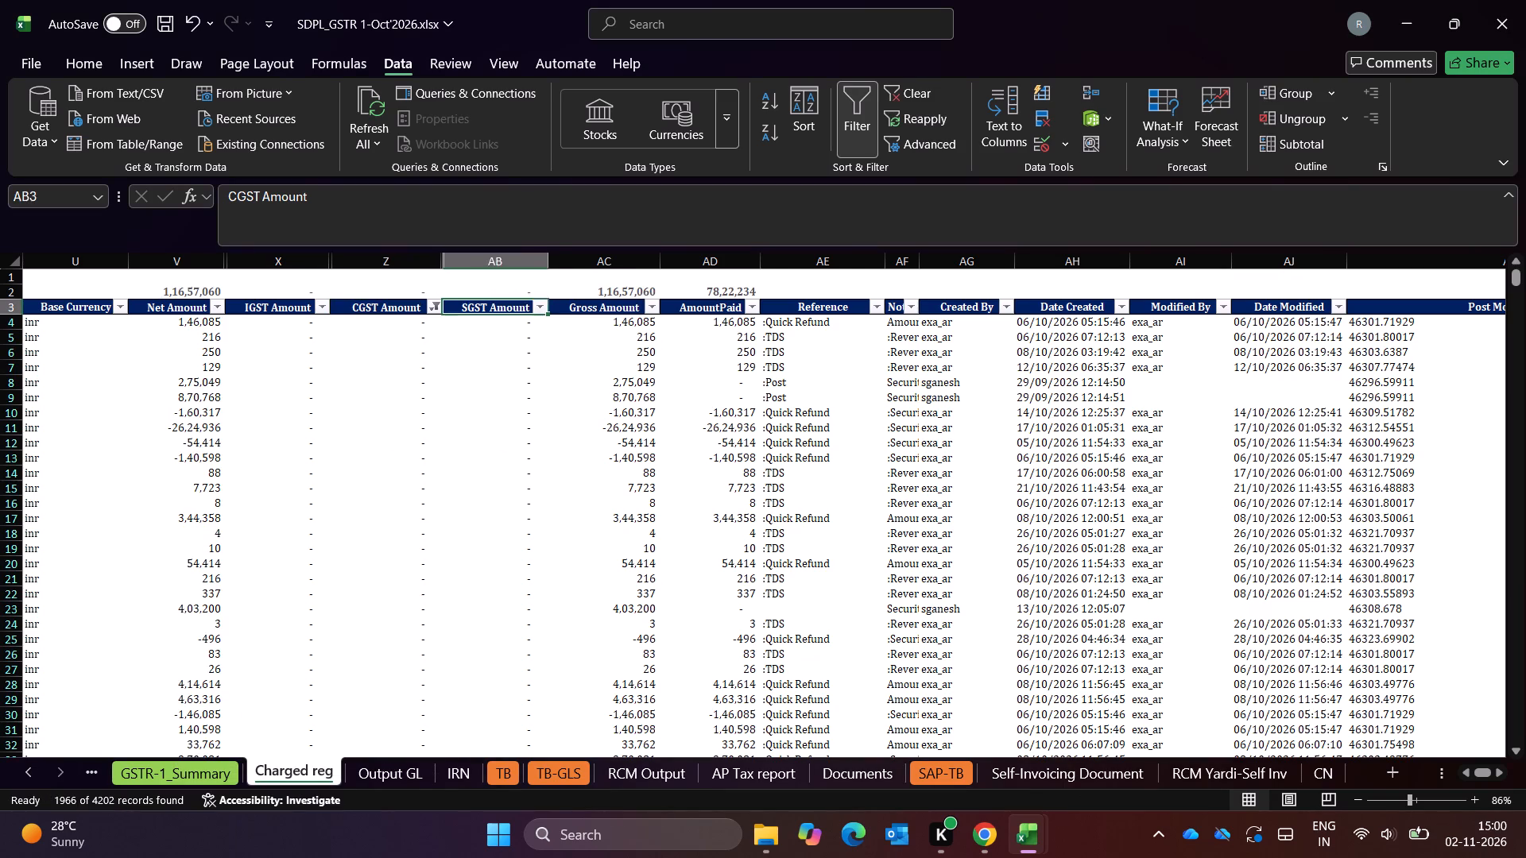
key(Right)
key(Right)
key(Left)
key(Left)
key(Left)
key(Left)
key(Left)
key(Left)
key(Left)
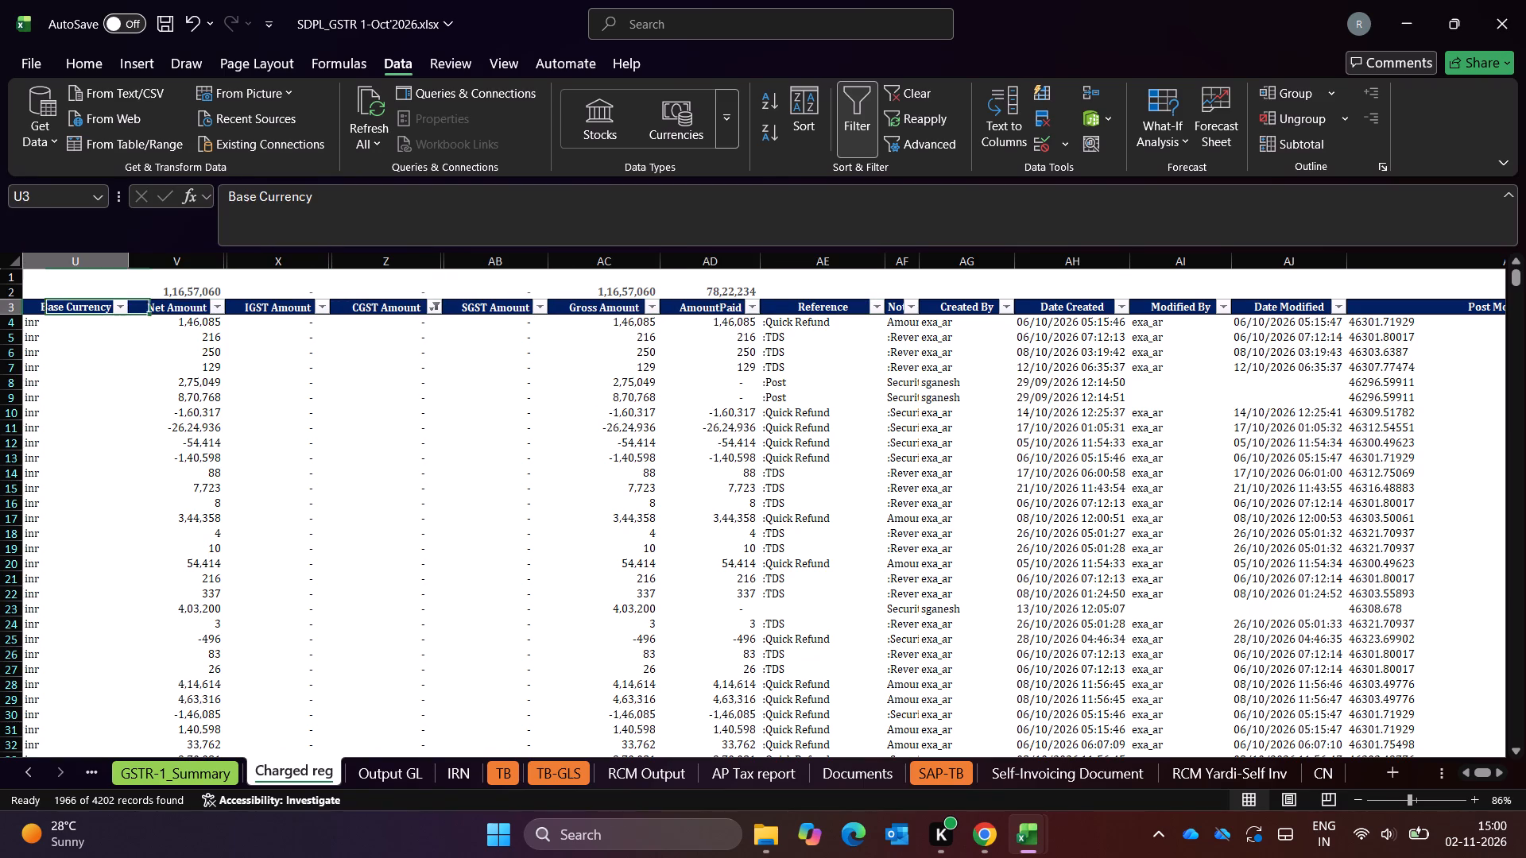
key(Right)
key(Right)
key(Right)
key(Right)
key(Right)
key(Right)
key(Right)
key(Right)
key(Right)
key(Right)
key(Right)
key(Right)
key(Right)
key(Right)
key(Right)
key(Right)
key(Right)
key(Right)
key(Right)
key(Right)
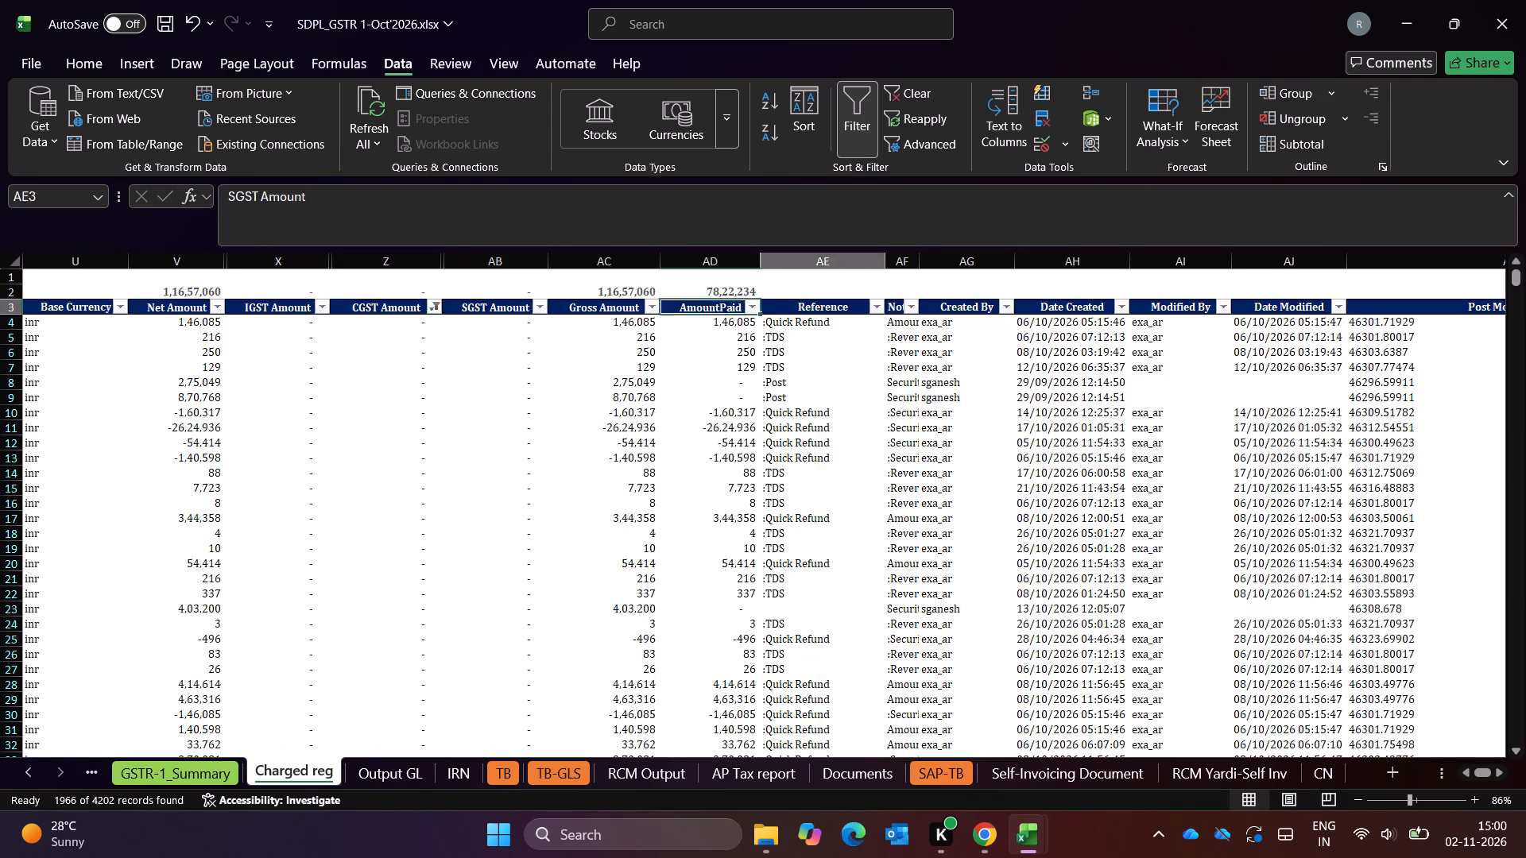
key(ctrl+Right)
key(Left)
key(Left)
key(Left)
key(Left)
key(Left)
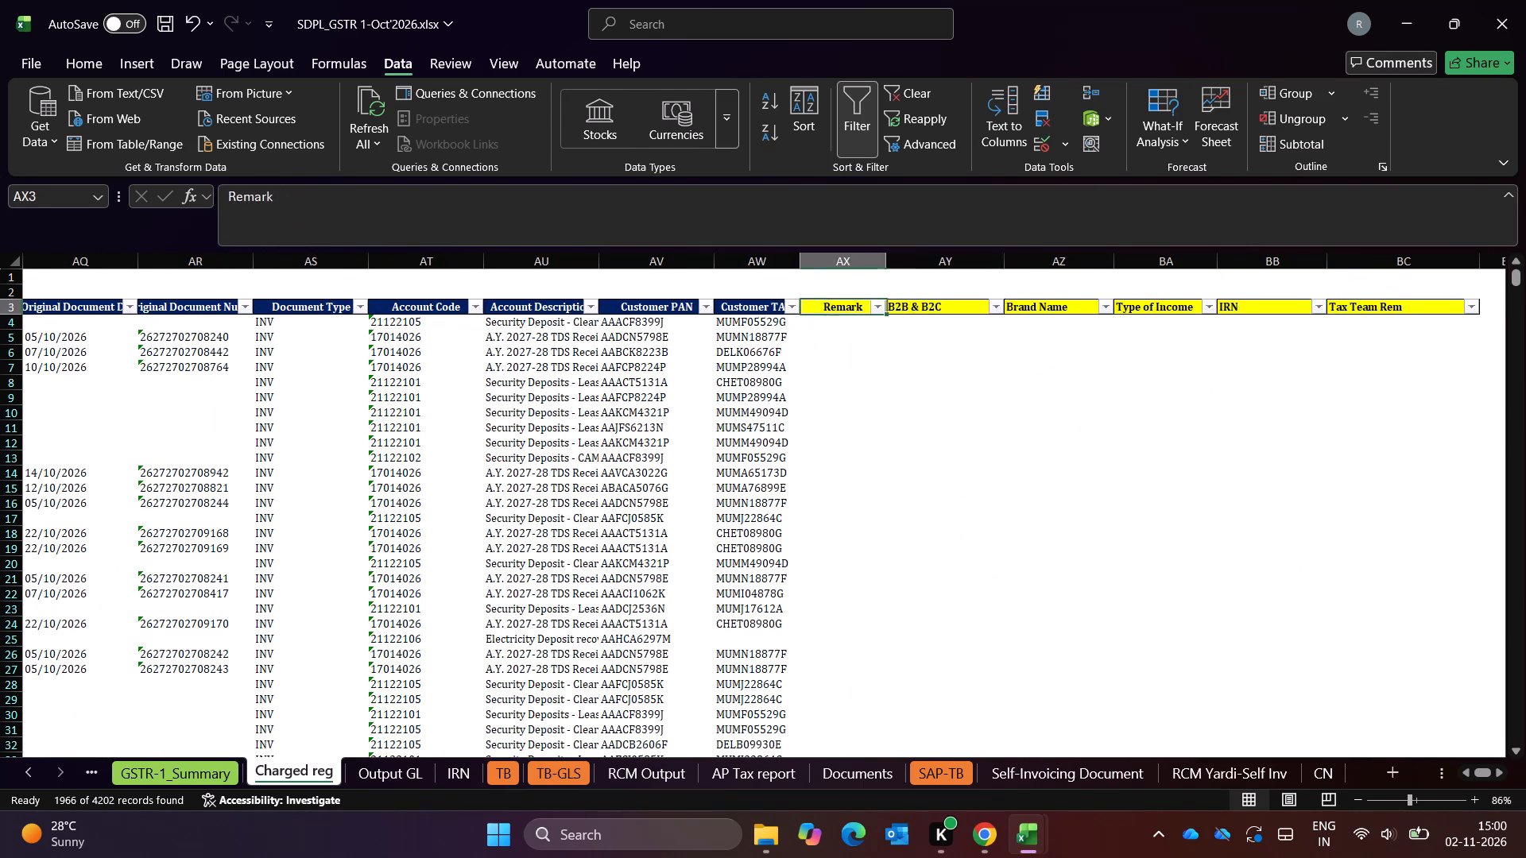
key(Down)
key(alt+Down)
key(Escape)
key(Right)
Switch to the SDPL_GSTR 1-Sep'2026 workbook, go to its Charged reg sheet and clear the filters there.
key(alt+Tab)
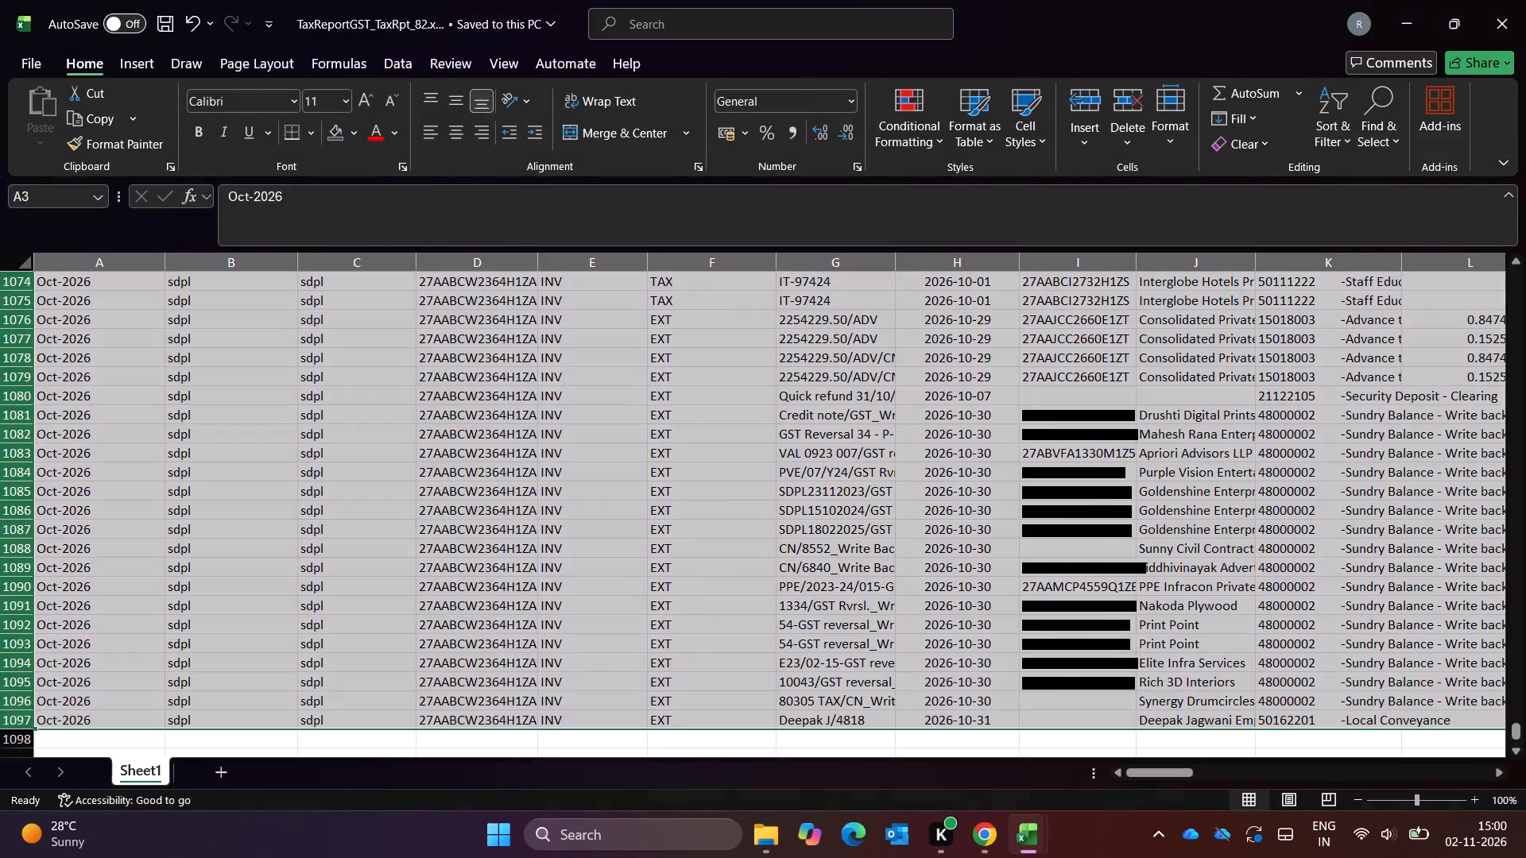
key(alt+Tab)
key(alt+Tab)
key(alt+Tab)
key(alt+Left)
key(alt+Down)
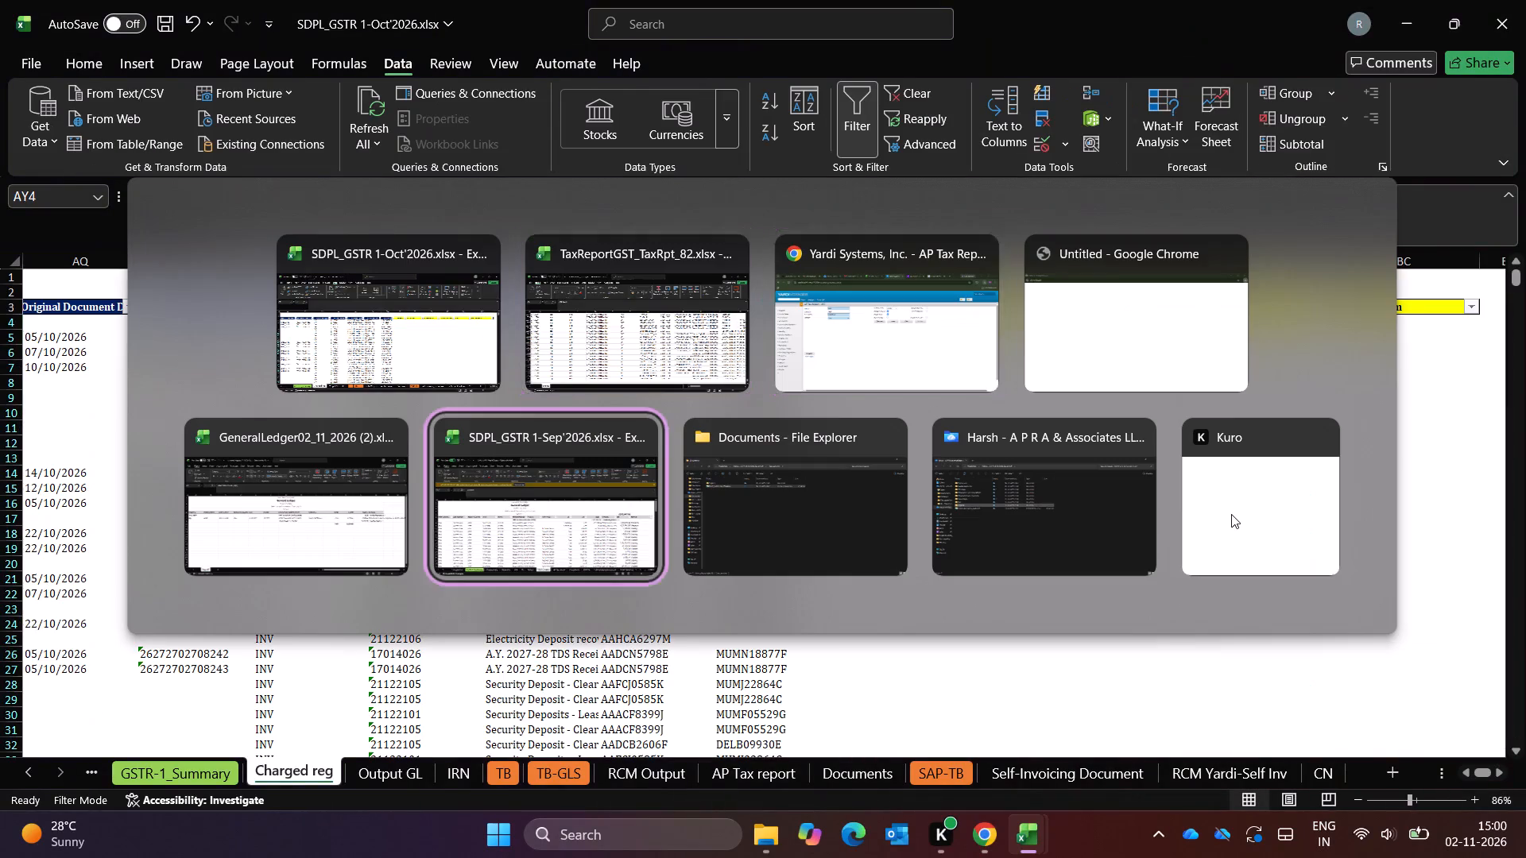
key(alt+Left)
key(alt+Right)
key(Up)
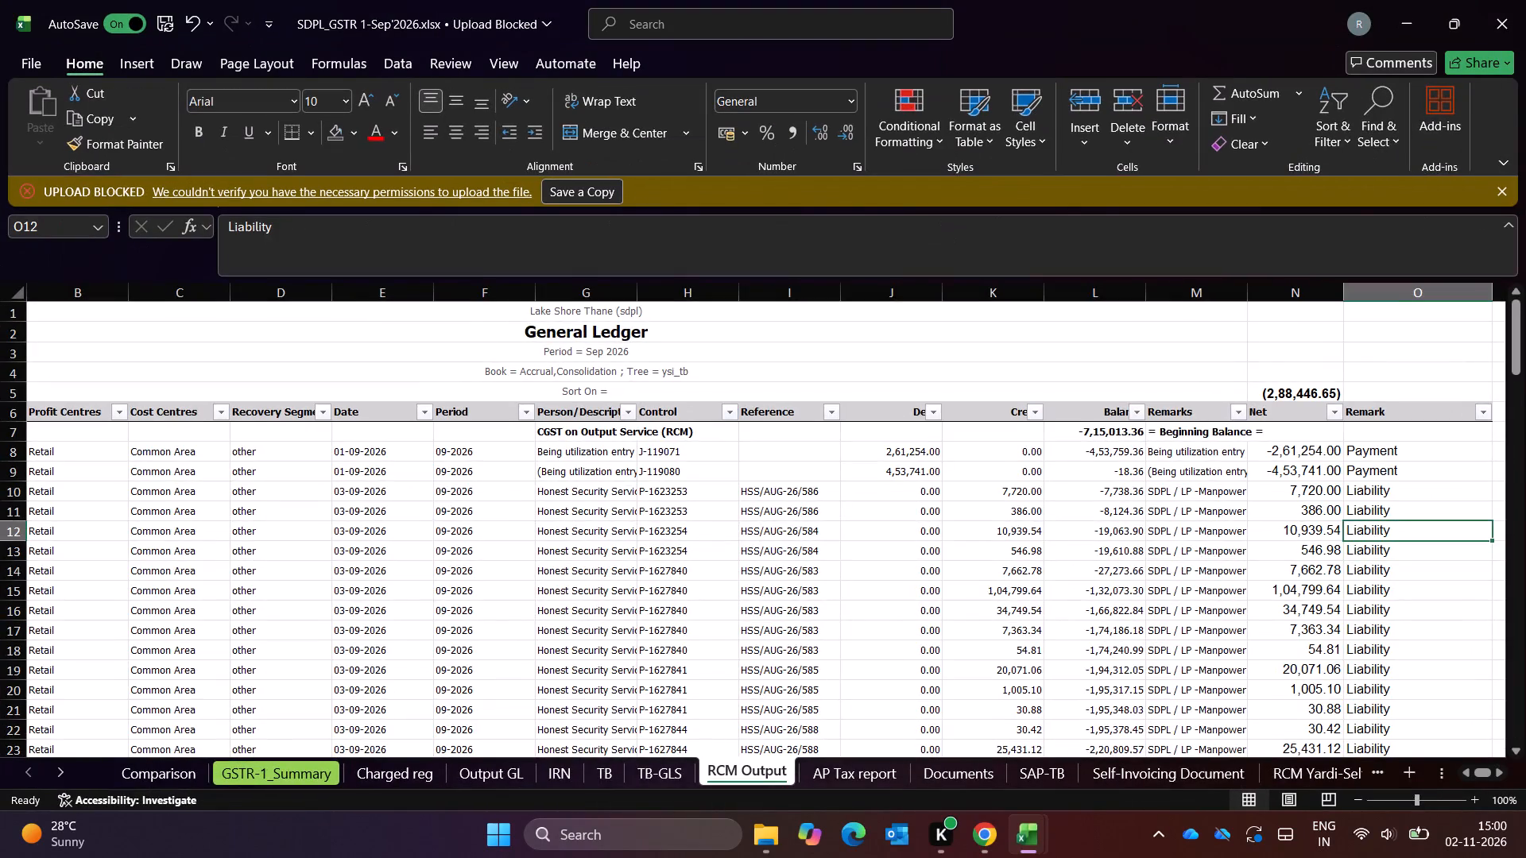
key(ctrl+Page_Up)
key(ctrl+Page_Up)
key(ctrl+Page_Up)
key(ctrl+Page_Up)
key(ctrl+Page_Up)
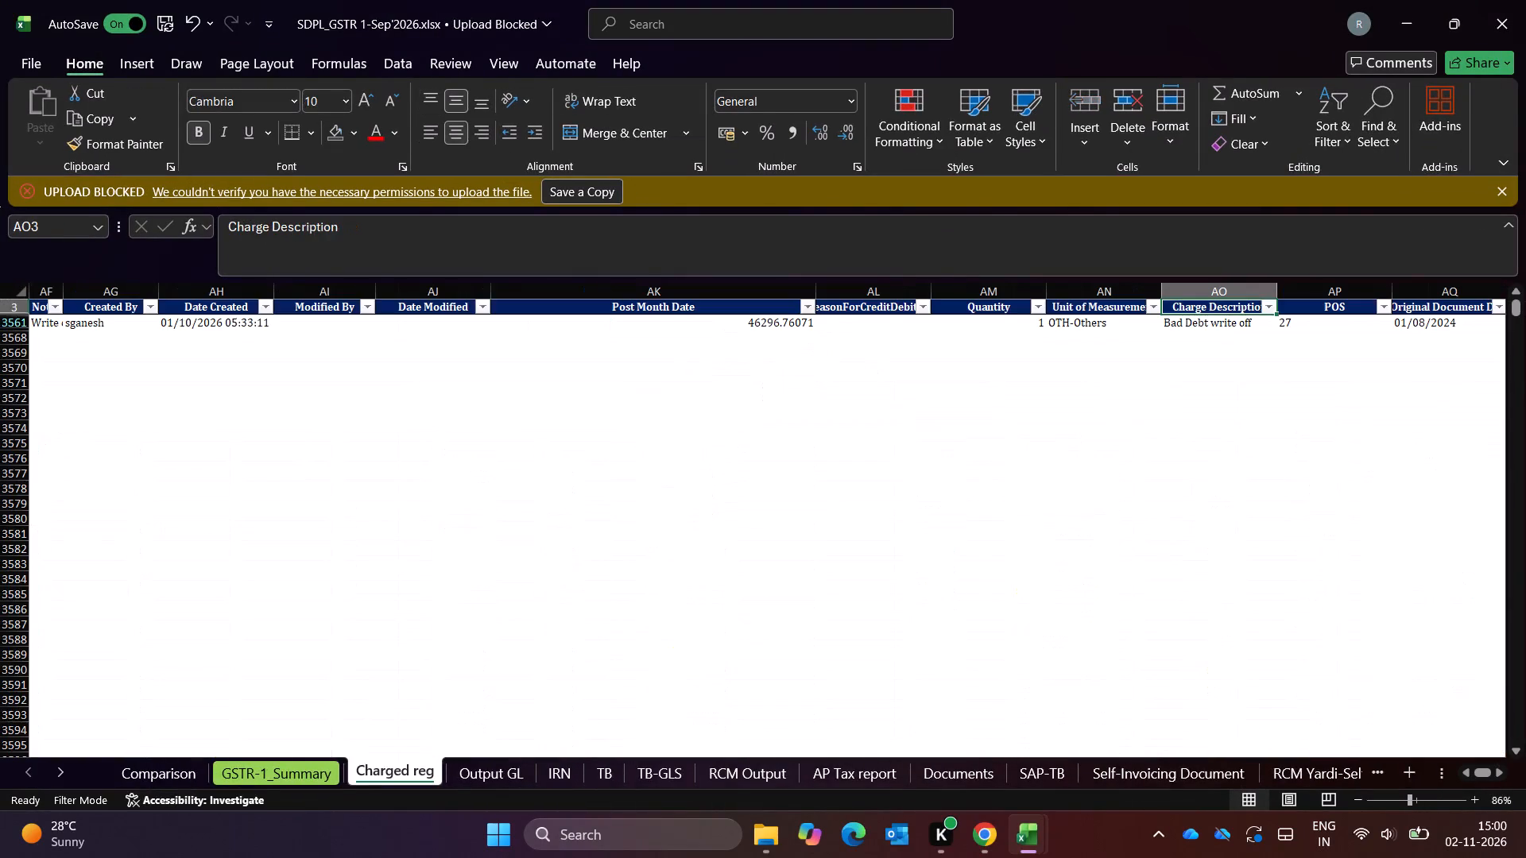
key(Up)
key(Up)
key(Down)
key(alt+a)
key(alt+c)
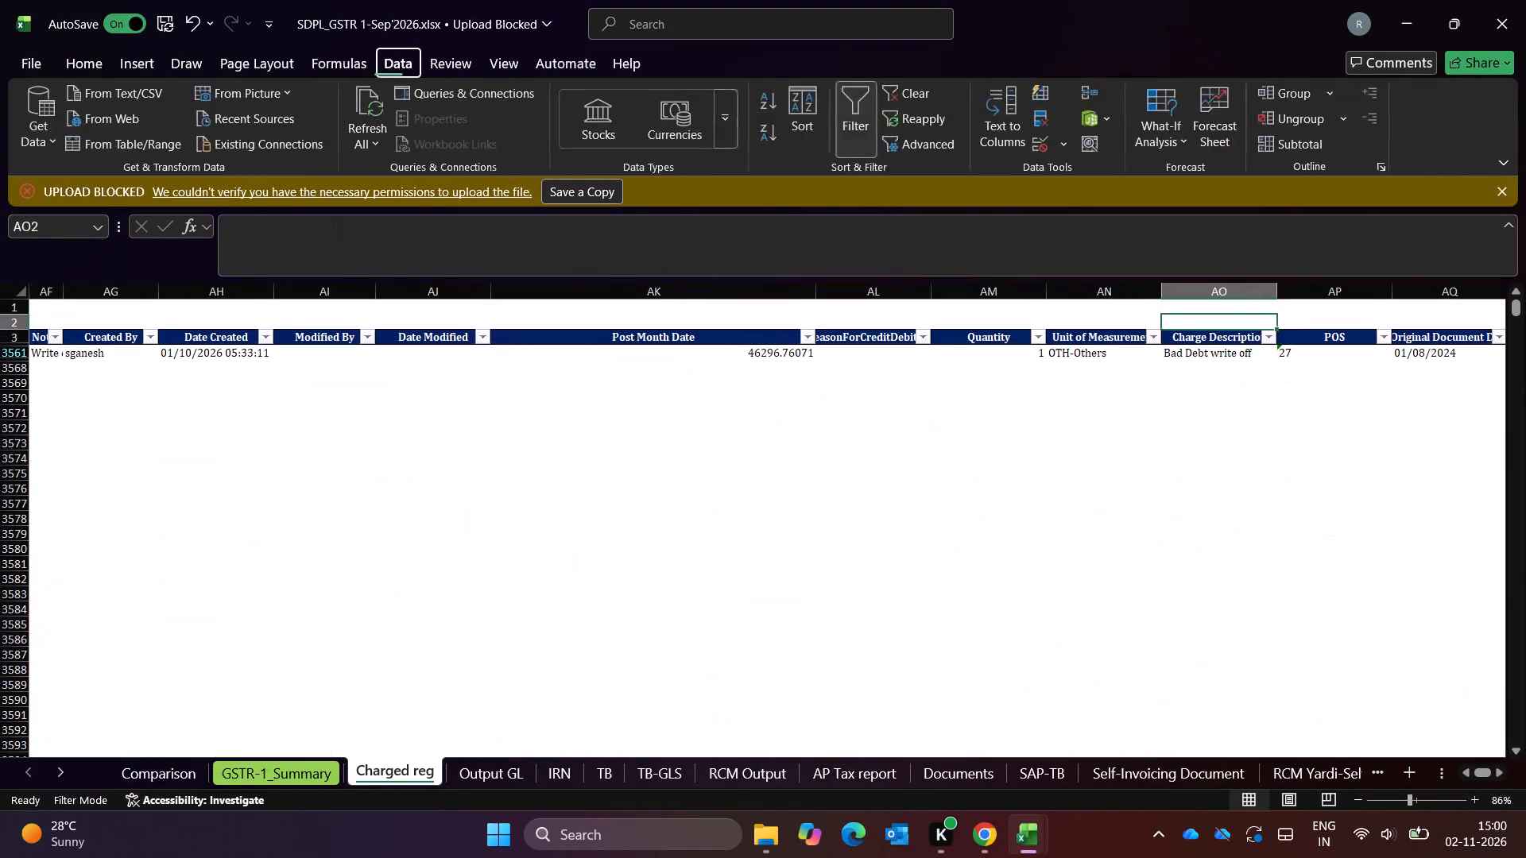
key(Escape)
Copy the EXT entry from September's B2B & B2C column into cell AY4 of the October workbook's Charged reg sheet.
key(Right)
key(Right)
key(Down)
key(ctrl+Right)
key(Left)
key(Left)
key(Left)
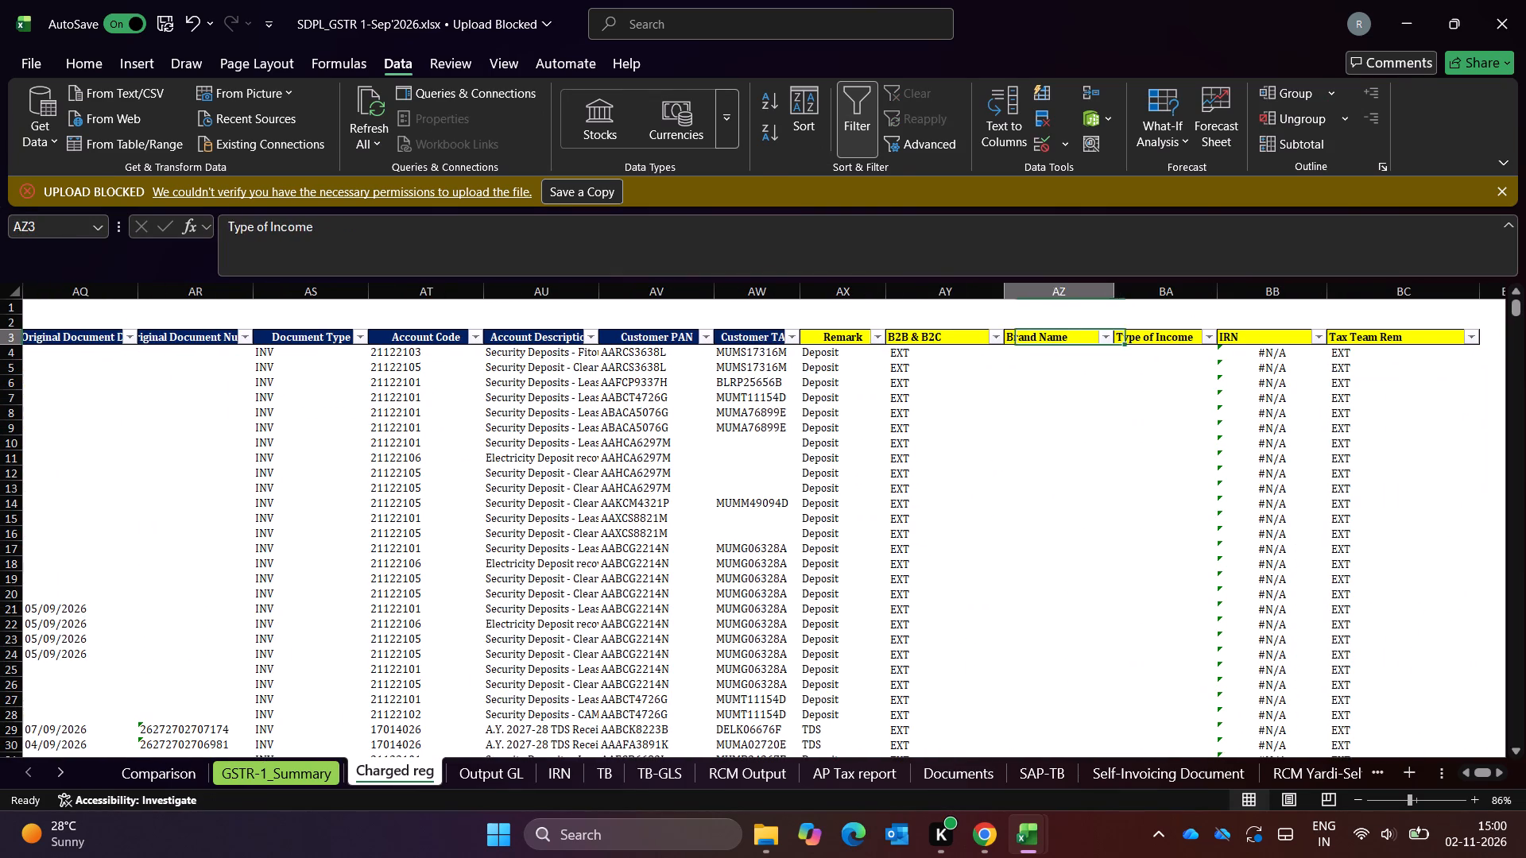
key(Left)
key(Down)
key(ctrl+c)
key(alt+Tab)
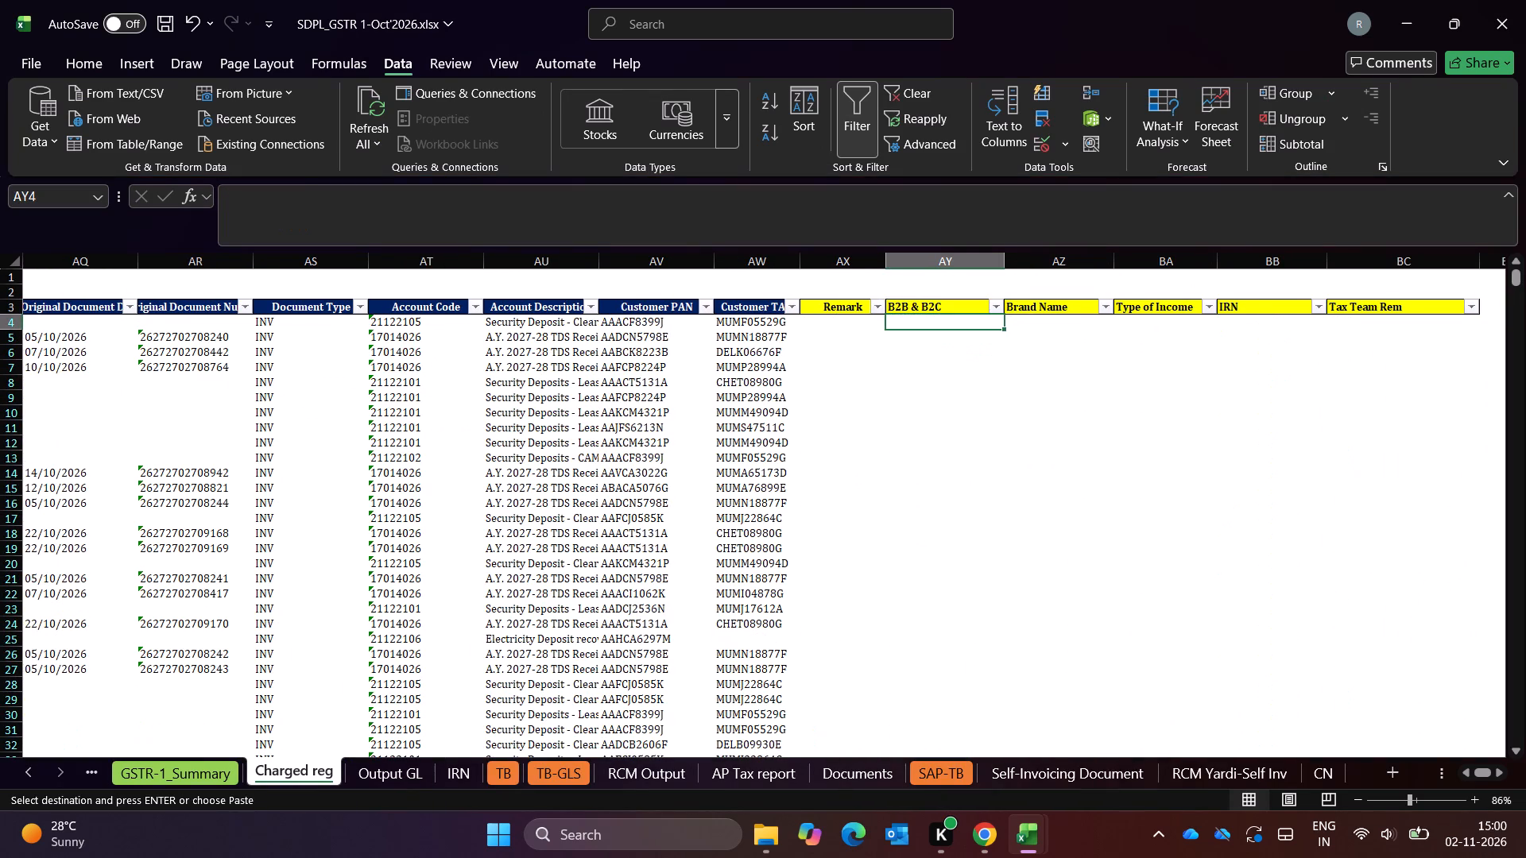
key(ctrl+v)
key(alt+Tab)
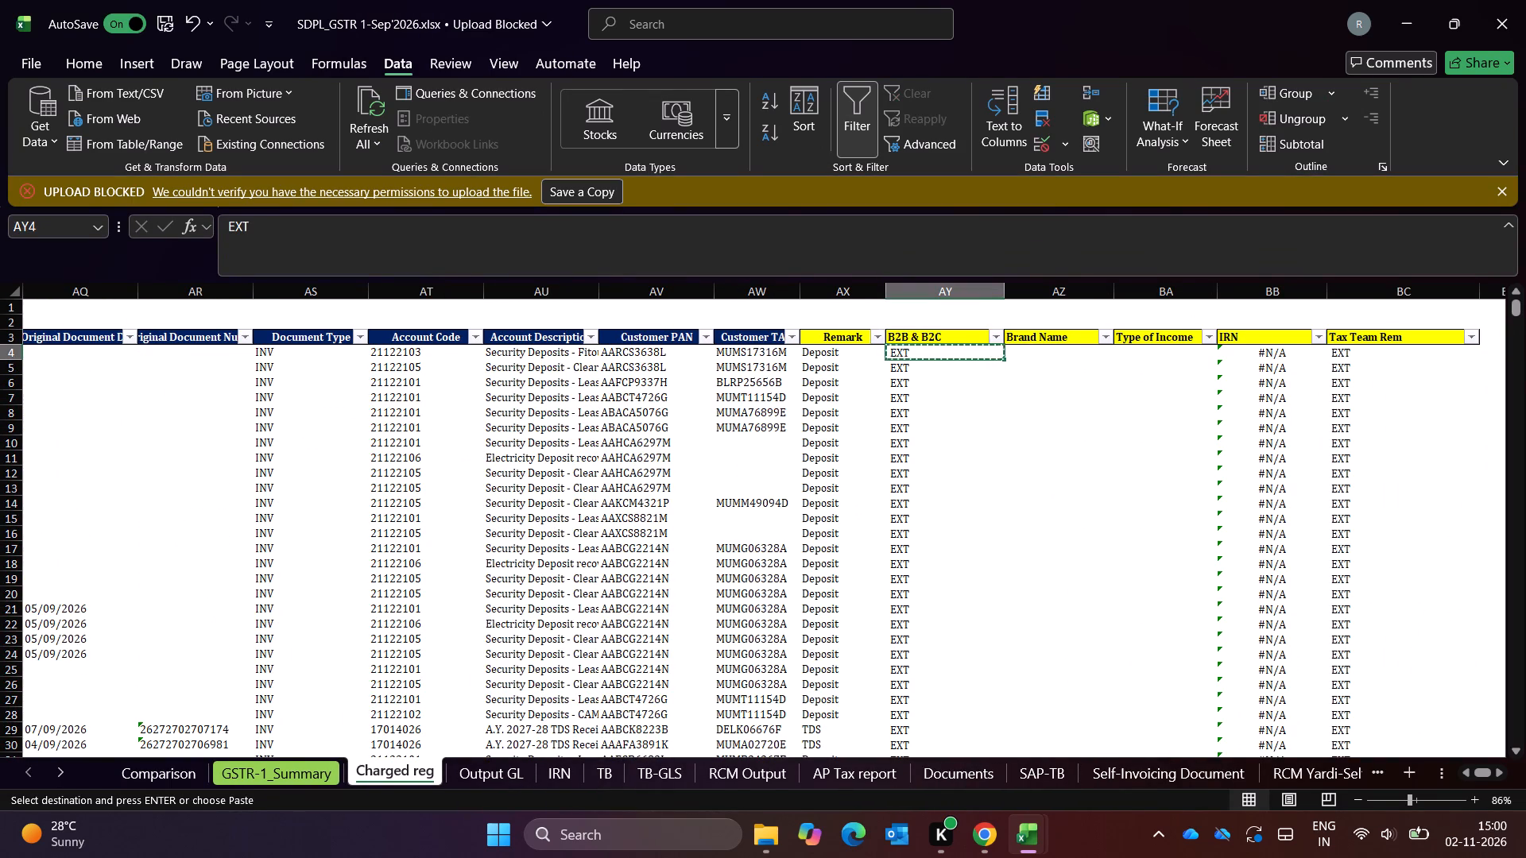
key(alt+Tab)
Examine the end of the filtered October Charged reg data, checking the last record in row 4188 across its columns.
key(Left)
key(Left)
key(ctrl+Down)
key(Down)
key(Down)
key(Down)
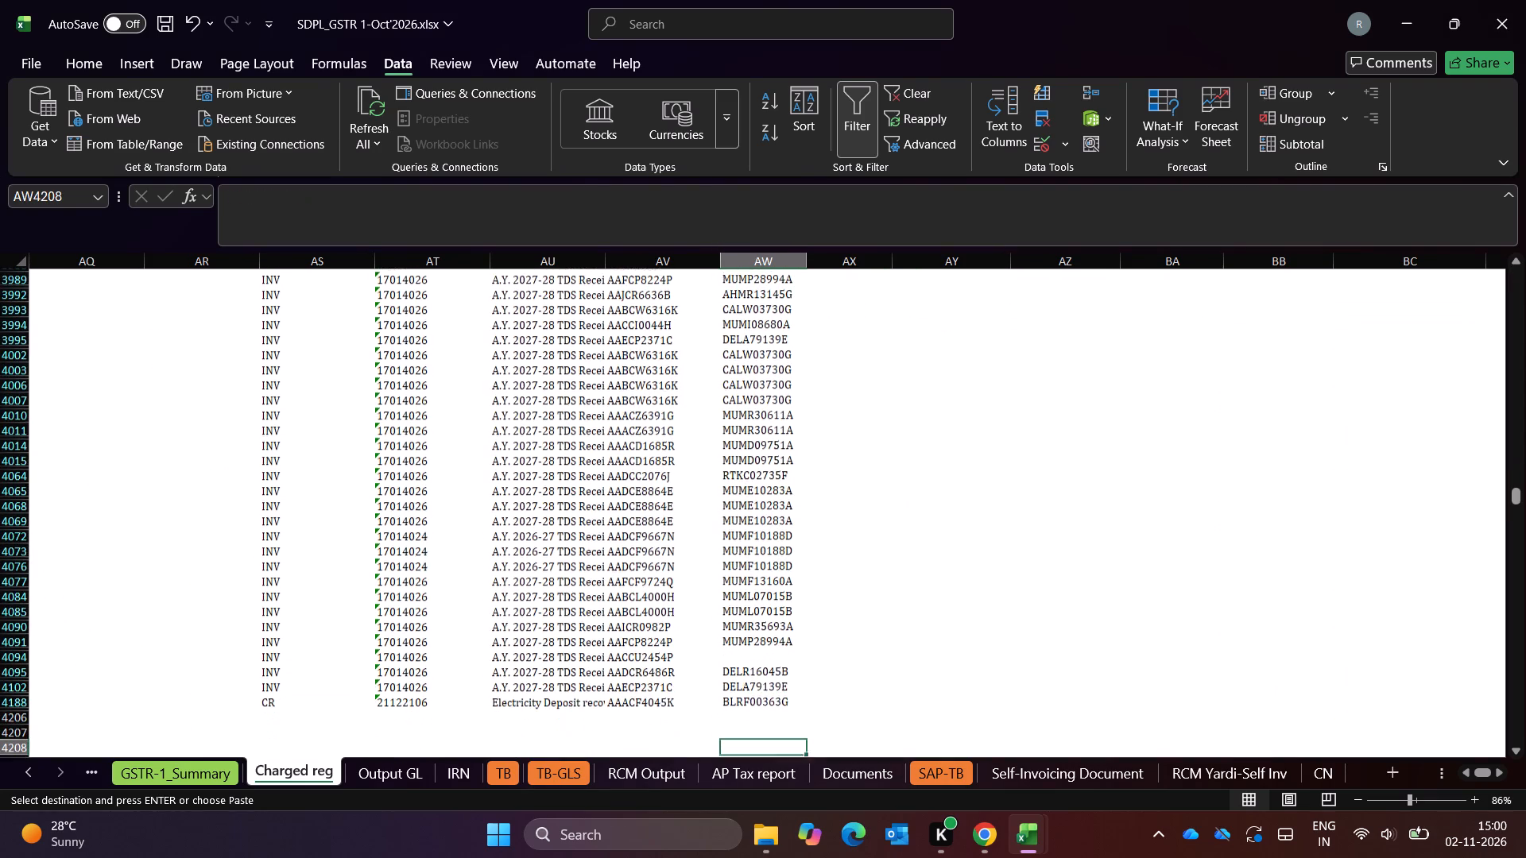
key(ctrl+Left)
key(Left)
key(Left)
key(Up)
key(Up)
key(Right)
key(Right)
key(Right)
key(Up)
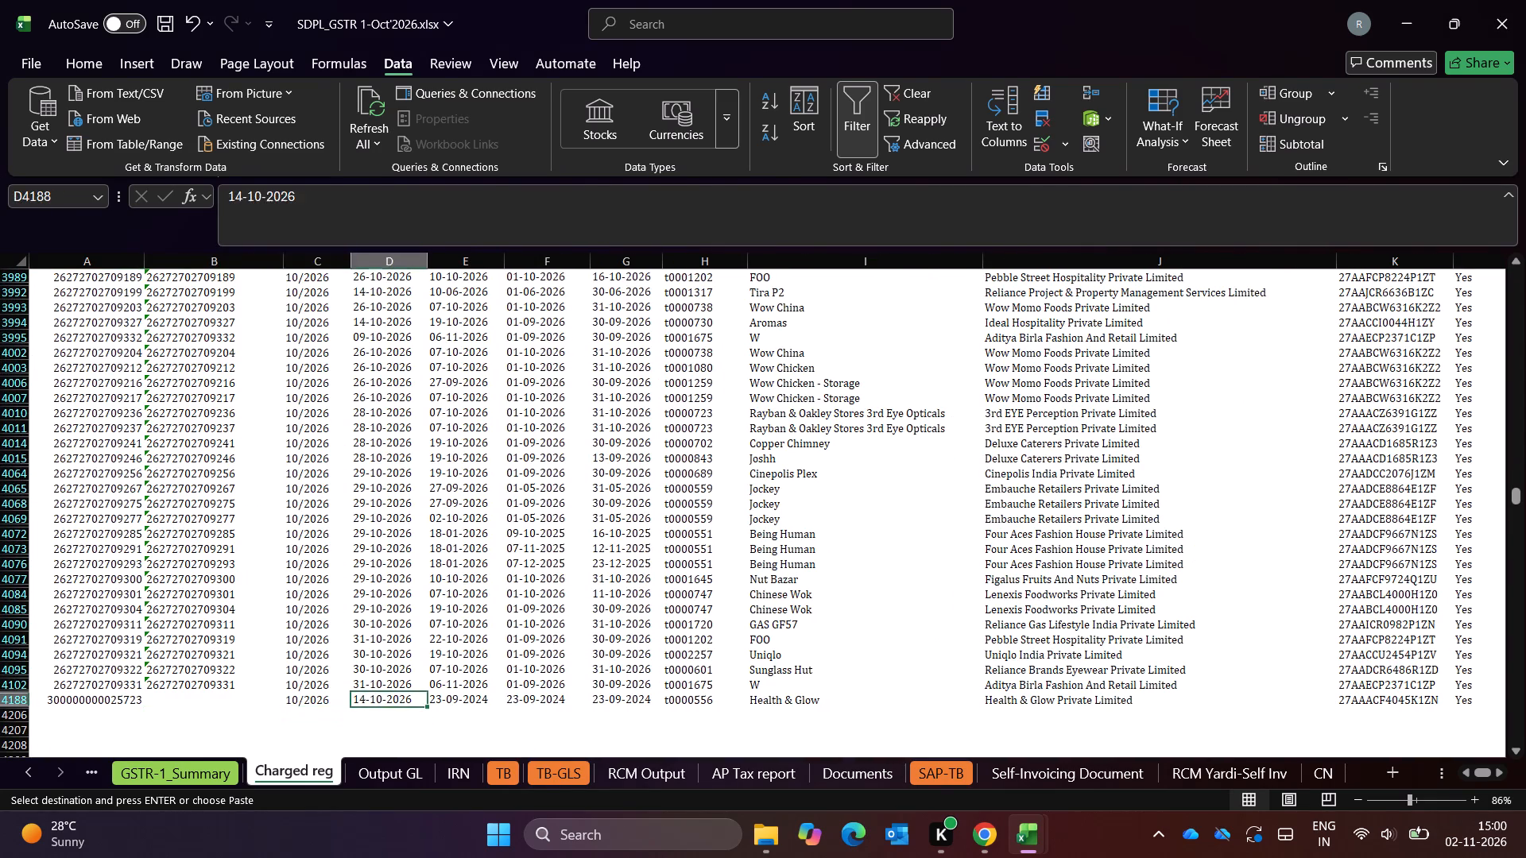
key(ctrl+Right)
key(Right)
key(Right)
key(Right)
key(Right)
key(Left)
key(Left)
key(Right)
key(ctrl+Right)
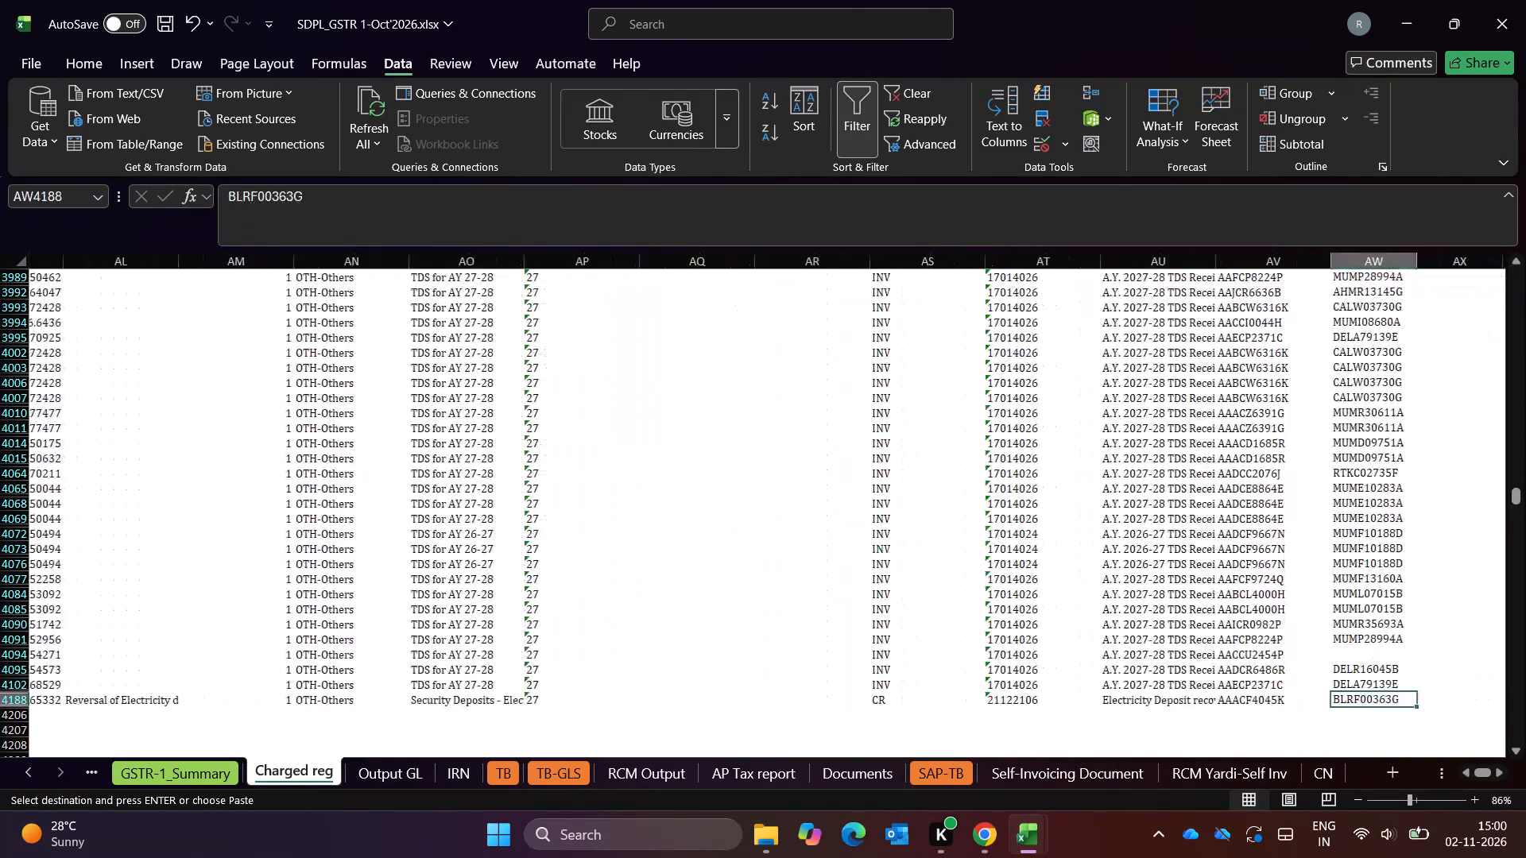
key(Right)
key(Right)
key(Right)
key(Left)
key(Left)
key(Left)
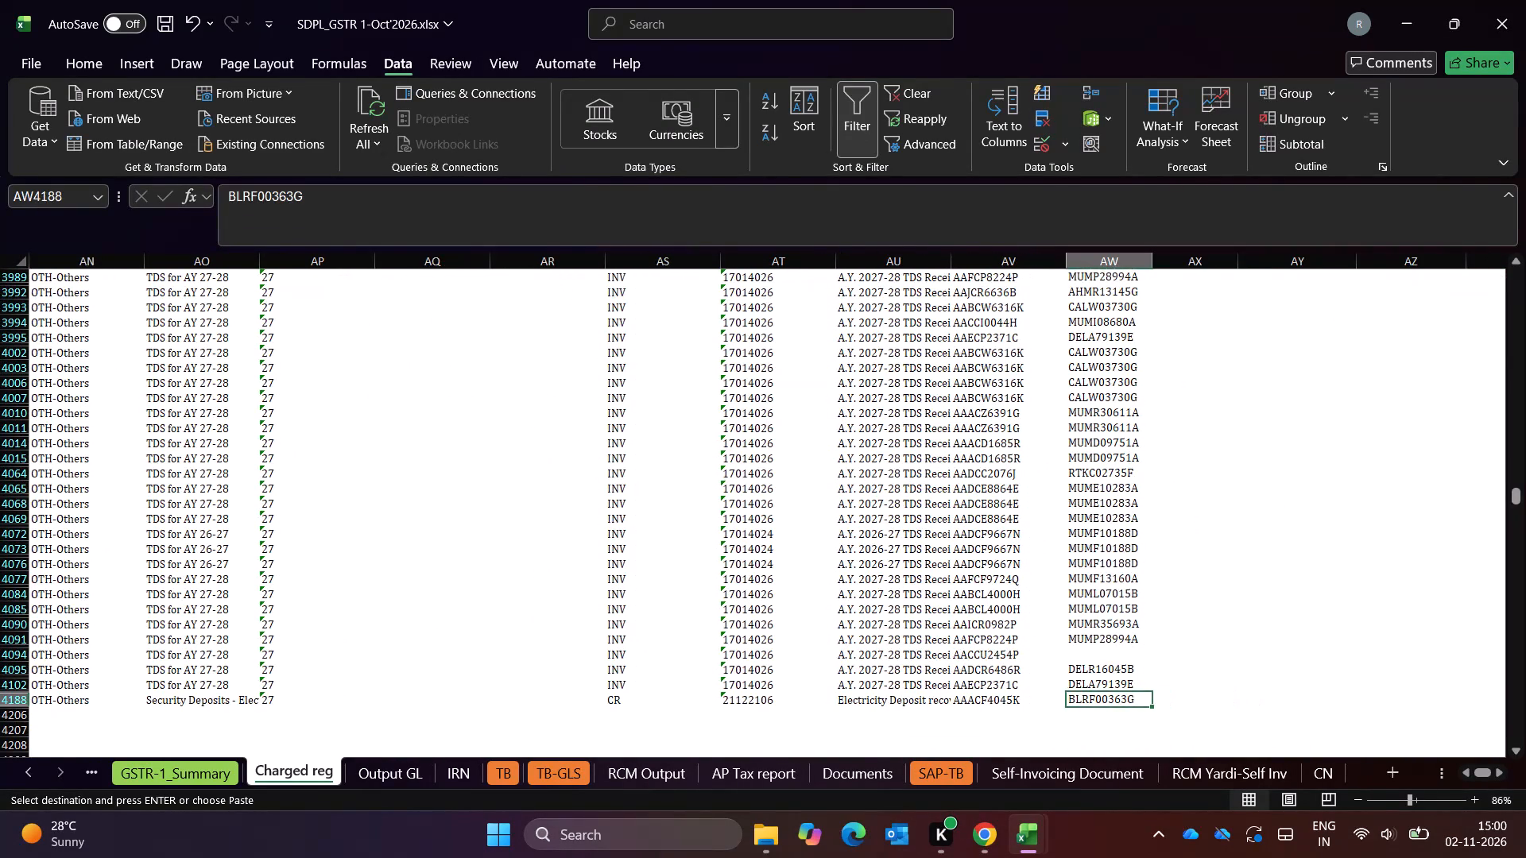
key(ctrl+Up)
key(Up)
key(Up)
key(Down)
key(Down)
key(Down)
key(ctrl+Down)
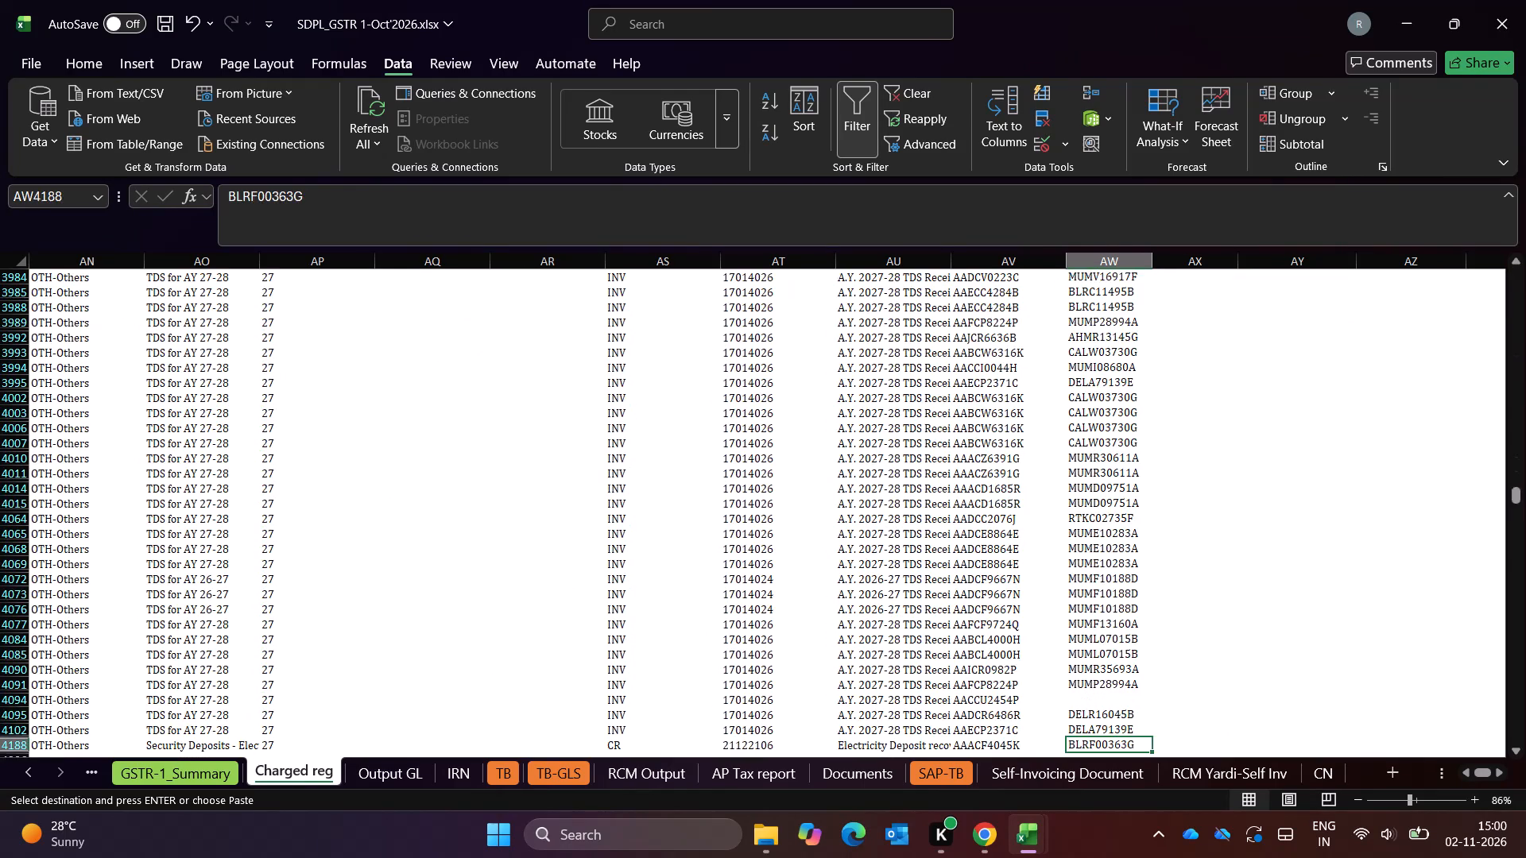
Fill EXT down the B2B & B2C column from AY4 to row 4188, in the visible filtered rows only.
key(Down)
key(Up)
key(Right)
key(Right)
key(ctrl+shift+Up)
key(ctrl+shift+Up)
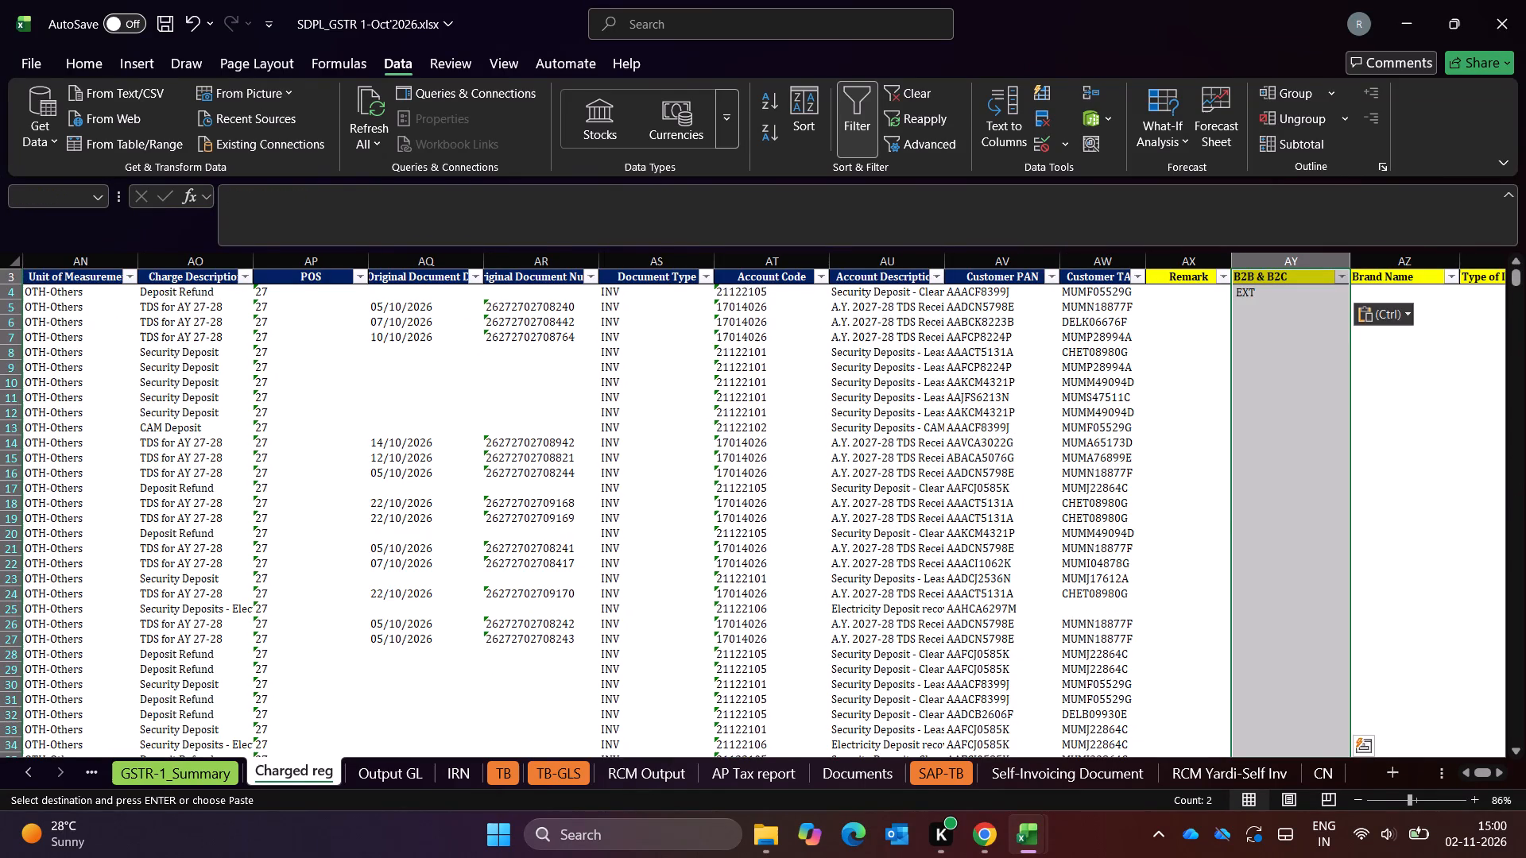
key(Escape)
key(shift+Down)
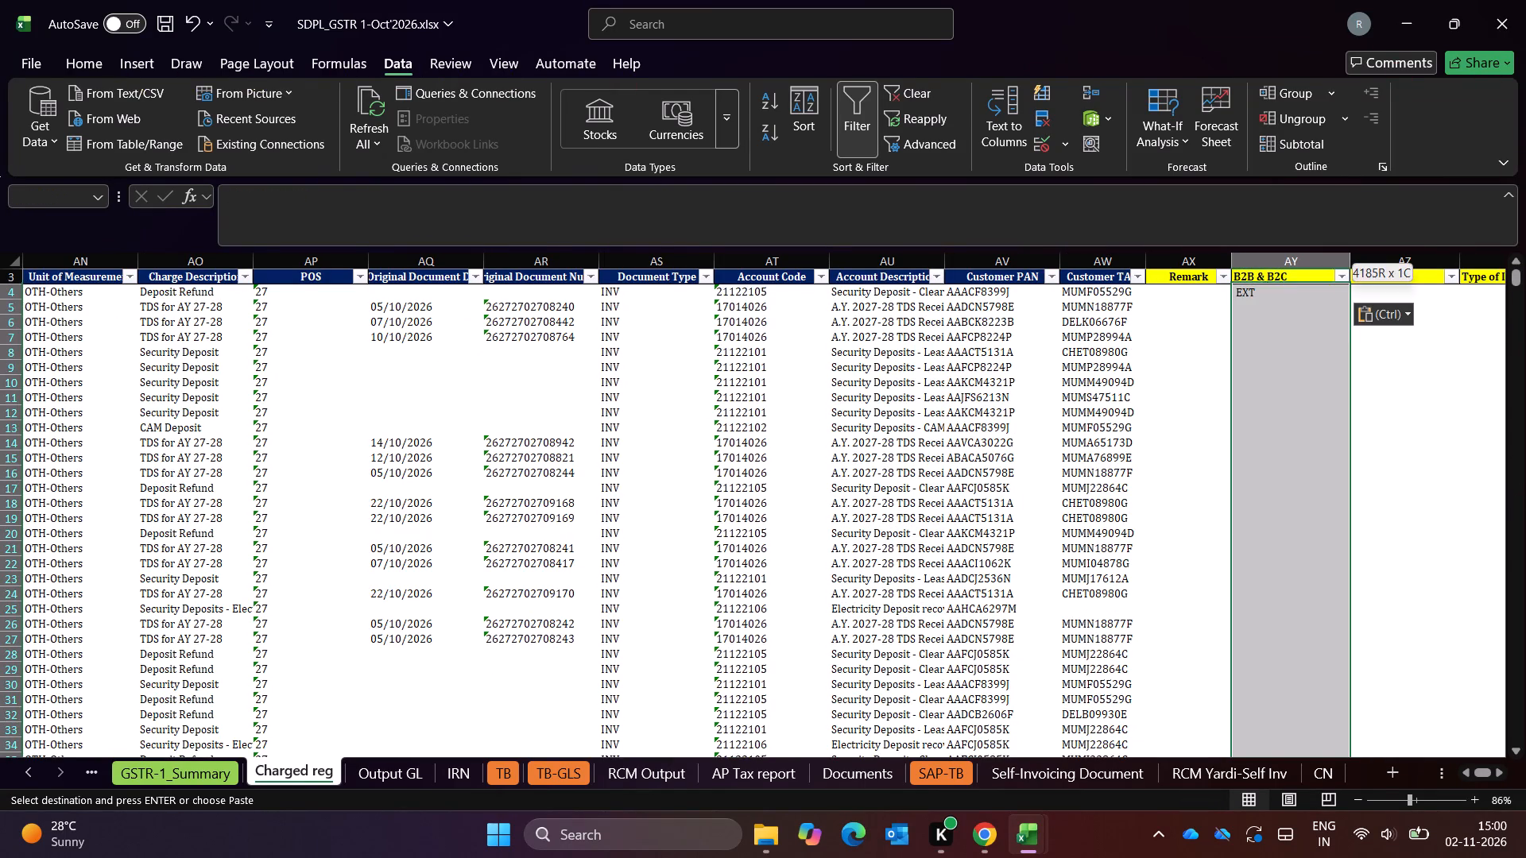
key(alt+semicolon)
key(ctrl+d)
Examine the yellow column headings from B2B & B2C through Tax Team Rem above the filtered records.
key(ctrl+Up)
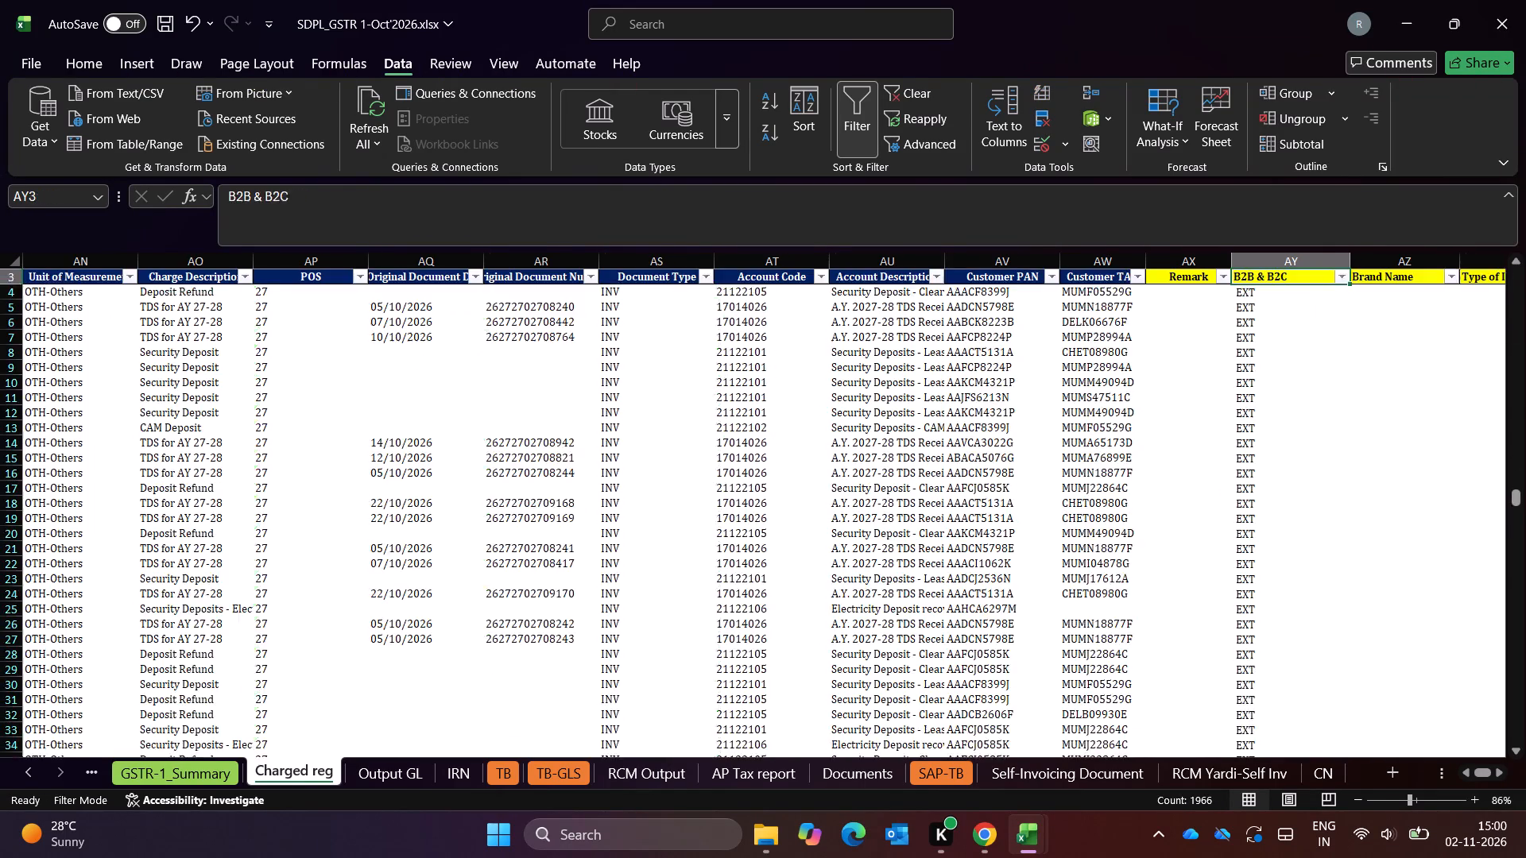
key(ctrl+Up)
key(Down)
key(Down)
key(Right)
key(Right)
key(Right)
key(Right)
key(Left)
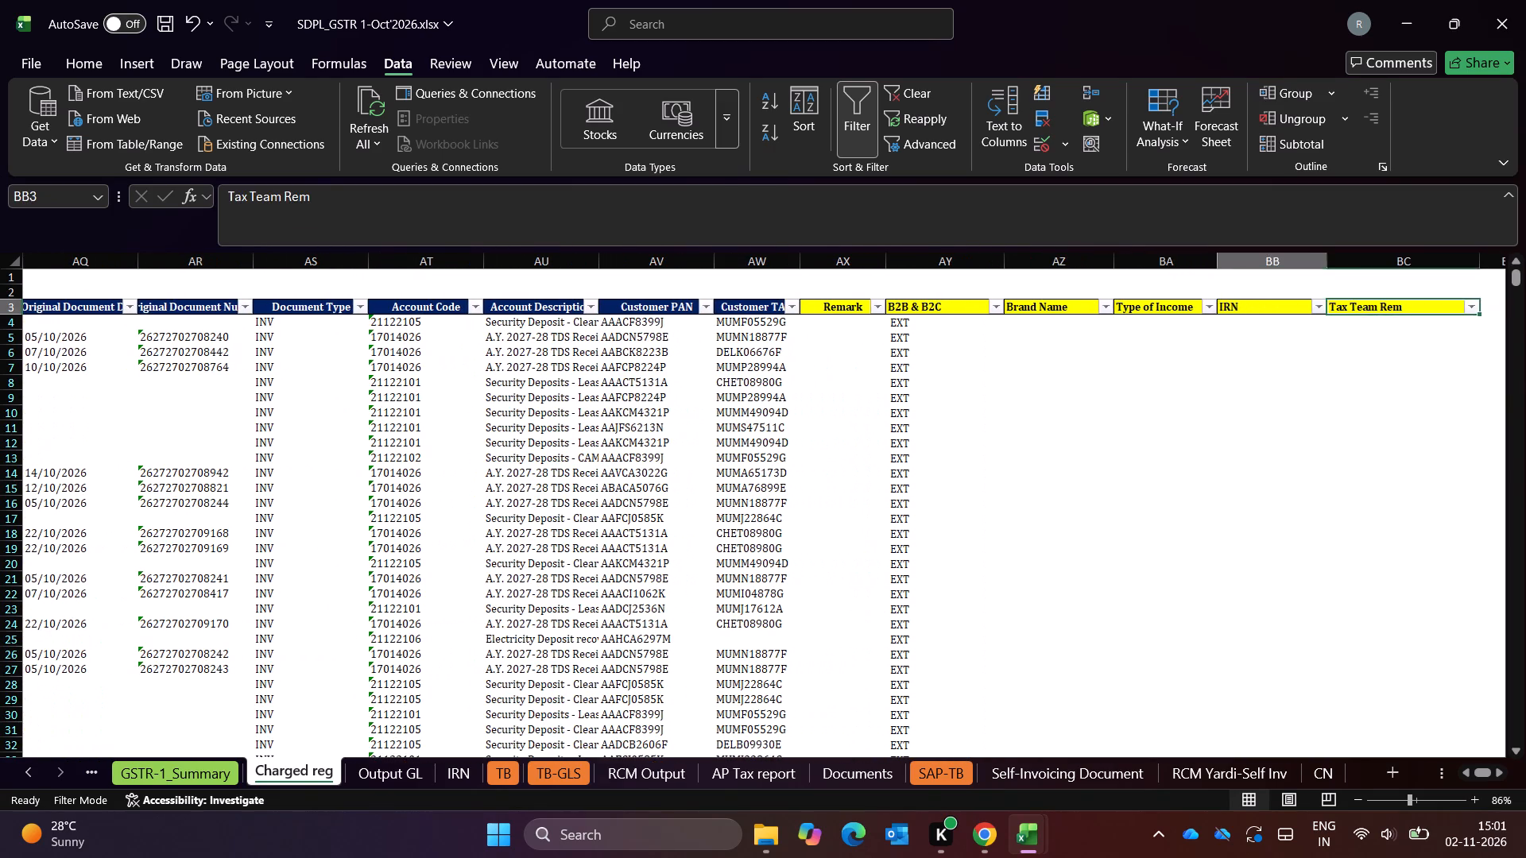
key(Left)
key(Left)
key(Left)
key(Right)
key(Right)
key(Right)
key(Right)
key(Down)
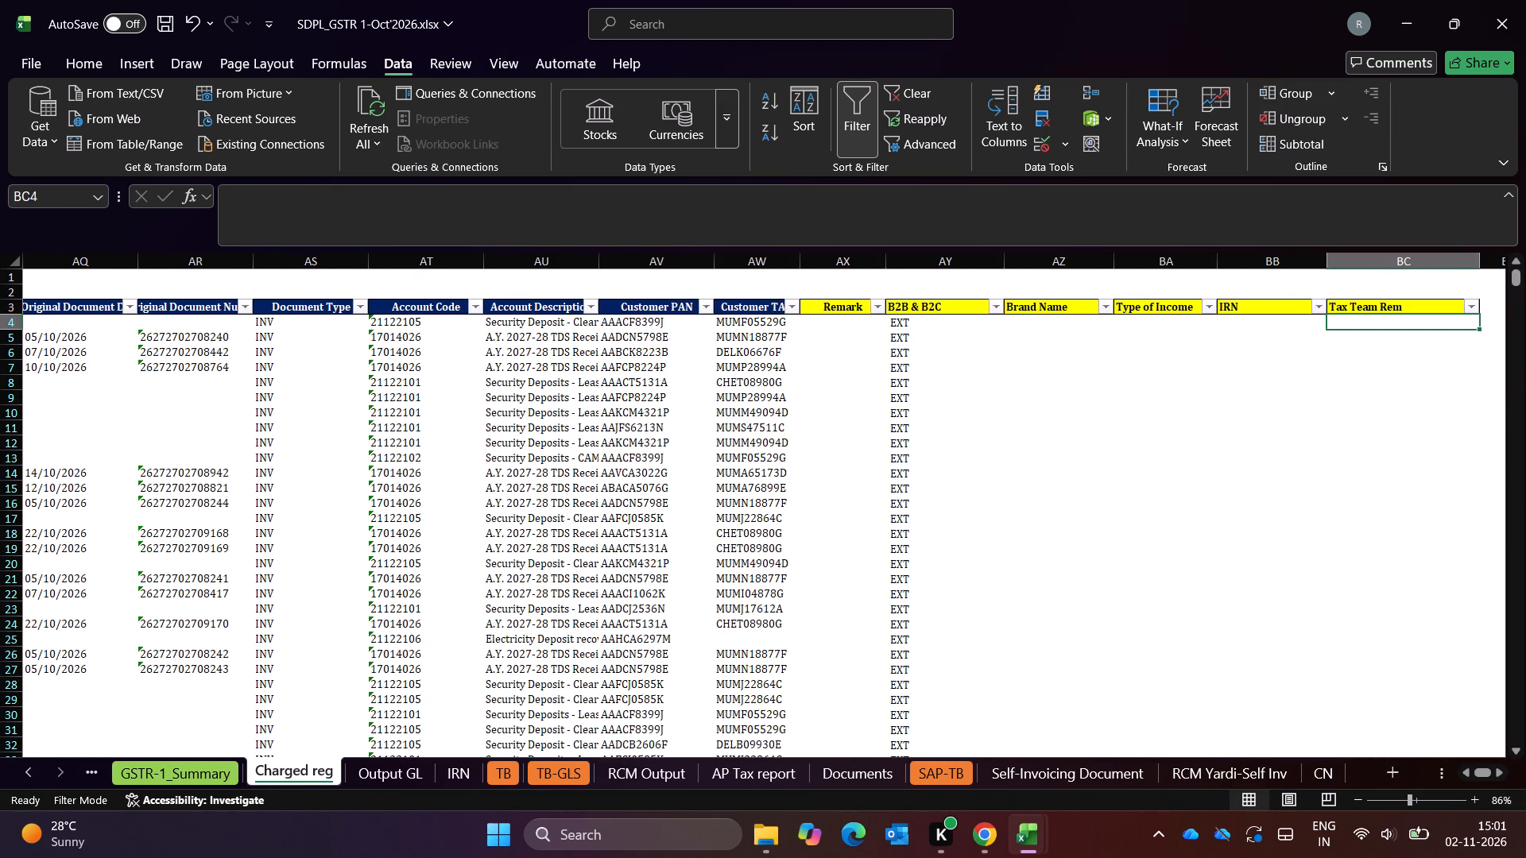
Look back over the row 3 headings from IRN to Account Description, and go to the Reference column heading.
key(Left)
key(Up)
key(Left)
key(Left)
key(Left)
key(Left)
key(Left)
key(Left)
key(Left)
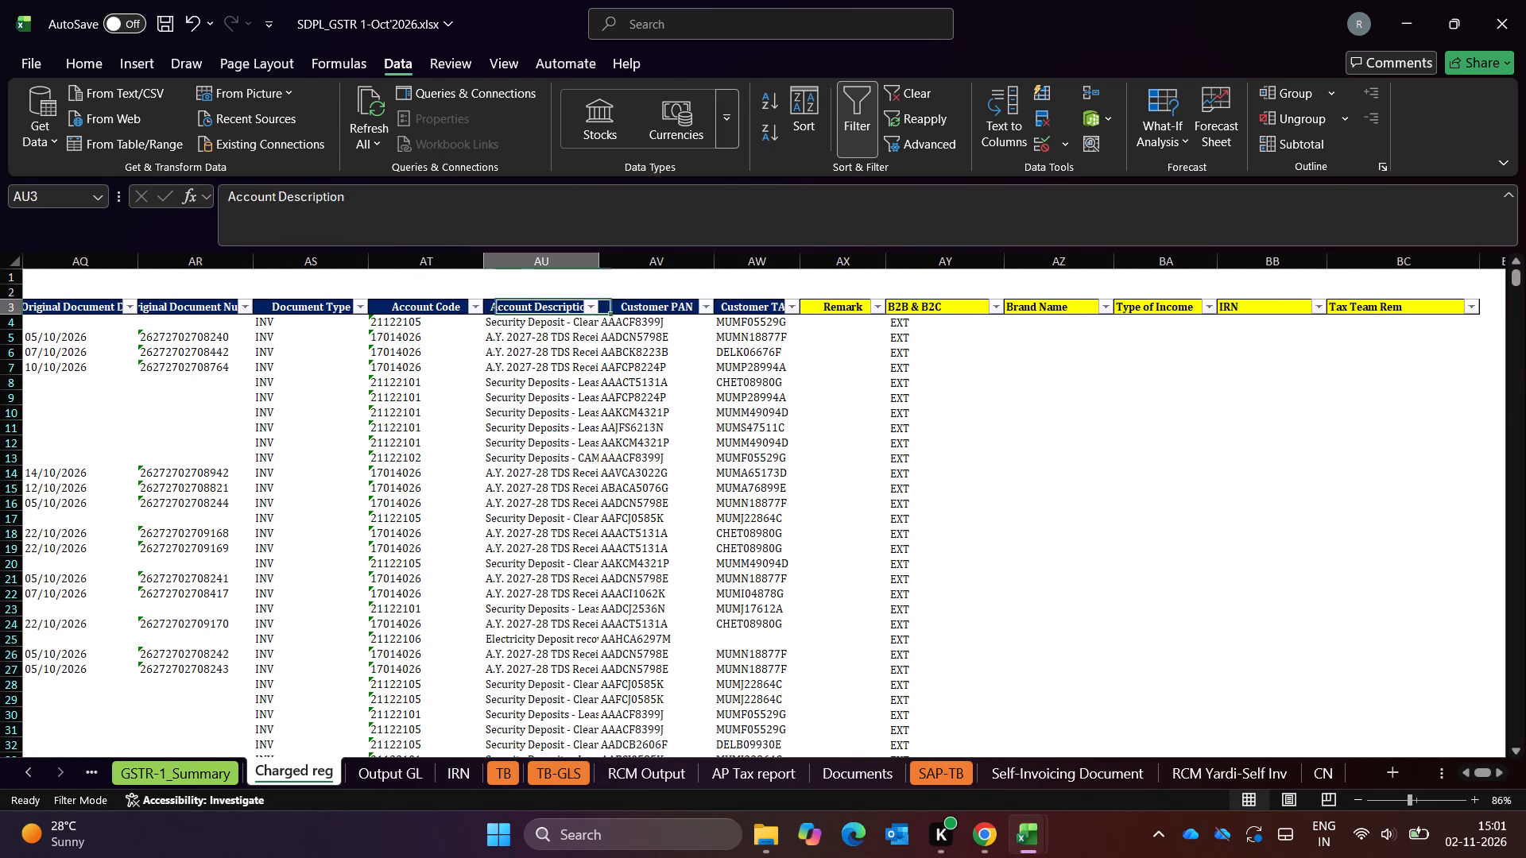
key(Up)
key(ctrl+Left)
key(Right)
key(Down)
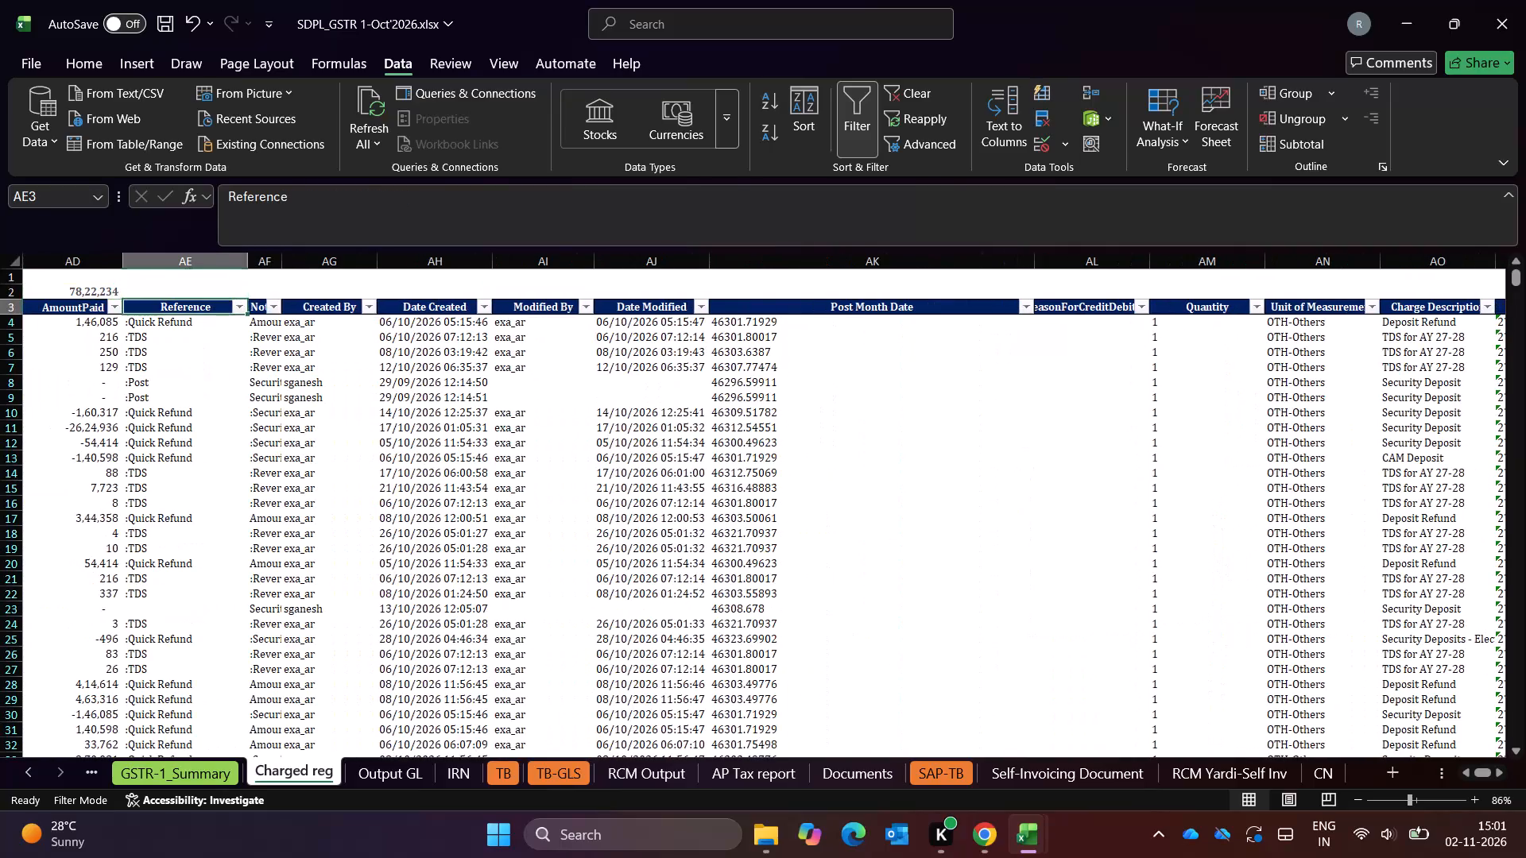
Clear the zero-value filter on the CGST Amount column in the October Charged reg sheet.
key(Left)
key(Left)
key(Left)
key(Left)
key(Left)
key(Right)
key(Right)
key(Left)
key(Left)
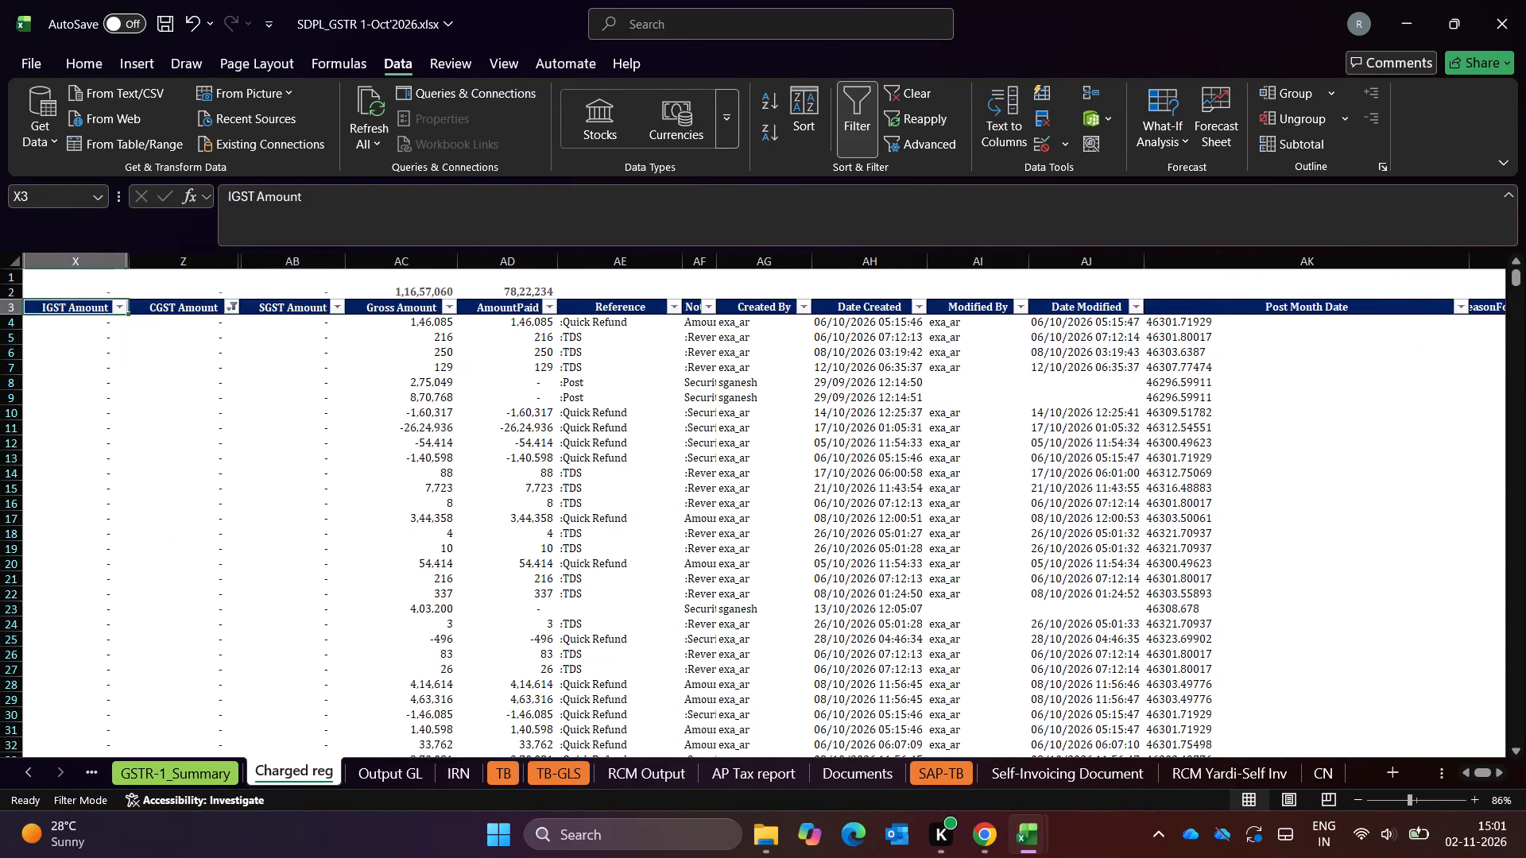
key(Left)
key(Left)
key(Right)
key(Right)
key(Right)
key(alt+Up)
key(alt+Down)
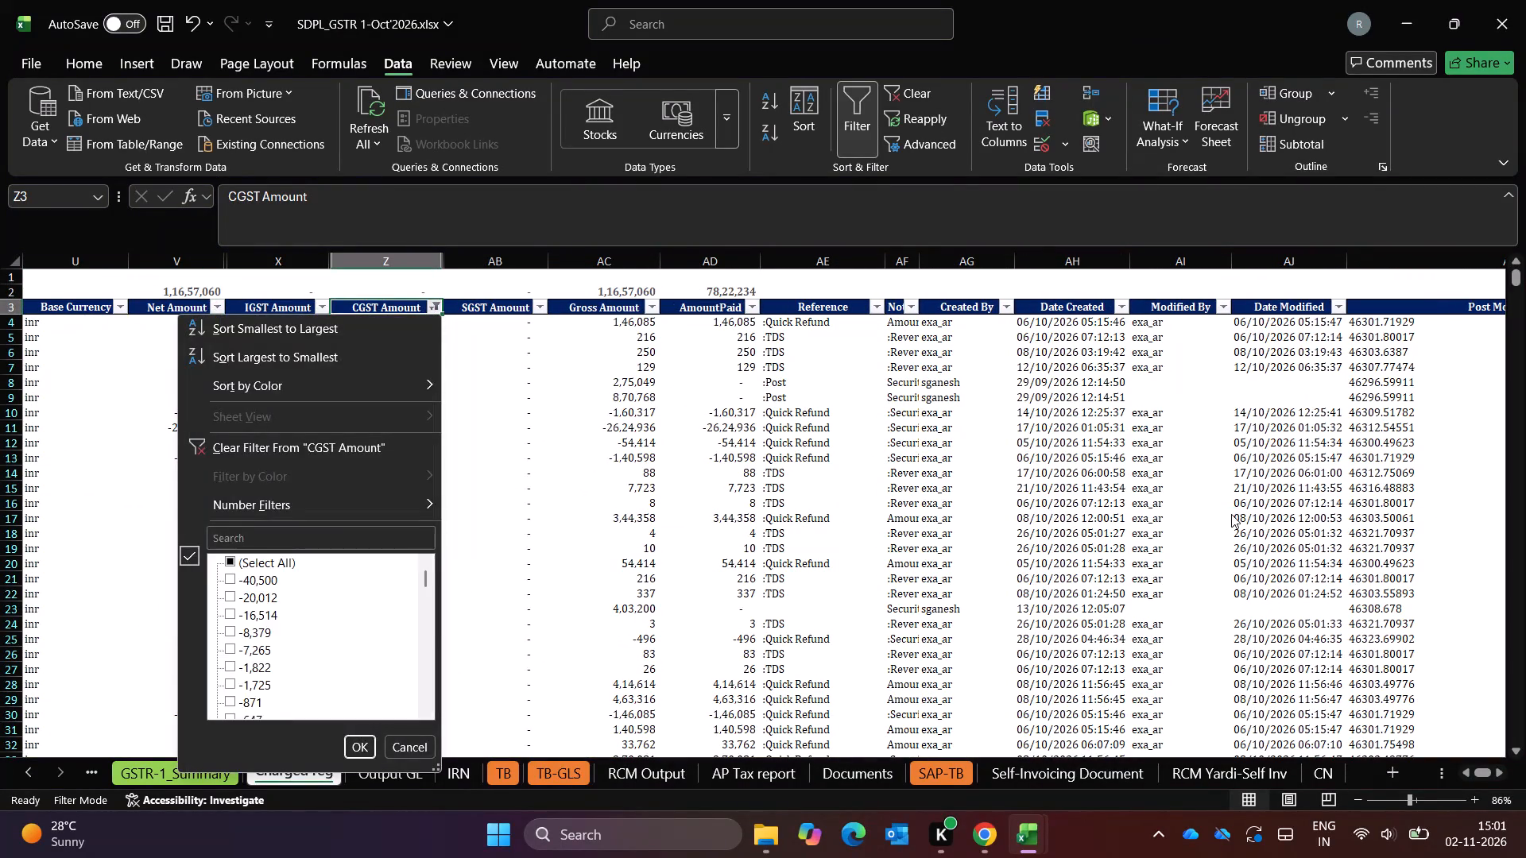
key(Escape)
key(Down)
key(Escape)
key(Up)
key(alt+Down)
key(alt+Down)
key(alt+Down)
key(alt+Down)
key(alt+Down)
key(alt+Down)
key(alt+Down)
key(Down)
key(Down)
key(Down)
key(space)
key(Return)
Switch to the September workbook and examine the classification values used in Charged reg's B2B & B2C column.
key(alt+Tab)
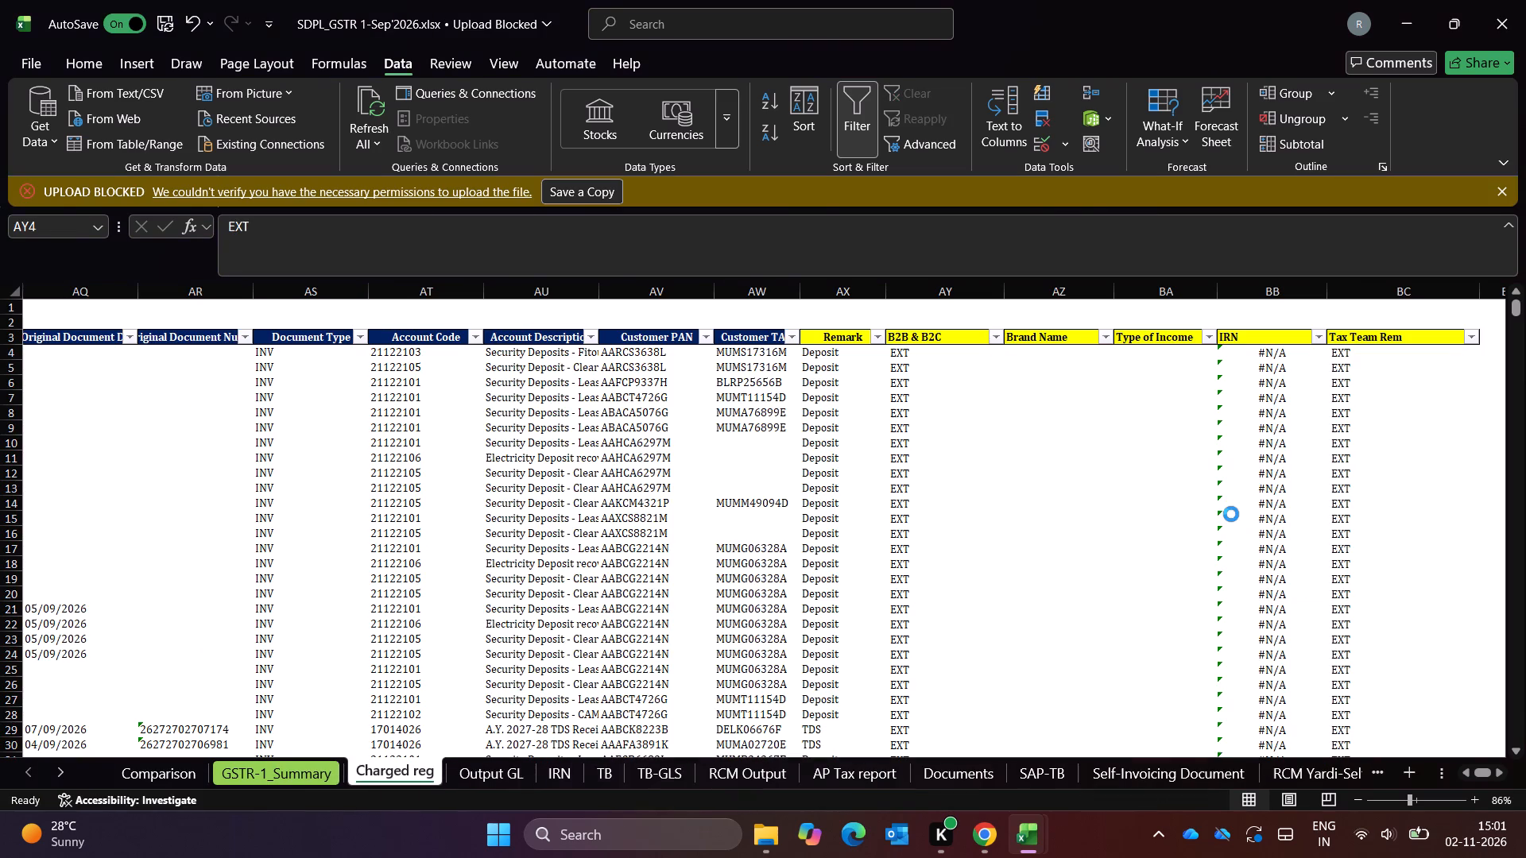
key(Right)
key(Right)
key(Left)
key(Left)
key(Left)
key(Up)
key(Right)
key(Up)
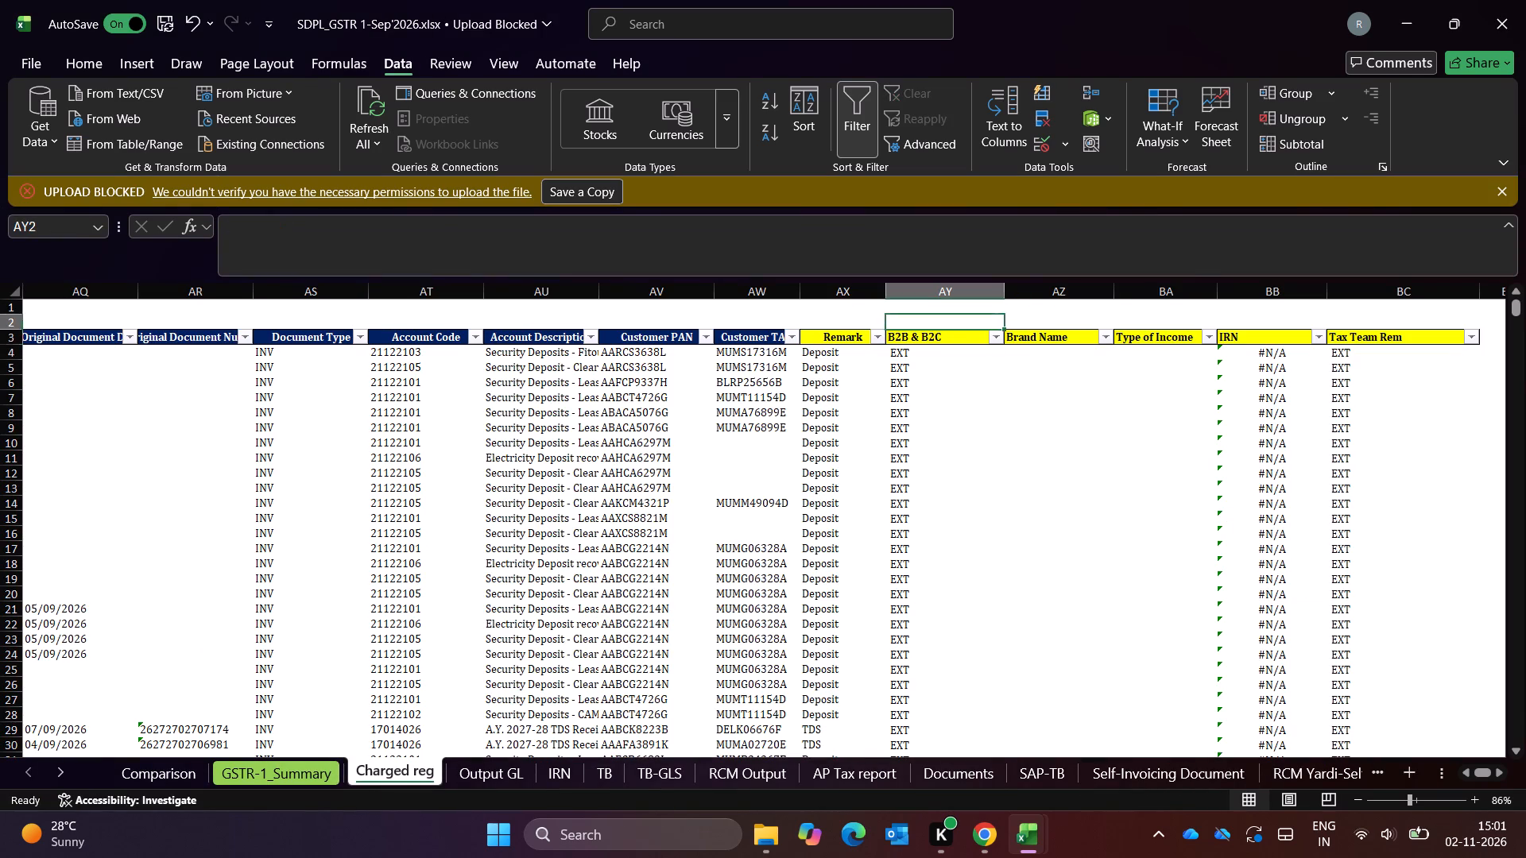
key(Down)
key(alt+Down)
key(Escape)
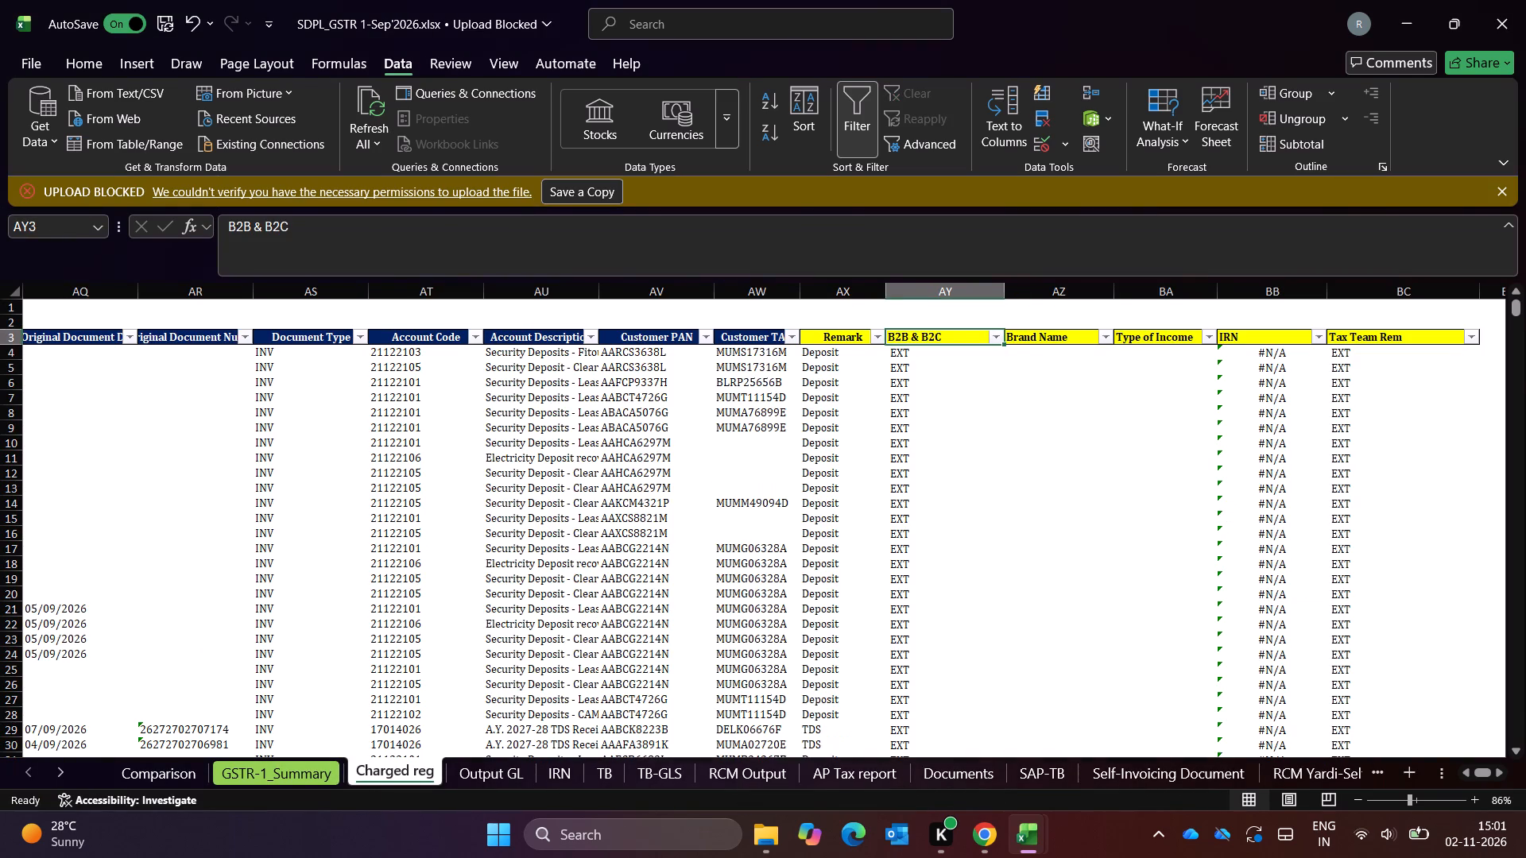
key(Left)
key(Left)
key(Right)
key(Right)
key(alt+Down)
key(Down)
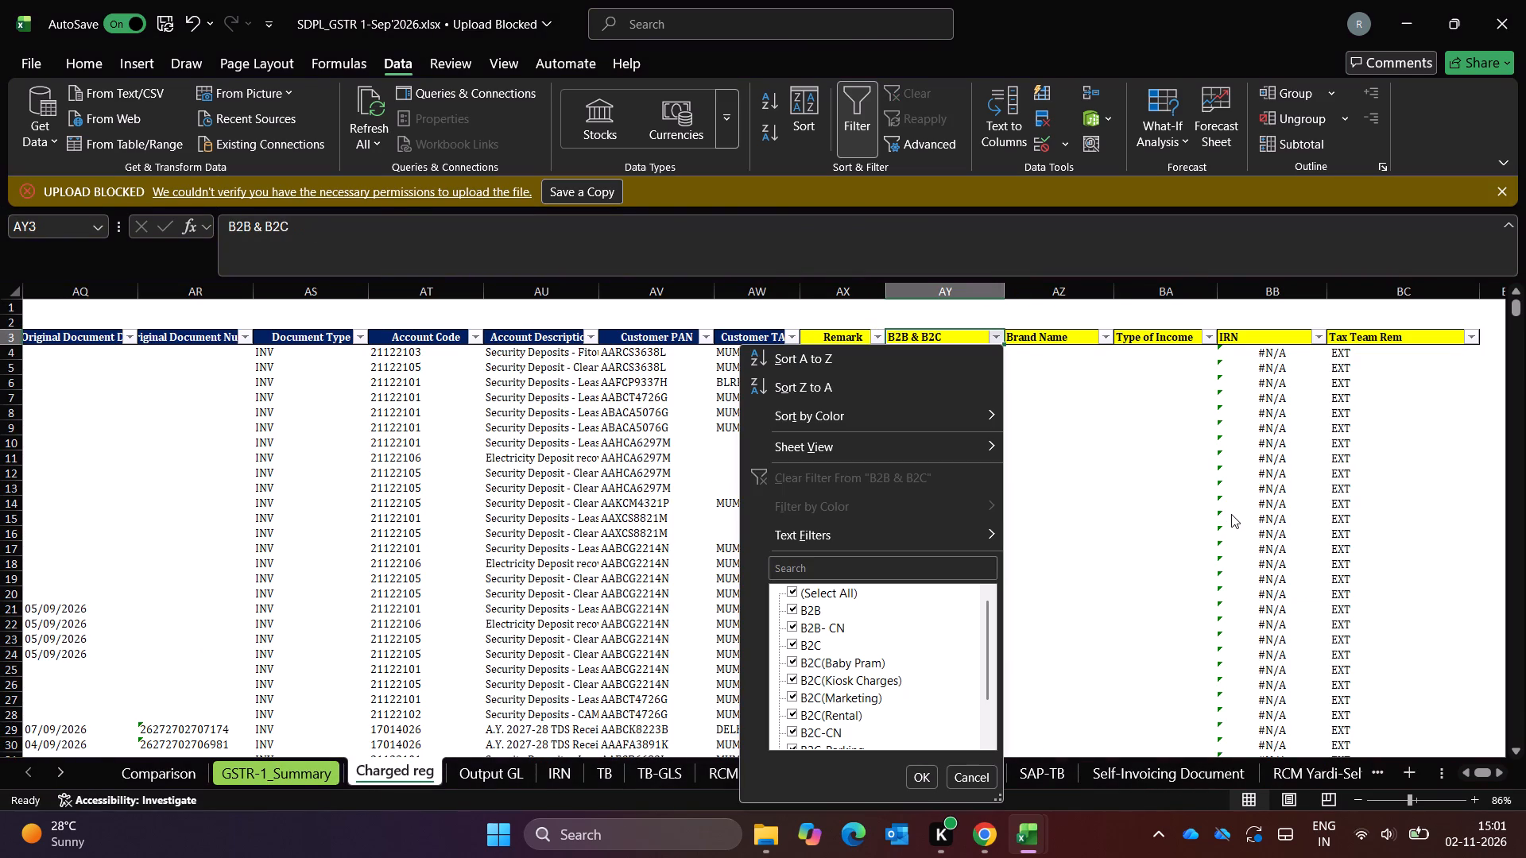
key(Down)
key(Down)
key(Down)
key(Down)
key(Down)
key(Down)
key(Down)
key(Down)
key(Down)
key(Down)
key(Down)
key(Down)
key(Down)
key(Down)
key(Down)
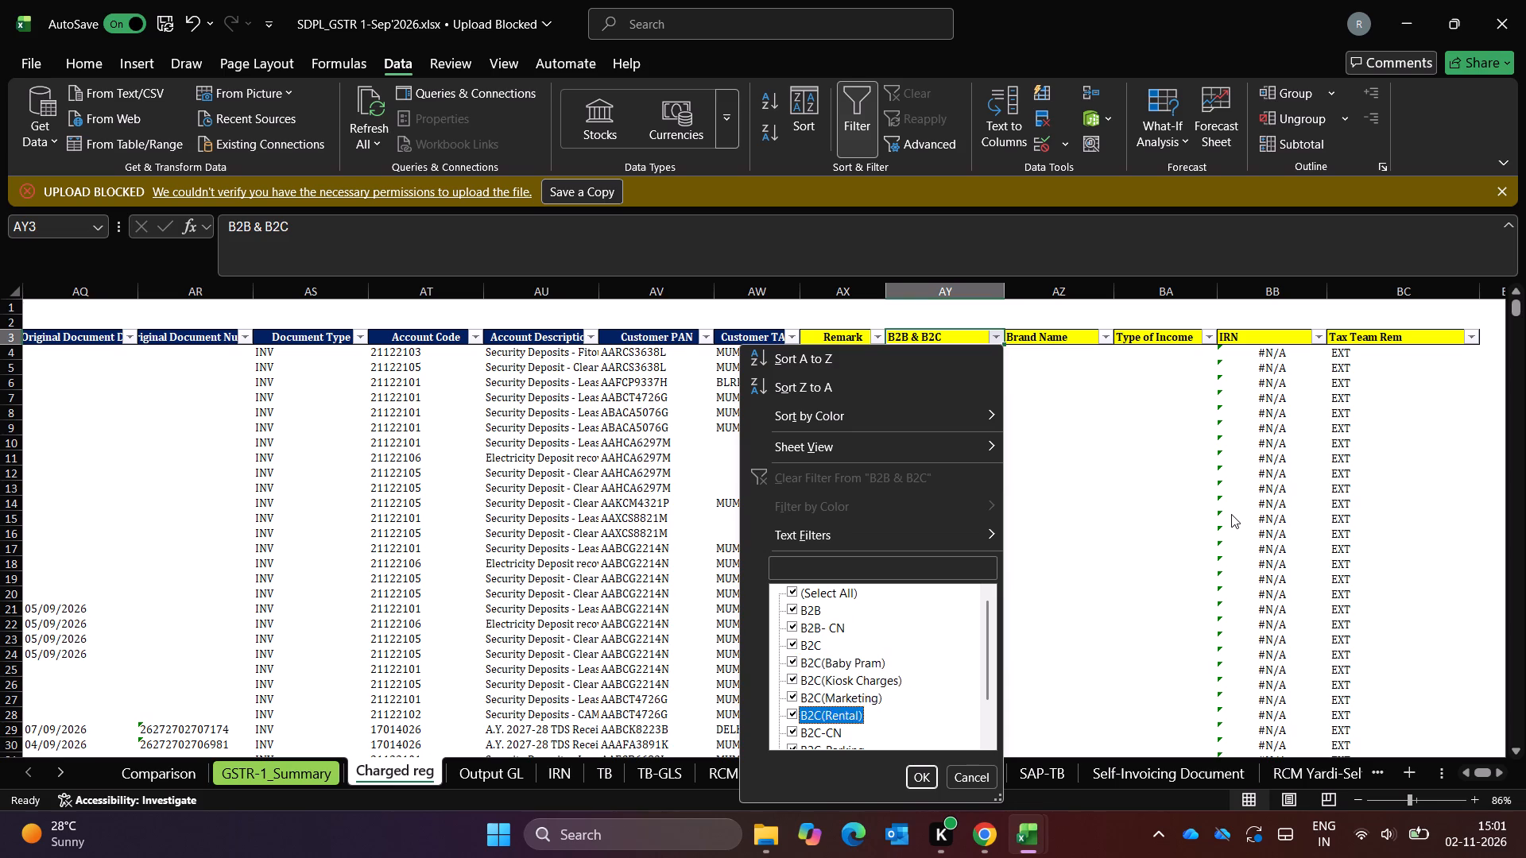
key(Down)
key(Down)
key(Down)
key(Down)
key(Down)
key(Down)
key(Up)
key(Up)
key(Up)
key(Up)
key(Up)
key(Up)
key(Up)
key(Up)
key(Up)
key(Up)
key(Up)
key(Up)
key(Up)
key(Up)
key(Up)
key(Up)
key(Up)
key(Up)
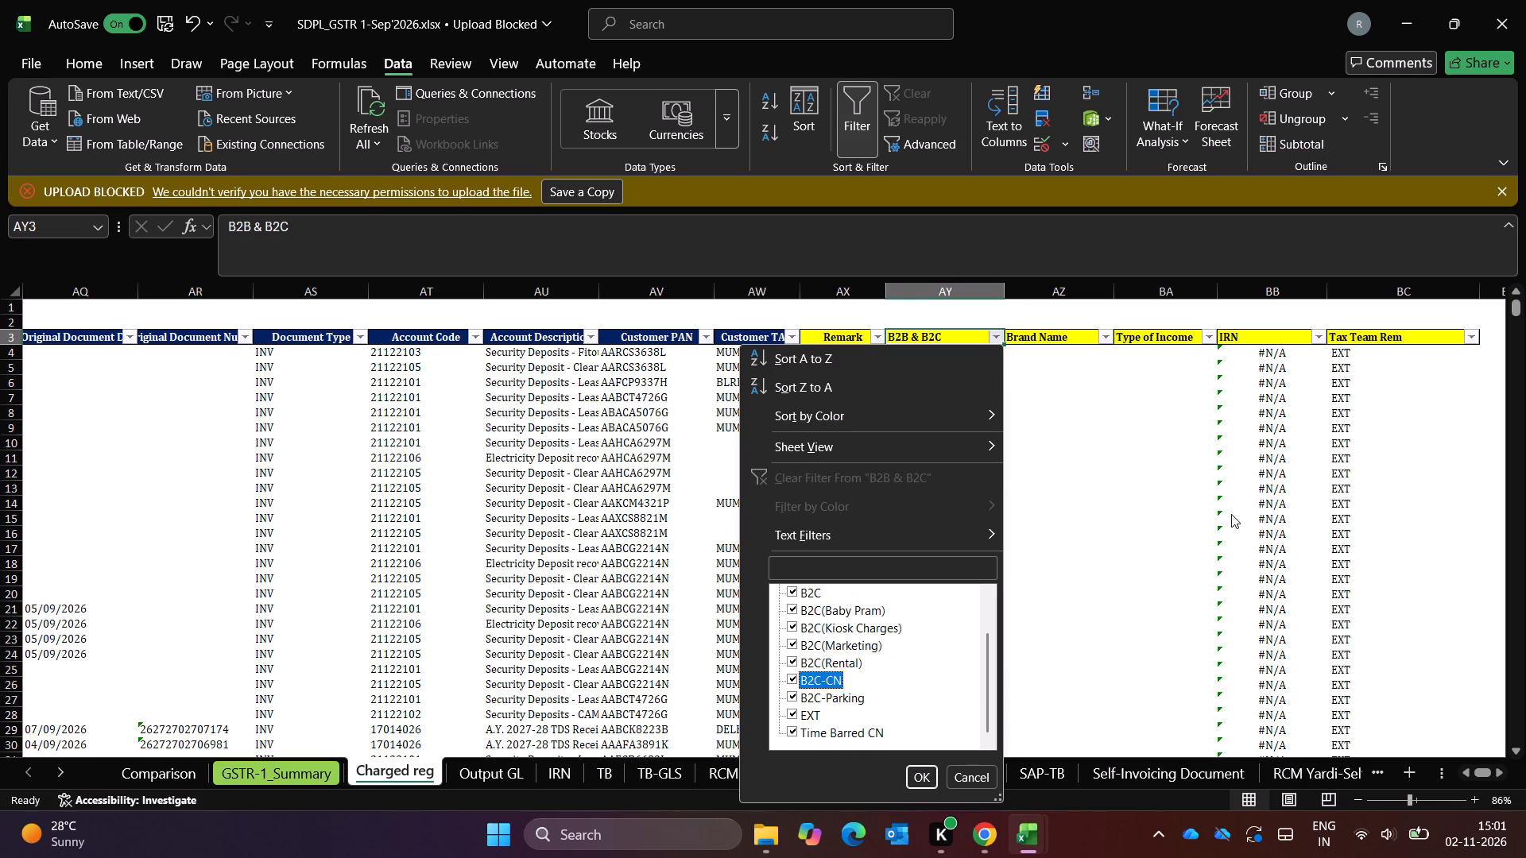
key(Up)
key(Up)
key(Up)
key(Up)
key(Up)
key(Up)
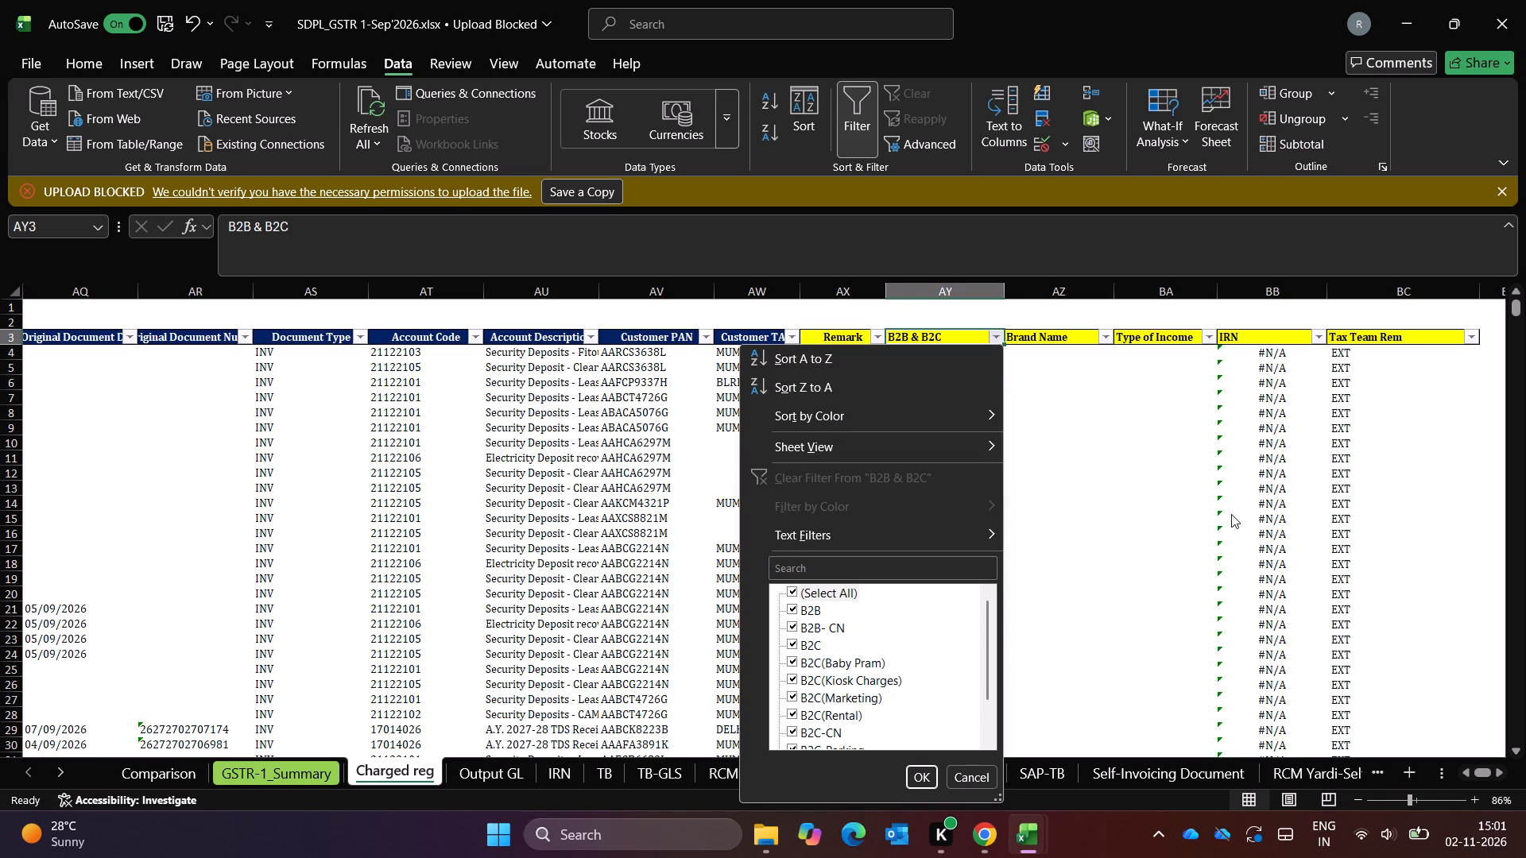
key(Up)
key(Up)
key(Down)
key(Down)
key(Down)
key(Down)
key(Down)
key(Down)
key(Down)
key(Down)
key(Down)
key(Down)
key(Down)
key(Down)
key(Down)
key(Down)
key(Escape)
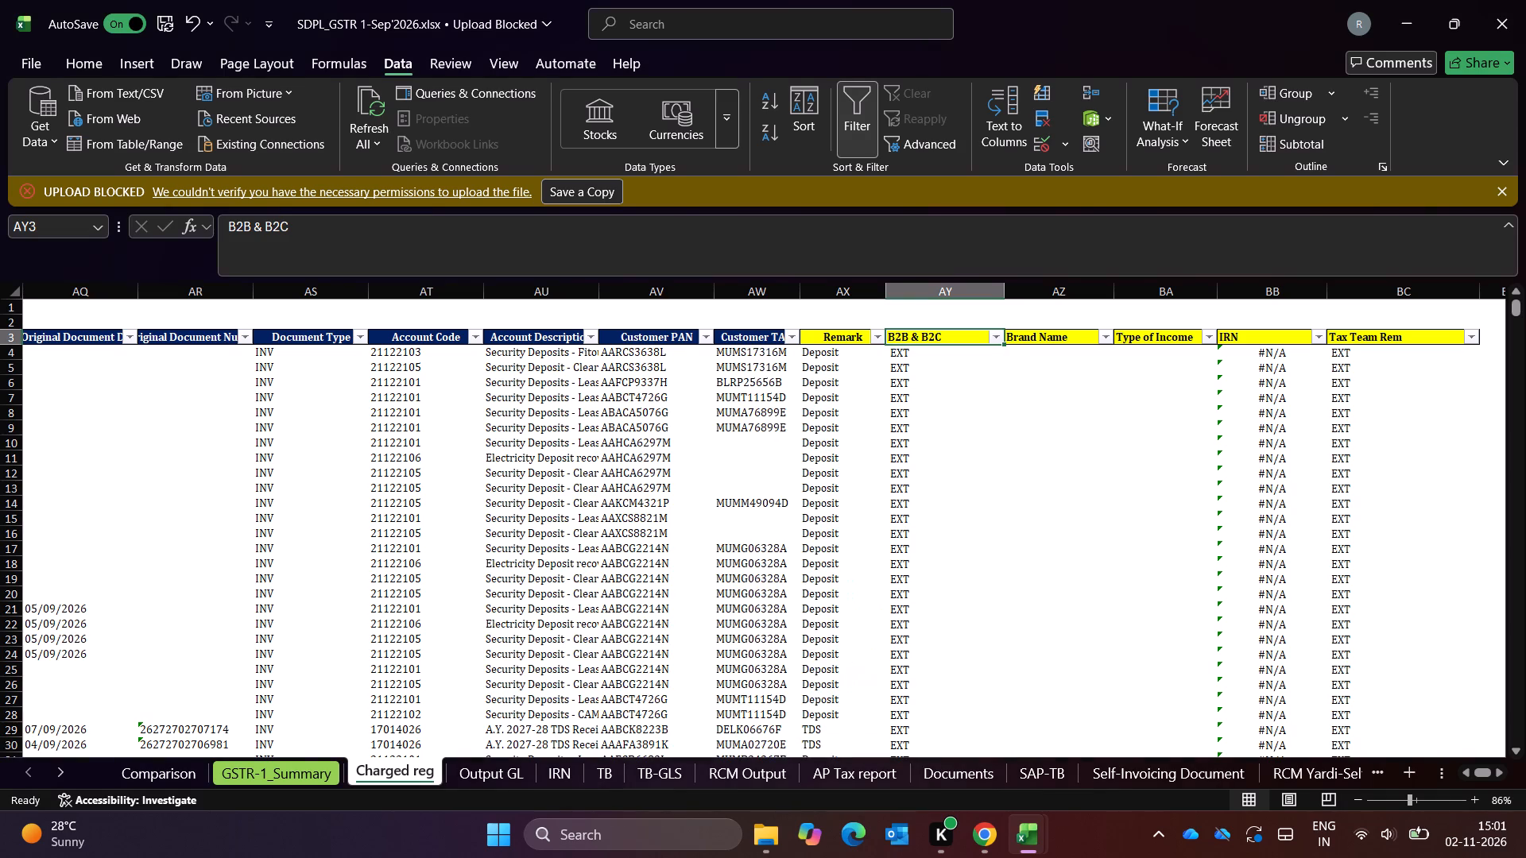
Return to the October workbook and check the unfiltered Charged reg records around the B2B & B2C, Remark and Customer TAN columns.
key(alt+Tab)
key(Right)
key(Right)
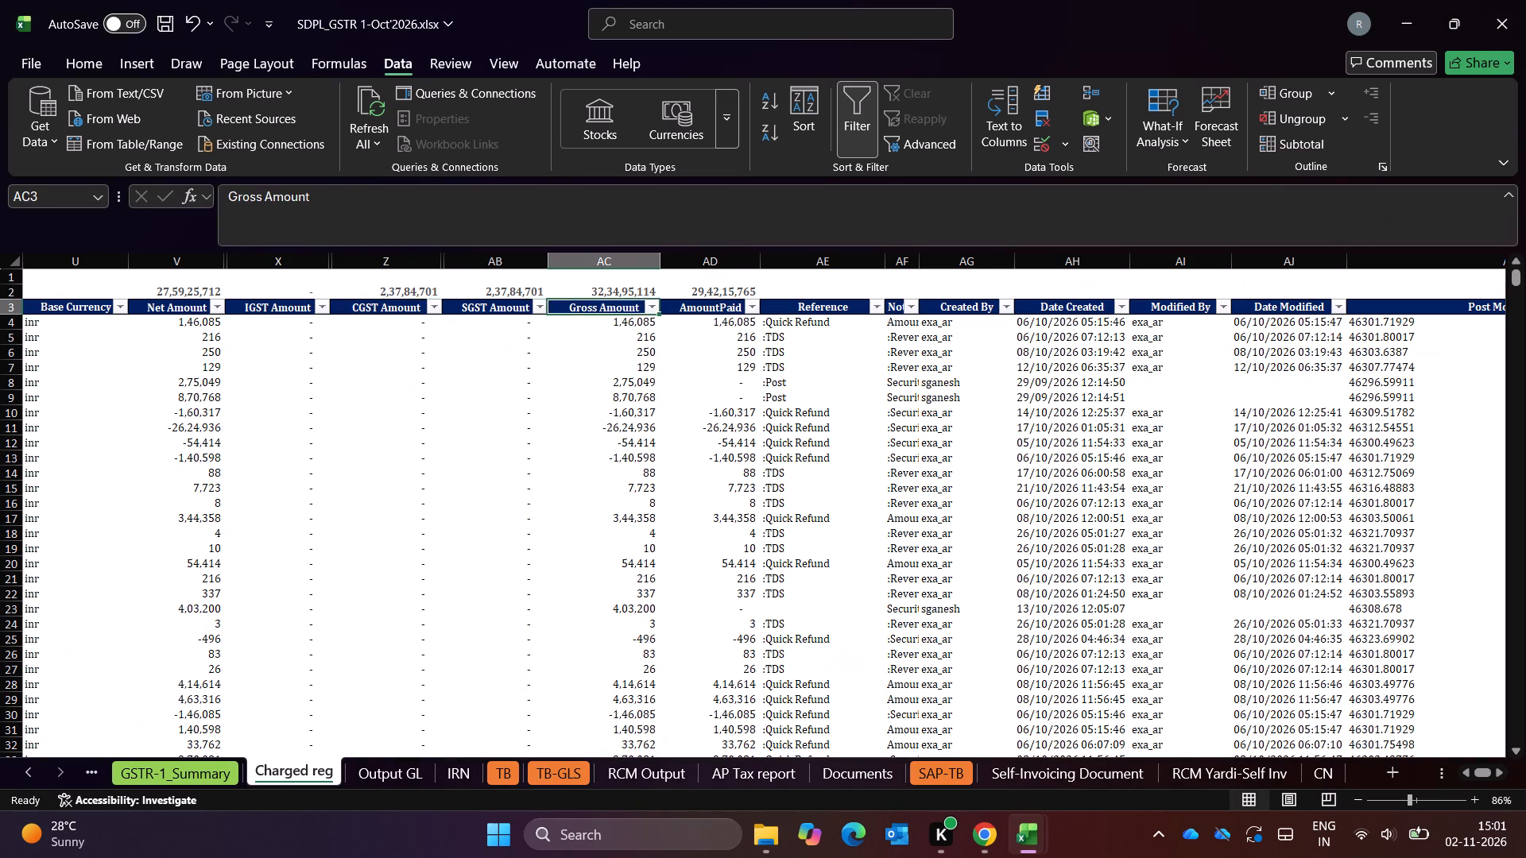
key(ctrl+Right)
key(Left)
key(Left)
key(Left)
key(Left)
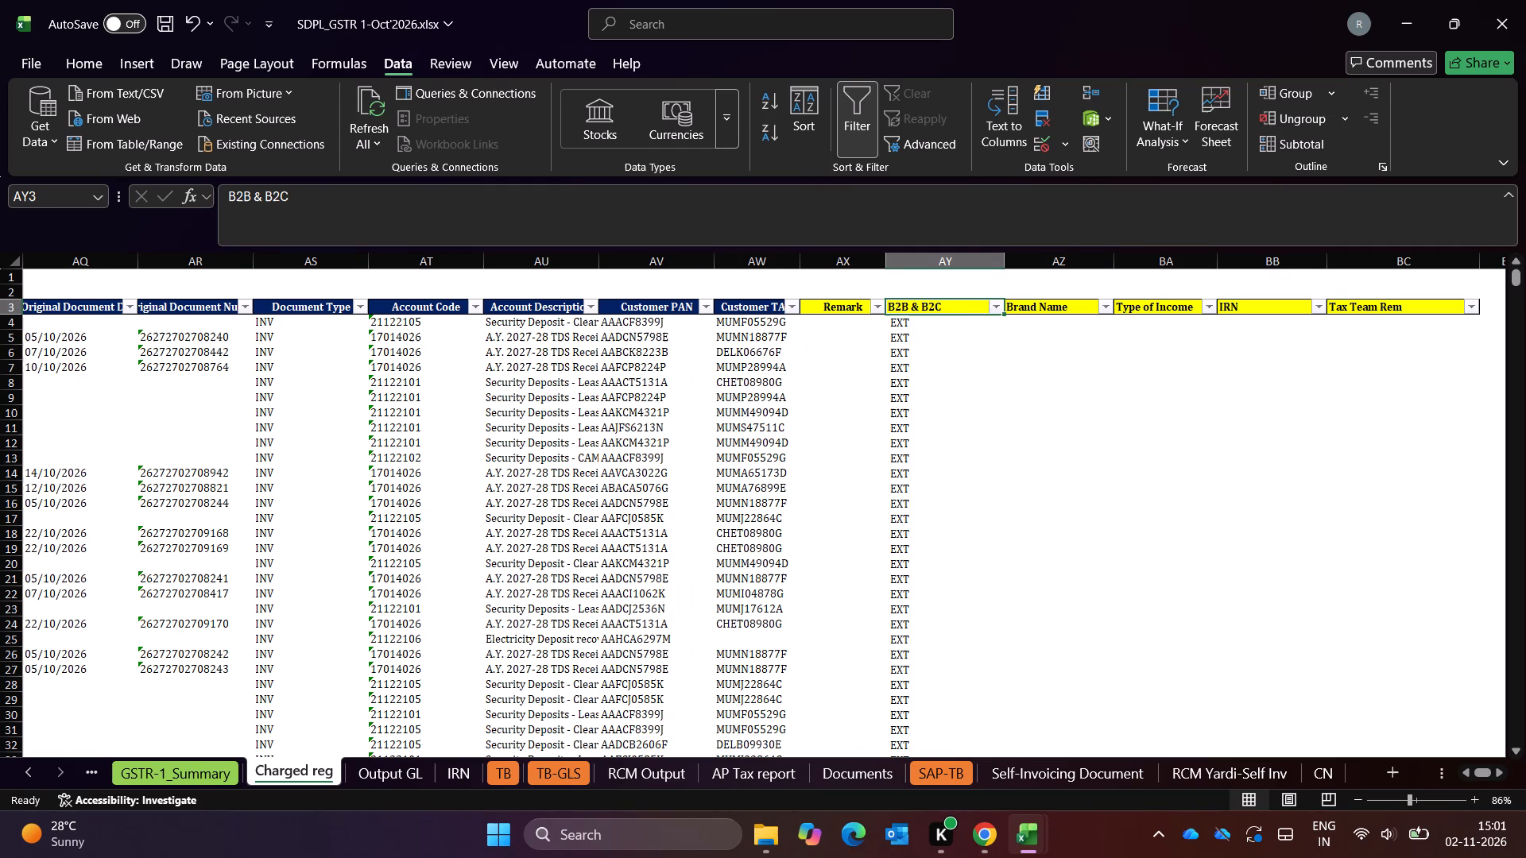
key(Left)
key(Left)
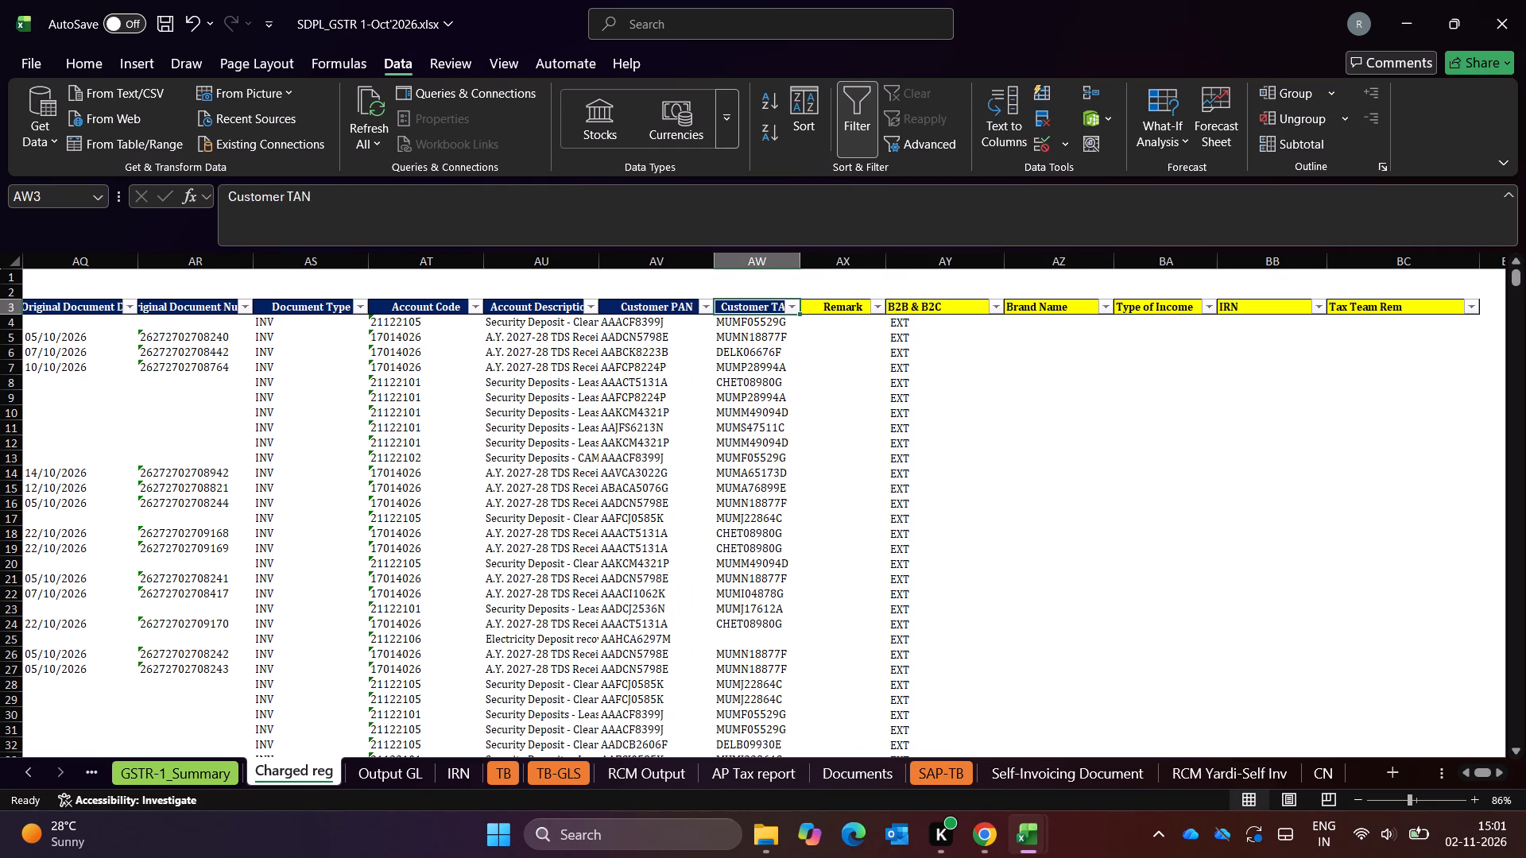
In the September workbook's Charged reg sheet, filter the Remark column to show only Charge Sep-26 records.
key(alt+Tab)
key(Left)
key(alt+Down)
key(Down)
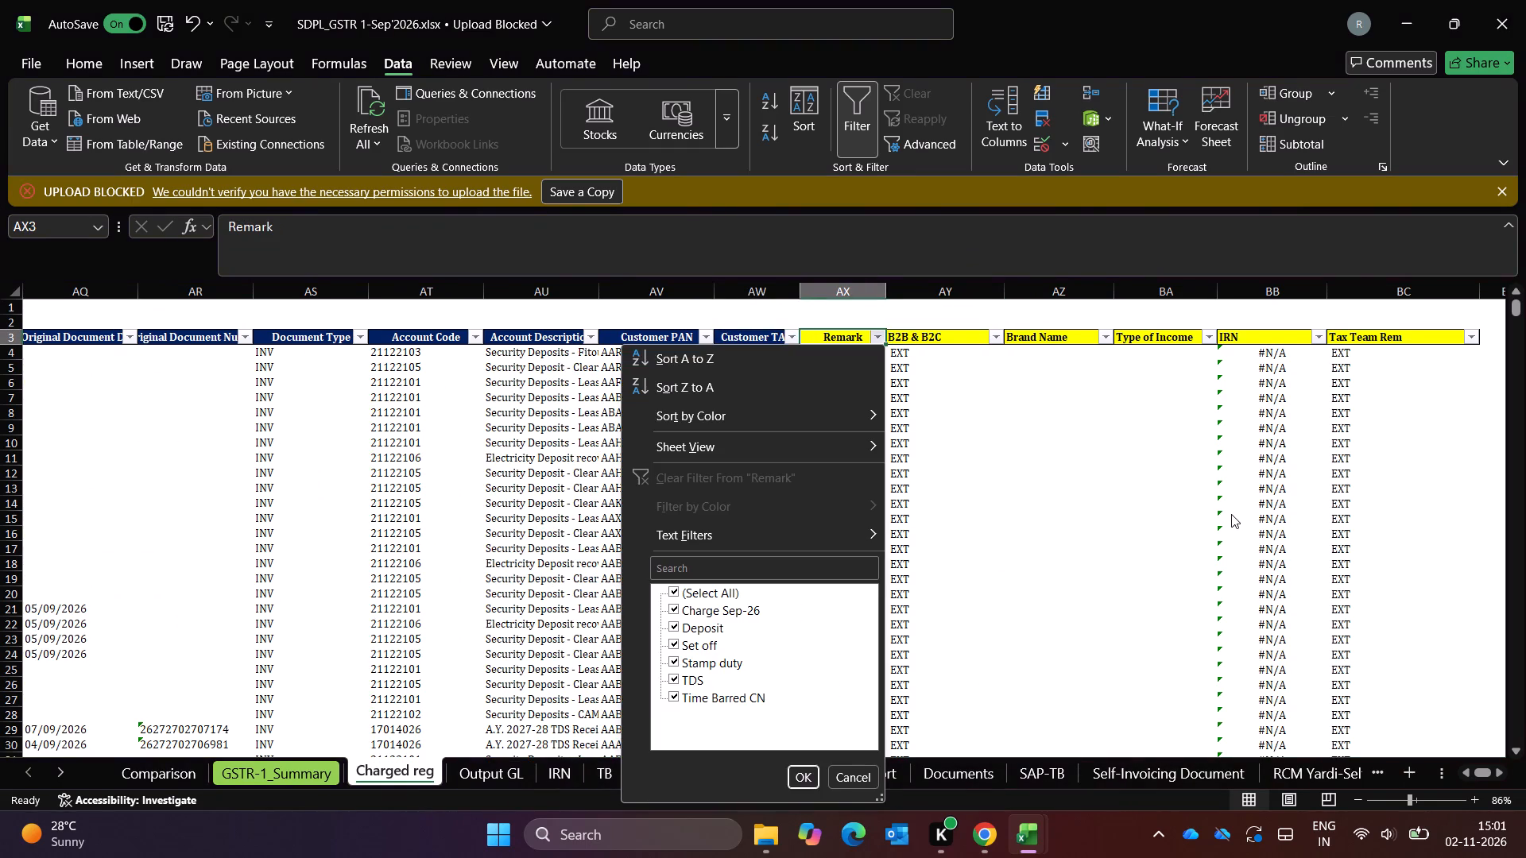
key(Down)
key(Down)
key(Down)
key(Down)
key(Down)
key(Down)
key(Down)
key(Down)
key(Down)
key(Down)
key(Down)
key(Down)
key(Down)
key(Down)
key(Down)
key(Down)
key(Up)
key(Up)
key(Up)
key(Up)
key(Up)
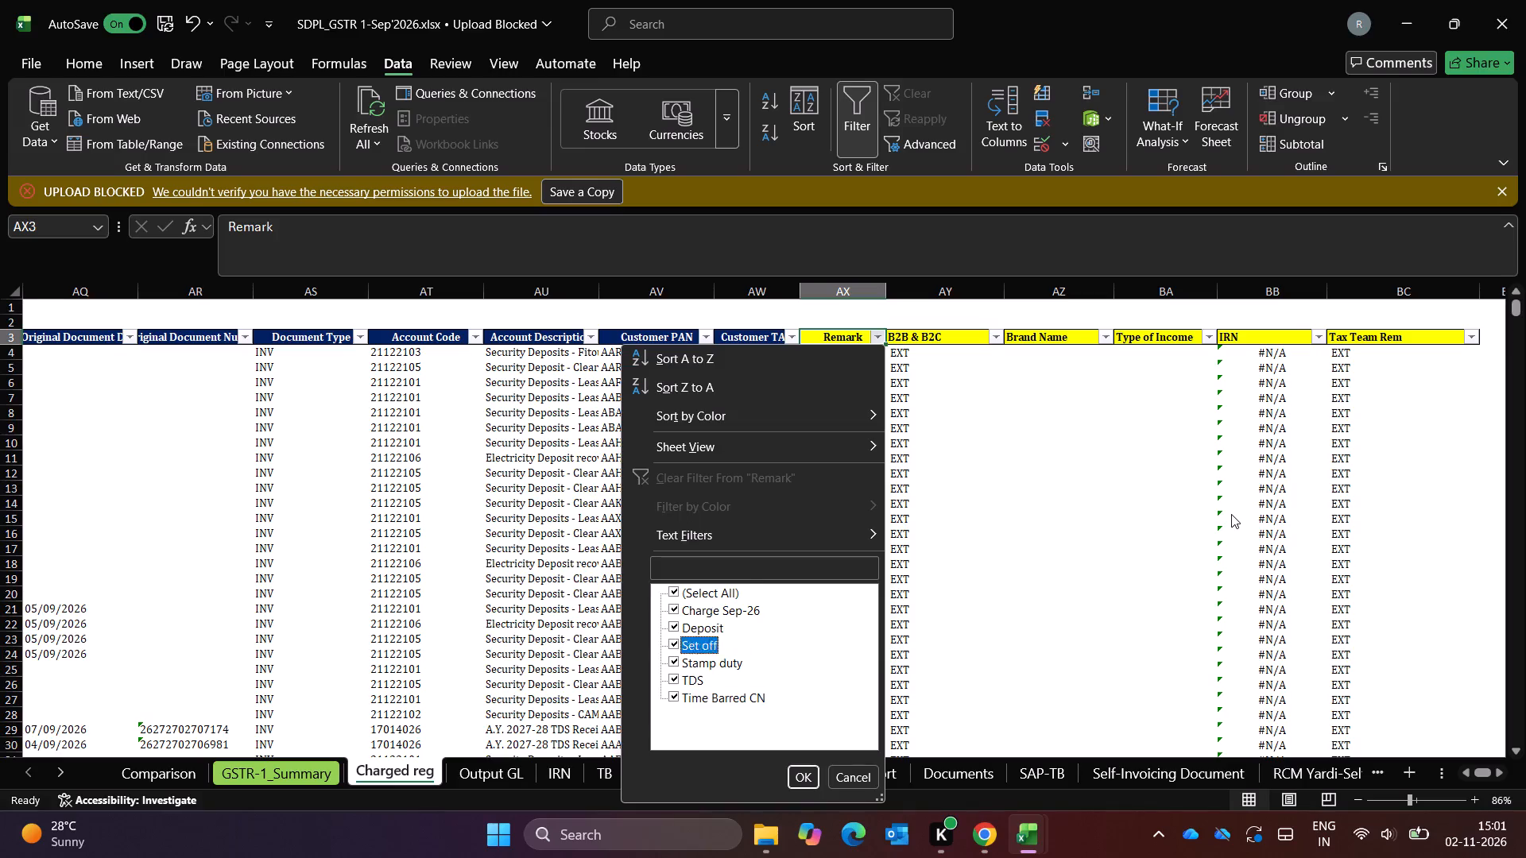
key(Up)
key(Up)
key(Up)
key(space)
key(Down)
key(space)
key(Return)
key(Down)
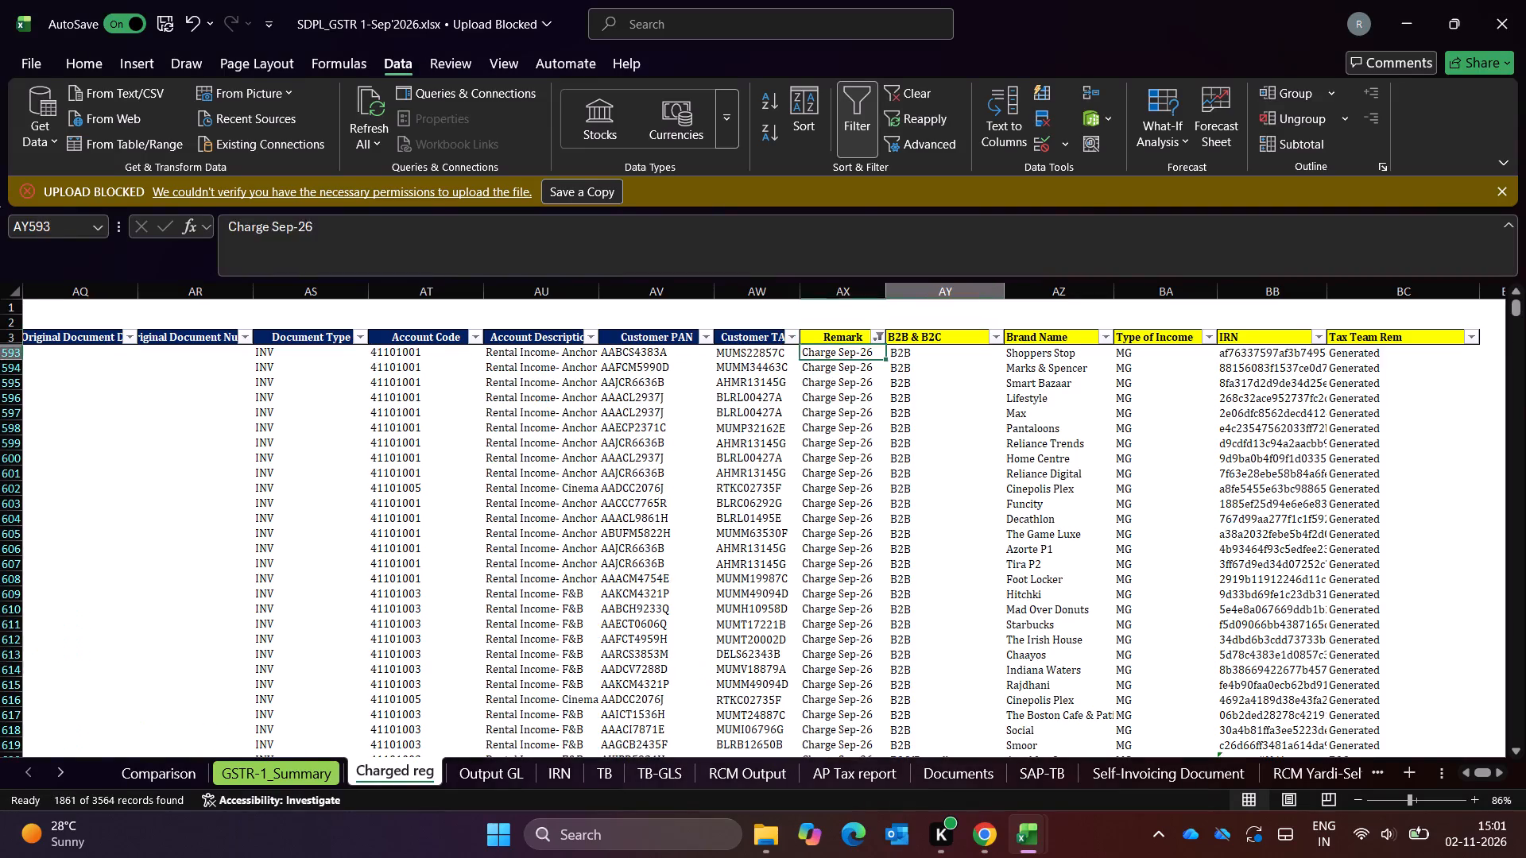
Examine the B2B & B2C classification values available for the Charge Sep-26 records in the September Charged reg sheet.
key(Right)
key(Down)
key(Down)
key(ctrl+Down)
key(Down)
key(Up)
key(Up)
key(ctrl+Up)
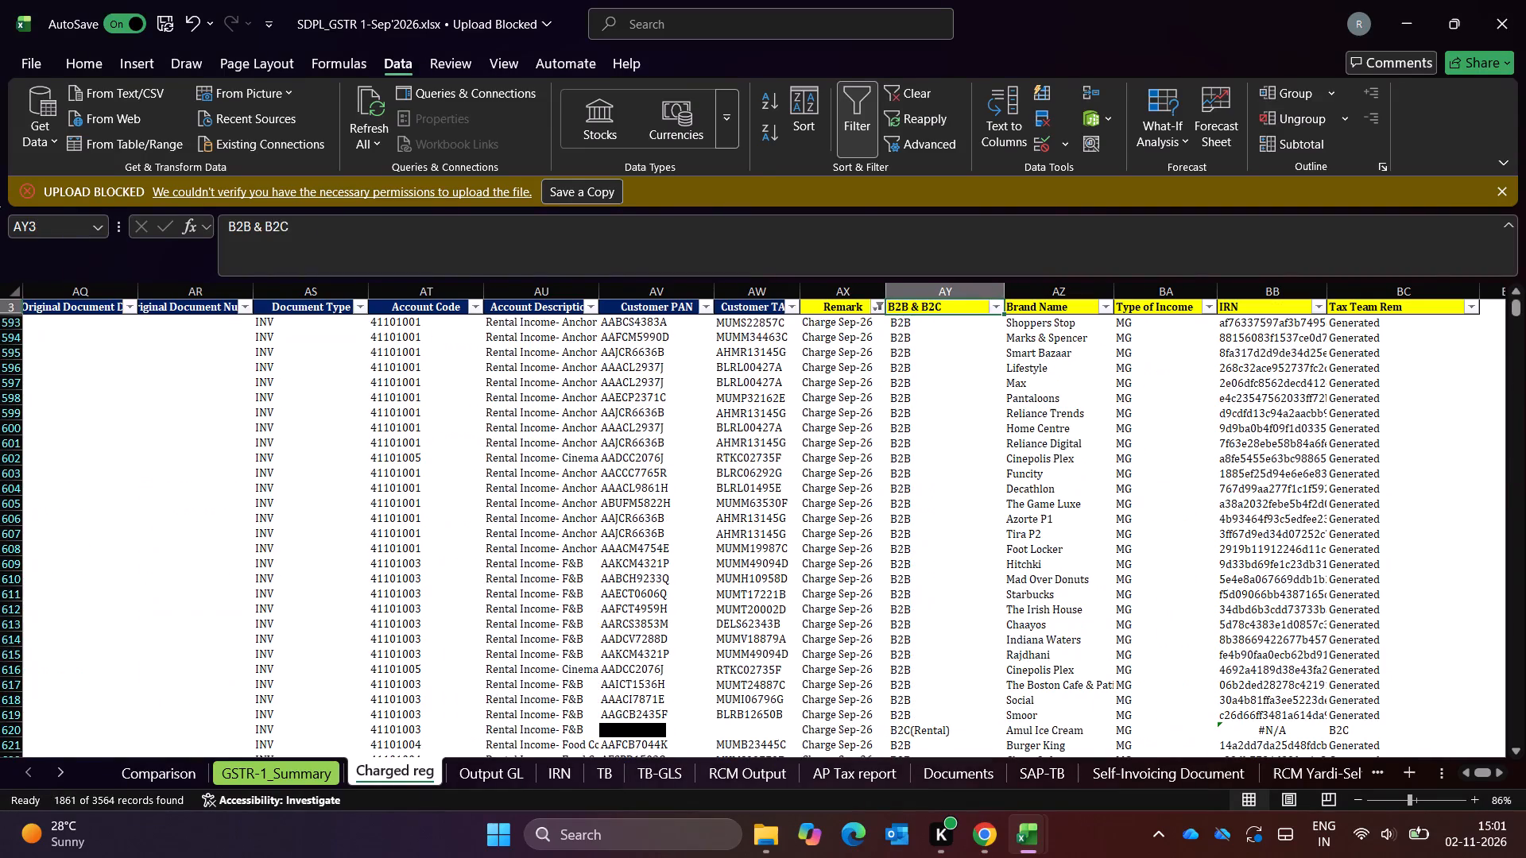
key(Down)
key(Up)
key(alt+Down)
key(Down)
key(Down)
key(Down)
key(Down)
key(Down)
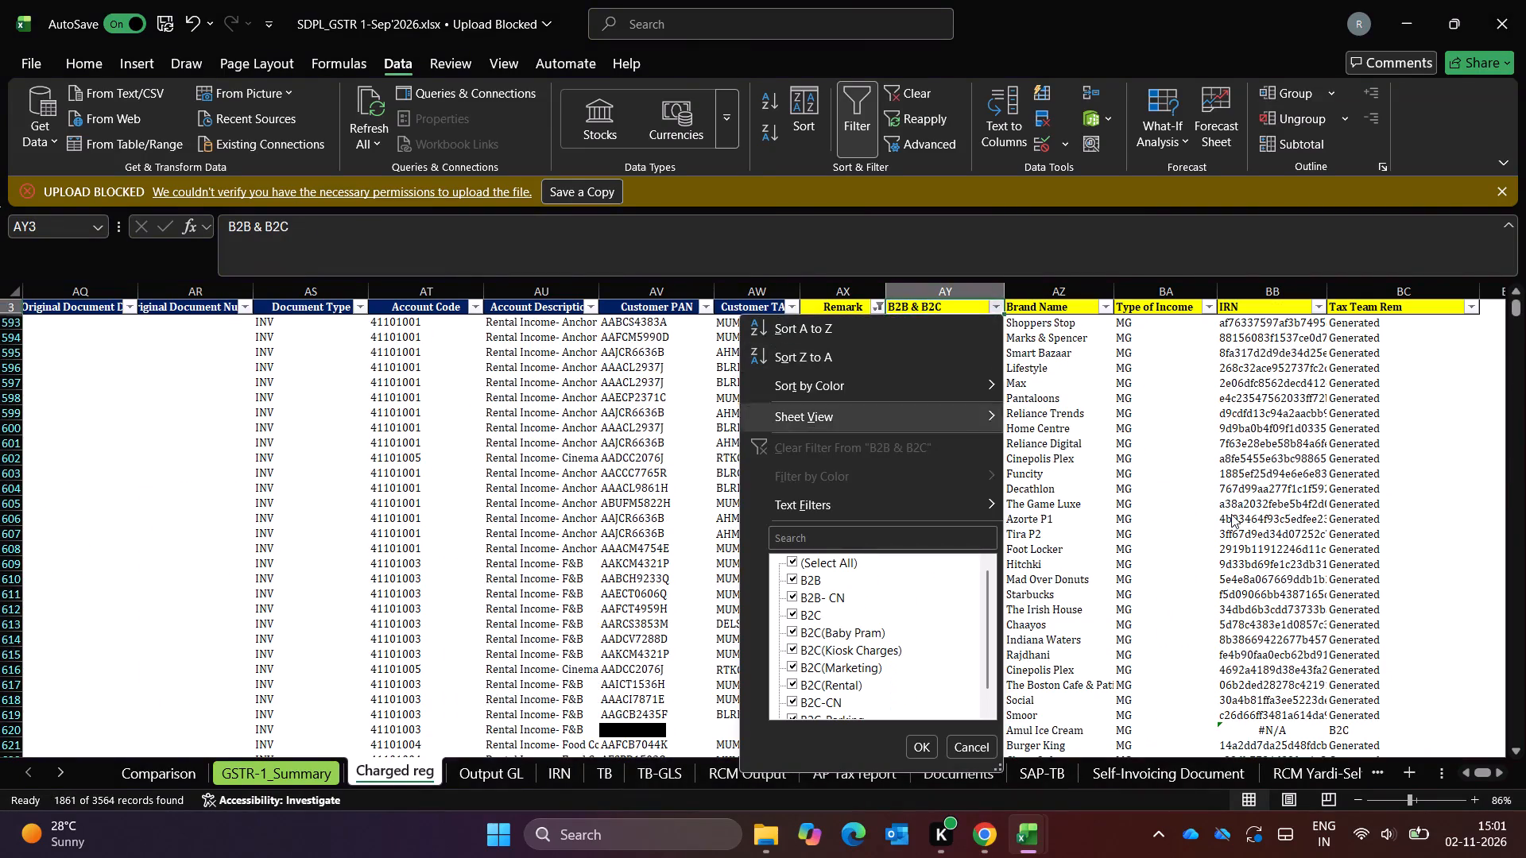
key(Escape)
Change the Remark filter in the September Charged reg sheet to show only Deposit records.
key(Left)
key(alt+Down)
key(alt+Down)
key(alt+Down)
key(alt+Down)
key(alt+Down)
key(alt+Down)
key(alt+Down)
key(alt+Down)
key(alt+Down)
key(alt+Down)
key(Down)
key(Down)
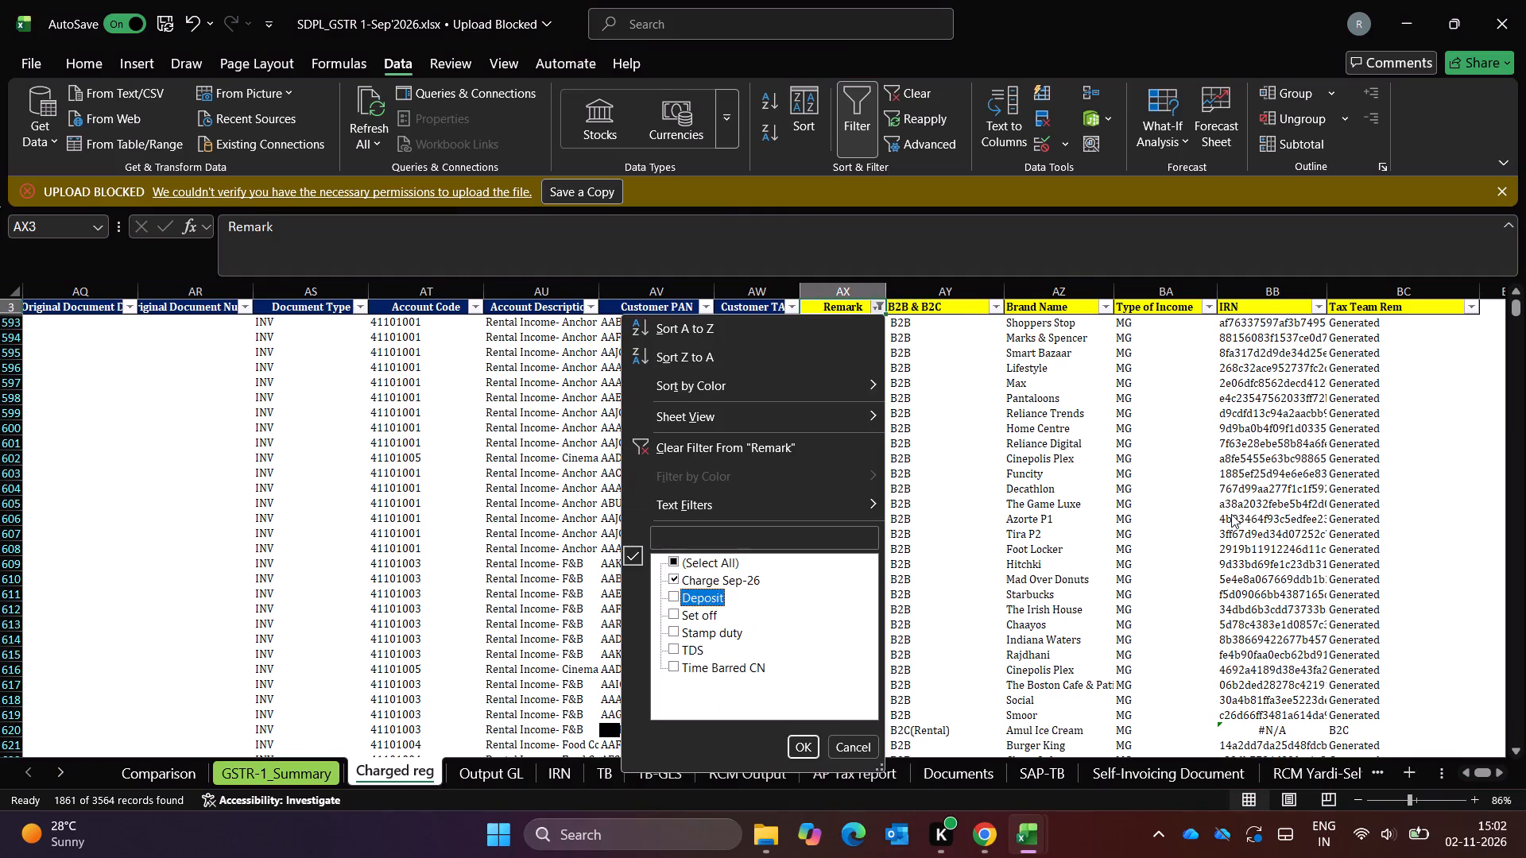
key(Up)
key(space)
key(Down)
key(space)
key(Return)
Switch the September sheet's Remark filter from Deposit to TDS records only.
key(alt+Down)
key(alt+Down)
key(alt+Down)
key(alt+Down)
key(alt+Down)
key(alt+Down)
key(alt+Down)
key(alt+Down)
key(alt+Down)
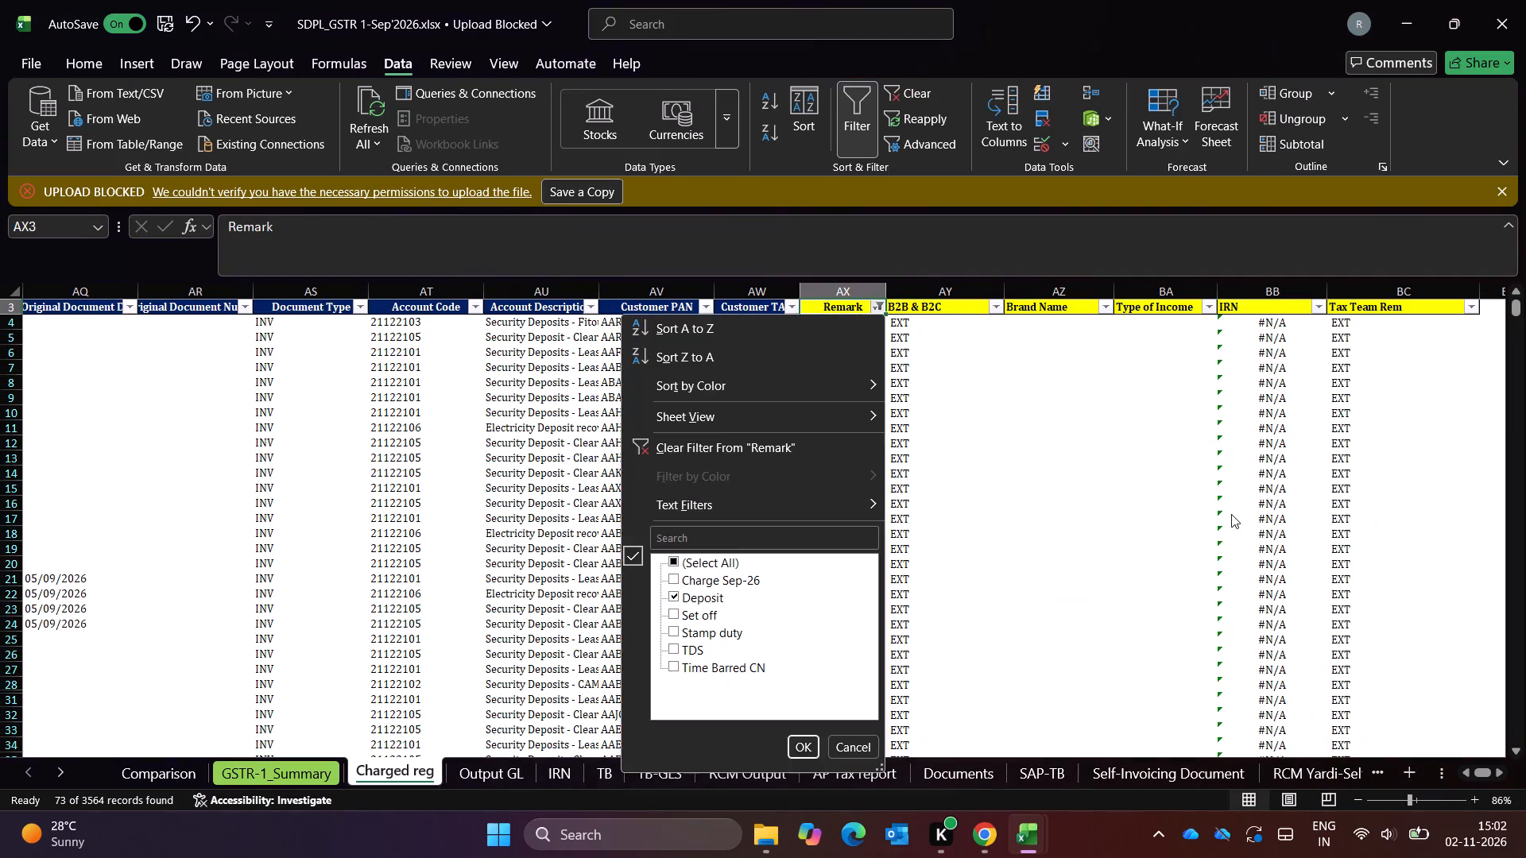
key(Down)
key(Down)
key(Down)
key(space)
key(Down)
key(Down)
key(Down)
key(space)
key(Return)
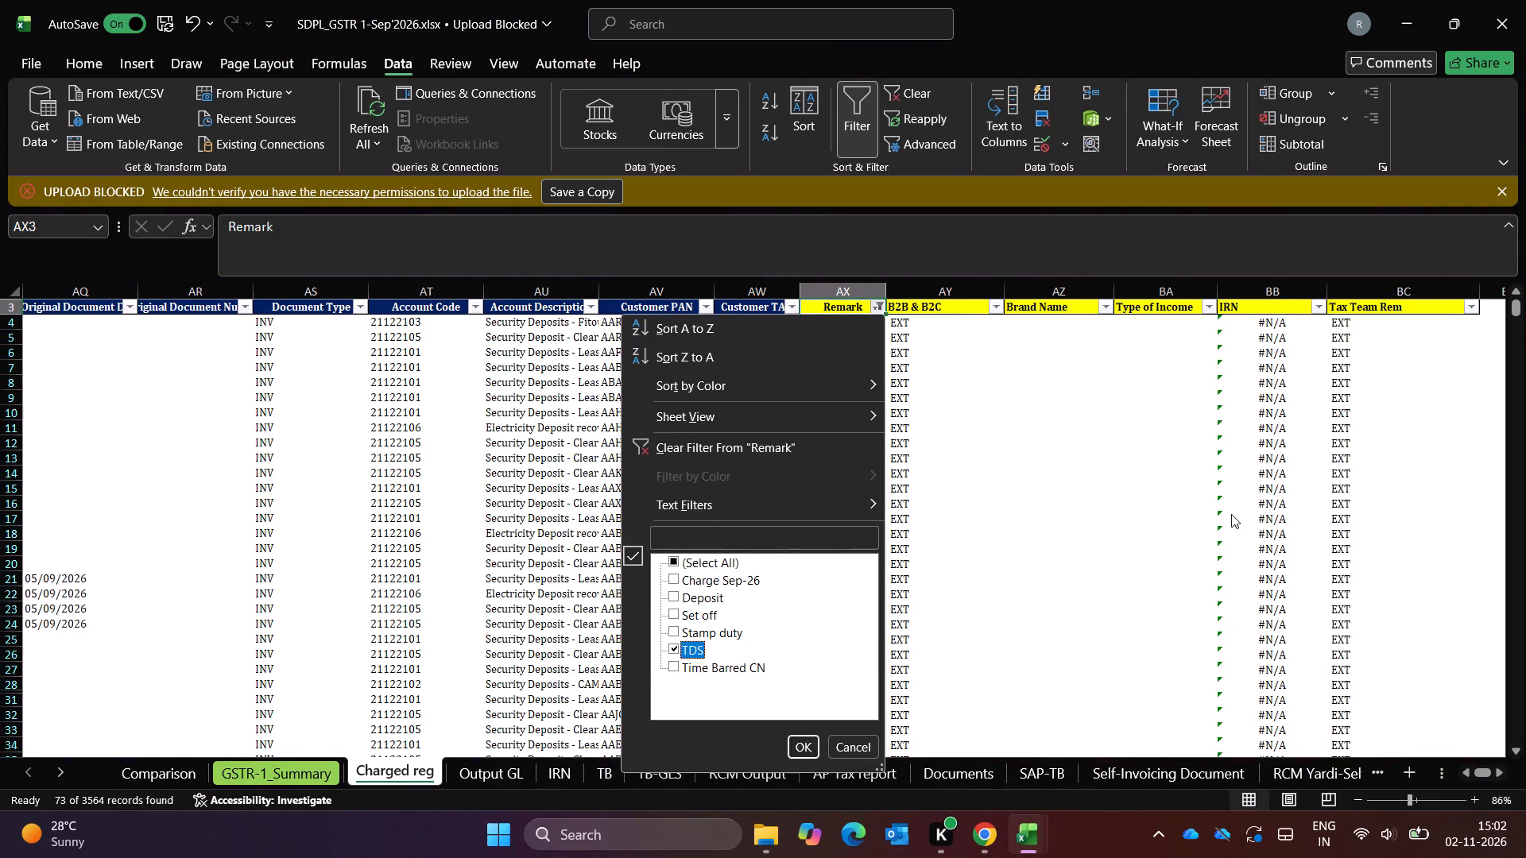
Reselect all values in the September sheet's Remark filter to show every record again.
key(alt+Down)
key(alt+Down)
key(alt+Down)
key(alt+Down)
key(alt+Down)
key(alt+Down)
key(alt+Down)
key(alt+Down)
key(alt+Down)
key(Down)
key(Down)
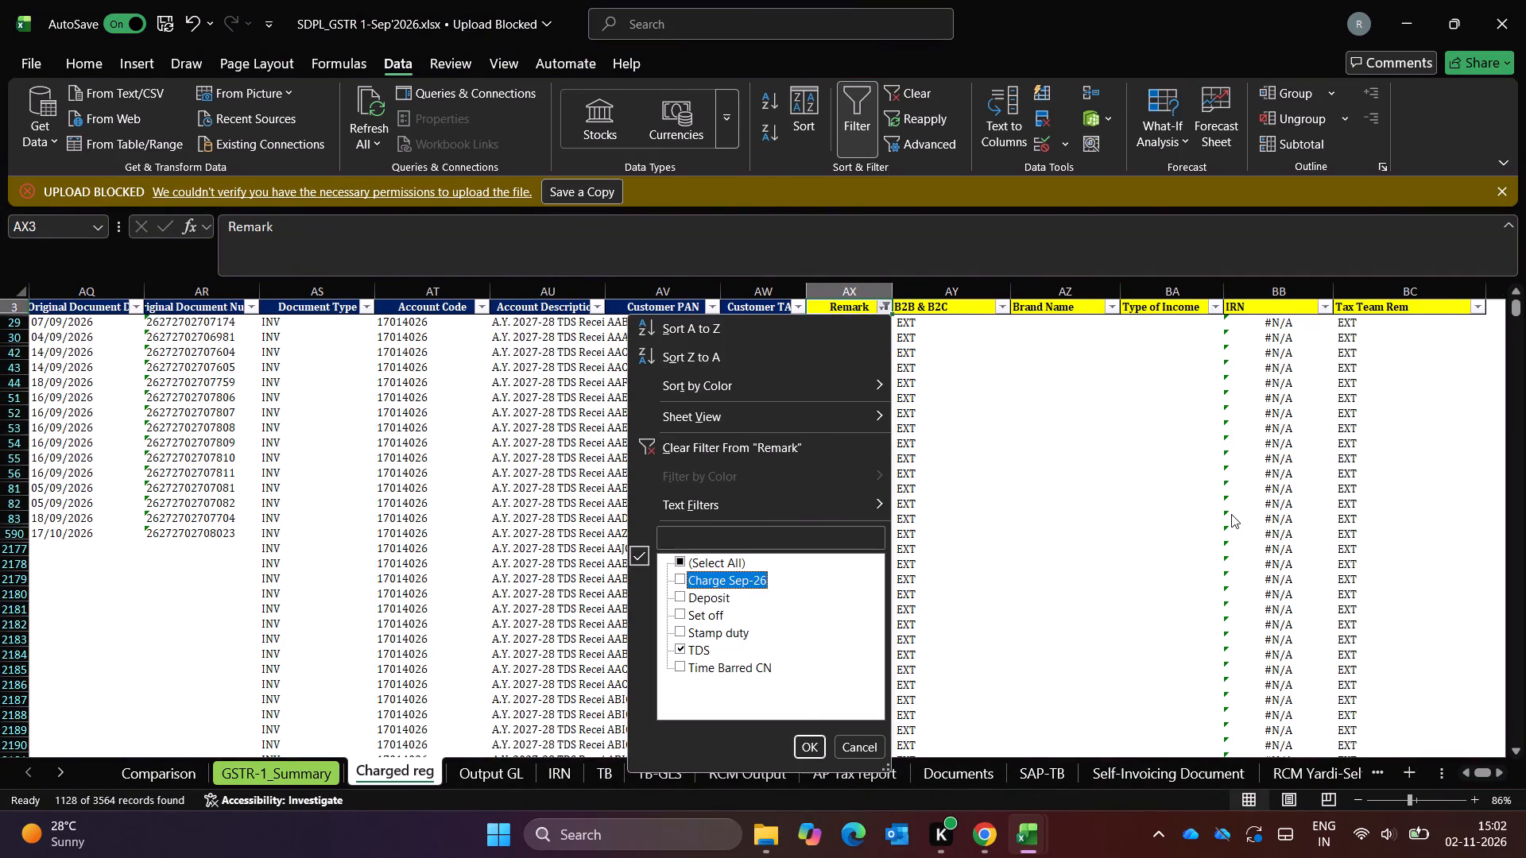
key(Up)
key(space)
key(Return)
In the October workbook's Charged reg sheet, filter the B2B & B2C column to show only blank entries.
key(alt+Tab)
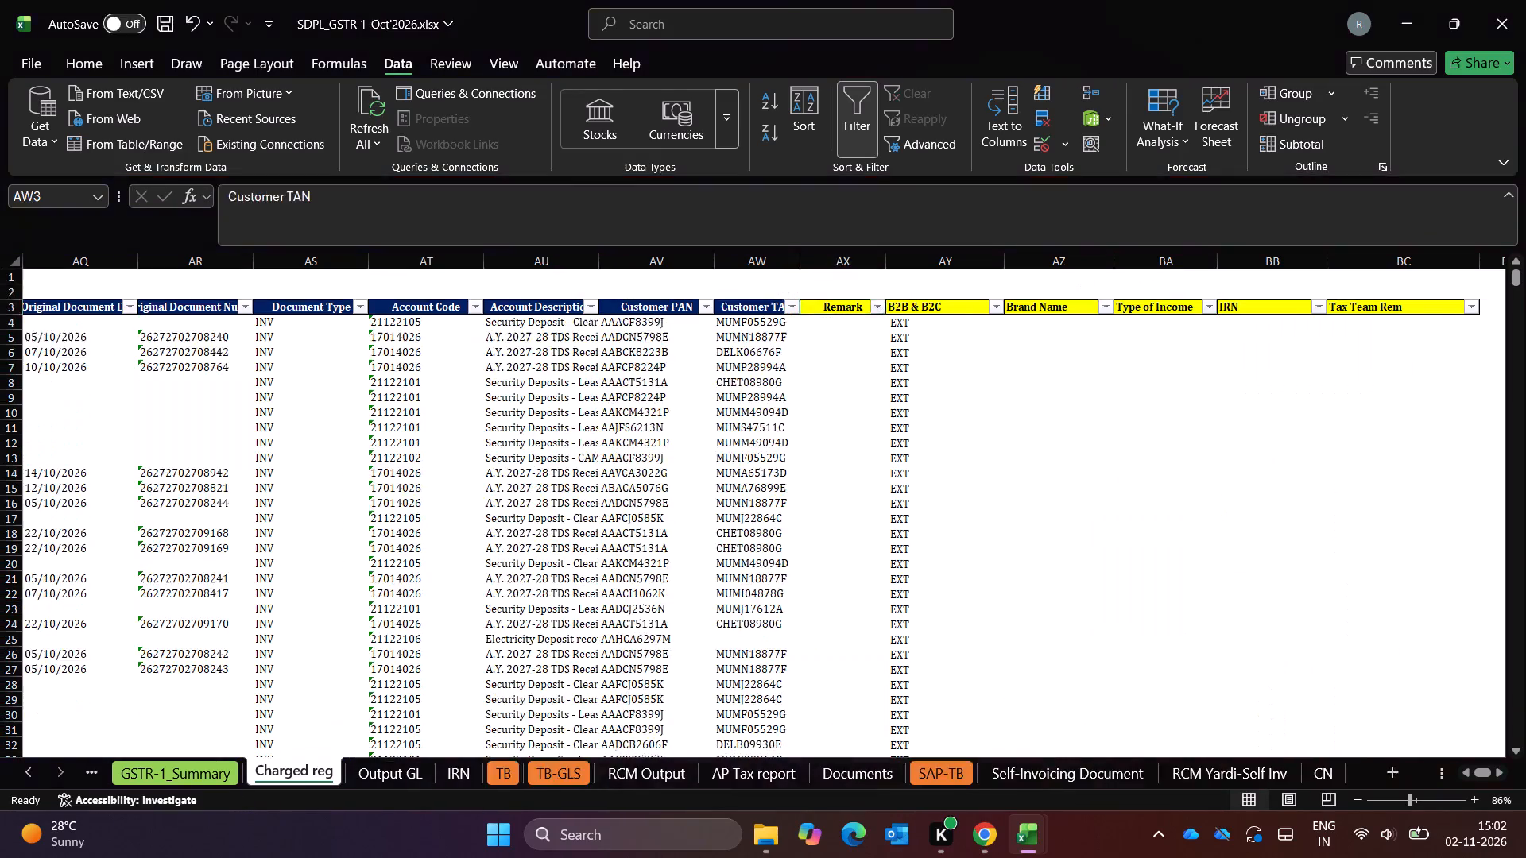
key(Right)
key(Right)
key(Left)
key(Right)
key(alt+Down)
key(alt+Down)
key(alt+Down)
key(alt+Down)
key(alt+Down)
key(alt+Down)
key(alt+Down)
key(alt+Down)
key(alt+Down)
key(alt+Down)
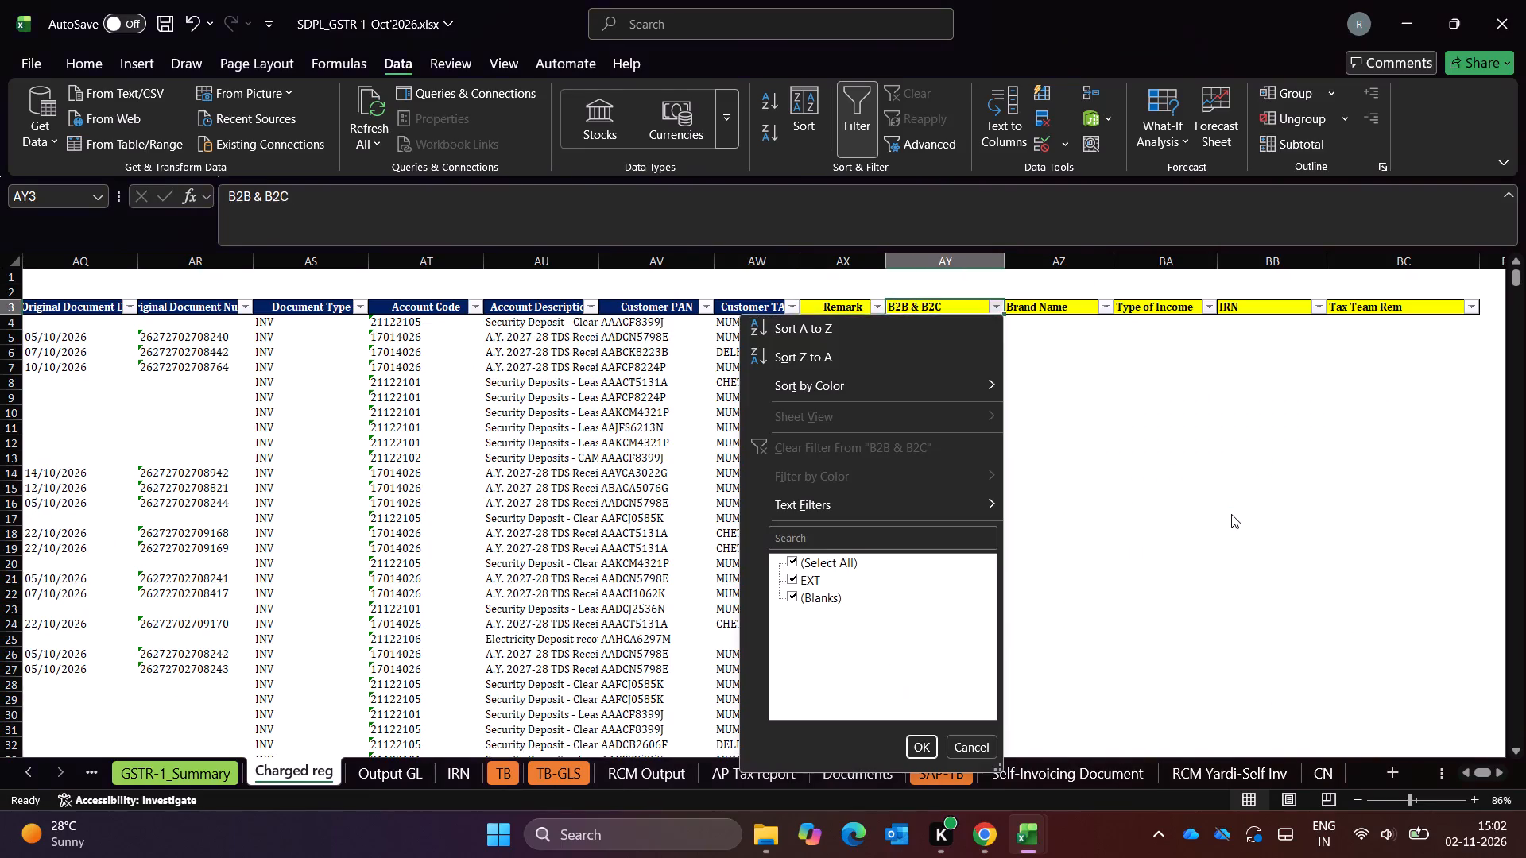
key(Down)
key(space)
key(Down)
key(space)
key(Return)
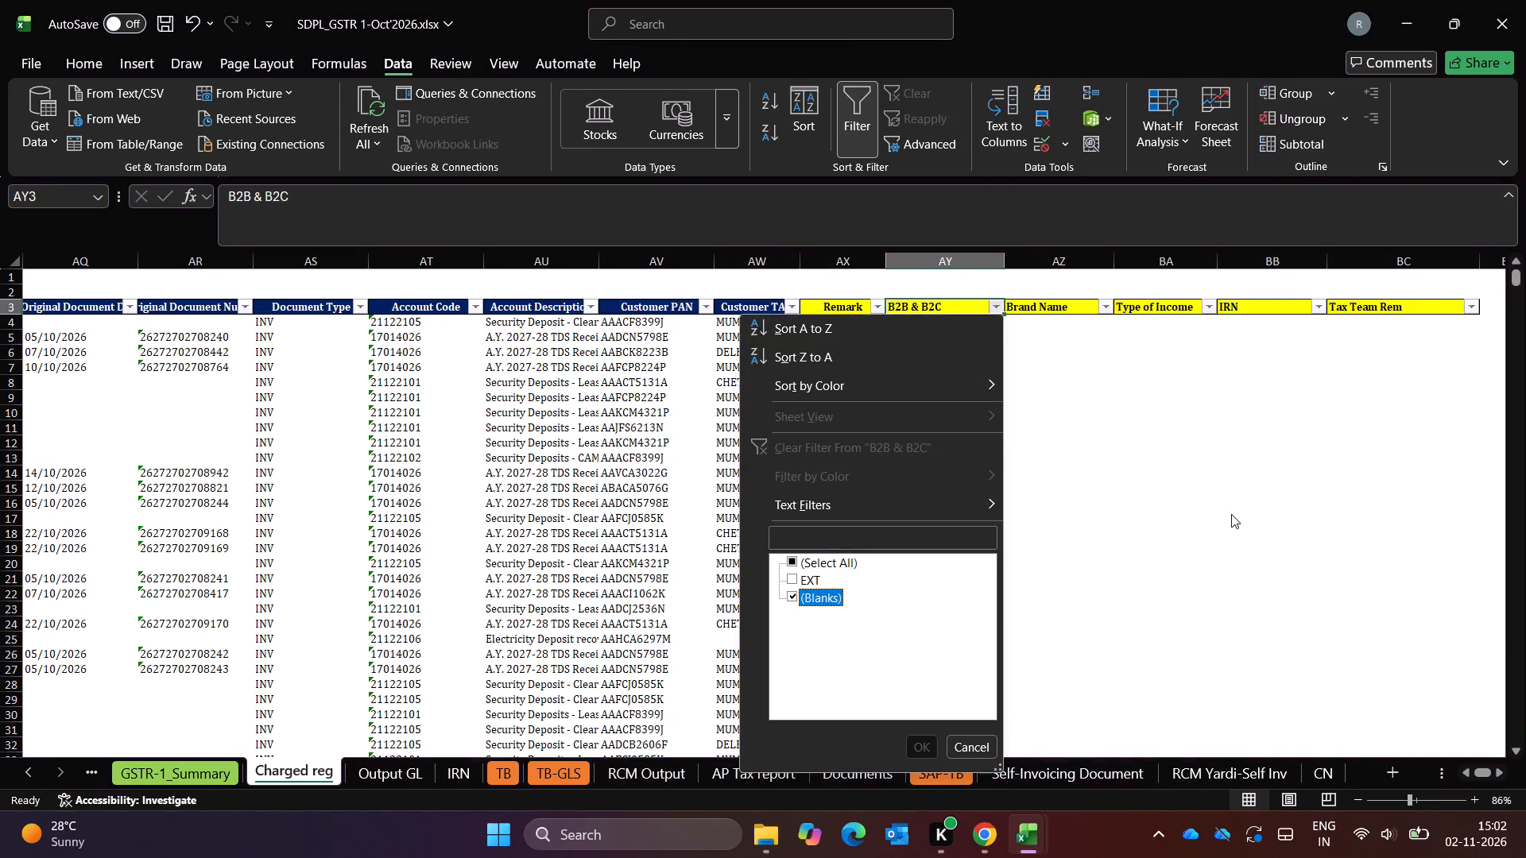
key(Up)
key(Down)
key(space)
key(Return)
key(Left)
key(Left)
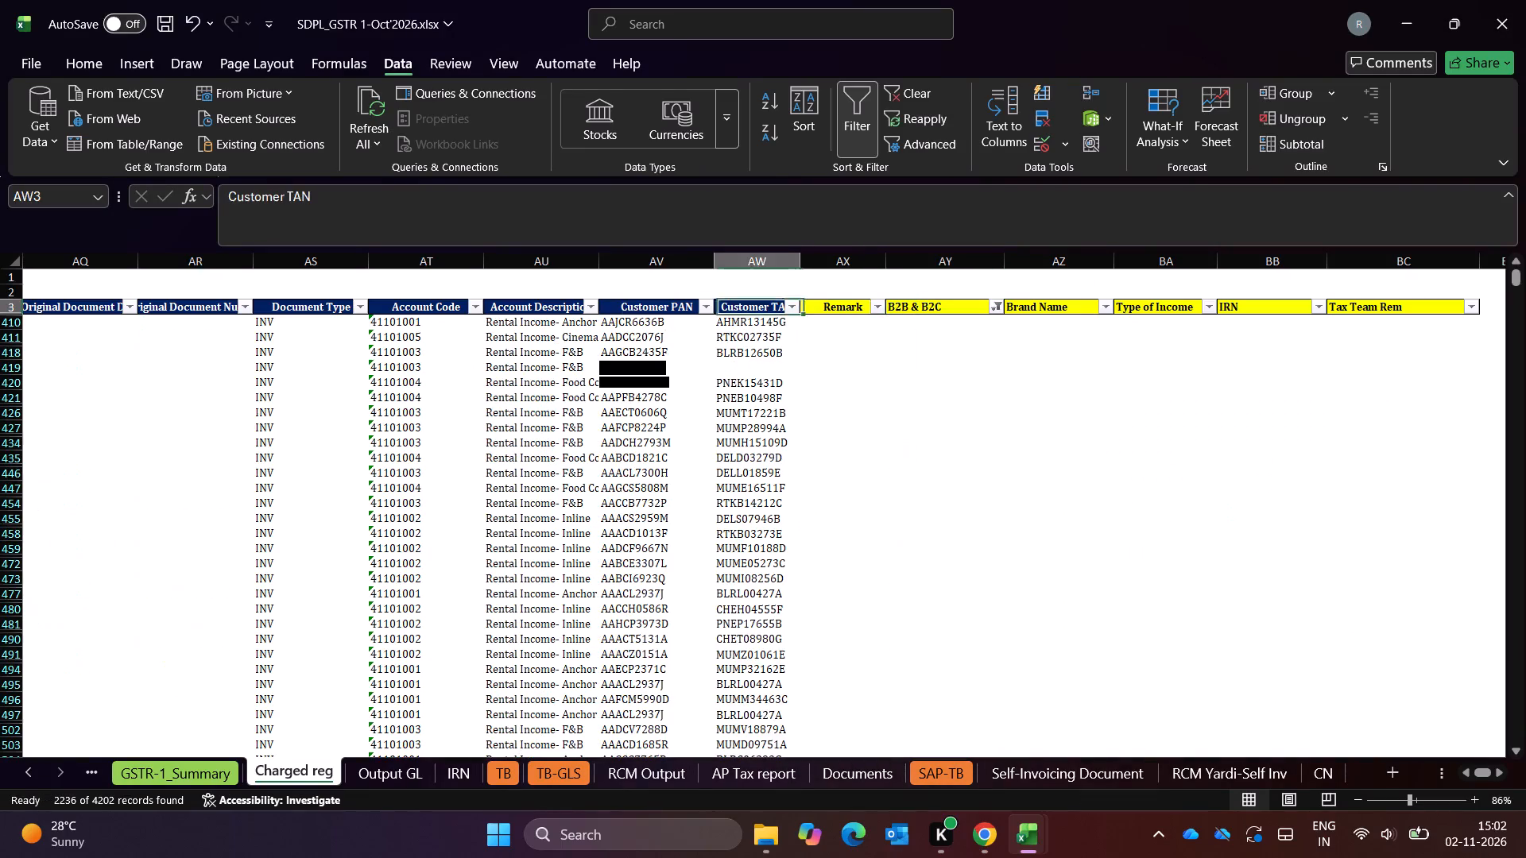
key(Left)
key(Right)
key(Right)
Return to the September workbook and filter Charged reg's Remark column to Charge Sep-26 only.
key(alt+Tab)
key(Up)
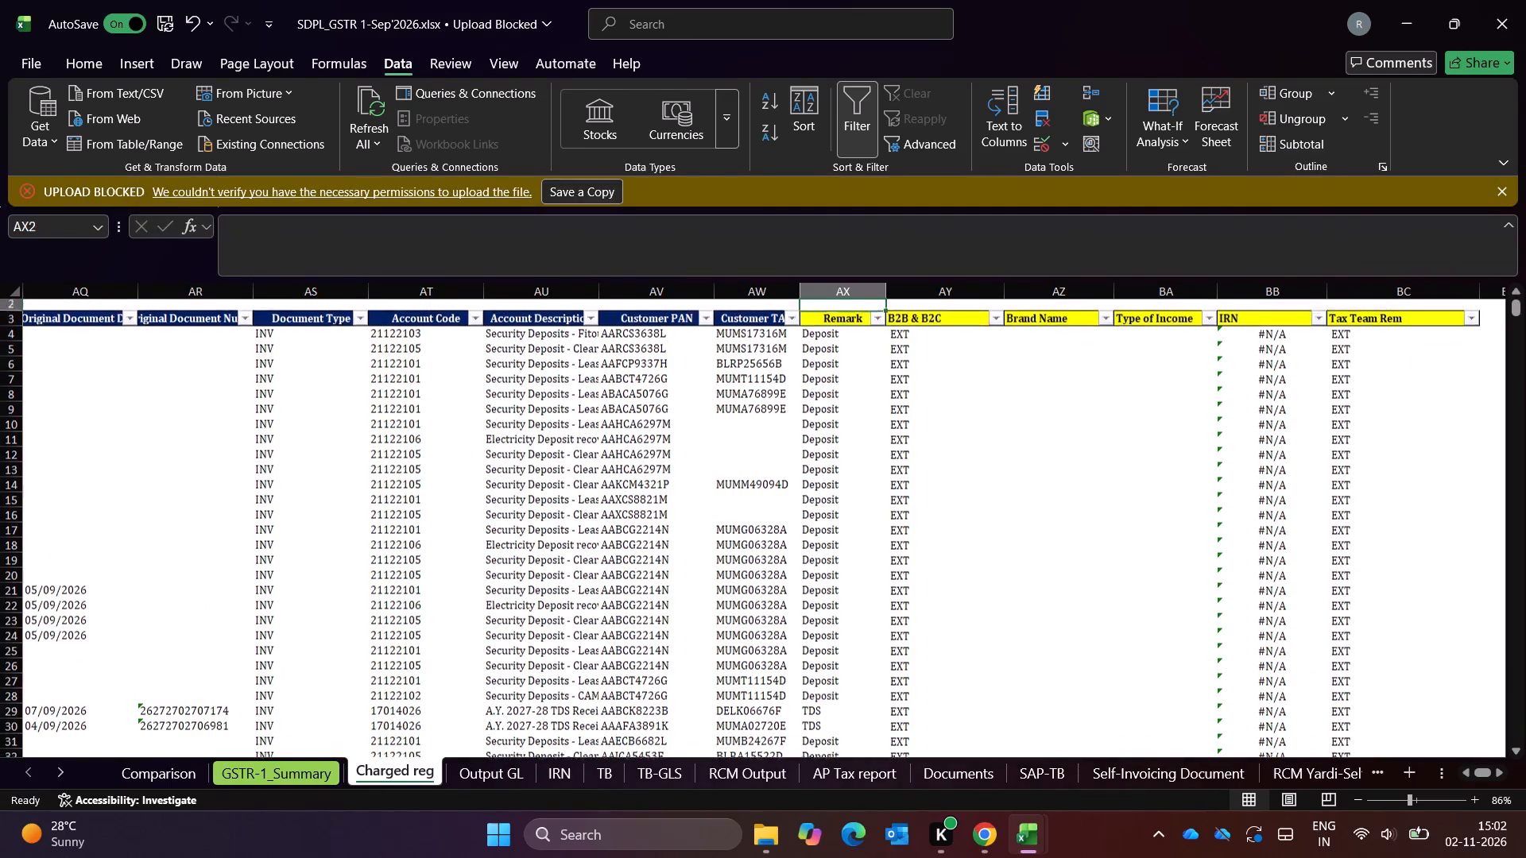
key(Up)
key(Right)
key(Down)
key(Down)
key(Left)
key(alt+Down)
key(alt+Down)
key(alt+Down)
key(alt+Down)
key(alt+Down)
key(alt+Down)
key(alt+Down)
key(alt+Down)
key(alt+Down)
key(alt+Down)
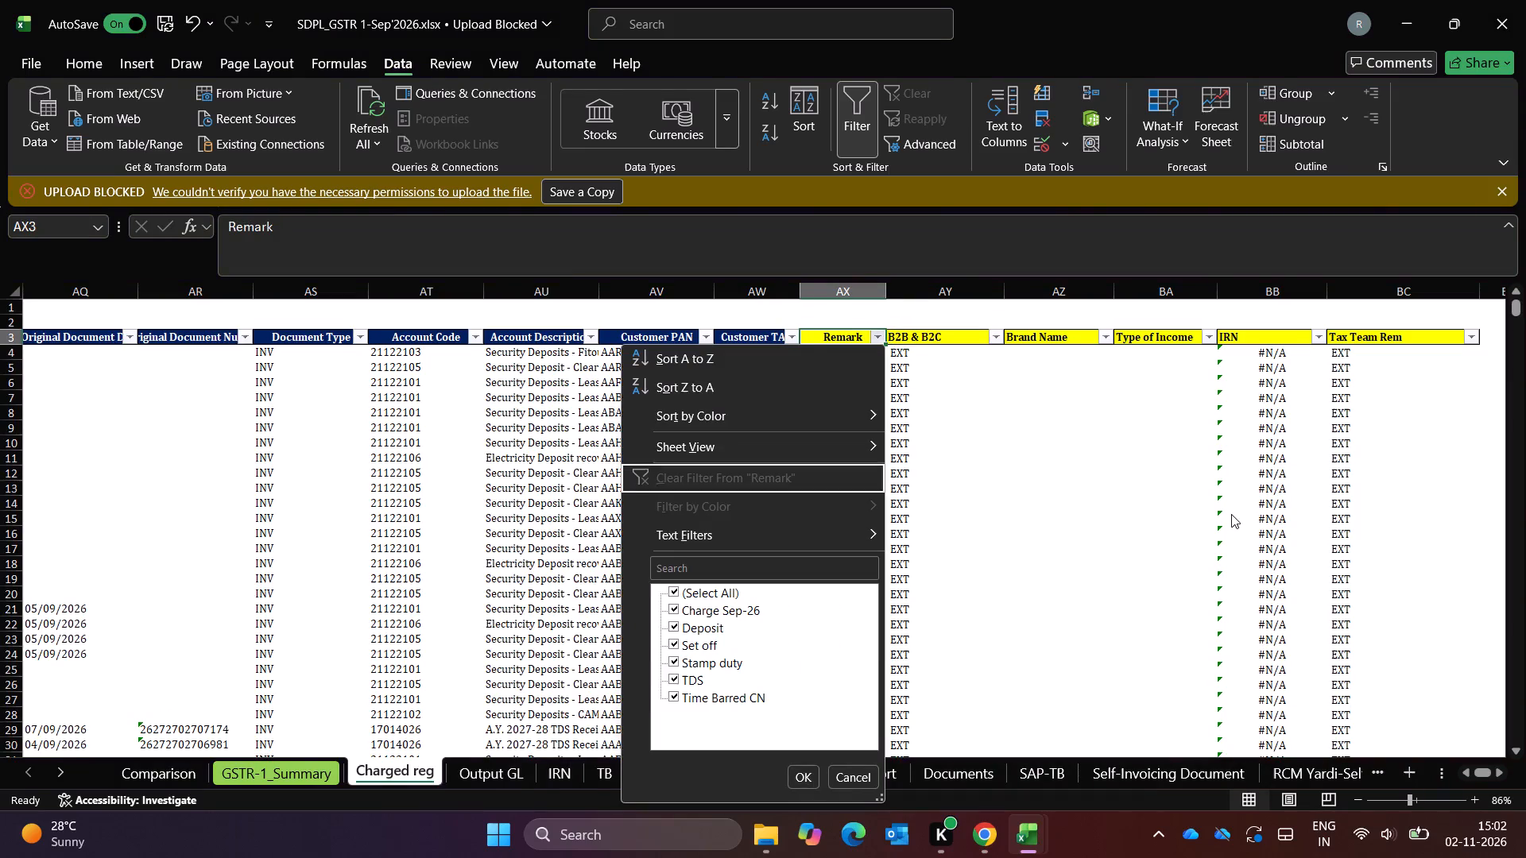
key(space)
key(Down)
key(space)
key(Return)
Recheck the B2B & B2C filter values for September's Charge Sep-26 records without changing that column's filter.
key(Right)
key(alt+Down)
key(alt+Down)
key(alt+Down)
key(alt+Down)
key(alt+Down)
key(alt+Down)
key(alt+Down)
key(alt+Down)
key(alt+Down)
key(alt+Down)
key(alt+Down)
key(alt+Down)
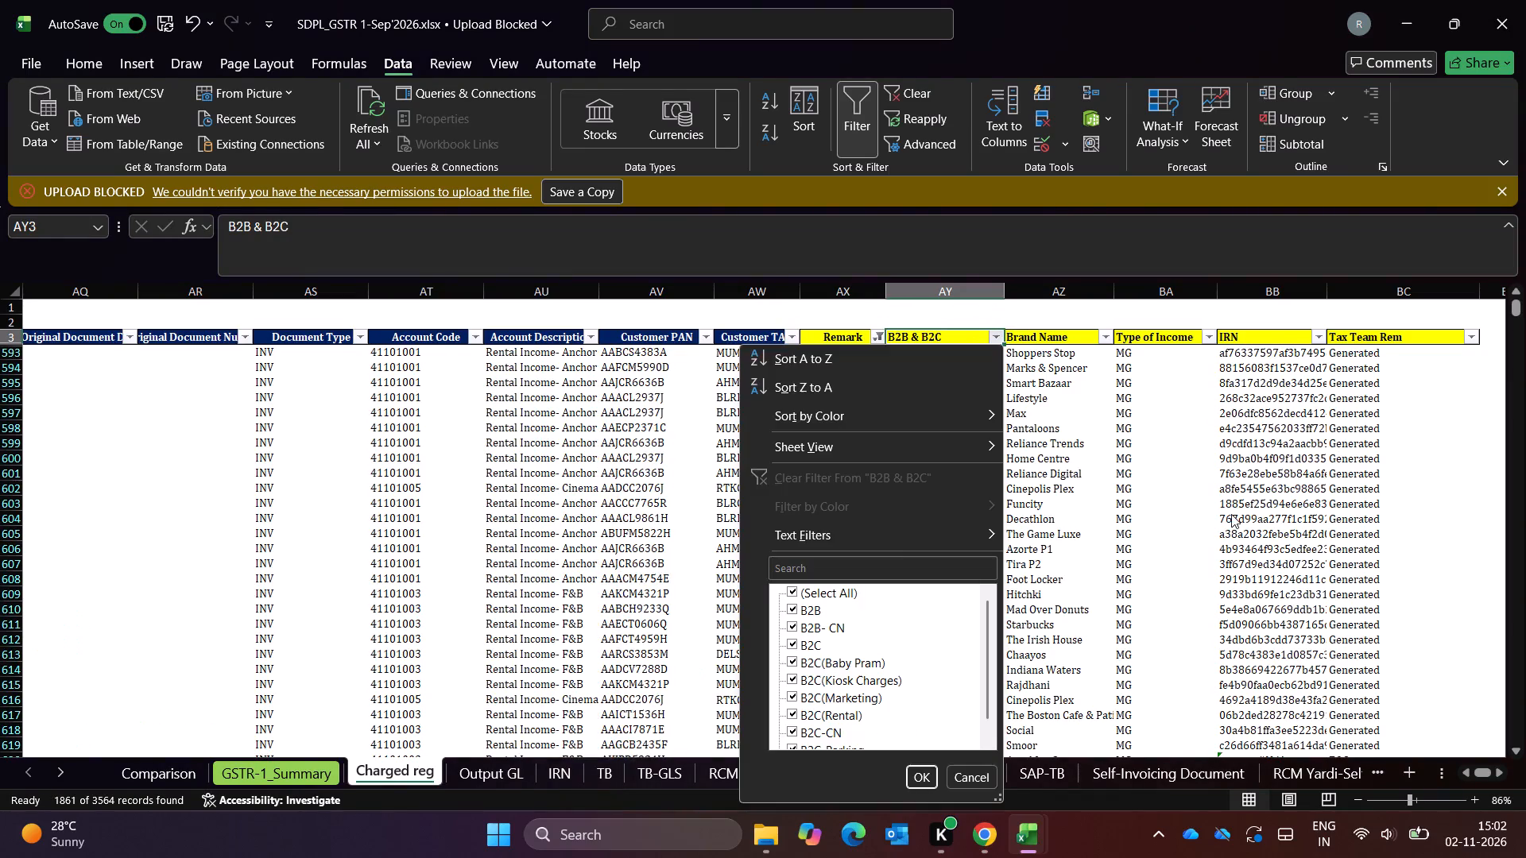
key(Down)
key(Down)
key(Down)
key(Down)
key(Escape)
key(Left)
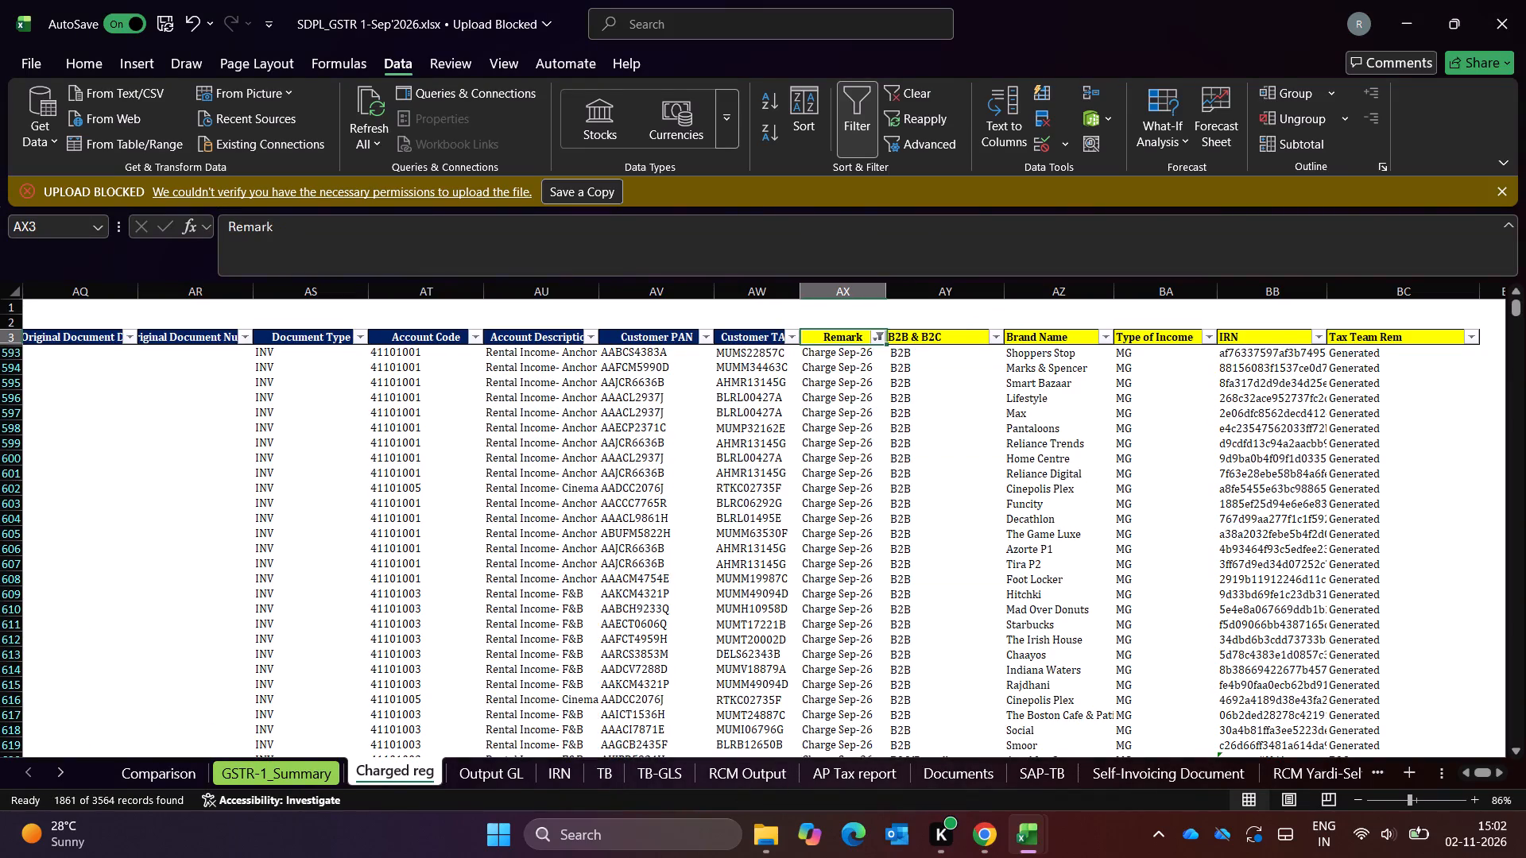
Copy the Charge Sep-26 remark from September and paste it as values into cell AX410 of October's Charged reg sheet.
key(Down)
key(ctrl+c)
key(alt+Tab)
key(Down)
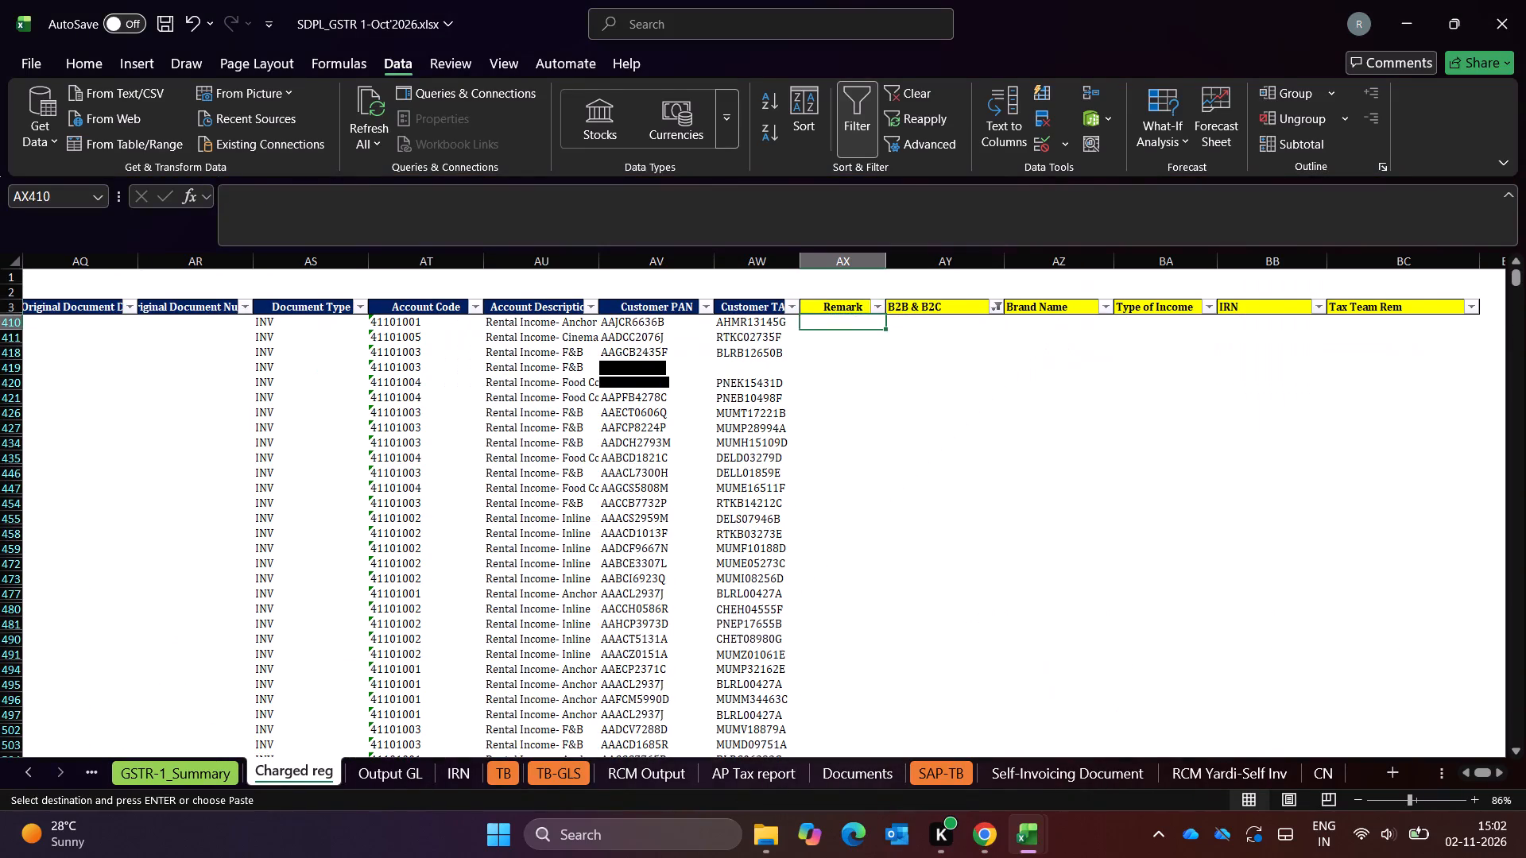
key(ctrl+alt+v)
key(v)
key(Return)
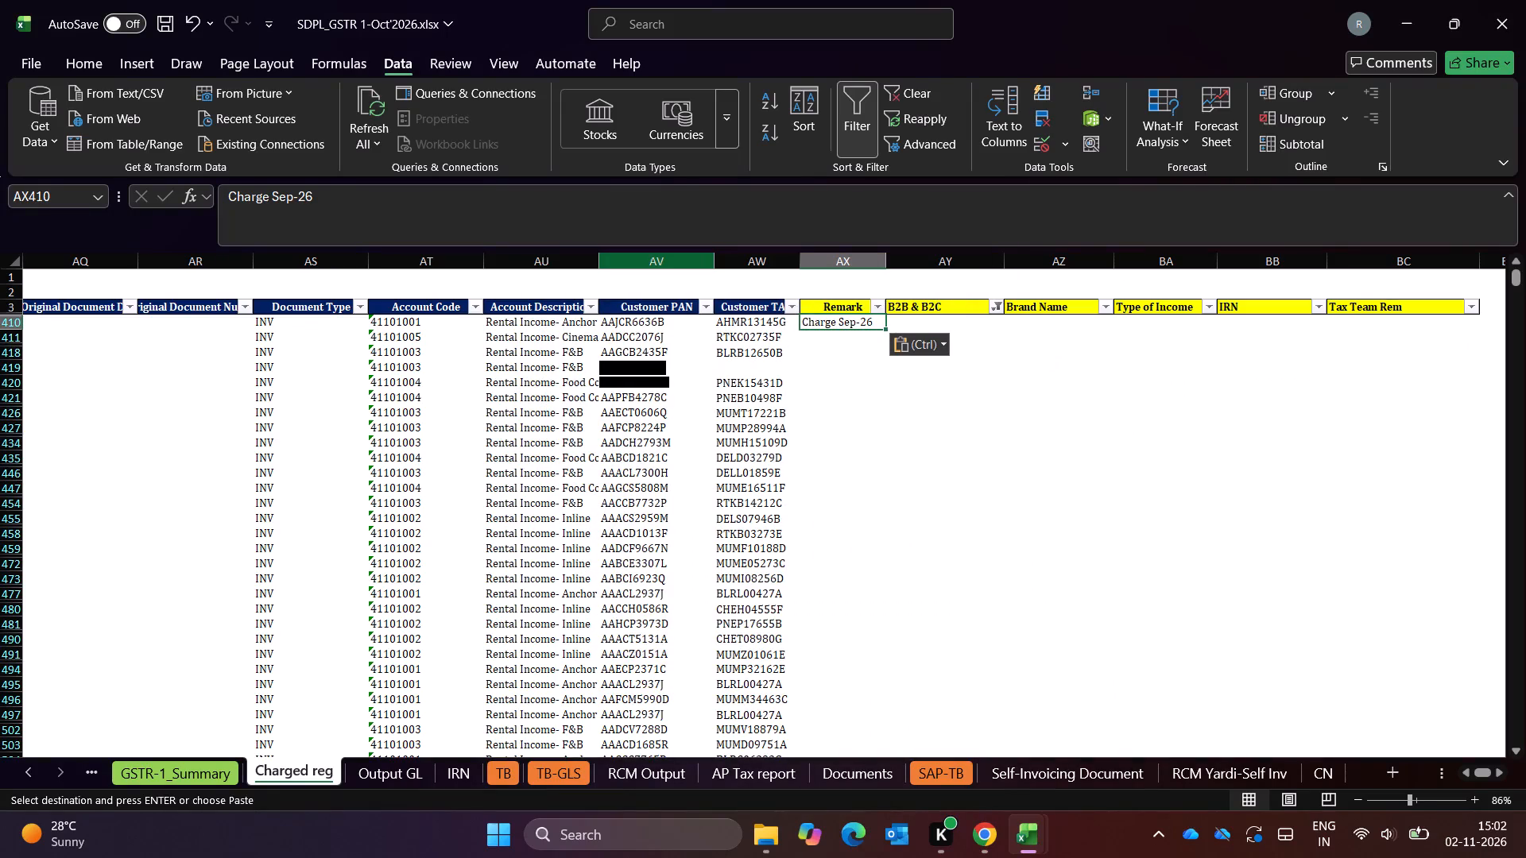
Edit the pasted remark in AX410 to read Charge Oct-26.
click(292, 205)
key(BackSpace)
key(BackSpace)
key(BackSpace)
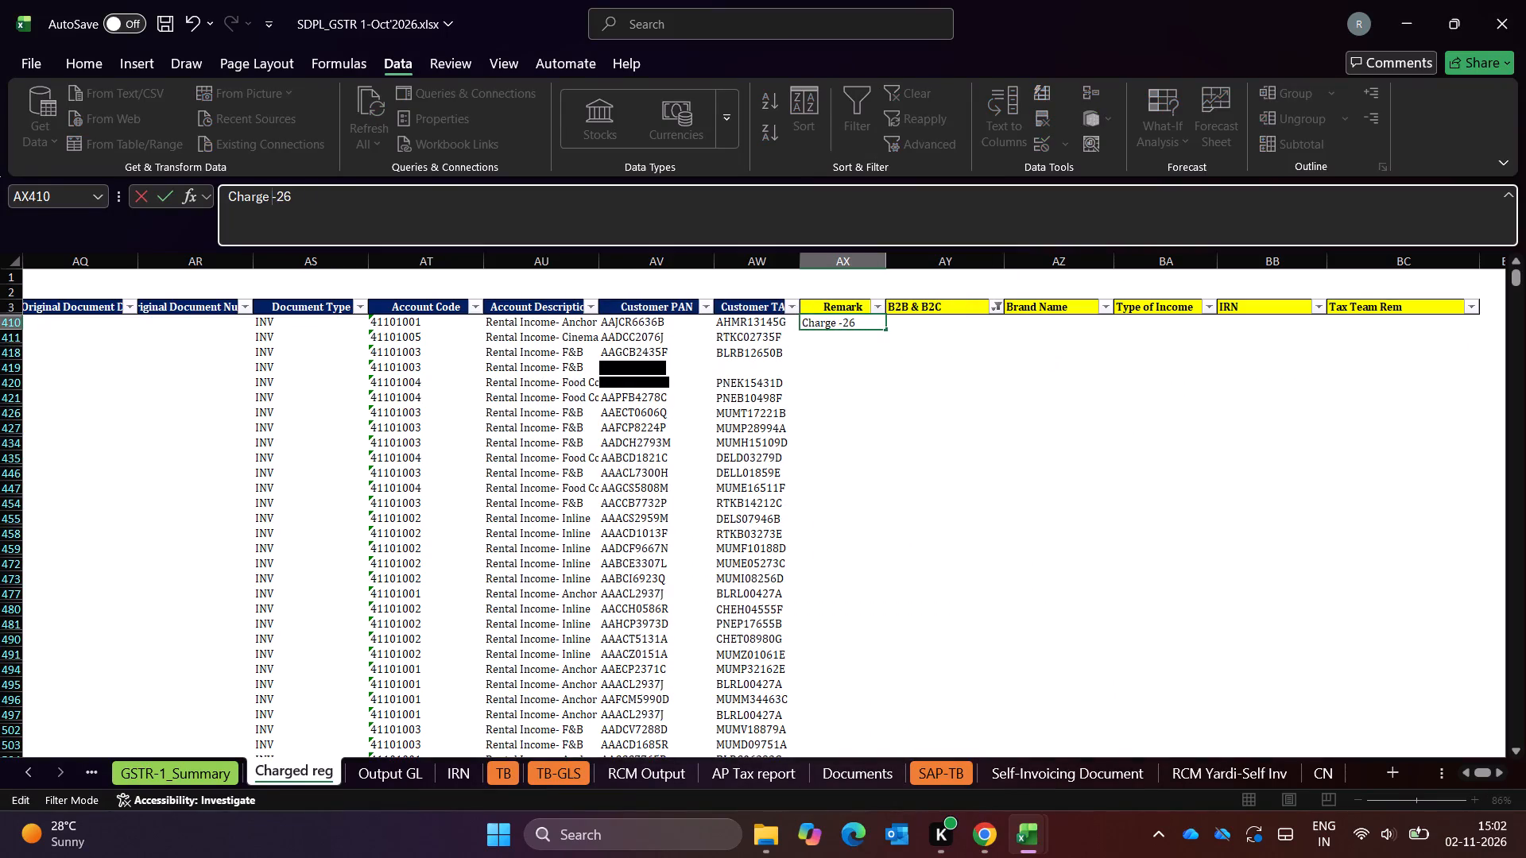
key(Return)
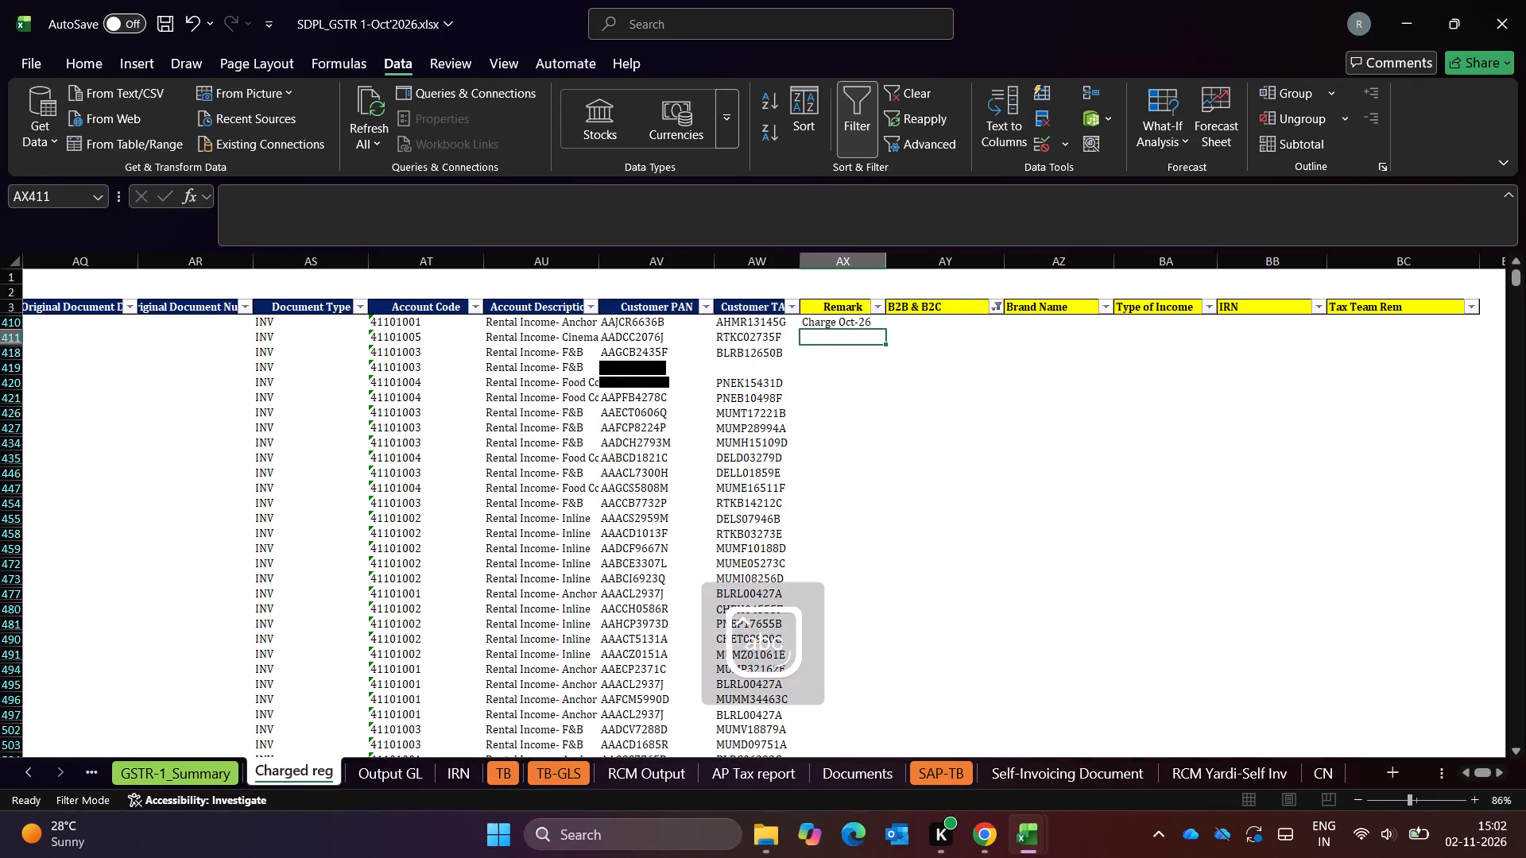
Fill the Charge Oct-26 remark down the visible filtered rows of the Remark column, through row 4205.
key(Left)
key(ctrl+Down)
key(Down)
key(Up)
key(Right)
key(ctrl+shift+Up)
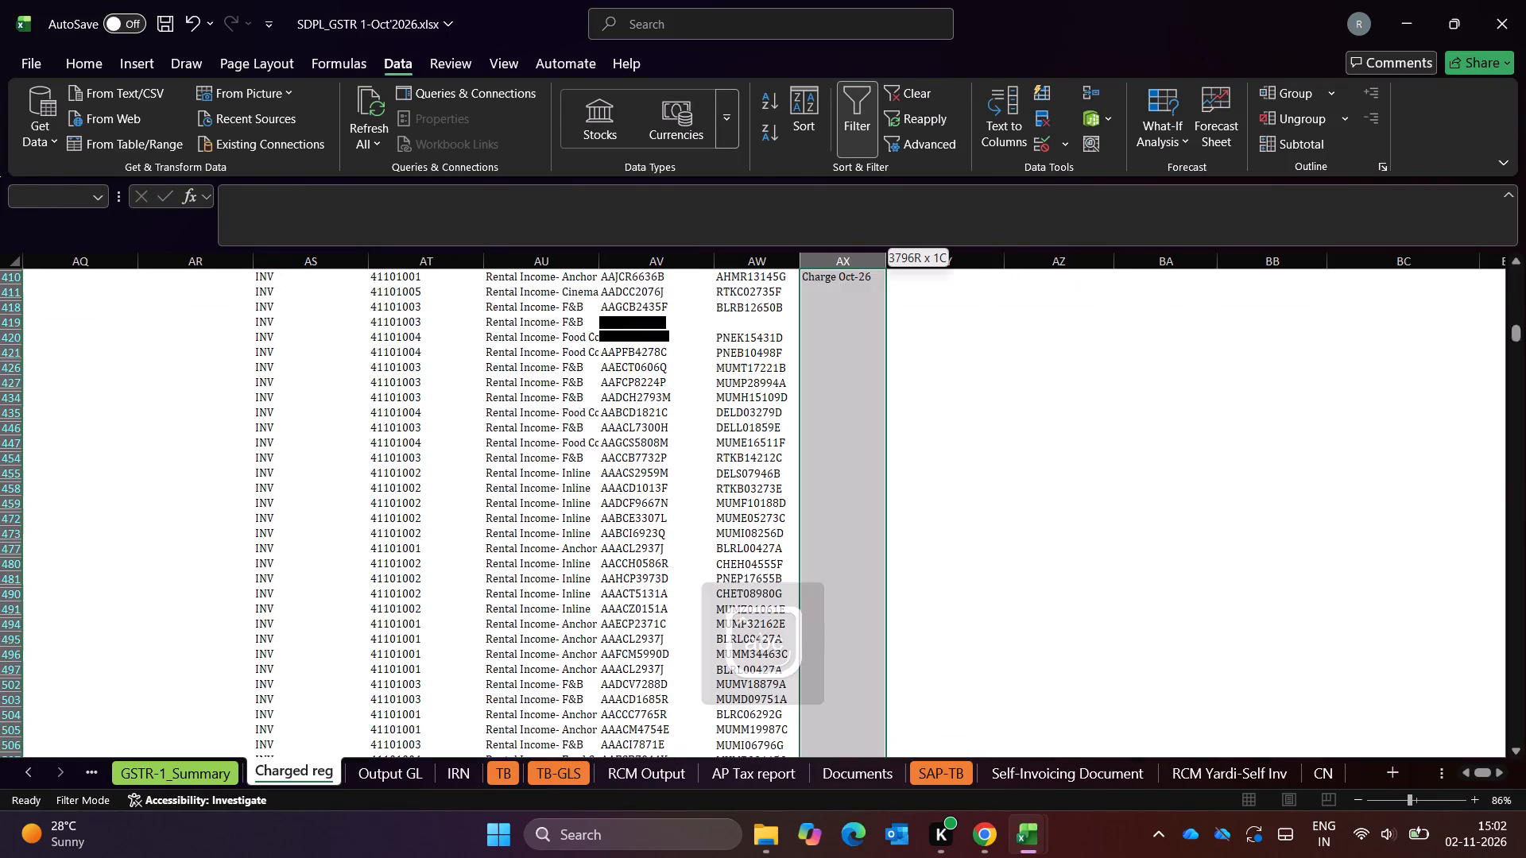
key(alt+semicolon)
key(ctrl+d)
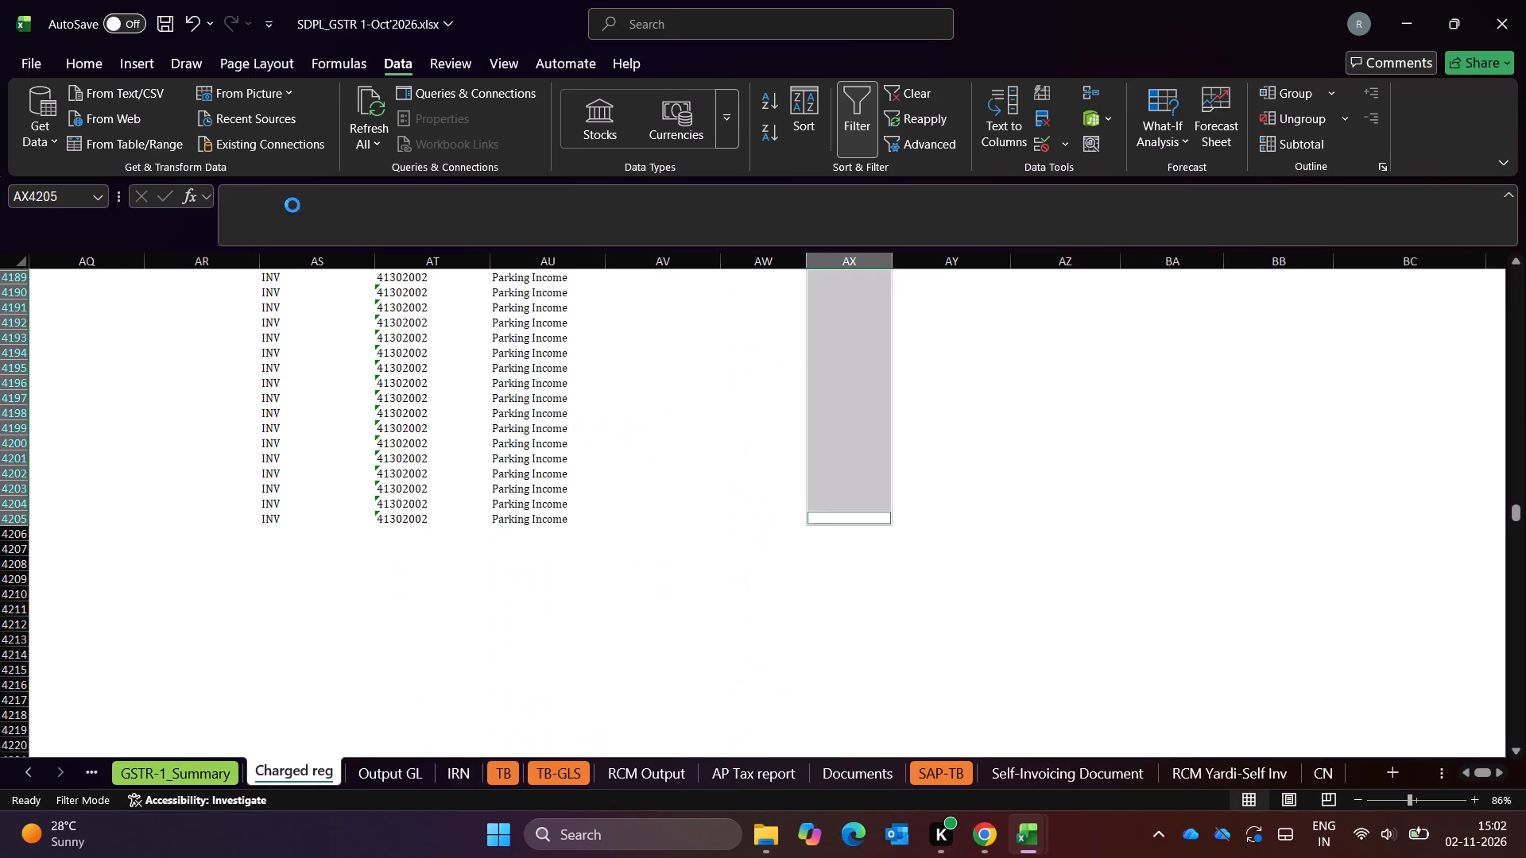
Clear the blanks-only selection from October's B2B & B2C filter so all values are included.
key(ctrl+Up)
key(ctrl+Up)
key(ctrl+Up)
key(Down)
key(Down)
key(Right)
key(alt+Down)
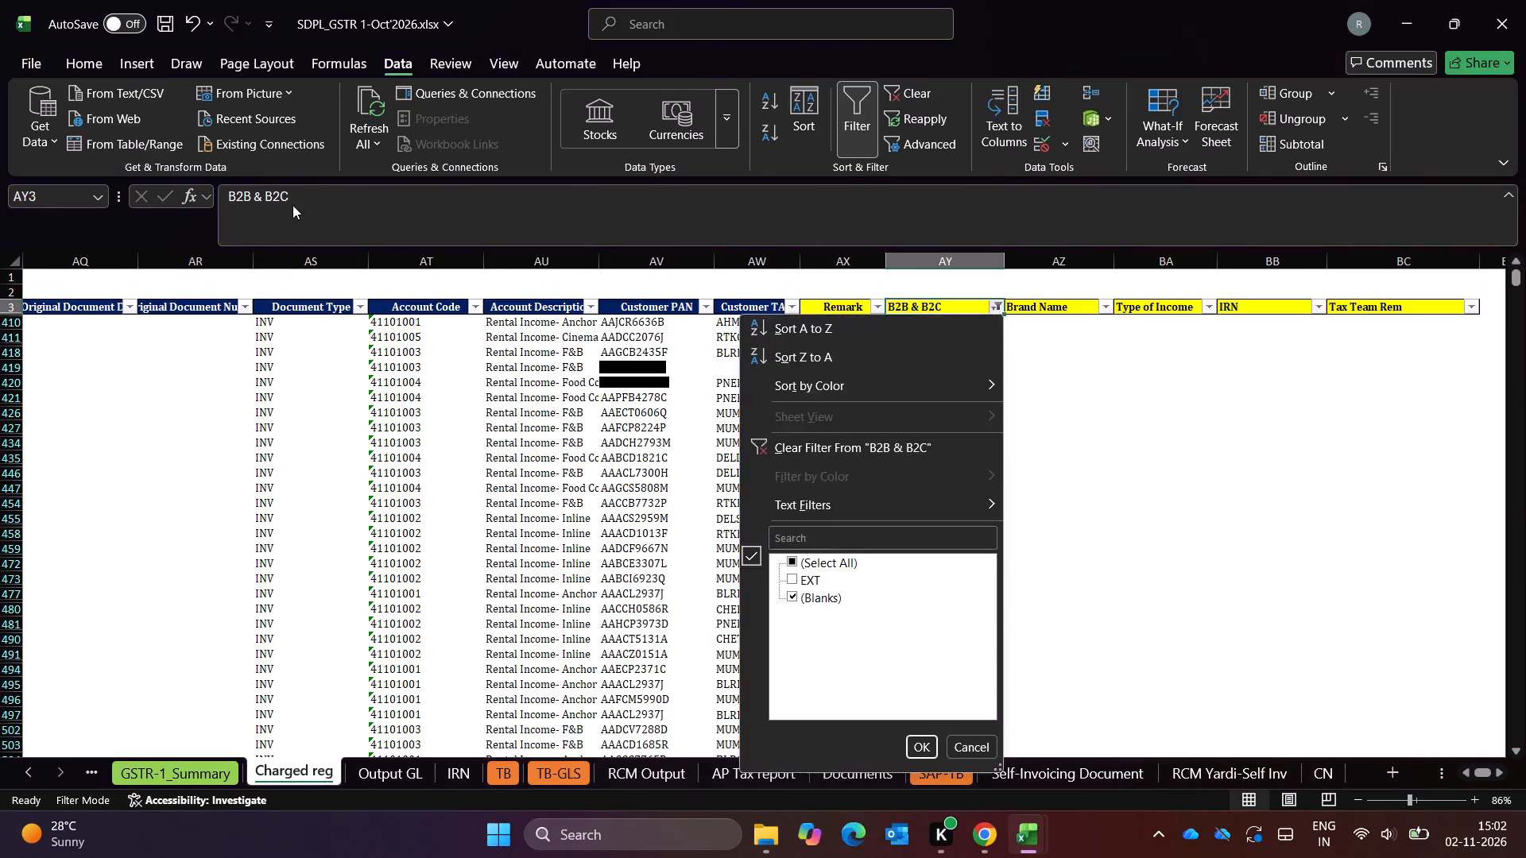
key(Escape)
key(Left)
key(alt+Down)
key(Escape)
key(Right)
key(alt+Down)
key(alt+Down)
key(alt+Down)
key(alt+Down)
key(alt+Down)
key(alt+Down)
key(alt+Down)
key(alt+Down)
key(alt+Down)
key(alt+Down)
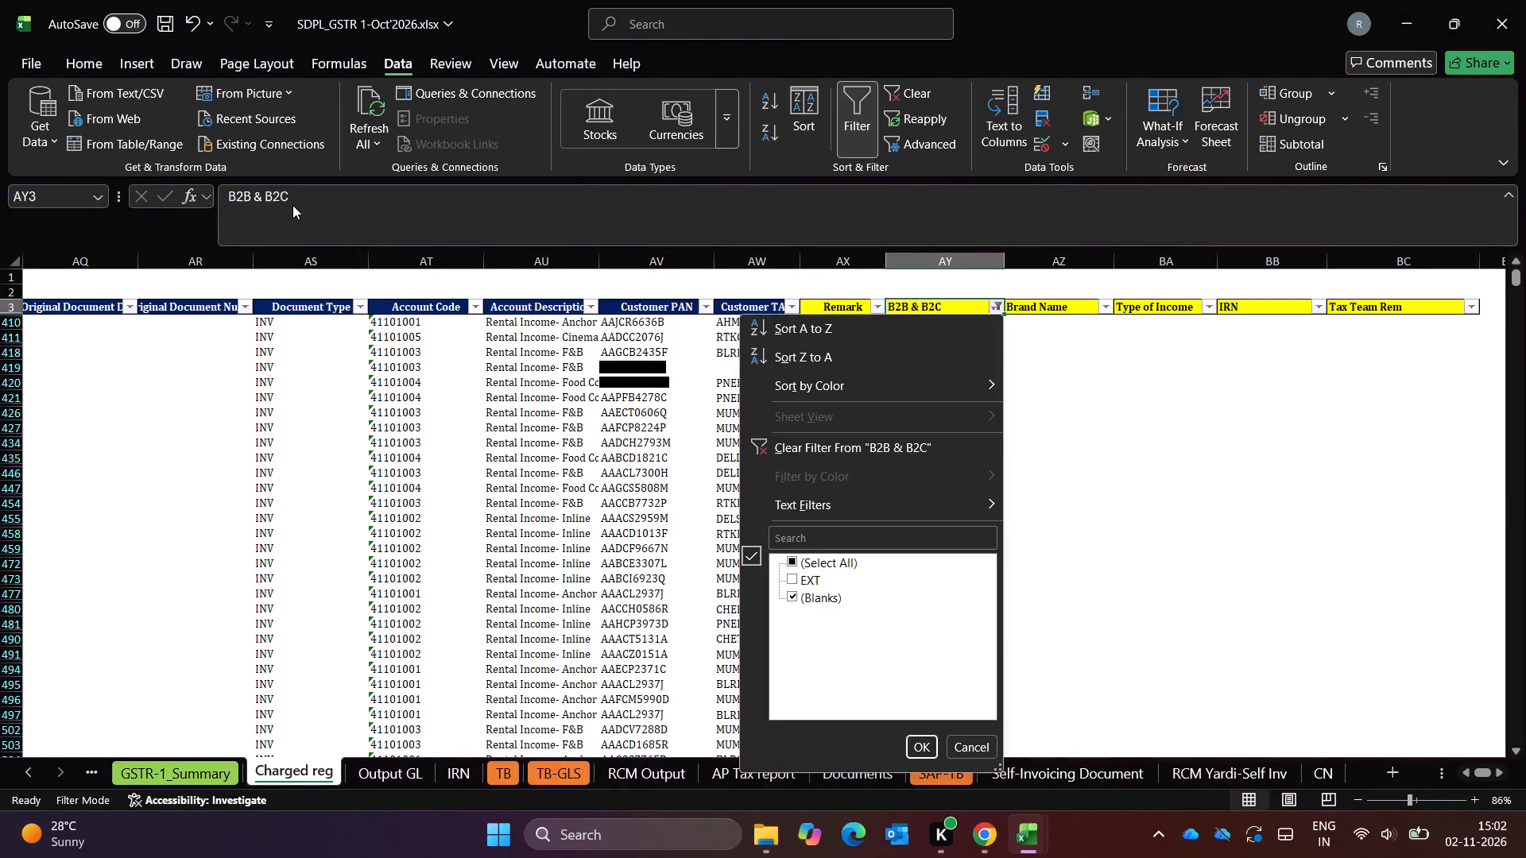
key(space)
key(Return)
Filter October's B2B & B2C column to EXT records only.
key(alt+Down)
key(alt+Down)
key(alt+Down)
key(alt+Down)
key(alt+Down)
key(alt+Down)
key(alt+Down)
key(alt+Down)
key(alt+Down)
key(alt+Down)
key(alt+Down)
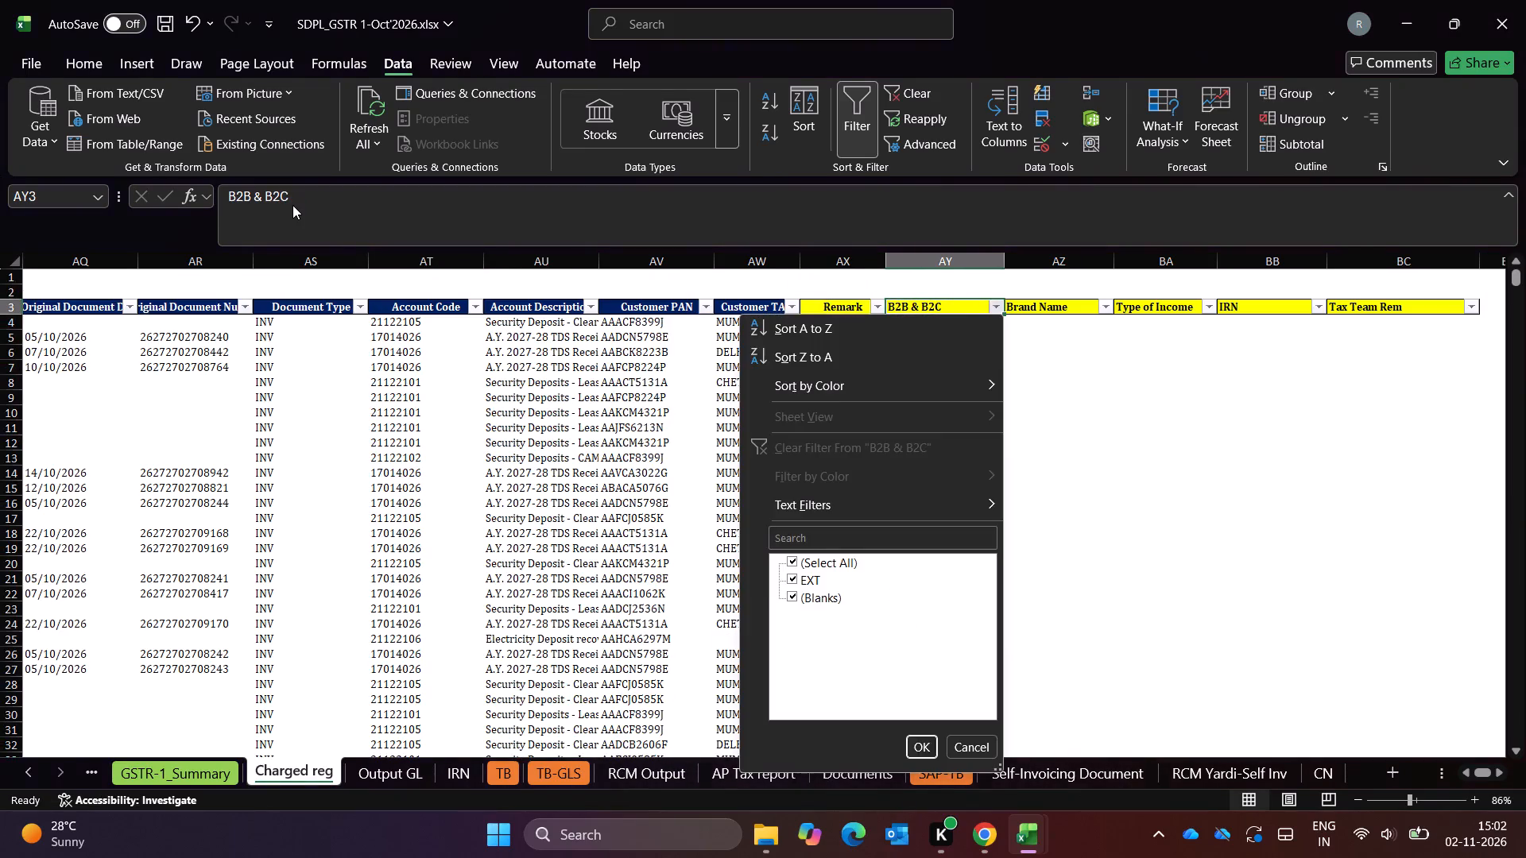
key(Down)
key(space)
key(Return)
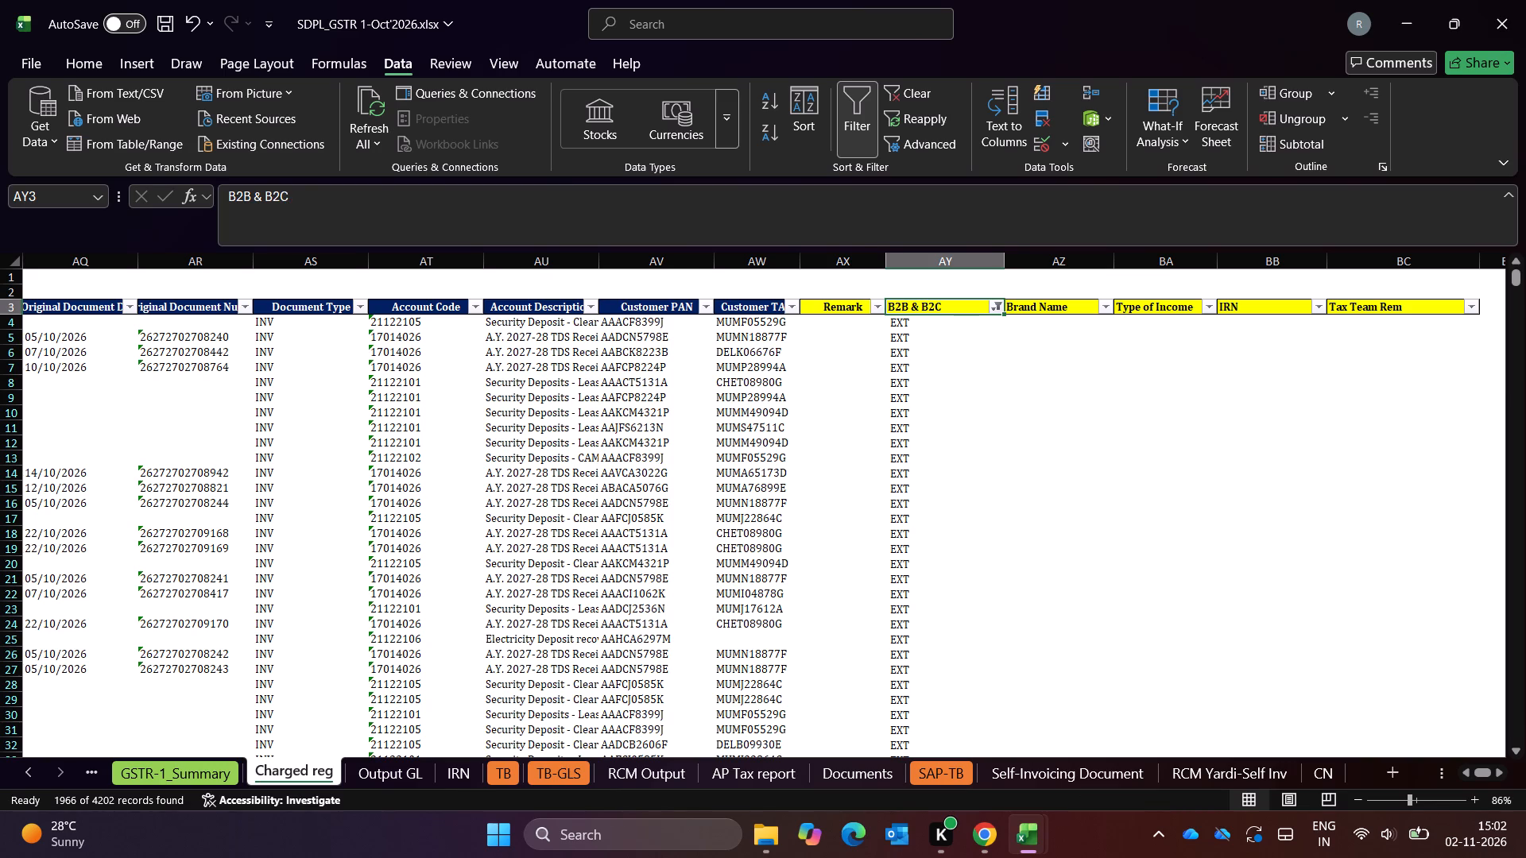
Filter the Account Description column to the deposit accounts by searching for "depos".
key(Left)
key(Left)
key(Left)
key(Left)
key(Left)
key(Right)
key(alt+Down)
key(alt+Down)
key(alt+Down)
key(alt+Down)
key(alt+Down)
key(alt+Down)
key(alt+Down)
key(alt+Down)
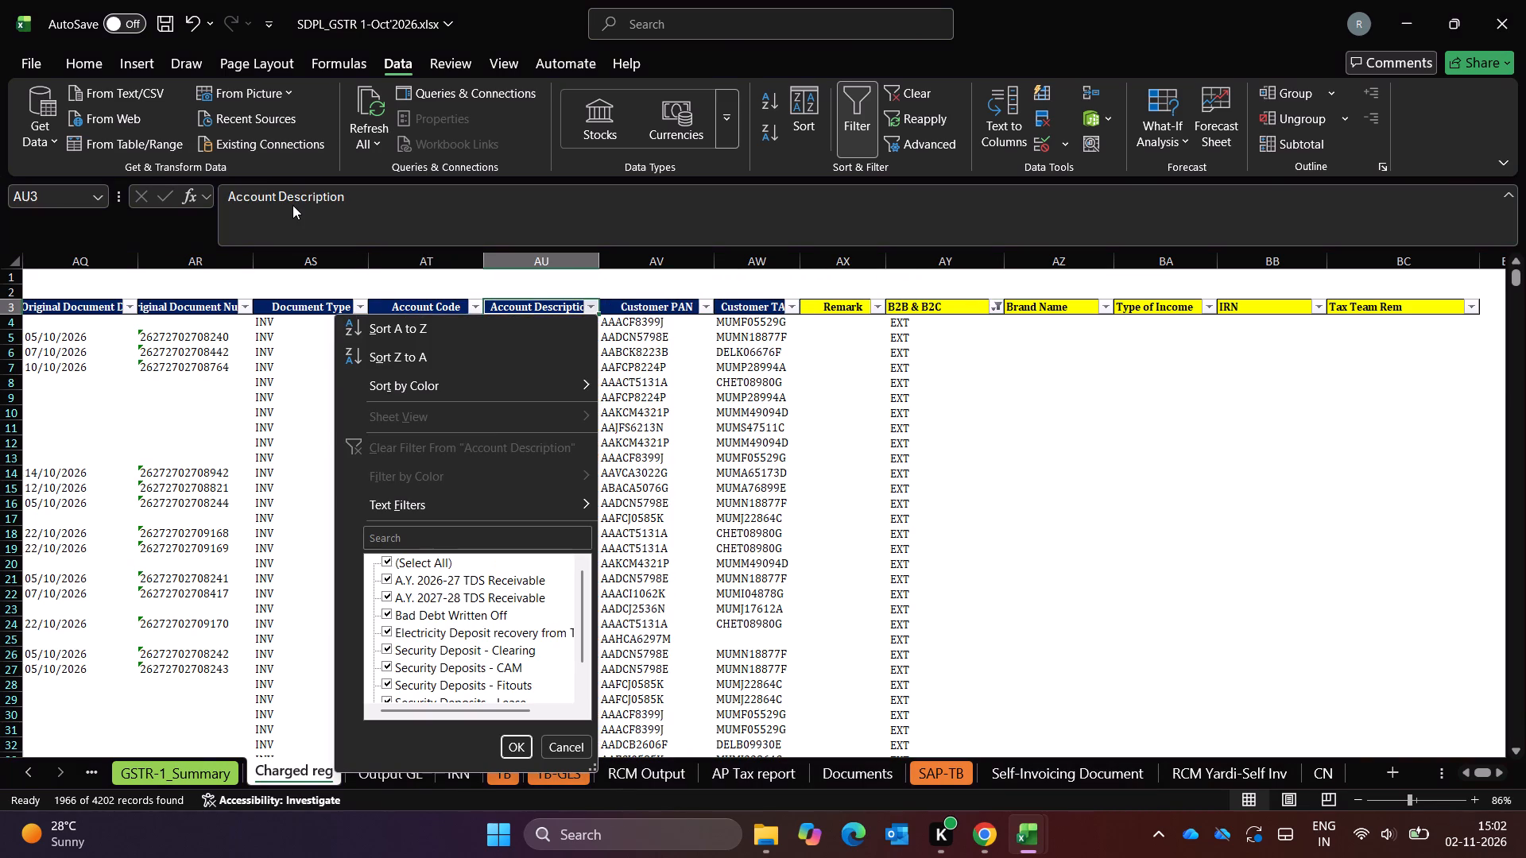
key(Down)
text(depso)
key(BackSpace)
key(BackSpace)
key(BackSpace)
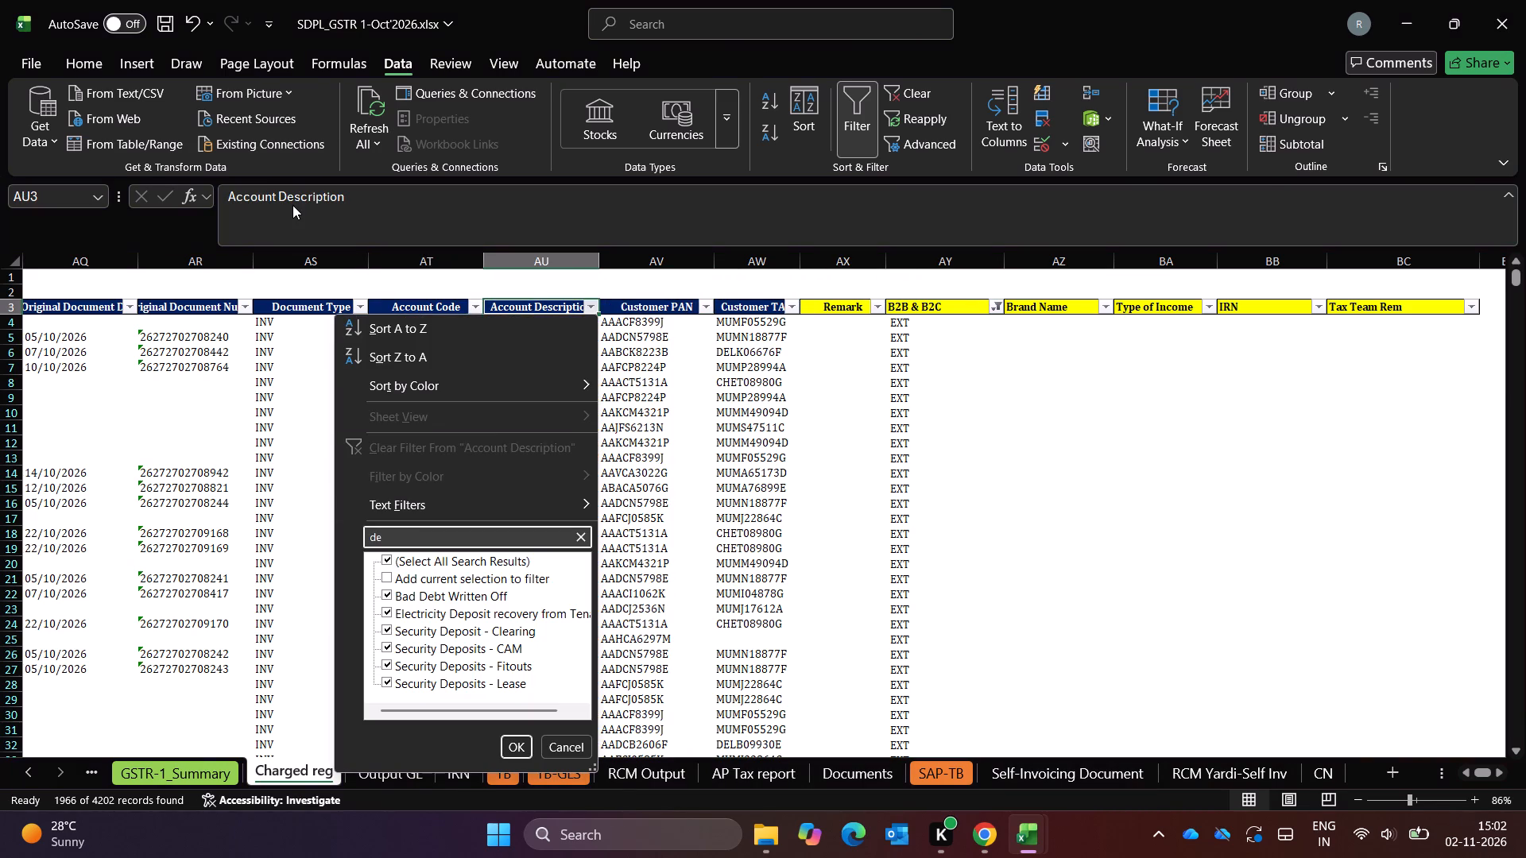
text(pos)
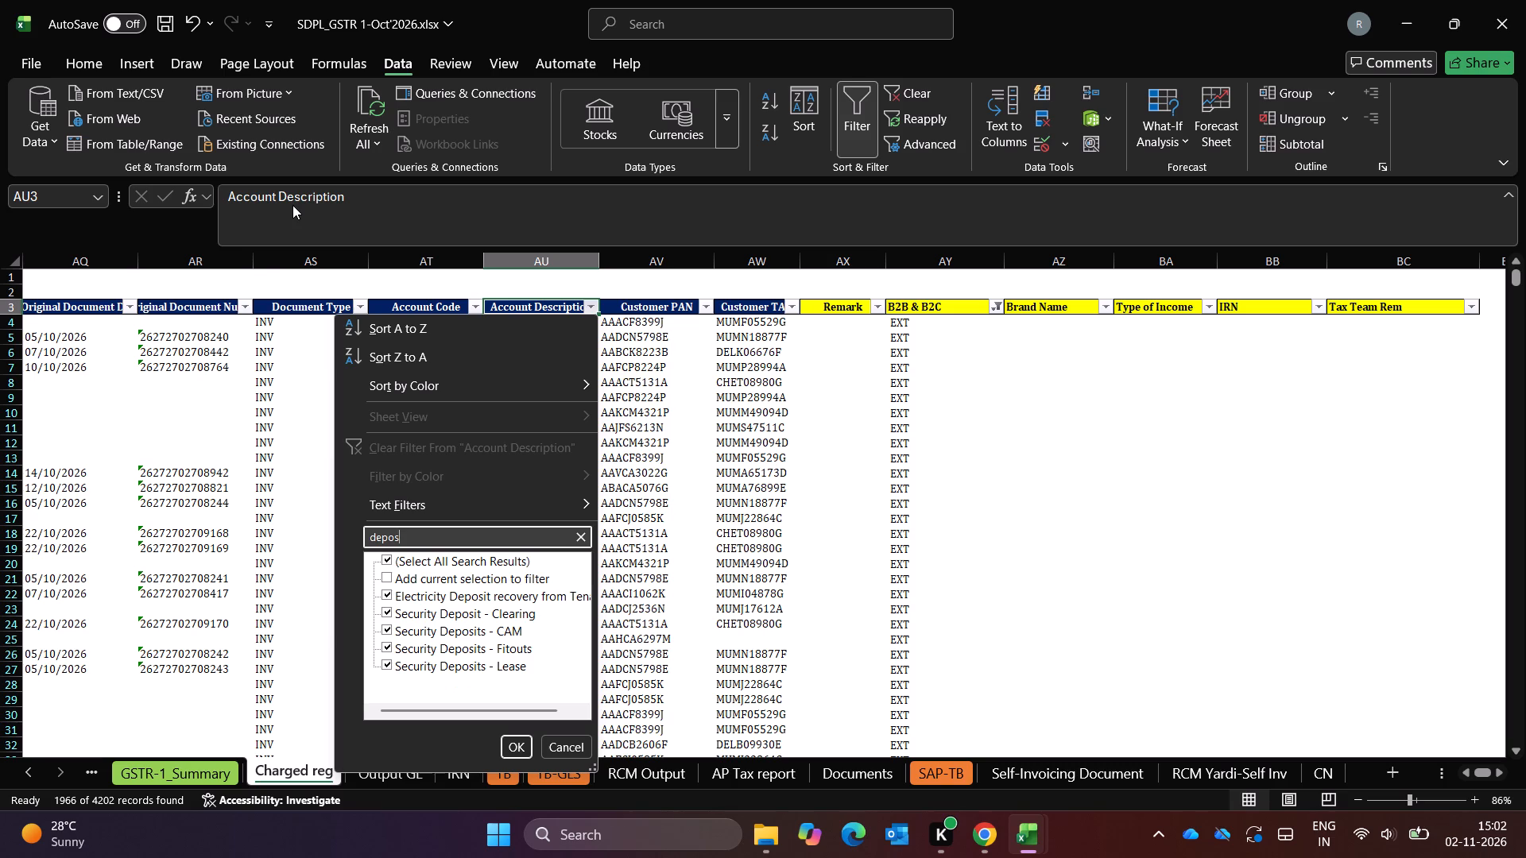
key(Return)
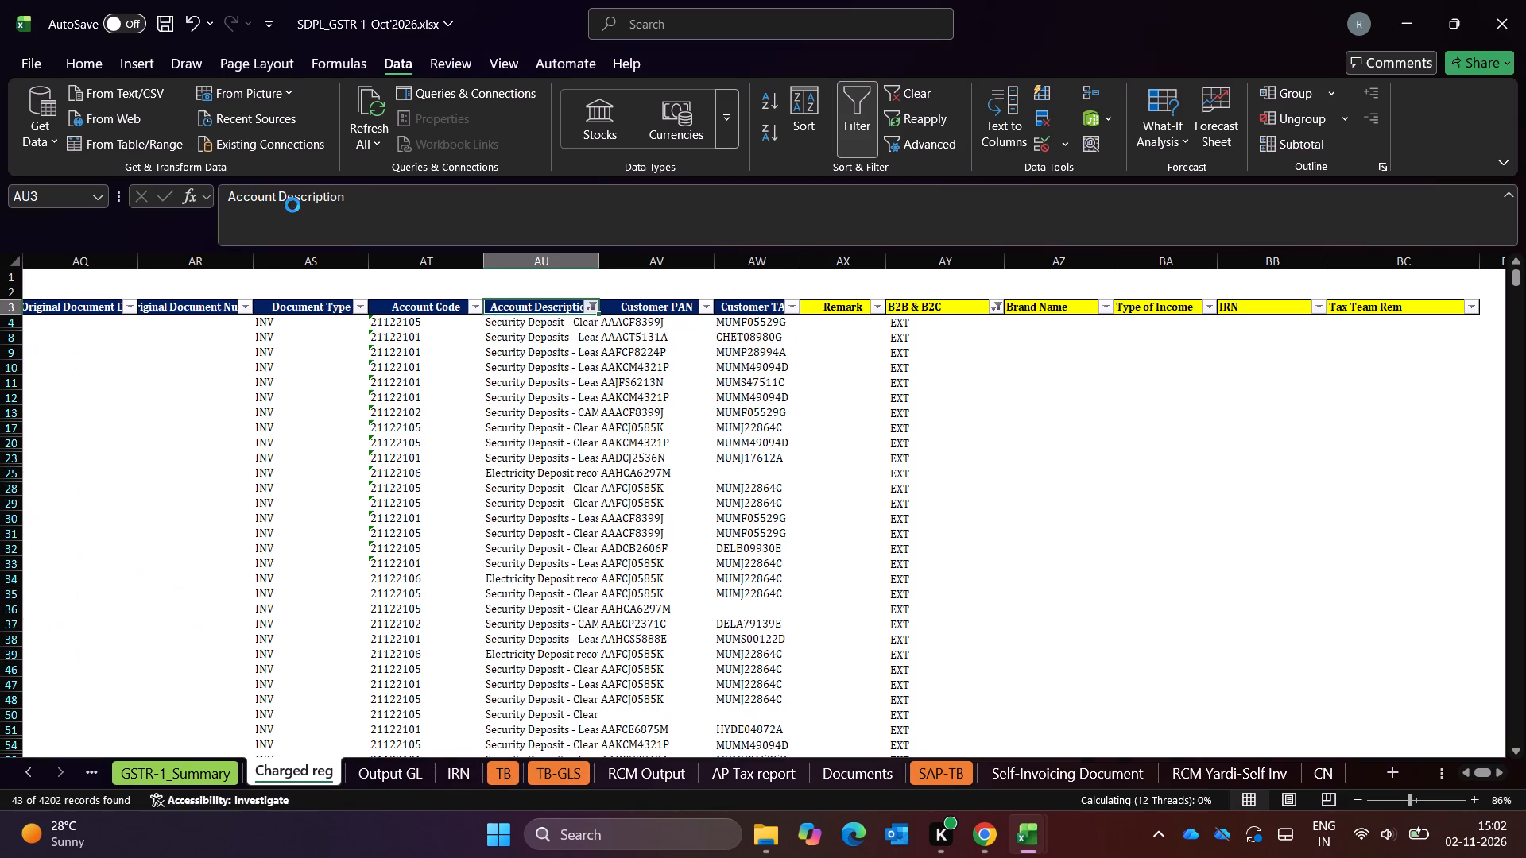
In September's Charged reg sheet, reset the Remark filter from Charge Sep-26 to all remarks.
key(alt+Tab)
key(Right)
key(Right)
key(Up)
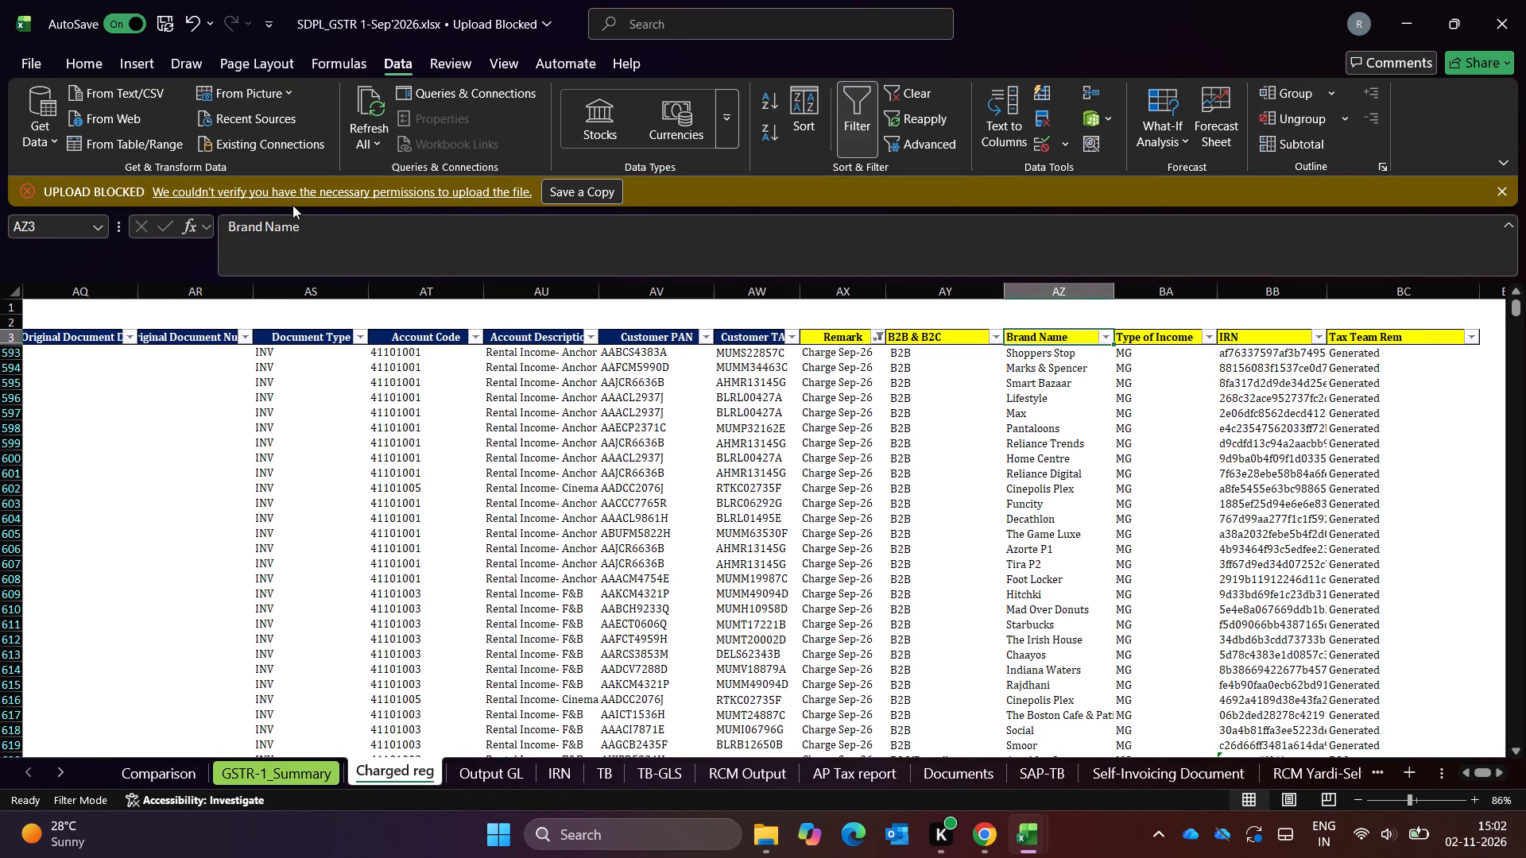
key(Left)
key(alt+Down)
key(alt+Down)
key(Escape)
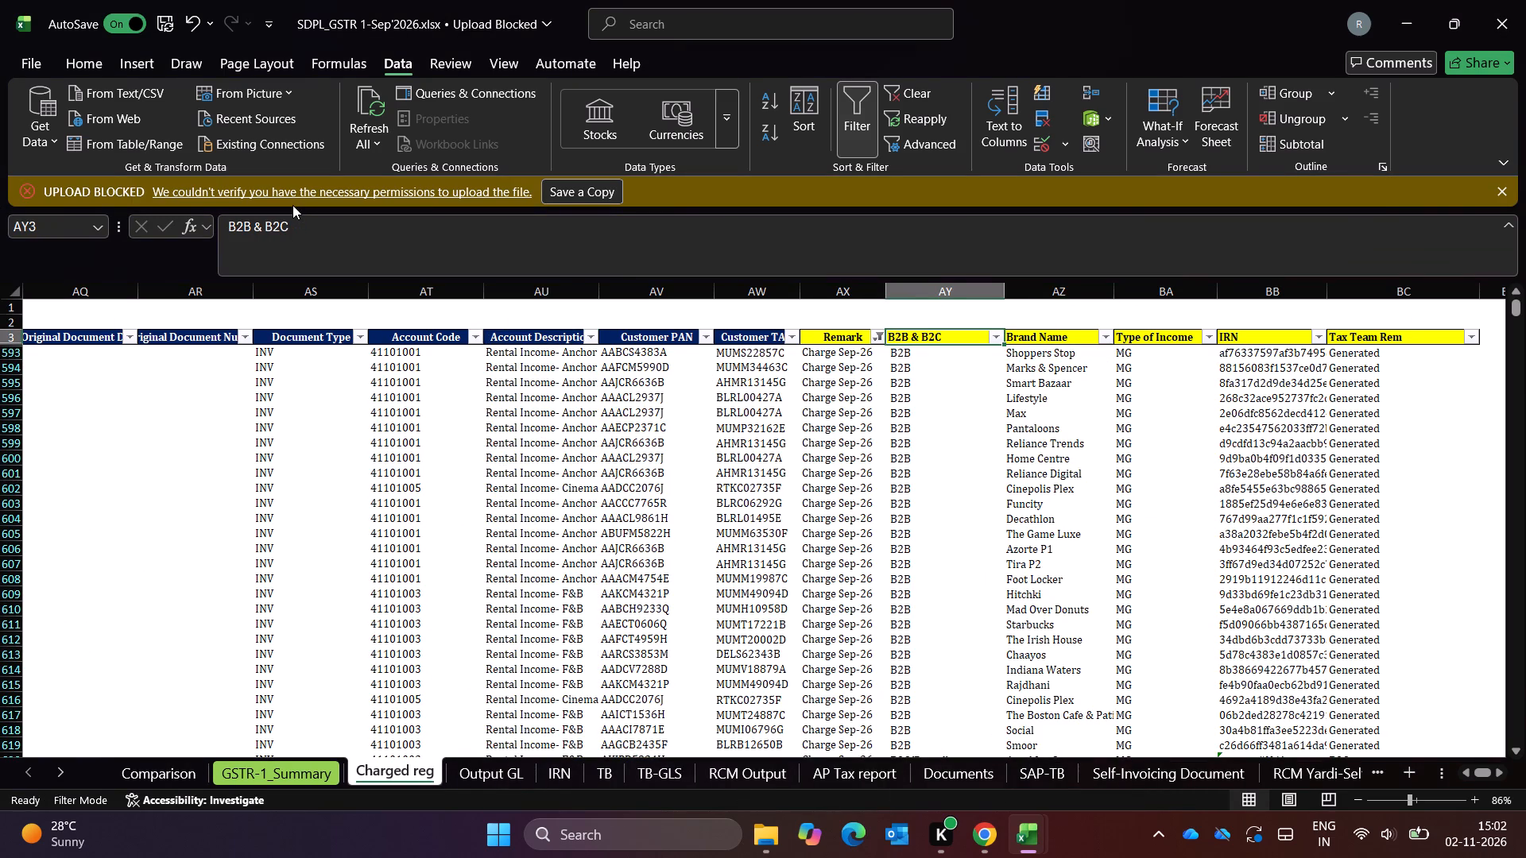
key(Left)
key(alt+Down)
key(alt+Down)
key(alt+Down)
key(alt+Down)
key(alt+Down)
key(alt+Down)
key(alt+Down)
key(Down)
key(Down)
key(Down)
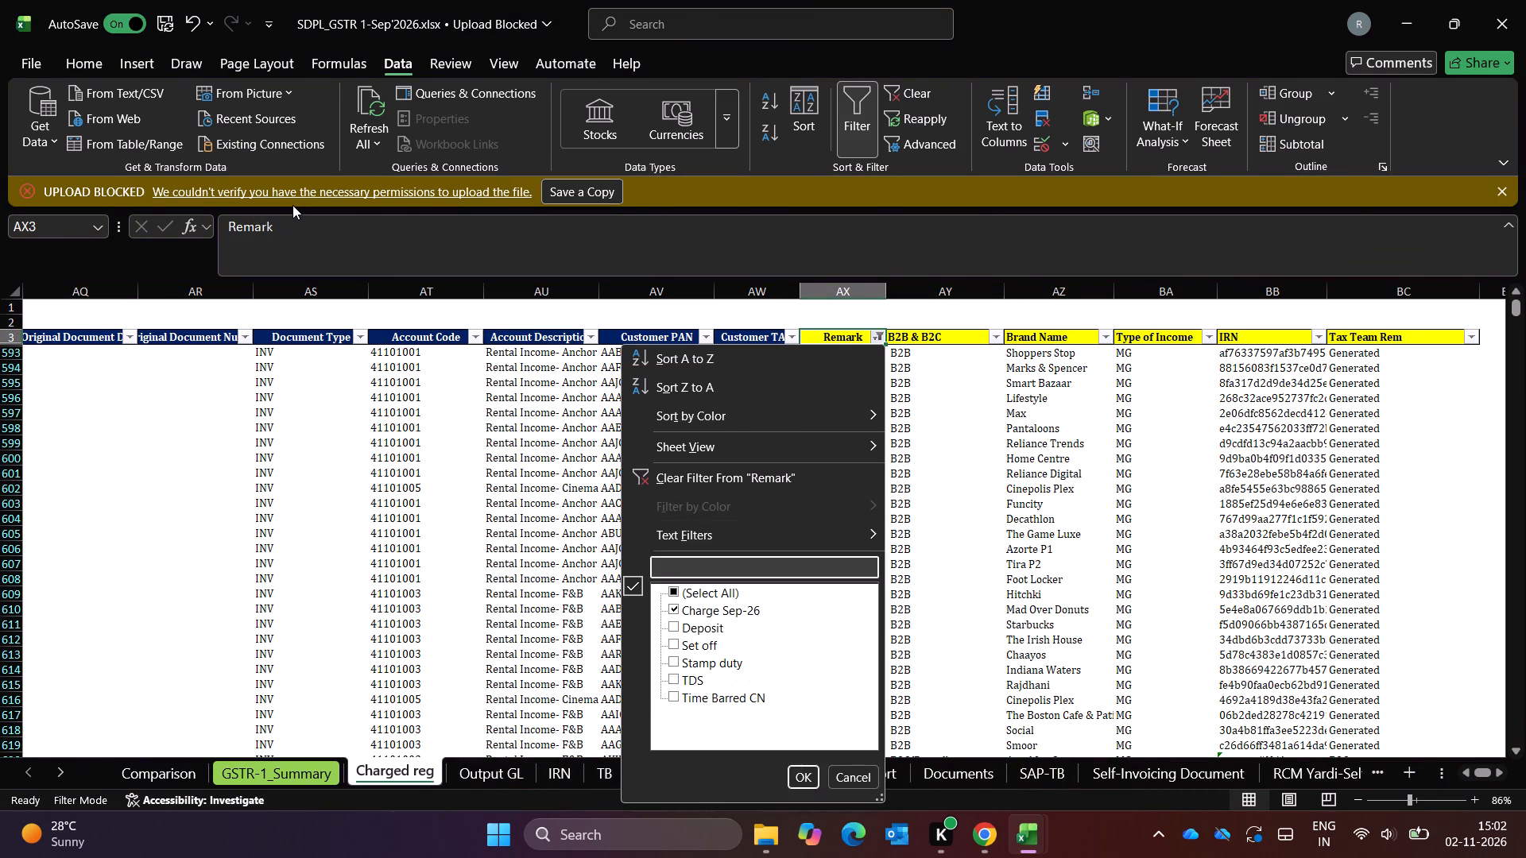
key(space)
key(Return)
key(alt+Right)
key(Down)
key(Right)
key(Up)
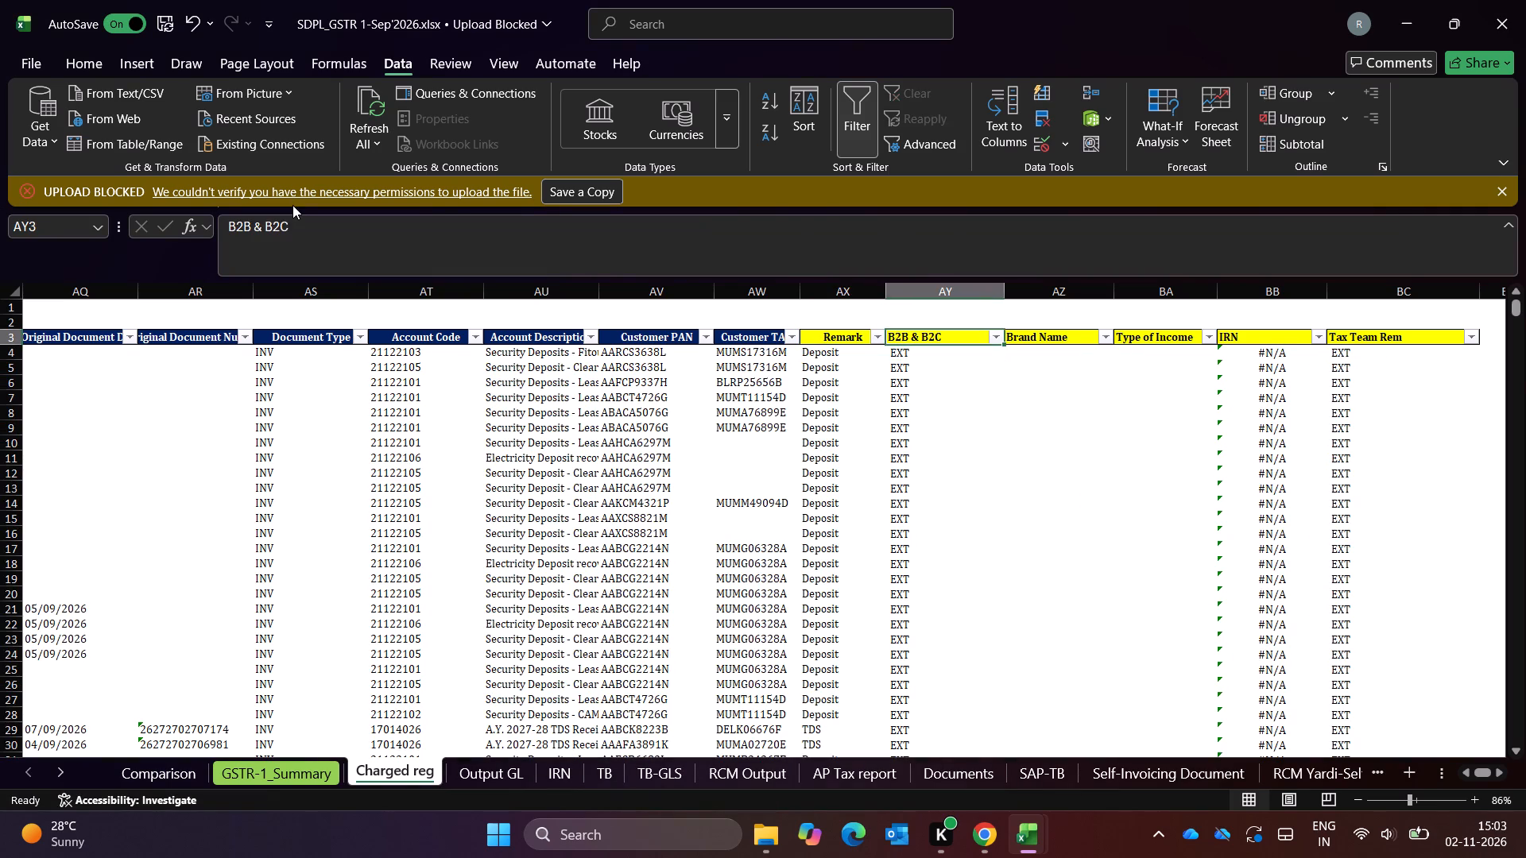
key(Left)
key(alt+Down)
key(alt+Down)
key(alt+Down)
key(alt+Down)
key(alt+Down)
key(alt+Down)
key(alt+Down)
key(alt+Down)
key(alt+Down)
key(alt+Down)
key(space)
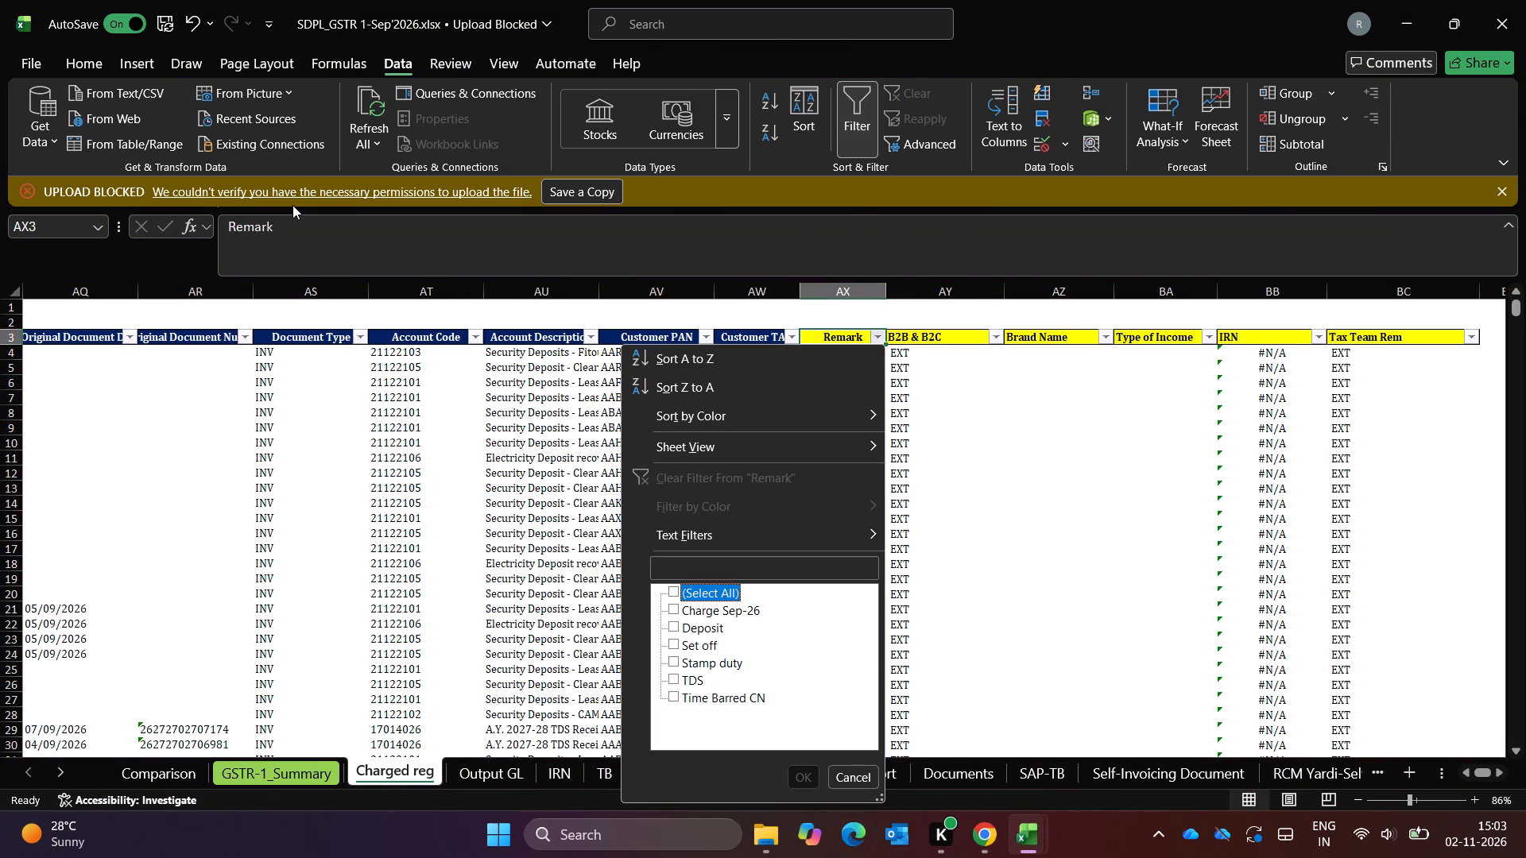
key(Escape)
Filter September's B2B & B2C column to EXT records only.
key(Right)
key(alt+Down)
key(alt+Down)
key(alt+Down)
key(alt+Down)
key(alt+Down)
key(alt+Down)
key(alt+Down)
key(alt+Down)
key(alt+Down)
key(alt+Down)
key(Down)
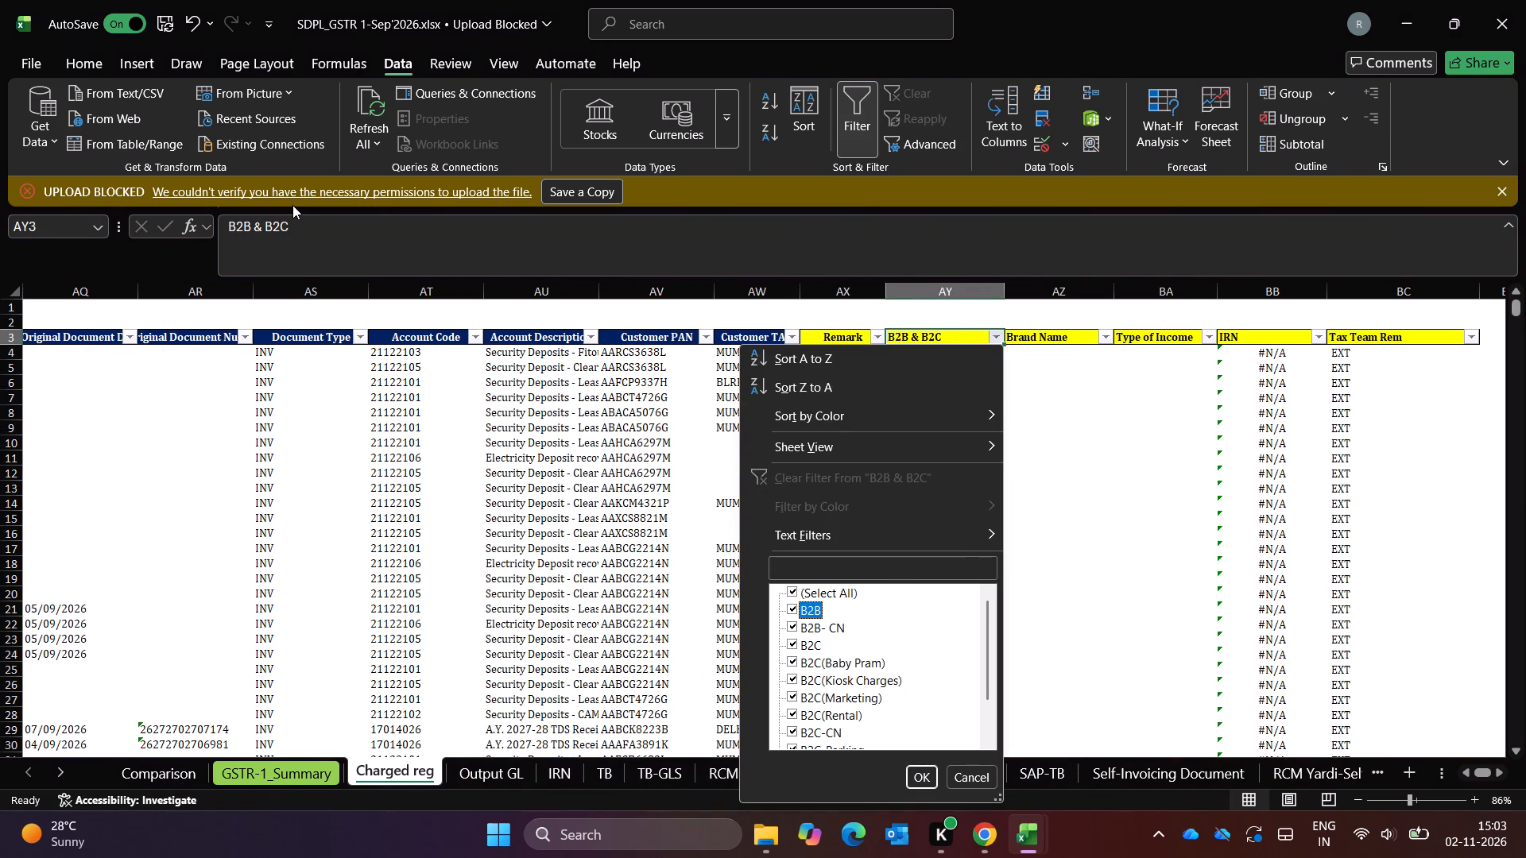
key(Up)
key(space)
key(End)
key(Up)
key(space)
key(Return)
Check which Remark filter values September uses for its EXT records.
key(Left)
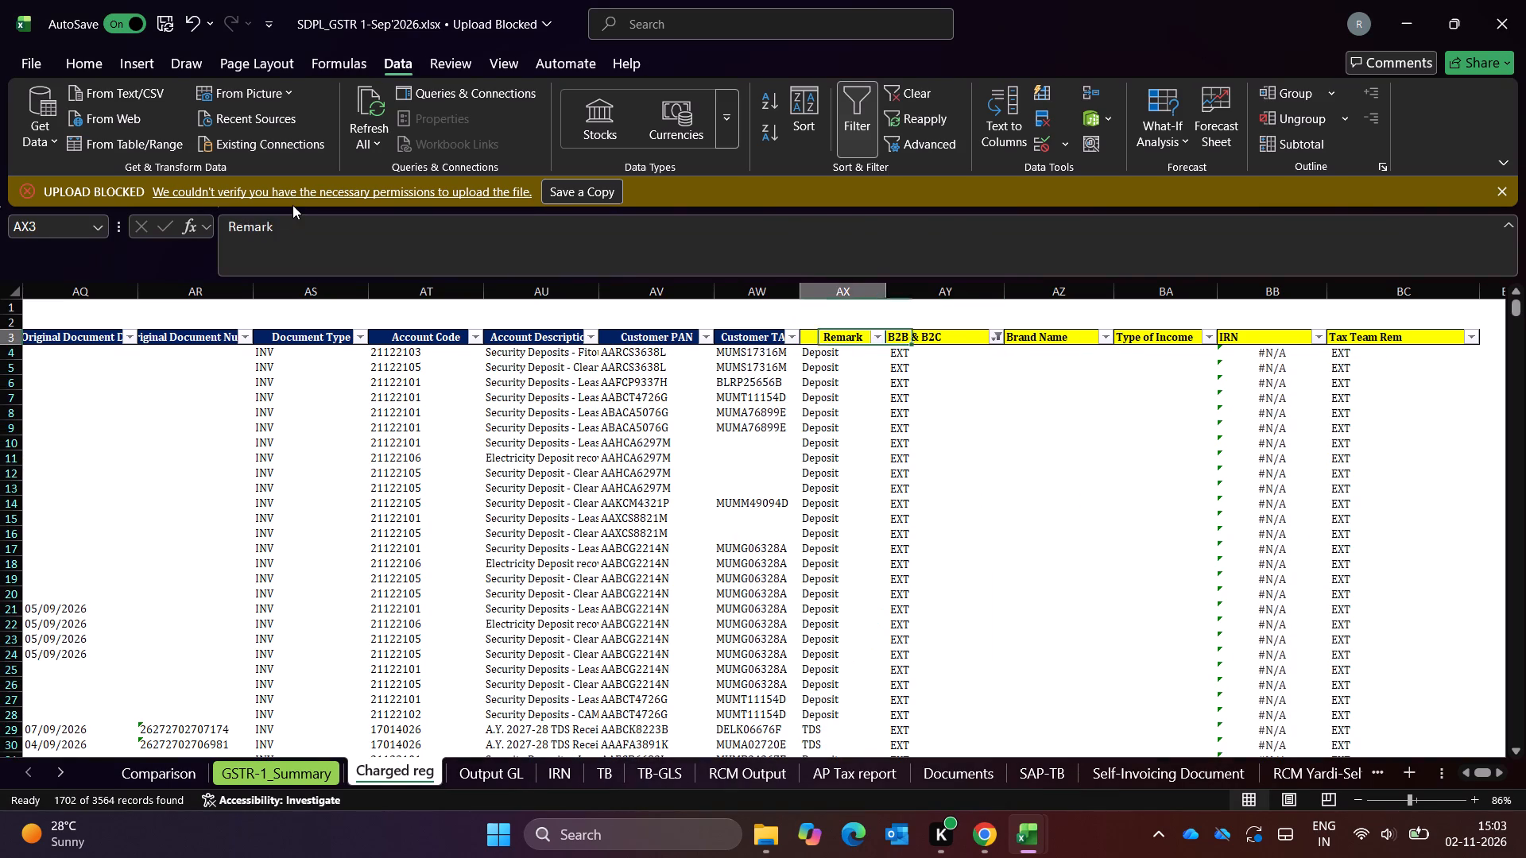
key(Left)
key(Right)
key(alt+Down)
key(alt+Down)
key(alt+Down)
key(alt+Down)
key(alt+Down)
key(alt+Down)
key(alt+Down)
key(alt+Down)
key(Escape)
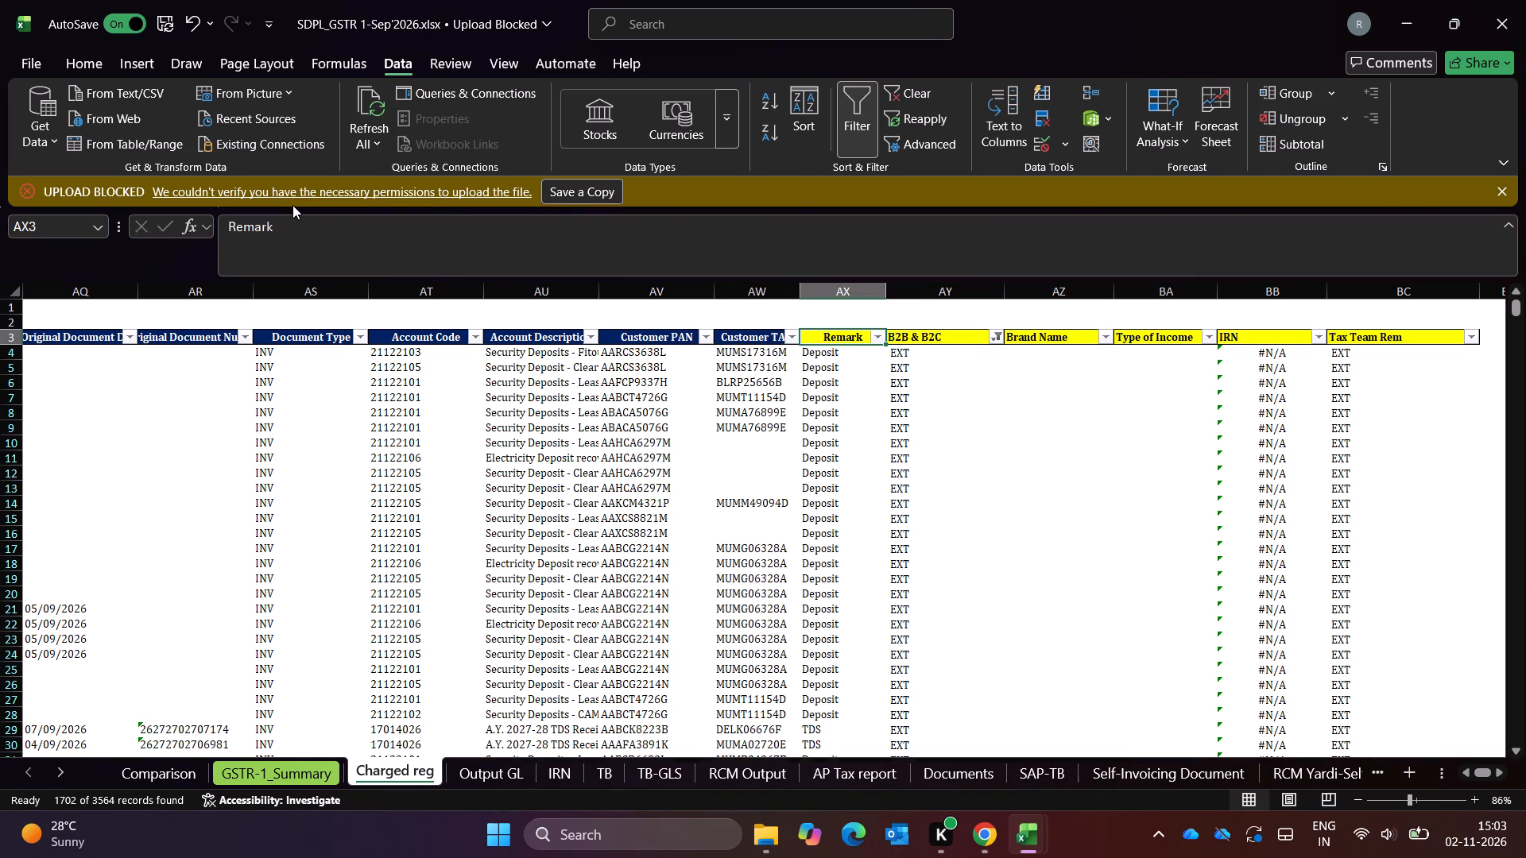
Copy the Deposit remark from September's cell AX4 and paste it into AX4 of October's Charged reg sheet.
key(Left)
key(Left)
key(Left)
key(Down)
key(Down)
key(alt+Tab)
key(Down)
key(Right)
key(Right)
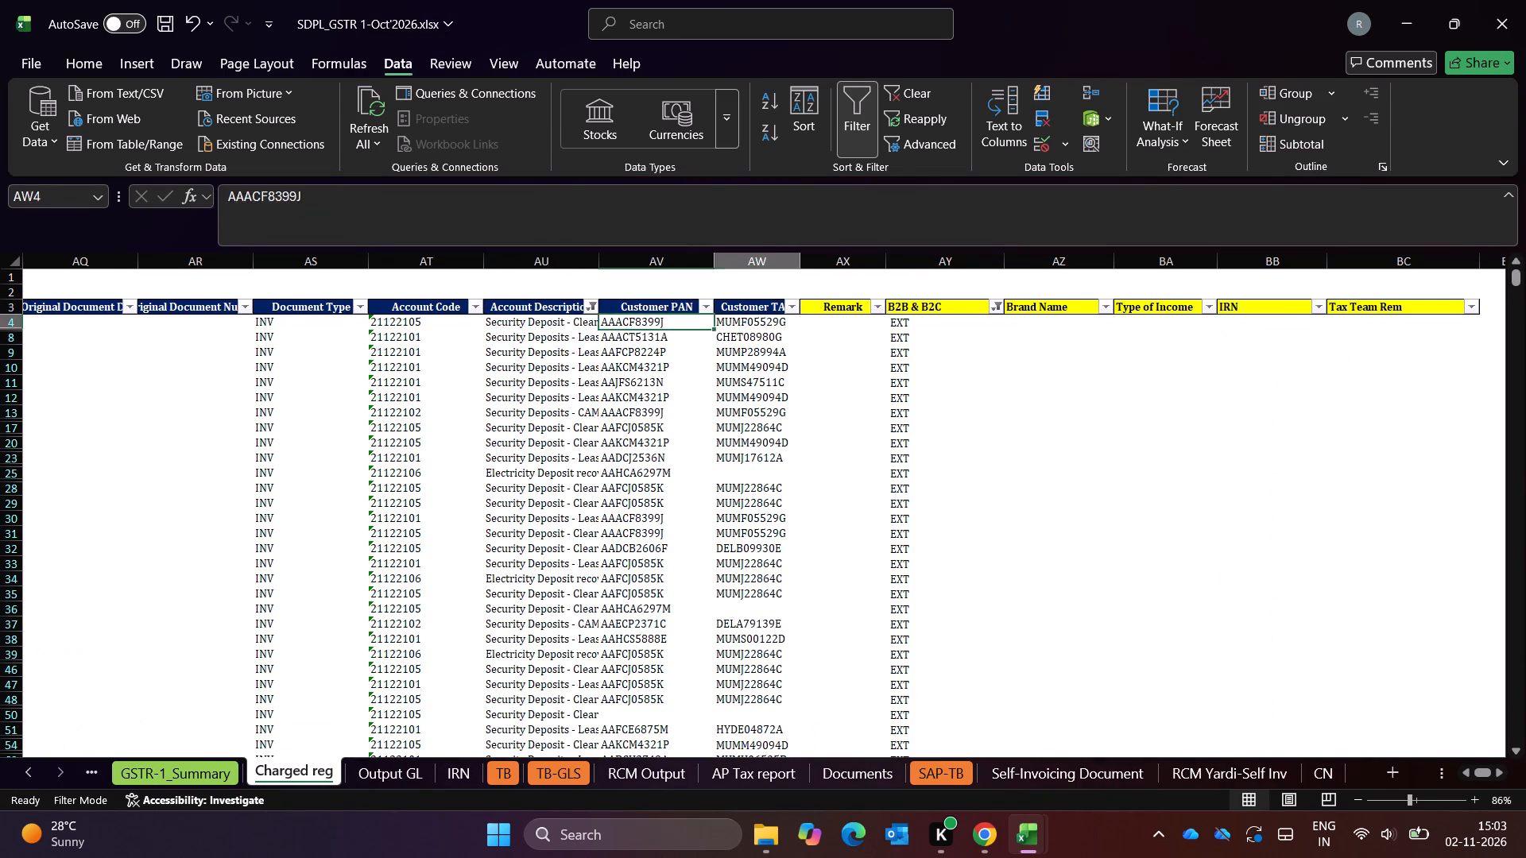
key(Right)
key(alt+Tab)
key(Right)
key(Right)
key(Right)
key(Up)
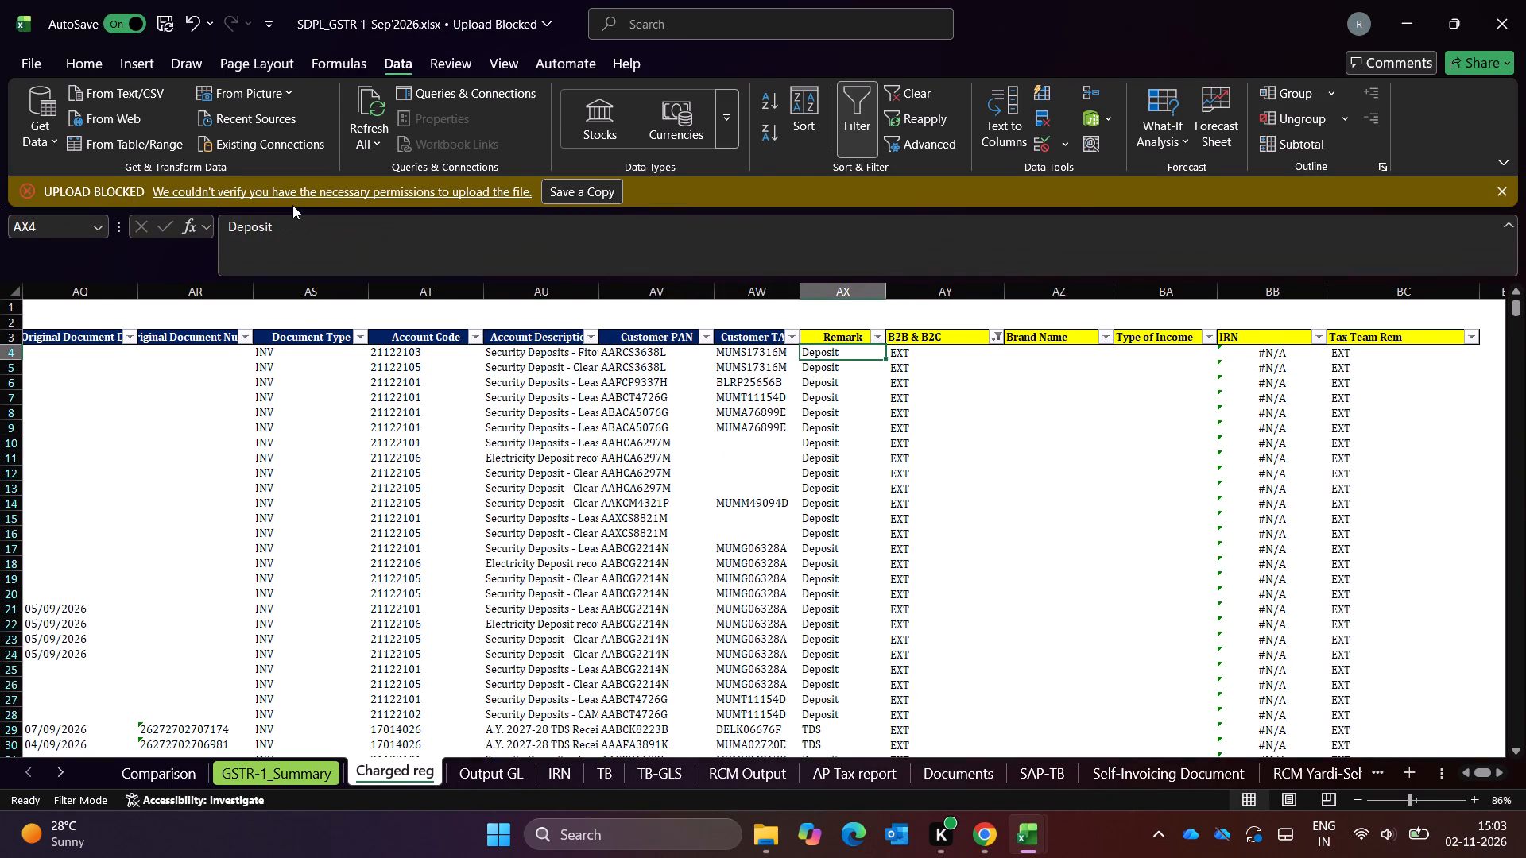
key(ctrl+c)
key(alt+Tab)
key(ctrl+v)
Fill the Deposit remark down the visible filtered rows of October's Remark column, through row 4188.
key(Right)
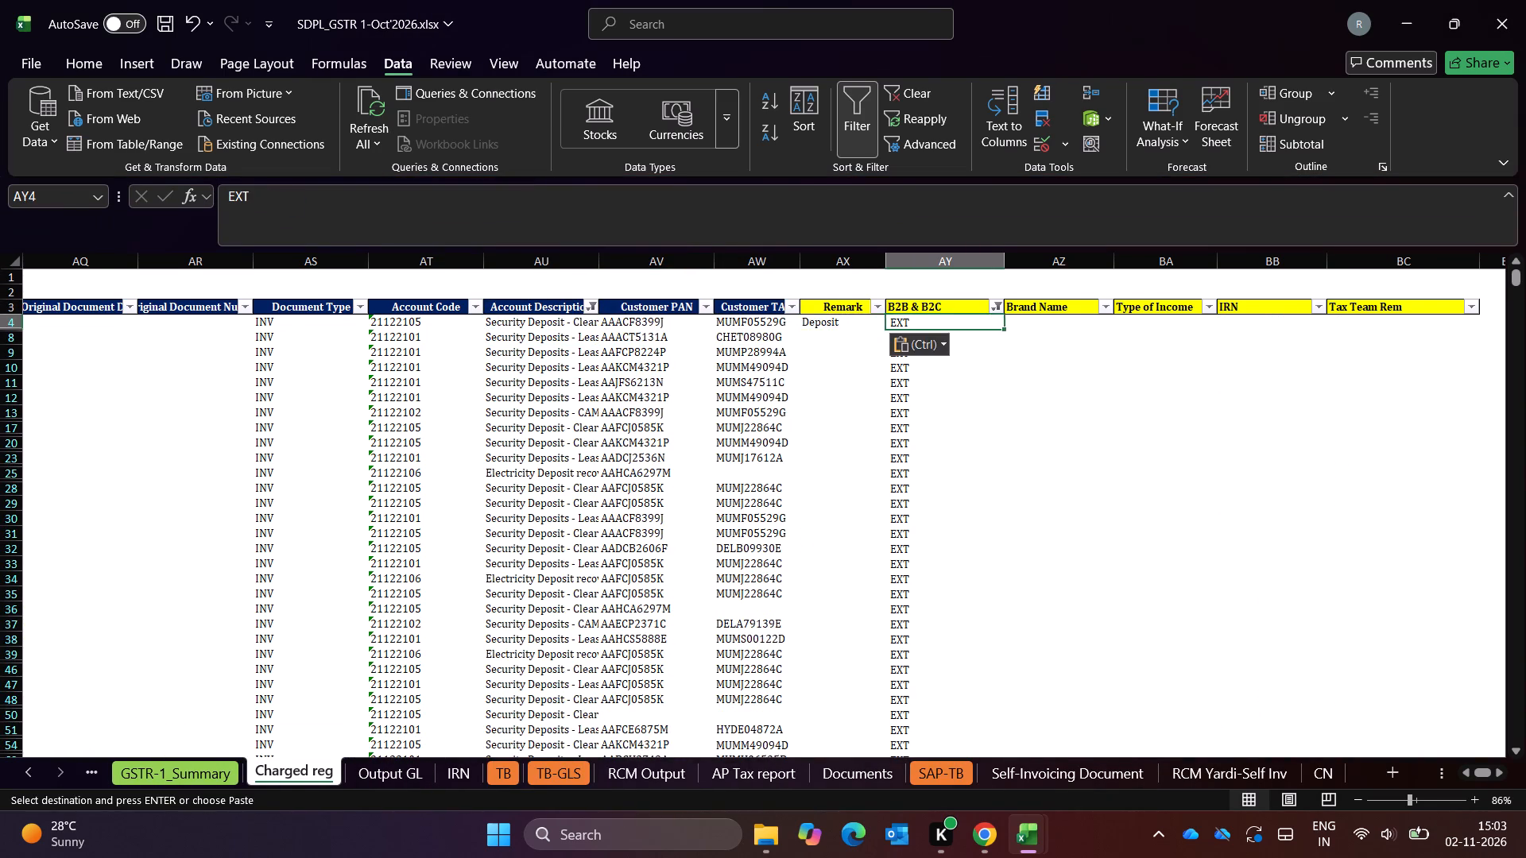
key(ctrl+Down)
key(Left)
key(ctrl+shift+Up)
key(alt+semicolon)
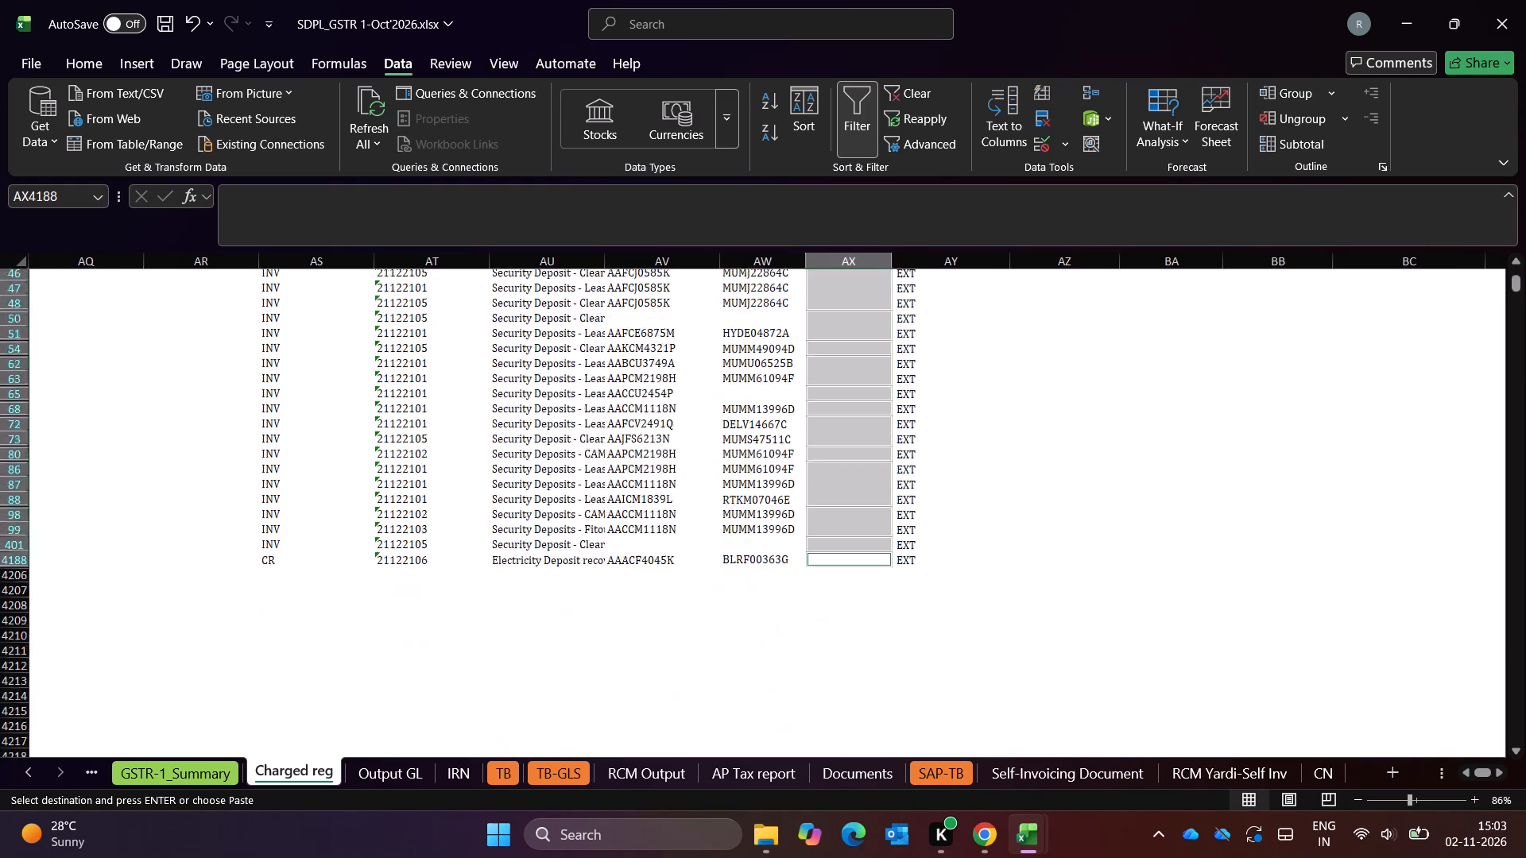
key(ctrl+d)
key(ctrl+Up)
key(Up)
key(Right)
key(Down)
key(Down)
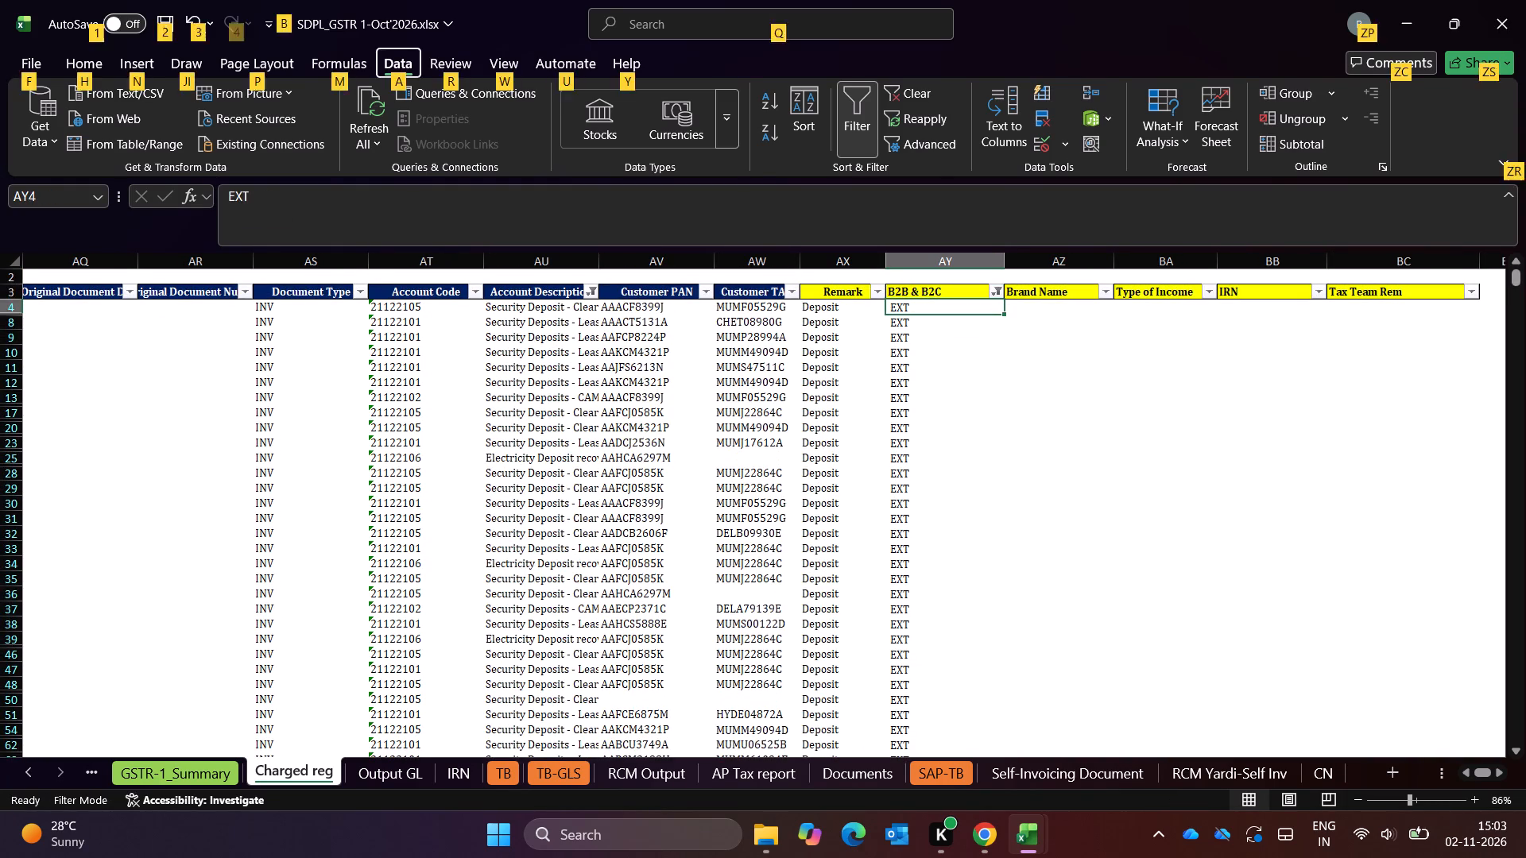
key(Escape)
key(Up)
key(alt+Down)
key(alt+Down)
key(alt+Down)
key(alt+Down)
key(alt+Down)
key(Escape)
Filter October's Account Description column to the TDS accounts by searching for tds.
key(Left)
key(Left)
key(Left)
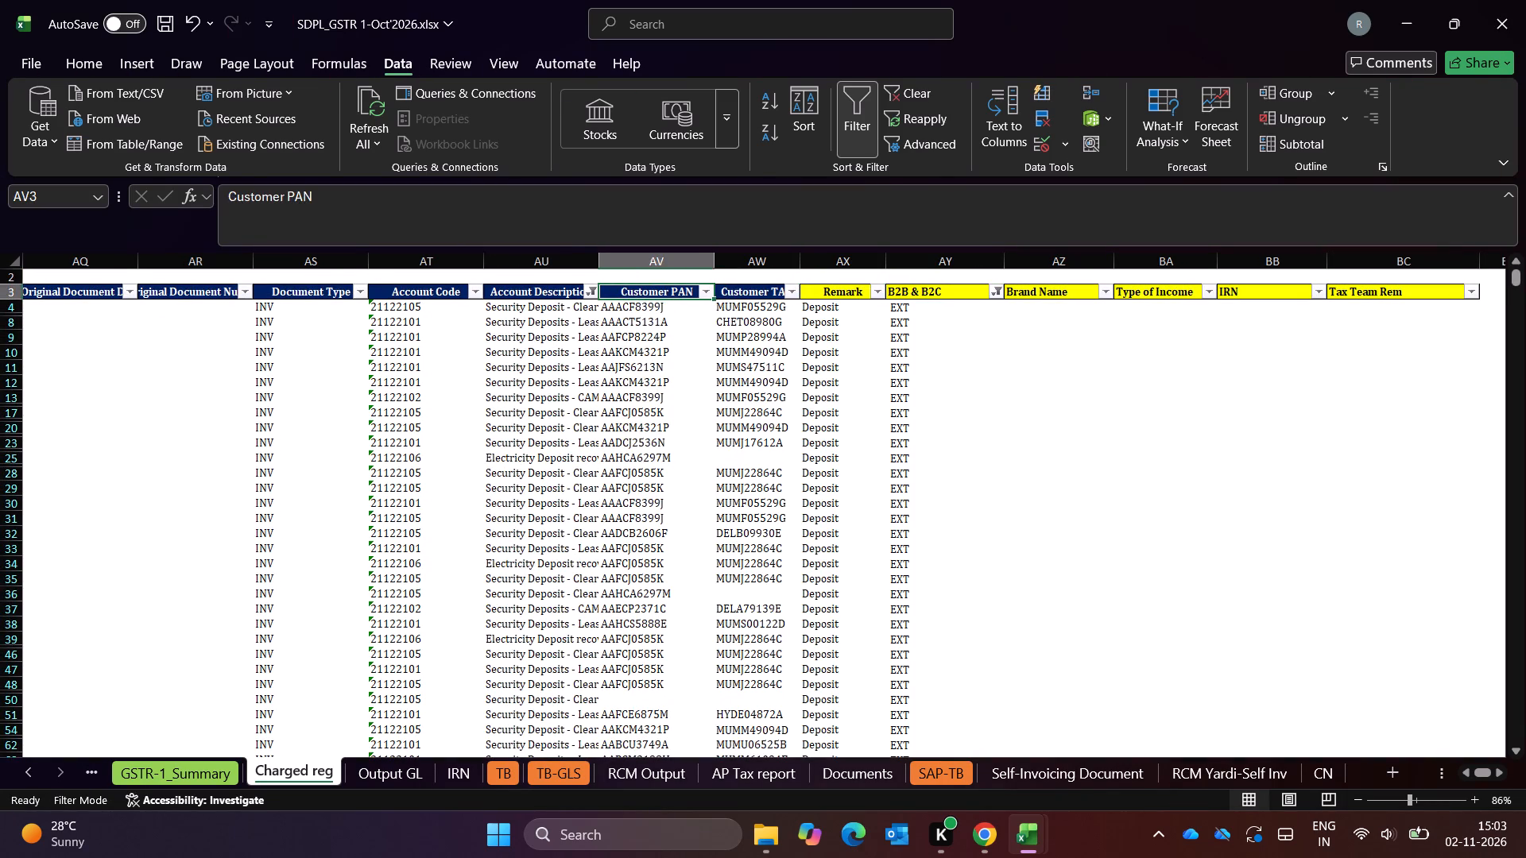
key(Left)
key(alt+Down)
key(alt+Down)
key(alt+Down)
key(alt+Down)
key(alt+Down)
key(alt+Down)
key(alt+Down)
key(alt+Down)
key(alt+Down)
key(Down)
key(space)
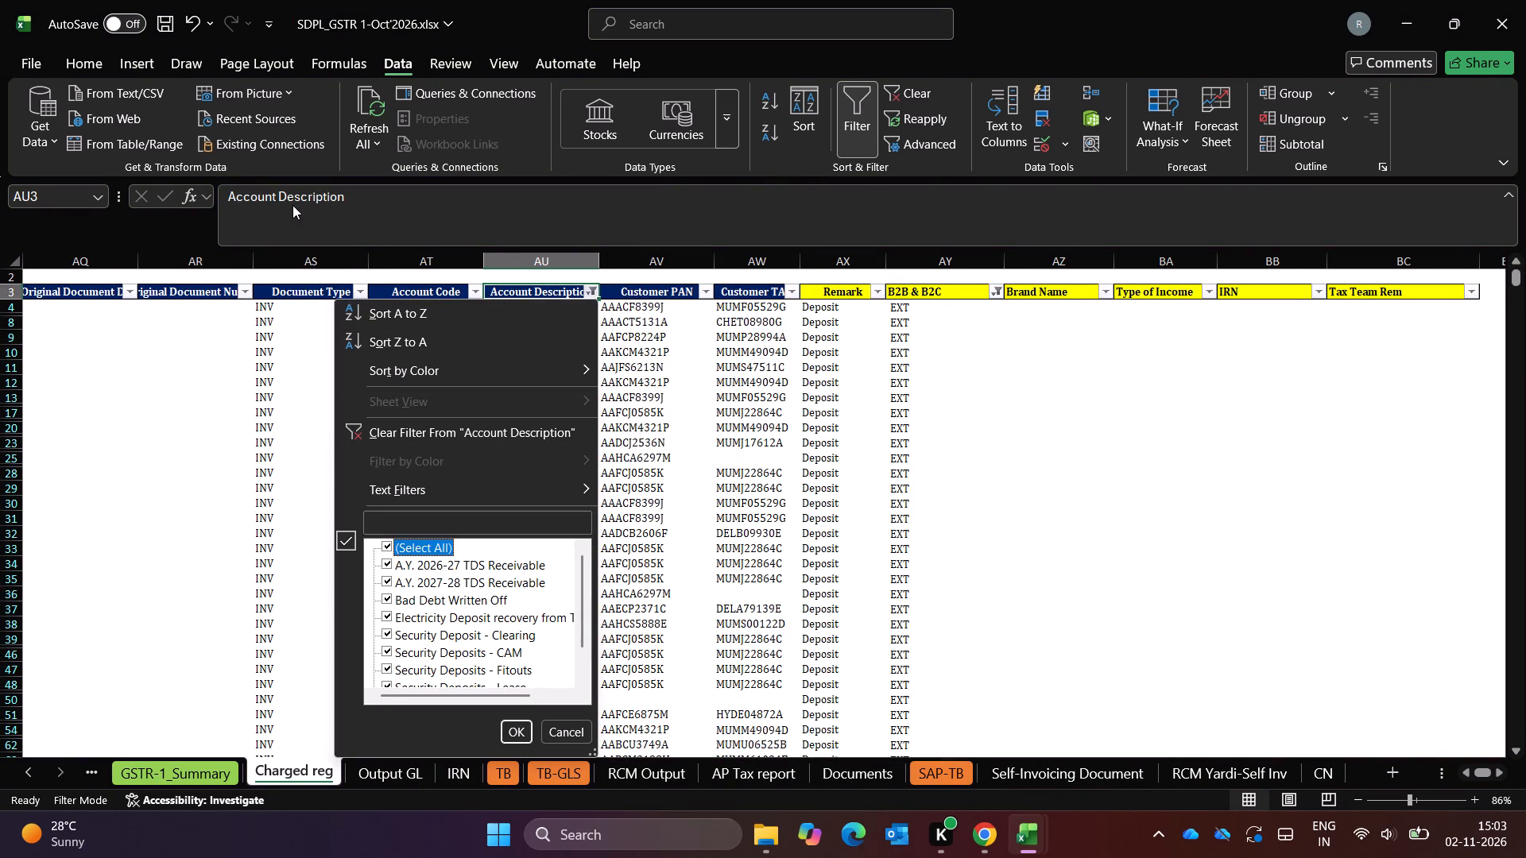
key(space)
key(Up)
text(tds)
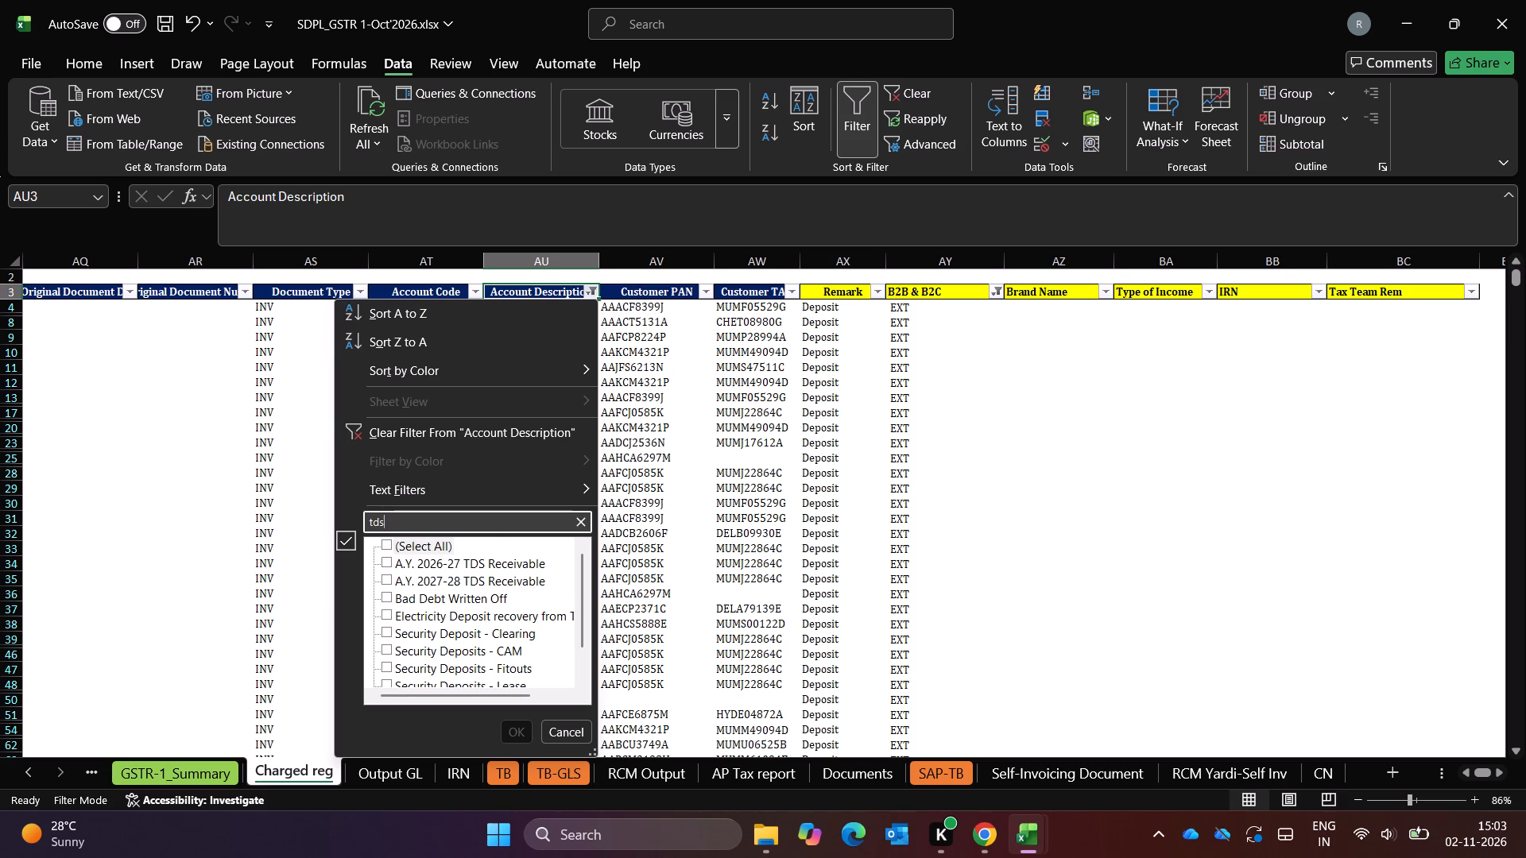
key(Return)
Enter the remark TDS in AX5 of October's Charged reg sheet, following September's remark for TDS receivable rows.
key(Right)
key(Right)
key(Down)
key(Right)
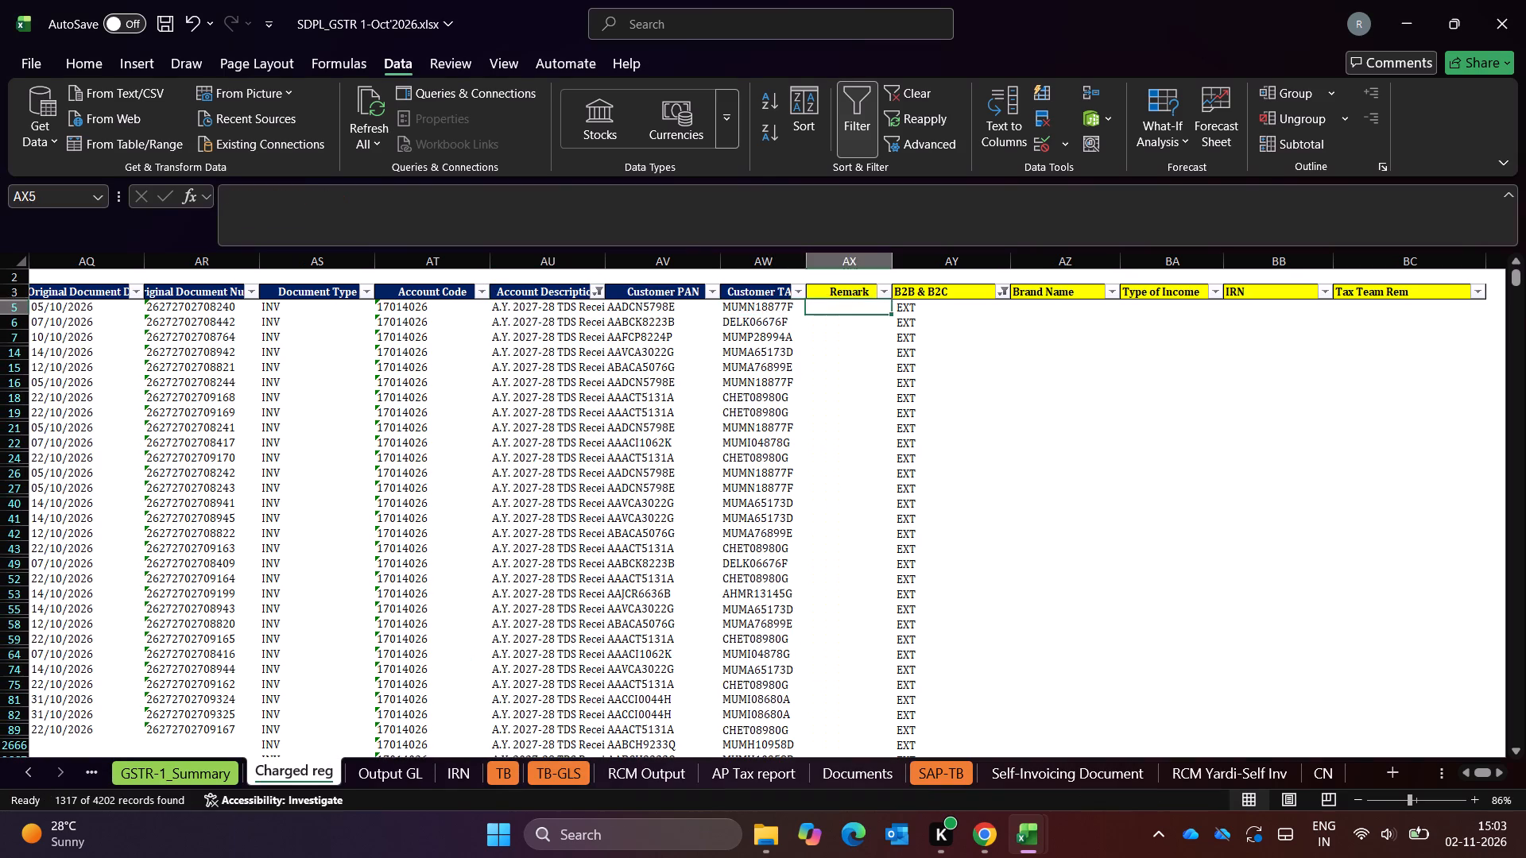
key(alt+Tab)
key(Up)
key(Left)
key(Left)
key(Left)
key(Right)
key(Right)
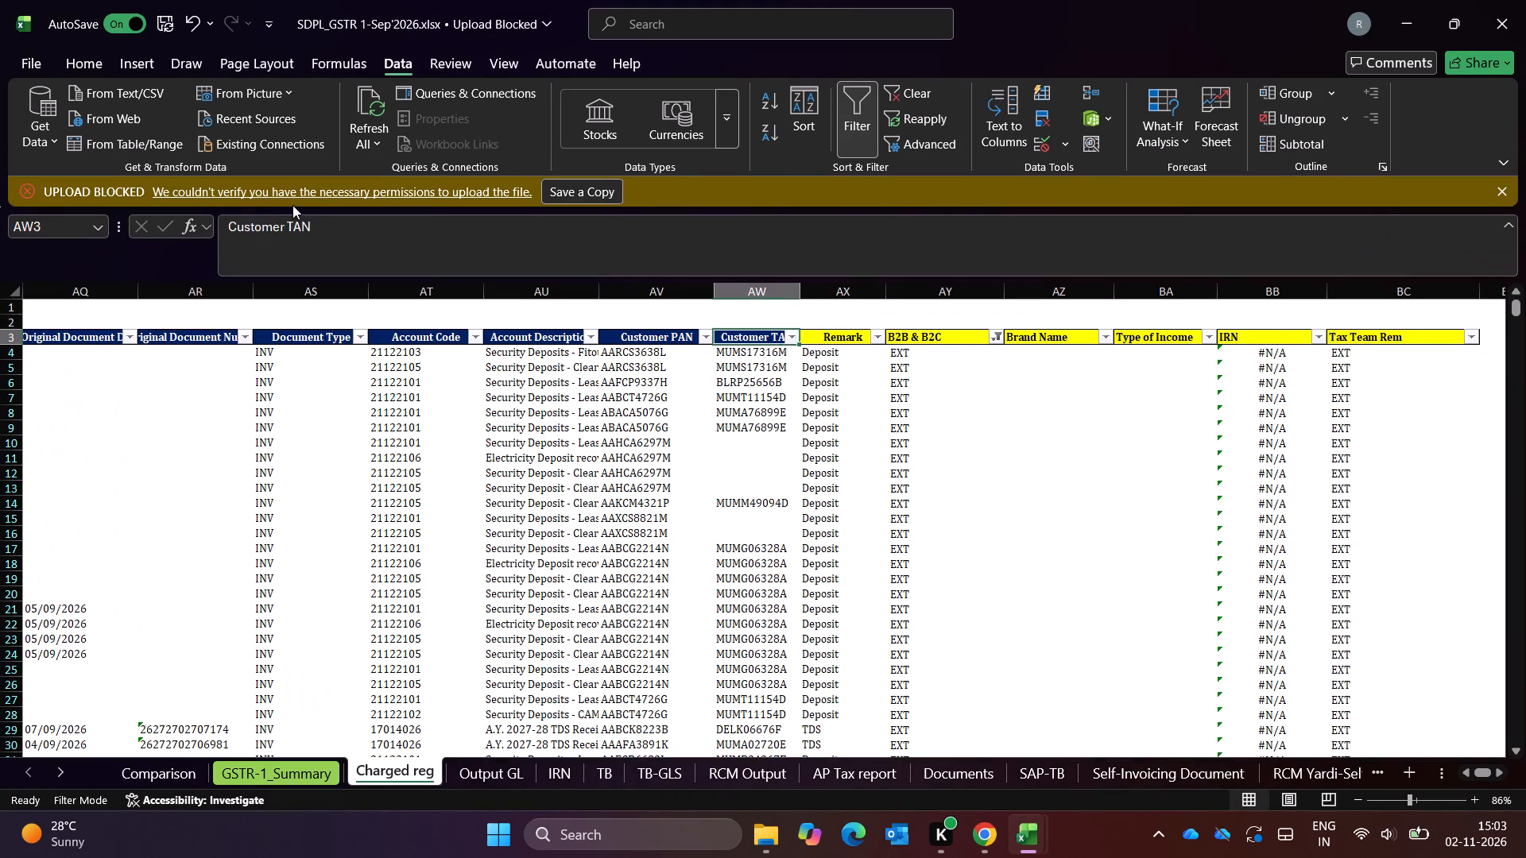
key(Right)
key(alt+Tab)
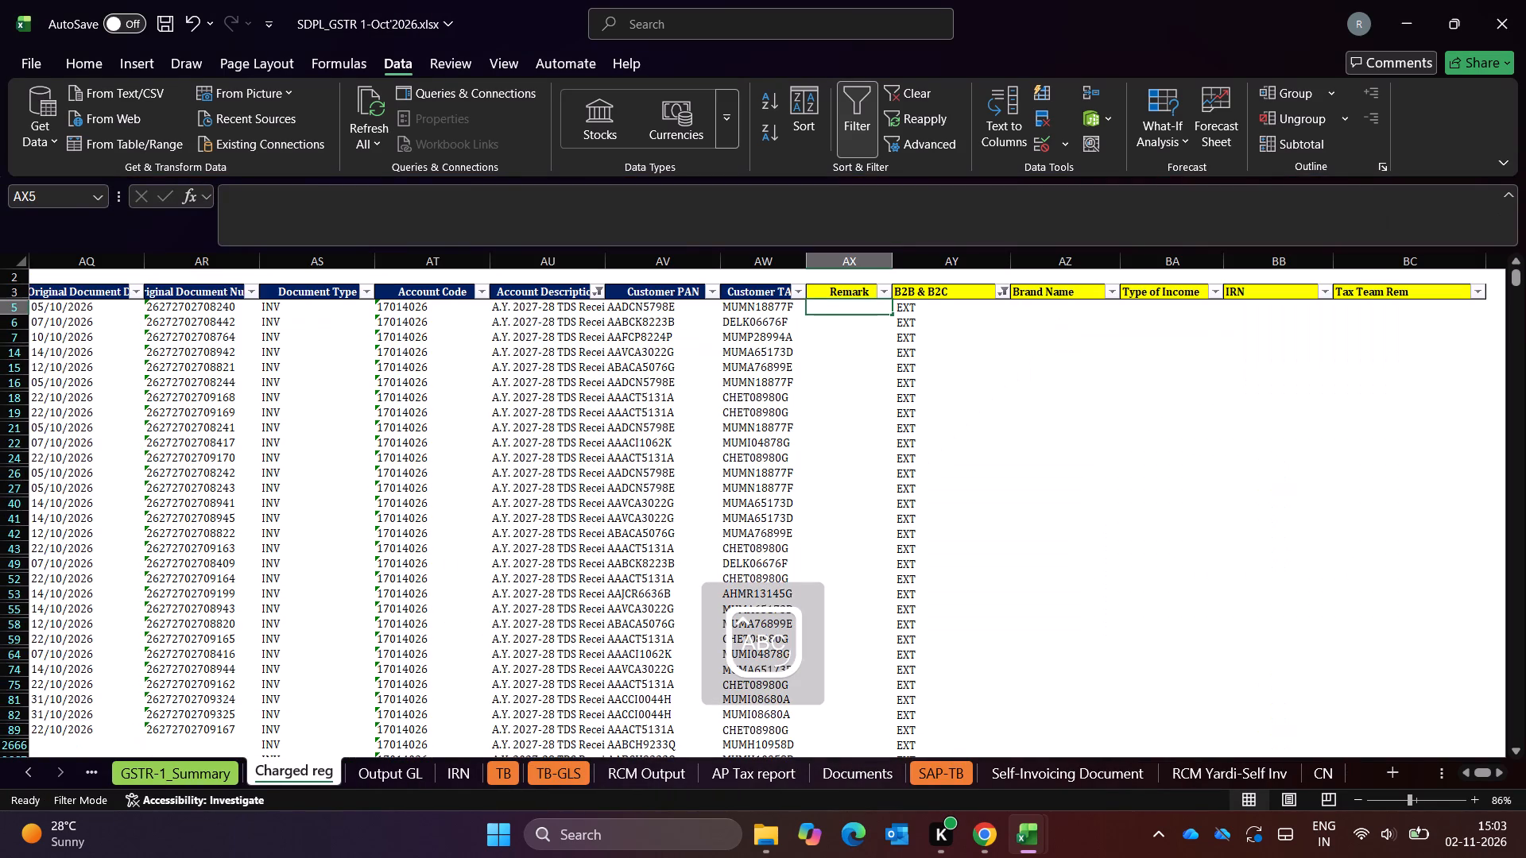
key(Return)
Fill the TDS remark down the visible filtered rows of October's Remark column, through row 4102.
key(Left)
key(Right)
key(Right)
key(ctrl+Down)
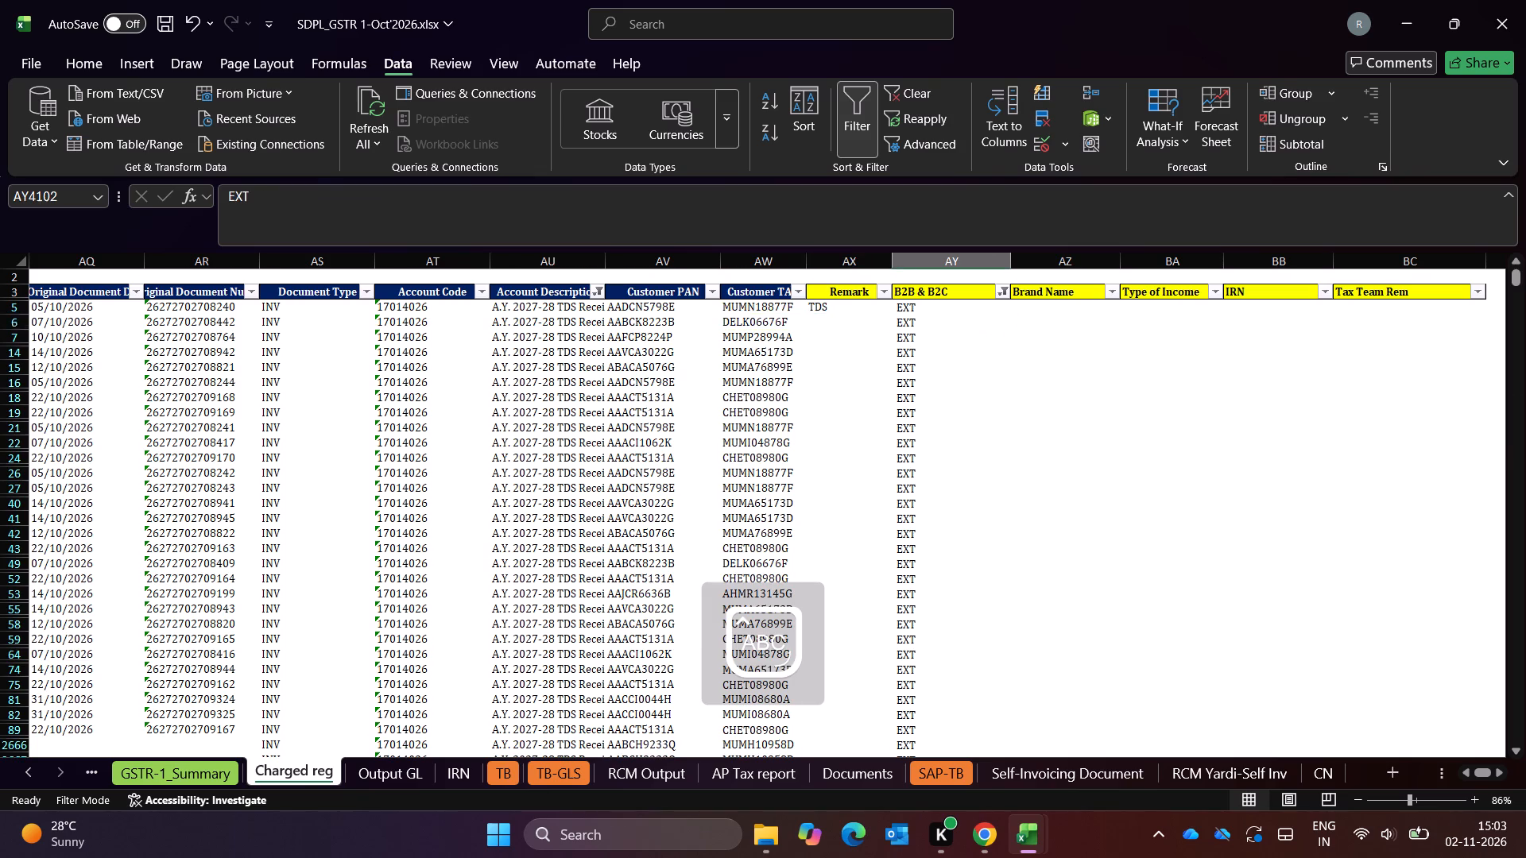
key(Left)
key(ctrl+shift+Up)
key(alt+semicolon)
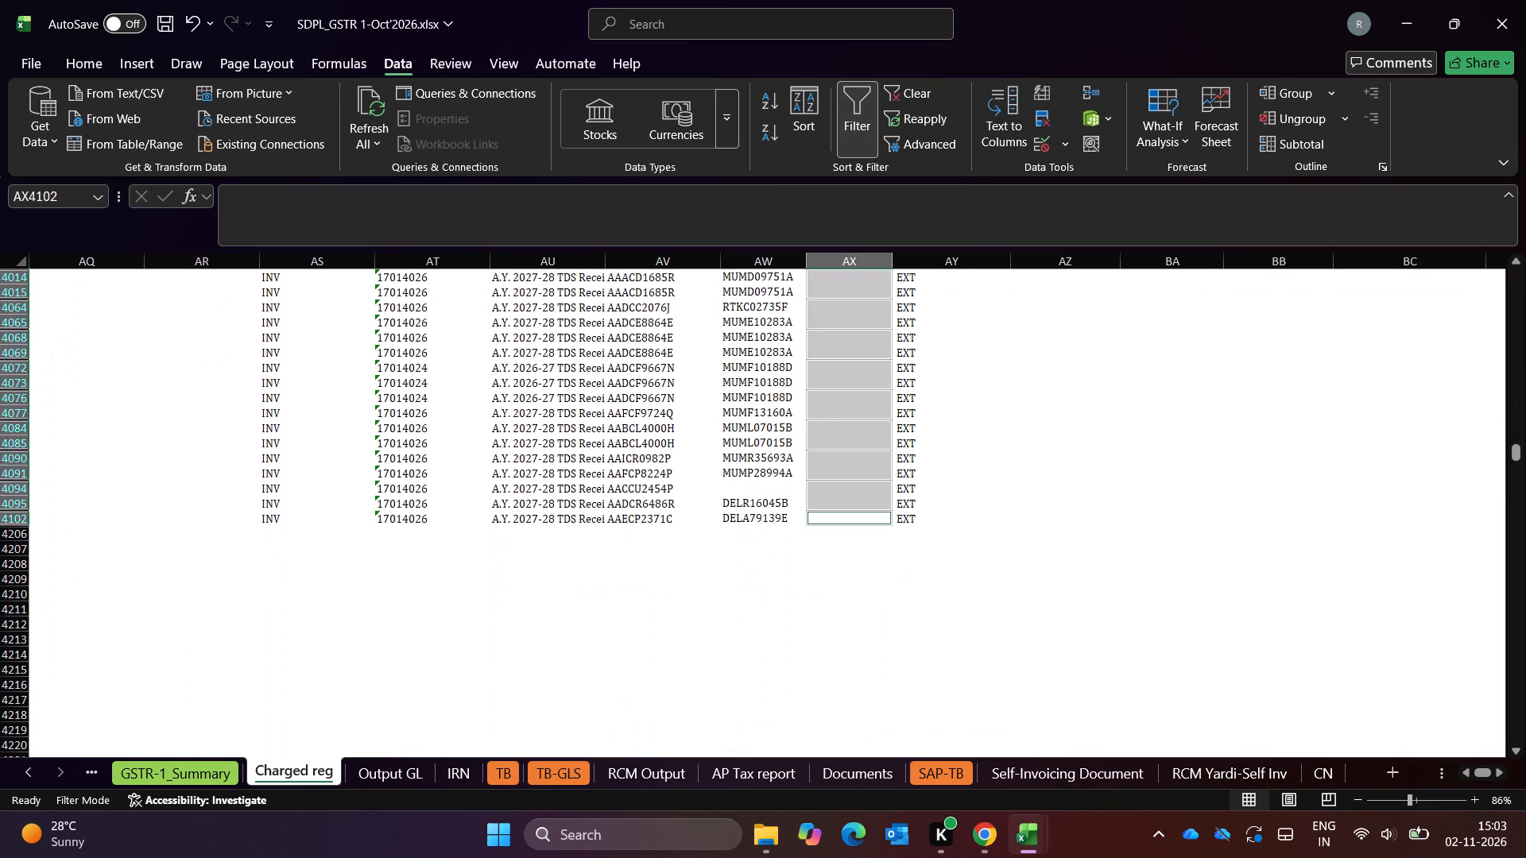
key(ctrl+d)
Reset October's Account Description filter to include all account descriptions.
key(ctrl+Up)
key(ctrl+Up)
key(Up)
key(Down)
key(Down)
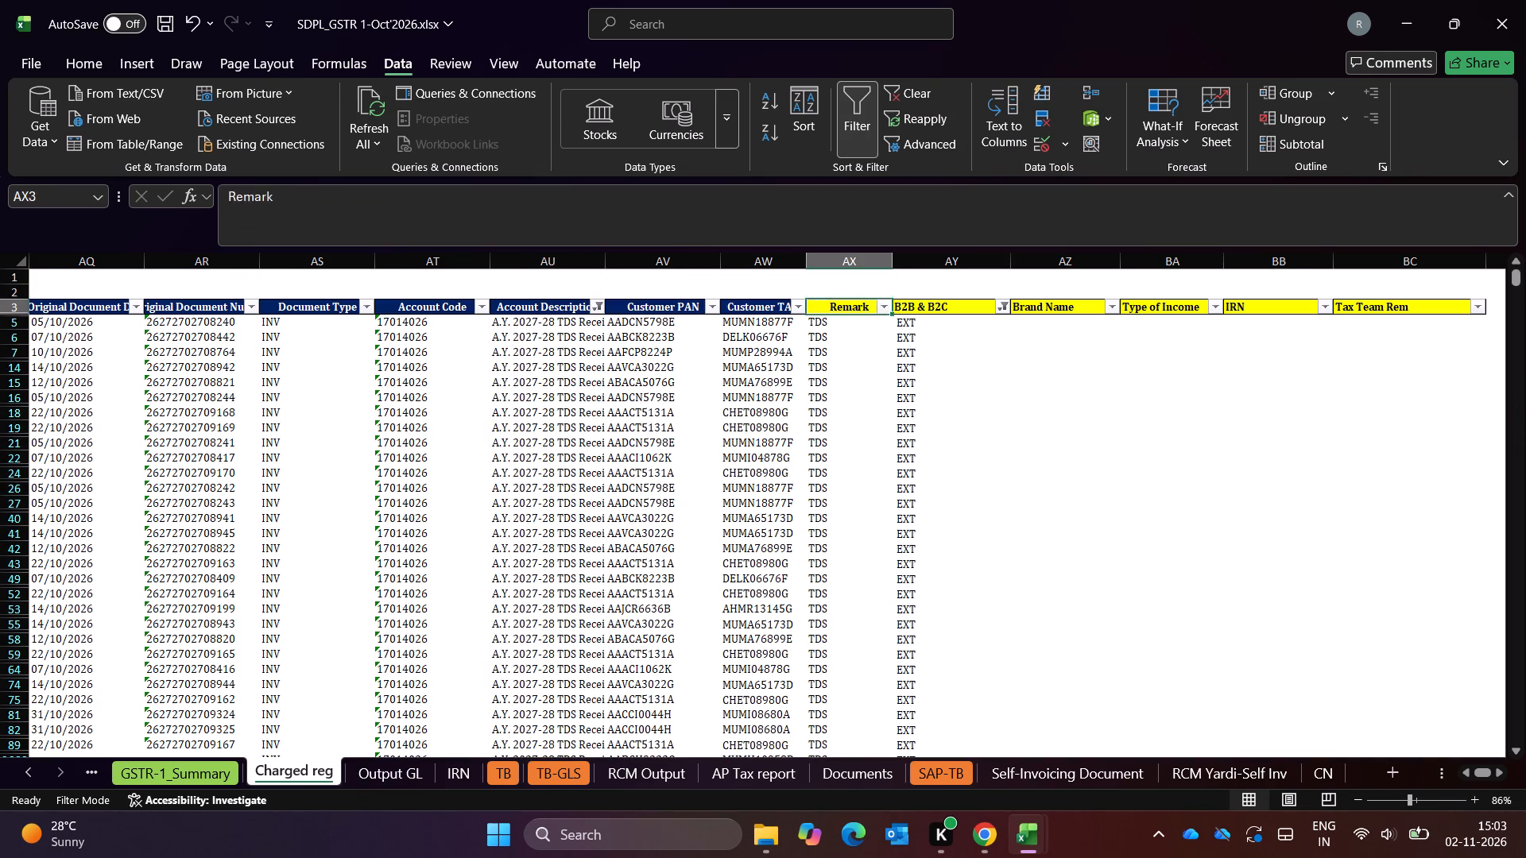
key(Left)
key(Left)
key(Left)
key(alt+Down)
key(alt+Down)
key(alt+Down)
key(alt+Down)
key(alt+Down)
key(alt+Down)
key(alt+Down)
key(alt+Down)
key(alt+Down)
key(Down)
key(space)
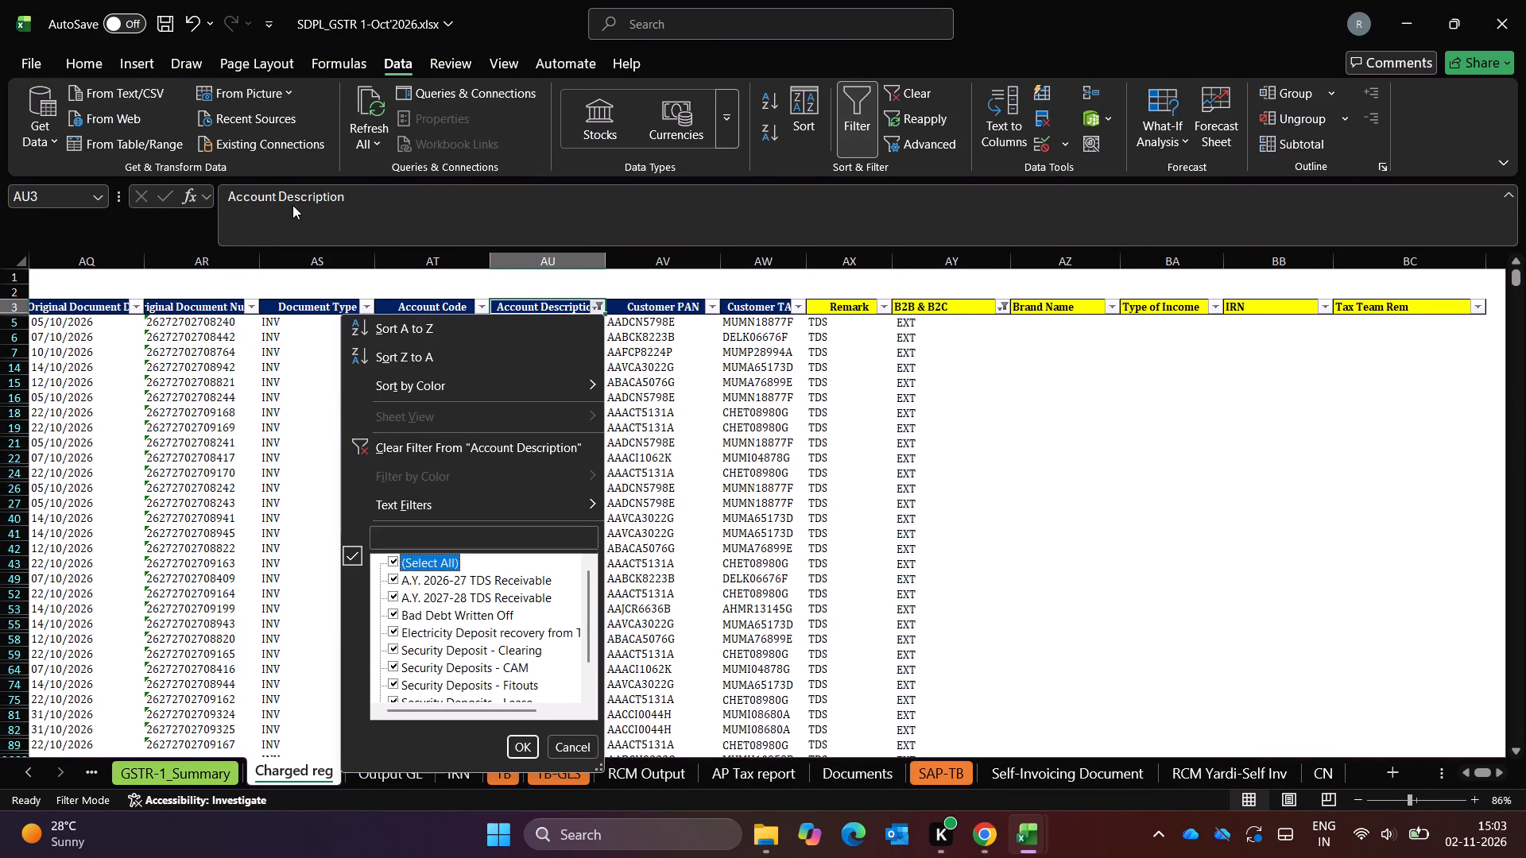
key(Return)
Filter October's Remark column to blanks only.
key(Right)
key(Right)
key(Right)
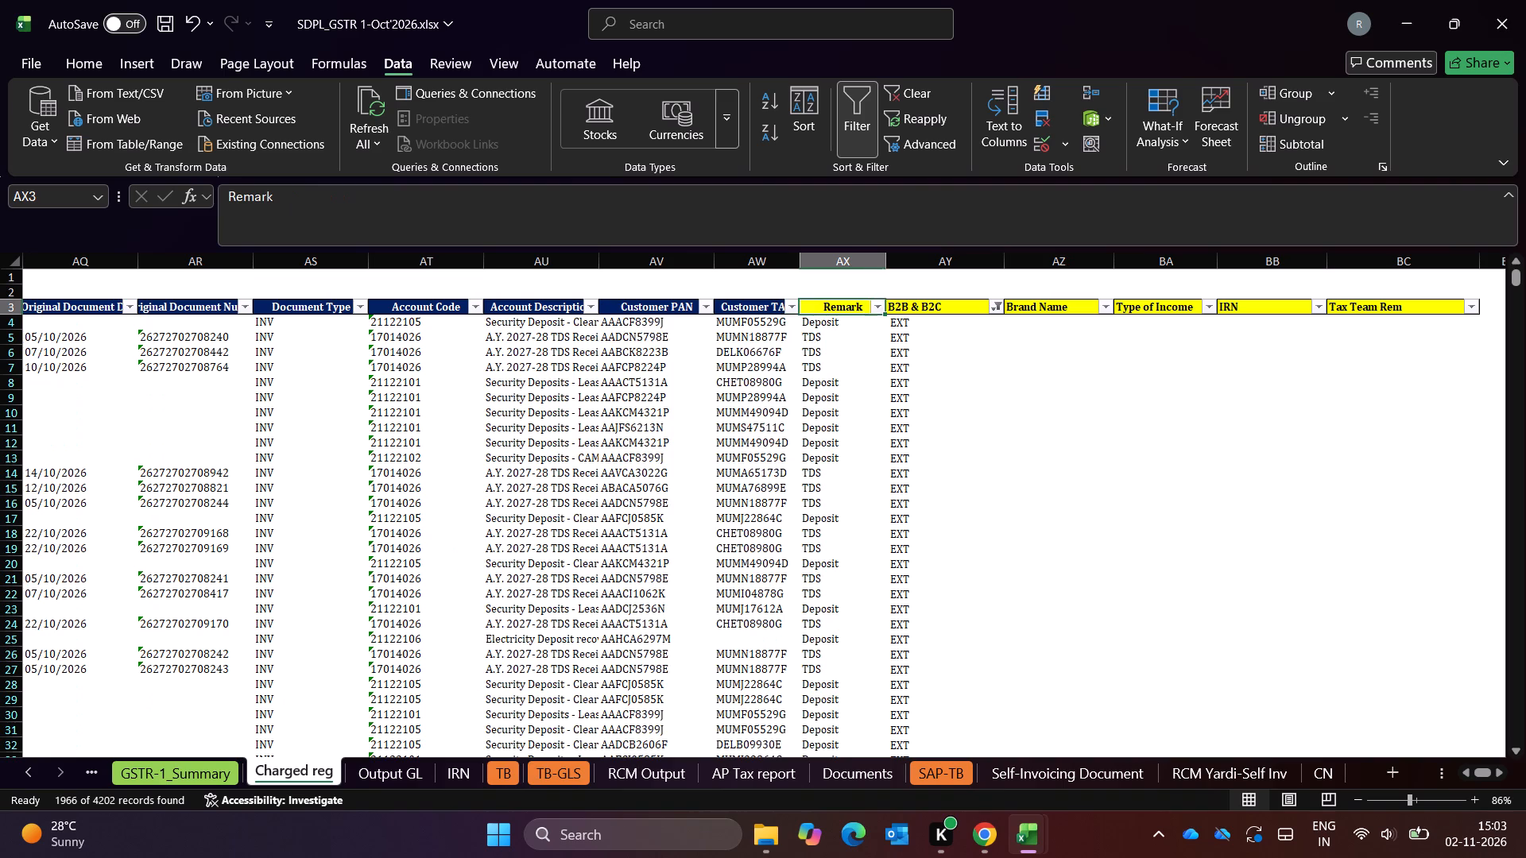
key(alt+Down)
key(alt+Down)
key(alt+Down)
key(alt+Down)
key(alt+Down)
key(alt+Down)
key(alt+Down)
key(alt+Down)
key(alt+Down)
key(Down)
key(space)
key(Down)
key(Down)
key(Down)
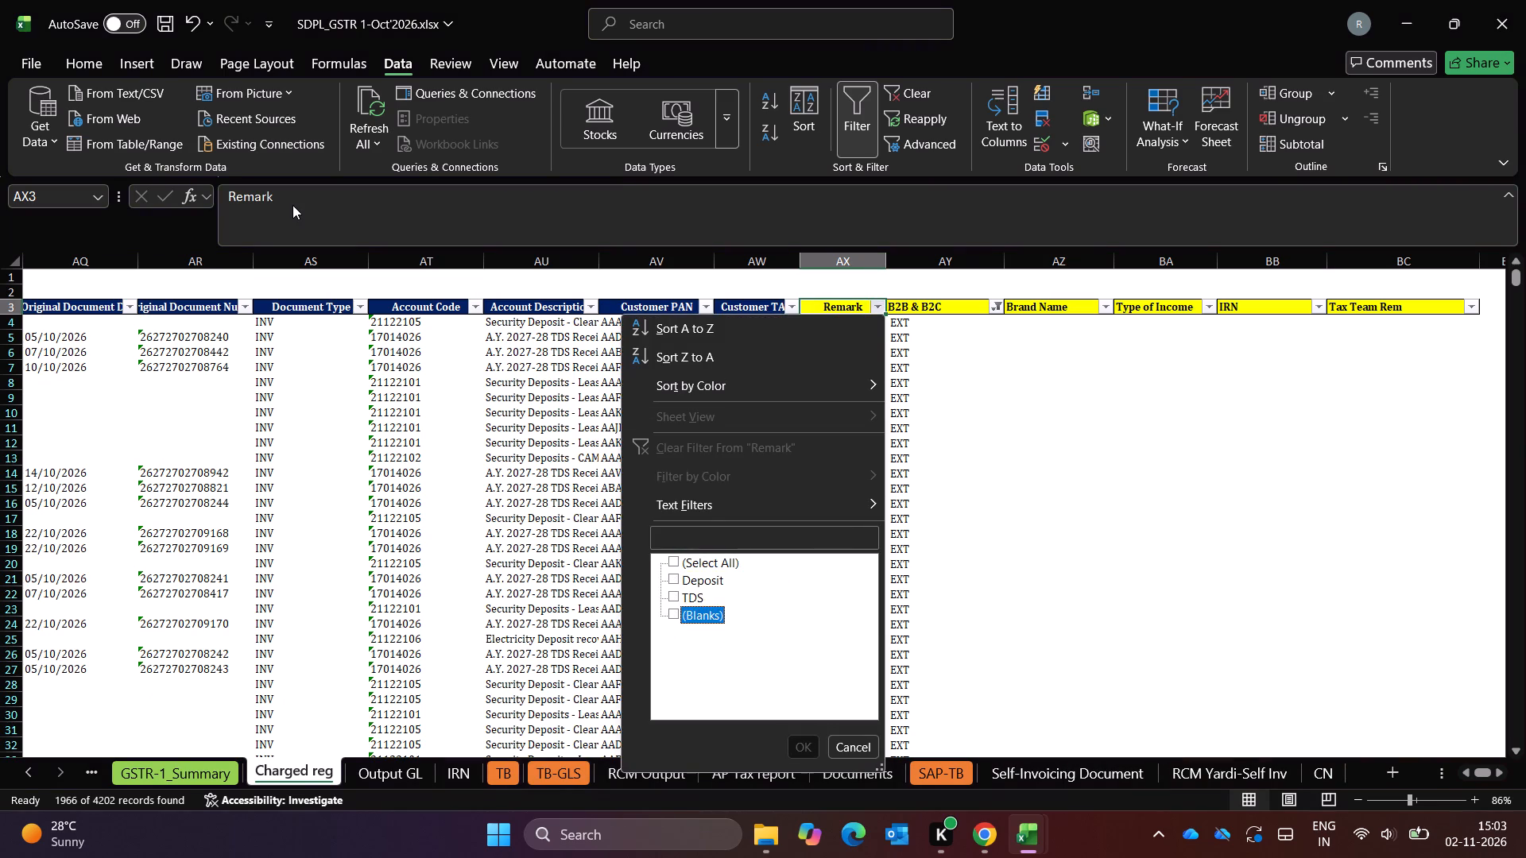
key(space)
key(Return)
Examine which account descriptions remain among October's EXT rows without a remark, using the rows and the Account Description filter values.
key(Left)
key(Left)
key(Left)
key(Down)
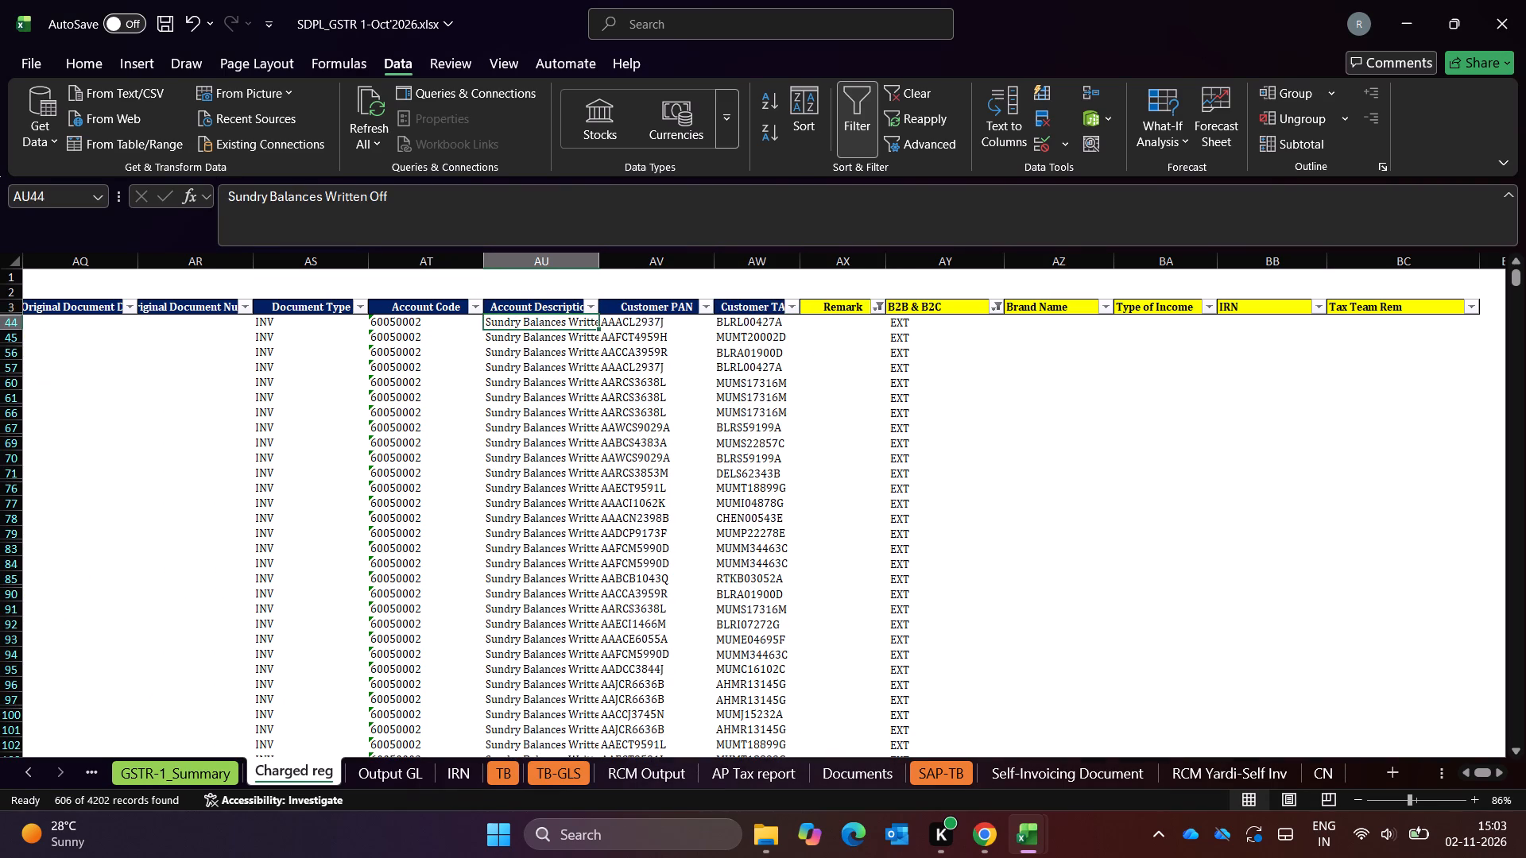
key(Down)
key(Down)
key(Down)
key(ctrl+Down)
key(Down)
key(Up)
key(Up)
key(ctrl+Up)
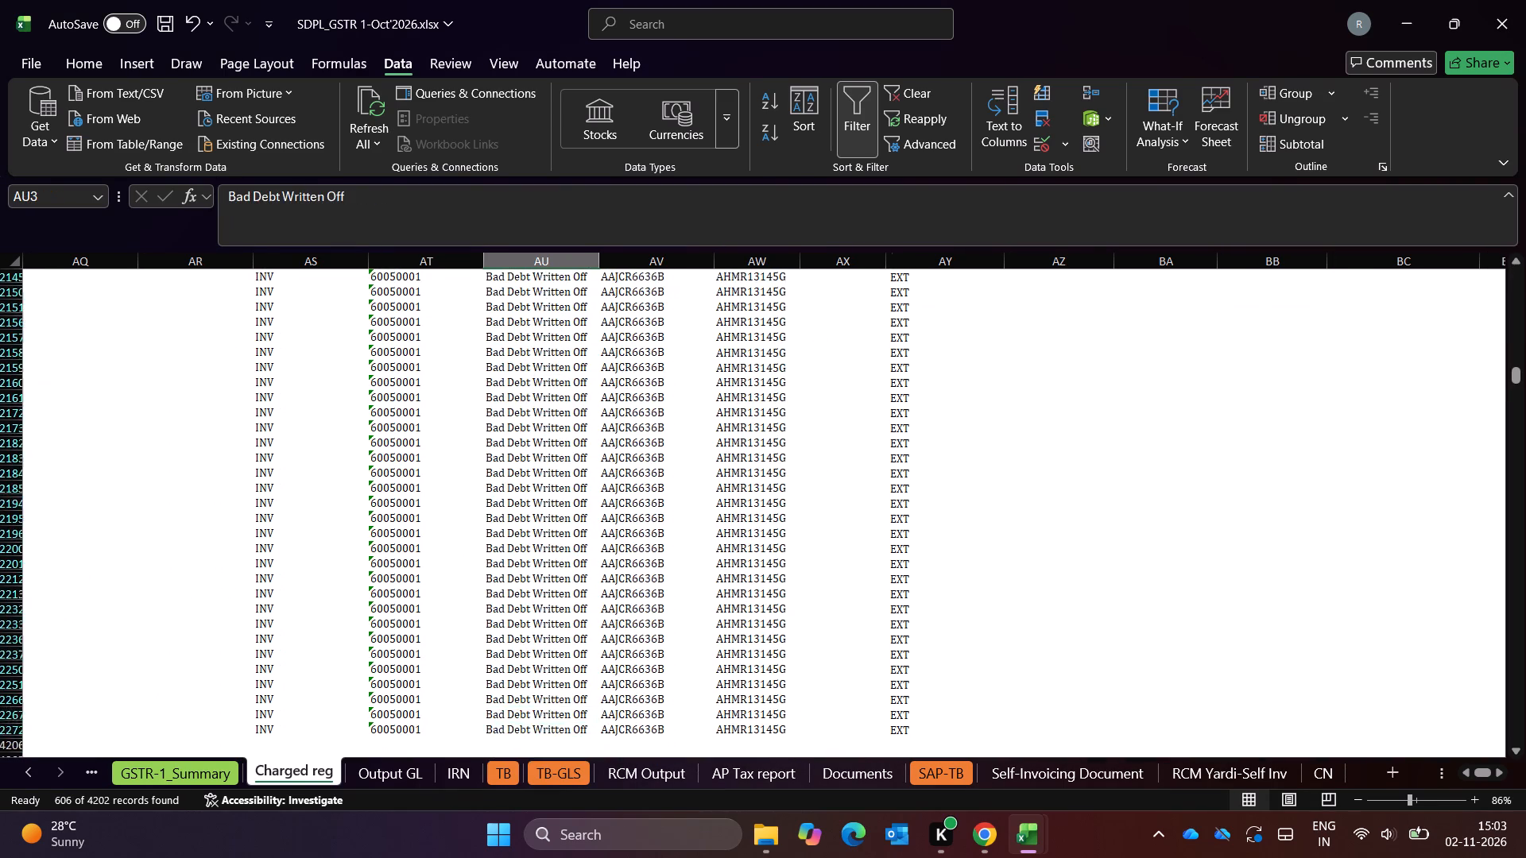
key(Down)
key(Down)
key(Down)
key(Up)
key(Up)
key(Up)
key(alt+Down)
key(Down)
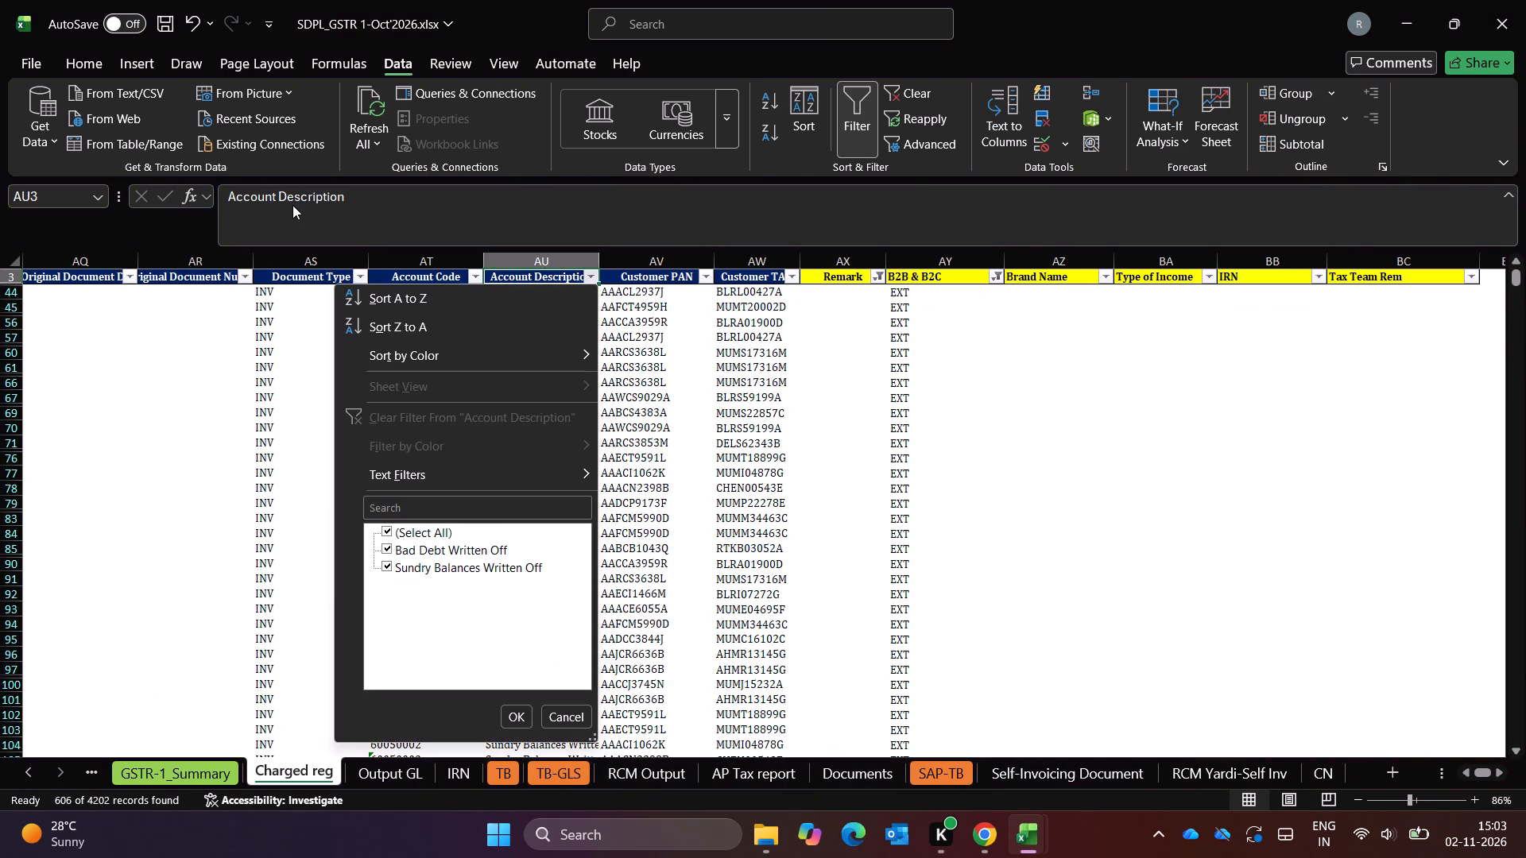
key(Down)
key(Down)
key(Down)
key(Down)
key(Down)
key(Escape)
Filter the Remark column of September's Charged reg sheet to Set off only.
key(alt+Tab)
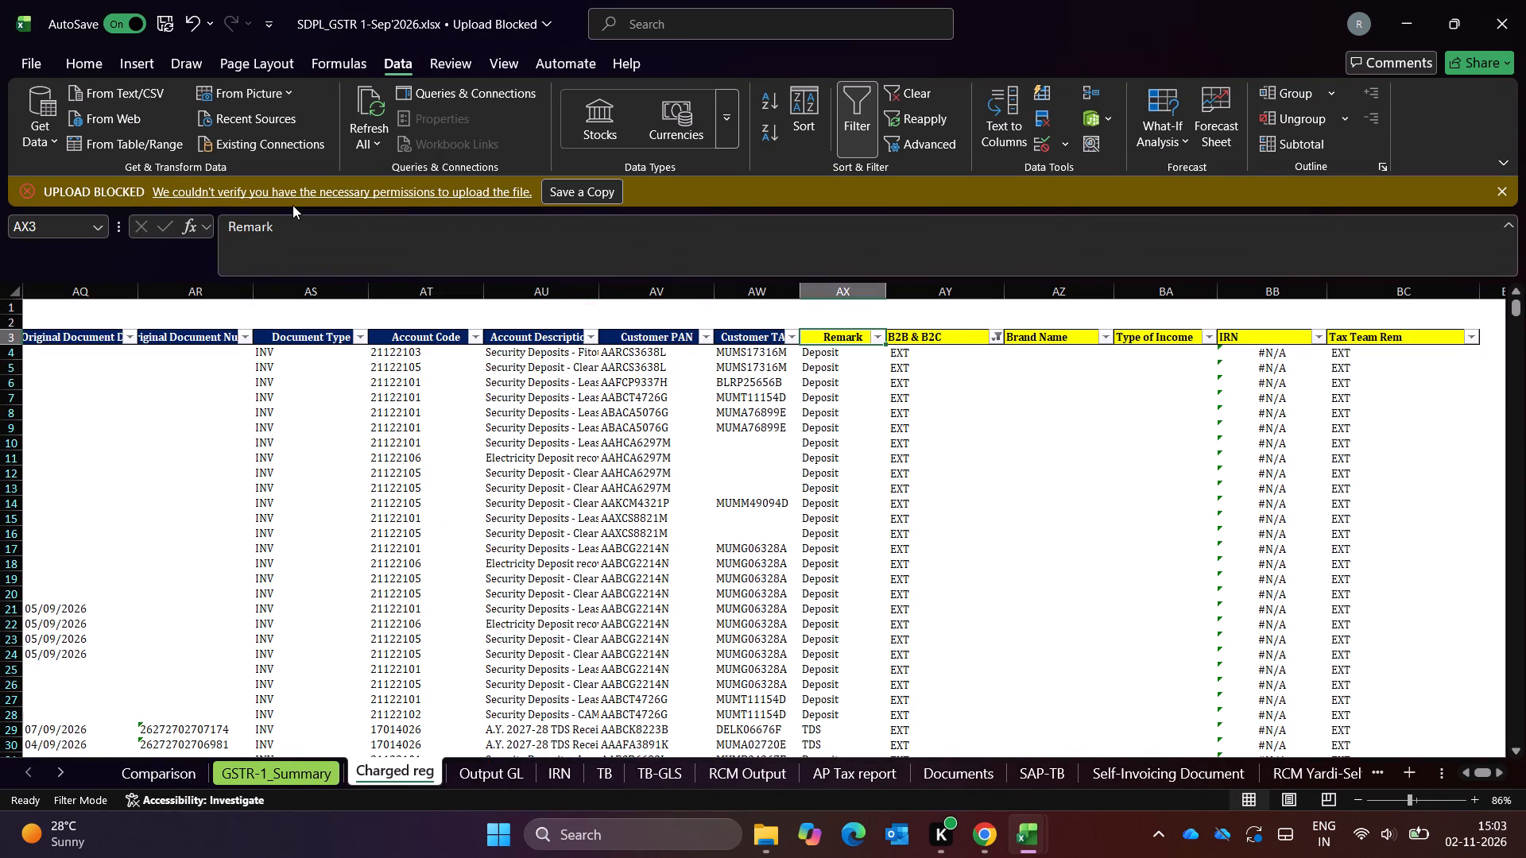
key(alt+Down)
key(alt+Down)
key(alt+Down)
key(alt+Down)
key(alt+Down)
key(alt+Down)
key(alt+Down)
key(alt+Down)
key(alt+Down)
key(Down)
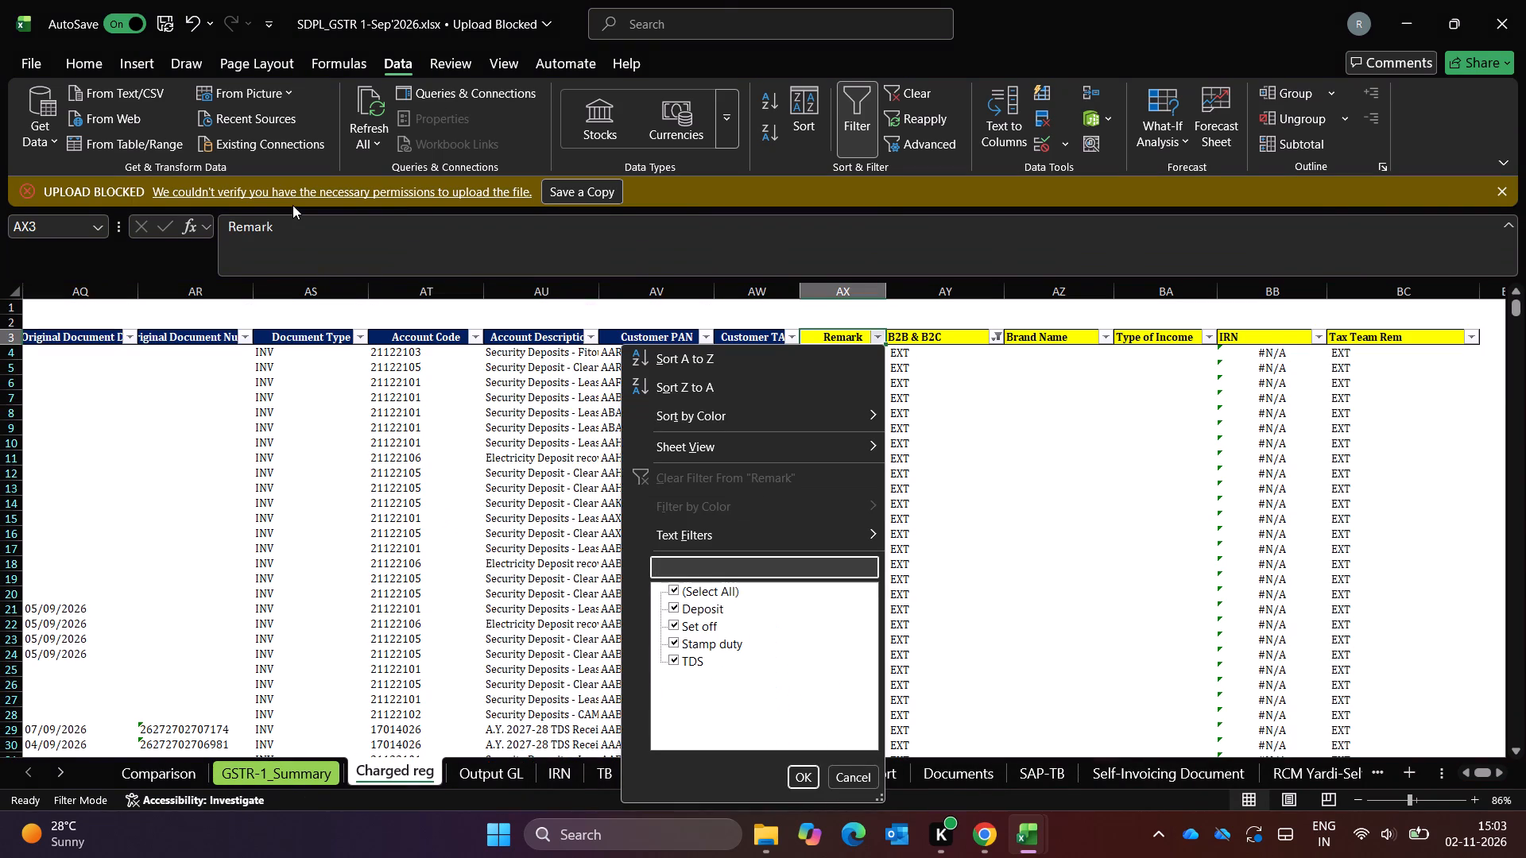
key(space)
key(Down)
key(Down)
key(space)
key(Return)
Examine the account descriptions of September's Set off rows, from the first record to the last.
key(Down)
key(Down)
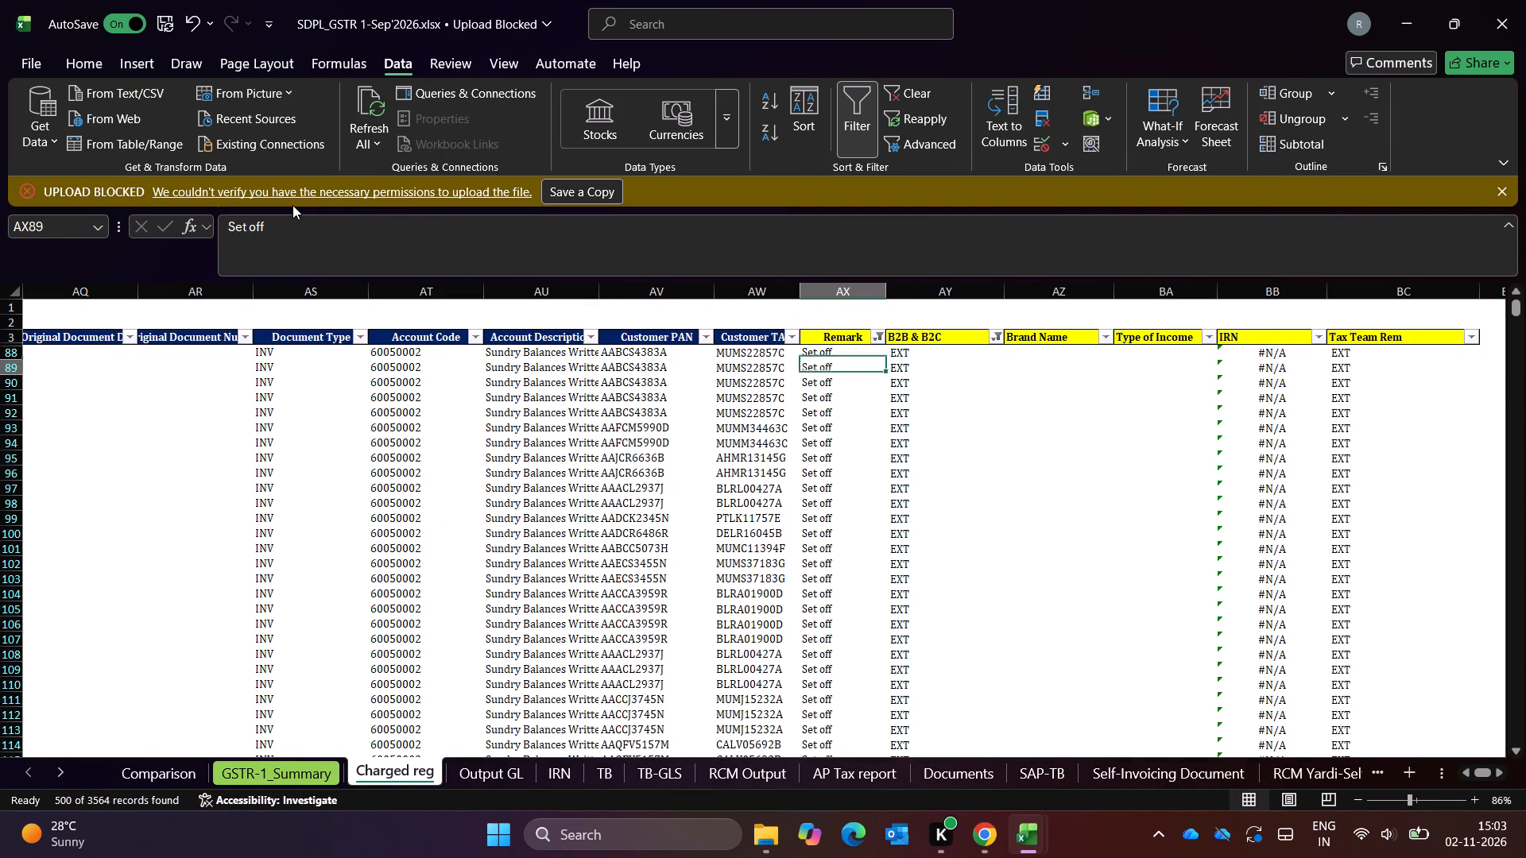
key(Left)
key(Left)
key(Left)
key(ctrl+Down)
key(Down)
key(Down)
key(Up)
key(Up)
key(Up)
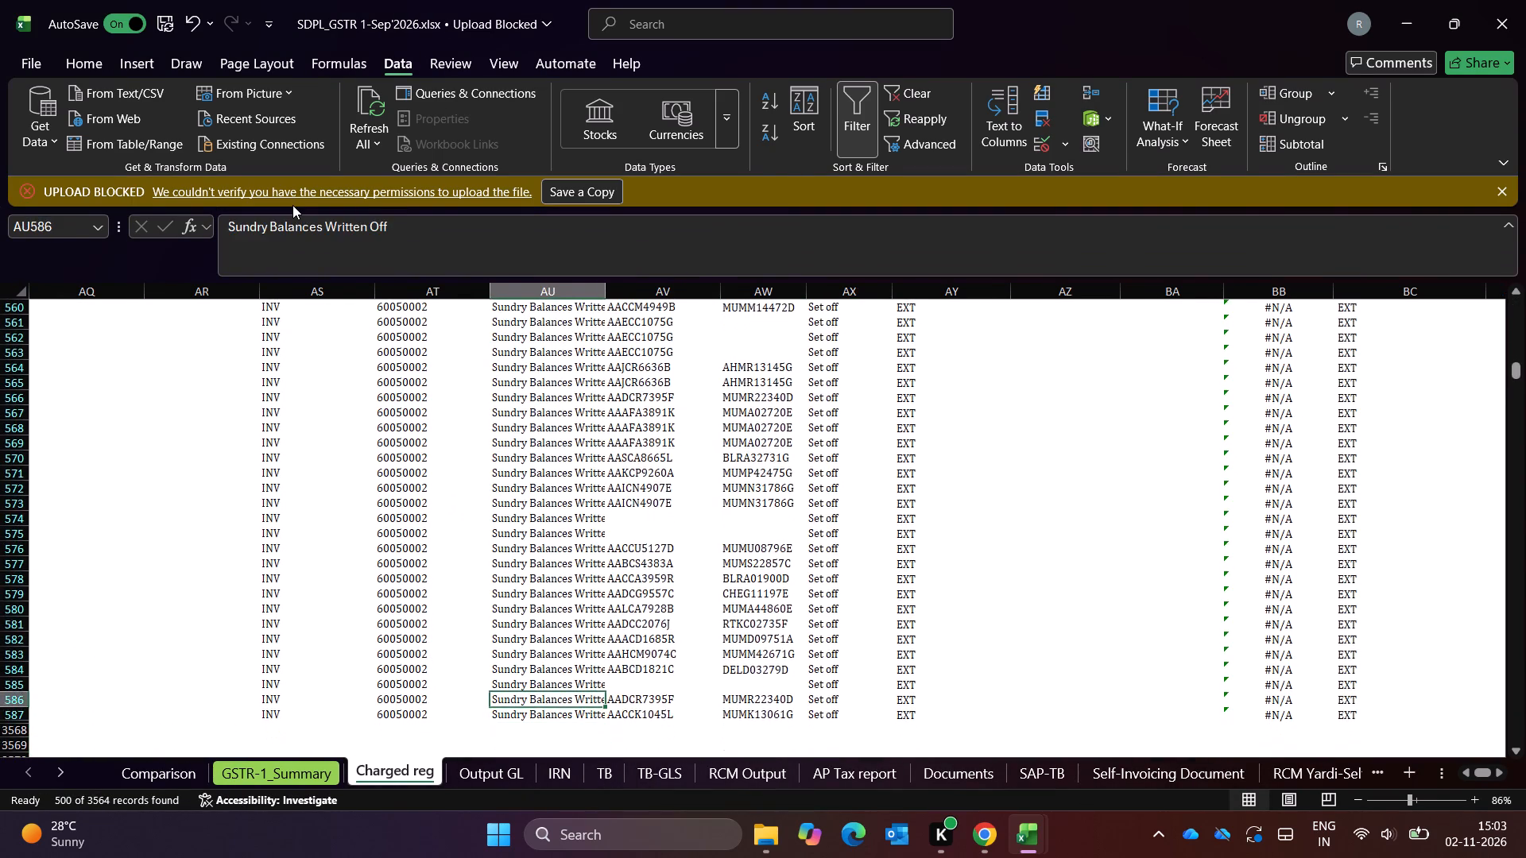
key(ctrl+Up)
key(Down)
key(Up)
key(alt+Down)
key(Escape)
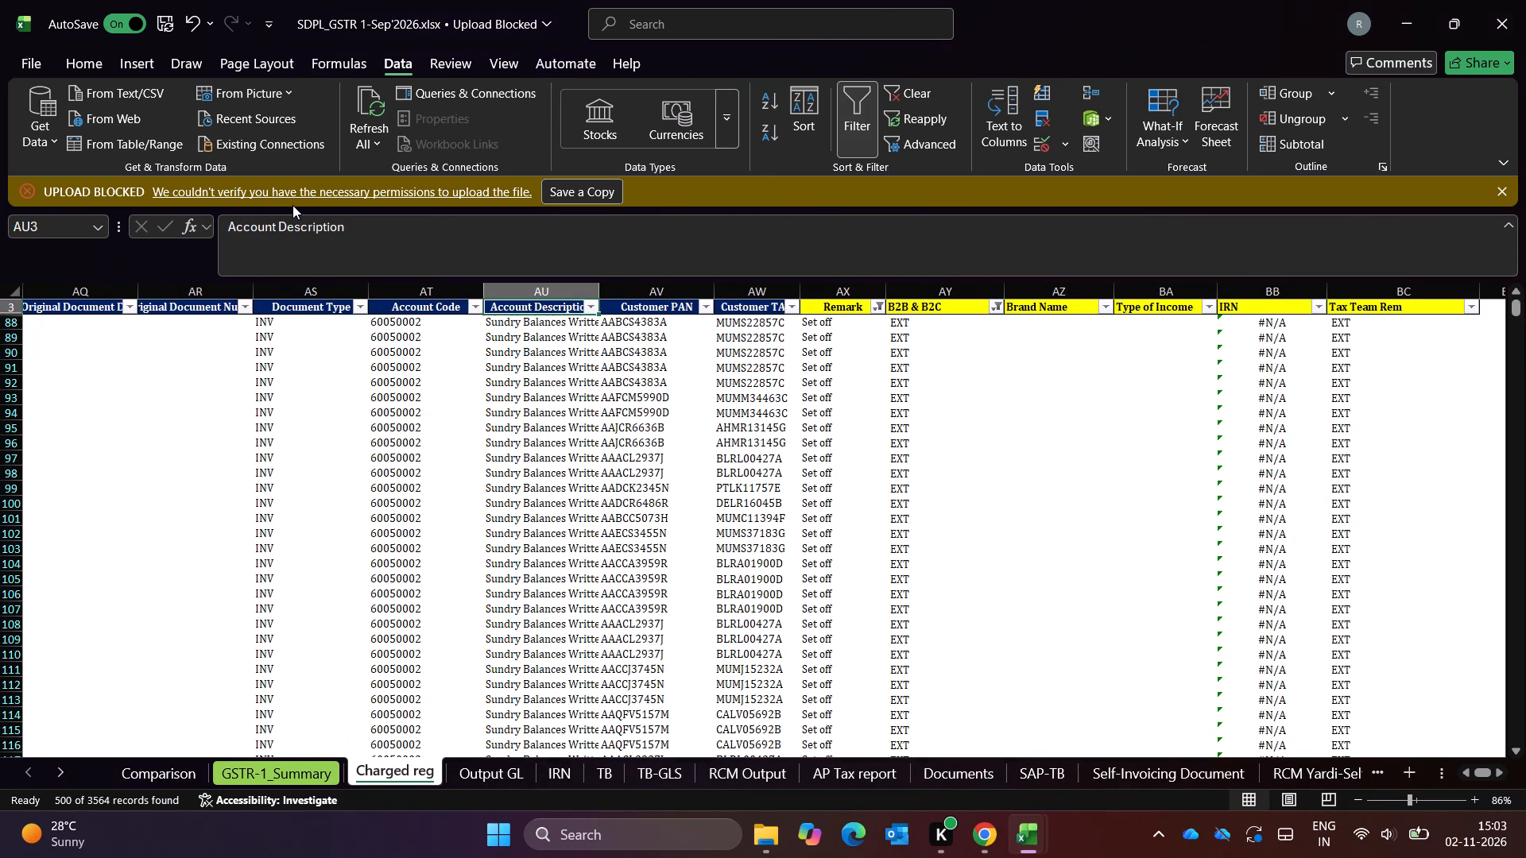
key(Right)
key(Right)
key(Up)
Return to October's workbook and compare the account descriptions of its blank-remark rows down to the last record.
key(alt+Tab)
key(Down)
key(Down)
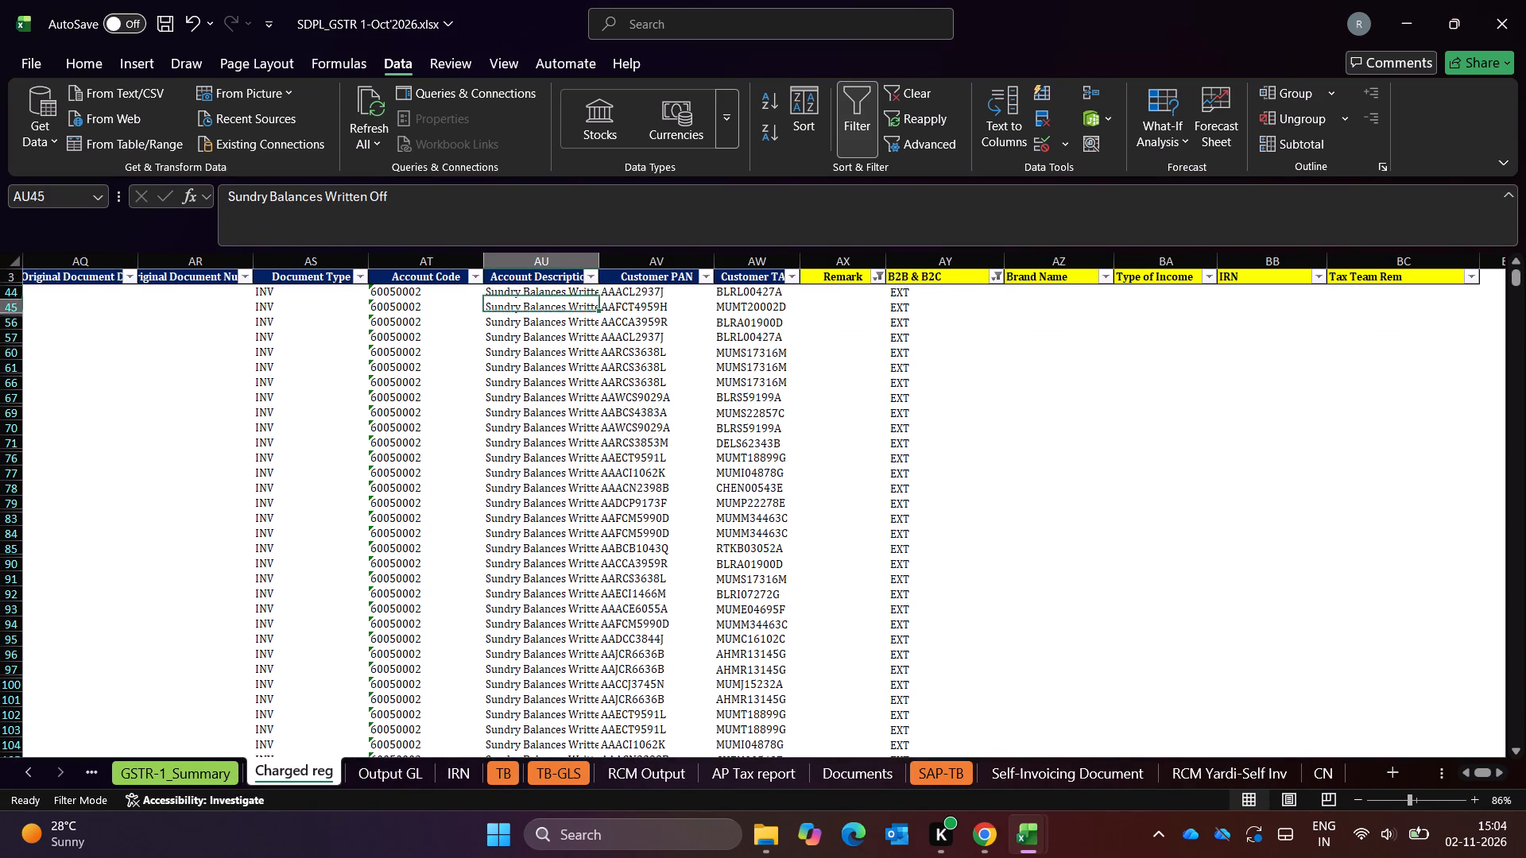
key(Down)
key(Down)
key(ctrl+Down)
key(Down)
key(Down)
key(Up)
key(Up)
key(Up)
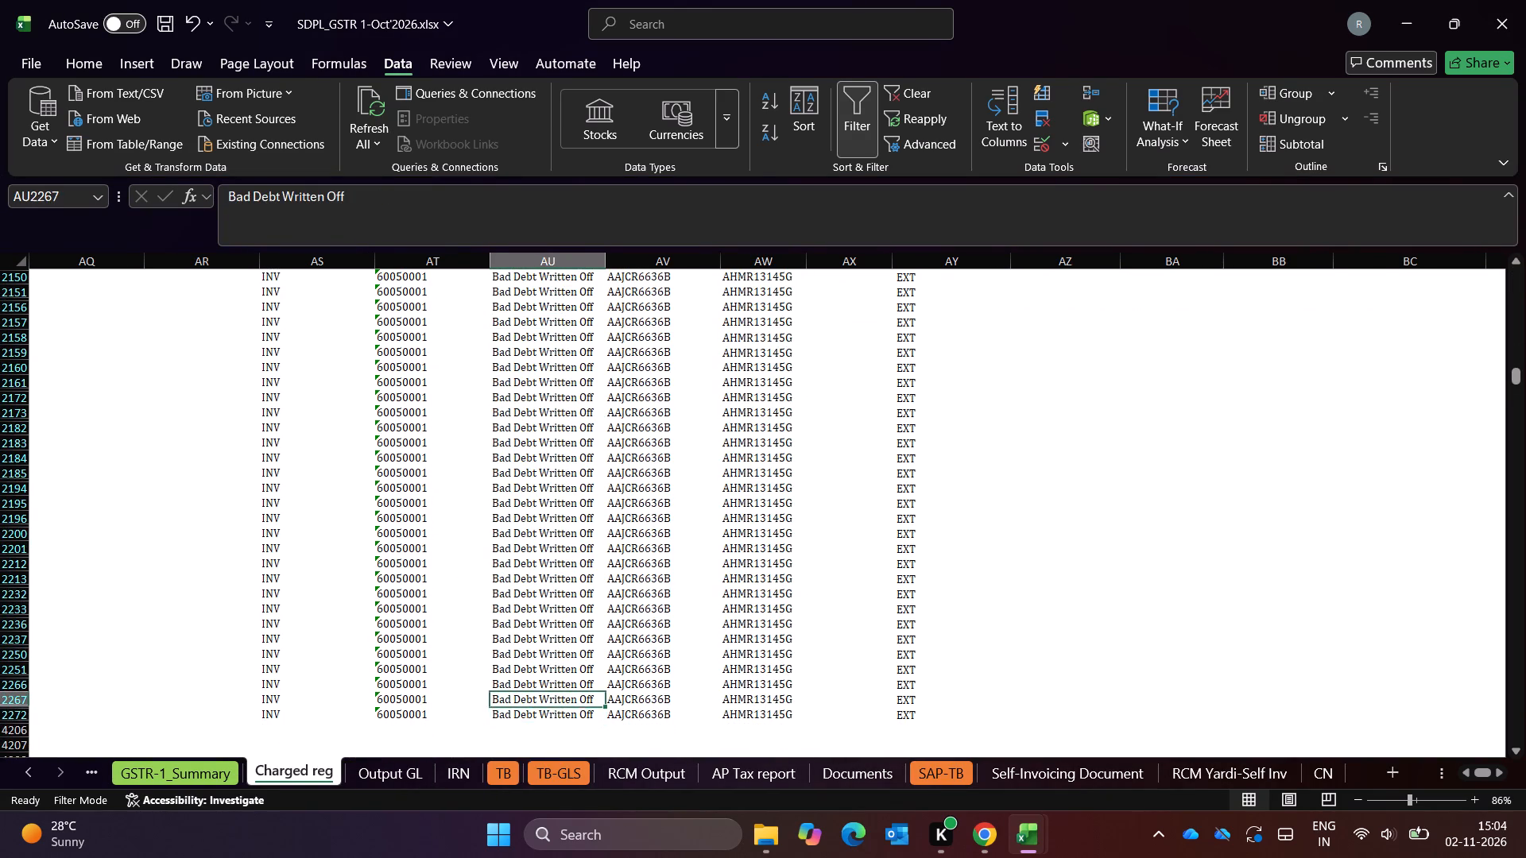
Examine the amount, reference, date and account columns of October's blank-remark EXT rows.
key(ctrl+Up)
key(Up)
key(Up)
key(Down)
key(ctrl+Left)
key(Left)
key(Left)
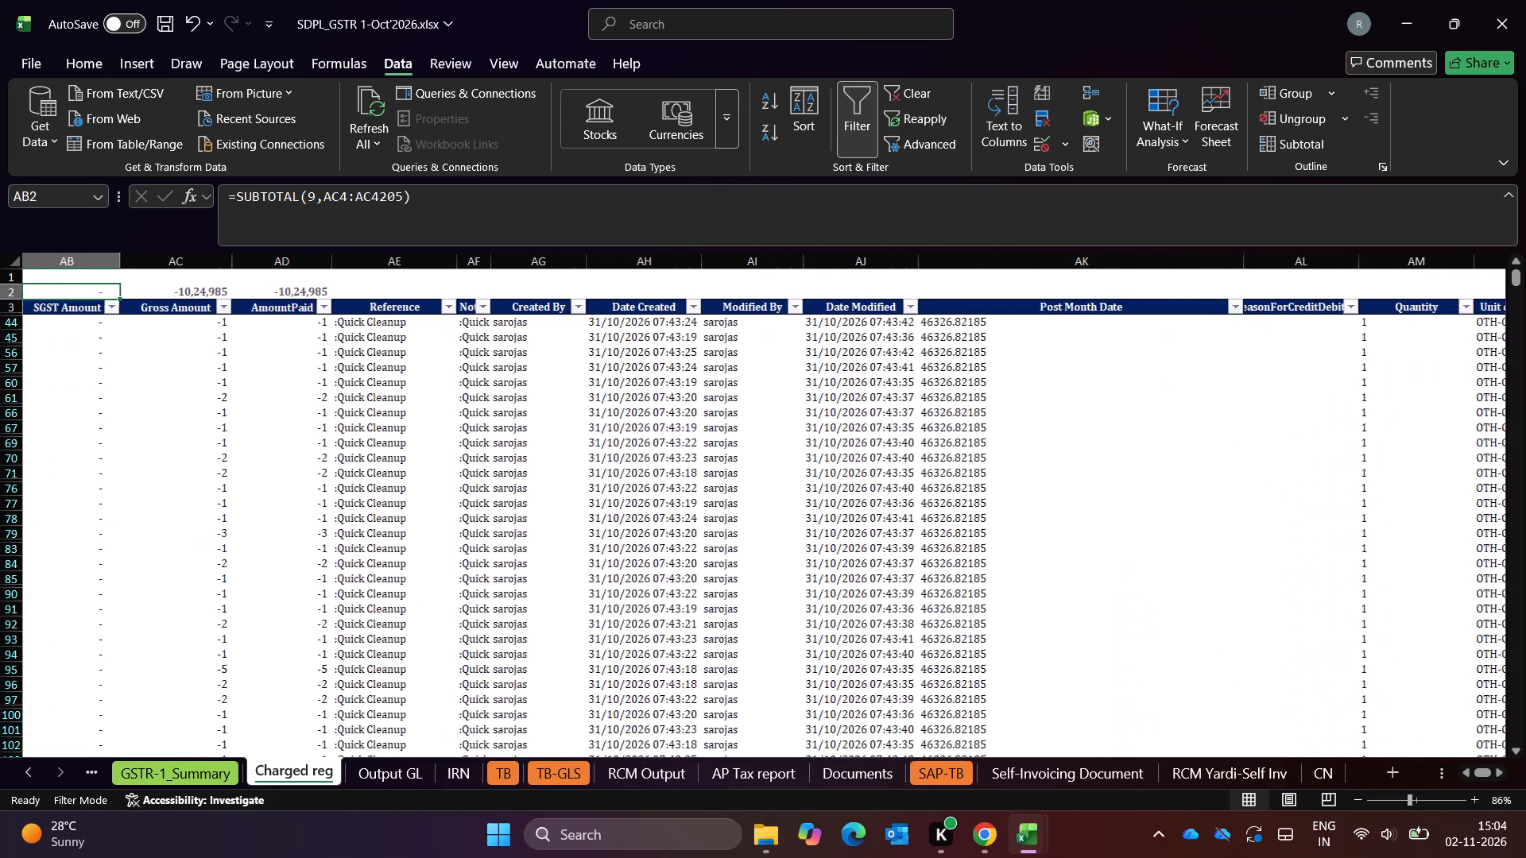
key(Left)
key(Left)
key(Left)
key(Left)
key(Right)
key(Right)
key(Right)
key(Right)
key(Right)
key(Right)
key(Right)
key(Right)
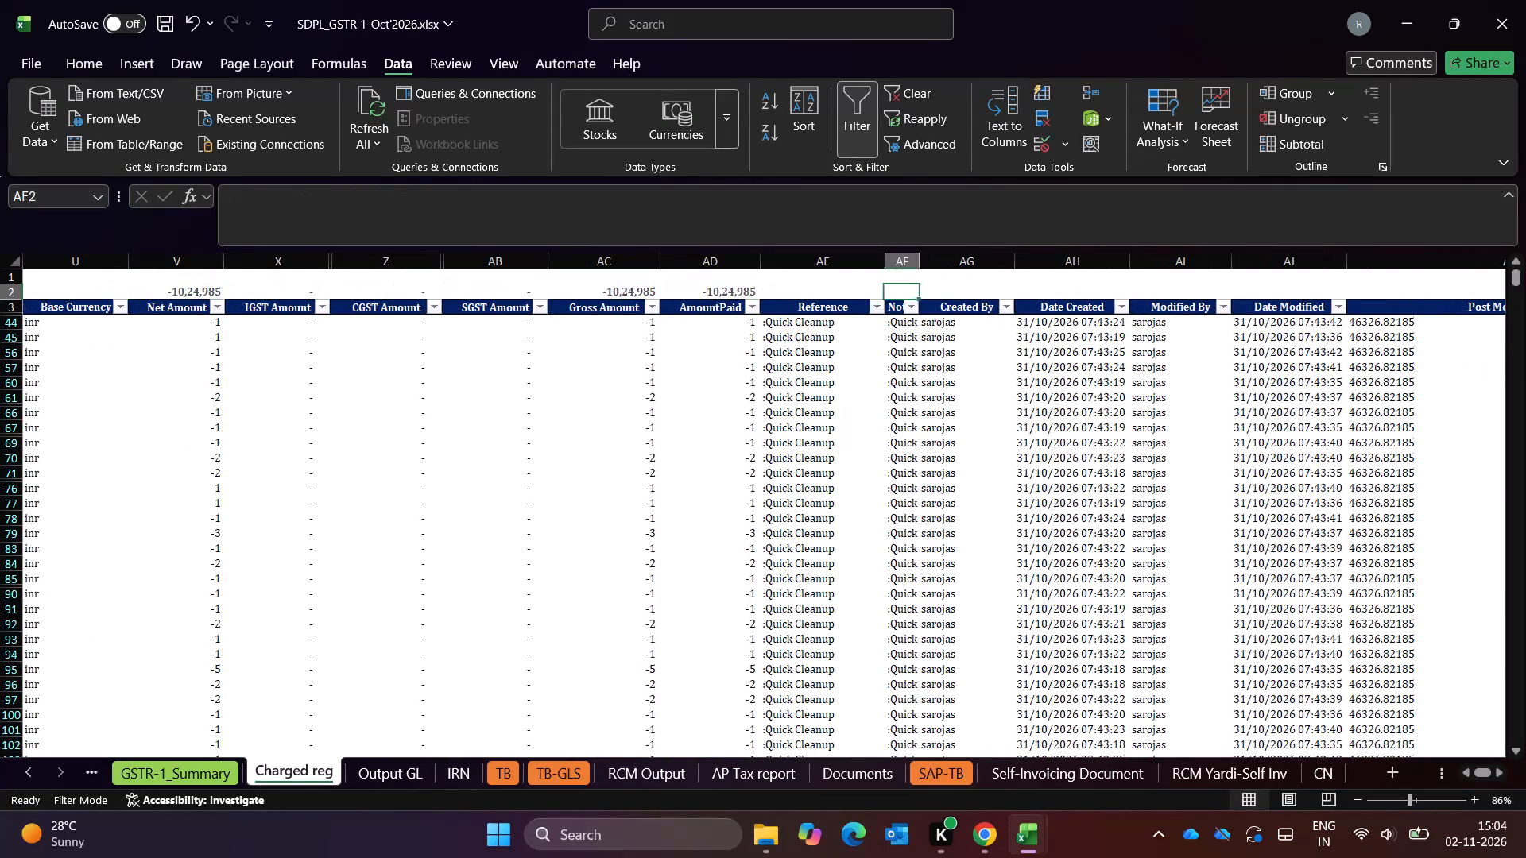
key(Right)
key(Down)
key(Right)
key(Right)
key(Right)
key(Right)
key(Right)
key(Right)
key(Right)
key(Right)
key(Right)
key(Right)
key(Right)
key(Right)
key(Right)
key(Right)
key(Right)
key(Right)
key(Right)
key(Right)
key(Right)
key(Right)
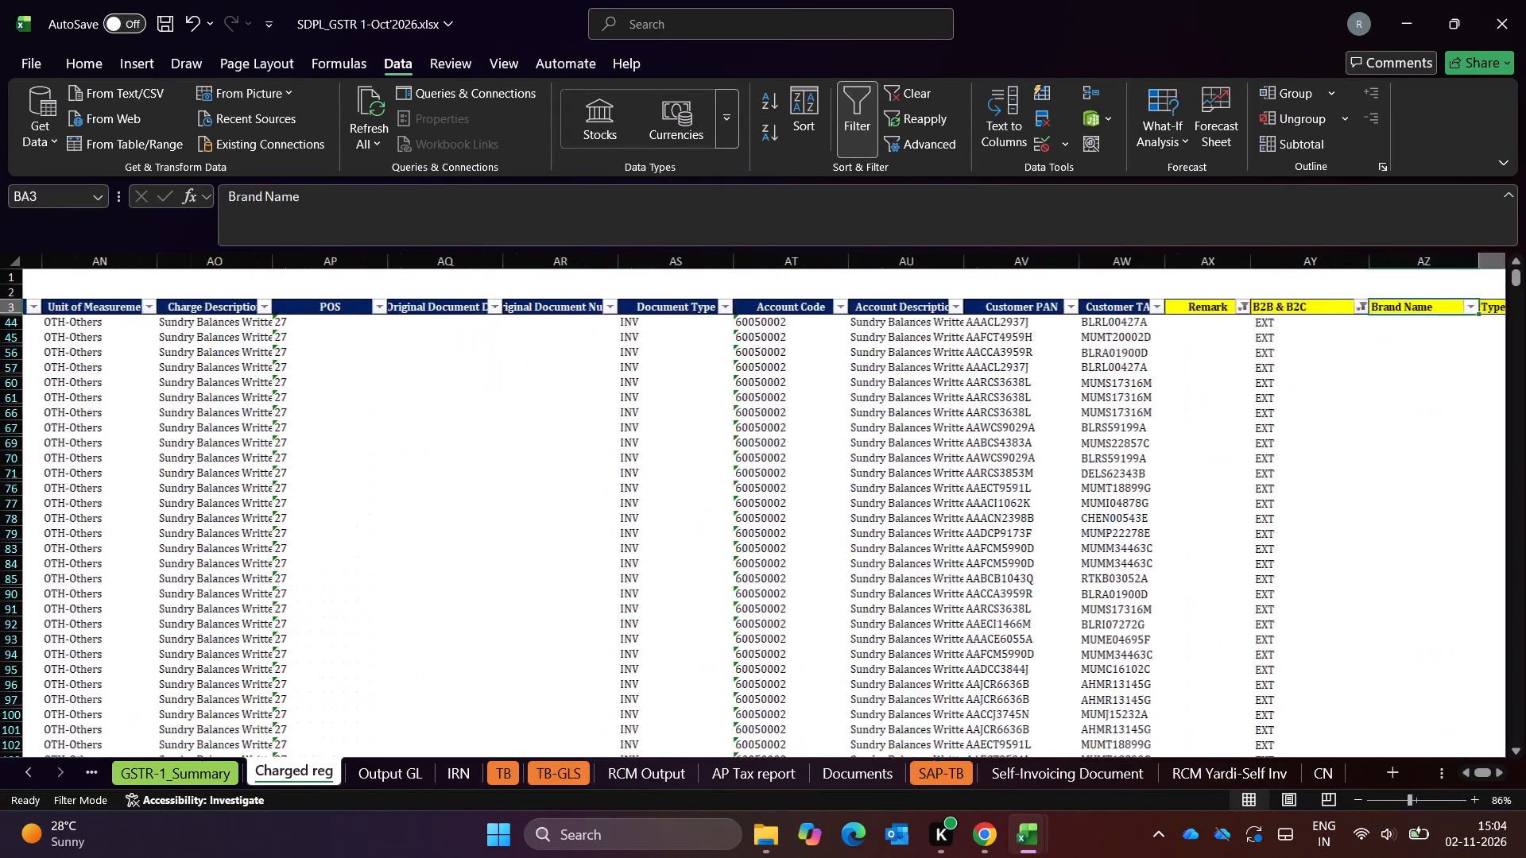
Enter the remark "Write off" on the first blank-remark EXT row and fill it down to the last visible record.
key(Right)
key(Right)
key(Left)
key(Left)
key(Left)
key(Left)
key(Left)
key(Left)
key(Right)
key(Down)
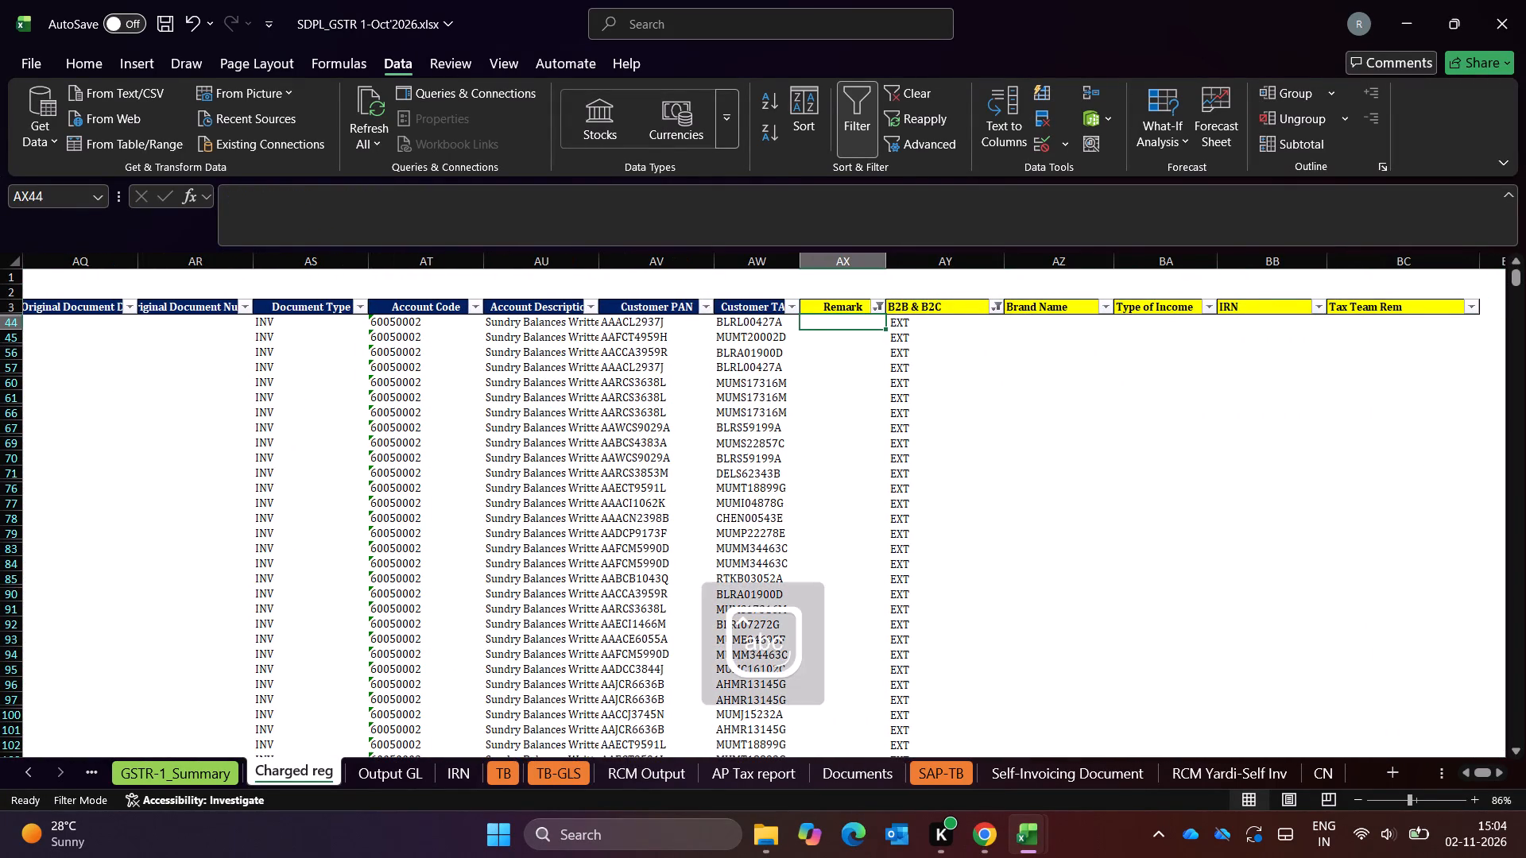
text(rite off)
key(Return)
key(Right)
key(ctrl+Down)
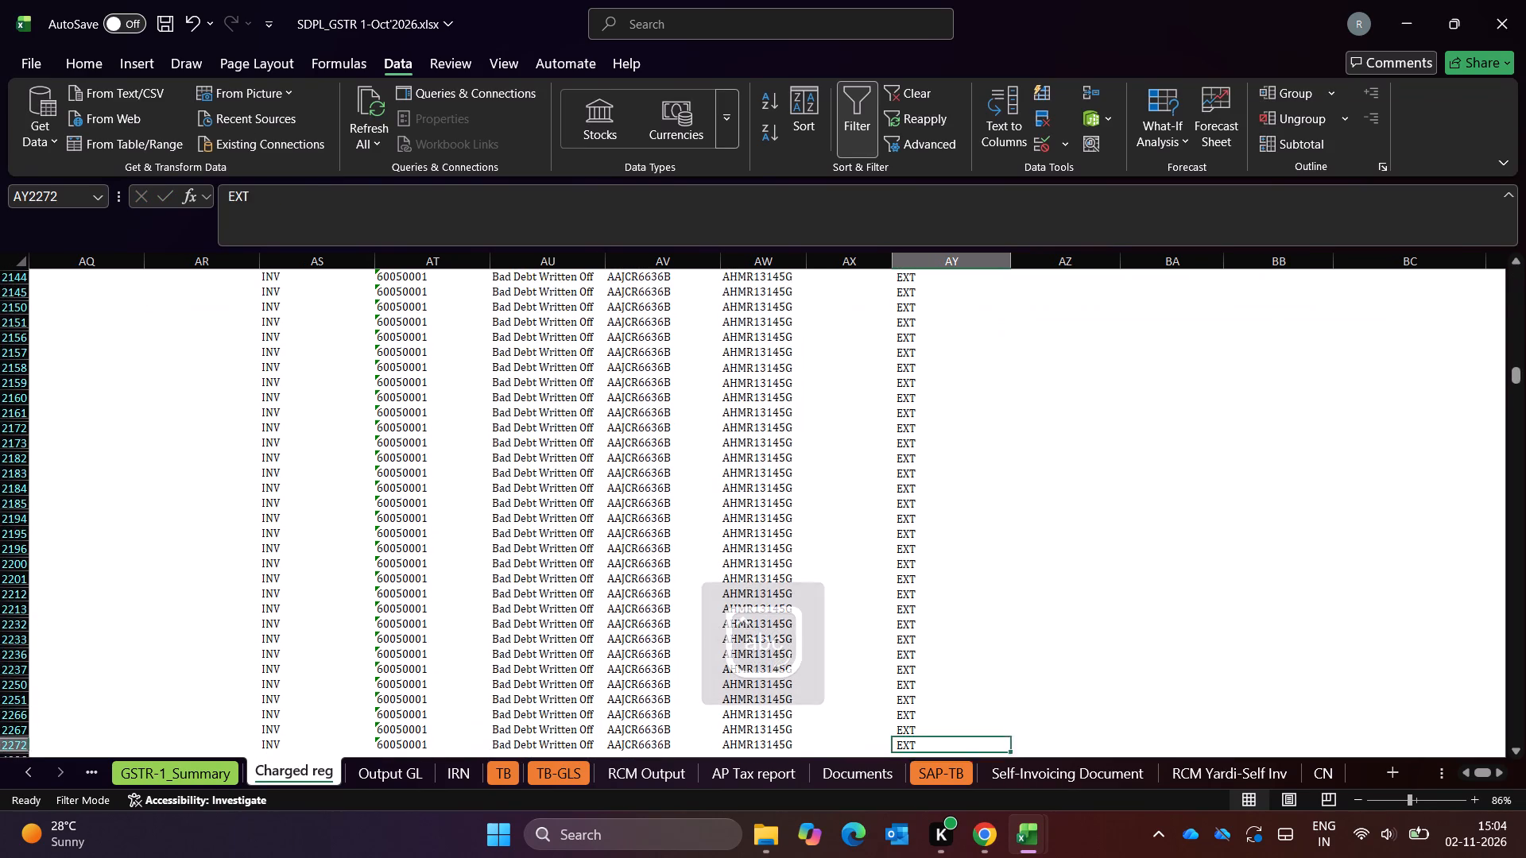
key(Left)
key(ctrl+shift+Up)
key(alt+semicolon)
key(ctrl+d)
key(ctrl+Up)
key(ctrl+Up)
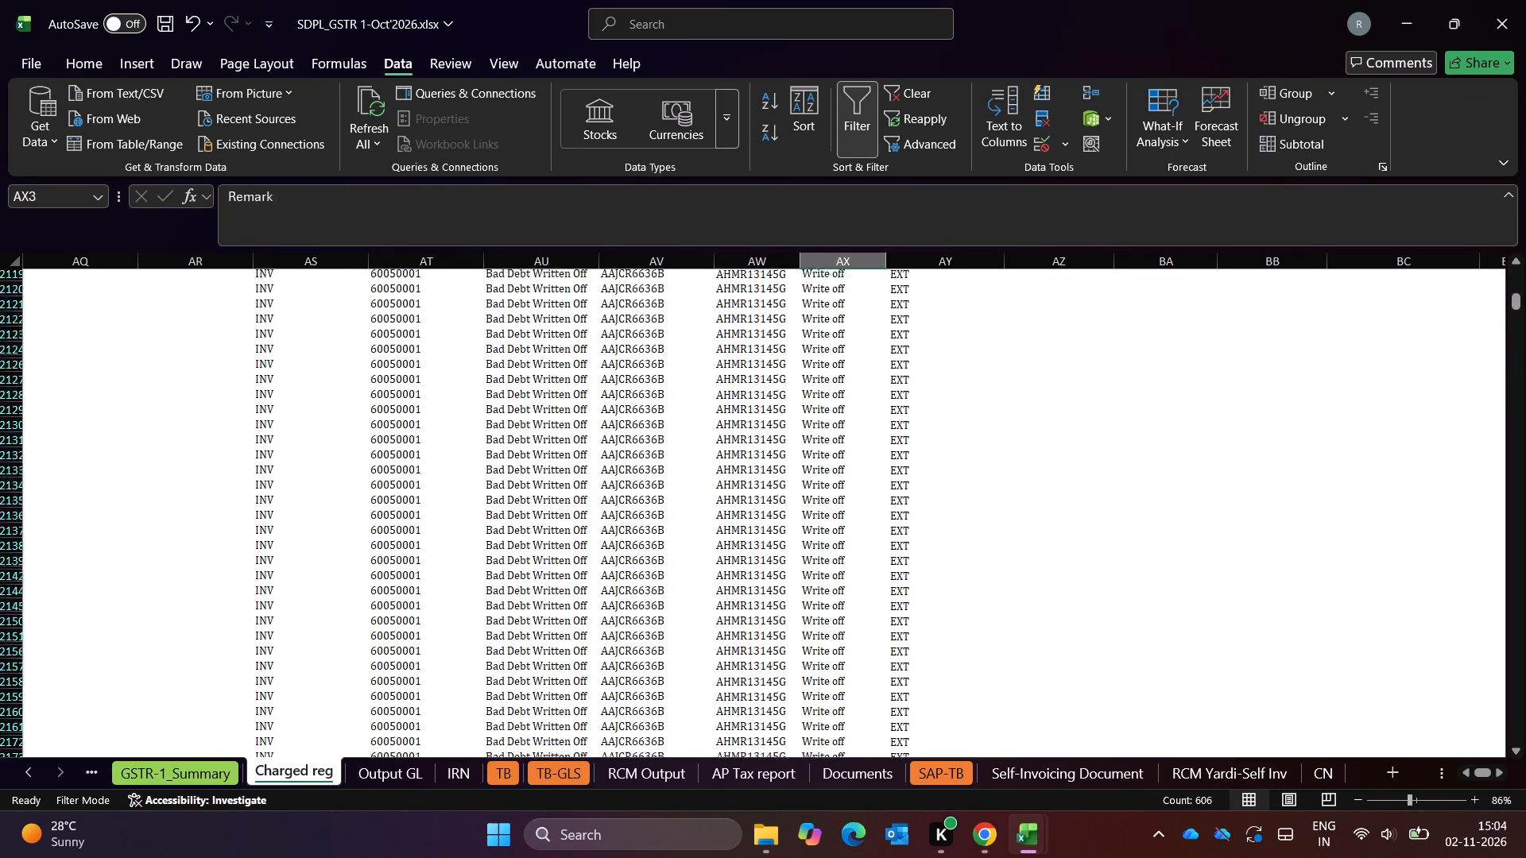
Reset October's Remark filter to show all remarks.
key(Right)
key(Down)
key(Down)
key(Left)
key(alt+Down)
key(alt+Down)
key(alt+Down)
key(alt+Down)
key(alt+Down)
key(alt+Down)
key(alt+Down)
key(alt+Down)
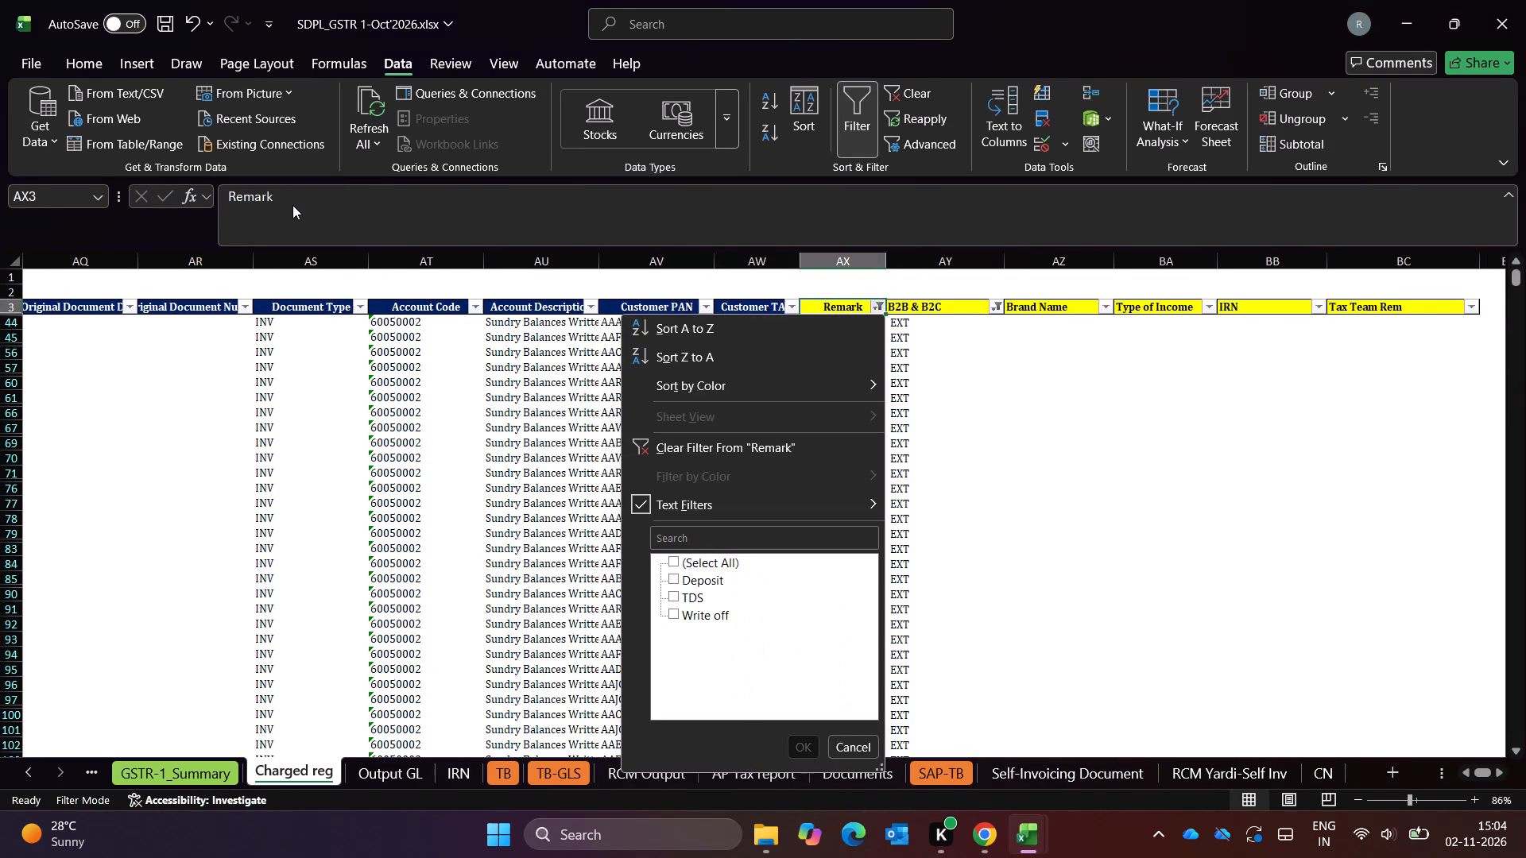
key(Down)
key(Down)
key(space)
key(Return)
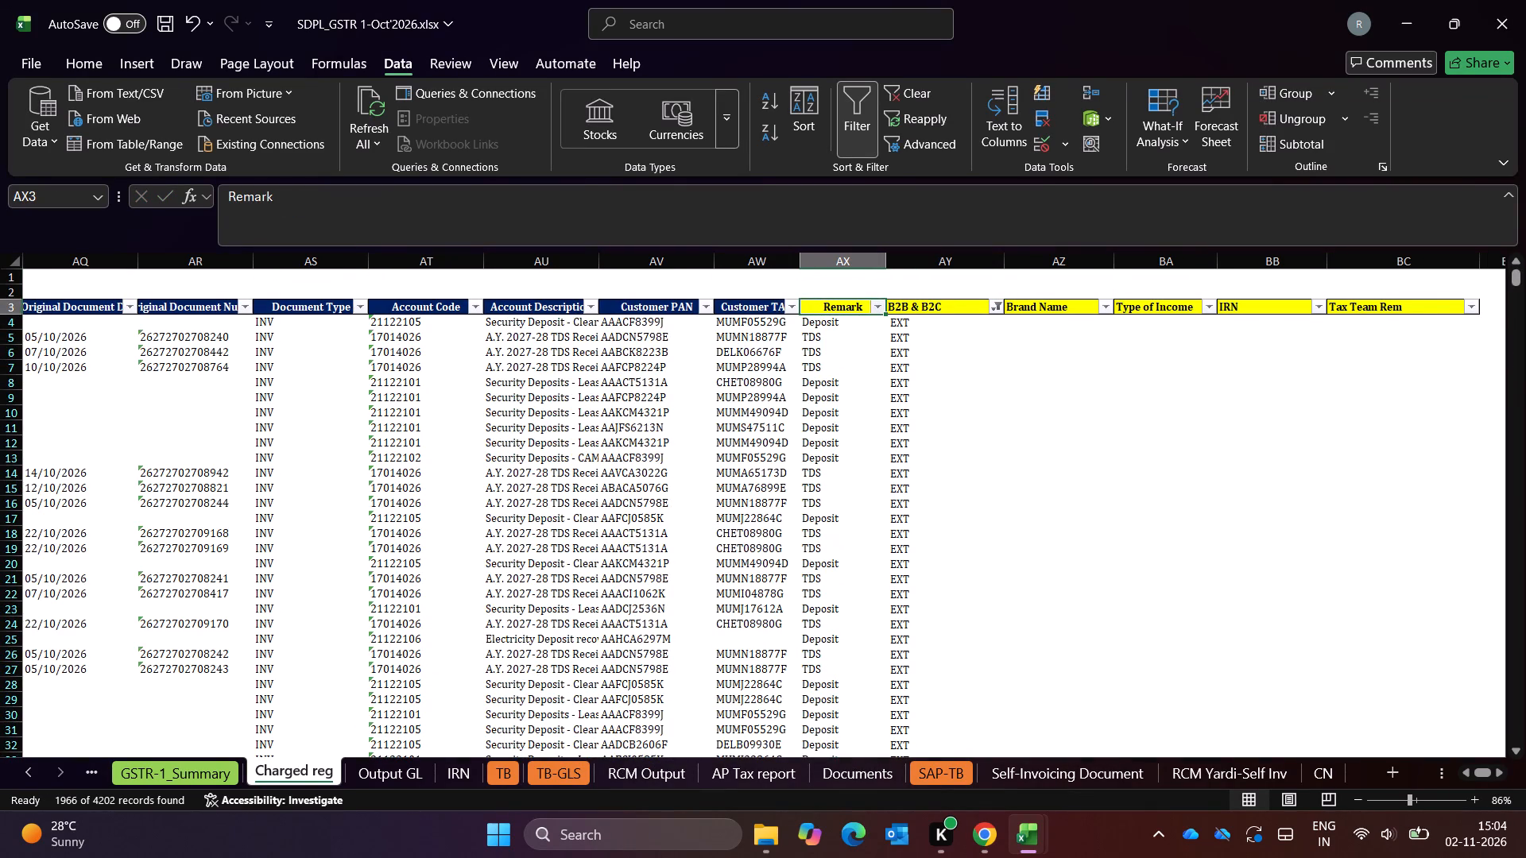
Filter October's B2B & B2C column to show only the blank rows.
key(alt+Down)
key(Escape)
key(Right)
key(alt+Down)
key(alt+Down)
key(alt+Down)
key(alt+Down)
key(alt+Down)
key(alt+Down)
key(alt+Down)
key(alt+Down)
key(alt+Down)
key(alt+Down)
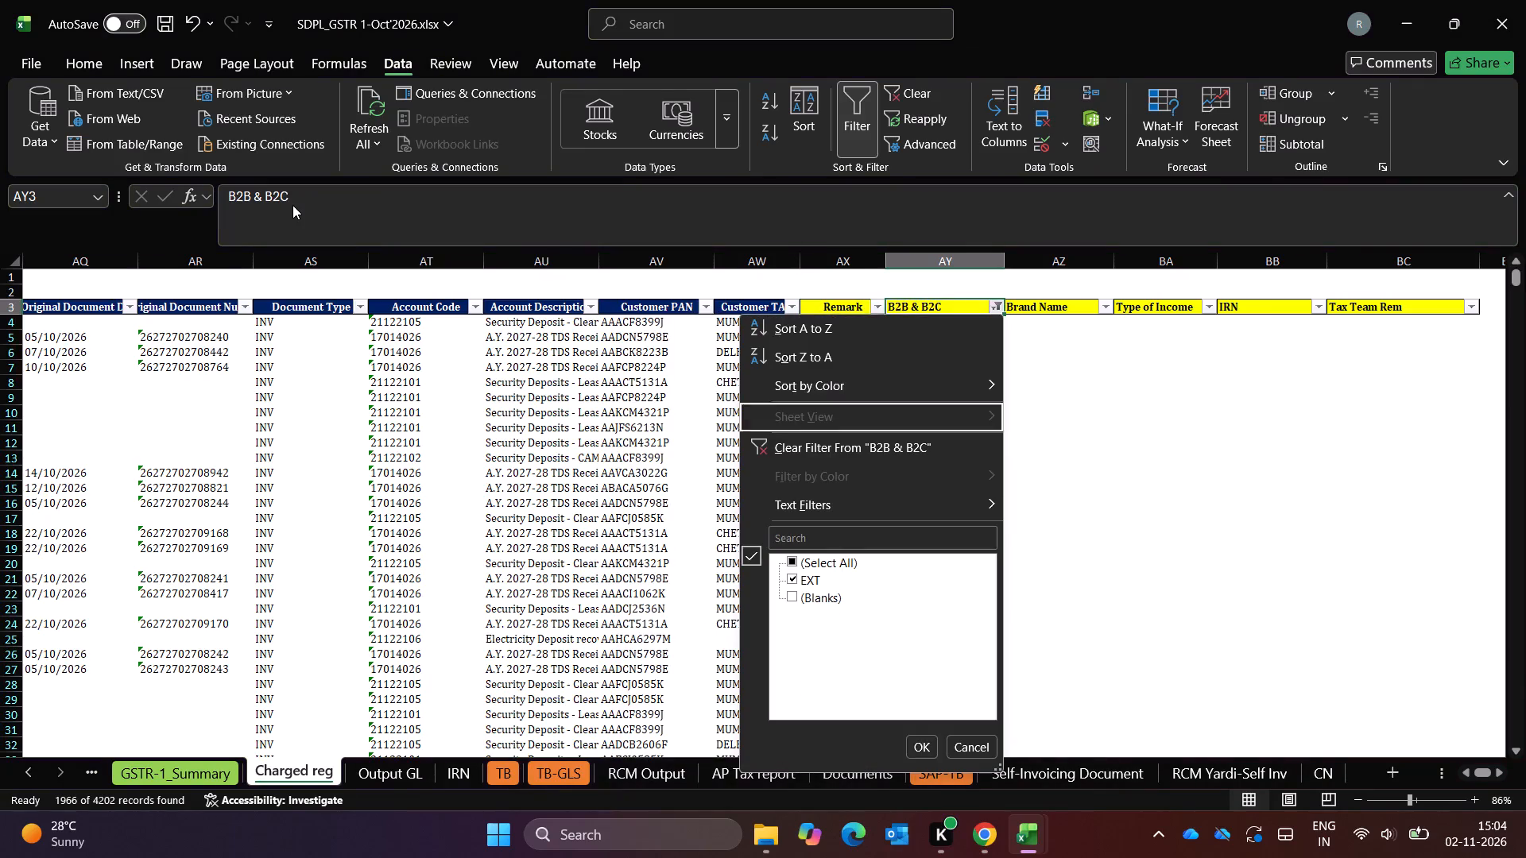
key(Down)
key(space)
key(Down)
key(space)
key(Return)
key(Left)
Switch to September's workbook and reset the Remark filter of its Charged reg sheet to show all remarks.
key(alt+Tab)
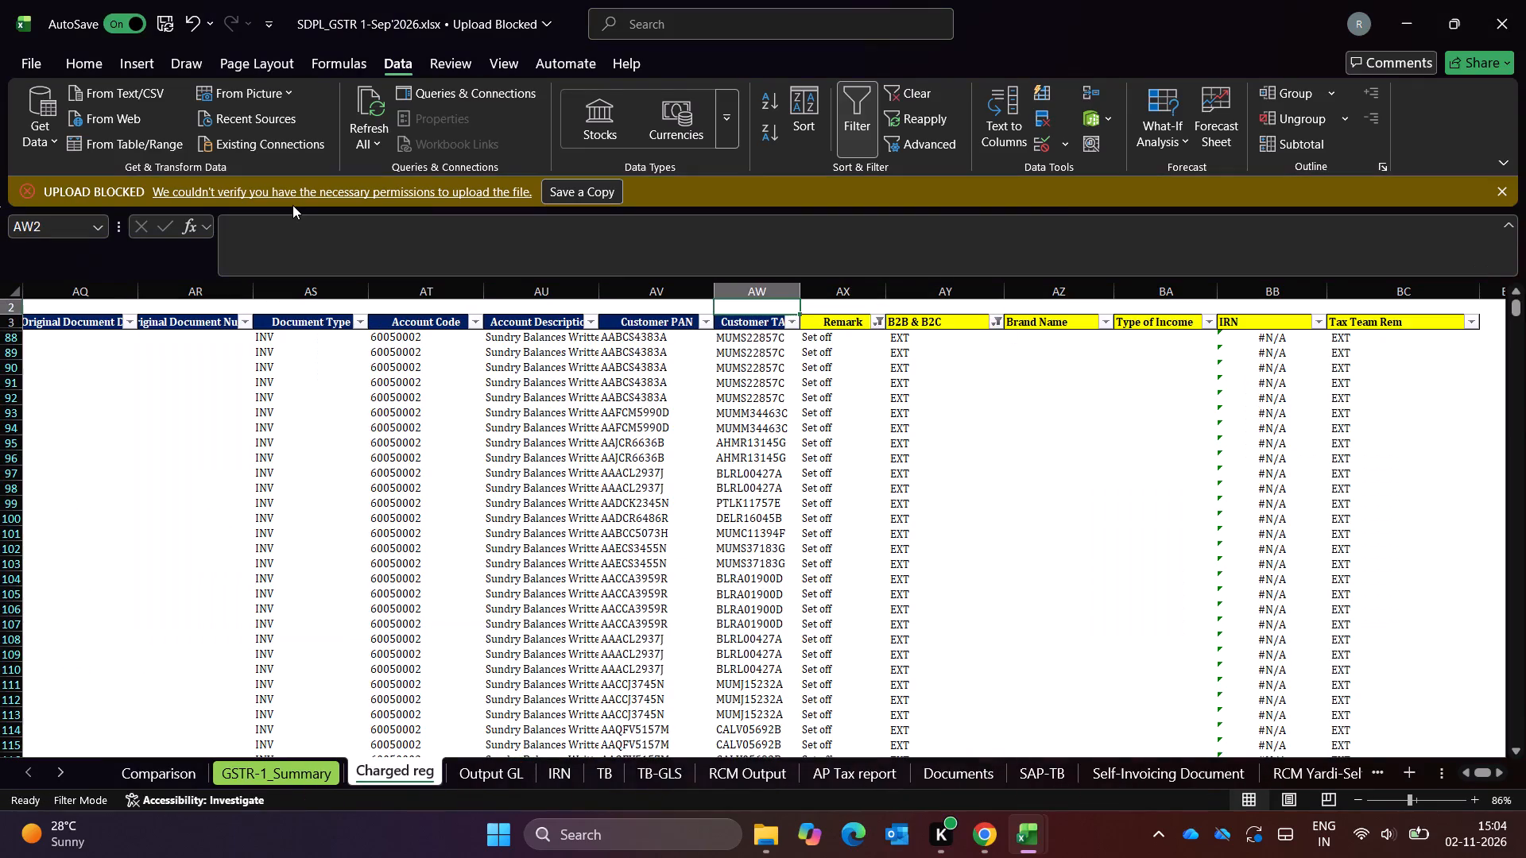
key(Right)
key(Down)
key(alt+Down)
key(alt+Down)
key(alt+Down)
key(alt+Down)
key(alt+Down)
key(alt+Down)
key(alt+Down)
key(alt+Down)
key(Down)
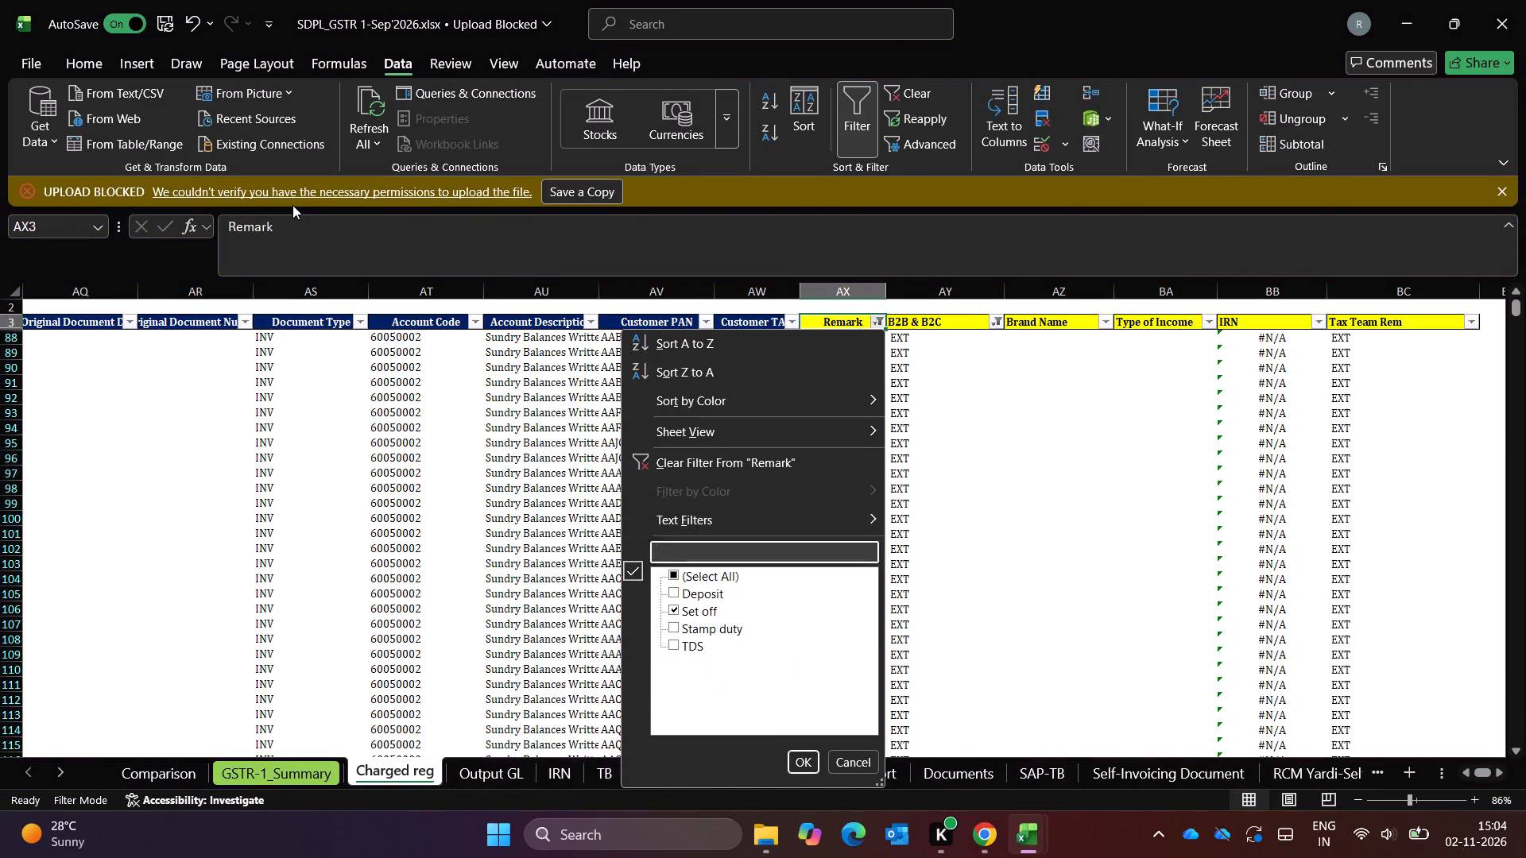
key(Down)
key(space)
key(Return)
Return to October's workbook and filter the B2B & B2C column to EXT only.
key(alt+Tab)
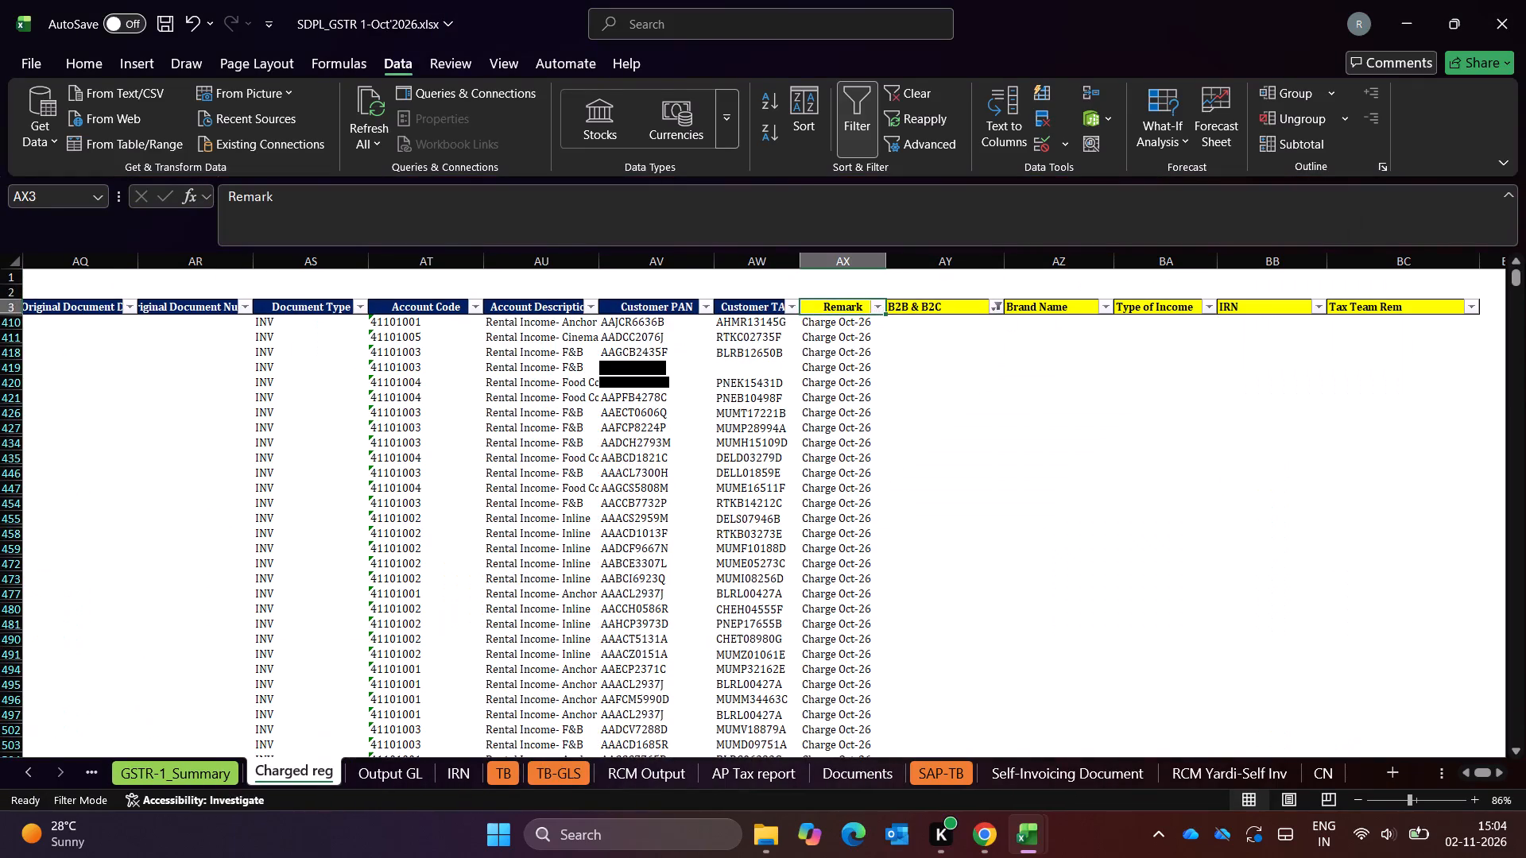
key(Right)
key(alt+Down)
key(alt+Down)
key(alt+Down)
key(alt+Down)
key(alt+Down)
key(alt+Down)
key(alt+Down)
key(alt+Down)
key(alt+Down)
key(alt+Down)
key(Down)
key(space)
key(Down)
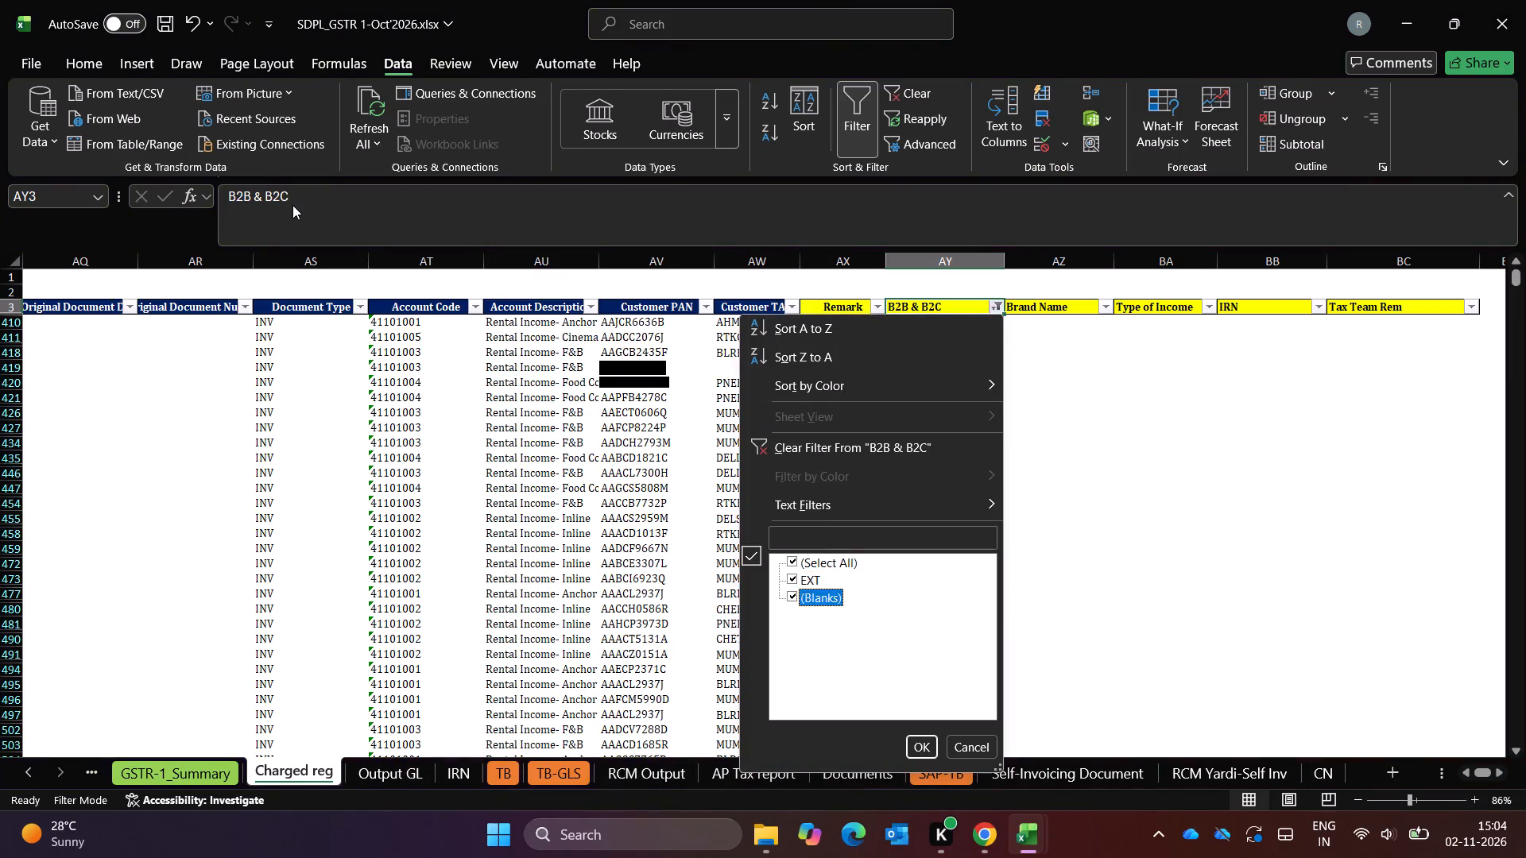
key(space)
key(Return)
Examine the Account Description filter values of October's EXT rows without changing that column's filter.
key(Left)
key(Left)
key(Left)
key(Left)
key(Left)
key(Right)
key(alt+Down)
key(alt+Down)
key(alt+Down)
key(alt+Down)
key(alt+Down)
key(alt+Down)
key(alt+Down)
key(alt+Down)
key(alt+Down)
key(alt+Down)
key(alt+Down)
key(alt+Down)
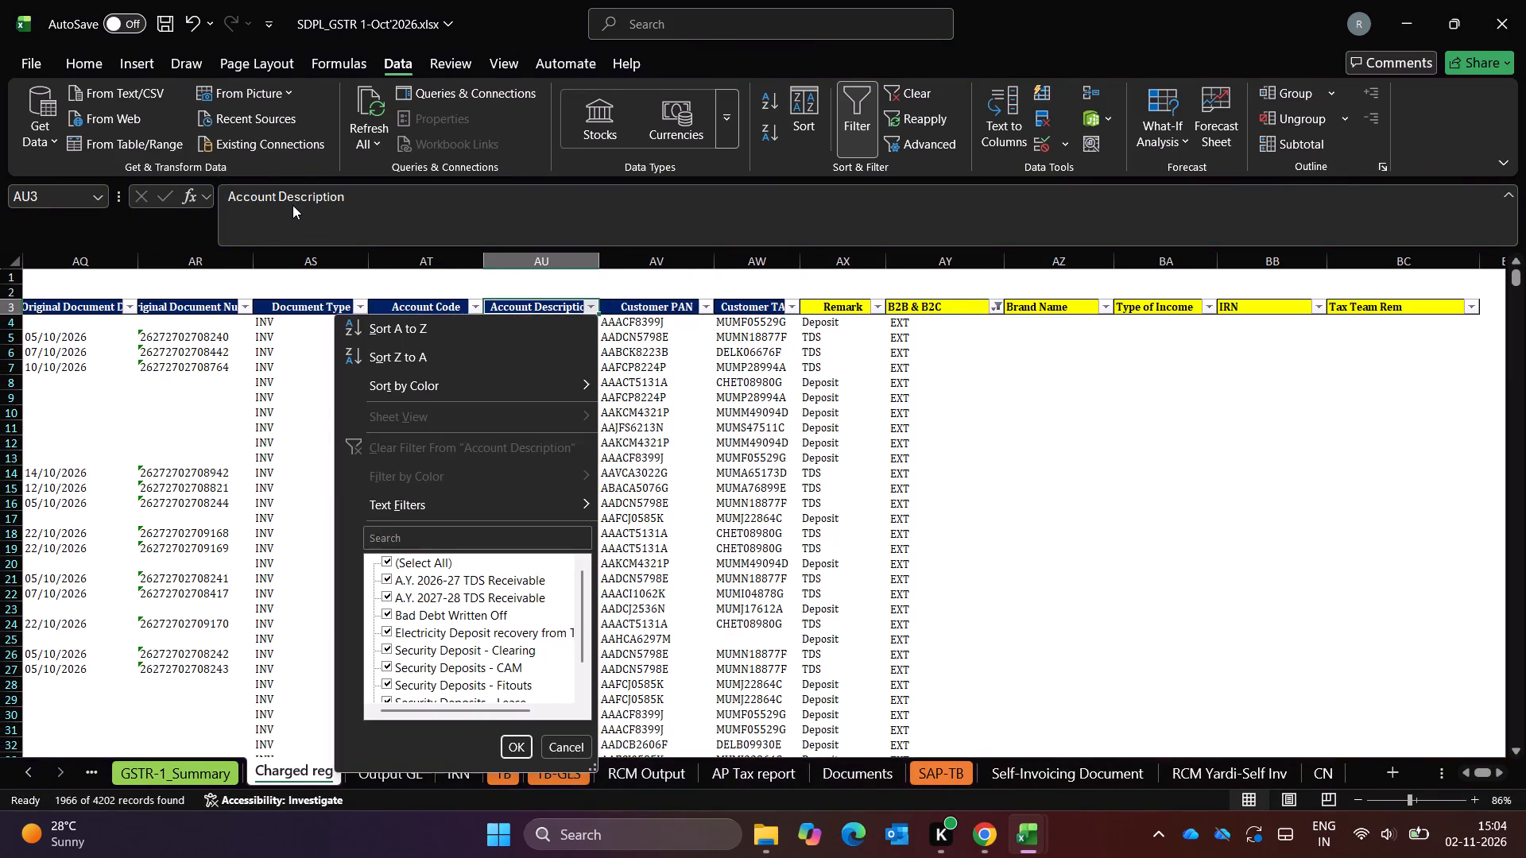
key(Down)
key(Down)
key(Down)
key(Down)
key(Down)
key(Down)
key(Down)
key(Down)
key(Down)
key(Down)
key(Down)
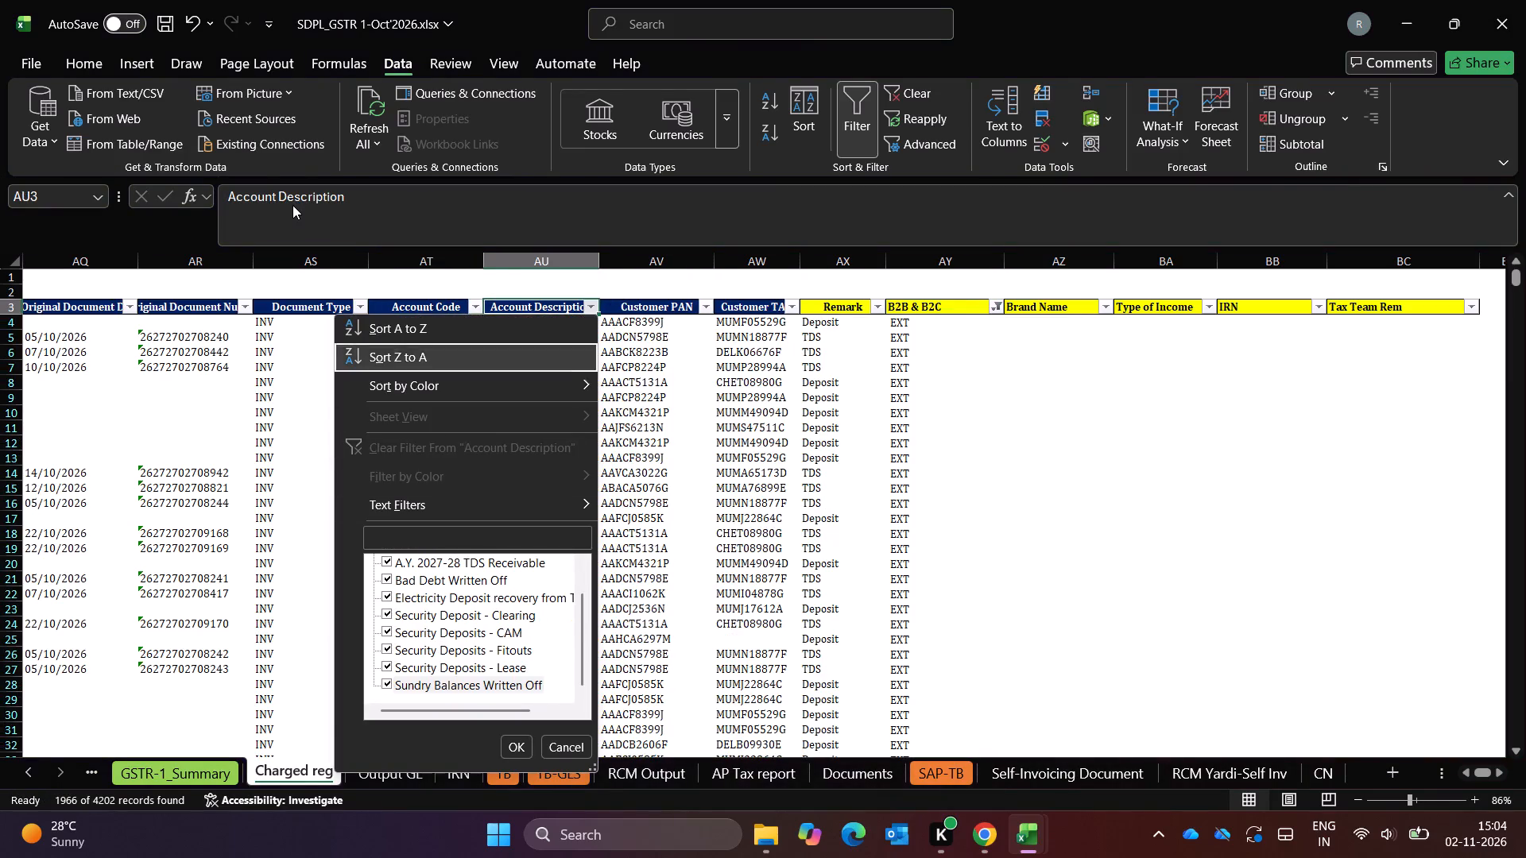
key(Down)
key(Up)
key(Up)
key(Up)
key(Up)
key(Up)
key(Up)
key(Up)
key(Up)
key(Up)
key(Up)
key(Up)
key(Up)
key(Up)
key(Up)
key(Up)
key(Down)
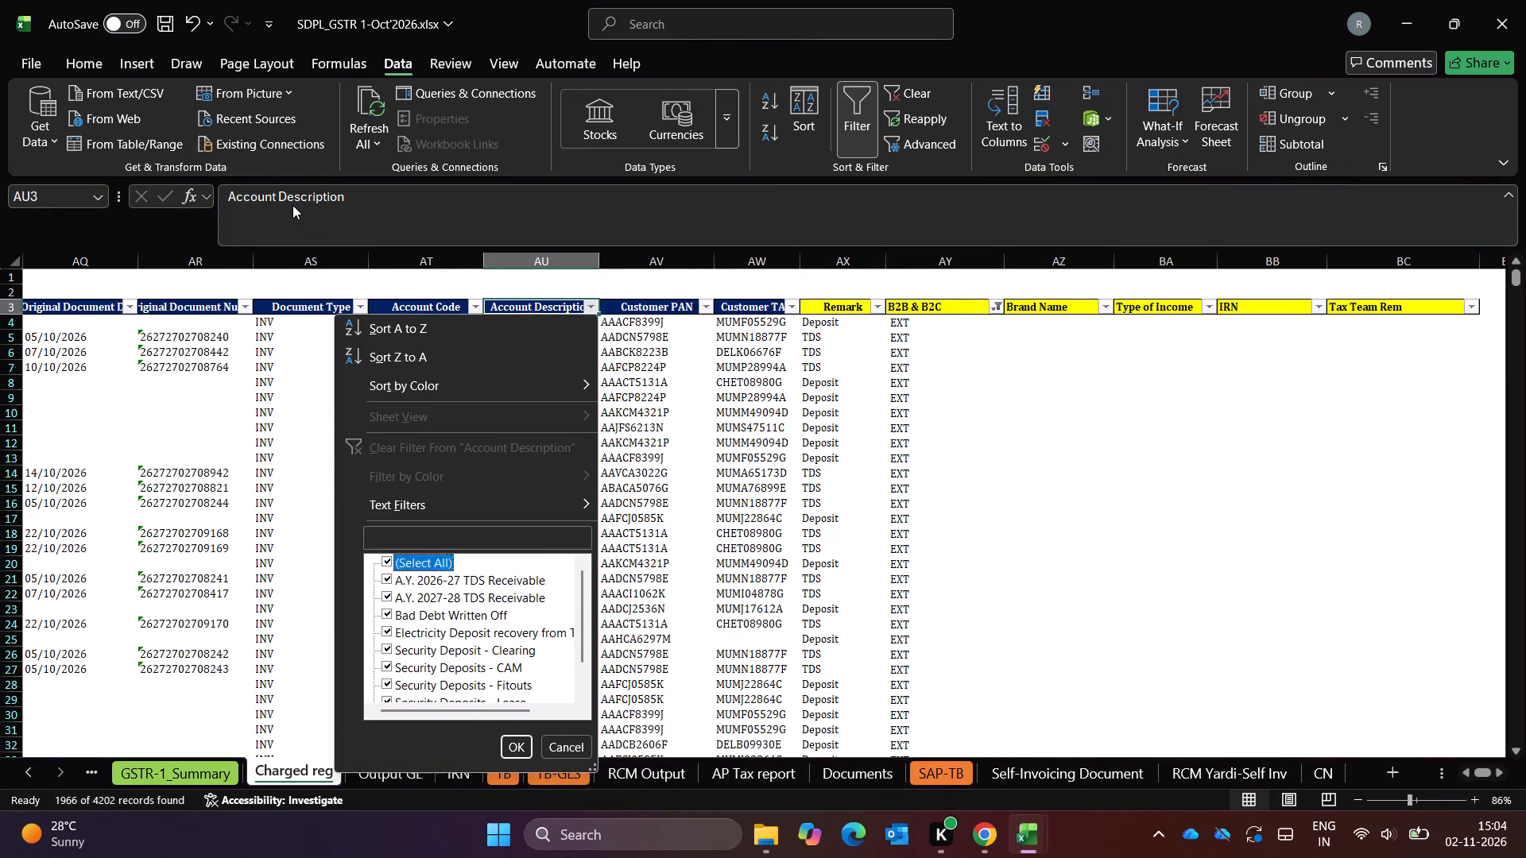
key(Down)
key(Down)
key(Down)
key(Escape)
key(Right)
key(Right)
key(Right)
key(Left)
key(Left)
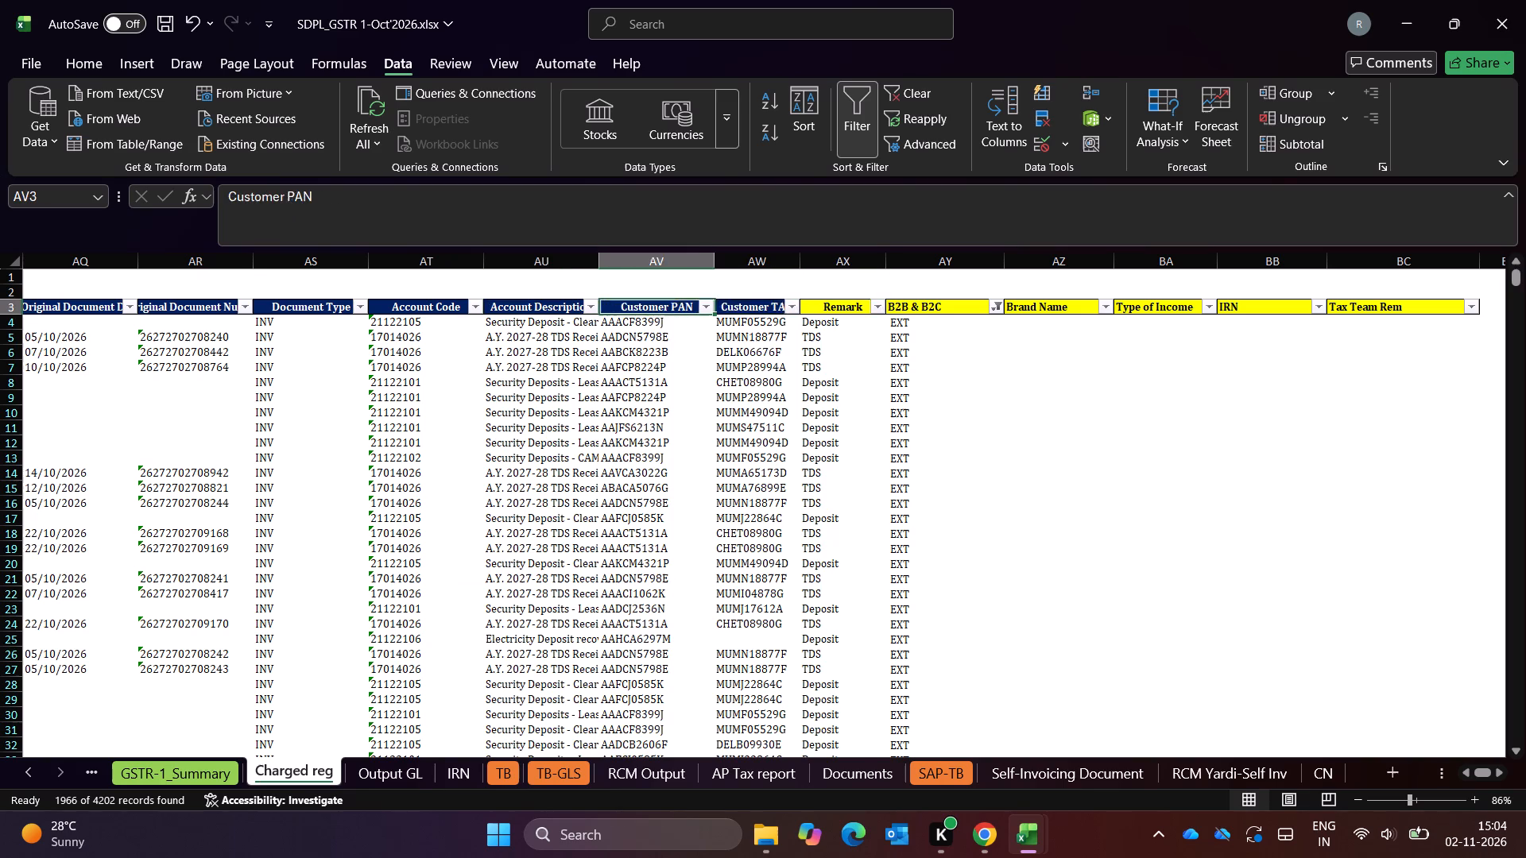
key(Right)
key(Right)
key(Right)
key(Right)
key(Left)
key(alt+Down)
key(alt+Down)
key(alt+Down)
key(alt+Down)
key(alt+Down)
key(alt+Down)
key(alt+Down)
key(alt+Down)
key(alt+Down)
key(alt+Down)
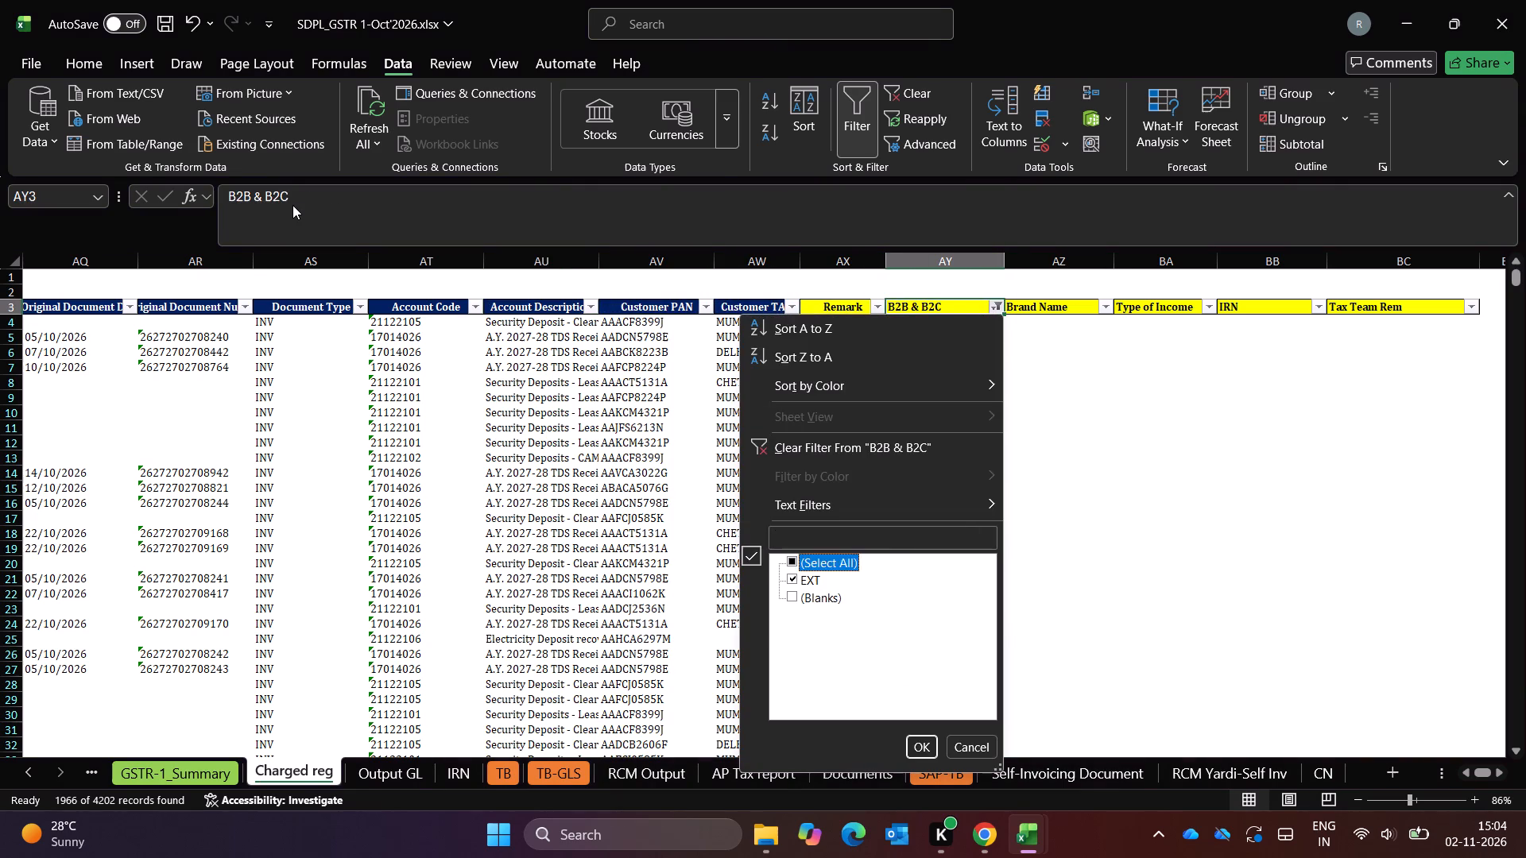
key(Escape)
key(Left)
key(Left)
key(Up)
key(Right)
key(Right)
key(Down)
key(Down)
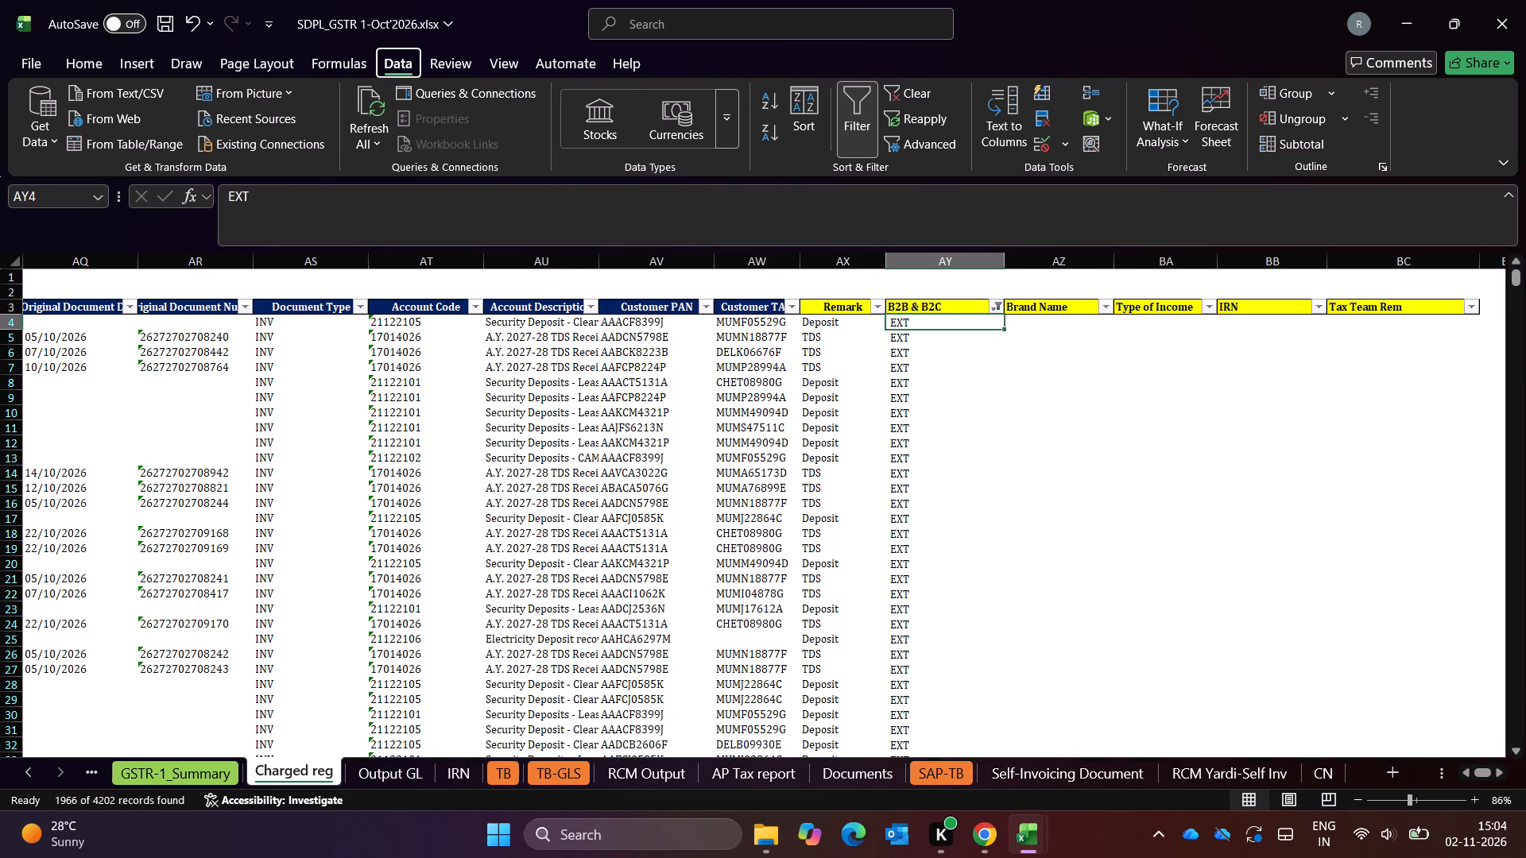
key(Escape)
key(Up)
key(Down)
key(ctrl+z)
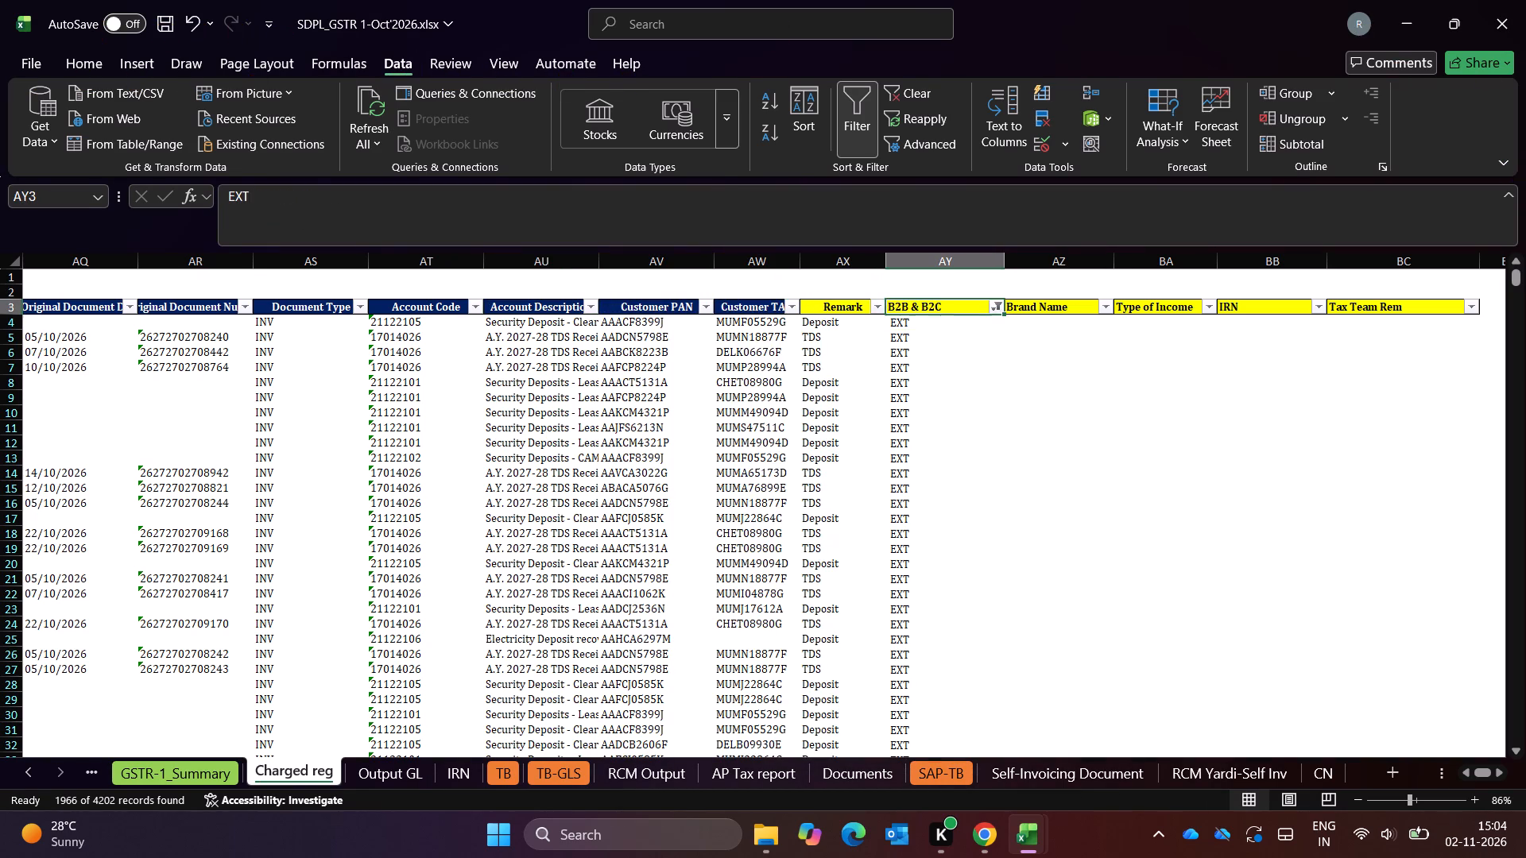
Filter October's B2B & B2C column to show only the blank rows.
key(alt+Down)
key(alt+Down)
key(alt+Down)
key(alt+Down)
key(alt+Down)
key(alt+Down)
key(alt+Down)
key(alt+Down)
key(alt+Down)
key(alt+Down)
key(Down)
key(space)
key(Down)
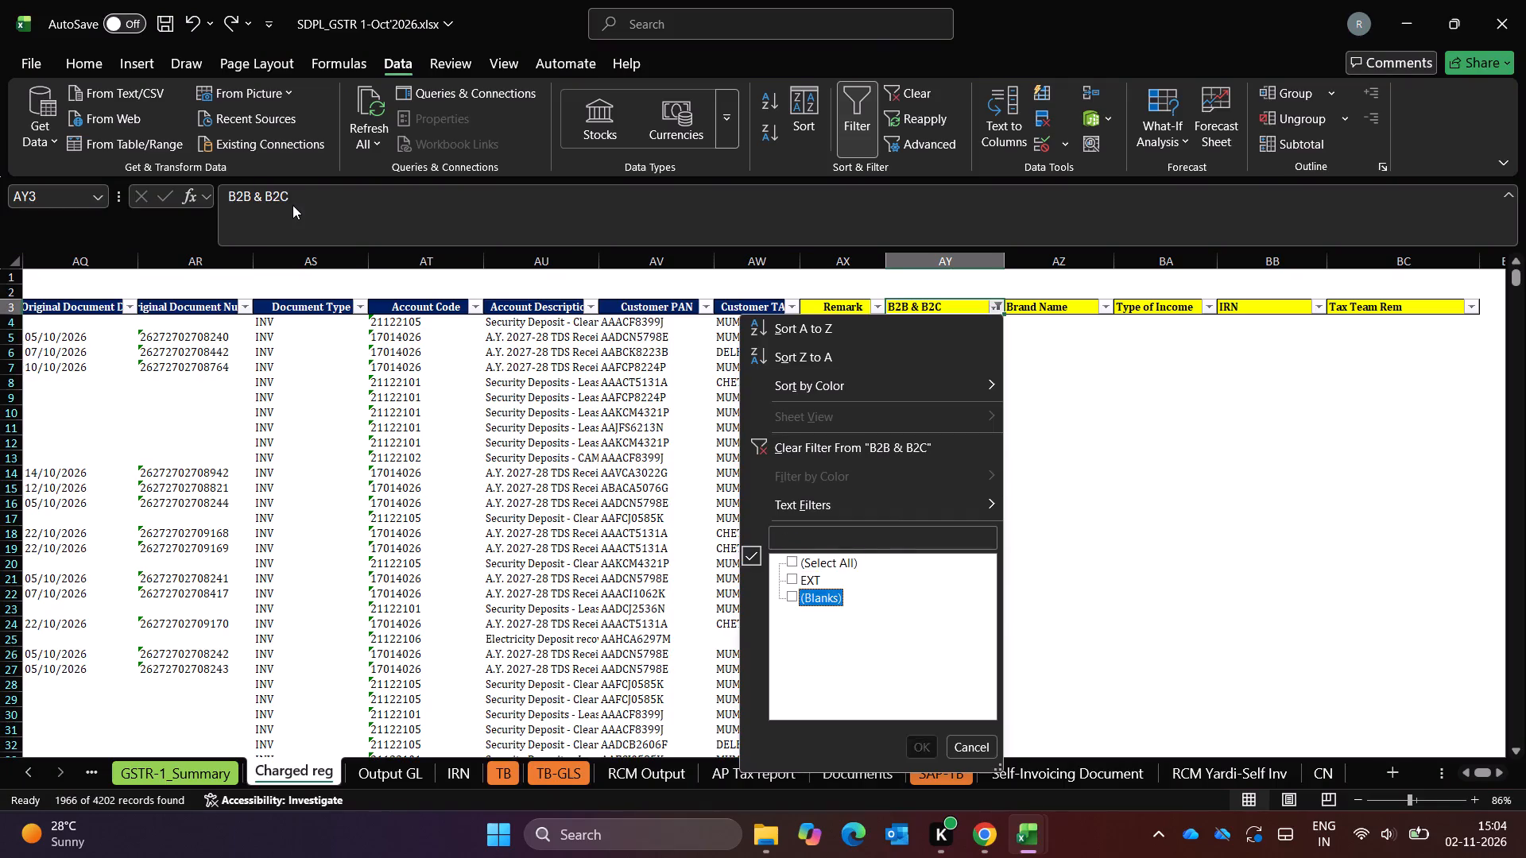
key(space)
key(Return)
Examine the negative amounts listed in the CGST Amount filter for the rows with a blank B2B & B2C category.
key(Left)
key(Left)
key(Left)
key(Up)
key(ctrl+Left)
key(Left)
key(Left)
key(Left)
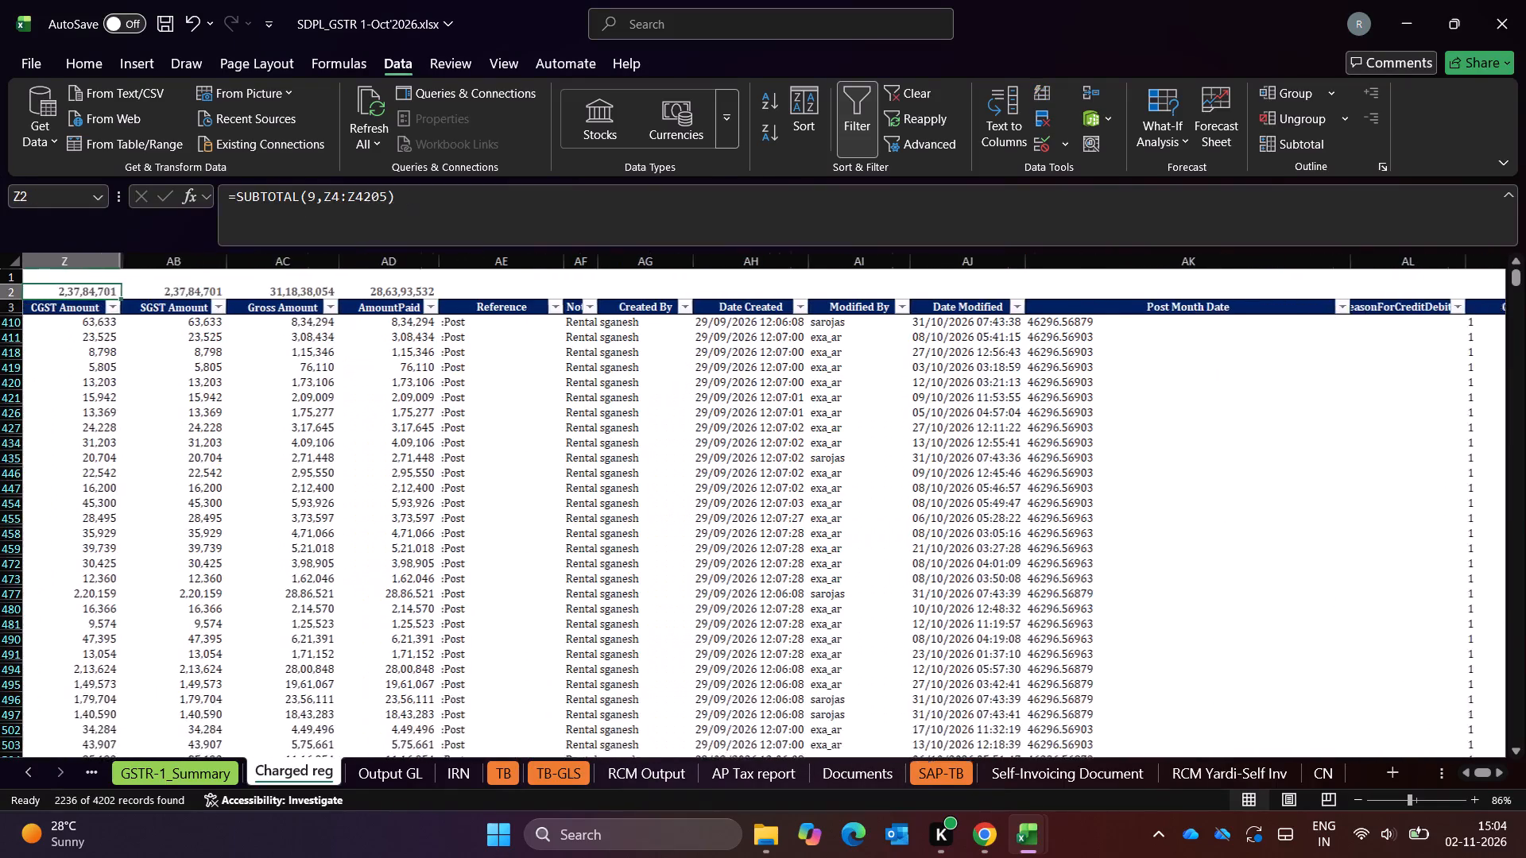
key(Right)
key(Right)
key(Left)
key(Left)
key(Left)
key(Left)
key(Left)
key(Right)
key(Right)
key(Down)
key(Right)
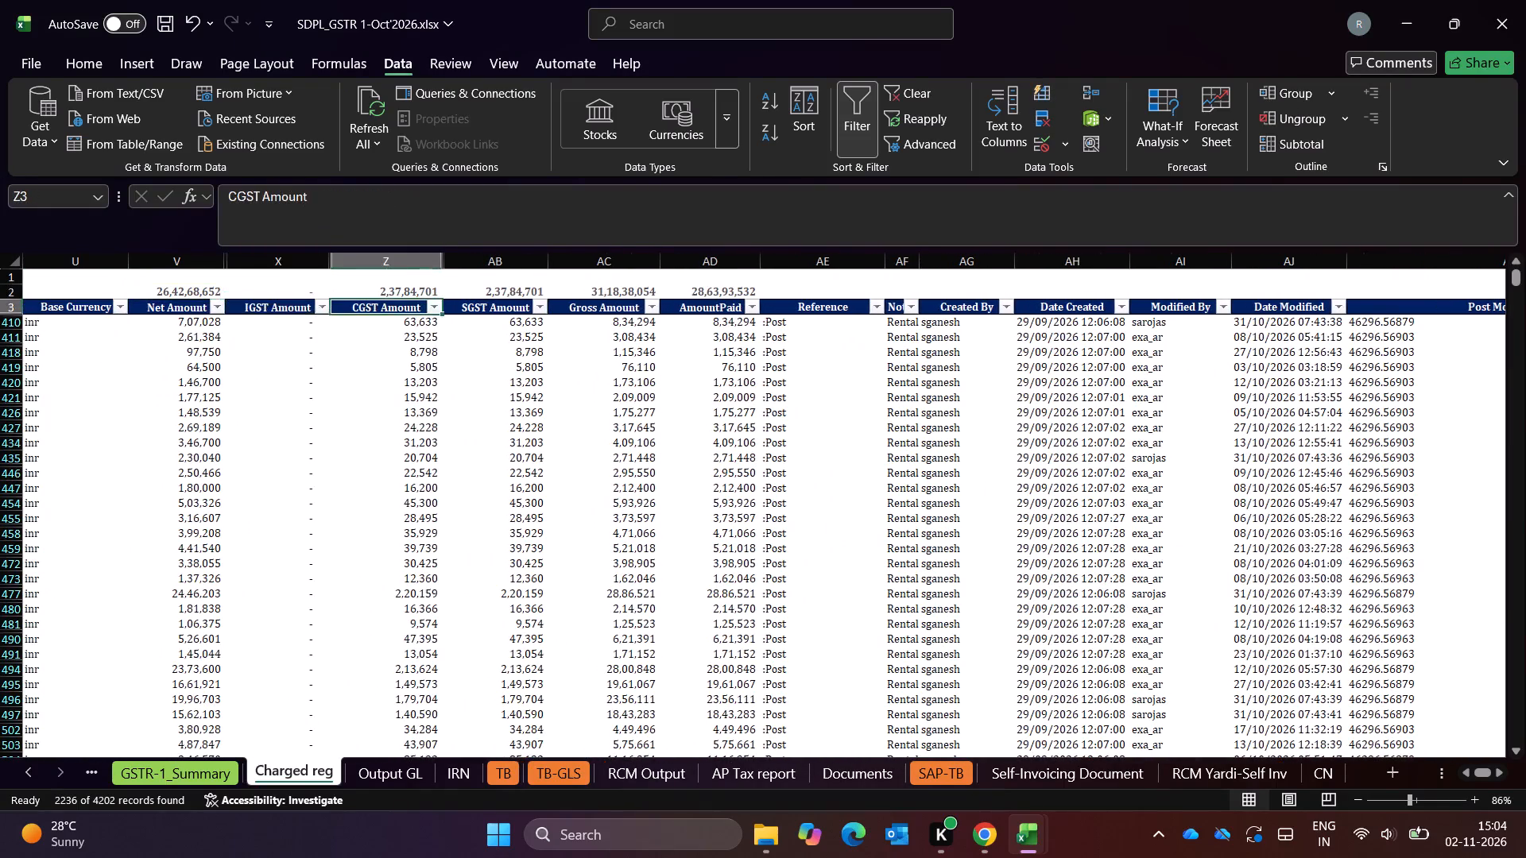
key(alt+Down)
key(alt+Down)
key(alt+Down)
key(alt+Down)
key(alt+Down)
key(alt+Down)
key(alt+Down)
key(alt+Down)
key(alt+Down)
key(Down)
key(space)
key(Down)
key(Down)
key(Down)
key(Down)
key(Down)
key(Down)
key(Down)
key(Down)
key(Down)
key(Down)
key(Down)
key(Down)
key(Down)
key(Down)
key(Down)
key(Down)
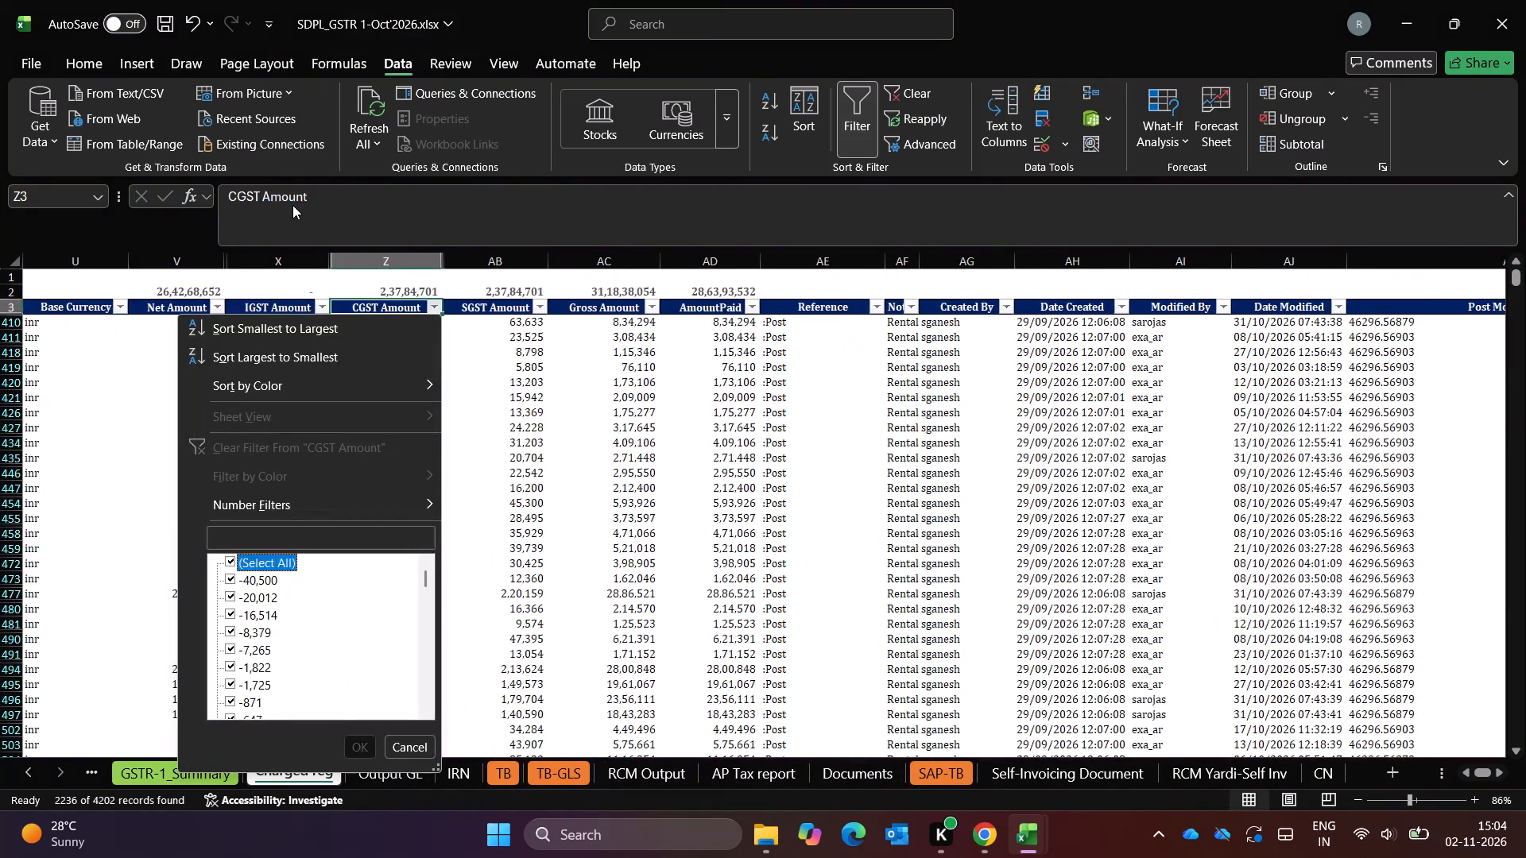
key(Down)
key(Down)
key(Down)
key(Down)
key(Down)
key(Down)
key(Down)
key(Down)
key(Down)
key(Down)
key(Down)
key(Down)
key(Down)
key(Down)
key(Down)
key(Down)
key(Down)
key(Down)
key(Down)
key(Down)
key(Down)
key(Down)
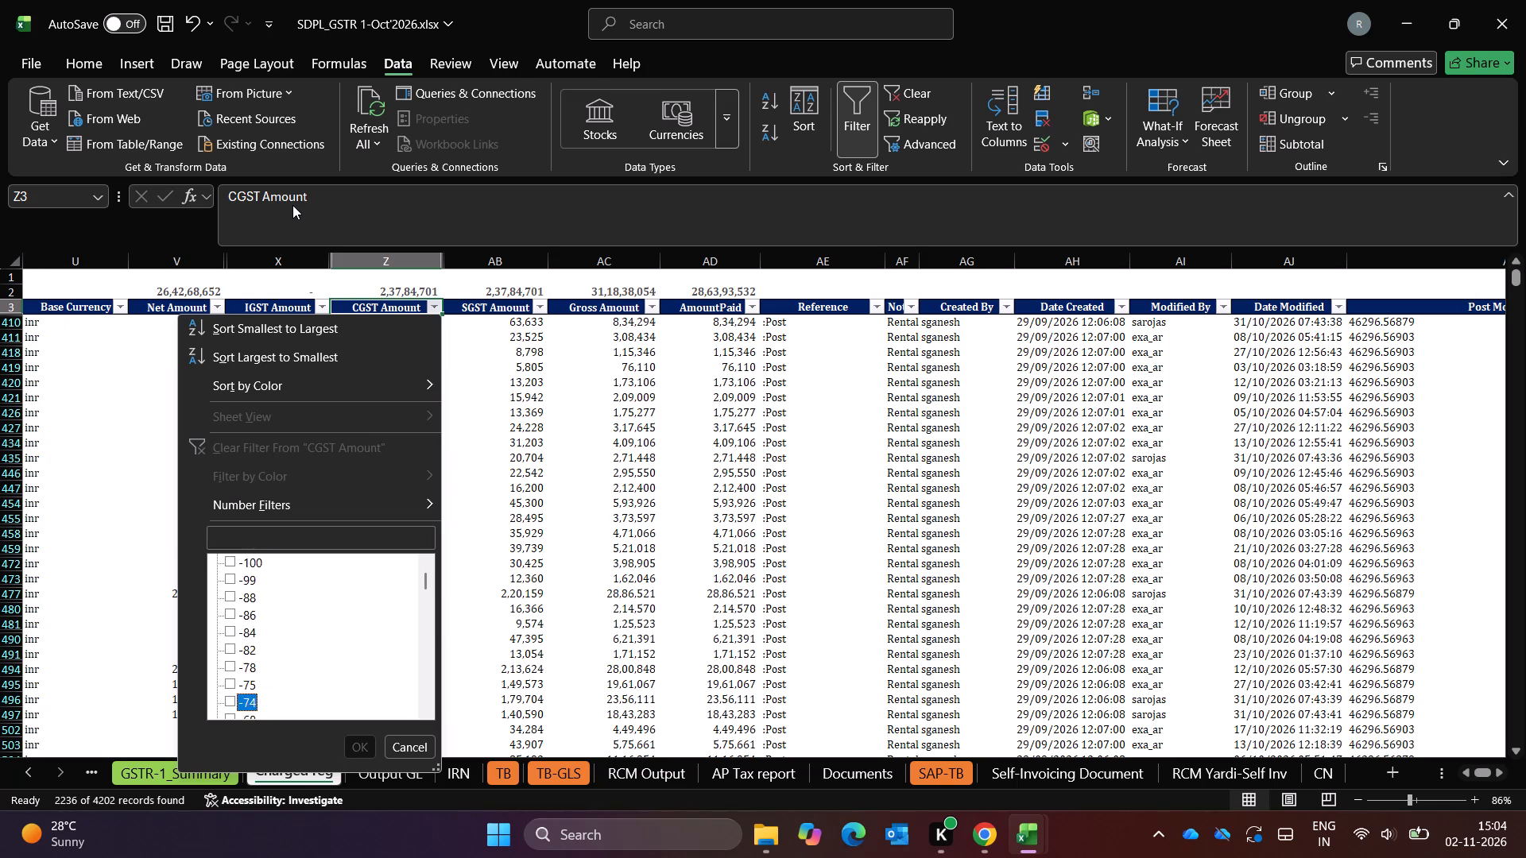
key(Down)
key(Down)
key(Down)
key(Down)
key(Down)
key(Down)
key(Down)
key(Down)
key(Down)
key(Down)
key(Down)
key(Down)
key(Down)
key(Down)
key(Down)
key(Down)
key(Down)
key(Down)
key(Down)
key(Down)
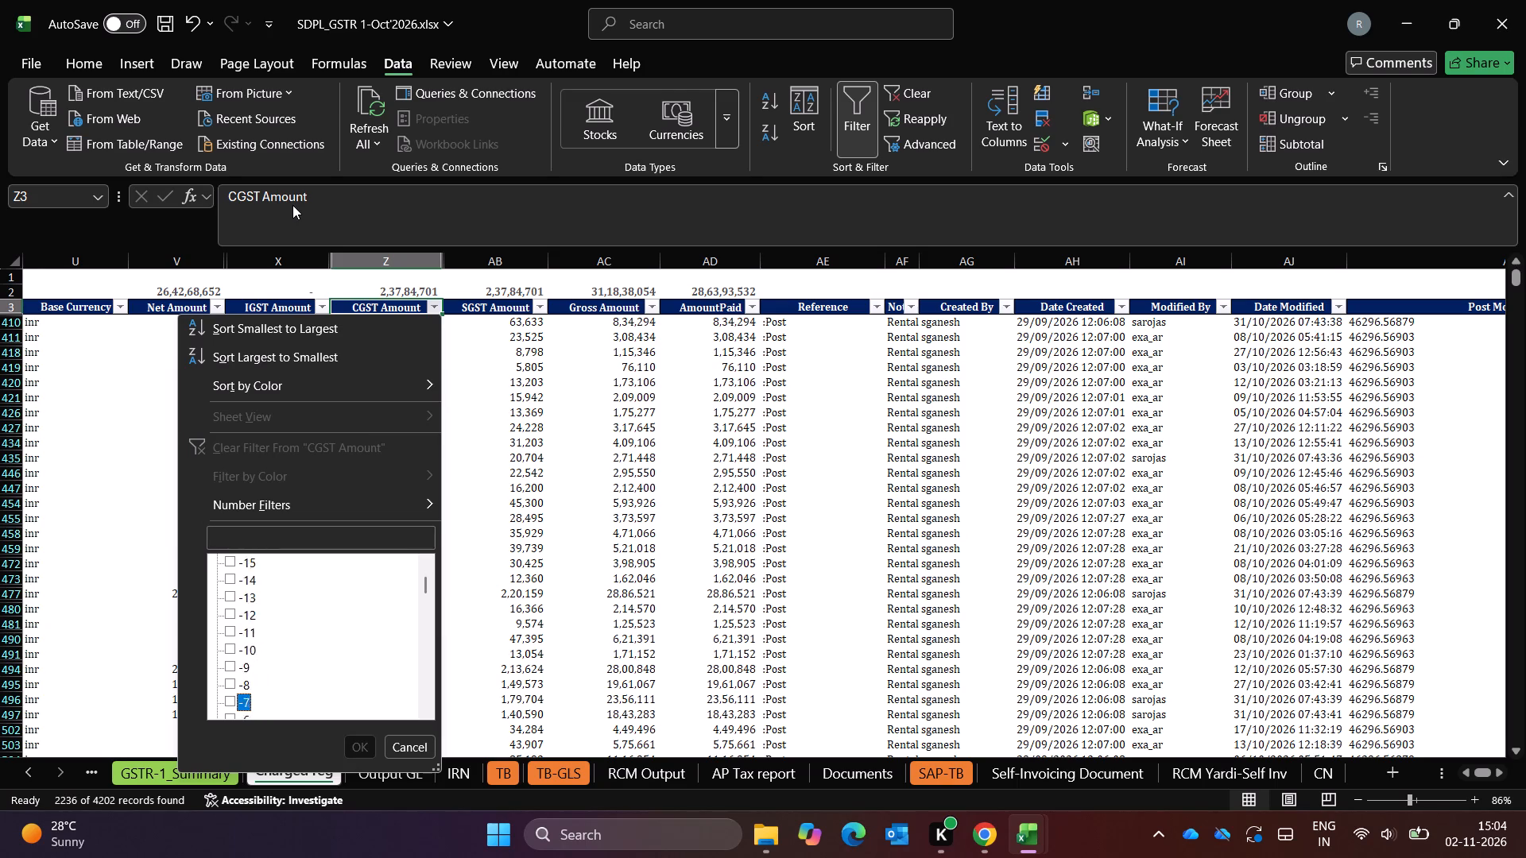
key(Down)
key(Down)
key(Up)
key(Up)
key(Up)
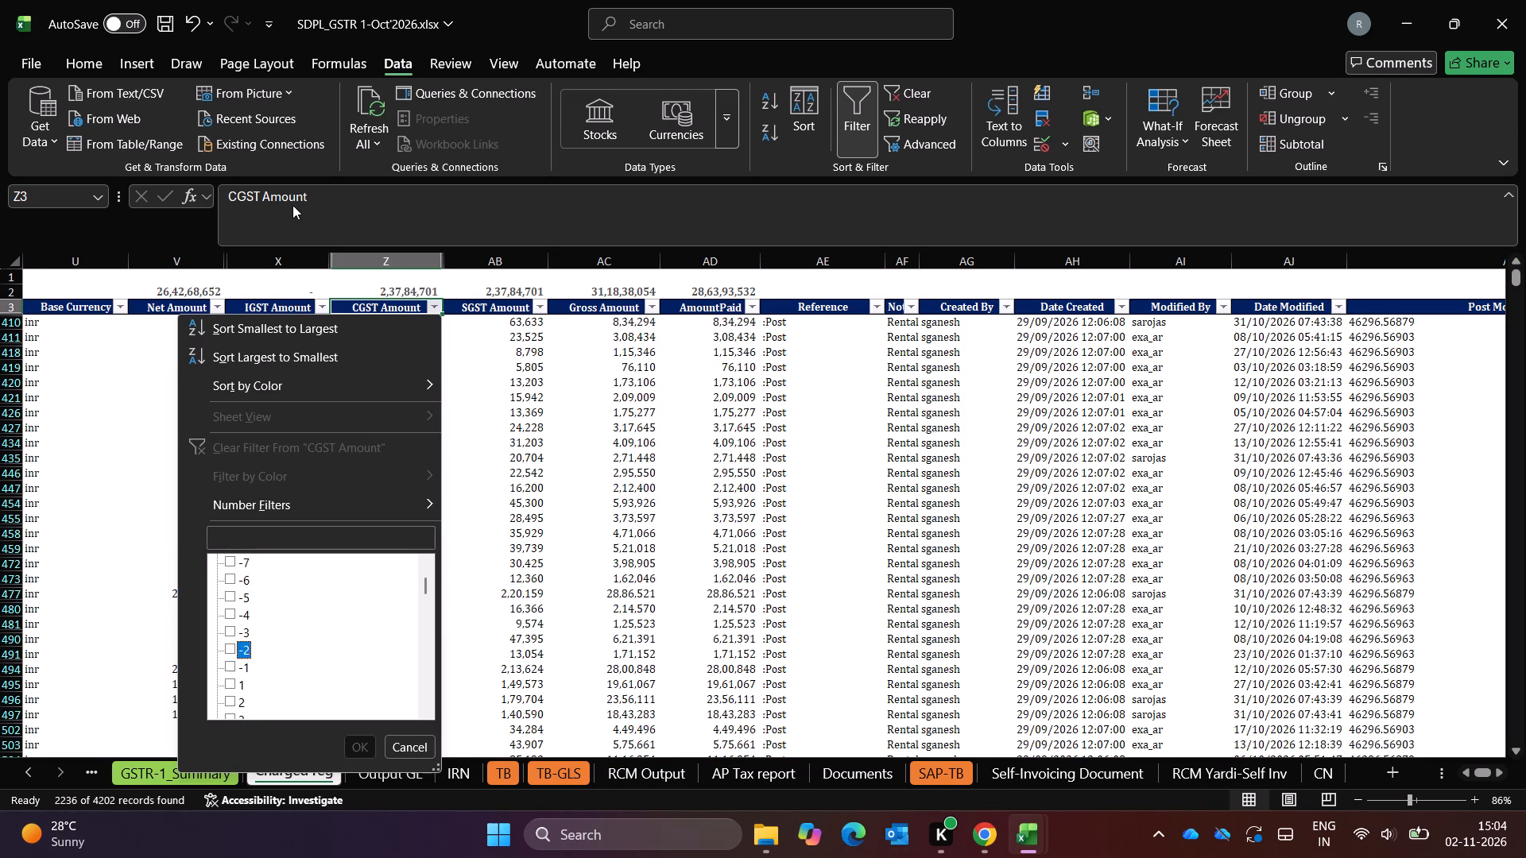
key(Up)
key(Up)
key(Up)
key(Escape)
Filter the CGST Amount column of October's blank-category rows to values less than 1.
key(Down)
key(Up)
key(alt+Up)
key(alt+Down)
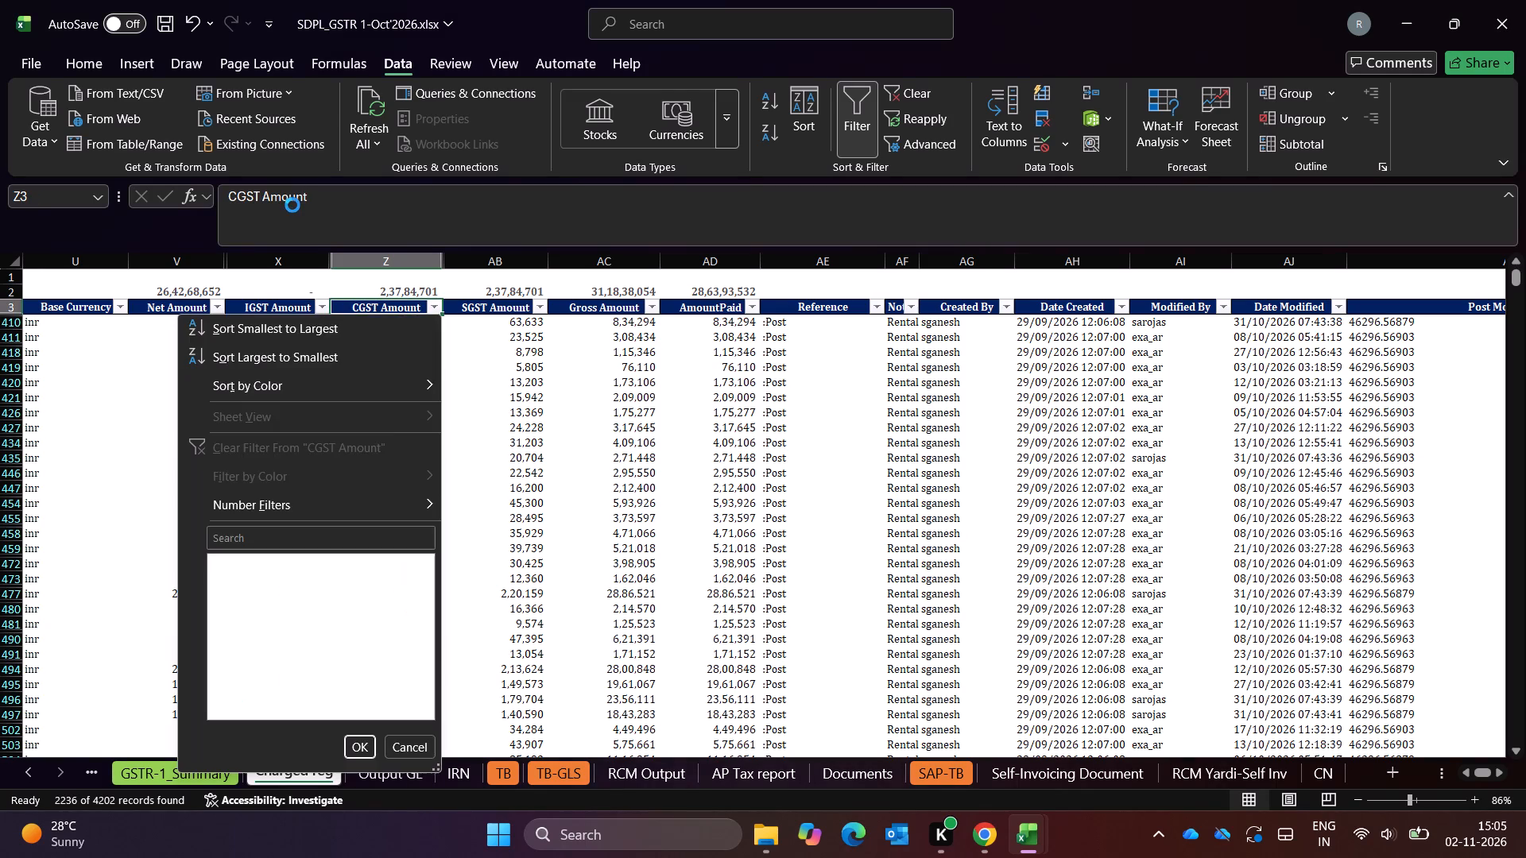
key(Down)
key(Down)
key(Down)
key(Down)
key(Down)
key(Down)
key(Down)
key(Right)
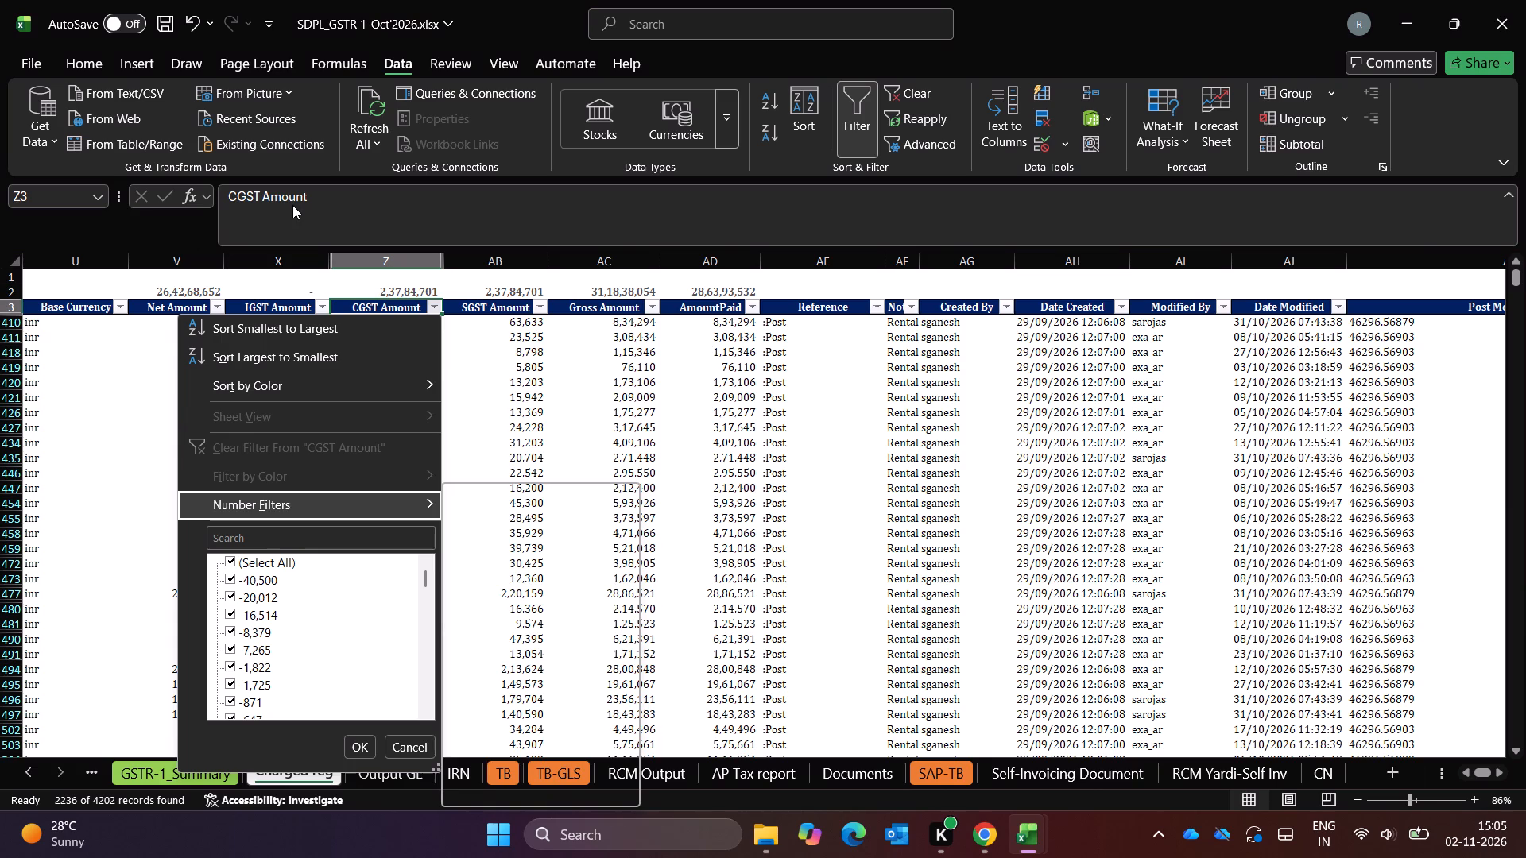
key(Down)
key(Down)
key(Down)
key(Down)
key(Return)
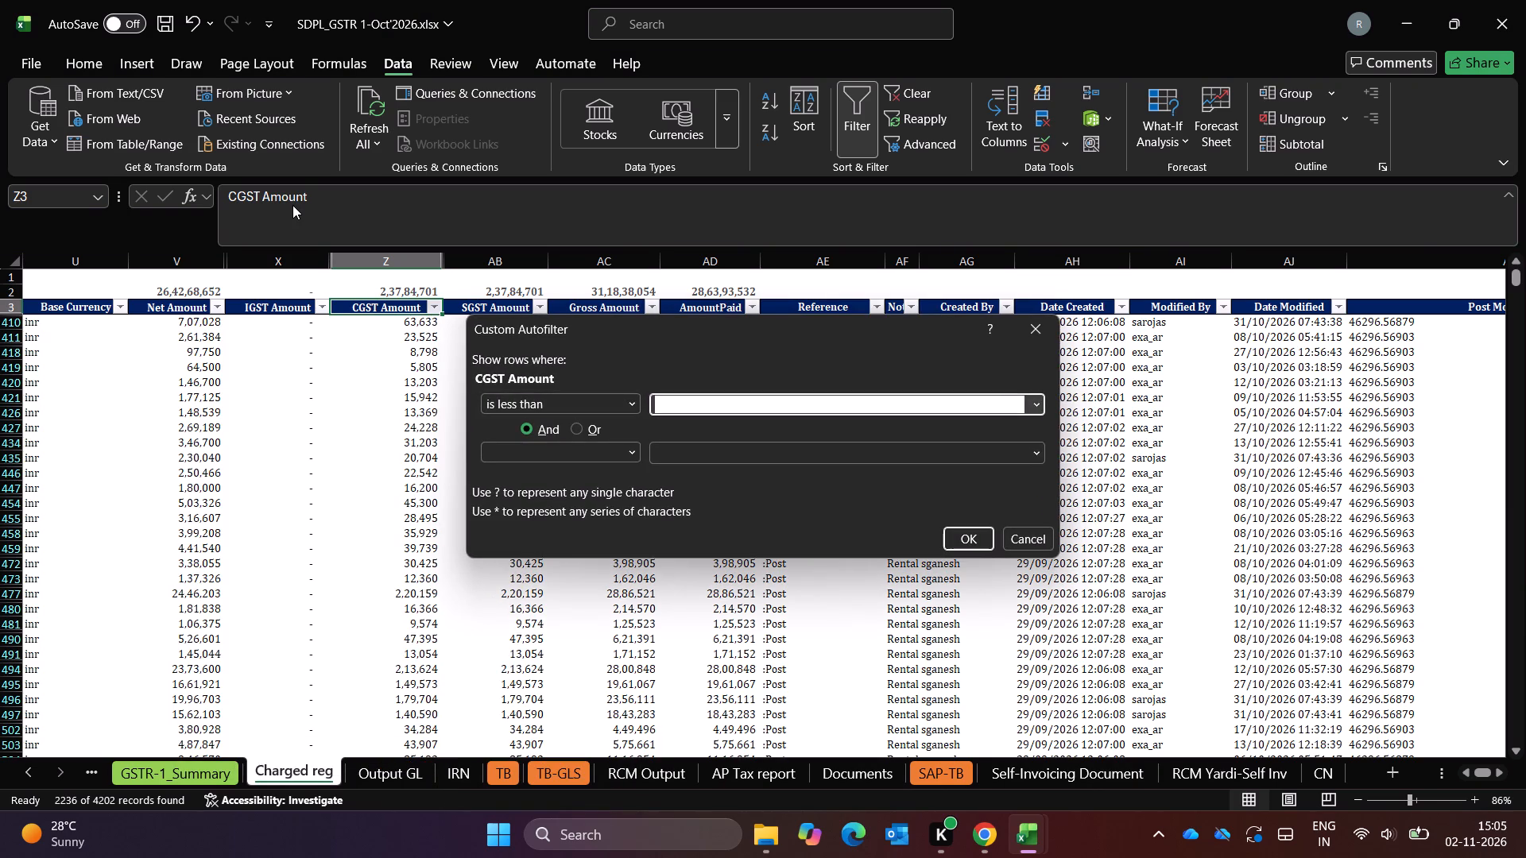
key(1)
key(Return)
Review the CGST Amount values from the first filtered row to the last, returning to the column header.
key(Down)
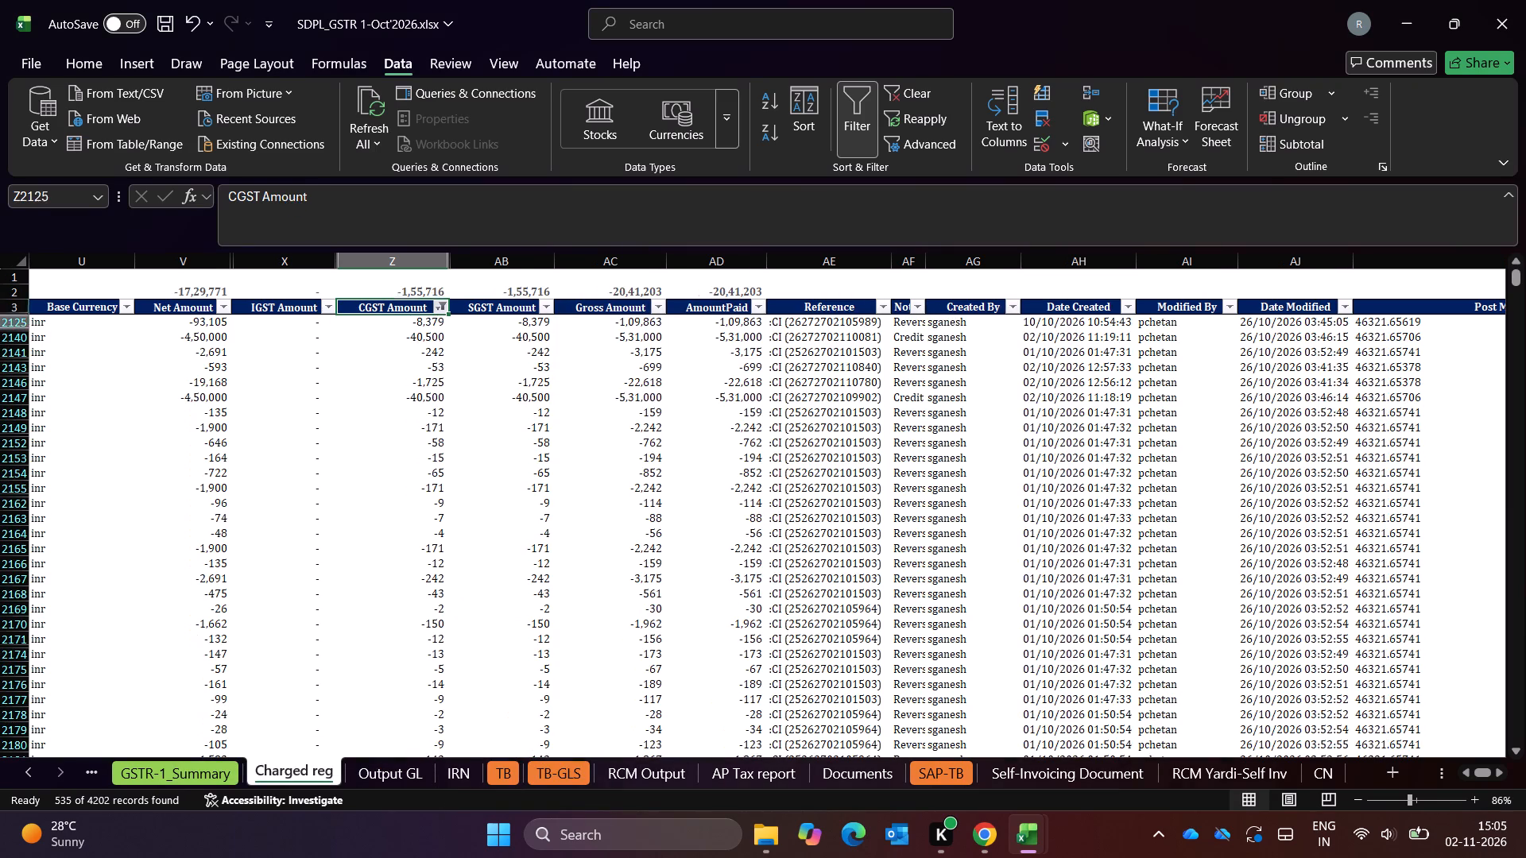
key(Down)
key(Down)
key(Down)
key(Down)
key(Down)
key(Down)
key(ctrl+Down)
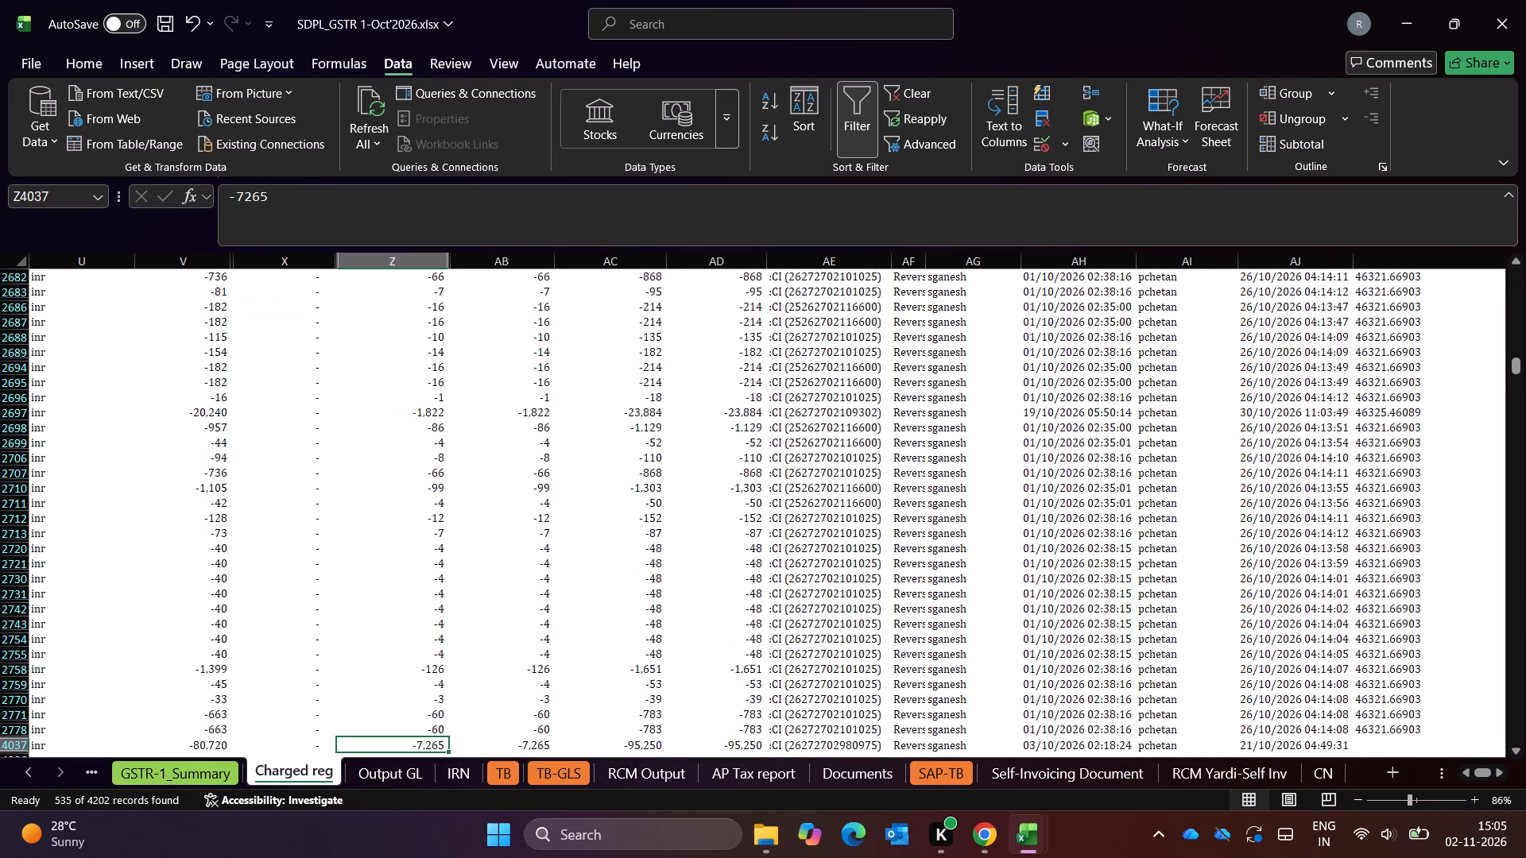
key(ctrl+Up)
key(Up)
key(Up)
key(Down)
key(Down)
Filter October's Payer GSTN column to exclude the blank entries, keeping only the rows that have a GSTN.
key(ctrl+Left)
key(Right)
key(Right)
key(Right)
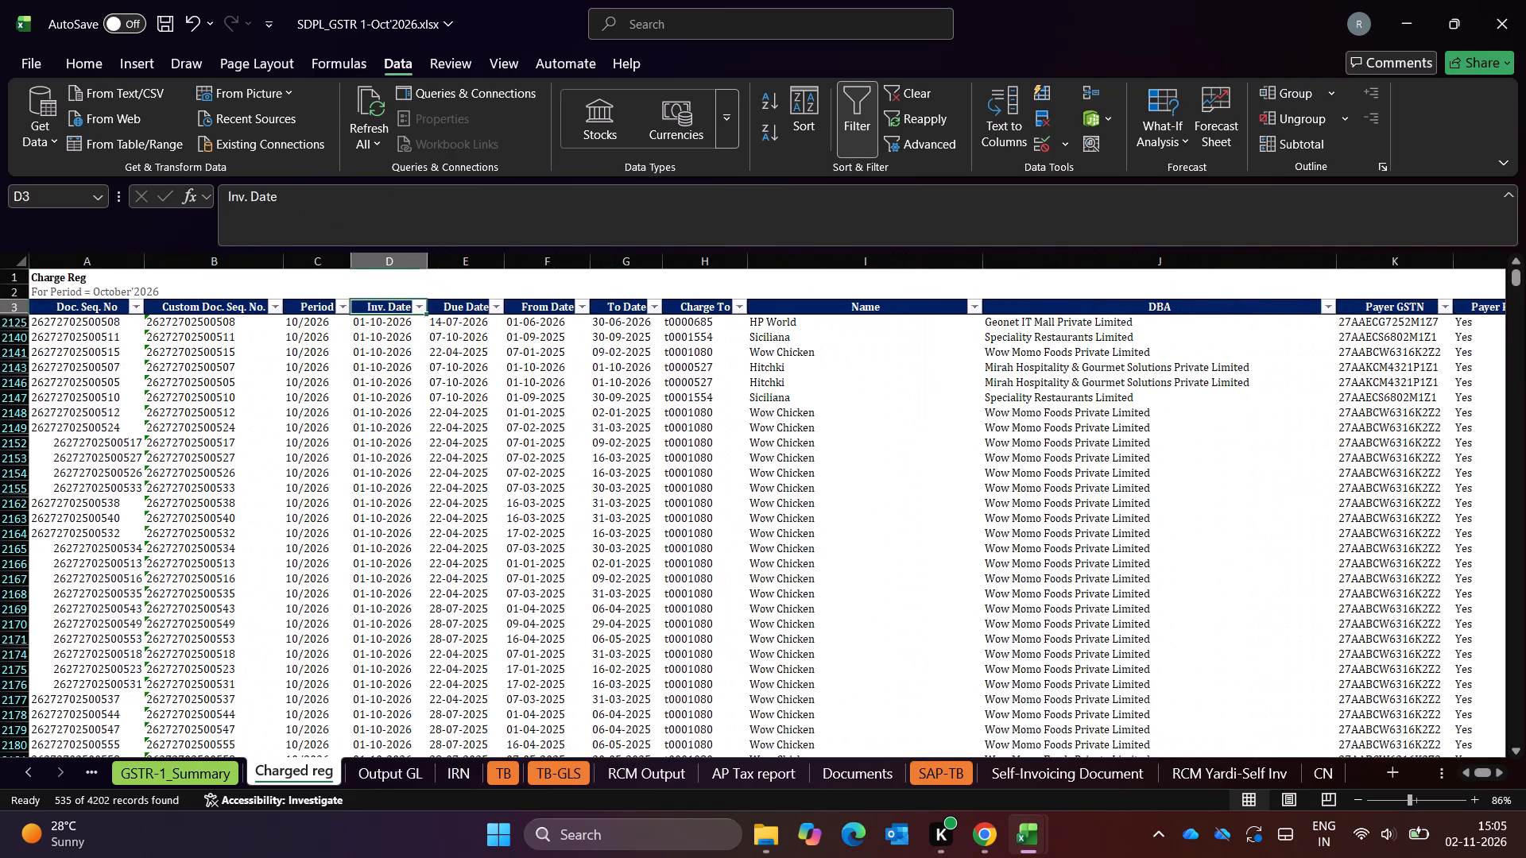
key(Right)
key(Right)
key(Right)
key(Right)
key(Right)
key(Right)
key(Right)
key(Right)
key(Right)
key(Right)
key(Right)
key(Right)
key(Right)
key(Right)
key(Left)
key(Left)
key(Left)
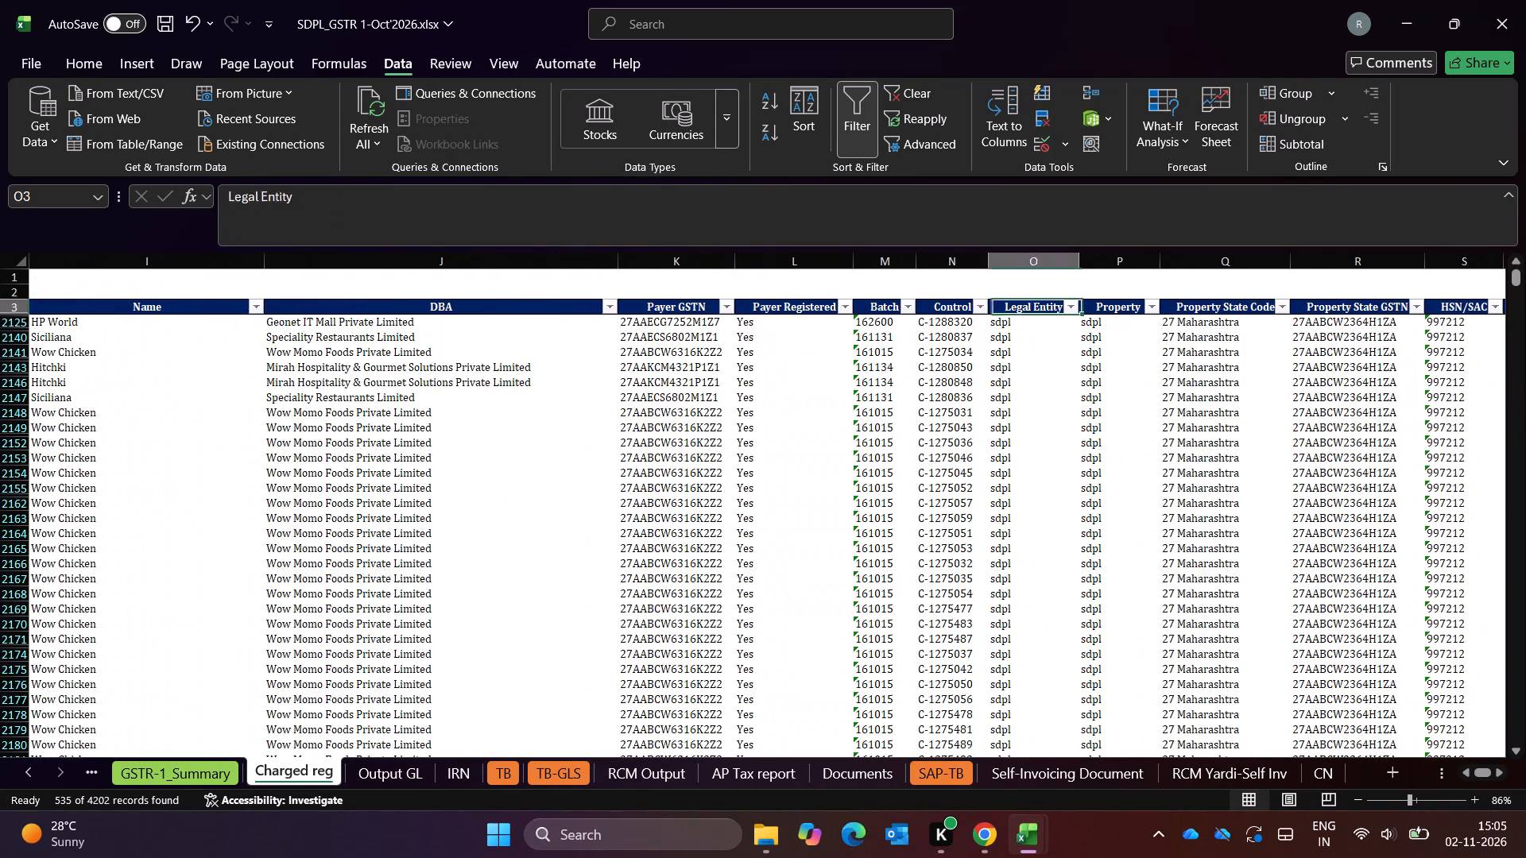
key(Left)
key(Left)
key(Left)
key(Left)
key(Left)
key(Escape)
key(Right)
key(Right)
key(Left)
key(alt+Down)
key(alt+Down)
key(alt+Down)
key(alt+Down)
key(alt+Down)
key(alt+Down)
key(alt+Down)
key(alt+Down)
key(alt+Down)
key(alt+Down)
key(alt+Down)
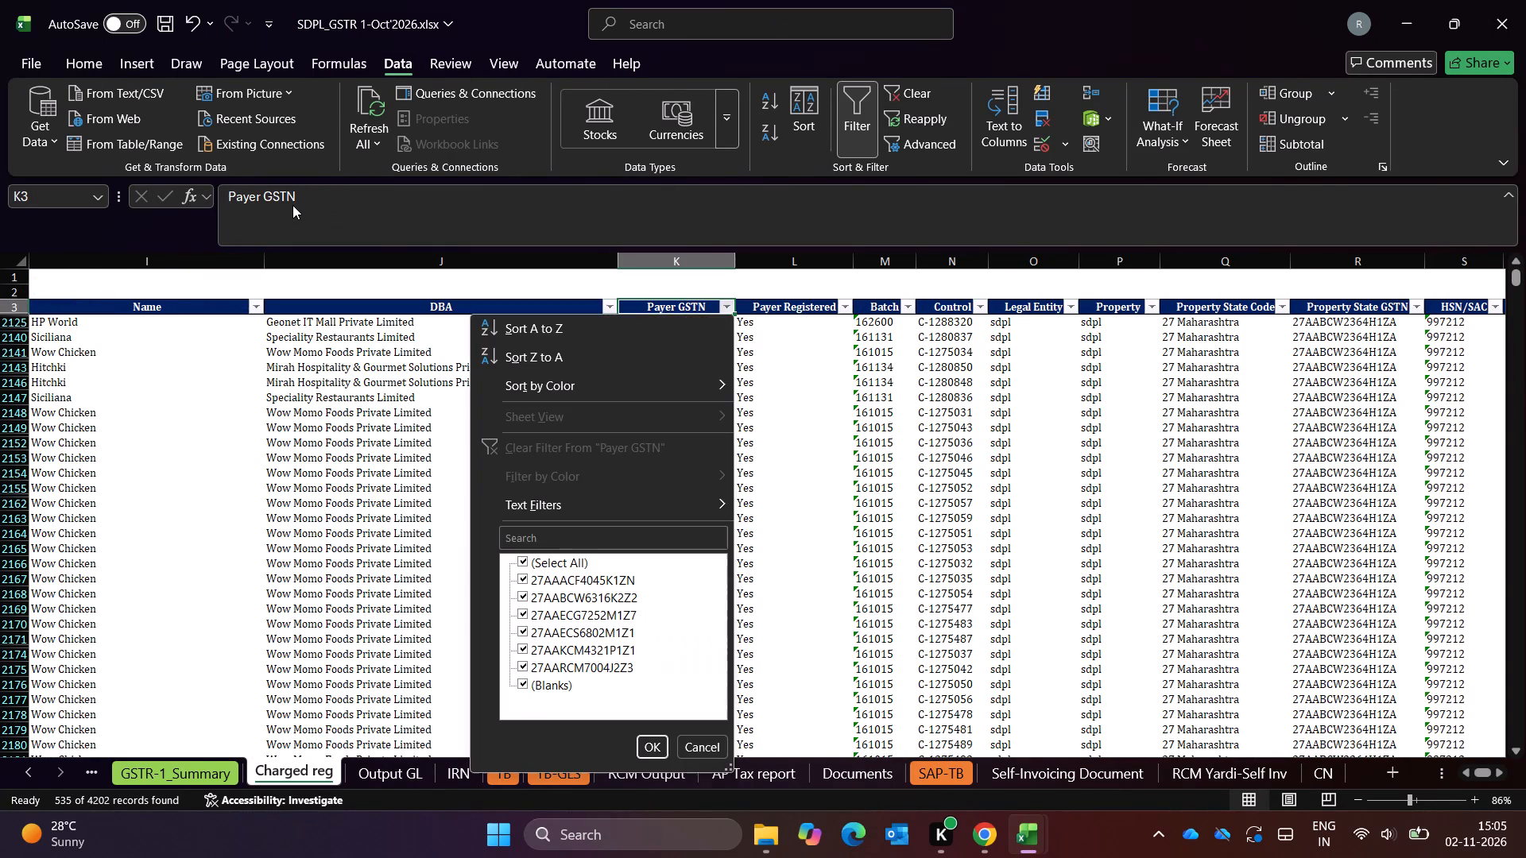
key(Down)
key(Down)
key(Down)
key(Down)
key(Down)
key(Down)
key(space)
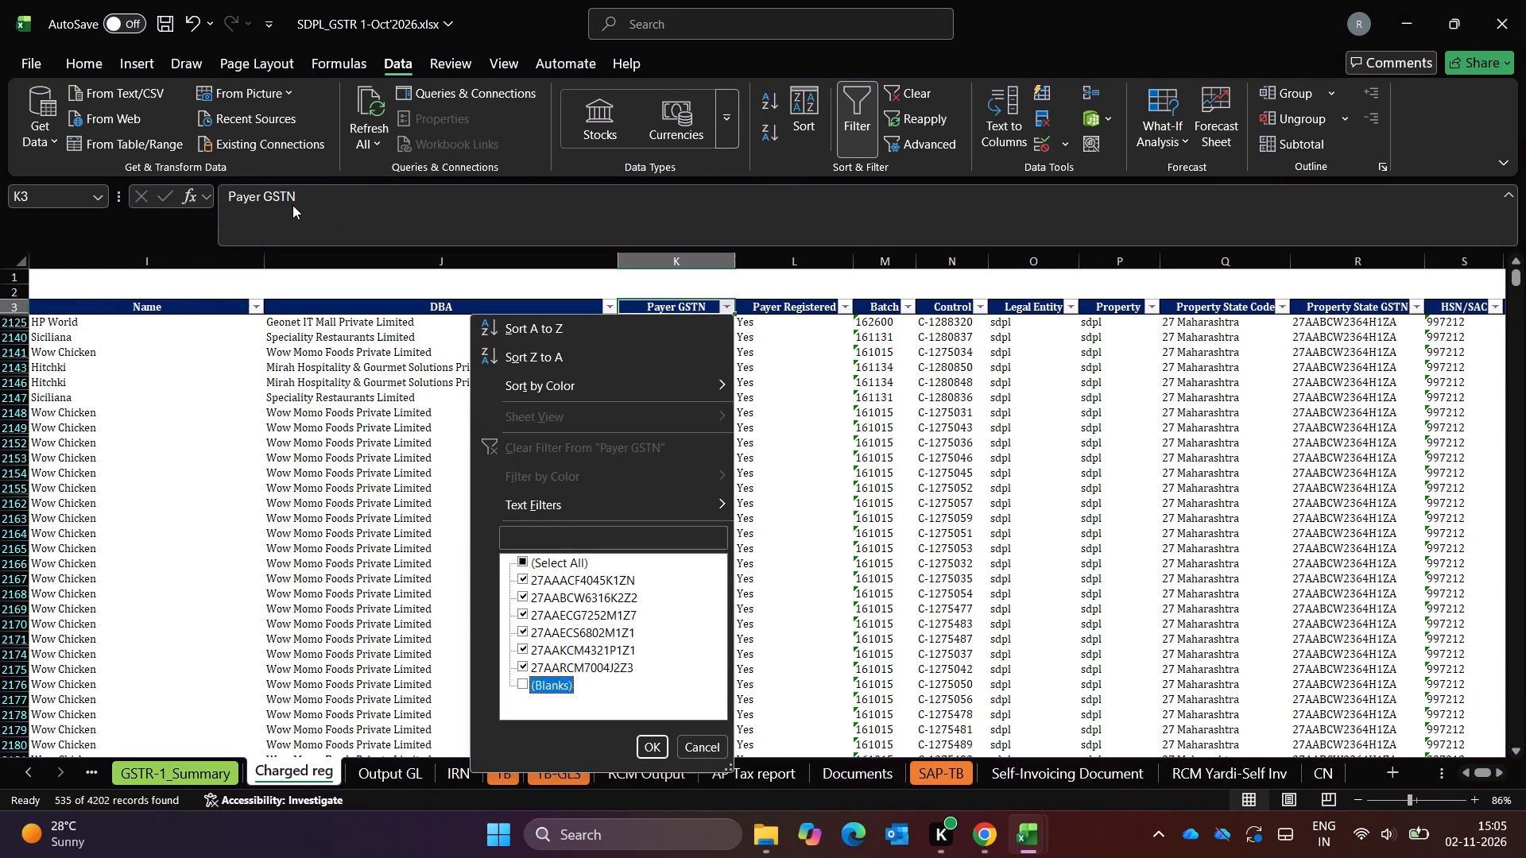
key(Return)
In the September workbook's Charged reg, filter the B2B & B2C column to show only the B2B- CN category.
key(Right)
key(Right)
key(ctrl+Right)
key(Left)
key(Left)
key(Left)
key(Left)
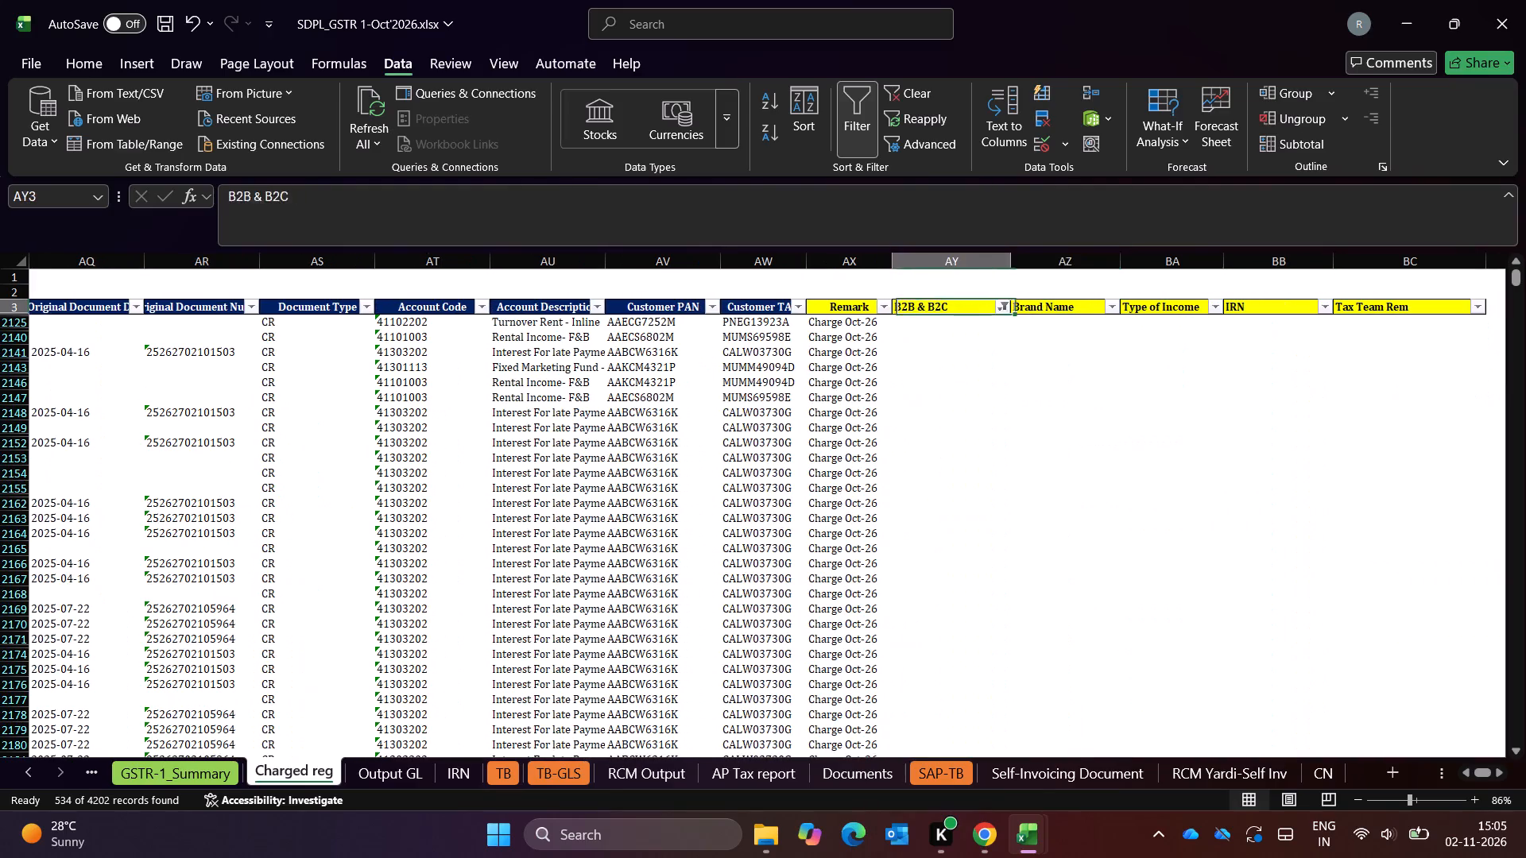
key(Left)
key(Right)
key(Down)
key(Down)
key(Up)
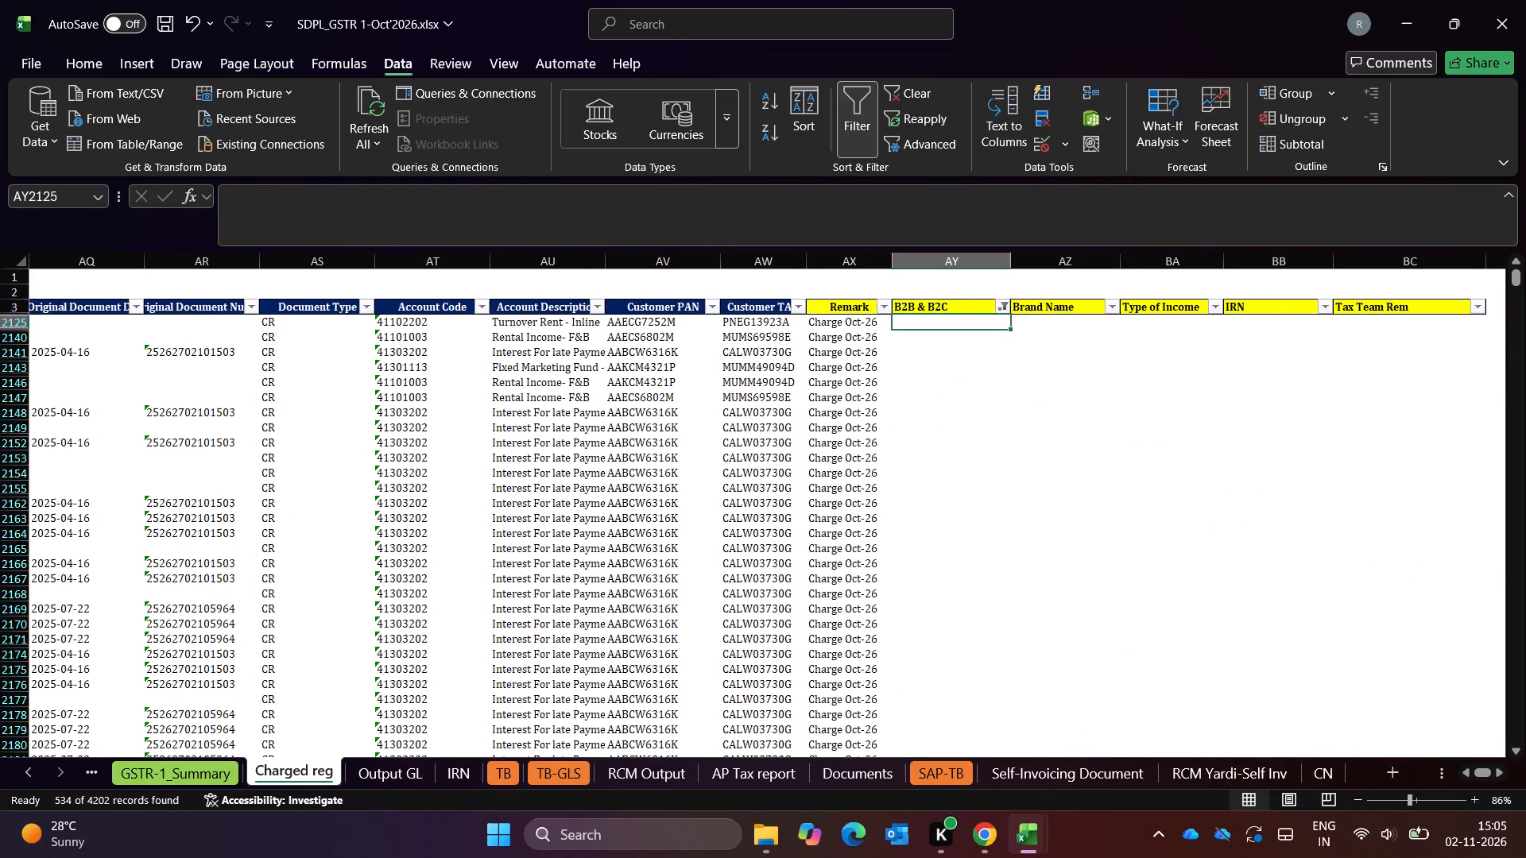
key(alt+Tab)
key(Right)
key(alt+Down)
key(alt+Down)
key(alt+Down)
key(alt+Down)
key(alt+Down)
key(alt+Down)
key(alt+Down)
key(alt+Down)
key(alt+Down)
key(alt+Down)
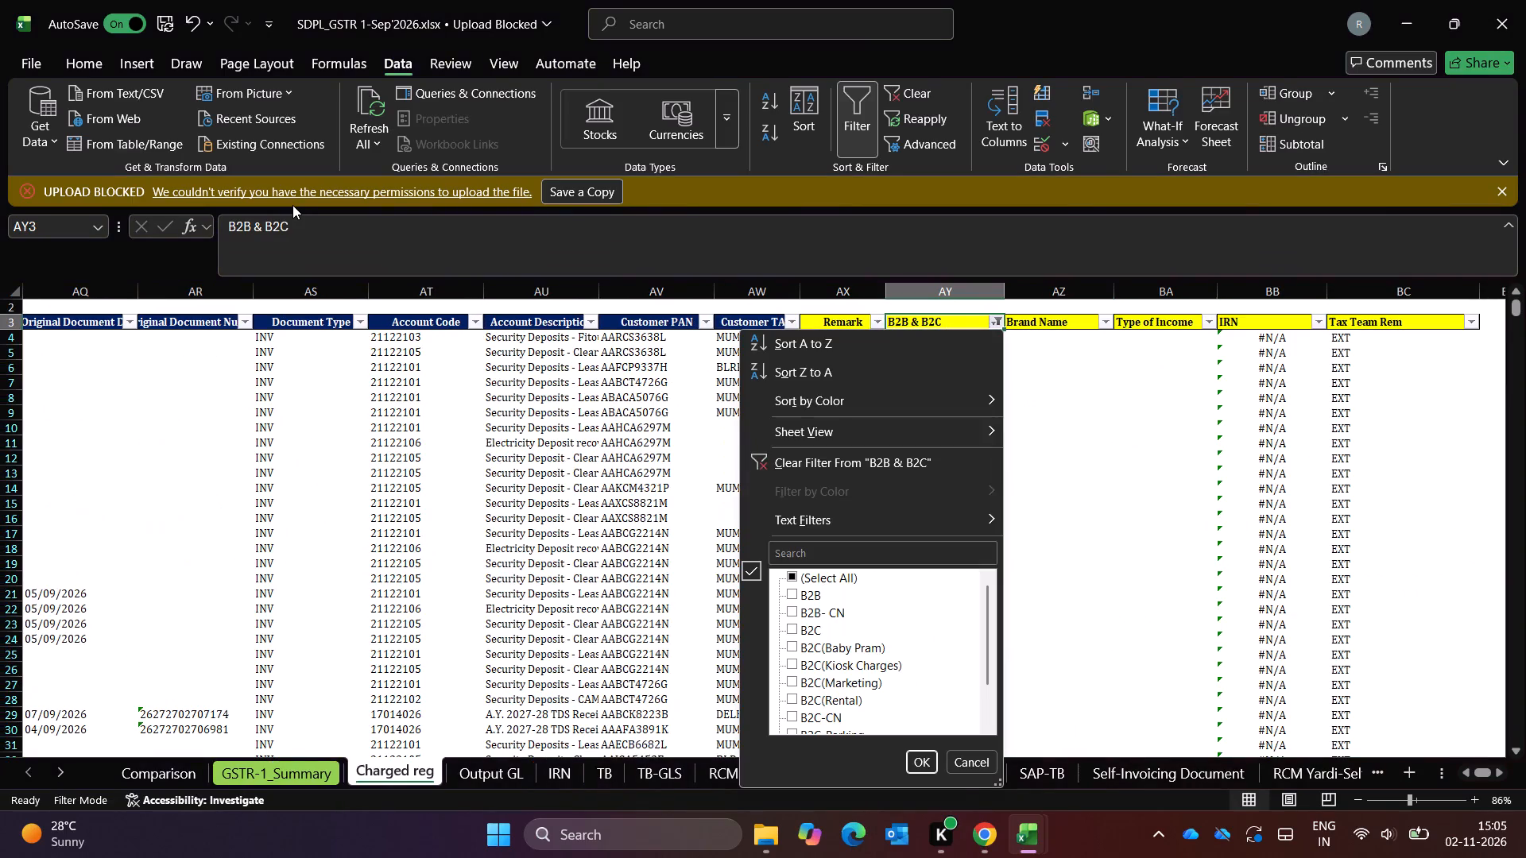
key(space)
key(space)
key(space)
key(Down)
key(Down)
key(Up)
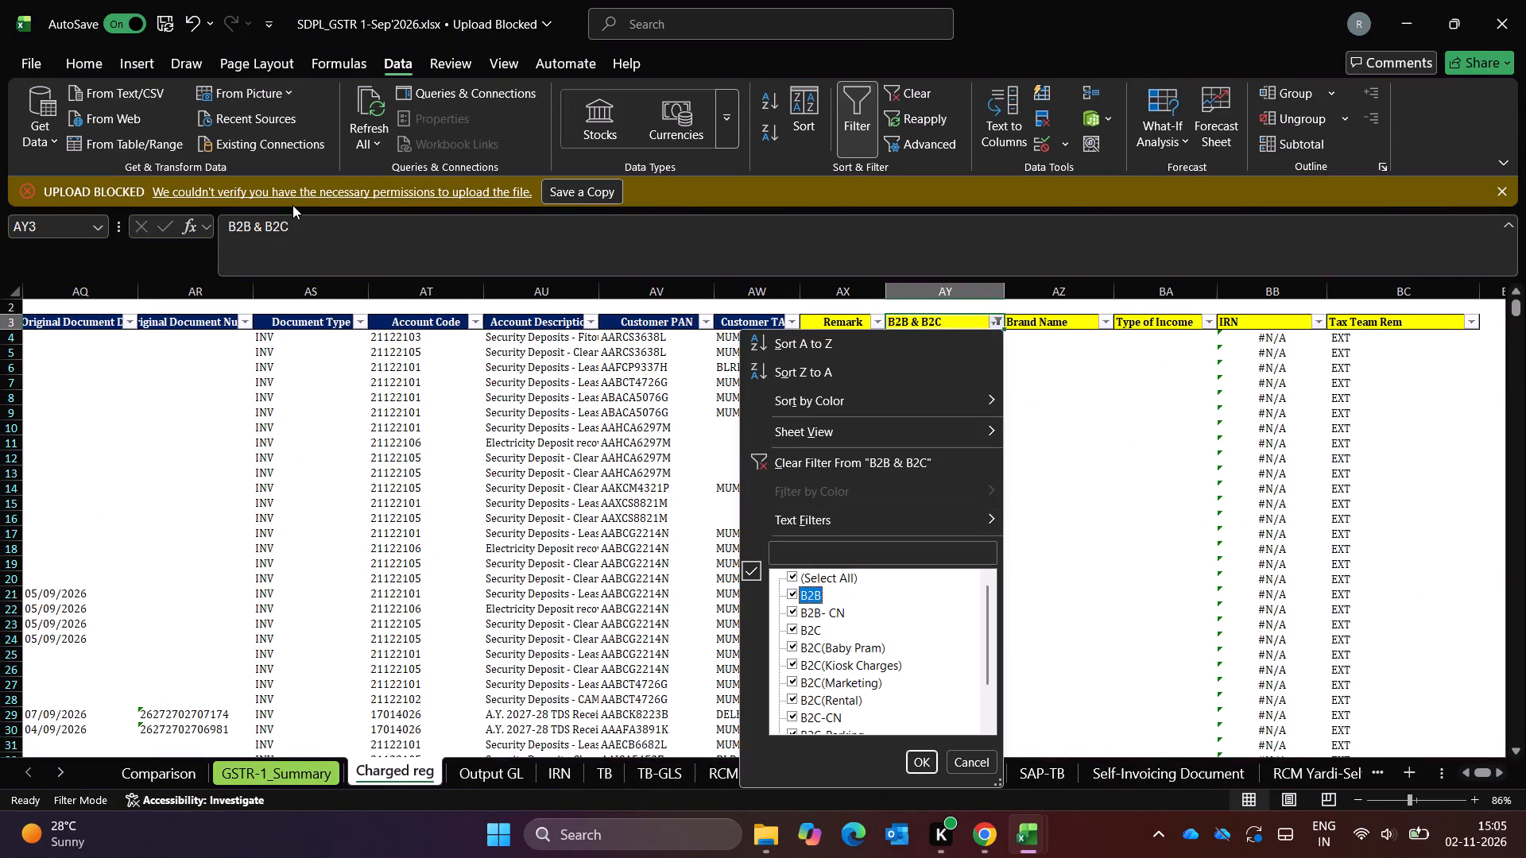
key(Up)
key(space)
key(Down)
key(Down)
key(space)
key(Return)
Copy September's B2B- CN category into October's B2B & B2C column and fill it down all the visible filtered rows.
key(Down)
key(ctrl+c)
key(alt+Tab)
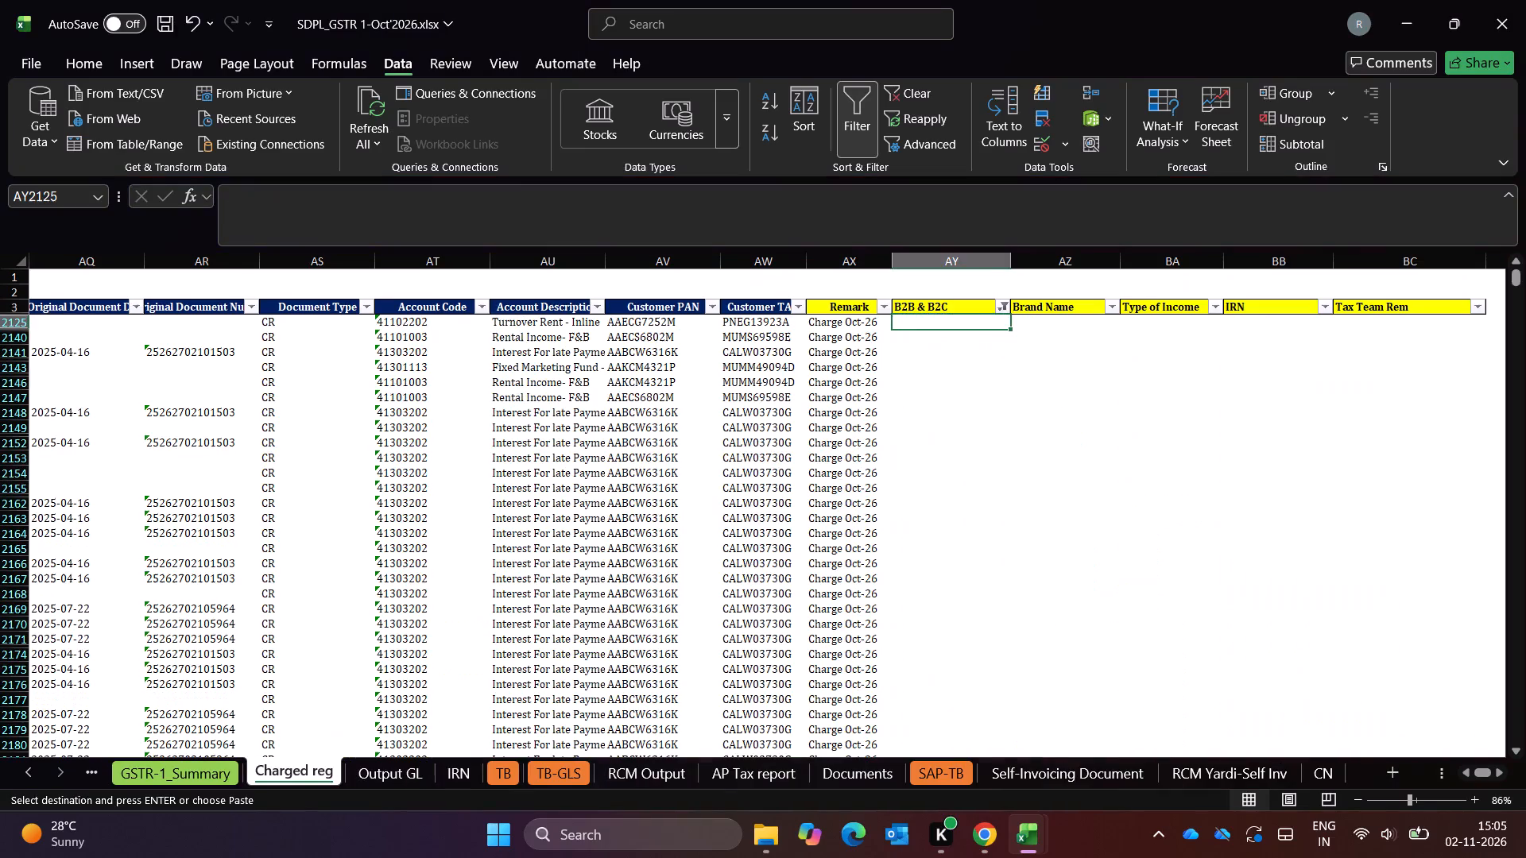
key(ctrl+v)
key(Left)
key(ctrl+Down)
key(Right)
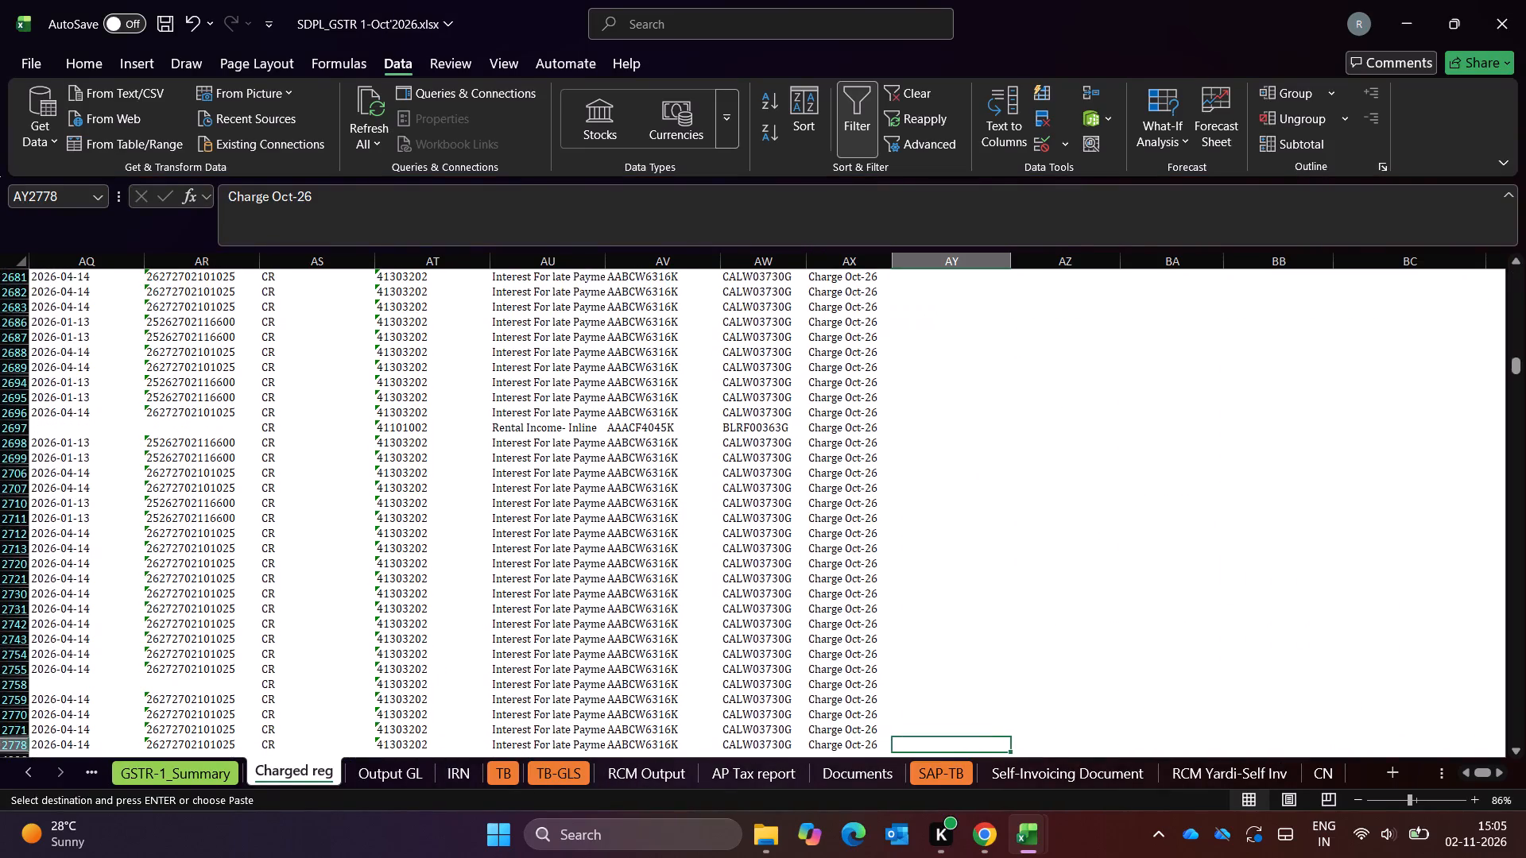
key(ctrl+shift+Up)
key(alt+semicolon)
key(ctrl+d)
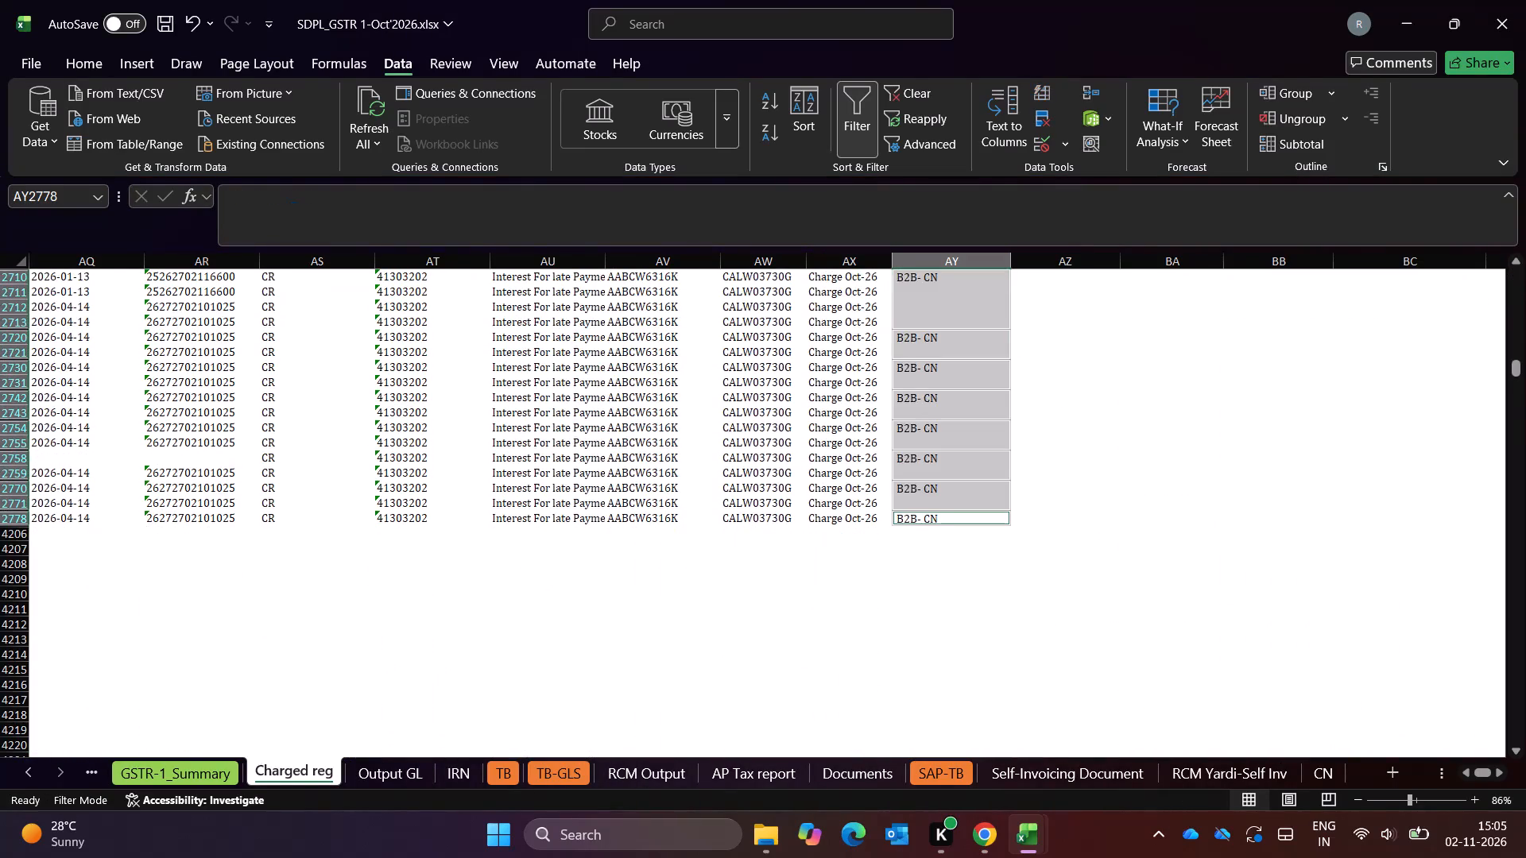
Change October's Payer GSTN filter to show only the blank entries.
key(ctrl+Up)
key(ctrl+Up)
key(Down)
key(Down)
key(ctrl+Left)
key(Right)
key(Right)
key(Right)
key(Right)
key(Right)
key(Right)
key(Right)
key(Right)
key(Right)
key(Right)
key(Right)
key(Right)
key(Right)
key(Right)
key(Right)
key(Right)
key(Right)
key(Right)
key(Right)
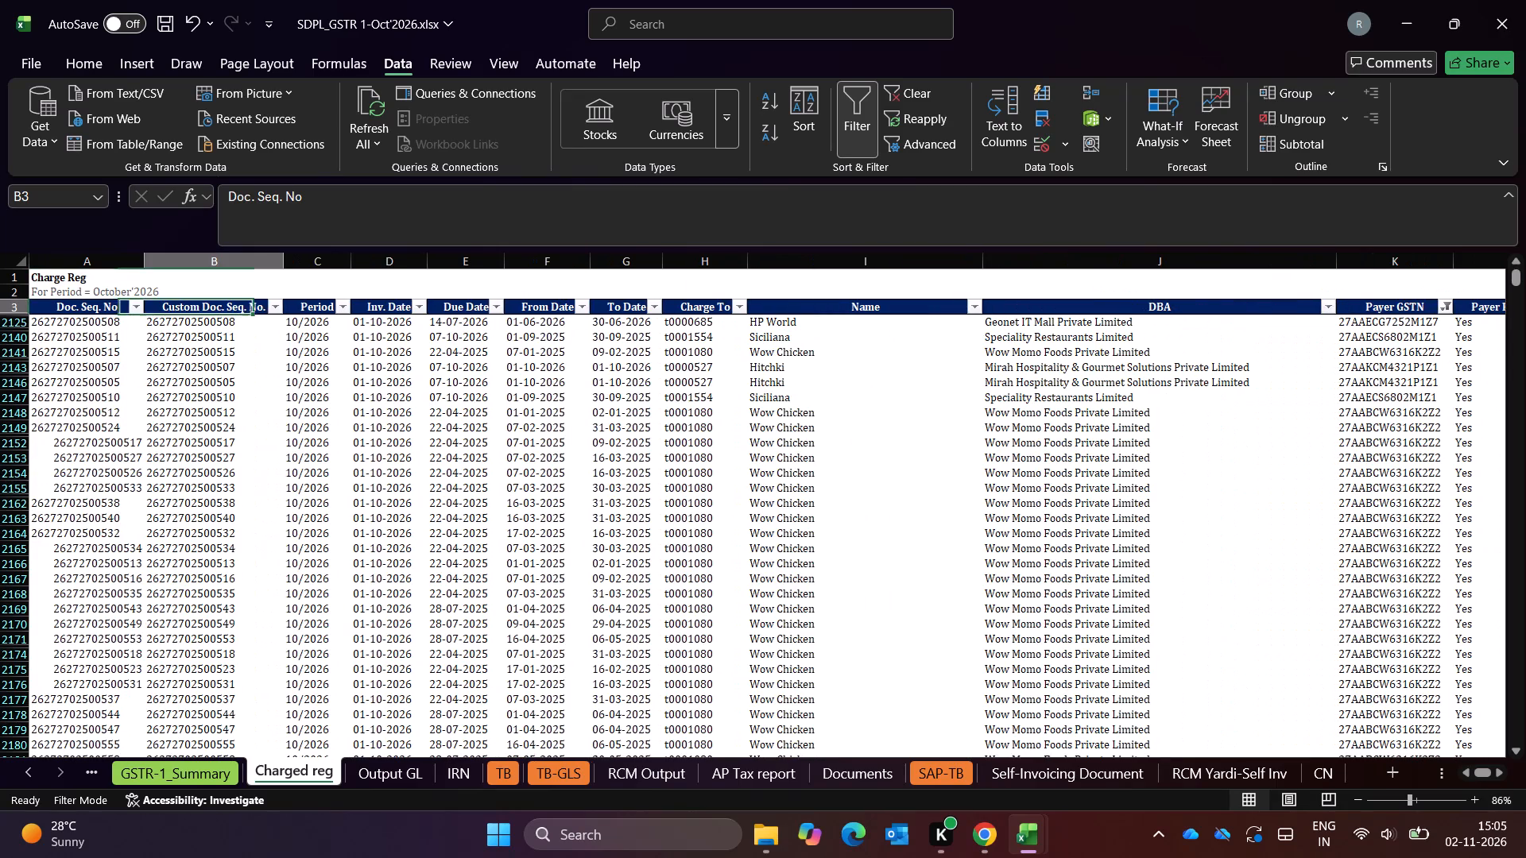
key(ctrl+Right)
key(Left)
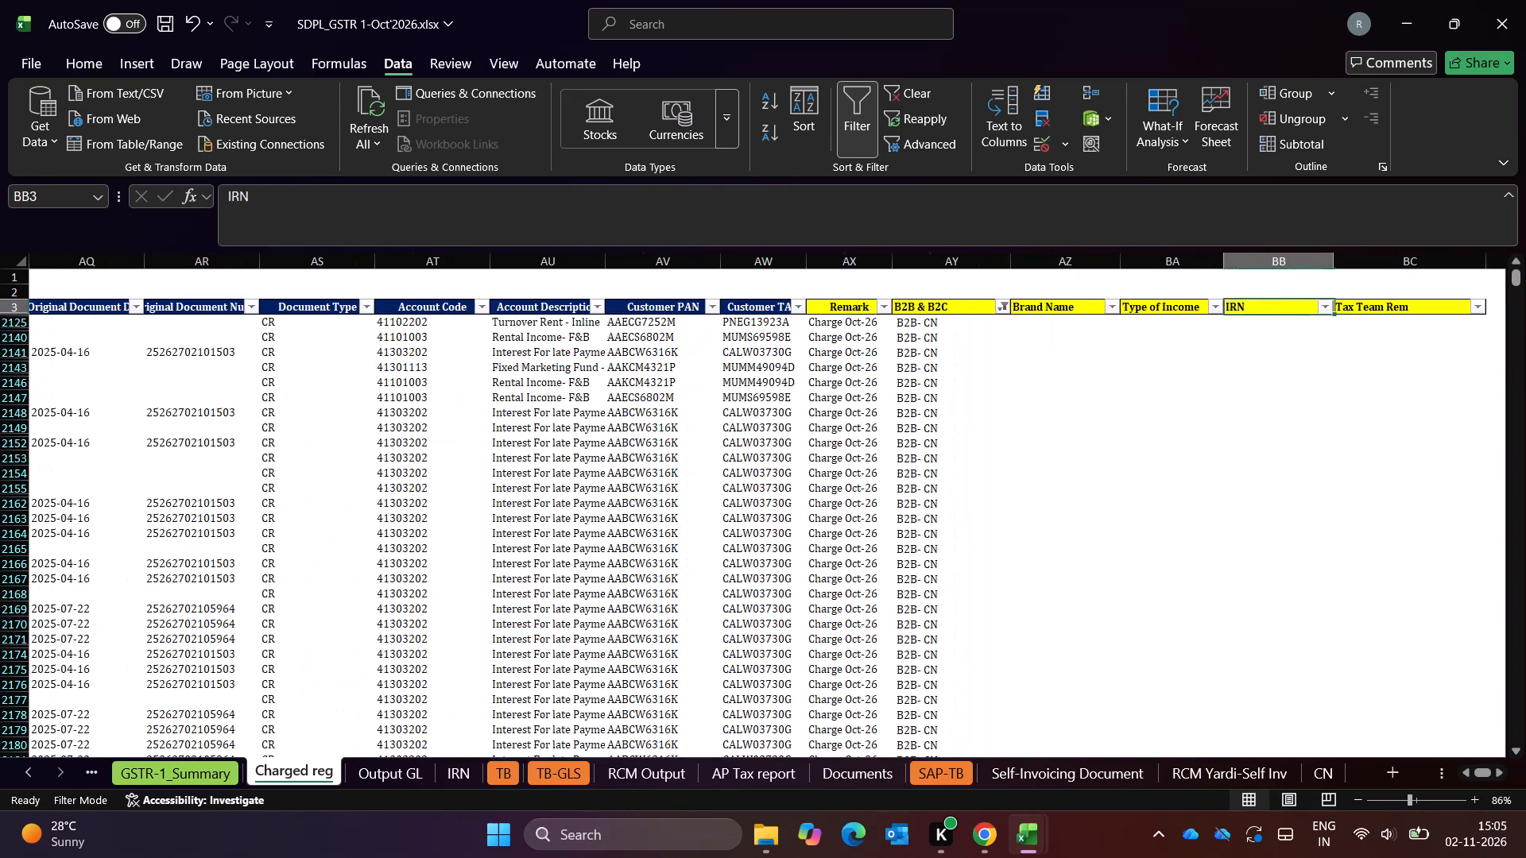
key(Left)
key(Left)
key(Left)
key(Left)
key(Left)
key(Left)
key(Left)
key(ctrl+Left)
key(Right)
key(Right)
key(Right)
key(Right)
key(Right)
key(Right)
key(Right)
key(Right)
key(Right)
key(Right)
key(Right)
key(Right)
key(Right)
key(Right)
key(Right)
key(Right)
key(Right)
key(Right)
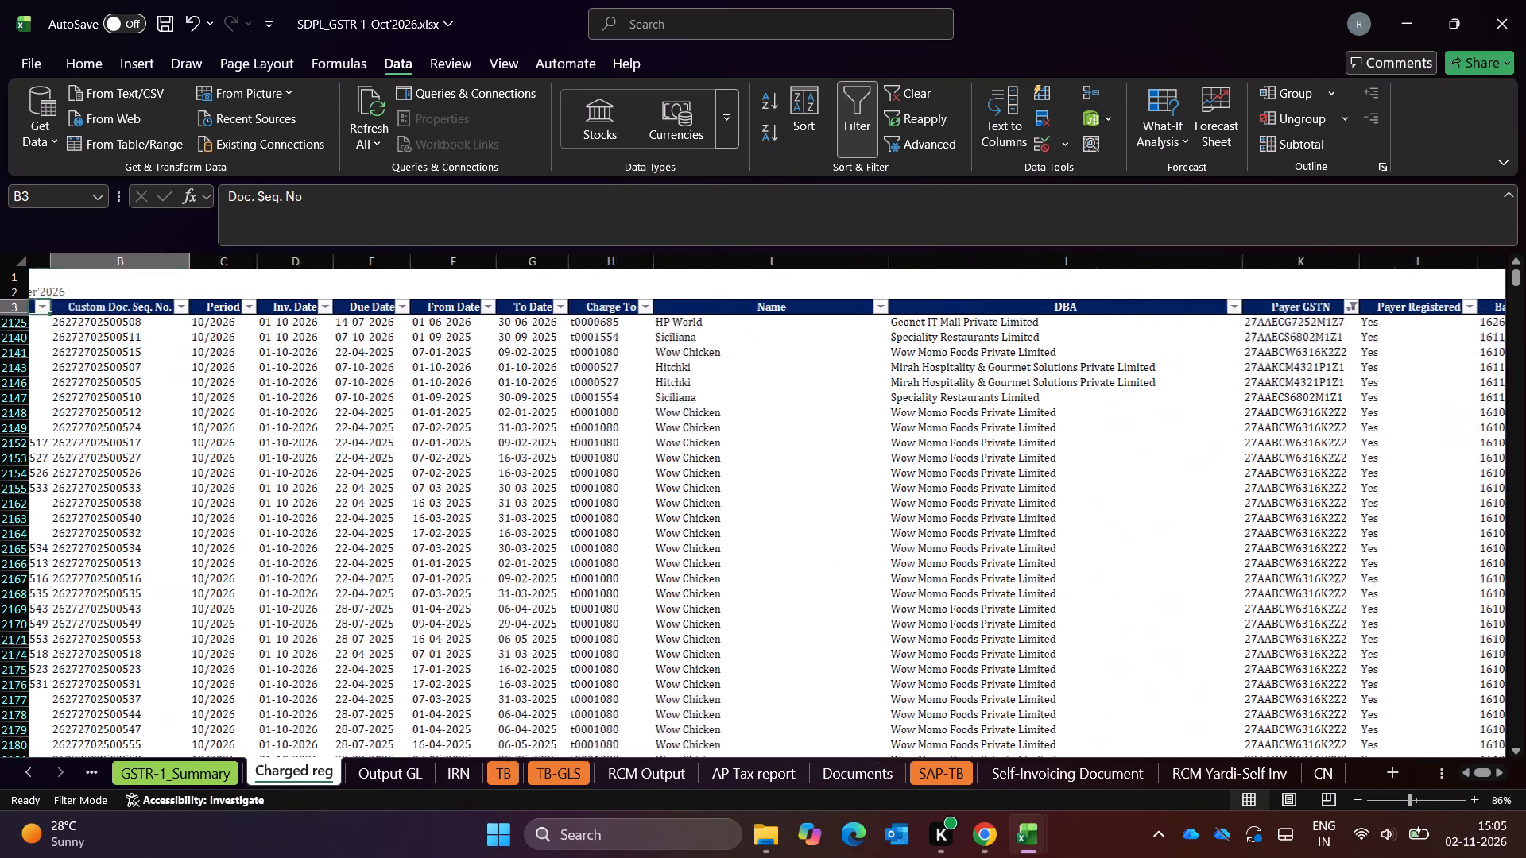
key(Left)
key(Left)
key(Left)
key(Left)
key(Left)
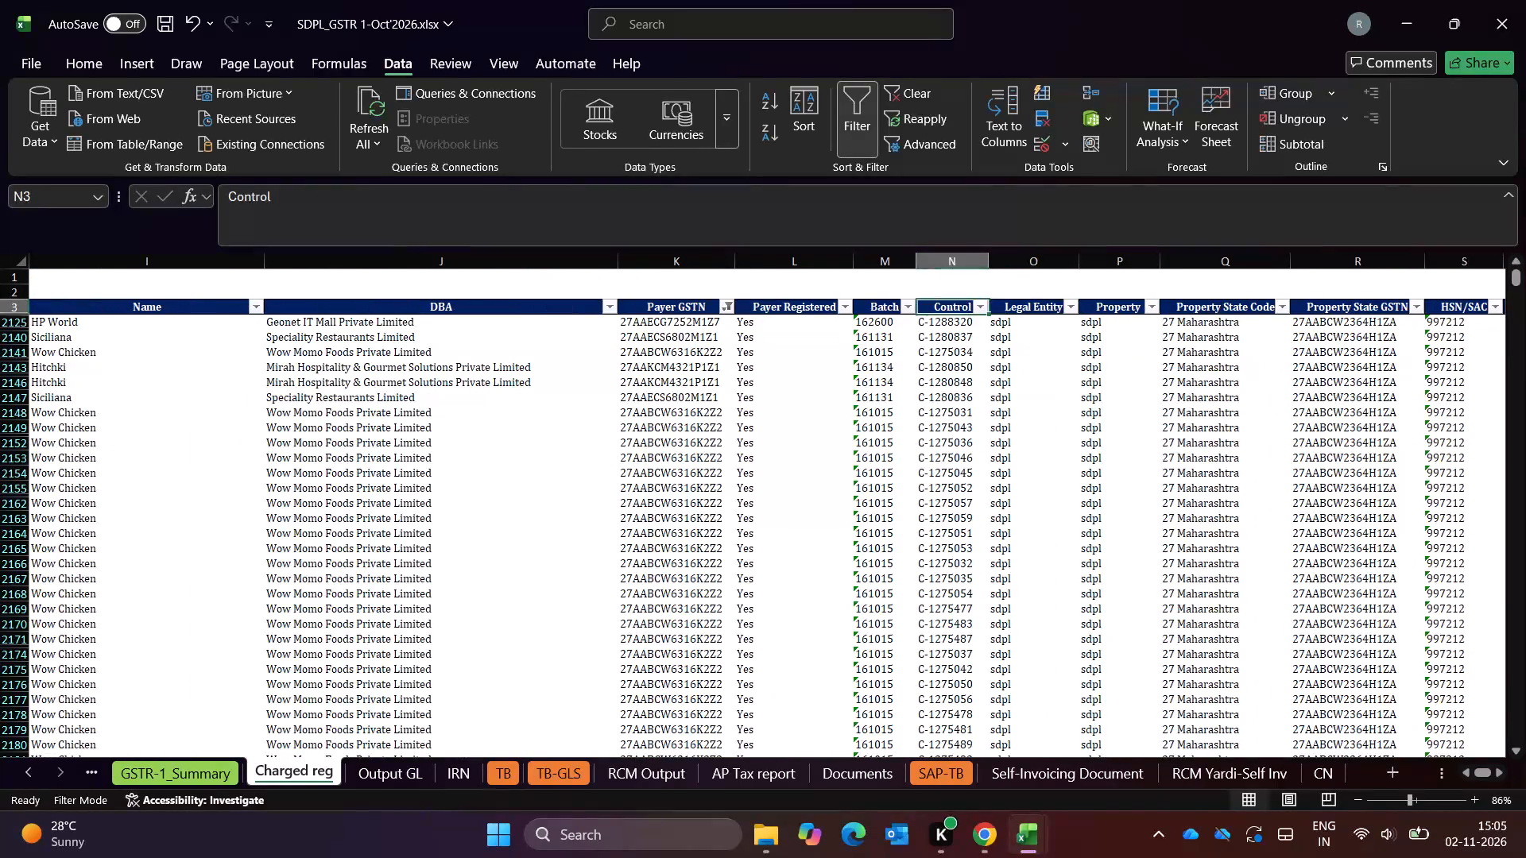
key(Left)
key(Left)
key(Left)
key(alt+Down)
key(alt+Down)
key(alt+Down)
key(alt+Down)
key(alt+Down)
key(alt+Down)
key(alt+Down)
key(alt+Down)
key(alt+Down)
key(Down)
key(space)
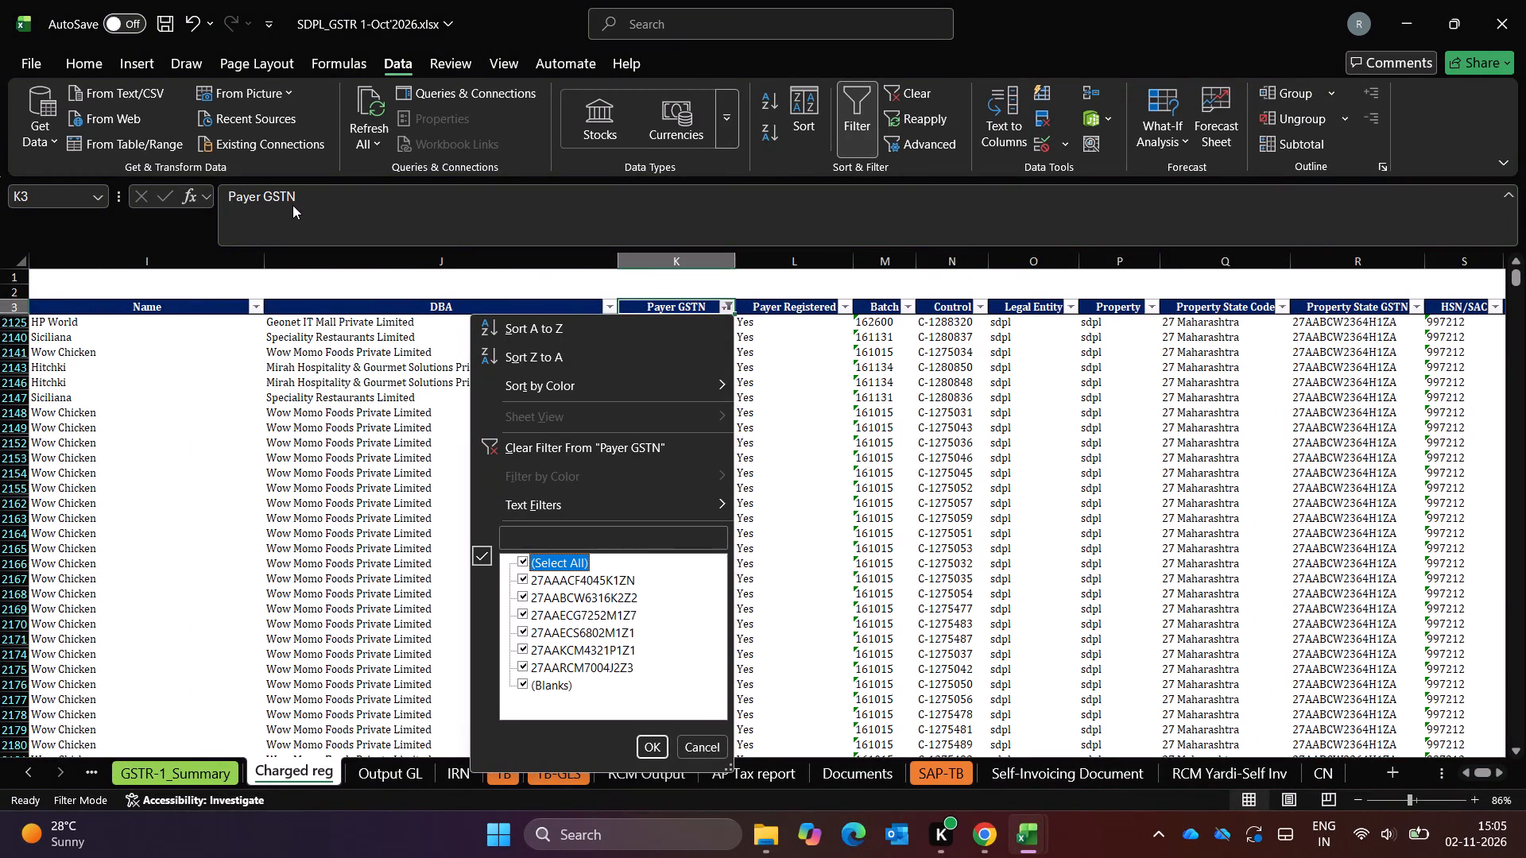
key(space)
key(End)
key(space)
key(Return)
Review the blank-GSTN record's columns across to its empty B2B & B2C cell.
key(Right)
key(Right)
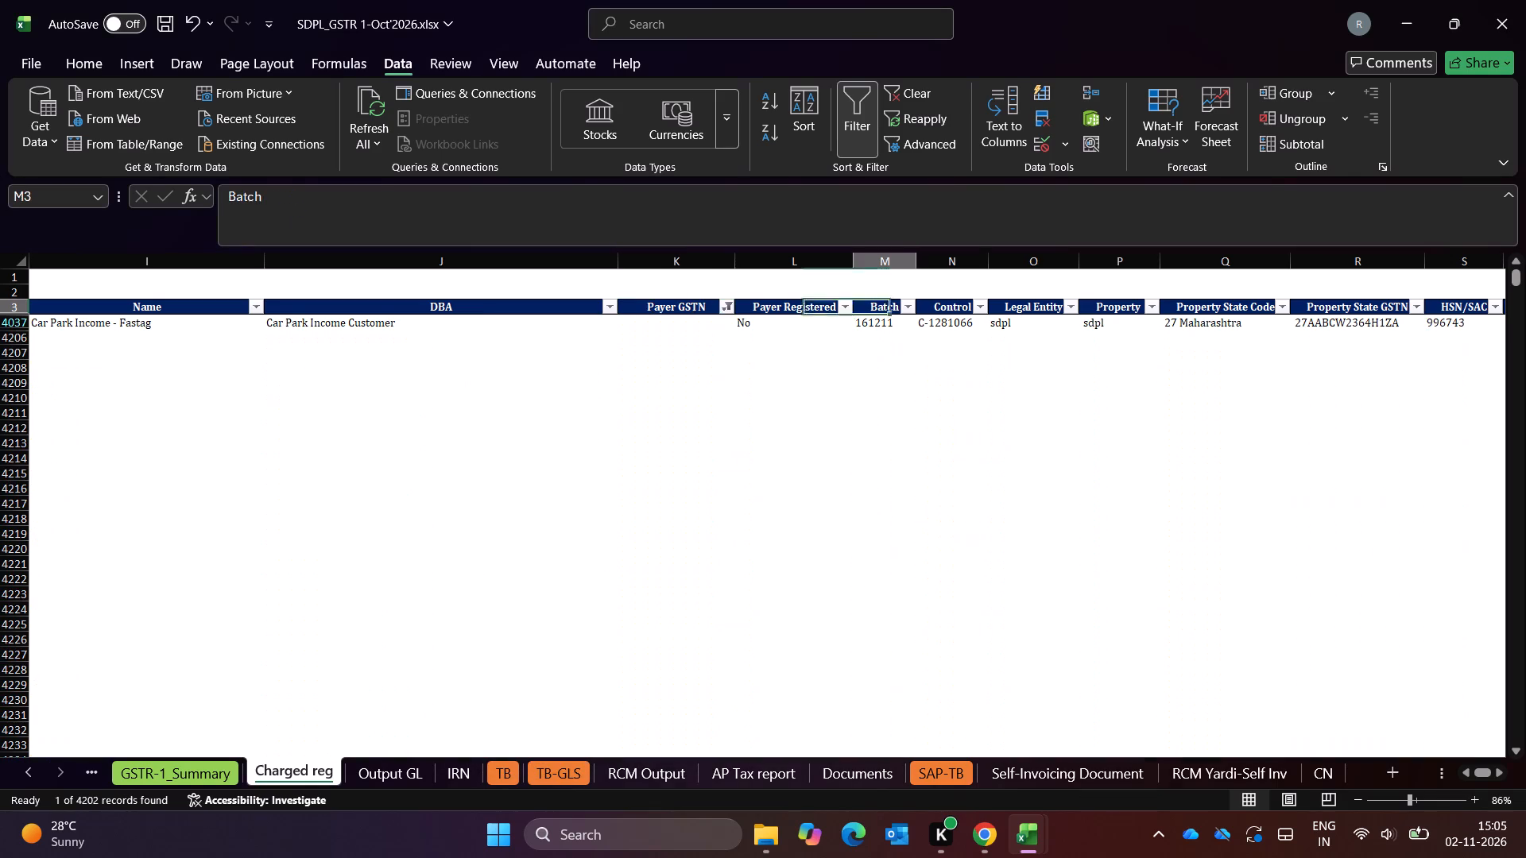
key(Right)
key(Up)
key(Up)
key(Down)
key(Right)
key(Right)
key(Right)
key(Right)
key(Right)
key(Right)
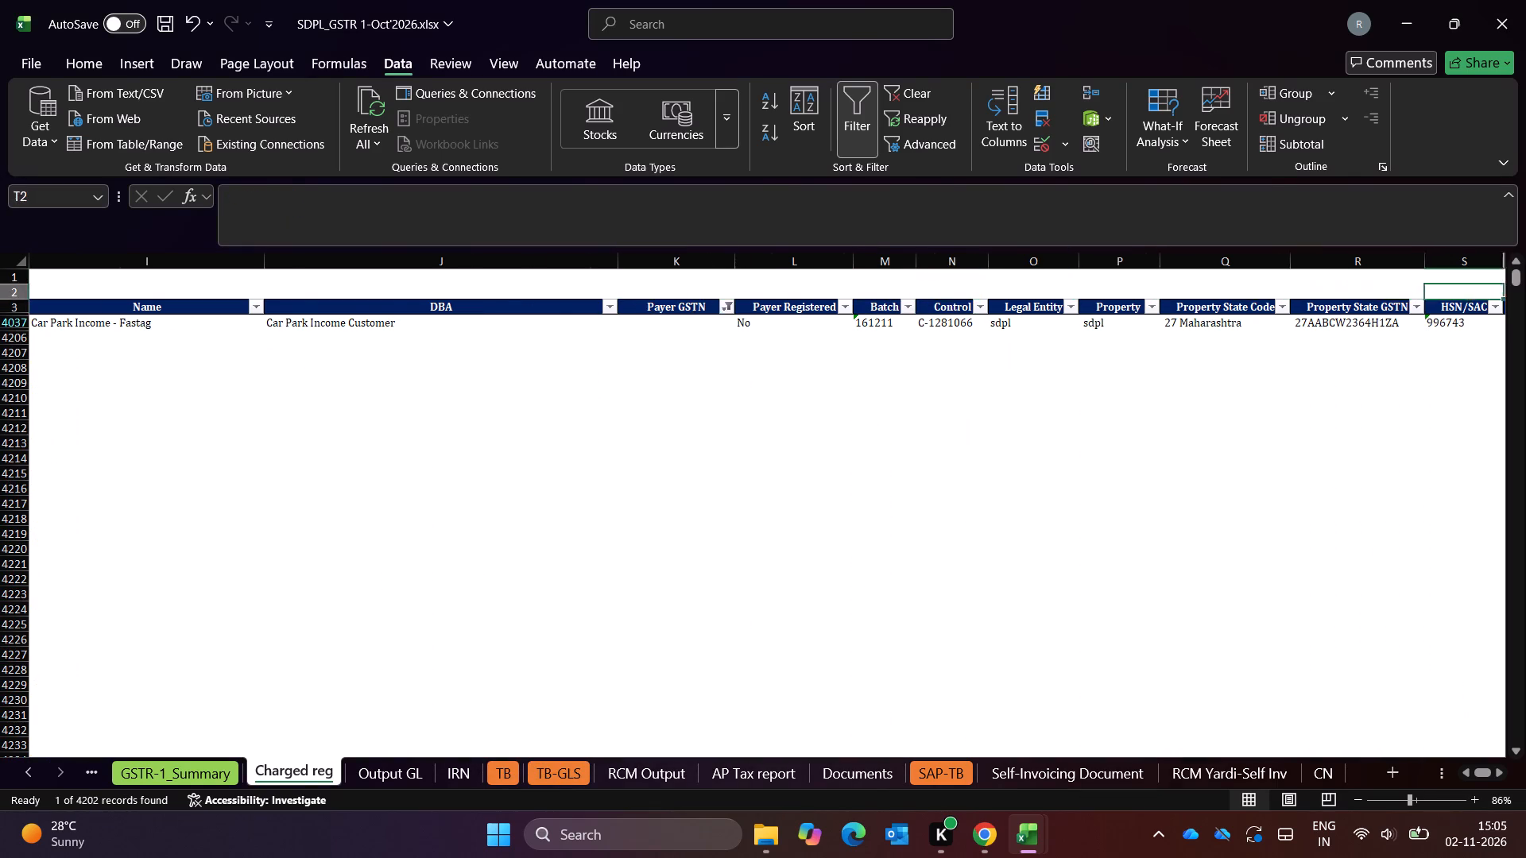
key(Down)
key(Right)
key(Right)
key(Right)
key(Right)
key(Right)
key(Right)
key(Right)
key(Right)
key(ctrl+Right)
key(Left)
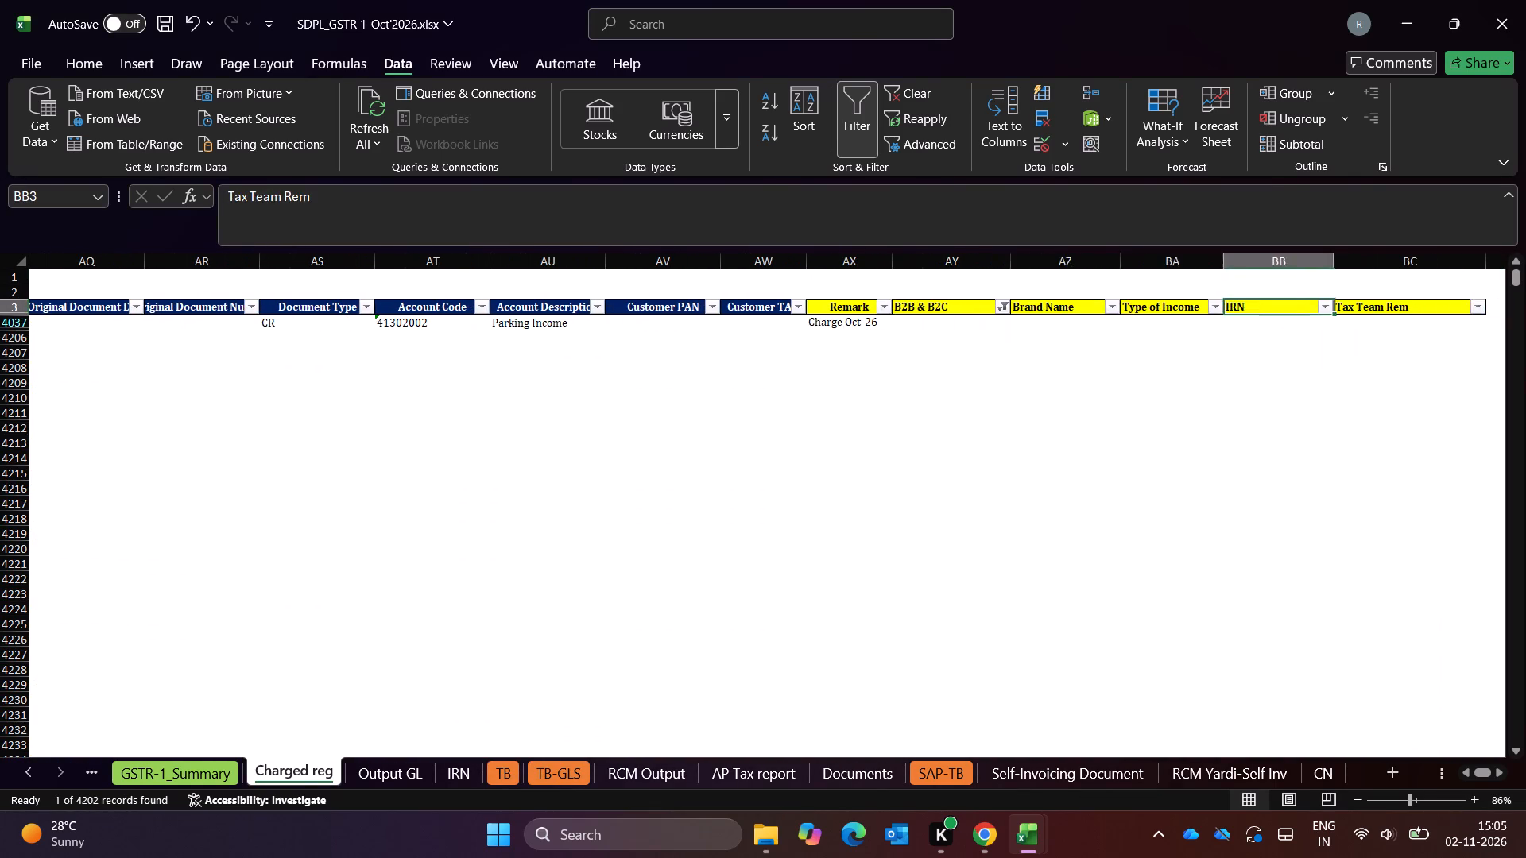
key(Left)
key(Left)
key(Left)
key(Right)
key(Left)
key(Down)
In the September workbook's Charged reg, change the B2B & B2C filter to show only the B2C-CN category.
key(alt+Tab)
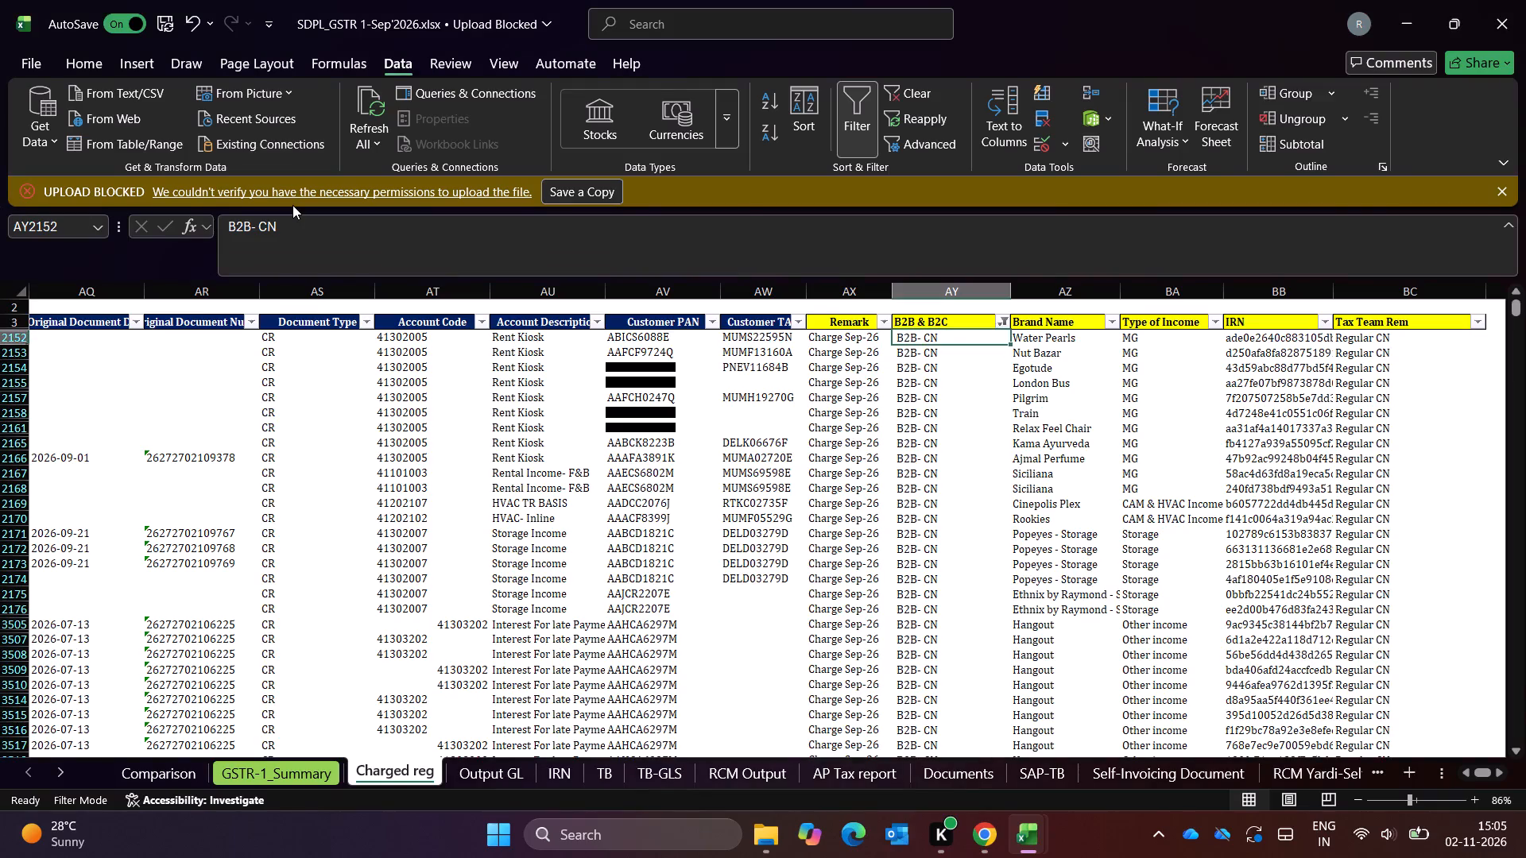
key(Up)
key(alt+Down)
key(alt+Down)
key(alt+Down)
key(alt+Down)
key(alt+Down)
key(alt+Down)
key(alt+Down)
key(alt+Down)
key(alt+Down)
key(alt+Down)
key(Down)
key(Down)
key(space)
key(End)
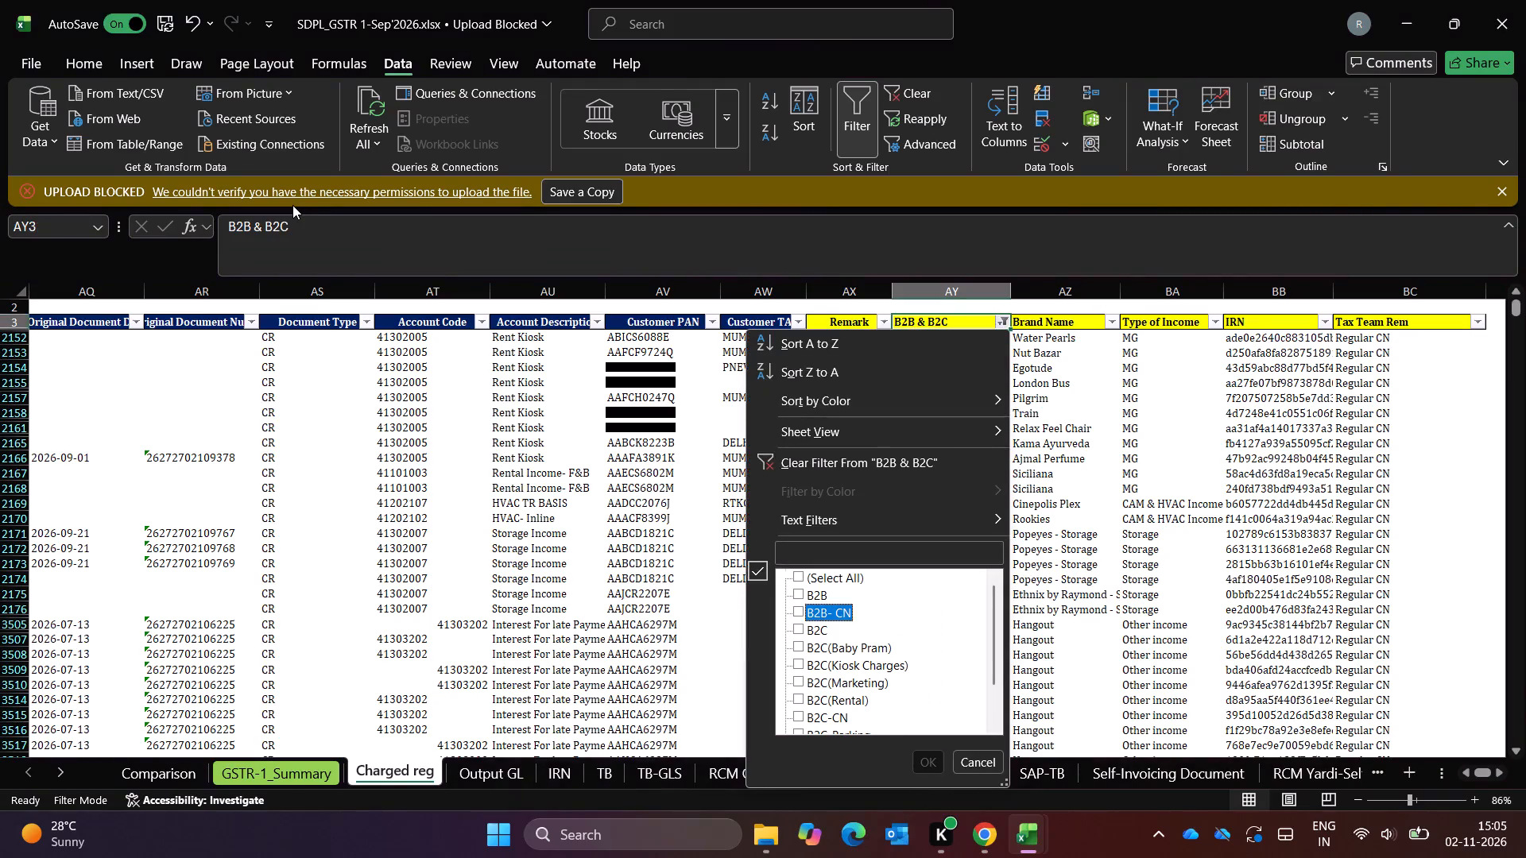
key(Up)
key(Up)
key(Up)
key(space)
key(Return)
key(Down)
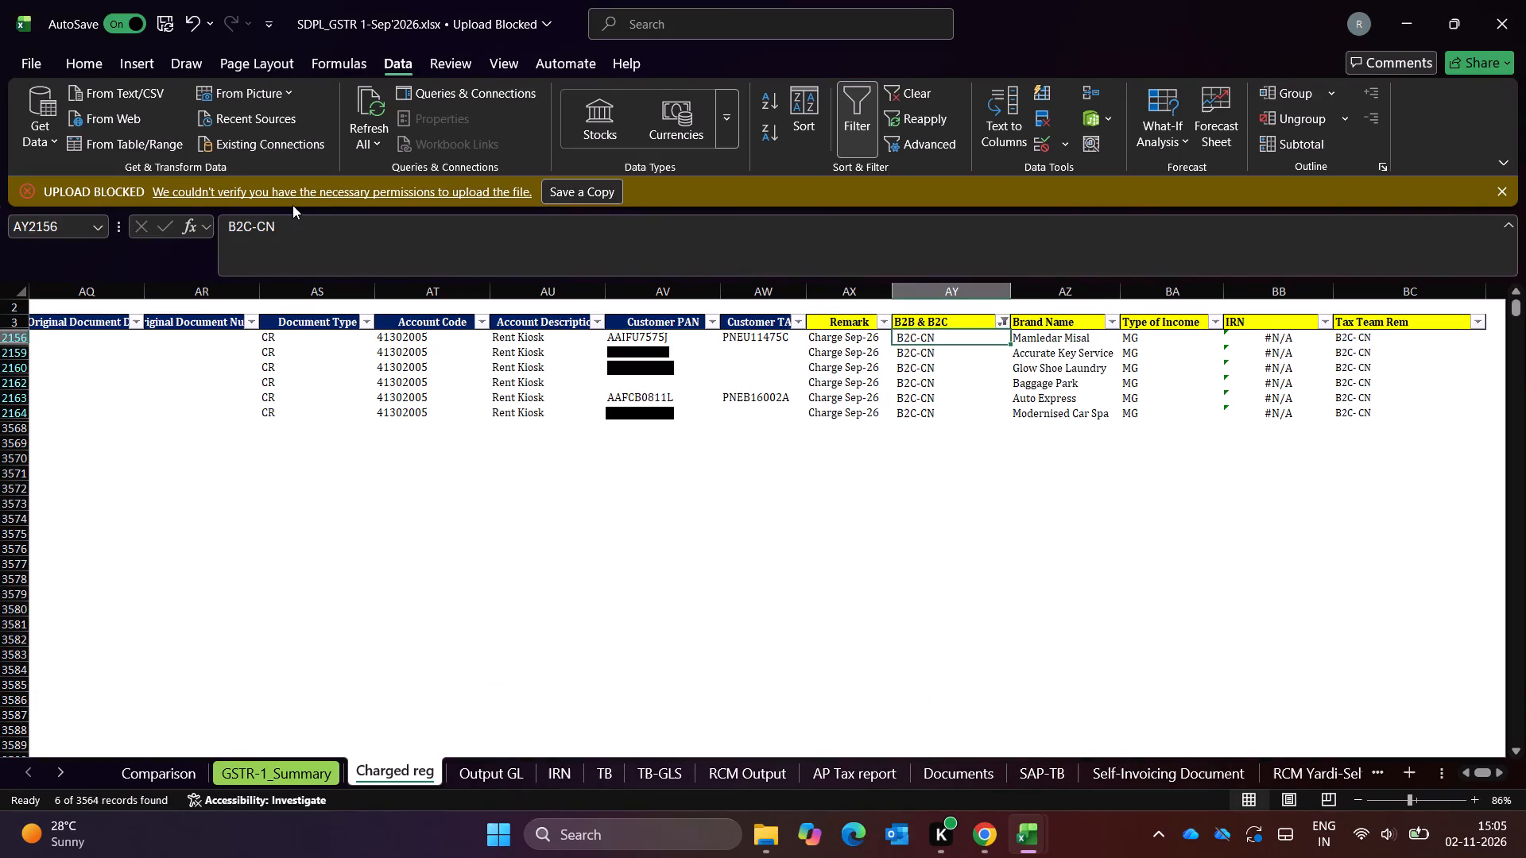
Copy September's B2C-CN category into October's B2B & B2C column for the filtered record without a GSTN.
key(ctrl+c)
key(alt+Tab)
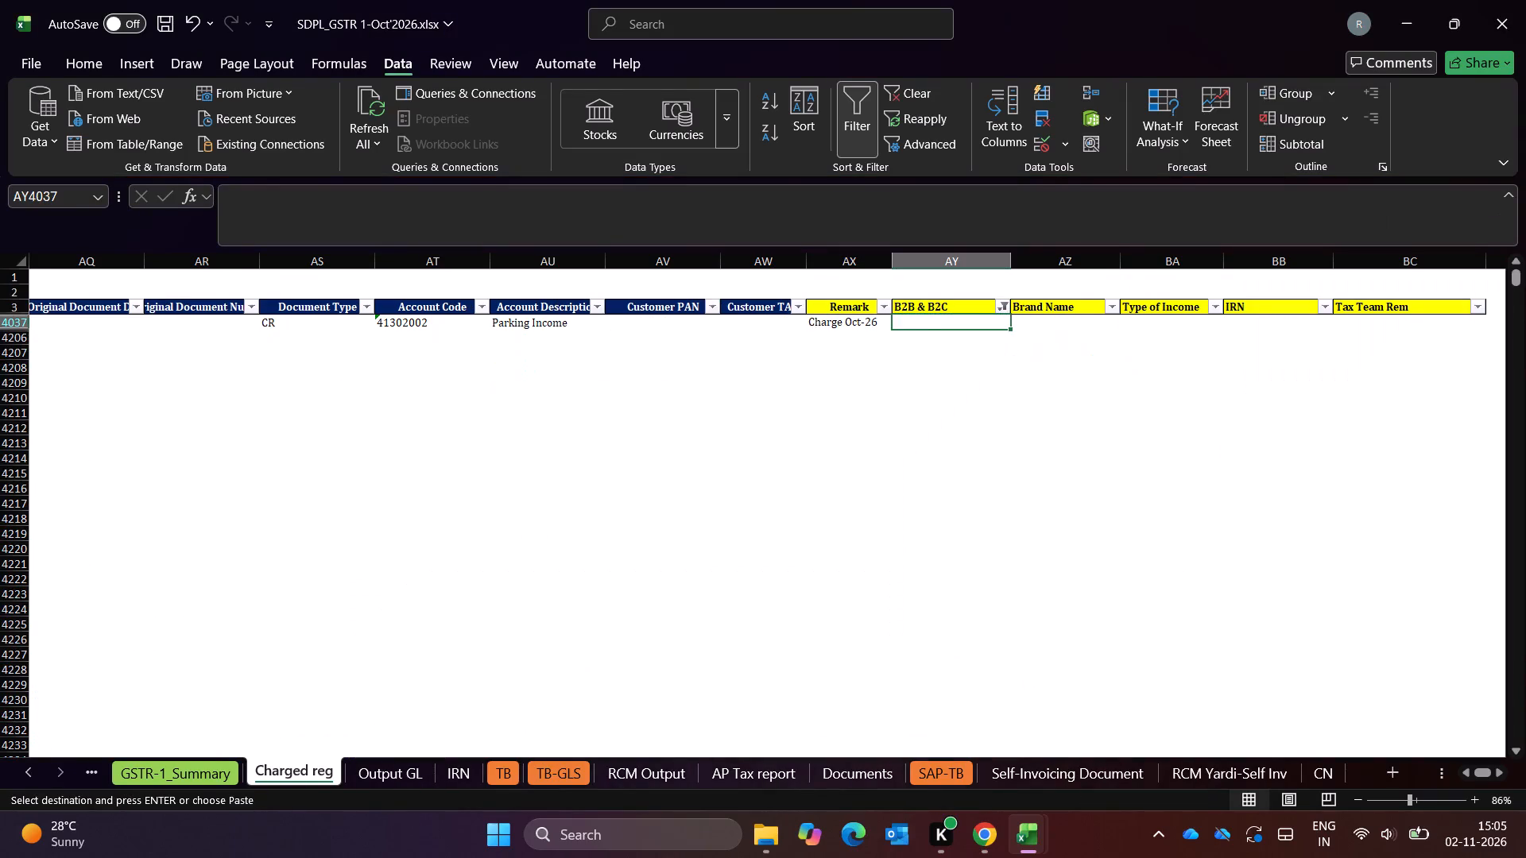
key(ctrl+v)
Review the columns of October's filtered parking income credit note, from the document details through to the Payer GSTN.
key(Up)
key(Left)
key(Left)
key(Left)
key(Up)
key(Up)
key(Down)
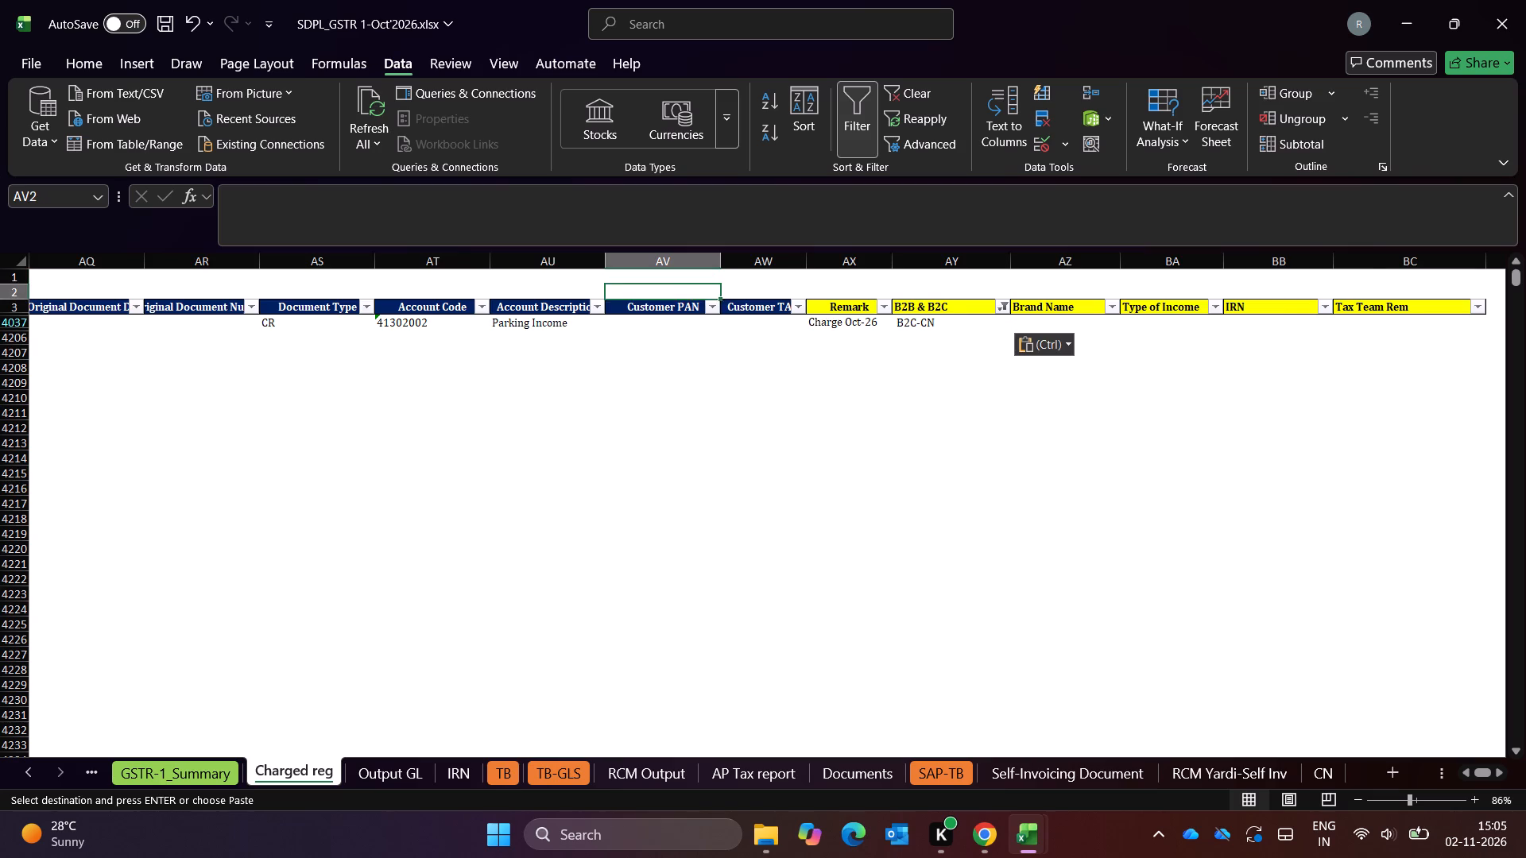
key(ctrl+Left)
key(Right)
key(Right)
key(Right)
key(Right)
key(Right)
key(Right)
key(Right)
key(Right)
key(Right)
key(Right)
key(Right)
key(Right)
key(Right)
key(Right)
key(Right)
key(Right)
key(Right)
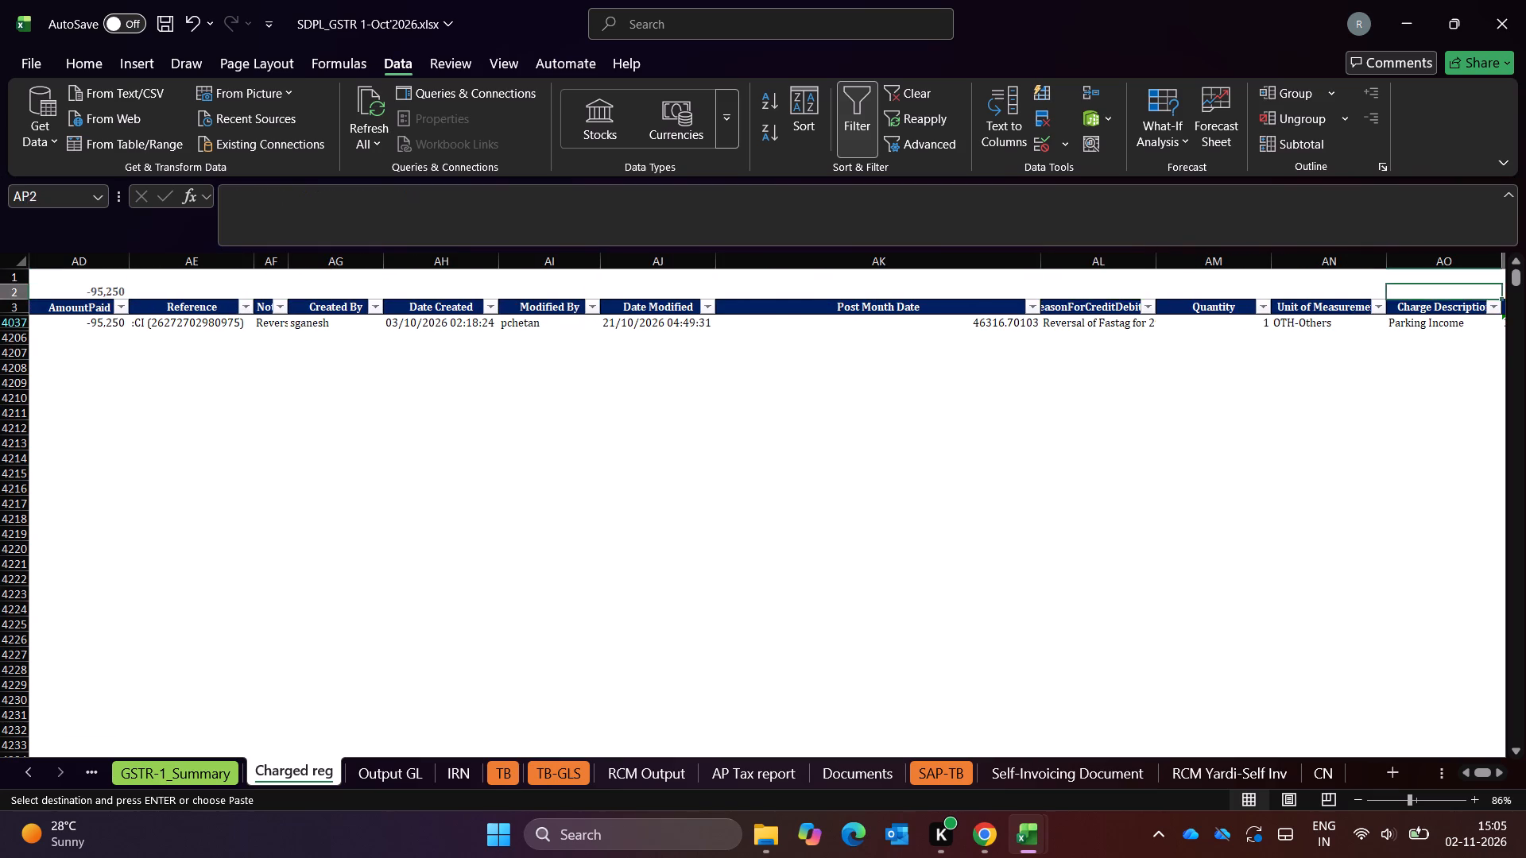
key(Down)
key(Right)
key(Right)
key(ctrl+Left)
key(Right)
key(Right)
key(Right)
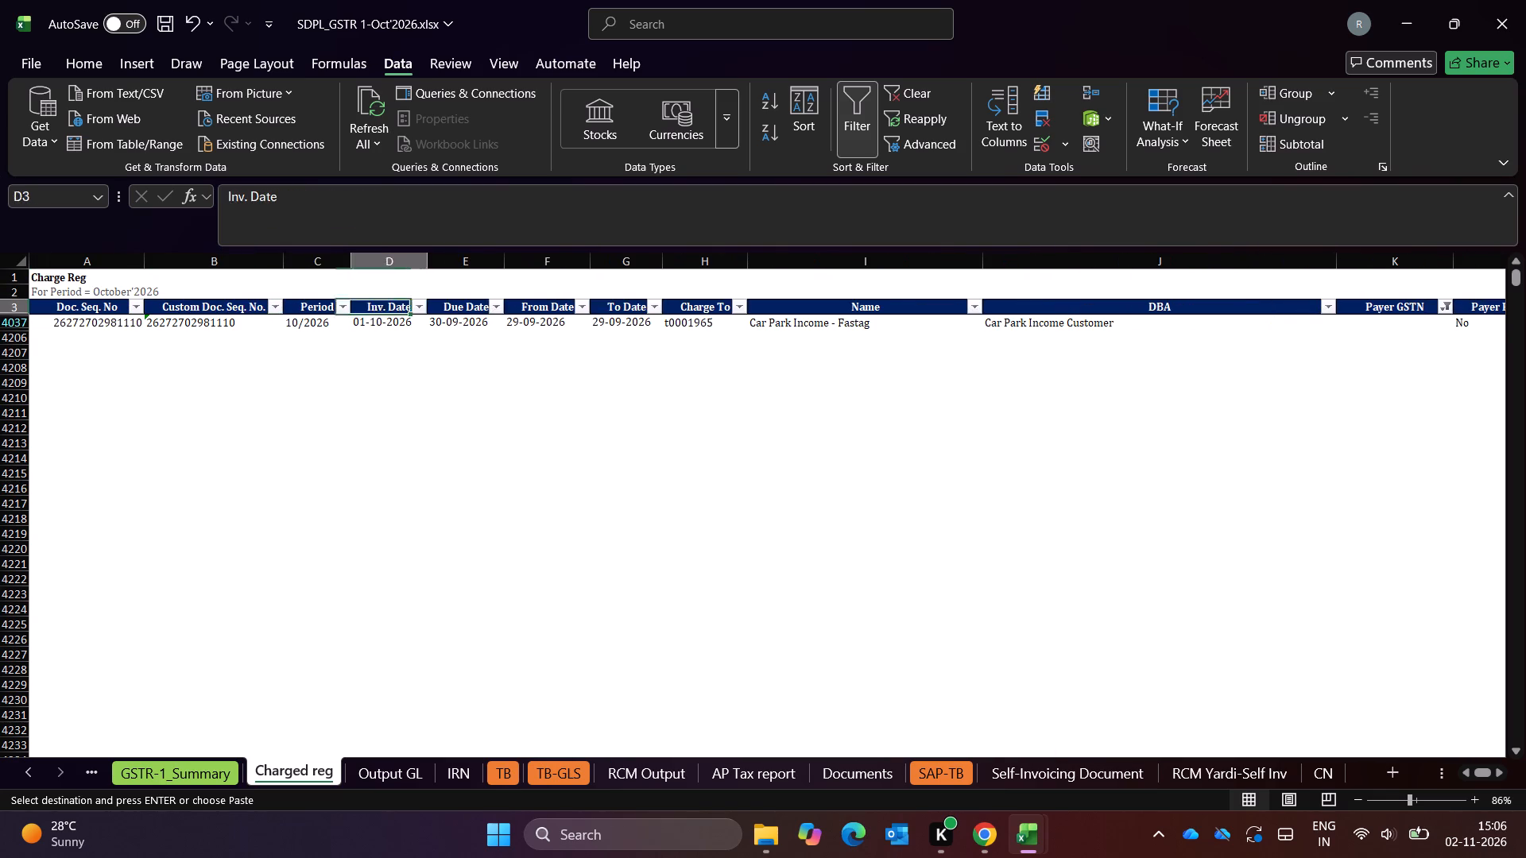
key(Right)
key(Right)
key(Right)
key(Right)
key(Right)
key(Right)
key(Right)
key(Right)
key(Right)
key(Right)
key(Right)
key(Left)
key(Left)
key(Left)
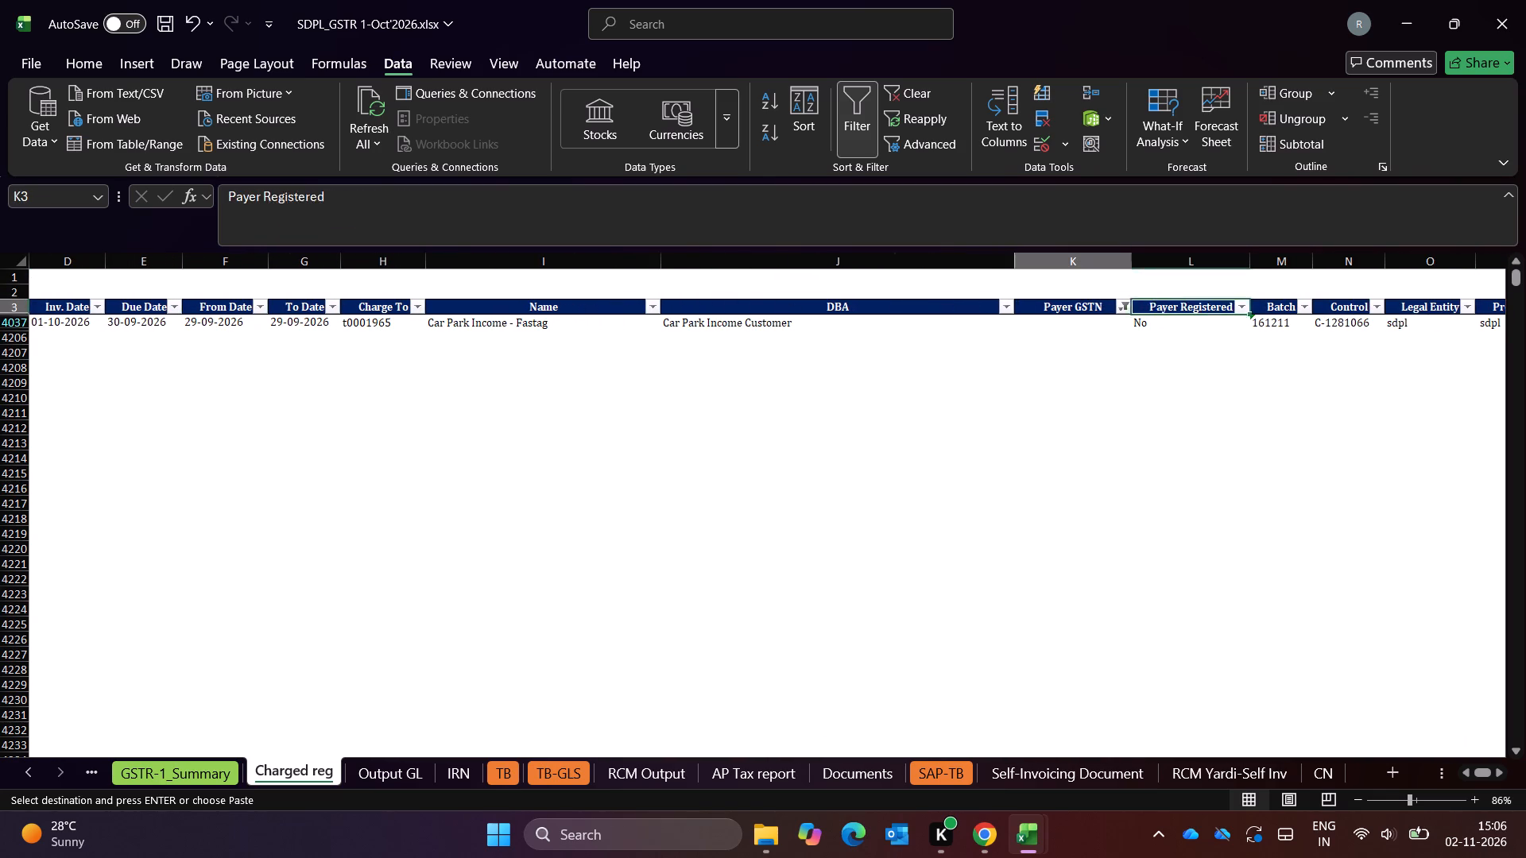
Check the filter choices of October's Payer GSTN column.
key(Left)
key(alt+Down)
key(alt+Down)
key(alt+Down)
key(alt+Down)
key(alt+Down)
key(alt+Down)
key(alt+Down)
key(alt+Down)
key(Escape)
Clear all filters from October's Charged reg.
key(Right)
key(Right)
key(Right)
key(Right)
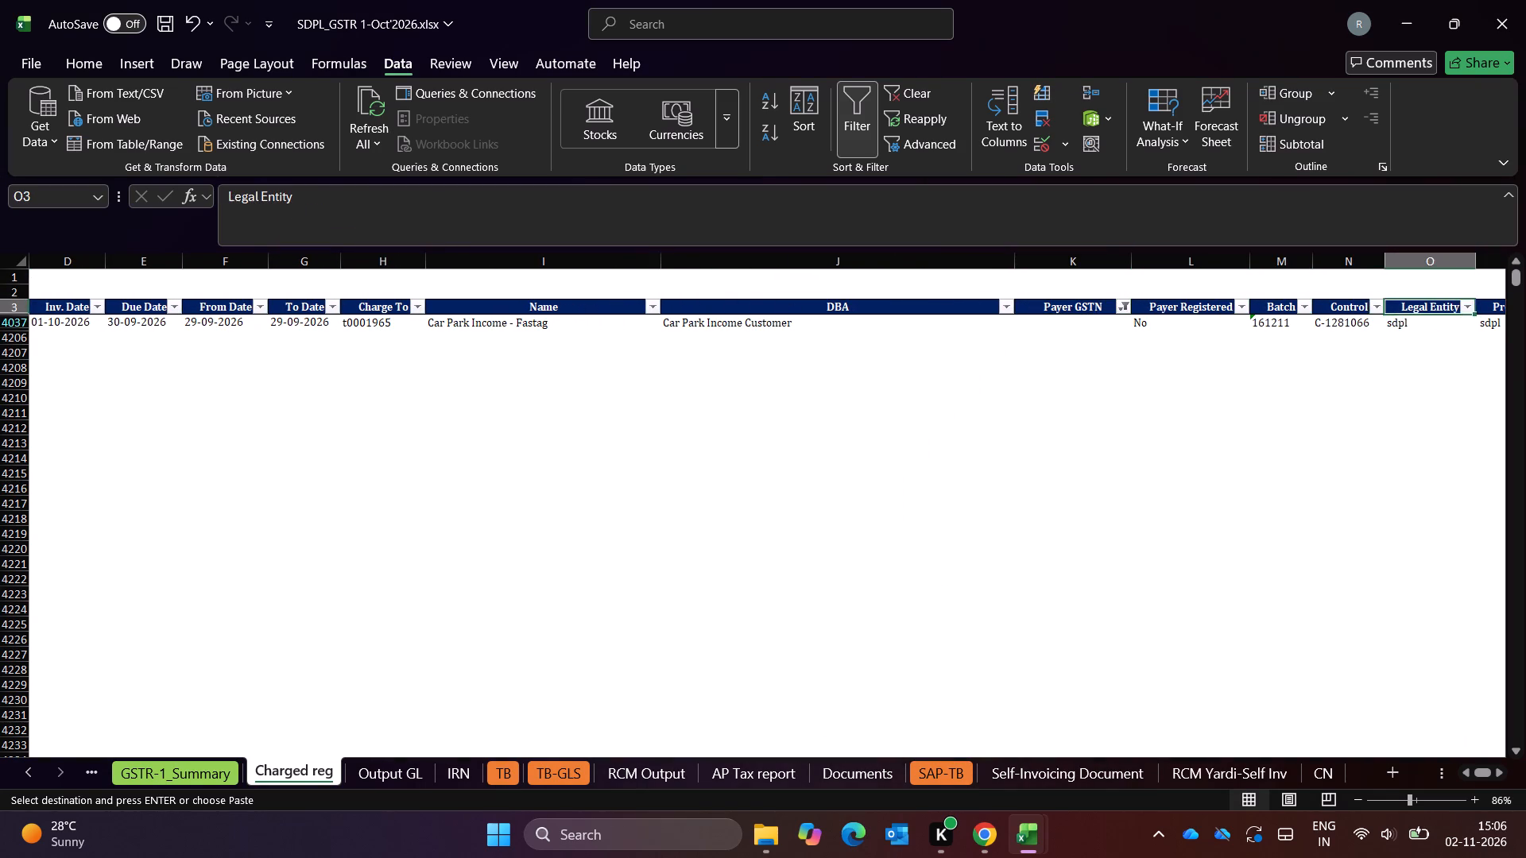
key(ctrl+Right)
key(Left)
key(Left)
key(Left)
key(Left)
key(Left)
key(Left)
key(Right)
key(Right)
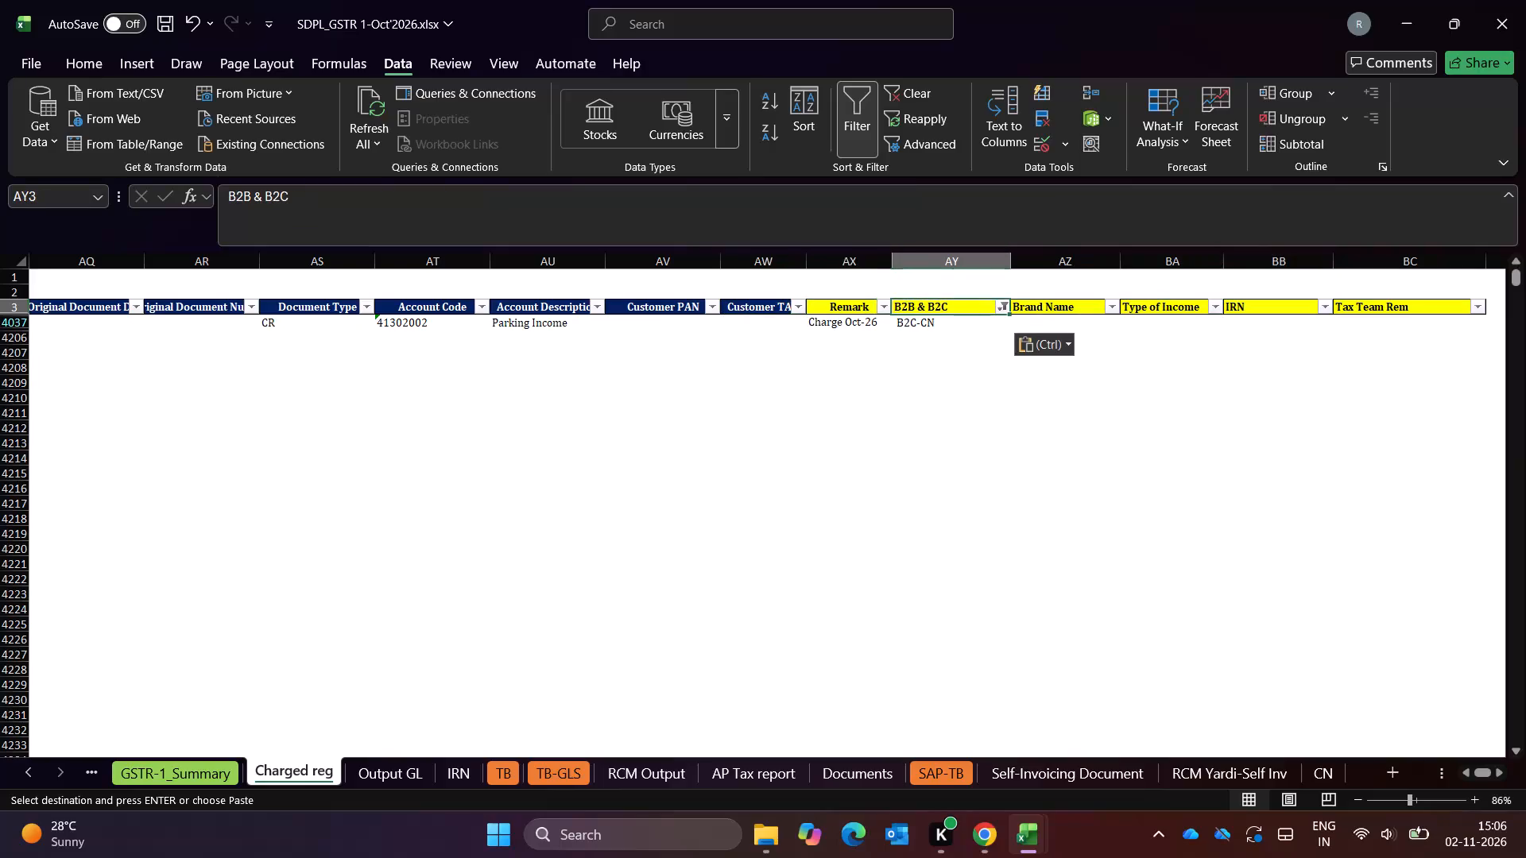
key(alt+a)
key(alt+c)
Check which categories October's B2B & B2C filter offers.
key(Down)
key(Up)
key(alt+Down)
key(alt+Down)
key(alt+Down)
key(alt+Down)
key(alt+Down)
key(alt+Down)
key(alt+Down)
key(alt+Down)
key(alt+Down)
key(alt+Down)
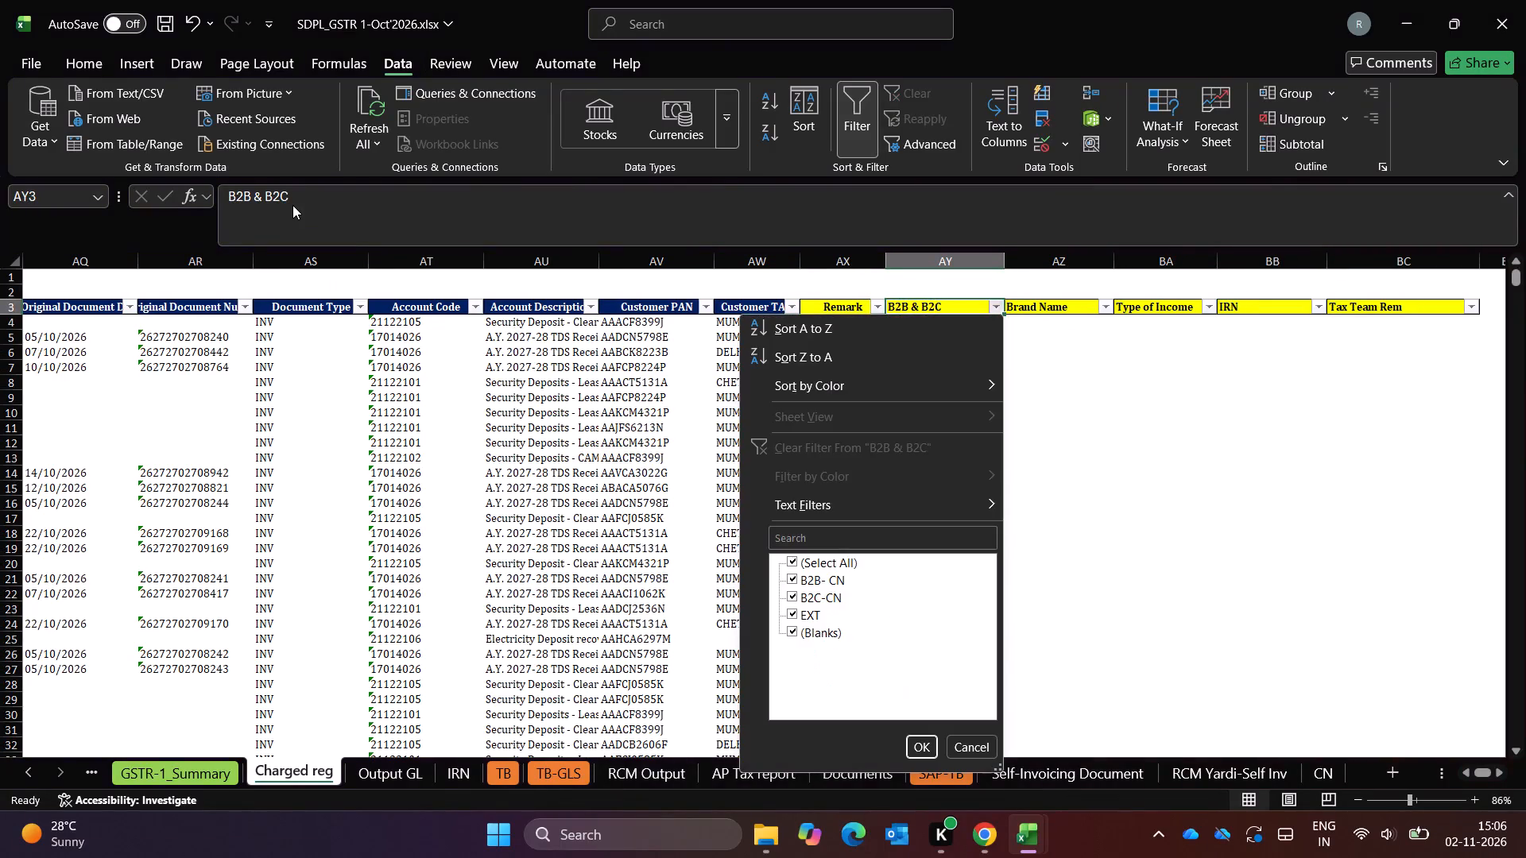
key(Escape)
Examine the list of B2B & B2C categories in the filter of the September workbook's Charged reg.
key(alt+Tab)
key(alt+Down)
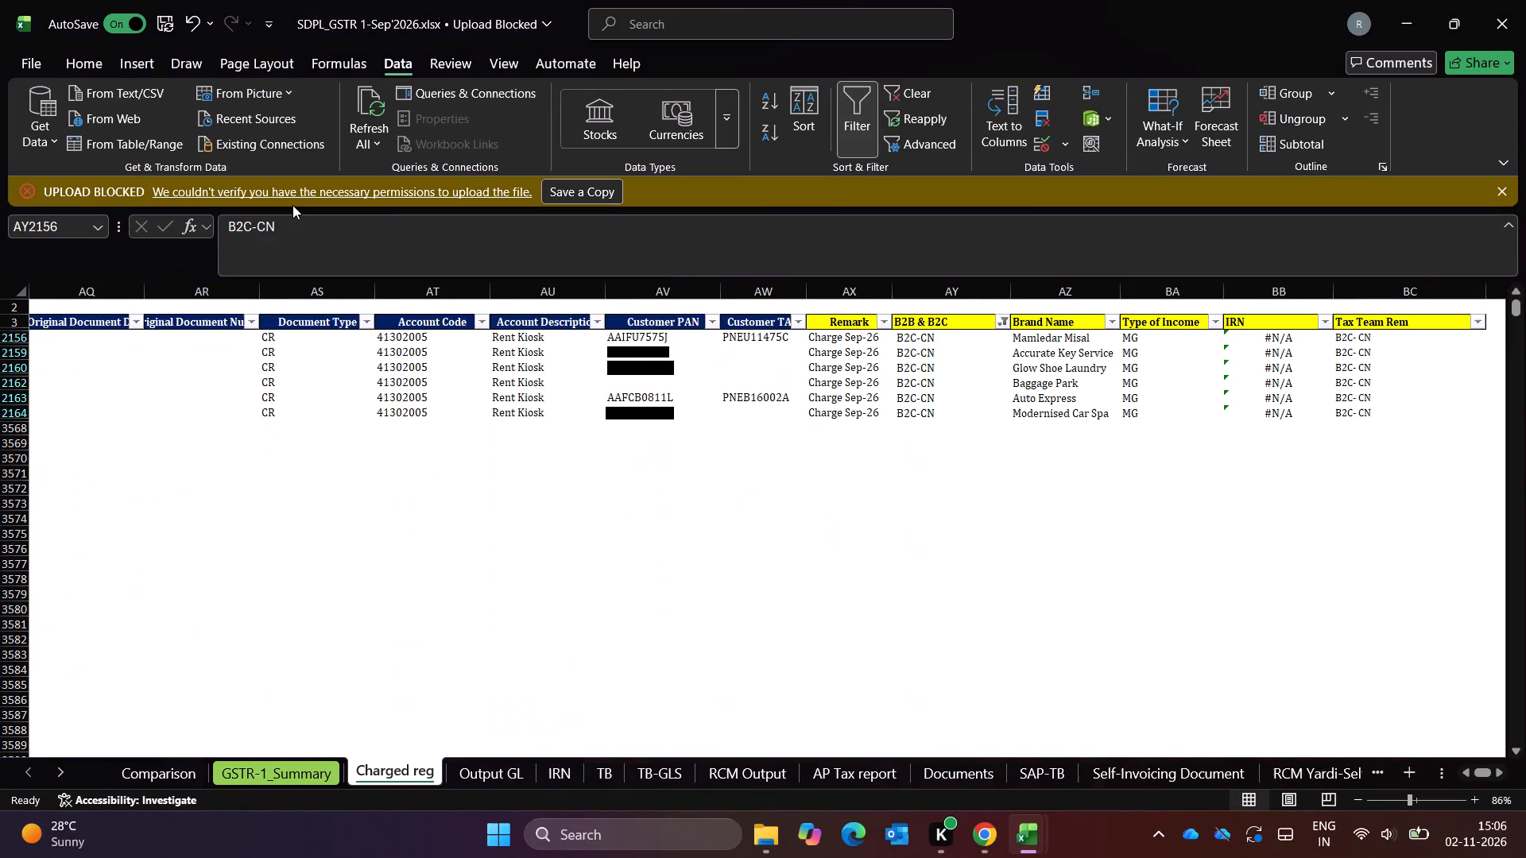
key(Down)
key(Down)
key(Up)
key(Up)
key(Up)
key(alt+Down)
key(alt+Down)
key(alt+Down)
key(alt+Down)
key(alt+Down)
key(alt+Down)
key(alt+Down)
key(alt+Down)
key(alt+Down)
key(alt+Down)
key(alt+Down)
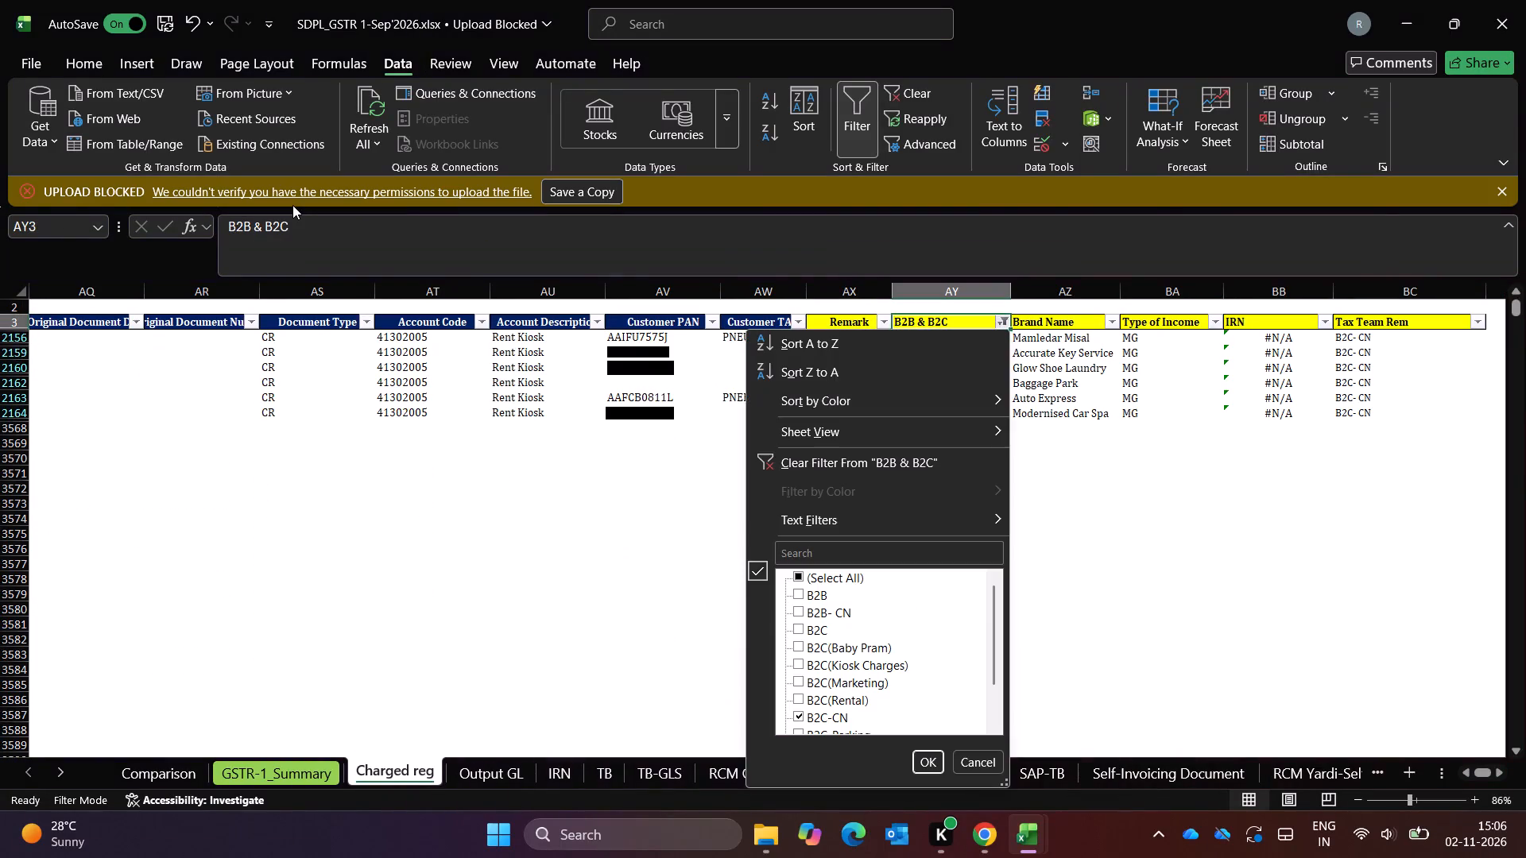
key(Down)
key(Down)
key(Down)
key(Down)
key(Down)
key(Down)
key(Down)
key(space)
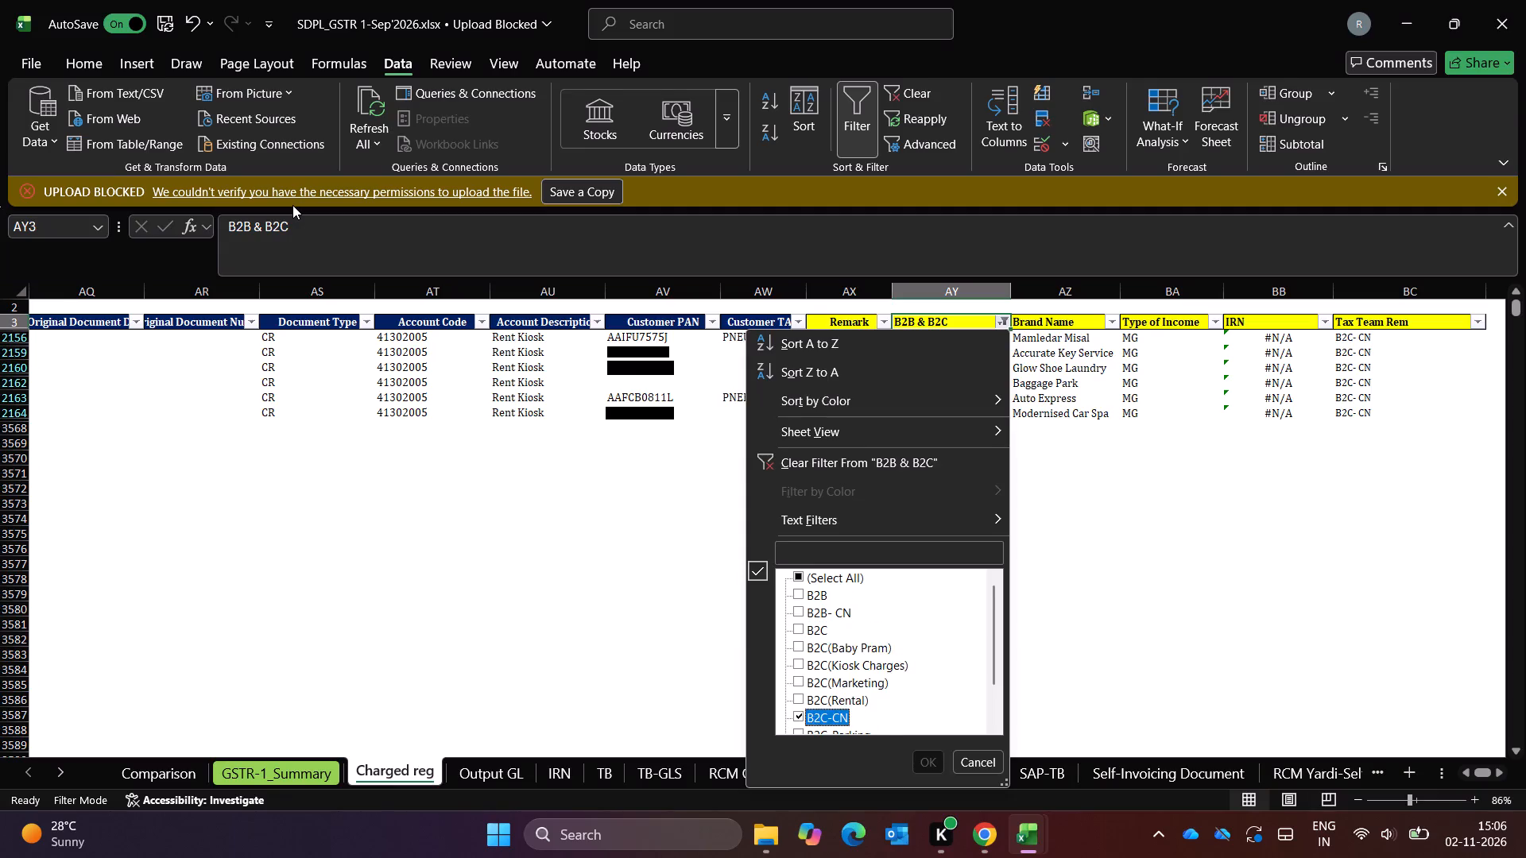
key(Down)
key(Down)
key(Down)
key(Down)
key(Up)
key(Up)
key(Up)
key(Up)
key(Up)
key(Up)
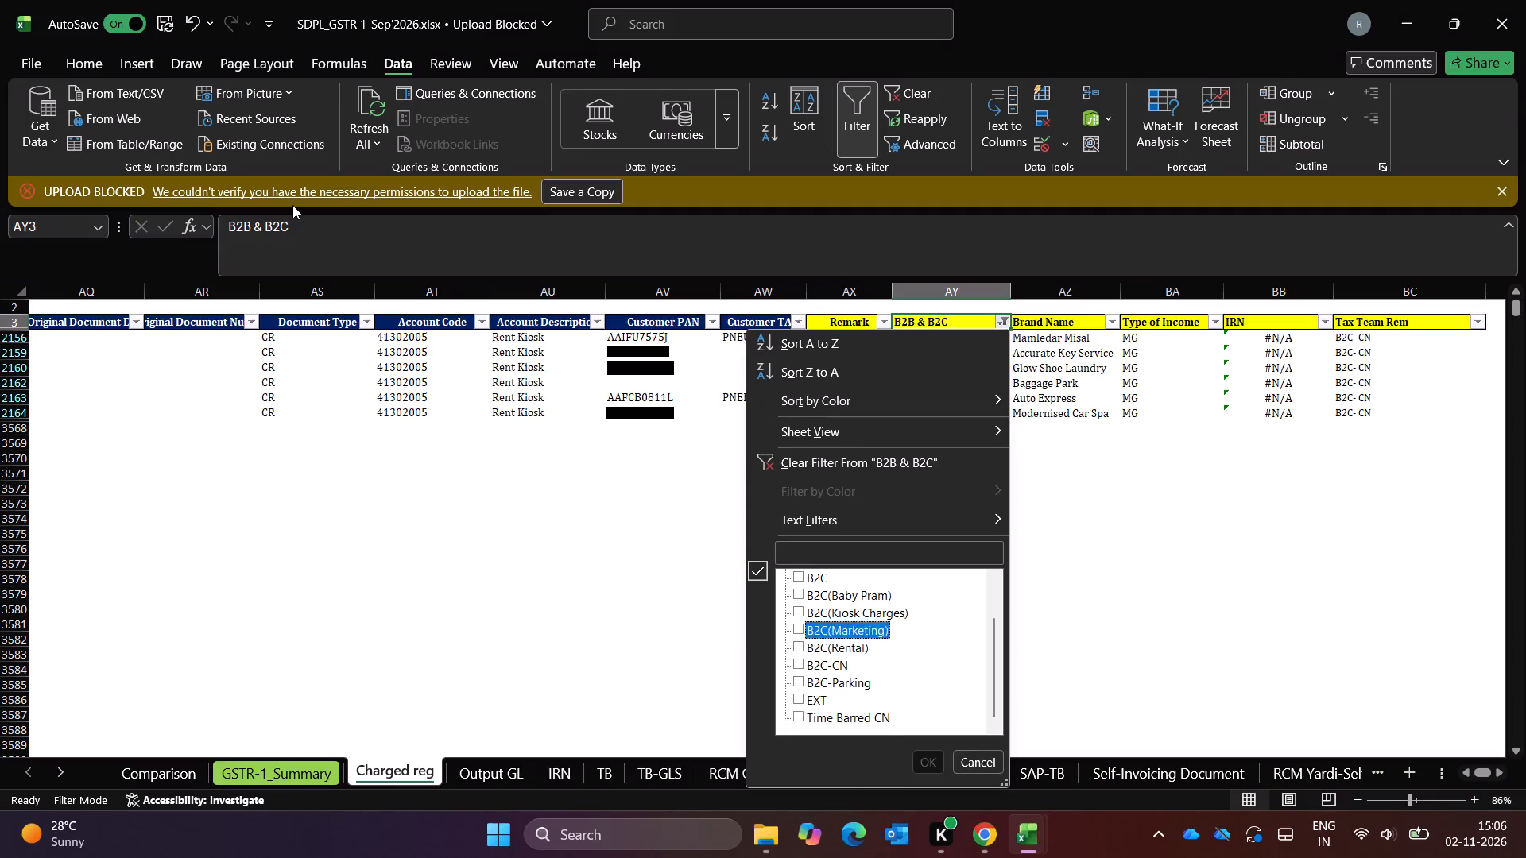
key(Up)
key(Up)
key(Escape)
key(Down)
key(Up)
key(alt+Down)
key(alt+Down)
key(alt+Down)
key(alt+Down)
key(alt+Down)
key(alt+Down)
key(alt+Down)
key(alt+Down)
key(alt+Down)
key(alt+Down)
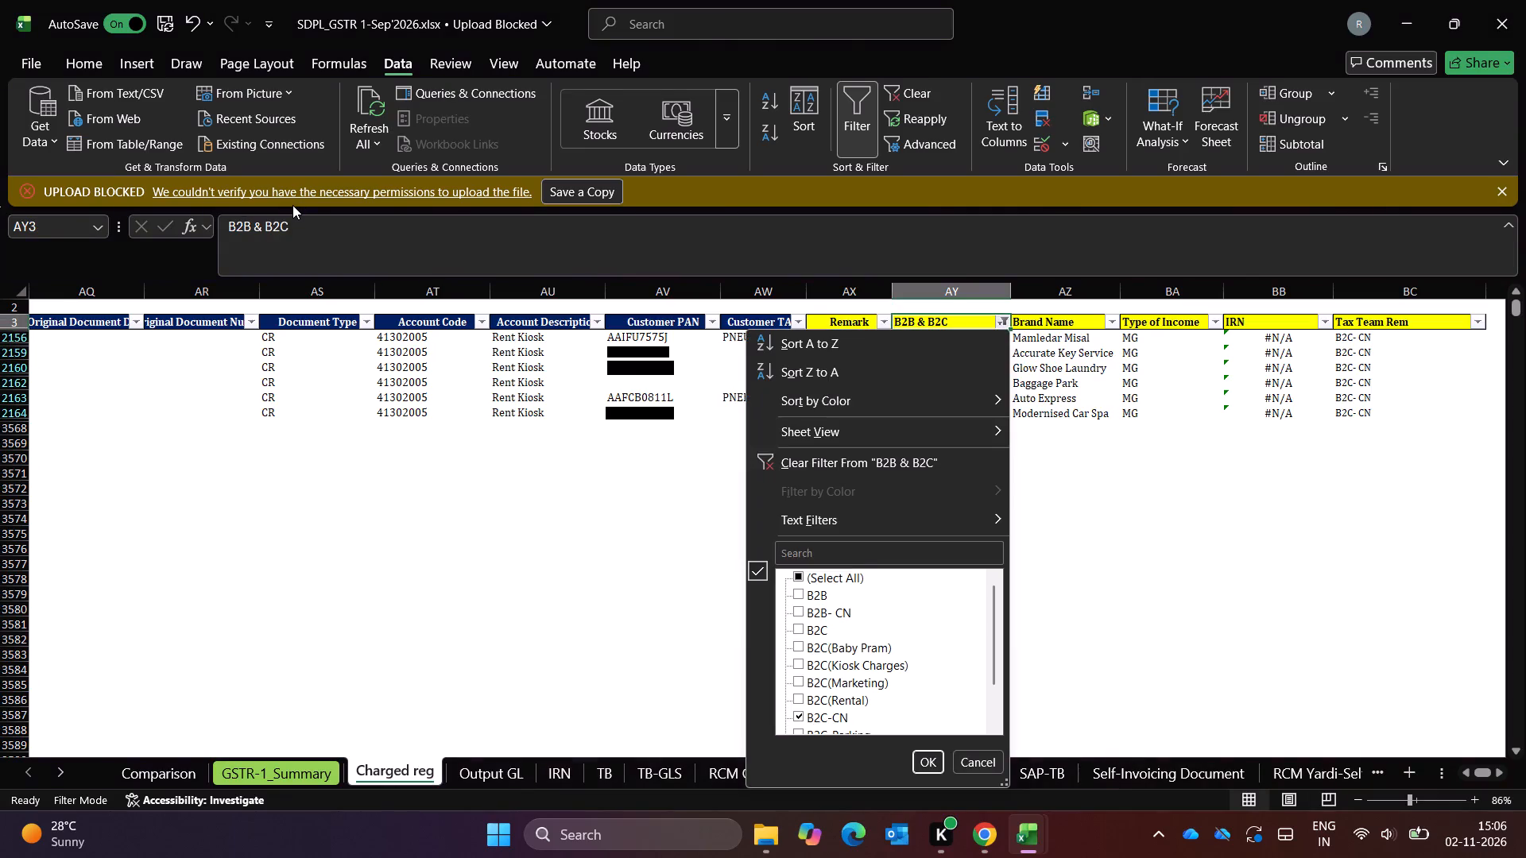
key(Escape)
In the October workbook's Charged reg, filter the B2B & B2C column to show only the blank entries.
key(alt+Tab)
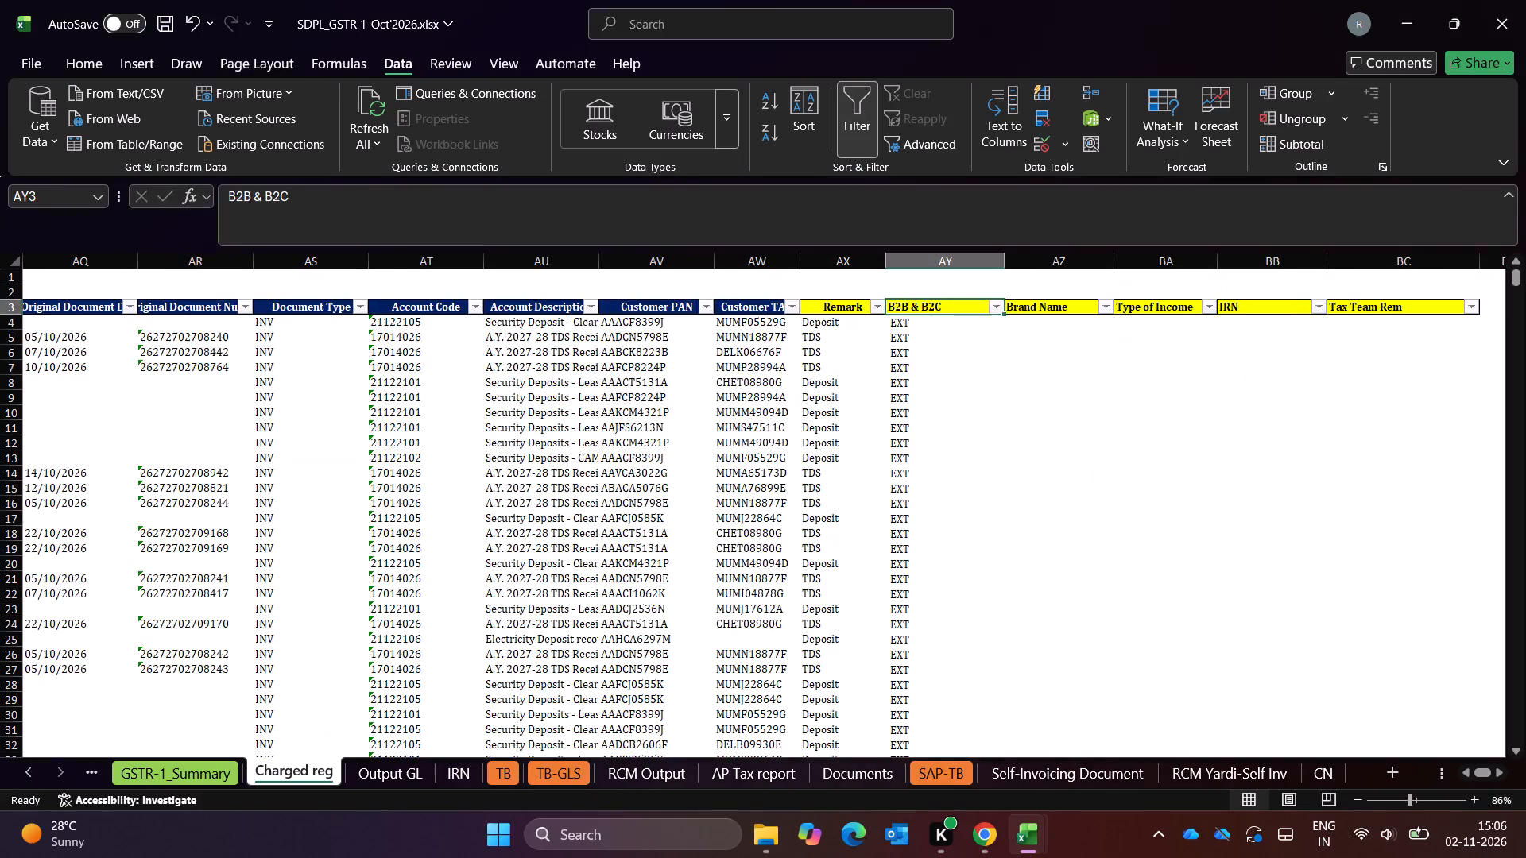
key(Down)
key(Up)
key(alt+Down)
key(alt+Down)
key(alt+Down)
key(alt+Down)
key(alt+Down)
key(alt+Down)
key(alt+Down)
key(alt+Down)
key(Down)
key(Down)
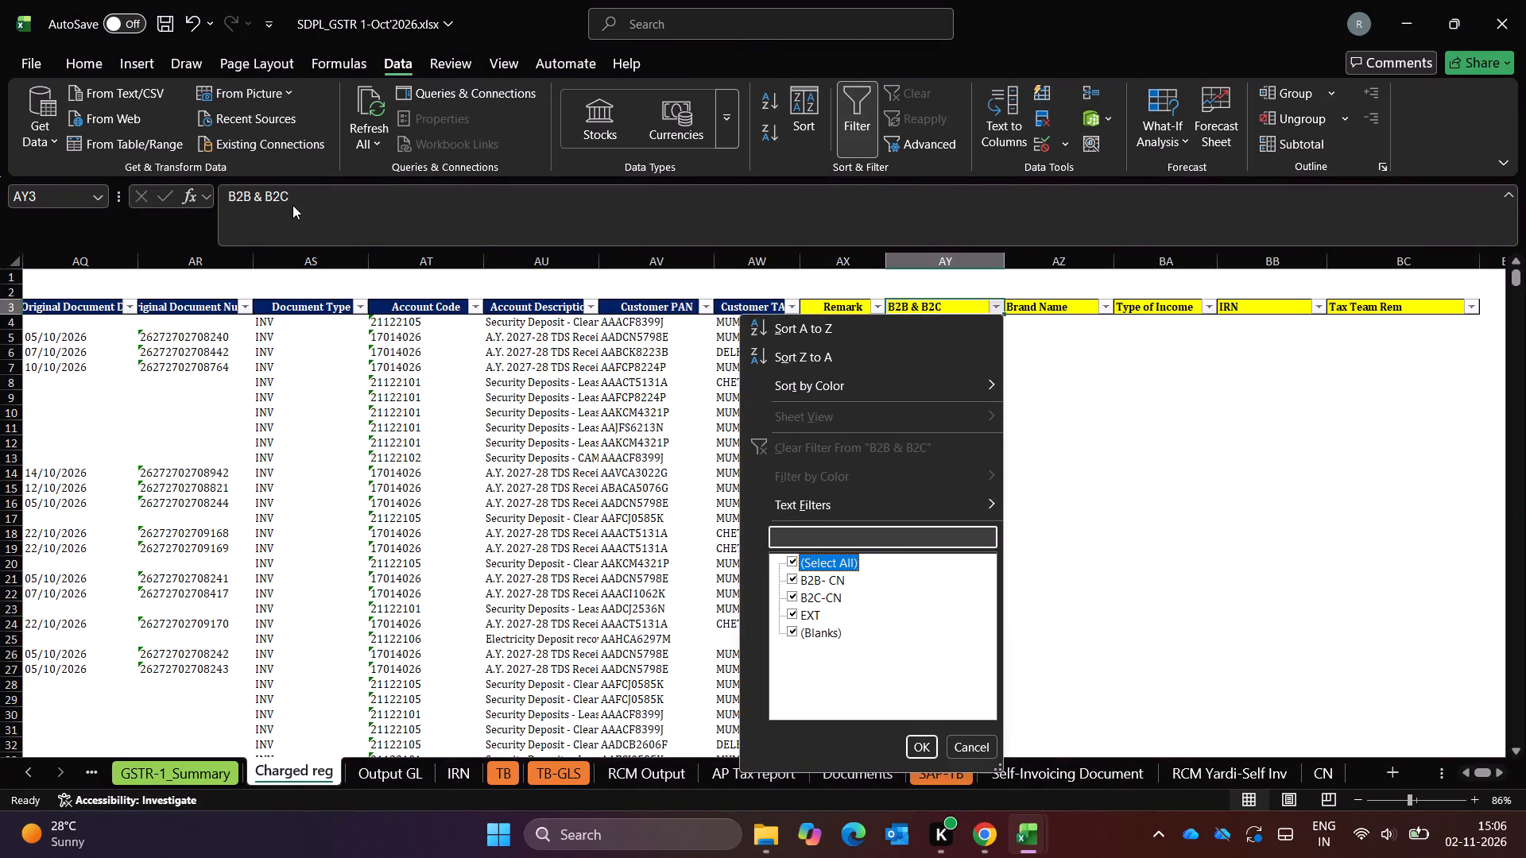
key(space)
key(Down)
key(Down)
key(Down)
key(Down)
key(space)
key(Return)
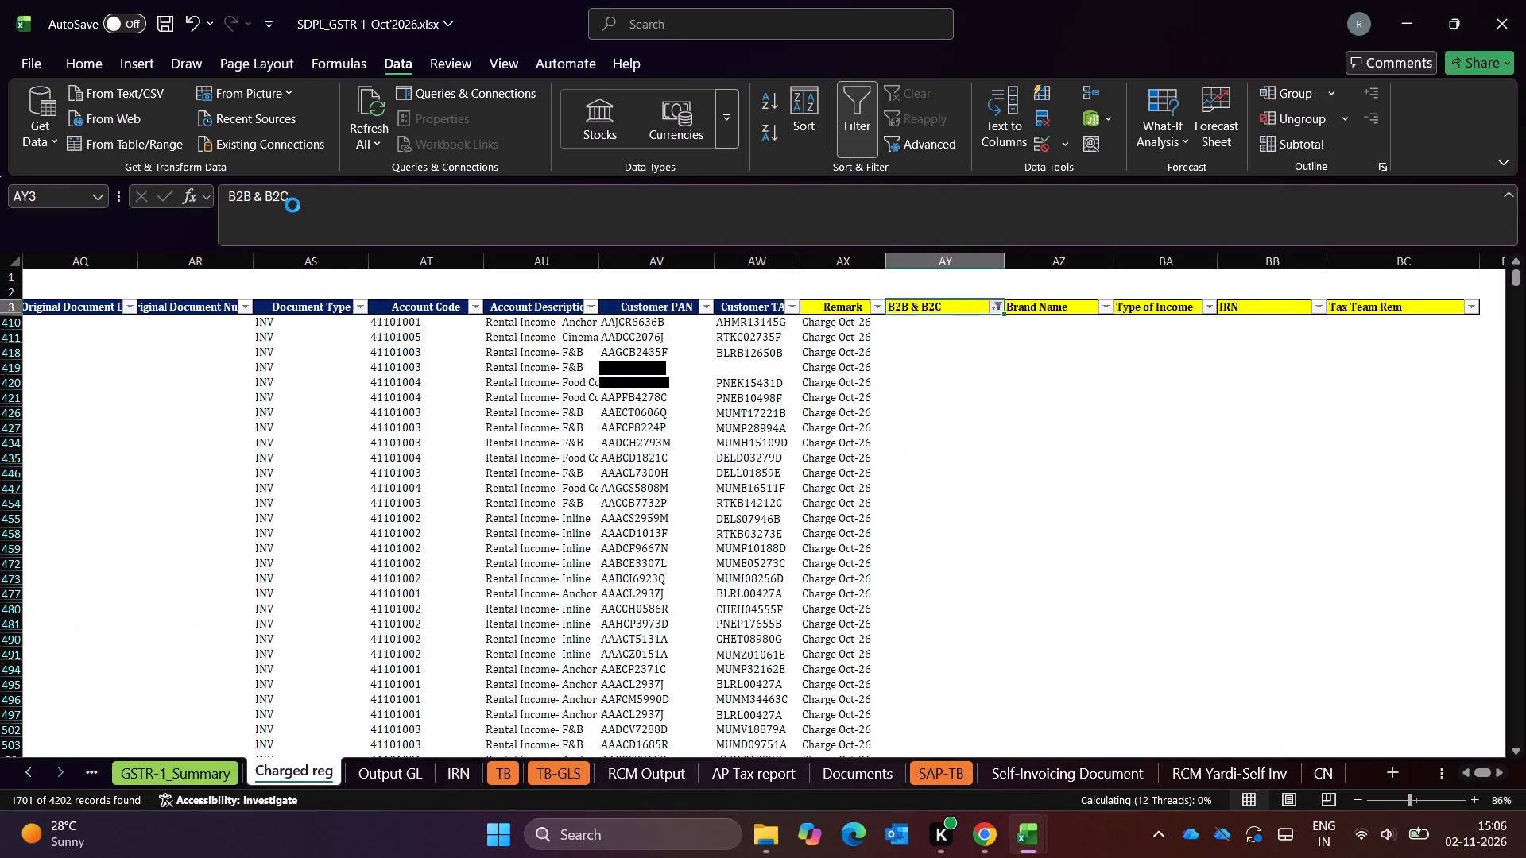
In October's Charged reg, filter the Payer GSTN column to exclude the blank entries.
key(Left)
key(Left)
key(Left)
key(Left)
key(Left)
key(ctrl+Left)
key(Right)
key(Right)
key(Right)
key(Right)
key(Right)
key(Right)
key(Right)
key(Right)
key(Right)
key(Right)
key(Right)
key(Right)
key(Right)
key(Right)
key(Right)
key(Right)
key(Right)
key(Right)
key(Right)
key(Right)
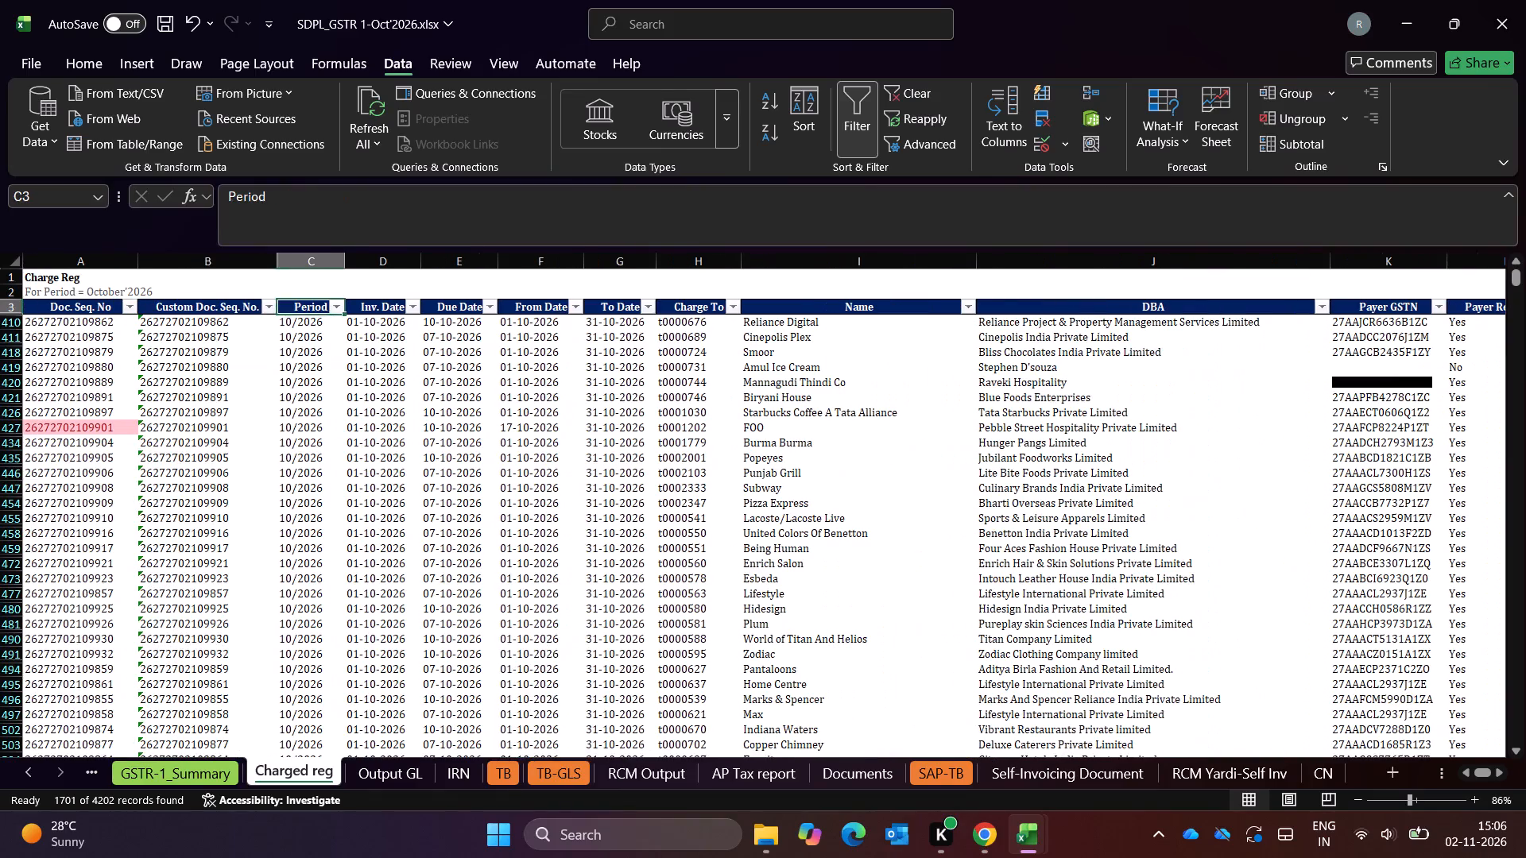
key(Left)
key(Left)
key(Left)
key(Left)
key(Left)
key(Right)
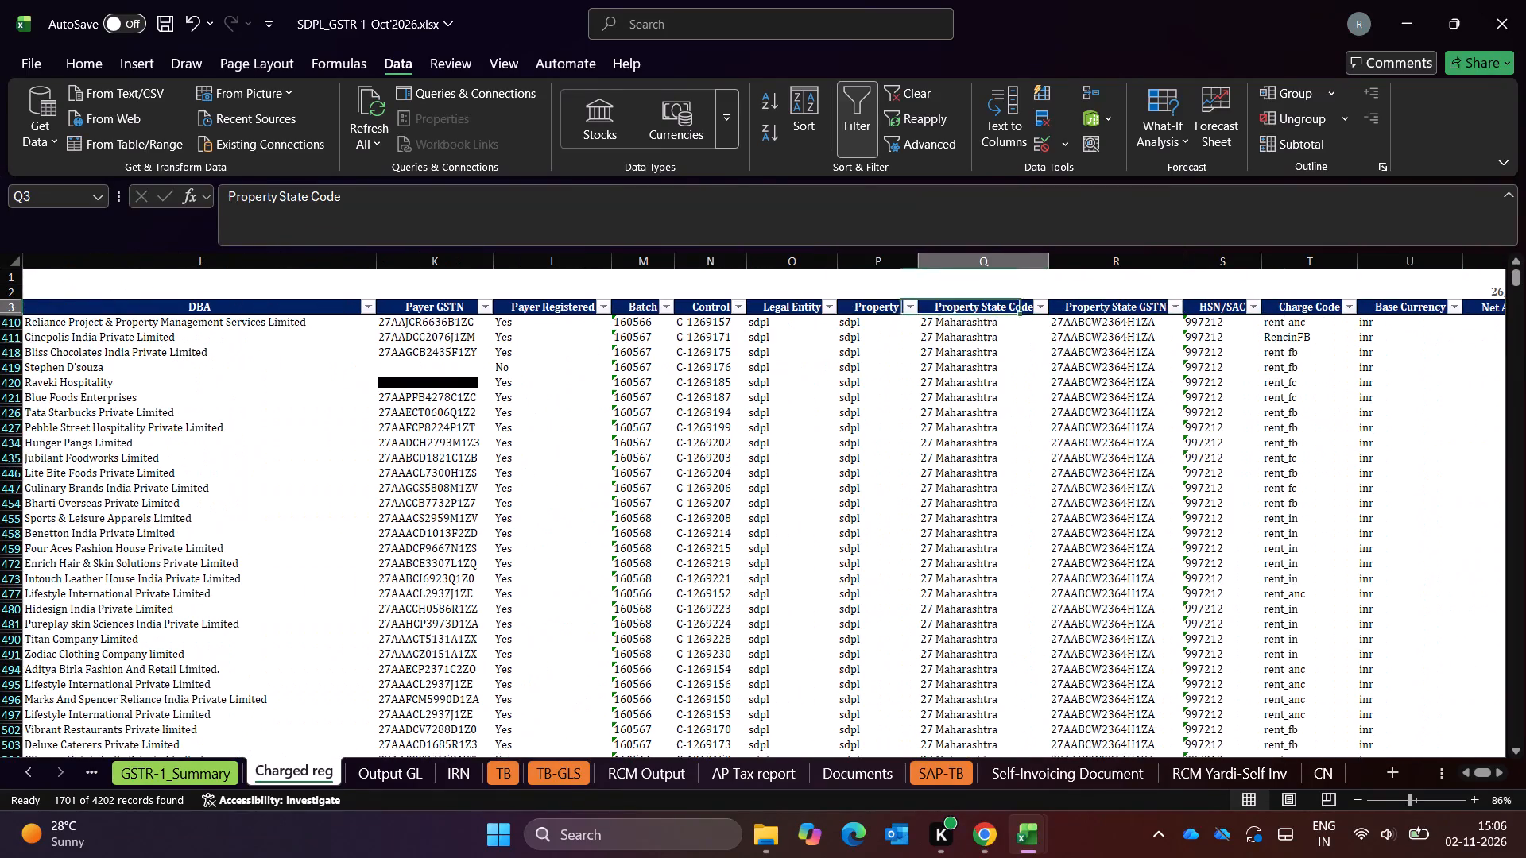
key(Right)
key(Left)
key(Left)
key(Left)
key(Left)
key(Left)
key(Left)
key(Left)
key(alt+Down)
key(alt+Down)
key(alt+Down)
key(alt+Down)
key(alt+Down)
key(alt+Down)
key(alt+Down)
key(alt+Down)
key(alt+Down)
key(alt+Down)
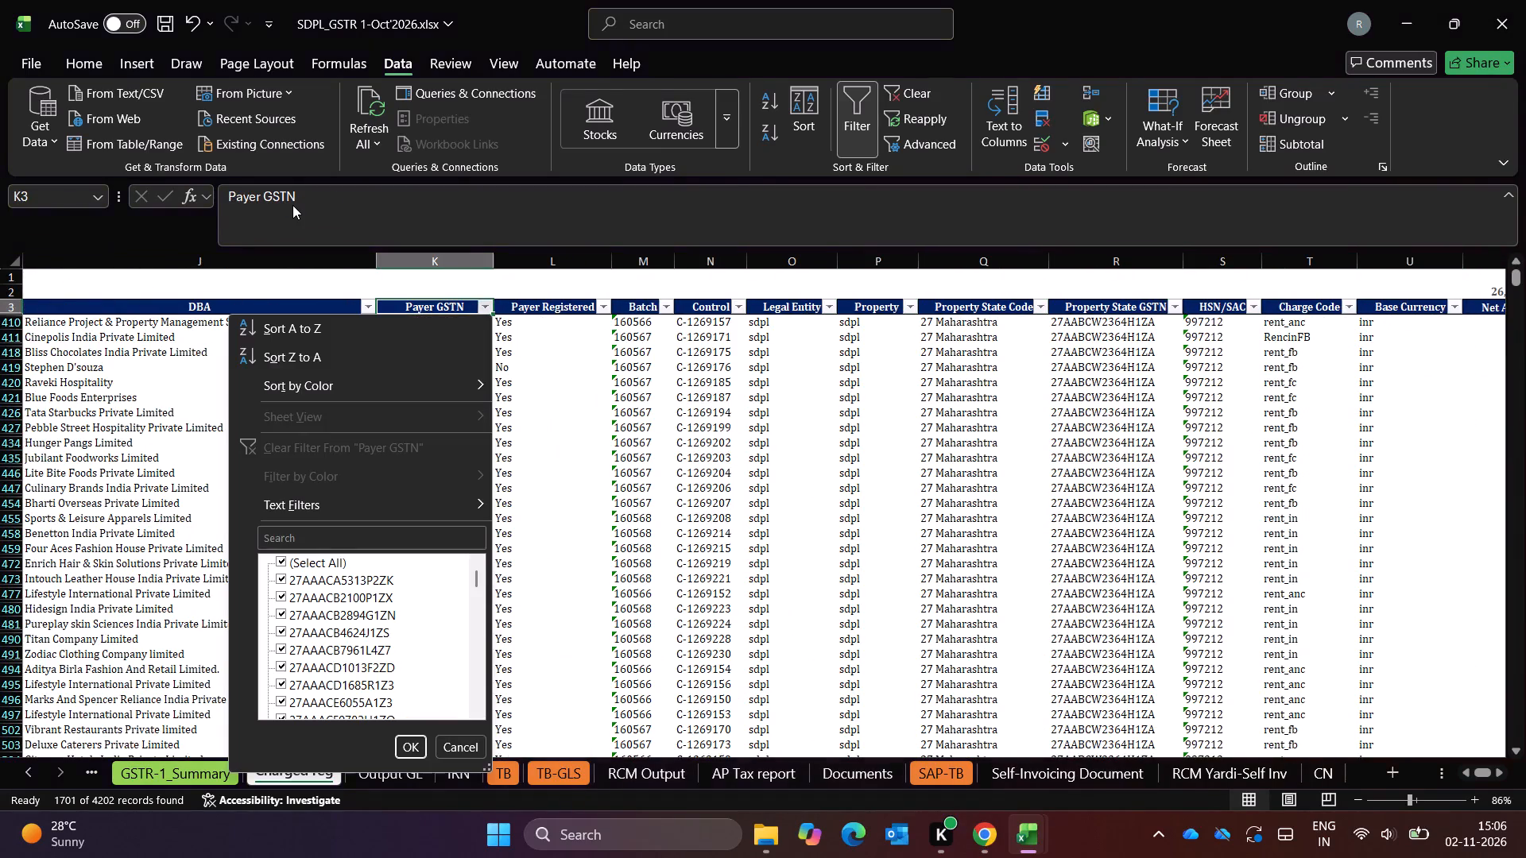
key(Down)
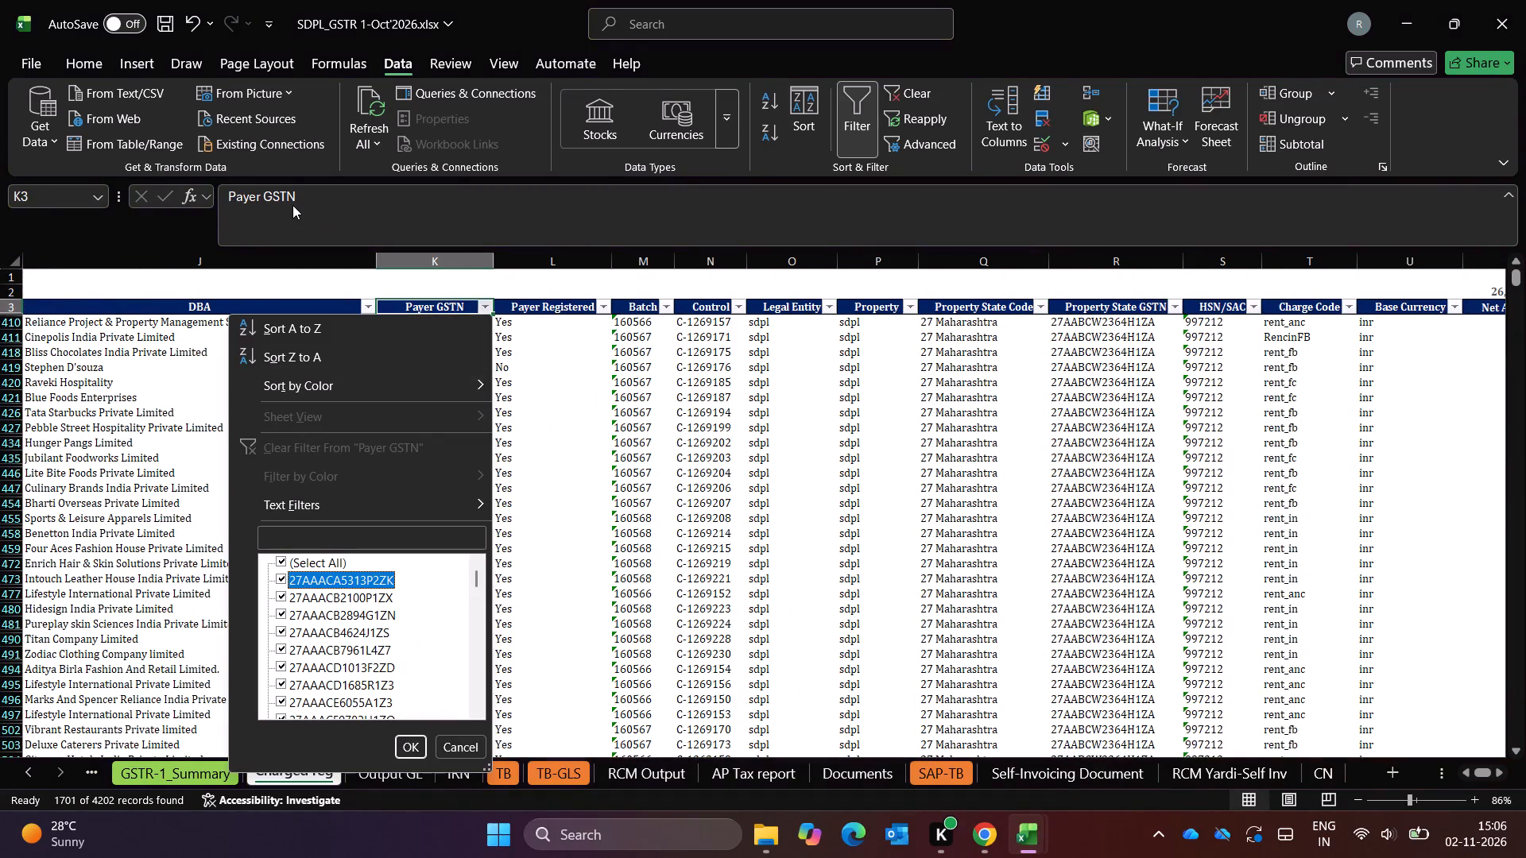
key(End)
key(space)
key(Return)
Examine the amounts listed in the CGST Amount filter for the filtered October records, leaving that column unfiltered.
key(Right)
key(Right)
key(ctrl+Right)
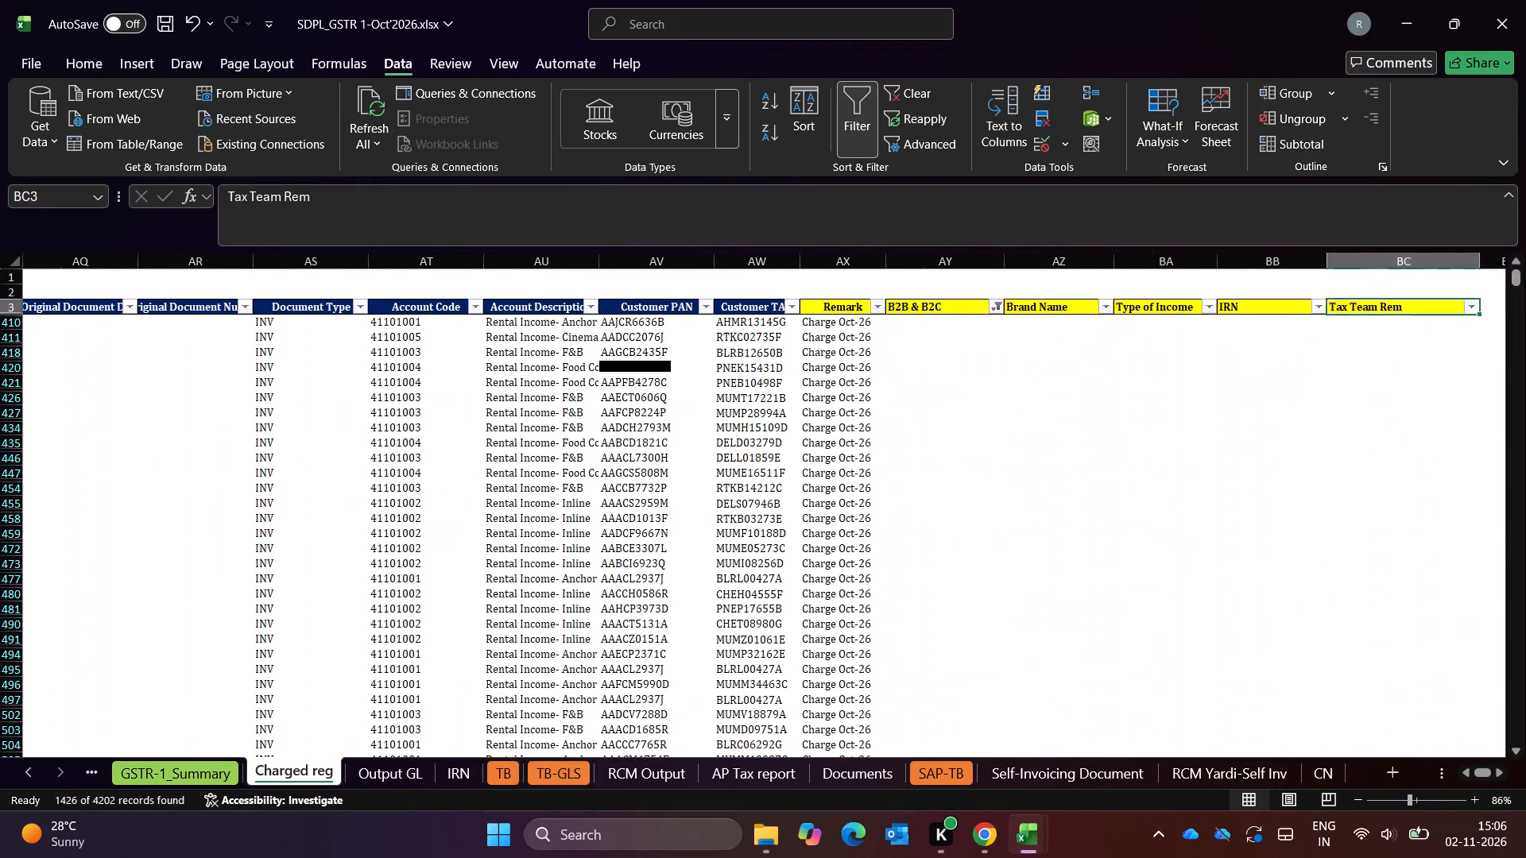
key(Left)
key(Left)
key(Left)
key(Left)
key(ctrl+Left)
key(Right)
key(Up)
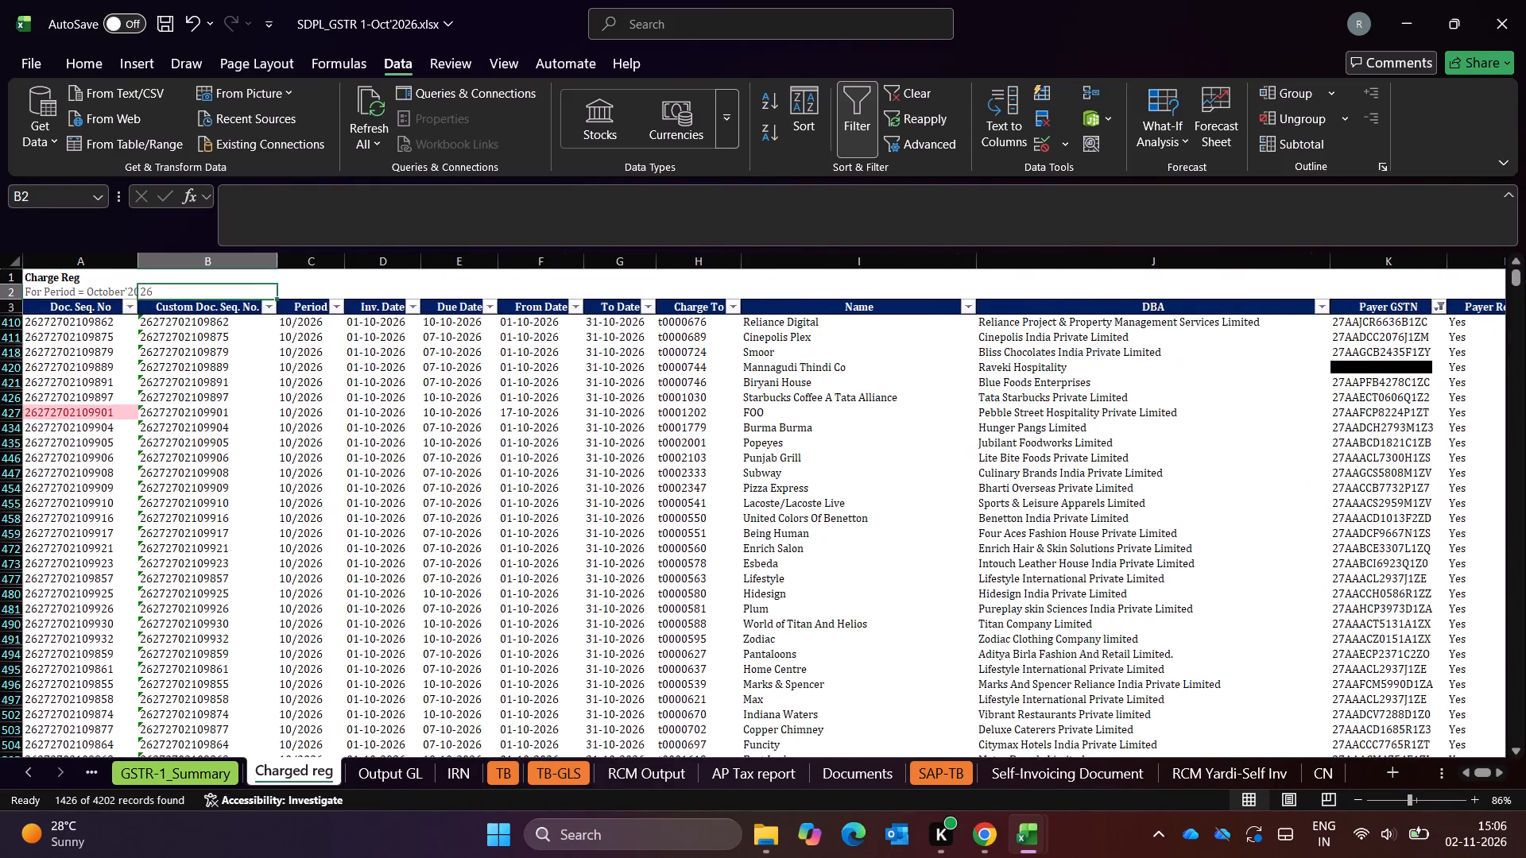
key(ctrl+Right)
key(Right)
key(Right)
key(Down)
key(Right)
key(Right)
key(Left)
key(Left)
key(alt+Down)
key(alt+Down)
key(alt+Down)
key(alt+Down)
key(alt+Down)
key(alt+Down)
key(alt+Down)
key(alt+Down)
key(alt+Down)
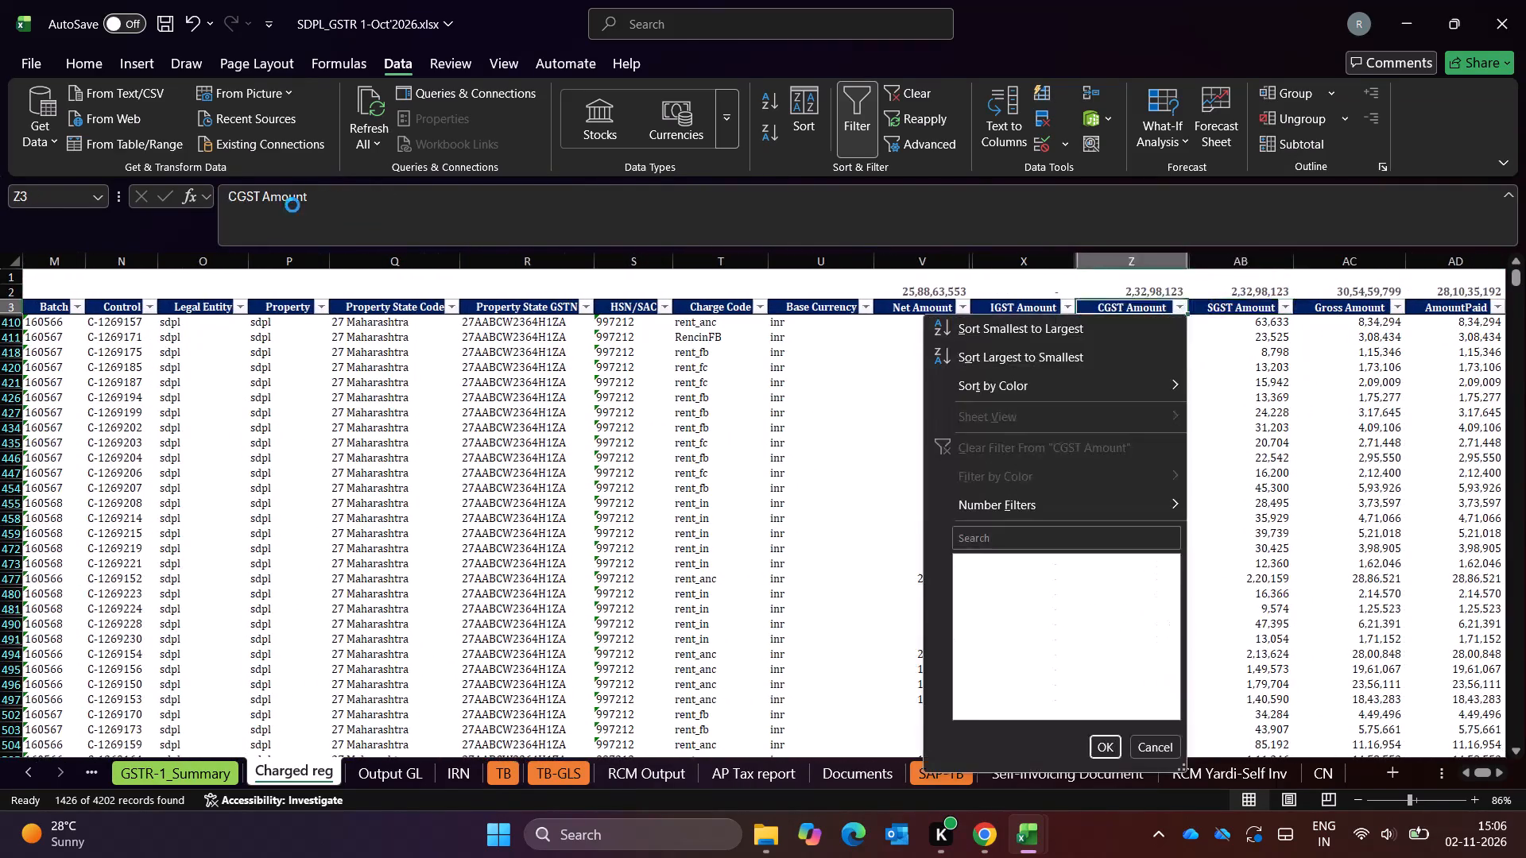
key(Down)
key(space)
key(Down)
key(Down)
key(Down)
key(Down)
key(Down)
key(Down)
key(Down)
key(Down)
key(Down)
key(Down)
key(Down)
key(Down)
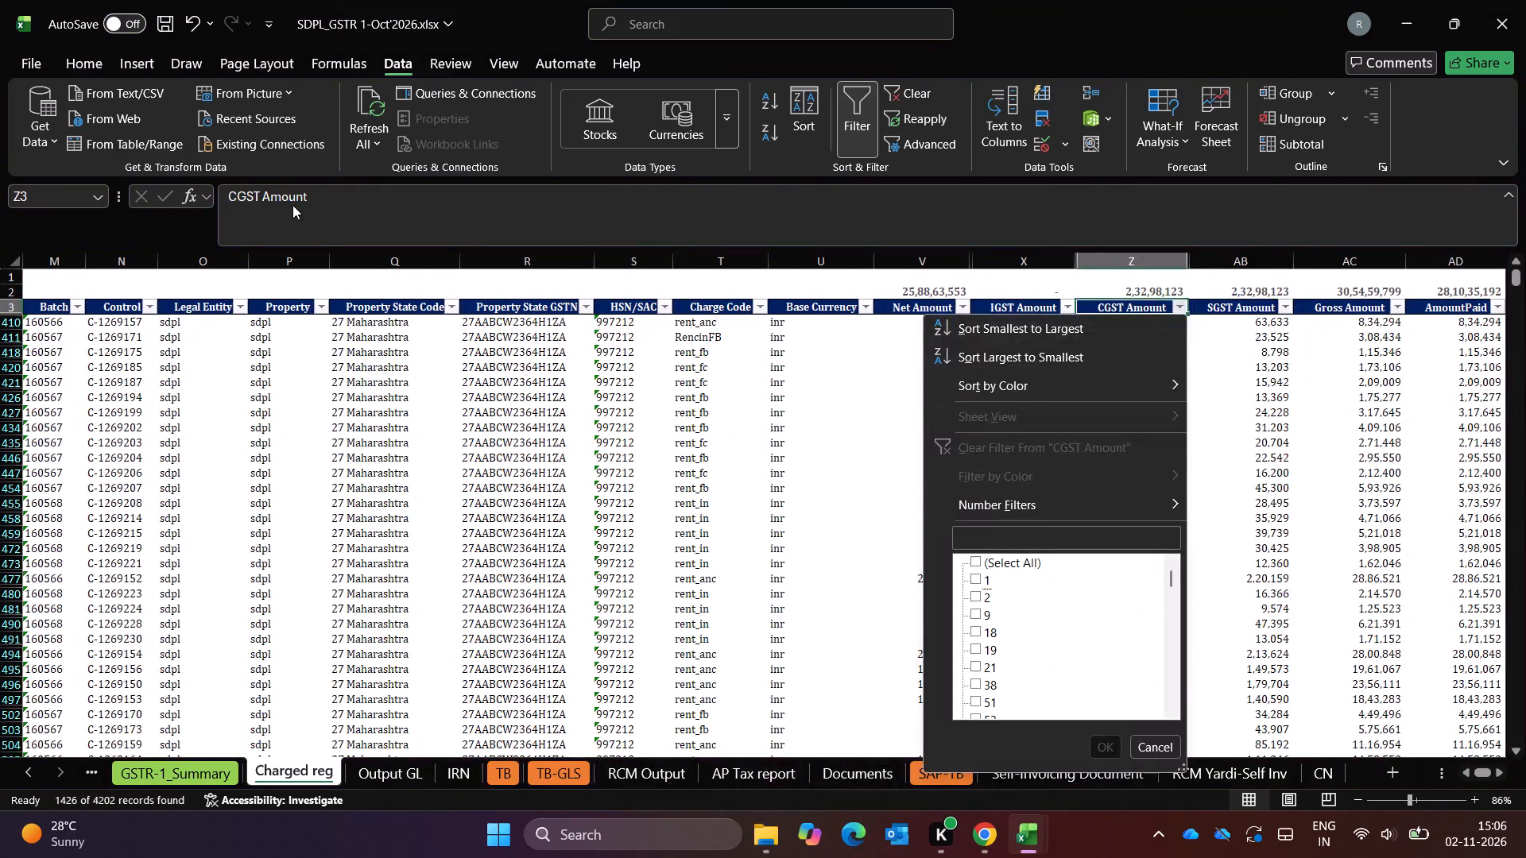
key(Right)
key(Right)
key(Right)
key(Escape)
In the September workbook's Charged reg, filter the B2B & B2C column to show only B2B records.
key(Right)
key(Right)
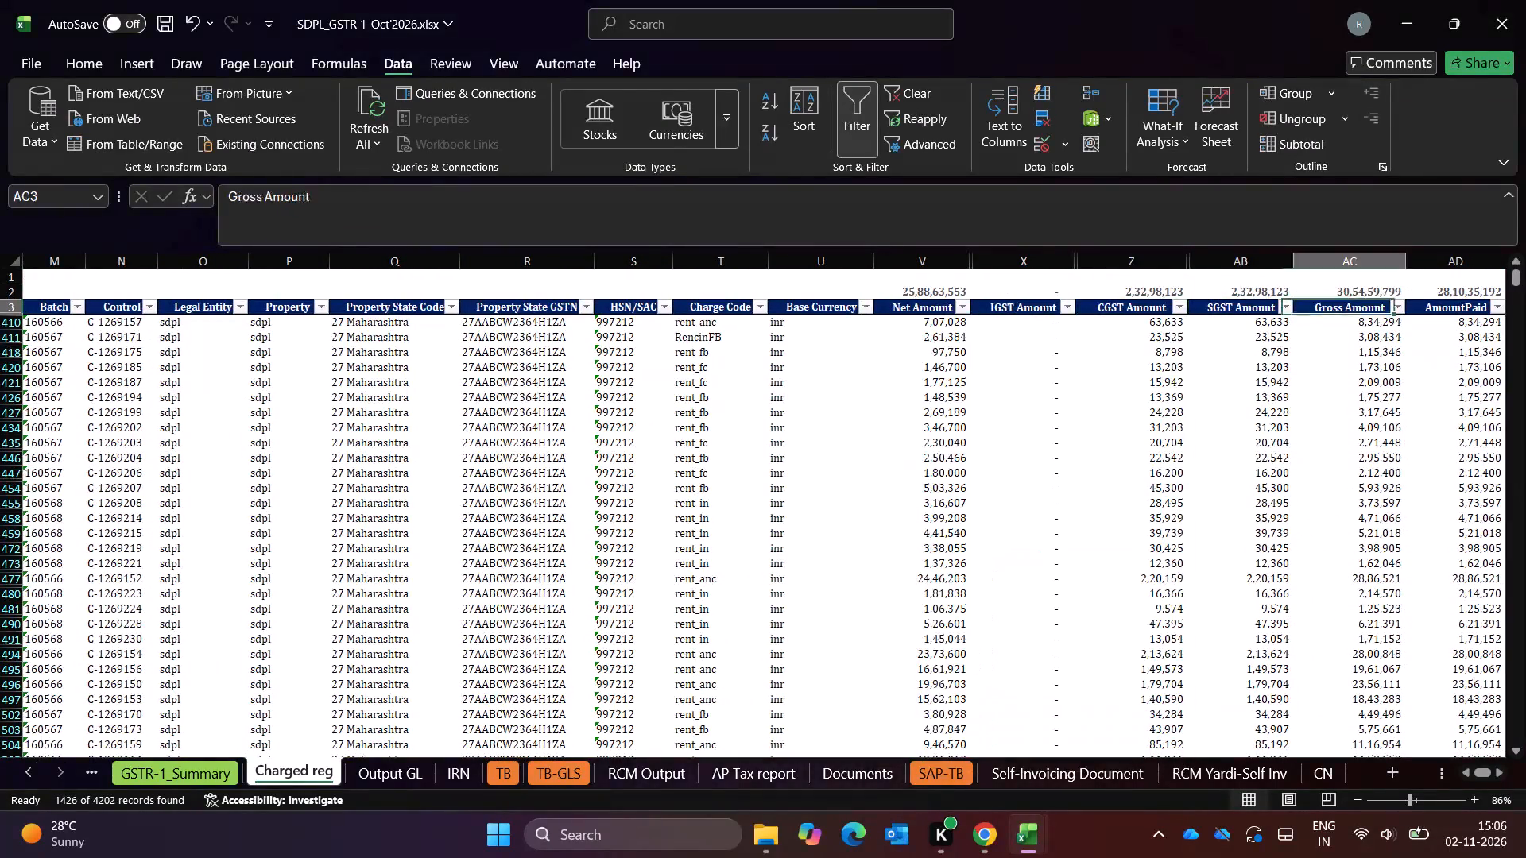
key(Right)
key(Right)
key(Right)
key(Right)
key(Right)
key(Right)
key(ctrl+Right)
key(Left)
key(Left)
key(Left)
key(Left)
key(Left)
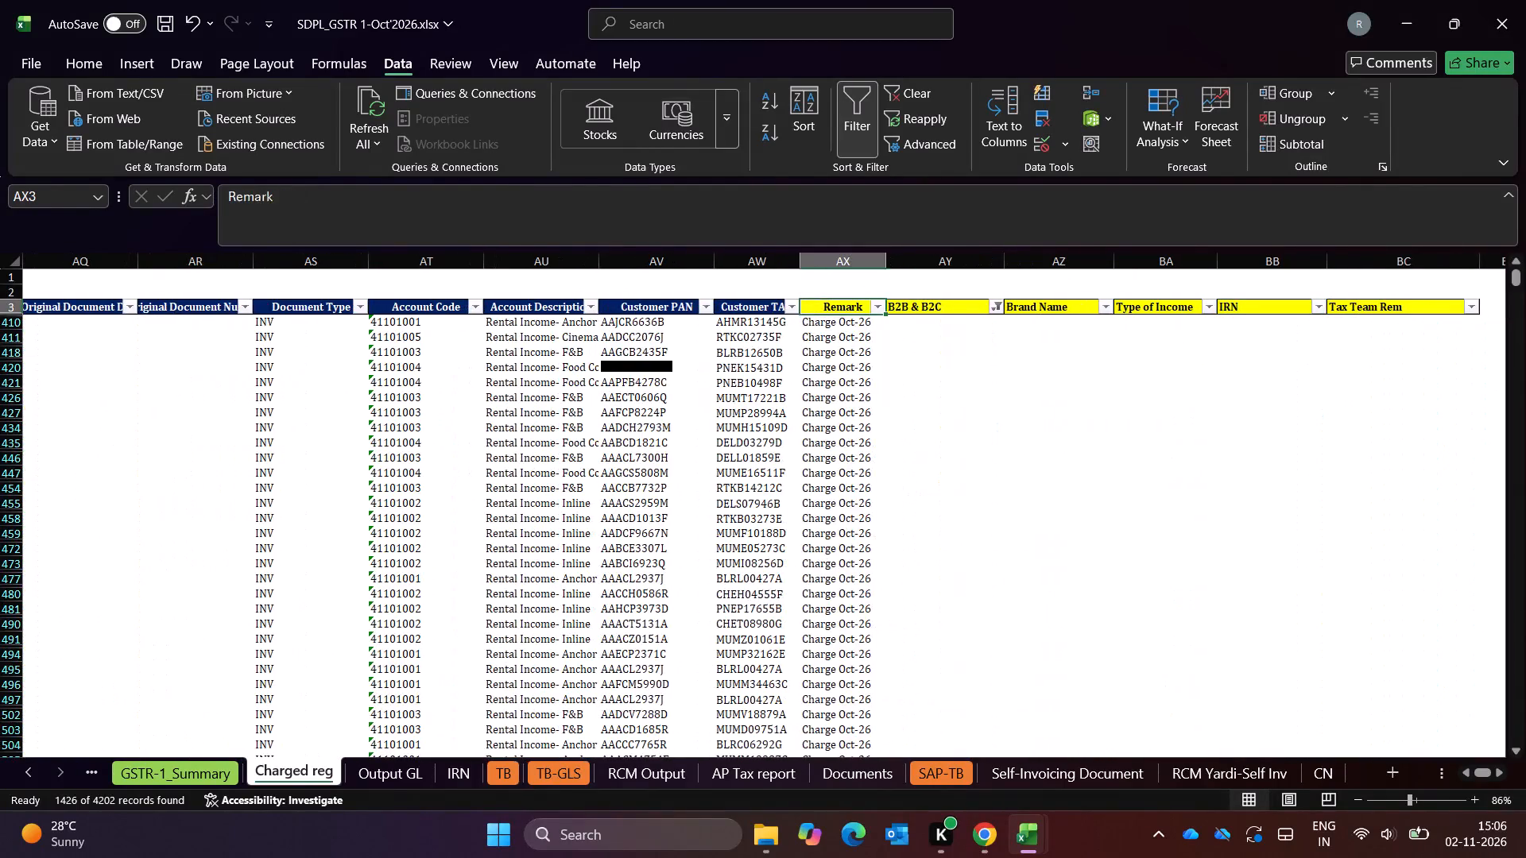
key(Right)
key(Down)
key(alt+Tab)
key(alt+Down)
key(alt+Down)
key(alt+Down)
key(alt+Down)
key(alt+Down)
key(alt+Down)
key(alt+Down)
key(alt+Down)
key(alt+Down)
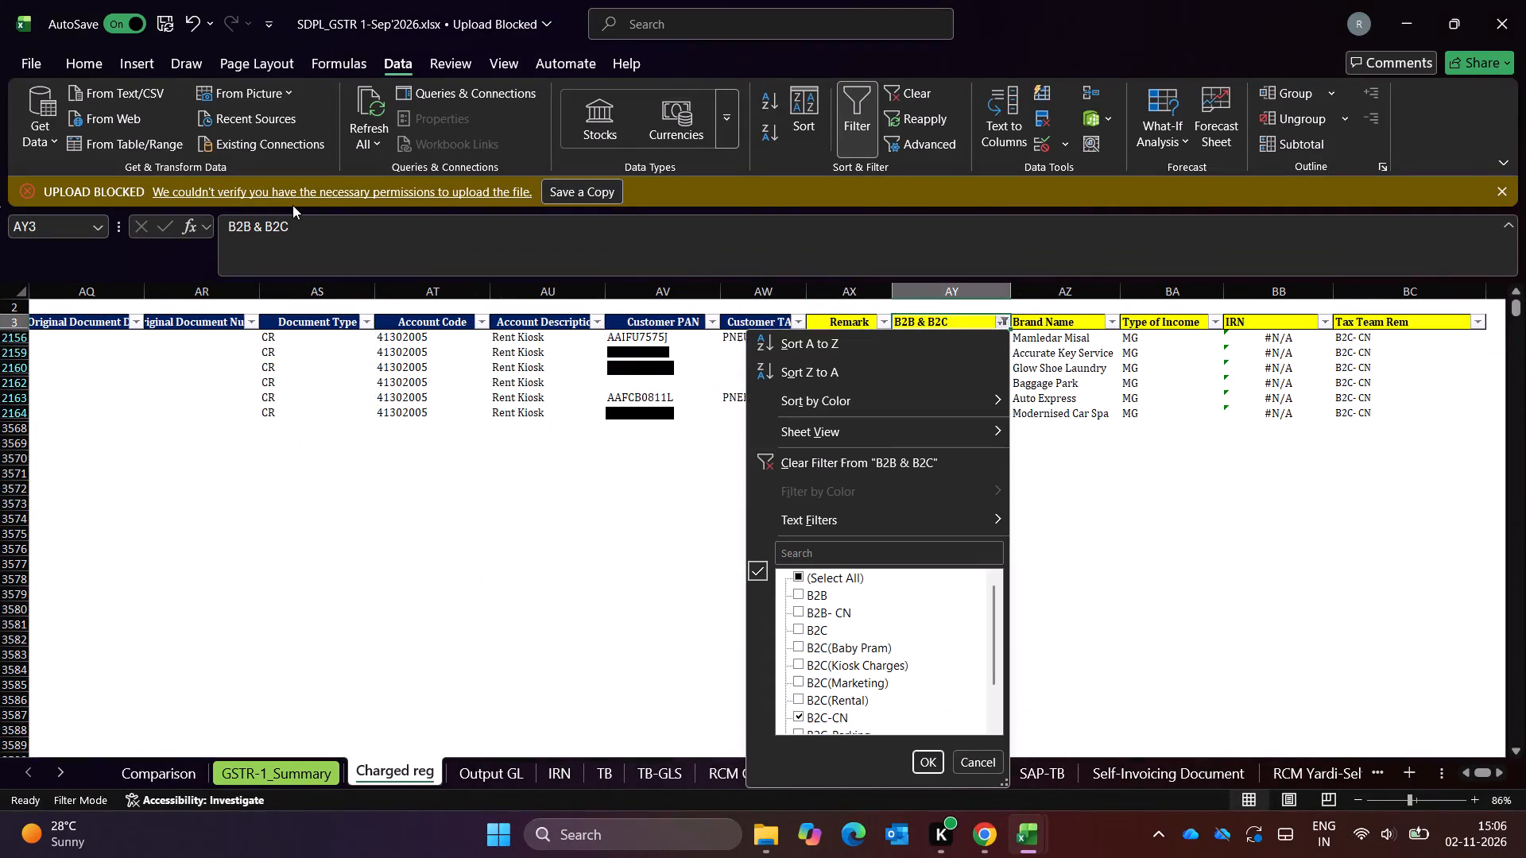
key(Down)
key(space)
key(space)
key(Down)
key(space)
key(Return)
Copy the B2B category from September's first filtered record into the first visible B2B & B2C cell of October's Charged reg.
key(Down)
key(Down)
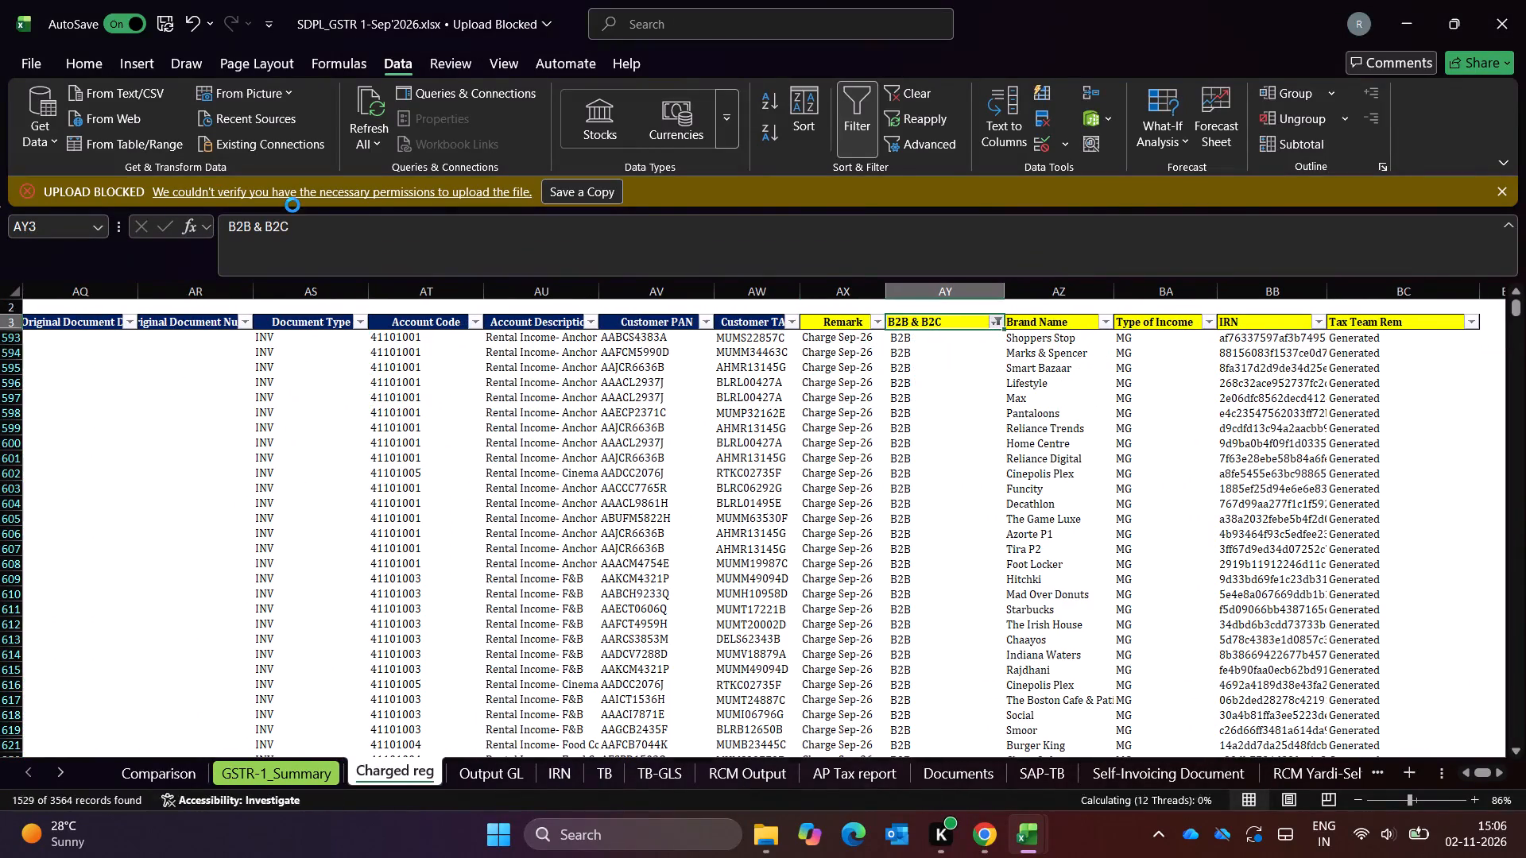
key(ctrl+c)
key(alt+Tab)
key(ctrl+v)
Fill the B2B category down the B2B & B2C column for all visible records in October's Charged reg.
key(ctrl+Left)
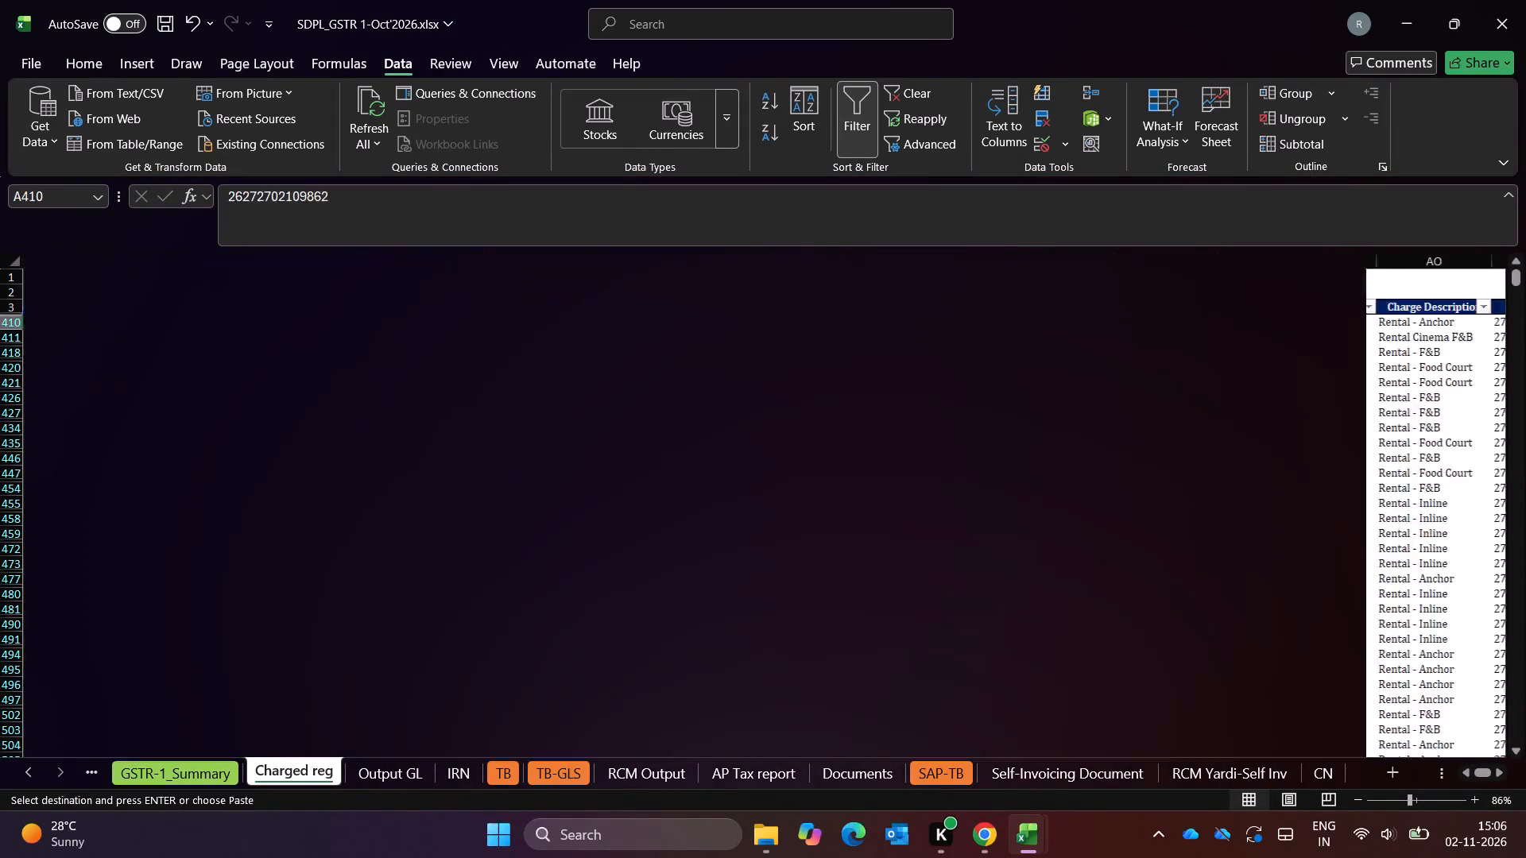
key(Right)
key(Right)
key(Up)
key(ctrl+Right)
key(Left)
key(Left)
key(Left)
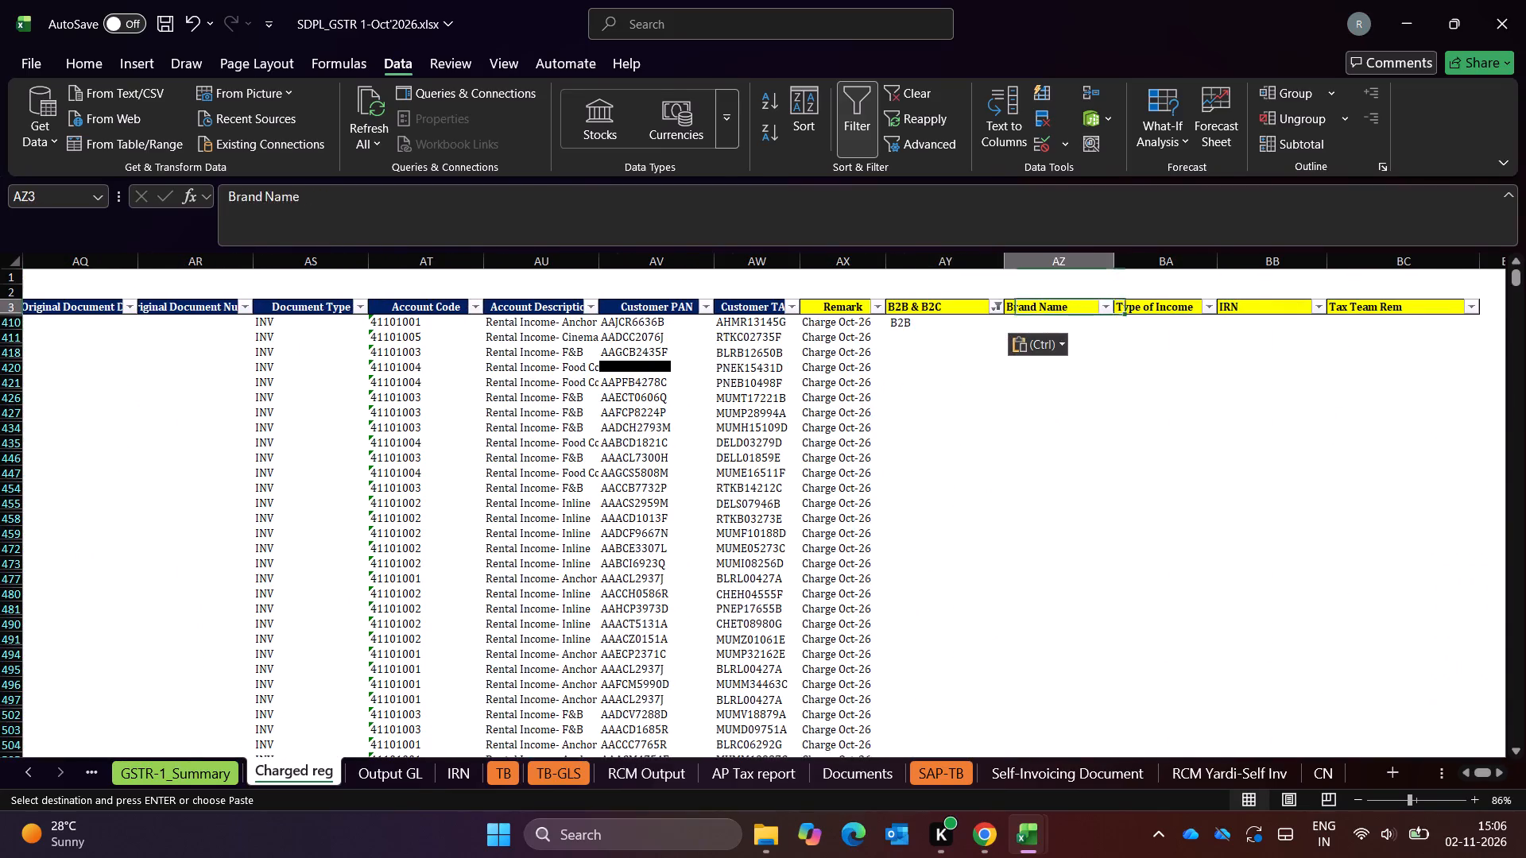
key(Left)
key(Left)
key(Down)
key(ctrl+Down)
key(Right)
key(ctrl+shift+Up)
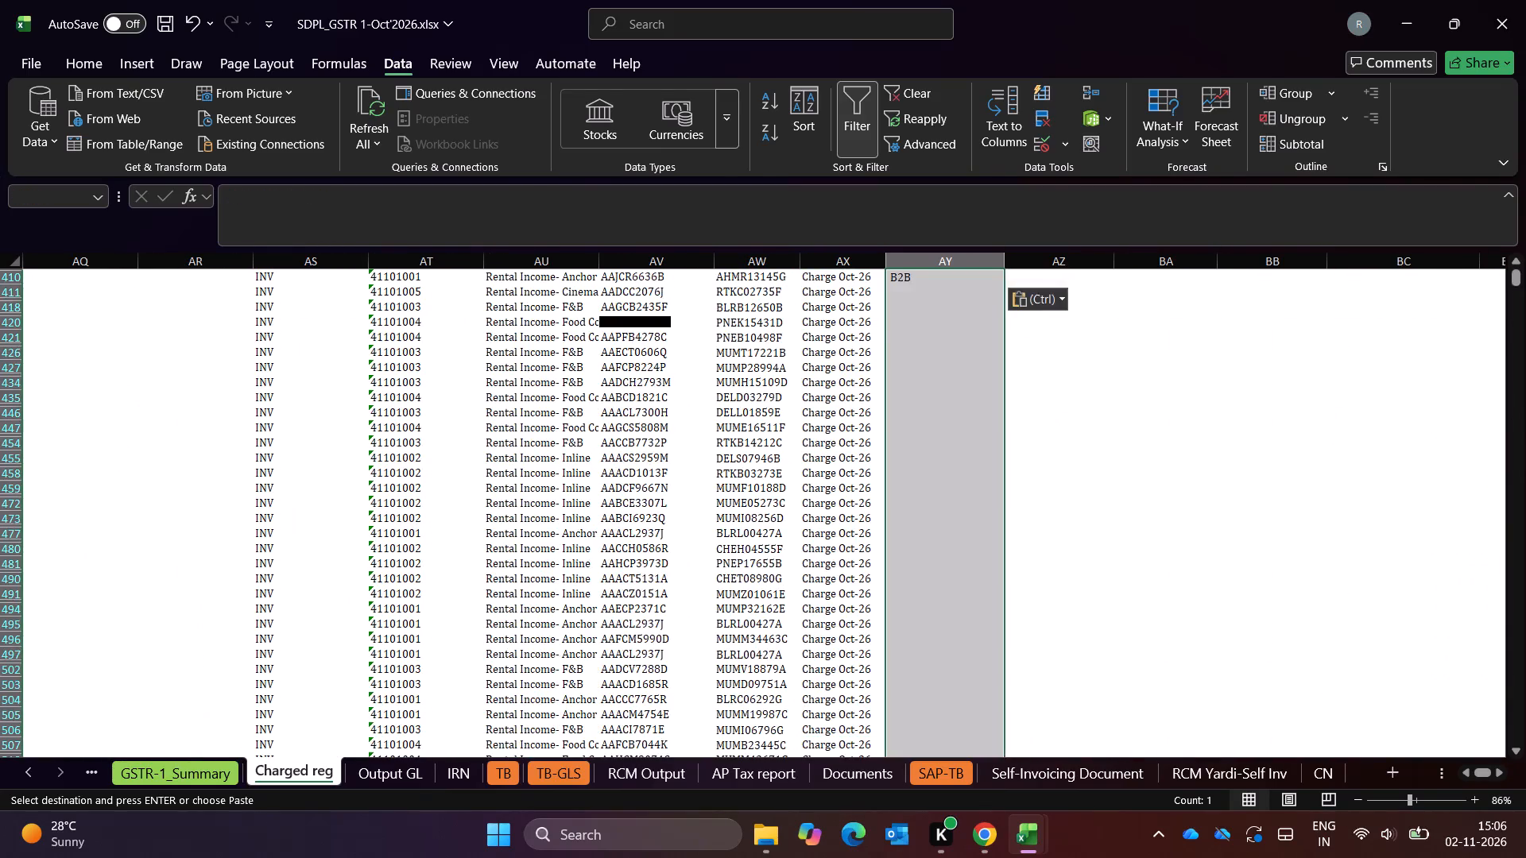
key(alt+semicolon)
key(ctrl+d)
key(ctrl+Up)
key(Down)
key(Up)
key(Up)
key(Down)
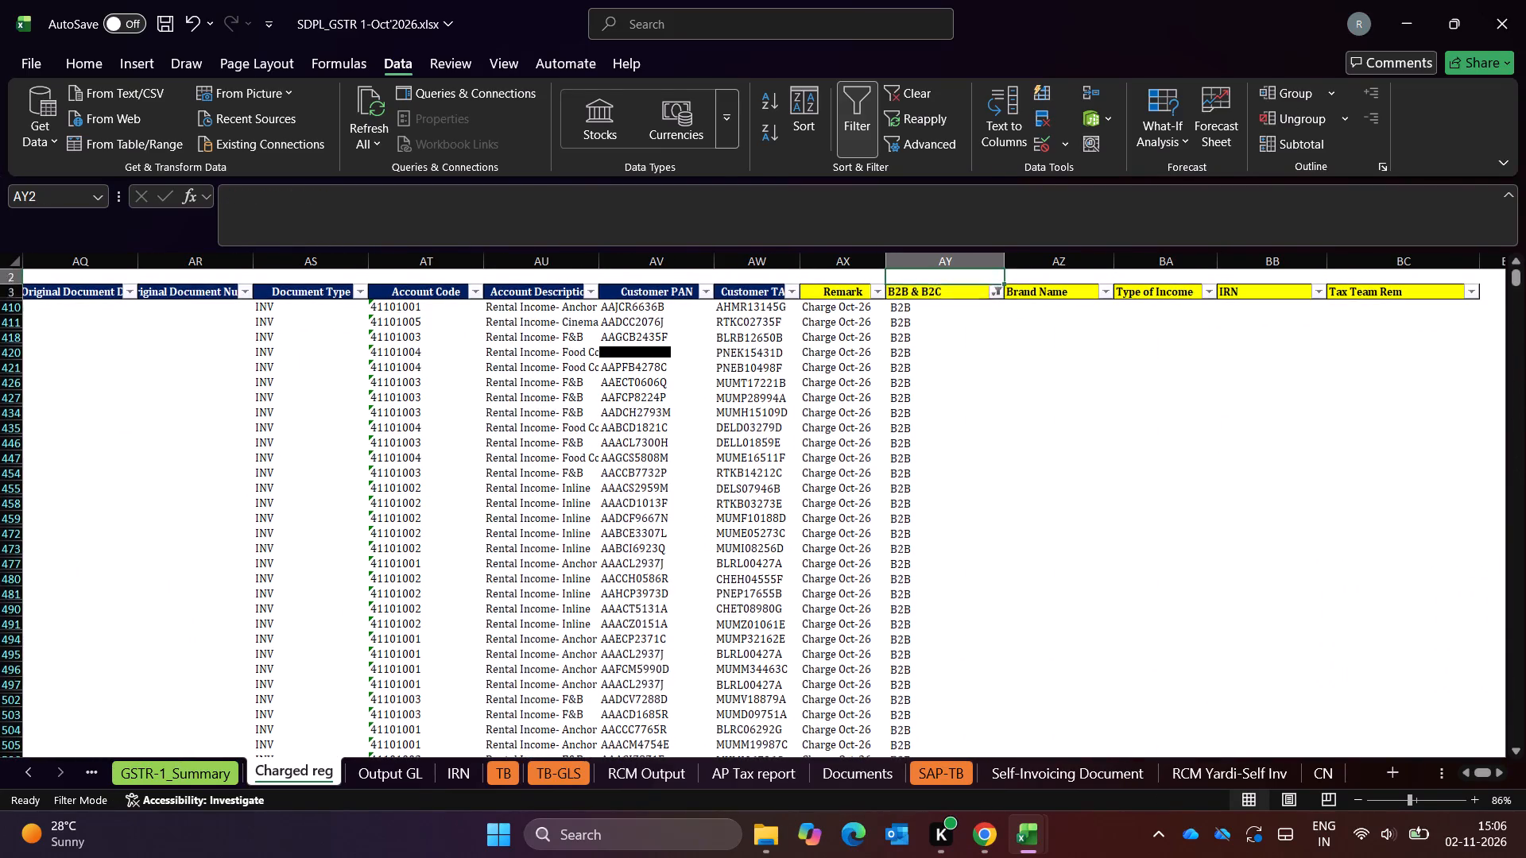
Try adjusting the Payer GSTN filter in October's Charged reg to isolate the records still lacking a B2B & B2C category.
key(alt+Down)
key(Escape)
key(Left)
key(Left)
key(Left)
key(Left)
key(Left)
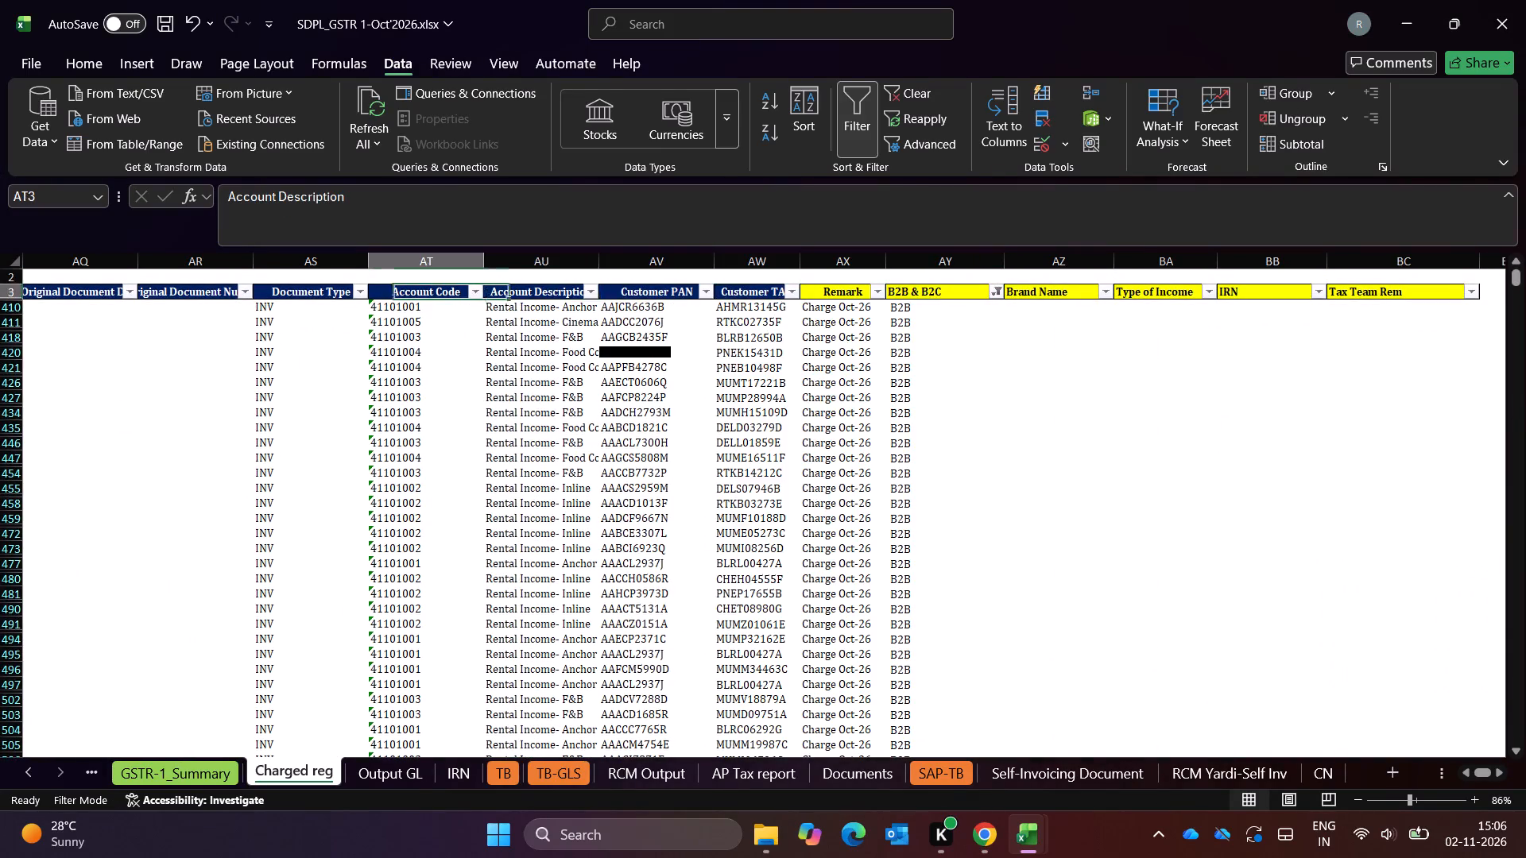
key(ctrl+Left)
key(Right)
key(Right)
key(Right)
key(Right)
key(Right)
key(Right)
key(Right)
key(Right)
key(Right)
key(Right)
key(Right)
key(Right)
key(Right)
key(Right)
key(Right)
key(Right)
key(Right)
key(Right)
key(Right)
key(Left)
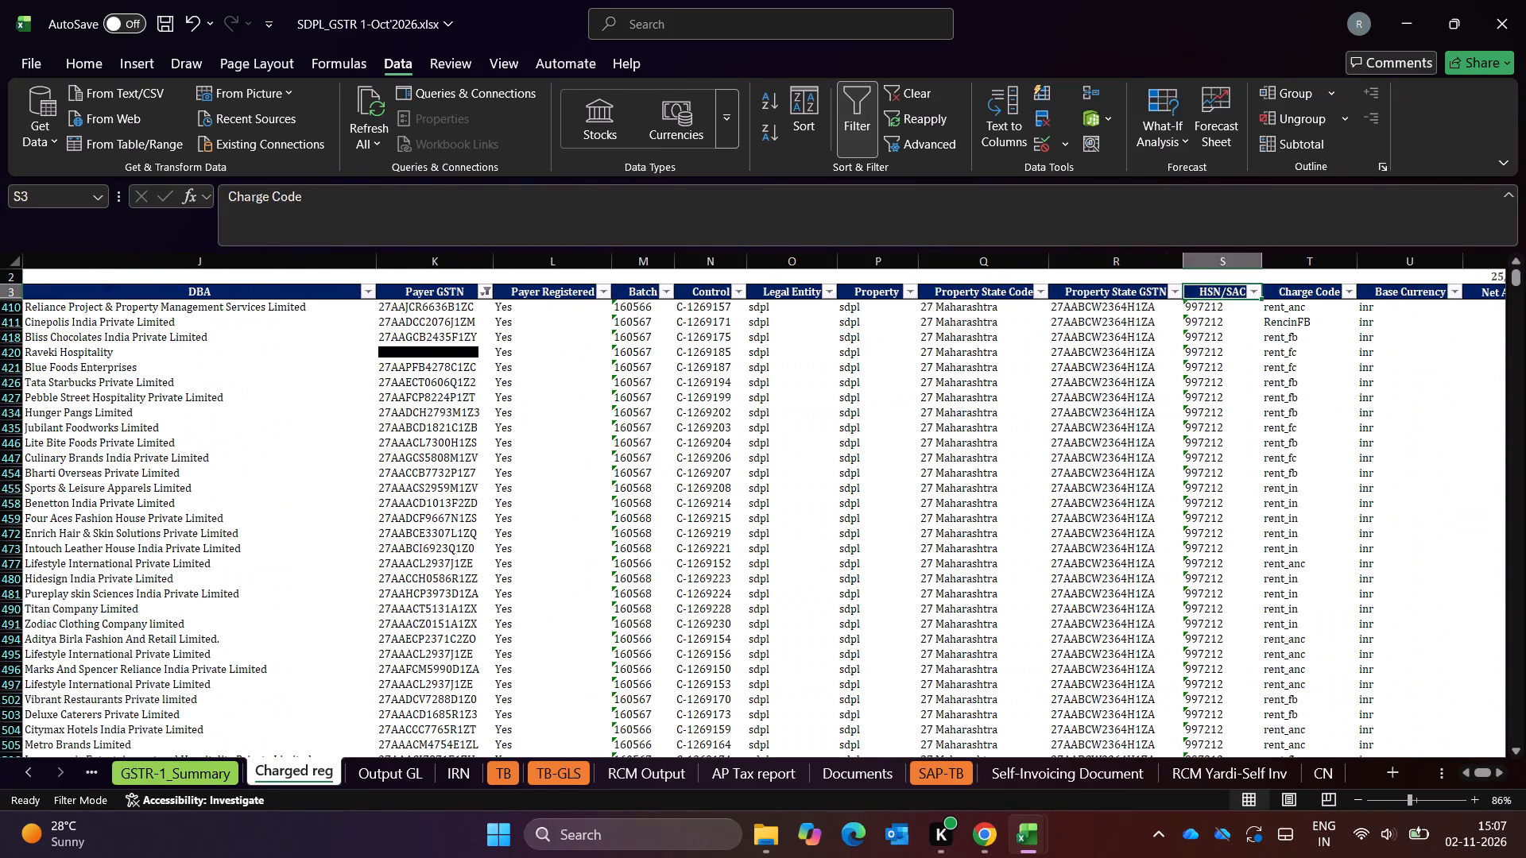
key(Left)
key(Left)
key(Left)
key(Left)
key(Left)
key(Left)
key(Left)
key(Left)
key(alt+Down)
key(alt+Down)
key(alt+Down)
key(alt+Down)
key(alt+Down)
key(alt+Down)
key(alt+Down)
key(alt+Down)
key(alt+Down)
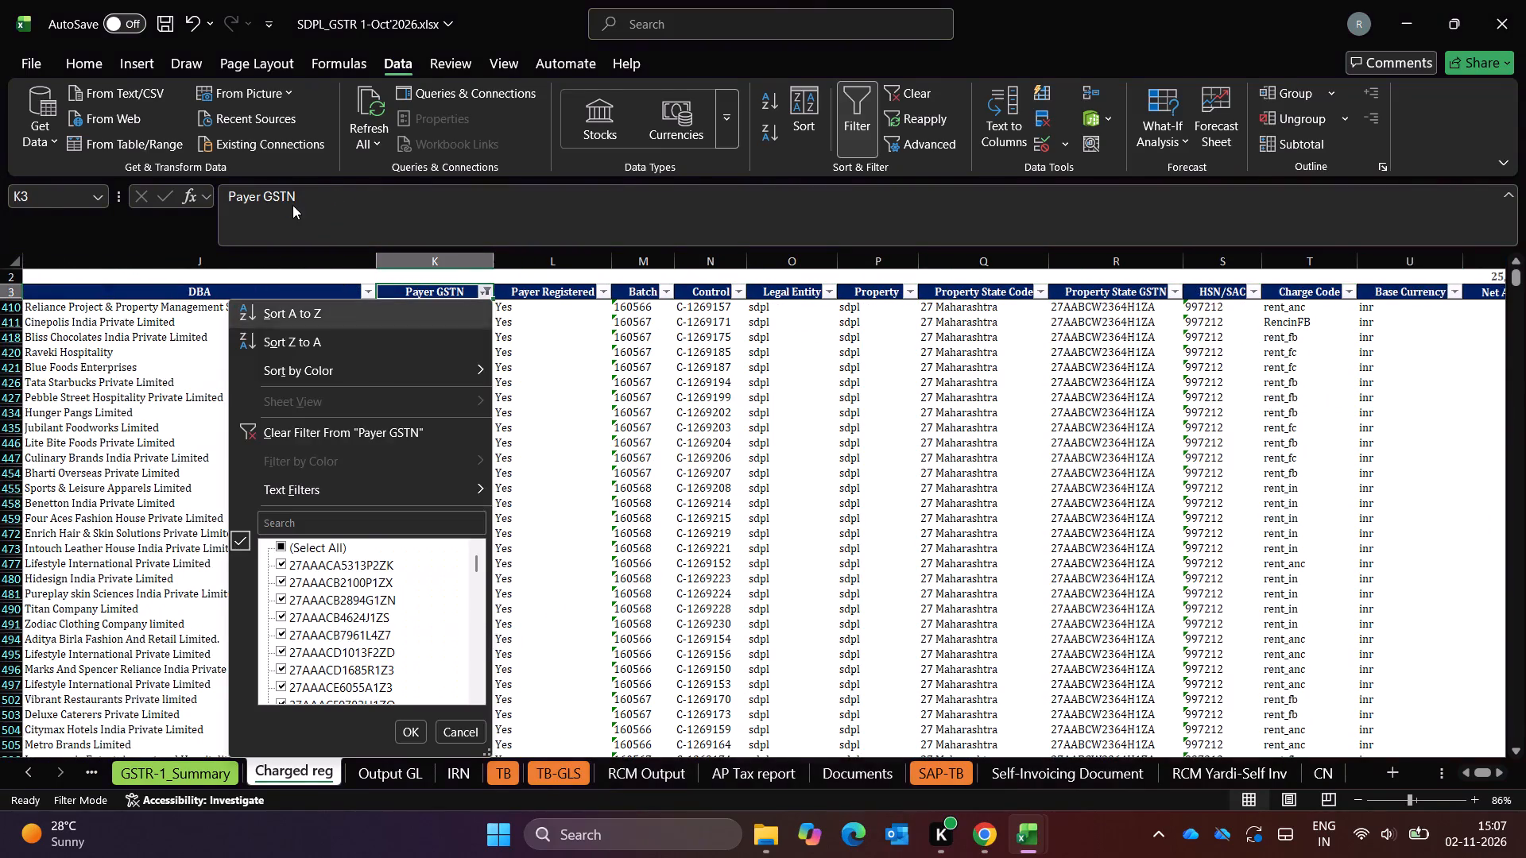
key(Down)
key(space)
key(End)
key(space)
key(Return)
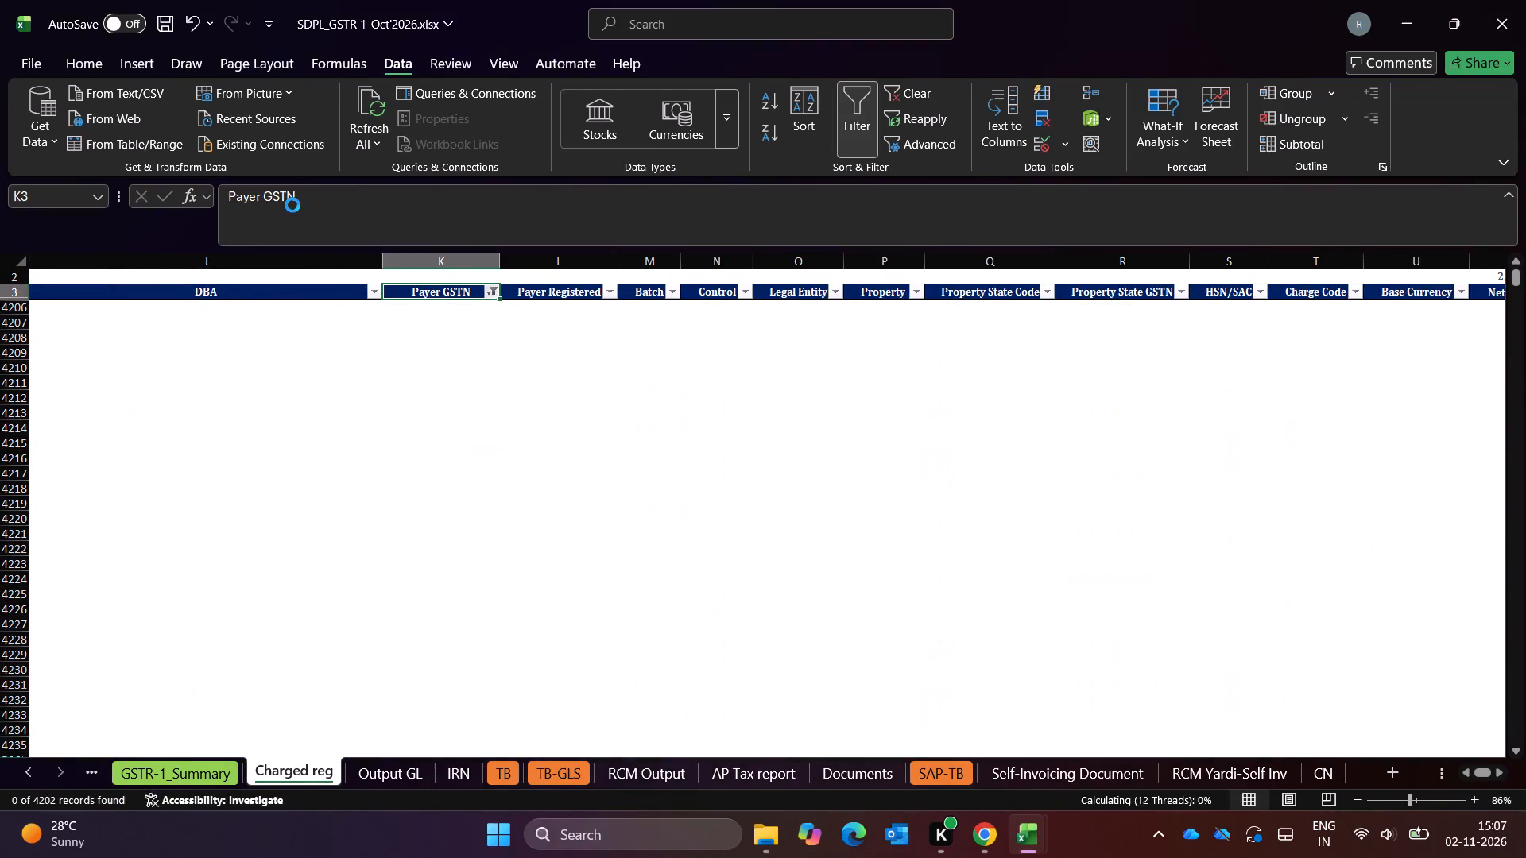
Reselect all values in October's Payer GSTN filter, keeping the filter on uncategorised records in the B2B & B2C column.
key(super+Down)
key(Down)
key(Escape)
key(Up)
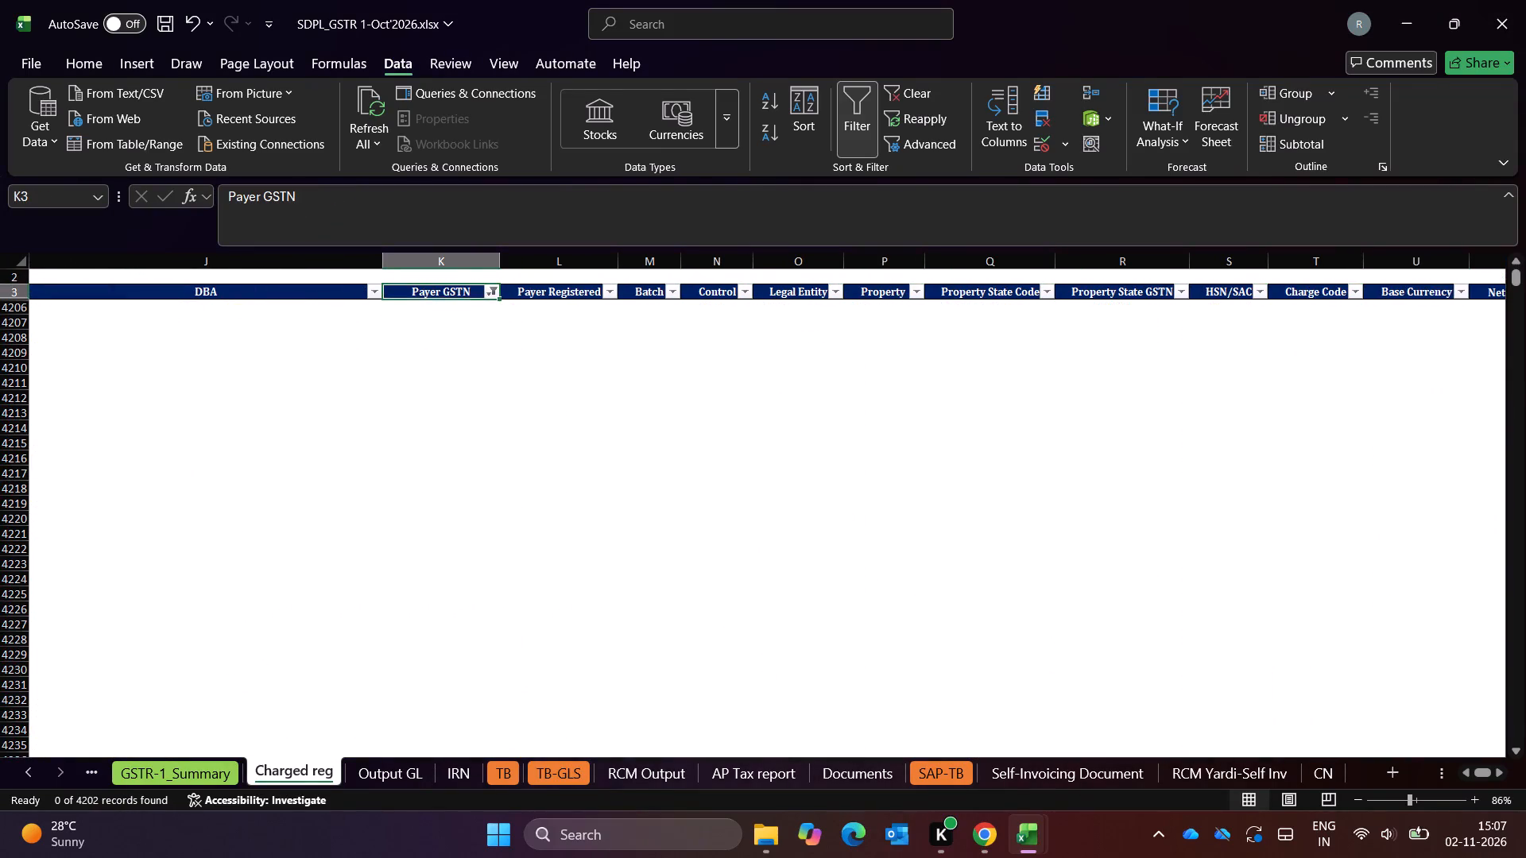
key(alt+Down)
key(alt+Down)
key(alt+Down)
key(alt+Down)
key(alt+Down)
key(alt+Down)
key(alt+Down)
key(alt+Down)
key(alt+Down)
key(Down)
key(space)
key(Return)
Examine the account descriptions and customer details of October's remaining uncategorised records.
key(Right)
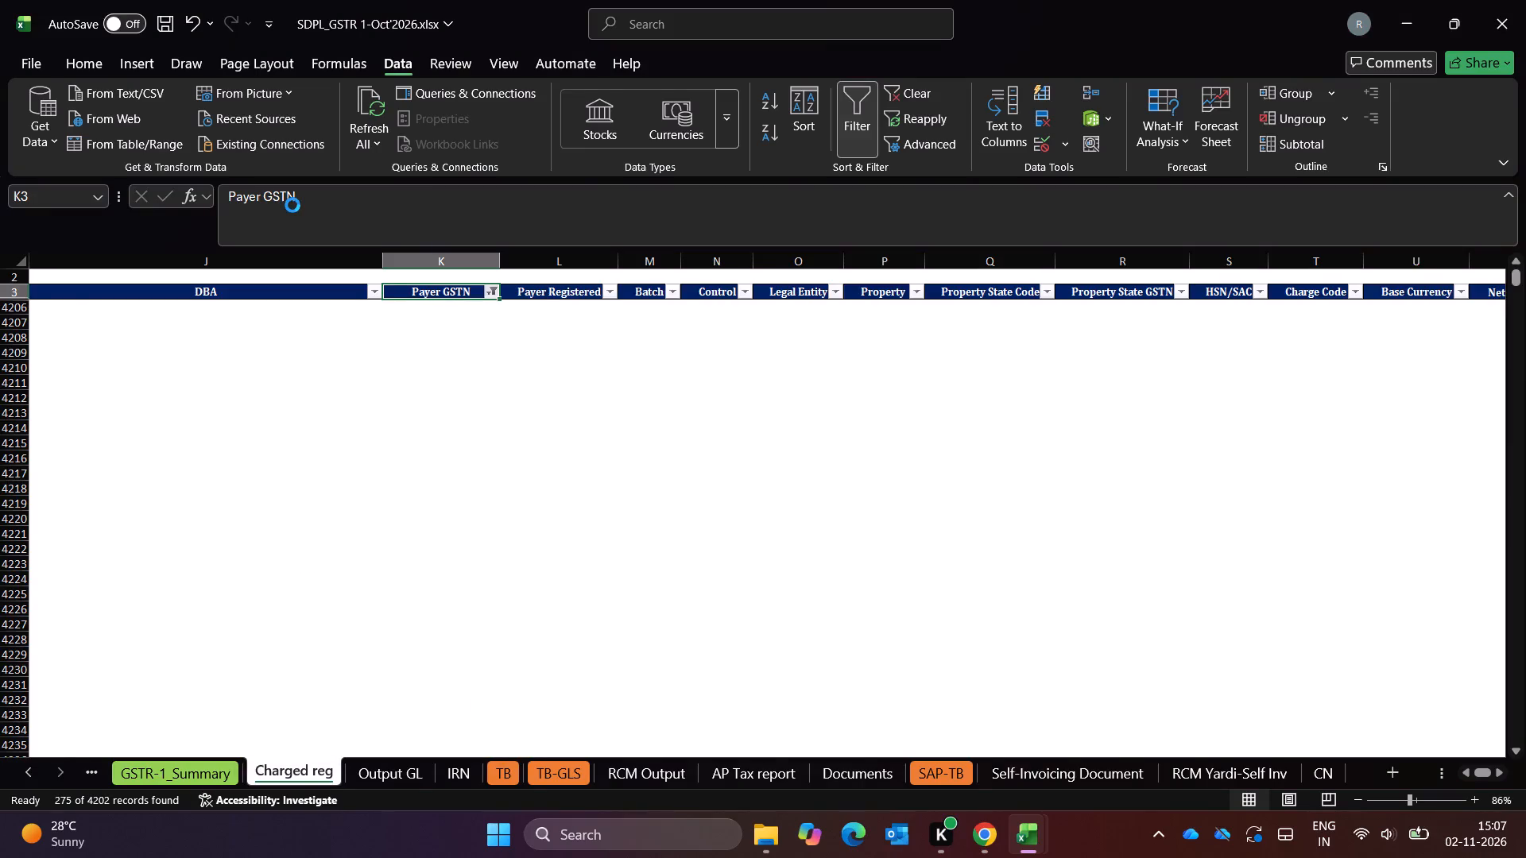
key(Right)
key(ctrl+Right)
key(Left)
key(Left)
key(Left)
key(Left)
key(Left)
key(Left)
key(Left)
key(Left)
key(Left)
key(Left)
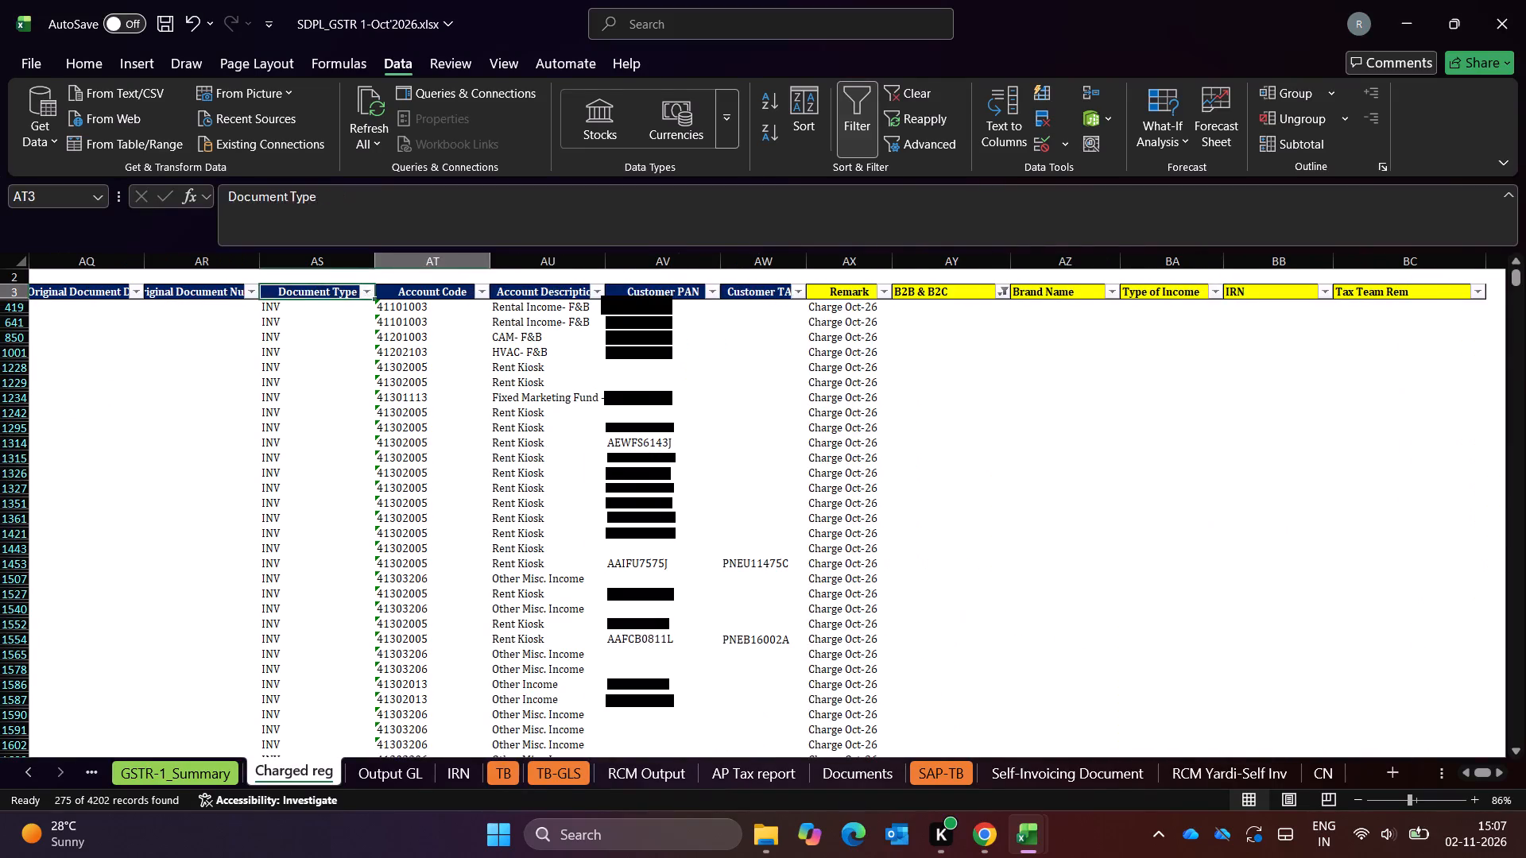
key(Right)
key(Right)
key(Up)
key(Up)
key(Down)
key(Down)
key(Right)
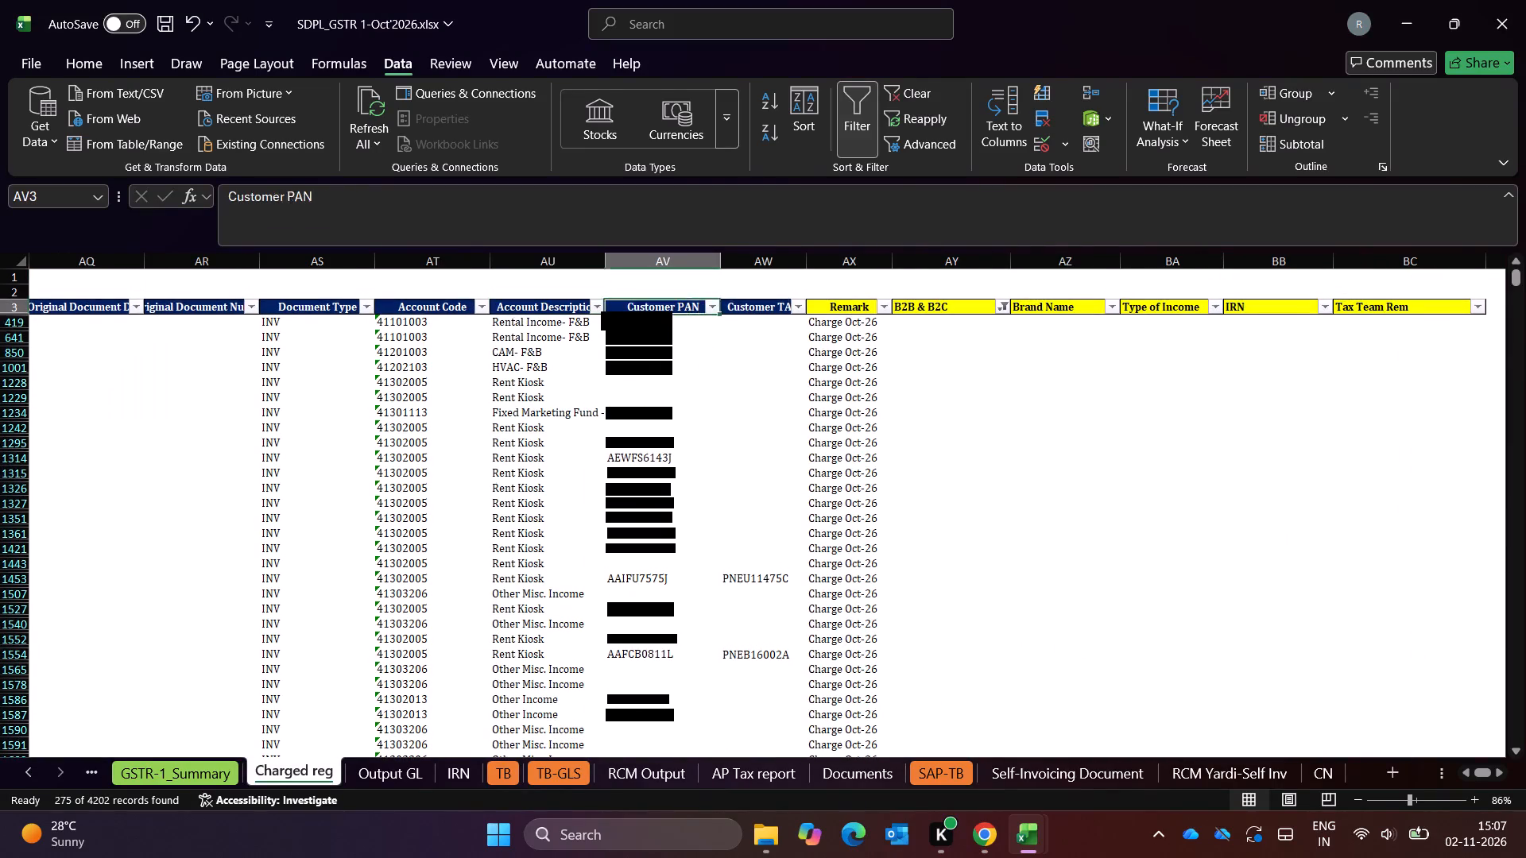
key(Right)
key(Right)
key(Right)
In the September workbook's Charged reg, remove the B2B filter from the B2B & B2C column so all categories are selected.
key(alt+Tab)
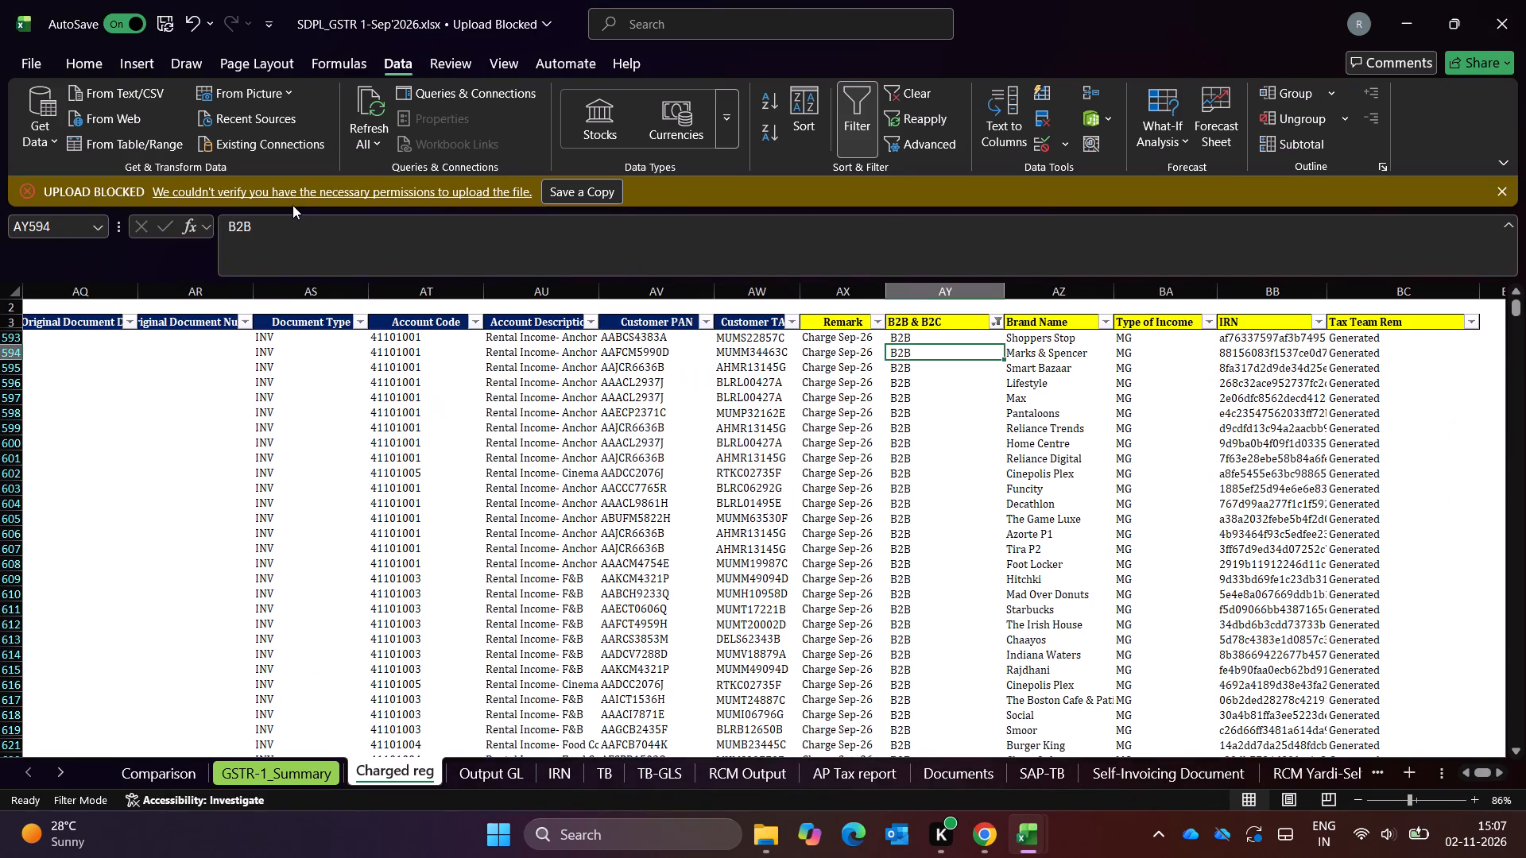
key(Up)
key(Up)
key(alt+Down)
key(alt+Down)
key(alt+Down)
key(alt+Down)
key(alt+Down)
key(alt+Down)
key(alt+Down)
key(alt+Down)
key(alt+Down)
key(alt+Down)
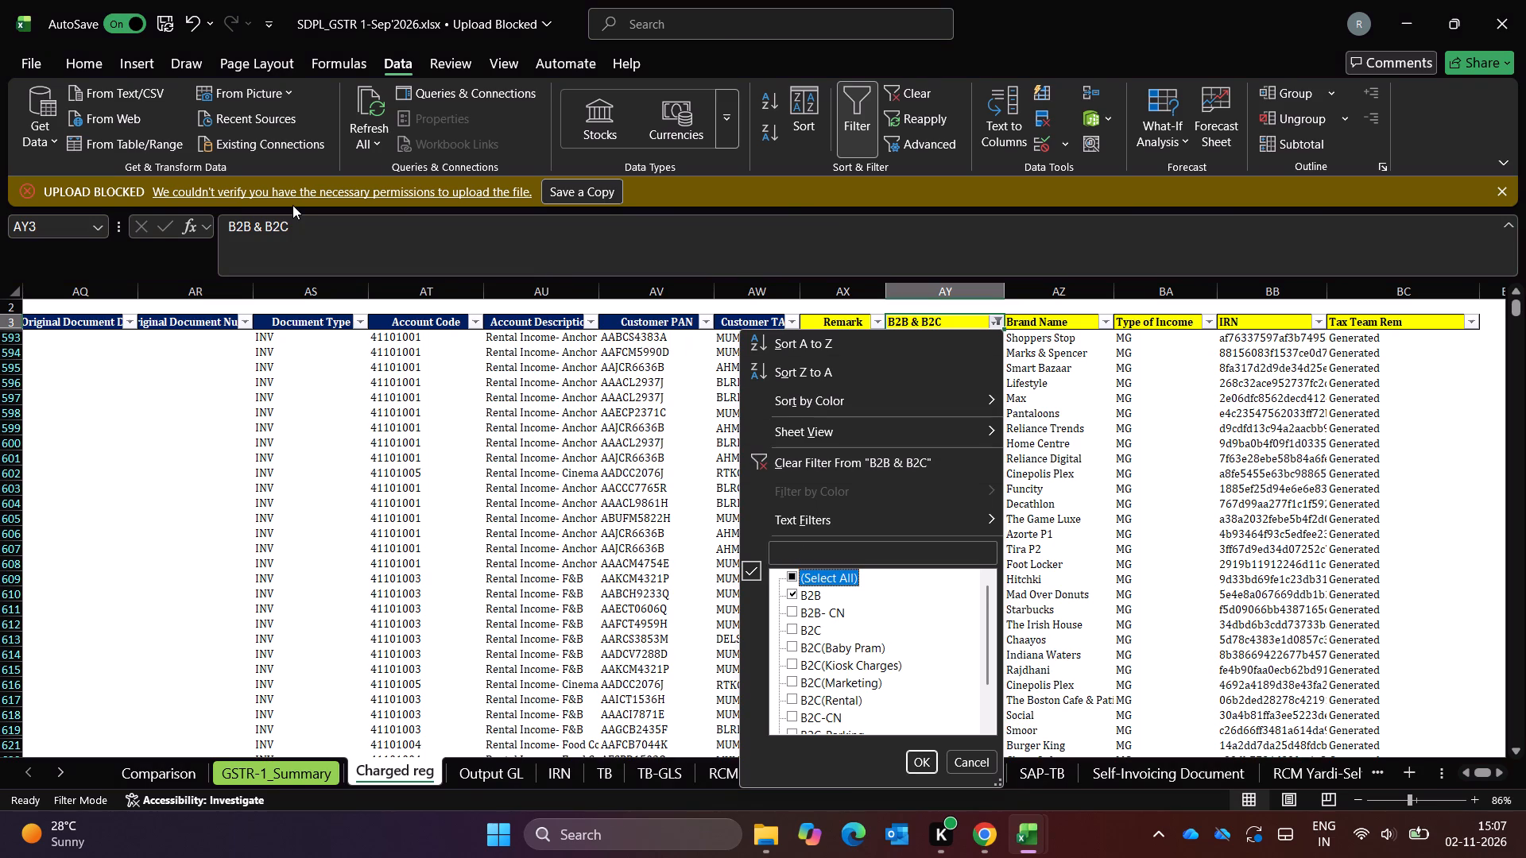
key(space)
key(Return)
Filter September's B2B & B2C column to B2C, B2C(Baby Pram), B2C(Kiosk Charges), B2C(Marketing), B2C(Rental) and B2C-Parking.
key(alt+Down)
key(alt+Down)
key(alt+Down)
key(alt+Down)
key(alt+Down)
key(alt+Down)
key(alt+Down)
key(alt+Down)
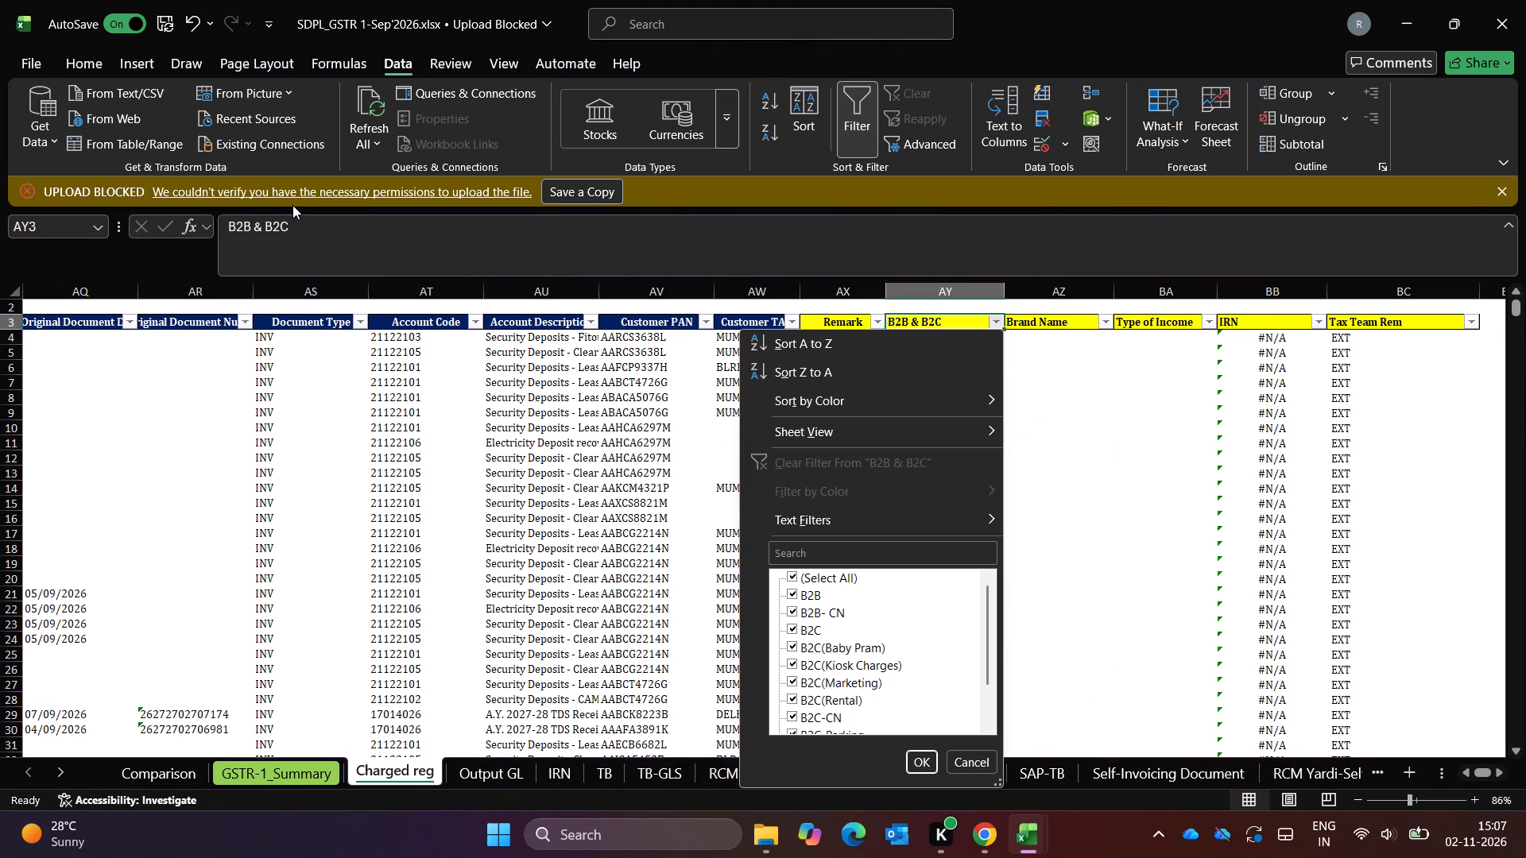
key(Down)
key(Down)
key(Down)
key(space)
key(Down)
key(space)
key(Down)
key(Down)
key(Down)
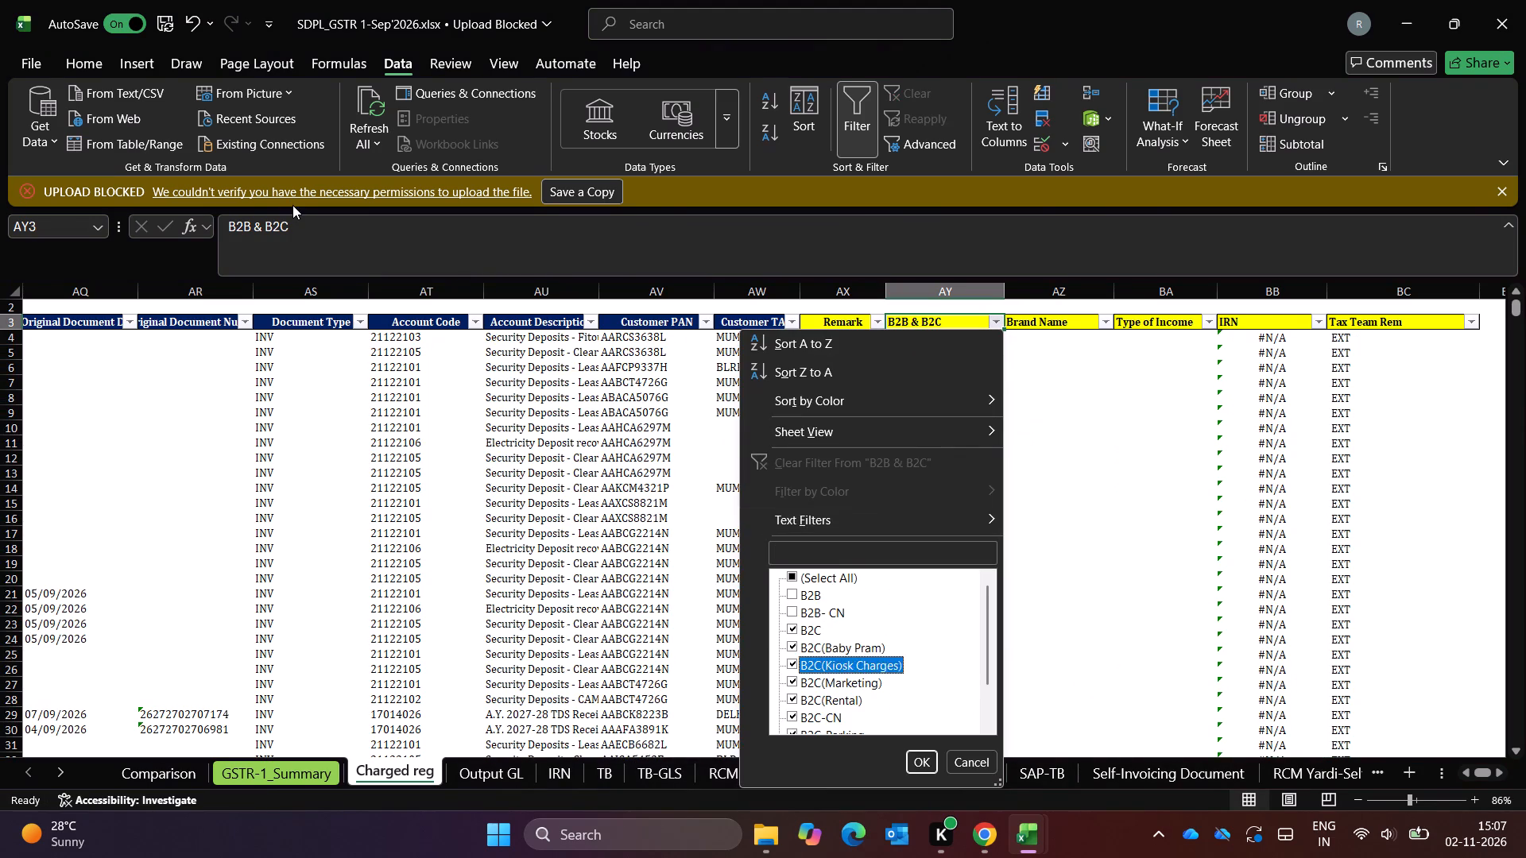
key(Down)
key(Down)
key(Down)
key(Down)
key(Down)
key(Down)
key(Down)
key(Up)
key(Up)
key(Up)
key(Up)
key(space)
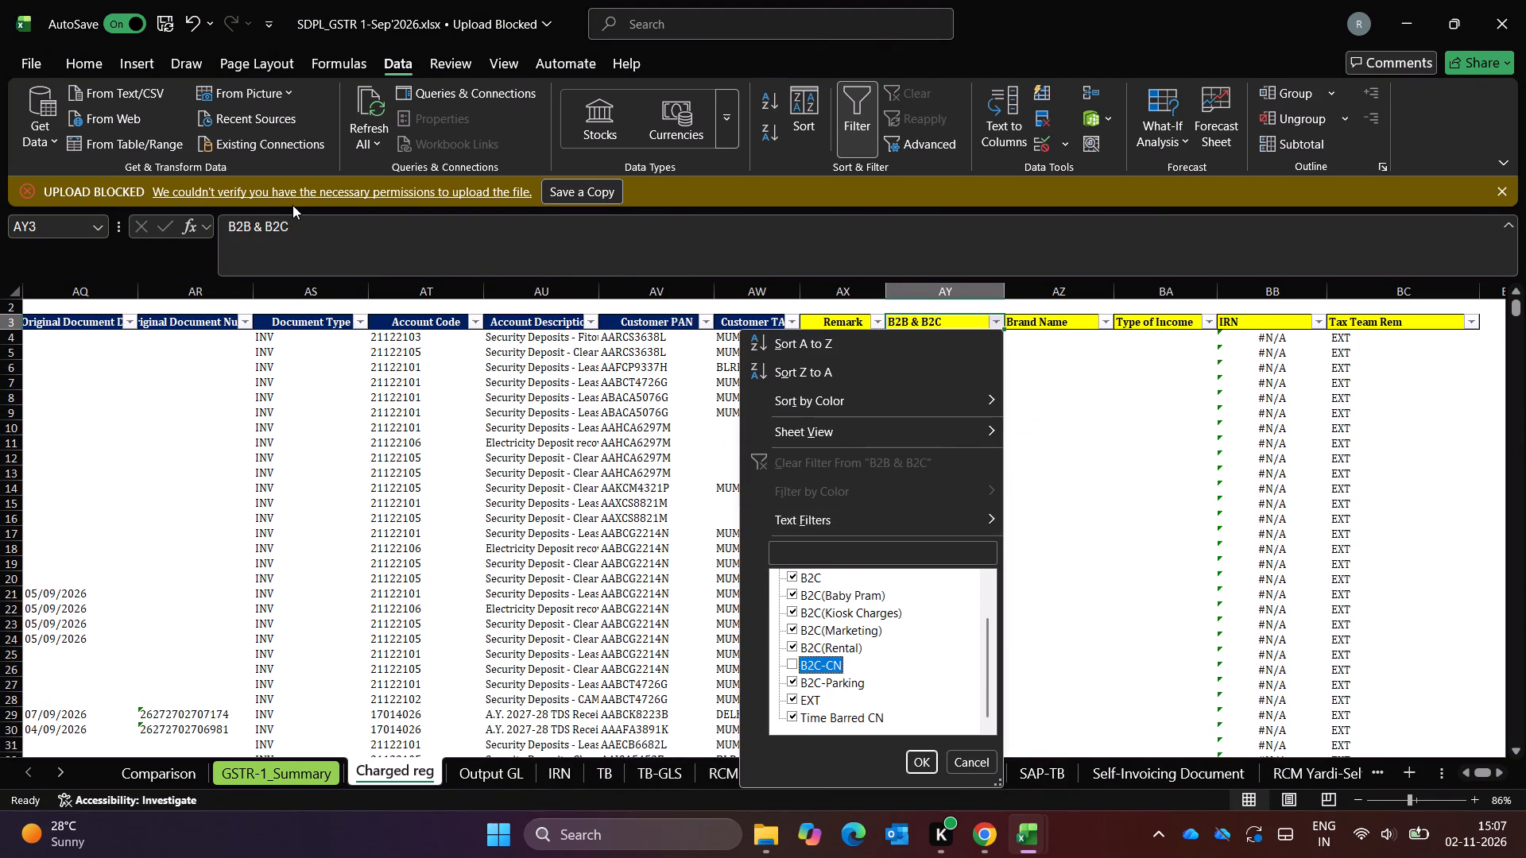
key(Down)
key(Down)
key(space)
key(Down)
key(space)
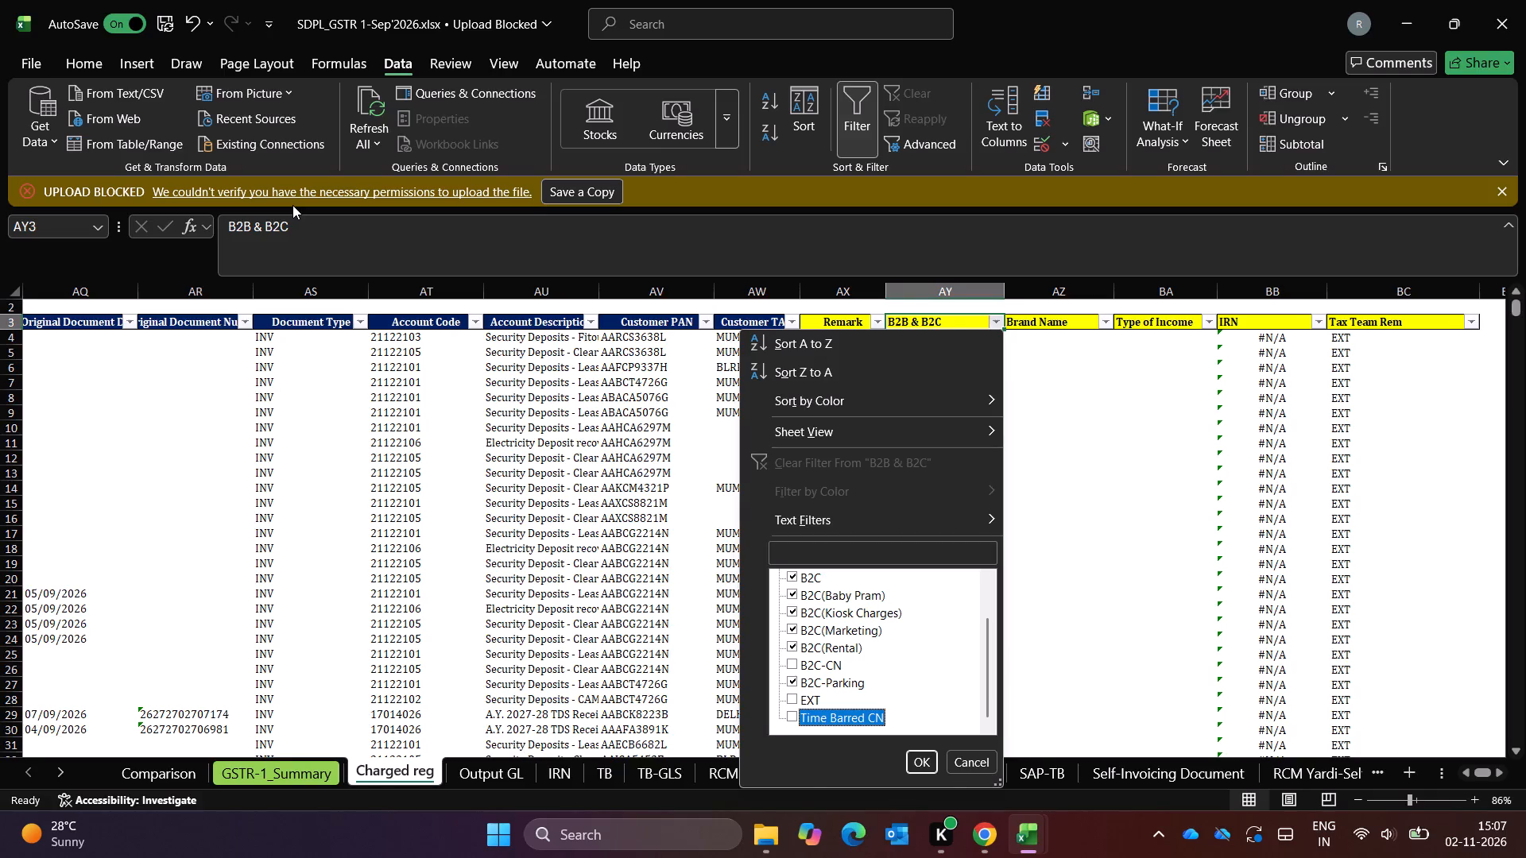
key(Return)
key(Down)
key(Up)
key(Left)
key(Left)
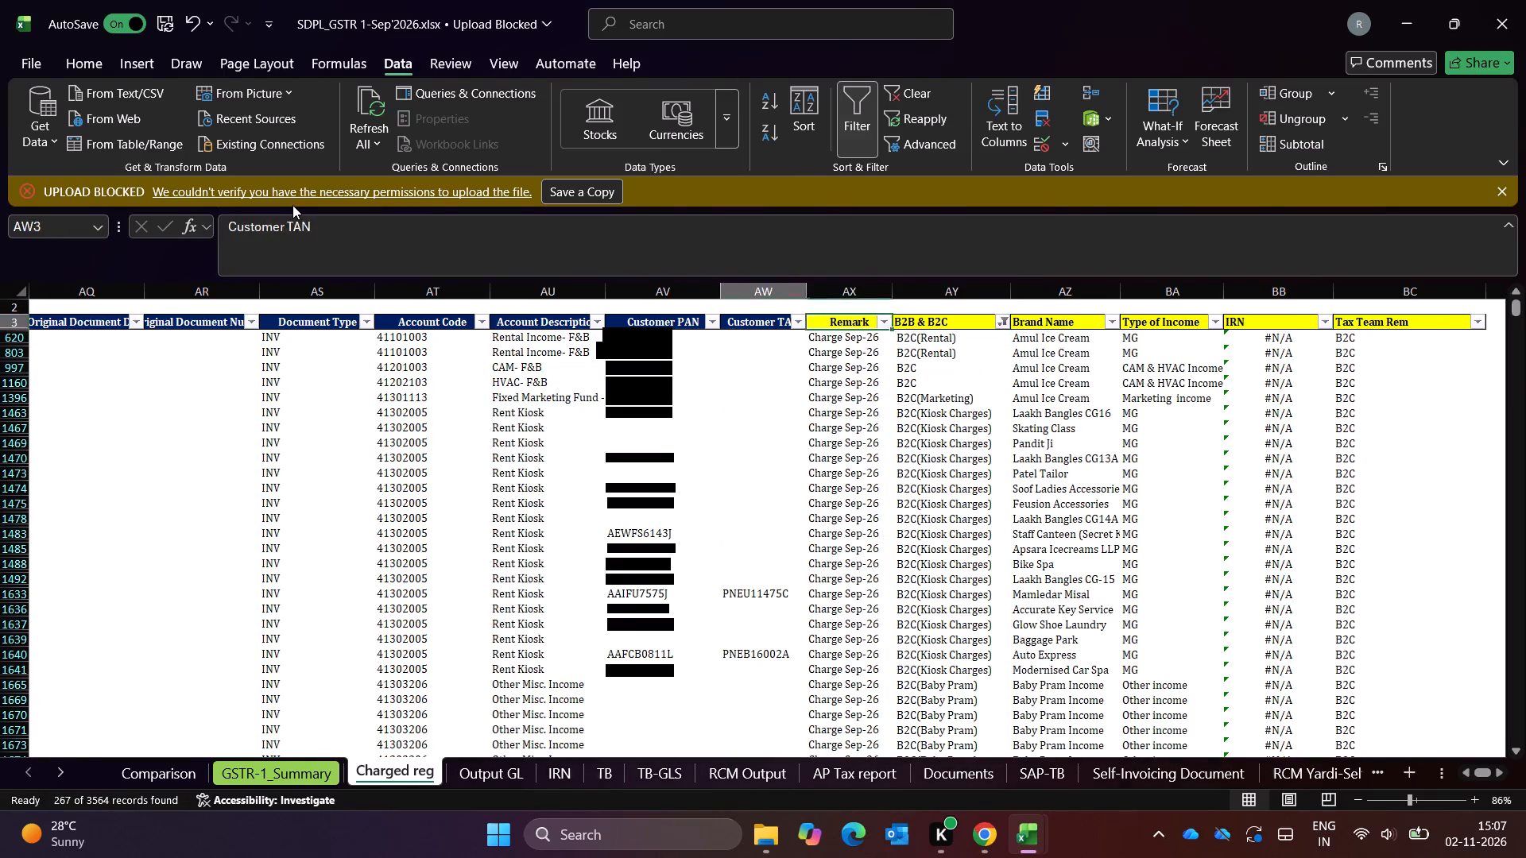
key(Left)
In October's Charged reg, filter the Account Description column to entries containing "ren".
key(alt+Tab)
key(Left)
key(Left)
key(Left)
key(Left)
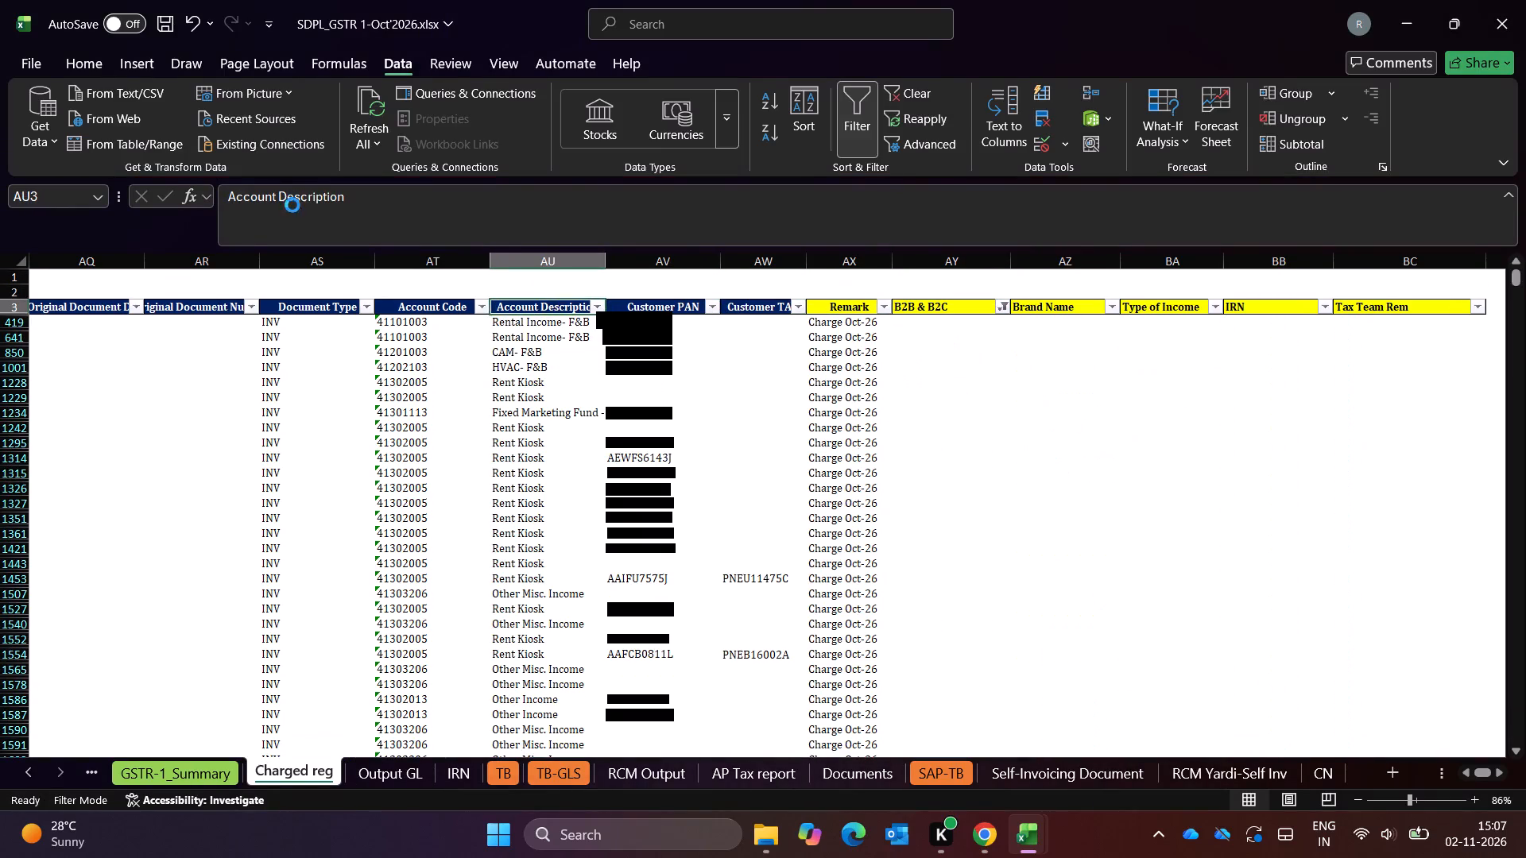
key(alt+Down)
key(alt+Down)
key(alt+Down)
key(alt+Down)
key(alt+Down)
key(alt+Down)
key(alt+Down)
key(alt+Down)
key(Down)
text(ren)
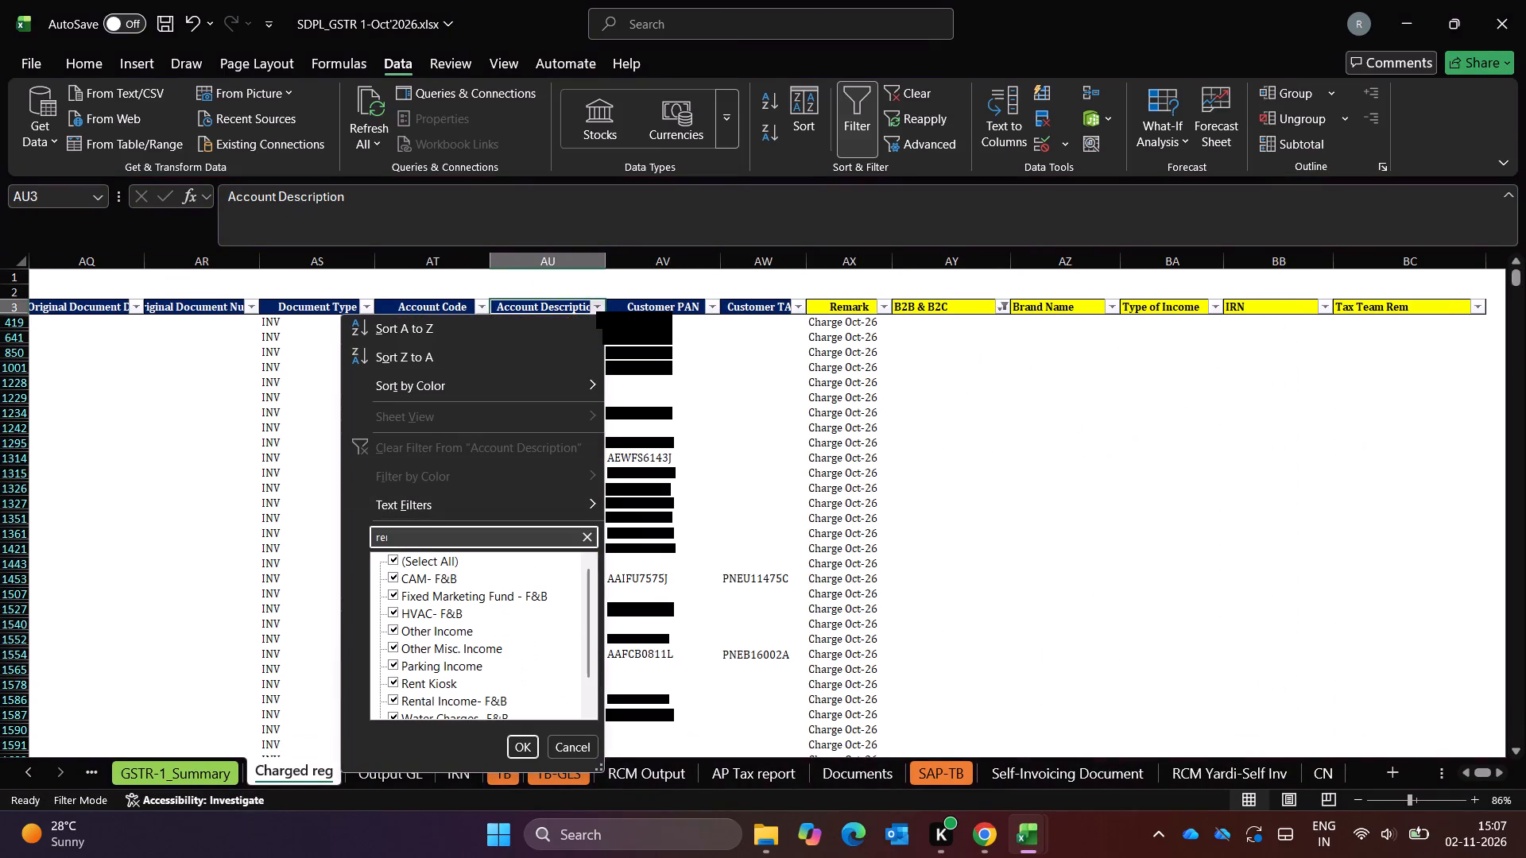
key(Return)
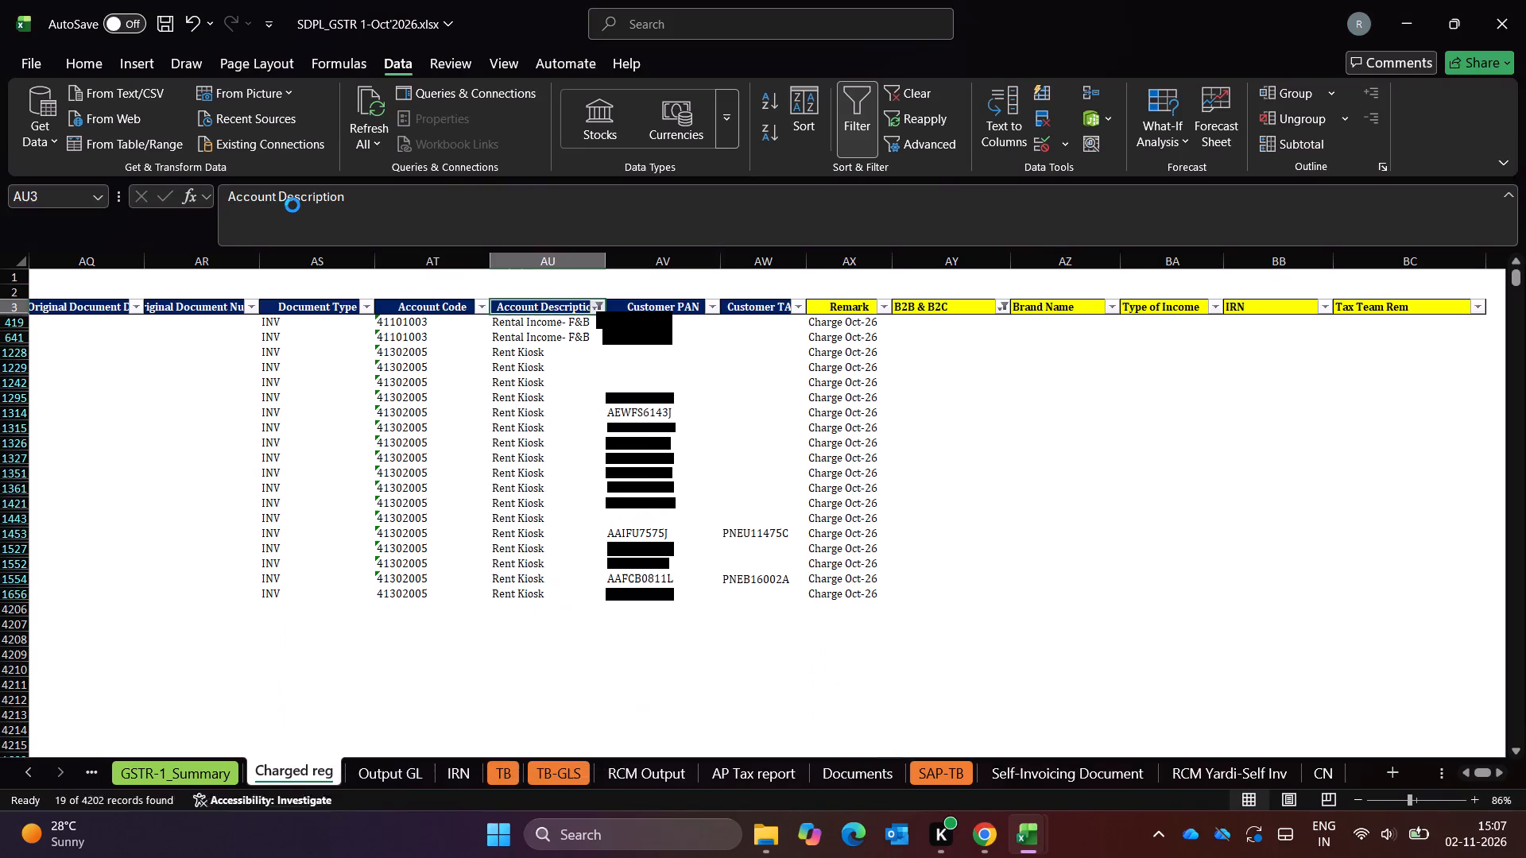
In September's Charged reg, filter the Account Description column to entries containing "rent".
key(Down)
key(Down)
key(alt+Tab)
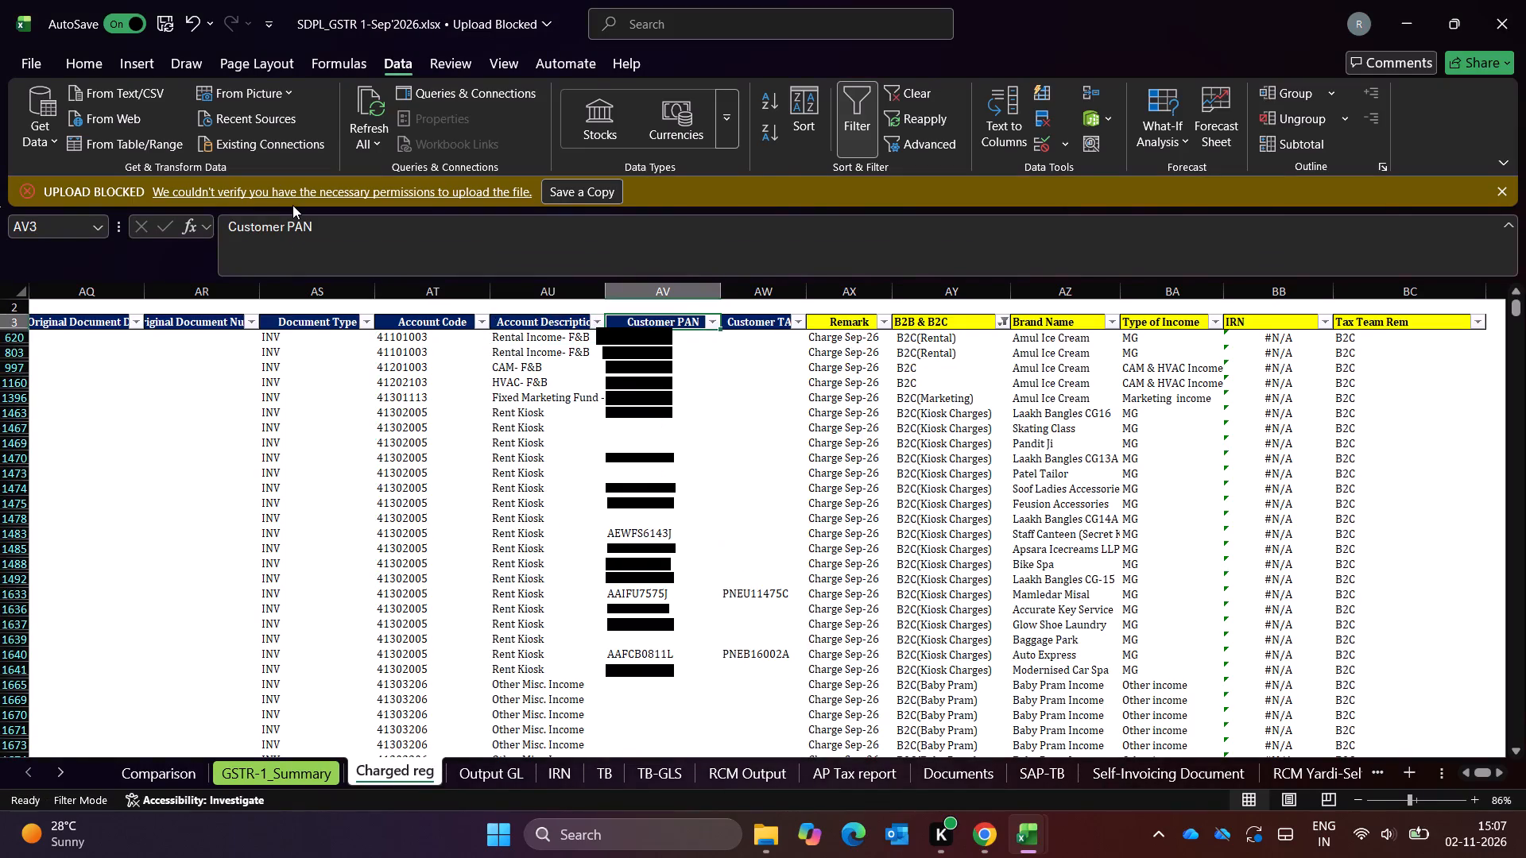
key(Right)
key(Right)
key(Left)
key(Left)
key(Left)
key(alt+Down)
key(alt+Down)
key(alt+Down)
key(alt+Down)
key(alt+Down)
key(alt+Down)
key(alt+Down)
key(alt+Down)
key(alt+Down)
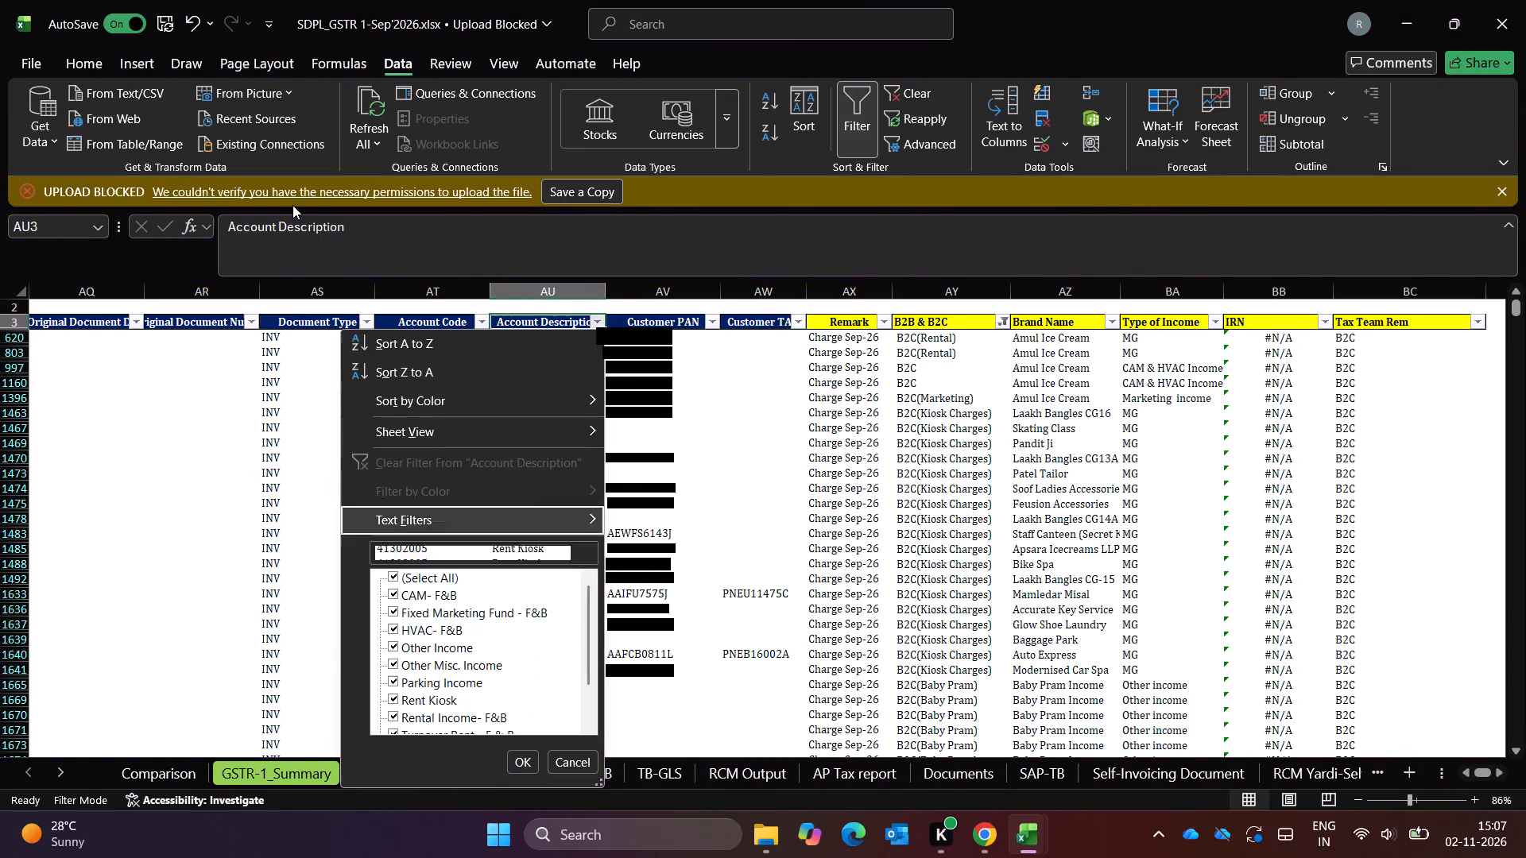
key(Down)
key(Up)
text(ret)
key(BackSpace)
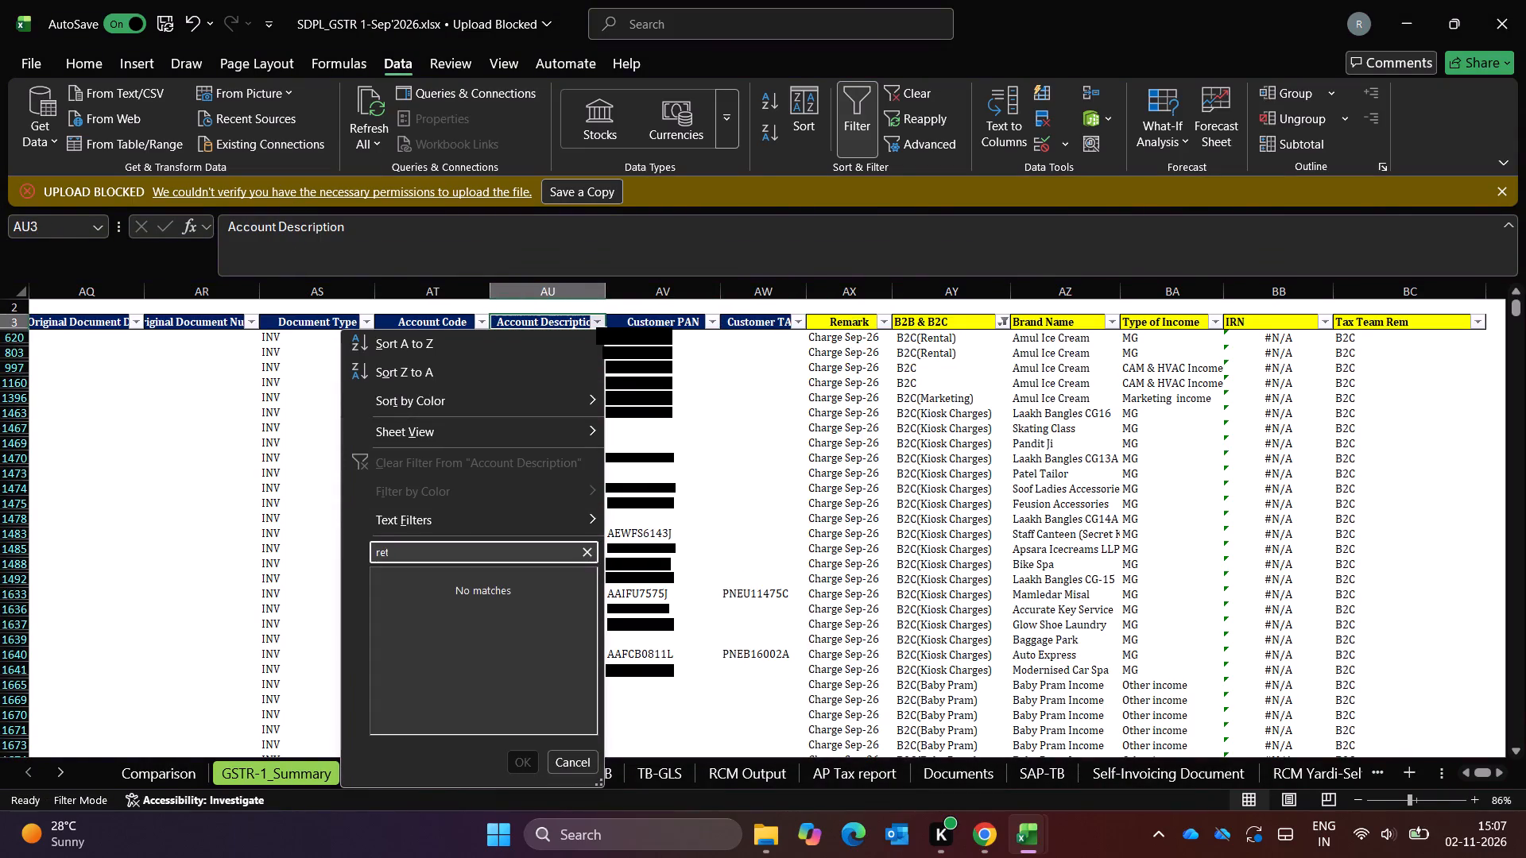
text(nt)
key(Down)
key(Down)
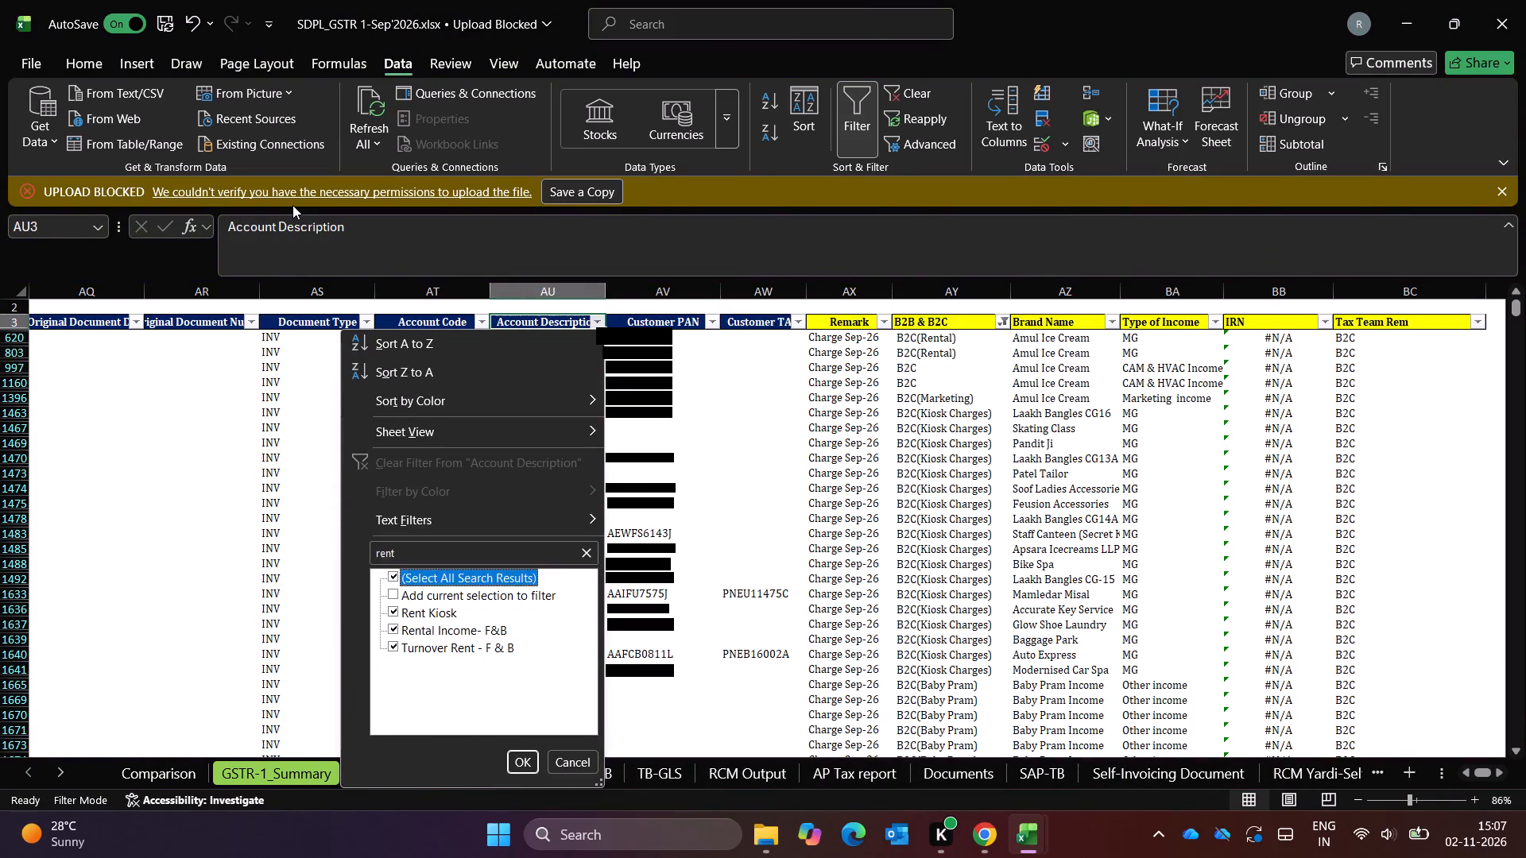
key(Return)
Copy September's B2C(Kiosk Charges) category into the B2B & B2C cell of October's first Rent Kiosk record.
key(Down)
key(Down)
key(Down)
key(Down)
key(Down)
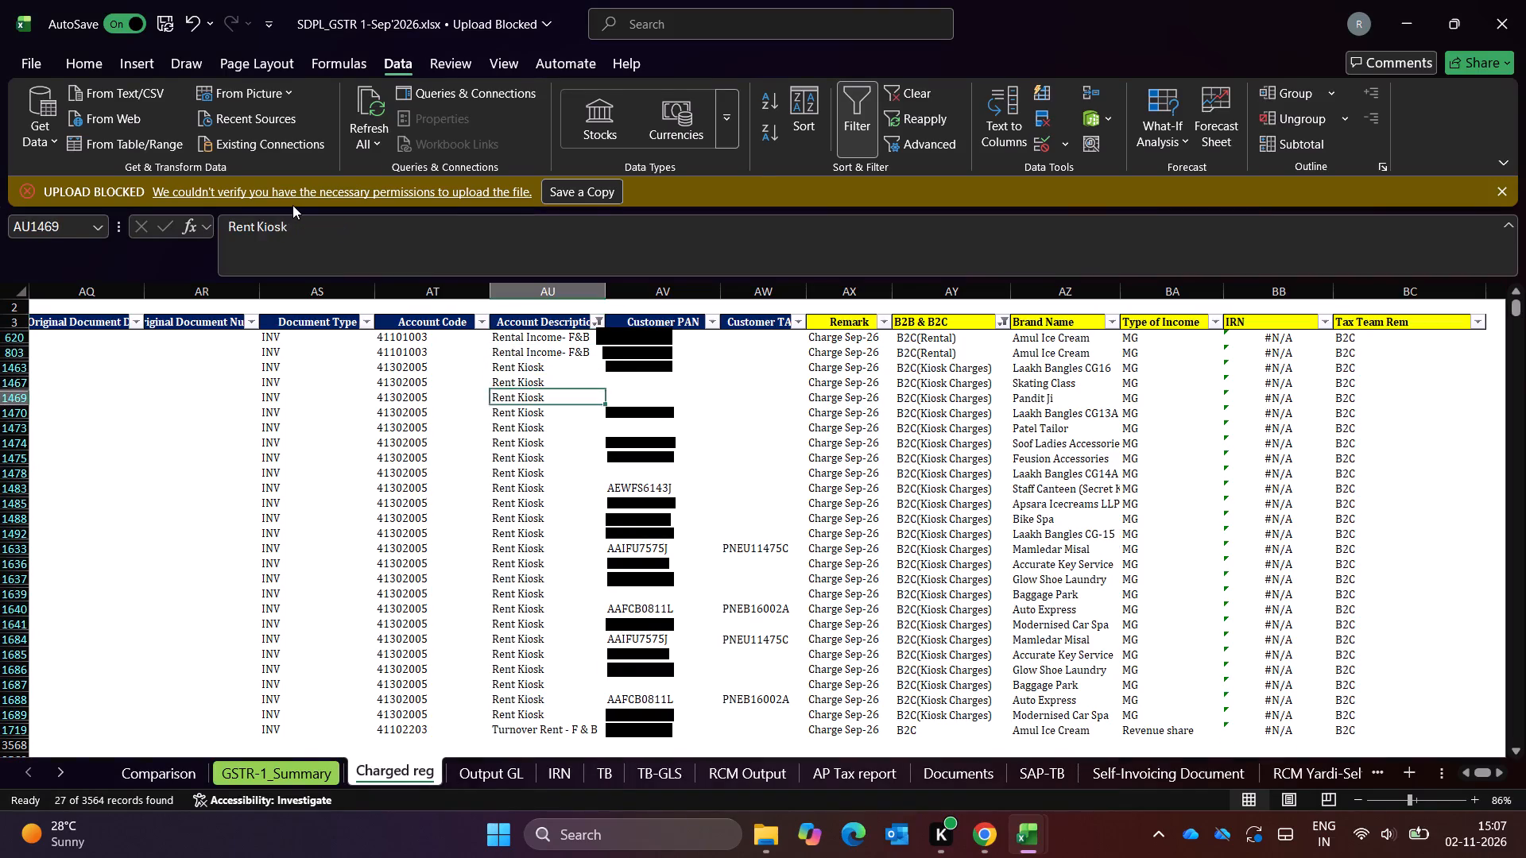
key(Right)
key(Right)
key(Right)
key(Right)
key(Up)
key(ctrl+c)
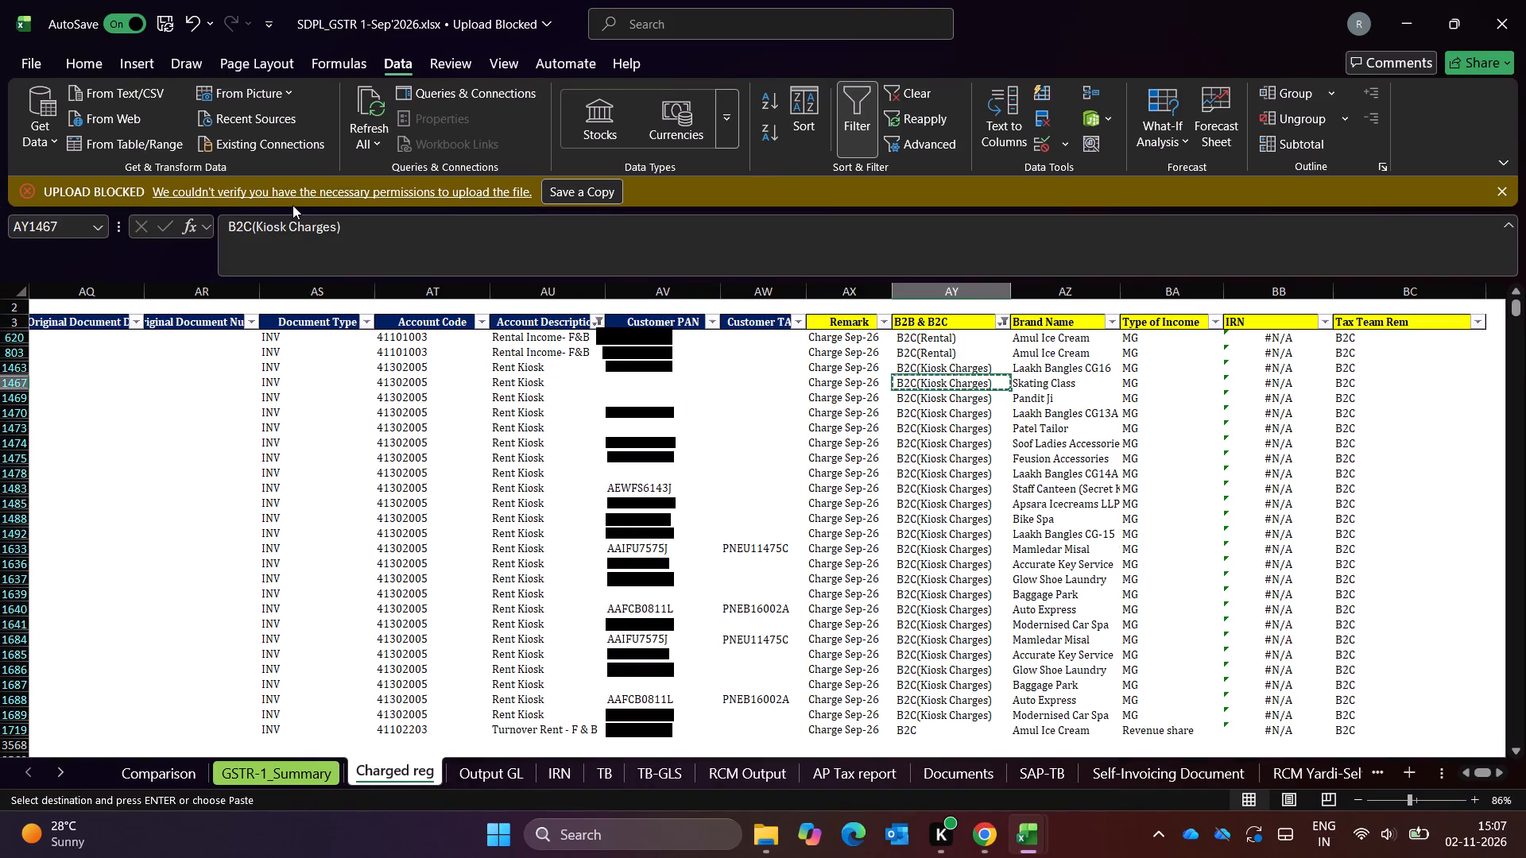
key(alt+Tab)
key(Right)
key(Left)
key(Down)
key(Right)
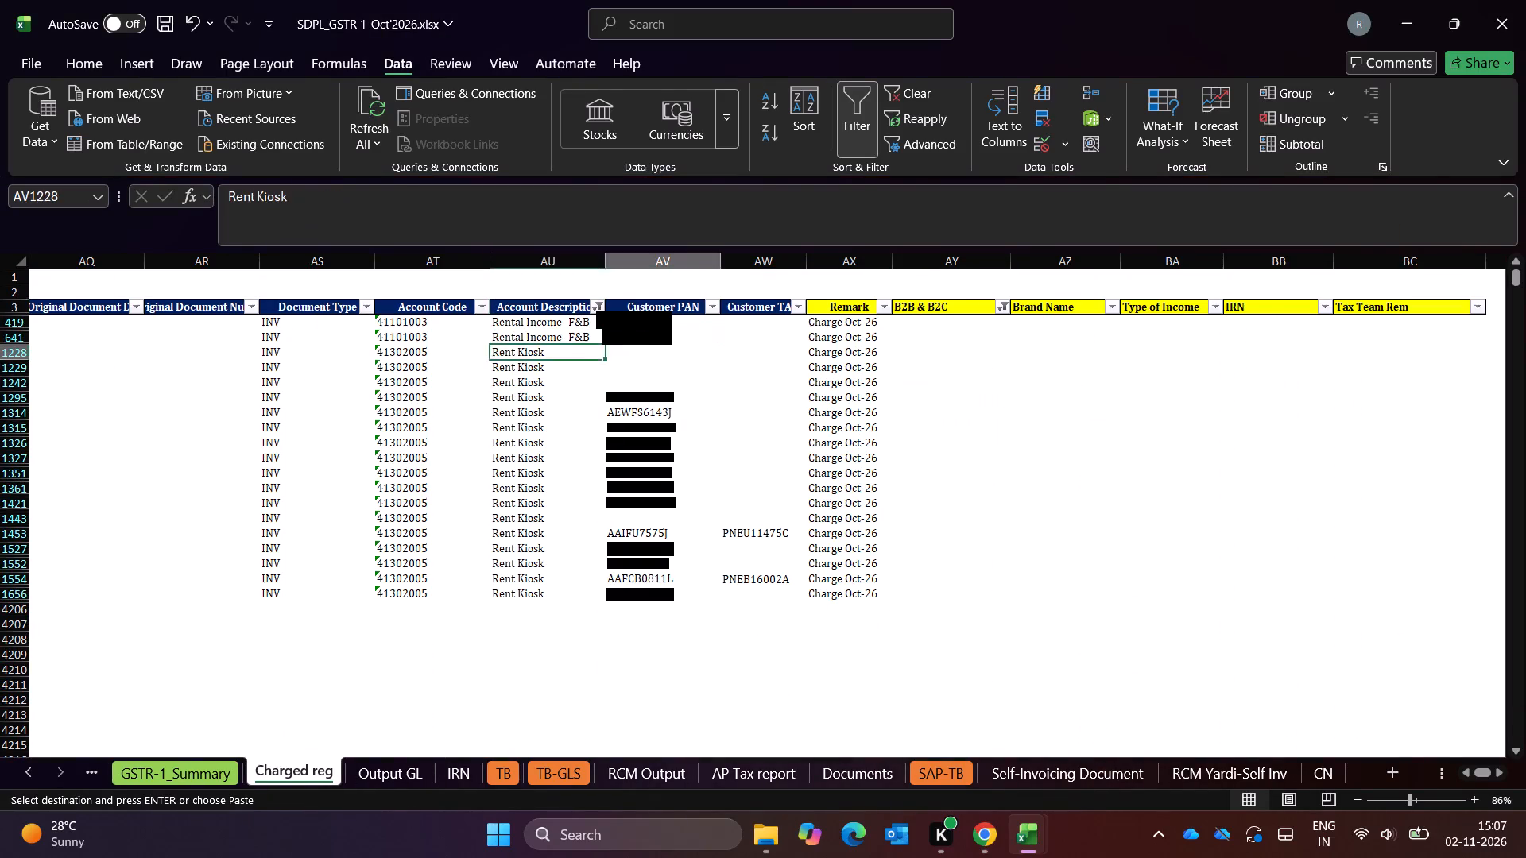
key(Right)
key(Right)
key(Right)
key(ctrl+v)
Fill B2C(Kiosk Charges) down the B2B & B2C column for all visible Rent Kiosk records in October's Charged reg.
key(Left)
key(Left)
key(Left)
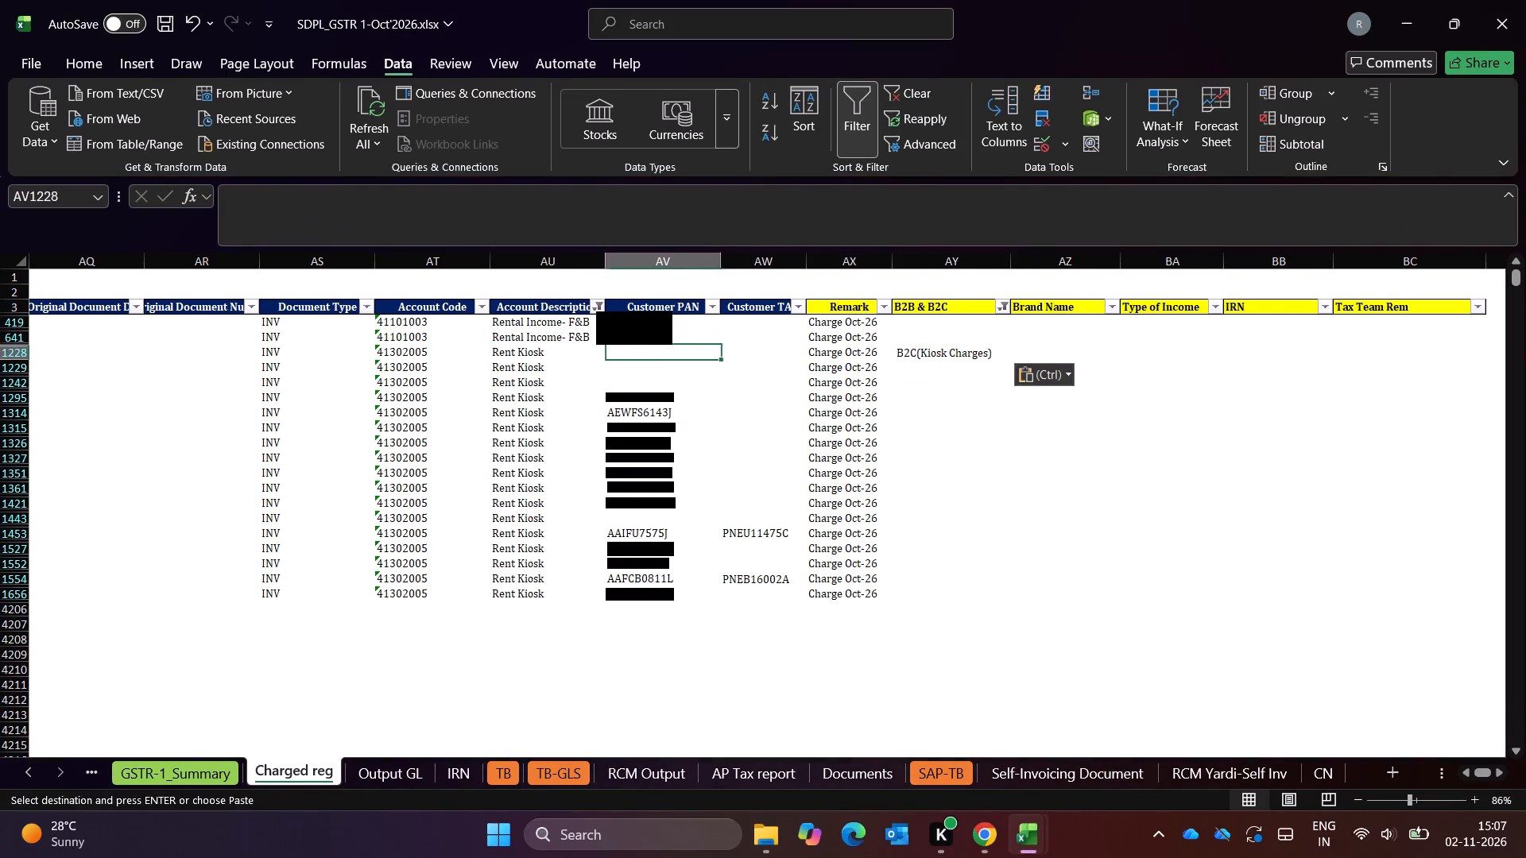
key(Right)
key(Right)
key(ctrl+Down)
key(Right)
key(ctrl+shift+Up)
key(alt+semicolon)
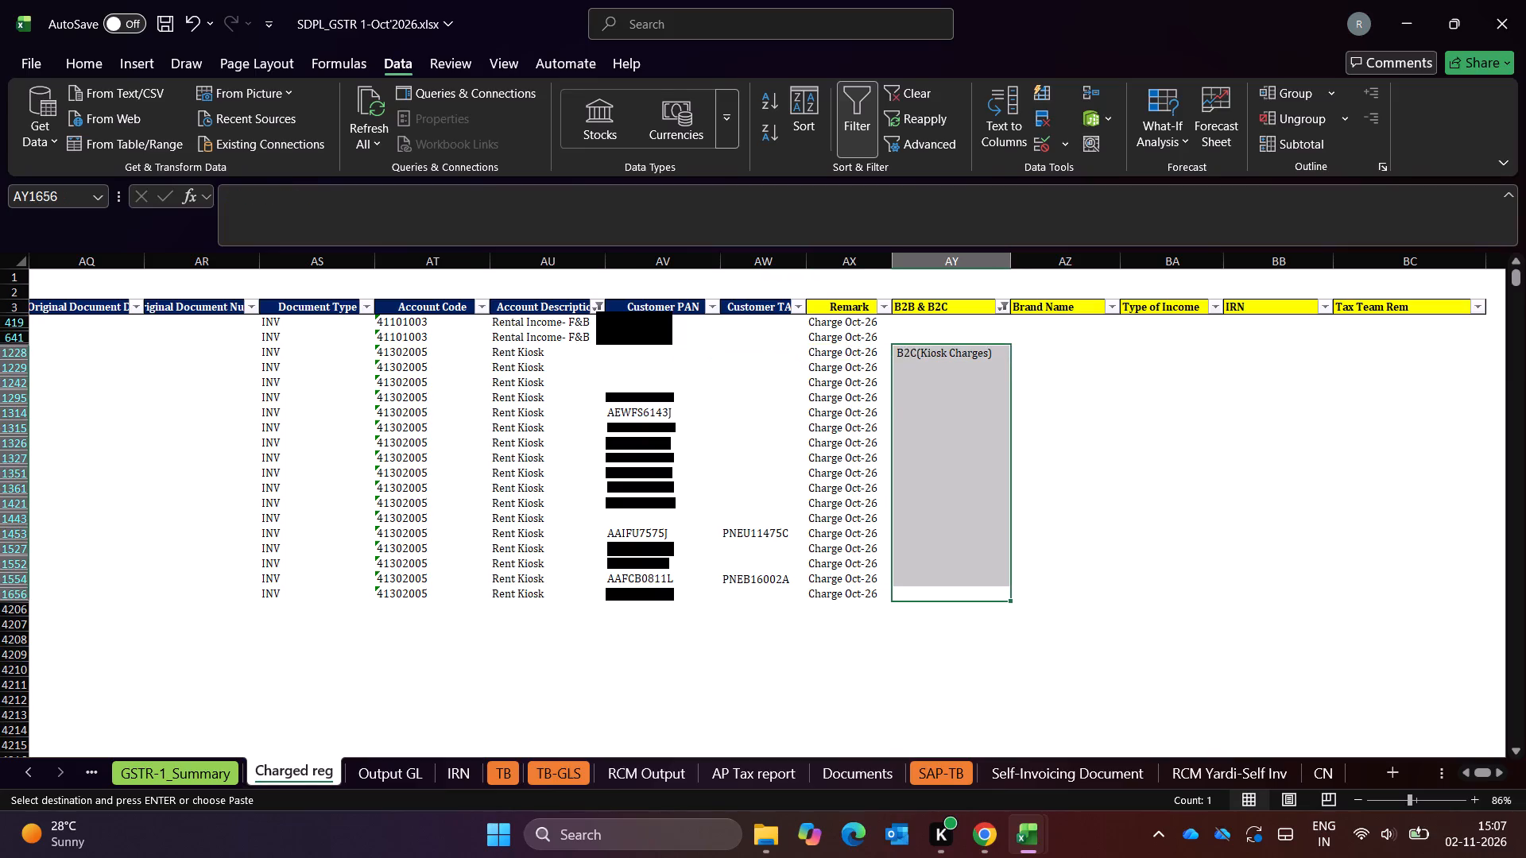
key(ctrl+d)
key(Up)
key(Up)
key(Up)
key(ctrl+Up)
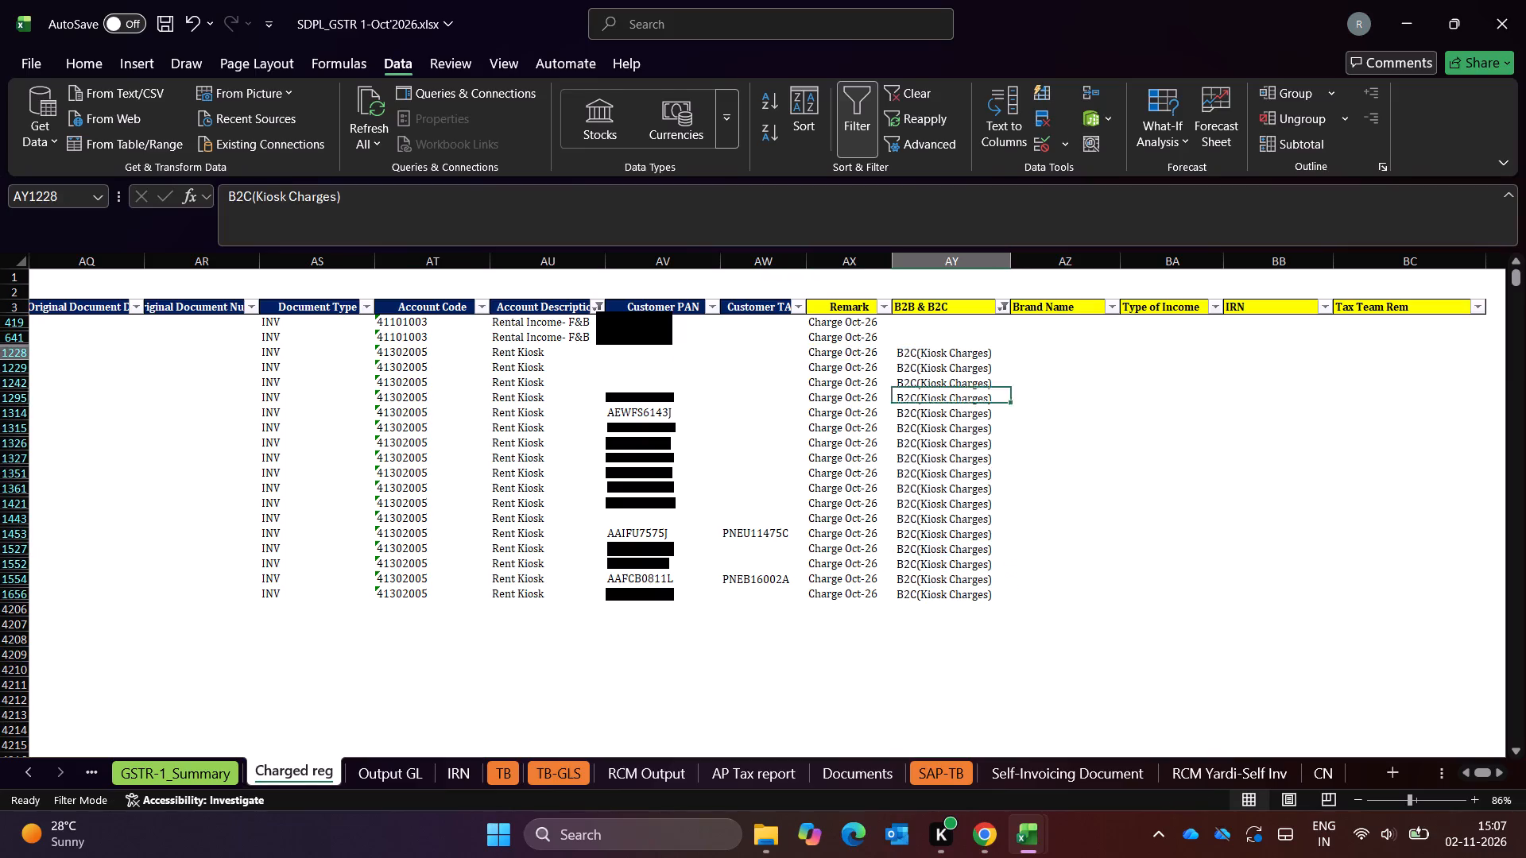
Copy September's B2C(Rental) category into the B2B & B2C column for both October Rental Income- F&B records.
key(Up)
key(Up)
key(alt+Tab)
key(Left)
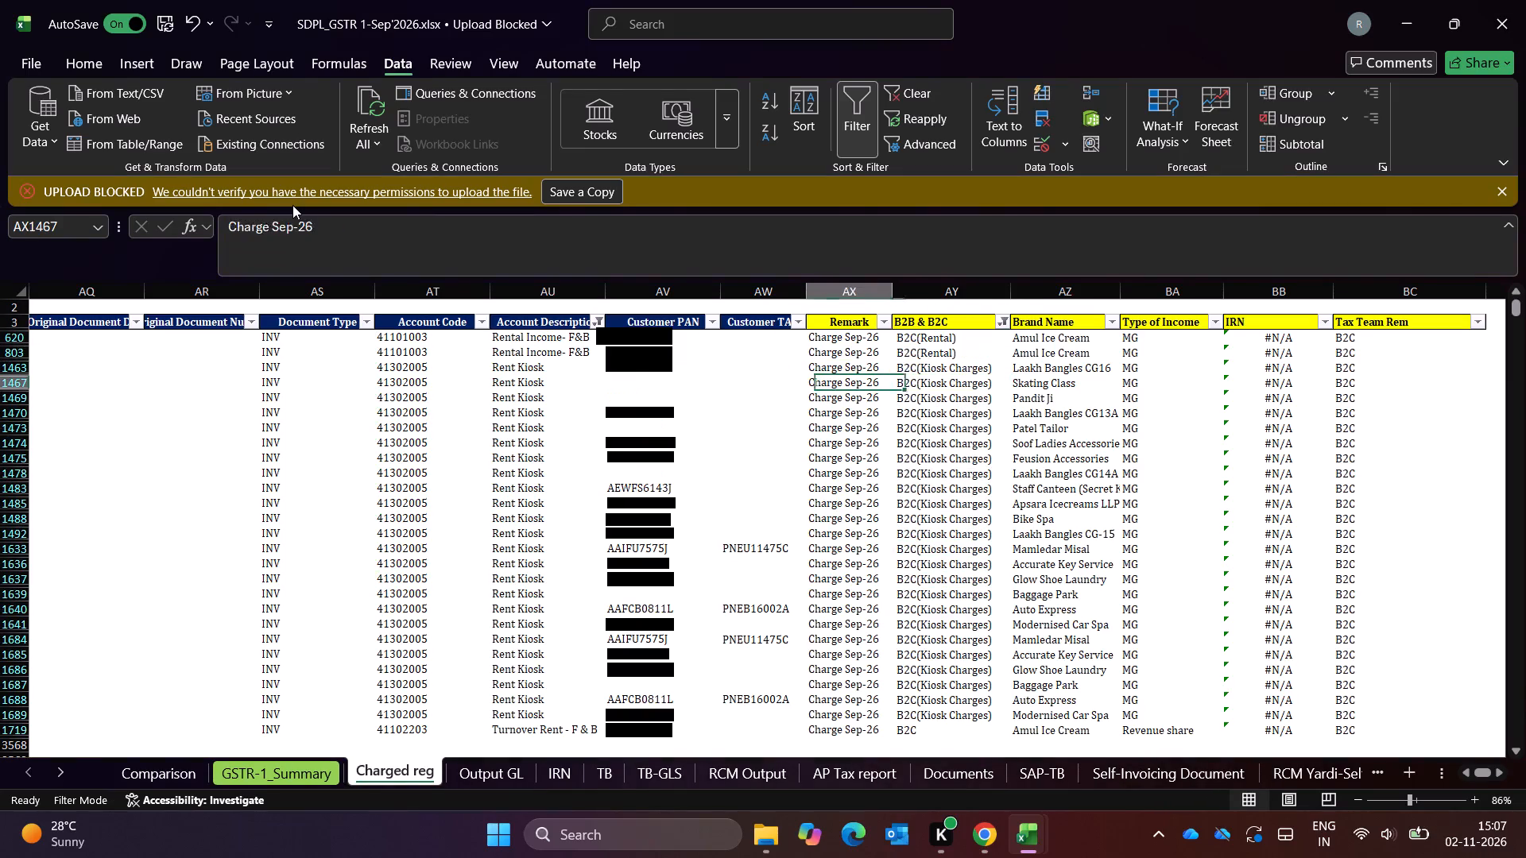
key(Left)
key(Left)
key(Up)
key(Up)
key(Right)
key(Right)
key(Right)
key(ctrl+c)
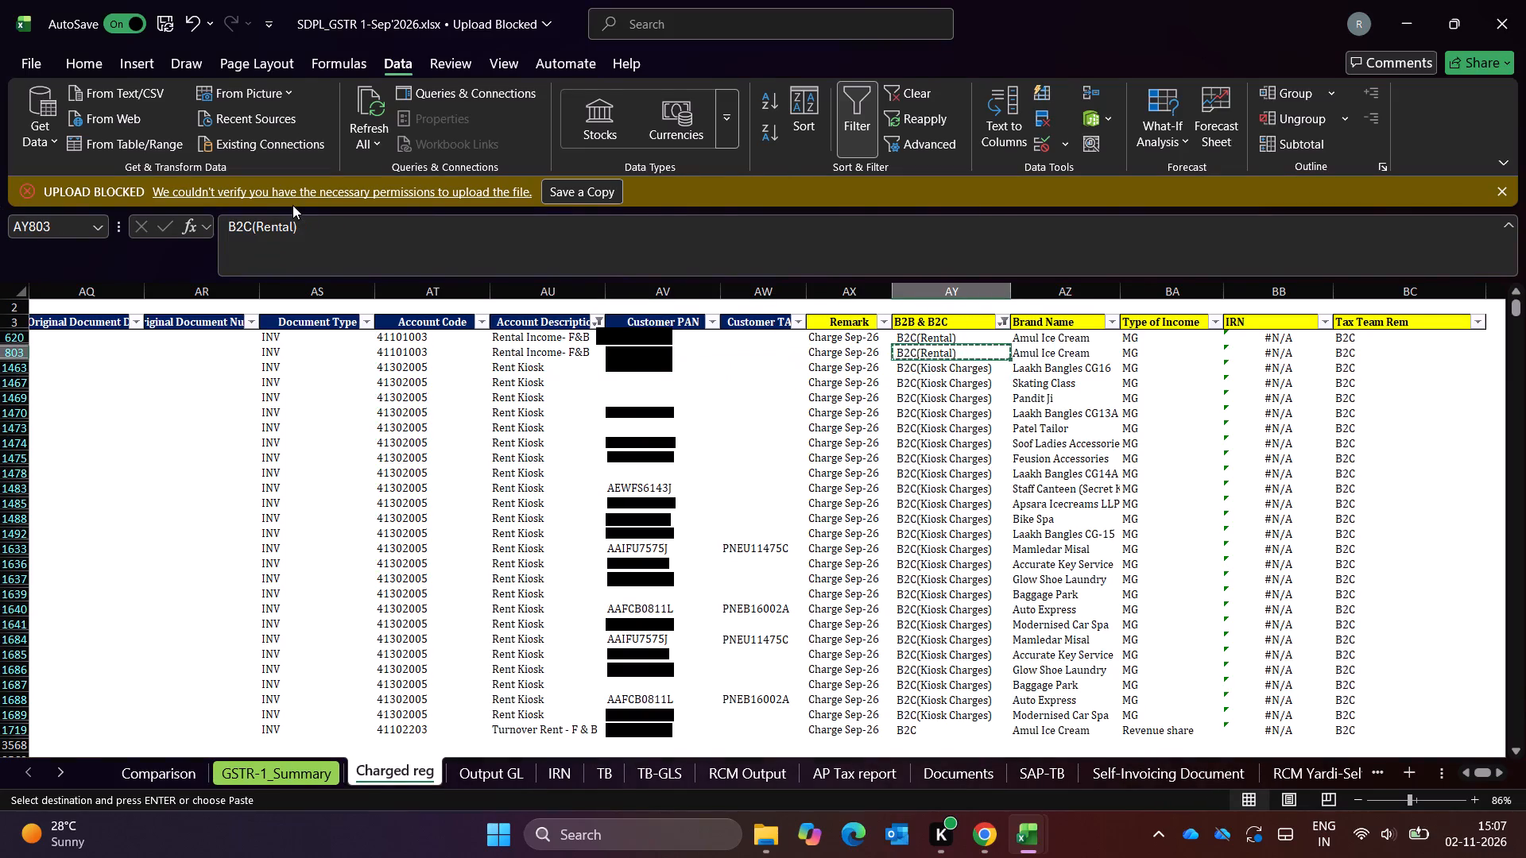
key(alt+Tab)
key(ctrl+v)
key(shift+Down)
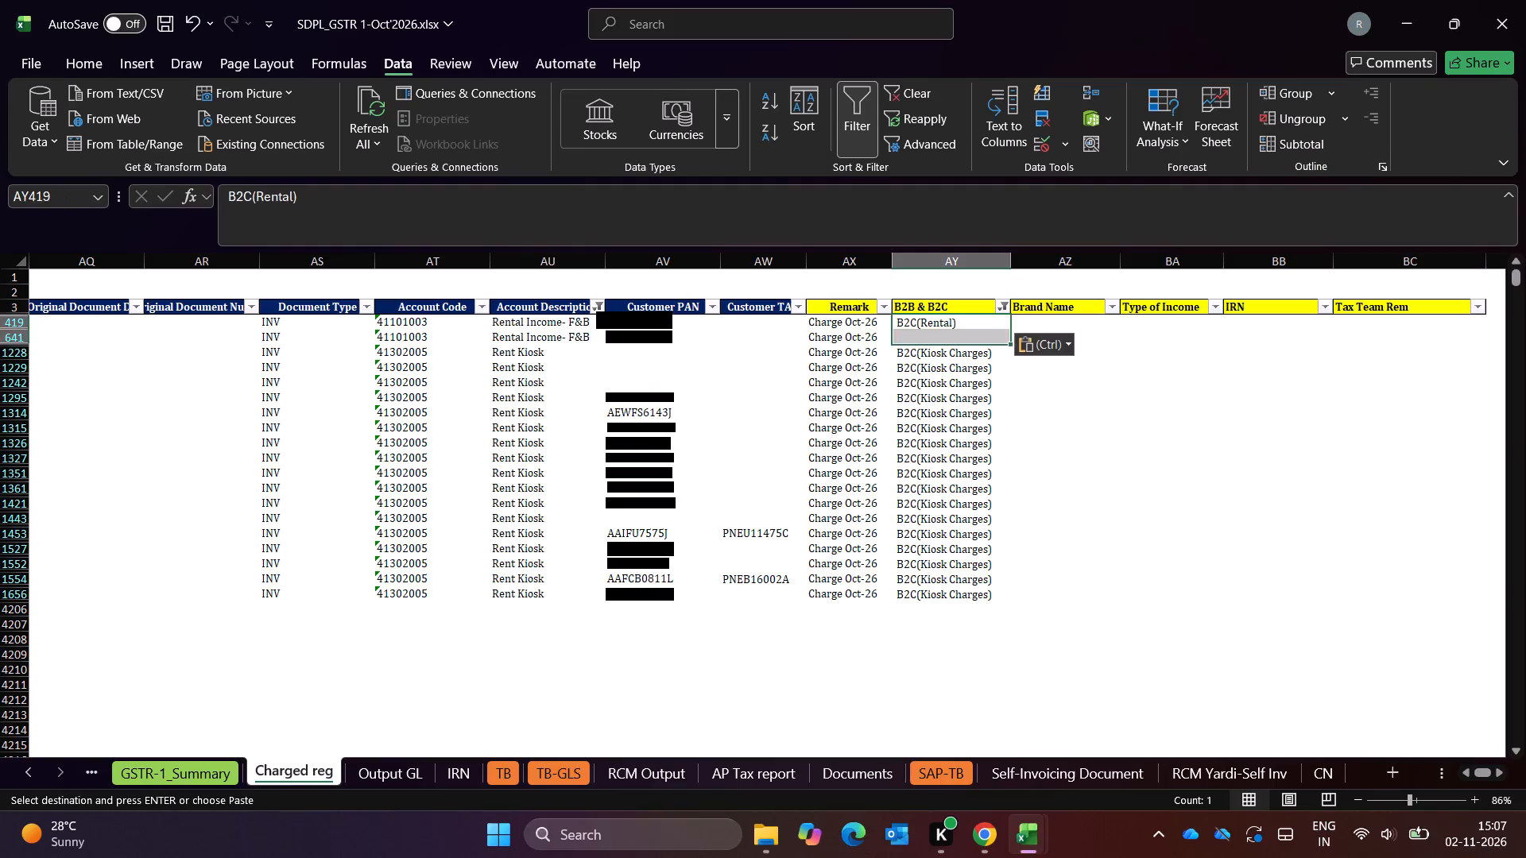
key(alt+semicolon)
key(ctrl+d)
Reselect all account descriptions in the Account Description filter of October's Charged reg.
key(Up)
key(Left)
key(Left)
key(Left)
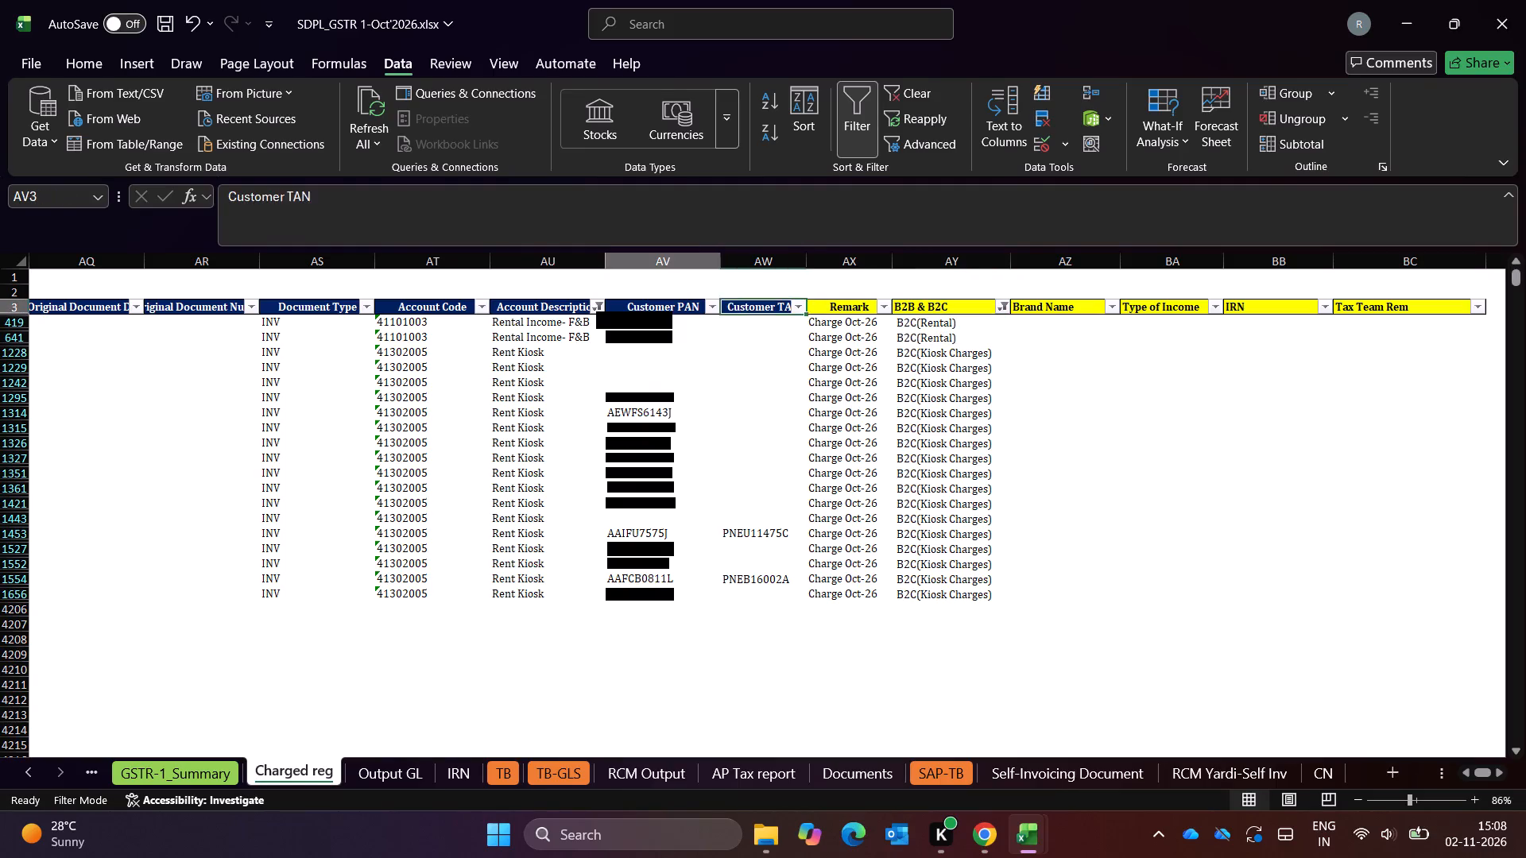
key(Left)
key(alt+Down)
key(alt+Down)
key(alt+Down)
key(alt+Down)
key(alt+Down)
key(alt+Down)
key(alt+Down)
key(alt+Down)
key(Down)
key(Down)
key(Down)
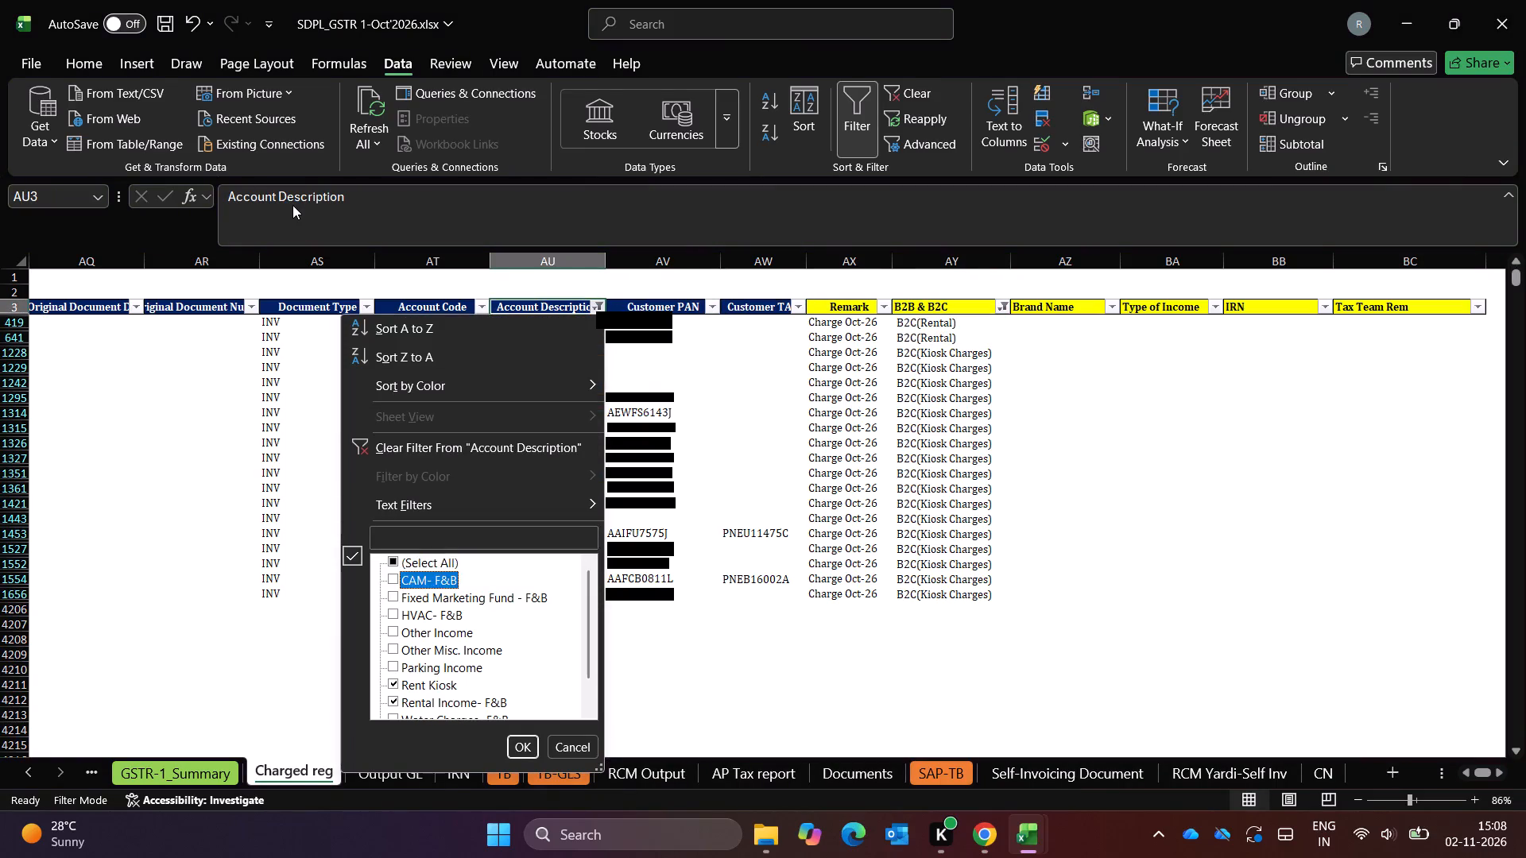
key(Up)
key(space)
key(Return)
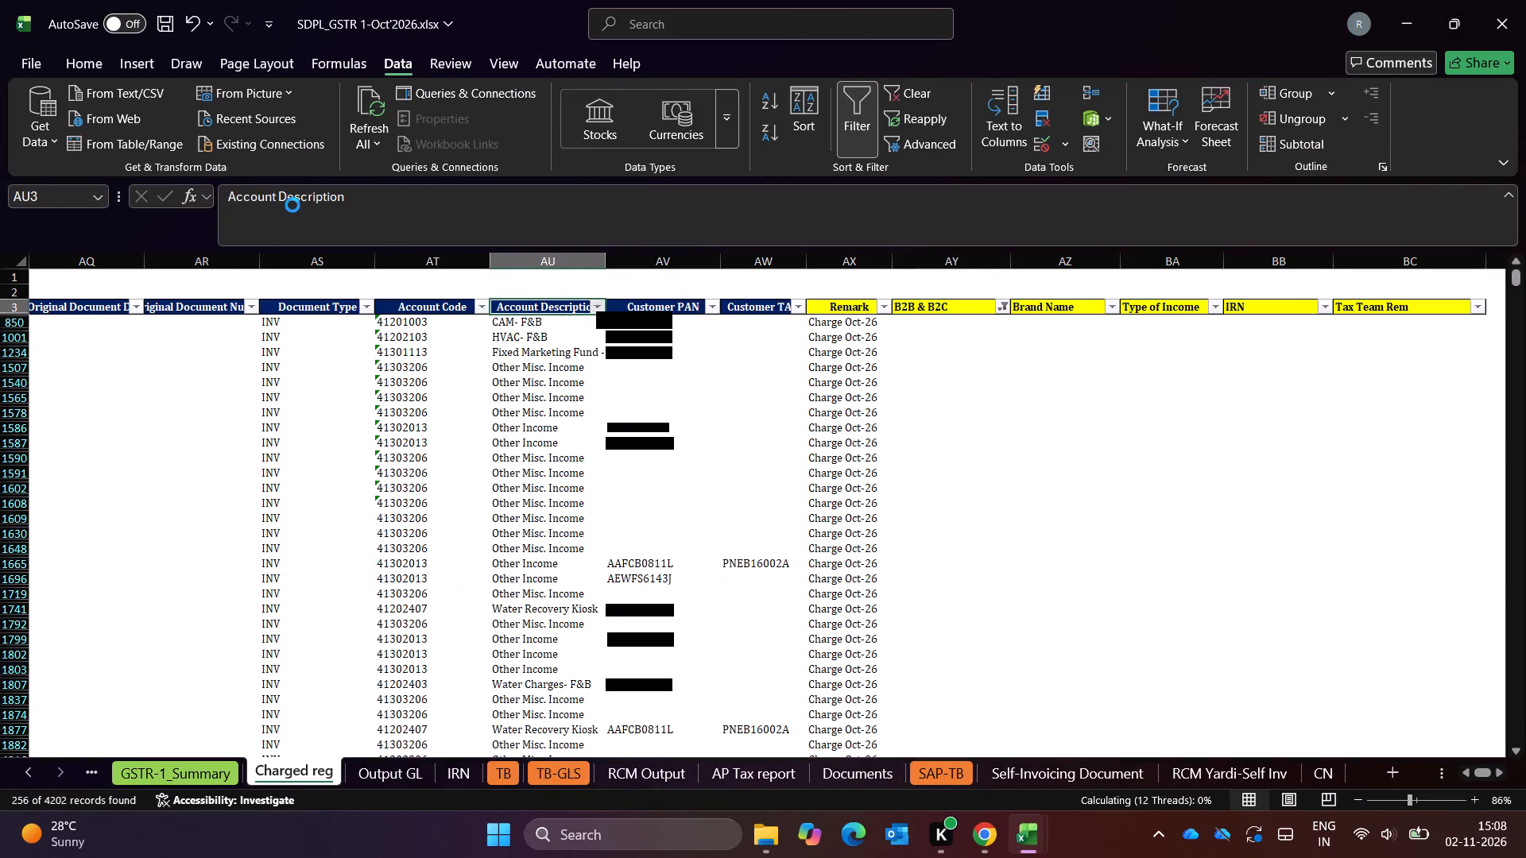
Filter October's Account Description column to entries containing "parki".
key(alt+Down)
key(alt+Down)
key(alt+Down)
key(alt+Down)
key(alt+Down)
key(alt+Down)
key(alt+Down)
key(alt+Down)
key(alt+Down)
text(parki)
key(Return)
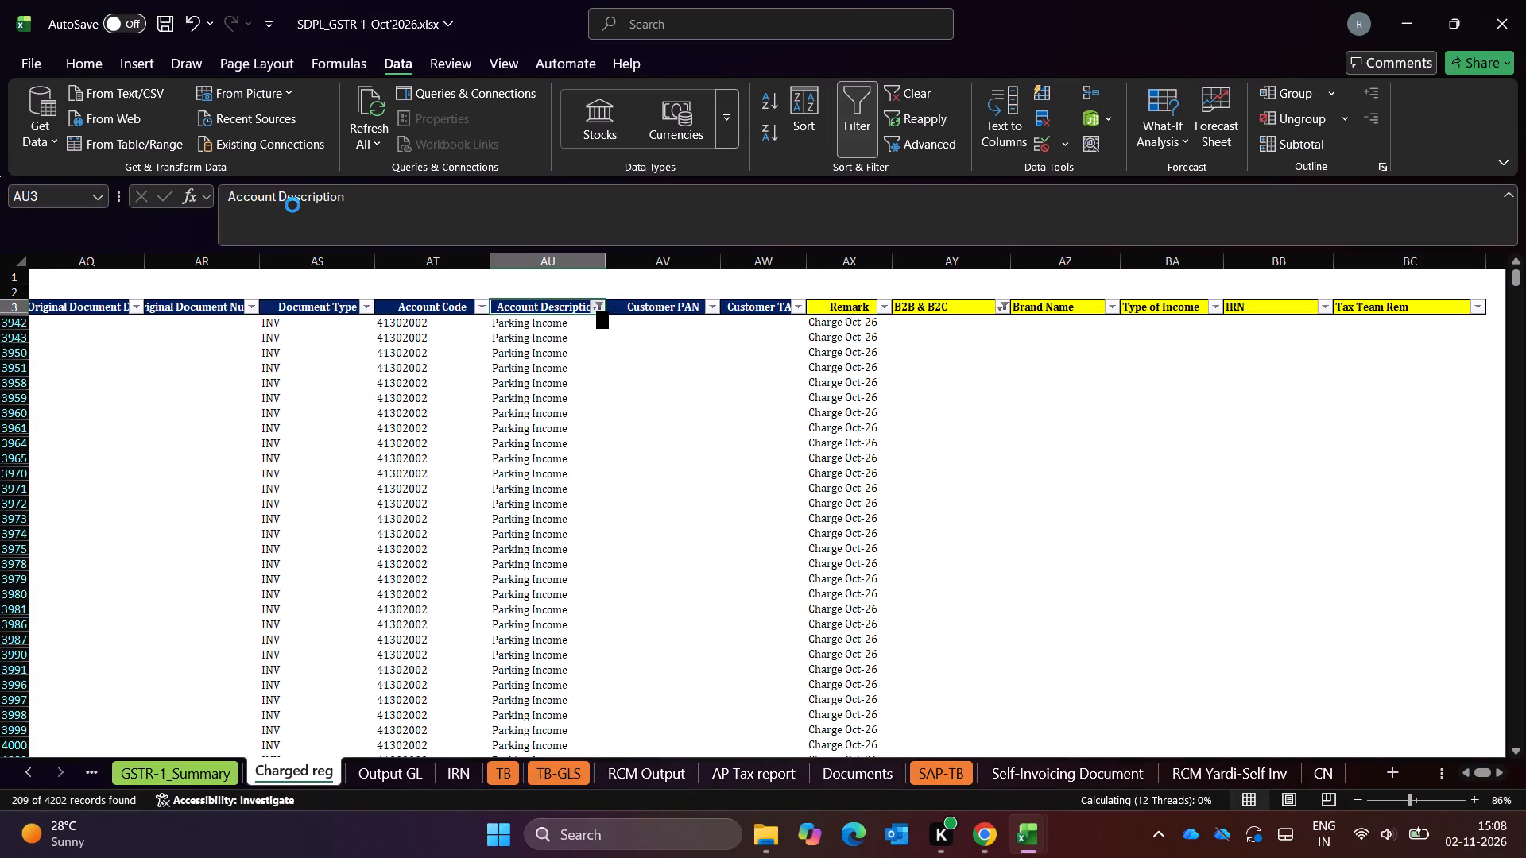
In September's Charged reg, change the Account Description filter to entries containing "parking".
key(Right)
key(Right)
key(alt+Tab)
key(Up)
key(Up)
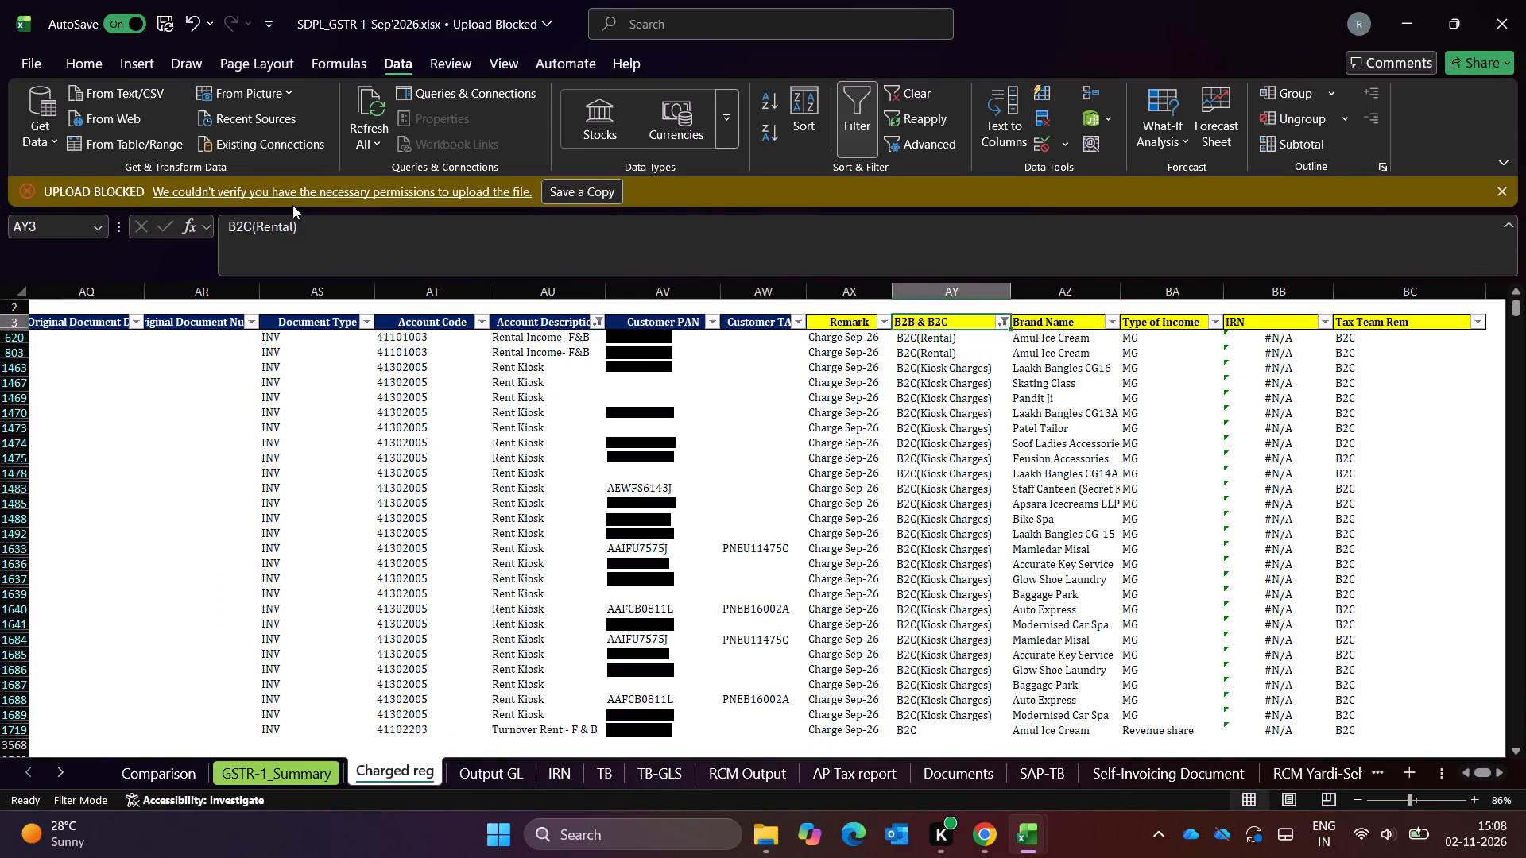
key(Left)
key(Left)
key(Left)
key(Left)
key(alt+Down)
key(alt+Down)
key(alt+Down)
key(alt+Down)
key(alt+Down)
key(alt+Down)
key(alt+Down)
key(alt+Down)
key(alt+Down)
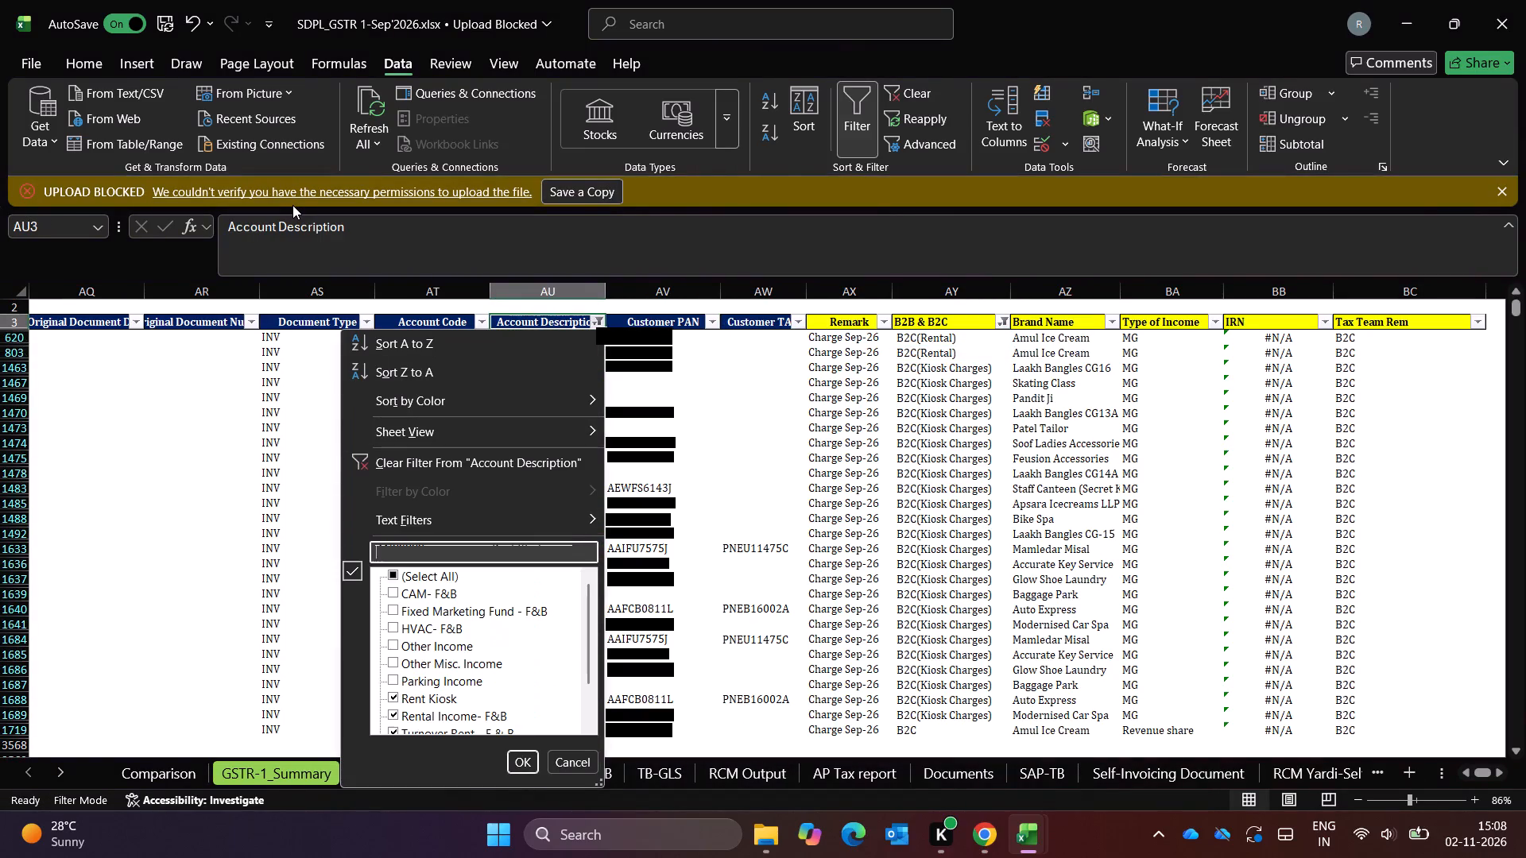
text(parking)
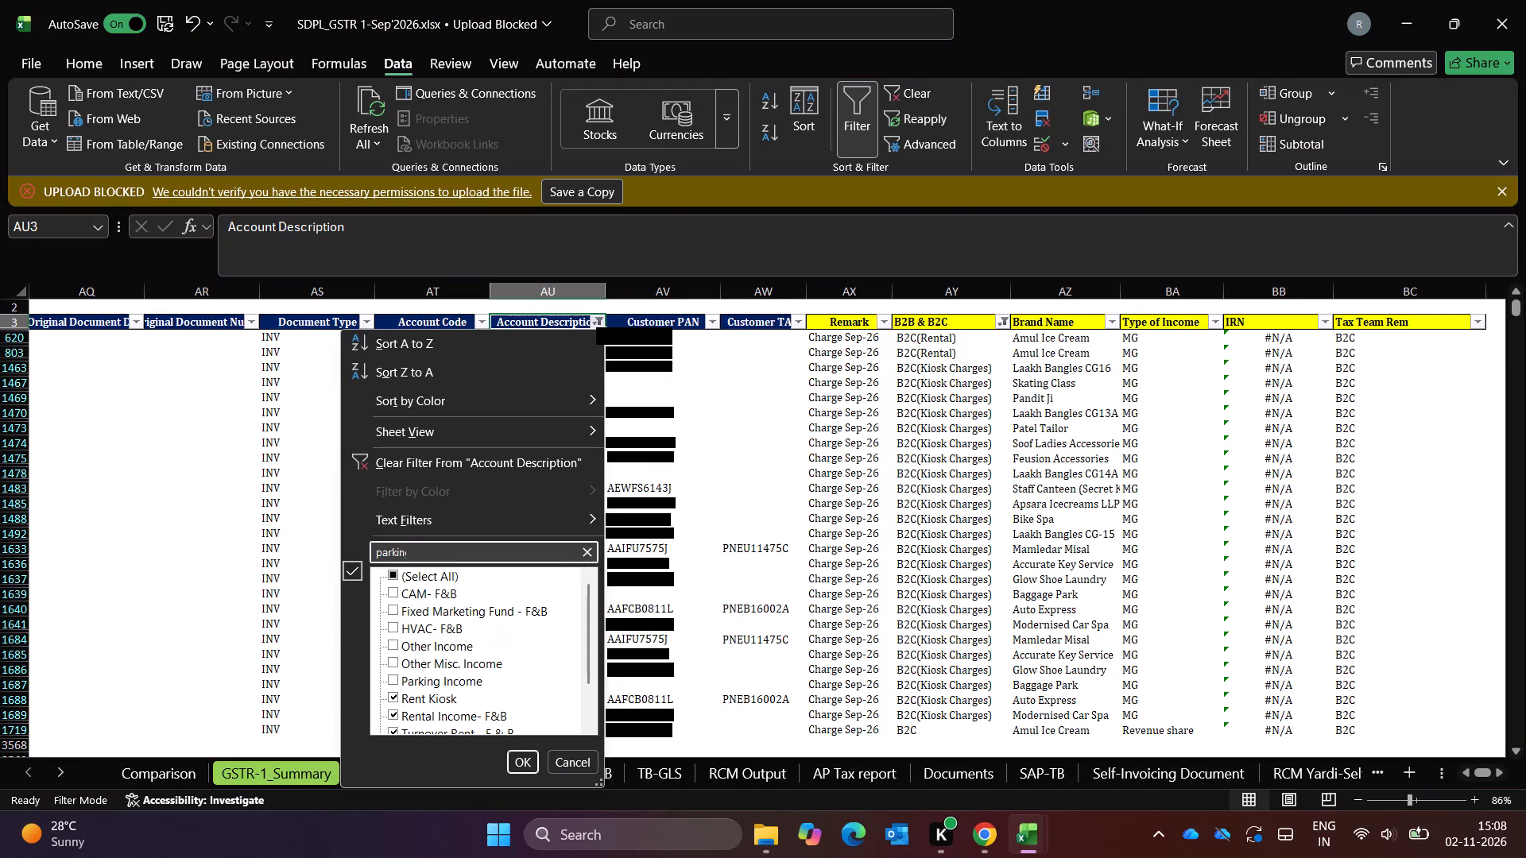
key(Return)
Copy September's B2C-Parking category into the B2B & B2C cell of October's first Parking Income record.
key(Right)
key(Right)
key(Right)
key(Down)
key(Down)
key(Right)
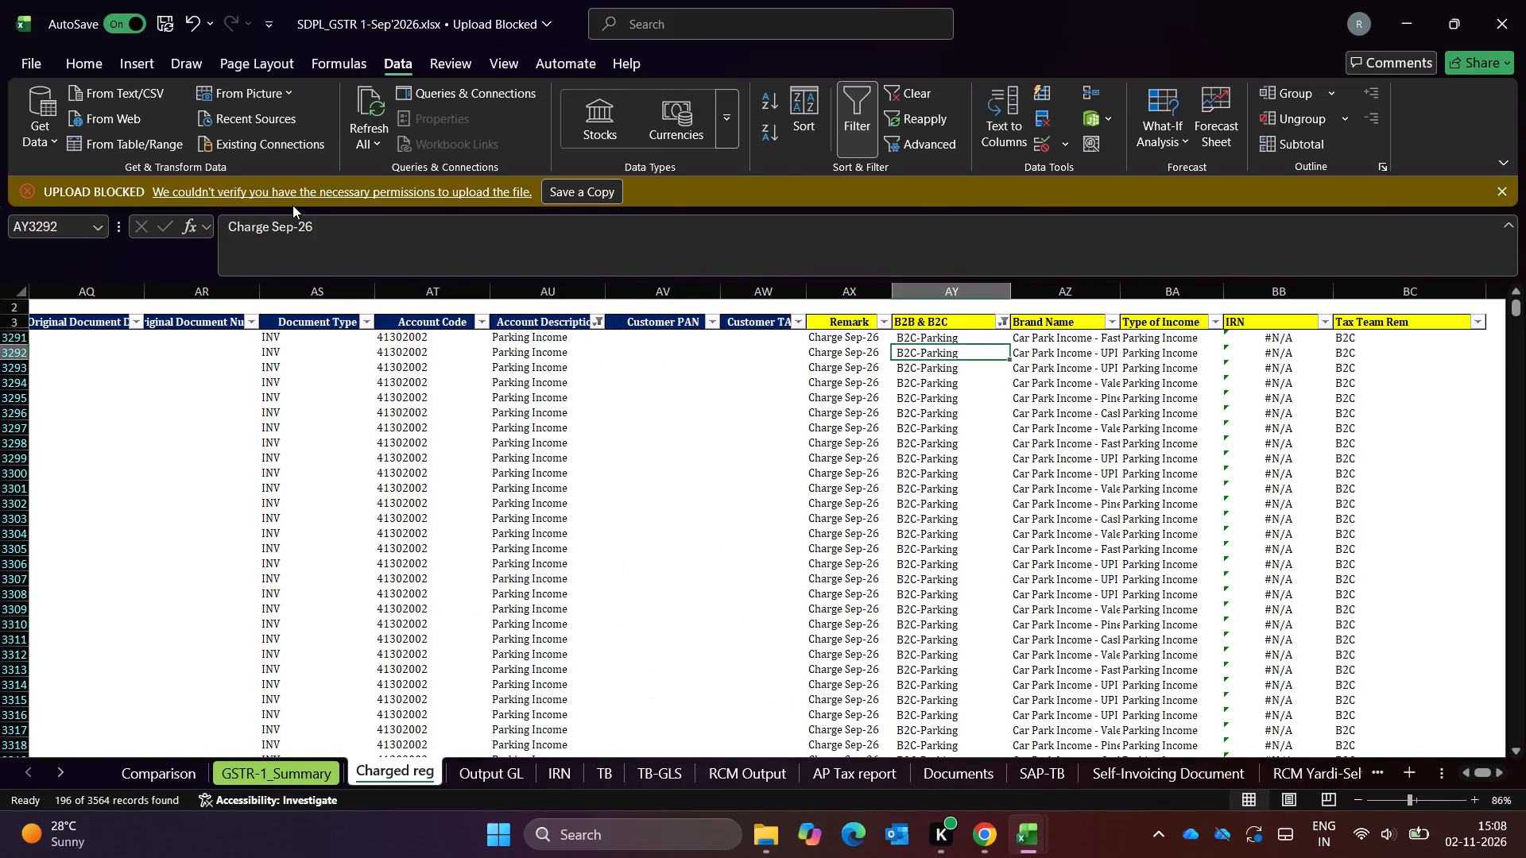
key(ctrl+c)
key(alt+Tab)
key(Right)
key(Right)
key(Down)
key(ctrl+v)
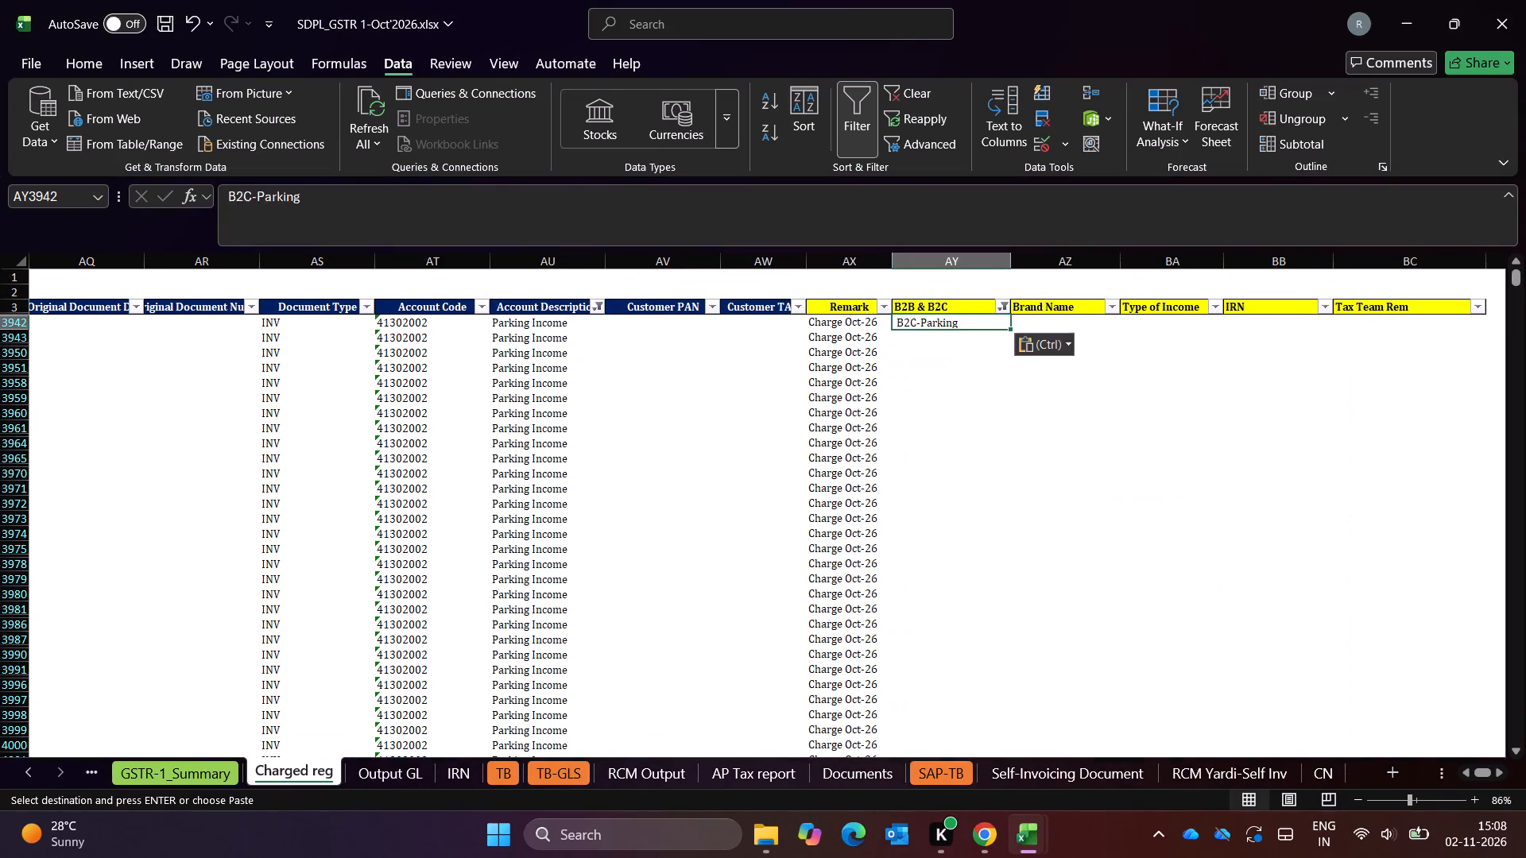
Fill B2C-Parking down the B2B & B2C column for all visible Parking Income records in October's Charged reg.
key(Left)
key(ctrl+Down)
key(Right)
key(ctrl+shift+Up)
key(alt+semicolon)
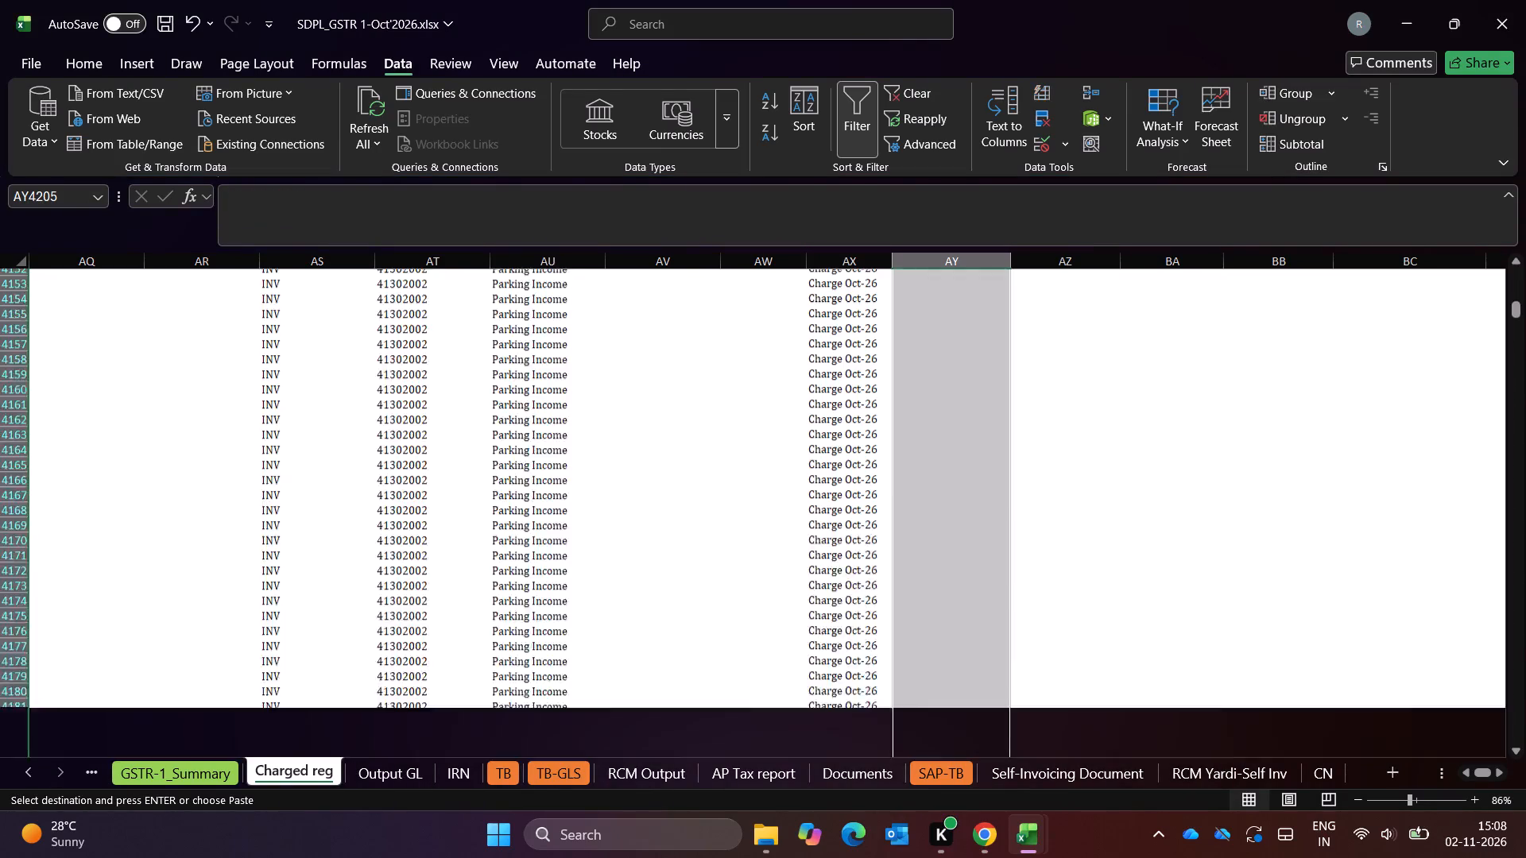
key(ctrl+d)
key(ctrl+Up)
key(ctrl+Up)
key(Down)
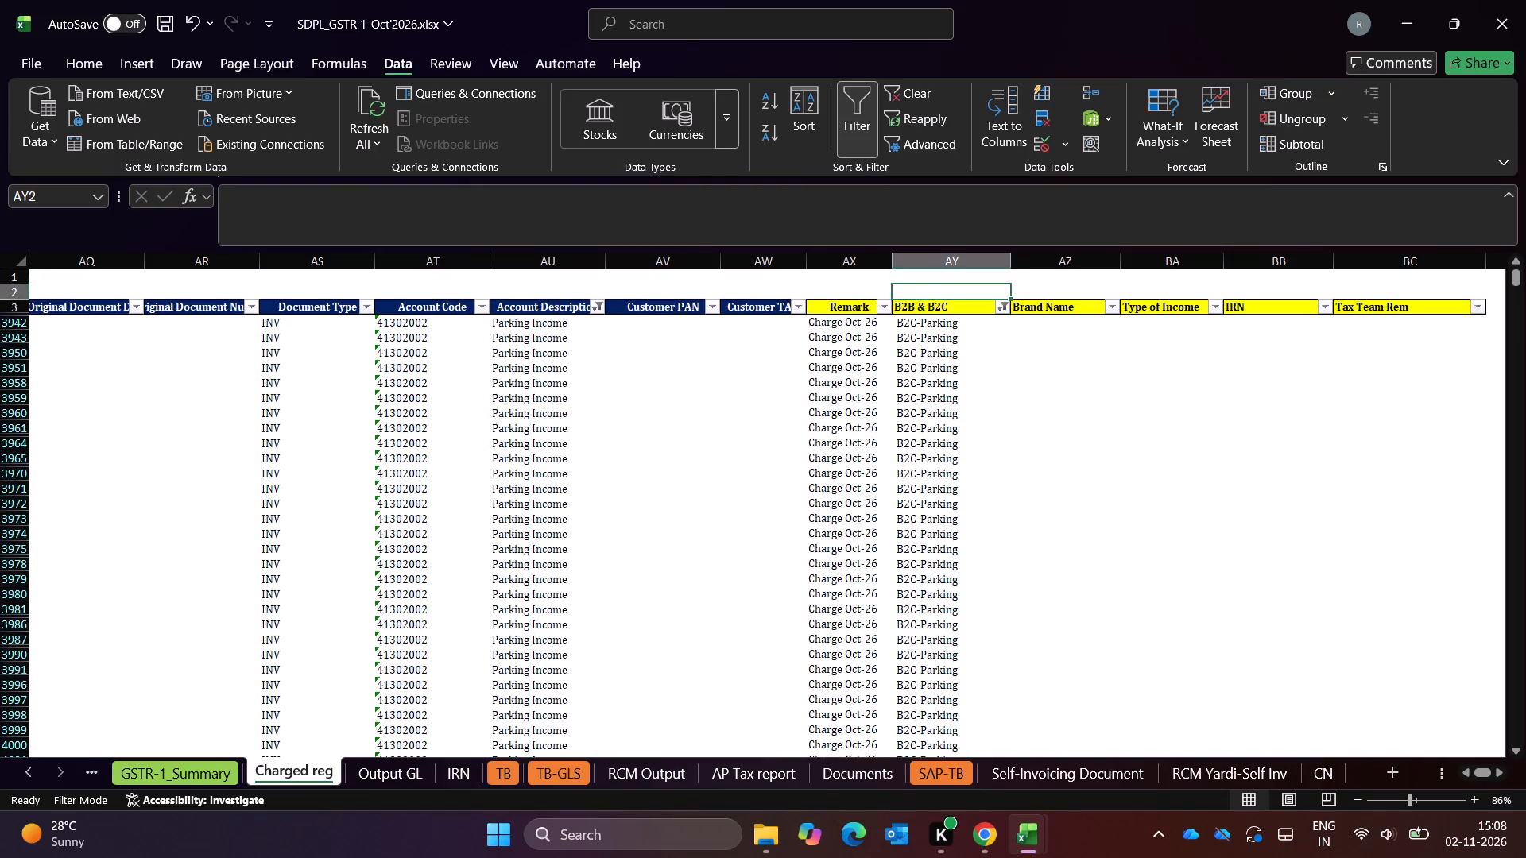
Reset October's Account Description filter in Charged reg to include all descriptions, keeping the blank B2B & B2C filter.
key(Down)
key(Left)
key(Left)
key(Left)
key(Left)
key(alt+Down)
key(alt+Down)
key(alt+Down)
key(alt+Down)
key(alt+Down)
key(alt+Down)
key(alt+Down)
key(alt+Down)
key(alt+Down)
key(alt+Down)
key(alt+Down)
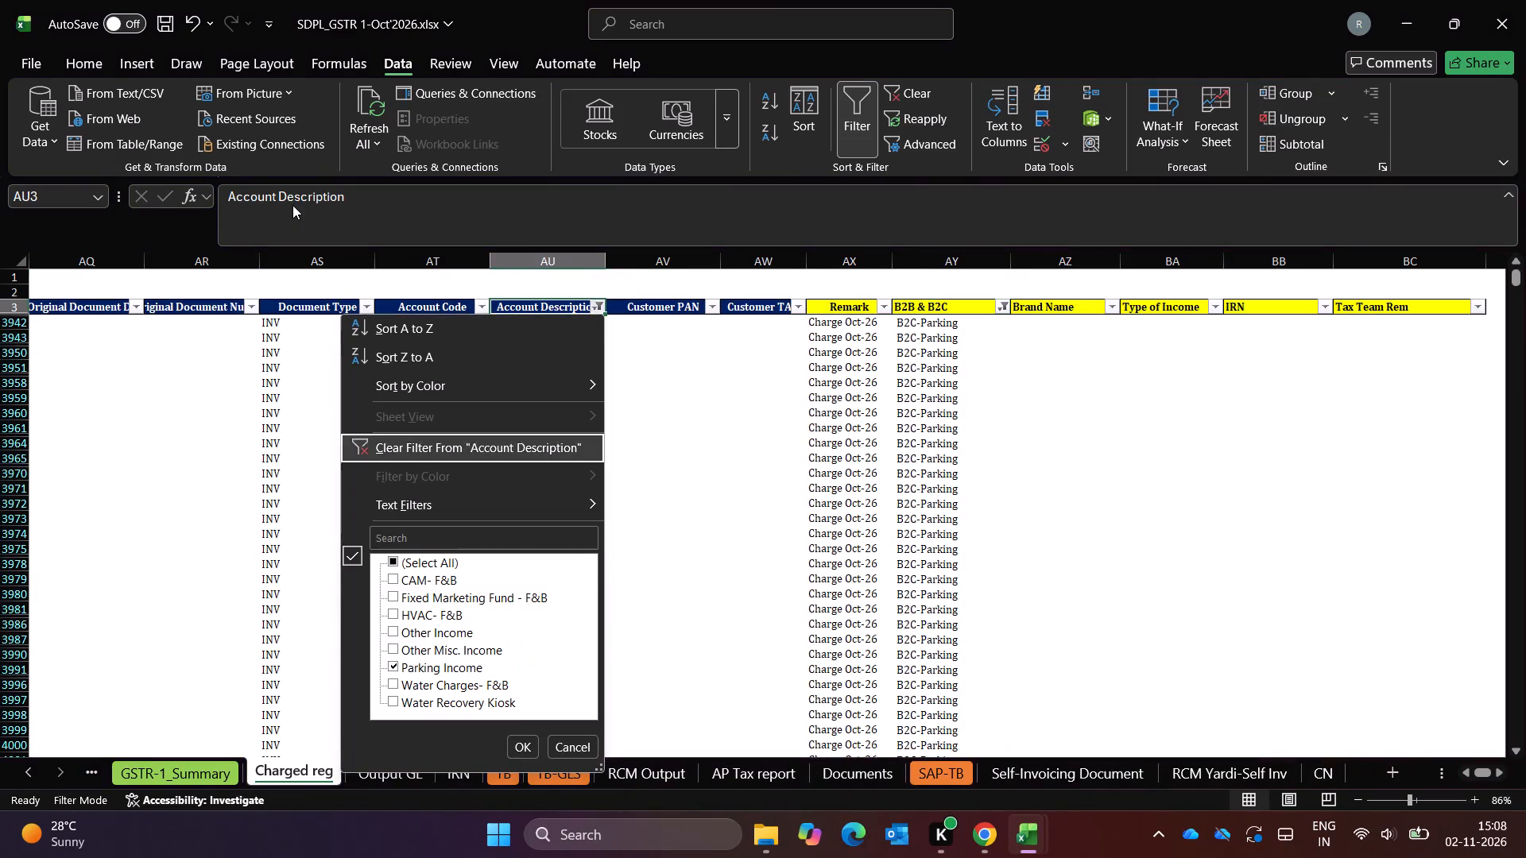
key(Up)
key(space)
key(Return)
Review the account descriptions remaining among October's records with a blank B2B & B2C category.
key(alt+Down)
key(alt+Down)
key(alt+Down)
key(alt+Down)
key(alt+Down)
key(alt+Down)
key(alt+Down)
key(alt+Down)
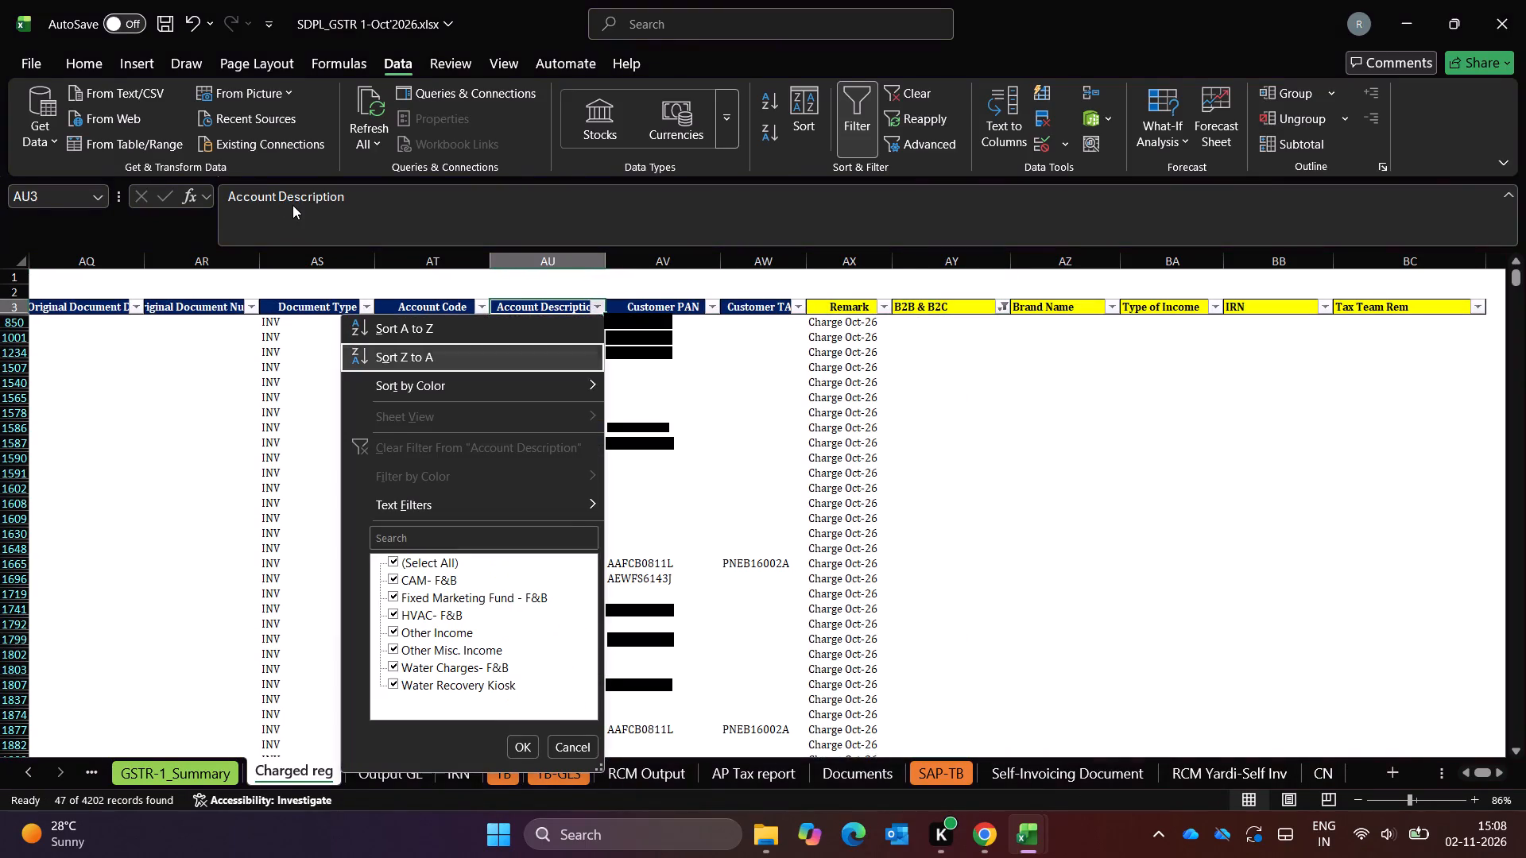
key(Down)
key(Escape)
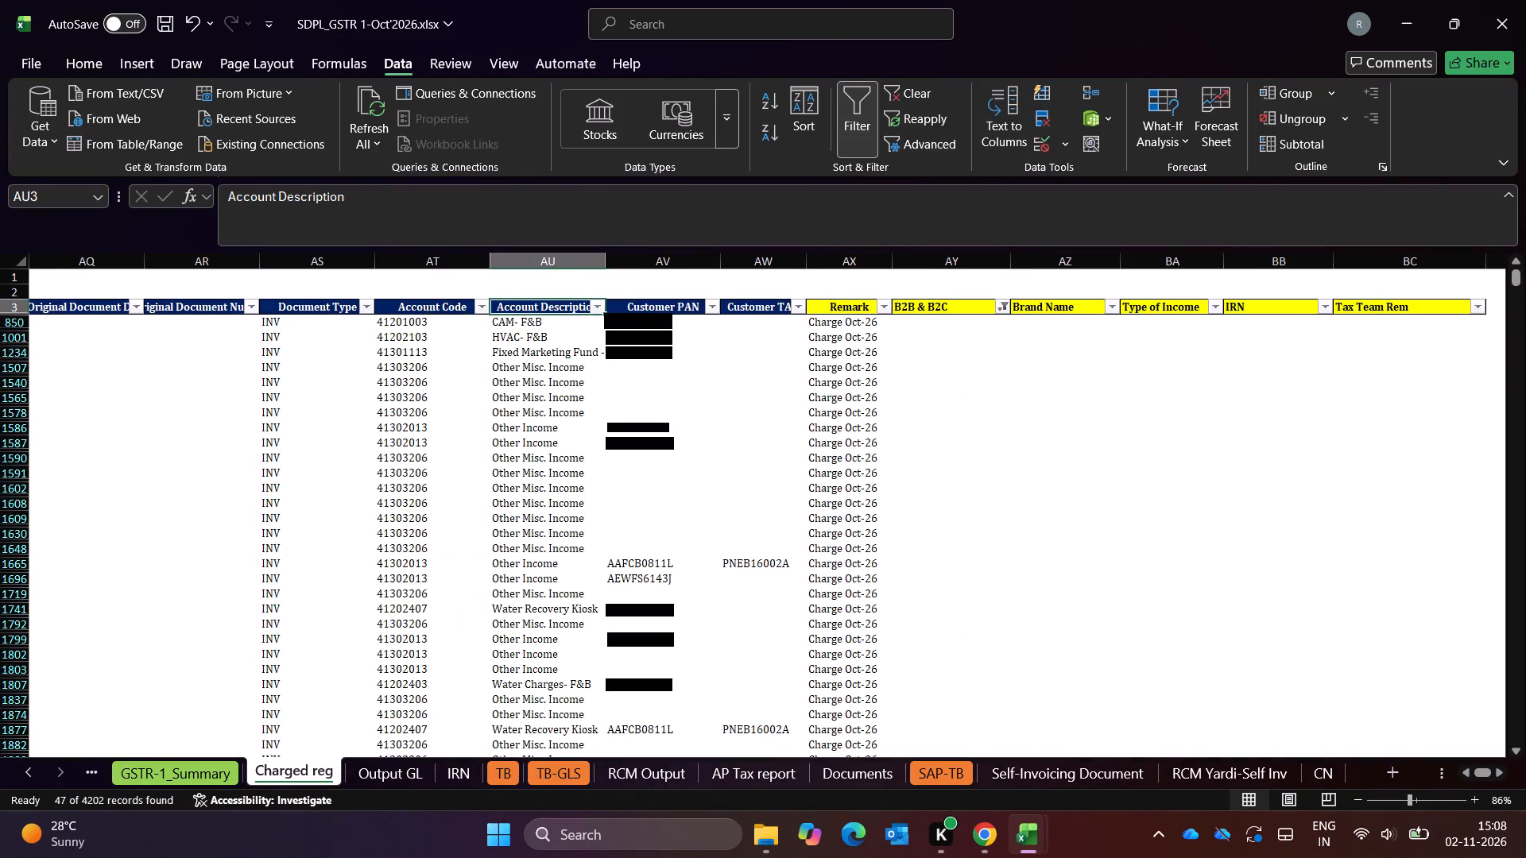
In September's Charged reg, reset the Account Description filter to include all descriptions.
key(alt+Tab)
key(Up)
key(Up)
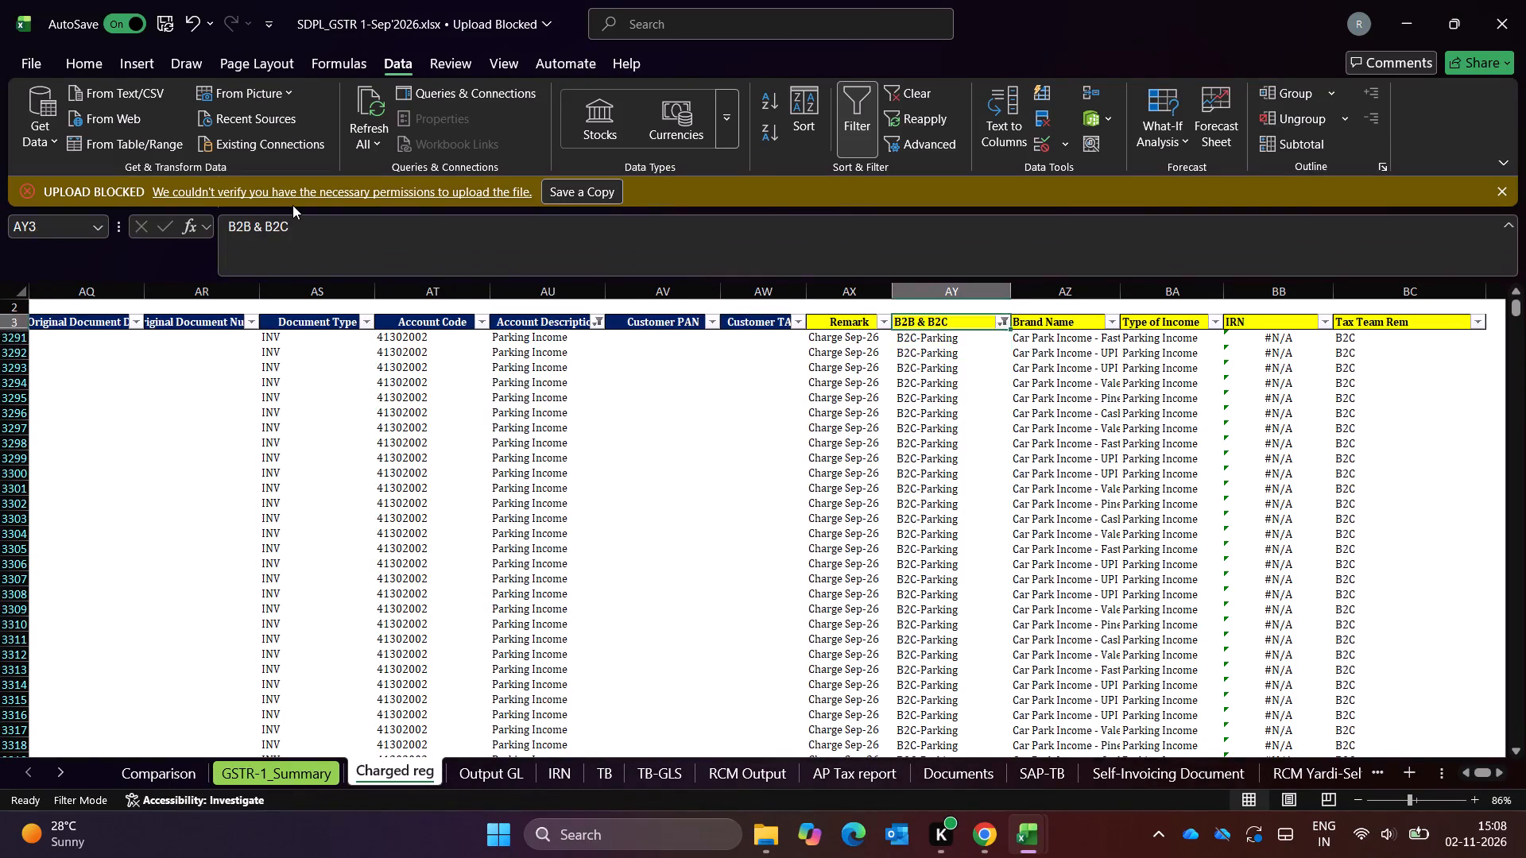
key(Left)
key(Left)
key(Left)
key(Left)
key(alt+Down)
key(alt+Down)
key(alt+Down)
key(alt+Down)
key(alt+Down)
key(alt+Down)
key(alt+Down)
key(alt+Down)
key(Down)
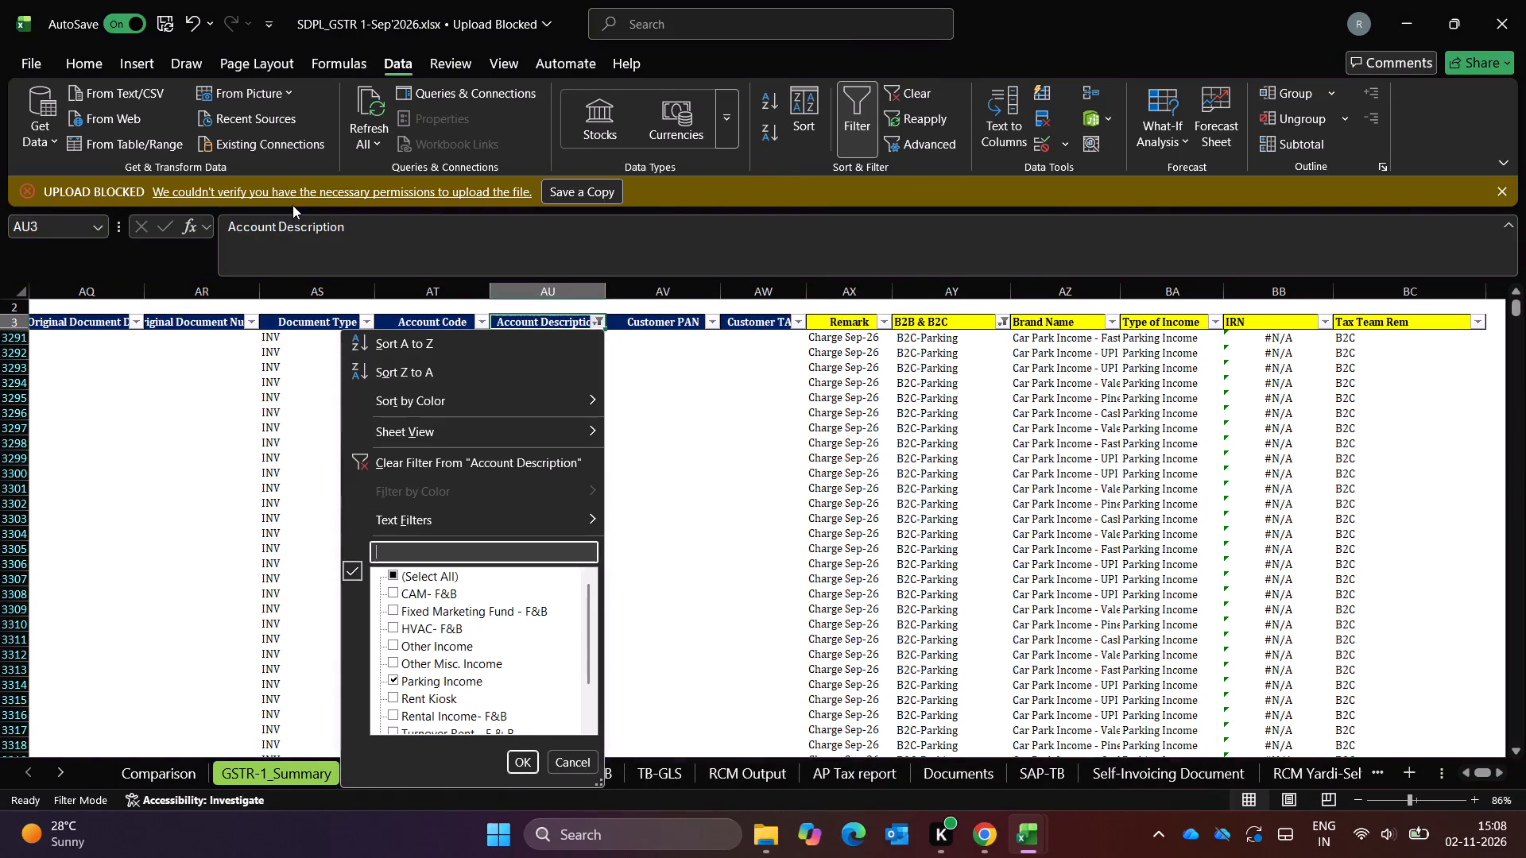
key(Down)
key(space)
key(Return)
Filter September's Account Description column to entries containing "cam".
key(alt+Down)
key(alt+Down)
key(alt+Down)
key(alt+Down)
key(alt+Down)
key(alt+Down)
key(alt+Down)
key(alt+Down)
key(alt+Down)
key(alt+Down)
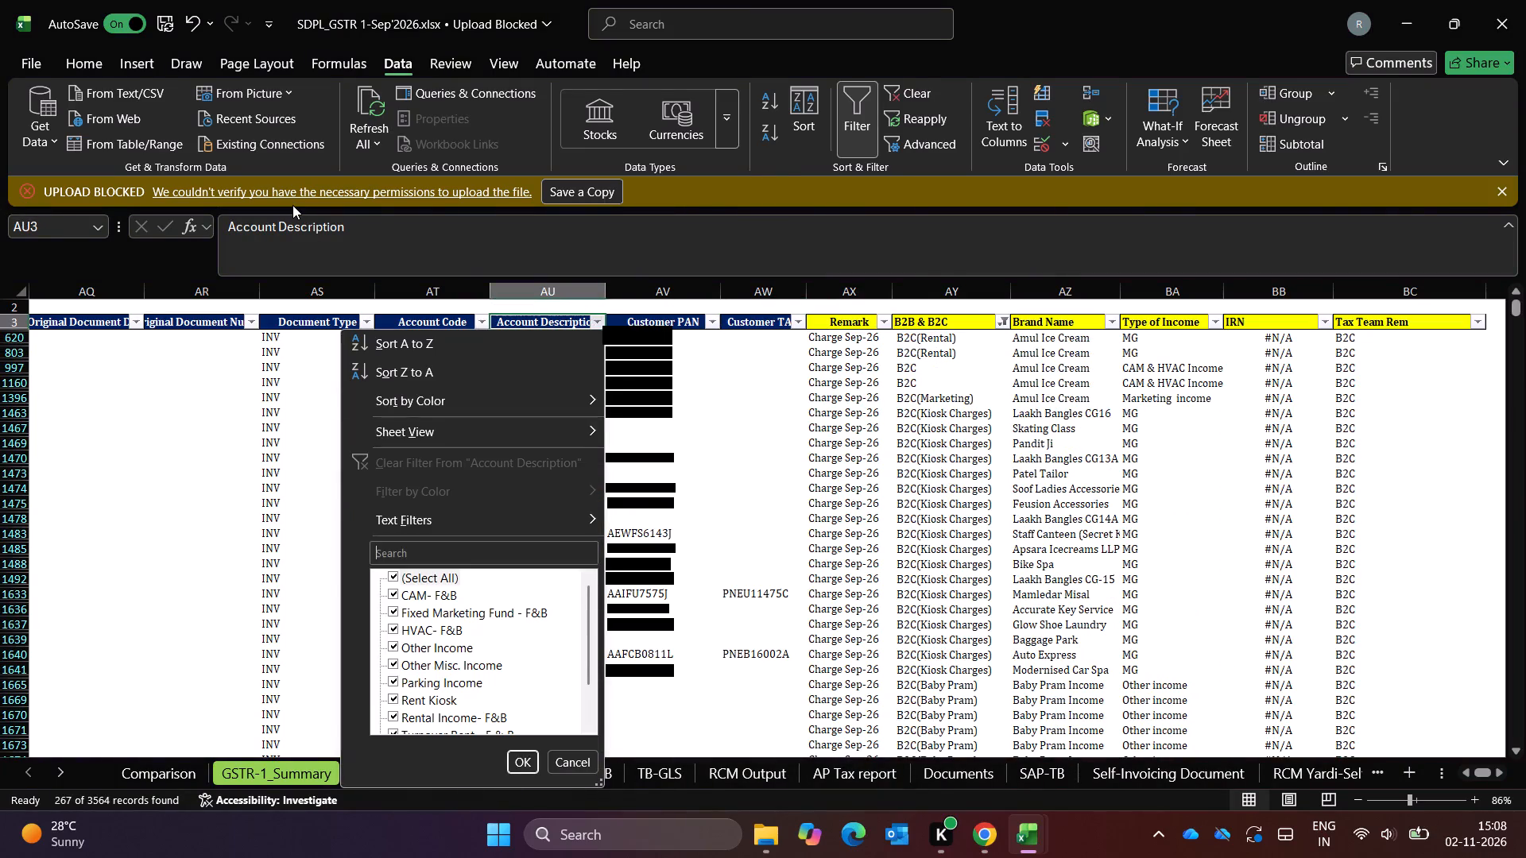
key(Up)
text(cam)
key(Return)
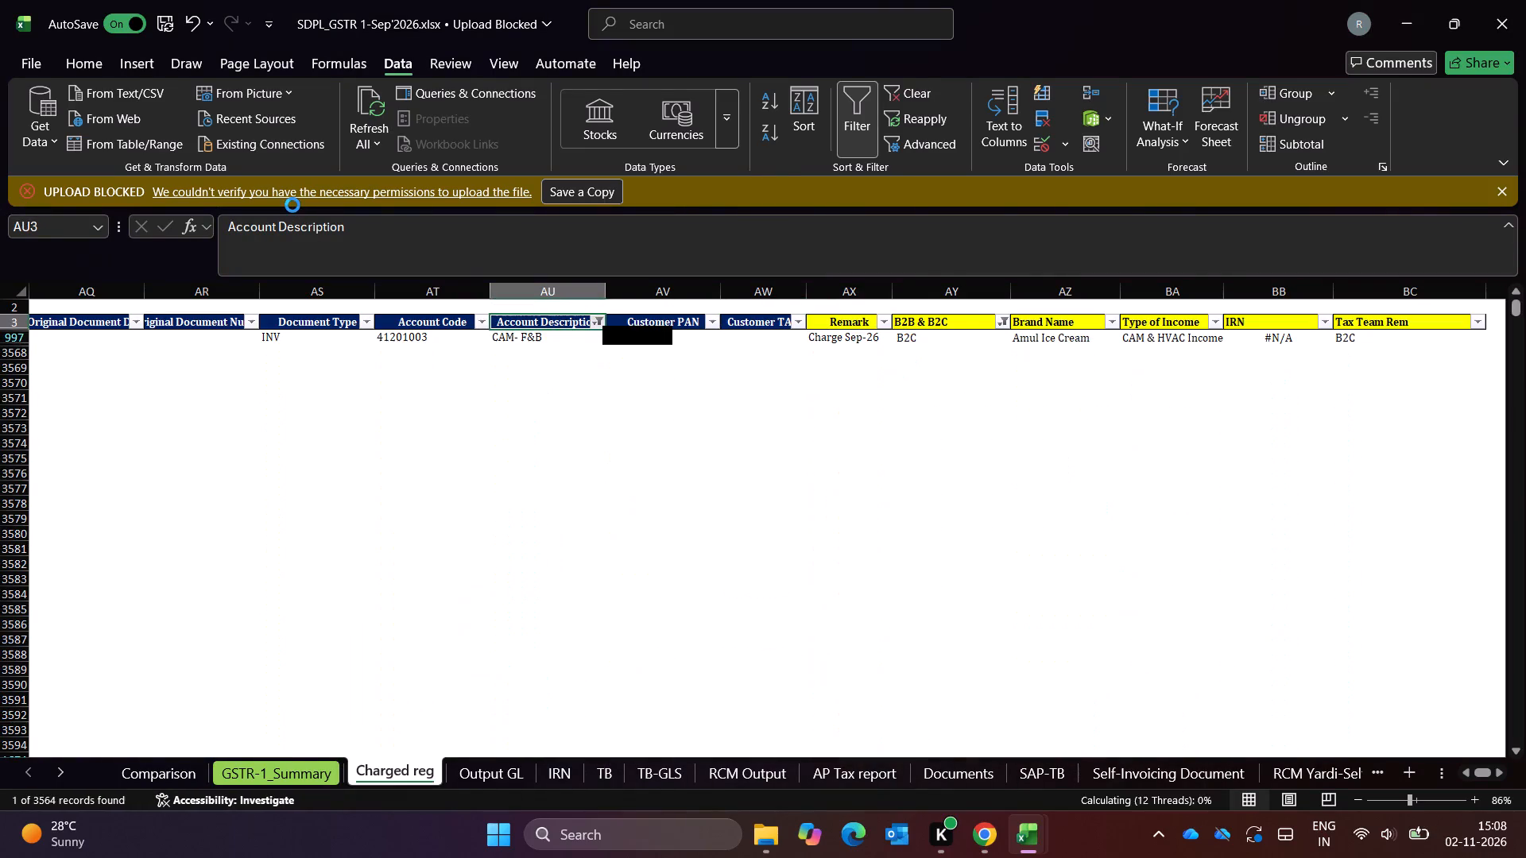
Recheck the list of account descriptions for the uncategorised records in October's Charged reg.
key(alt+Tab)
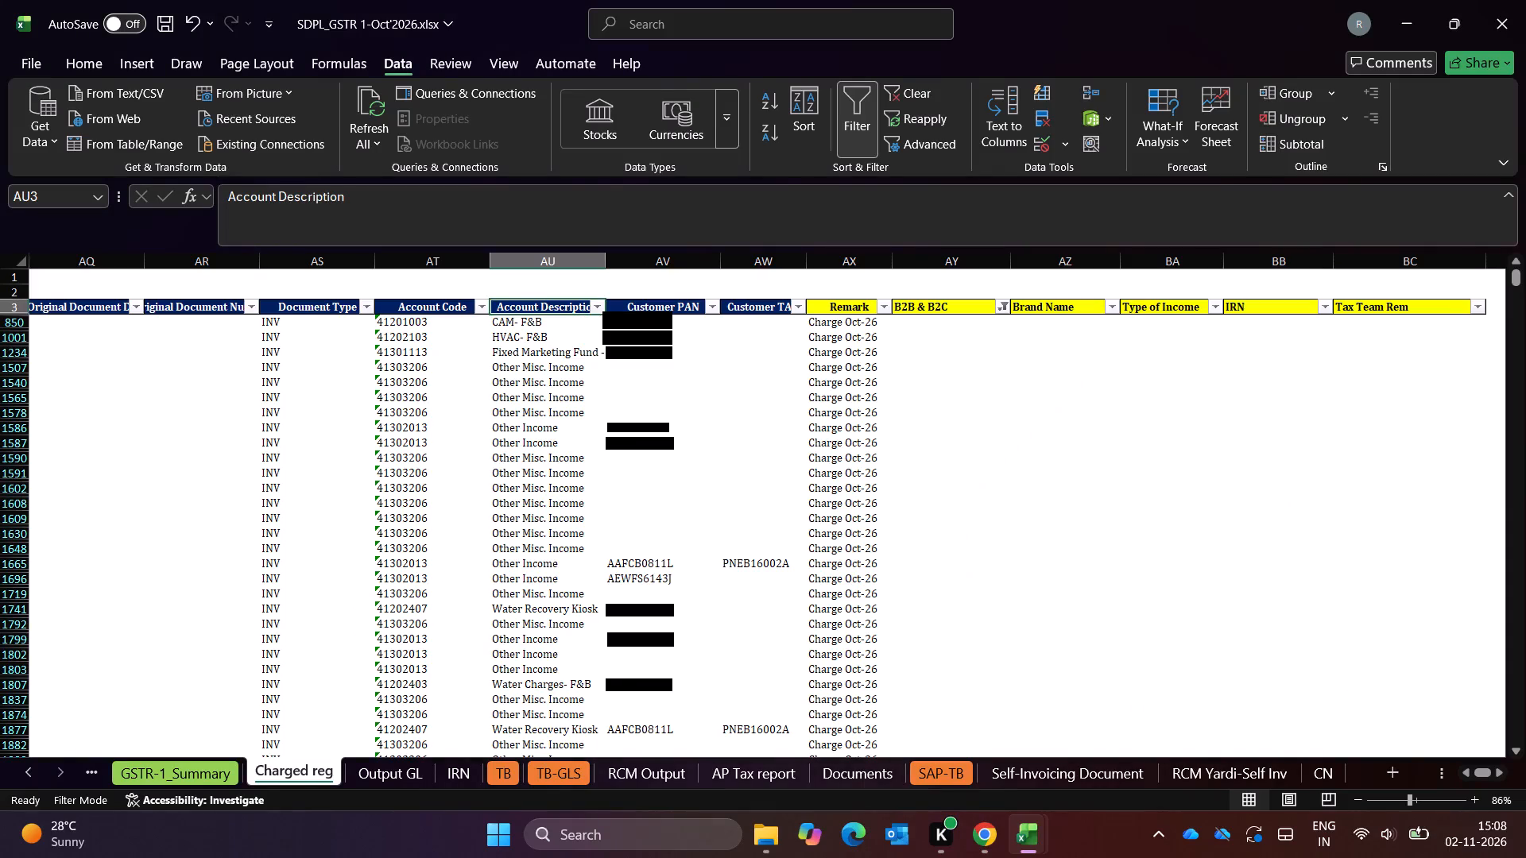
key(alt+Down)
key(alt+Down)
key(alt+Down)
key(alt+Down)
key(alt+Down)
key(alt+Down)
key(alt+Down)
key(alt+Down)
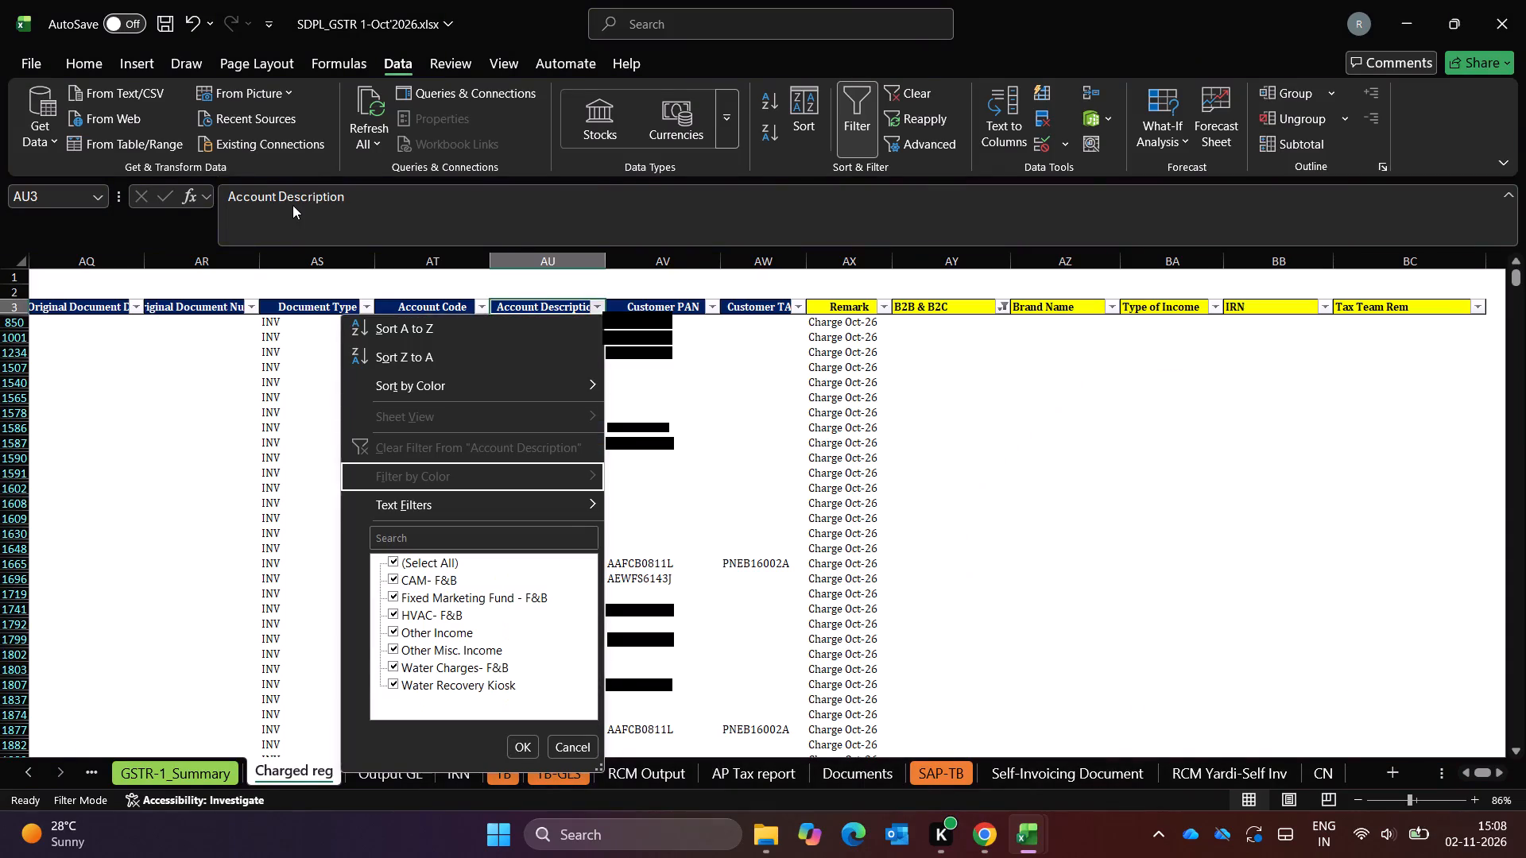
key(Down)
key(Down)
key(space)
key(space)
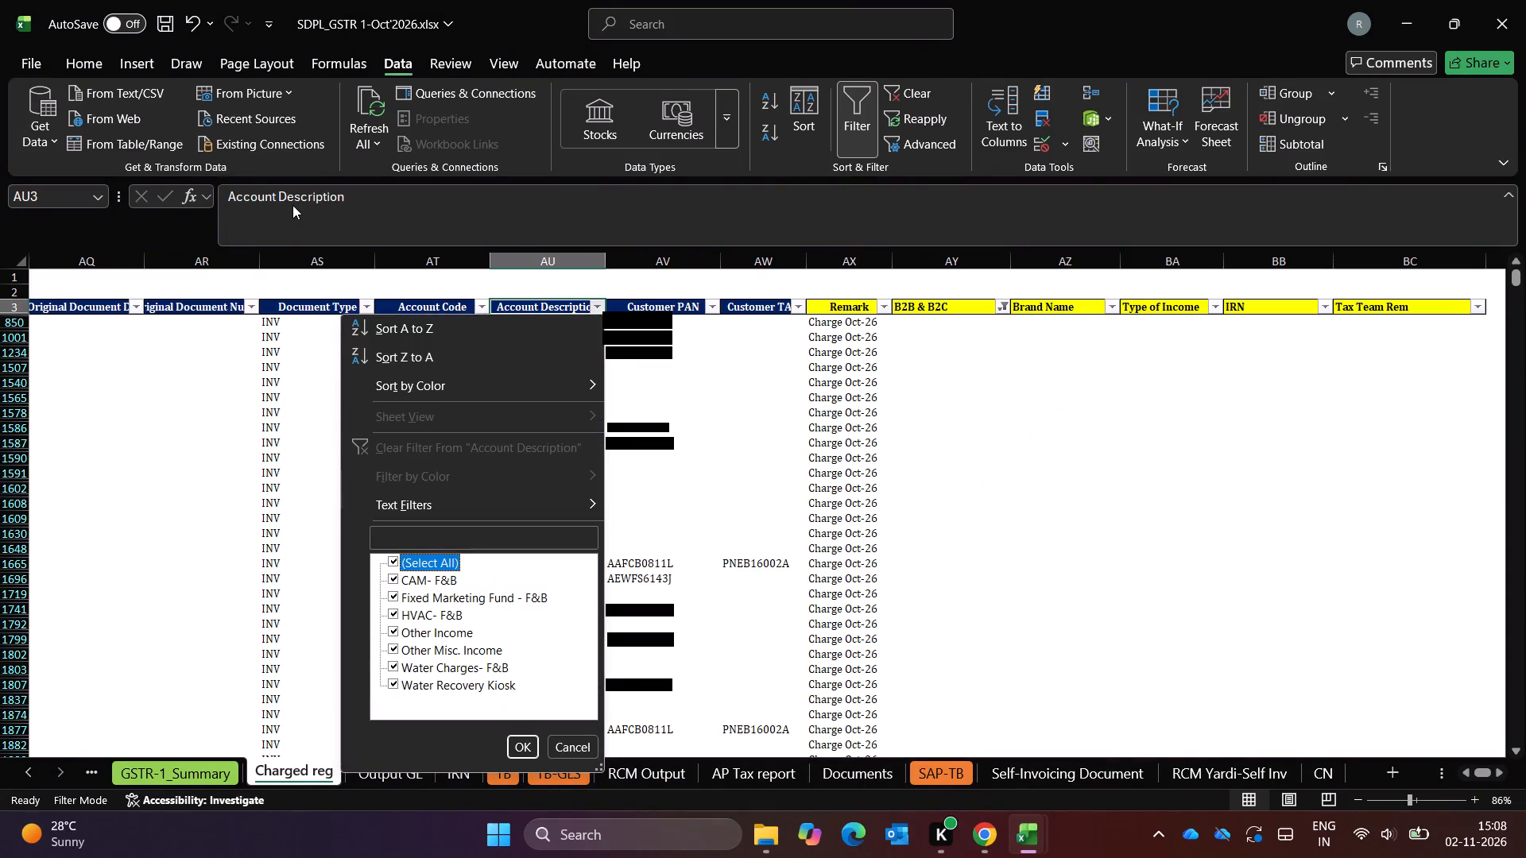
key(Return)
Examine October's B2B & B2C filter options and the account descriptions of the first uncategorised records.
key(Right)
key(Right)
key(Right)
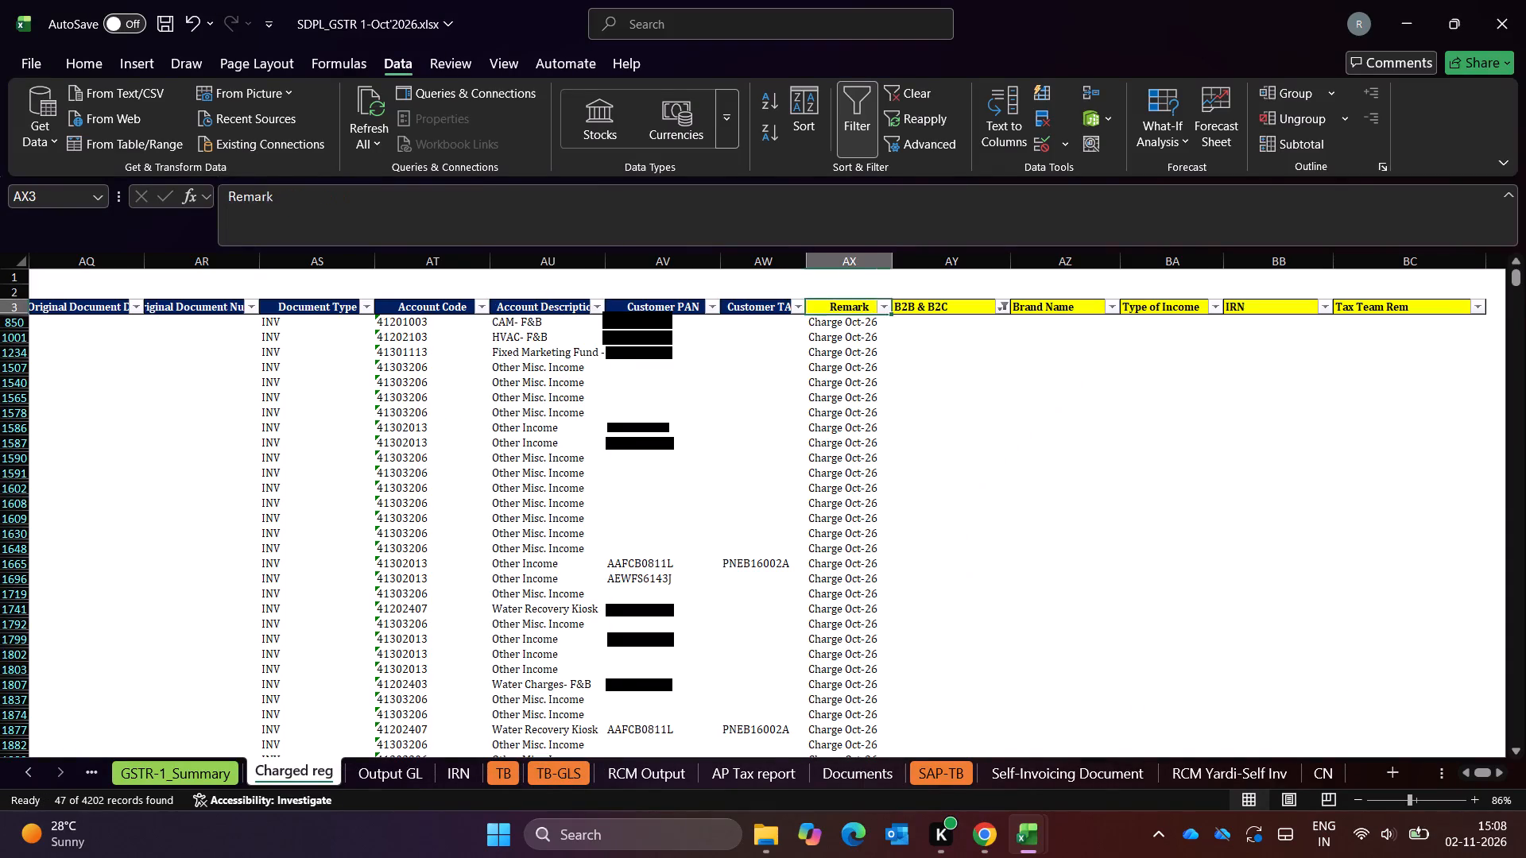
key(Right)
key(alt+Down)
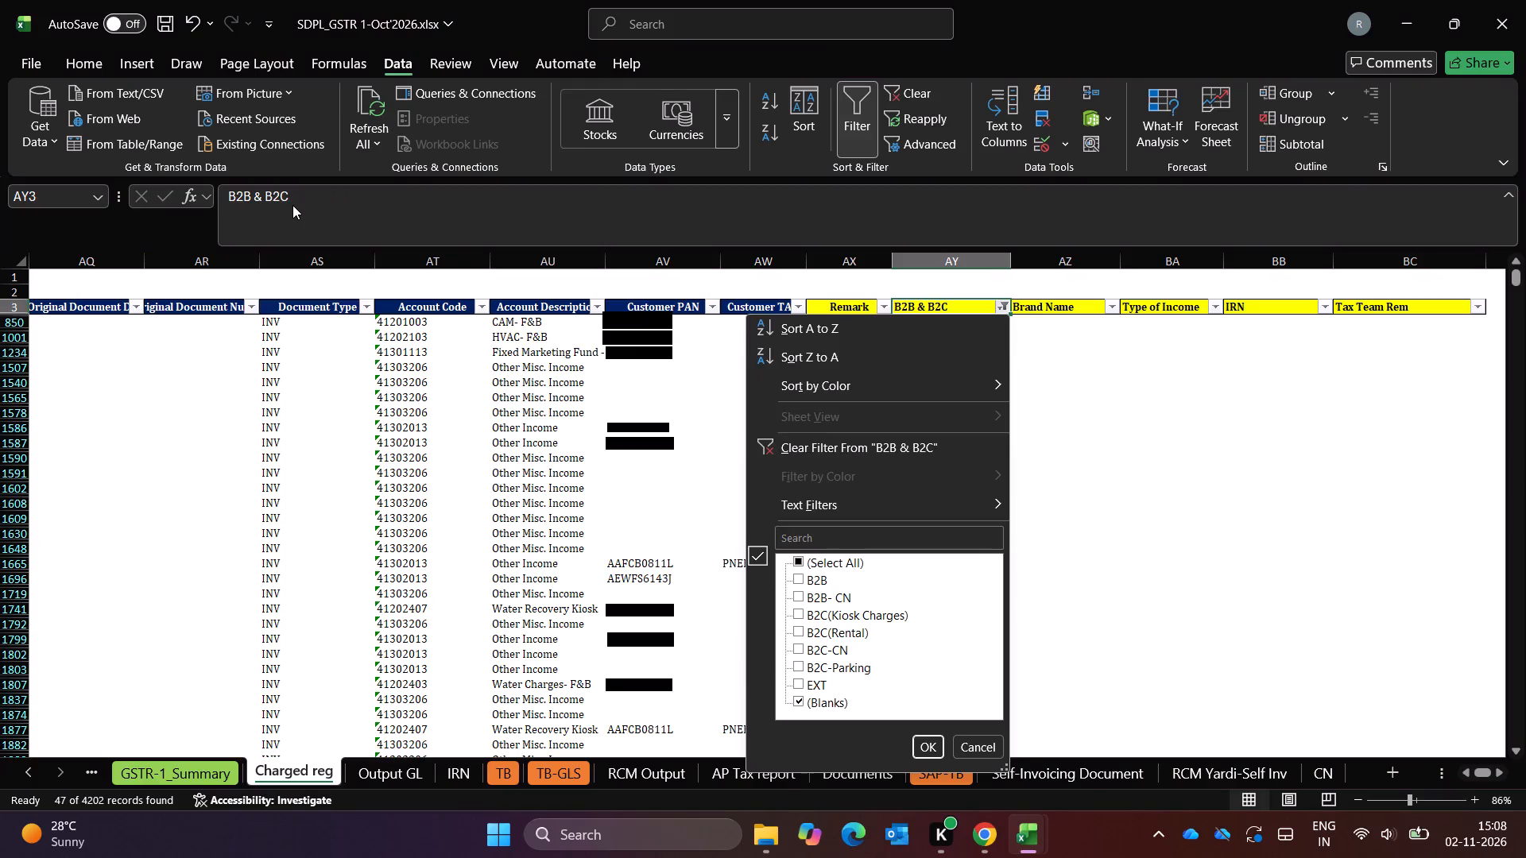
key(Escape)
key(Left)
key(Left)
key(Left)
key(Left)
key(Down)
key(Down)
key(Down)
In September's Charged reg, change the Account Description filter to show only Other Income and Other Misc. Income.
key(alt+Tab)
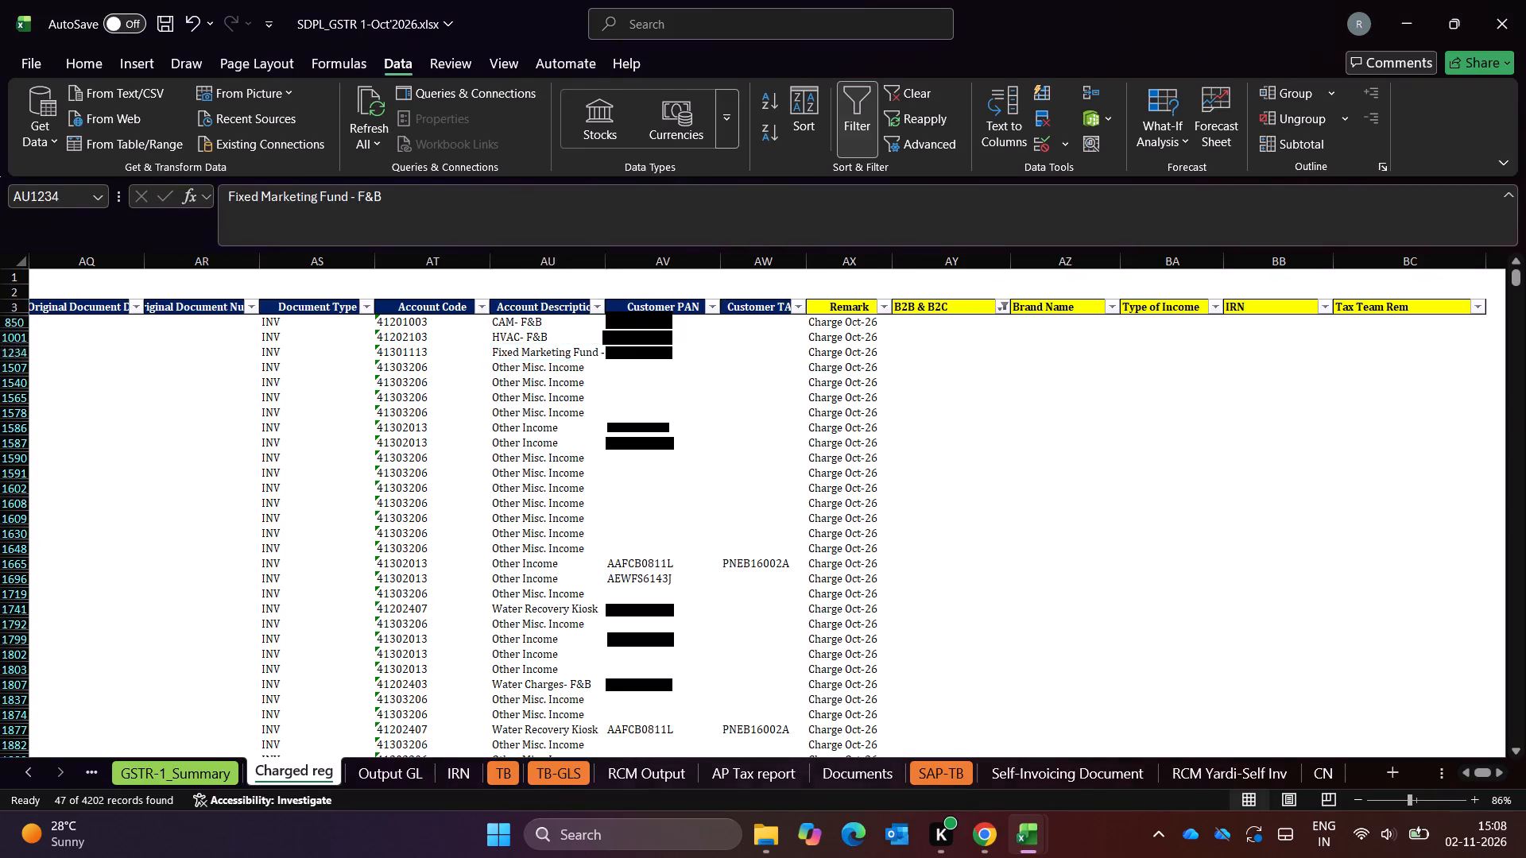
key(alt+Down)
key(alt+Down)
key(alt+Down)
key(alt+Down)
key(alt+Down)
key(alt+Down)
key(alt+Down)
key(alt+Down)
key(alt+Down)
key(alt+Down)
key(alt+Down)
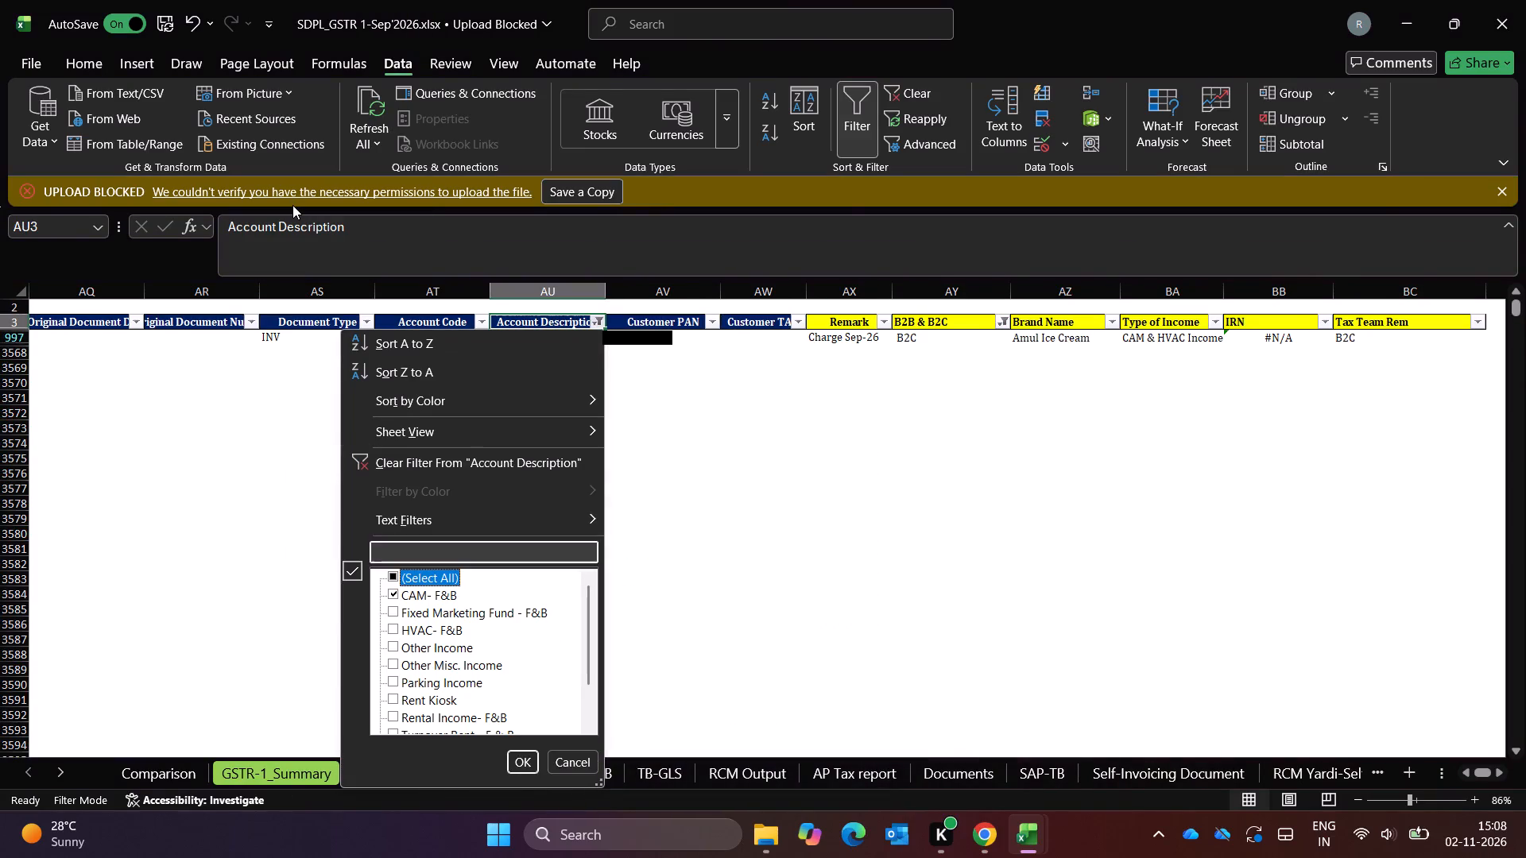
key(Up)
key(space)
key(Down)
key(Down)
key(Down)
key(Down)
key(Up)
key(Up)
key(Up)
key(Up)
key(space)
key(Down)
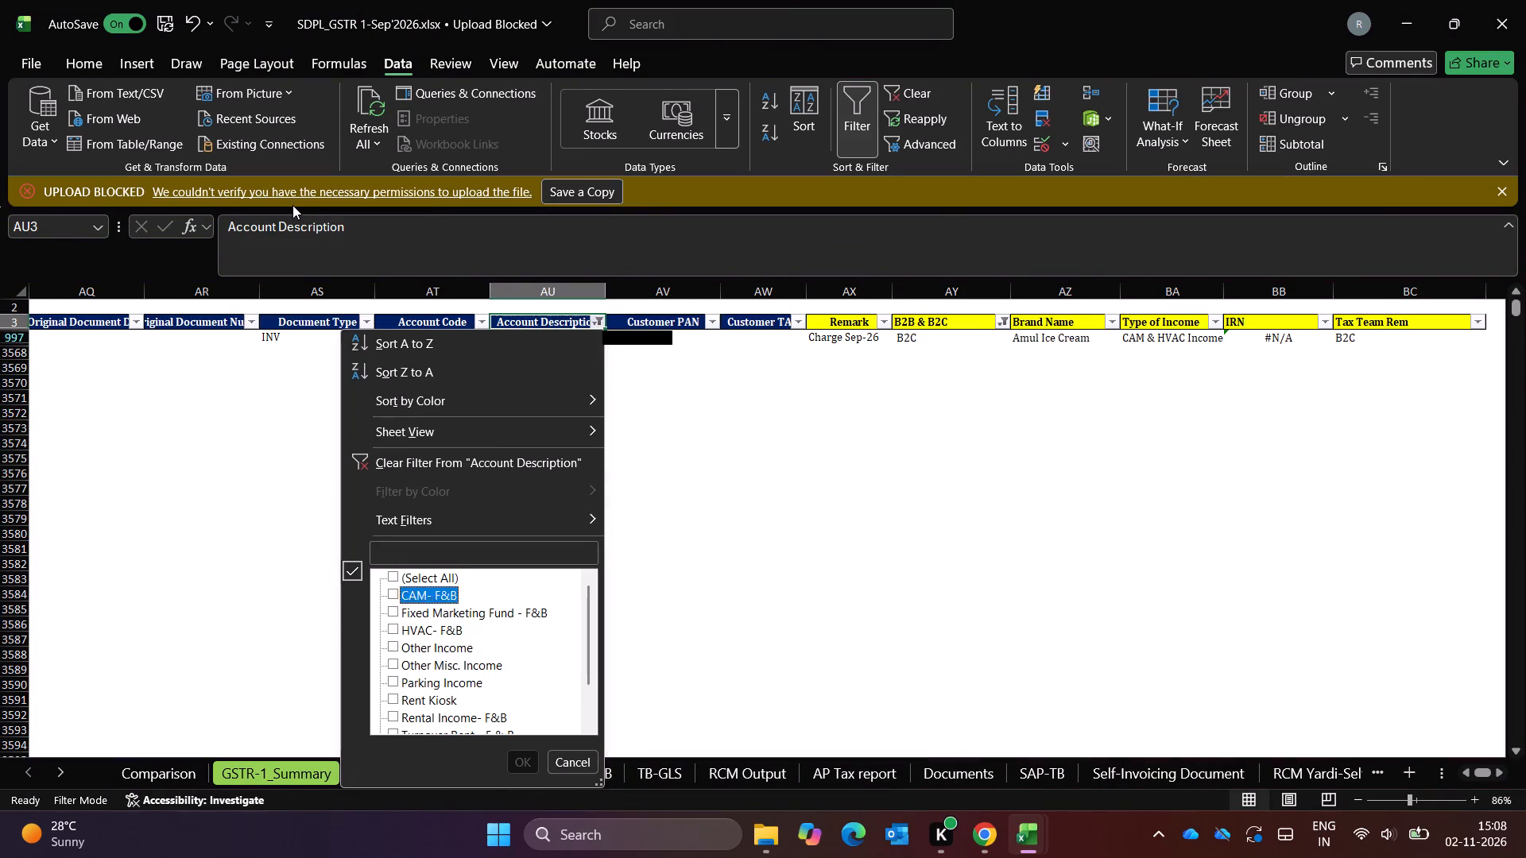
key(Down)
key(Down)
key(Down)
key(space)
key(Down)
key(space)
key(Return)
Examine which B2B & B2C categories and brand names September's Other Income and Other Misc. Income records use.
key(Down)
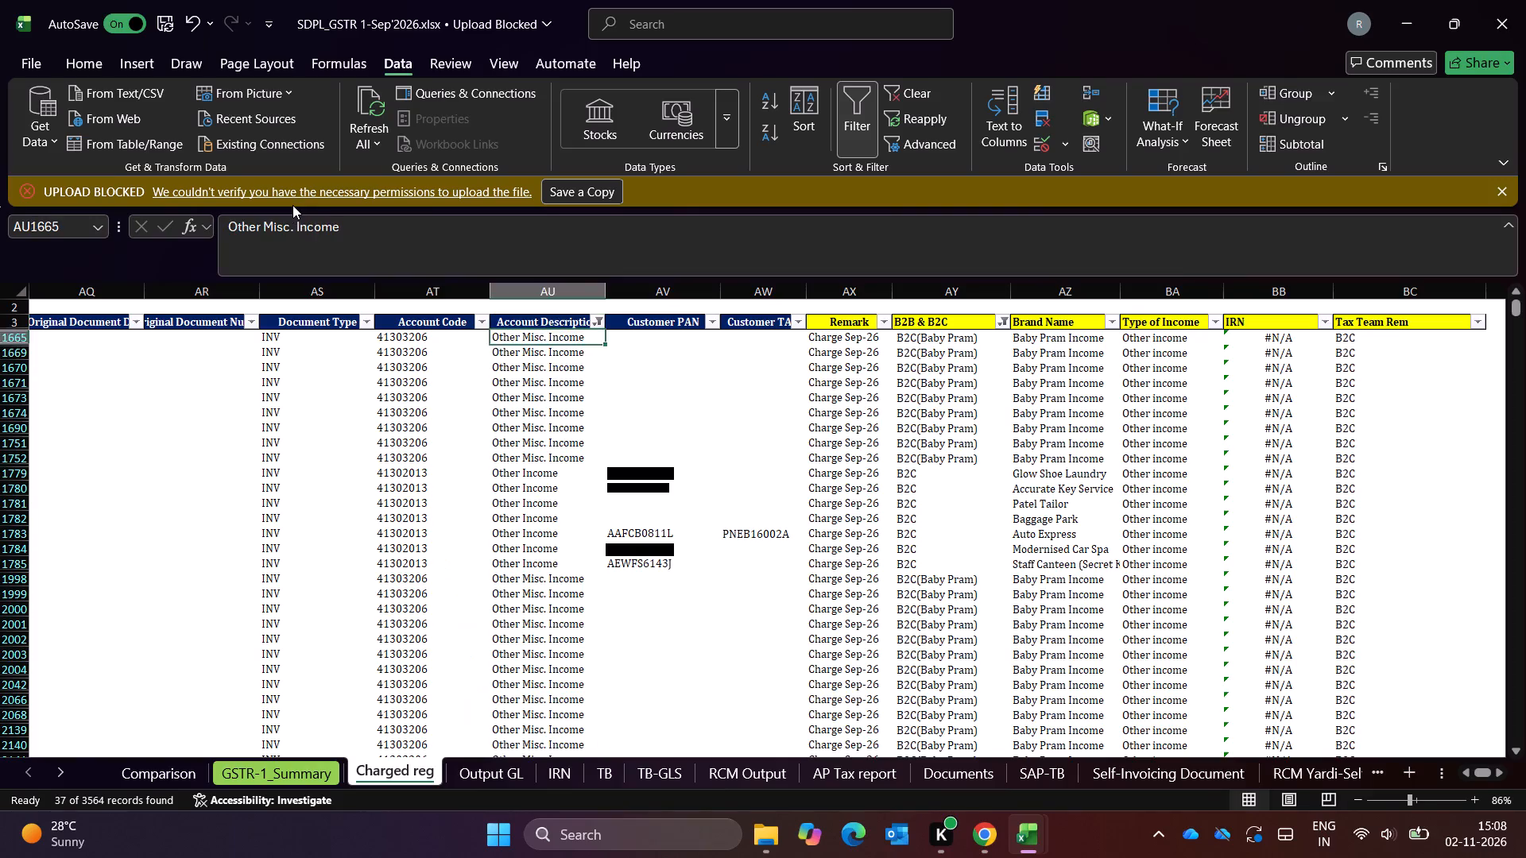
key(Down)
key(Right)
key(Right)
key(Down)
key(Down)
key(Down)
key(Left)
key(Left)
key(Left)
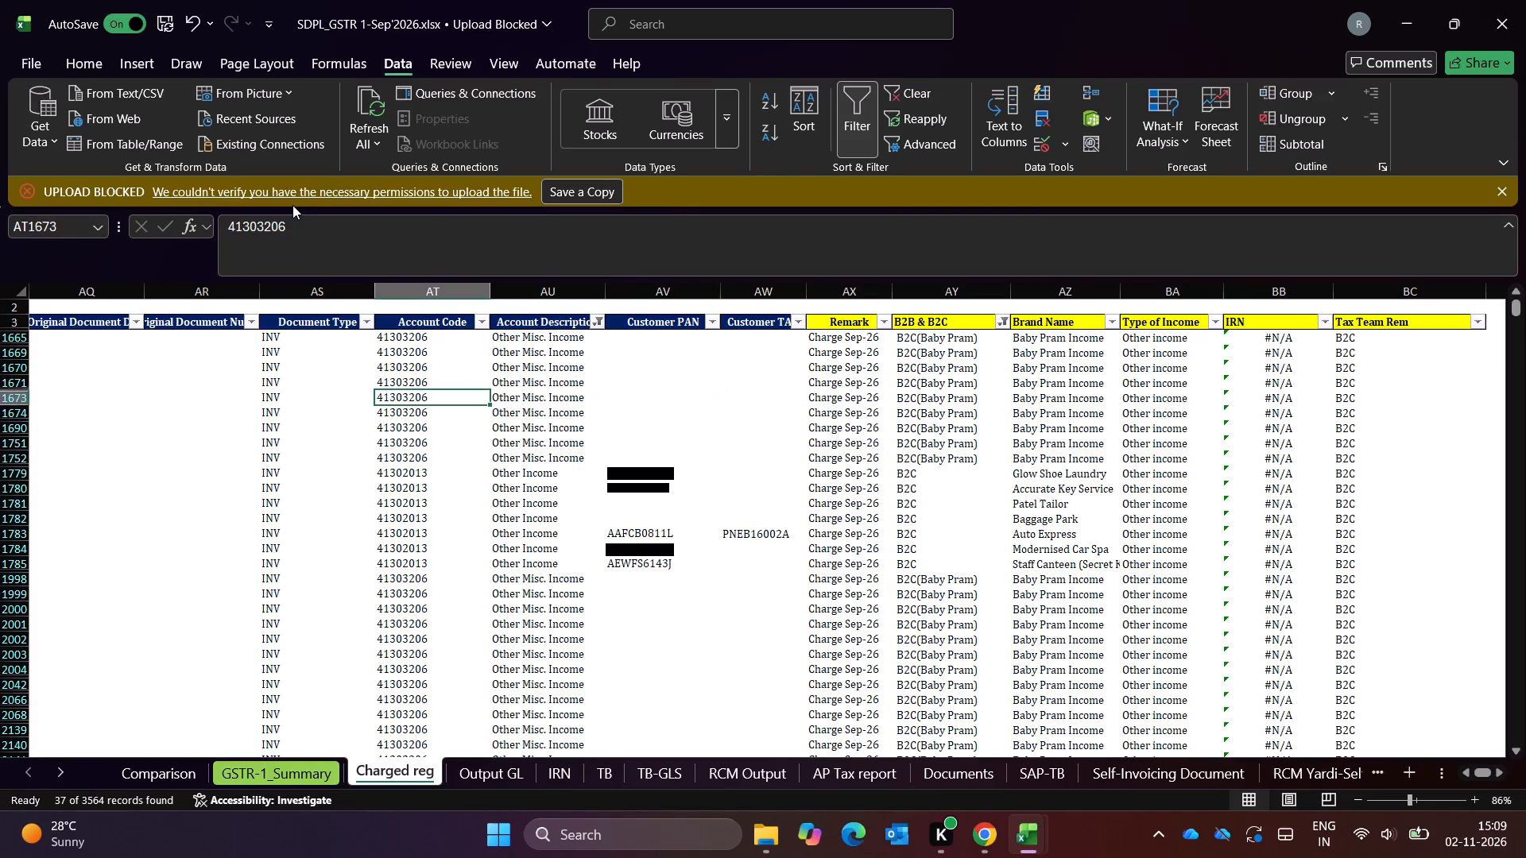
key(Down)
key(Down)
key(Down)
key(Down)
key(Right)
key(Down)
key(Down)
key(Down)
key(Down)
key(Down)
key(Down)
key(Down)
key(Down)
key(Down)
key(Down)
key(Down)
key(Down)
key(Down)
key(Down)
key(Down)
key(Down)
key(Down)
key(Down)
key(Down)
key(Down)
key(Down)
key(Down)
key(Down)
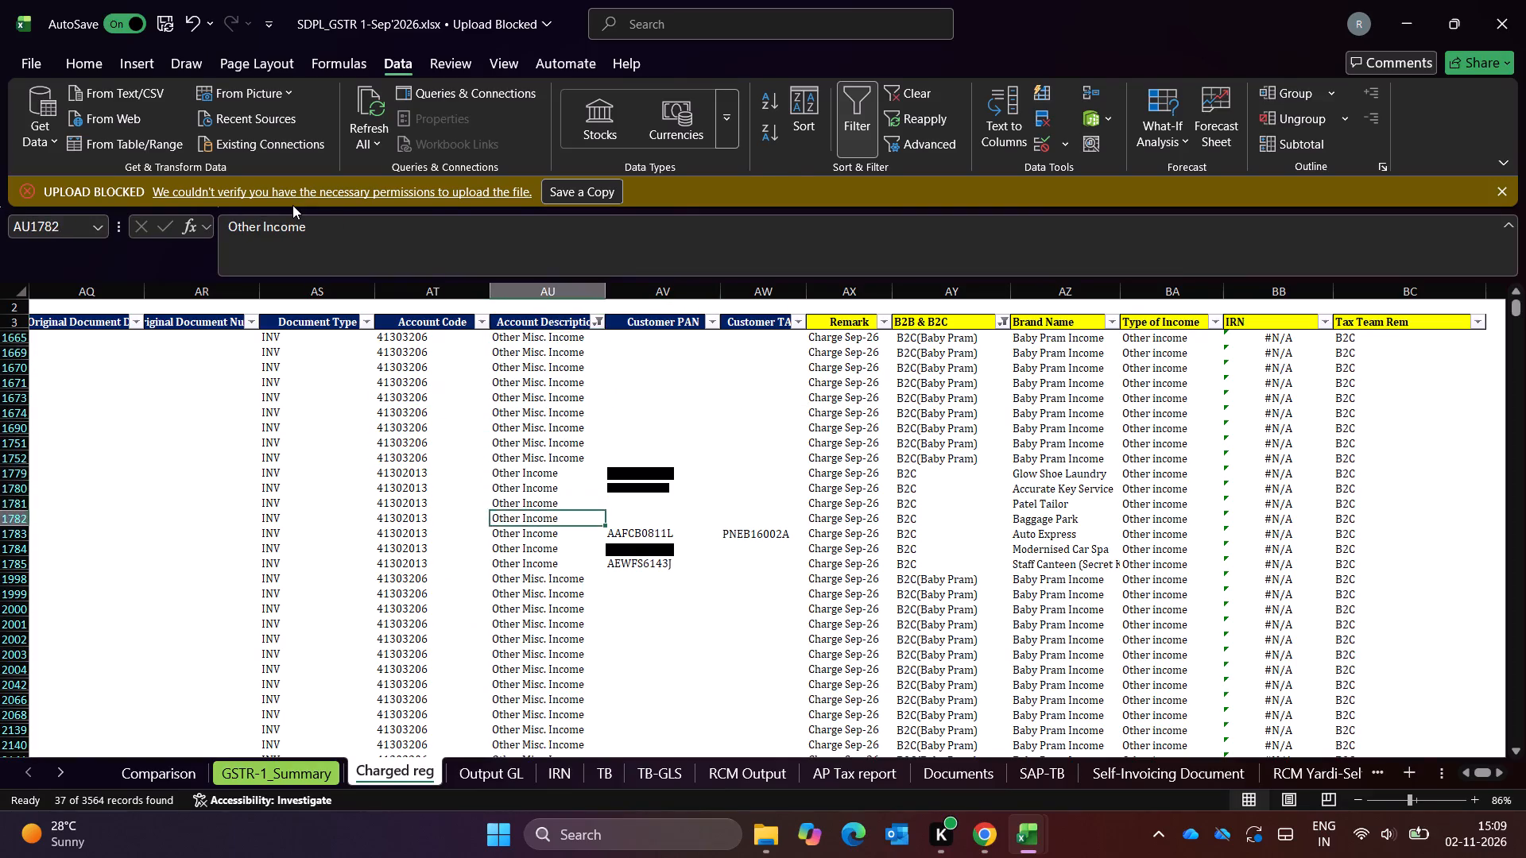
key(Up)
key(Up)
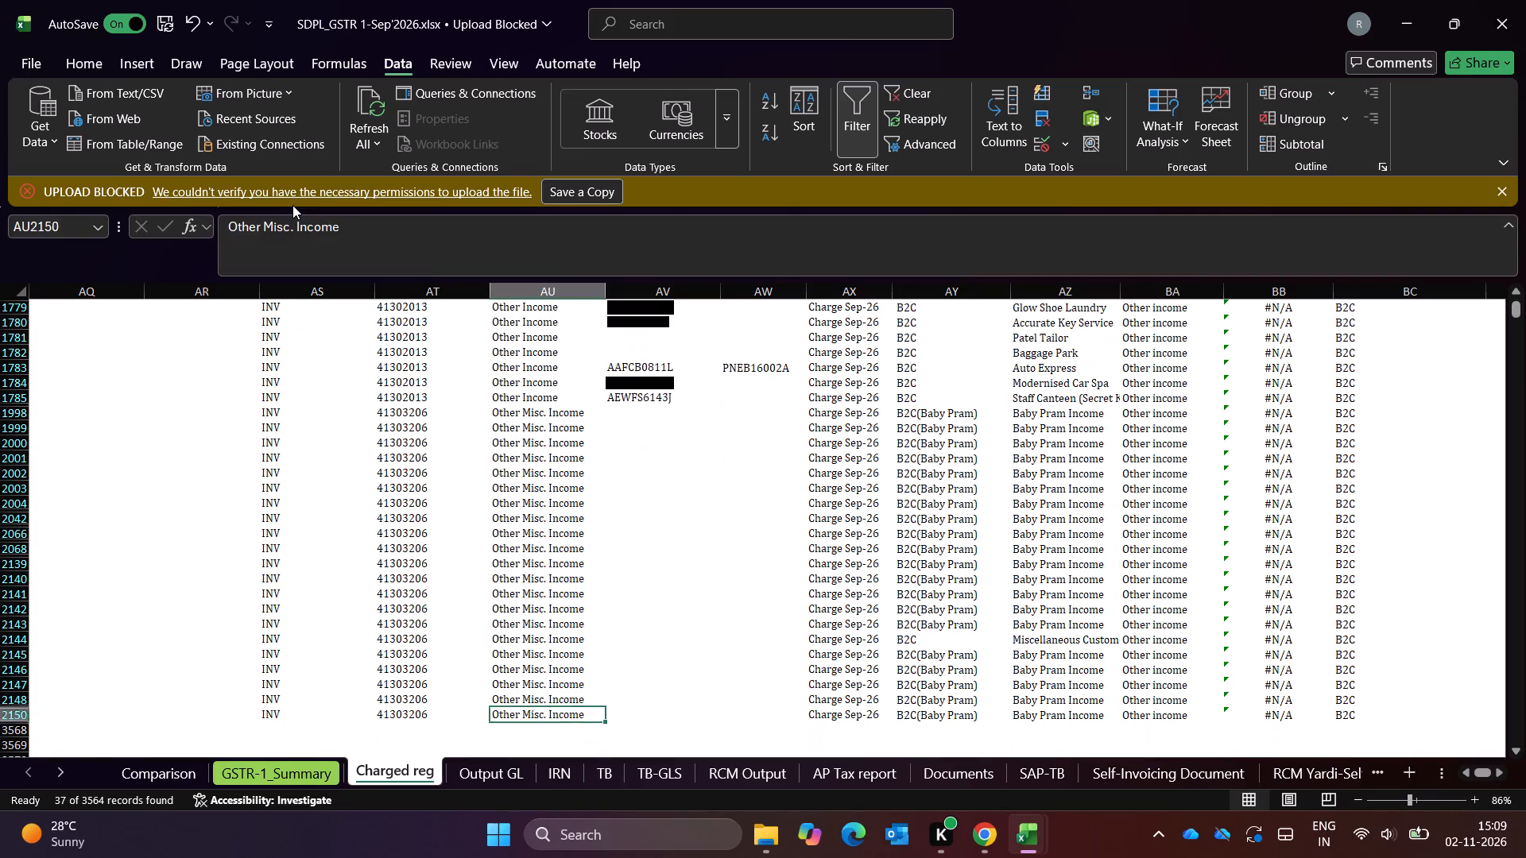
Review the remarks and B2B & B2C categories of September's filtered Other Income and Other Misc. Income records.
key(Up)
key(Up)
key(Up)
key(Right)
key(Up)
key(Up)
key(Left)
key(Up)
key(Up)
key(Right)
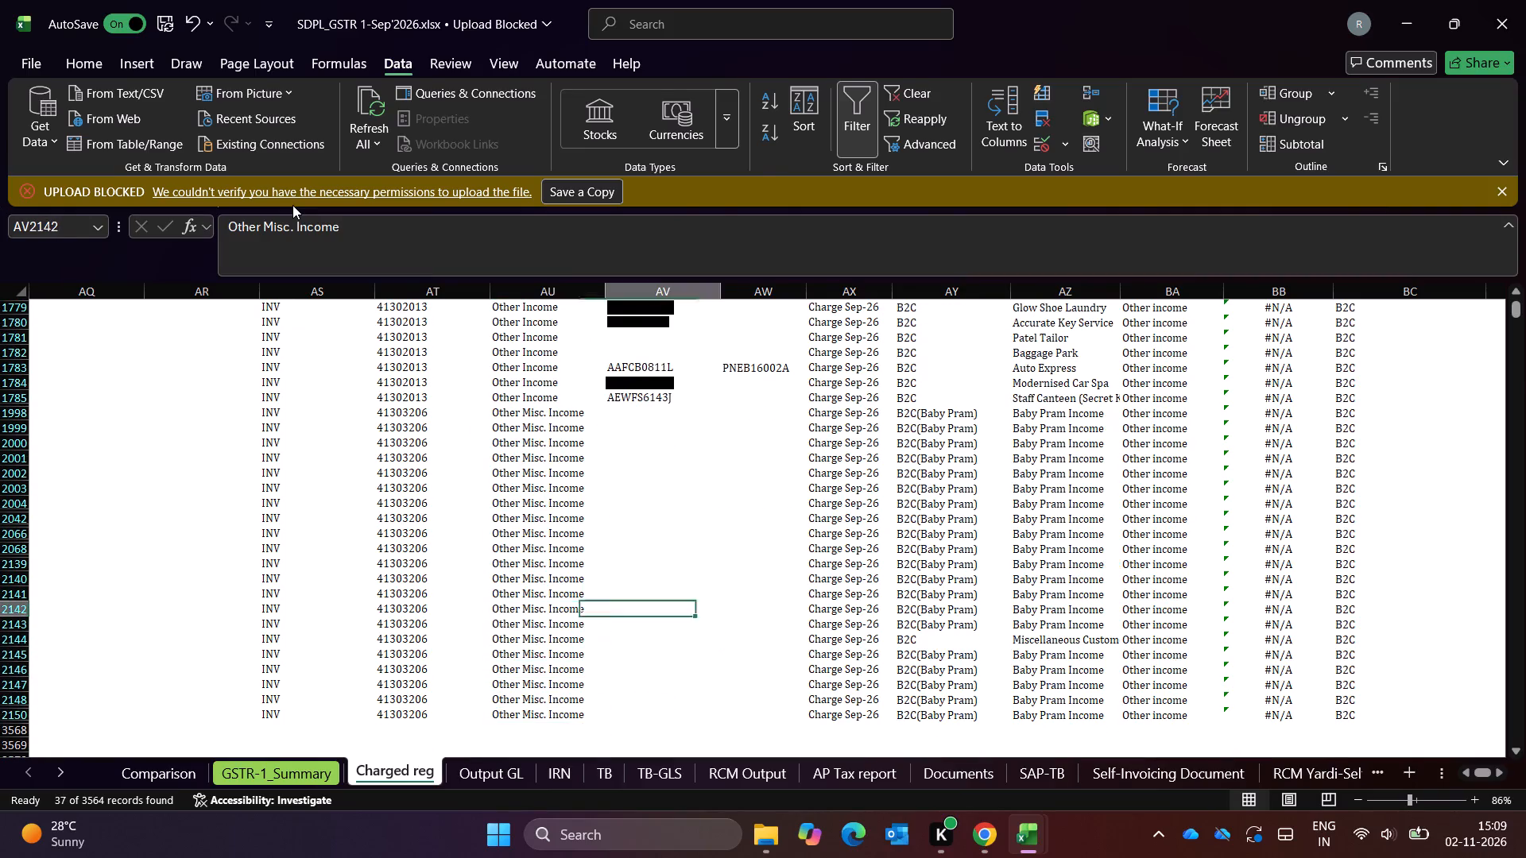
key(Right)
key(Right)
key(Up)
key(Up)
key(Right)
key(Up)
key(Up)
key(Left)
key(ctrl+Up)
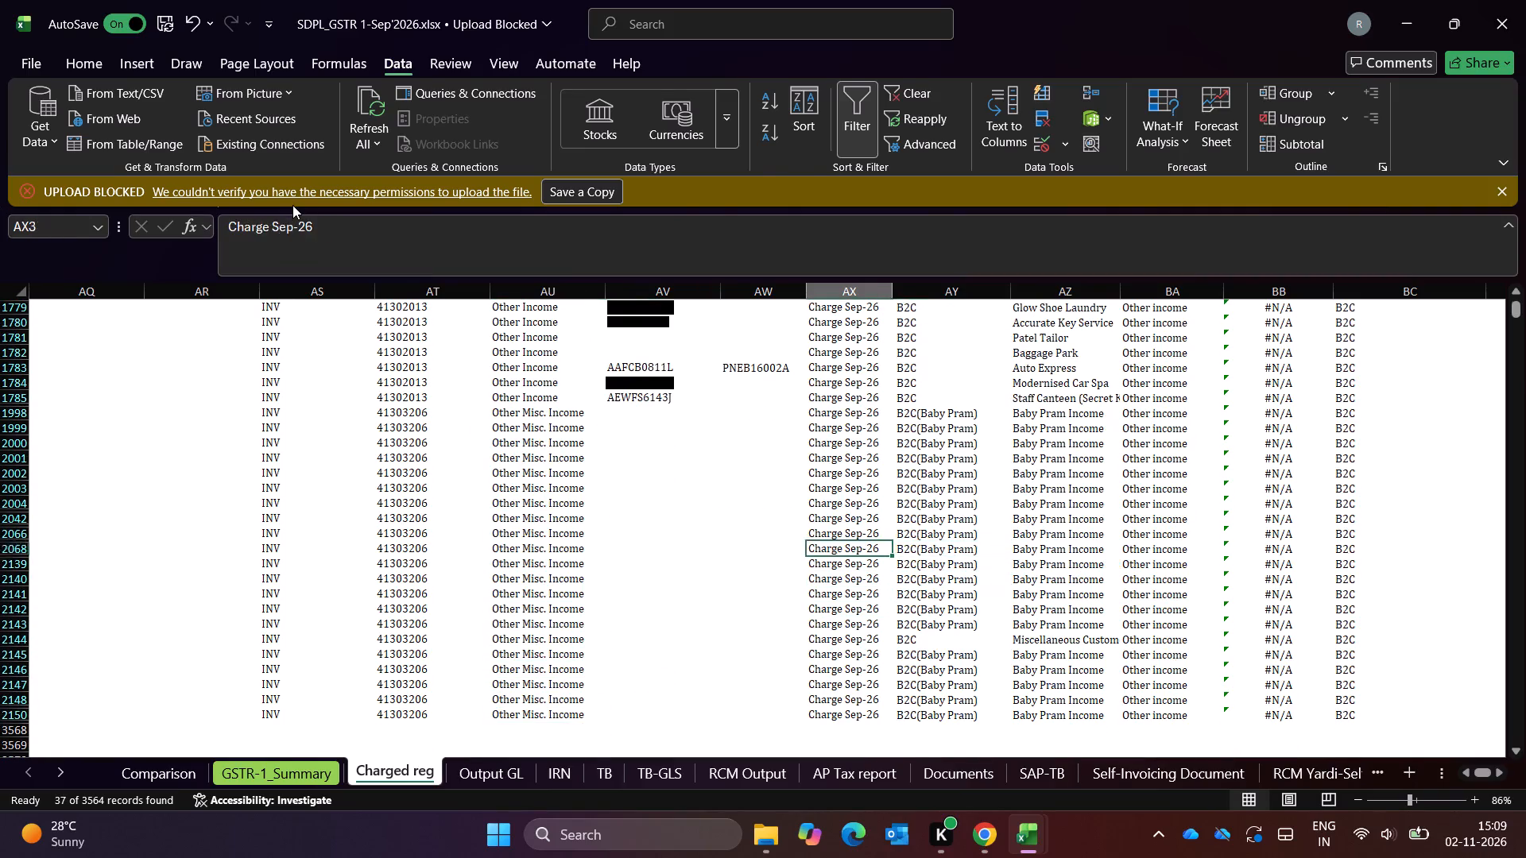
key(Up)
key(Up)
key(Up)
key(Down)
key(Down)
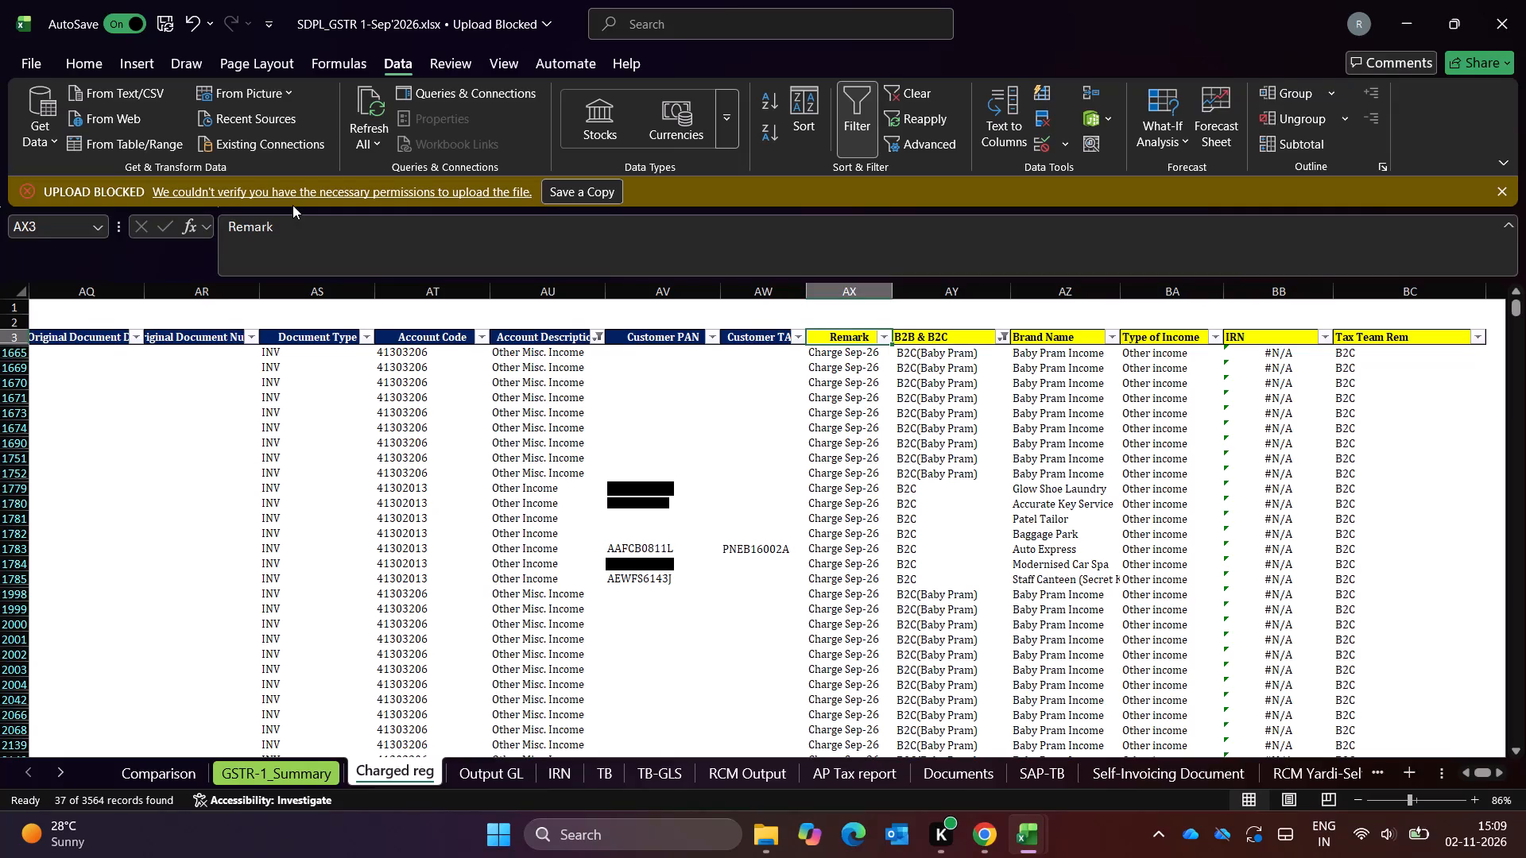
In October's Charged reg, filter the uncategorised records' Account Description by "water", keeping Water Charges- F&B and Water Recovery Kiosk.
key(alt+Tab)
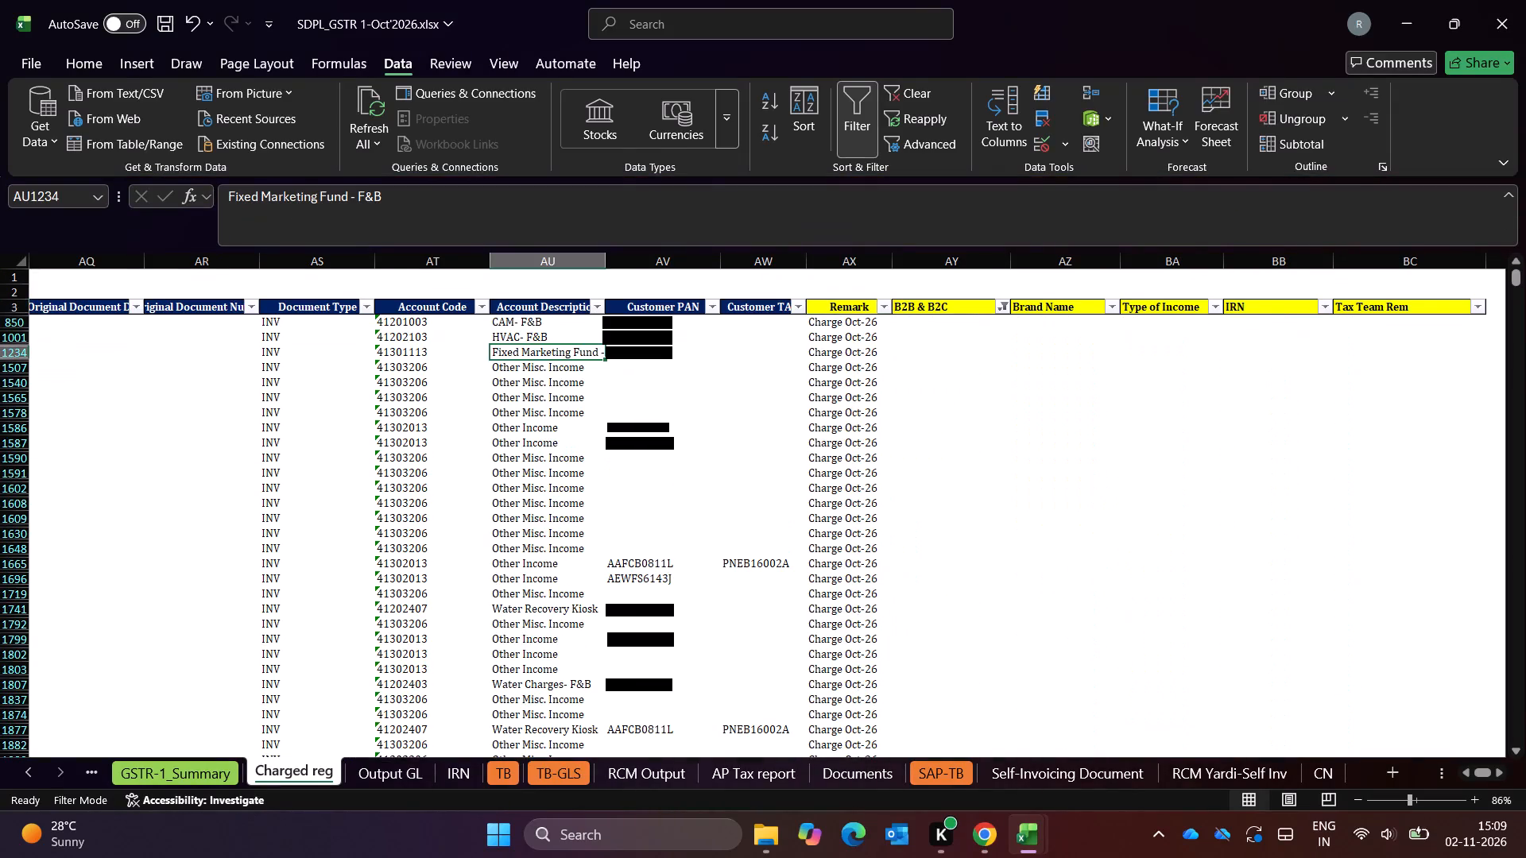
key(Up)
key(Up)
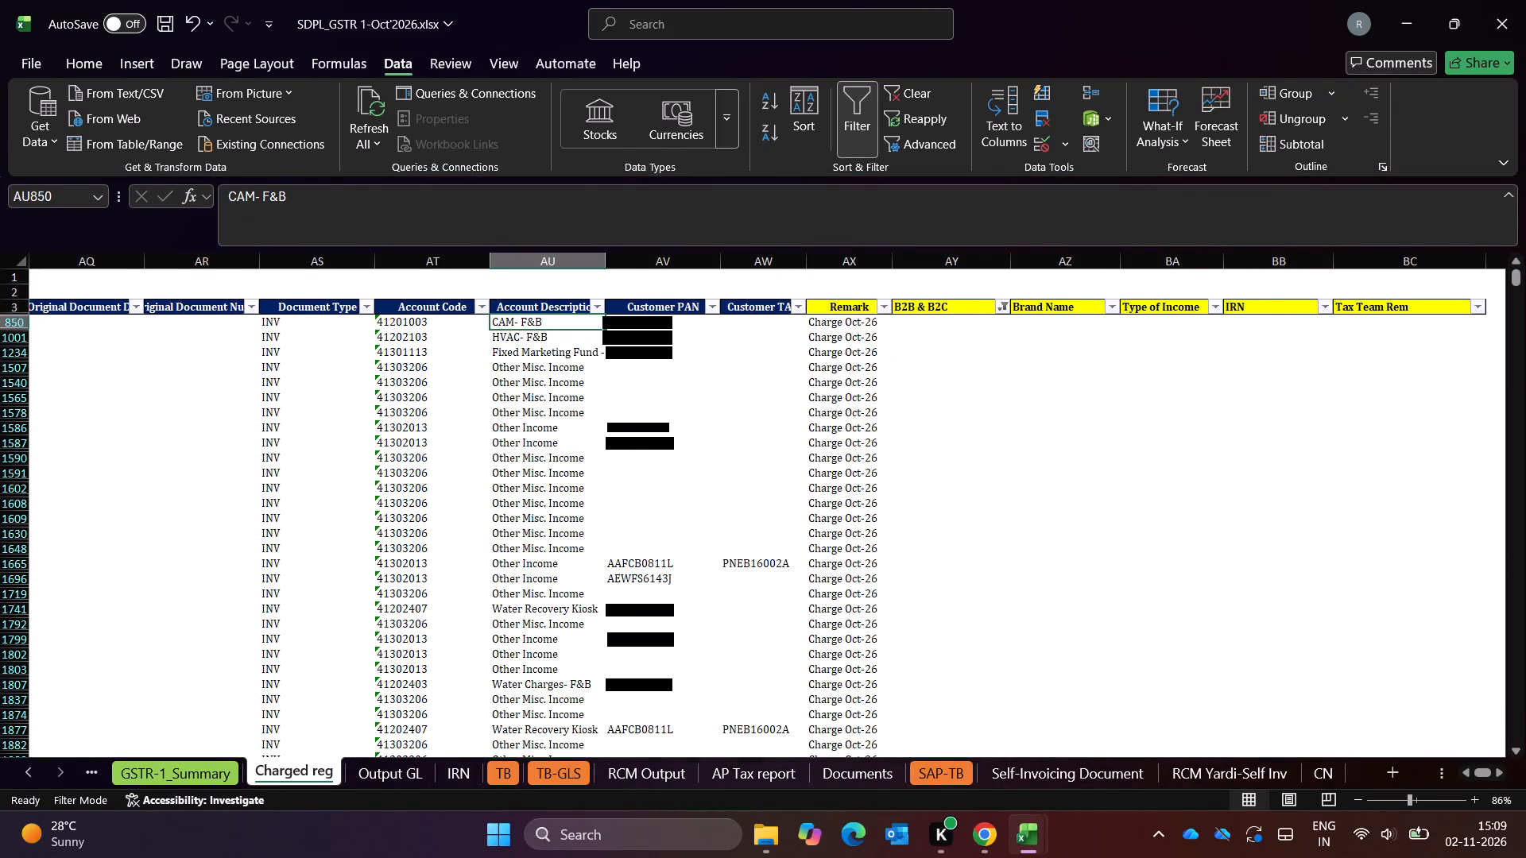
key(Up)
key(alt+Down)
key(alt+Down)
key(alt+Down)
key(alt+Down)
key(alt+Down)
key(alt+Down)
key(alt+Down)
key(alt+Down)
key(Down)
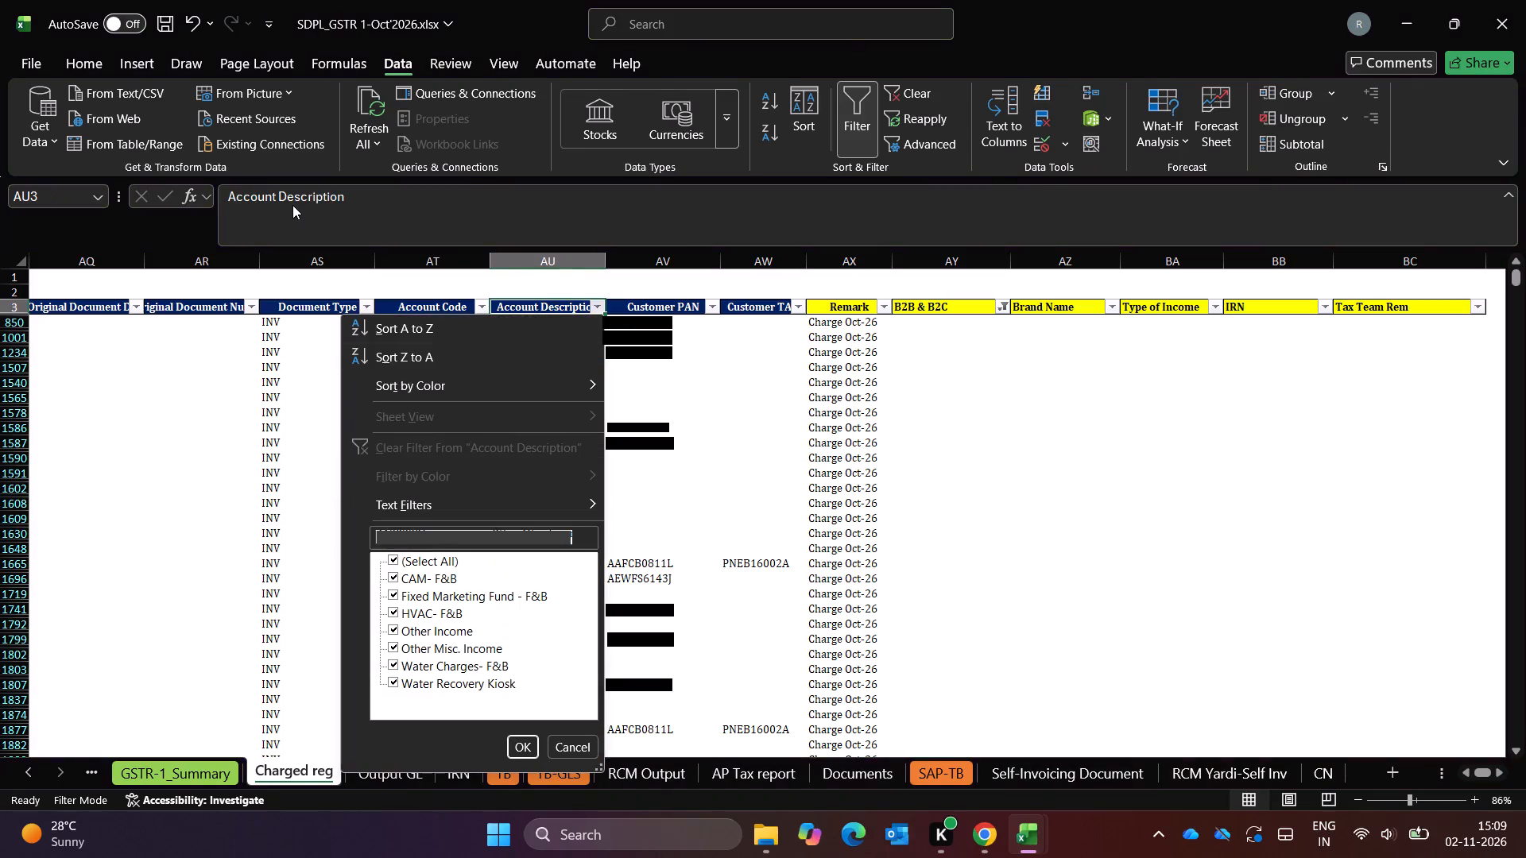
text(water)
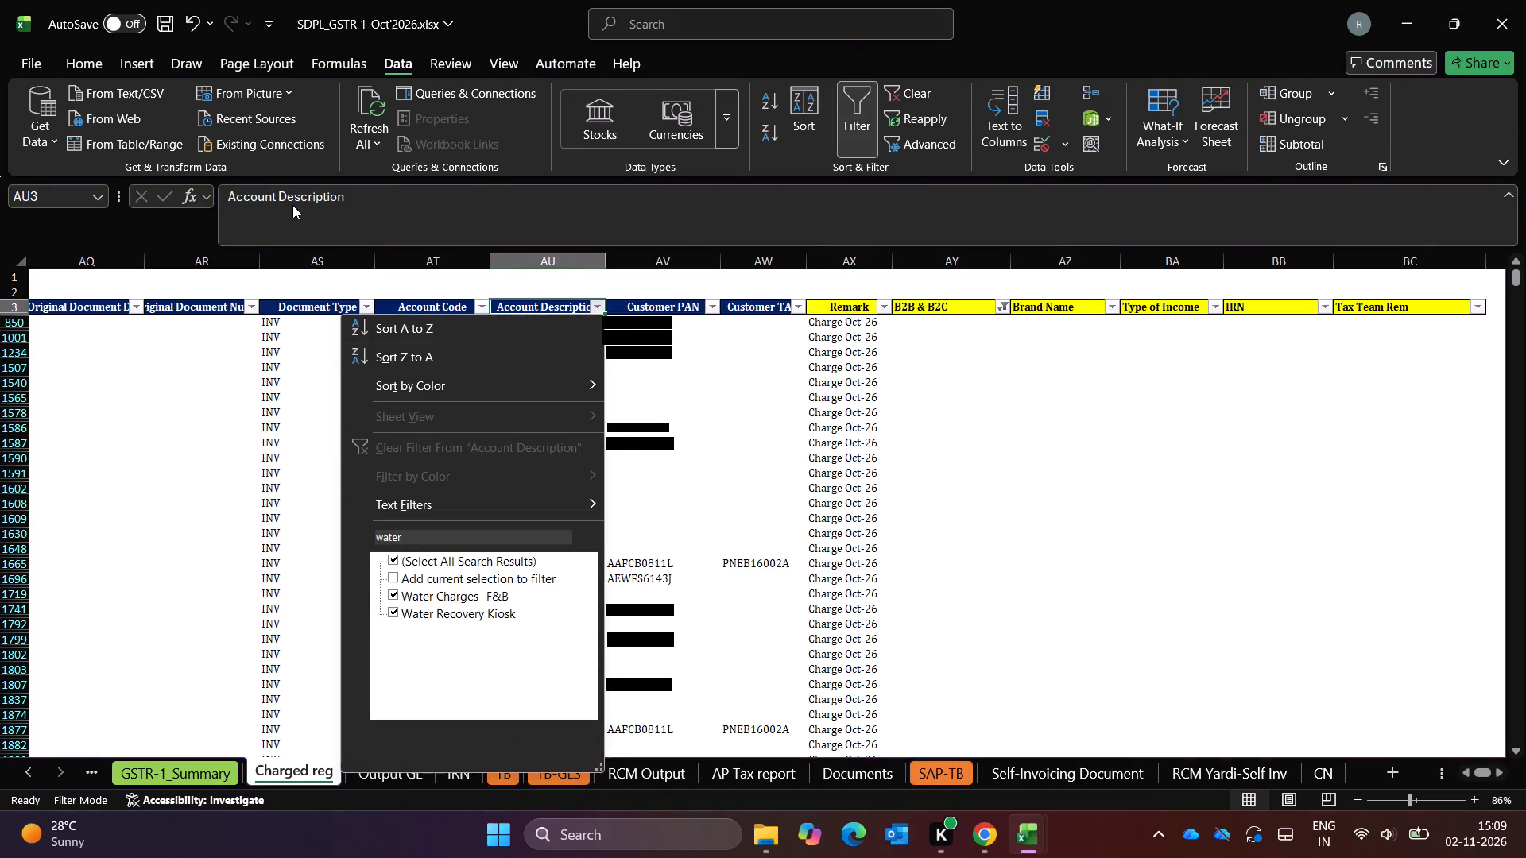
key(Return)
In September's Charged reg, change the Account Description filter to the "water" matches, Water Charges- F&B and Water Recovery Kiosk.
key(alt+Tab)
key(Down)
key(Up)
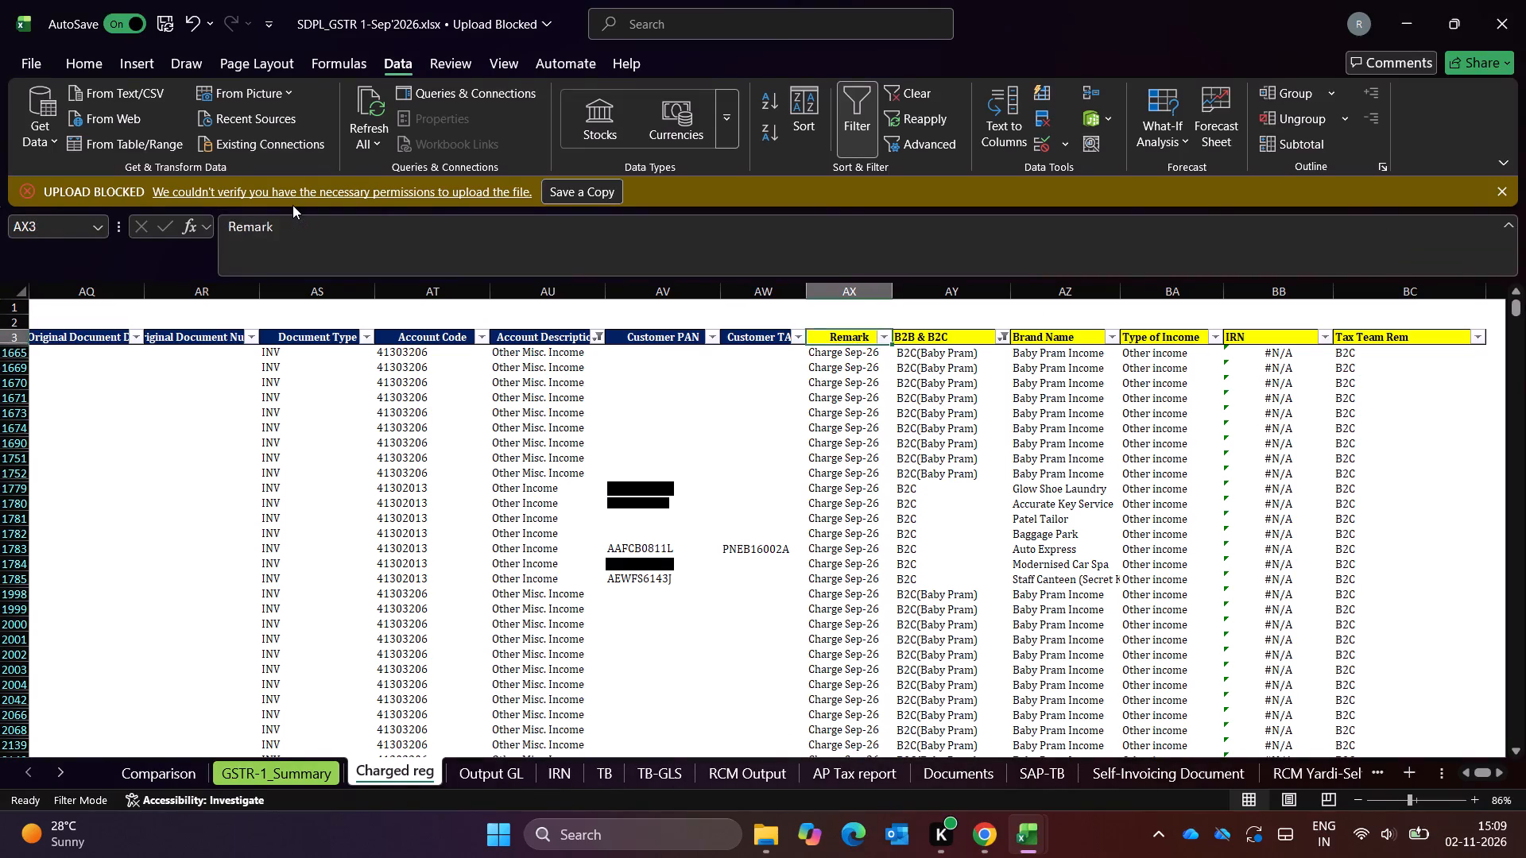
key(Left)
key(Left)
key(Left)
key(alt+Down)
key(alt+Down)
key(alt+Down)
key(alt+Down)
key(alt+Down)
key(alt+Down)
key(alt+Down)
key(alt+Down)
key(alt+Down)
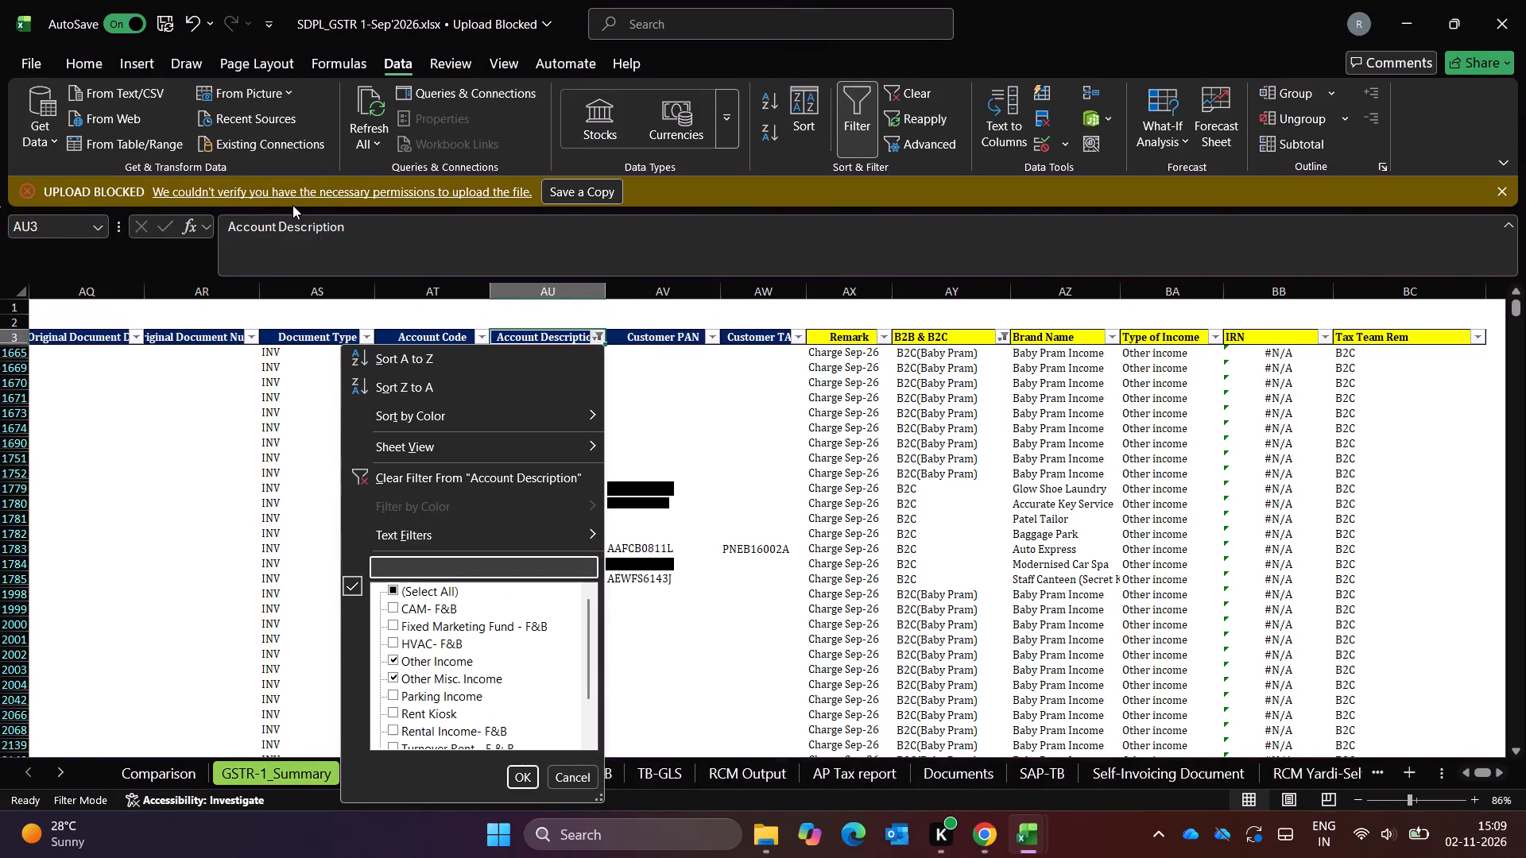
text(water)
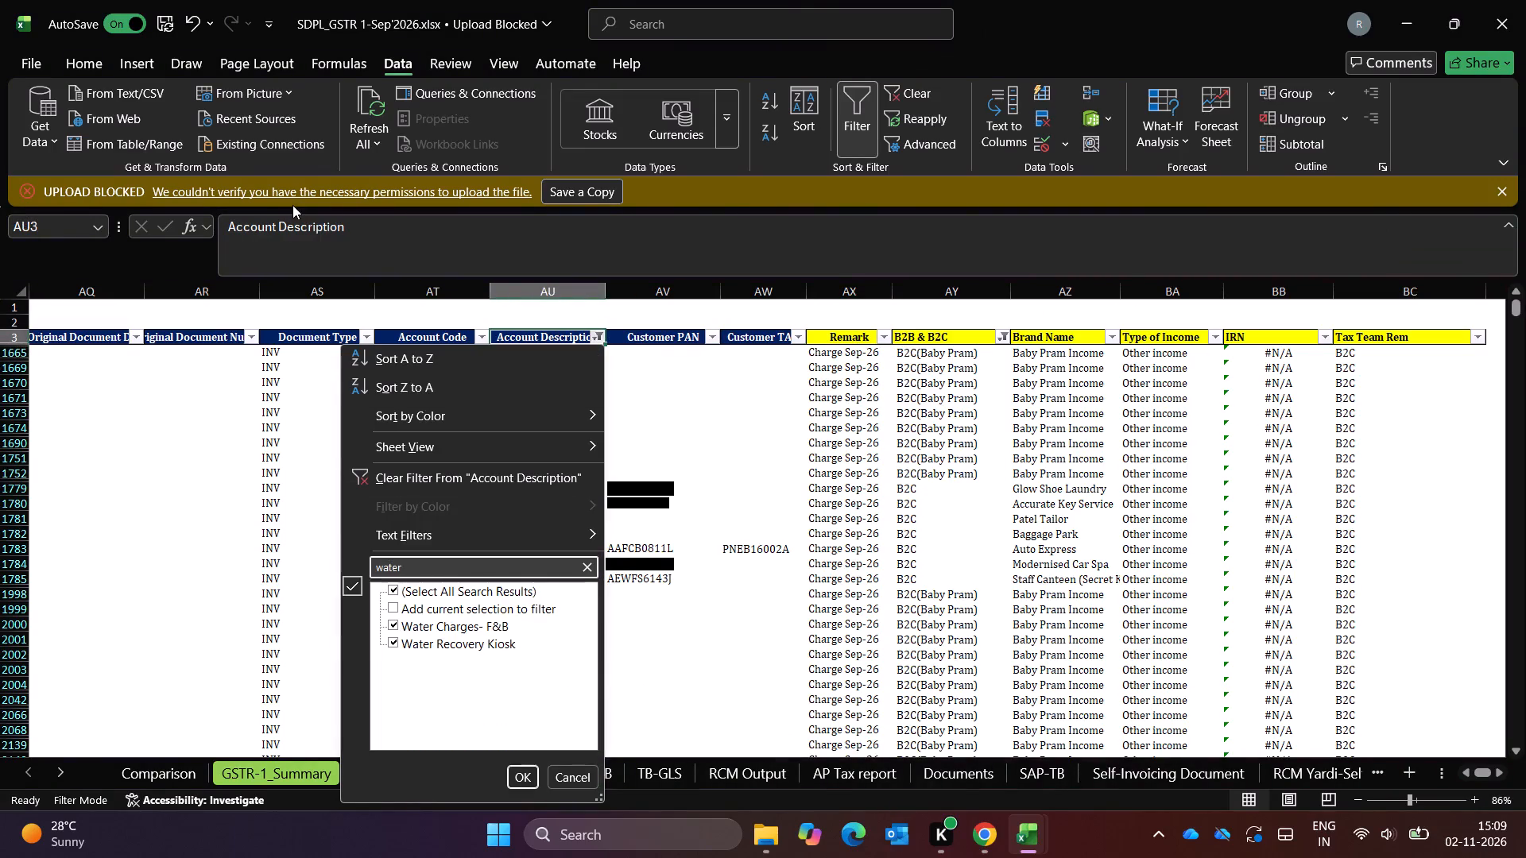
Apply September's "water" Account Description filter and examine the remarks and B2B & B2C categories of the Water Charges- F&B and Water Recovery Kiosk records.
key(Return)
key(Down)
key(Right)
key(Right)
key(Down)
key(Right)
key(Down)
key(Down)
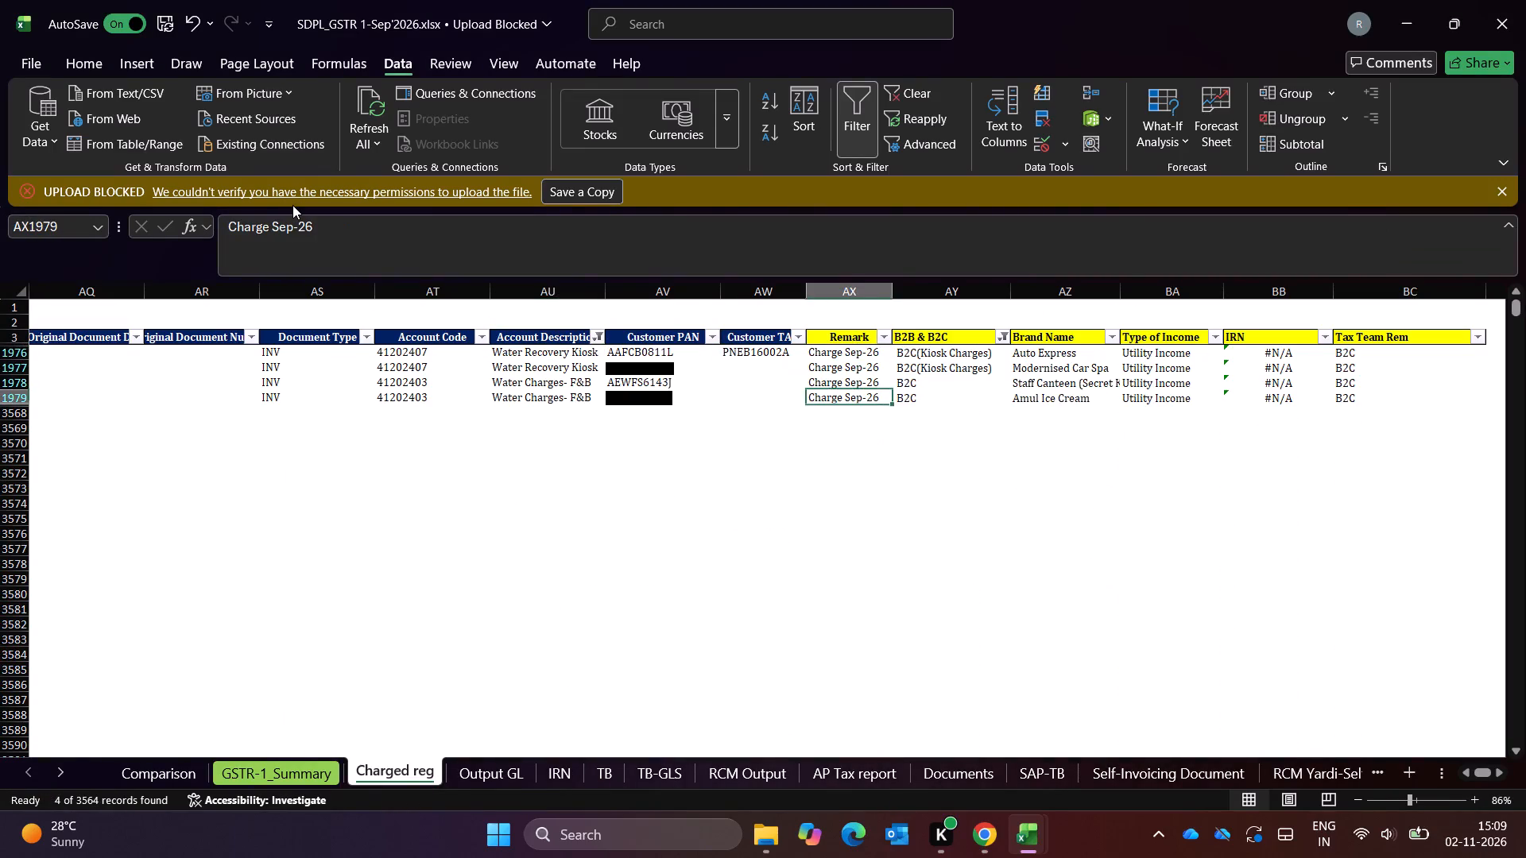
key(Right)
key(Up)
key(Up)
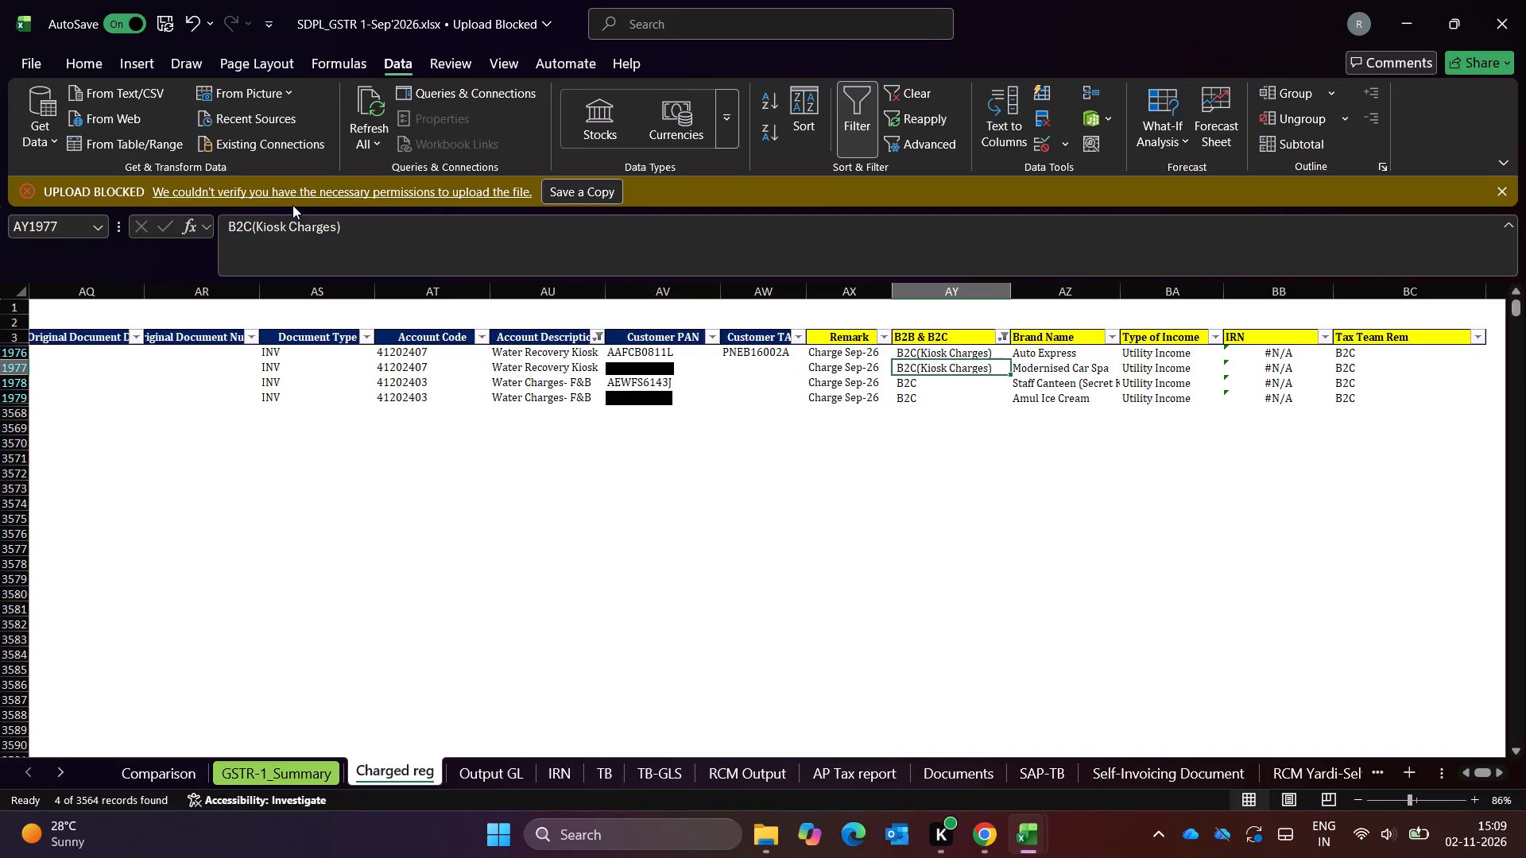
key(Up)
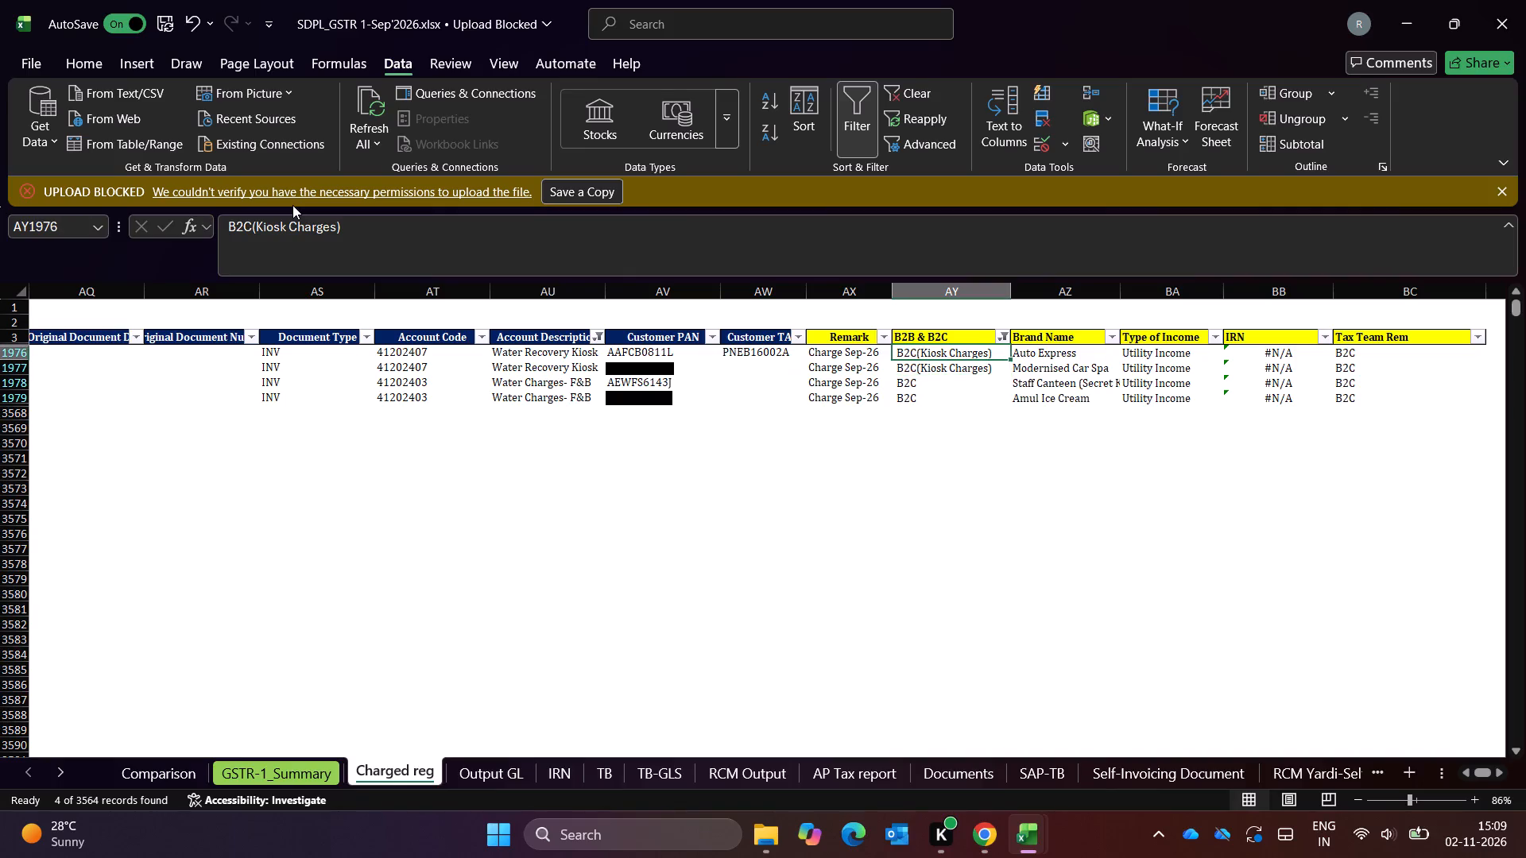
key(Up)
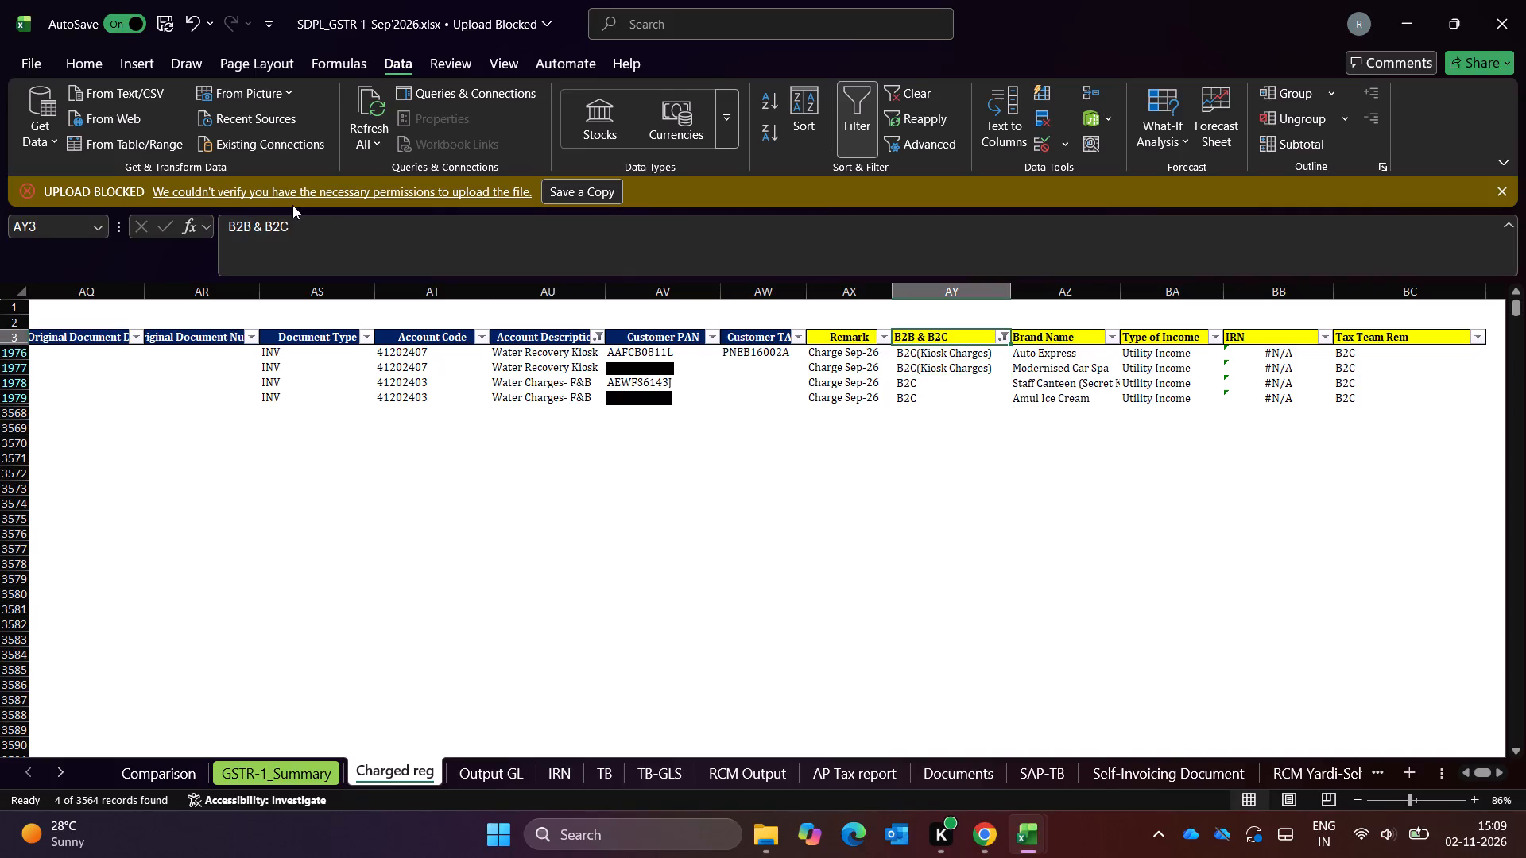
Switch to the Chrome window showing Yardi Voyager's AP Tax Report - GST page.
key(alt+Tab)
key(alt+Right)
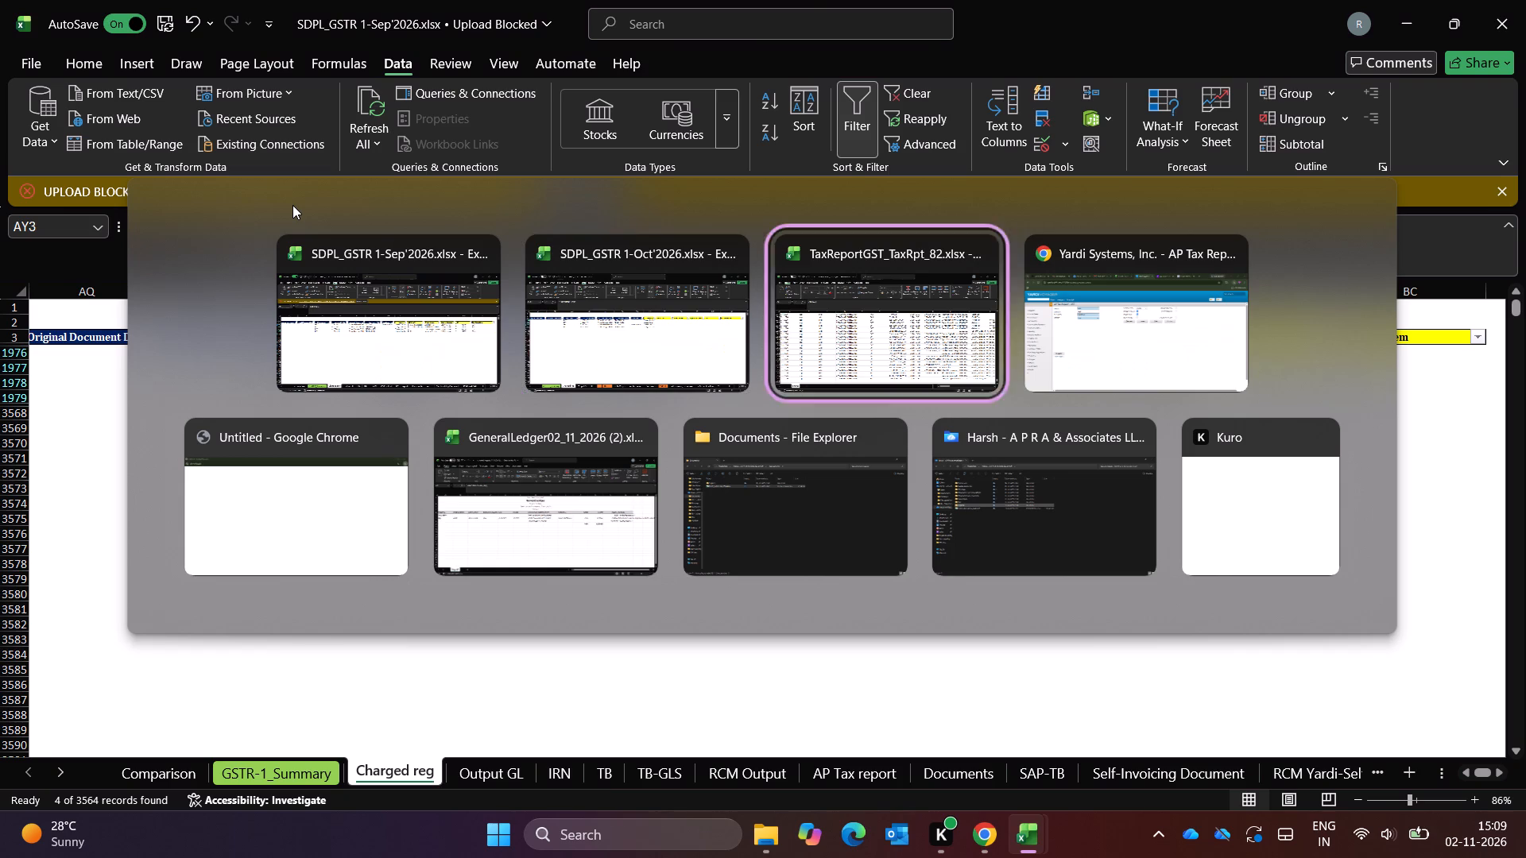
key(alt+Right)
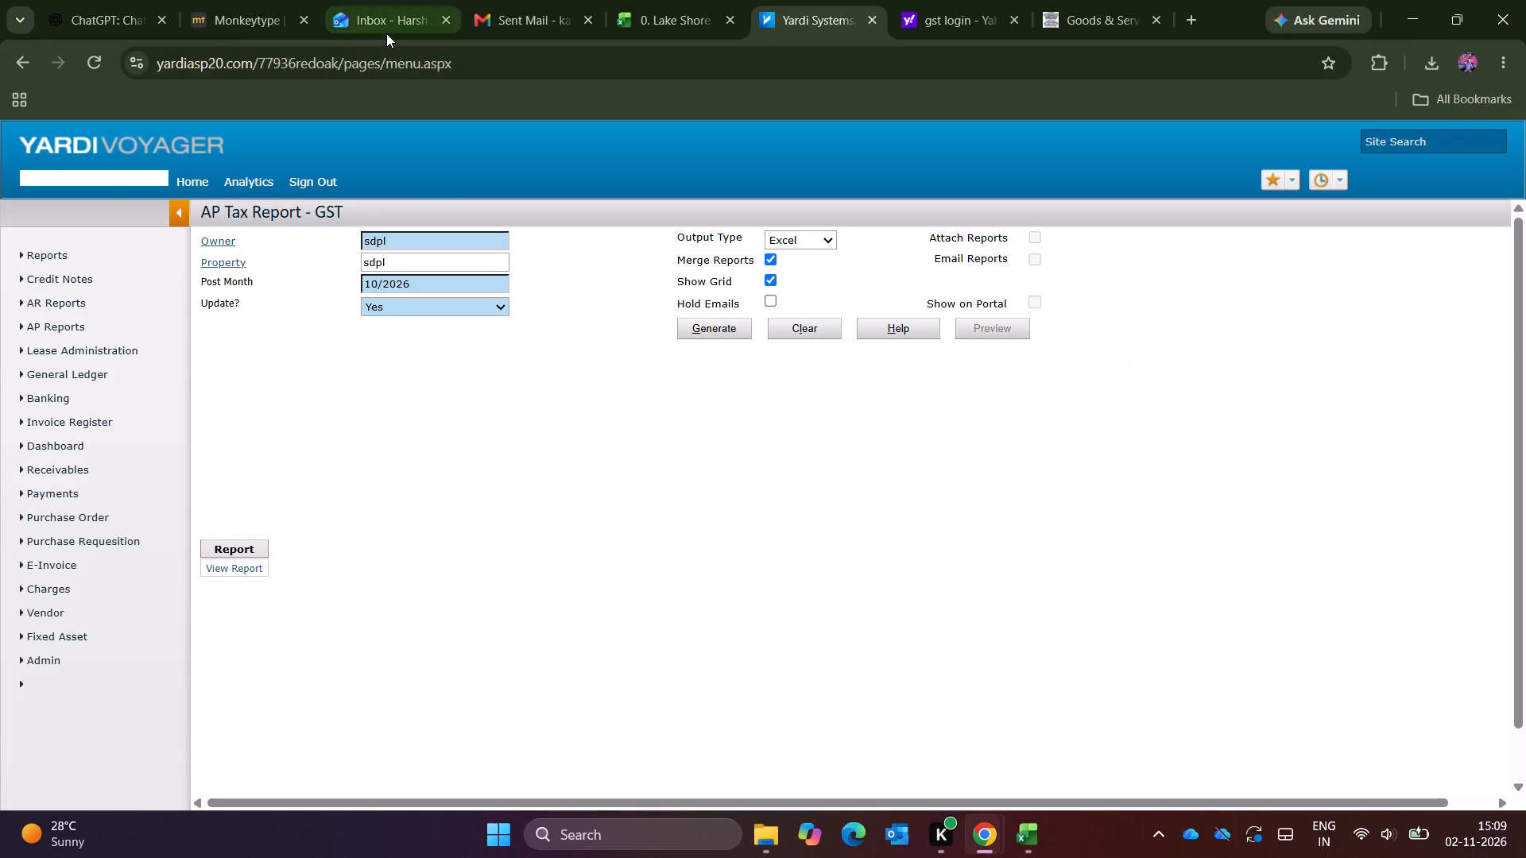
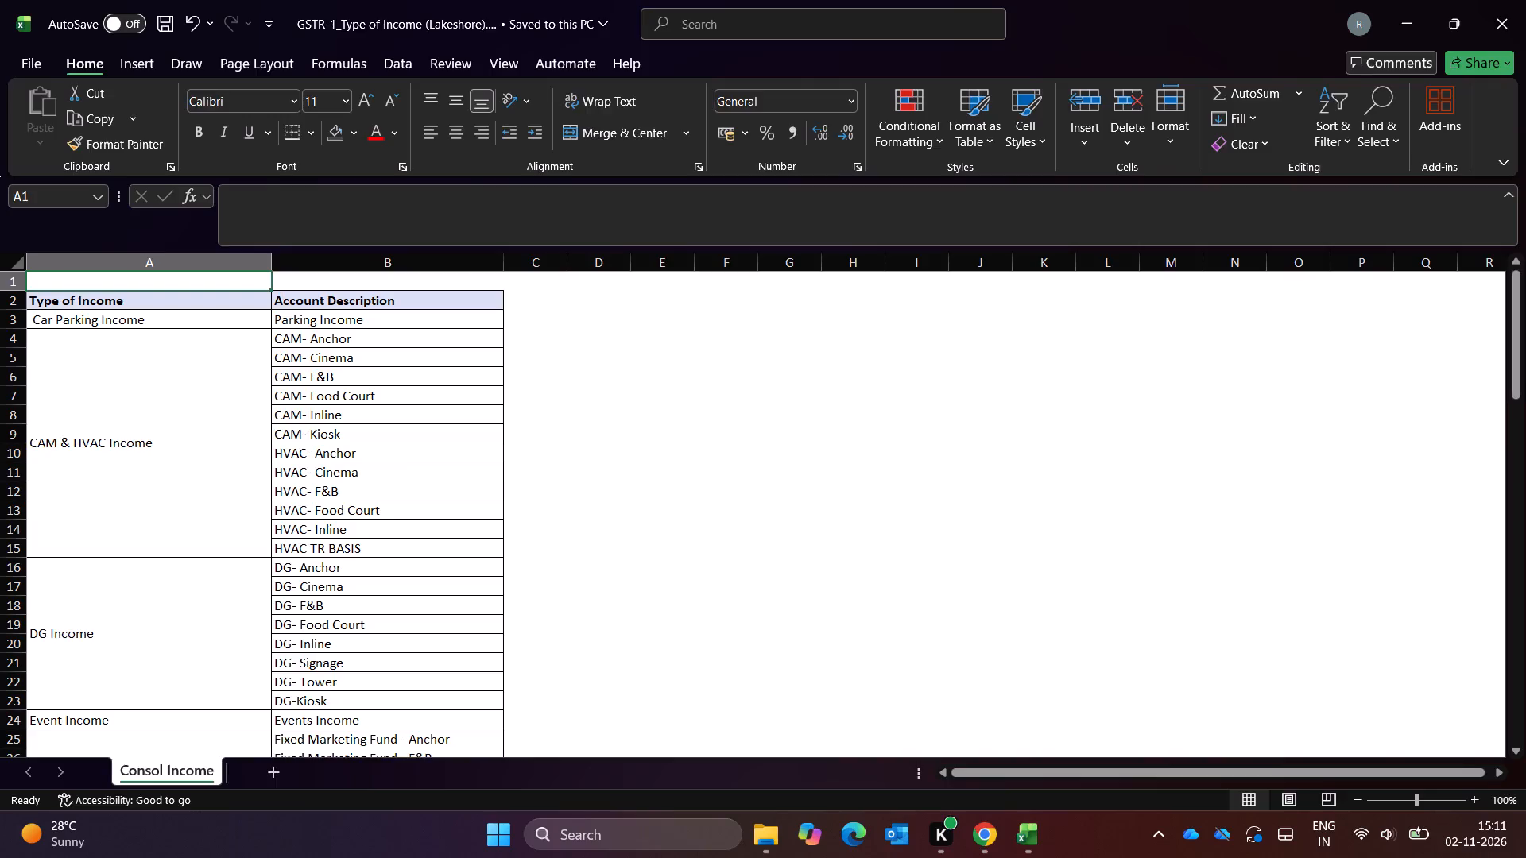
Check the B2B & B2C categories and types of income on September's filtered water charge records.
key(alt+Tab)
key(Down)
key(Up)
key(Right)
key(Right)
key(Right)
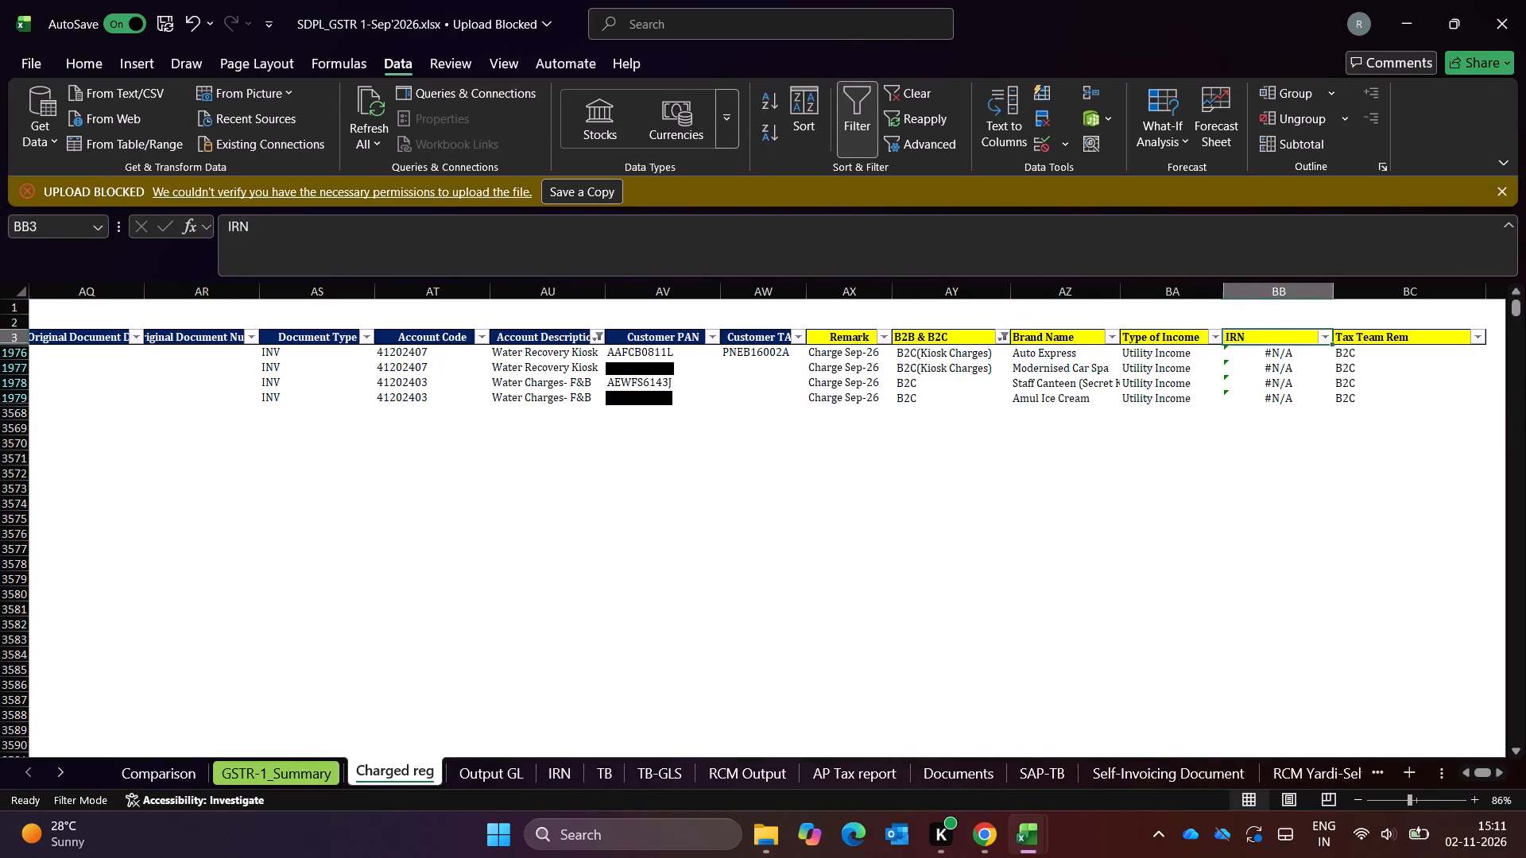
key(Right)
Look through the type-of-income reference workbook's Consol Income sheet for the Utility Income group.
key(alt+Tab)
key(alt+Tab)
key(alt+Tab)
key(alt+Tab)
key(alt+Tab)
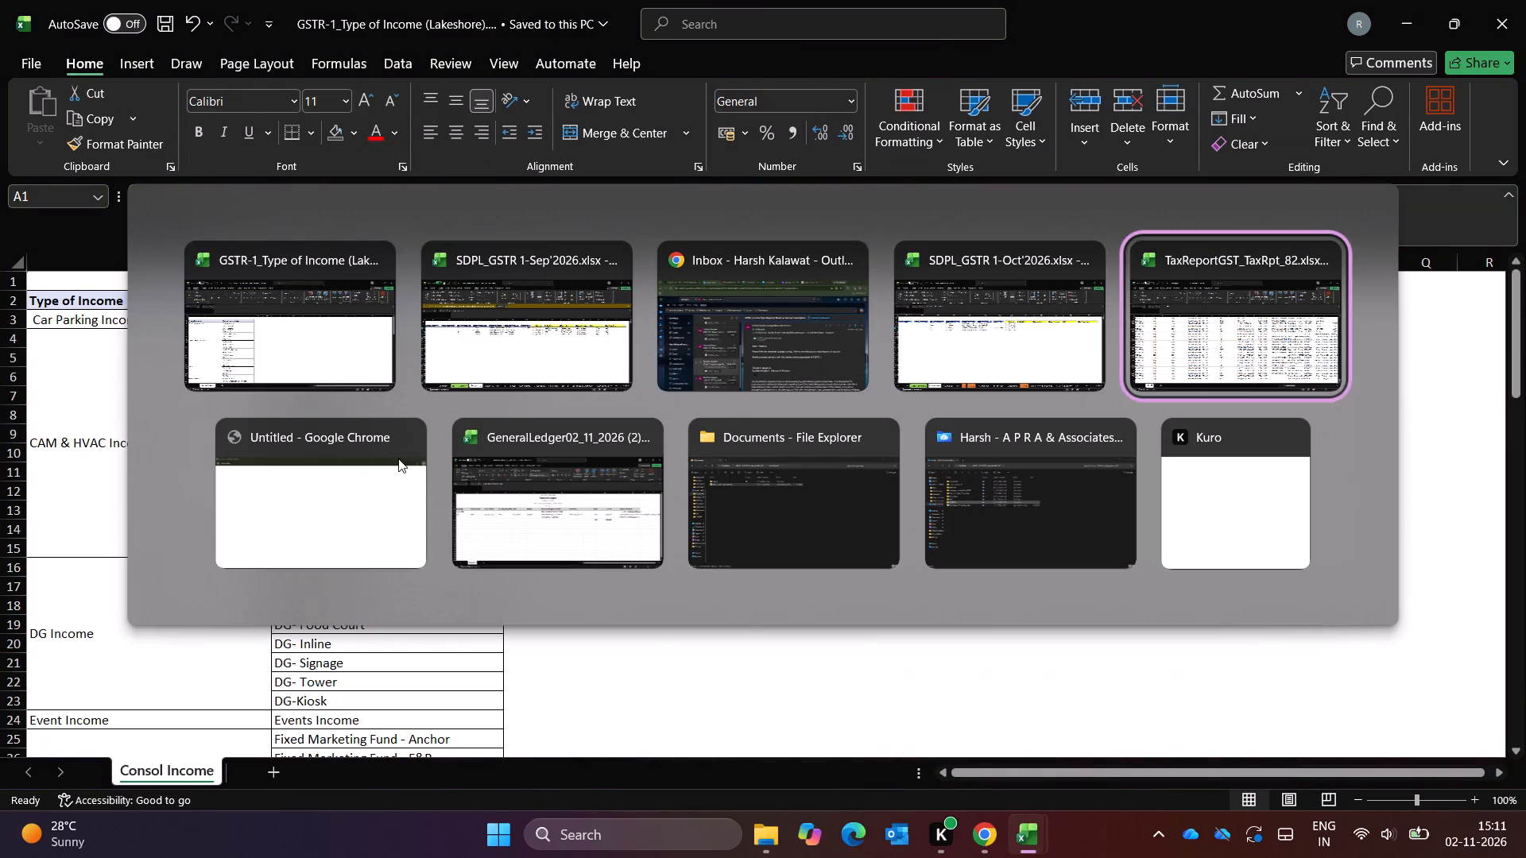
key(alt+Left)
key(Escape)
key(Right)
key(Right)
key(Left)
key(alt+Tab)
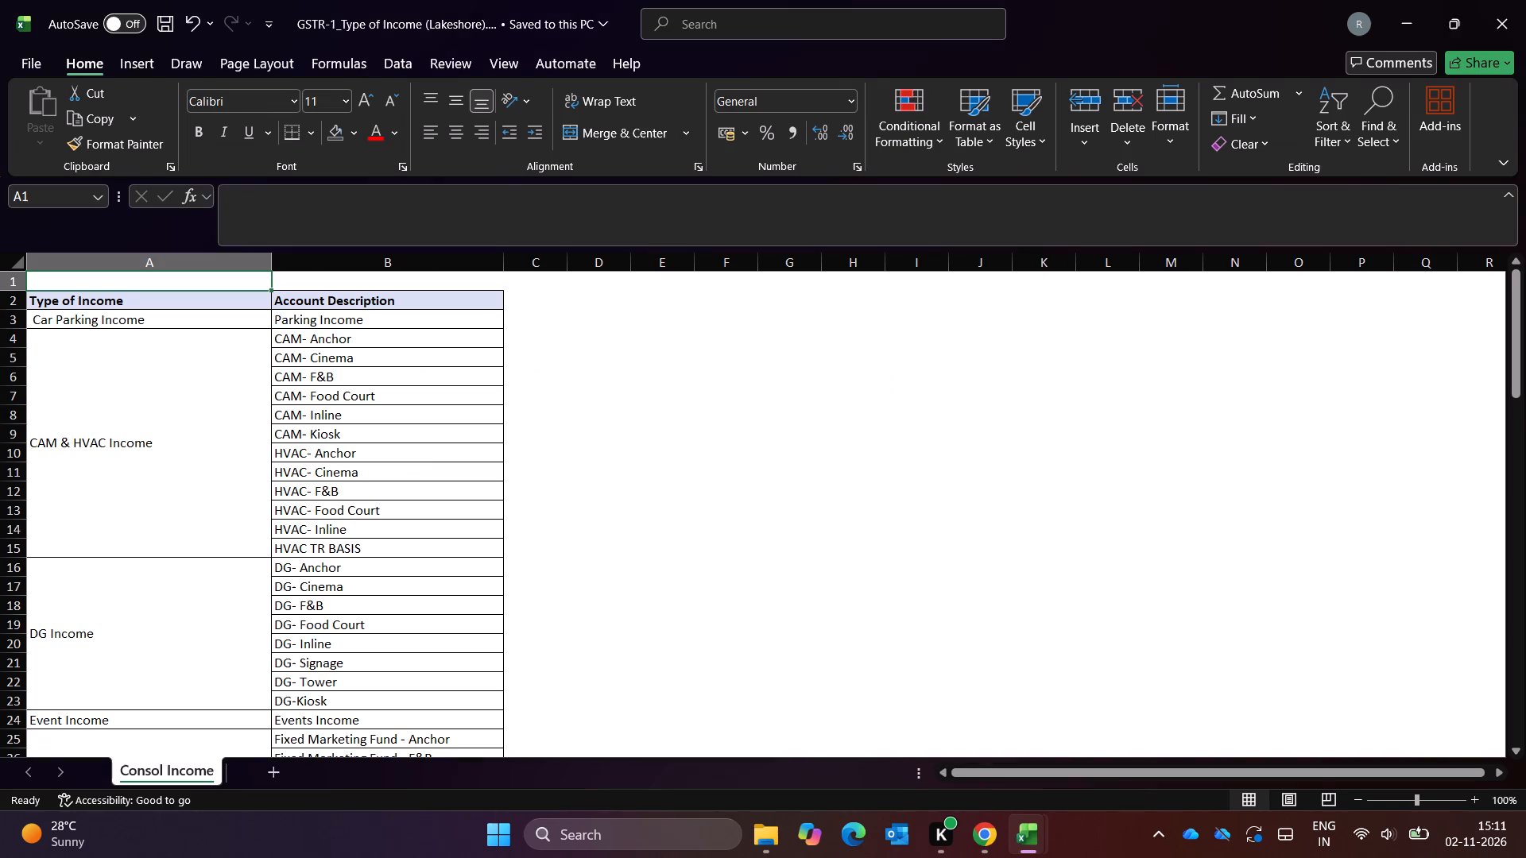
key(Left)
key(Down)
key(Down)
key(Down)
key(Down)
key(Down)
key(Down)
key(Down)
key(Down)
key(Down)
key(Down)
key(Down)
key(Down)
key(Down)
key(Down)
key(Down)
key(Down)
key(Down)
key(Down)
key(Down)
key(Down)
key(Up)
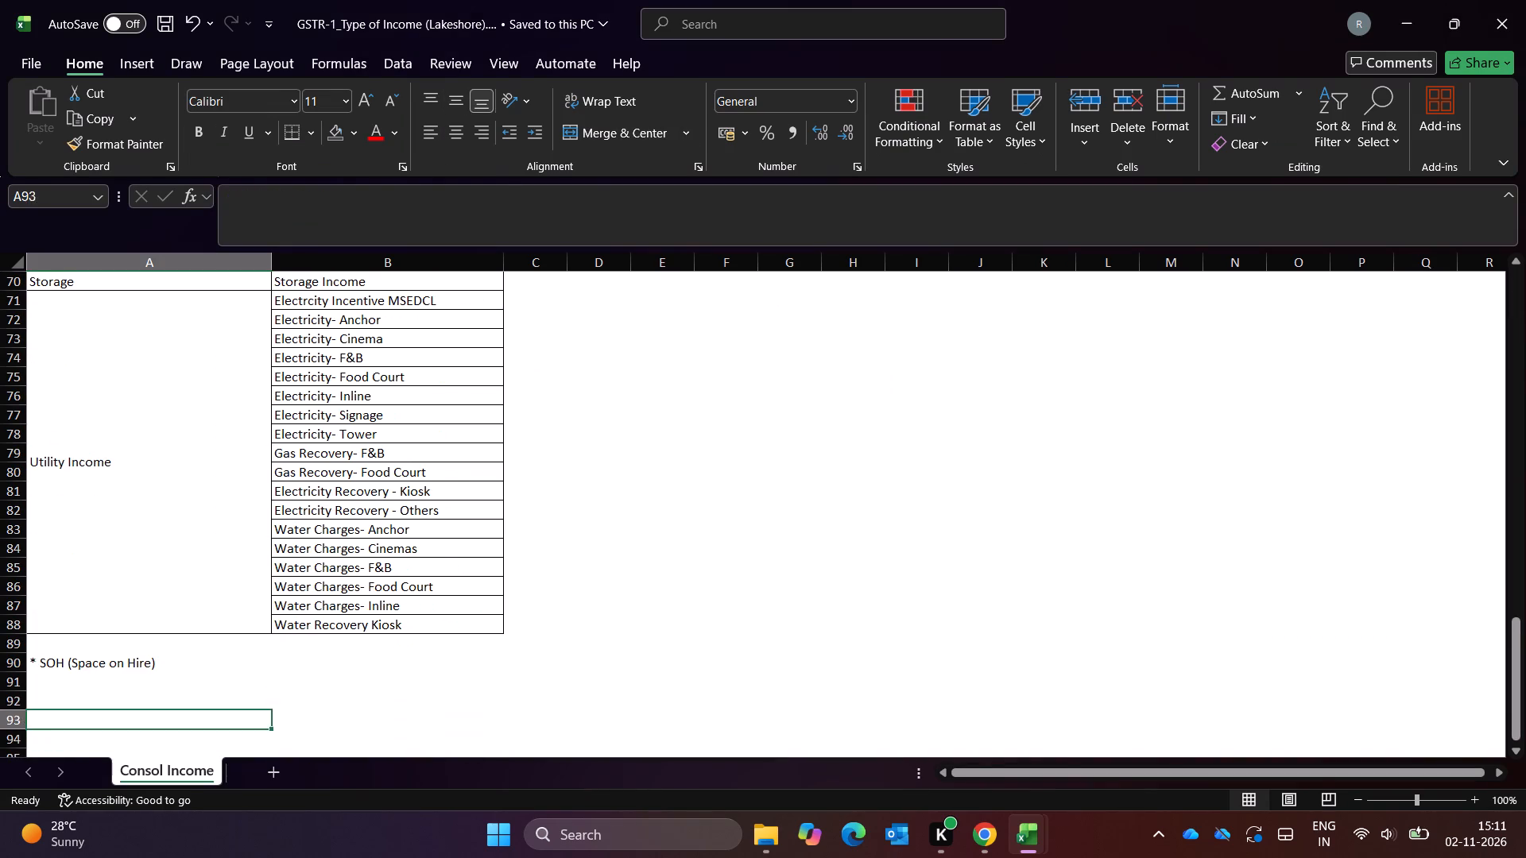
key(Up)
key(Up)
key(Up)
key(Up)
key(Up)
key(Up)
key(Up)
key(Up)
key(Down)
key(Down)
key(Down)
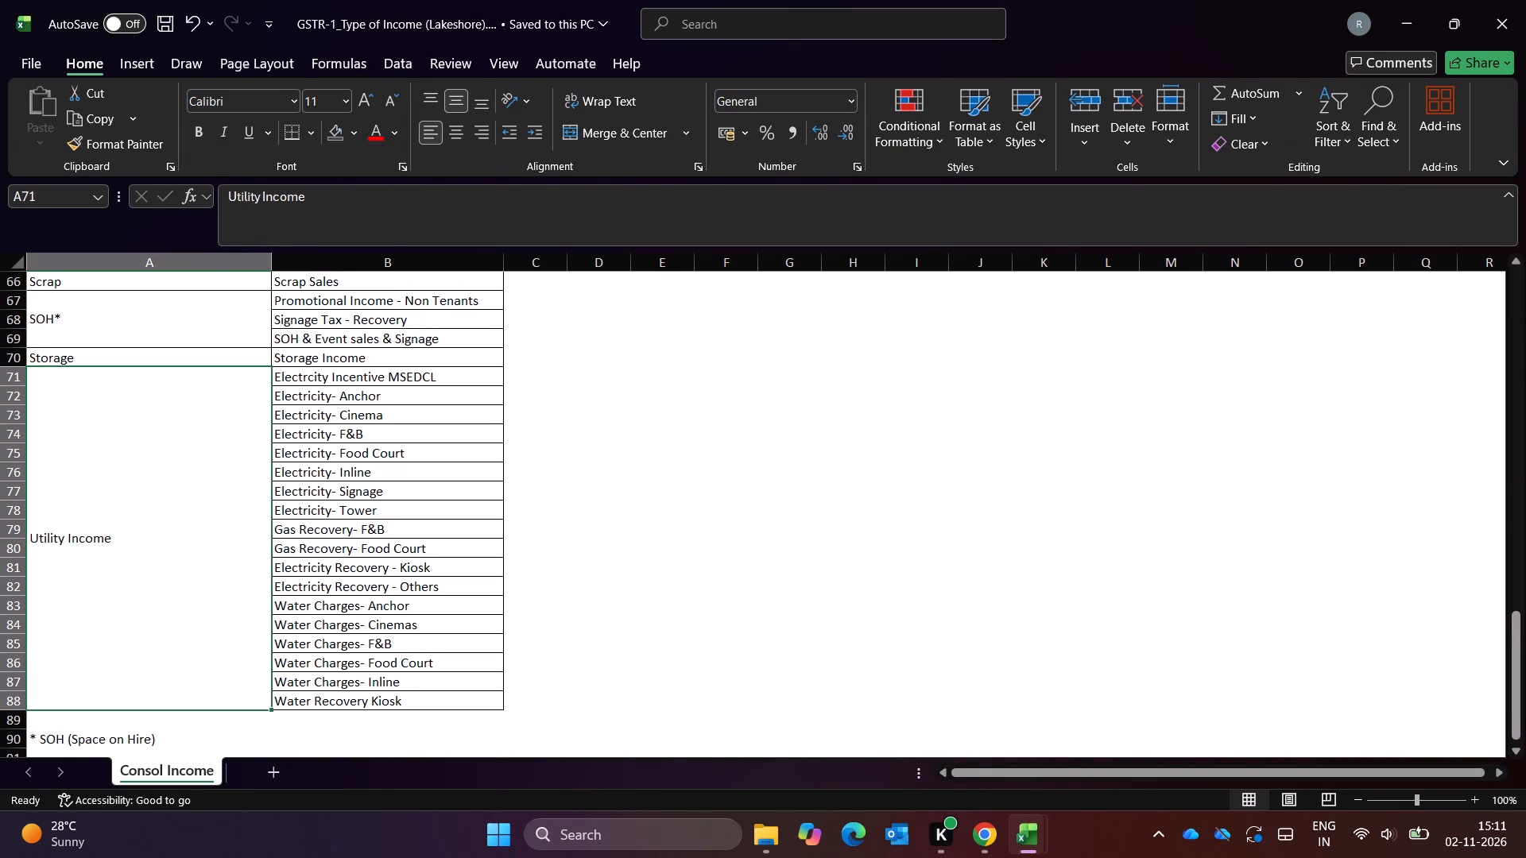
Examine which account descriptions, including the water charges, are grouped under Utility Income.
key(Right)
key(Down)
key(Down)
key(Down)
key(Down)
key(Down)
key(Down)
key(Down)
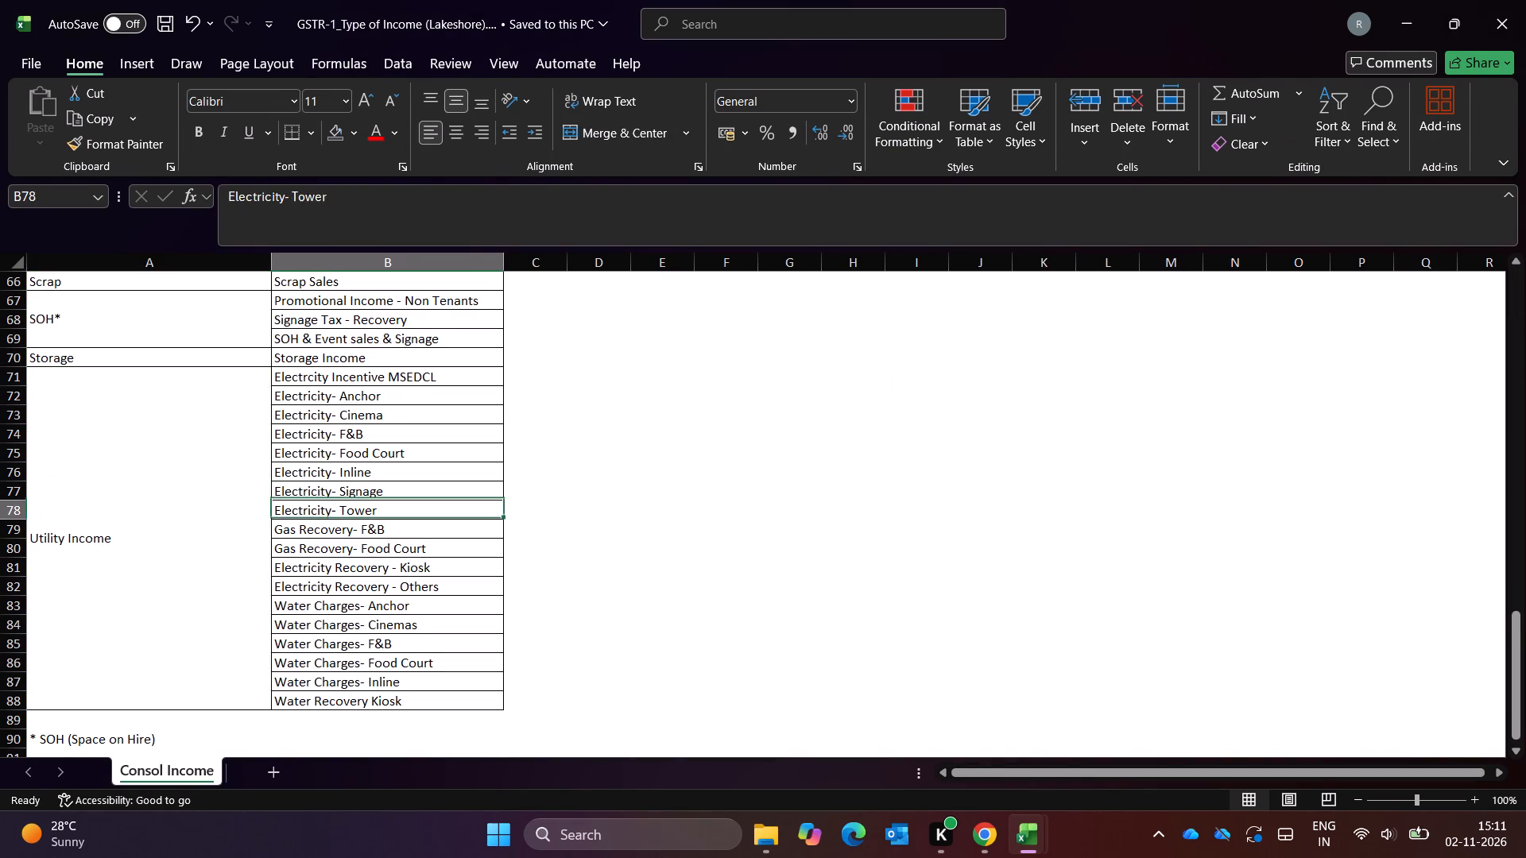
key(Down)
key(Down)
key(Down)
key(Down)
key(Down)
key(Down)
key(Down)
key(Down)
key(Down)
key(Down)
key(Down)
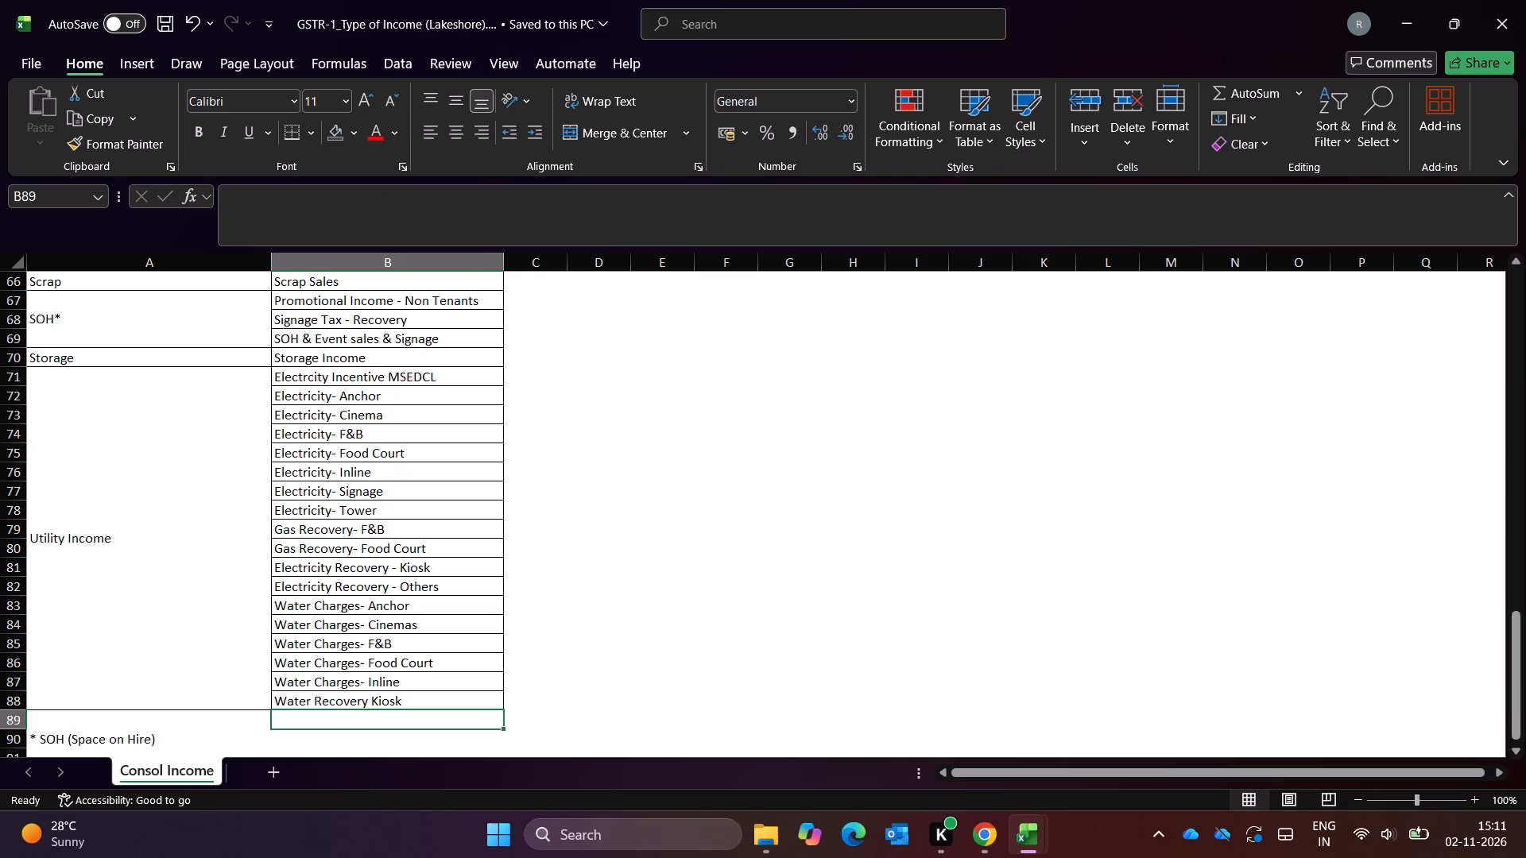
key(Up)
key(Left)
scroll(398, 458, up, 7)
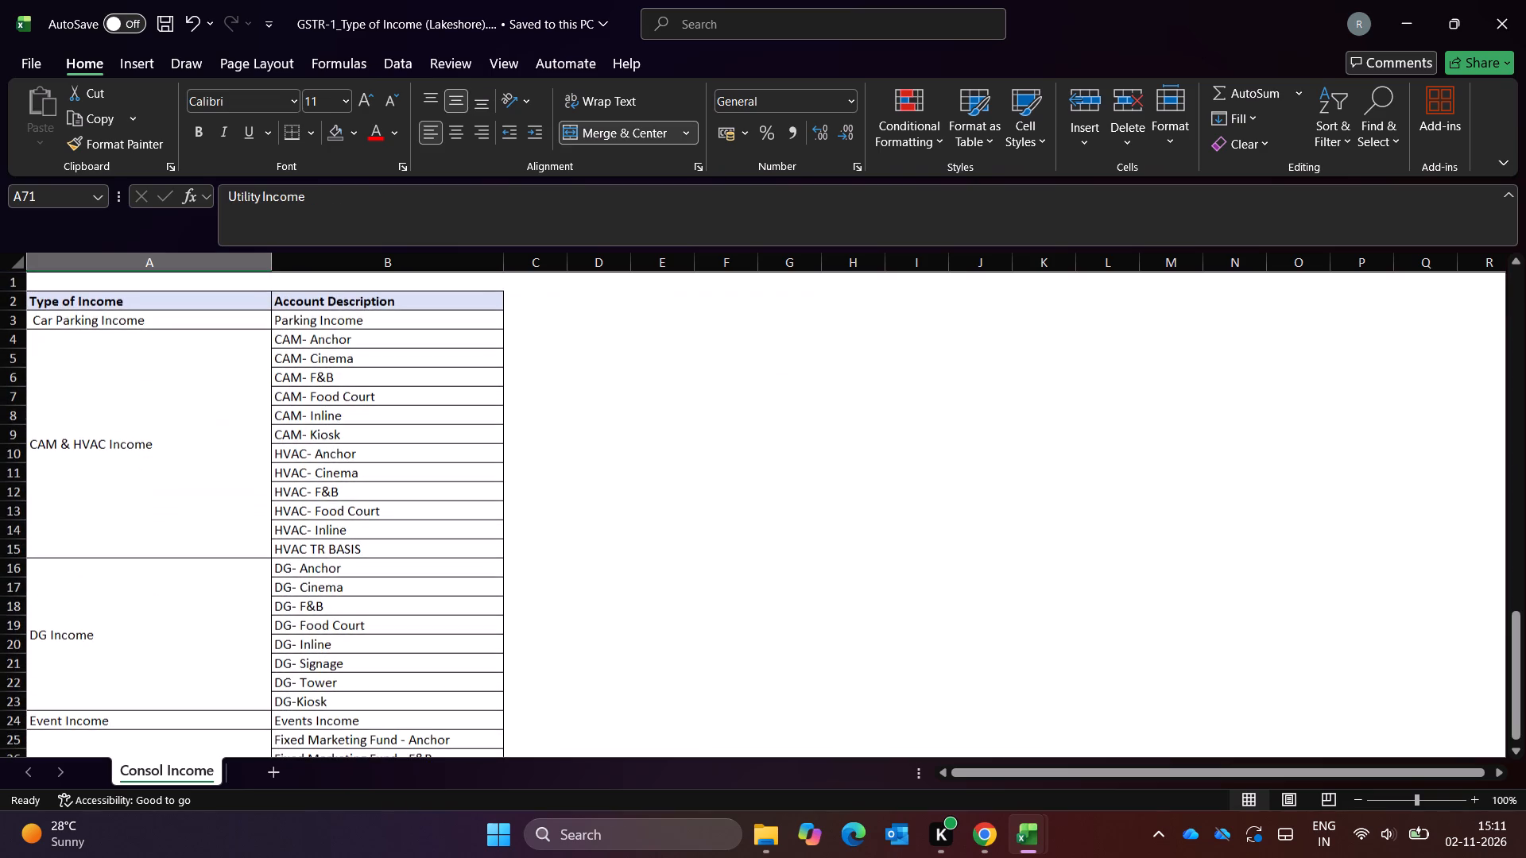
scroll(406, 645, down, 4)
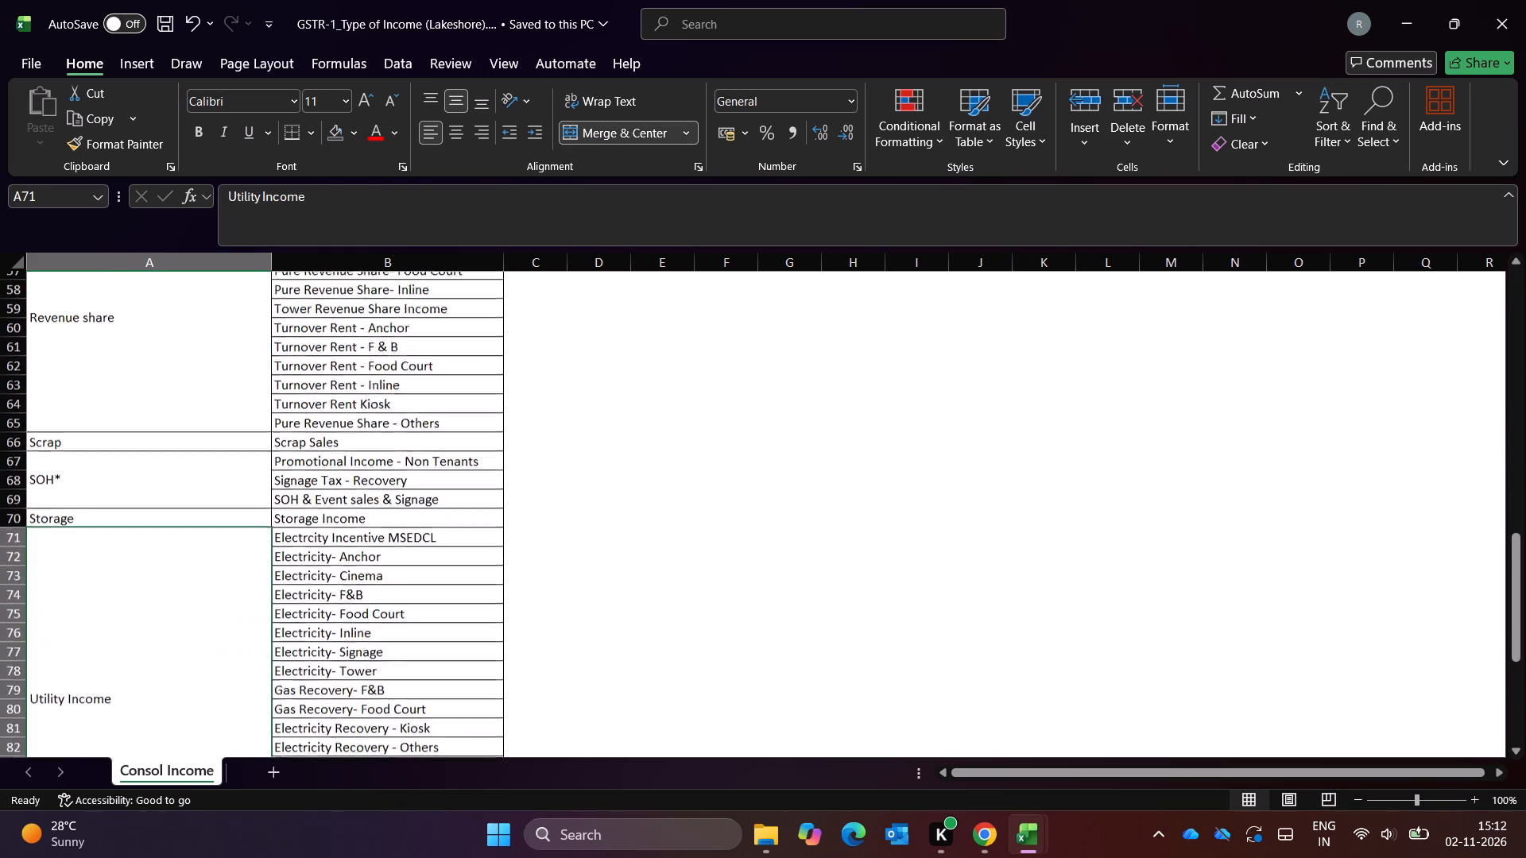
scroll(406, 645, down, 1)
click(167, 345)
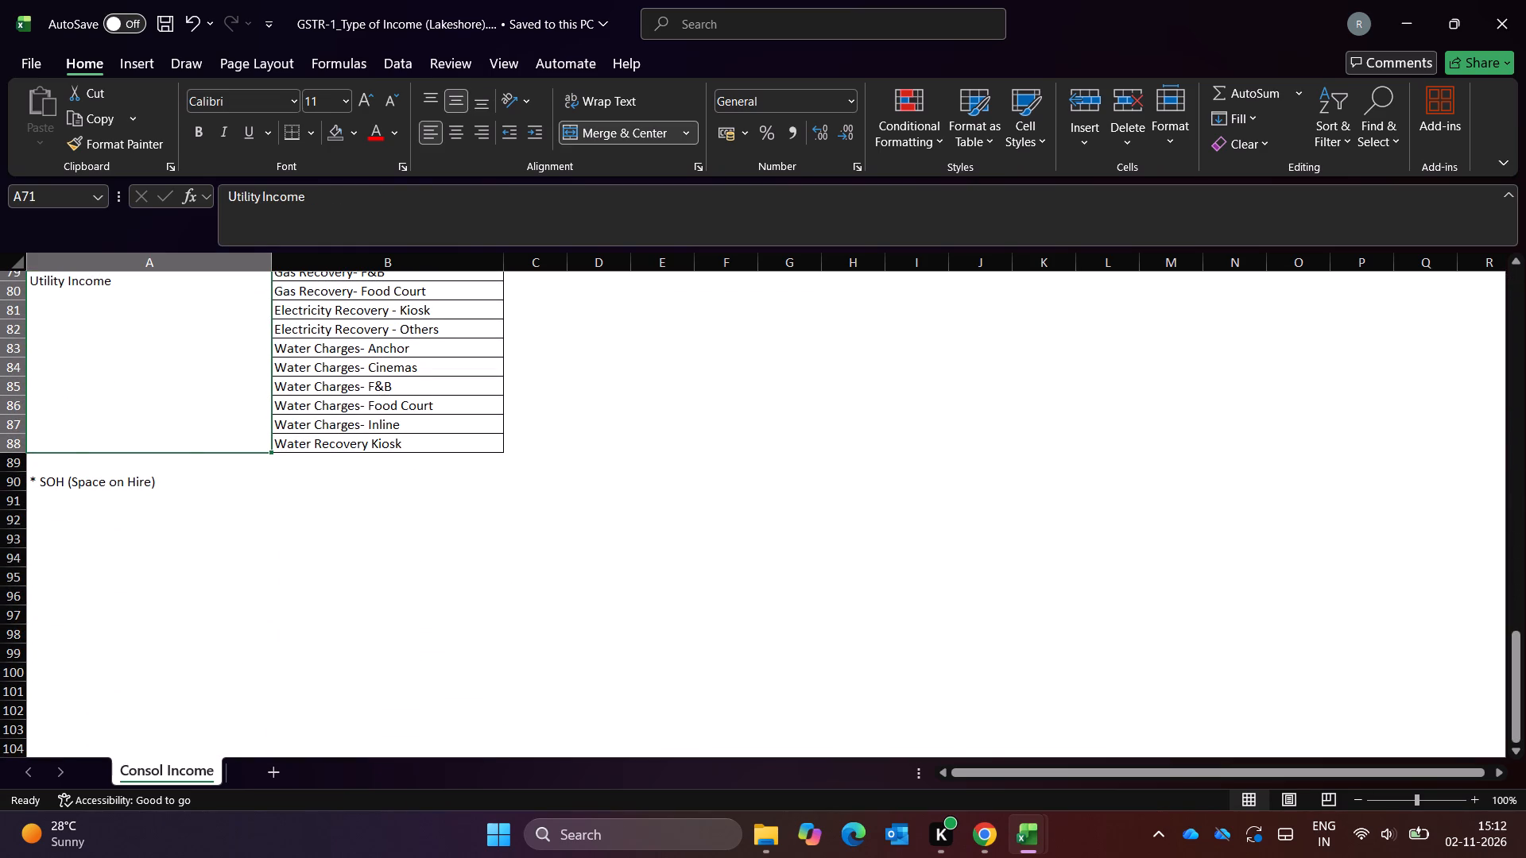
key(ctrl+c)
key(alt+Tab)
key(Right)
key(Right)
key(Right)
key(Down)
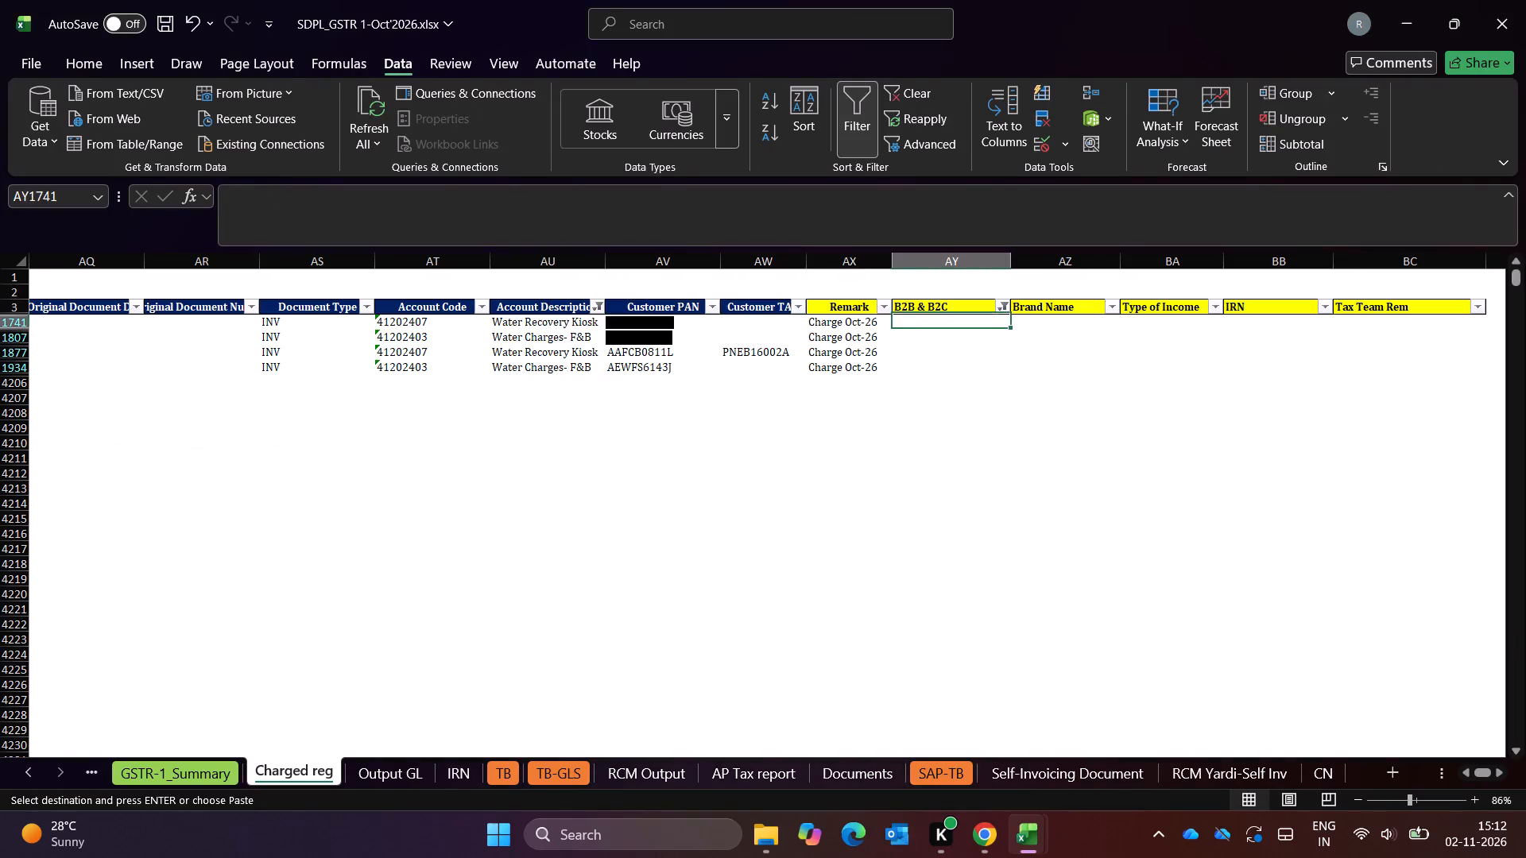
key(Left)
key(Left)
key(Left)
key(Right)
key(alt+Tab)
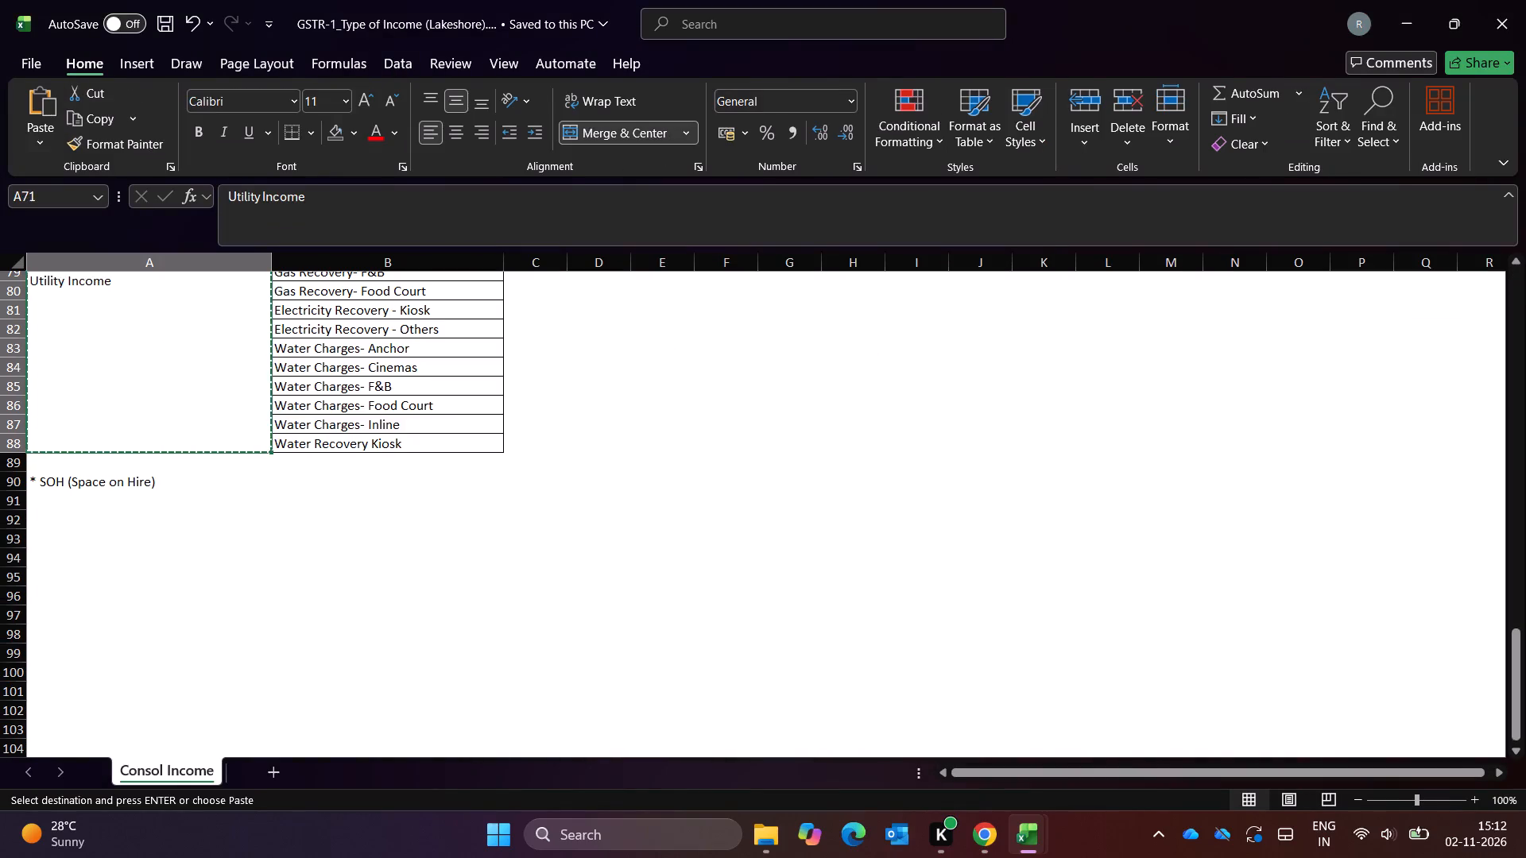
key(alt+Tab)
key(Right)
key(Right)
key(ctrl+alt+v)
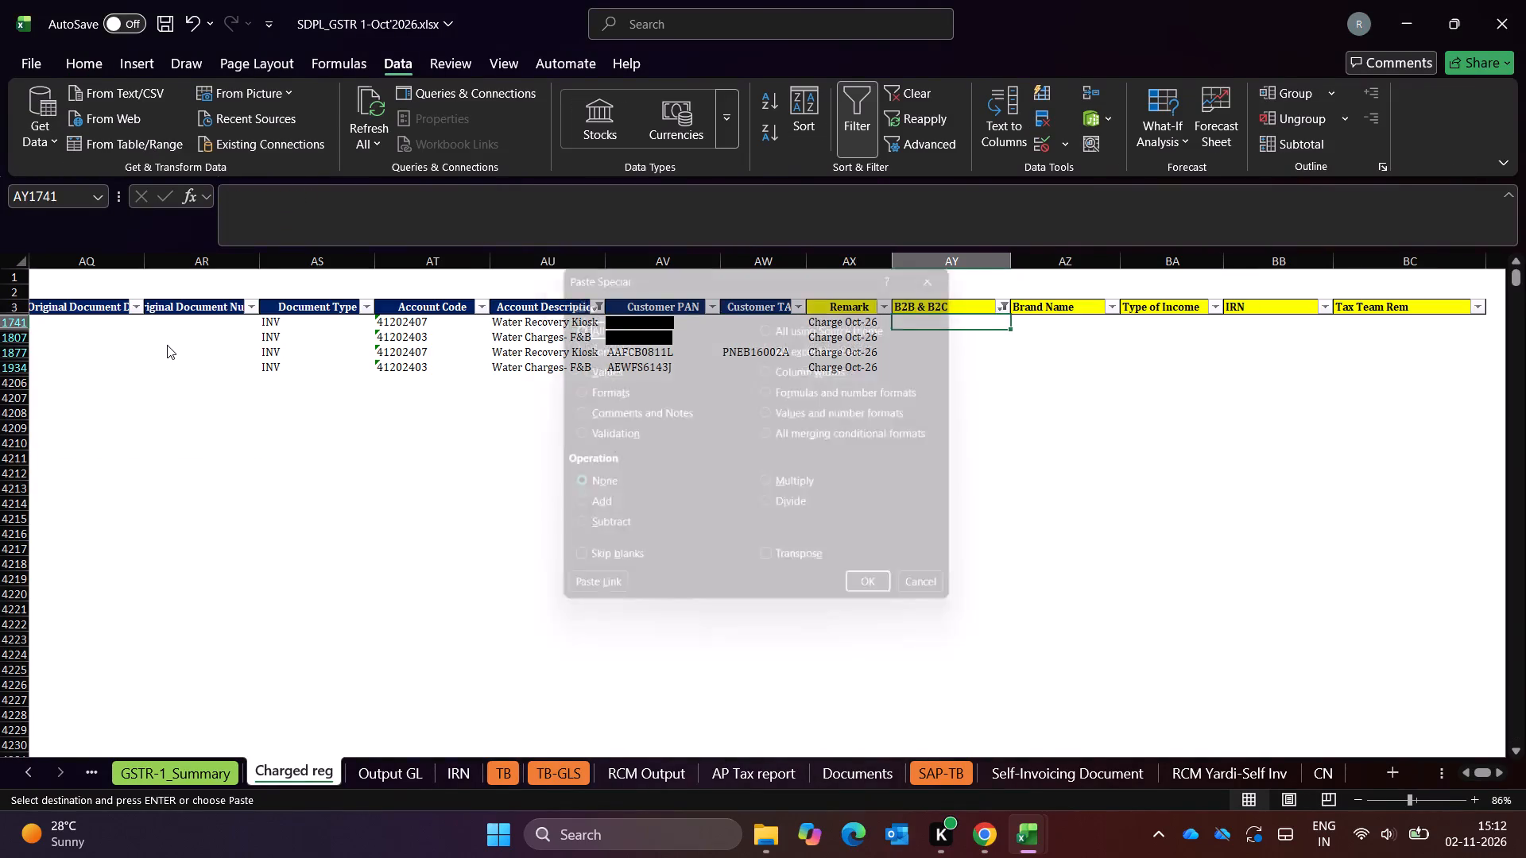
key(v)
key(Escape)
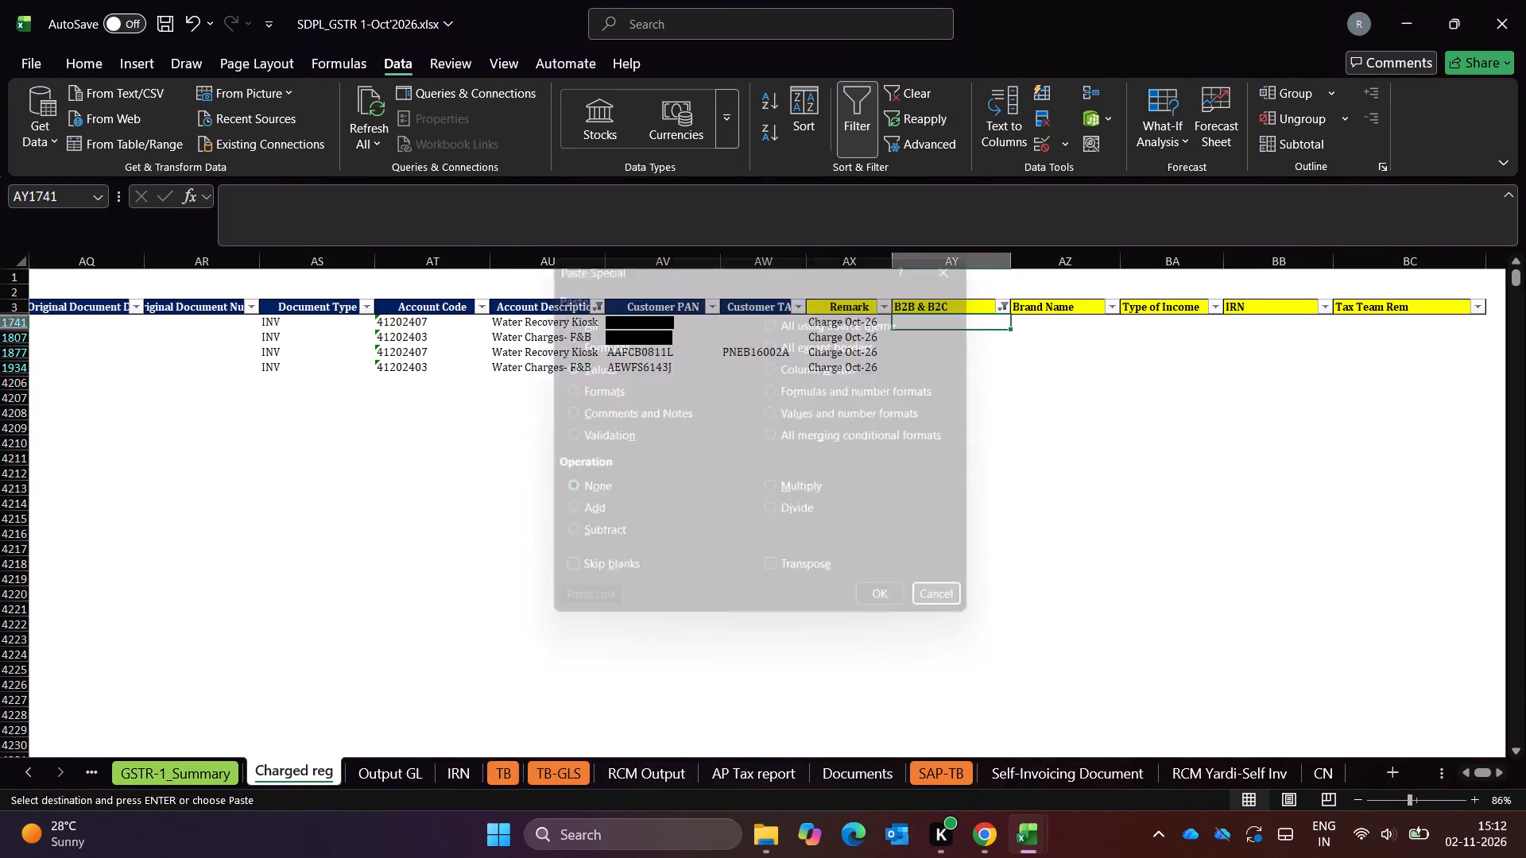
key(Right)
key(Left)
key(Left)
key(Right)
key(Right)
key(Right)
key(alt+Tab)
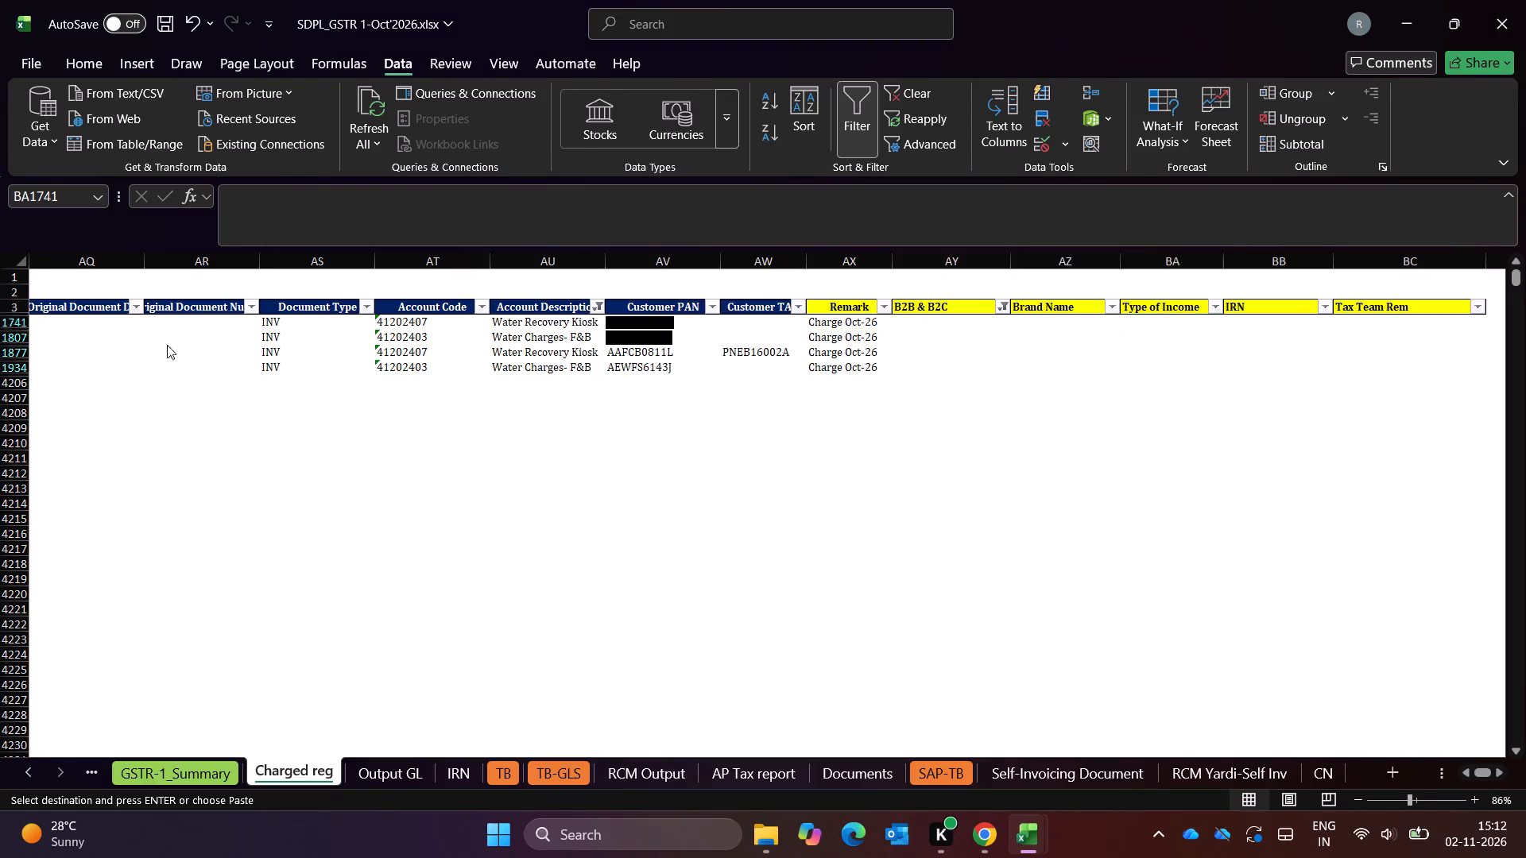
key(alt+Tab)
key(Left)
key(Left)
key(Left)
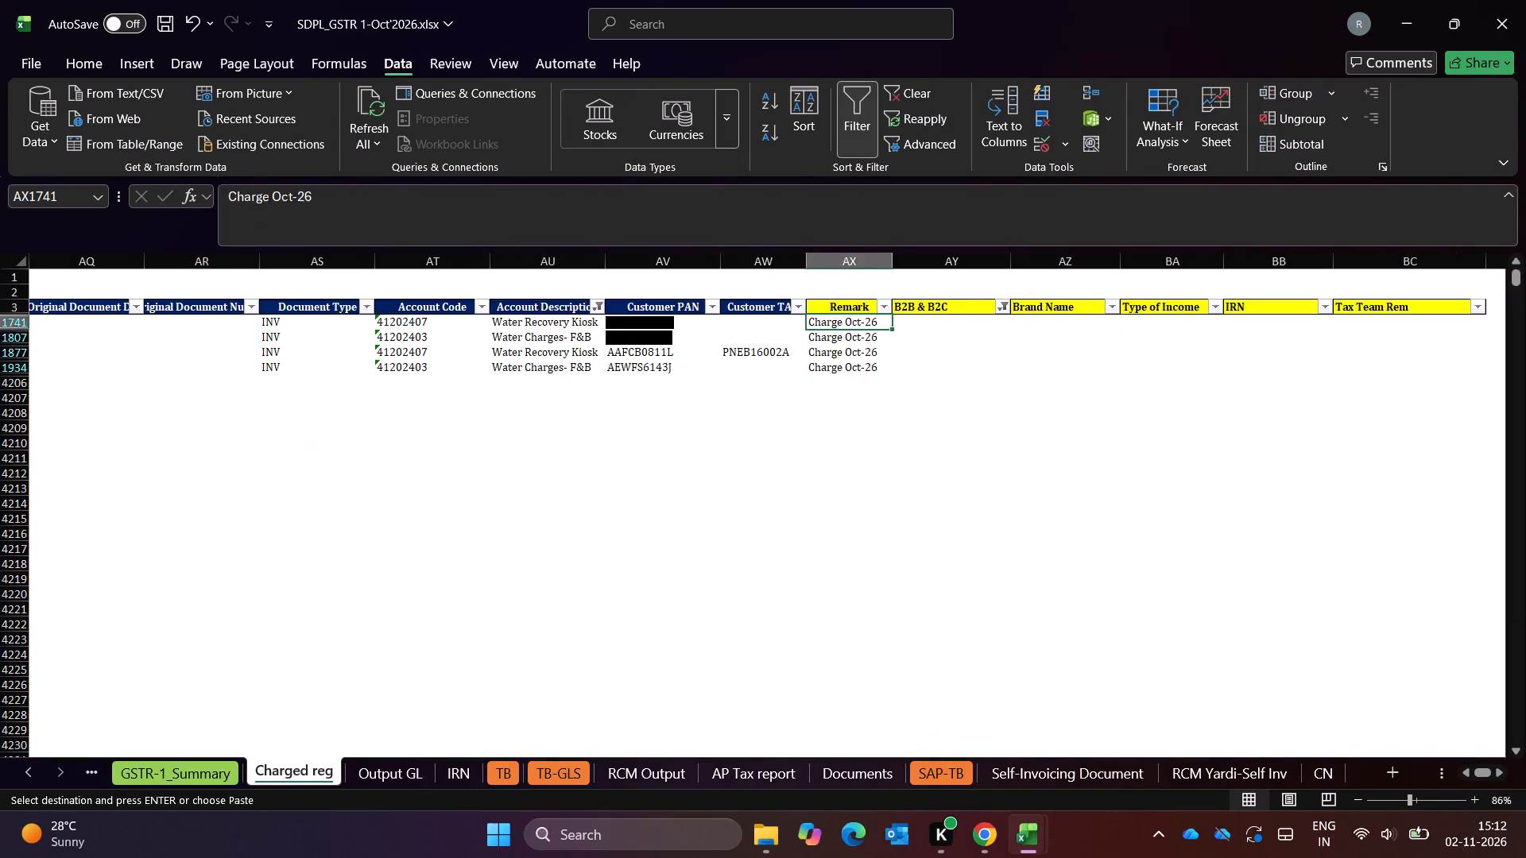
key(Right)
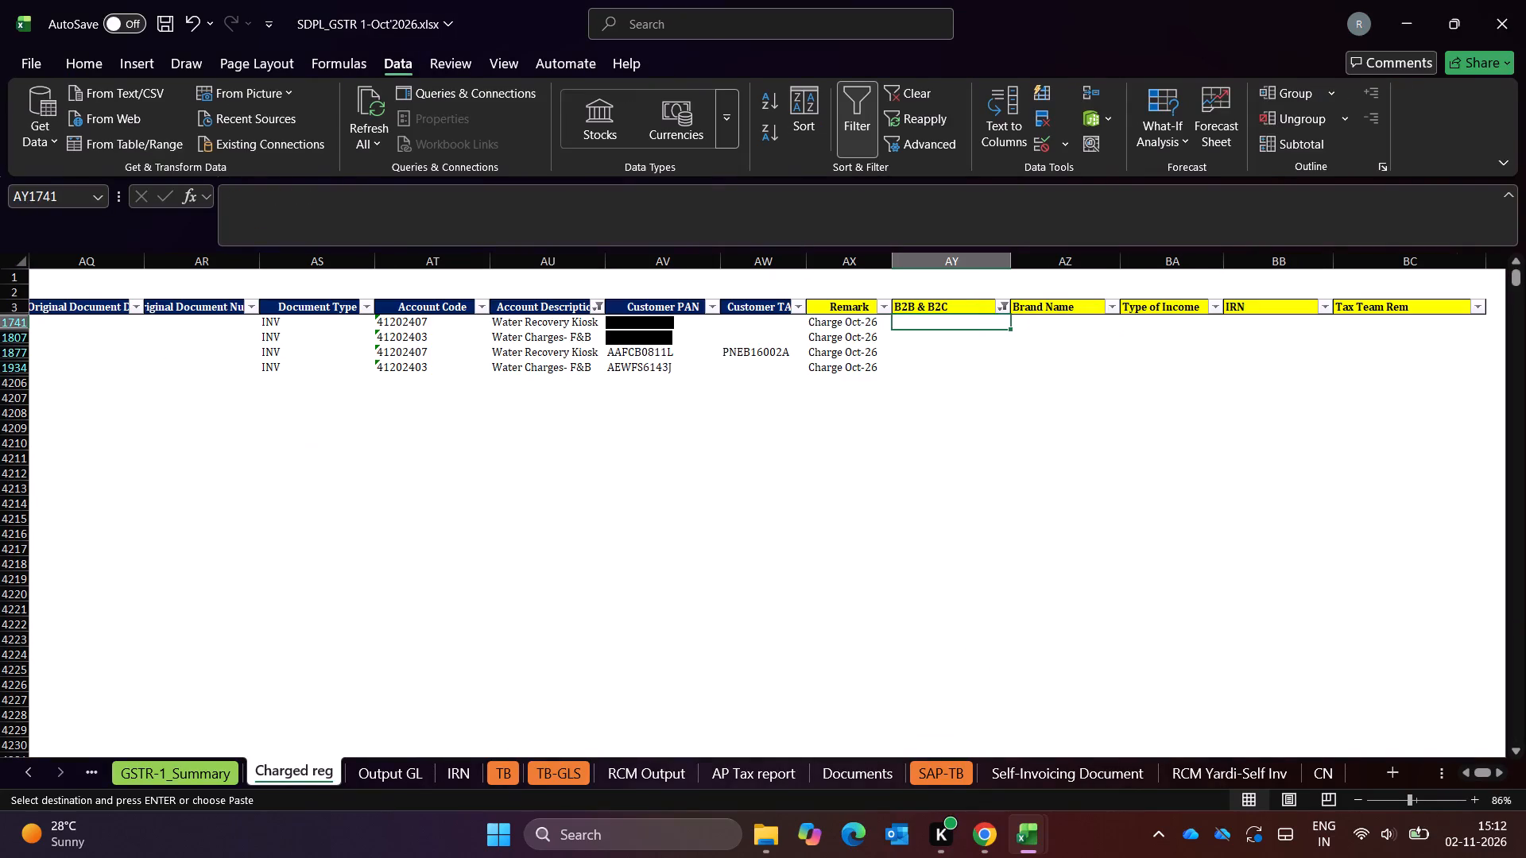
In September's Charged reg, check the B2B & B2C category used for the Water Recovery Kiosk records.
key(alt+Tab)
key(alt+Tab)
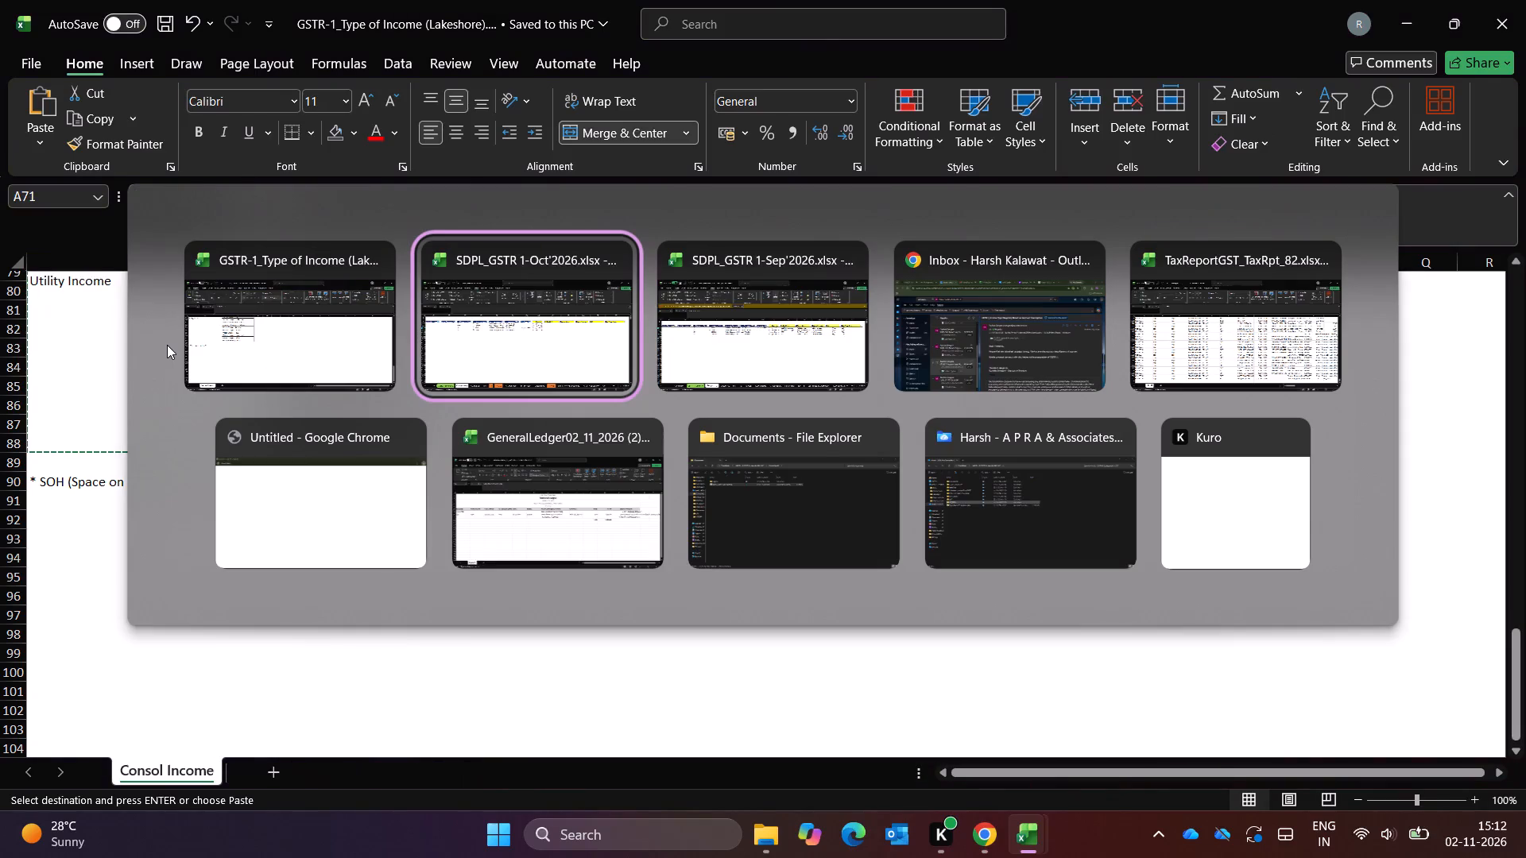
key(alt+Right)
key(Left)
key(Left)
key(Left)
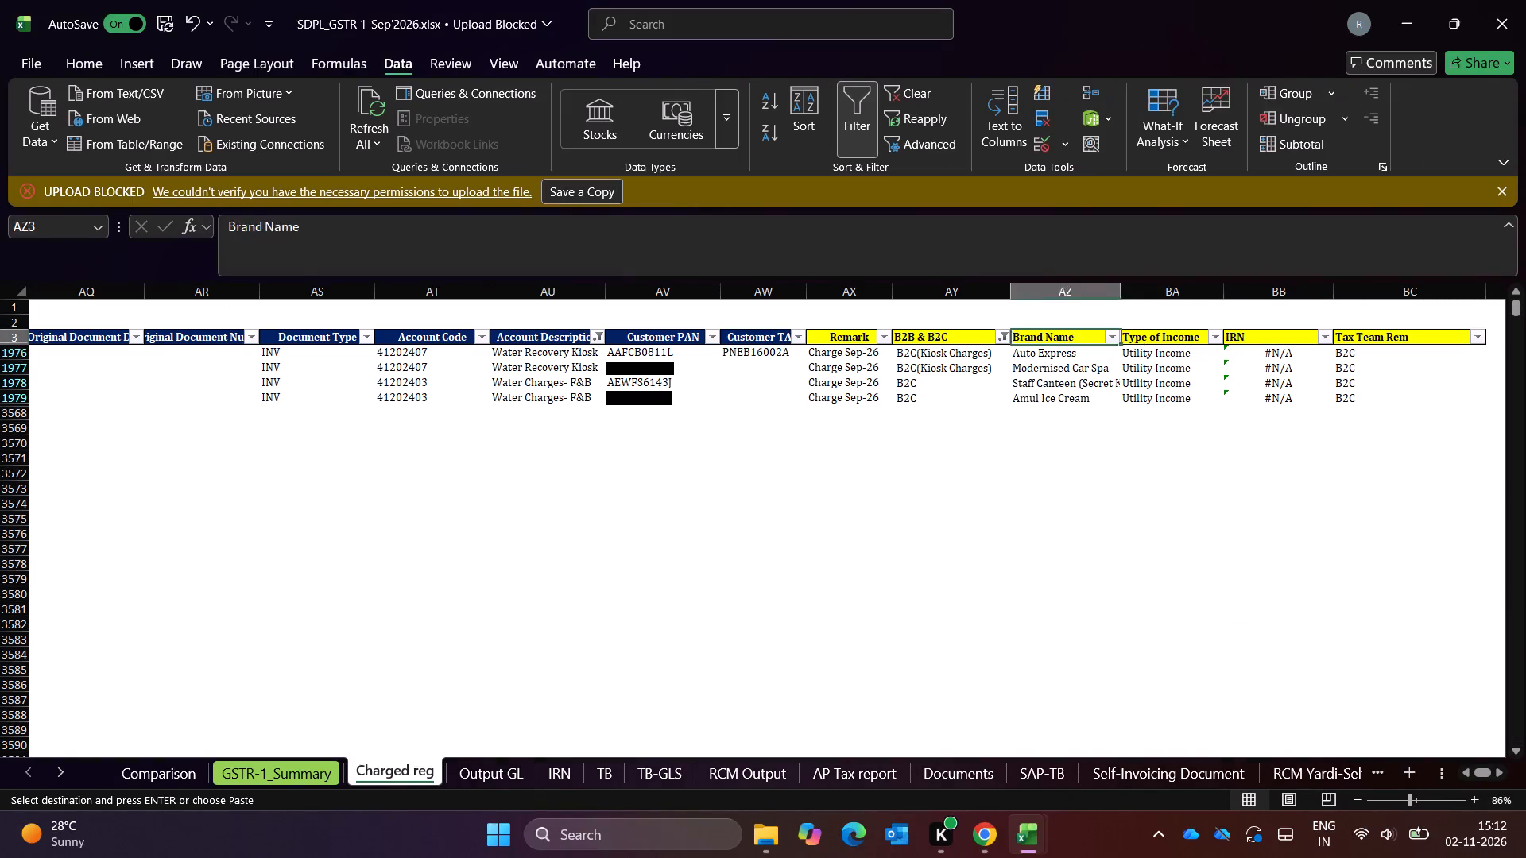
key(Left)
key(Down)
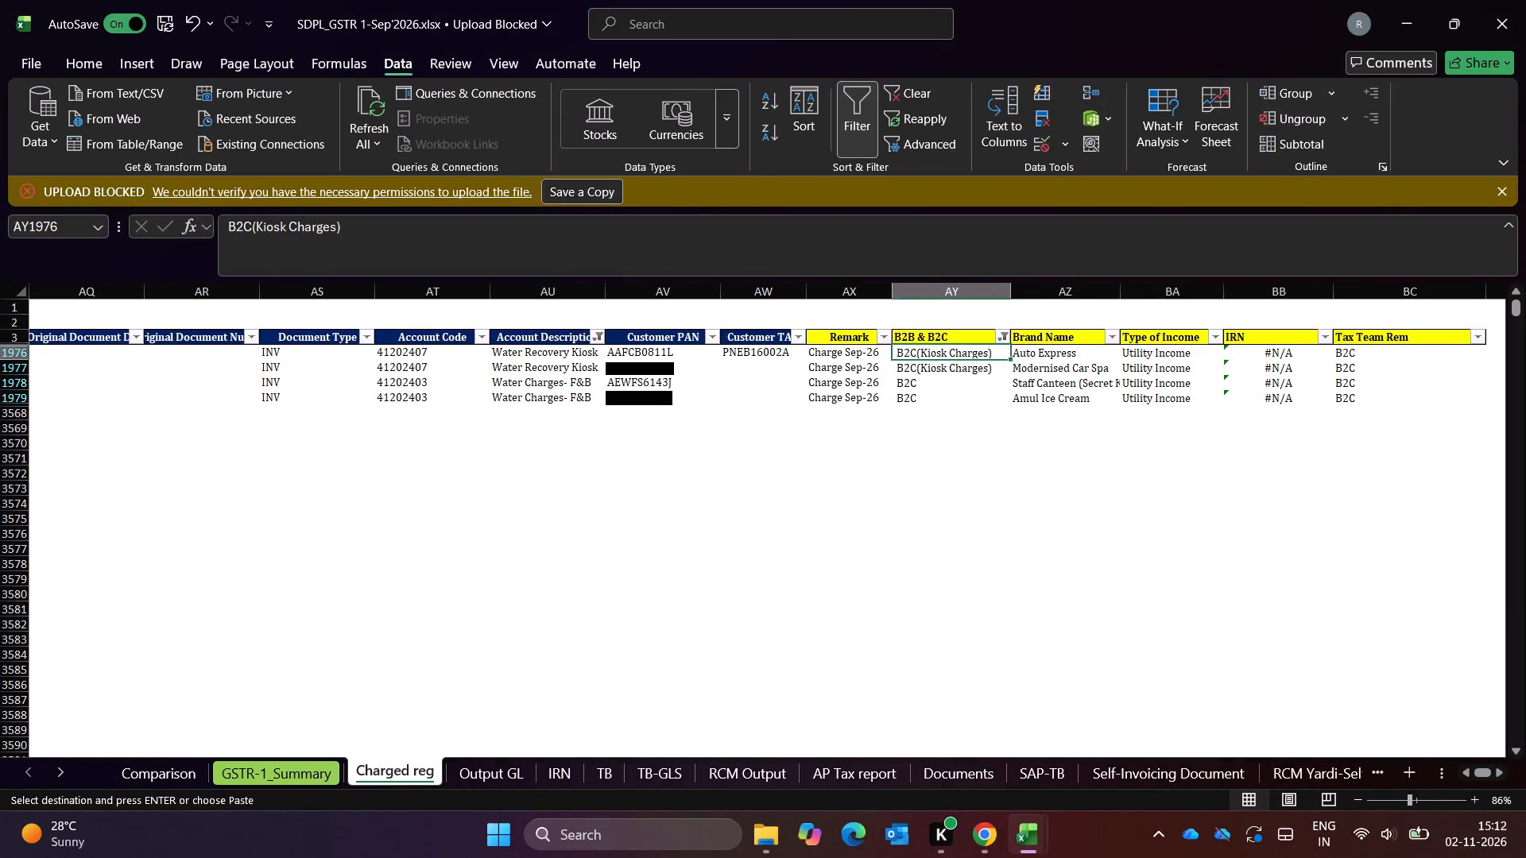
In October's Charged reg, narrow the Account Description filter to Water Recovery Kiosk by excluding Water Charges- F&B.
key(alt+Tab)
key(alt+Tab)
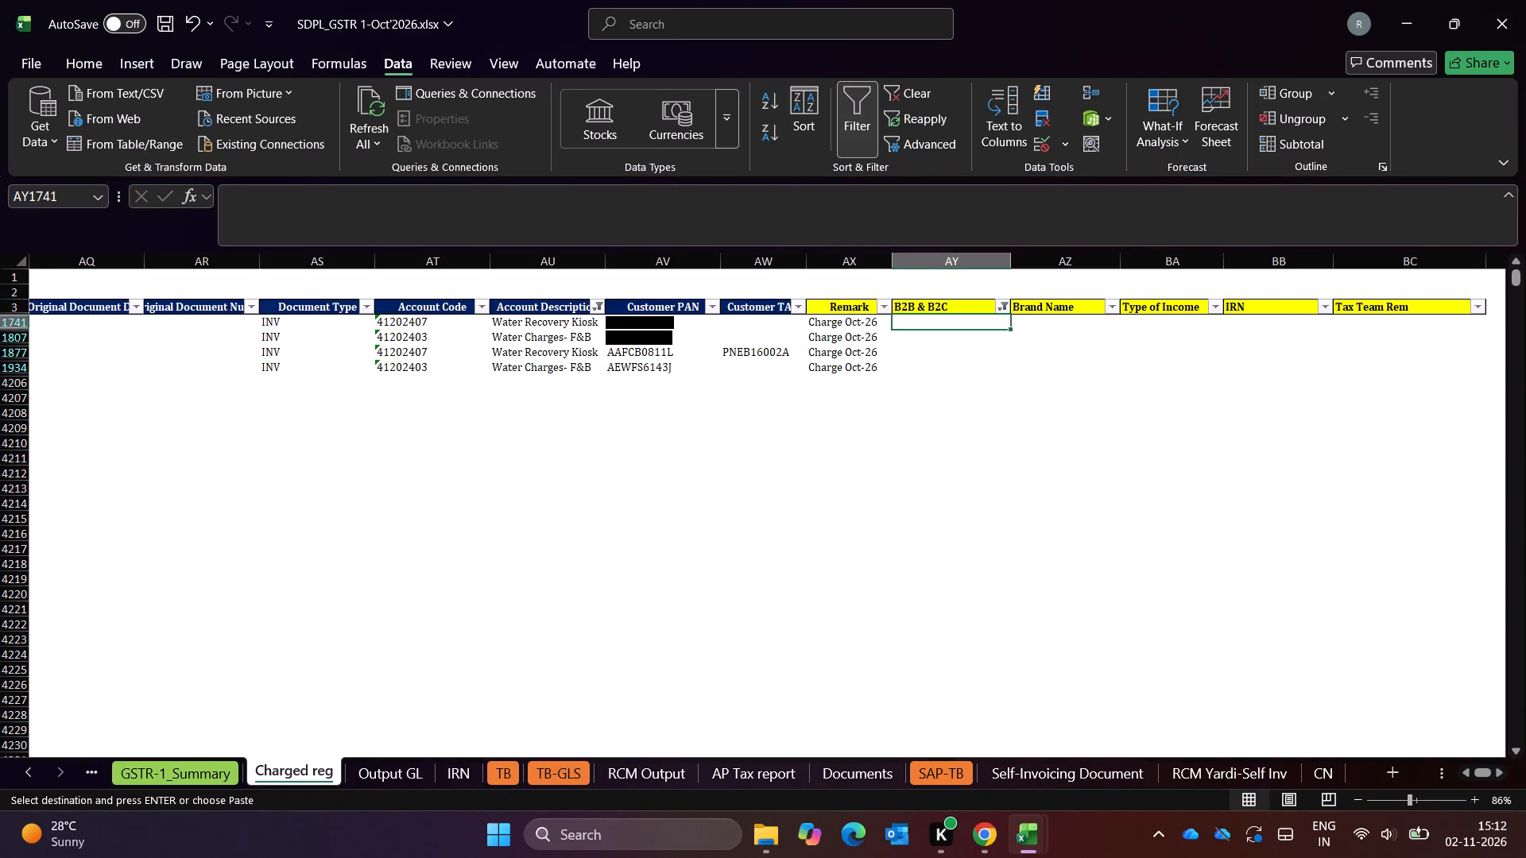
key(Left)
key(Left)
key(Left)
key(Left)
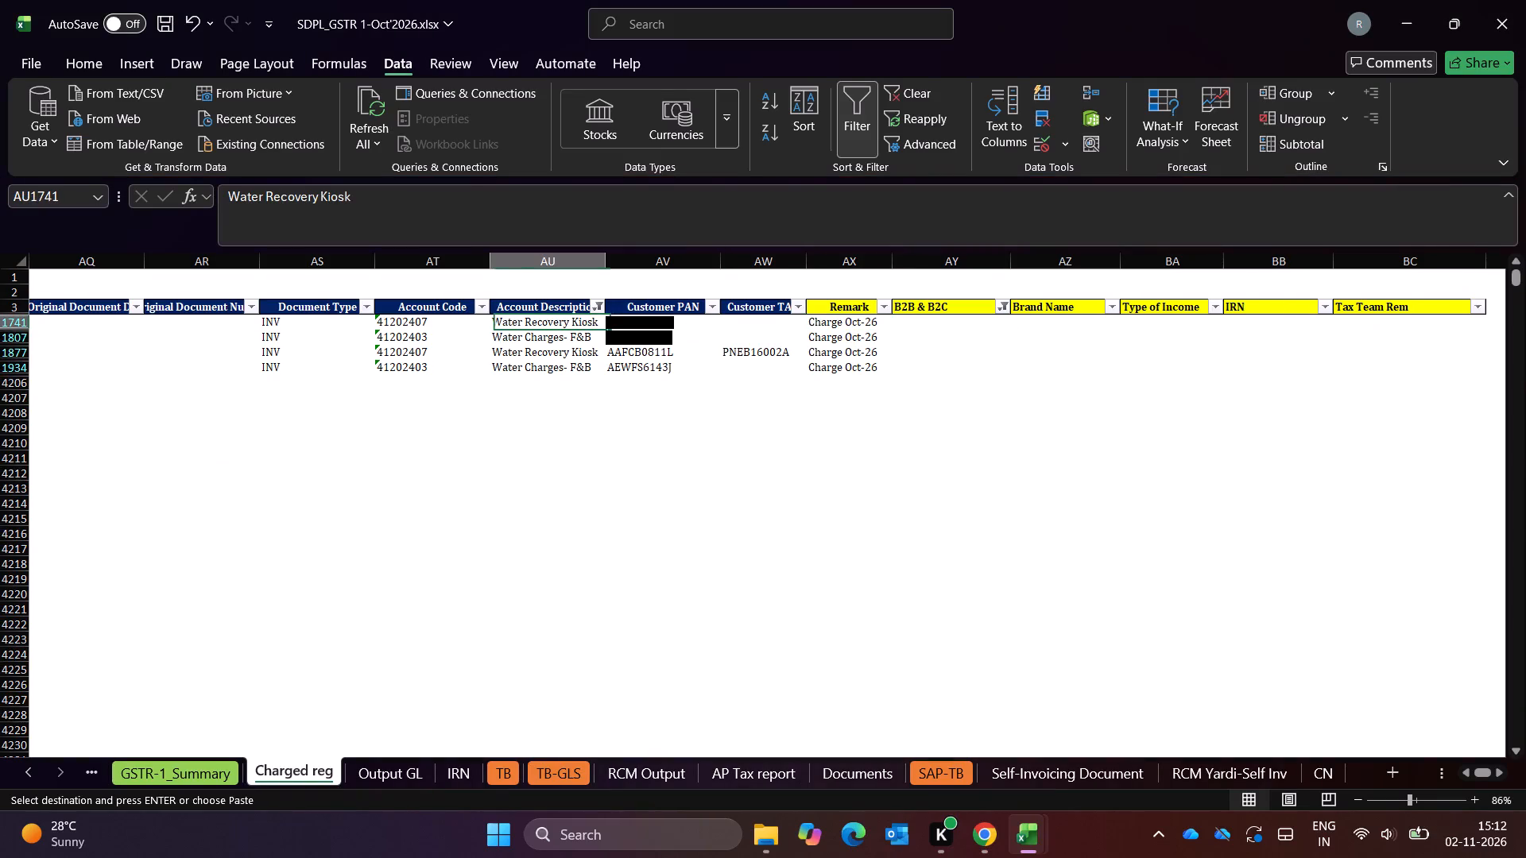
key(Up)
key(alt+Down)
key(alt+Down)
key(alt+Down)
key(alt+Down)
key(alt+Down)
key(alt+Down)
key(alt+Down)
key(alt+Down)
key(alt+Down)
key(alt+Down)
key(Down)
key(Down)
key(Down)
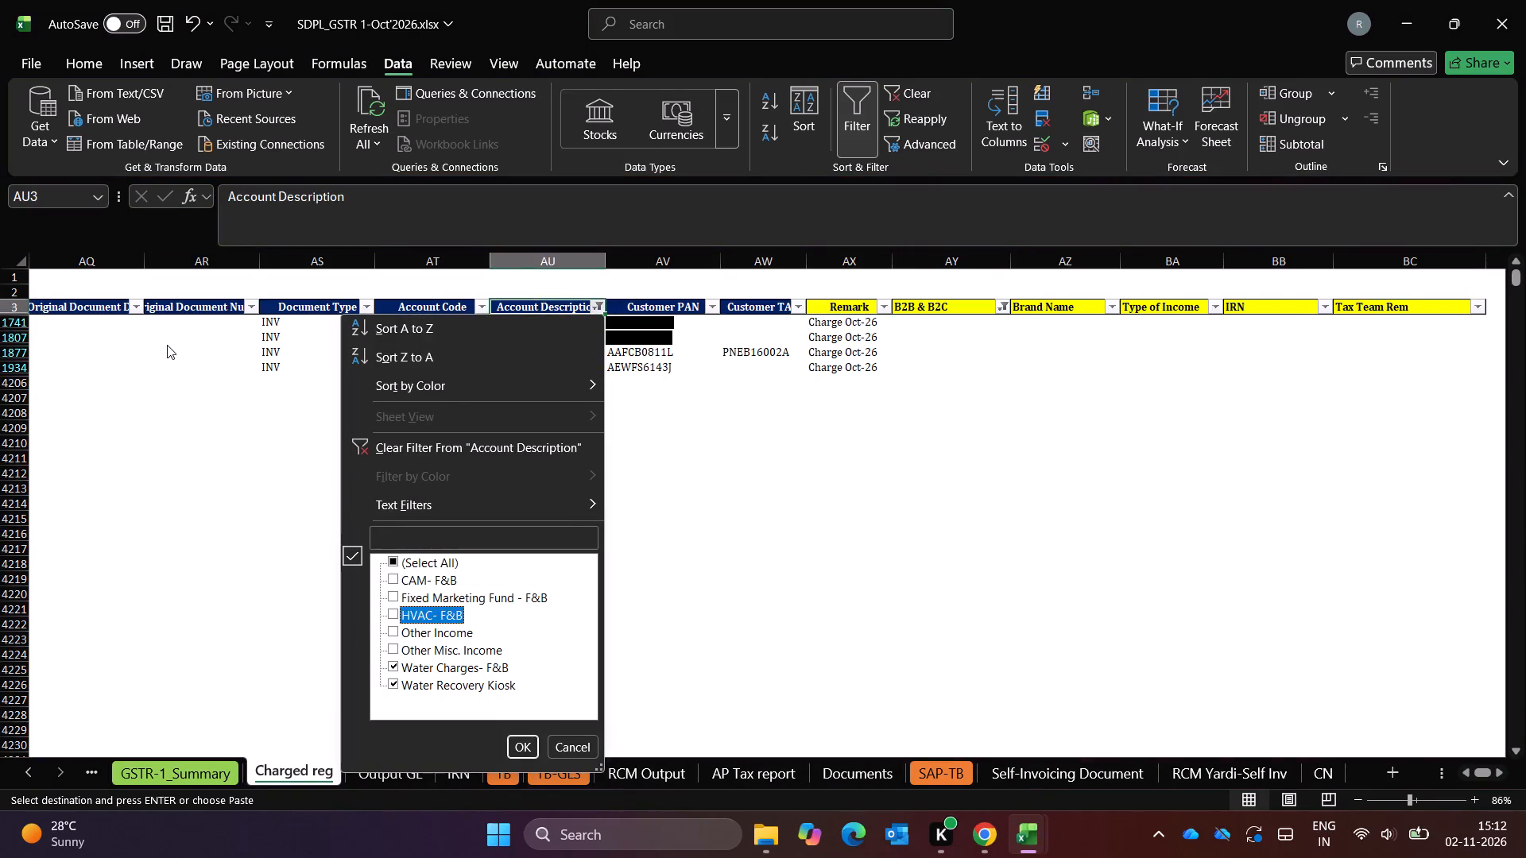
key(Down)
key(Down)
key(Down)
key(Down)
key(Up)
key(space)
key(Return)
Set B2B & B2C to B2C(Kiosk Charges) for both filtered Water Recovery Kiosk records in October's Charged reg.
key(Right)
key(Right)
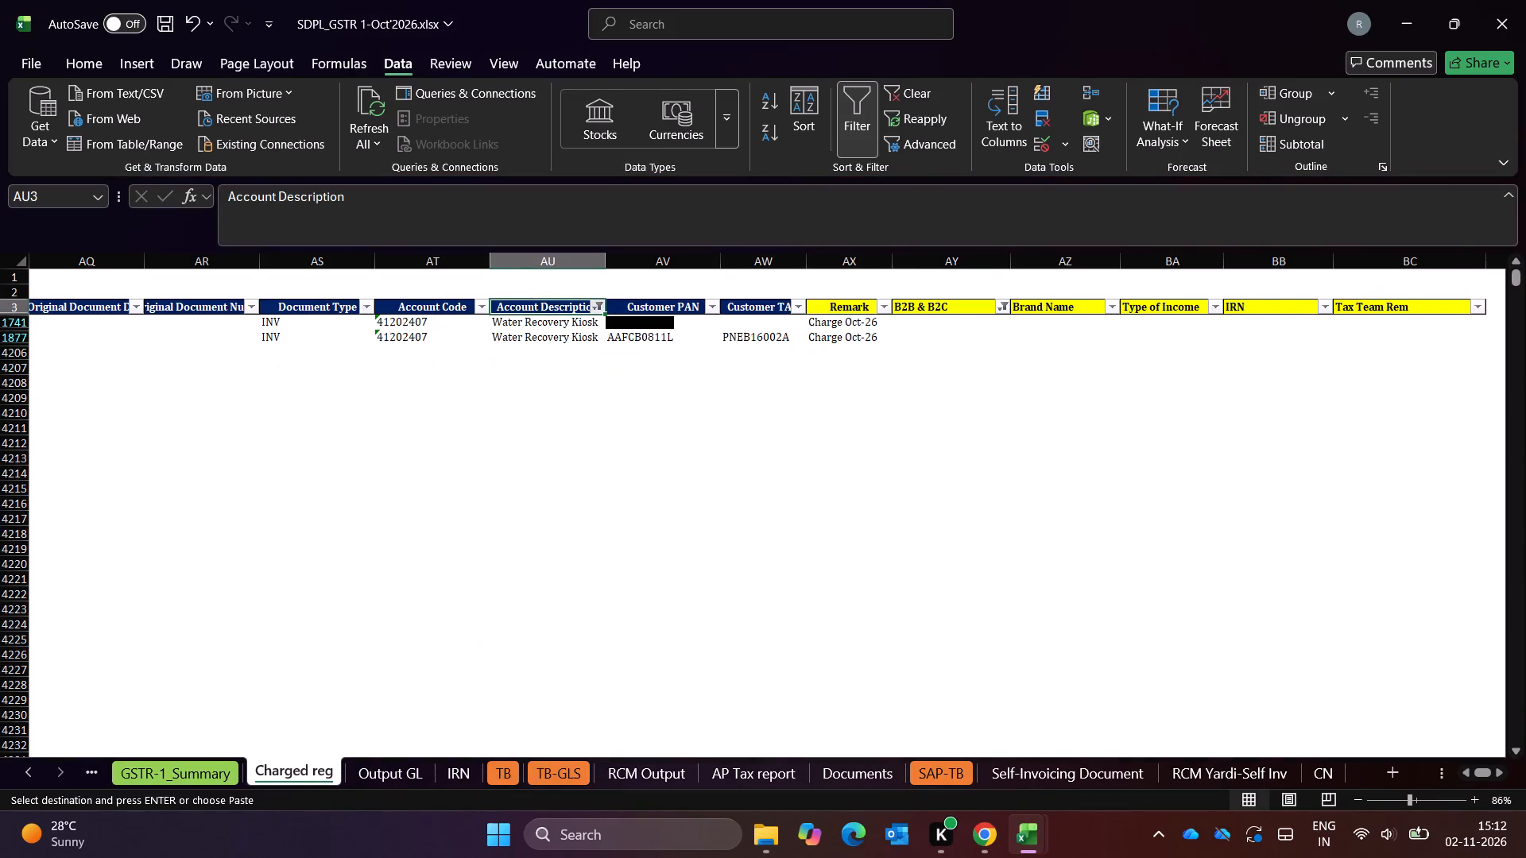
key(Right)
key(Right)
key(Down)
key(alt+Down)
key(Down)
key(Down)
key(Down)
key(Down)
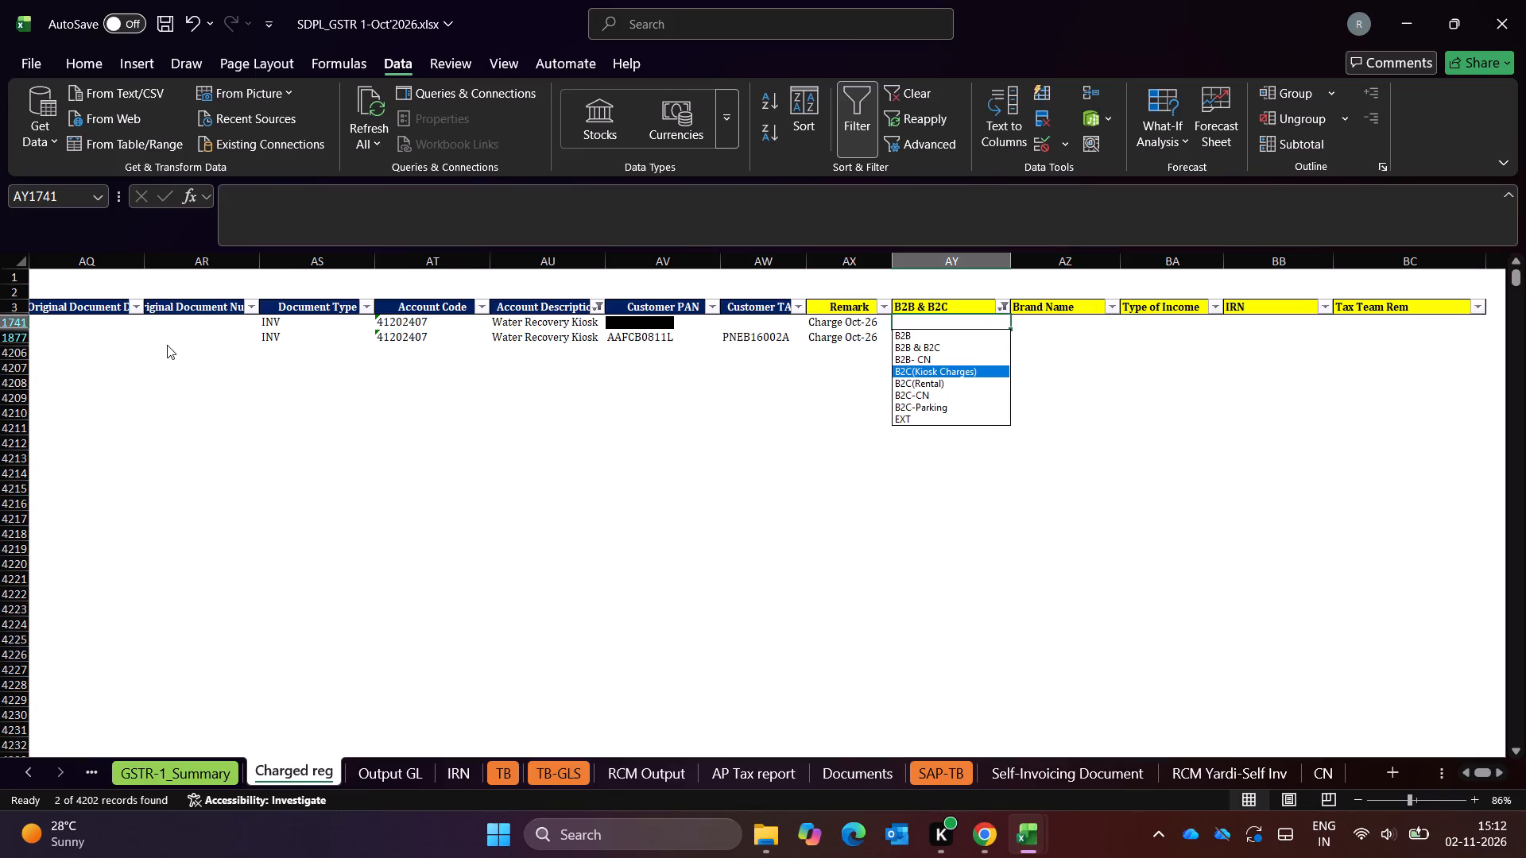
key(Return)
key(alt+Tab)
key(alt+Tab)
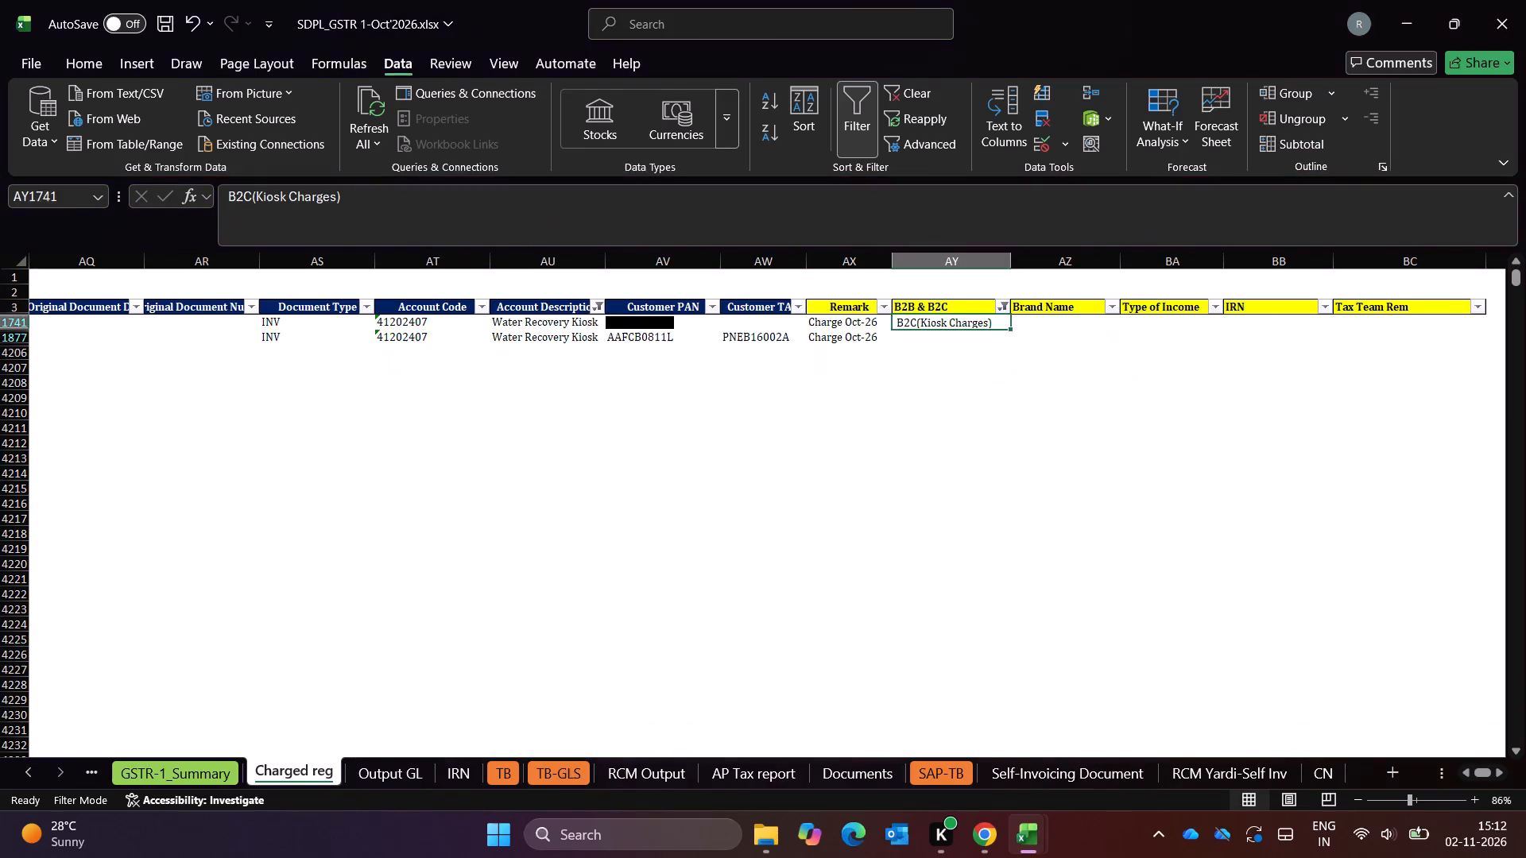
key(shift+Down)
key(alt+semicolon)
key(ctrl+d)
Switch the Account Description filter in October's Charged reg from Water Recovery Kiosk to Water Charges- F&B.
key(Up)
key(Left)
key(Left)
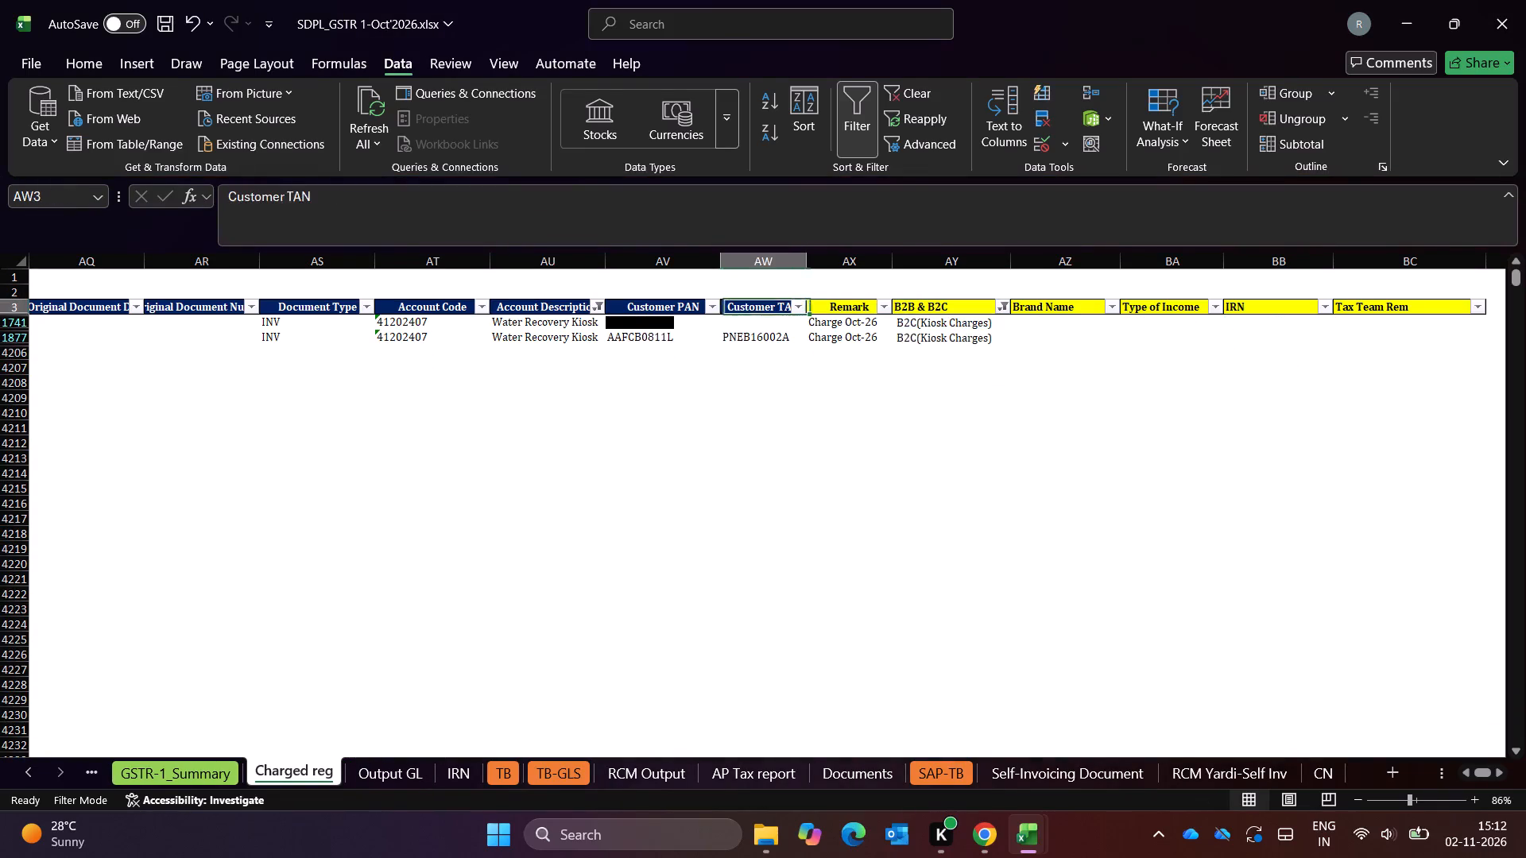
key(Left)
key(Left)
key(alt+Down)
key(alt+Down)
key(alt+Down)
key(alt+Down)
key(alt+Down)
key(alt+Down)
key(alt+Down)
key(alt+Down)
key(alt+Down)
key(alt+Down)
key(alt+Down)
key(Down)
key(Down)
key(Down)
key(Down)
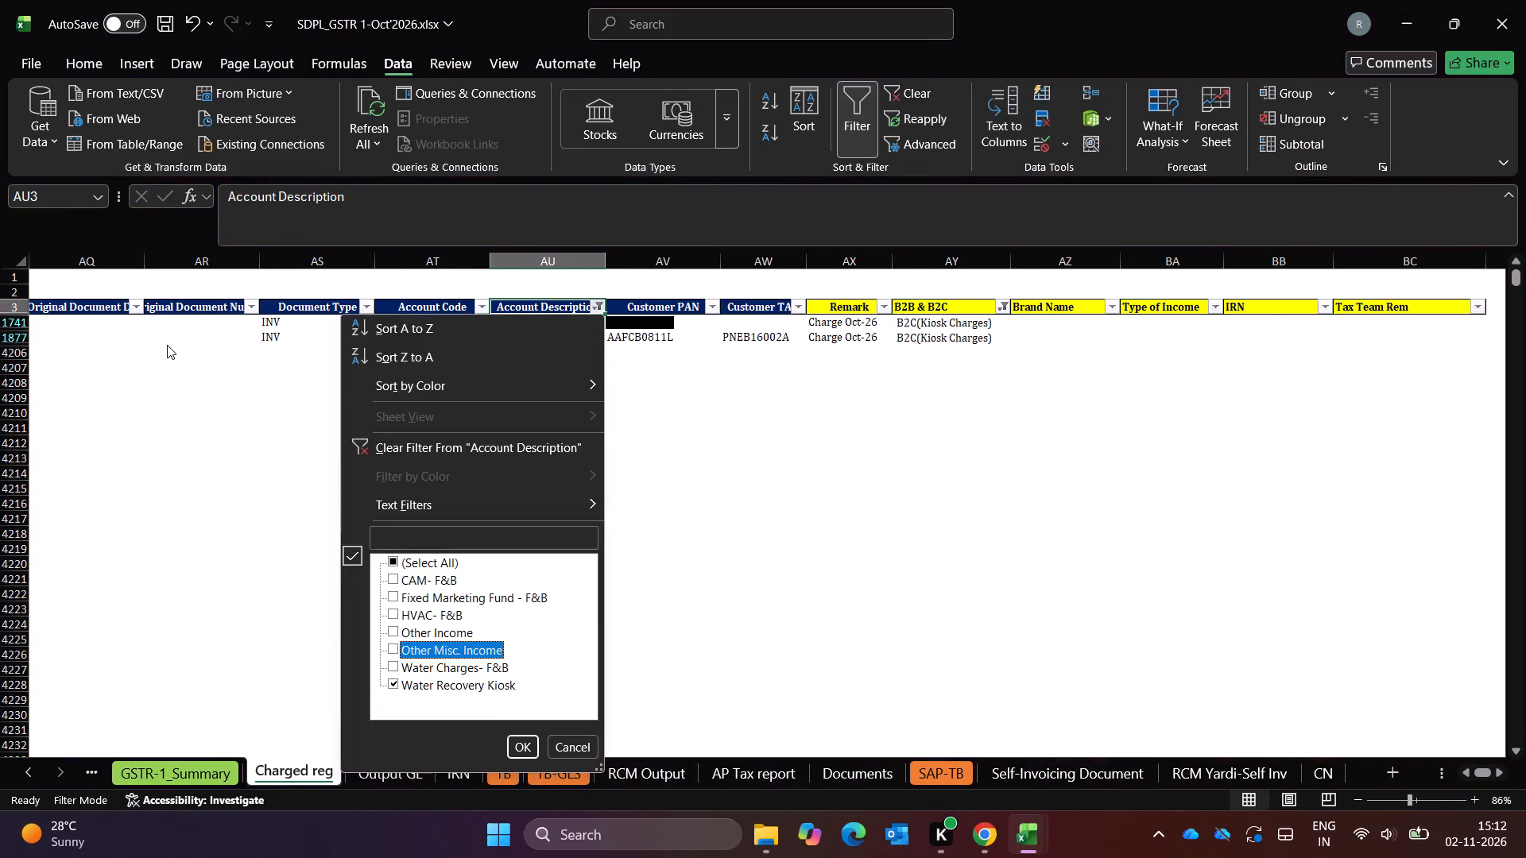
key(Down)
key(Down)
key(space)
key(Up)
key(space)
key(Return)
Set B2B & B2C to B2C for both filtered Water Charges- F&B records, copying the category from September's matching record.
key(Right)
key(Right)
key(Right)
key(Right)
key(Right)
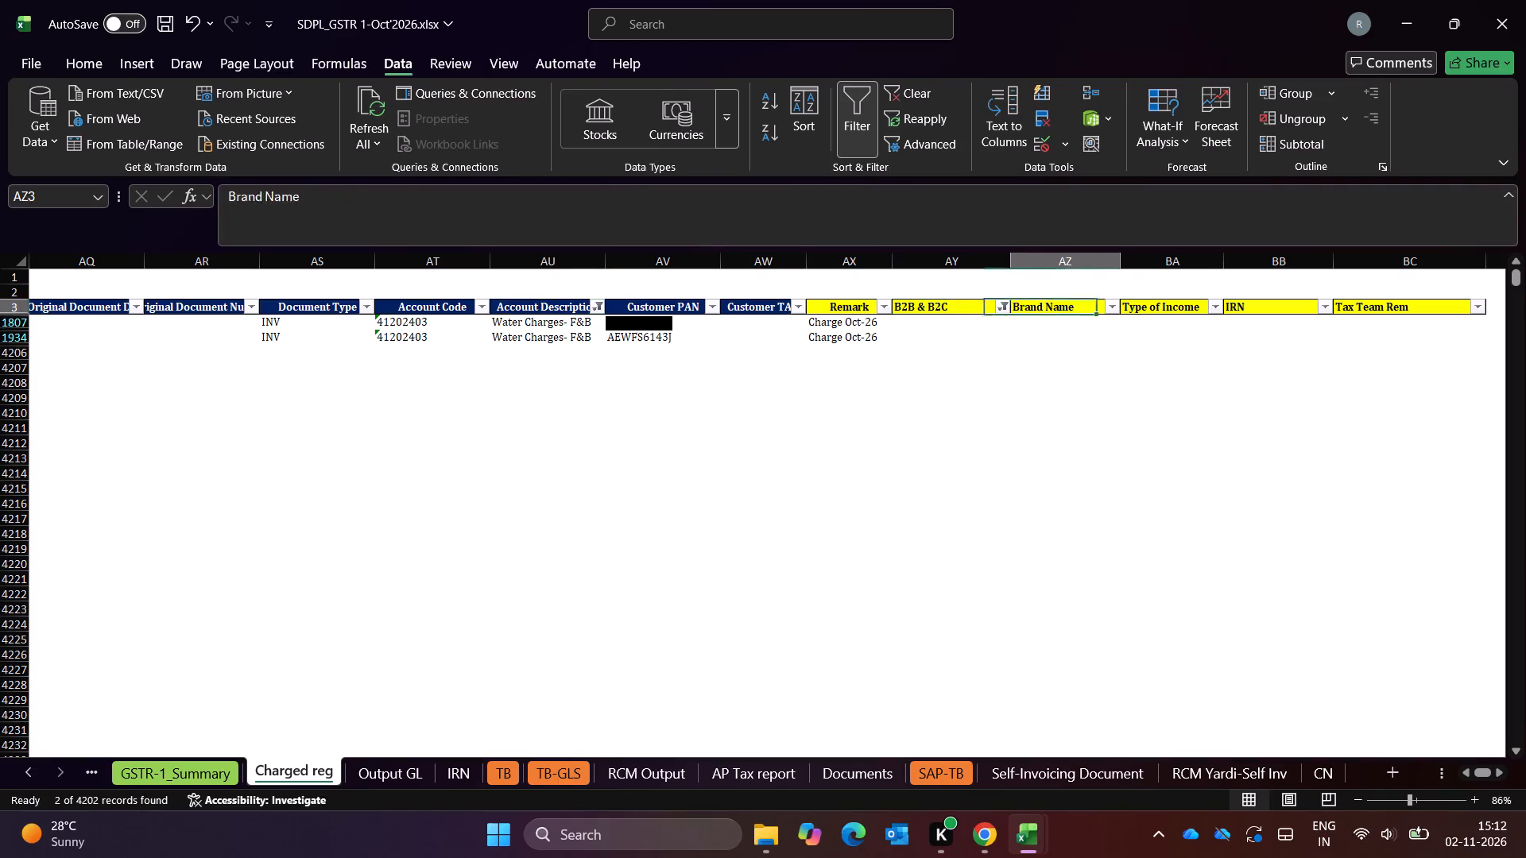
key(Down)
key(Left)
key(alt+Down)
key(Down)
key(Down)
key(Down)
key(Down)
key(Down)
key(Down)
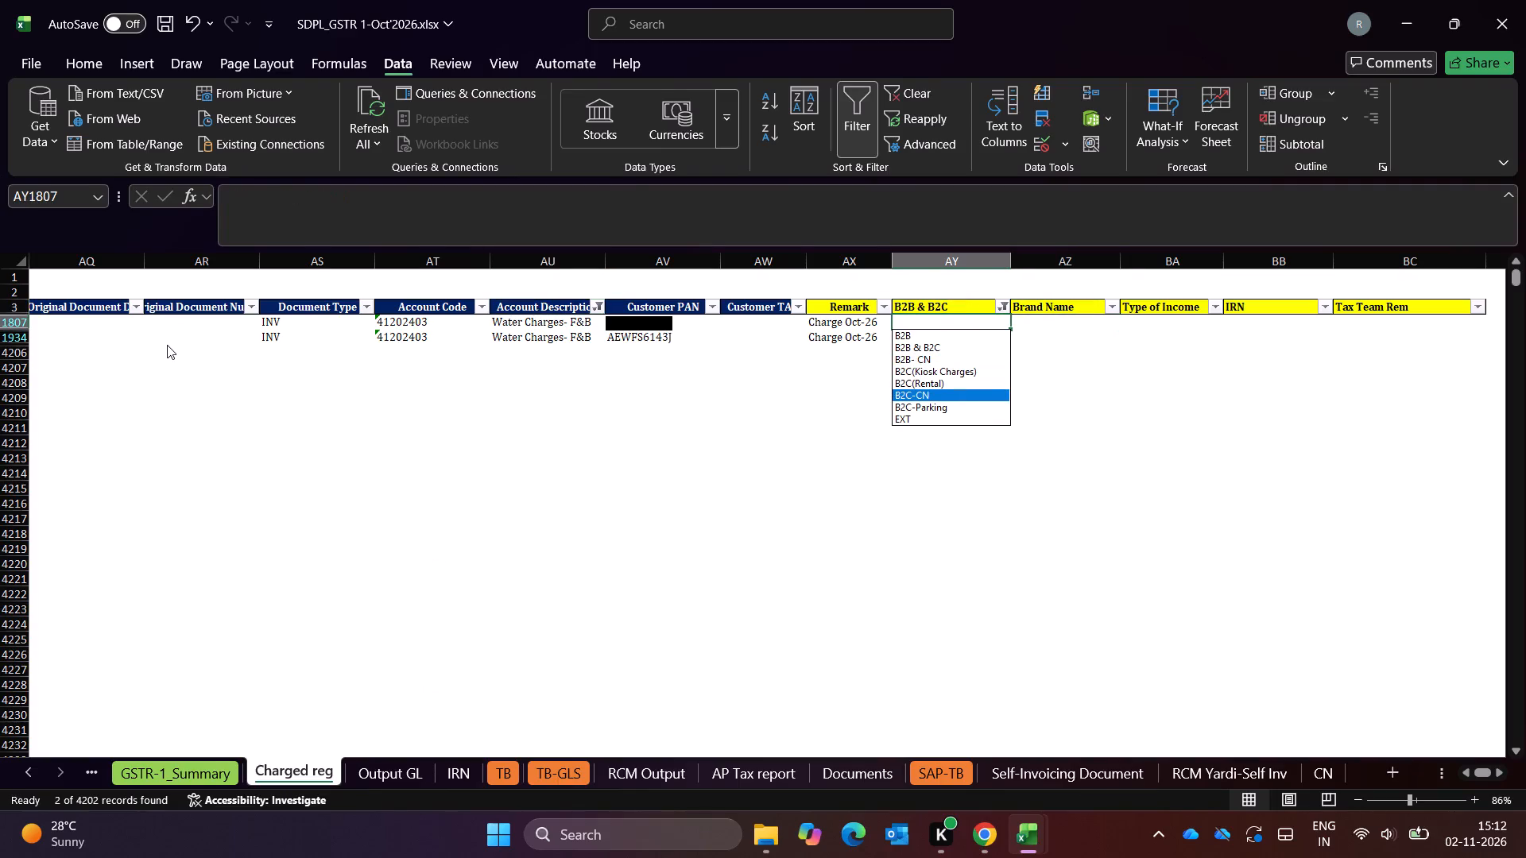
key(Escape)
key(alt+Tab)
key(Down)
key(Down)
key(ctrl+c)
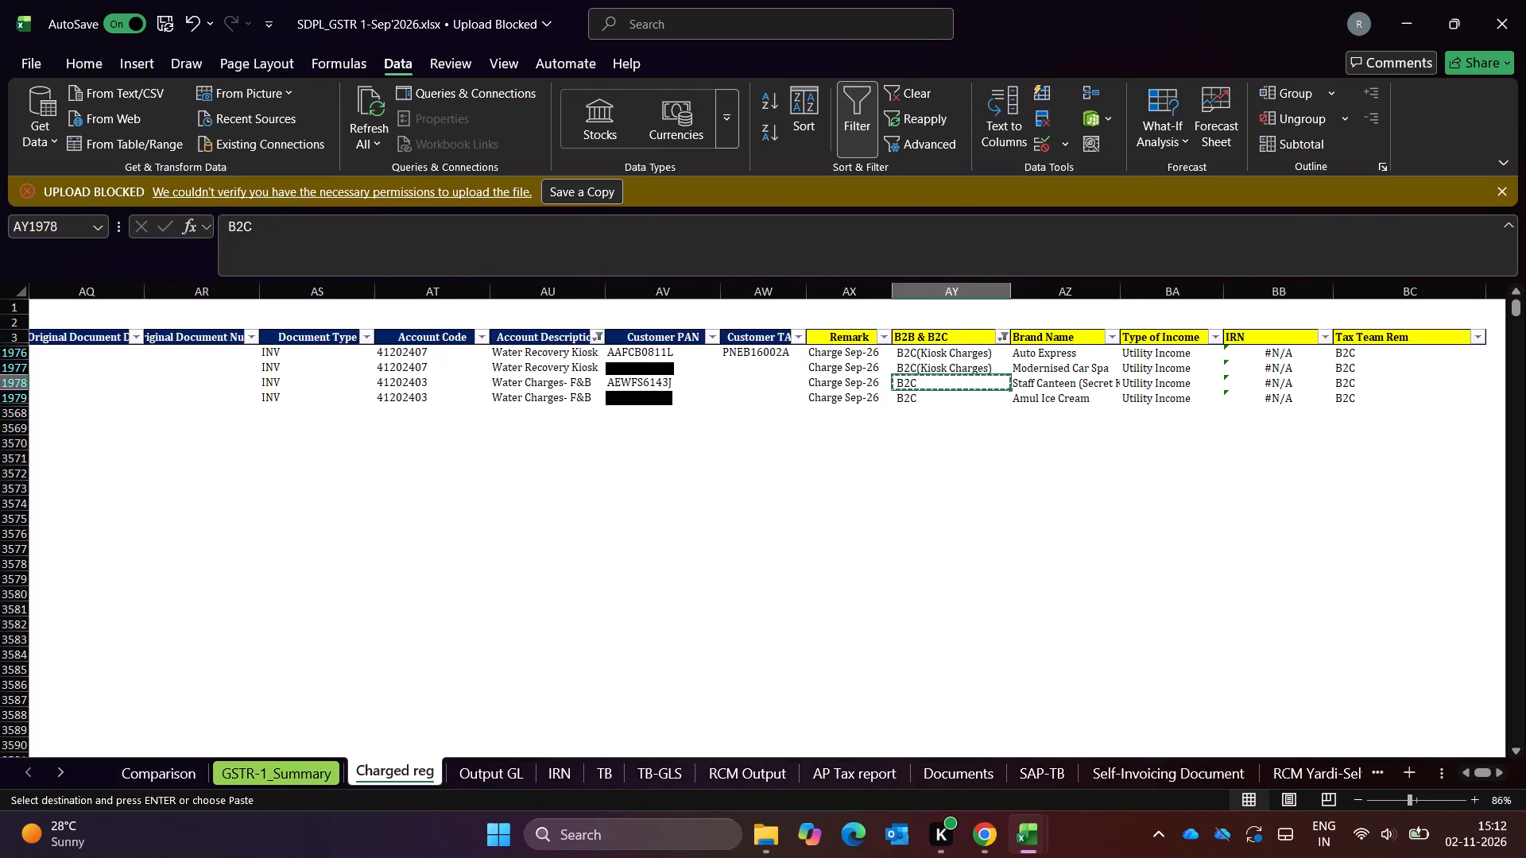
key(alt+Tab)
key(ctrl+v)
key(shift+Down)
key(alt+semicolon)
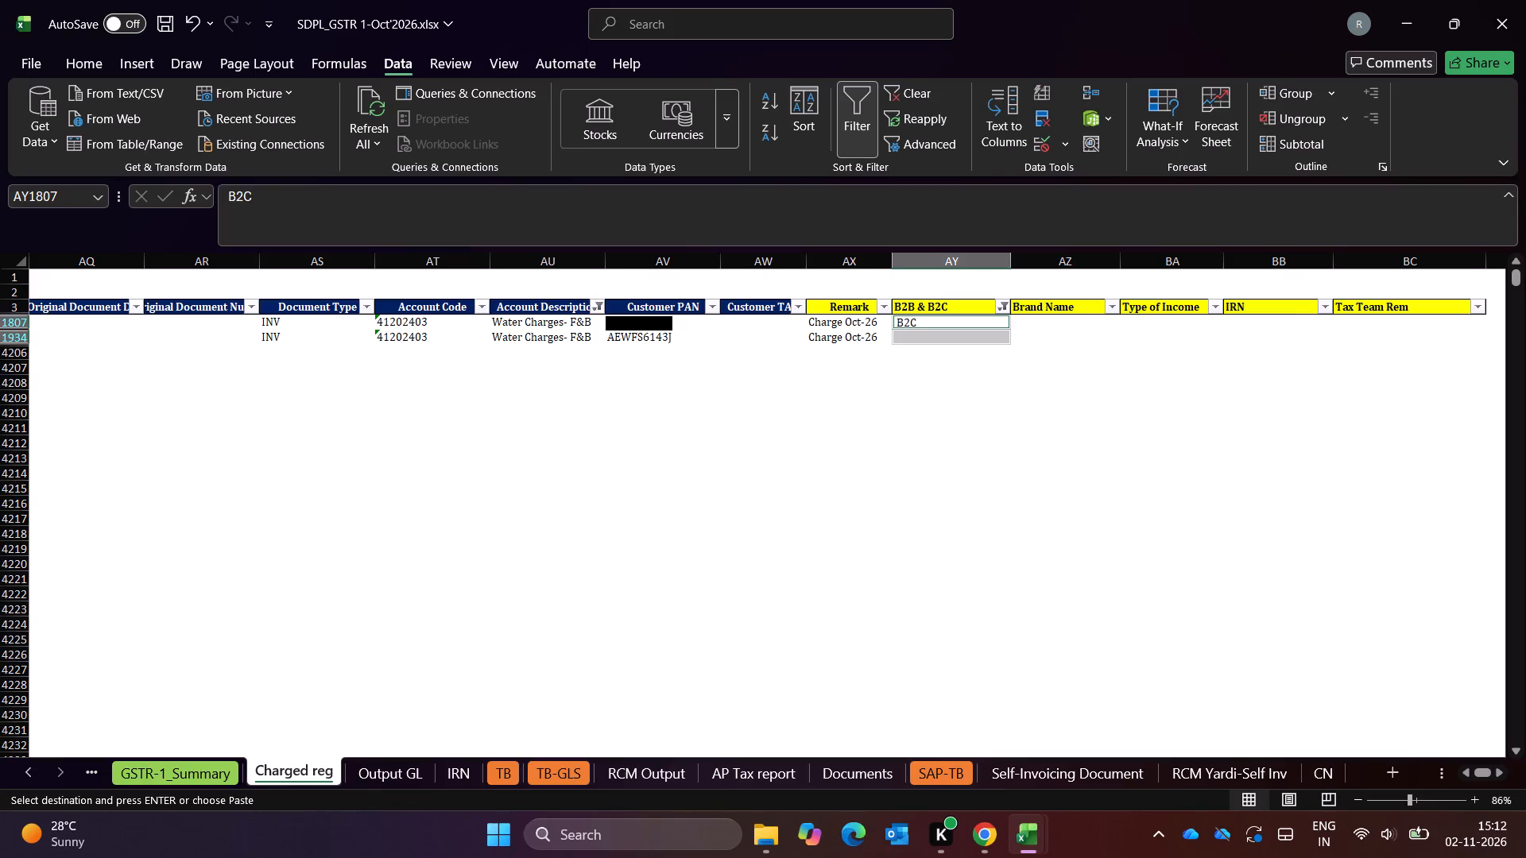
key(ctrl+d)
Filter Account Description in October's Charged reg to Other Income and Other Misc. Income, excluding Water Charges- F&B.
key(Up)
key(Left)
key(Left)
key(Left)
key(Left)
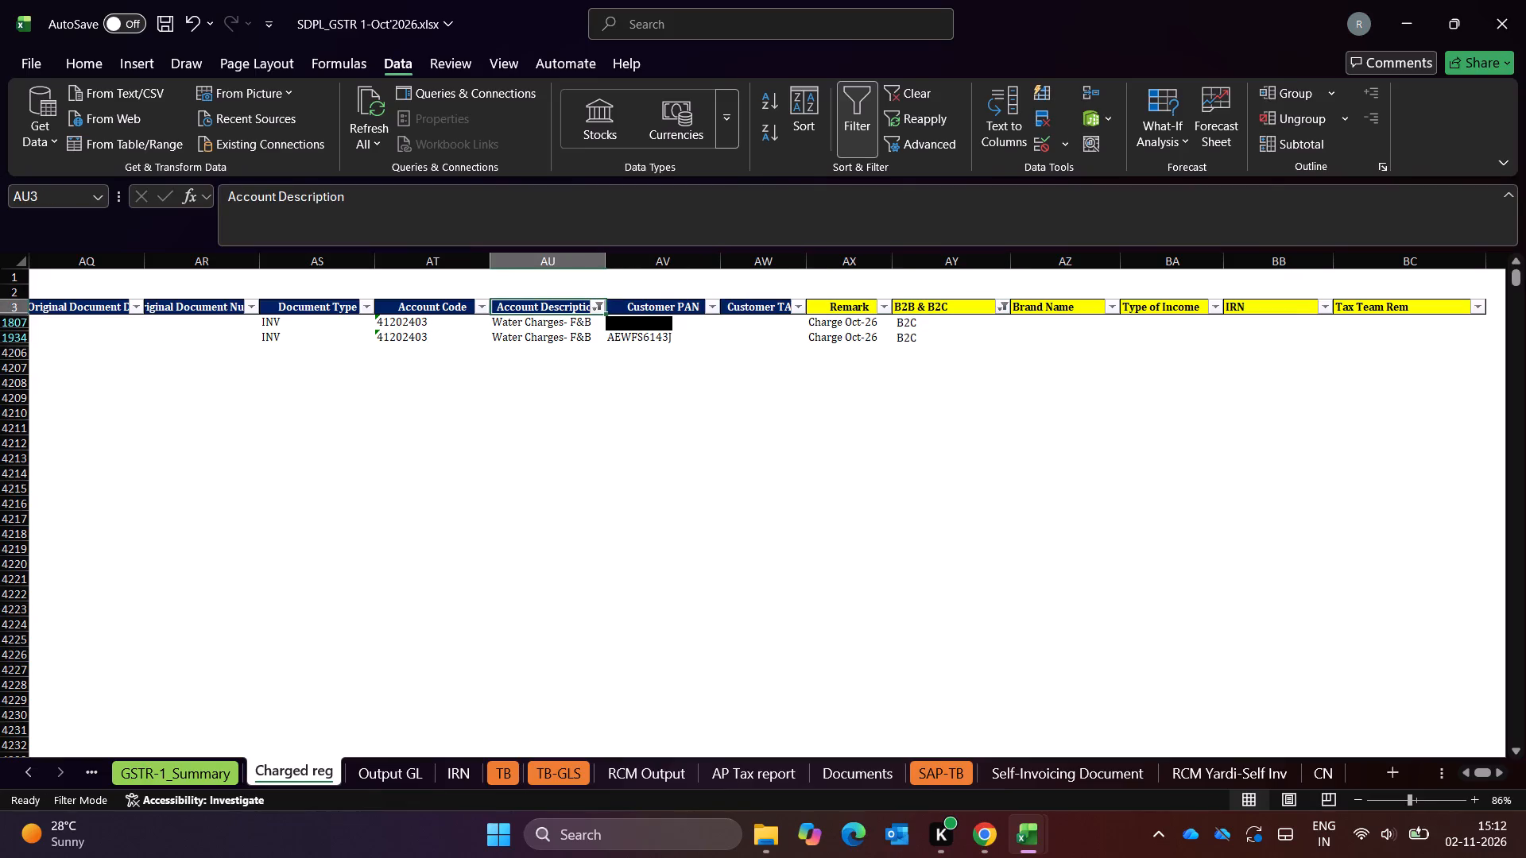
key(alt+Down)
key(alt+Down)
key(alt+Down)
key(alt+Down)
key(alt+Down)
key(alt+Down)
key(alt+Down)
key(alt+Down)
key(alt+Down)
key(alt+Down)
key(alt+Down)
key(alt+Down)
key(alt+Down)
key(Down)
key(Down)
key(Down)
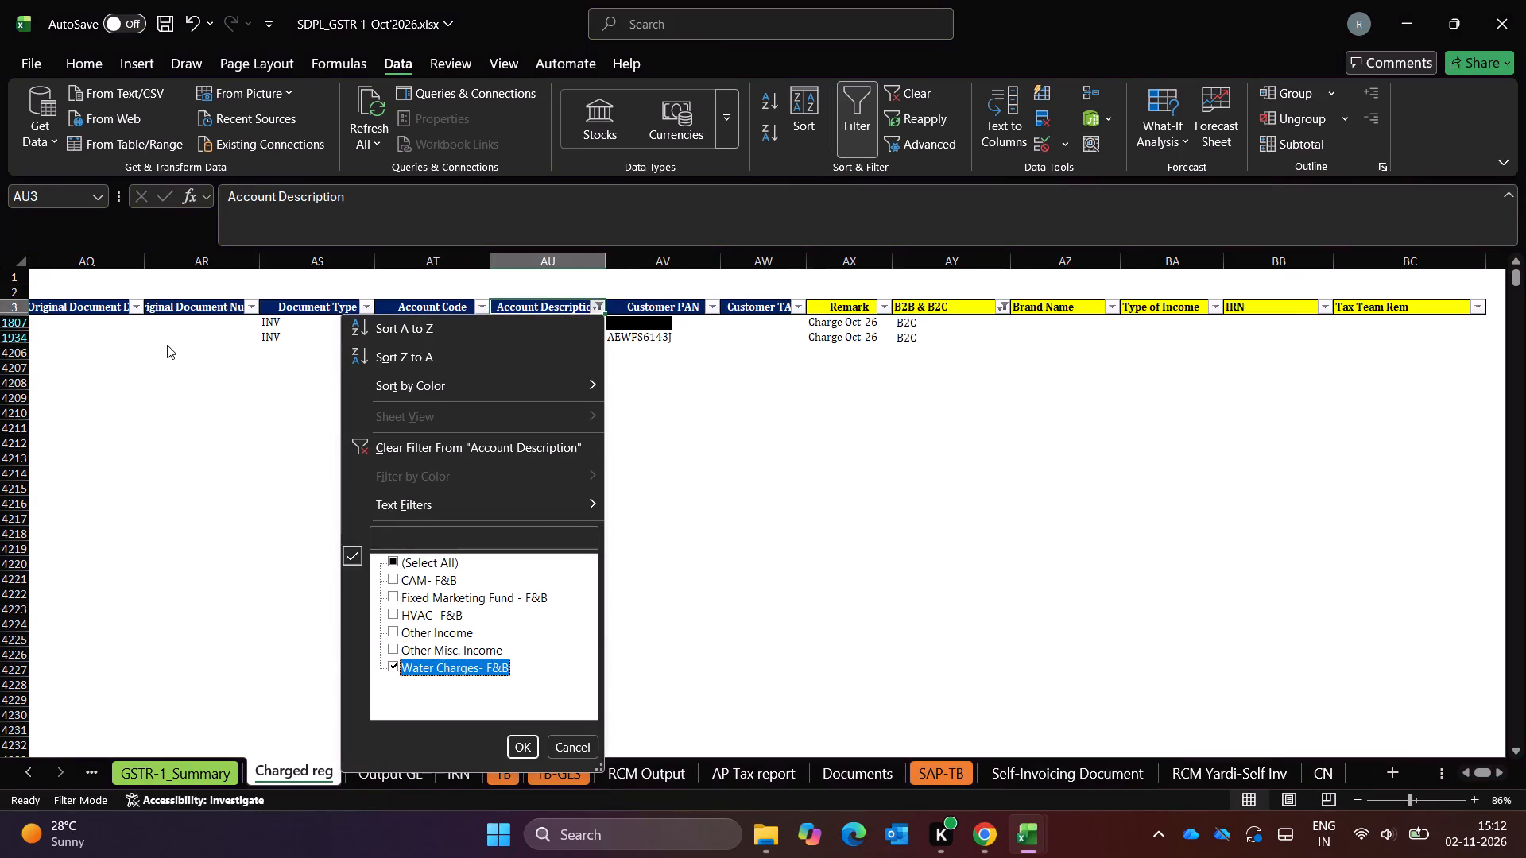
key(space)
key(Up)
key(Up)
key(Up)
key(Down)
key(space)
key(Down)
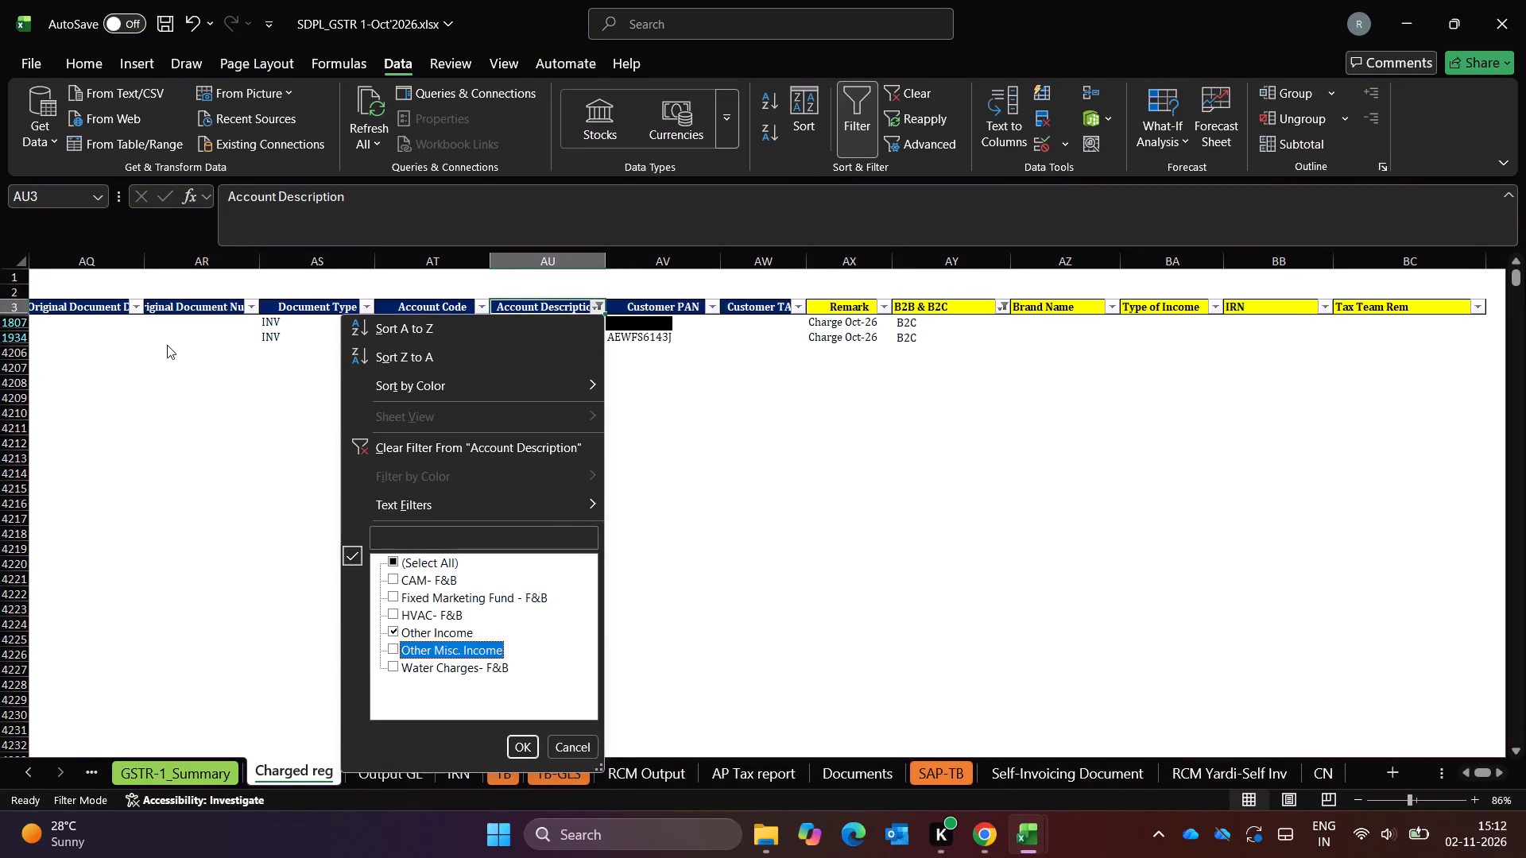
key(space)
key(Return)
key(Down)
key(Right)
key(Right)
key(Right)
In September's Charged reg, filter Account Description to only Other Income and Other Misc. Income, clearing both water charge accounts.
key(alt+Tab)
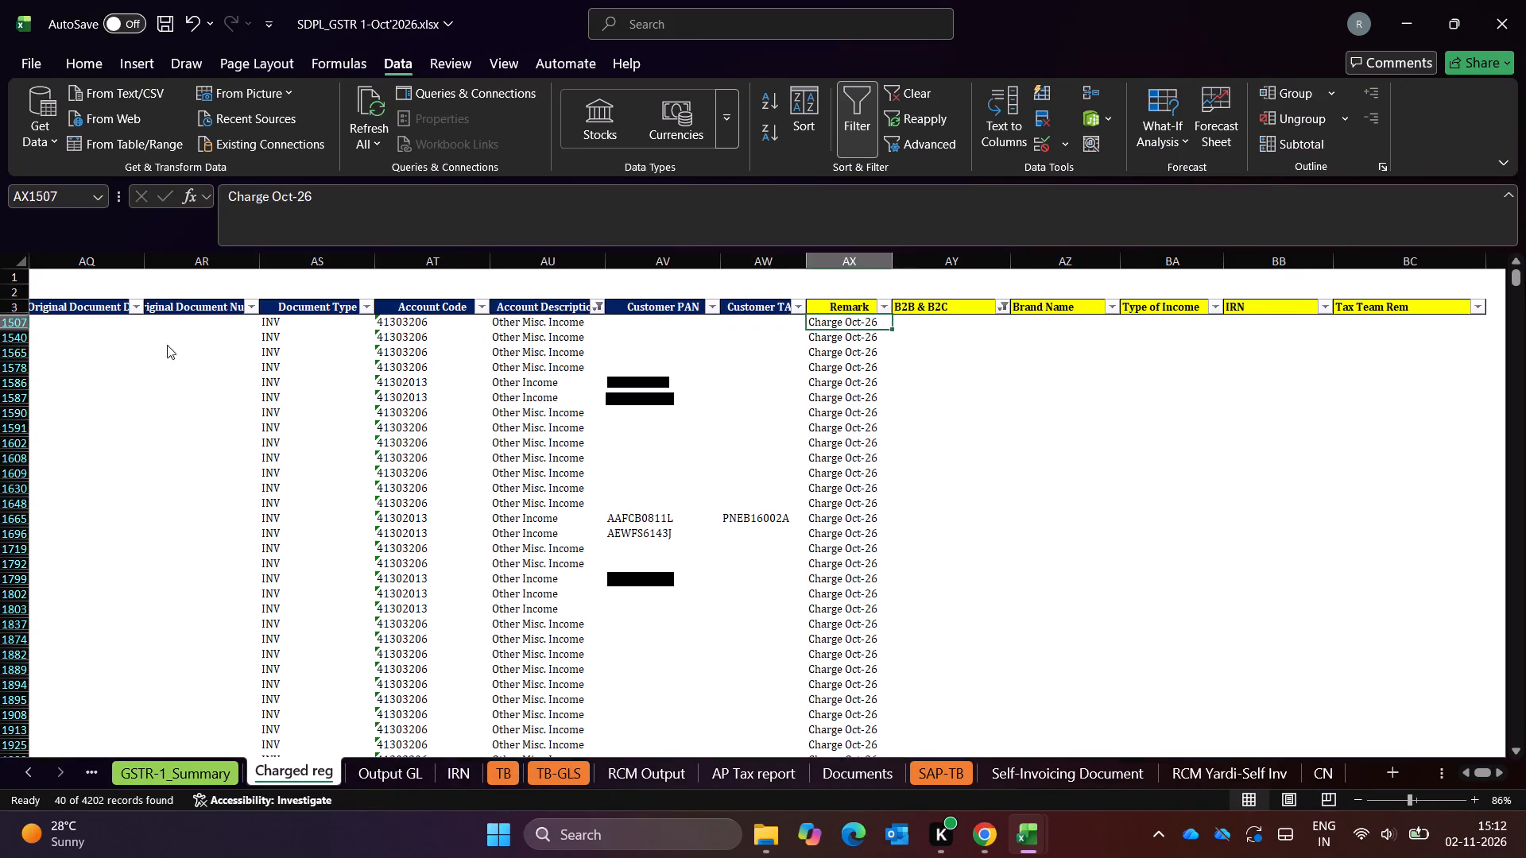
key(Up)
key(Up)
key(Up)
key(Left)
key(Left)
key(Left)
key(Left)
key(alt+Down)
key(alt+Down)
key(alt+Down)
key(alt+Down)
key(alt+Down)
key(alt+Down)
key(alt+Down)
key(alt+Down)
key(alt+Down)
key(alt+Down)
key(alt+Down)
key(alt+Down)
key(alt+Down)
key(alt+Down)
key(alt+Down)
key(alt+Down)
key(alt+Down)
key(alt+Down)
key(alt+Down)
key(alt+Down)
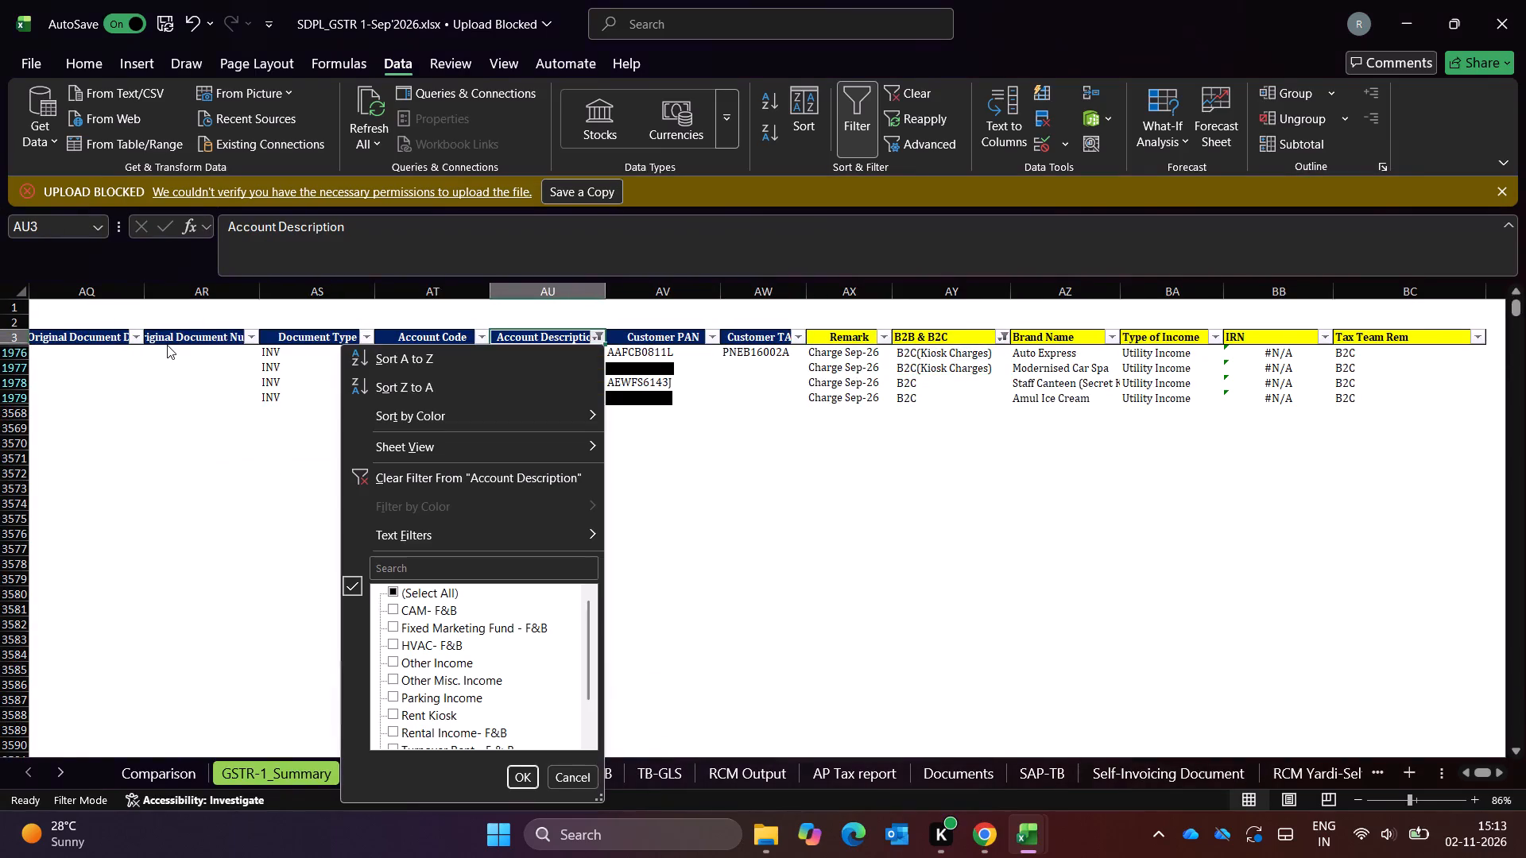
key(Up)
key(Up)
key(Up)
key(Up)
key(Up)
key(Up)
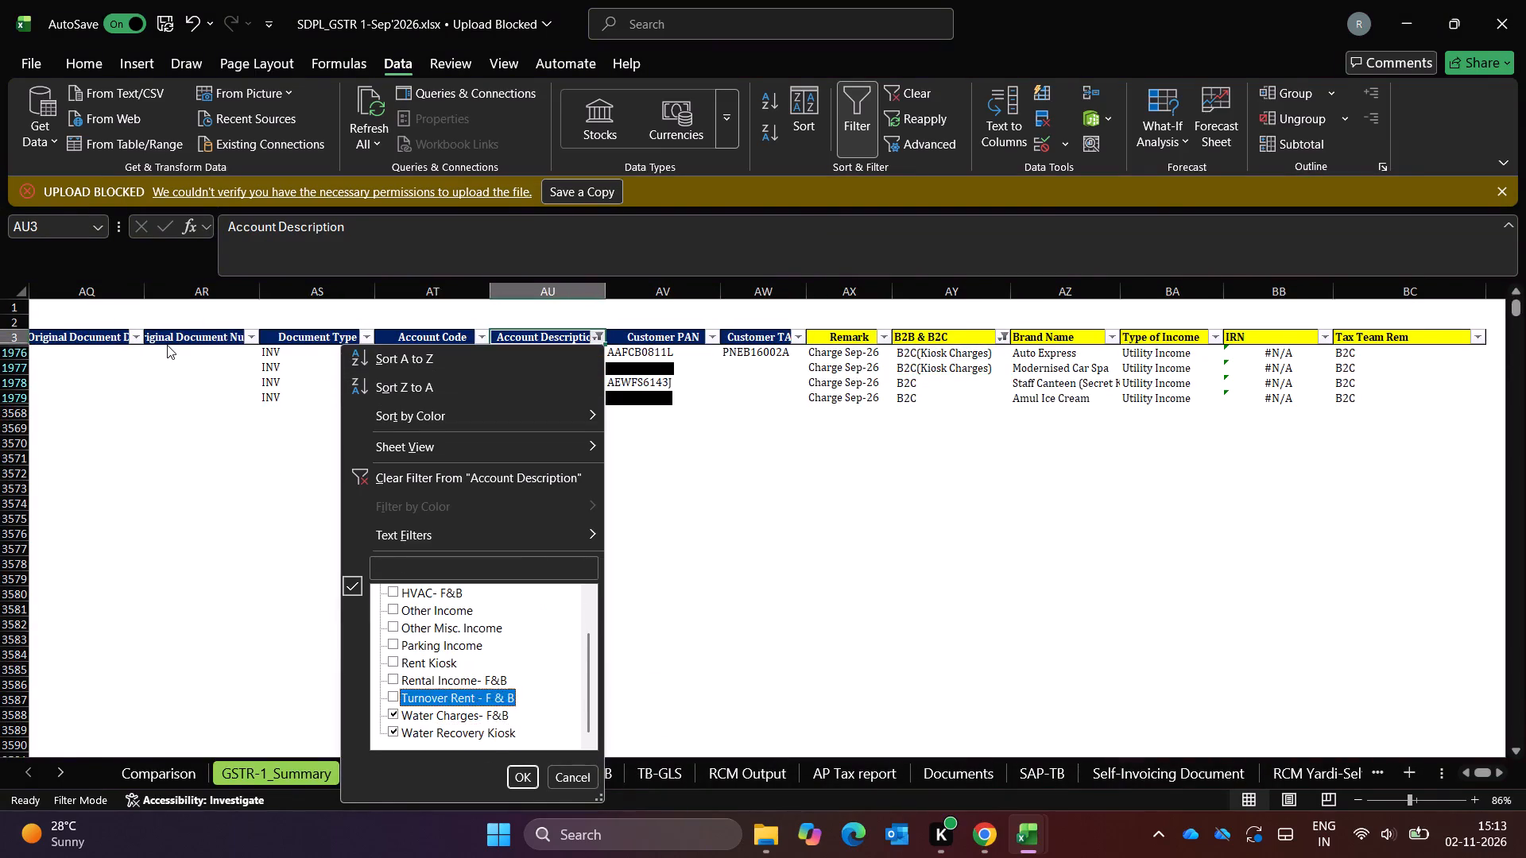
key(Down)
key(space)
key(Down)
key(space)
key(Up)
key(Up)
key(Up)
key(Up)
key(Up)
key(Up)
key(Up)
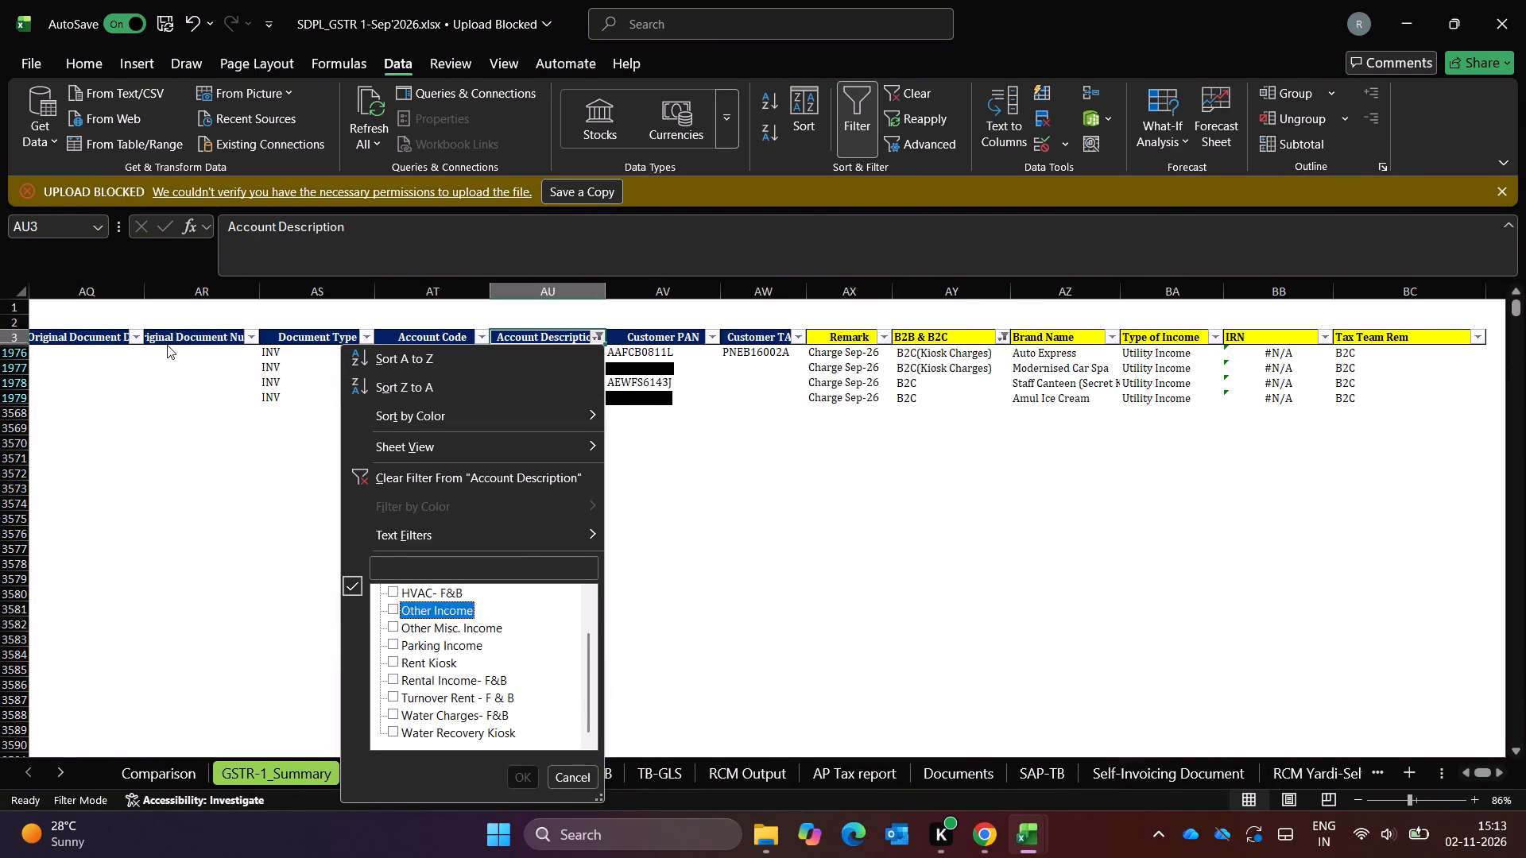
key(space)
key(Down)
key(space)
key(Return)
Examine the B2B & B2C categories used for September's Other Income and Other Misc. Income records.
key(Right)
key(Right)
key(Right)
key(Down)
key(Down)
key(Right)
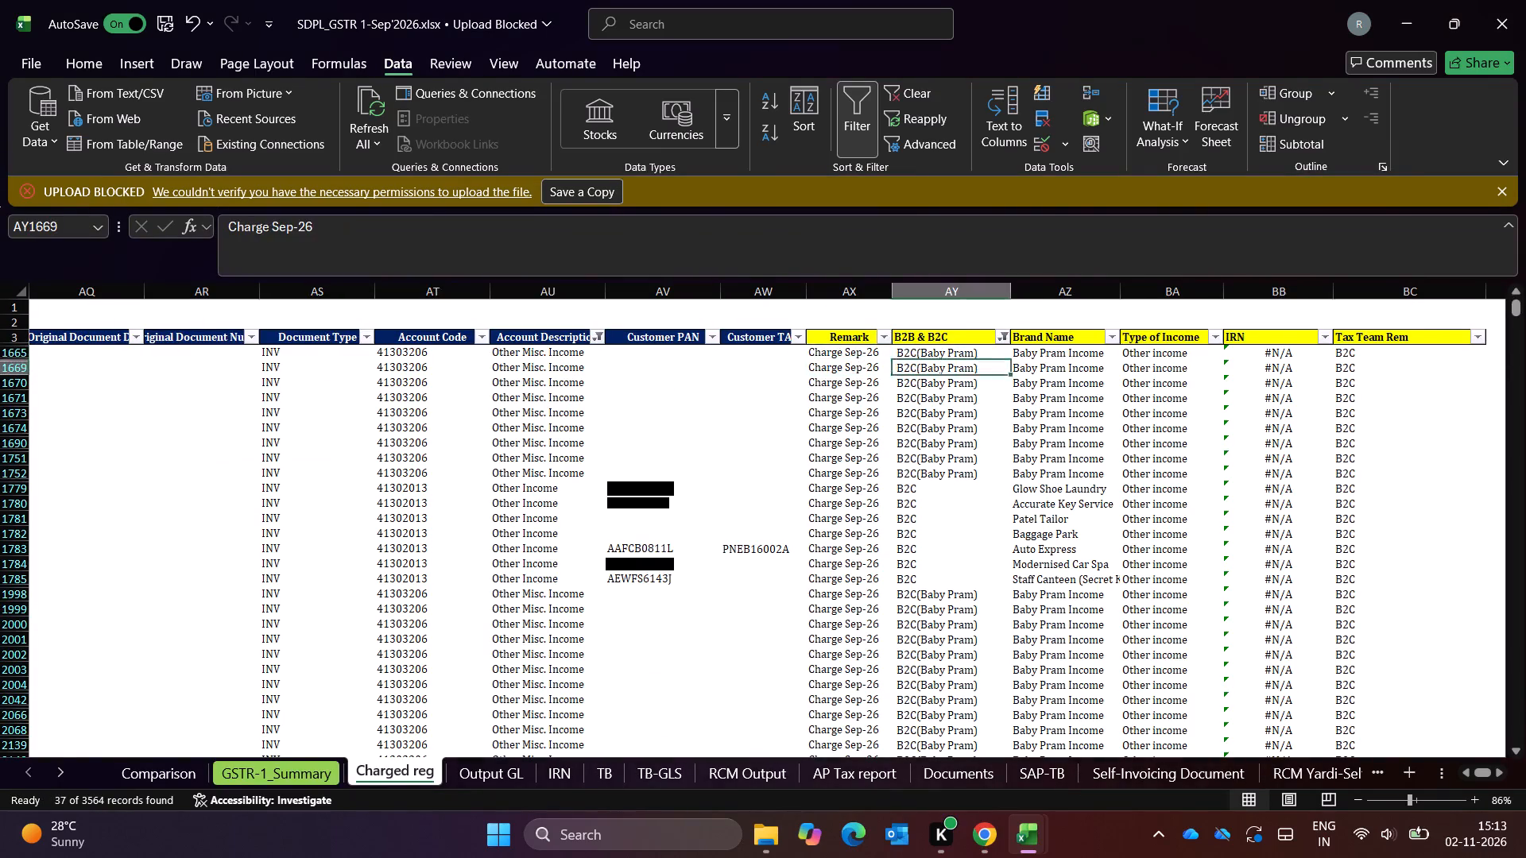
key(Down)
key(Down)
key(Down)
key(Down)
key(Down)
key(Down)
key(Down)
key(Down)
key(Down)
key(Down)
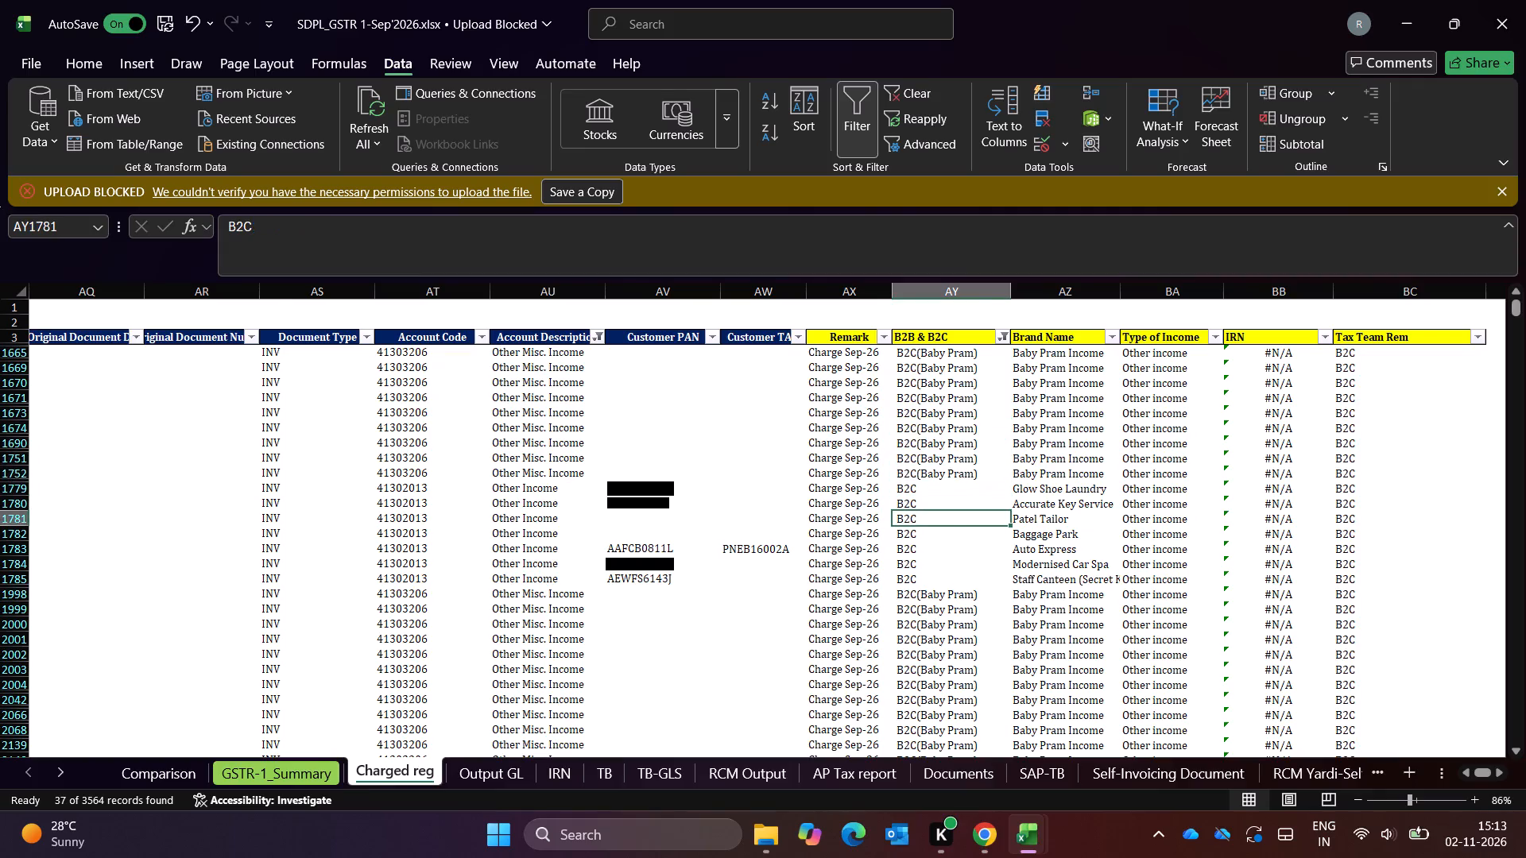
key(ctrl+Down)
key(Down)
key(Down)
key(Up)
key(Up)
key(ctrl+Up)
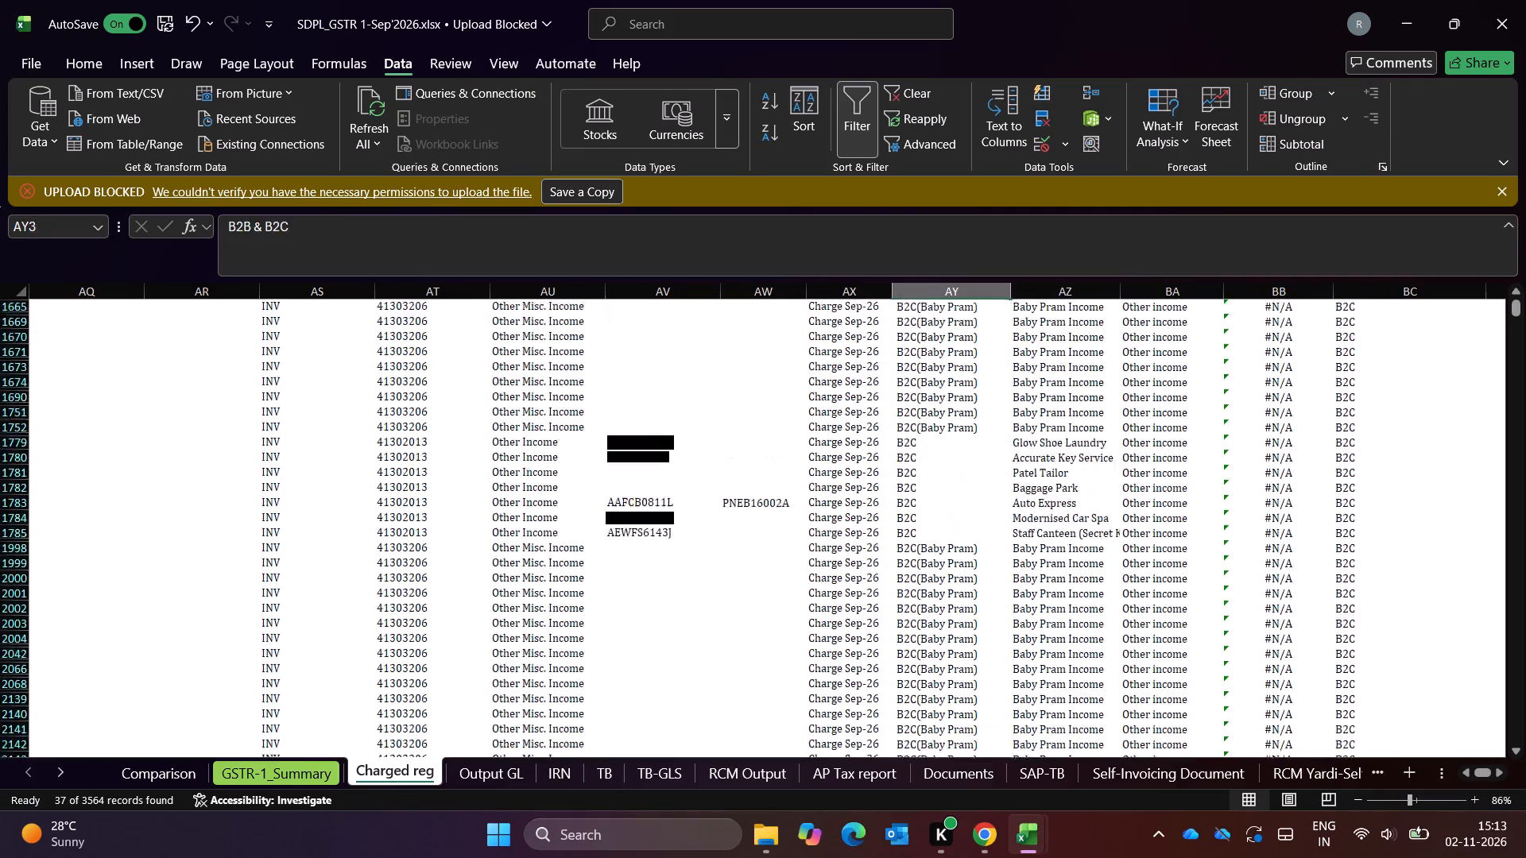
Examine September's remaining B2B & B2C categories for the filtered Other Income and Other Misc. Income records.
key(Down)
key(Down)
key(Down)
key(Down)
key(Down)
key(ctrl+Down)
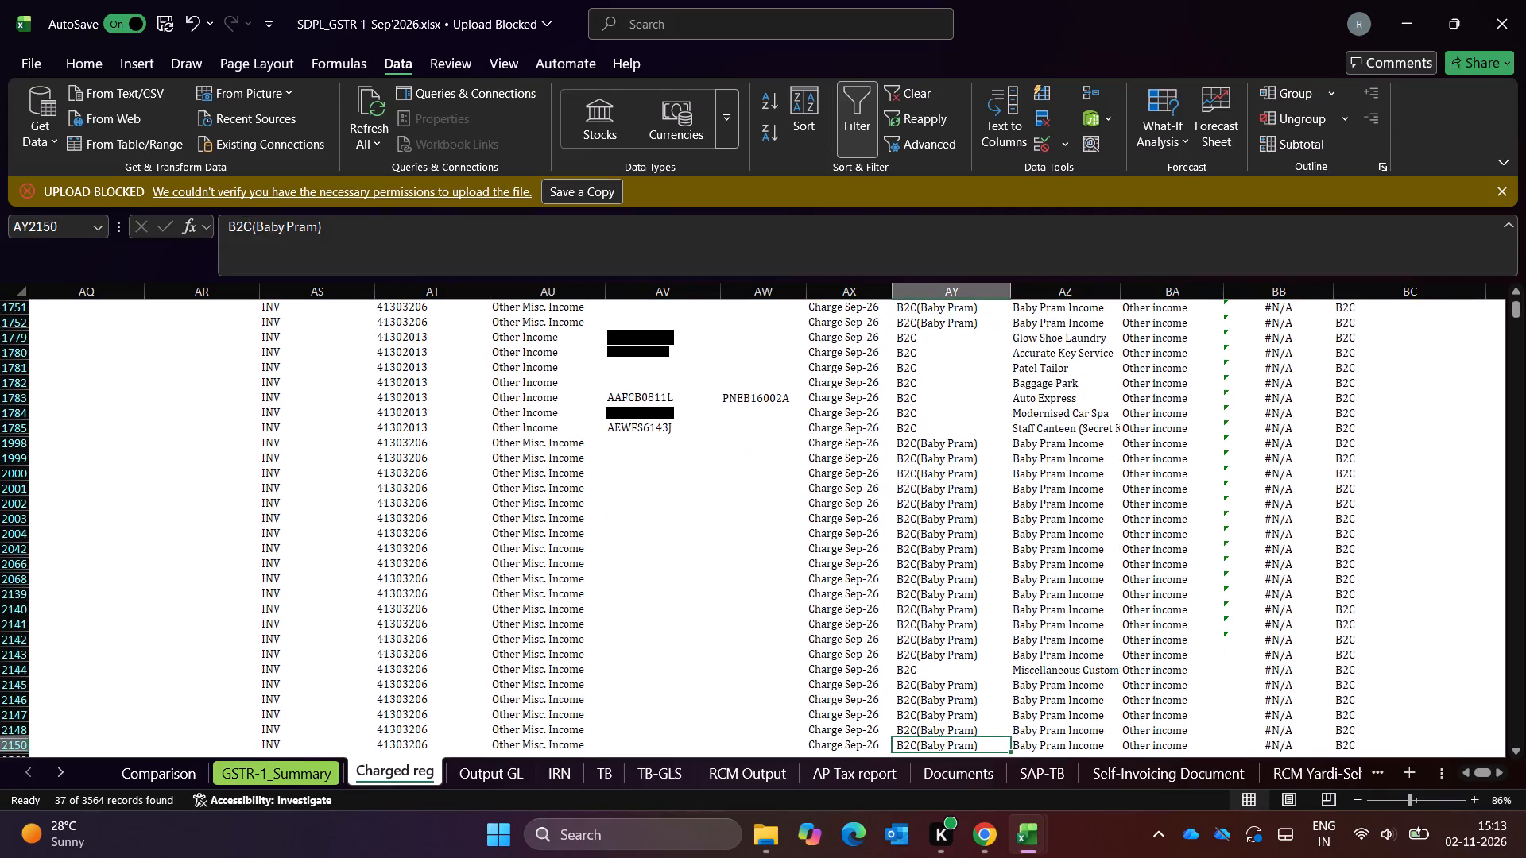
key(ctrl+Up)
key(ctrl+Up)
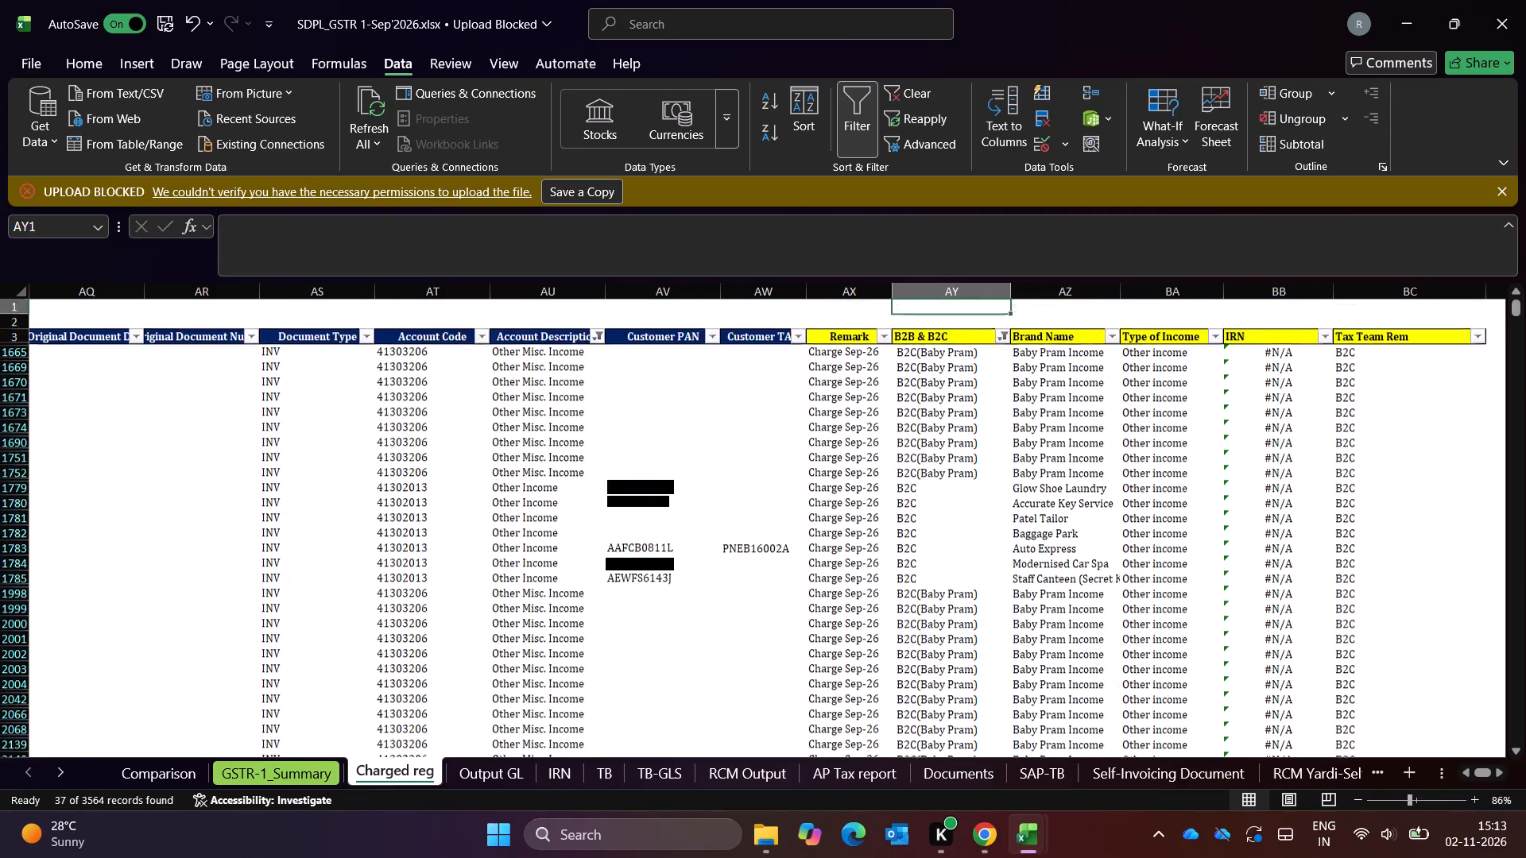
key(Down)
key(Down)
Copy the B2C category from September's Glow Shoe Laundry record into B2B & B2C of October's first filtered Other Misc. Income record.
key(alt+Tab)
key(Up)
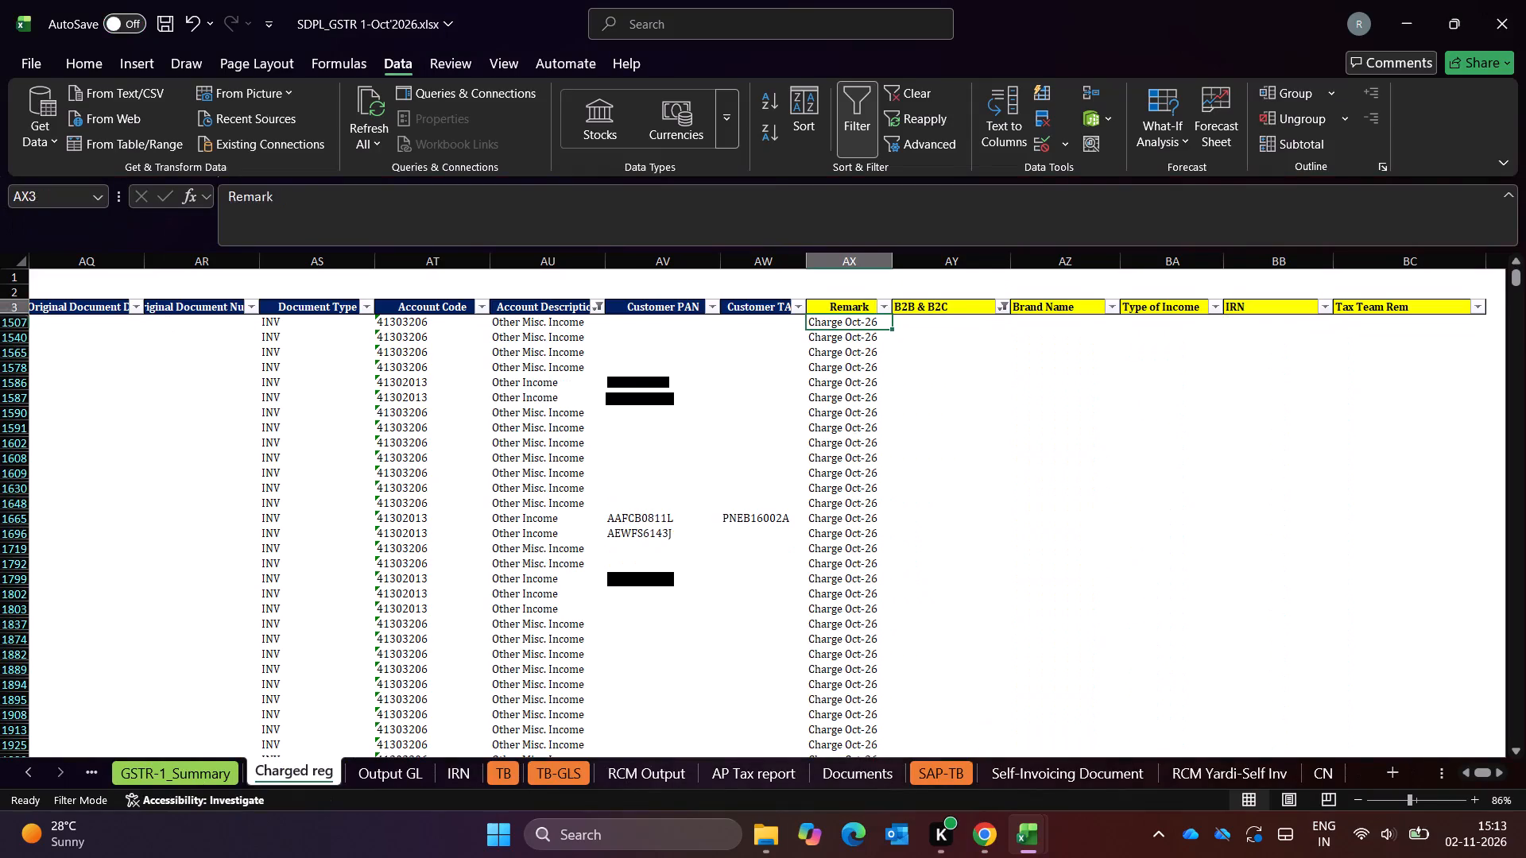
key(Up)
key(Down)
key(Right)
key(Down)
key(alt+Tab)
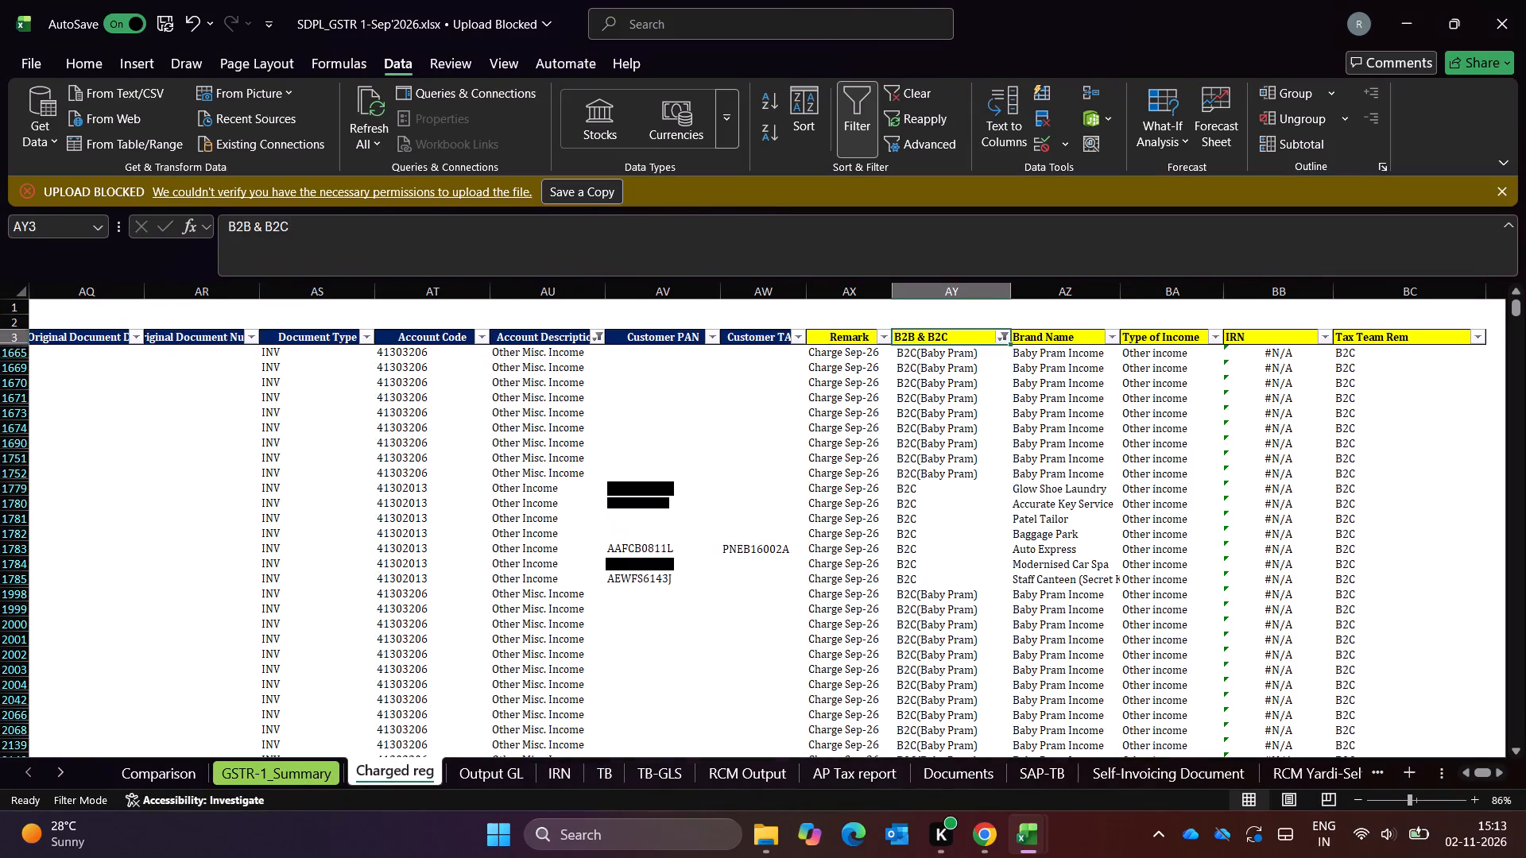
key(Down)
key(Down)
key(Down)
key(Down)
key(Down)
key(Down)
key(Down)
key(Down)
key(Down)
key(Down)
key(ctrl+c)
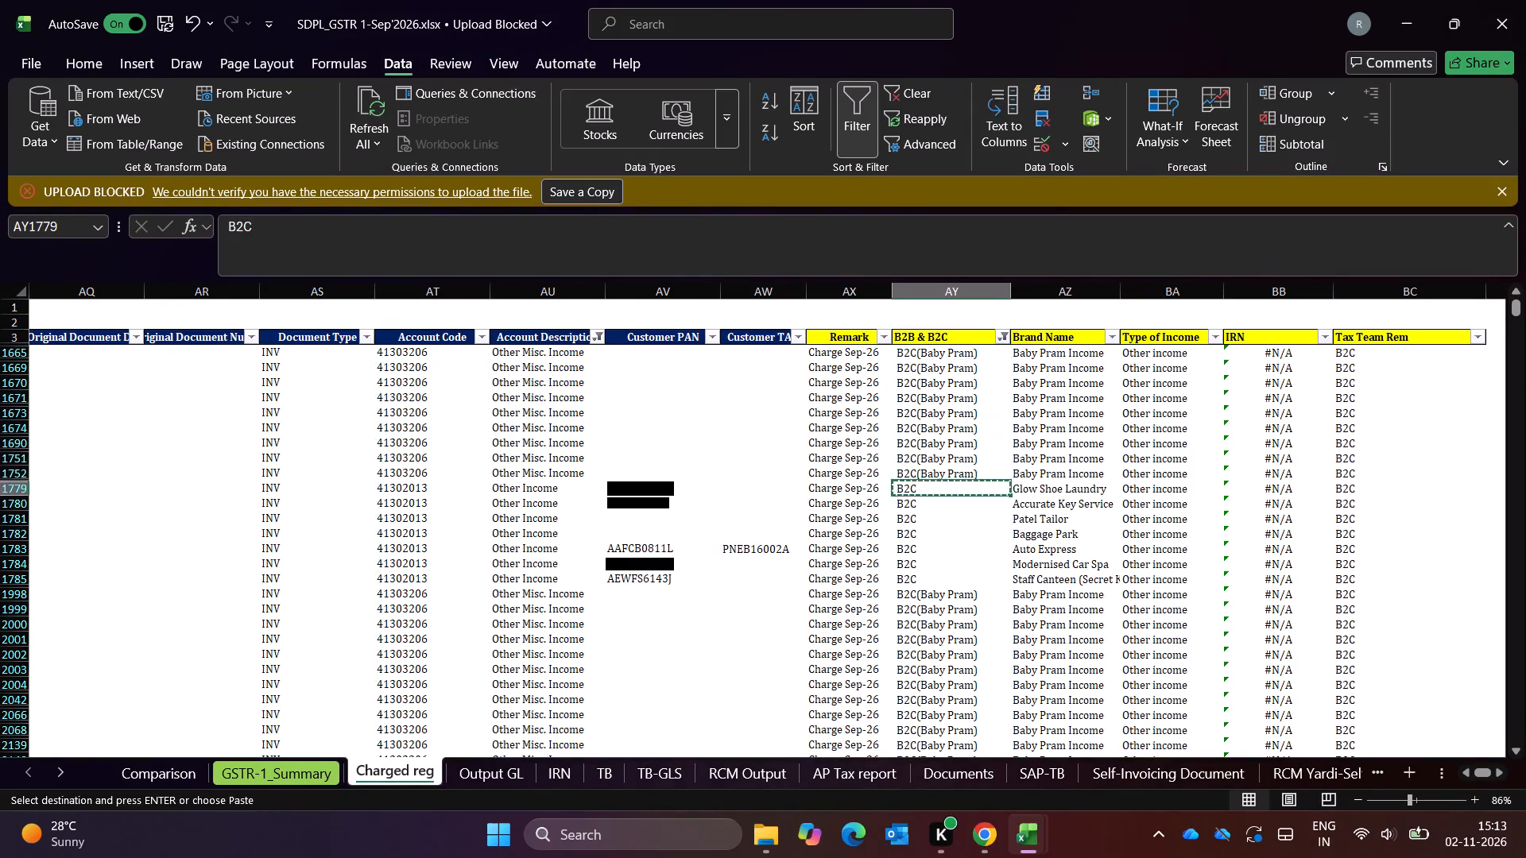
key(alt+Tab)
key(ctrl+v)
Fill B2C down the B2B & B2C column for all visible October Other Income and Other Misc. Income records.
key(Left)
key(ctrl+Down)
key(Down)
key(Up)
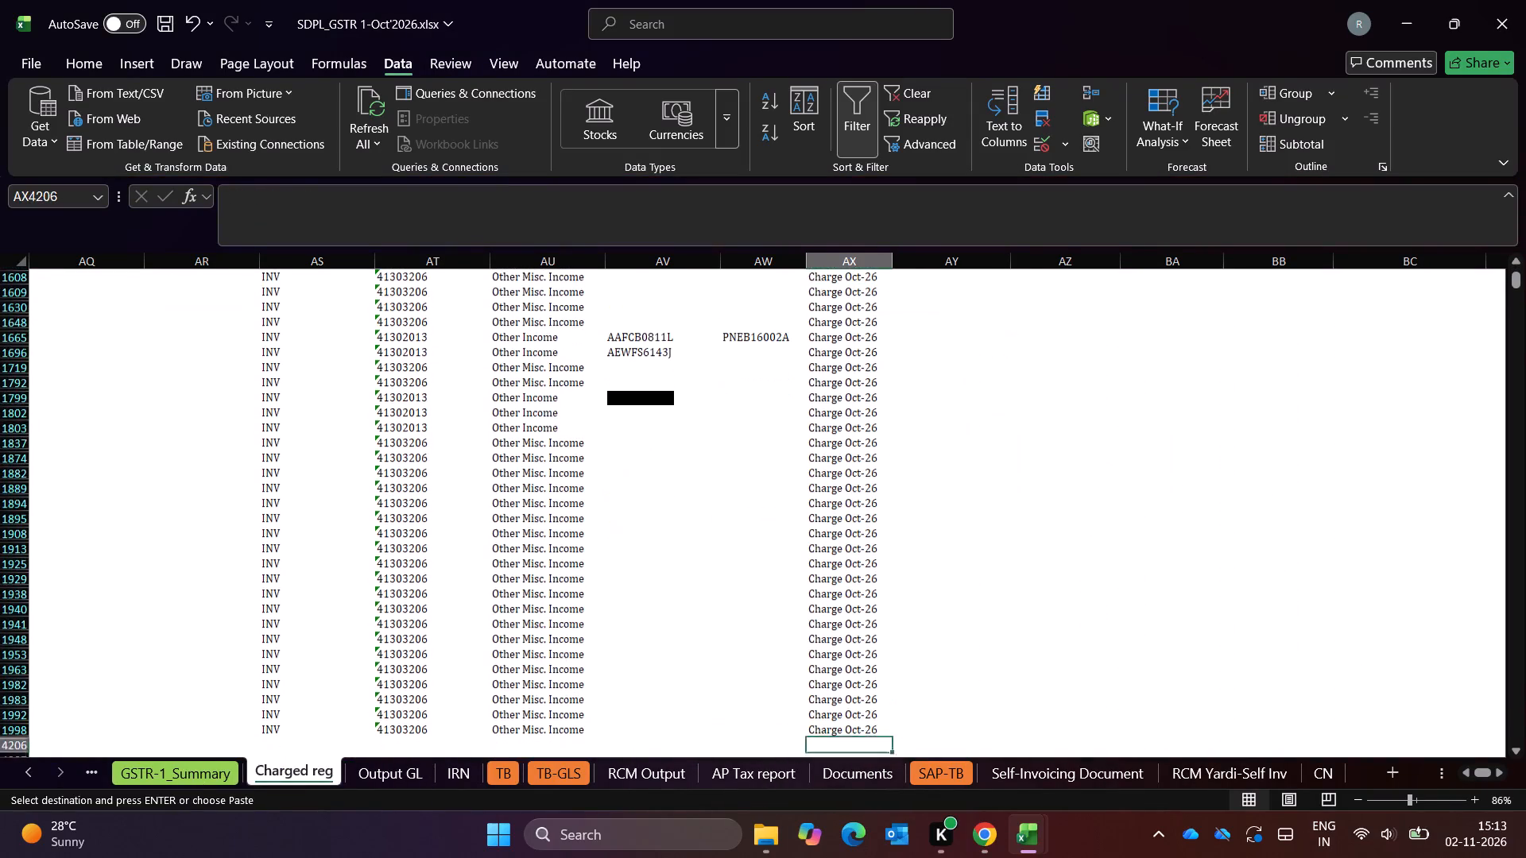
key(Right)
key(ctrl+shift+Up)
key(alt+semicolon)
key(ctrl+d)
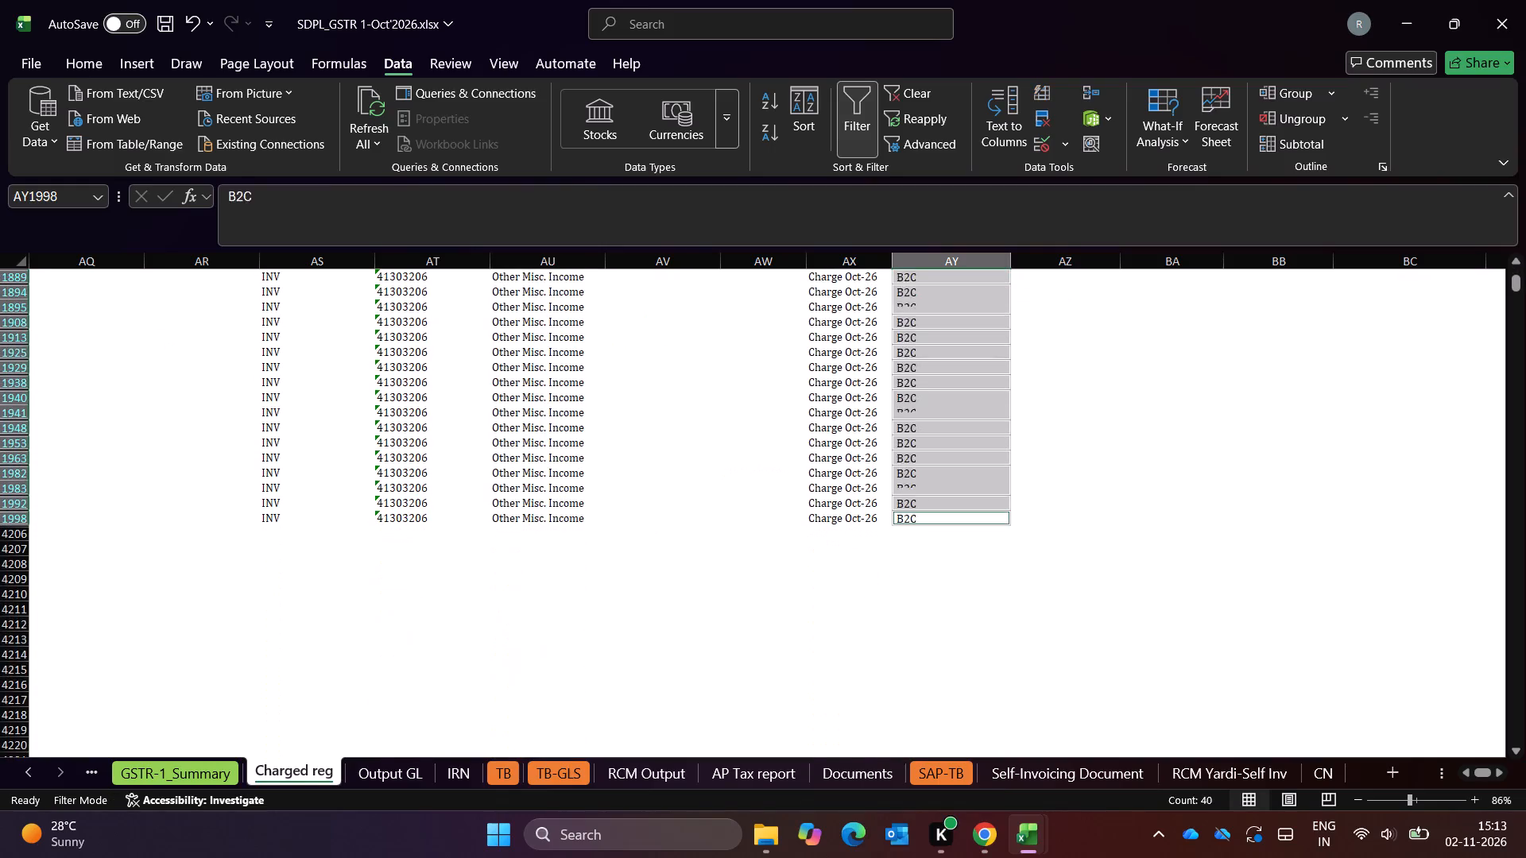
Filter Account Description in October's Charged reg to only Fixed Marketing Fund - F&B, clearing Other Income and Other Misc. Income.
key(ctrl+Up)
key(ctrl+Up)
key(ctrl+Up)
key(Down)
key(Down)
key(Down)
key(Left)
key(Left)
key(Left)
key(Left)
key(Up)
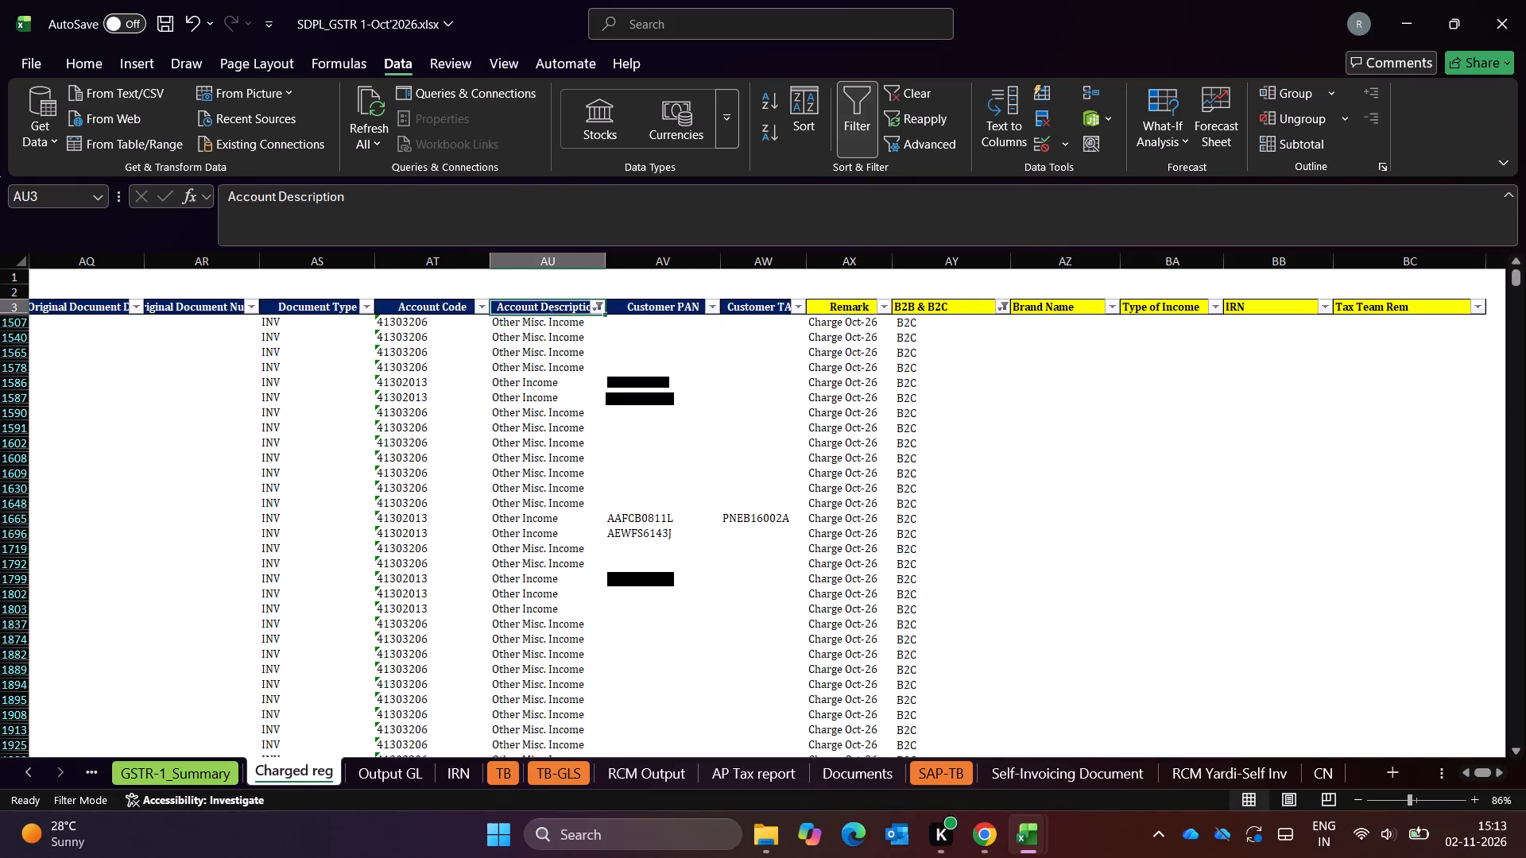
key(alt+Down)
key(alt+Down)
key(alt+Down)
key(alt+Down)
key(alt+Down)
key(alt+Down)
key(alt+Down)
key(alt+Down)
key(alt+Down)
key(alt+Down)
key(Down)
key(Down)
key(Down)
key(Down)
key(space)
key(Down)
key(space)
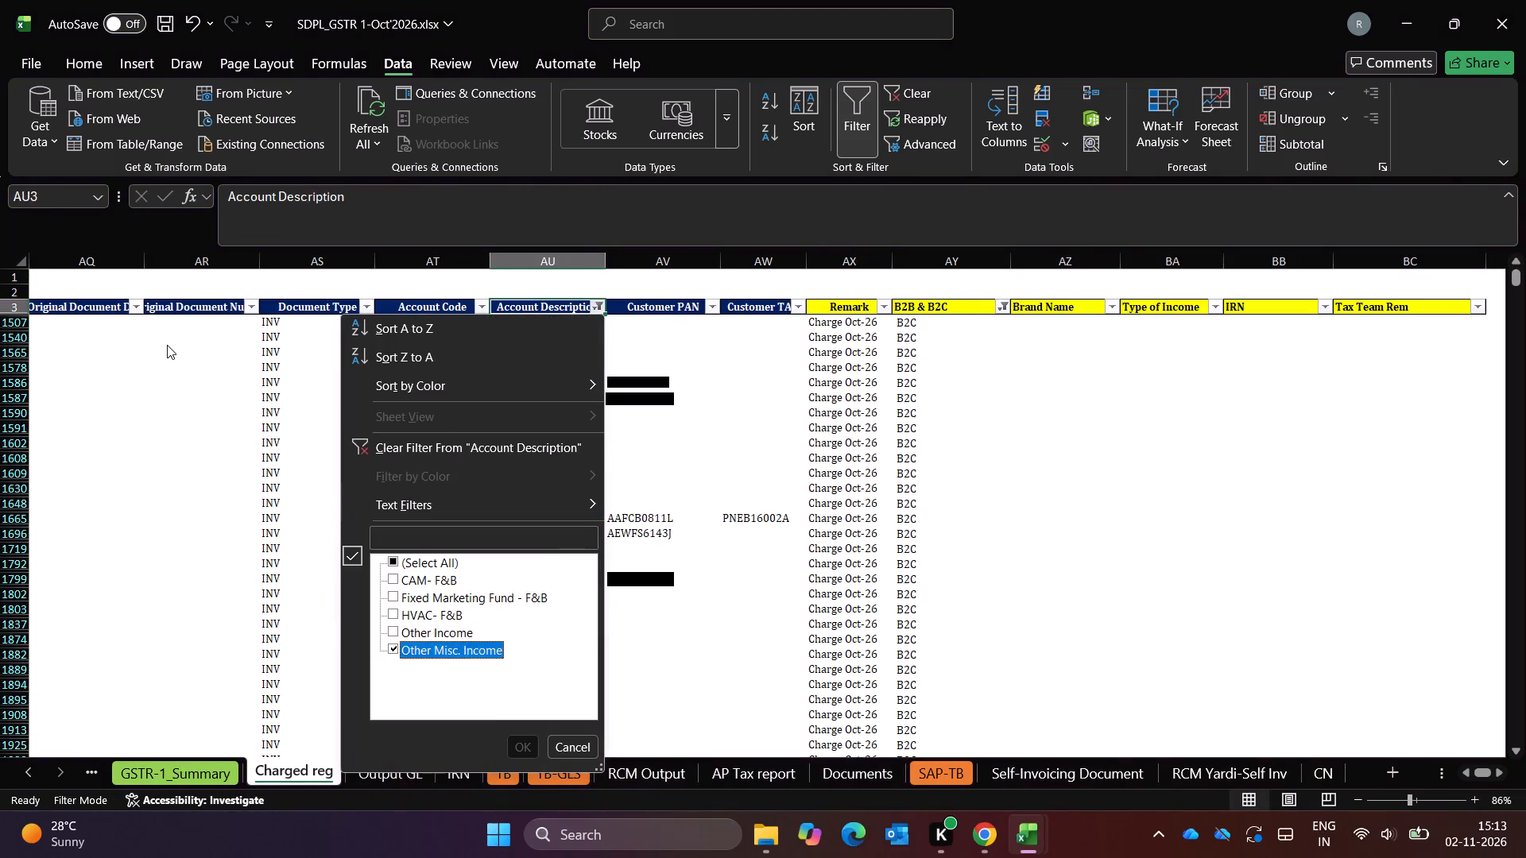
key(Up)
key(Up)
key(Up)
key(space)
key(Return)
key(Down)
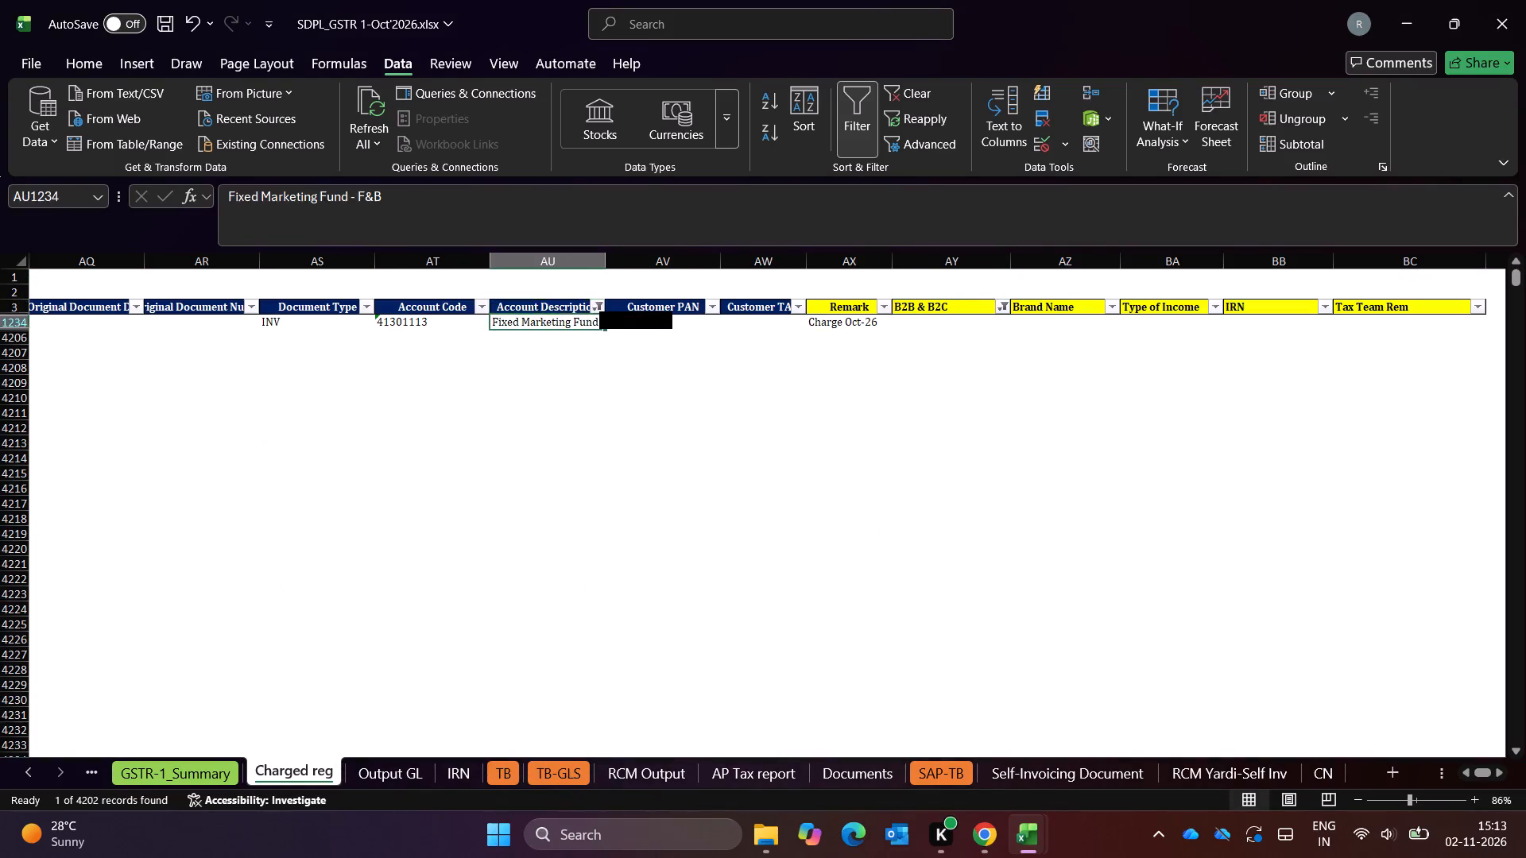
key(Up)
In September's Charged reg, filter Account Description to only Fixed Marketing Fund - F&B, clearing Other Income and Other Misc. Income.
key(alt+Tab)
key(Left)
key(Left)
key(Left)
key(Left)
key(ctrl+Up)
key(alt+Down)
key(alt+Down)
key(alt+Down)
key(alt+Down)
key(alt+Down)
key(alt+Down)
key(alt+Down)
key(alt+Down)
key(alt+Down)
key(alt+Down)
key(alt+Down)
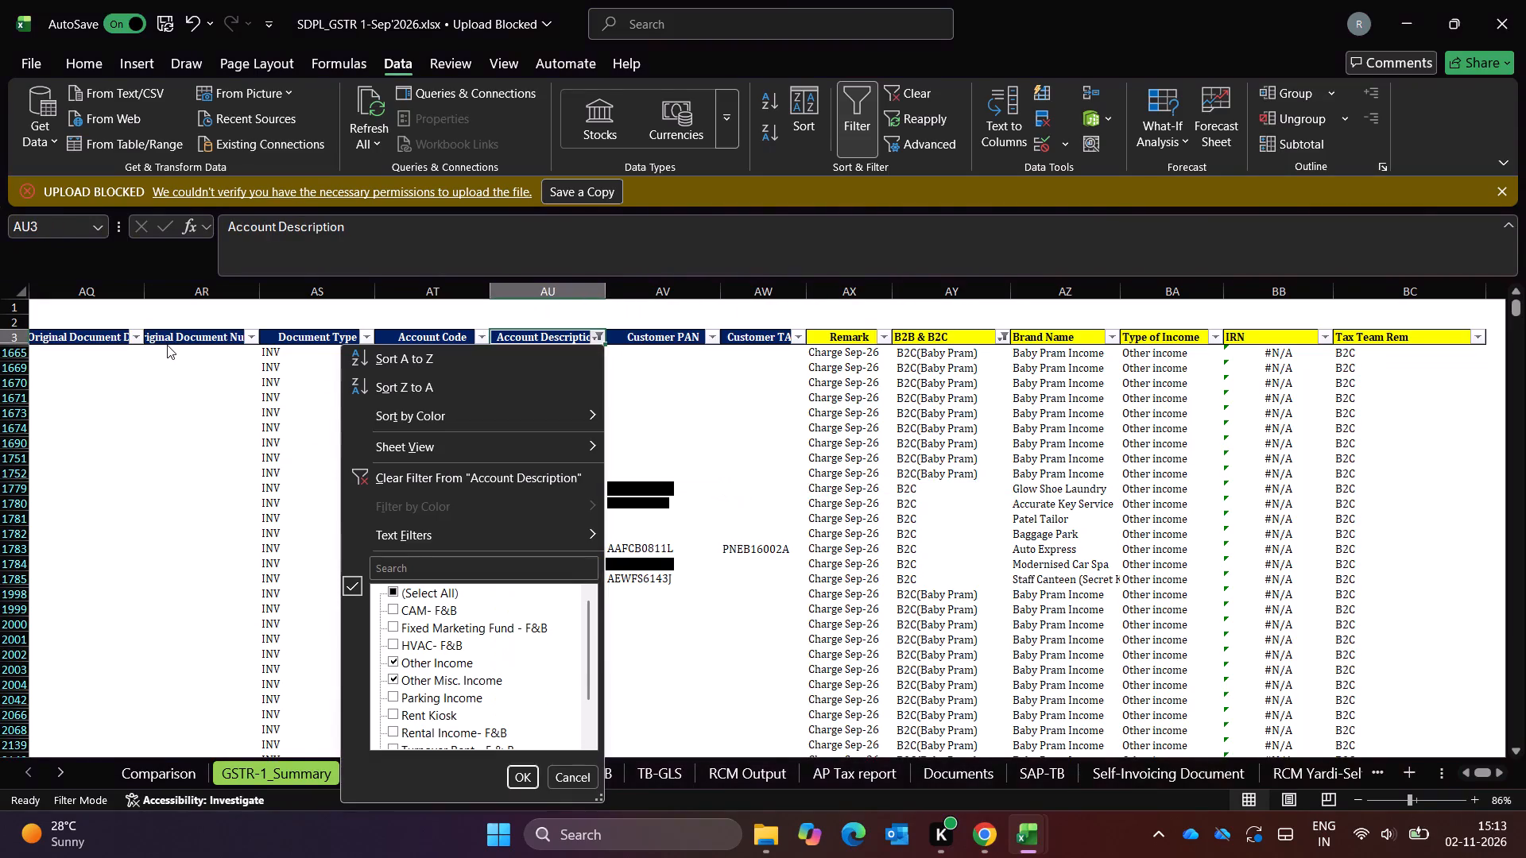
key(Down)
key(Down)
key(Down)
key(space)
key(Down)
key(space)
key(Up)
key(Up)
key(Up)
key(space)
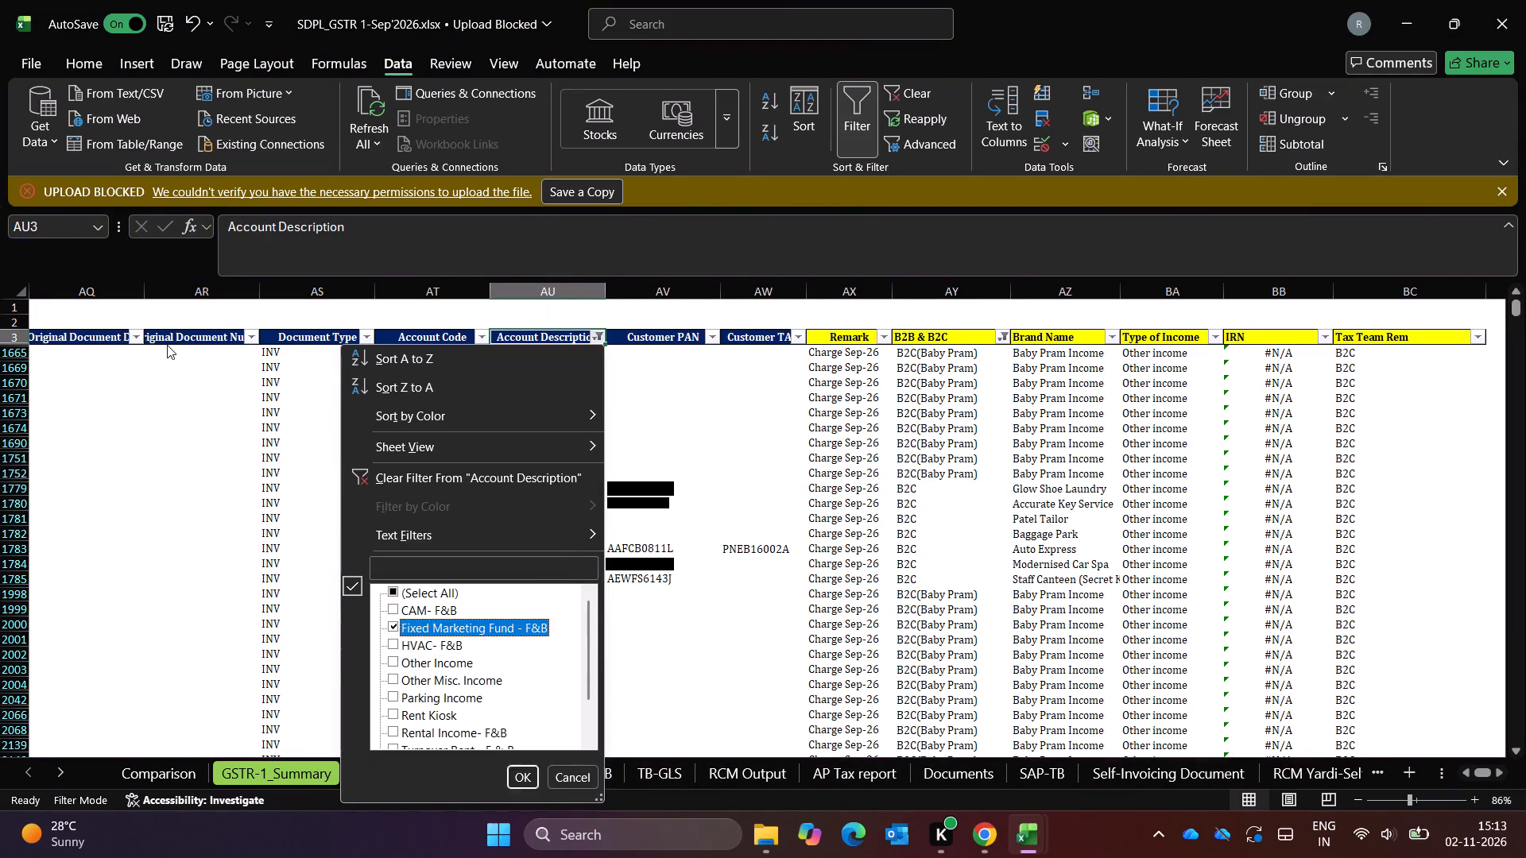
key(Return)
Set B2B & B2C to B2C(Marketing) for October's Fixed Marketing Fund - F&B record, copying the category from September's matching record.
key(Right)
key(Right)
key(Right)
key(Down)
key(Right)
key(ctrl+c)
key(alt+Tab)
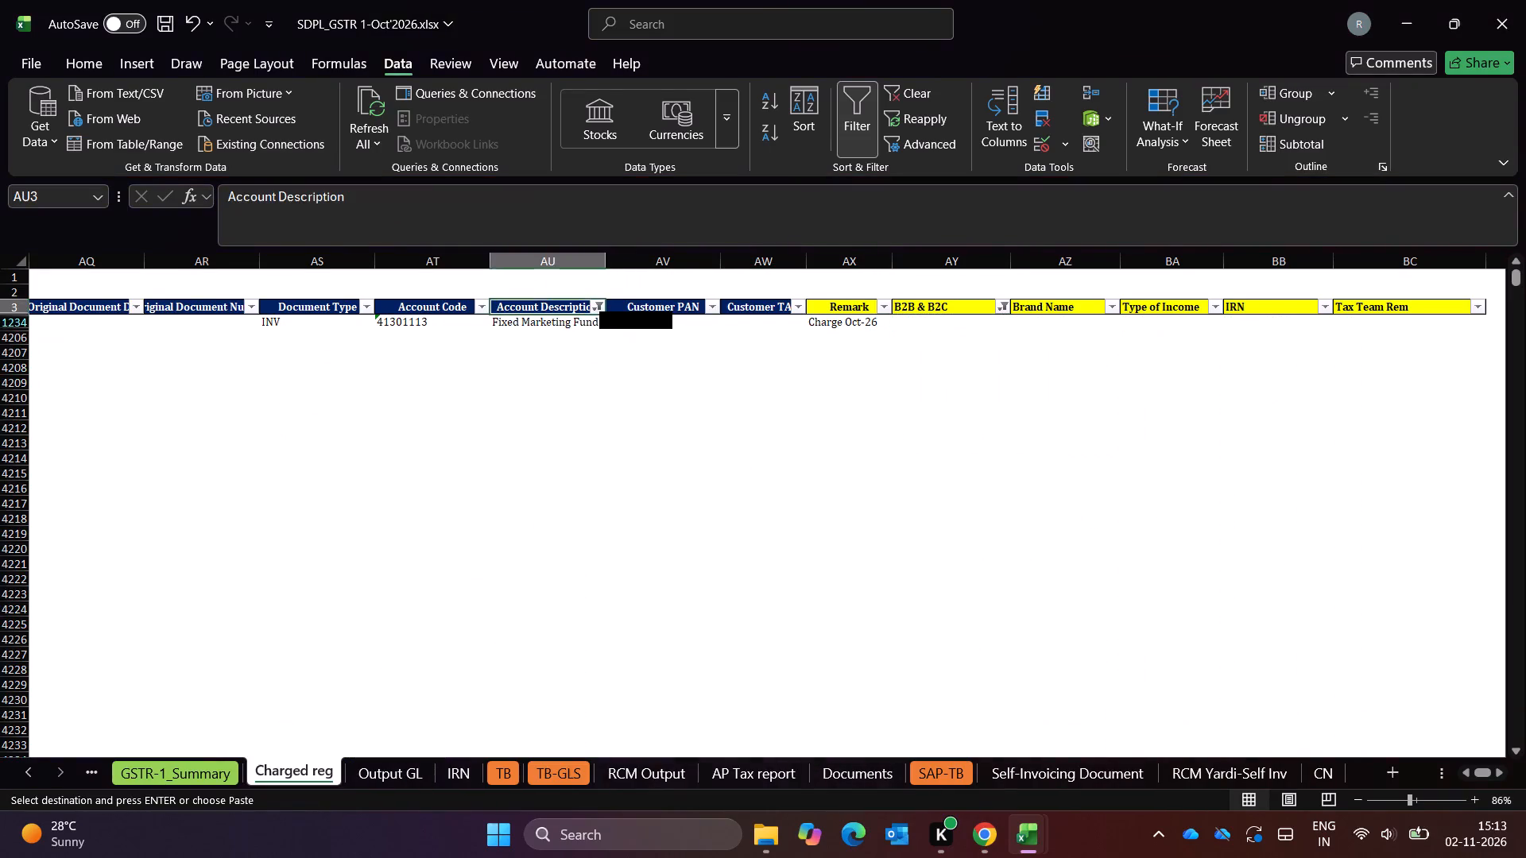
key(Right)
key(Right)
key(Right)
key(Right)
key(Down)
key(ctrl+v)
Filter Account Description in October's Charged reg to CAM- F&B and HVAC- F&B, excluding Fixed Marketing Fund - F&B.
key(Up)
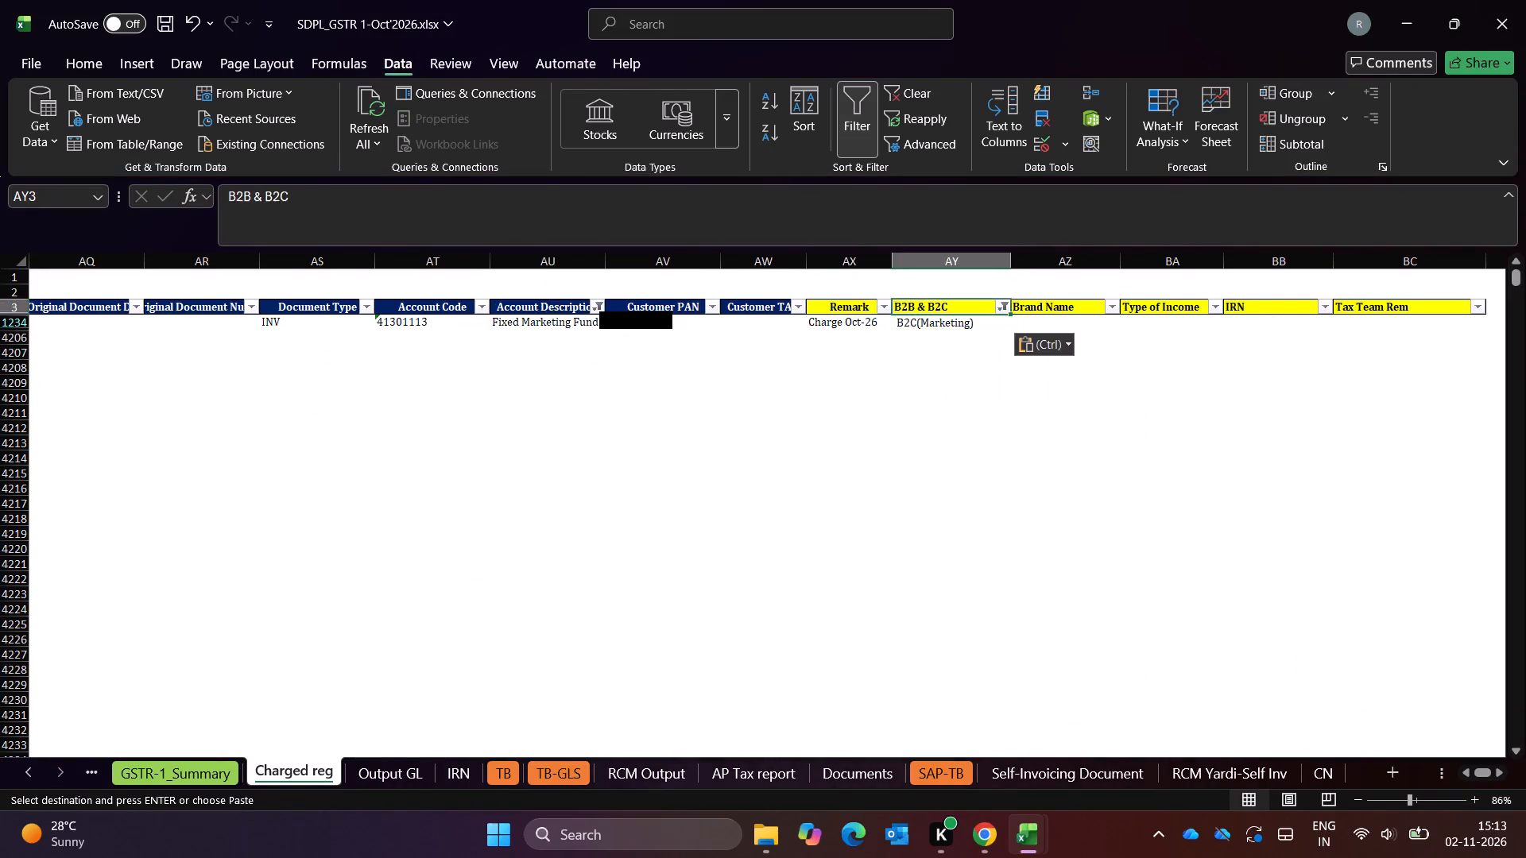
key(Left)
key(Left)
key(Left)
key(Left)
key(alt+Down)
key(alt+Down)
key(alt+Down)
key(alt+Down)
key(alt+Down)
key(alt+Down)
key(alt+Down)
key(alt+Down)
key(alt+Down)
key(alt+Down)
key(alt+Down)
key(alt+Down)
key(alt+Down)
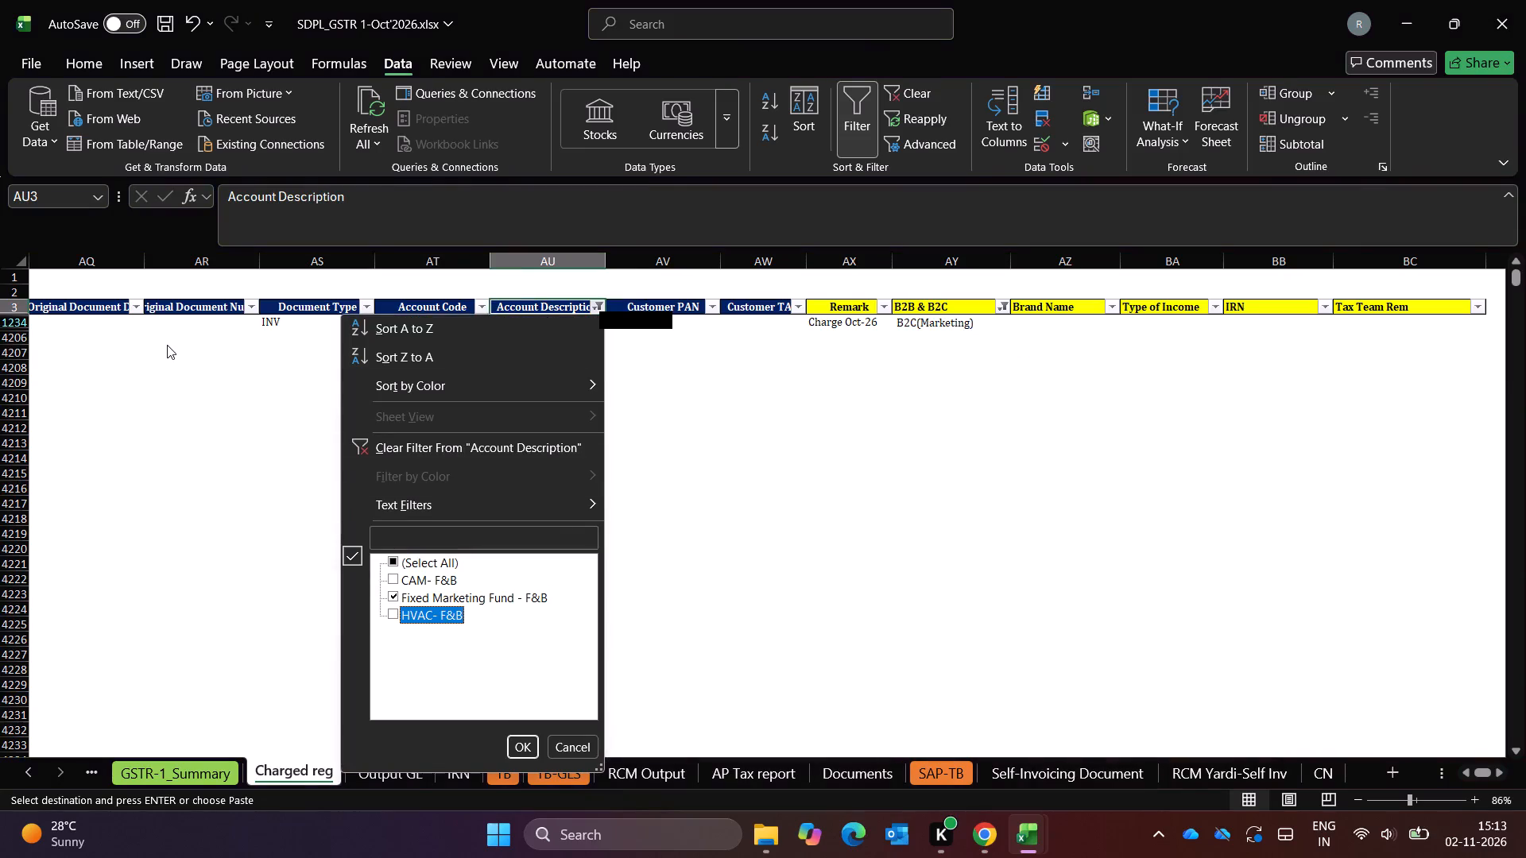
key(Up)
key(space)
key(Up)
key(space)
key(Down)
key(Down)
key(space)
key(Return)
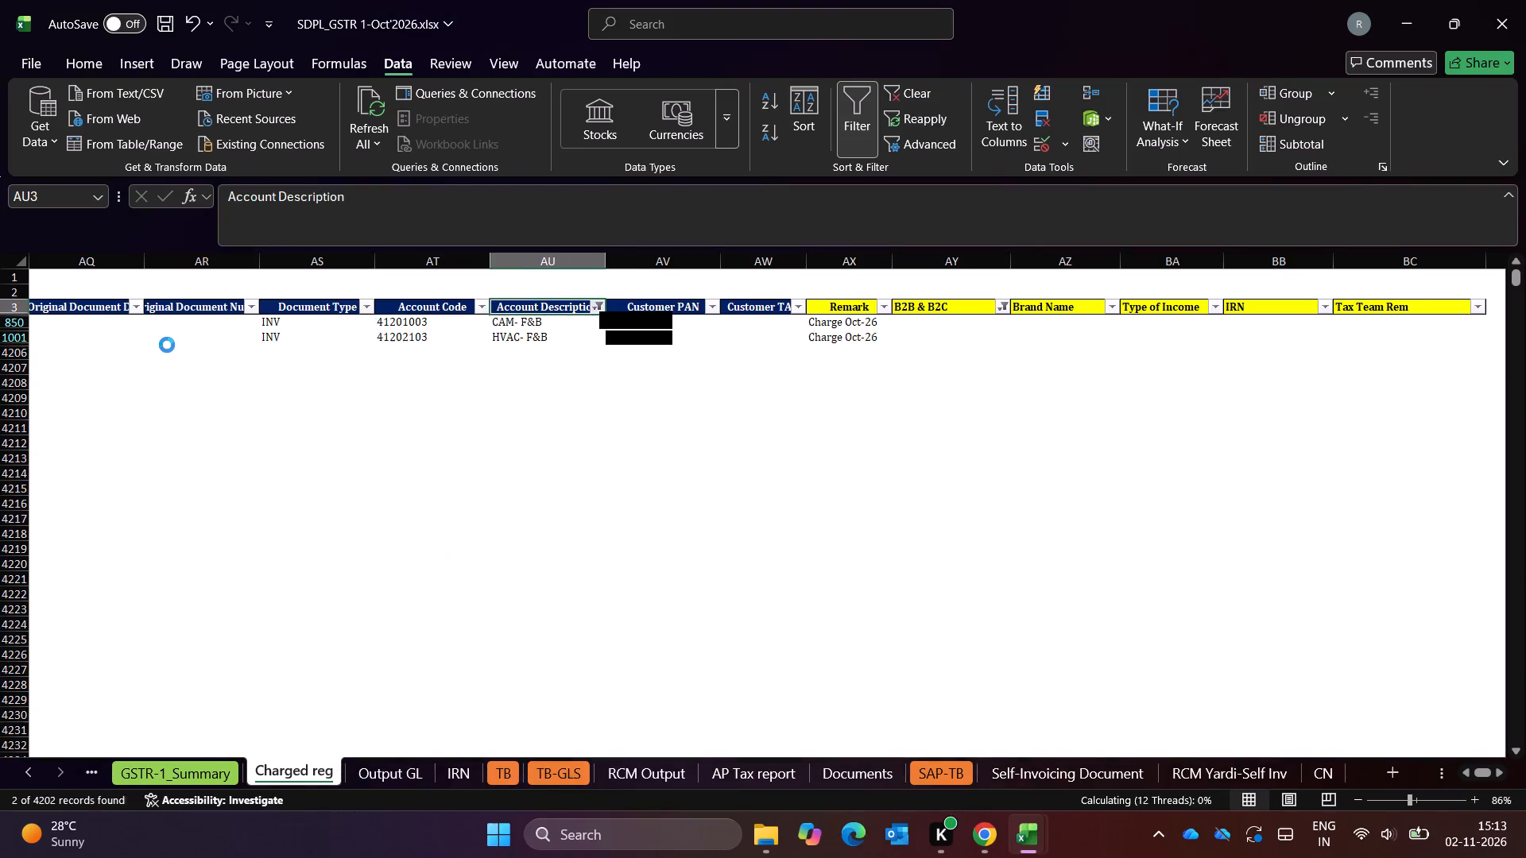
In September's Charged reg, filter Account Description to CAM- F&B and HVAC- F&B, clearing Fixed Marketing Fund - F&B.
key(alt+Tab)
key(Up)
key(Left)
key(Left)
key(Left)
key(Left)
key(alt+Down)
key(alt+Down)
key(alt+Down)
key(alt+Down)
key(alt+Down)
key(alt+Down)
key(alt+Down)
key(alt+Down)
key(alt+Down)
key(alt+Down)
key(alt+Down)
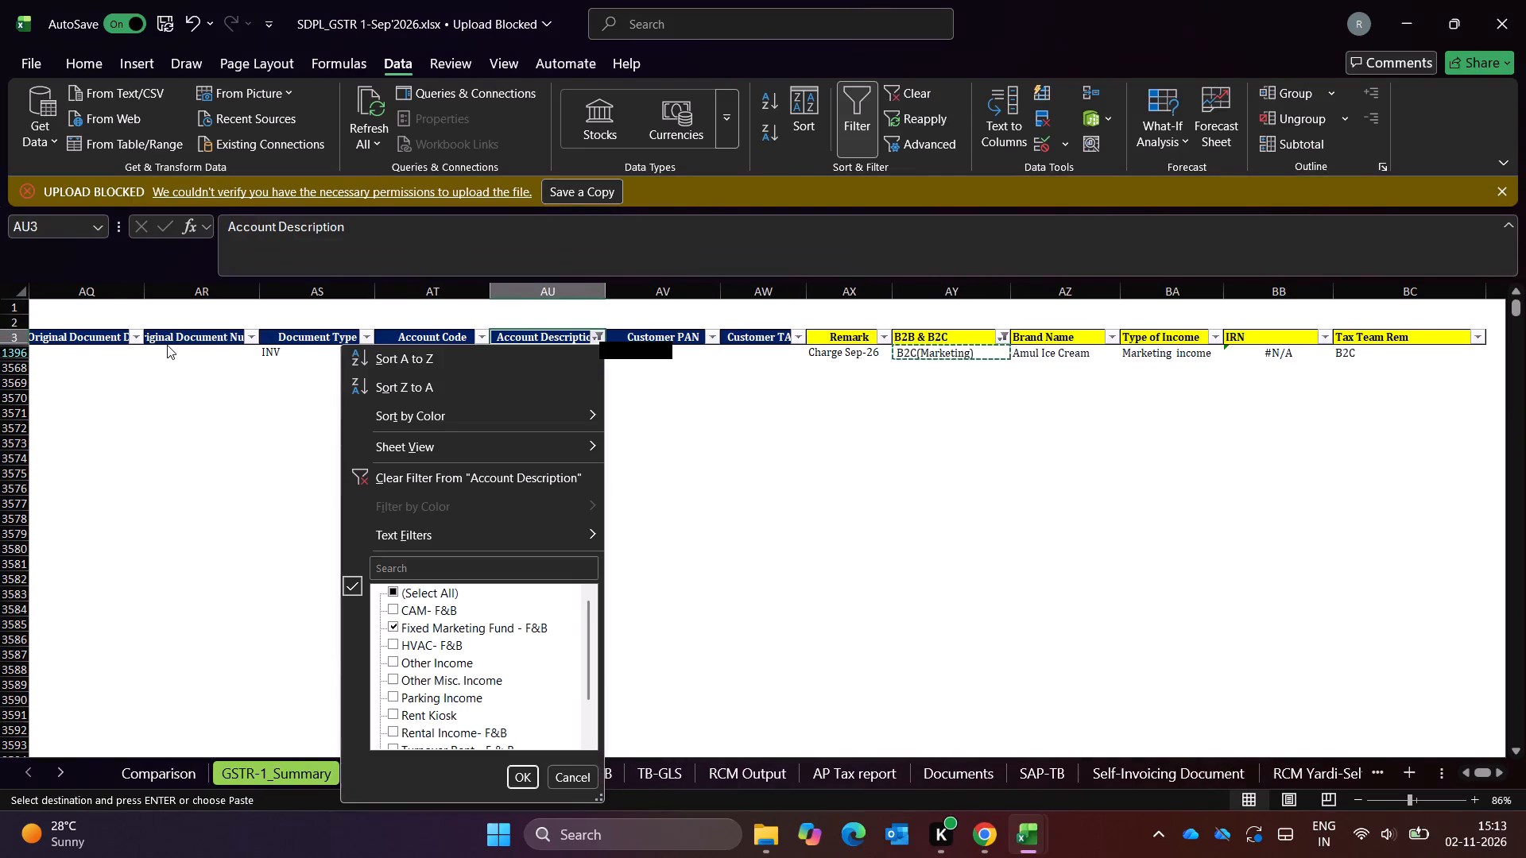
key(Down)
key(space)
key(Up)
key(space)
key(Down)
key(Down)
key(space)
key(Return)
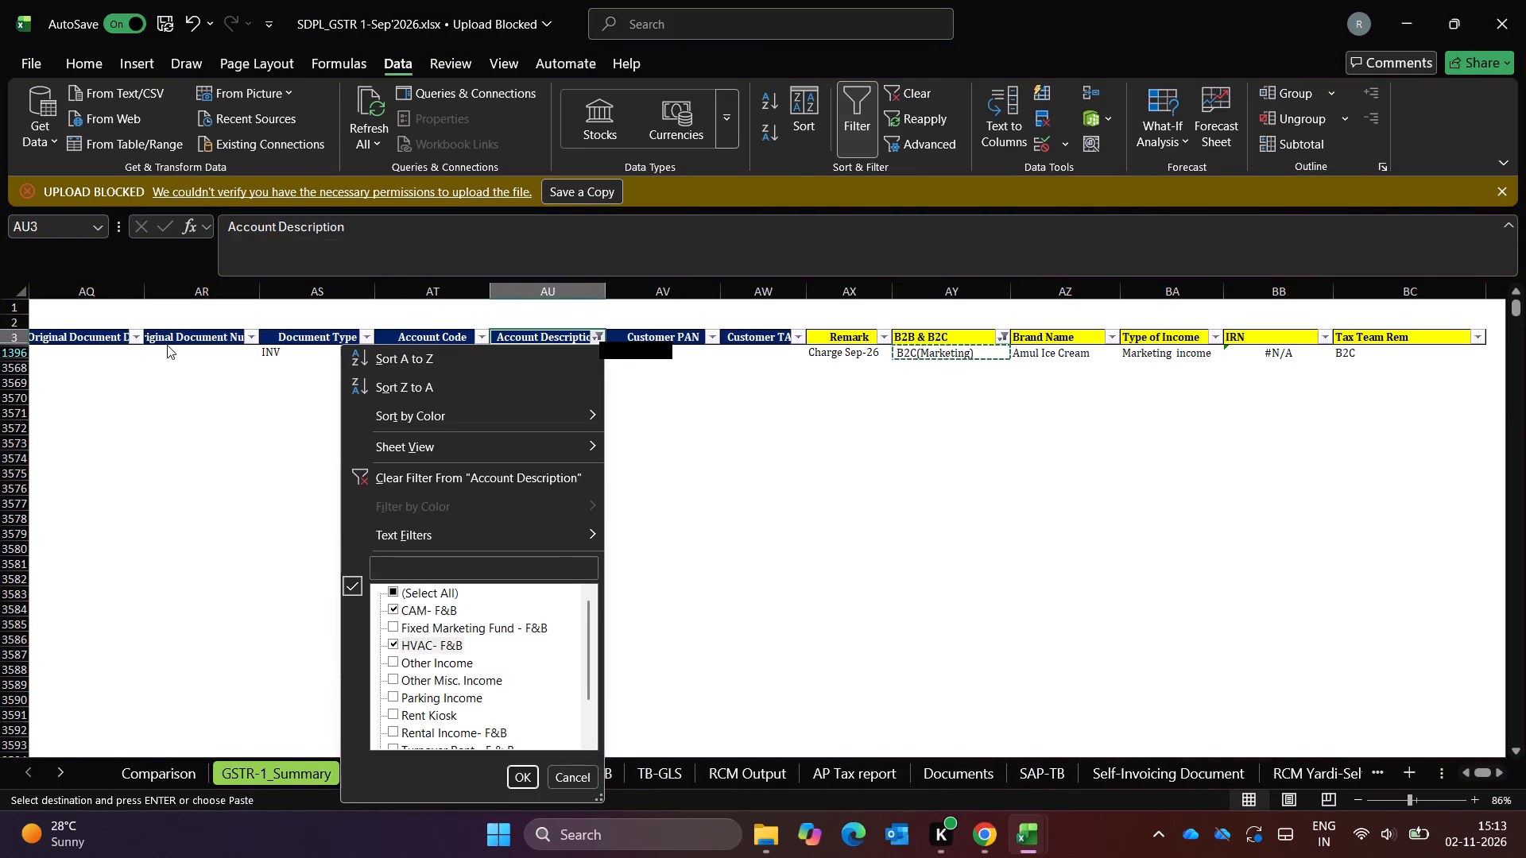
Set B2B & B2C to B2C for October's CAM- F&B and HVAC- F&B records, copying the category from September's matching record.
key(Right)
key(Right)
key(Right)
key(Down)
key(Right)
key(ctrl+c)
key(alt+Tab)
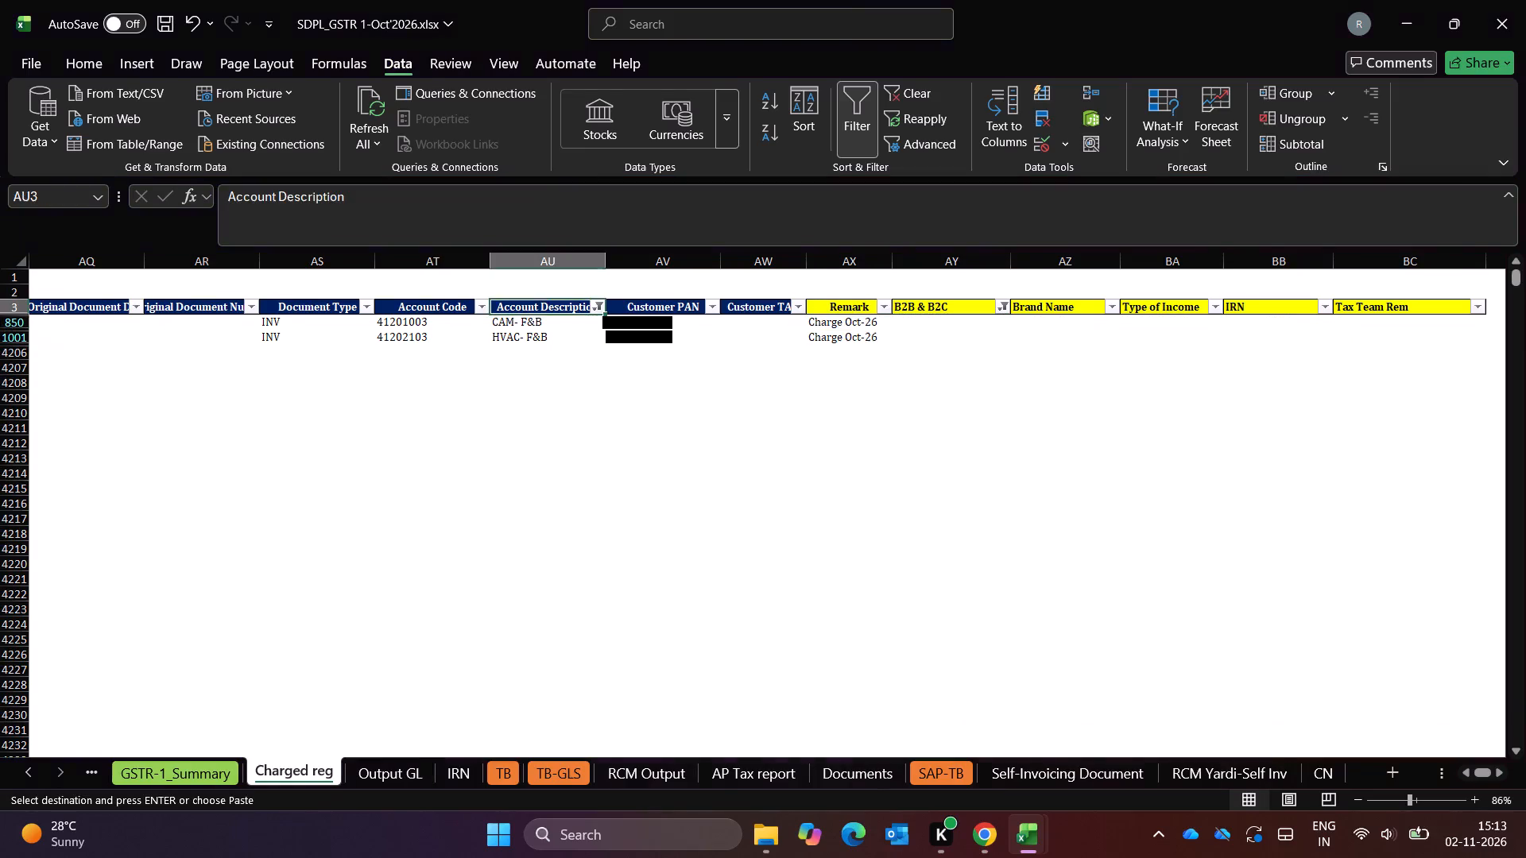
key(Right)
key(Right)
key(Right)
key(Down)
key(Right)
key(ctrl+v)
key(Down)
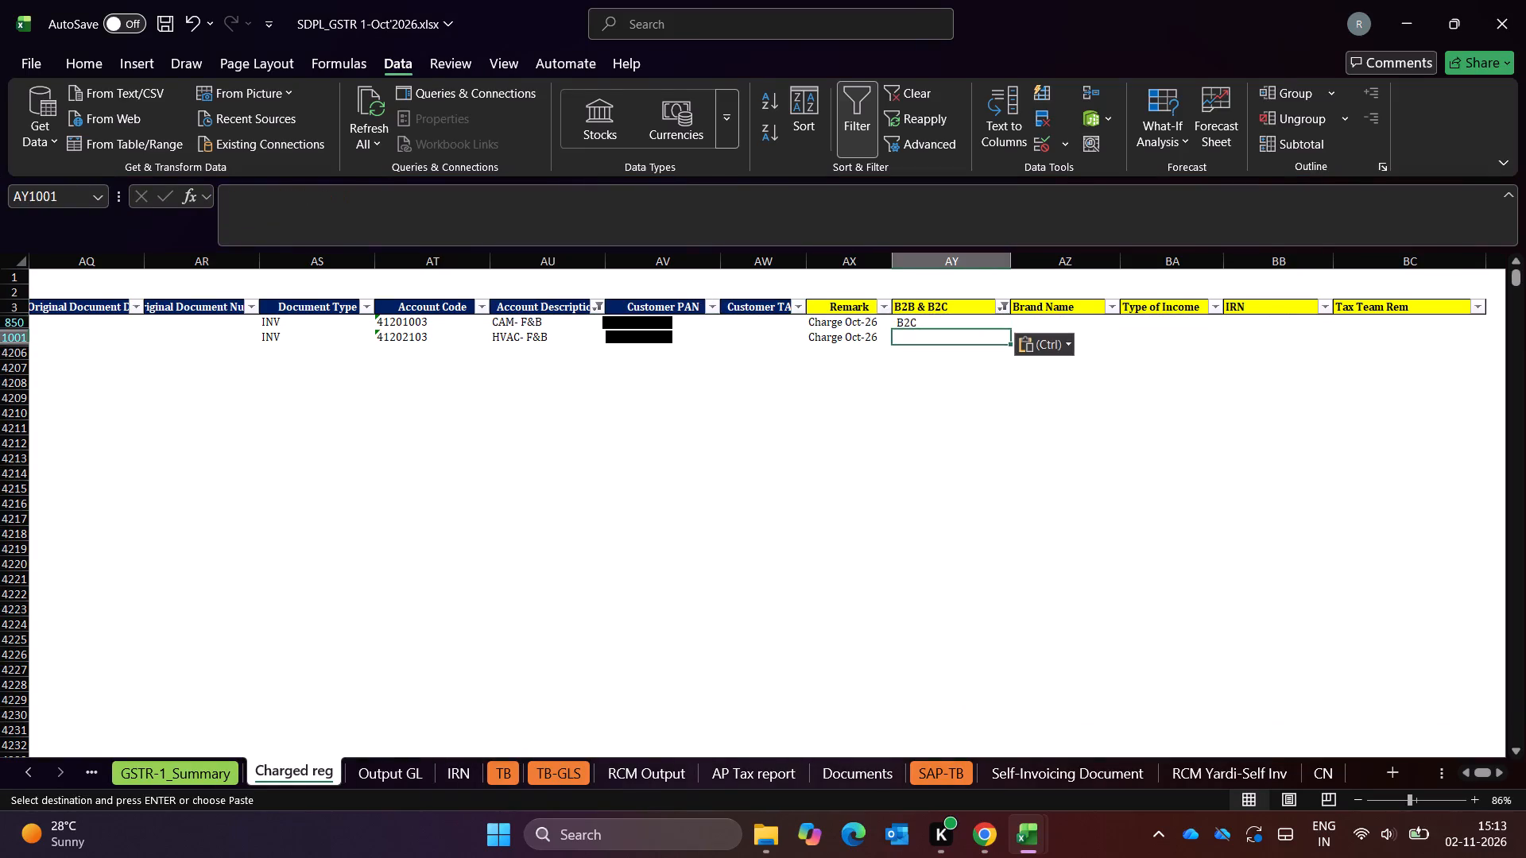
key(ctrl+v)
key(Escape)
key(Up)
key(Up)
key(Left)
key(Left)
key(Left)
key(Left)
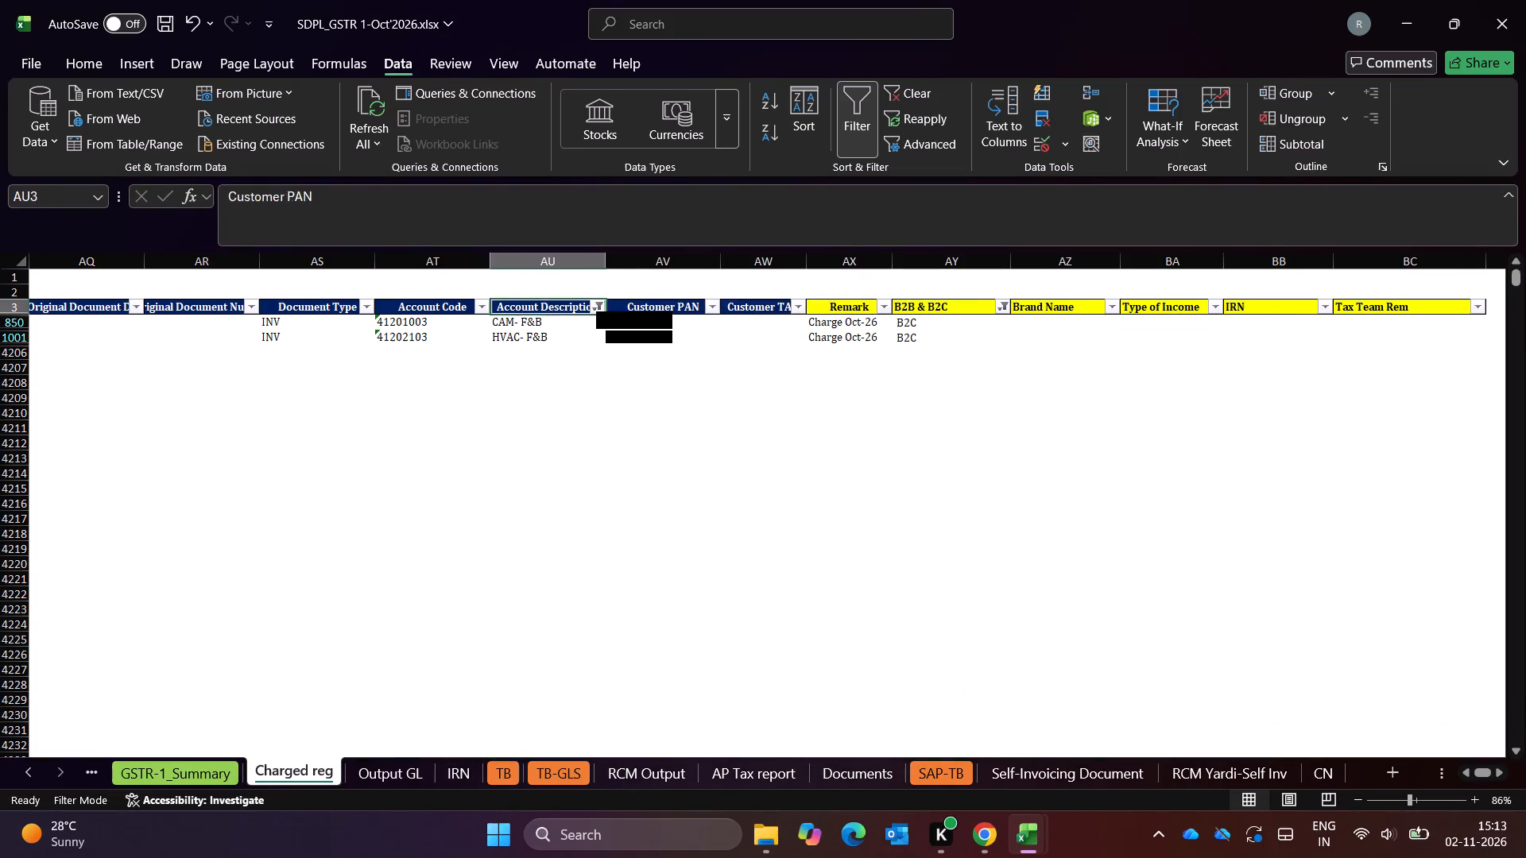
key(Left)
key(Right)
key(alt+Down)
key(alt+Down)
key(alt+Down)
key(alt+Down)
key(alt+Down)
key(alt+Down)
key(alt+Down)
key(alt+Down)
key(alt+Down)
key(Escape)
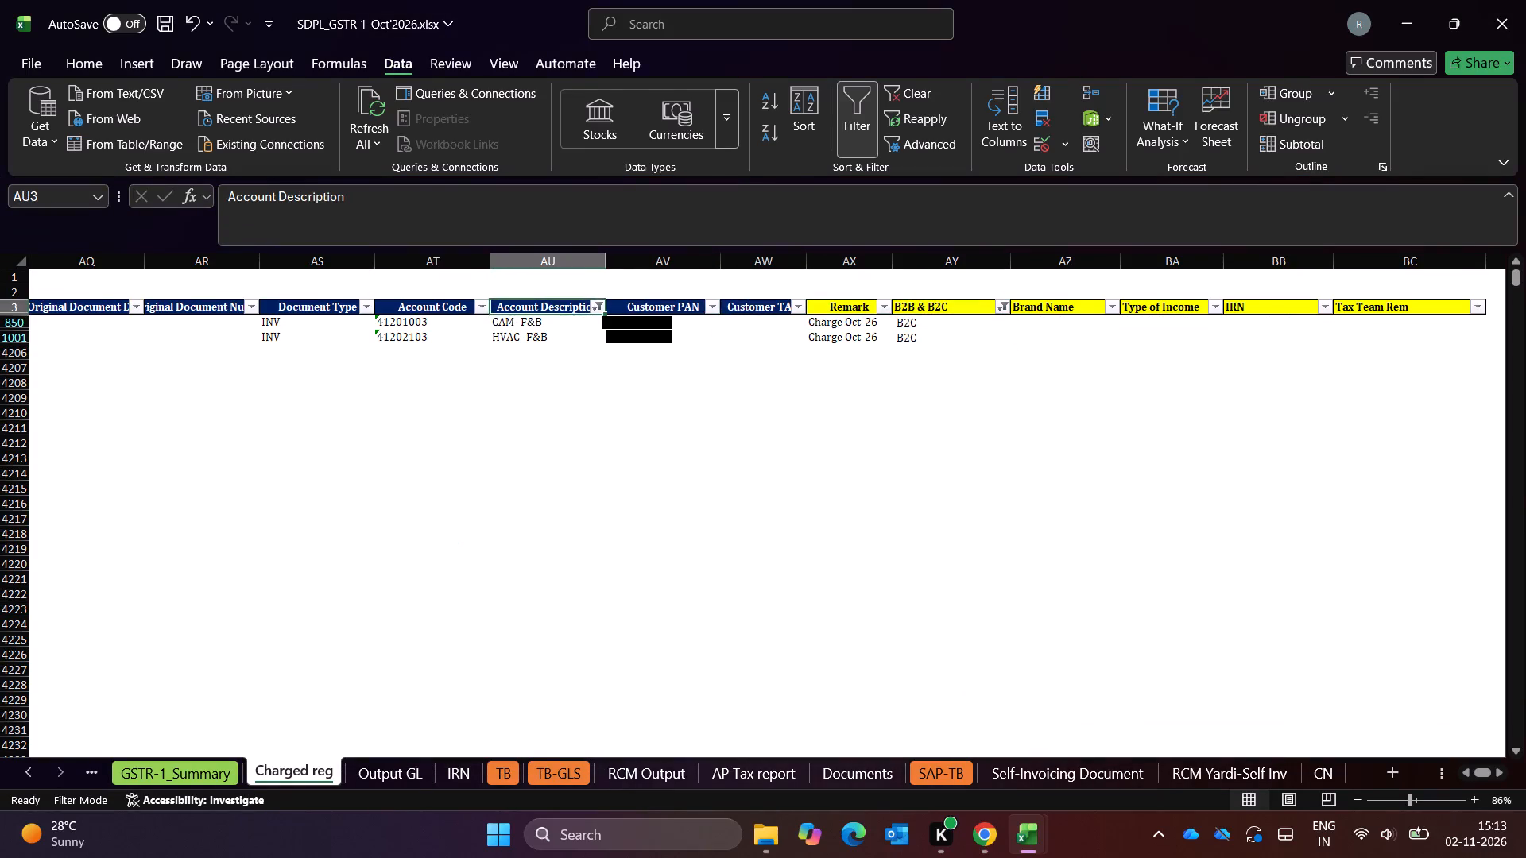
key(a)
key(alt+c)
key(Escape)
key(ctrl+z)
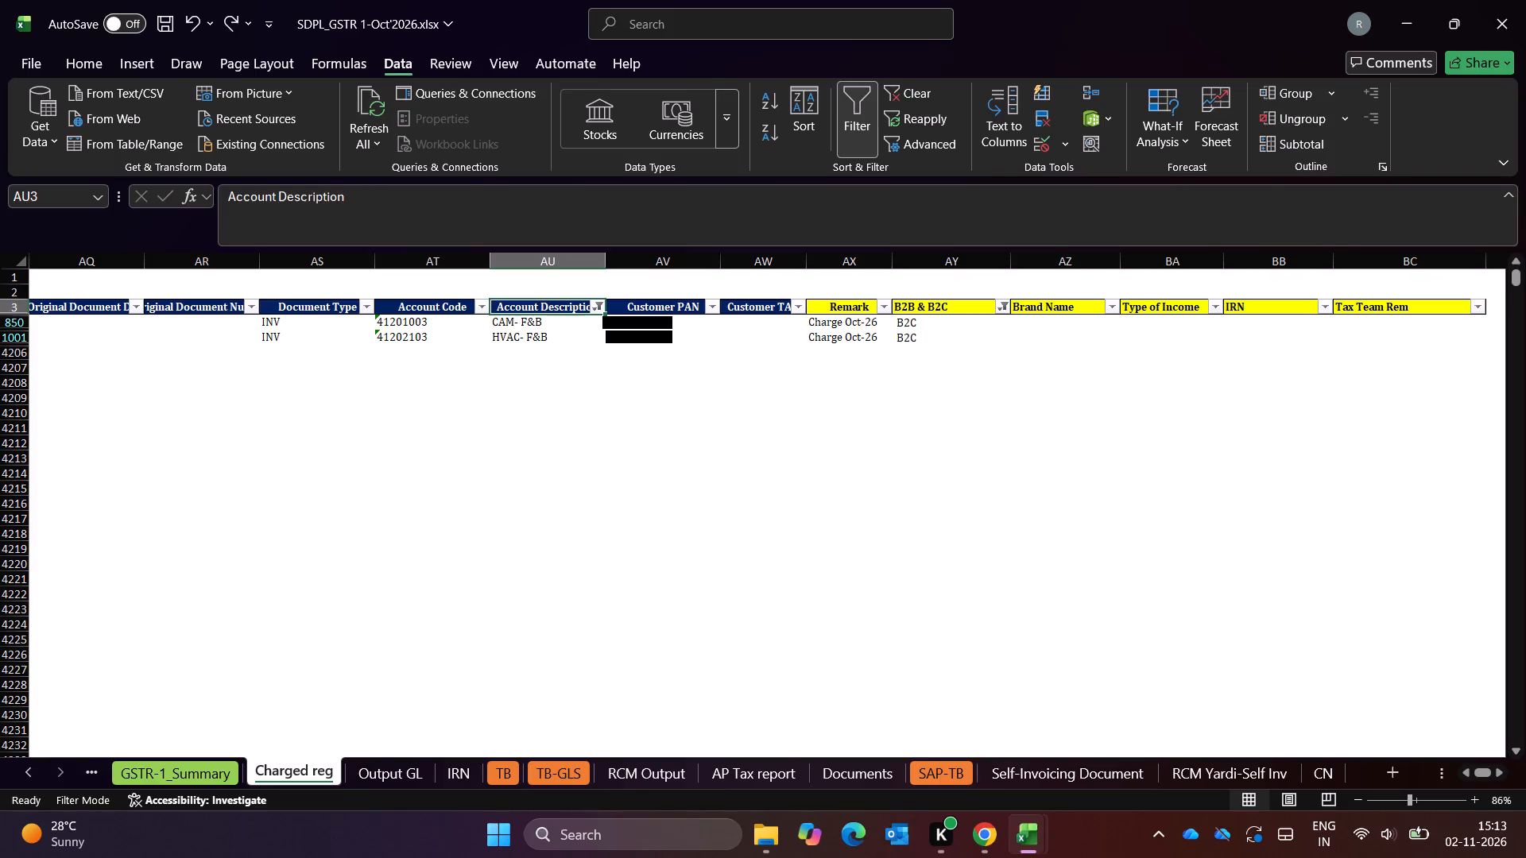
Clear all filters in October's Charged reg.
key(alt+a)
key(alt+c)
key(Escape)
Check the available B2B & B2C filter categories in October's Charged reg.
key(Right)
key(Right)
key(Right)
key(Right)
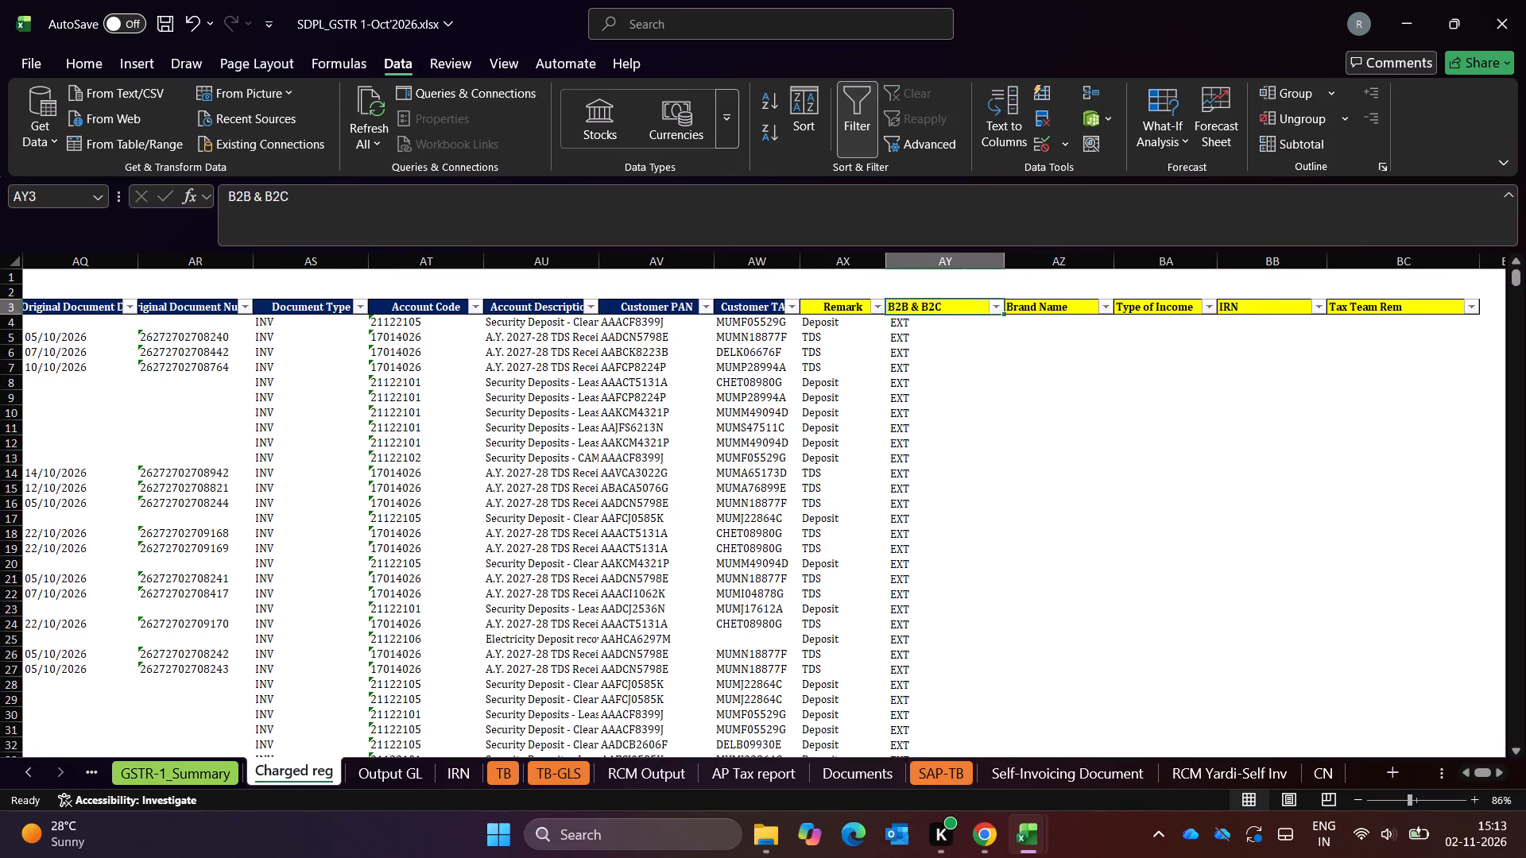
key(alt+Down)
key(alt+Down)
key(alt+Down)
key(alt+Down)
key(alt+Down)
key(alt+Down)
key(alt+Down)
key(alt+Down)
key(alt+Down)
key(alt+Down)
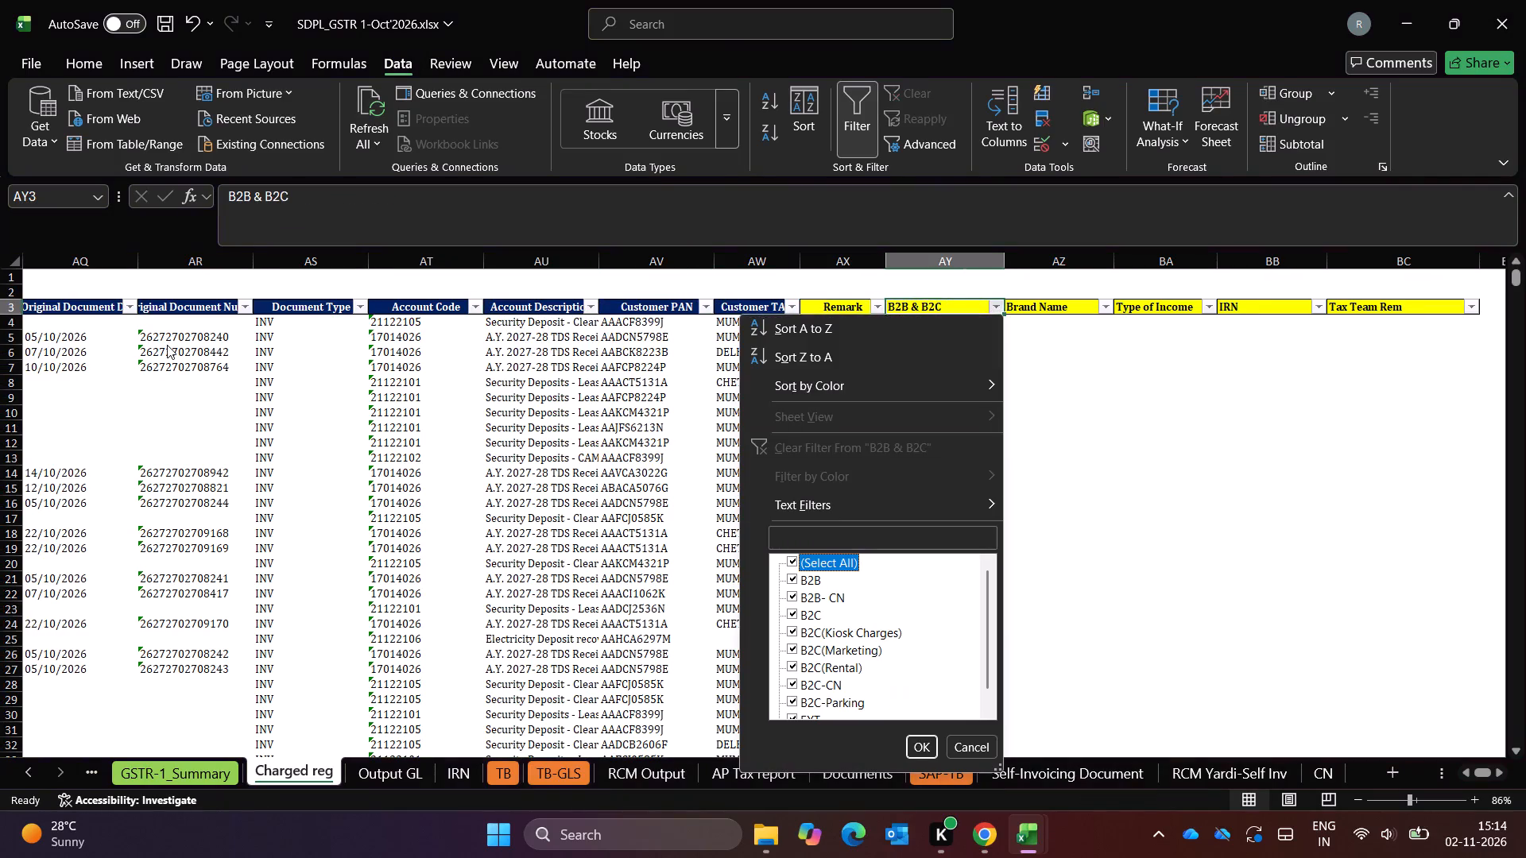
key(Escape)
Clear all filters in September's Charged reg.
key(Right)
key(Down)
key(alt+Tab)
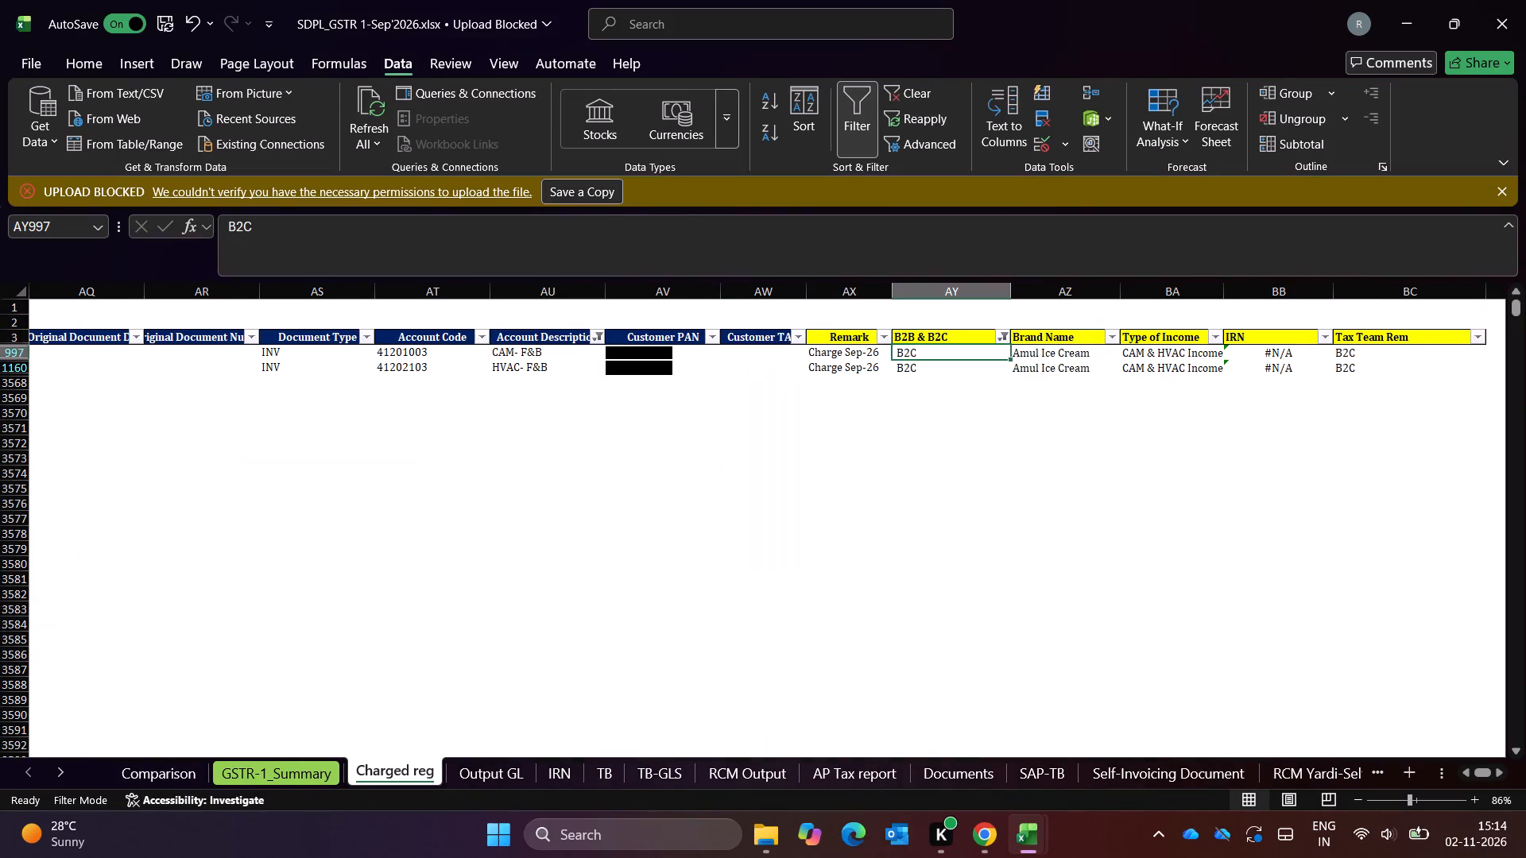
key(Up)
key(alt+a)
key(alt+c)
Filter B2B & B2C in September's Charged reg to exclude EXT, keeping every other category selected.
key(Left)
key(Right)
key(alt+Down)
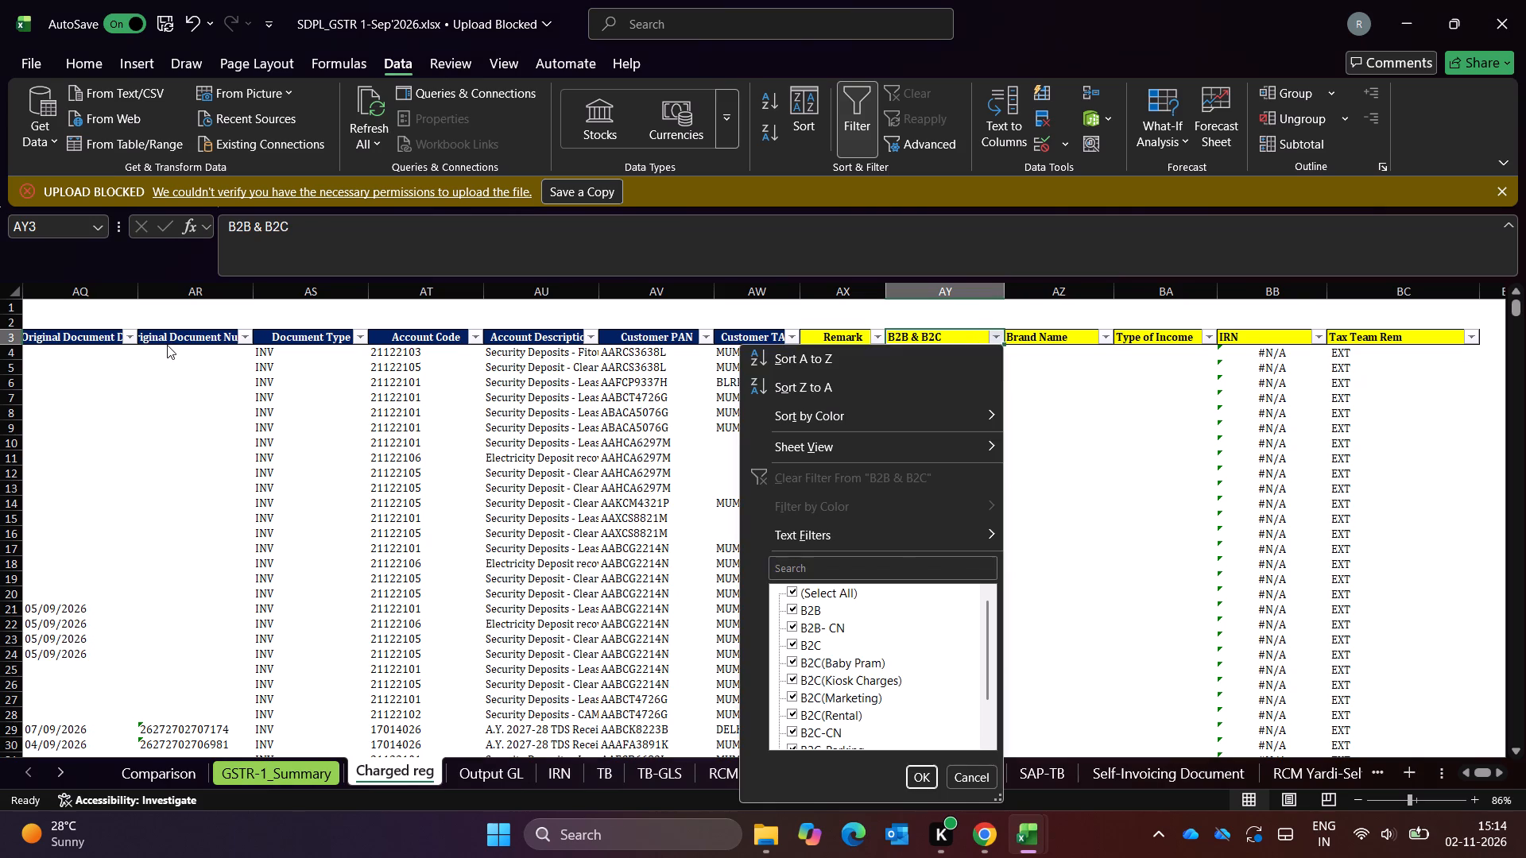
key(Down)
key(Down)
key(Down)
key(Down)
key(Down)
key(Down)
key(Down)
key(Down)
key(Down)
key(End)
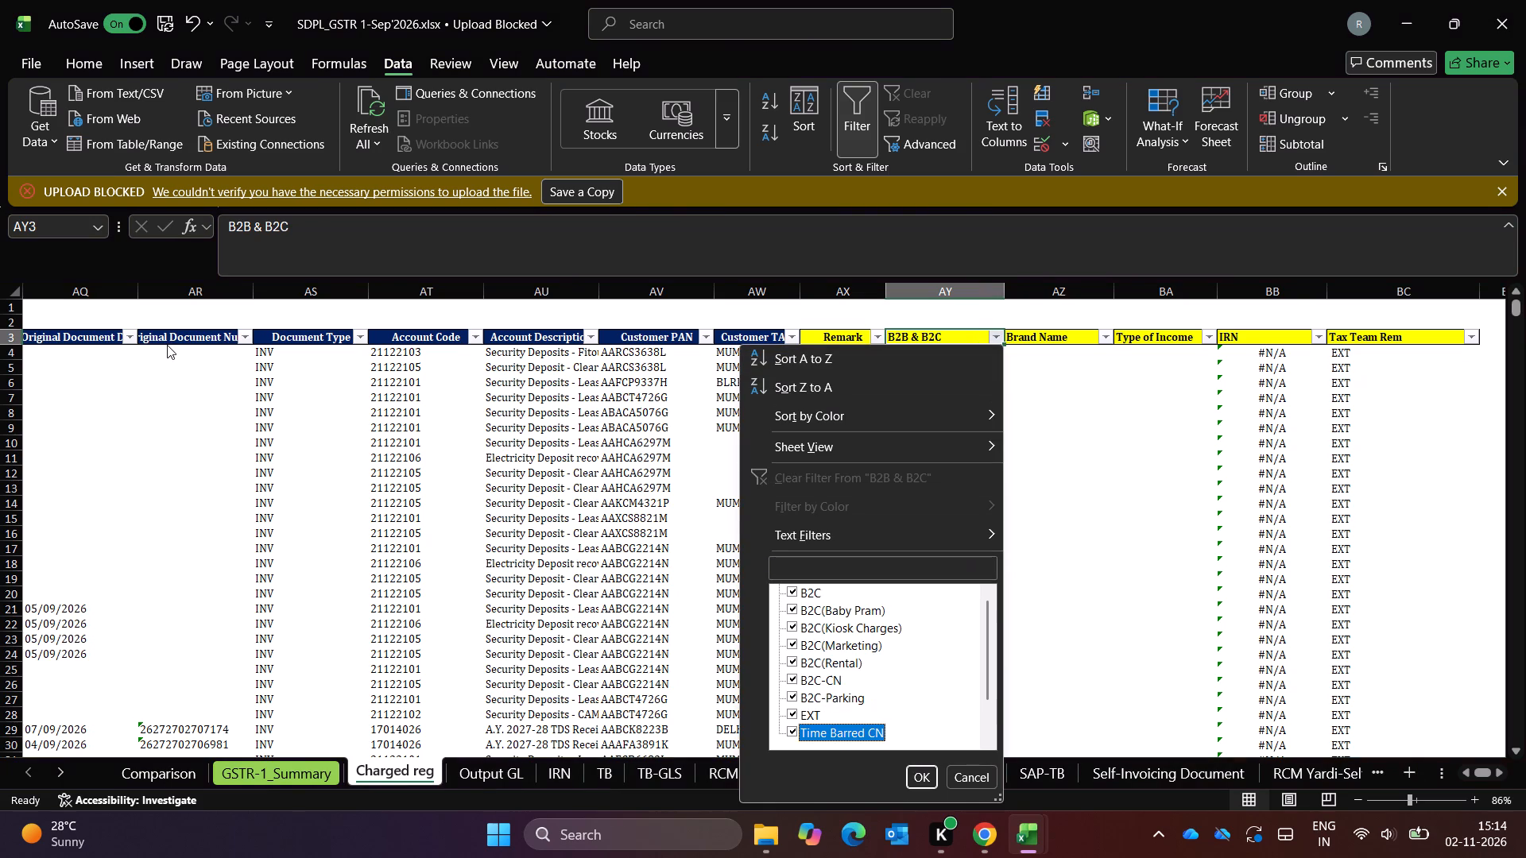
key(Up)
key(space)
key(Return)
Review the Type of Income categories used for September's non-EXT records.
key(Right)
key(Right)
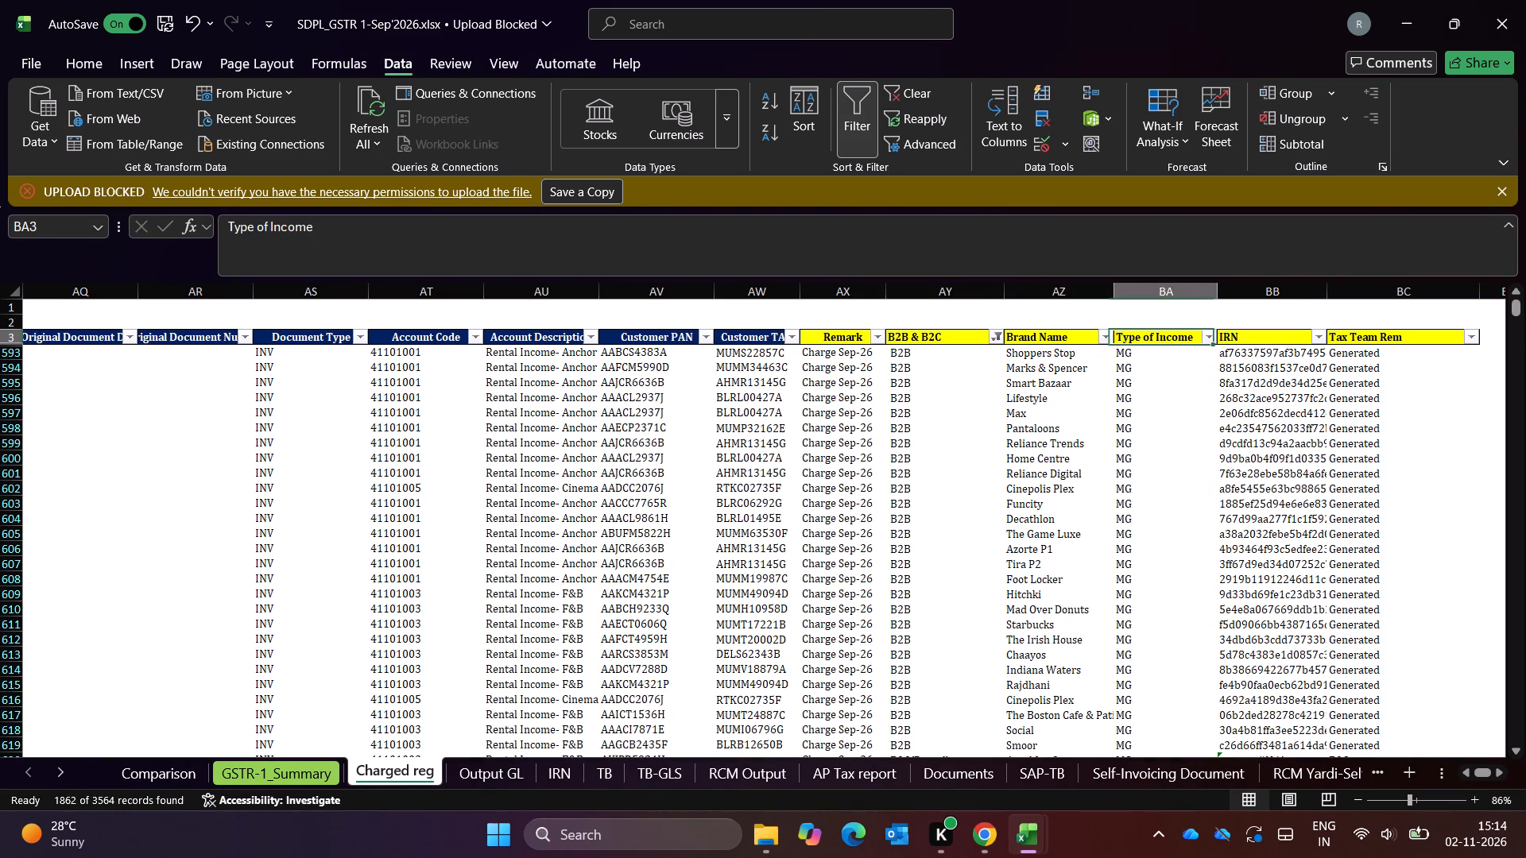
key(alt+Down)
key(alt+Down)
key(alt+Down)
key(alt+Down)
key(alt+Down)
key(alt+Down)
key(End)
key(Down)
key(Down)
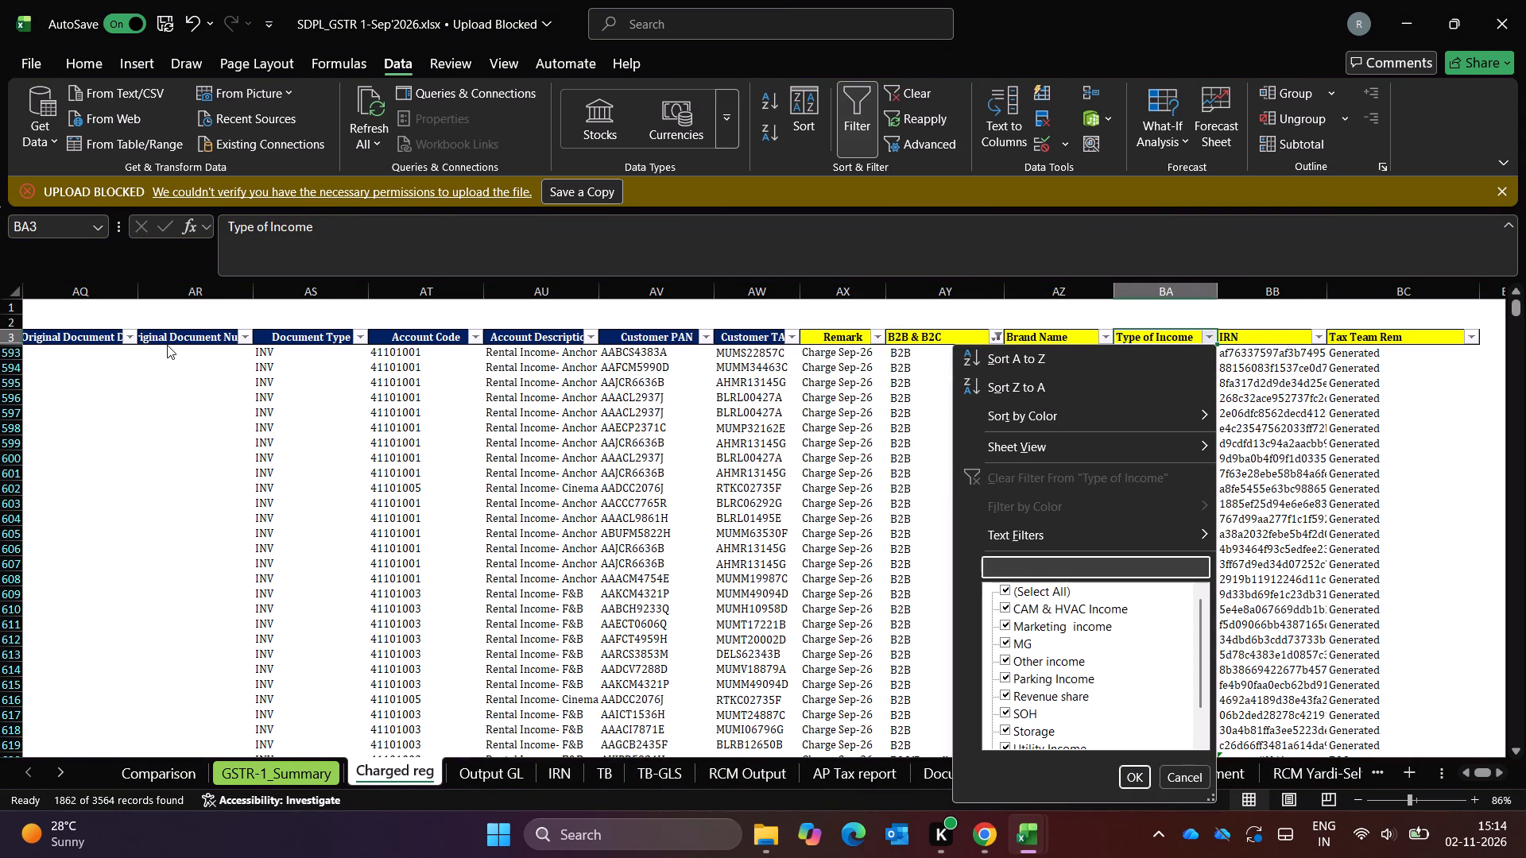
key(End)
key(Escape)
key(Down)
key(Down)
key(Up)
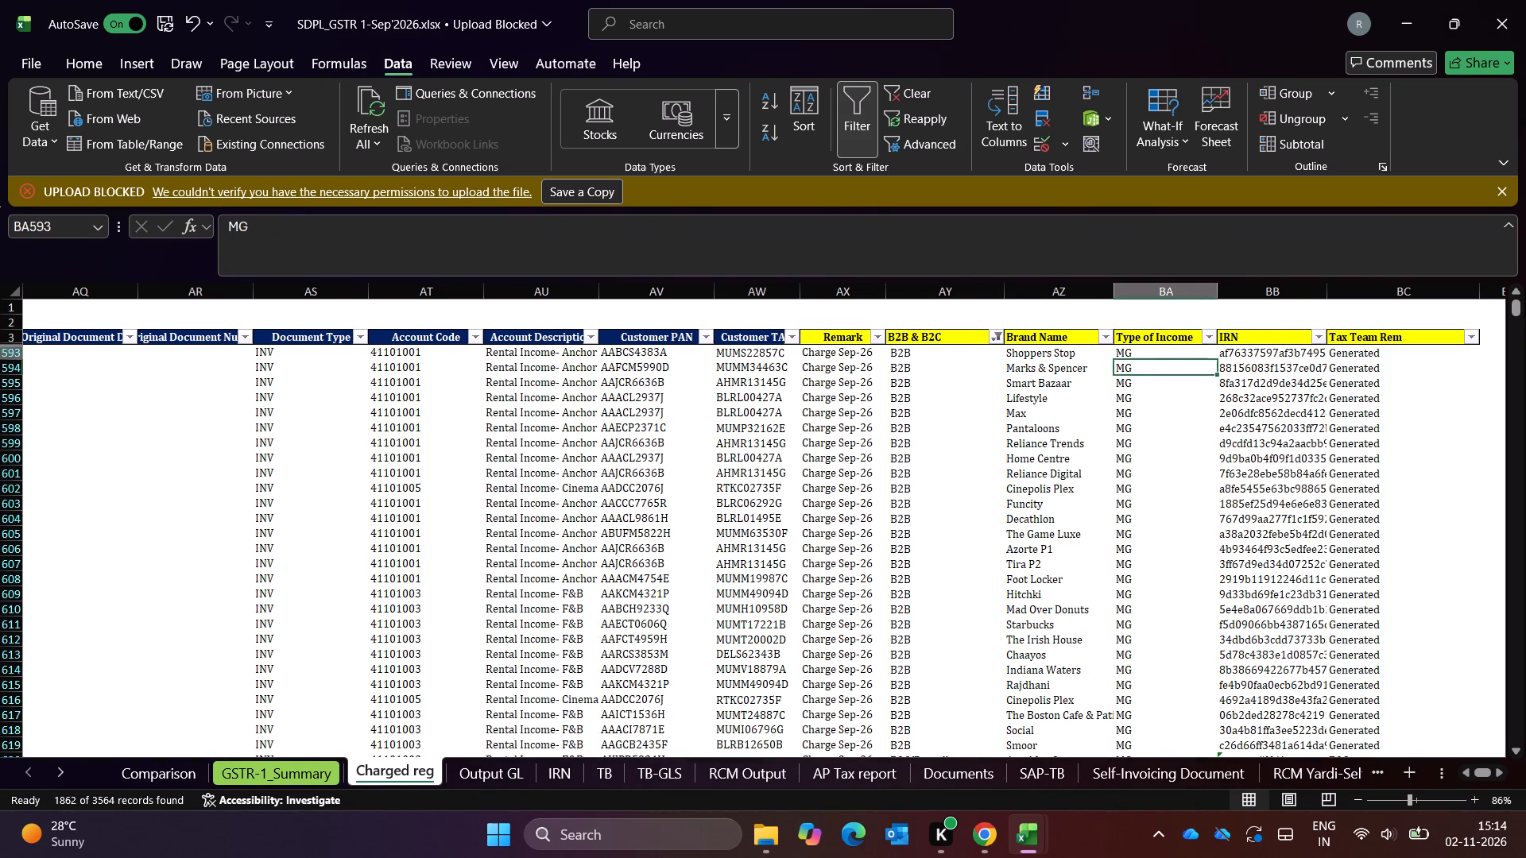
Filter Type of Income to only blank entries among September's non-EXT records to check for missing classifications.
key(Up)
key(alt+Down)
key(alt+Down)
key(alt+Down)
key(alt+Down)
key(alt+Down)
key(alt+Down)
key(alt+Down)
key(alt+Down)
key(alt+Down)
key(Down)
key(space)
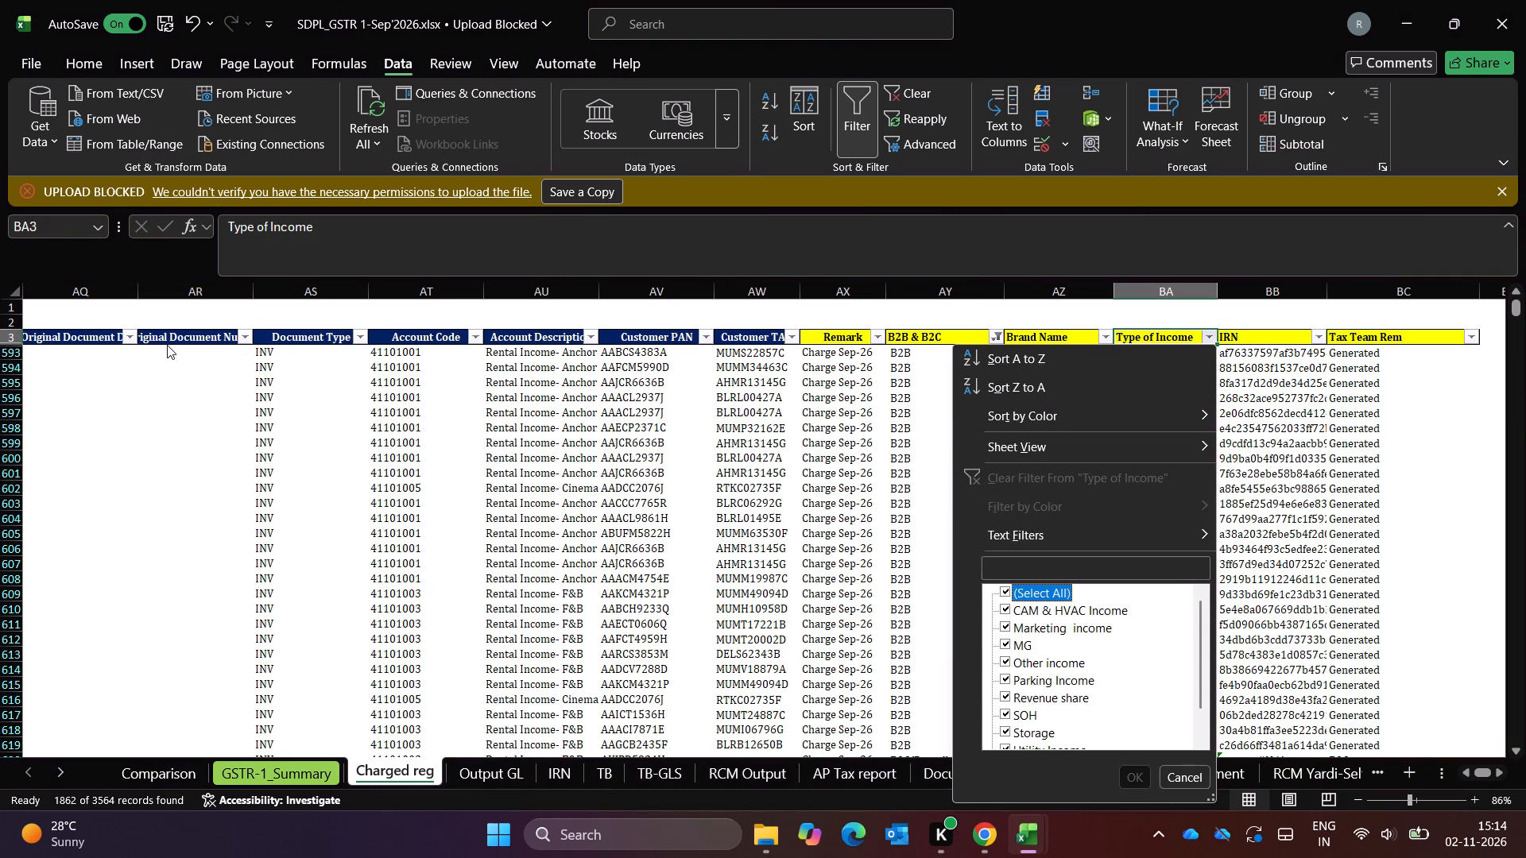
key(End)
key(space)
key(Return)
key(Down)
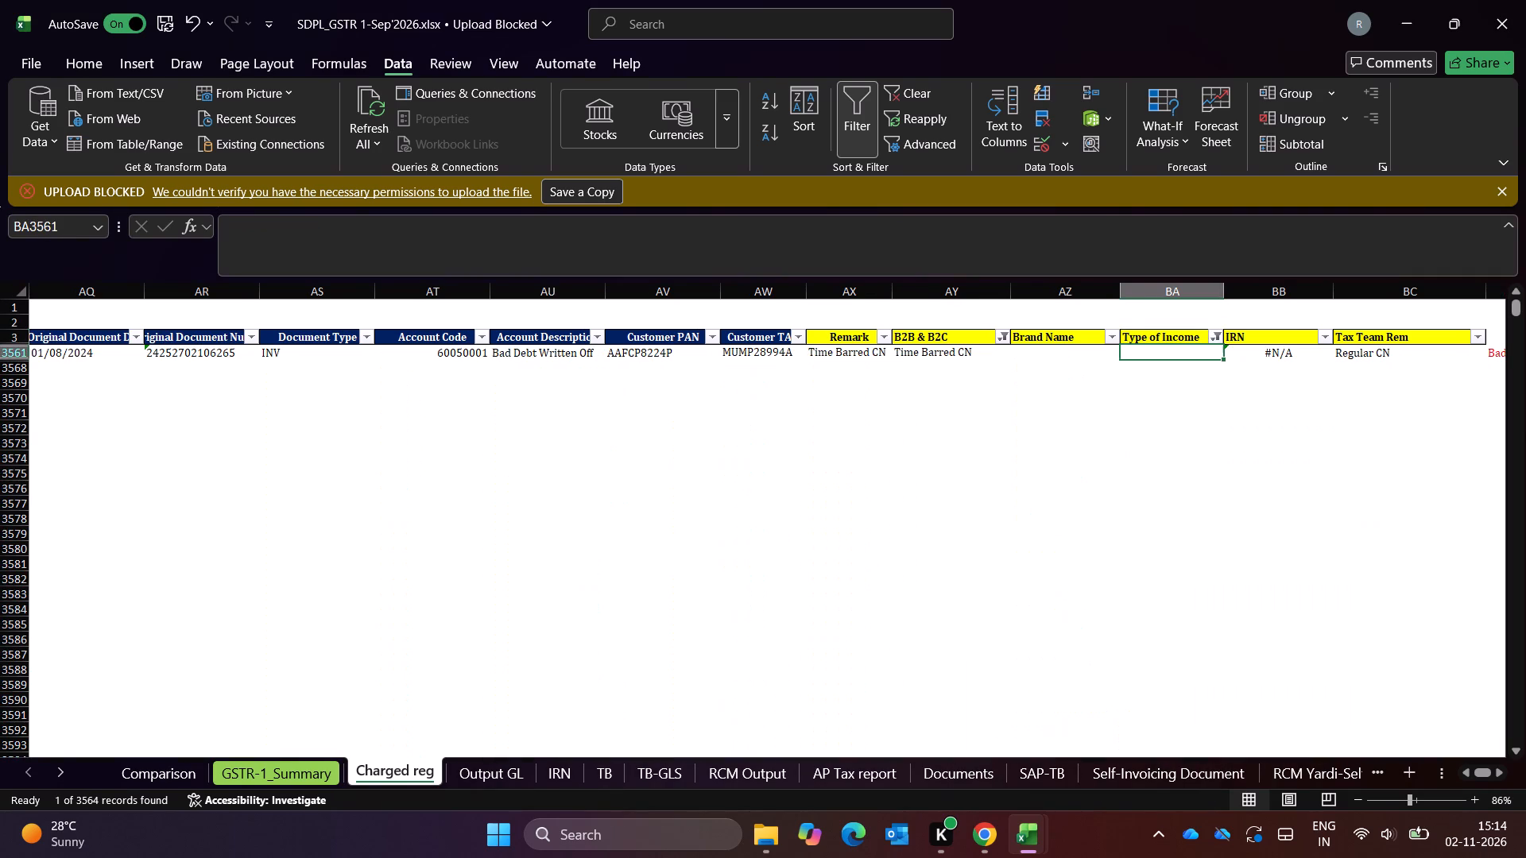
Reselect all Type of Income values in September's Charged reg, keeping EXT excluded from B2B & B2C.
key(Up)
key(alt+Down)
key(alt+Down)
key(alt+Down)
key(alt+Down)
key(alt+Down)
key(alt+Down)
key(alt+Down)
key(alt+Down)
key(alt+Down)
key(alt+Down)
key(Down)
key(Up)
key(space)
key(Return)
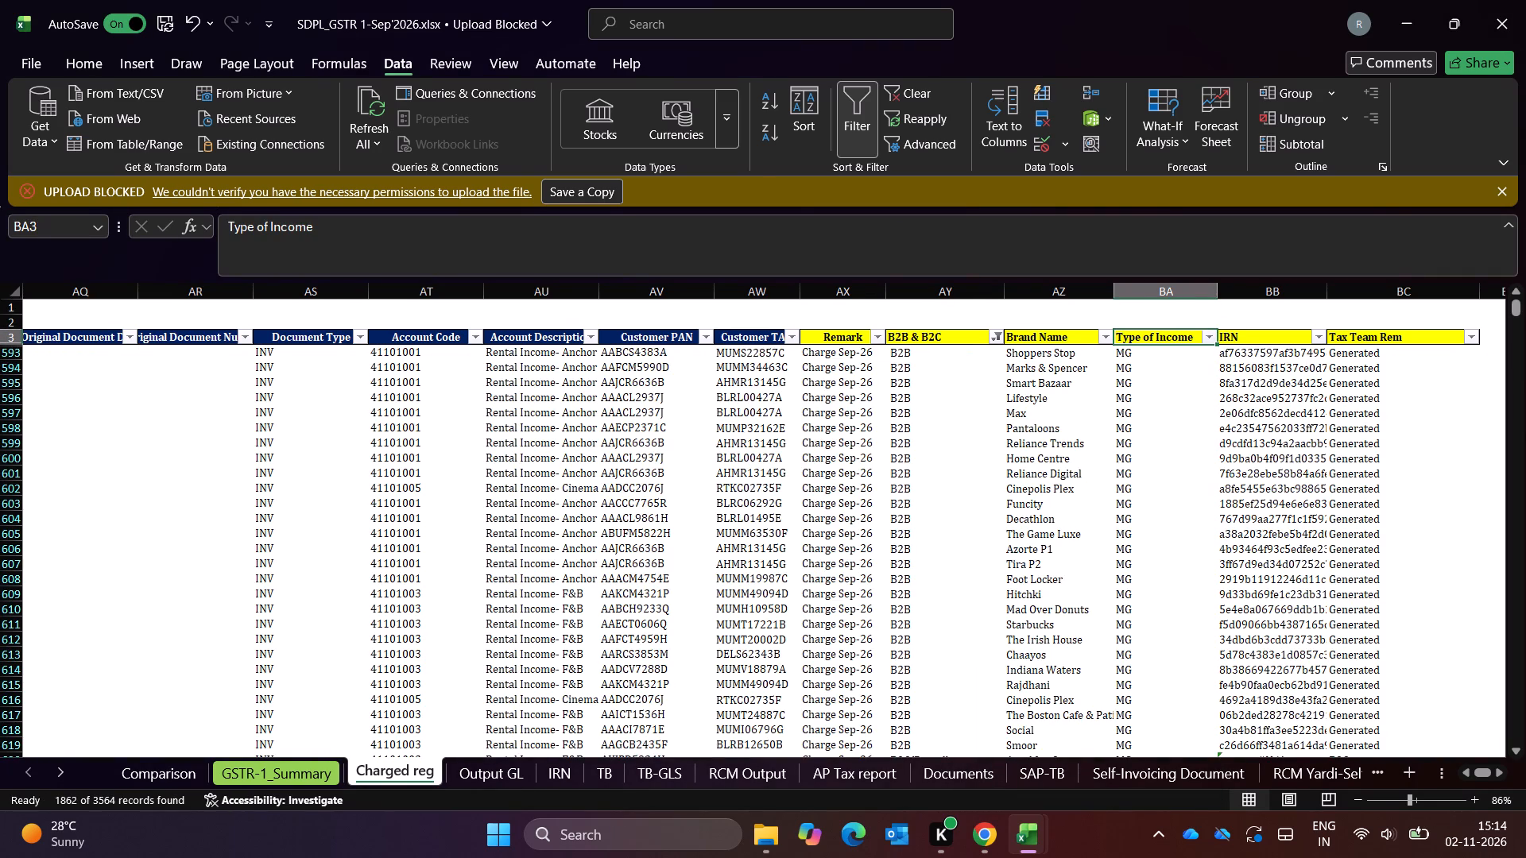
Switch to the October workbook and filter B2B & B2C in Charged reg to exclude EXT, keeping every other category selected.
key(alt+Tab)
key(Left)
key(Left)
key(Up)
key(Right)
key(alt+Down)
key(alt+Down)
key(alt+Down)
key(alt+Down)
key(alt+Down)
key(alt+Down)
key(alt+Down)
key(alt+Down)
key(alt+Down)
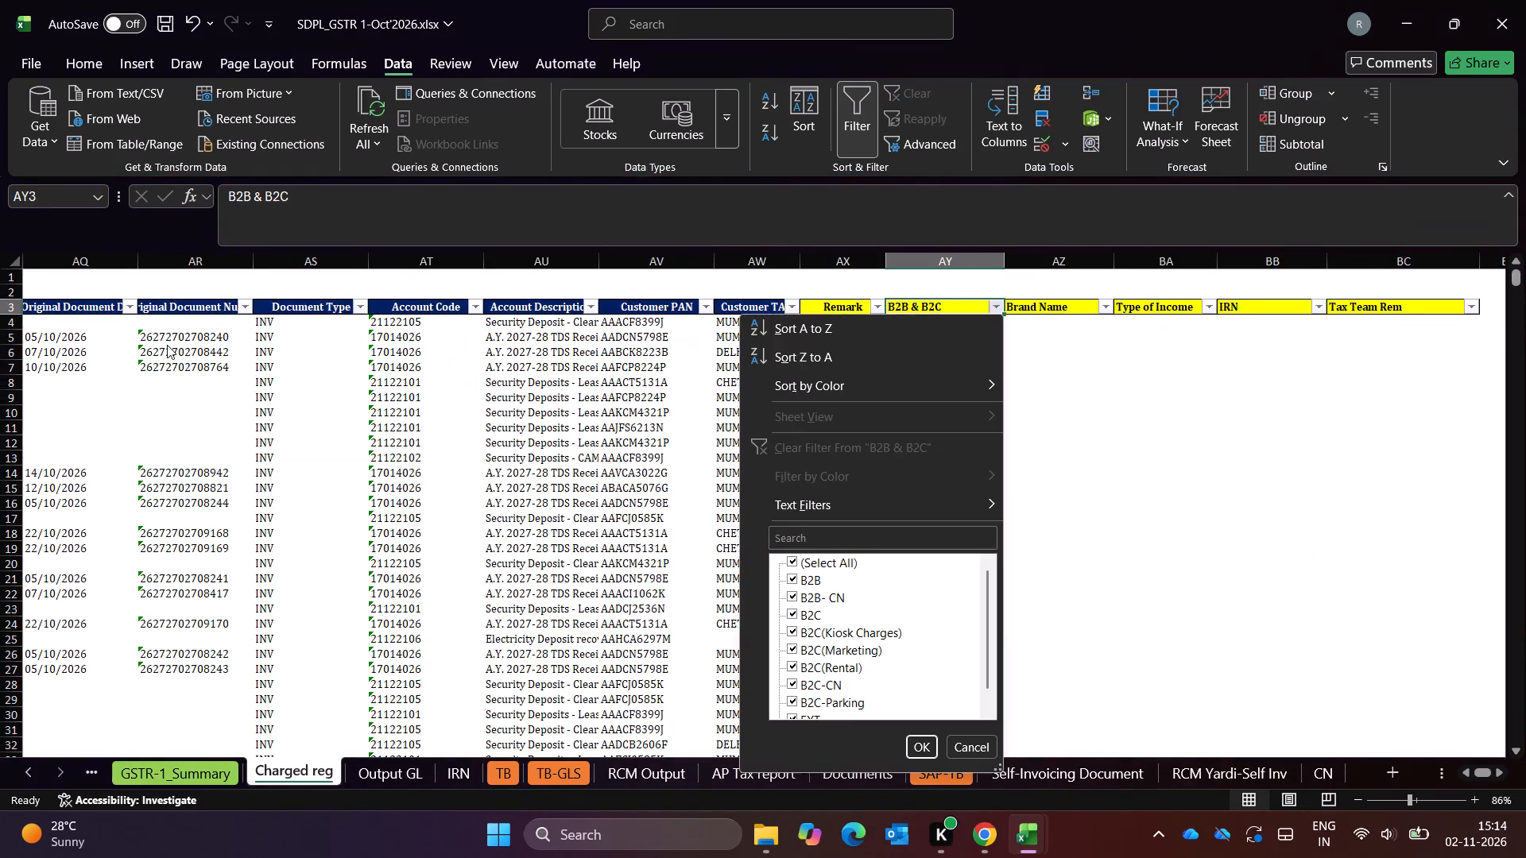
key(Down)
key(End)
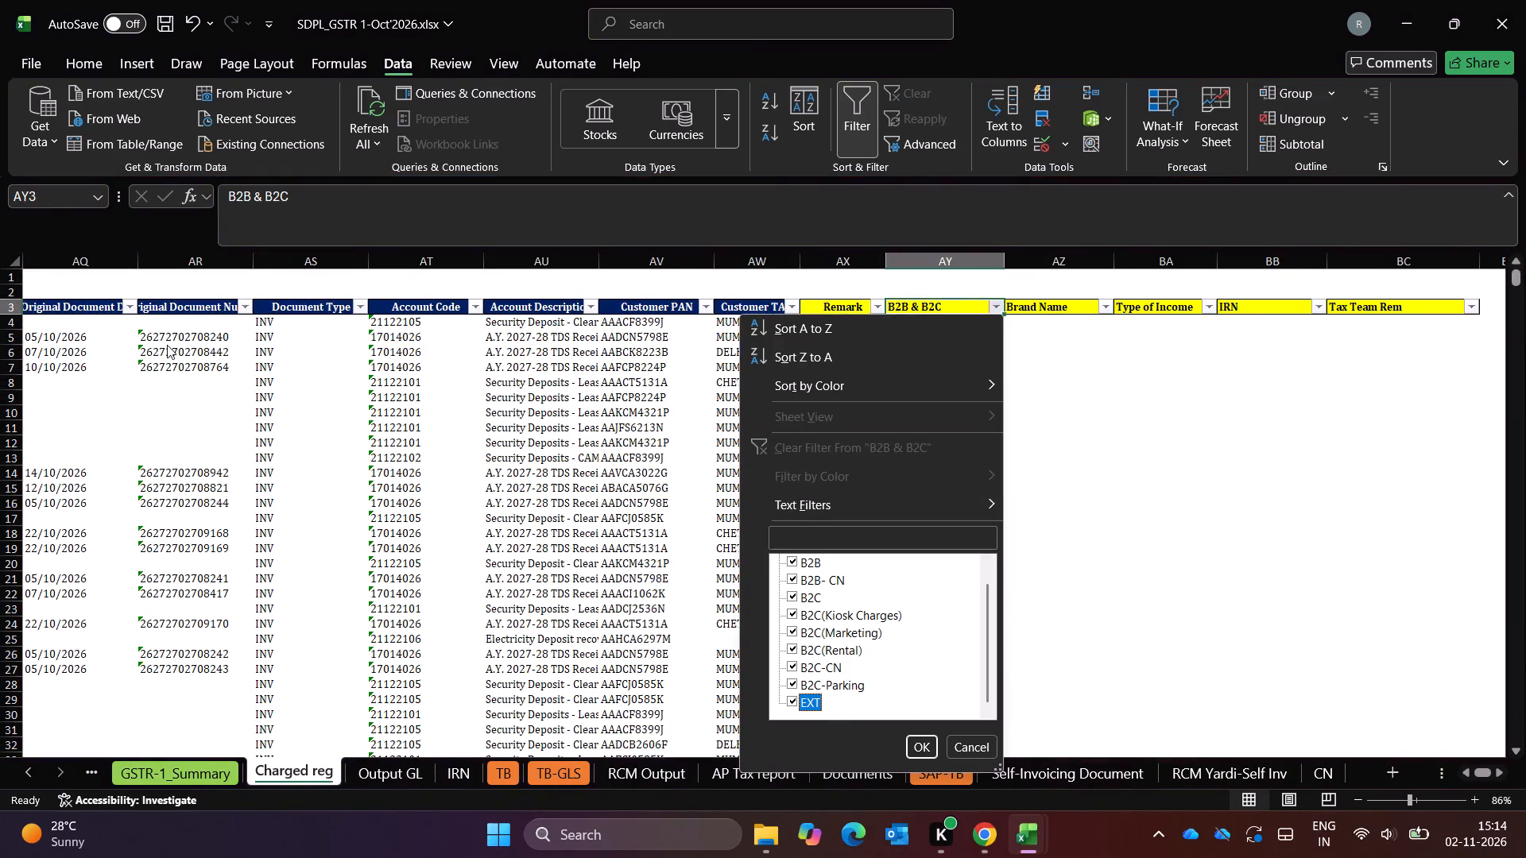
key(space)
key(Return)
Check how Brand Name and Type of Income are filled in September's Charged reg for comparison with October's first non-EXT row.
key(Right)
key(Right)
key(Left)
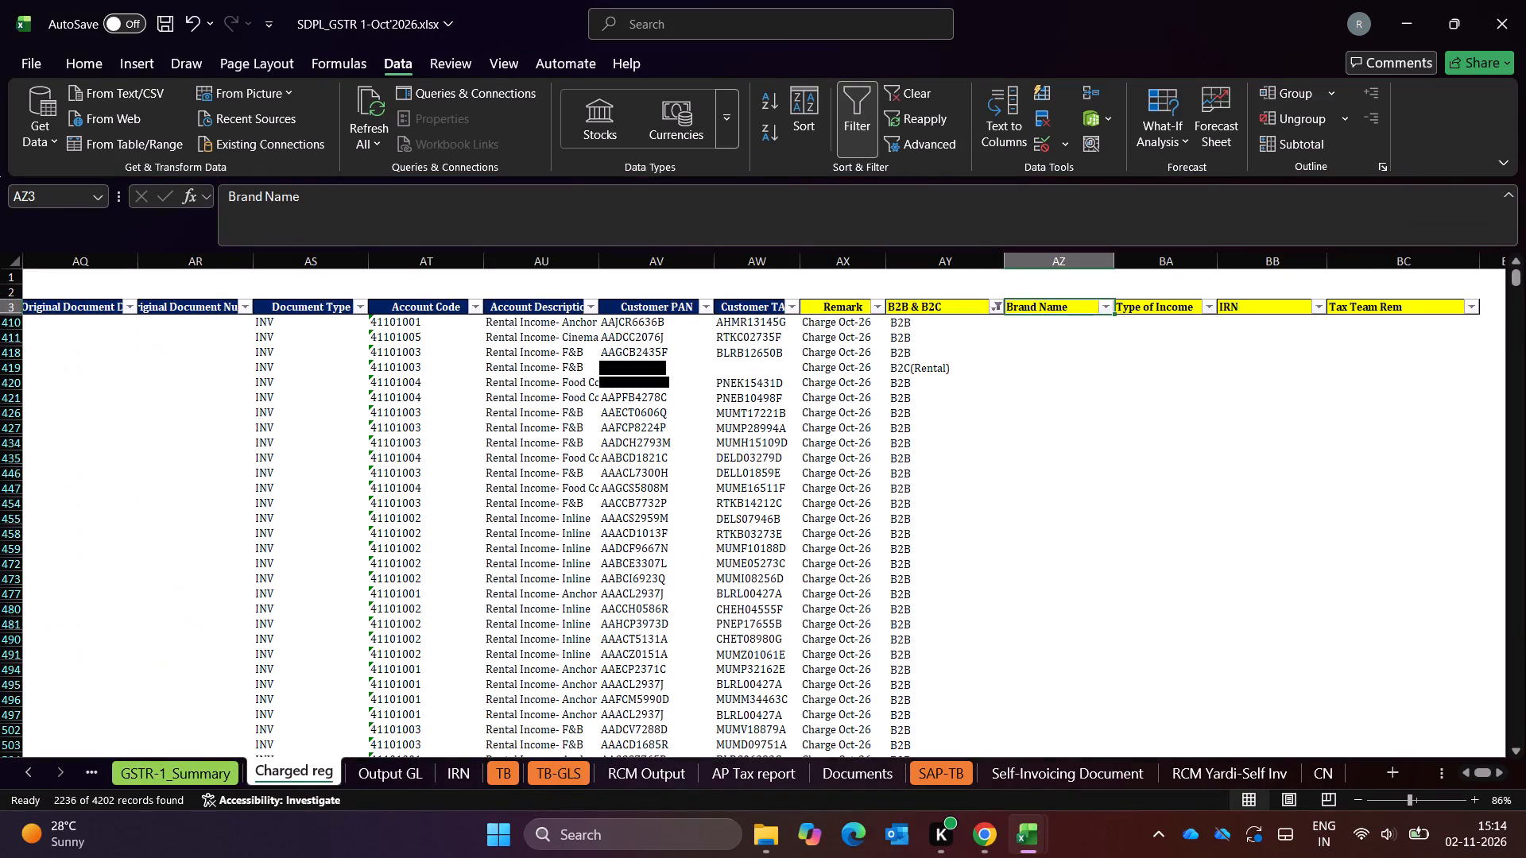
key(Down)
key(alt+Tab)
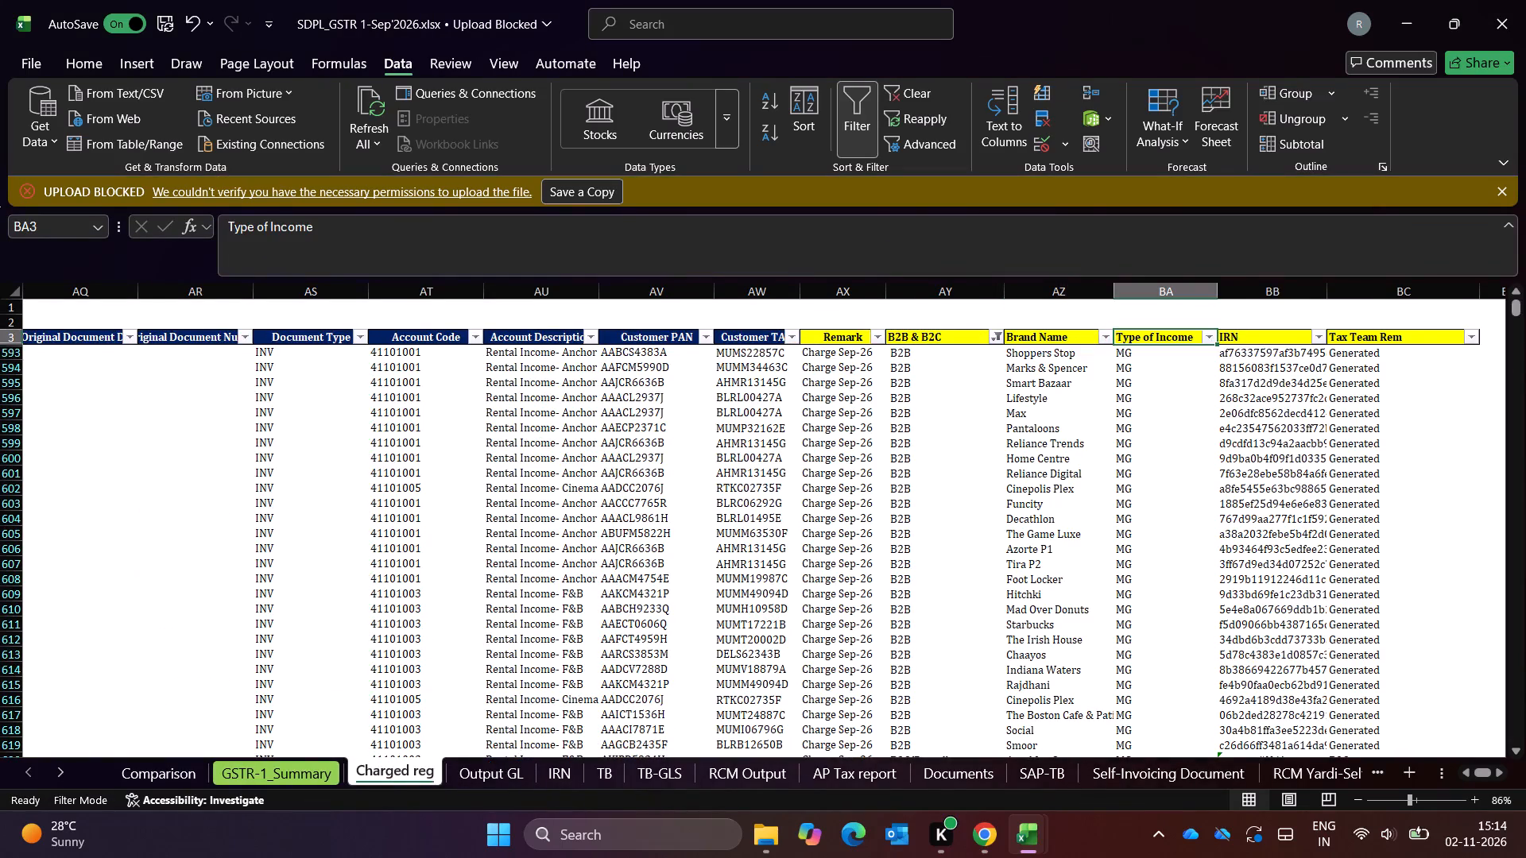
key(Down)
key(Left)
key(Right)
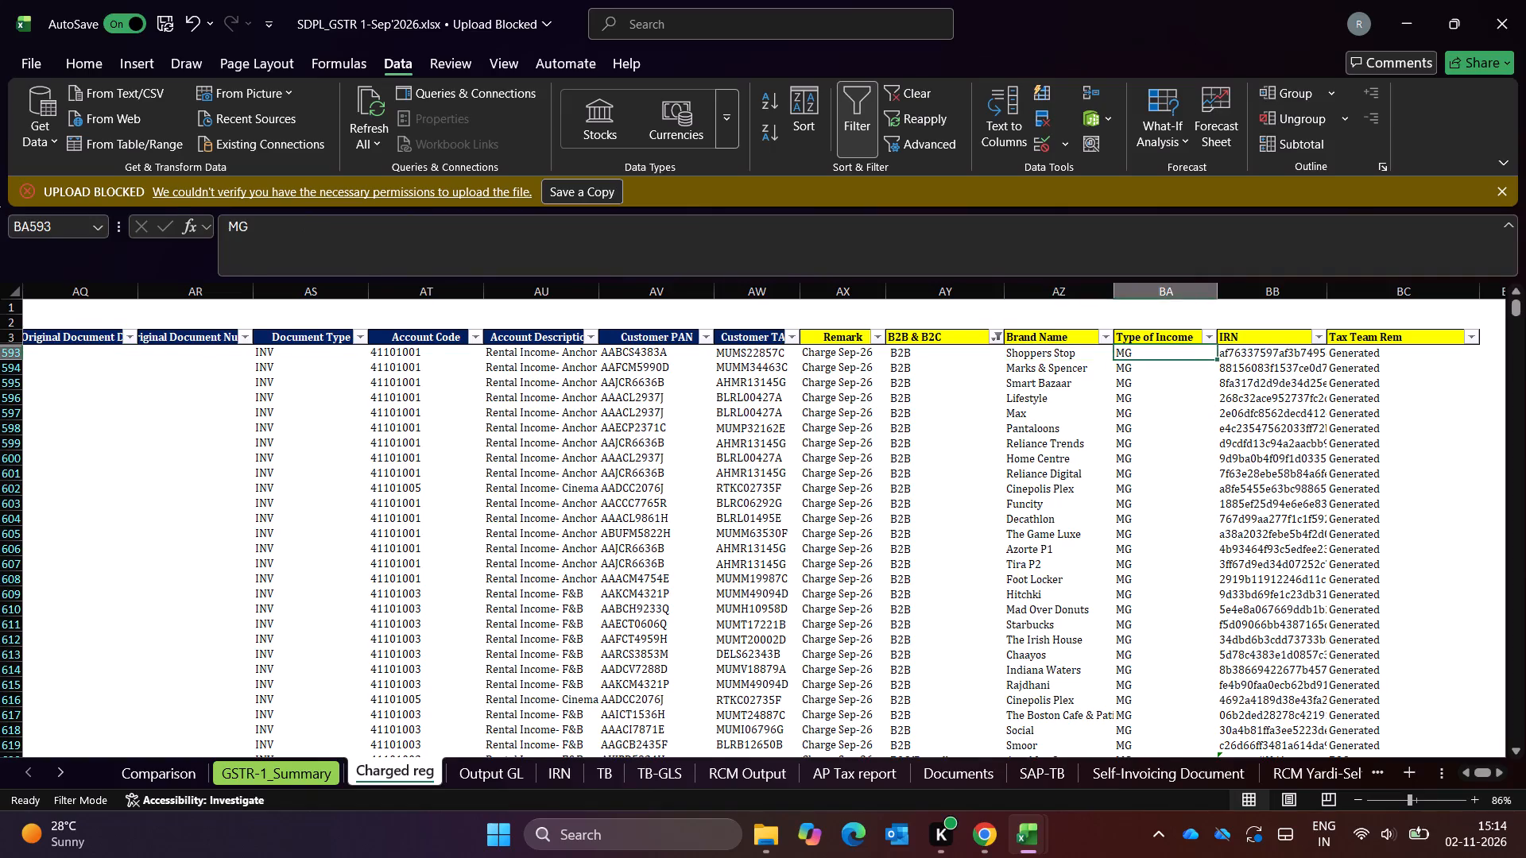
key(alt+Tab)
key(alt+Tab)
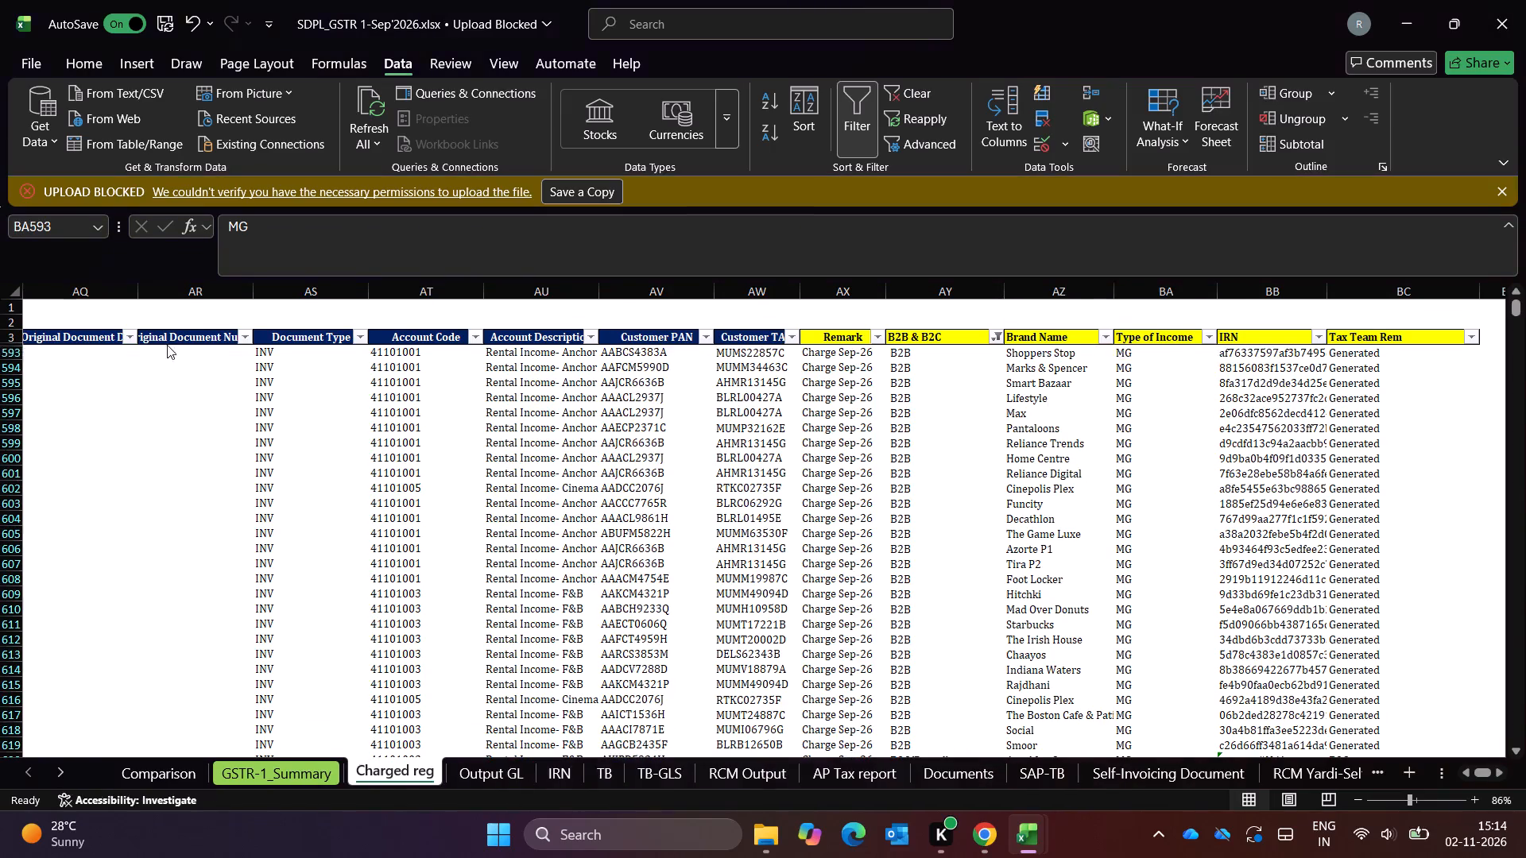
key(Left)
key(Left)
key(Right)
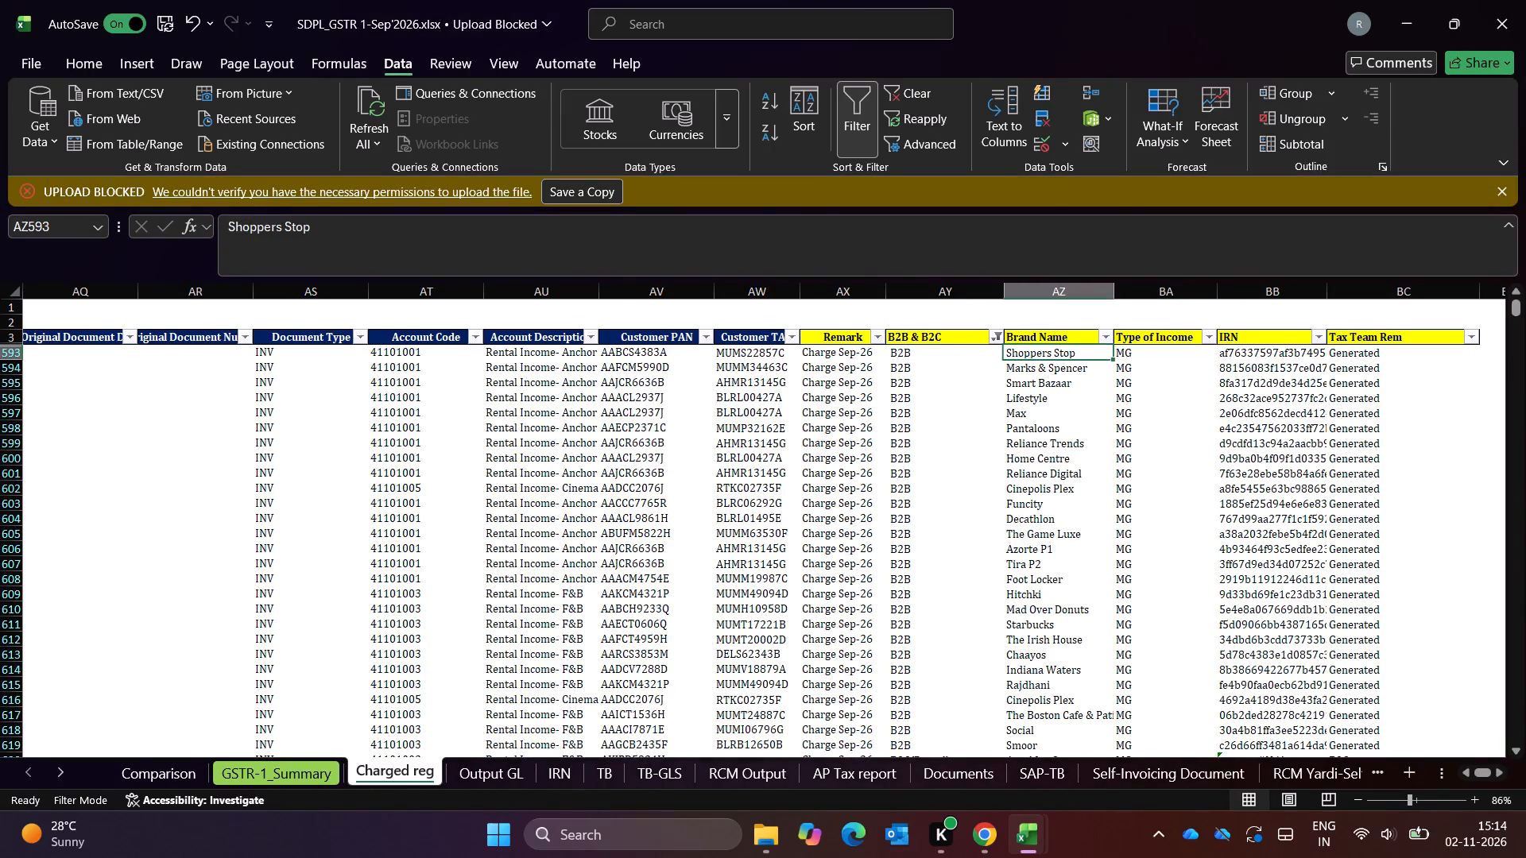
key(alt+Tab)
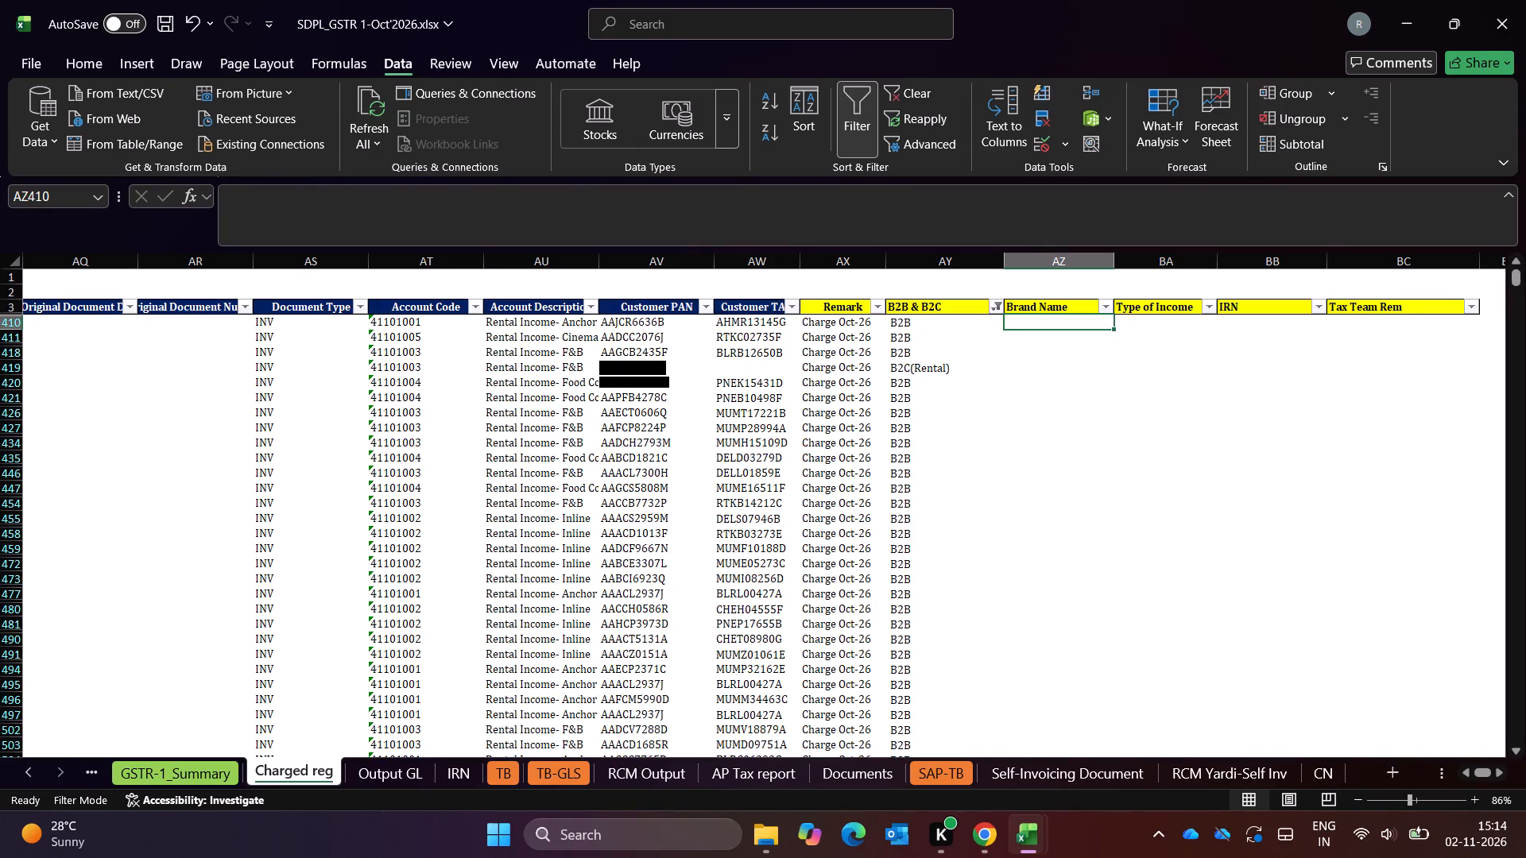
Enter the formula =I410 in October's first non-EXT Brand Name cell, AZ410, to bring in the customer's Name value.
key(equal)
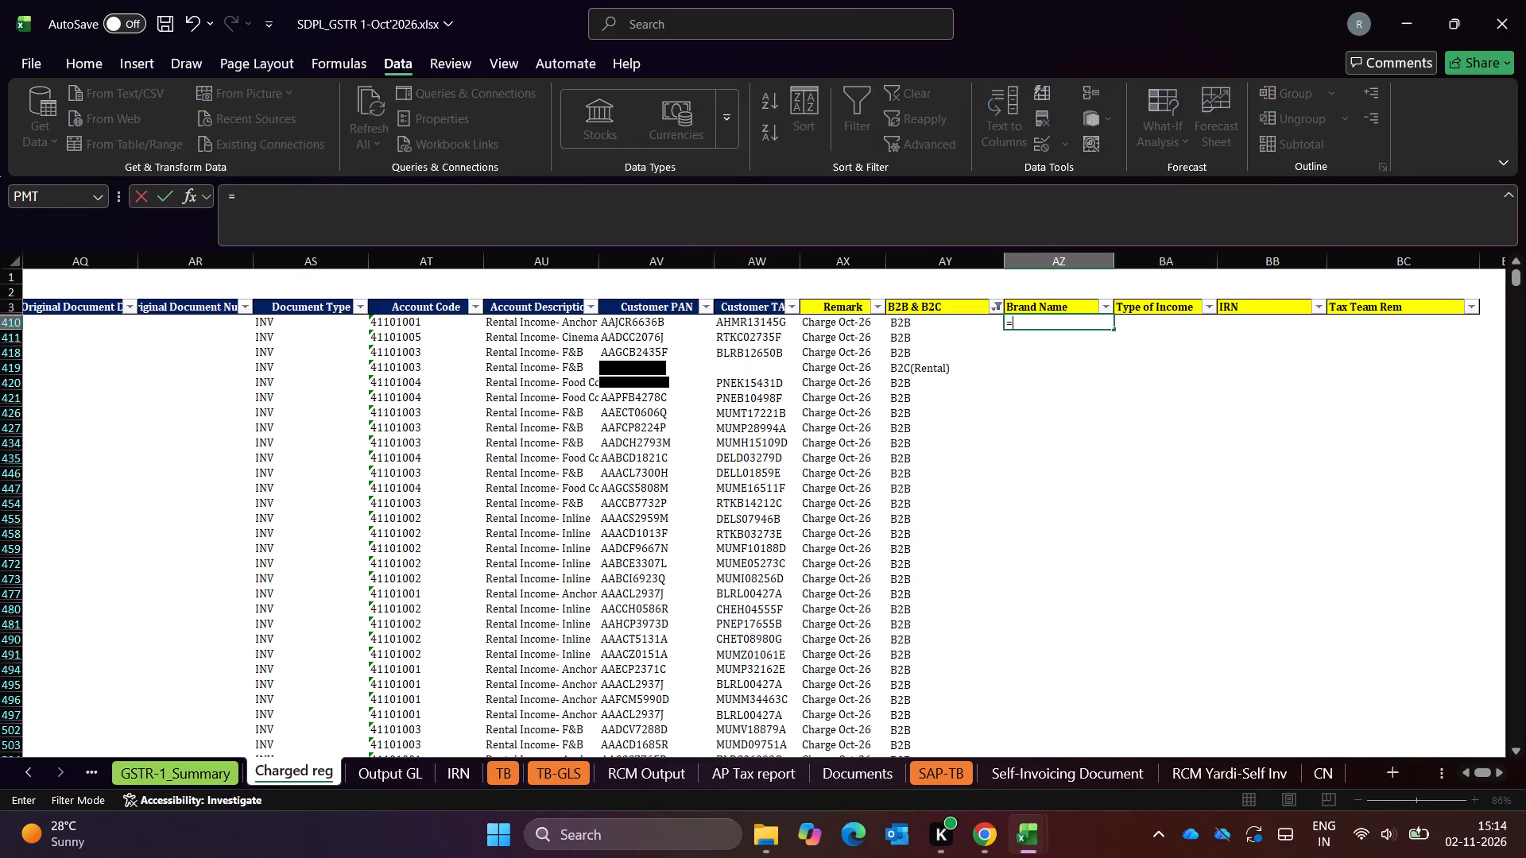
key(Up)
key(Left)
key(Left)
key(Left)
key(Left)
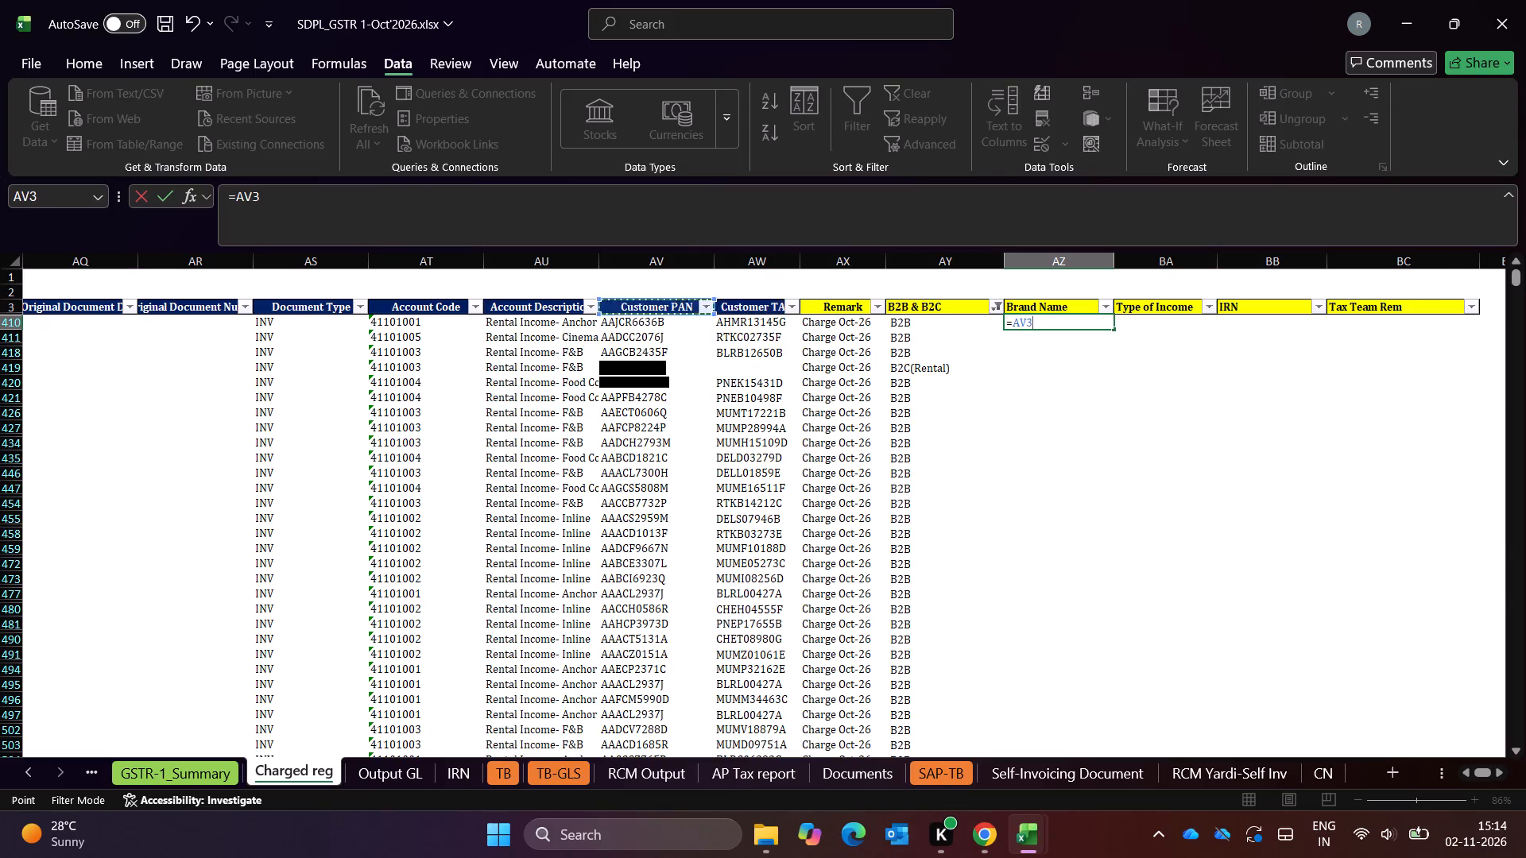
key(Left)
key(Left)
key(ctrl+Left)
key(Right)
key(Right)
key(Right)
key(Right)
key(Right)
key(Right)
key(Right)
key(Right)
key(Right)
key(Right)
key(Right)
key(Right)
key(Right)
key(Right)
key(Right)
key(Right)
key(Right)
key(Right)
key(Right)
key(Right)
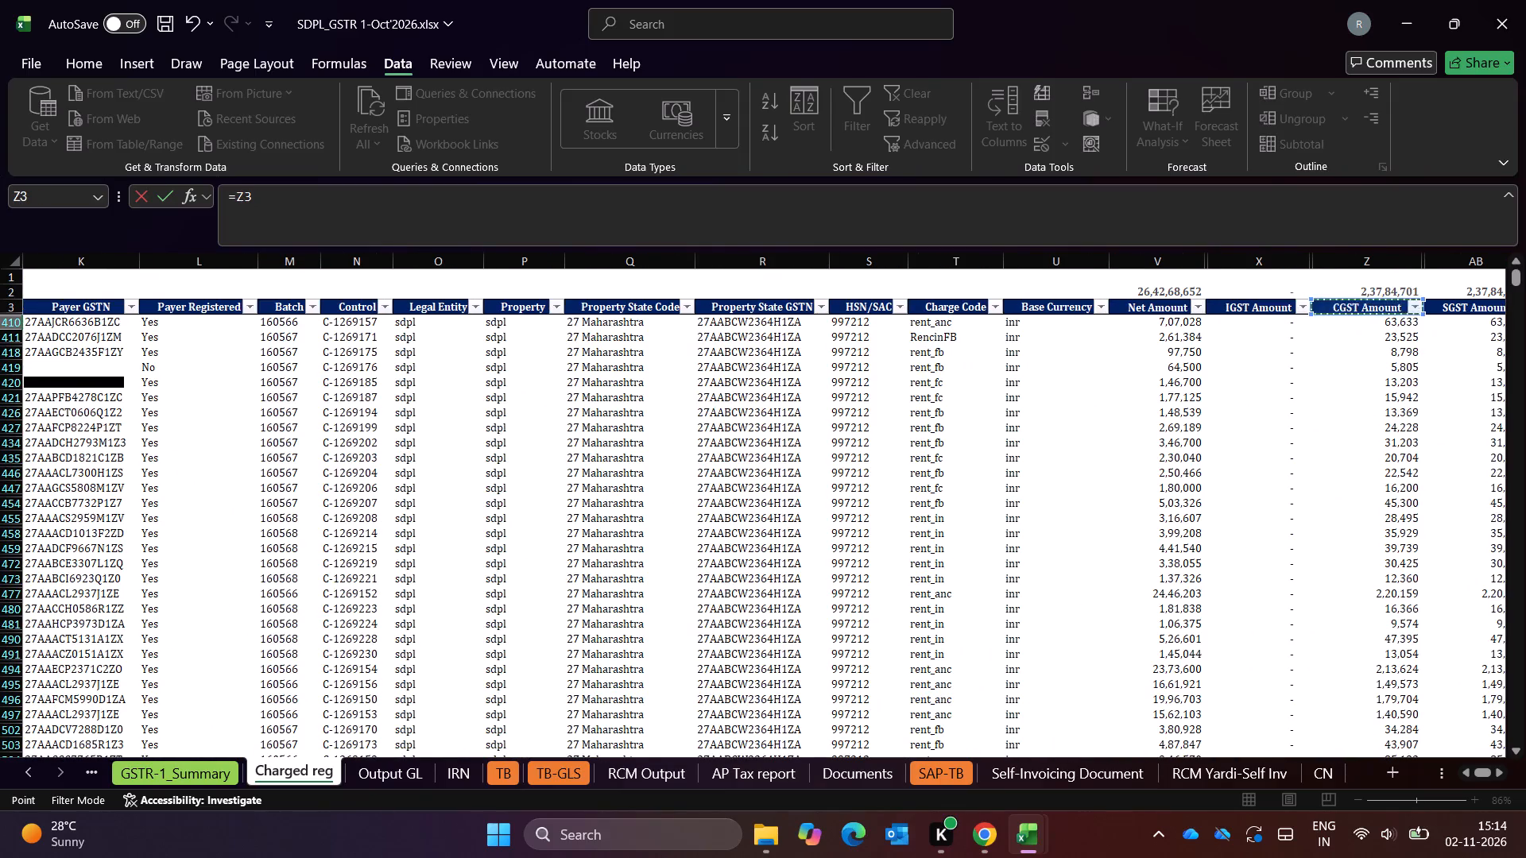
key(Right)
key(Right)
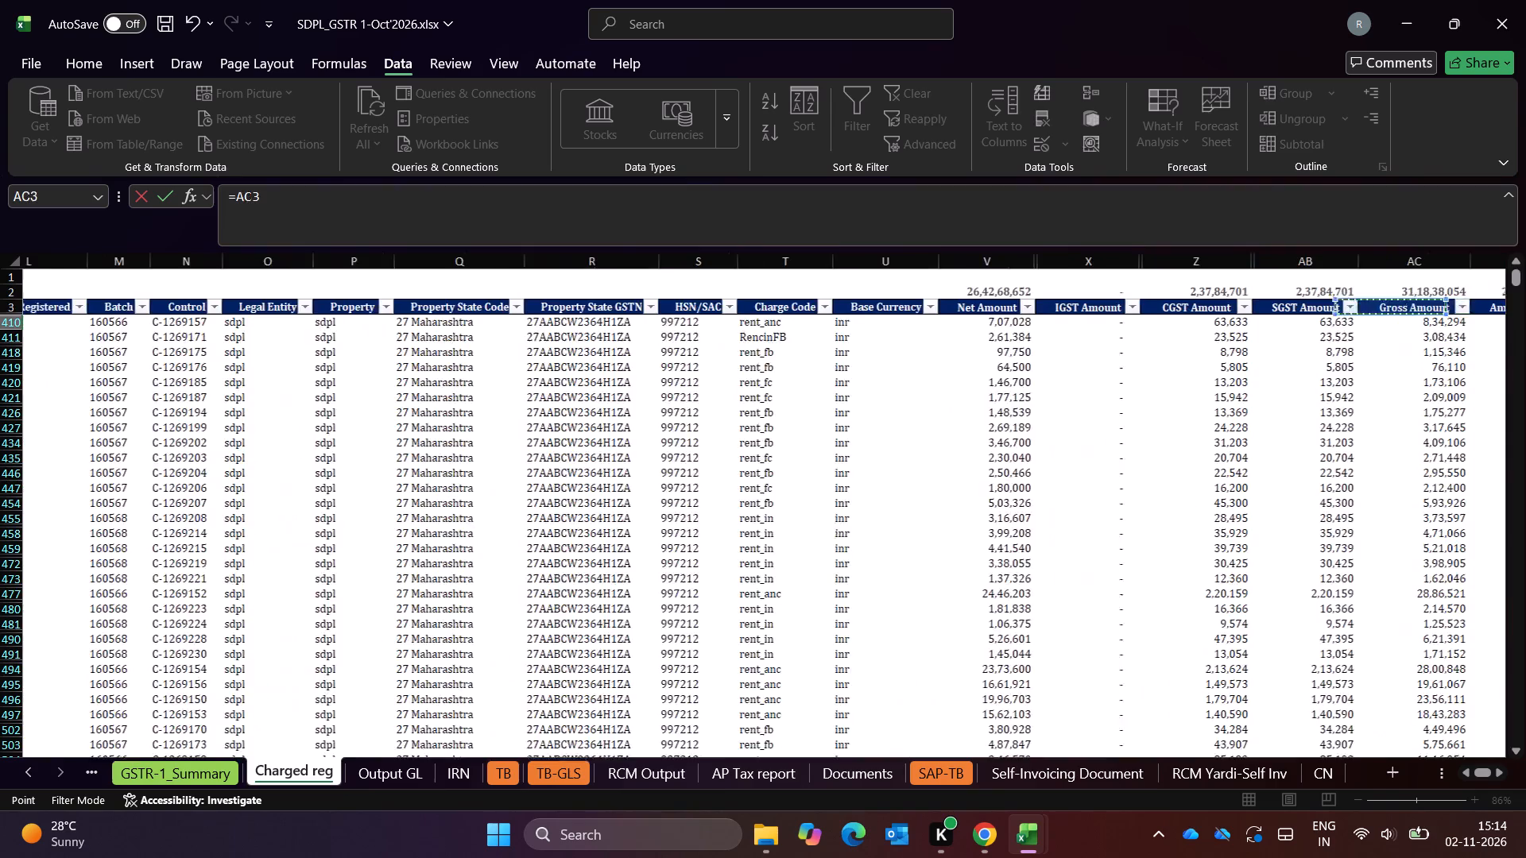
key(Right)
key(Right)
key(Right)
key(Right)
key(Right)
key(ctrl+Left)
key(ctrl+Left)
key(Right)
key(Right)
key(Right)
key(Right)
key(Right)
key(Right)
key(Right)
key(Right)
key(Right)
key(Right)
key(Right)
key(Right)
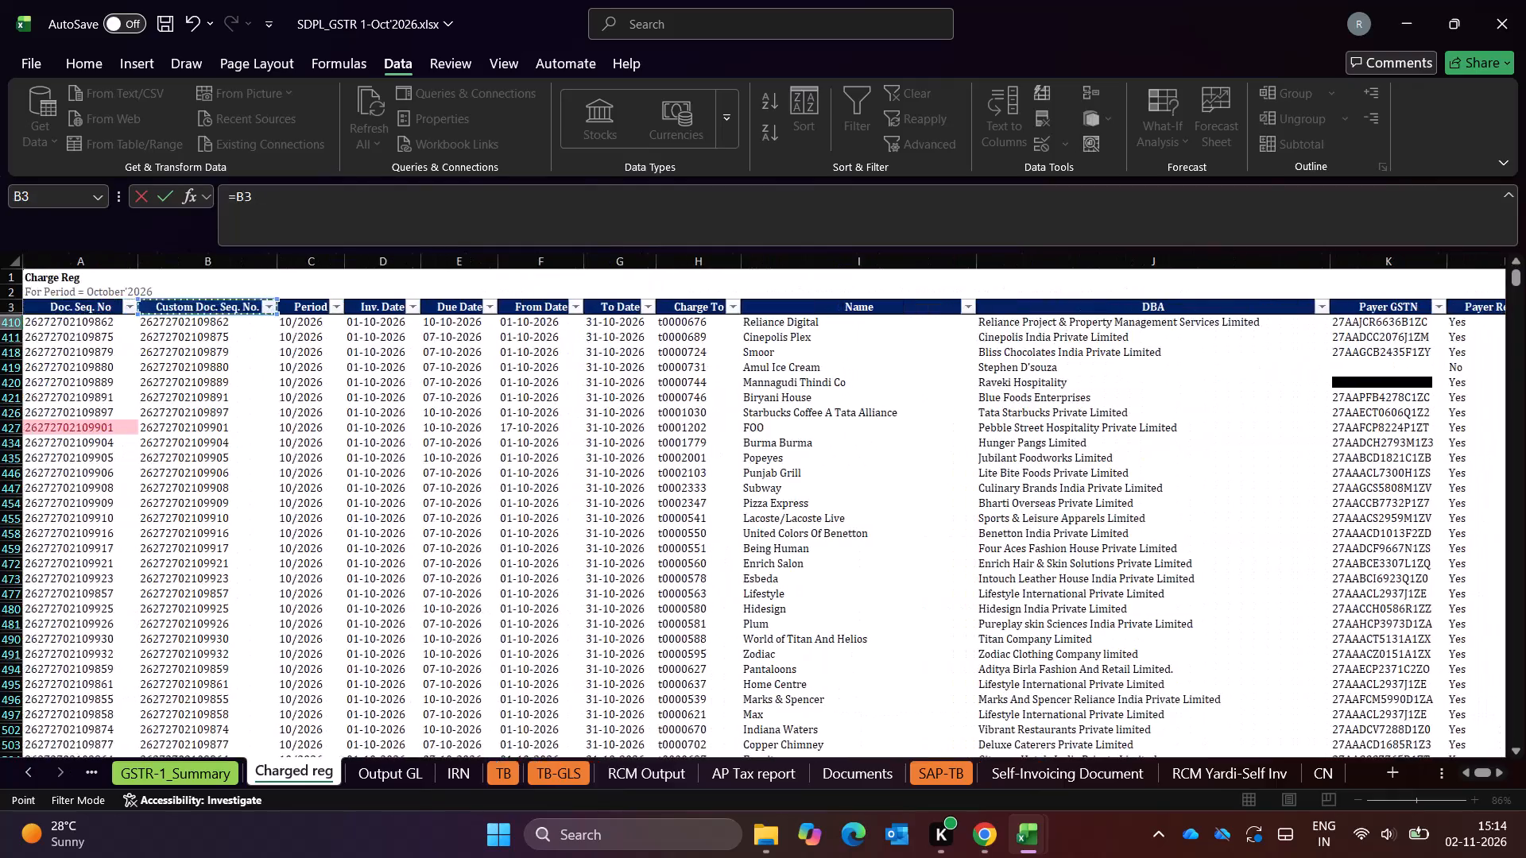
key(Left)
key(Left)
key(Left)
key(Down)
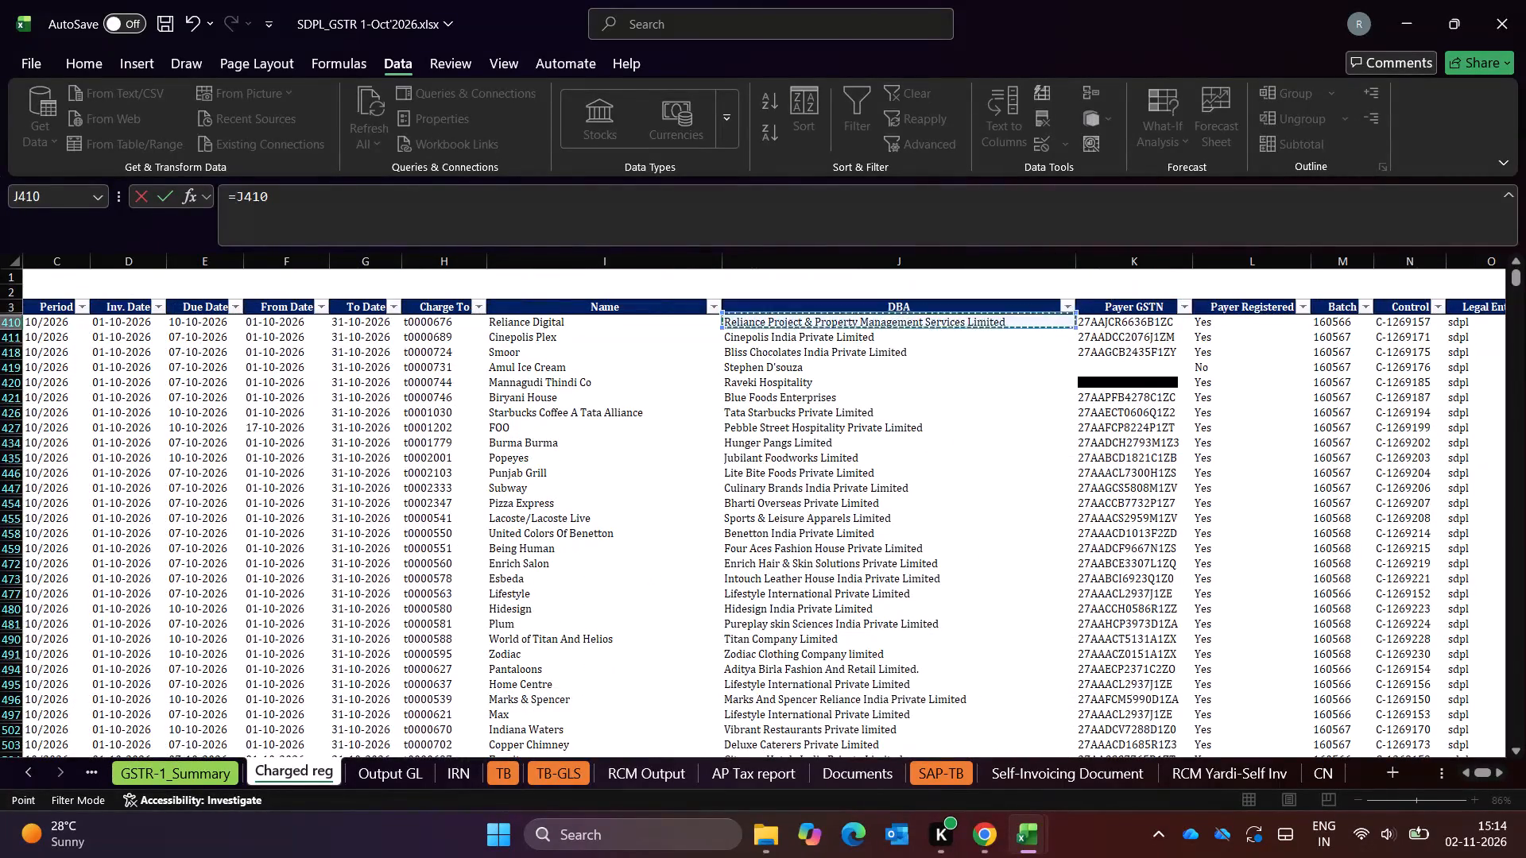
key(Left)
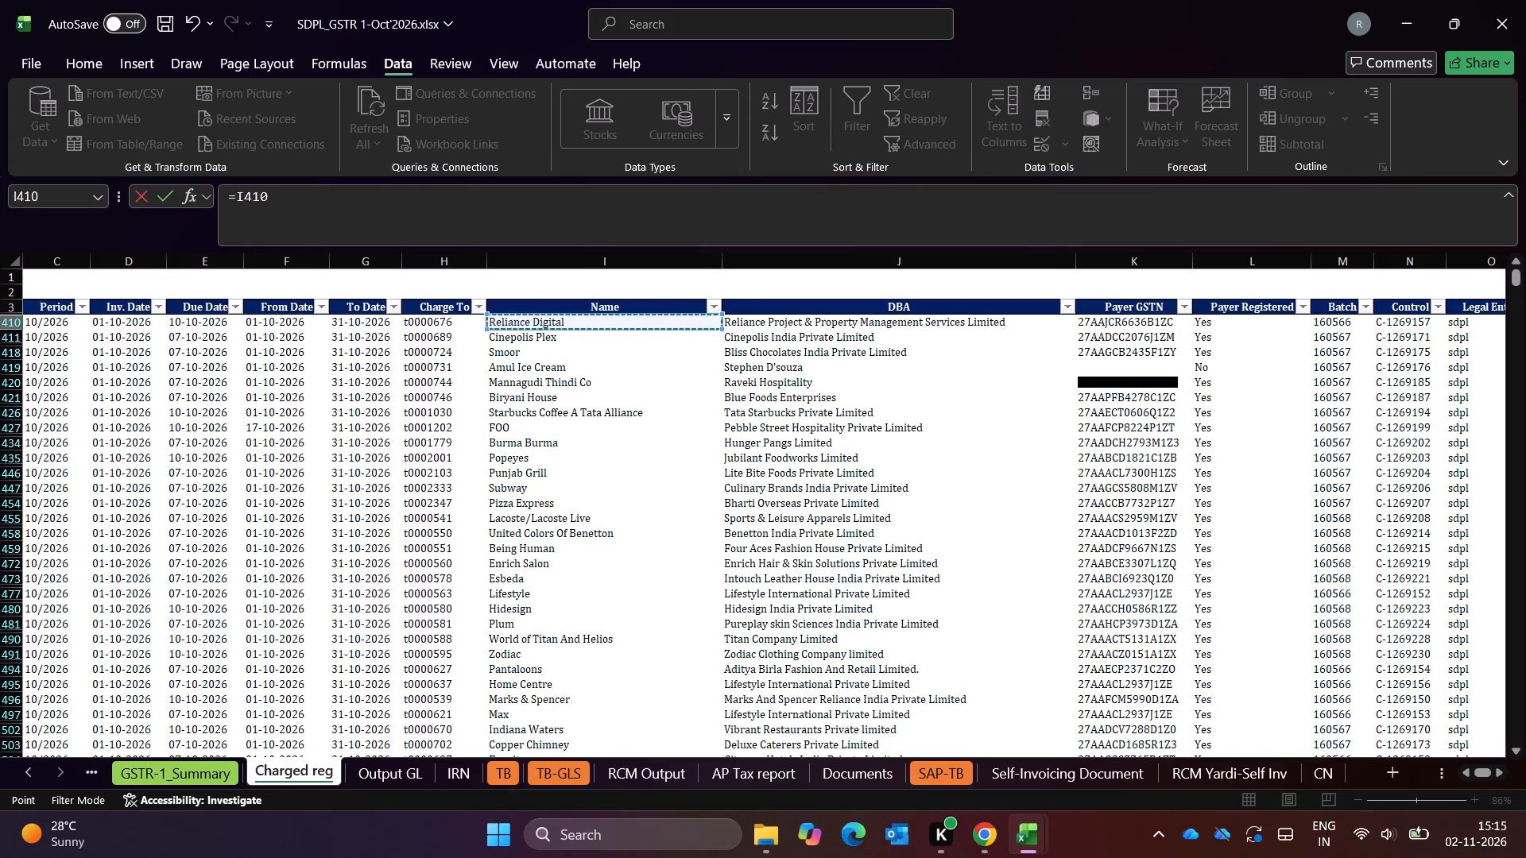
key(Return)
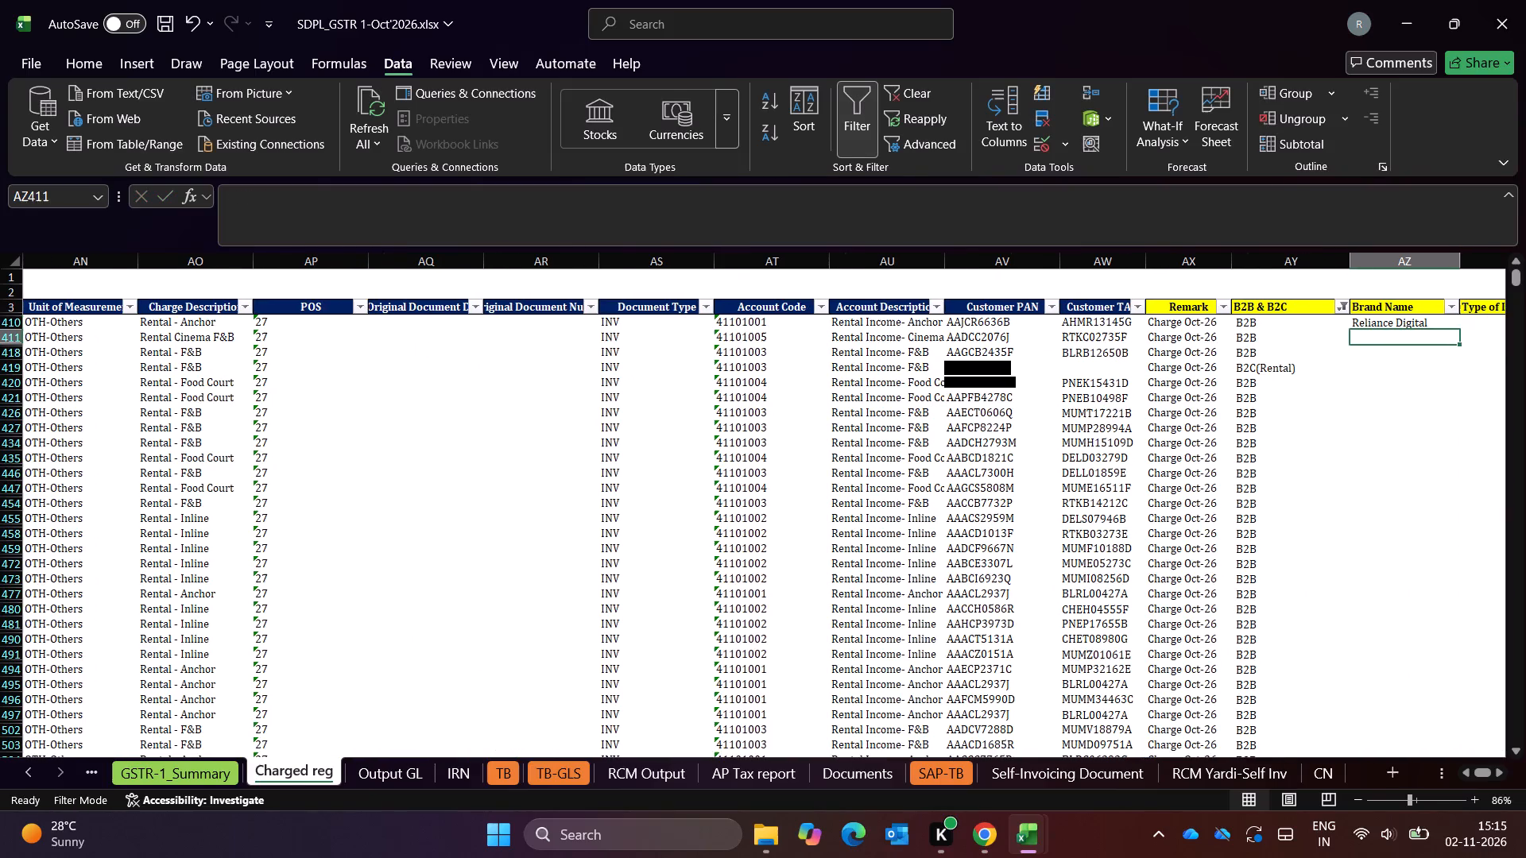
Fill the Brand Name formula down October's visible non-EXT rows only, through row 4205.
key(Left)
key(Left)
key(Right)
key(Right)
key(Right)
key(Right)
key(Left)
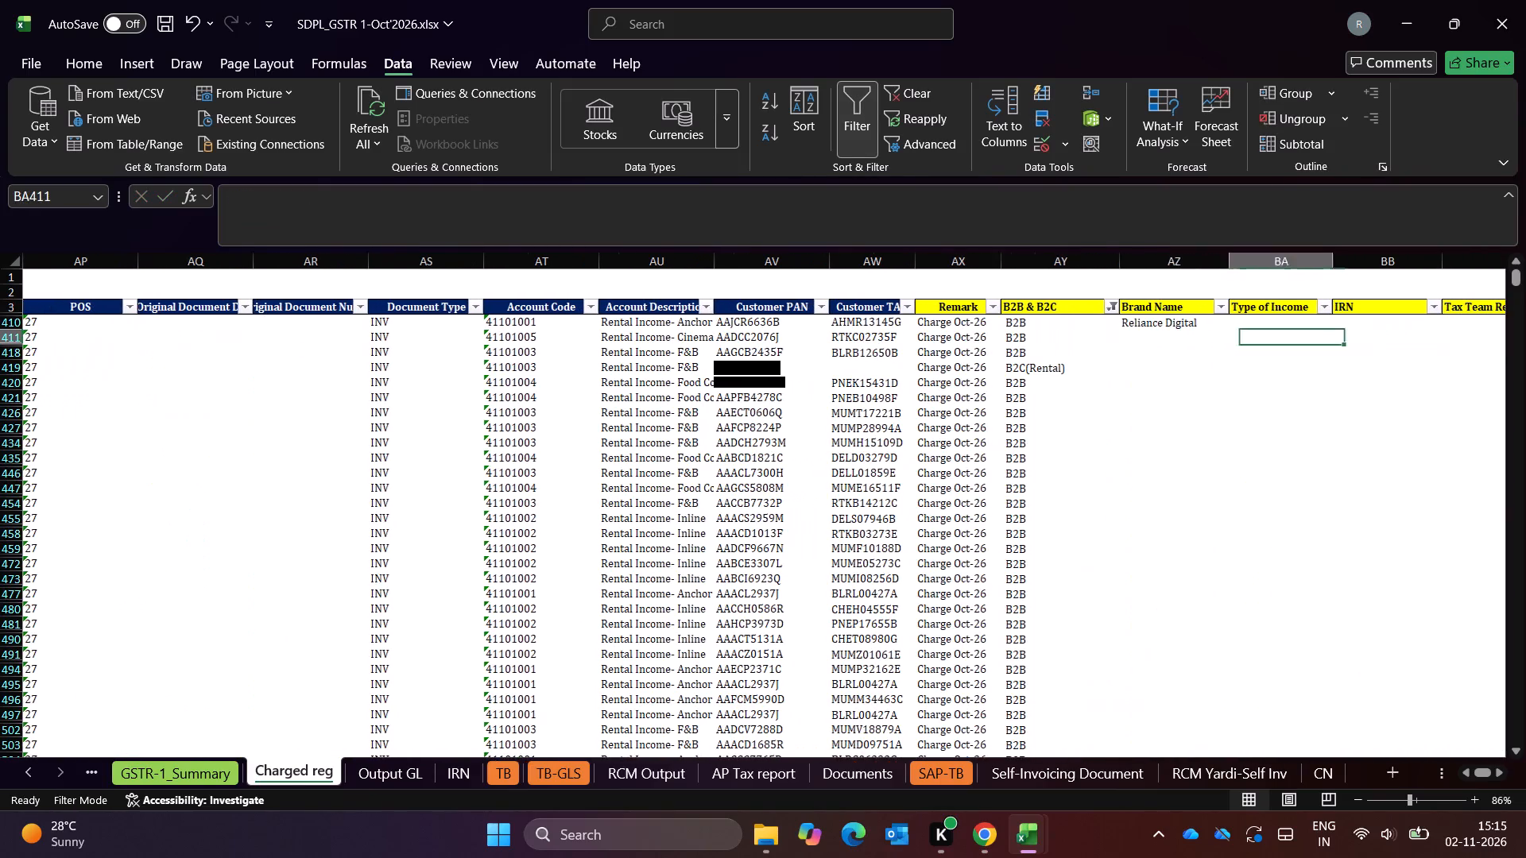
key(Left)
key(Left)
key(Left)
key(Right)
key(Up)
key(Up)
key(Down)
key(Down)
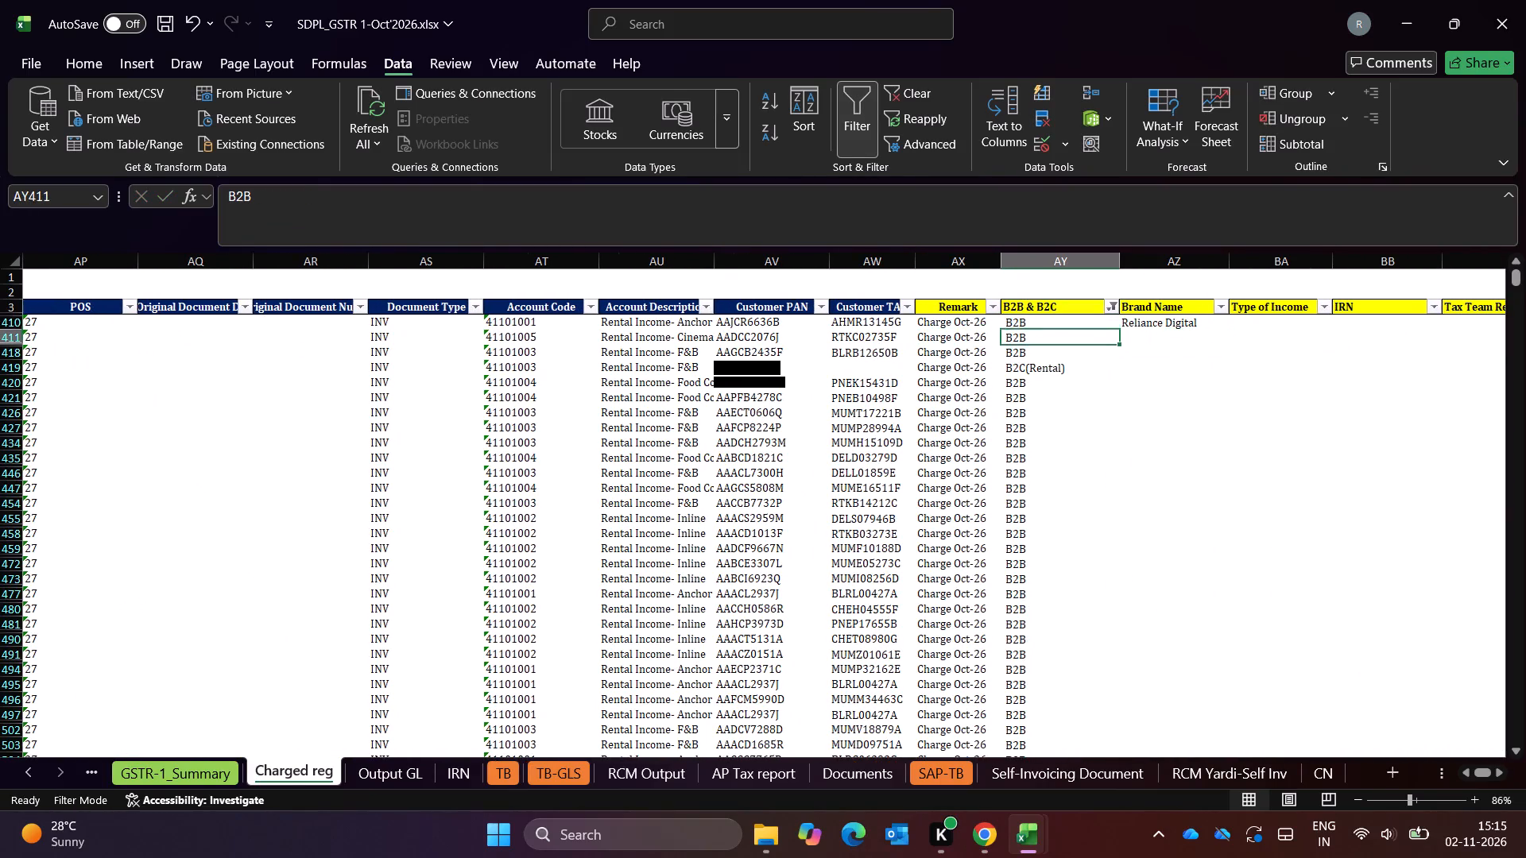
key(ctrl+Down)
key(Down)
key(Up)
key(Right)
key(ctrl+shift+Up)
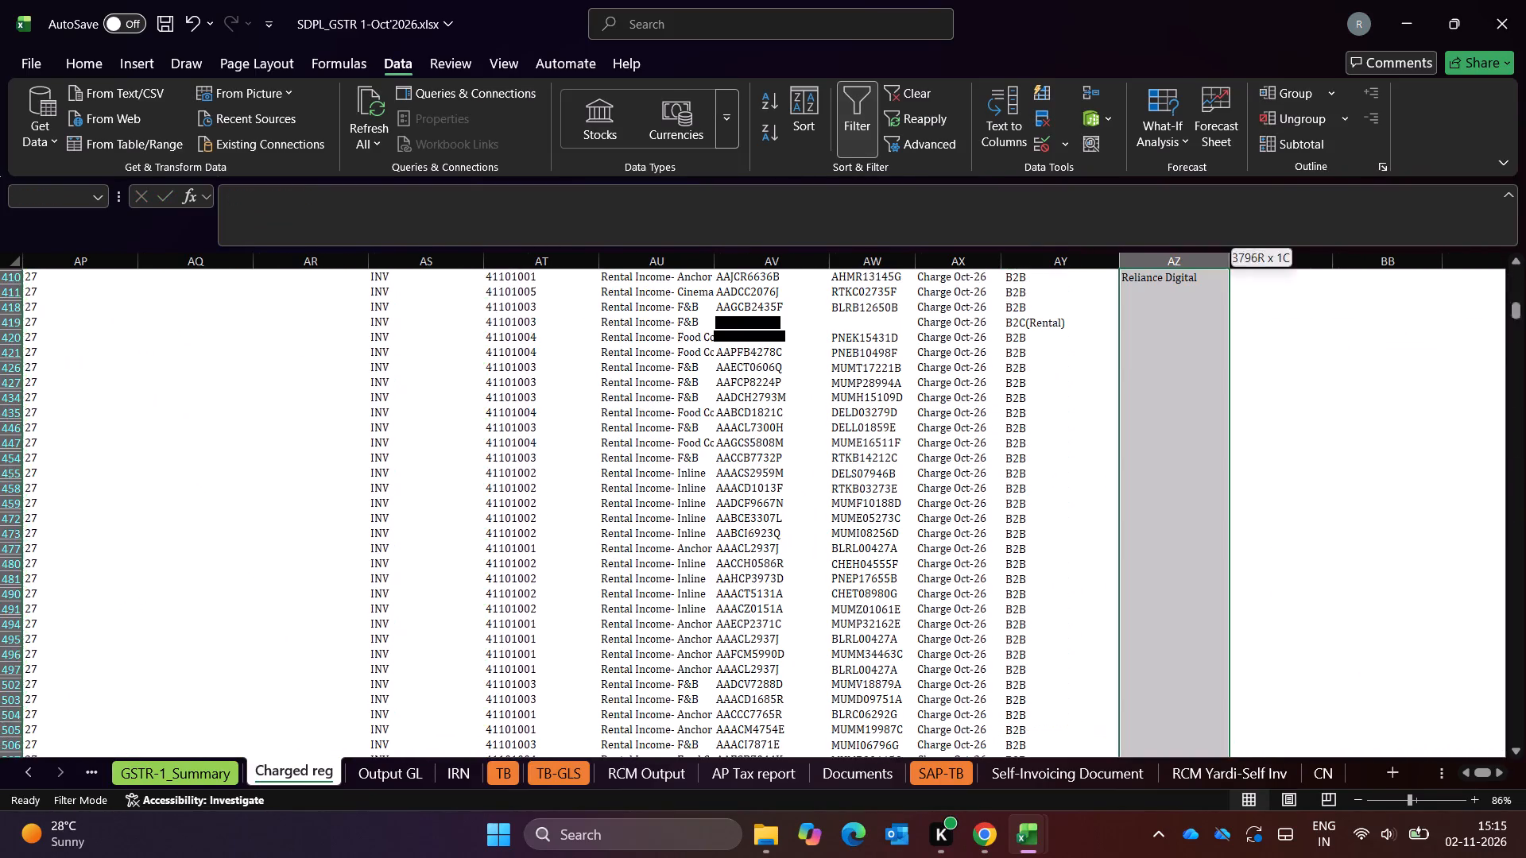
key(alt+semicolon)
key(ctrl+d)
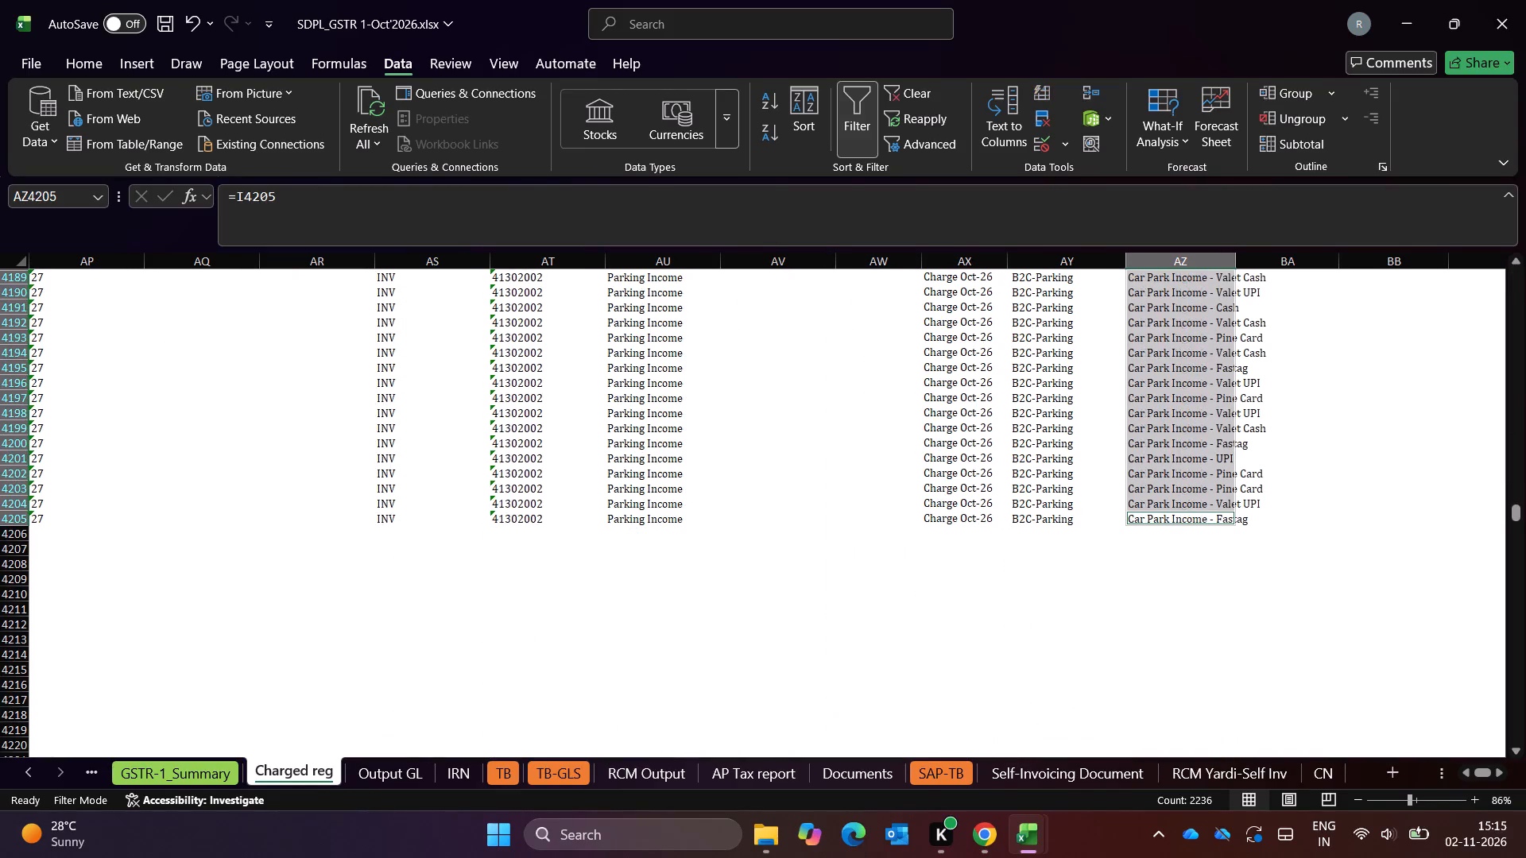
Compare October's filled Brand Name entries with the Brand Name column in September's Charged reg.
key(ctrl+Up)
key(Up)
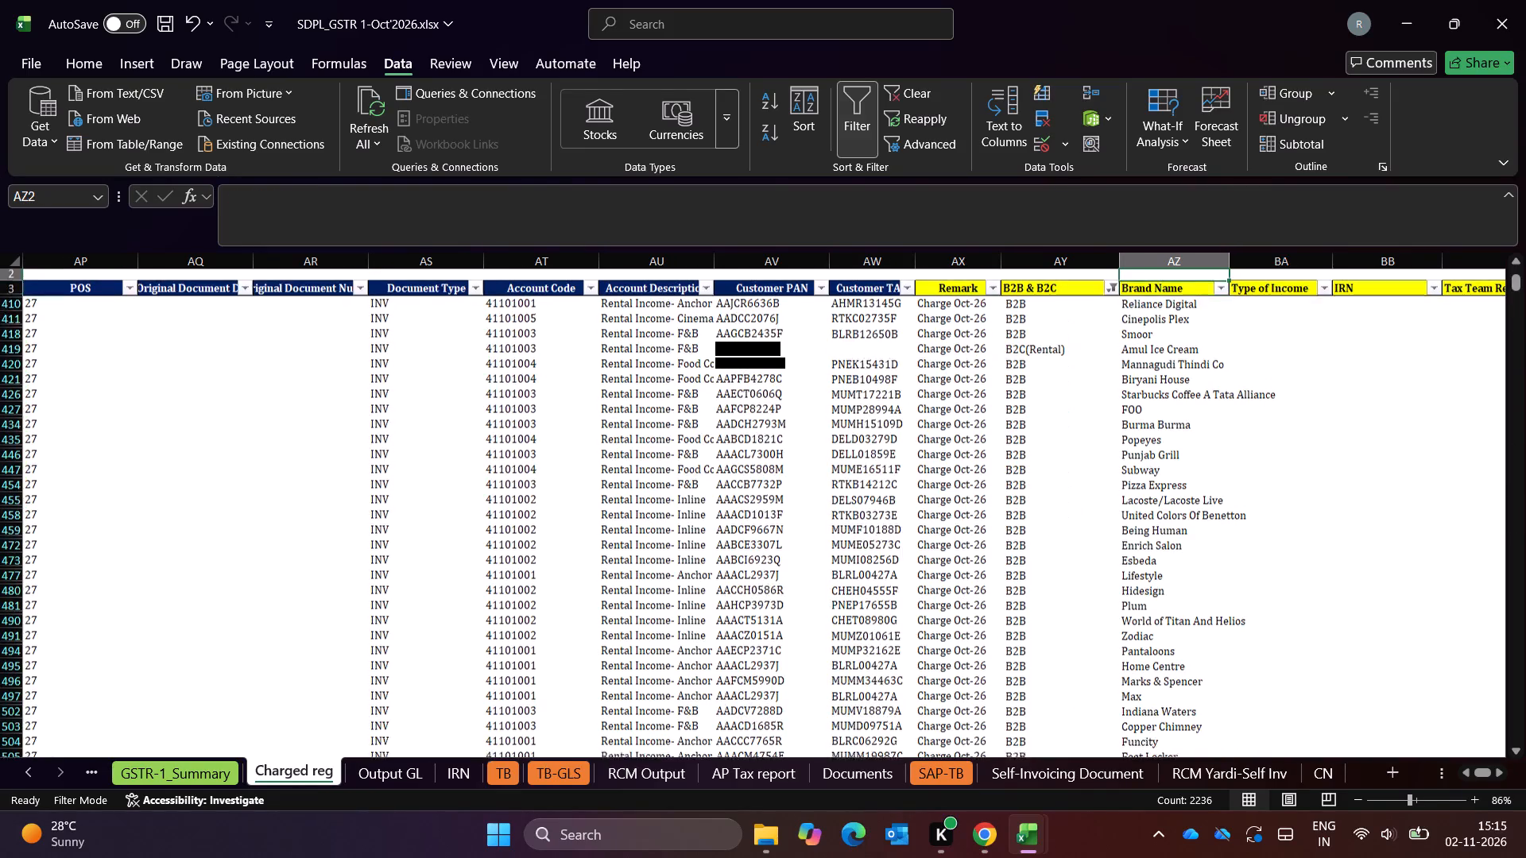
key(Down)
key(Down)
key(Down)
key(Down)
key(Down)
key(Down)
key(Down)
key(alt+Tab)
key(Down)
key(Down)
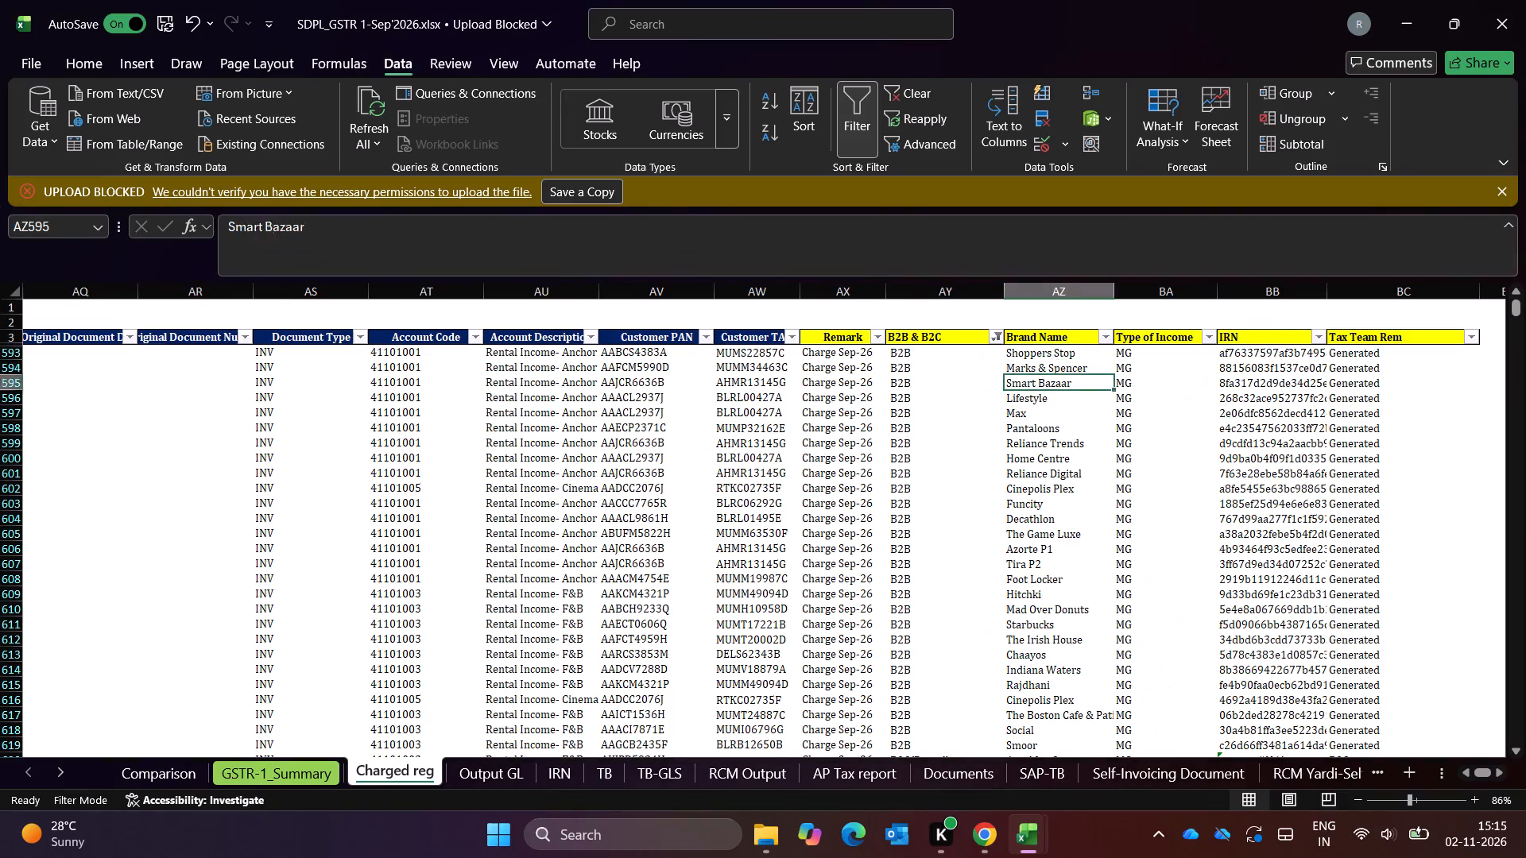
key(Down)
key(ctrl+Down)
key(Down)
key(Up)
key(Up)
key(ctrl+Up)
key(Down)
key(Down)
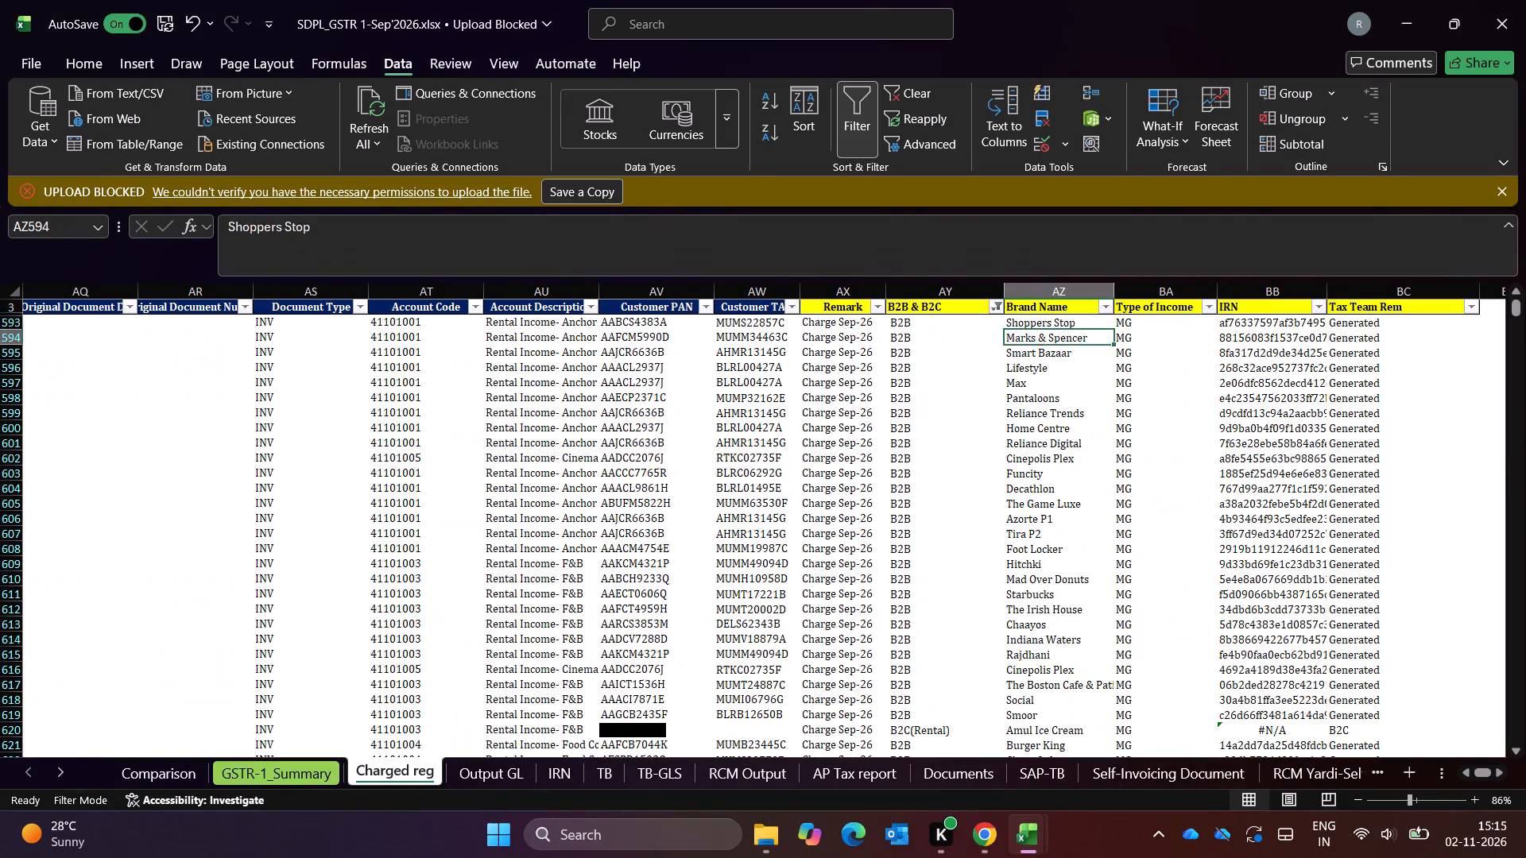
key(Up)
key(Up)
Review the list of distinct Brand Name values available for September's non-EXT records, leaving the filter unchanged.
key(alt+Down)
key(alt+Down)
key(alt+Down)
key(alt+Down)
key(alt+Down)
key(alt+Down)
key(alt+Down)
key(alt+Down)
key(alt+Down)
key(alt+Down)
key(alt+Down)
key(alt+Down)
key(alt+Down)
key(alt+Down)
key(alt+Down)
key(alt+Down)
key(alt+Down)
key(alt+Down)
key(alt+Down)
key(alt+Down)
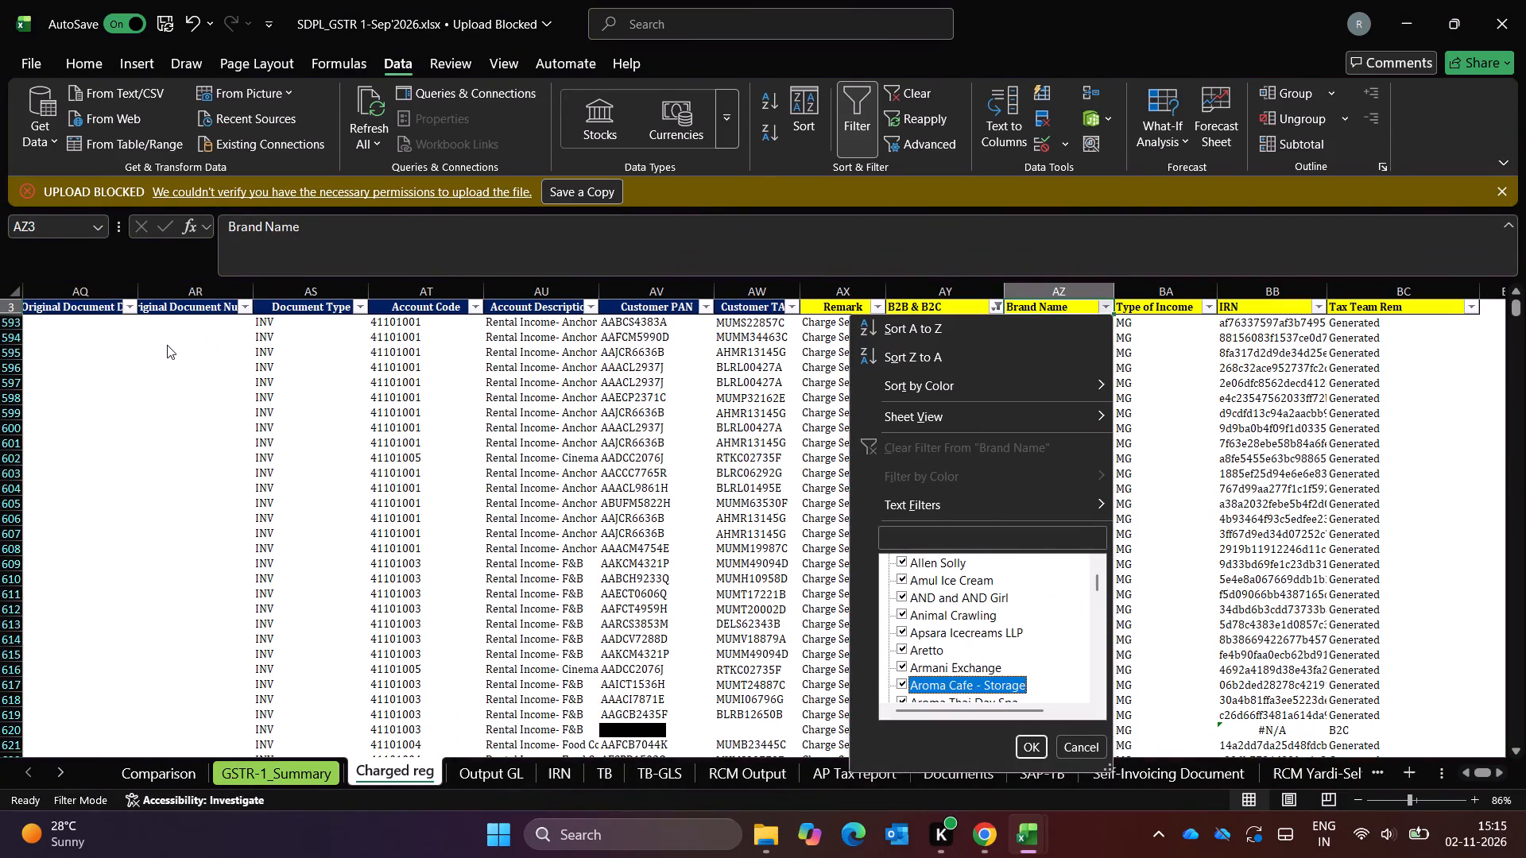
key(Down)
key(Down)
key(Escape)
key(Up)
key(Up)
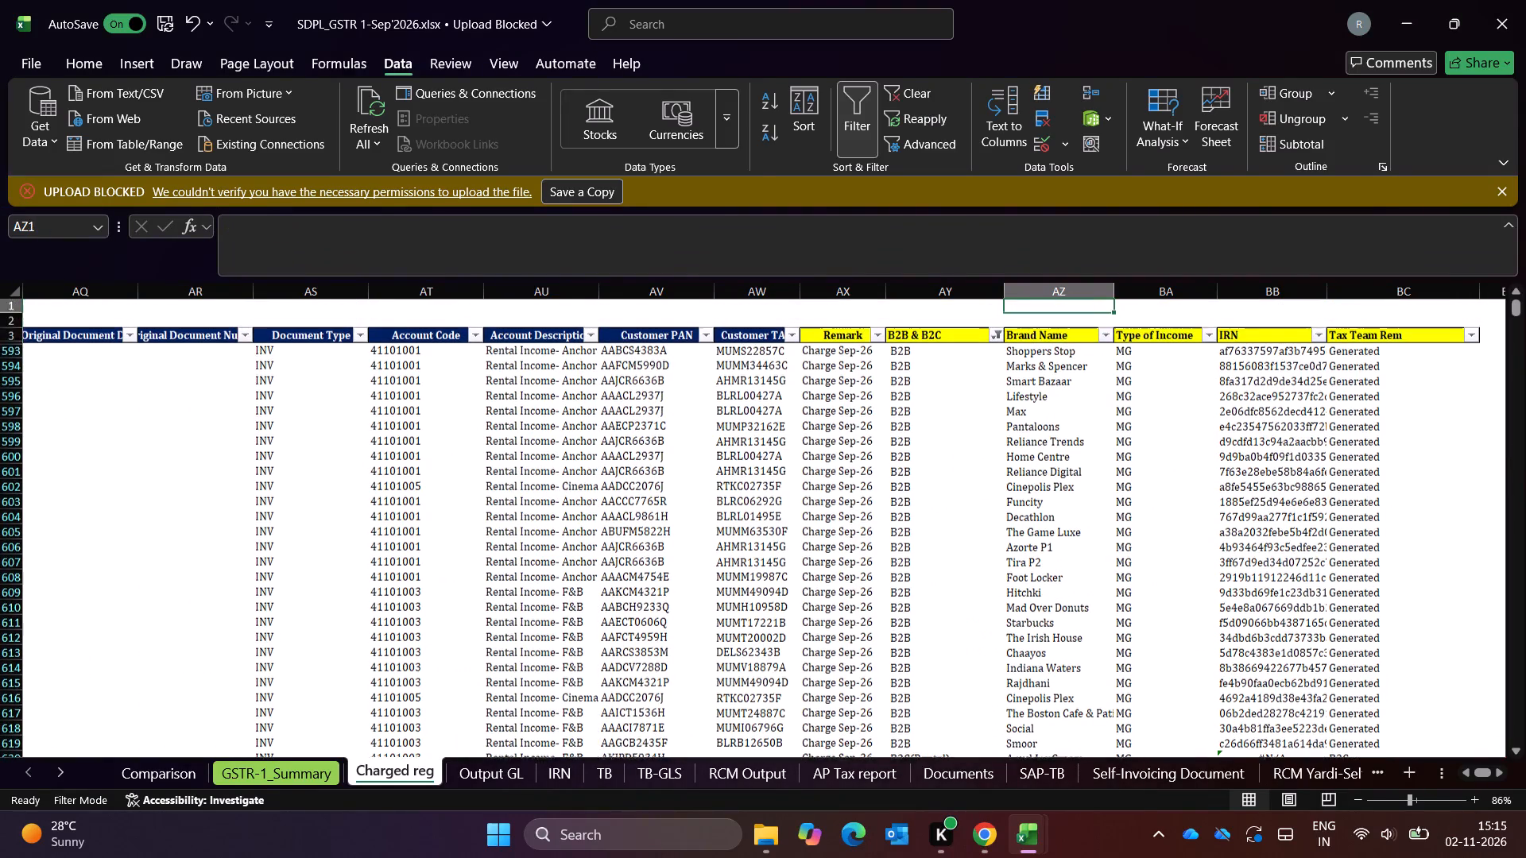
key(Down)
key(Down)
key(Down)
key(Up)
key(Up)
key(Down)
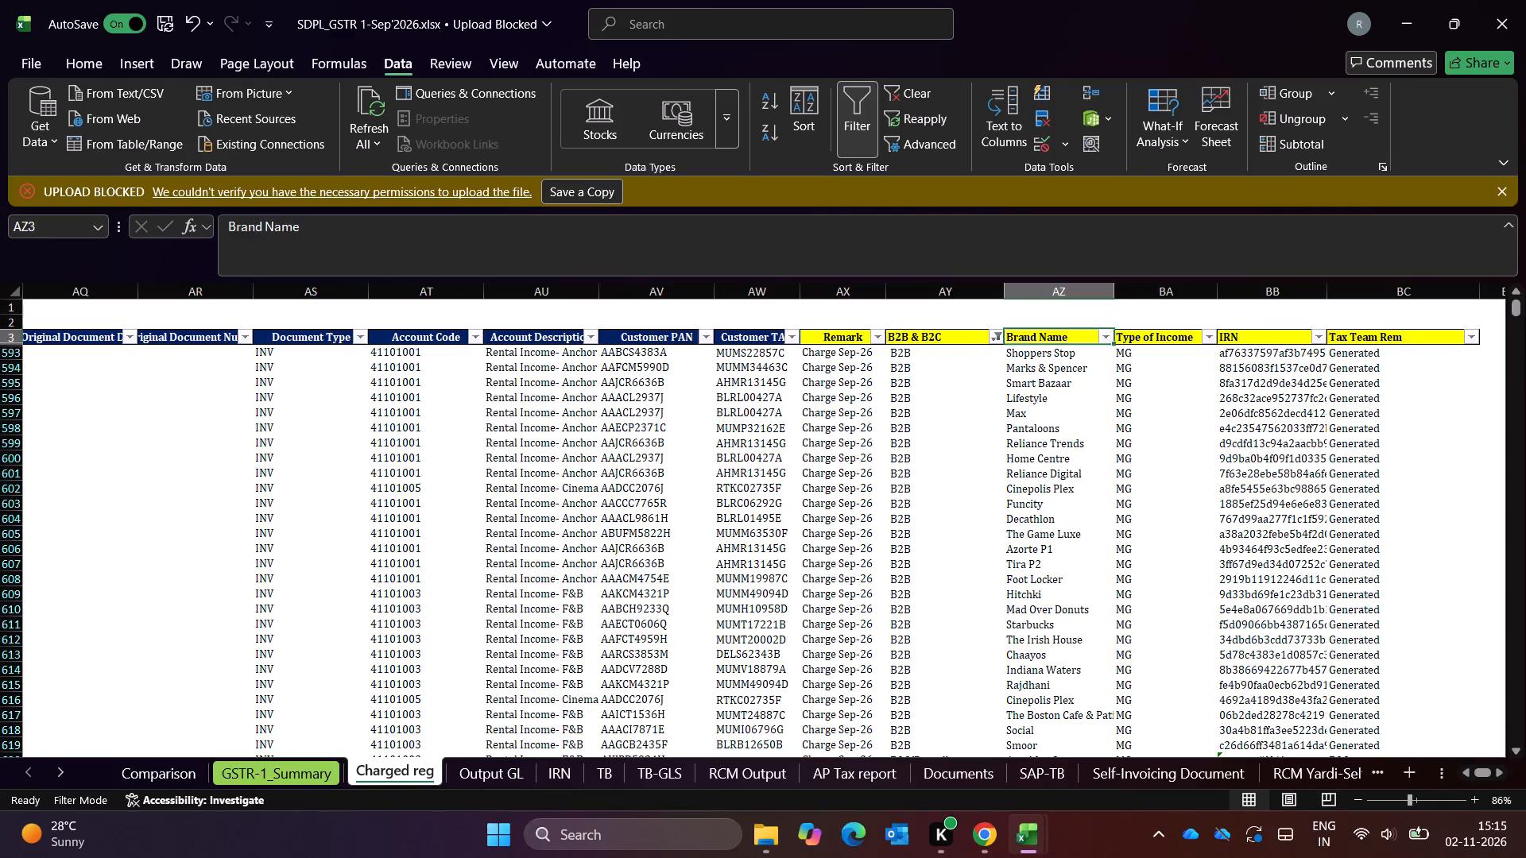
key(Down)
Return to Charged reg in the October workbook and go to the B2B & B2C column header.
key(alt+Tab)
key(Up)
key(Up)
key(Up)
key(Up)
key(Up)
key(Up)
key(Up)
key(Up)
key(Up)
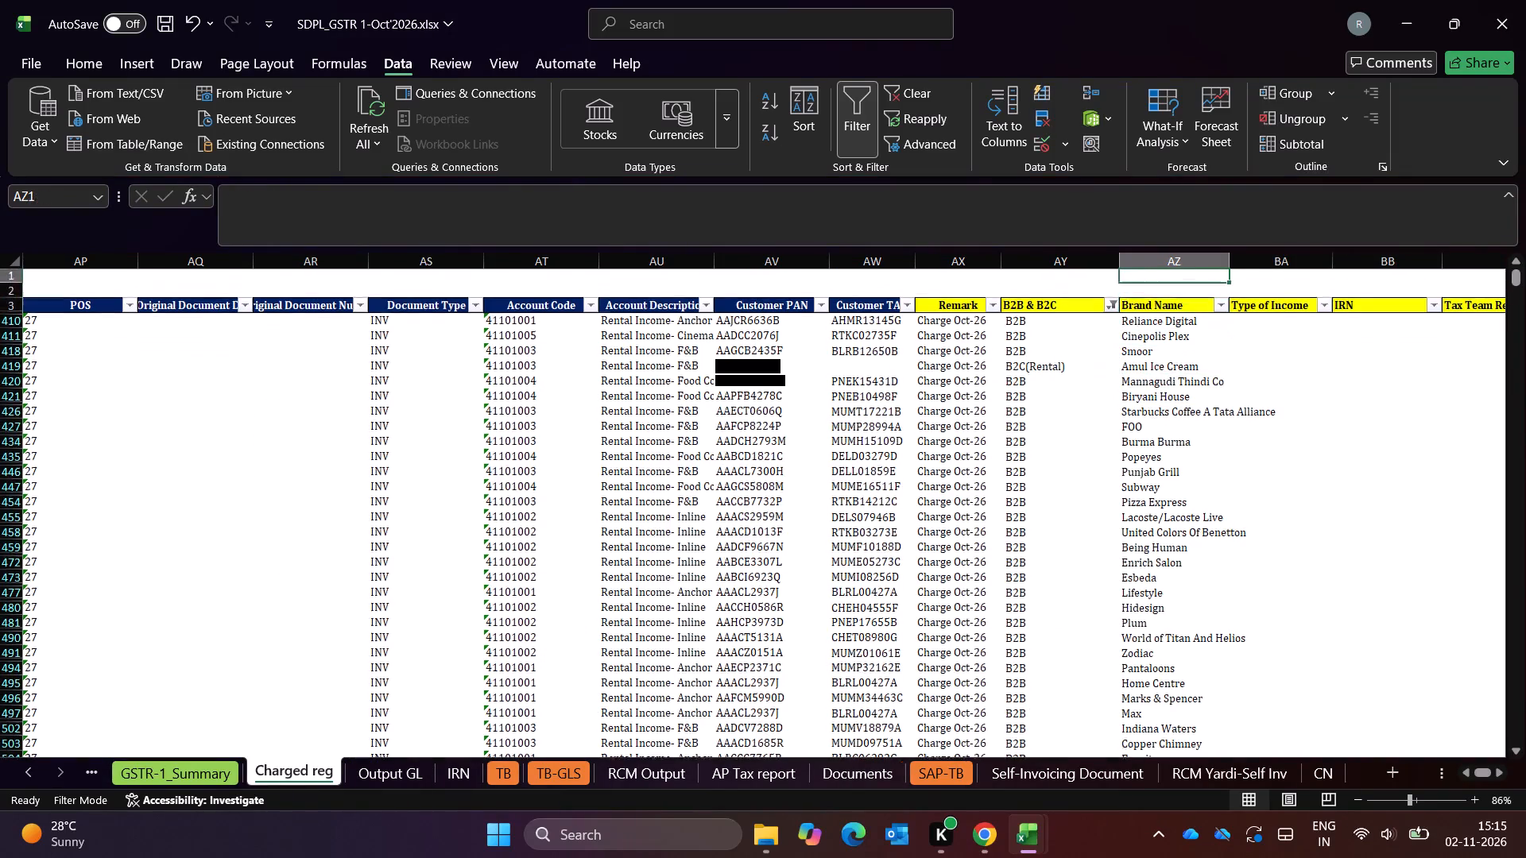
key(Down)
key(Down)
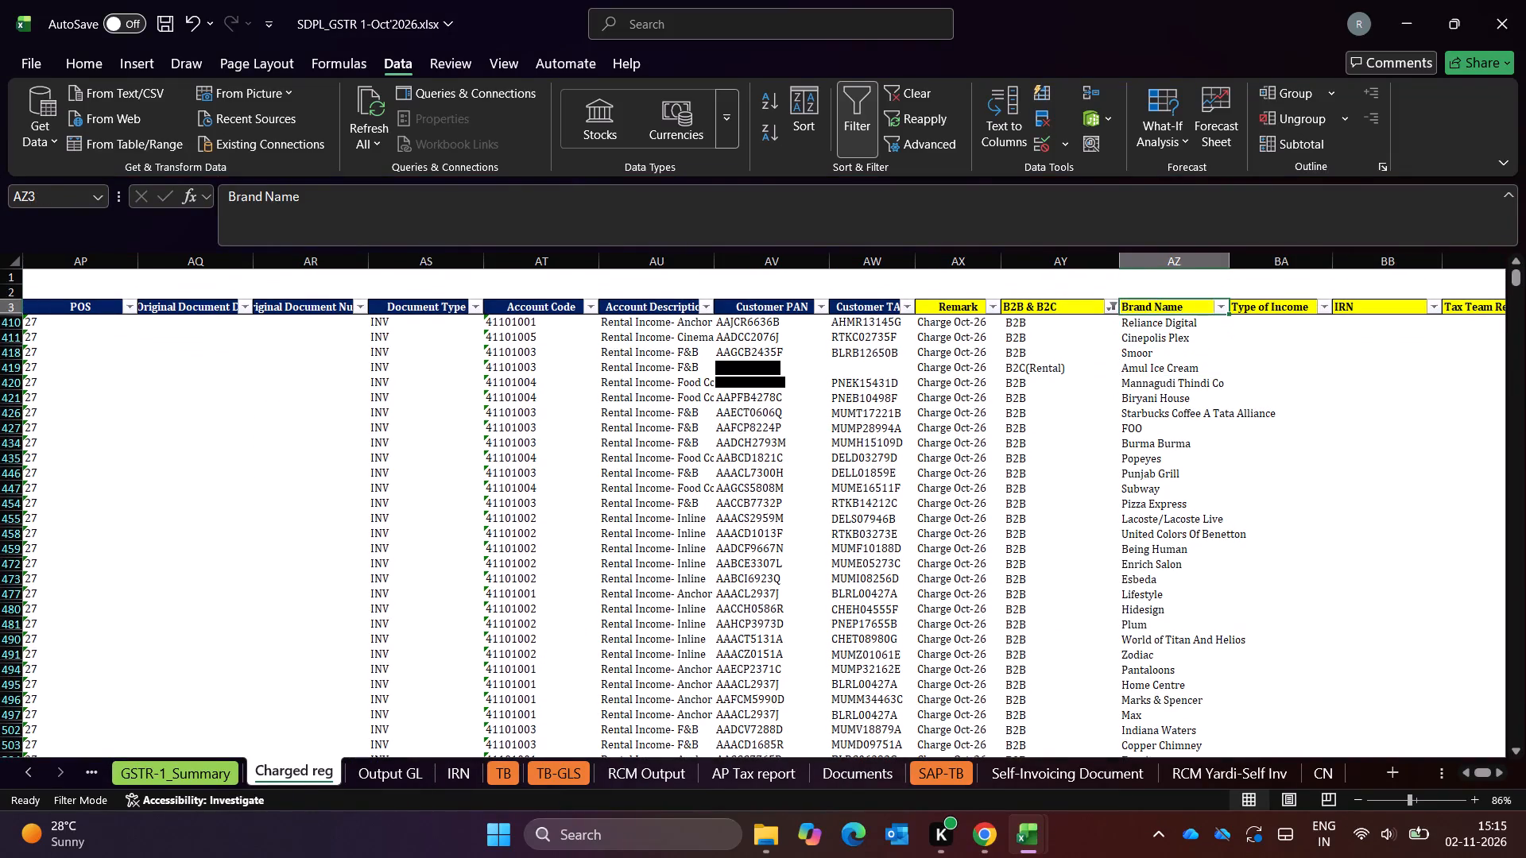
key(Left)
key(Right)
key(Right)
key(Right)
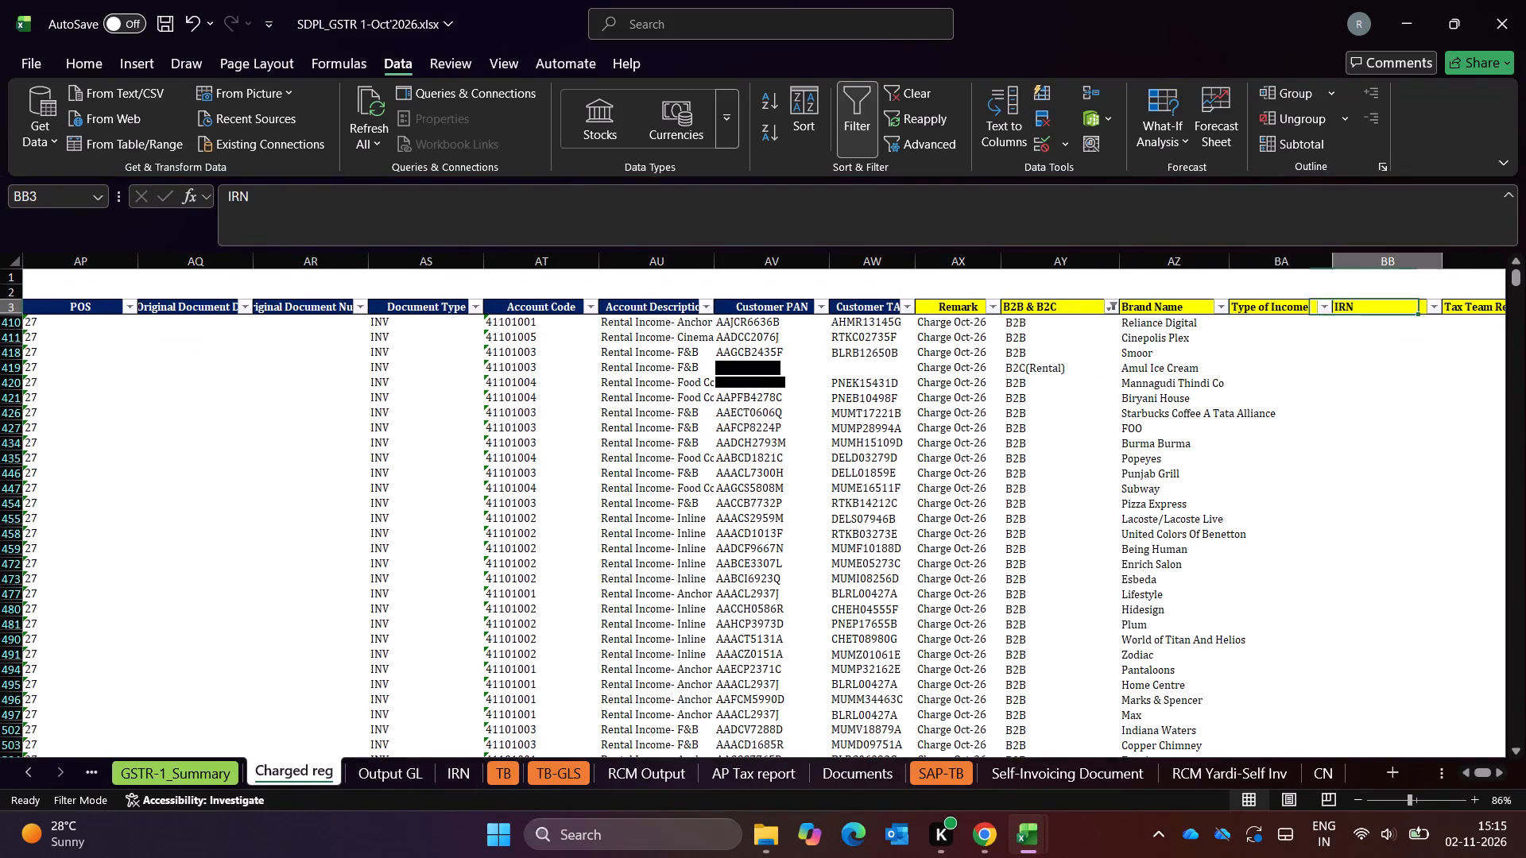
key(Left)
key(Left)
key(Left)
key(Left)
key(Right)
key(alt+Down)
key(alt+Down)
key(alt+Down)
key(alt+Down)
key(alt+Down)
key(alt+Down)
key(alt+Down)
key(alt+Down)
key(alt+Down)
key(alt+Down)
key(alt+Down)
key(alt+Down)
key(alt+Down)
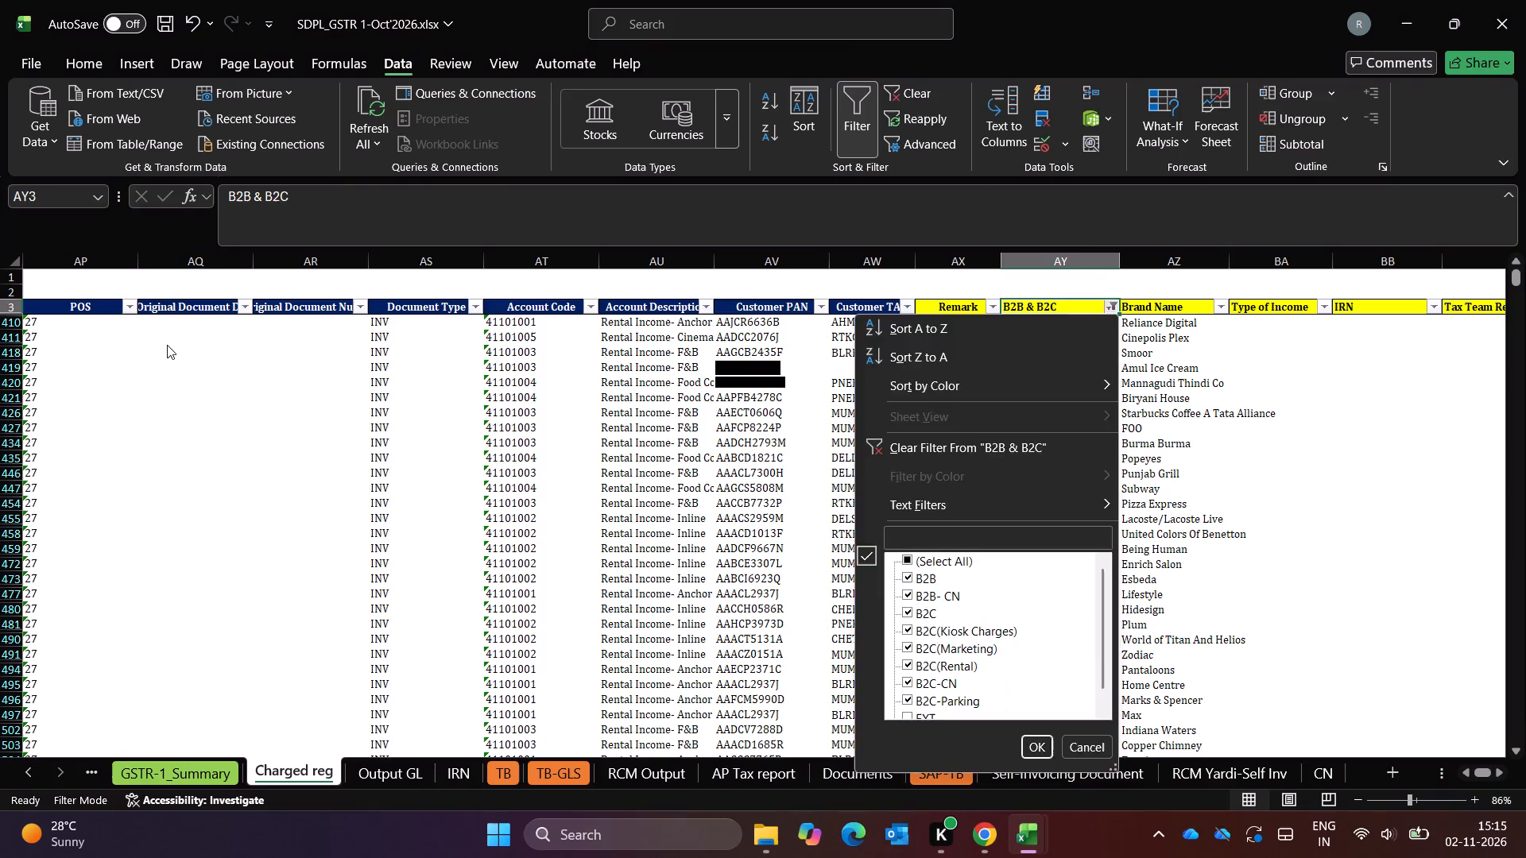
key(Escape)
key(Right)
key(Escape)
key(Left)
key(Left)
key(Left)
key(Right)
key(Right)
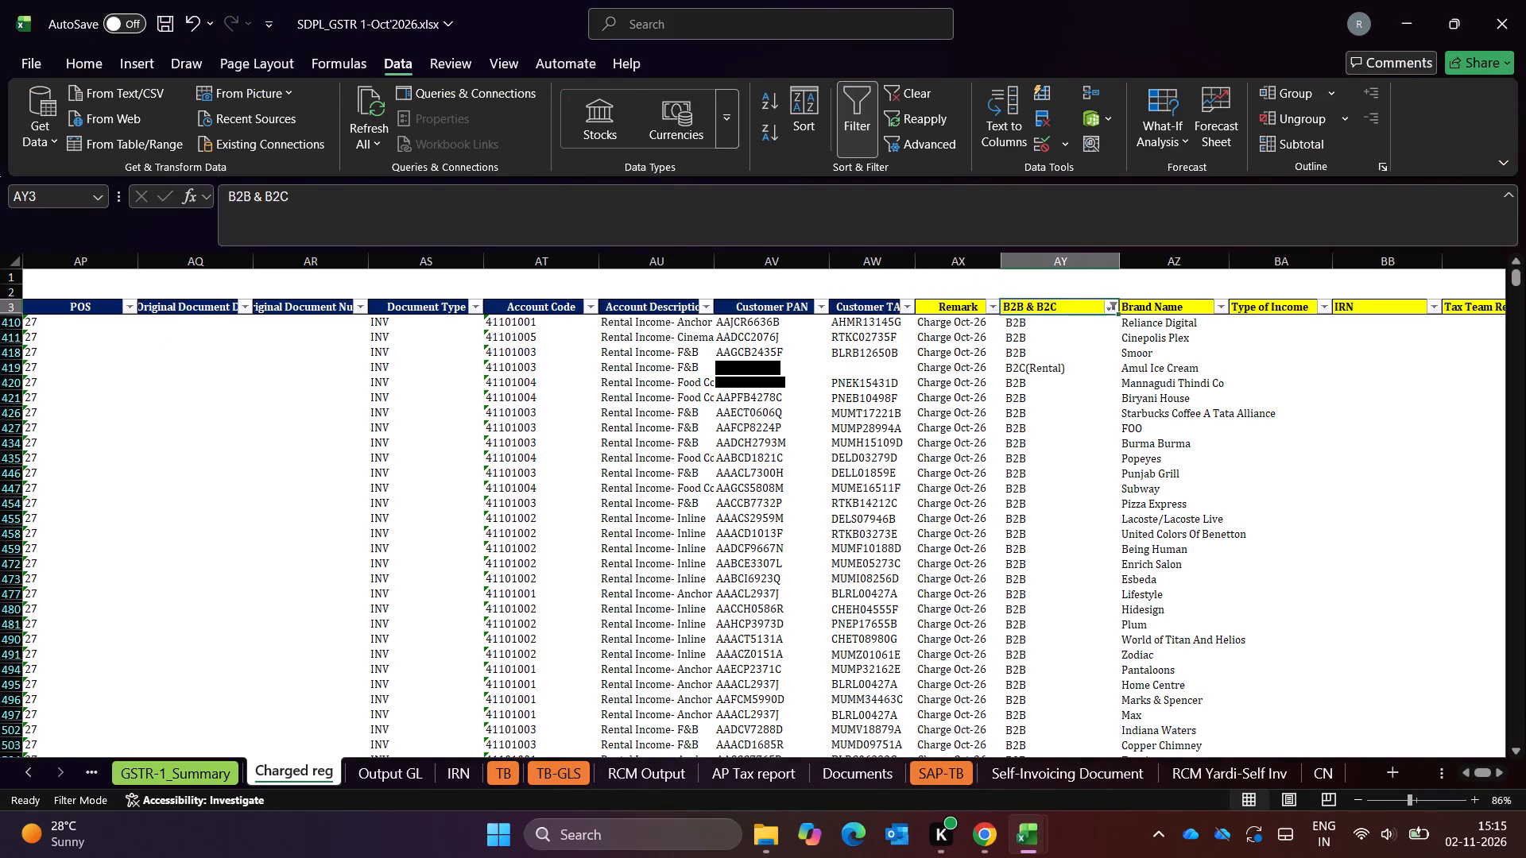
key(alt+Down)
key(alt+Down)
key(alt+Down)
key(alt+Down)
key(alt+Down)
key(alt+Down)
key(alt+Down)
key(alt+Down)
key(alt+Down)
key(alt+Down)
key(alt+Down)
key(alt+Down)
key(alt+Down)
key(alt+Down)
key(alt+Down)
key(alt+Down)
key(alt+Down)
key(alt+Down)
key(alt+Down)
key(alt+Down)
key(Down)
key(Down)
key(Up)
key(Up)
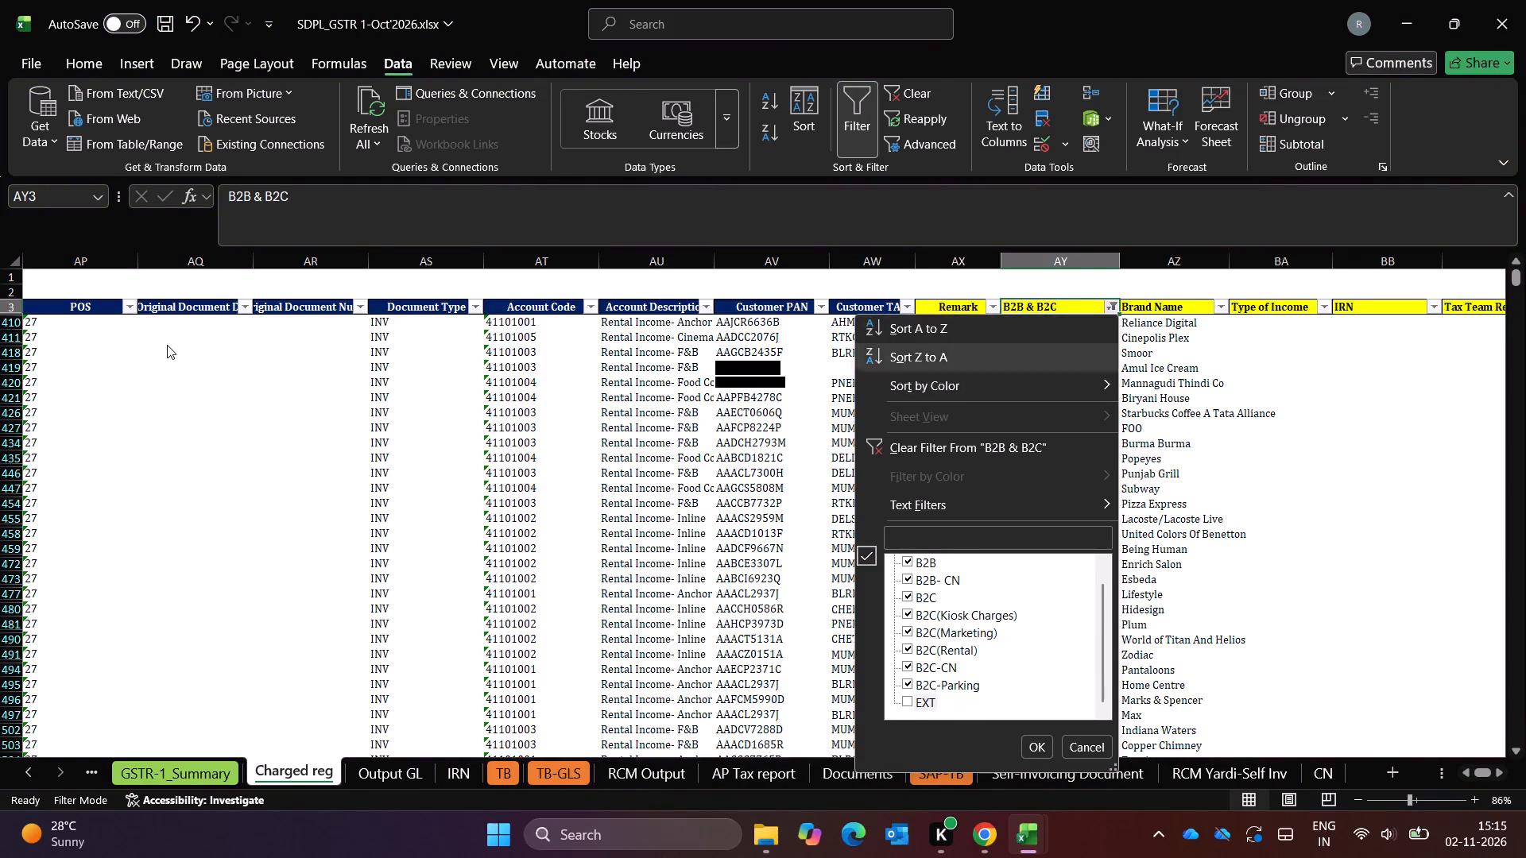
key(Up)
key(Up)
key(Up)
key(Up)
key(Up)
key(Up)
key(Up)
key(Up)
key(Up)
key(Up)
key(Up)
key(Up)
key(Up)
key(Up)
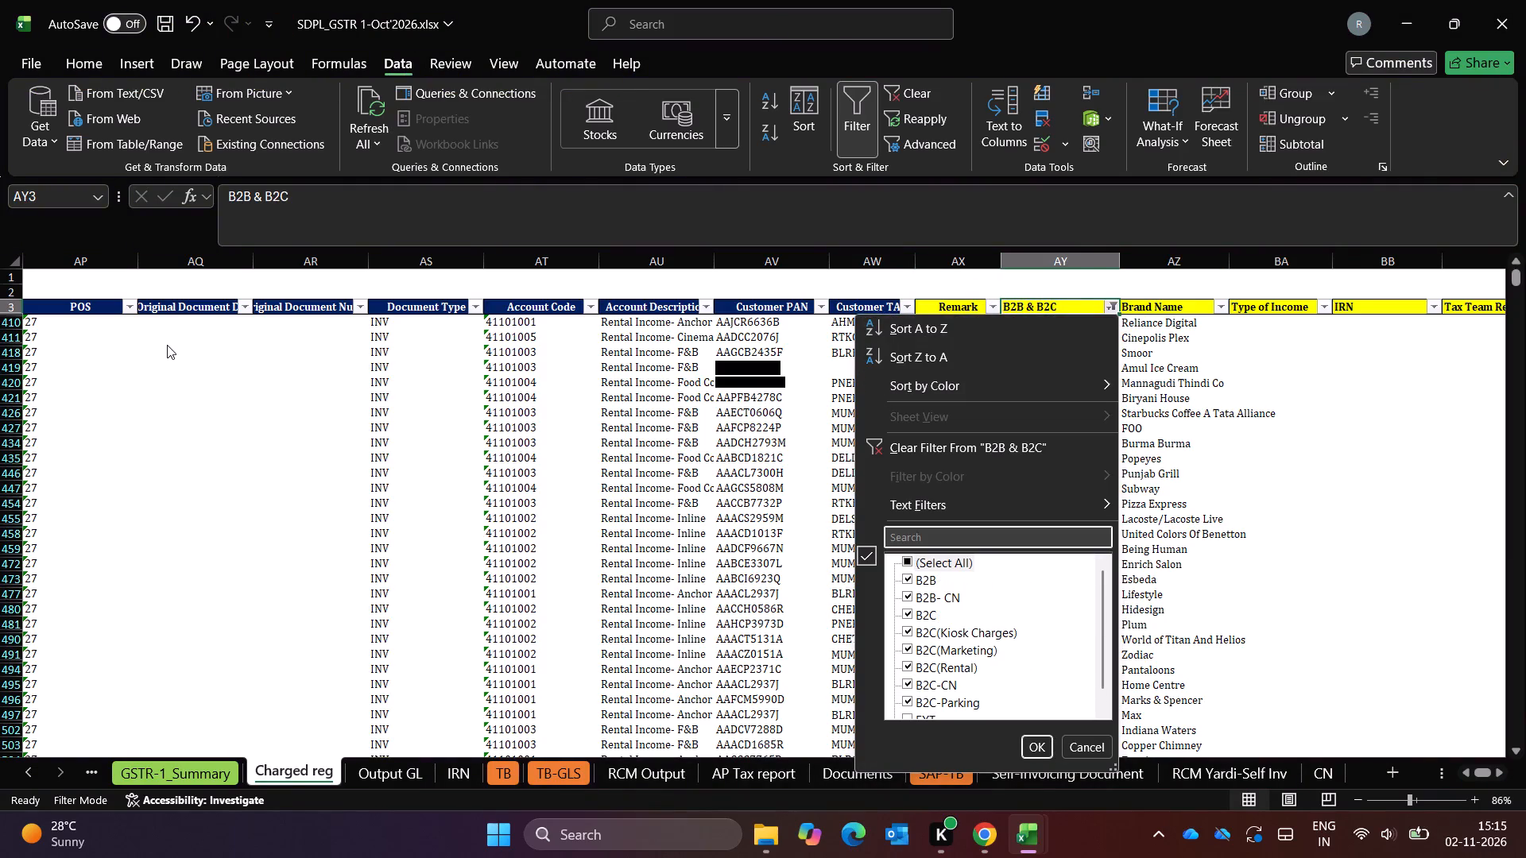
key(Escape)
Filter October's B2B & B2C column to B2C categories only, excluding B2B, B2B- CN and EXT.
key(Right)
key(Left)
key(alt+Down)
key(alt+Down)
key(alt+Down)
key(alt+Down)
key(alt+Down)
key(alt+Down)
key(alt+Down)
key(alt+Down)
key(alt+Down)
key(alt+Down)
key(alt+Down)
key(alt+Down)
key(alt+Down)
key(alt+Down)
key(alt+Down)
key(alt+Down)
key(alt+Down)
key(alt+Down)
key(alt+Down)
key(alt+Down)
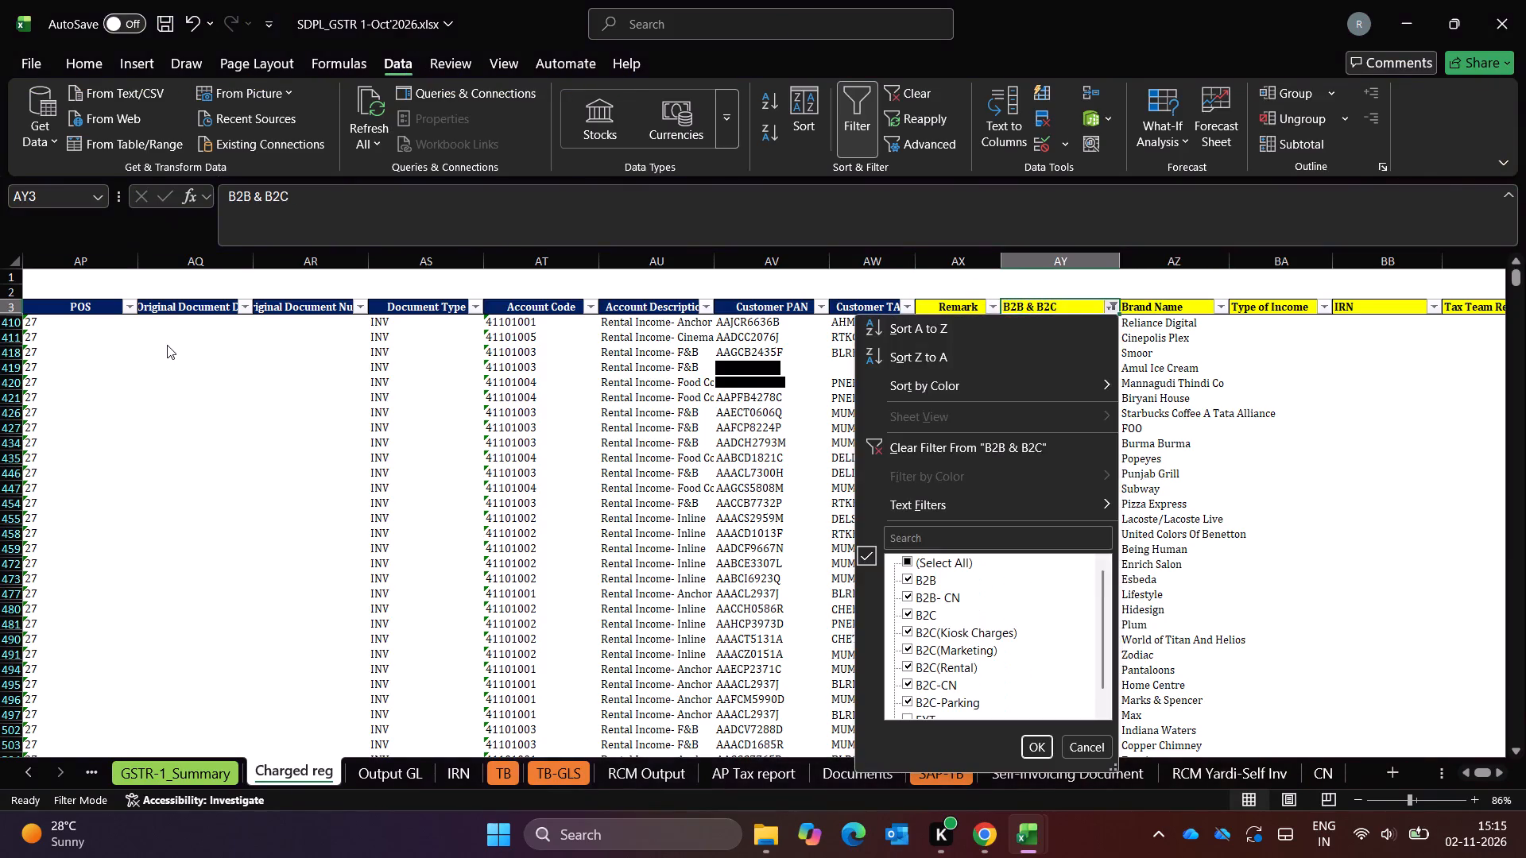
key(Up)
key(Up)
key(Up)
key(Up)
key(Up)
key(Up)
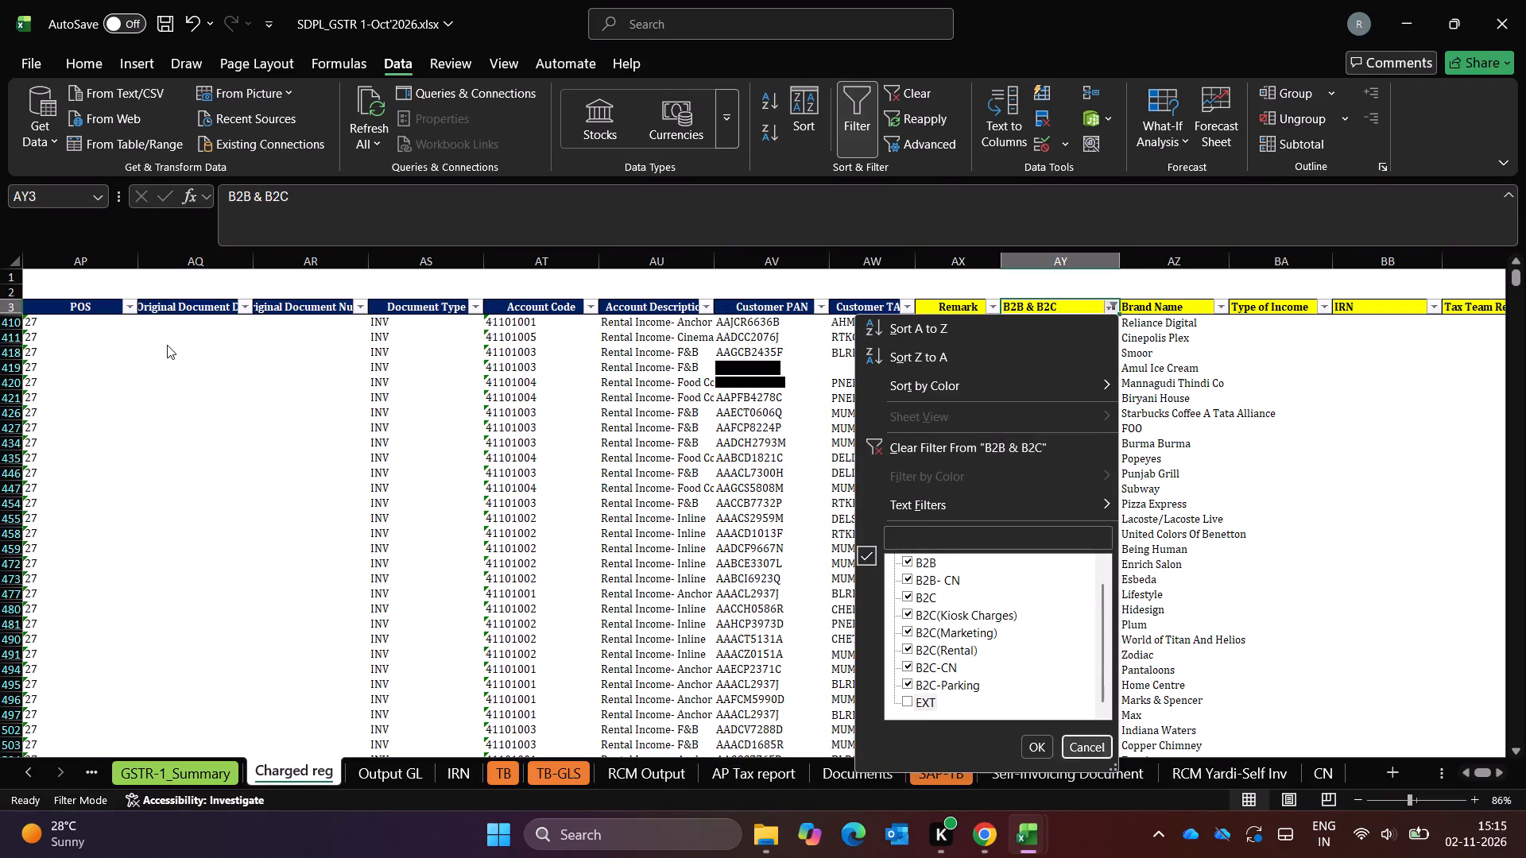
key(Up)
key(Up)
key(Up)
key(Up)
key(Up)
key(Up)
key(Up)
key(Up)
key(Up)
key(Up)
key(Up)
key(Up)
key(Up)
key(Down)
key(Down)
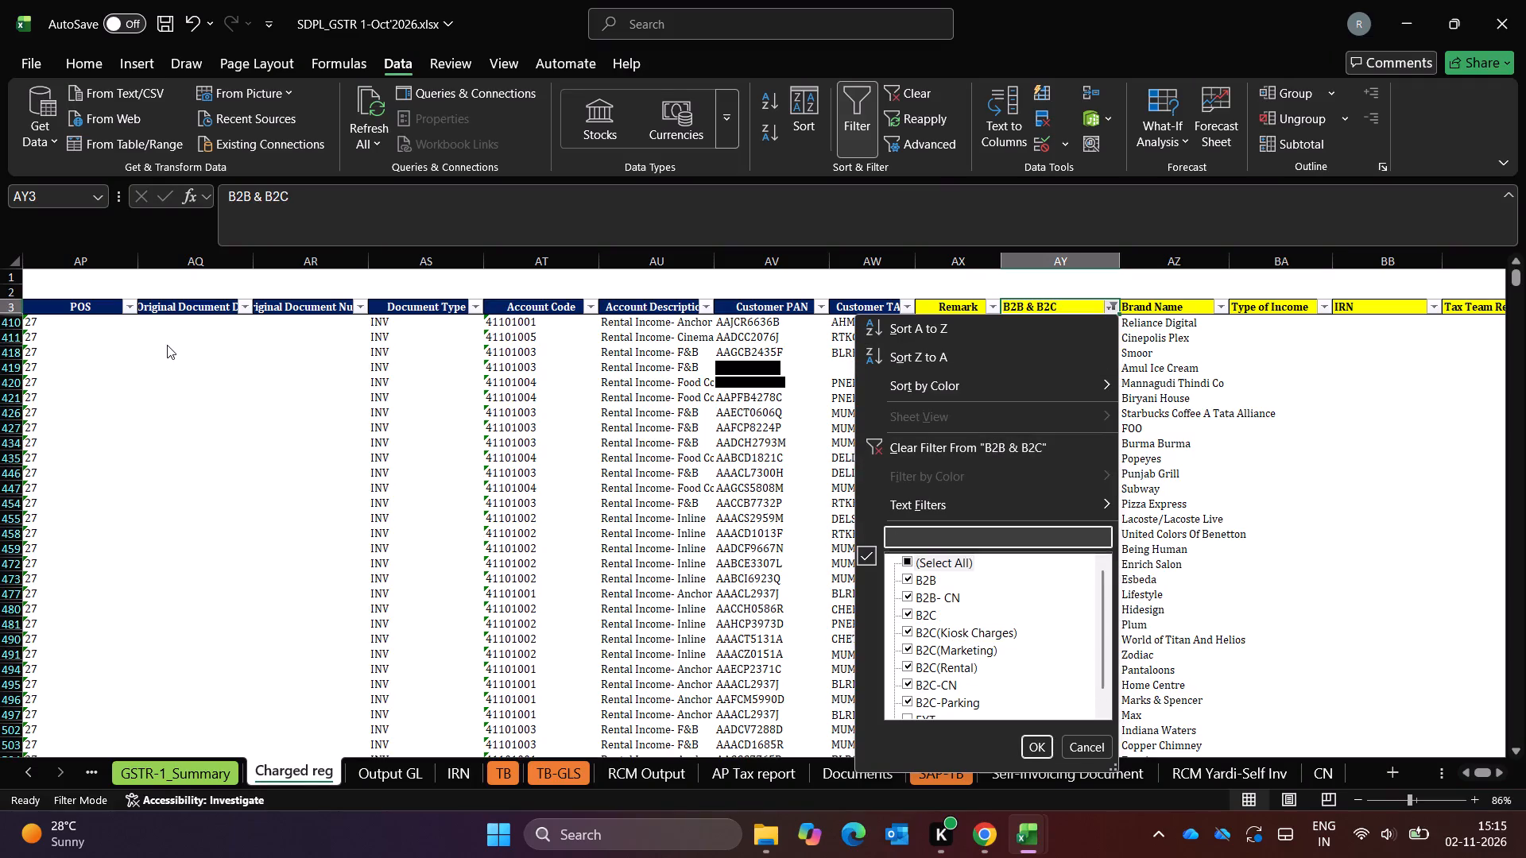
key(space)
key(Down)
key(Down)
key(Down)
key(space)
key(Up)
key(Up)
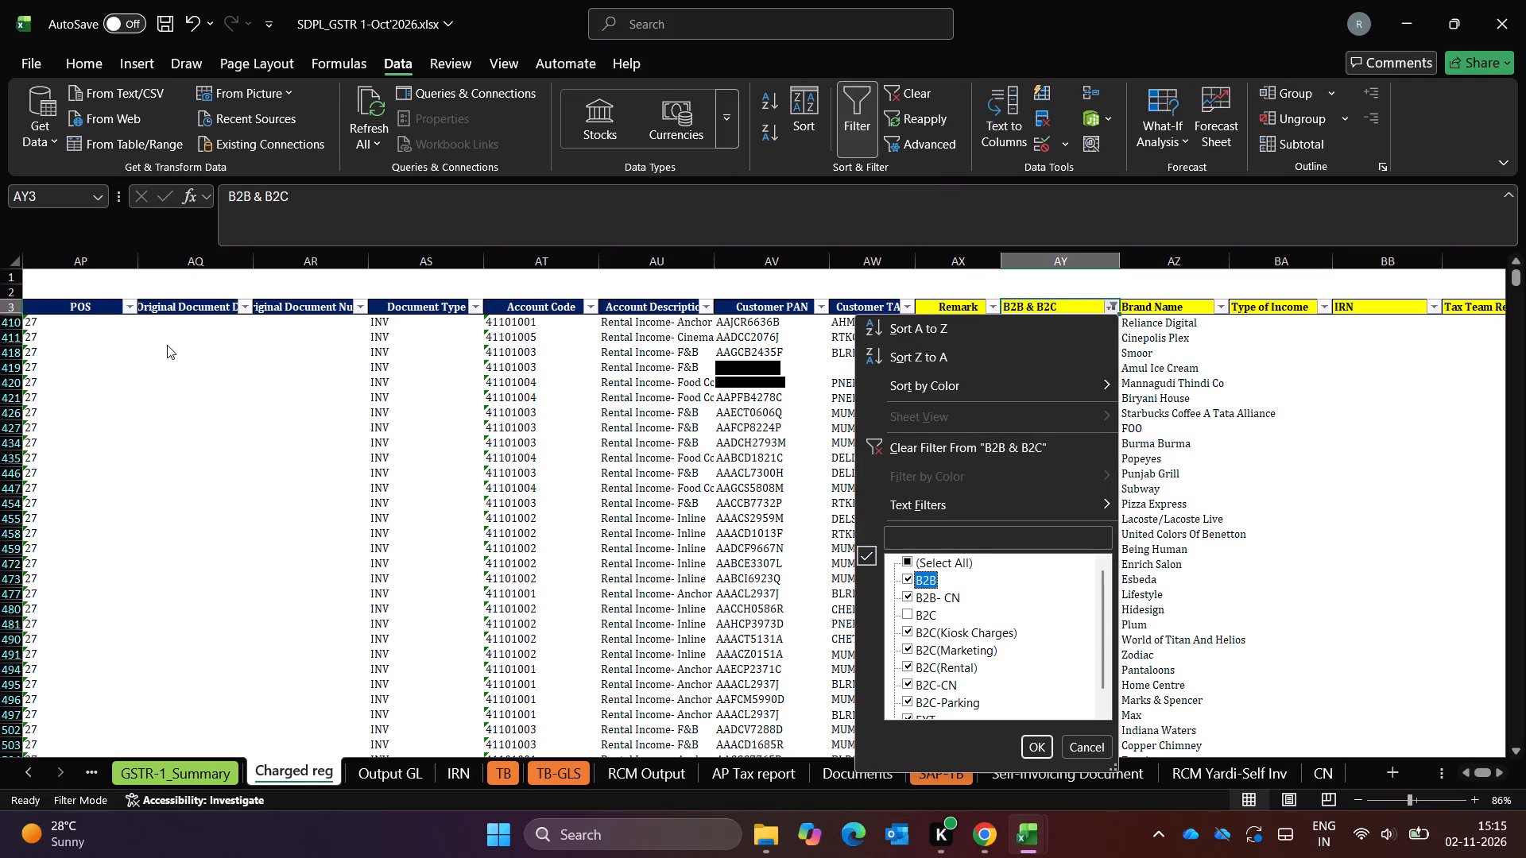
key(Up)
key(space)
key(Down)
key(space)
key(Down)
key(space)
key(Down)
key(Down)
key(Down)
key(Down)
key(Down)
key(Down)
key(Down)
key(Down)
key(Up)
key(Up)
key(Up)
key(Down)
key(Down)
key(space)
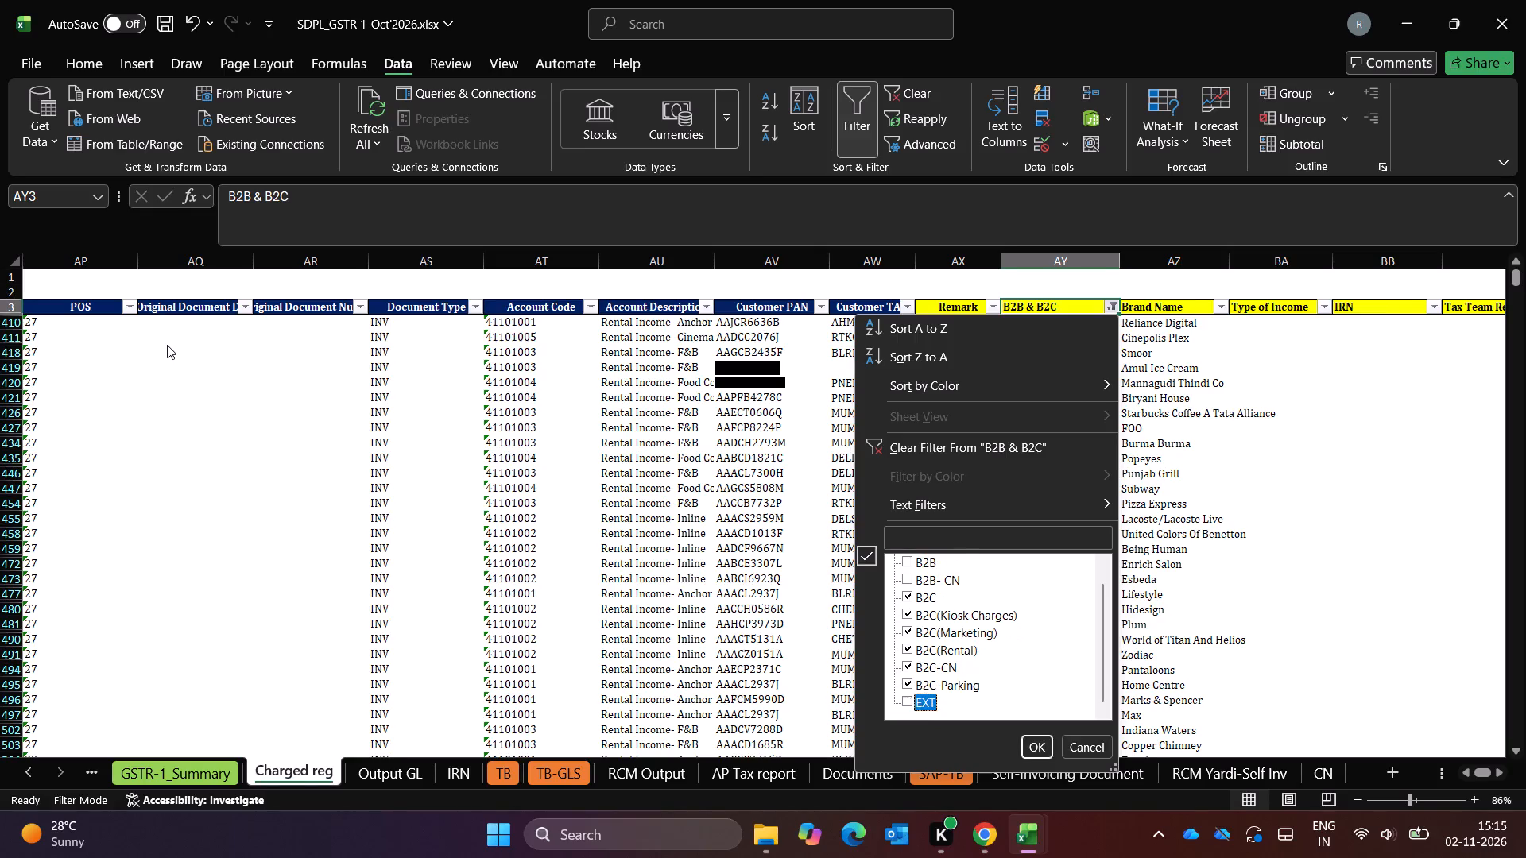
key(Return)
Filter October's Brand Name column to Baby Pram Income using the search text bab, and go to the first row's B2B & B2C cell.
key(Right)
key(alt+Down)
key(alt+Down)
key(alt+Down)
key(alt+Down)
key(alt+Down)
key(alt+Down)
key(alt+Down)
key(alt+Down)
key(alt+Down)
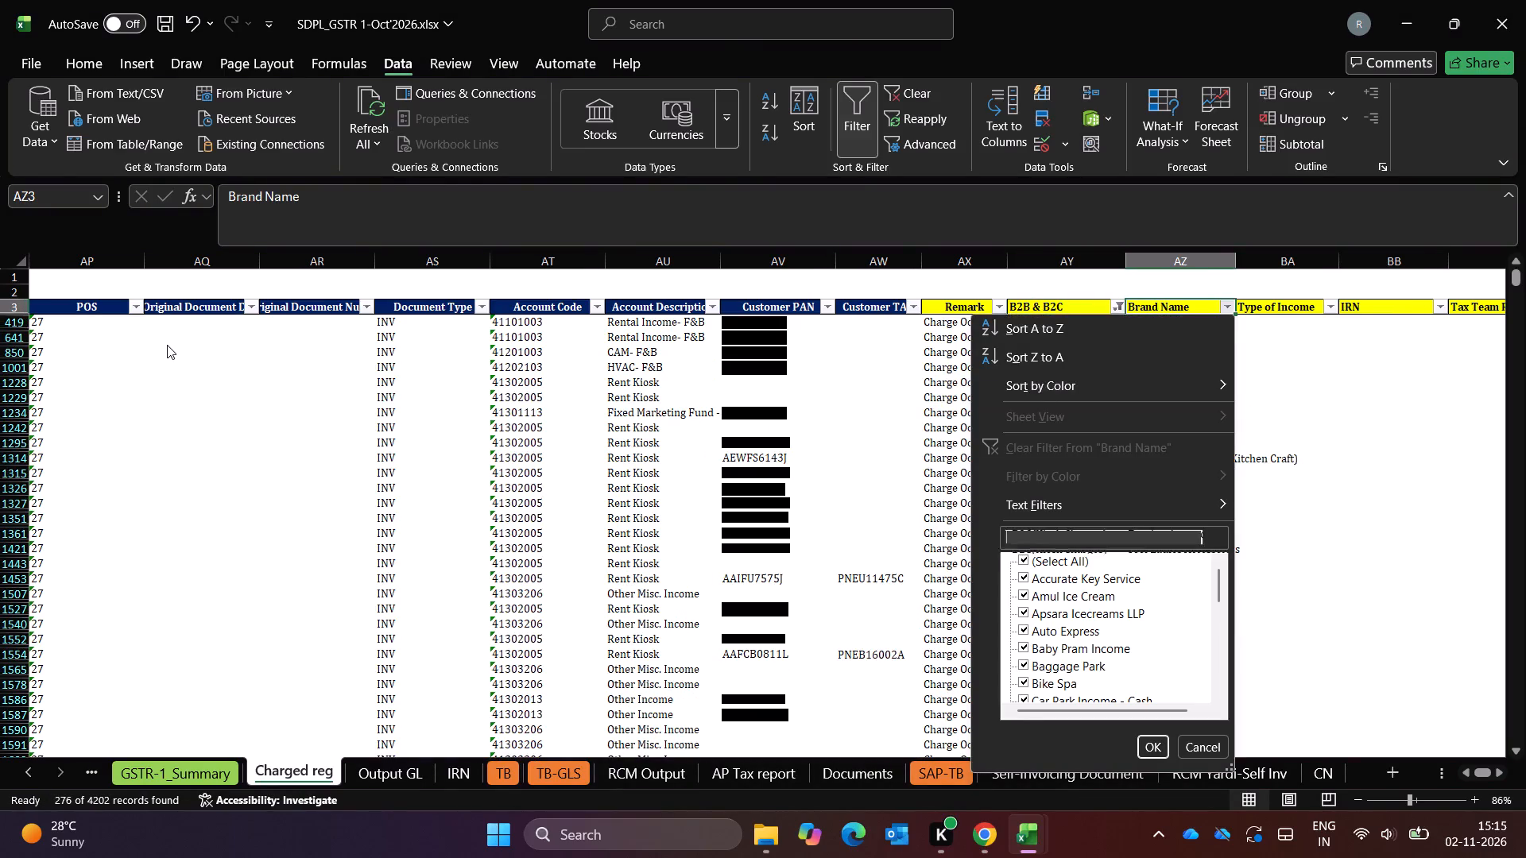
text(bab)
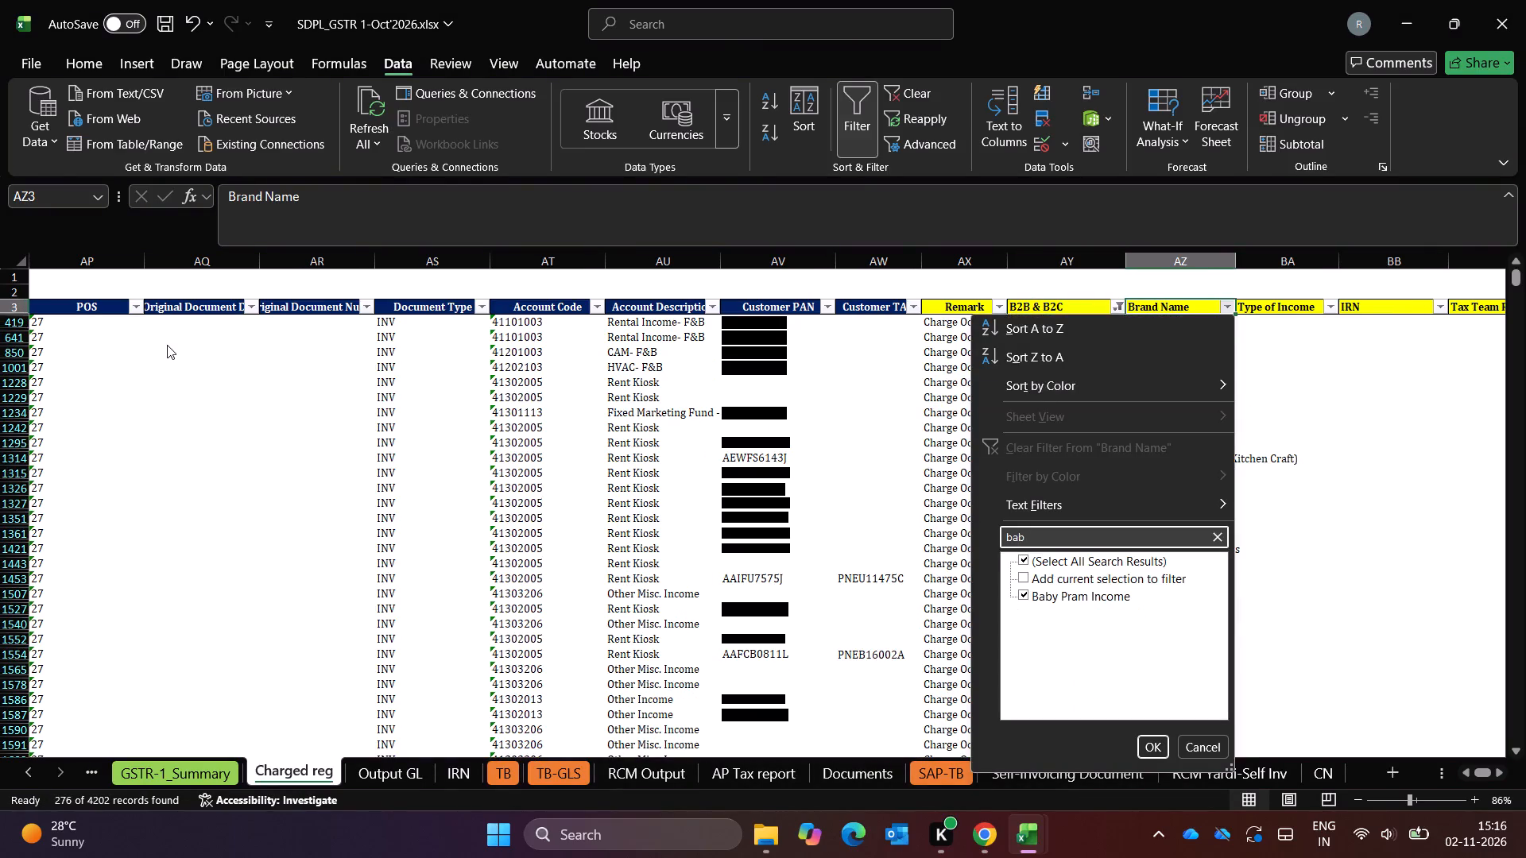
key(Return)
key(Down)
key(Left)
Switch to the September workbook and review the values available in Charged reg's Brand Name and Type of Income columns, leaving their filters unchanged.
key(alt+Tab)
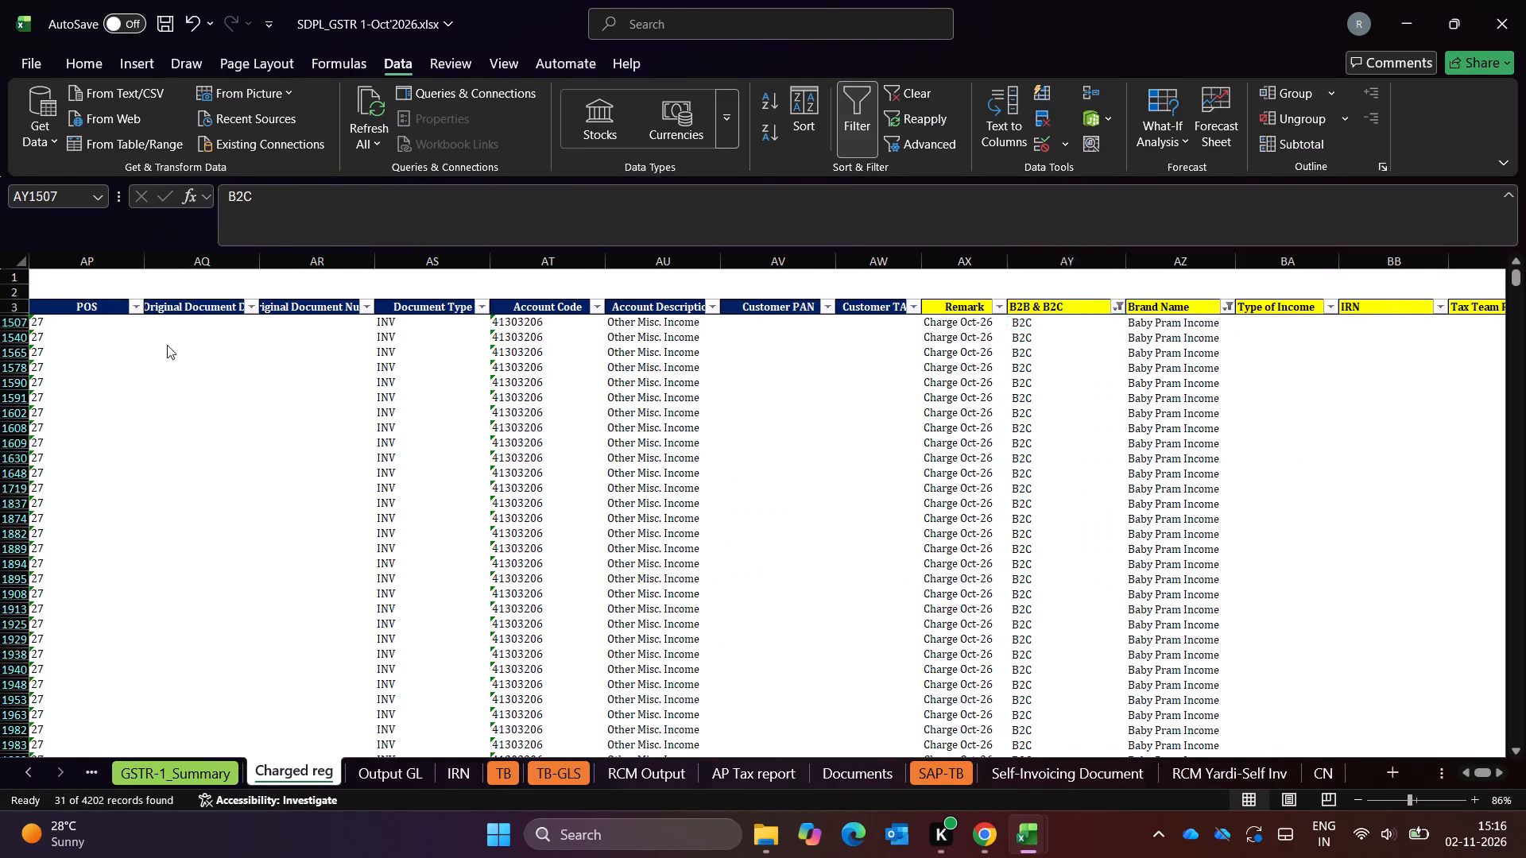
key(Left)
key(Right)
key(Up)
key(alt+Down)
key(alt+Down)
key(alt+Down)
key(alt+Down)
key(alt+Down)
key(alt+Down)
key(alt+Down)
key(alt+Down)
key(alt+Down)
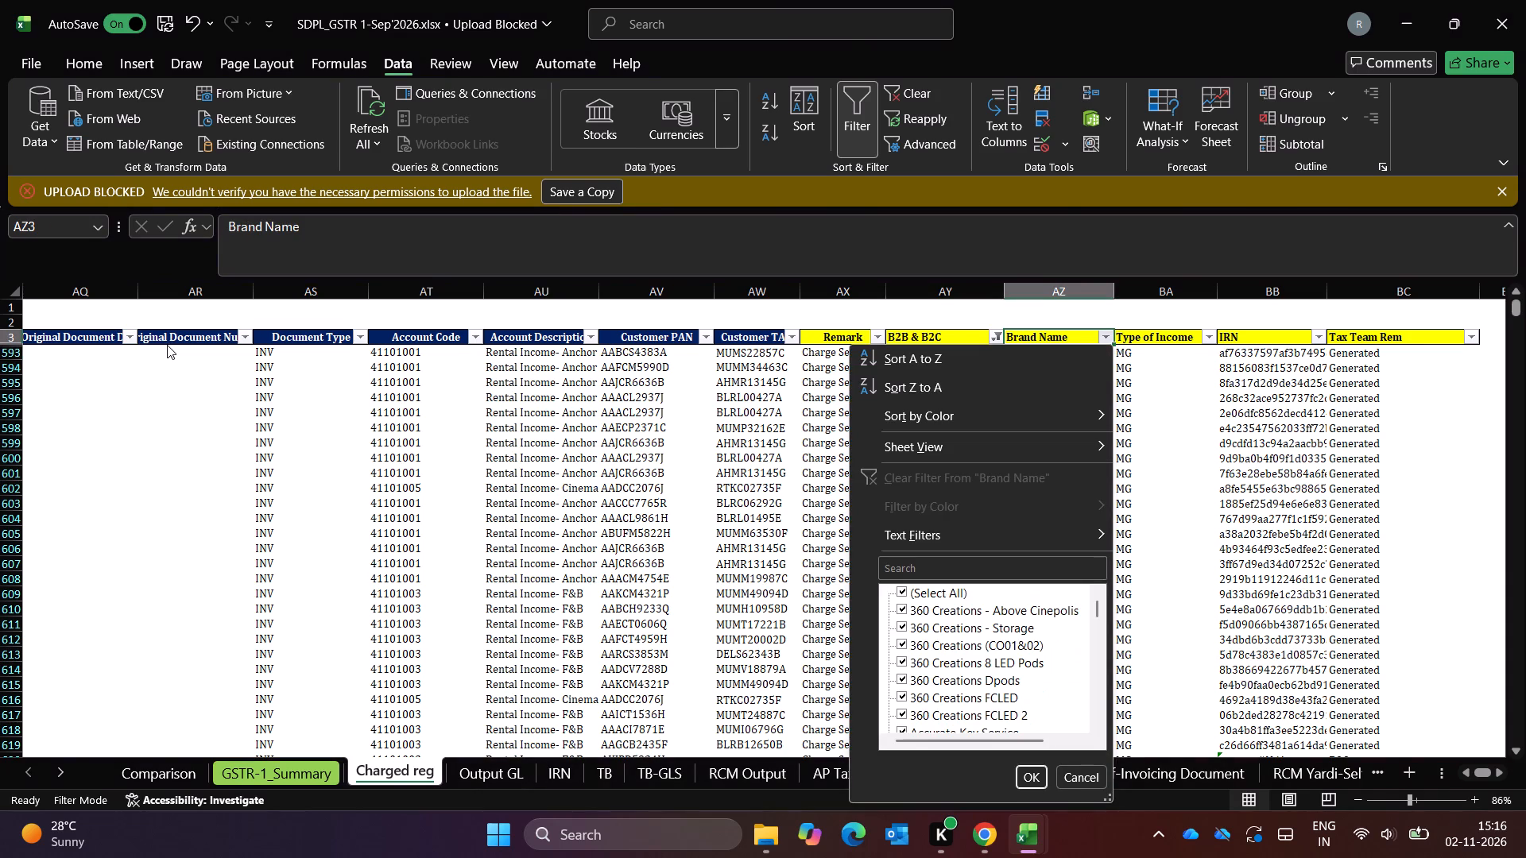
key(Escape)
key(Right)
key(alt+Down)
key(alt+Down)
key(alt+Down)
key(alt+Down)
key(alt+Down)
key(alt+Down)
key(alt+Down)
key(alt+Down)
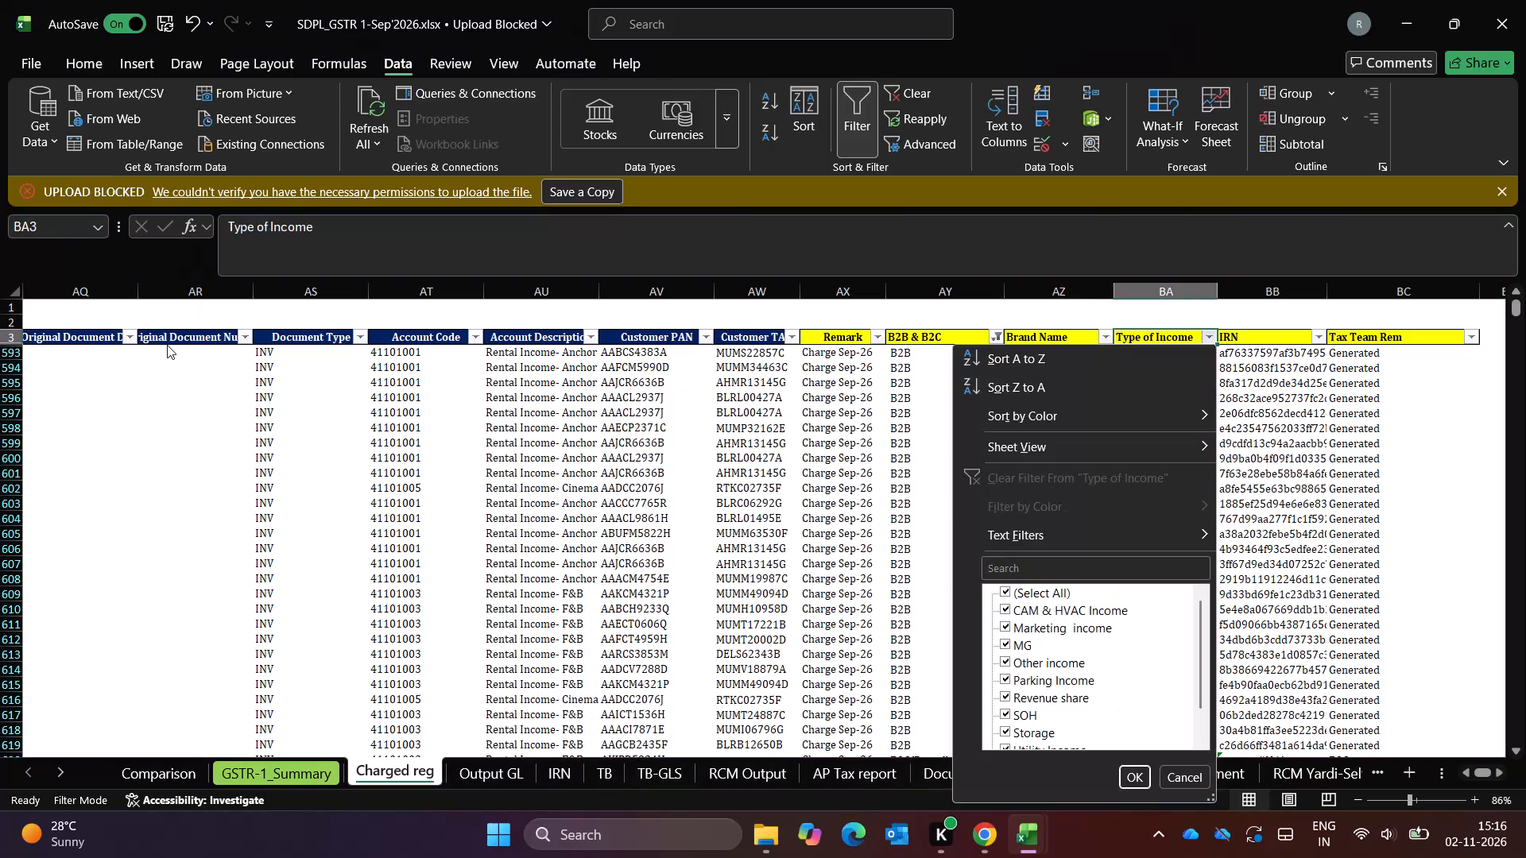
key(Down)
key(Down)
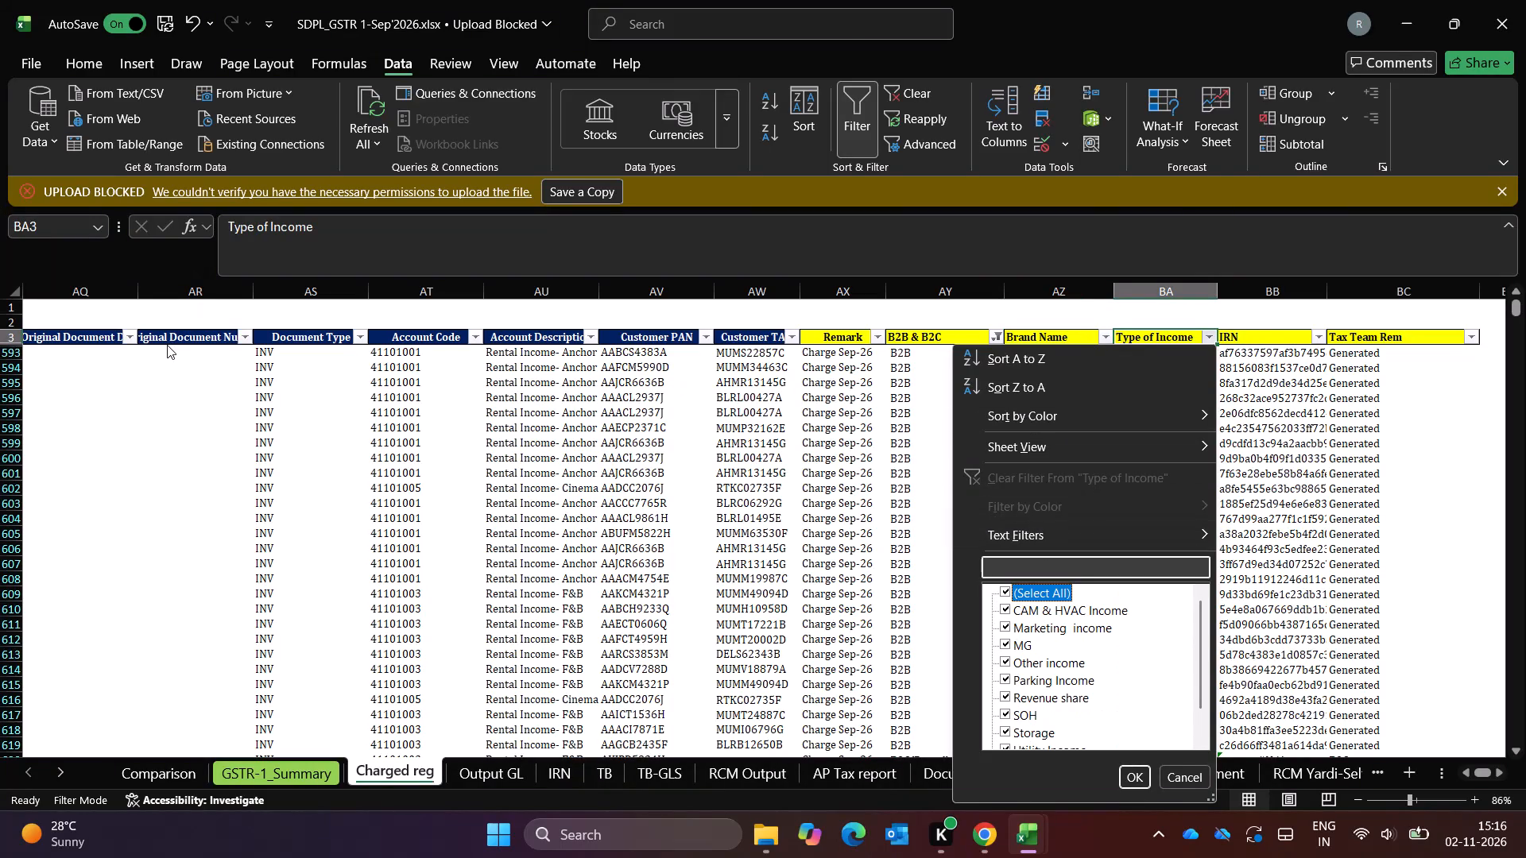
key(Escape)
Filter September's B2B & B2C column to B2C(Baby Pram) only and go to the first matching entry.
key(Left)
key(Left)
key(alt+Down)
key(alt+Down)
key(alt+Down)
key(alt+Down)
key(alt+Down)
key(alt+Down)
key(alt+Down)
key(alt+Down)
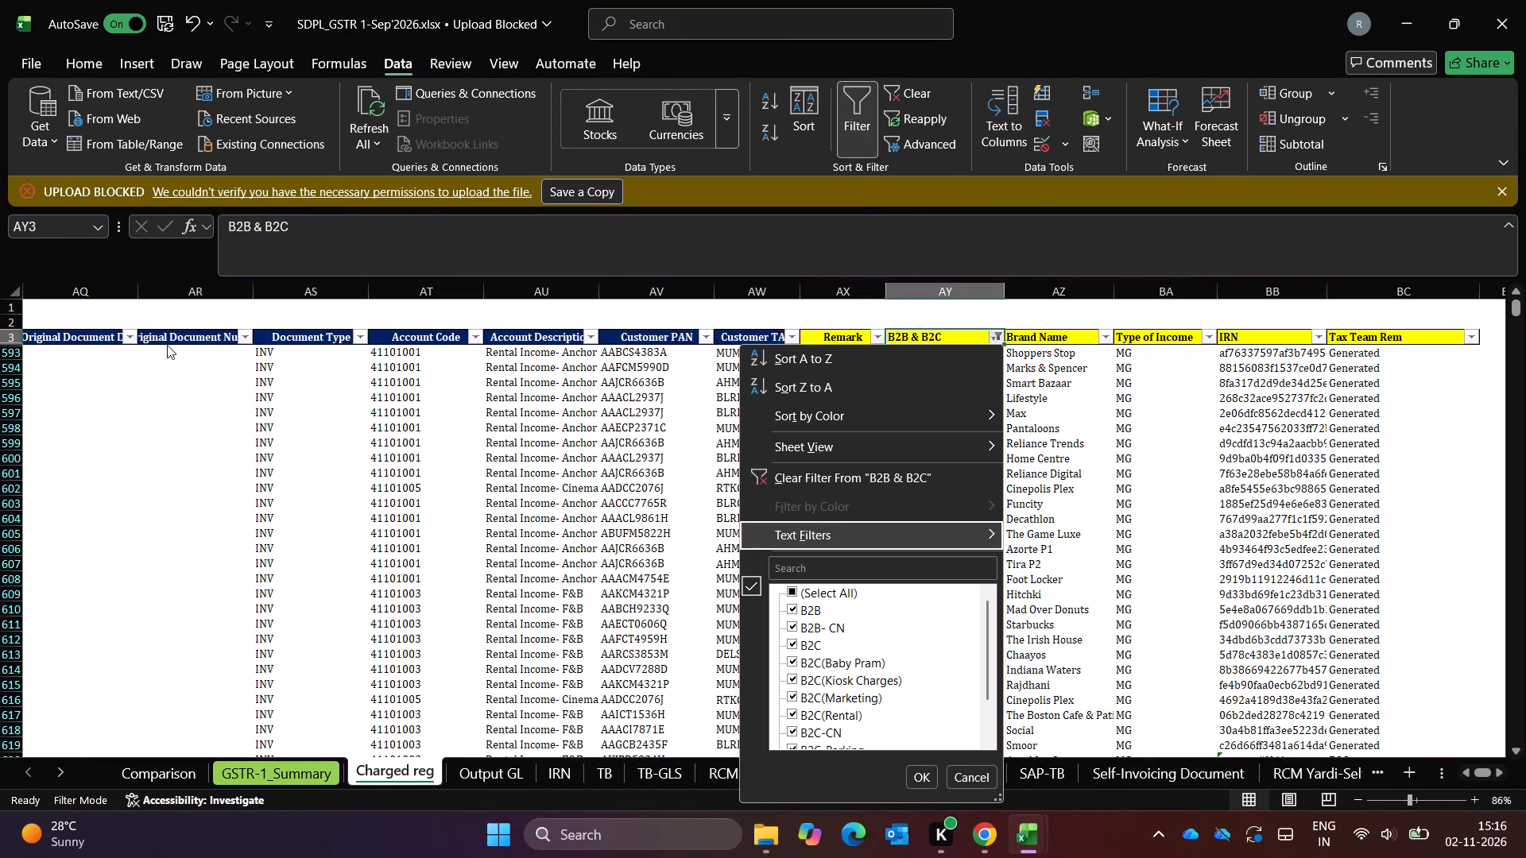
key(Down)
key(Down)
key(space)
key(Down)
key(Down)
key(Down)
key(Down)
key(space)
key(space)
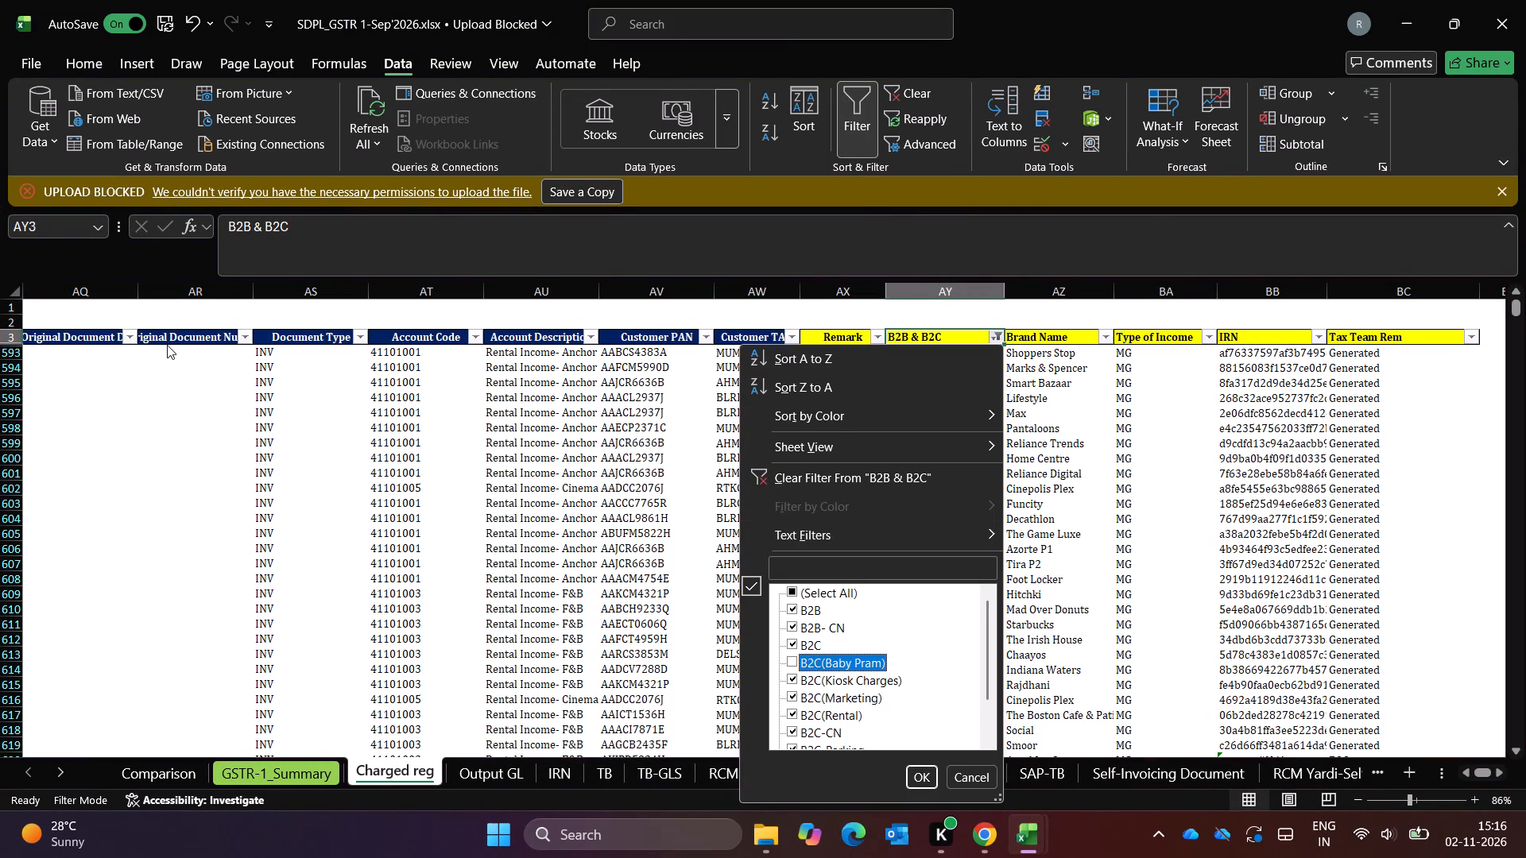
key(Up)
key(Up)
key(Up)
key(Up)
key(space)
key(Down)
key(Down)
key(Down)
key(Down)
key(space)
key(Return)
key(Down)
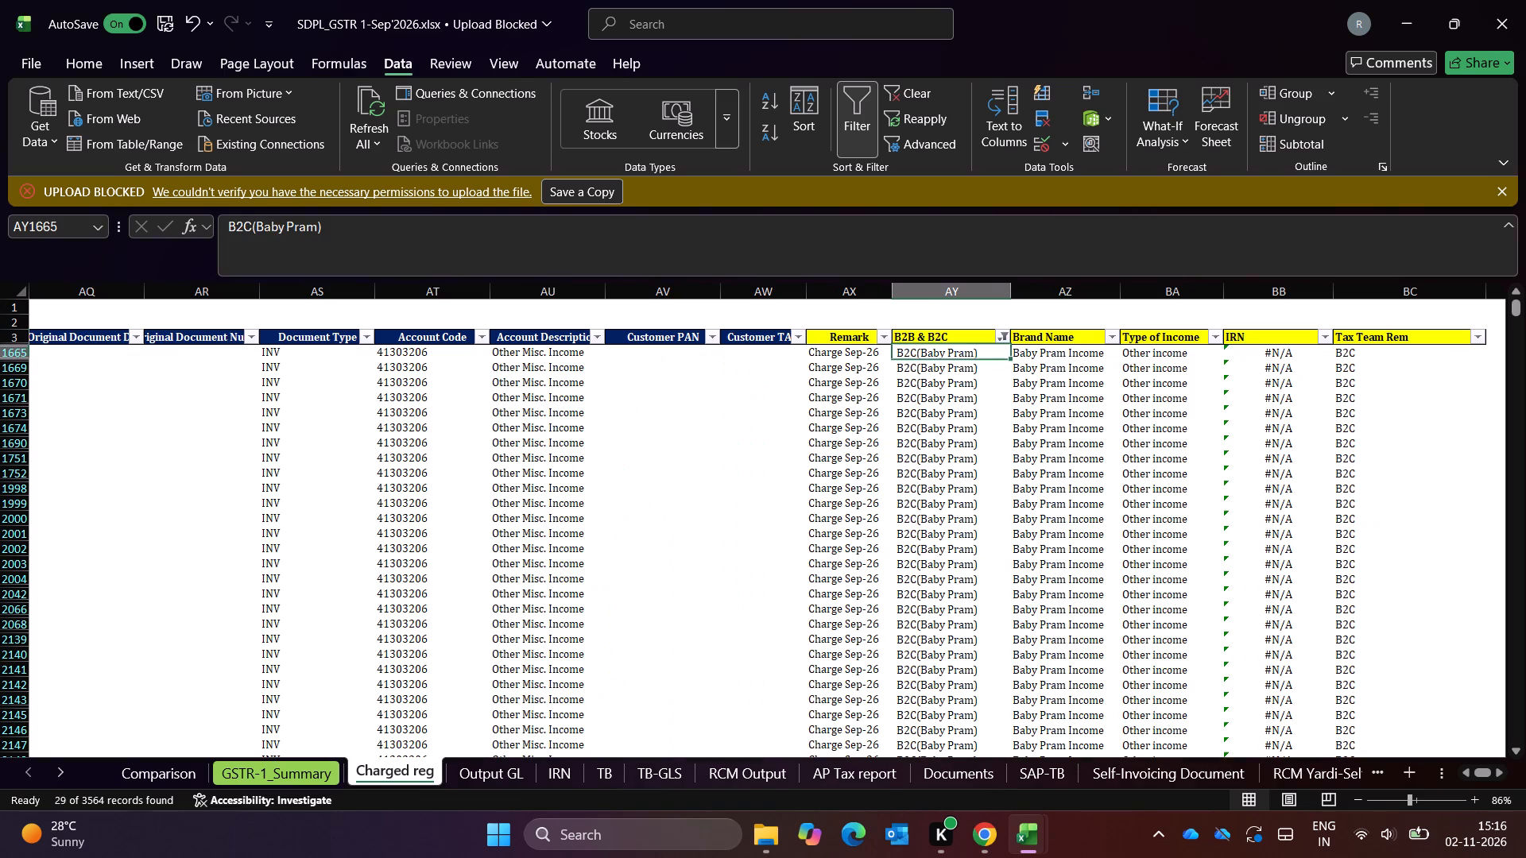
Copy September's B2C(Baby Pram) entry into the B2B & B2C cell of October's first Baby Pram Income row, AY1507.
key(ctrl+c)
key(alt+Tab)
key(ctrl+v)
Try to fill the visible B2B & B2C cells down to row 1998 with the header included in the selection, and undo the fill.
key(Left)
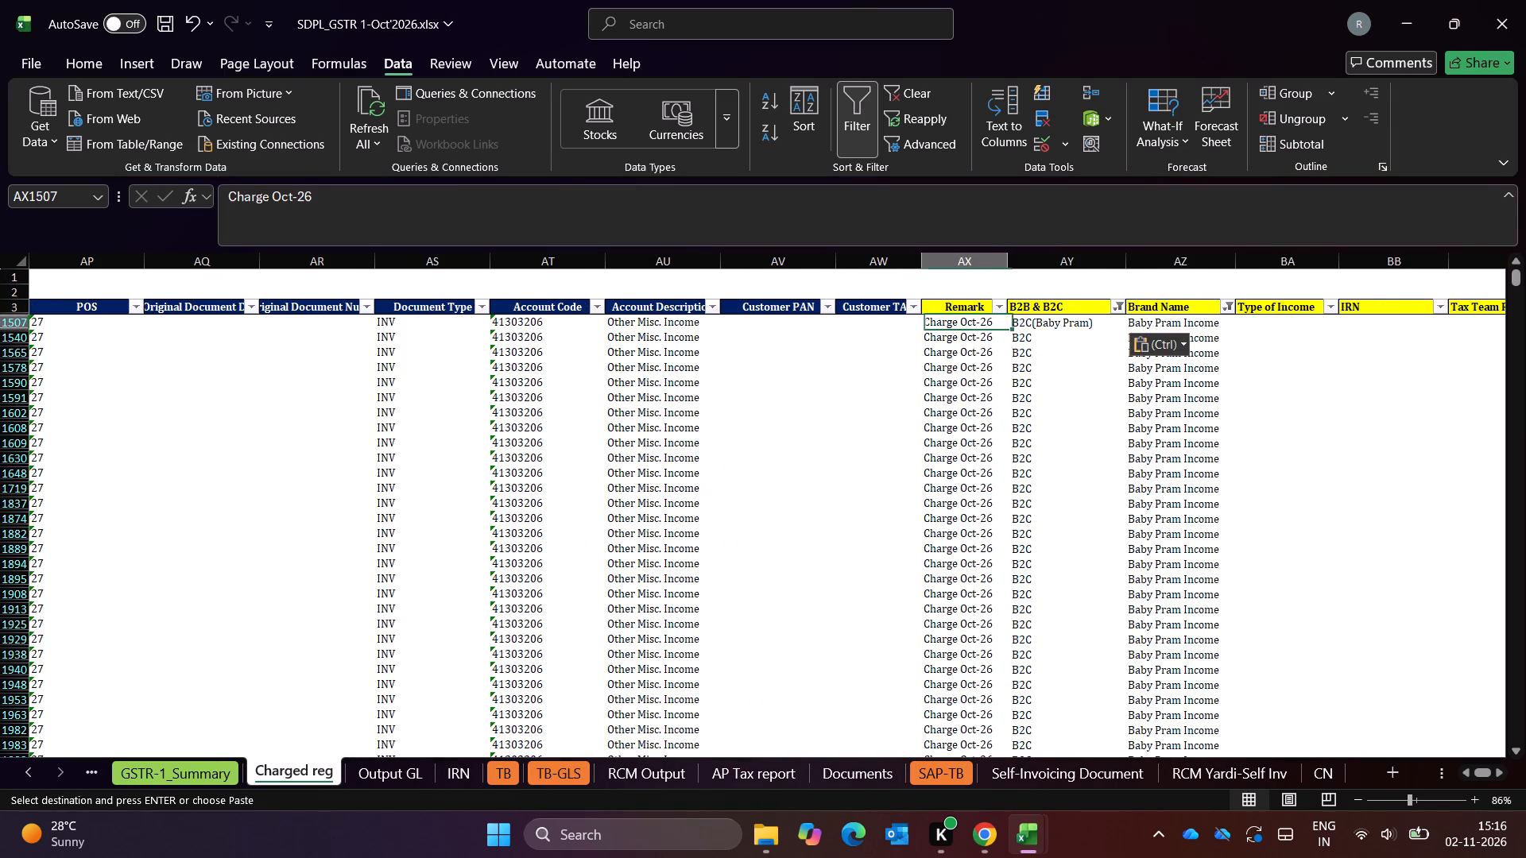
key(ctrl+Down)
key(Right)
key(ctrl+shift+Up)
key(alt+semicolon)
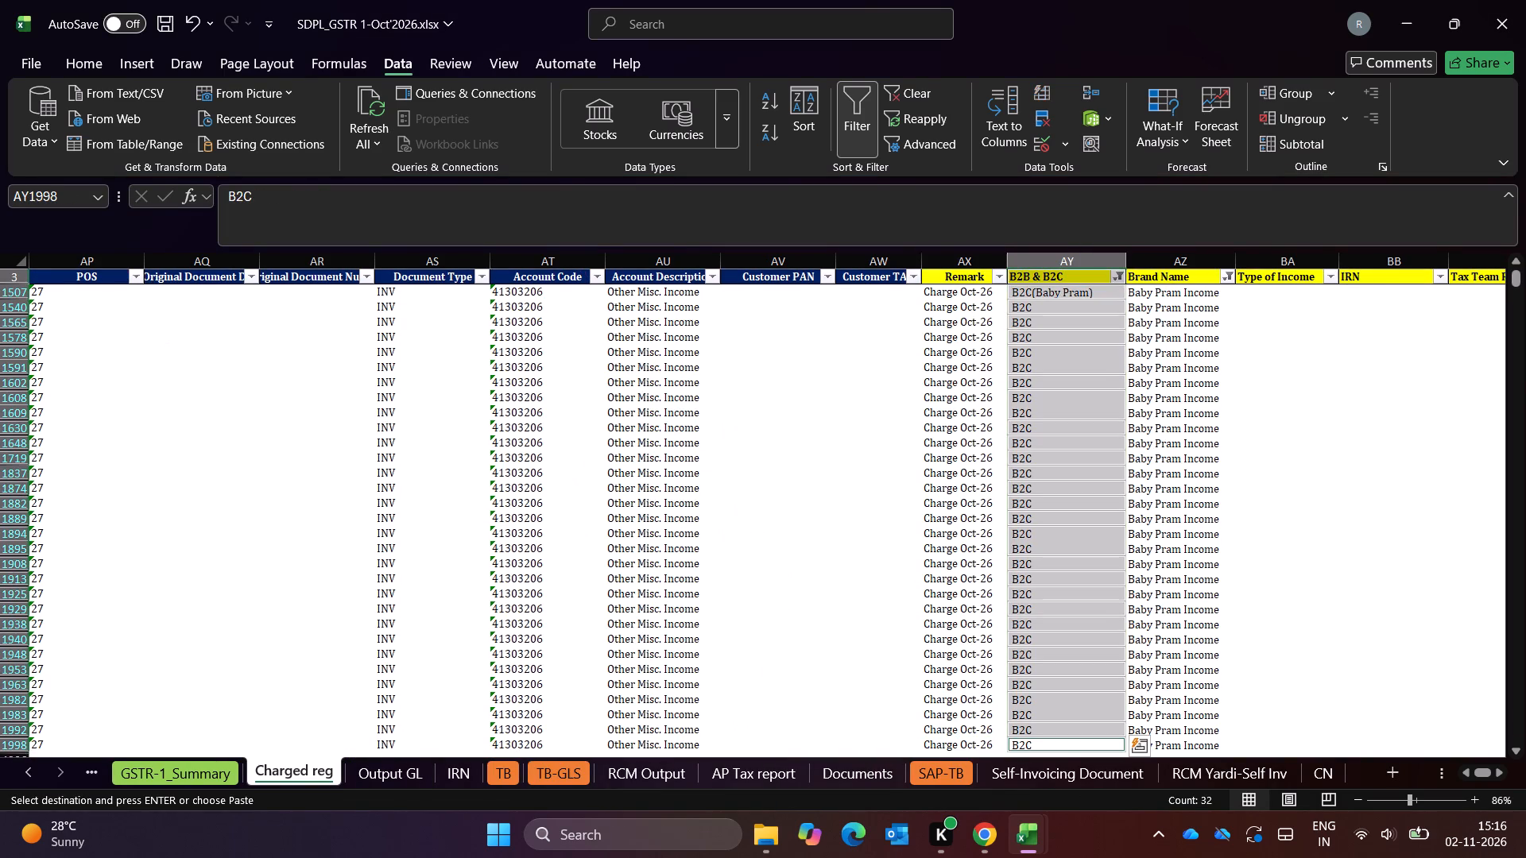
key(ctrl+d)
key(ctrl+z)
Fill B2C(Baby Pram) down only the visible B2B & B2C cells from AY1507 to AY1998, leaving the header out of the selection.
key(Down)
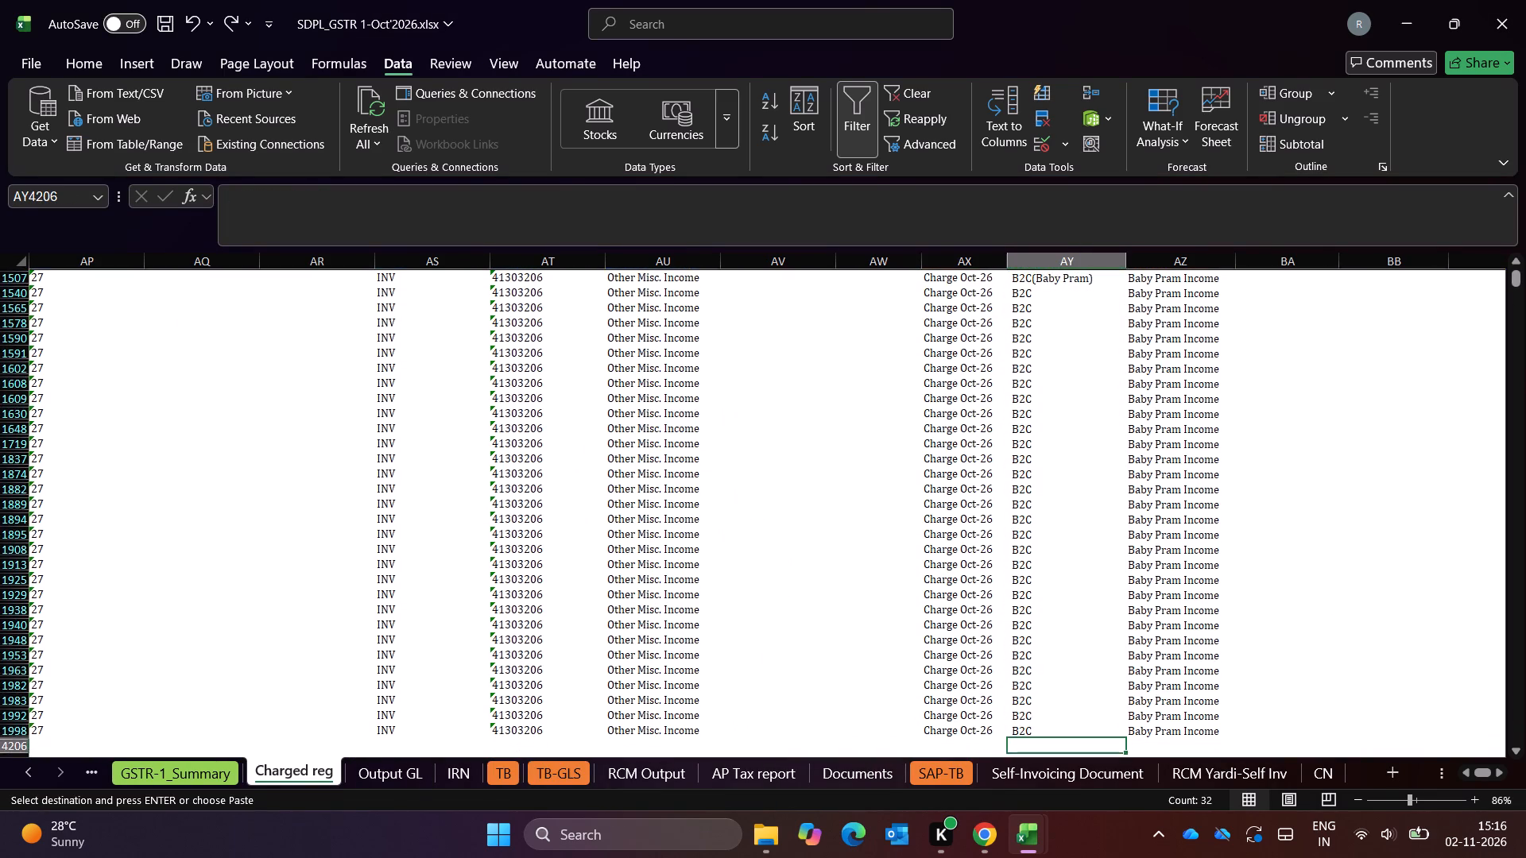
key(Up)
key(ctrl+shift+Up)
key(shift+Down)
key(alt+semicolon)
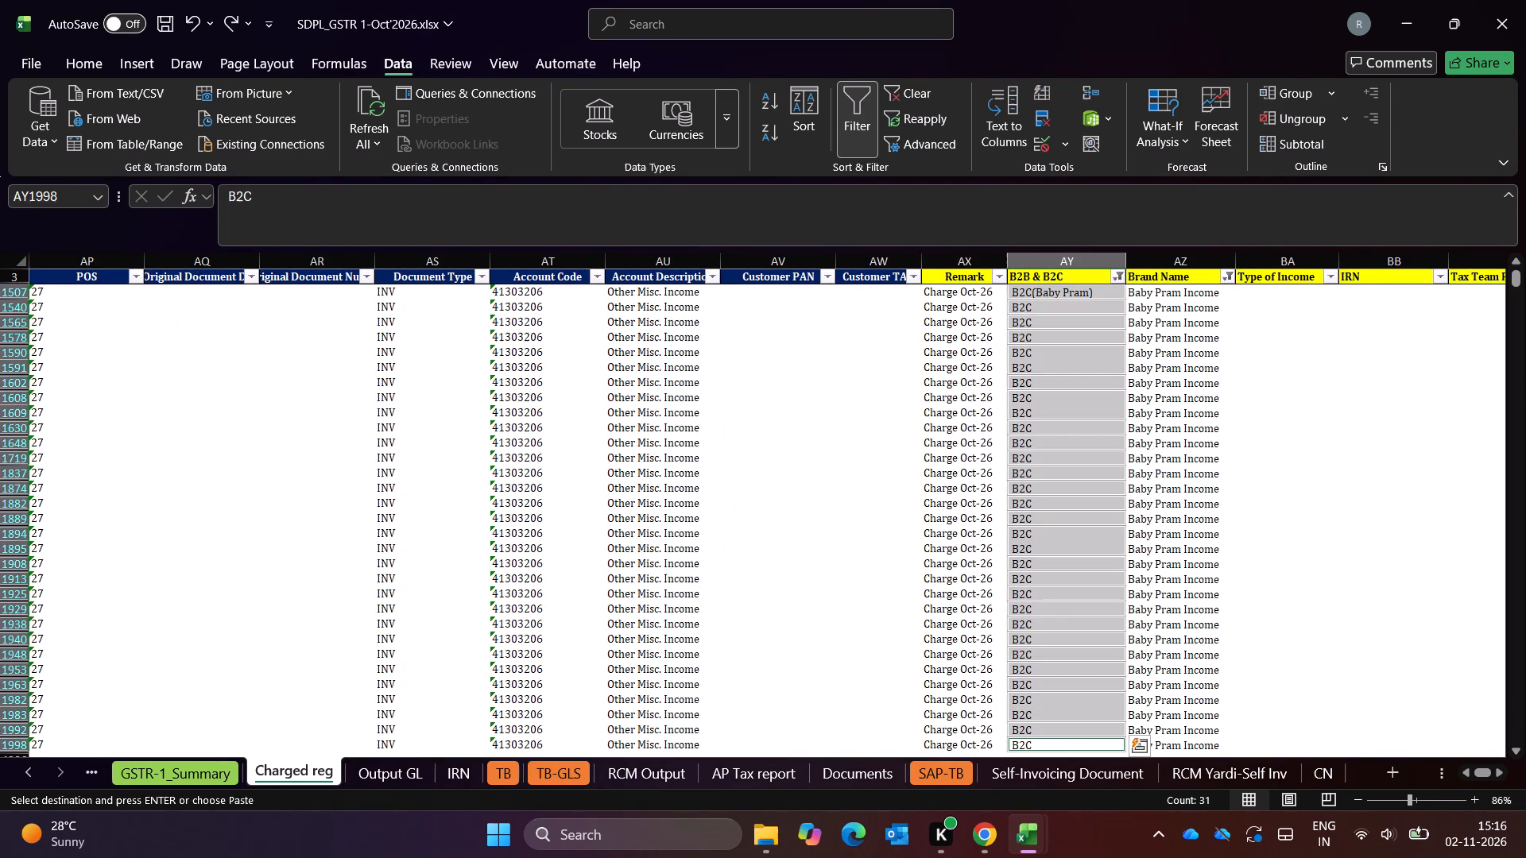
key(ctrl+d)
Reselect all values in the October B2B & B2C column's filter to remove its restriction.
key(Up)
key(Up)
key(Up)
key(ctrl+Up)
key(Up)
key(Up)
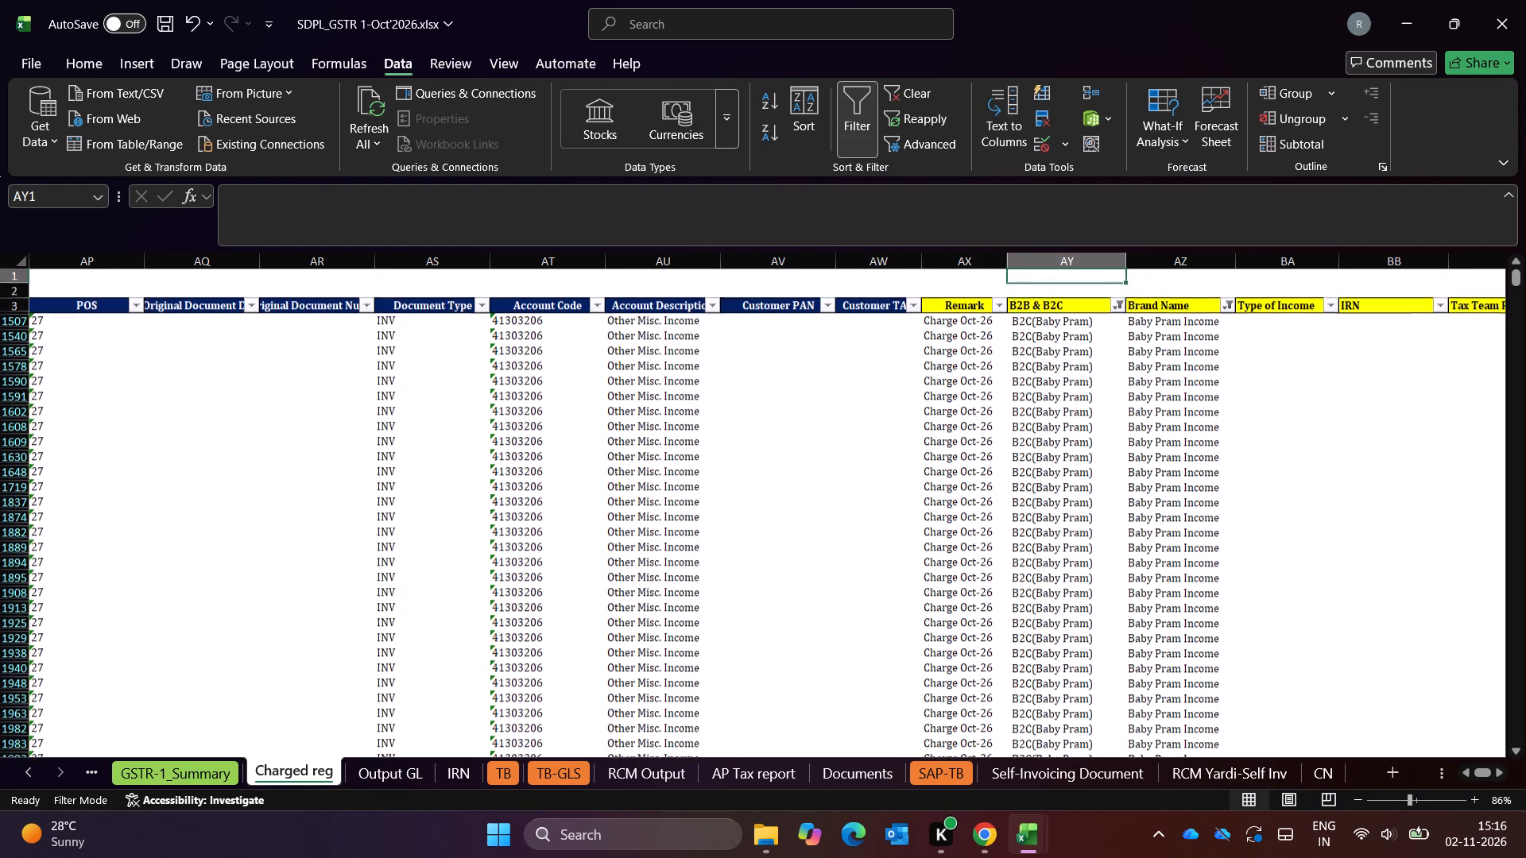
key(Down)
key(Down)
key(alt+Down)
key(alt+Down)
key(alt+Down)
key(alt+Down)
key(alt+Down)
key(alt+Down)
key(alt+Down)
key(alt+Down)
key(alt+Down)
key(alt+Down)
key(space)
key(Return)
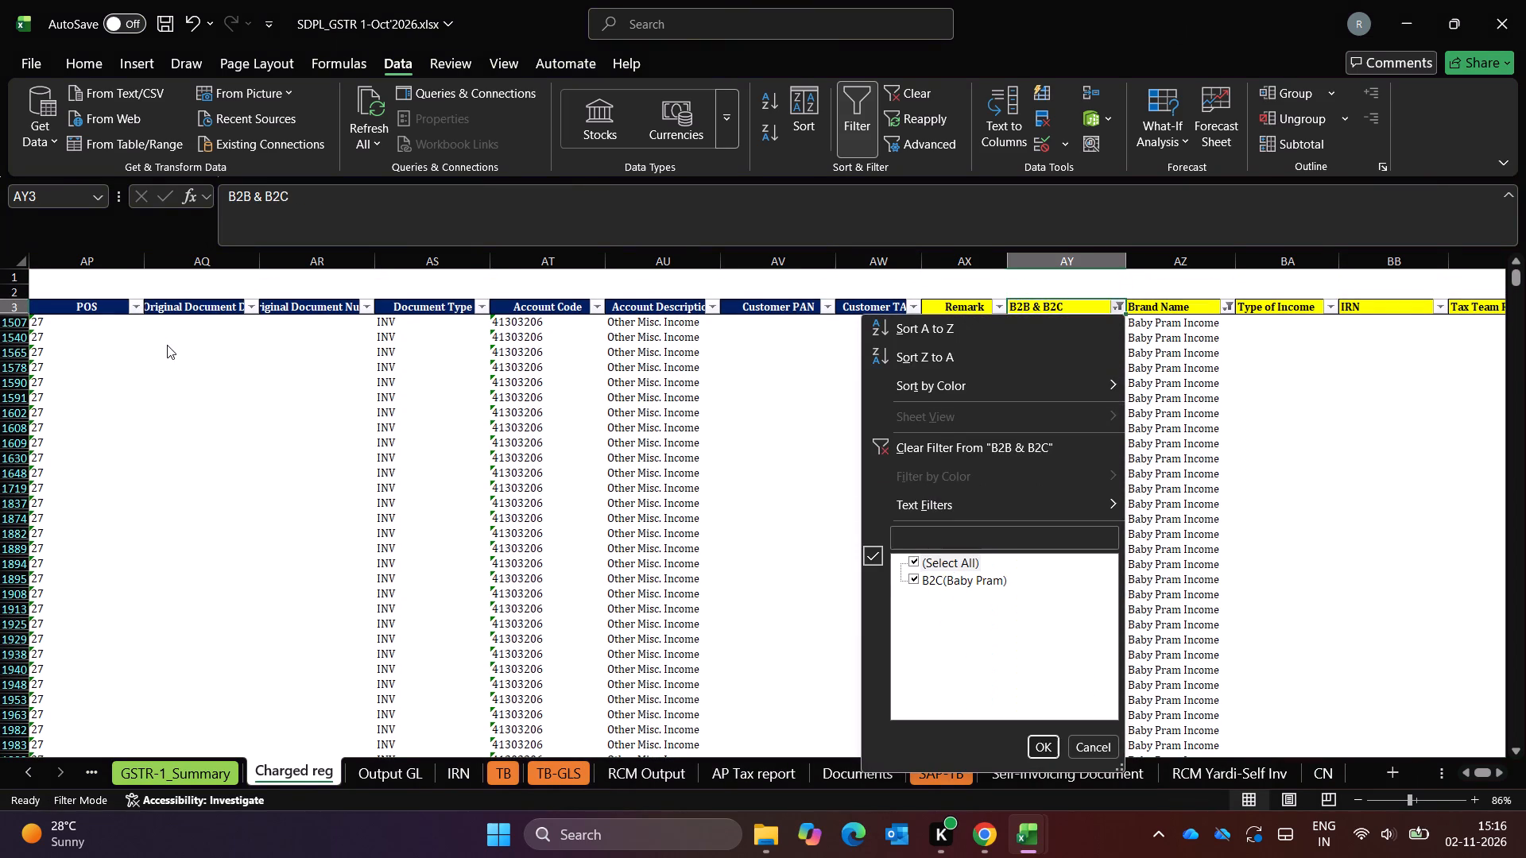
Reselect all values in the October Brand Name column's filter so that every Charged reg row is included.
key(Right)
key(alt+Down)
key(alt+Down)
key(alt+Down)
key(alt+Down)
key(alt+Down)
key(alt+Down)
key(alt+Down)
key(alt+Down)
key(alt+Down)
key(alt+Down)
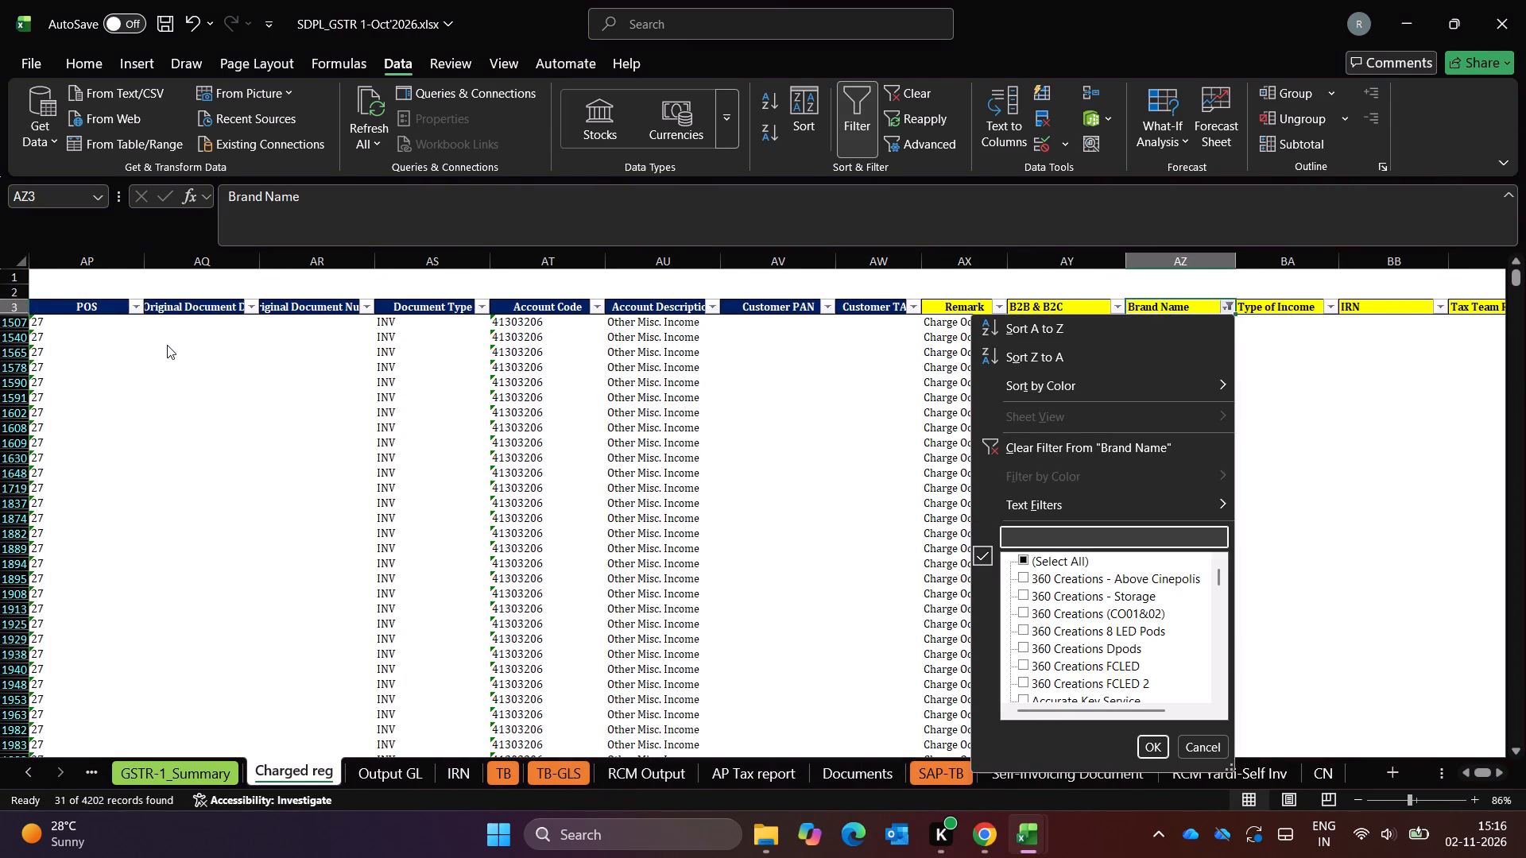
key(space)
key(Return)
Review the categories available in October's B2B & B2C filter, leaving the filter unchanged.
key(Left)
key(Left)
key(Right)
key(Right)
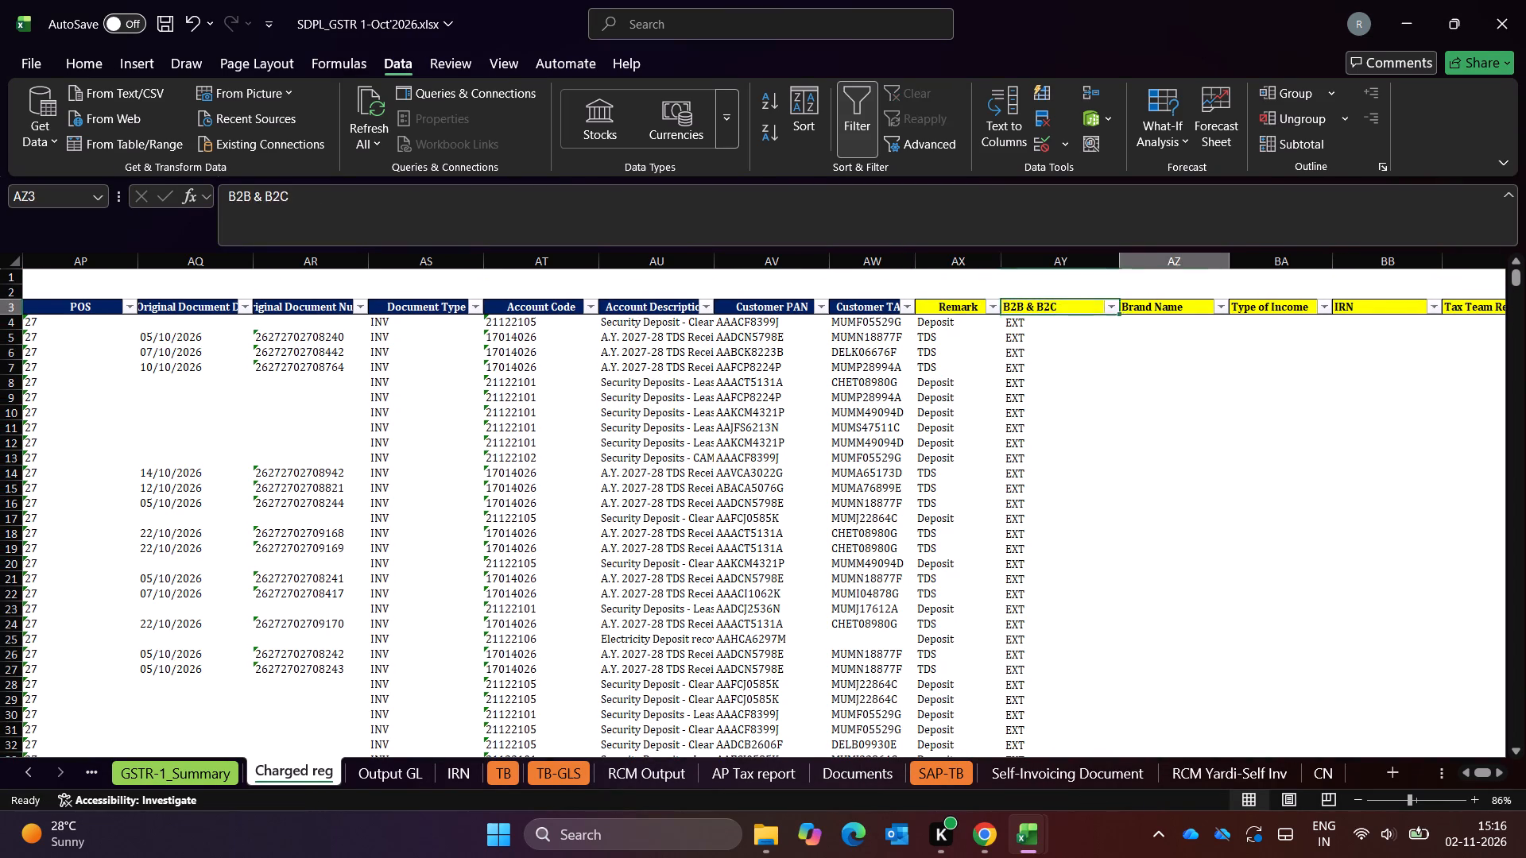
key(Right)
key(Right)
key(Right)
key(Left)
key(Left)
key(Left)
key(Left)
key(Left)
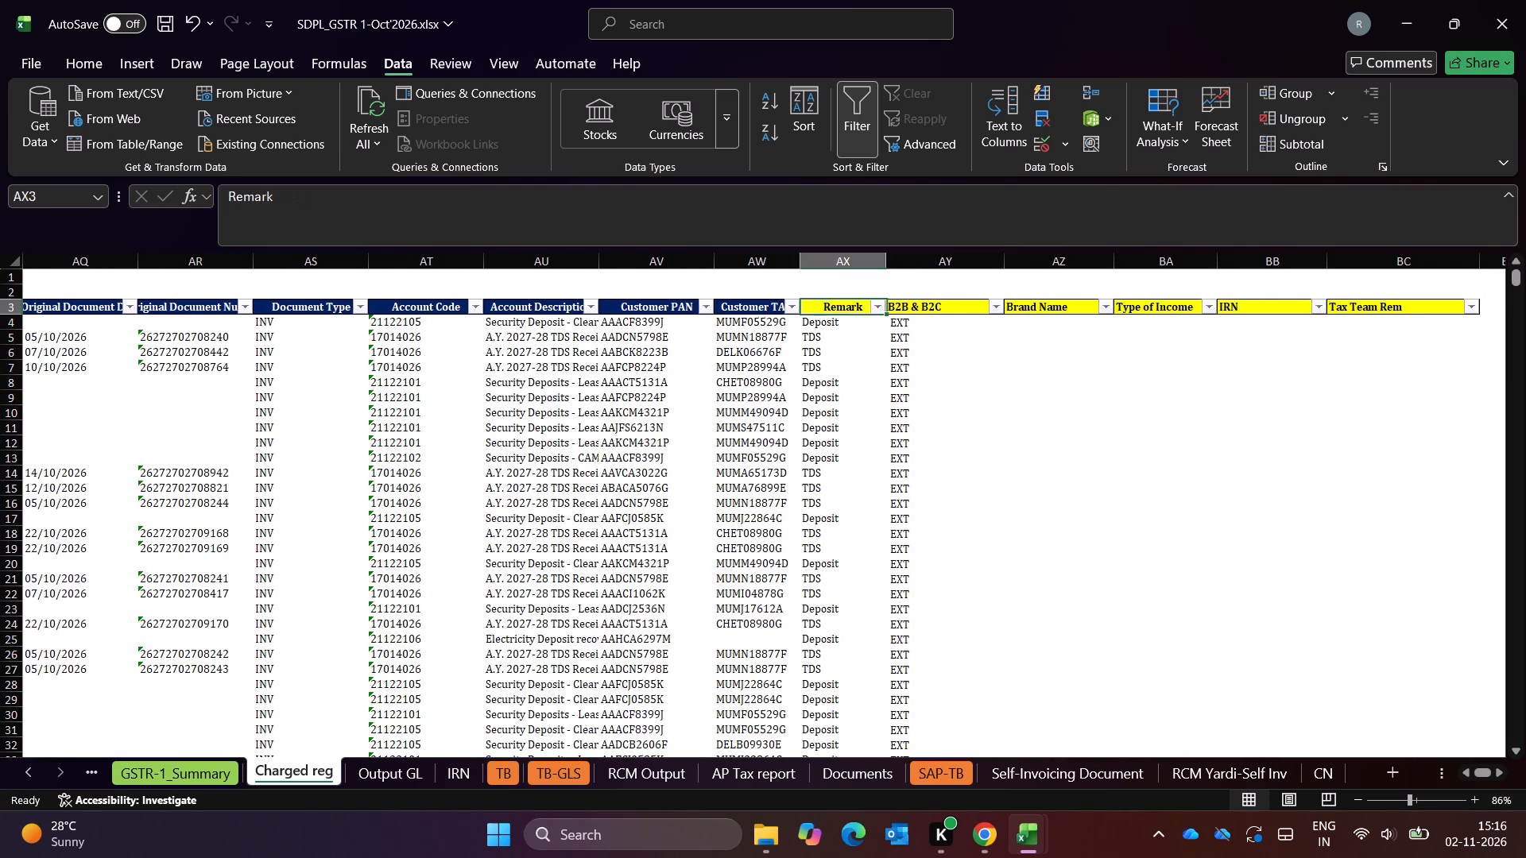
key(Right)
key(alt+Down)
key(alt+Down)
key(alt+Down)
key(alt+Down)
key(alt+Down)
key(alt+Down)
key(alt+Down)
key(alt+Down)
key(alt+Down)
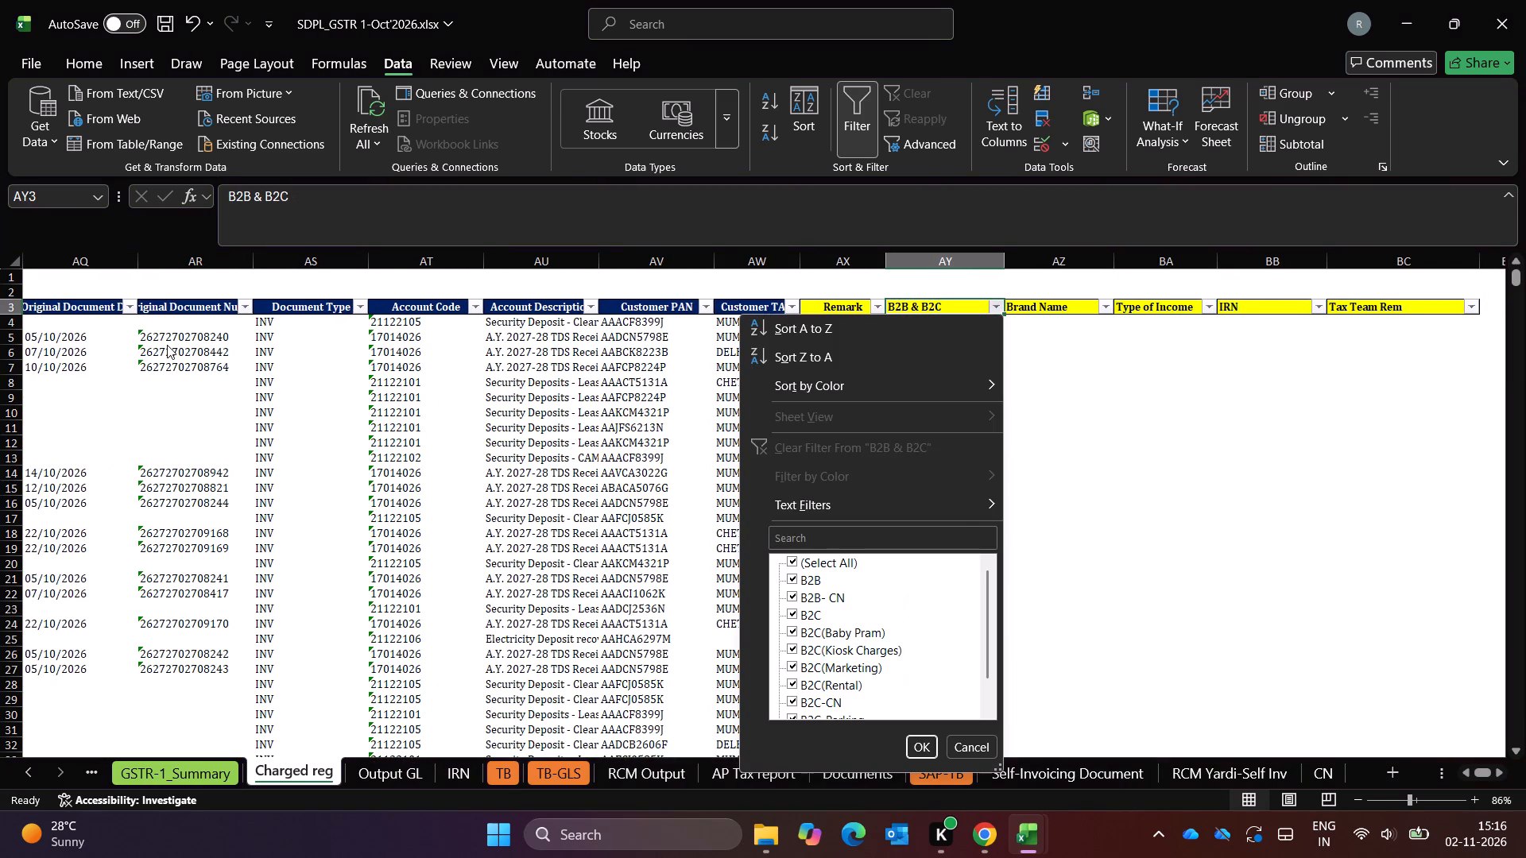
Switch to the September workbook and reselect all values in Charged reg's B2B & B2C filter.
key(alt+Tab)
key(Right)
key(Up)
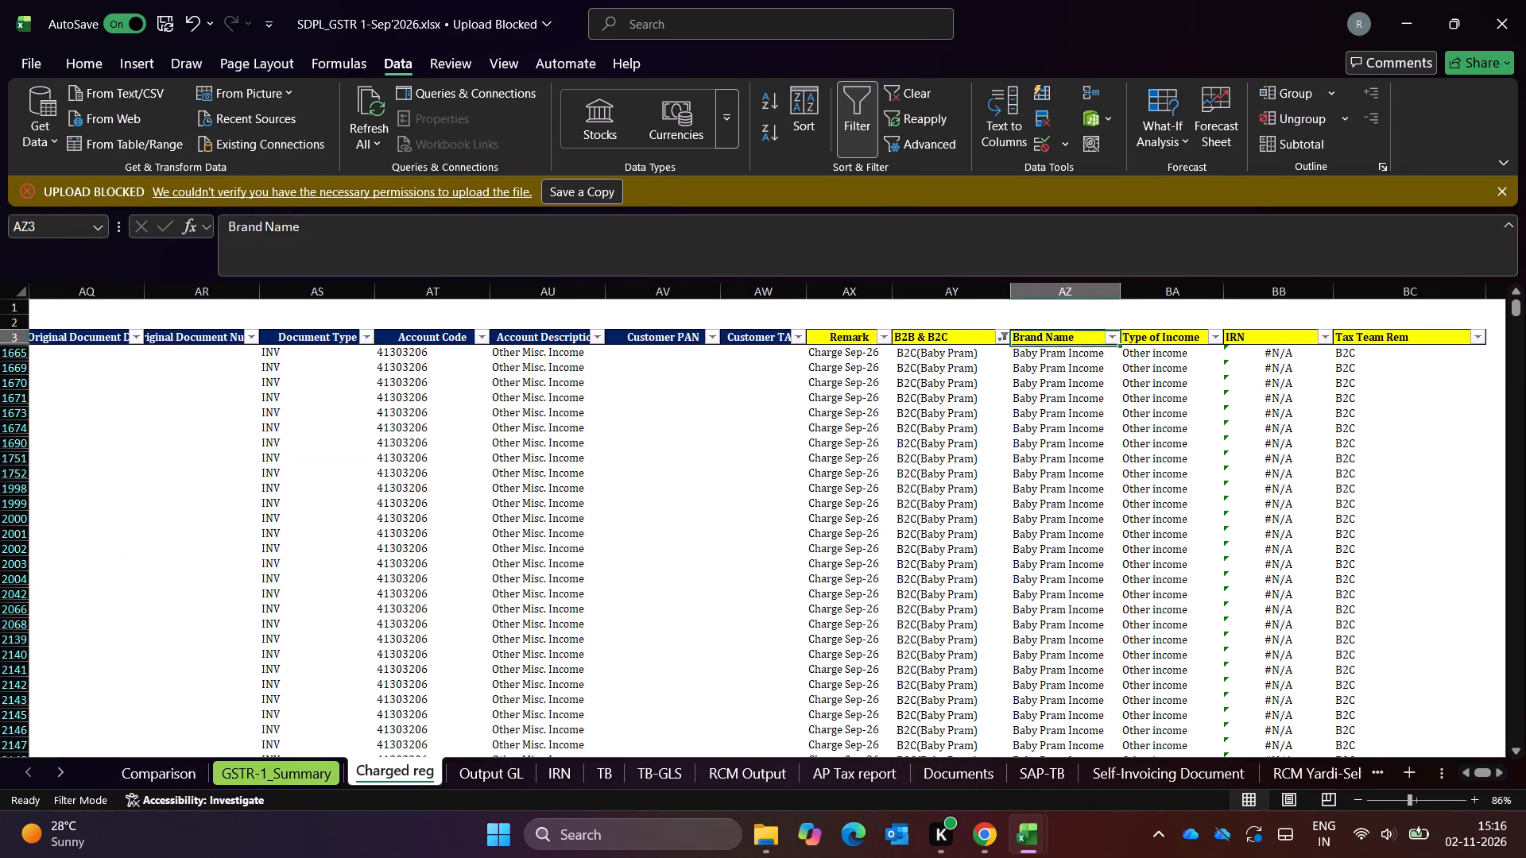
key(Left)
key(alt+Down)
key(alt+Down)
key(alt+Down)
key(alt+Down)
key(alt+Down)
key(alt+Down)
key(alt+Down)
key(alt+Down)
key(alt+Down)
key(alt+Down)
key(space)
key(Return)
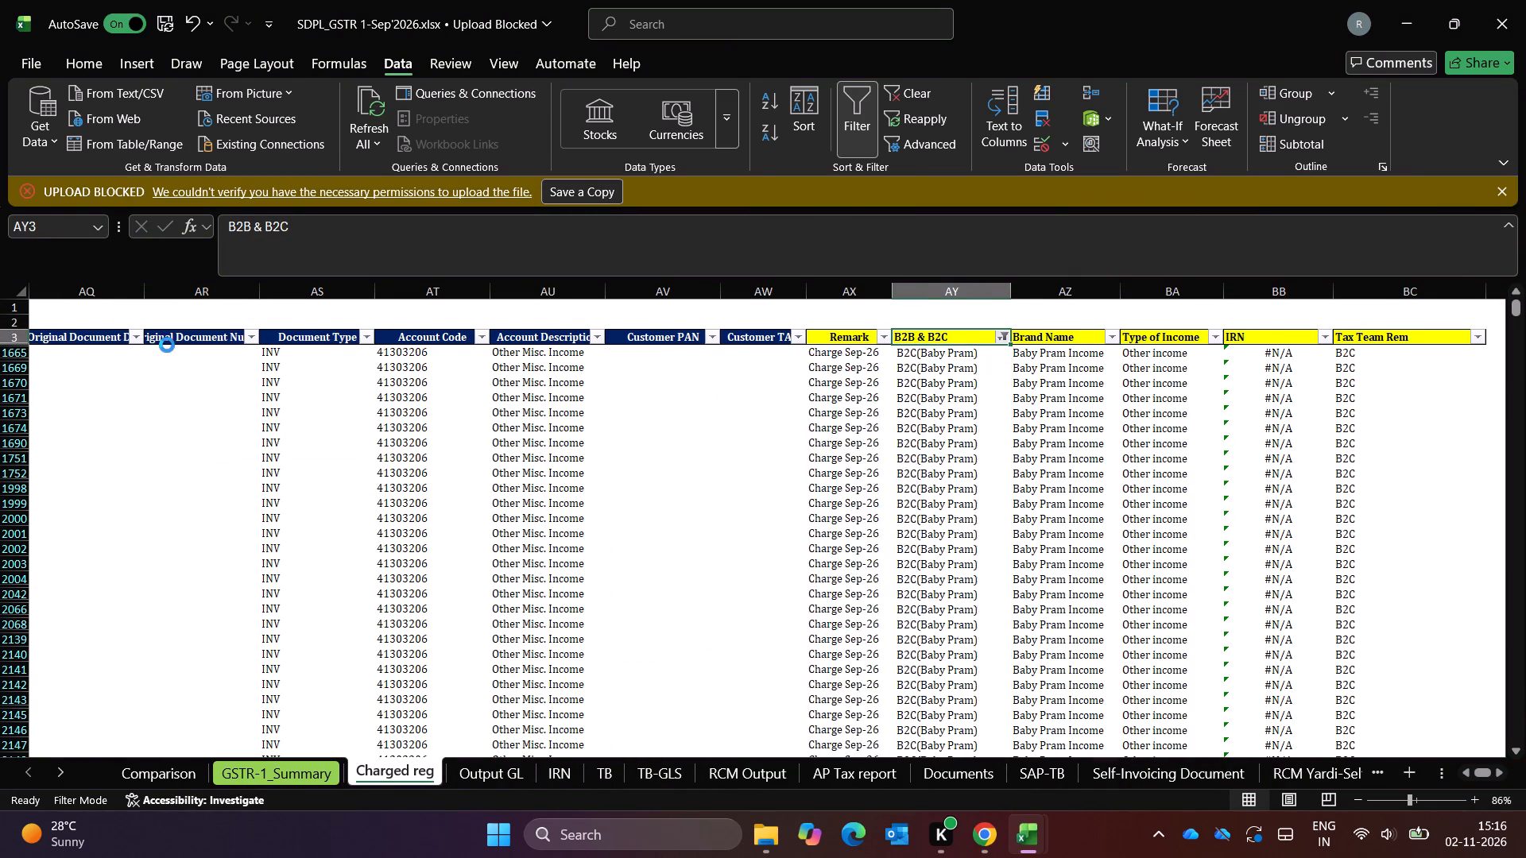
key(Right)
key(Left)
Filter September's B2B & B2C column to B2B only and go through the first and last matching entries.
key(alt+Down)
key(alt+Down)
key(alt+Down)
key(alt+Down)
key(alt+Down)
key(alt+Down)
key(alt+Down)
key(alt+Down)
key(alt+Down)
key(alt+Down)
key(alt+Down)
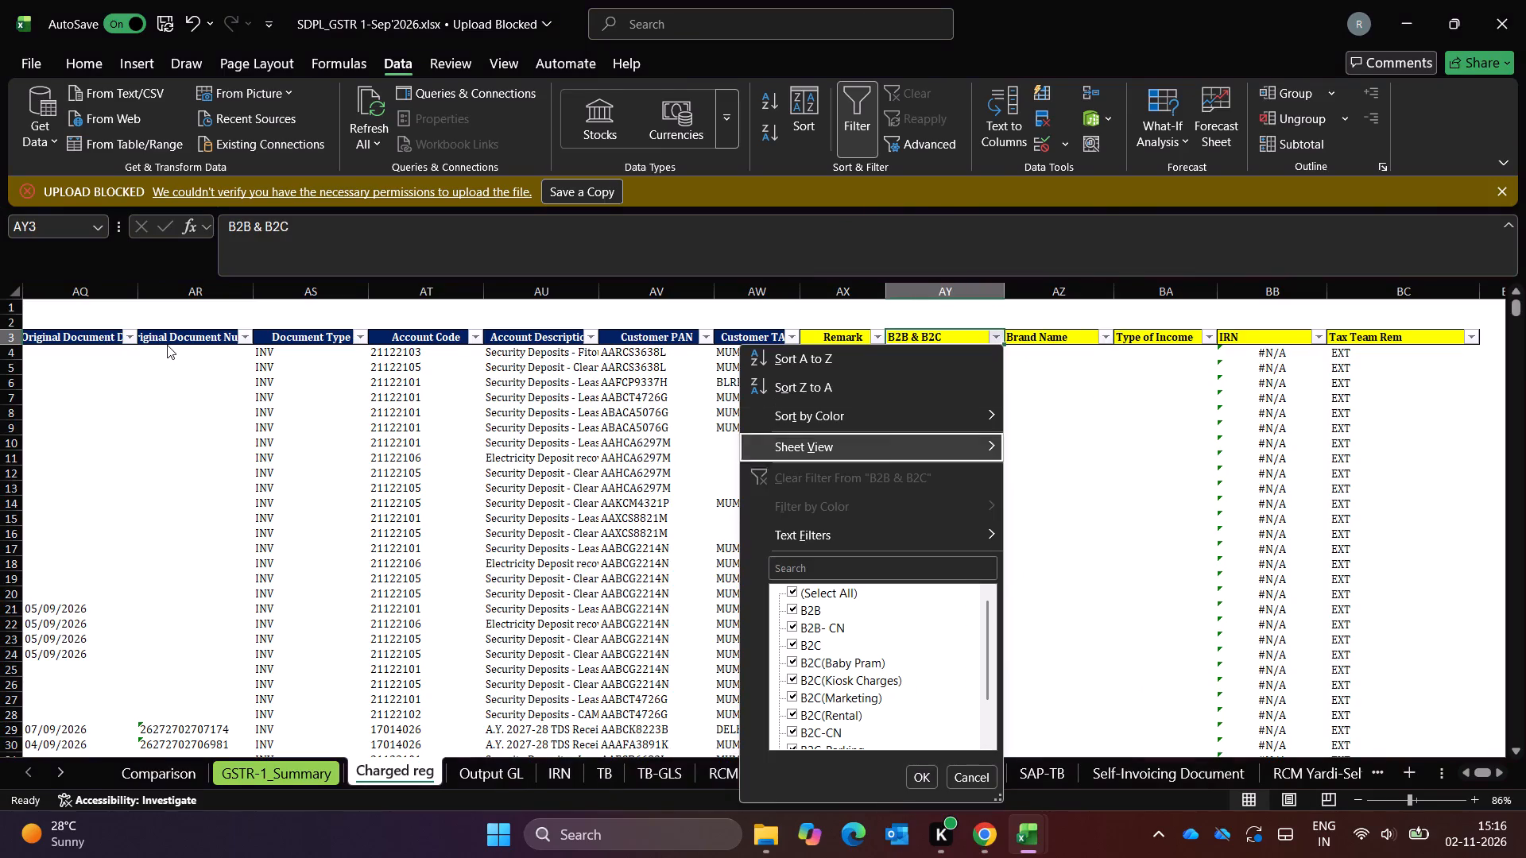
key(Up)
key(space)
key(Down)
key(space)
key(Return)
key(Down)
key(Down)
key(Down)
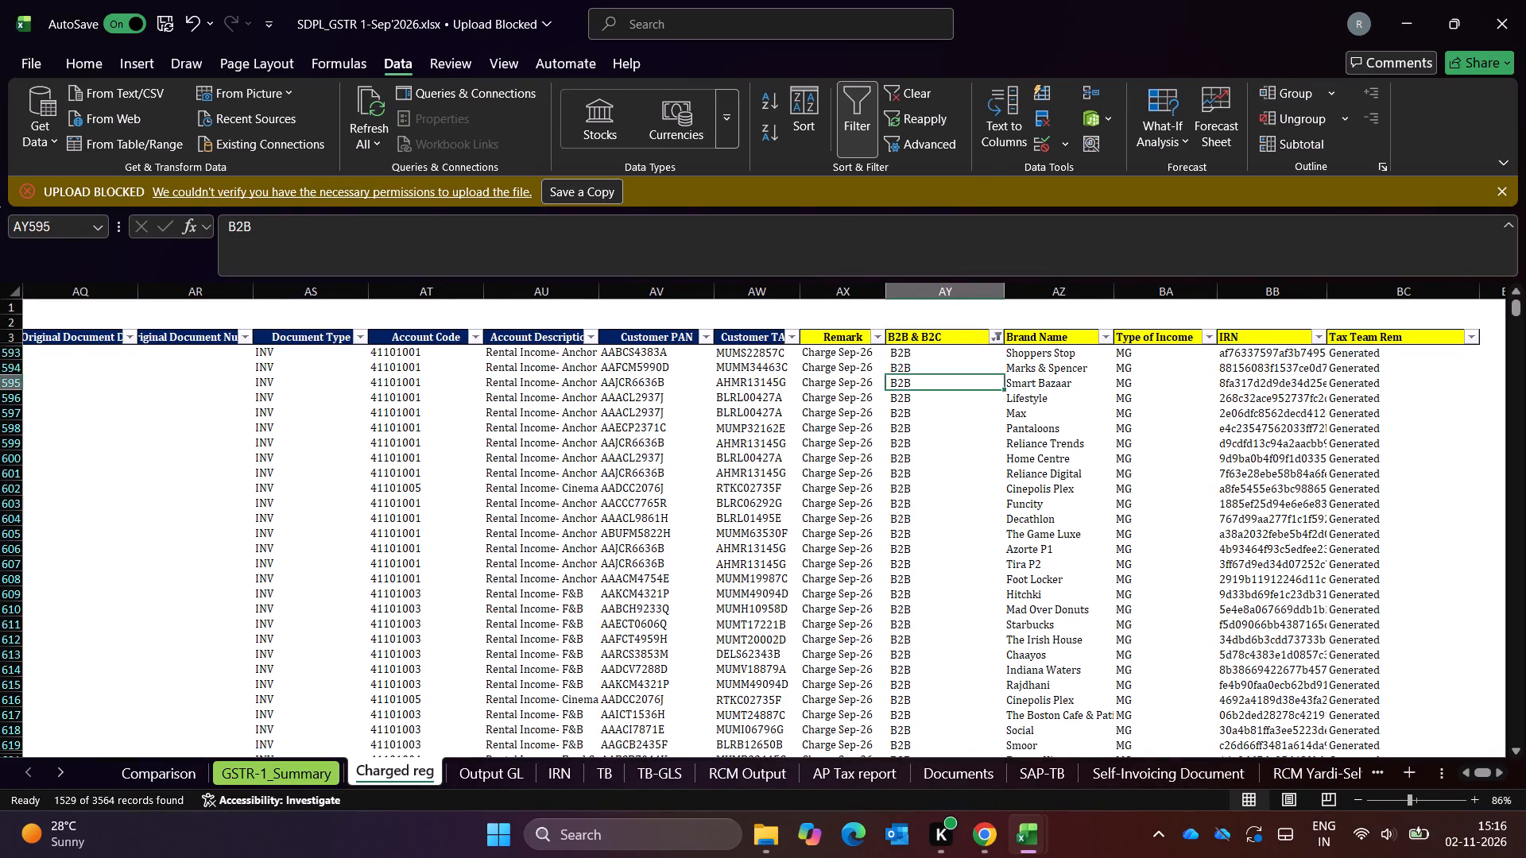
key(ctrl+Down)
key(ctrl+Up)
Filter September's B2B & B2C column to all B2C categories, excluding B2B, B2B- CN, EXT and Time Barred CN.
key(alt+Down)
key(alt+Down)
key(alt+Down)
key(alt+Down)
key(alt+Down)
key(alt+Down)
key(alt+Down)
key(alt+Down)
key(alt+Down)
key(alt+Down)
key(Down)
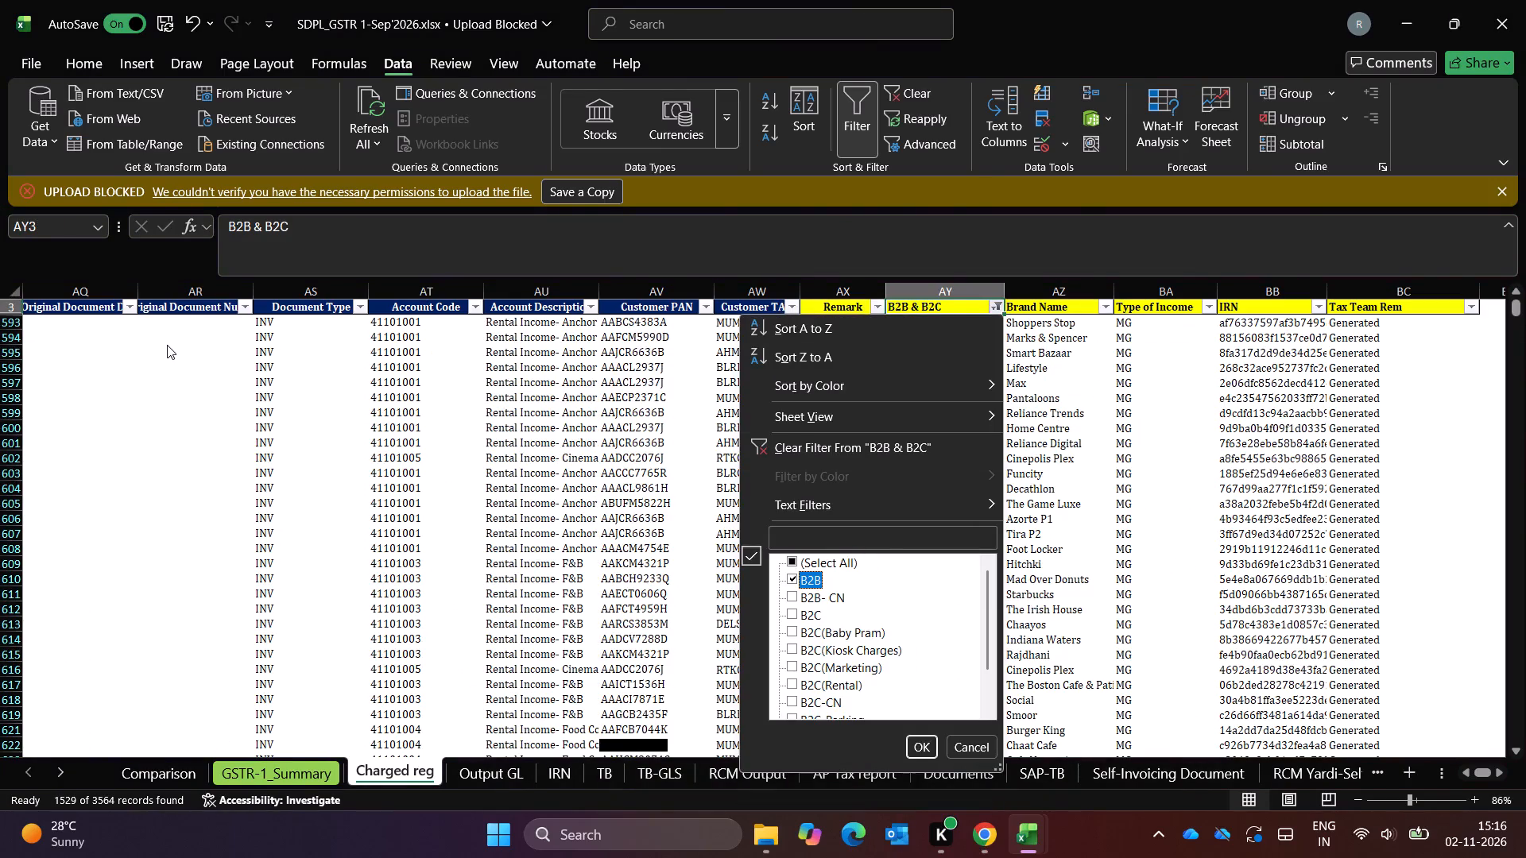
key(space)
key(End)
key(Up)
key(Up)
key(Up)
key(Up)
key(Up)
key(Up)
key(Up)
key(Up)
key(Up)
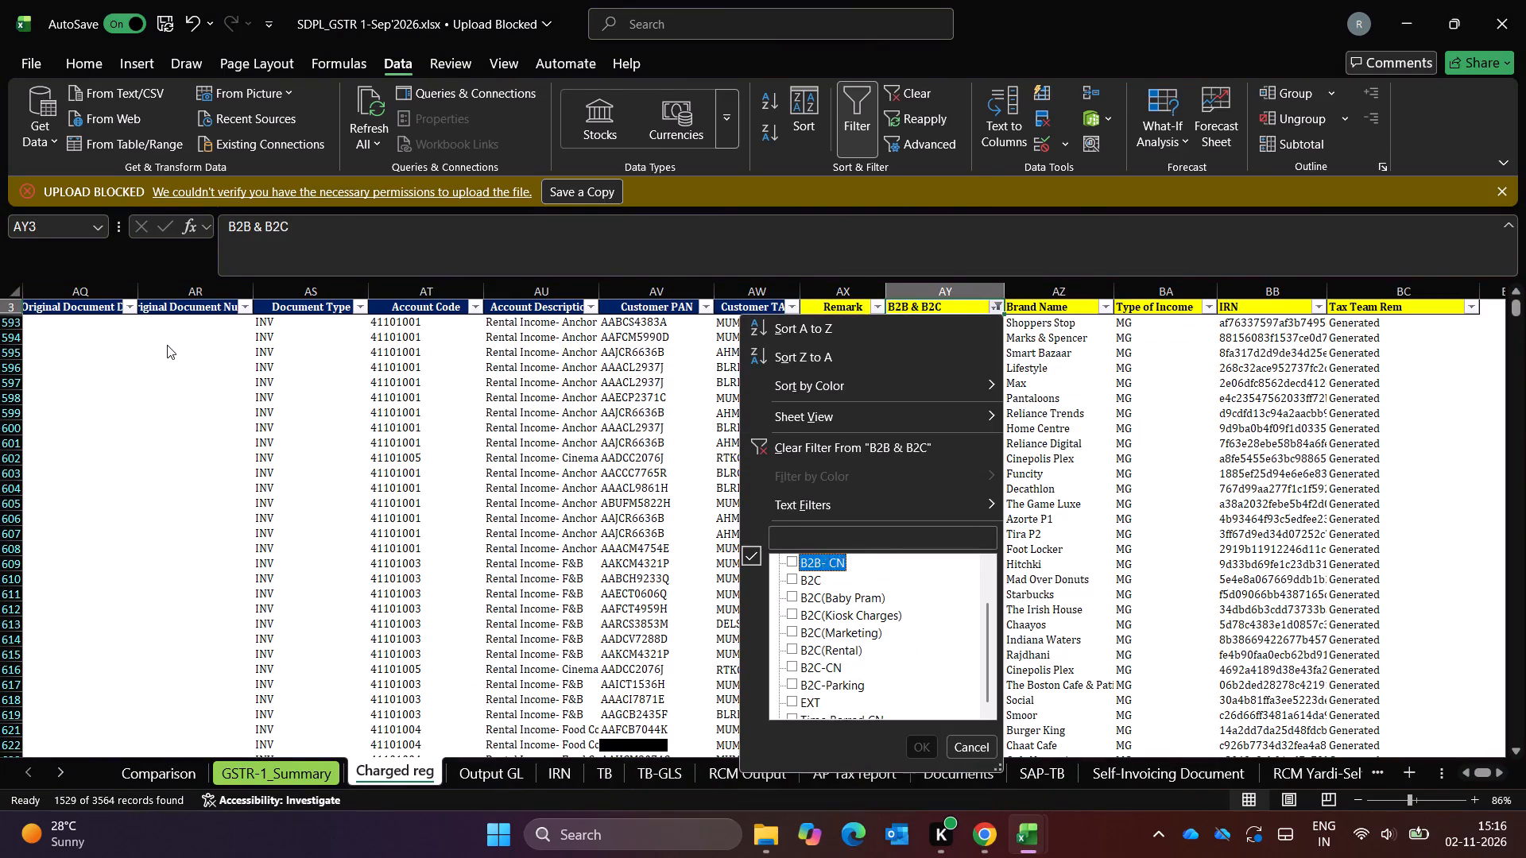
key(Up)
key(Up)
key(Up)
key(Down)
key(space)
key(Down)
key(space)
key(Down)
key(space)
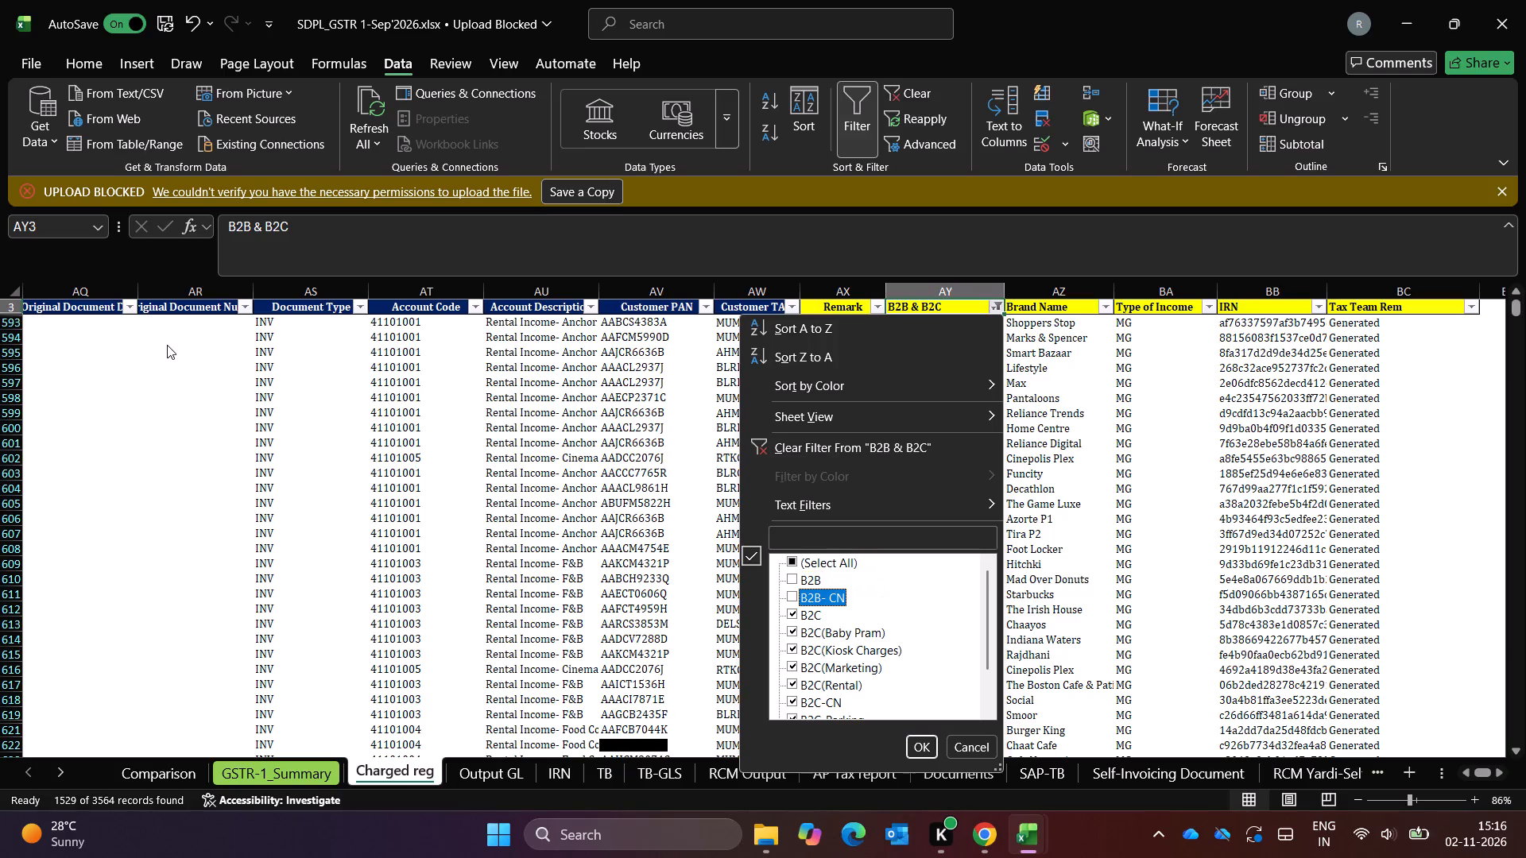
key(End)
key(Up)
key(space)
key(Down)
key(space)
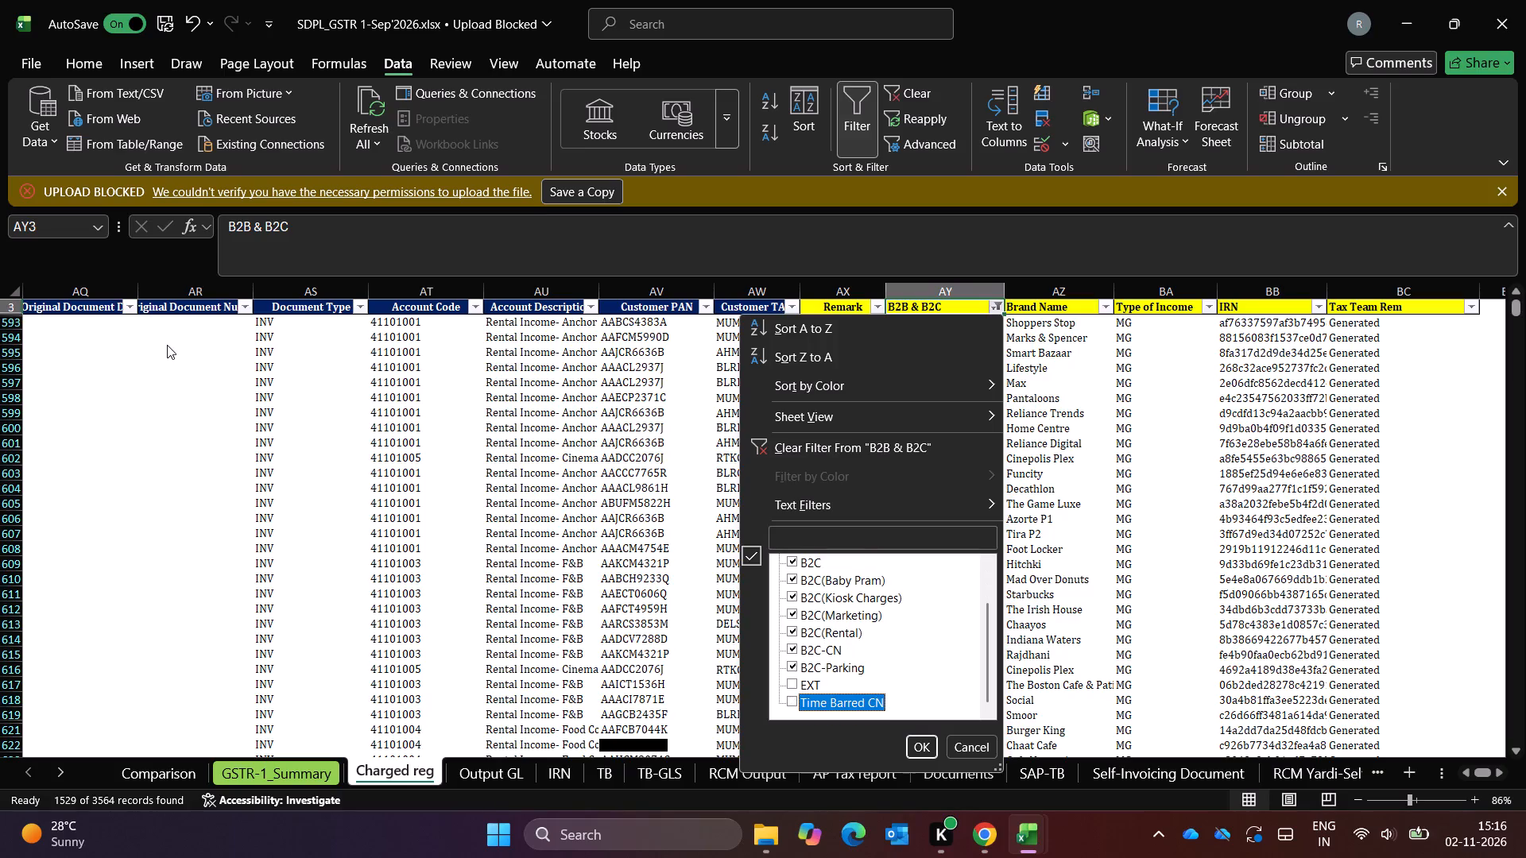
key(Return)
Examine how September's first B2C entries pair each subcategory with Account Description, Brand Name and Type of Income.
key(Down)
key(Down)
key(Up)
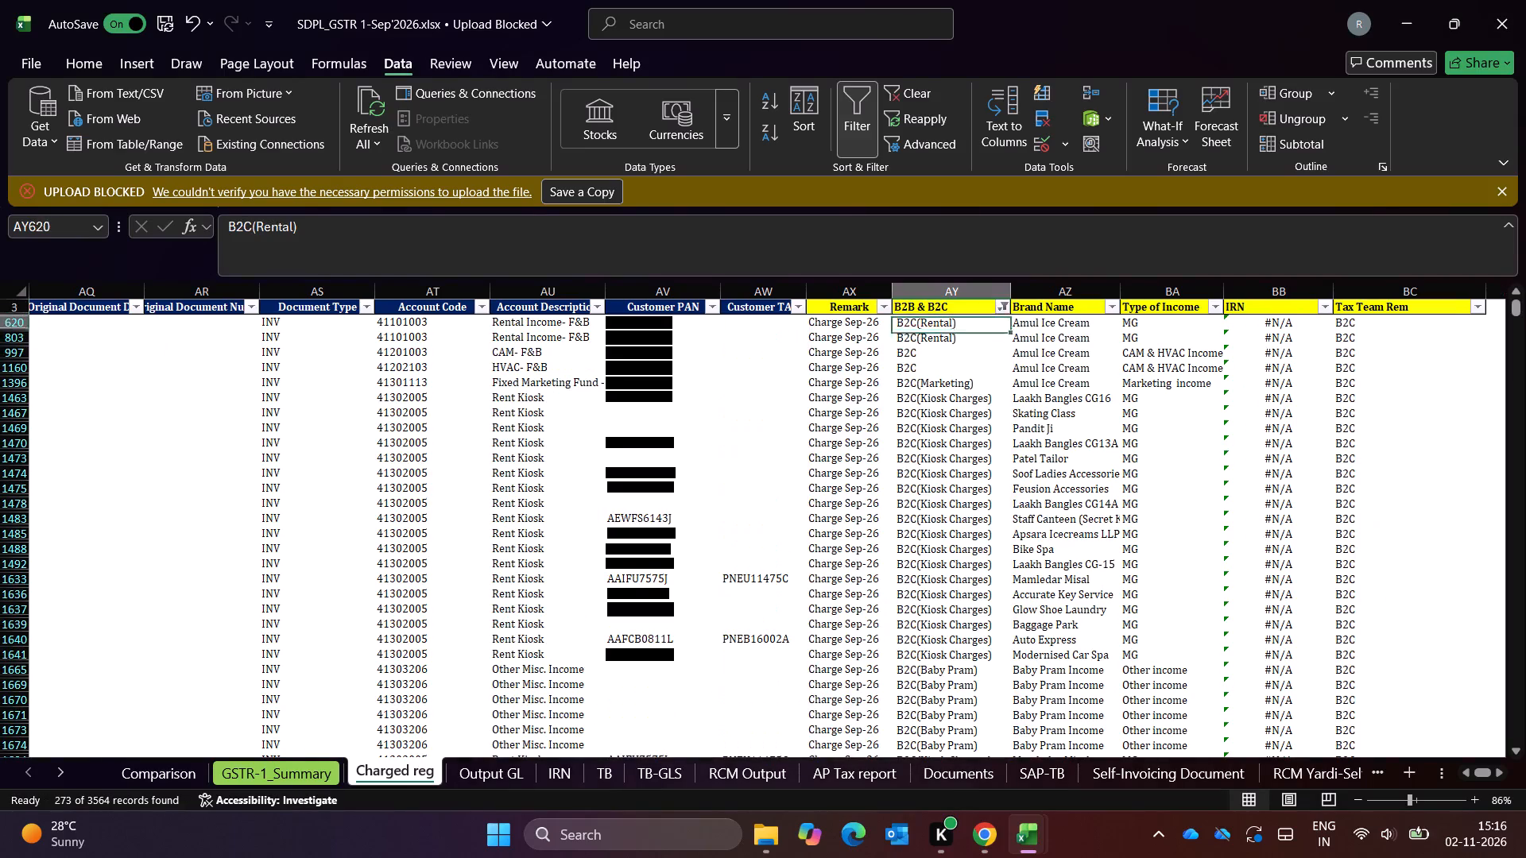
key(Up)
key(Up)
key(Right)
key(Down)
key(Left)
key(Left)
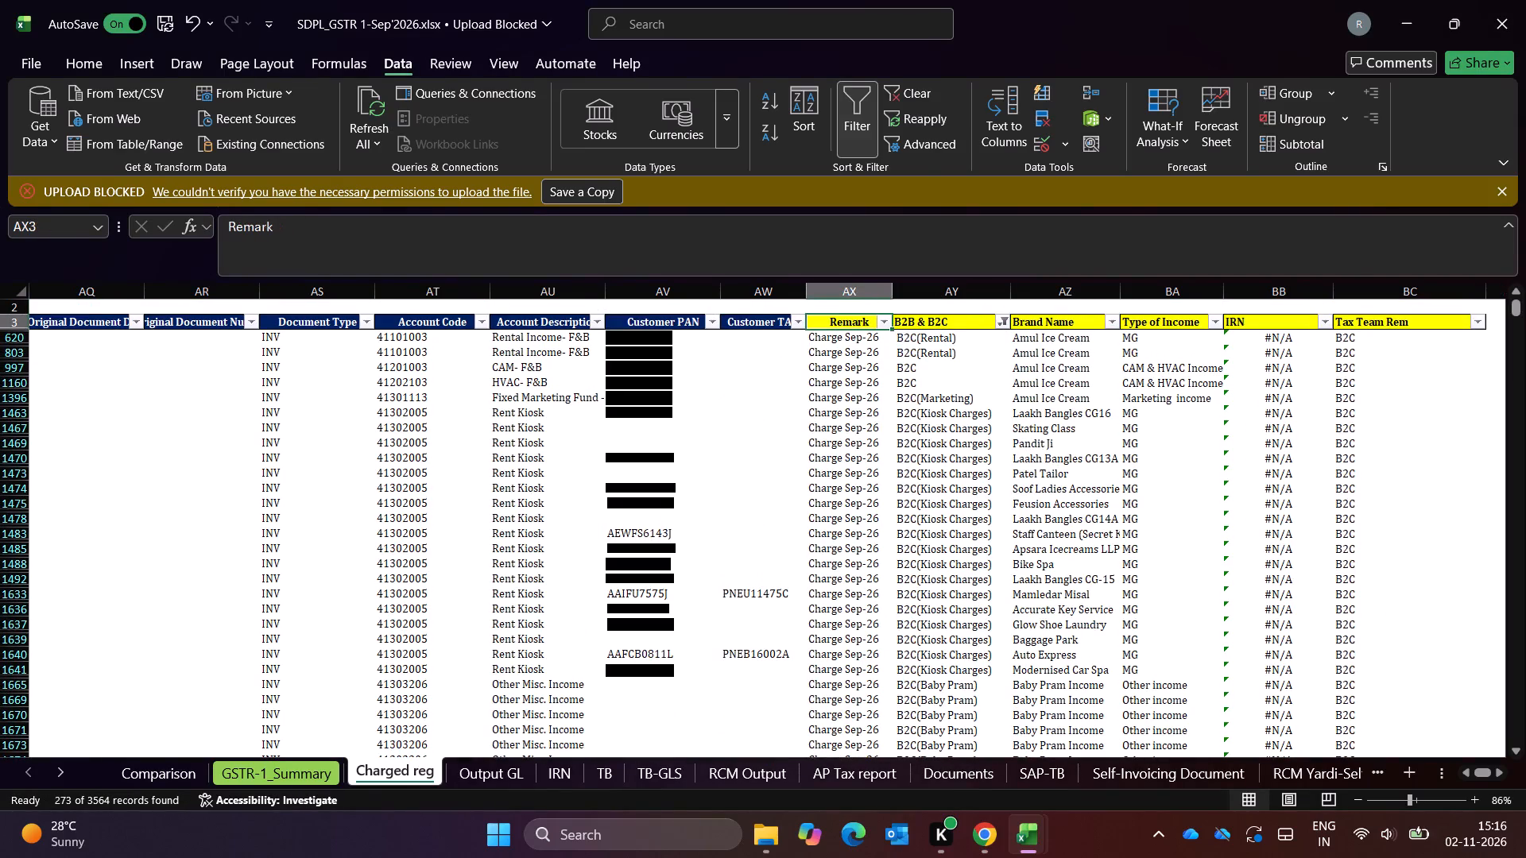
key(Right)
key(Down)
key(Down)
key(Down)
Switch to the October workbook and exclude EXT from the B2B & B2C column filter in Charged reg.
key(alt+Tab)
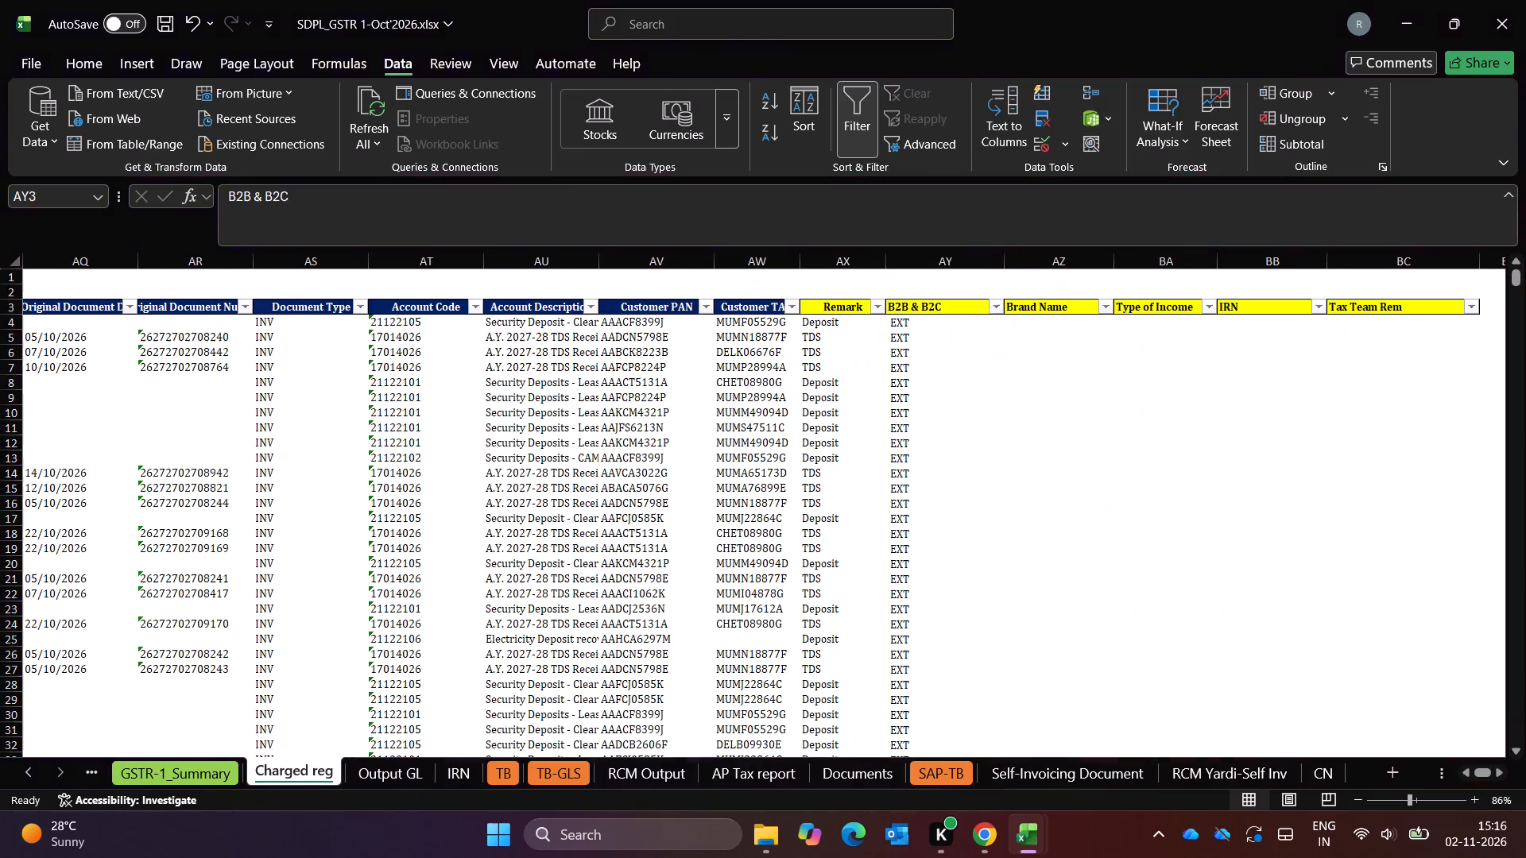
key(alt+a)
key(alt+c)
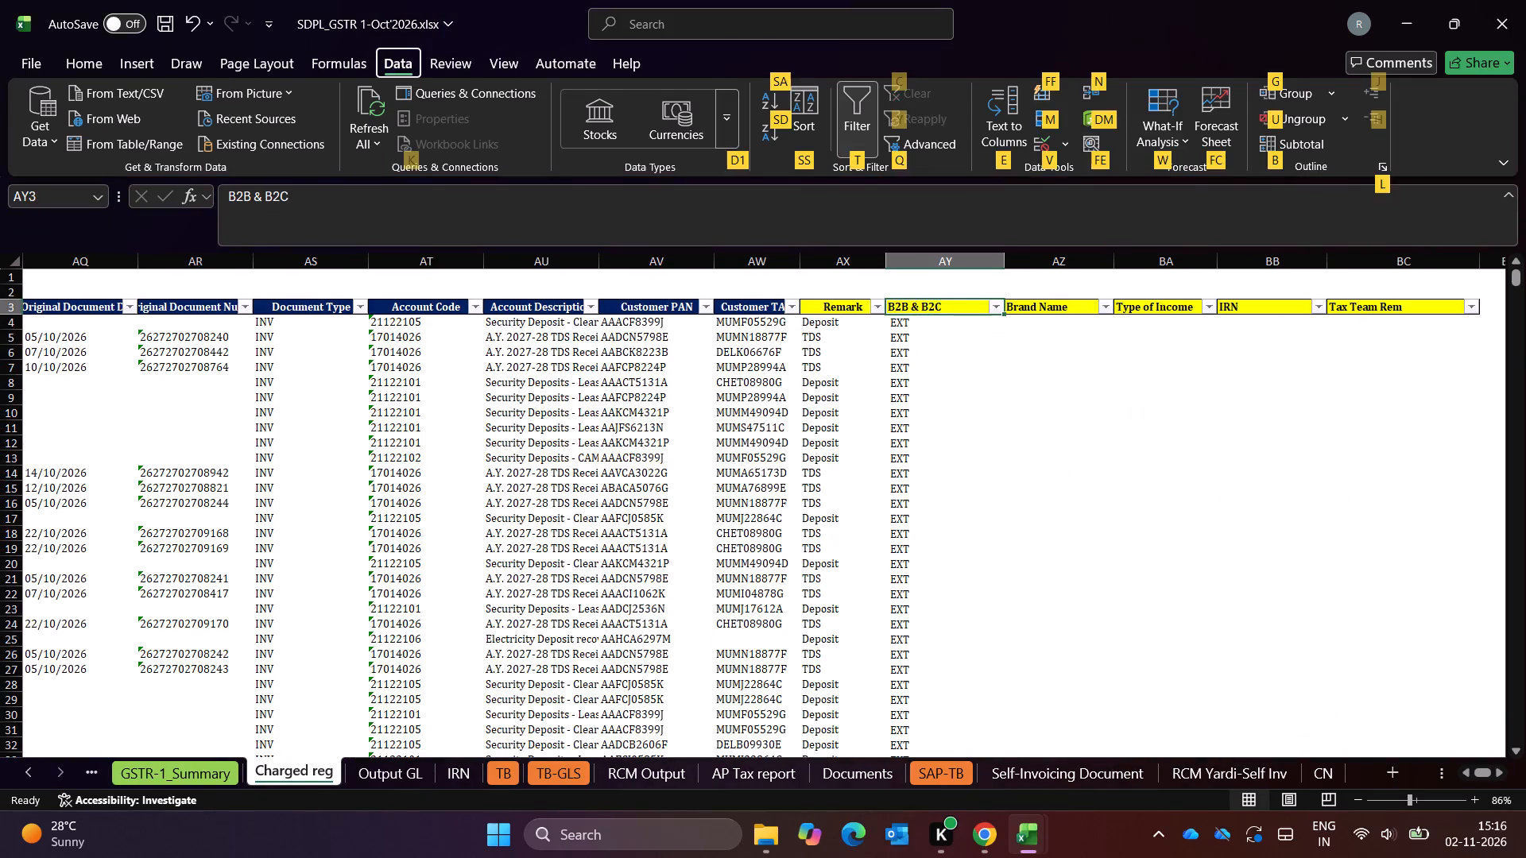
key(Escape)
key(Escape)
key(alt+Down)
key(alt+Down)
key(alt+Down)
key(alt+Down)
key(alt+Down)
key(alt+Down)
key(alt+Down)
key(alt+Down)
key(alt+Down)
key(alt+Down)
key(alt+Down)
key(End)
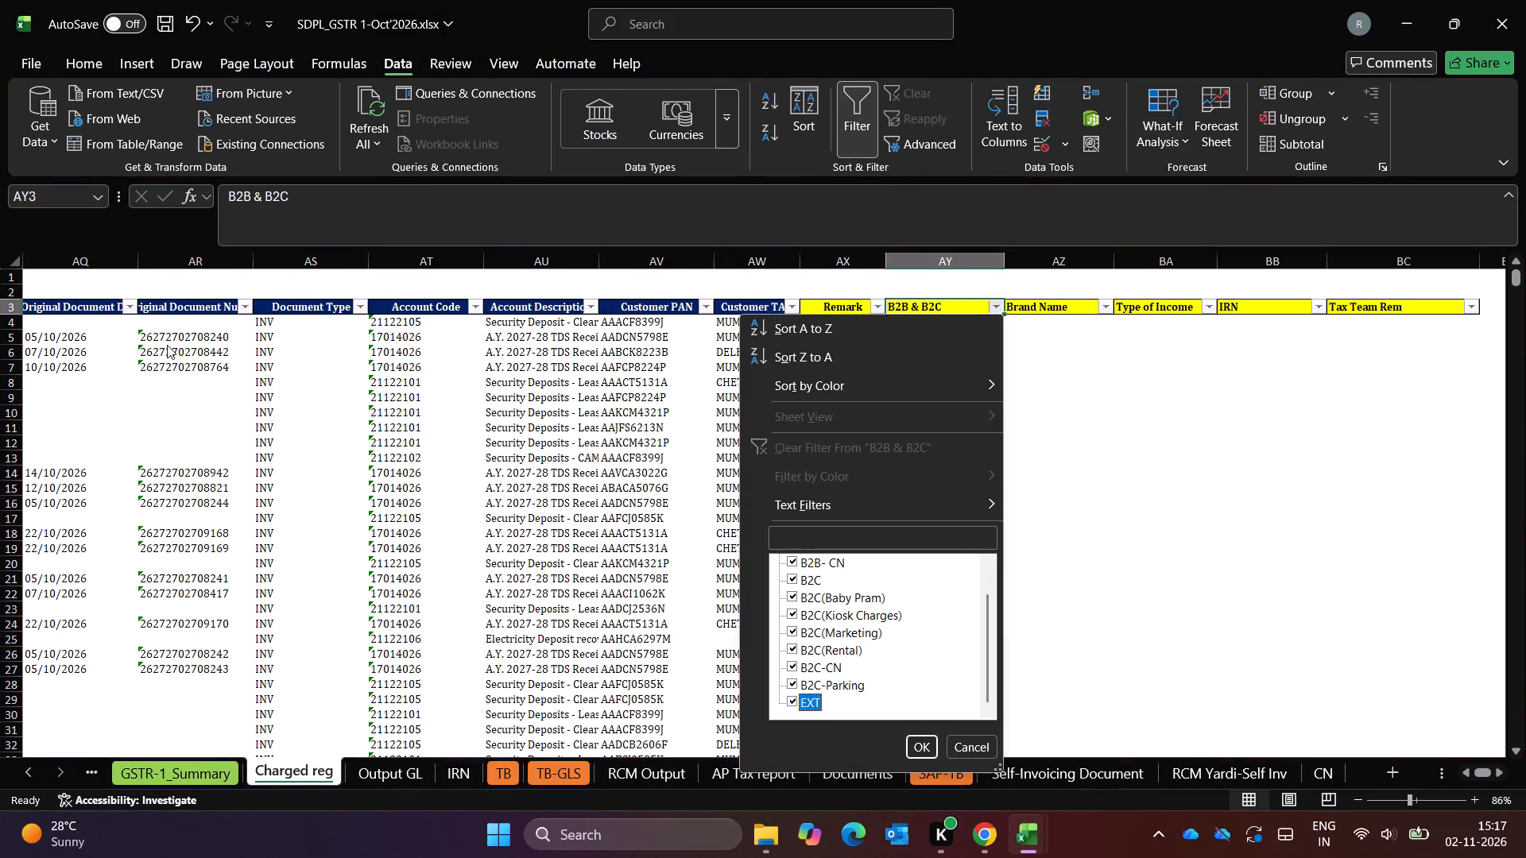
key(space)
key(Return)
Exclude B2B and B2B- CN as well from October's B2B & B2C filter, leaving only the B2C categories.
key(alt+Down)
key(alt+Down)
key(alt+Down)
key(alt+Down)
key(alt+Down)
key(alt+Down)
key(alt+Down)
key(alt+Down)
key(alt+Down)
key(alt+Down)
key(alt+Down)
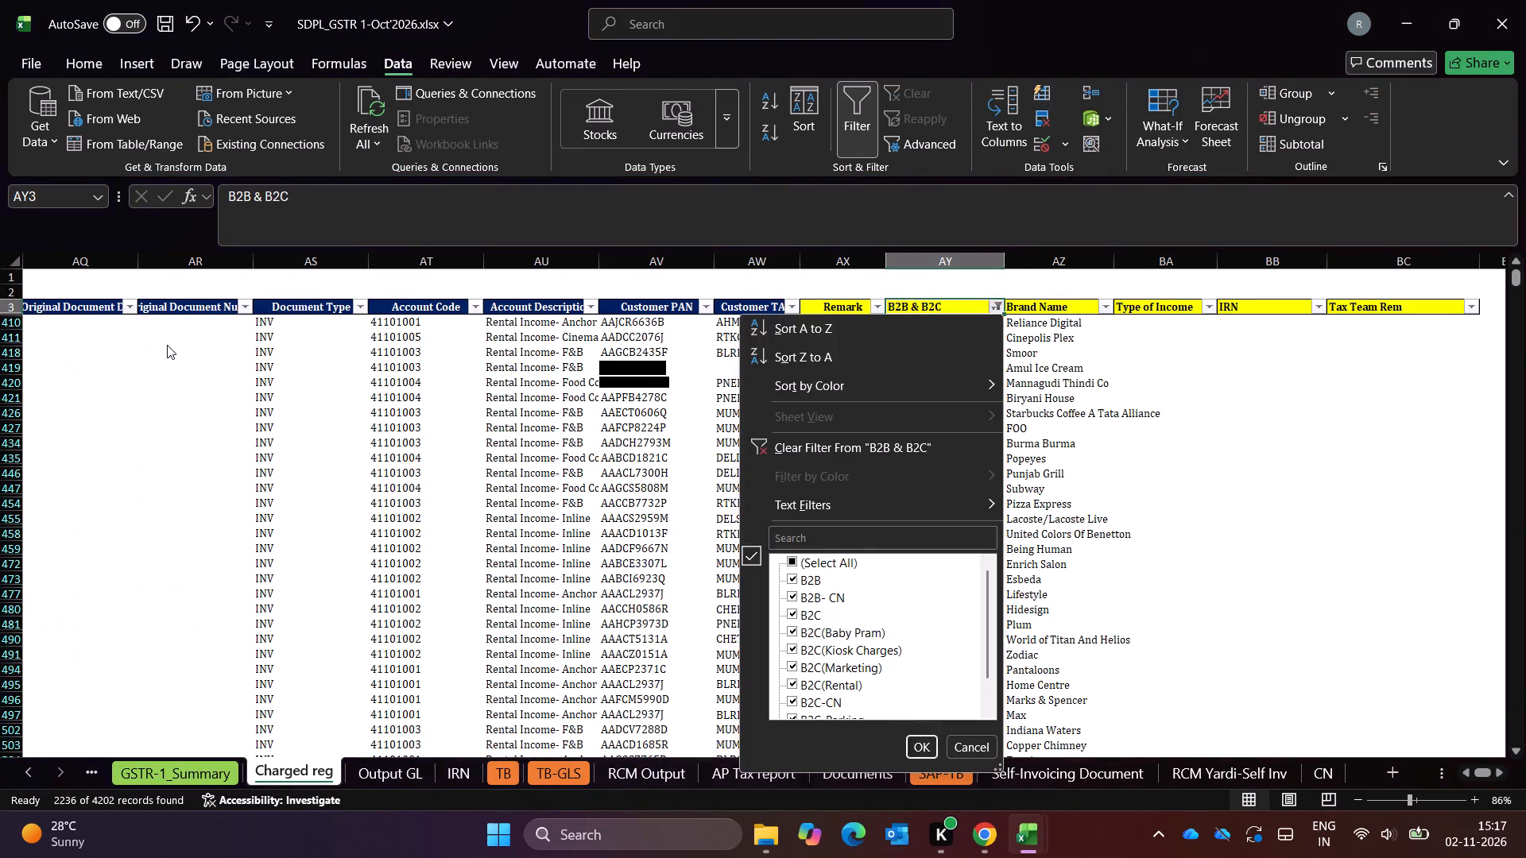
key(Down)
key(Down)
key(Down)
key(Down)
key(Down)
key(Down)
key(Down)
key(Down)
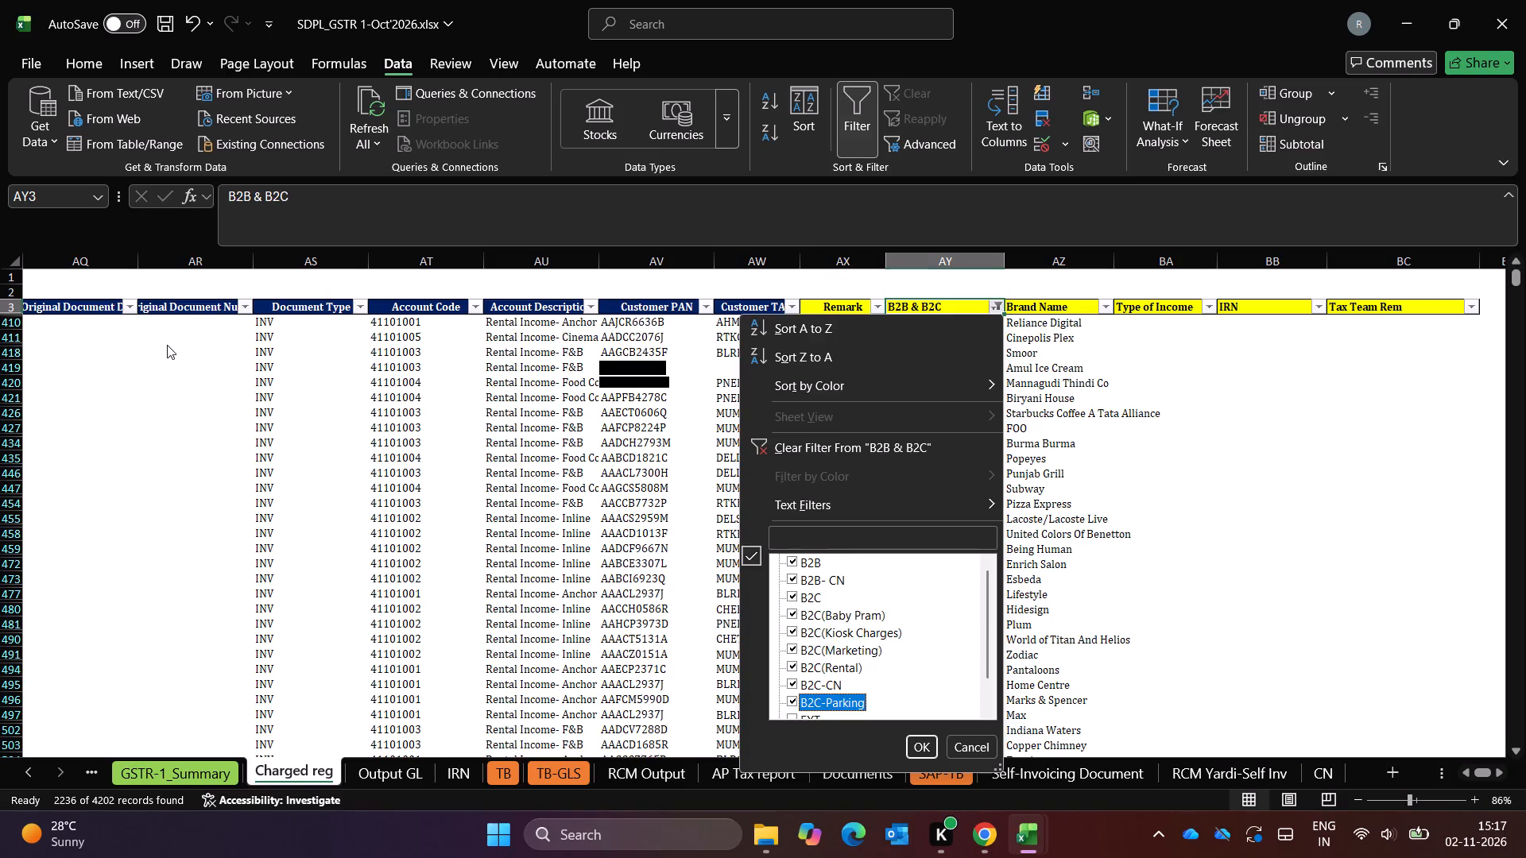
key(End)
key(Up)
key(Up)
key(Up)
key(Up)
key(Up)
key(Up)
key(Up)
key(Up)
key(Up)
key(Up)
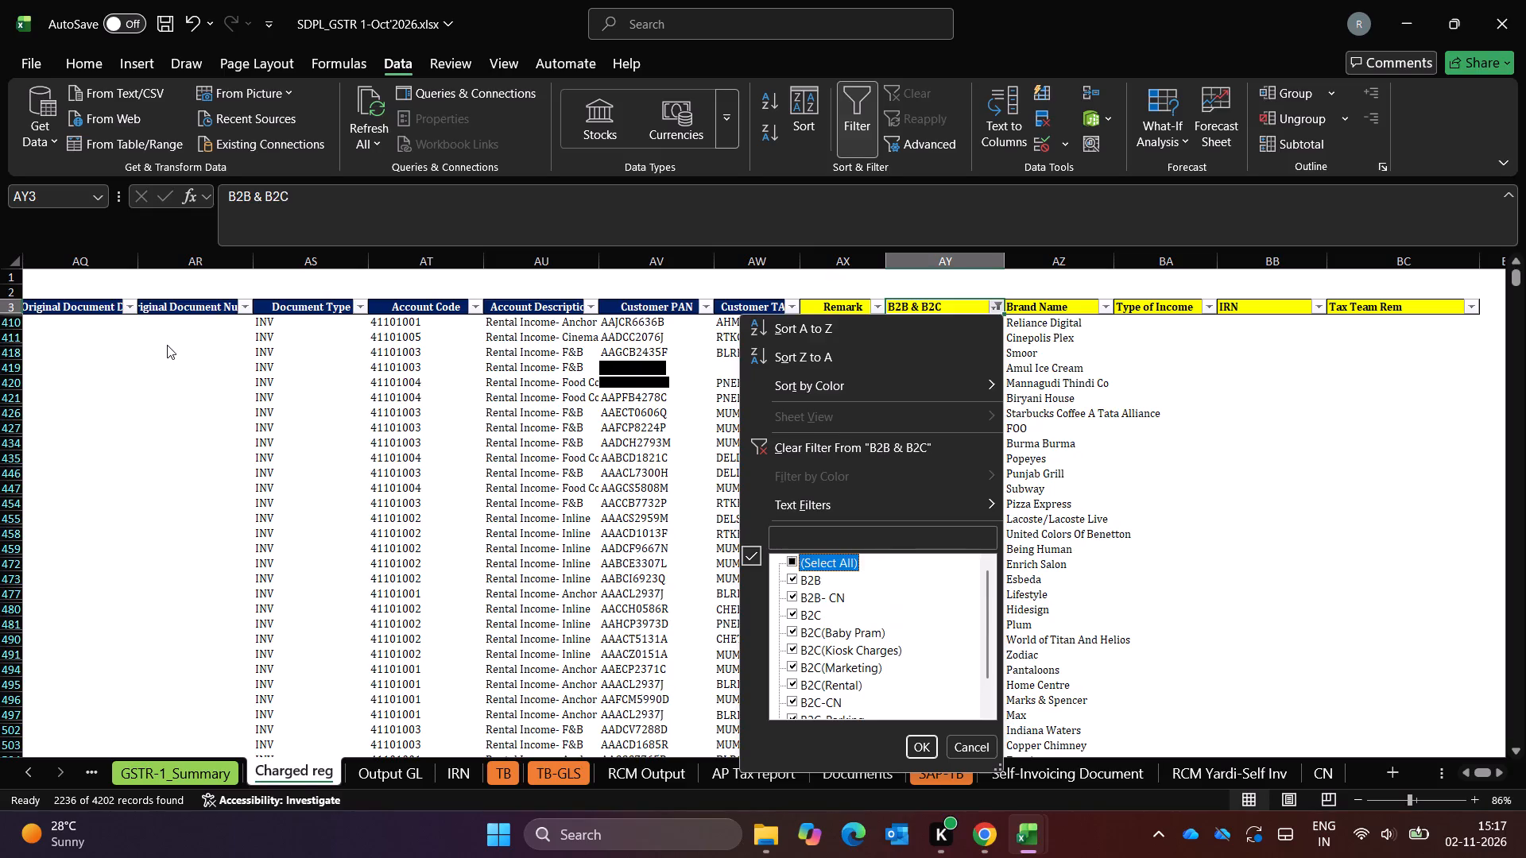
key(Down)
key(Down)
key(Down)
key(Down)
key(Up)
key(Up)
key(Up)
key(Up)
key(Up)
key(Up)
key(Up)
key(Down)
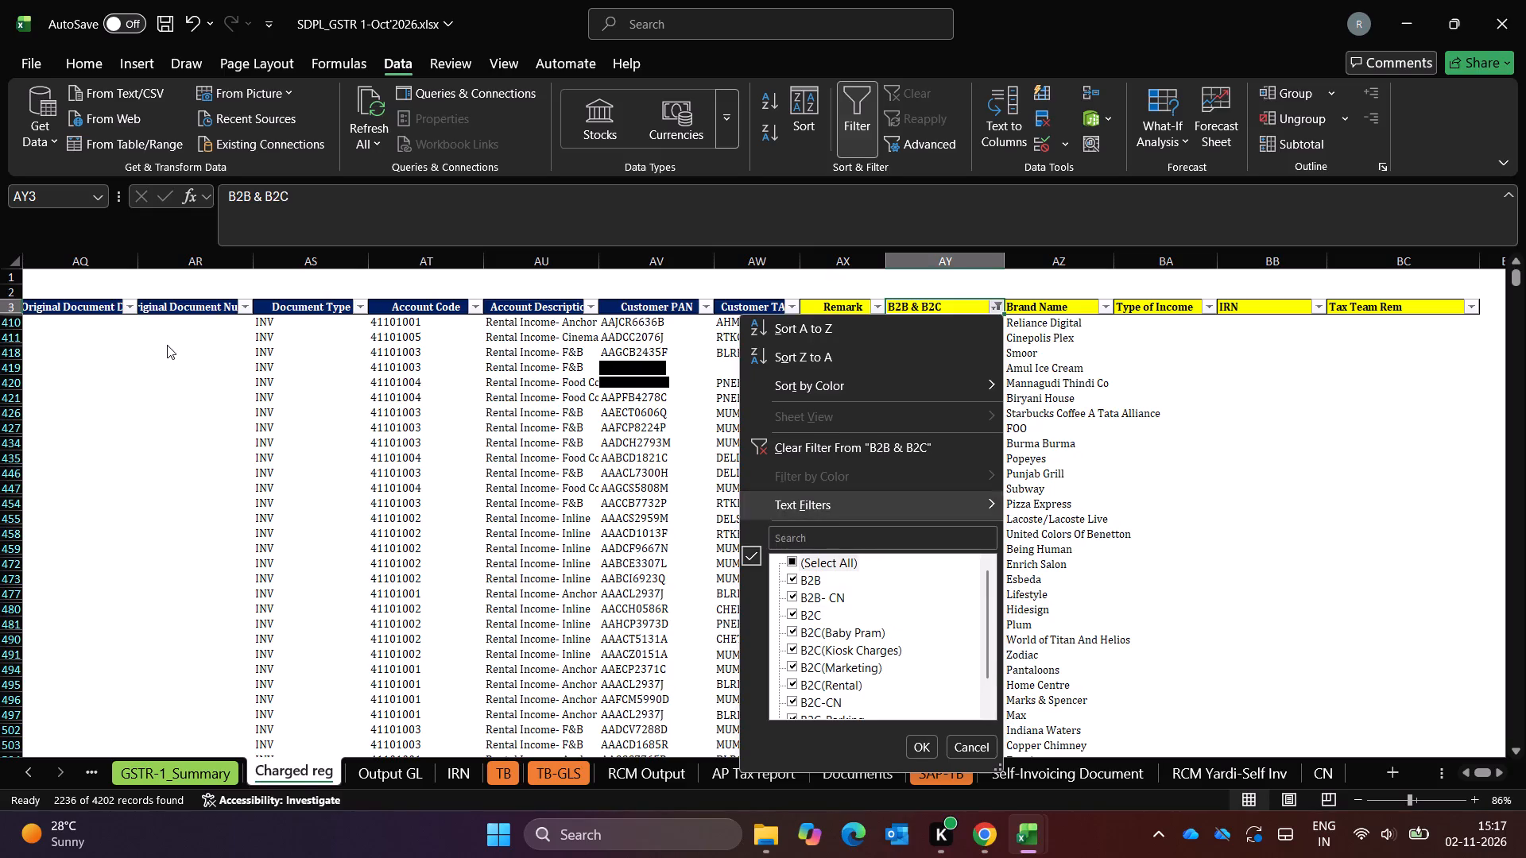
key(Down)
key(Down)
key(Down)
key(Down)
key(Down)
key(Up)
key(Up)
key(space)
key(Down)
key(space)
key(Return)
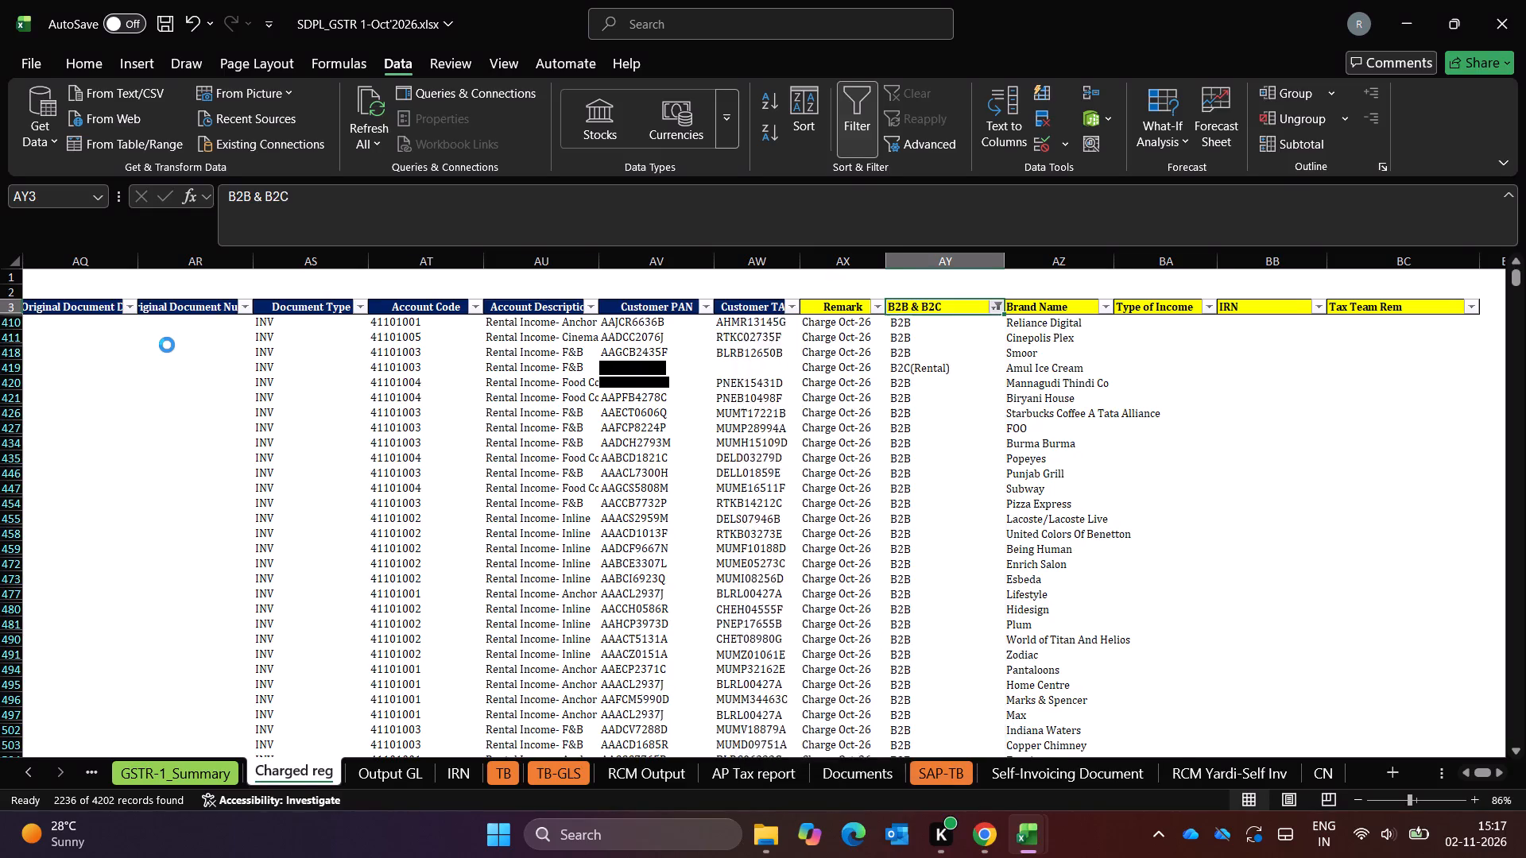
Compare October's first B2C entries with September's for subcategory, Account Description and Brand Name.
key(alt+Tab)
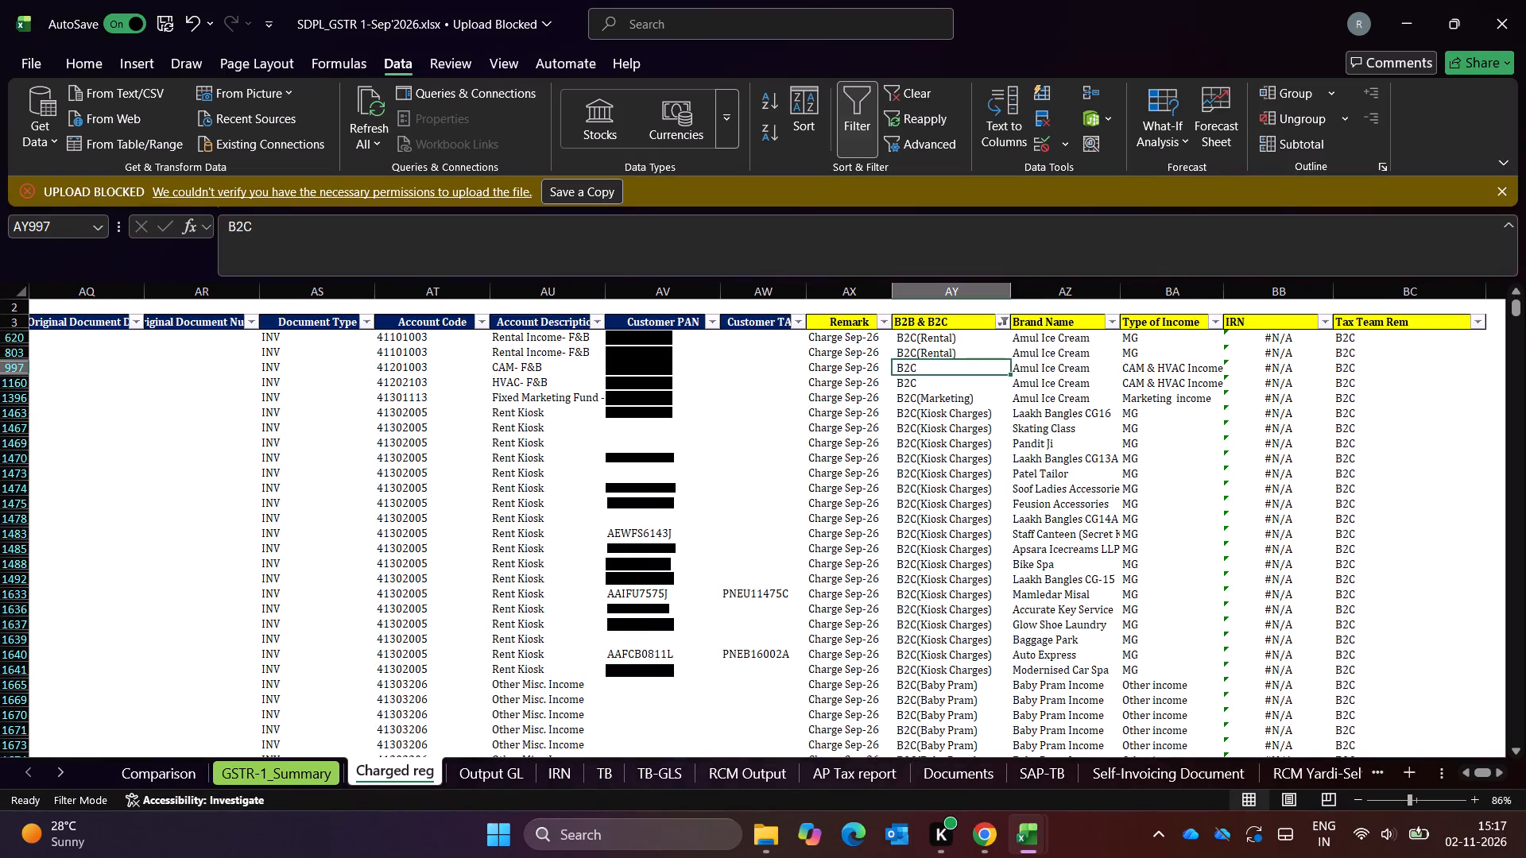
key(alt+Tab)
key(Up)
key(Down)
key(Down)
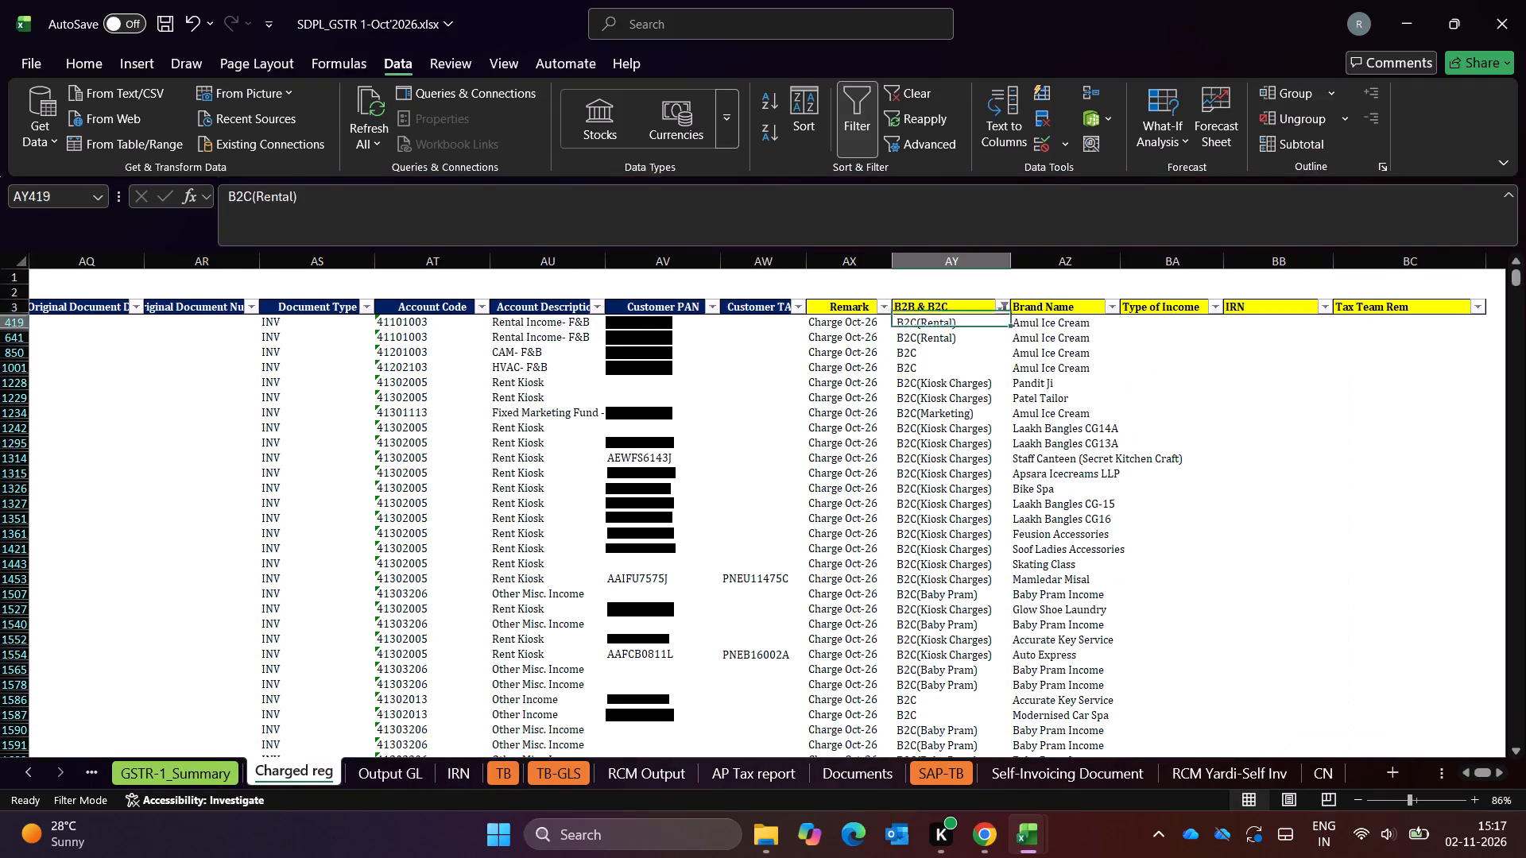
key(Down)
key(alt+Tab)
key(alt+Tab)
key(Down)
key(Down)
key(Down)
key(Down)
key(Down)
key(Down)
key(Down)
key(Down)
key(Down)
key(Down)
key(Down)
key(Down)
key(Down)
key(Down)
key(Down)
key(Down)
key(Down)
key(Down)
key(Down)
key(Down)
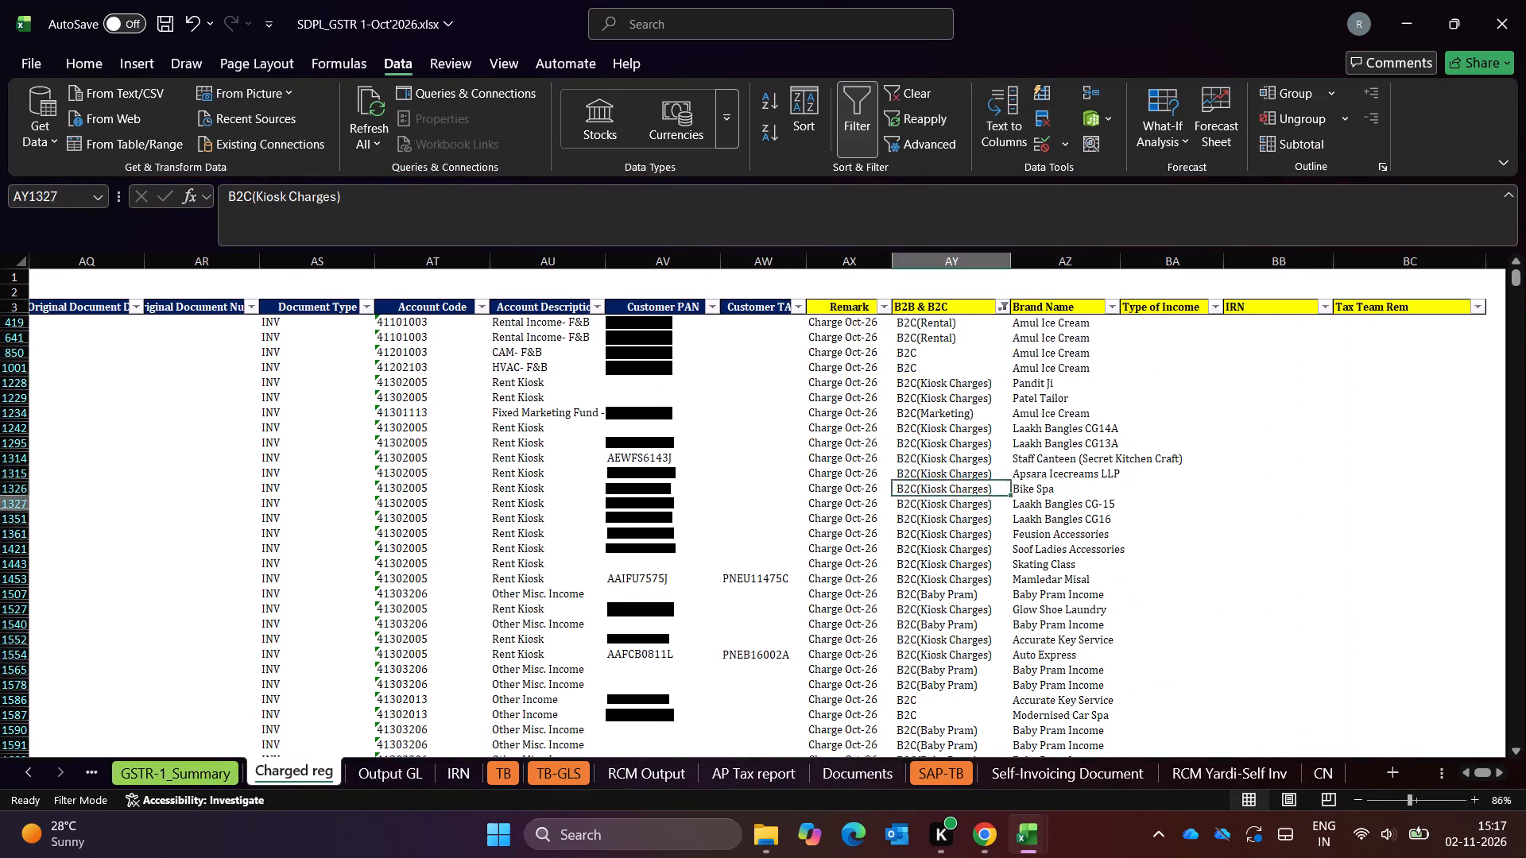
key(Down)
key(alt+Tab)
key(Down)
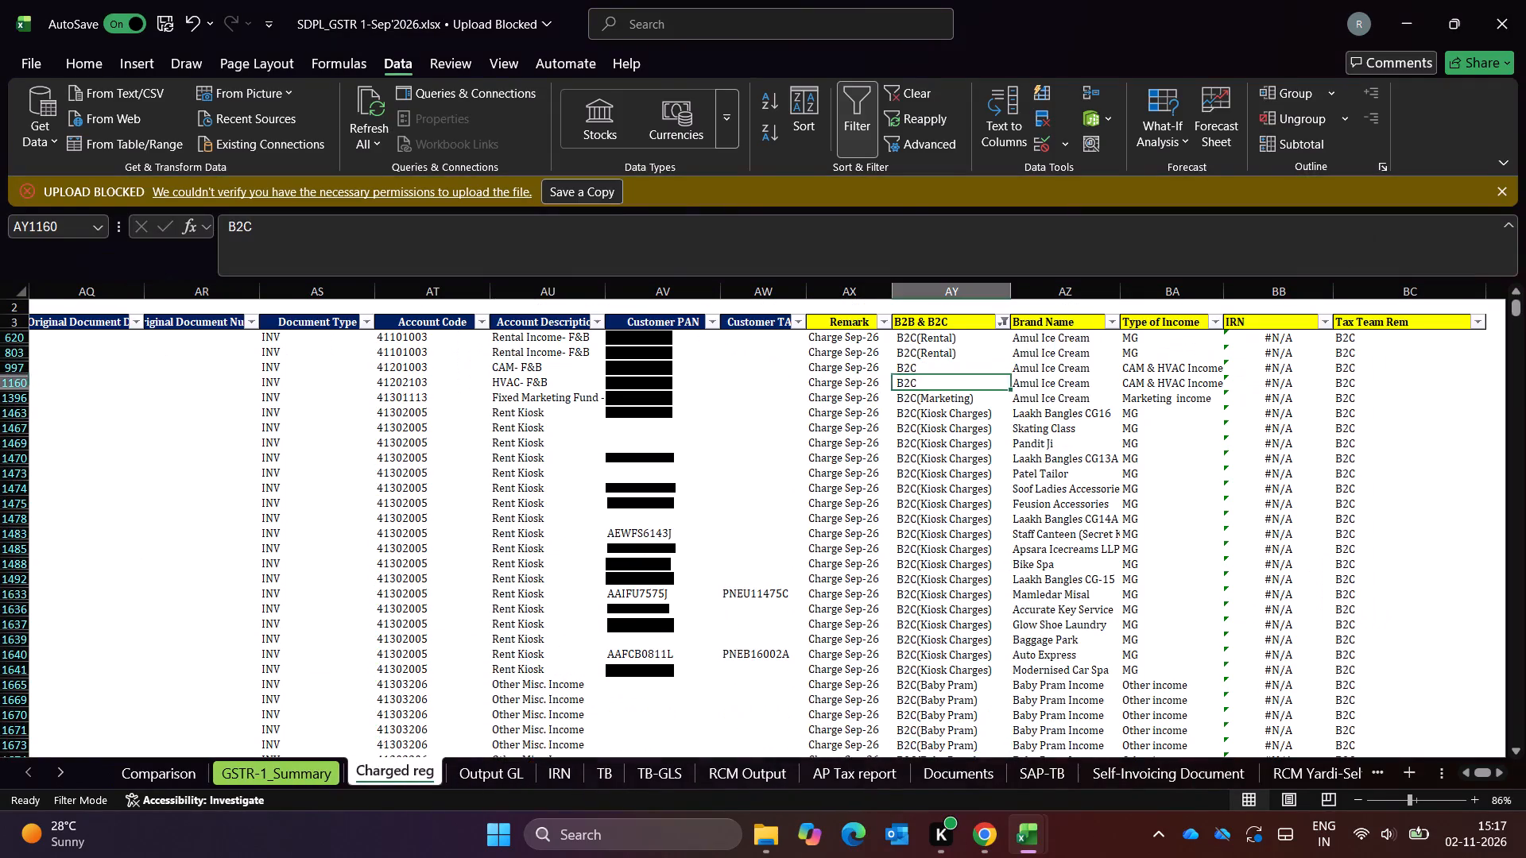
Go through October's remaining B2C entries down into B2C-Parking, examining each subcategory against its Account Description and Brand Name.
key(alt+Tab)
key(Down)
key(Down)
key(Down)
key(Down)
key(Down)
key(Down)
key(Down)
key(Down)
key(Down)
key(Down)
key(Down)
key(Down)
key(Down)
key(Down)
key(Down)
key(Down)
key(Down)
key(Down)
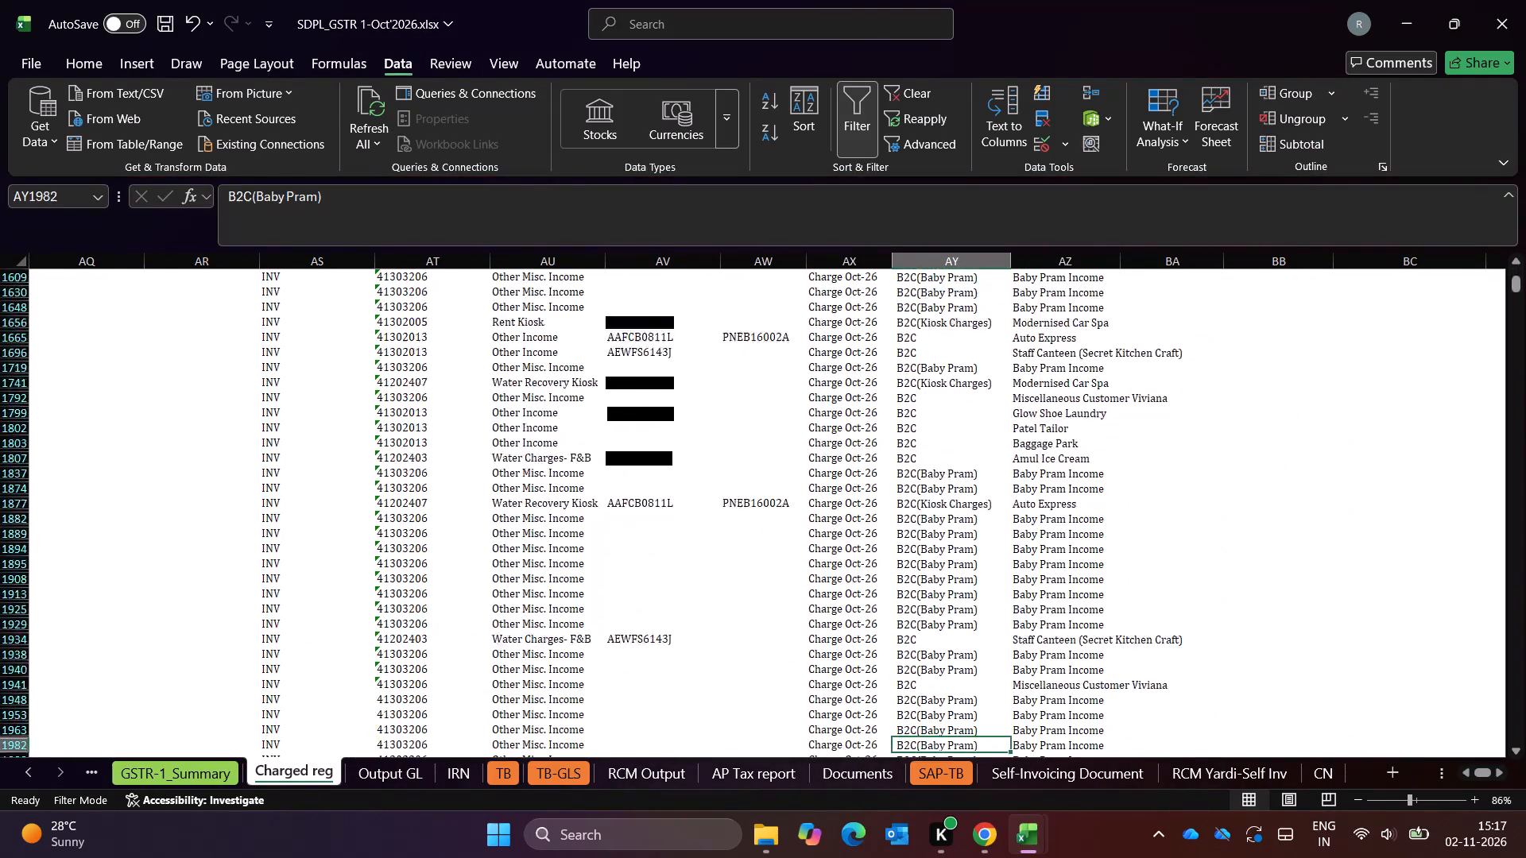
key(Down)
key(Down)
key(Down)
key(Down)
key(Down)
key(Down)
key(Down)
key(Down)
key(Down)
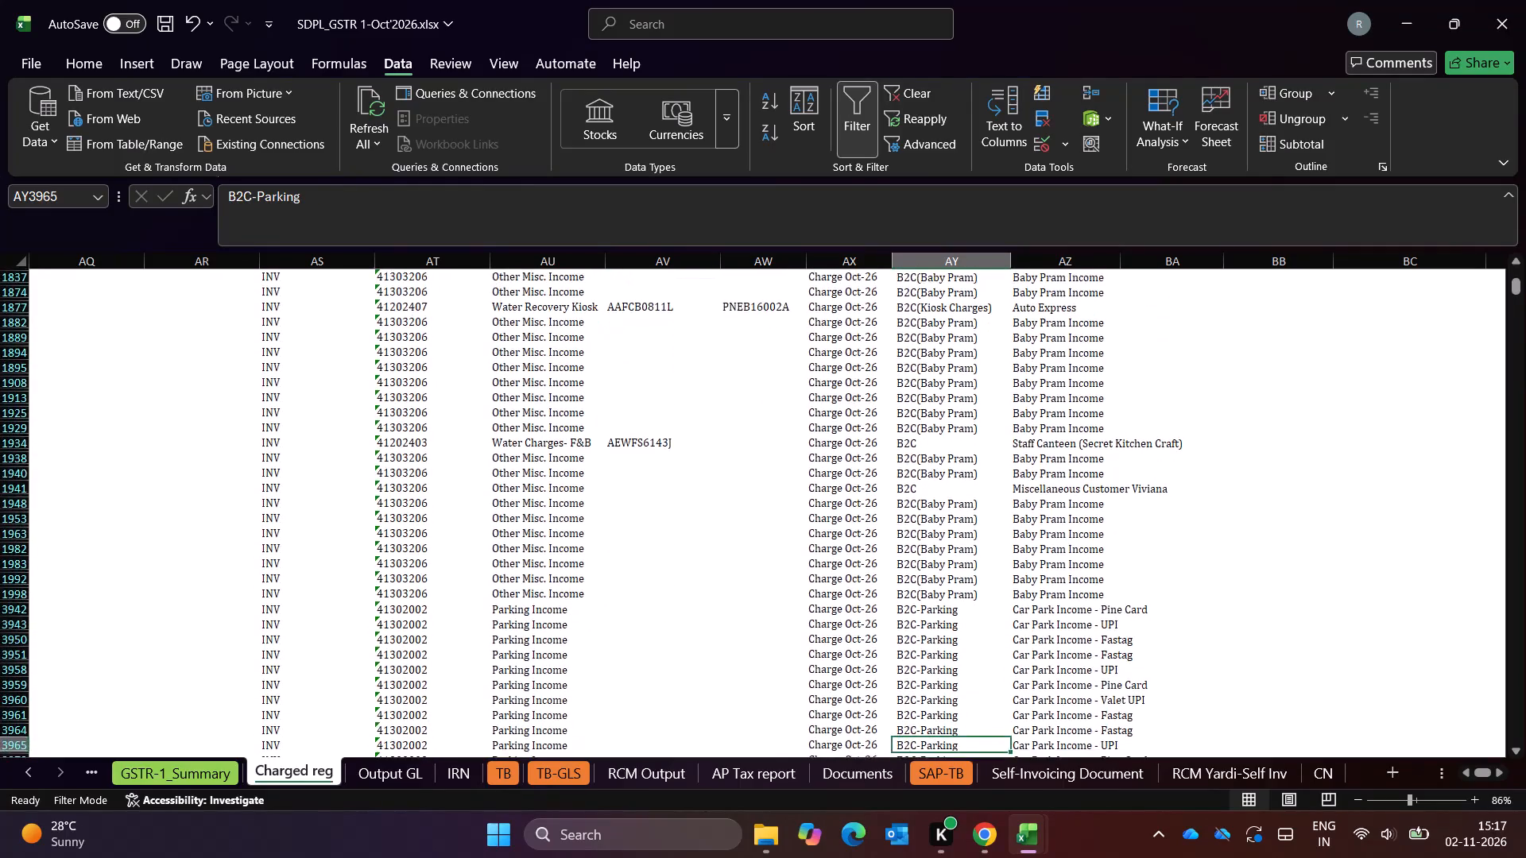
key(Down)
key(Down)
key(Down)
key(Down)
key(Down)
key(Down)
key(Down)
key(Down)
key(Down)
key(Down)
key(Down)
key(Down)
Switch to the September workbook and go to the end of its filtered B2C entries to examine the B2C-Parking rows.
key(alt+Tab)
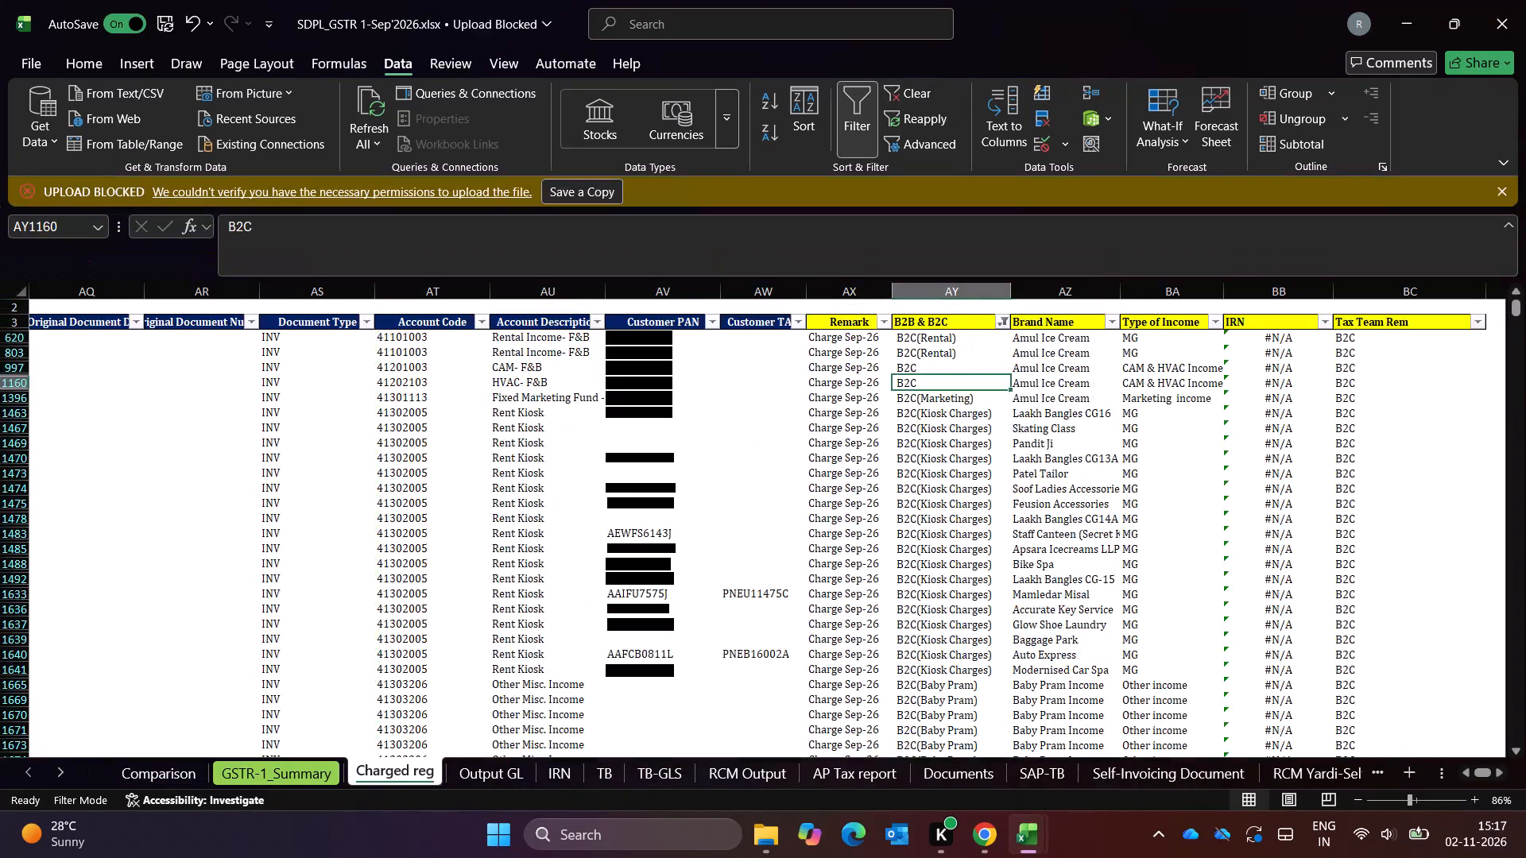
key(Down)
key(Down)
key(Down)
key(ctrl+Down)
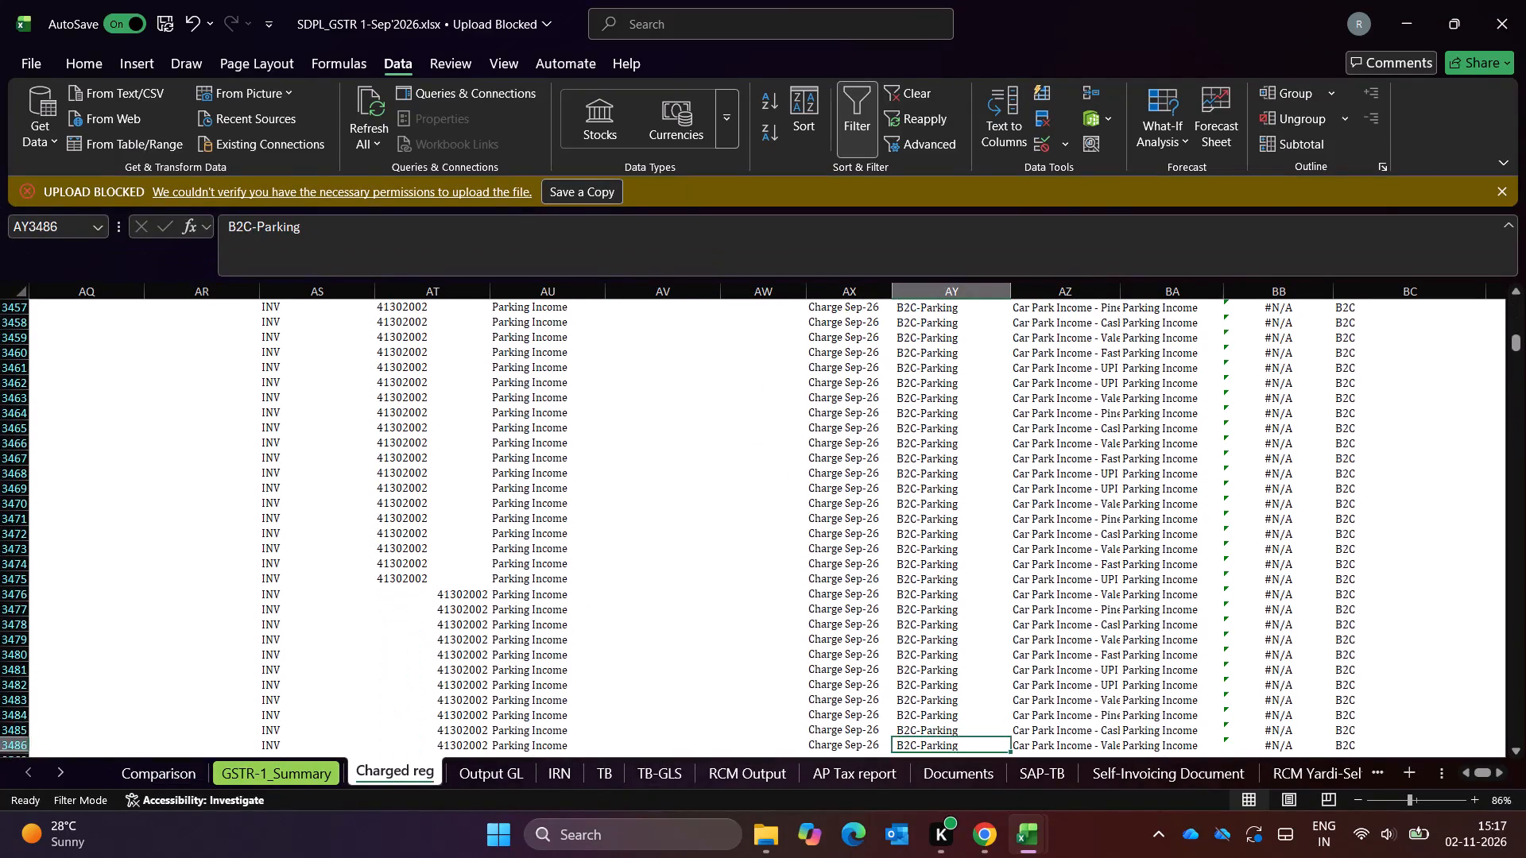
Switch back to October's Charged reg and go through the B2C-Parking entries to the end, returning to the column headers.
key(Up)
key(Up)
key(Up)
key(Up)
key(alt+Tab)
key(Down)
key(Down)
key(Down)
key(Down)
key(Down)
key(Down)
key(Down)
key(Down)
key(Down)
key(Down)
key(Down)
key(Down)
key(Down)
key(Down)
key(Down)
key(Down)
key(Down)
key(Down)
key(Down)
key(Down)
key(Down)
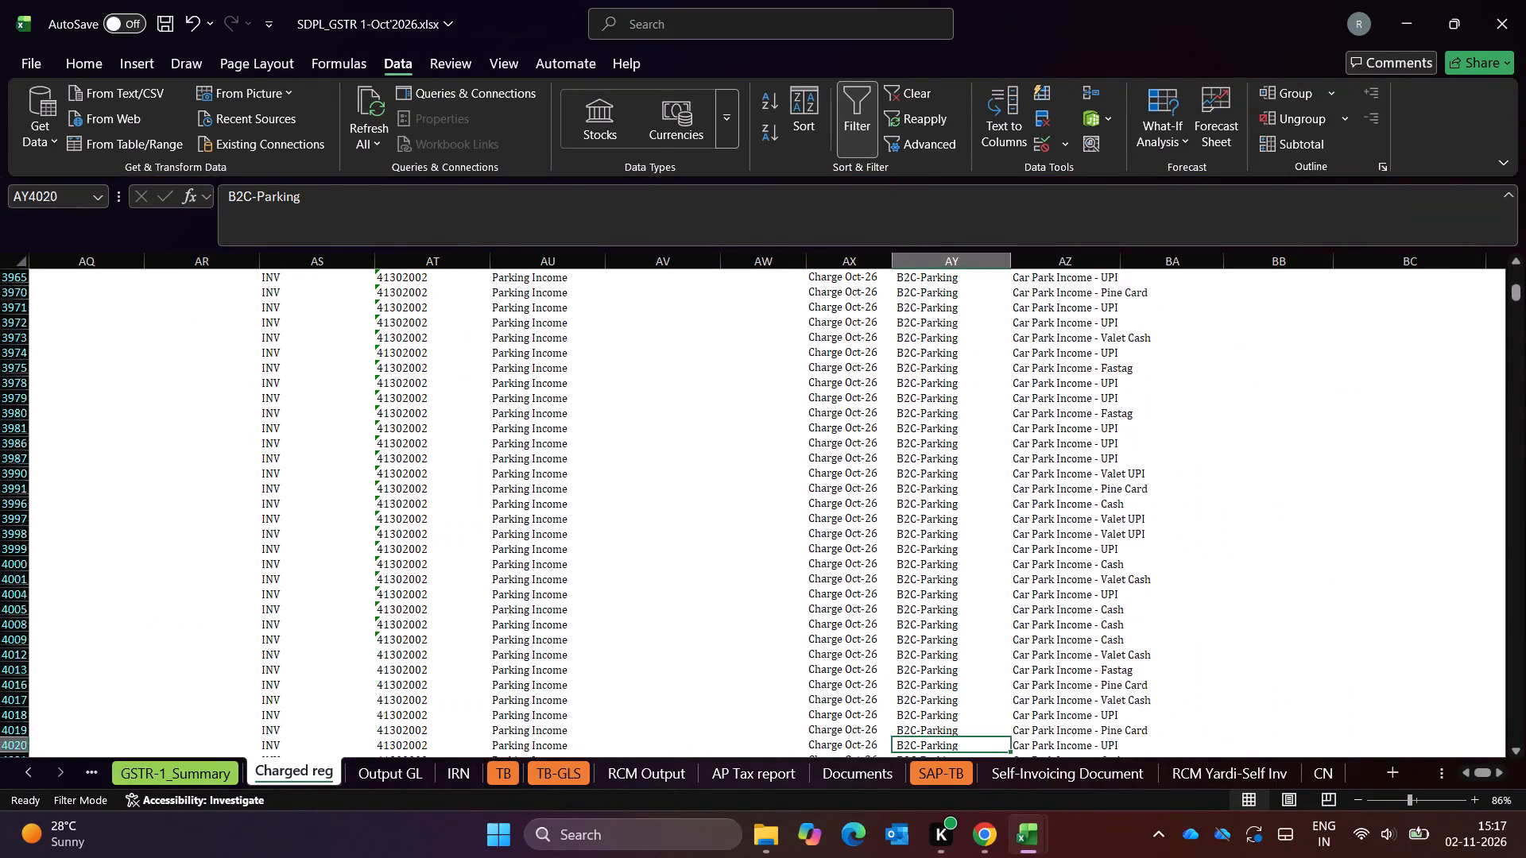
key(Down)
key(Down)
key(ctrl+Down)
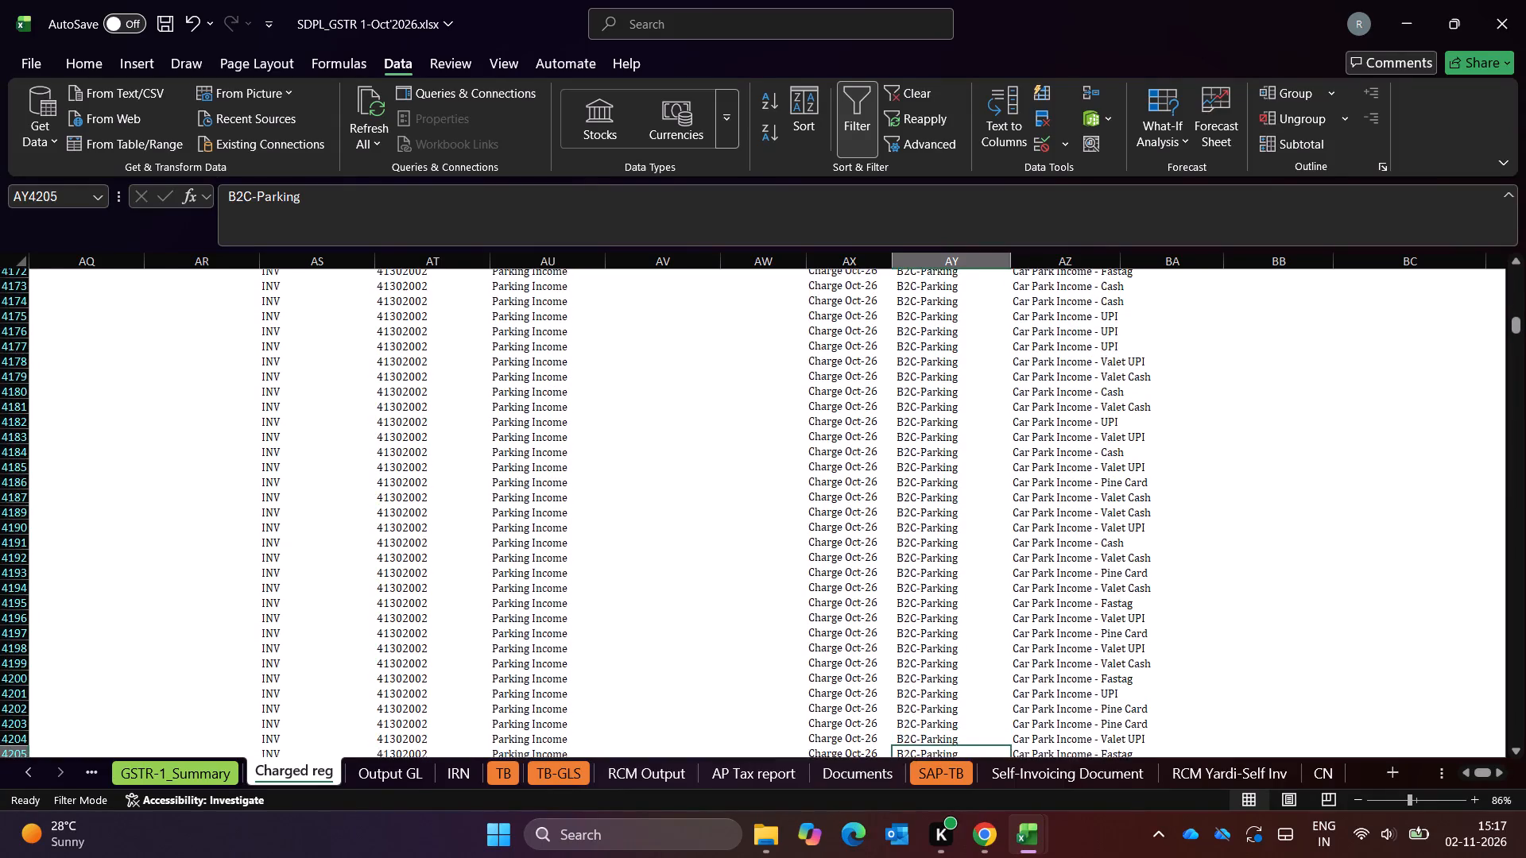
key(Down)
key(Down)
key(Down)
key(Up)
key(Up)
key(Up)
key(ctrl+Up)
key(ctrl+Up)
key(ctrl+Up)
key(Up)
key(Up)
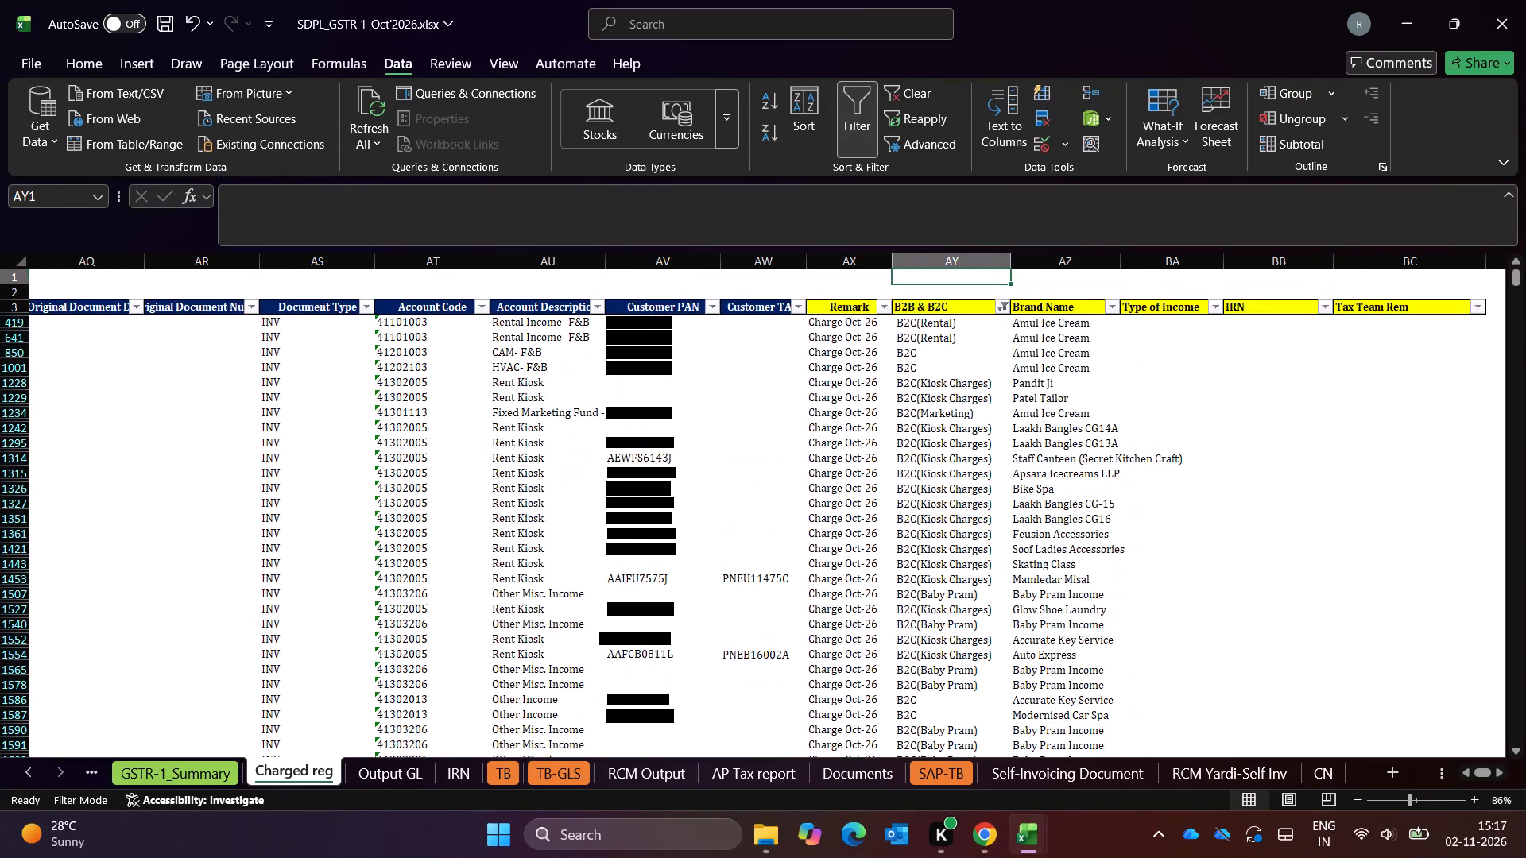
key(Down)
key(Down)
key(Right)
key(Right)
key(Down)
key(Left)
key(Left)
key(Up)
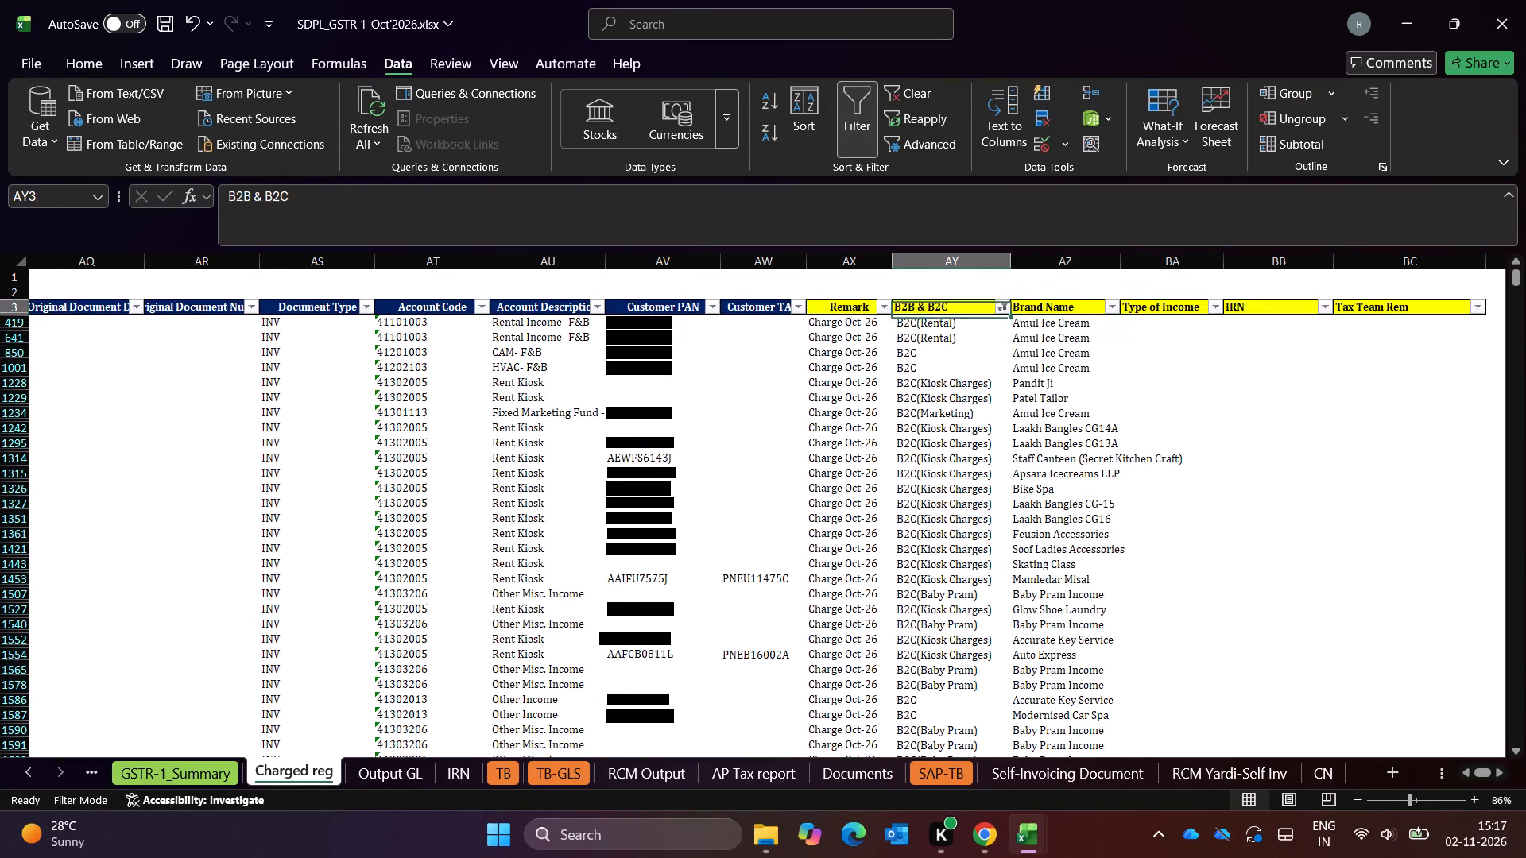
key(Right)
key(Right)
key(Left)
key(Left)
Switch to the September workbook and include B2B and B2B- CN again in its B2B & B2C filter.
key(alt+Tab)
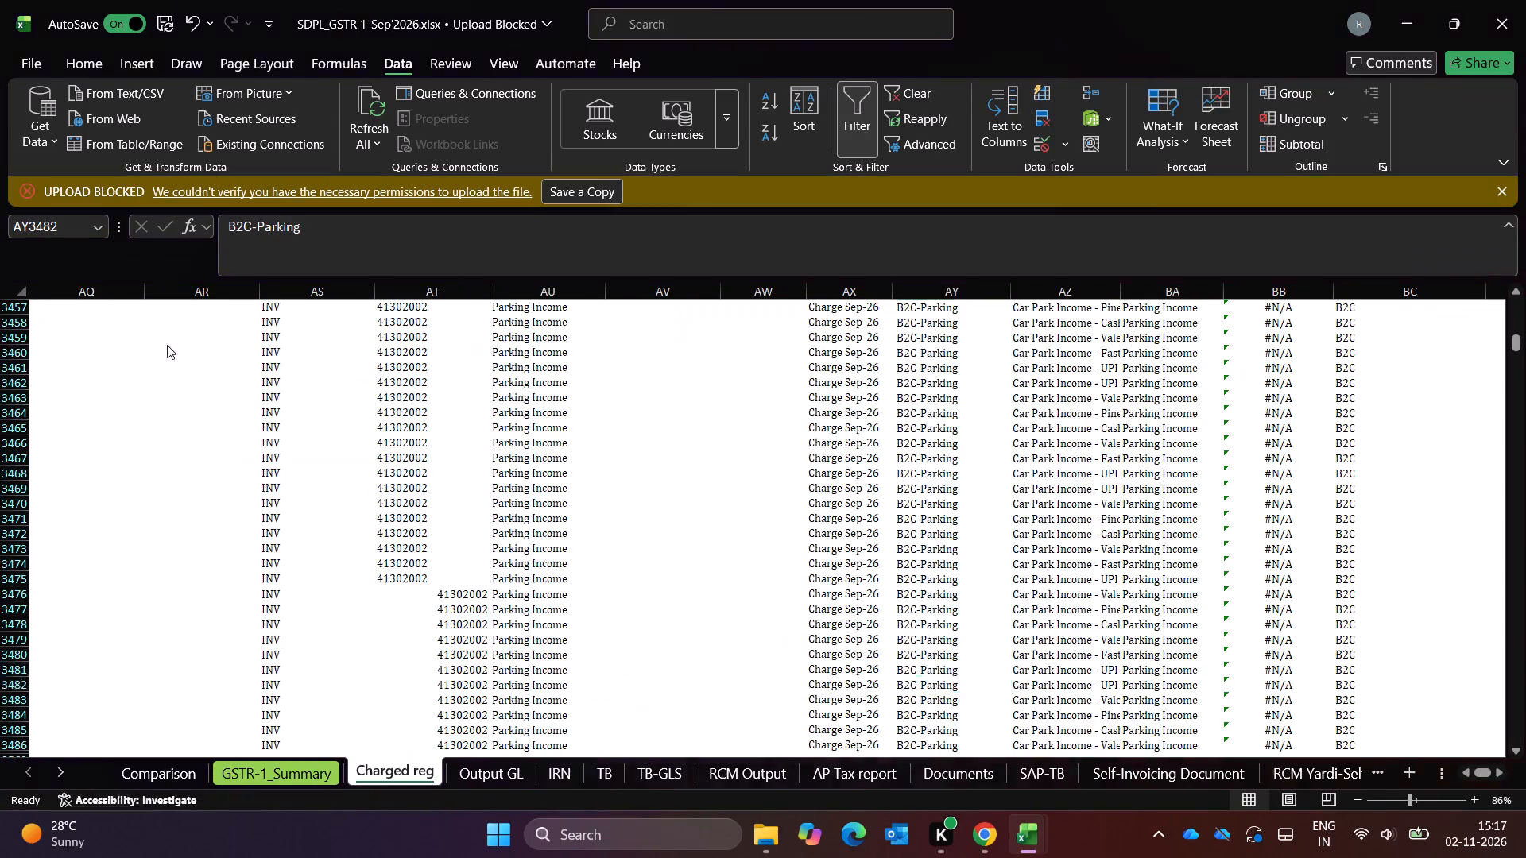
key(Up)
key(ctrl+Up)
key(Down)
key(Up)
key(alt+Down)
key(alt+Down)
key(alt+Down)
key(alt+Down)
key(alt+Down)
key(alt+Down)
key(alt+Down)
key(alt+Down)
key(alt+Down)
key(alt+Down)
key(alt+Down)
key(alt+Down)
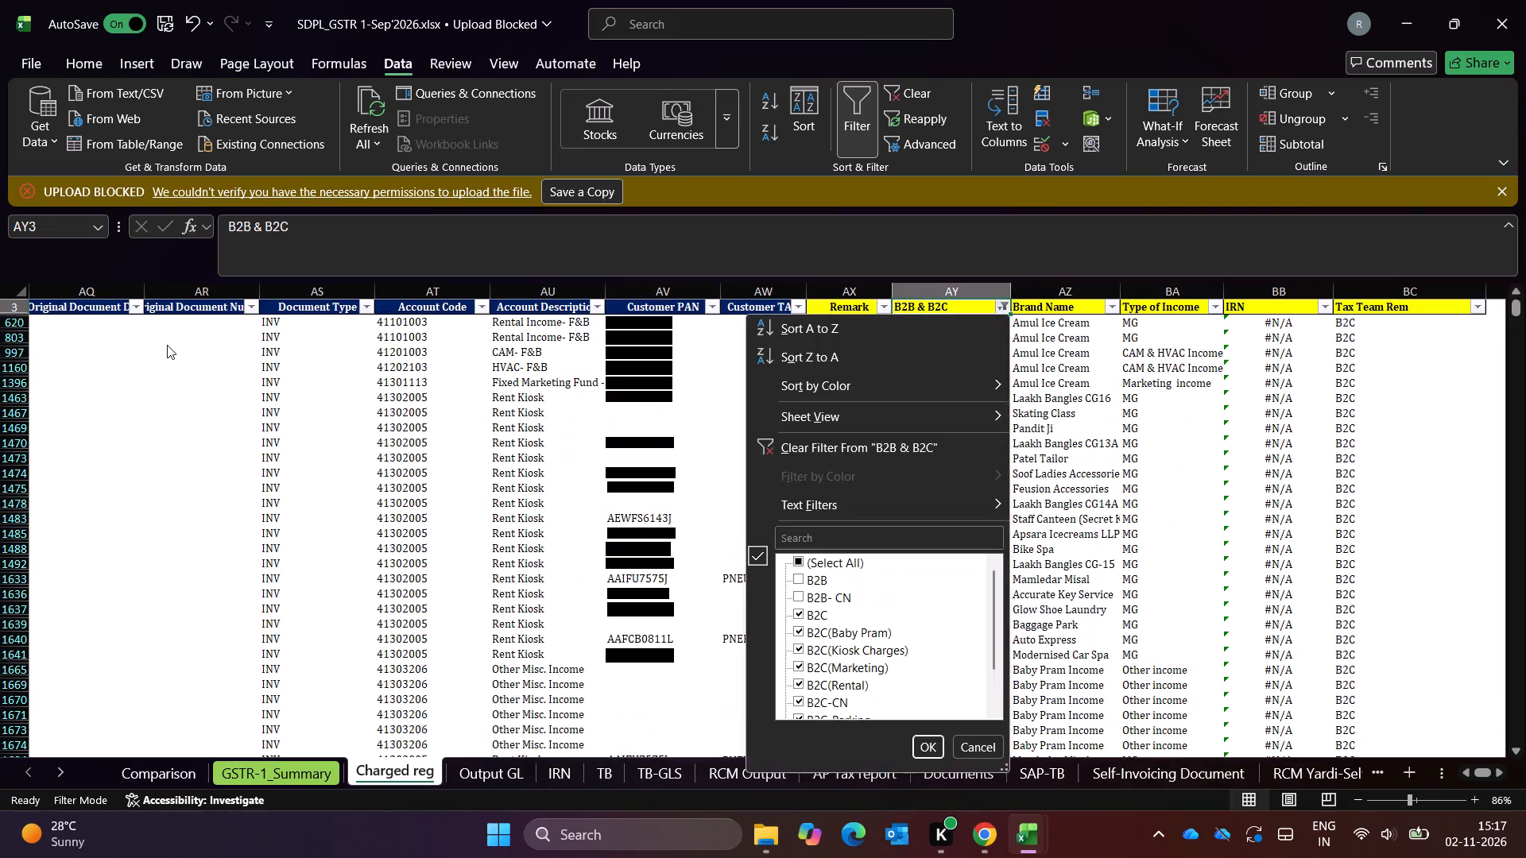
key(Up)
key(space)
key(Down)
key(space)
key(Return)
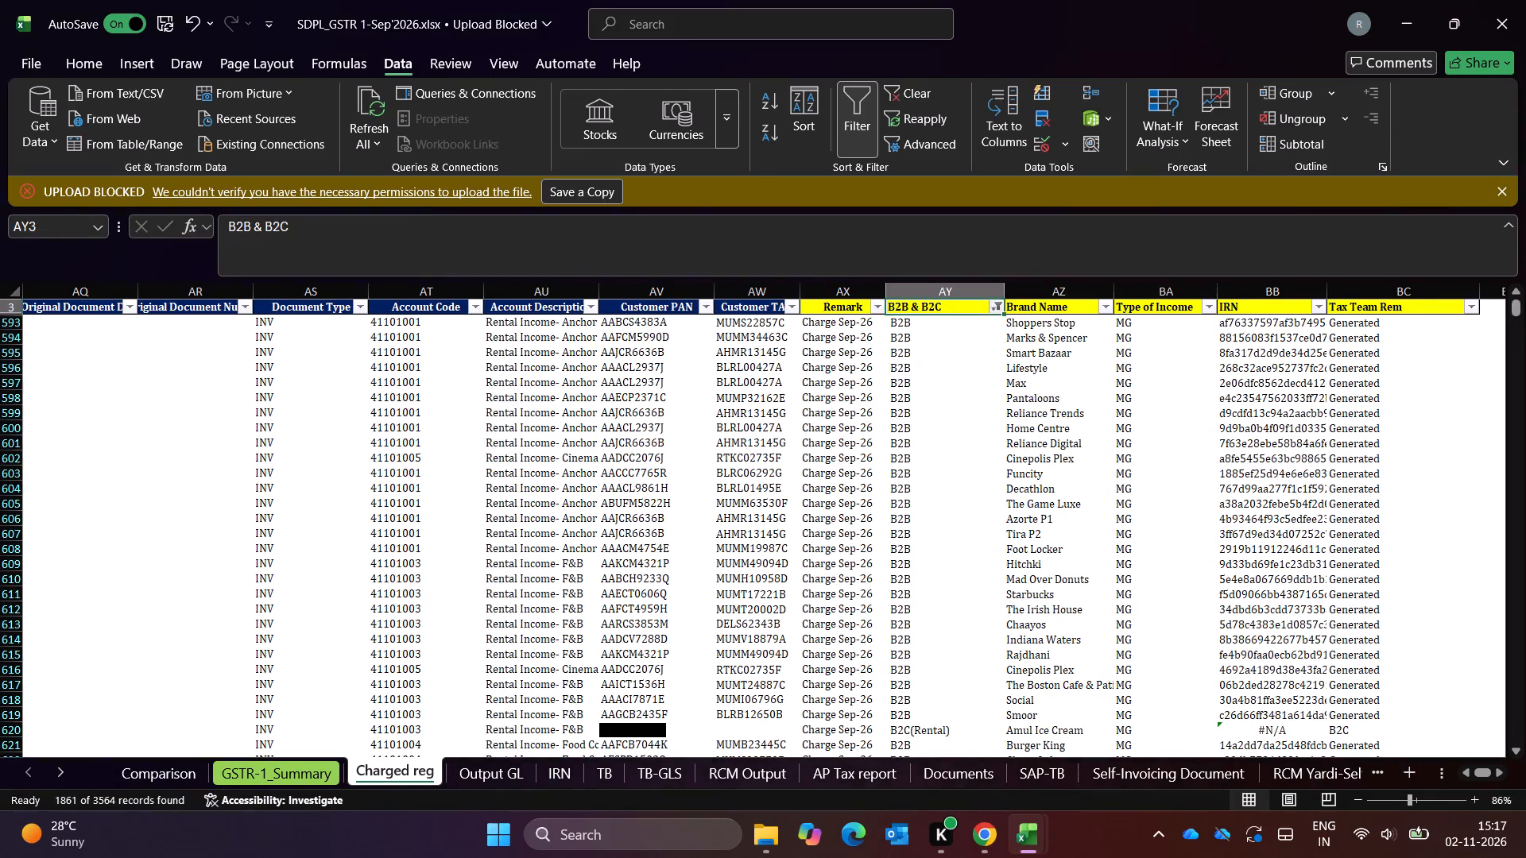
Switch to the October workbook and include B2B and B2B- CN again in its B2B & B2C filter.
key(alt+Tab)
key(Up)
key(Down)
key(Escape)
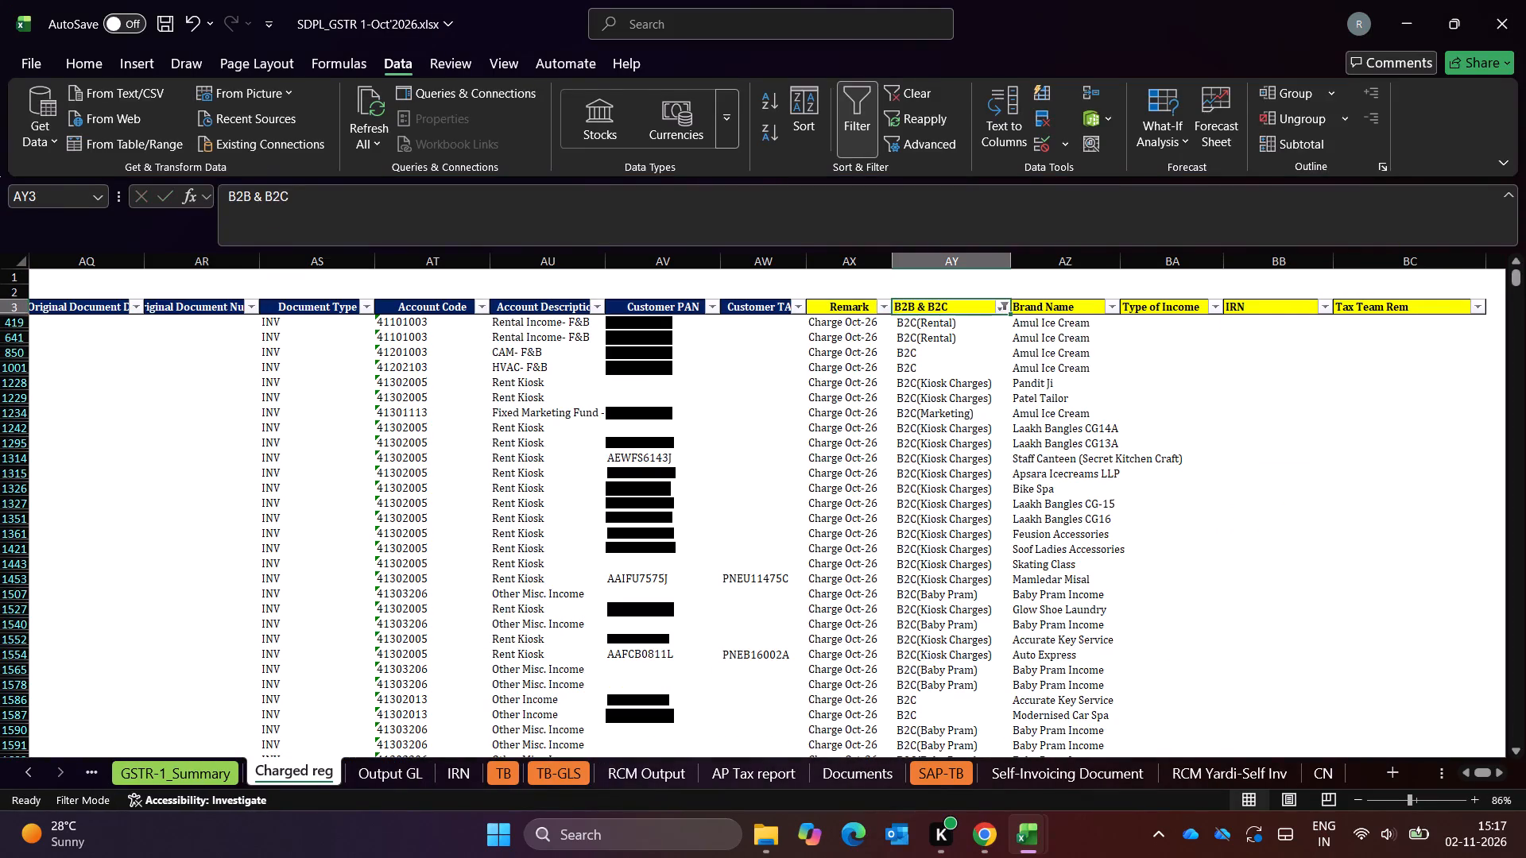
key(alt+Down)
key(alt+Down)
key(alt+Down)
key(alt+Down)
key(alt+Down)
key(alt+Down)
key(alt+Down)
key(alt+Down)
key(alt+Down)
key(alt+Down)
key(Down)
key(space)
key(Down)
key(space)
key(Return)
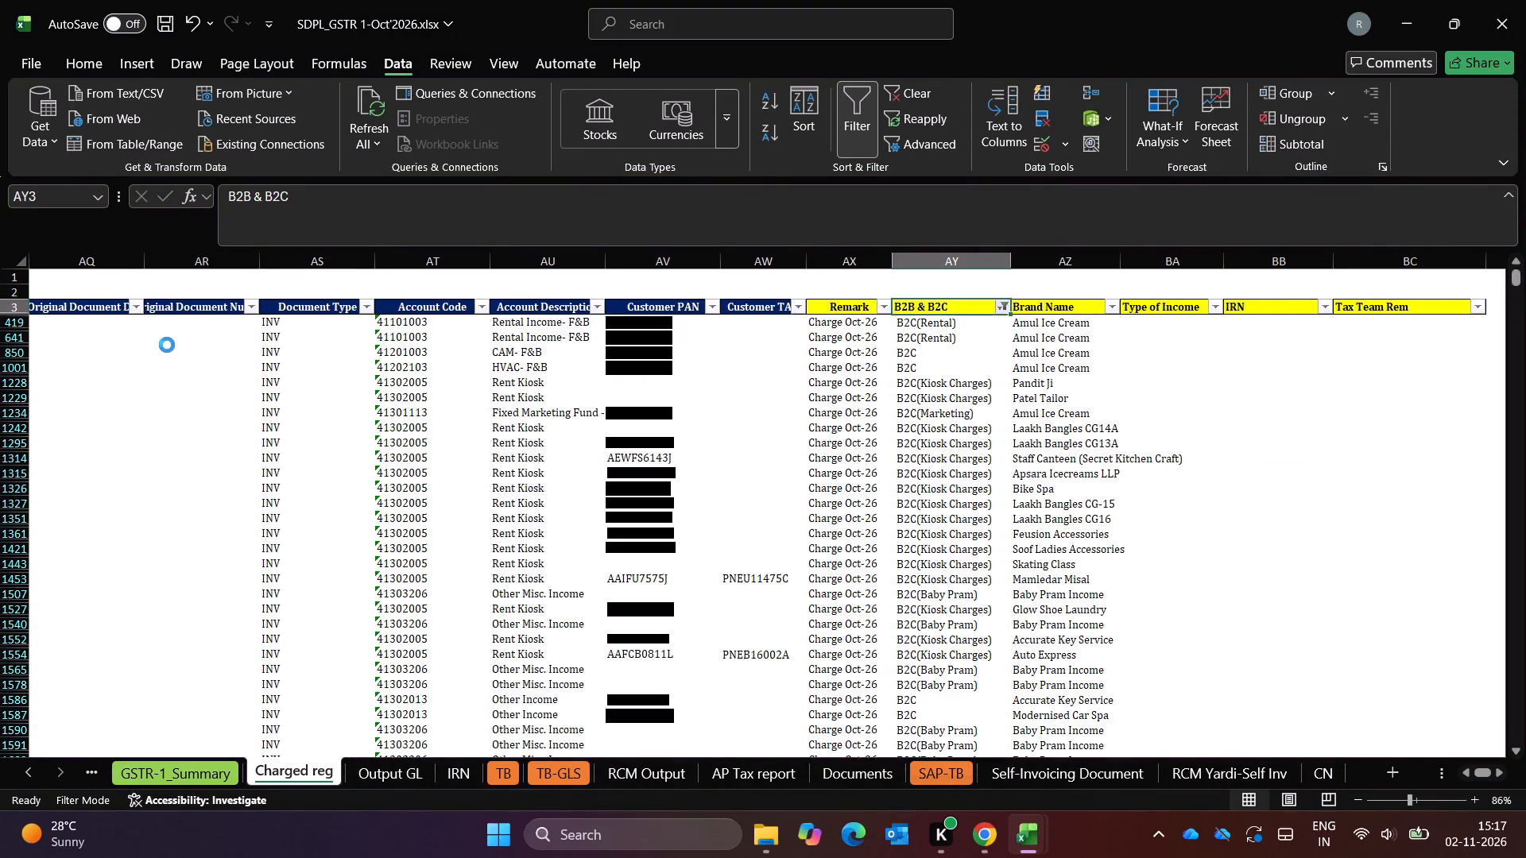
Go to the end of October's refiltered entries and back, examining the Brand Name and Type of Income columns.
key(Down)
key(Down)
key(ctrl+Down)
key(Down)
key(Up)
key(ctrl+Up)
key(Up)
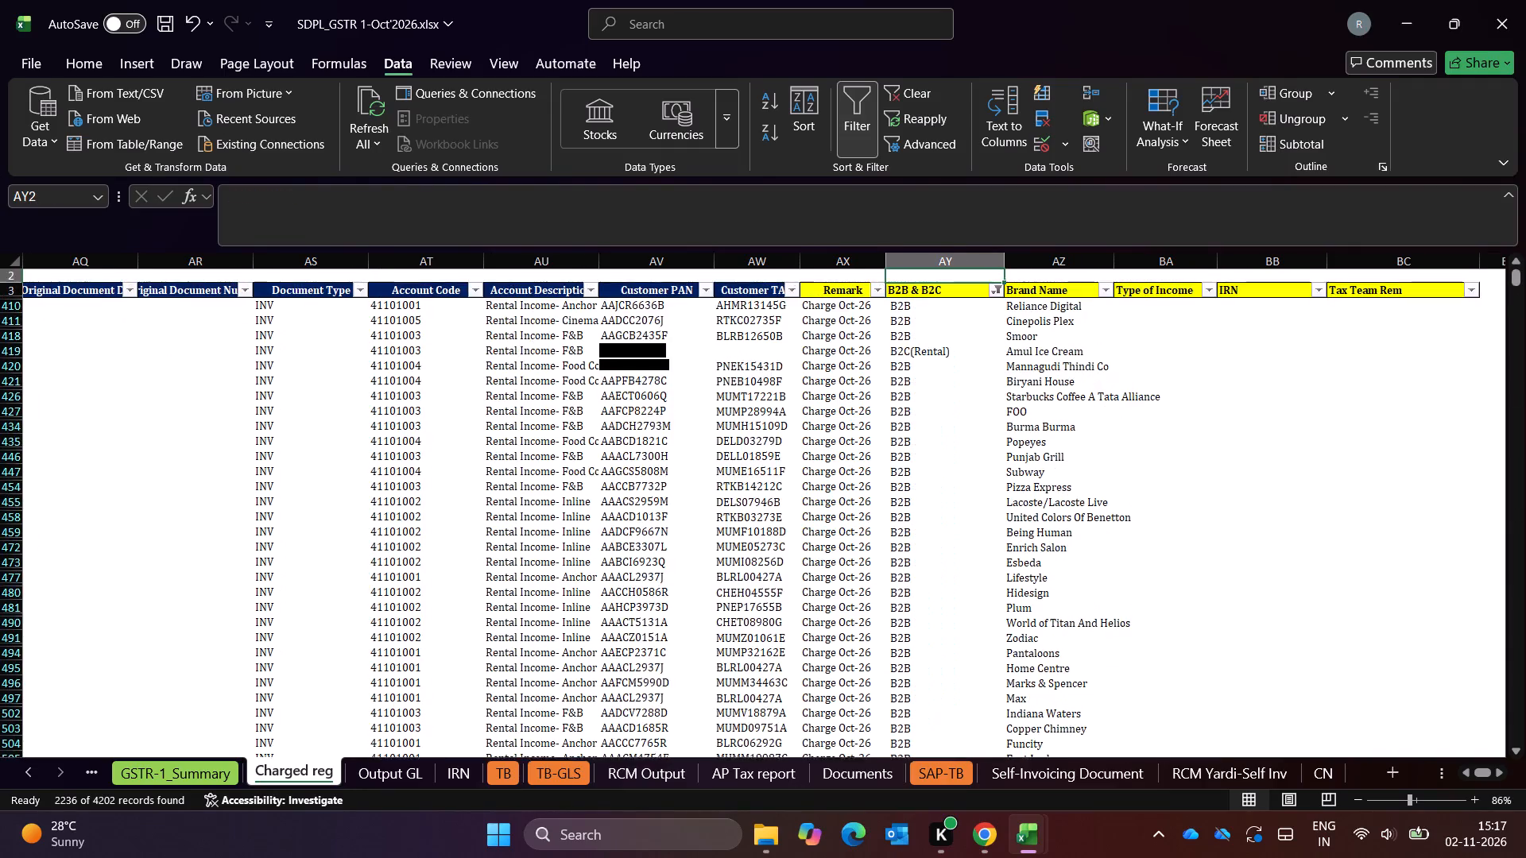
key(Up)
key(Right)
key(Down)
key(Down)
key(Right)
key(Down)
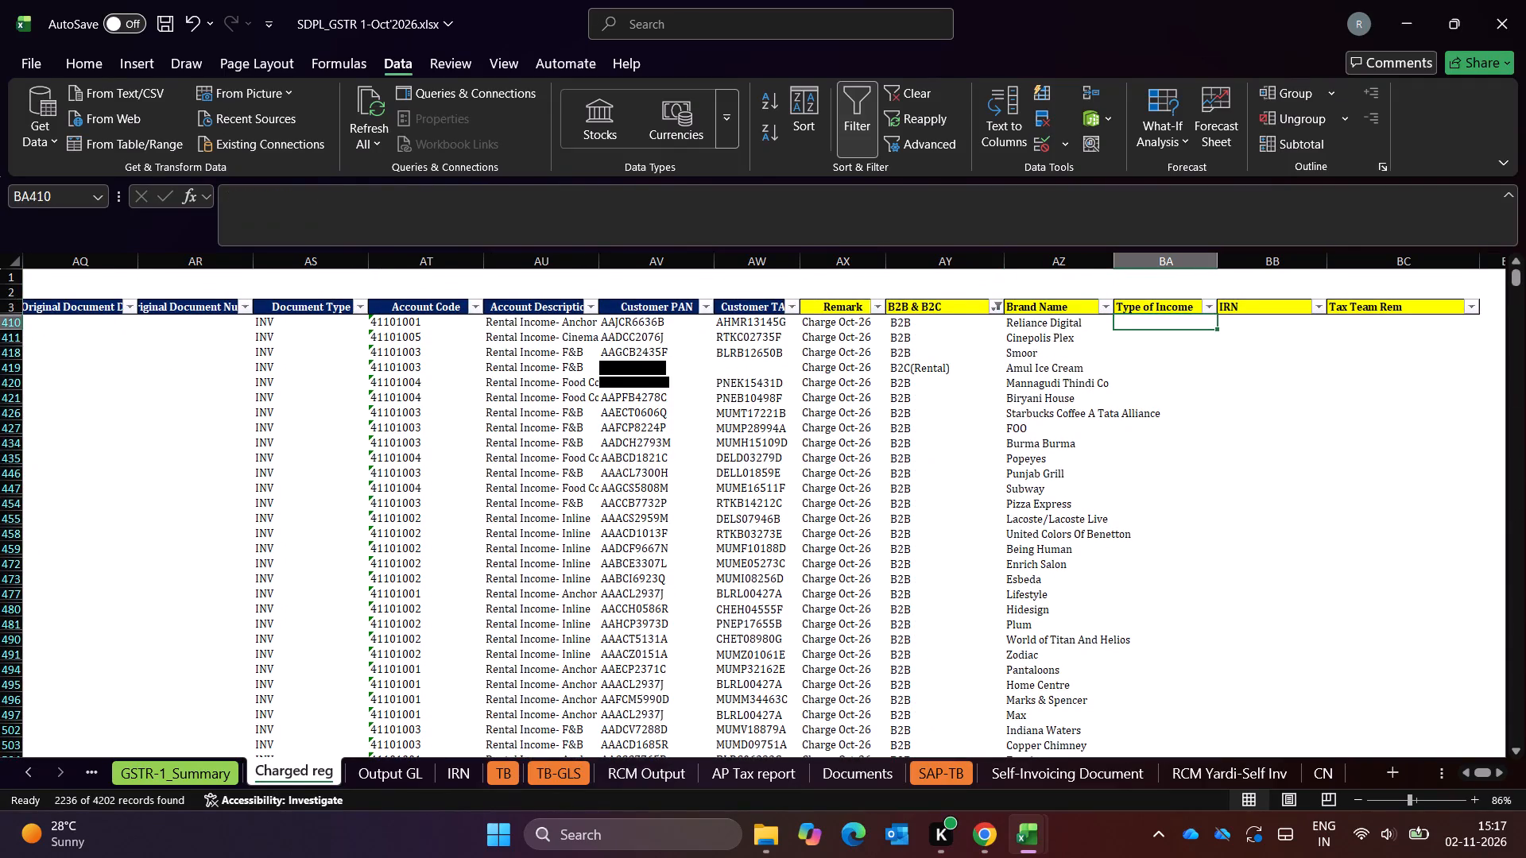
Filter October's Account Description column to the Rental Income accounts using the search text "renta".
key(Up)
key(Left)
key(Left)
key(Left)
key(Left)
key(Left)
key(Left)
key(alt+Down)
key(alt+Down)
key(alt+Down)
key(alt+Down)
key(alt+Down)
key(alt+Down)
key(alt+Down)
key(alt+Down)
key(alt+Down)
key(alt+Down)
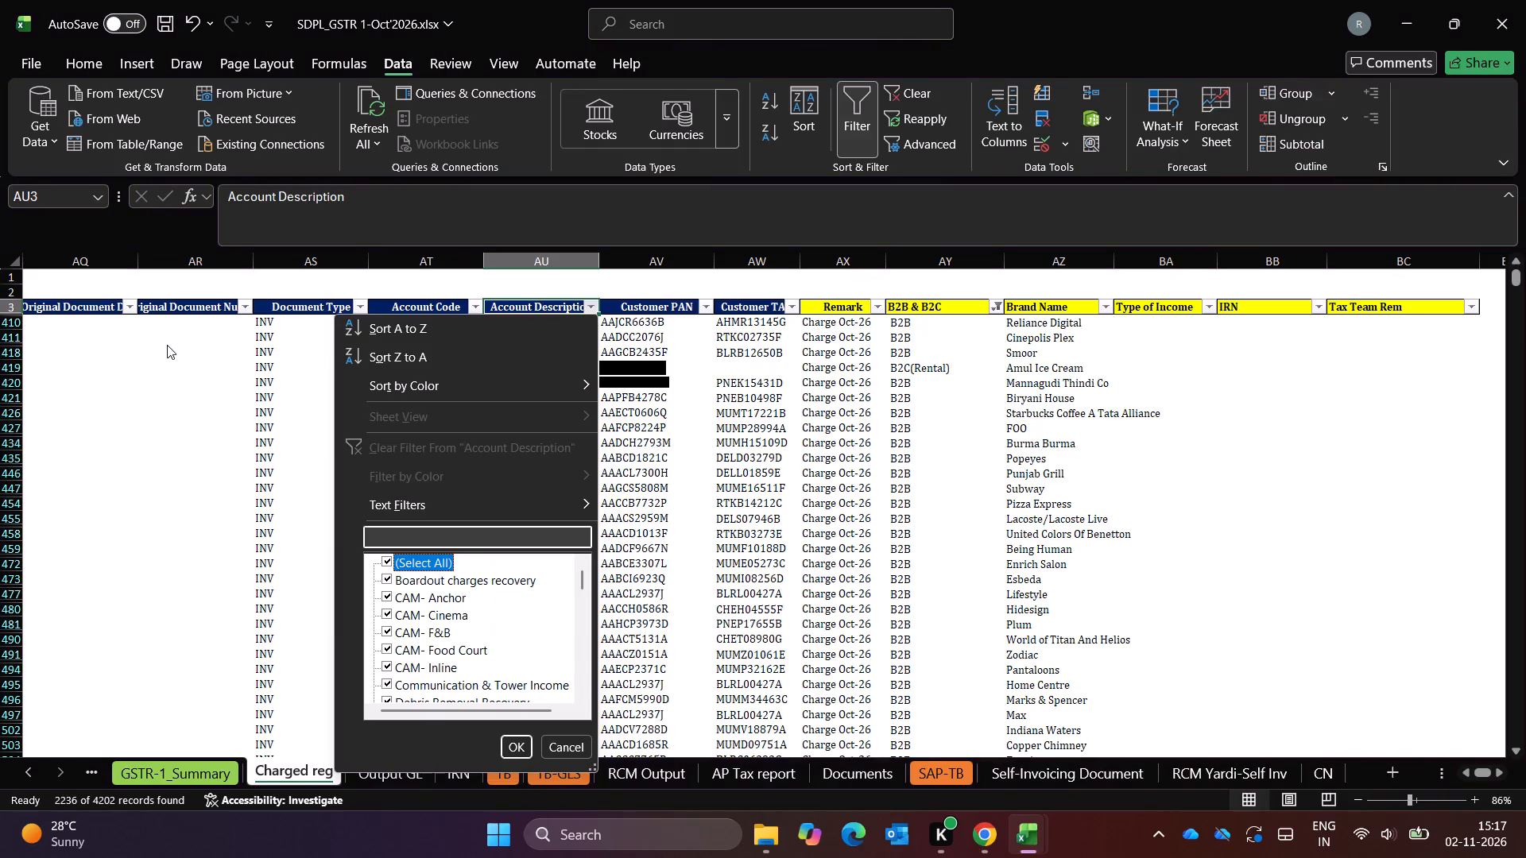
key(Up)
text(renta)
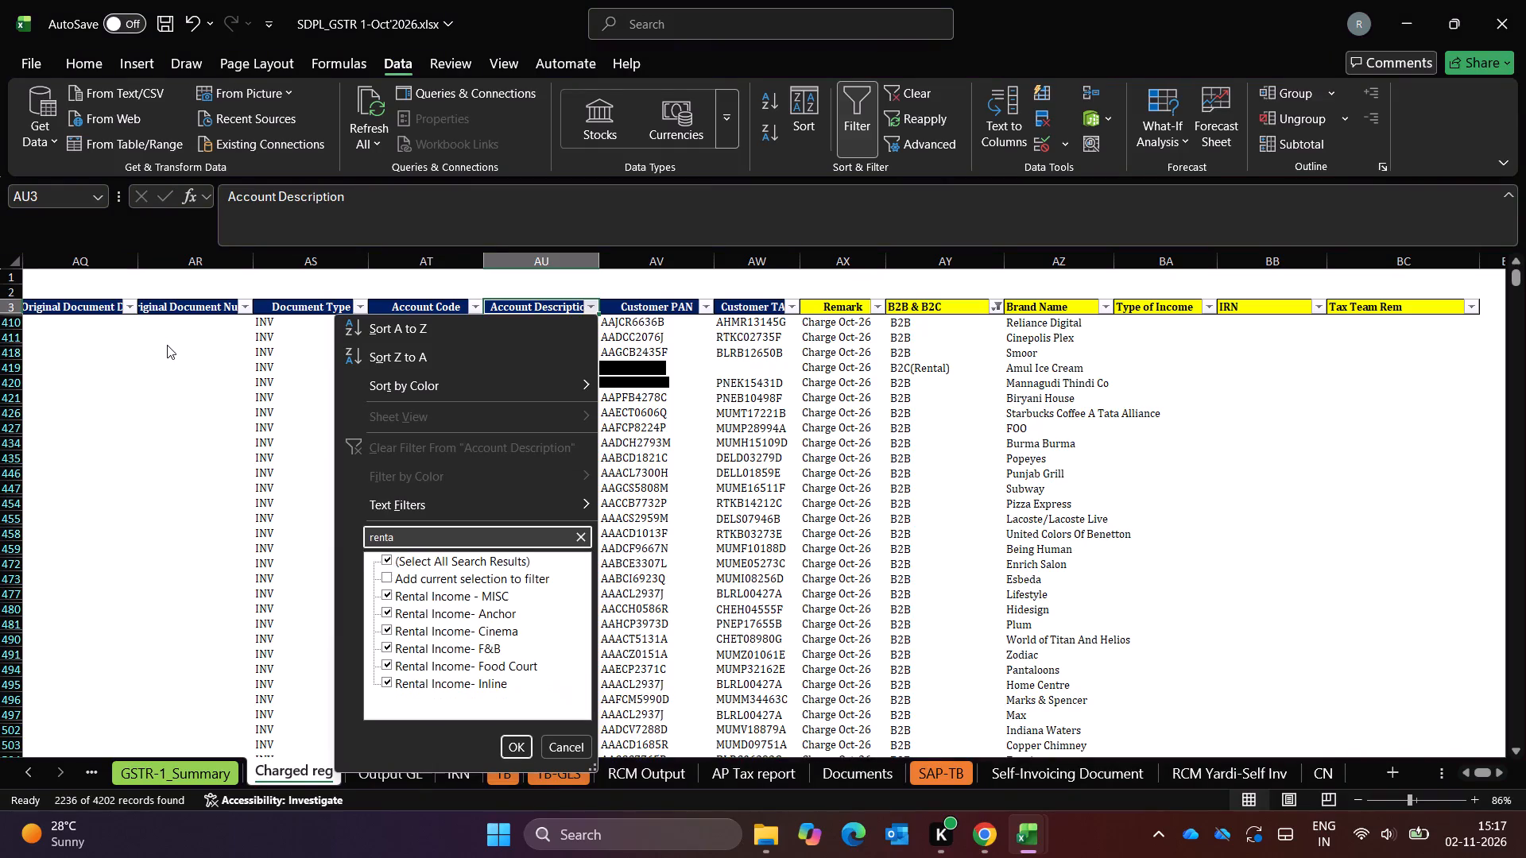
key(Return)
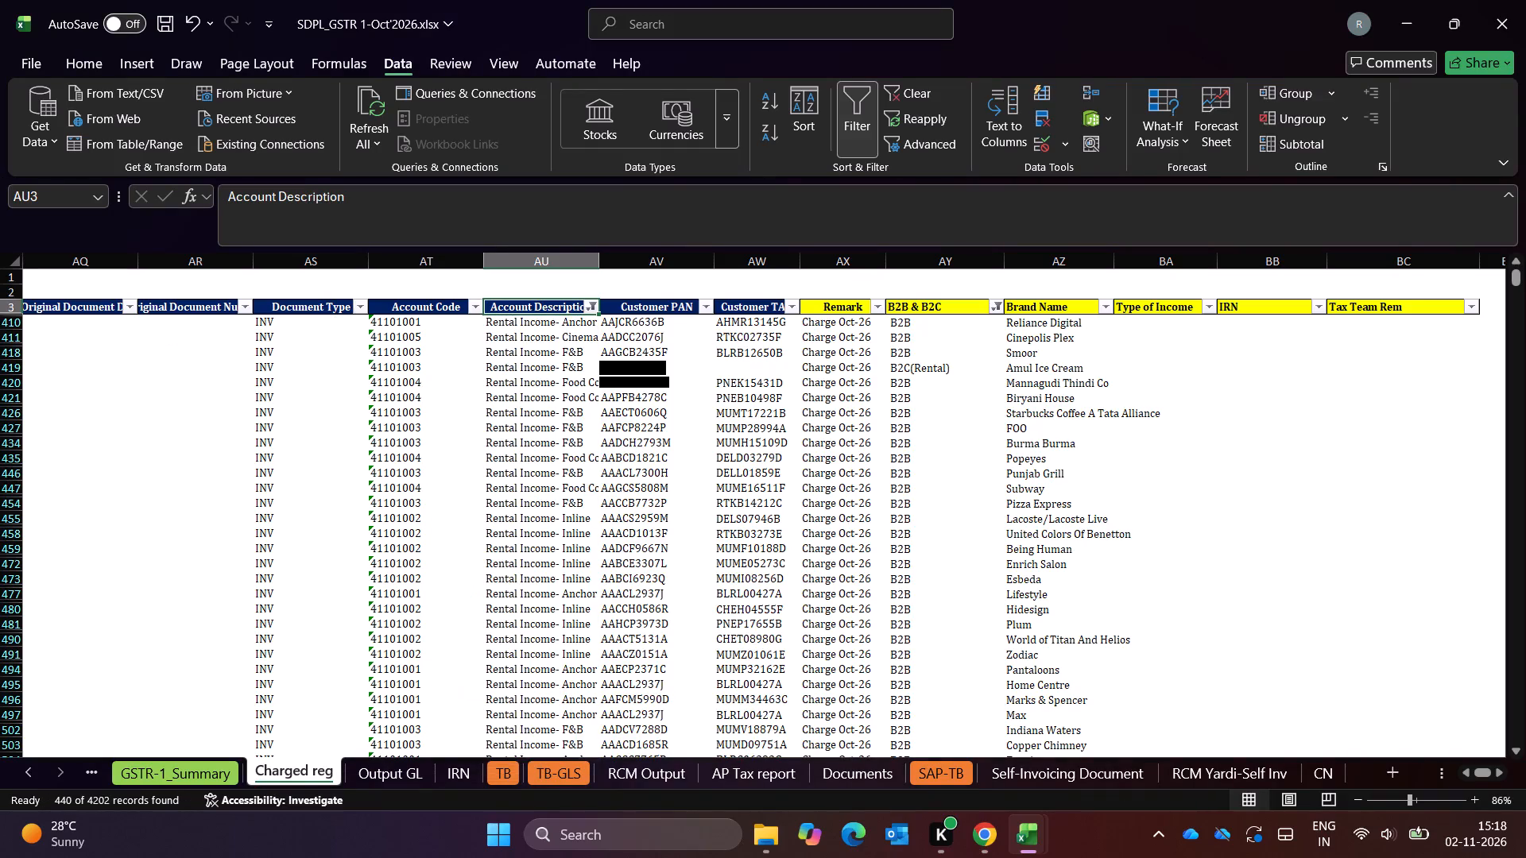
Switch to the GSTR-1_Type of Income mapping workbook and return to the start of its Type of Income list.
key(alt+Tab)
key(alt+Right)
key(alt+Left)
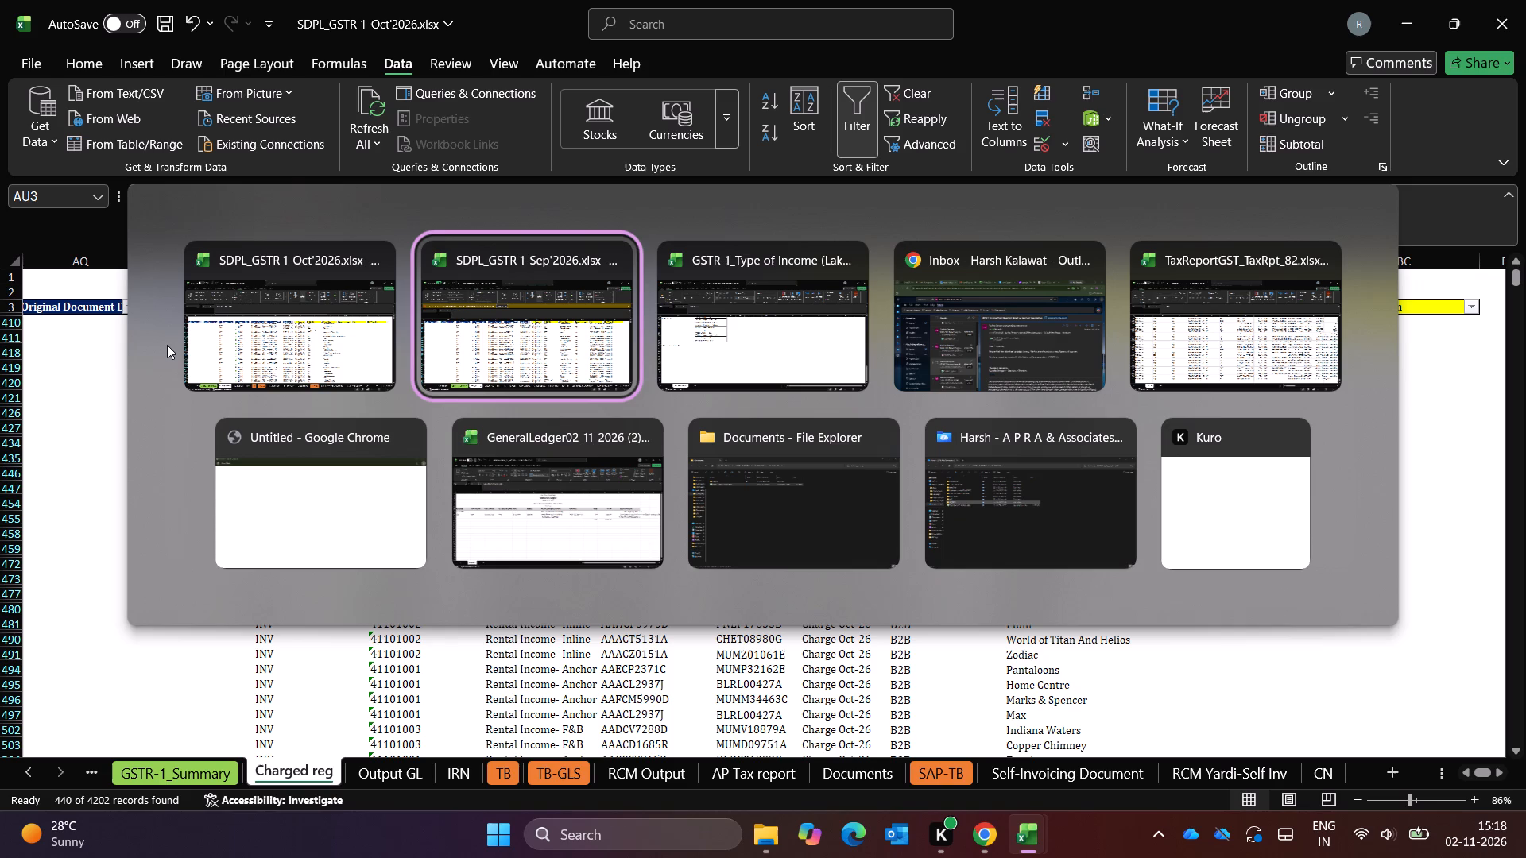
key(alt+Right)
key(Left)
key(Up)
key(Up)
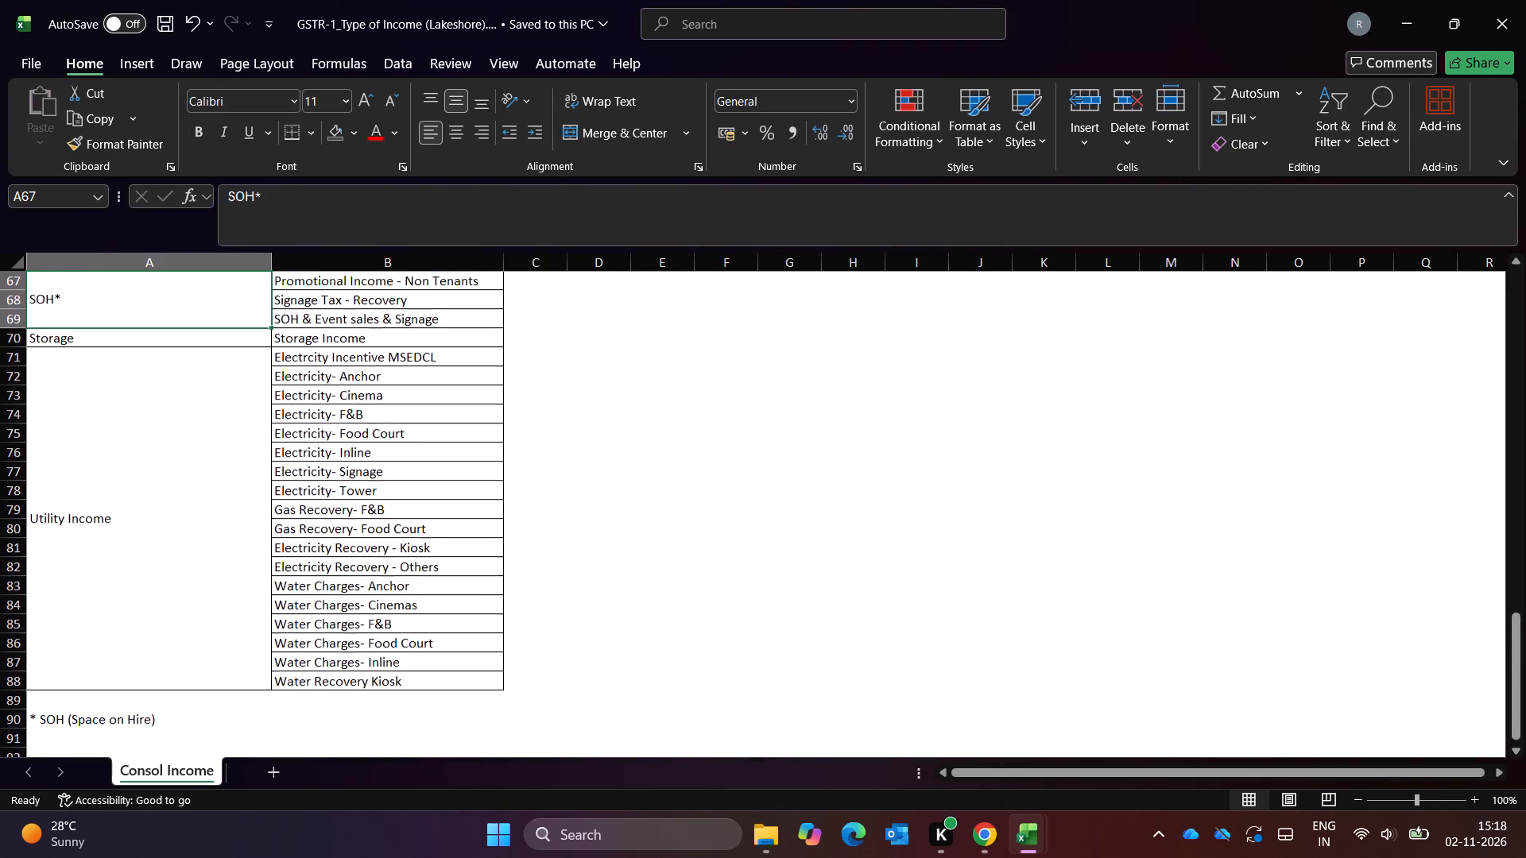
key(Up)
key(Up)
key(Up)
key(Up)
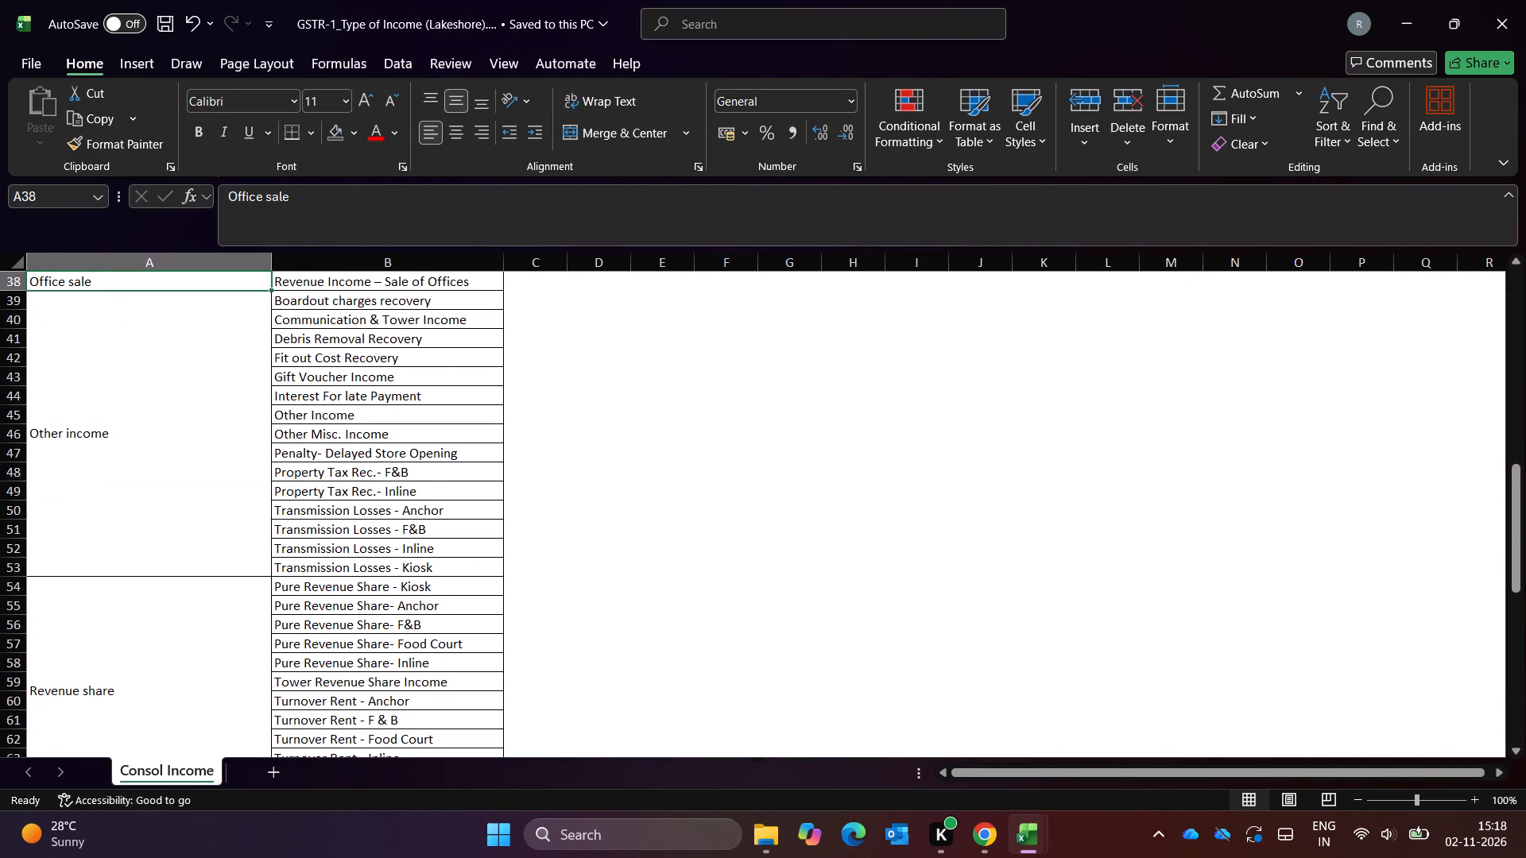
key(Up)
key(Up)
key(Up)
key(Up)
key(Up)
key(Up)
key(Up)
key(Up)
key(Up)
key(Down)
key(Down)
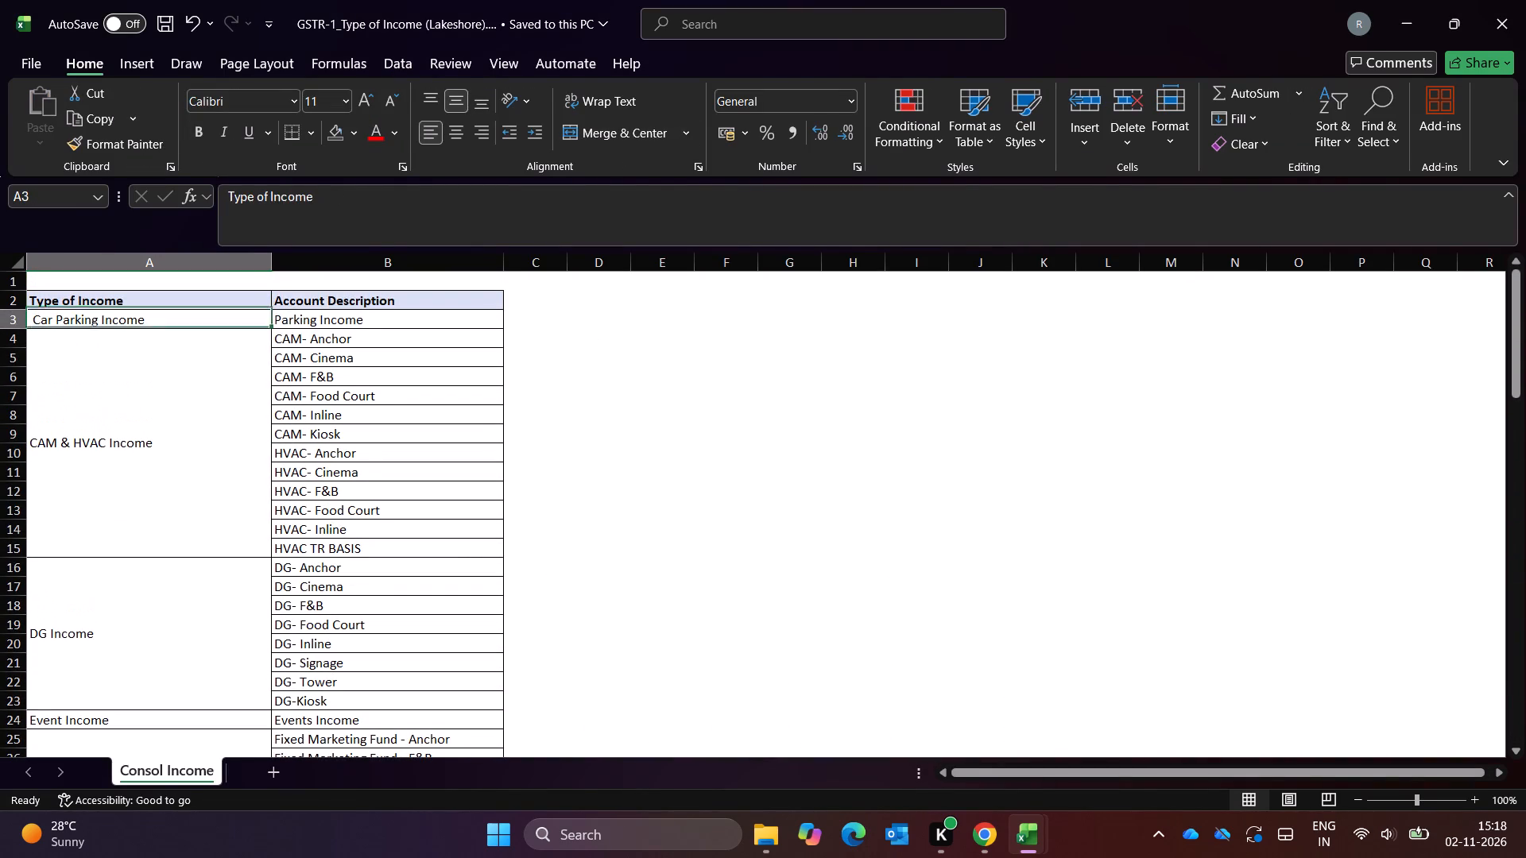
Read down the mapping's Account Description column to the Rental Income accounts and check which Type of Income they belong to.
key(Right)
key(Down)
key(Down)
key(Down)
key(Down)
key(Down)
key(Down)
key(Down)
key(Down)
key(Down)
key(Down)
key(Down)
key(Down)
key(Down)
key(Down)
key(Down)
key(Down)
key(Down)
key(Down)
key(Down)
key(Down)
key(Down)
key(Down)
key(Down)
key(Down)
key(Down)
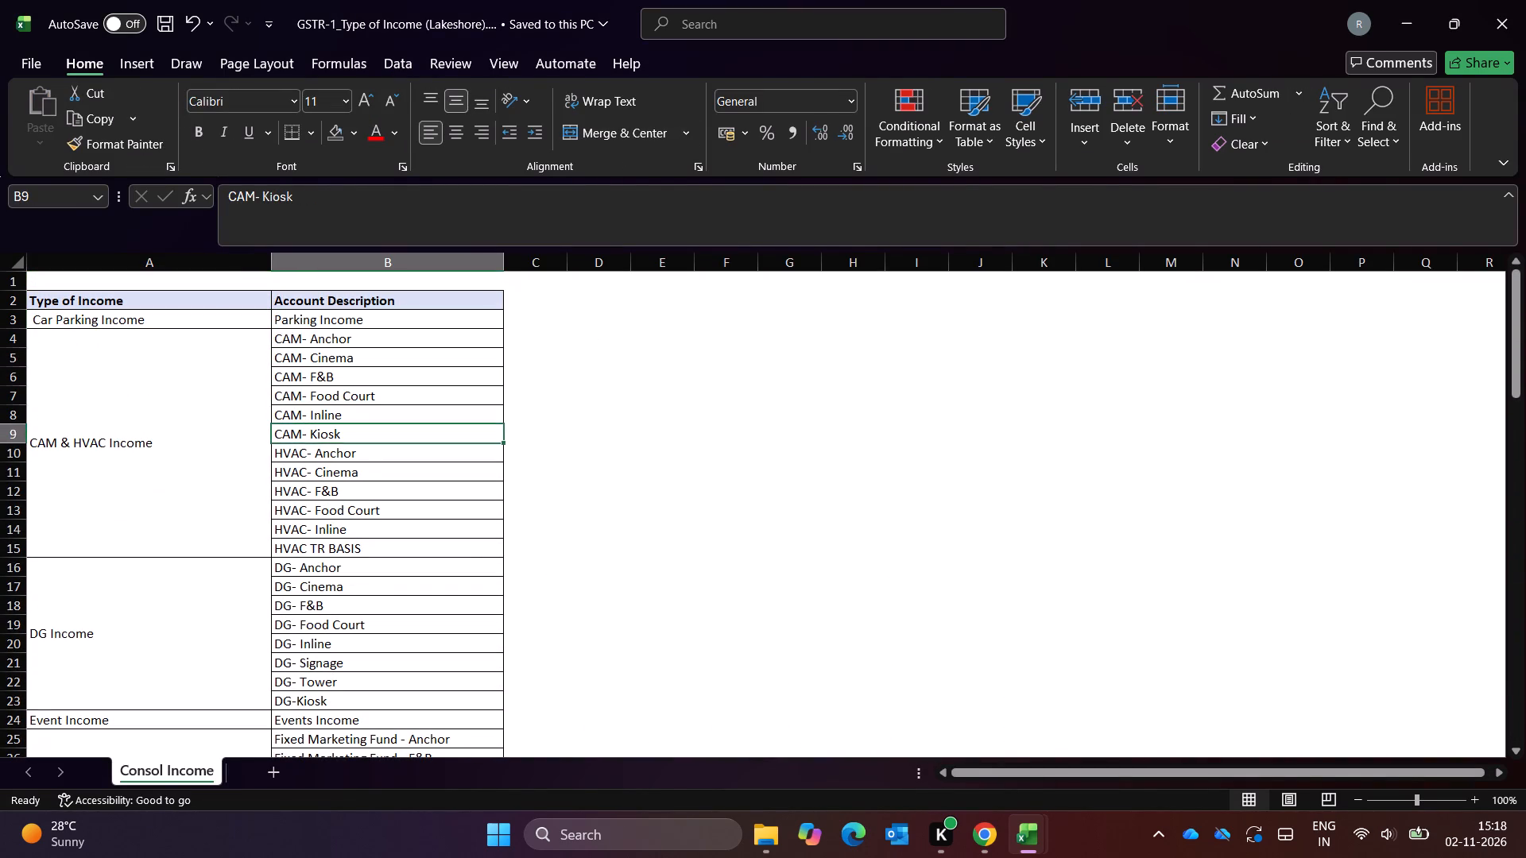
key(Down)
key(Down)
key(Down)
key(Down)
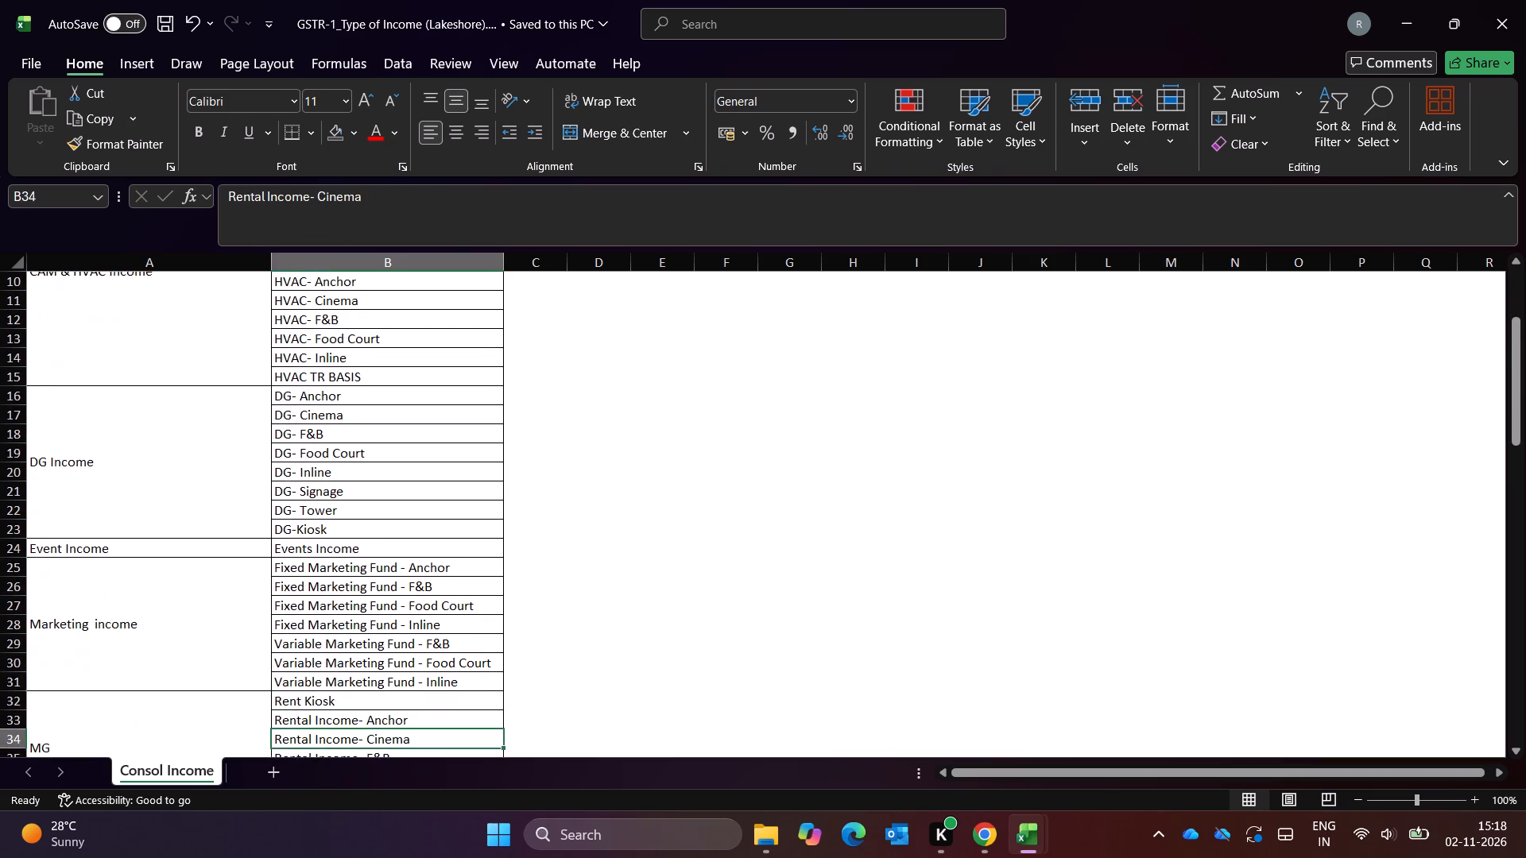
key(Down)
key(Down)
key(Down)
key(Down)
key(Down)
key(Down)
key(Up)
key(Up)
key(Up)
key(Up)
key(Left)
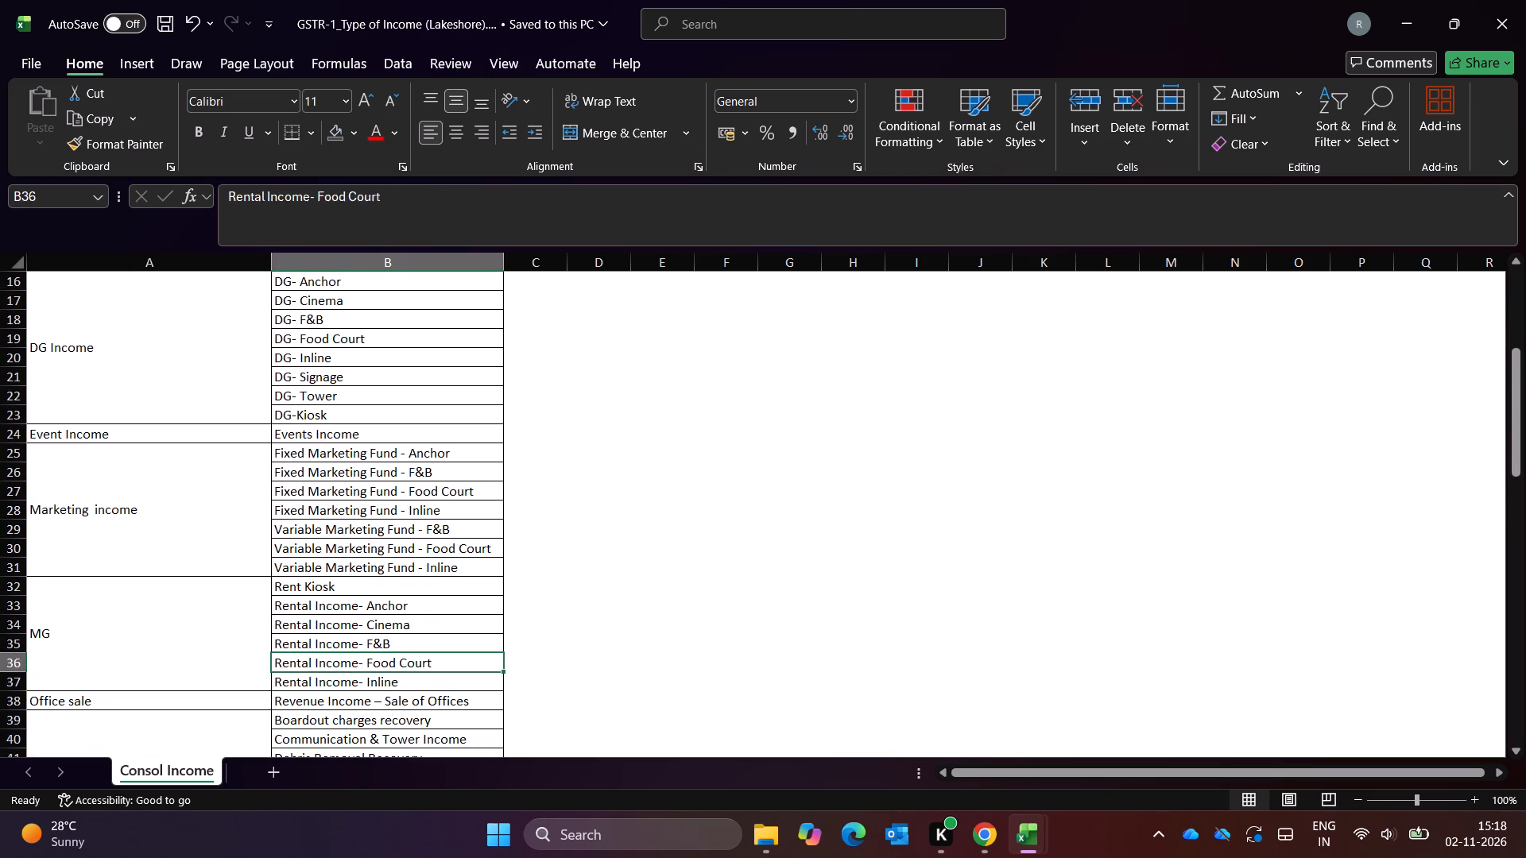
Switch to the October workbook and enter MG as Type of Income for the first filtered Rental Income entry.
key(alt+Tab)
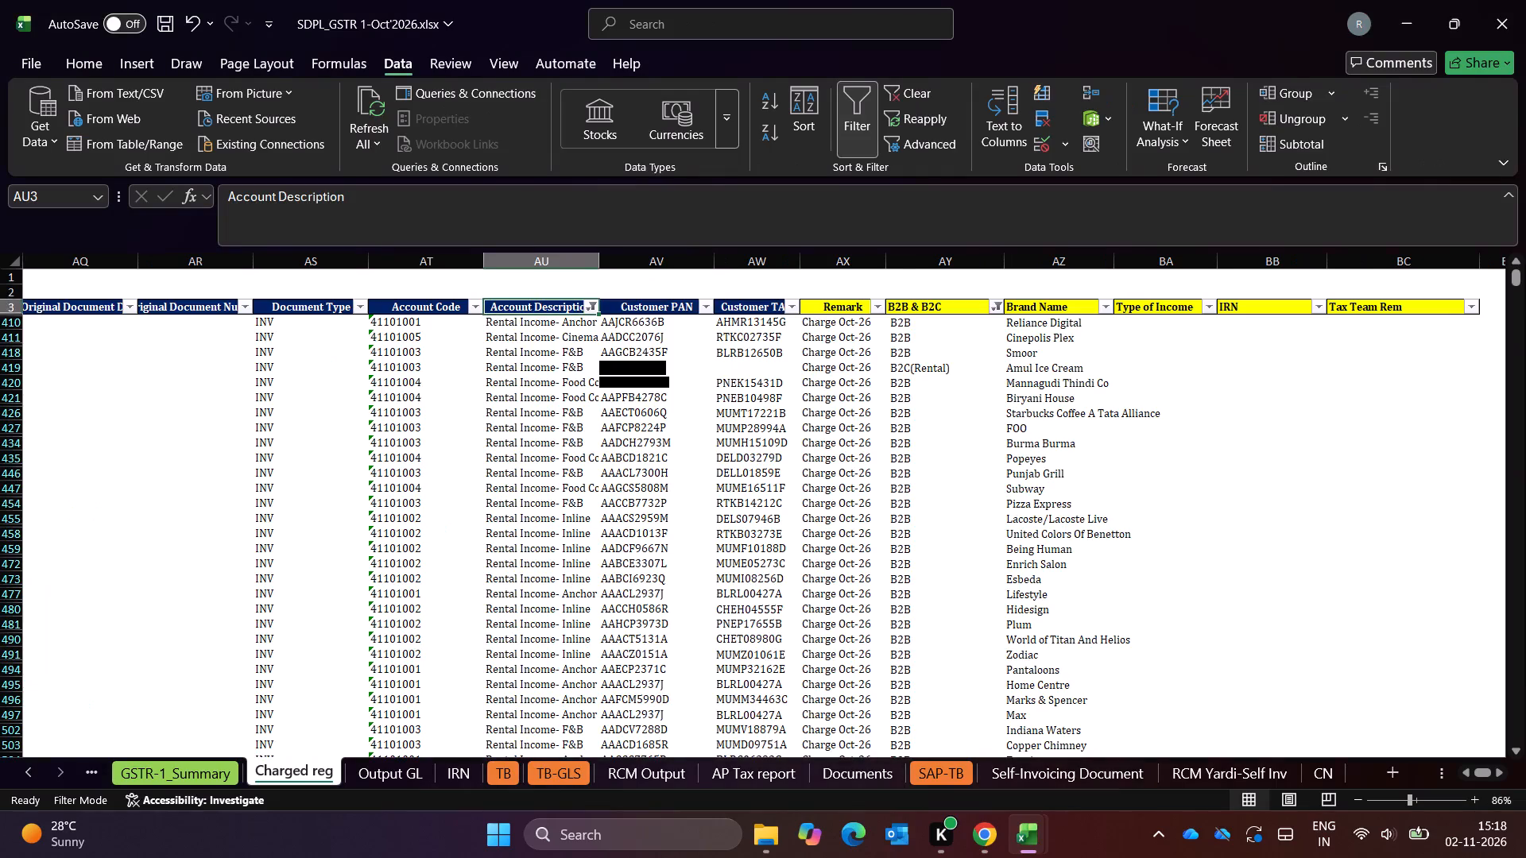
key(Right)
key(Right)
key(Right)
key(Right)
key(Right)
key(Right)
key(Down)
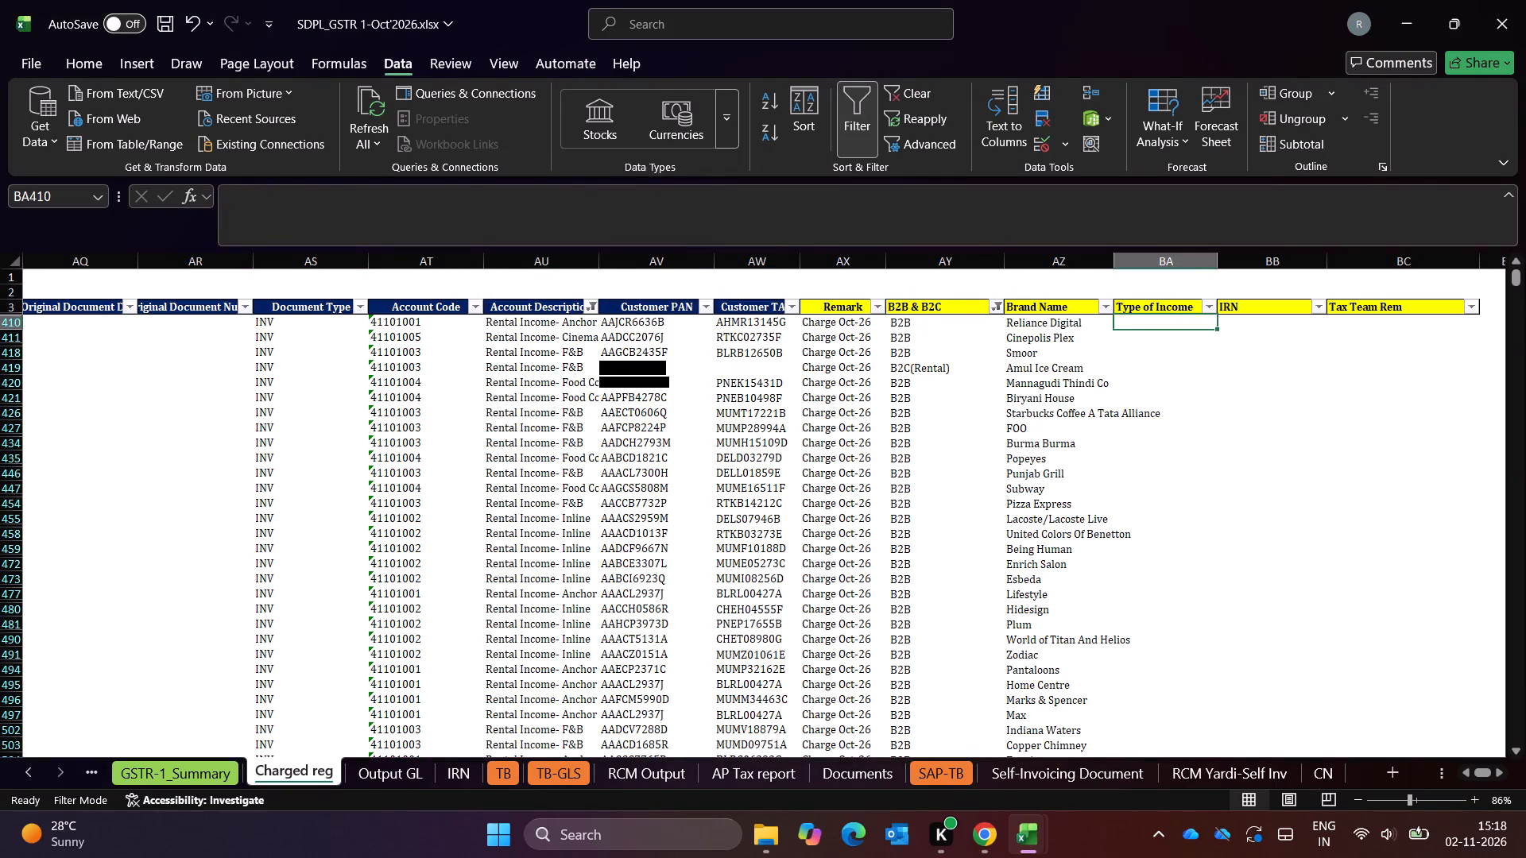
text(MG)
key(Return)
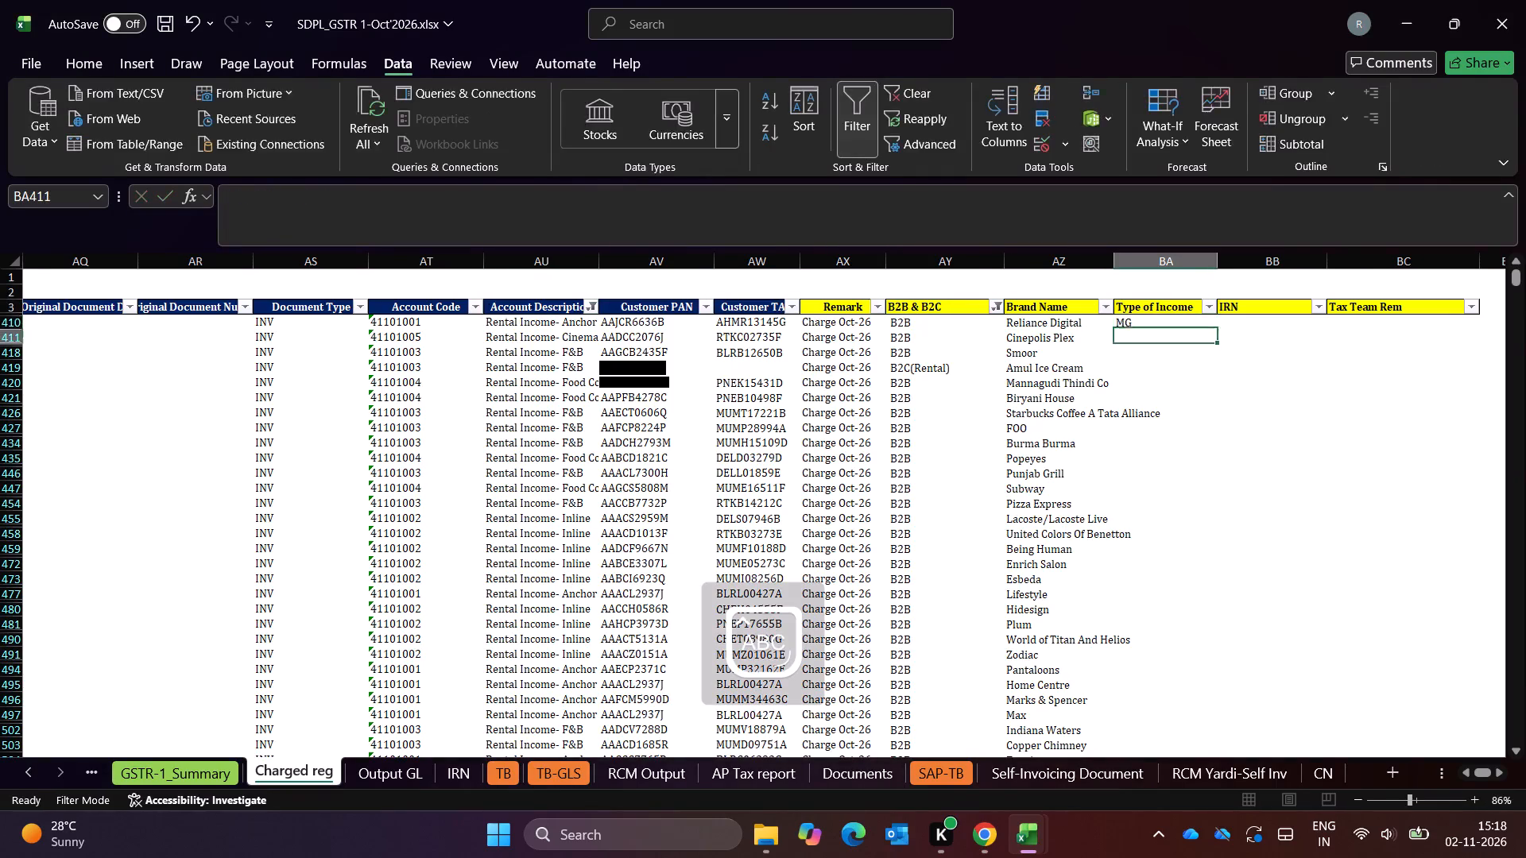
Check the Type of Income used for Rental Income entries in the September workbook, and return to October's.
key(alt+Tab)
key(alt+Tab)
key(alt+Tab)
key(alt+Tab)
key(Right)
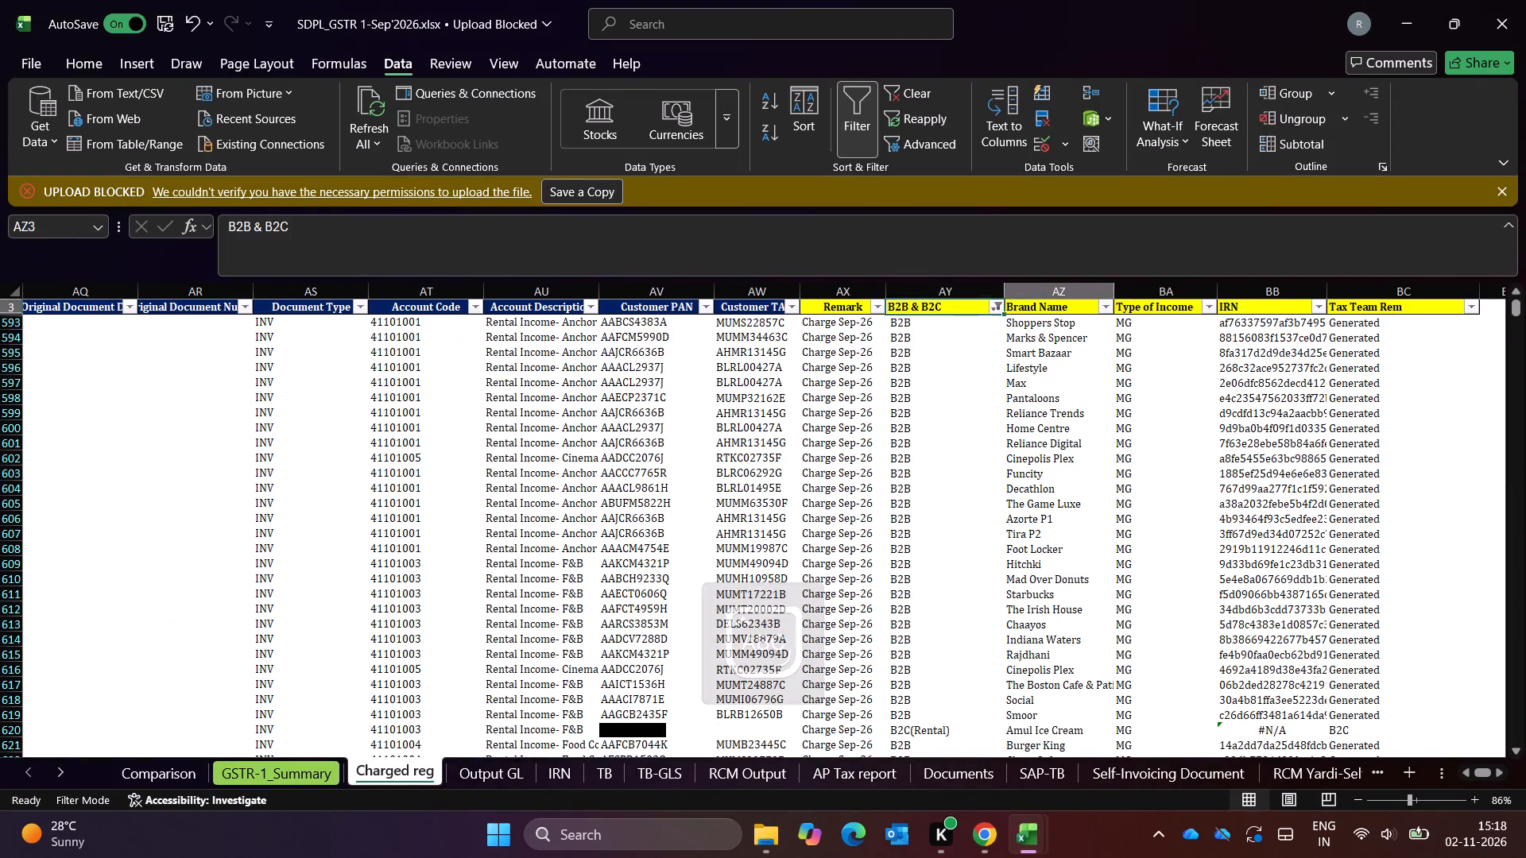
key(Right)
key(Down)
key(alt+Tab)
Fill MG down the Type of Income column for all visible Rental Income entries in October's Charged reg.
key(Left)
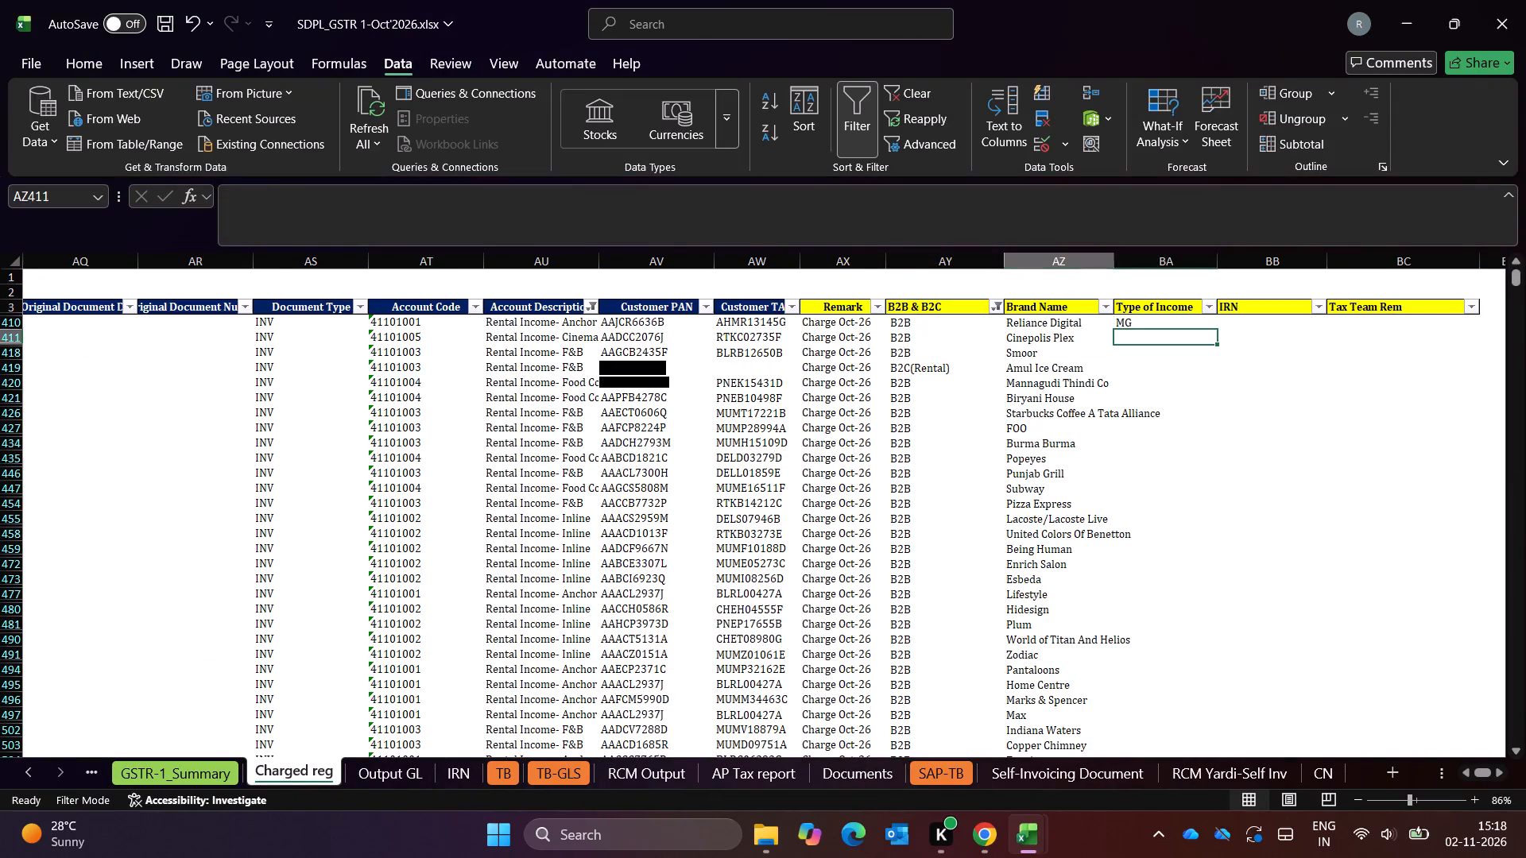
key(ctrl+Down)
key(Down)
key(Up)
key(Right)
key(ctrl+shift+Up)
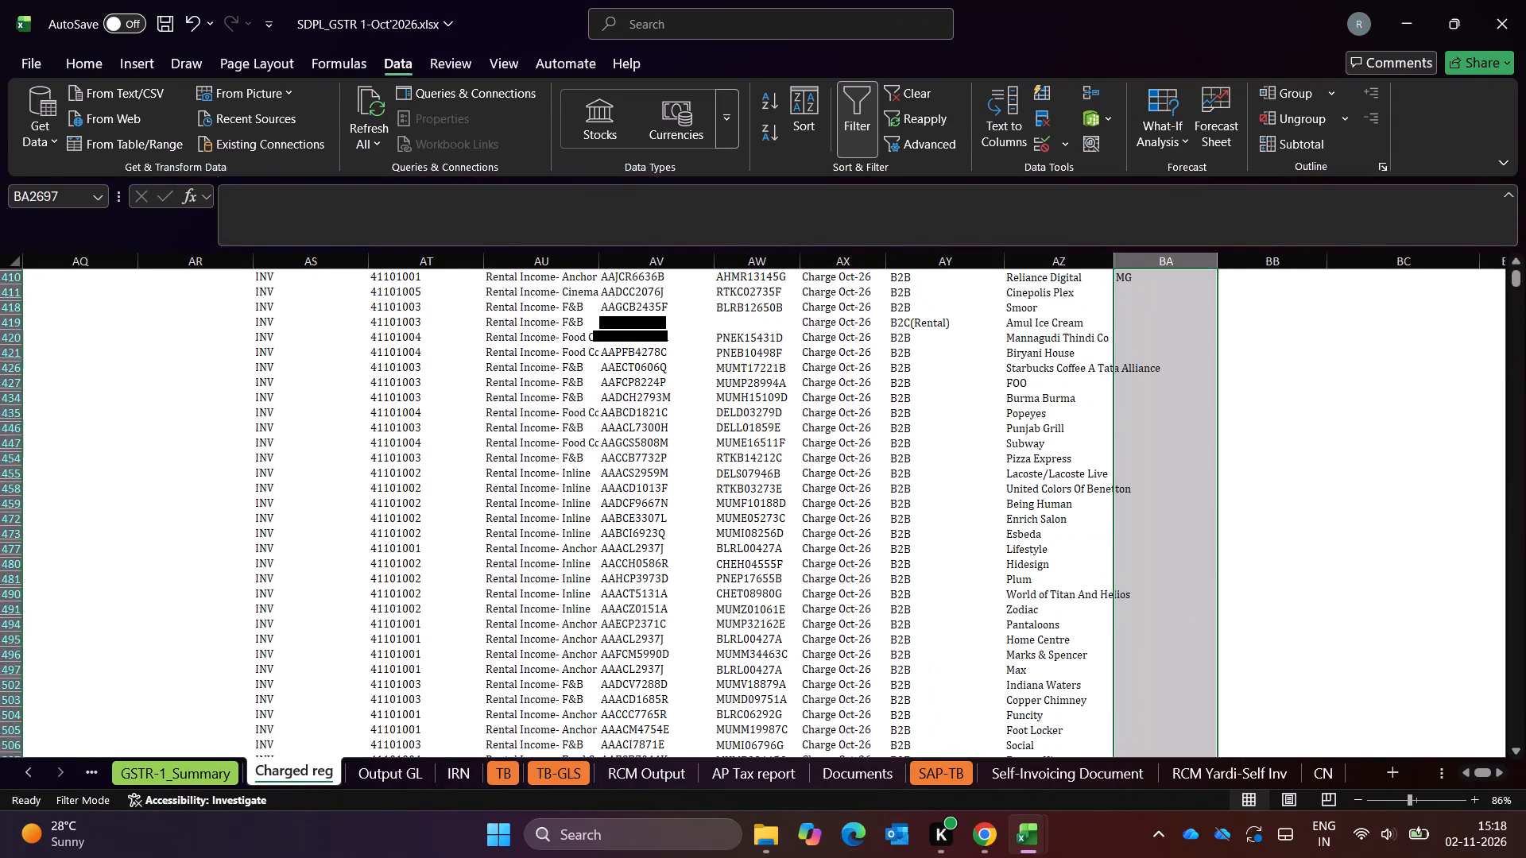
key(alt+semicolon)
key(ctrl+d)
key(ctrl+Up)
key(Up)
key(Up)
key(Down)
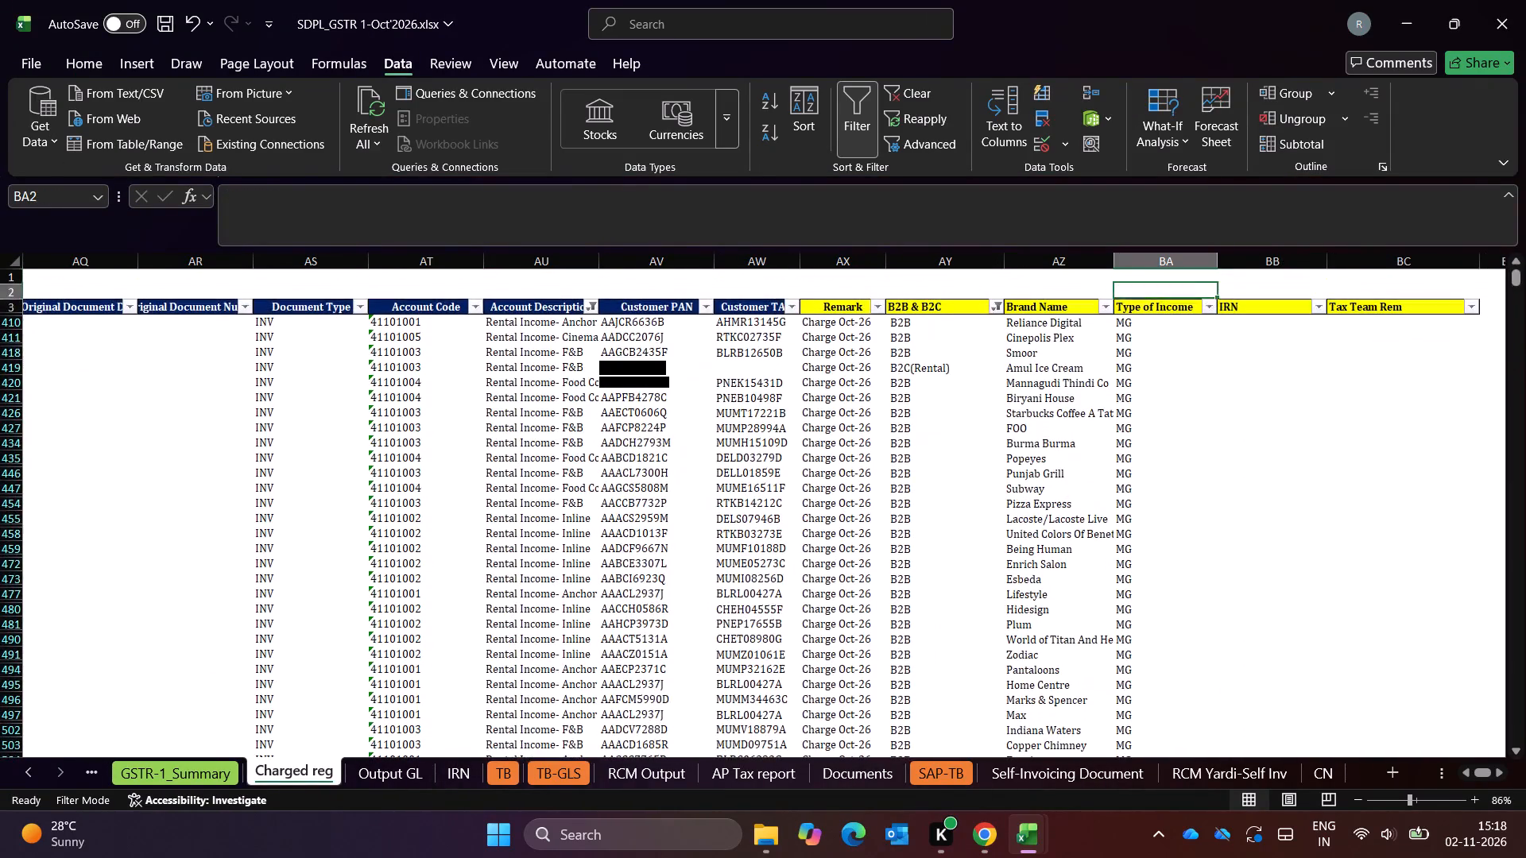
Clear the Rental Income filter from October's Account Description column so all accounts are included.
key(Down)
key(Left)
key(Left)
key(Left)
key(Left)
key(Left)
key(Left)
key(alt+Down)
key(alt+Down)
key(alt+Down)
key(alt+Down)
key(alt+Down)
key(alt+Down)
key(alt+Down)
key(alt+Down)
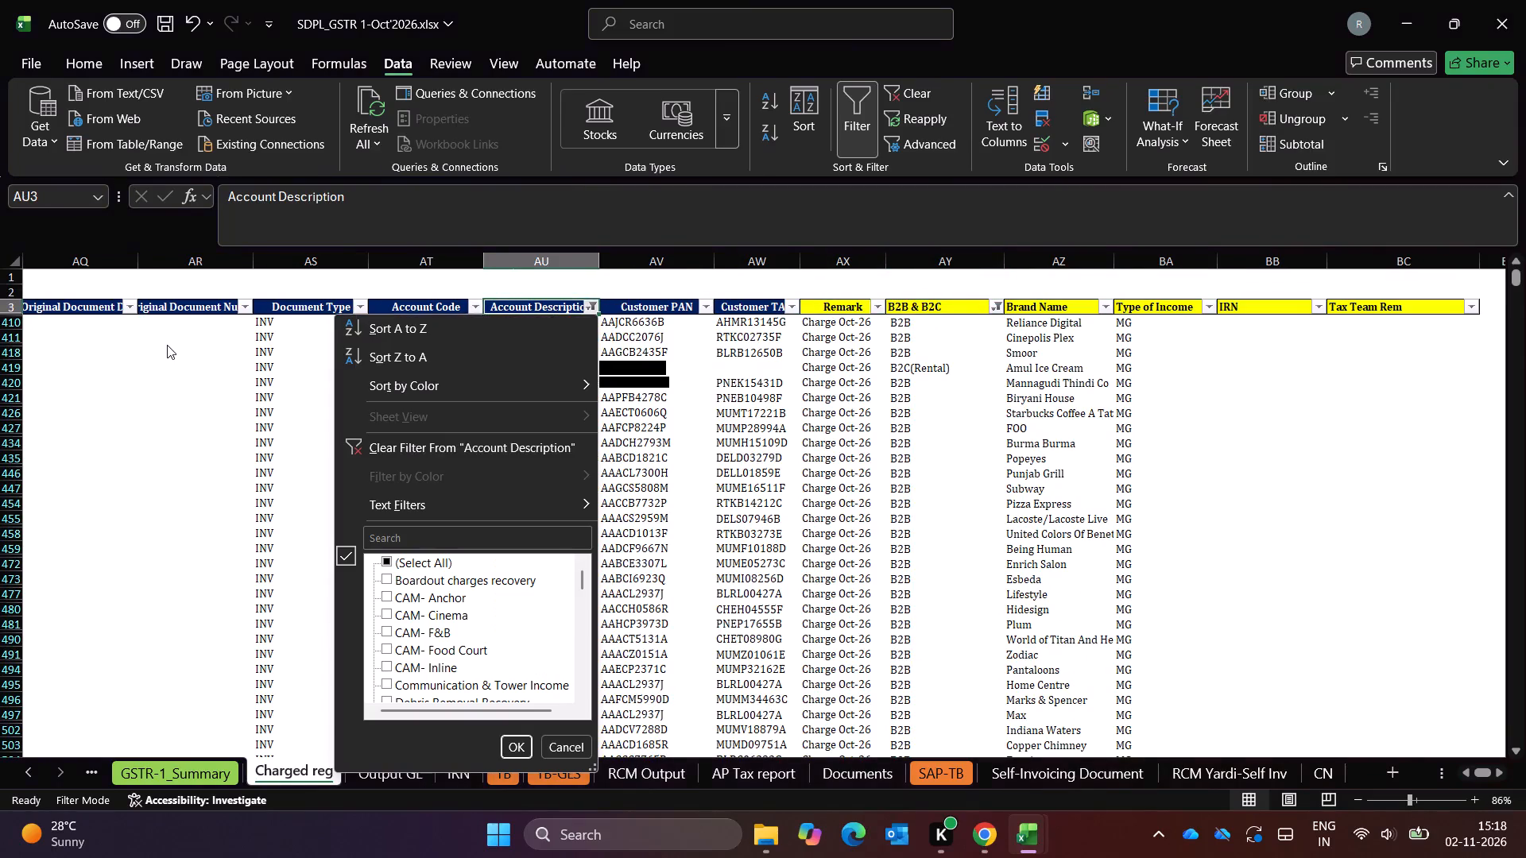
key(Down)
key(Down)
key(space)
key(Return)
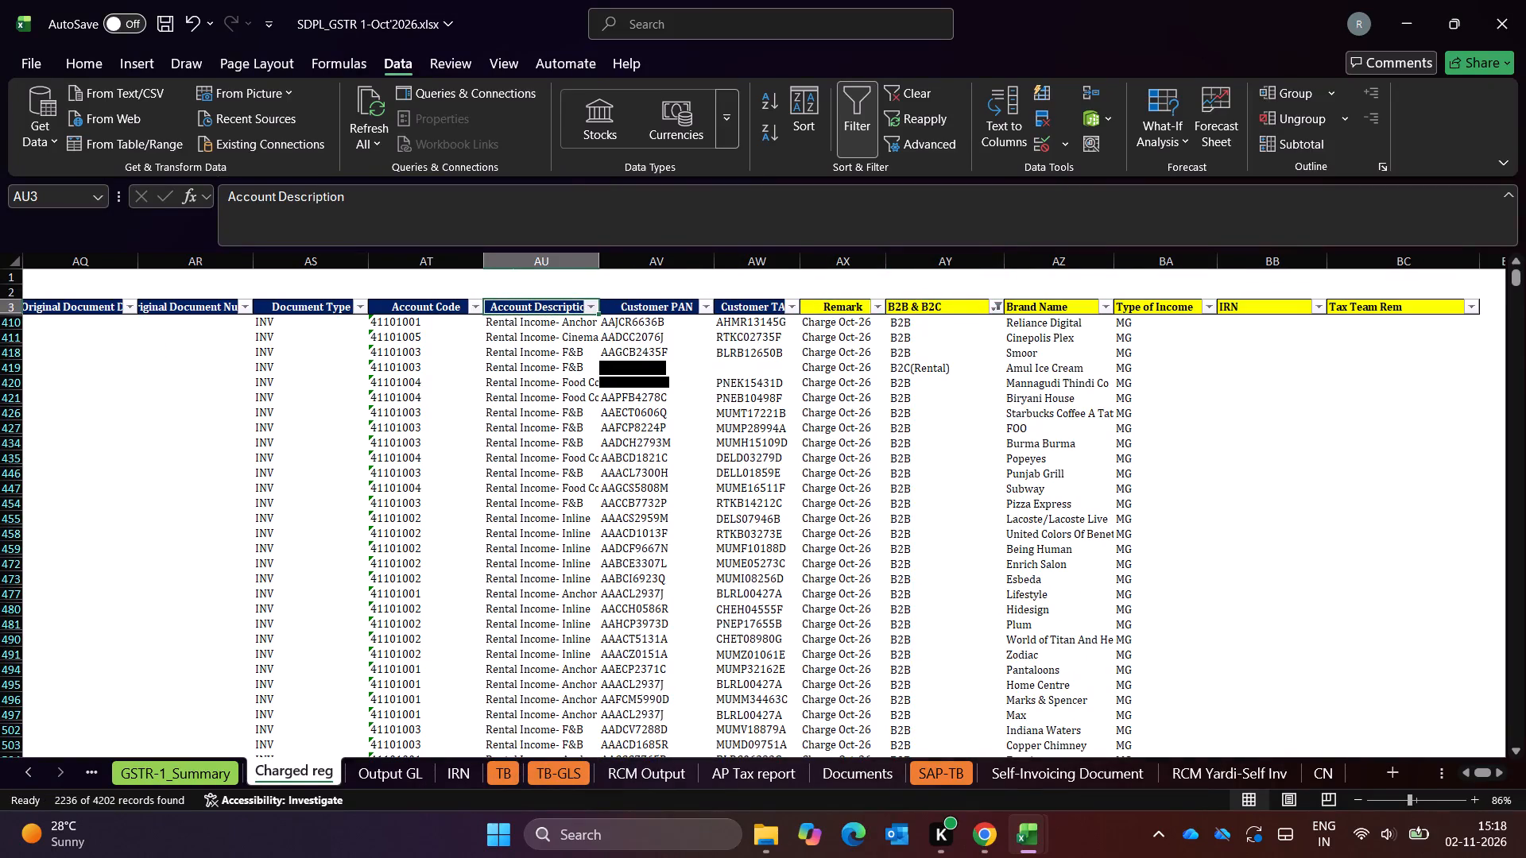
key(Down)
key(Down)
key(Up)
key(Up)
Filter October's Type of Income column to exclude MG, keeping only the blank entries.
key(Right)
key(Right)
key(Right)
key(Right)
key(Right)
key(Right)
key(alt+Down)
key(alt+Down)
key(alt+Down)
key(alt+Down)
key(alt+Down)
key(alt+Down)
key(alt+Down)
key(alt+Down)
key(alt+Down)
key(alt+Down)
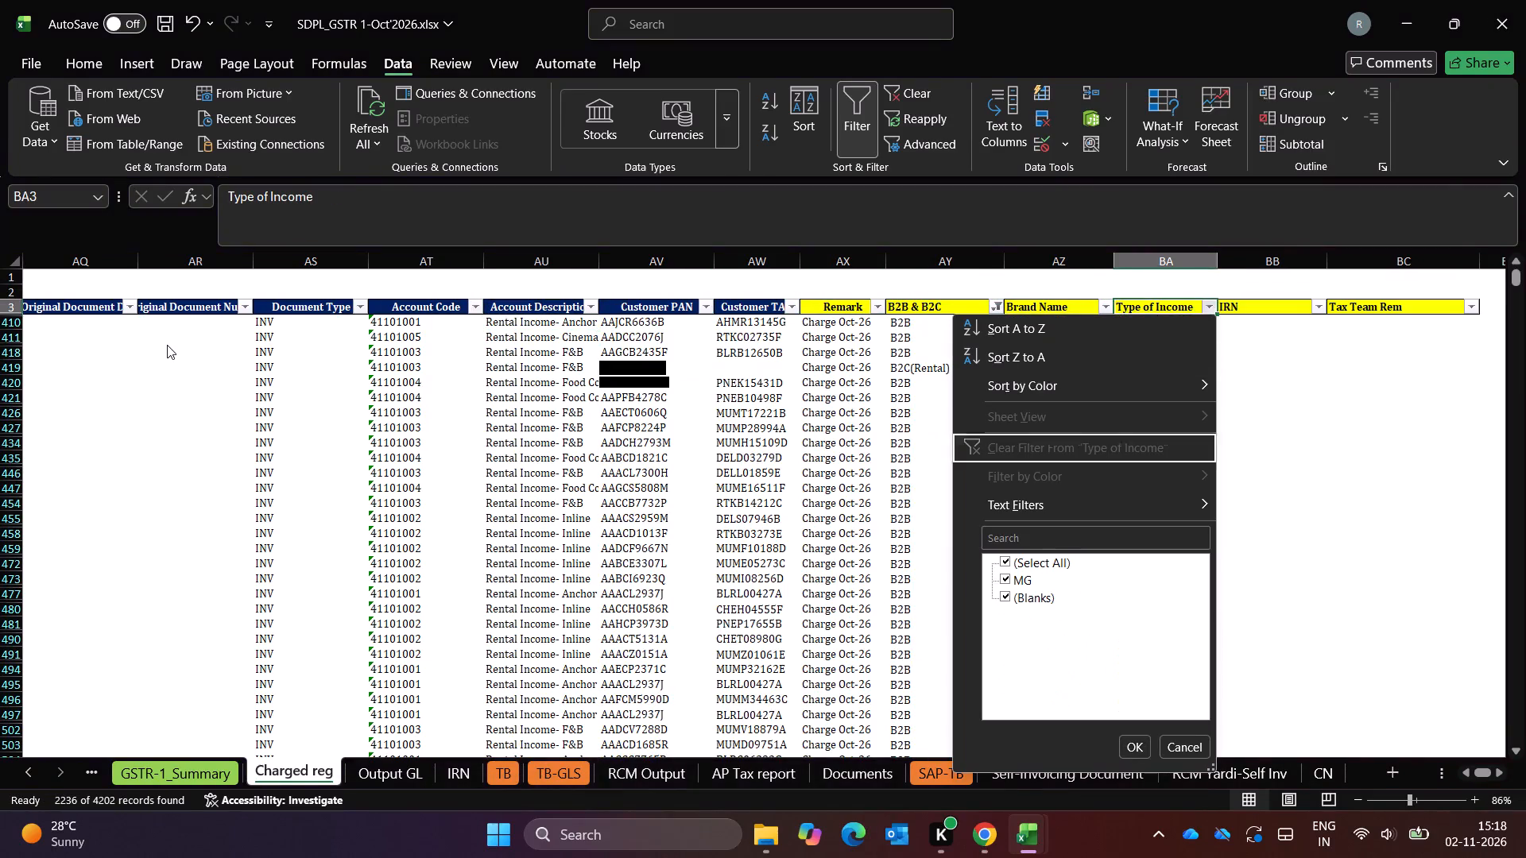
key(Down)
key(space)
key(Return)
Filter October's Account Description column to CAM- Anchor, CAM- Cinema, CAM- F&B, CAM- Food Court and CAM- Inline.
key(Left)
key(Left)
key(Left)
key(Left)
key(Left)
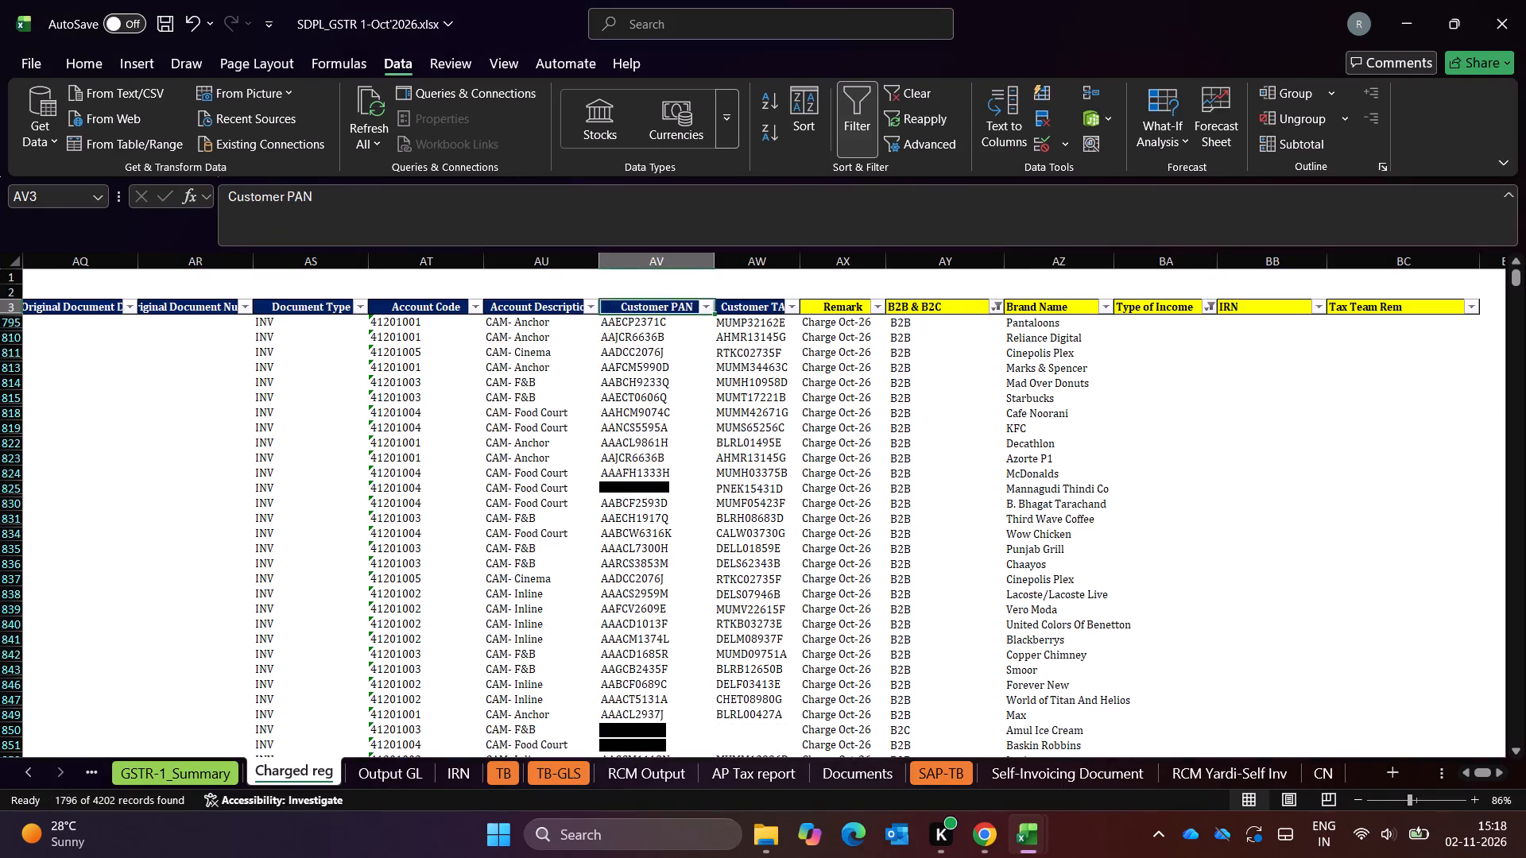
key(Left)
key(alt+Down)
key(alt+Down)
key(alt+Down)
key(alt+Down)
key(alt+Down)
key(alt+Down)
key(alt+Down)
key(alt+Down)
key(alt+Down)
key(Down)
key(space)
key(Down)
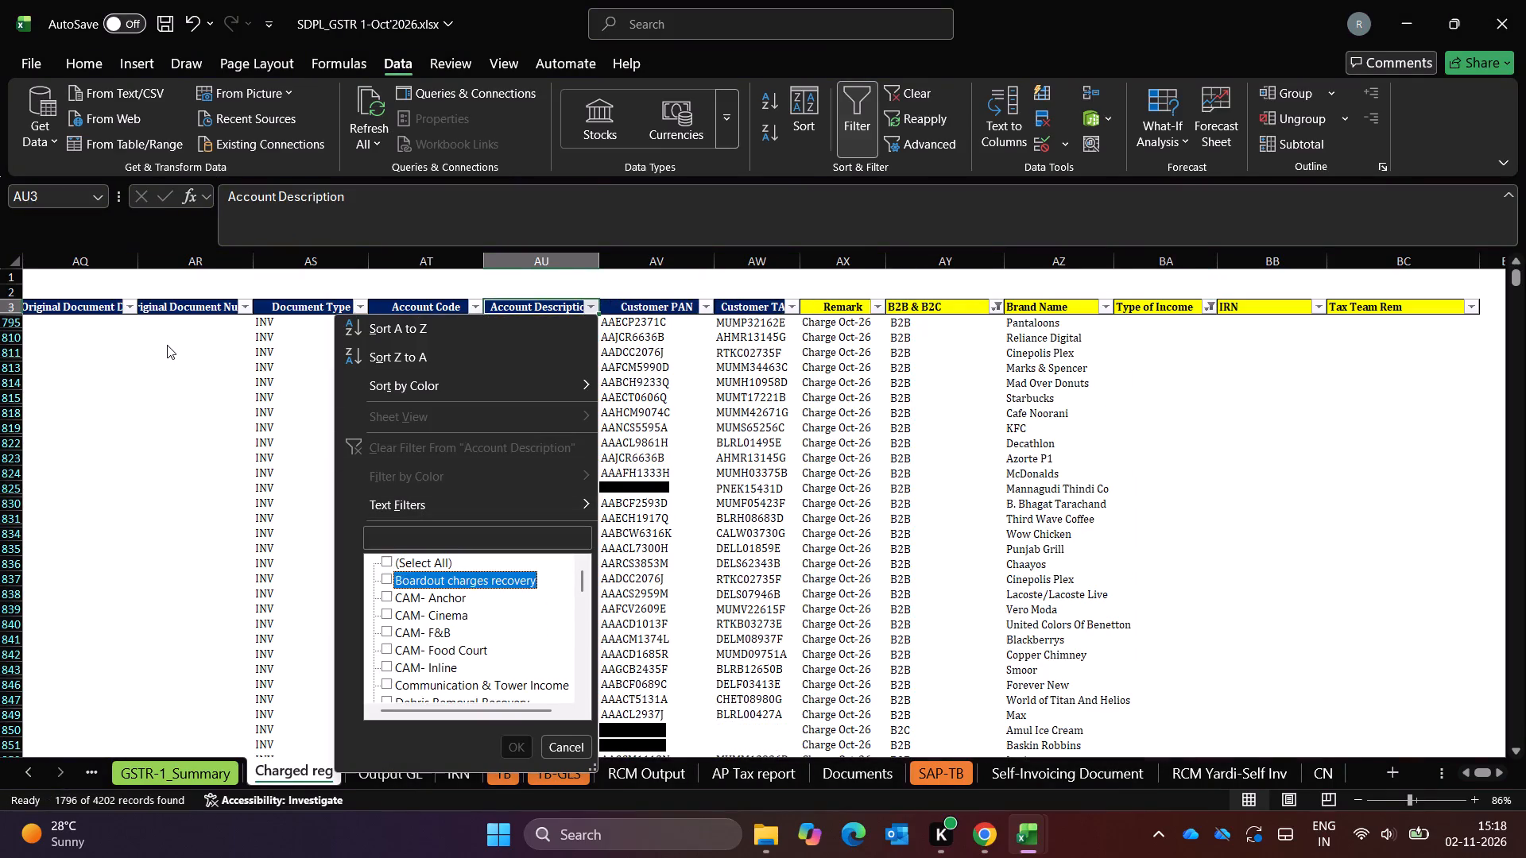
key(Down)
key(space)
key(Down)
key(space)
key(Down)
key(Down)
key(space)
key(Down)
key(space)
key(Up)
key(Up)
key(space)
key(Down)
key(Down)
key(Down)
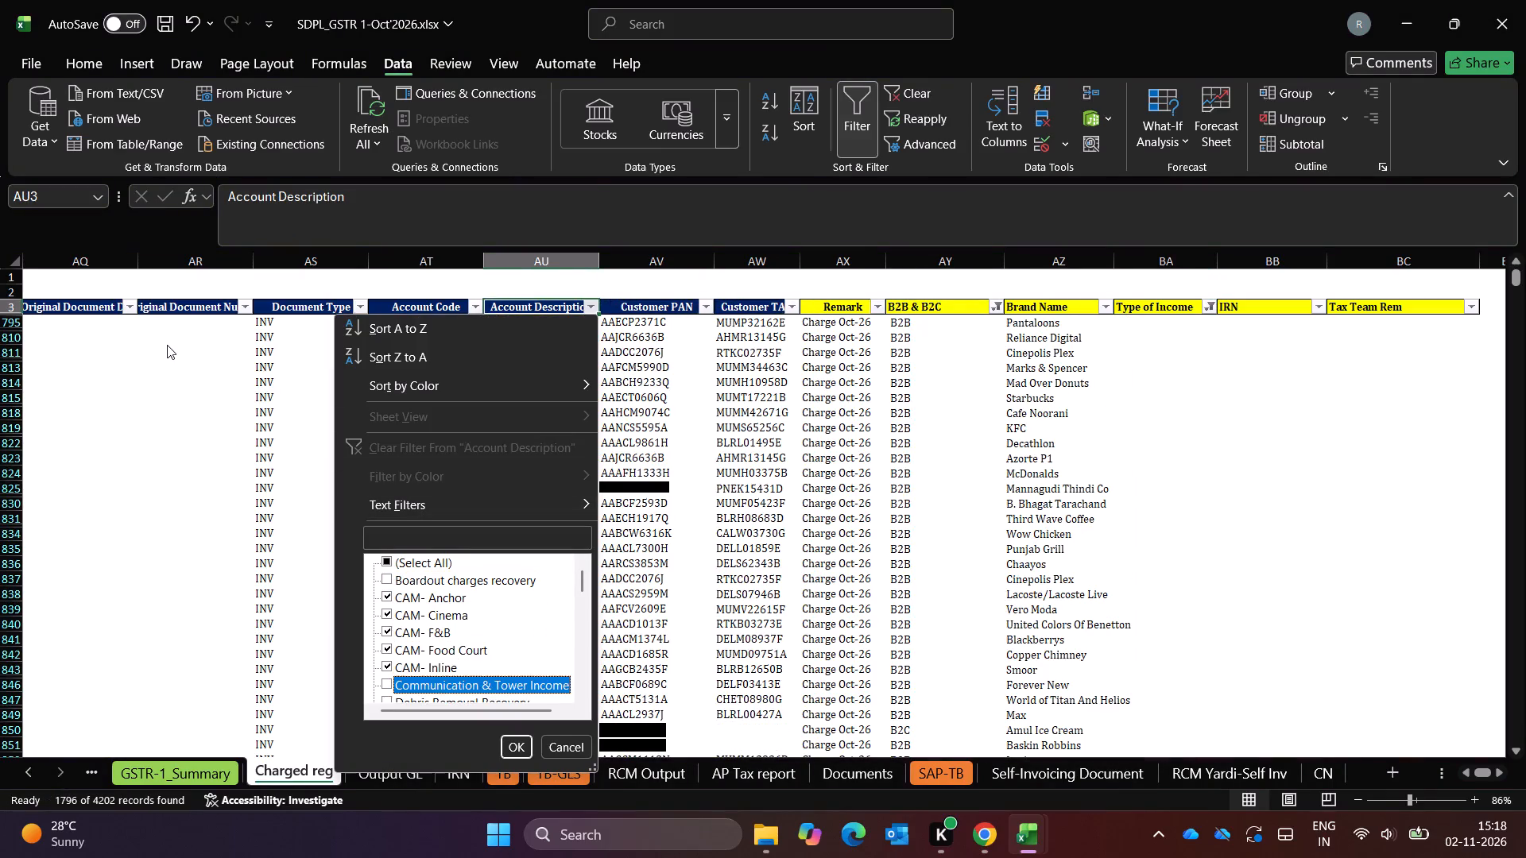
key(Up)
key(Up)
key(Up)
key(Up)
key(Up)
key(Up)
key(Down)
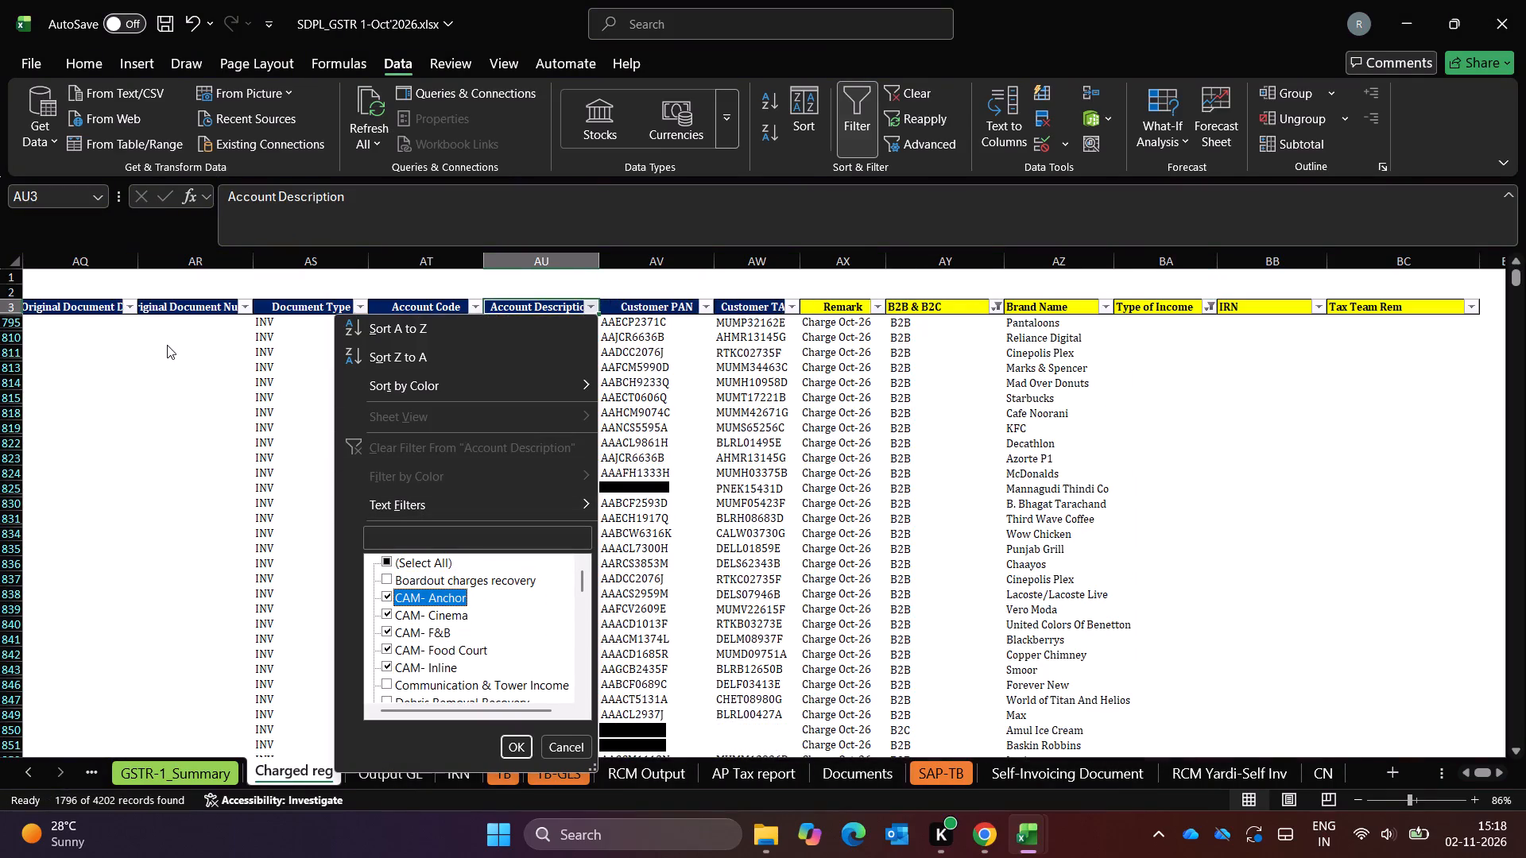
key(Return)
Copy the CAM & HVAC Income type from the Consol Income sheet of the Type of Income mapping workbook.
key(Right)
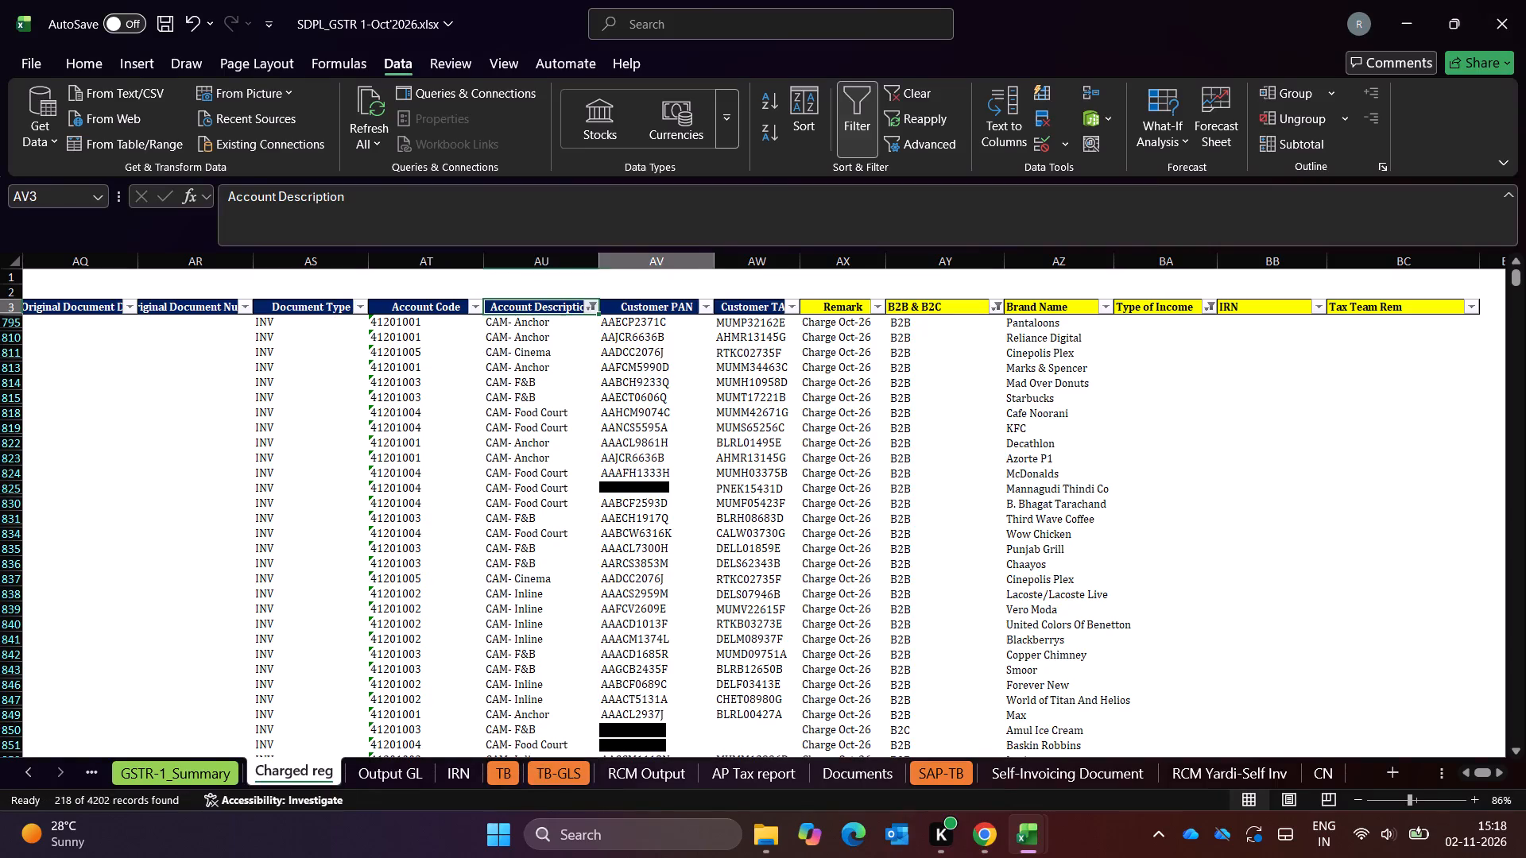
key(Right)
key(alt+Tab)
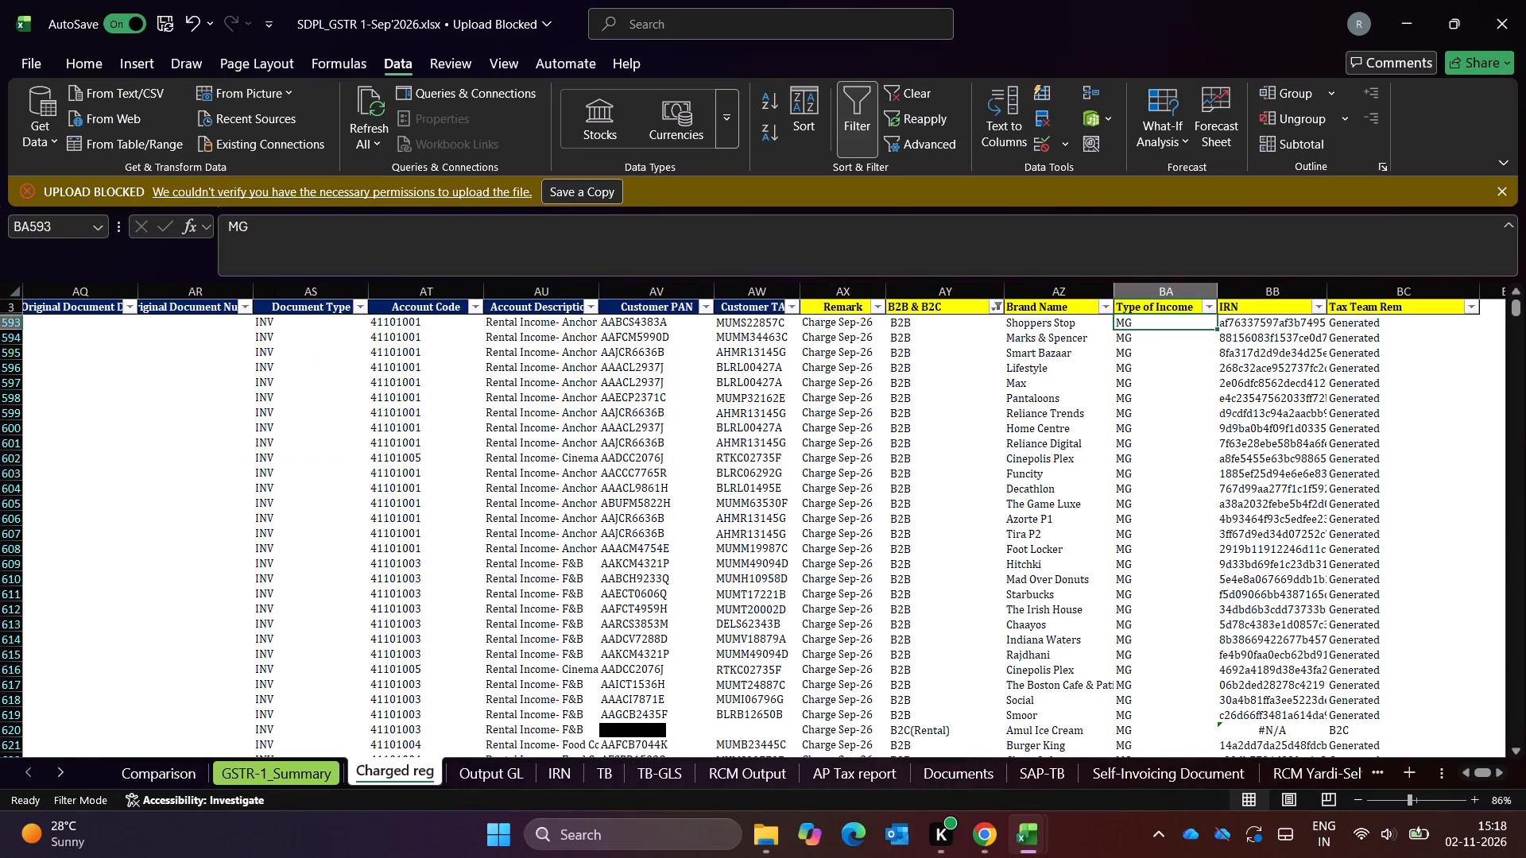
key(alt+Tab)
key(alt+Tab)
key(alt+Tab)
key(Left)
key(Left)
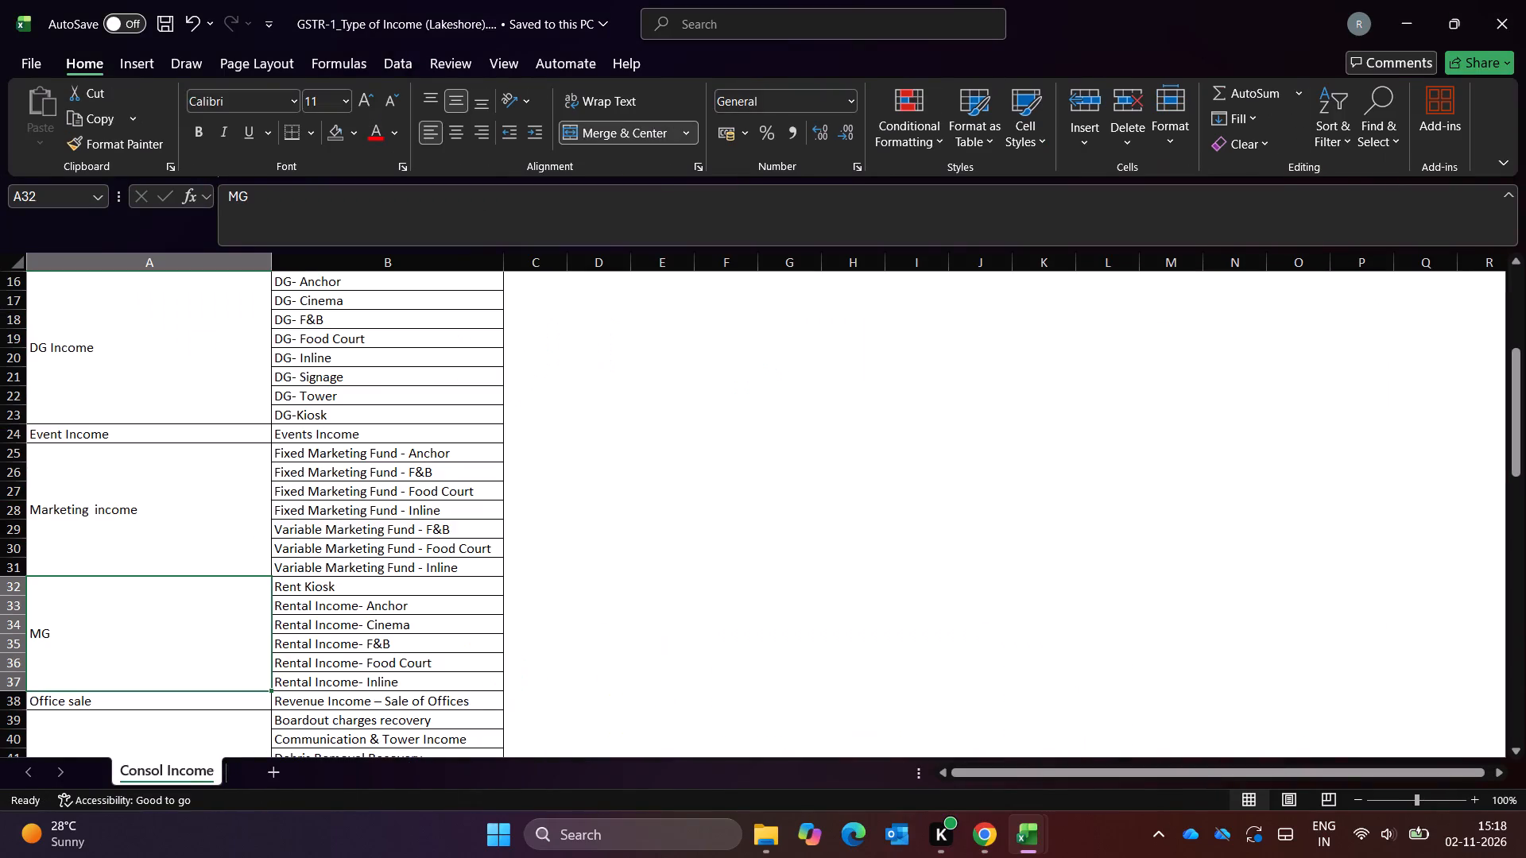
key(Up)
key(Up)
key(Up)
key(Up)
key(Up)
key(Down)
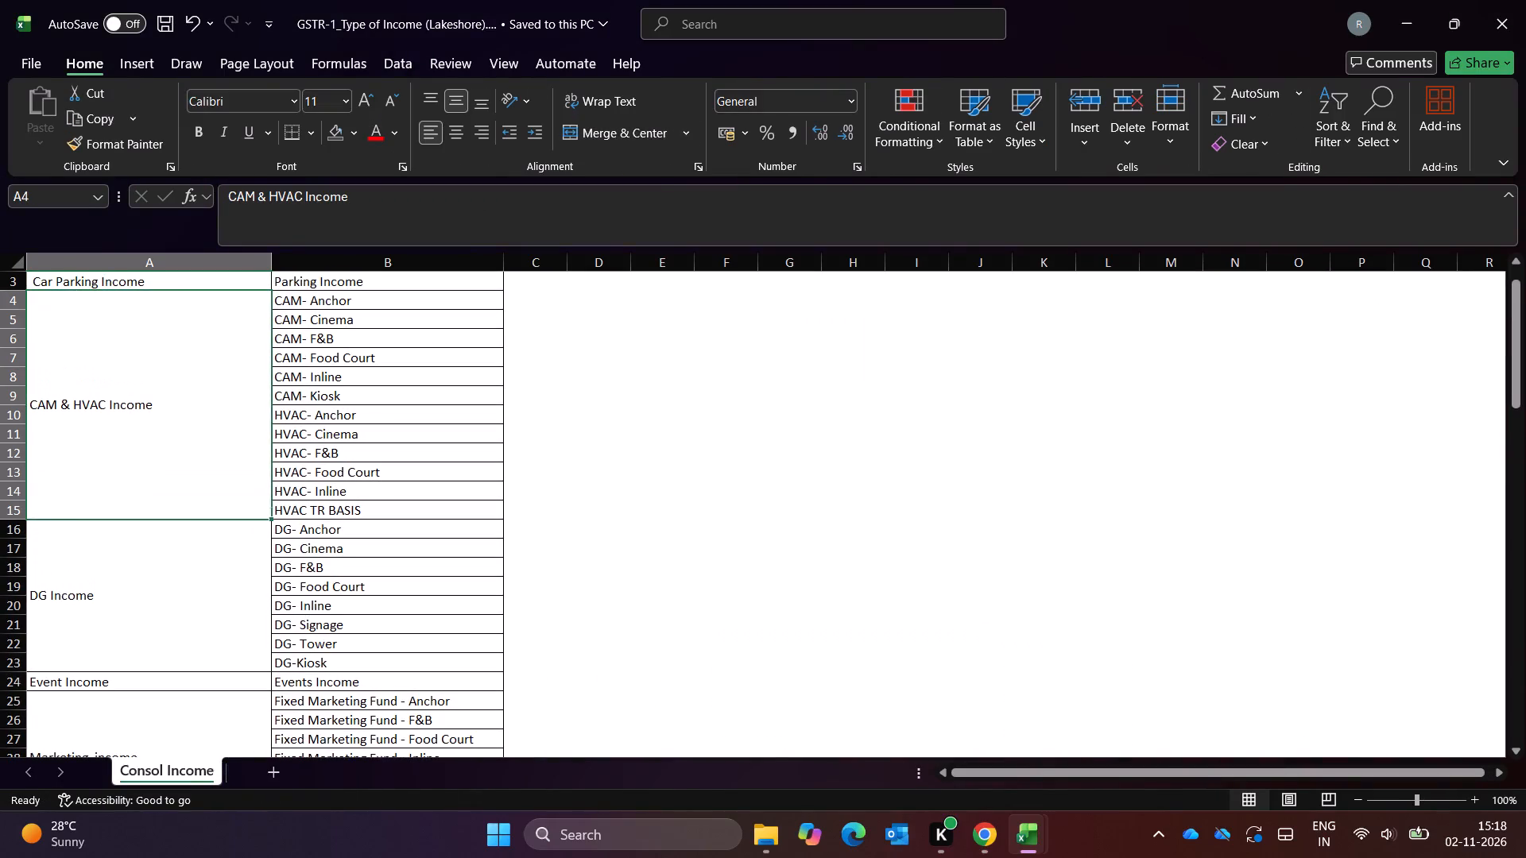
key(ctrl+c)
Paste CAM & HVAC Income as a value into Type of Income for the first visible CAM entry in October's Charged reg.
key(alt+Tab)
key(Right)
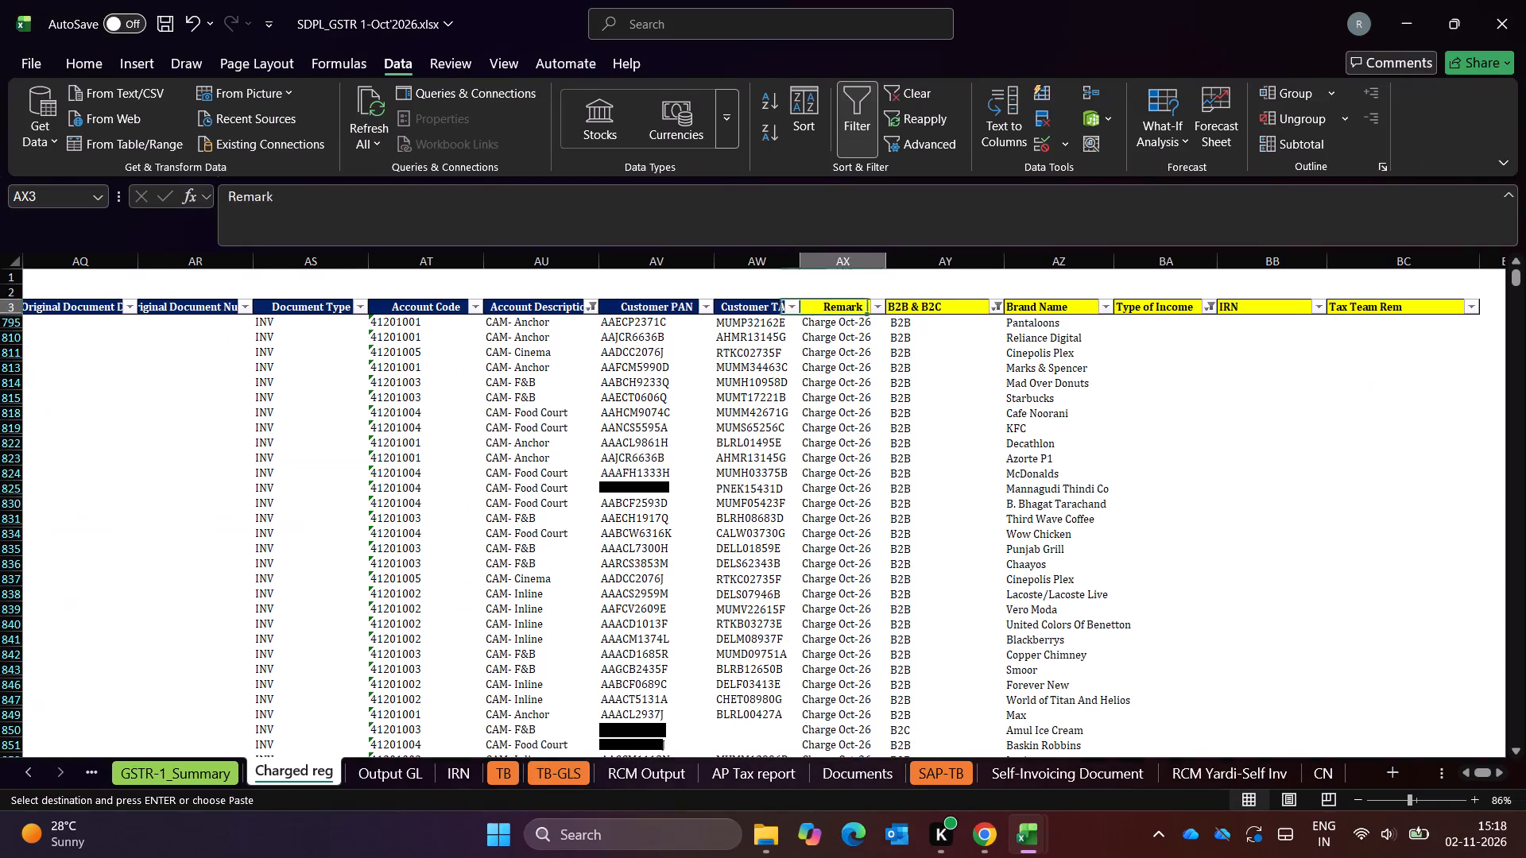
key(Right)
key(Right)
key(Down)
key(Right)
key(ctrl+alt+v)
key(v)
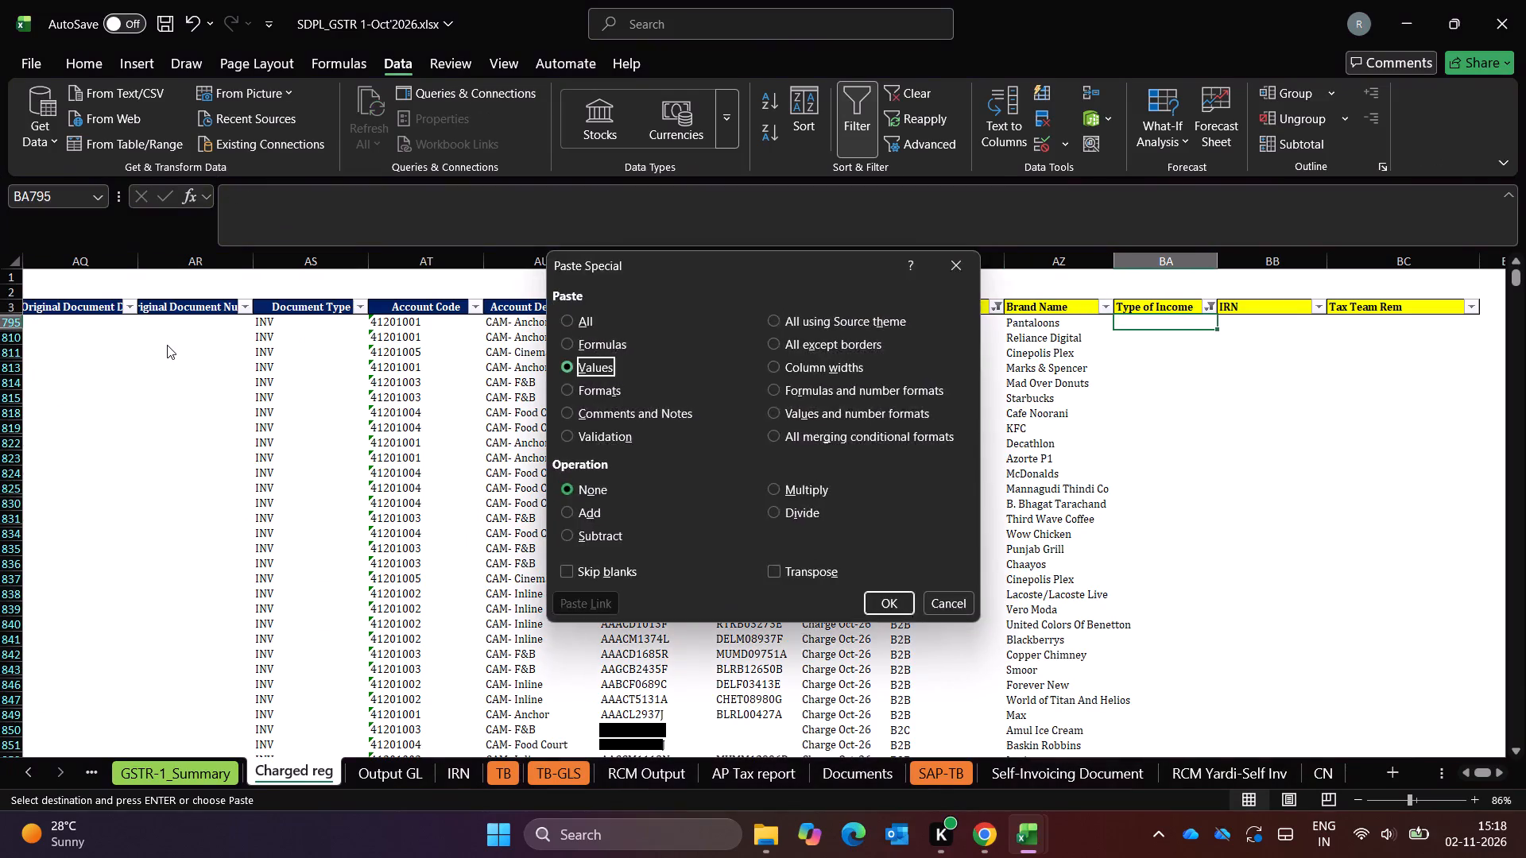
key(Return)
Fill CAM & HVAC Income down the Type of Income column for all visible CAM entries.
key(Left)
key(ctrl+Down)
key(Down)
key(Up)
key(Right)
key(ctrl+shift+Up)
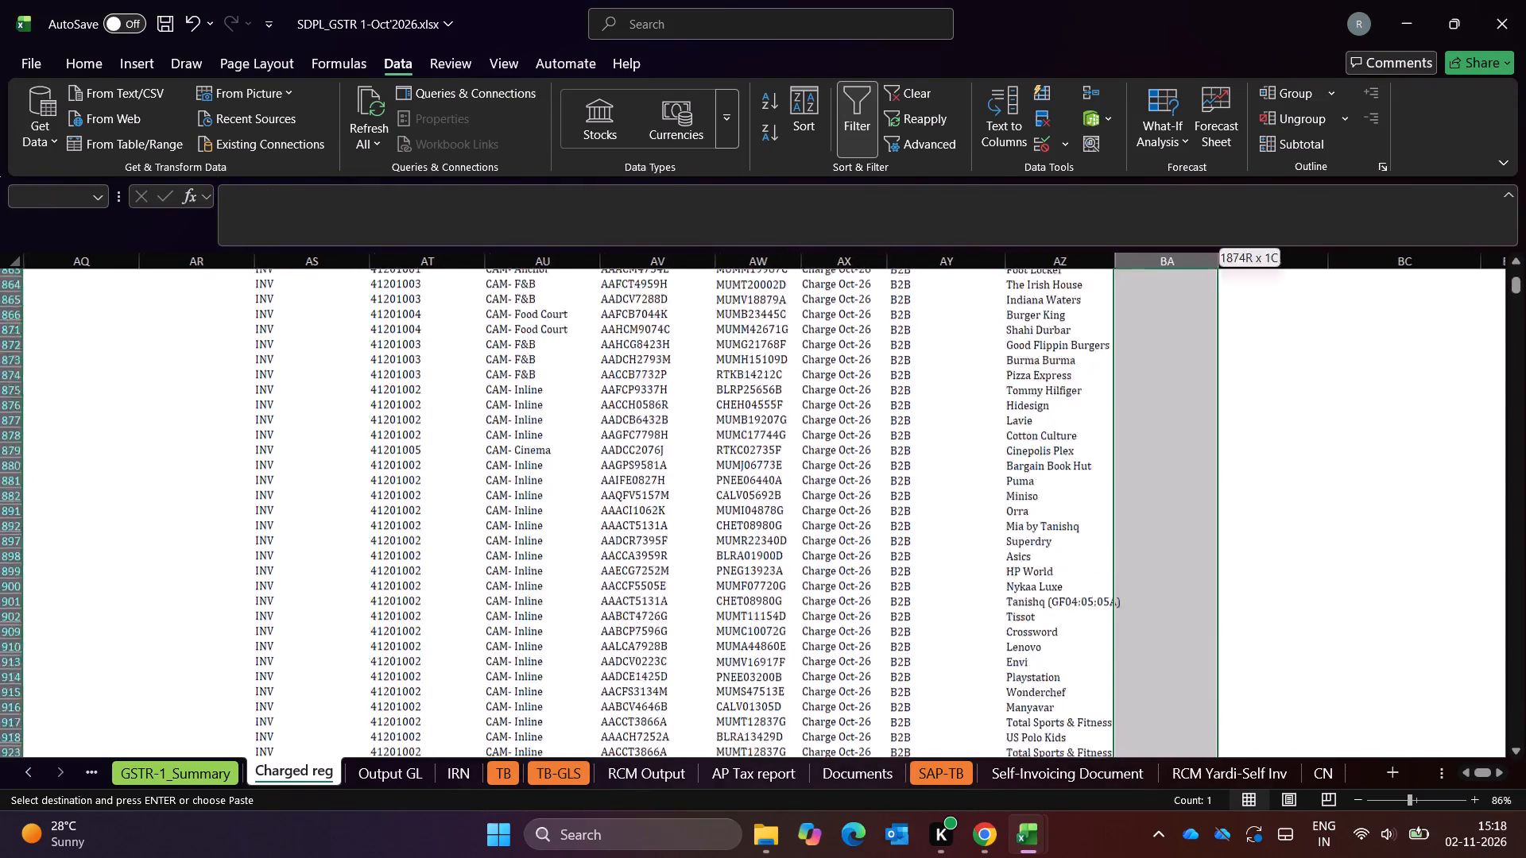
key(alt+semicolon)
key(ctrl+d)
Reset October's Account Description filter to include all accounts, leaving the blank Type of Income filter applied.
key(ctrl+Up)
key(ctrl+Up)
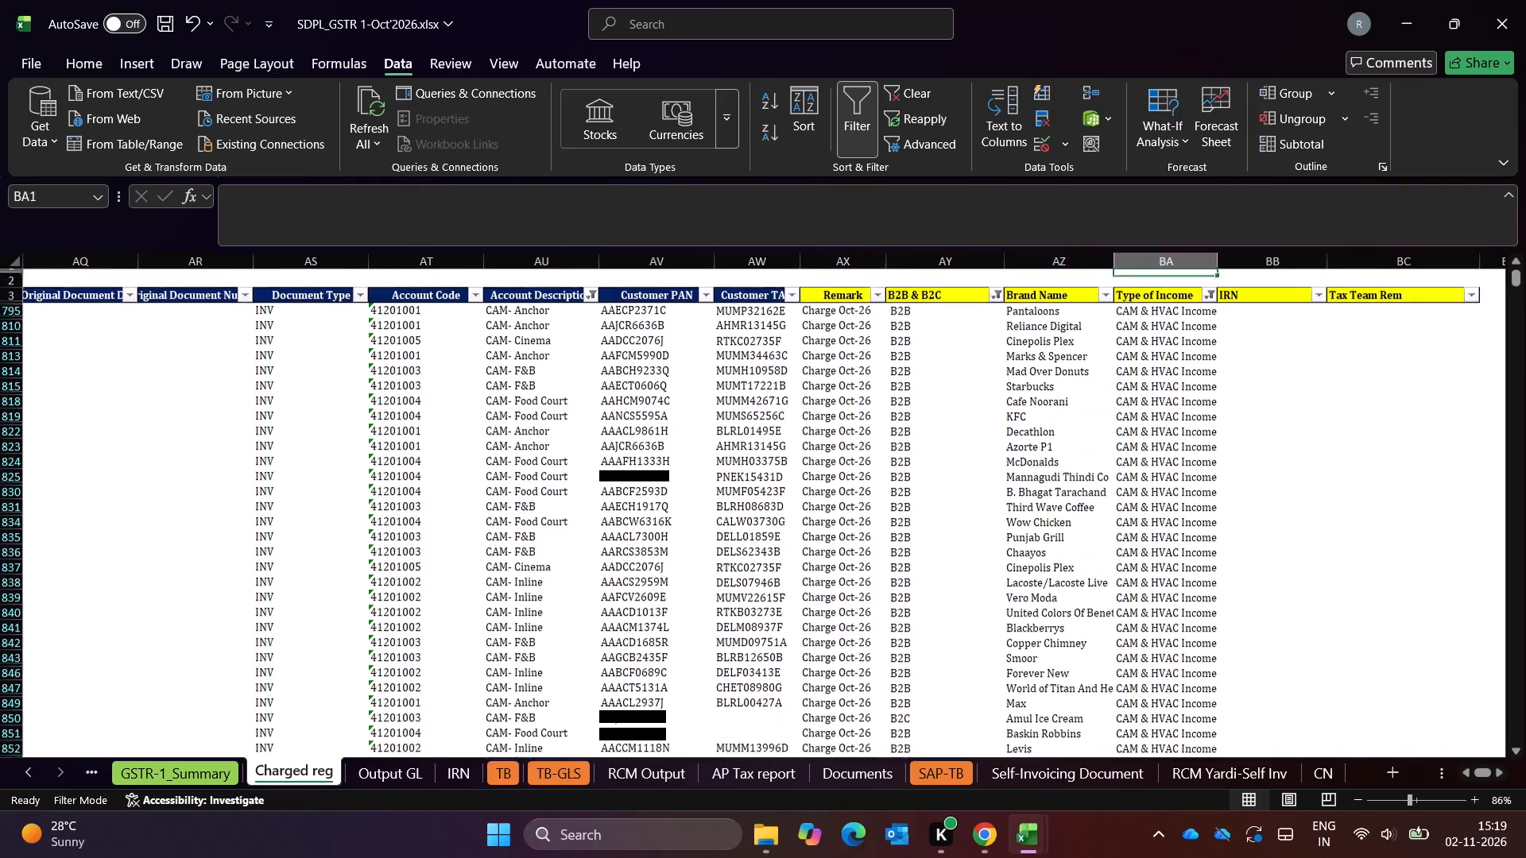
key(Down)
key(Down)
key(Left)
key(Left)
key(Left)
key(Left)
key(Left)
key(Left)
key(alt+Down)
key(alt+Down)
key(alt+Down)
key(alt+Down)
key(alt+Down)
key(alt+Down)
key(alt+Down)
key(alt+Down)
key(alt+Down)
key(alt+Down)
key(alt+Down)
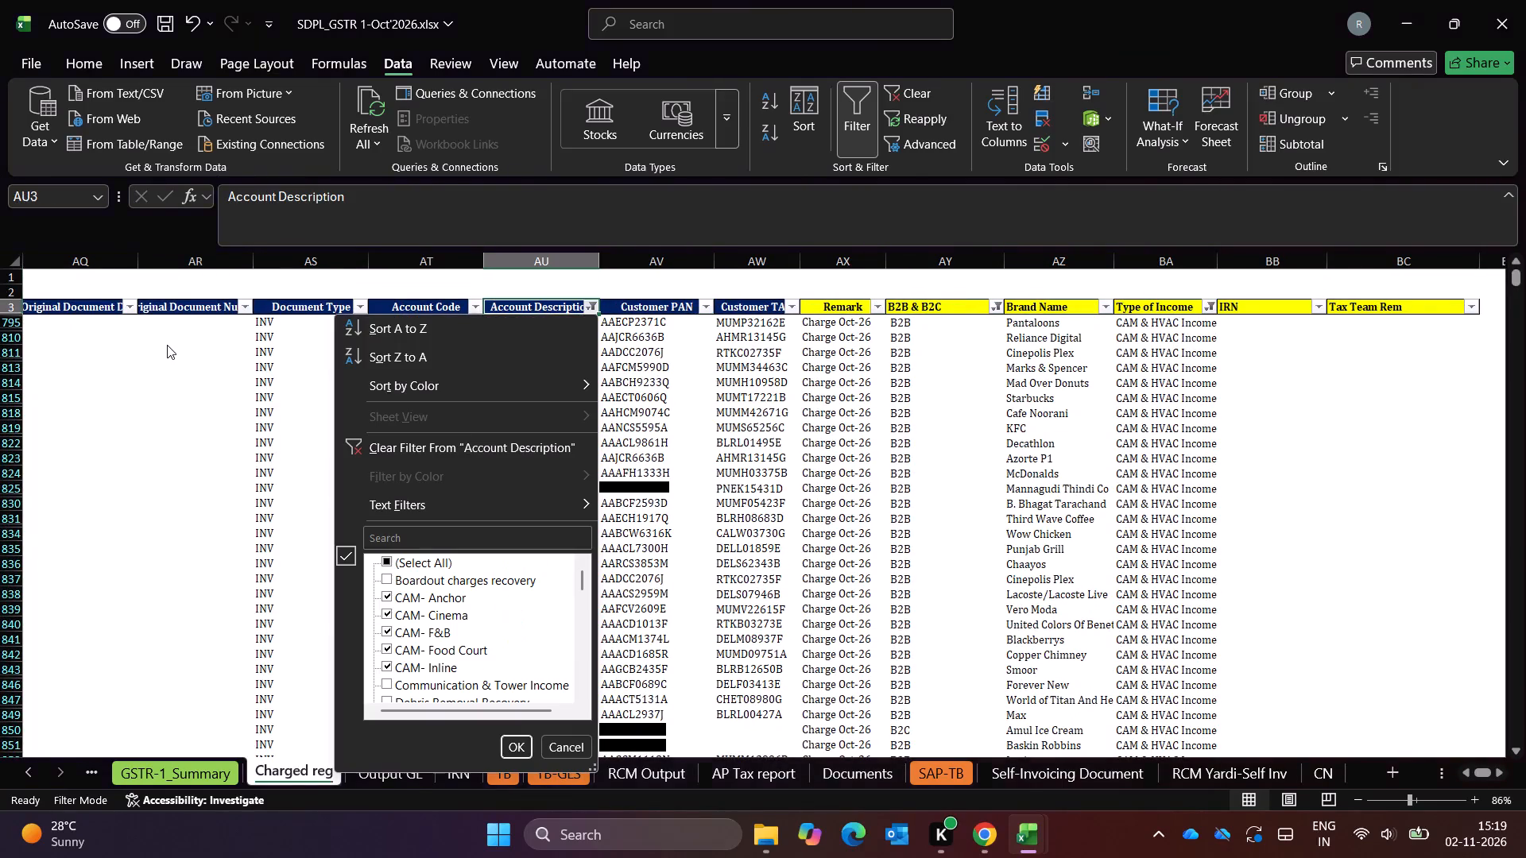
key(Up)
key(space)
key(Return)
Review the account descriptions of the entries whose Type of Income is still blank.
key(alt+Down)
key(alt+Down)
key(alt+Down)
key(alt+Down)
key(alt+Down)
key(alt+Down)
key(alt+Down)
key(alt+Down)
key(alt+Down)
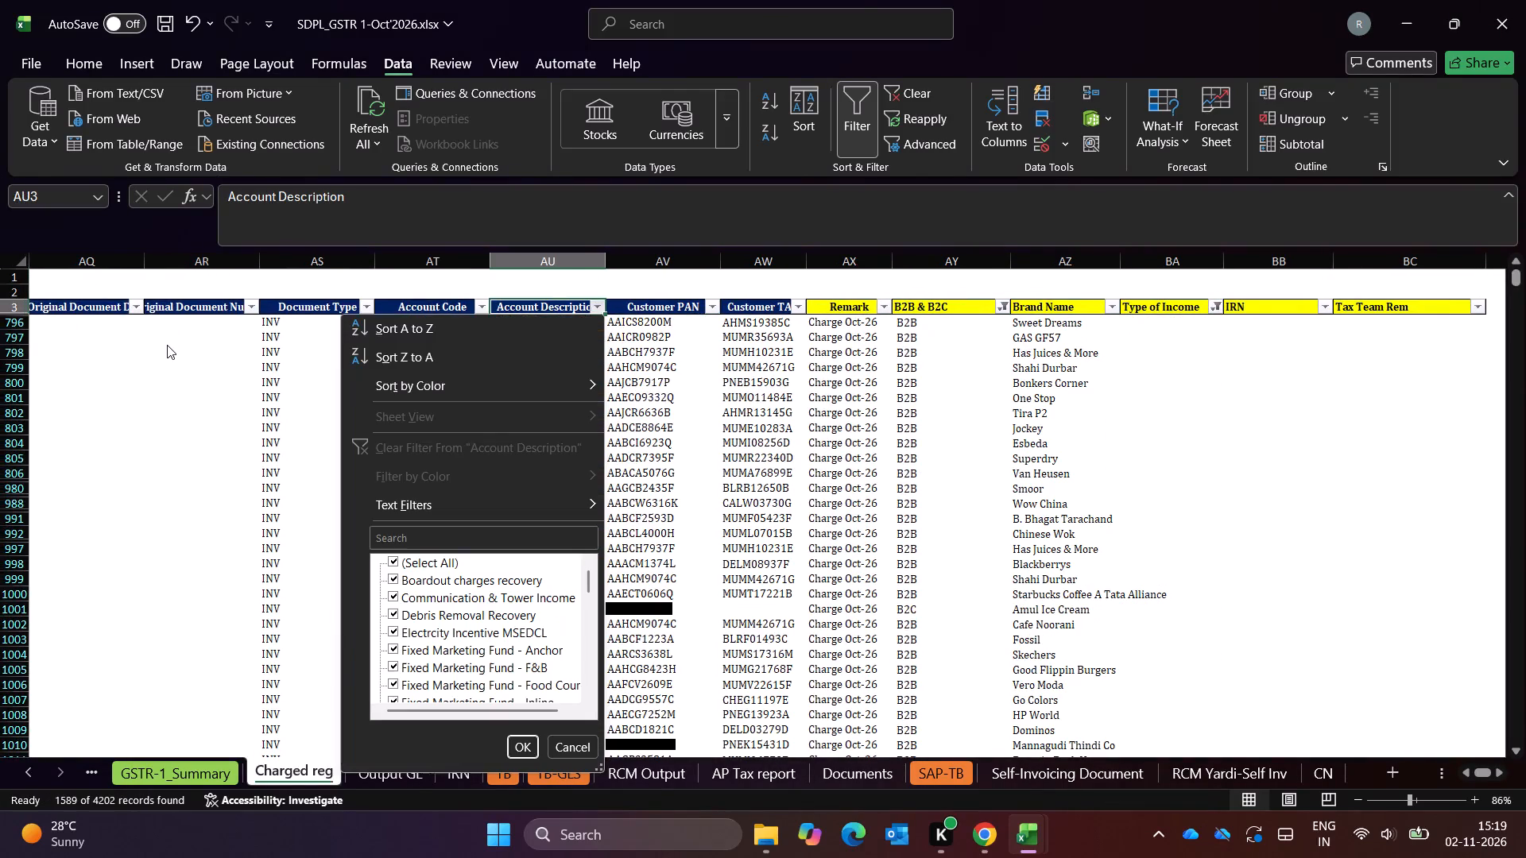
key(Down)
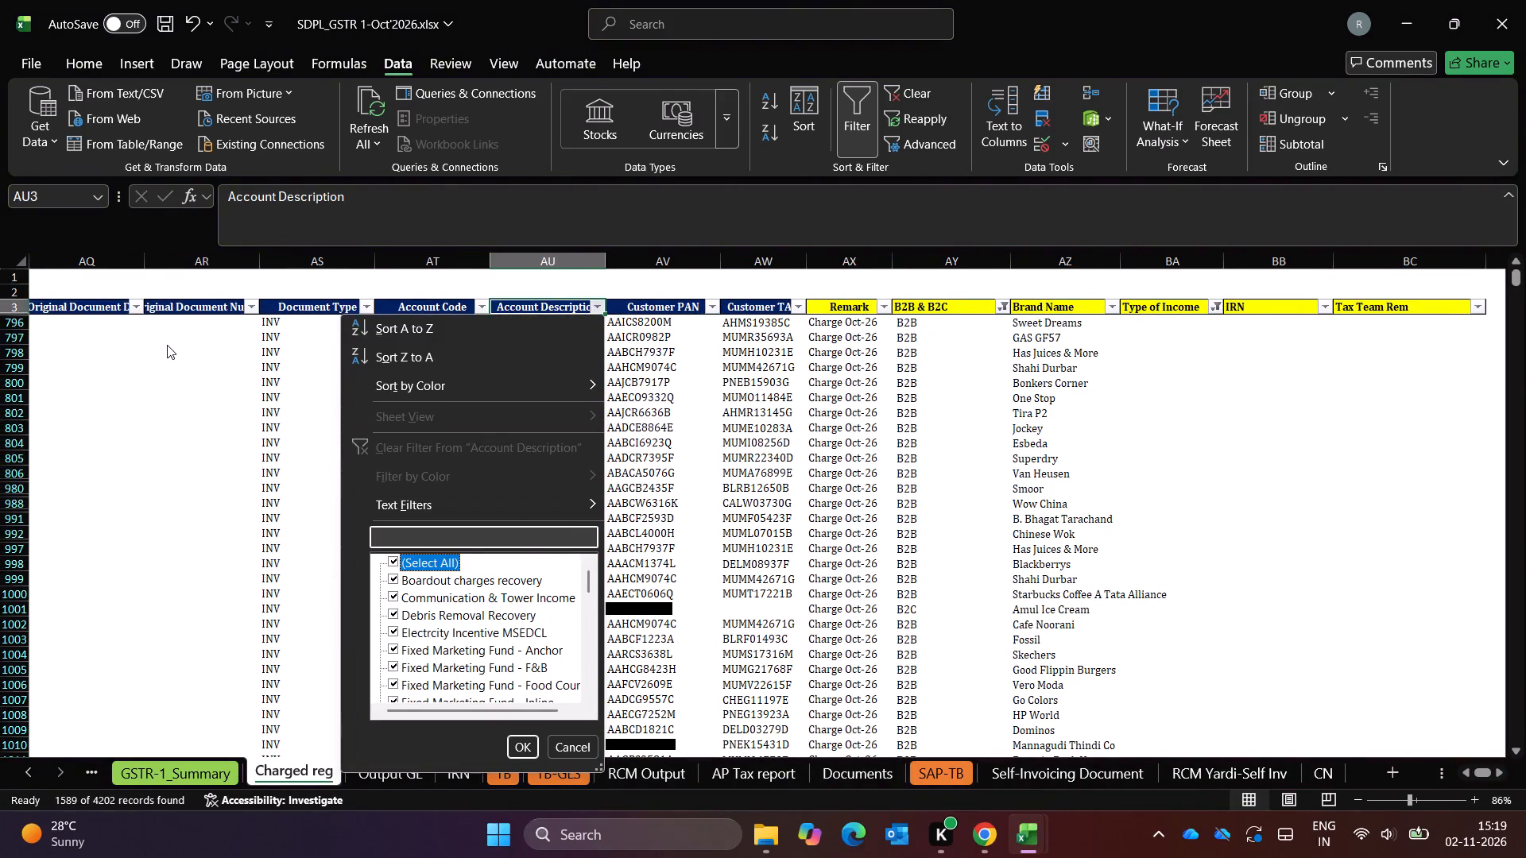
key(Escape)
key(Down)
key(Down)
key(Down)
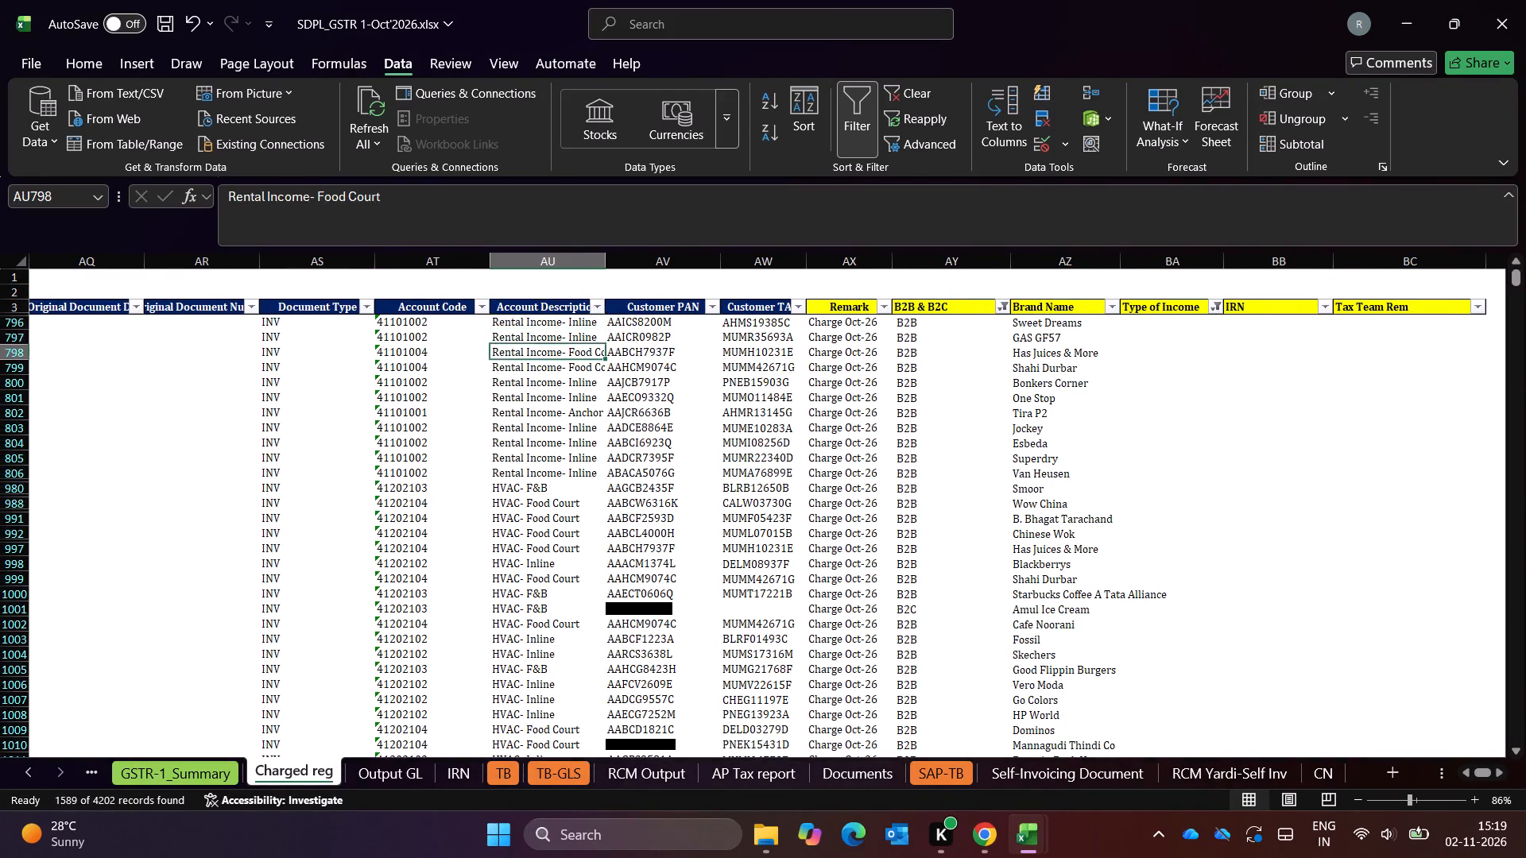
key(Up)
key(Up)
key(Up)
Filter October's Account Description column with the search text RENTA to isolate the remaining Rental Income entries.
key(alt+Down)
key(alt+Down)
key(alt+Down)
key(alt+Down)
key(alt+Down)
key(alt+Down)
key(alt+Down)
key(alt+Down)
key(alt+Down)
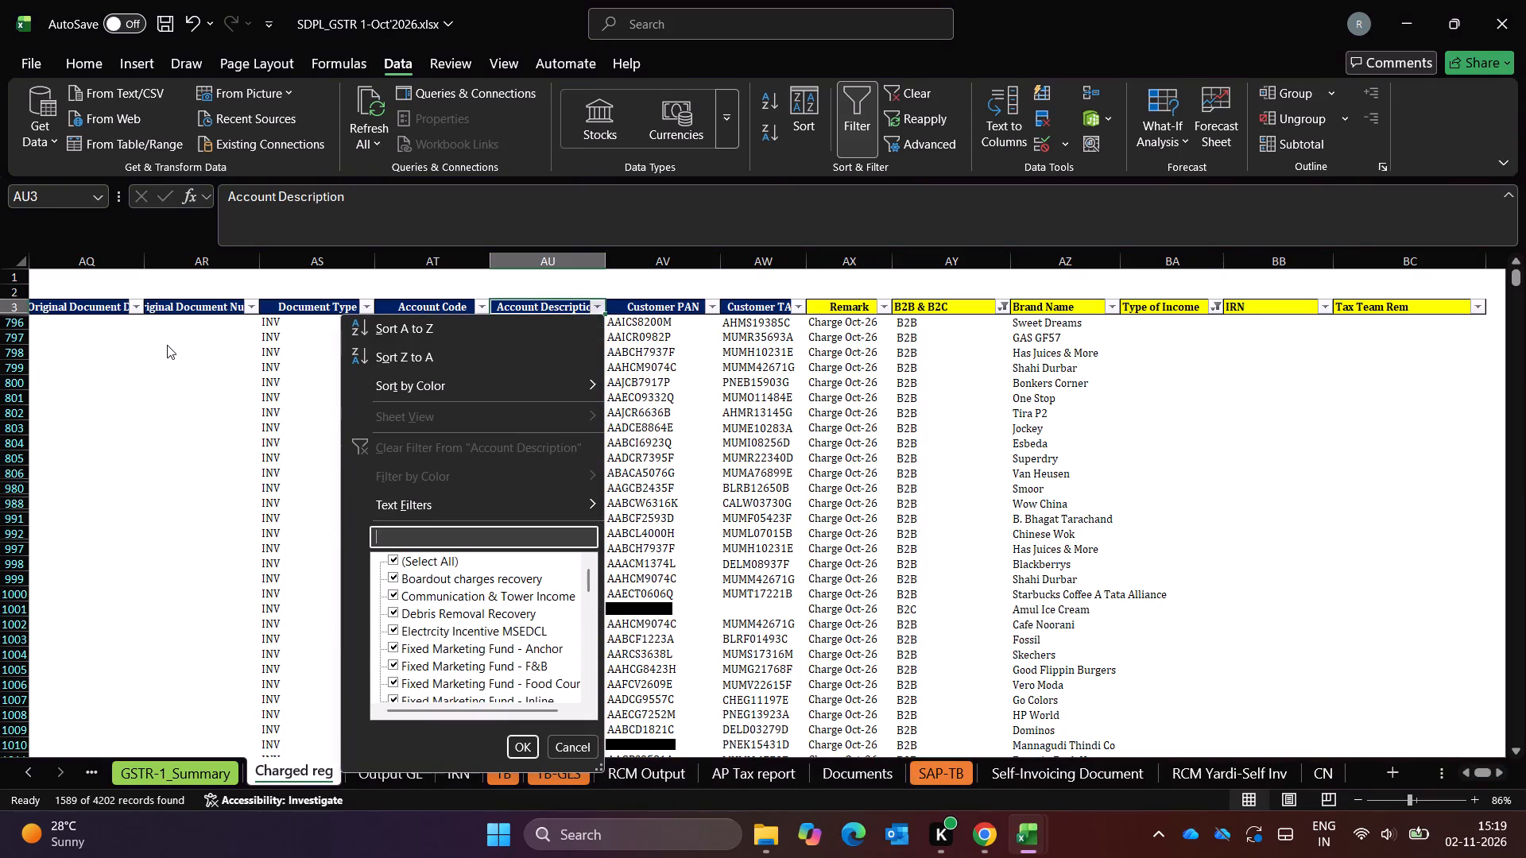
text(RENTA)
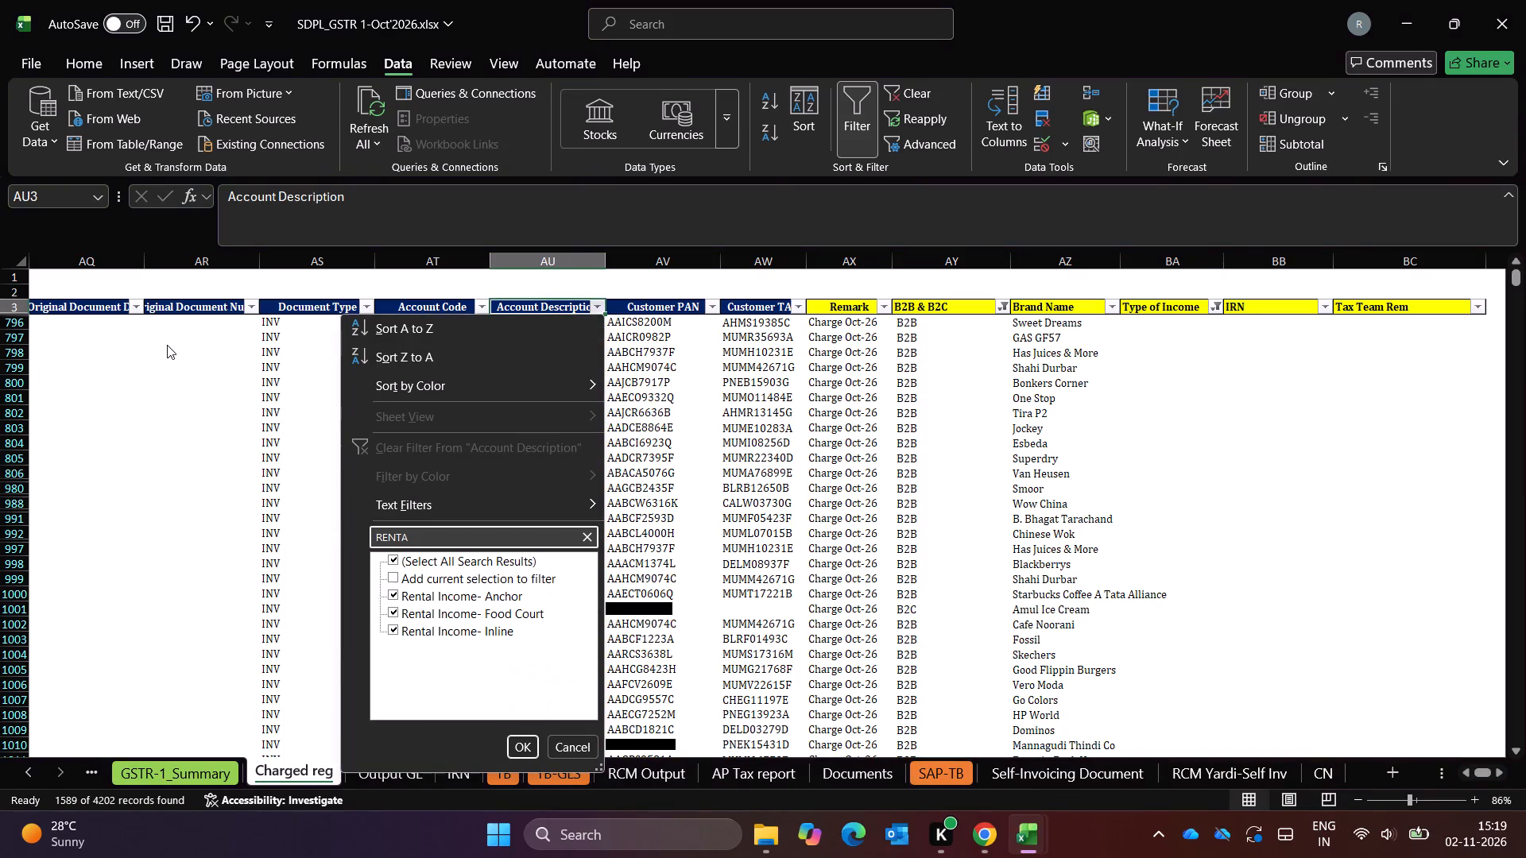
key(Return)
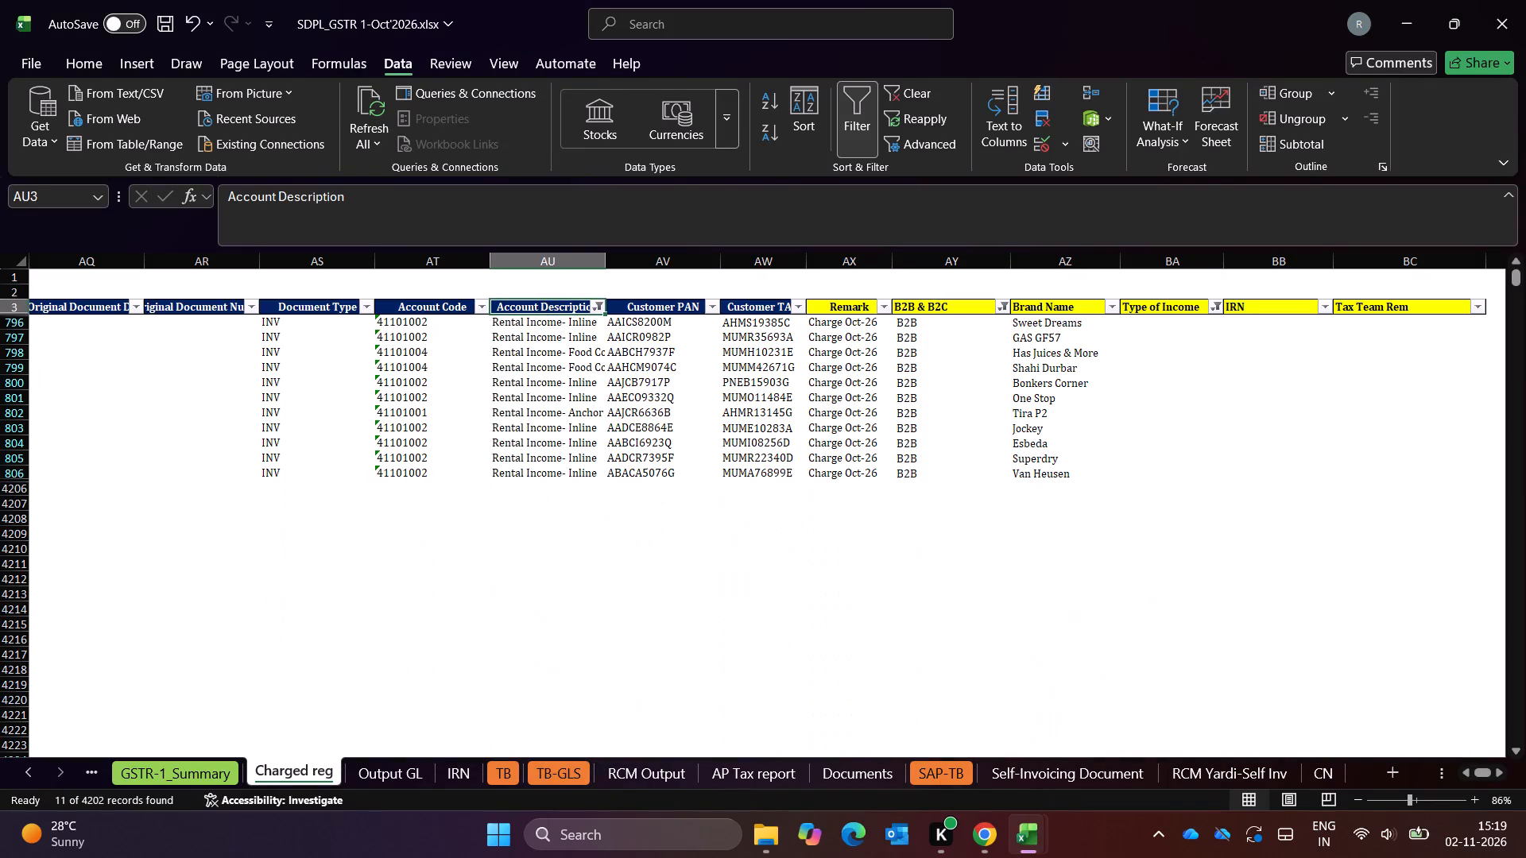
Look up which Type of Income the Rental Income accounts map to in the Type of Income (Lakeshore) workbook.
key(Right)
key(Right)
key(Right)
key(Left)
key(Left)
key(Left)
key(Down)
key(Down)
key(alt+Tab)
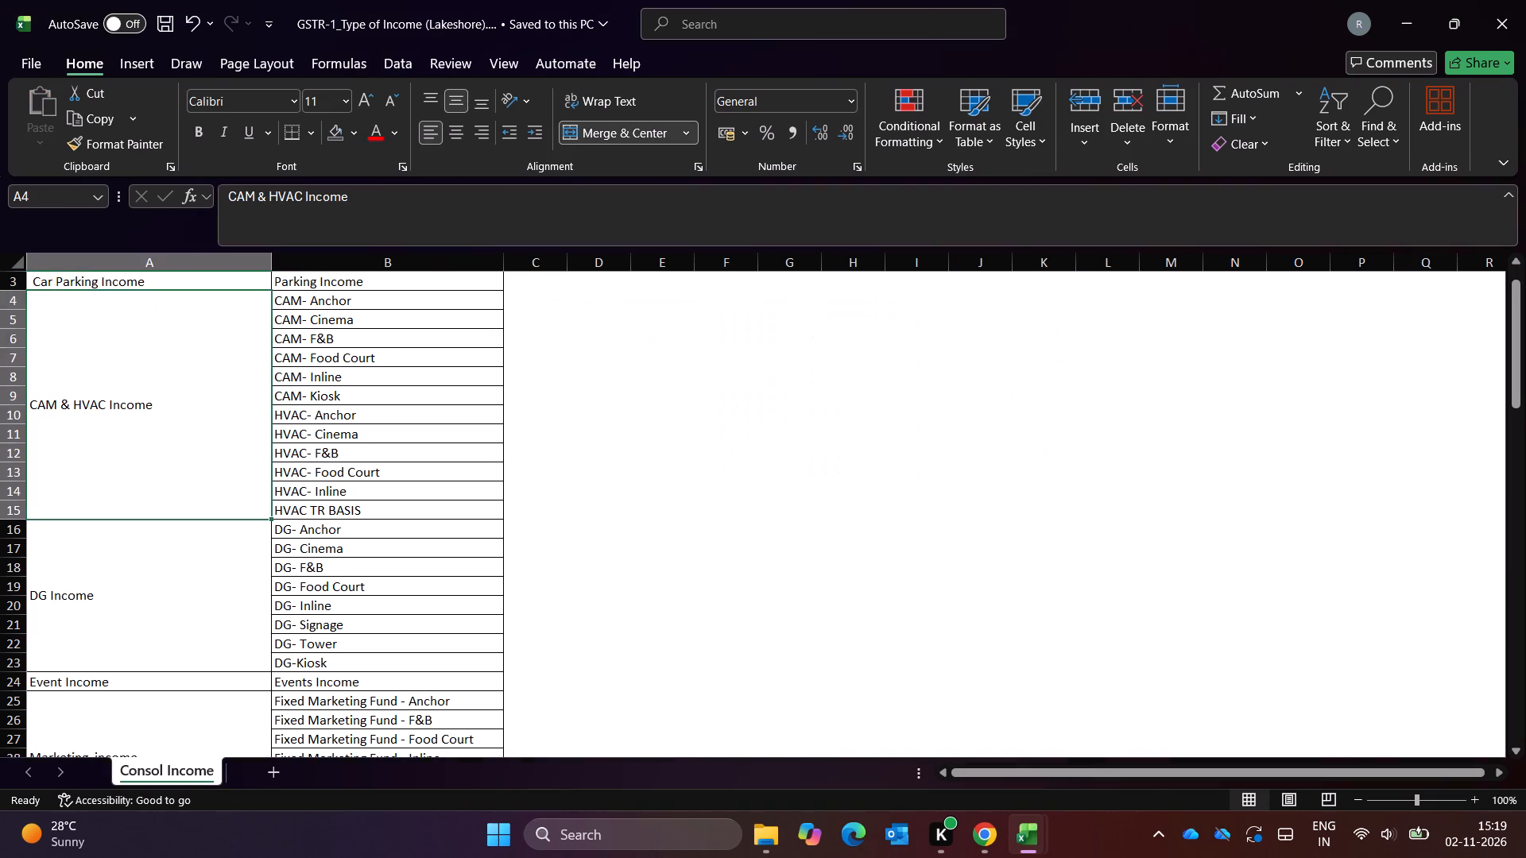
key(Up)
key(Up)
key(Up)
key(Up)
key(Up)
key(Down)
key(Down)
key(Down)
key(Down)
key(Down)
key(Down)
key(Down)
key(Down)
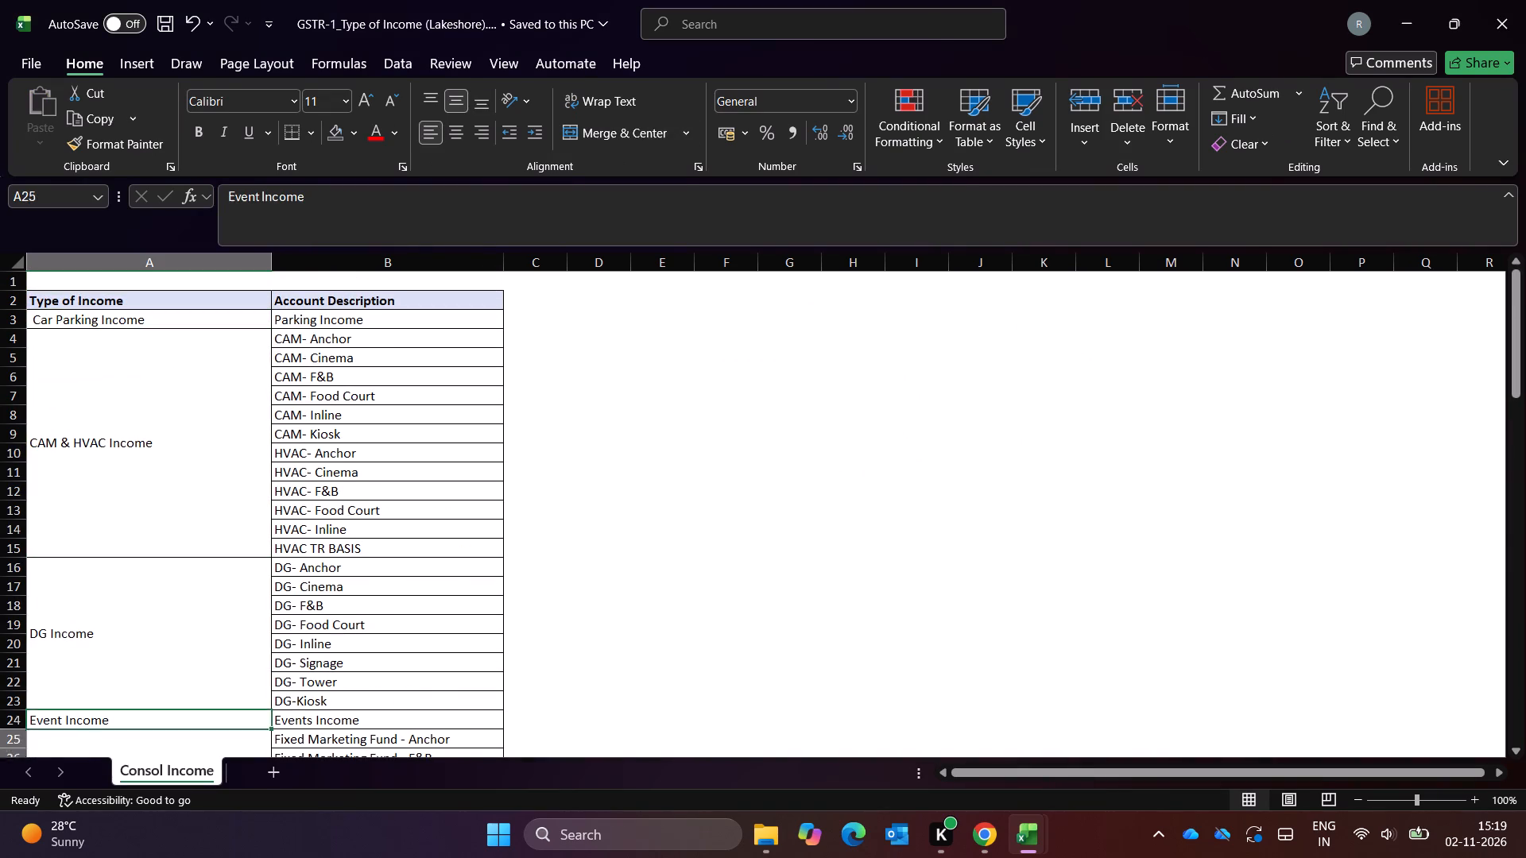
key(Down)
key(Down)
key(Up)
key(Up)
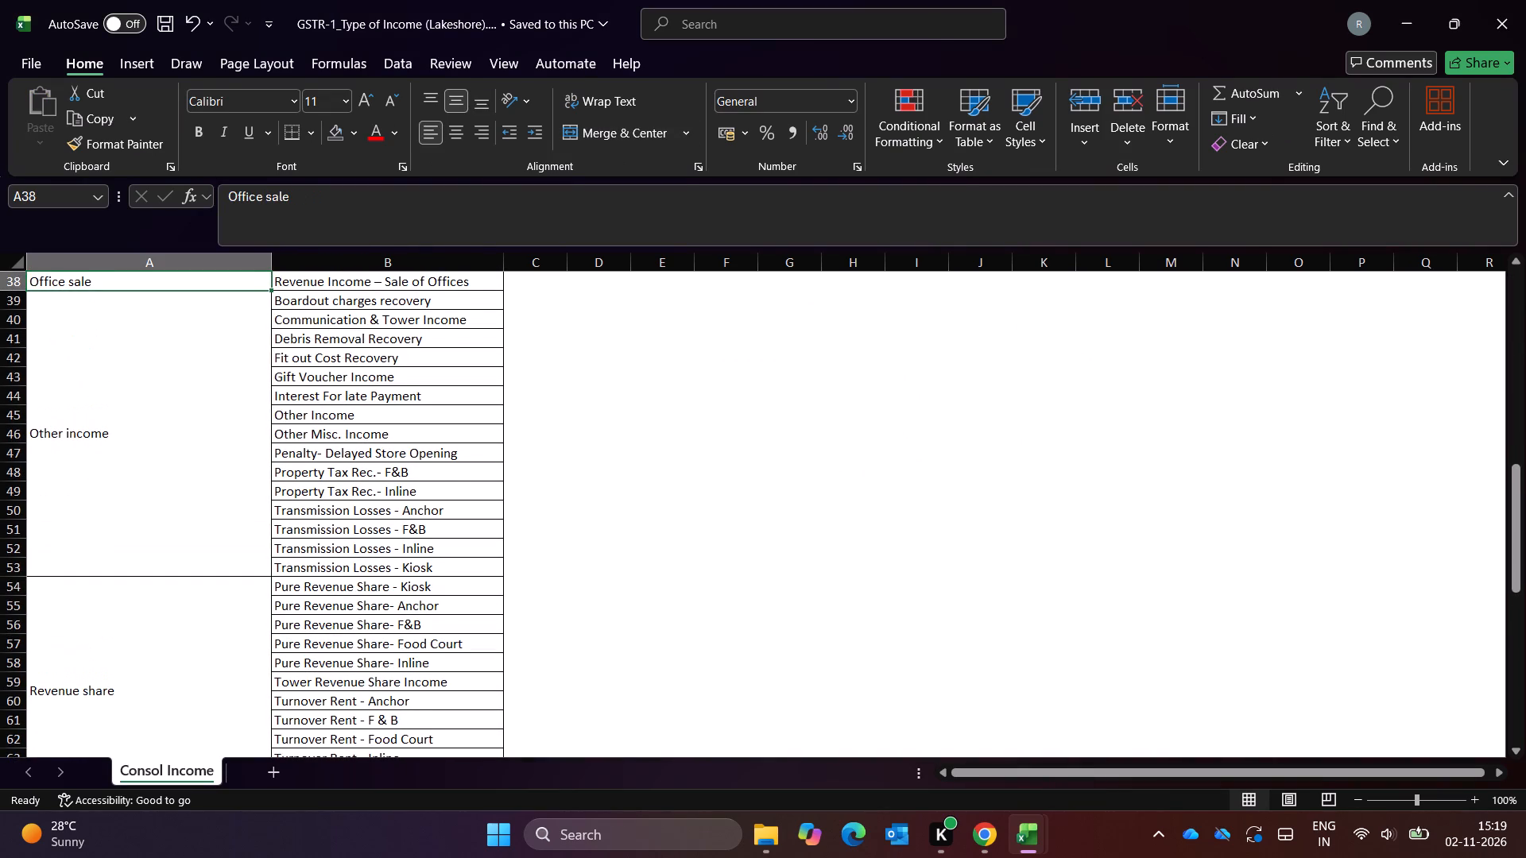
key(Up)
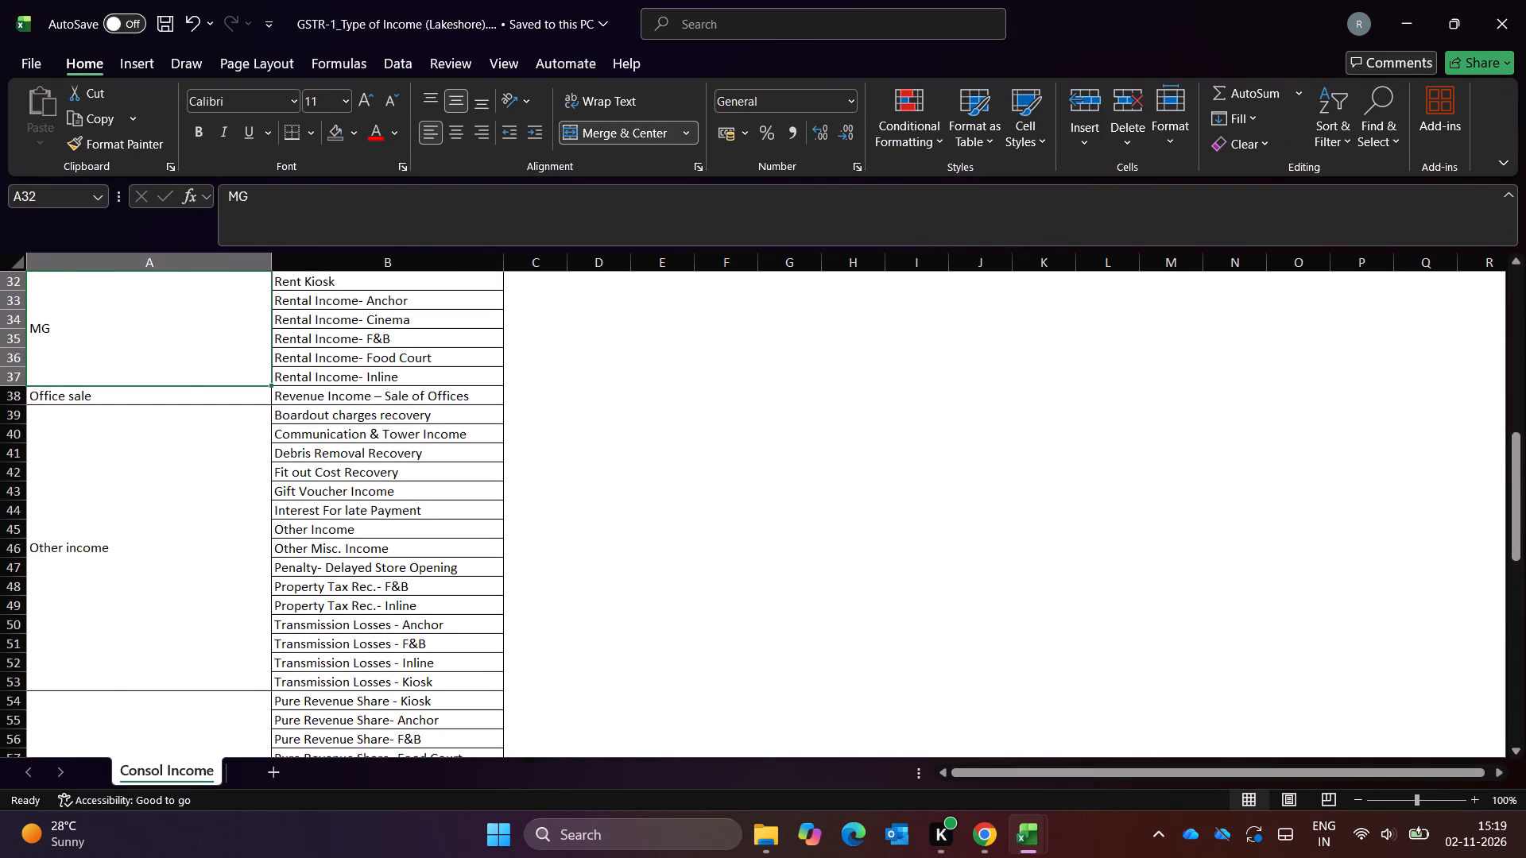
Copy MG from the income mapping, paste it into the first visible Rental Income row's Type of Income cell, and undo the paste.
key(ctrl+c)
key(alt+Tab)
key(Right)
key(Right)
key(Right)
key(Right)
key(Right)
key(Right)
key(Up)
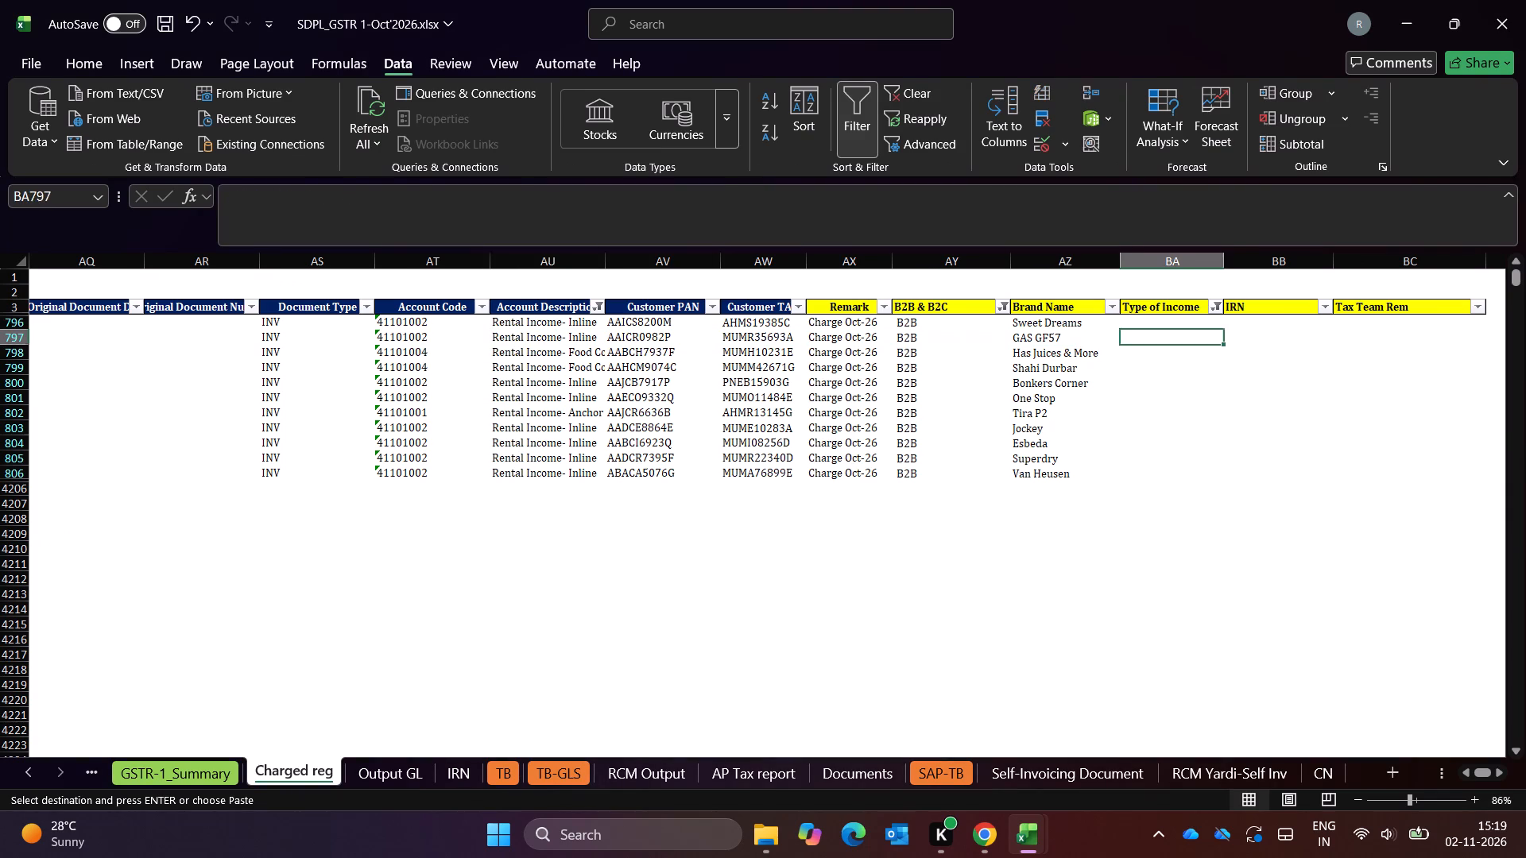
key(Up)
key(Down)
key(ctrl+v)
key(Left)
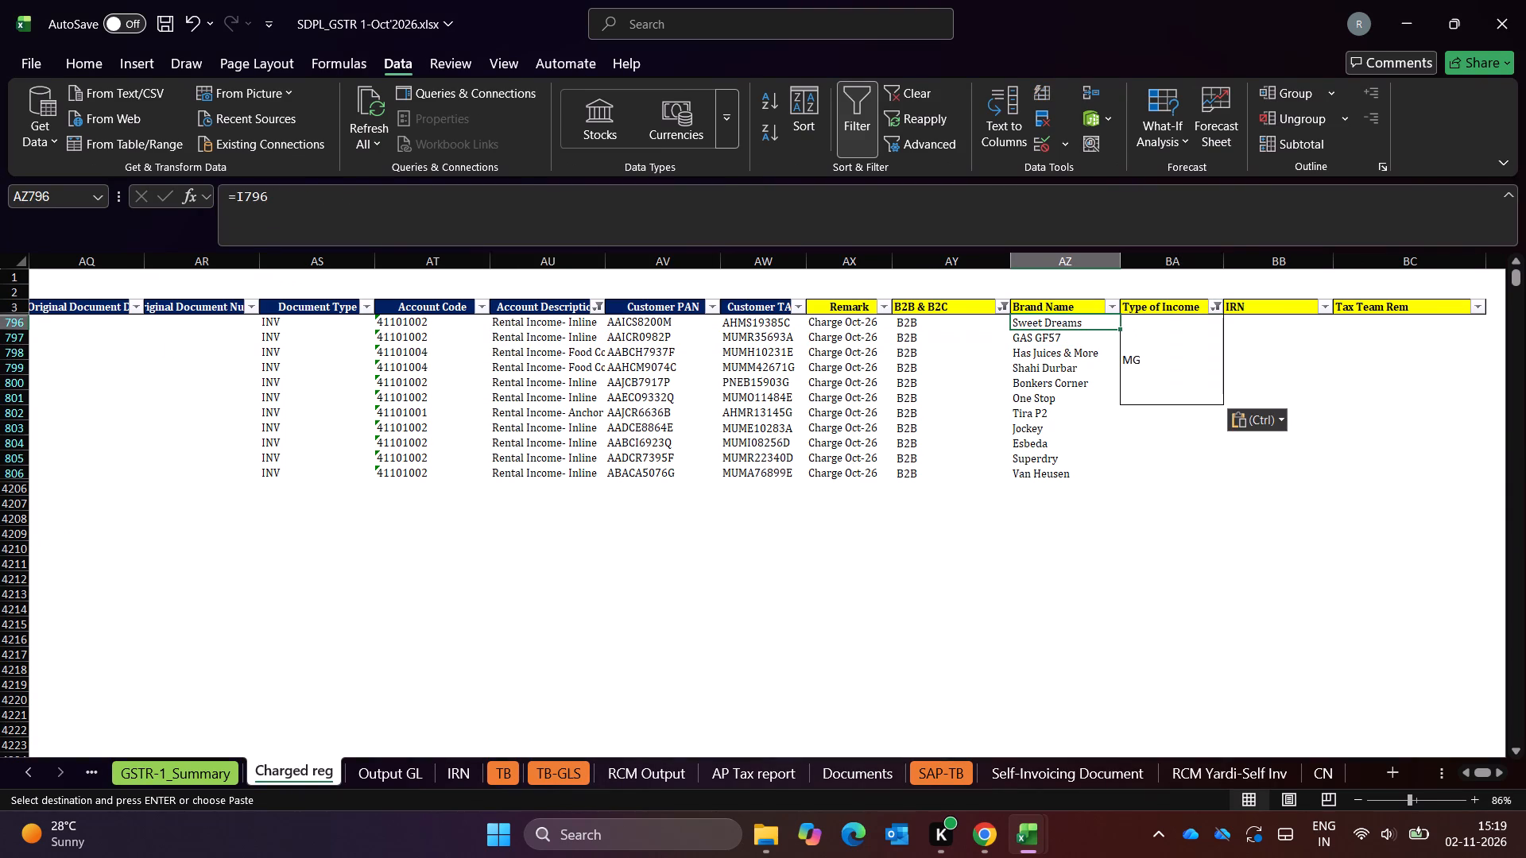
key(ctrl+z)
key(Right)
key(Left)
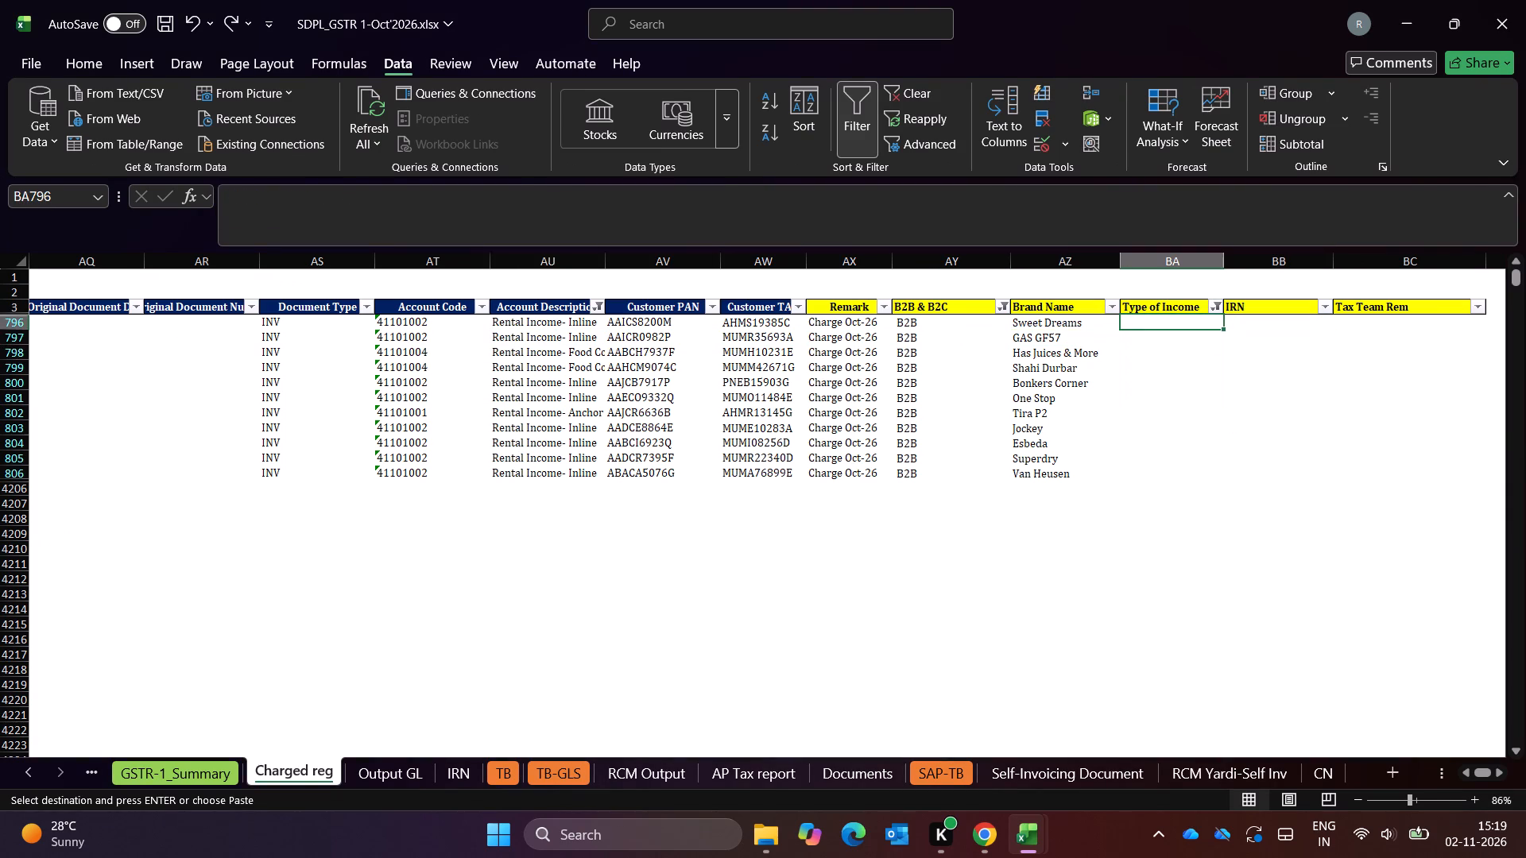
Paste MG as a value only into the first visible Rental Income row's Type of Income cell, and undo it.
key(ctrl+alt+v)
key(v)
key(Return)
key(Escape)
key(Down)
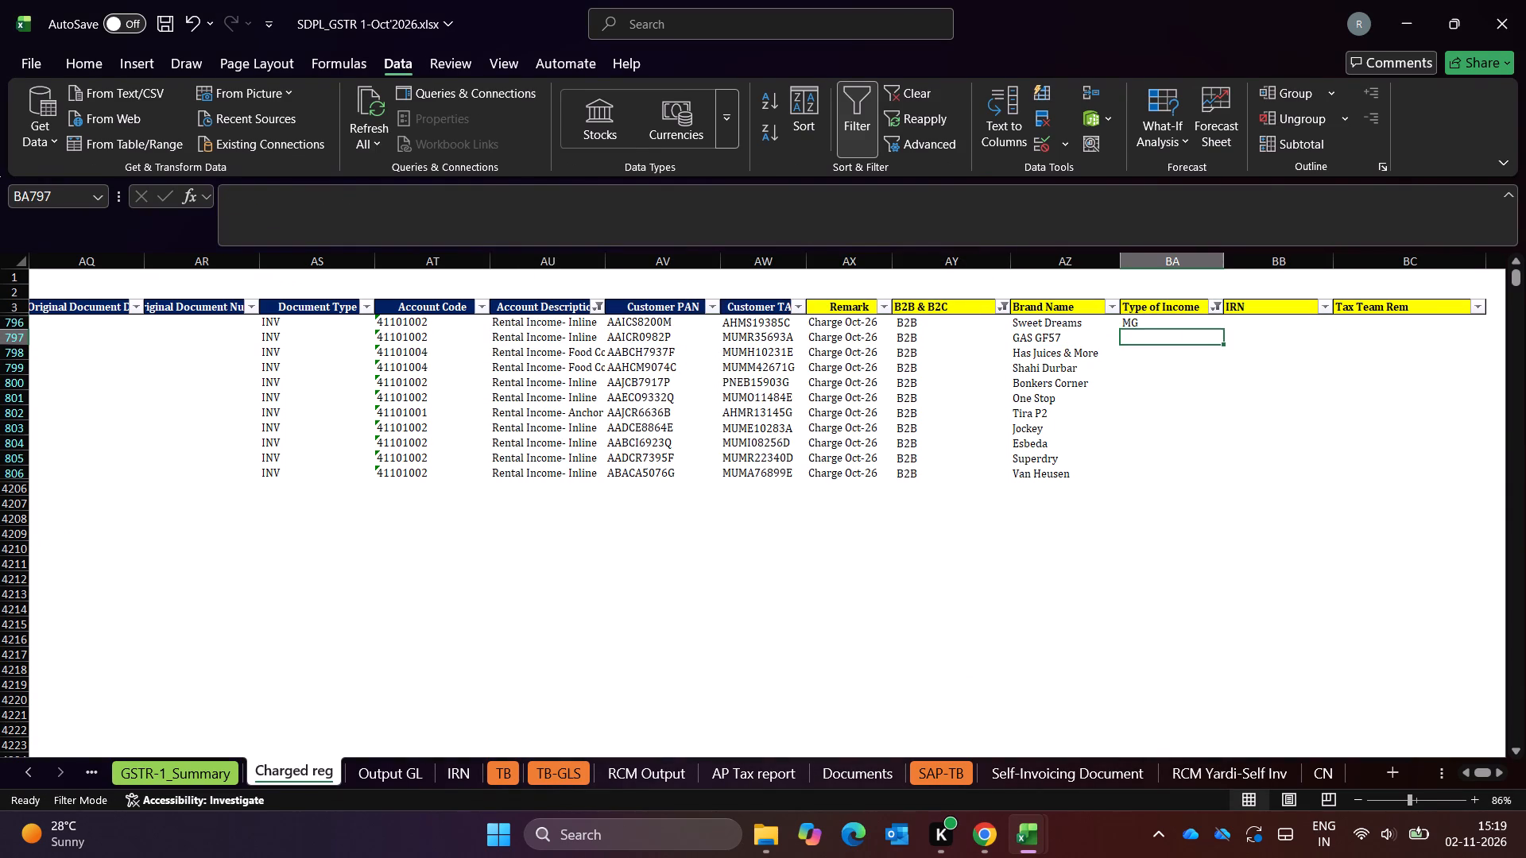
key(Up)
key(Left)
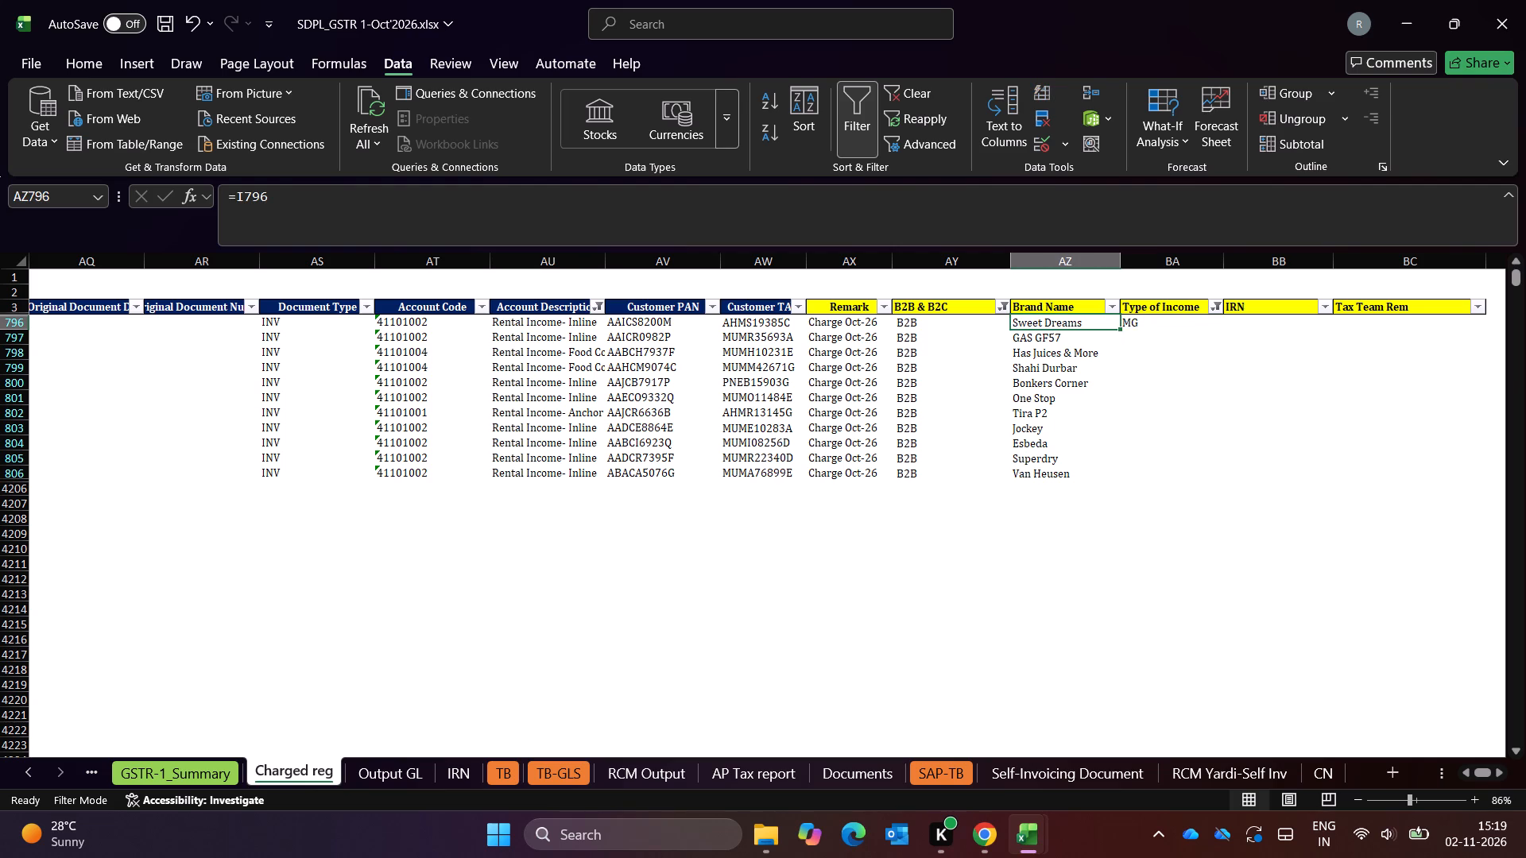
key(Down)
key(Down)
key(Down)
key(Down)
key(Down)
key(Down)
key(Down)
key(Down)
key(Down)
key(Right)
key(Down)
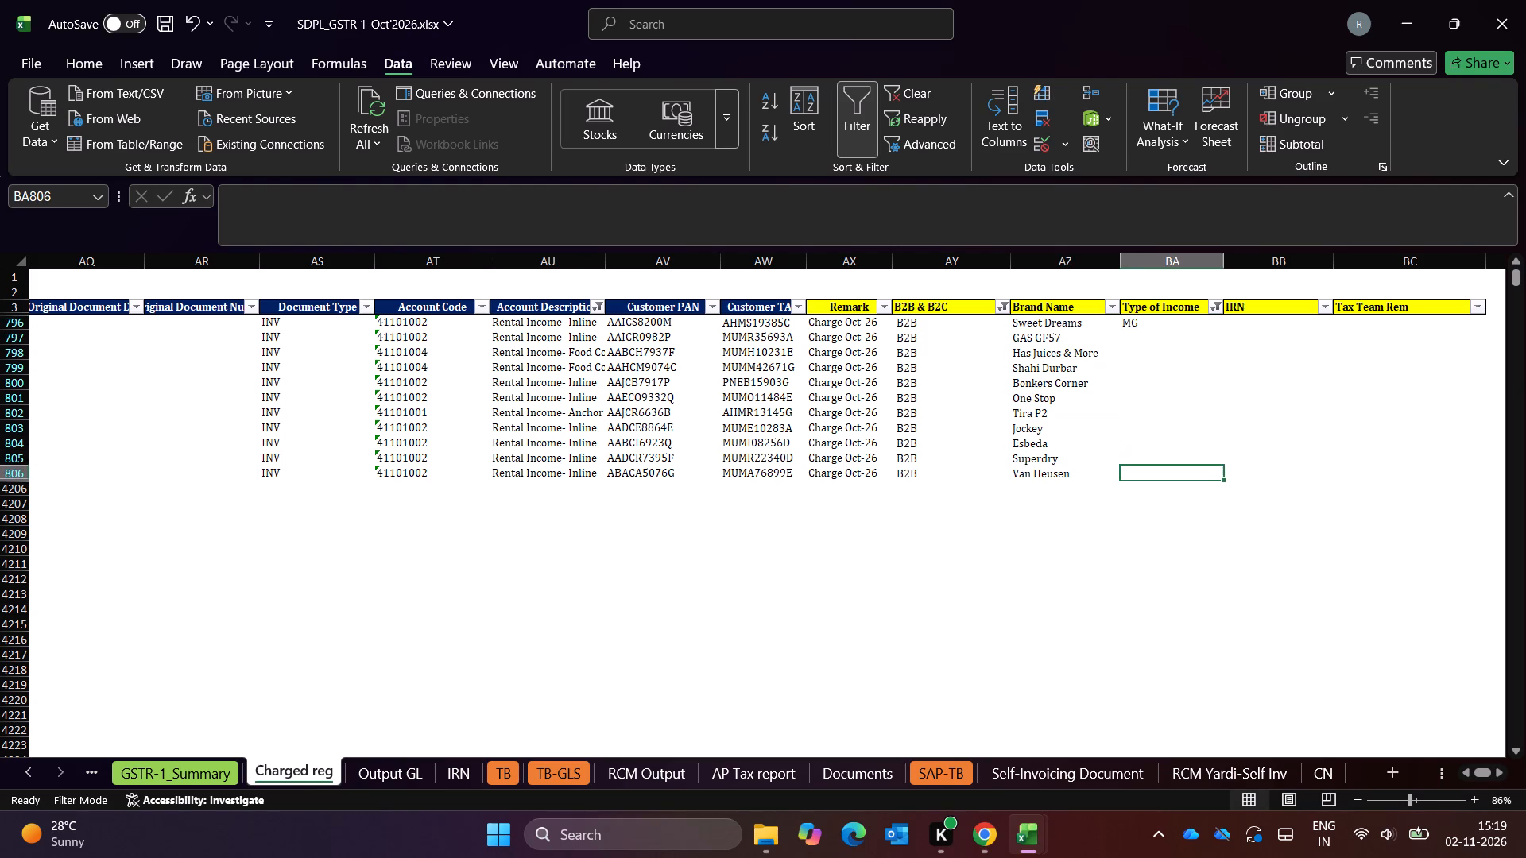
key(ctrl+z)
Enter MG as Type of Income for the first visible Rental Income entry and fill it down through all visible Rental Income entries.
key(Down)
key(Up)
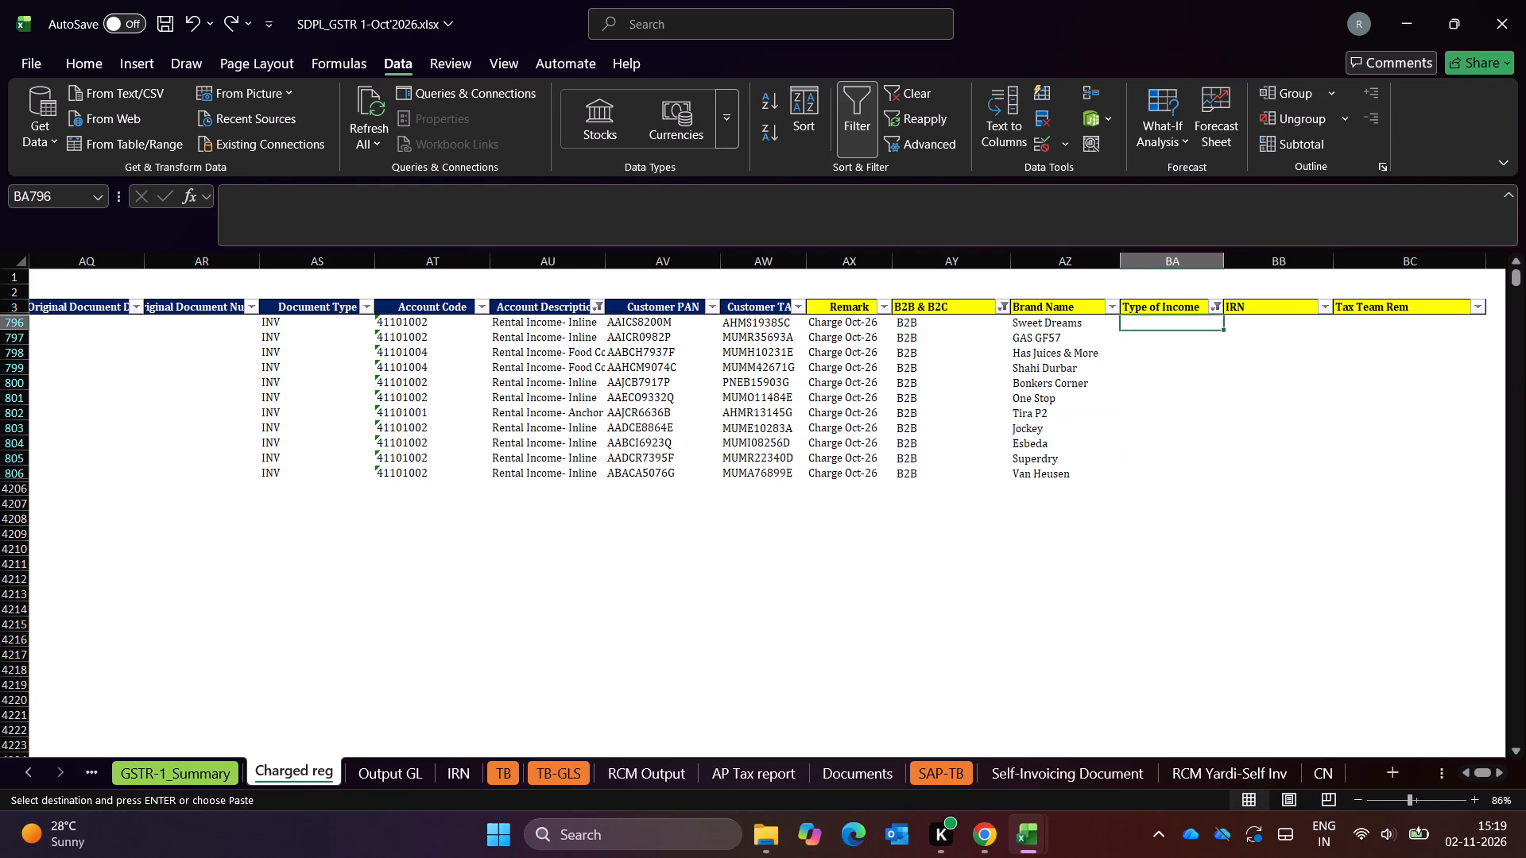
key(Return)
key(Left)
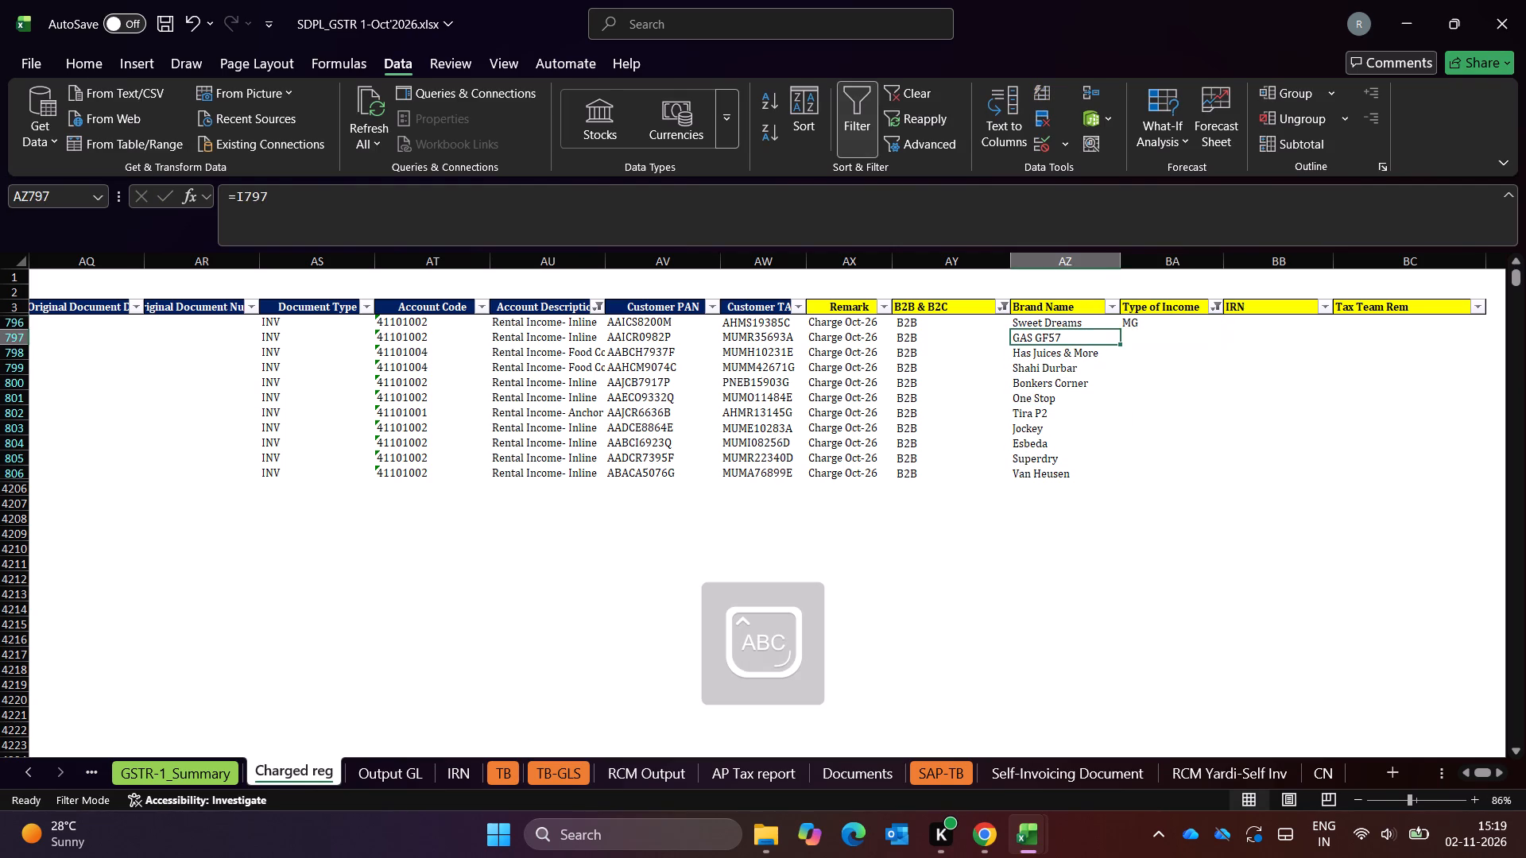
key(ctrl+Down)
key(Right)
key(ctrl+shift+Up)
key(alt+semicolon)
key(ctrl+d)
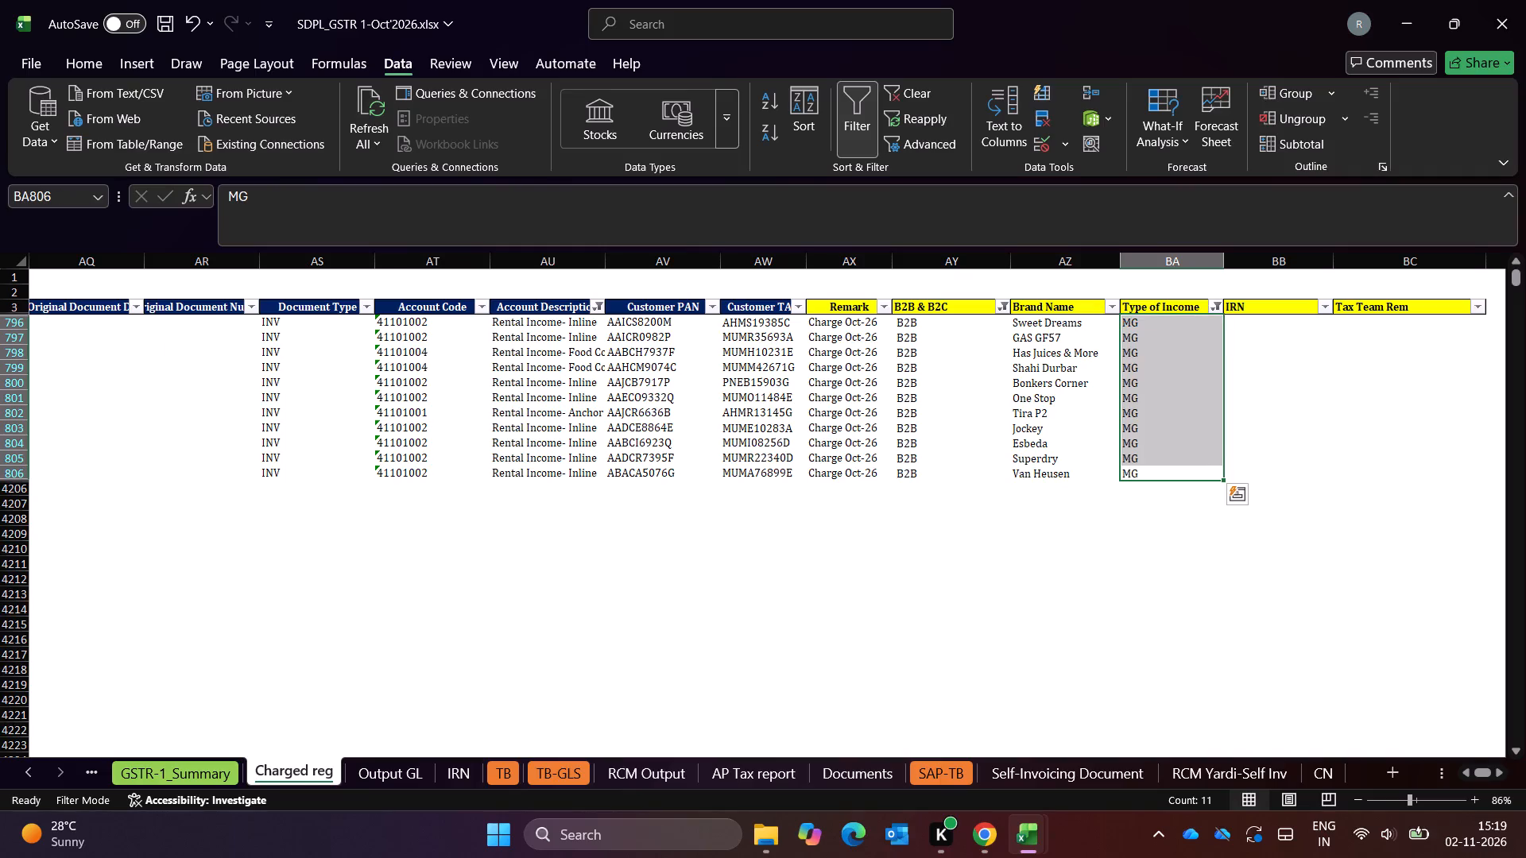
Reset October's Account Description filter to include all accounts, keeping the blank Type of Income filter applied.
key(Up)
key(Up)
key(ctrl+Up)
key(Left)
key(Left)
key(Left)
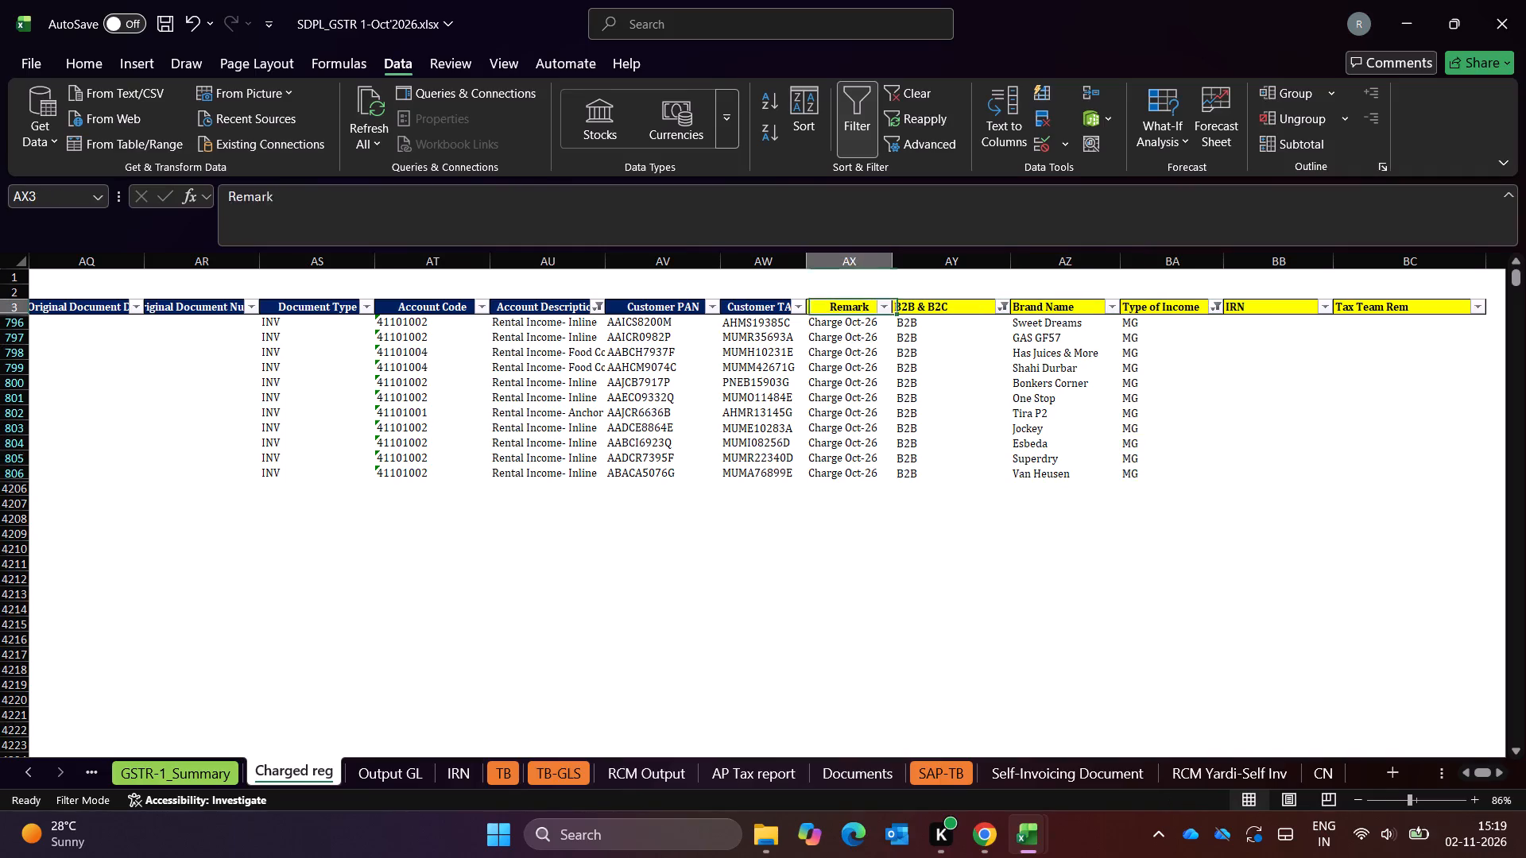
key(Left)
key(Left)
key(Left)
key(Left)
key(Escape)
key(Right)
key(alt+Down)
key(alt+Down)
key(alt+Down)
key(alt+Down)
key(alt+Down)
key(alt+Down)
key(alt+Down)
key(alt+Down)
key(alt+Down)
key(alt+Down)
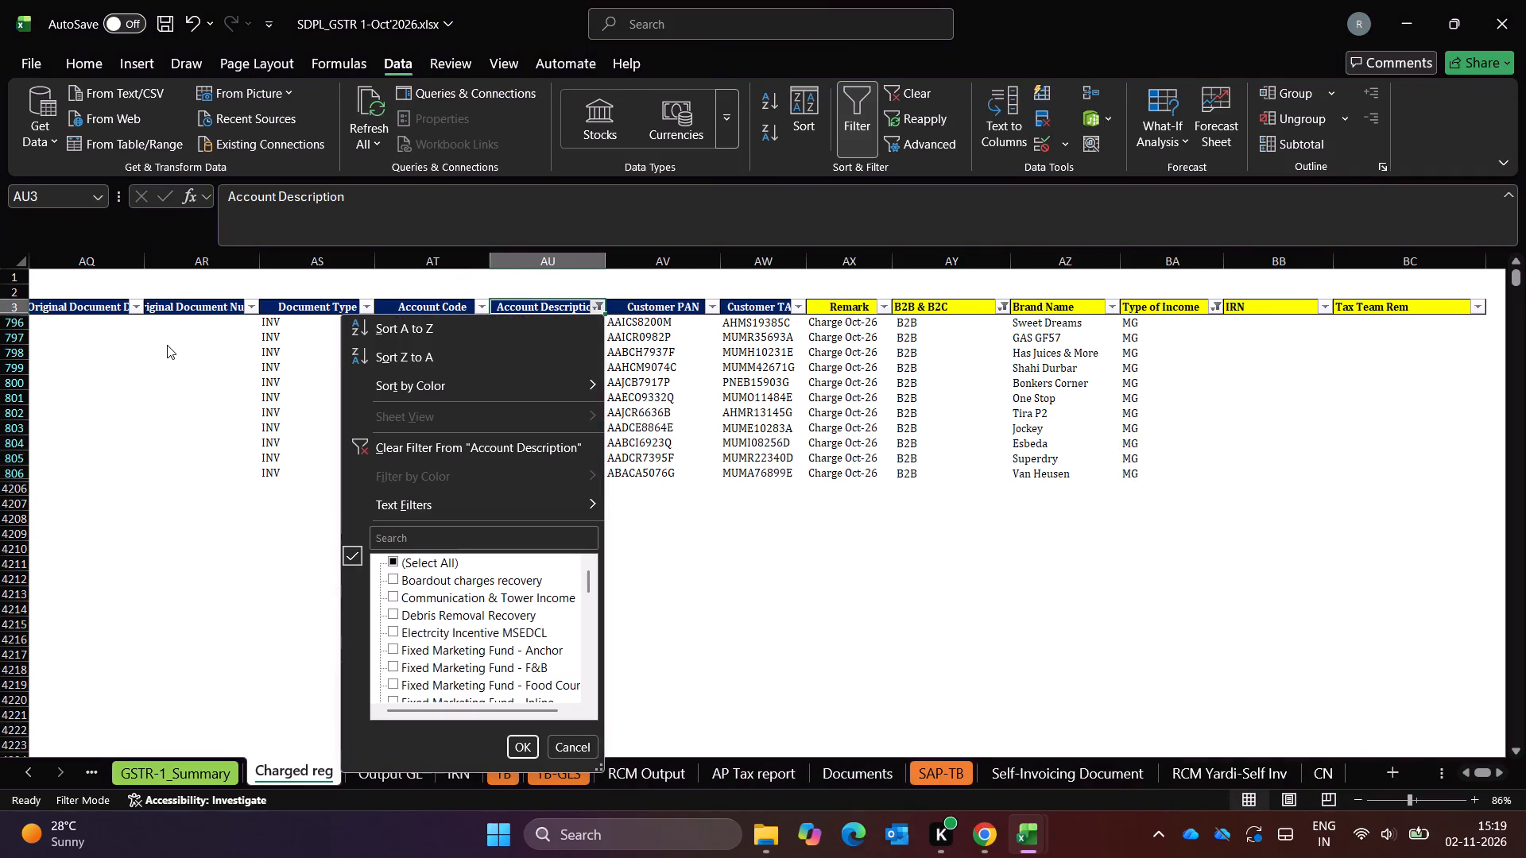
key(space)
key(Return)
key(Down)
key(Up)
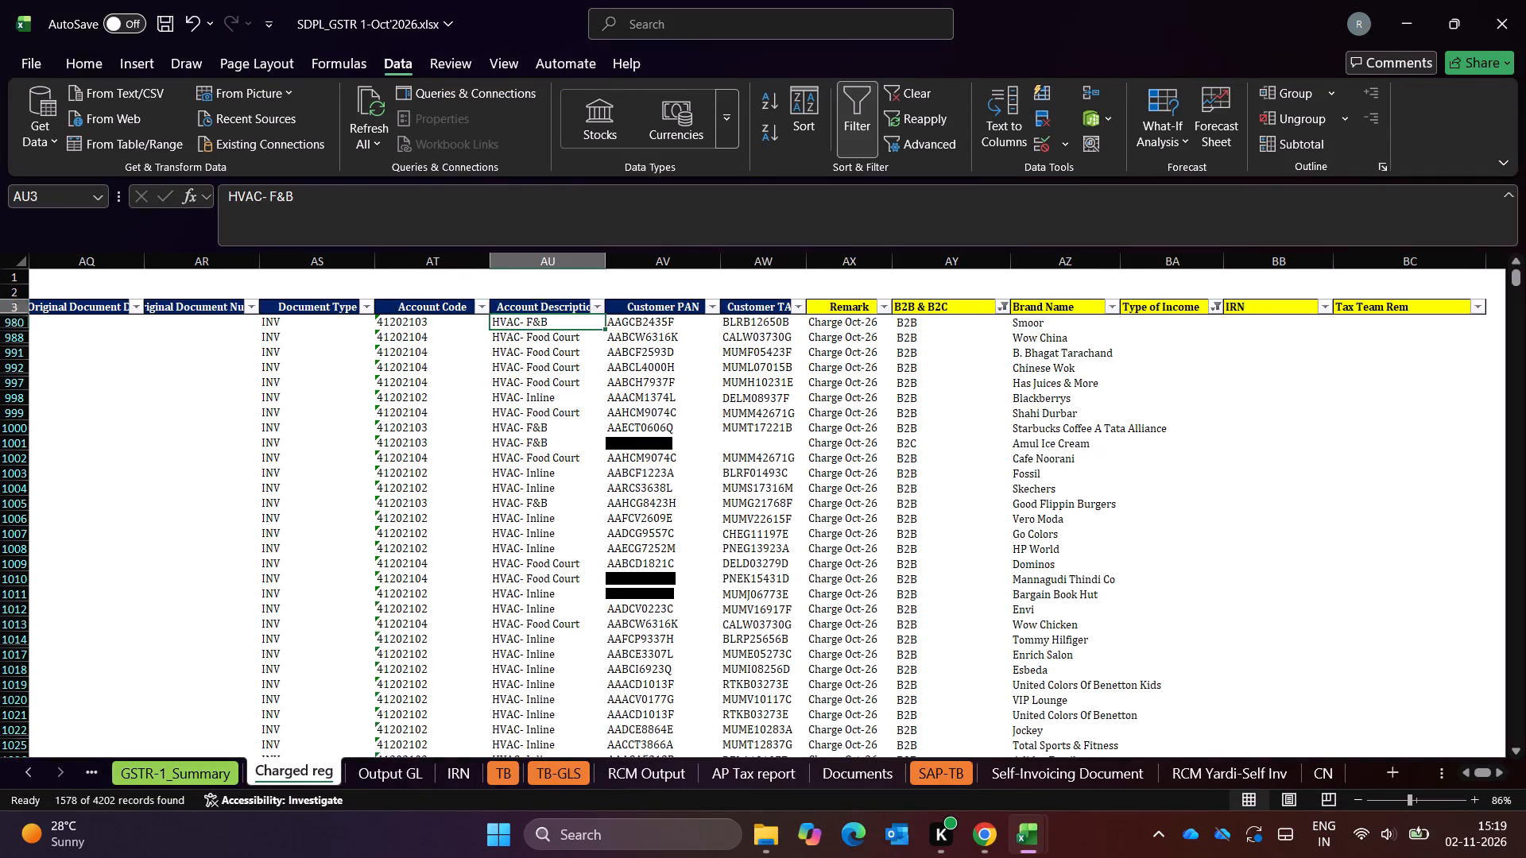
Review the list of account descriptions whose Type of Income is still blank, leaving the filter unchanged.
key(alt+Down)
key(alt+Down)
key(alt+Down)
key(alt+Down)
key(alt+Down)
key(alt+Down)
key(alt+Down)
key(alt+Down)
key(alt+Down)
key(alt+Down)
key(alt+Down)
key(alt+Down)
key(alt+Down)
key(alt+Down)
key(alt+Down)
key(alt+Down)
key(alt+Down)
key(alt+Down)
key(alt+Down)
key(alt+Down)
key(Down)
key(Down)
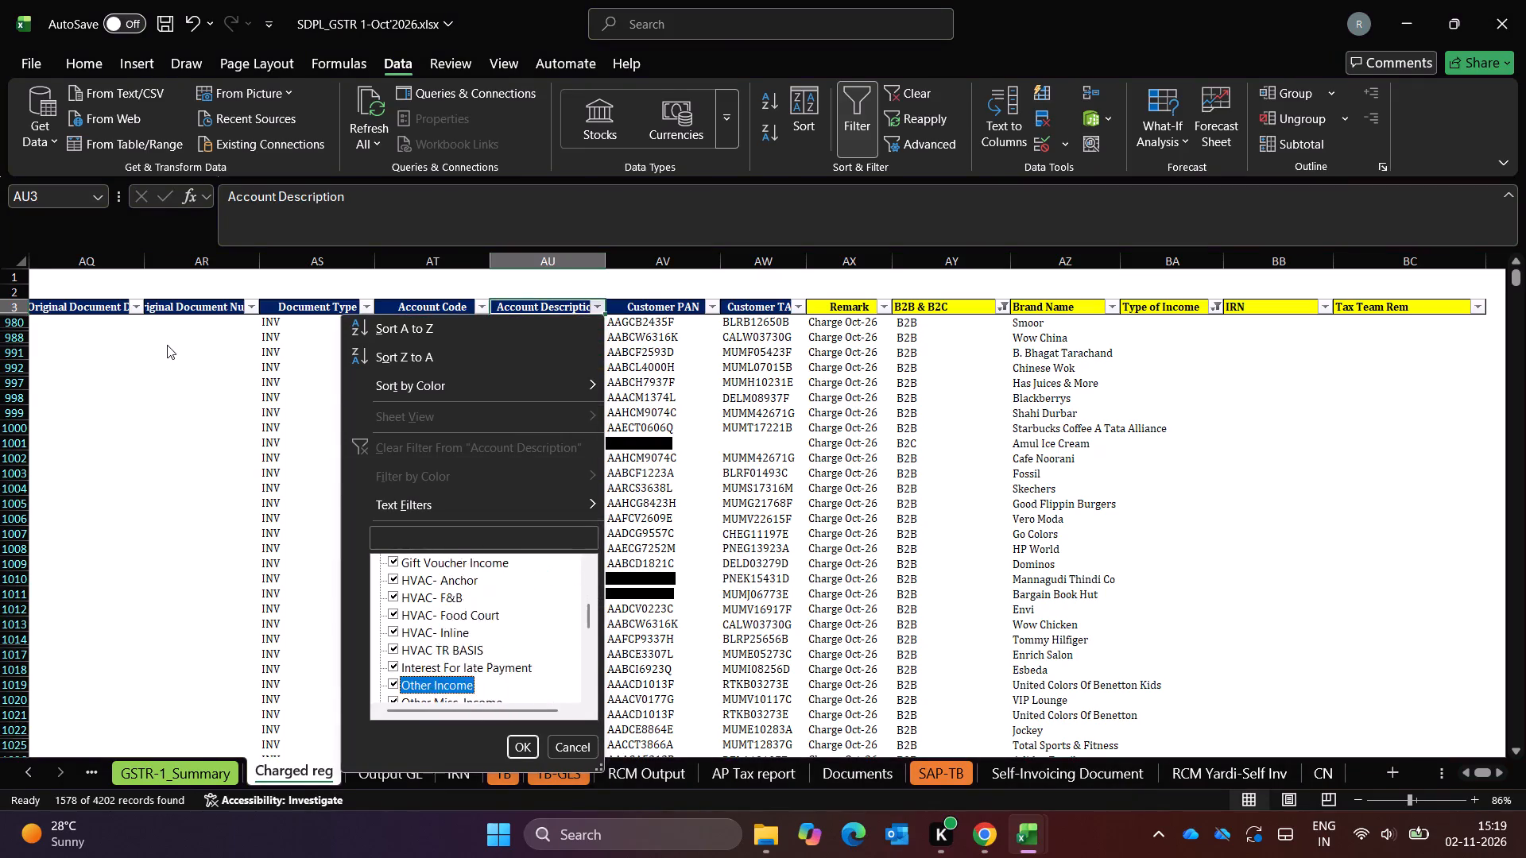
key(Down)
key(Down)
key(Down)
key(Down)
key(Down)
key(Down)
key(Down)
key(Down)
key(Down)
key(Down)
key(Down)
key(Down)
key(Down)
key(Down)
key(Down)
key(Down)
key(Down)
key(Down)
key(Down)
key(Down)
key(Down)
key(Down)
key(Down)
key(Down)
key(Down)
key(Down)
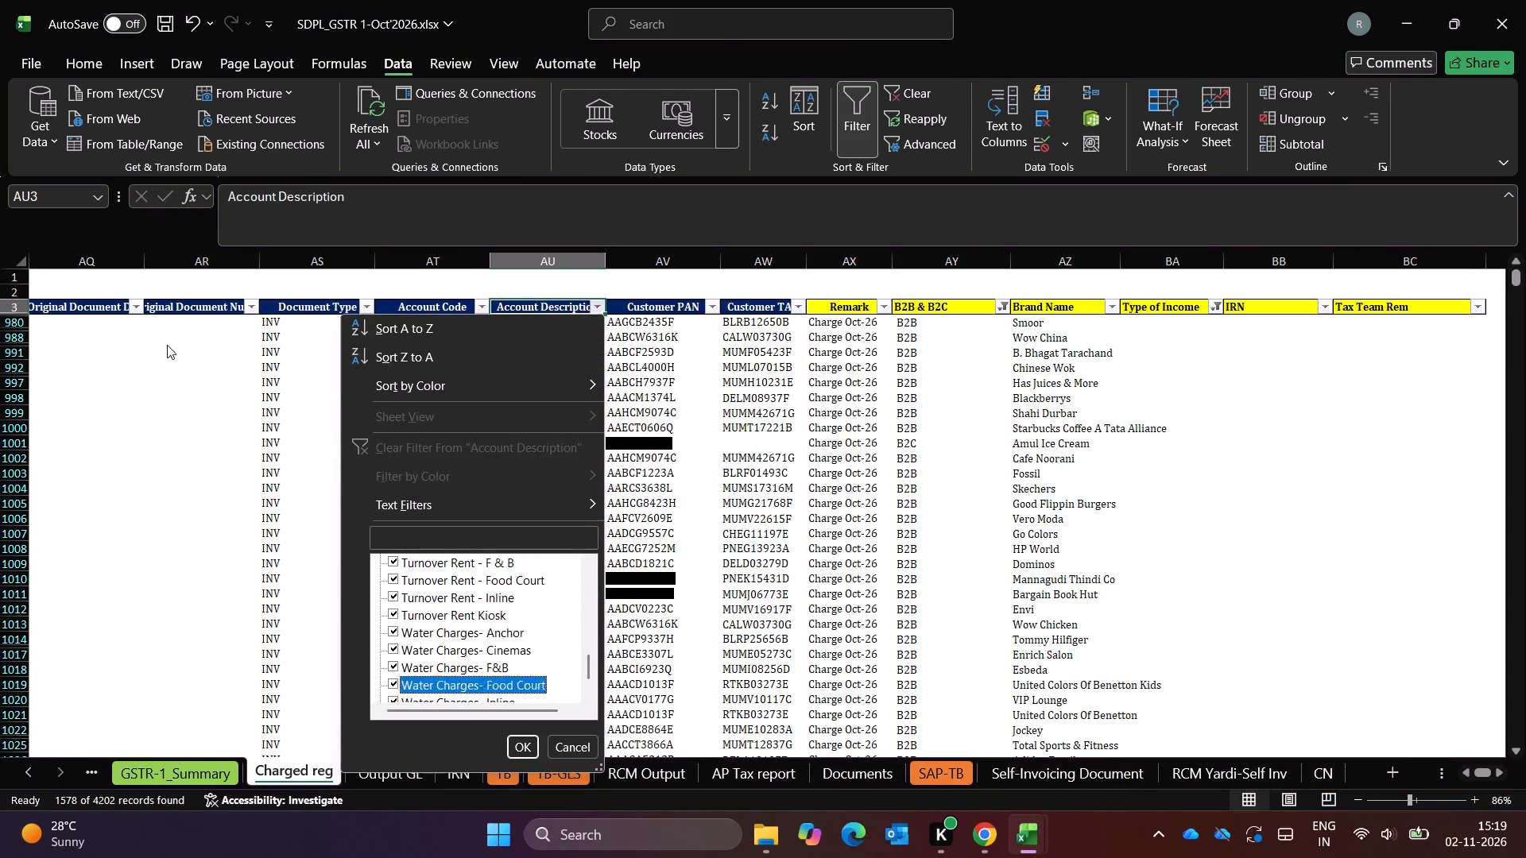
key(Down)
key(Up)
key(Up)
key(Up)
key(Up)
key(Up)
key(Up)
key(Up)
key(Up)
key(Up)
key(Up)
key(Up)
key(Up)
key(Up)
key(Escape)
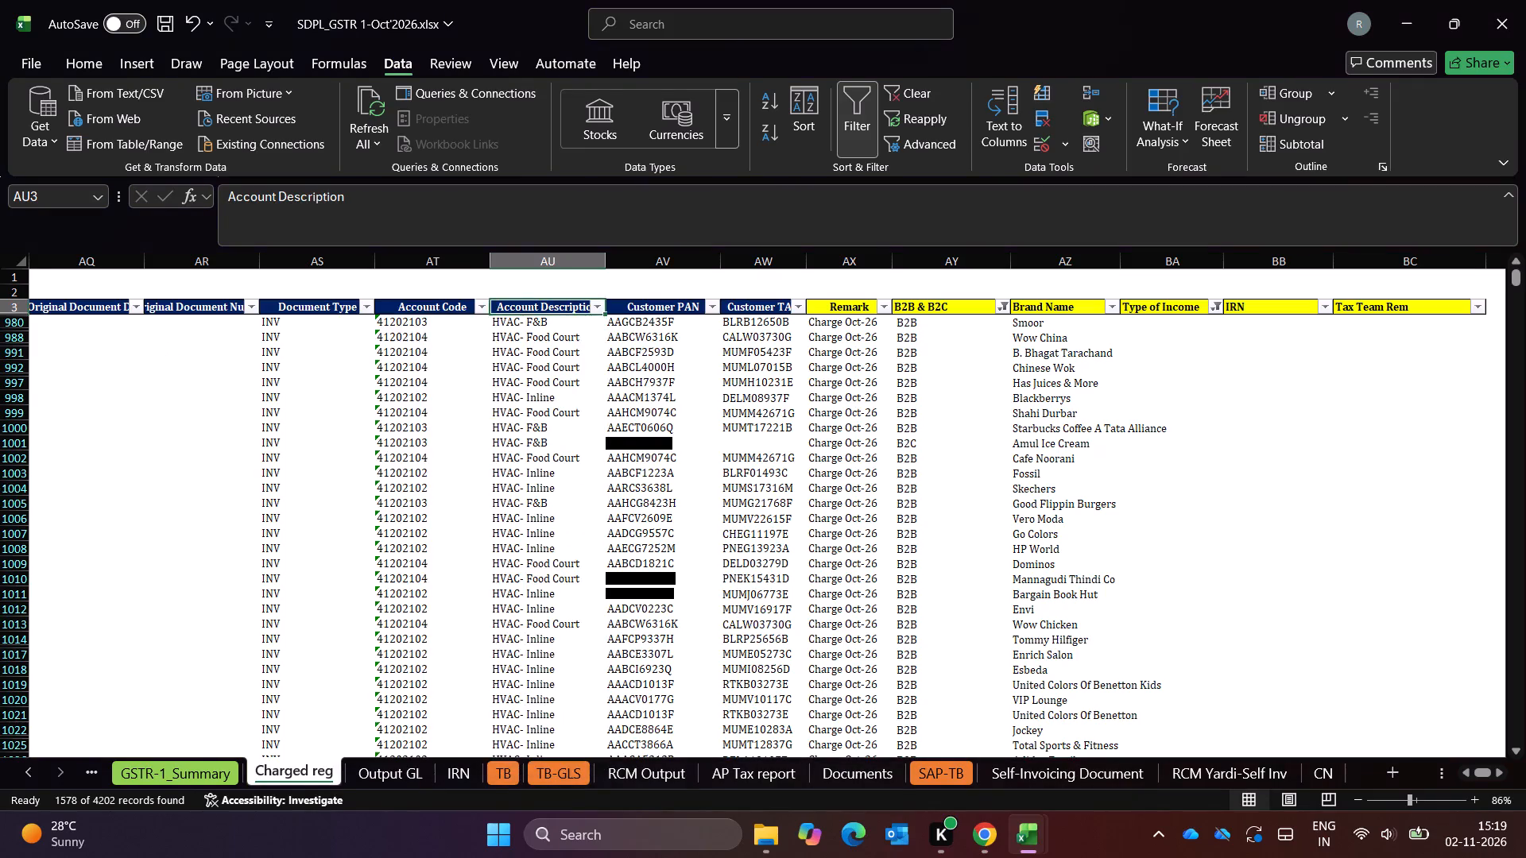
Filter October's Account Description column to the entries matching WATER.
key(alt+Down)
key(alt+Down)
key(alt+Down)
key(alt+Down)
key(alt+Down)
key(alt+Down)
key(alt+Down)
key(Down)
key(Down)
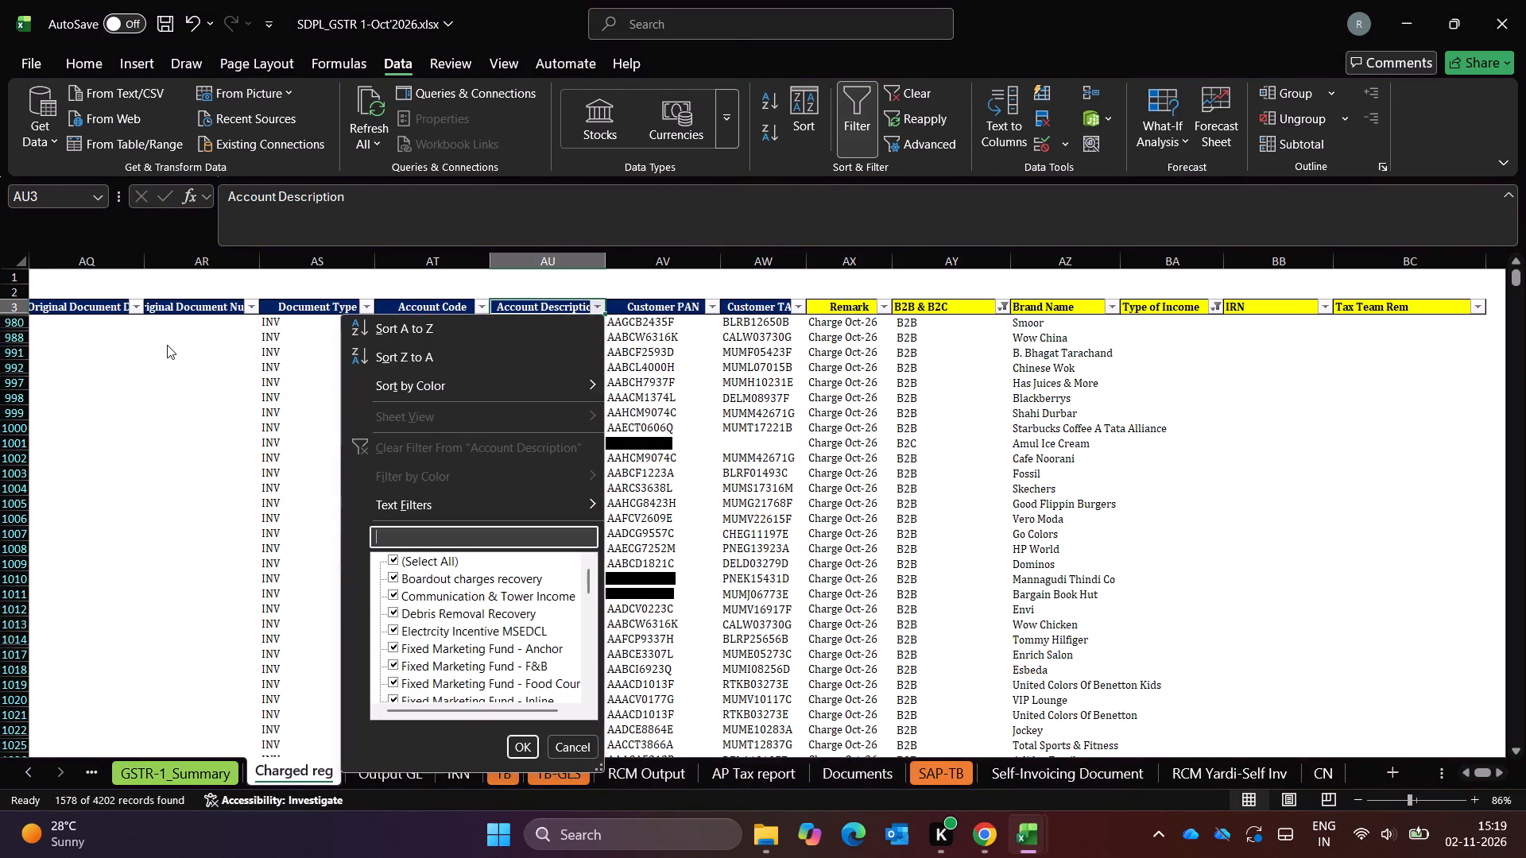
text(WATER)
key(Return)
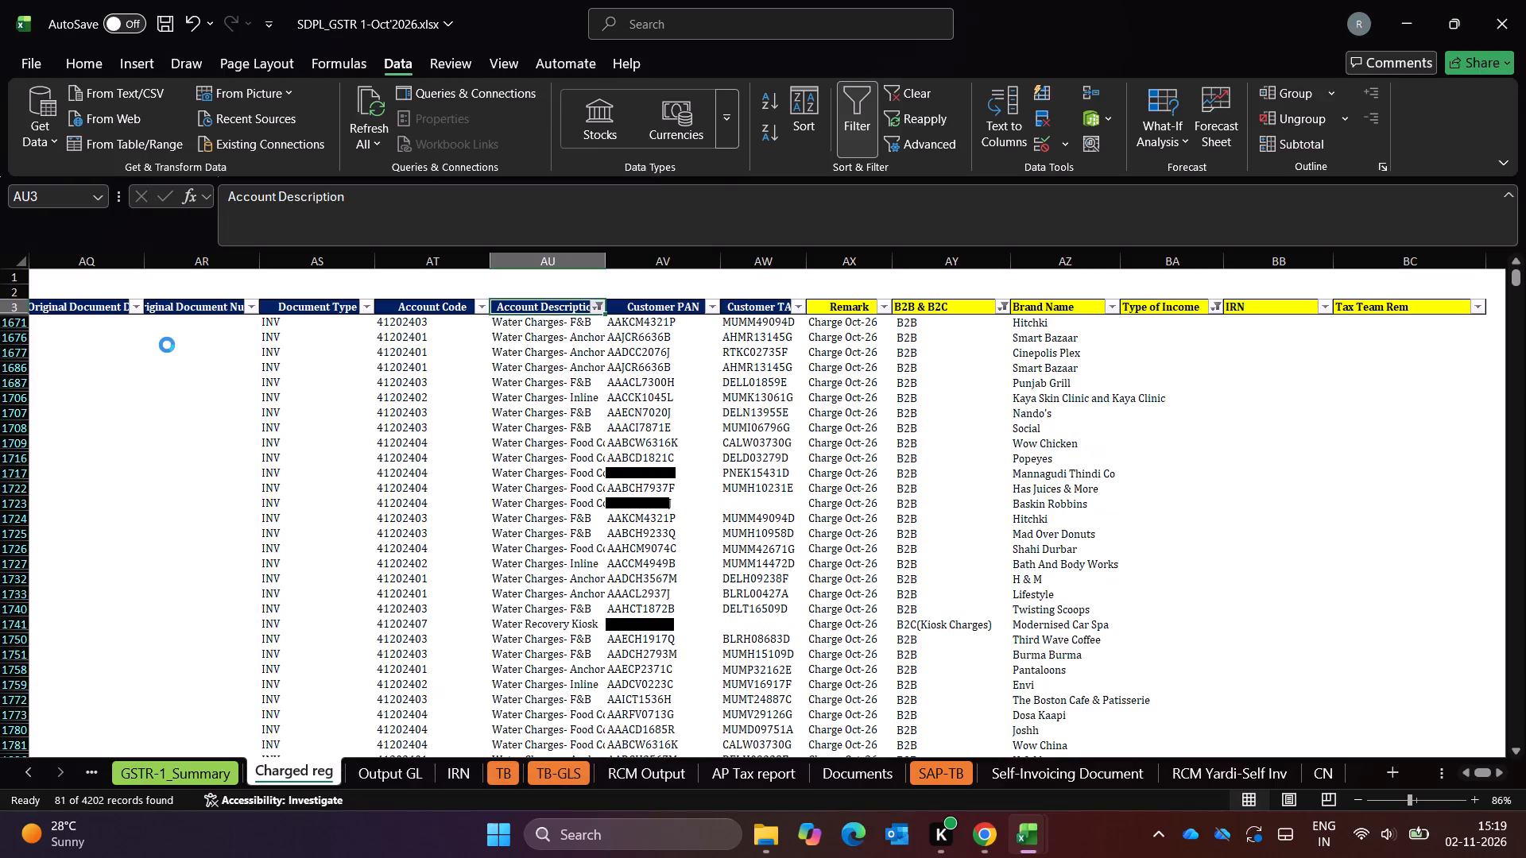
Check the Type of Income category for the water charge accounts in the Lakeshore mapping workbook's Consol Income sheet.
key(Right)
key(Right)
key(Right)
key(alt+Tab)
key(Down)
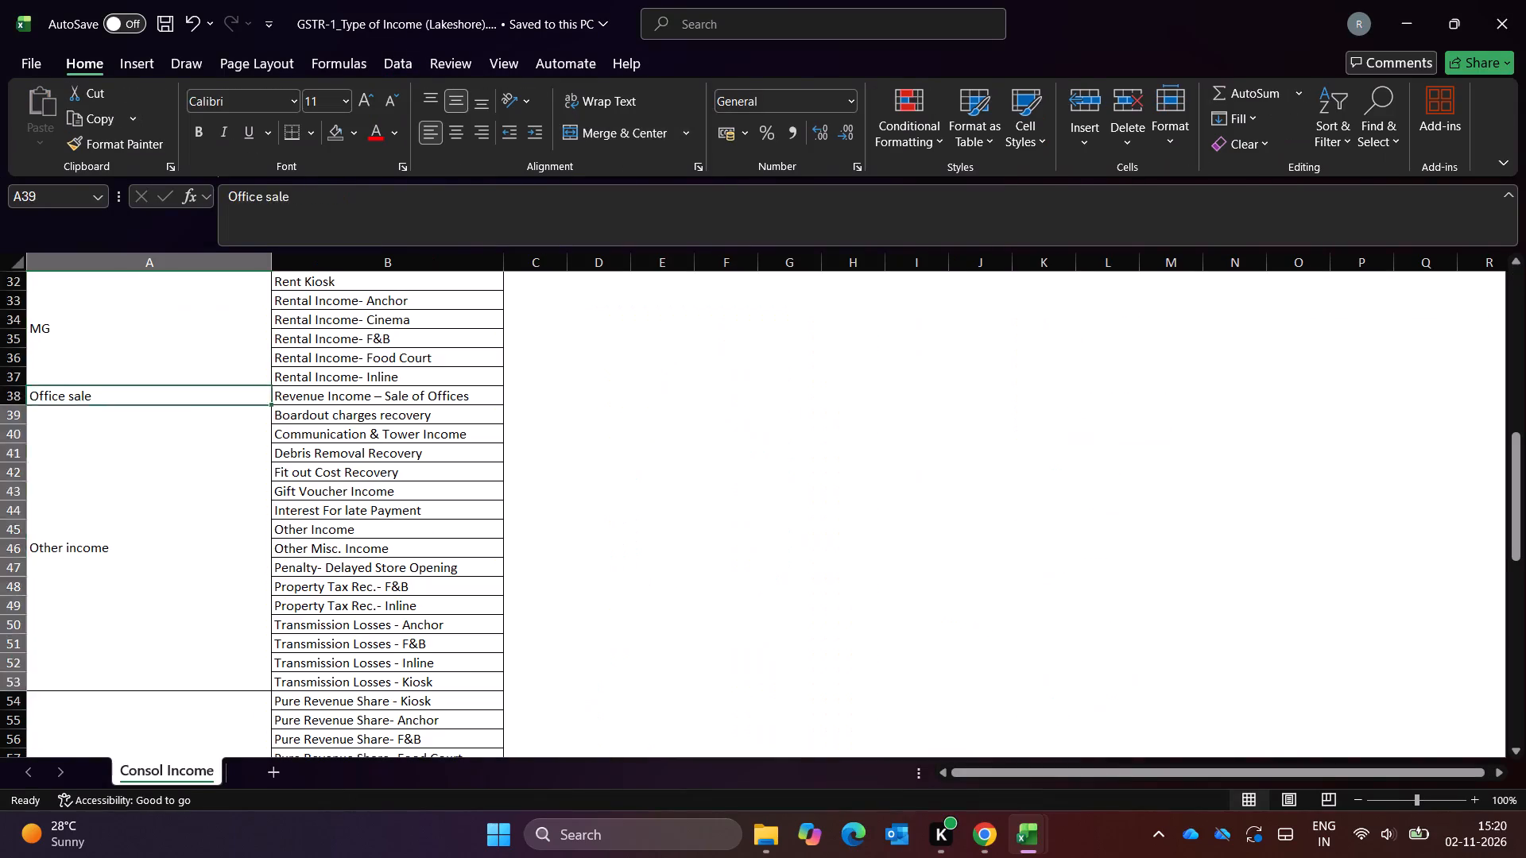
key(Down)
key(Down)
key(Down)
key(Down)
key(Down)
key(Down)
key(Down)
key(Down)
key(Up)
key(Up)
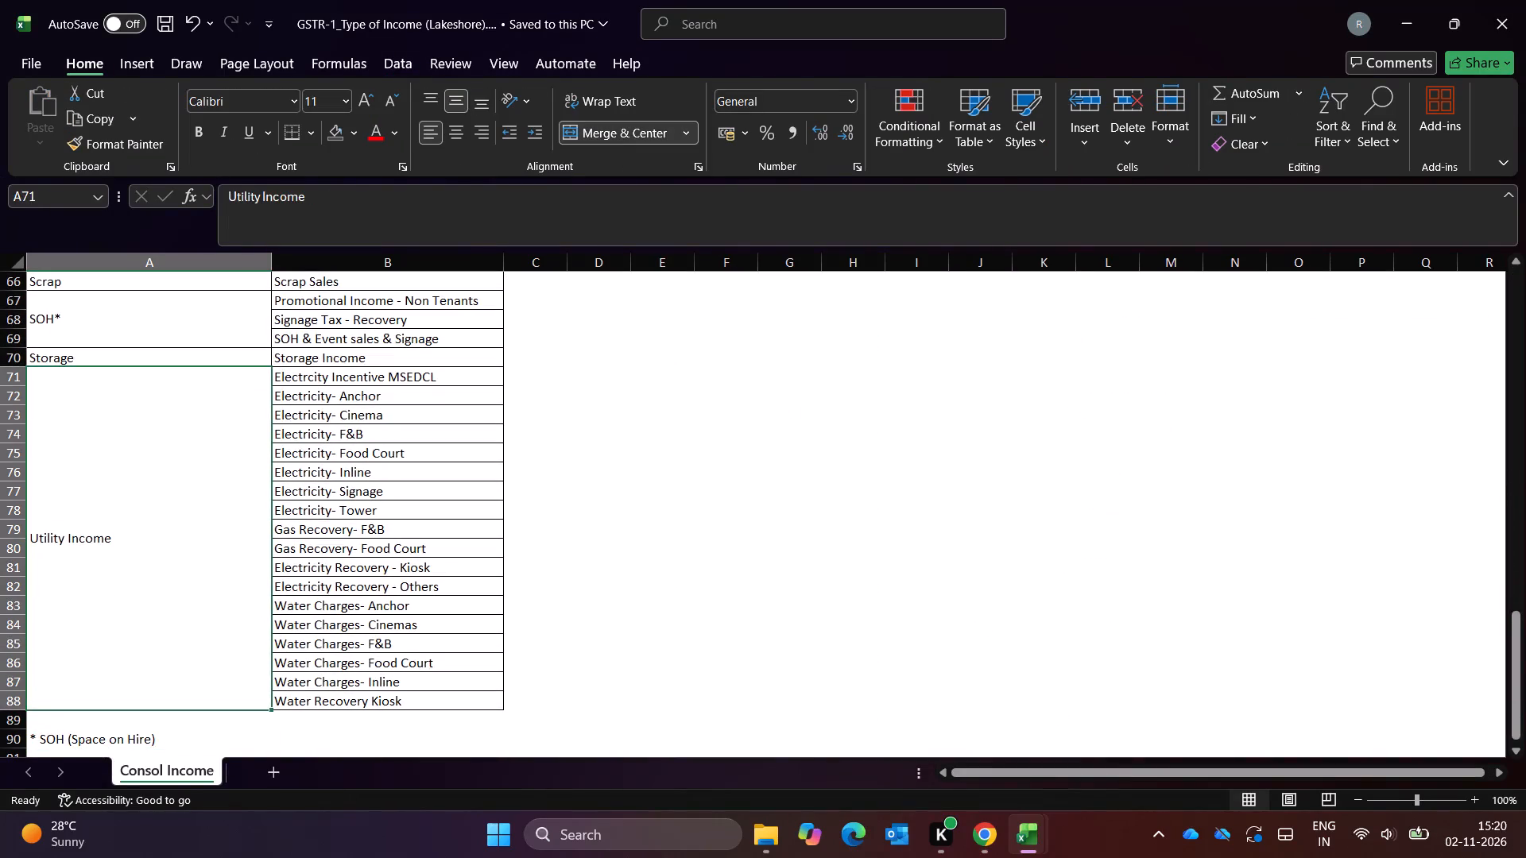
In September's Charged reg, filter Type of Income to Utility Income only and copy the first visible Utility Income value.
key(alt+Tab)
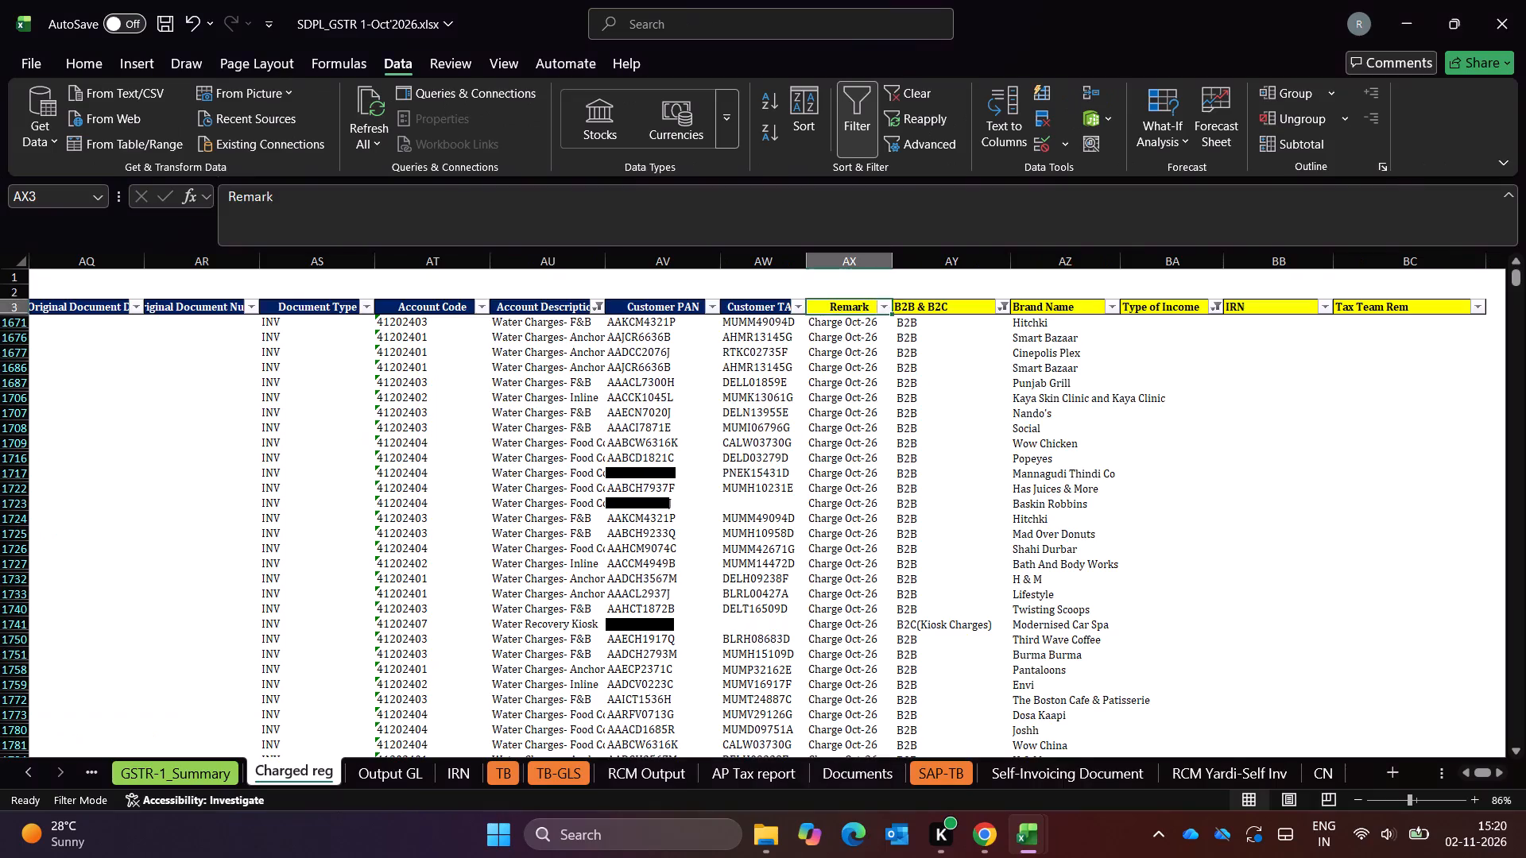
key(alt+Tab)
key(alt+Tab)
key(Right)
key(Right)
key(Left)
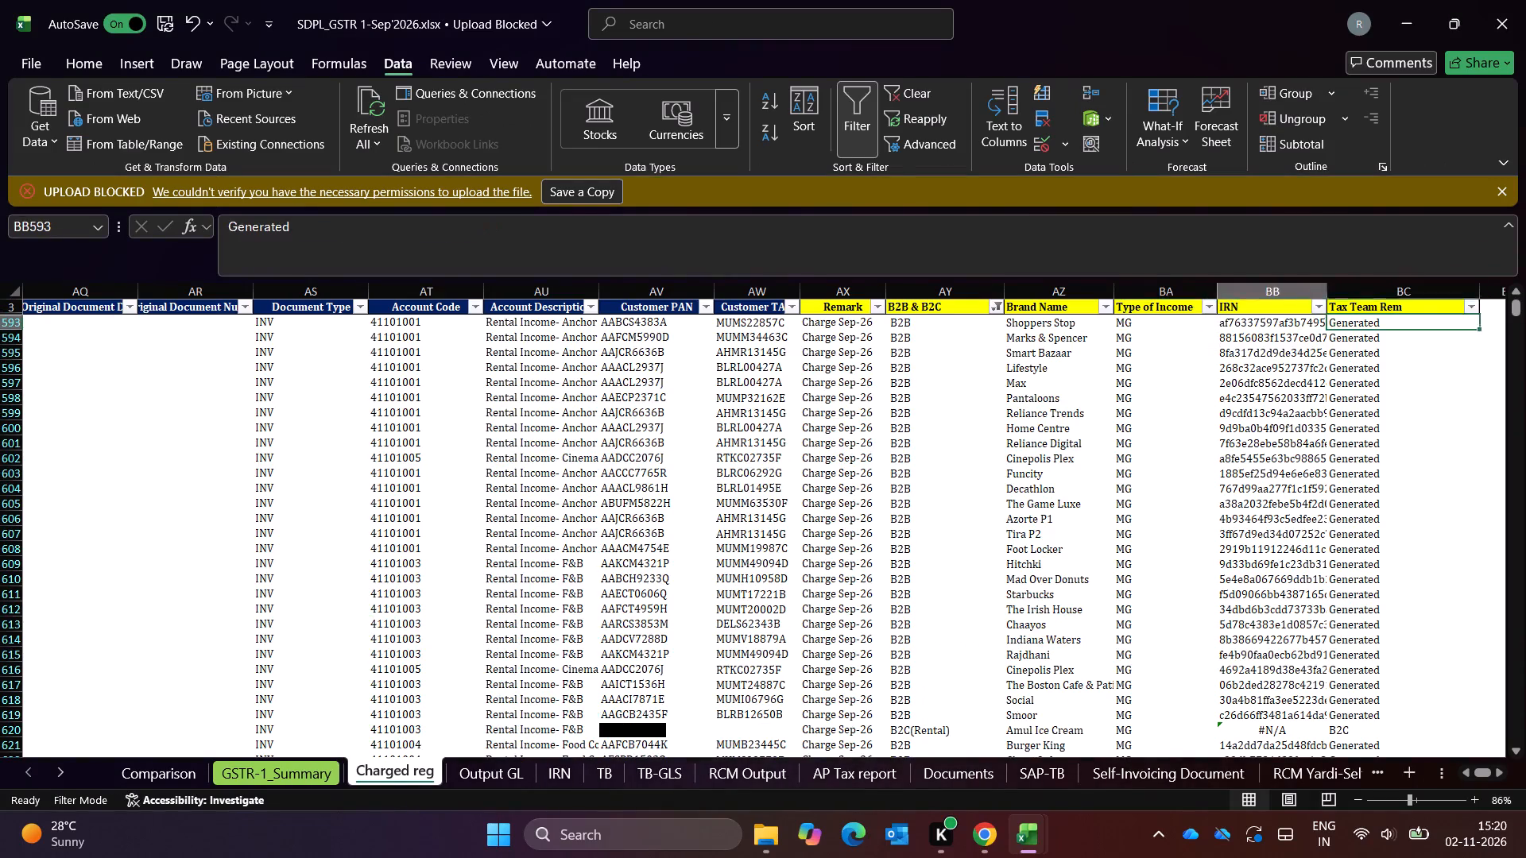
key(Left)
key(Up)
key(alt+Down)
key(alt+Down)
key(alt+Down)
key(alt+Down)
key(alt+Down)
key(alt+Down)
key(alt+Down)
key(alt+Down)
key(alt+Down)
key(alt+Down)
key(space)
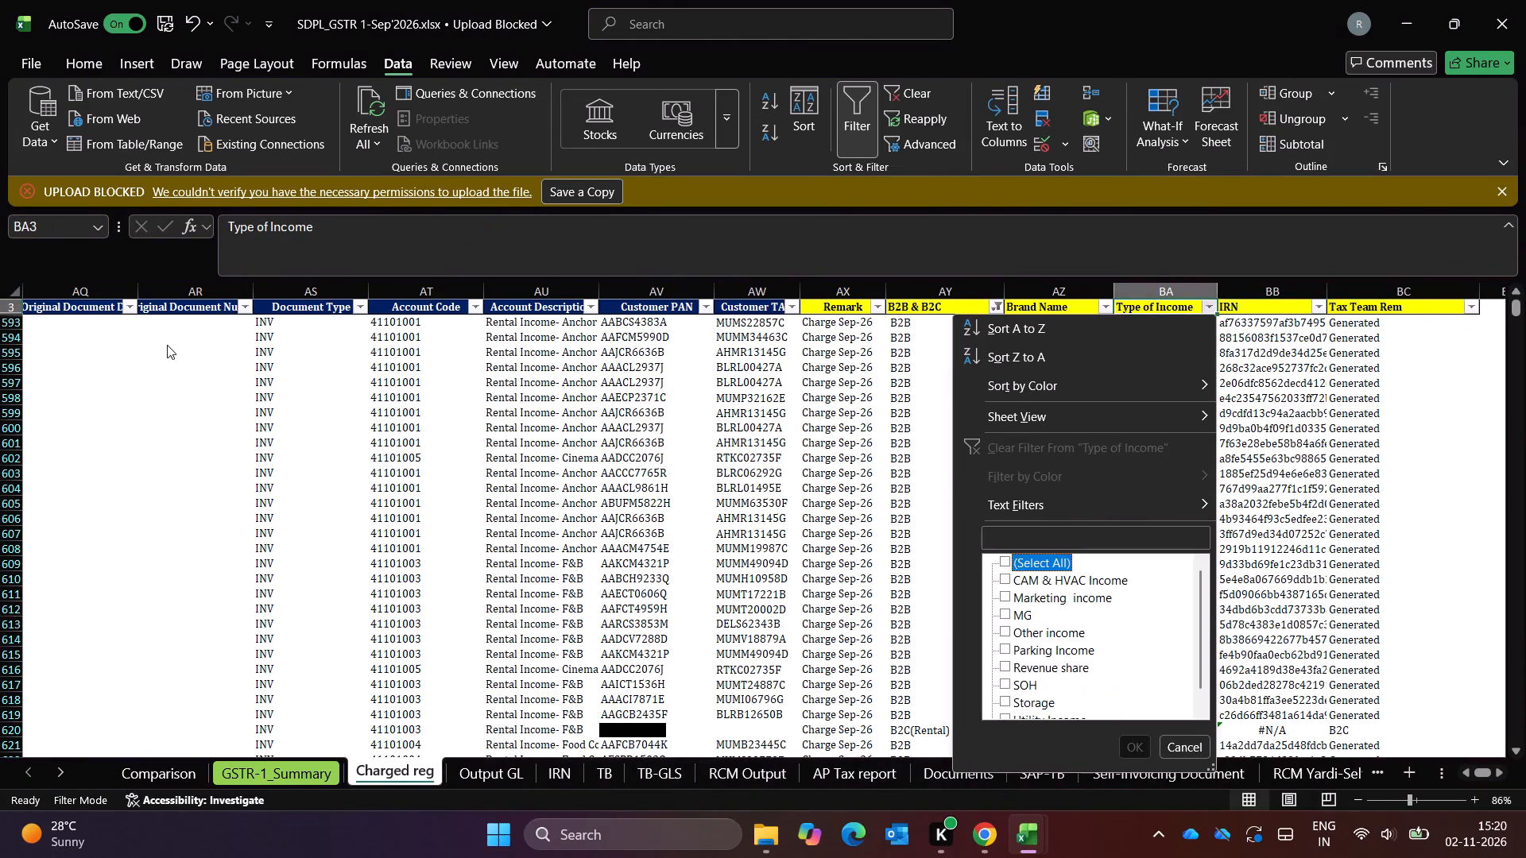
key(End)
key(space)
key(Return)
key(Down)
key(ctrl+c)
In the October workbook, paste Utility Income as the first visible water entry's Type of Income and fill it down through all visible water entries.
key(alt+Tab)
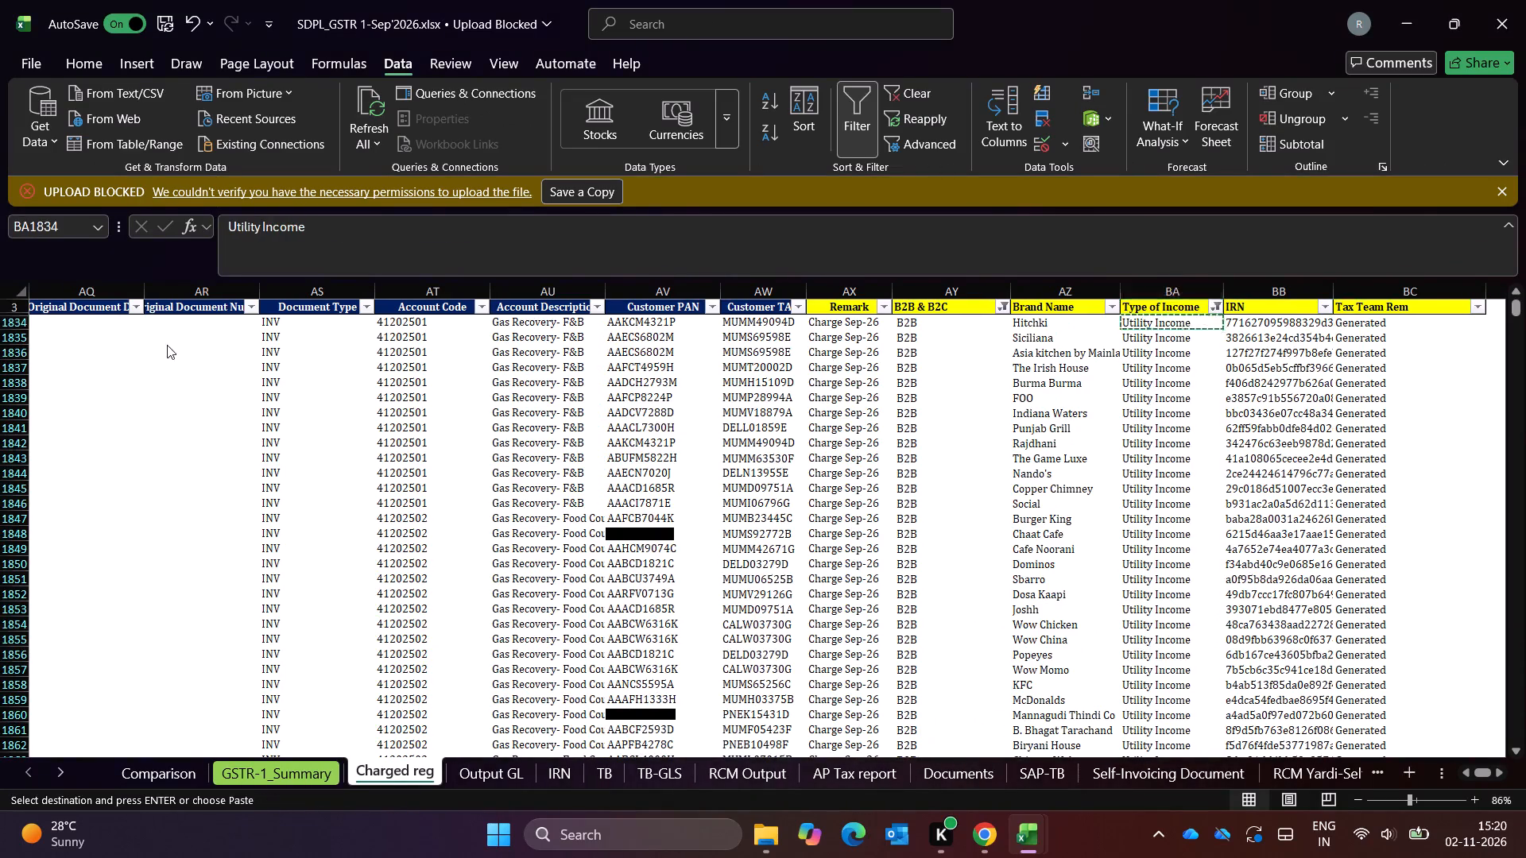
key(Right)
key(Right)
key(Down)
key(Right)
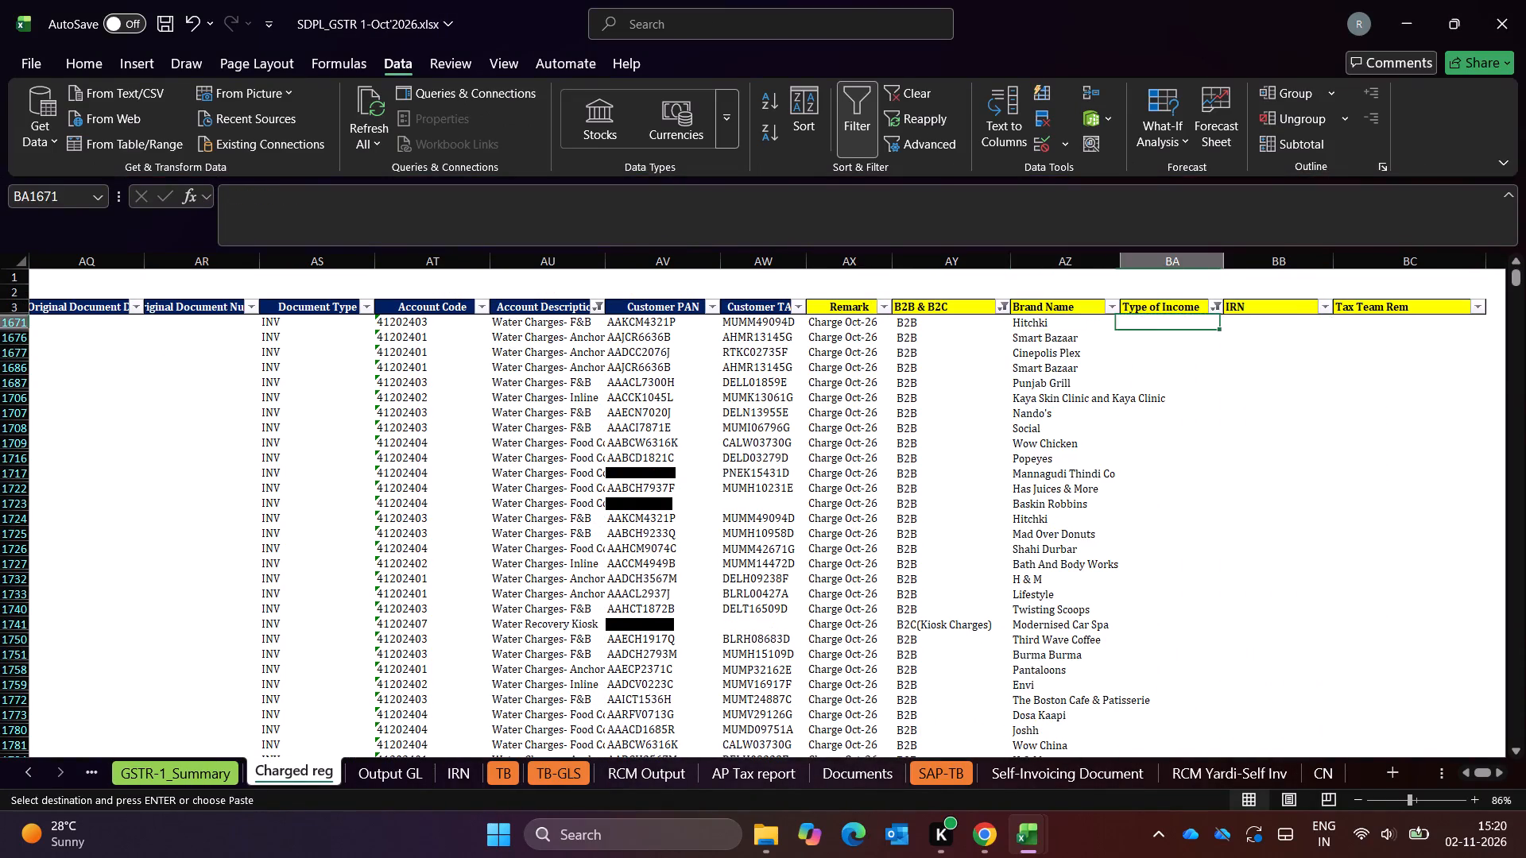
key(ctrl+v)
key(Left)
key(ctrl+Down)
key(Right)
key(ctrl+shift+Up)
key(alt+semicolon)
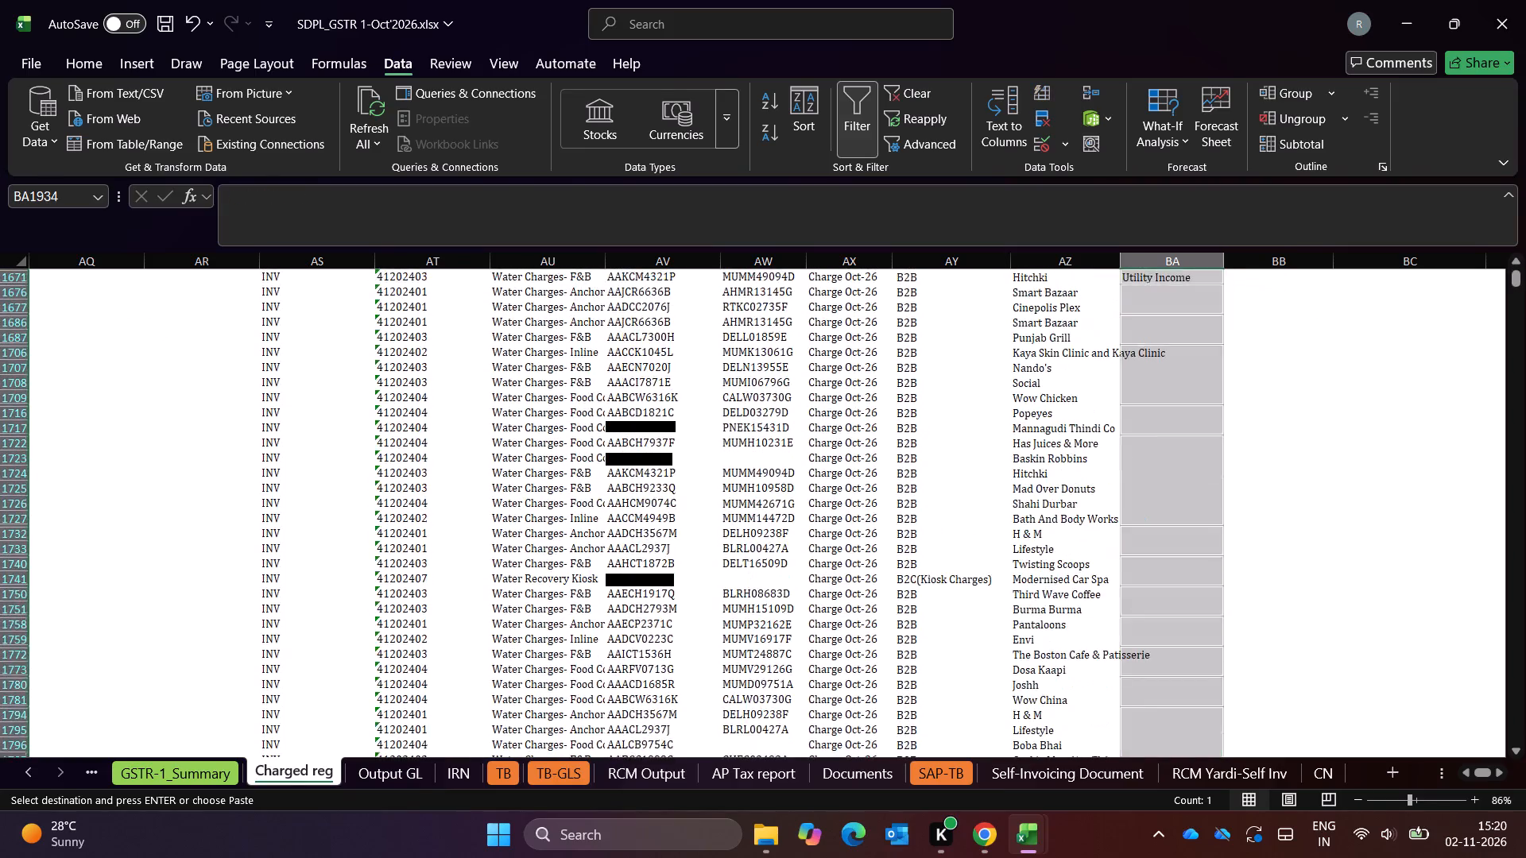
key(ctrl+d)
Review the account descriptions in October's Account Description filter list to find the next group to classify.
key(ctrl+Up)
key(ctrl+Up)
key(Down)
key(Down)
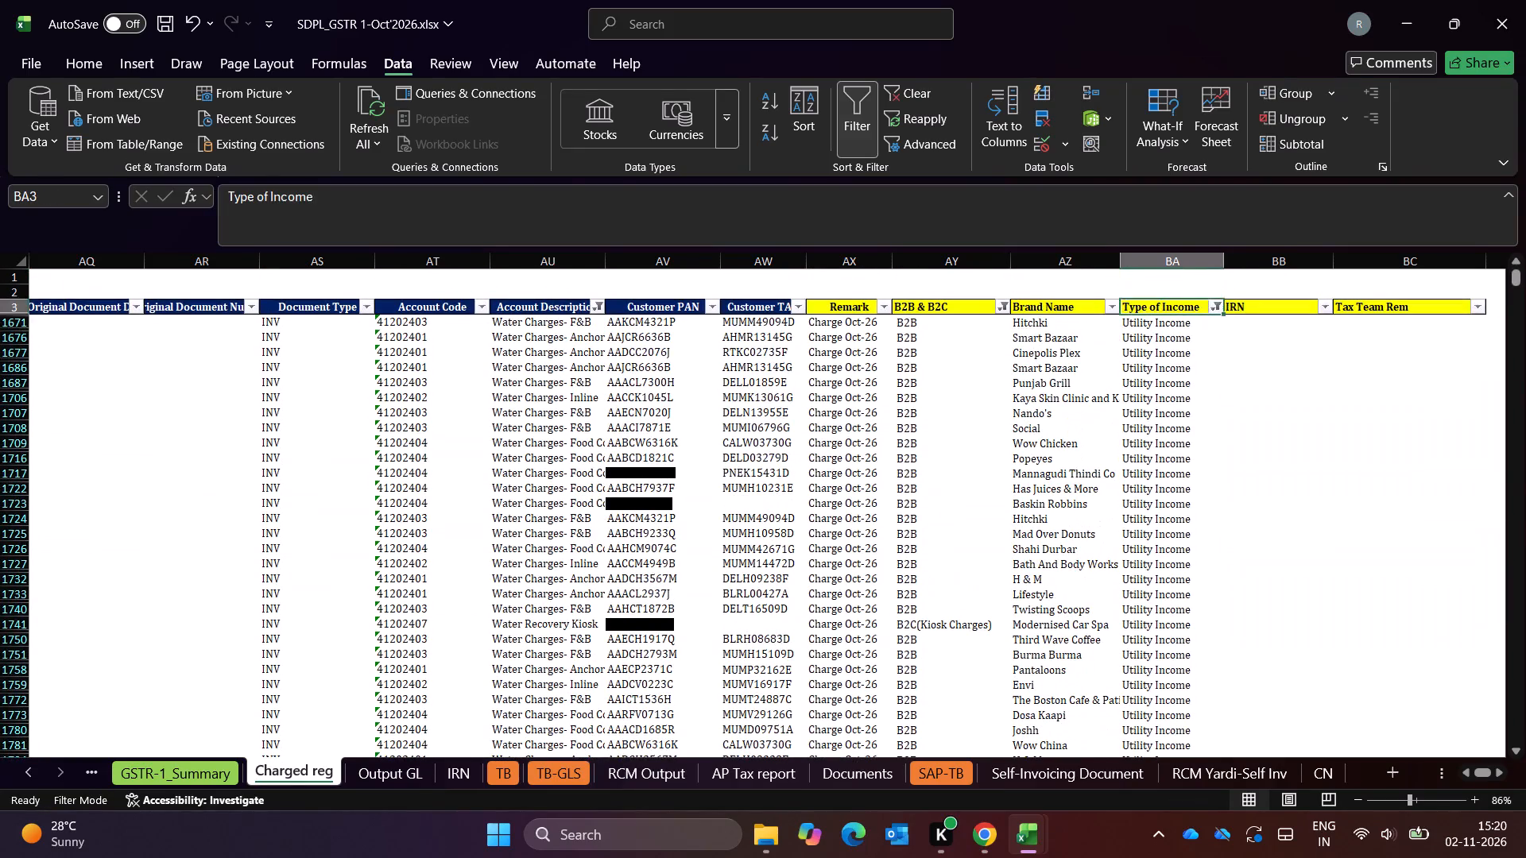
key(Left)
key(Left)
key(Left)
key(Left)
key(Left)
key(Left)
key(alt+Down)
key(alt+Down)
key(alt+Down)
key(alt+Down)
key(alt+Down)
key(alt+Down)
key(alt+Down)
key(alt+Down)
key(alt+Down)
key(alt+Down)
key(alt+Down)
key(alt+Down)
key(alt+Down)
key(alt+Down)
key(alt+Down)
key(alt+Down)
key(alt+Down)
key(alt+Down)
key(alt+Down)
key(alt+Down)
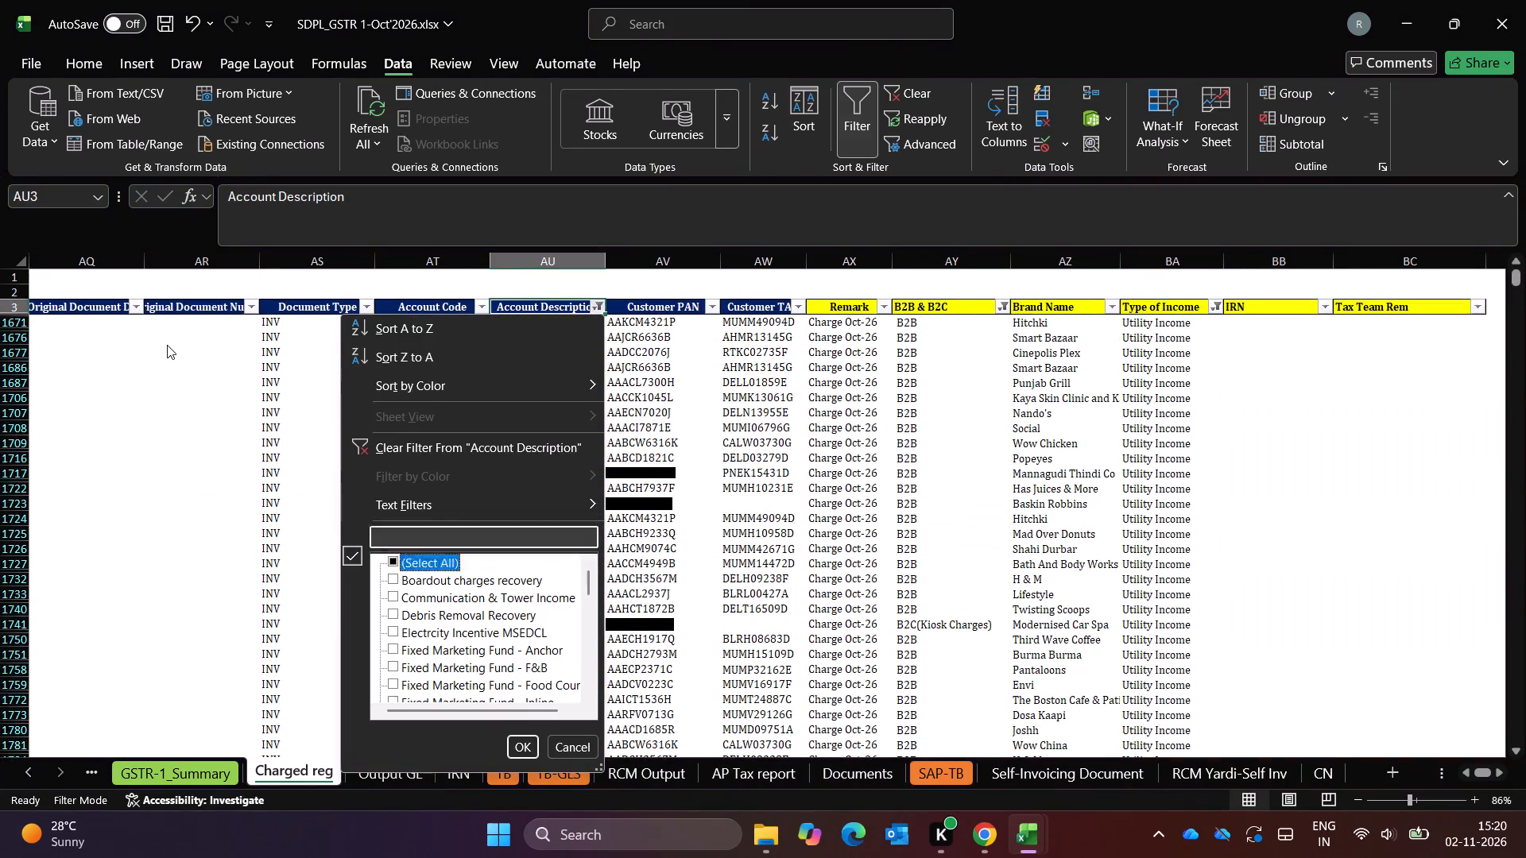
key(Down)
key(Down)
key(Down)
key(End)
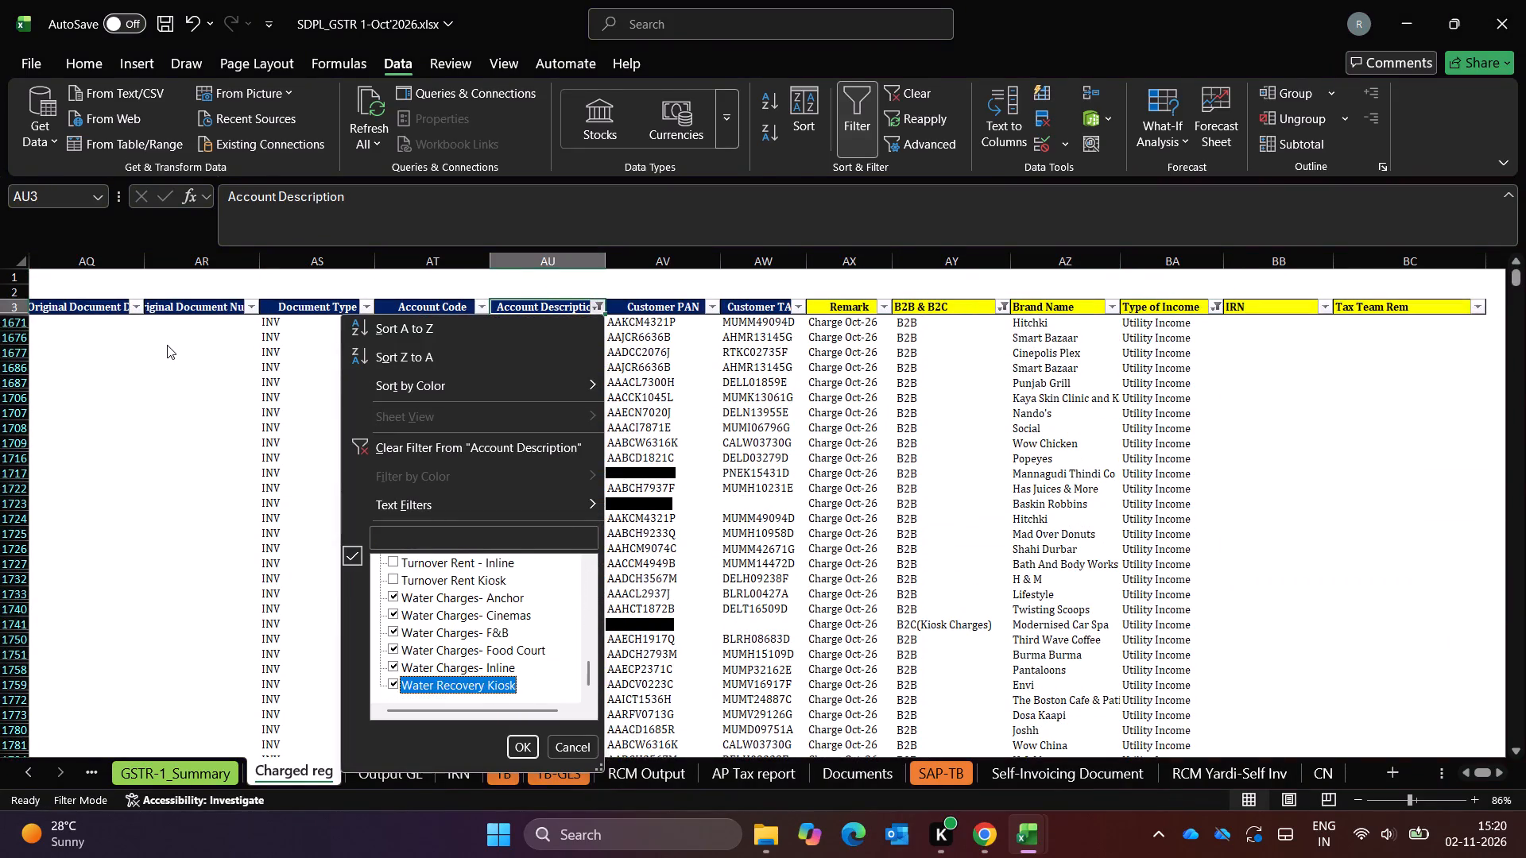
key(Up)
key(Up)
key(Up)
key(Up)
key(Up)
key(Up)
key(Up)
key(Up)
key(Up)
key(Up)
key(Up)
key(Up)
key(Up)
key(Up)
key(Up)
key(Up)
key(Up)
key(Up)
key(Up)
key(Up)
key(Up)
key(Up)
key(Up)
key(Up)
key(Up)
key(Up)
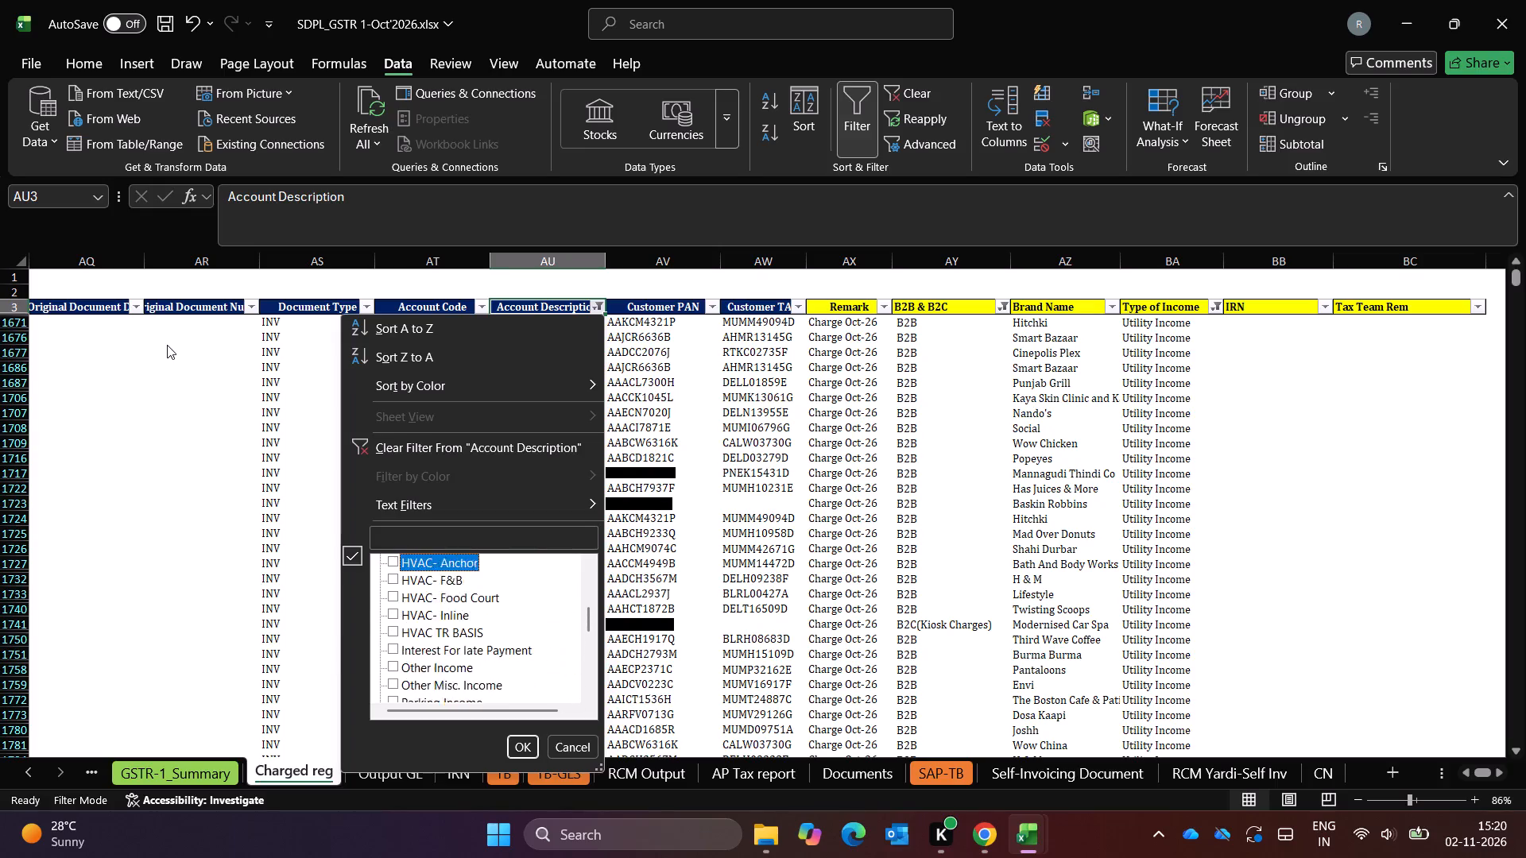
Reset October's Account Description filter to include all accounts, keeping the blank Type of Income filter applied.
key(Down)
key(Down)
key(Down)
key(Down)
key(Down)
key(Down)
key(Down)
key(Down)
key(Down)
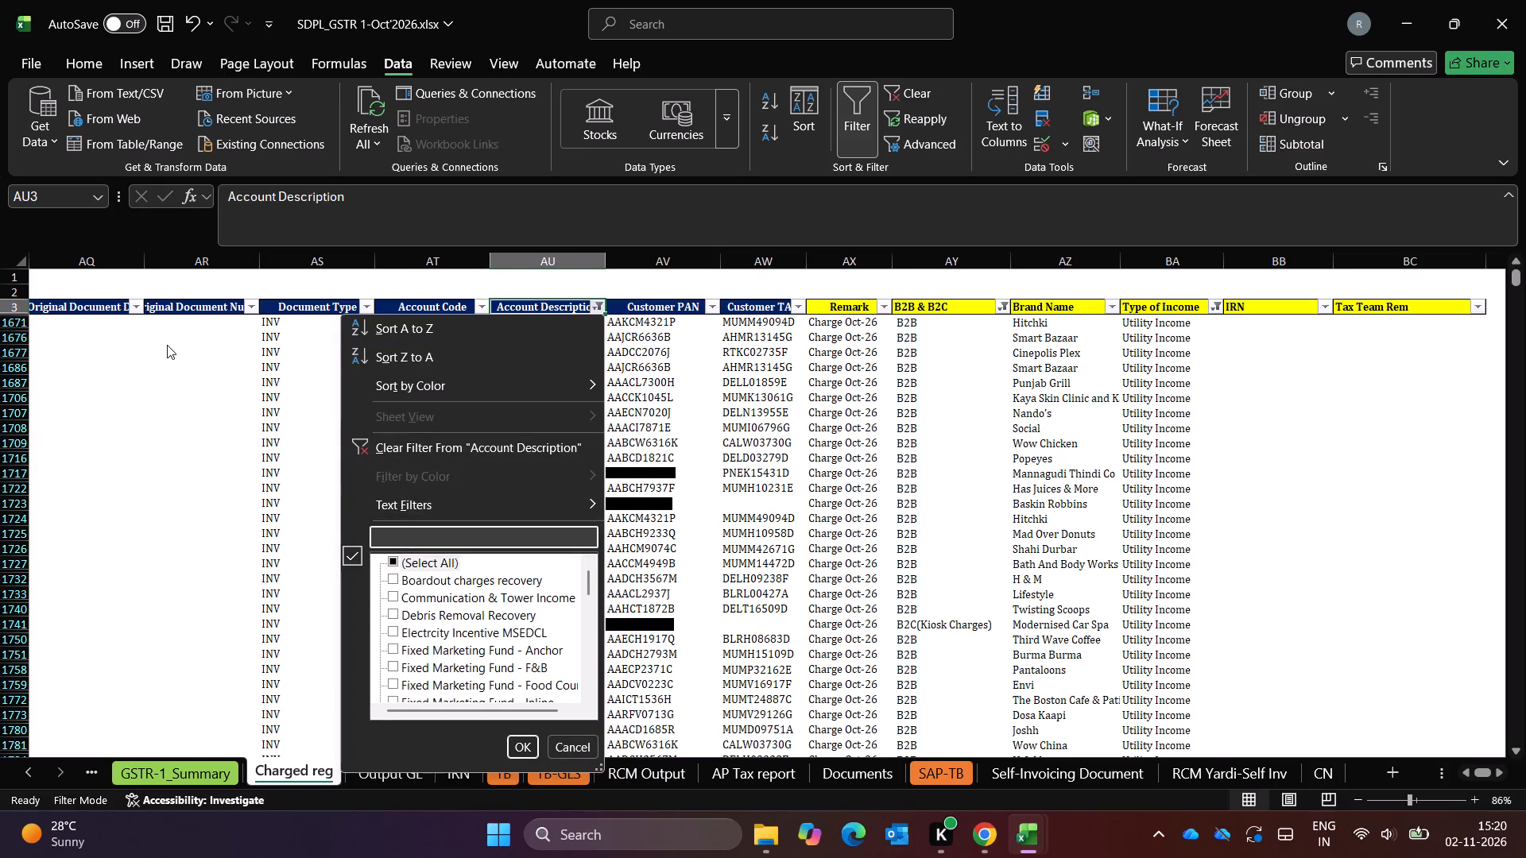
key(space)
key(Return)
Filter October's Account Description column to the entries matching HV.
key(alt+Down)
key(alt+Down)
key(alt+Down)
key(alt+Down)
key(alt+Down)
key(alt+Down)
key(alt+Down)
key(alt+Down)
key(alt+Down)
key(alt+Down)
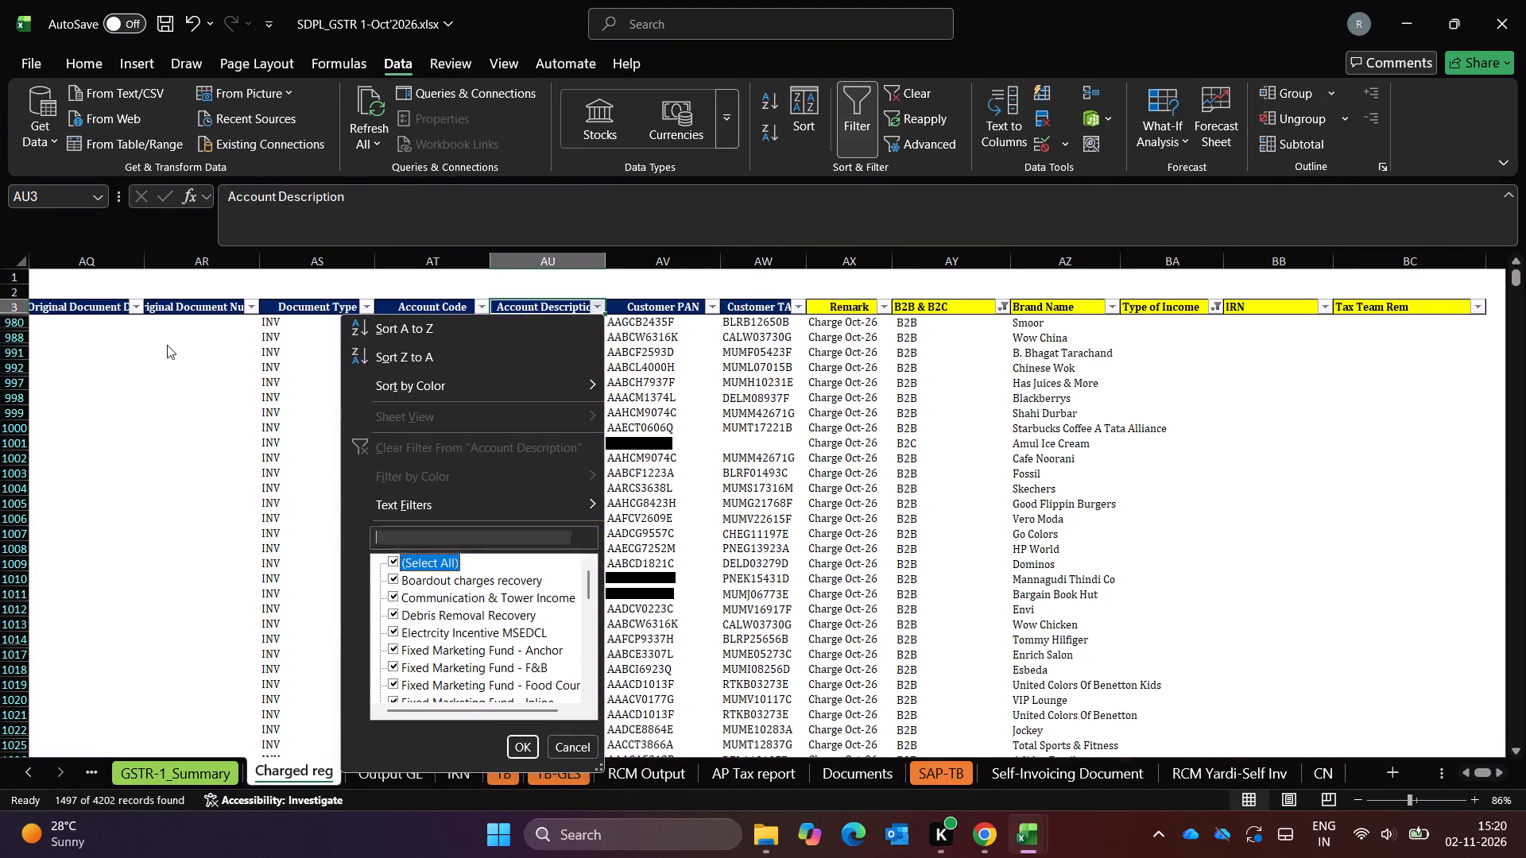
key(Up)
text(HV)
key(Return)
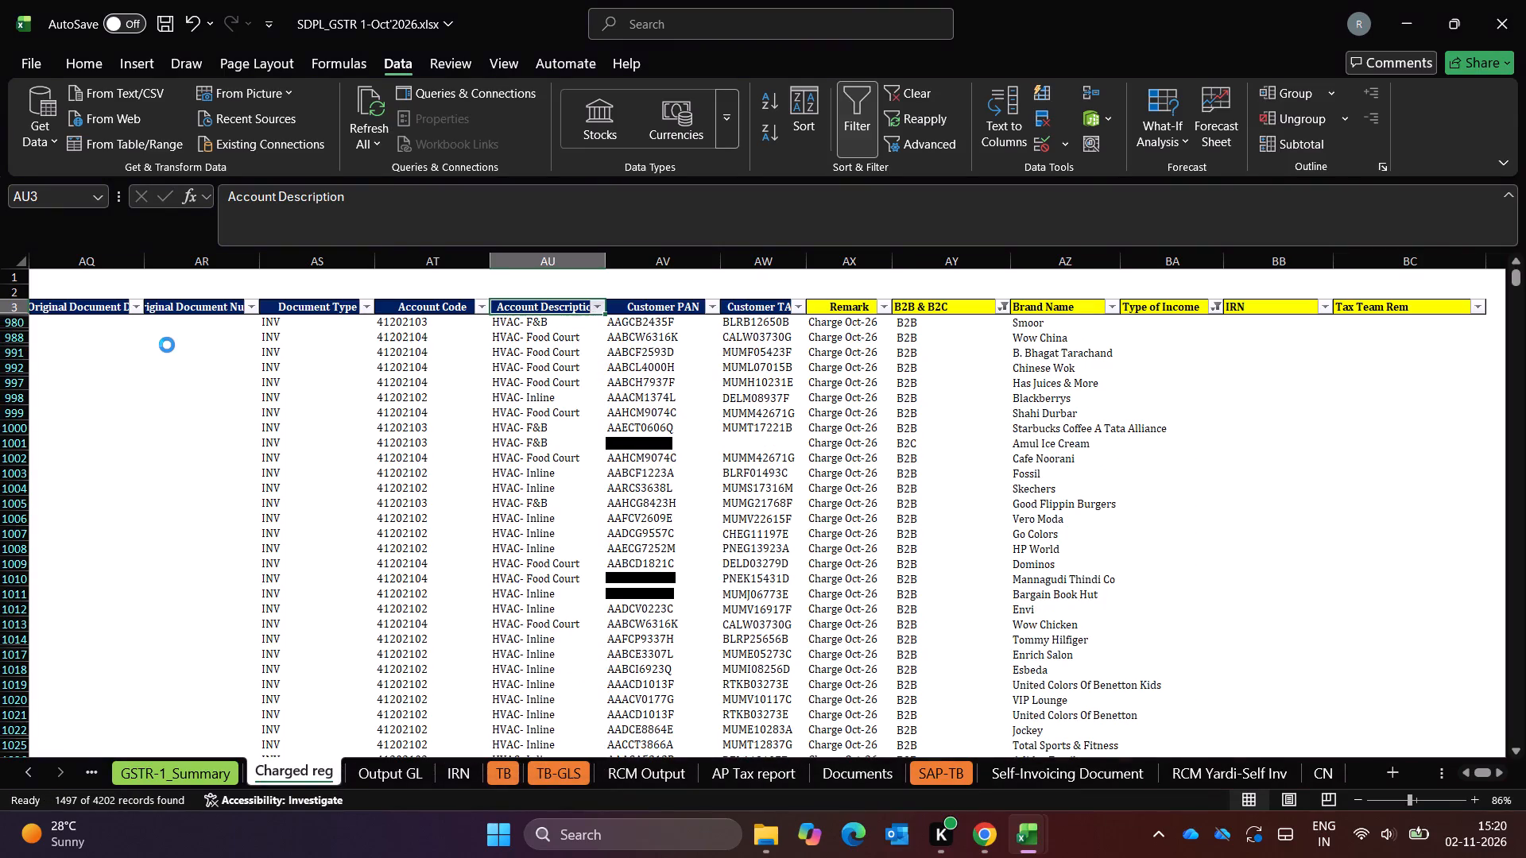
Select October's first visible HVAC Type of Income cell, switch to the September workbook, filter Type of Income to CAM & HVAC Income, and copy its first entry.
key(Right)
key(Right)
key(Right)
key(Right)
key(Right)
key(Right)
key(Right)
key(Down)
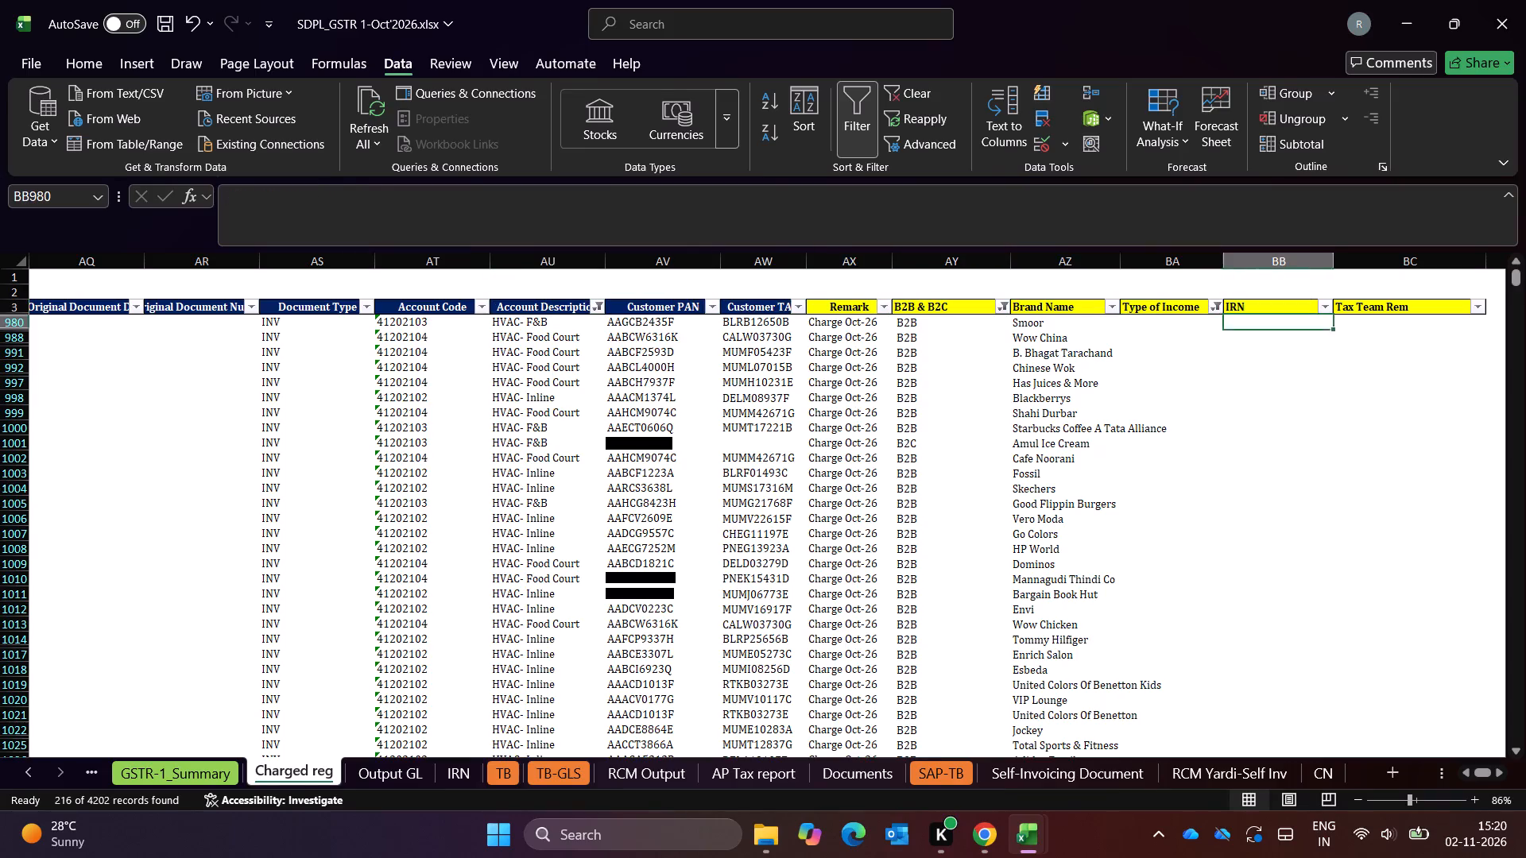
key(Left)
key(alt+Tab)
key(Up)
key(alt+Down)
key(alt+Down)
key(alt+Down)
key(alt+Down)
key(alt+Down)
key(alt+Down)
key(alt+Down)
key(alt+Down)
key(alt+Down)
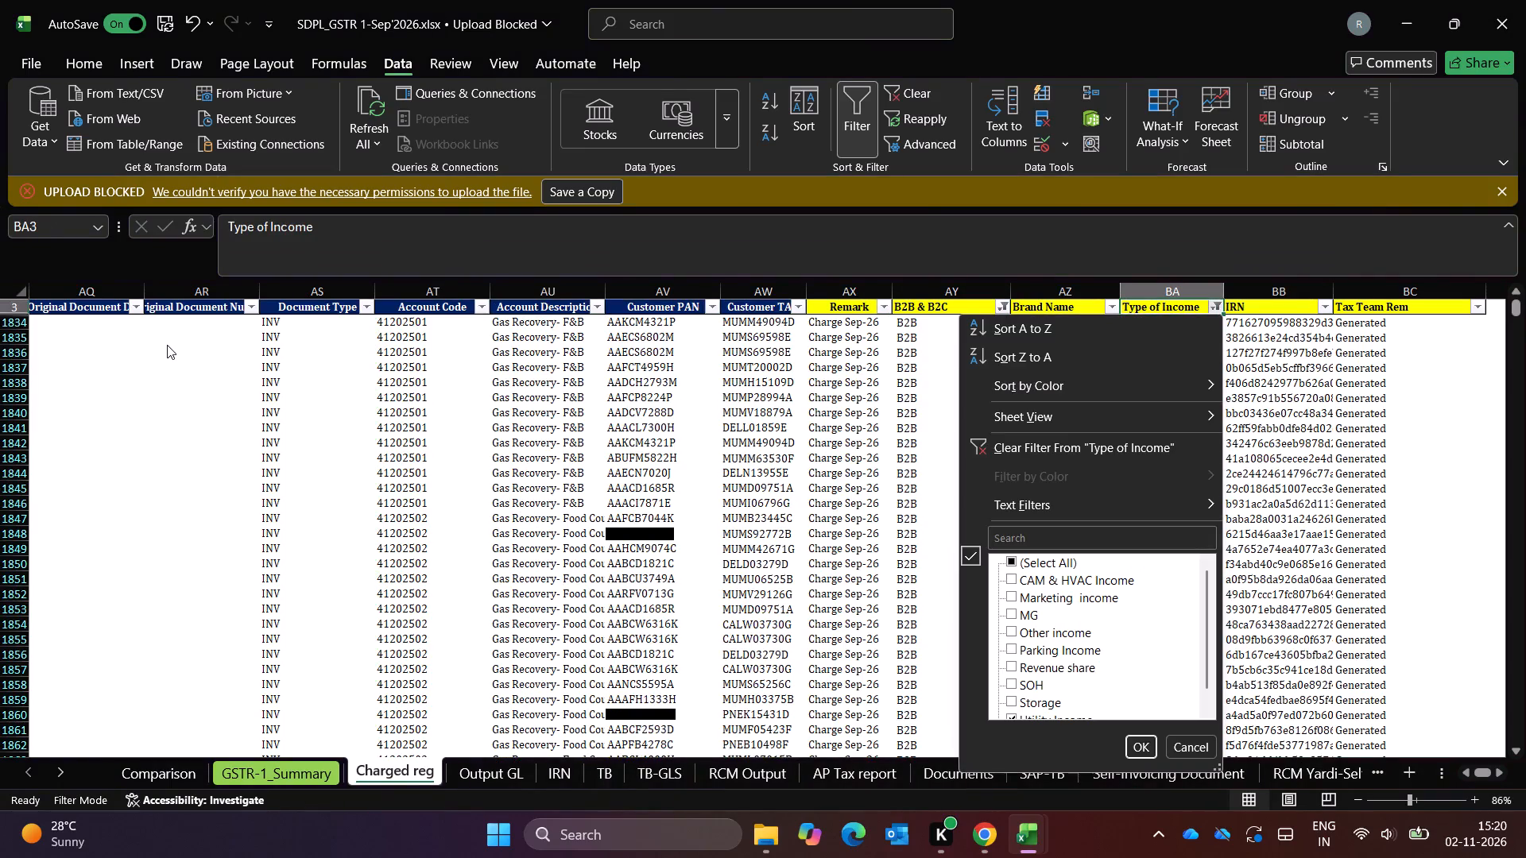
key(Down)
key(space)
key(space)
key(Down)
key(space)
key(Return)
key(Down)
key(ctrl+c)
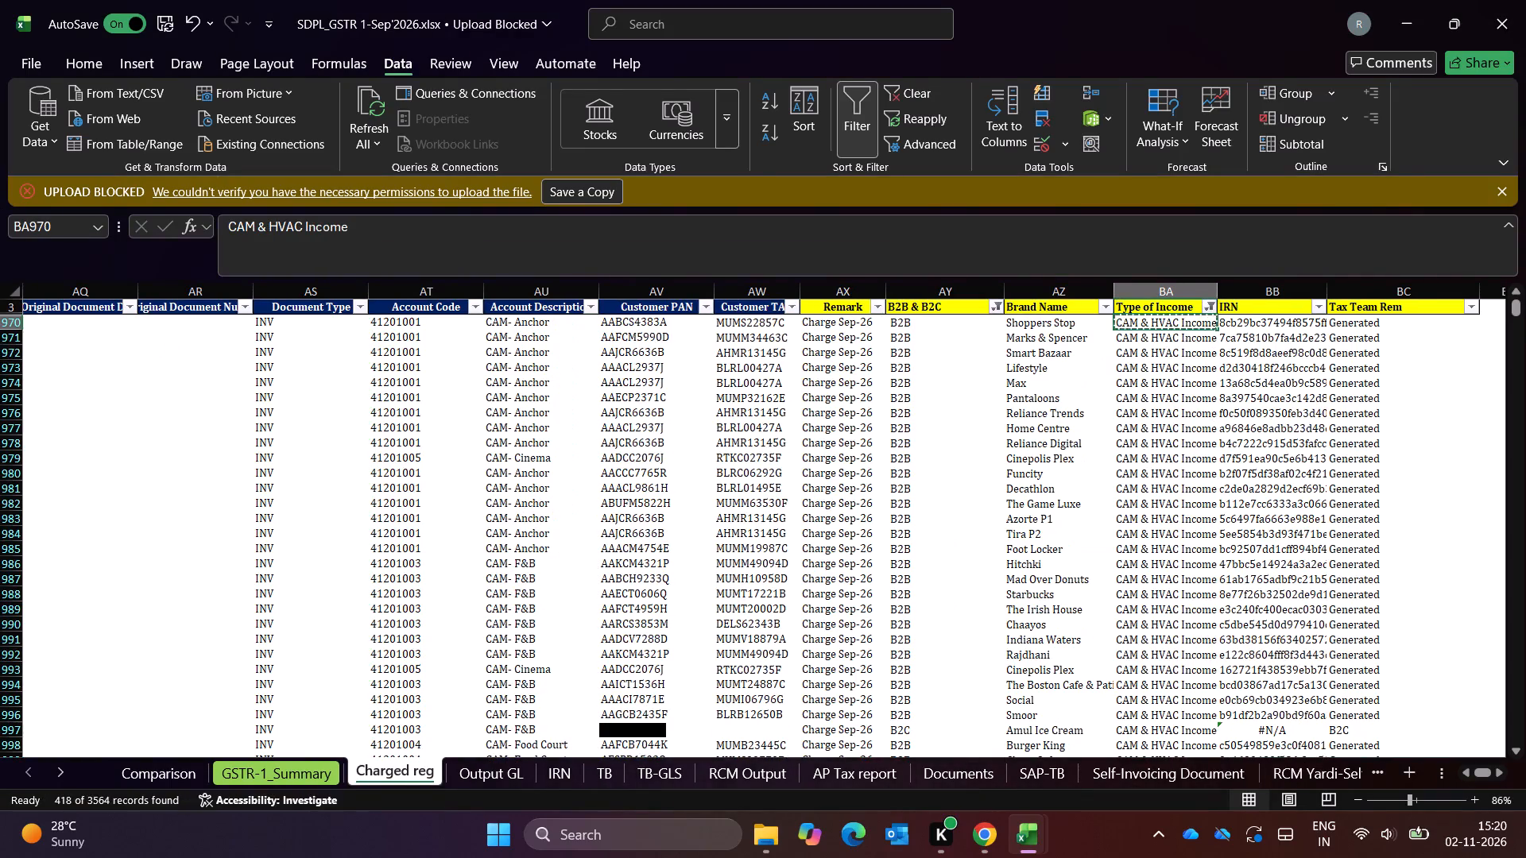
In the October workbook, paste CAM & HVAC Income as the first visible HVAC entry's Type of Income and fill it down through all visible HVAC entries.
key(alt+Tab)
key(ctrl+v)
key(Left)
key(ctrl+Down)
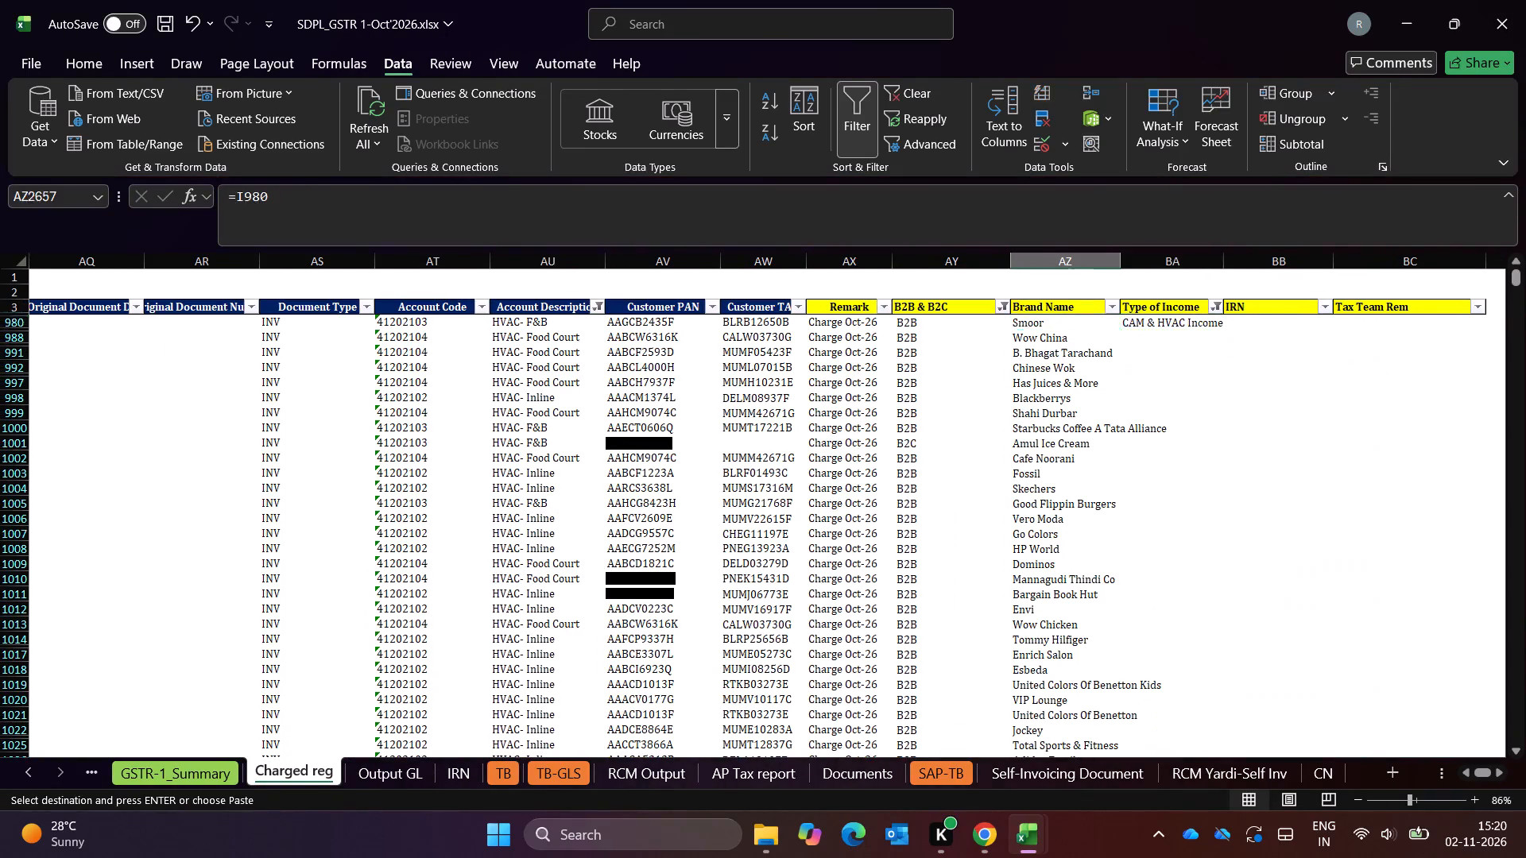
key(Right)
key(ctrl+shift+Up)
key(alt+semicolon)
key(ctrl+d)
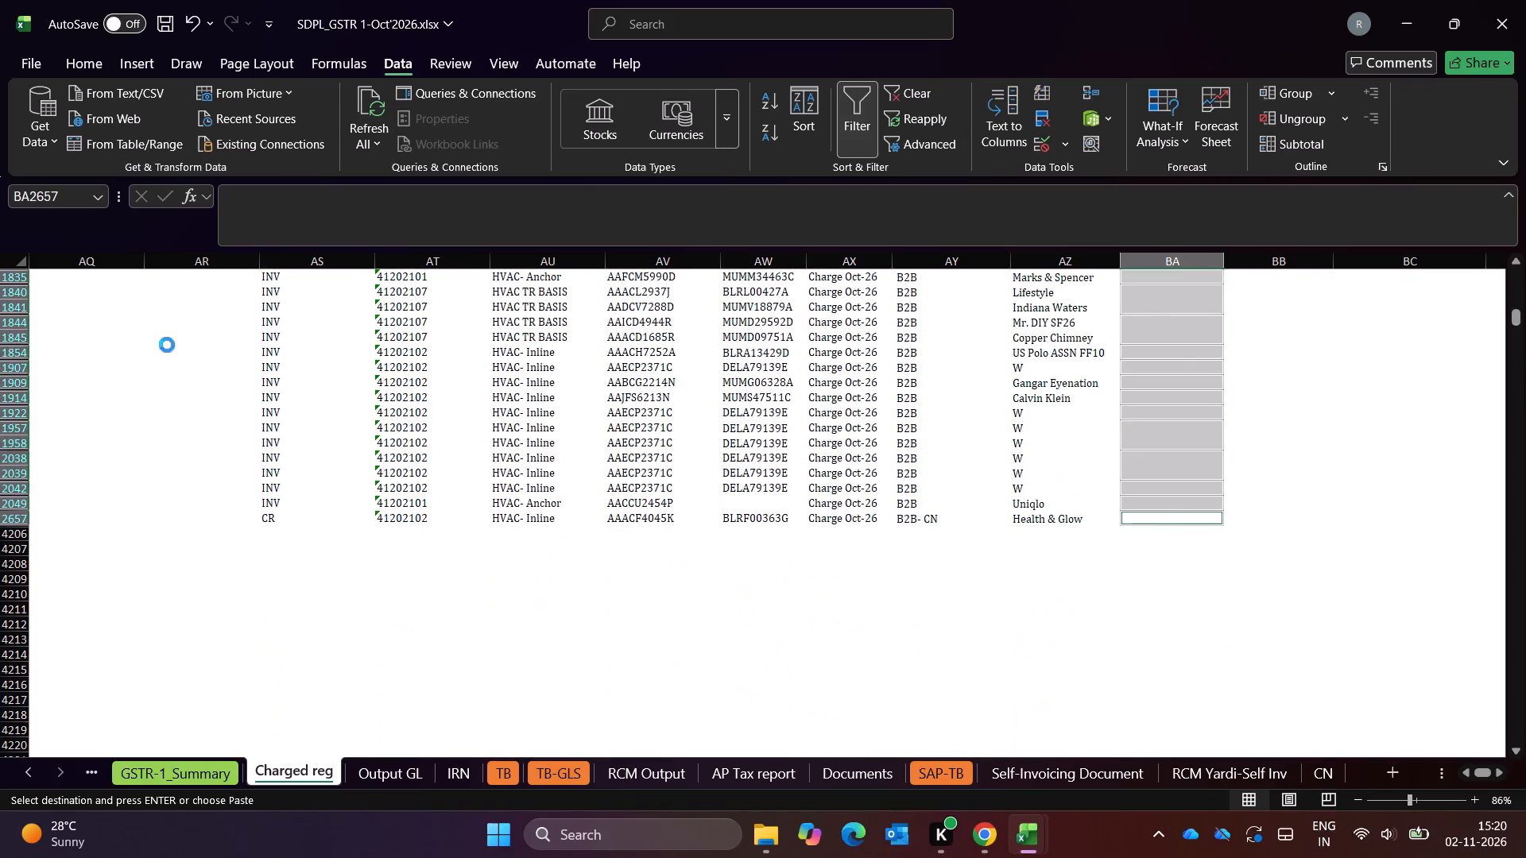
Reset October's Account Description filter to include all accounts, keeping the blank Type of Income filter applied.
key(ctrl+Up)
key(ctrl+Up)
key(Down)
key(Down)
key(Left)
key(Left)
key(Left)
key(Left)
key(Left)
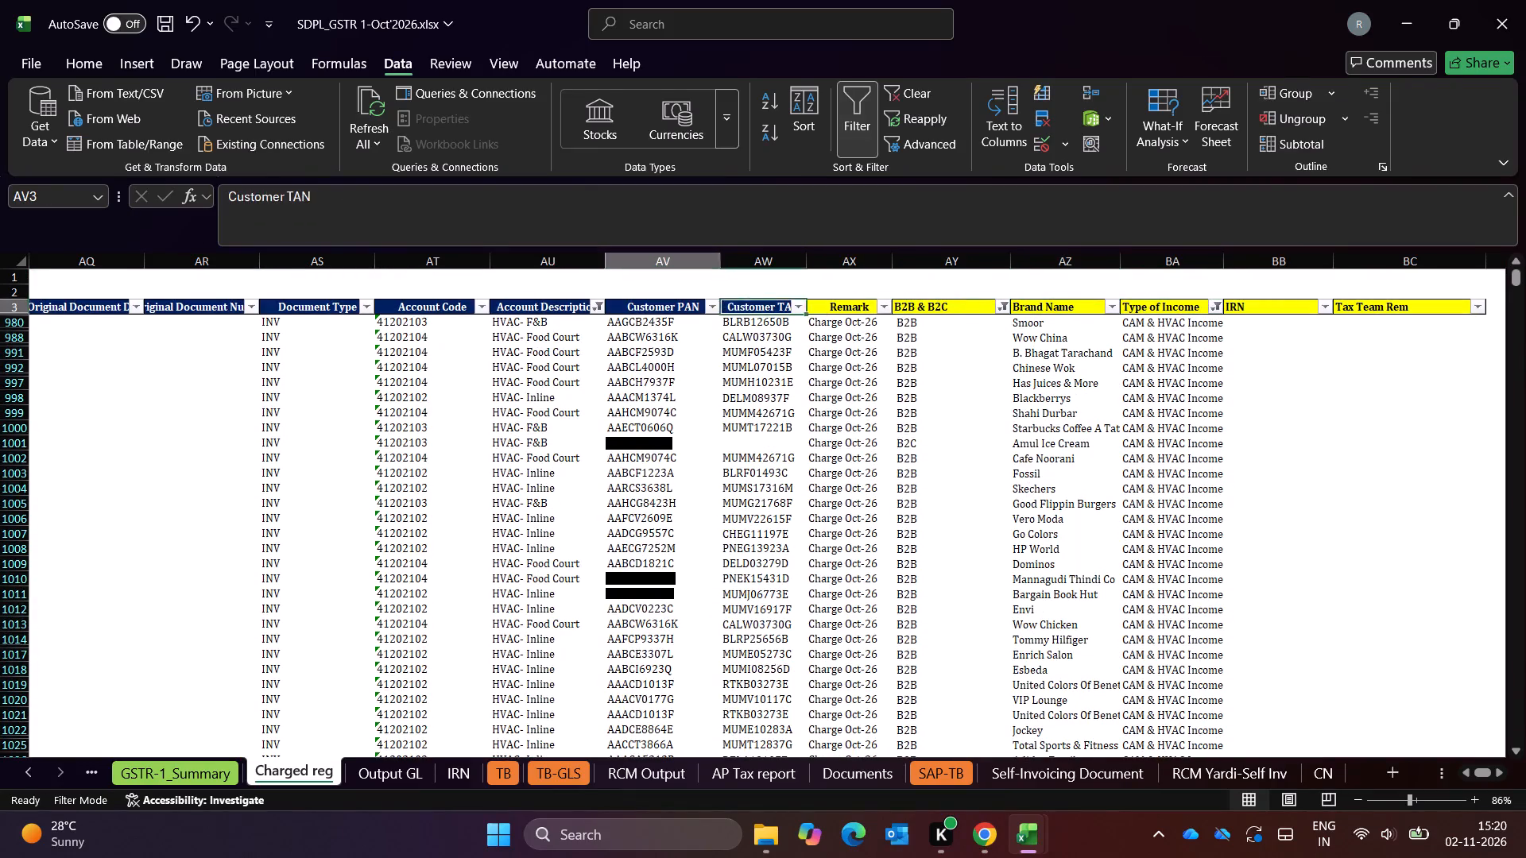
key(Left)
key(alt+Down)
key(alt+Down)
key(alt+Down)
key(alt+Down)
key(alt+Down)
key(alt+Down)
key(alt+Down)
key(alt+Down)
key(alt+Down)
key(Down)
key(space)
key(Return)
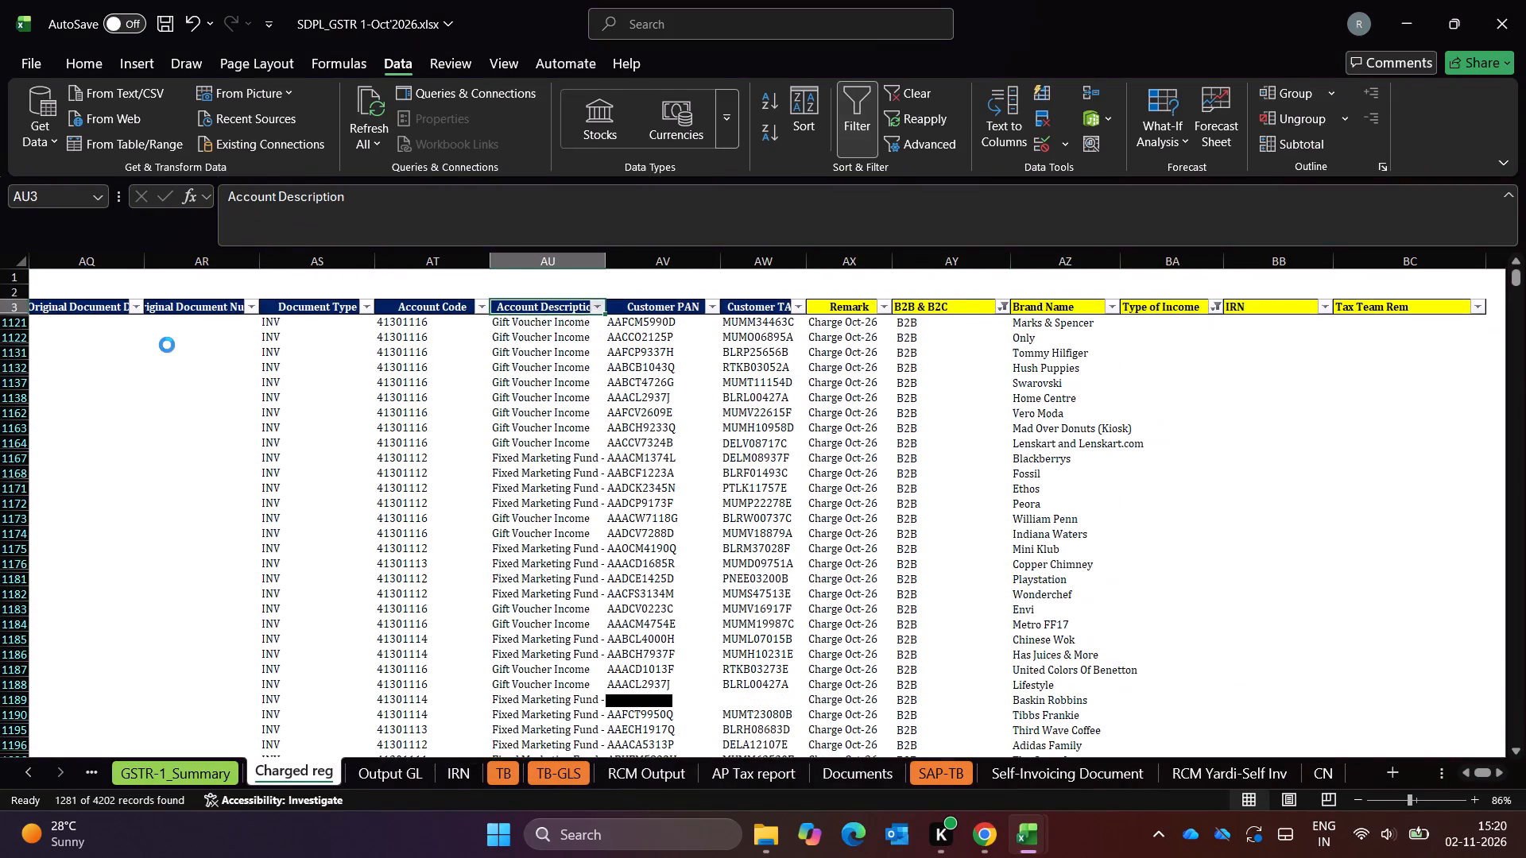
Filter October's Account Description column to the Fixed Marketing Fund entries matching FIXED.
key(alt+Down)
key(alt+Down)
key(alt+Down)
key(alt+Down)
key(alt+Down)
key(alt+Down)
key(alt+Down)
key(alt+Down)
key(alt+Down)
key(Up)
key(Up)
key(Down)
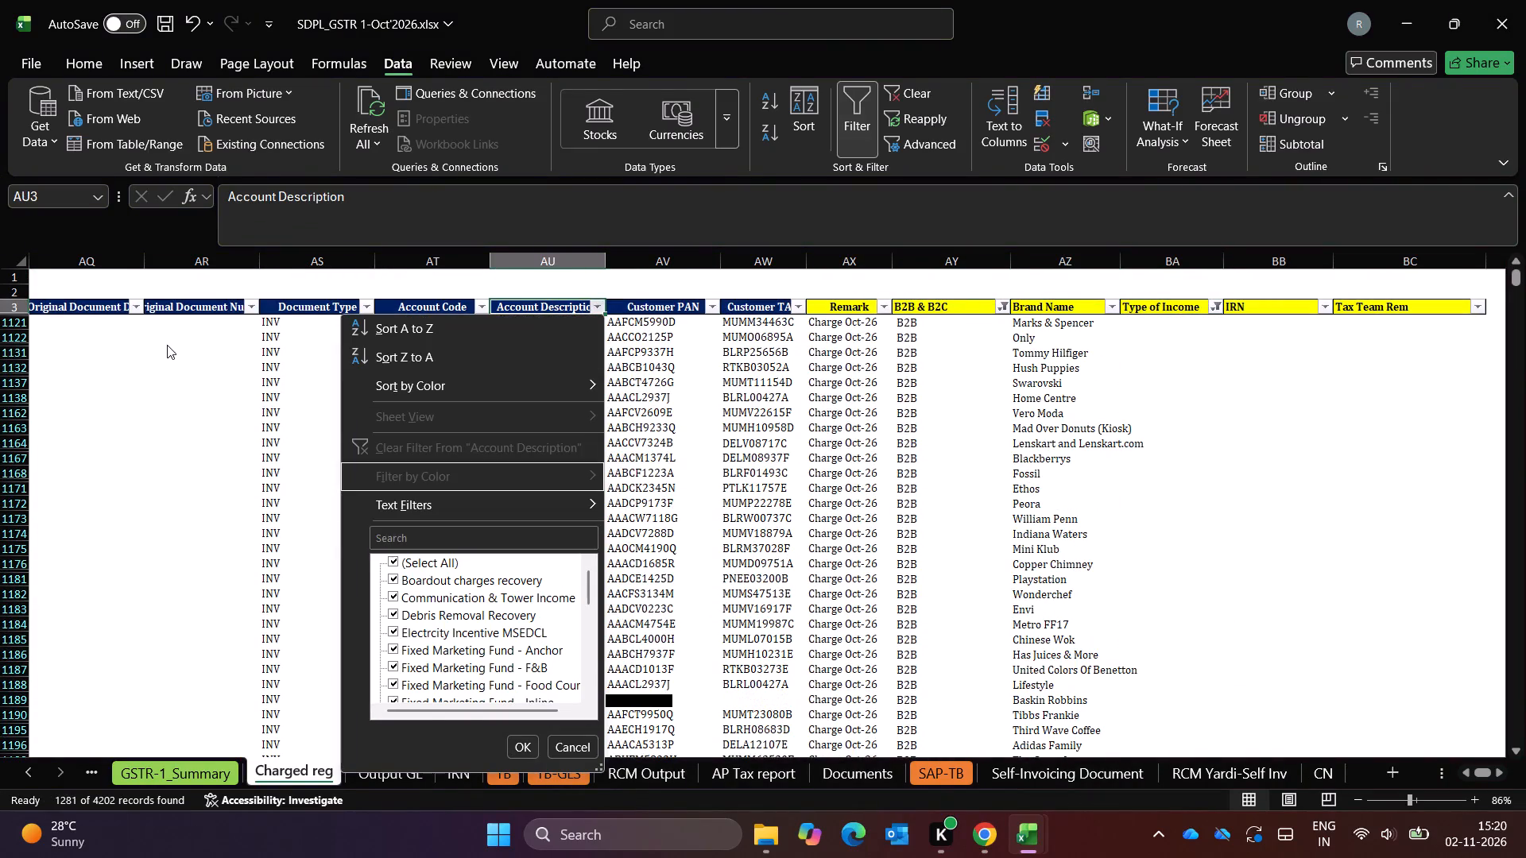
key(Down)
key(Down)
key(space)
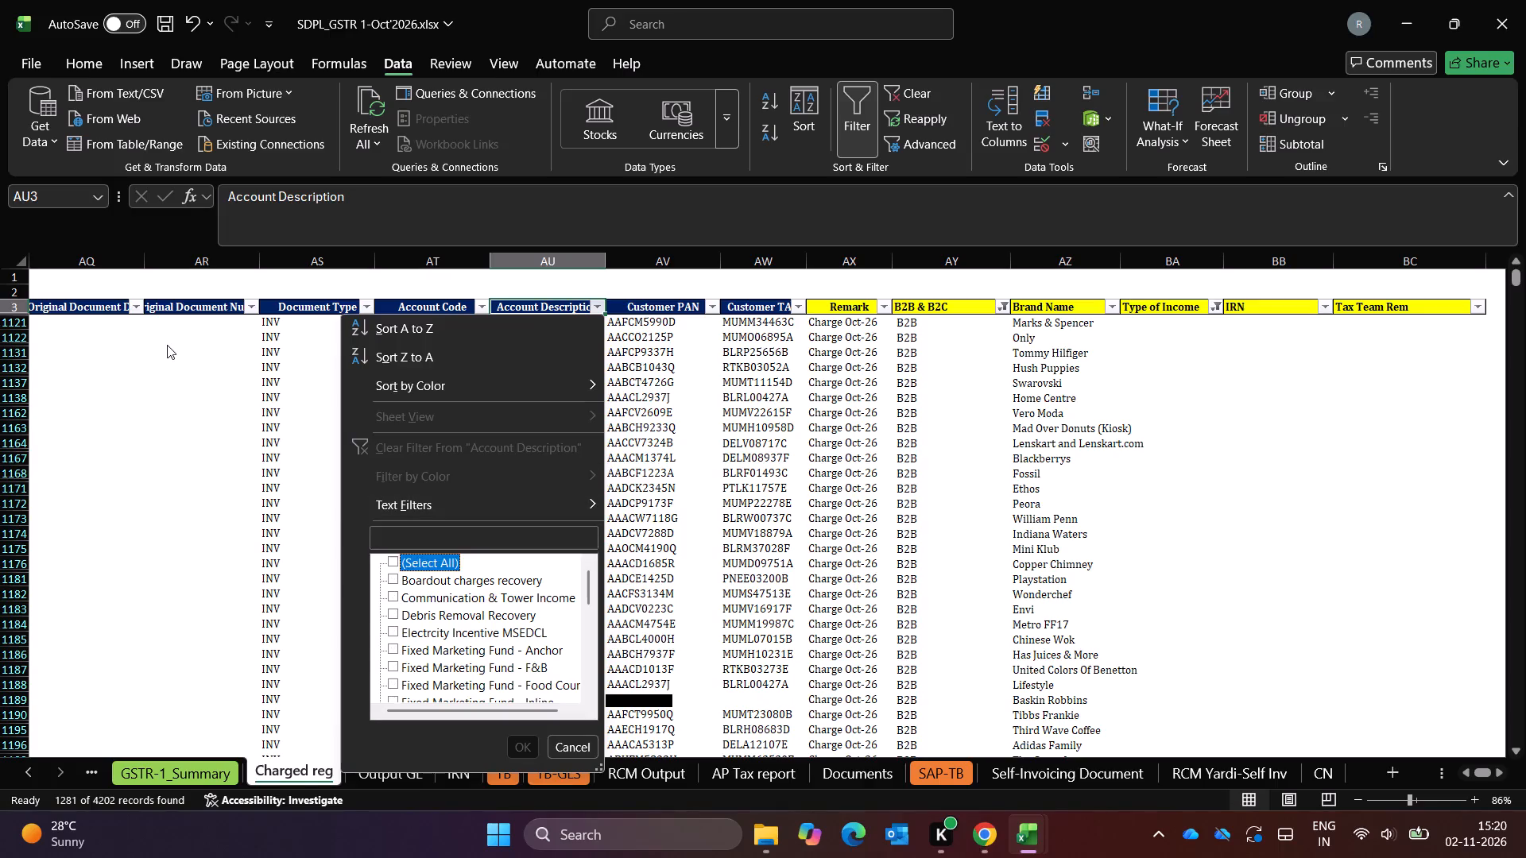
key(Down)
key(Down)
key(Down)
key(Down)
key(Up)
key(Up)
key(Up)
key(Up)
key(Up)
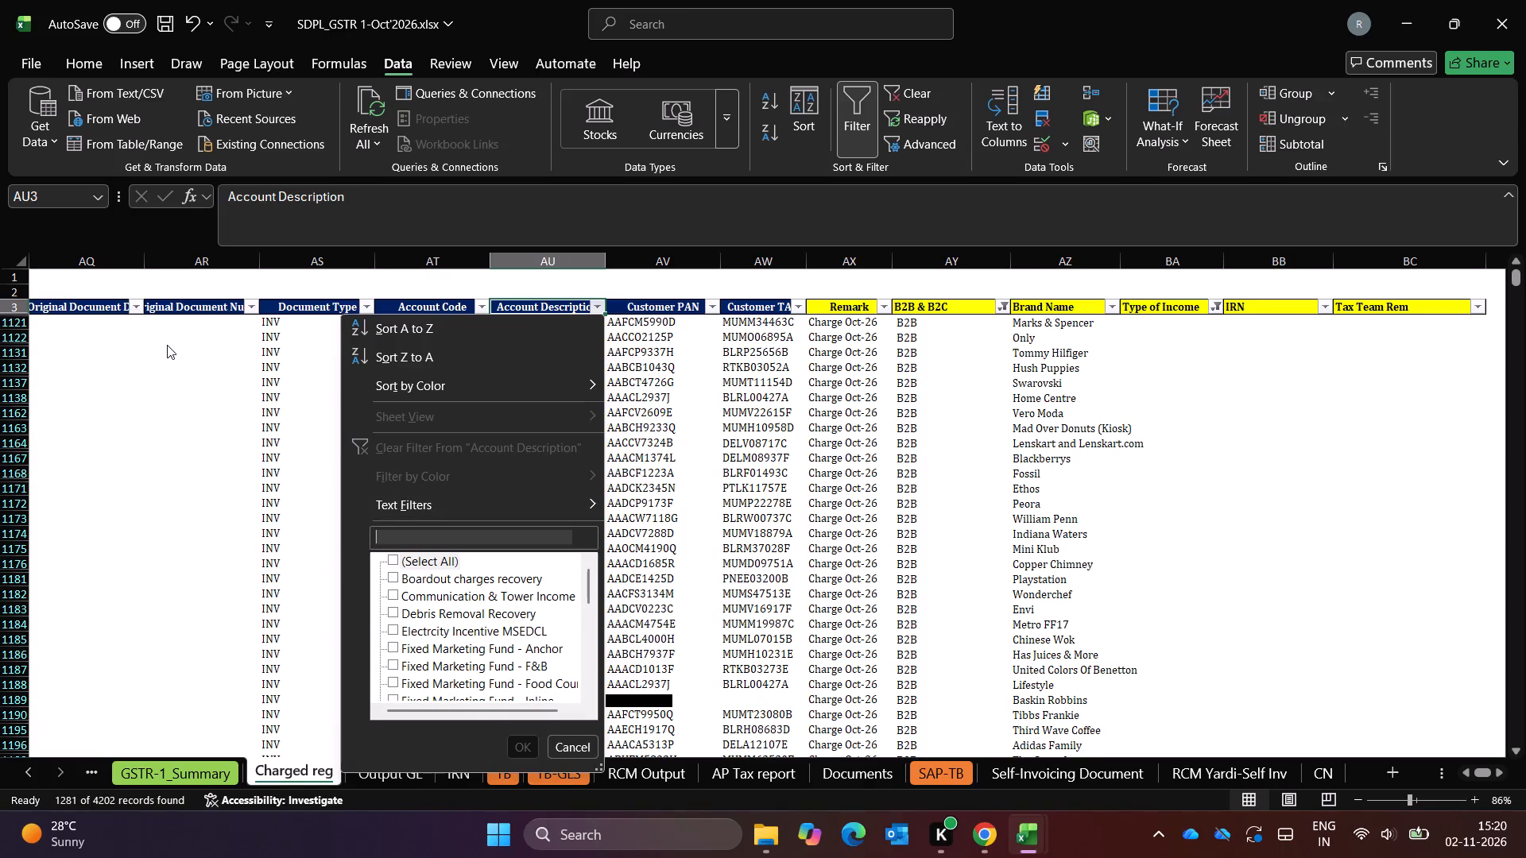
text(FIXED)
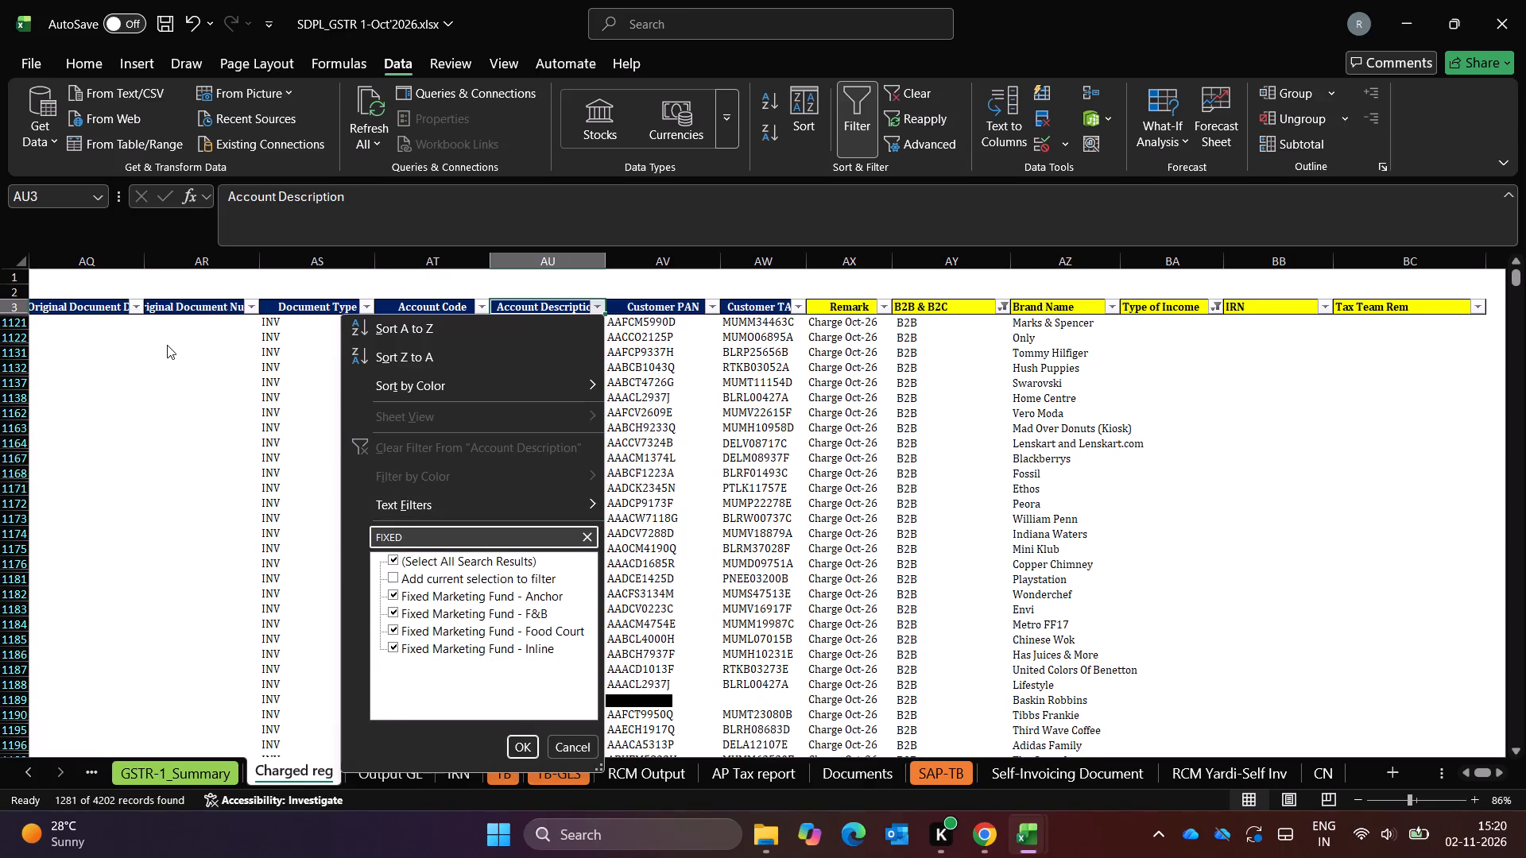
key(Return)
In the September workbook, filter Type of Income to Marketing income only and copy its first entry.
key(alt+Tab)
key(Up)
key(alt+Down)
key(alt+Down)
key(alt+Down)
key(alt+Down)
key(alt+Down)
key(alt+Down)
key(alt+Down)
key(alt+Down)
key(alt+Down)
key(alt+Down)
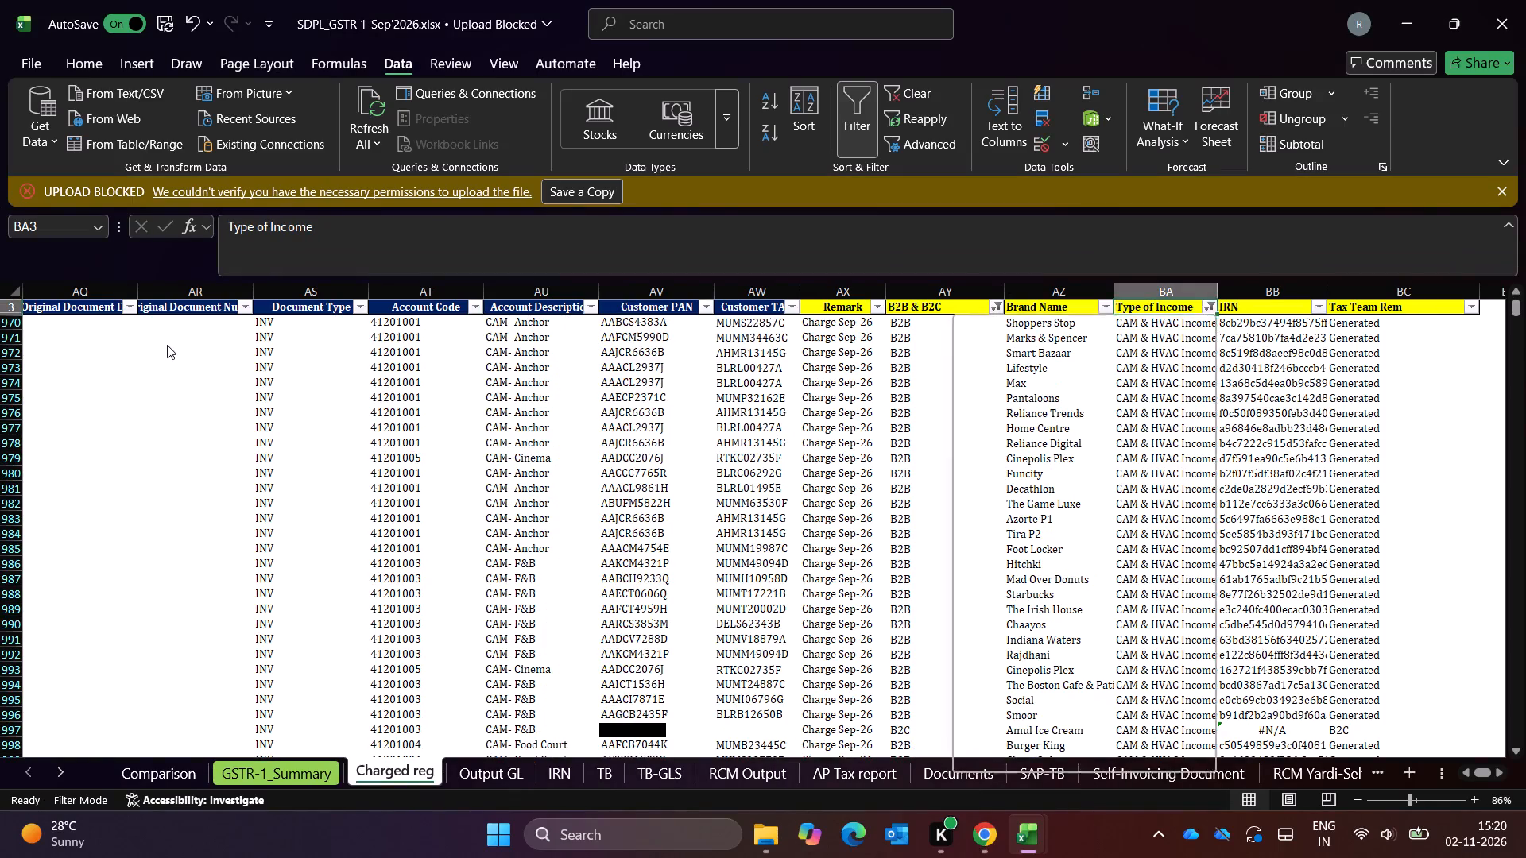
key(space)
key(space)
key(Down)
key(Down)
key(space)
key(Return)
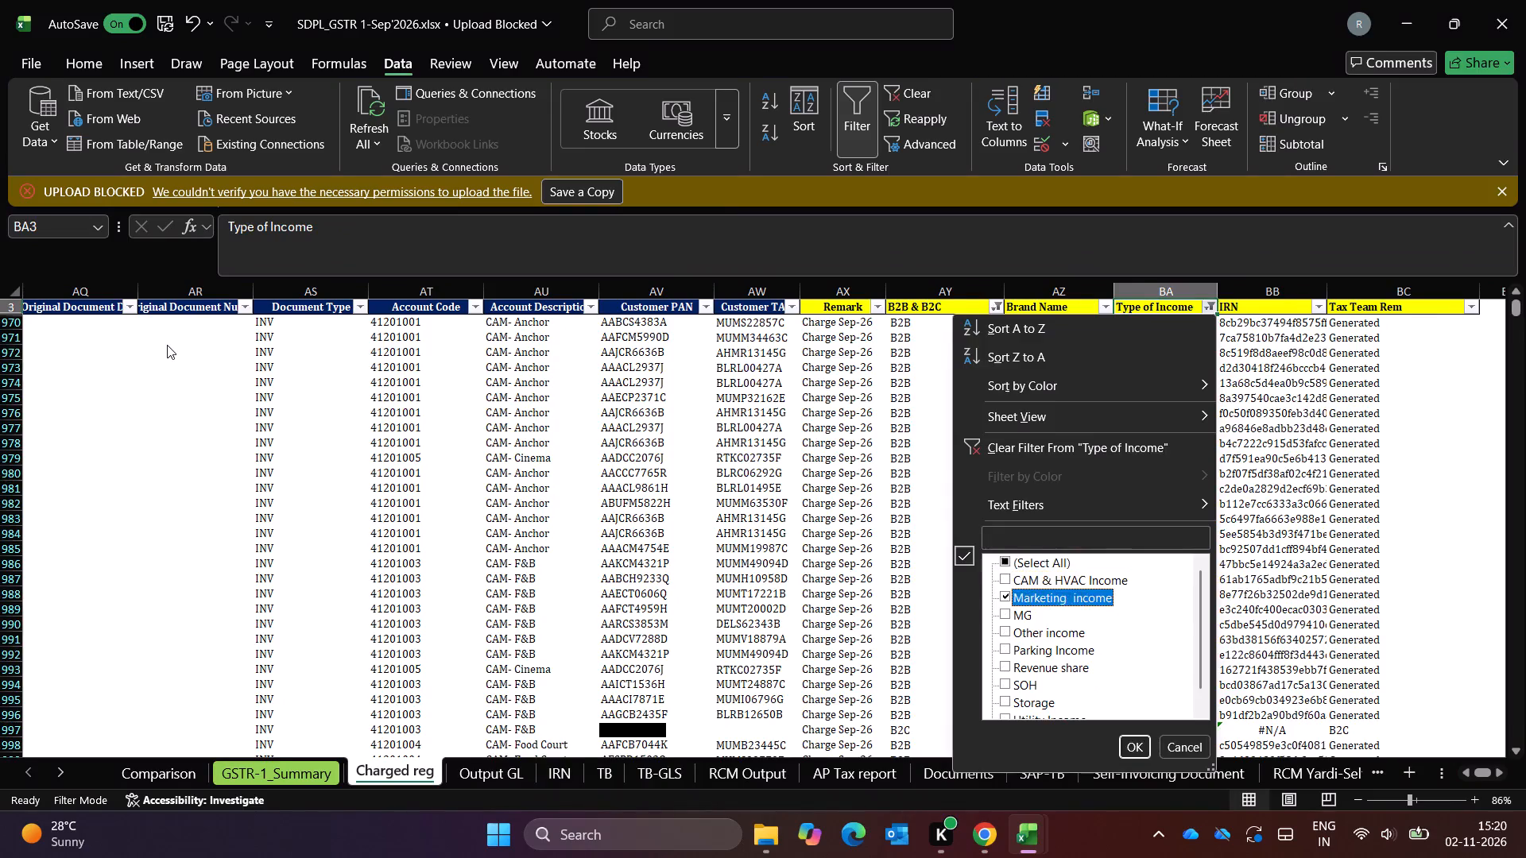
key(Down)
key(ctrl+c)
In the October workbook, paste Marketing income as the first Fixed Marketing Fund entry's Type of Income and fill it down through all visible entries.
key(alt+Tab)
key(Right)
key(Right)
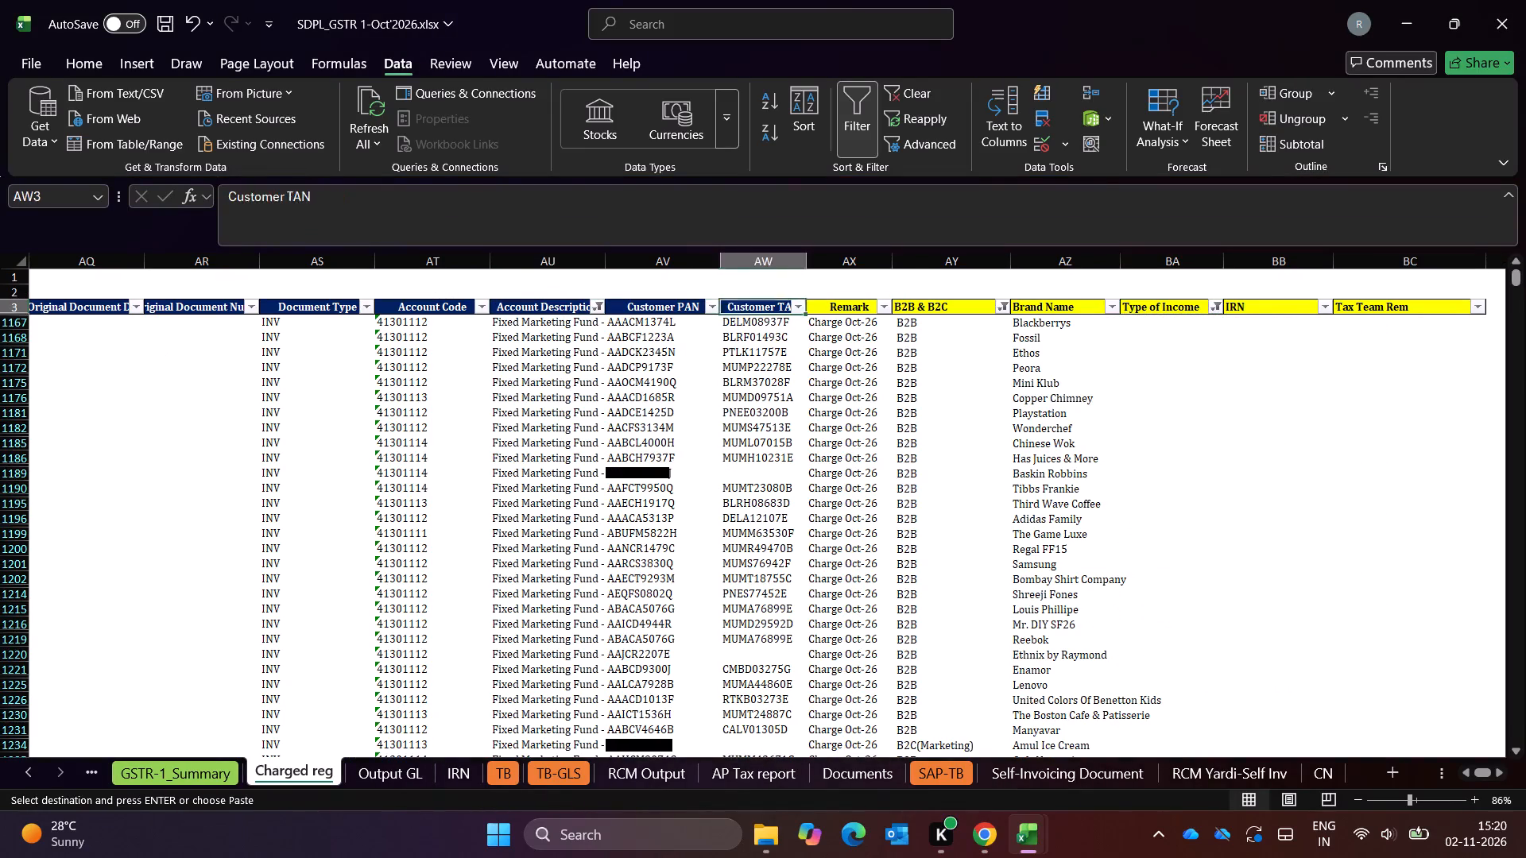
key(Right)
key(Right)
key(Down)
key(Right)
key(Right)
key(ctrl+v)
key(Left)
key(ctrl+Down)
key(Down)
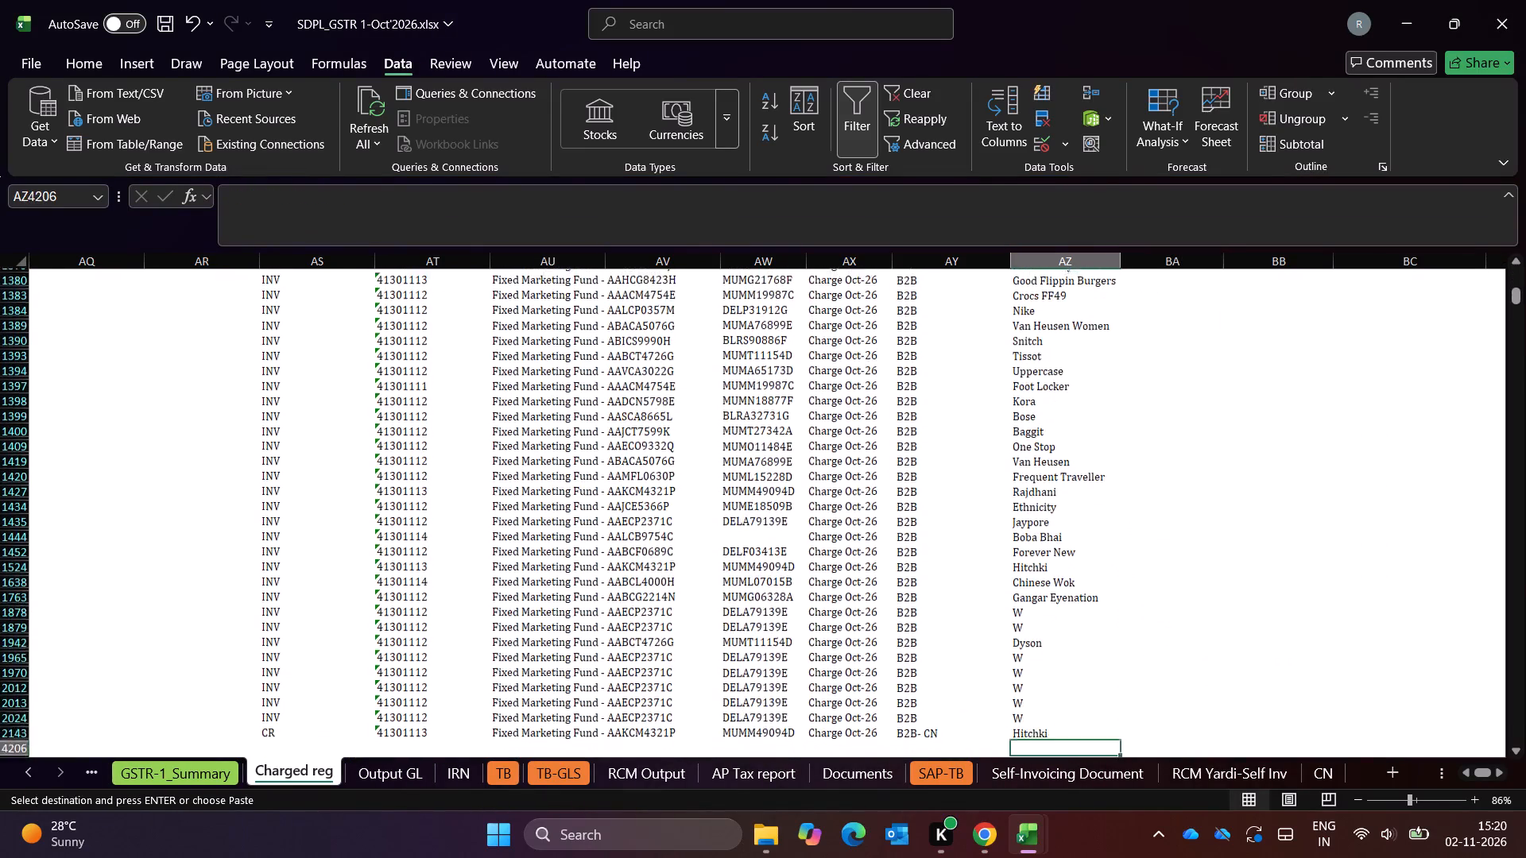
key(Up)
key(Right)
key(ctrl+shift+Up)
key(alt+semicolon)
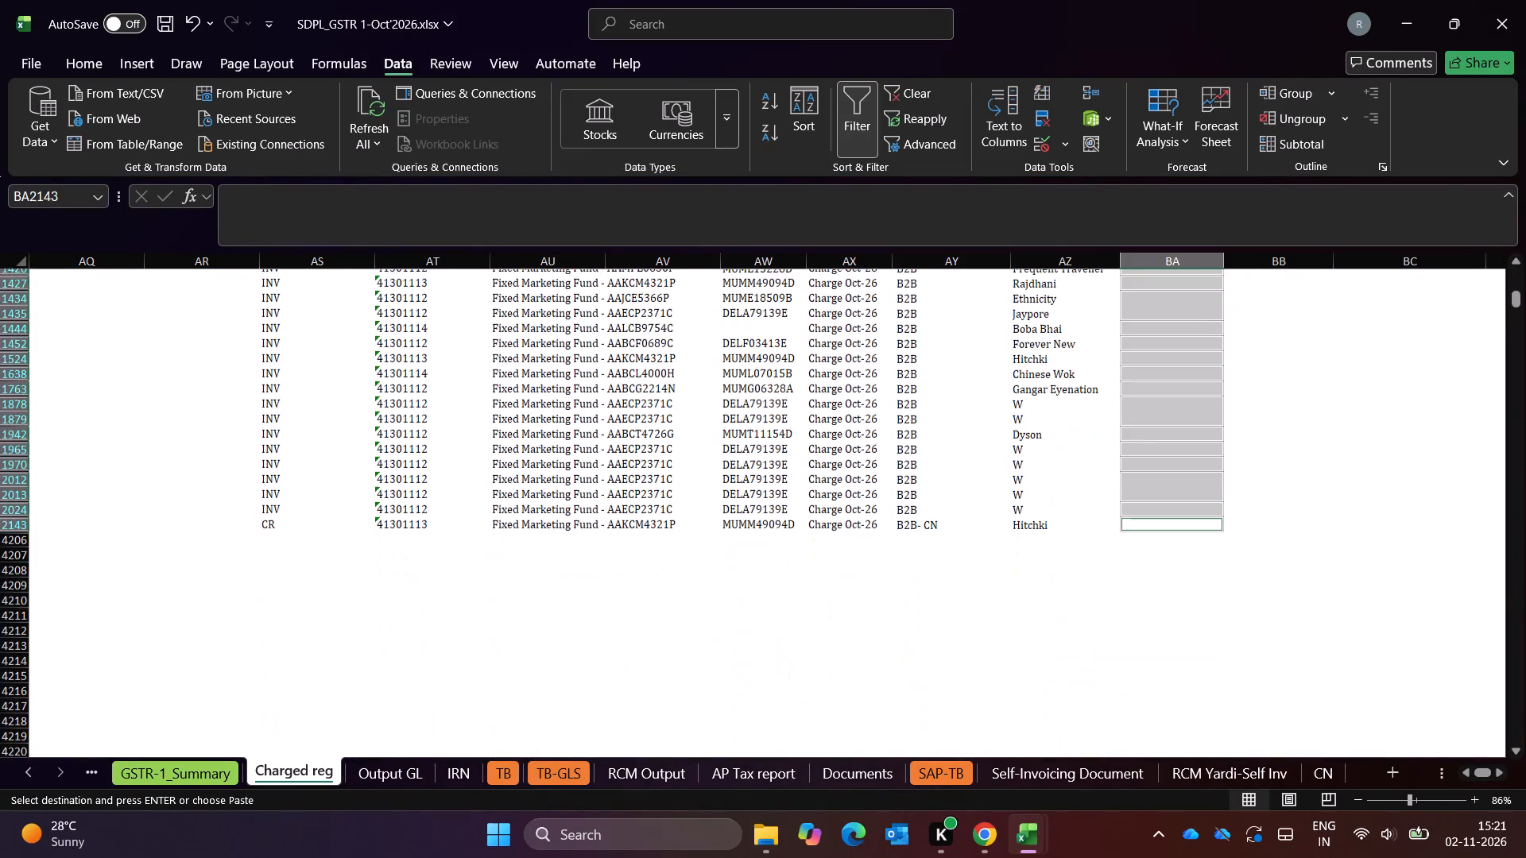
key(ctrl+d)
Reset October's Account Description filter to all accounts, keeping only entries with a blank Type of Income.
key(ctrl+Up)
key(ctrl+Up)
key(Down)
key(Down)
key(Left)
key(Left)
key(Left)
key(Left)
key(Left)
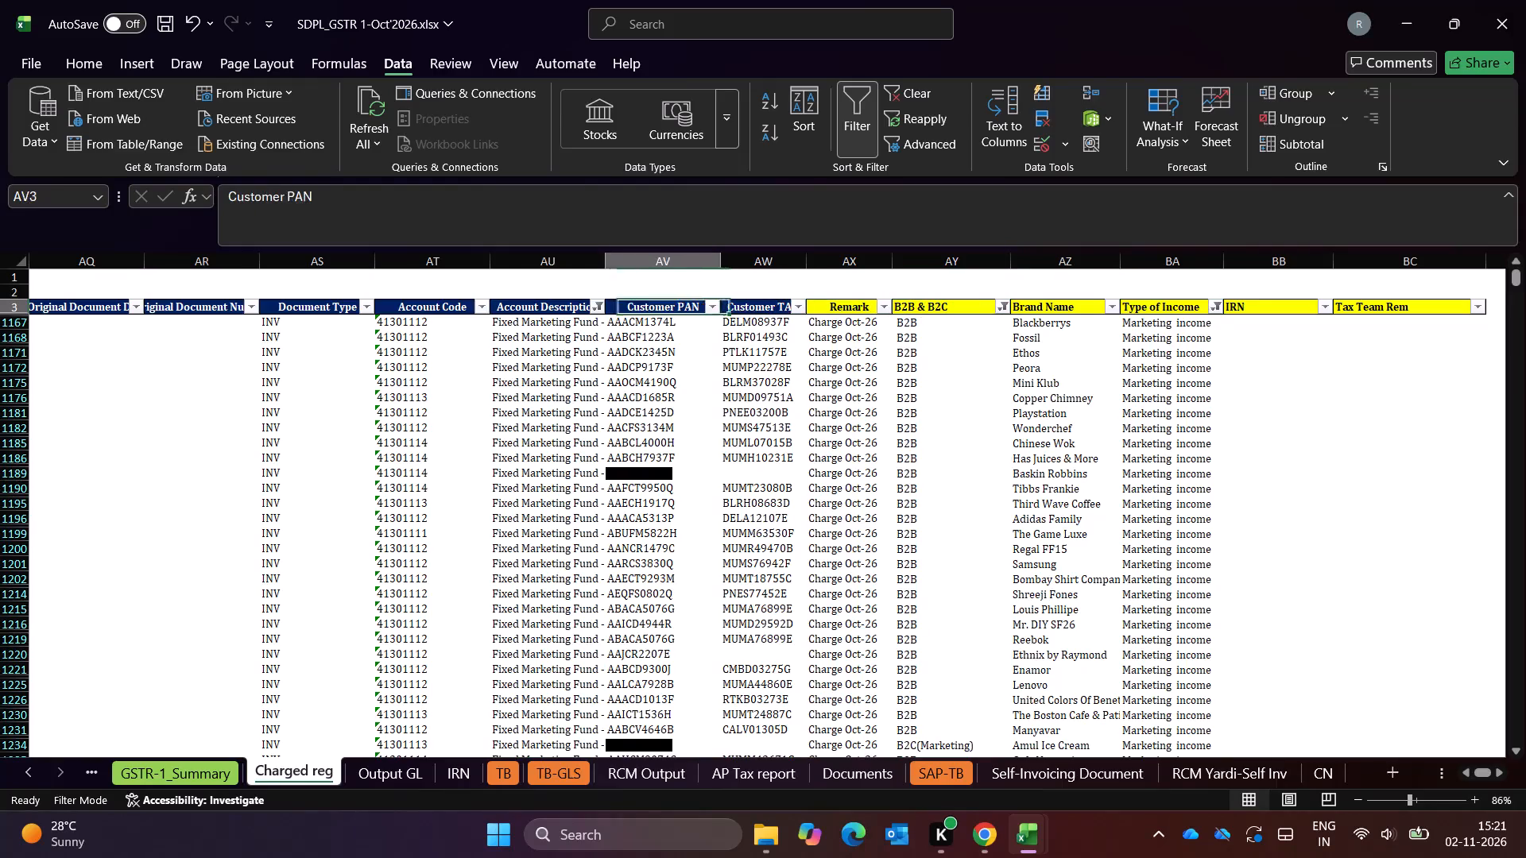
key(Left)
key(Left)
key(Escape)
key(Right)
key(alt+Down)
key(alt+Down)
key(alt+Down)
key(alt+Down)
key(alt+Down)
key(alt+Down)
key(alt+Down)
key(alt+Down)
key(alt+Down)
key(alt+Down)
key(alt+Down)
key(alt+Down)
key(alt+Down)
key(alt+Down)
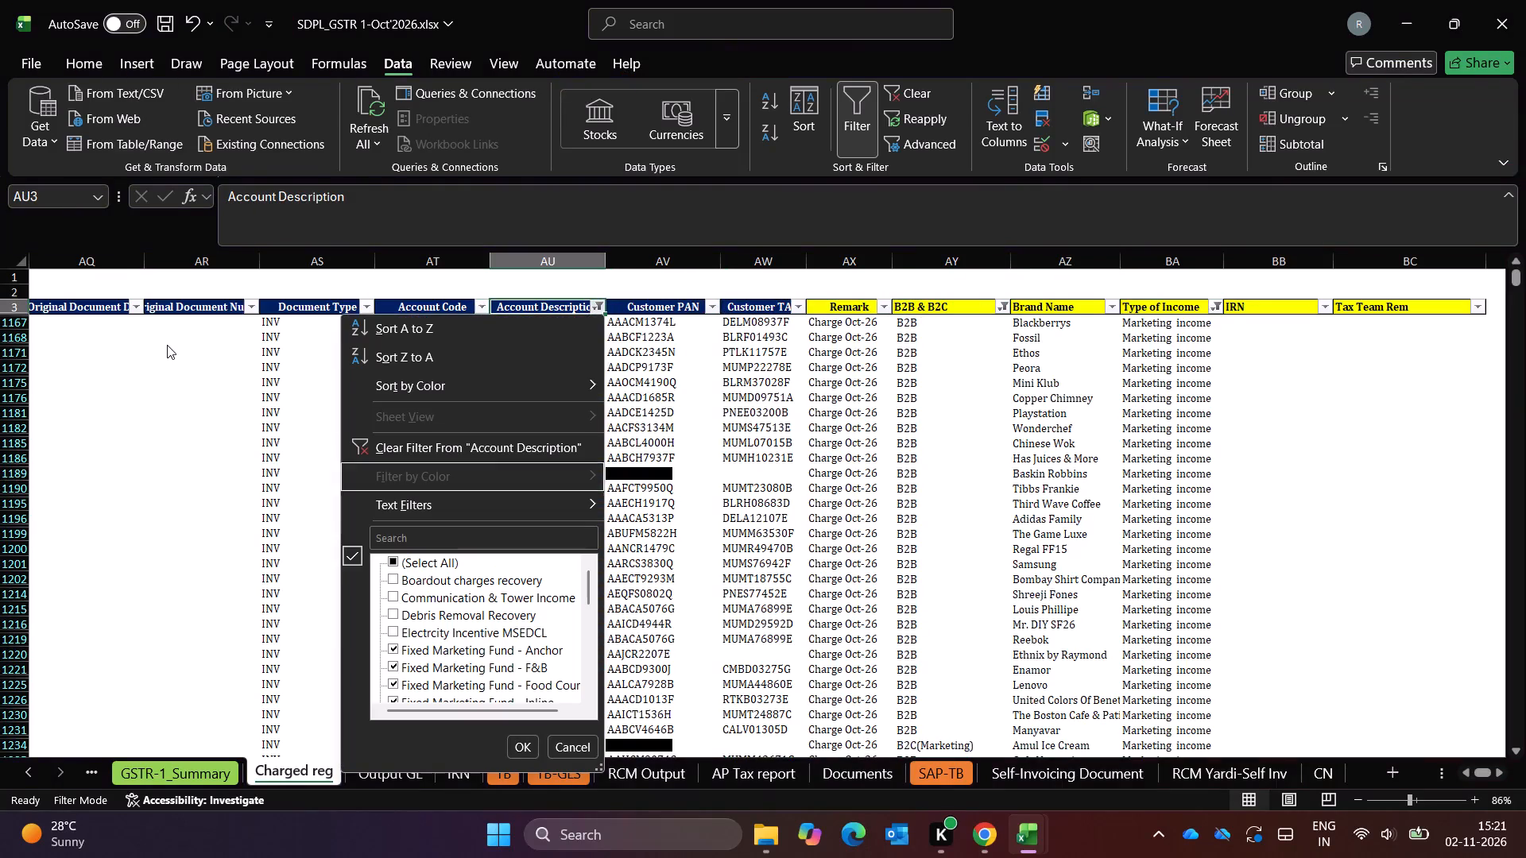
key(Up)
key(Up)
key(Up)
key(Up)
key(space)
key(Return)
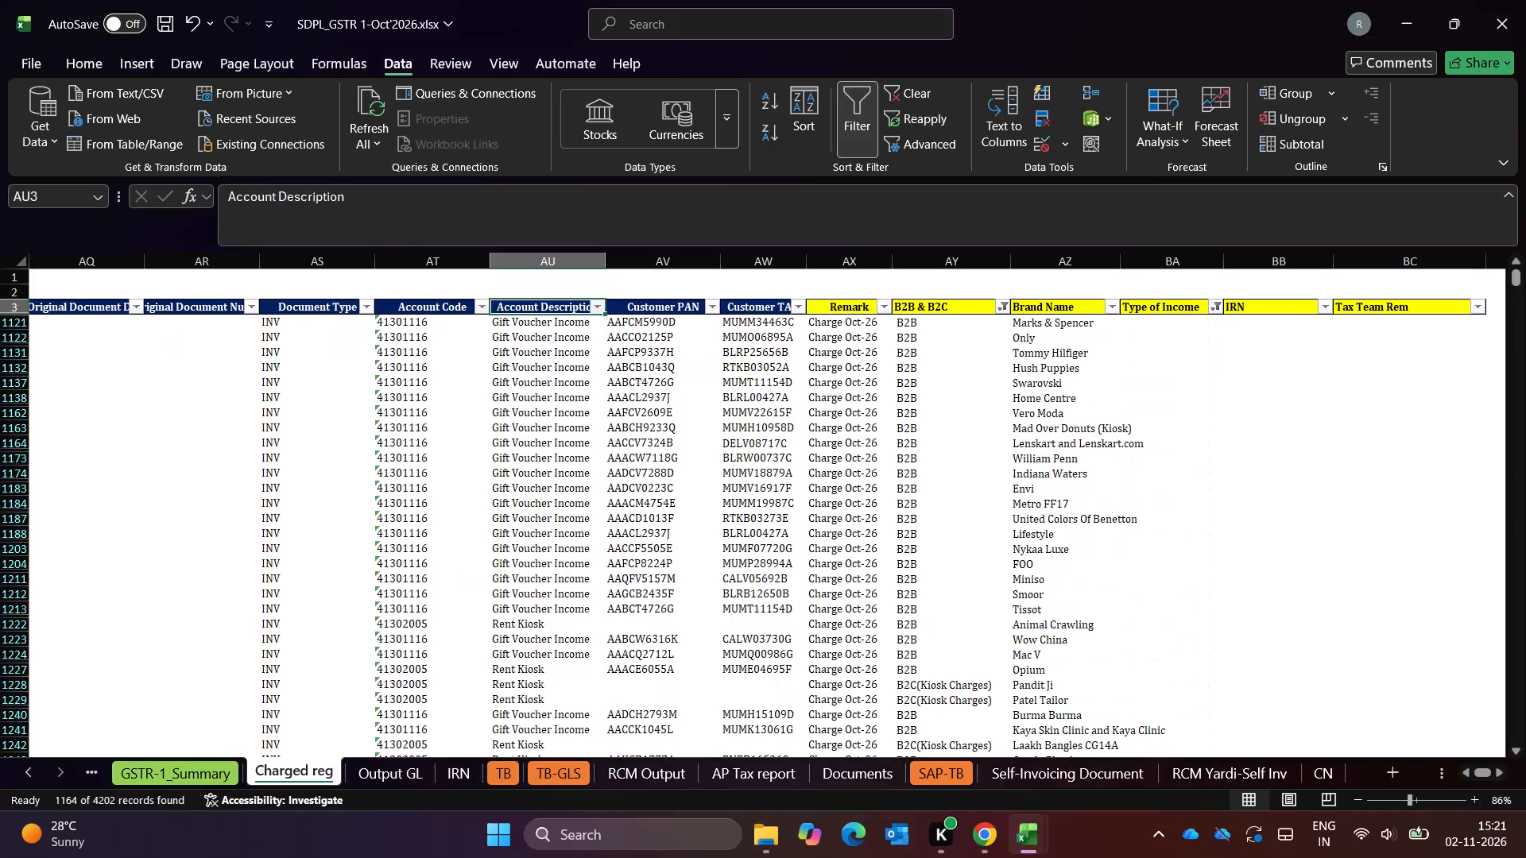
Look through the Account Descriptions of October's remaining blank Type of Income entries down to the last row.
key(Down)
key(Down)
key(ctrl+Down)
key(Down)
key(Up)
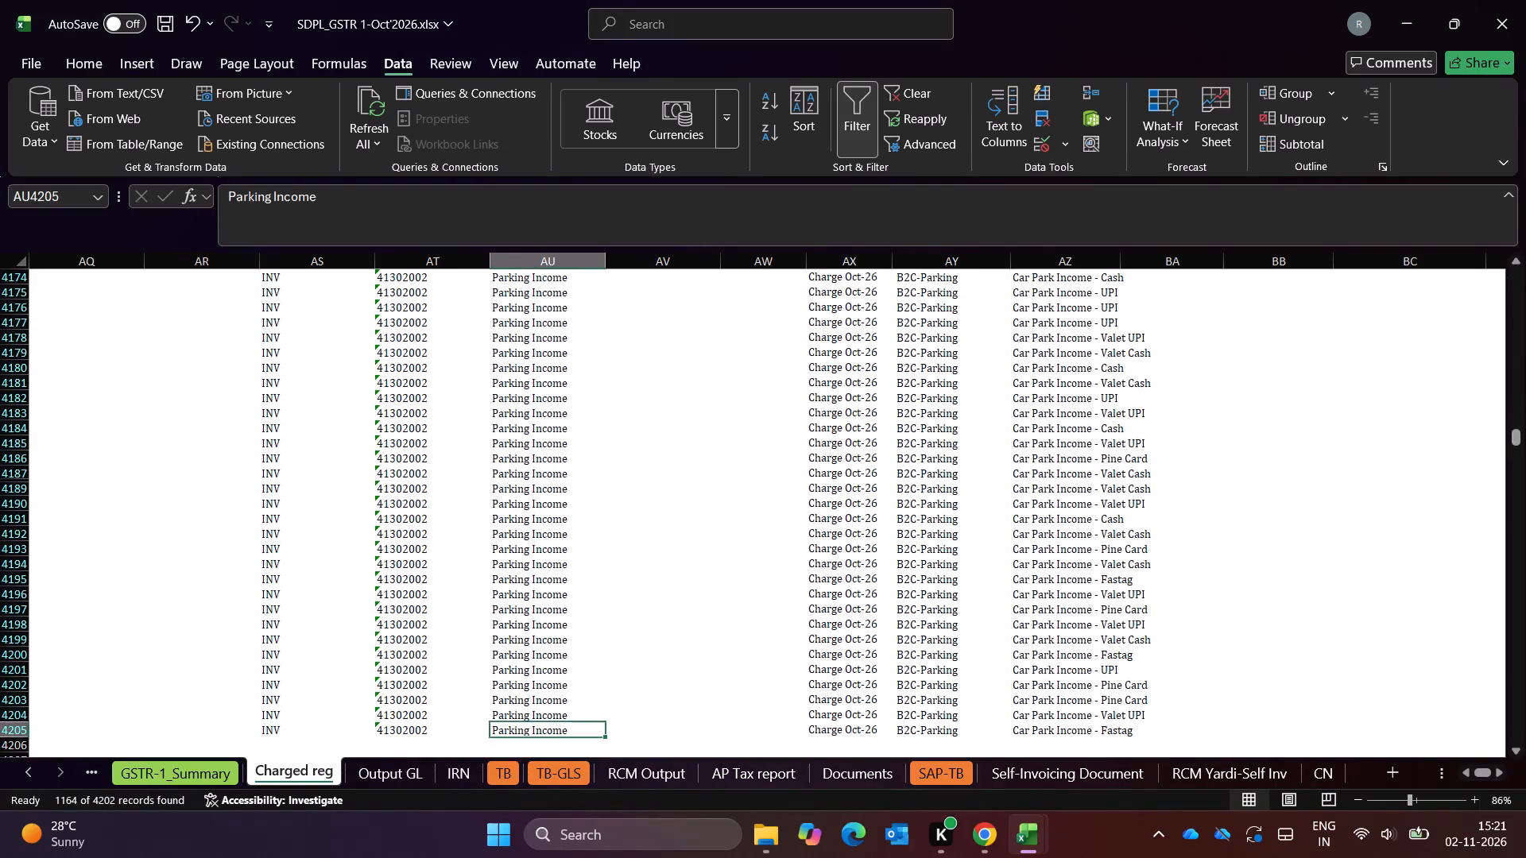
key(ctrl+Up)
key(Down)
key(alt+Down)
key(Escape)
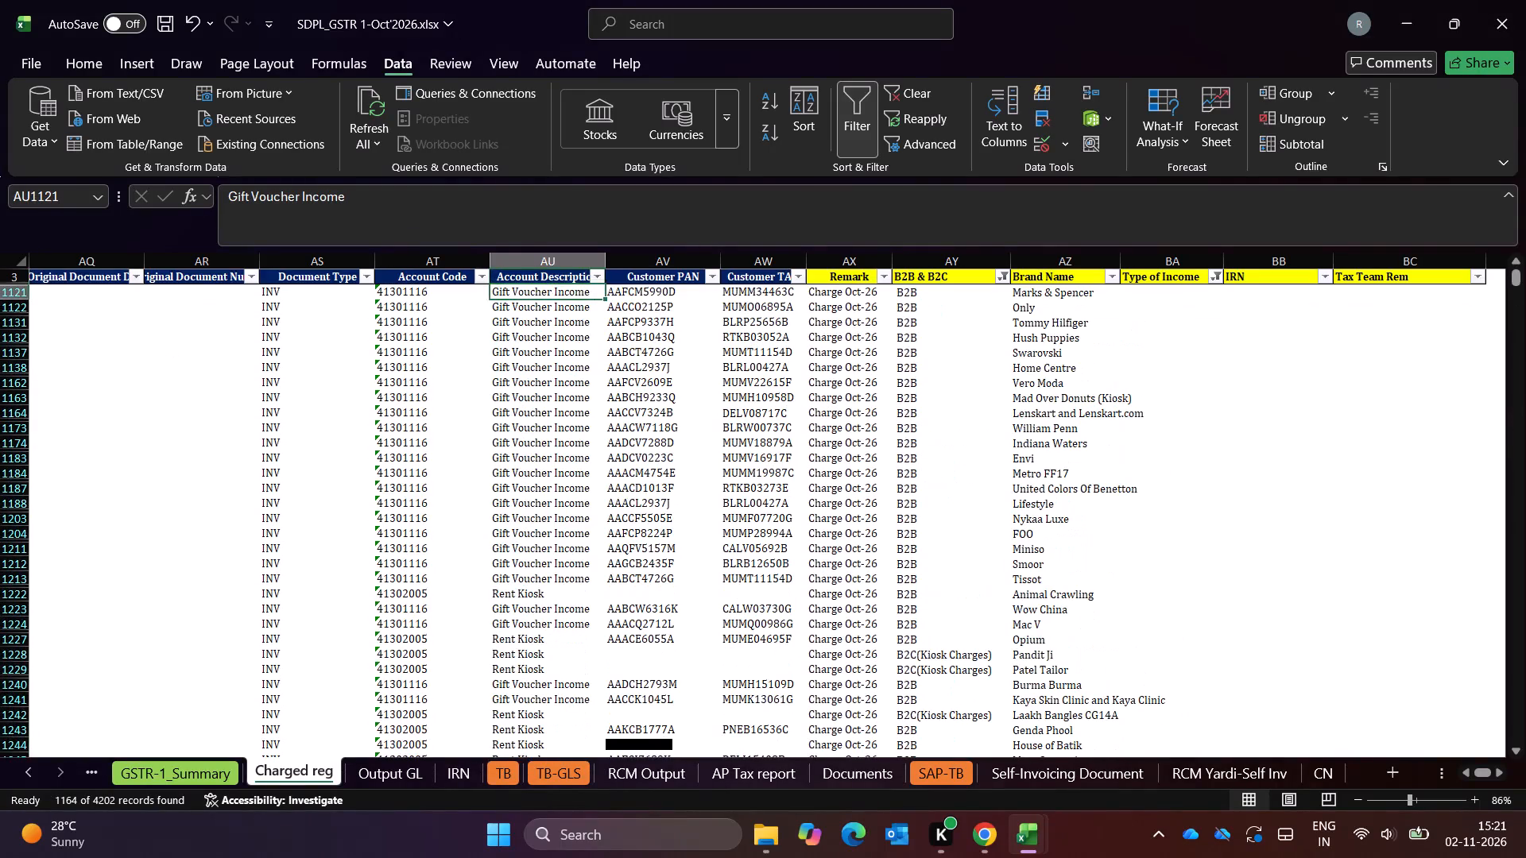
Filter October's Account Description column to the Parking Income entries matching PARK.
key(Up)
key(Up)
key(Down)
key(alt+Down)
key(alt+Down)
key(alt+Down)
key(alt+Down)
key(alt+Down)
key(alt+Down)
key(alt+Down)
key(alt+Down)
key(alt+Down)
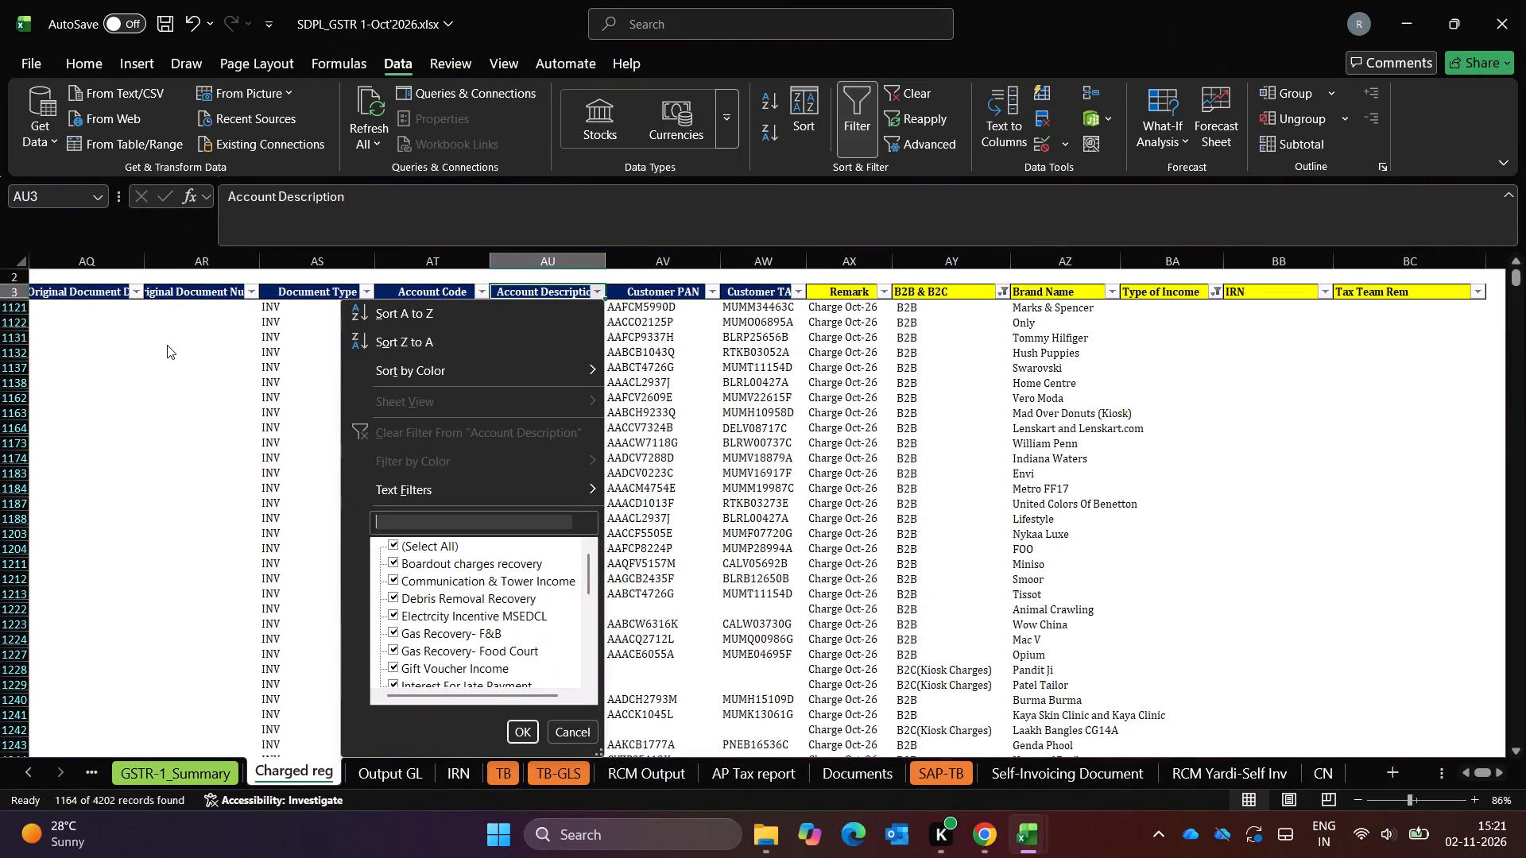
text(PARKKING)
key(BackSpace)
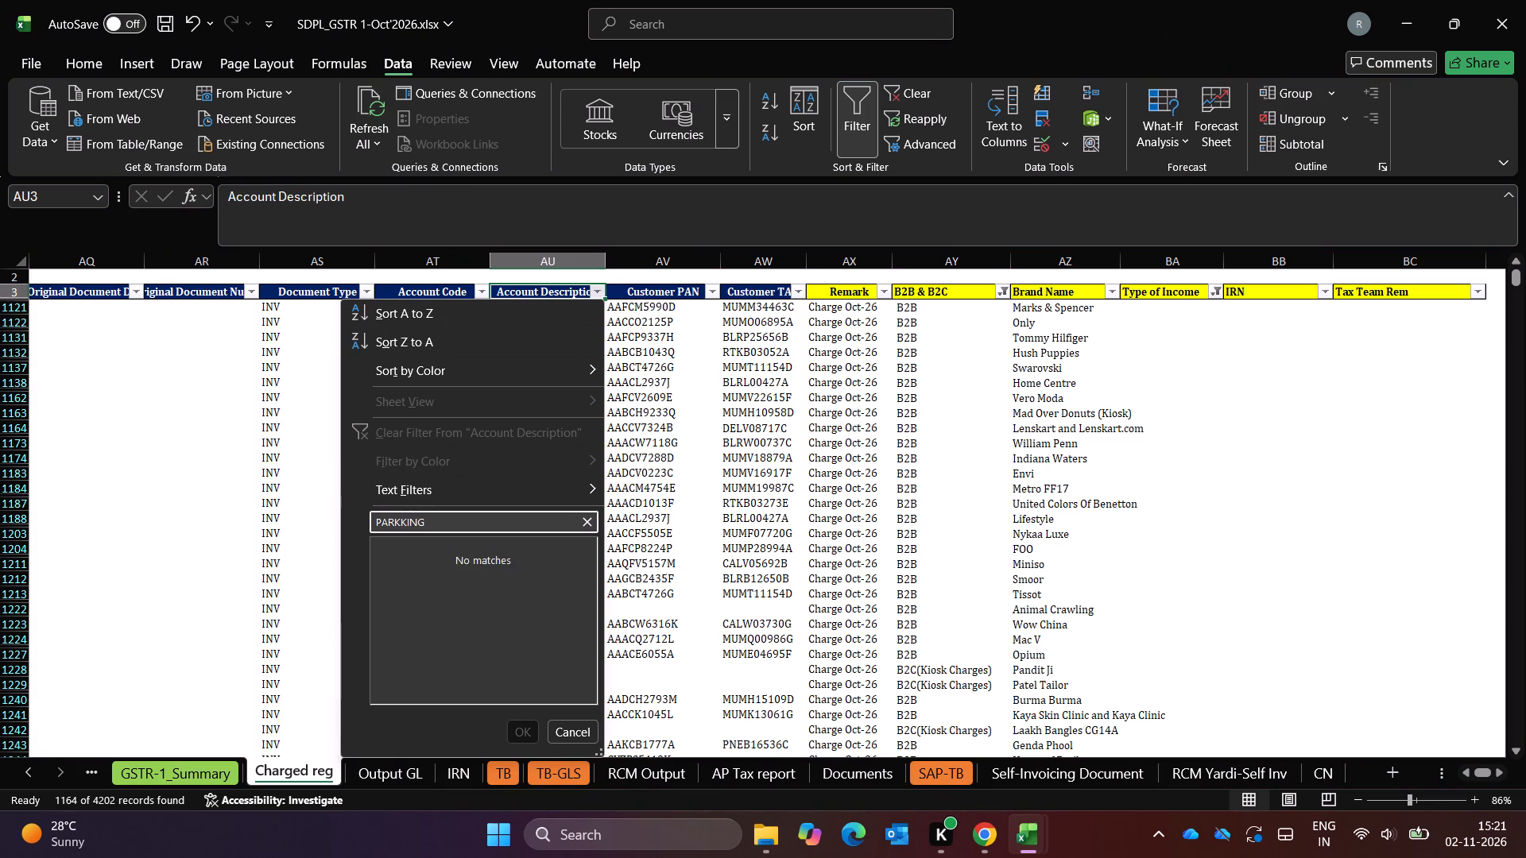
key(BackSpace)
key(BackSpace)
key(BackSpace)
key(Return)
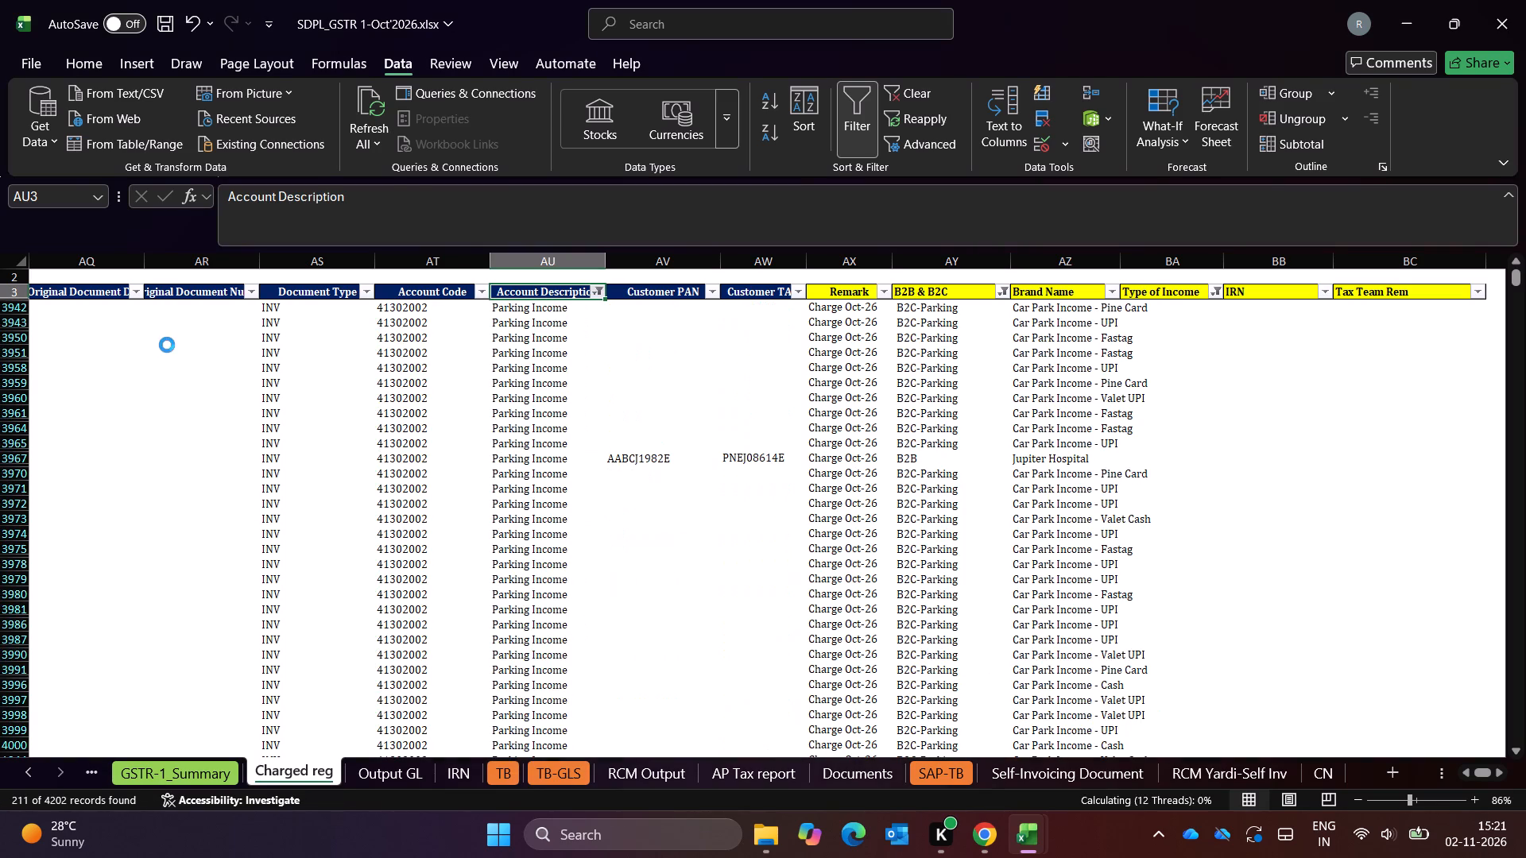
In the September workbook, filter Type of Income to Parking Income only and copy its first entry.
key(Right)
key(Right)
key(Right)
key(alt+Tab)
key(Up)
key(alt+Down)
key(alt+Down)
key(alt+Down)
key(alt+Down)
key(alt+Down)
key(alt+Down)
key(alt+Down)
key(alt+Down)
key(alt+Down)
key(alt+Down)
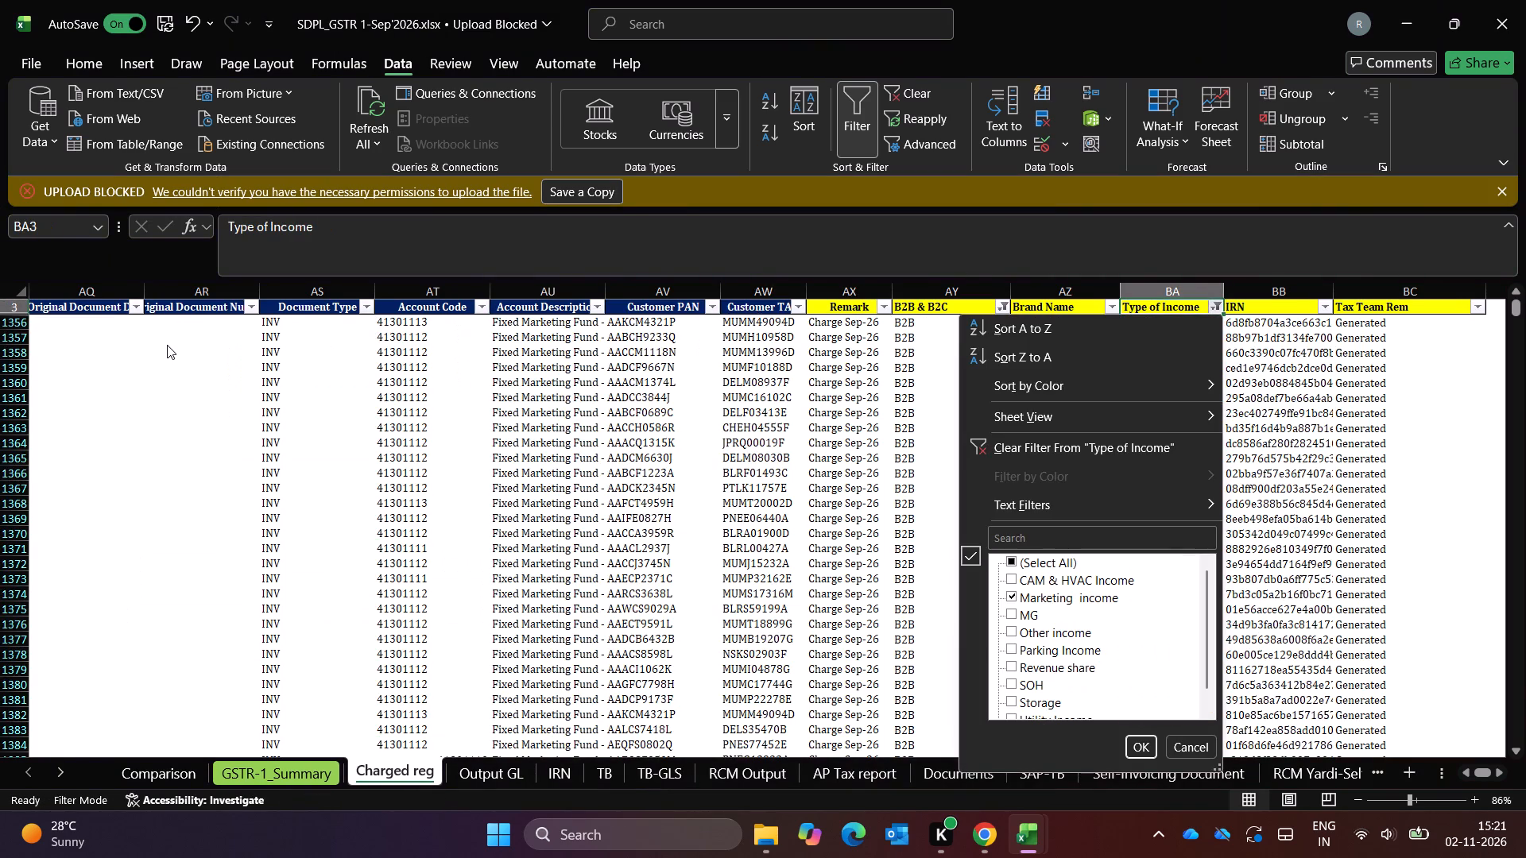
key(Down)
key(Down)
key(space)
key(Down)
key(Down)
key(Down)
key(space)
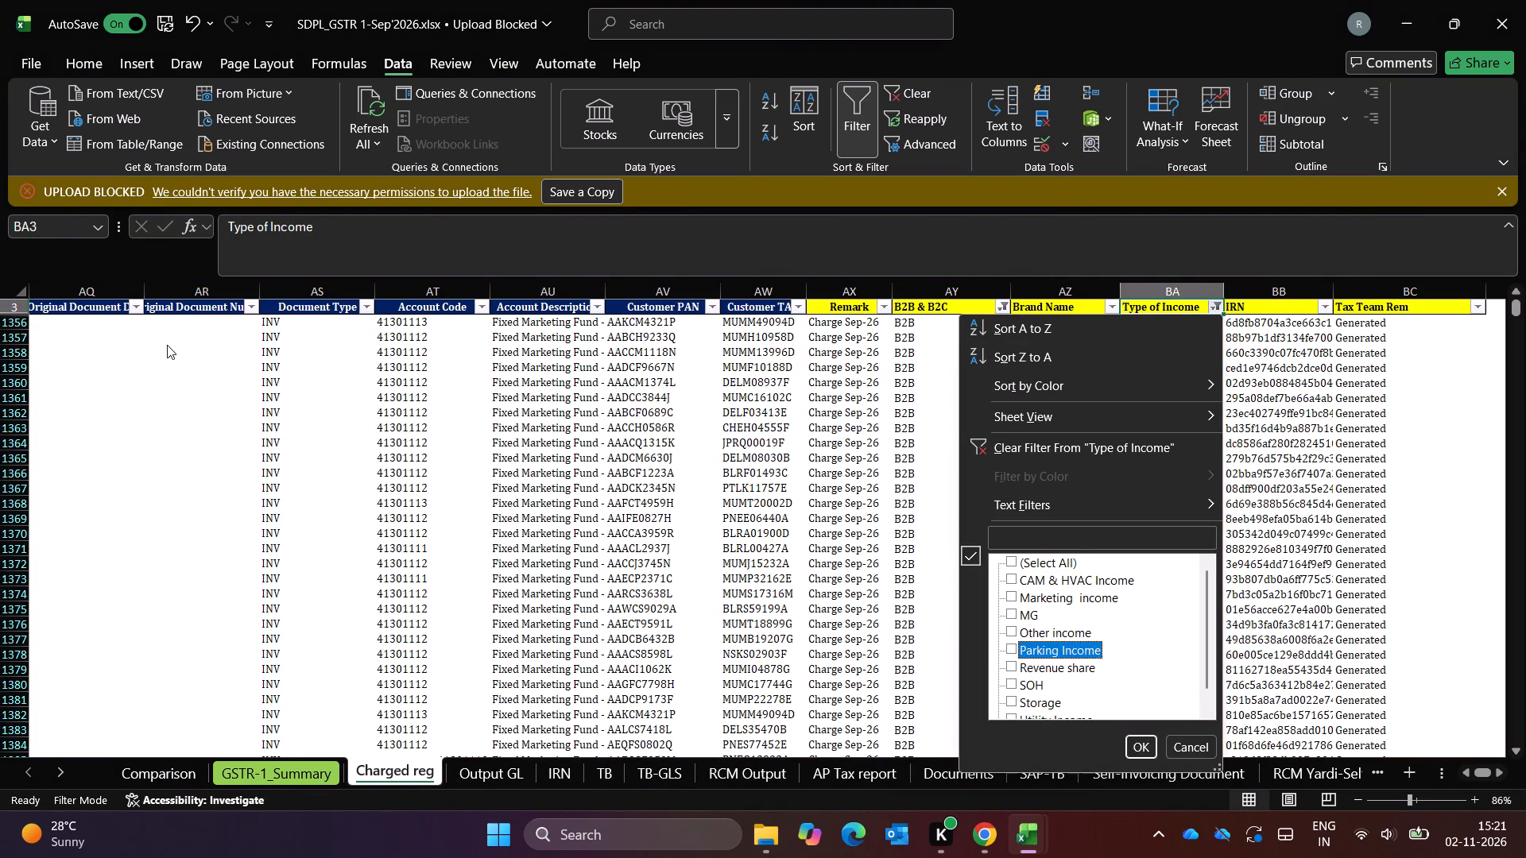
key(Return)
key(Down)
key(c)
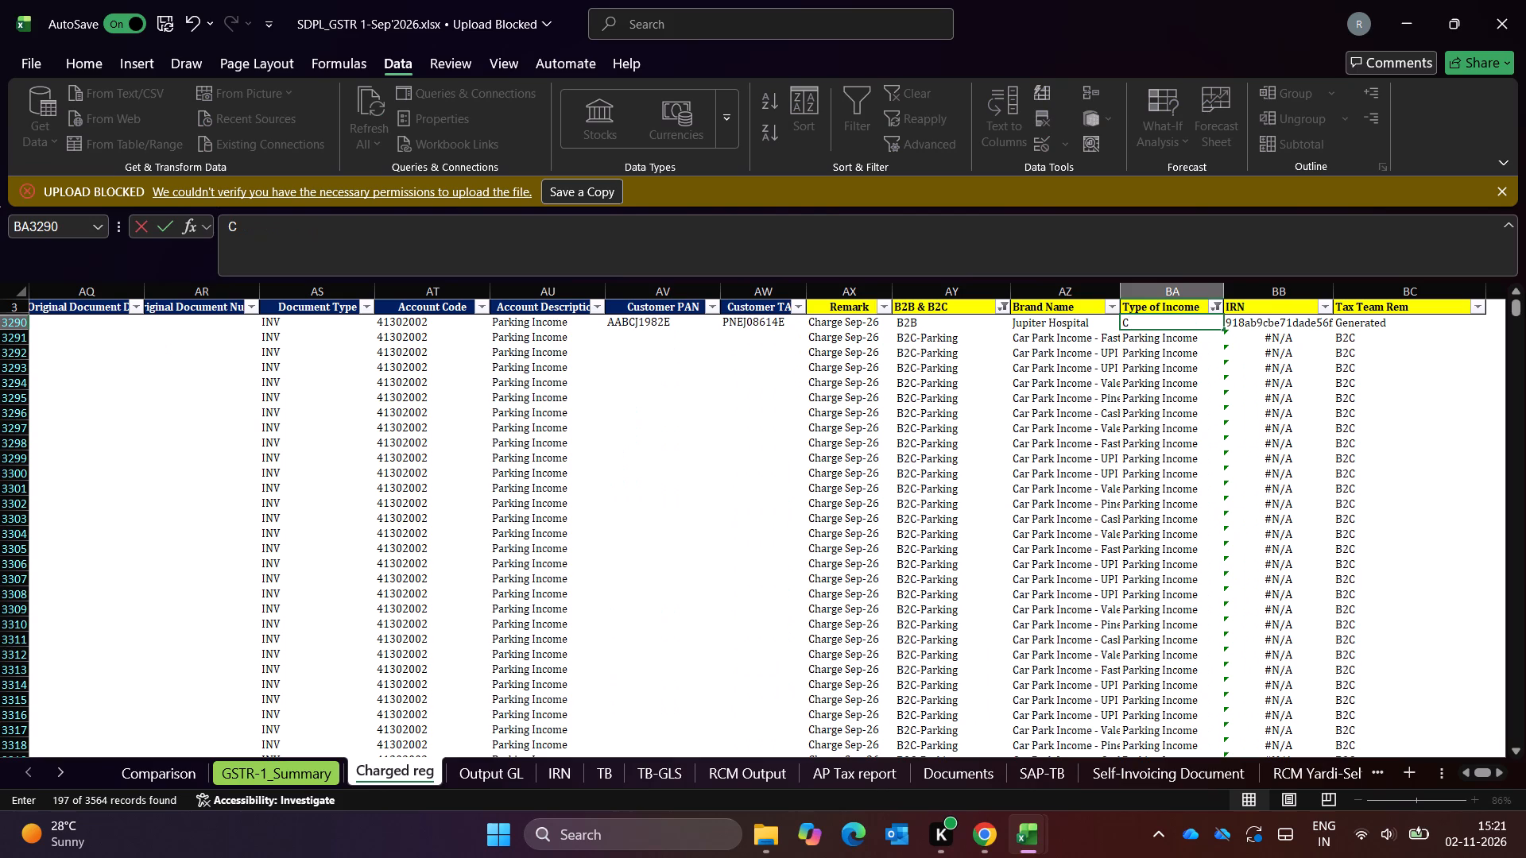
key(Escape)
key(ctrl+c)
In the October workbook, paste Parking Income as a value into the first filtered entry's Type of Income and fill it down through all visible entries.
key(alt+Tab)
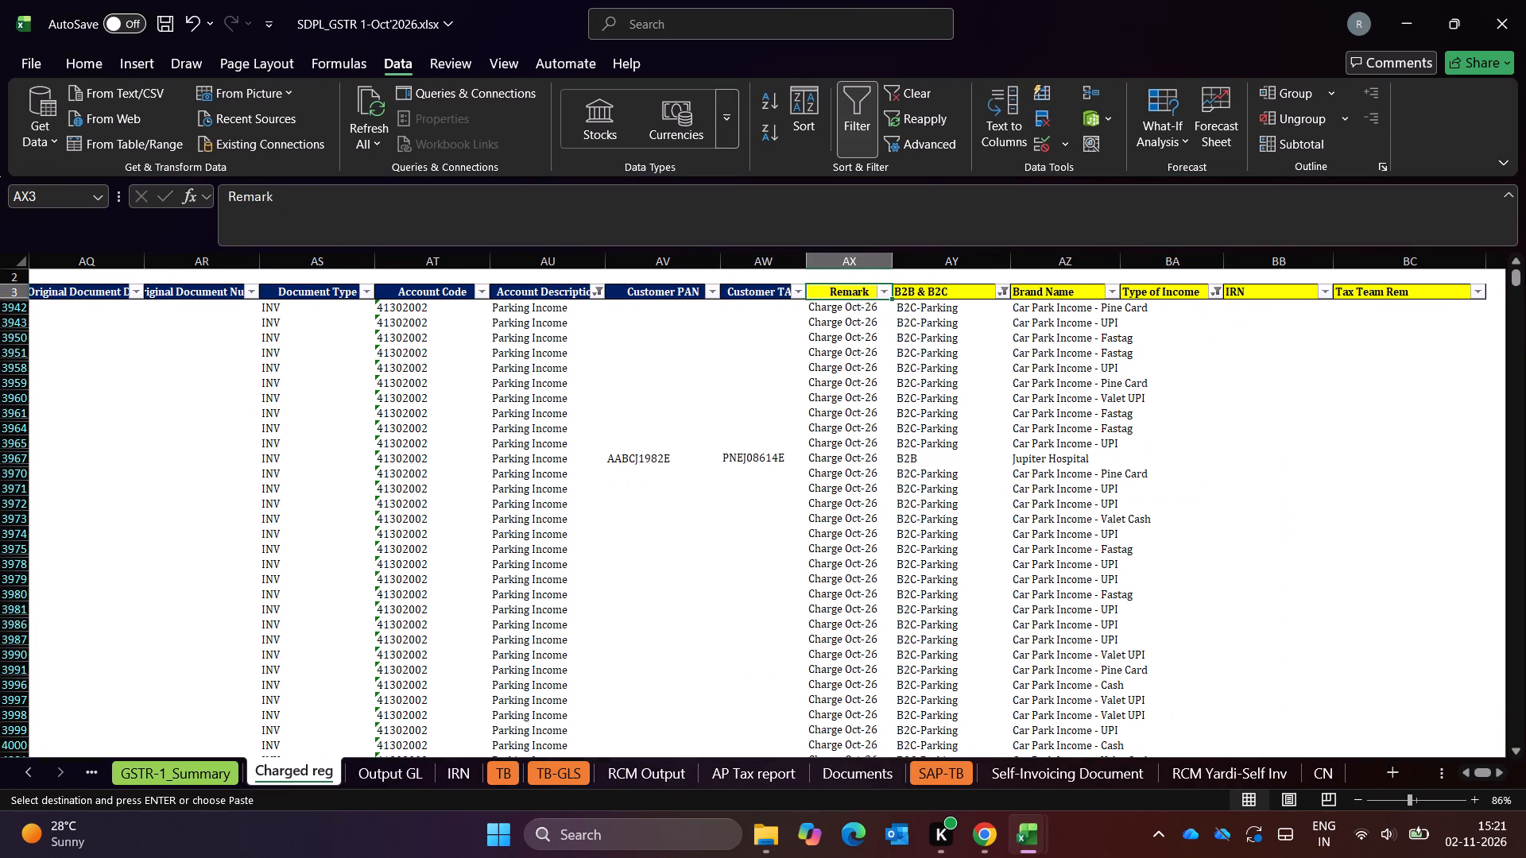
key(Right)
key(Right)
key(Down)
key(Right)
key(ctrl+alt+v)
key(v)
key(Return)
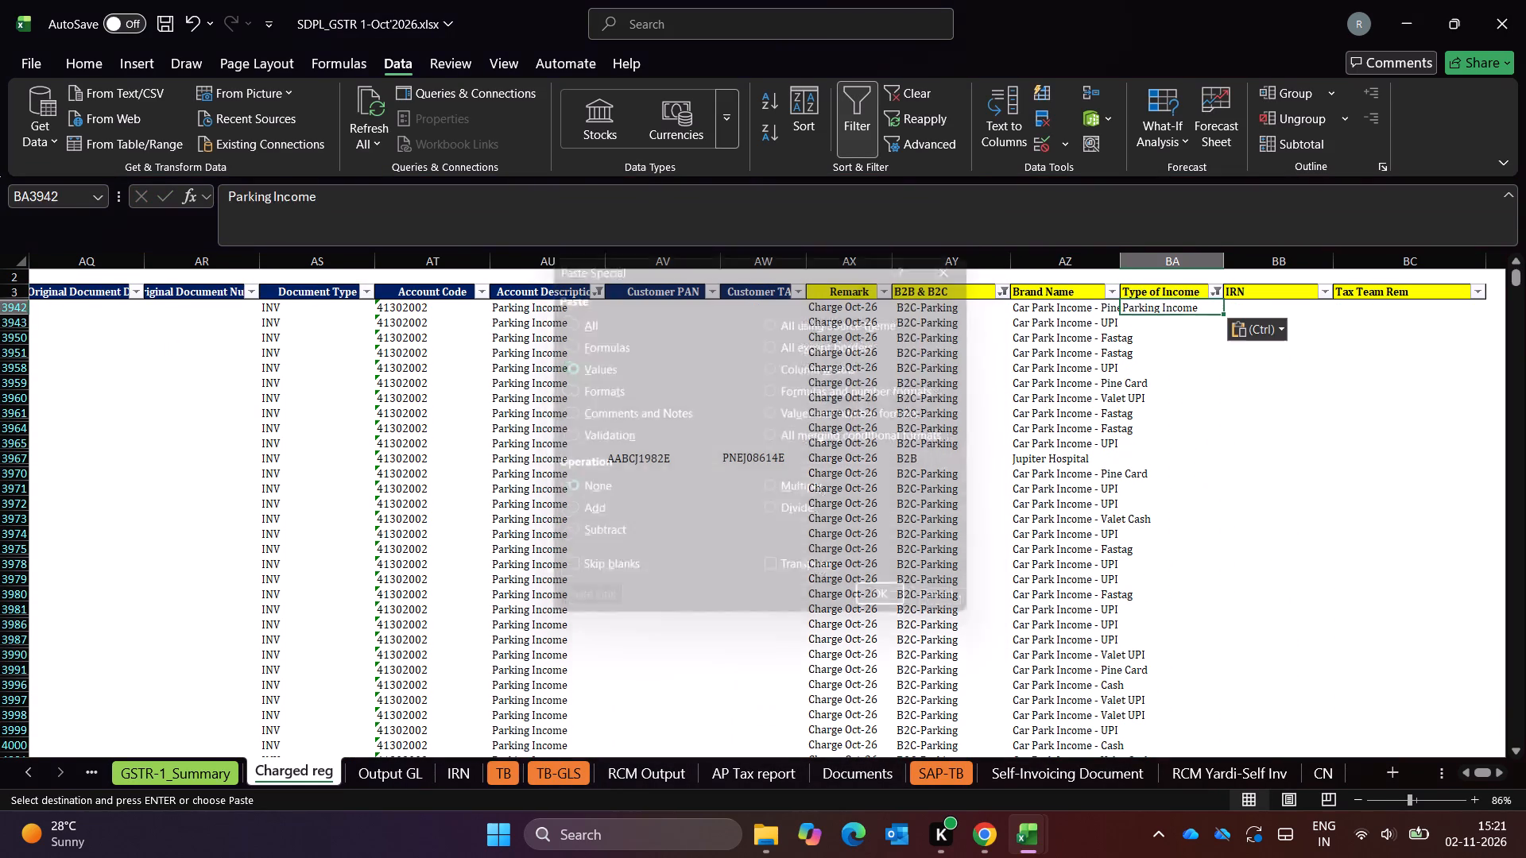
key(Left)
key(ctrl+Down)
key(Down)
key(Up)
key(Up)
key(Right)
key(Down)
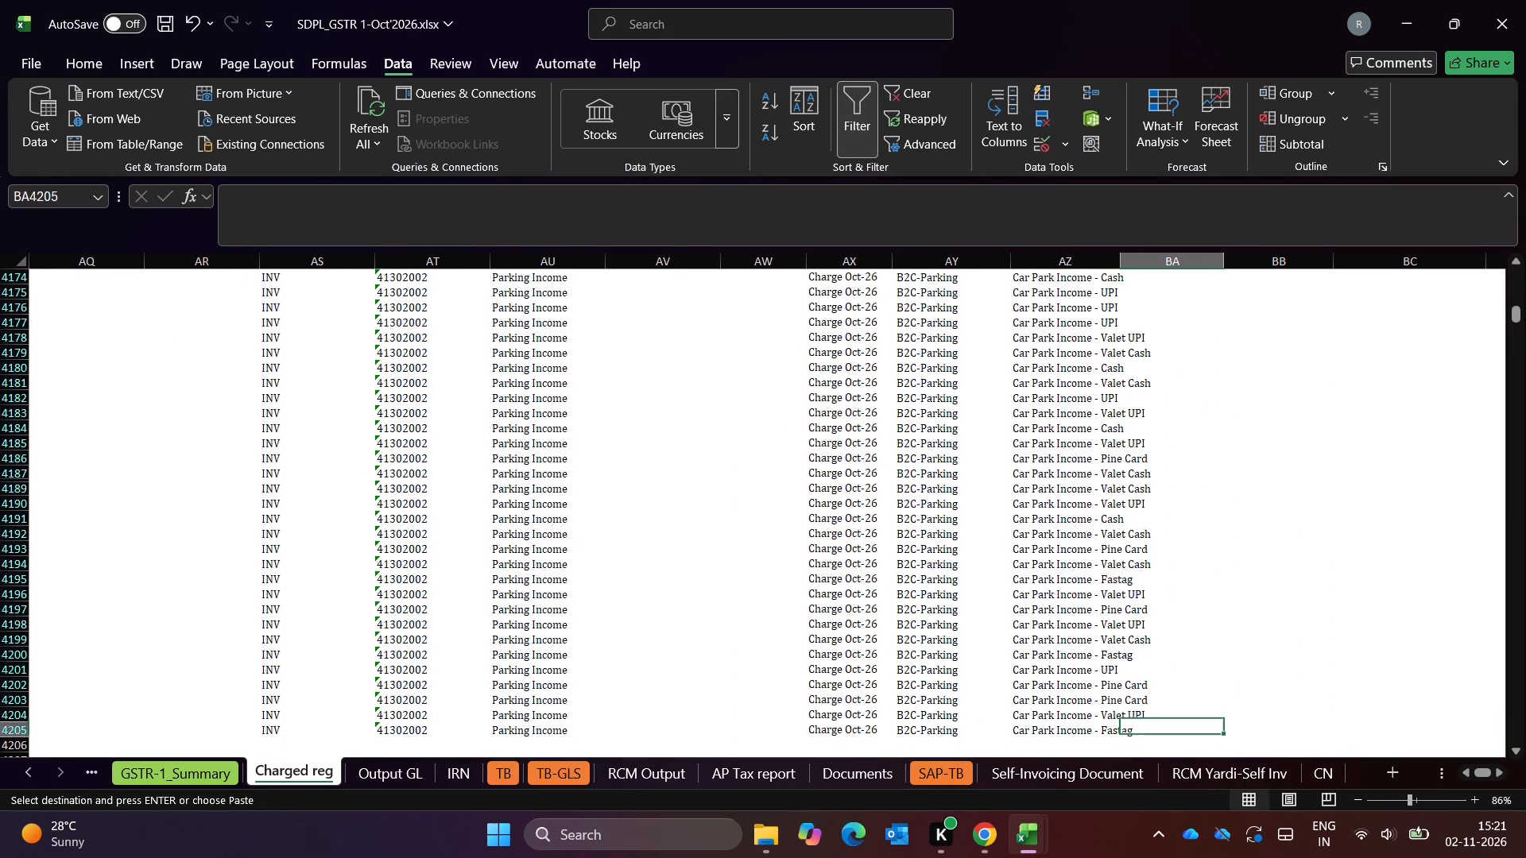
key(ctrl+shift+Up)
key(alt+semicolon)
key(ctrl+d)
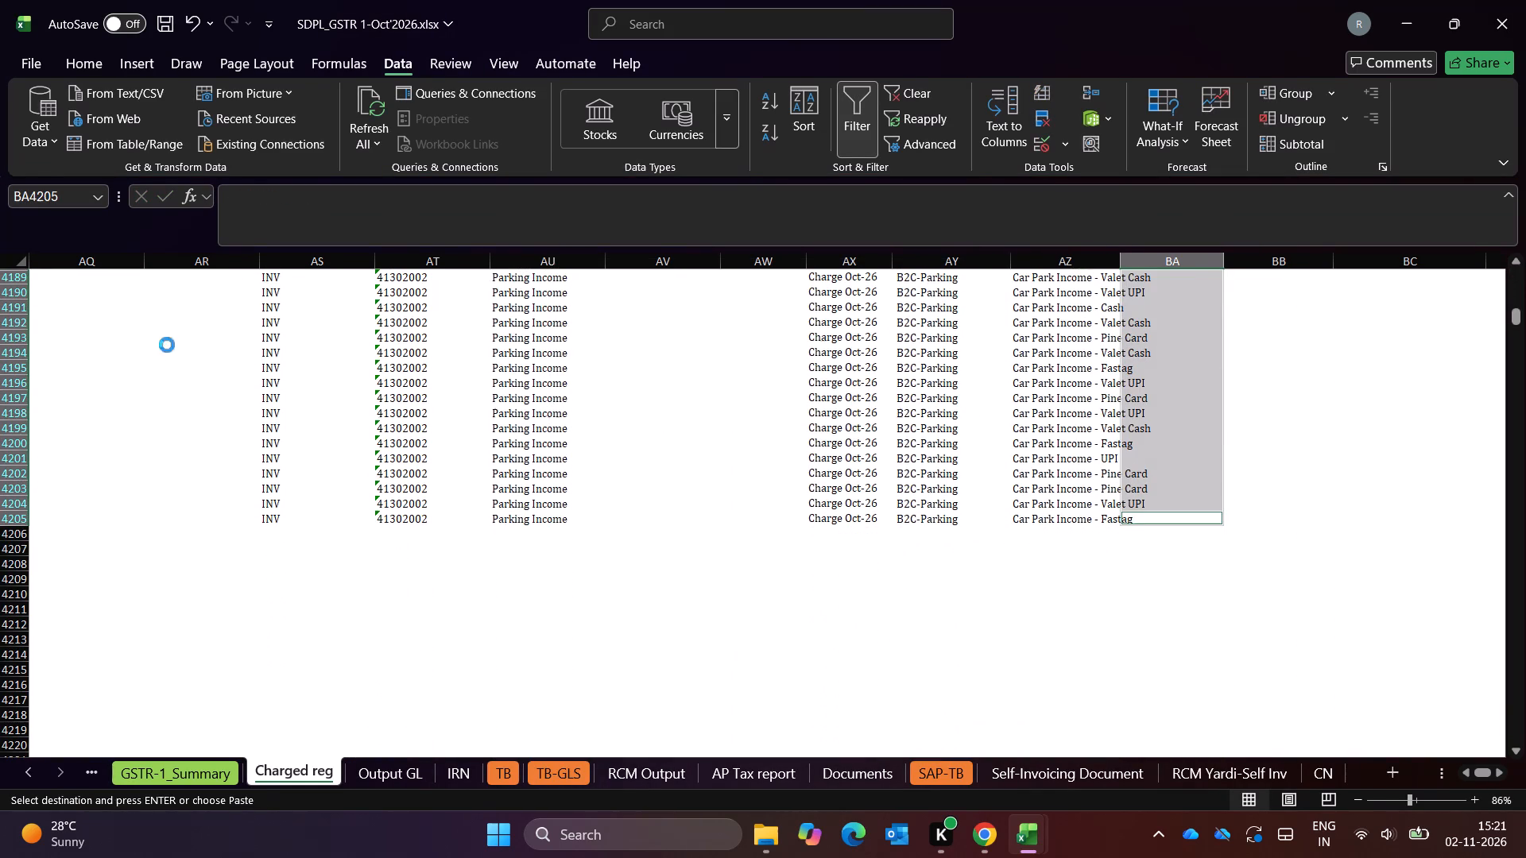
Reset October's Account Description filter to all accounts, keeping only entries with a blank Type of Income.
key(ctrl+Up)
key(ctrl+Up)
key(Up)
key(Down)
key(Down)
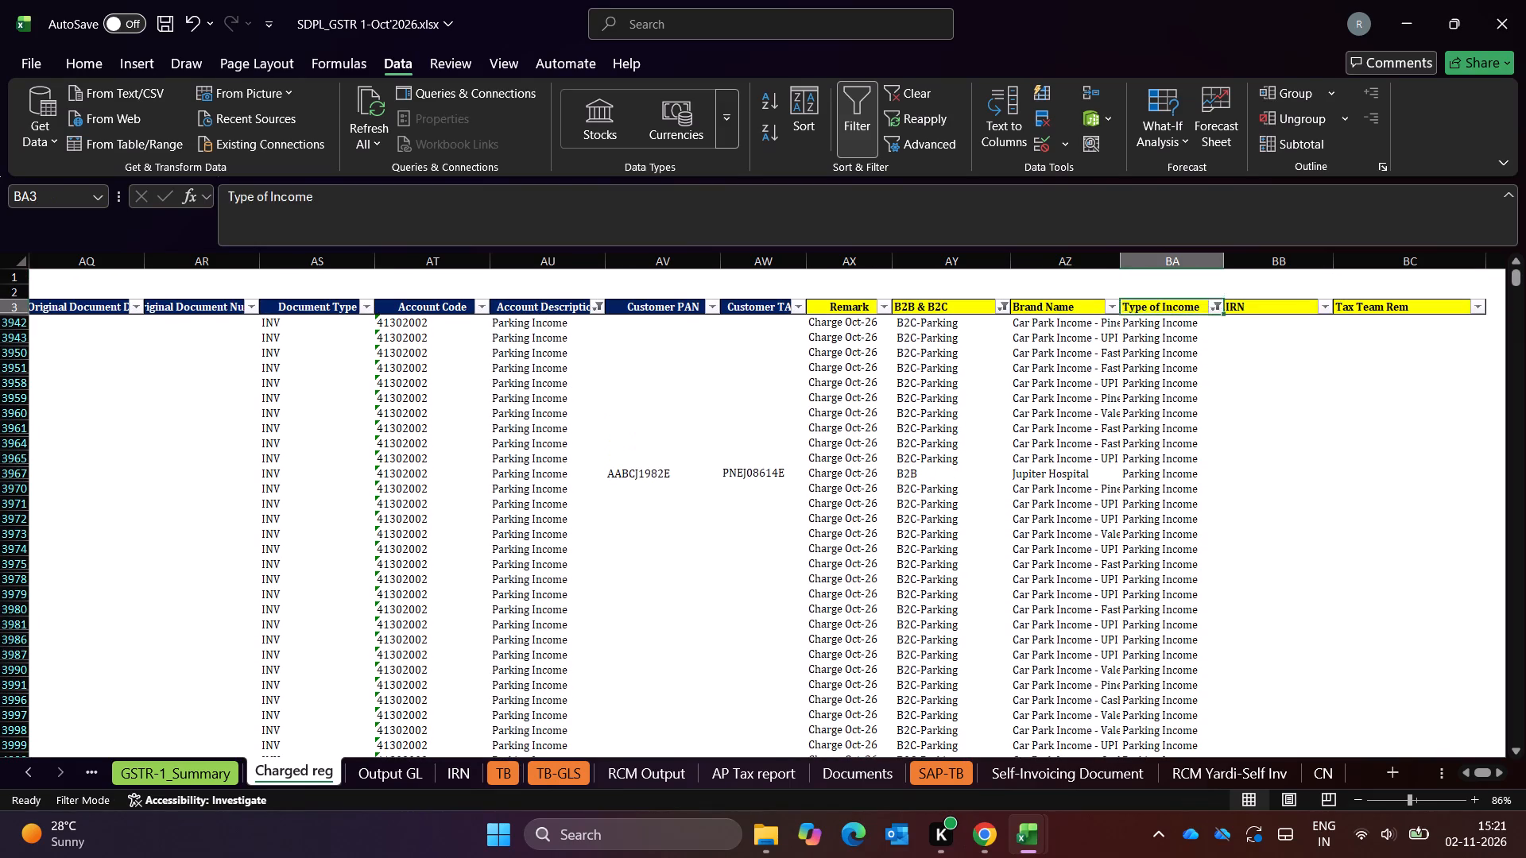
key(Left)
key(Left)
key(Left)
key(Left)
key(Left)
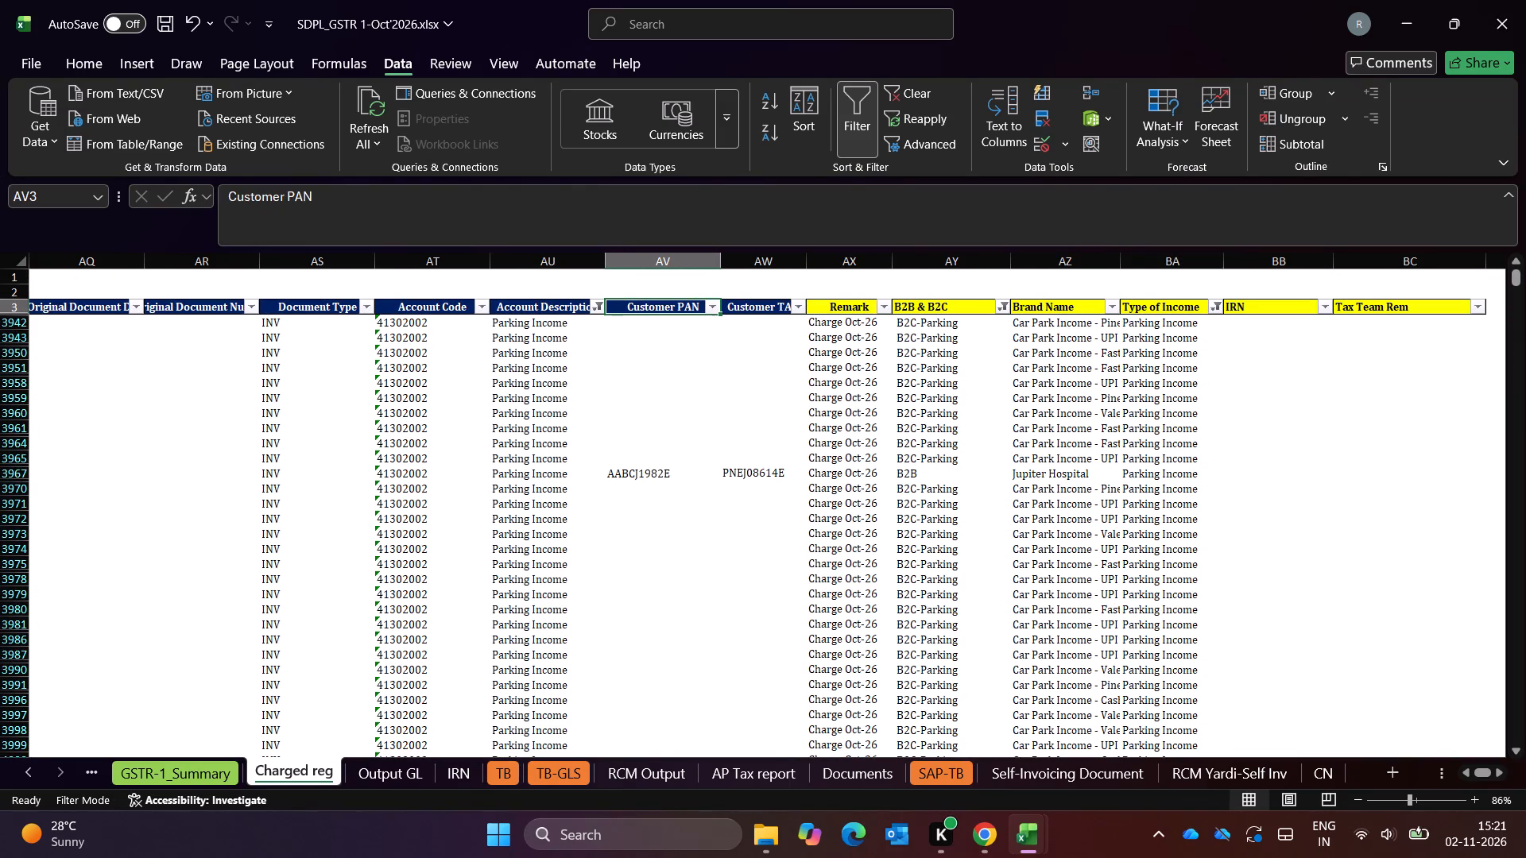
key(Left)
key(alt+Down)
key(alt+Down)
key(alt+Down)
key(alt+Down)
key(alt+Down)
key(alt+Down)
key(alt+Down)
key(alt+Down)
key(alt+Down)
key(Down)
key(Down)
key(Up)
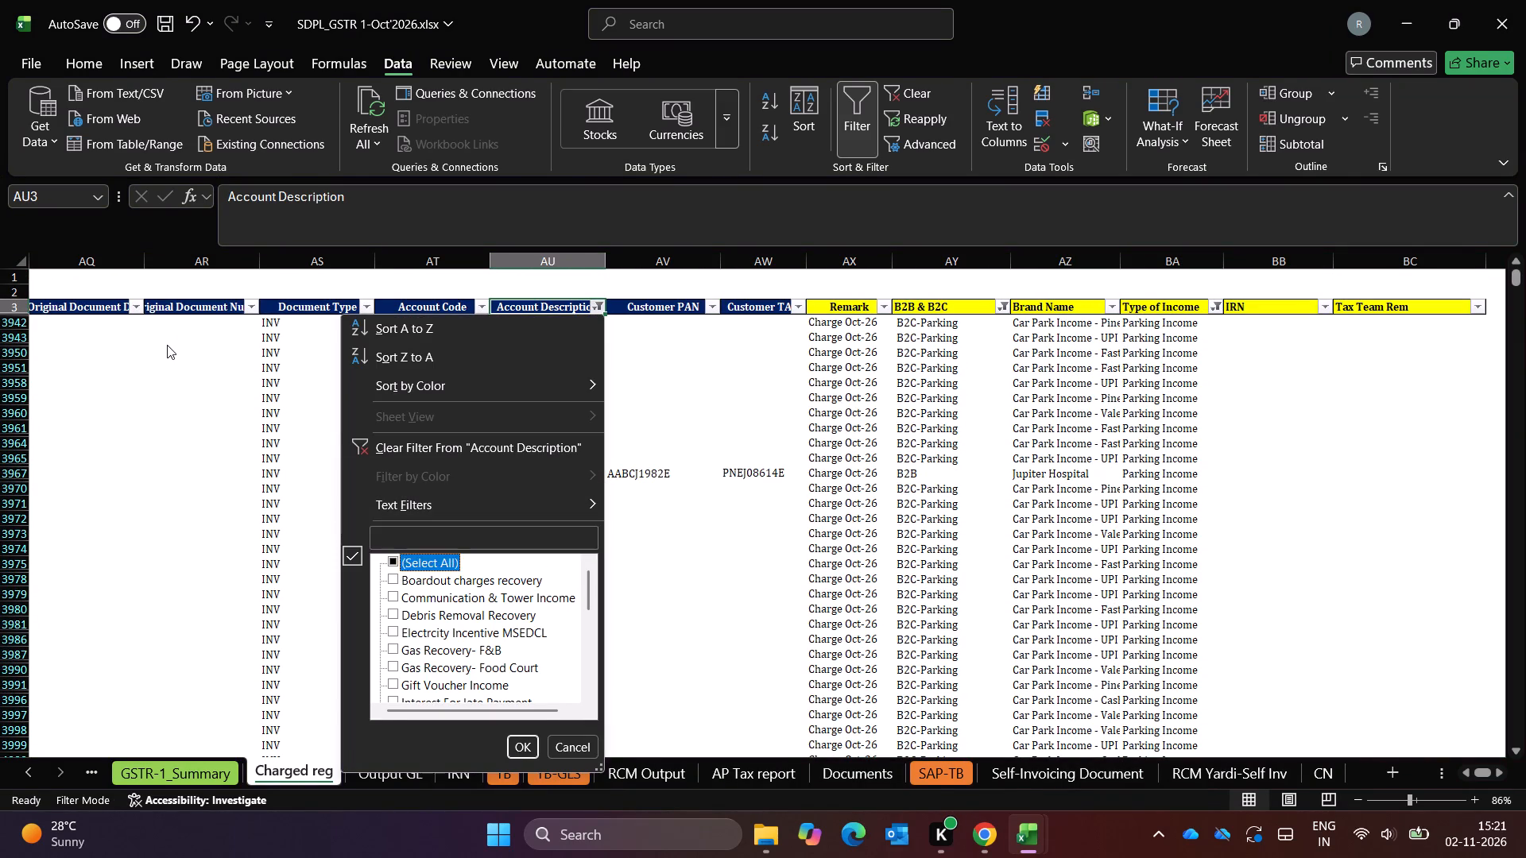
key(space)
key(Return)
Filter October's Account Description column to the Gift Voucher Income entries matching GI.
key(Down)
key(Down)
key(Up)
key(Up)
key(alt+Down)
key(alt+Down)
key(alt+Down)
key(alt+Down)
key(alt+Down)
key(alt+Down)
key(alt+Down)
key(alt+Down)
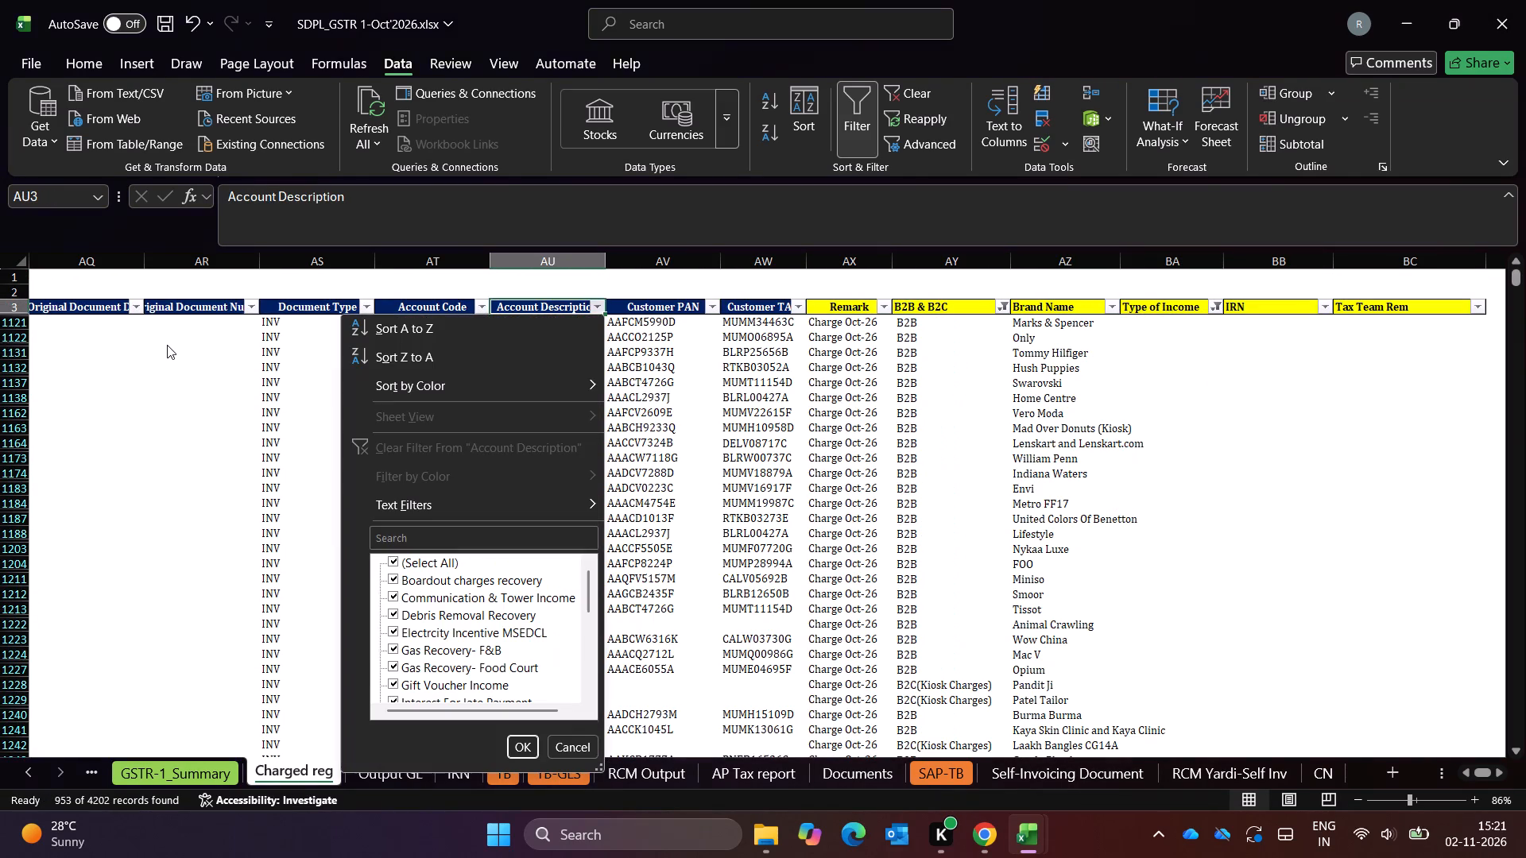
key(Down)
text(GIT)
key(BackSpace)
key(Return)
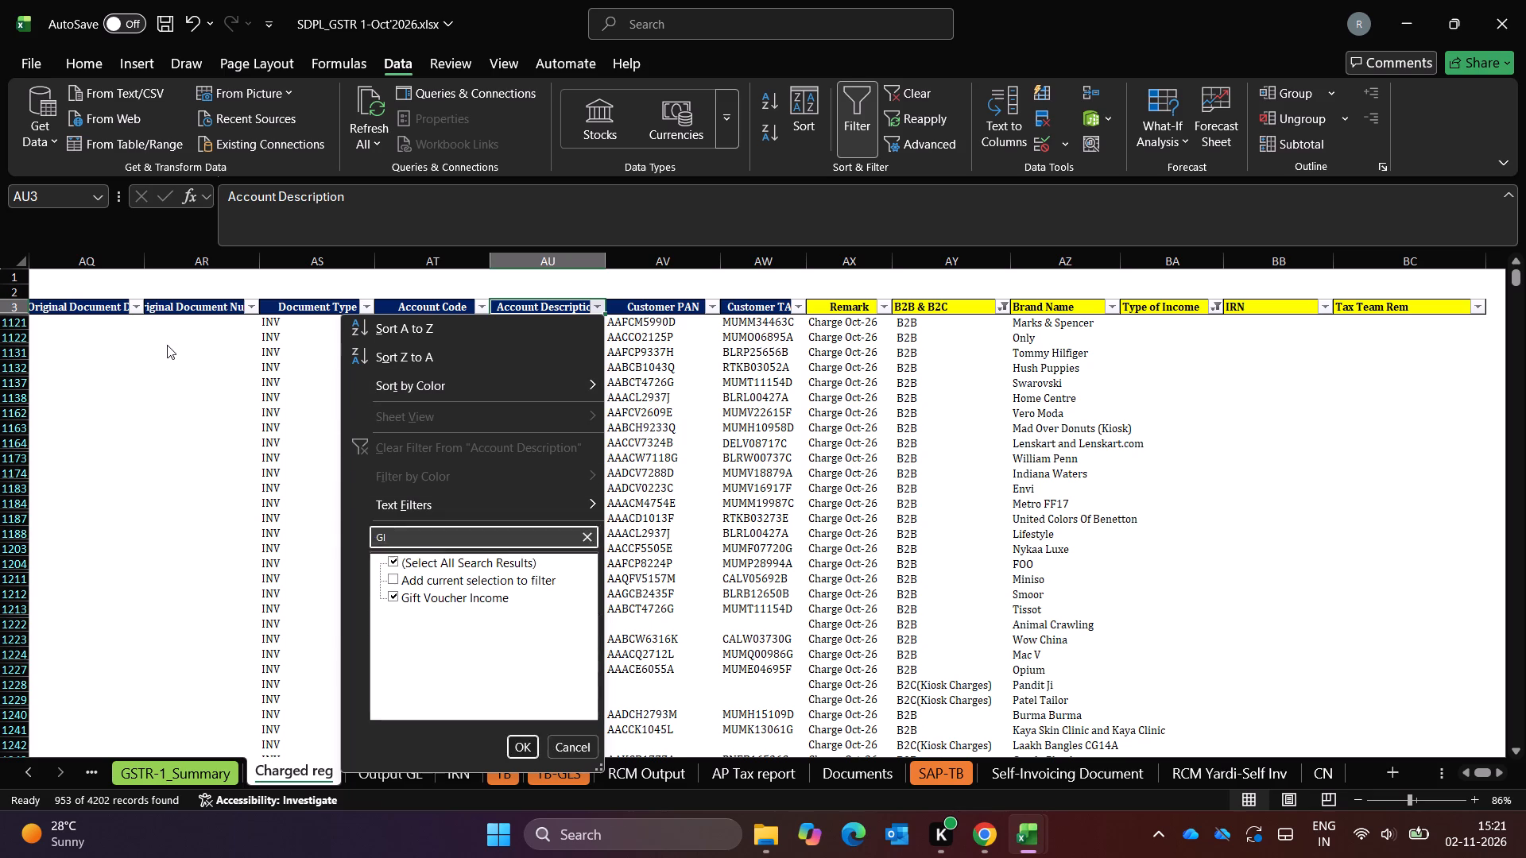
In the September workbook, reset the Type of Income filter to all income types.
key(alt+Tab)
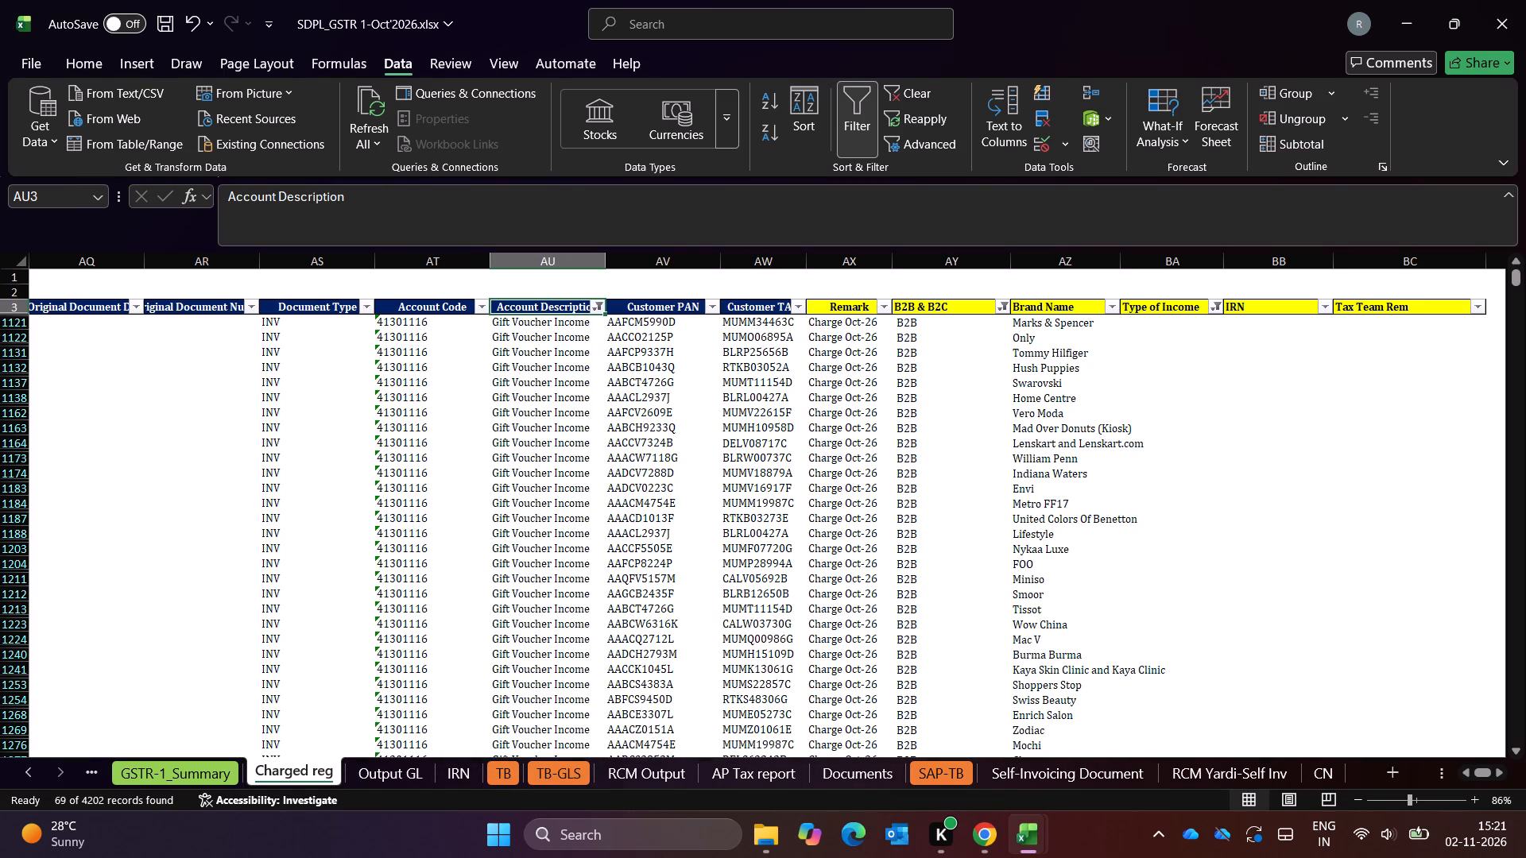
key(alt+Tab)
key(Right)
key(Right)
key(Right)
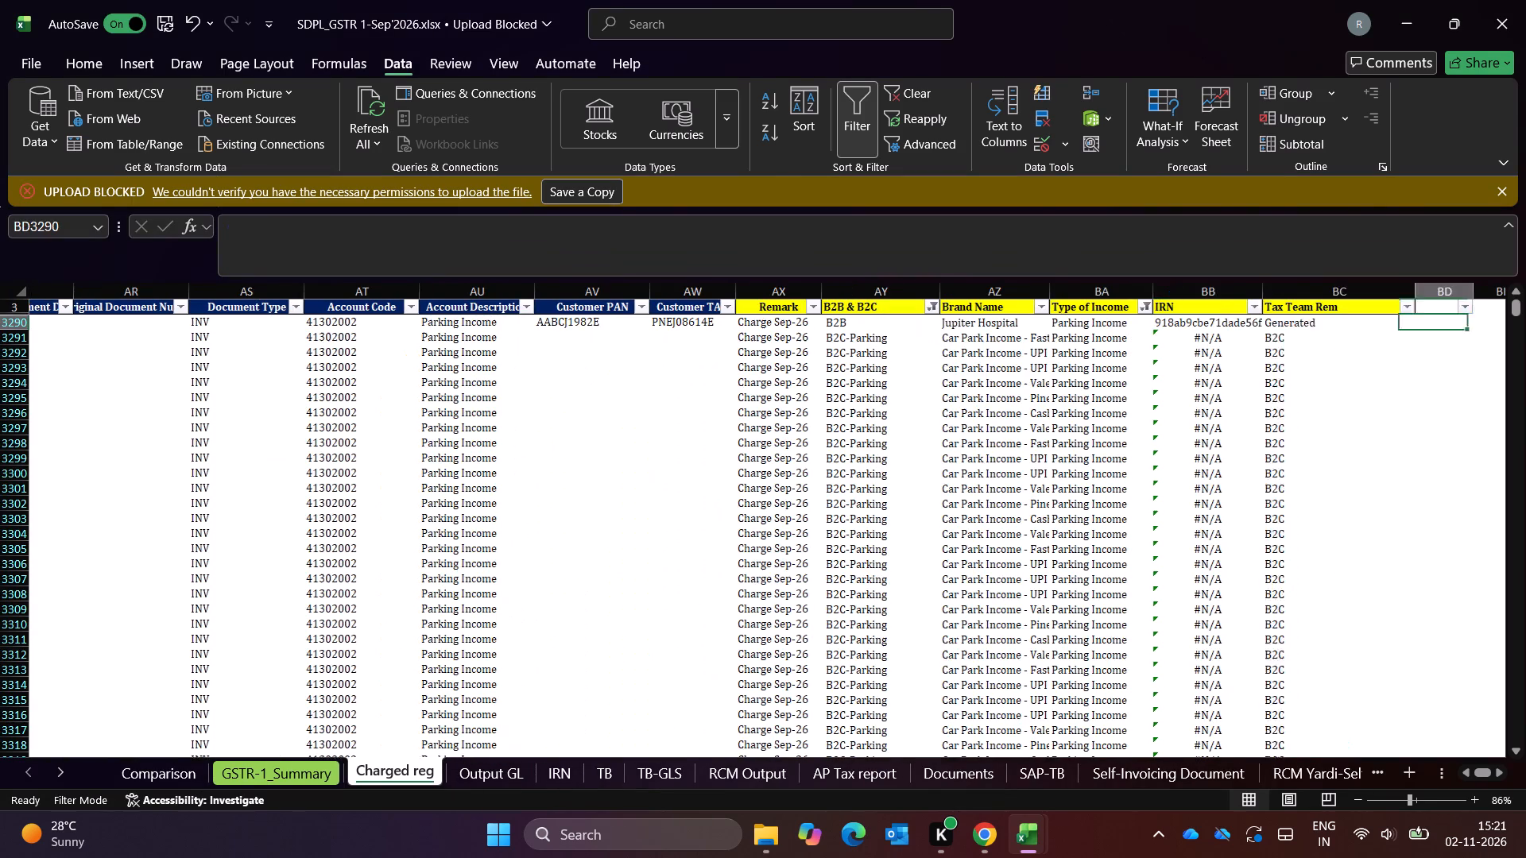
key(Left)
key(Left)
key(Left)
key(Up)
key(alt+Down)
key(alt+Down)
key(alt+Down)
key(alt+Down)
key(alt+Down)
key(alt+Down)
key(alt+Down)
key(alt+Down)
key(alt+Down)
key(alt+Down)
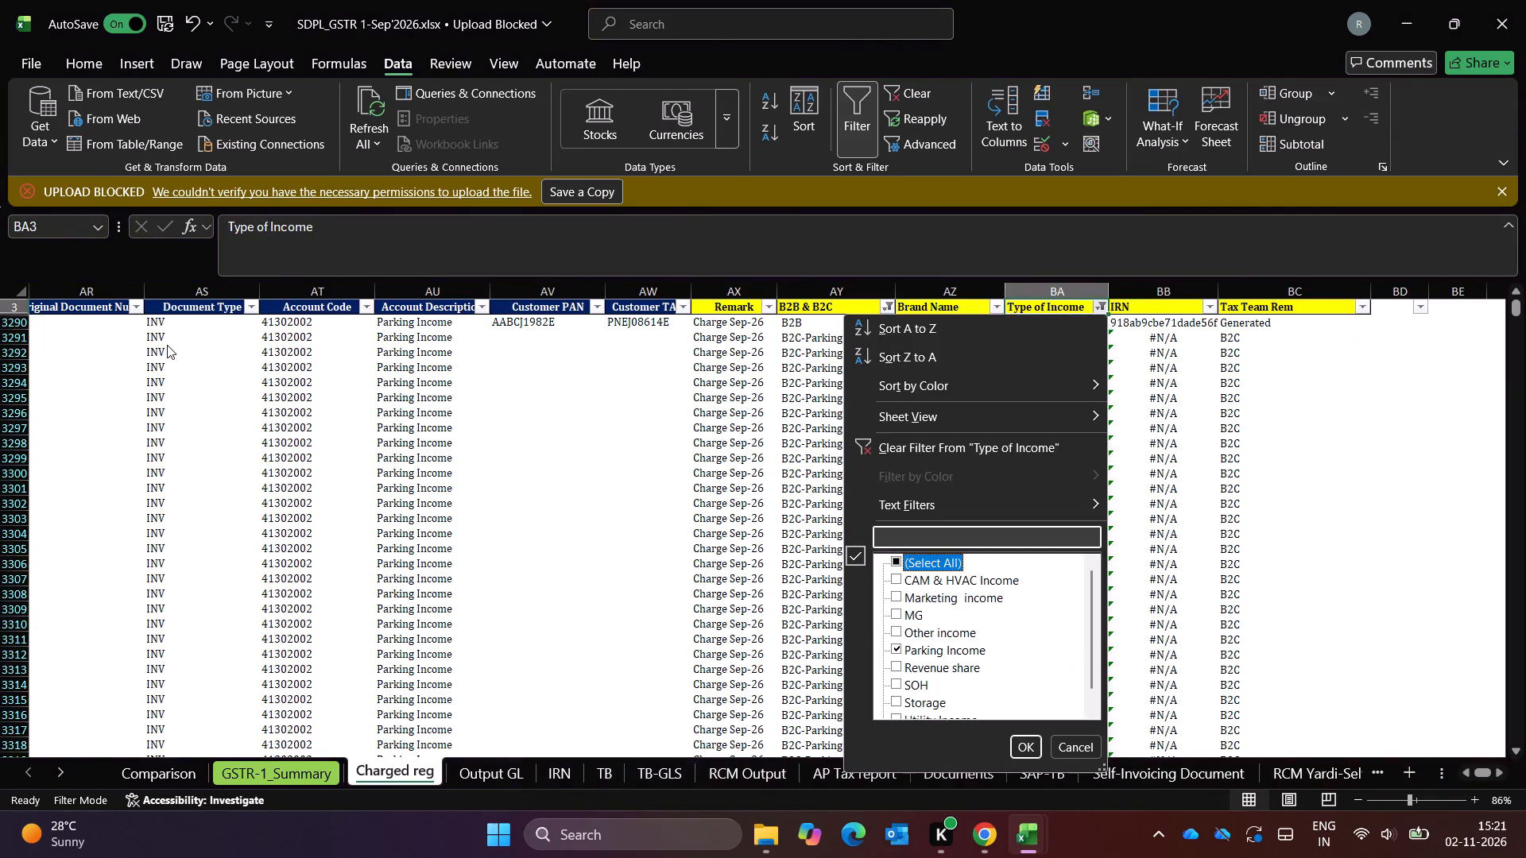
key(space)
key(Return)
Filter September's Account Description column to the Gift Voucher Income entries matching GIFT.
key(Left)
key(Left)
key(Left)
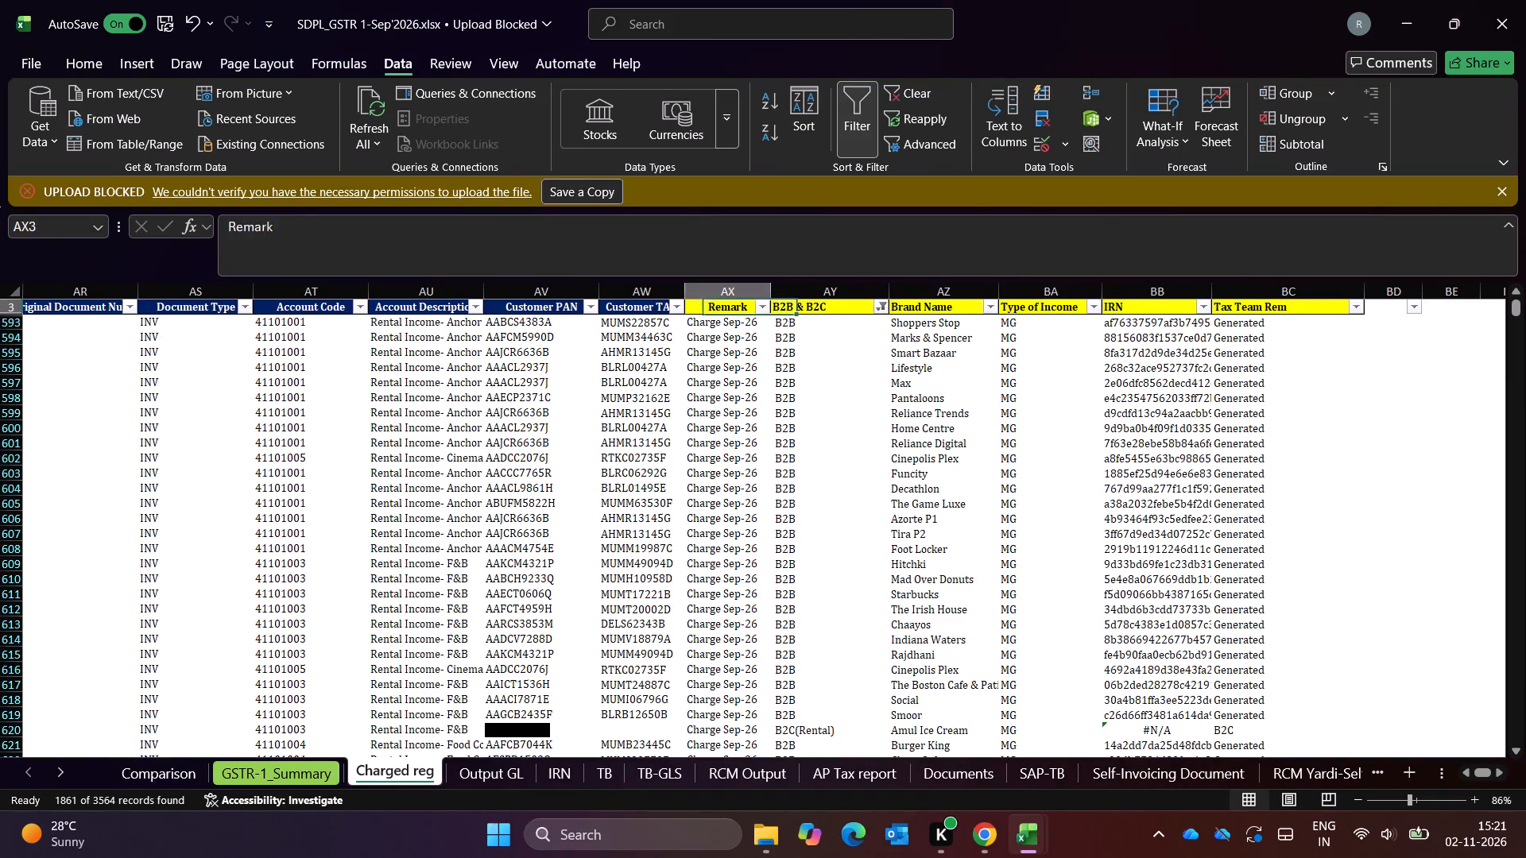
key(Left)
key(Left)
key(Left)
key(alt+Down)
key(alt+Down)
key(alt+Down)
key(alt+Down)
key(alt+Down)
key(alt+Down)
key(alt+Down)
key(alt+Down)
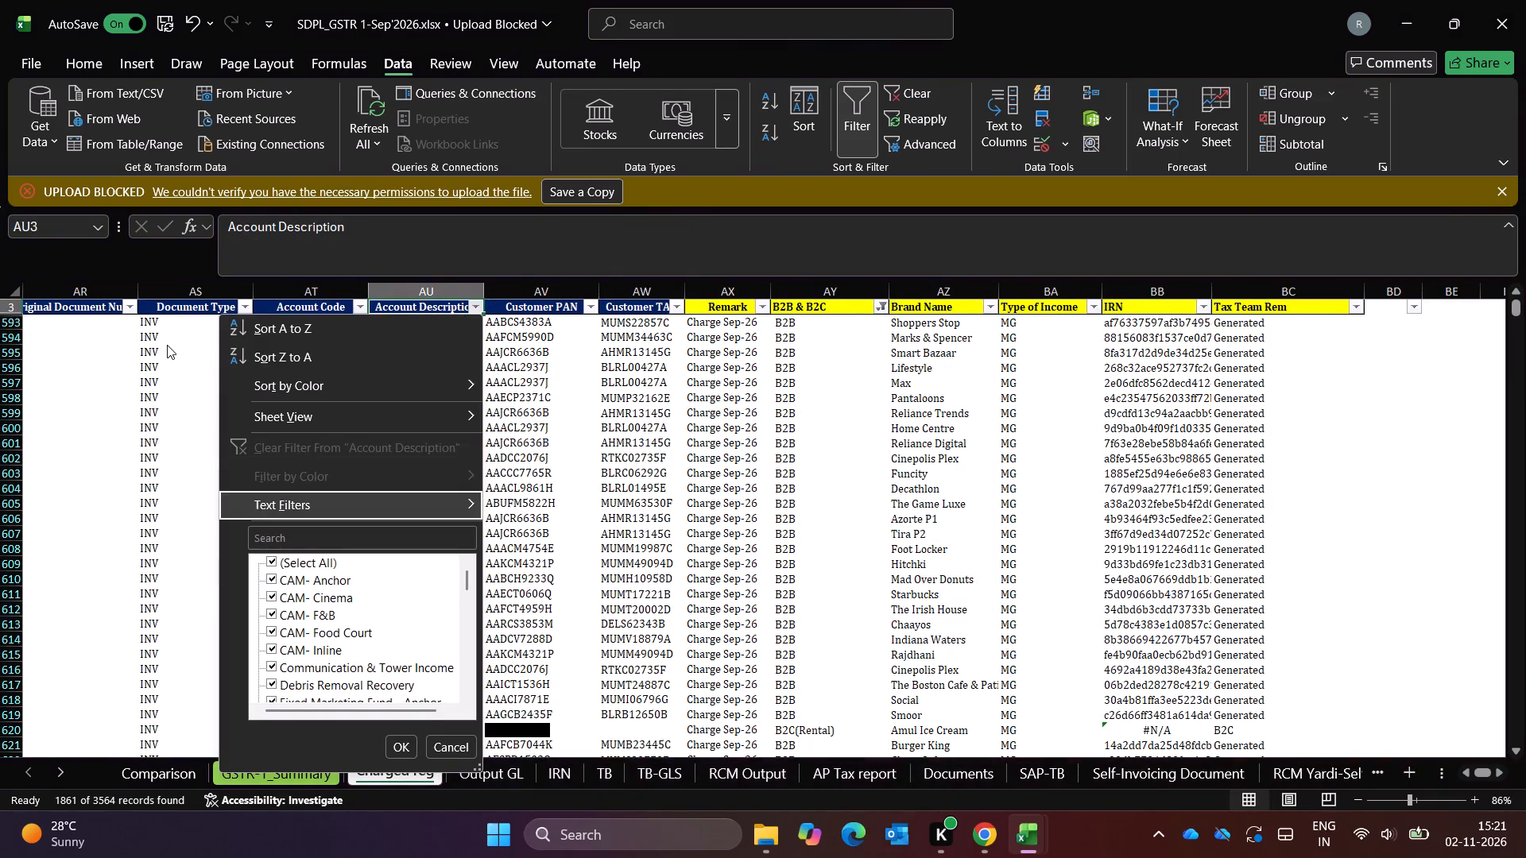
key(Down)
text(GIFT)
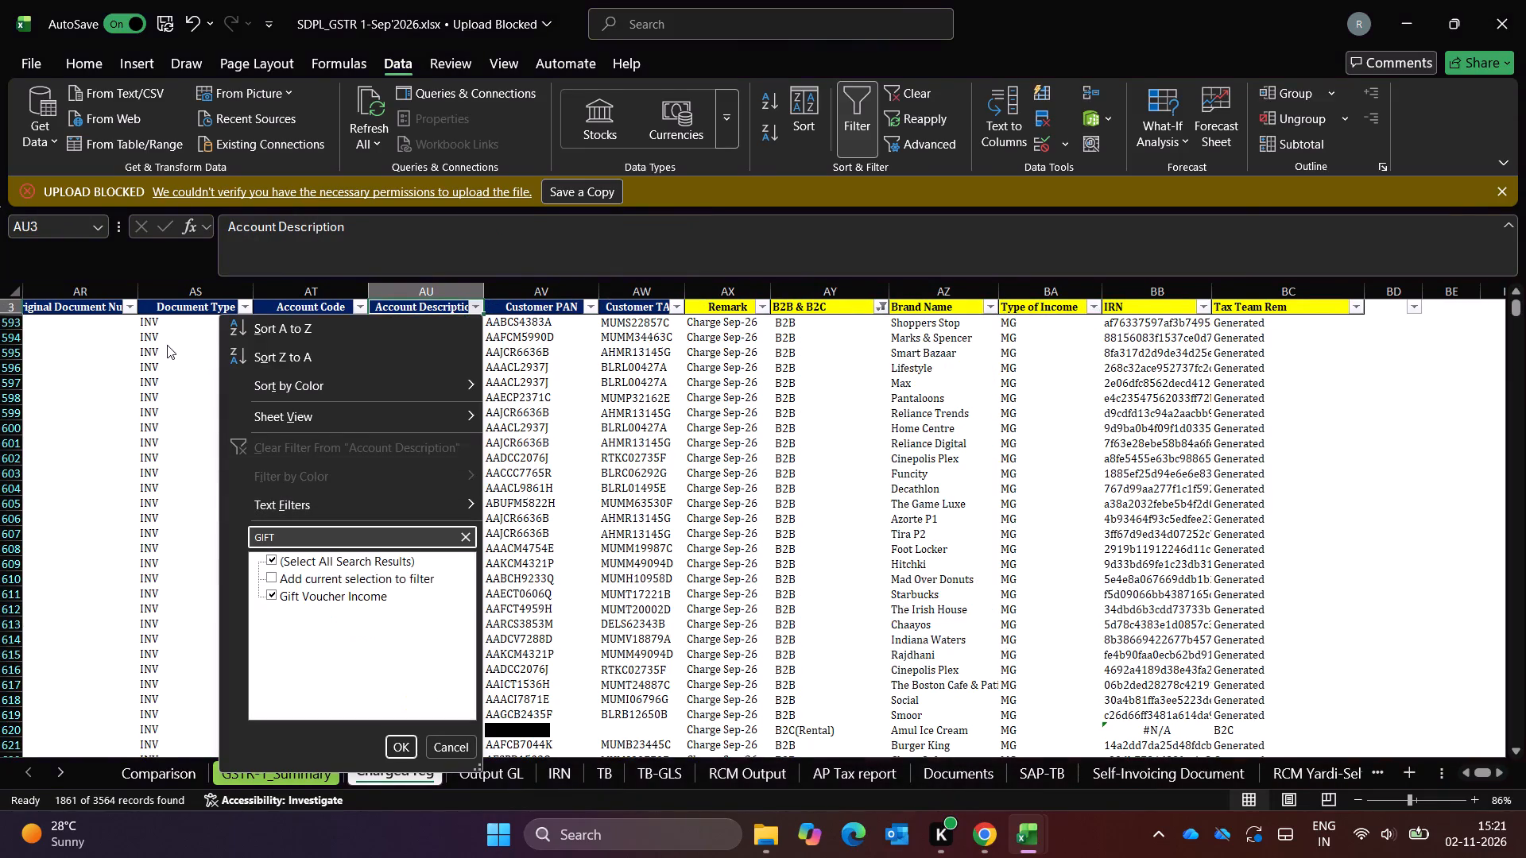
key(Return)
Copy Other income from the Type of Income of September's first Gift Voucher Income entry.
key(Right)
key(Right)
key(Right)
key(Right)
key(Right)
key(Down)
key(Right)
key(ctrl+c)
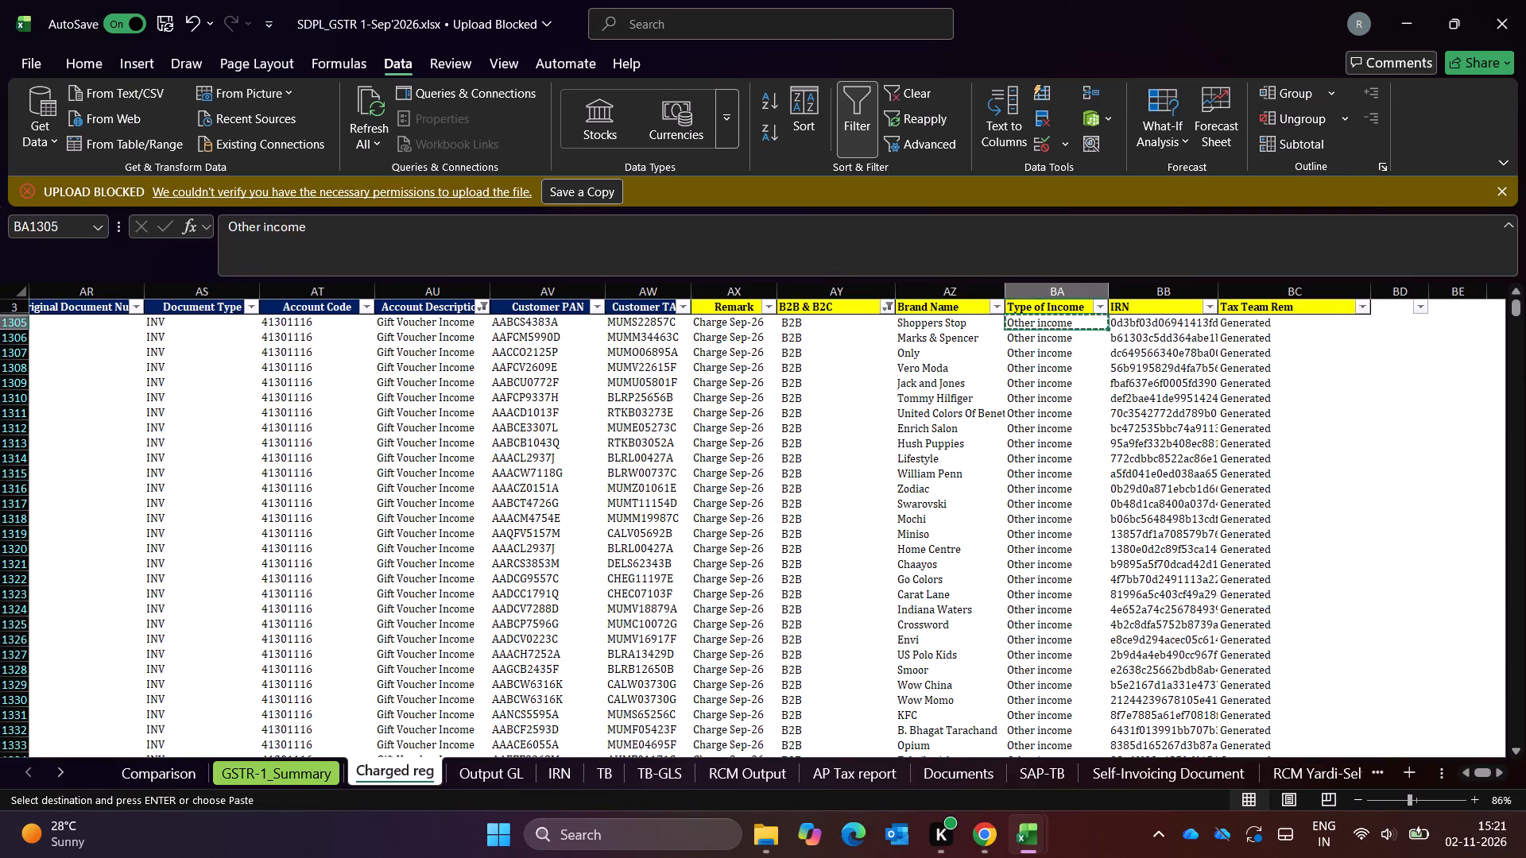
Switch to the October workbook and paste Other income into the Type of Income of the first filtered Gift Voucher Income entry.
key(alt+Tab)
key(Right)
key(Right)
key(Right)
key(Down)
key(Right)
key(Right)
key(Right)
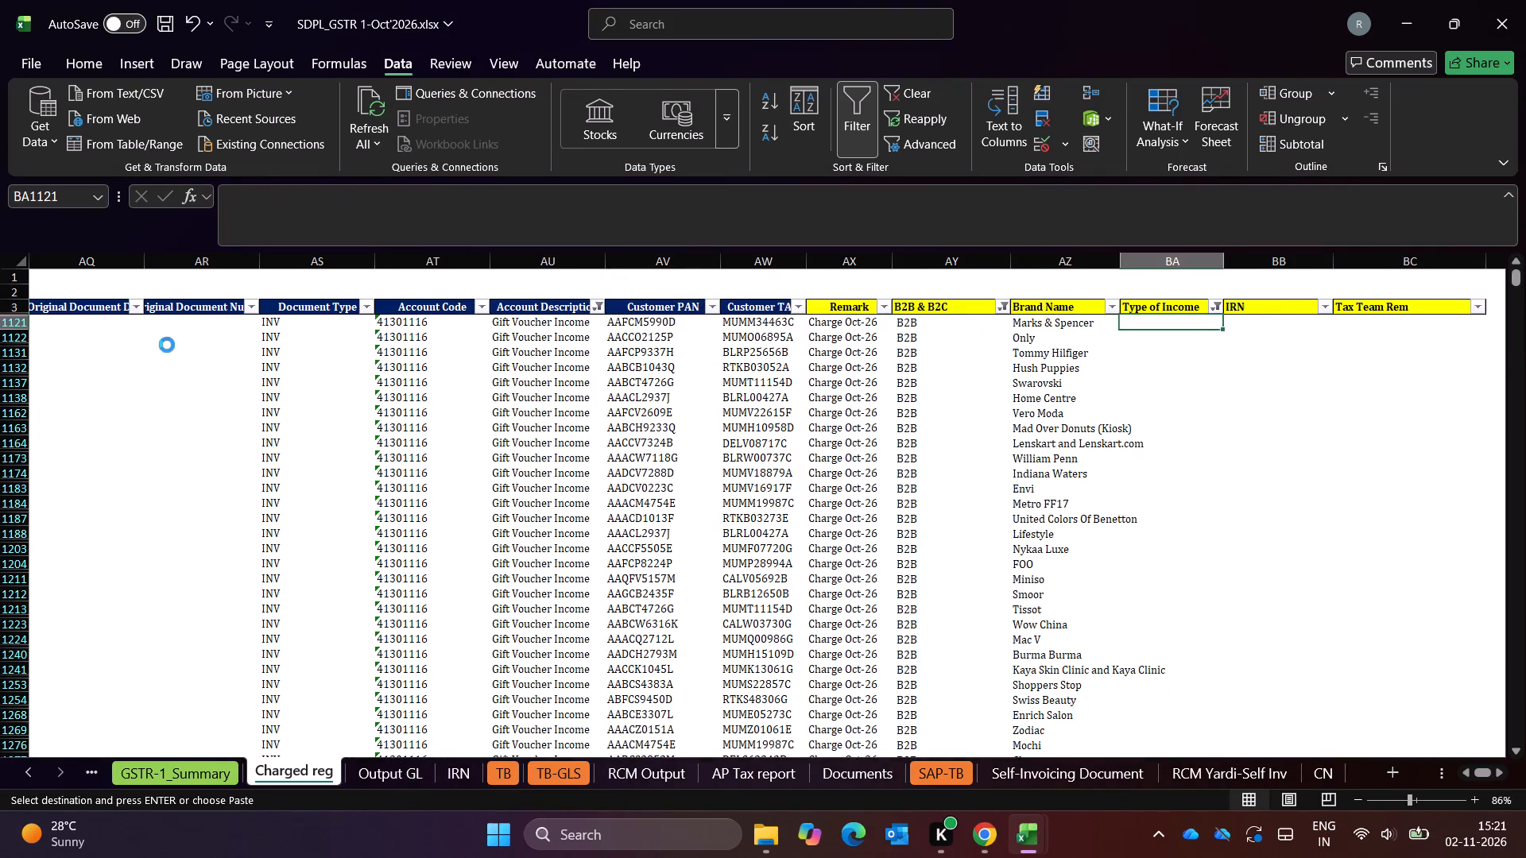
key(ctrl+v)
Fill Other income down the visible Type of Income cells through the last filtered Gift Voucher Income entry.
key(Left)
key(ctrl+Down)
key(Down)
key(Up)
key(Right)
key(ctrl+shift+Up)
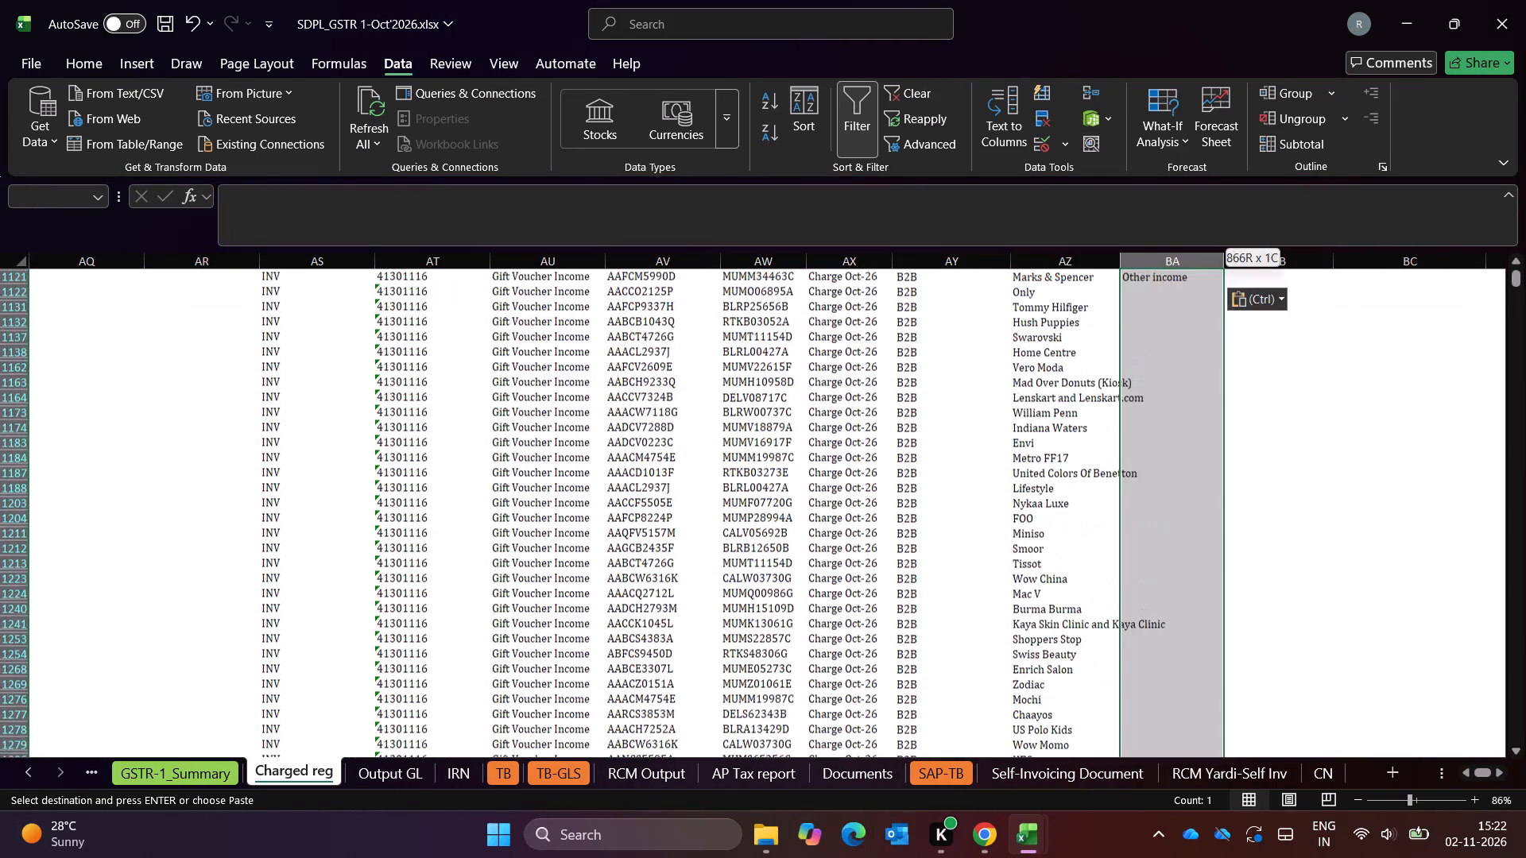
key(alt+semicolon)
key(ctrl+d)
Reset October's Account Description filter to all account descriptions, keeping the Type of Income filter in place.
key(ctrl+Up)
key(ctrl+Up)
key(Down)
key(Down)
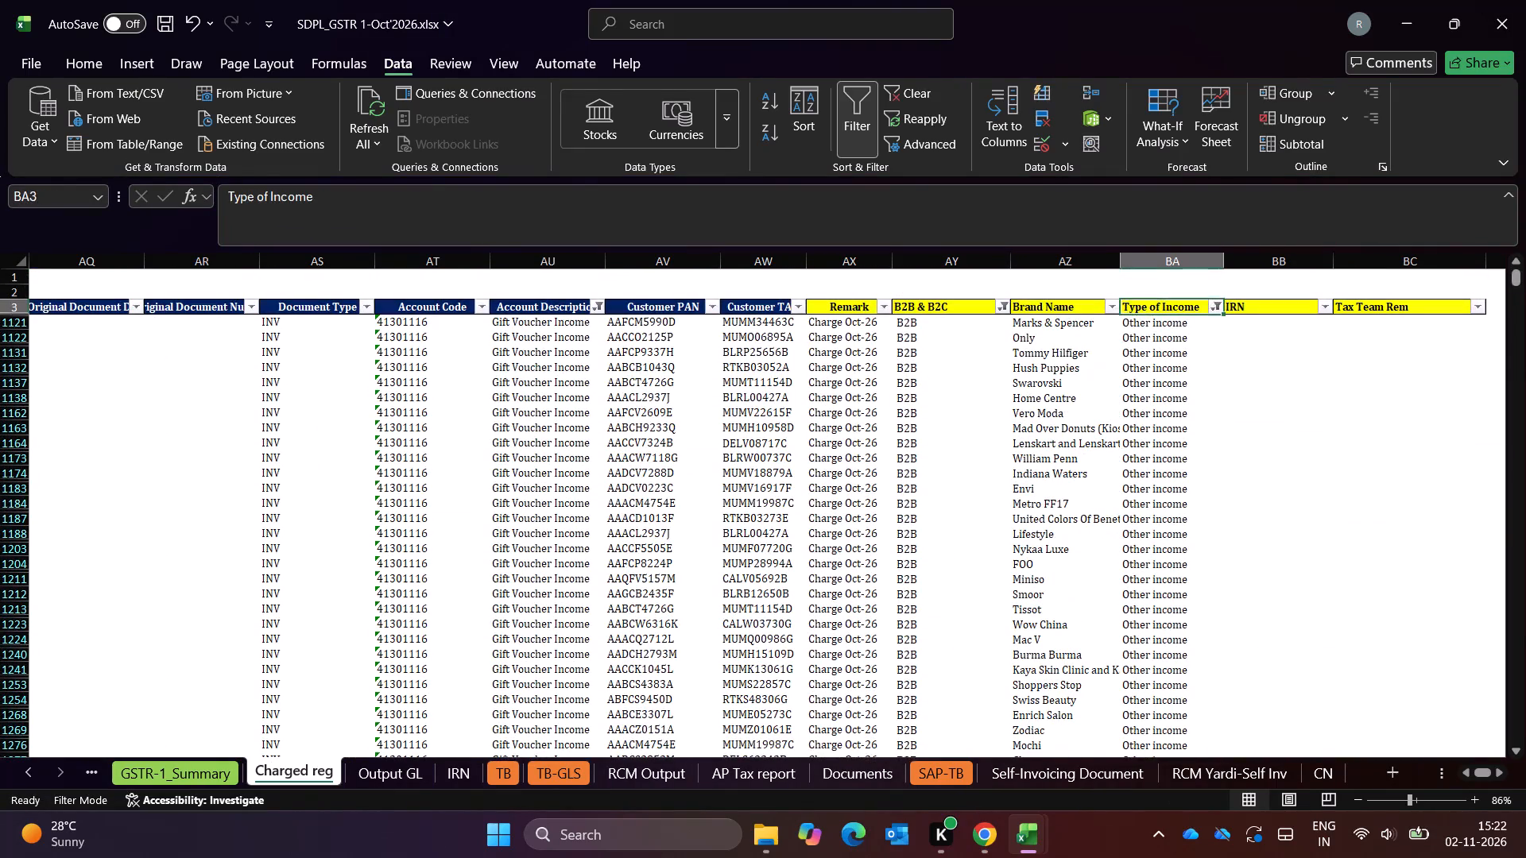
key(Left)
key(Left)
key(Left)
key(Left)
key(Left)
key(Left)
key(alt+Down)
key(alt+Down)
key(alt+Down)
key(alt+Down)
key(alt+Down)
key(alt+Down)
key(alt+Down)
key(alt+Down)
key(Down)
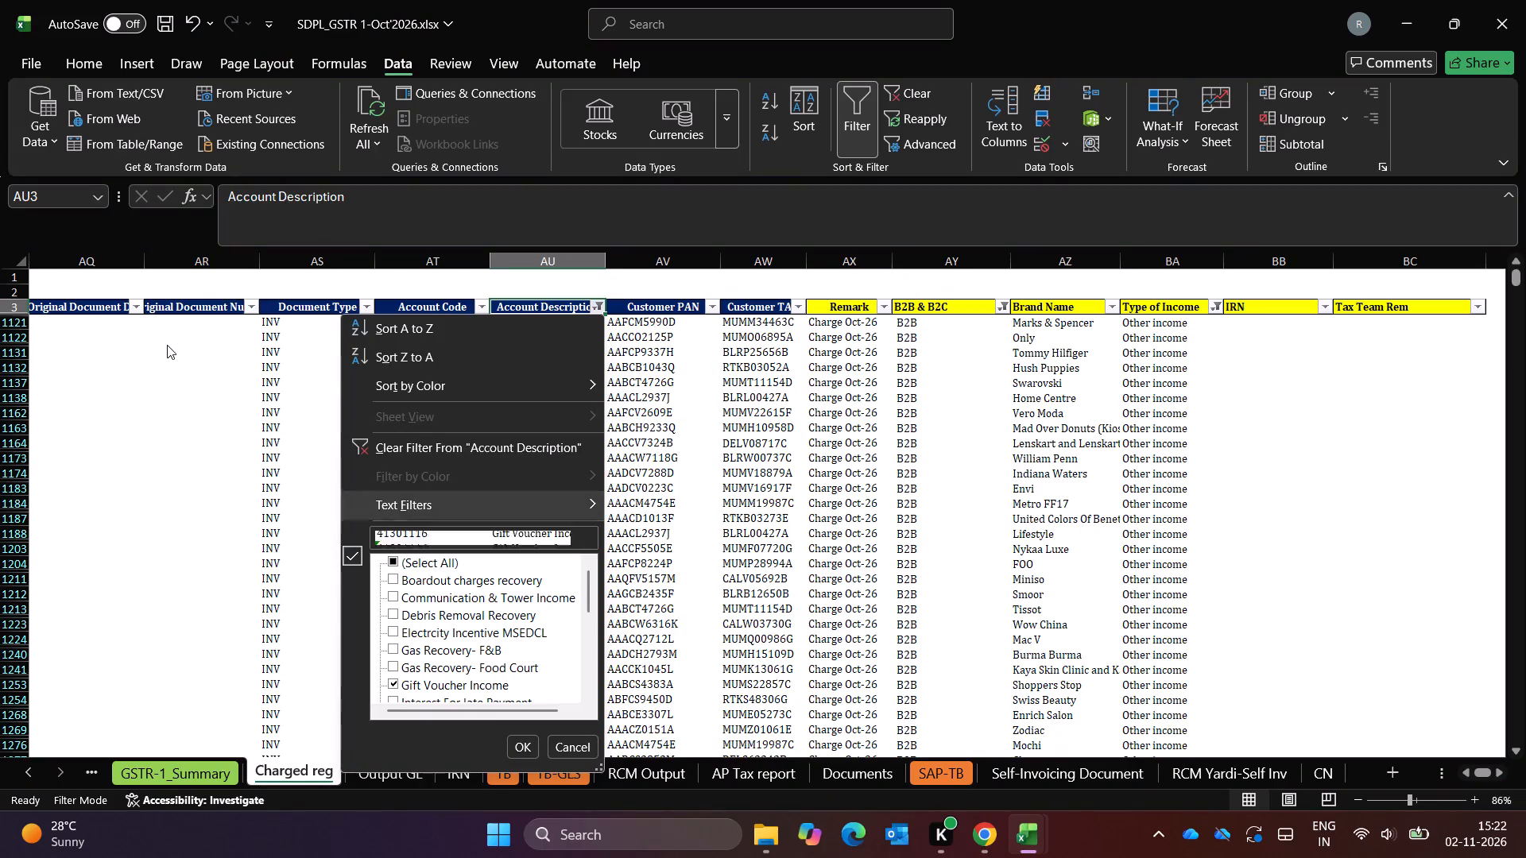
key(Down)
key(space)
key(Return)
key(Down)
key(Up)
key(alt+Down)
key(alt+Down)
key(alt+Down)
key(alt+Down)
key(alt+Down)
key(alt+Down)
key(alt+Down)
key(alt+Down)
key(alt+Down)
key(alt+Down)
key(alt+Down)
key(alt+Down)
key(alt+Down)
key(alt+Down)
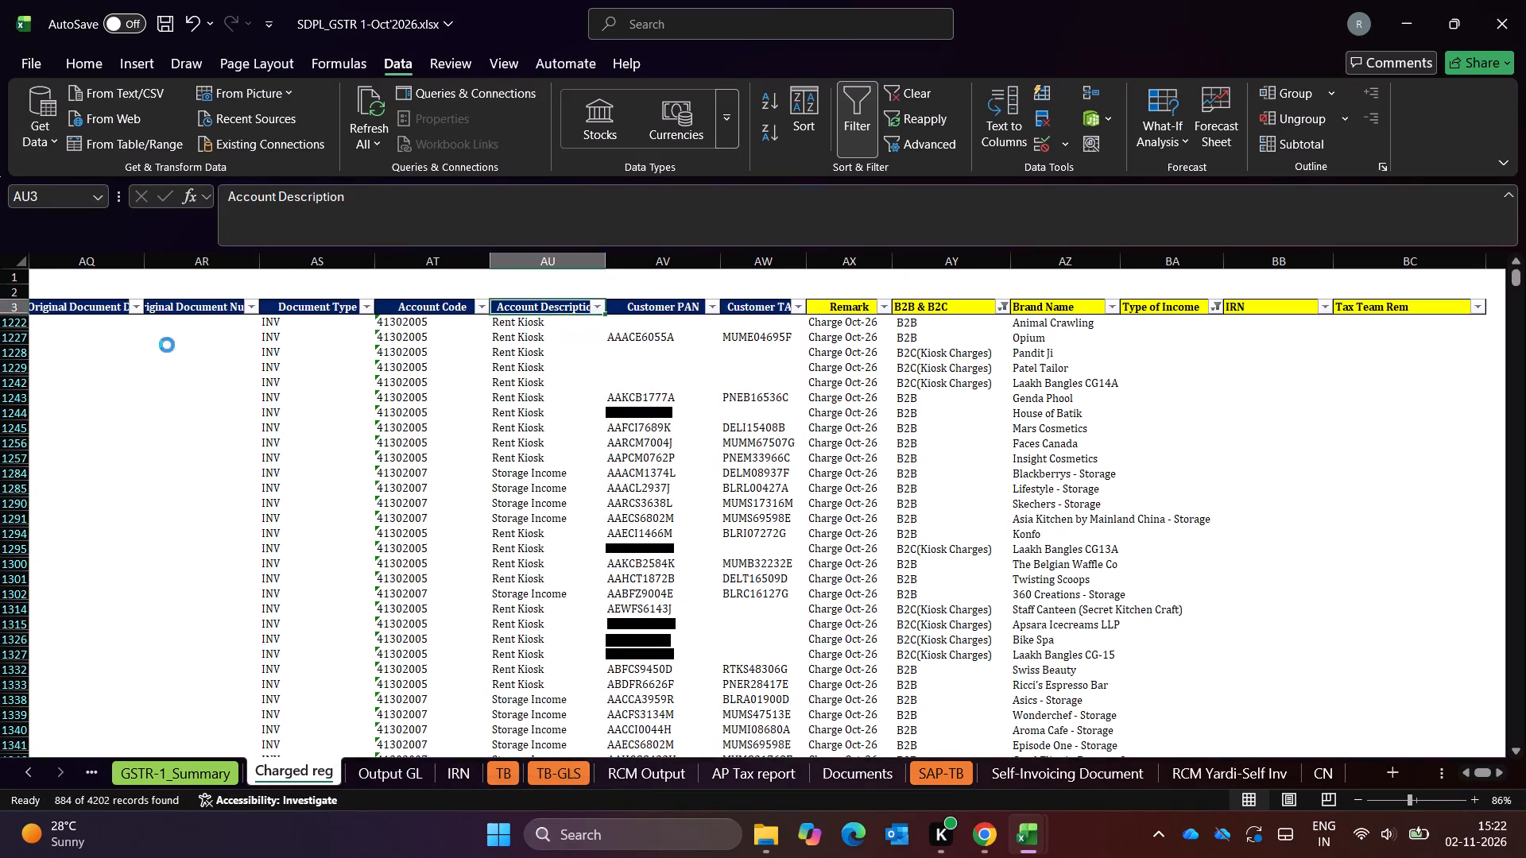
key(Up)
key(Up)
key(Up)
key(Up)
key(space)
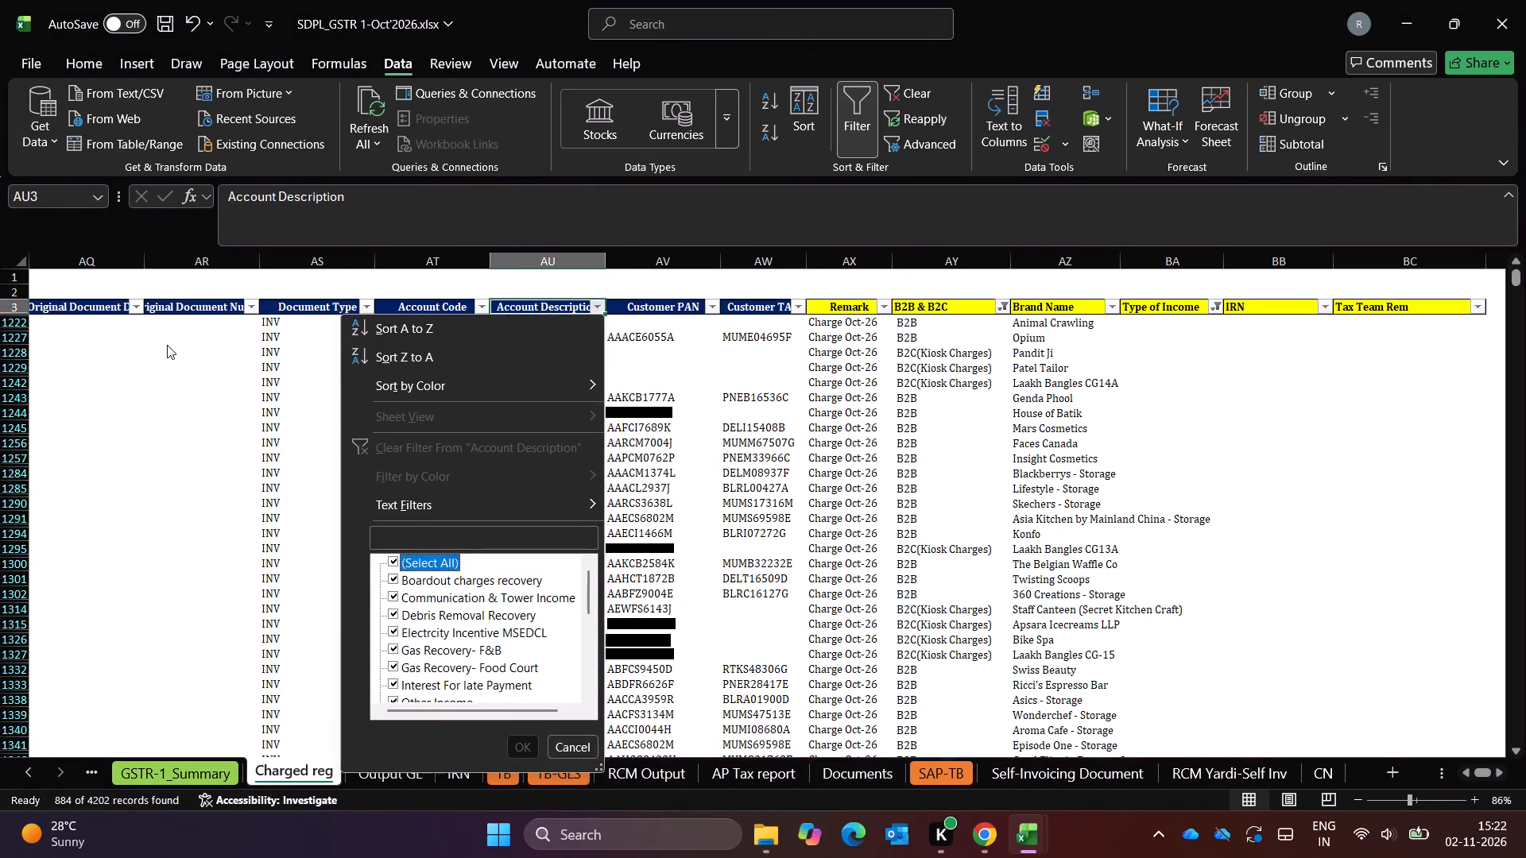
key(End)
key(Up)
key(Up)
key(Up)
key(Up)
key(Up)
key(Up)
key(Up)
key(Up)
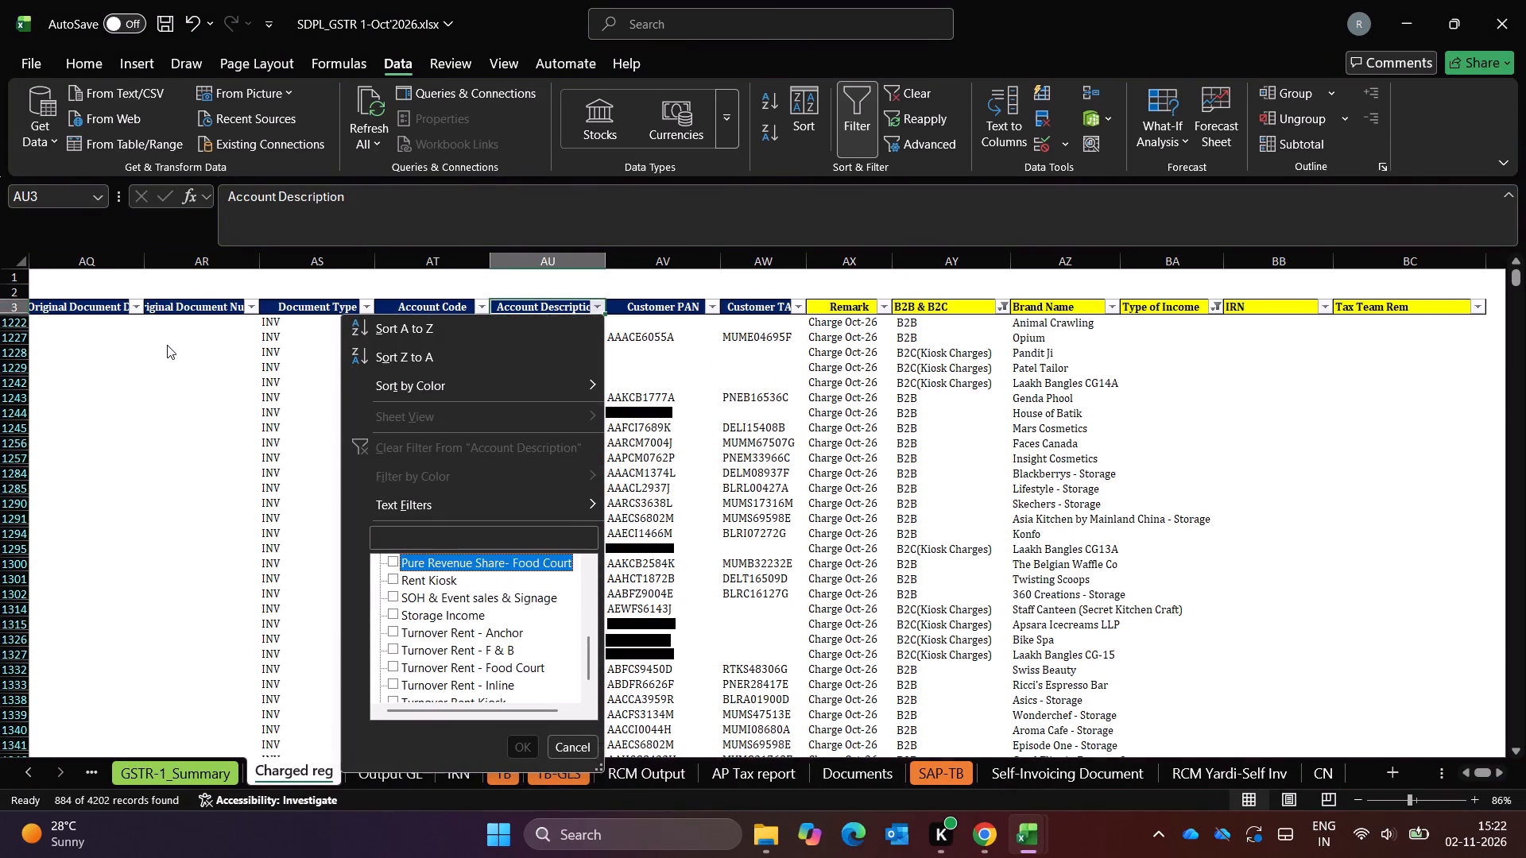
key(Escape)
Filter October's Account Description column by RENT, leaving only Rent Kiosk selected and excluding all the Turnover Rent accounts.
key(alt+Down)
key(alt+Down)
key(alt+Down)
key(alt+Down)
key(alt+Down)
key(alt+Down)
key(alt+Down)
key(alt+Down)
key(alt+Down)
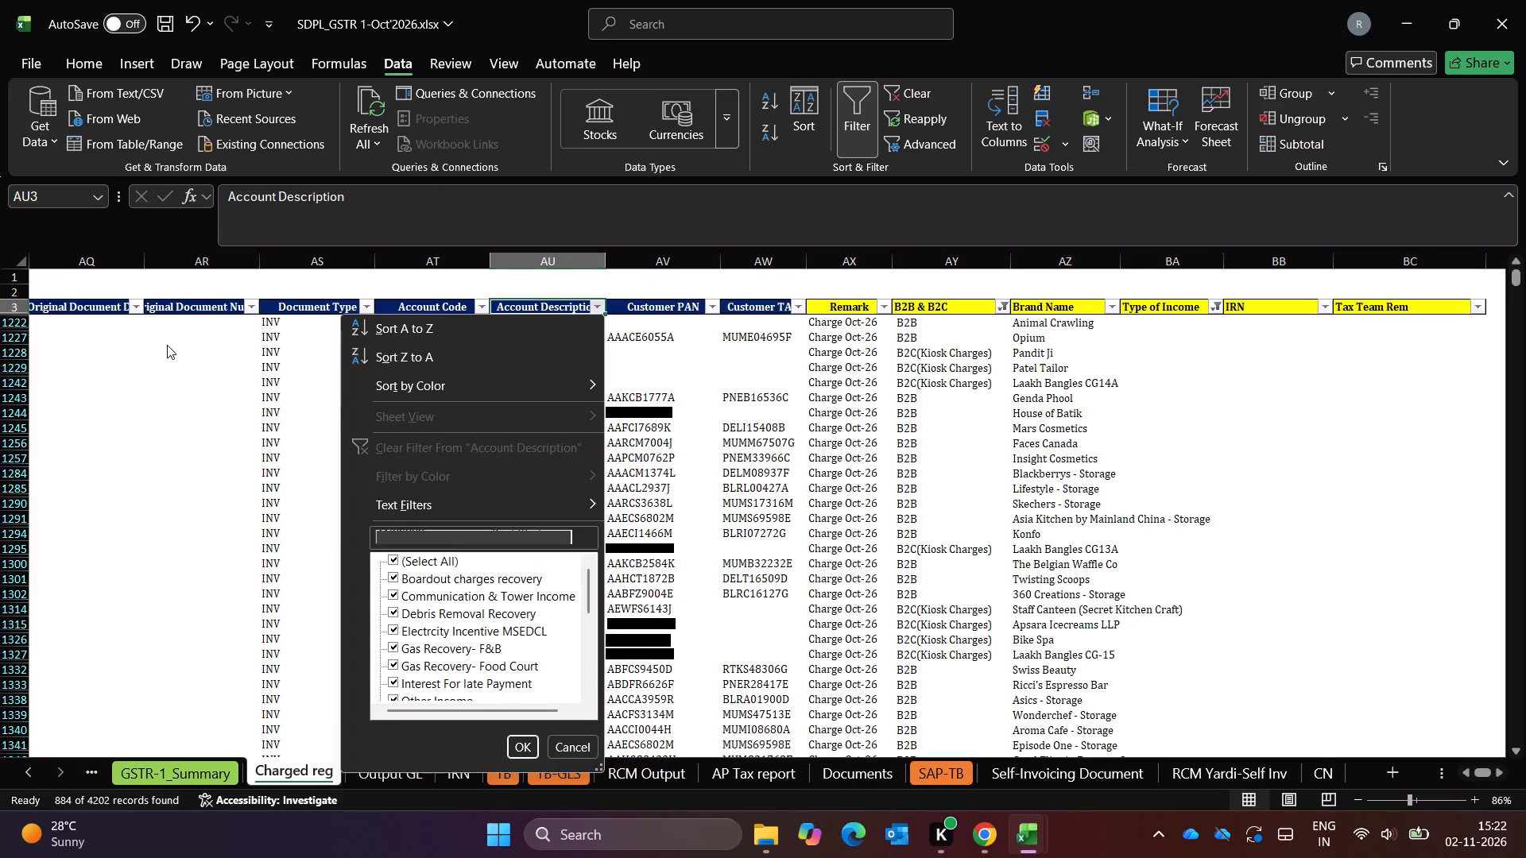
text(RENT)
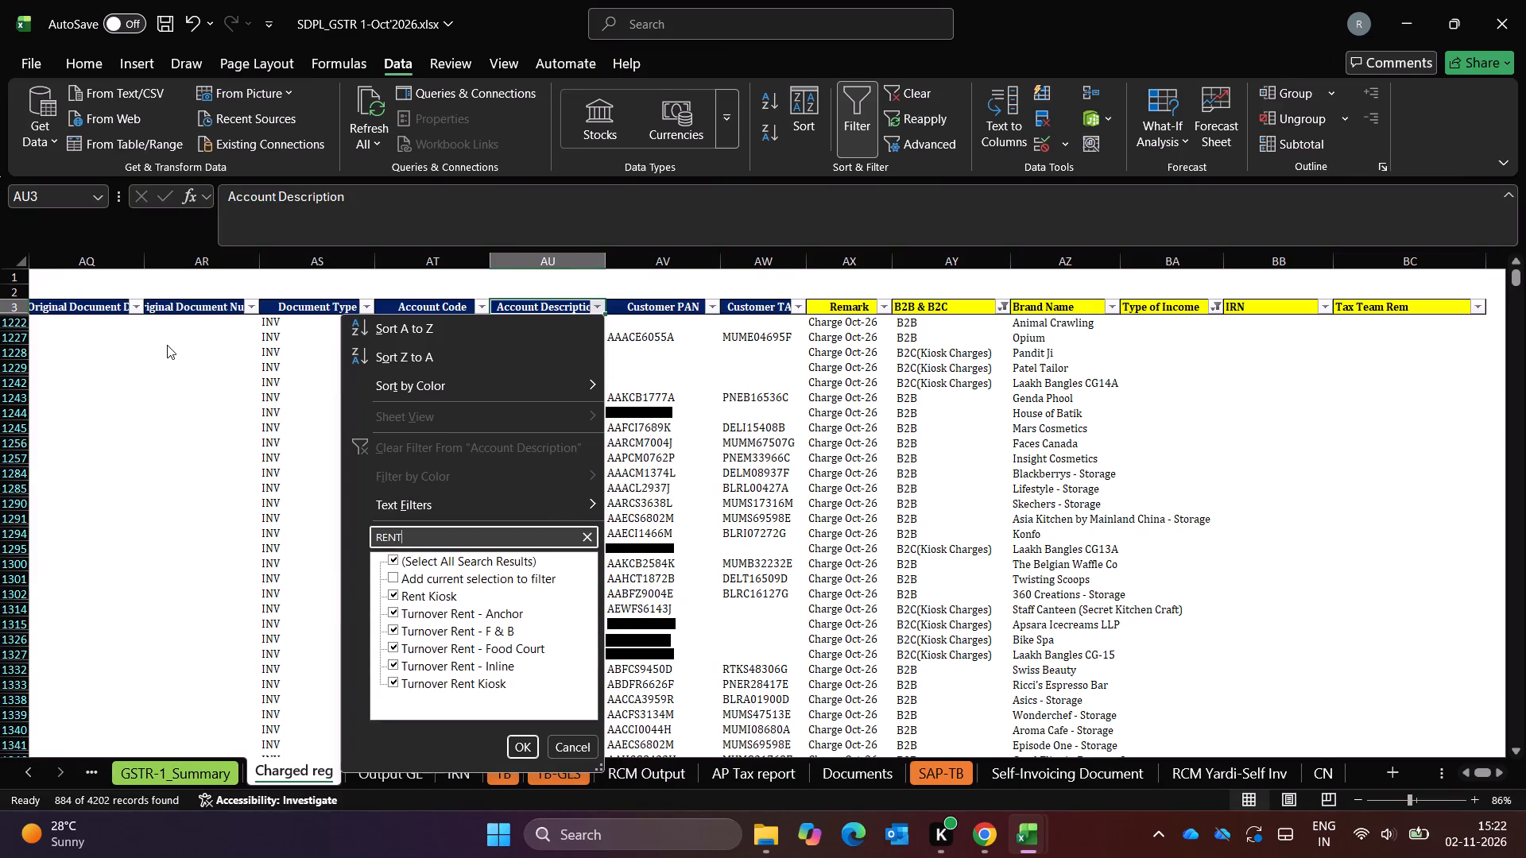
key(Down)
key(Down)
key(Down)
key(Down)
key(Down)
key(space)
key(Down)
key(space)
key(Down)
key(space)
key(Down)
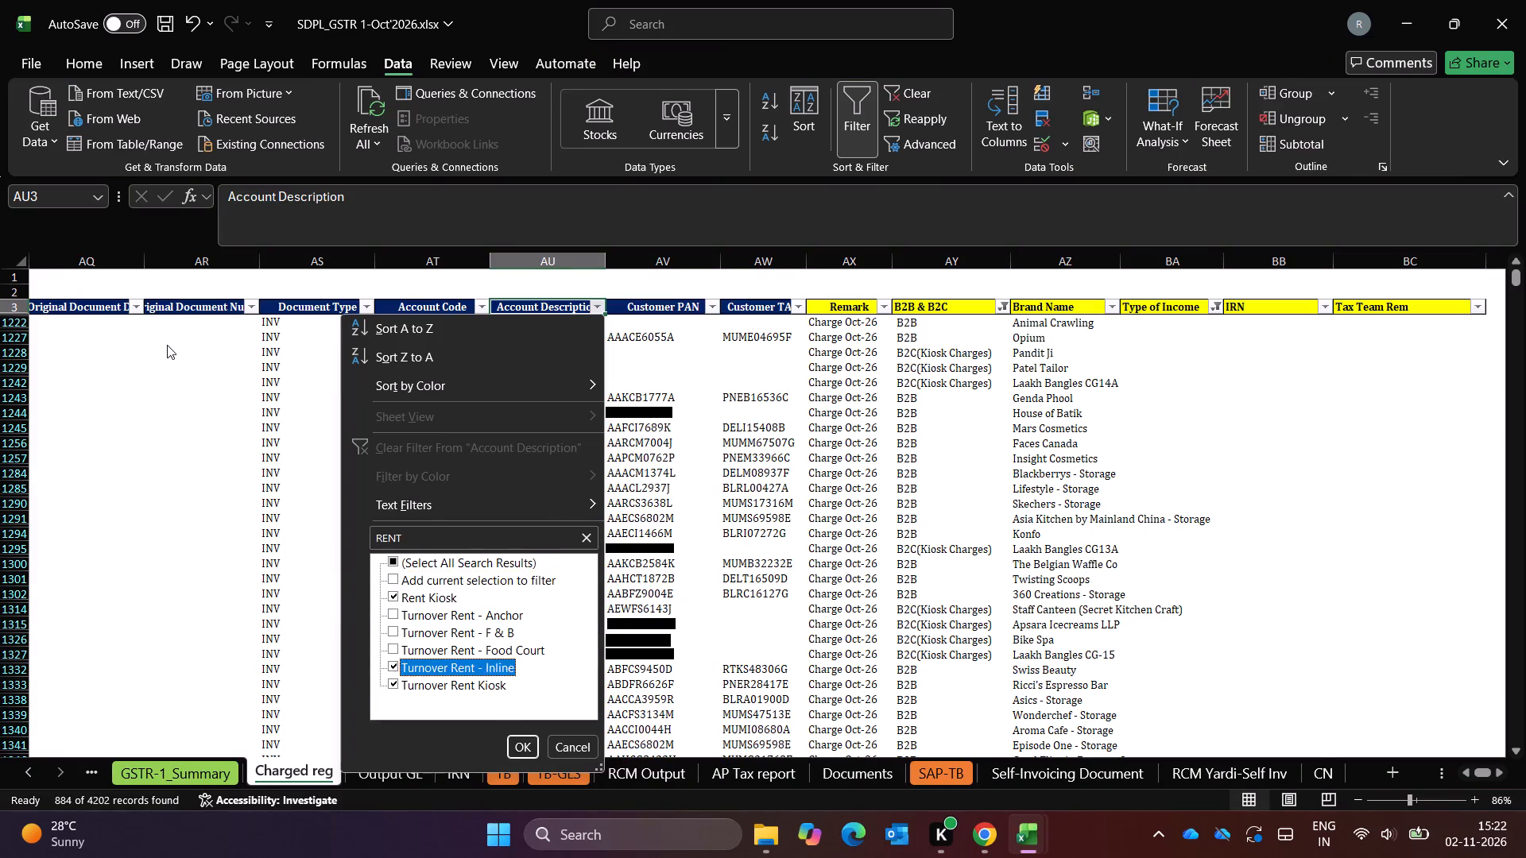
key(space)
key(Down)
key(space)
key(Return)
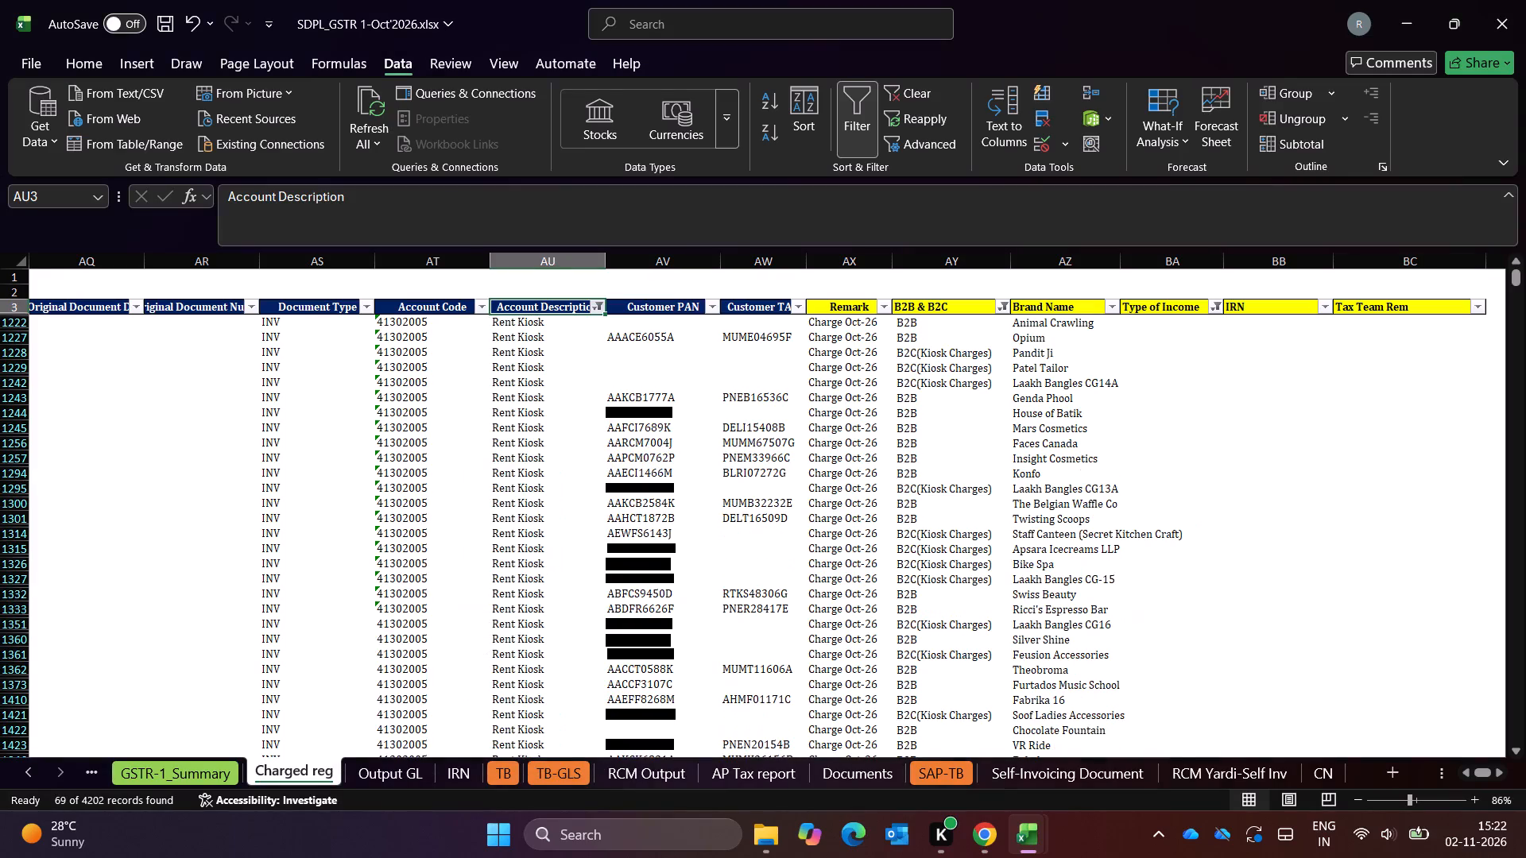
Switch to the GSTR-1 Type of Income mapping workbook and examine which income type covers Rent Kiosk.
key(alt+Tab)
key(alt+Tab)
key(alt+Tab)
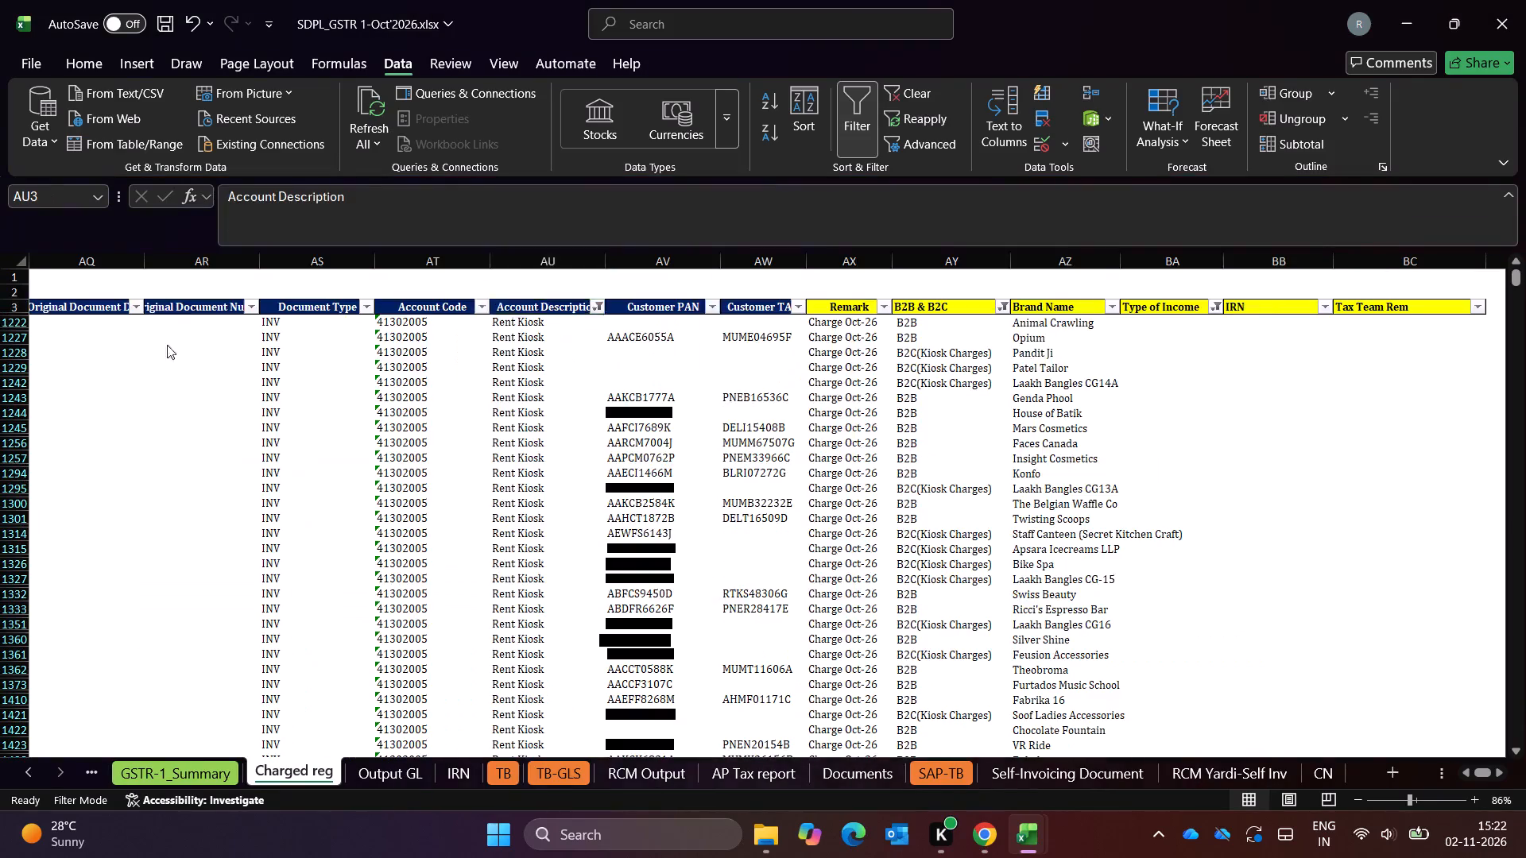
key(alt+Tab)
key(Up)
key(Up)
key(Up)
key(Up)
key(Up)
key(Up)
key(Up)
key(Up)
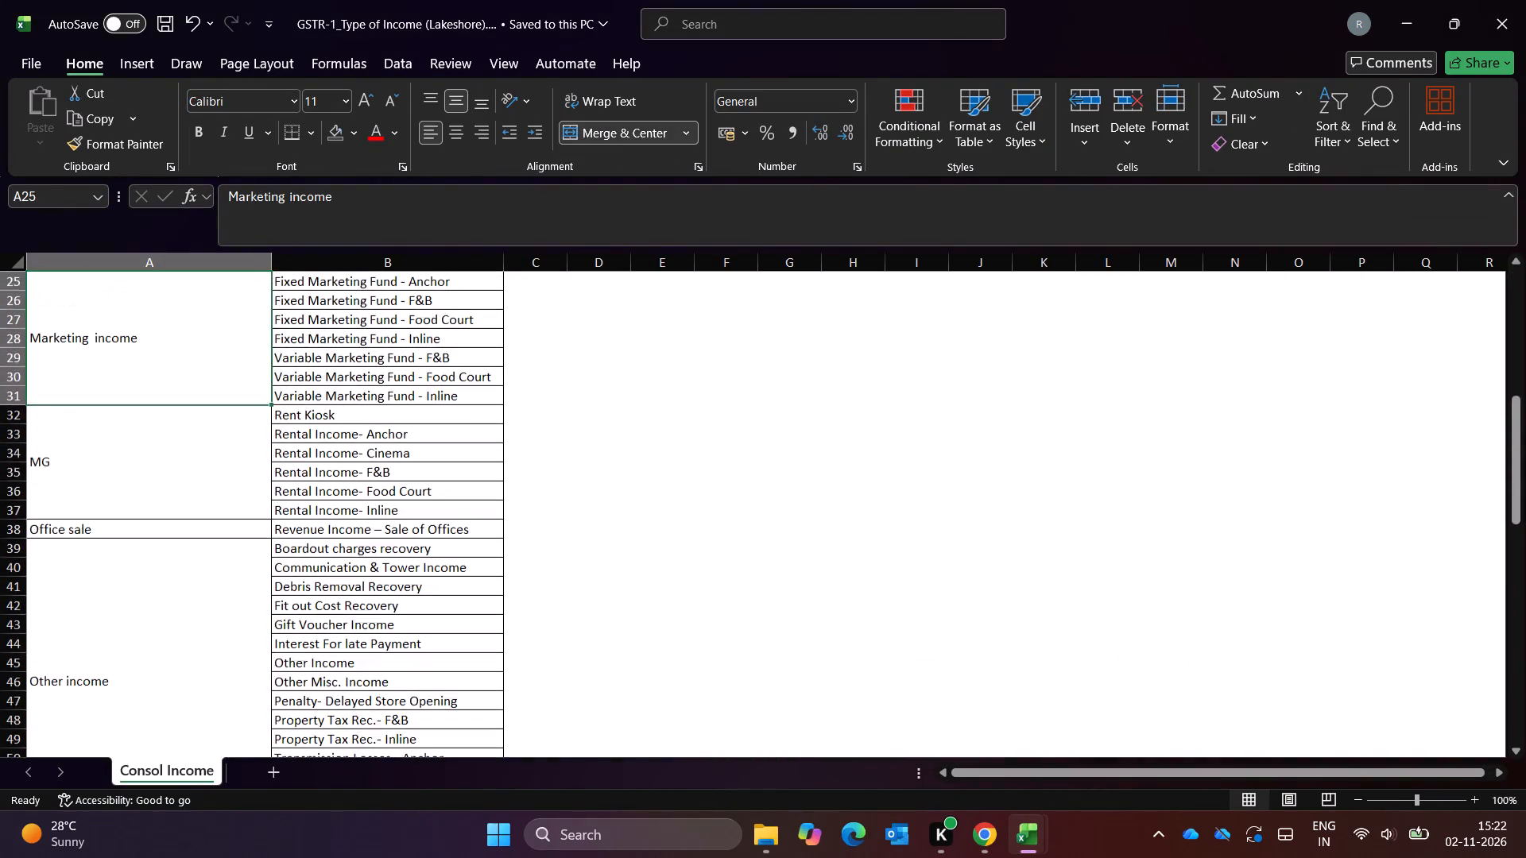
key(Down)
key(Down)
key(Down)
key(Up)
key(Up)
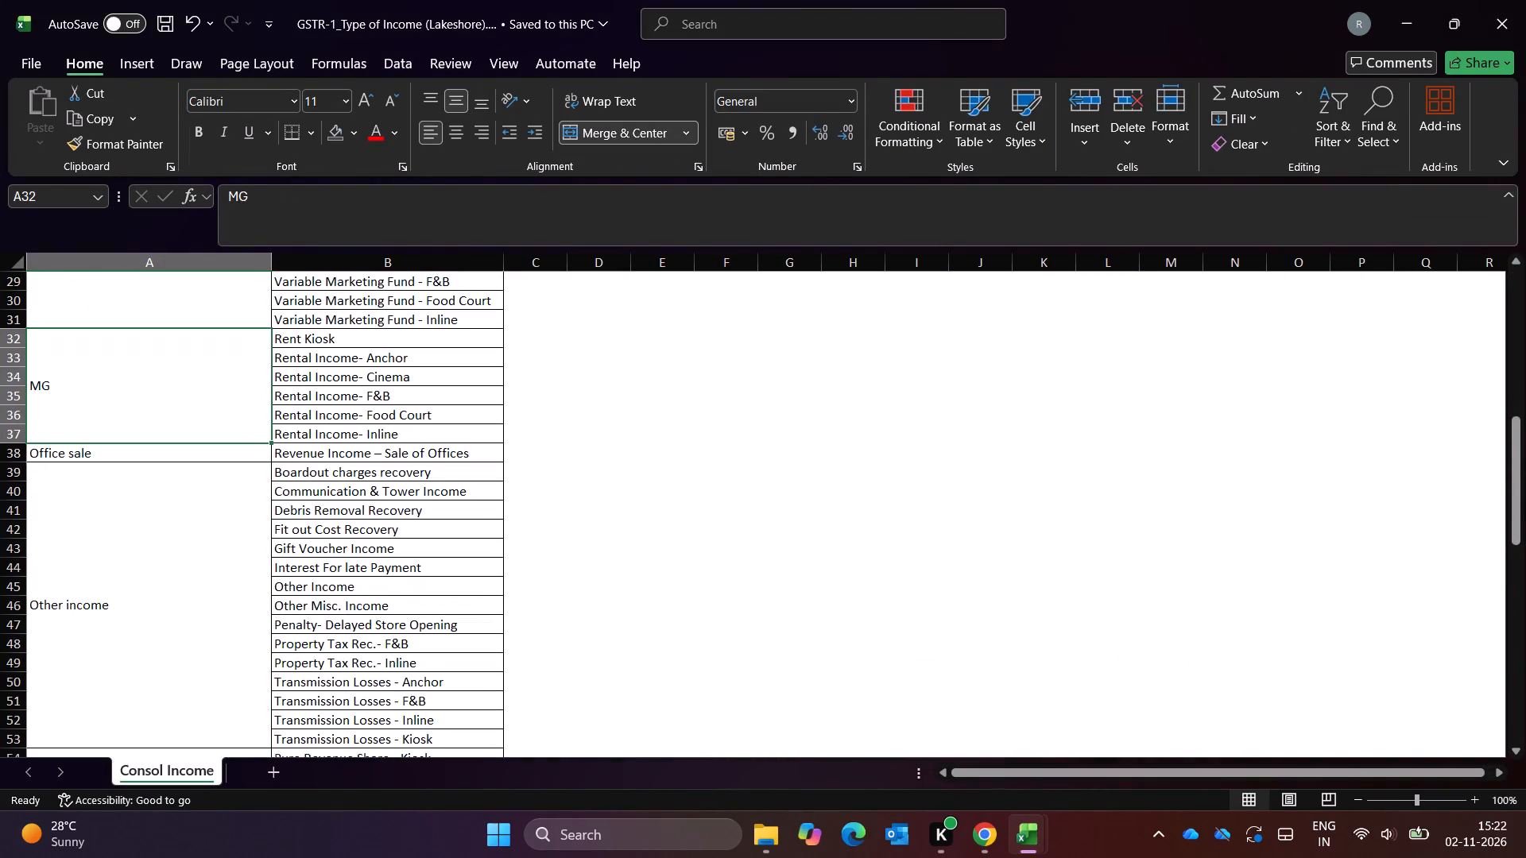
key(Right)
Return to the October workbook and enter MG as the Type of Income of the first filtered Rent Kiosk entry.
key(alt+Tab)
key(Right)
key(Right)
key(Right)
key(Right)
key(Right)
key(Right)
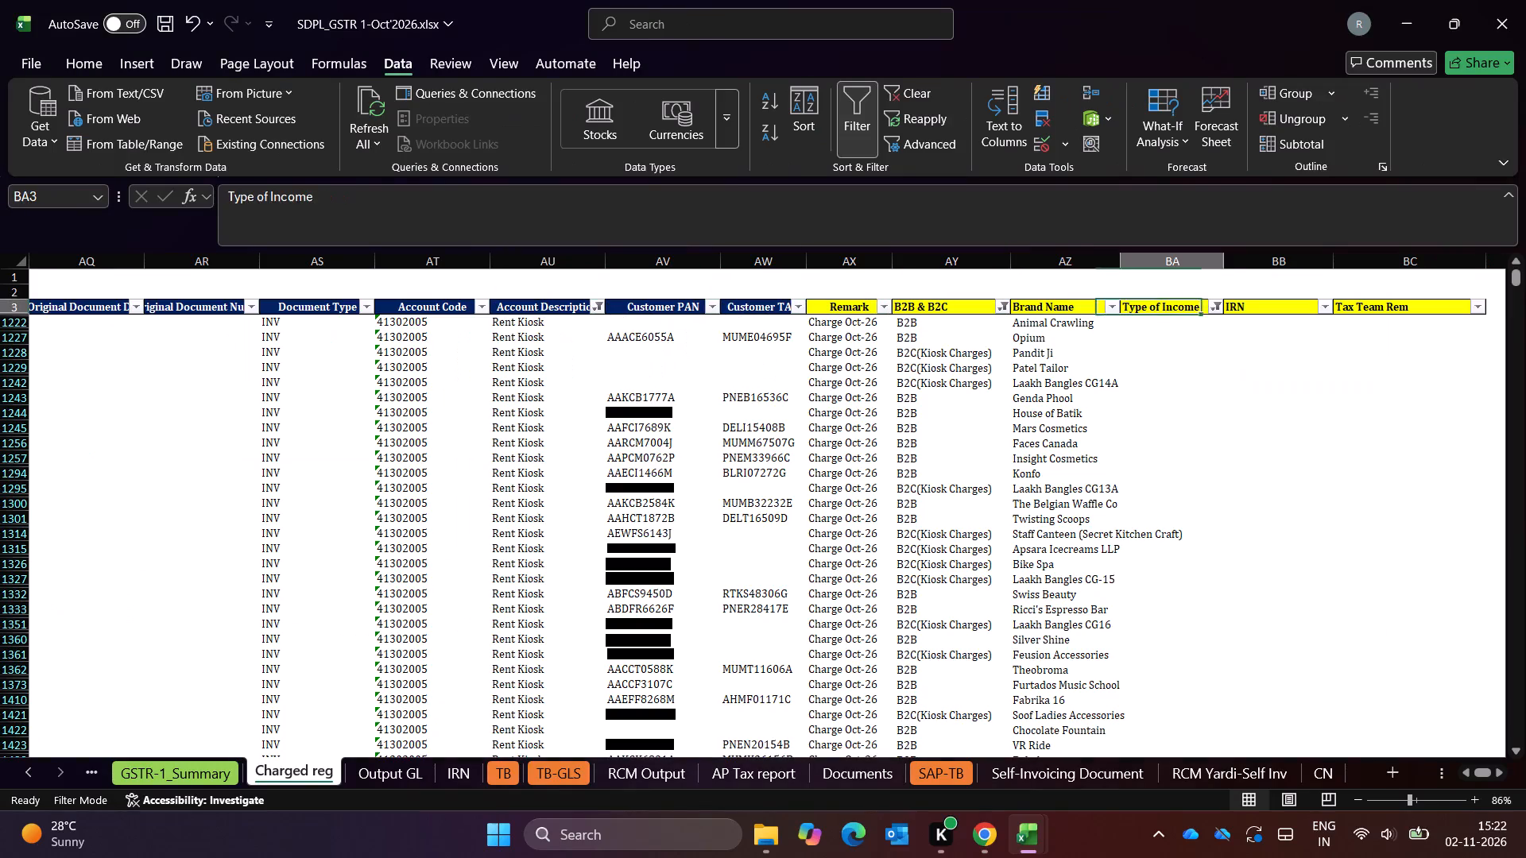
key(Down)
key(alt+Down)
key(Down)
key(Down)
key(Down)
key(Return)
Fill MG down the visible Type of Income cells through the last filtered Rent Kiosk entry.
key(Left)
key(ctrl+Down)
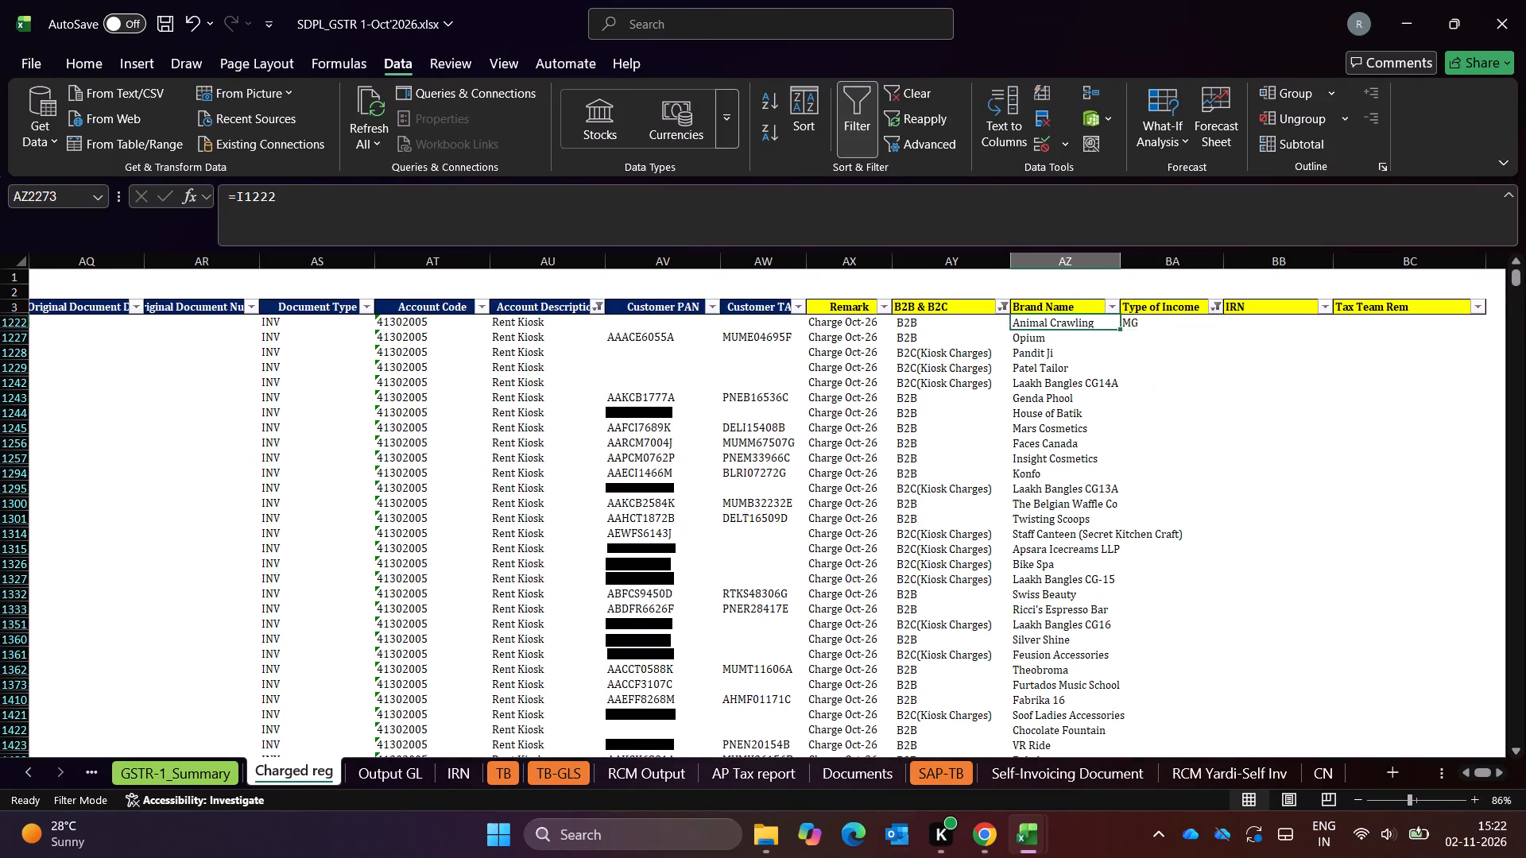
key(Down)
key(Down)
key(Up)
key(Right)
key(Up)
key(ctrl+shift+Up)
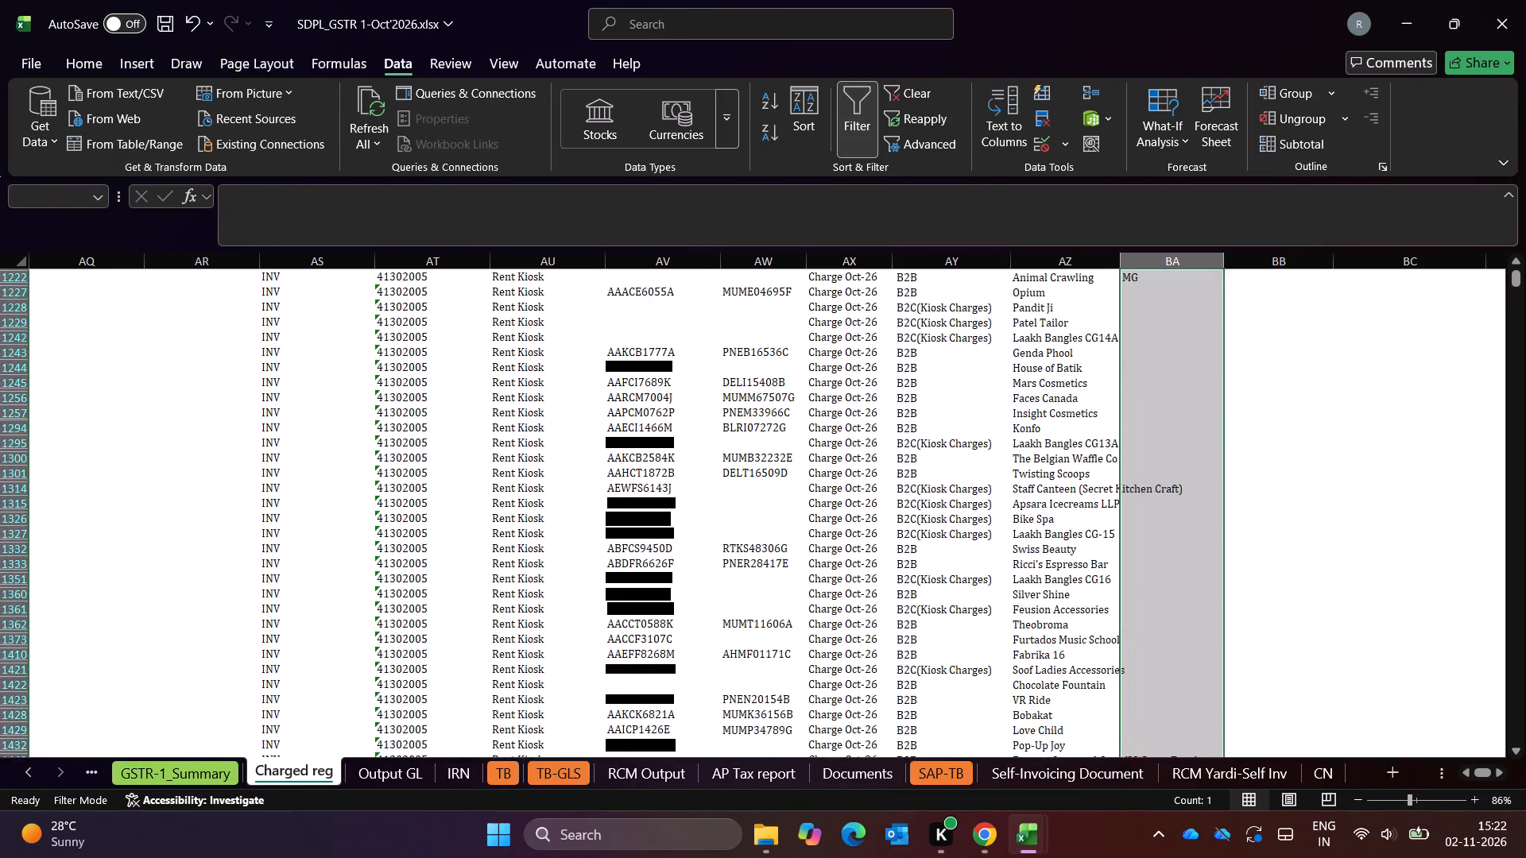
key(alt+semicolon)
key(ctrl+d)
Reselect all accounts in the Account Description filter of Charged reg, removing the Rent Kiosk restriction.
key(ctrl+Up)
key(ctrl+Up)
key(Down)
key(Down)
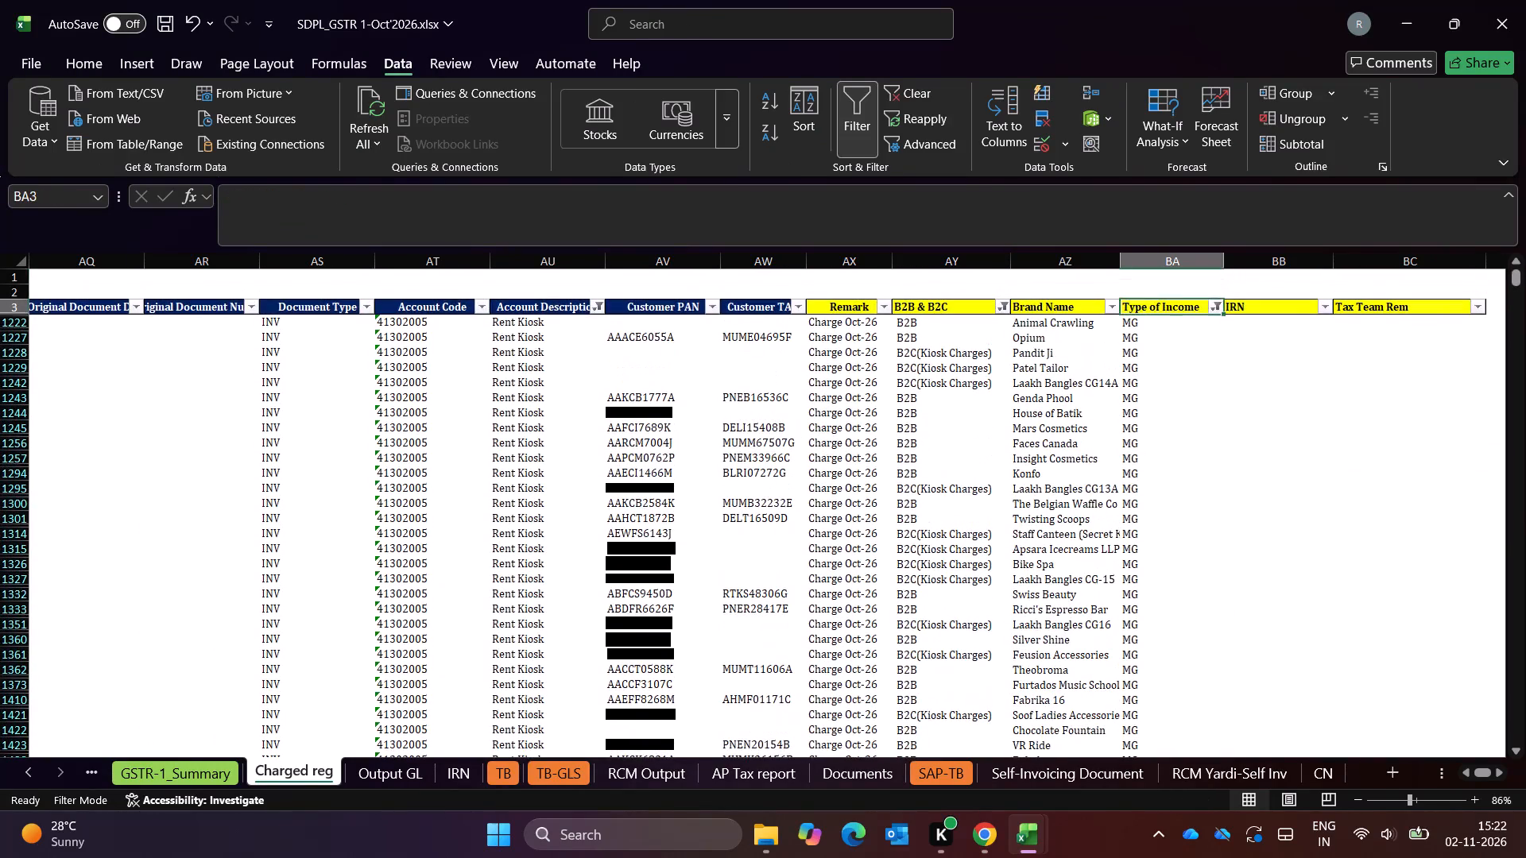
key(Left)
key(Left)
key(Left)
key(Left)
key(Left)
key(Left)
key(Left)
key(Right)
key(alt+Down)
key(alt+Down)
key(alt+Down)
key(alt+Down)
key(alt+Down)
key(alt+Down)
key(alt+Down)
key(alt+Down)
key(alt+Down)
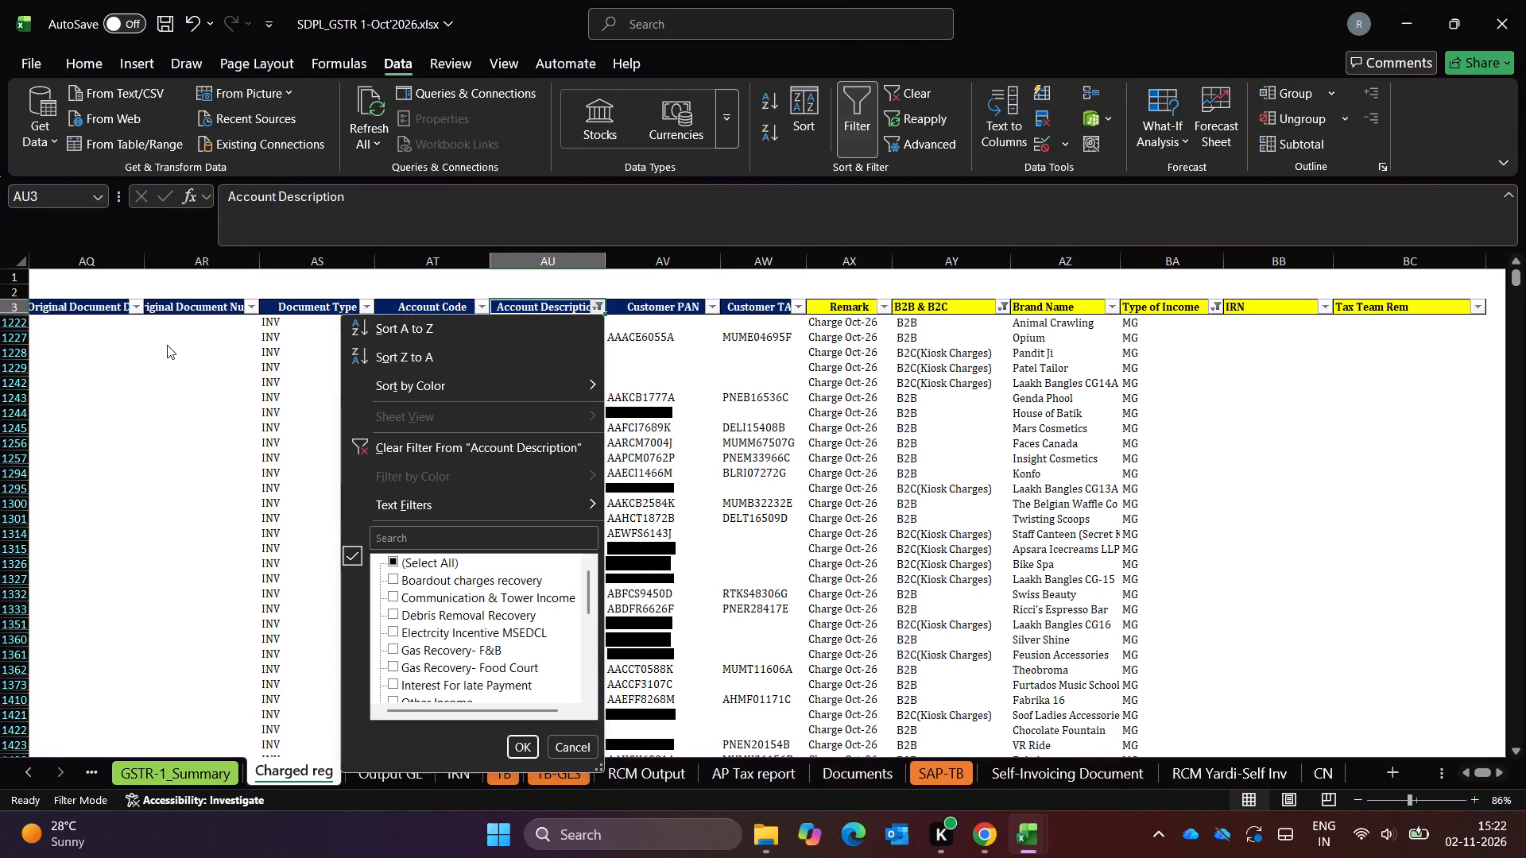
key(Down)
key(space)
key(Return)
Filter the Account Description column by STORAG to show only the Storage Income entries with blank Type of Income.
key(alt+Down)
key(alt+Down)
key(alt+Down)
key(alt+Down)
key(alt+Down)
key(alt+Down)
key(alt+Down)
key(alt+Down)
key(alt+Down)
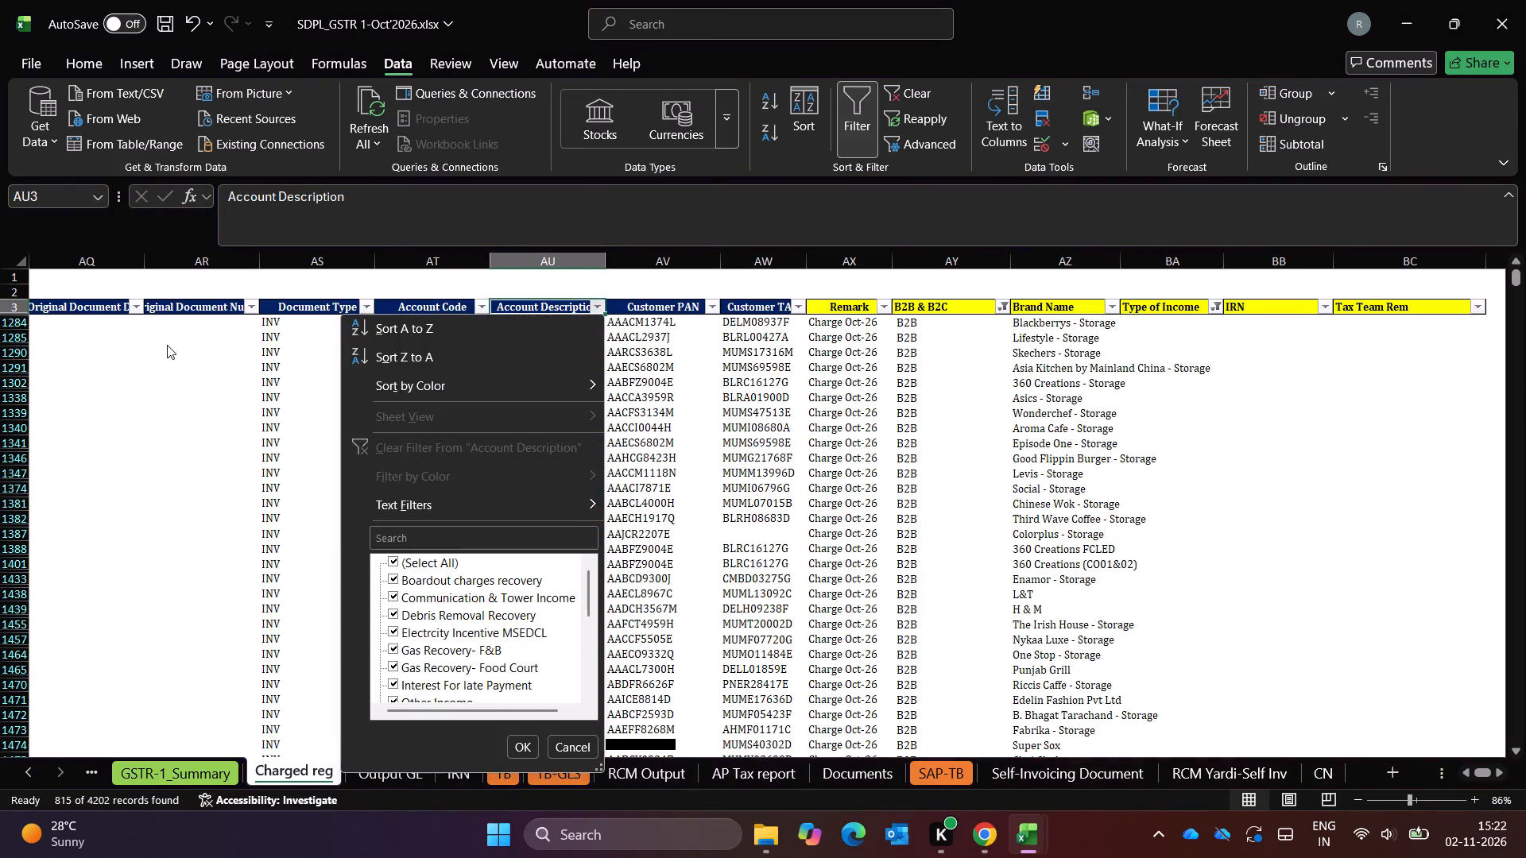
text(STORAG)
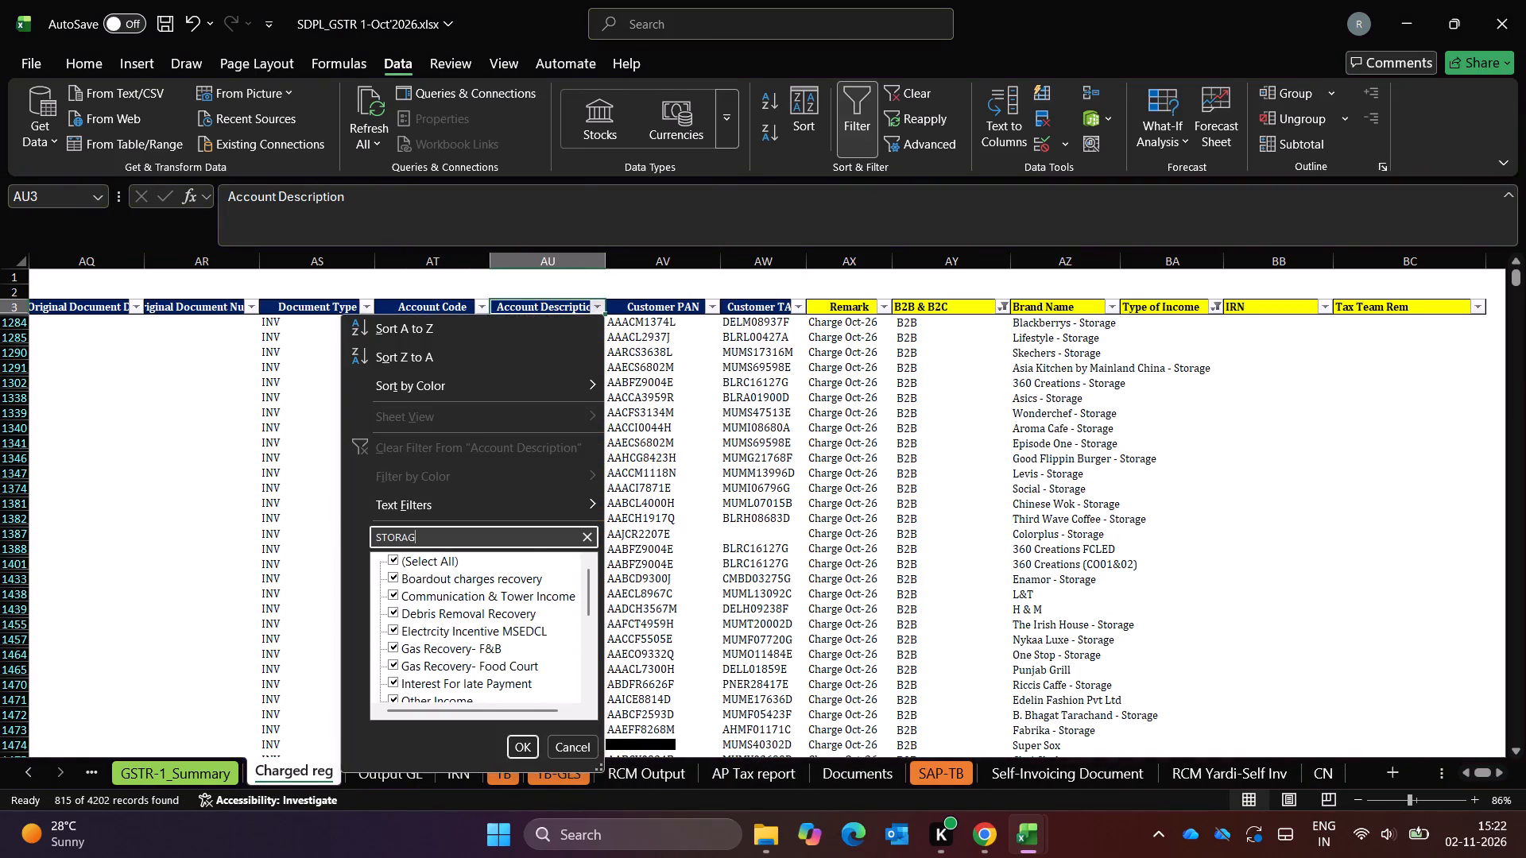
key(Return)
Switch to the GSTR-1 Type of Income mapping workbook and examine the Account Description list for the income type covering Storage Income.
key(alt+Tab)
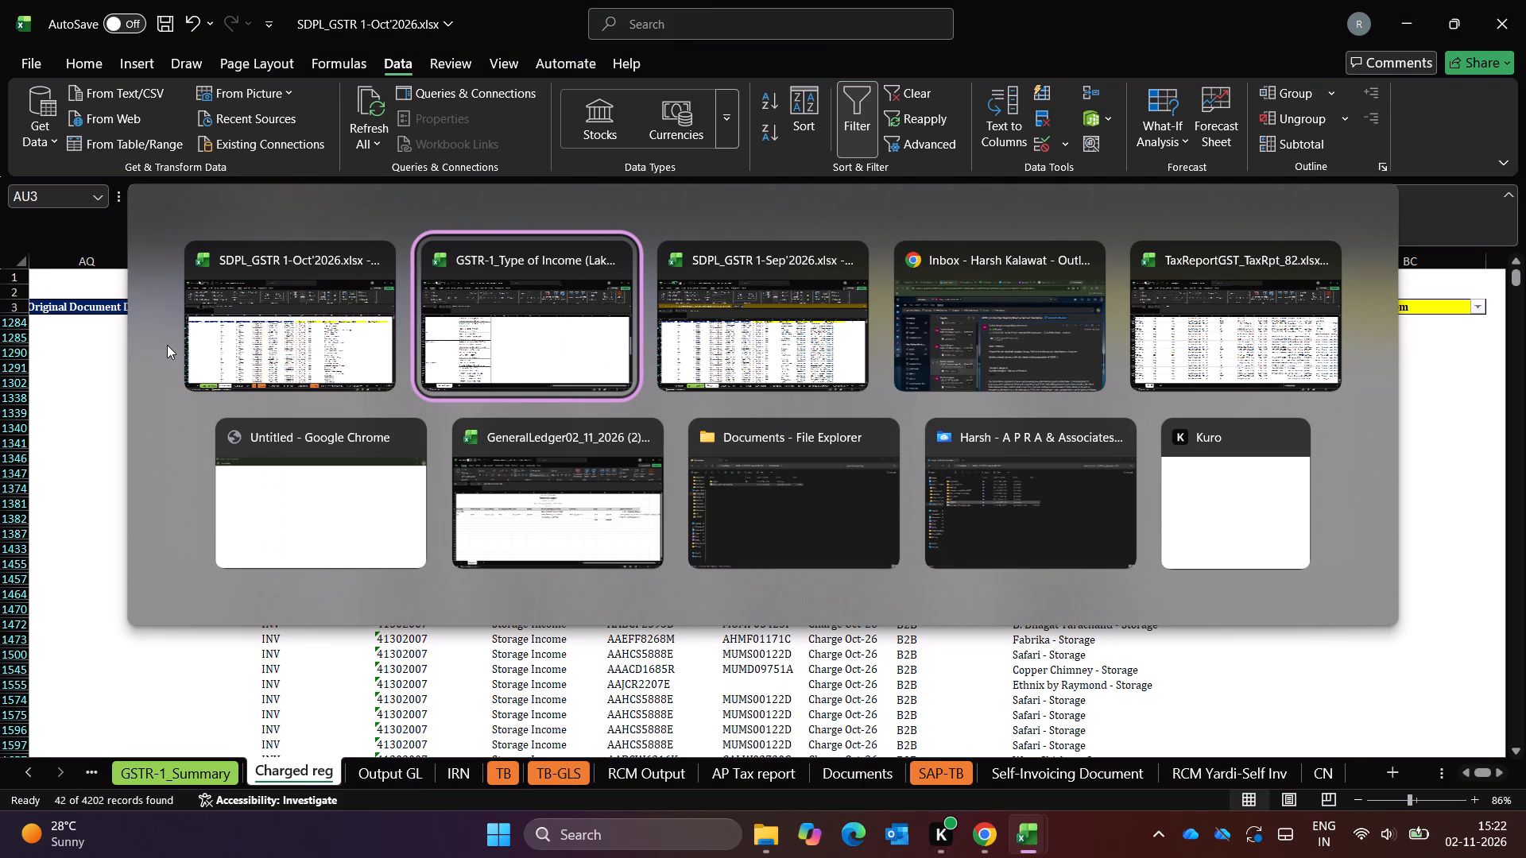
key(Left)
key(Down)
key(Right)
key(Down)
key(Down)
key(Down)
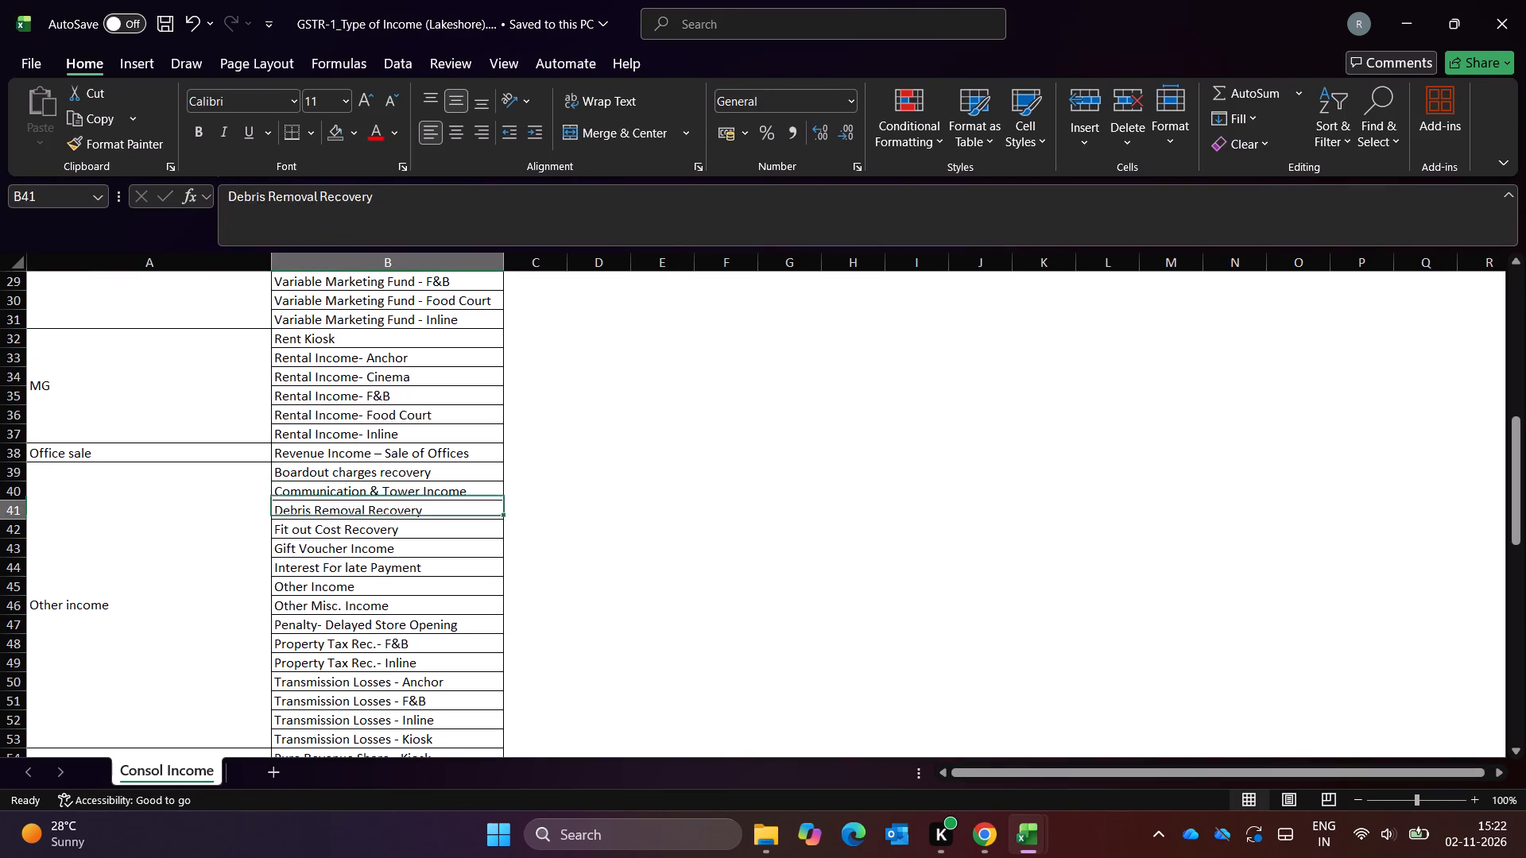
key(Down)
key(Up)
key(Up)
key(Up)
key(Up)
key(Up)
key(Up)
key(Up)
key(ctrl+Up)
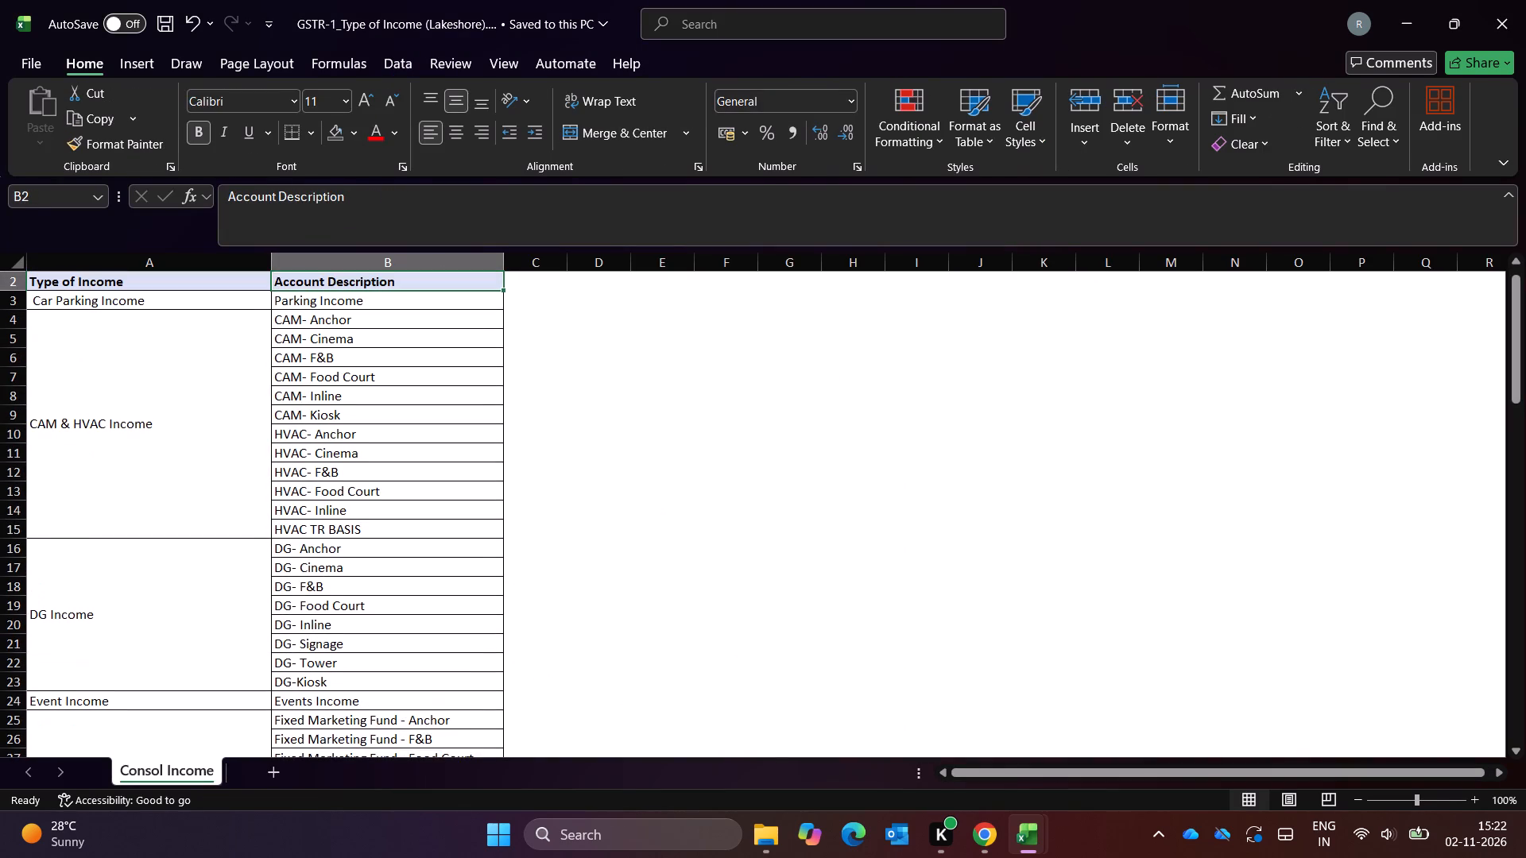
key(Up)
key(Up)
key(Up)
key(Down)
key(Down)
key(Down)
key(Down)
key(Down)
key(Down)
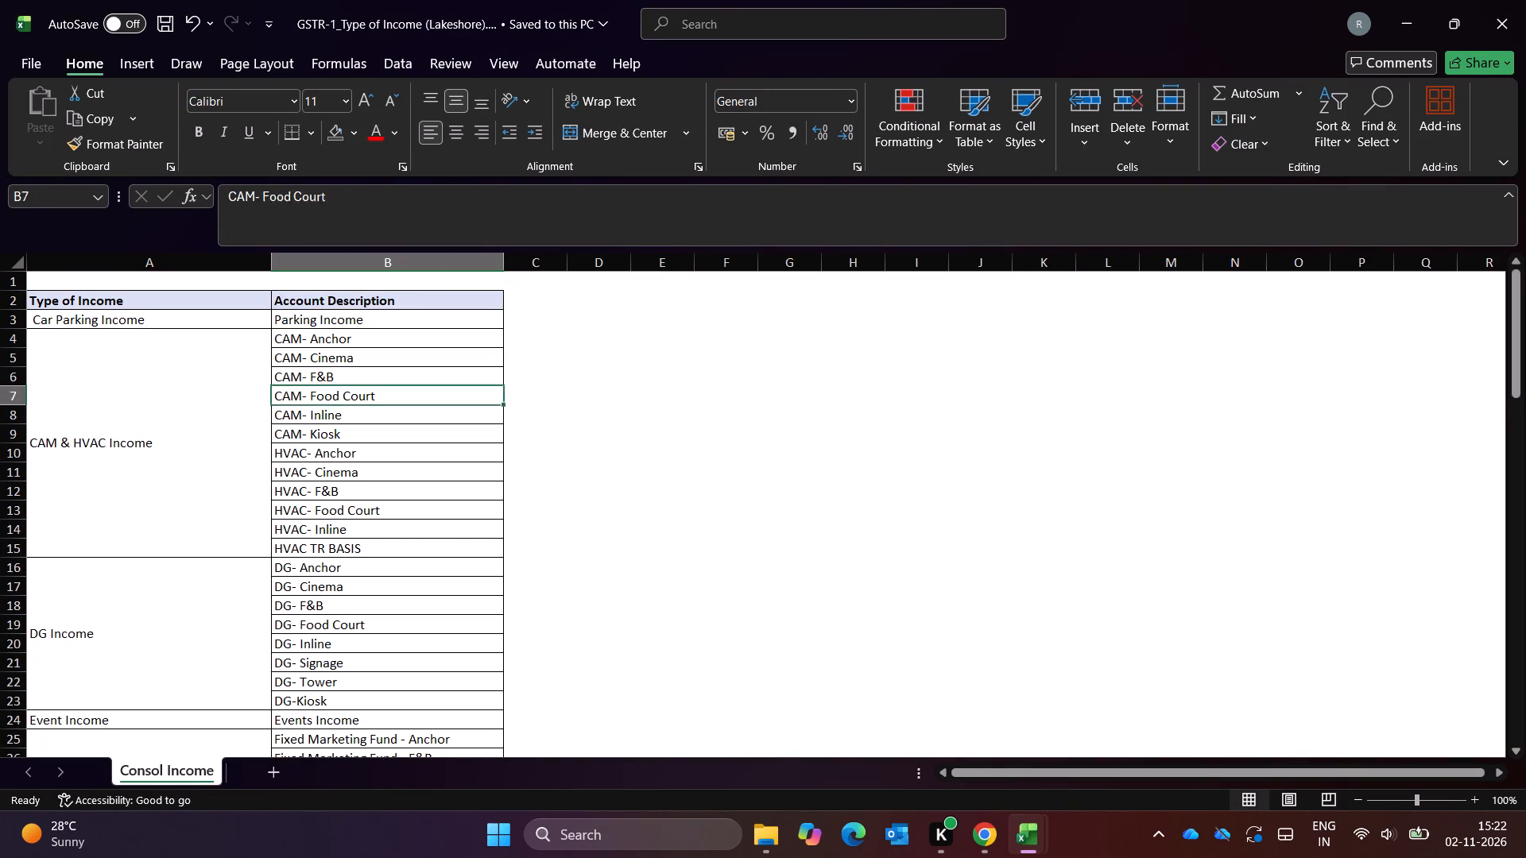
key(Down)
key(Down)
key(Down)
key(Down)
key(Down)
key(Down)
key(Down)
key(Down)
key(Down)
key(Down)
key(Down)
key(Down)
key(Down)
key(Down)
key(Down)
key(Down)
key(Down)
key(Down)
key(Down)
key(Down)
key(Down)
key(Down)
key(Down)
key(Down)
key(Down)
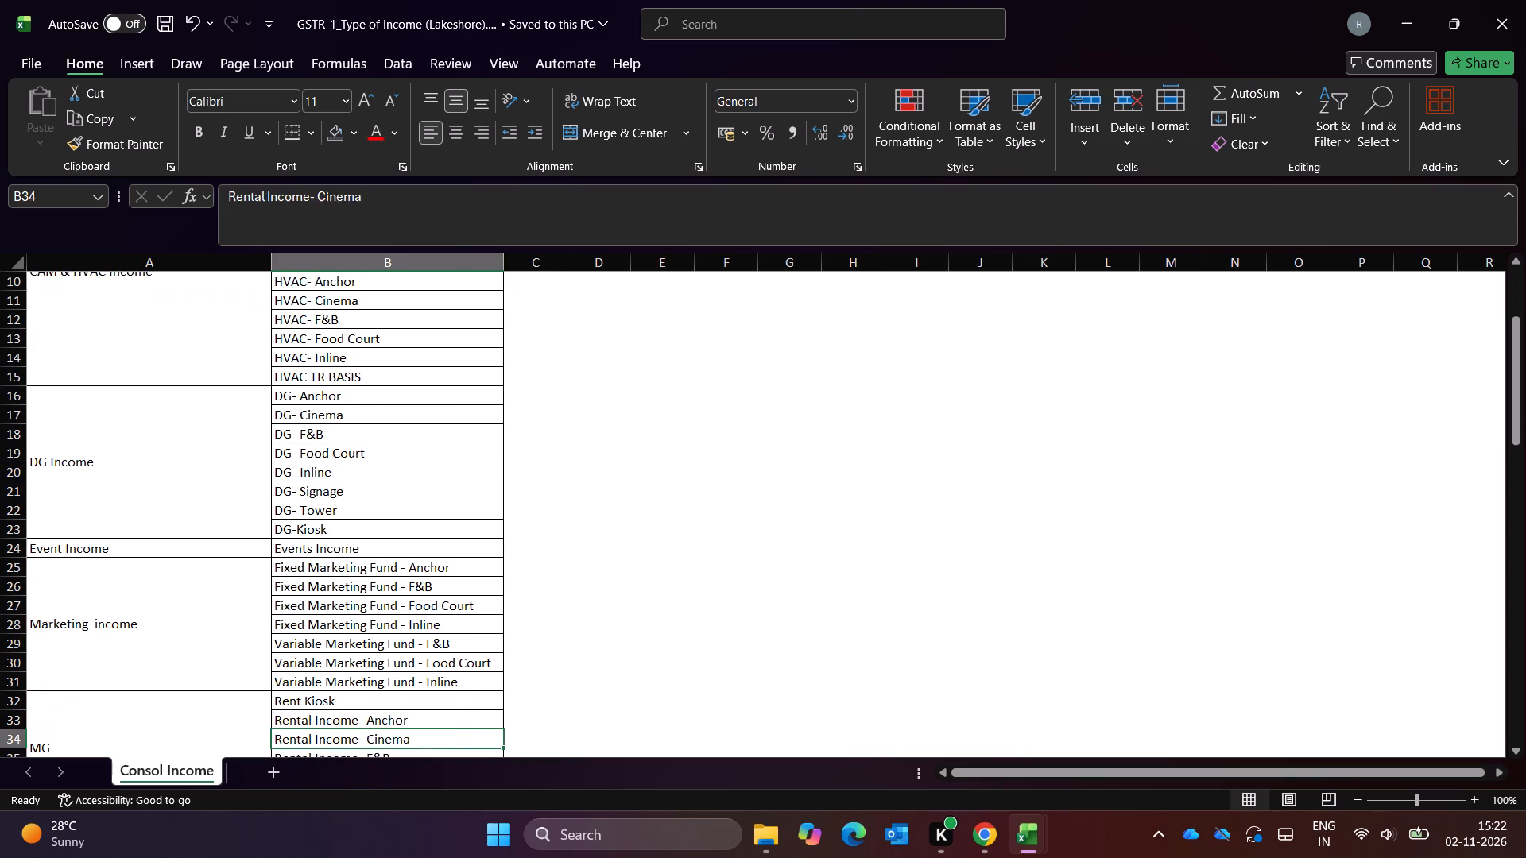
key(Down)
key(Down)
key(Down)
key(Down)
key(Down)
key(Down)
key(Down)
key(Down)
key(Down)
key(Down)
key(Down)
key(Down)
key(Down)
key(Down)
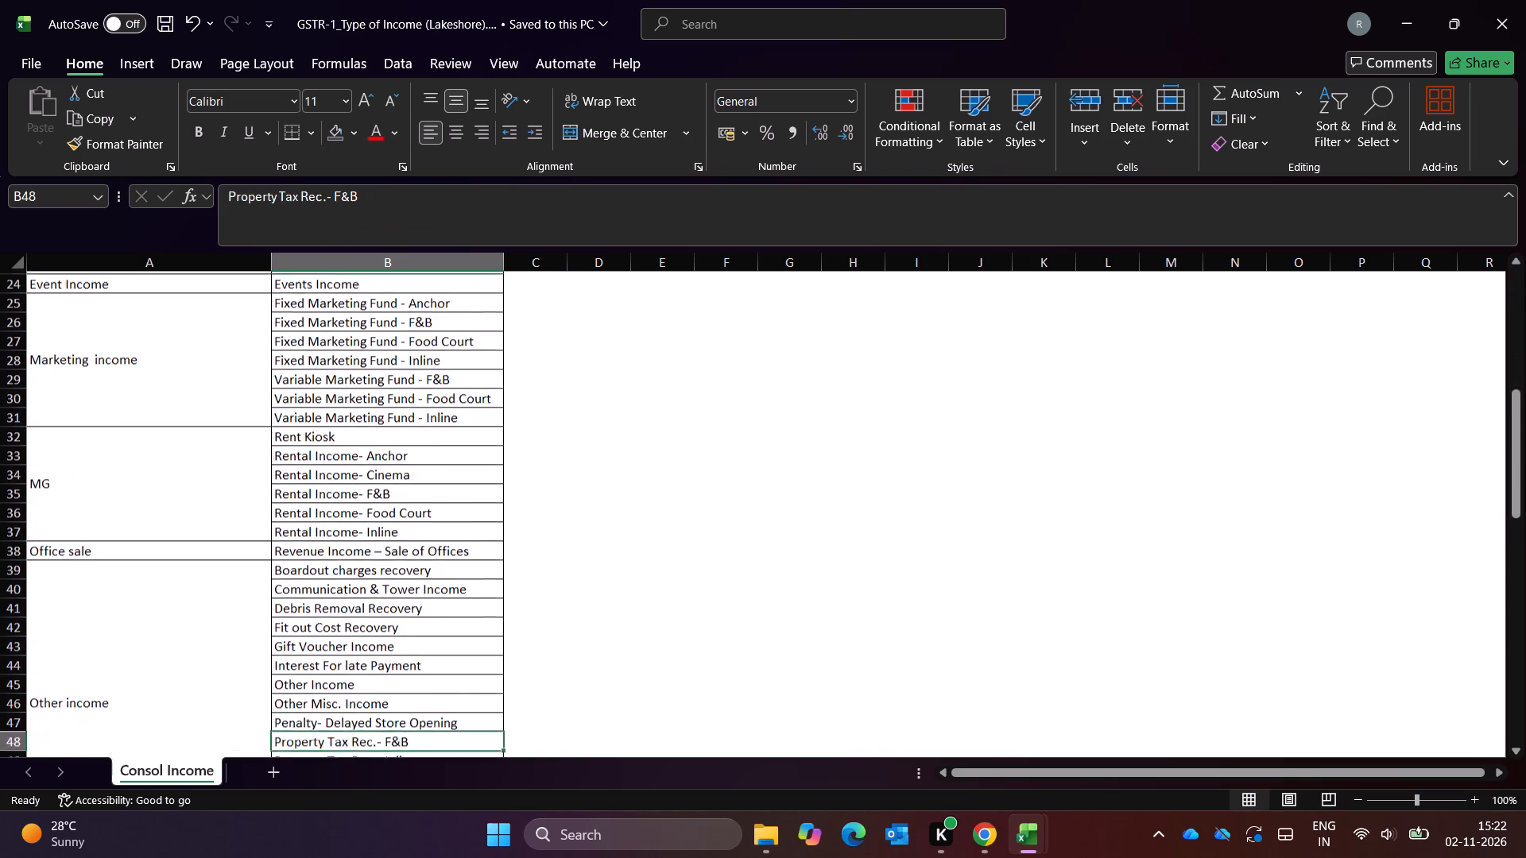
key(Down)
key(Down)
key(Down)
key(Down)
key(Down)
key(Down)
key(Down)
key(Down)
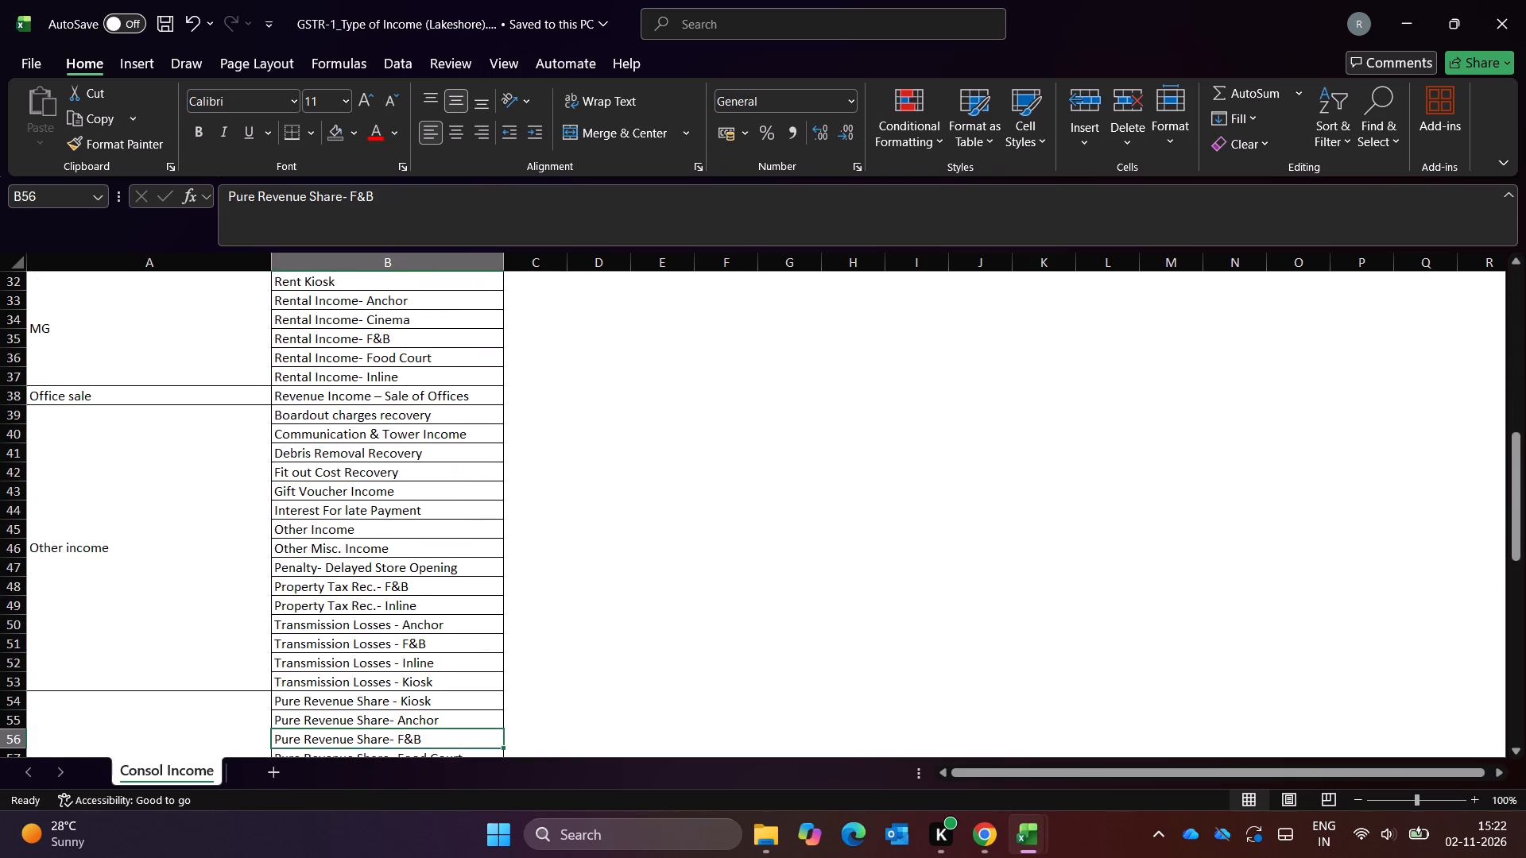
key(Down)
key(Down)
key(Down)
key(Down)
key(Down)
key(Down)
key(Down)
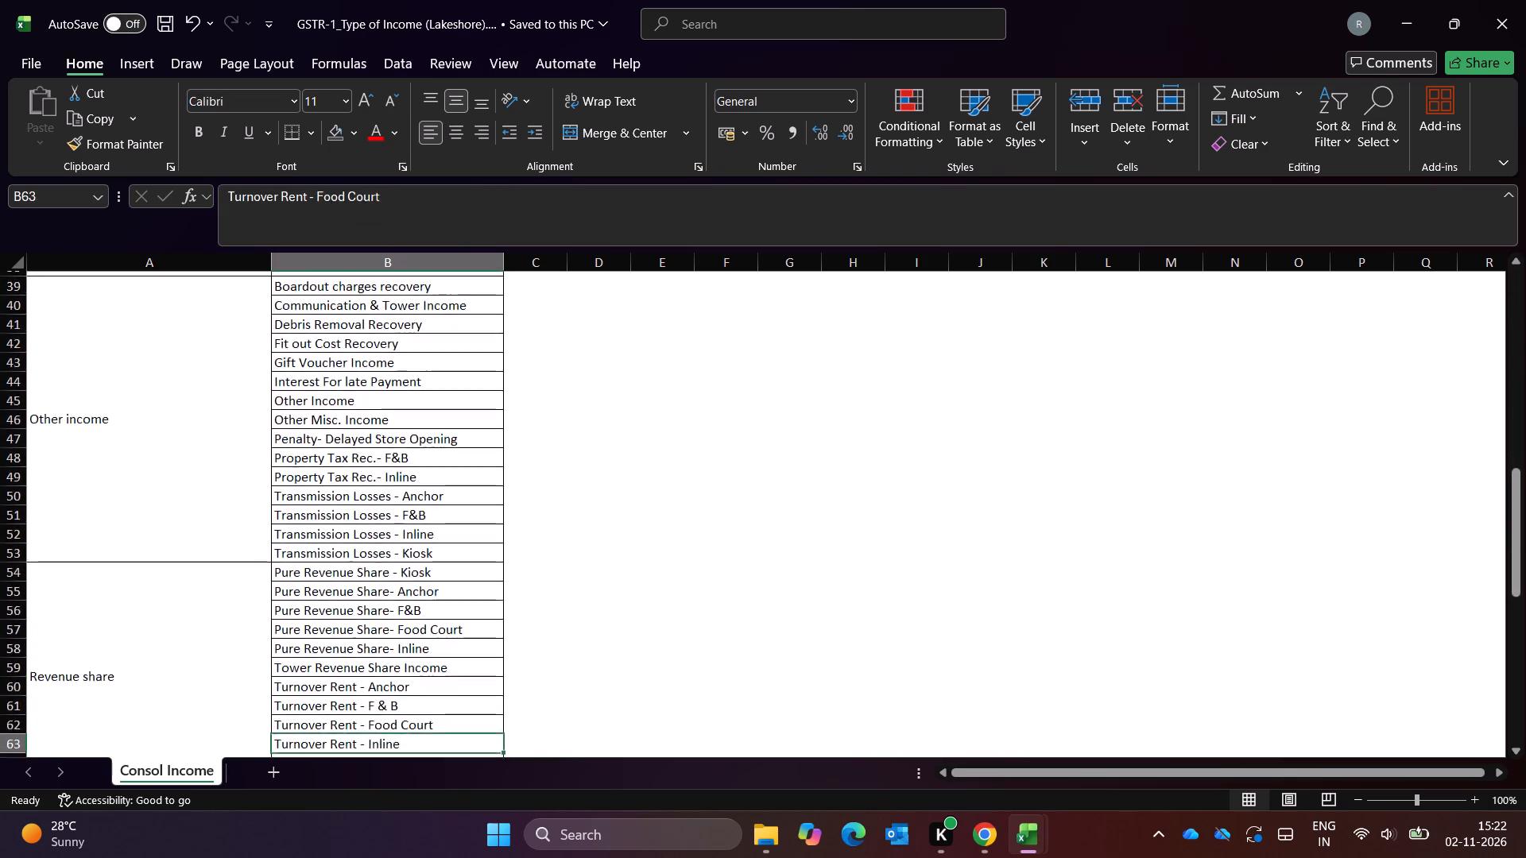
key(Down)
key(Down)
key(Down)
key(Down)
key(Down)
key(Down)
key(Down)
key(Down)
key(Down)
key(Down)
key(Down)
key(Down)
key(Down)
key(Down)
key(Down)
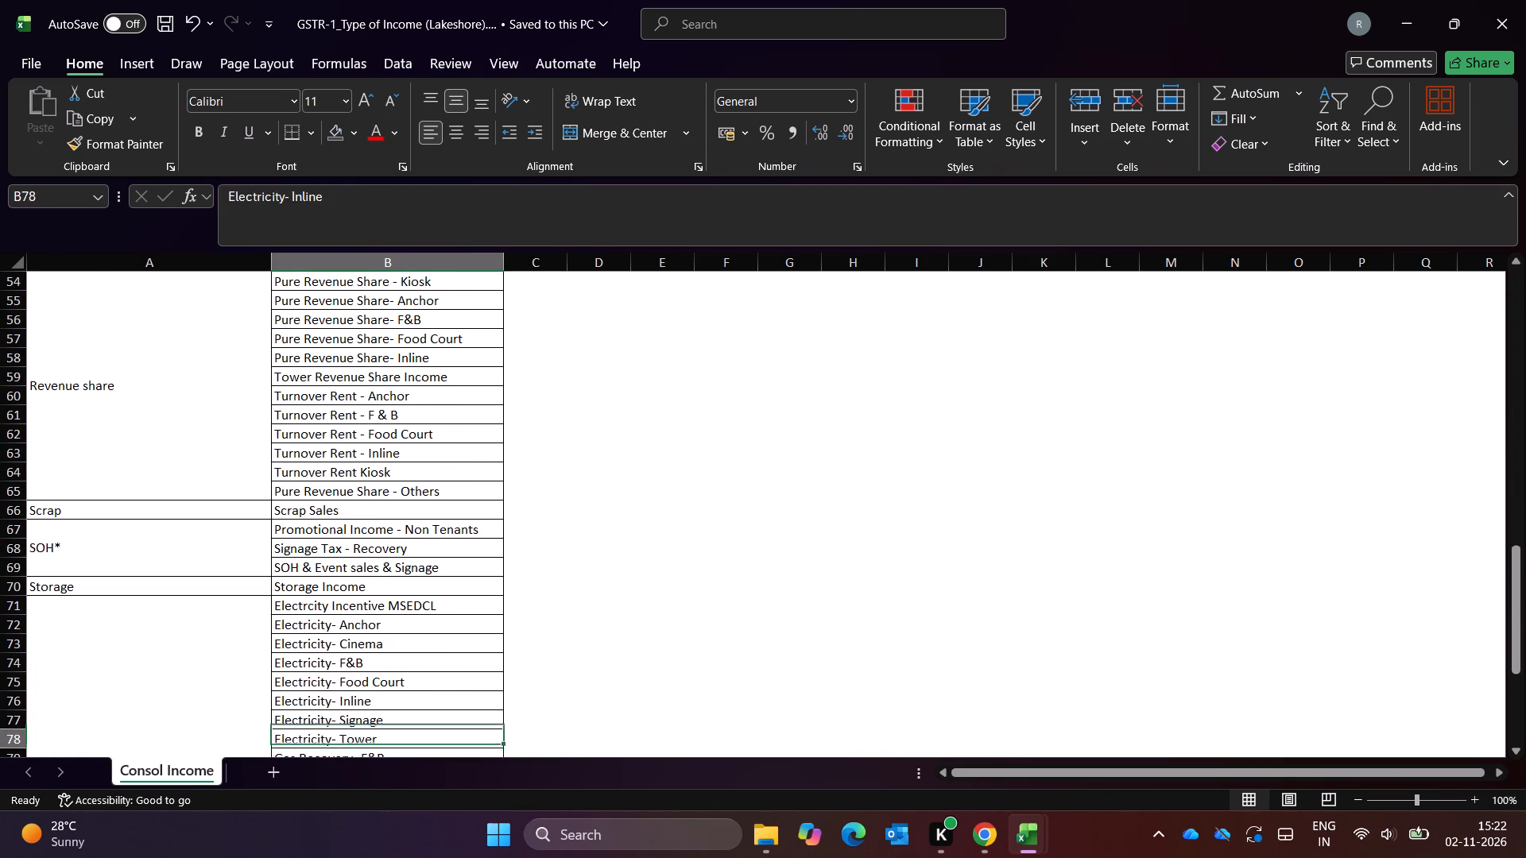
key(Up)
key(Up)
key(Up)
key(Up)
key(Up)
key(Up)
key(Up)
key(Up)
Copy the Storage income type from the mapping and paste it as a value into the first filtered Storage Income entry's Type of Income in October.
key(Left)
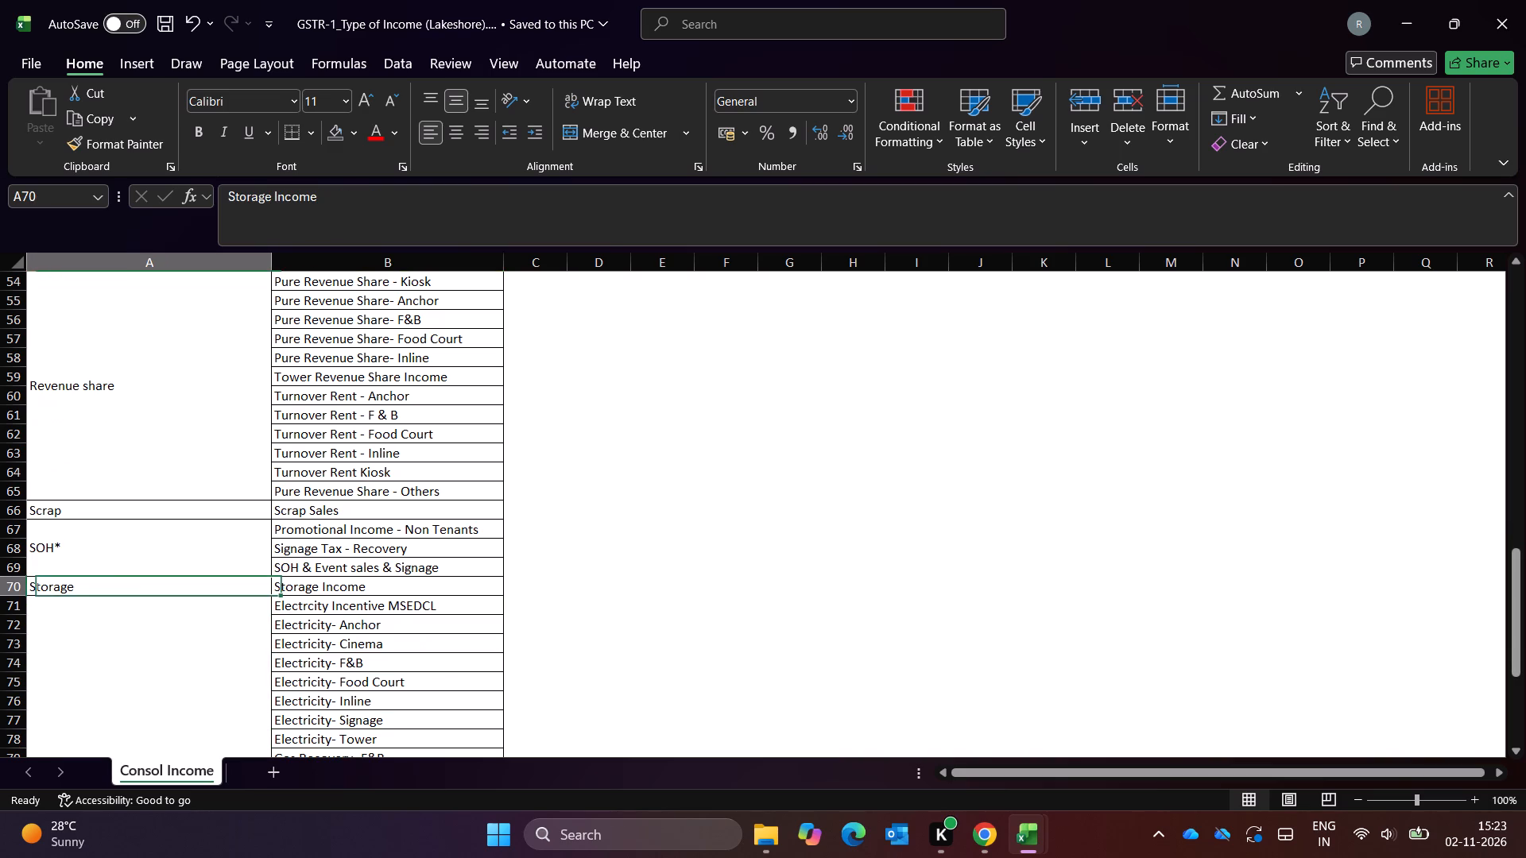
key(ctrl+c)
key(alt+Tab)
key(Right)
key(Right)
key(Right)
key(Right)
key(Down)
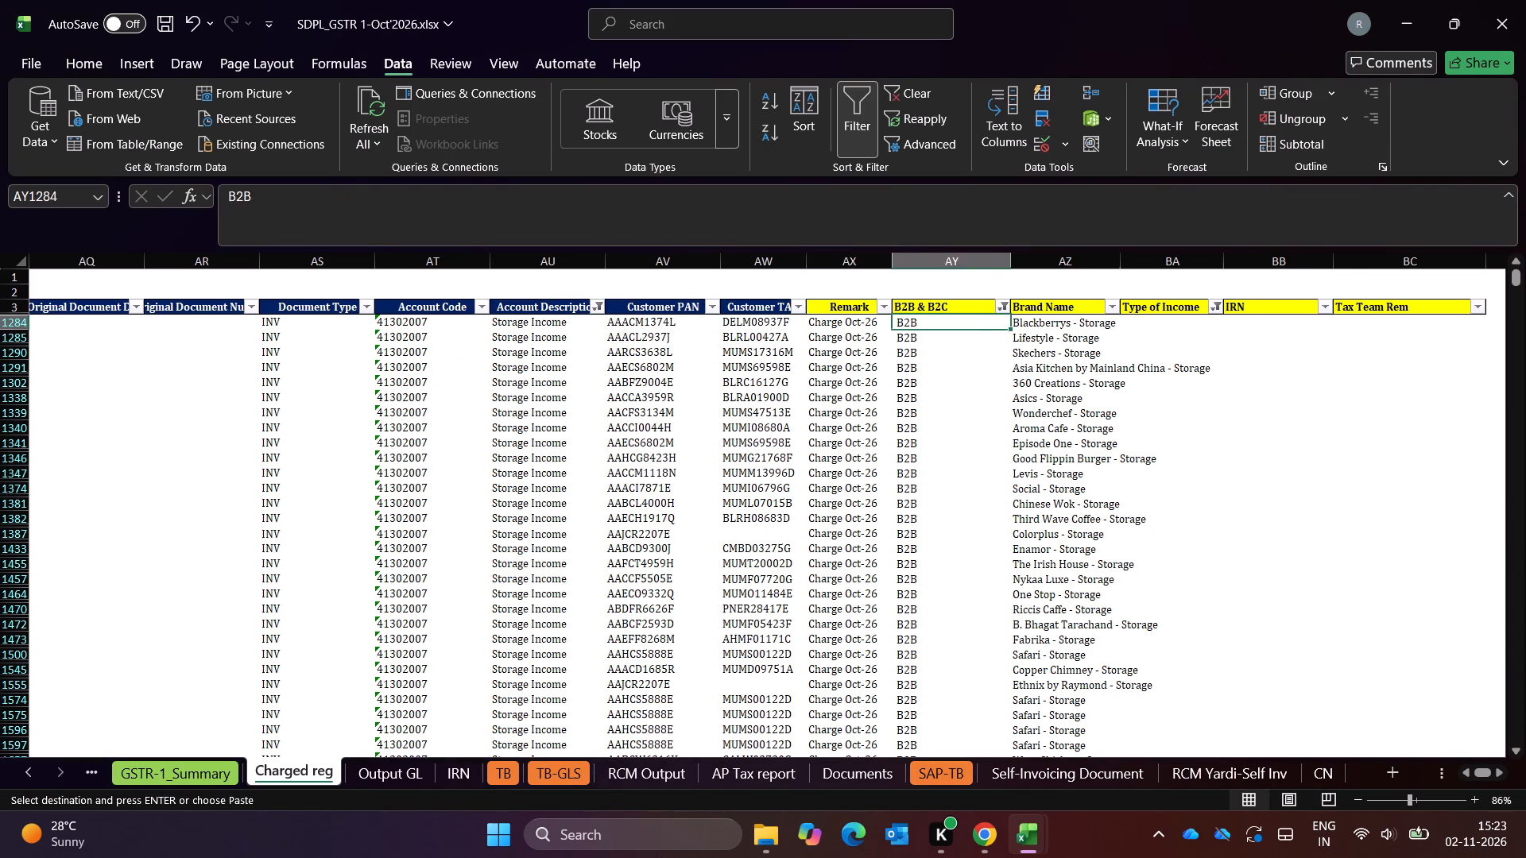
key(Right)
key(Right)
key(ctrl+alt+v)
key(v)
key(Return)
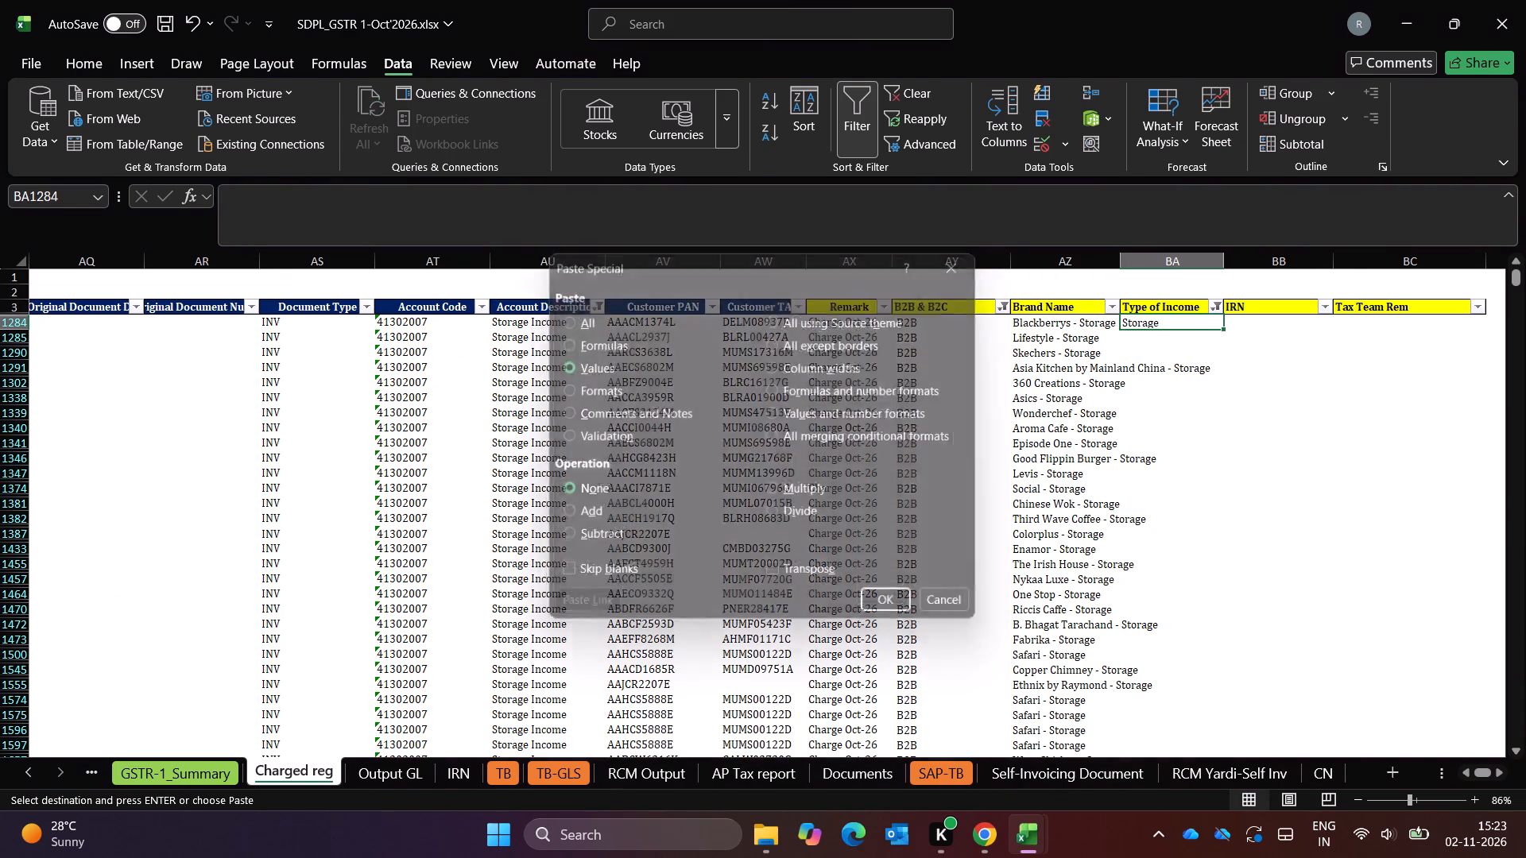
Fill the Storage type of income down through all the filtered Storage Income entries in October's Charged reg.
key(Left)
key(ctrl+Down)
key(Down)
key(Up)
key(Right)
key(ctrl+shift+Up)
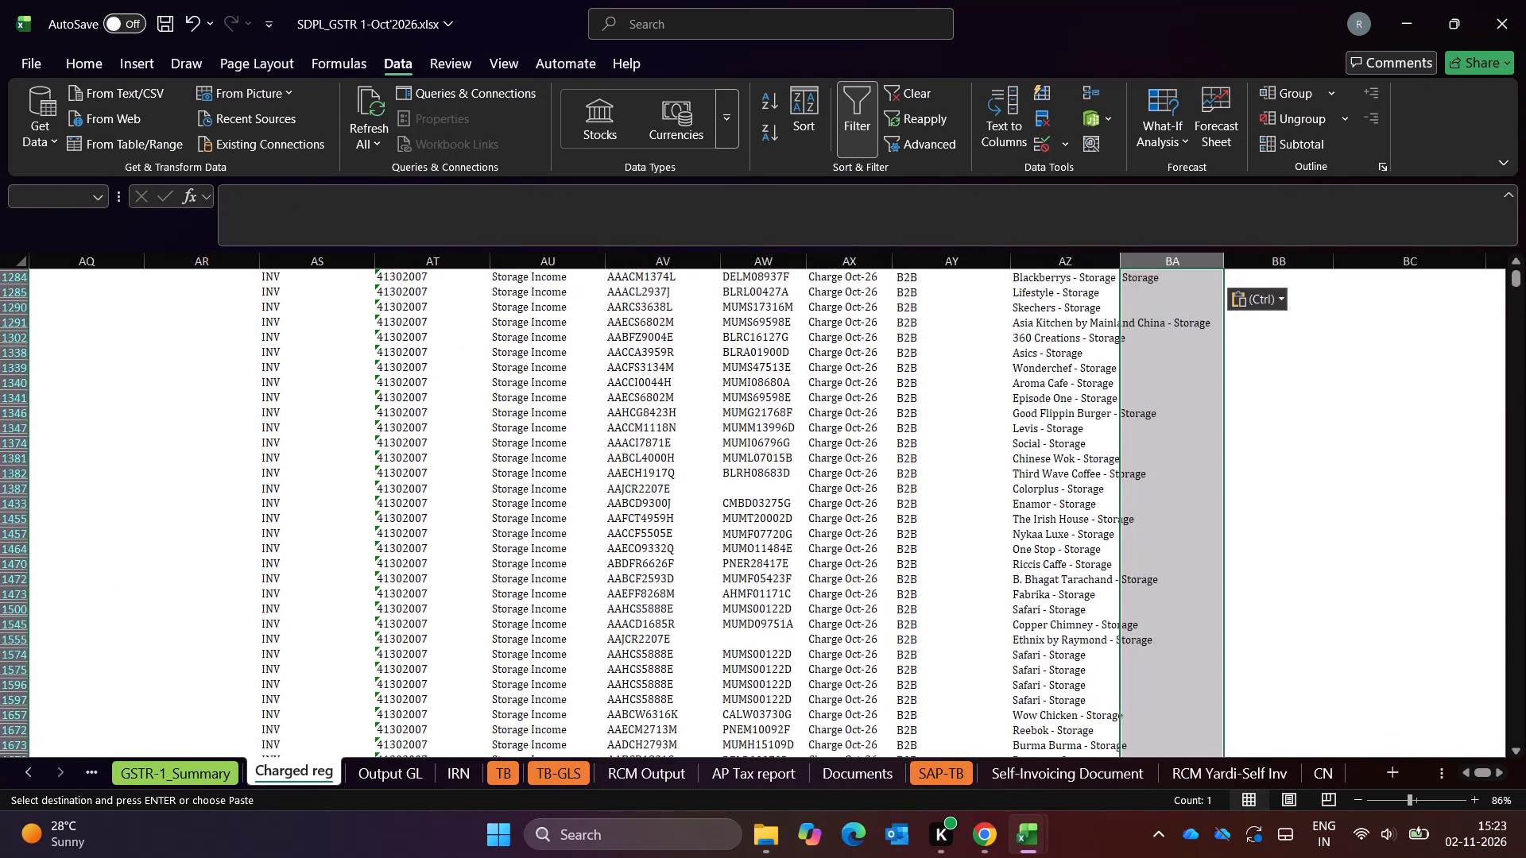
key(alt+semicolon)
key(ctrl+d)
Reselect all accounts in the Account Description filter, removing the Storage Income restriction.
key(ctrl+Up)
key(ctrl+Up)
key(Down)
key(Down)
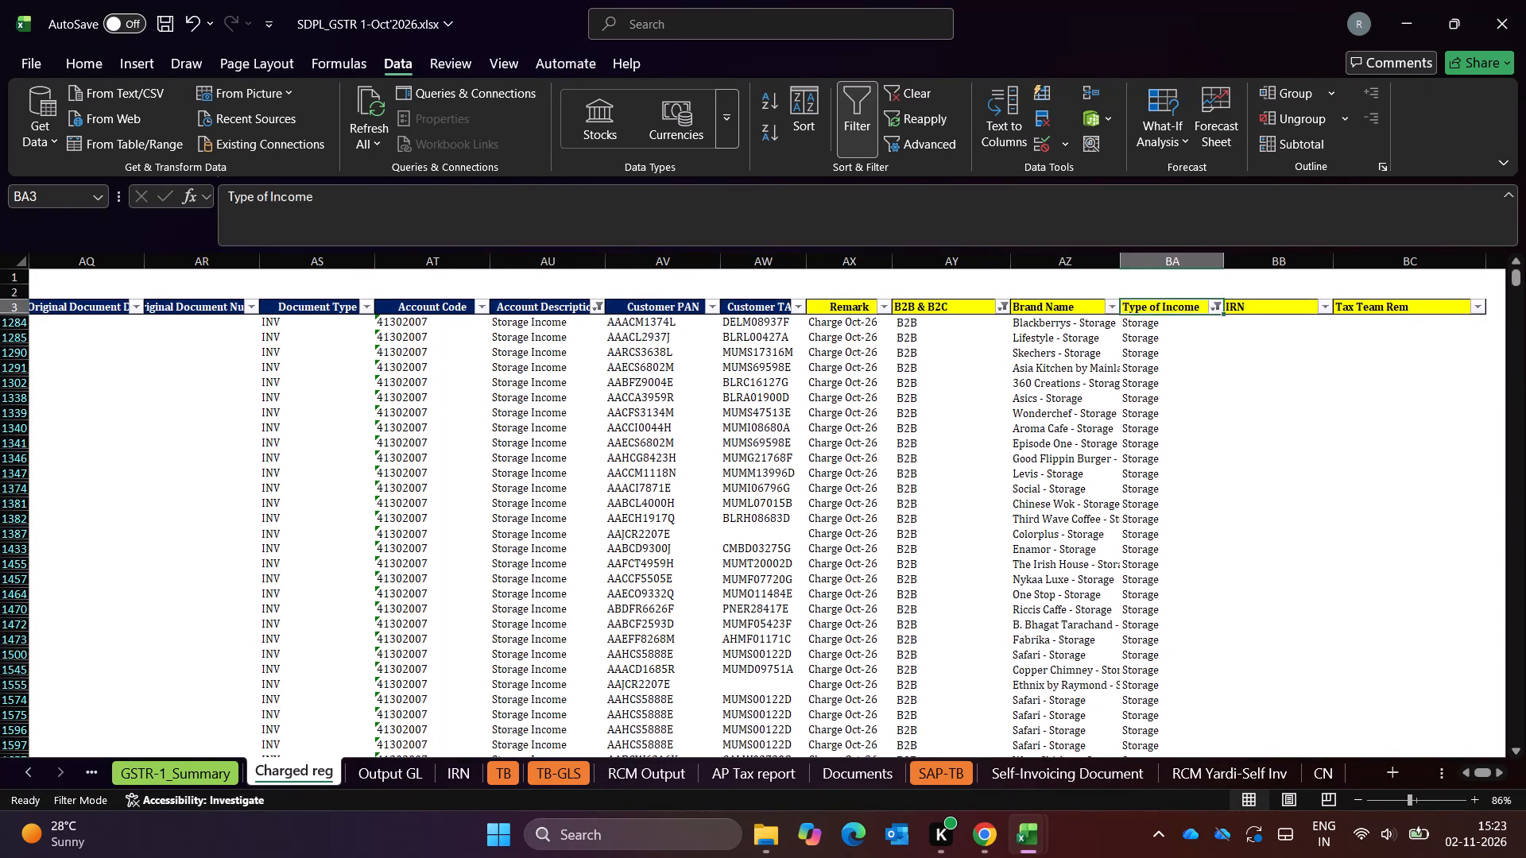
key(Left)
key(Left)
key(Left)
key(Left)
key(Left)
key(Left)
key(alt+Down)
key(alt+Down)
key(alt+Down)
key(alt+Down)
key(alt+Down)
key(alt+Down)
key(alt+Down)
key(alt+Down)
key(alt+Down)
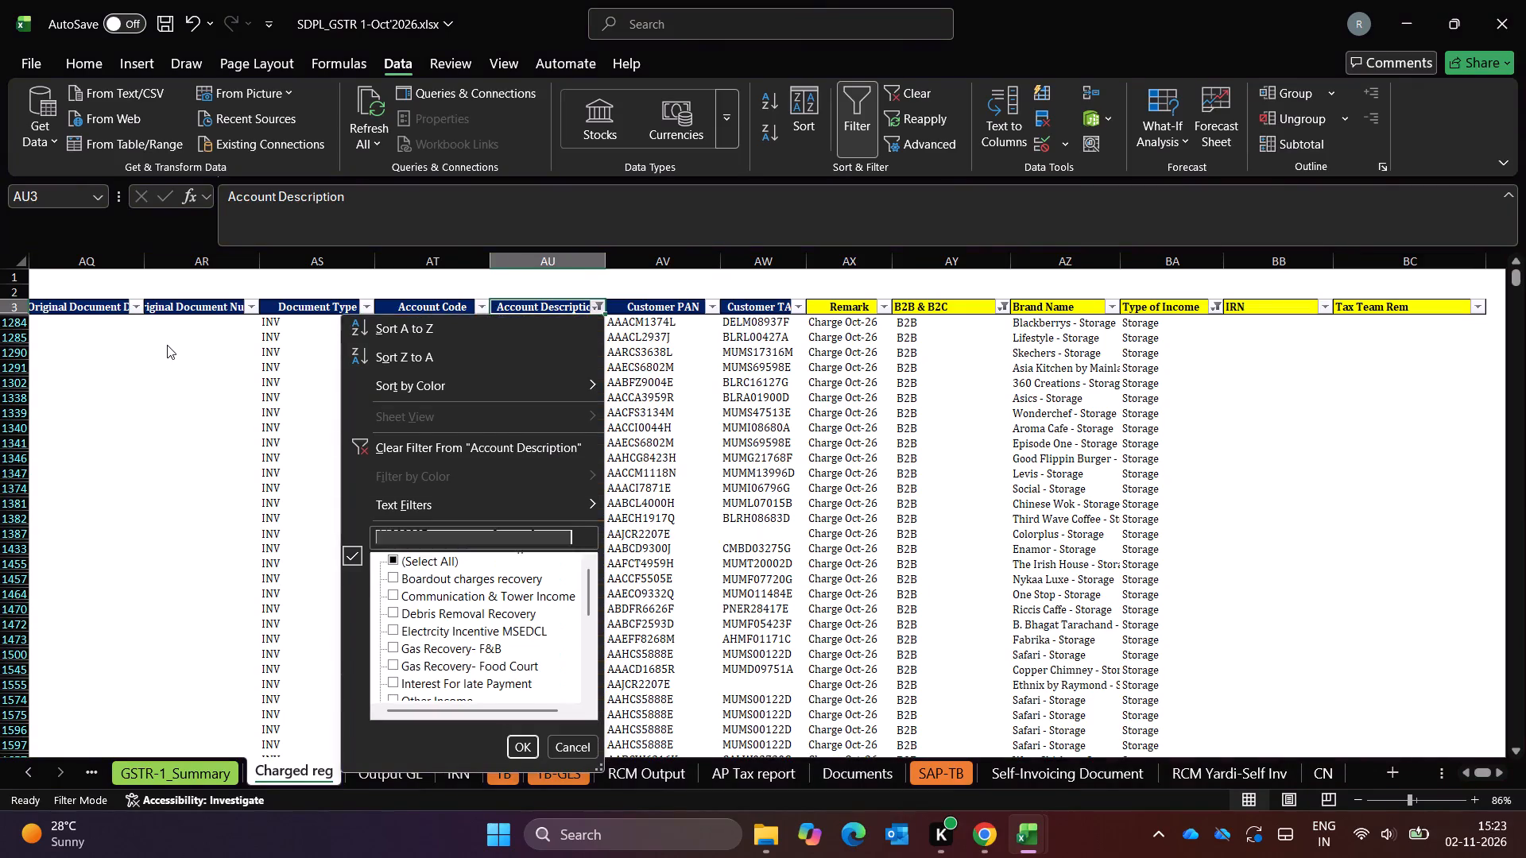
key(Down)
key(space)
key(Return)
Filter the Account Description column by SO to show only the SOH & Event sales & Signage entries with blank Type of Income.
key(alt+Down)
key(alt+Down)
key(alt+Down)
key(alt+Down)
key(alt+Down)
key(alt+Down)
key(alt+Down)
key(alt+Down)
key(alt+Down)
key(alt+Down)
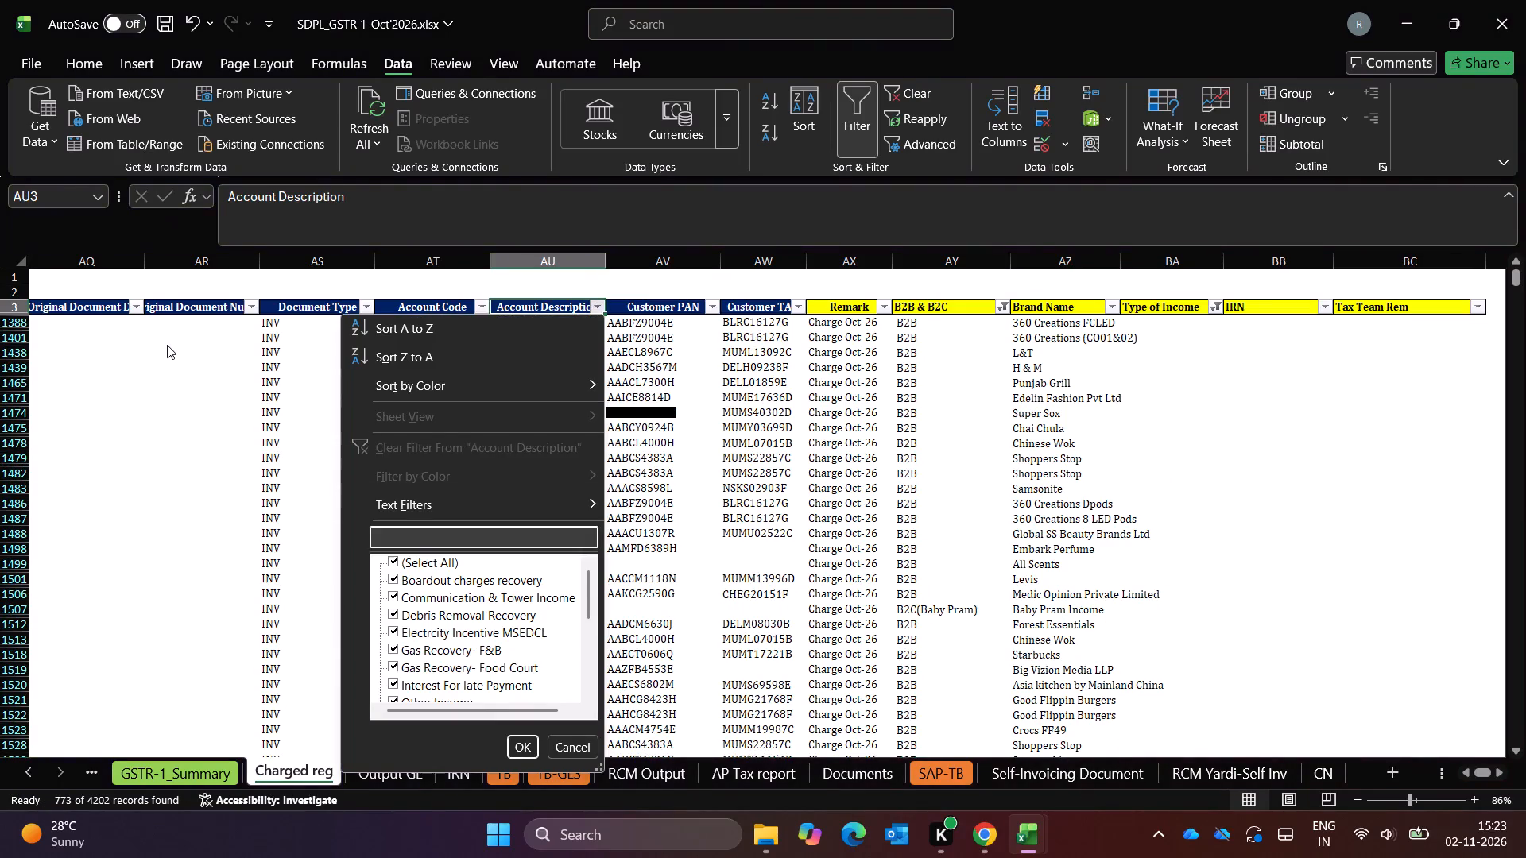
key(Up)
text(SO)
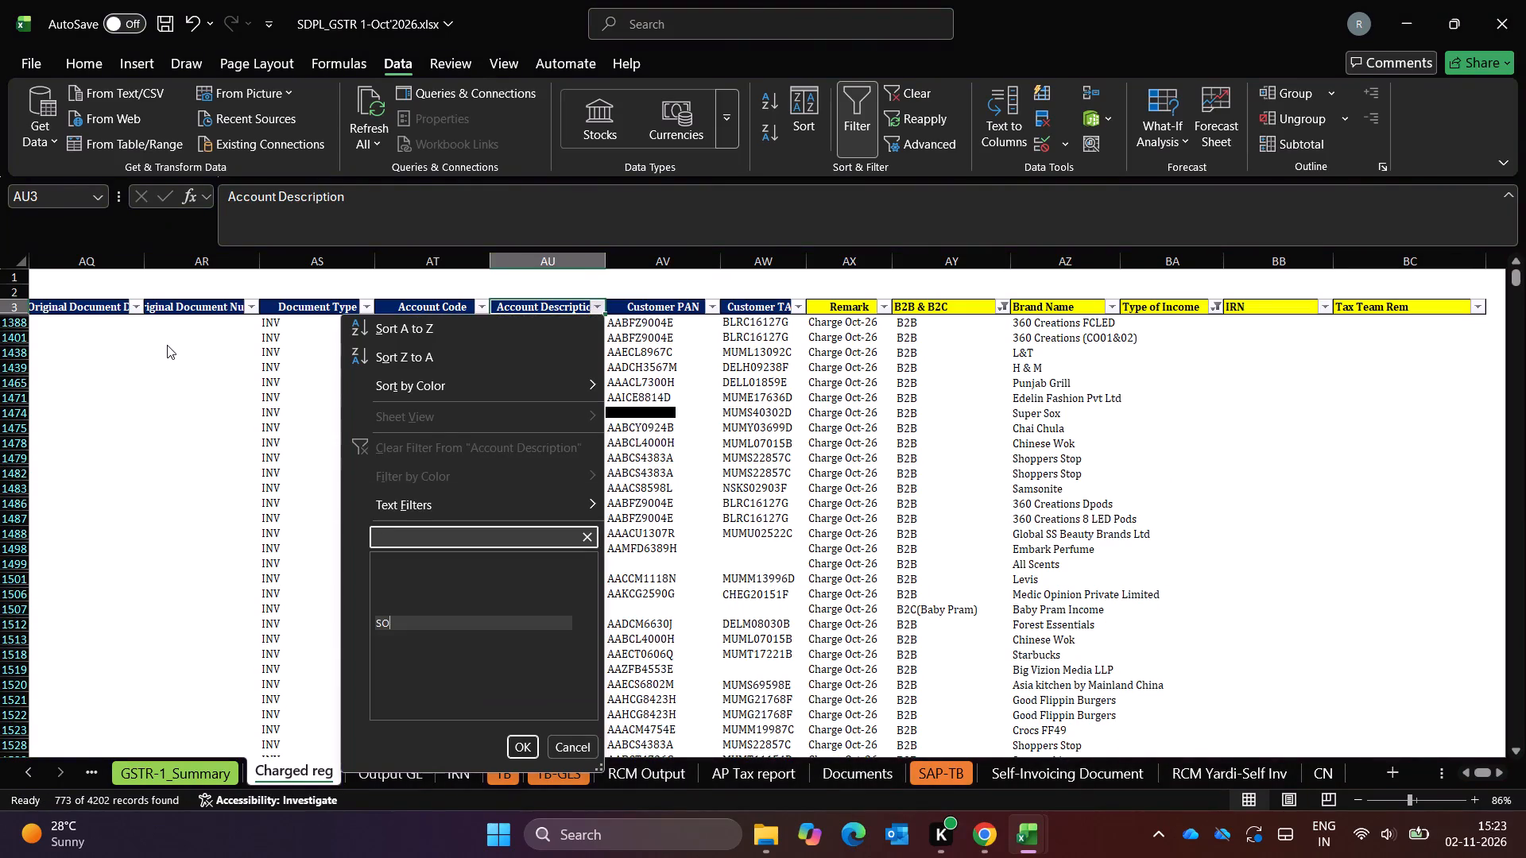
key(Return)
Switch to the GSTR-1 Type of Income mapping workbook and check the income type covering SOH & Event sales & Signage.
key(Right)
key(Right)
key(Right)
key(alt+Tab)
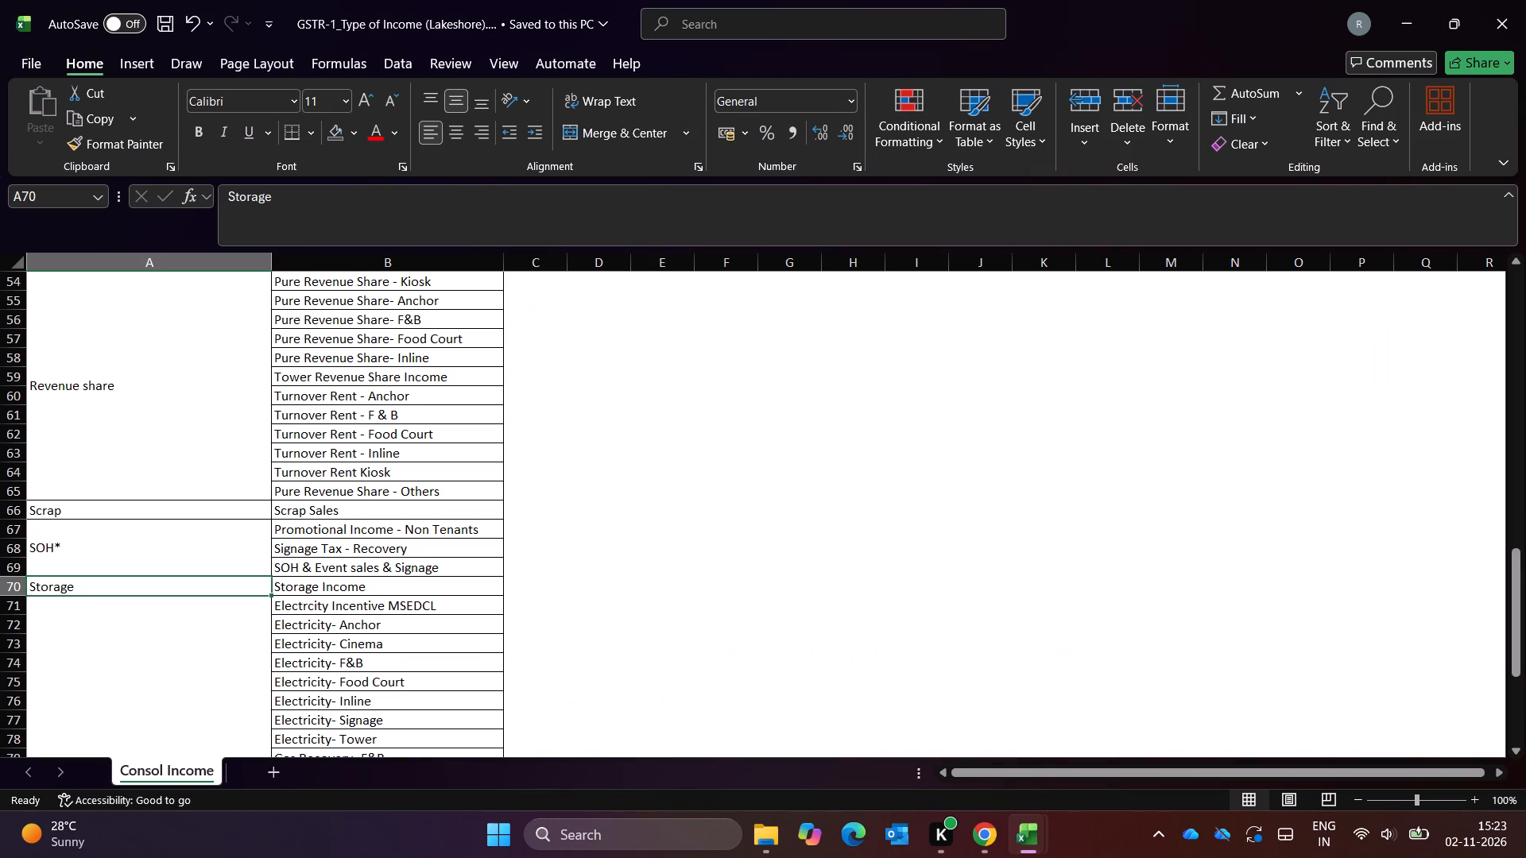
key(Up)
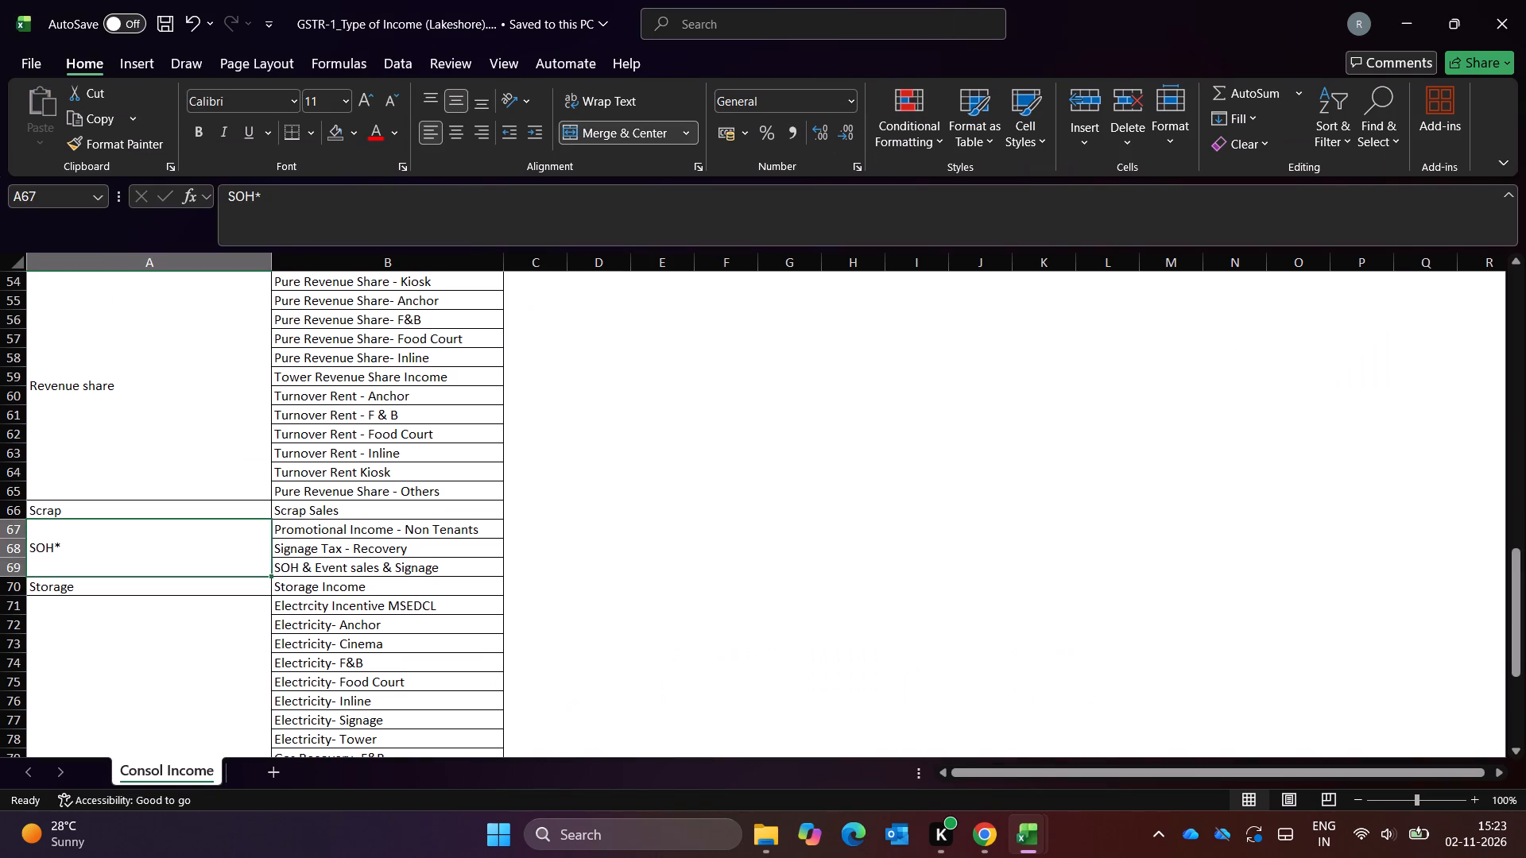
Switch to the September GSTR-1 workbook and reselect all accounts in Charged reg's Account Description filter, removing the Gift Voucher Income restriction.
key(alt+Tab)
key(alt+Right)
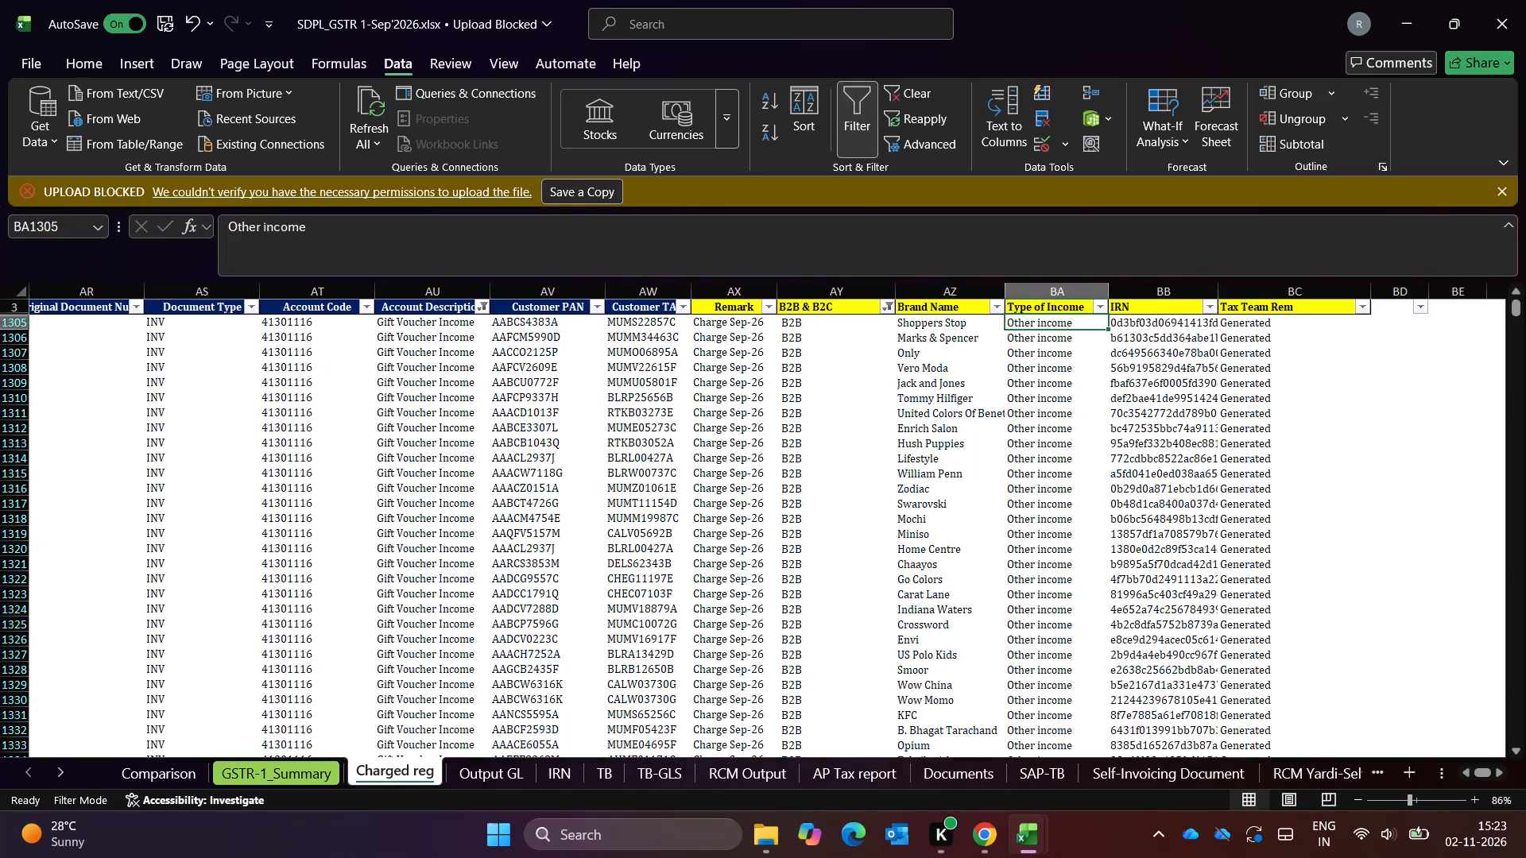
key(Right)
key(Up)
key(Left)
key(alt+Down)
key(alt+Down)
key(alt+Down)
key(alt+Down)
key(alt+Down)
key(alt+Down)
key(alt+Down)
key(alt+Down)
key(alt+Down)
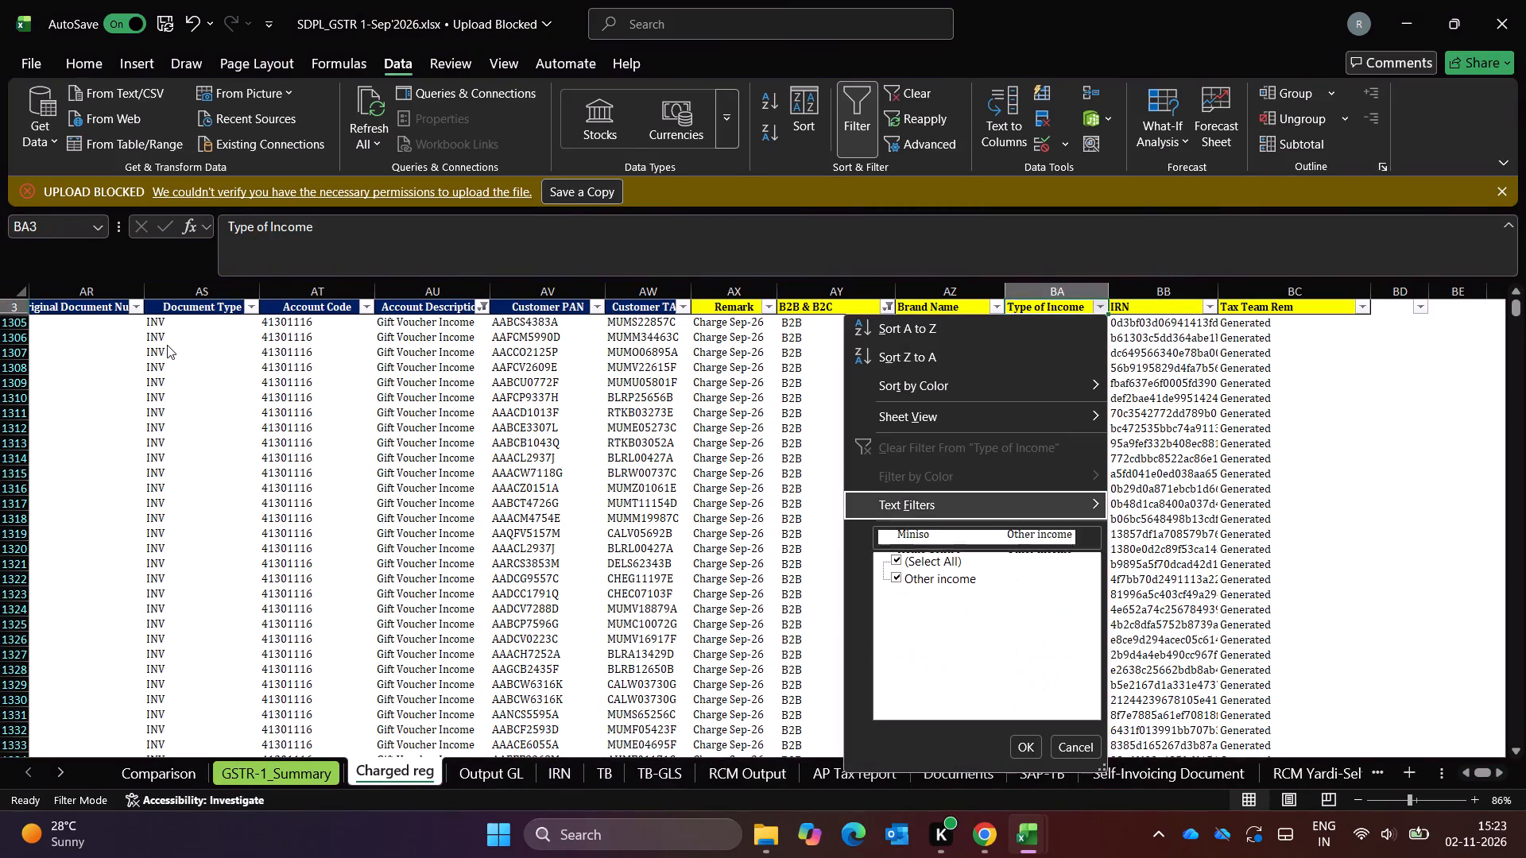
key(Escape)
key(Left)
key(Left)
key(Left)
key(Left)
key(Left)
key(Escape)
key(Left)
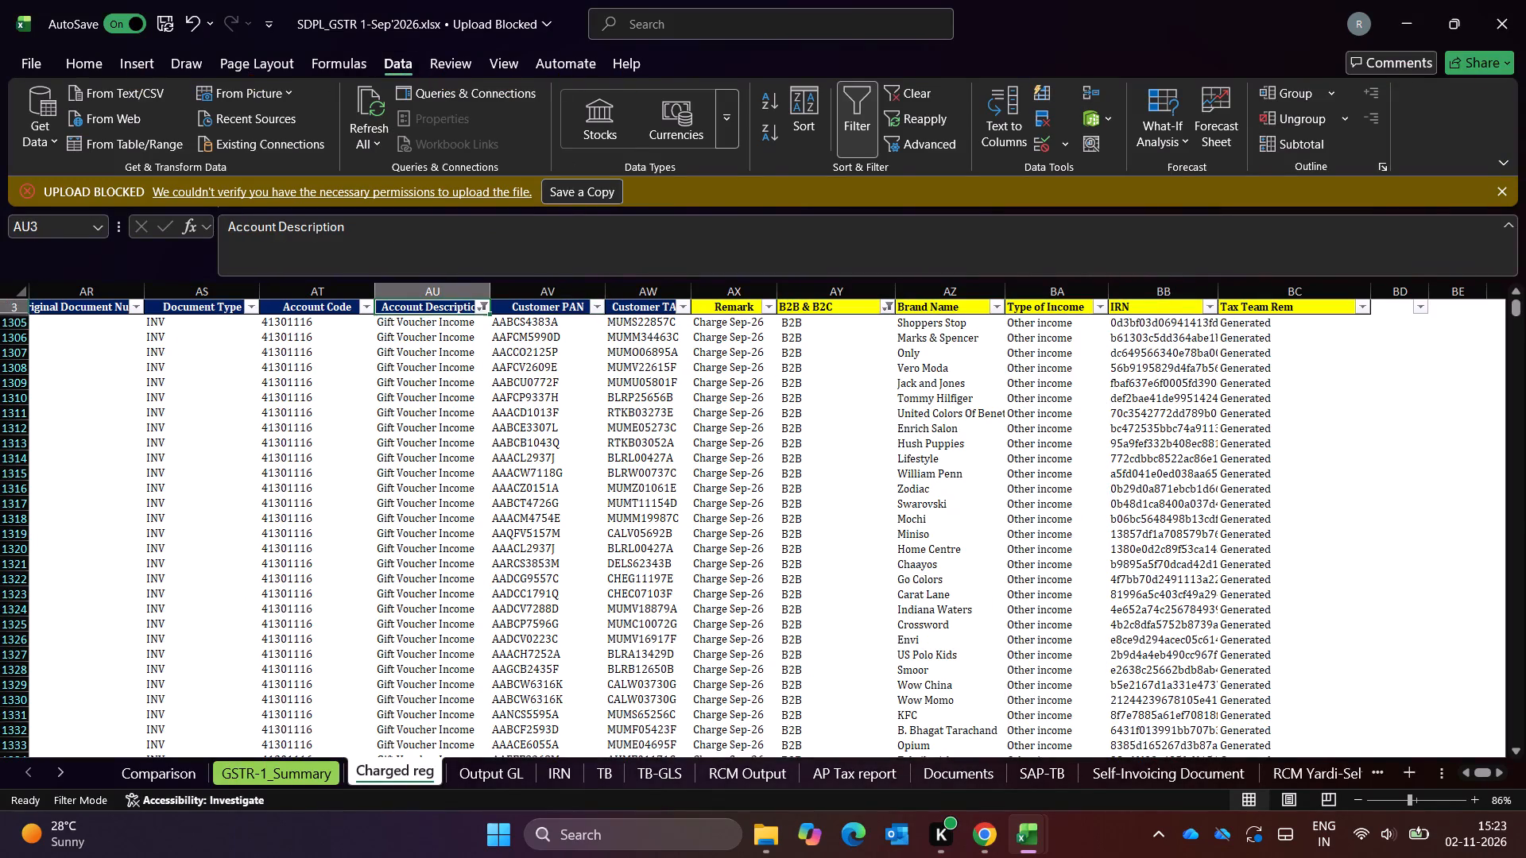
key(alt+Down)
key(alt+Down)
key(alt+Down)
key(alt+Down)
key(alt+Down)
key(alt+Down)
key(alt+Down)
key(alt+Down)
key(alt+Down)
key(alt+Down)
key(space)
key(Return)
Examine the values in September's Type of Income filter for the label used for SOH income.
key(Right)
key(Right)
key(Right)
key(Right)
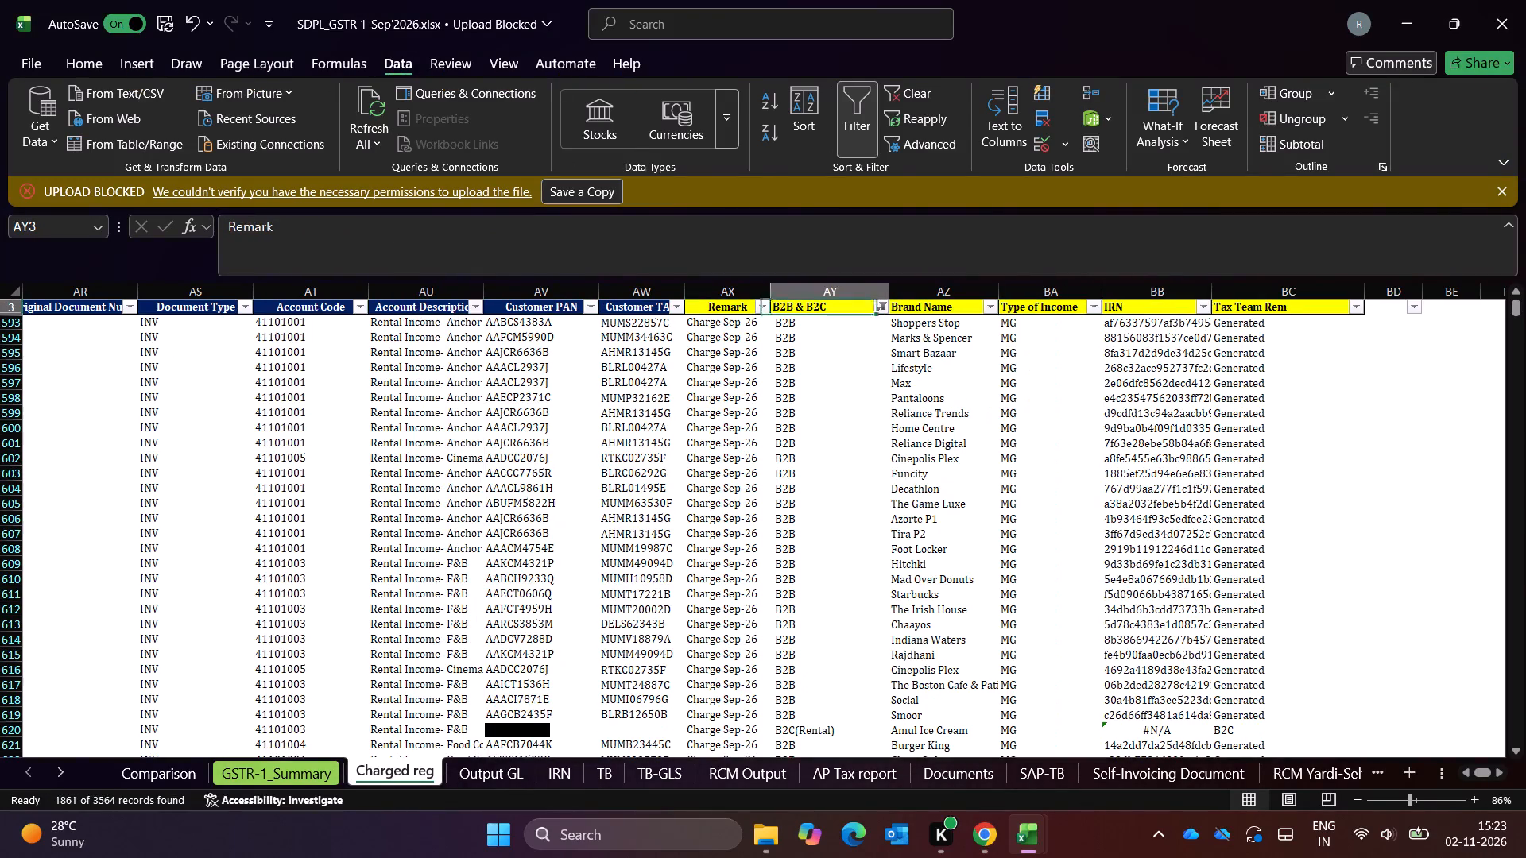
key(Right)
key(Right)
key(alt+Down)
key(alt+Down)
key(alt+Down)
key(alt+Down)
key(alt+Down)
key(alt+Down)
key(alt+Down)
key(alt+Down)
key(alt+Down)
key(alt+Down)
key(Escape)
Return to the October workbook and enter SOH as the Type of Income for the first filtered SOH & Event sales & Signage entry.
key(alt+Tab)
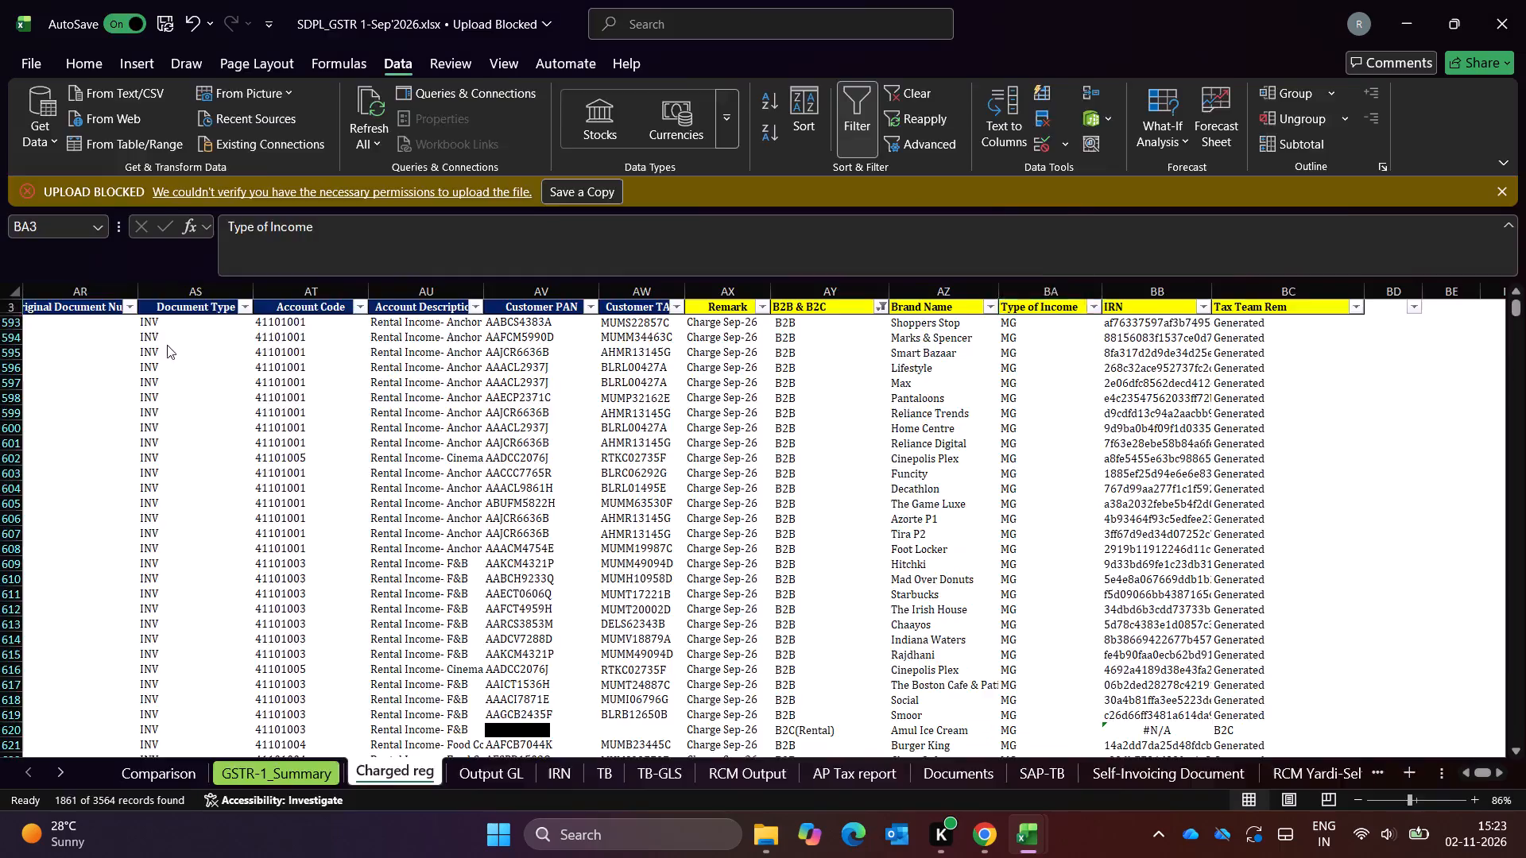
key(alt+Tab)
key(alt+Tab)
key(Right)
key(Right)
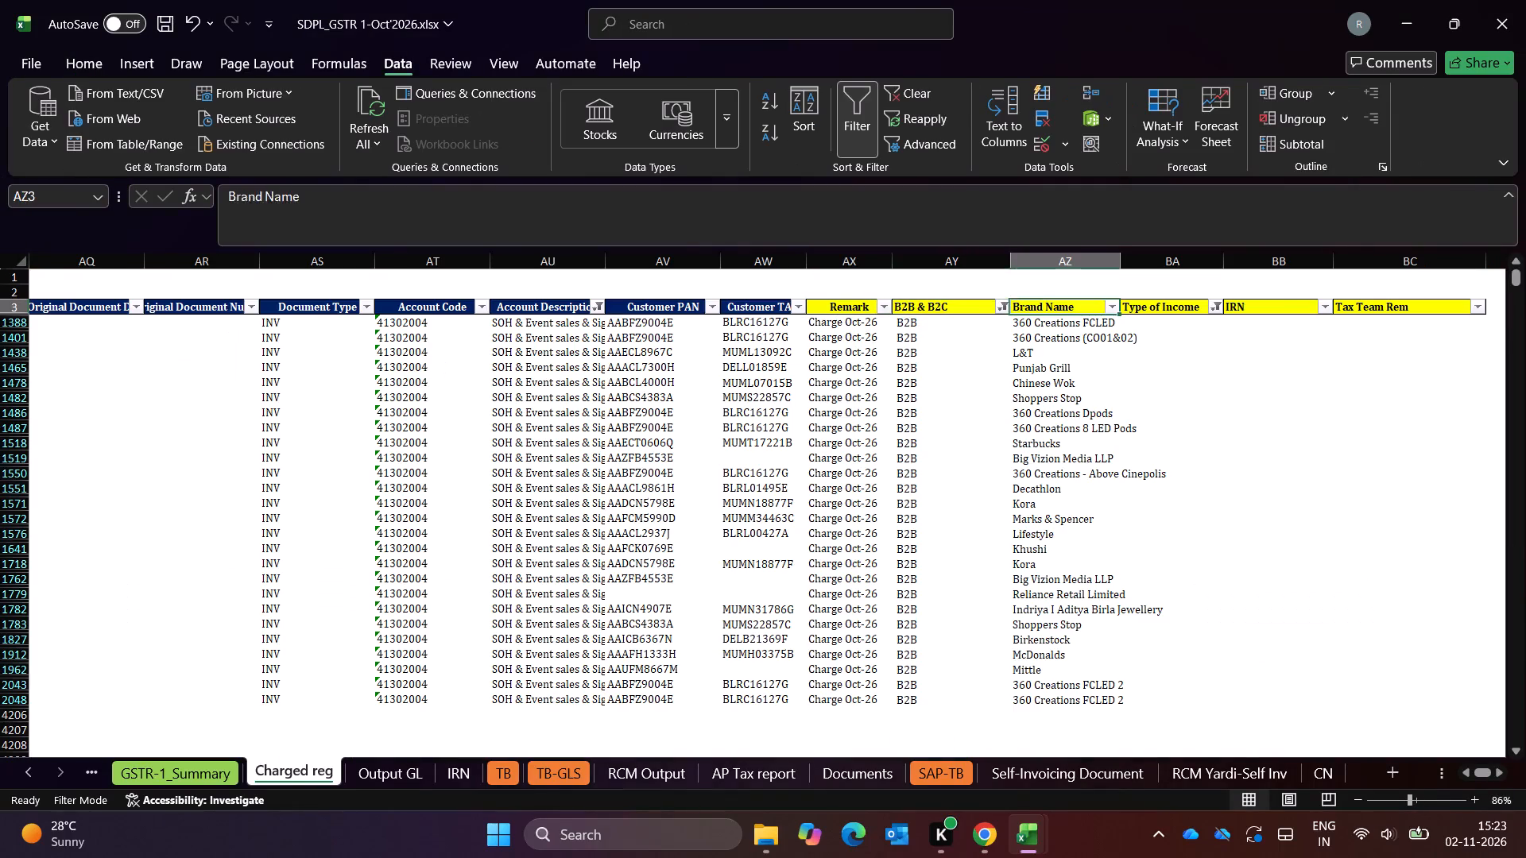
key(Down)
key(Down)
key(Right)
key(Up)
text(SOH)
key(Return)
Fill SOH down the Type of Income column through all the filtered SOH & Event sales & Signage entries.
key(Left)
key(ctrl+Down)
key(Right)
key(ctrl+shift+Up)
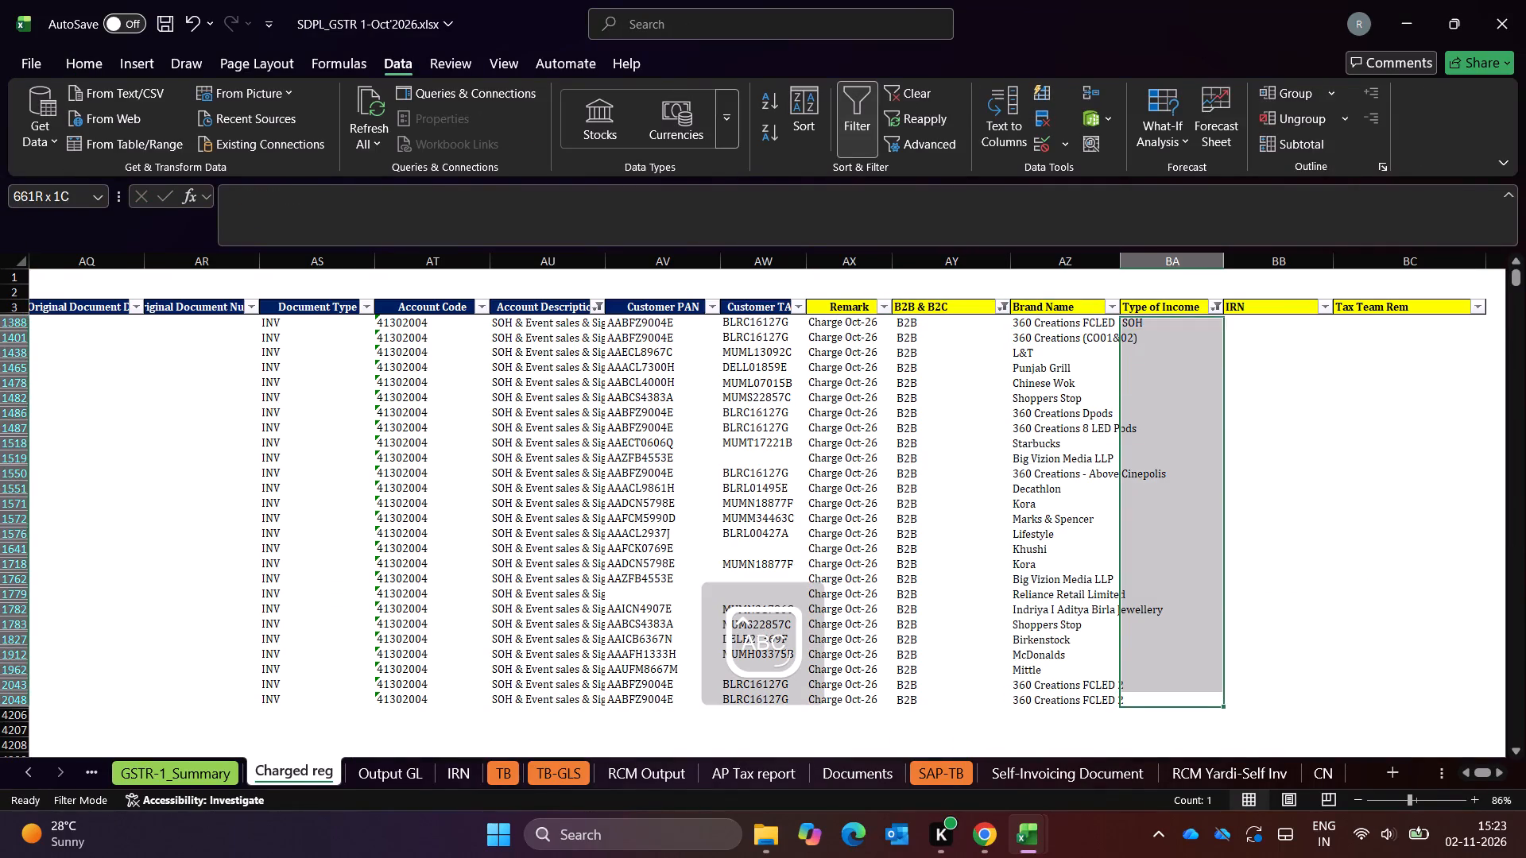
key(alt+semicolon)
key(ctrl+d)
Reselect all accounts in the Account Description filter, removing the SOH & Event sales & Signage restriction.
key(ctrl+Up)
key(Left)
key(Left)
key(Left)
key(Left)
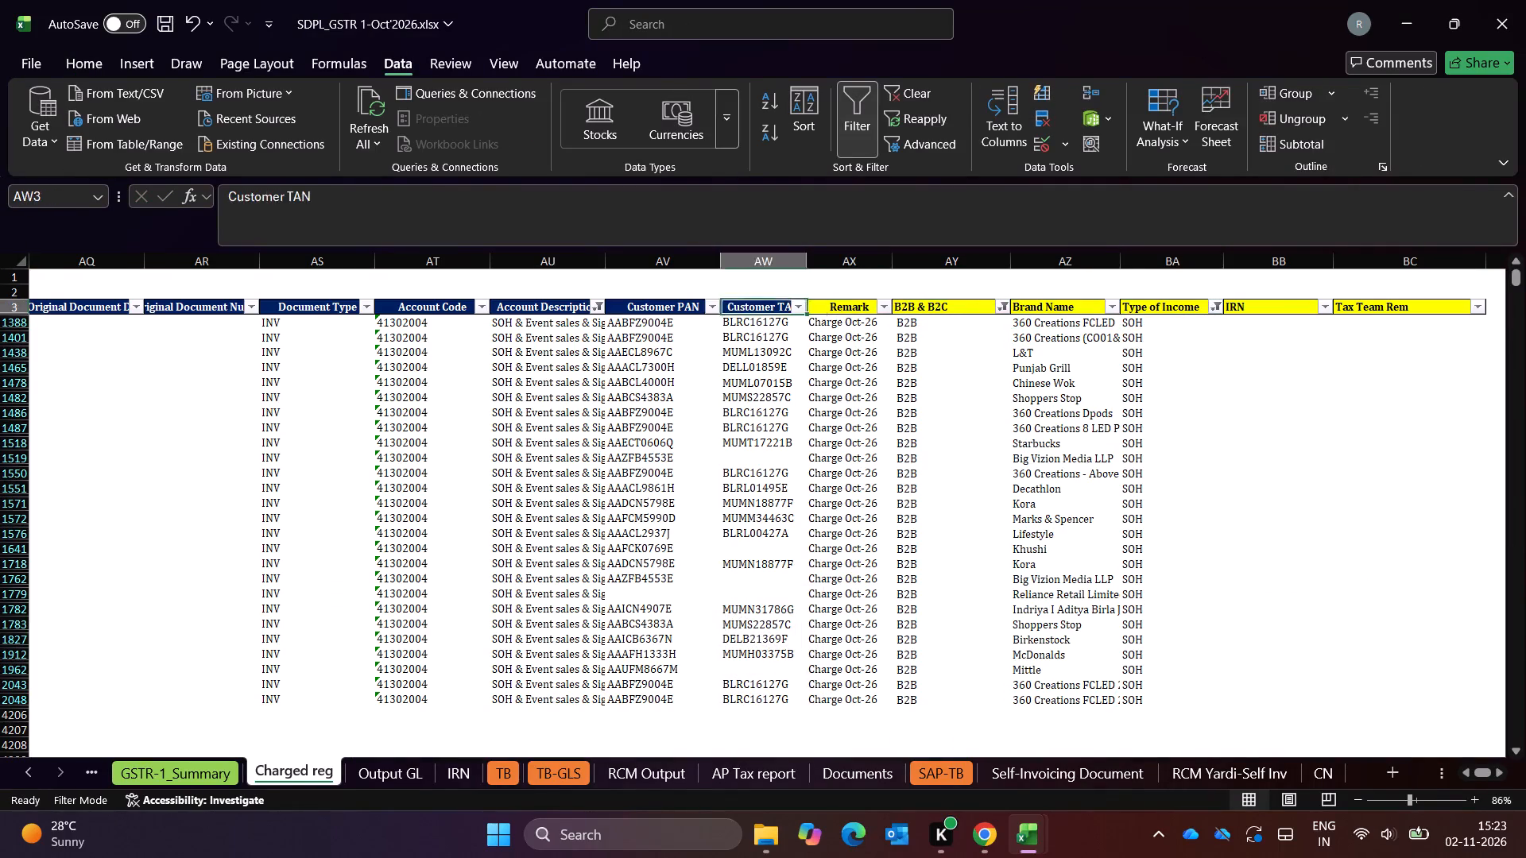
key(Left)
key(Left)
key(alt+Down)
key(alt+Down)
key(alt+Down)
key(alt+Down)
key(alt+Down)
key(alt+Down)
key(alt+Down)
key(alt+Down)
key(alt+Down)
key(Down)
key(space)
key(Return)
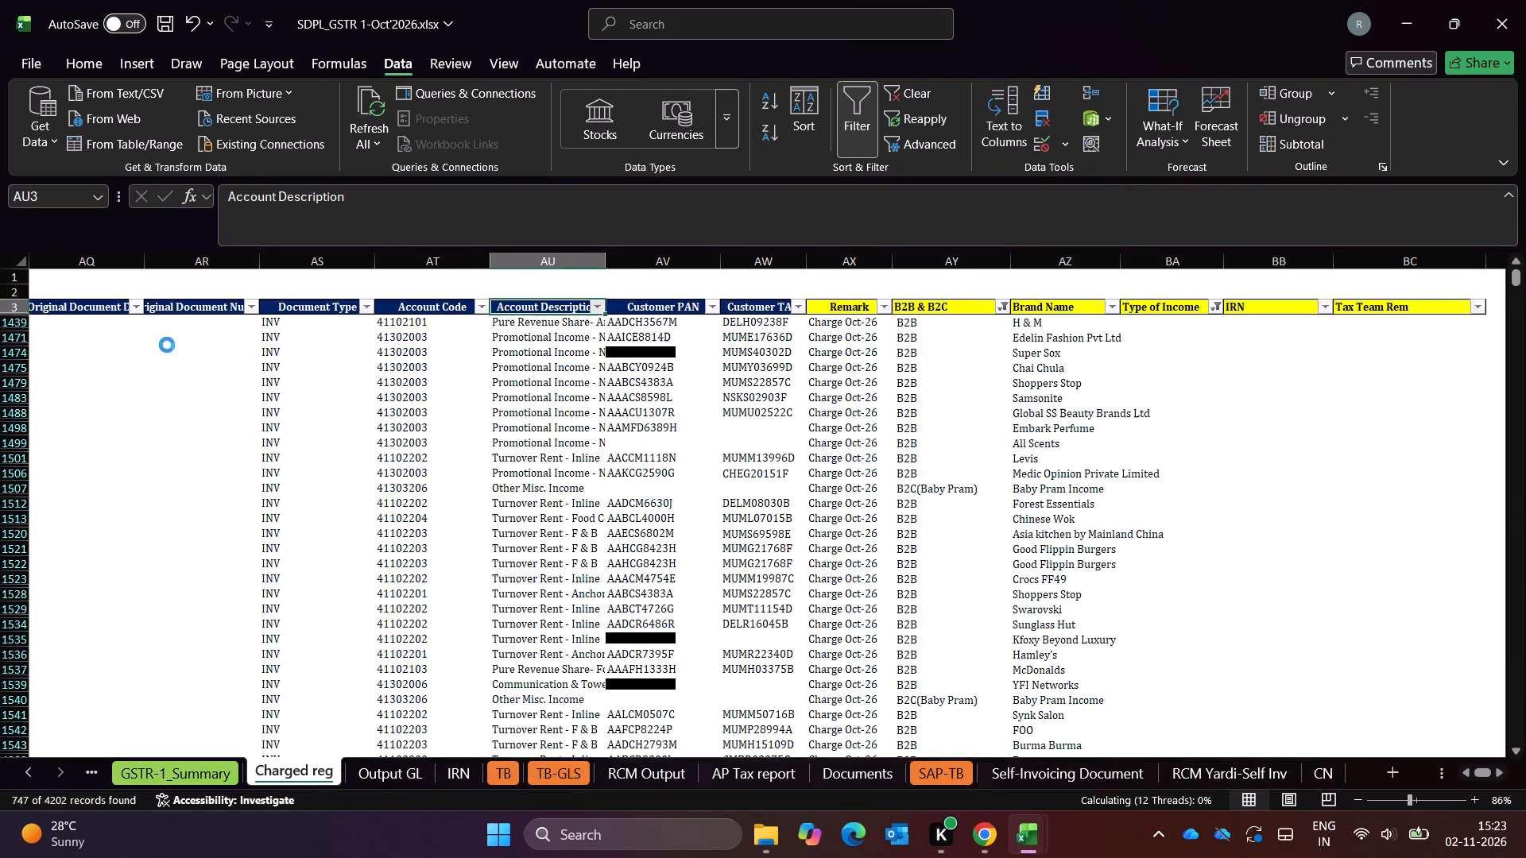
Filter the Account Description column by TURN to show only the Turnover Rent entries with blank Type of Income.
key(Down)
key(Down)
key(Up)
key(Up)
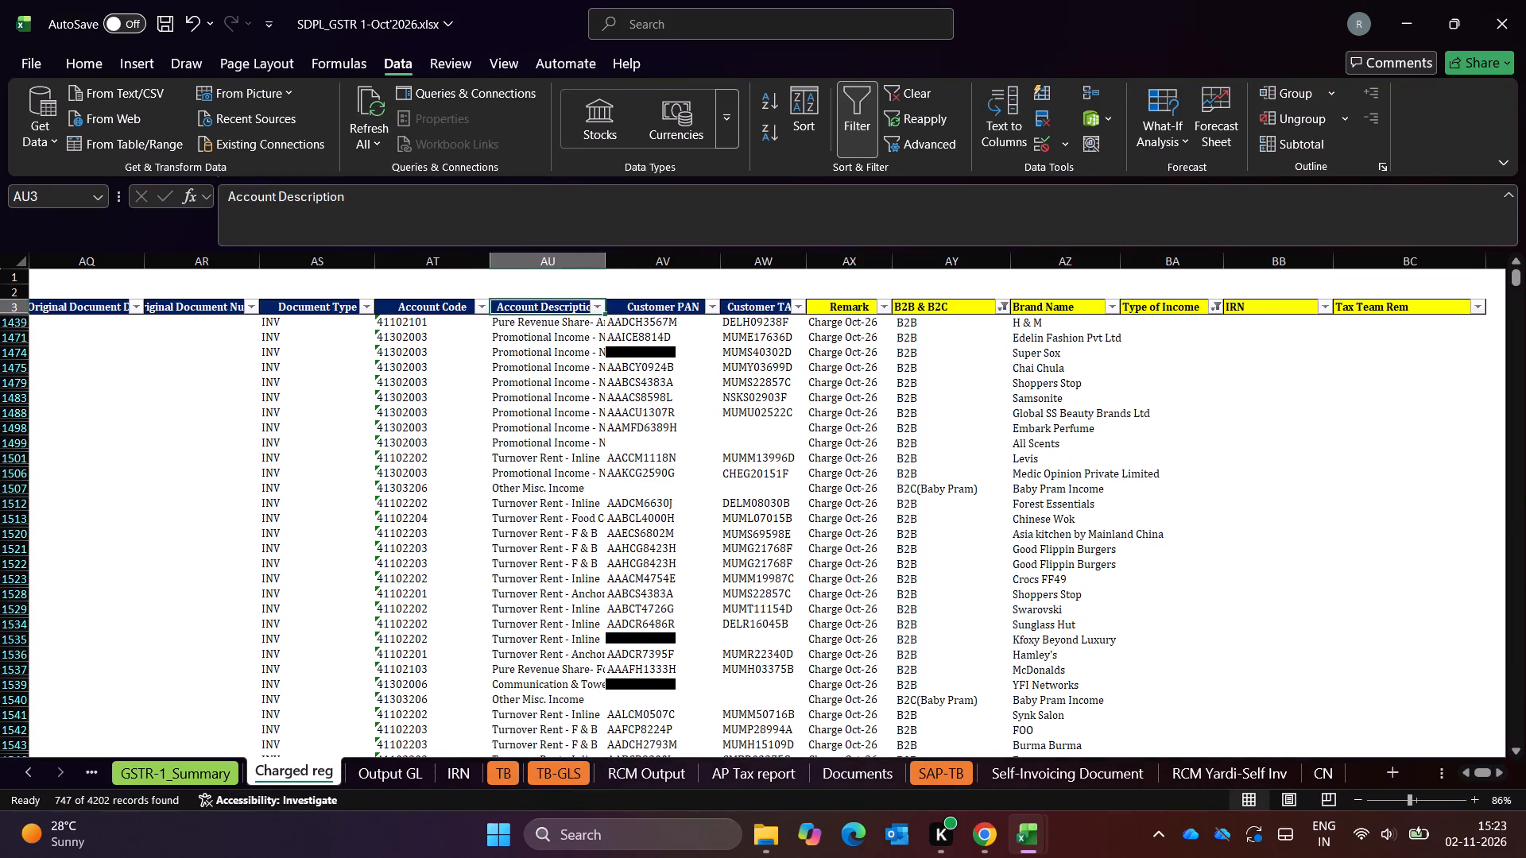
key(alt+Down)
key(alt+Down)
key(alt+Down)
key(alt+Down)
key(alt+Down)
key(alt+Down)
key(alt+Down)
key(alt+Down)
key(alt+Down)
text(TURN)
key(Return)
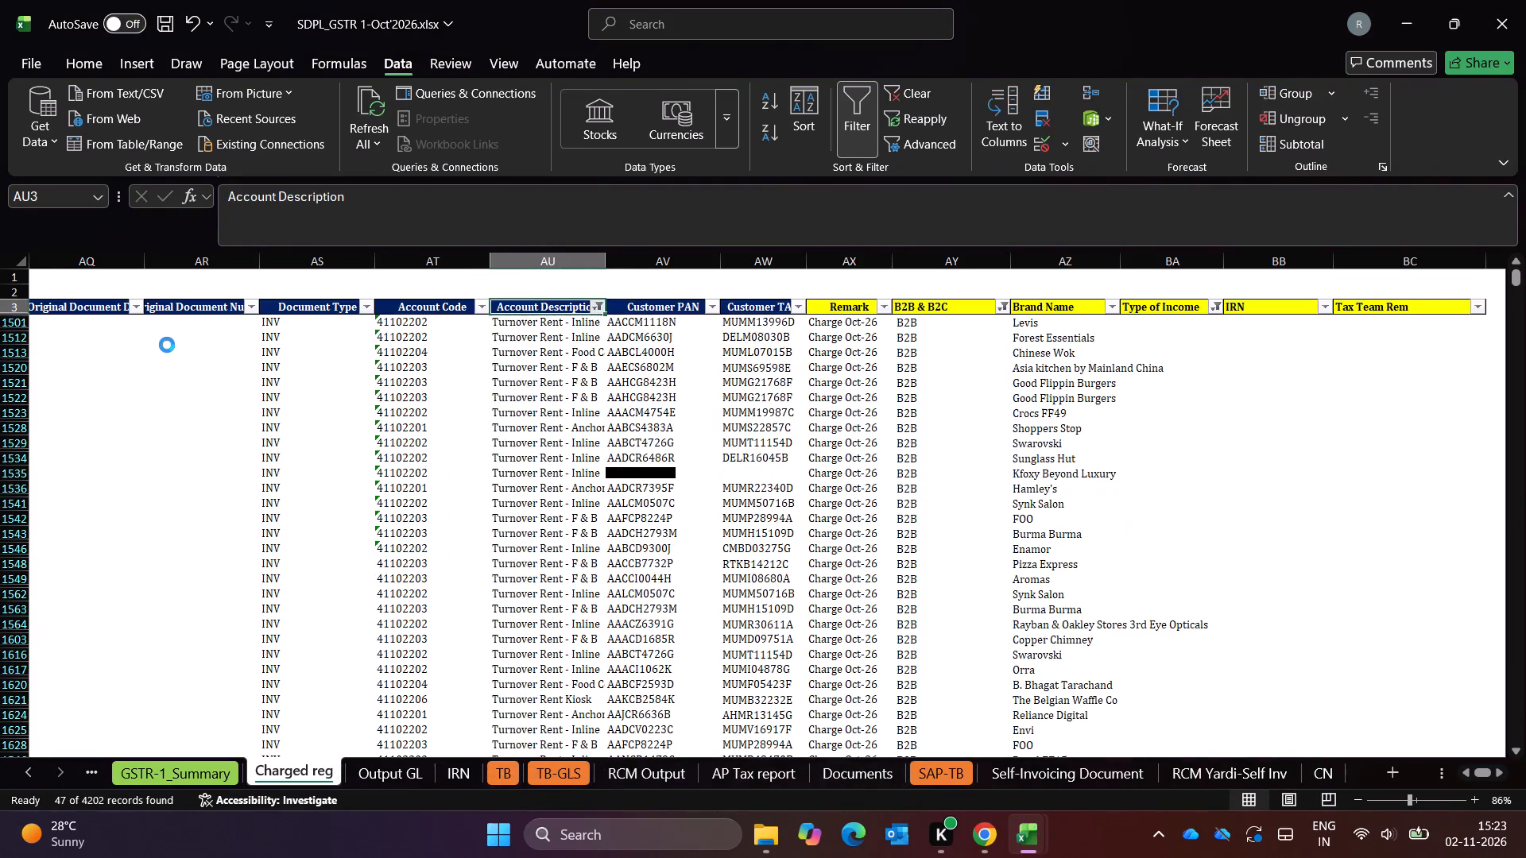
Switch to the September GSTR-1 workbook to look up how the Turnover Rent entries were treated.
key(alt+Tab)
key(alt+Tab)
key(alt+Tab)
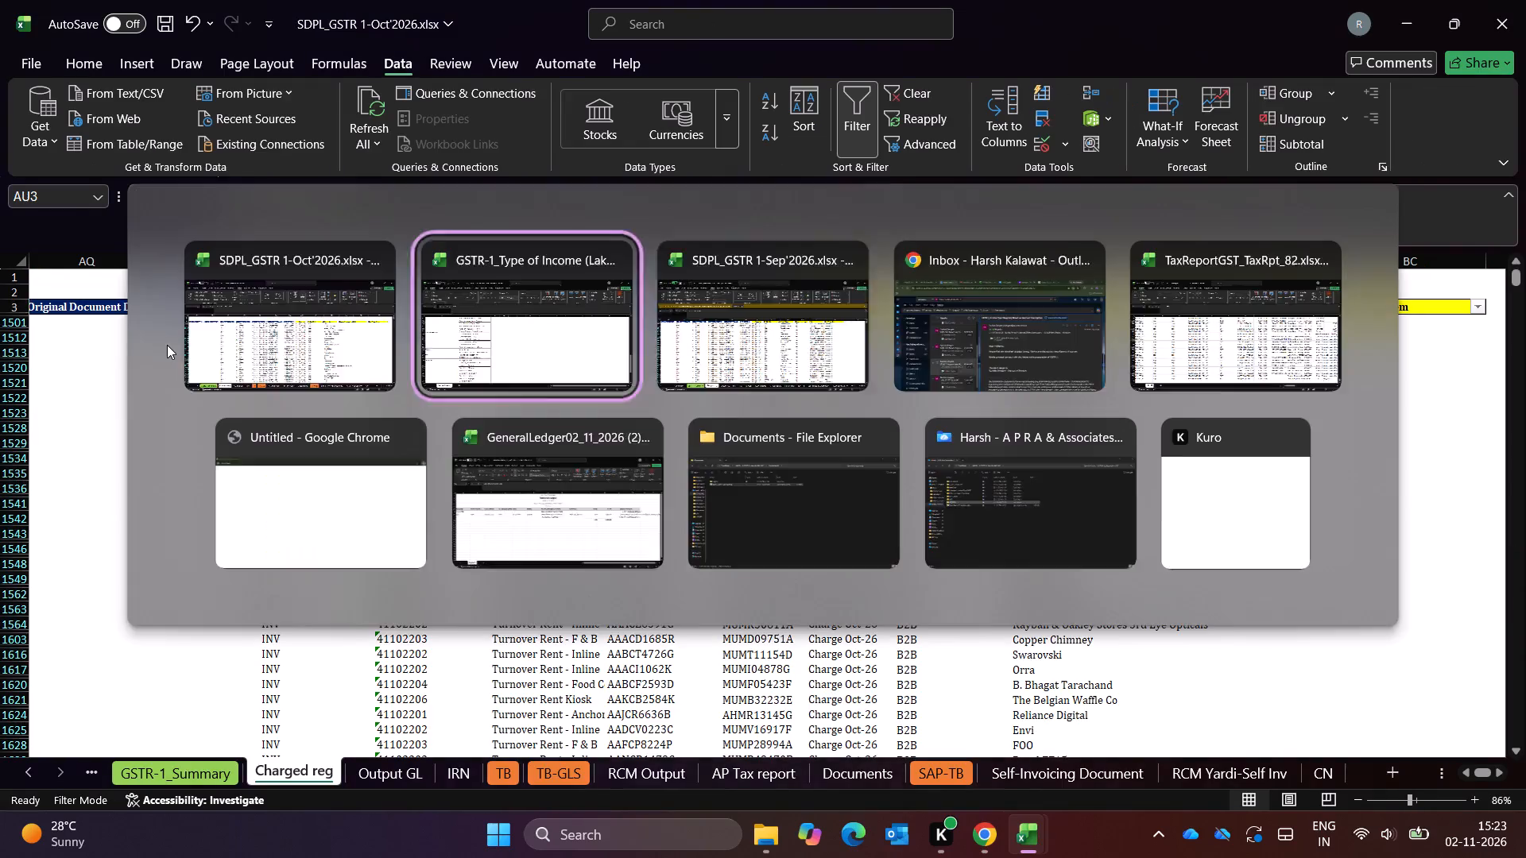
key(alt+Tab)
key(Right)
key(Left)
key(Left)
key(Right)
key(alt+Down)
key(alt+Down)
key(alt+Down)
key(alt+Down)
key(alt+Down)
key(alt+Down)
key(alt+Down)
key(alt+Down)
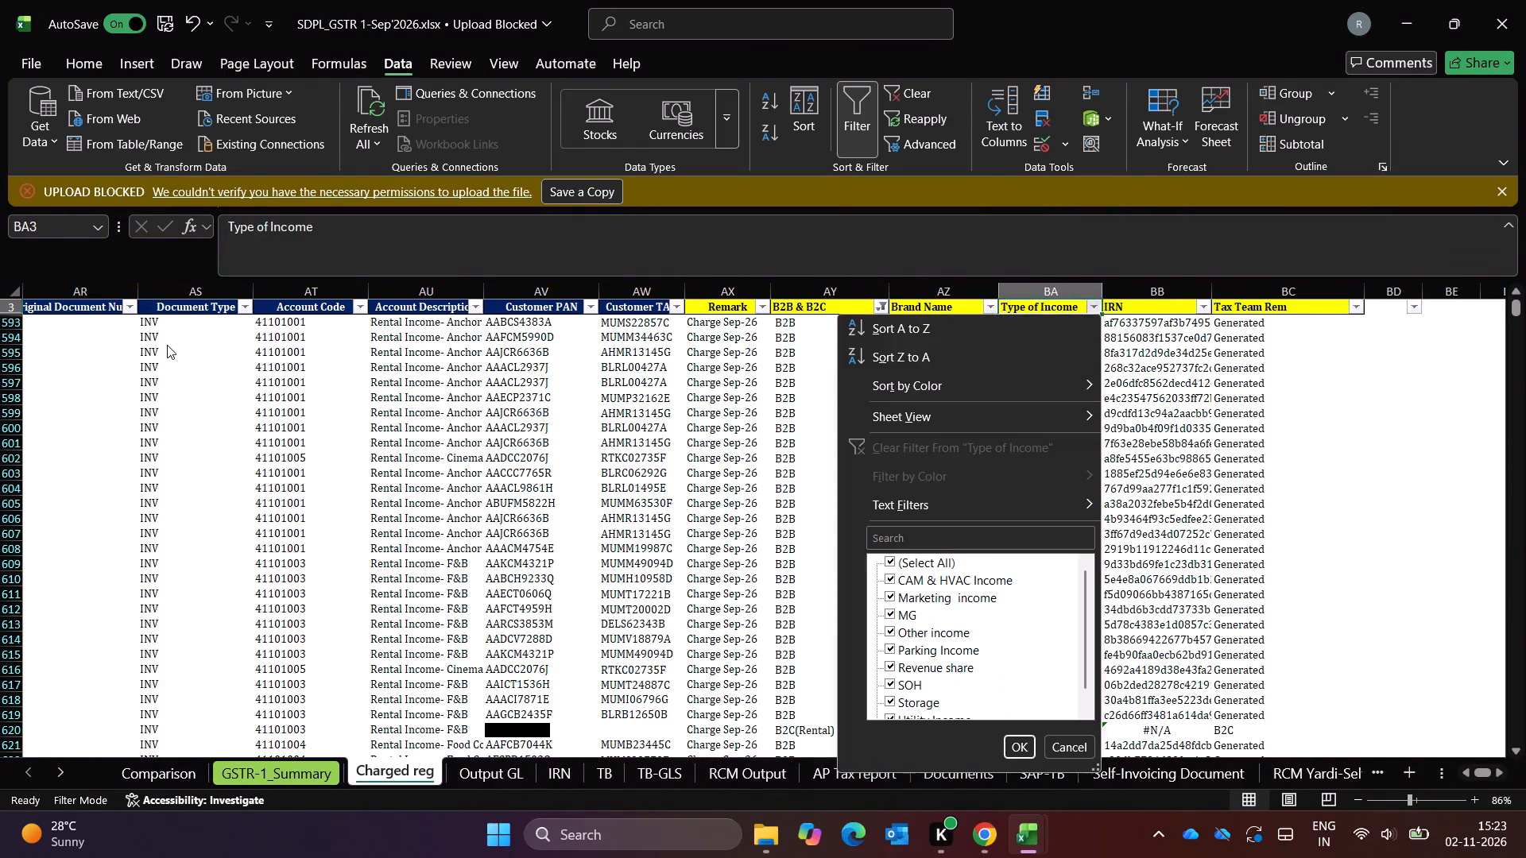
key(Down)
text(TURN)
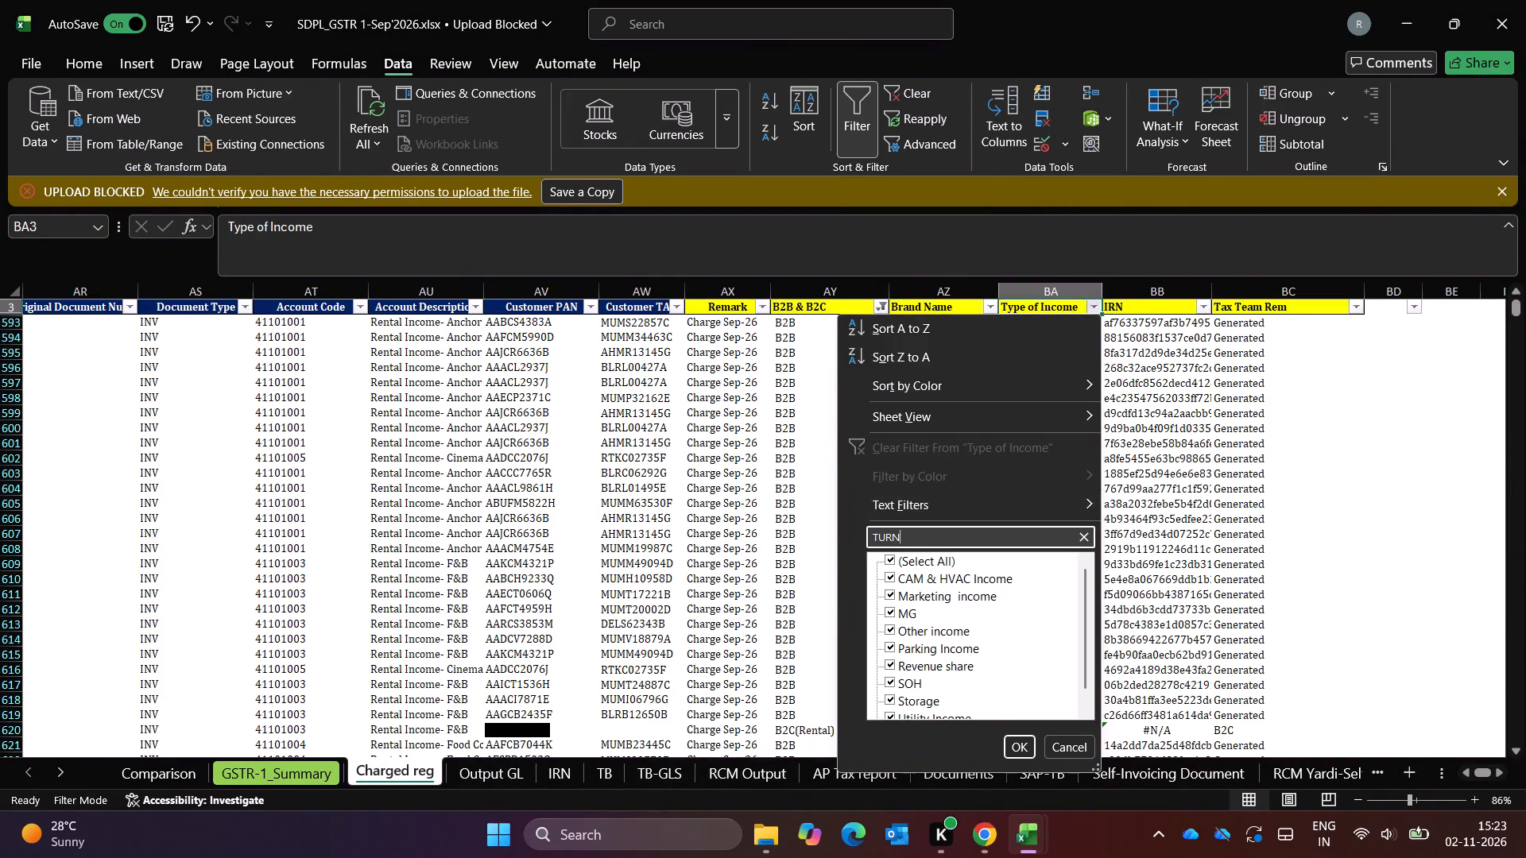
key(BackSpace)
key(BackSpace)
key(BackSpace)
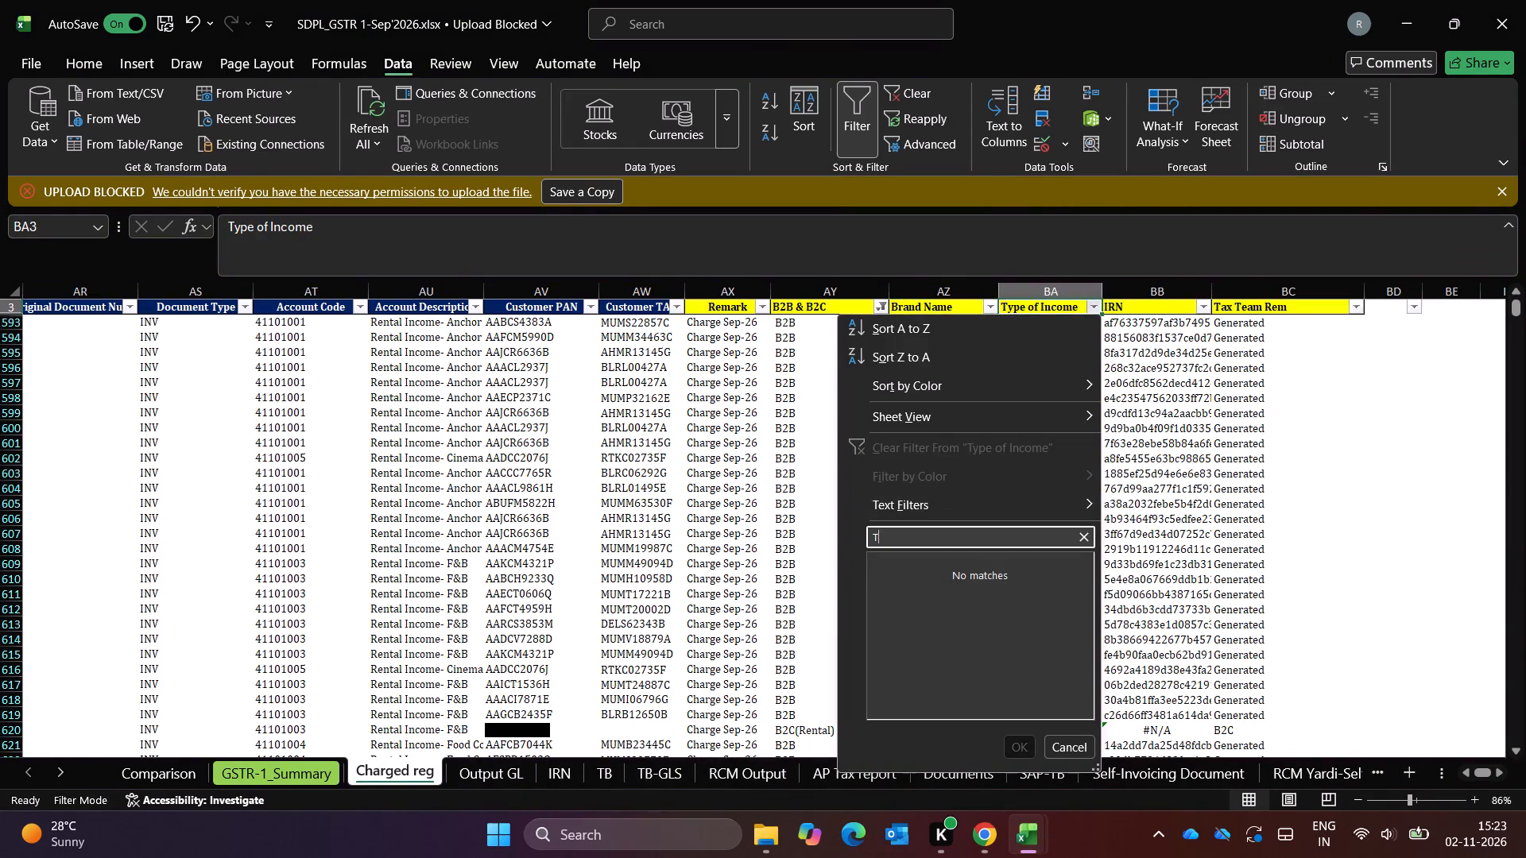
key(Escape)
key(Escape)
Filter the September Charged reg sheet's Account Description column by TUR to show only the Turnover Rent entries.
key(Left)
key(Left)
key(Left)
key(Left)
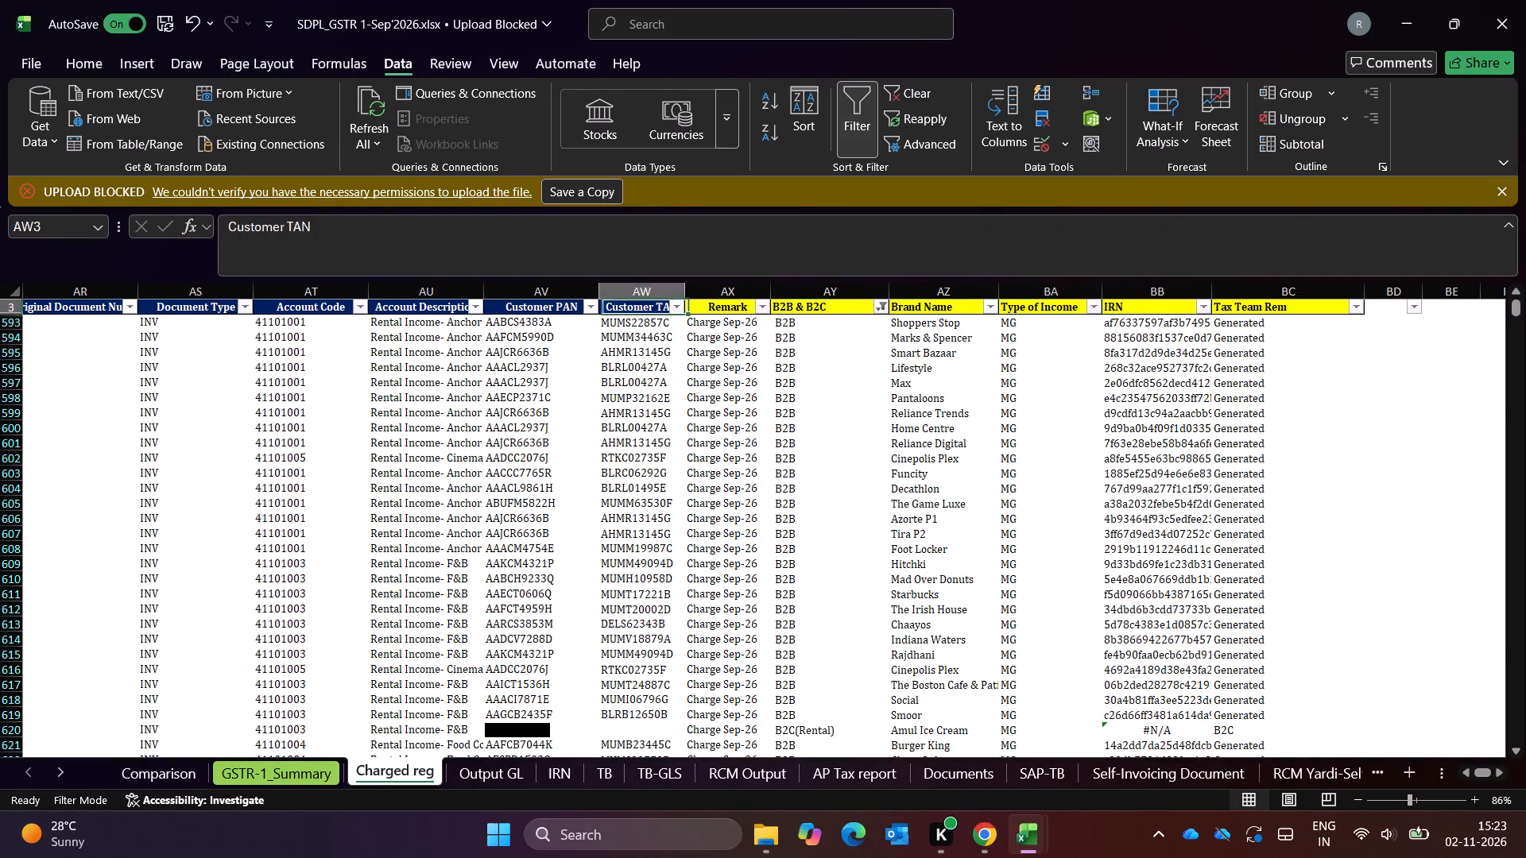
key(Left)
key(Left)
key(alt+Down)
key(alt+Down)
key(alt+Down)
key(alt+Down)
key(alt+Down)
key(alt+Down)
key(alt+Down)
key(alt+Down)
key(alt+Down)
text(TUR)
key(Return)
Copy Revenue share from September's first Turnover Rent entry into the first filtered Type of Income cell in the October workbook.
key(Right)
key(Right)
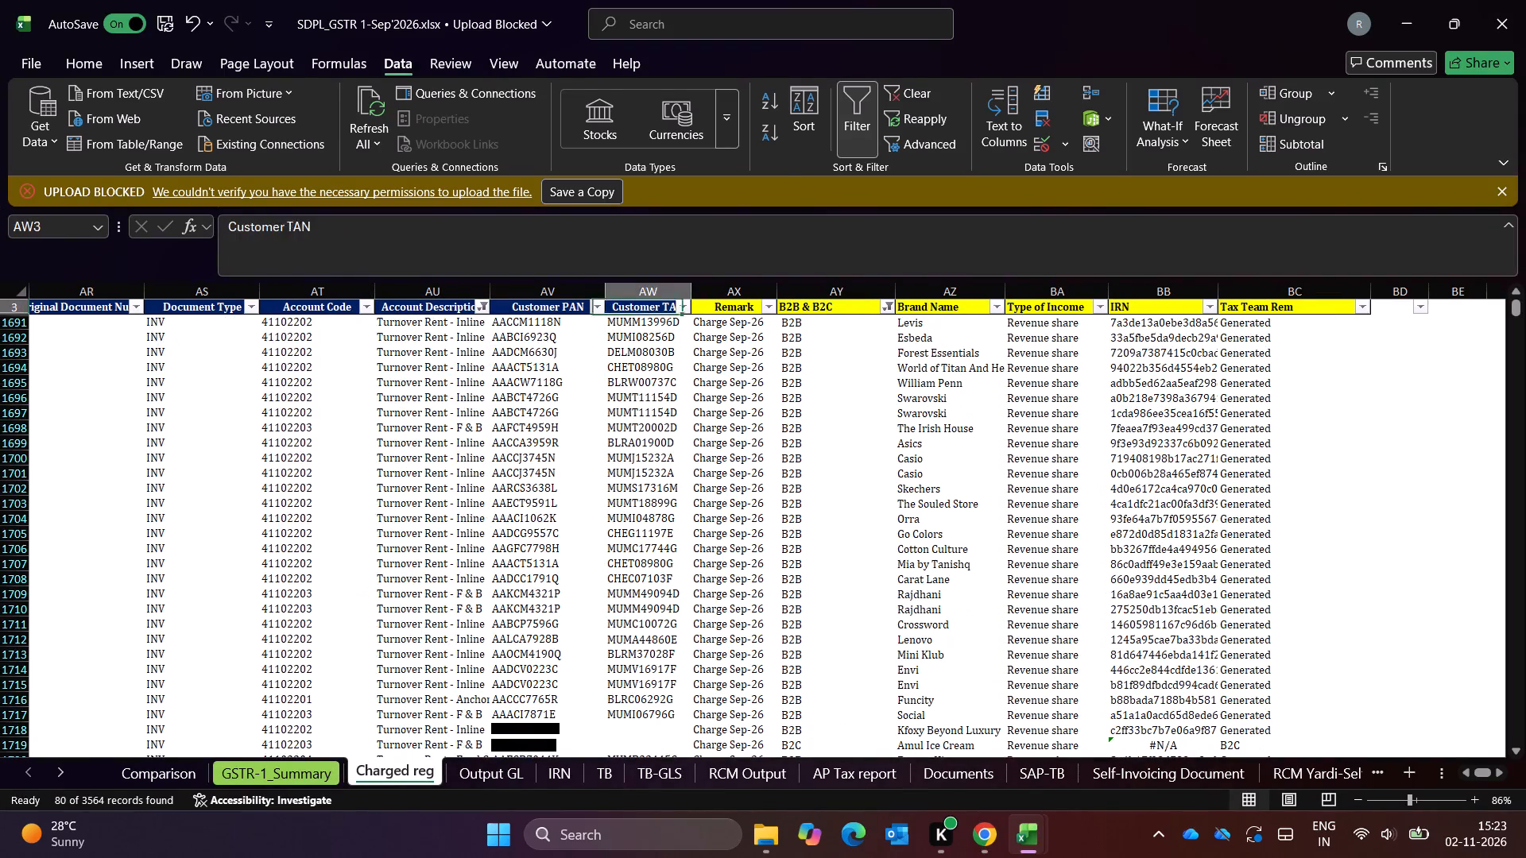
key(Right)
key(Right)
key(Right)
key(Right)
key(Down)
key(ctrl+c)
key(alt+Tab)
key(Right)
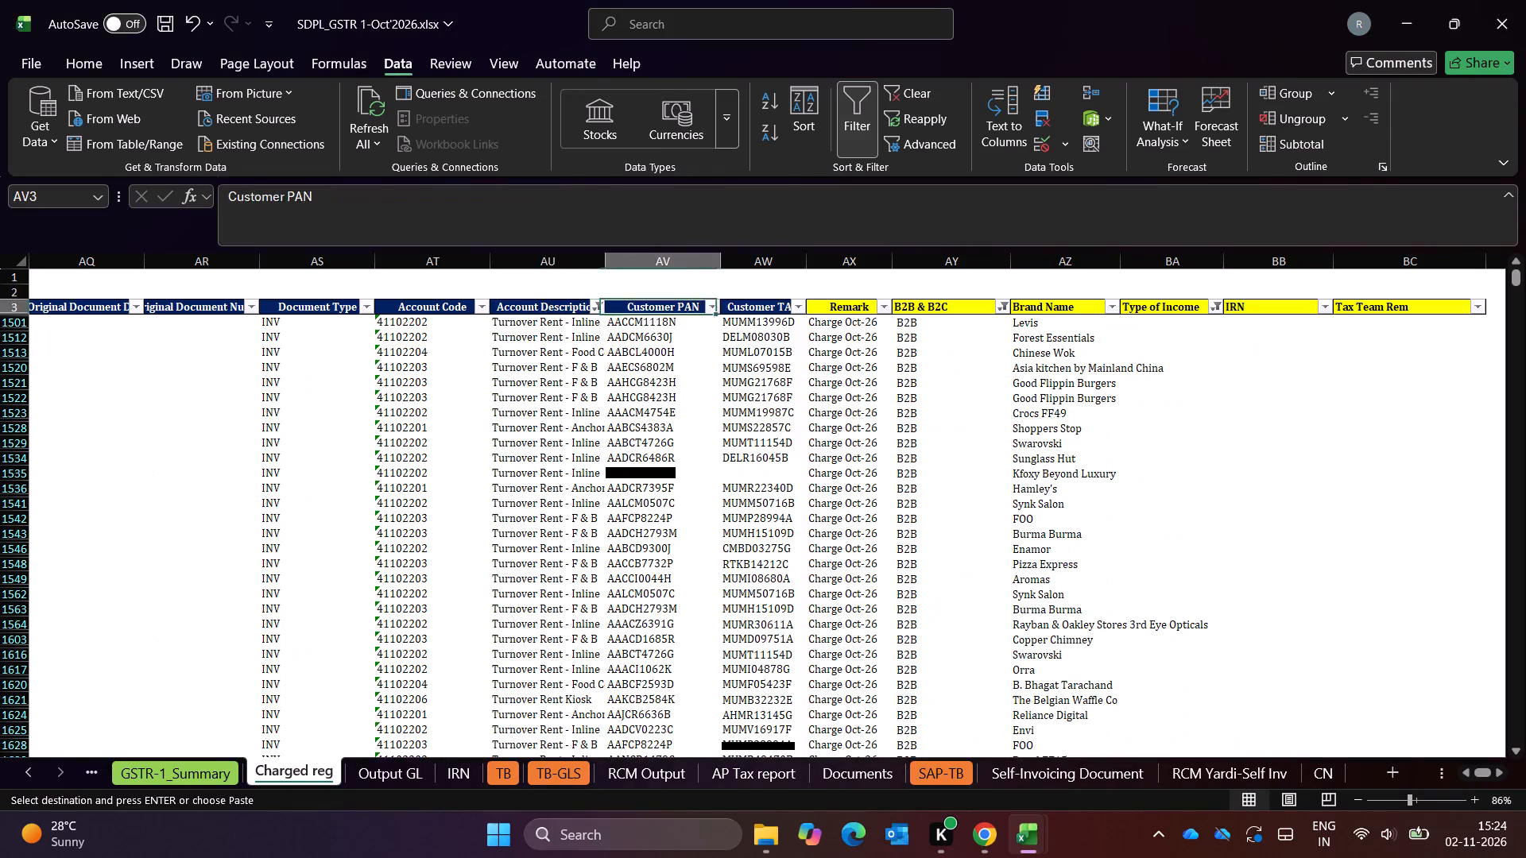
key(Right)
key(Right)
key(Right)
key(Right)
key(Down)
key(Right)
key(ctrl+v)
Fill Revenue share down the Type of Income column through all the filtered Turnover Rent entries.
key(Left)
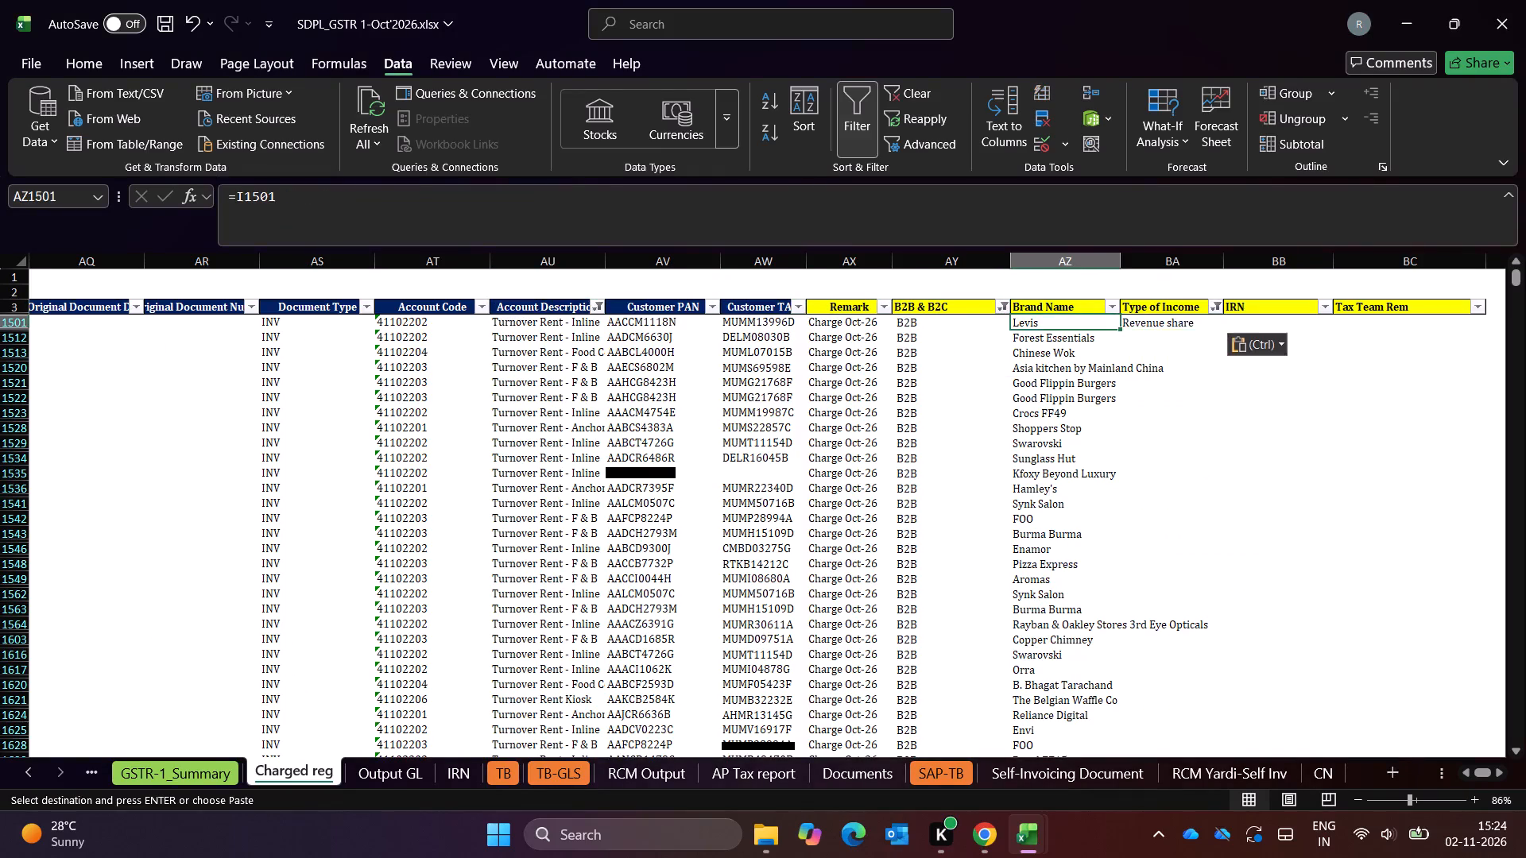
key(ctrl+Down)
key(Right)
key(ctrl+shift+Up)
key(alt+semicolon)
key(ctrl+d)
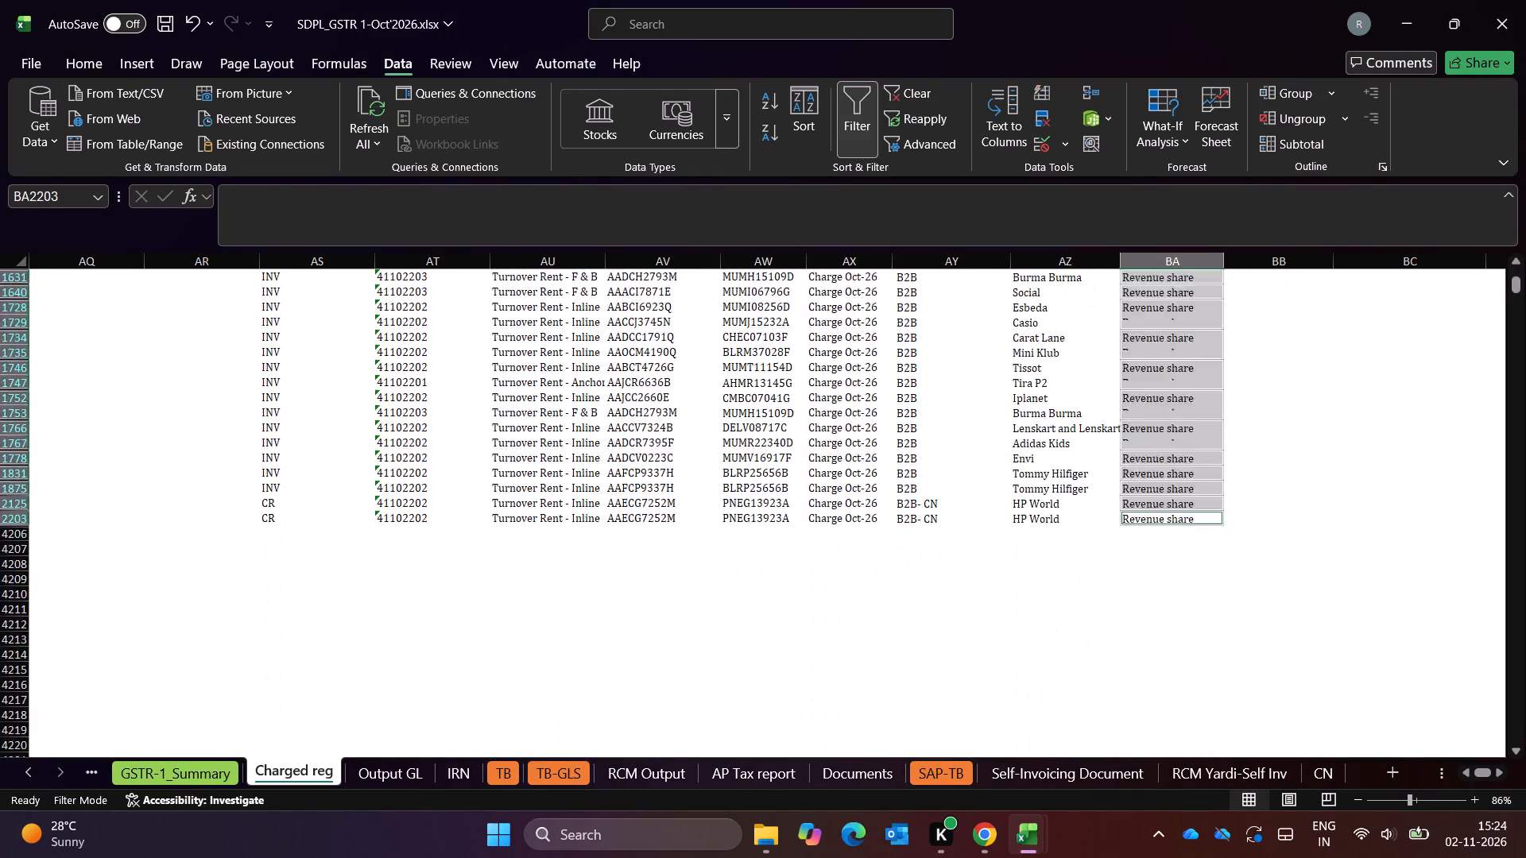
Reselect all accounts in the October Account Description filter, removing the Turnover Rent restriction.
key(ctrl+Up)
key(ctrl+Up)
key(Down)
key(Down)
key(Left)
key(Left)
key(Left)
key(Left)
key(Left)
key(Left)
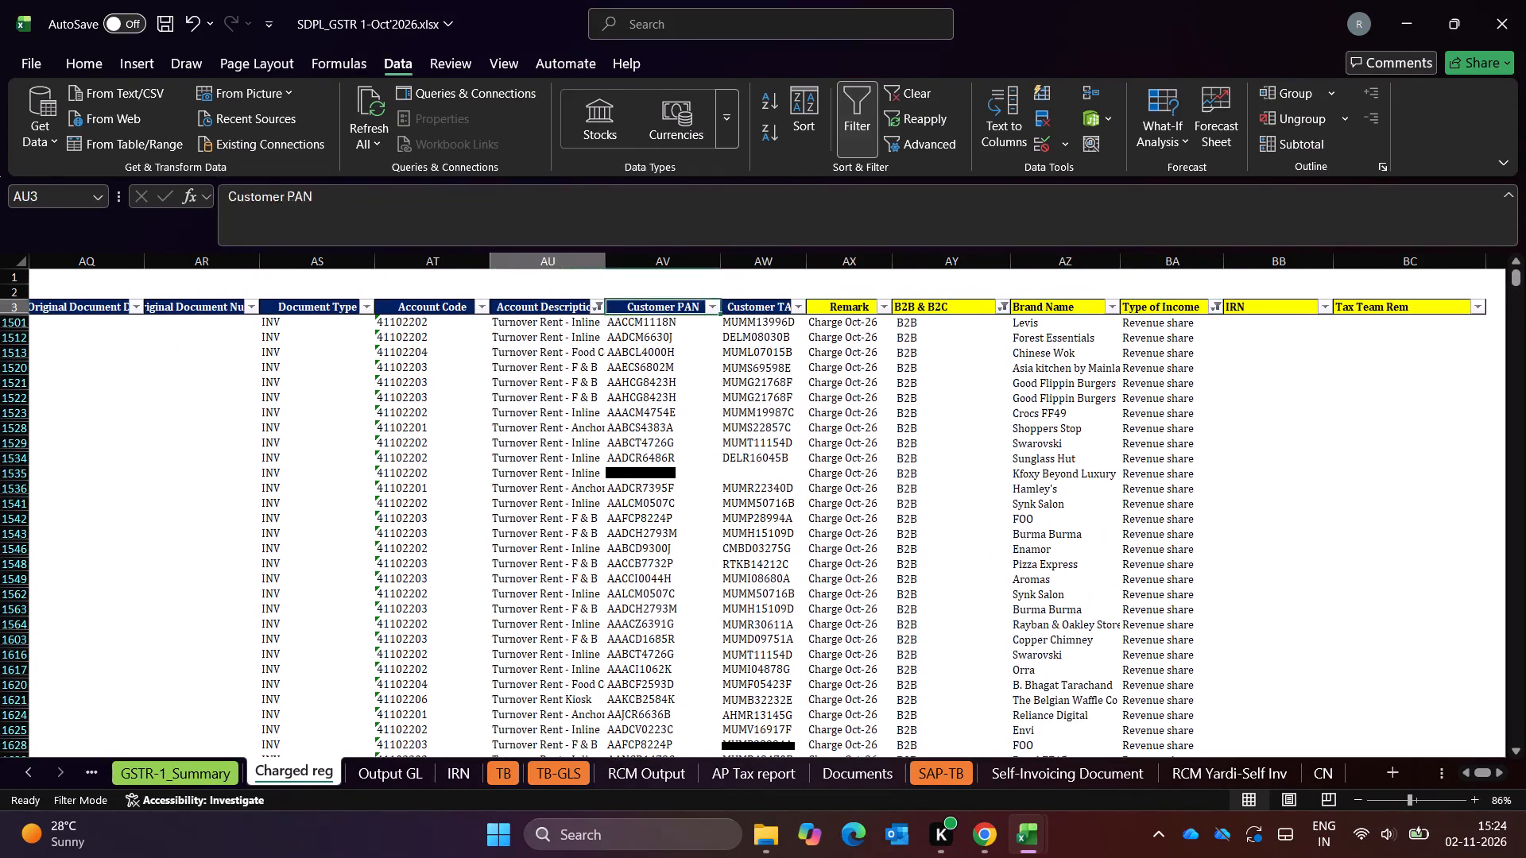
key(Left)
key(Right)
key(alt+Down)
key(alt+Down)
key(alt+Down)
key(alt+Down)
key(alt+Down)
key(alt+Down)
key(alt+Down)
key(alt+Down)
key(alt+Down)
key(Down)
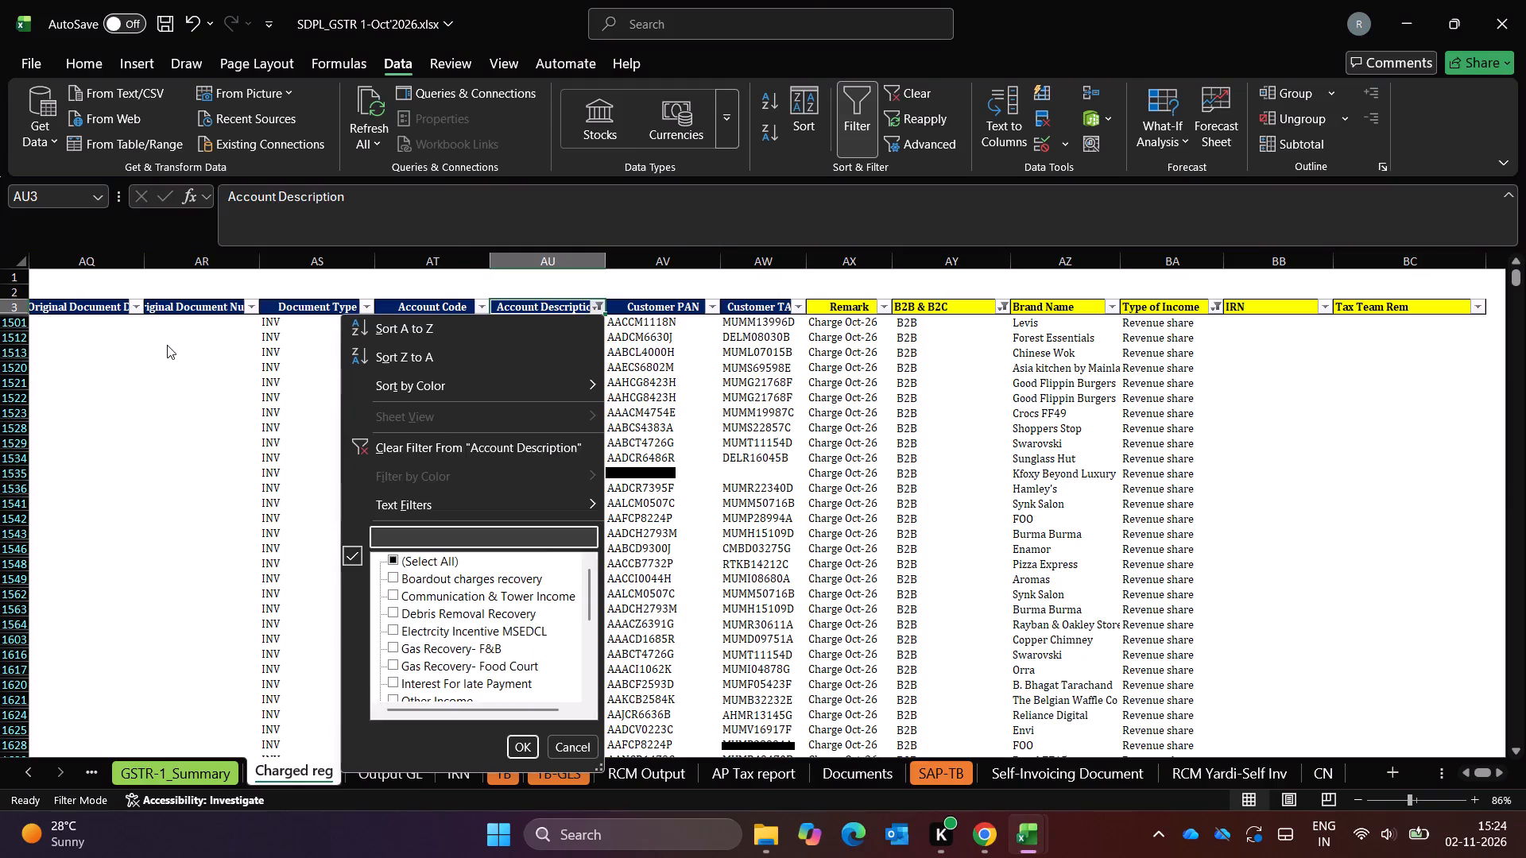
key(space)
key(Return)
Filter the October Account Description column by INTER to show only the Interest For late Payment entries with blank Type of Income.
key(Down)
key(Down)
key(Down)
key(Down)
key(Down)
key(ctrl+Down)
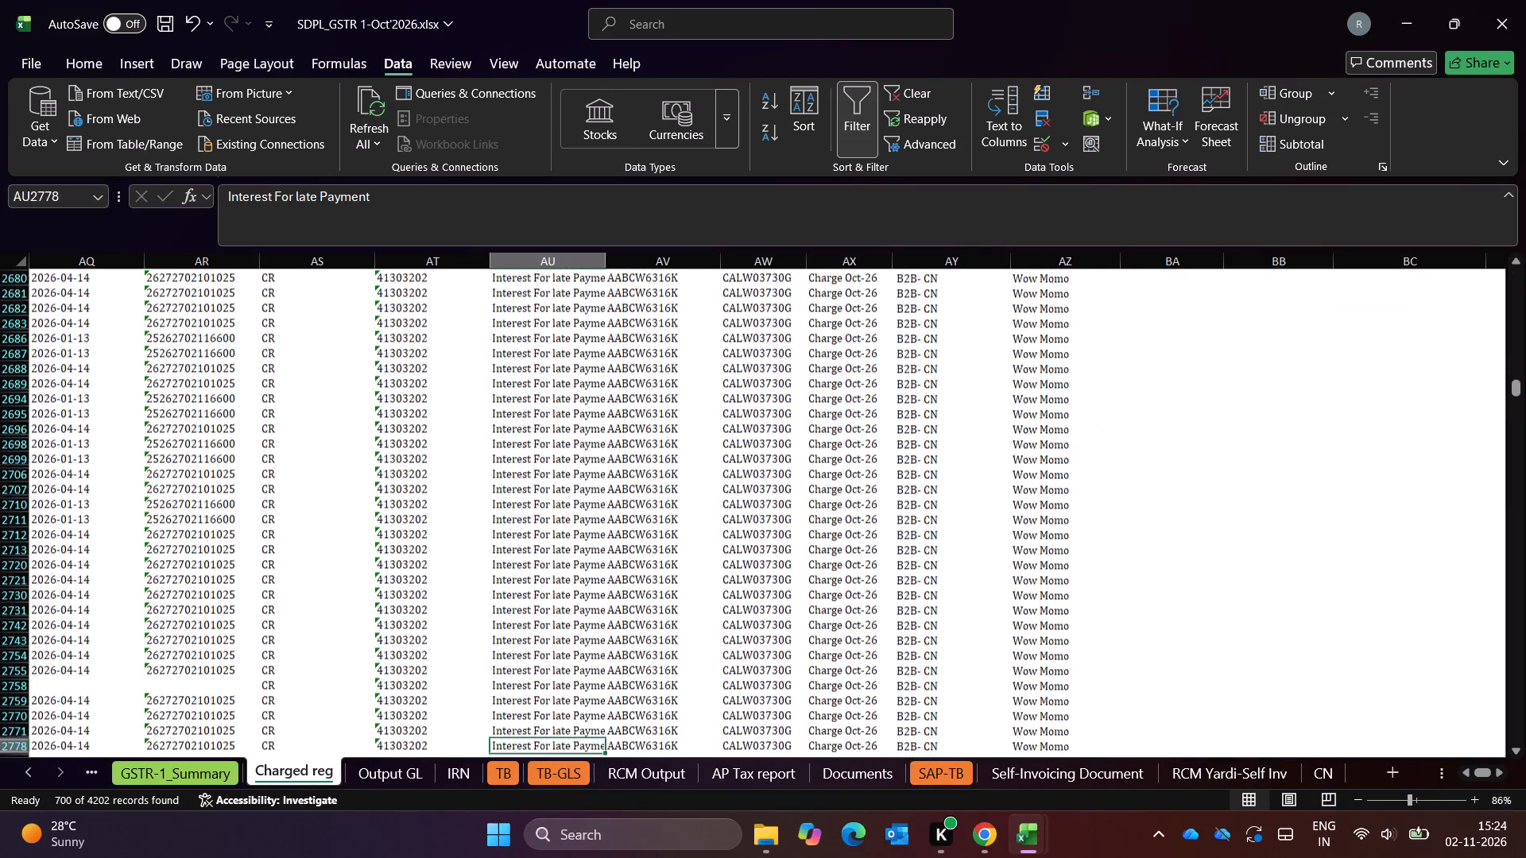
key(ctrl+Up)
key(alt+Down)
key(alt+Down)
key(alt+Down)
key(alt+Down)
key(alt+Down)
key(alt+Down)
key(alt+Down)
key(alt+Down)
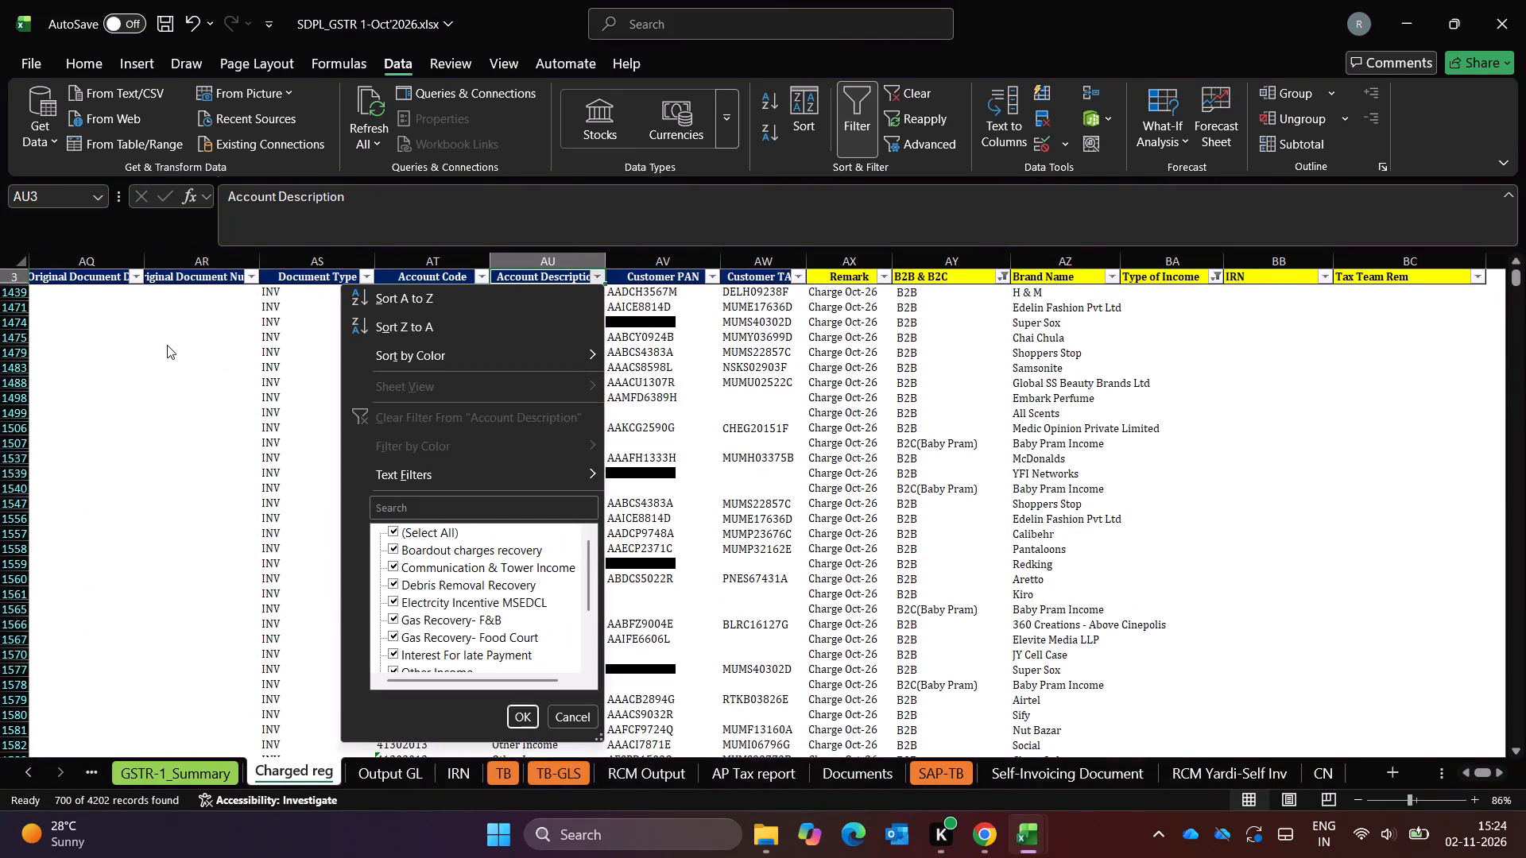
key(Down)
text(INTER)
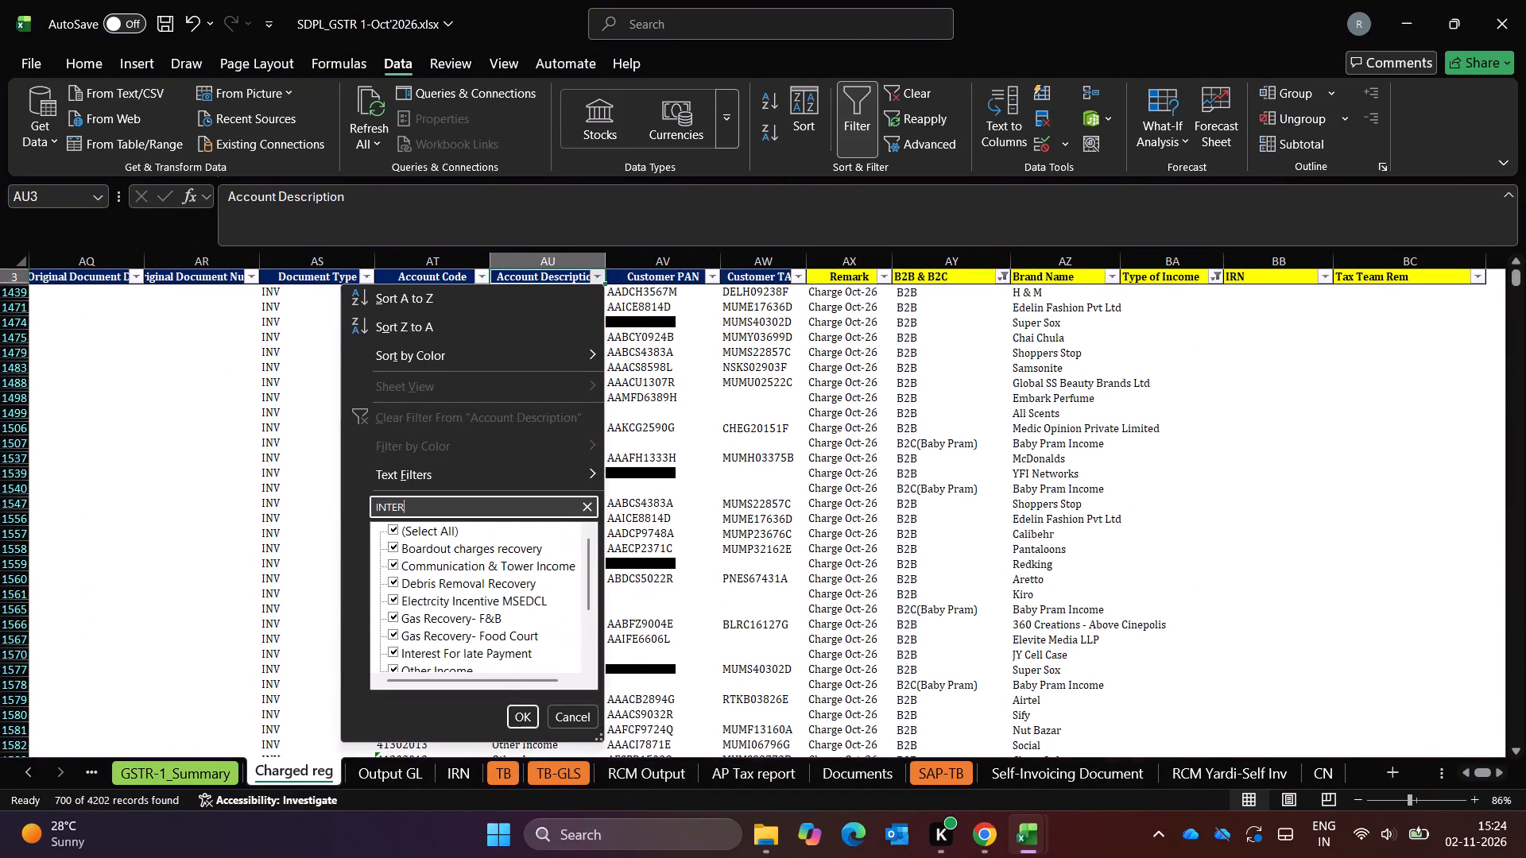
key(Return)
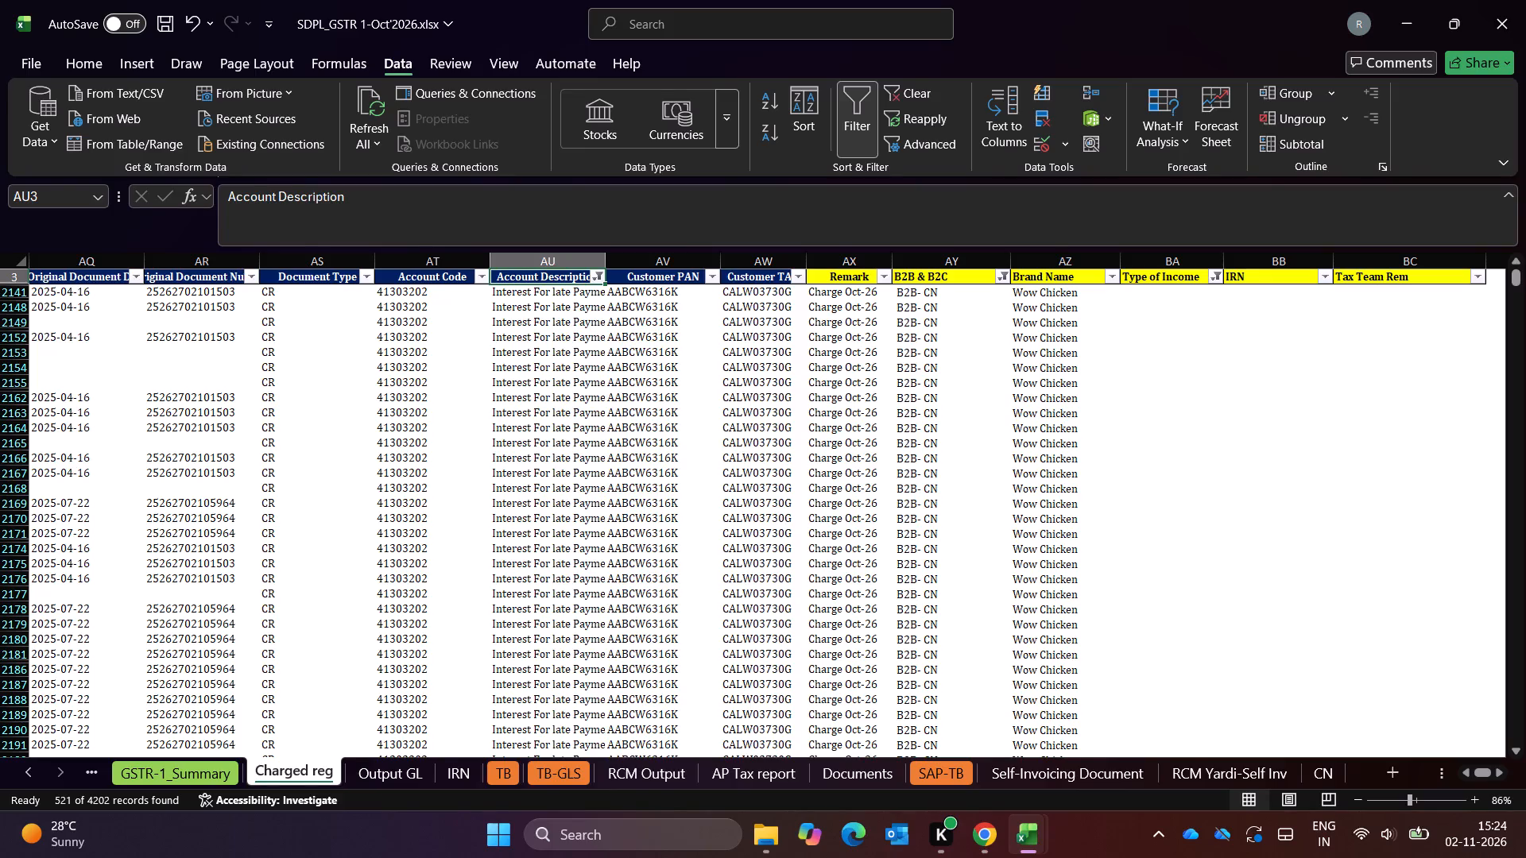
Switch to the September workbook and filter its Account Description column by INTE to show the Interest For late Payment entries.
key(alt+Tab)
key(Up)
key(Left)
key(Left)
key(Left)
key(Left)
key(Left)
key(Left)
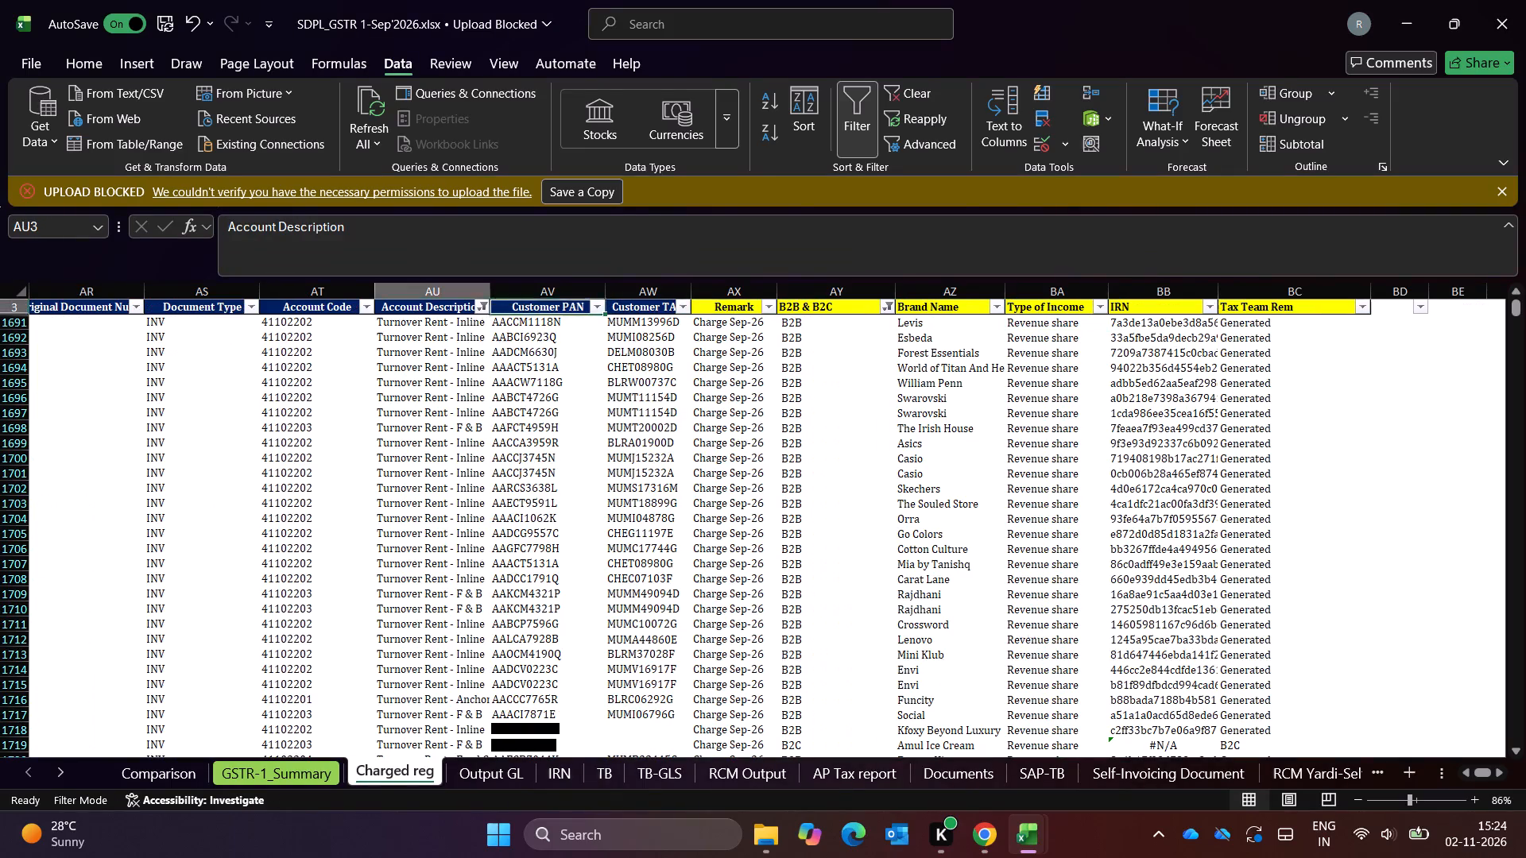
key(alt+Down)
key(alt+Down)
key(alt+Down)
key(alt+Down)
key(alt+Down)
key(alt+Down)
key(alt+Down)
key(alt+Down)
key(Down)
text(INTE)
key(Return)
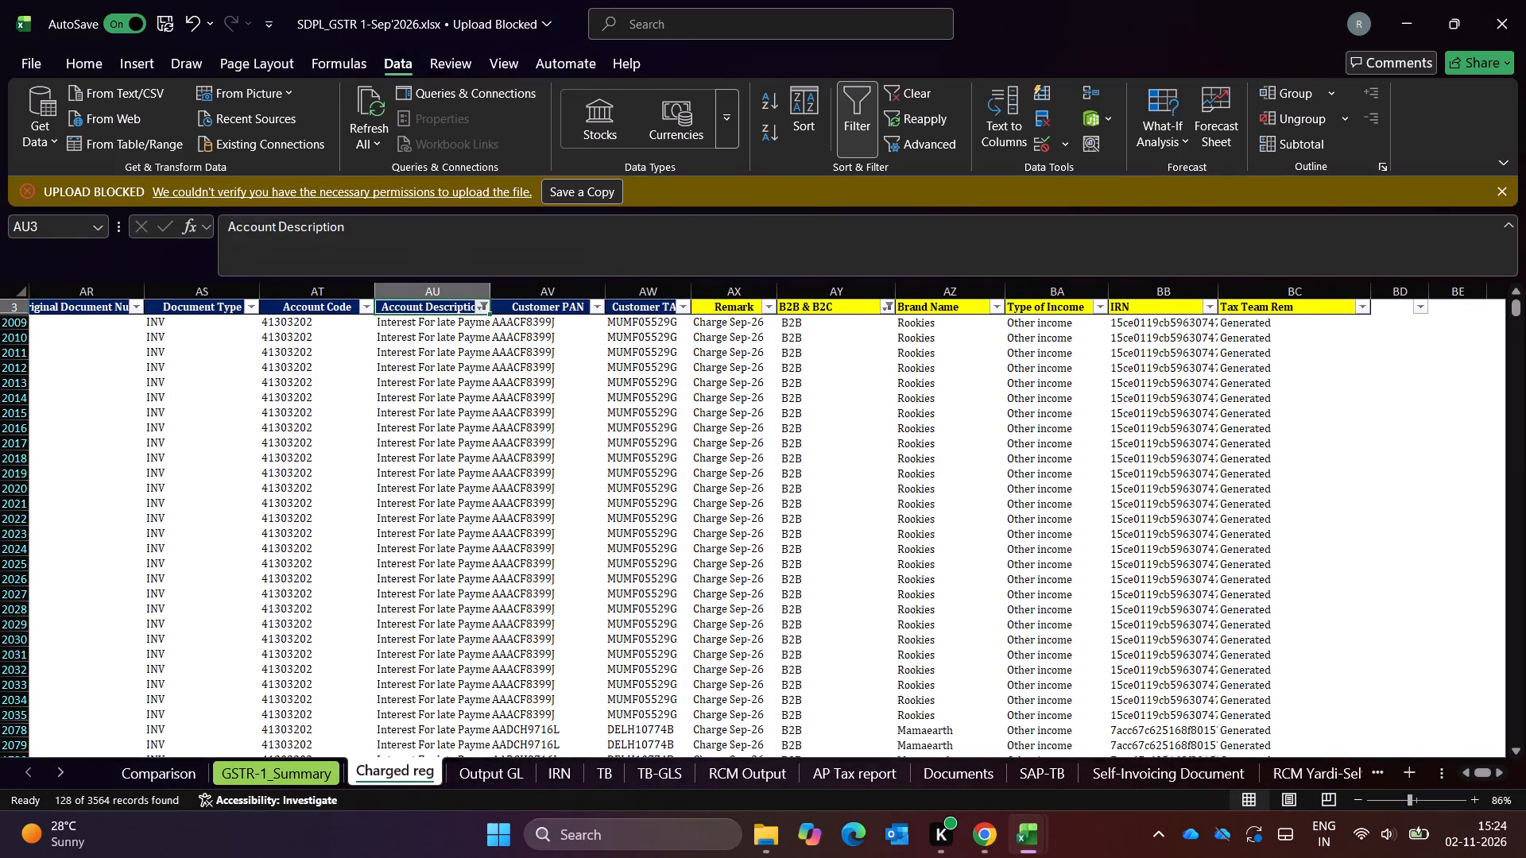
Copy Other income from September's first late-payment interest entry into the first filtered Type of Income cell in the October workbook.
key(Right)
key(Right)
key(Right)
key(Right)
key(Right)
key(Right)
key(Down)
key(Left)
key(Right)
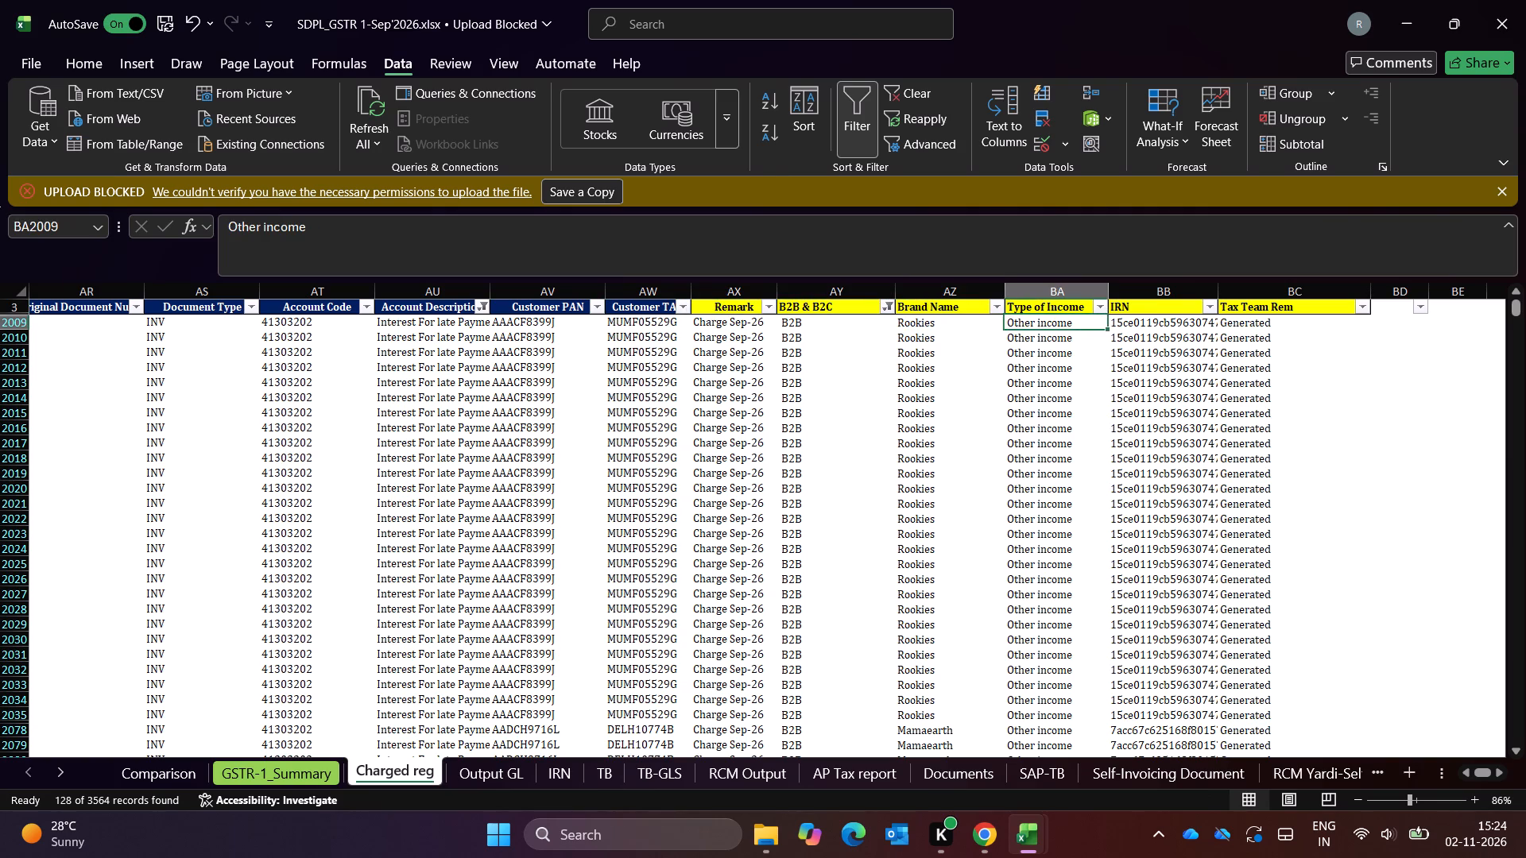
key(ctrl+c)
key(alt+Tab)
key(Right)
key(Right)
key(Right)
key(Up)
key(Up)
key(Right)
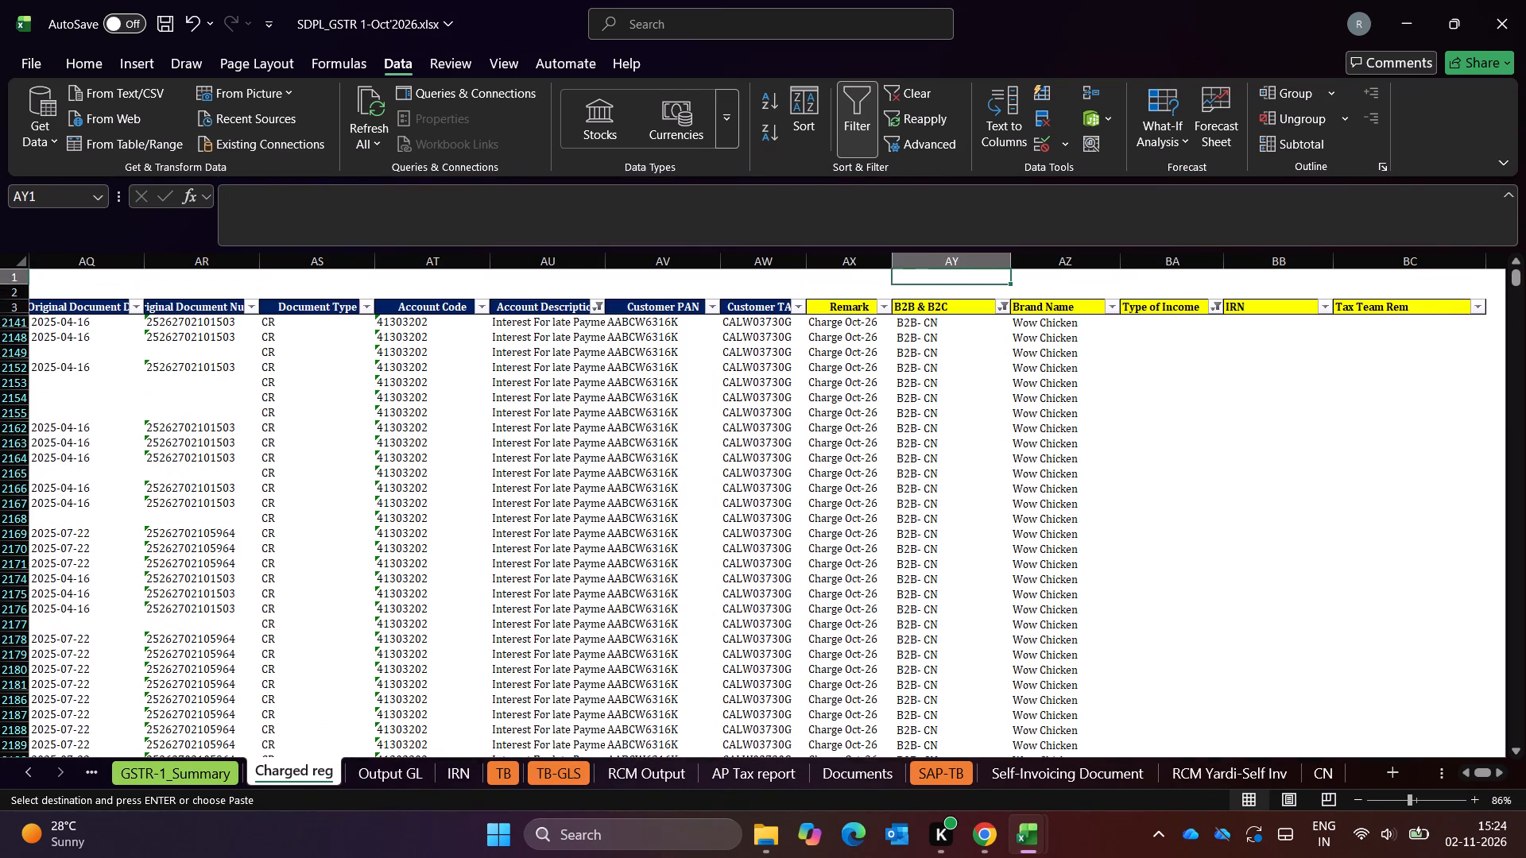
key(Down)
key(Down)
key(Right)
key(Right)
key(Right)
key(Down)
key(Left)
key(ctrl+v)
Fill Other income down the Type of Income column through all the filtered Interest For late Payment entries.
key(Left)
key(ctrl+Down)
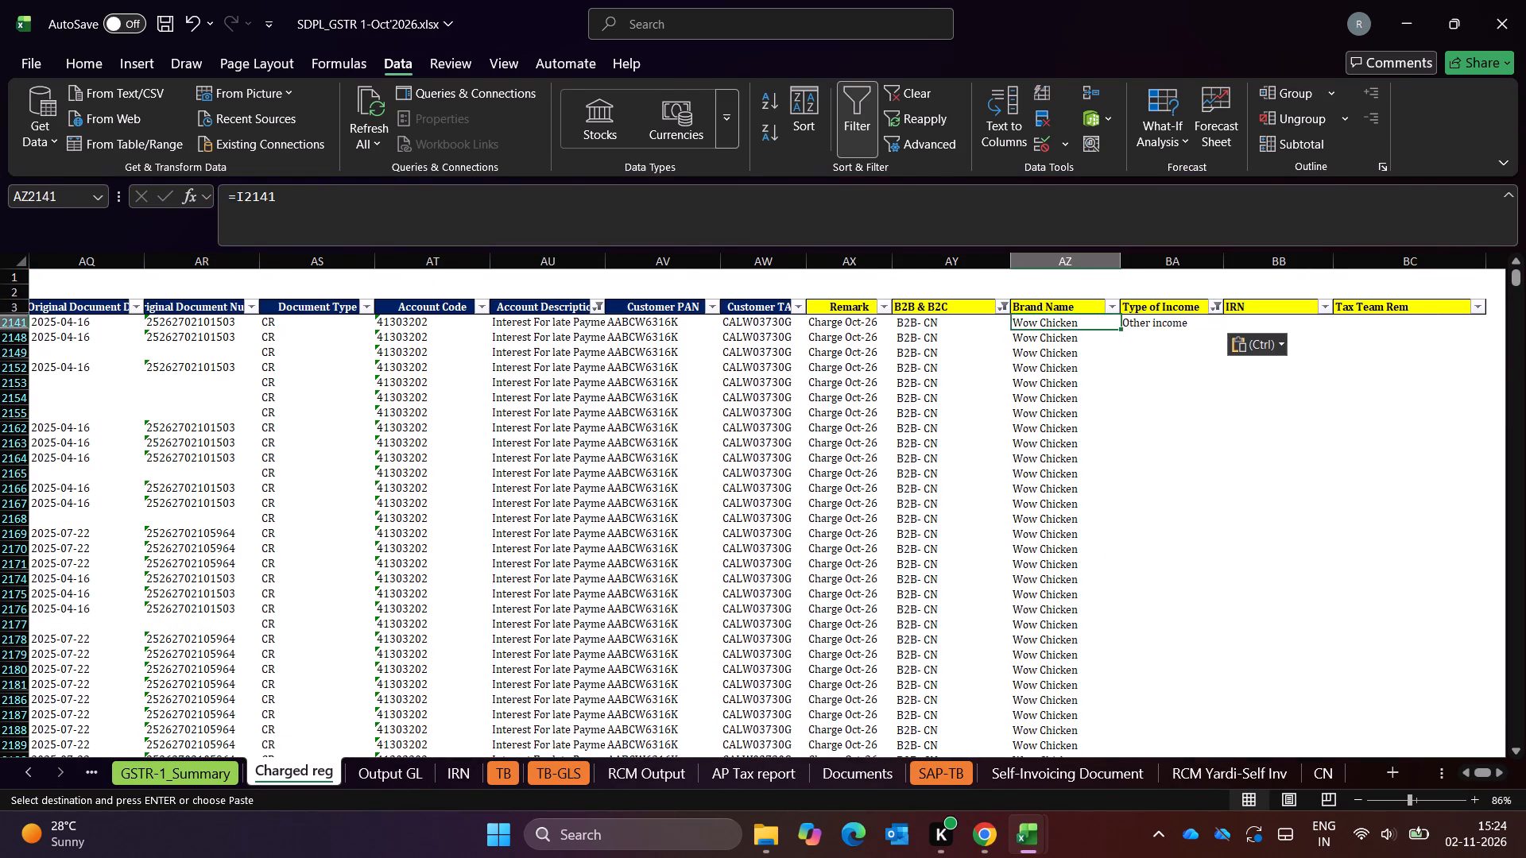
key(Down)
key(Up)
key(Right)
key(ctrl+shift+Up)
key(alt+semicolon)
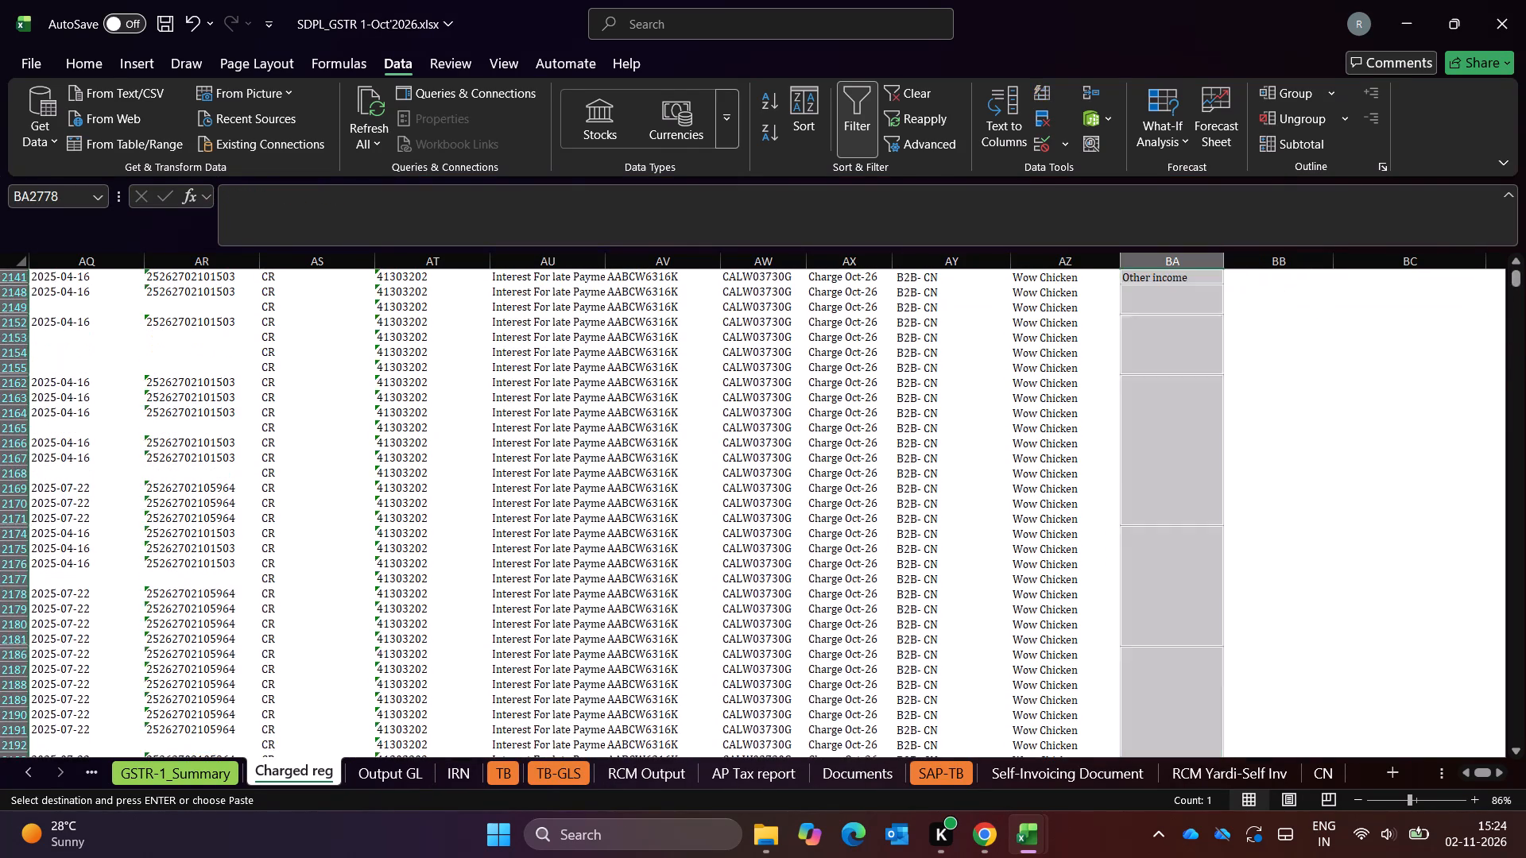
key(ctrl+d)
key(ctrl+Up)
key(Up)
key(Down)
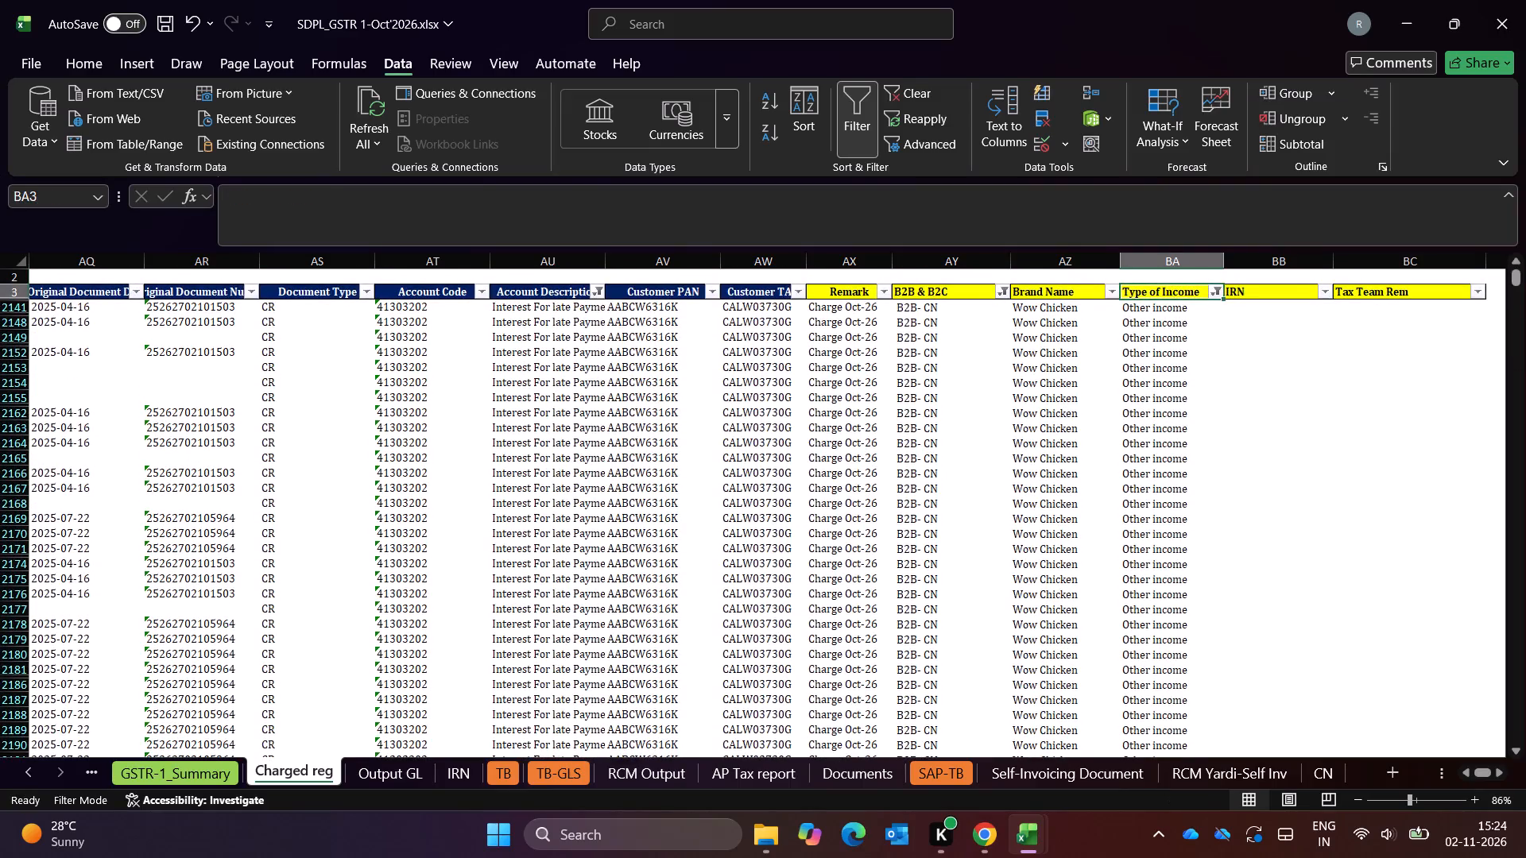
Reset October's Account Description filter to include all descriptions among the entries with blank Type of Income.
key(Left)
key(Left)
key(Left)
key(Left)
key(Left)
key(Left)
key(alt+Down)
key(alt+Down)
key(alt+Down)
key(alt+Down)
key(alt+Down)
key(alt+Down)
key(alt+Down)
key(alt+Down)
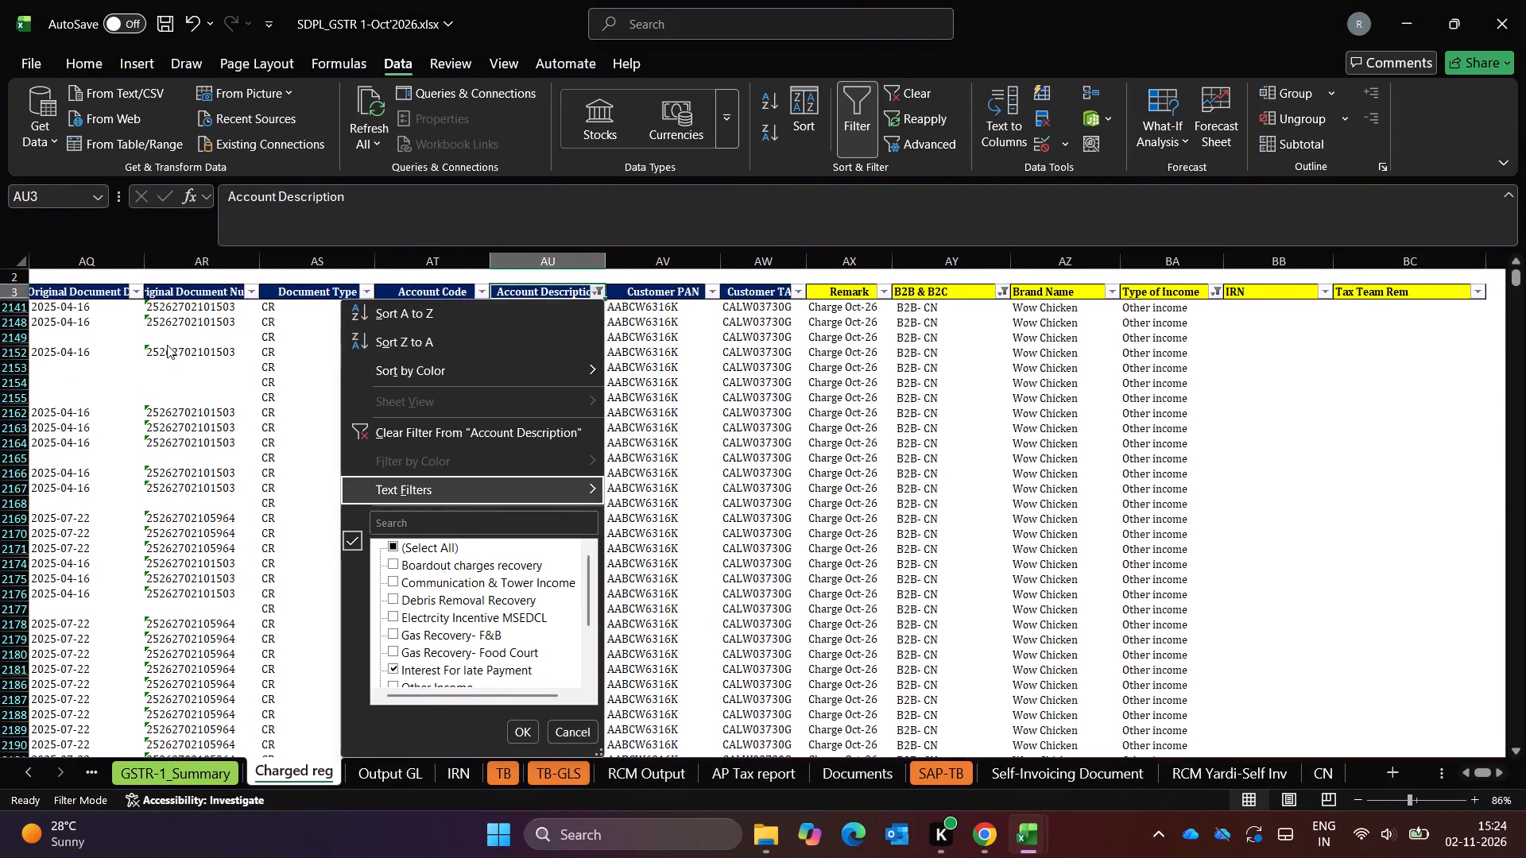
key(Down)
key(Down)
key(space)
key(Return)
Filter the October Account Description column to show only the Communication & Tower Income entry with blank Type of Income.
key(alt+Down)
key(alt+Down)
key(alt+Down)
key(alt+Down)
key(alt+Down)
key(alt+Down)
key(alt+Down)
key(alt+Down)
key(alt+Down)
key(alt+Down)
key(alt+Down)
key(alt+Down)
key(alt+Down)
key(alt+Down)
key(alt+Down)
key(alt+Down)
key(alt+Down)
key(alt+Down)
key(alt+Down)
key(alt+Down)
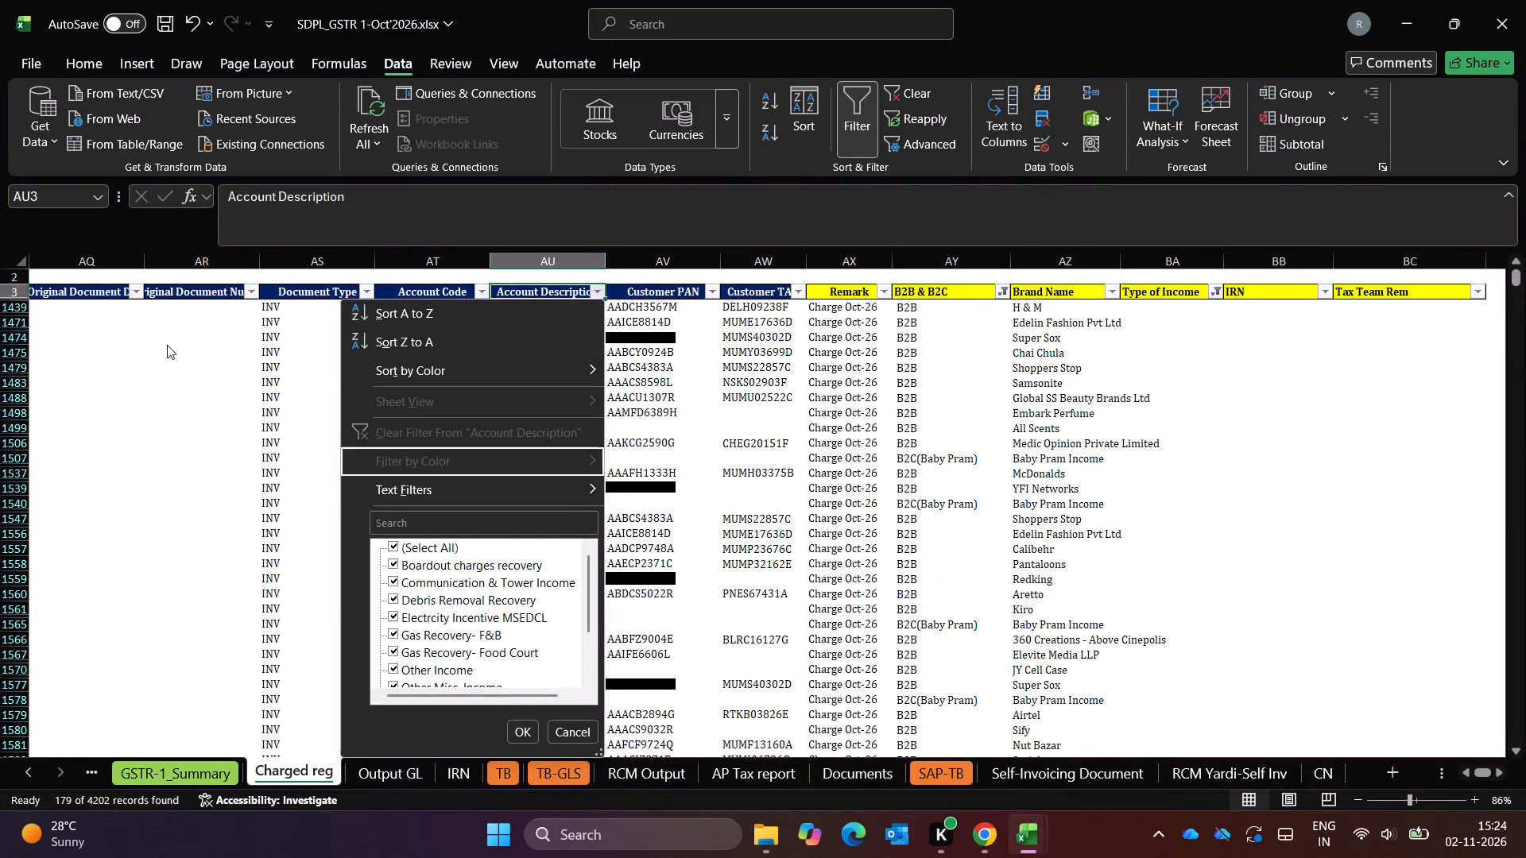
key(Up)
key(Up)
key(Up)
key(Up)
key(Up)
key(Up)
key(Up)
key(Up)
key(Up)
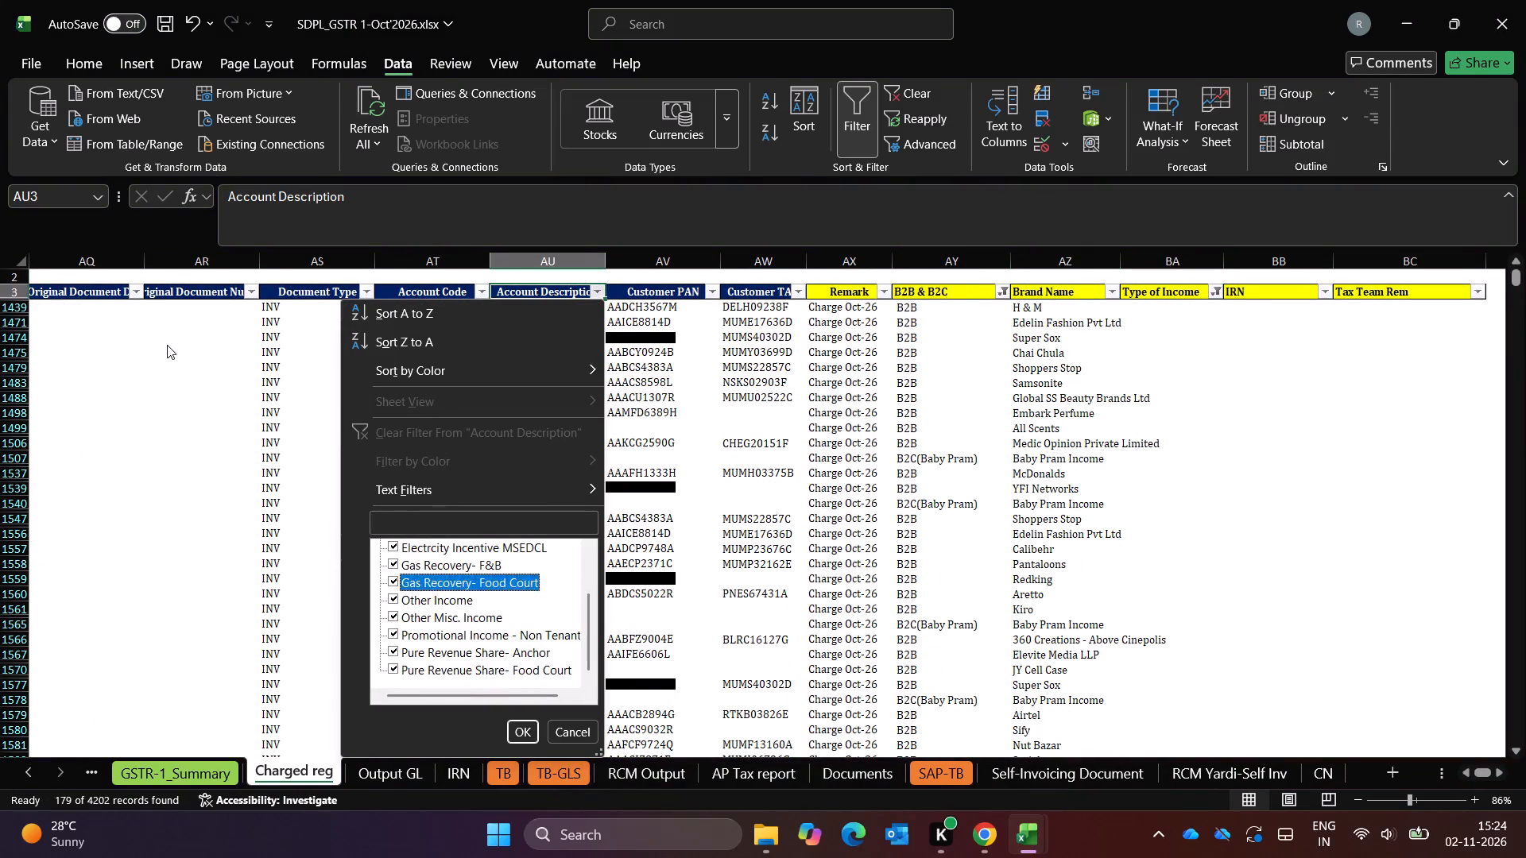
key(Up)
key(Up)
key(Up)
key(Up)
key(Up)
key(Up)
key(Up)
key(Up)
key(Up)
key(Down)
key(Down)
key(Down)
key(Down)
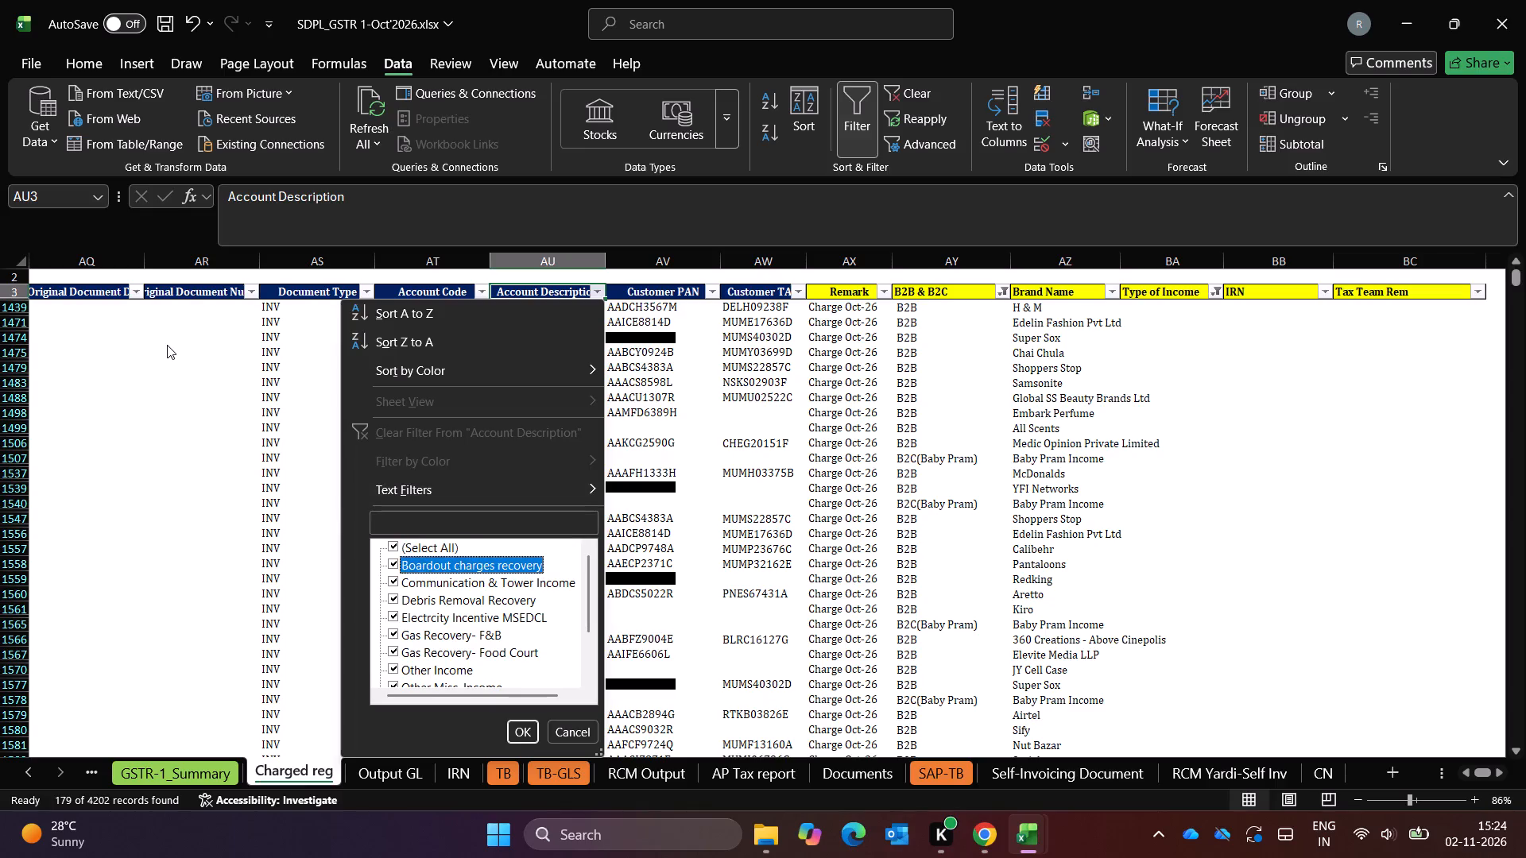
key(Up)
key(space)
key(Down)
key(space)
key(Down)
key(Up)
key(space)
key(Down)
key(space)
key(Return)
key(Right)
key(Right)
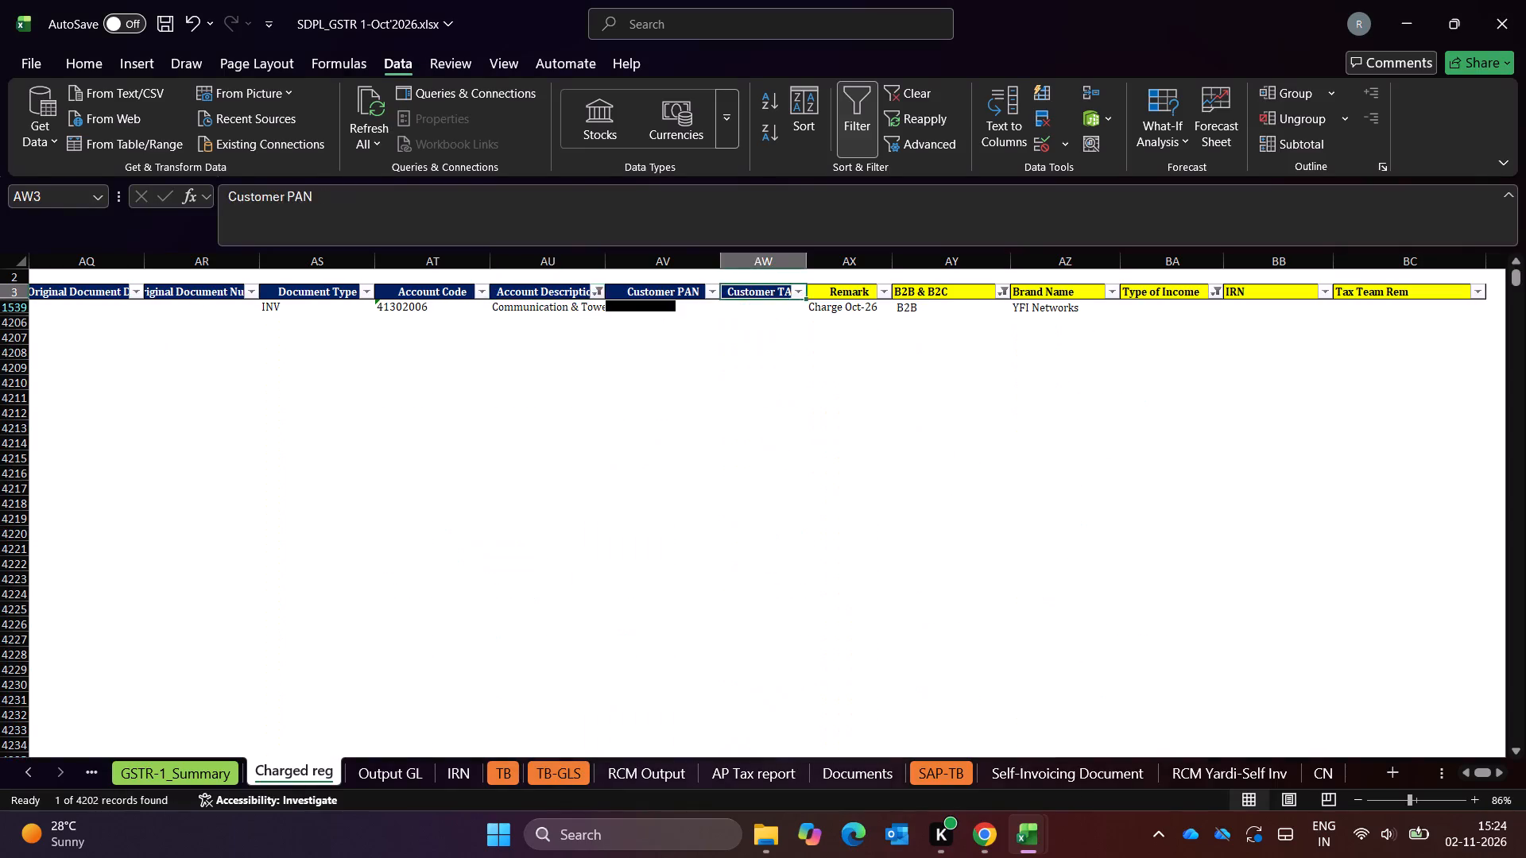
Switch to the September workbook and filter its Account Description column by COMM to show the Communication & Tower Income entry.
key(alt+Tab)
key(Up)
key(Left)
key(Left)
key(Left)
key(Left)
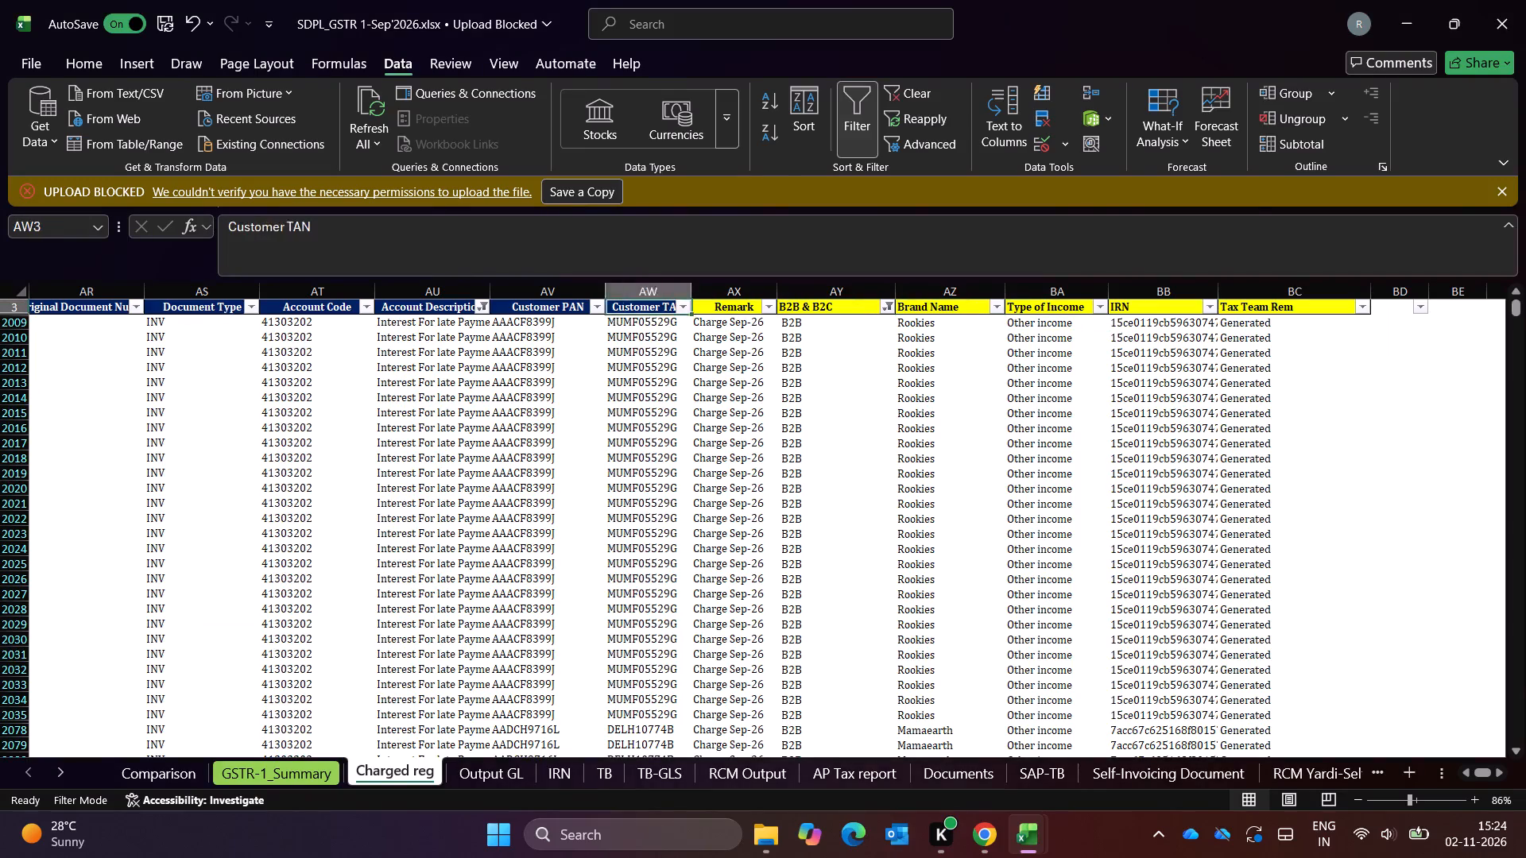
key(Left)
key(Left)
key(alt+Down)
key(alt+Down)
key(alt+Down)
key(alt+Down)
key(alt+Down)
key(alt+Down)
key(alt+Down)
key(alt+Down)
key(alt+Down)
text(COMM)
key(Return)
Copy Other income from September's Communication & Tower Income entry into the matching Type of Income cell in the October workbook.
key(Right)
key(Right)
key(Right)
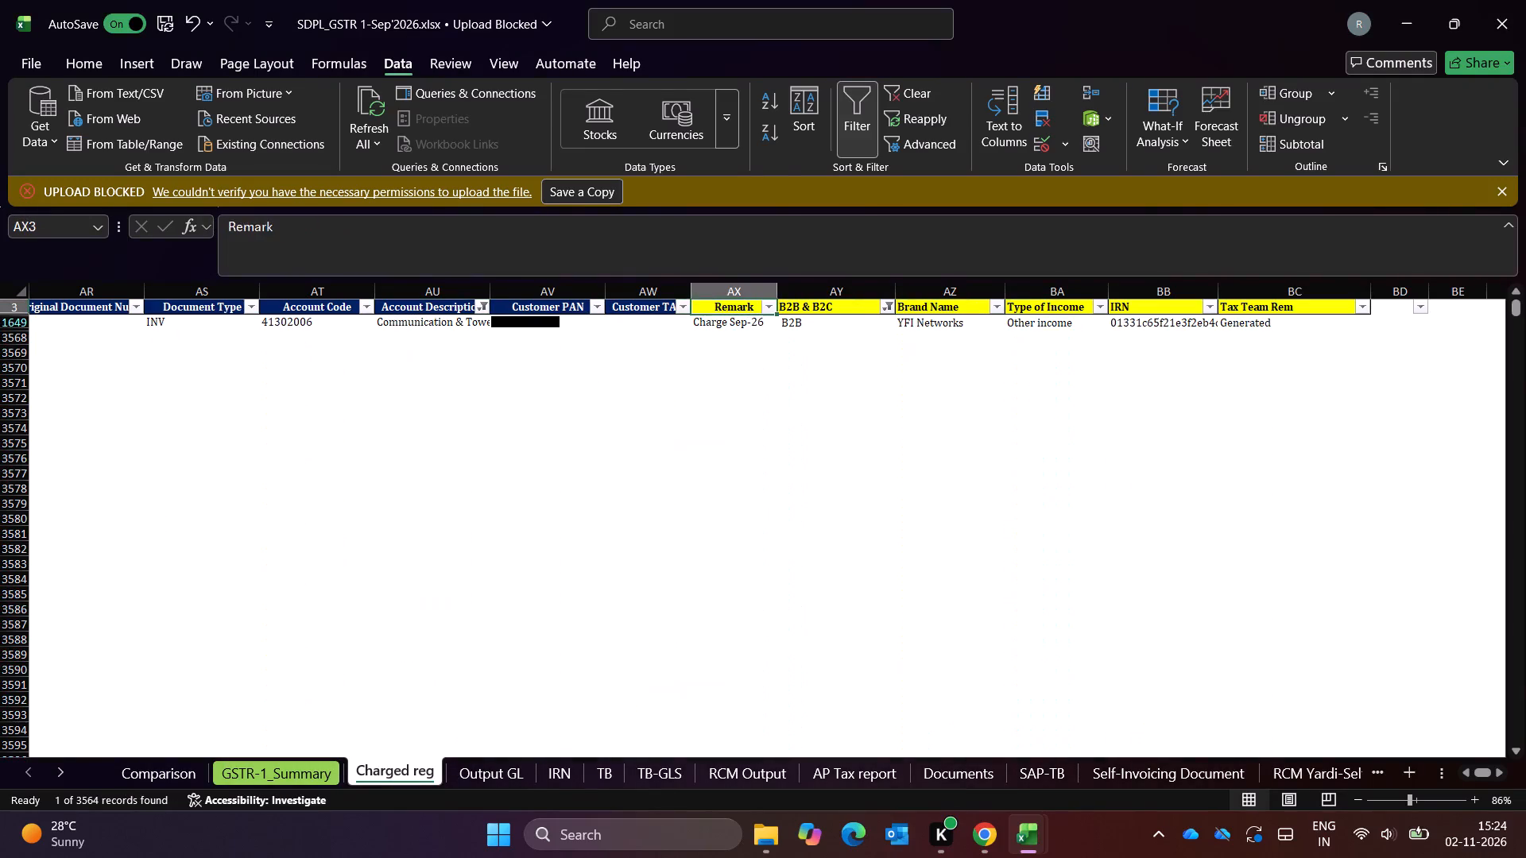
key(Down)
key(Down)
key(Right)
key(Right)
key(Right)
key(Up)
key(ctrl+c)
key(alt+Tab)
key(Right)
key(Right)
key(Right)
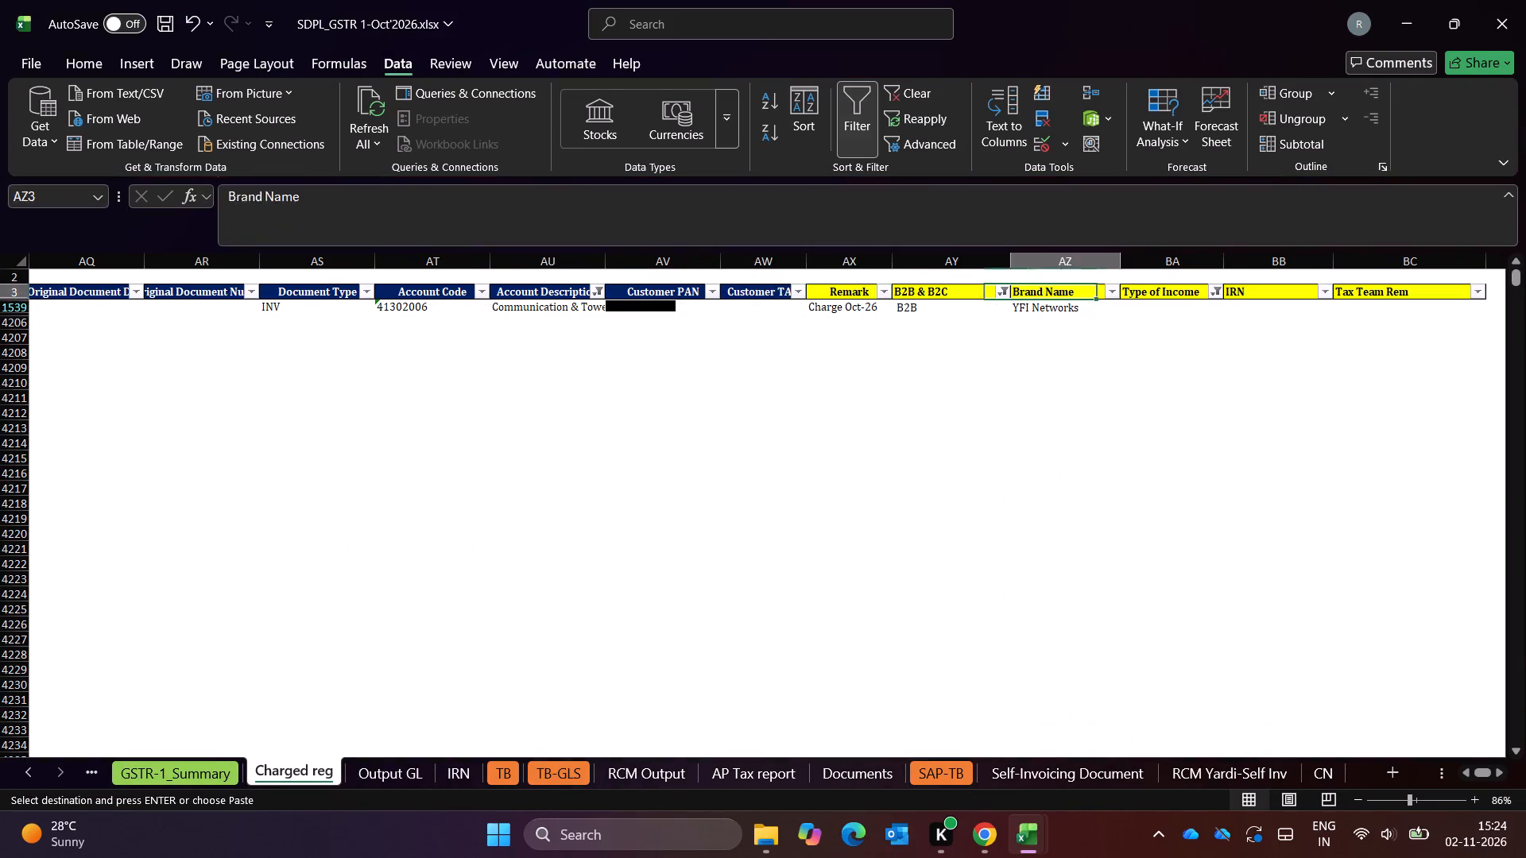
key(Right)
key(Down)
key(ctrl+v)
Change the October Account Description filter to show only the Debris Removal Recovery entry with blank Type of Income.
key(Up)
key(Up)
key(Left)
key(Left)
key(Left)
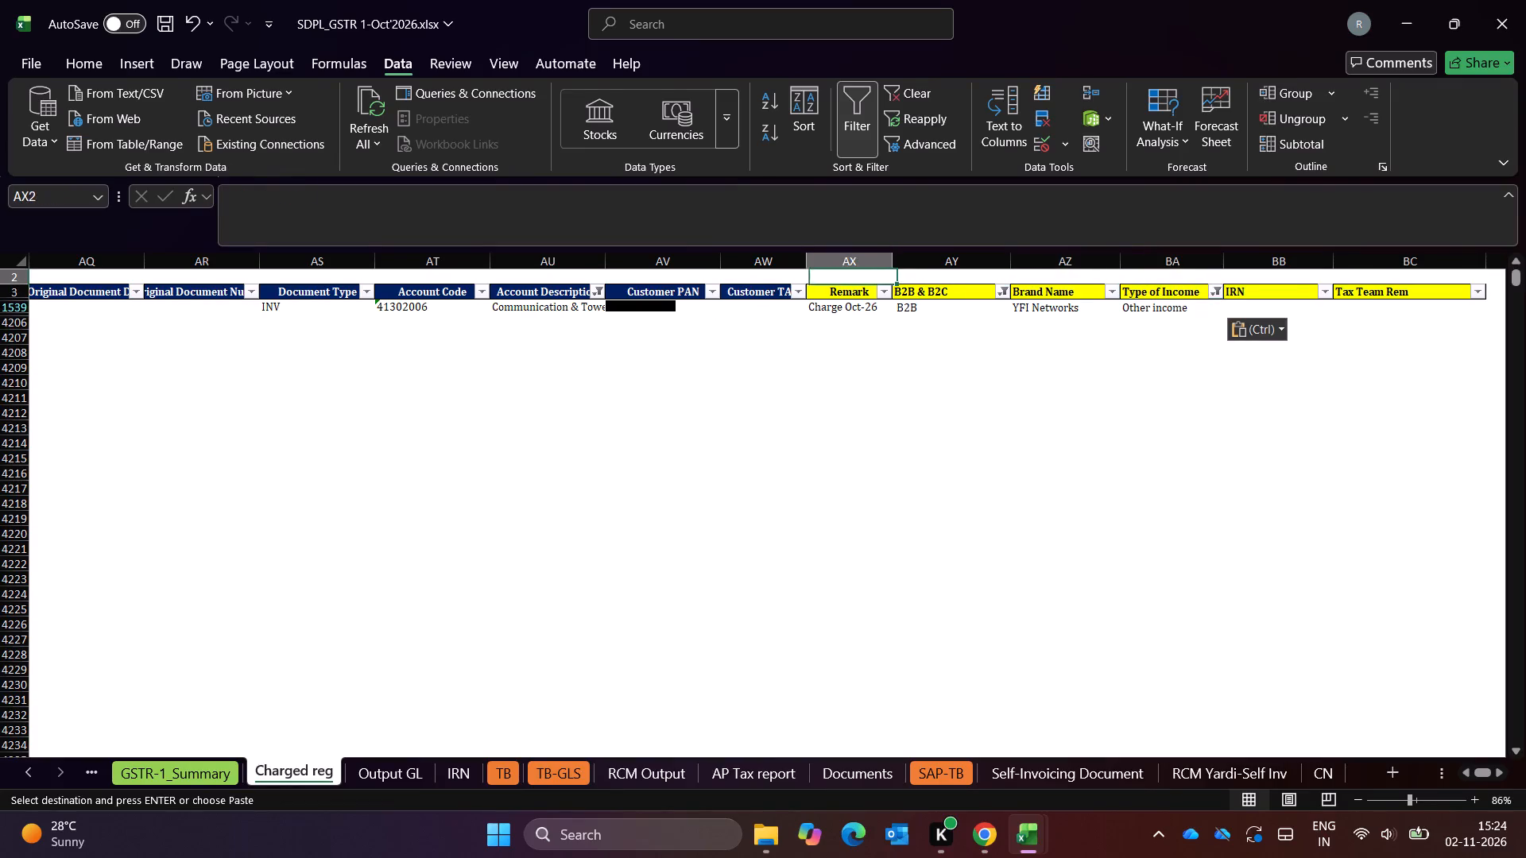
key(Left)
key(Left)
key(Left)
key(Down)
key(alt+Down)
key(alt+Down)
key(alt+Down)
key(alt+Down)
key(alt+Down)
key(alt+Down)
key(alt+Down)
key(alt+Down)
key(alt+Down)
key(alt+Down)
key(Down)
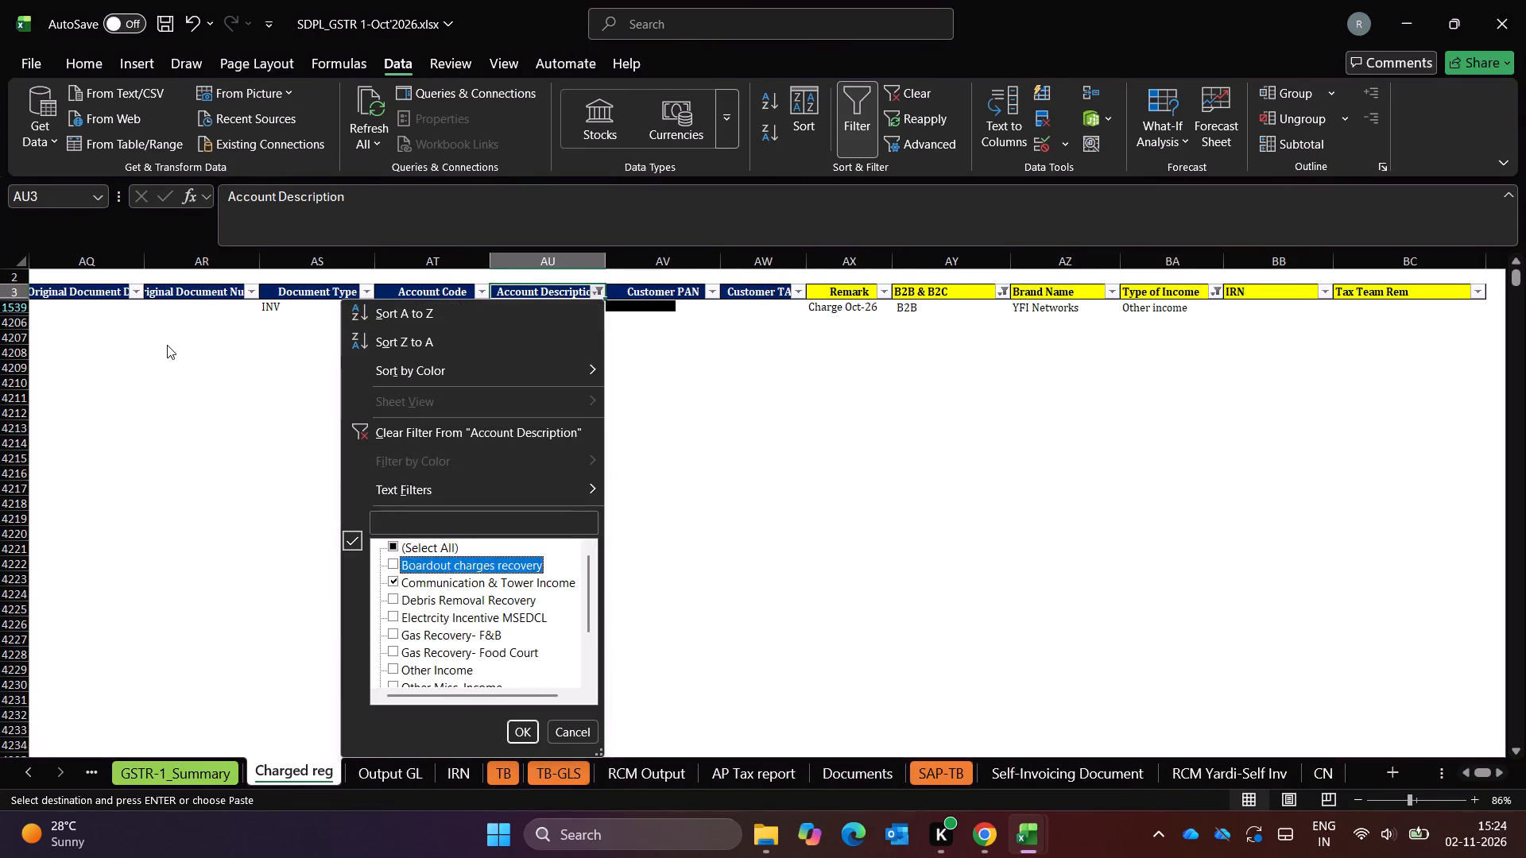
key(Down)
key(space)
key(Down)
key(space)
key(Return)
Switch to the September workbook and filter its Account Description column by DEBR to show the Debris Removal Recovery entries.
key(alt+Tab)
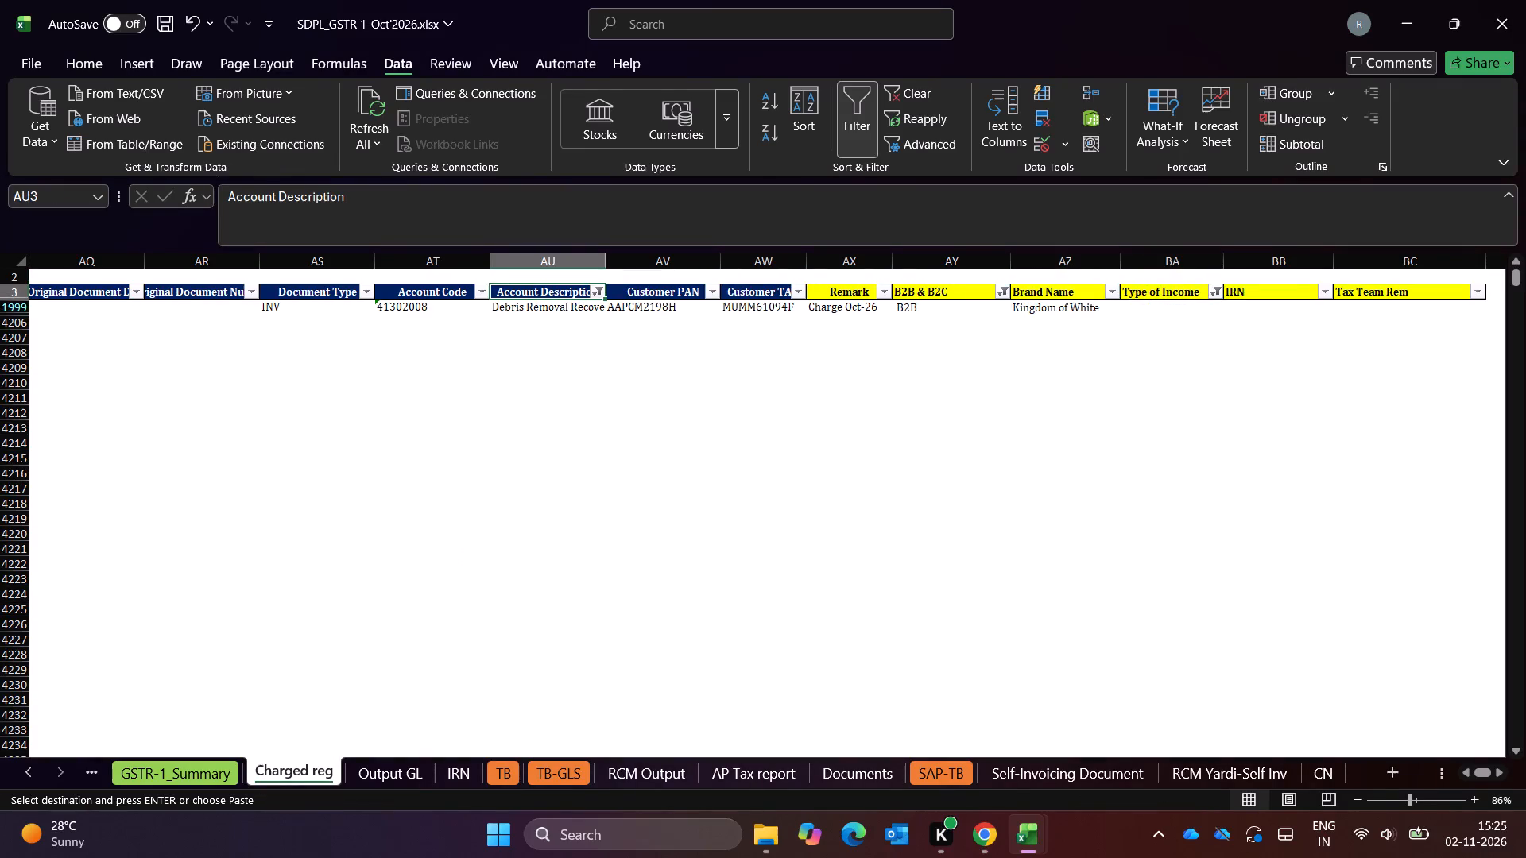
key(alt+Tab)
key(Up)
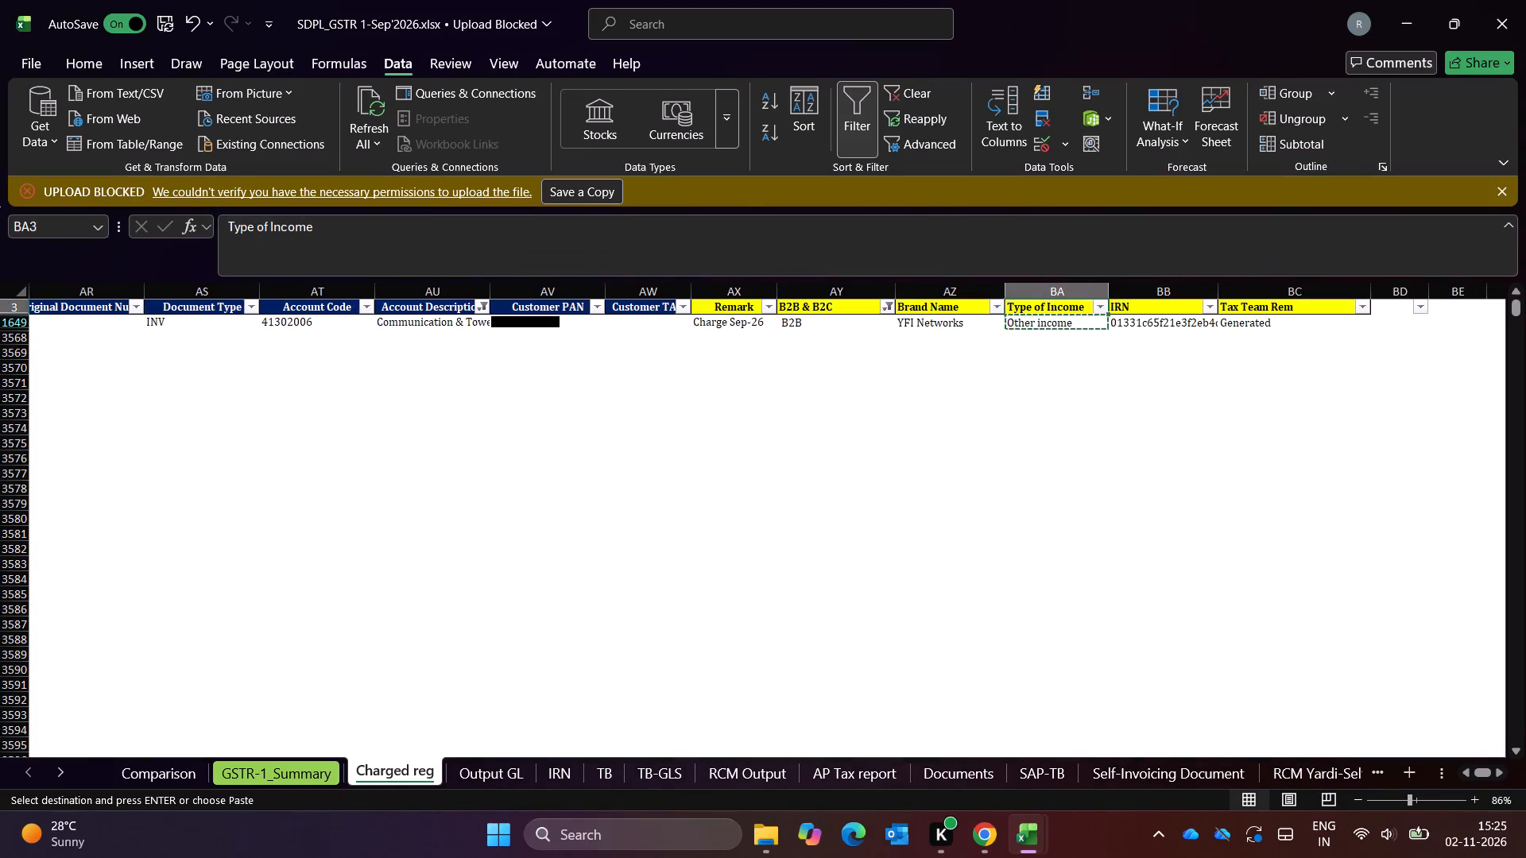
key(Left)
key(Left)
key(Left)
key(Left)
key(Left)
key(Left)
key(alt+Down)
key(alt+Down)
key(alt+Down)
key(alt+Down)
key(alt+Down)
key(alt+Down)
key(alt+Down)
key(Down)
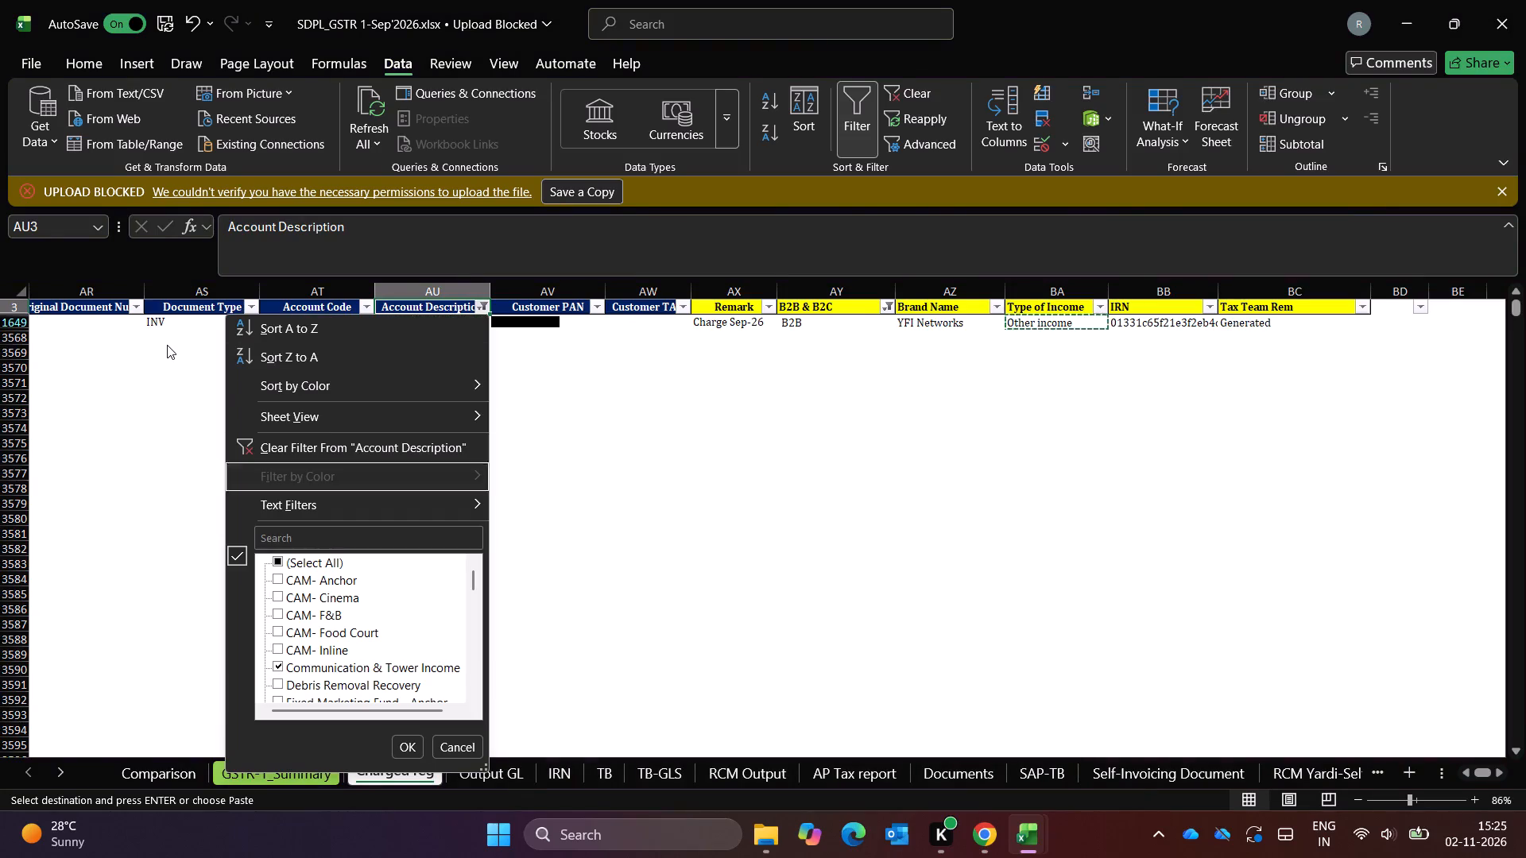
key(Down)
text(DEBR)
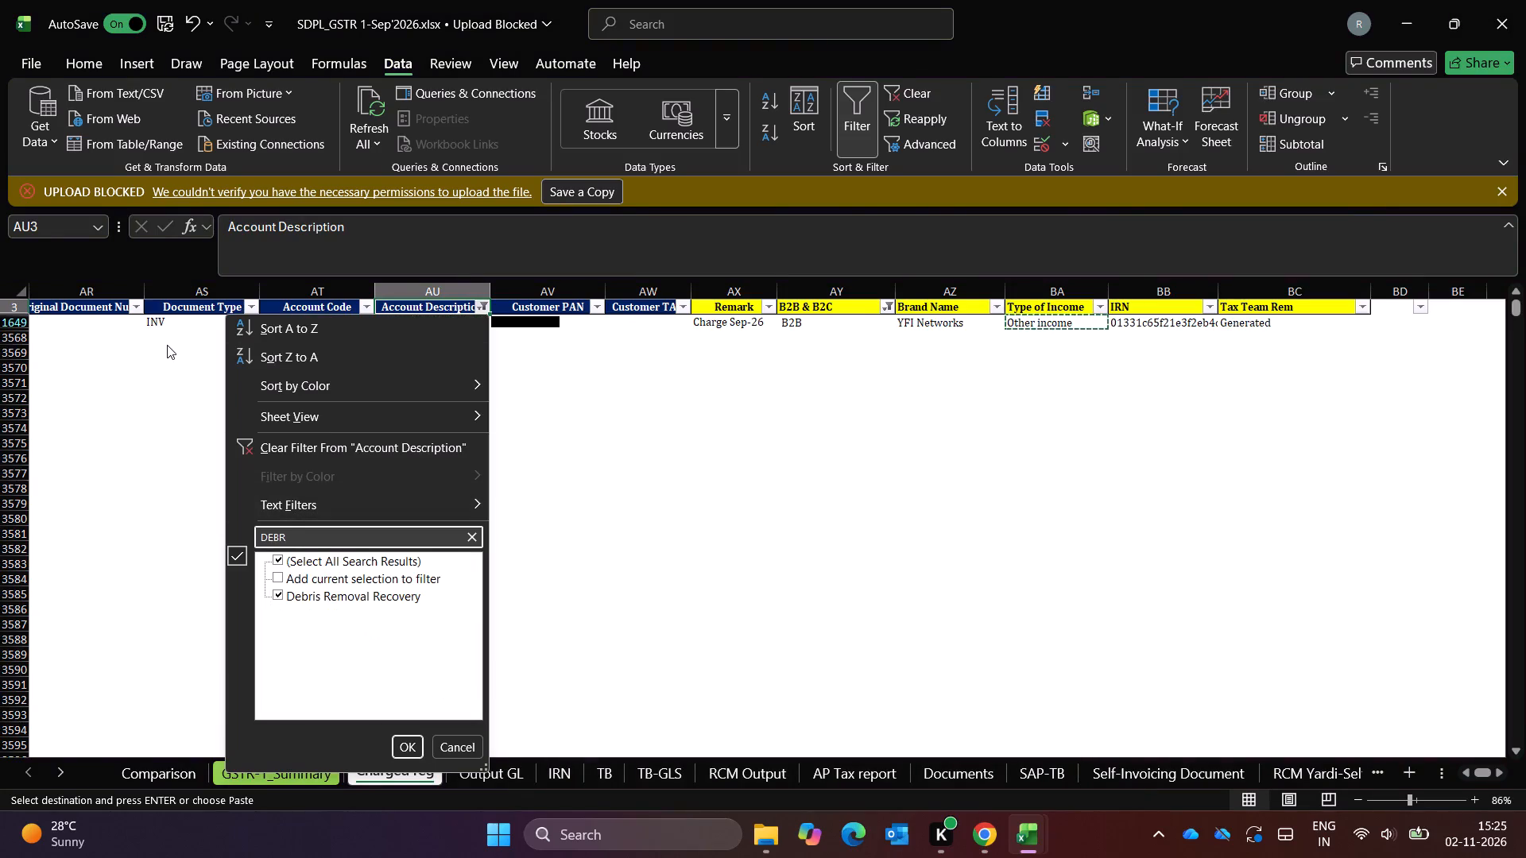
key(Return)
Copy Other income from September's first Debris Removal Recovery entry into the matching Type of Income cell in the October workbook.
key(Right)
key(Right)
key(Right)
key(Down)
key(Right)
key(Right)
key(Right)
key(ctrl+c)
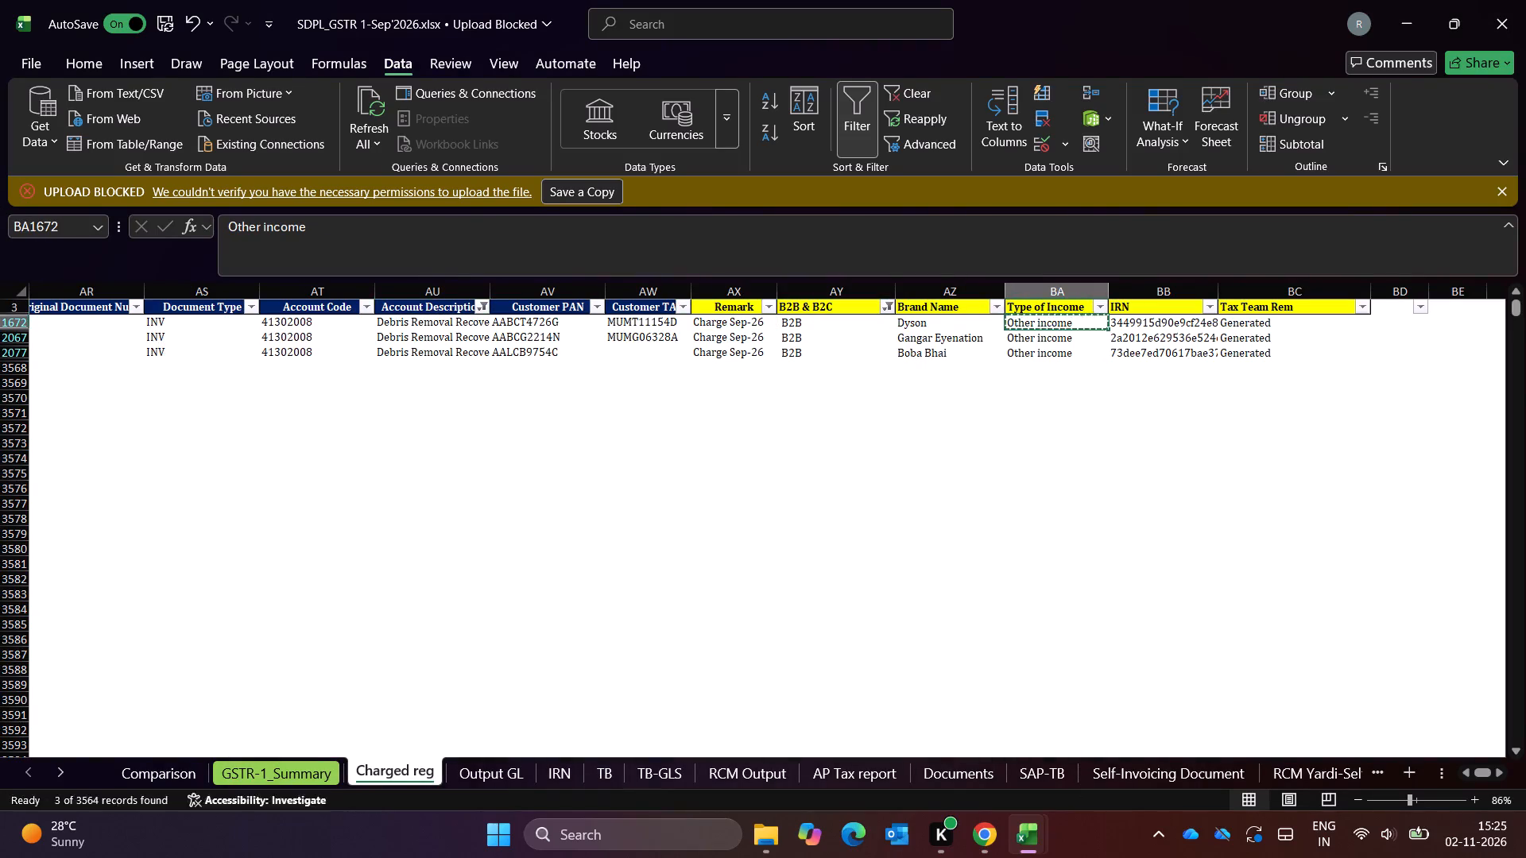
key(Right)
key(alt+Tab)
key(Right)
key(Right)
key(Right)
key(Right)
key(Right)
key(Right)
key(Down)
key(Down)
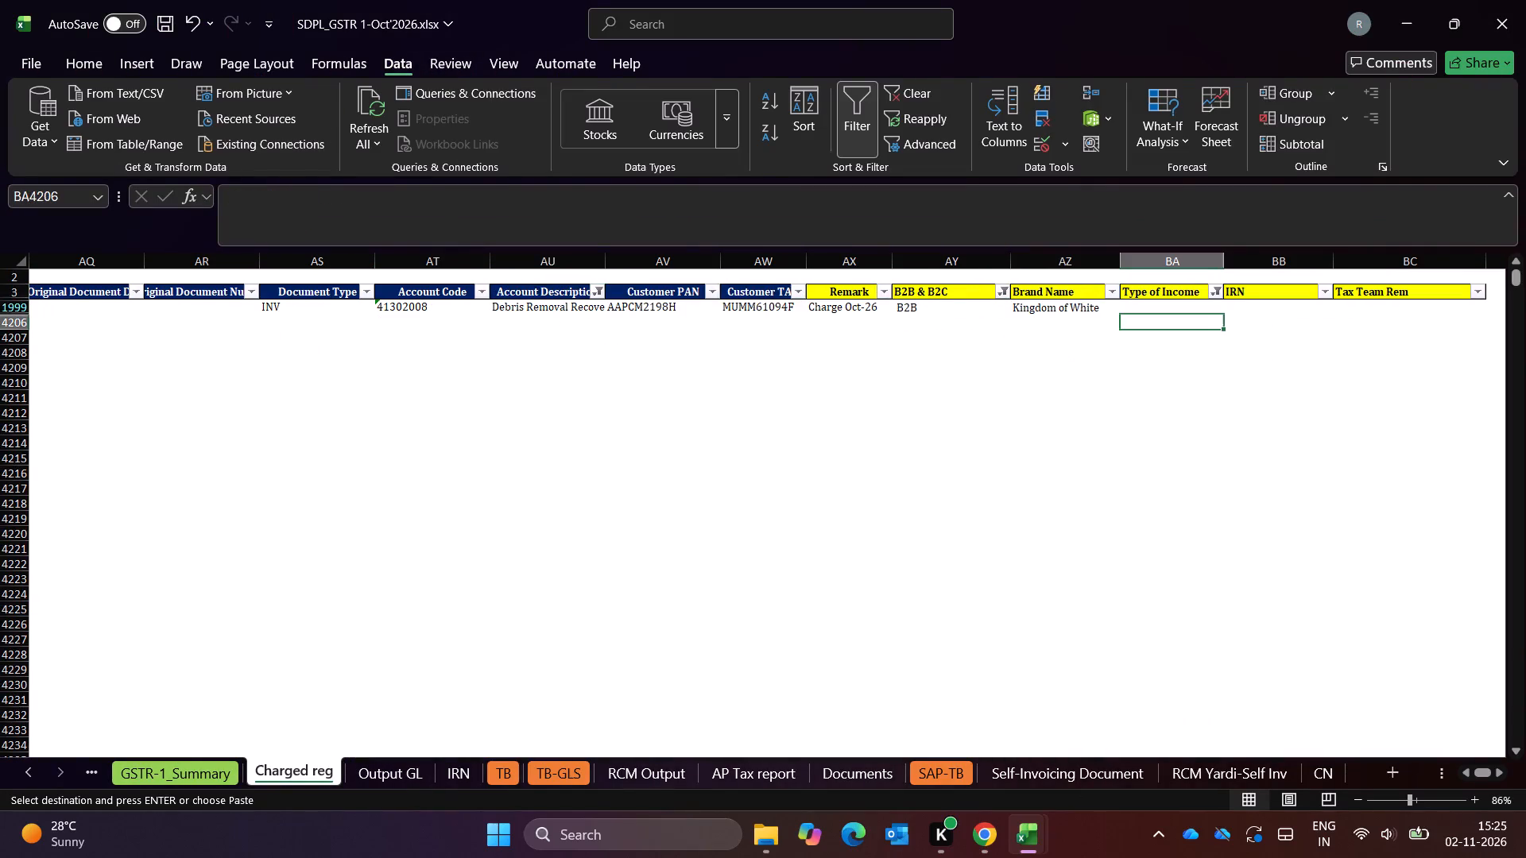
key(Up)
key(ctrl+v)
Change the October Account Description filter to show only the Electrcity Incentive MSEDCL entries with blank Type of Income.
key(Up)
key(Left)
key(Left)
key(Left)
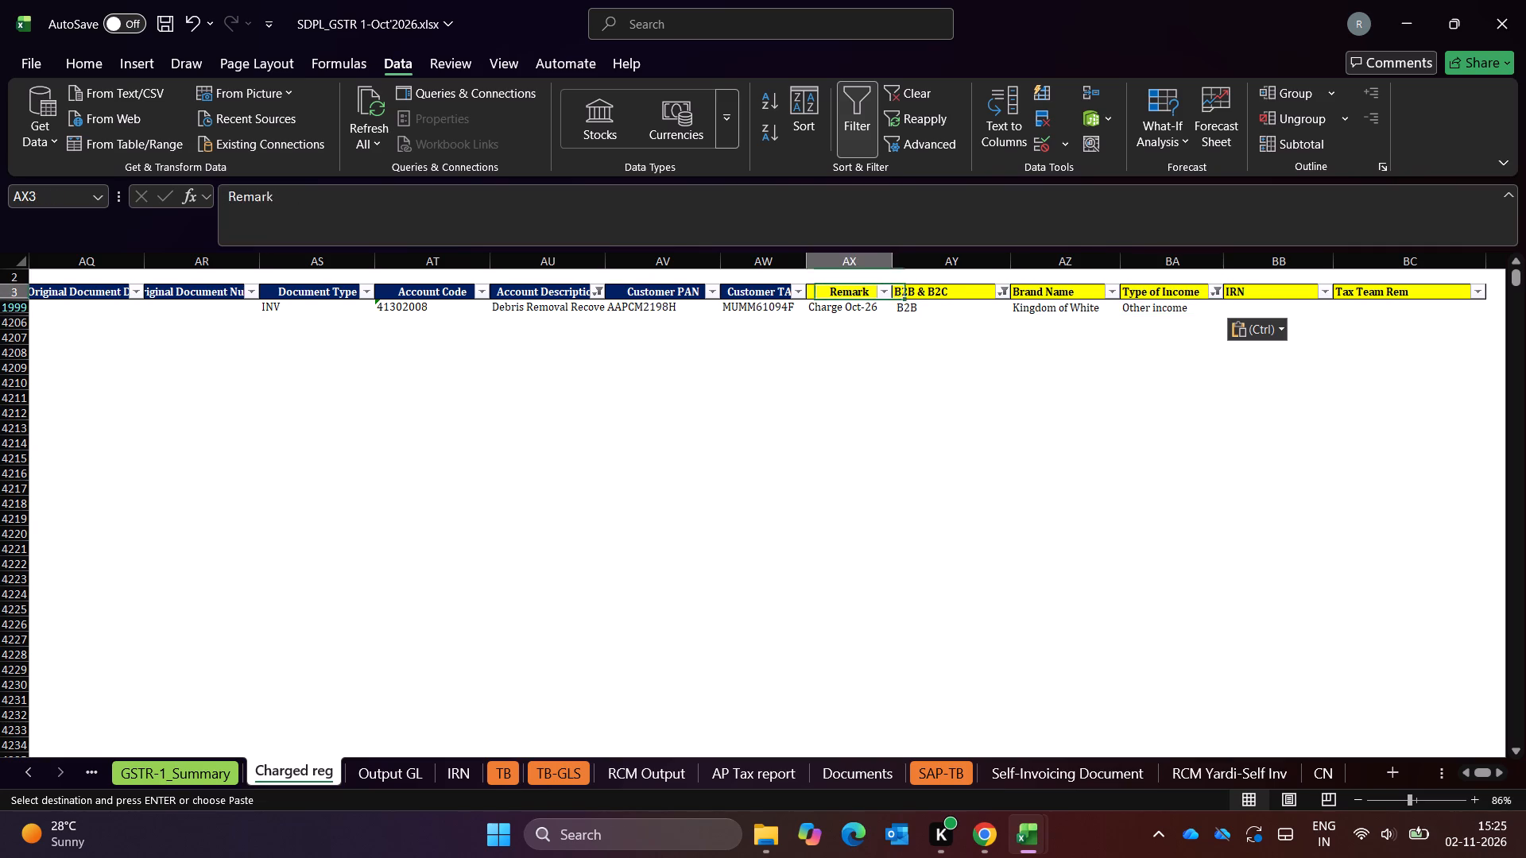
key(Left)
key(Left)
key(Left)
key(alt+Down)
key(alt+Down)
key(alt+Down)
key(alt+Down)
key(alt+Down)
key(alt+Down)
key(alt+Down)
key(alt+Down)
key(alt+Down)
key(alt+Down)
key(Down)
key(Down)
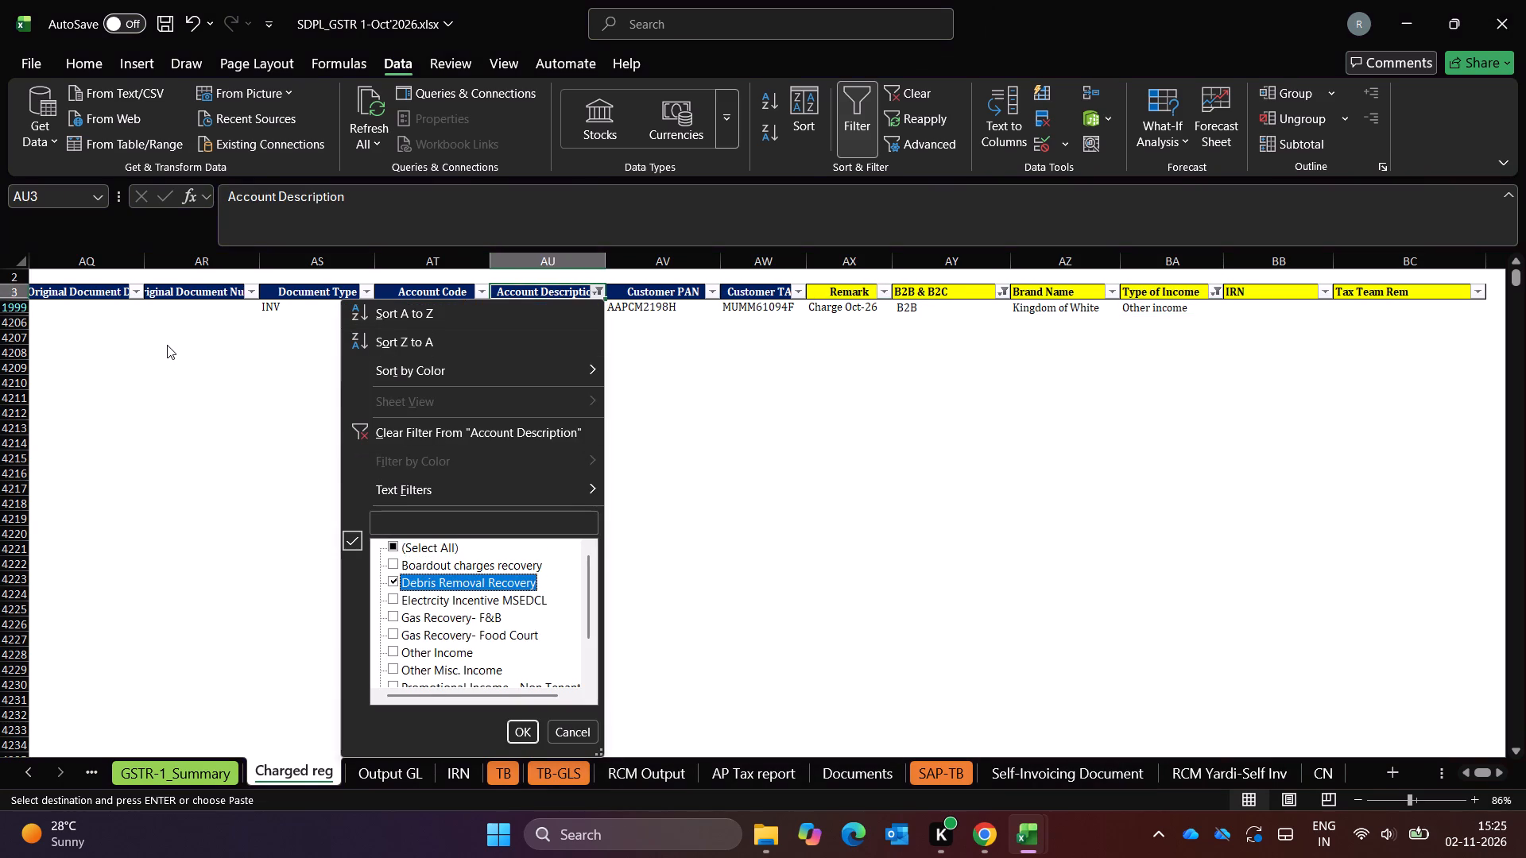
key(space)
key(Down)
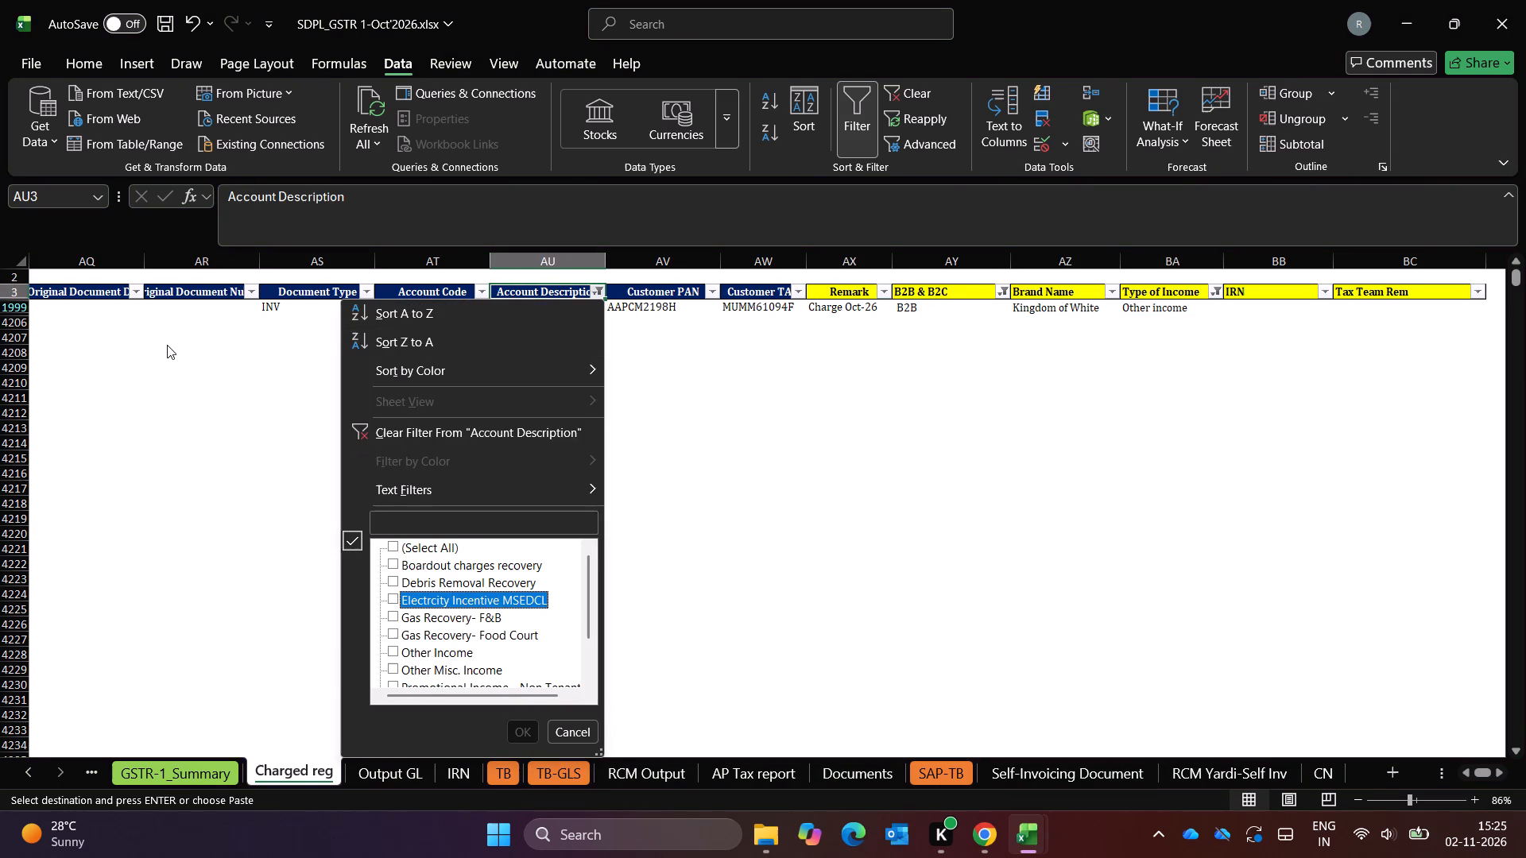
key(space)
key(Return)
Switch to the September workbook and search its Account Description filter values for ELE, leaving the filter unapplied.
key(alt+Tab)
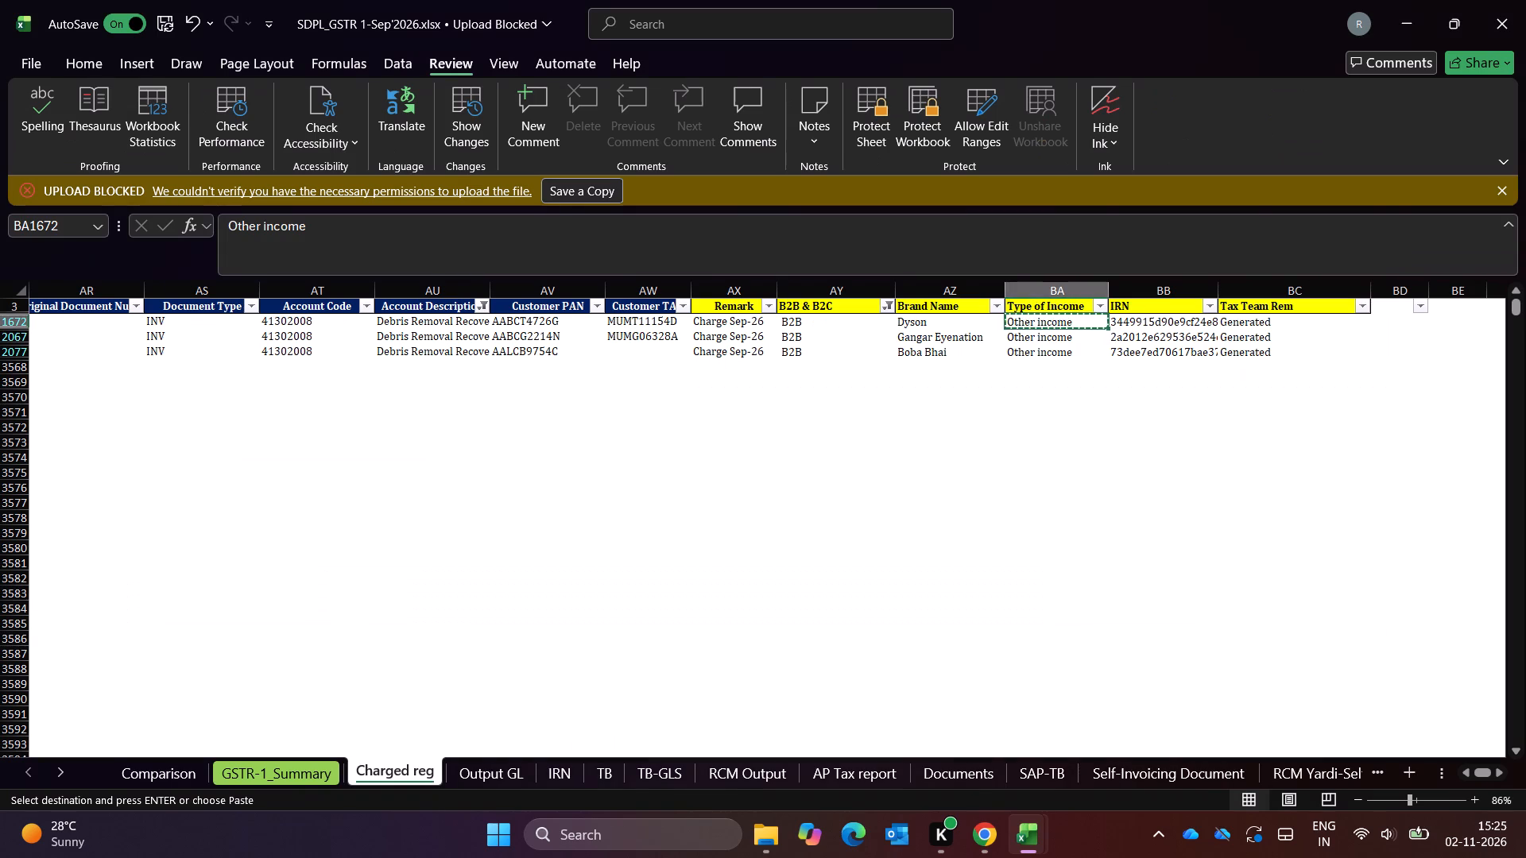
key(Left)
key(Left)
key(Left)
key(Left)
key(Left)
key(Left)
key(Up)
key(alt+Down)
key(alt+Down)
key(alt+Down)
key(alt+Down)
key(alt+Down)
key(alt+Down)
key(alt+Down)
key(alt+Down)
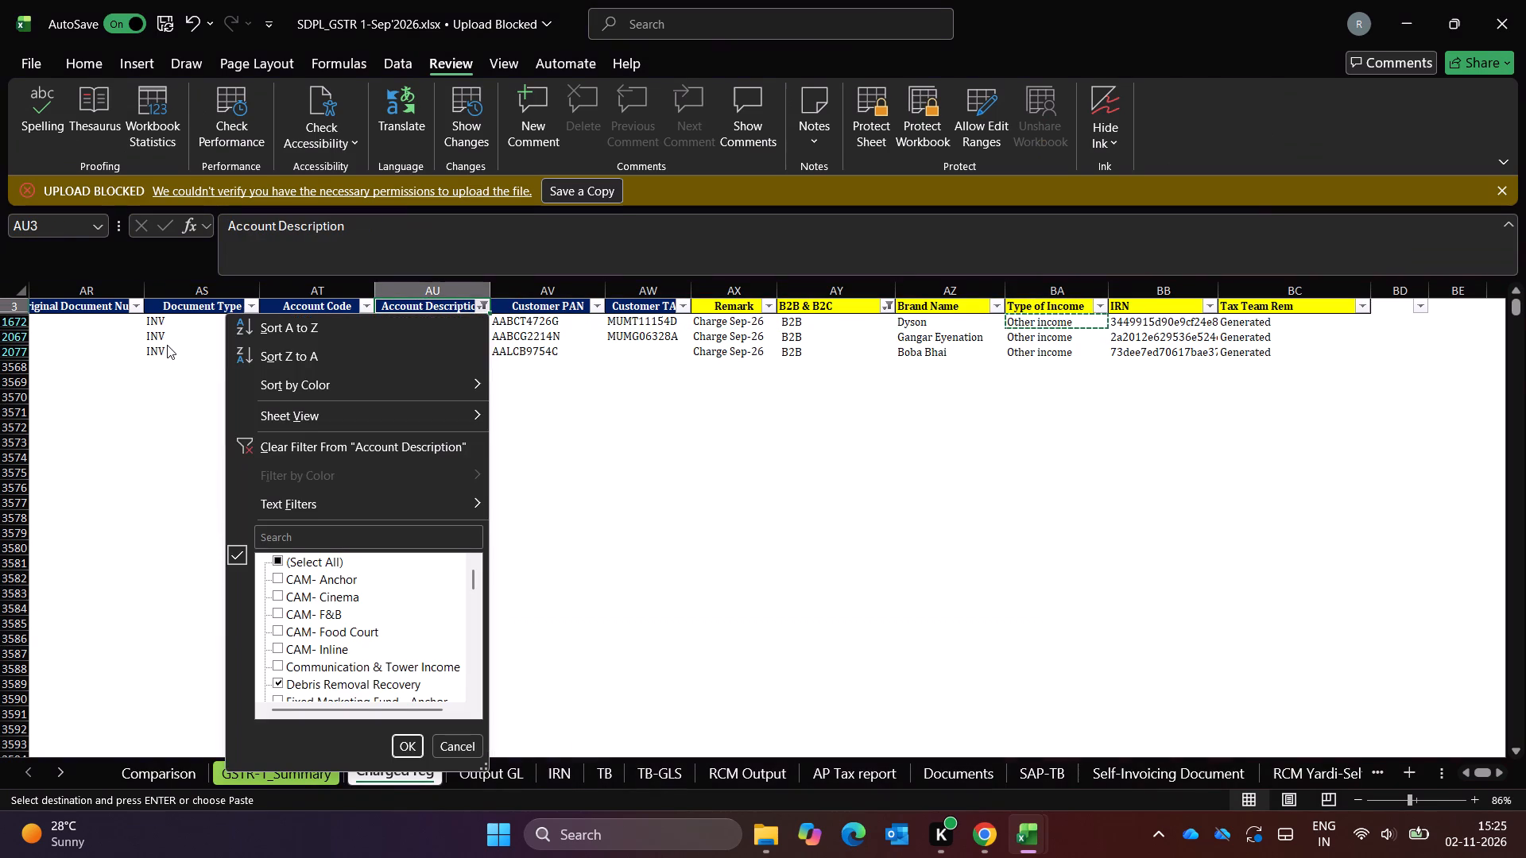
key(Down)
text(EKE)
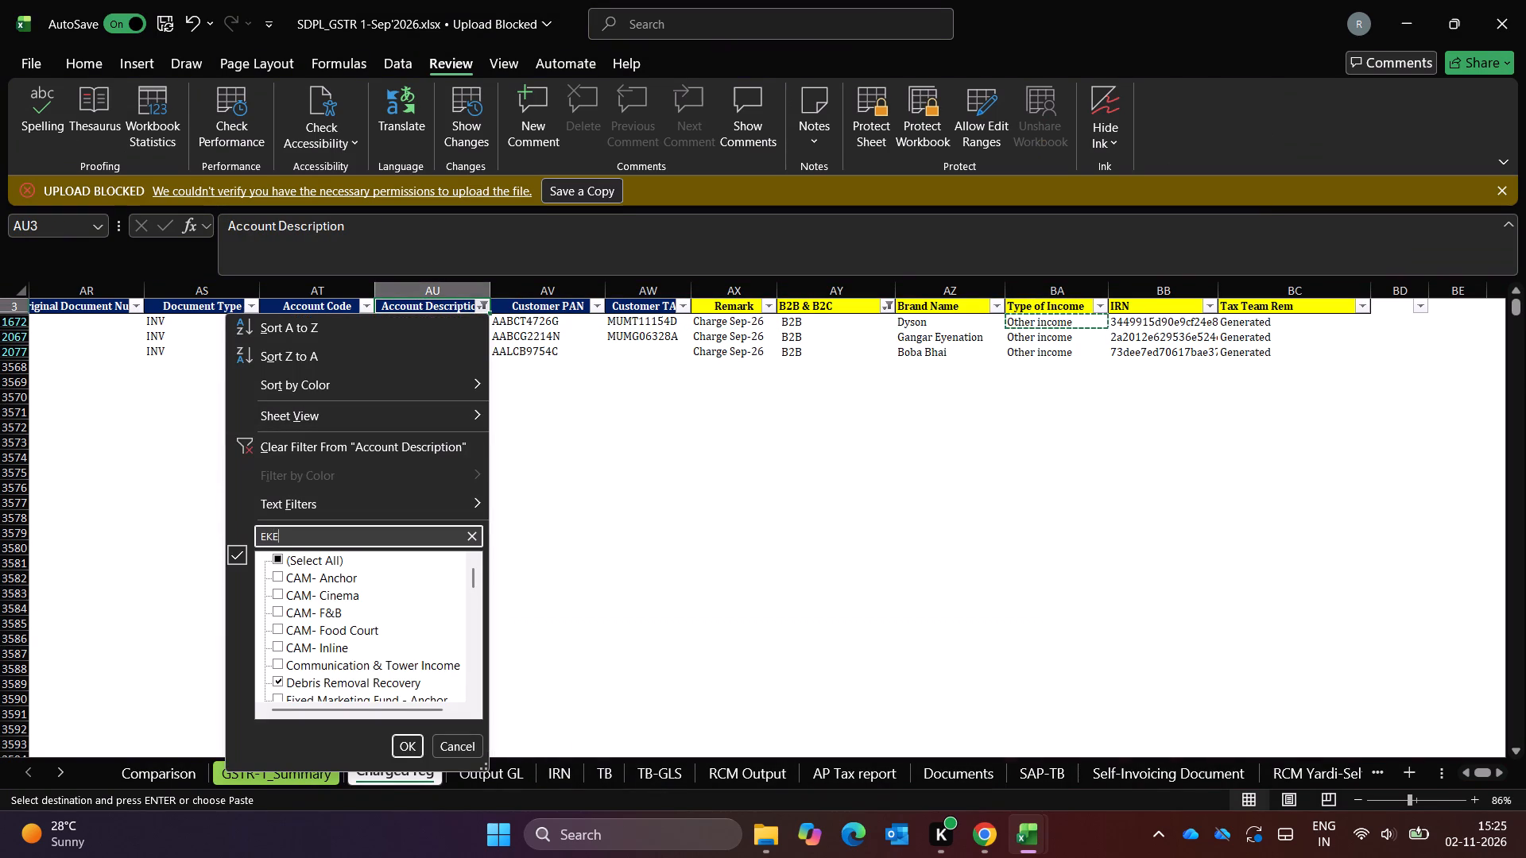
key(BackSpace)
key(BackSpace)
text(LE)
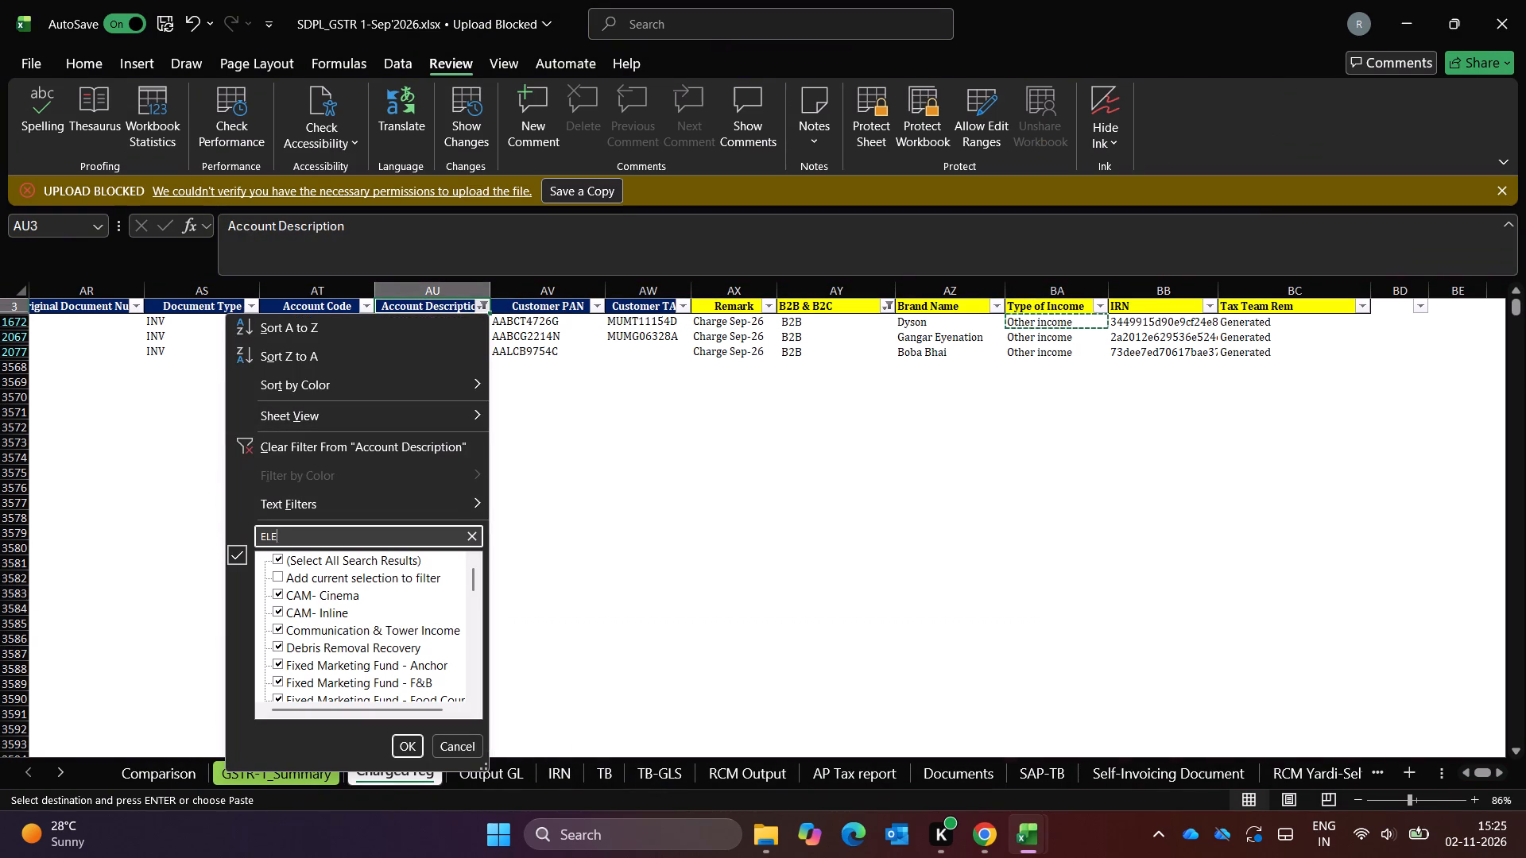
key(BackSpace)
key(BackSpace)
key(Escape)
key(Escape)
Reset September's Account Description filter to include all descriptions.
key(alt+Down)
key(alt+Down)
key(alt+Down)
key(alt+Down)
key(alt+Down)
key(alt+Down)
key(alt+Down)
key(alt+Down)
key(alt+Down)
key(alt+Down)
key(alt+Down)
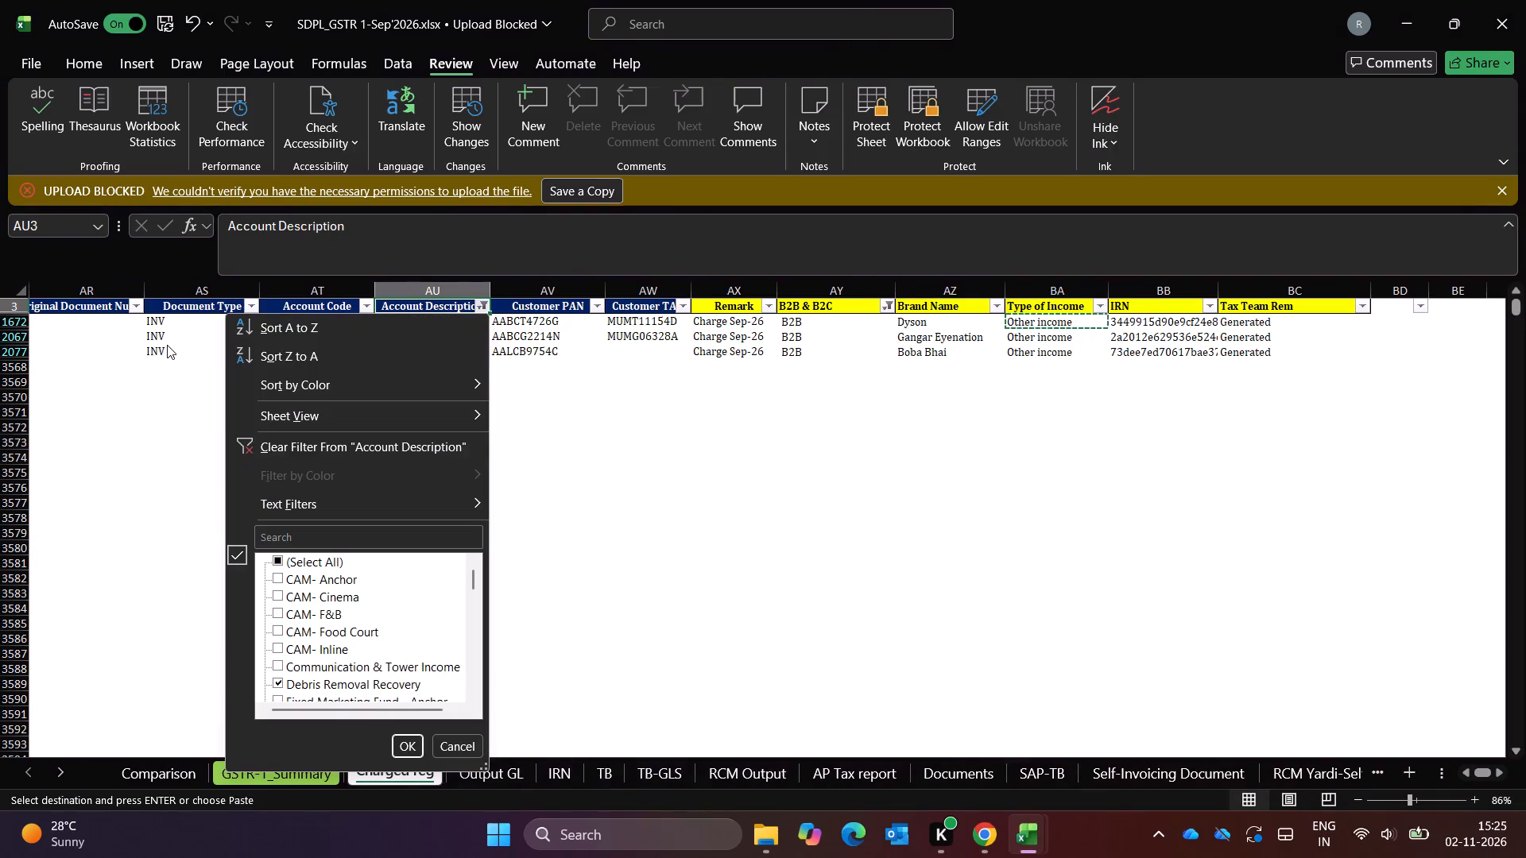
key(Up)
key(space)
key(Return)
key(Right)
key(Right)
key(Right)
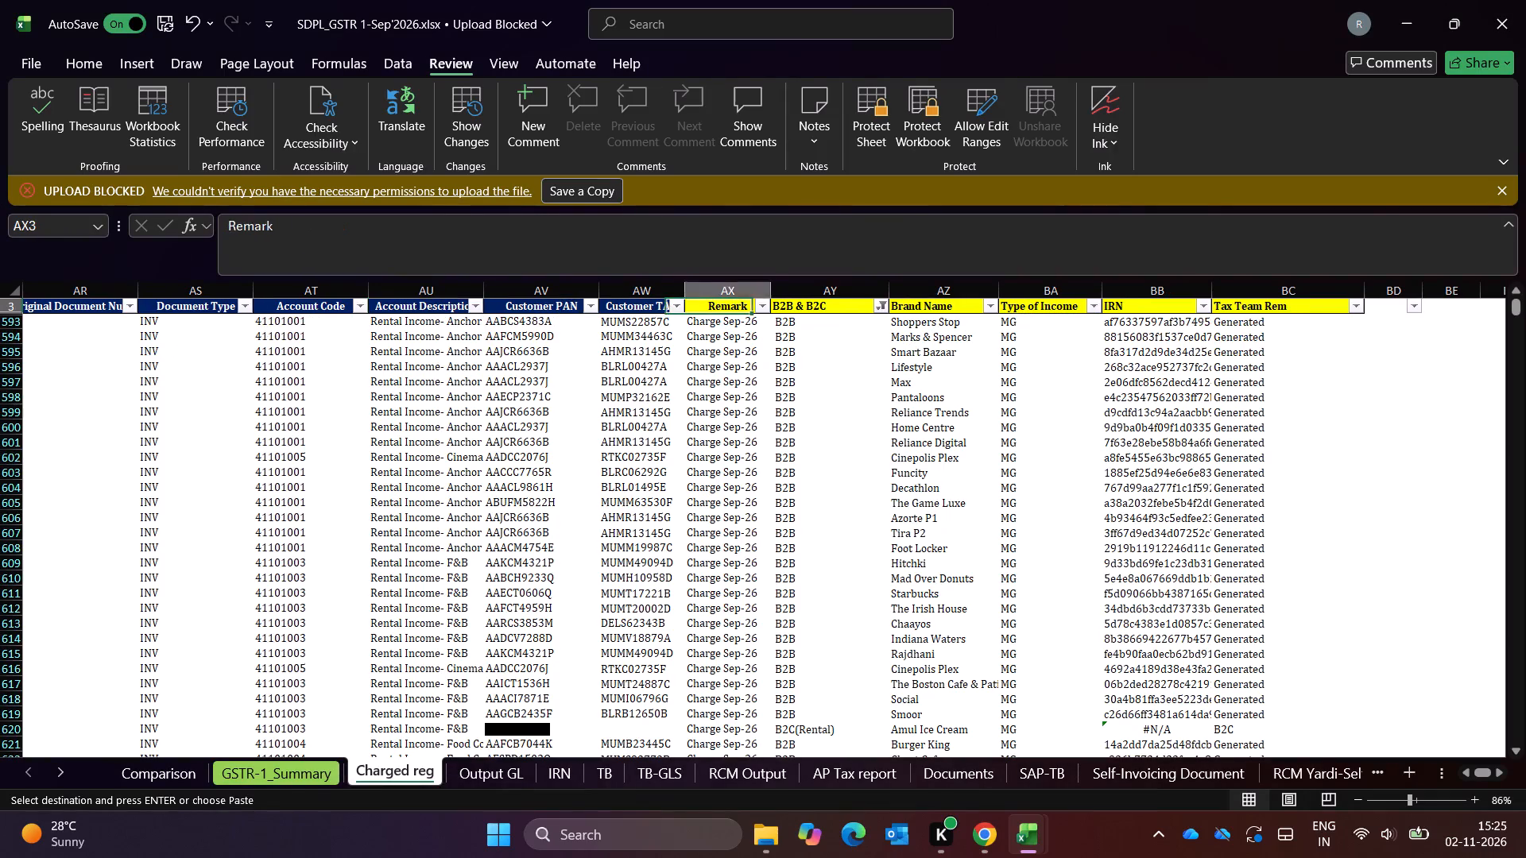
key(Right)
key(alt+Down)
key(Escape)
key(Left)
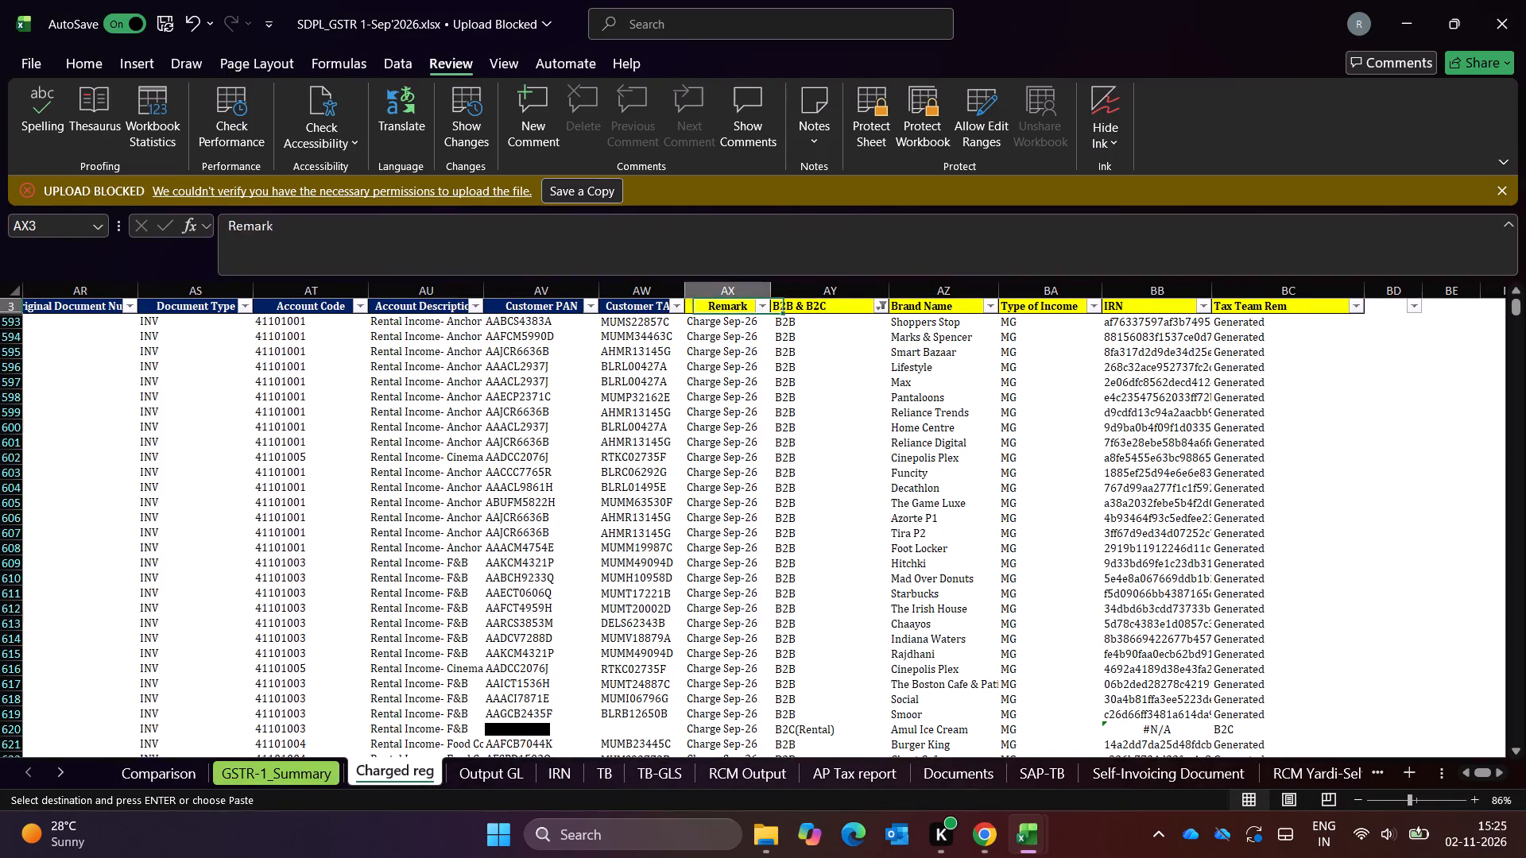
Search September's Account Description filter values for ELEC, leaving the filter unapplied.
key(Left)
key(Left)
key(Left)
key(alt+Down)
key(alt+Down)
key(alt+Down)
key(alt+Down)
key(alt+Down)
key(alt+Down)
key(alt+Down)
key(alt+Down)
key(alt+Down)
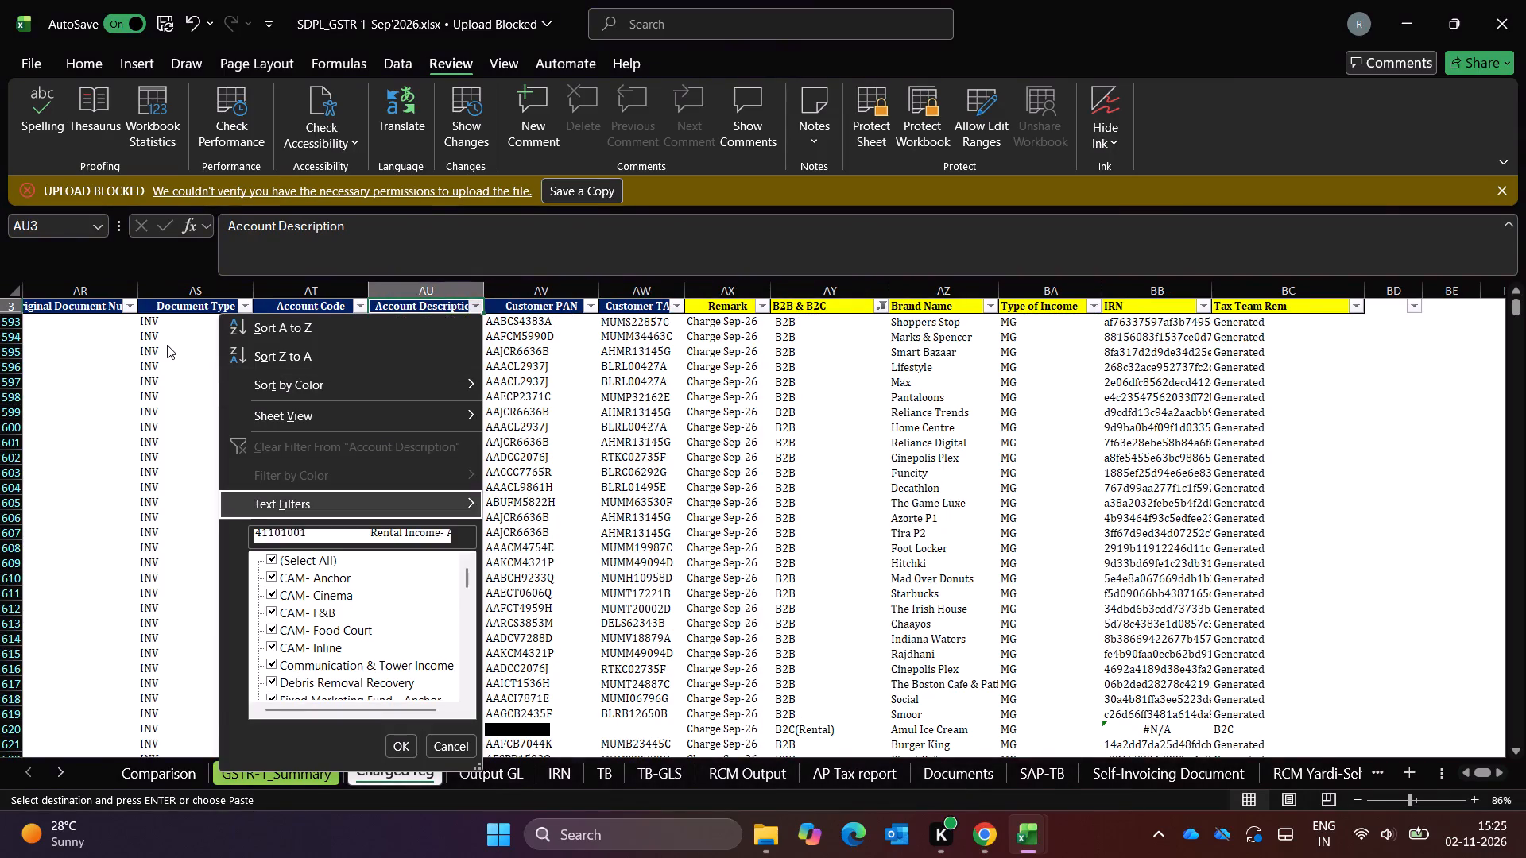
key(Down)
key(Up)
text(ELEC)
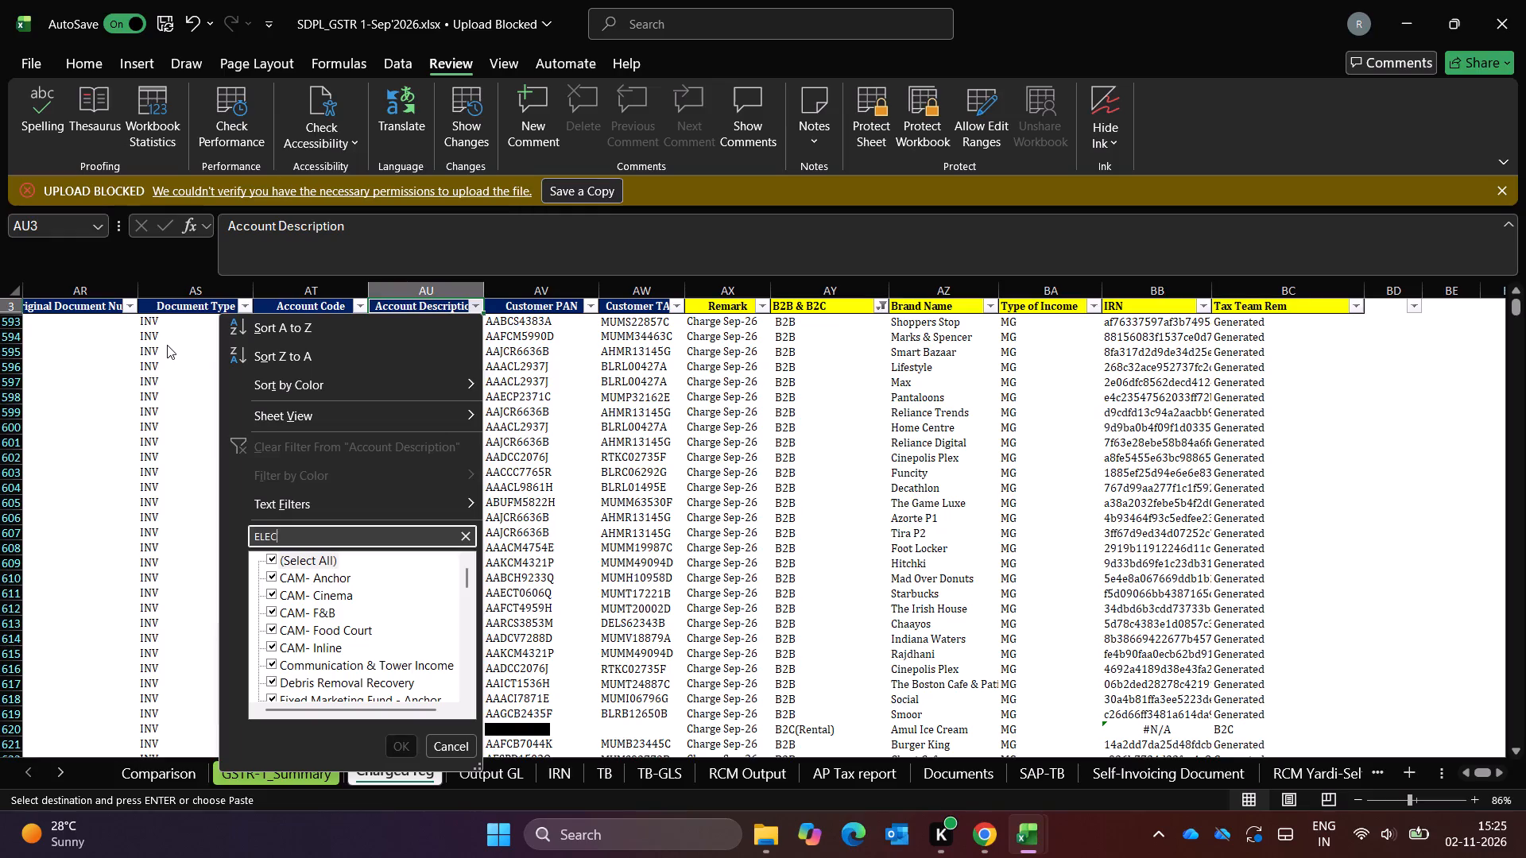
key(Escape)
key(Escape)
Look up the income type for Electrcity Incentive MSEDCL in the GSTR-1_Type of Income mapping workbook.
key(alt+Tab)
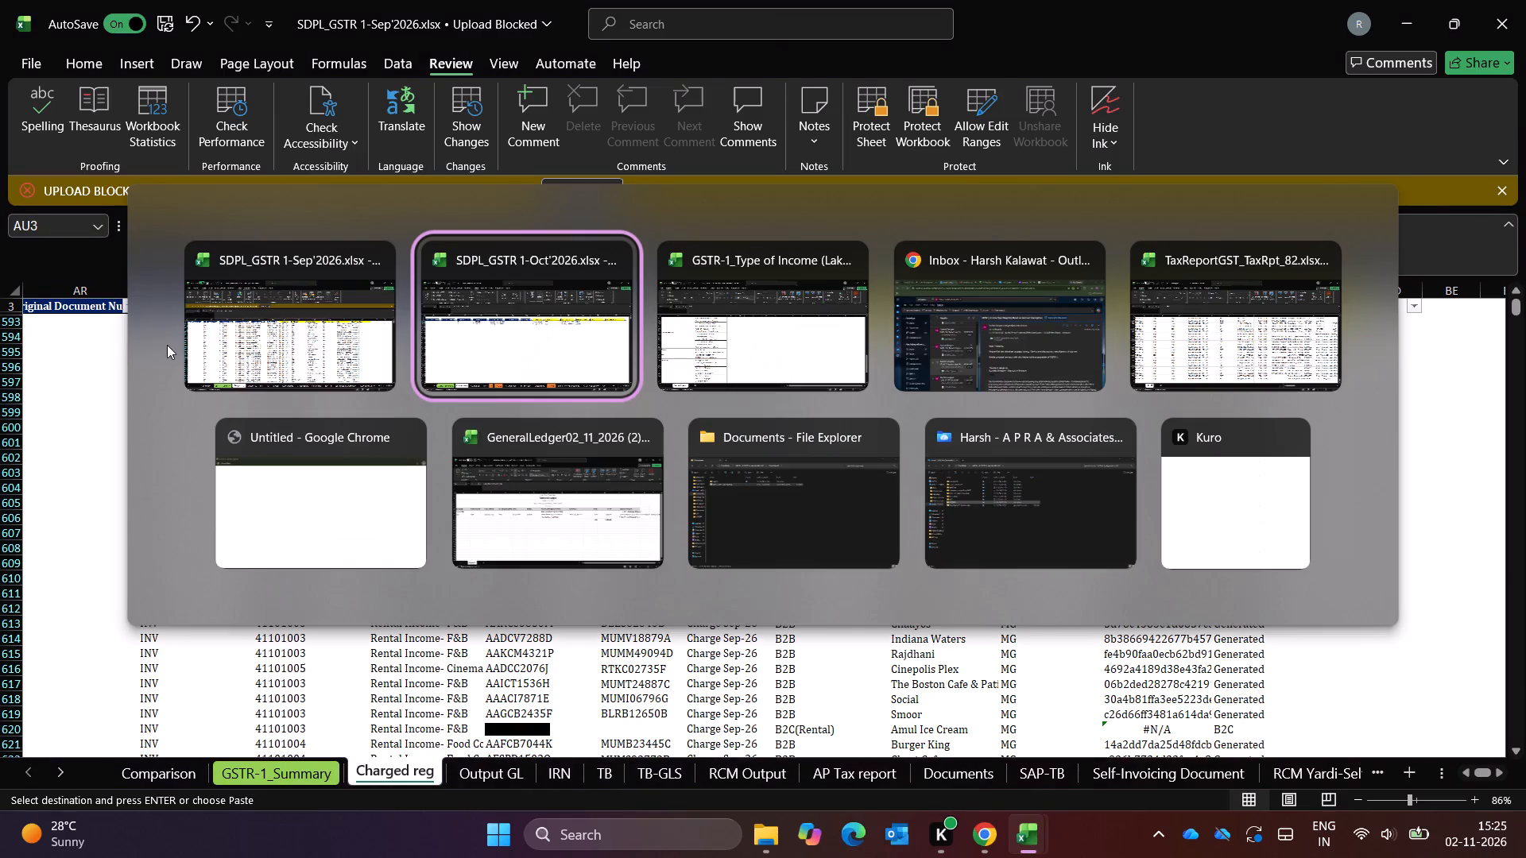
key(Right)
key(Right)
key(Right)
key(Left)
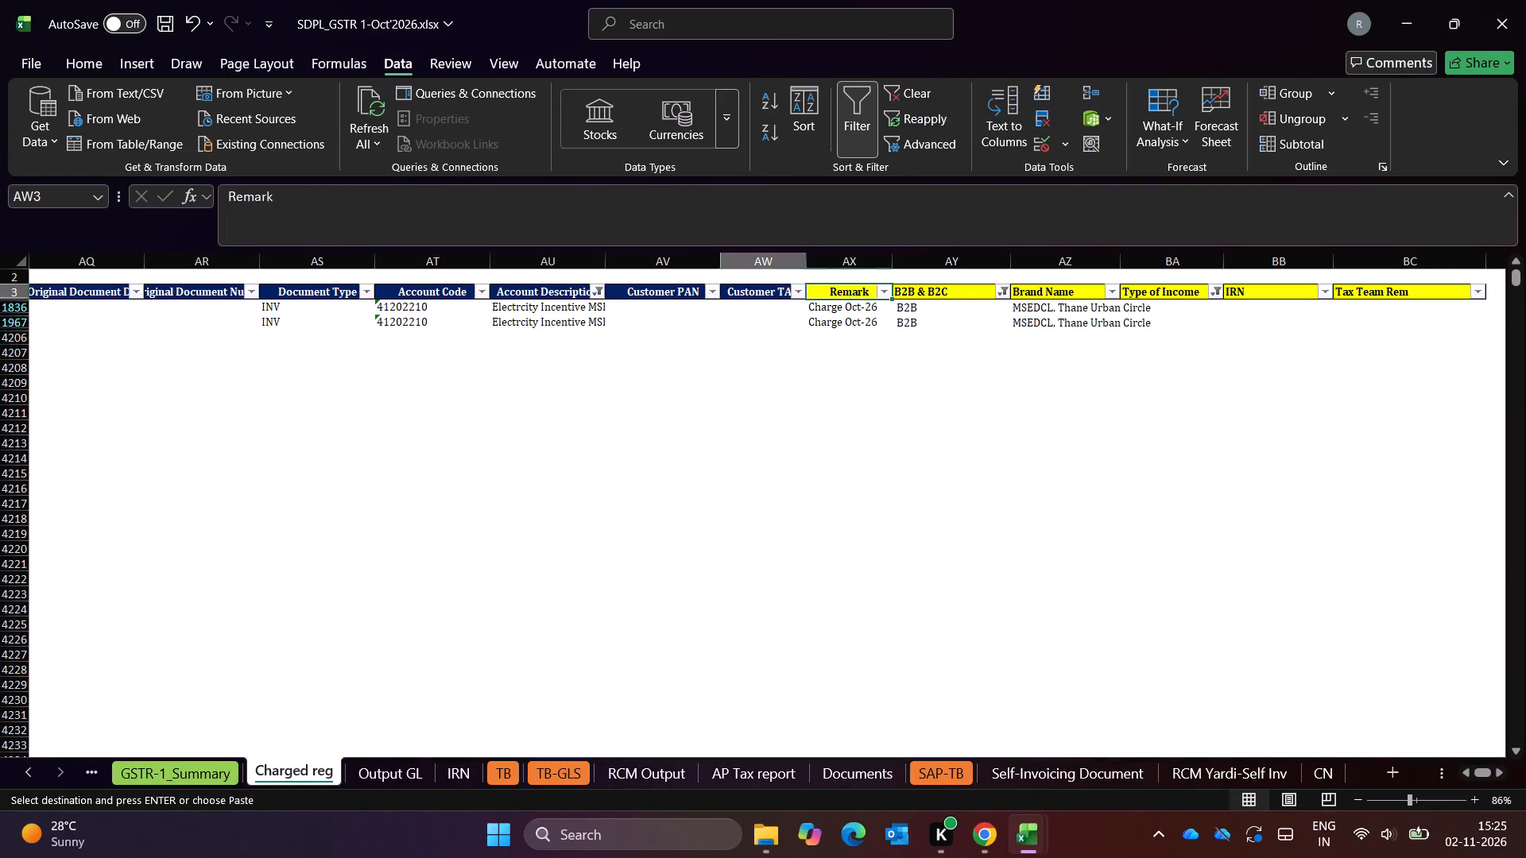
key(Left)
key(Left)
key(Left)
key(Left)
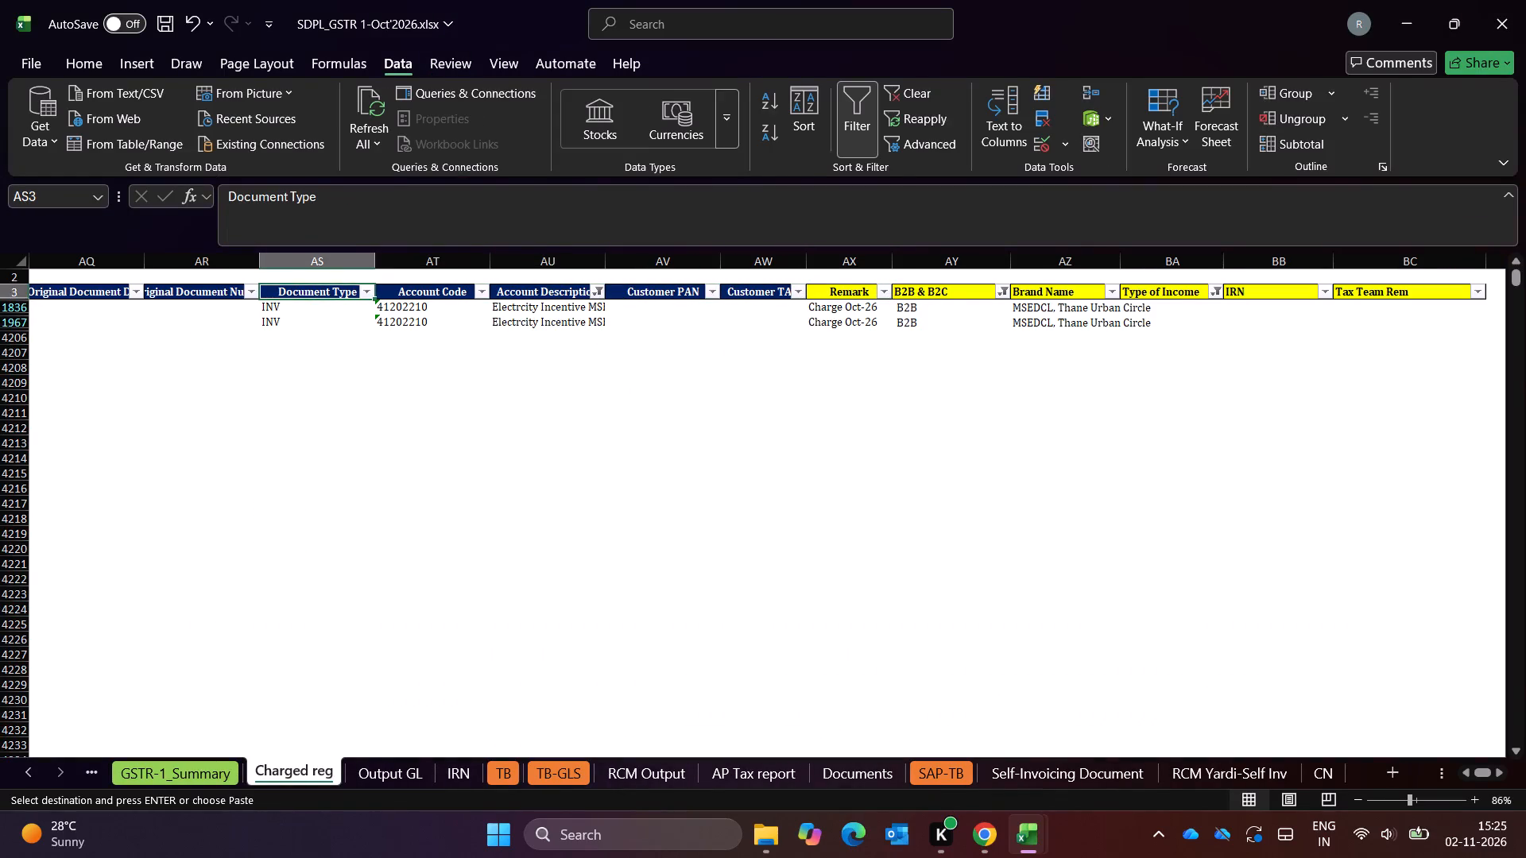
key(alt+Tab)
key(alt+Tab)
key(Left)
key(Left)
key(Down)
key(Down)
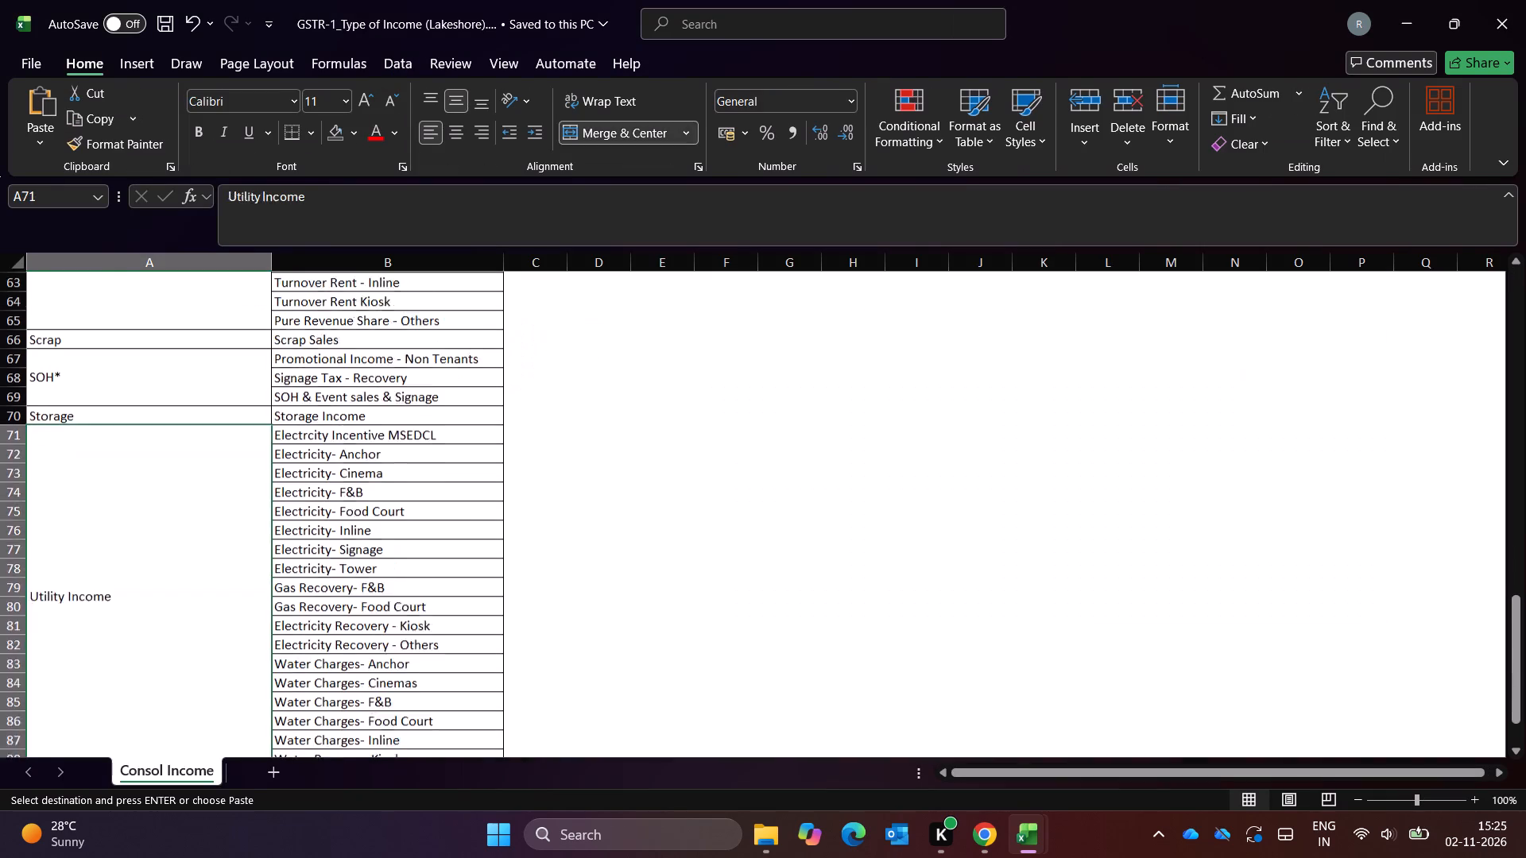
key(Right)
key(Left)
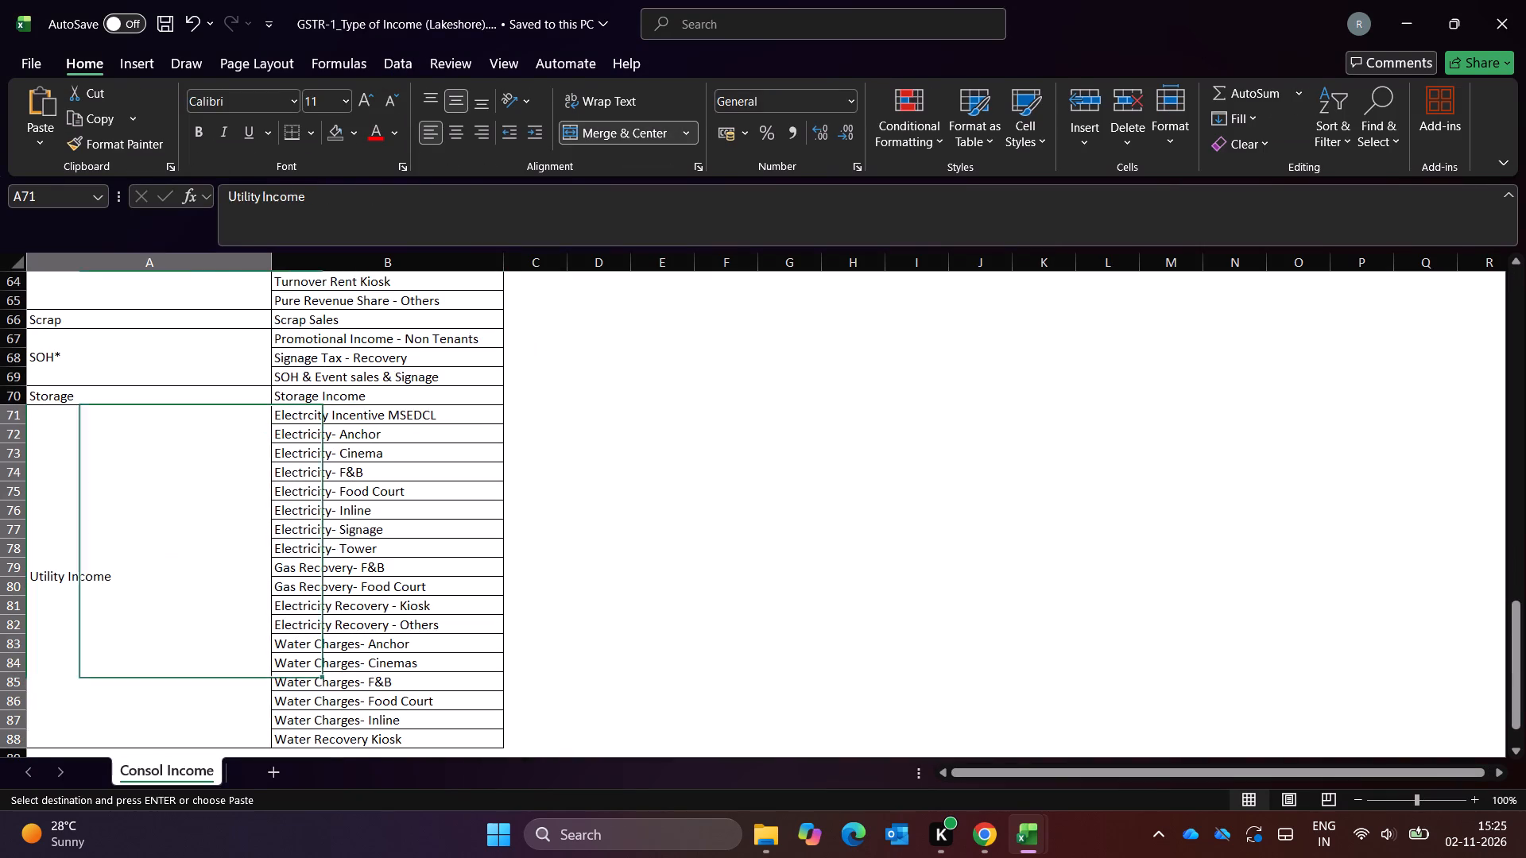
Return to the October workbook and set Type of Income to Utility Income for the first Electrcity Incentive MSEDCL row in Charged reg.
key(alt+Tab)
key(Right)
key(Right)
key(Right)
key(Right)
key(Right)
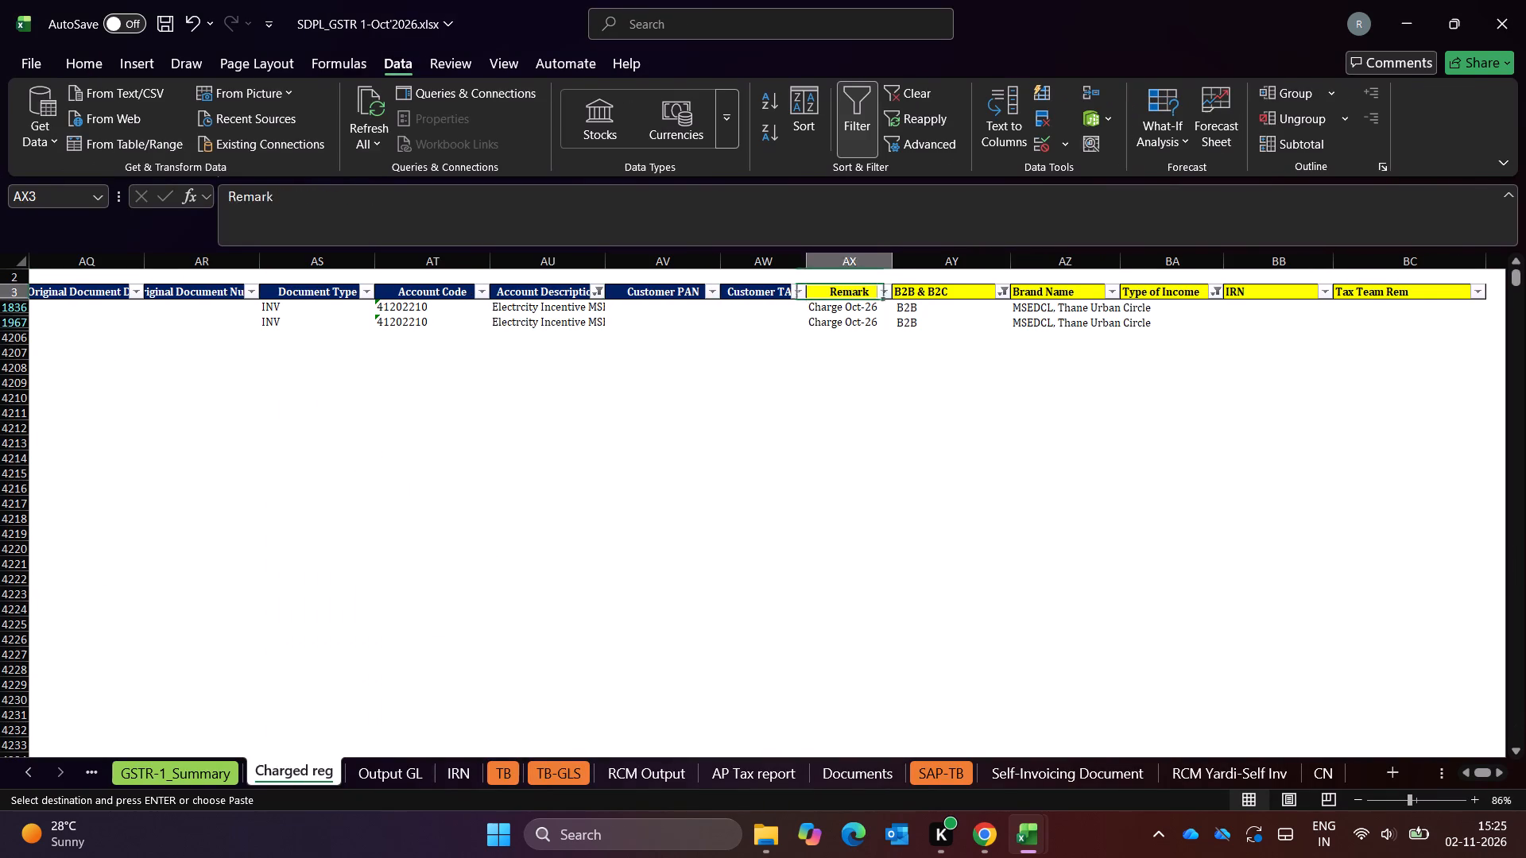
key(Right)
key(Right)
key(Right)
key(Down)
key(alt+Down)
key(Down)
key(Down)
key(Down)
key(Down)
key(Down)
key(Down)
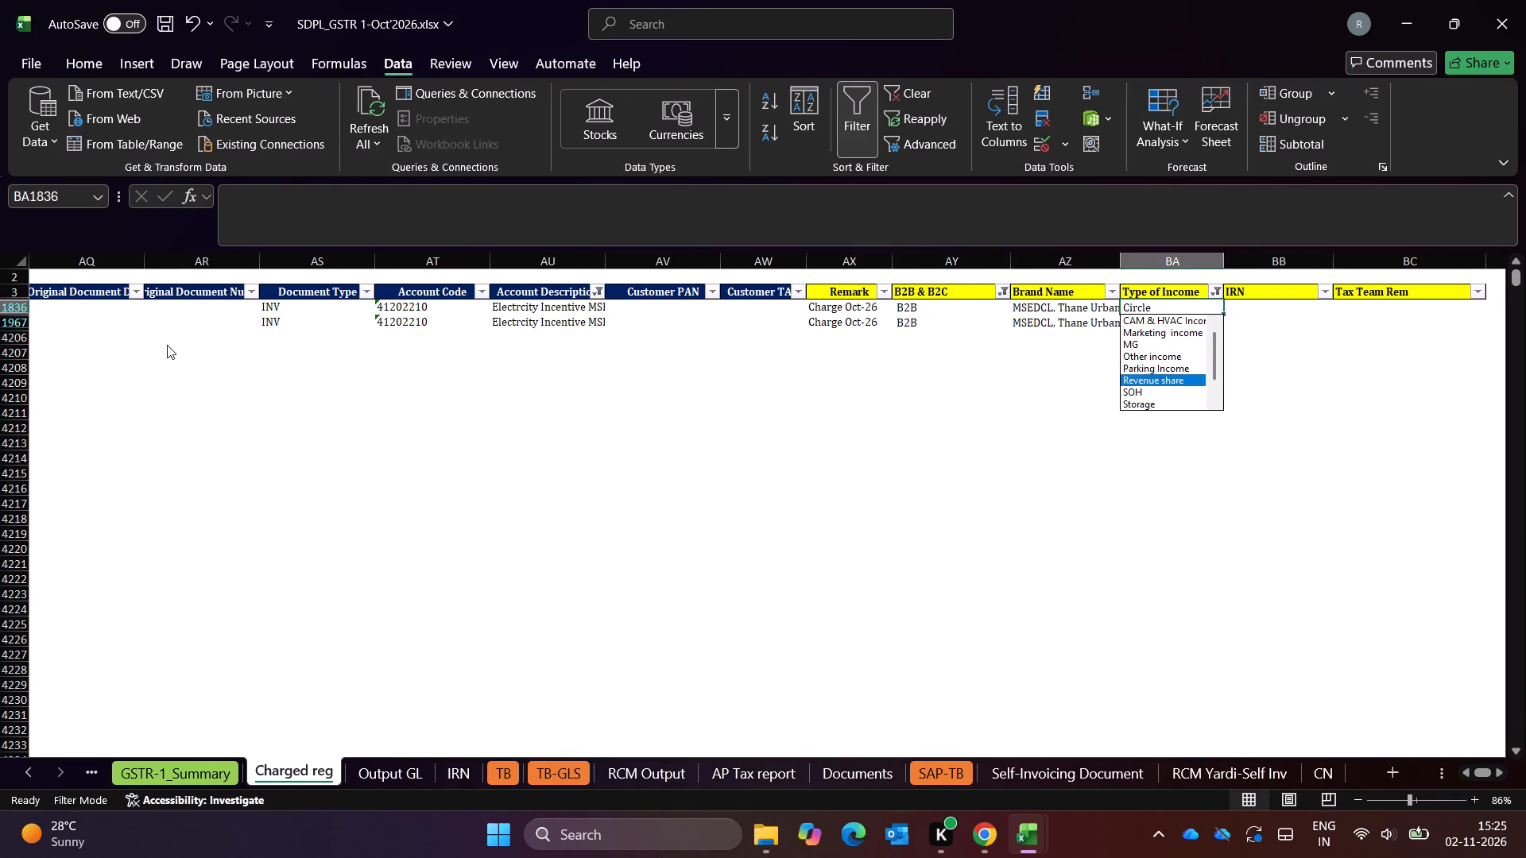
key(Down)
key(Up)
key(Up)
key(Down)
key(Down)
key(Down)
key(Down)
key(Down)
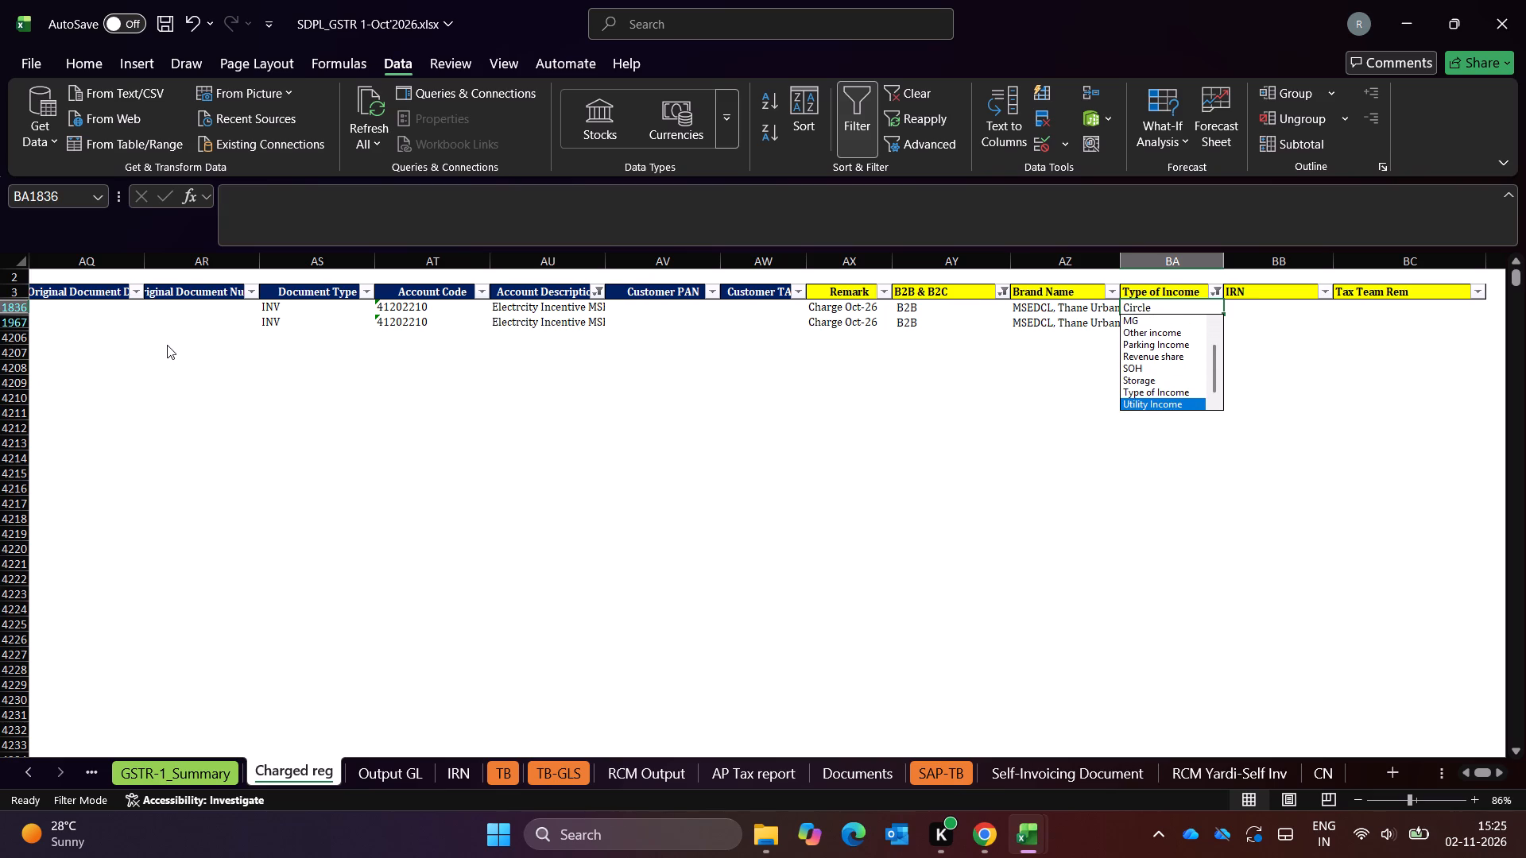
key(Down)
key(Return)
Fill Utility Income down to the other visible Electrcity Incentive MSEDCL row.
key(shift+Down)
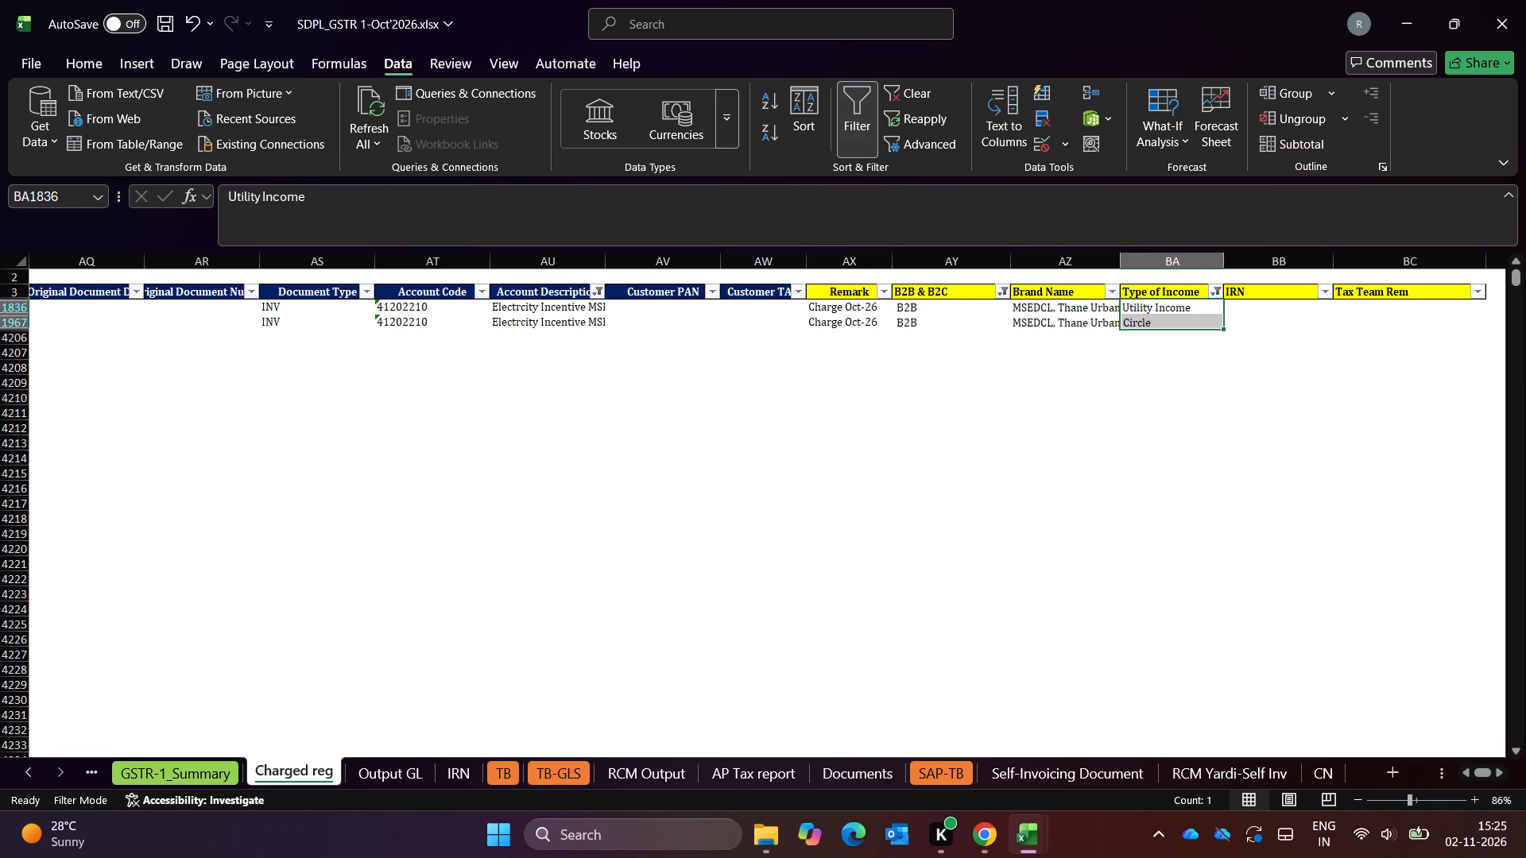
key(alt+semicolon)
key(ctrl+d)
Change the Account Description filter from Electrcity Incentive MSEDCL to the descriptions matching GAS.
key(Up)
key(Left)
key(Left)
key(Left)
key(Left)
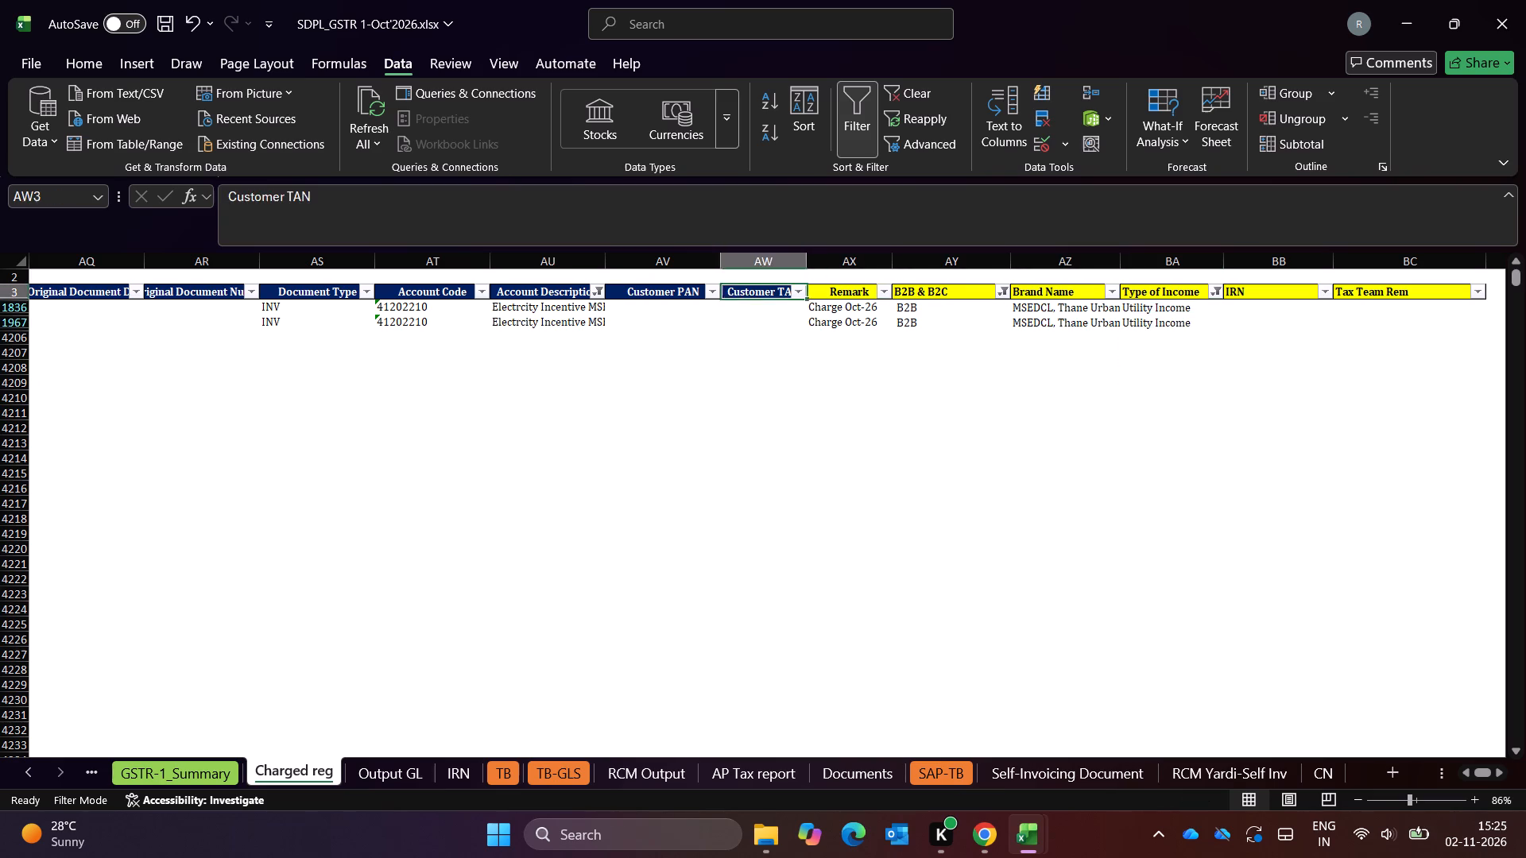
key(Left)
key(Left)
key(alt+Down)
key(alt+Down)
key(alt+Down)
key(alt+Down)
key(alt+Down)
key(alt+Down)
key(alt+Down)
key(alt+Down)
key(alt+Down)
key(alt+Down)
key(Down)
key(Down)
key(space)
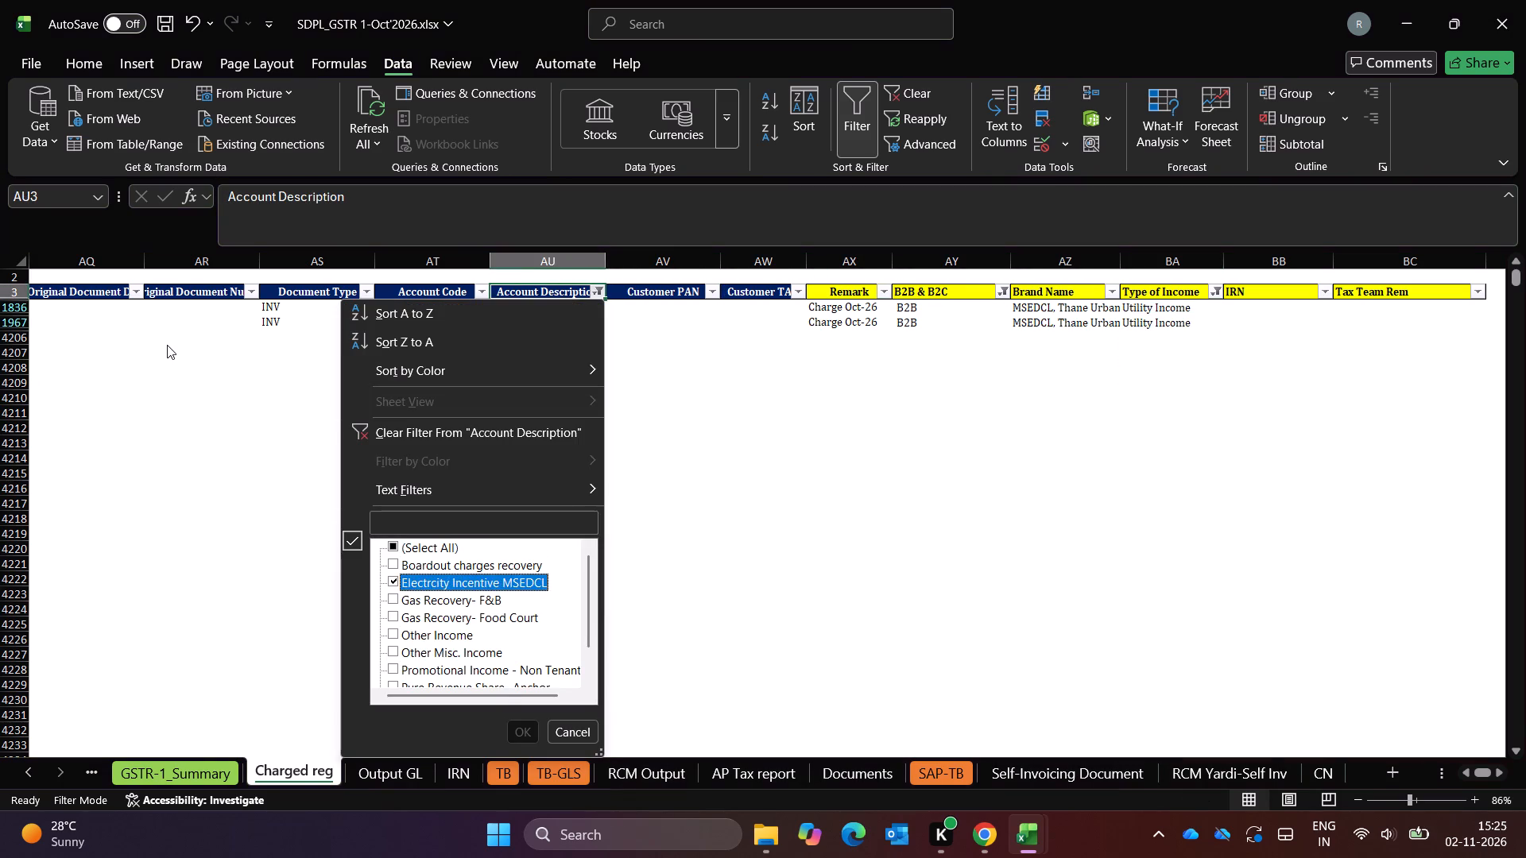
key(Down)
key(Up)
key(Up)
key(Up)
key(Up)
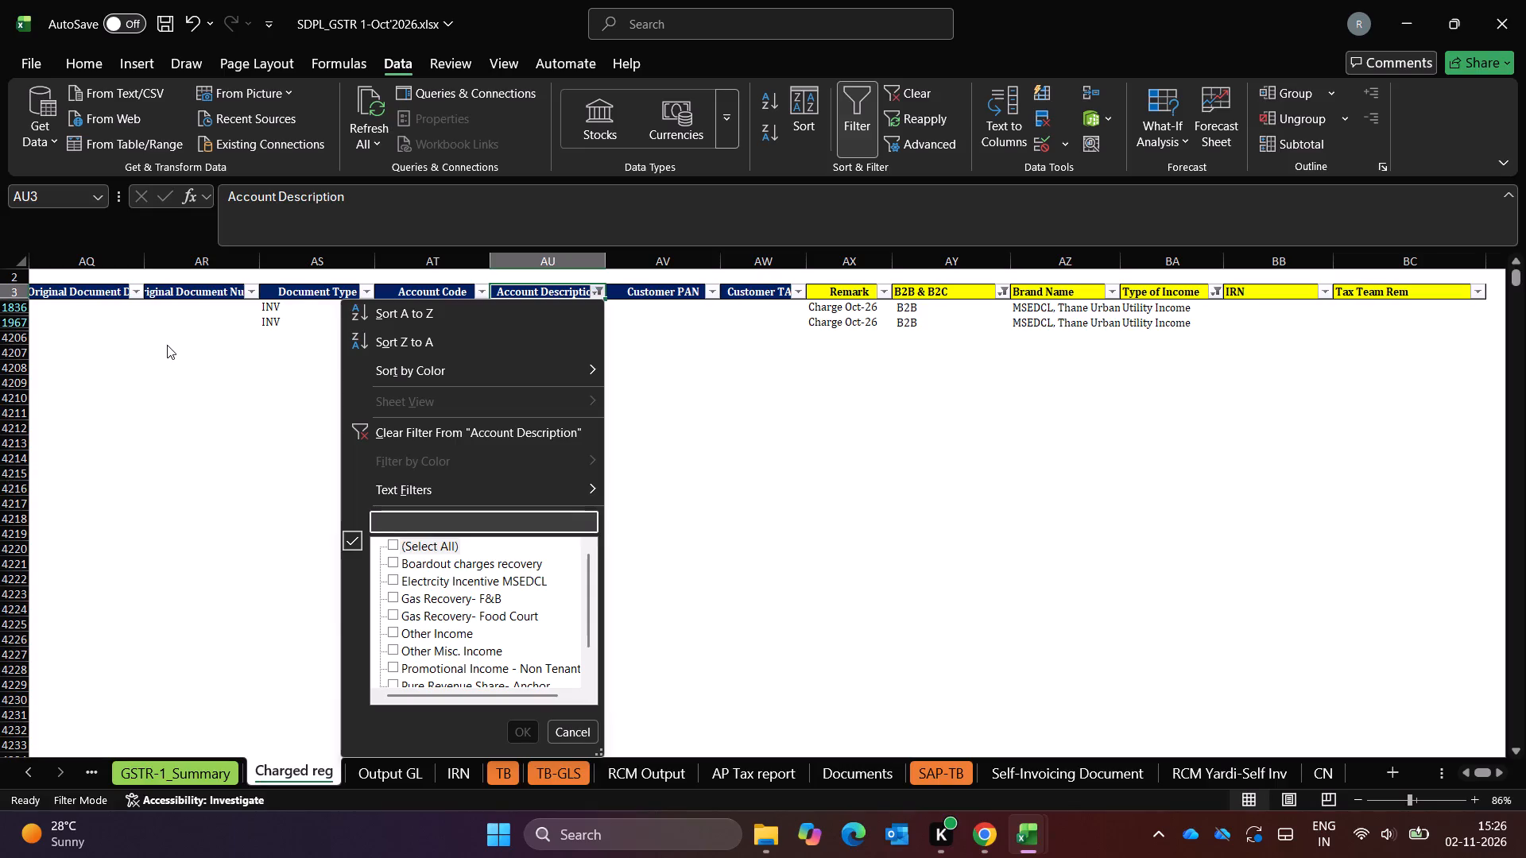
text(GAS)
key(Return)
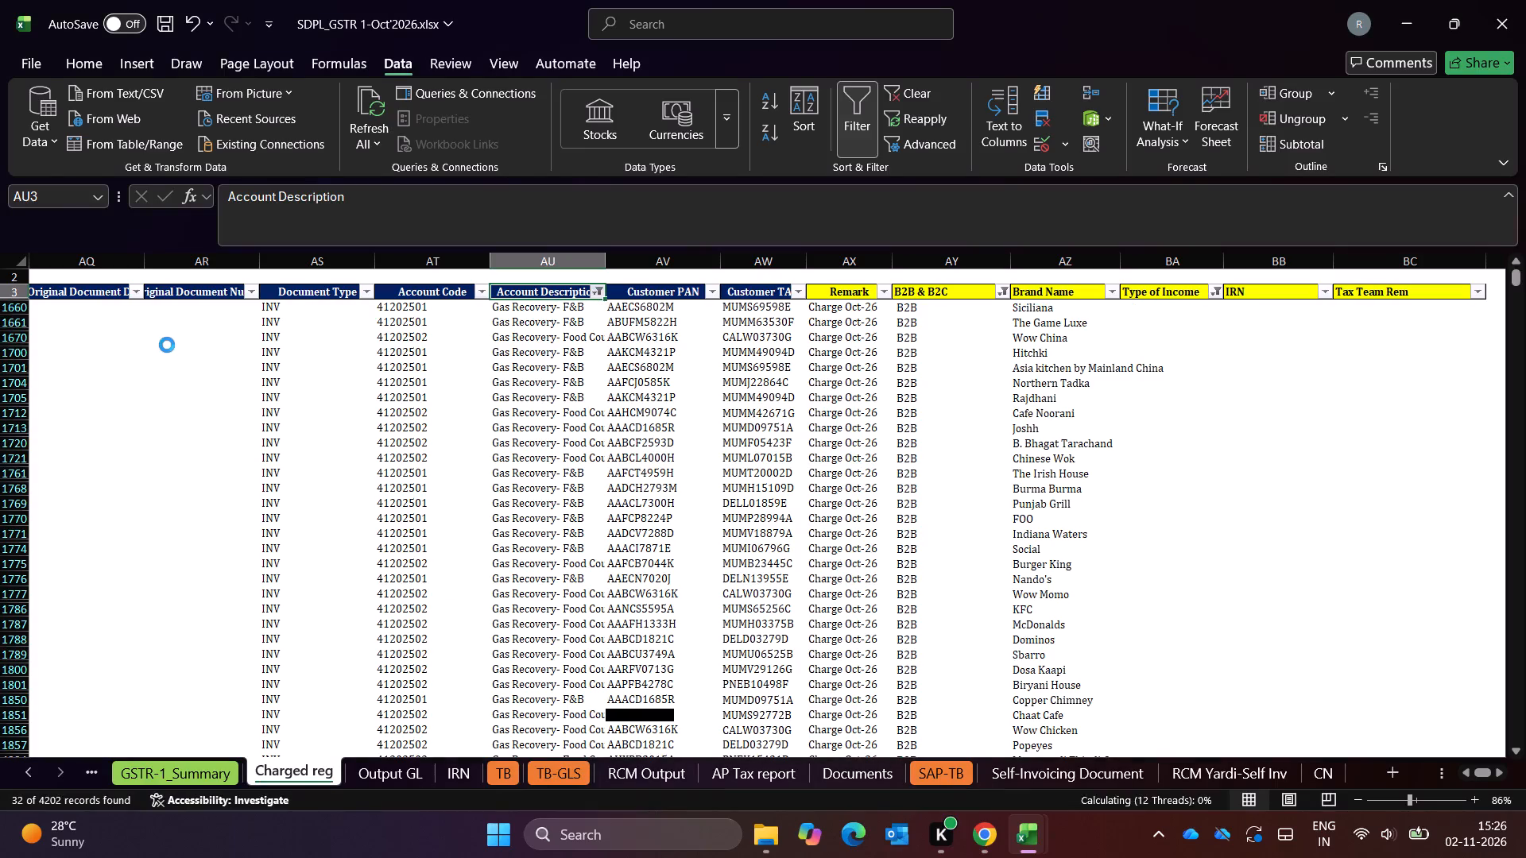
Look up the income type for the Gas Recovery descriptions in the GSTR-1_Type of Income mapping workbook.
key(Down)
key(Down)
key(Down)
key(Up)
key(Up)
key(alt+Tab)
key(Down)
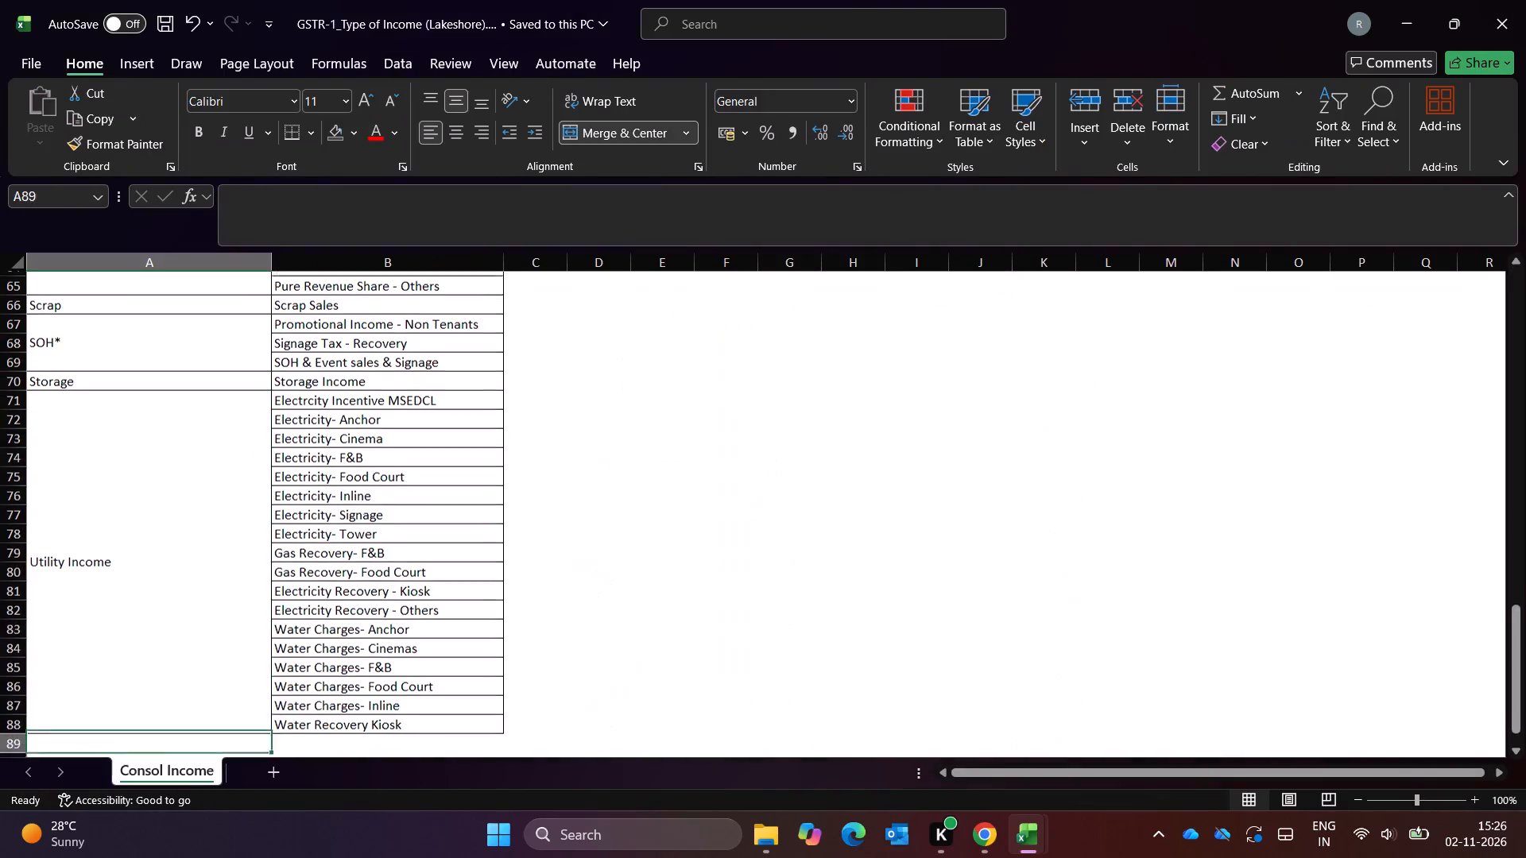
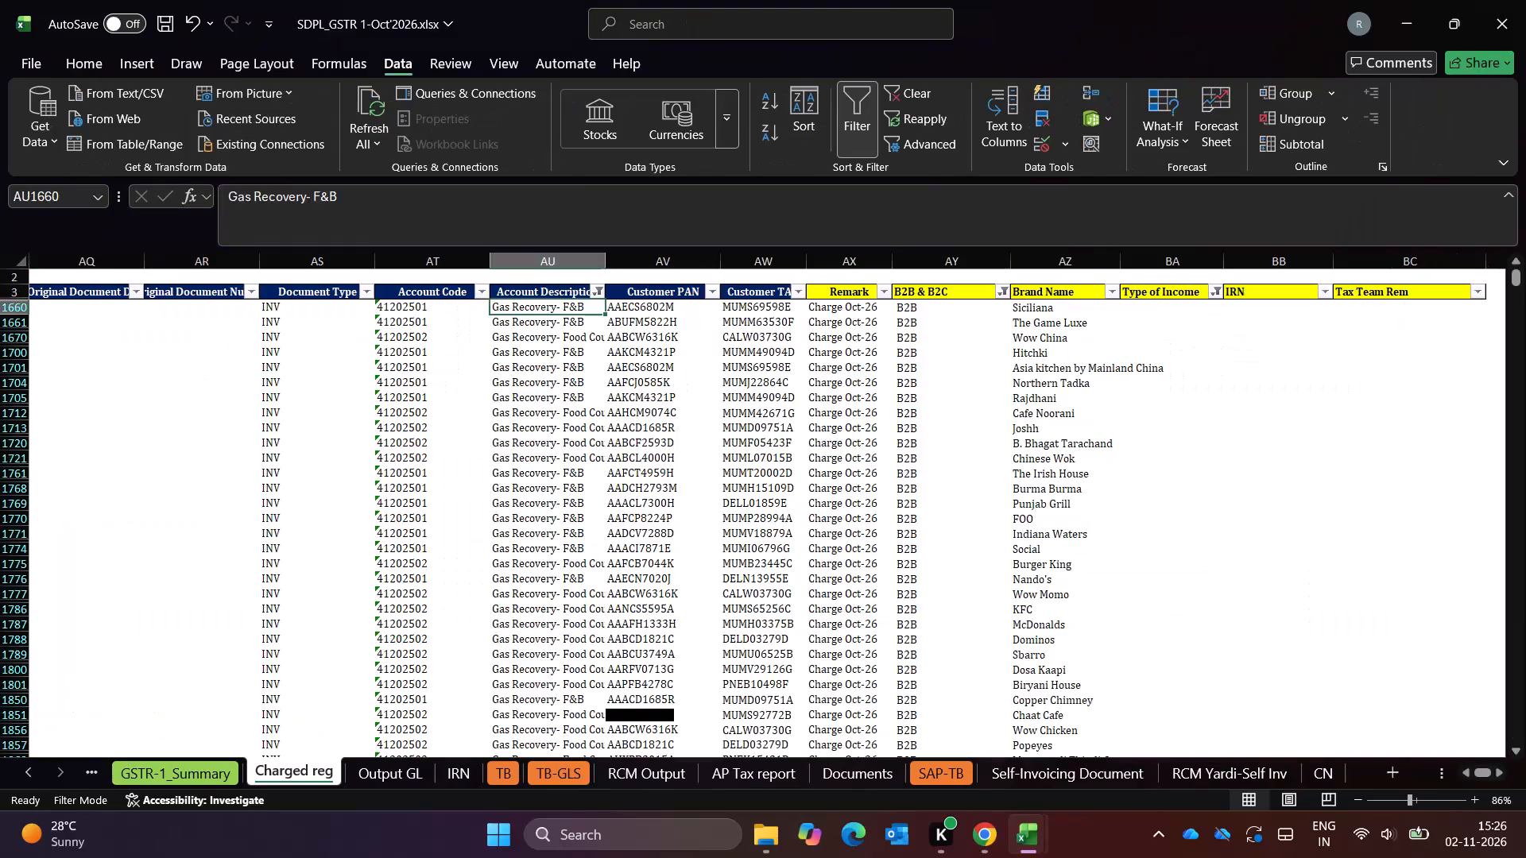
Set Type of Income to Utility Income for the first filtered Gas Recovery row, 1660.
key(Right)
key(Right)
key(Right)
key(Right)
key(Right)
key(Right)
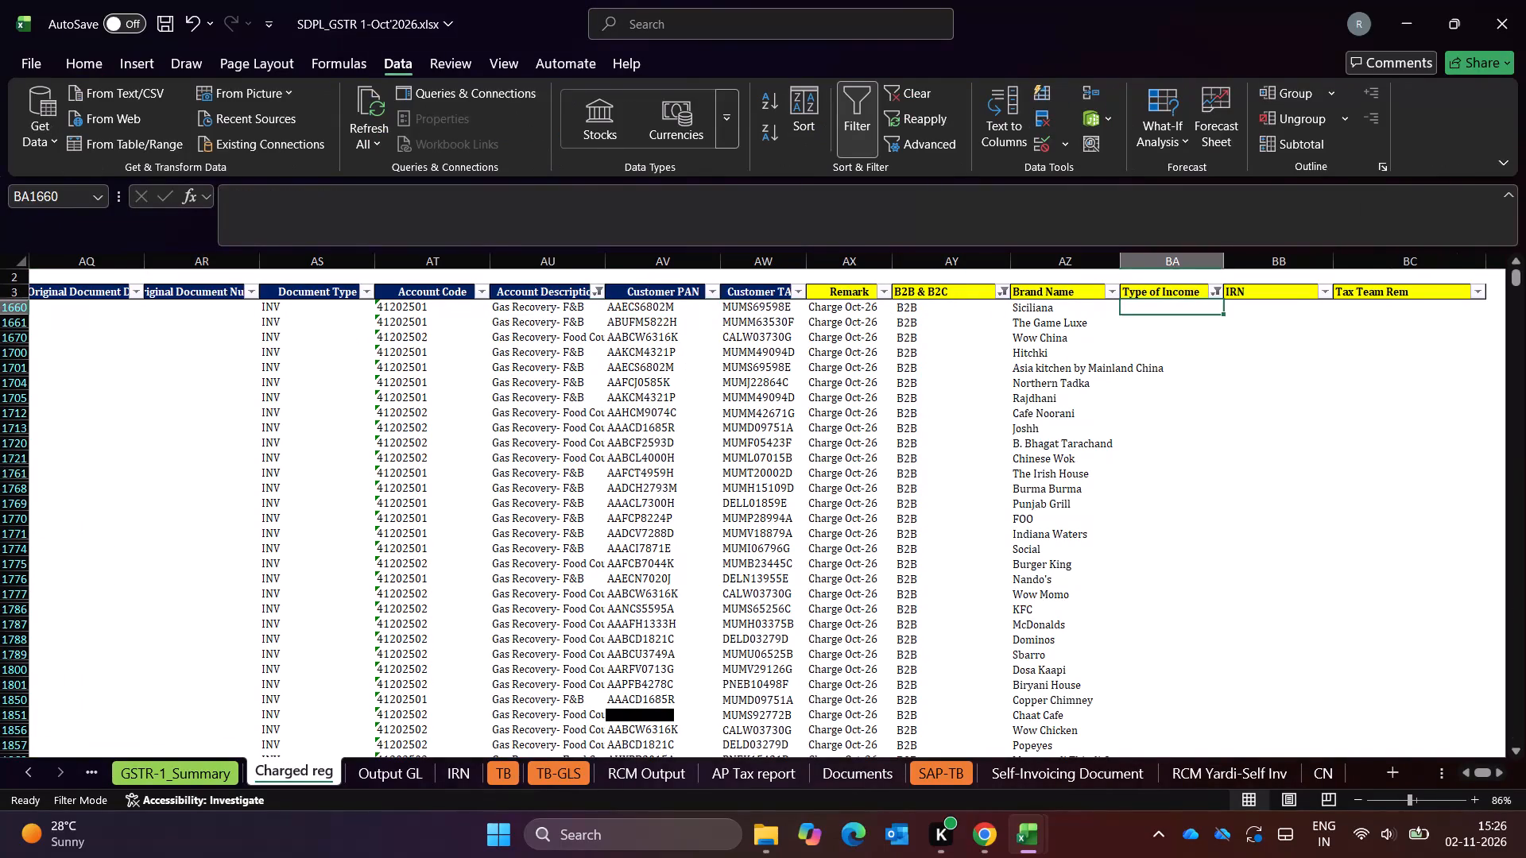
key(alt+Down)
key(Down)
key(Down)
key(Down)
key(Down)
key(Down)
key(Down)
key(Down)
key(Down)
key(Down)
key(Down)
key(Down)
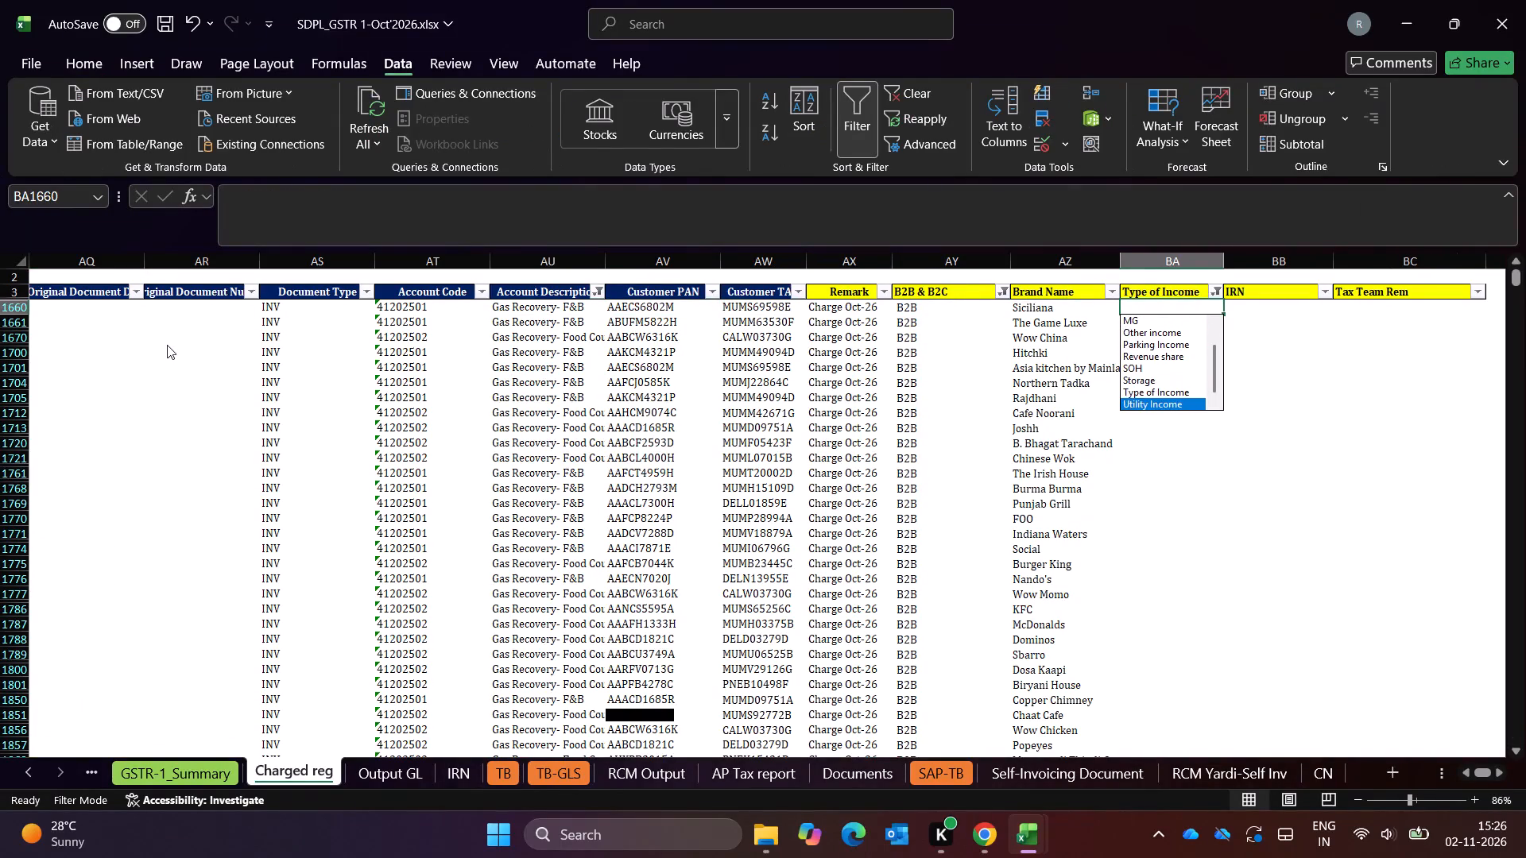
key(Return)
Fill Utility Income down the Type of Income column for all visible Gas Recovery rows, through row 1869.
key(Left)
key(ctrl+Down)
key(Right)
key(ctrl+shift+Up)
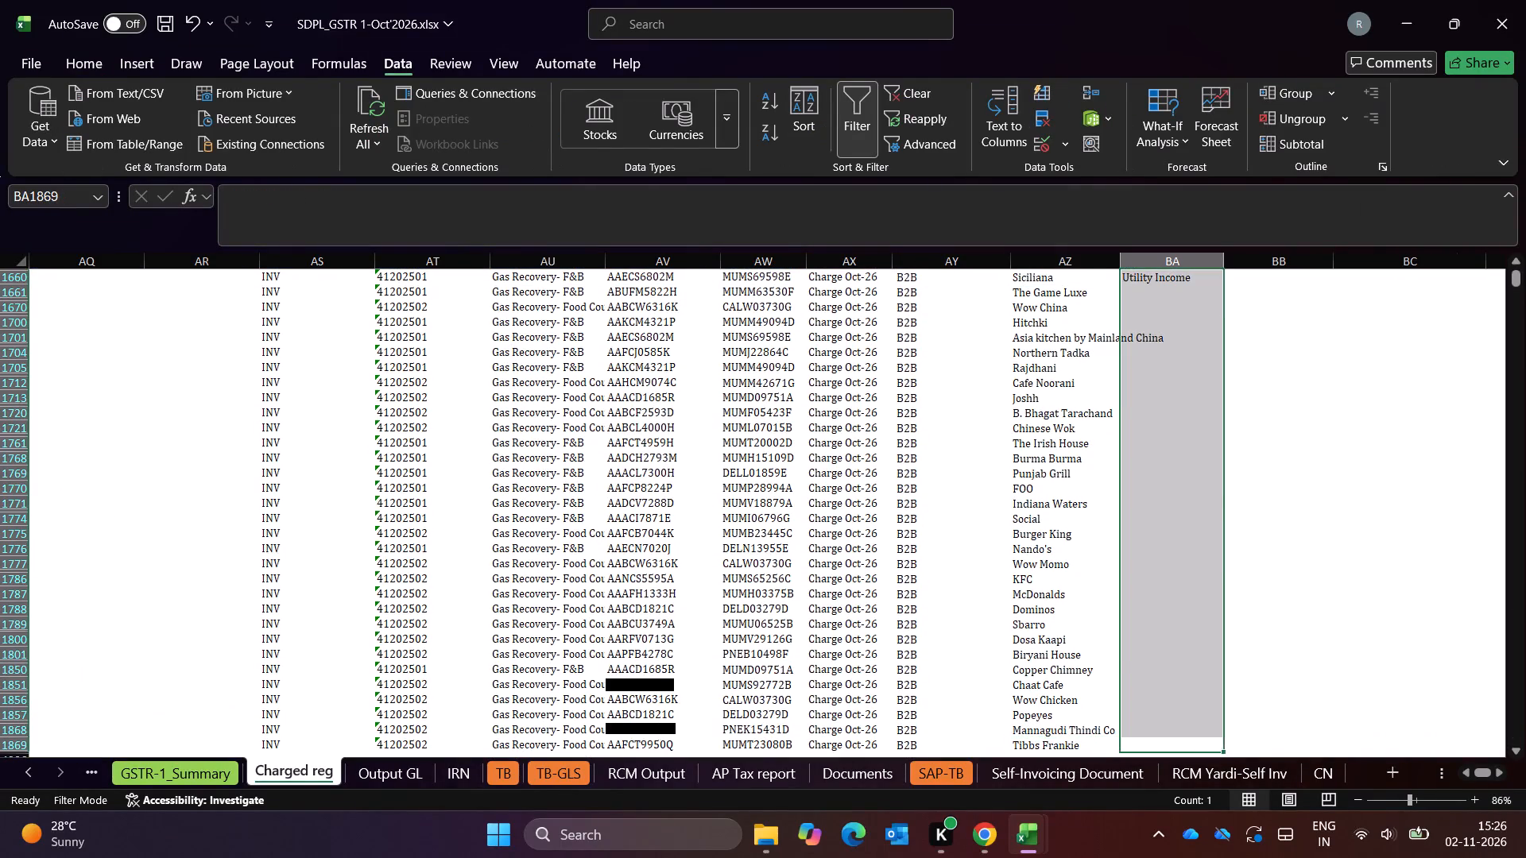
key(alt+semicolon)
key(ctrl+d)
Change the Account Description filter to show only Other Income and Other Misc. Income instead of the two Gas Recovery accounts.
key(ctrl+Up)
key(ctrl+Up)
key(Up)
key(Down)
key(Down)
key(Left)
key(Left)
key(Left)
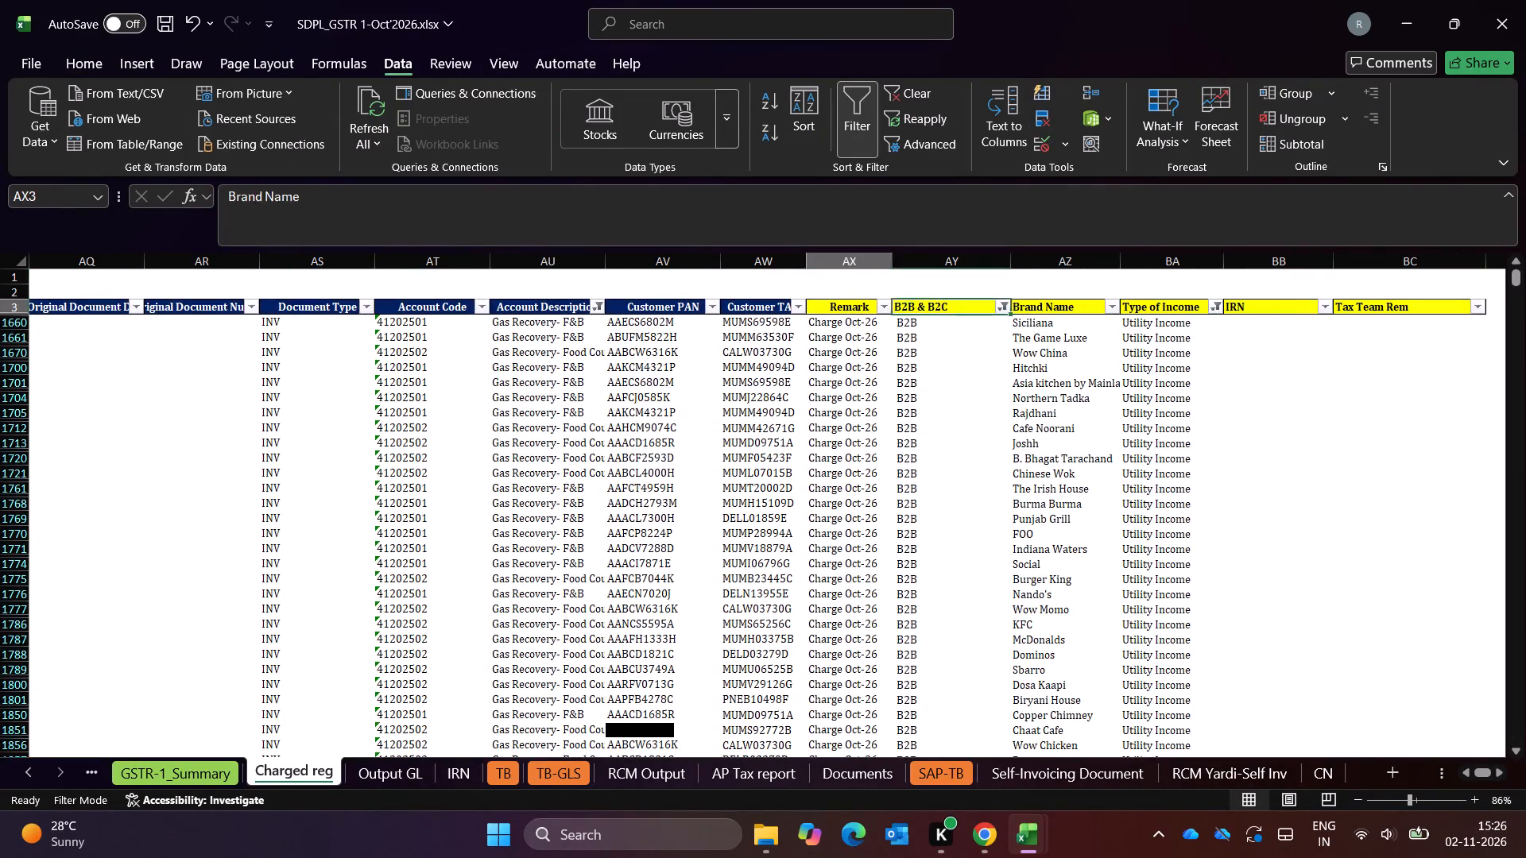
key(Left)
key(Left)
key(Left)
key(alt+Down)
key(alt+Down)
key(alt+Down)
key(alt+Down)
key(alt+Down)
key(alt+Down)
key(alt+Down)
key(alt+Down)
key(alt+Down)
key(Down)
key(Down)
key(Down)
key(space)
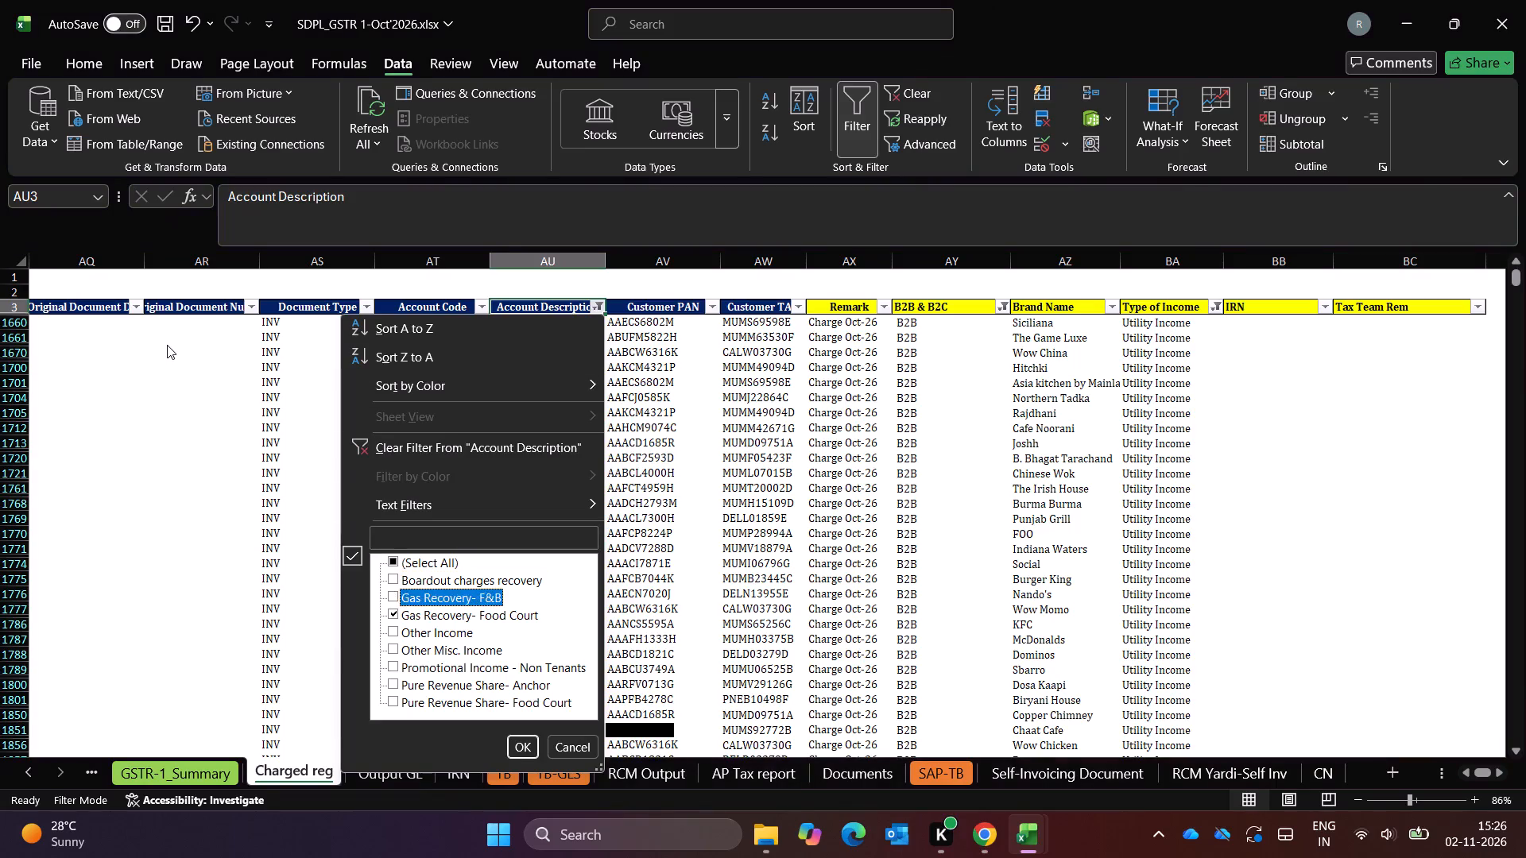
key(Down)
key(space)
key(Down)
key(Down)
key(Down)
key(Up)
key(Up)
key(Down)
key(space)
key(space)
key(Up)
key(space)
key(Down)
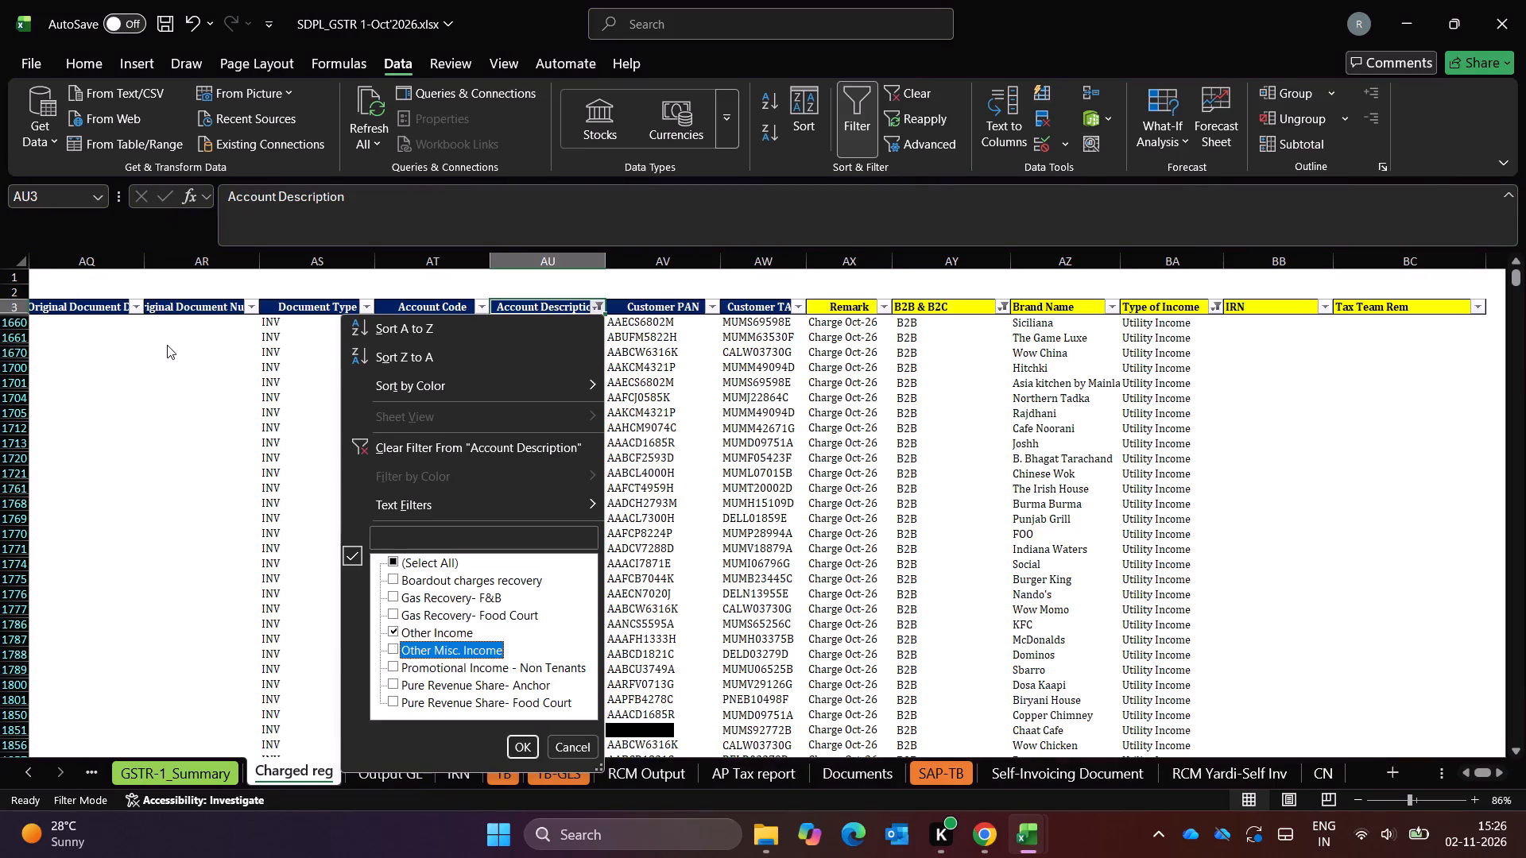
key(space)
key(Return)
Switch to the GSTR-1_Type of Income workbook and check the income category for Other Income and Other Misc. Income.
key(Right)
key(Right)
key(Right)
key(Right)
key(Right)
key(Down)
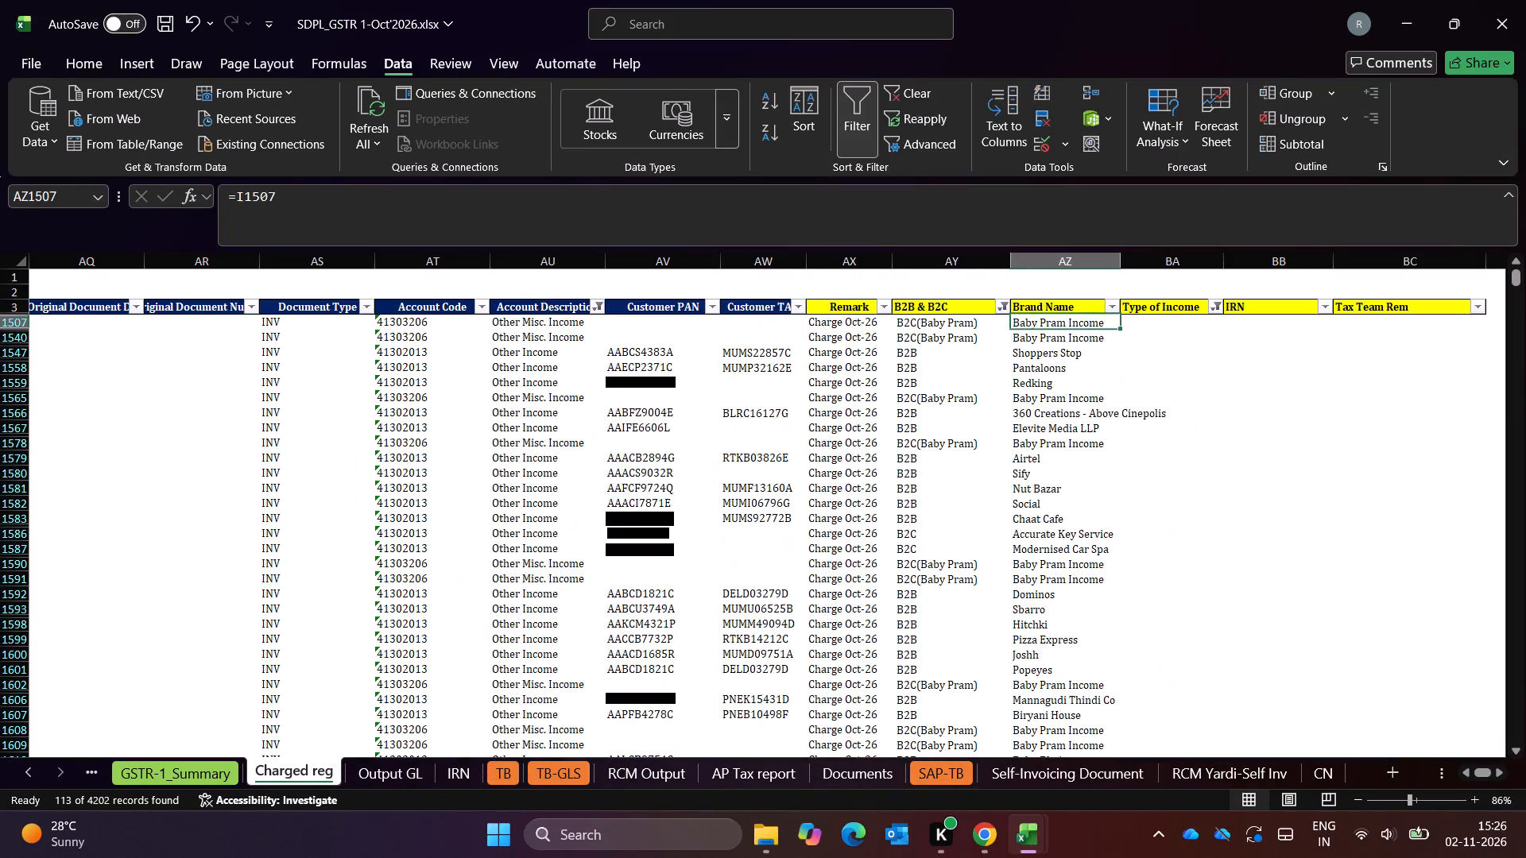
key(alt+Tab)
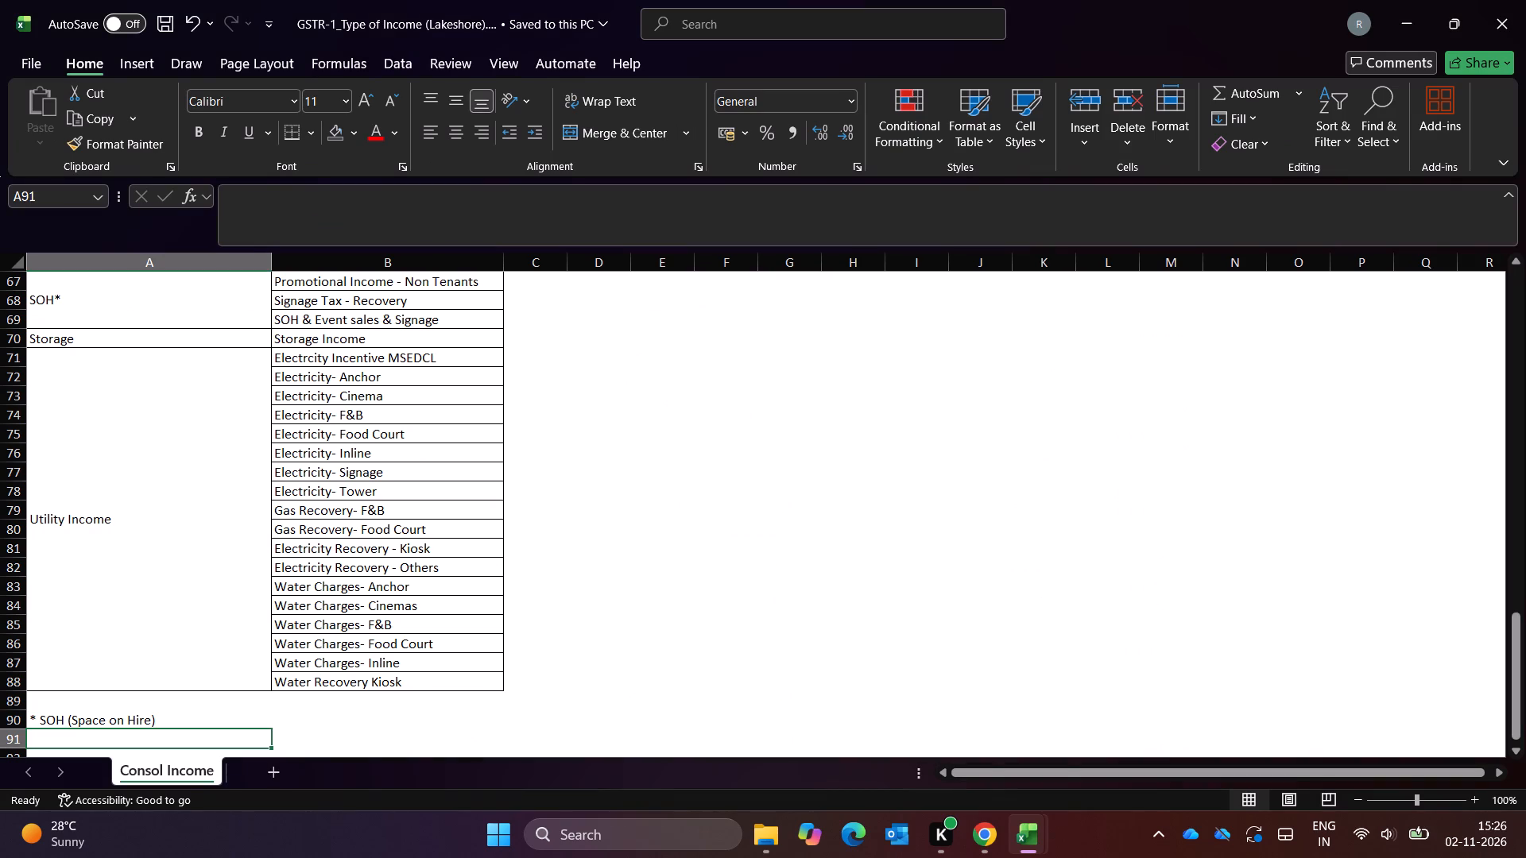
key(Up)
key(Up)
key(Up)
key(Up)
key(Up)
key(Up)
key(Up)
key(Up)
key(Up)
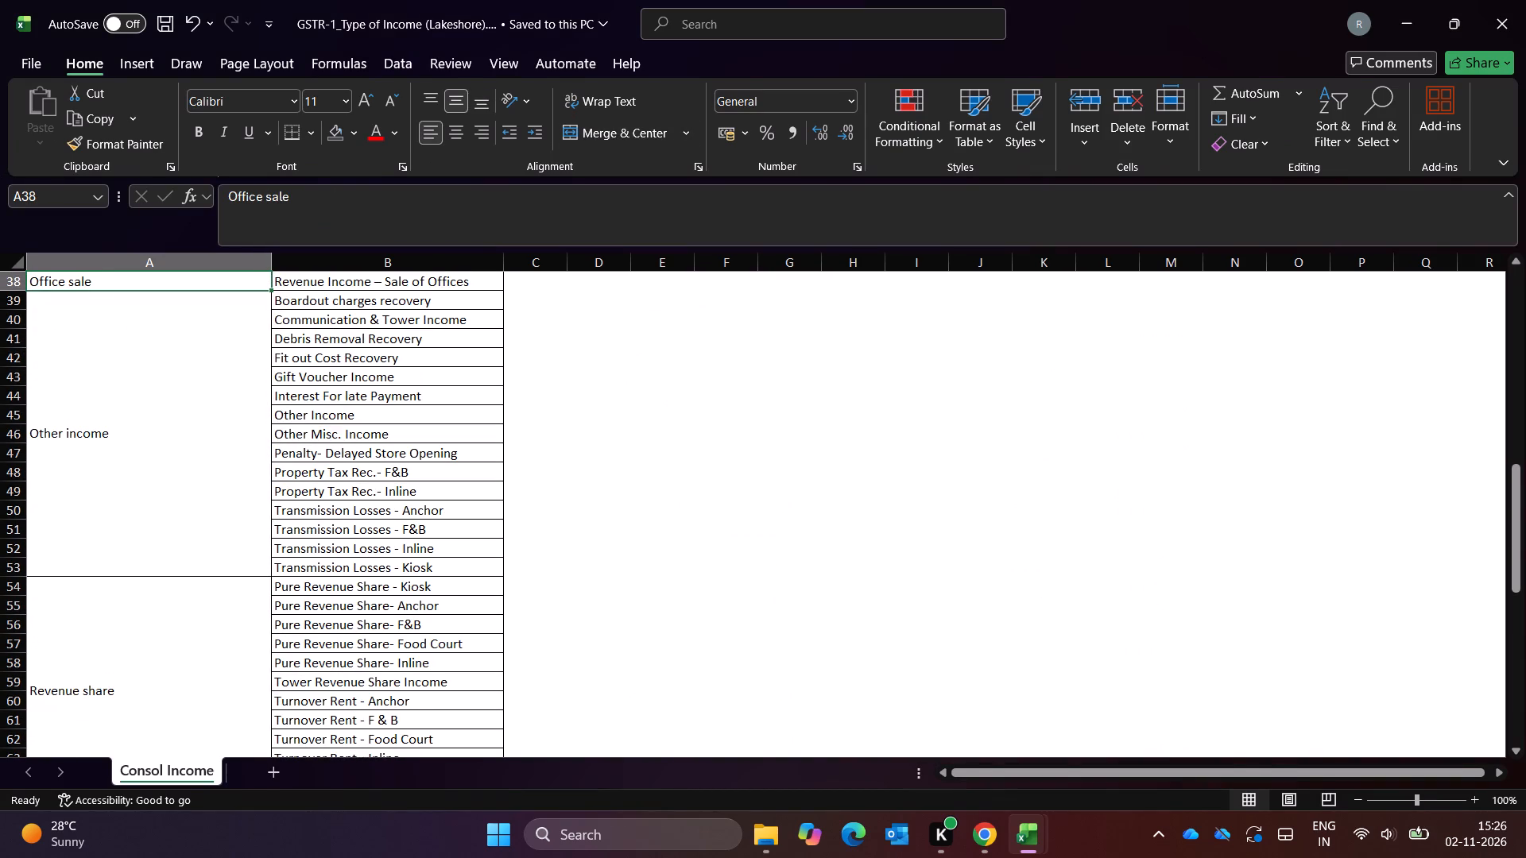
key(alt+Tab)
key(alt+Tab)
key(alt+Tab)
Back in the Charged reg sheet, set Type of Income to Other income for the first filtered row, 1507.
key(Right)
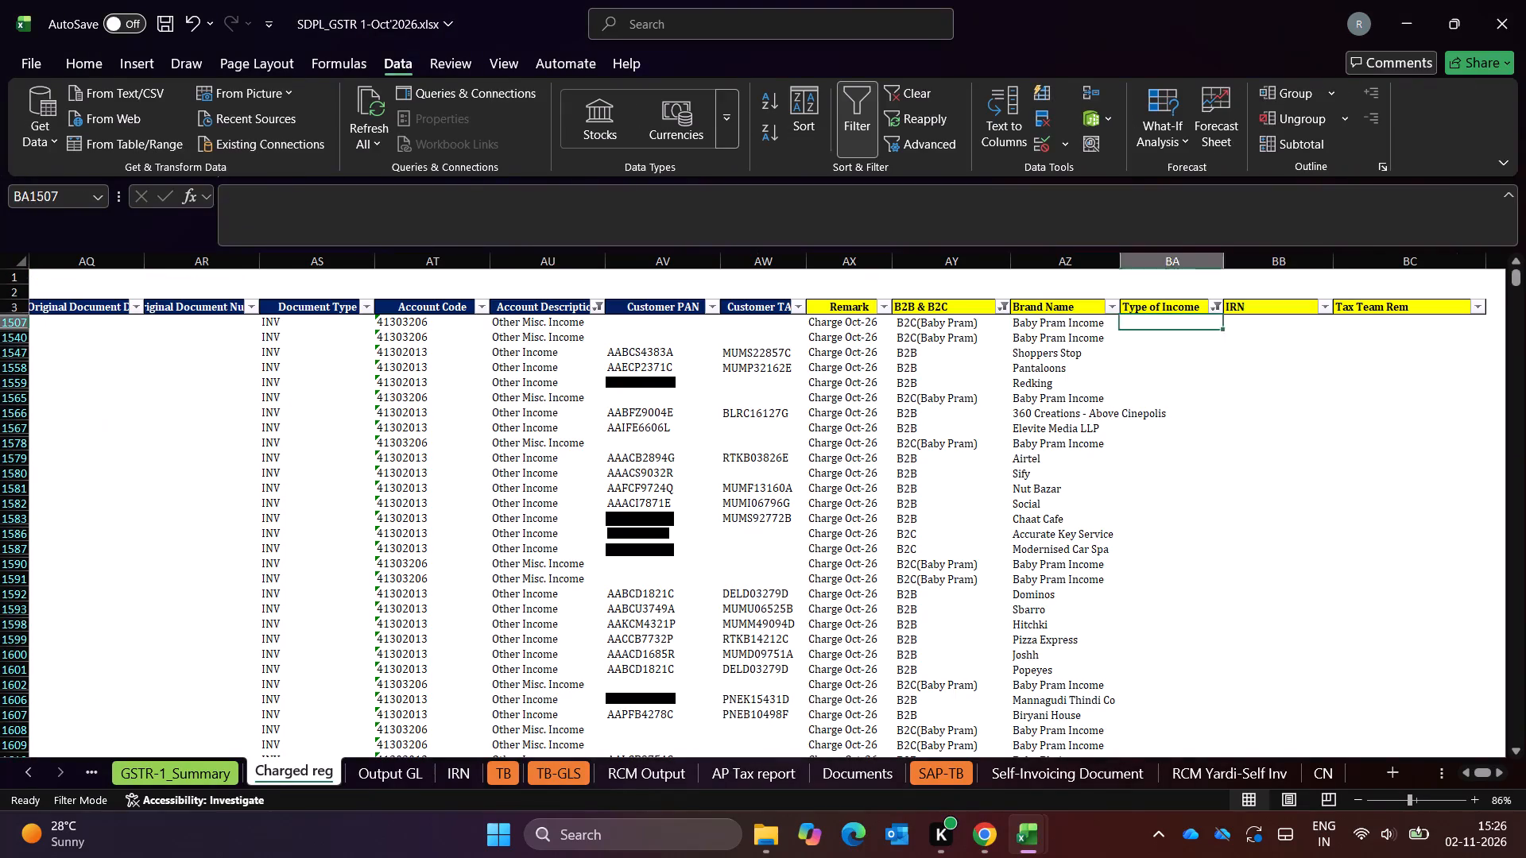
key(Right)
key(Left)
key(alt+Down)
key(Down)
key(Down)
key(Down)
key(Down)
key(Down)
key(Down)
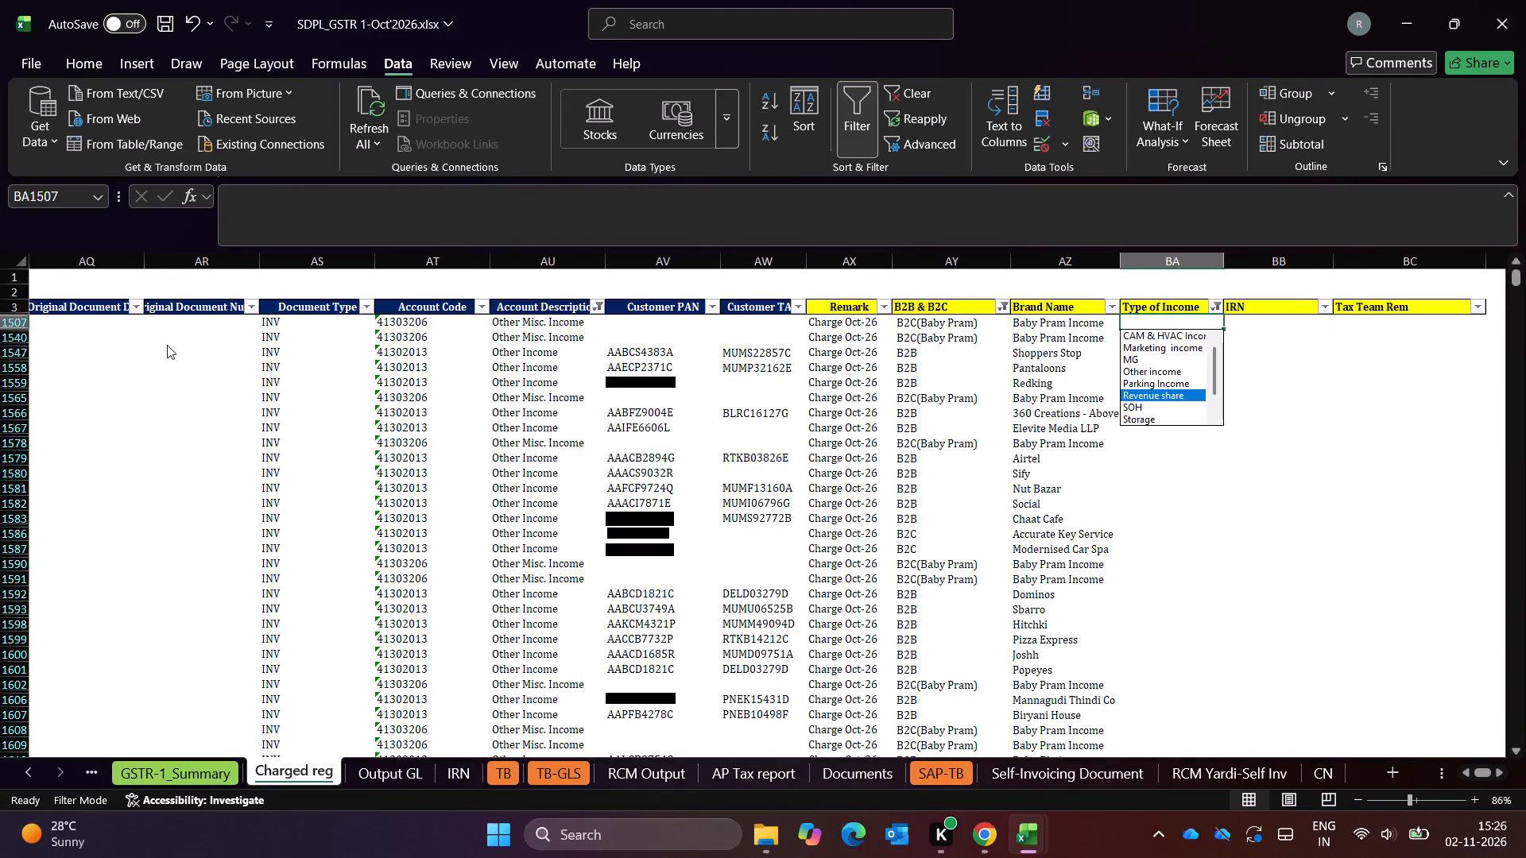
key(Down)
key(Down)
key(Down)
key(Down)
key(Down)
key(Down)
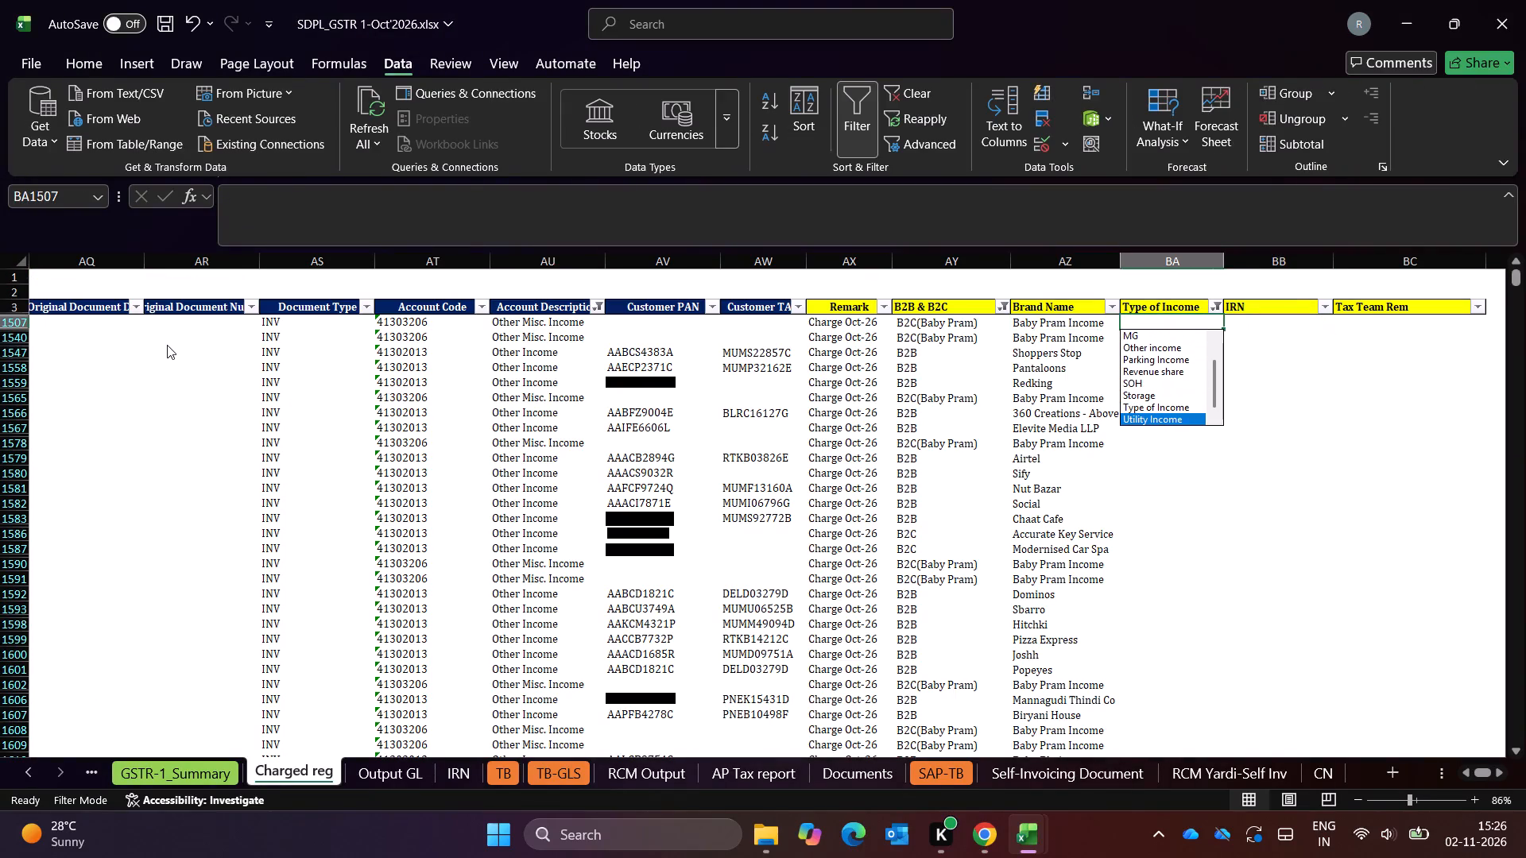
key(Down)
key(Up)
key(Up)
key(Up)
key(Up)
key(Up)
key(Up)
key(Up)
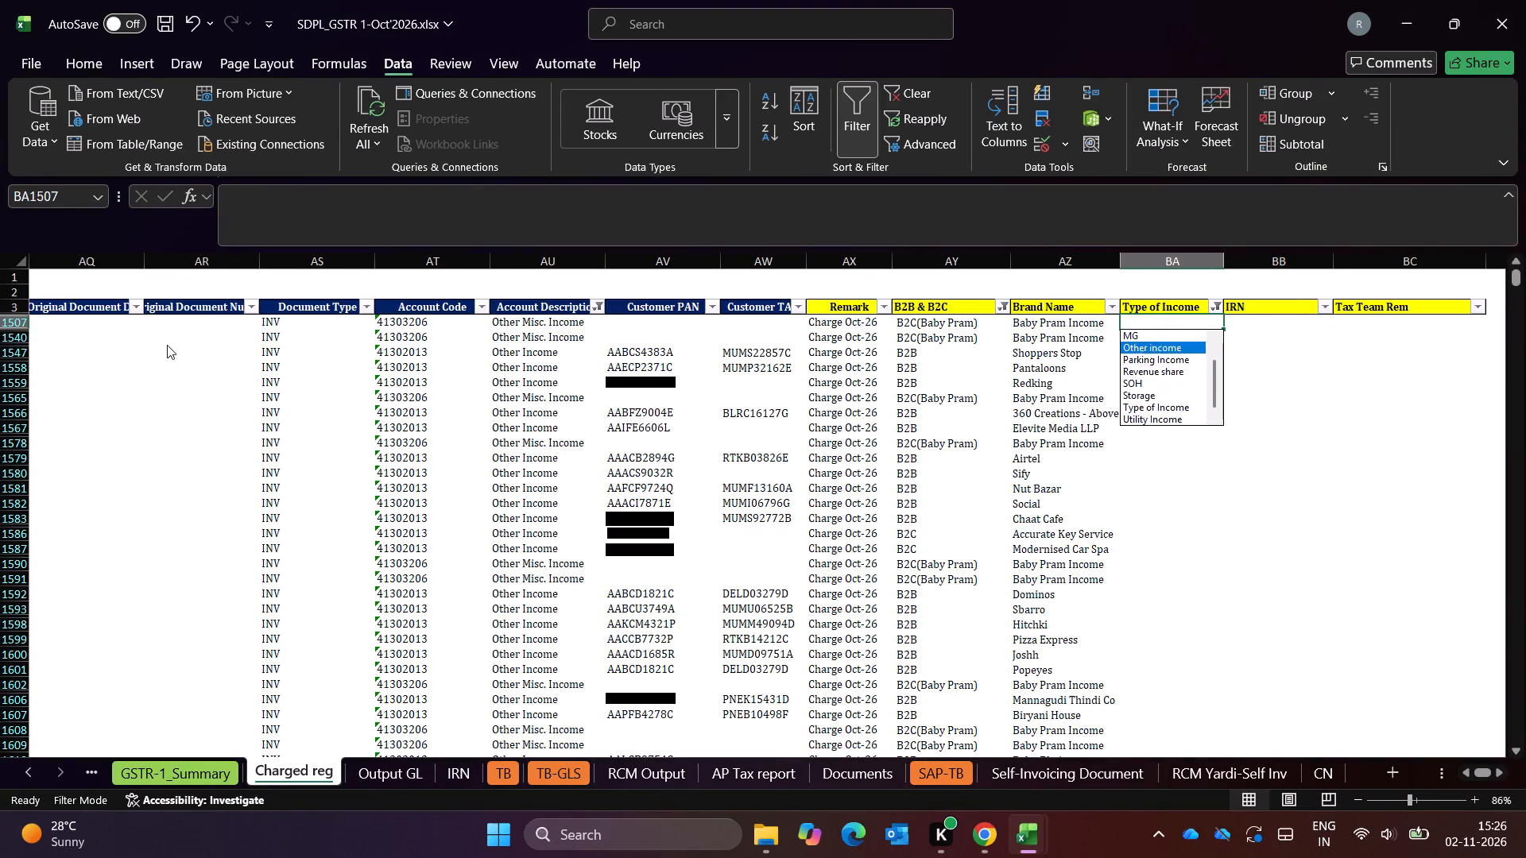
key(Up)
key(Up)
key(Down)
key(Down)
key(Down)
key(Return)
Fill Other income down the Type of Income column for all visible rows through row 1998.
key(Left)
key(ctrl+Down)
key(Right)
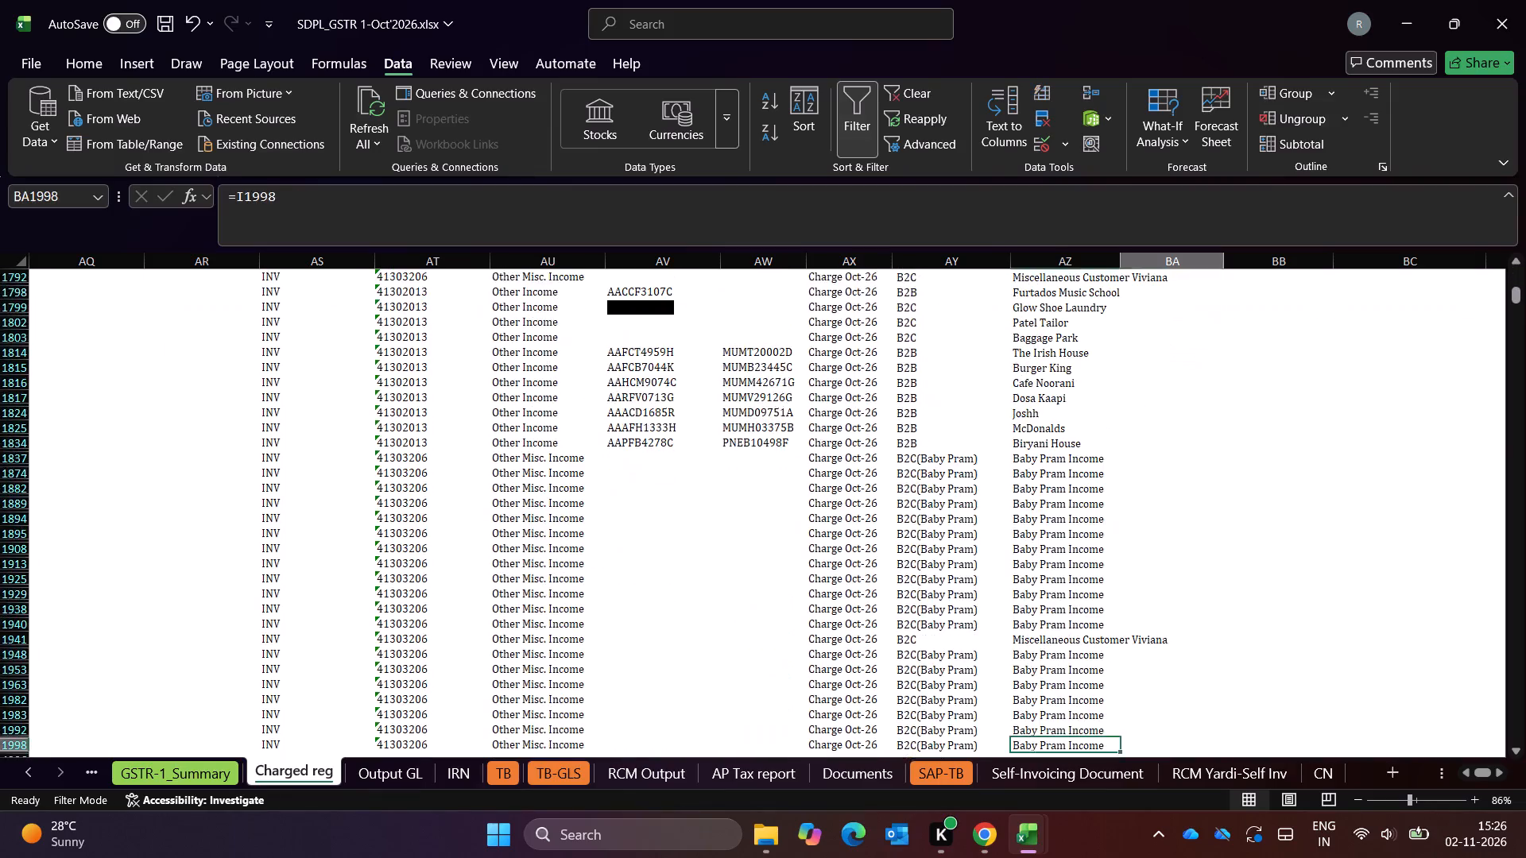
key(ctrl+shift+Up)
key(alt+semicolon)
key(ctrl+d)
Reset the Account Description filter from Other Income and Other Misc. Income to select all accounts.
key(ctrl+Up)
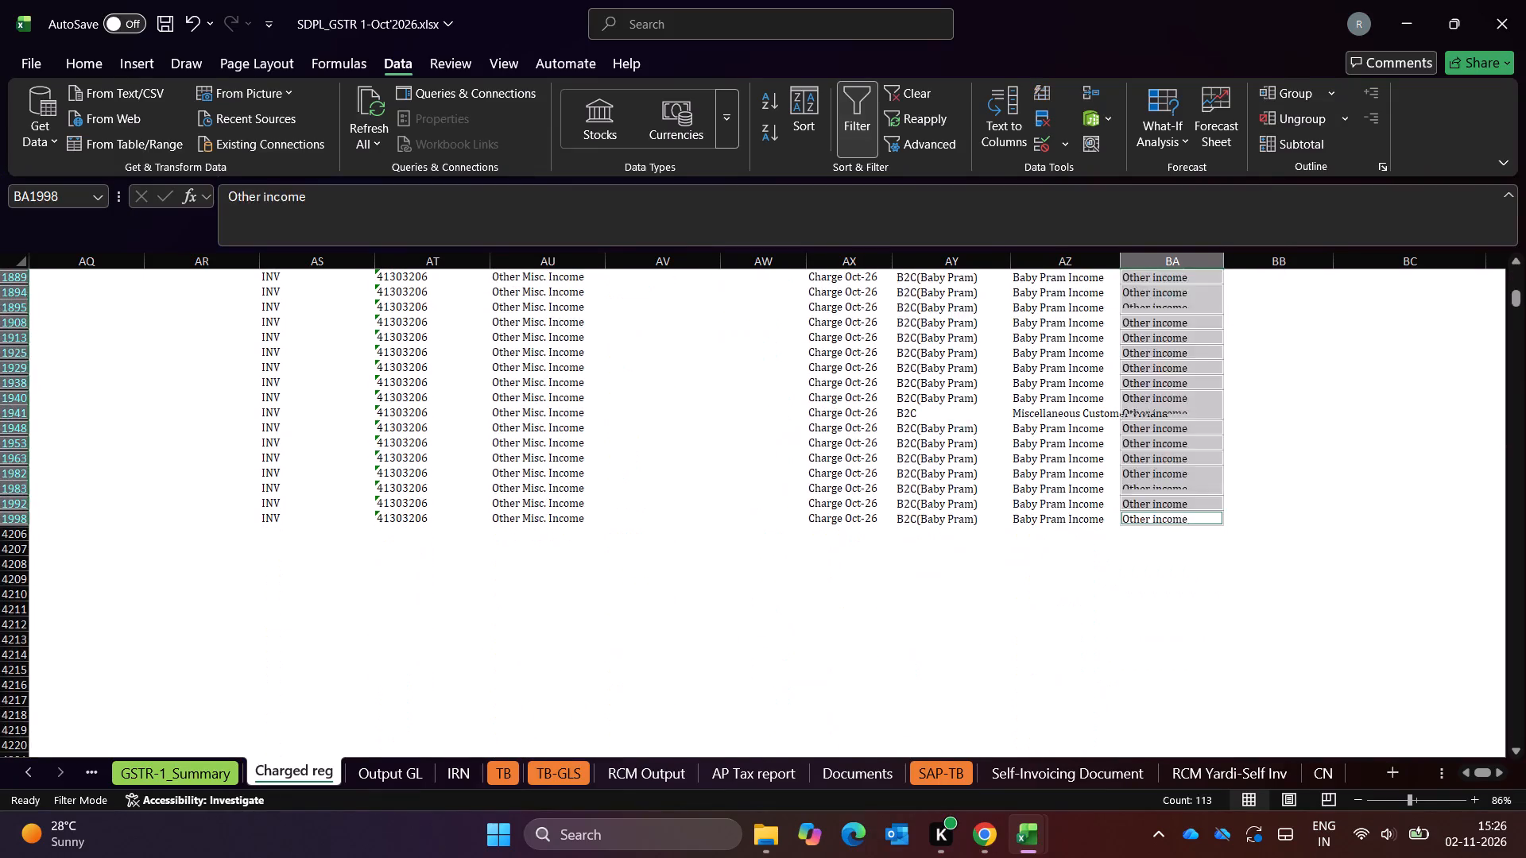
key(ctrl+Up)
key(Down)
key(Down)
key(Left)
key(Left)
key(Left)
key(Left)
key(Left)
key(Left)
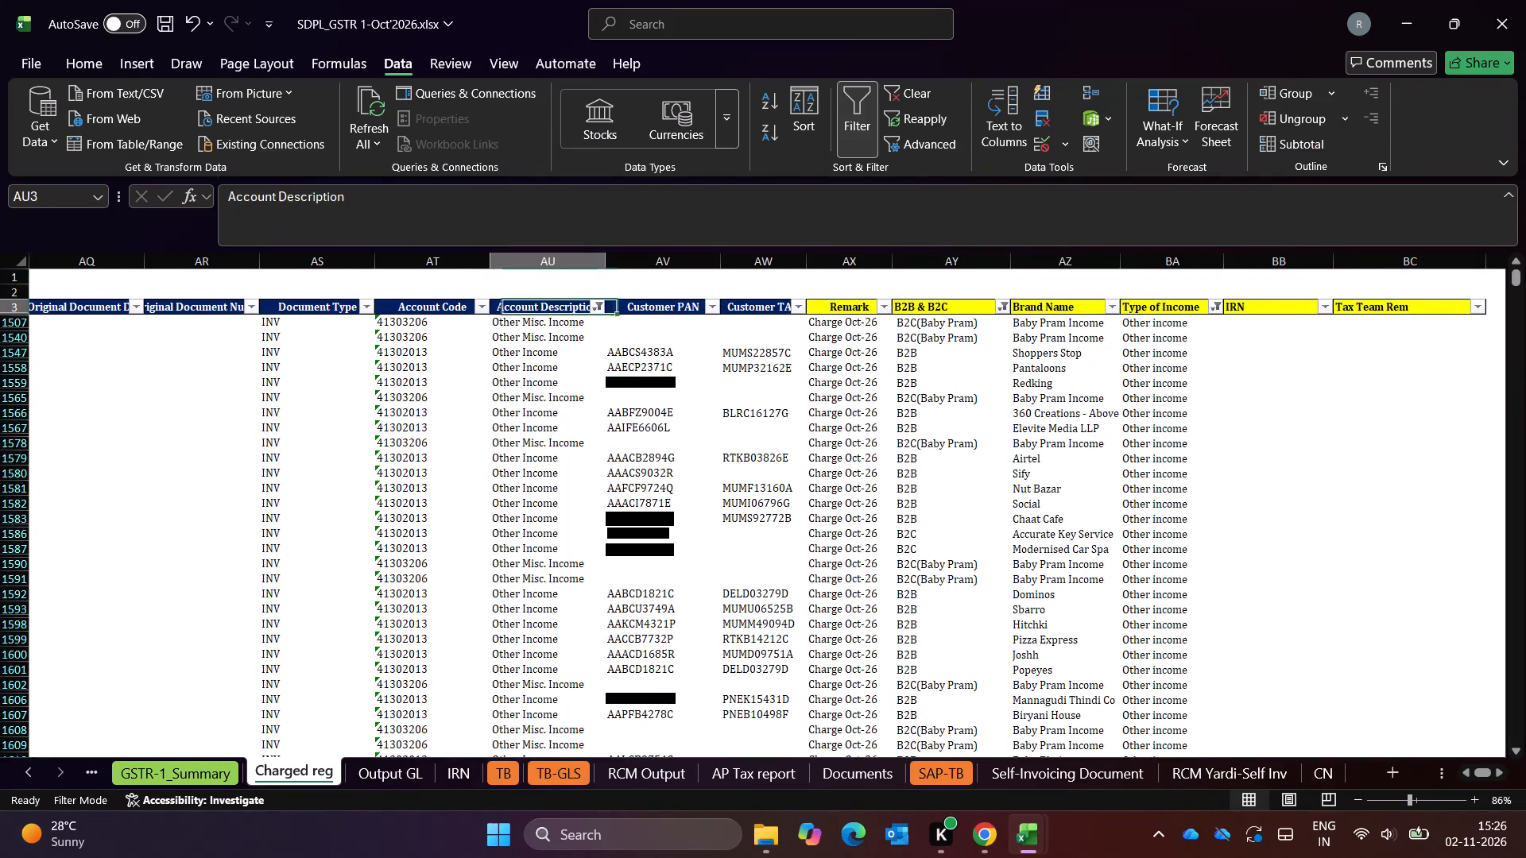
key(alt+Down)
key(alt+Down)
key(alt+Down)
key(alt+Down)
key(alt+Down)
key(alt+Down)
key(alt+Down)
key(alt+Down)
key(alt+Down)
key(alt+Down)
key(alt+Down)
key(alt+Down)
key(alt+Down)
key(alt+Down)
key(alt+Down)
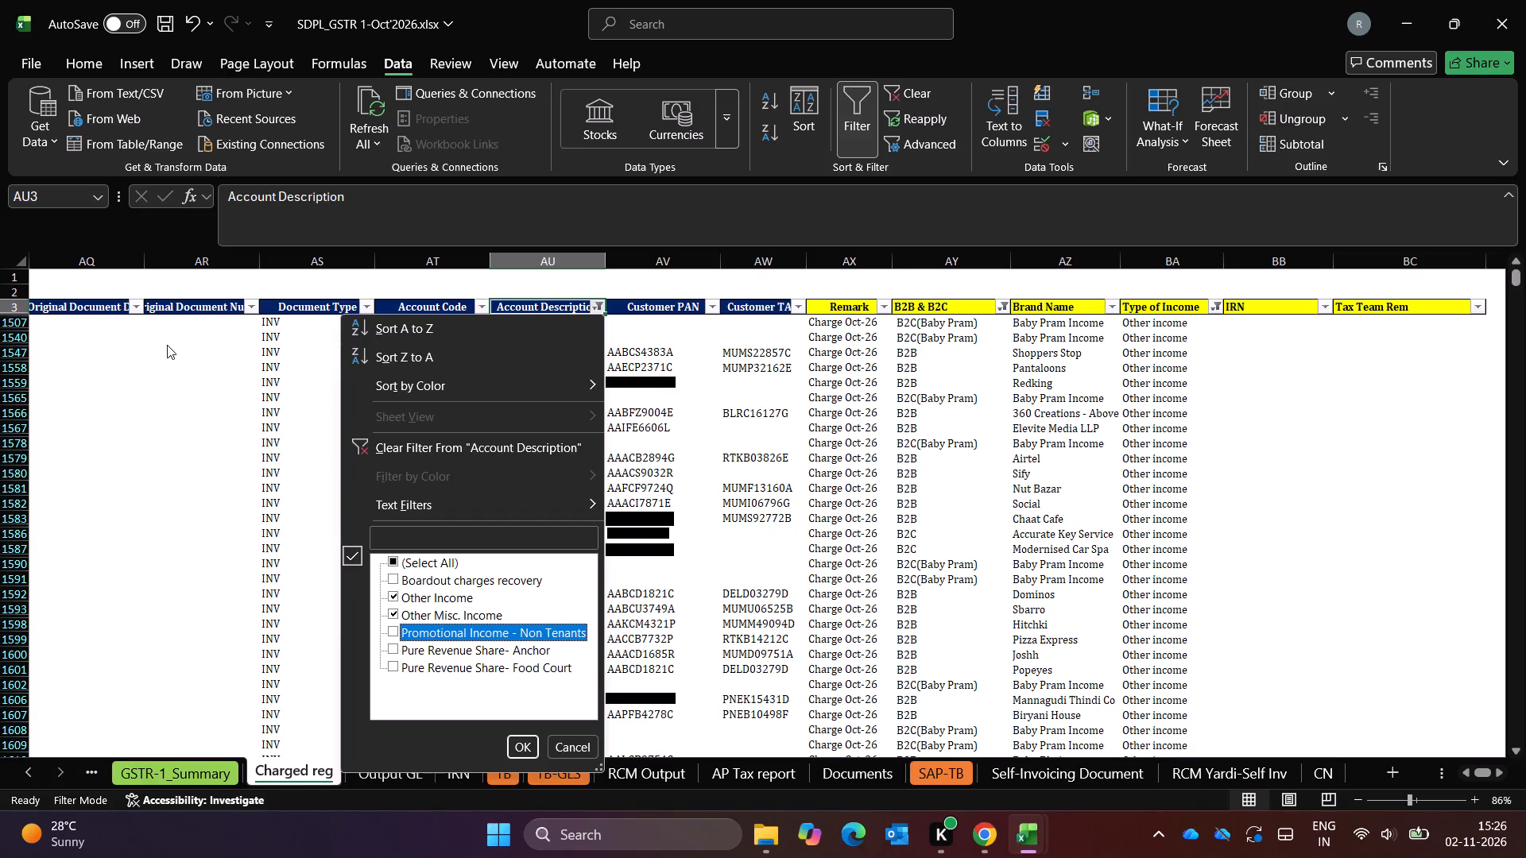
key(Up)
key(Up)
key(Up)
key(space)
key(Down)
key(space)
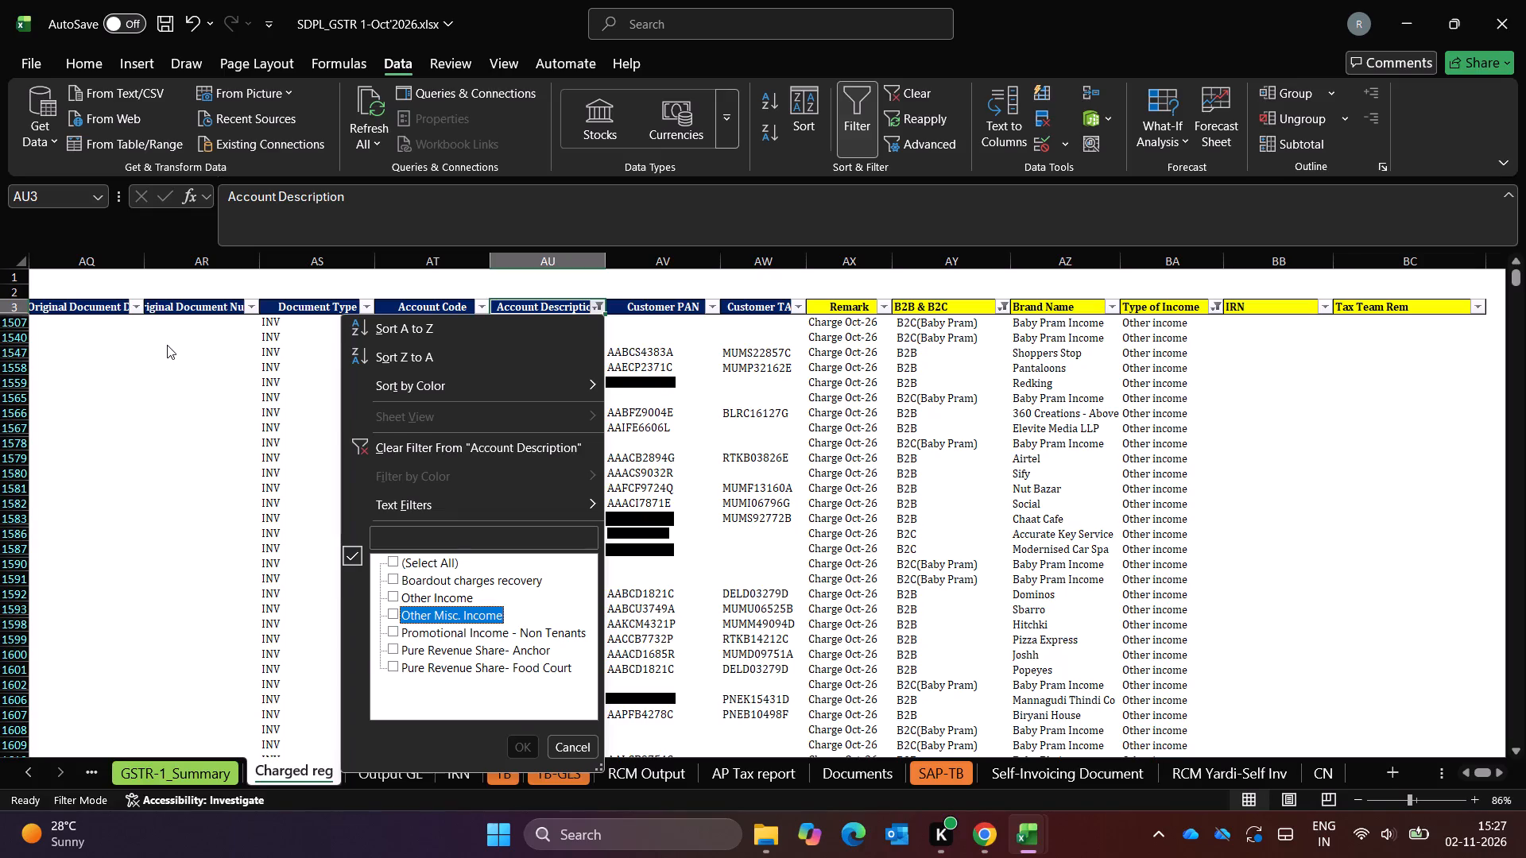
key(Up)
key(Up)
key(Up)
key(space)
key(Return)
Filter Account Description to show only Promotional Income - Non Tenants.
key(alt+Down)
key(alt+Down)
key(alt+Down)
key(alt+Down)
key(alt+Down)
key(alt+Down)
key(alt+Down)
key(alt+Down)
key(alt+Down)
key(alt+Down)
key(alt+Down)
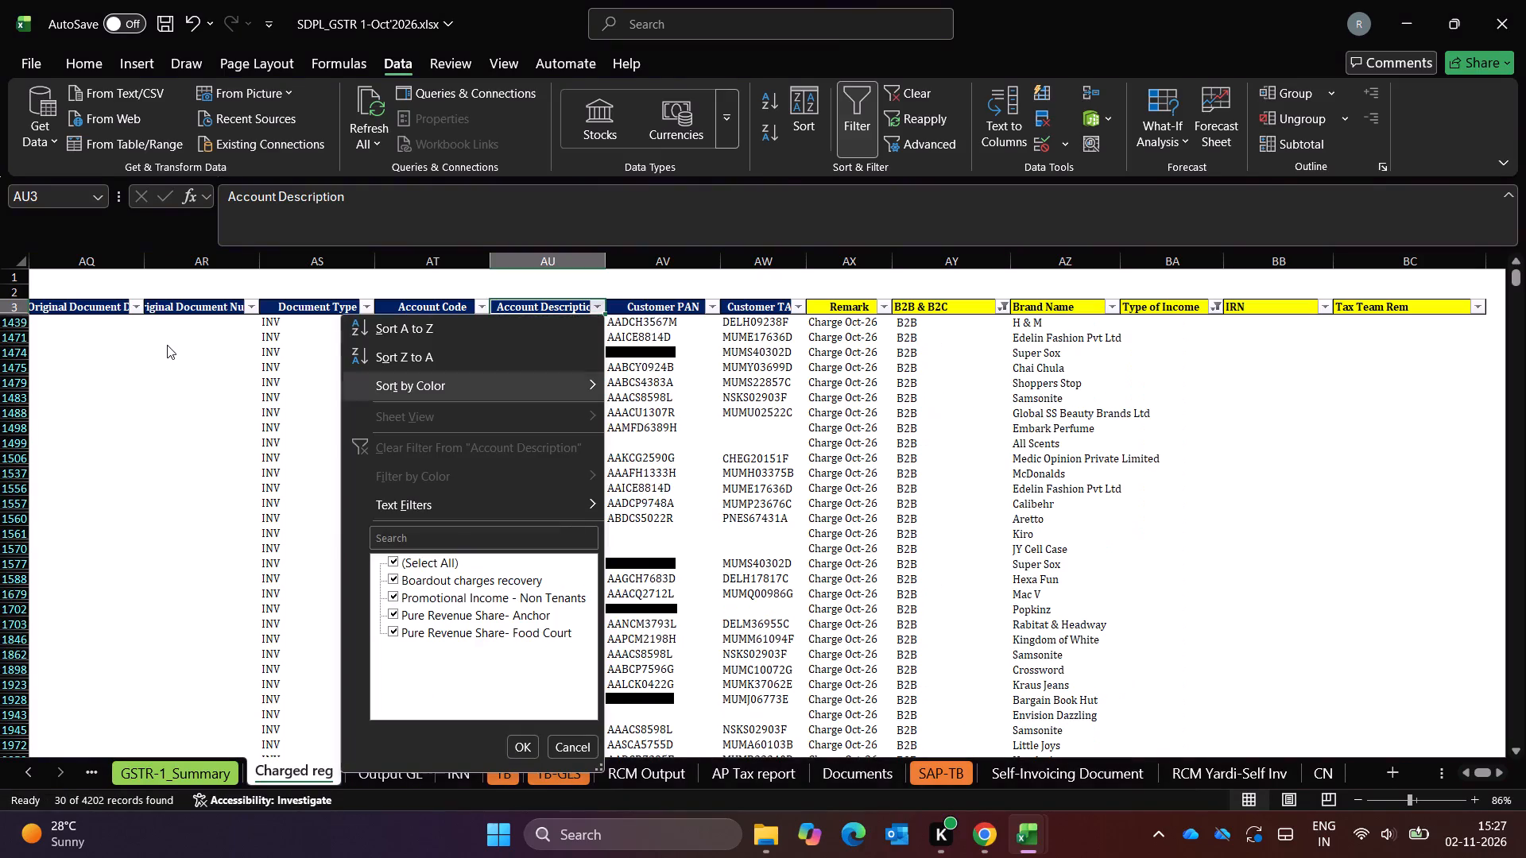
key(Up)
key(space)
key(Down)
key(Down)
key(space)
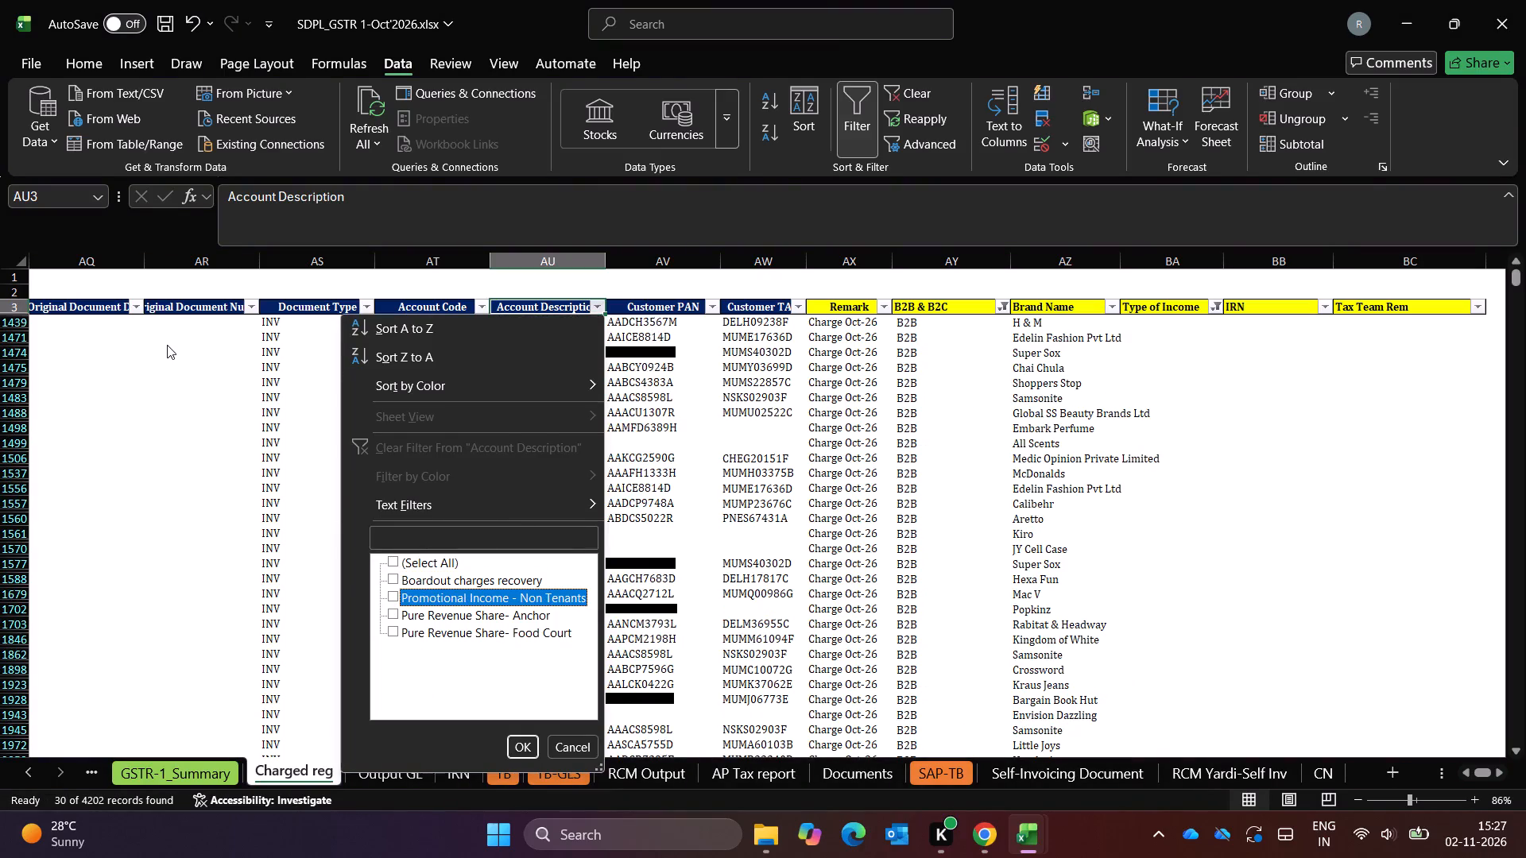
key(Return)
key(Down)
key(Down)
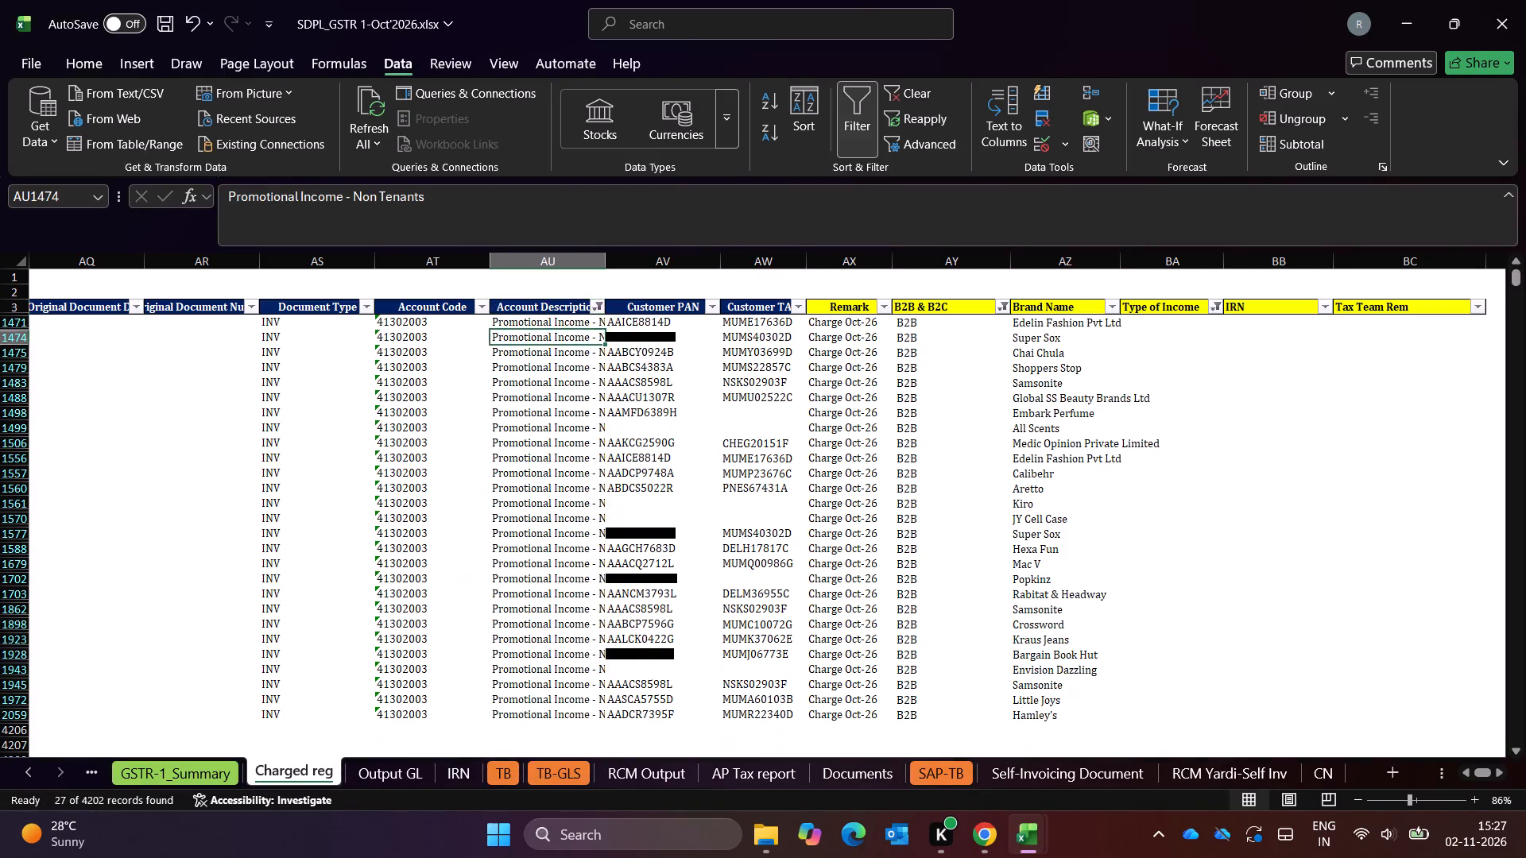
key(Up)
Switch to the GSTR-1_Type of Income workbook and check the income category for Promotional Income - Non Tenants.
key(alt+Tab)
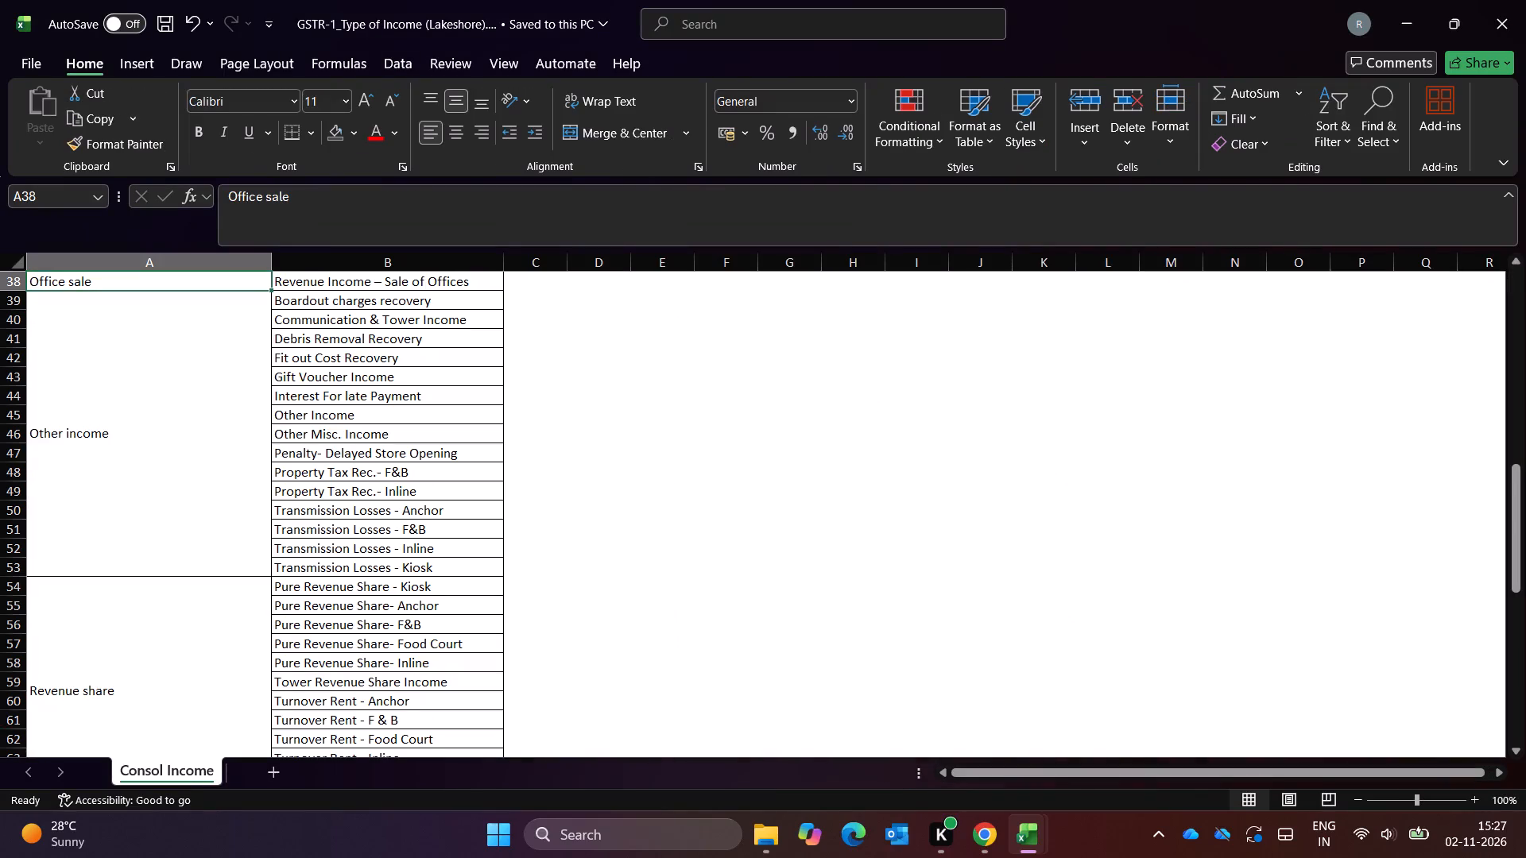
key(Down)
key(Down)
key(Down)
key(Down)
key(Down)
key(Down)
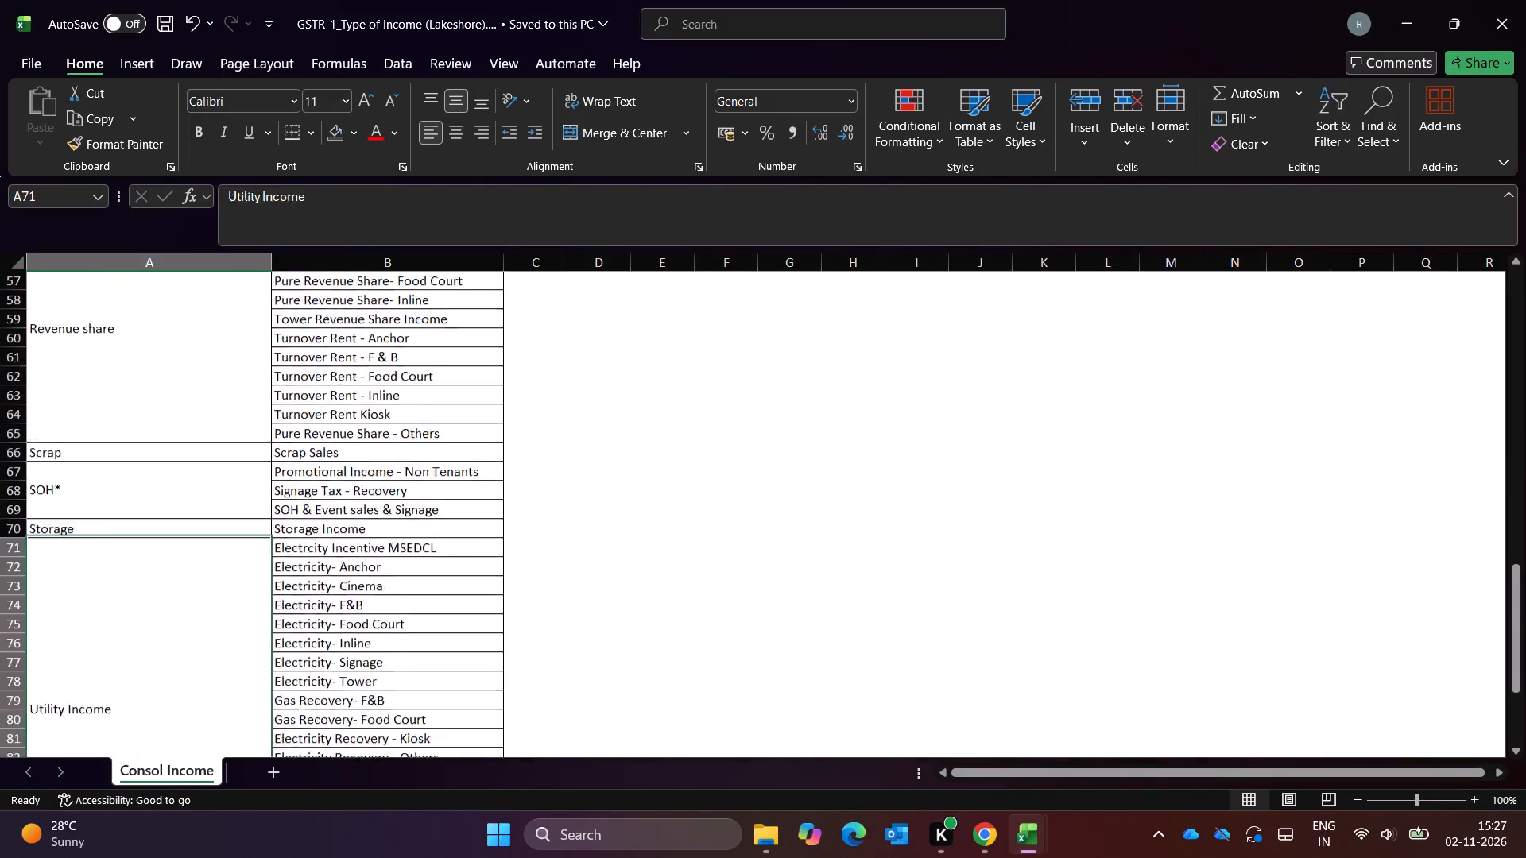
key(Down)
key(Up)
key(Up)
key(Up)
key(Up)
key(Down)
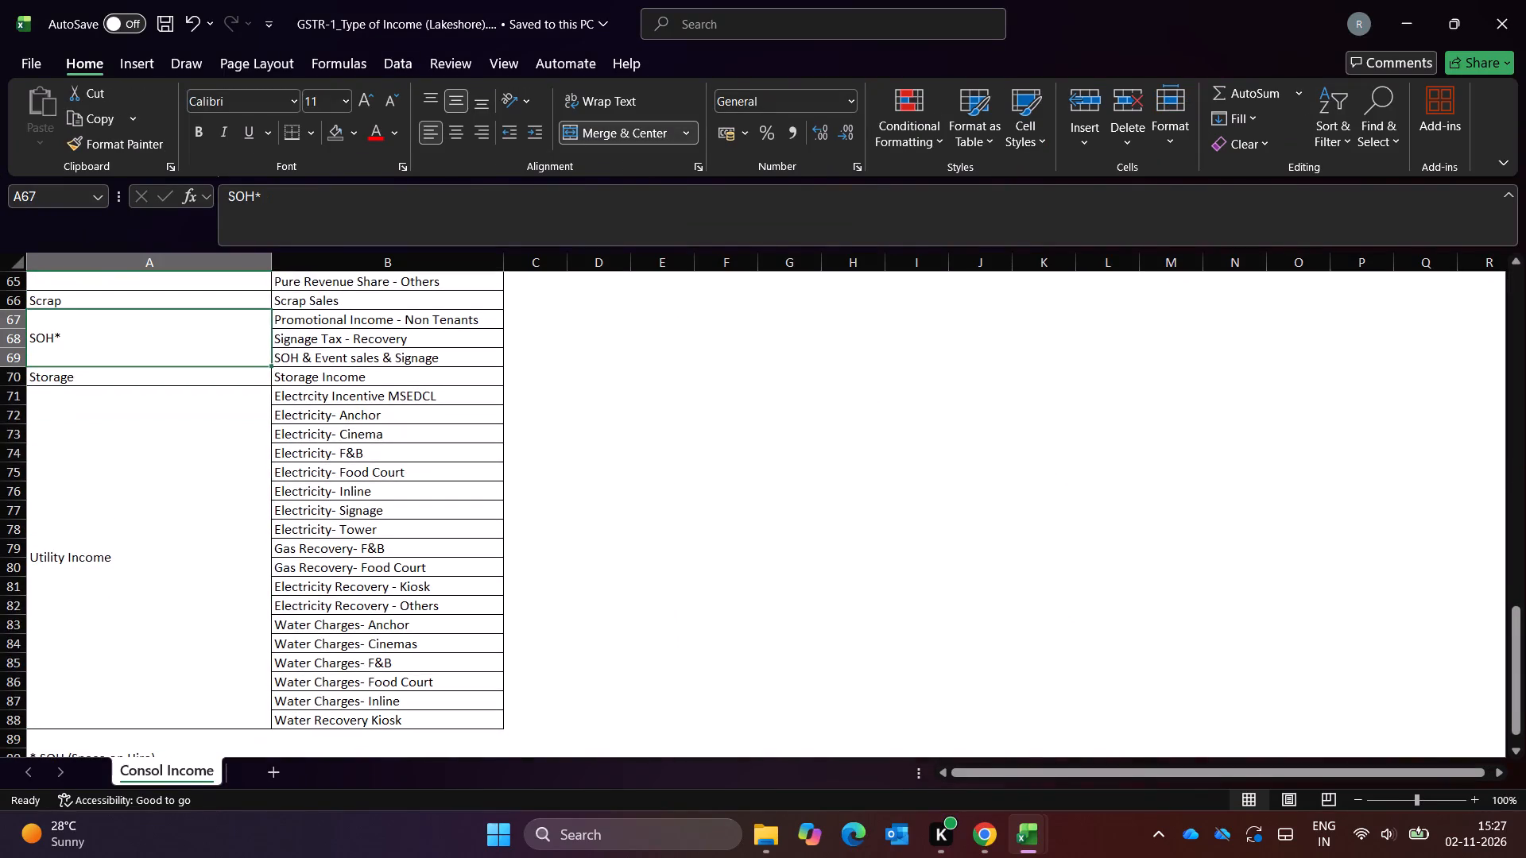
key(Up)
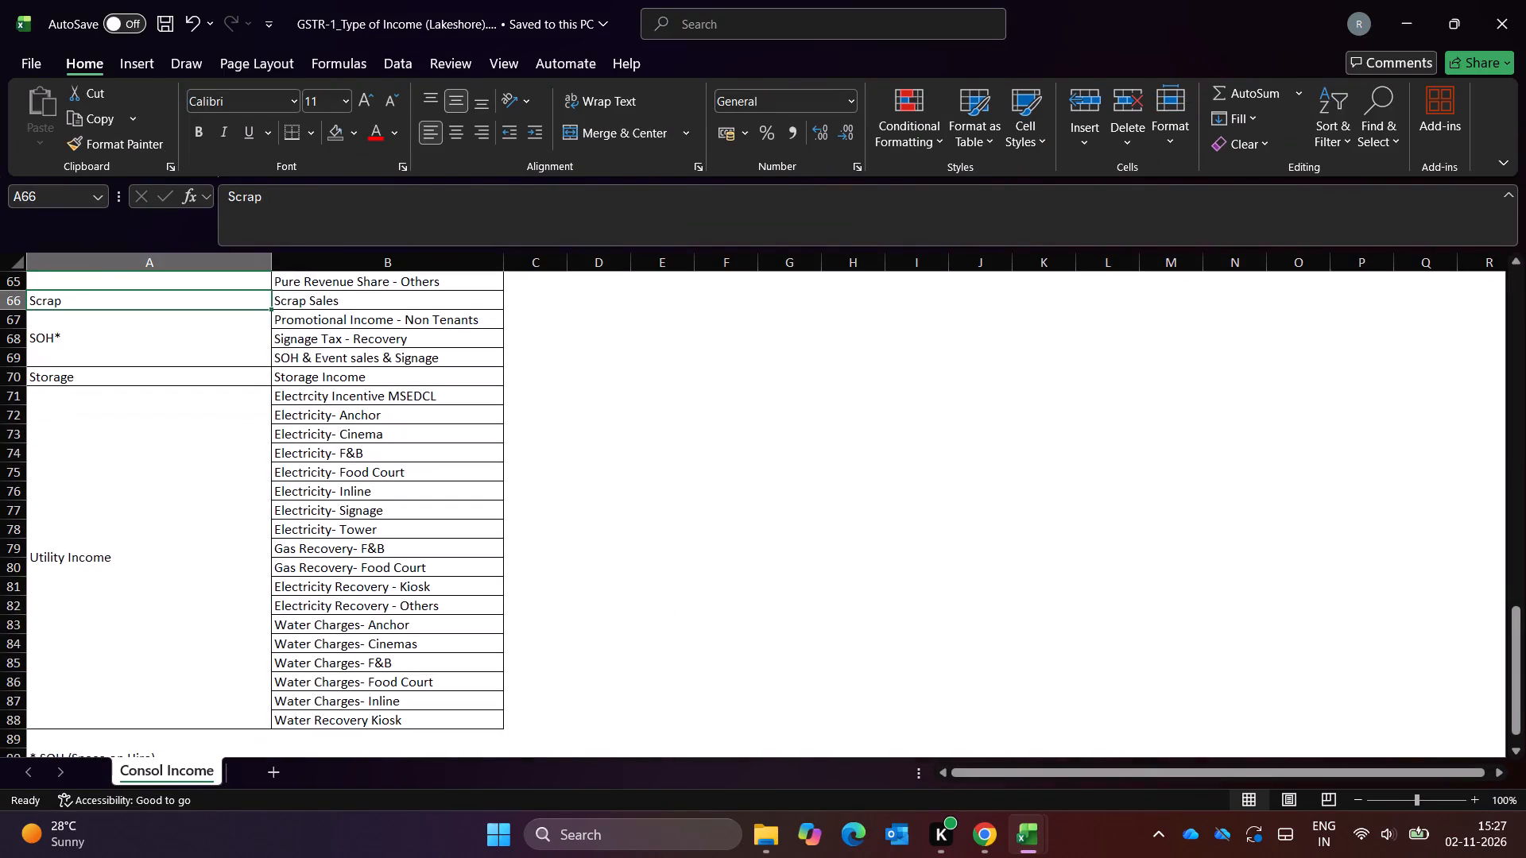
Back in the Charged reg sheet, set Type of Income to SOH for the first filtered row, 1471.
key(alt+Tab)
key(Right)
key(Right)
key(Right)
key(Right)
key(Right)
key(Right)
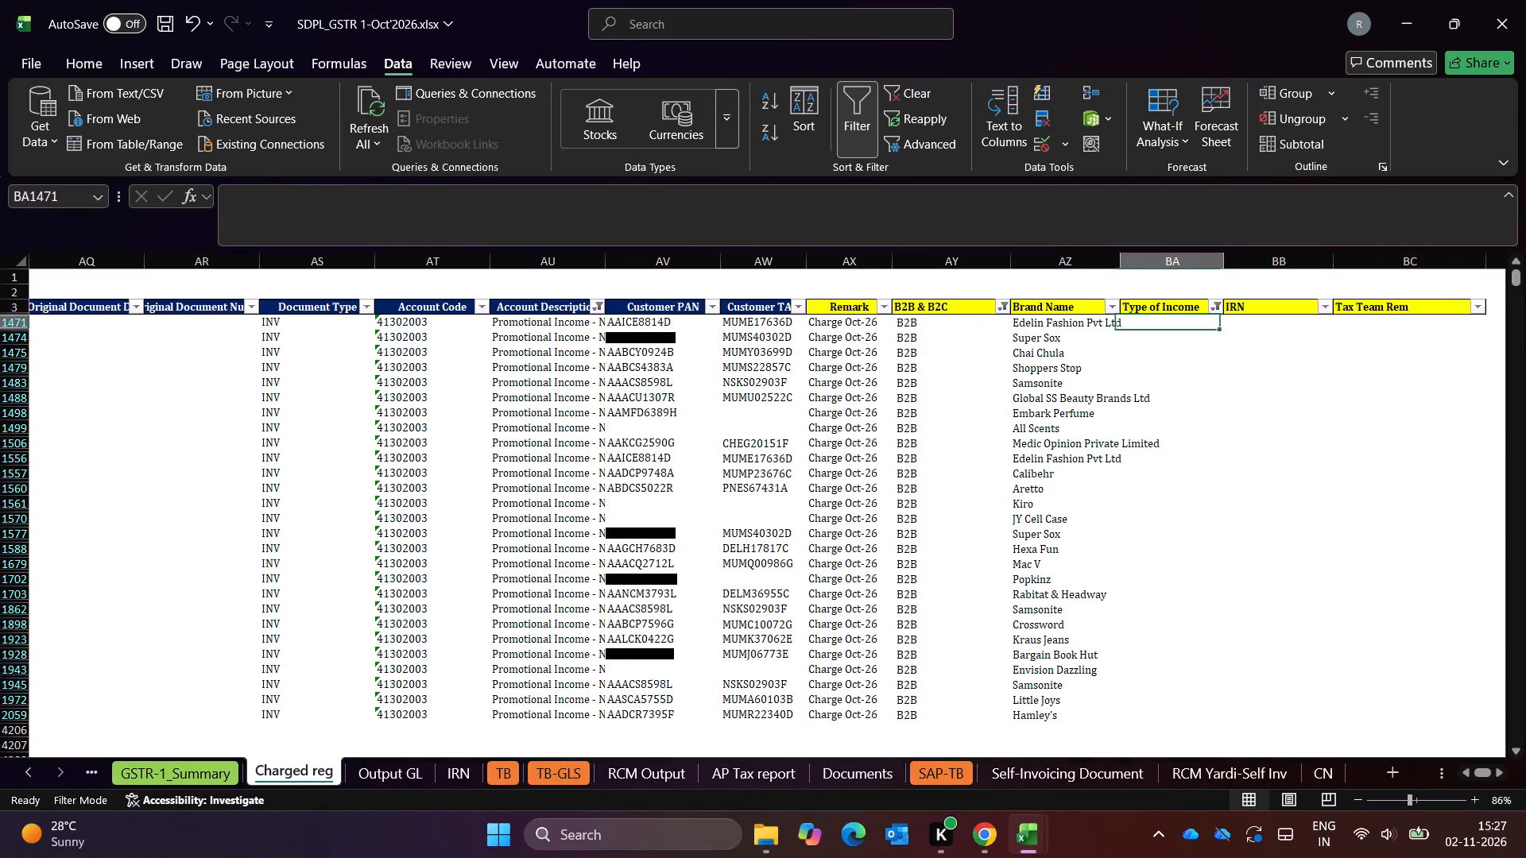
key(alt+Down)
key(Down)
key(Down)
key(Down)
key(Down)
key(Down)
key(Down)
key(Down)
key(Return)
Fill SOH down the Type of Income column for all visible rows through row 2059.
key(Left)
key(ctrl+Down)
key(Right)
key(ctrl+shift+Up)
key(alt+semicolon)
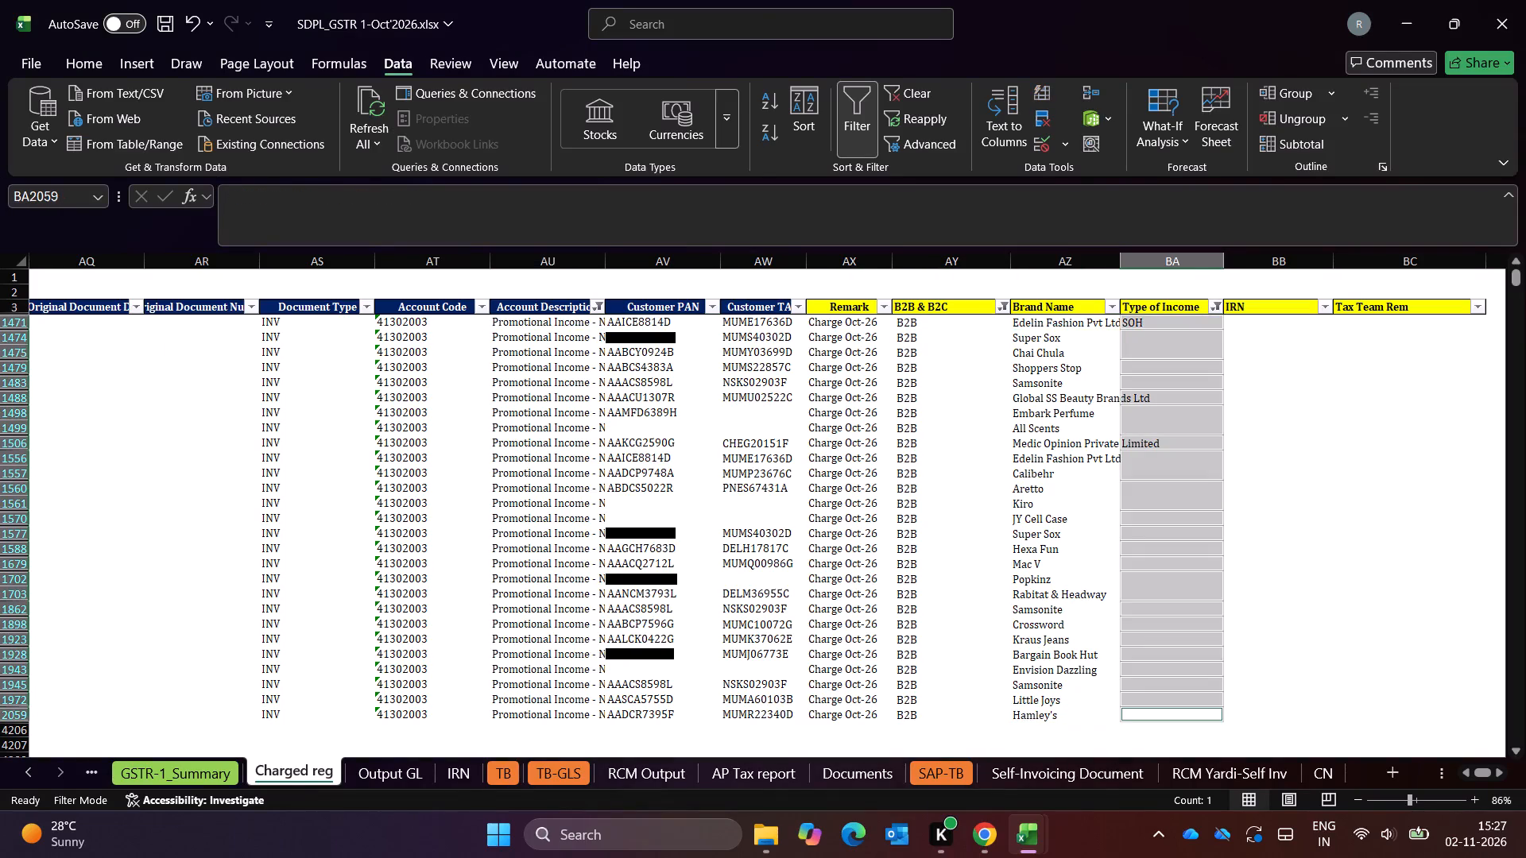
key(ctrl+d)
Change the Account Description filter to show only Pure Revenue Share- Anchor and Pure Revenue Share- Food Court.
key(Up)
key(ctrl+Up)
key(Left)
key(Left)
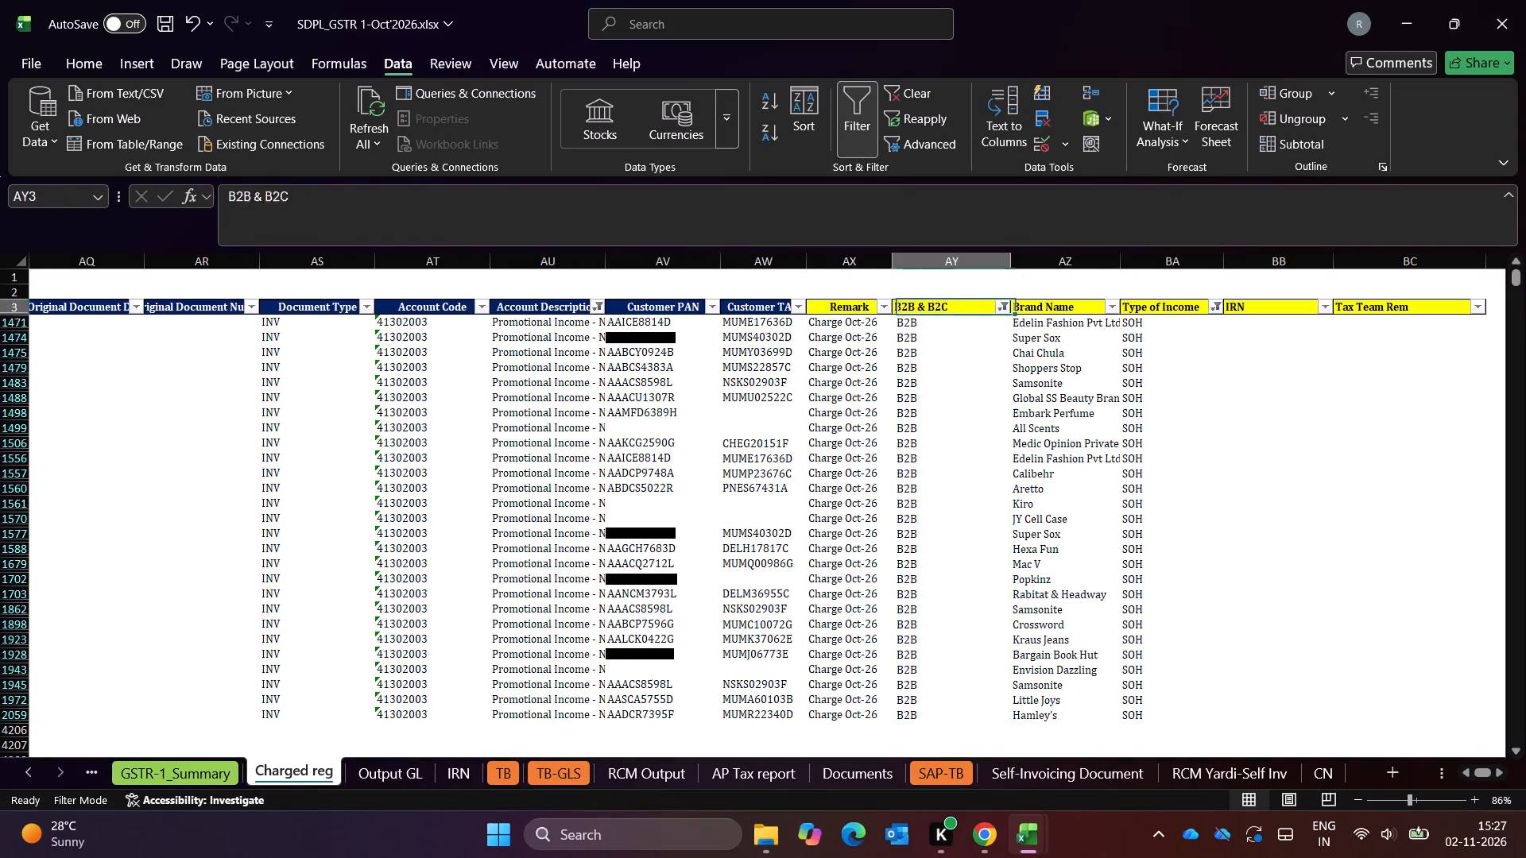
key(Left)
key(Left)
key(Left)
key(Left)
key(alt+Down)
key(alt+Down)
key(alt+Down)
key(alt+Down)
key(alt+Down)
key(alt+Down)
key(alt+Down)
key(alt+Down)
key(alt+Down)
key(alt+Down)
key(Down)
key(Down)
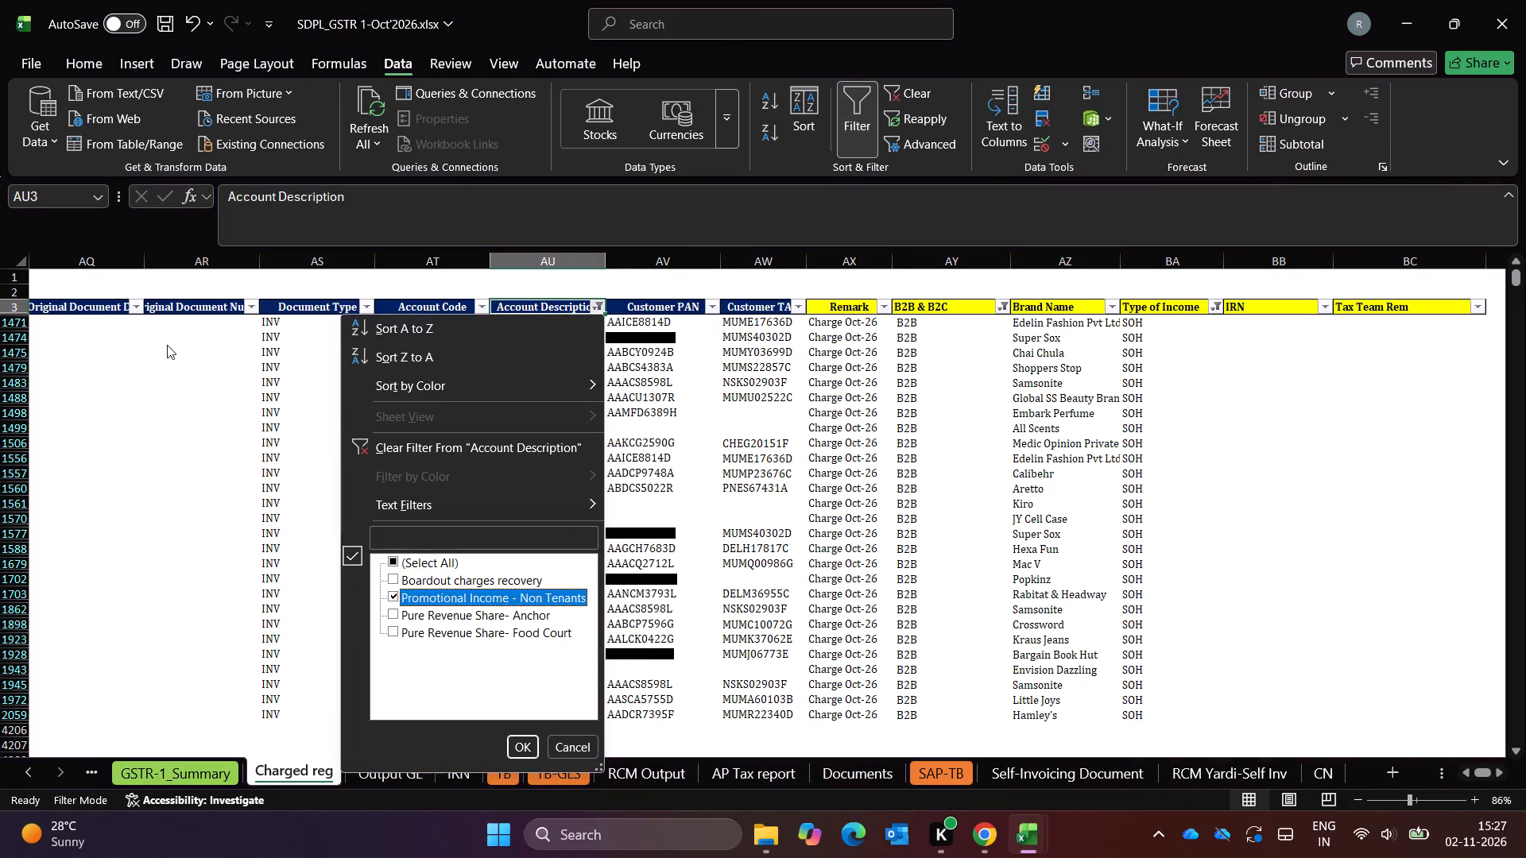
key(space)
key(Down)
key(space)
key(Down)
key(space)
key(Return)
key(Right)
key(Right)
key(Right)
Switch to the GSTR-1_Type of Income workbook and check the income category for the two Pure Revenue Share accounts.
key(alt+Tab)
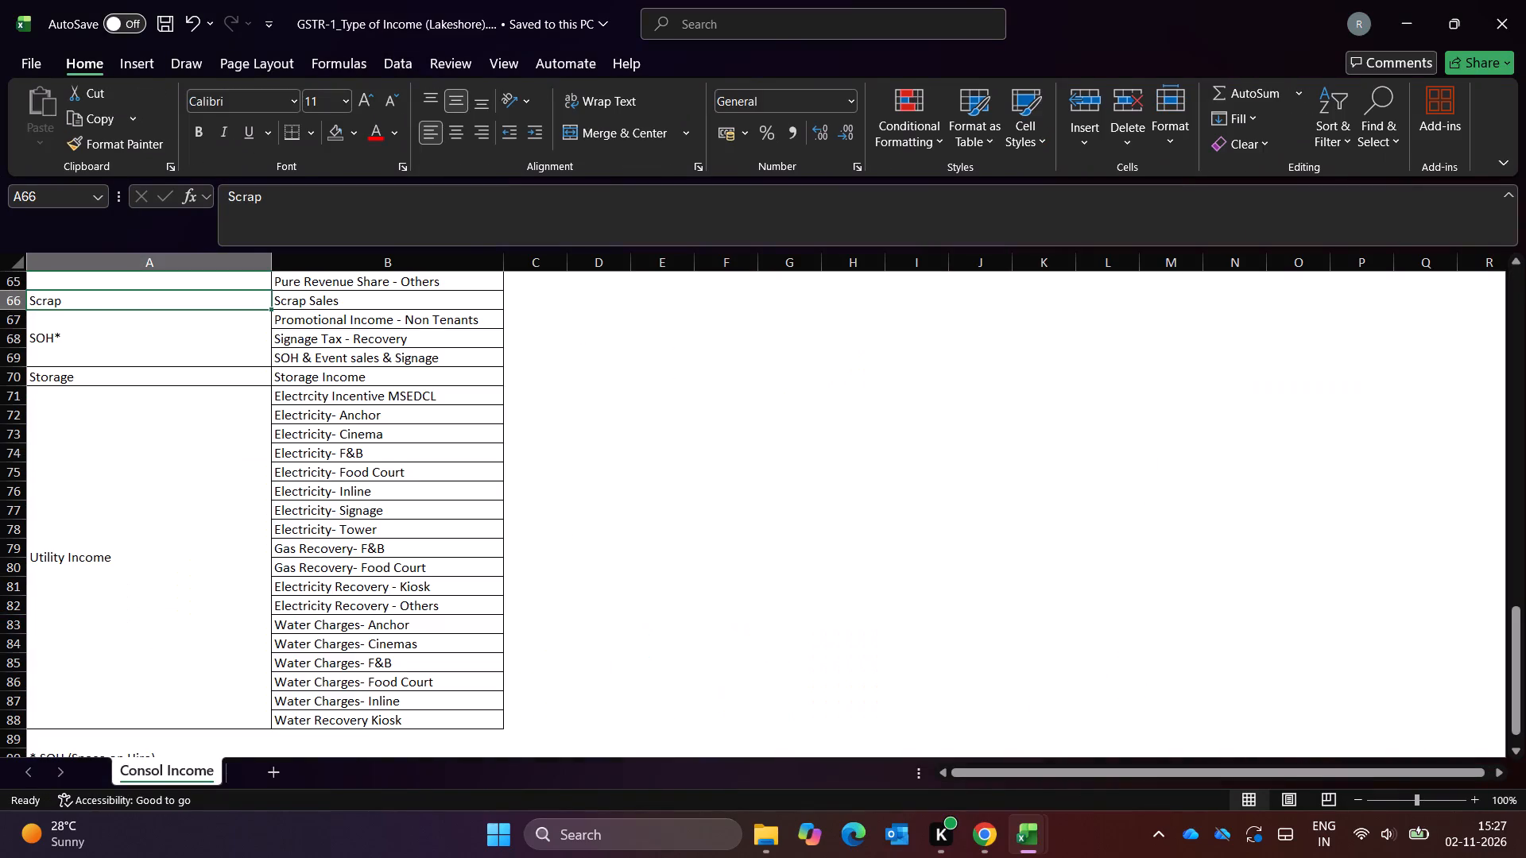
key(alt+Tab)
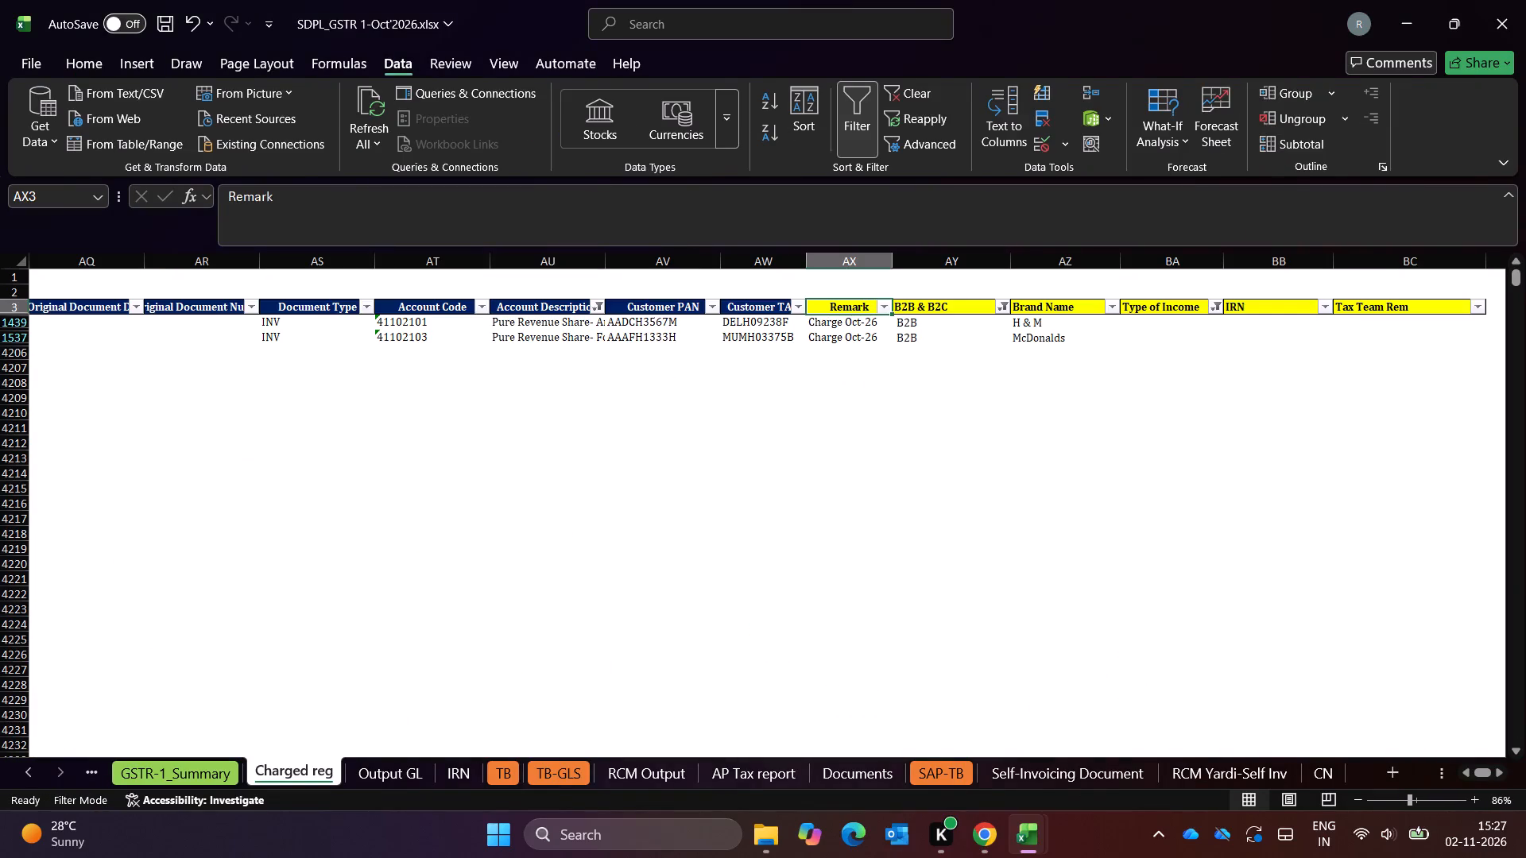
key(alt+Tab)
key(Up)
key(Up)
key(Up)
key(Down)
key(Down)
key(Down)
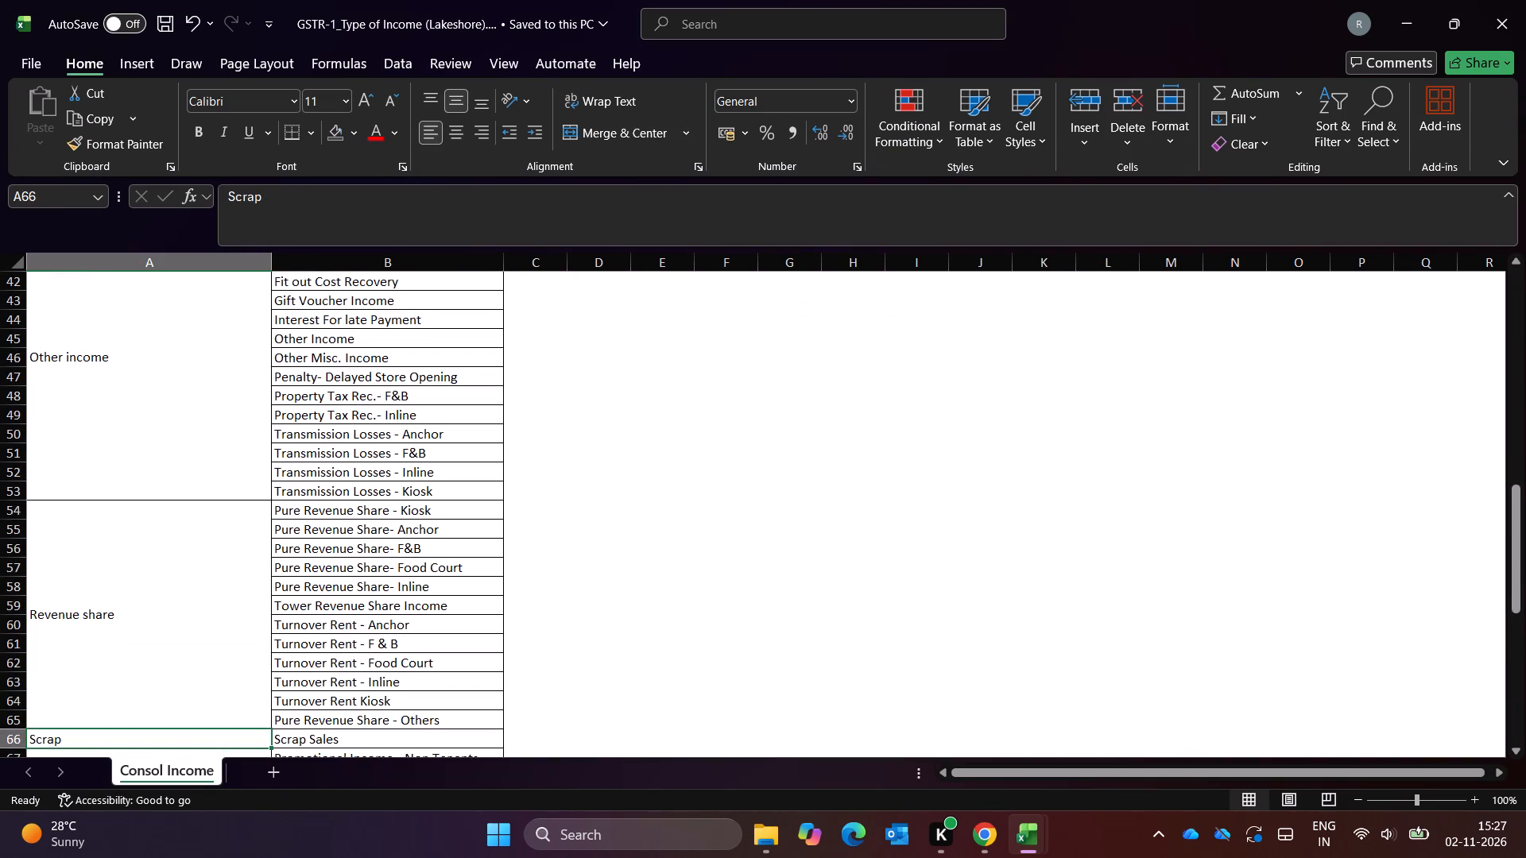
key(Up)
key(Down)
key(Up)
Back in the Charged reg sheet, set Type of Income to Revenue share for row 1439 and fill it down to row 1537.
key(alt+Tab)
key(Right)
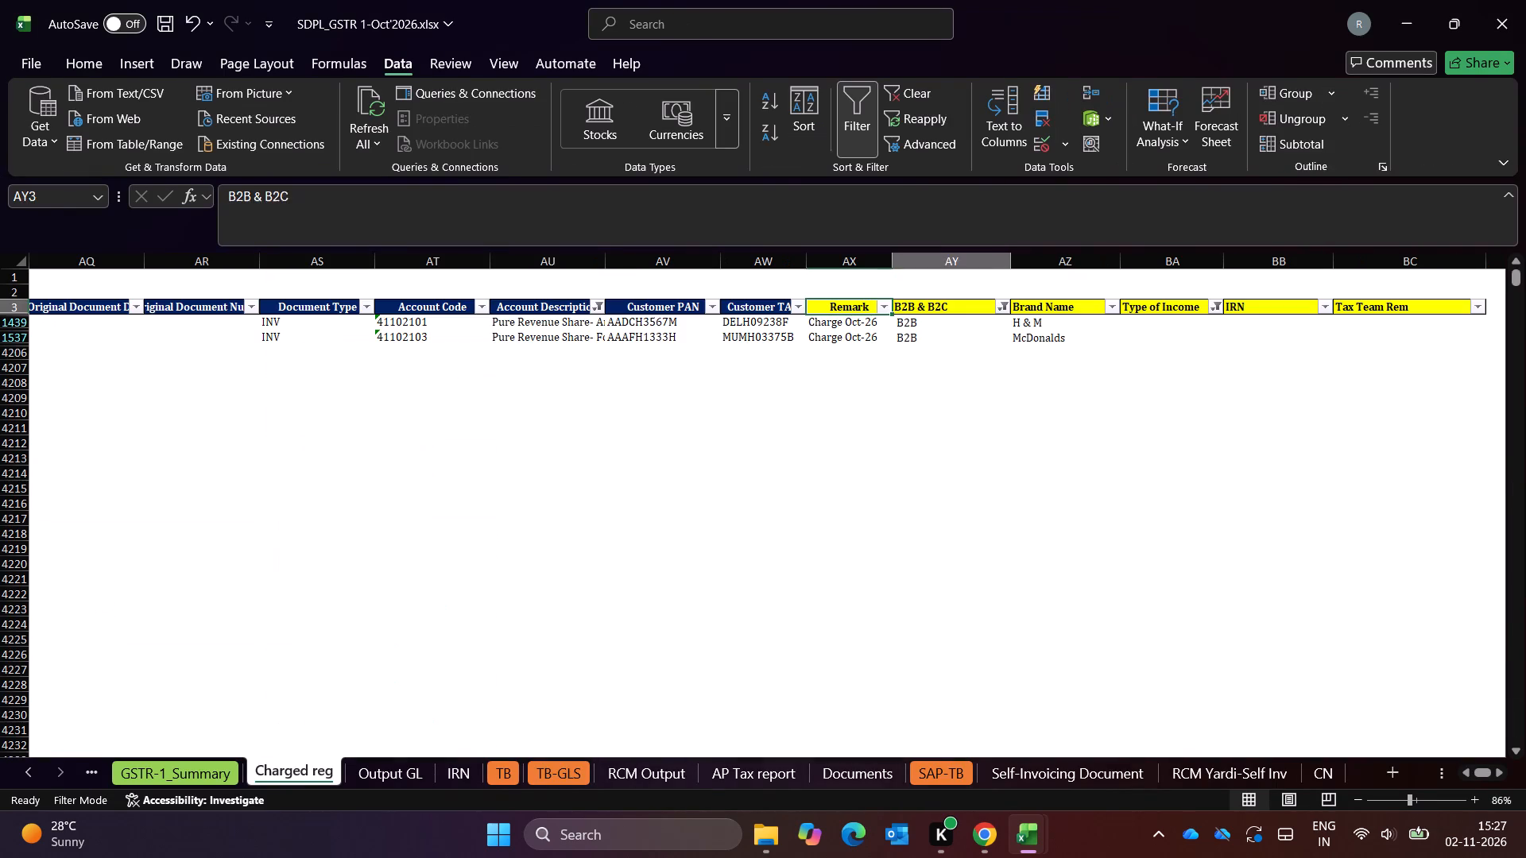
key(Right)
key(Down)
key(Down)
key(Right)
key(Up)
key(alt+Down)
key(Down)
key(Down)
key(Down)
key(Down)
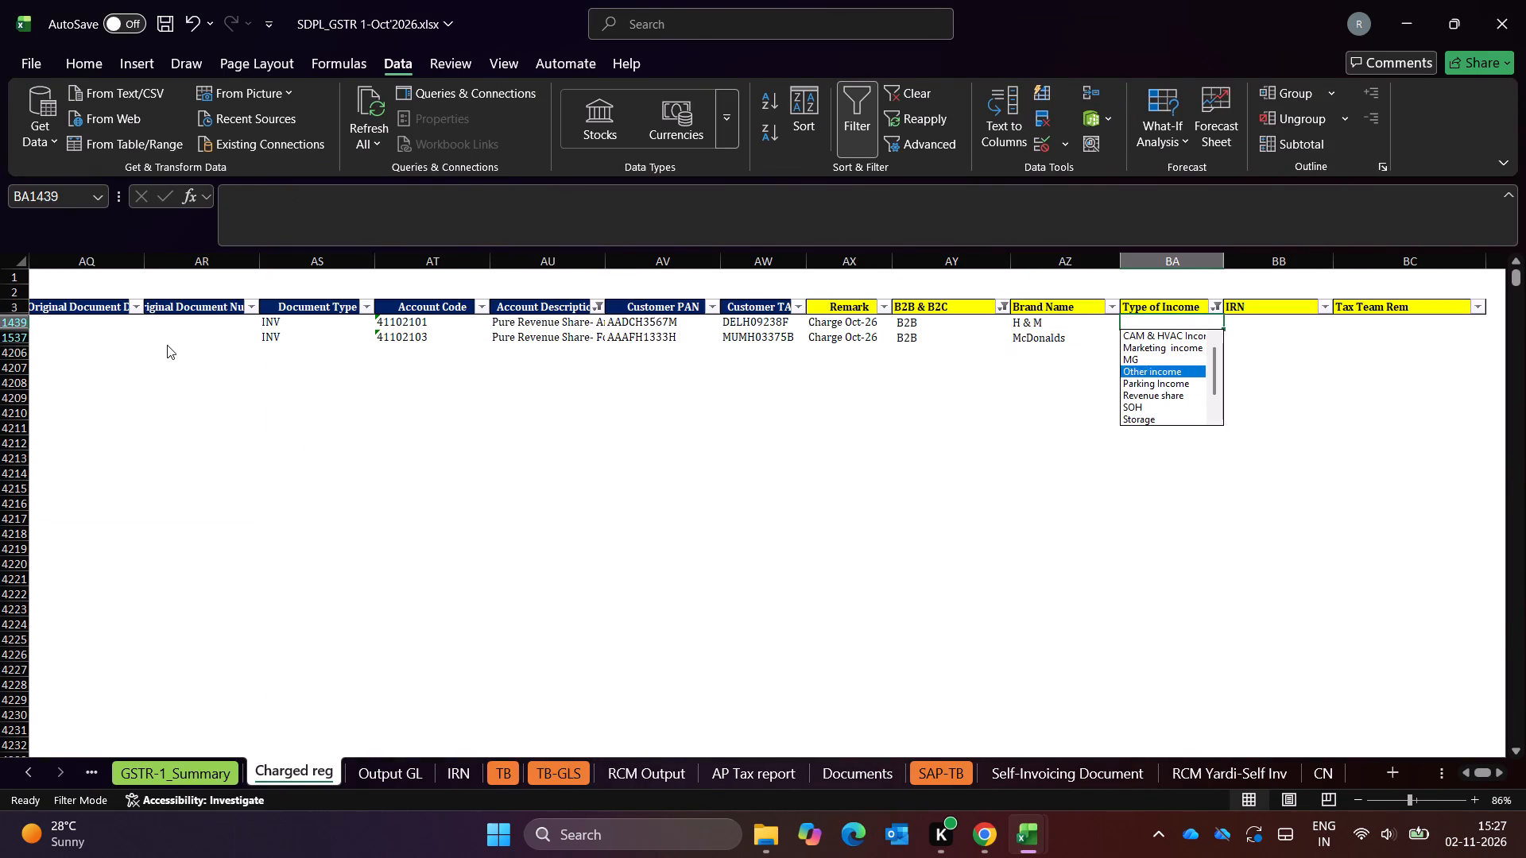
key(Down)
key(Down)
key(Return)
key(shift+Down)
key(alt+semicolon)
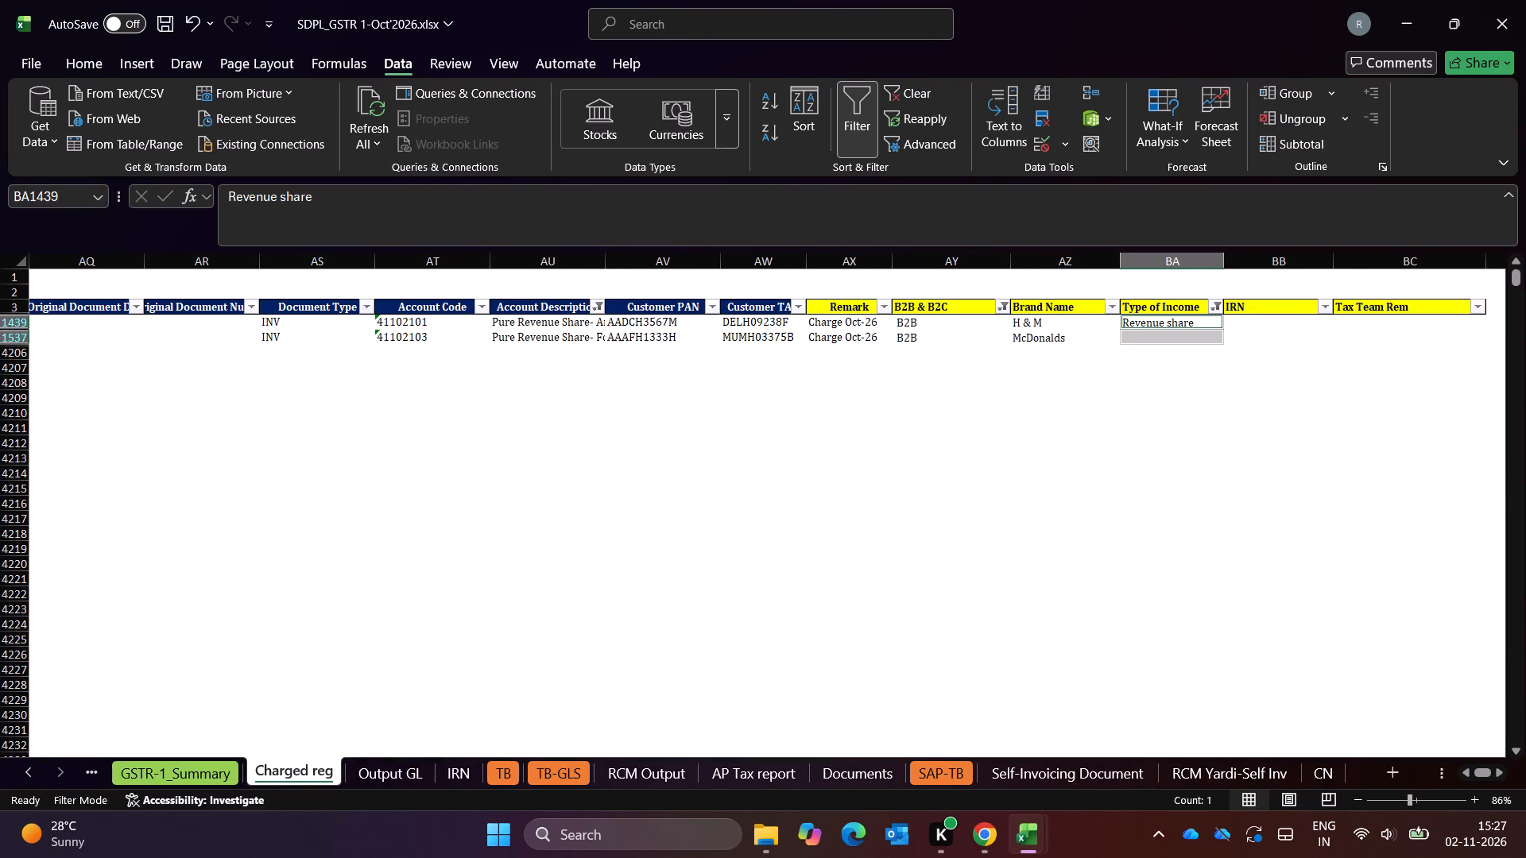
key(ctrl+d)
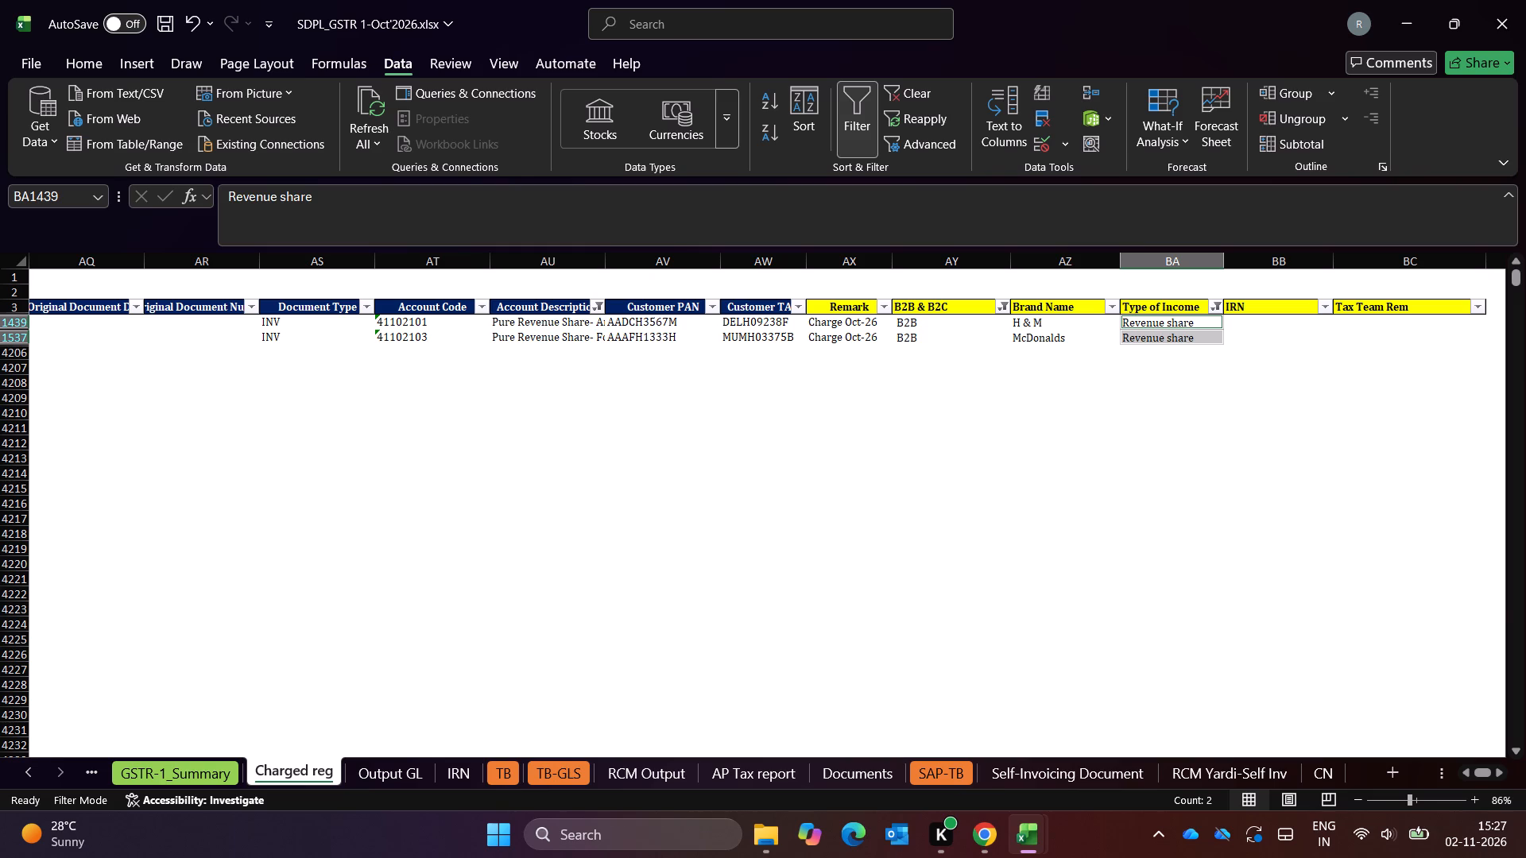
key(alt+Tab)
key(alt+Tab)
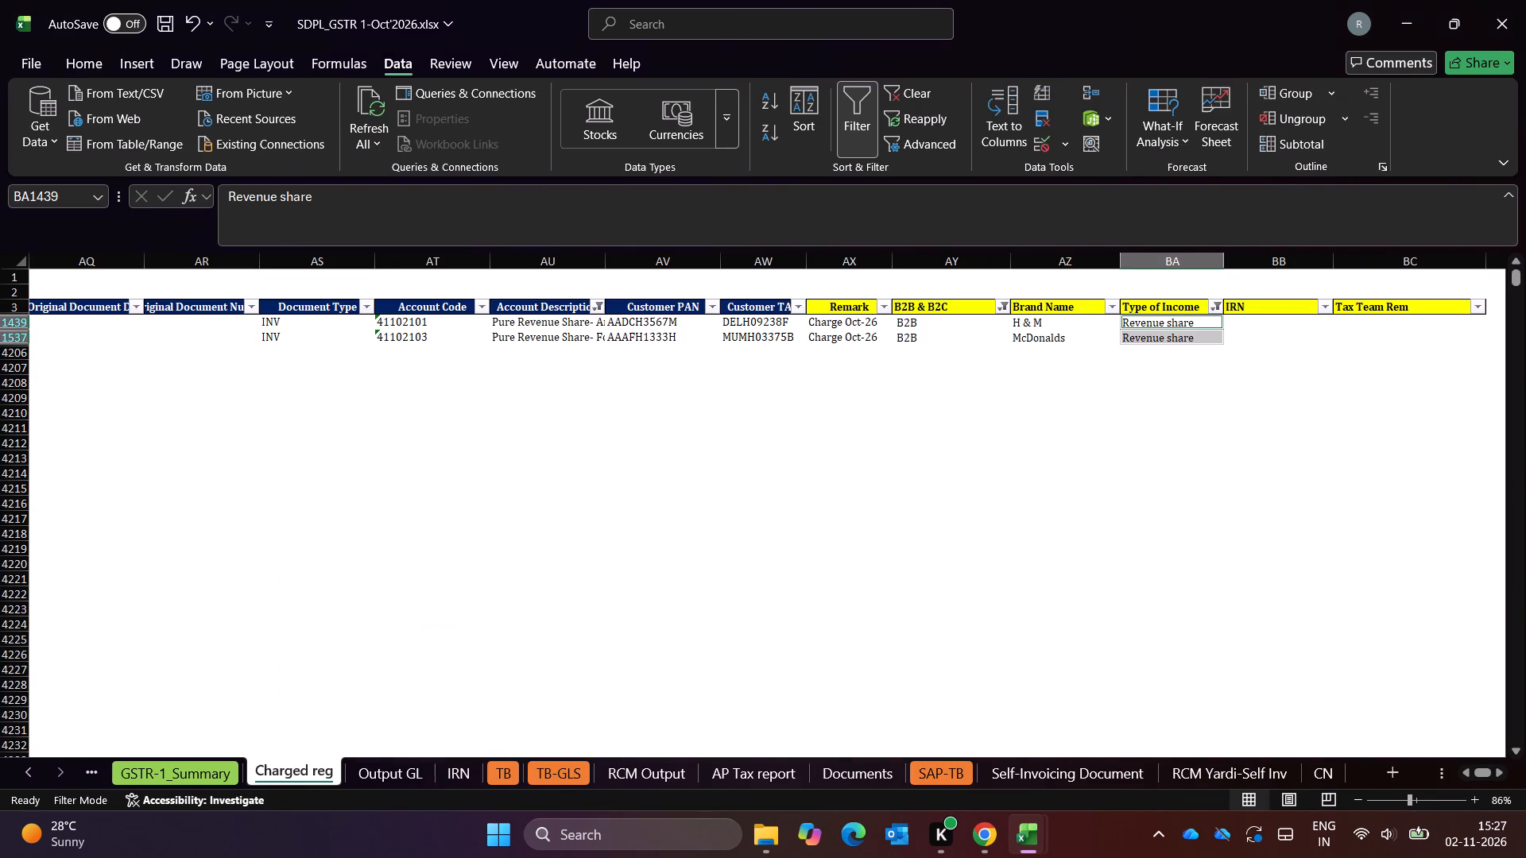
Change the Account Description filter to show only Boardout charges recovery.
key(Up)
key(Left)
key(Left)
key(Left)
key(Left)
key(Left)
key(Left)
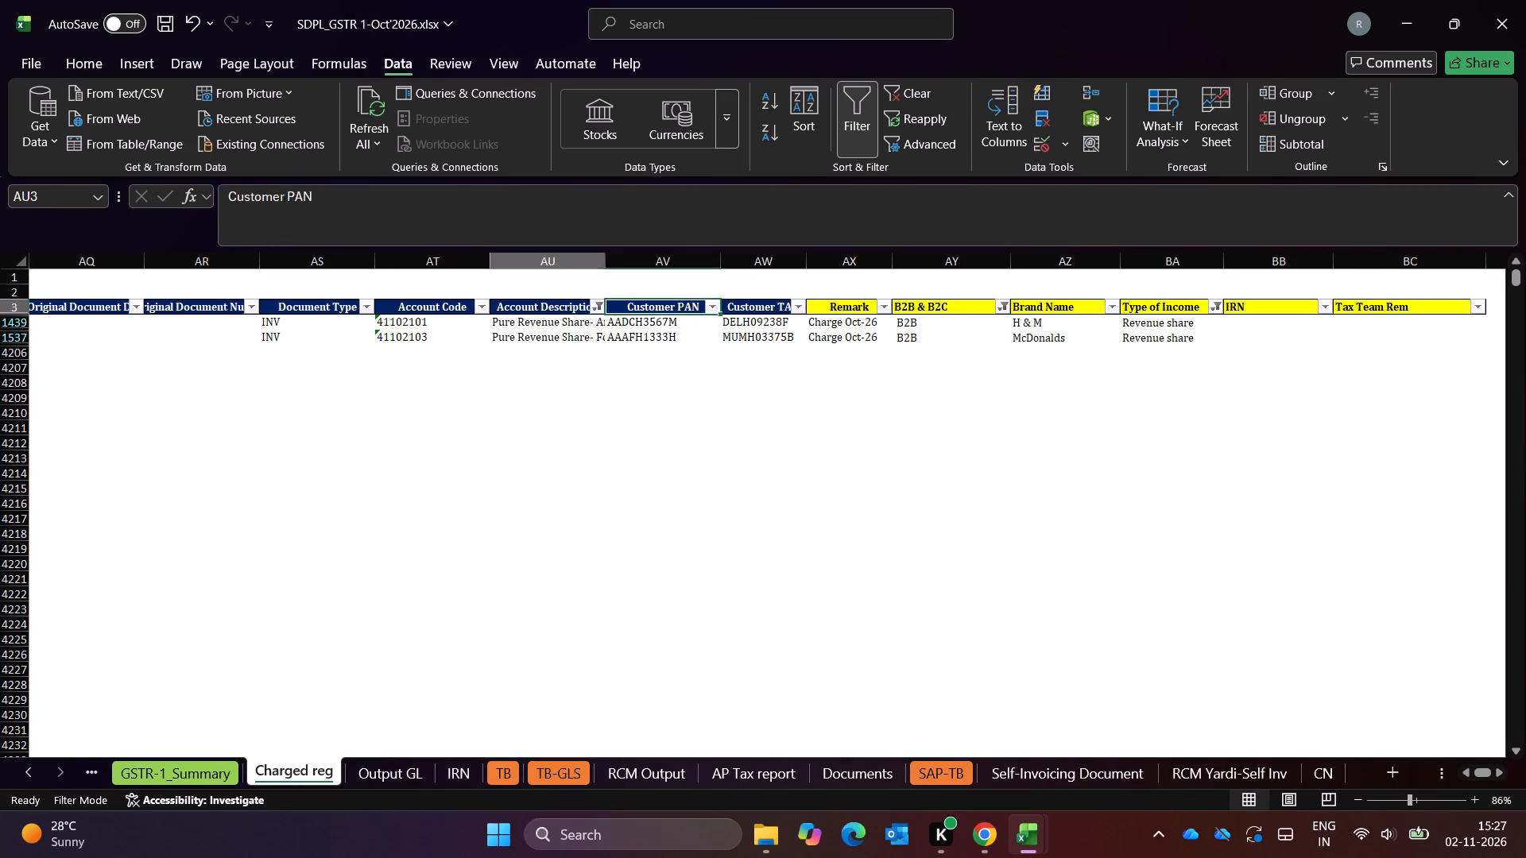
key(alt+Down)
key(alt+Down)
key(alt+Down)
key(alt+Down)
key(alt+Down)
key(alt+Down)
key(alt+Down)
key(alt+Down)
key(alt+Down)
key(alt+Down)
key(alt+Down)
key(alt+Down)
key(Up)
key(space)
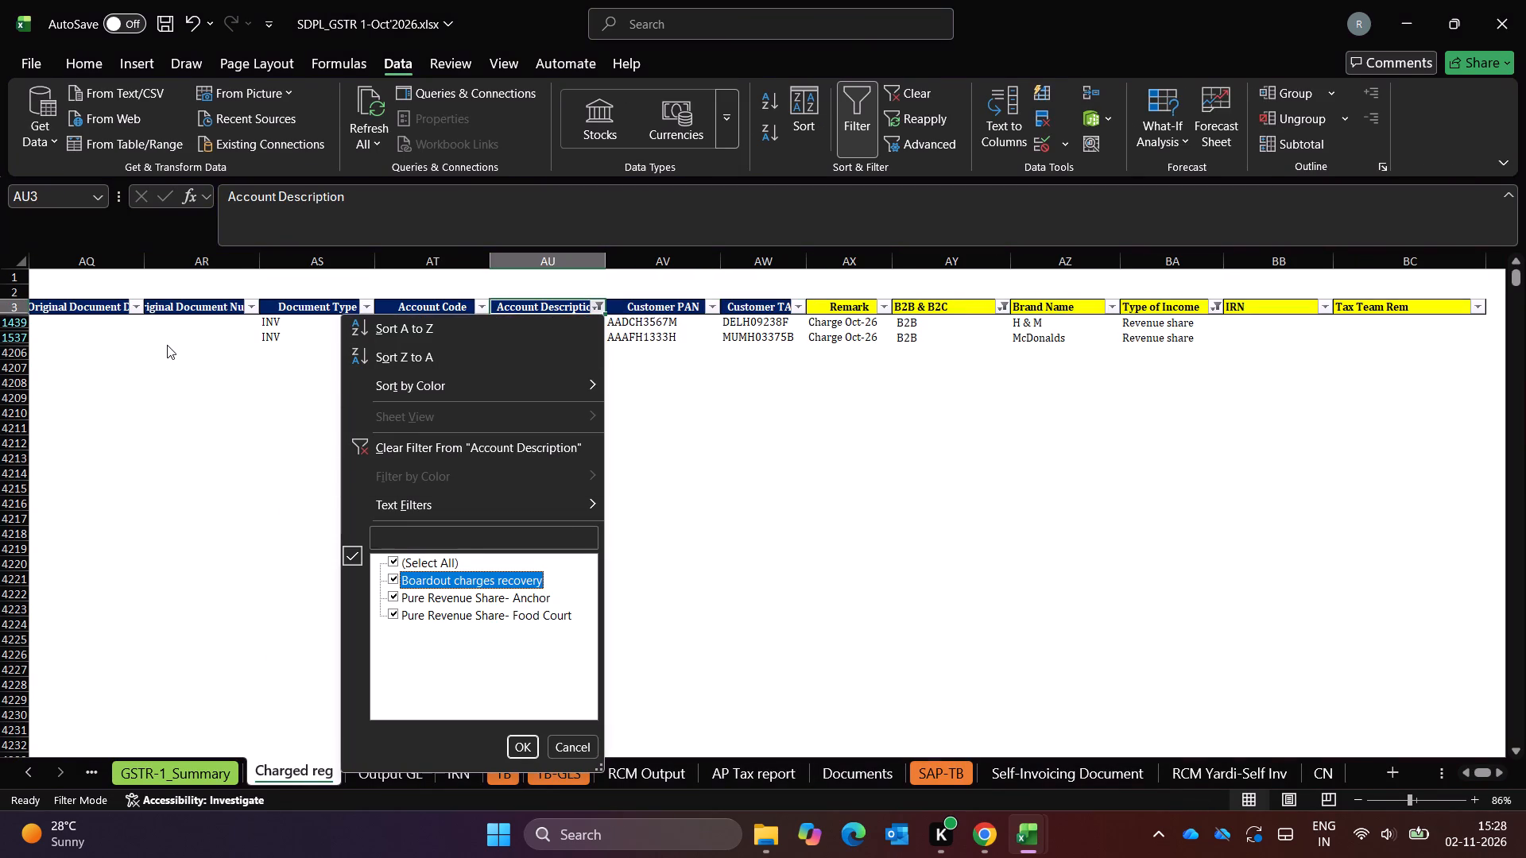
key(Down)
key(space)
key(Down)
key(space)
key(Return)
key(Down)
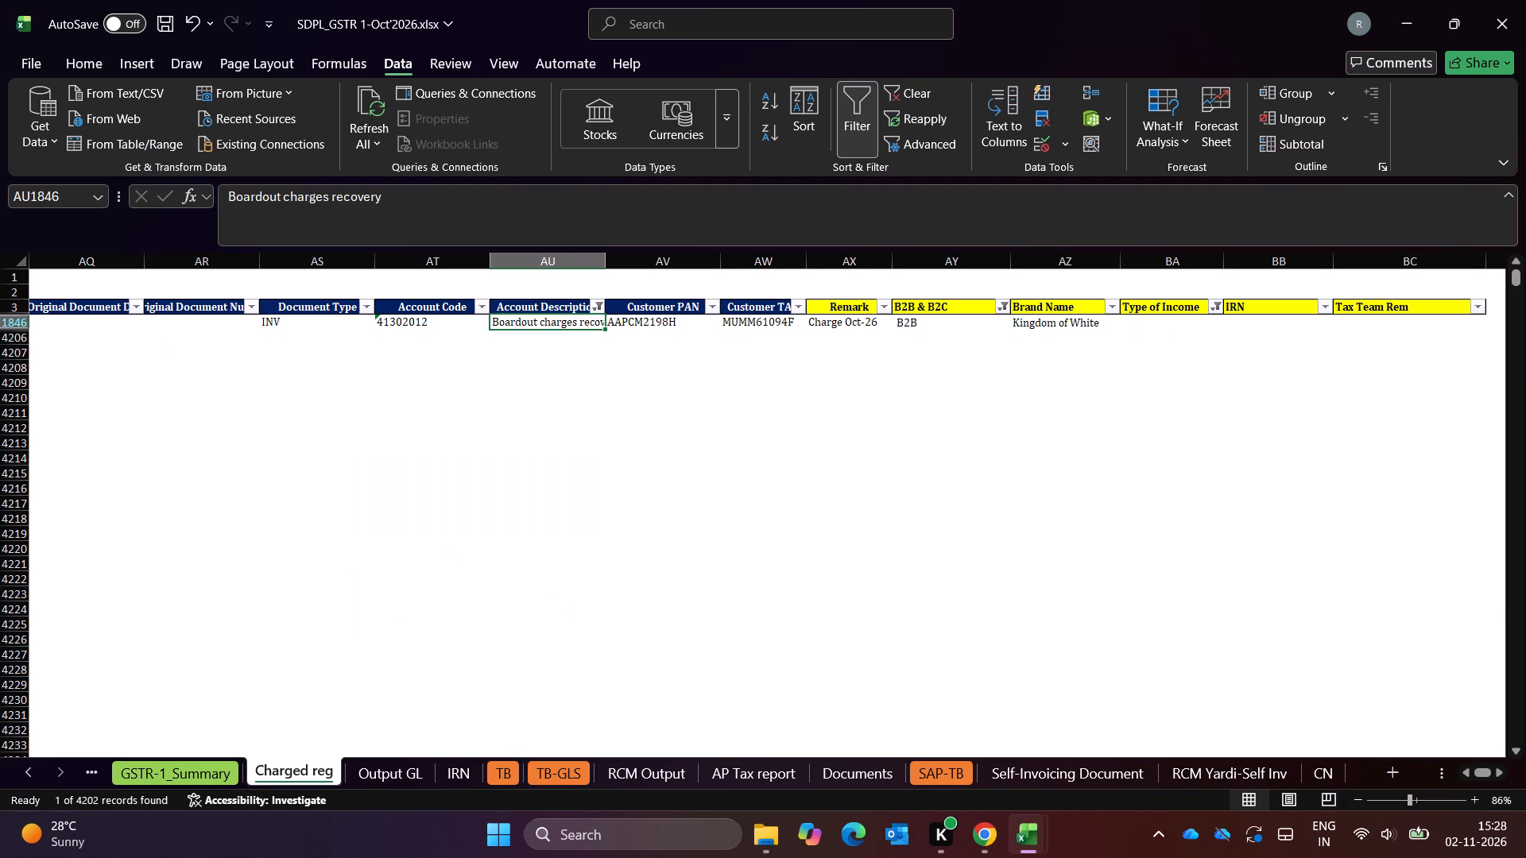
Switch to the GSTR-1_Type of Income workbook and check the income category for Boardout charges recovery.
key(alt+Tab)
key(Down)
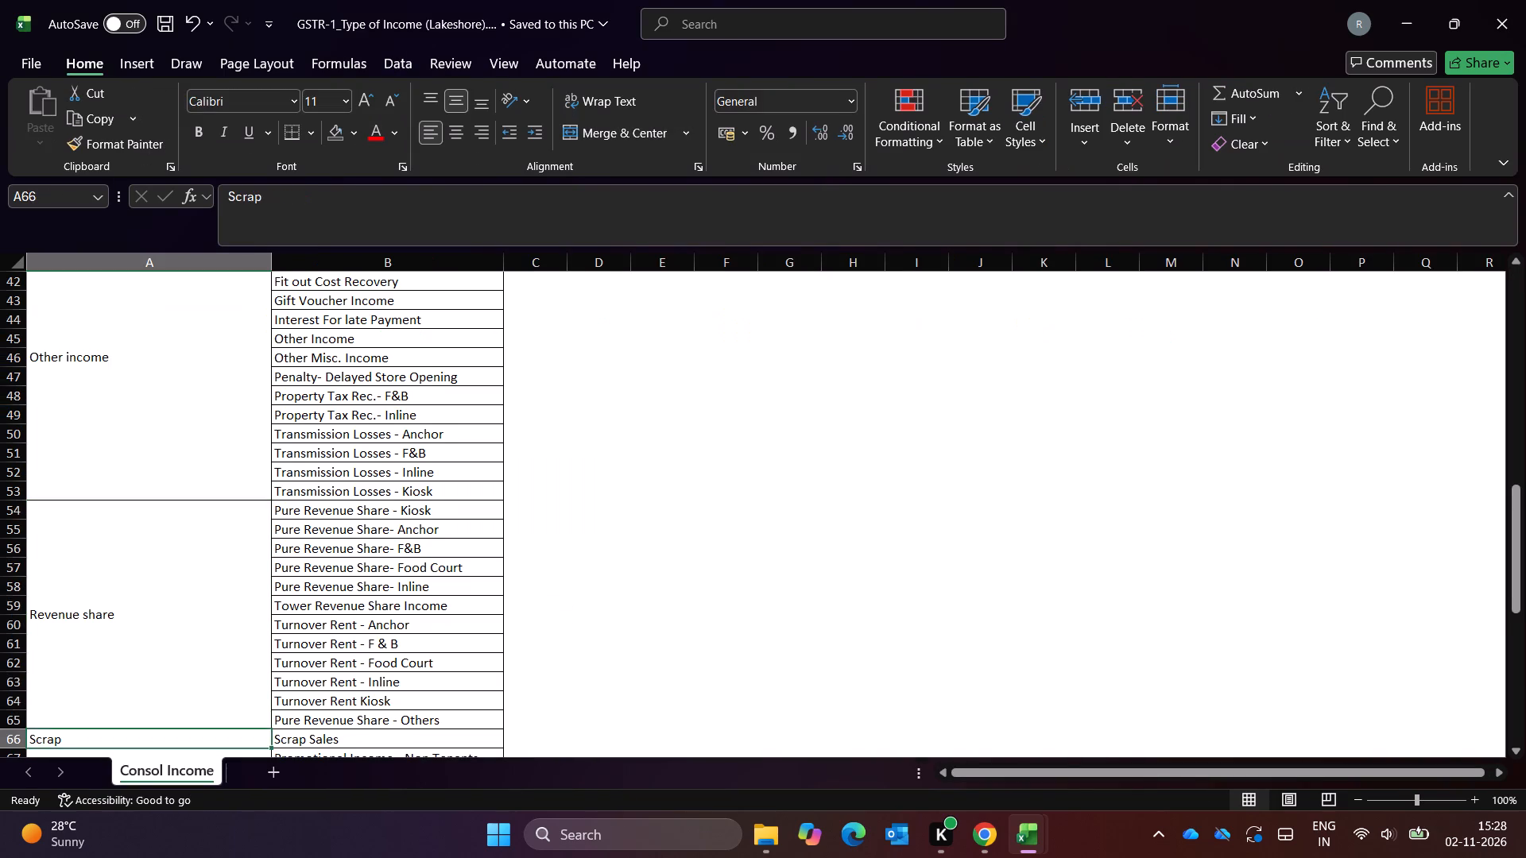
key(Down)
key(Down)
key(Down)
key(Down)
key(Up)
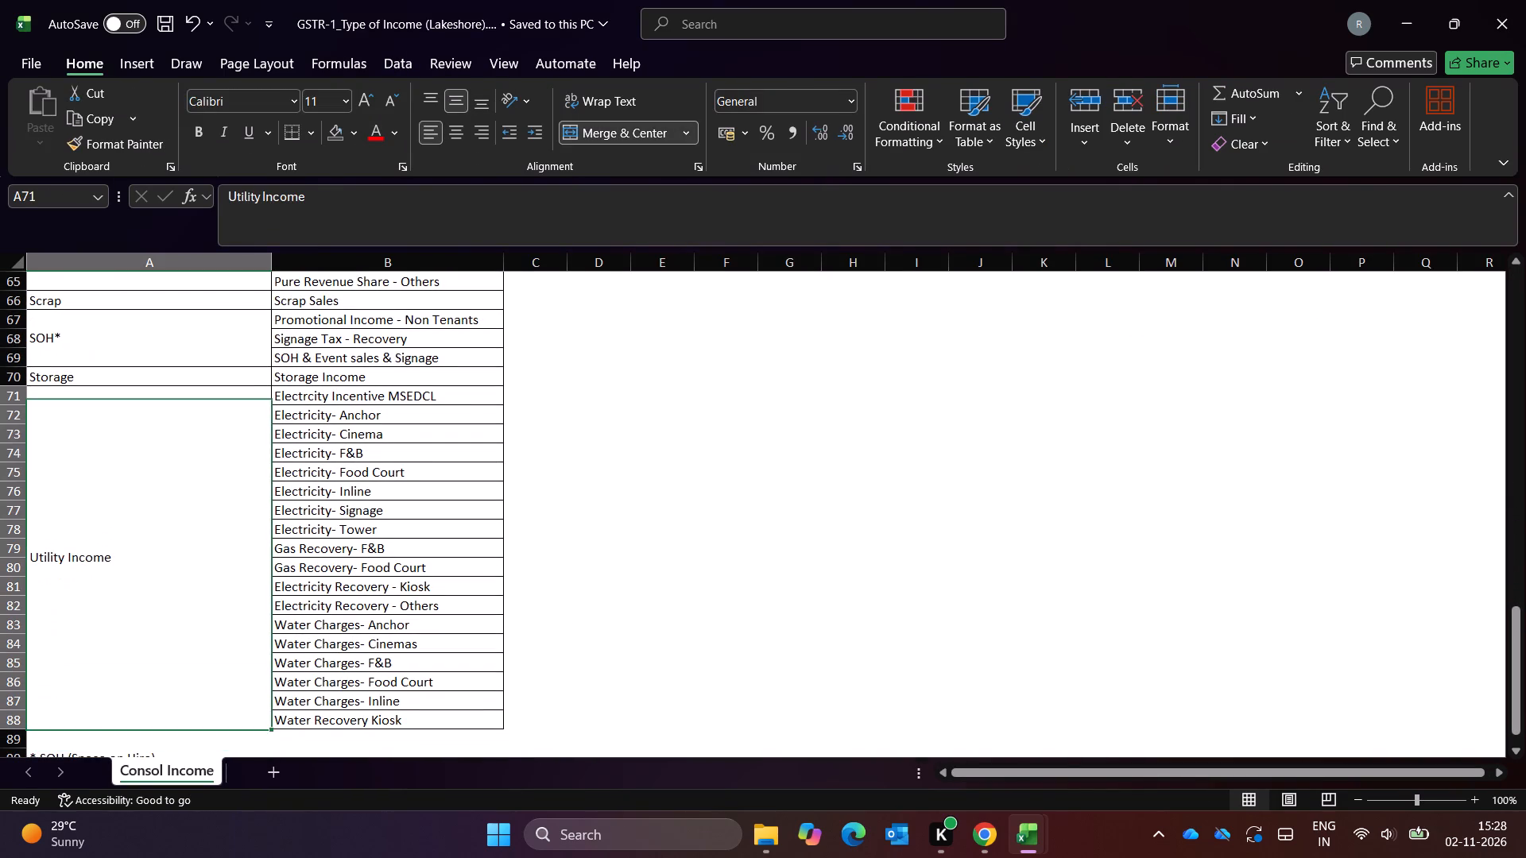
key(Up)
key(Up)
key(Up)
key(Up)
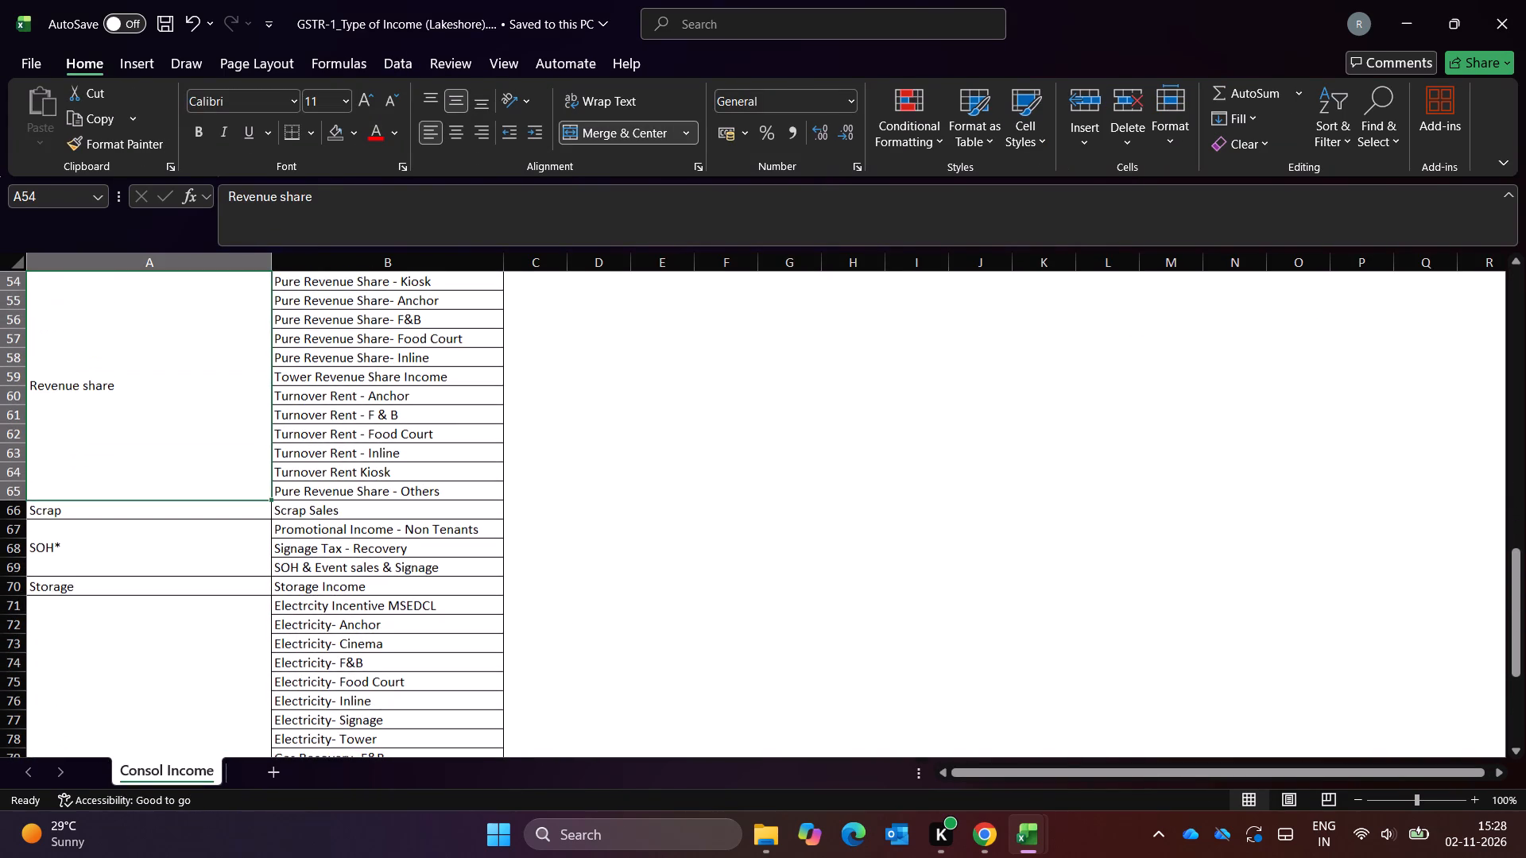
key(Up)
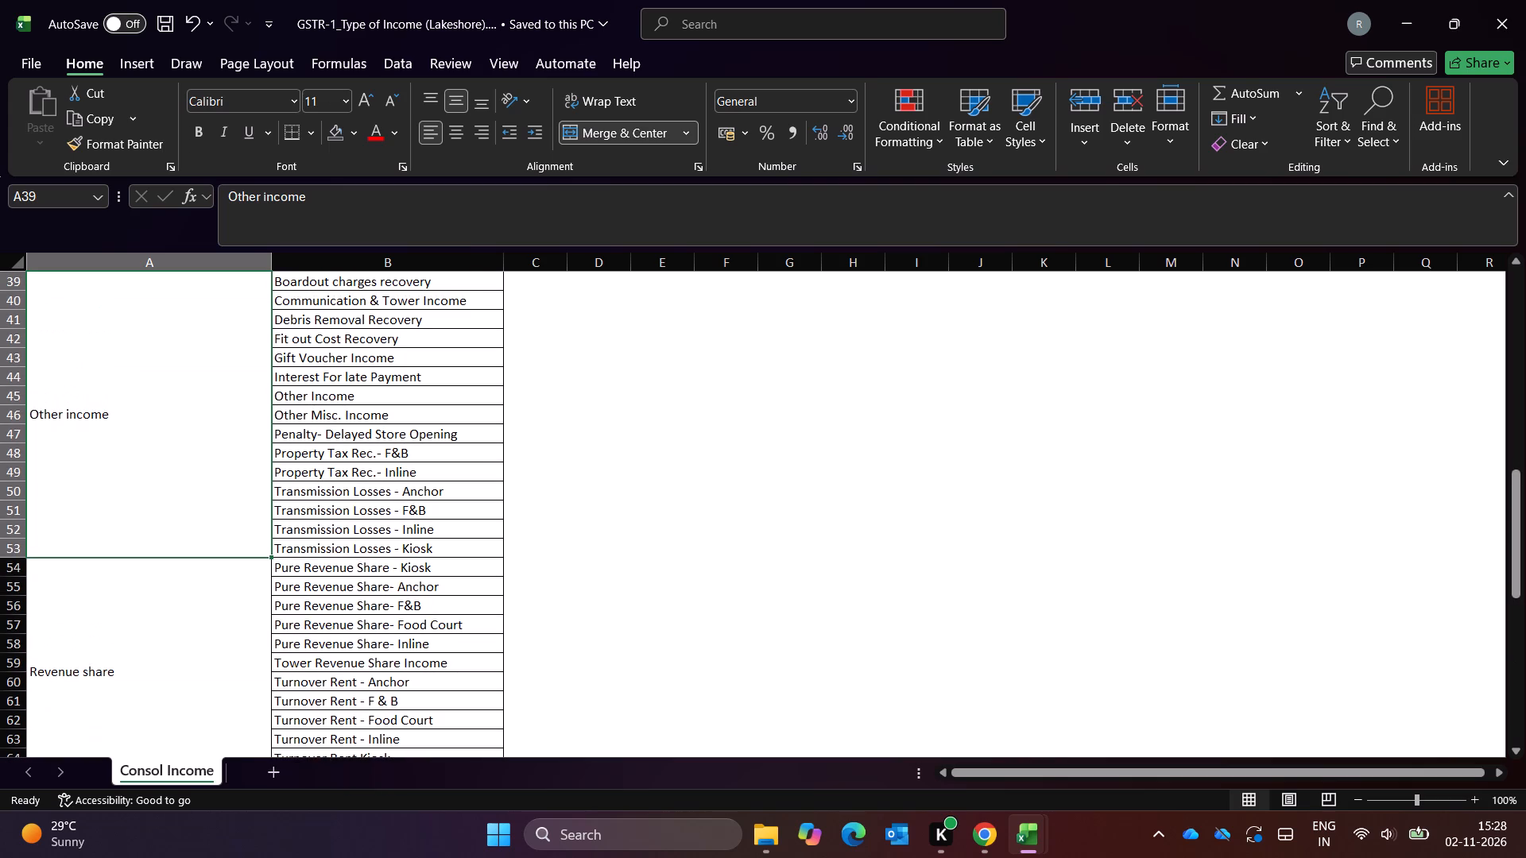
key(alt+Tab)
key(Right)
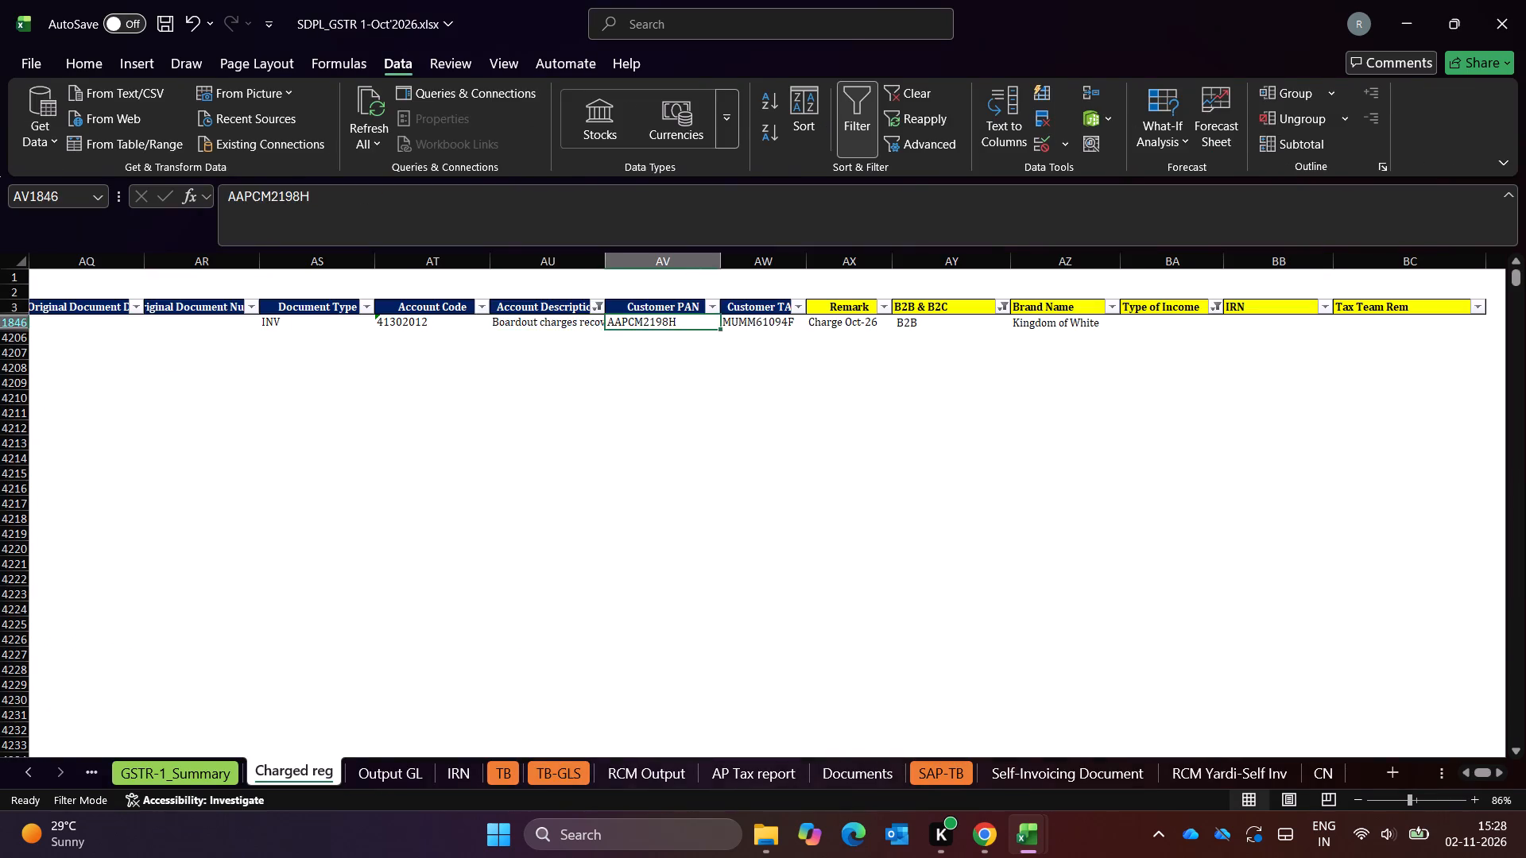
key(alt+Tab)
key(Up)
key(Up)
key(Down)
key(Down)
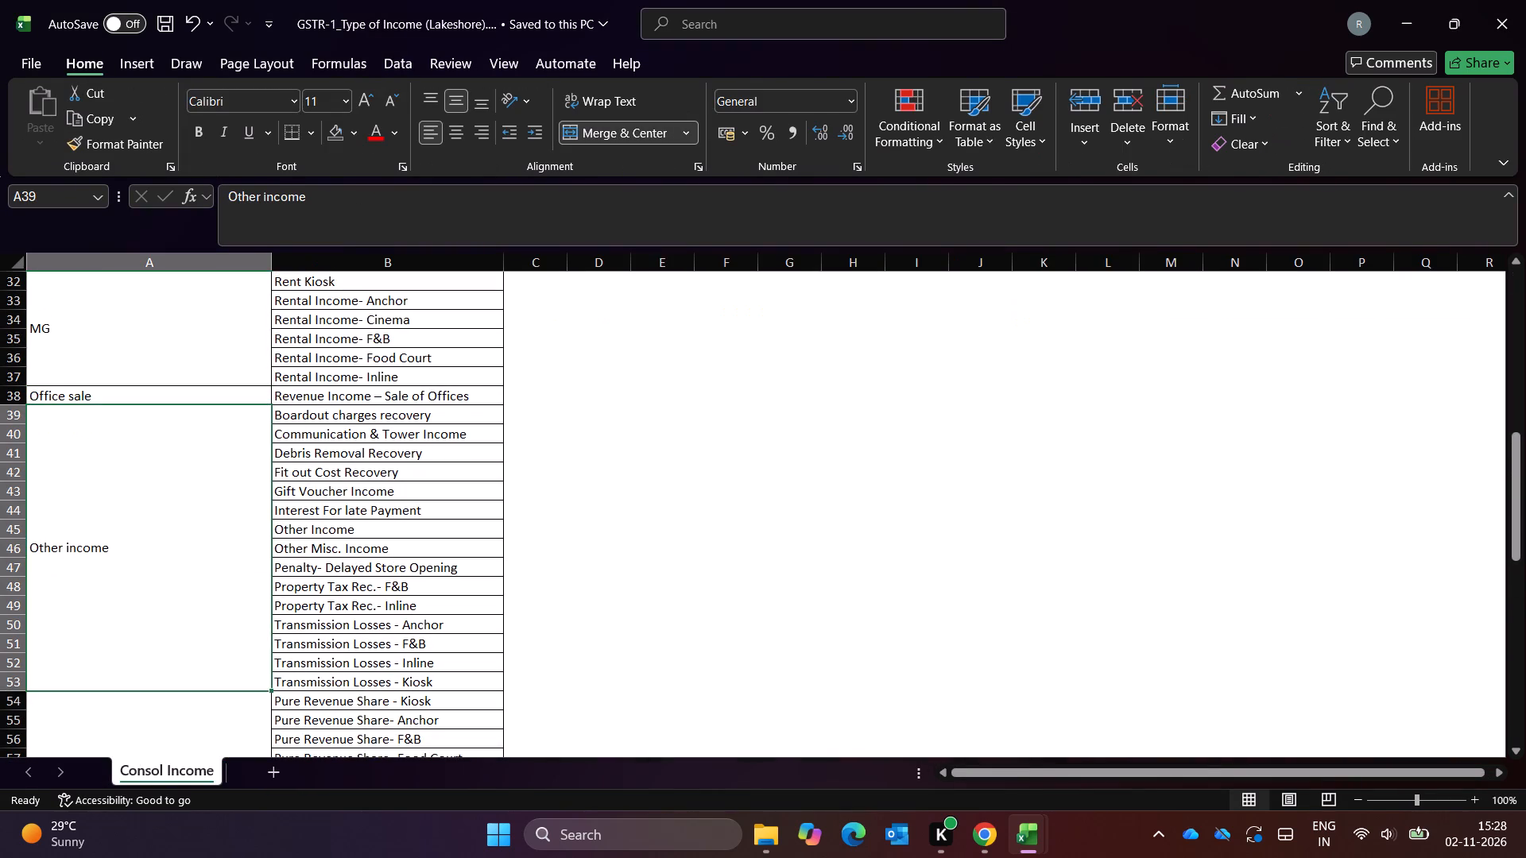
Back in the Charged reg sheet, set Type of Income to Other income for row 1846.
key(alt+Tab)
key(Right)
key(Right)
key(Right)
key(Right)
key(Right)
key(alt+Down)
key(Down)
key(Down)
key(Down)
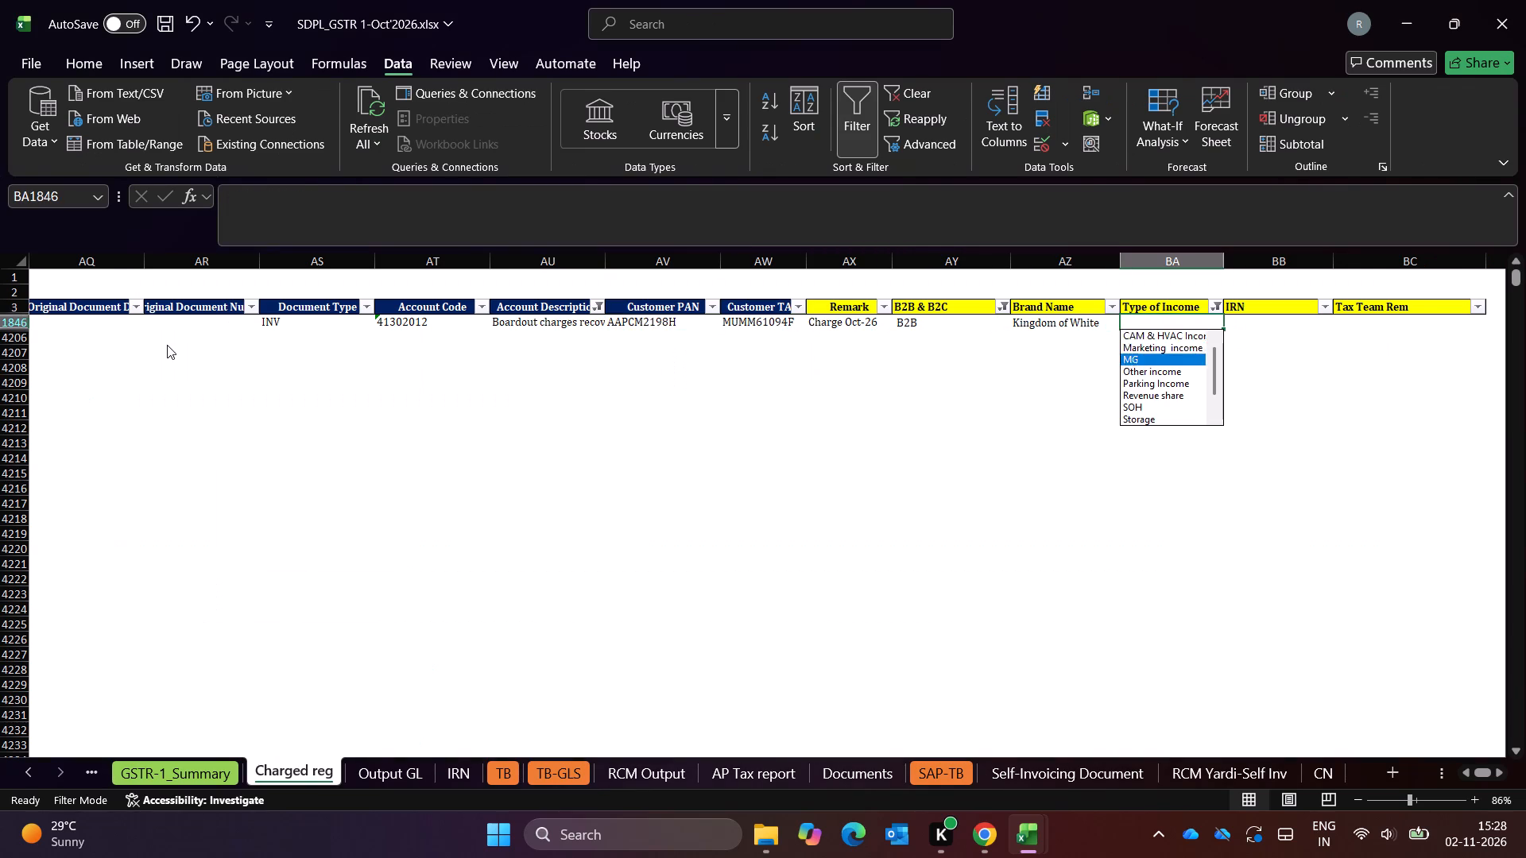
key(Down)
key(Return)
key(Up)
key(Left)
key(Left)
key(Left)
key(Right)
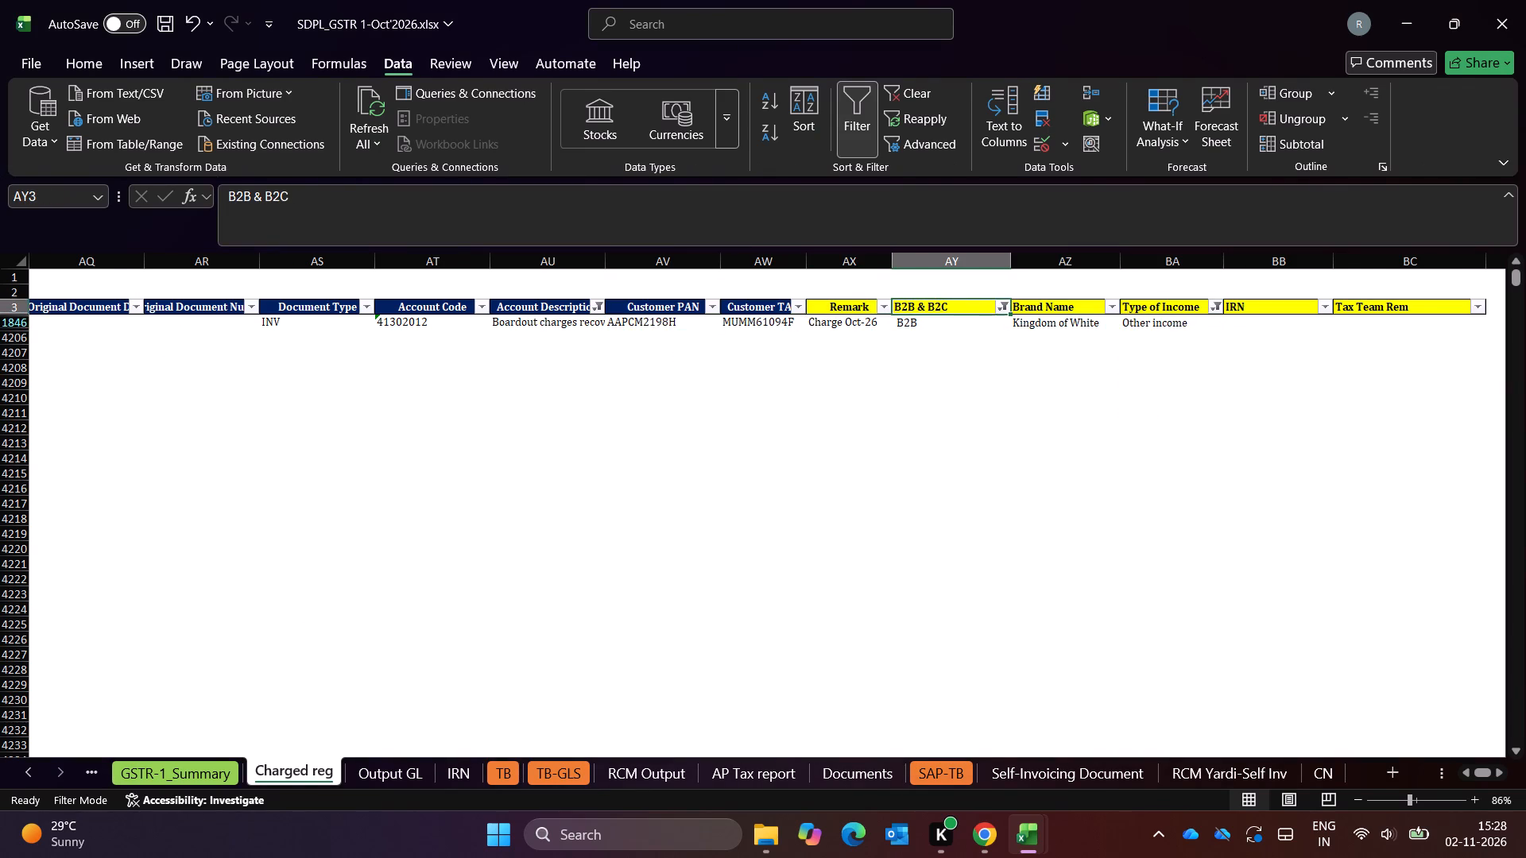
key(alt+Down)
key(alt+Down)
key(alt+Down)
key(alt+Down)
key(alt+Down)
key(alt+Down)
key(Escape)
Clear all filters from the Charged reg table.
key(Left)
key(Left)
key(alt+a)
key(alt+c)
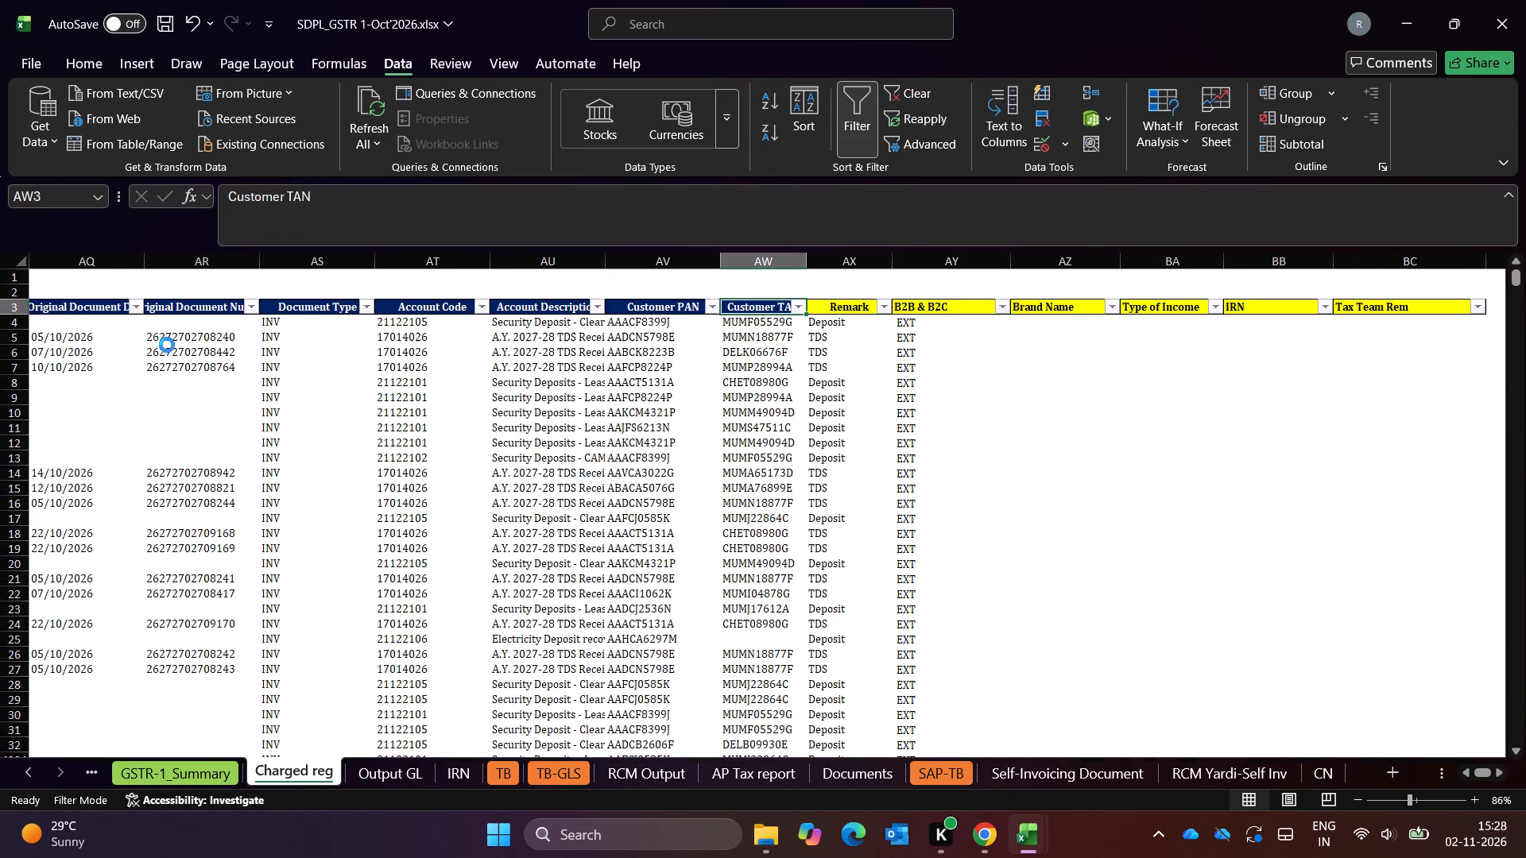
key(Escape)
Filter the B2B & B2C column to exclude EXT, keeping all the other categories.
key(Right)
key(Right)
key(alt+Down)
key(alt+Down)
key(alt+Down)
key(alt+Down)
key(alt+Down)
key(alt+Down)
key(alt+Down)
key(alt+Down)
key(alt+Down)
key(alt+Down)
key(alt+Down)
key(alt+Down)
key(alt+Down)
key(alt+Down)
key(alt+Down)
key(alt+Down)
key(alt+Down)
key(alt+Down)
key(alt+Down)
key(alt+Down)
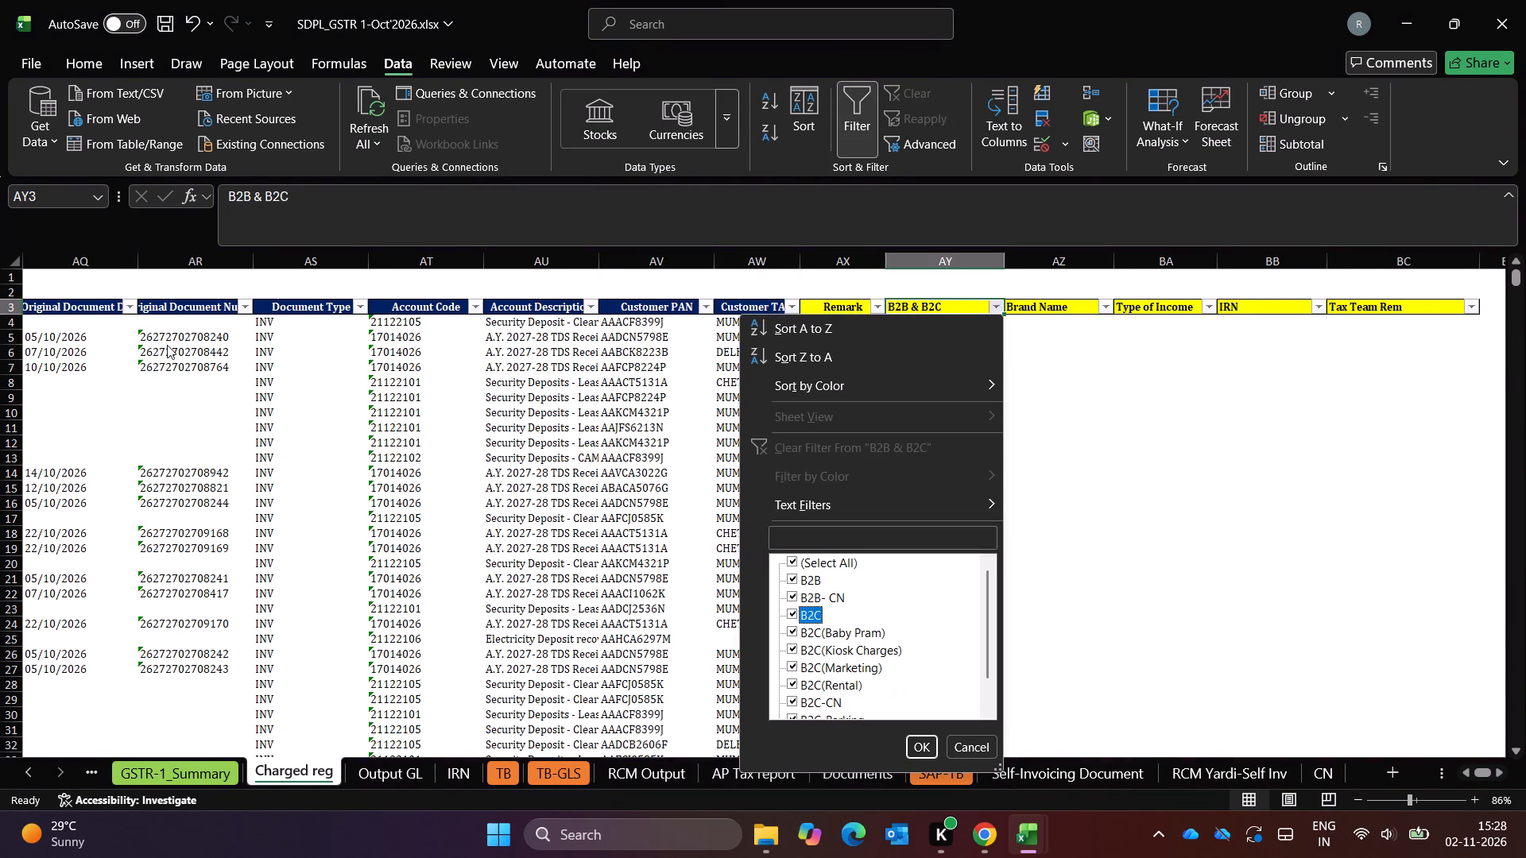
key(Up)
key(Up)
key(Up)
key(Up)
key(space)
key(alt+Down)
key(alt+Down)
key(alt+Down)
key(alt+Down)
key(alt+Down)
key(alt+Down)
key(alt+Down)
key(alt+Down)
key(alt+Down)
key(alt+Down)
key(alt+Down)
key(alt+Down)
key(alt+Down)
key(alt+Down)
key(alt+Down)
key(alt+Down)
key(alt+Down)
key(alt+Down)
key(alt+Down)
key(alt+Down)
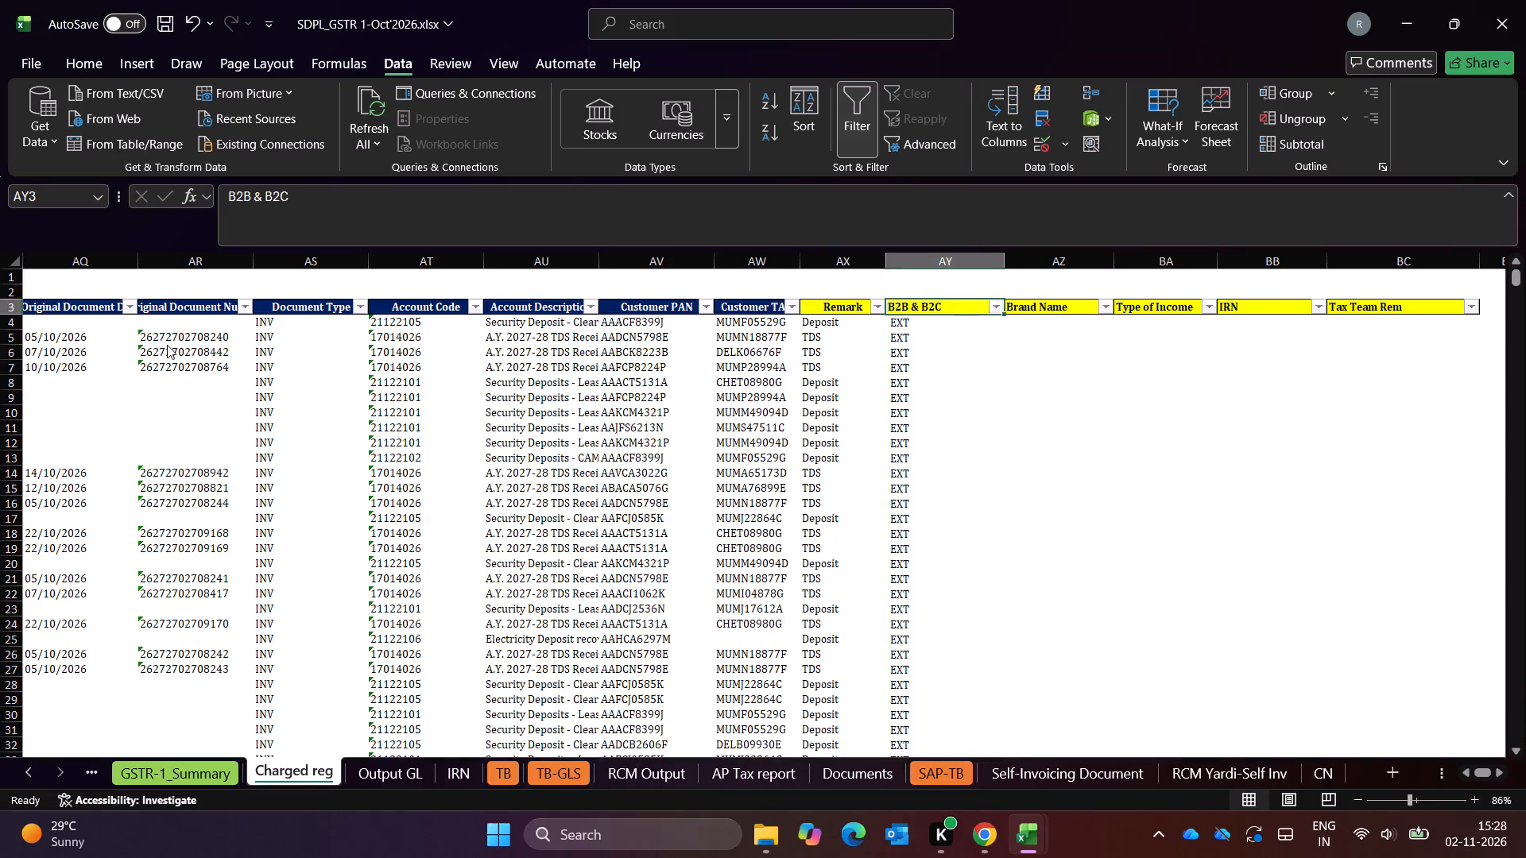
key(Up)
key(space)
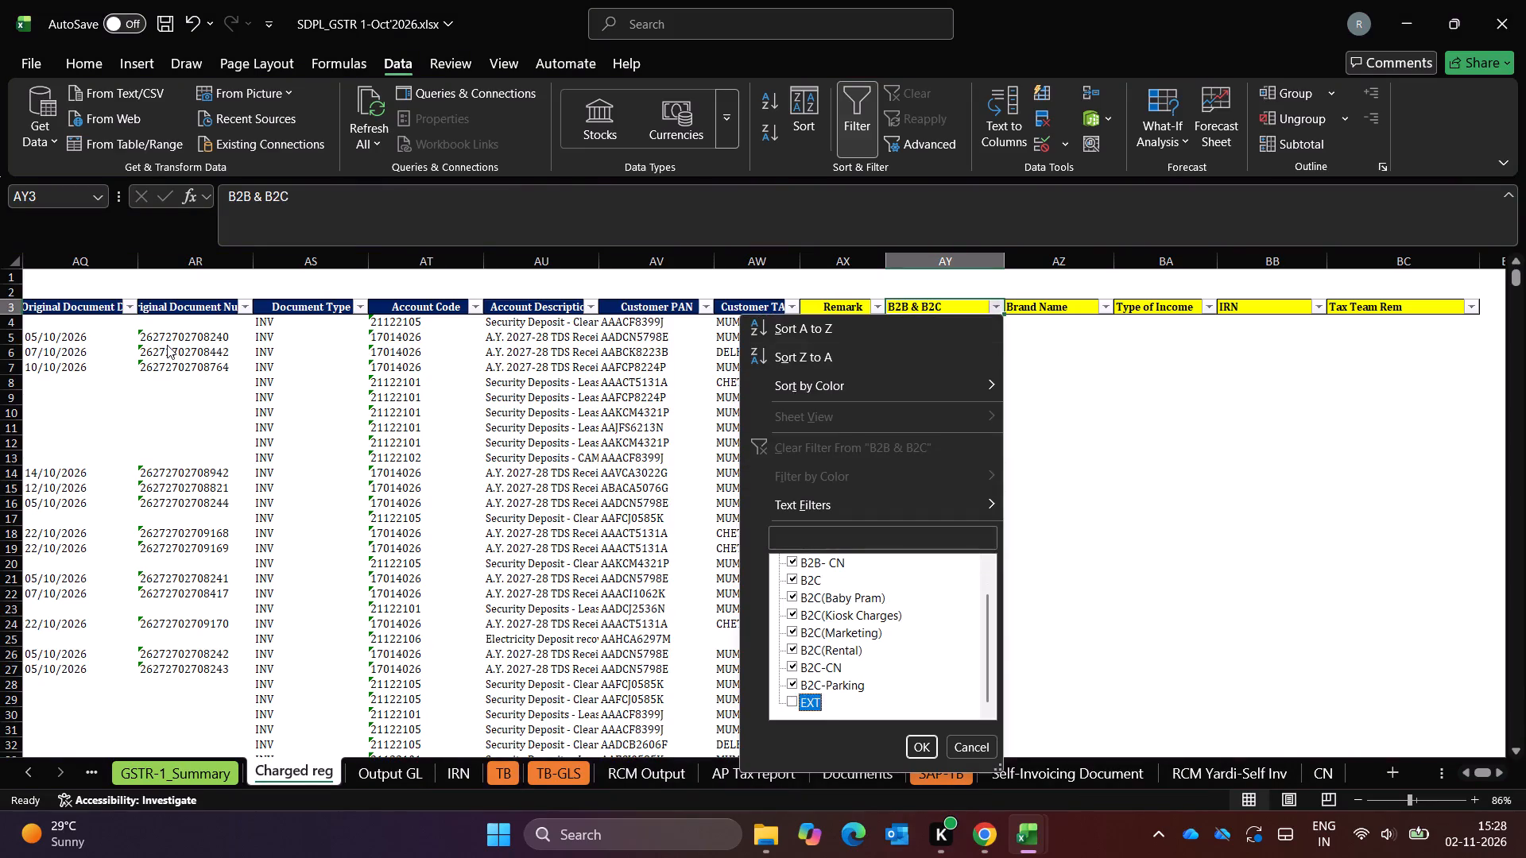
key(Return)
Examine the categories listed in the Type of Income filter for the non-EXT rows, leaving the filter unchanged.
key(Right)
key(Right)
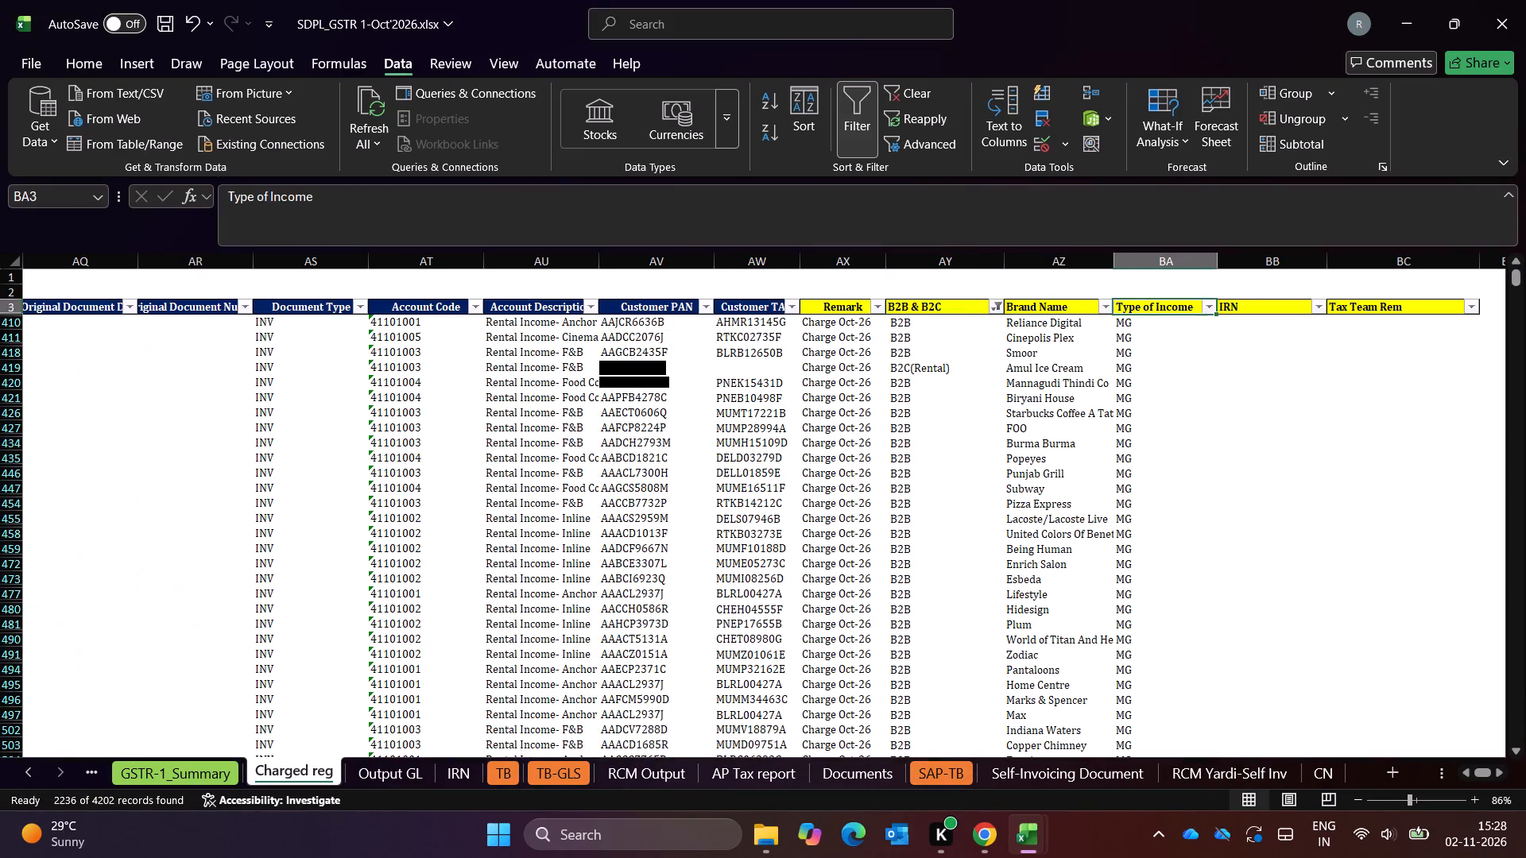
key(alt+Down)
key(Down)
key(Down)
key(Down)
key(Down)
key(Down)
key(Down)
key(Down)
key(Down)
key(Down)
key(Down)
key(Down)
key(Down)
key(Down)
key(Down)
key(Down)
key(Down)
key(Down)
key(Down)
key(Down)
key(Down)
key(Down)
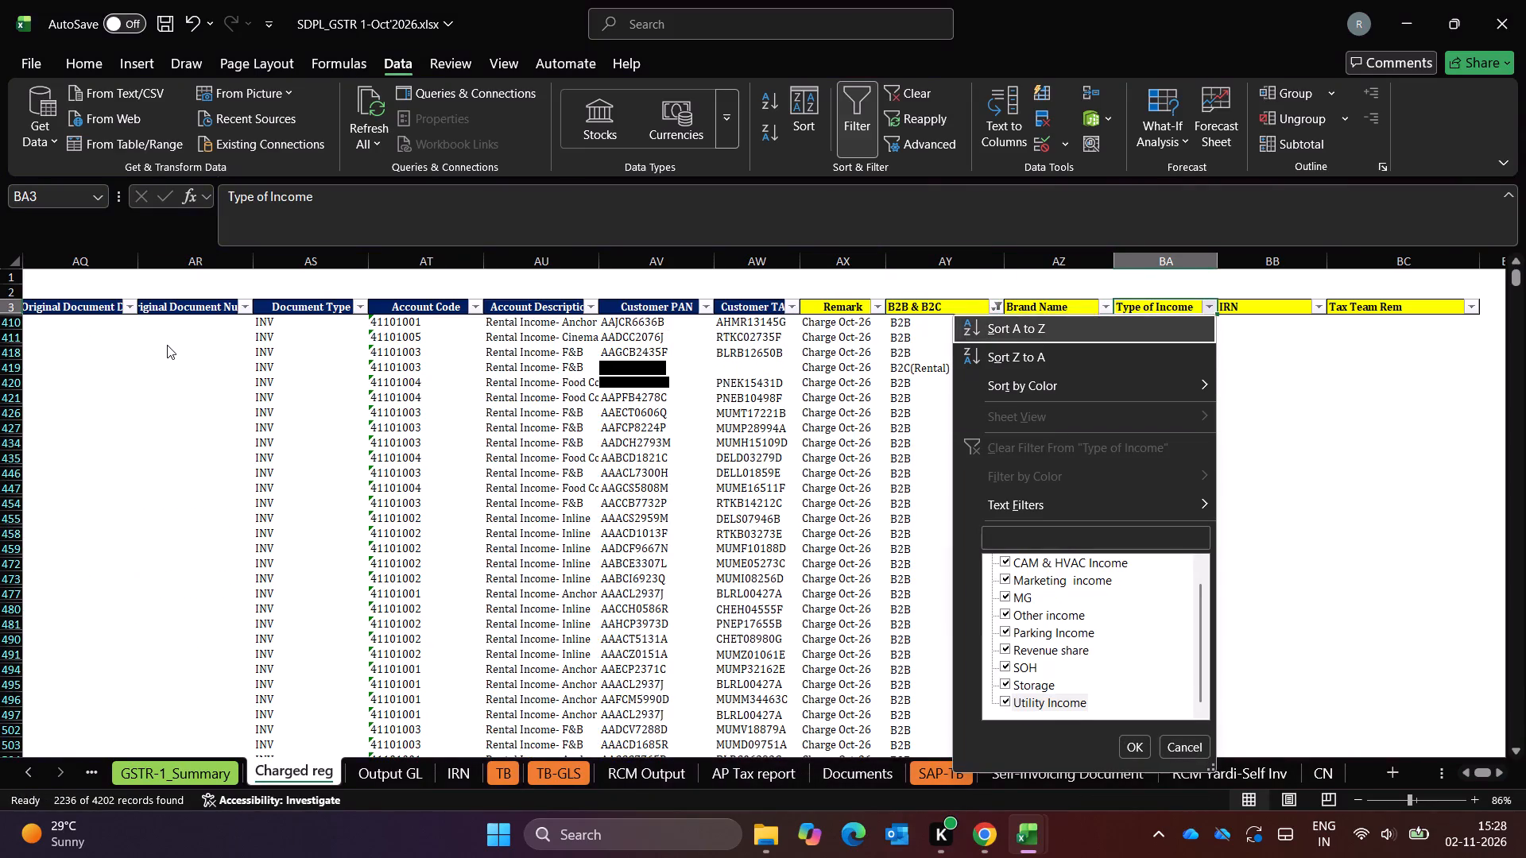
key(Up)
key(Up)
key(Up)
key(Up)
key(Up)
key(Up)
key(Up)
key(Up)
key(Up)
key(Up)
key(Up)
key(Up)
key(Escape)
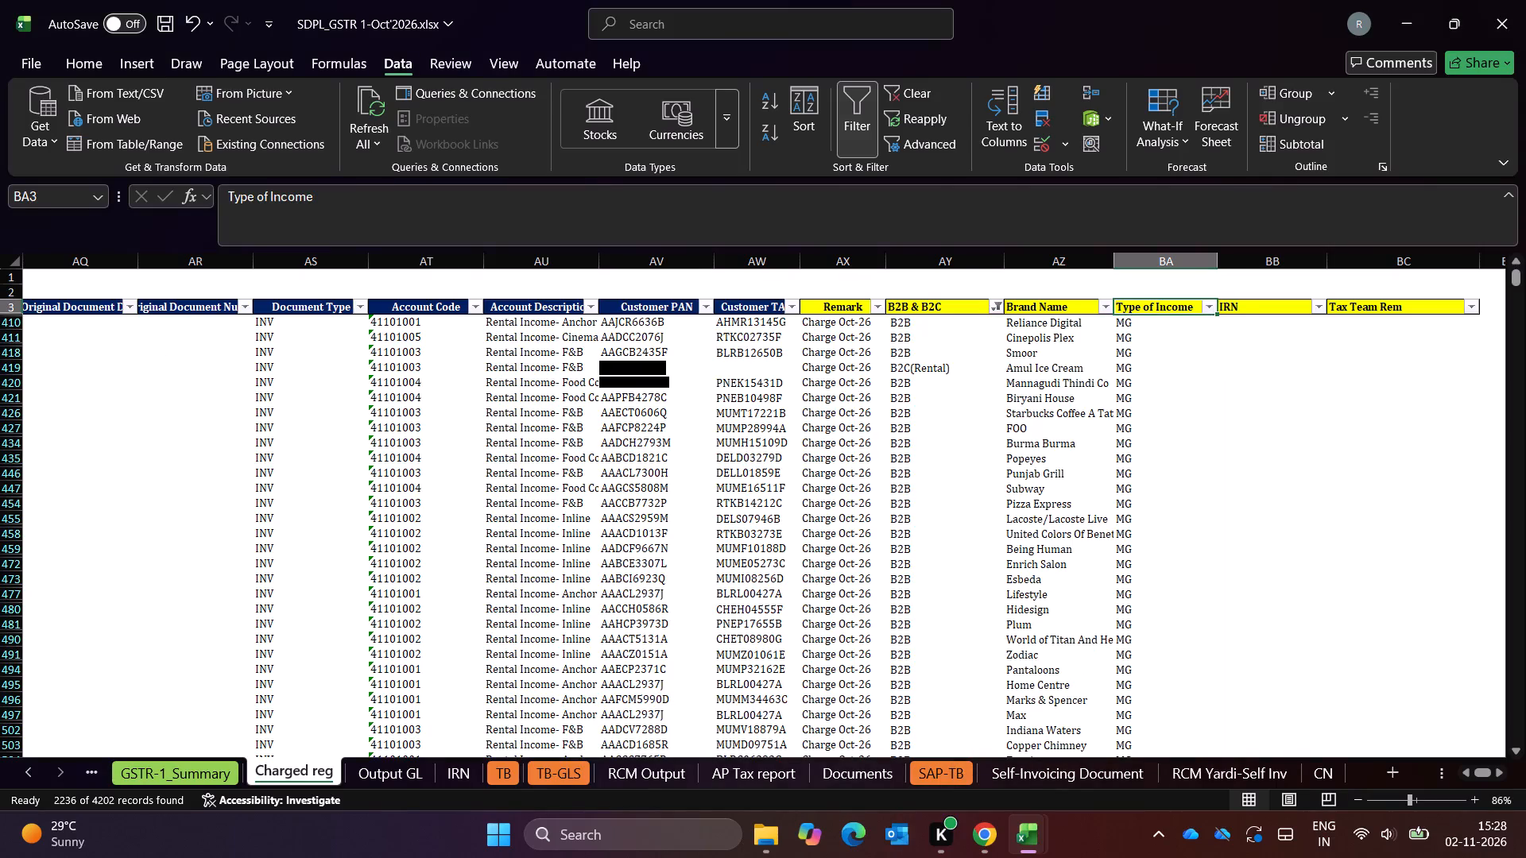
Also exclude B2B and B2B- CN in the B2B & B2C column filter, keeping only the B2C categories.
key(Left)
key(Left)
key(Left)
key(Right)
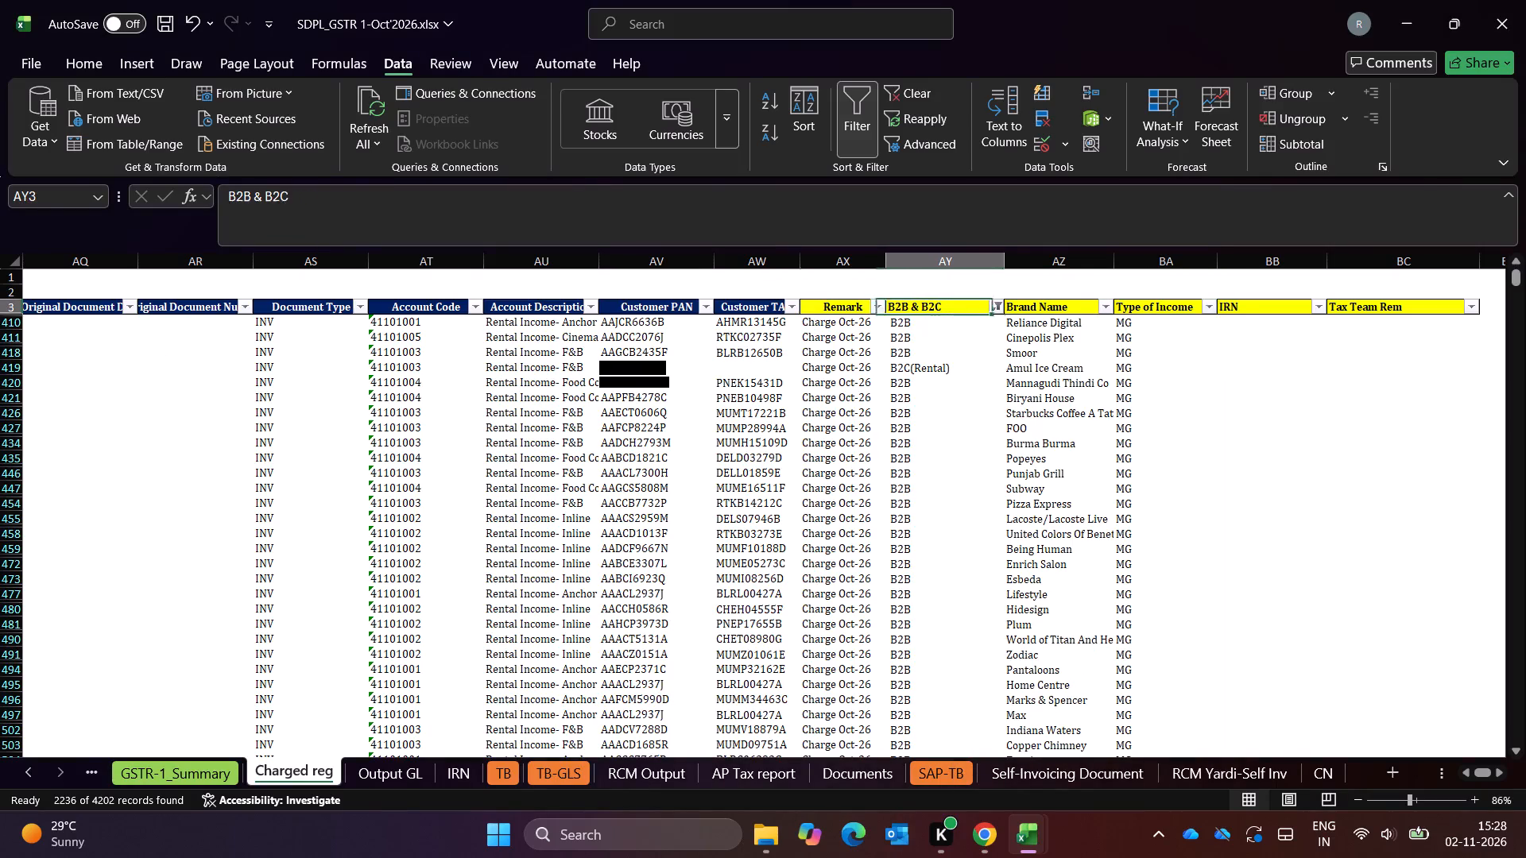
key(alt+Down)
key(alt+Down)
key(alt+Down)
key(alt+Down)
key(alt+Down)
key(alt+Down)
key(alt+Down)
key(alt+Down)
key(alt+Down)
key(alt+Down)
key(alt+Down)
key(alt+Down)
key(Up)
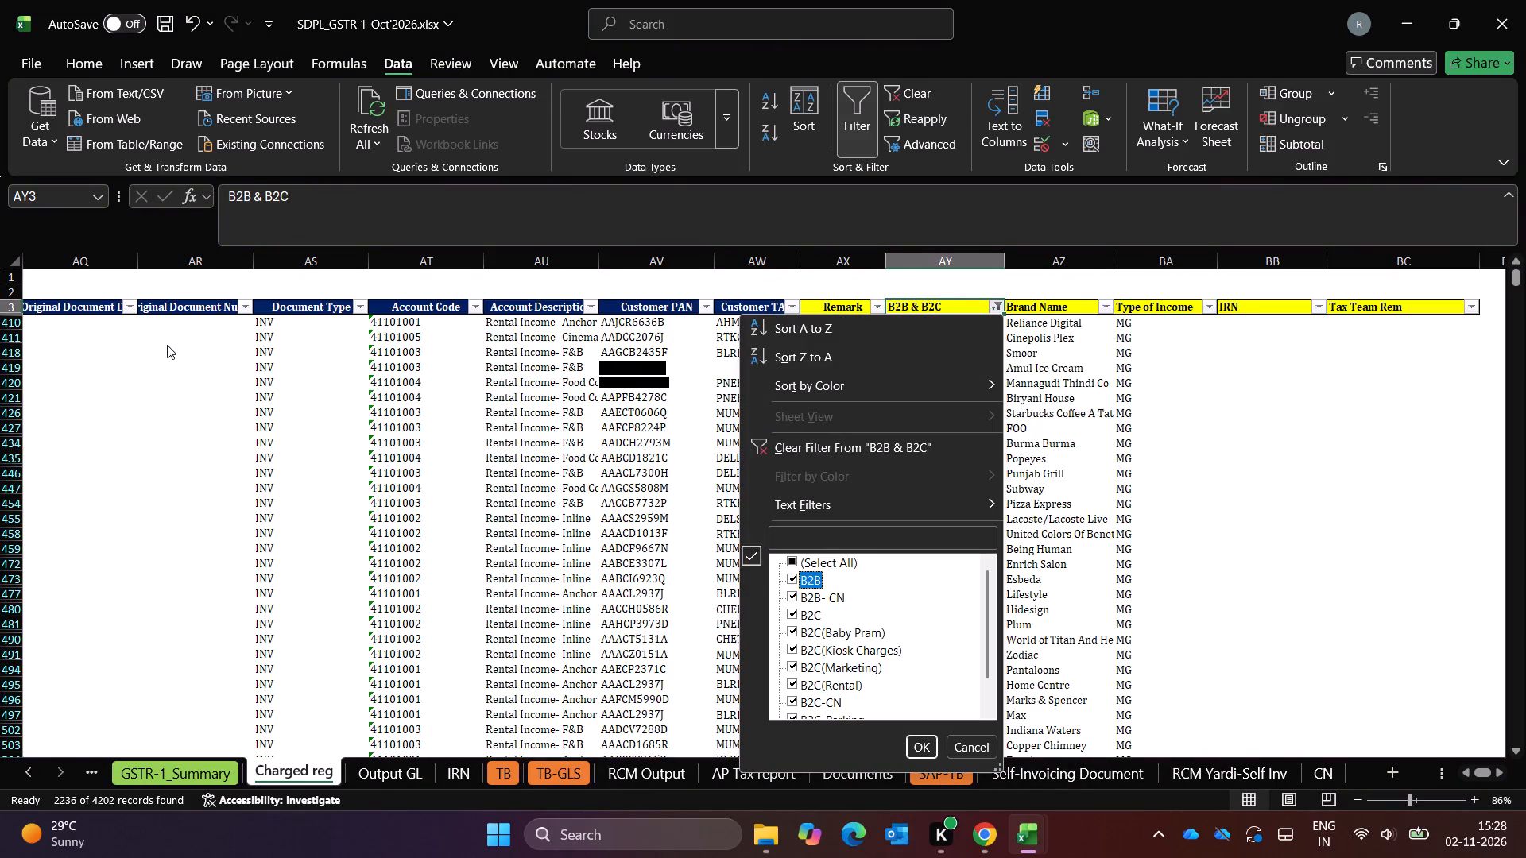
key(space)
key(Down)
key(space)
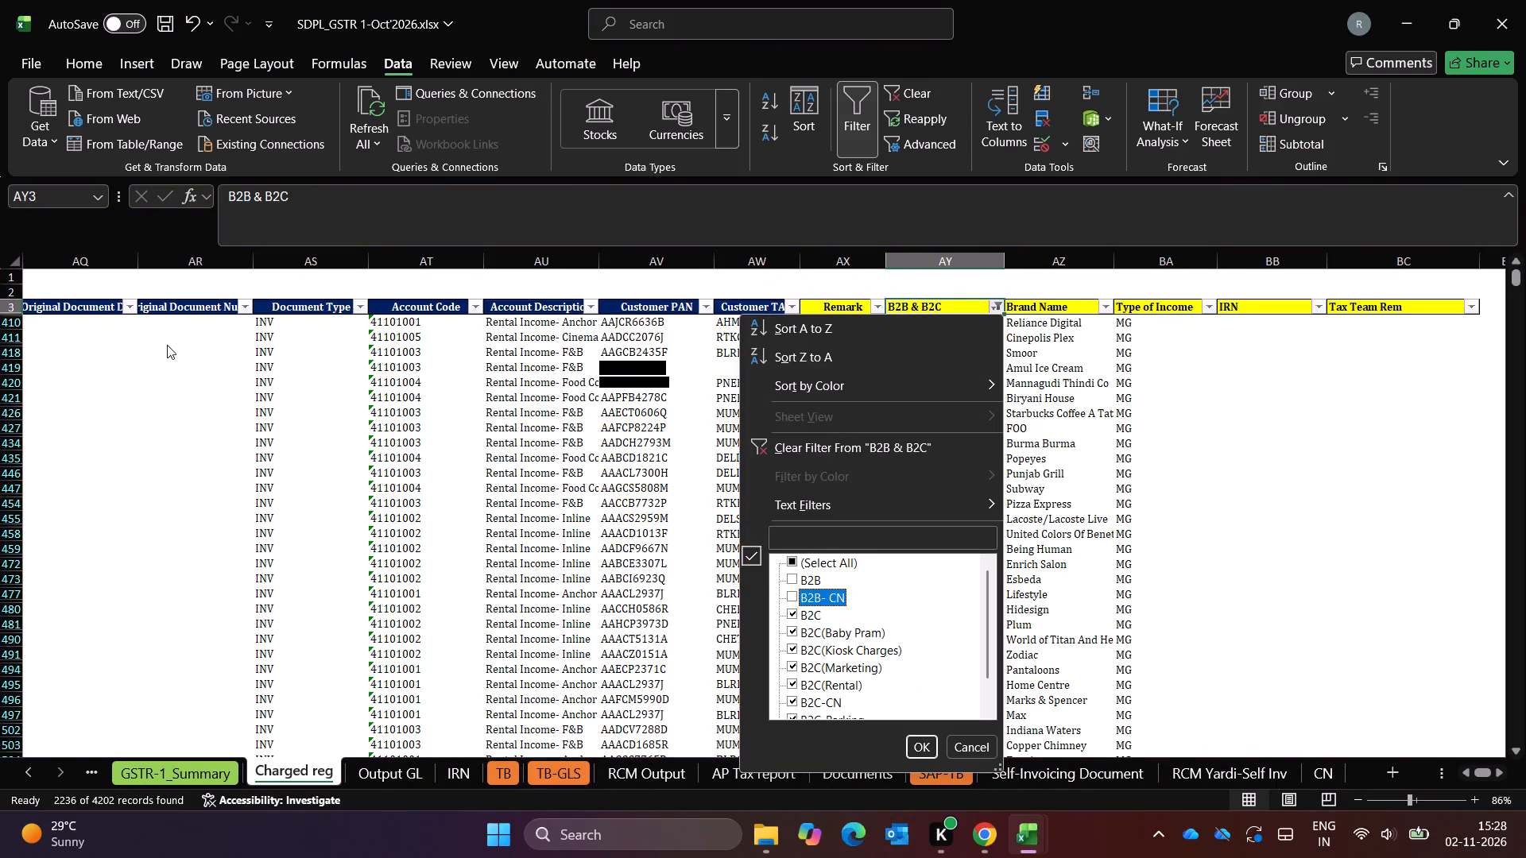
key(Return)
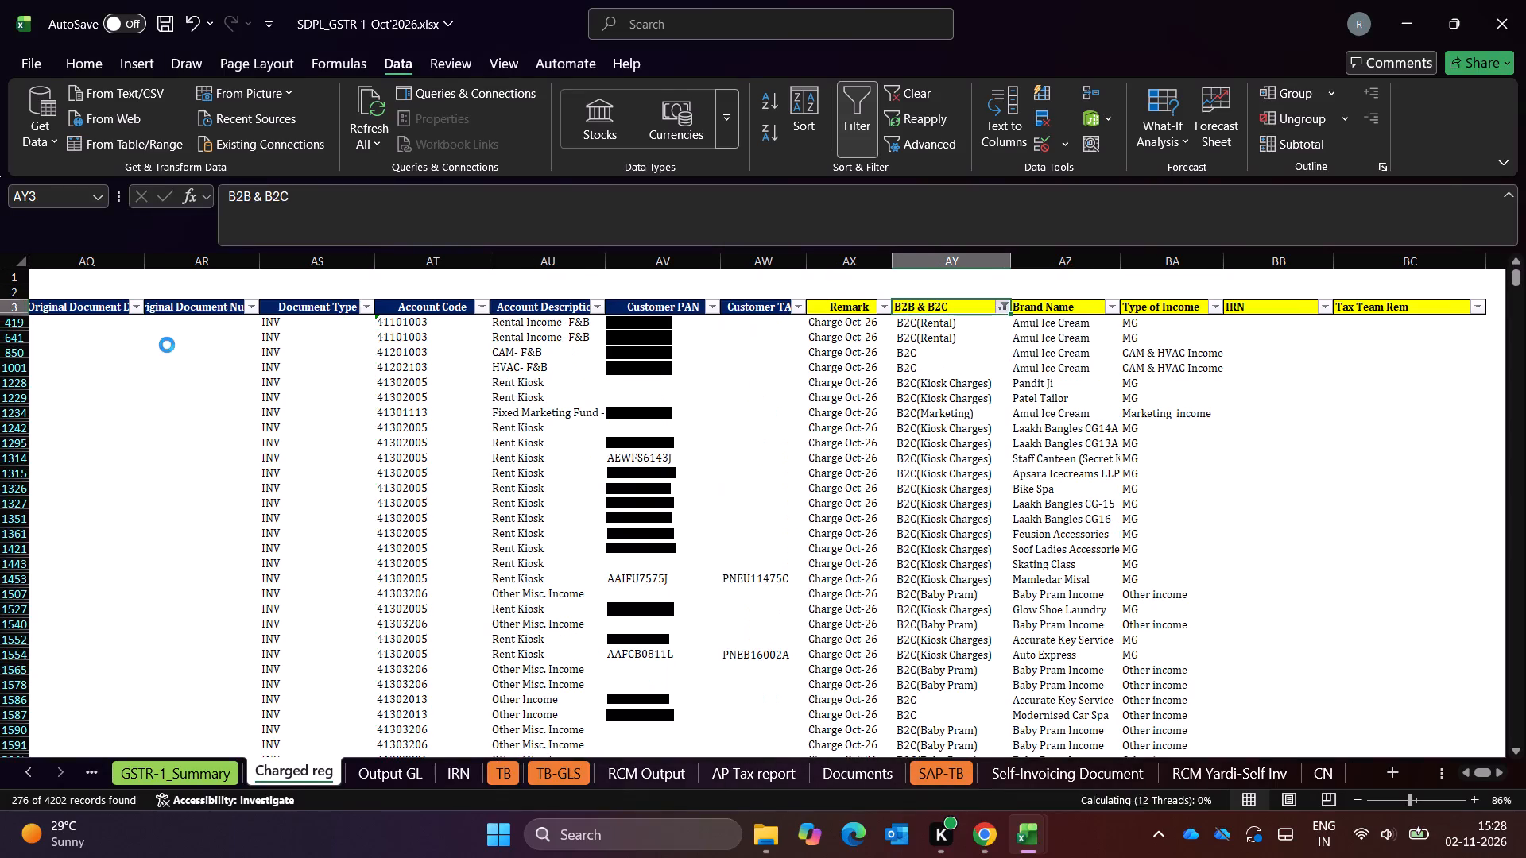
Filter the Brand Name column to the entries matching BAB.
key(Right)
key(alt+Down)
key(alt+Down)
key(alt+Down)
key(alt+Down)
key(alt+Down)
key(alt+Down)
key(alt+Down)
key(alt+Down)
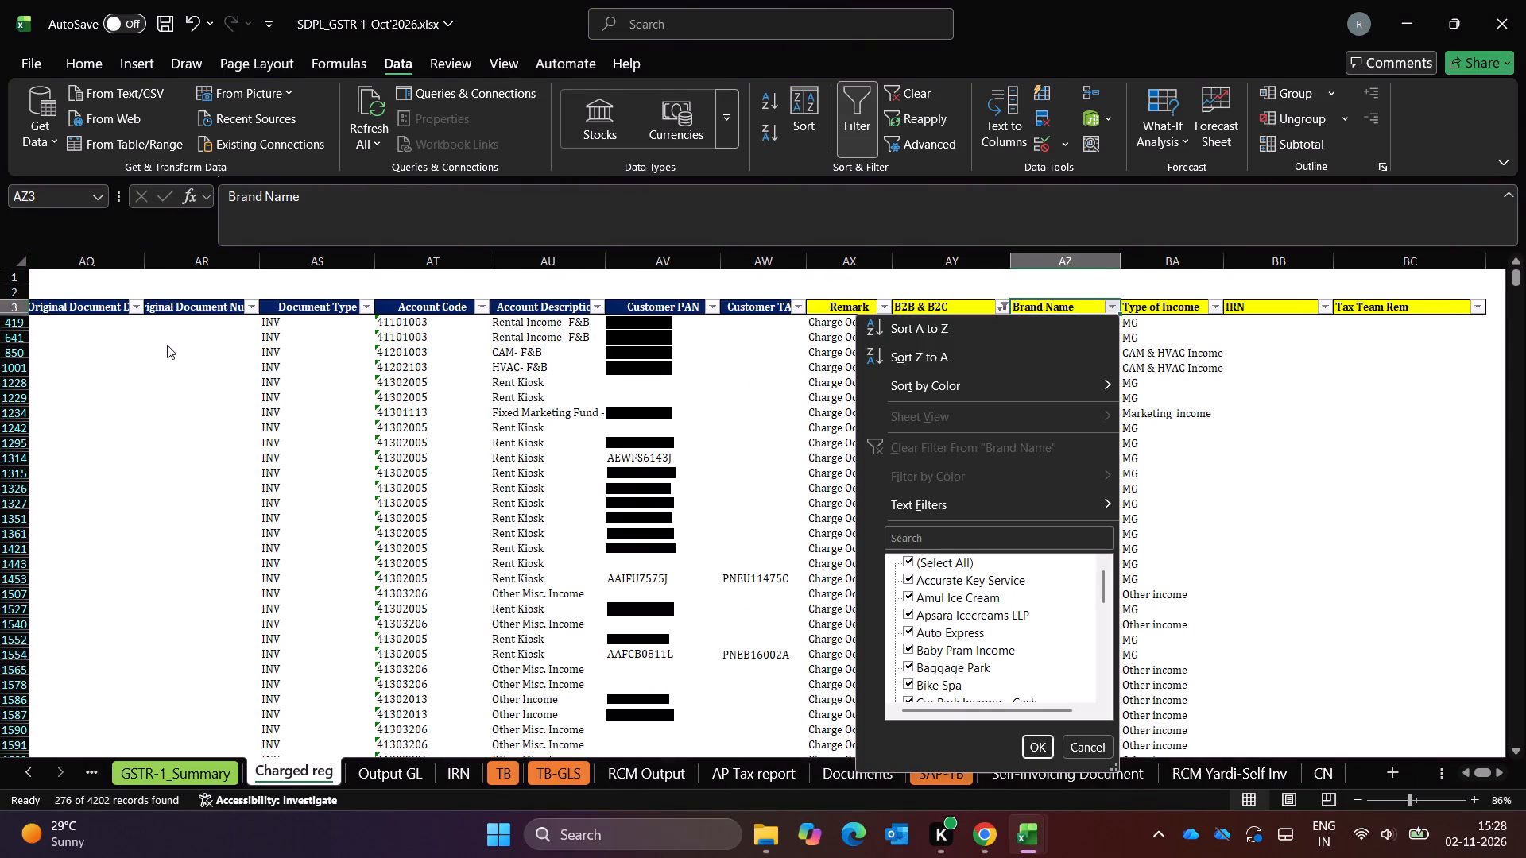
key(Down)
text(BAB)
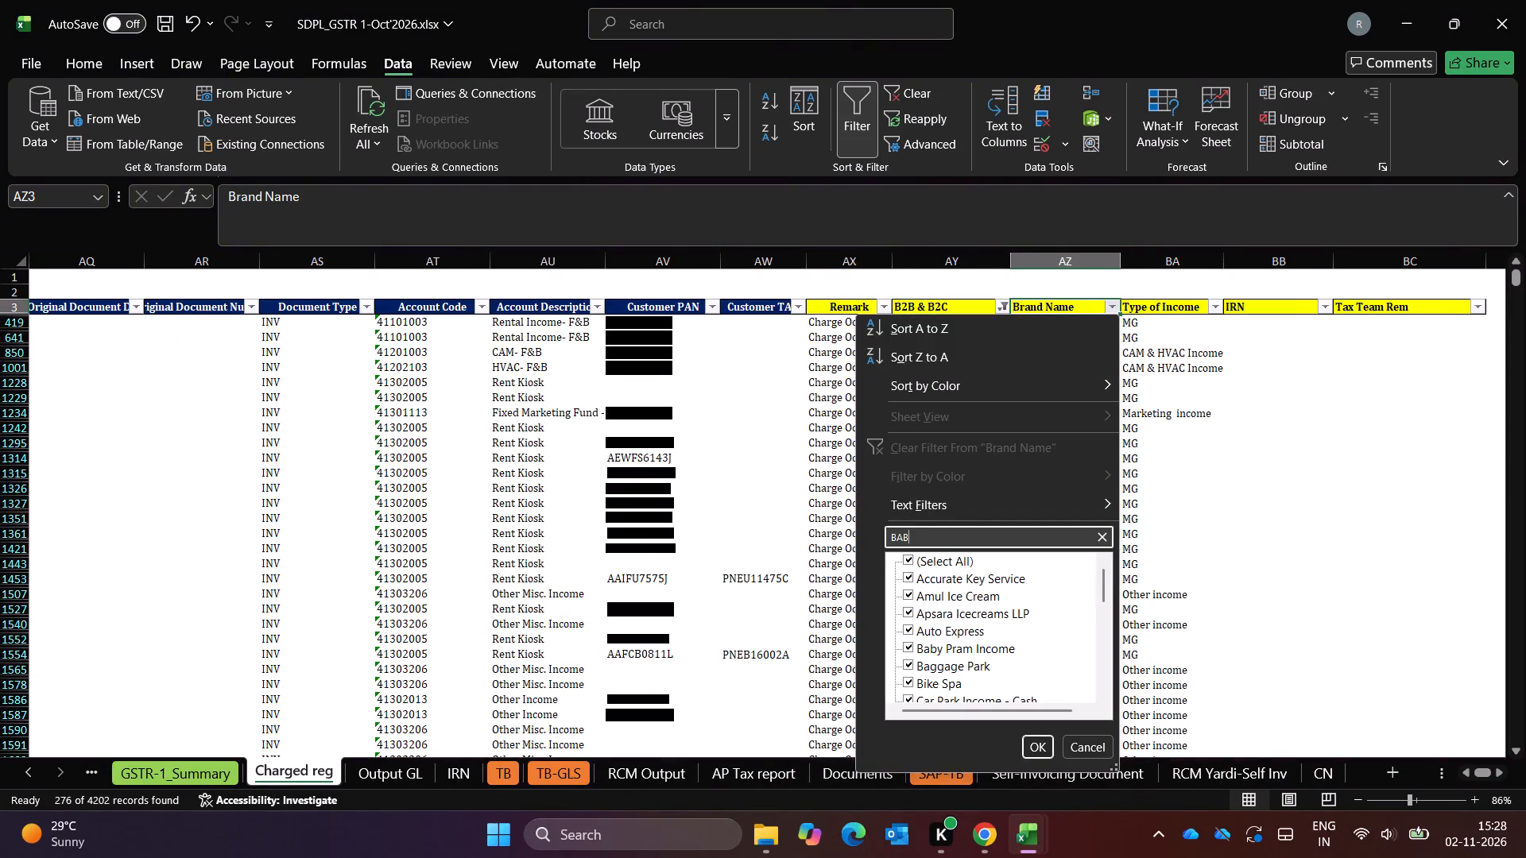
key(Return)
Review the B2B & B2C entries of the Baby Pram Income rows and check the amount subtotals in row 2.
key(Down)
key(Left)
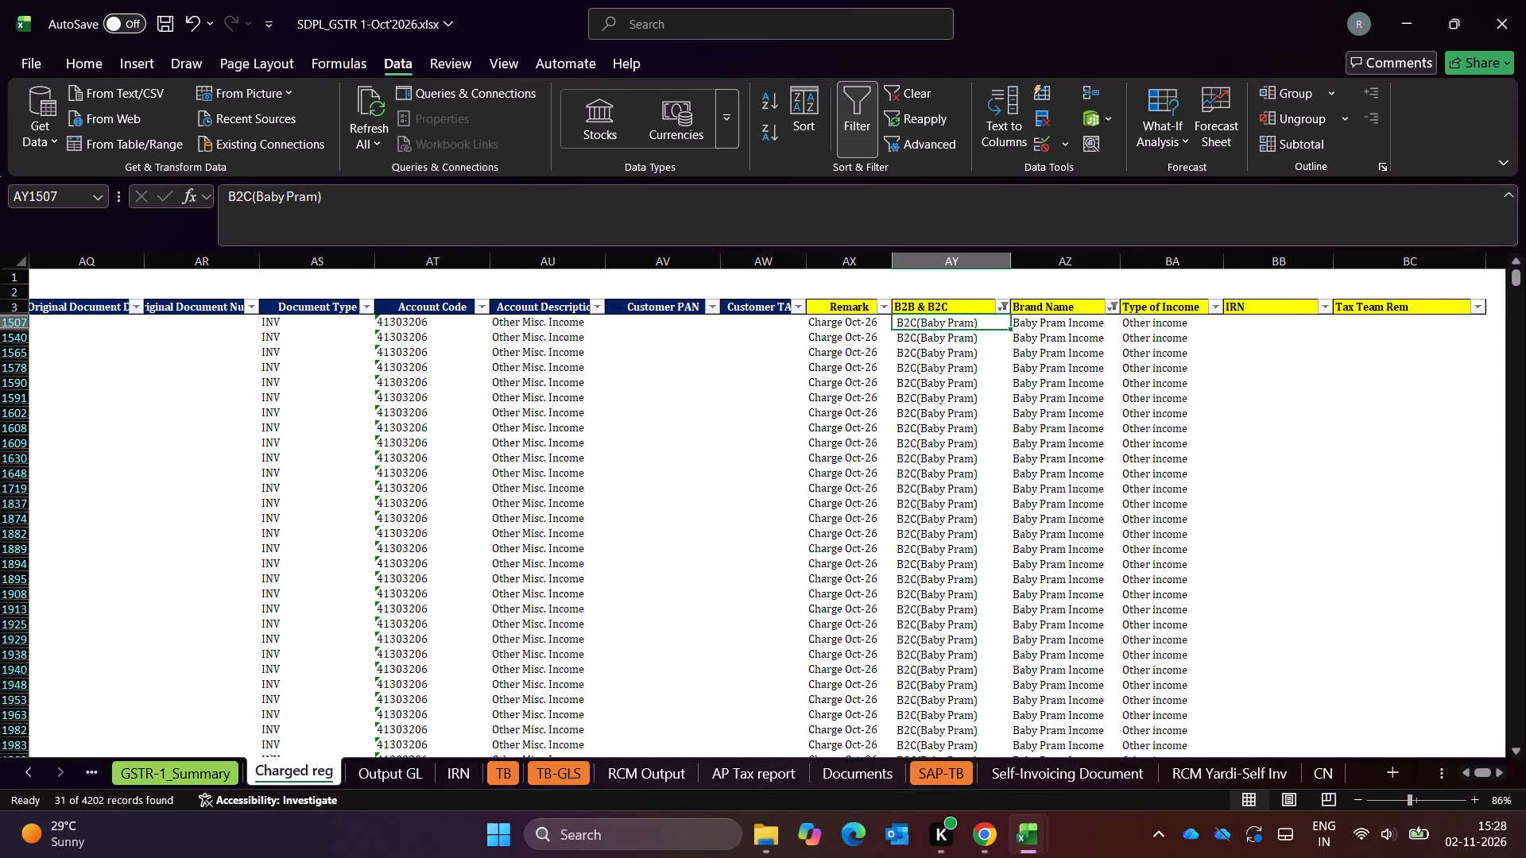
key(ctrl+Down)
key(Down)
key(Up)
key(Up)
key(ctrl+Up)
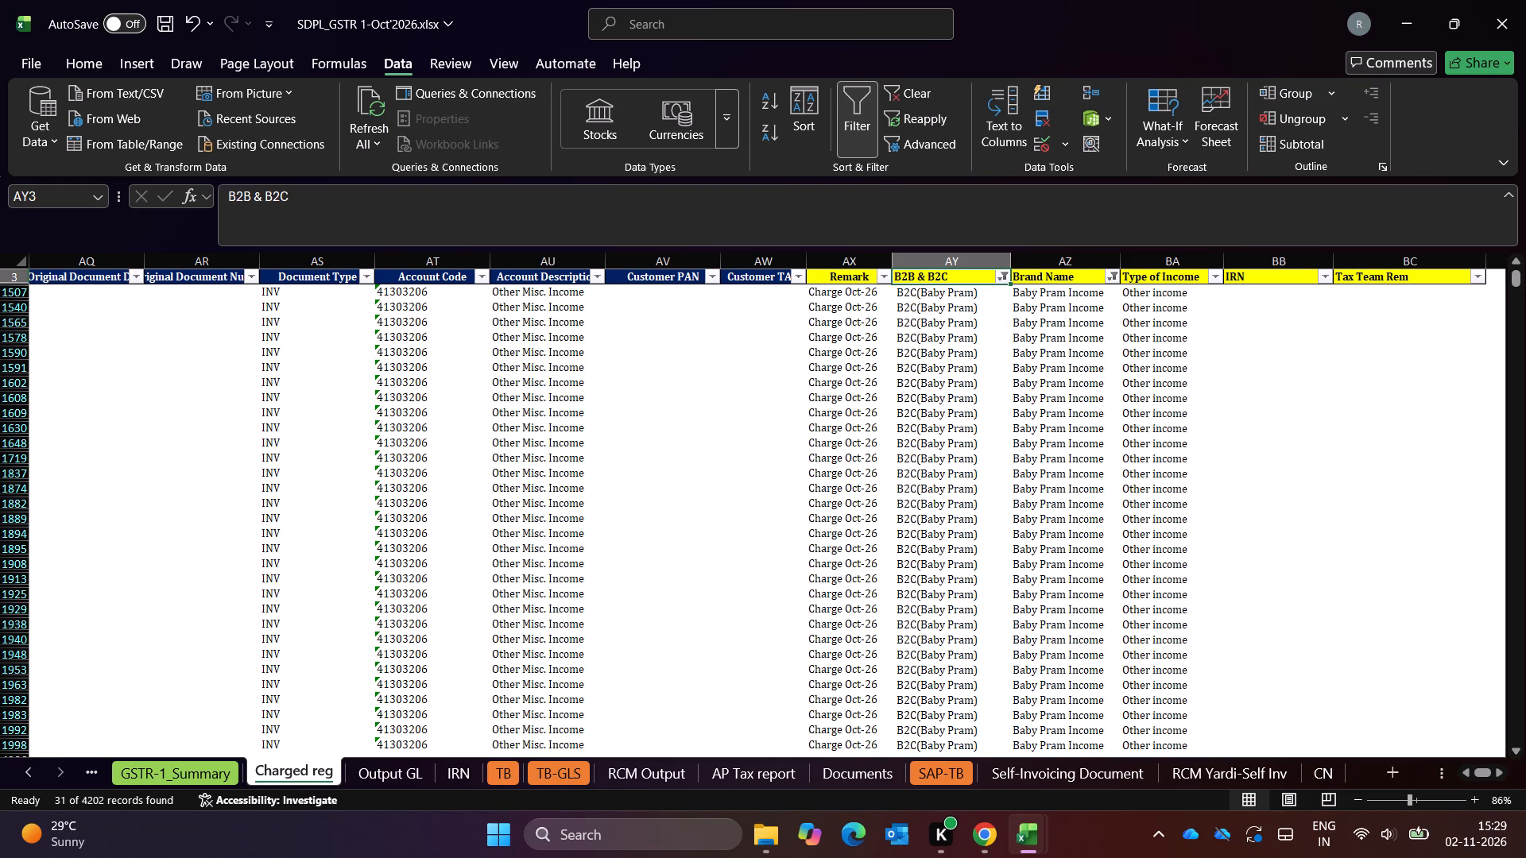
key(Up)
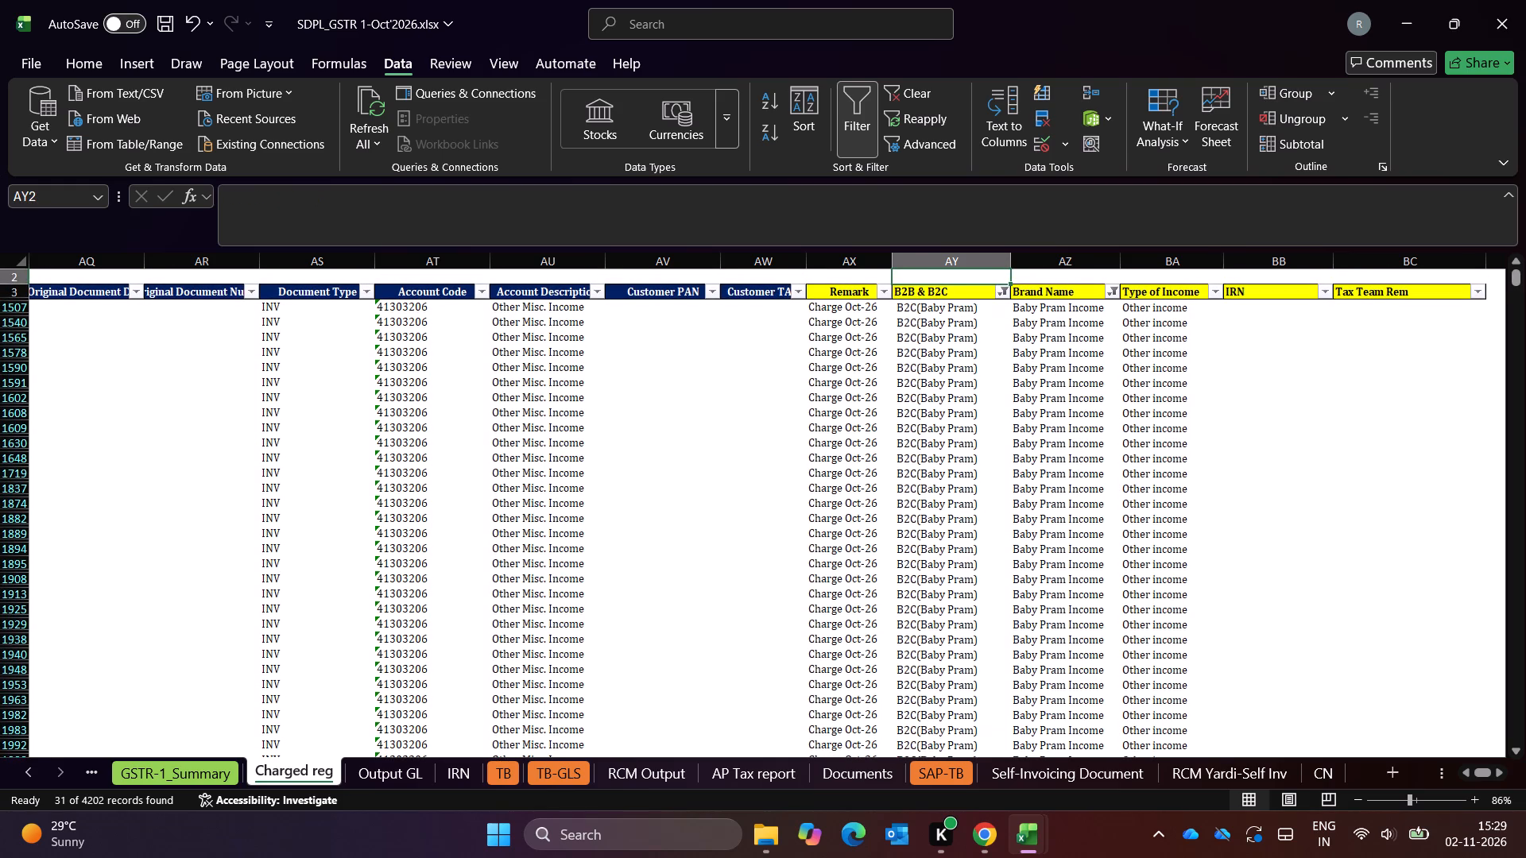
key(Down)
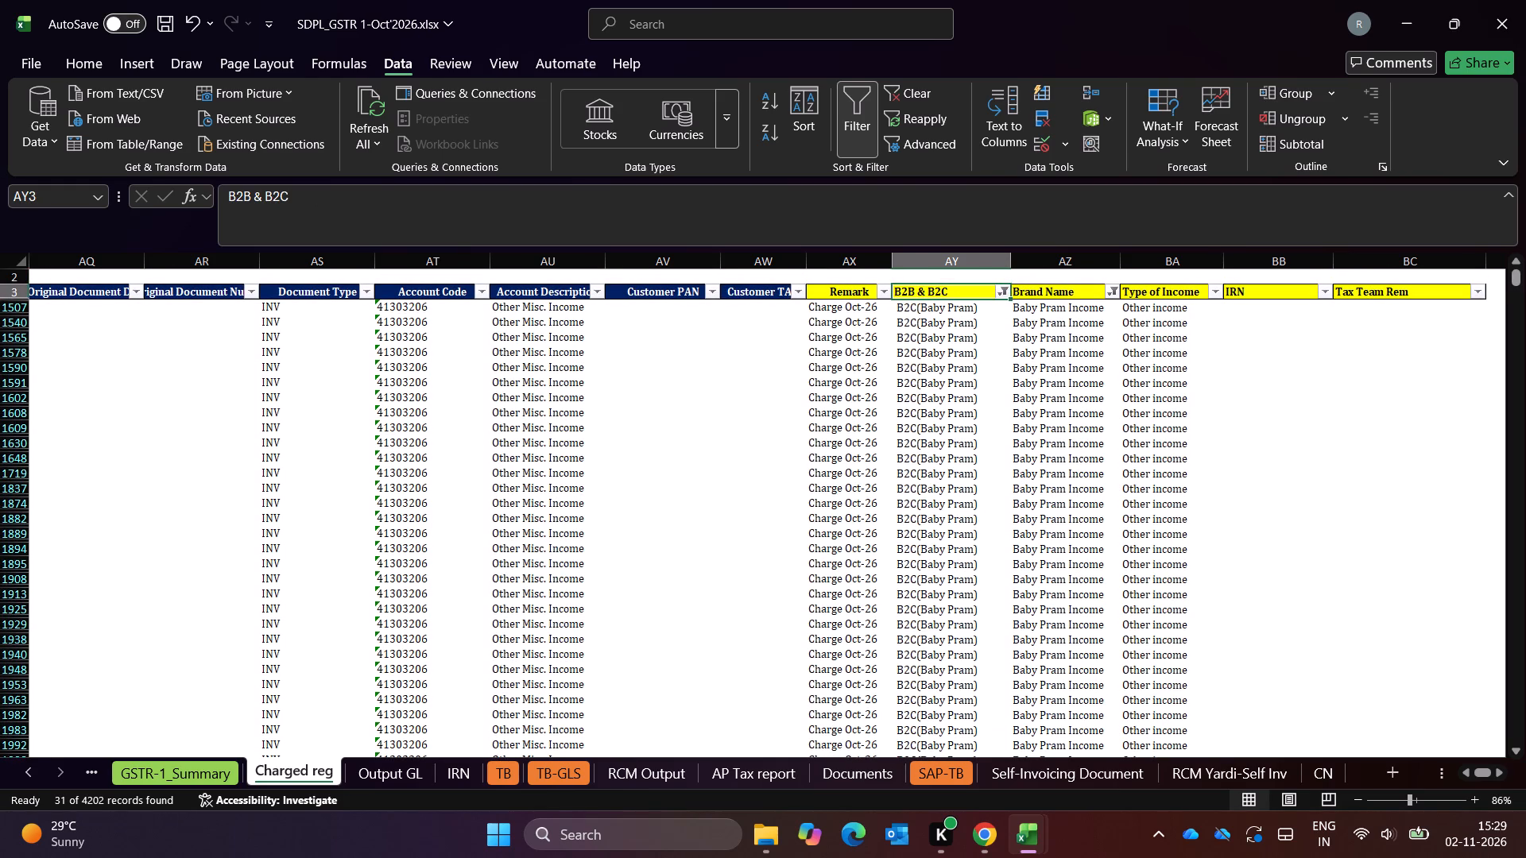
key(ctrl+Down)
key(ctrl+Up)
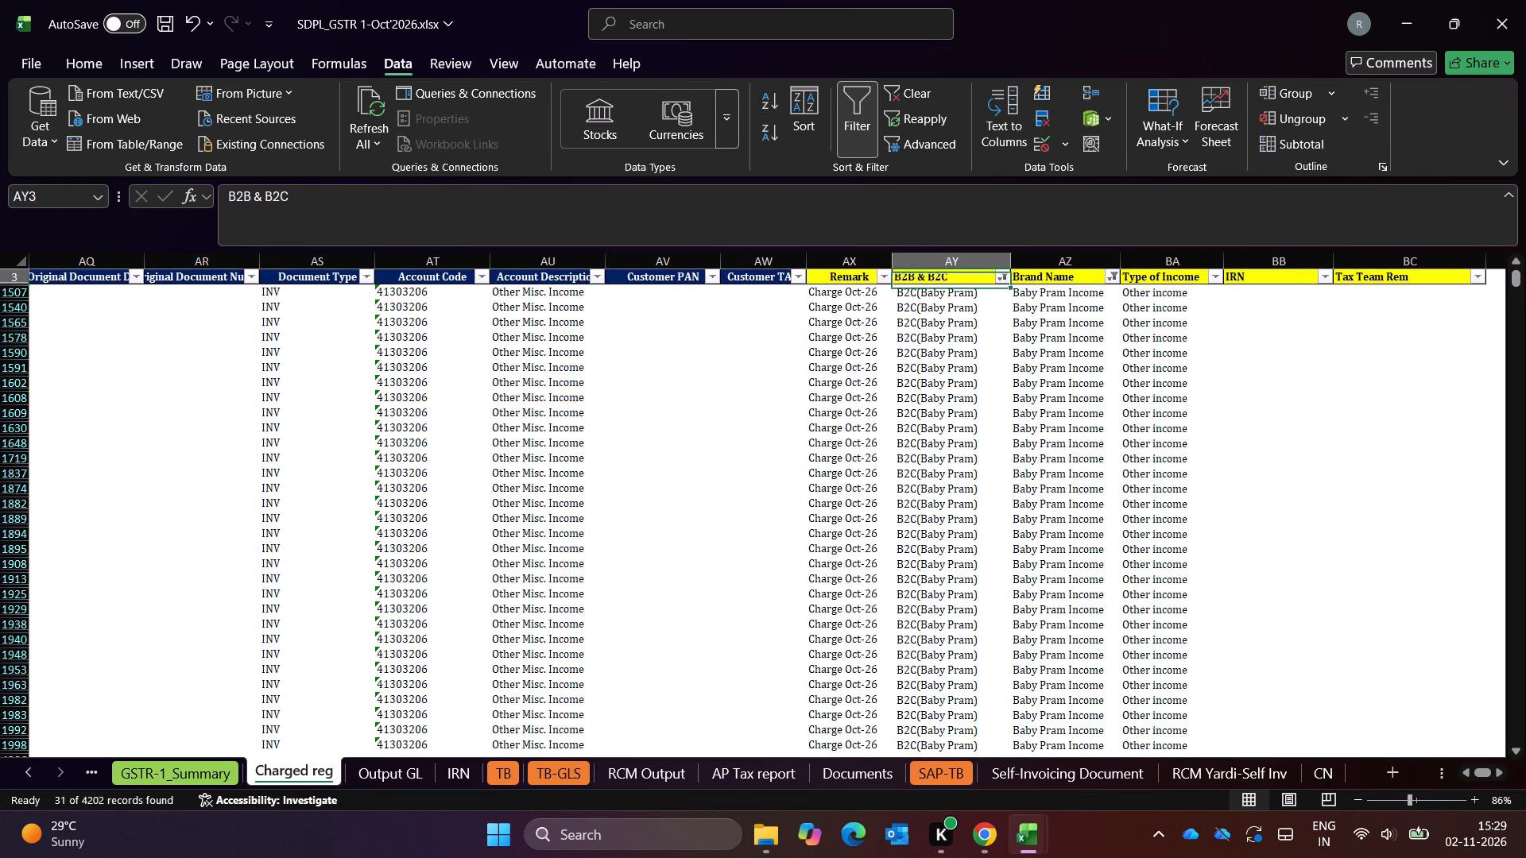
key(Up)
key(Down)
key(Up)
key(ctrl+Left)
key(Left)
key(Left)
key(Right)
key(Right)
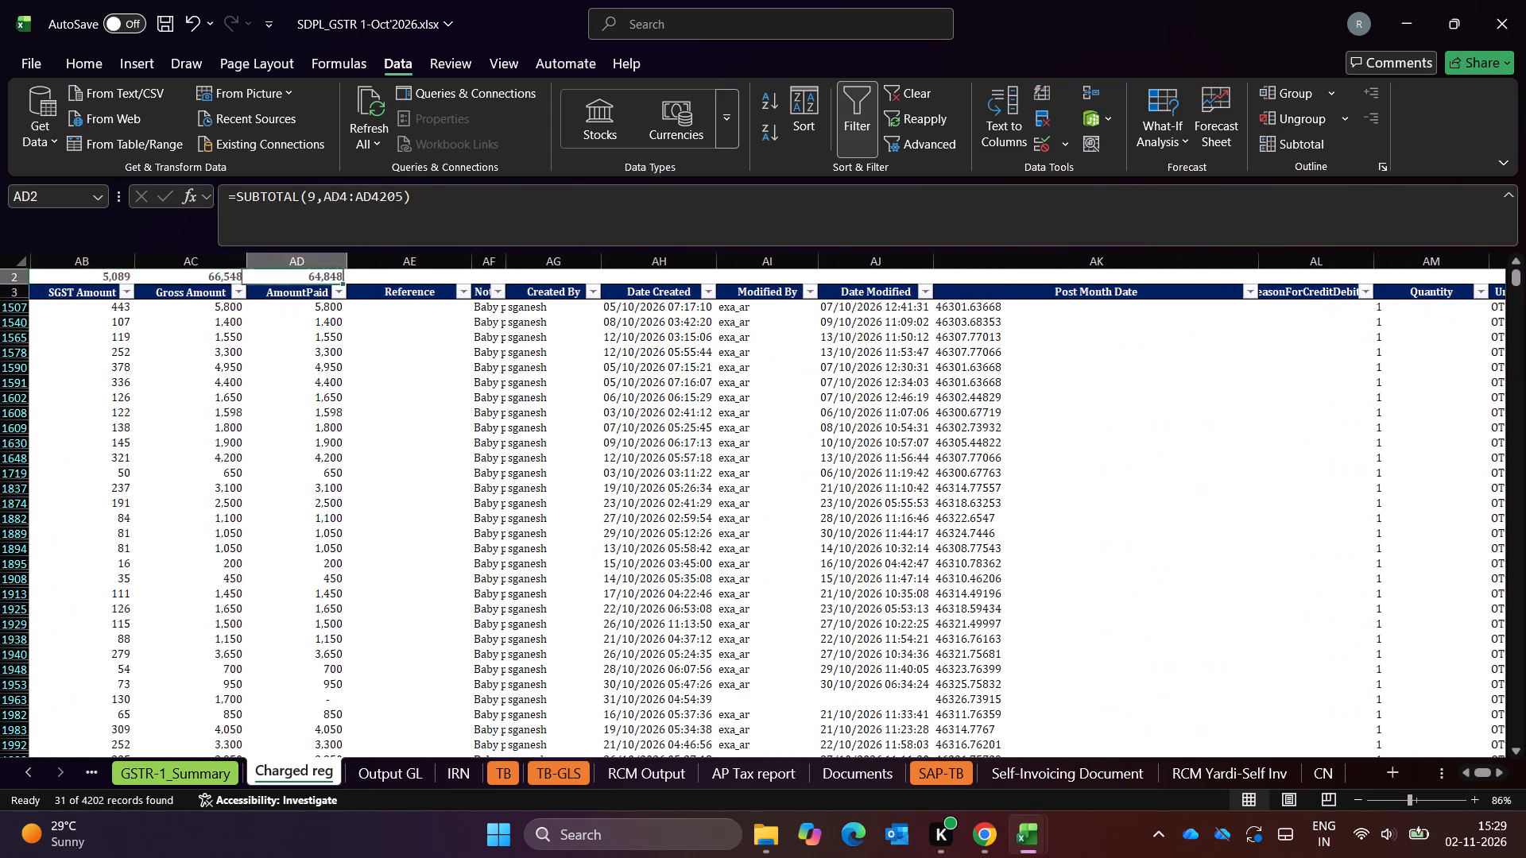
Examine the values listed in the Gross Amount filter for the Baby Pram Income rows without applying a selection.
key(Down)
key(Left)
key(alt+Down)
key(alt+Down)
key(alt+Down)
key(alt+Down)
key(alt+Down)
key(alt+Down)
key(alt+Down)
key(alt+Down)
key(alt+Down)
key(alt+Down)
key(alt+Down)
key(alt+Down)
key(alt+Down)
key(alt+Down)
key(alt+Down)
key(alt+Down)
key(alt+Down)
key(alt+Down)
key(alt+Down)
key(alt+Down)
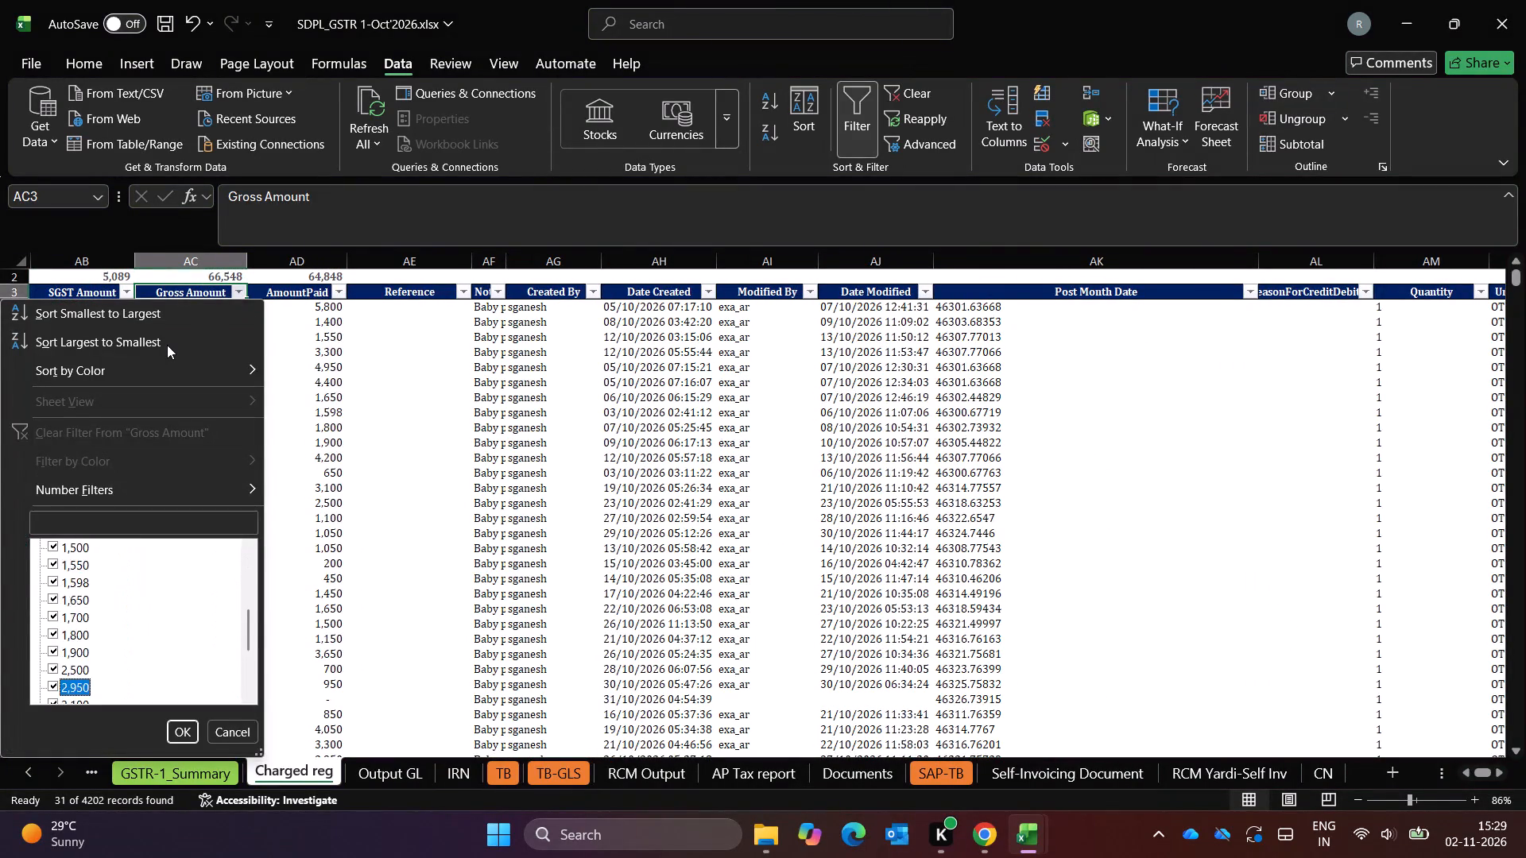
key(Escape)
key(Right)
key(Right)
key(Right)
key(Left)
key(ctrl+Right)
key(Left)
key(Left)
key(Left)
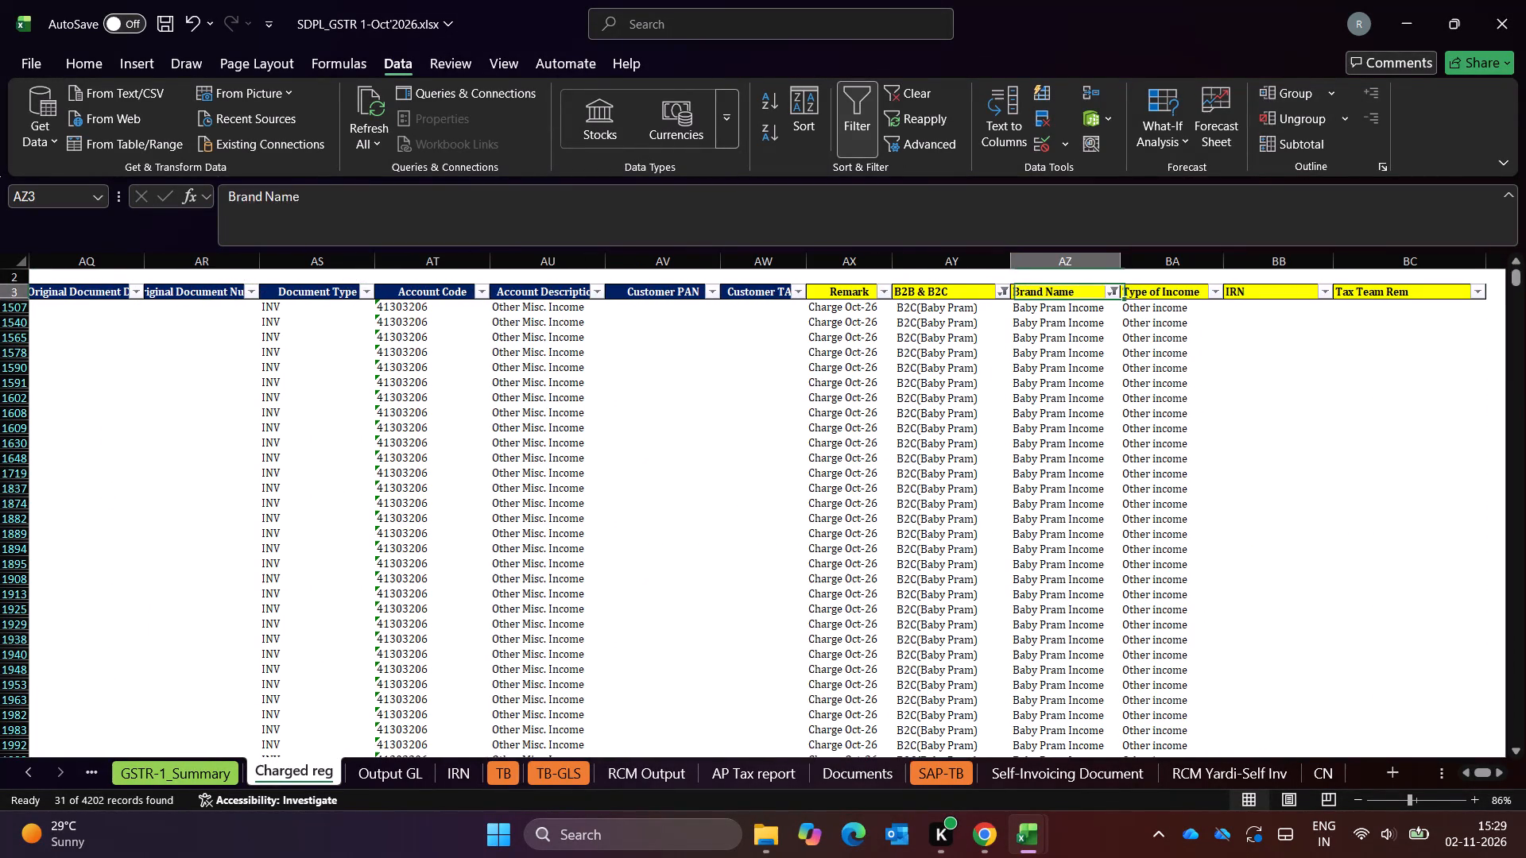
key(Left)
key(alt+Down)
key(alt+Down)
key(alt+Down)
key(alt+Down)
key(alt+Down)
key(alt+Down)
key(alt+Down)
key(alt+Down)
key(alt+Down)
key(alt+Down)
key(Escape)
Reselect all brands in the Brand Name filter, keeping the B2B & B2C filter applied.
key(Right)
key(Right)
key(Left)
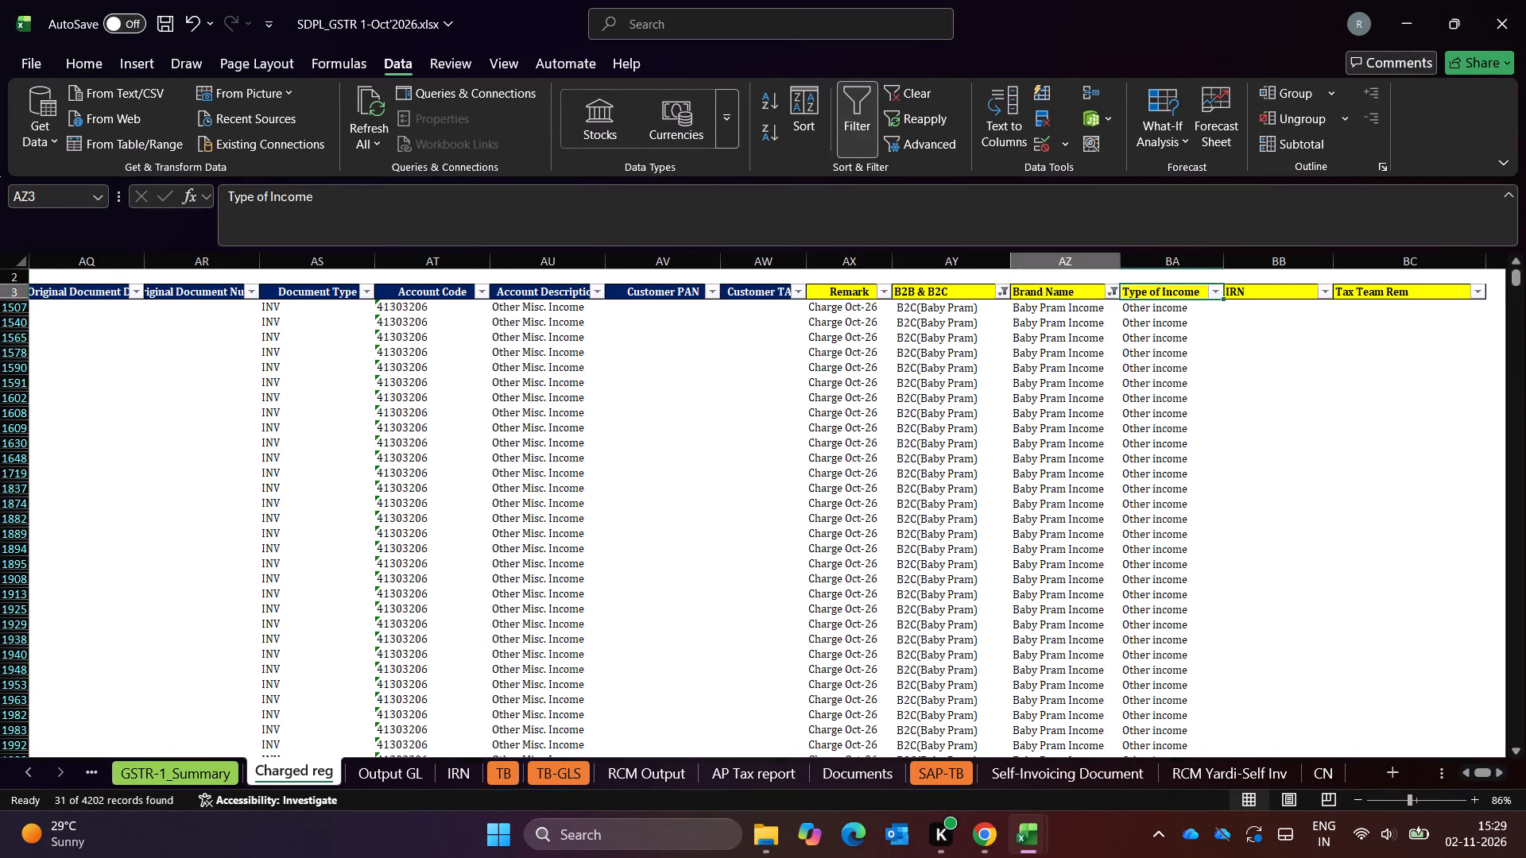
key(alt+Down)
key(alt+Down)
key(alt+Down)
key(alt+Down)
key(alt+Down)
key(alt+Down)
key(alt+Down)
key(alt+Down)
key(alt+Down)
key(Down)
key(space)
key(Return)
key(Right)
key(Right)
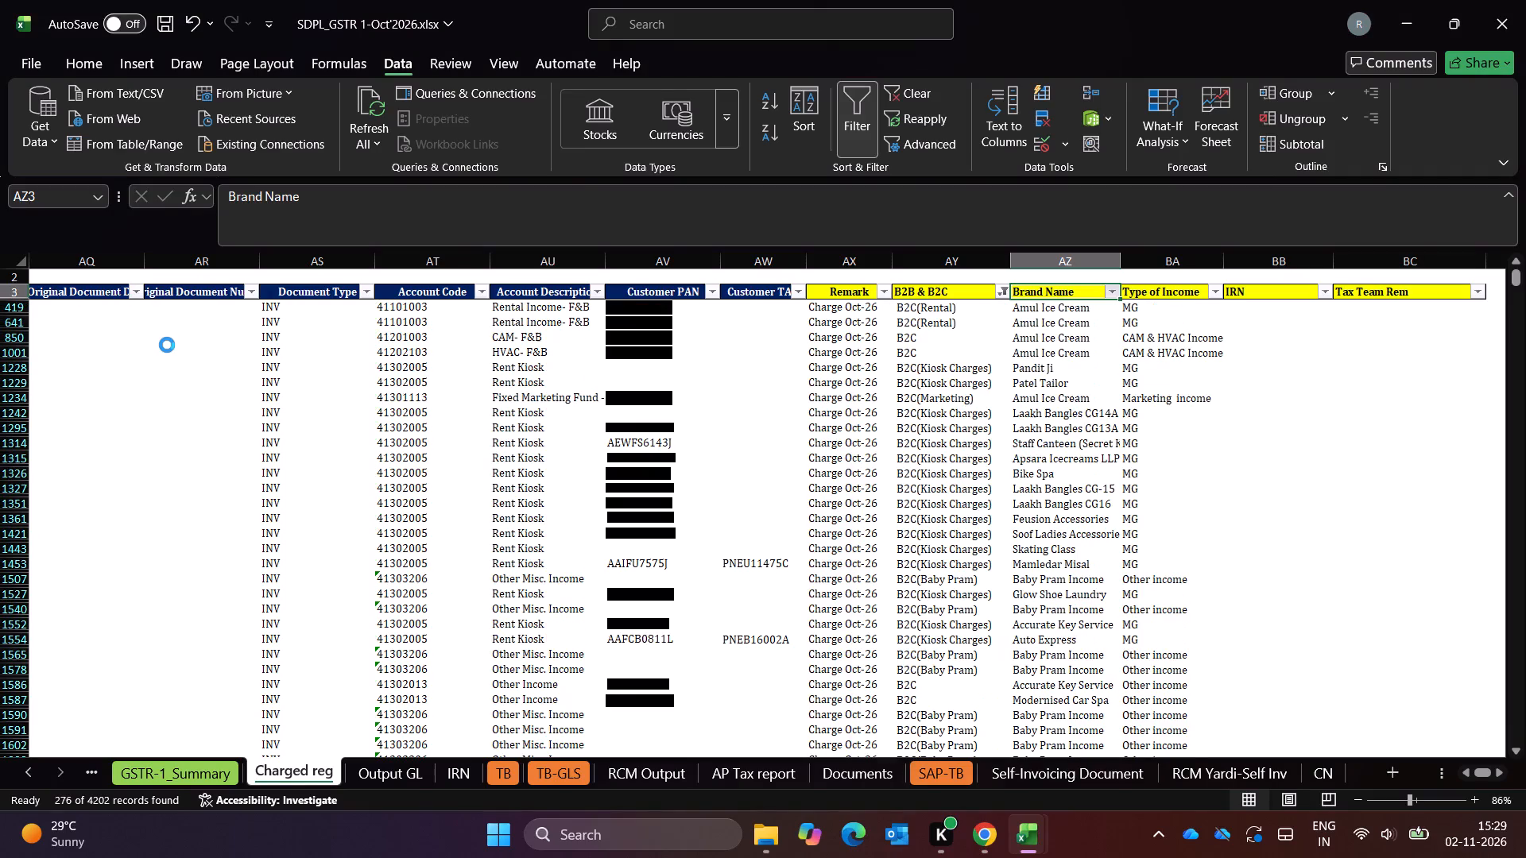
Examine the income categories listed in the Type of Income filter without applying a selection.
key(Right)
key(Right)
key(Left)
key(Left)
key(Left)
key(alt+Down)
key(alt+Down)
key(alt+Down)
key(alt+Down)
key(alt+Down)
key(alt+Down)
key(alt+Down)
key(alt+Down)
key(alt+Down)
key(alt+Down)
key(alt+Down)
key(alt+Down)
key(alt+Down)
key(alt+Down)
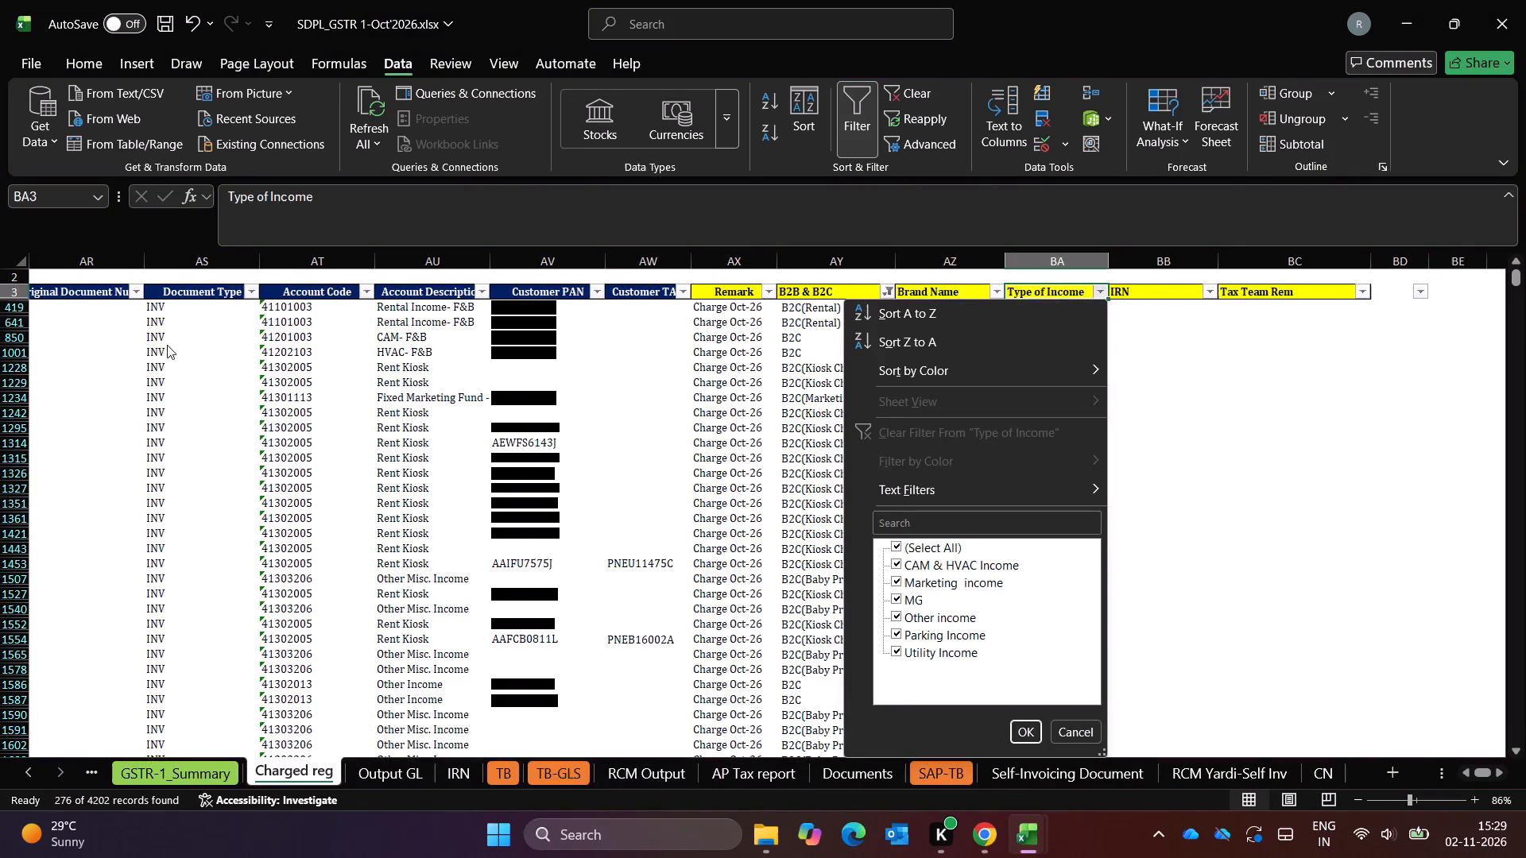
key(Escape)
Clear all filters on the Charged reg sheet so every row is displayed.
key(Left)
key(Left)
key(Left)
key(Left)
text(AC)
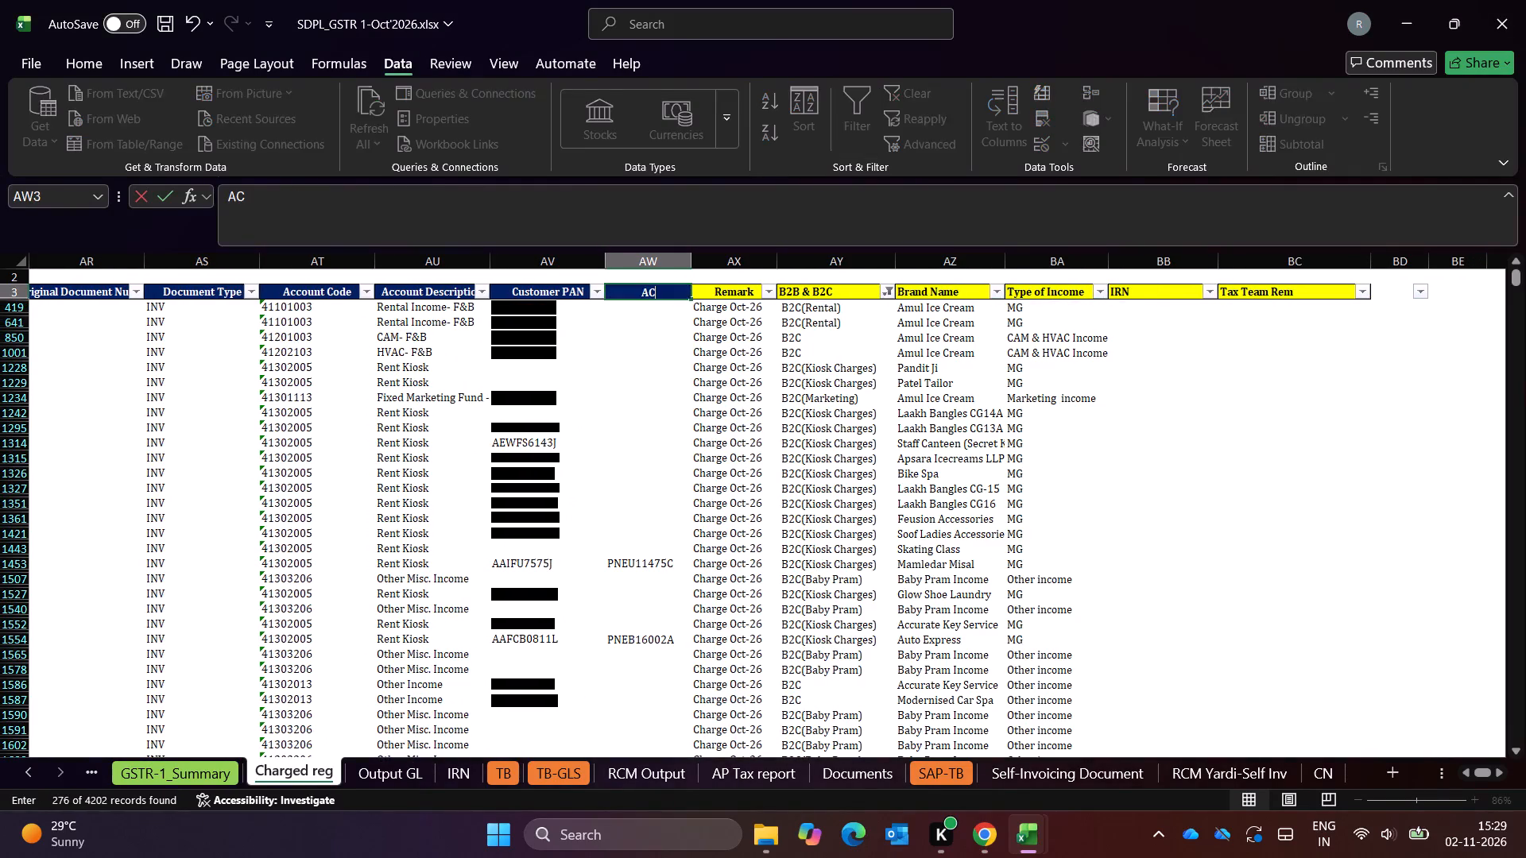
key(Escape)
key(Escape)
key(alt+a)
key(alt+c)
key(Escape)
Review the B2B & B2C column of the unfiltered data down to its last rows and return to its header.
key(Right)
key(Right)
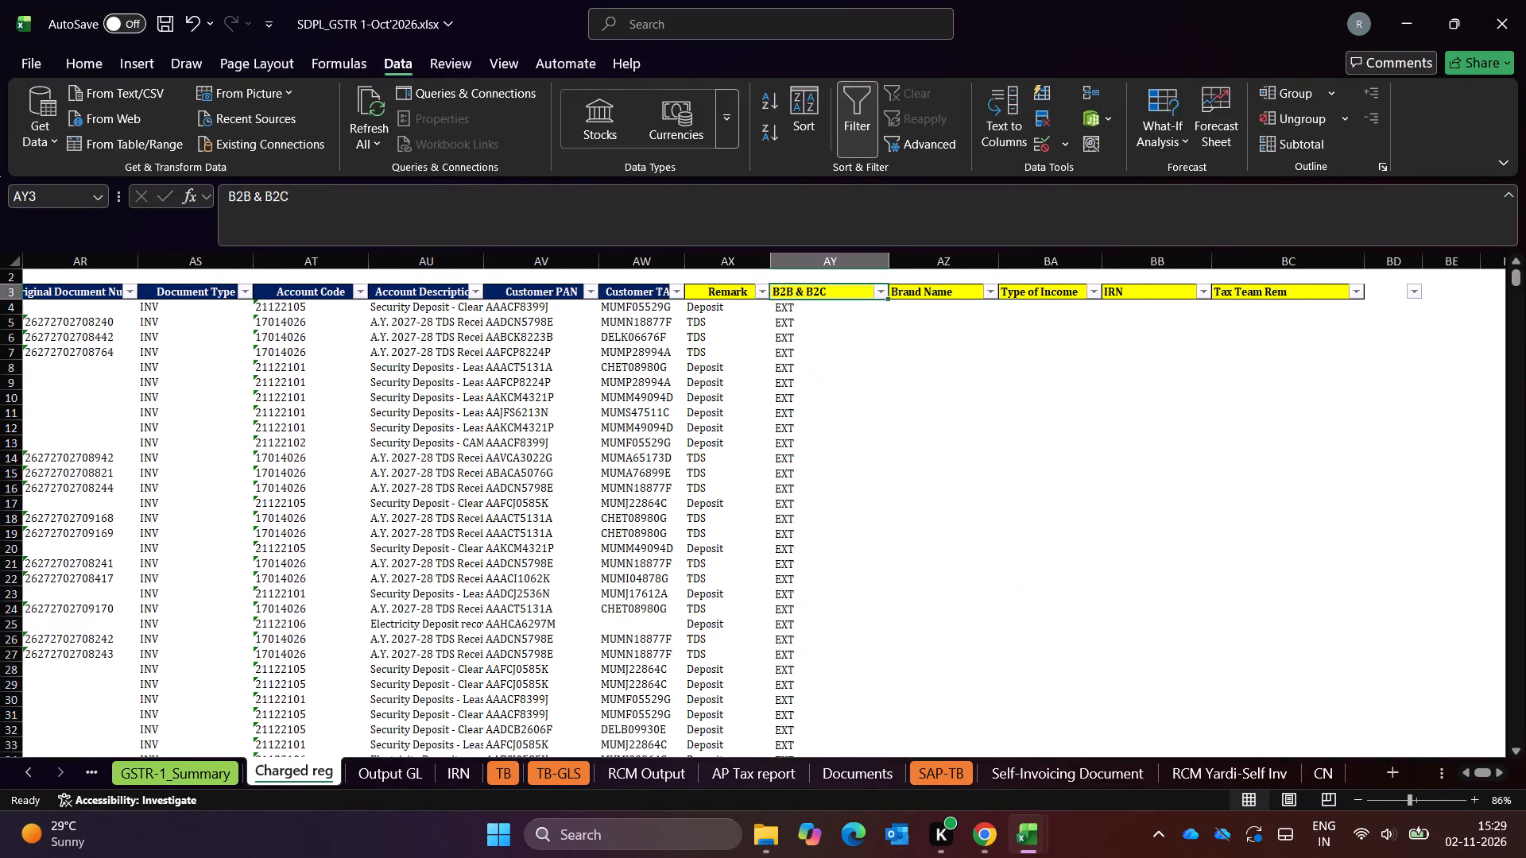
key(Down)
key(Down)
key(ctrl+Down)
key(Down)
key(Up)
key(Up)
key(Up)
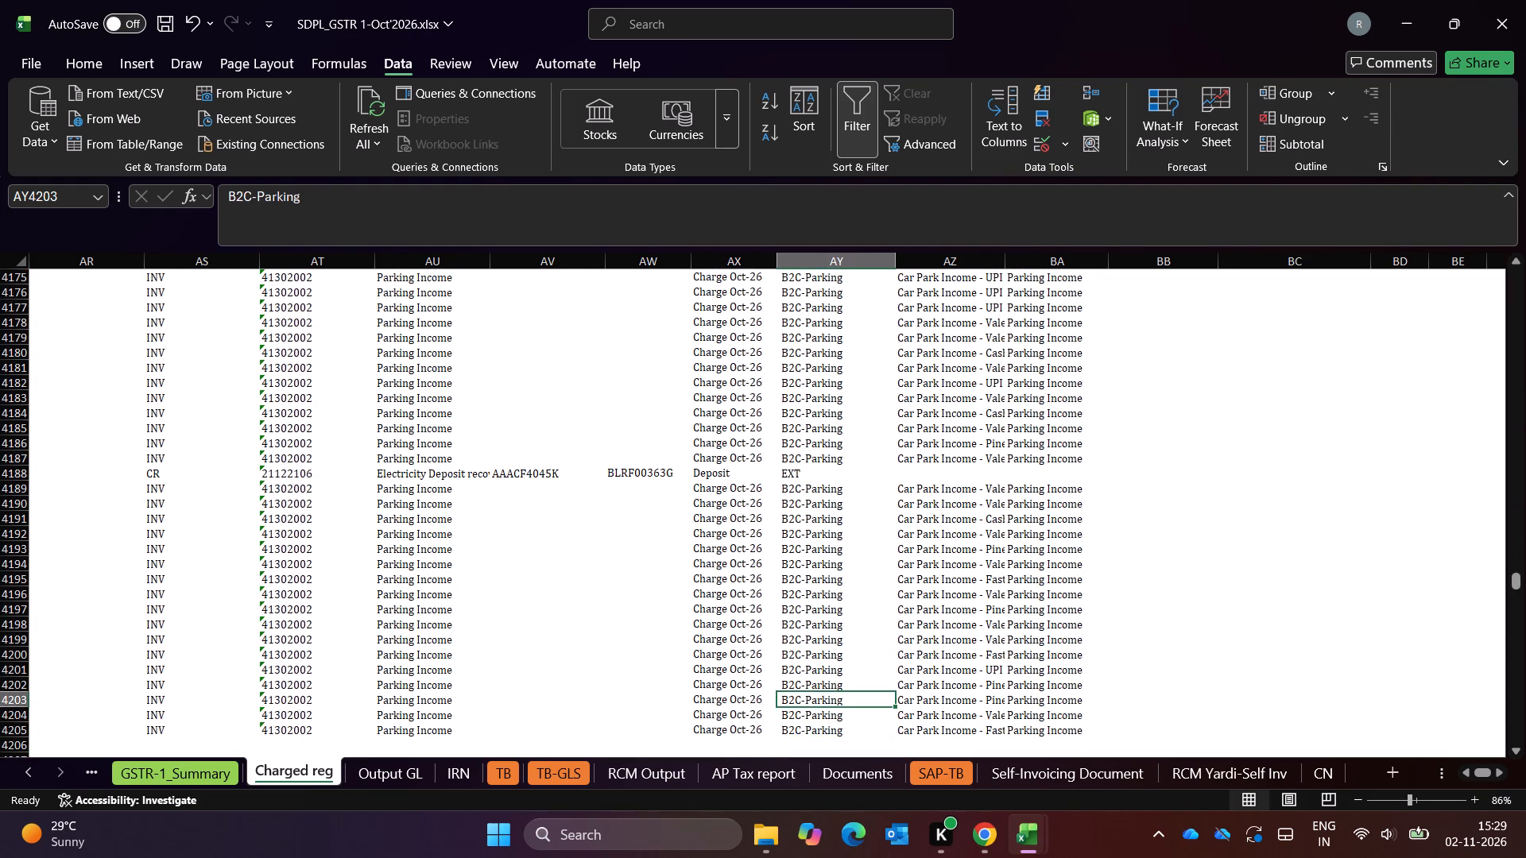
key(ctrl+Up)
key(Up)
key(Down)
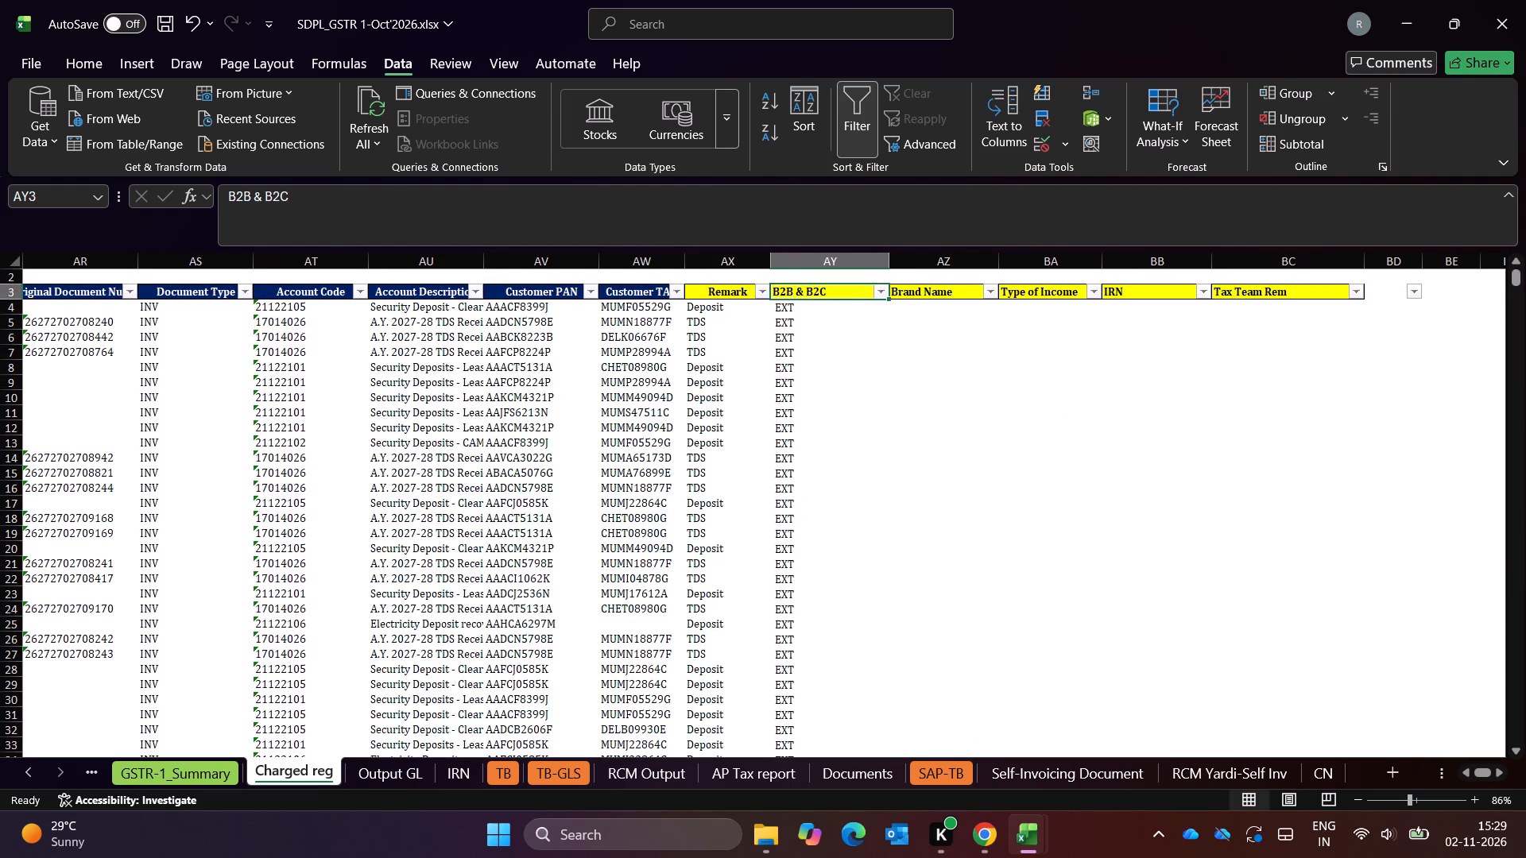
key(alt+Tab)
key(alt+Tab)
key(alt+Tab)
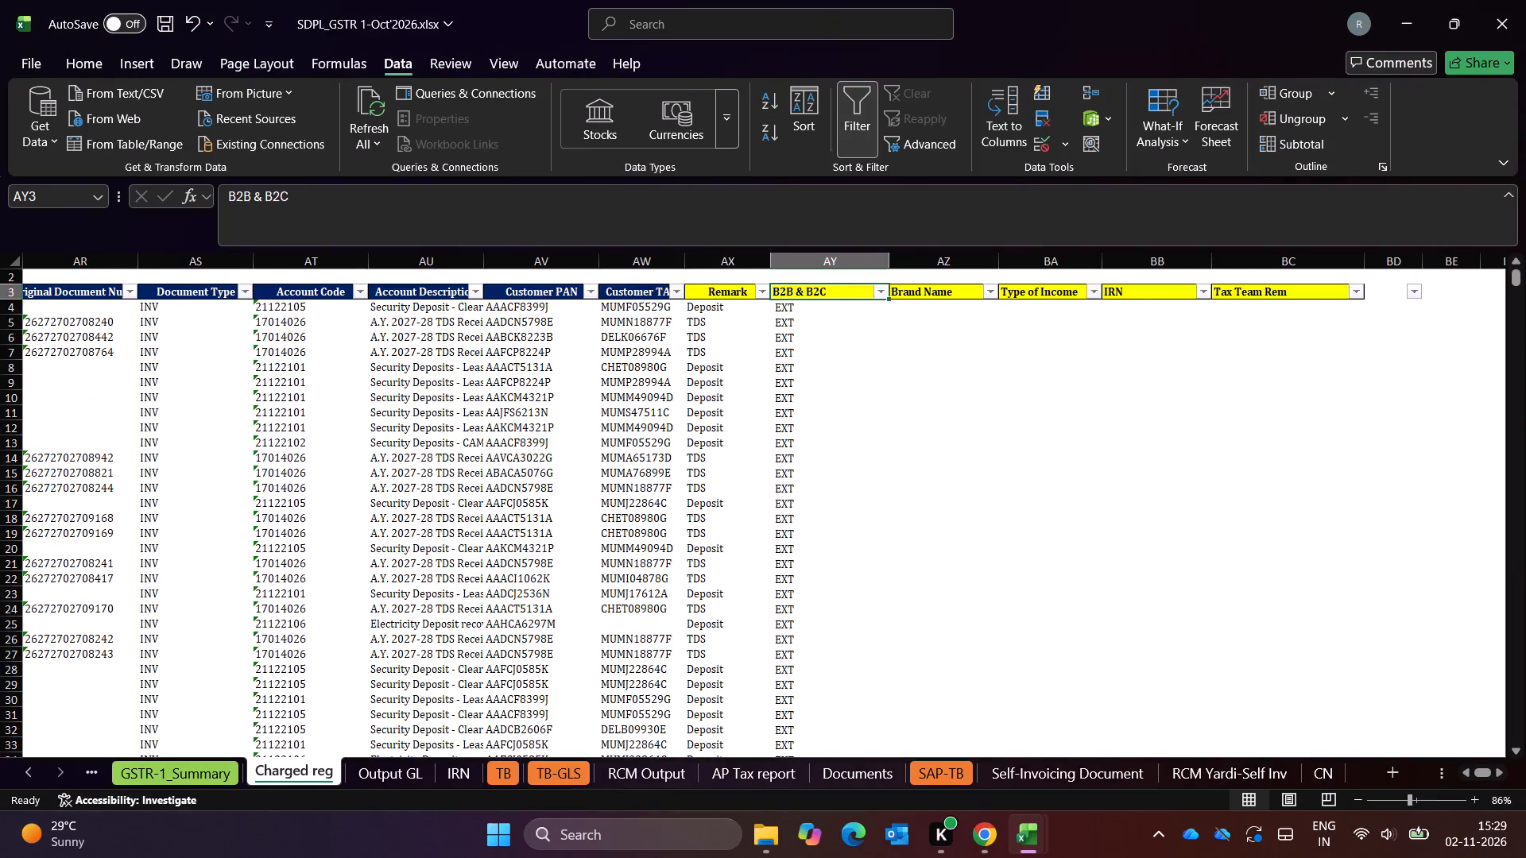
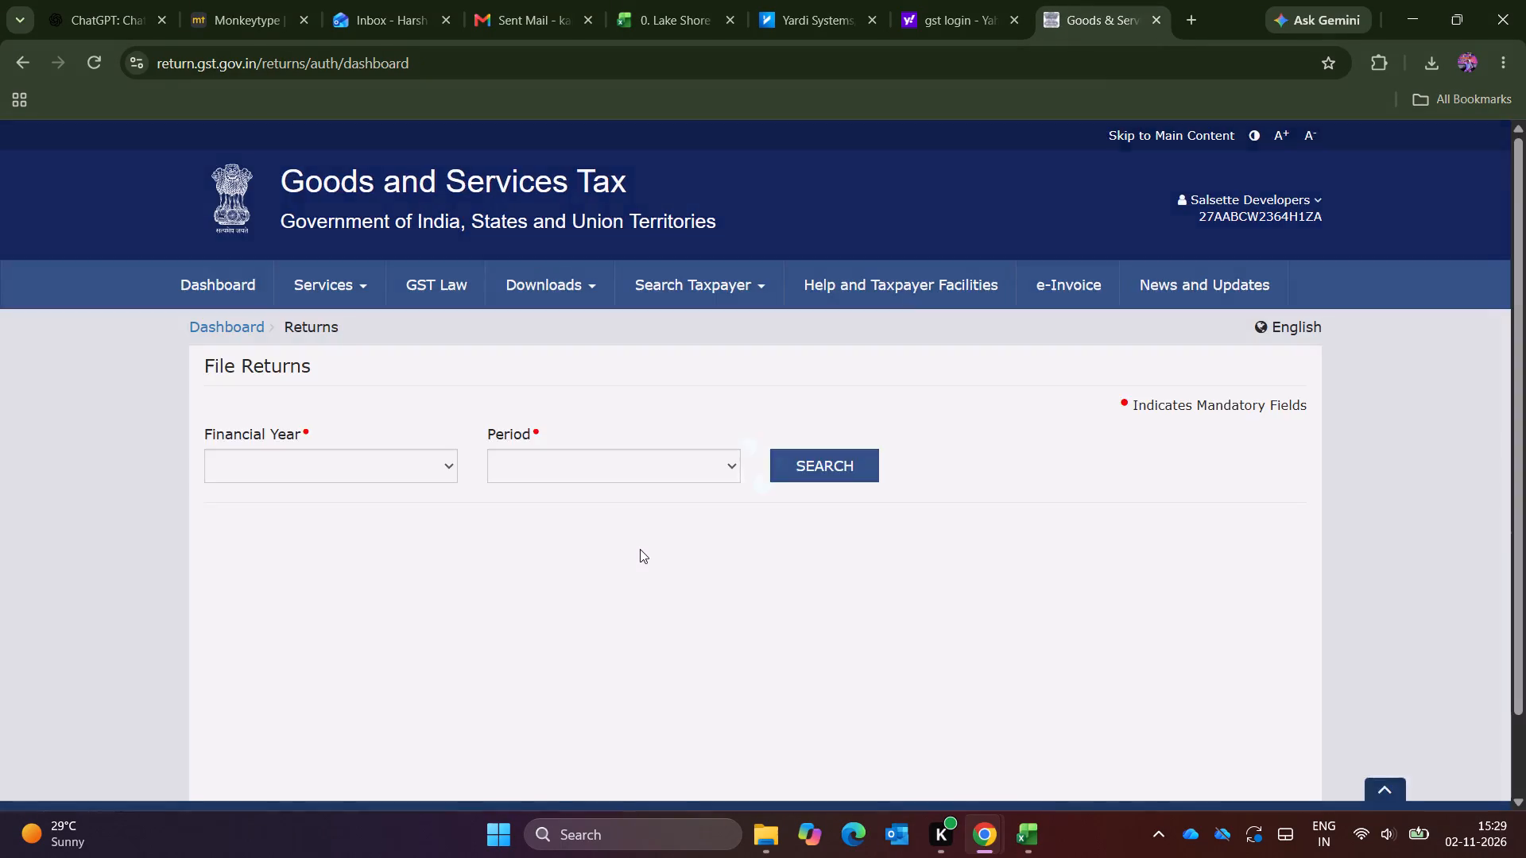
On the GST portal, search the returns for October of Quarter 3, financial year 2026-27.
scroll(640, 549, down, 1)
click(967, 372)
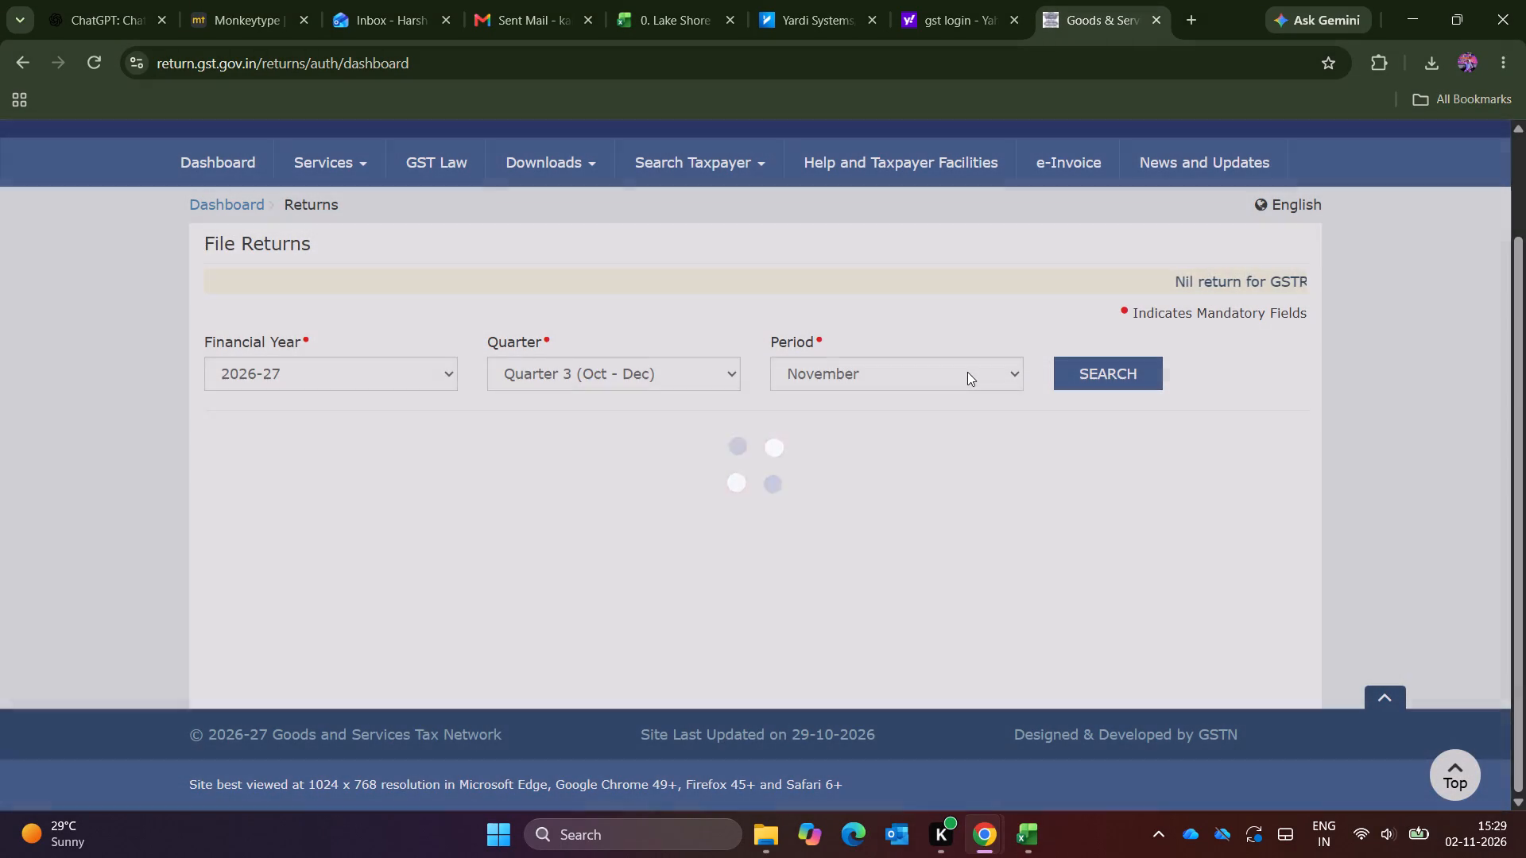
click(967, 372)
click(967, 372)
click(854, 411)
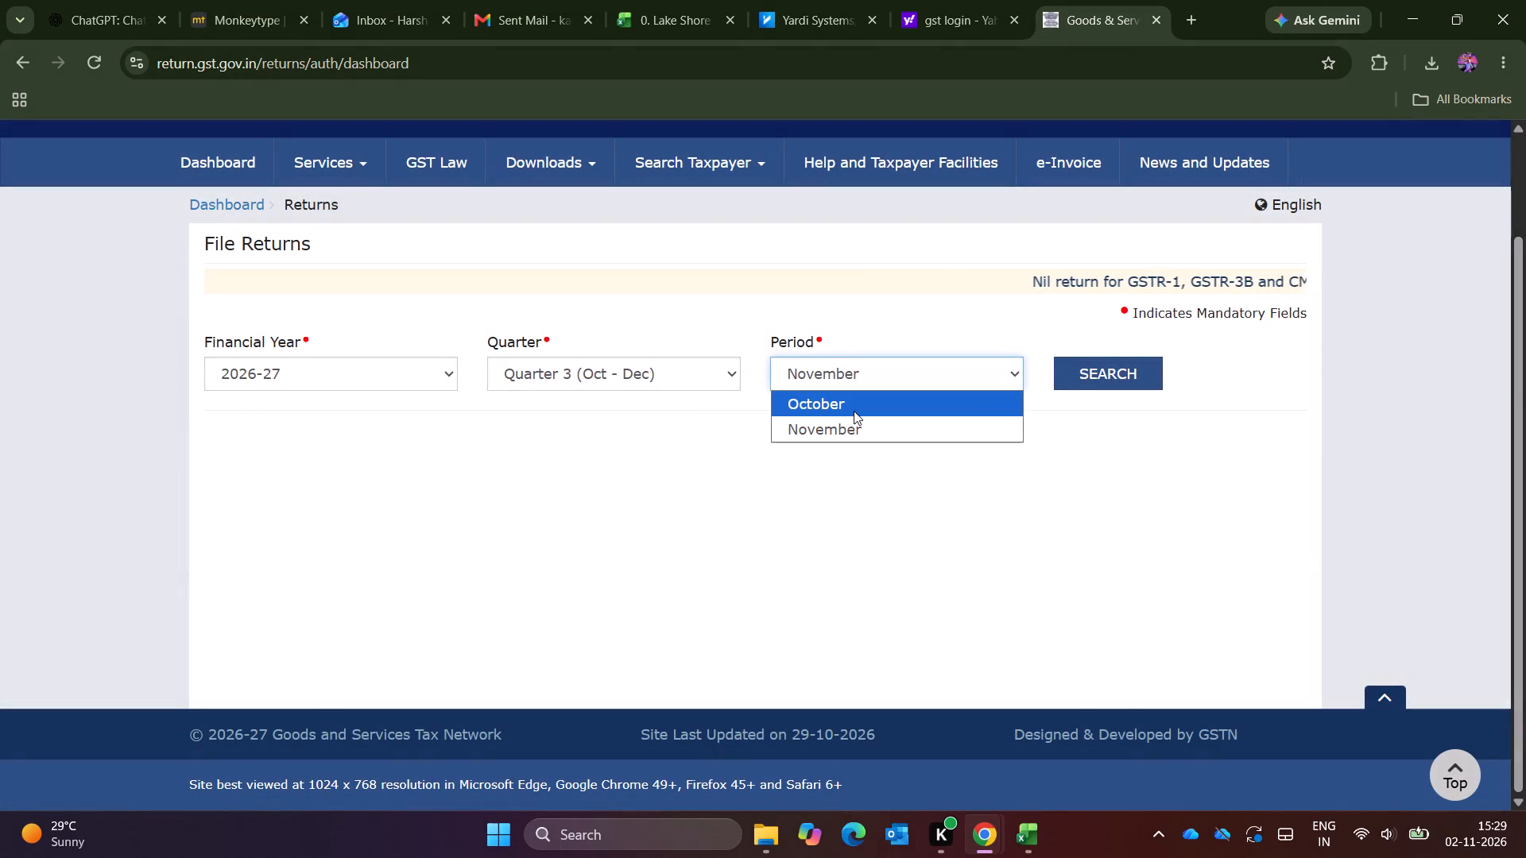
click(1099, 375)
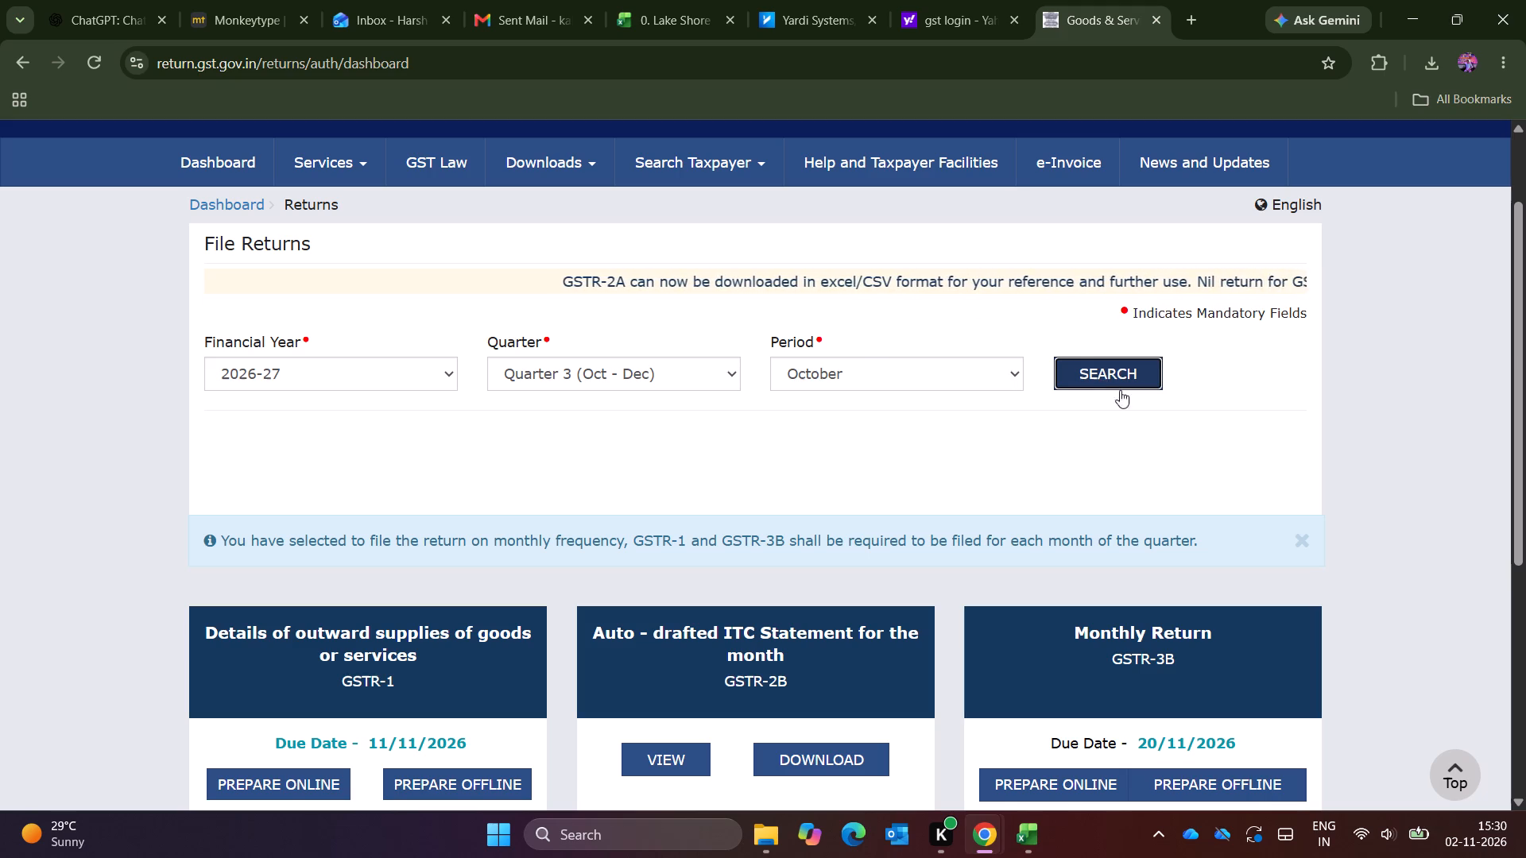
Open the October GSTR-1 return for online preparation.
scroll(1168, 448, down, 3)
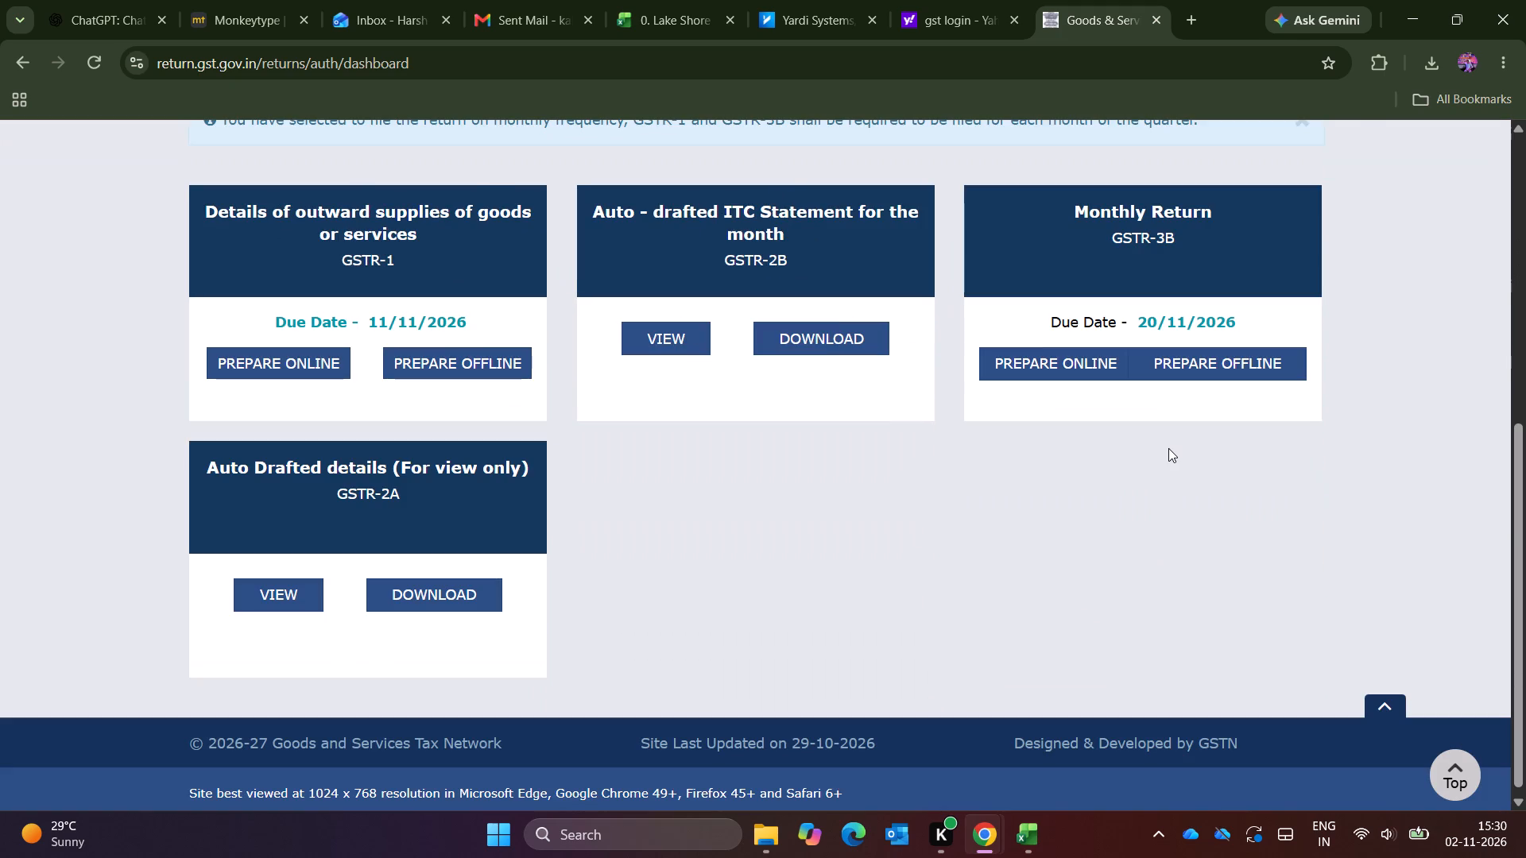
scroll(1168, 448, down, 2)
click(253, 373)
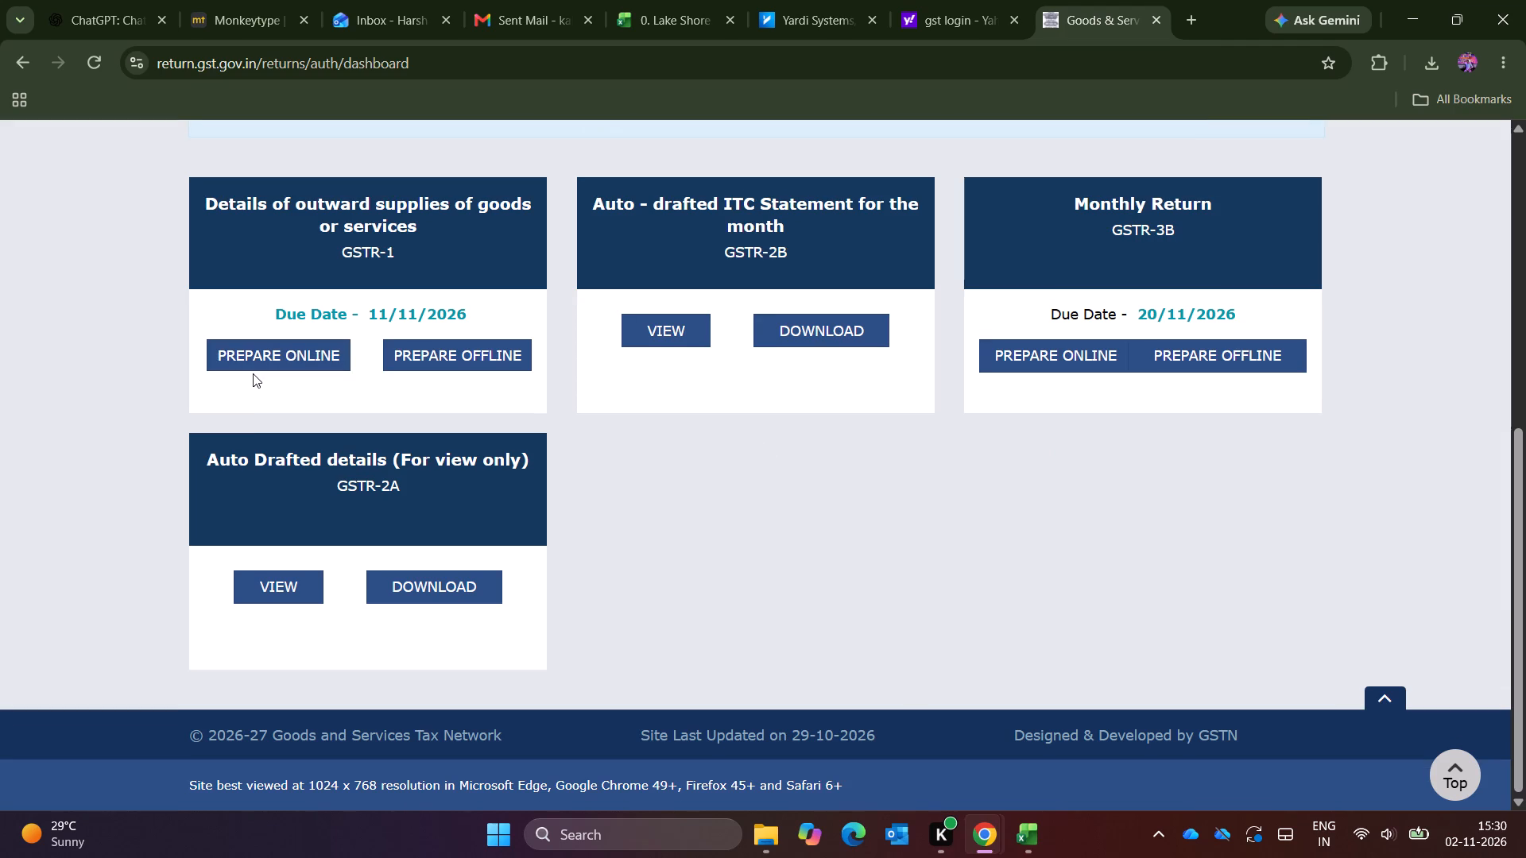
click(266, 361)
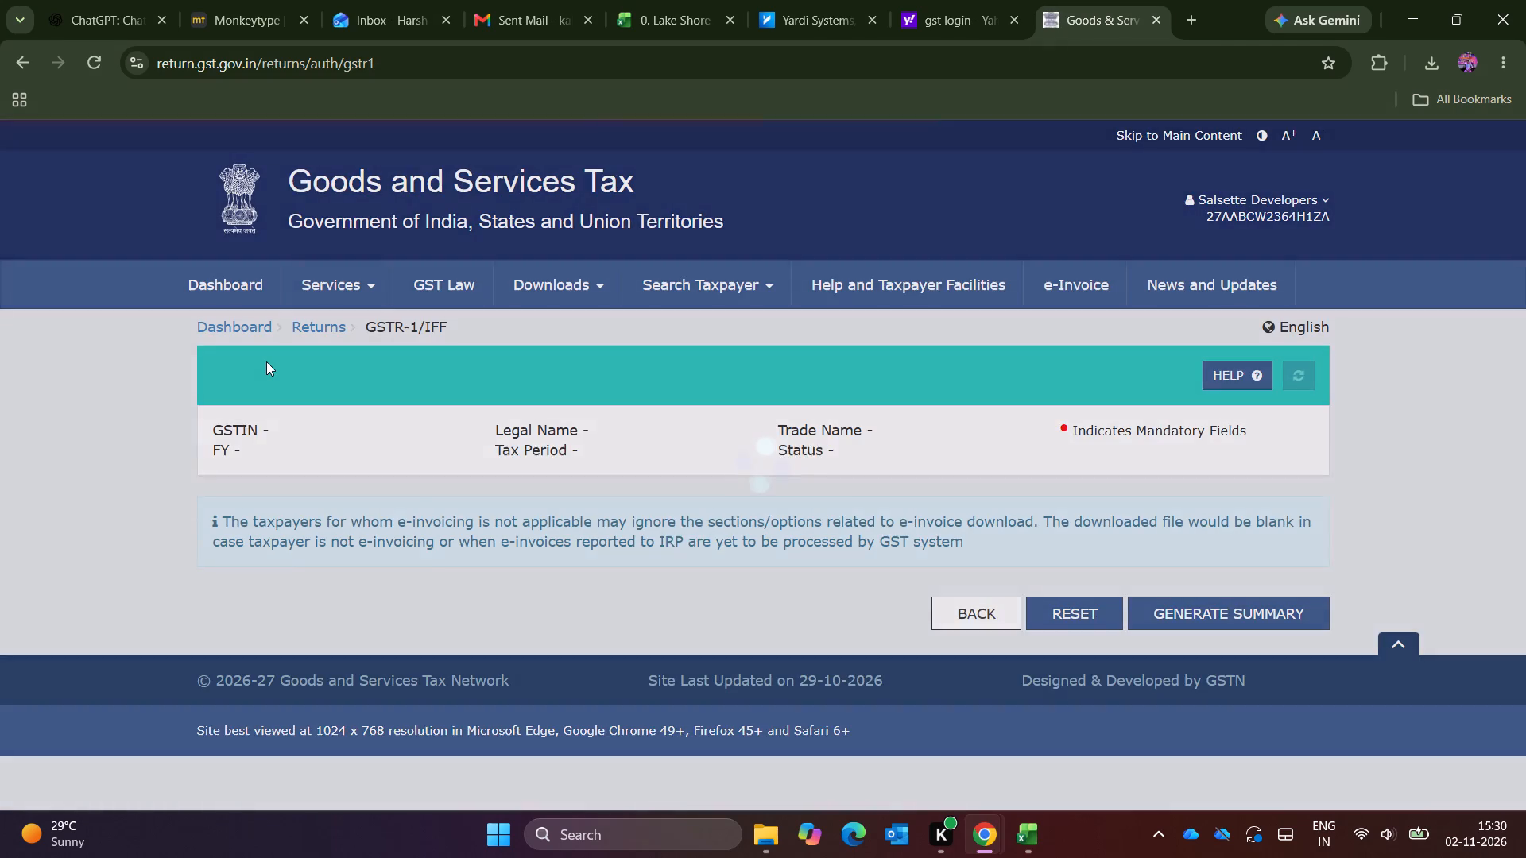
click(266, 361)
Expand the e-invoice download history and download File 1, dated 02/11/2026.
scroll(266, 361, down, 2)
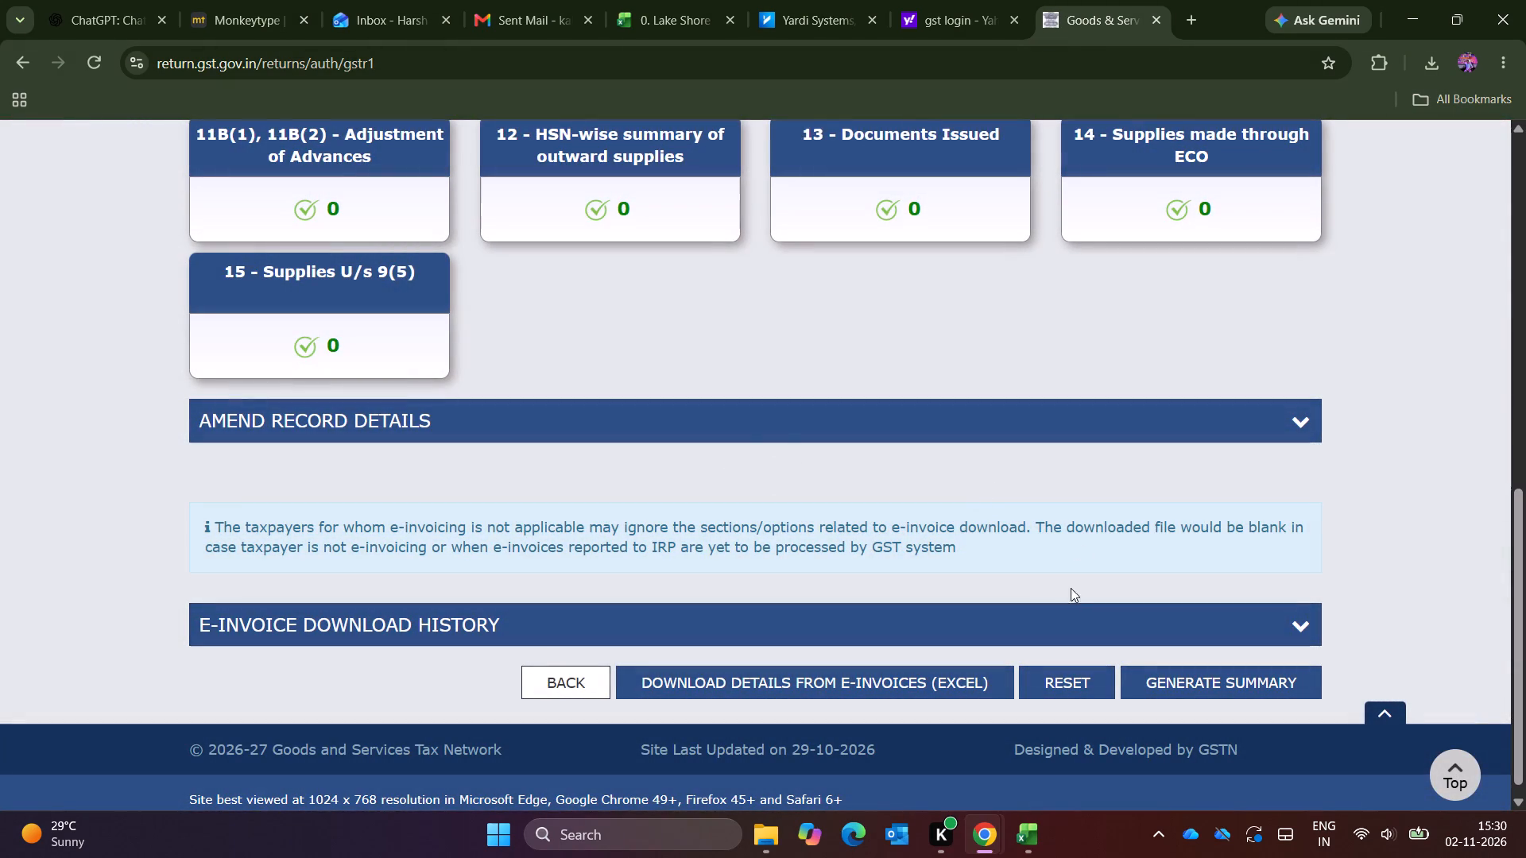
click(996, 638)
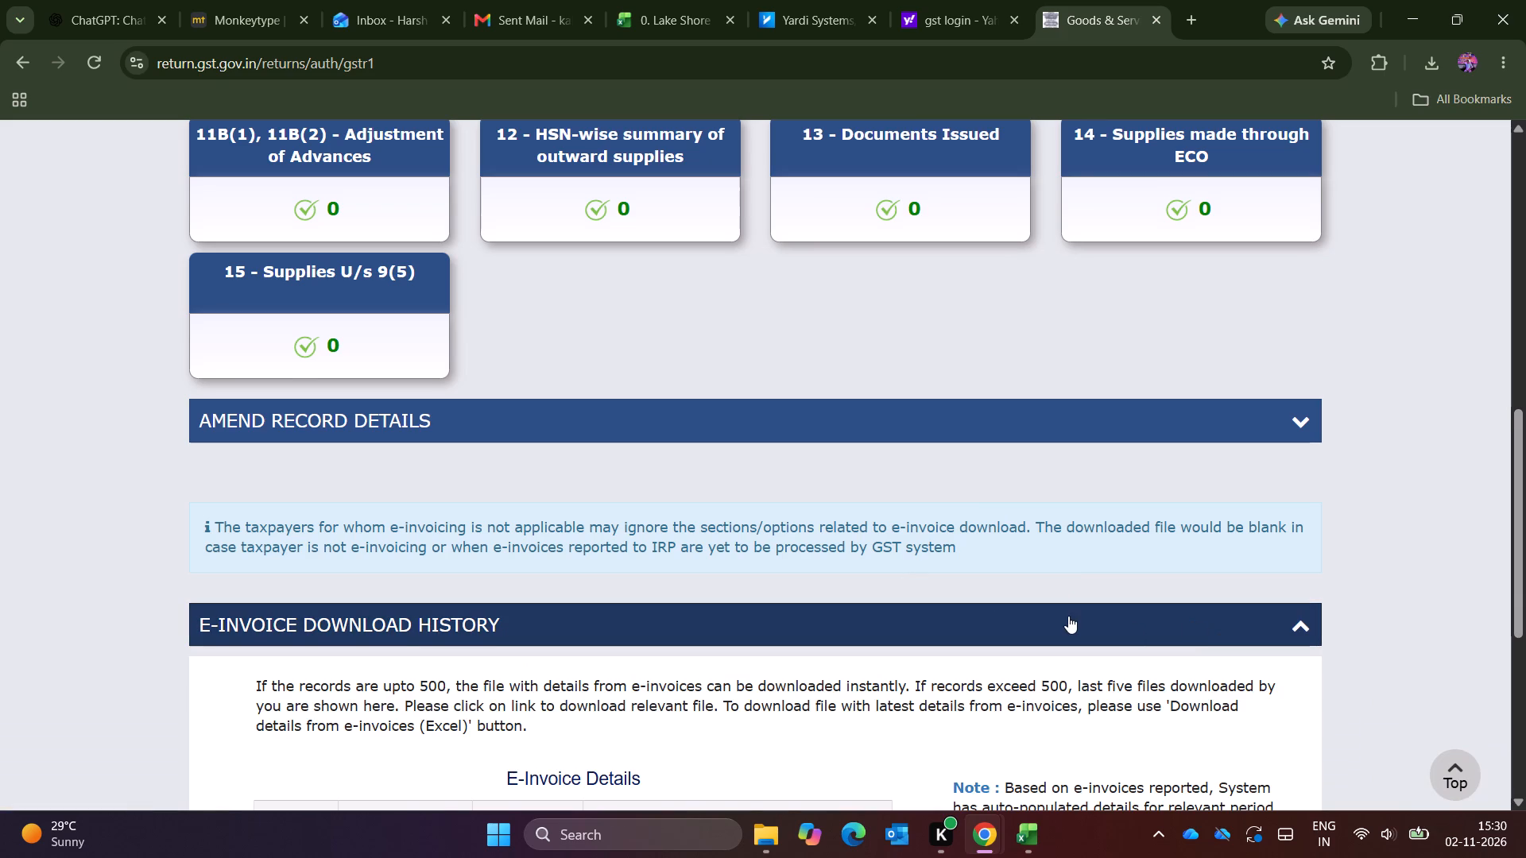
scroll(1068, 616, down, 3)
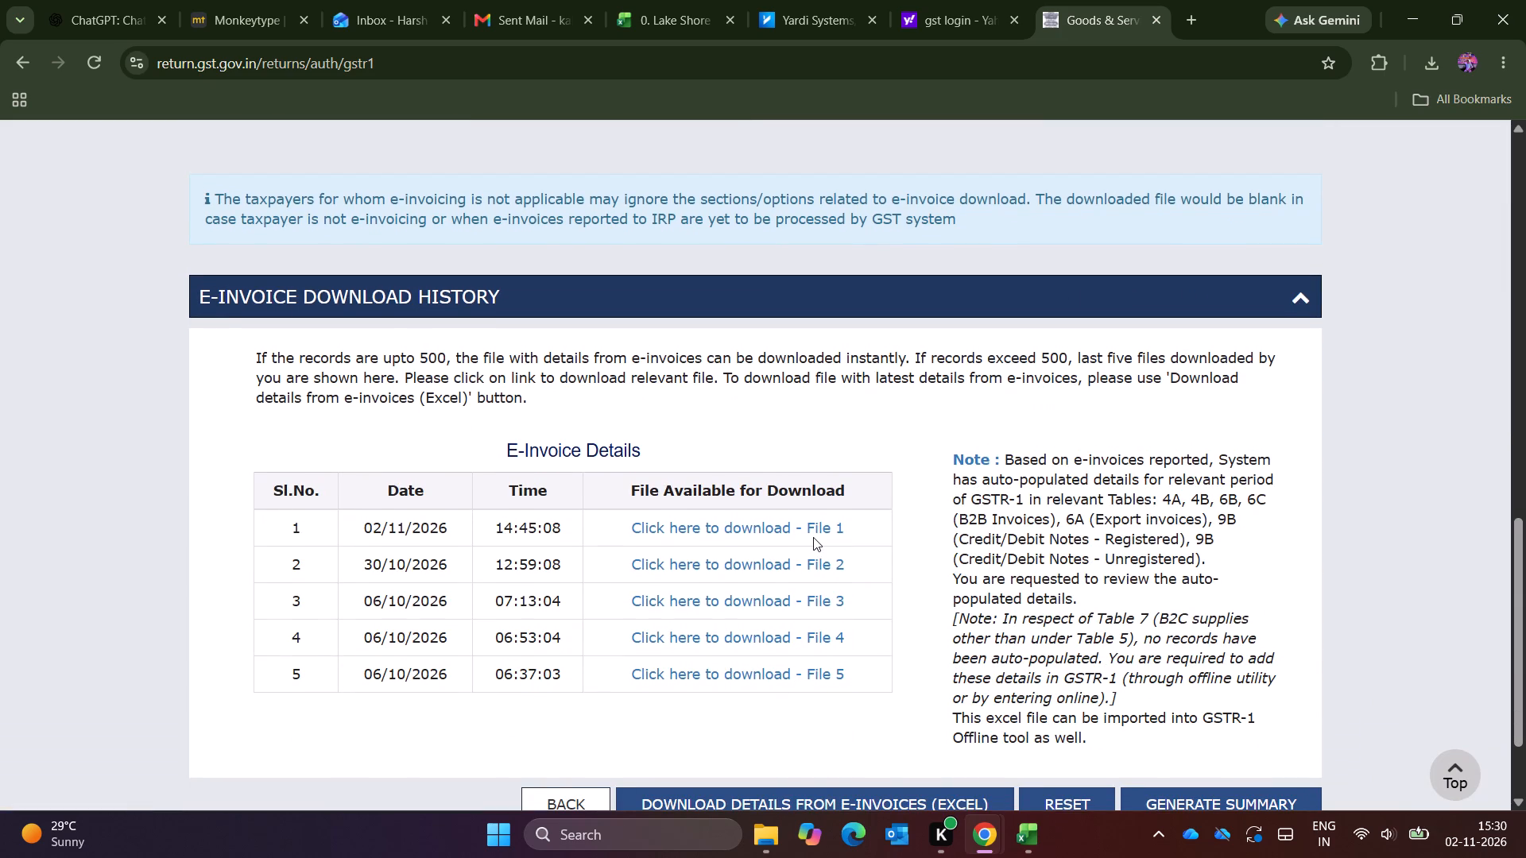
click(745, 528)
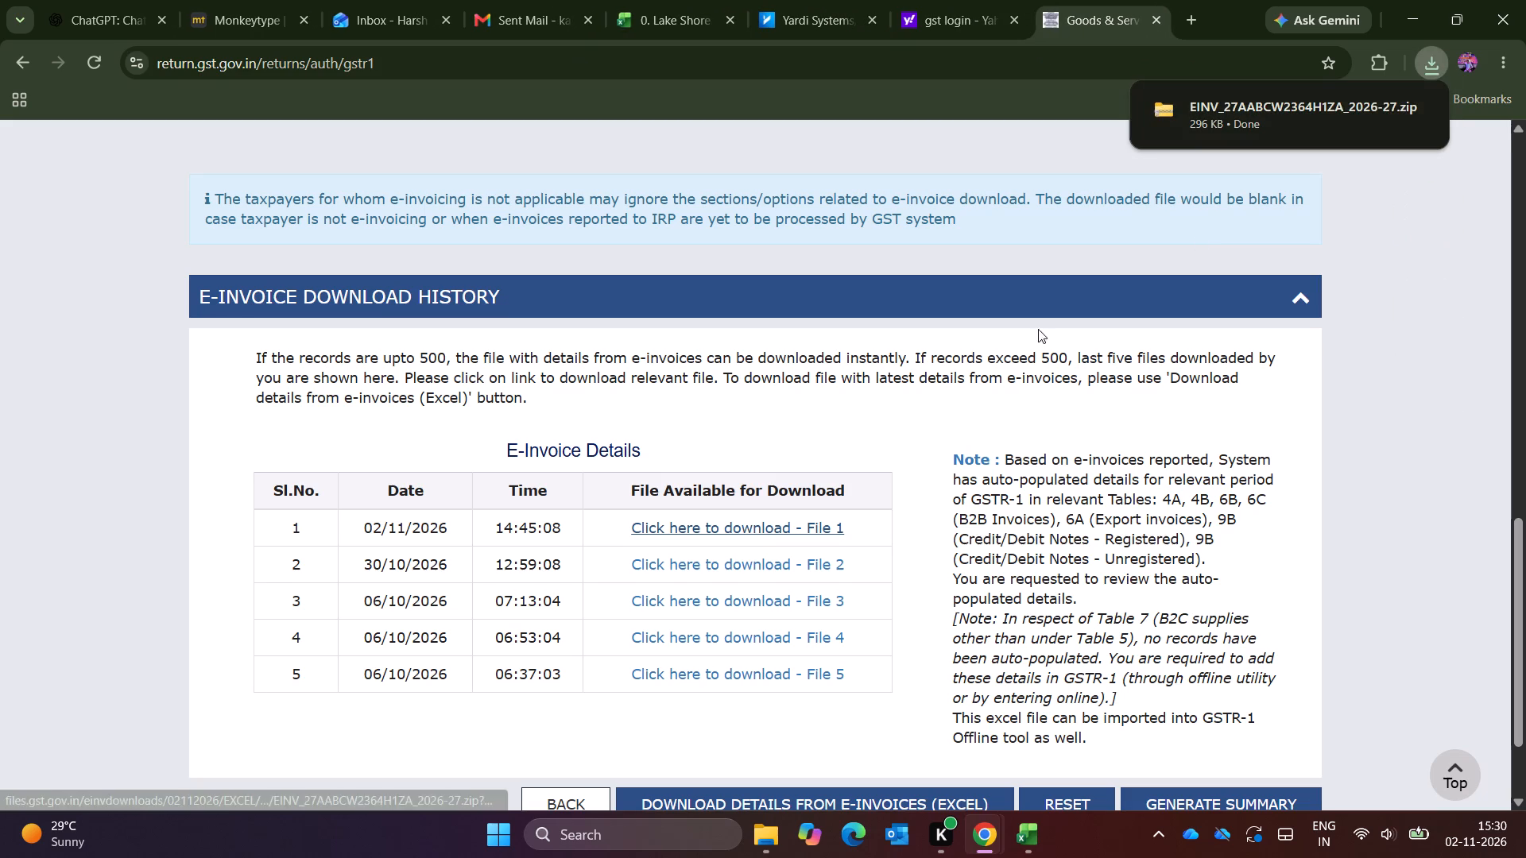
Open the first workbook in the downloaded e-invoice archive and enable editing.
click(1276, 106)
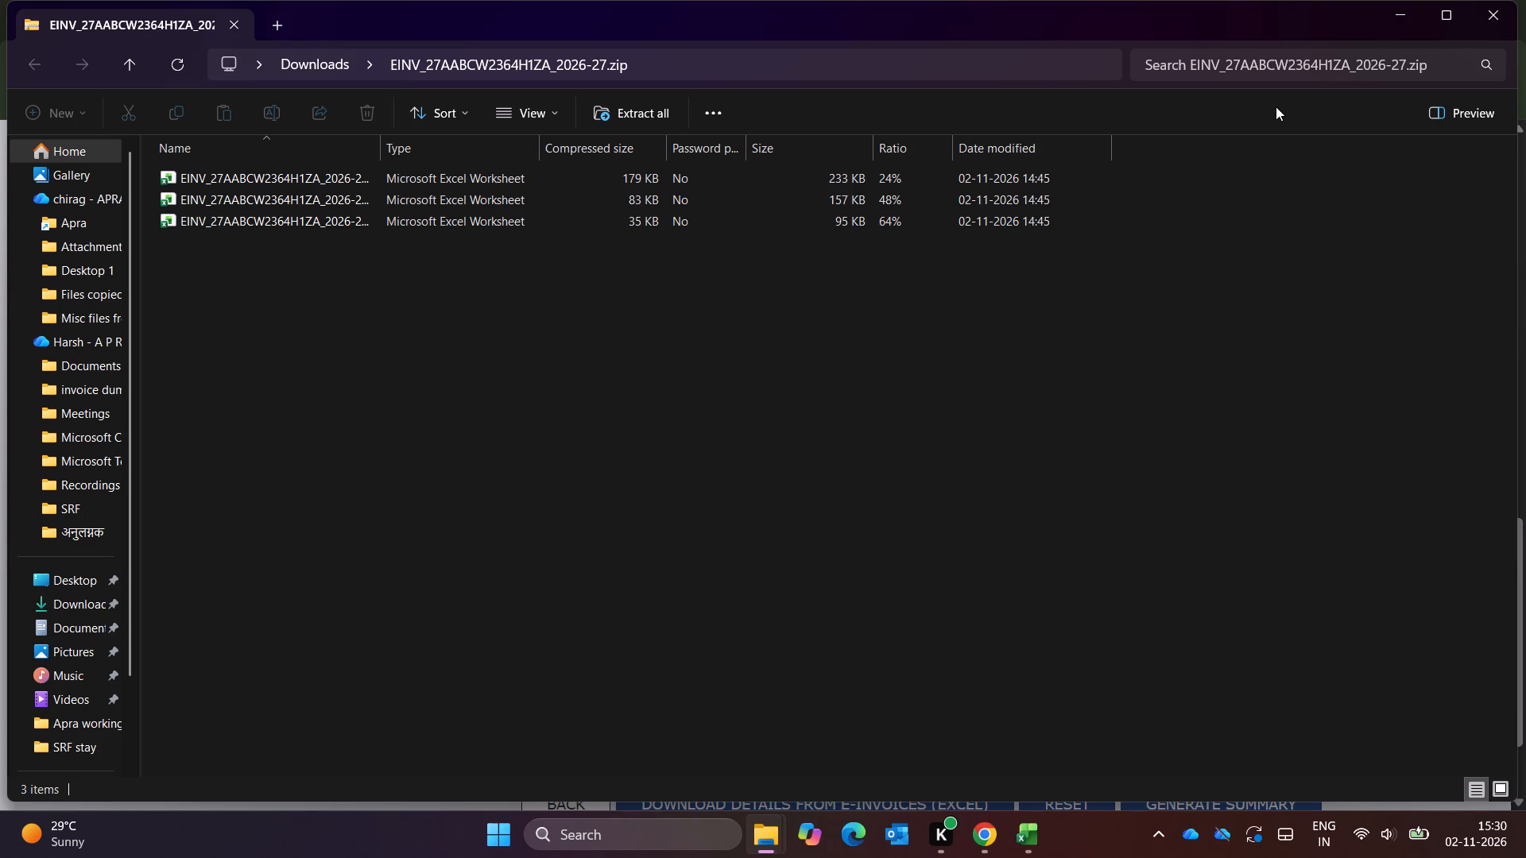
key(Down)
key(Up)
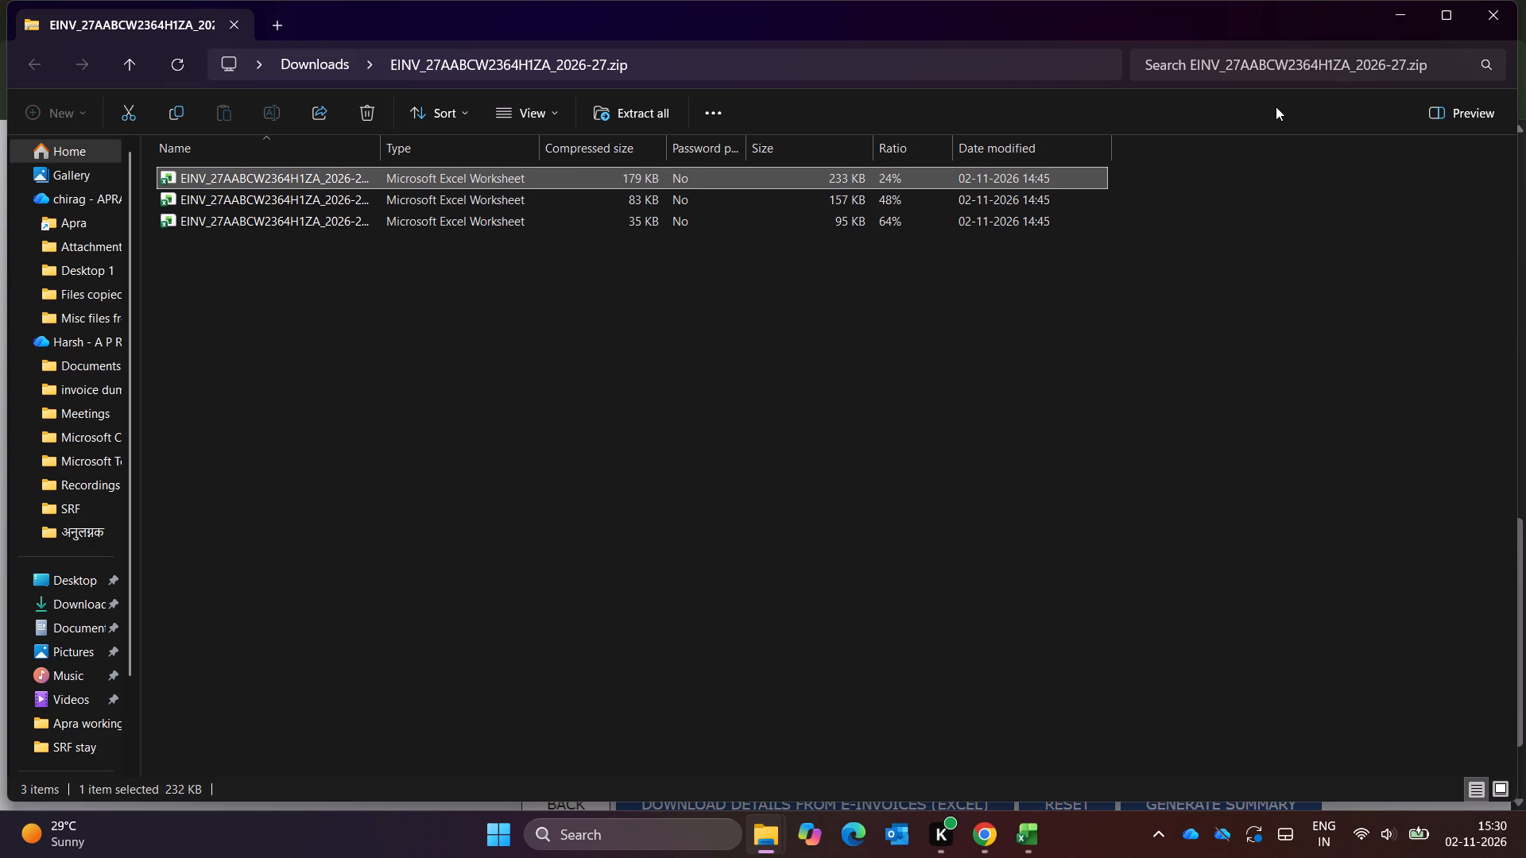
key(Return)
key(F6)
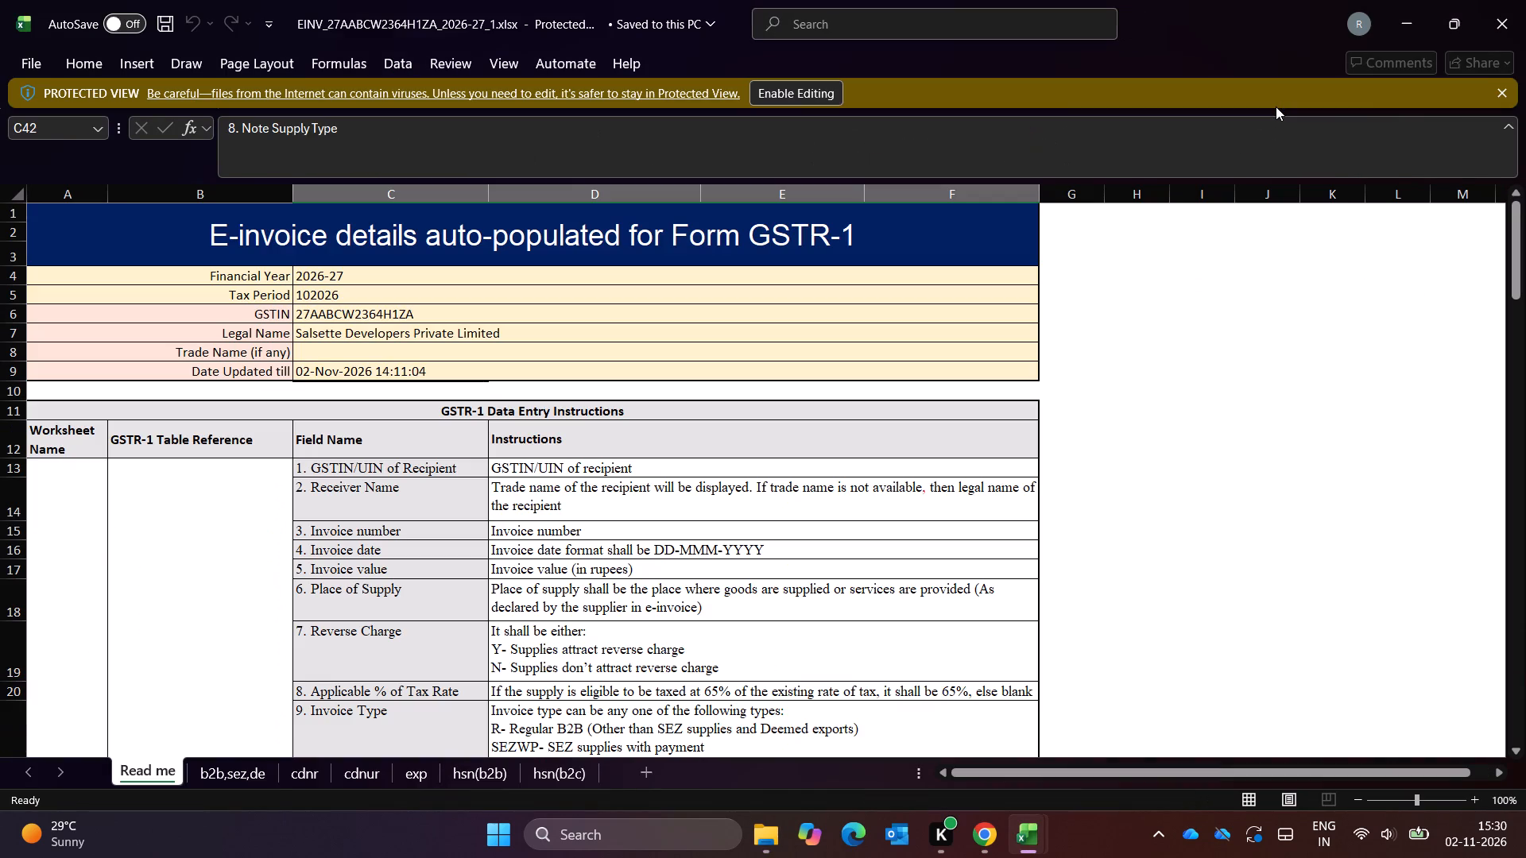
click(824, 95)
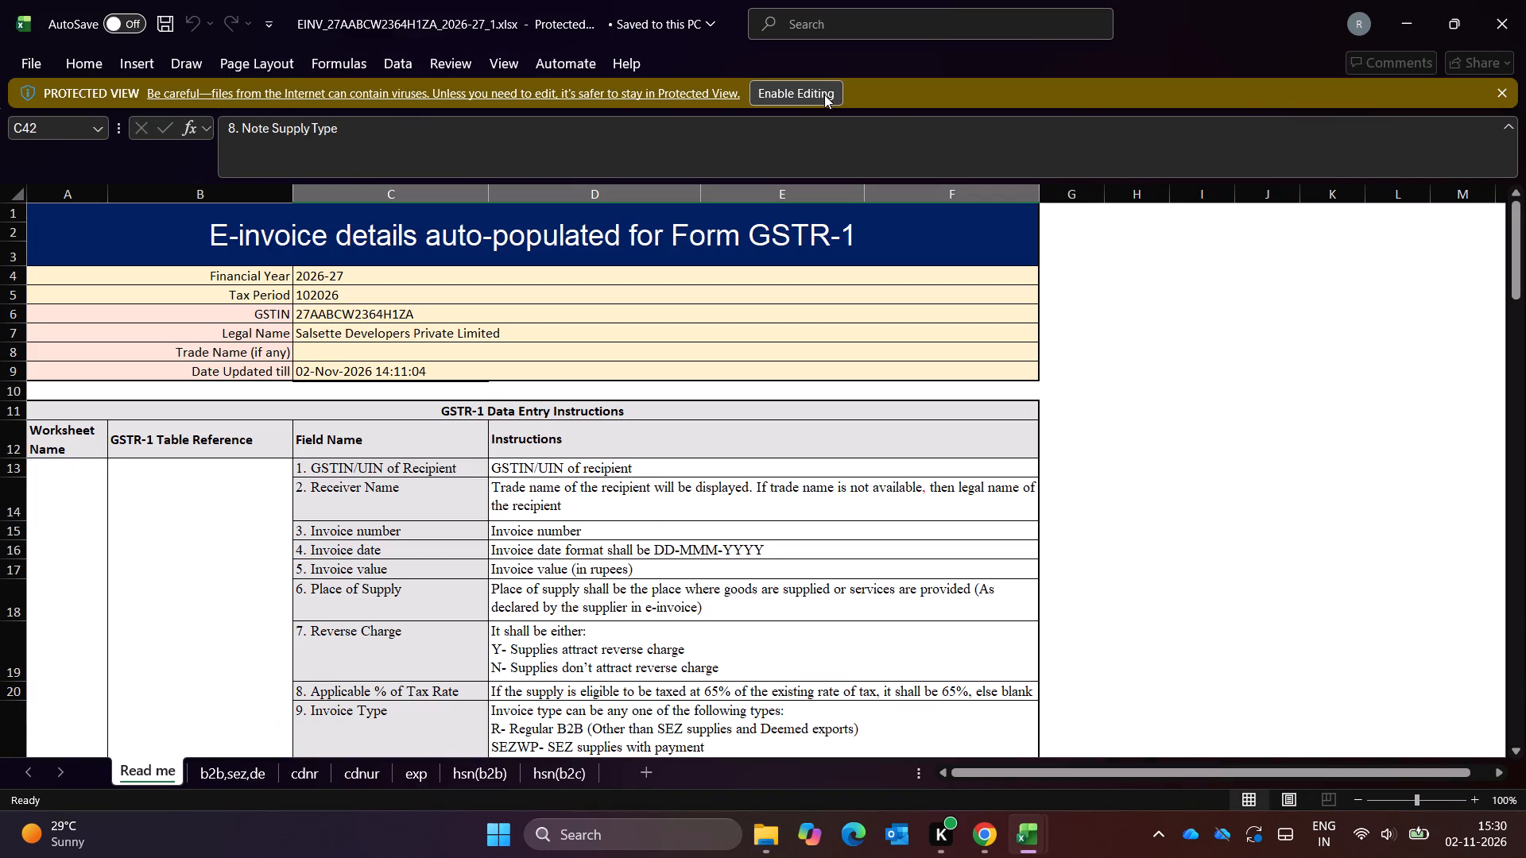
Examine the column headers and invoice rows on the e-invoice workbook's b2b,sez,de sheet.
key(Down)
key(ctrl+Up)
key(ctrl+Up)
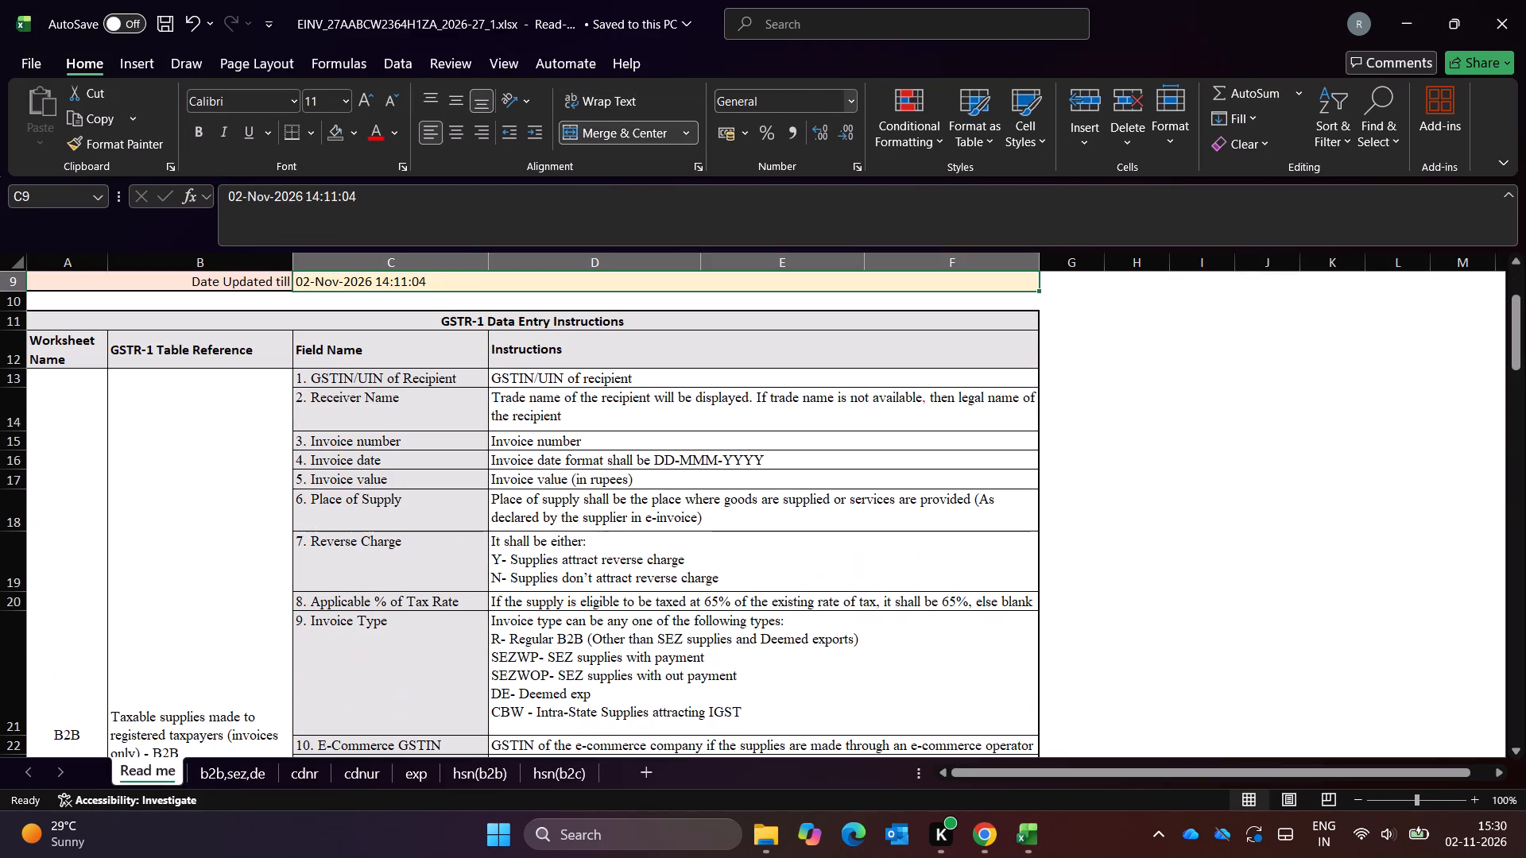
key(ctrl+Left)
key(ctrl+Left)
key(ctrl+Left)
key(ctrl+Page_Down)
key(Up)
key(Up)
key(Down)
key(Down)
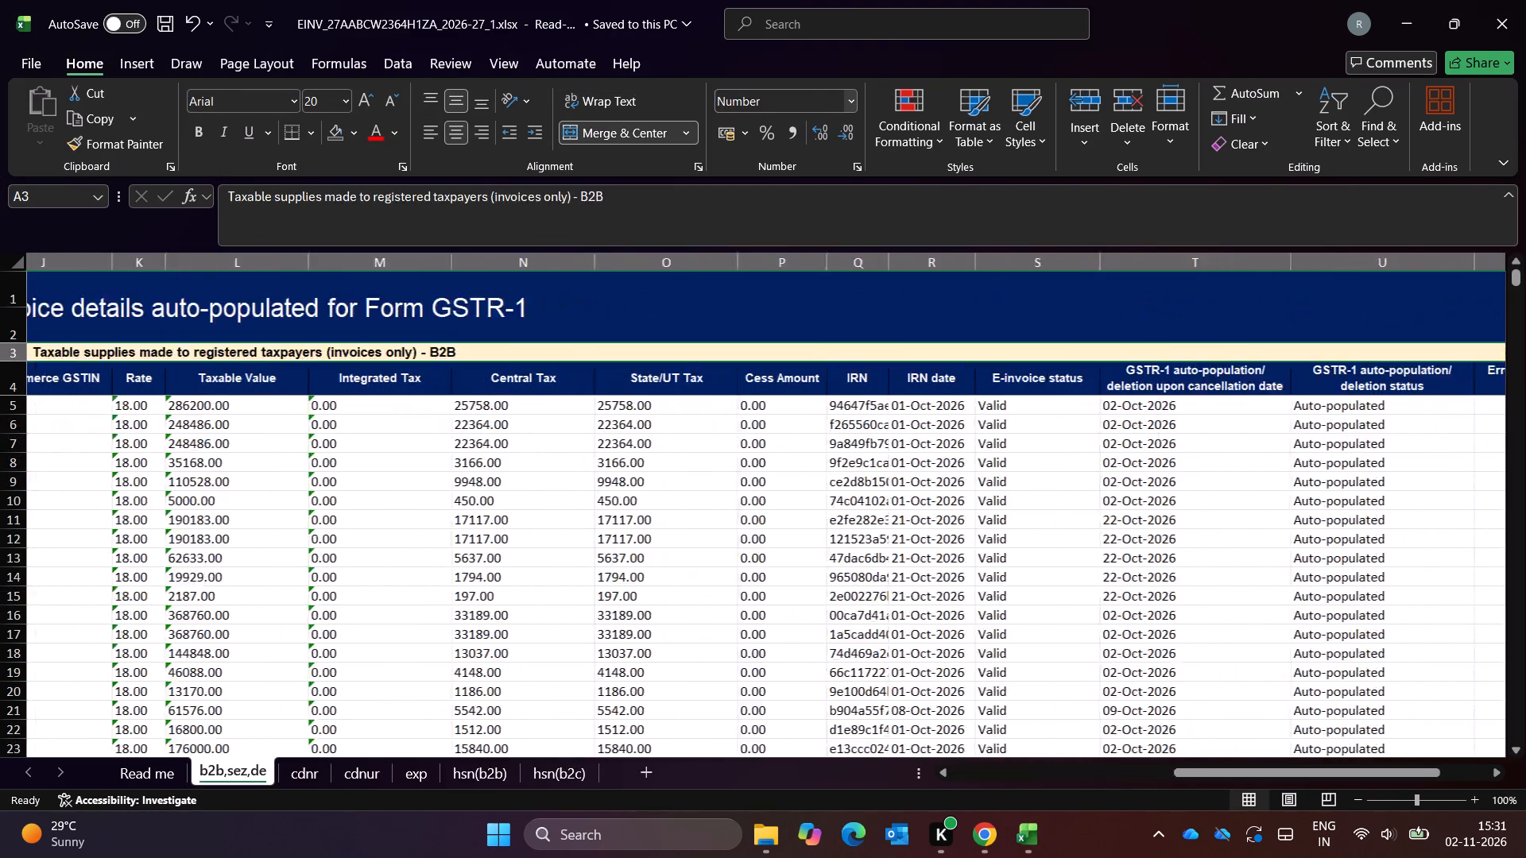
key(Down)
key(Up)
key(ctrl+Left)
key(Left)
key(Right)
key(Right)
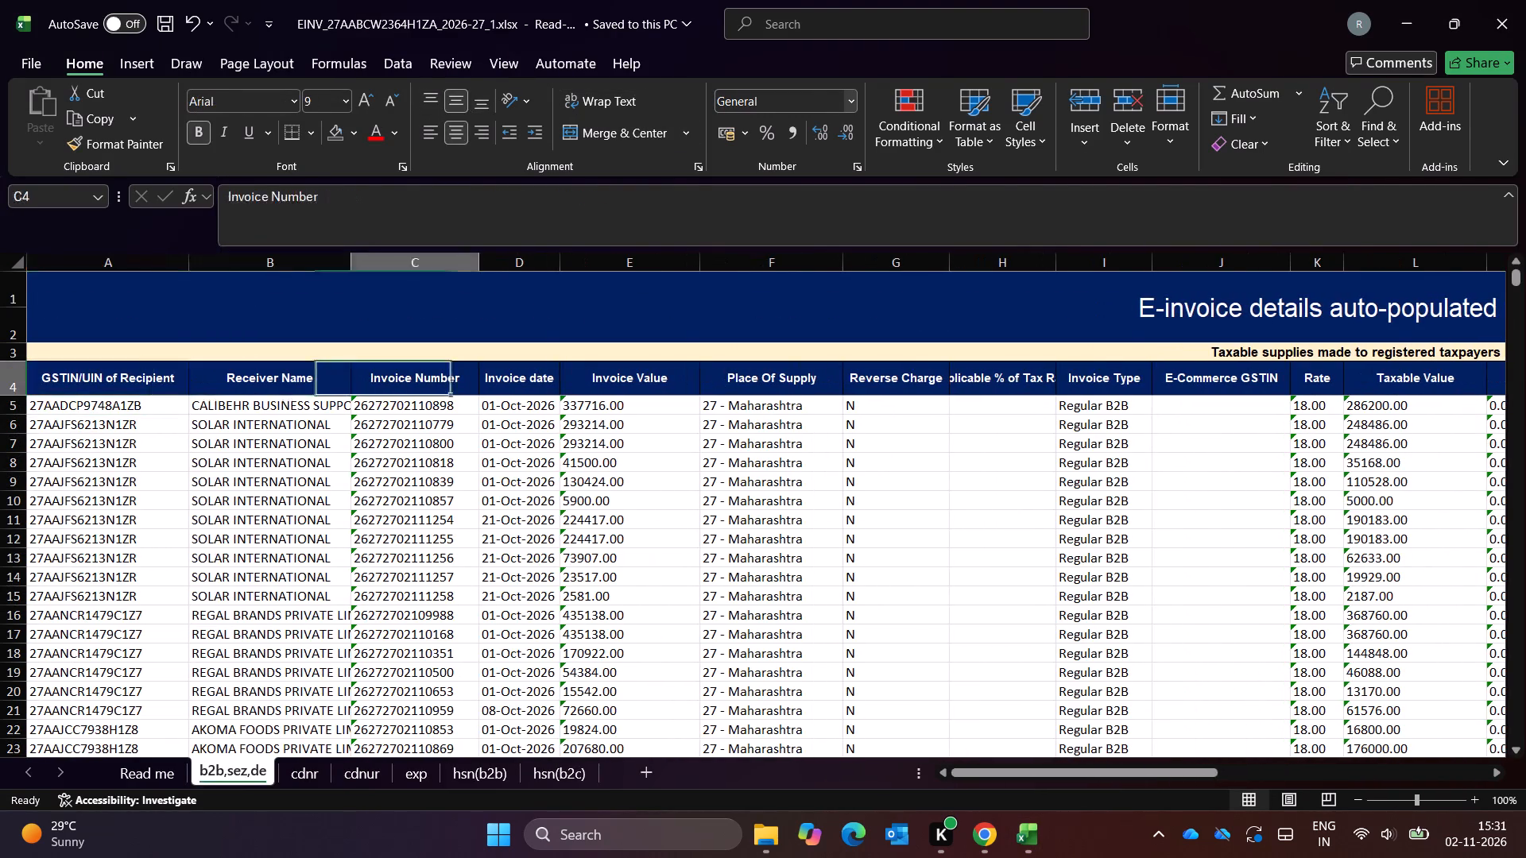
key(Right)
key(Right)
key(ctrl+Right)
key(ctrl+Left)
key(Left)
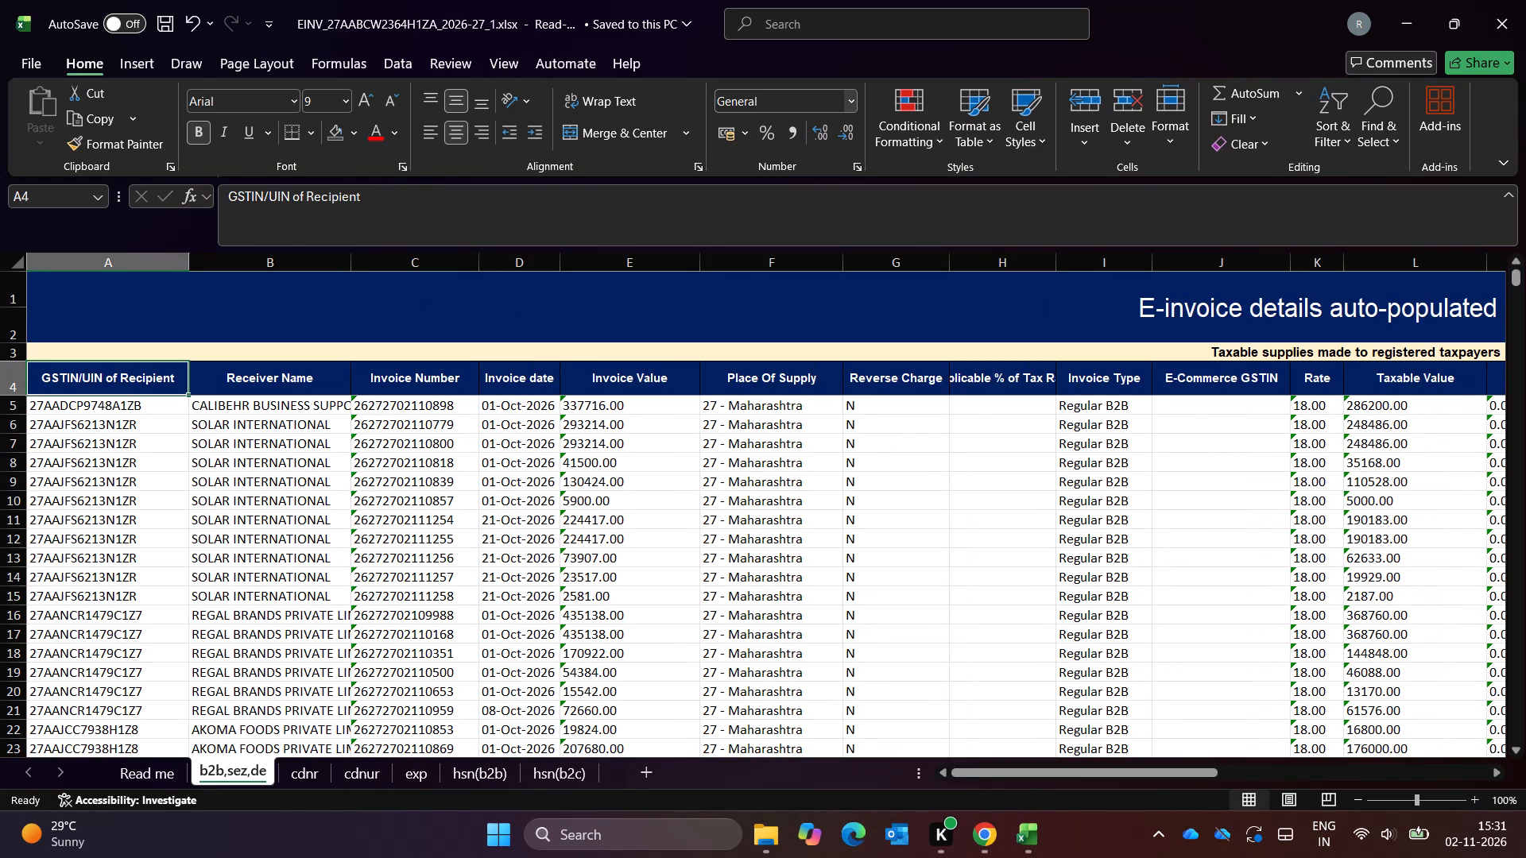
Switch to the SDPL_GSTR 1-Oct'2026 workbook and examine the IRN sheet's columns, including the Charge Reg lookup and Consider columns.
key(alt+Tab)
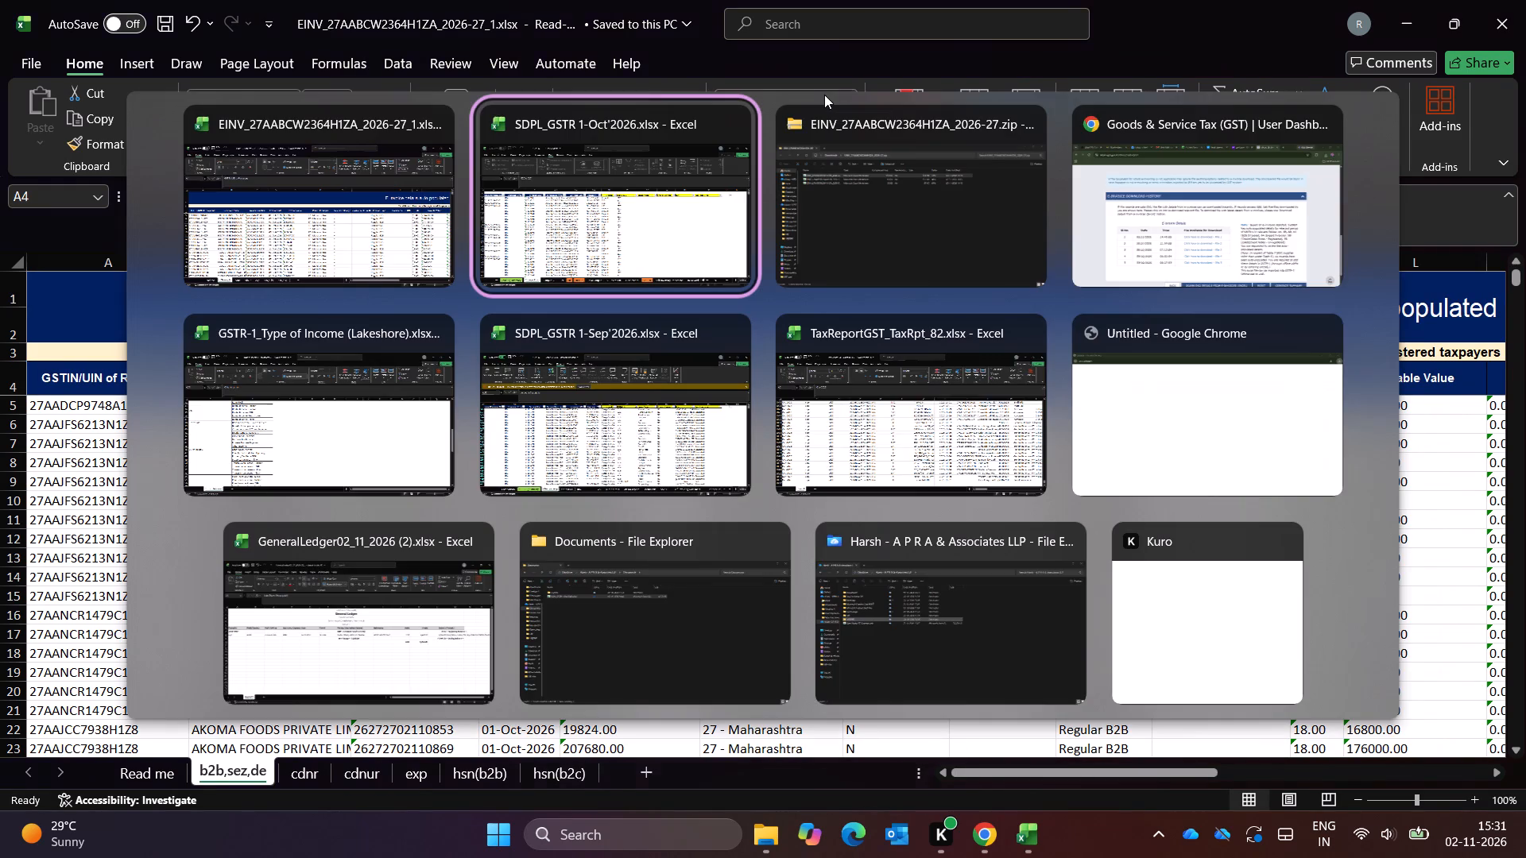
key(Down)
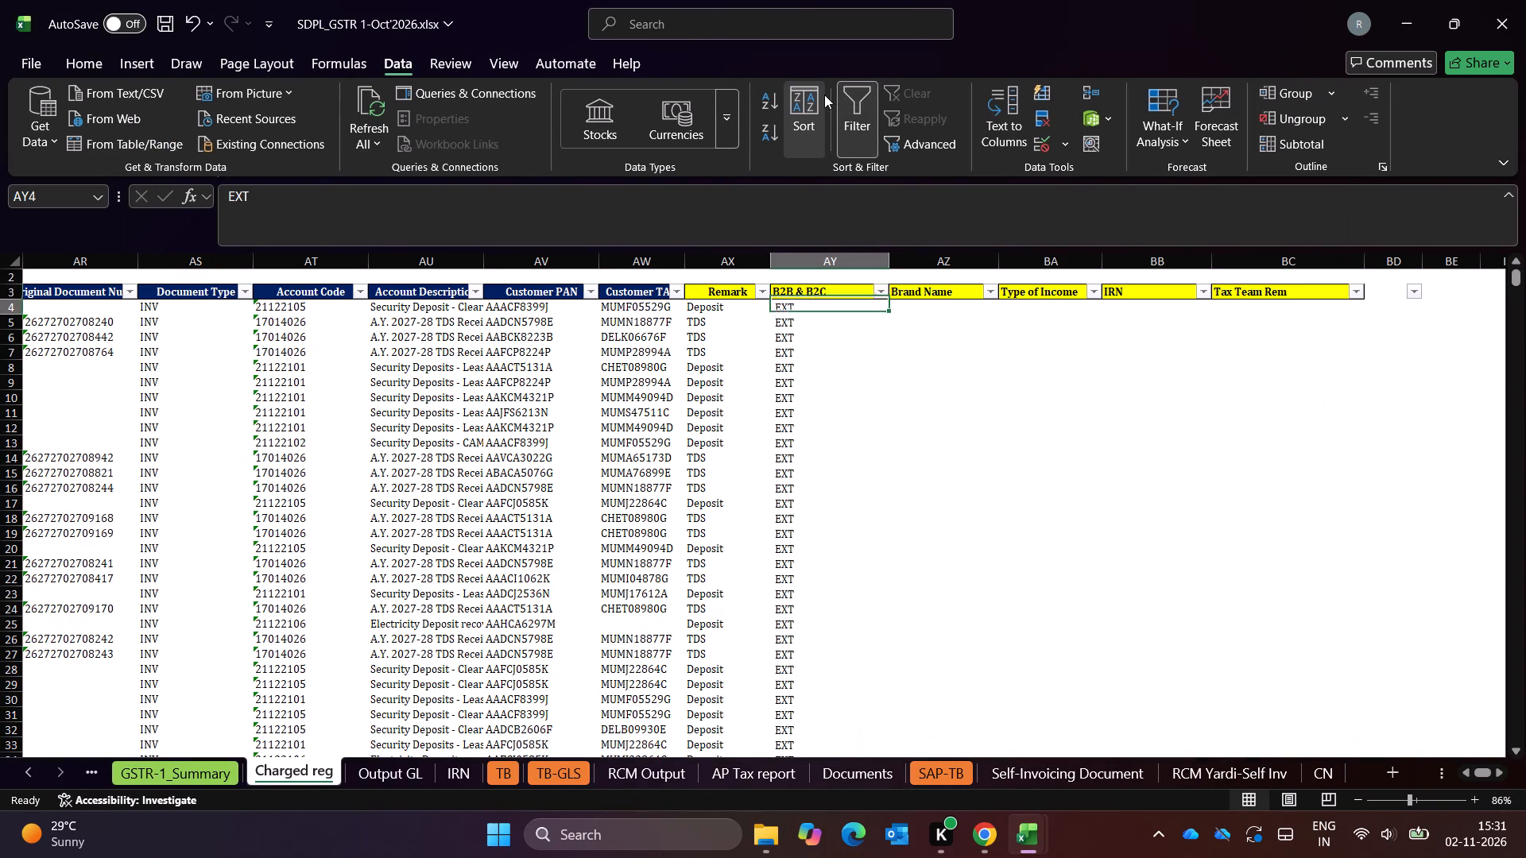
key(Up)
key(ctrl+Page_Down)
key(ctrl+Page_Down)
key(Up)
key(Up)
key(Down)
key(Down)
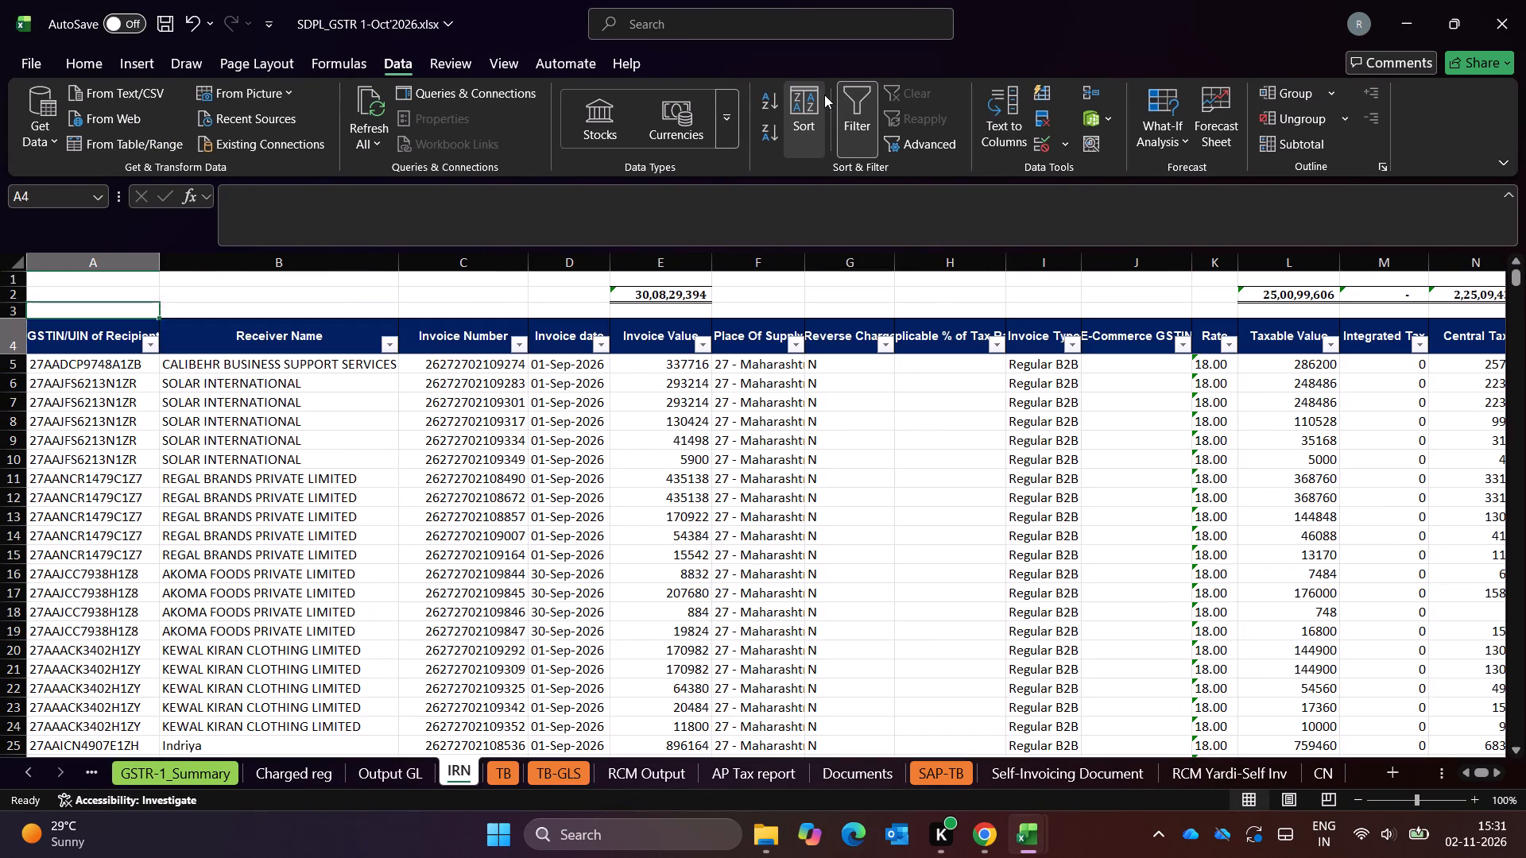
key(Right)
key(Right)
key(Right)
key(ctrl+Right)
key(ctrl+Left)
key(Left)
key(alt+a)
key(alt+c)
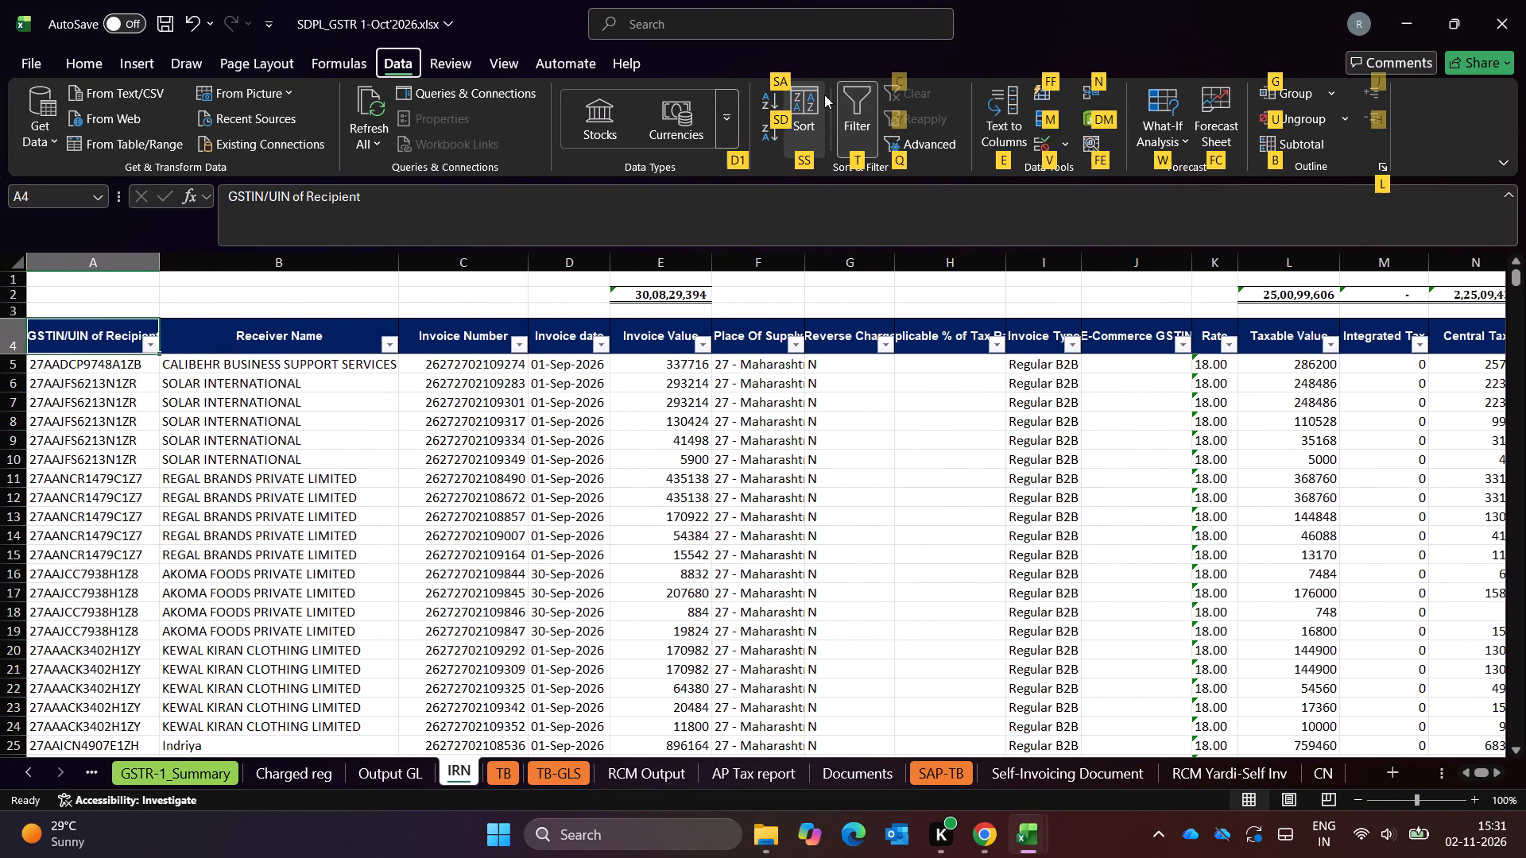
key(Escape)
key(Escape)
key(Escape)
key(Right)
key(Right)
key(Right)
key(Right)
key(Right)
key(Right)
key(ctrl+Right)
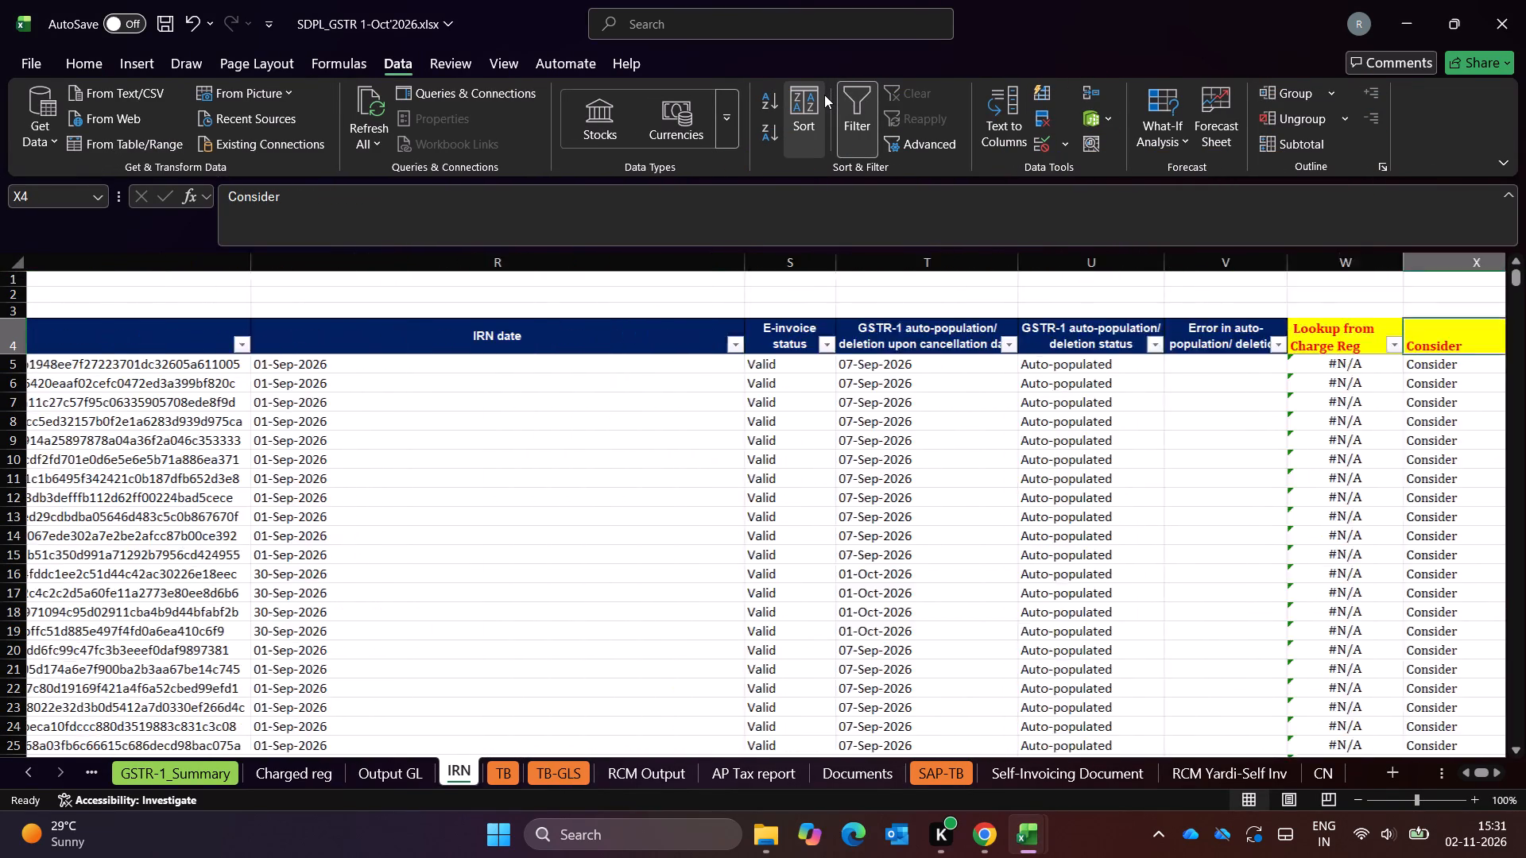
key(Left)
key(Left)
key(Right)
key(Down)
key(Down)
key(Up)
key(Up)
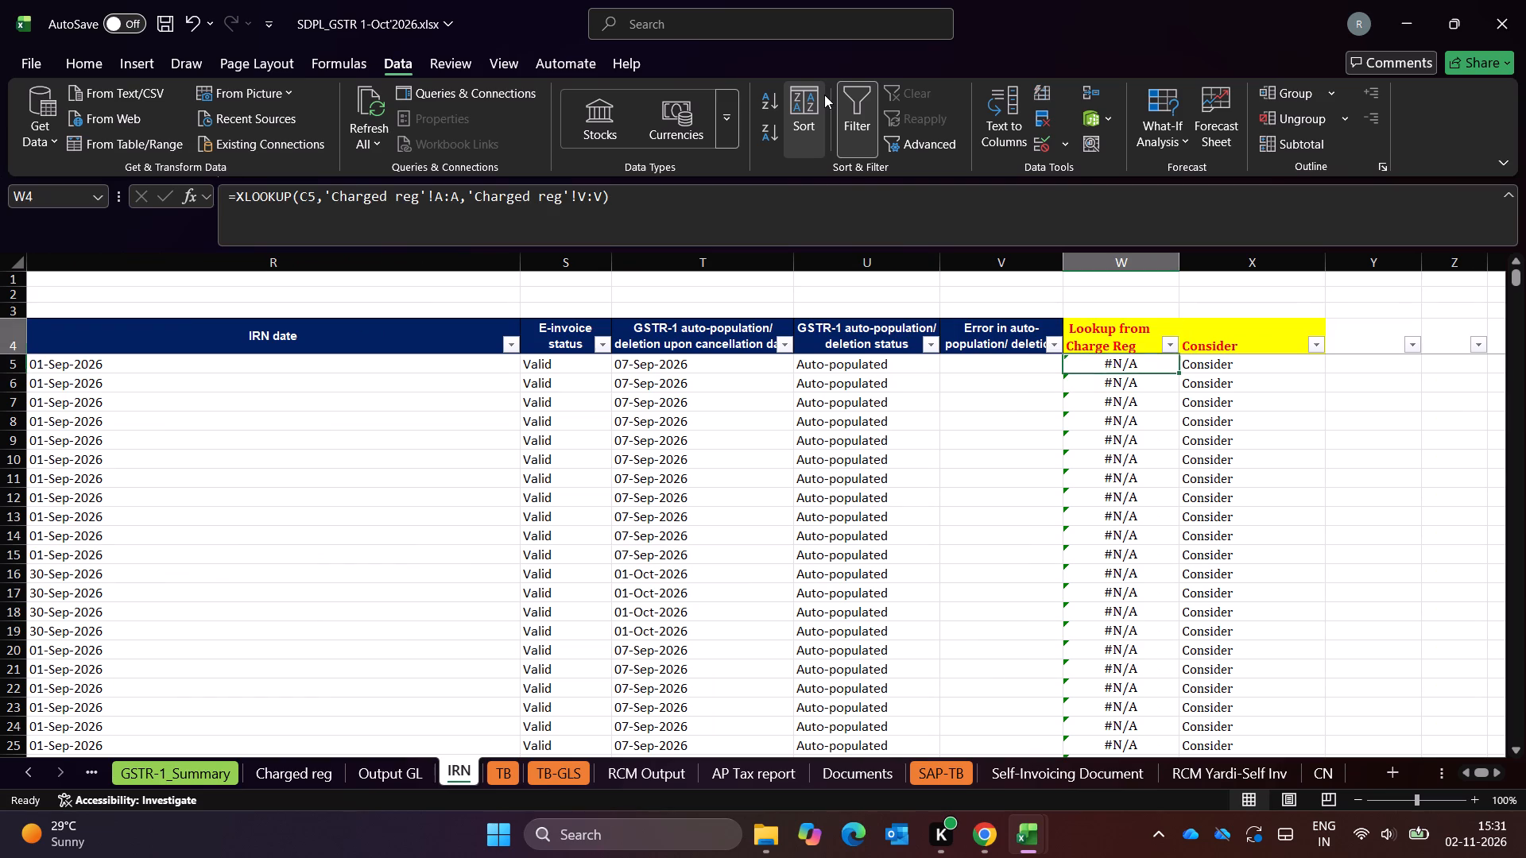
key(Right)
key(Down)
key(Up)
Clear the September data from A5:X1496 on the IRN sheet, keeping the header row.
key(ctrl+Left)
key(ctrl+Left)
key(Down)
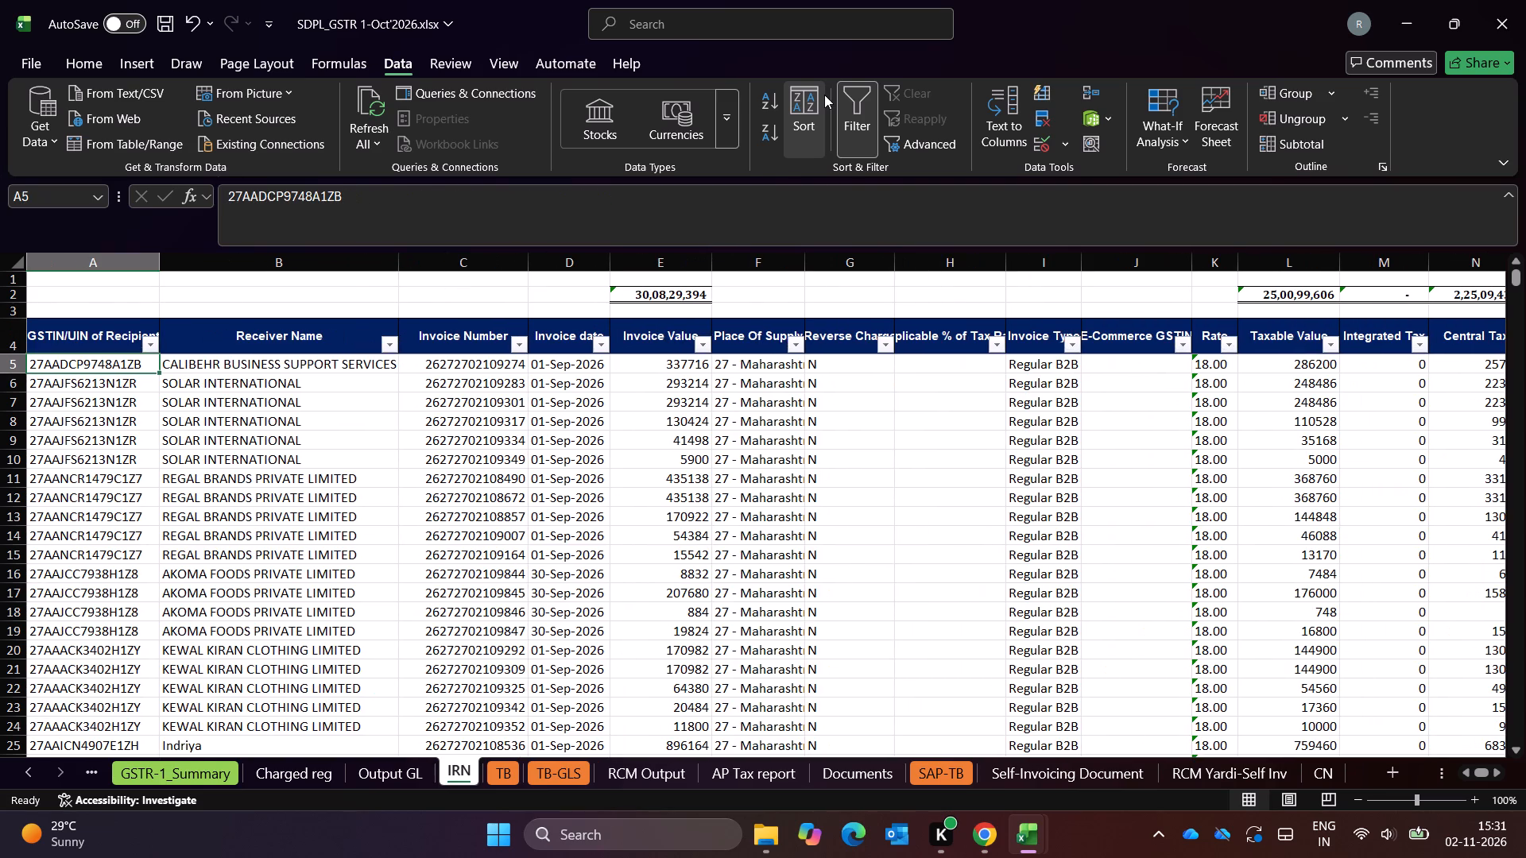
key(ctrl+shift+Right)
key(shift+Right)
key(shift+Right)
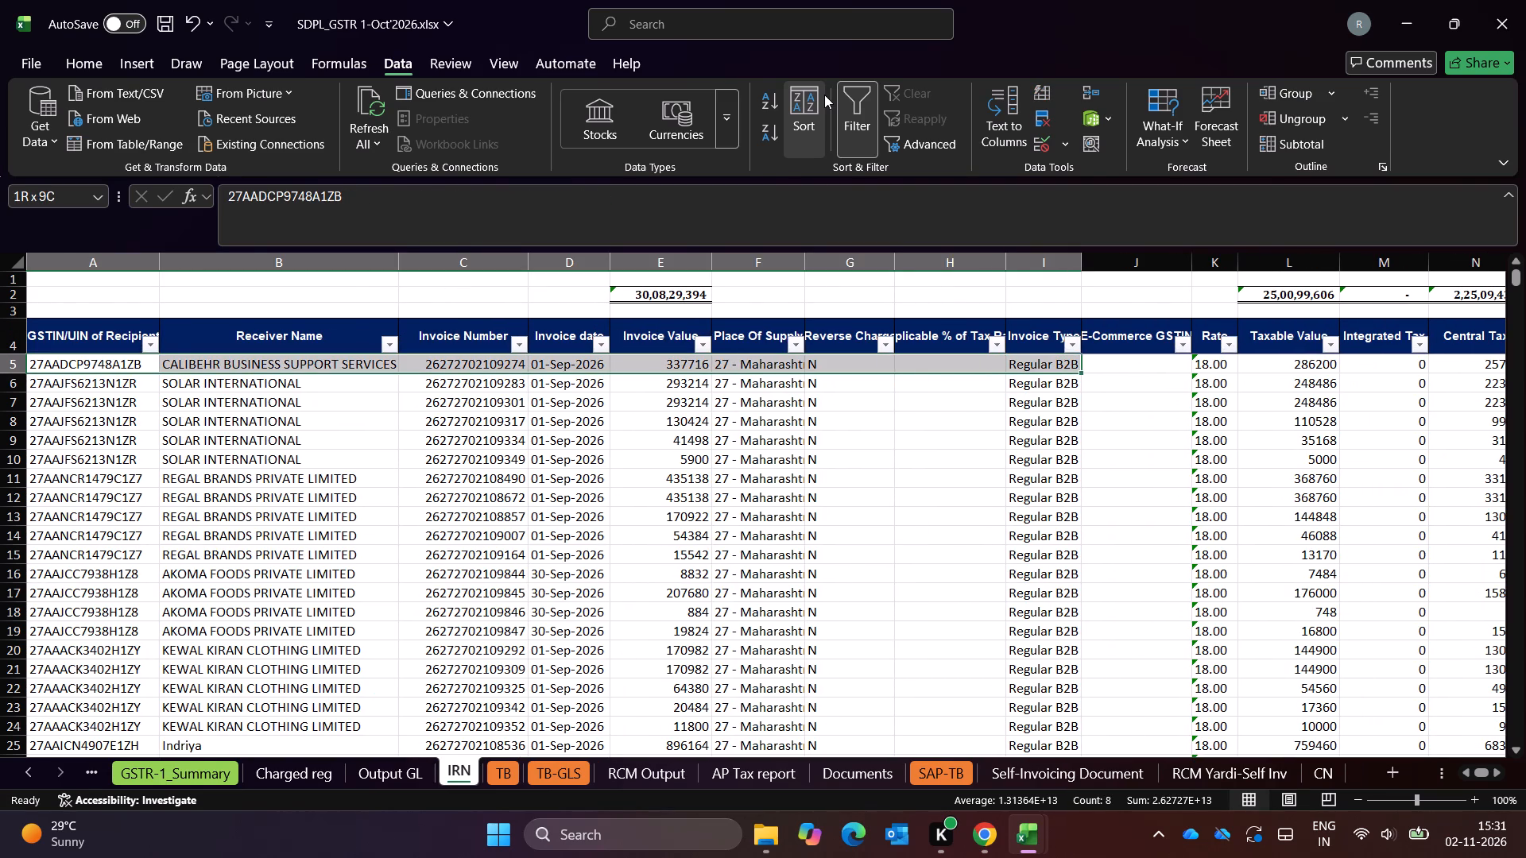
key(Down)
key(Up)
key(shift+space)
key(shift+Right)
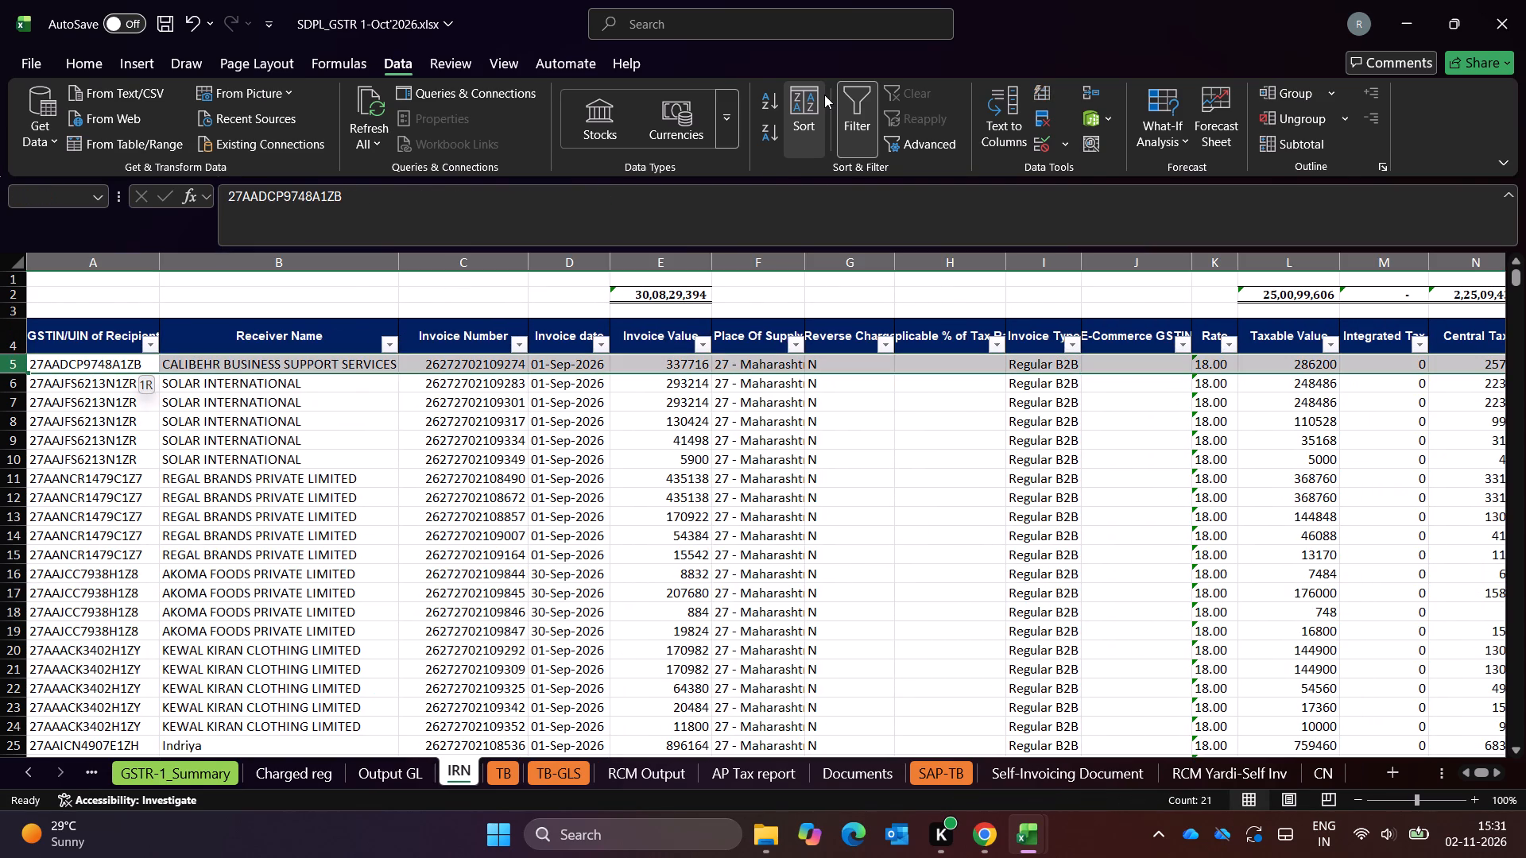
key(shift+Right)
key(Down)
key(Down)
key(Up)
key(Up)
key(ctrl+shift+Right)
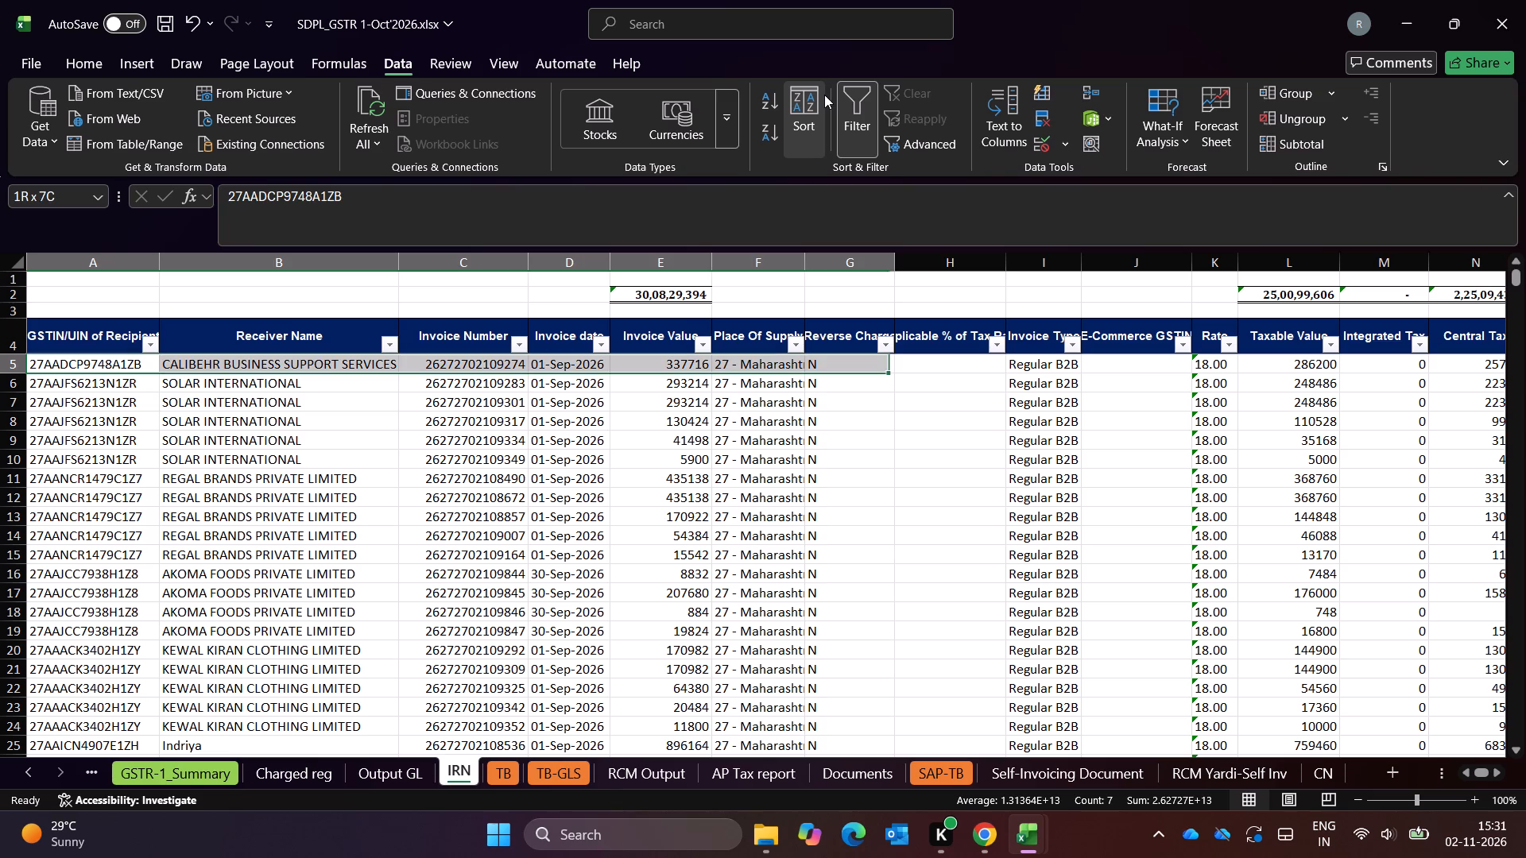
key(shift+Right)
key(shift+Right)
key(shift+Right)
key(shift+Right)
key(shift+Right)
key(shift+Right)
key(shift+Right)
key(shift+Right)
key(shift+Right)
key(shift+Right)
key(shift+Right)
key(shift+Right)
key(shift+Right)
key(shift+Right)
key(shift+Right)
key(shift+Right)
key(shift+Right)
key(shift+Right)
key(shift+Right)
key(shift+Right)
key(shift+Right)
key(shift+Left)
key(shift+Left)
key(shift+Left)
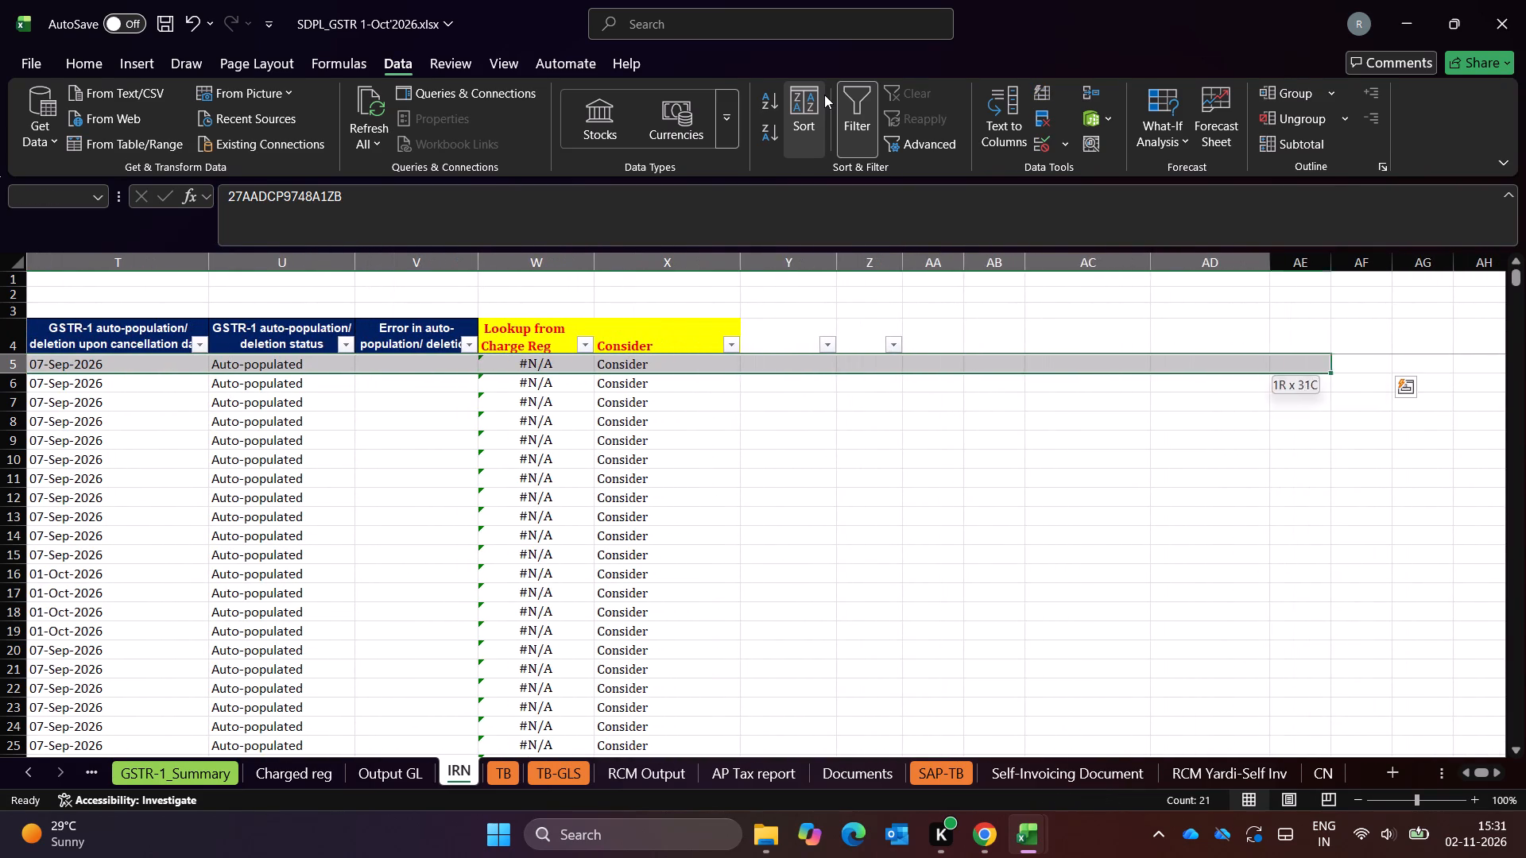
key(ctrl+shift+Left)
key(ctrl+shift+Down)
key(shift+Down)
key(shift+Up)
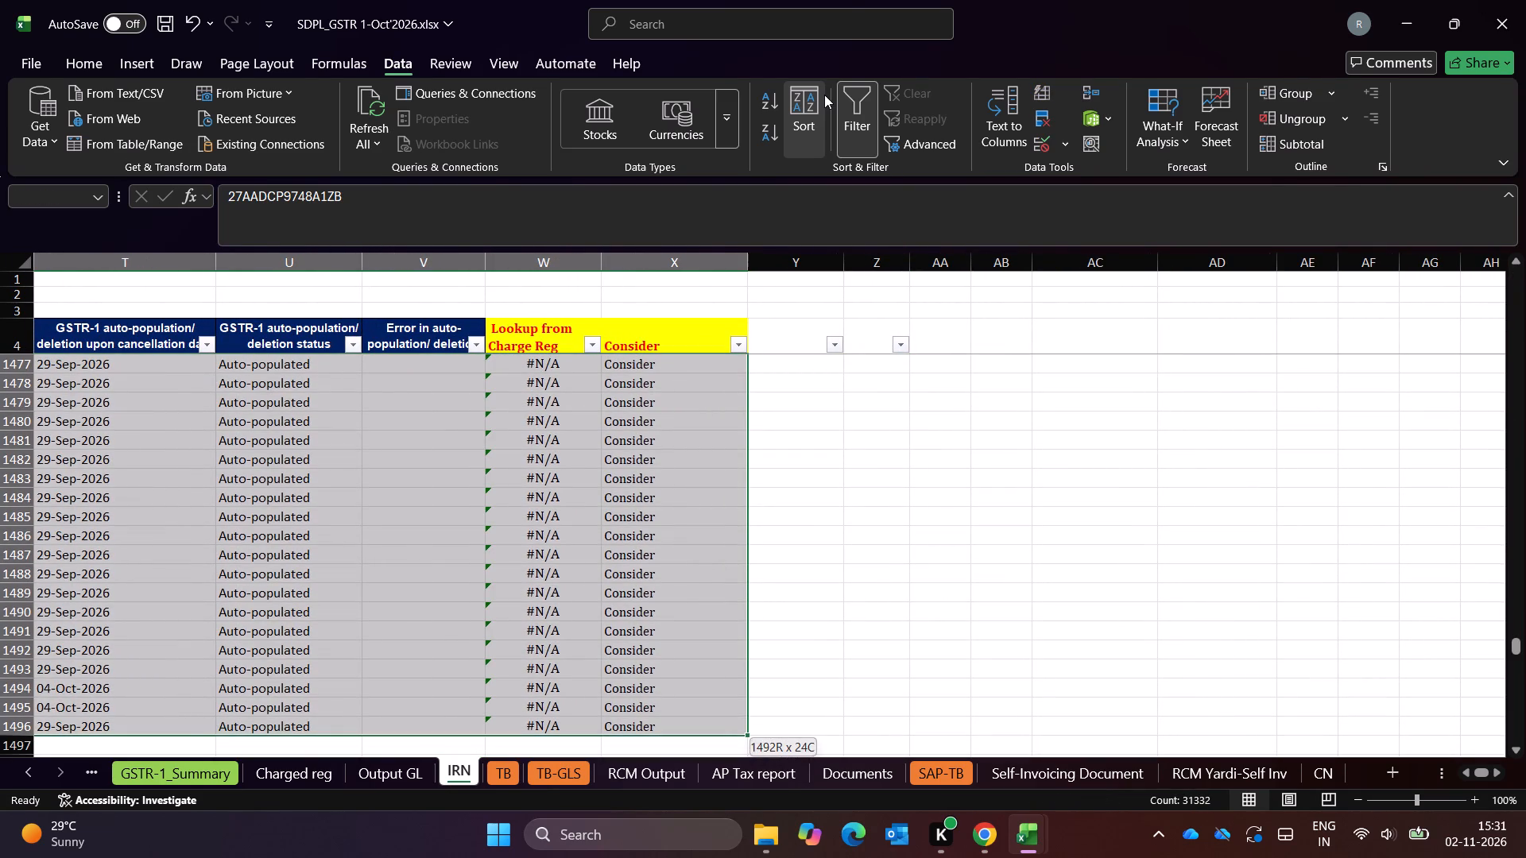
key(Delete)
key(Up)
key(Up)
key(Down)
key(Down)
key(Up)
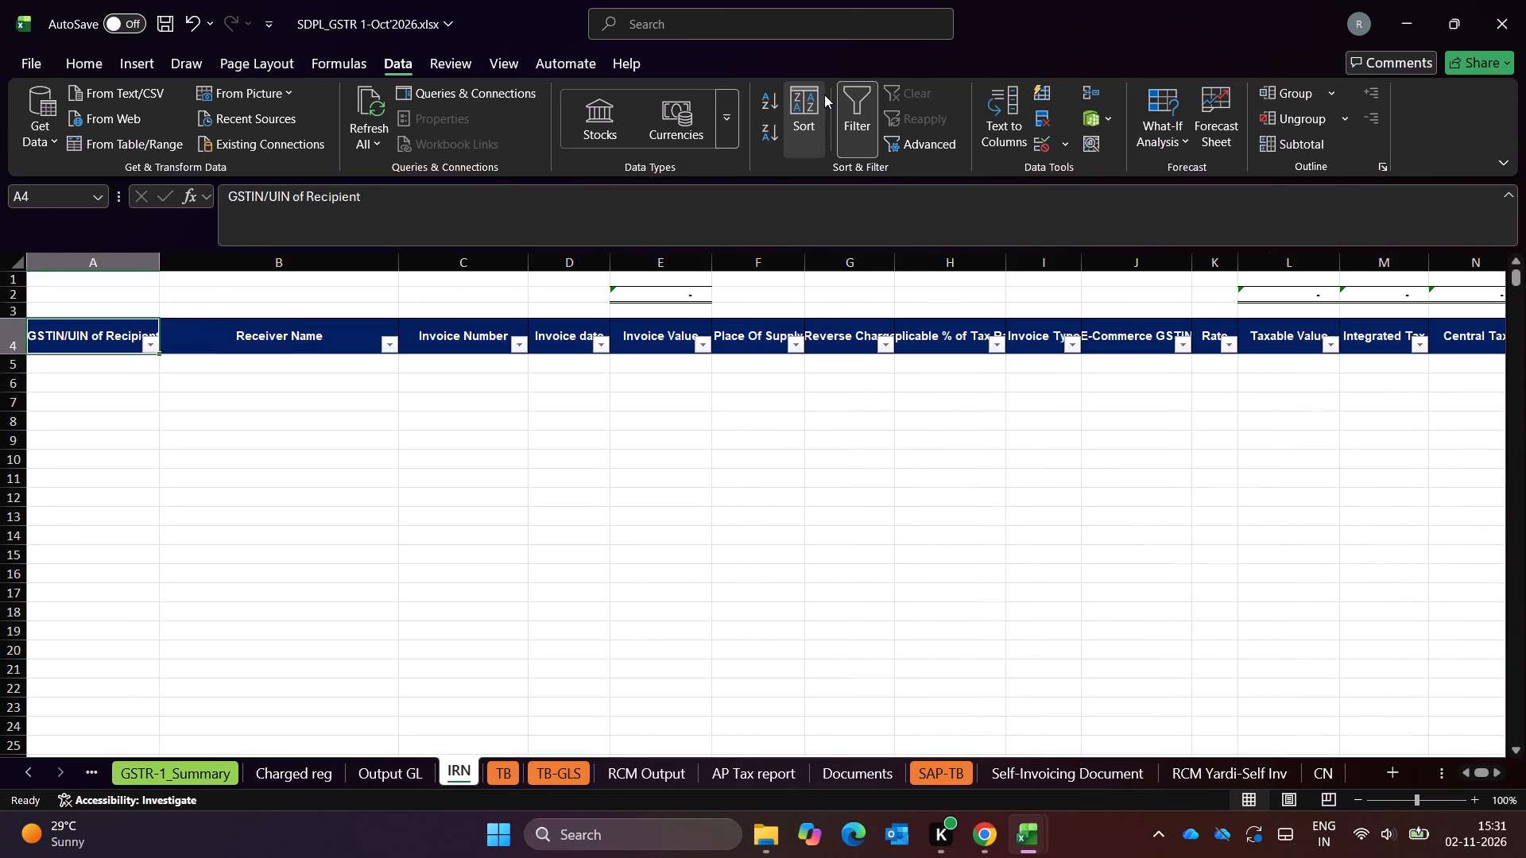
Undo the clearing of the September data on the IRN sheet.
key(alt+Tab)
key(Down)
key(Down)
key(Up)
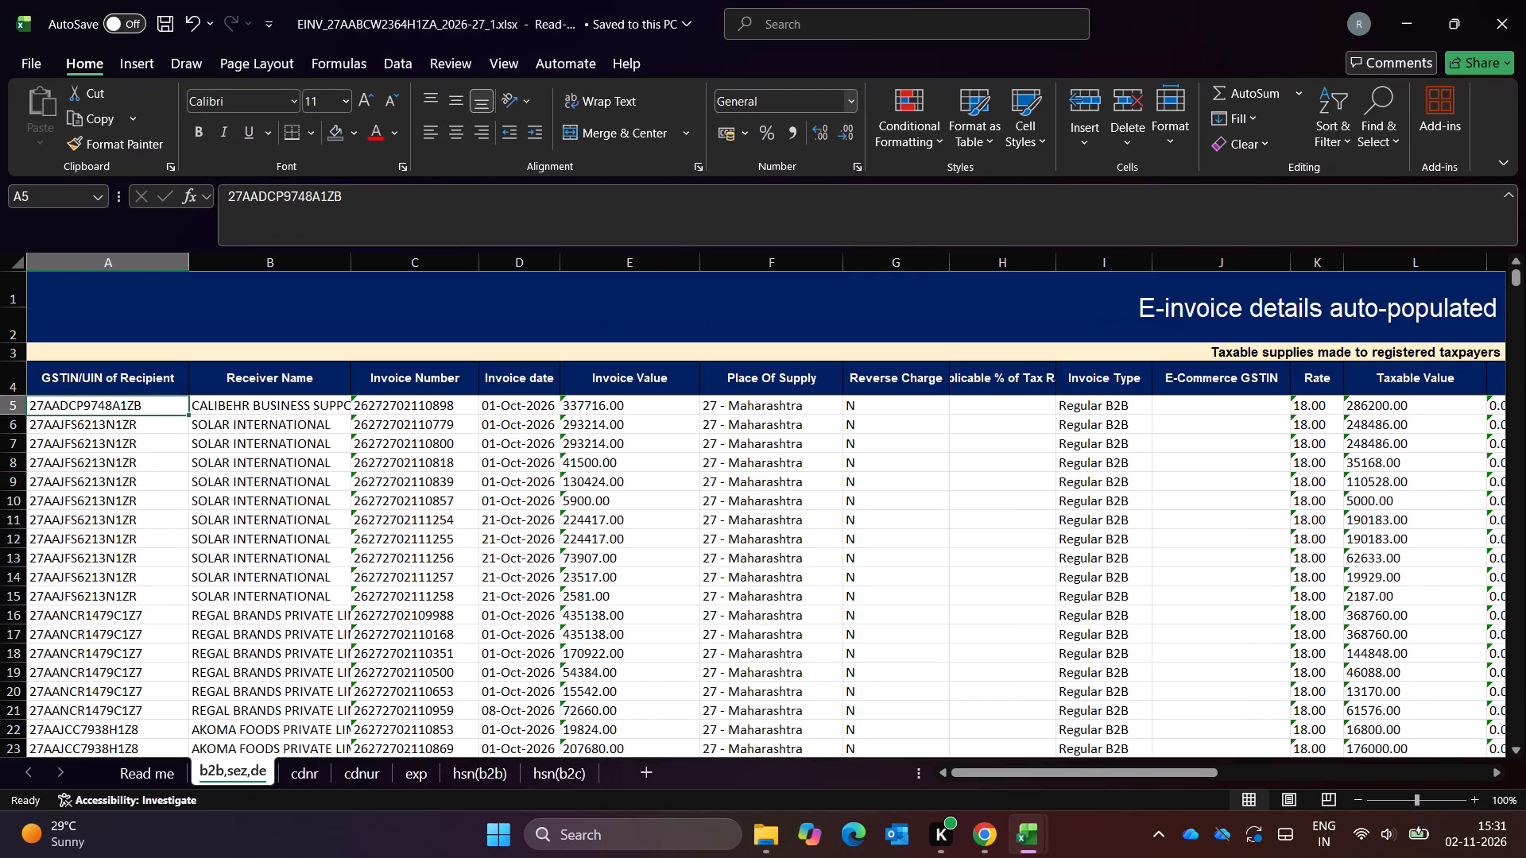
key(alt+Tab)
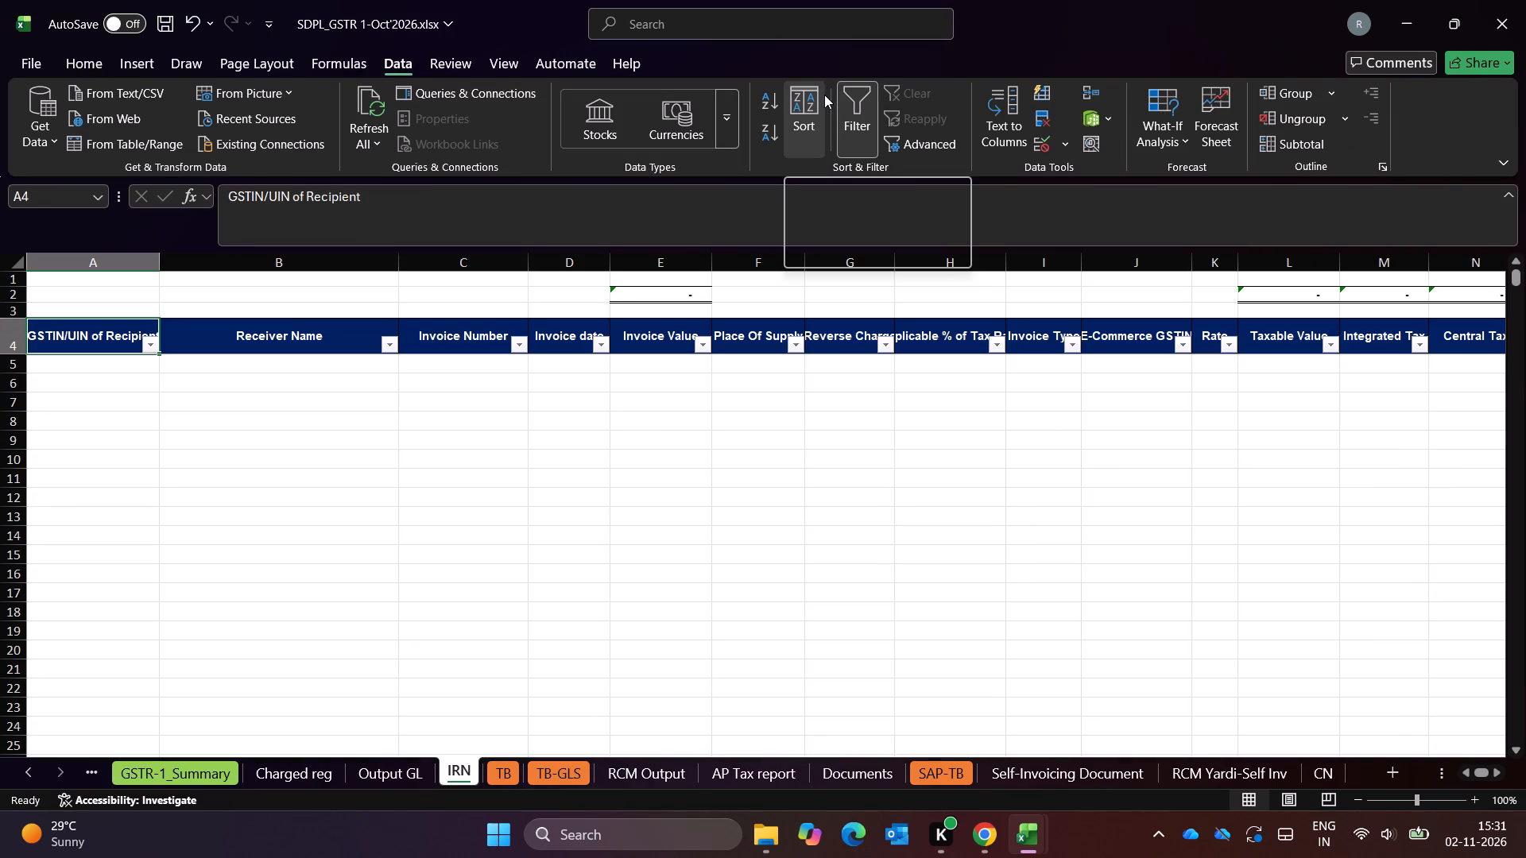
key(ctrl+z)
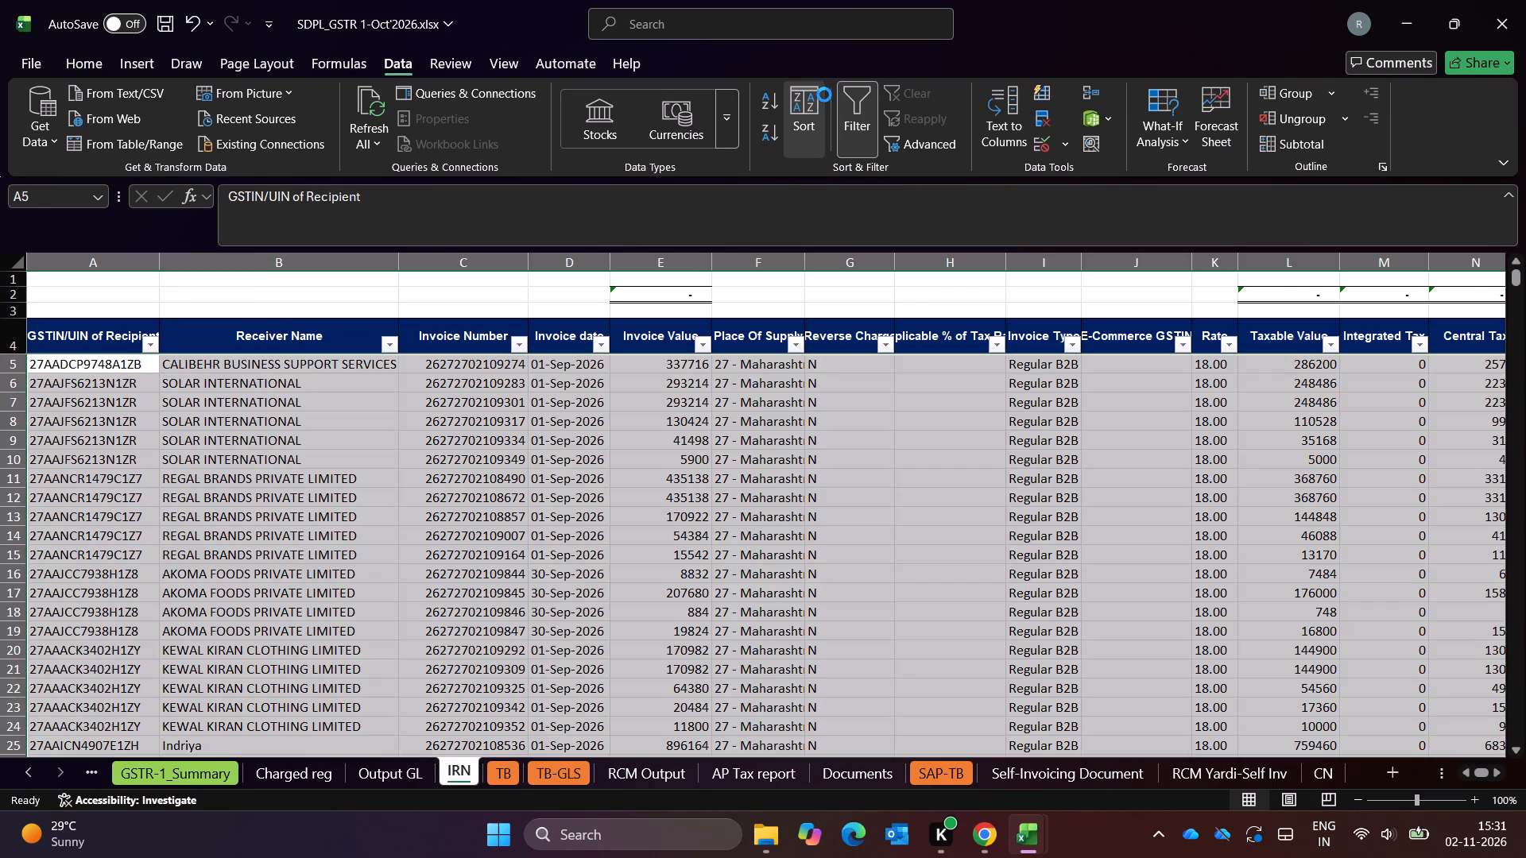
Examine the IRN sheet's column headers and the Invoice Type filter options against the September data.
key(Right)
key(Right)
key(Right)
key(Right)
key(Right)
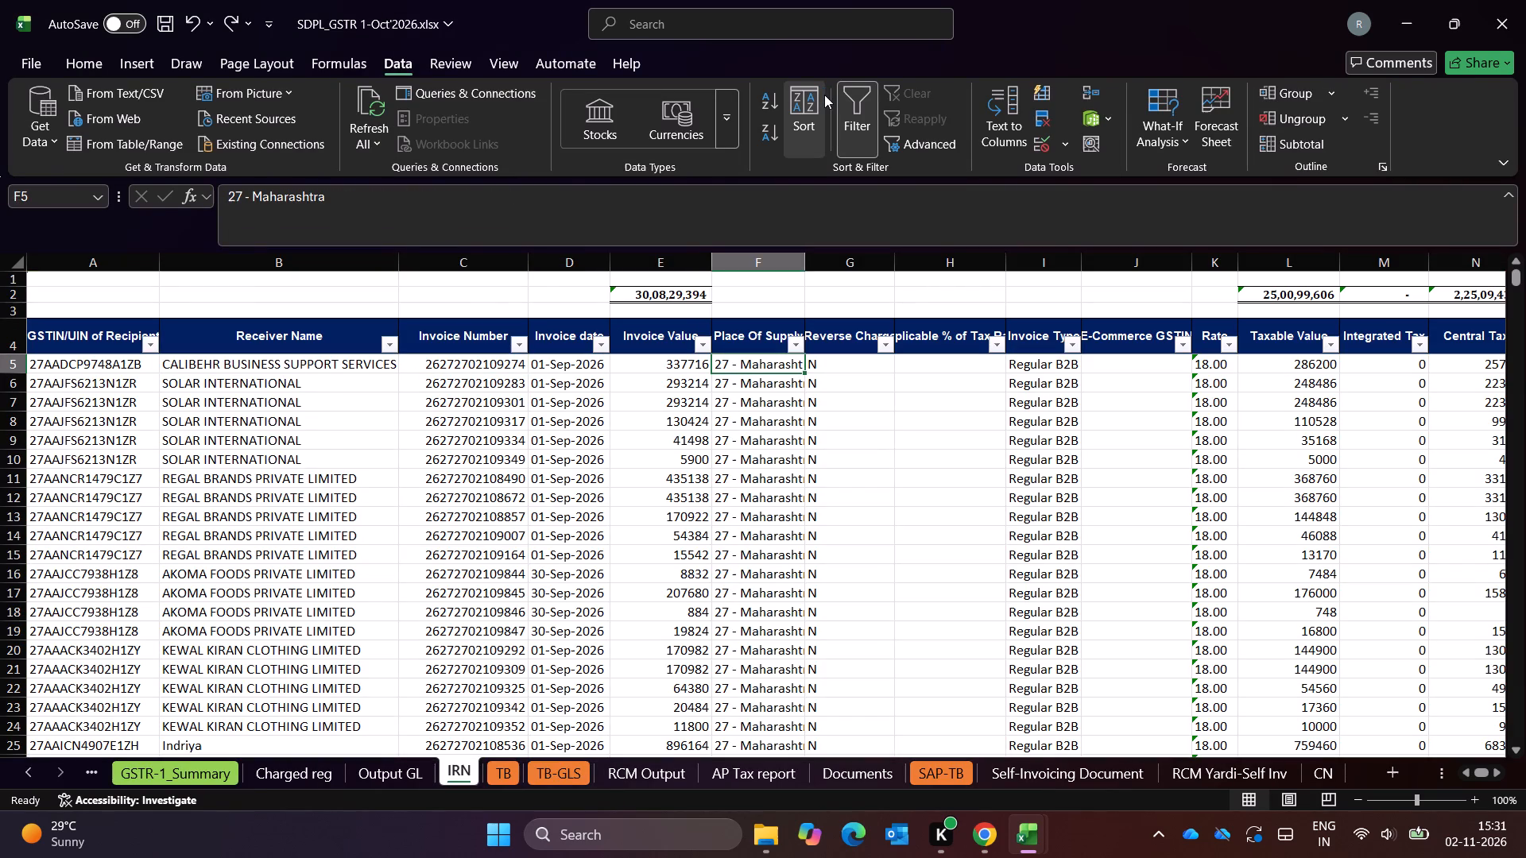
key(Right)
key(Right)
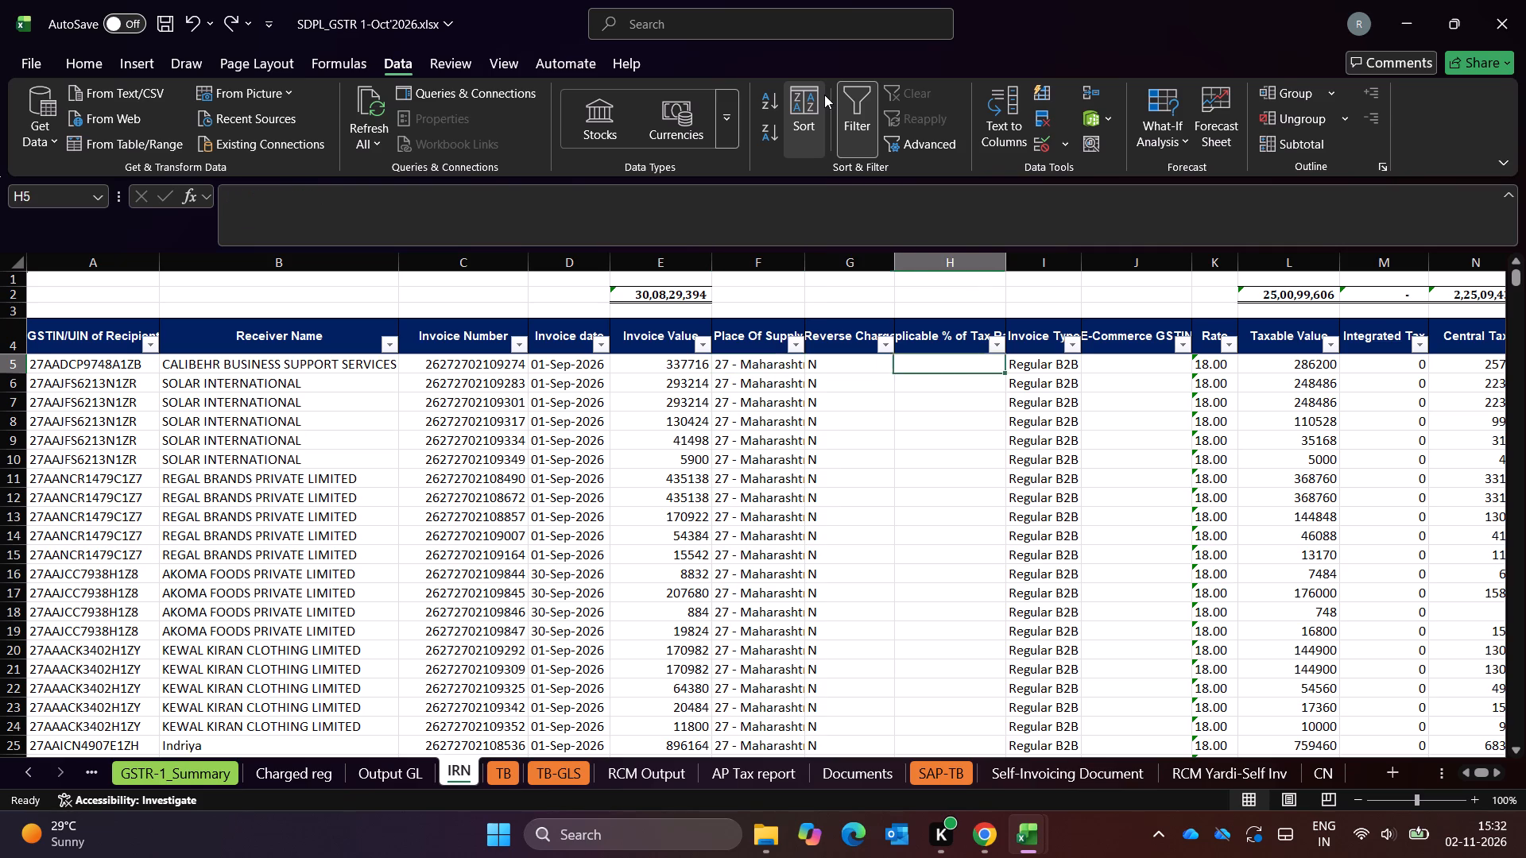
key(Up)
key(Up)
key(Right)
key(Down)
key(alt+Down)
key(Escape)
key(Left)
key(Left)
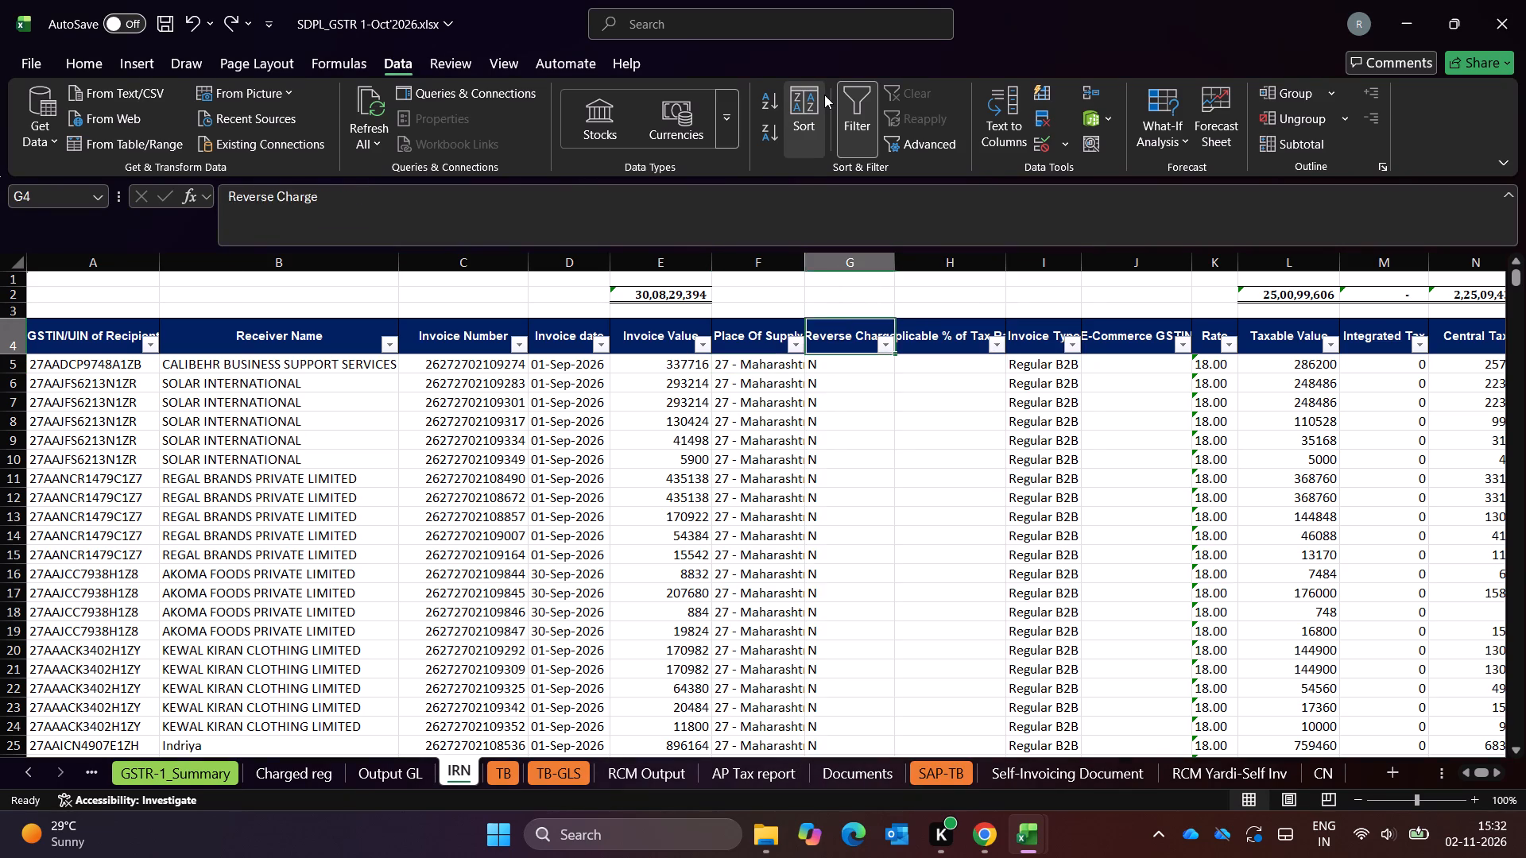
key(ctrl+Left)
key(ctrl+Left)
key(Down)
key(ctrl+shift+Right)
key(shift+Right)
key(shift+Right)
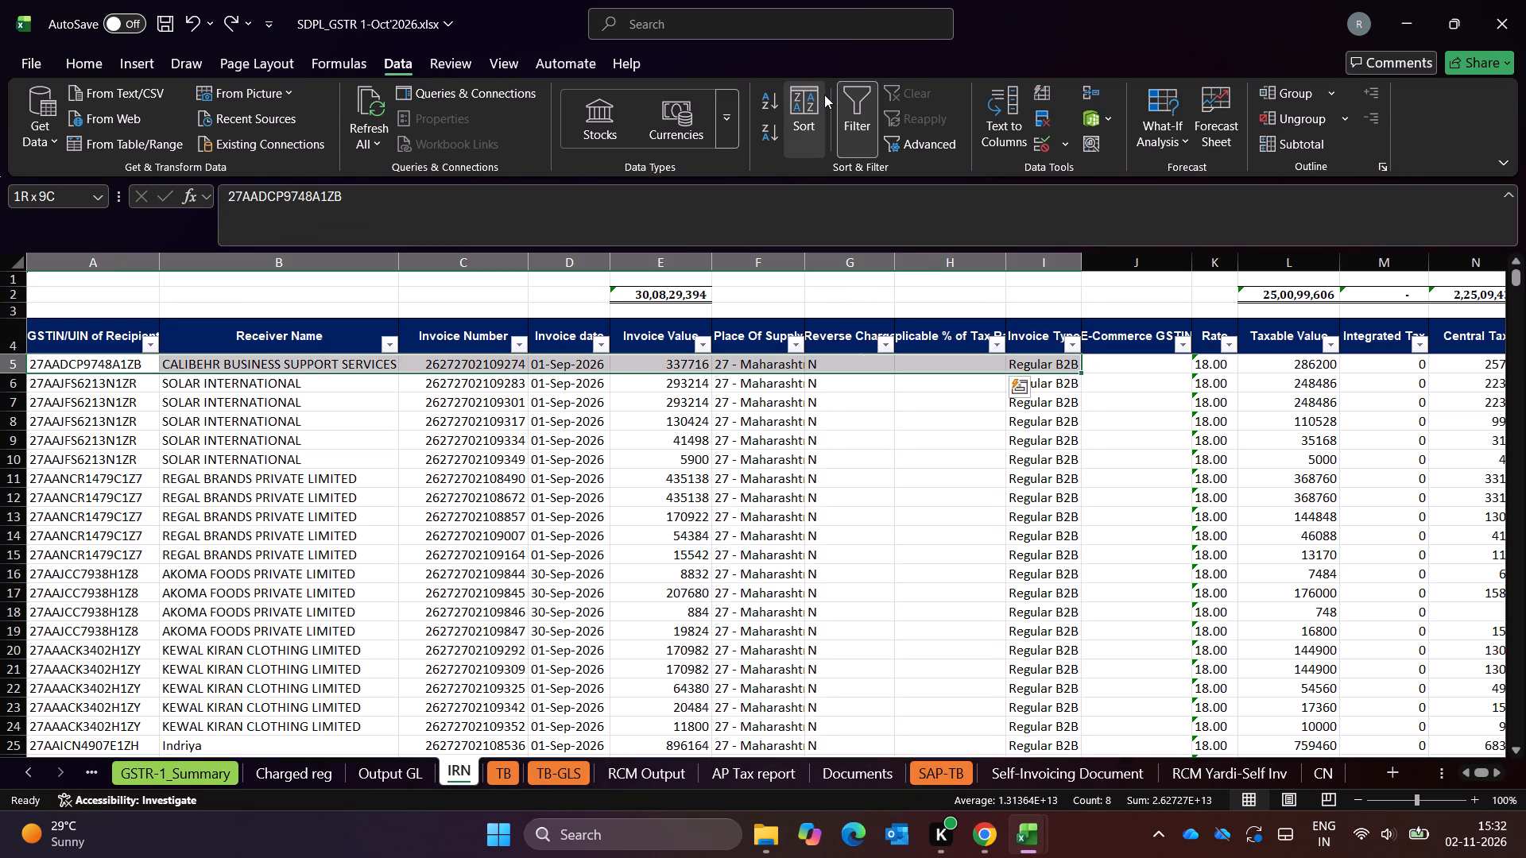
key(Up)
key(Right)
key(Right)
key(Right)
key(Right)
key(Right)
key(Right)
key(Right)
key(Right)
key(Right)
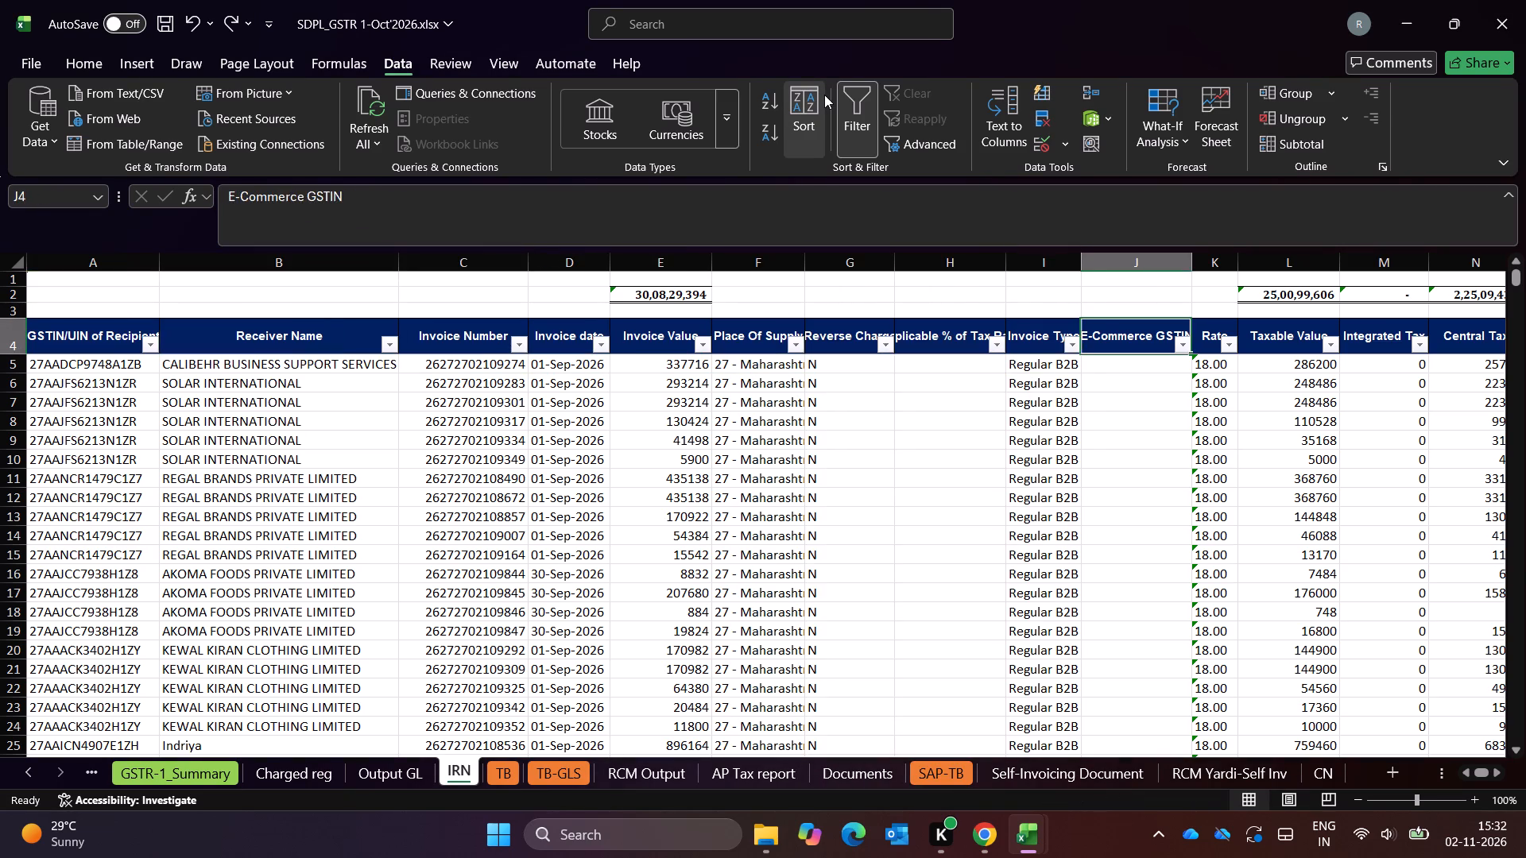
key(Left)
key(alt+Down)
key(Escape)
key(Left)
key(ctrl+Left)
key(ctrl+Left)
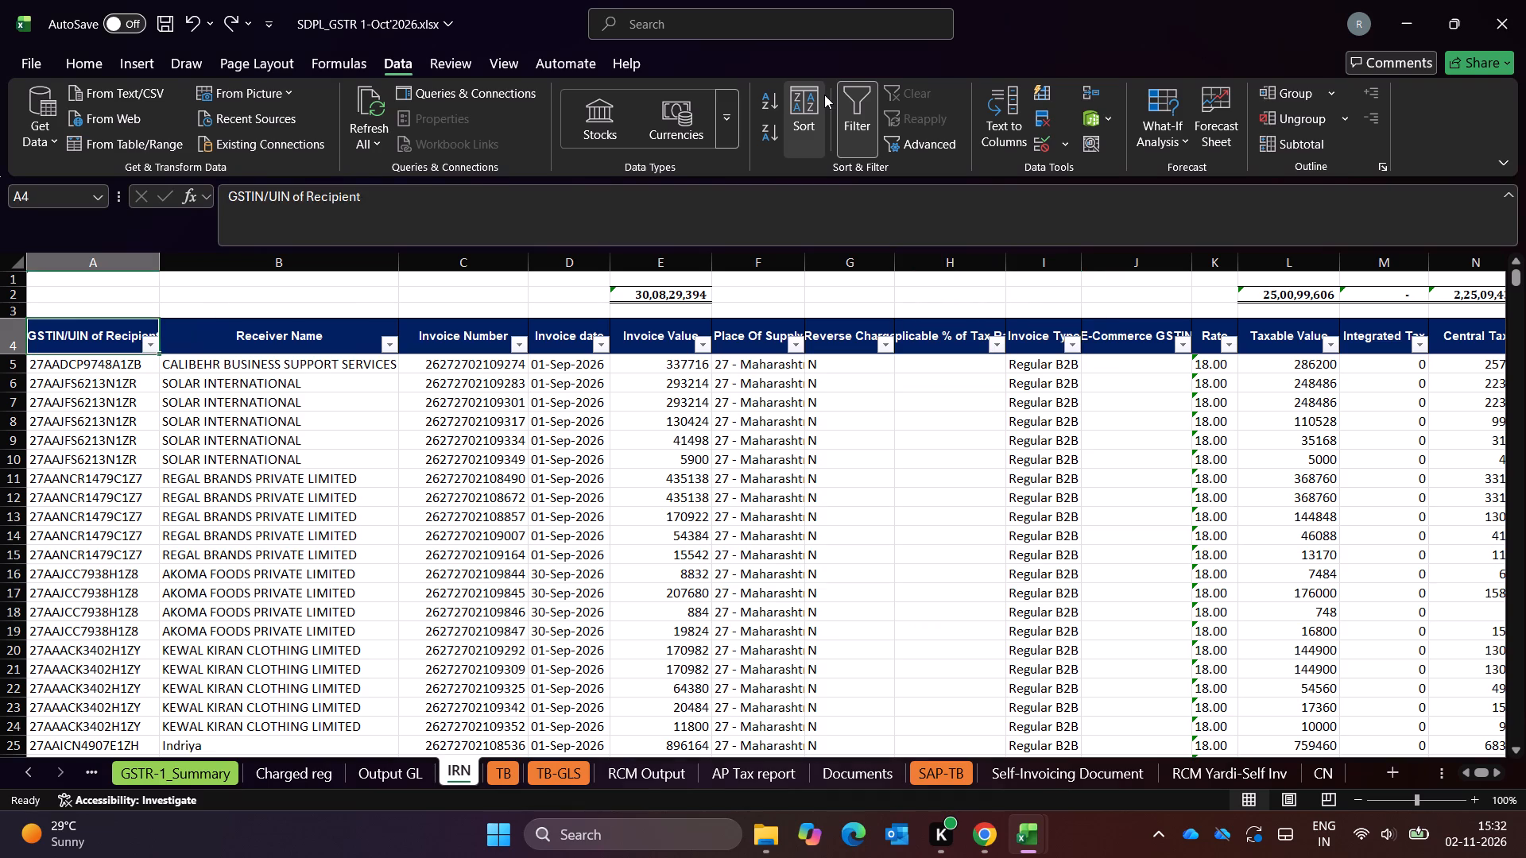
Clear the September data from A5:X1496 on the IRN sheet, keeping the header row.
key(Left)
key(Down)
key(ctrl+shift+Right)
key(shift+Right)
key(shift+Right)
key(shift+Right)
key(ctrl+shift+Right)
key(ctrl+shift+Right)
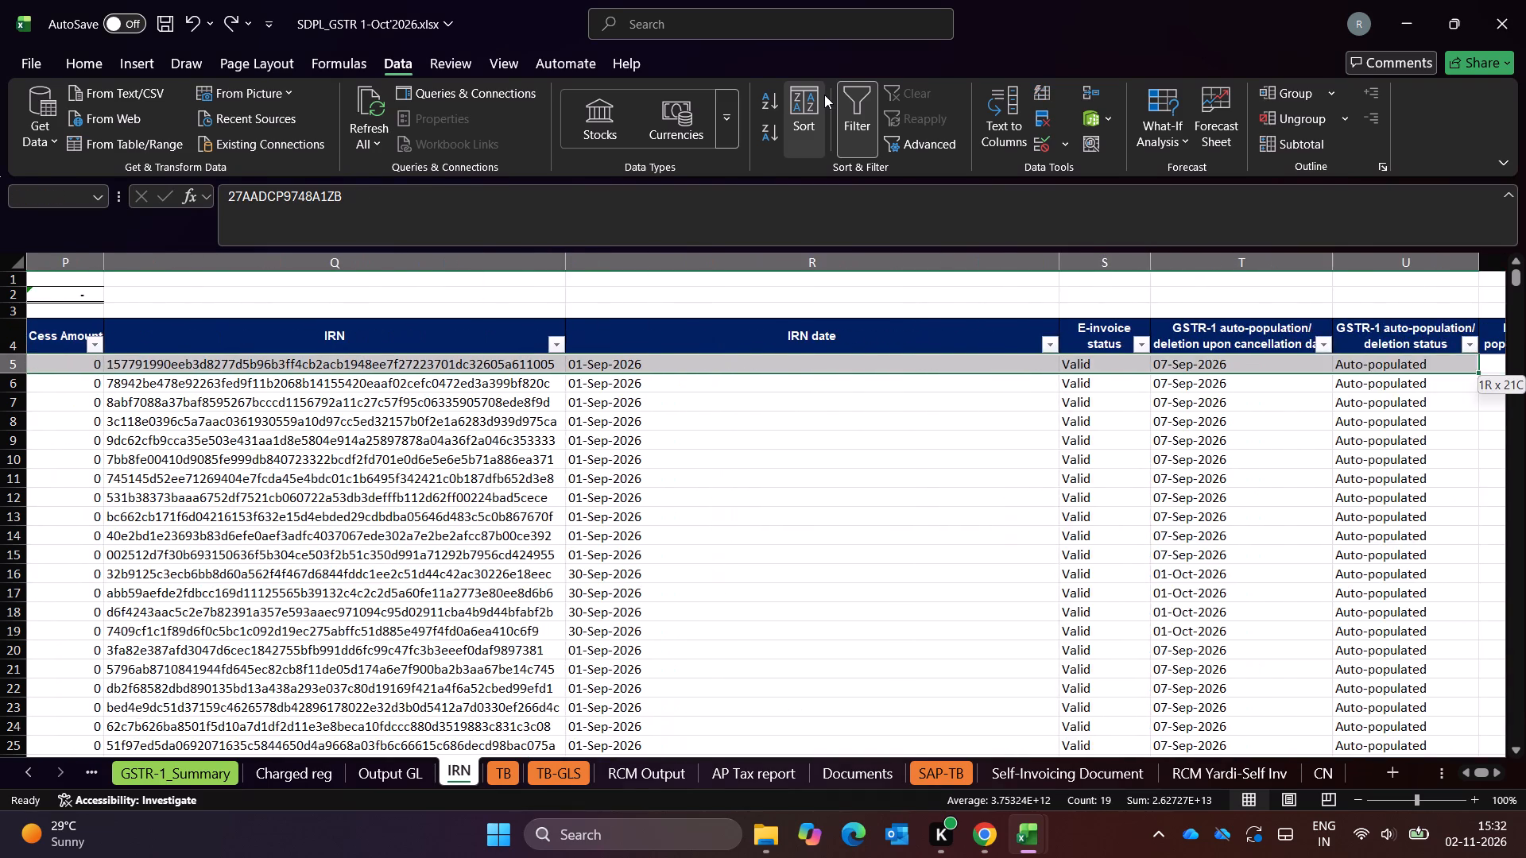
key(shift+Right)
key(shift+Right)
key(shift+Right)
key(shift+Left)
key(shift+Right)
key(ctrl+shift+Down)
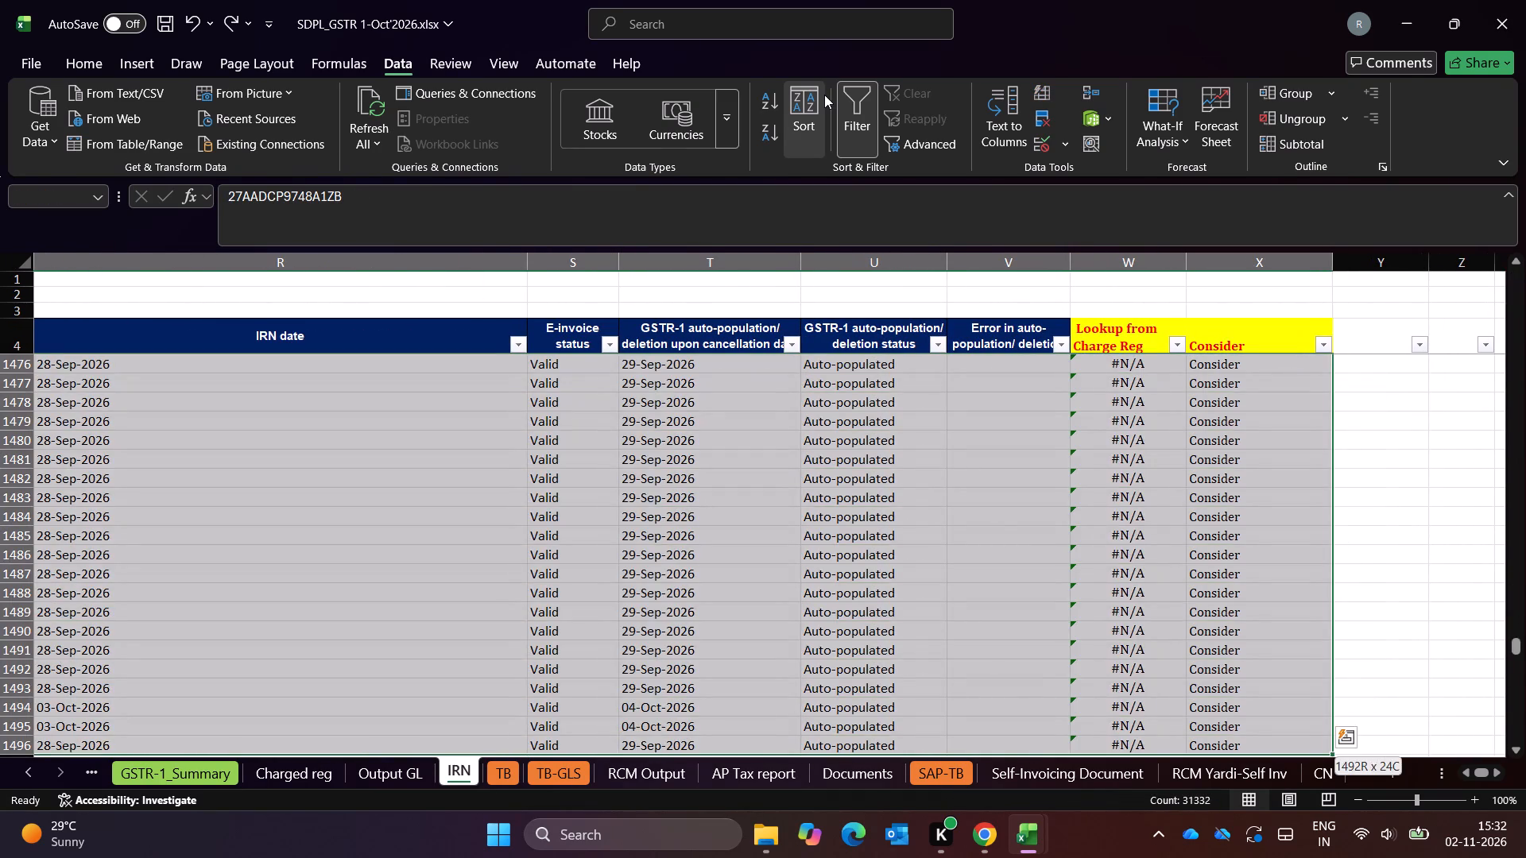
key(Delete)
key(ctrl+Up)
key(ctrl+Up)
key(ctrl+Left)
key(Left)
key(Down)
key(Down)
key(Down)
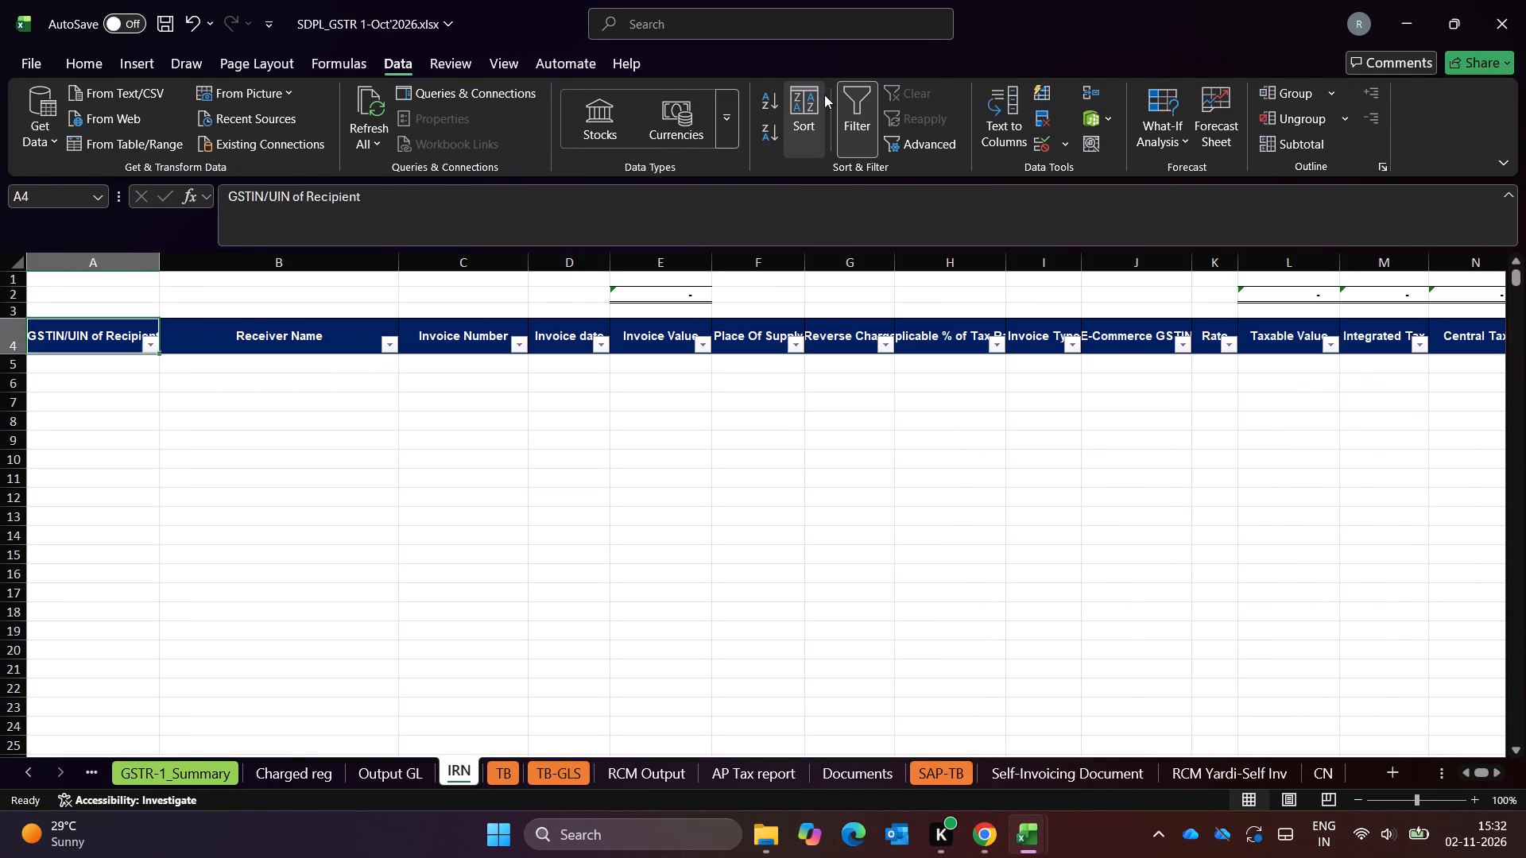
key(Down)
Switch to the e-invoice workbook and copy the October invoice rows A5:V1419 from the b2b,sez,de sheet.
key(alt+Tab)
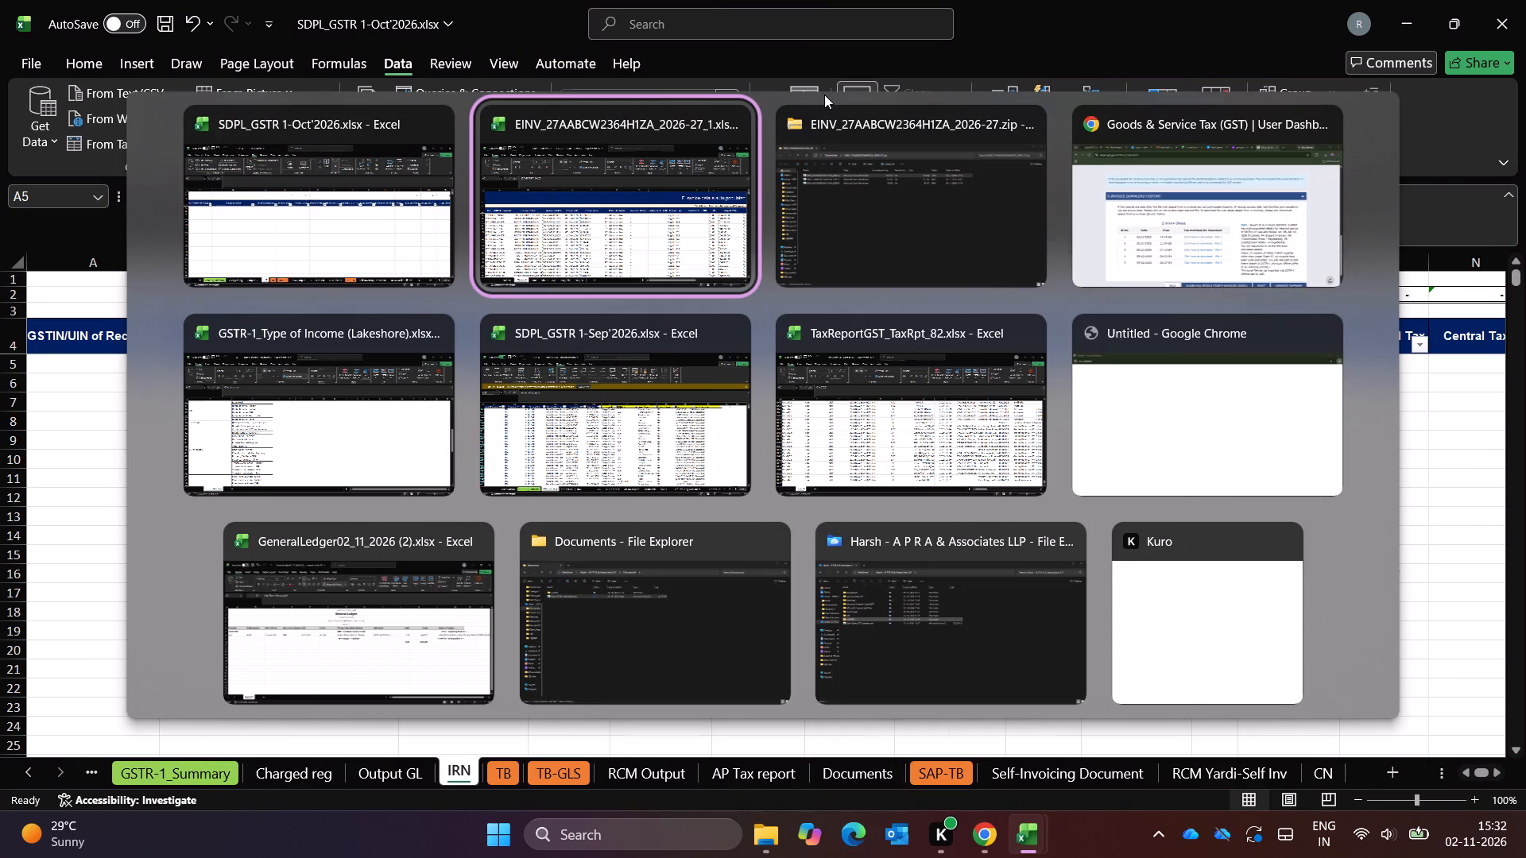
key(Down)
key(Up)
key(Up)
key(Down)
key(shift+Right)
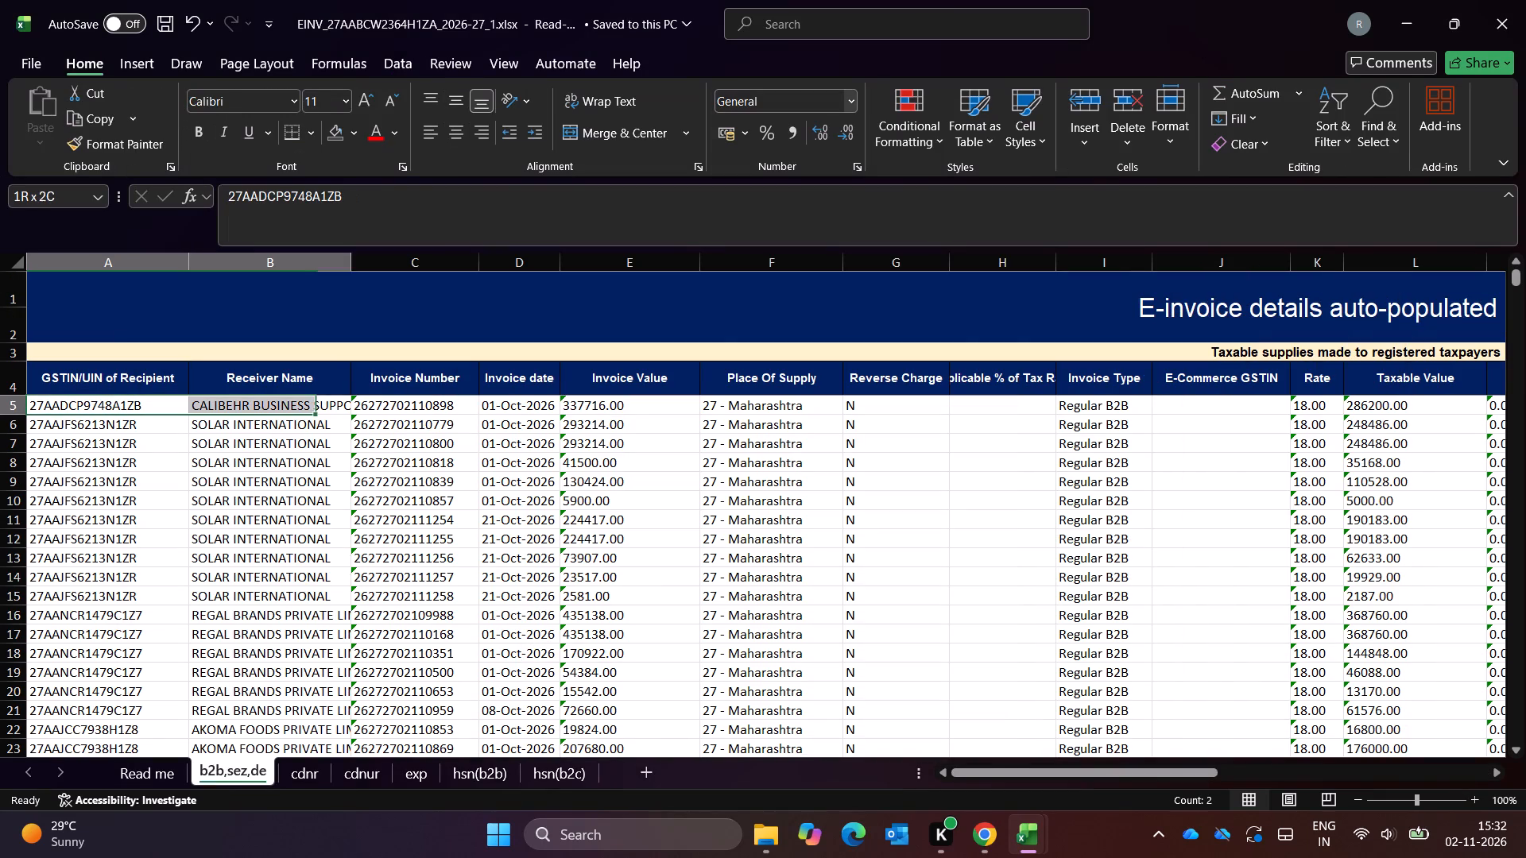
key(shift+Right)
key(ctrl+shift+Right)
key(shift+Right)
key(shift+Right)
key(shift+Right)
key(ctrl+shift+Right)
key(shift+Right)
key(shift+Right)
key(shift+Right)
key(shift+Right)
key(shift+Right)
key(shift+Right)
key(shift+Right)
key(shift+Right)
key(shift+Right)
key(shift+Right)
key(shift+Right)
key(shift+Right)
key(shift+Right)
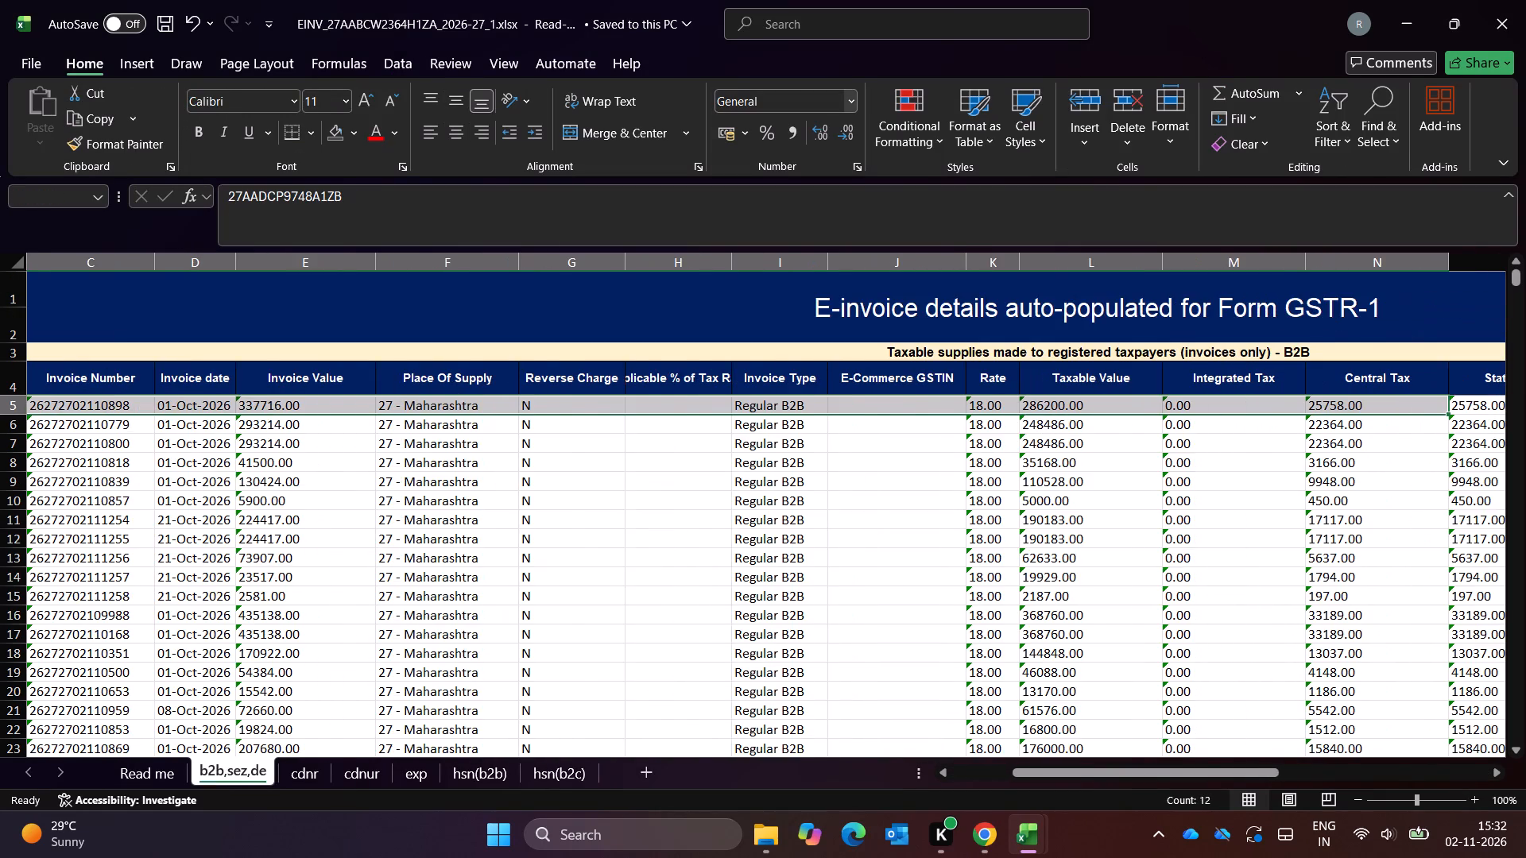
key(shift+Left)
key(shift+Left)
key(ctrl+shift+Down)
key(shift+Down)
key(shift+Down)
key(shift+Down)
key(shift+Up)
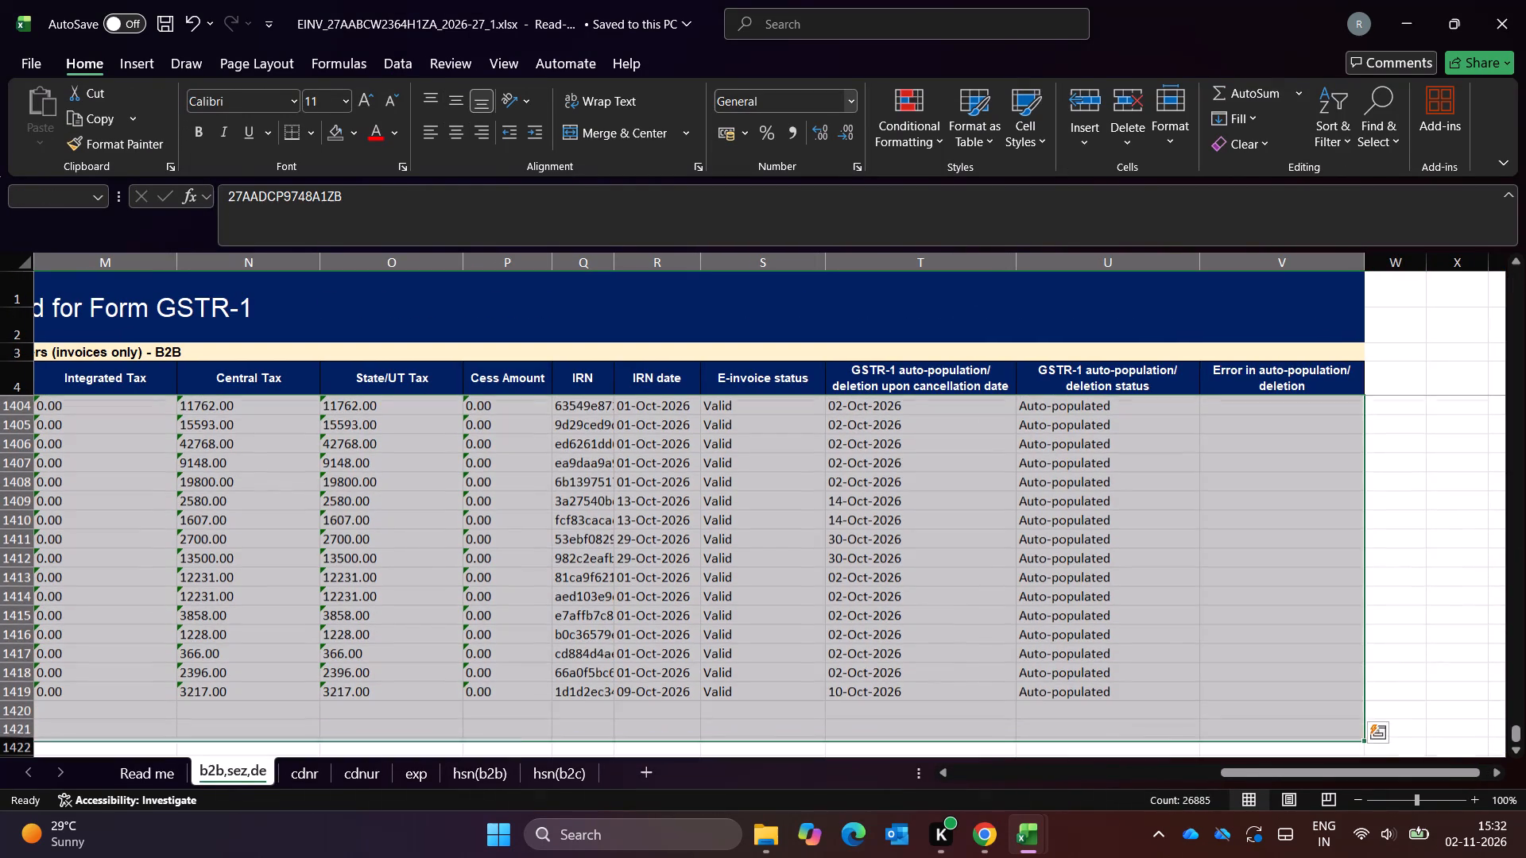
key(shift+Up)
key(shift+Up)
key(ctrl+c)
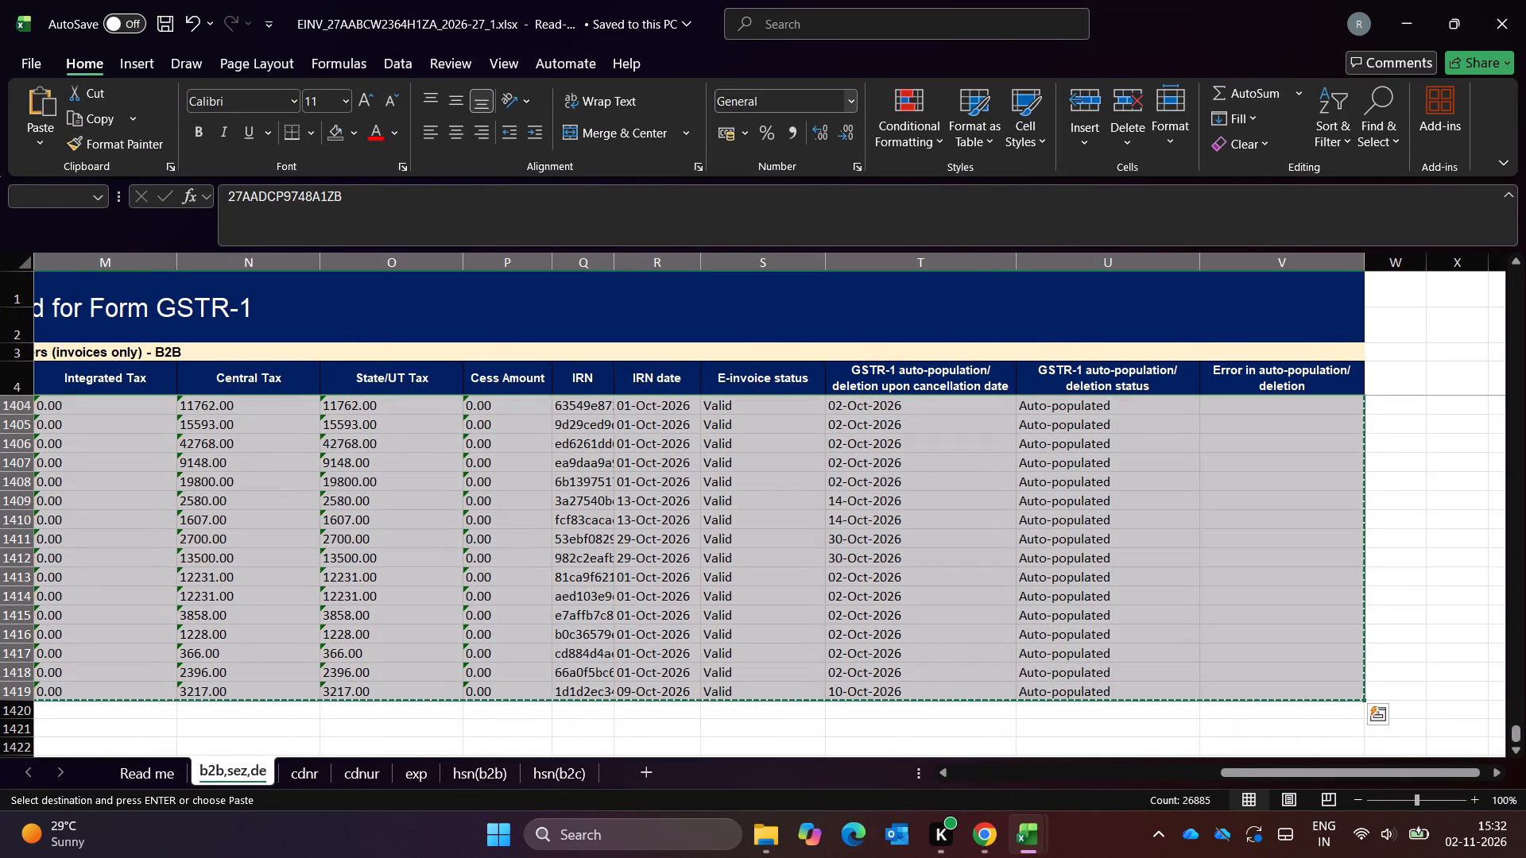
Paste the copied October invoices as values at A5 on the IRN sheet of the SDPL_GSTR 1-Oct'2026 workbook.
key(alt+Tab)
key(ctrl+alt+v)
key(v)
key(Return)
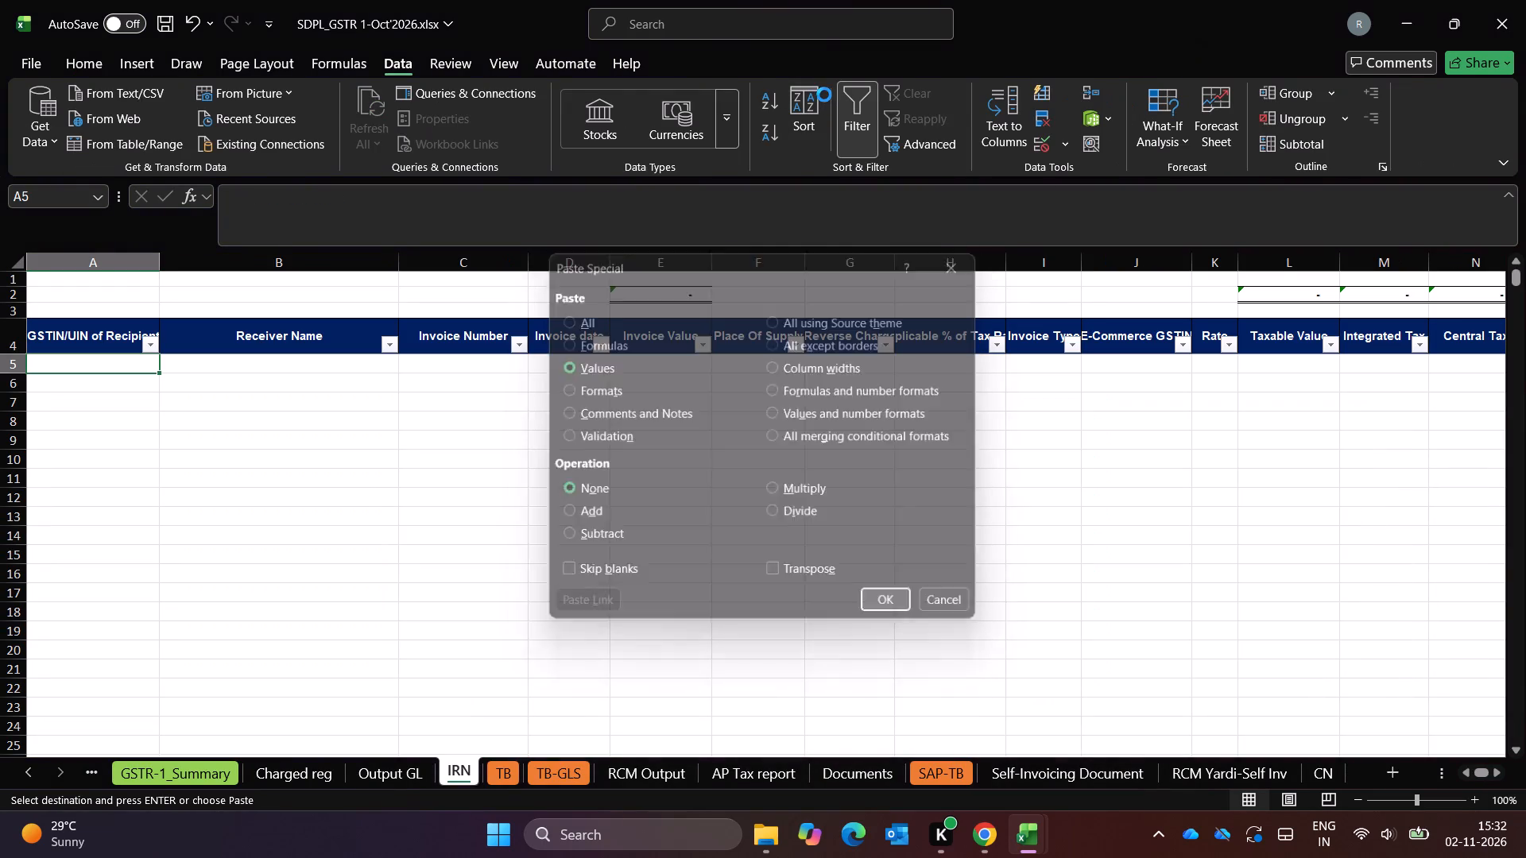
key(Escape)
Examine the pasted October rows on the IRN sheet across the invoice, tax, IRN and Charge Reg lookup columns.
key(Right)
key(Right)
key(Right)
key(Right)
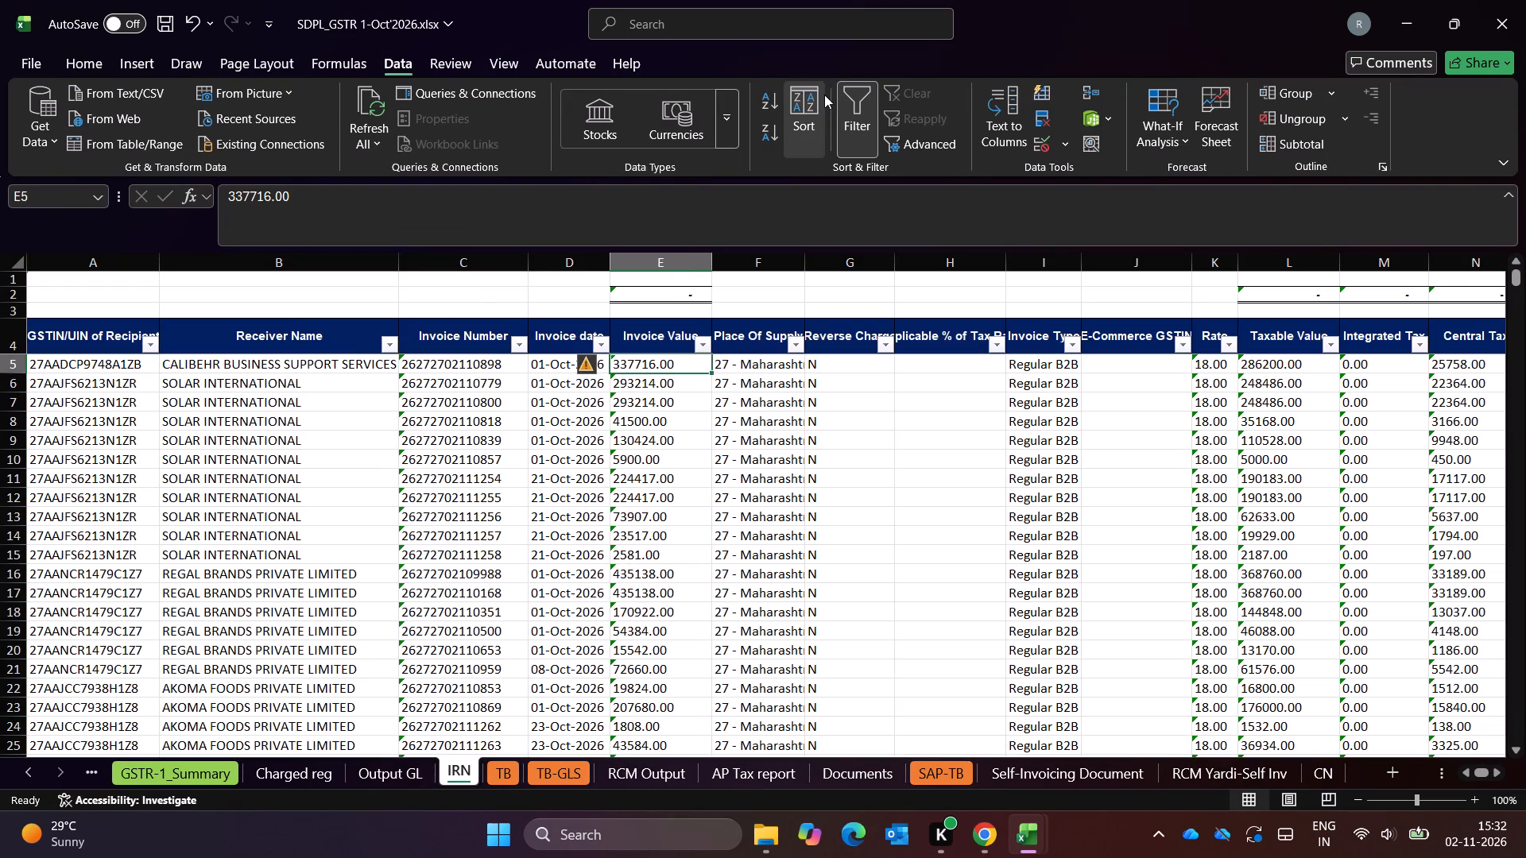
key(Right)
key(Right)
key(Right)
key(Left)
key(Up)
key(Down)
key(Right)
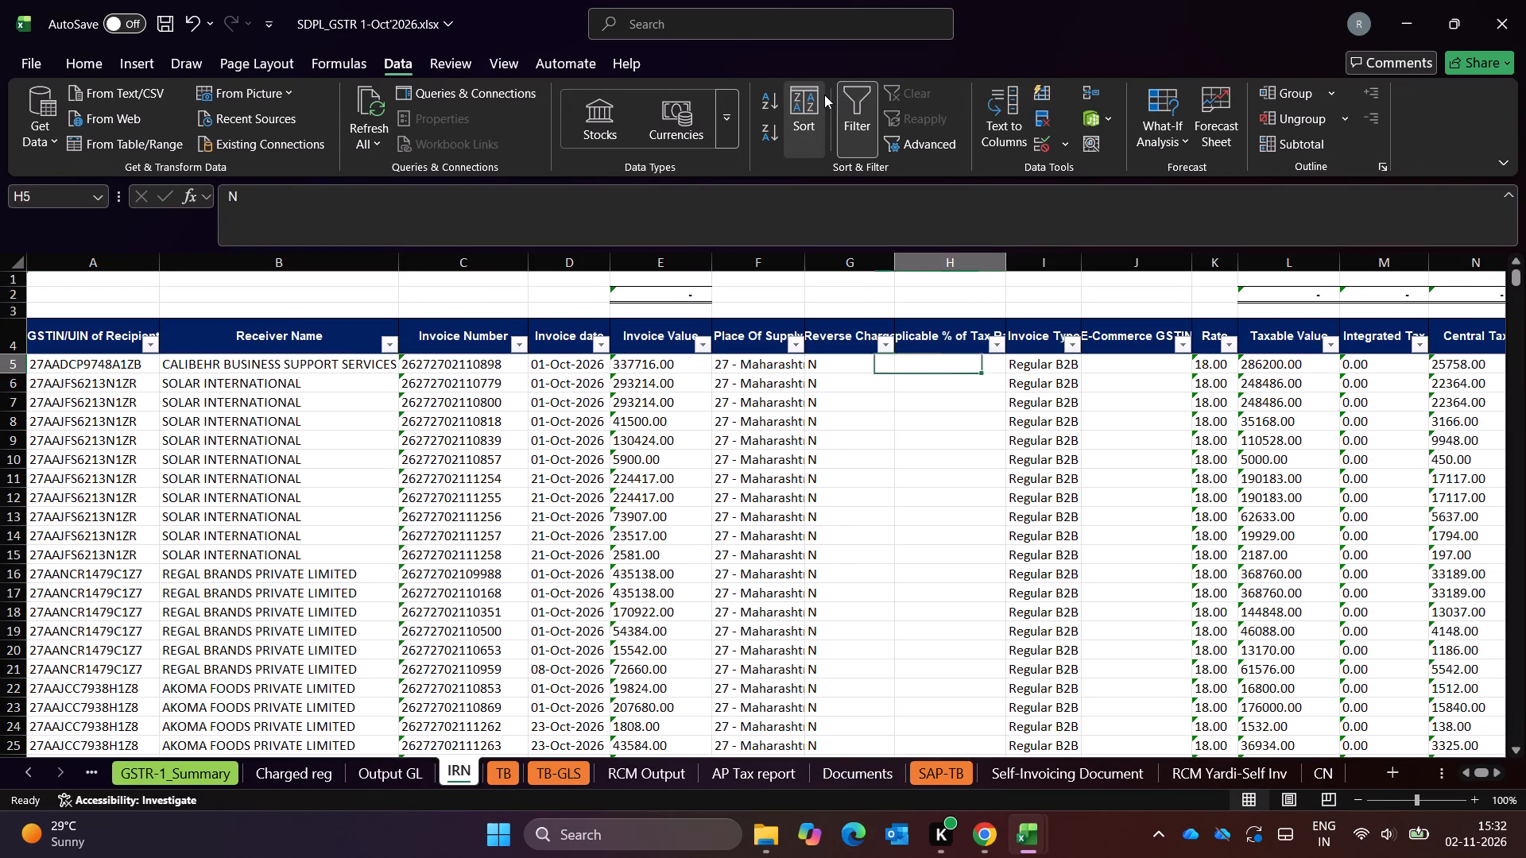
key(Right)
key(Up)
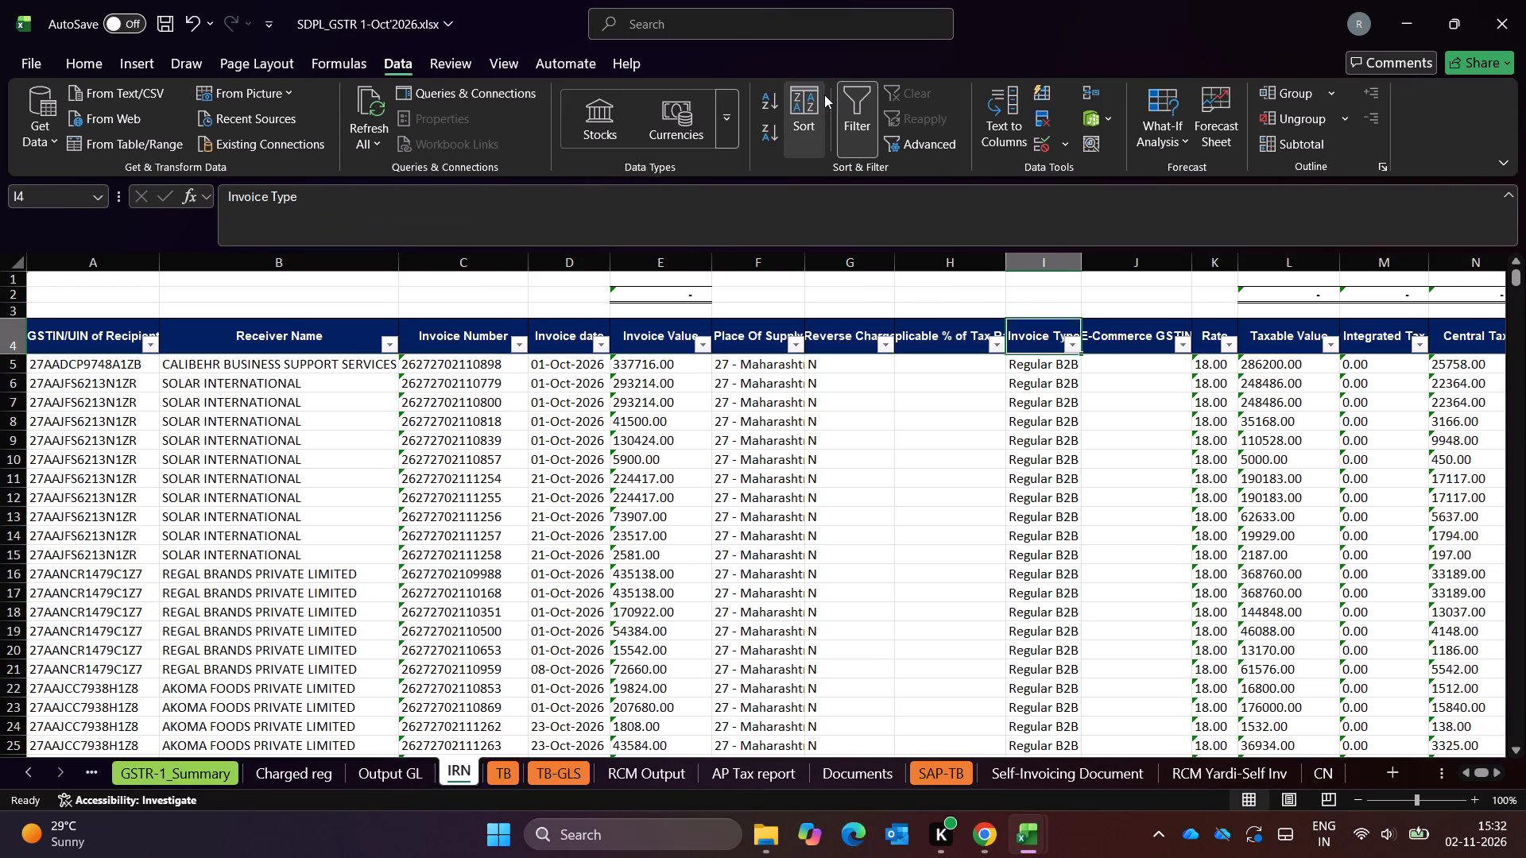
key(Right)
key(Right)
key(Right)
key(Right)
key(Right)
key(Right)
key(Right)
key(Right)
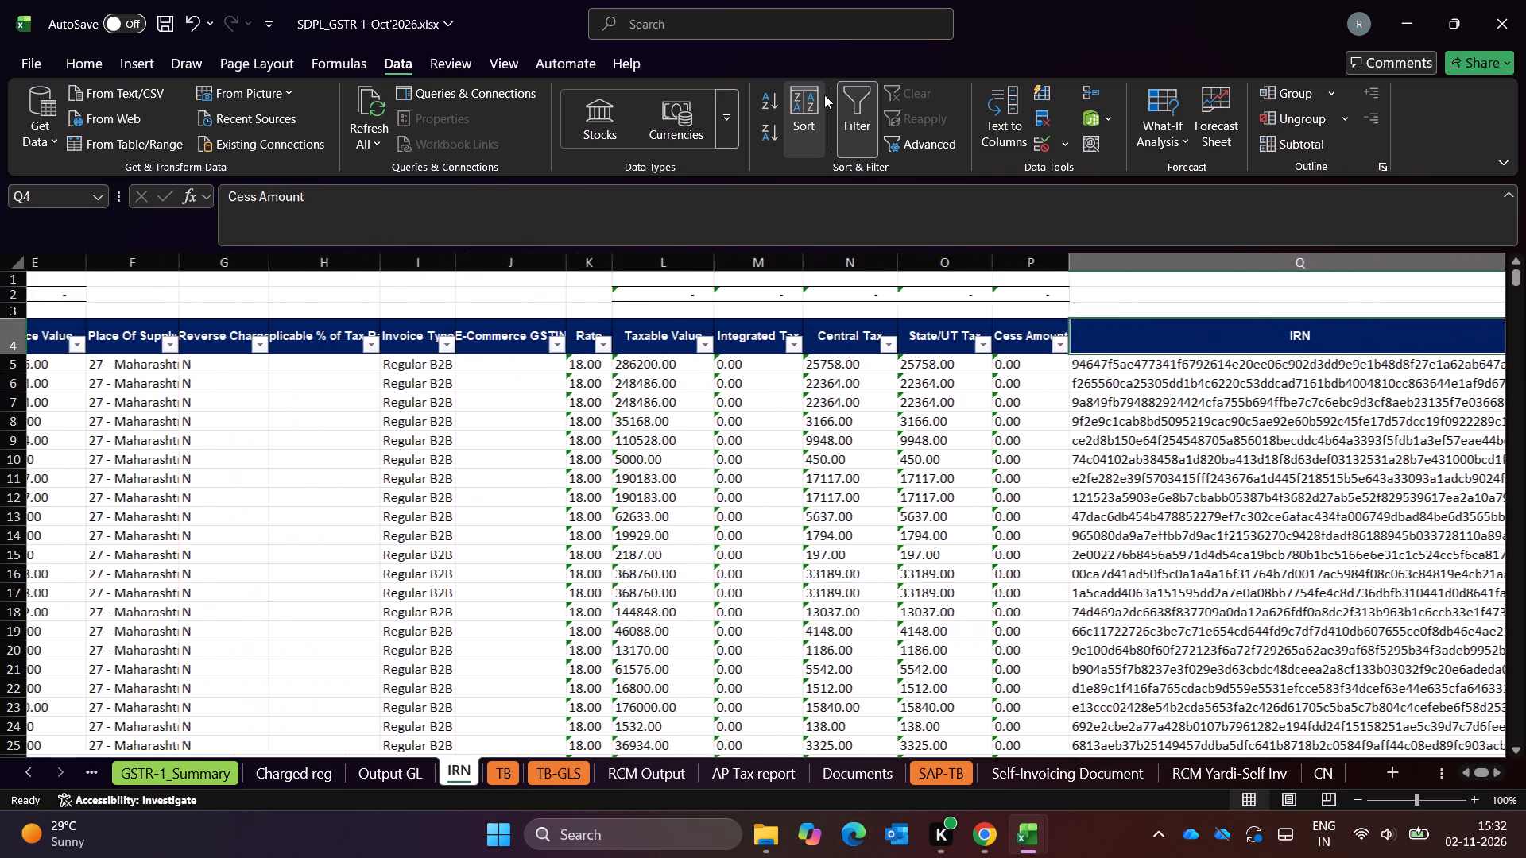
key(Right)
key(Right)
key(Right)
key(Right)
key(Right)
key(Right)
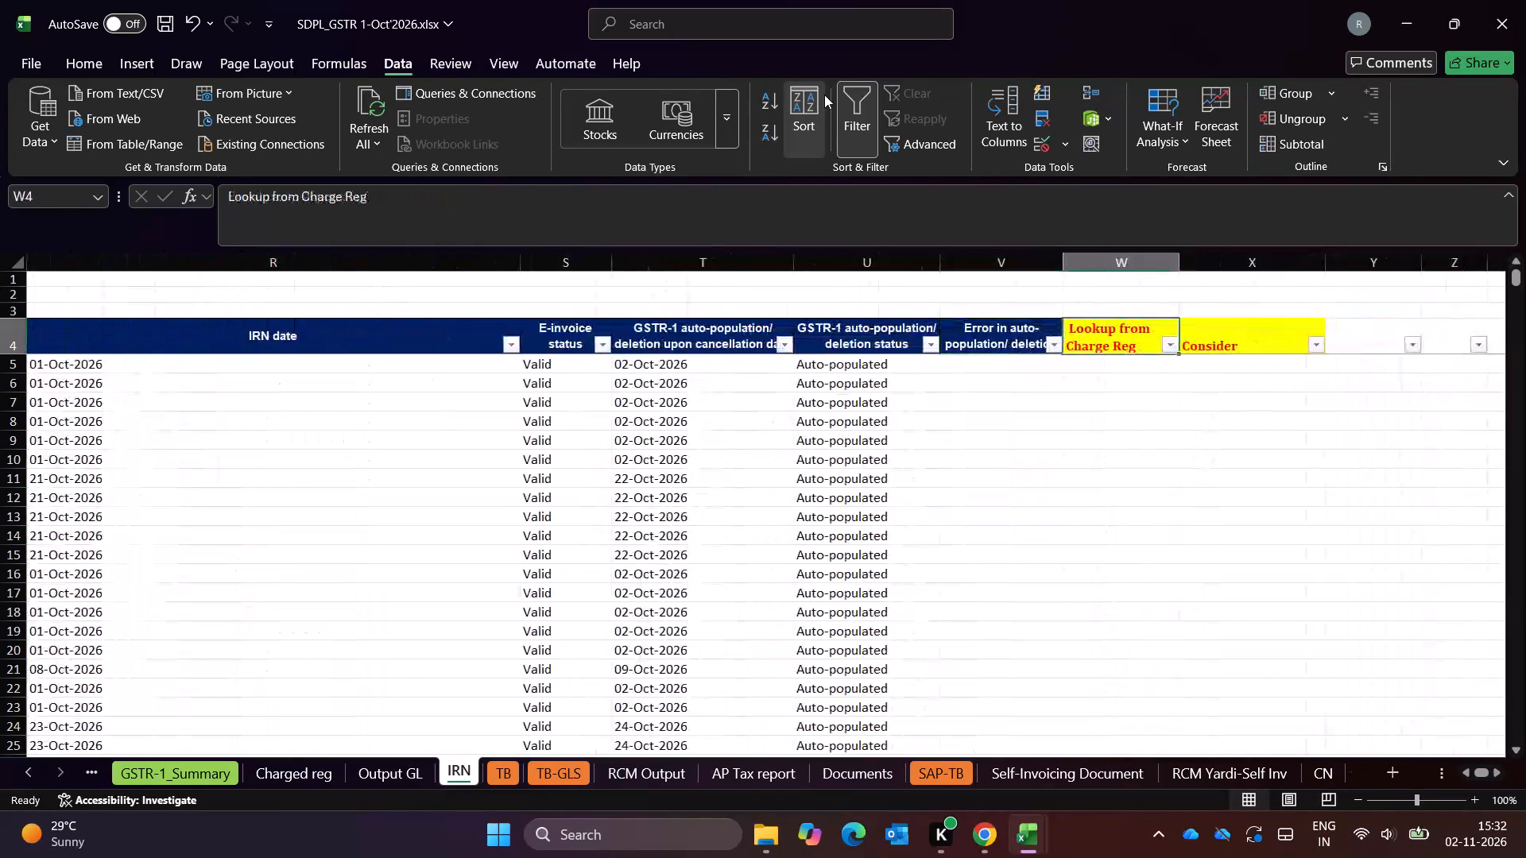
key(Left)
key(Left)
key(ctrl+Left)
key(ctrl+Left)
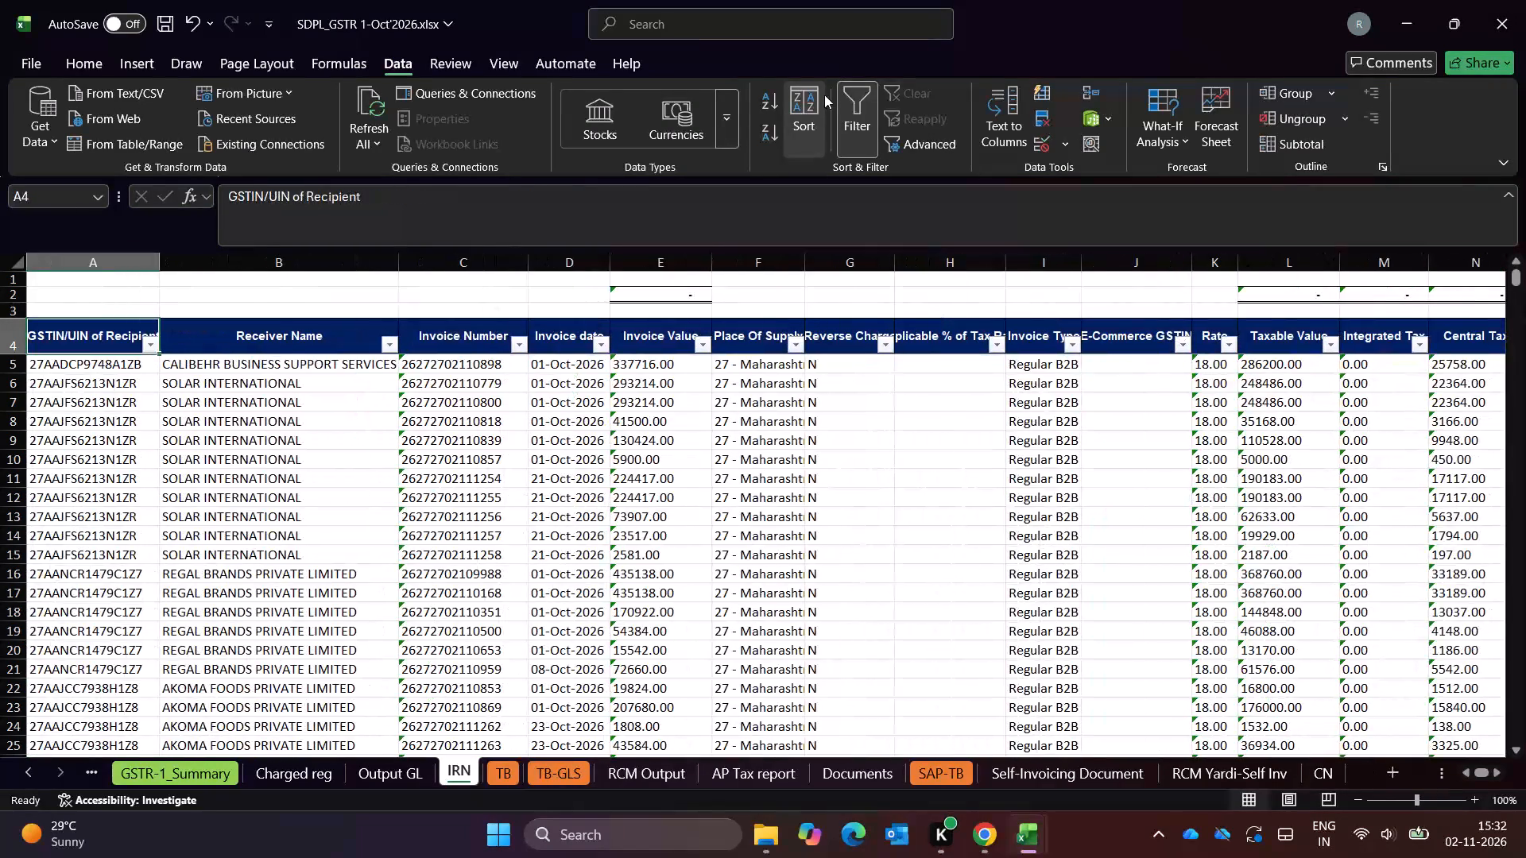
key(Left)
key(Down)
key(Down)
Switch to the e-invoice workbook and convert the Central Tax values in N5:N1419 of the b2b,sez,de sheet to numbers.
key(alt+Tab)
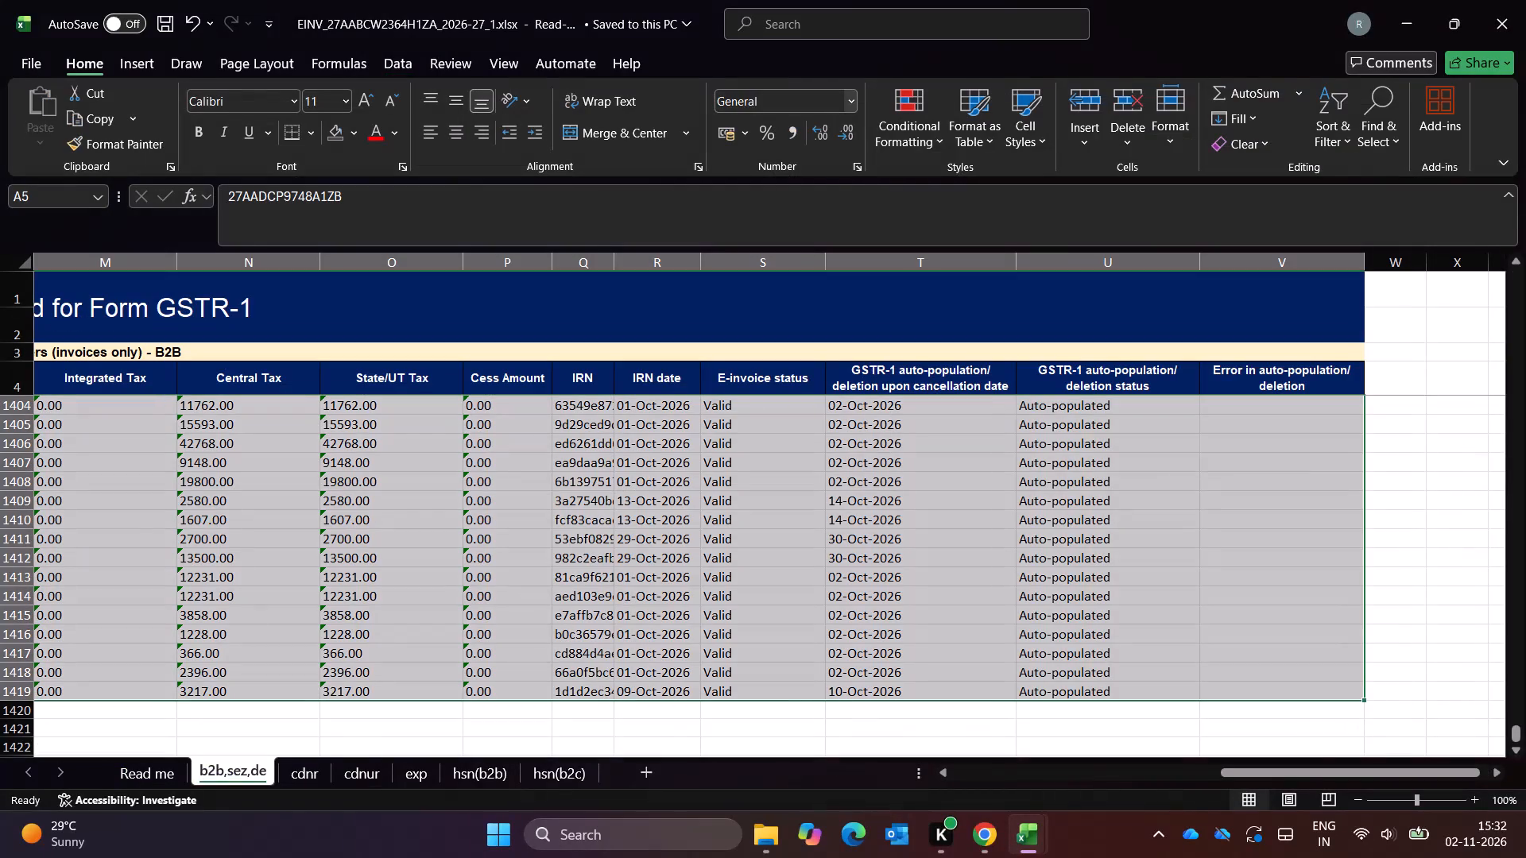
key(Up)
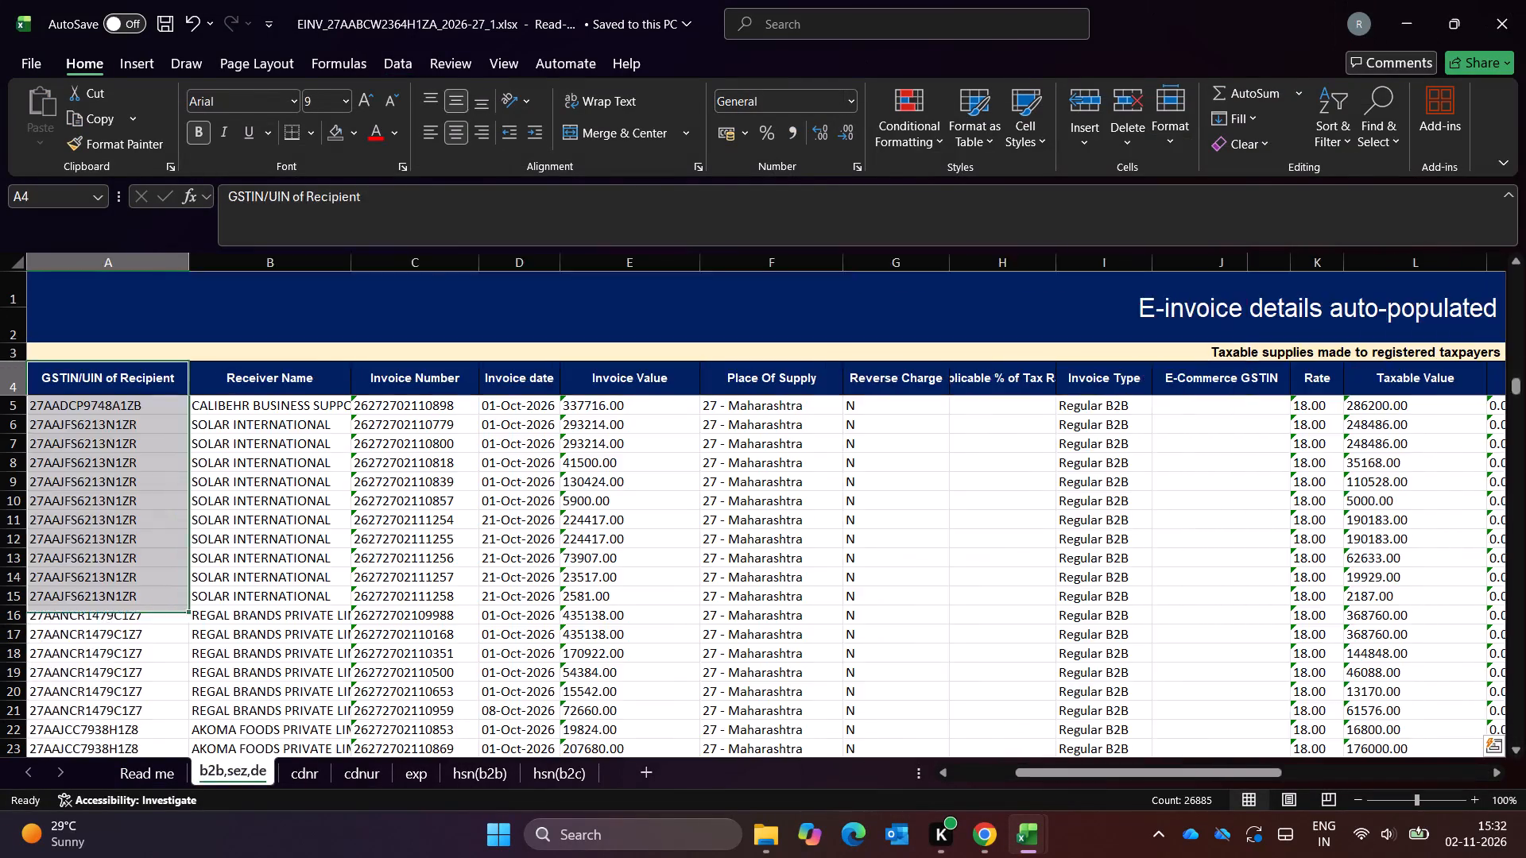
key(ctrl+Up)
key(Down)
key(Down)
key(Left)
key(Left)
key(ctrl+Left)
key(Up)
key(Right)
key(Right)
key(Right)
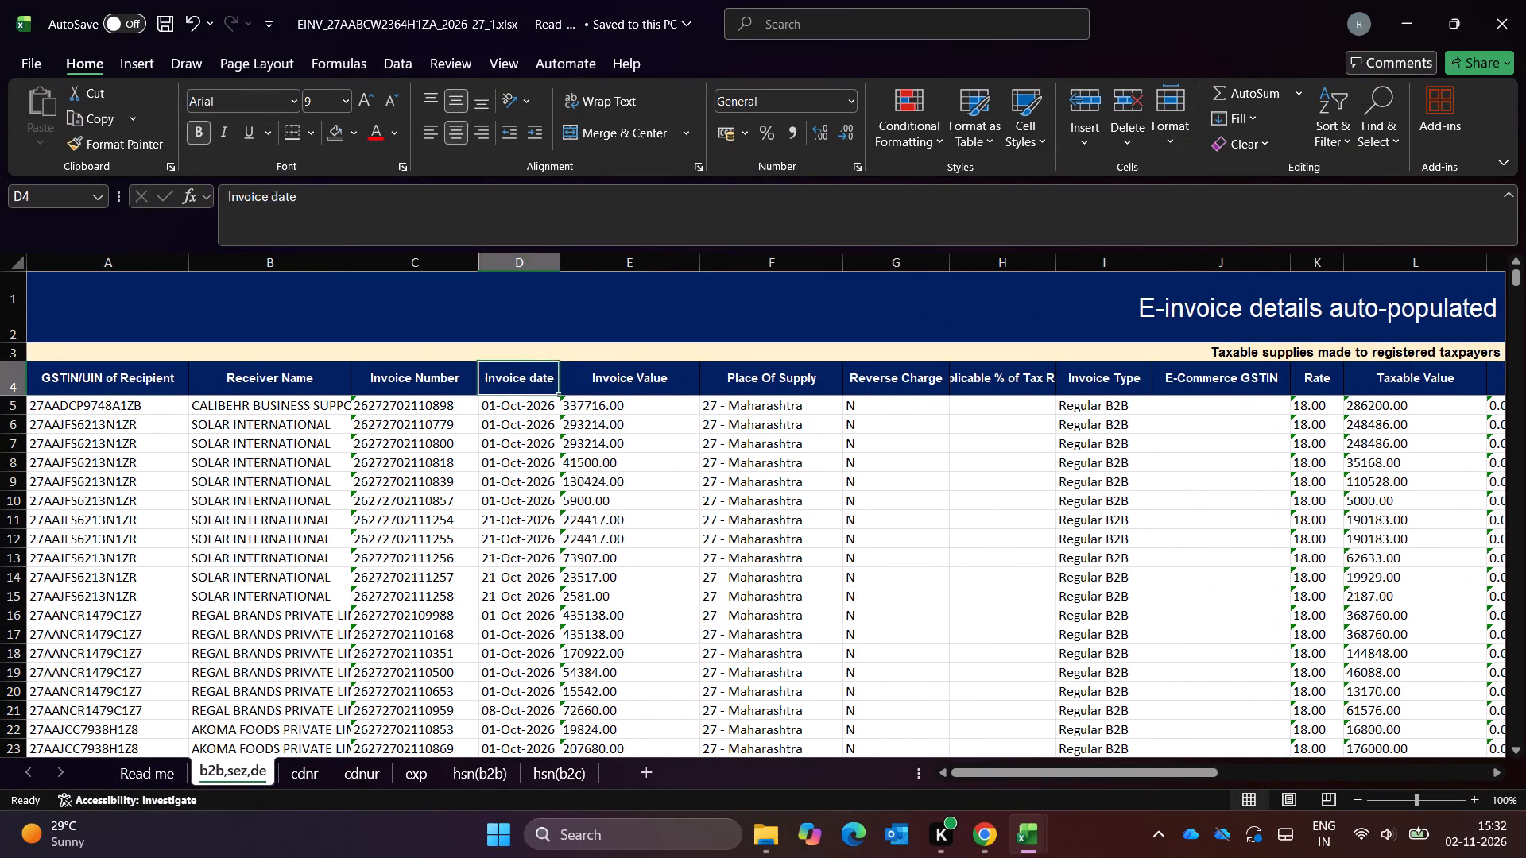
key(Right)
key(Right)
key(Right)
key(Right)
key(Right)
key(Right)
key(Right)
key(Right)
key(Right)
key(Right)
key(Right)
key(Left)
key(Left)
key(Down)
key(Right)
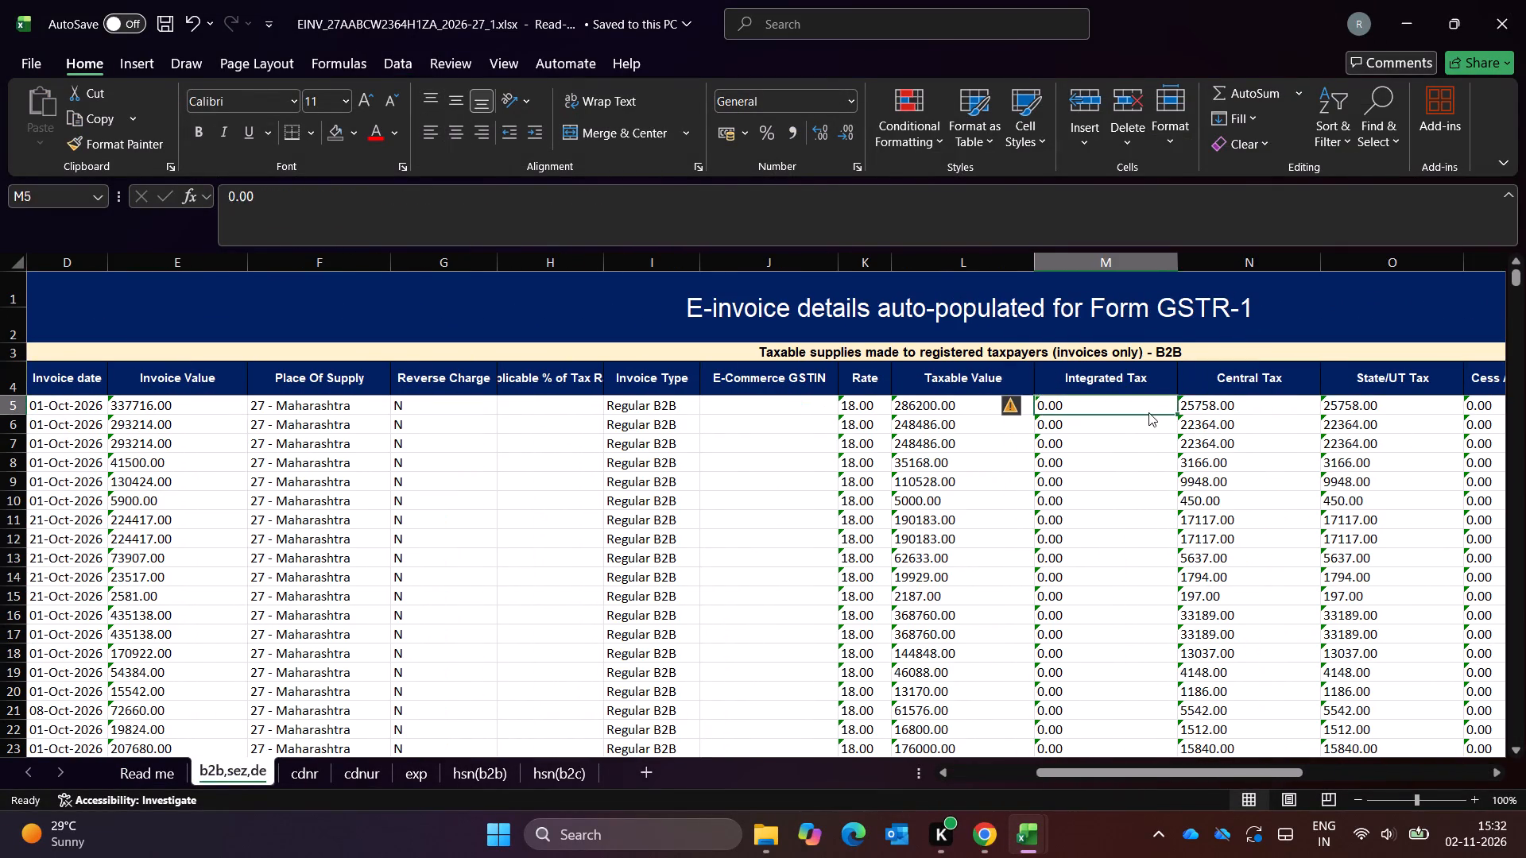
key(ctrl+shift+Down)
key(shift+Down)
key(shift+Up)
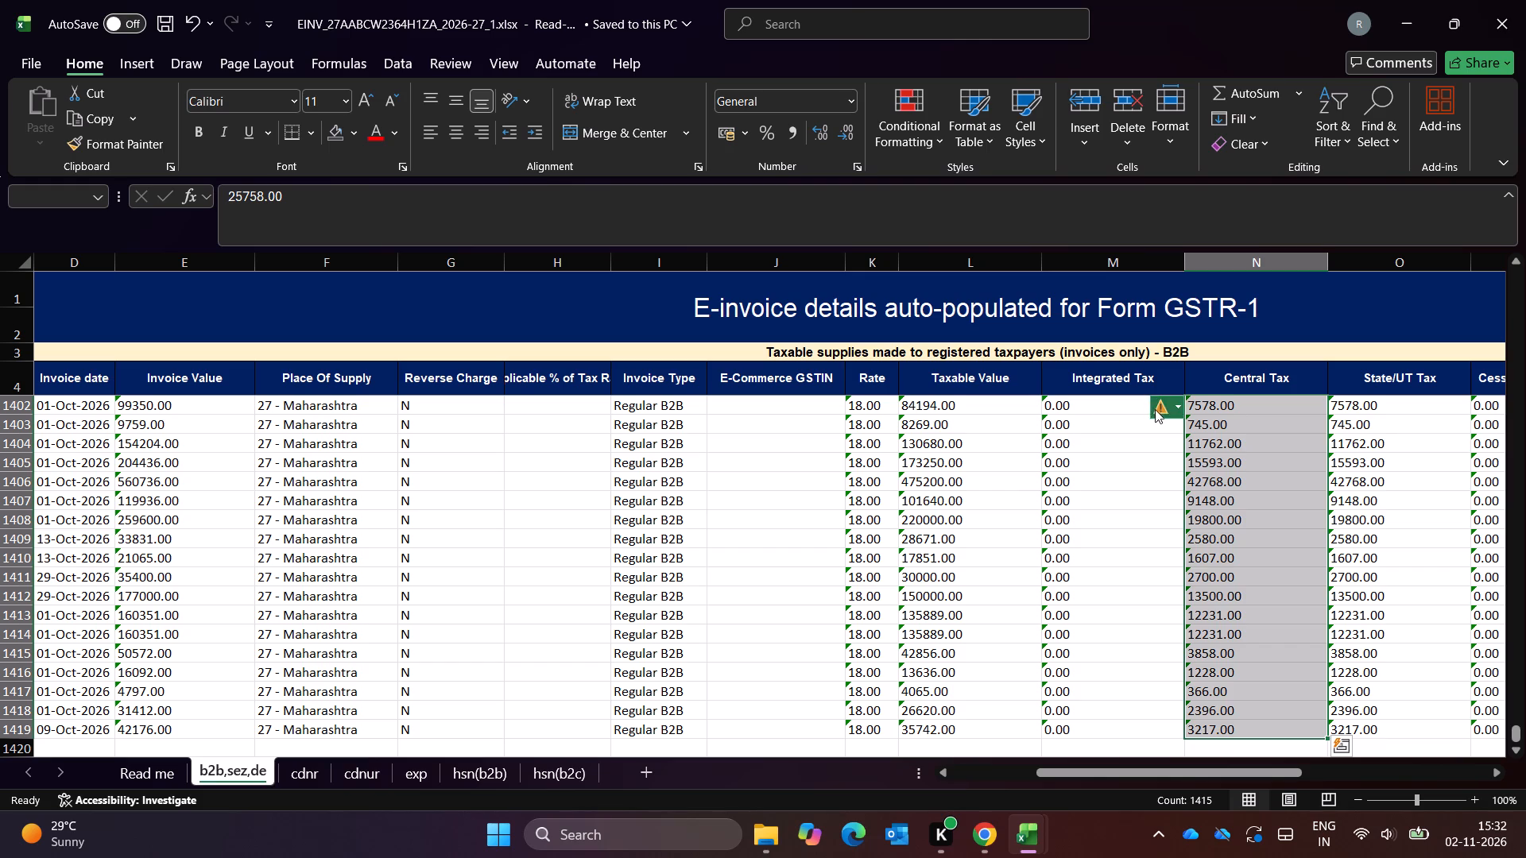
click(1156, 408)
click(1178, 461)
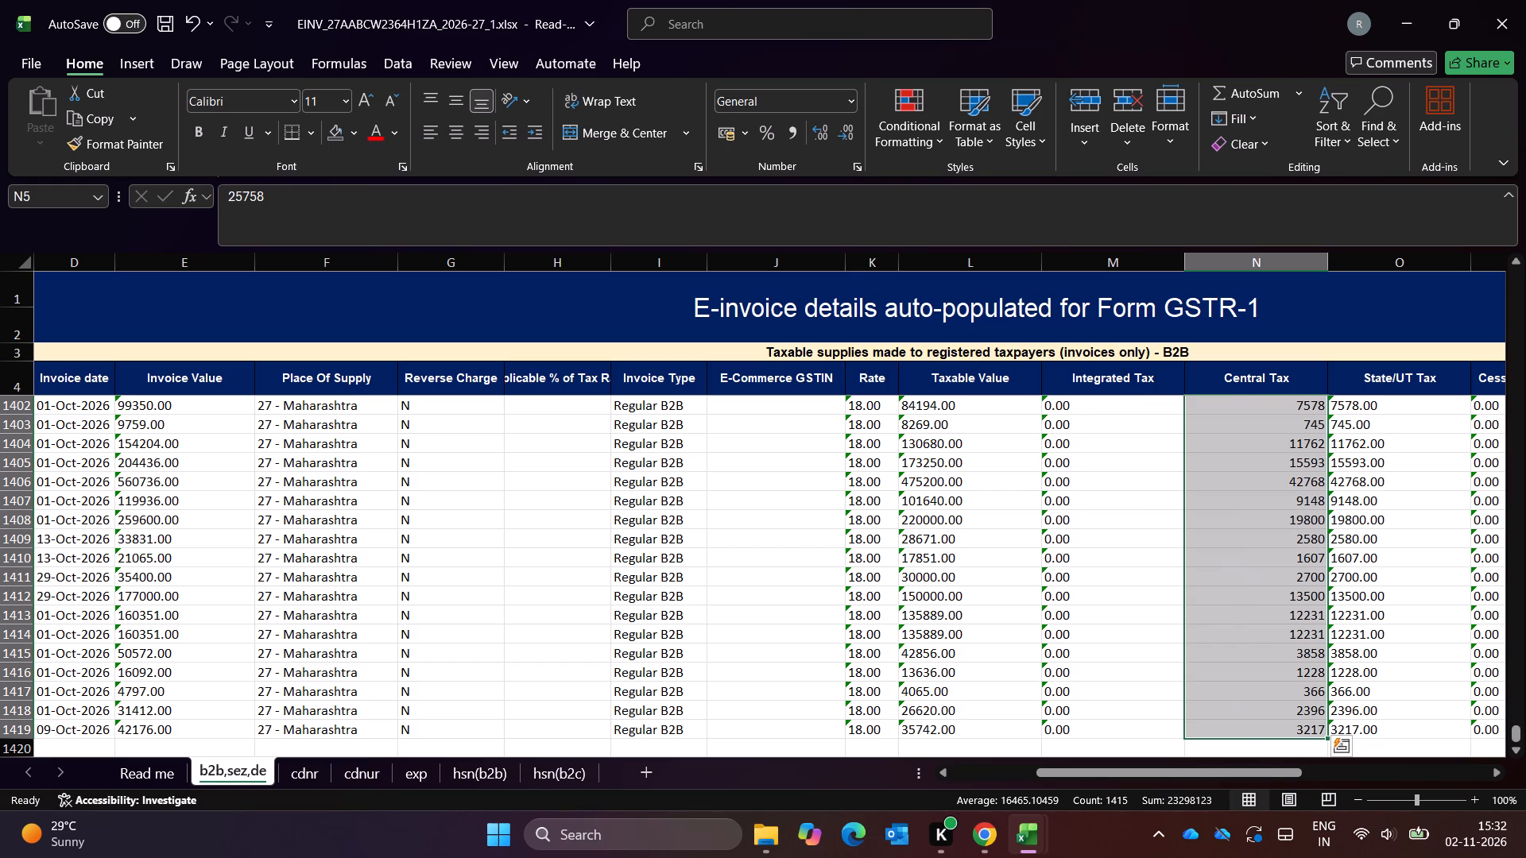
Return to the SDPL_GSTR 1-Oct'2026 workbook and convert the taxable value and tax amounts in L5:P1419 of the IRN sheet to numbers.
key(alt+Tab)
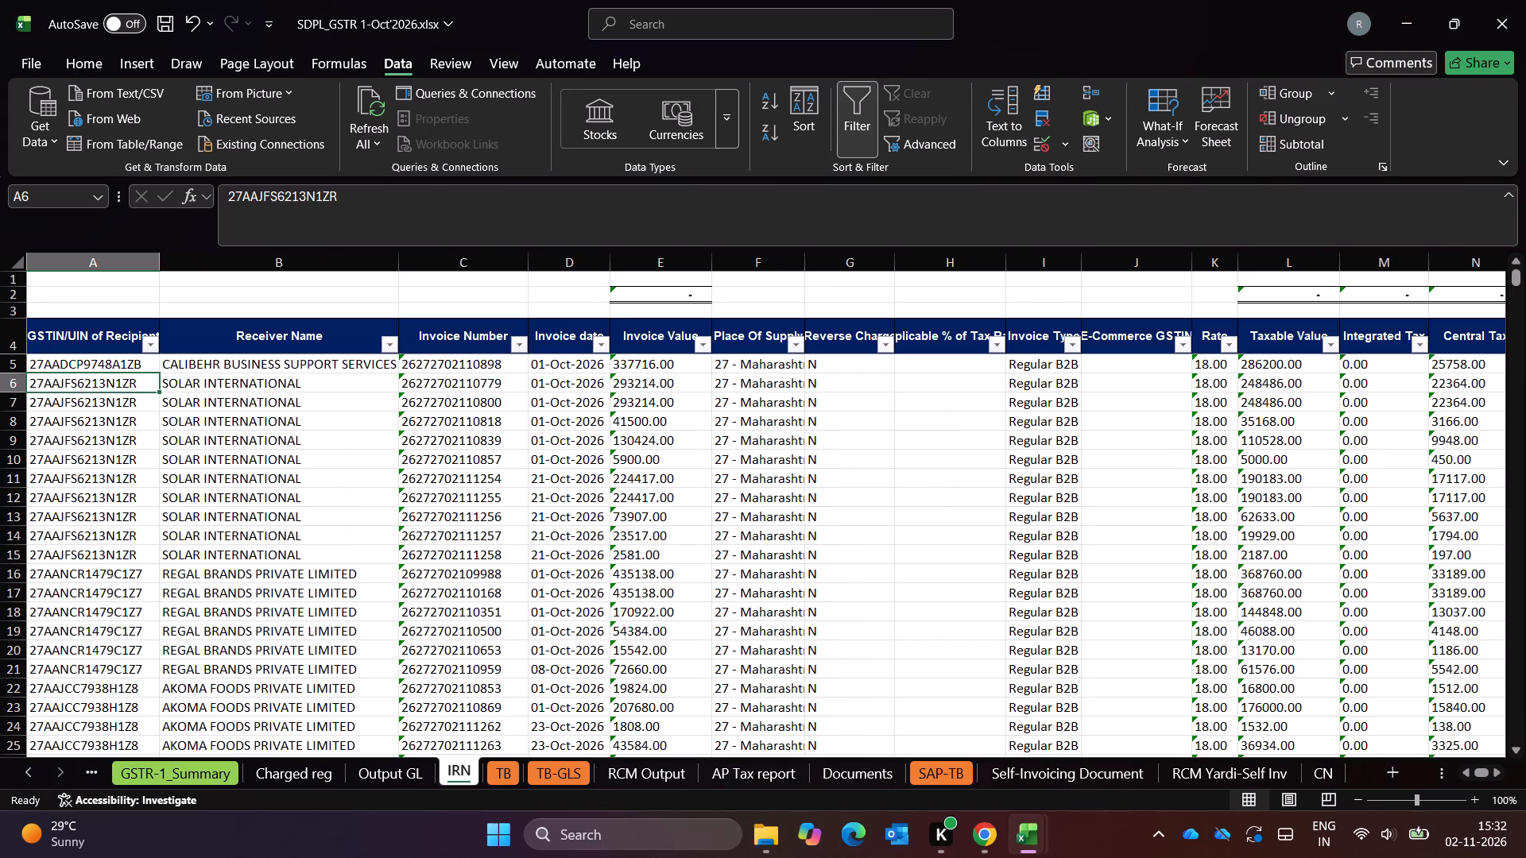
key(Right)
key(Right)
key(Right)
key(Right)
key(Right)
key(Right)
key(Right)
key(Right)
key(Right)
key(Right)
key(Right)
key(Right)
key(Right)
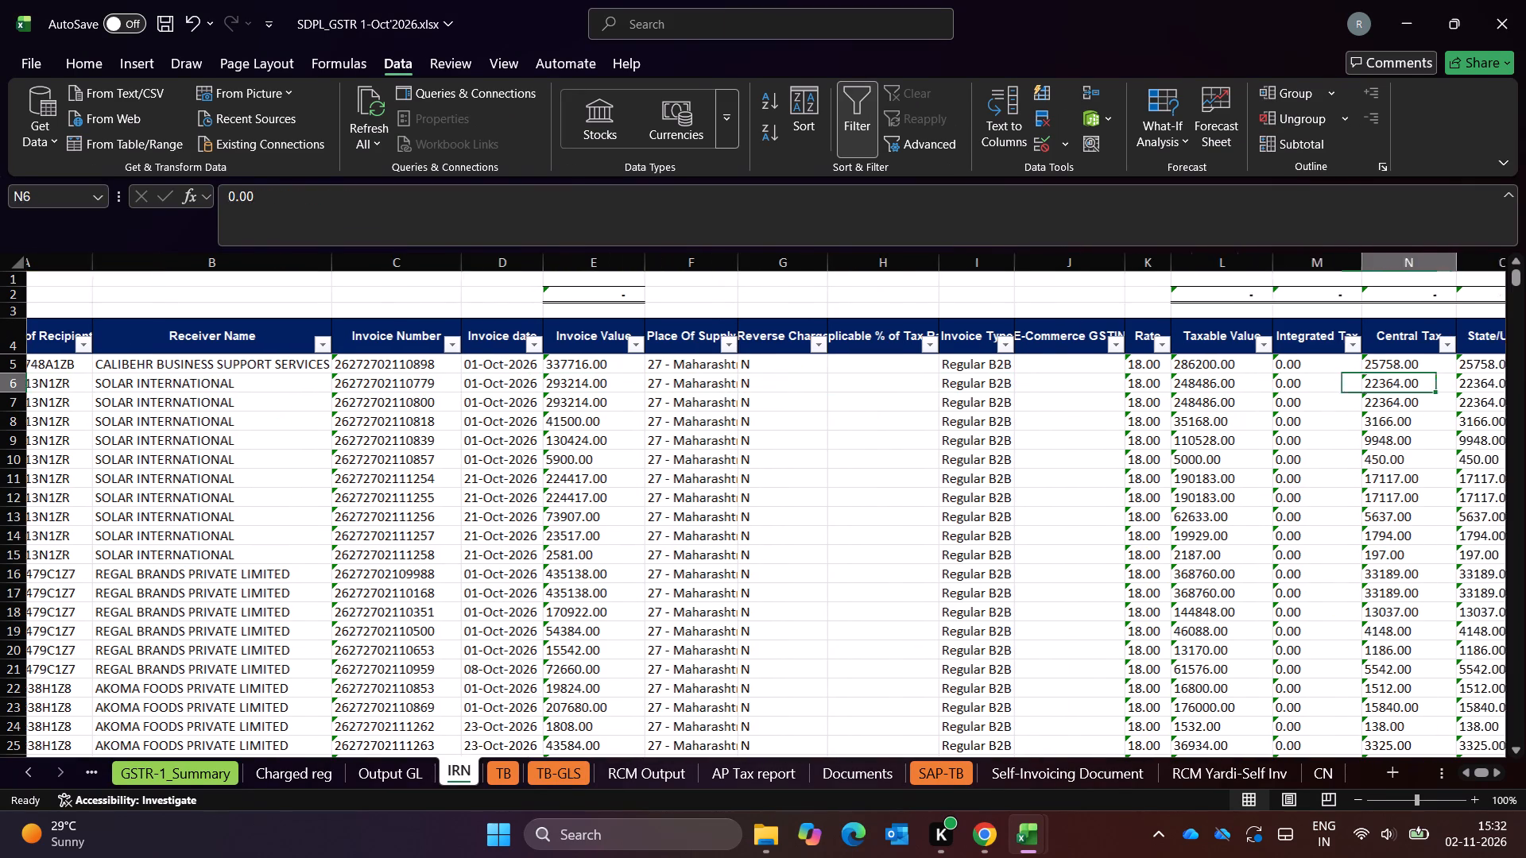
key(Right)
key(Left)
key(Left)
key(Left)
key(Right)
key(Up)
key(Left)
key(shift+Right)
key(shift+Right)
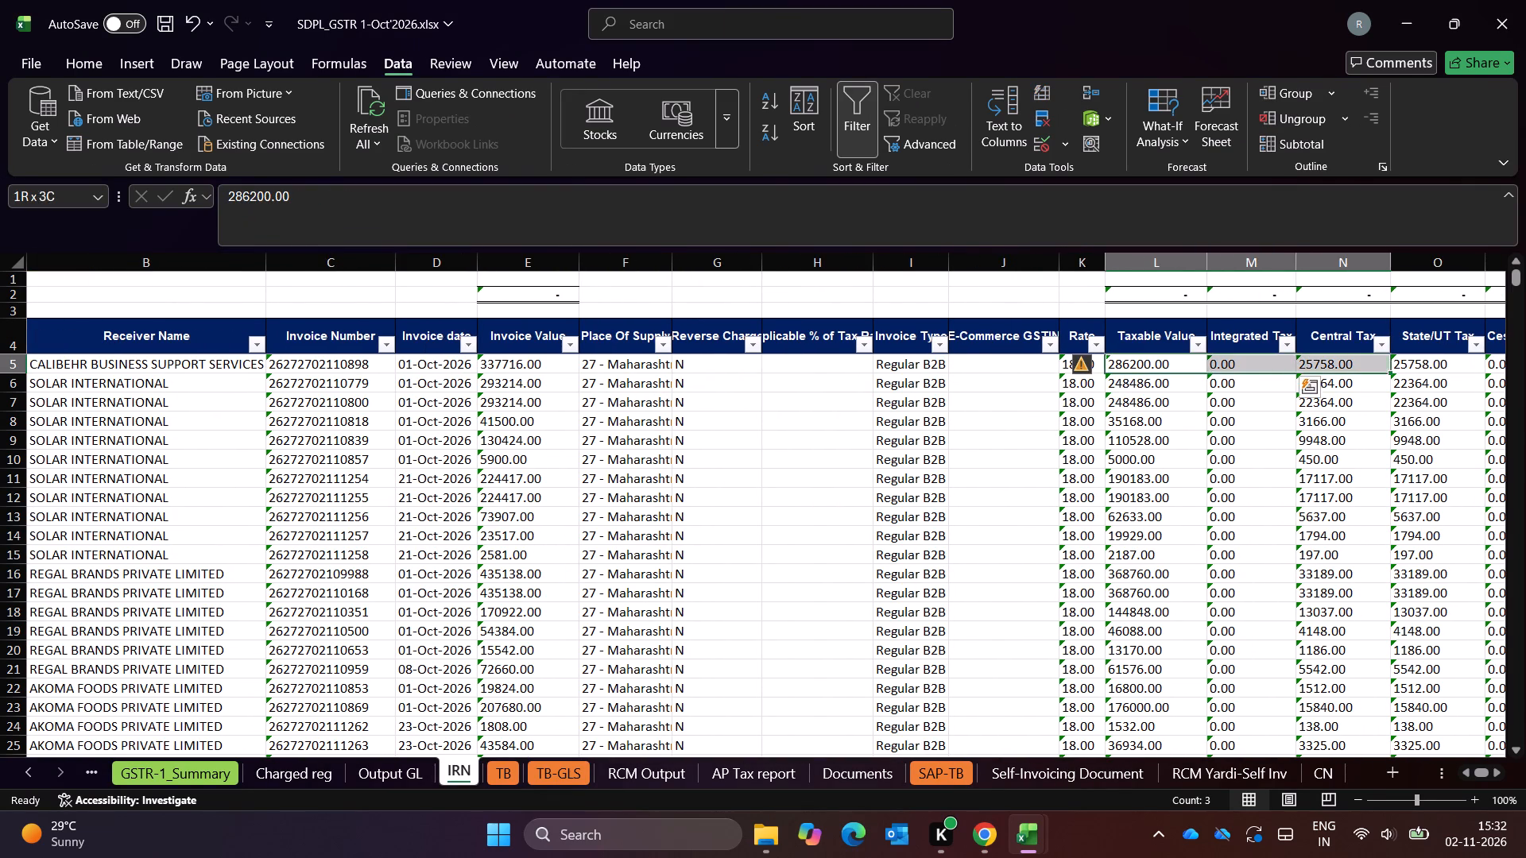
key(shift+Right)
key(shift+Right)
key(shift+Right)
key(shift+Left)
key(ctrl+shift+Down)
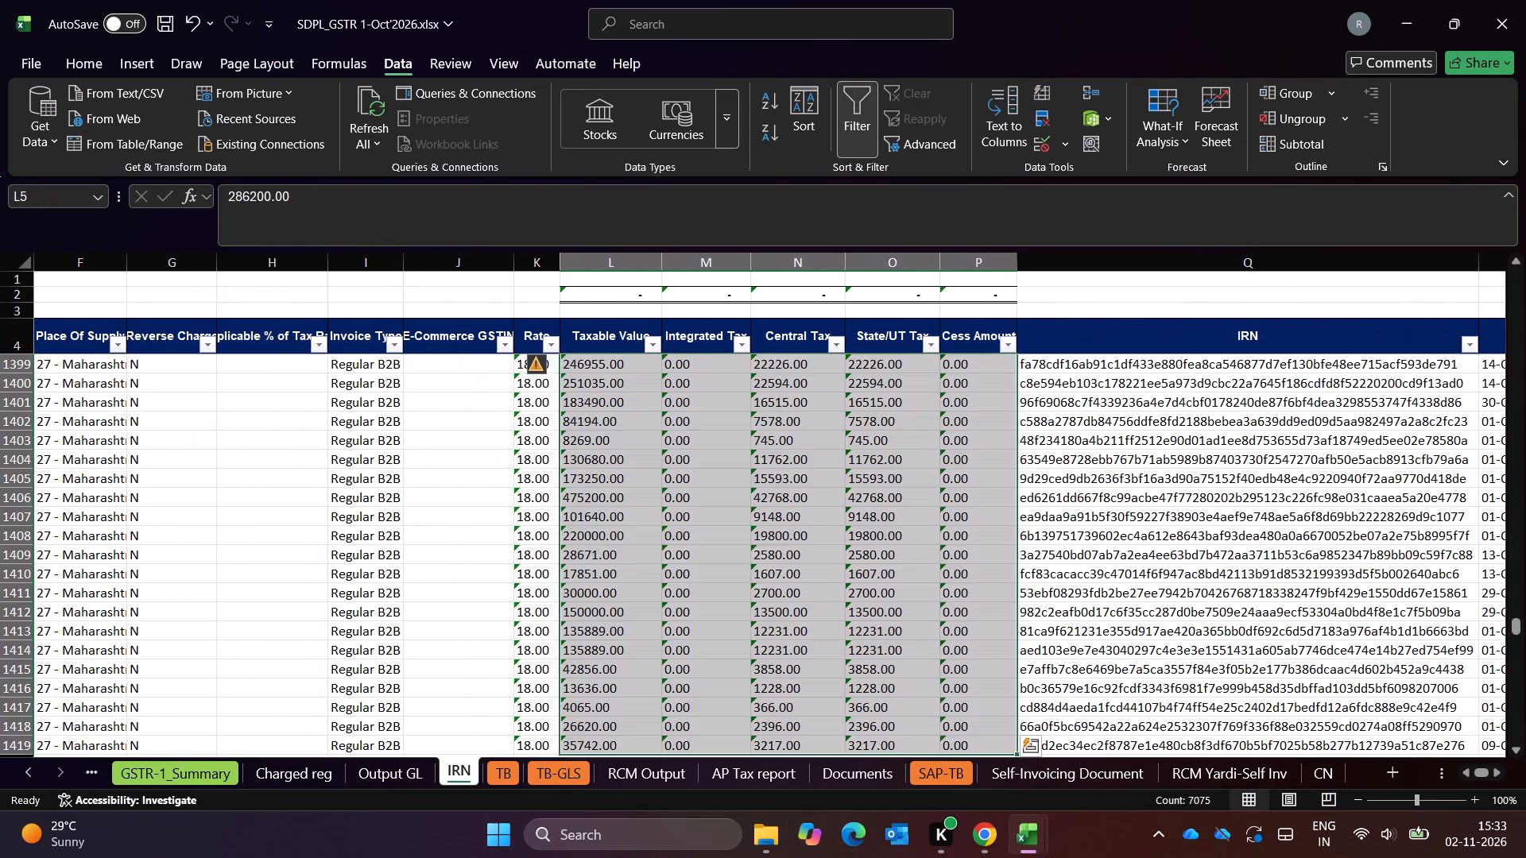
click(533, 367)
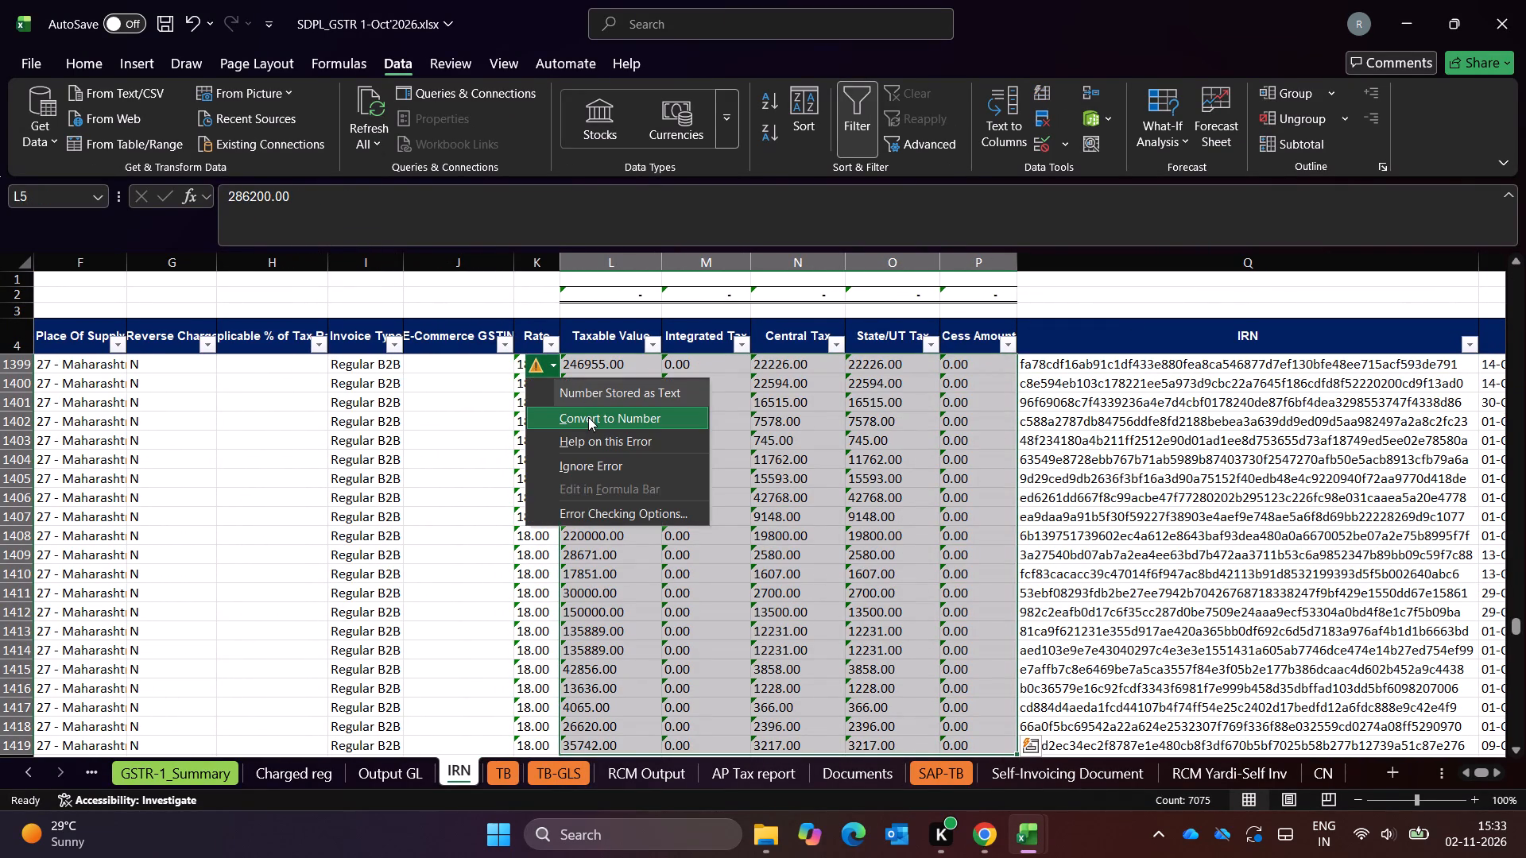
click(588, 418)
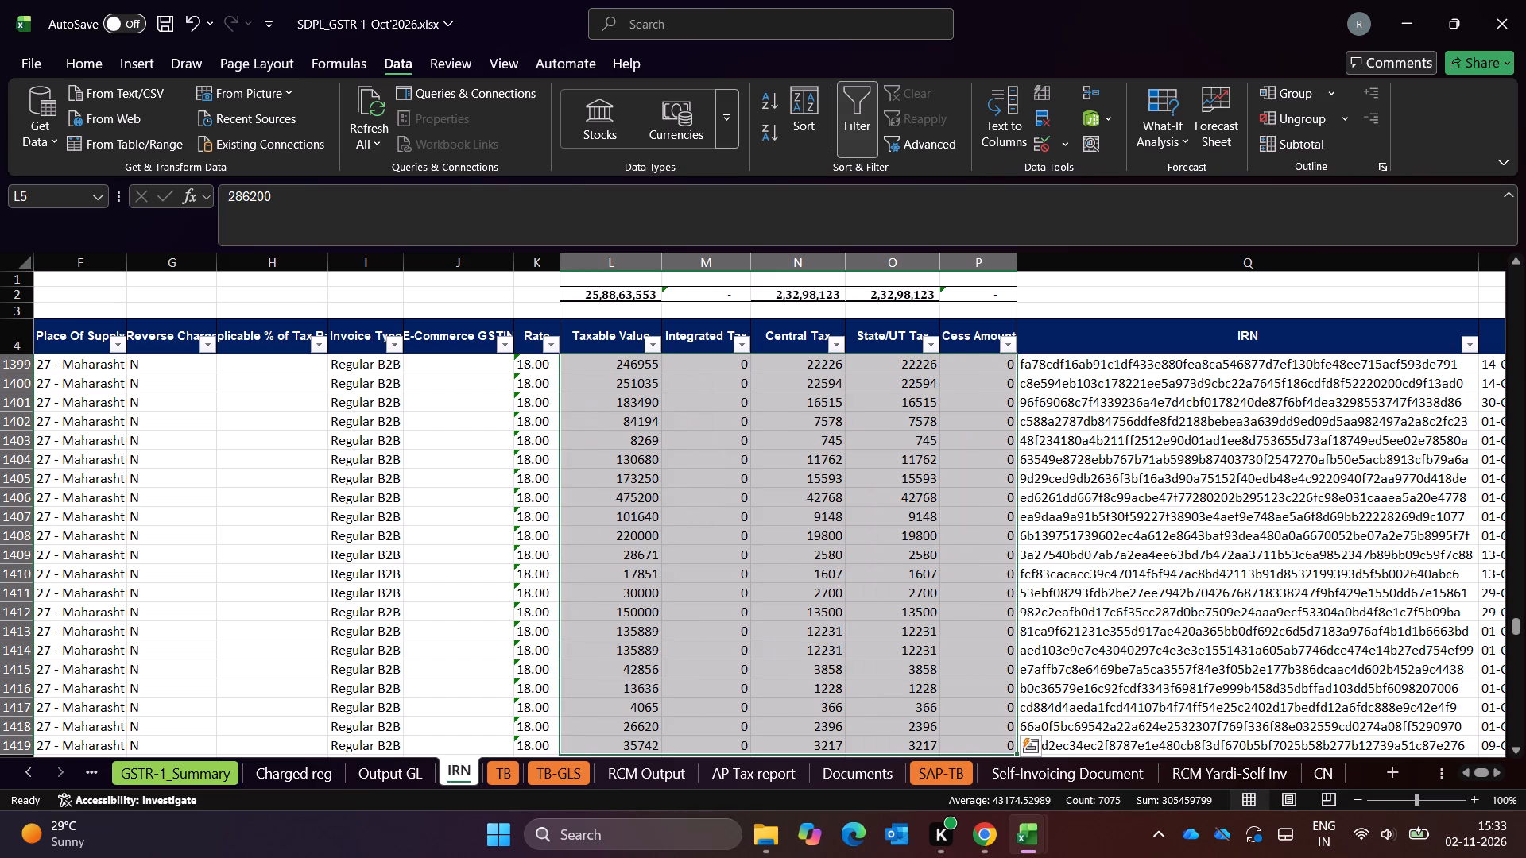
Check the column totals on the IRN sheet and go to the first empty row below the October invoices, A1420.
key(Up)
key(Up)
key(Up)
key(Down)
key(Down)
key(ctrl+Left)
key(ctrl+Left)
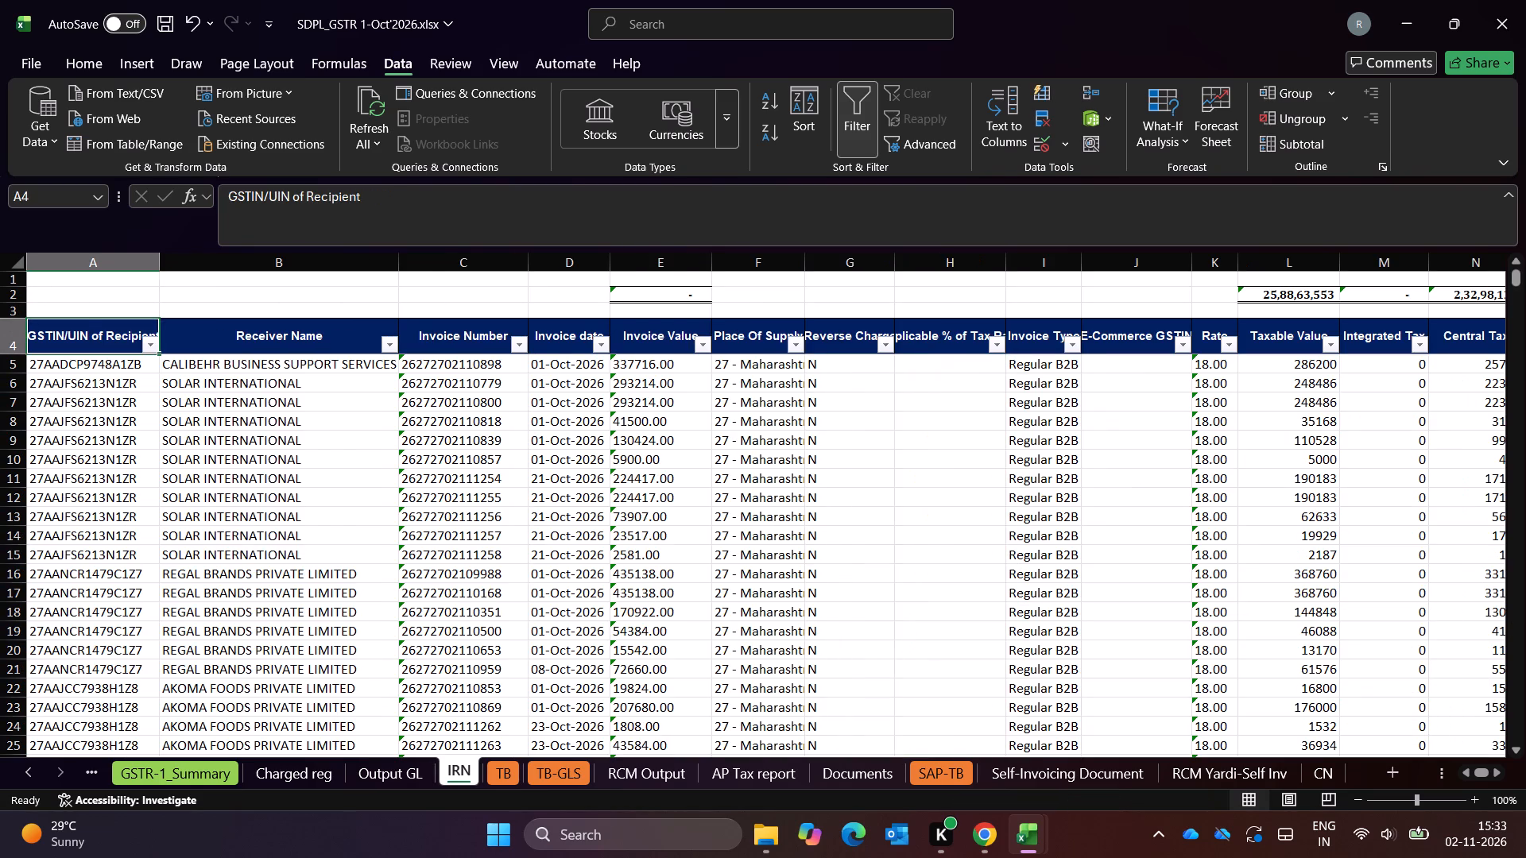
key(Down)
key(Up)
key(Down)
key(ctrl+Down)
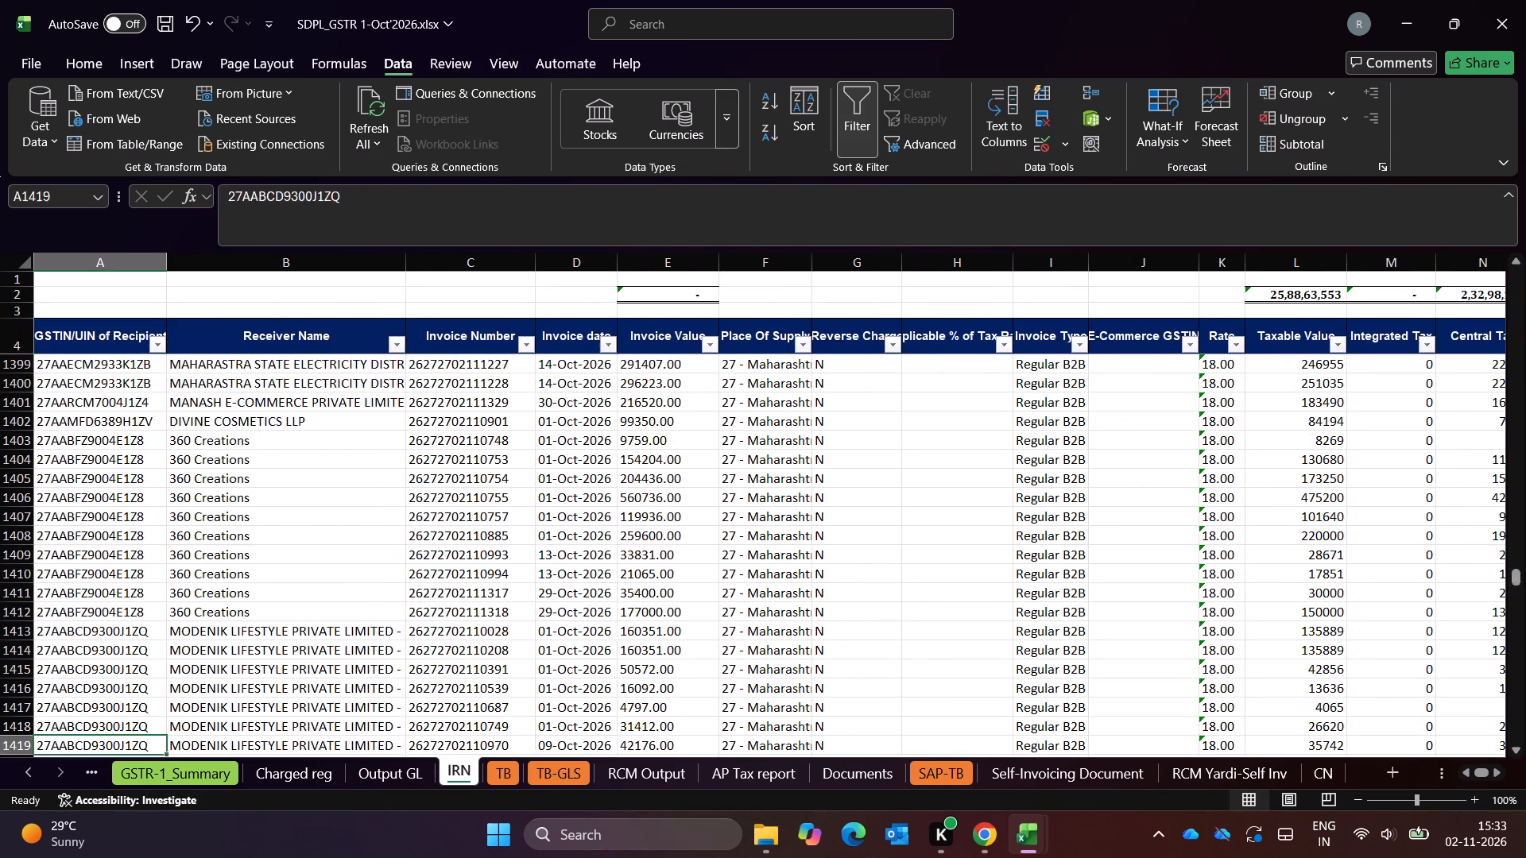
key(Down)
key(Down)
key(Up)
Close the e-invoice workbook ending in 2026-27_1 without saving its changes.
key(alt+Tab)
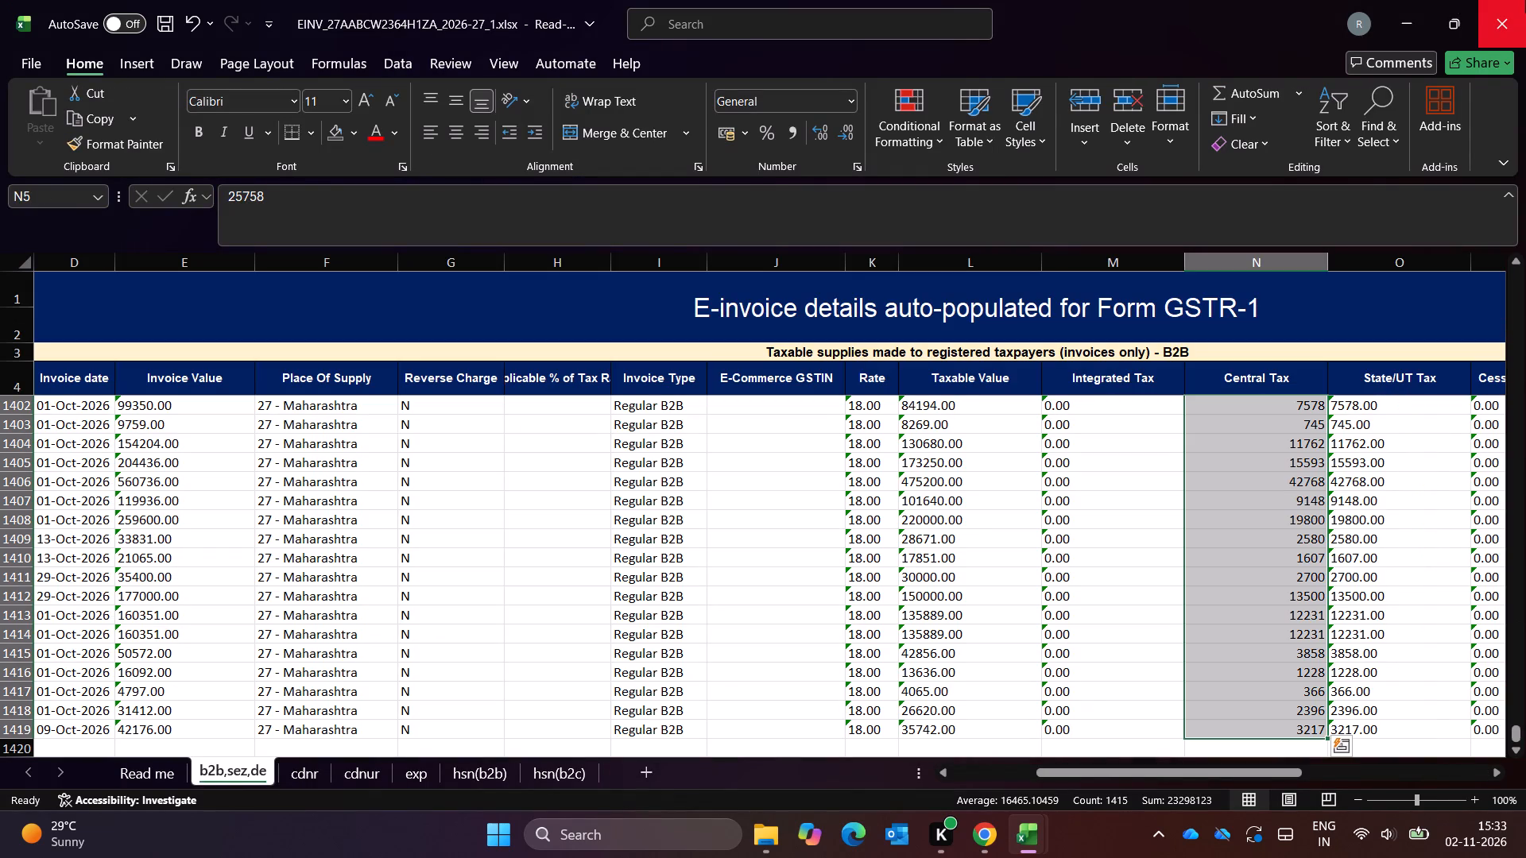
click(1499, 39)
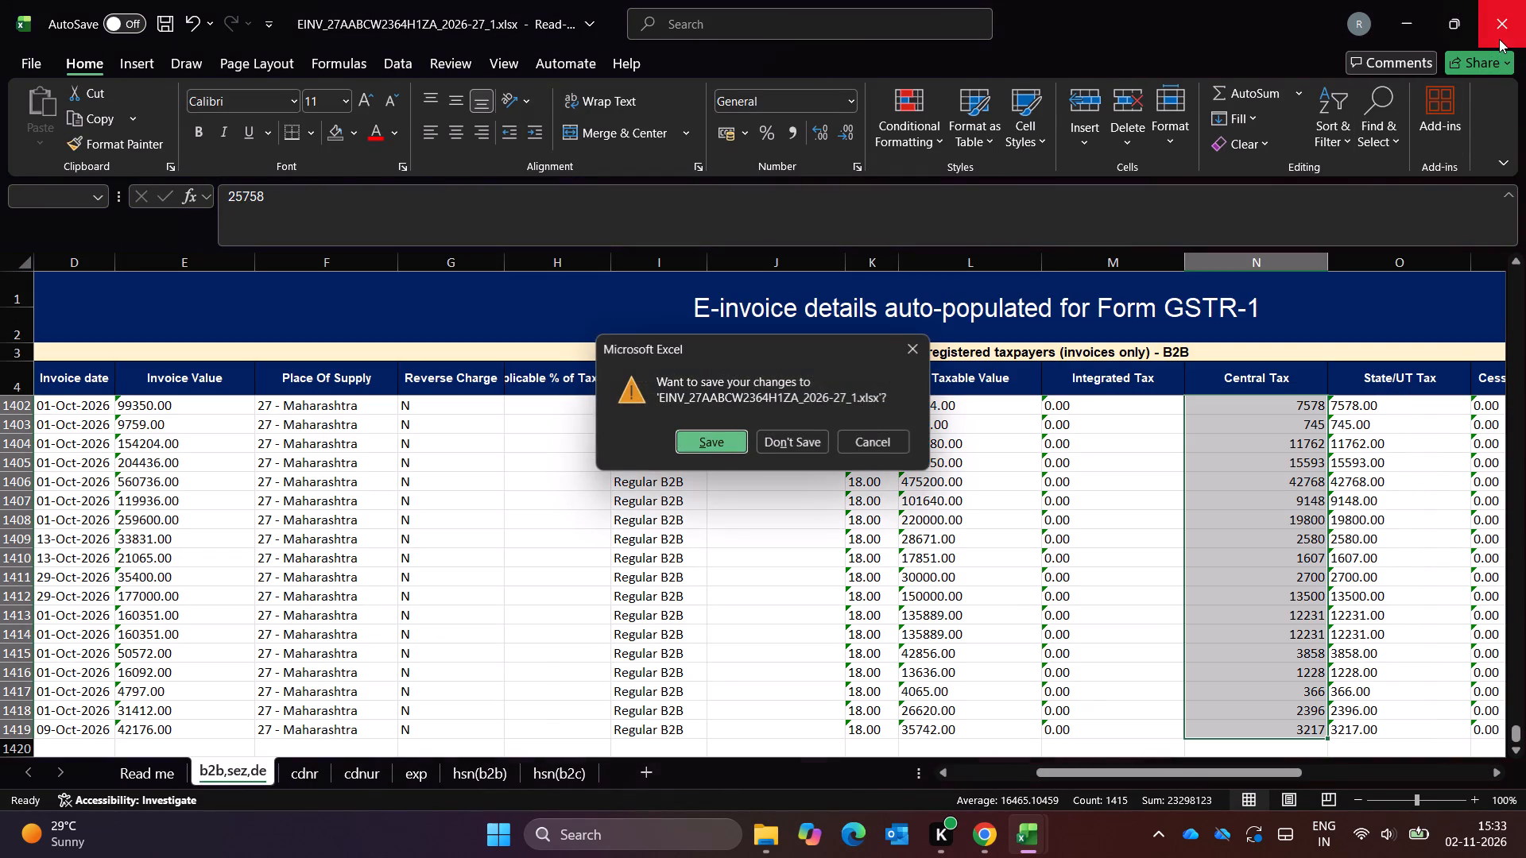
key(Right)
key(Return)
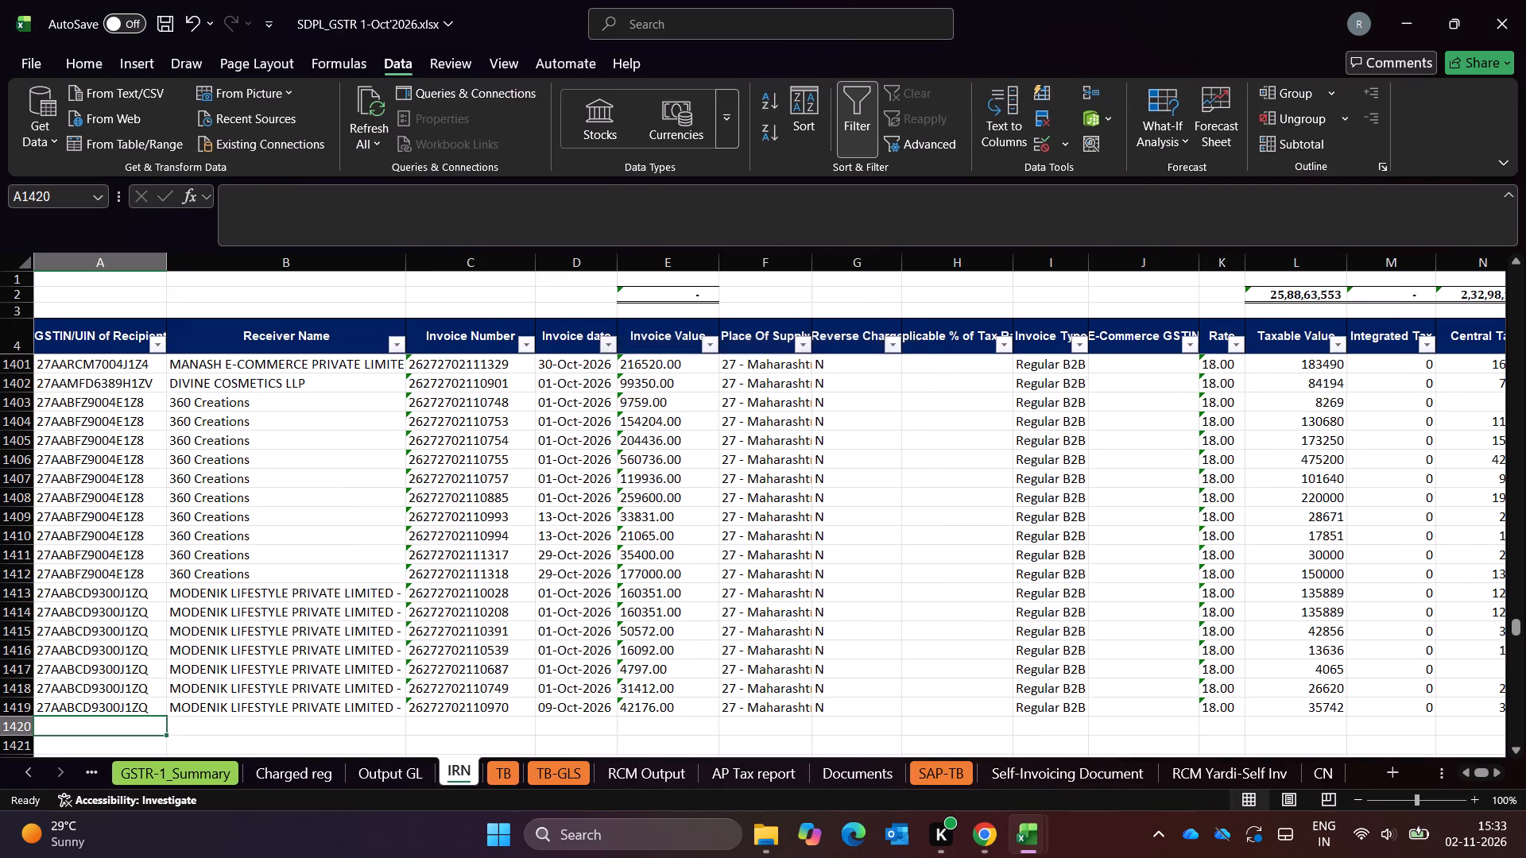
Switch to File Explorer, open the second e-invoice file, ending in 2026-27_2, and enable editing.
key(alt+Tab)
key(Down)
key(Return)
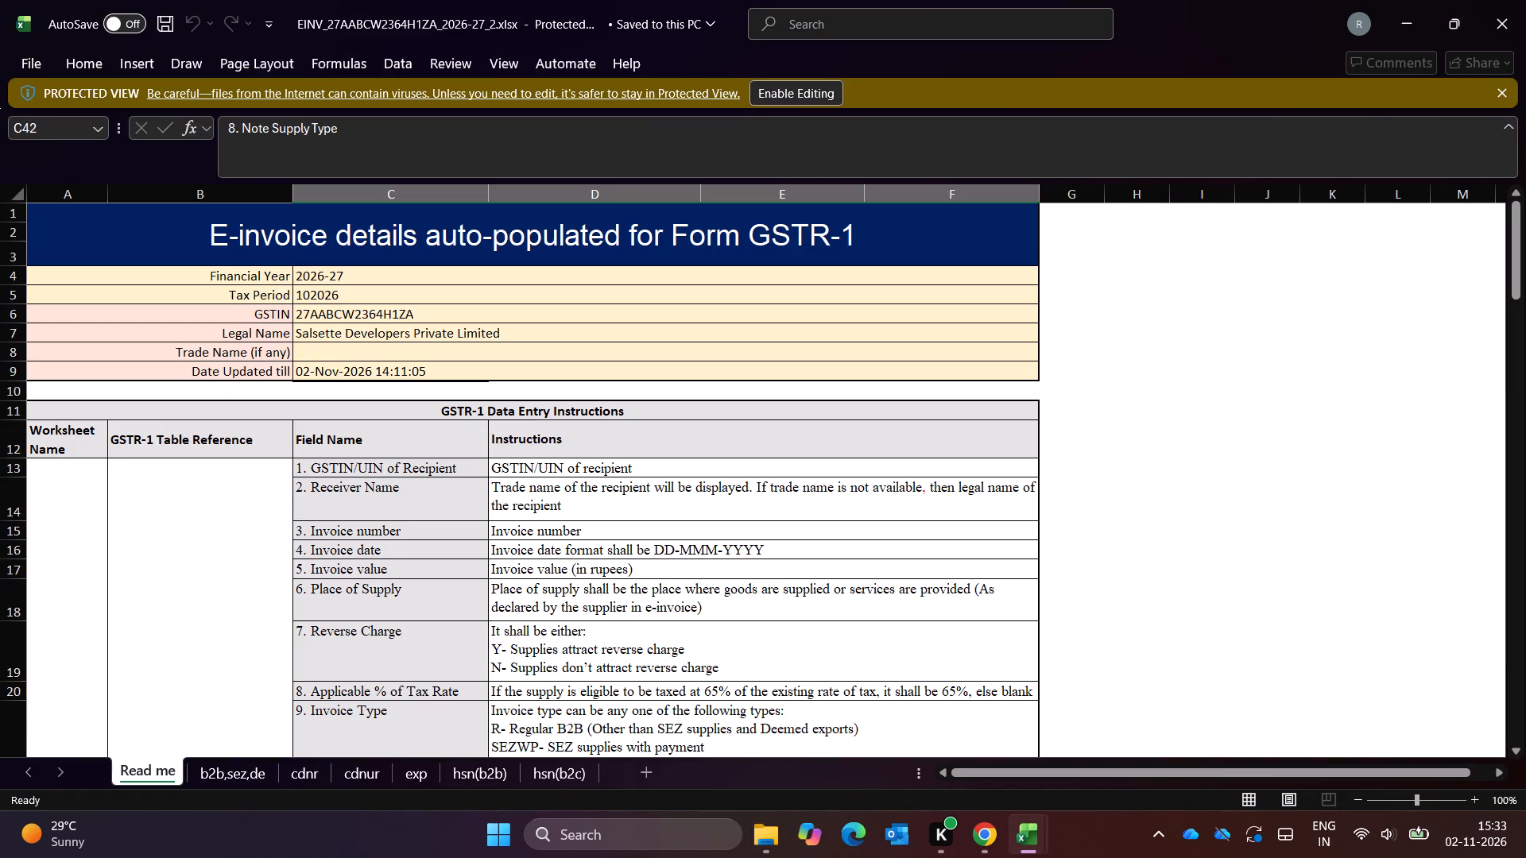
click(780, 102)
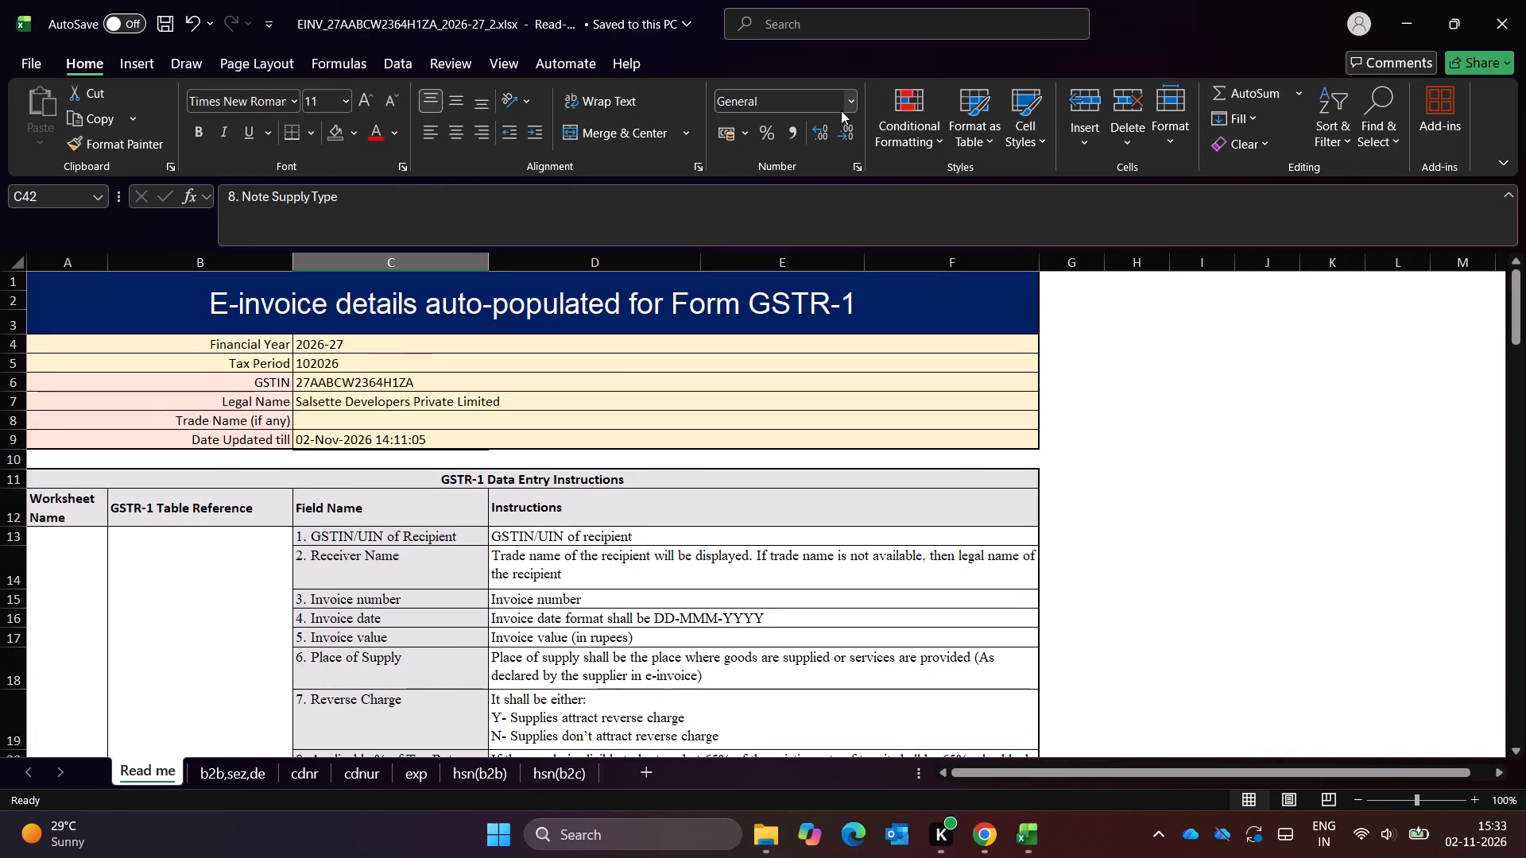
Copy the October credit/debit note rows A5:V538 from the cdnr sheet.
key(ctrl+Page_Down)
key(ctrl+Page_Down)
key(Up)
key(Up)
key(Down)
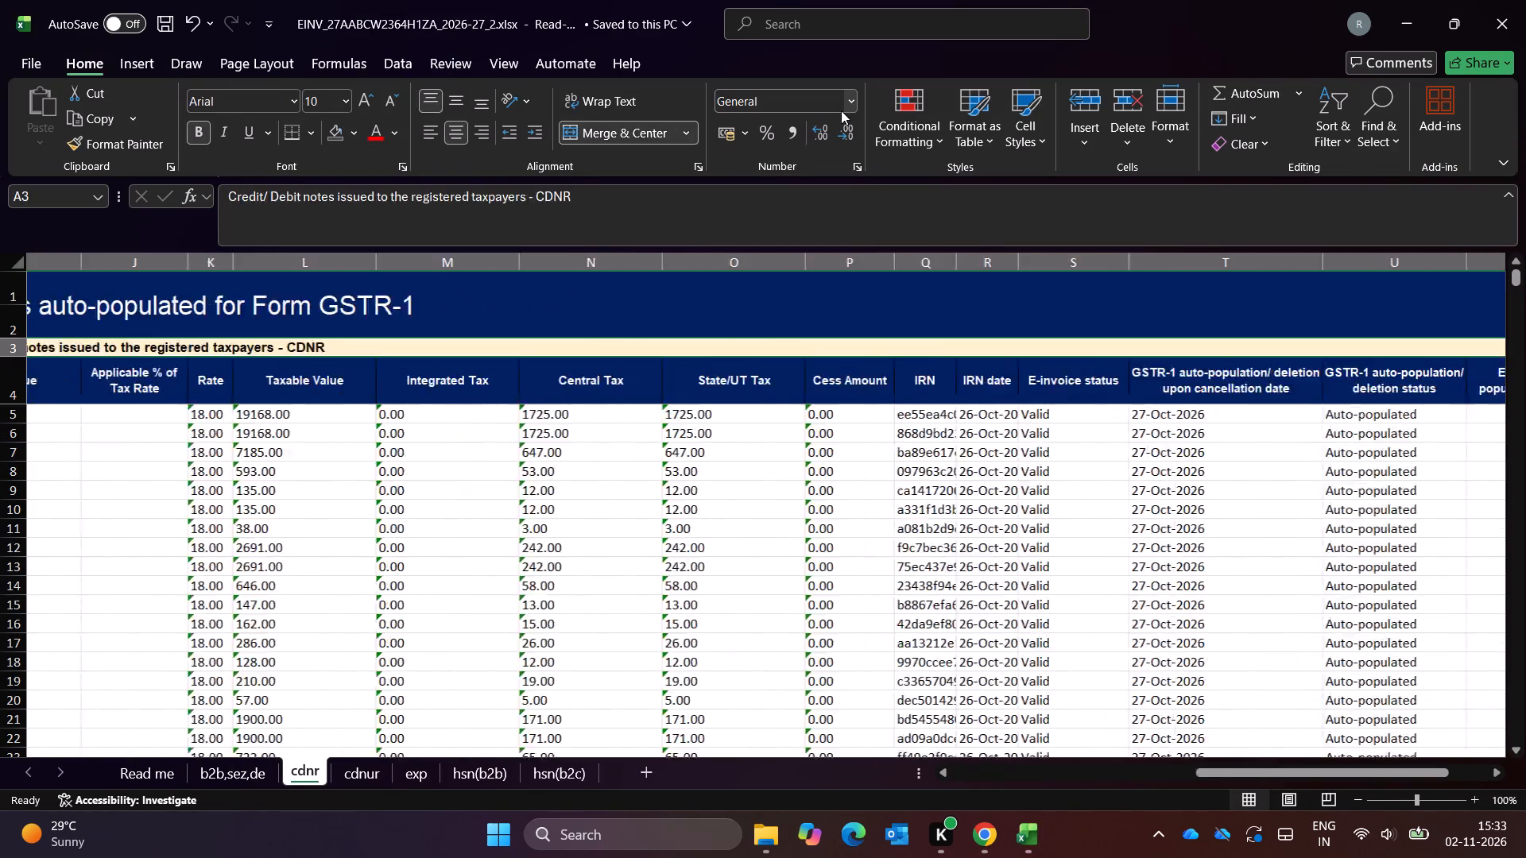
key(Down)
key(Up)
key(ctrl+Right)
key(Right)
key(Right)
key(Left)
key(Left)
key(ctrl+Left)
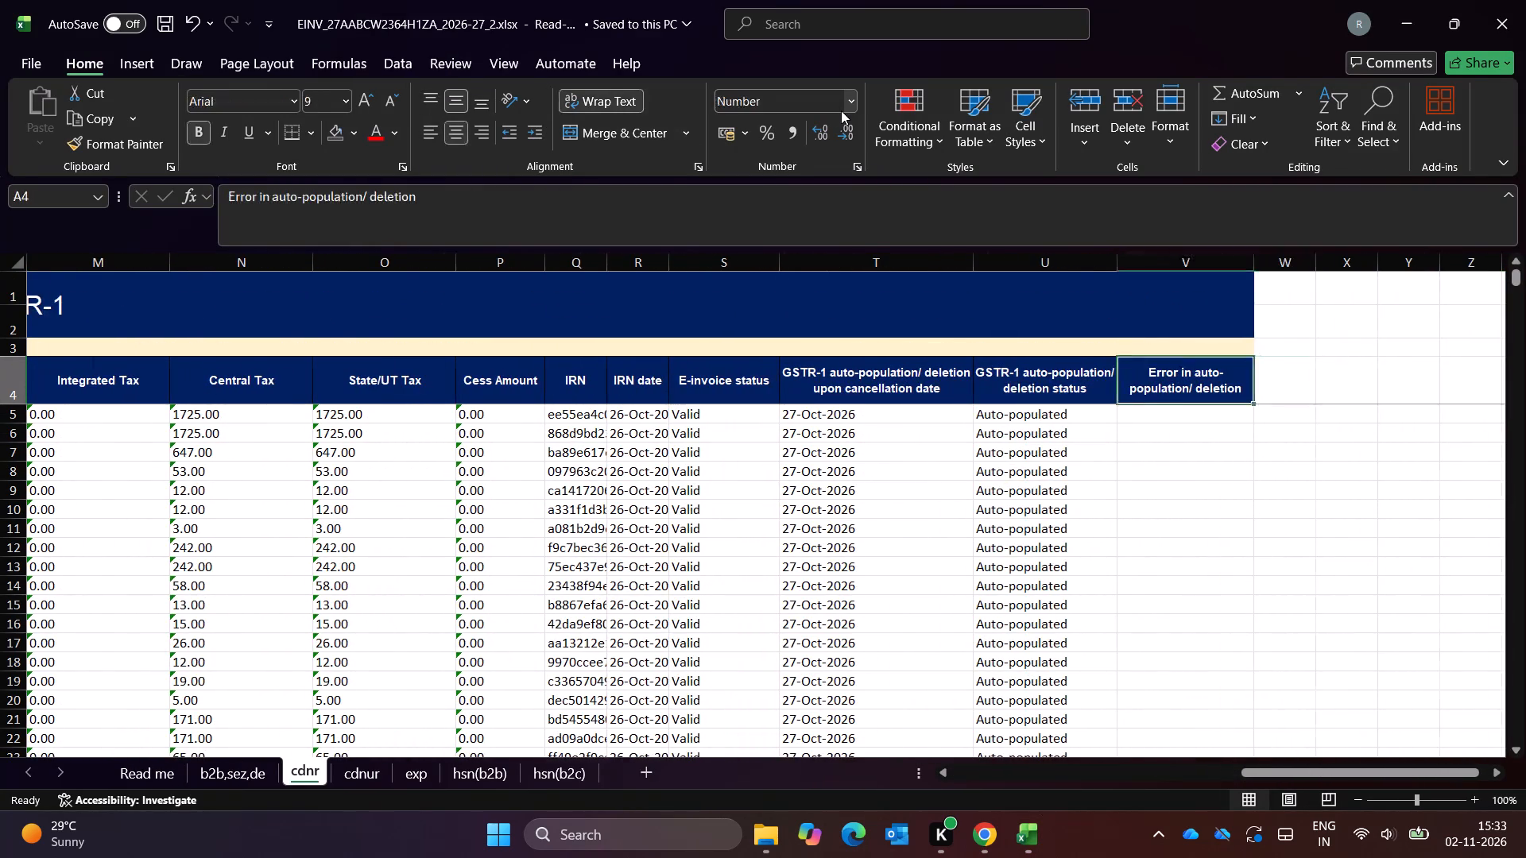
key(Left)
key(Left)
key(Down)
key(shift+Right)
key(shift+Right)
key(ctrl+shift+Right)
key(shift+Right)
key(shift+Right)
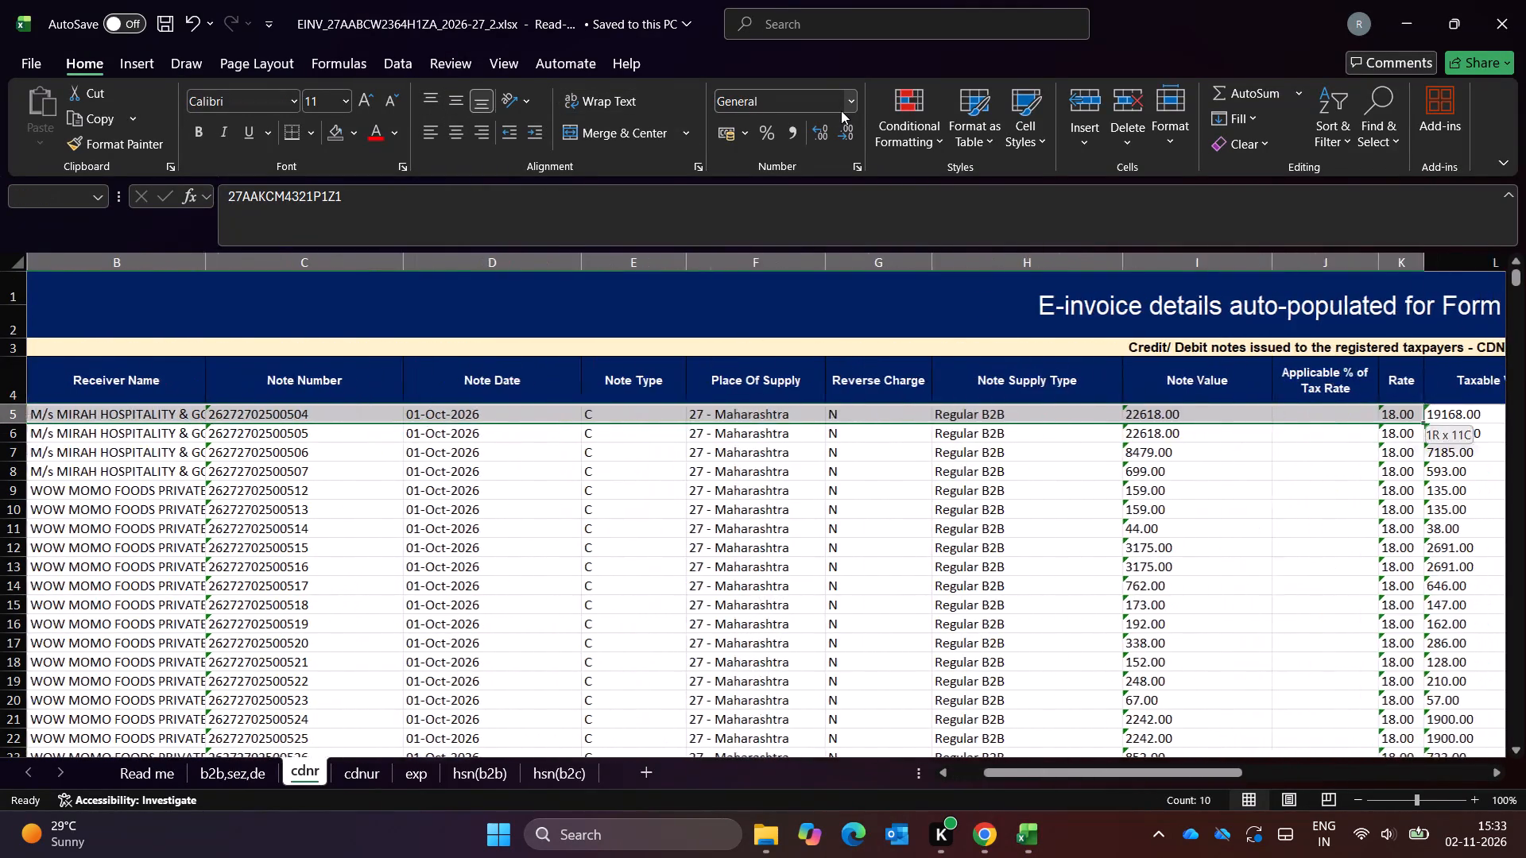
key(shift+Right)
key(shift+Right)
key(shift+Right)
key(shift+Right)
key(shift+Right)
key(shift+Right)
key(shift+Right)
key(shift+Right)
key(shift+Right)
key(shift+Right)
key(shift+Right)
key(shift+Right)
key(shift+Right)
key(shift+Right)
key(shift+Left)
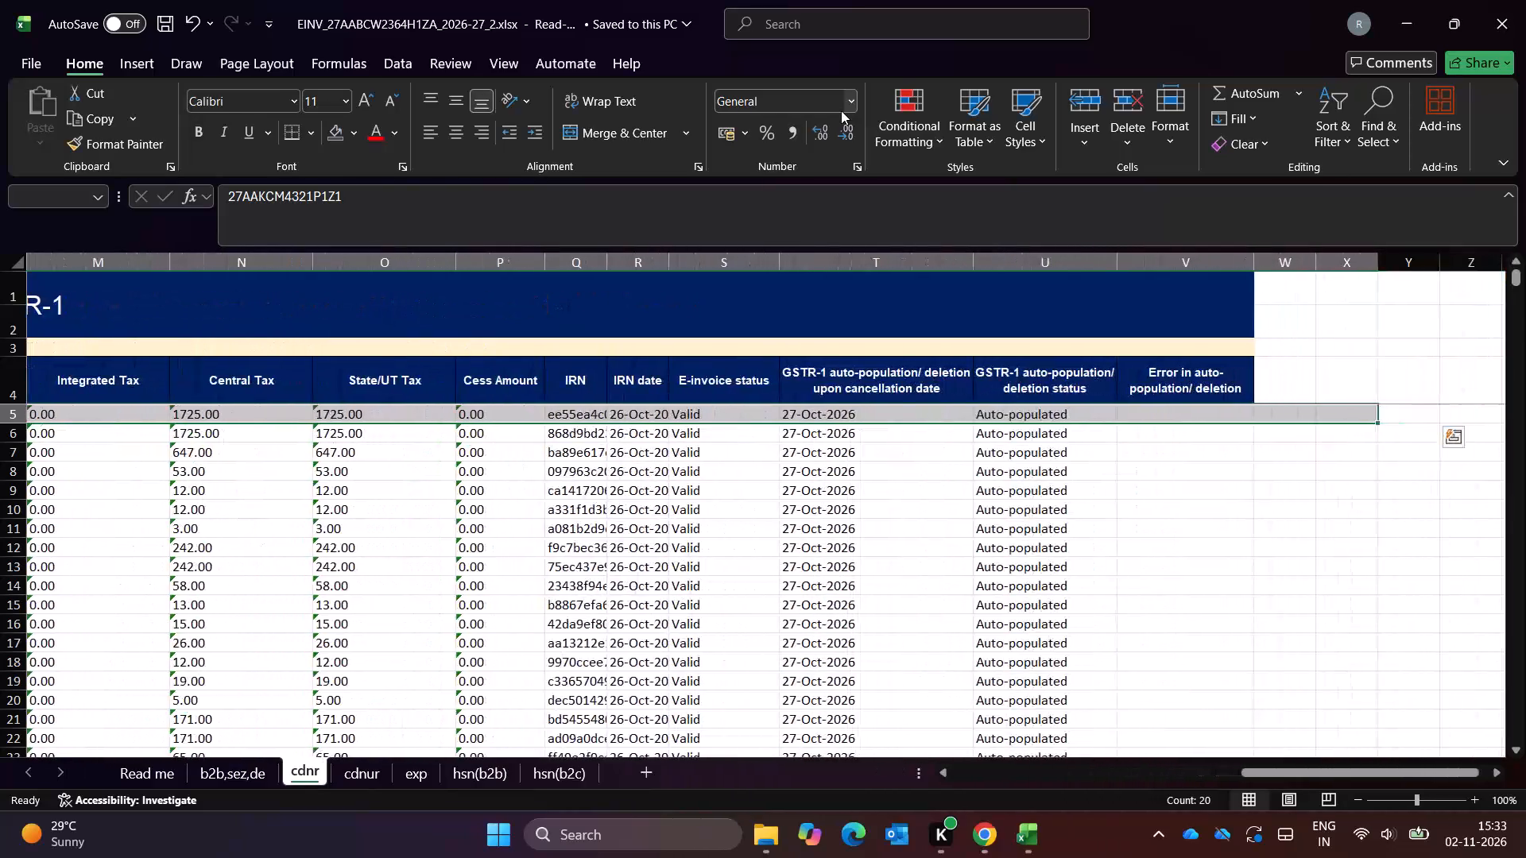
key(shift+Left)
key(shift+Left)
key(ctrl+shift+Down)
key(shift+Down)
key(shift+Up)
key(ctrl+c)
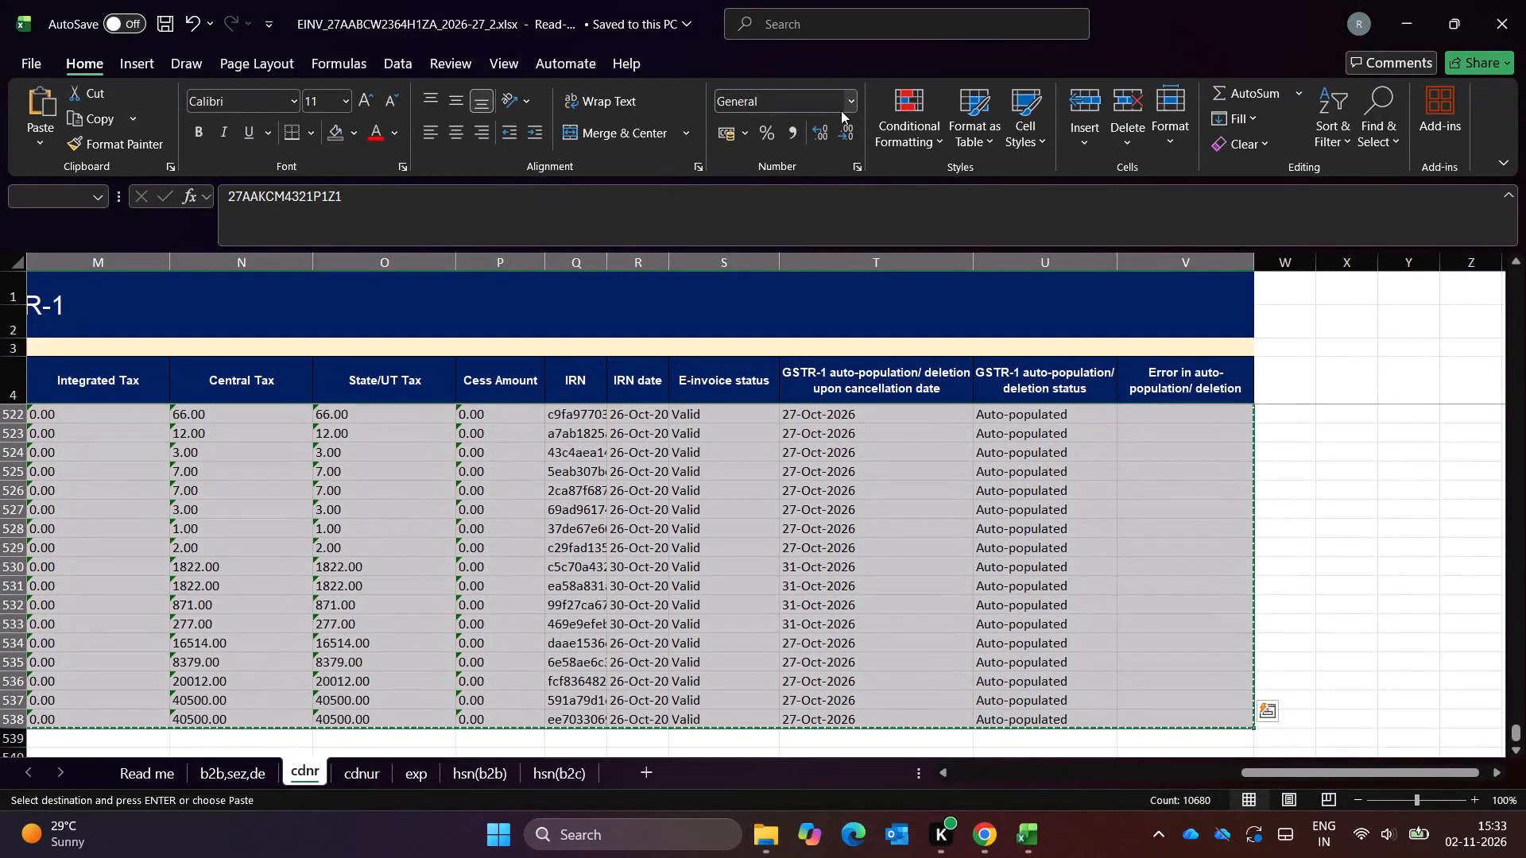
Switch to the SDPL_GSTR 1-Oct'2026 workbook and paste the copied note rows at A1420 on the IRN sheet, below the invoices.
key(alt+Tab)
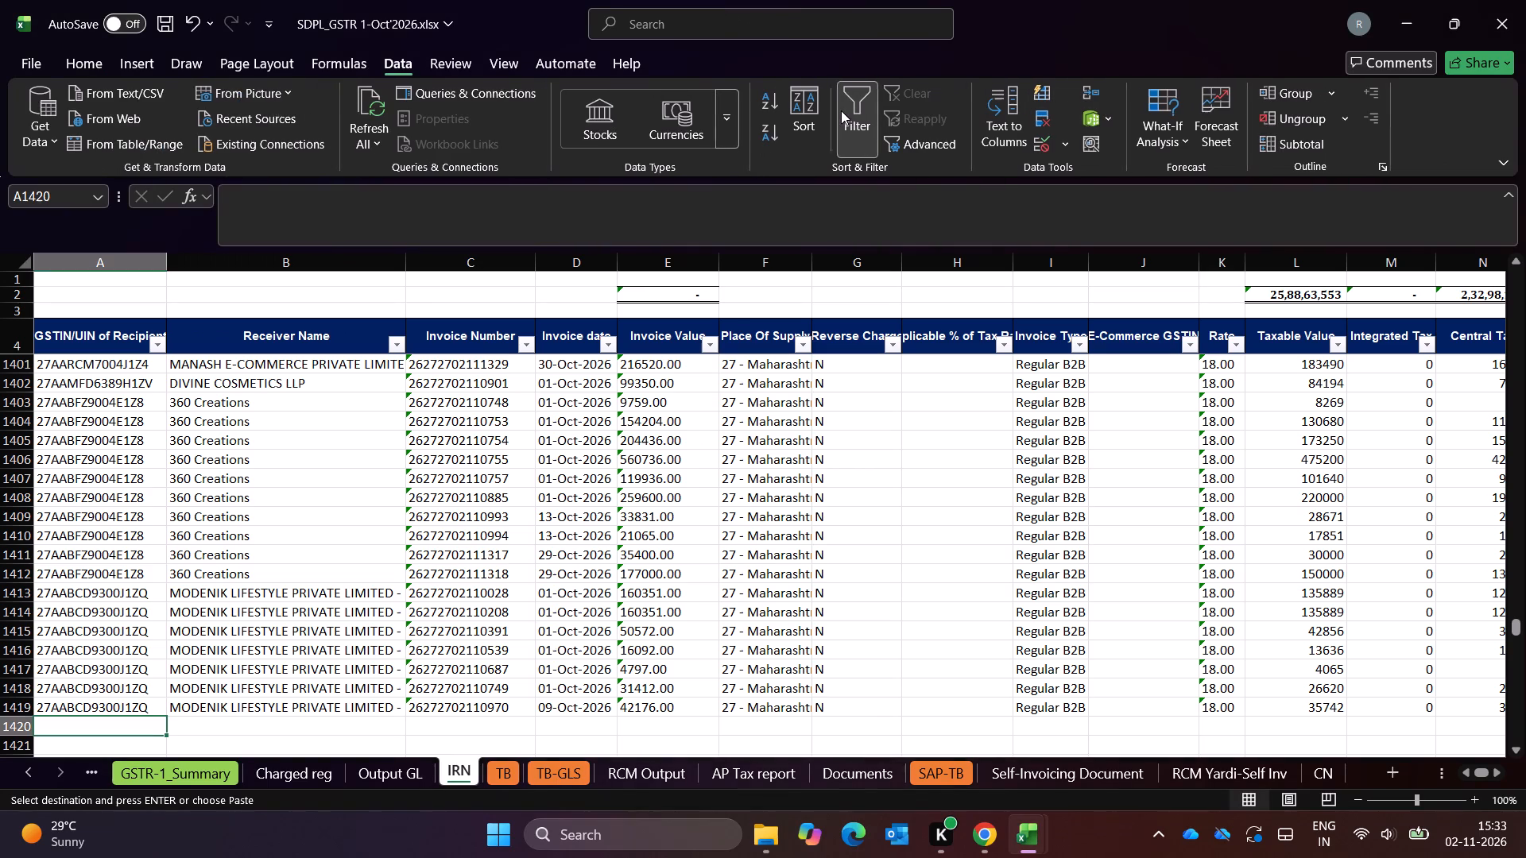
key(Left)
key(Up)
key(Down)
key(ctrl+v)
Compare the pasted credit note columns from row 1420 with the IRN sheet's headers, checking the note type, supply type and value columns.
key(Right)
key(Right)
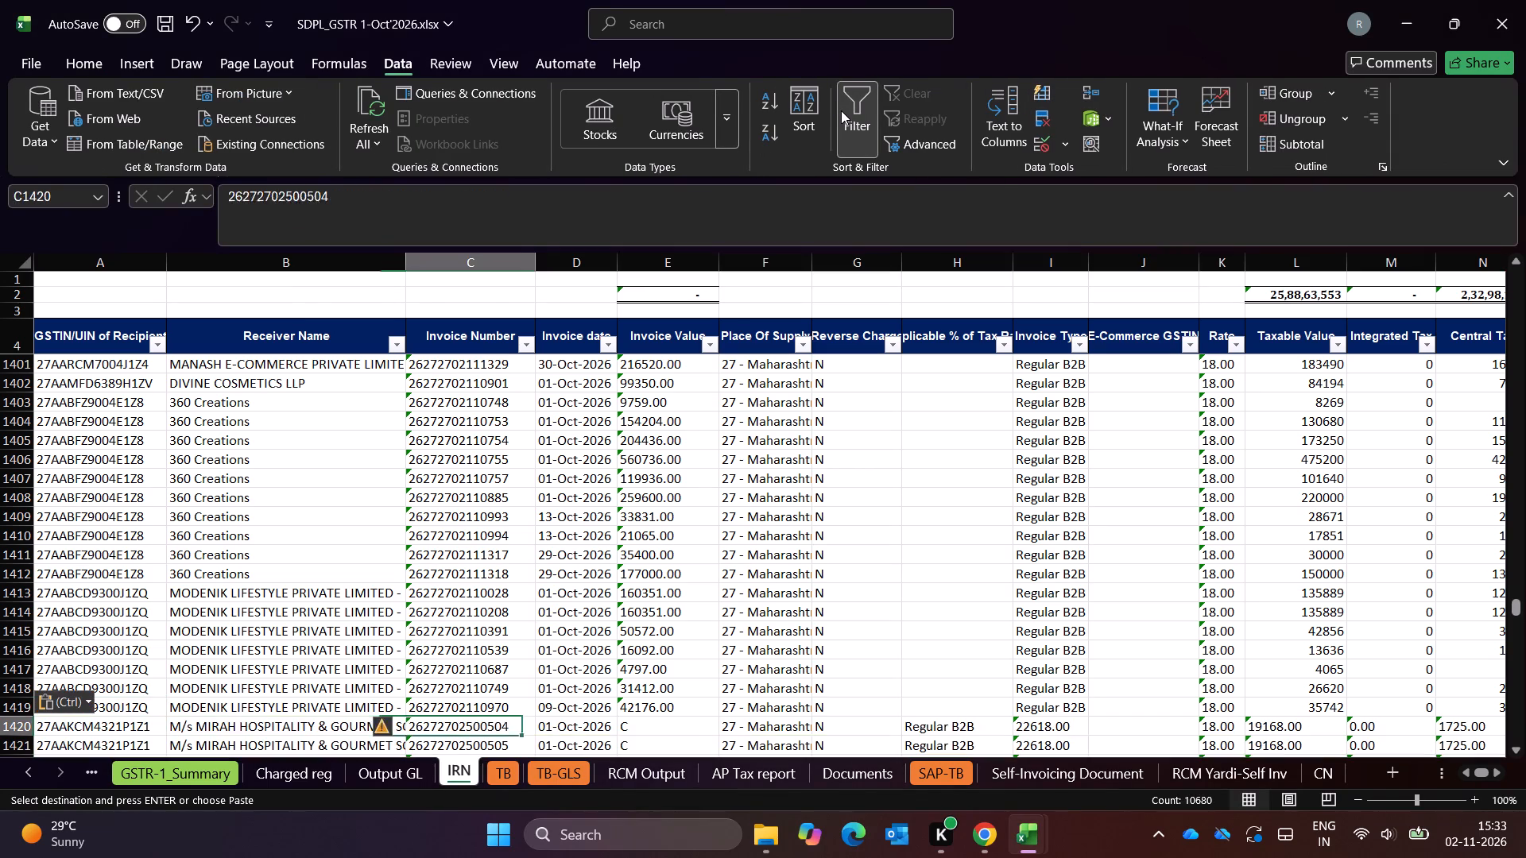
key(Right)
key(Right)
key(Right)
key(Right)
key(Right)
key(Right)
key(Left)
key(shift+Down)
key(shift+Down)
key(shift+Down)
key(shift+Down)
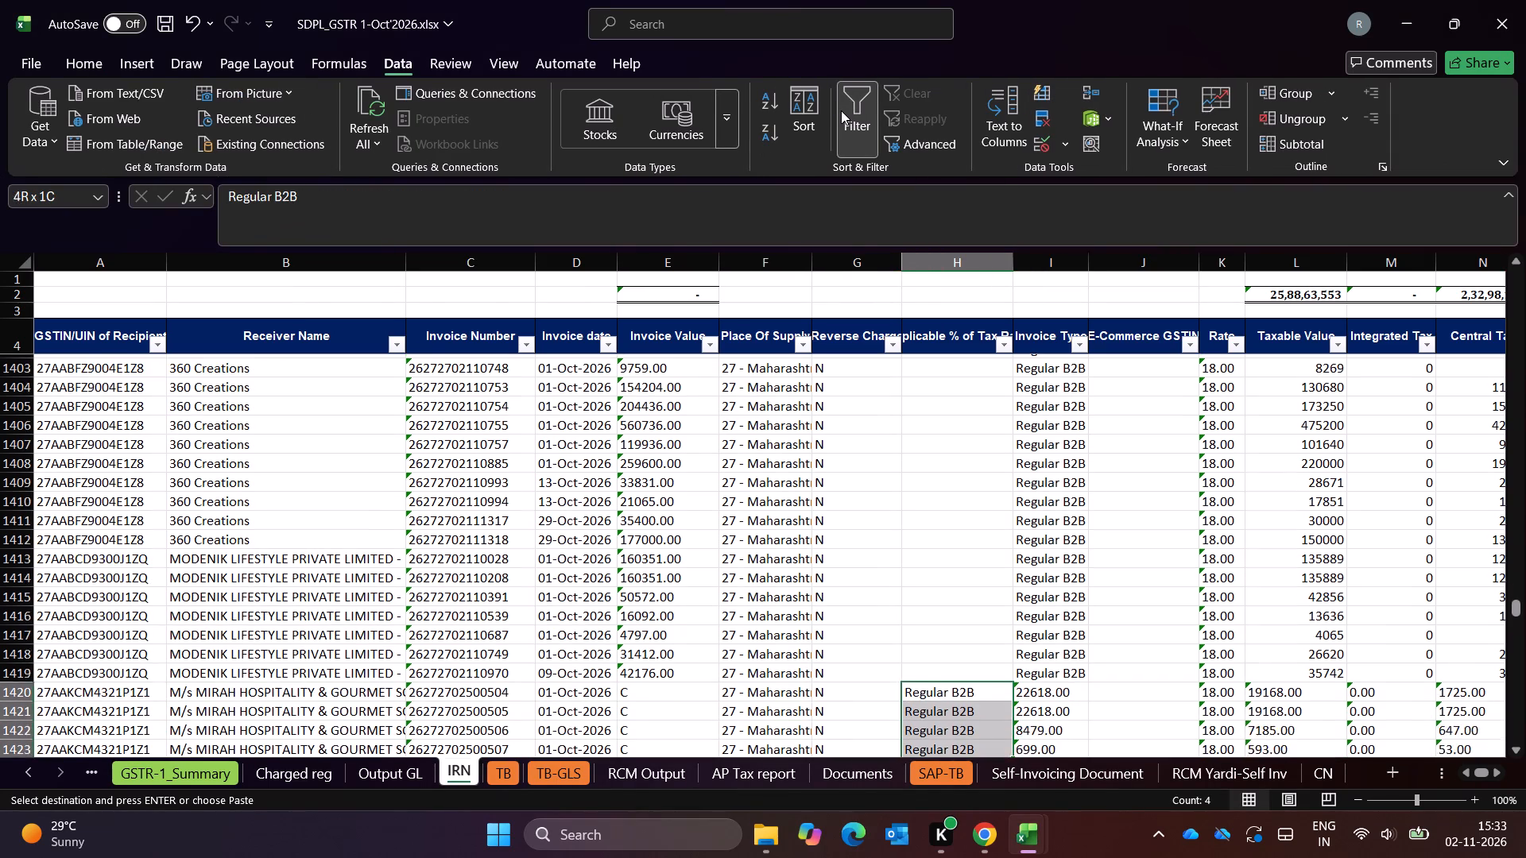
key(shift+Down)
key(shift+Down)
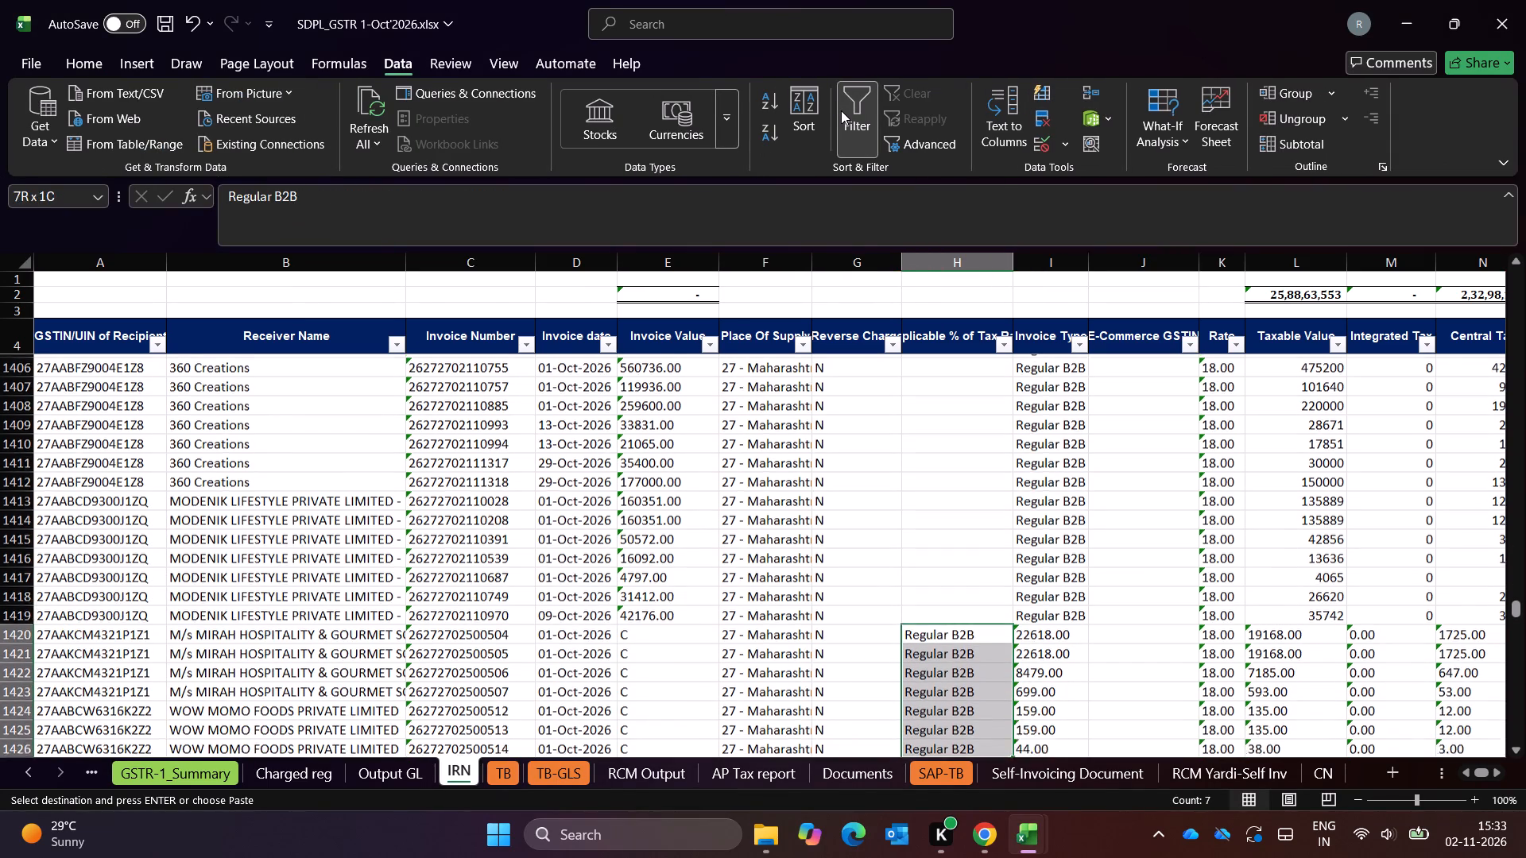
key(shift+Down)
key(shift+Down)
key(shift+Down)
key(shift+Down)
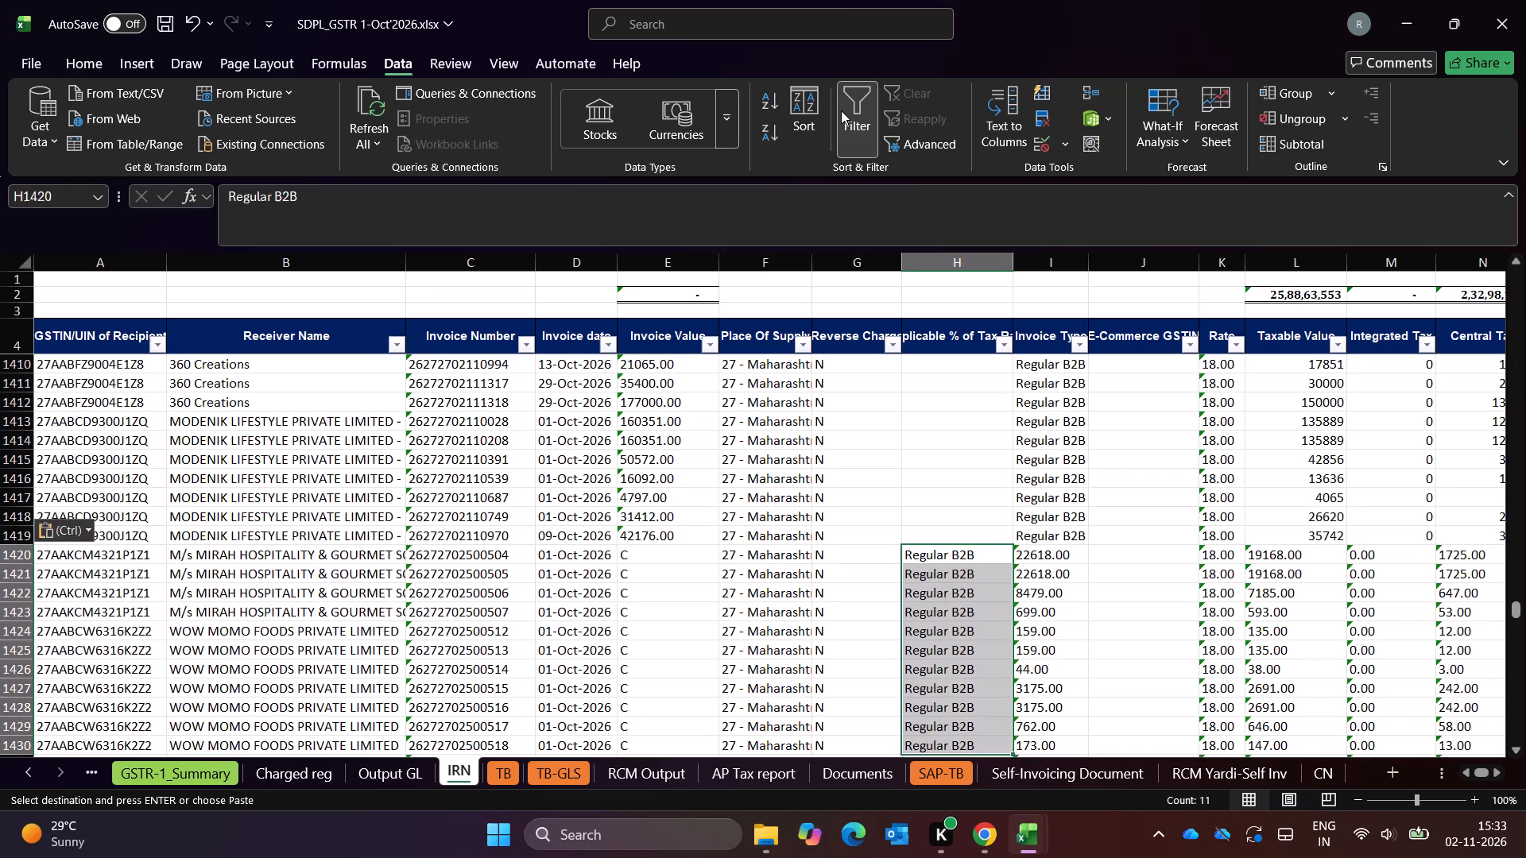
Clear the note type codes from E1420:E1953 in the Invoice Value column of the IRN sheet.
key(Left)
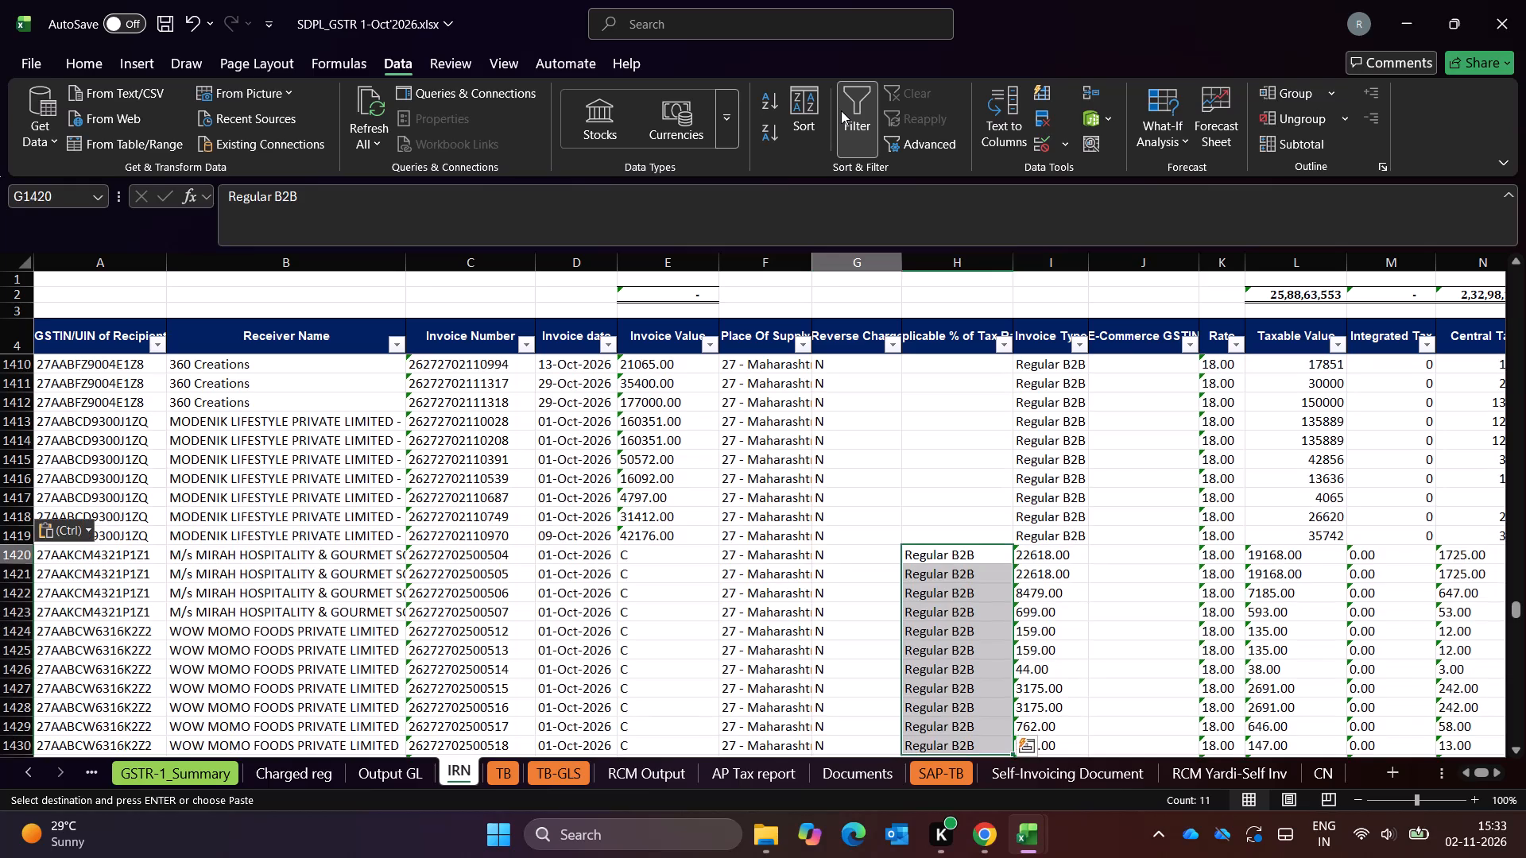
key(Left)
key(Left)
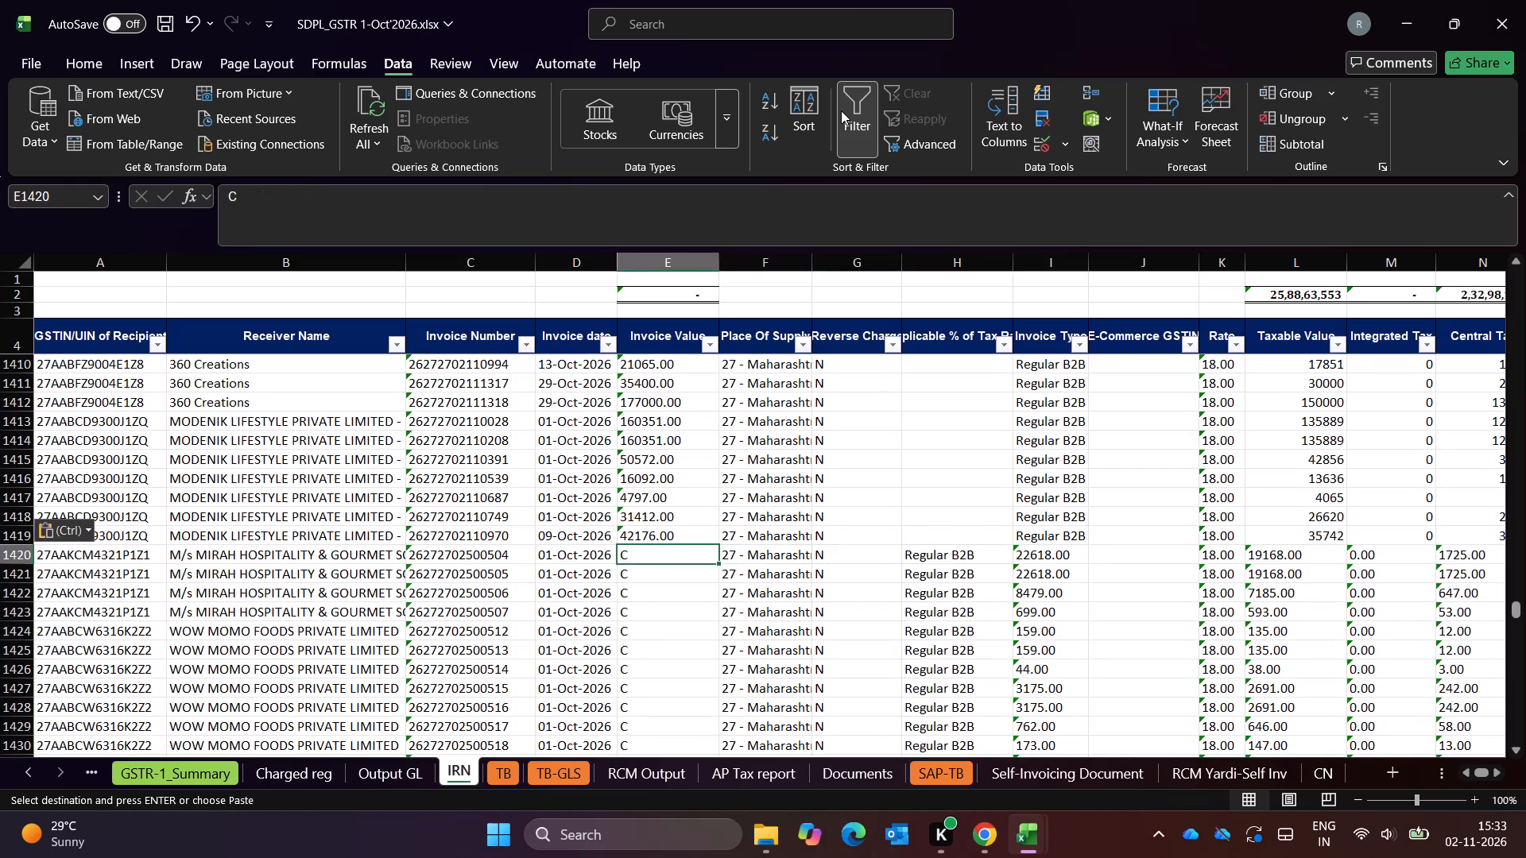
key(ctrl+shift+Down)
key(shift+Down)
key(shift+Up)
key(Delete)
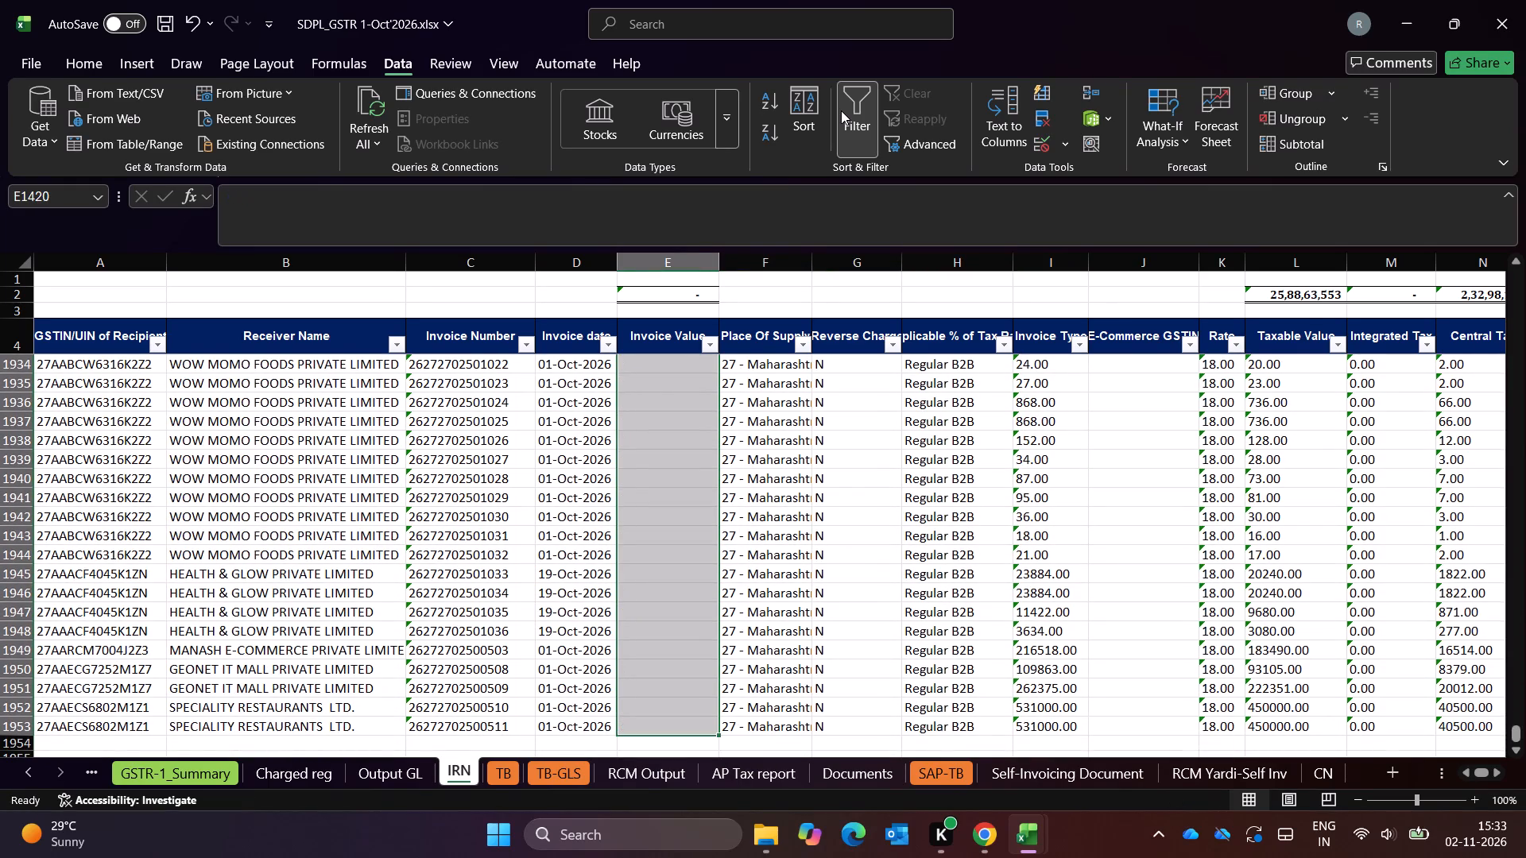
Switch to the downloaded e-invoice workbook and check the order of the cdnr columns from Note Type through Note Value.
key(Up)
key(Down)
key(alt+Tab)
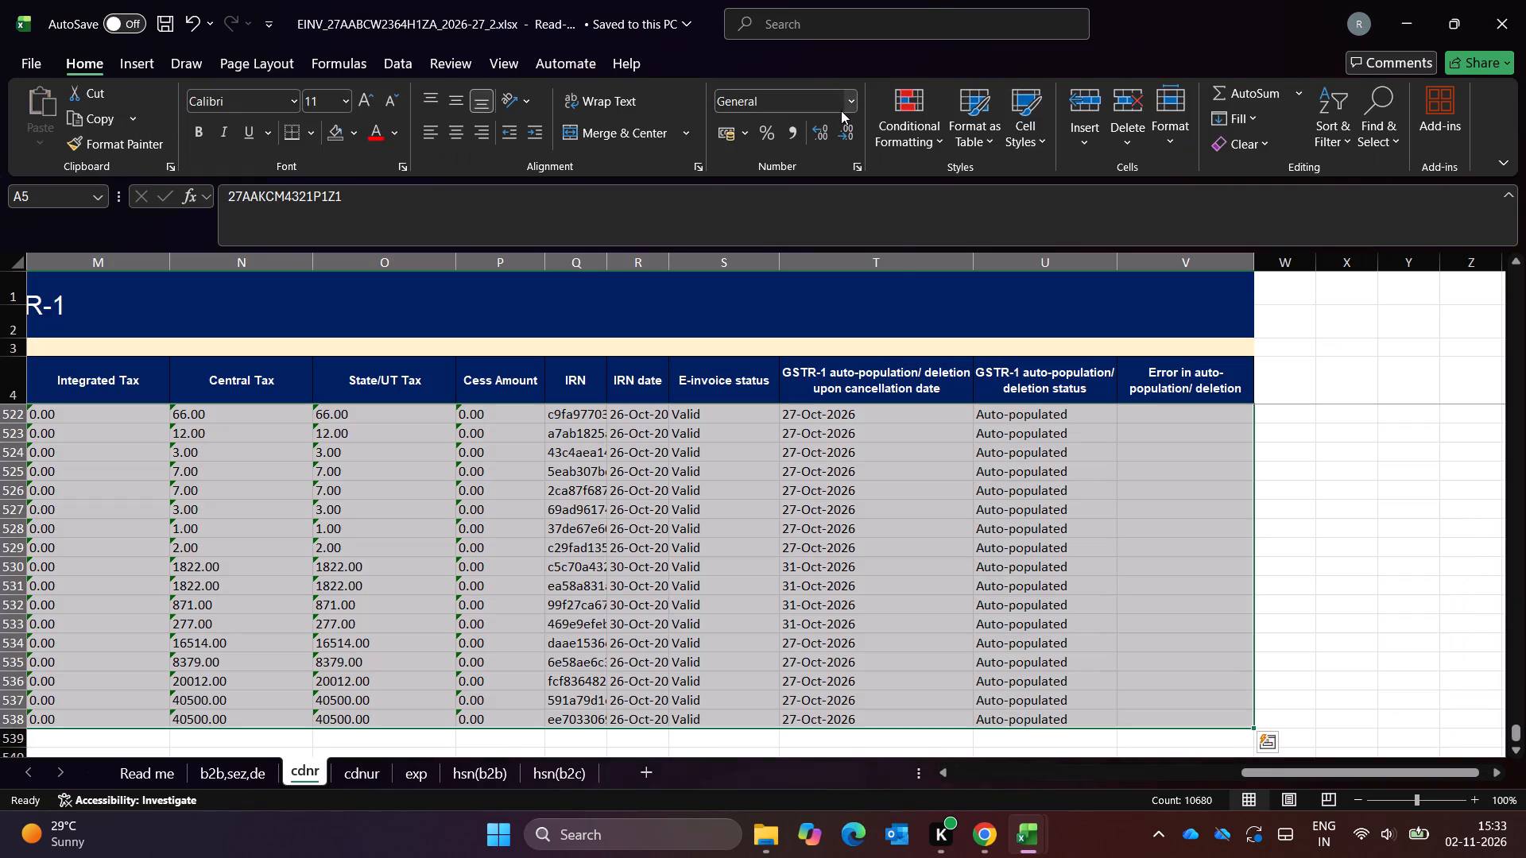
key(Left)
key(Left)
key(Right)
key(Right)
key(Right)
key(Right)
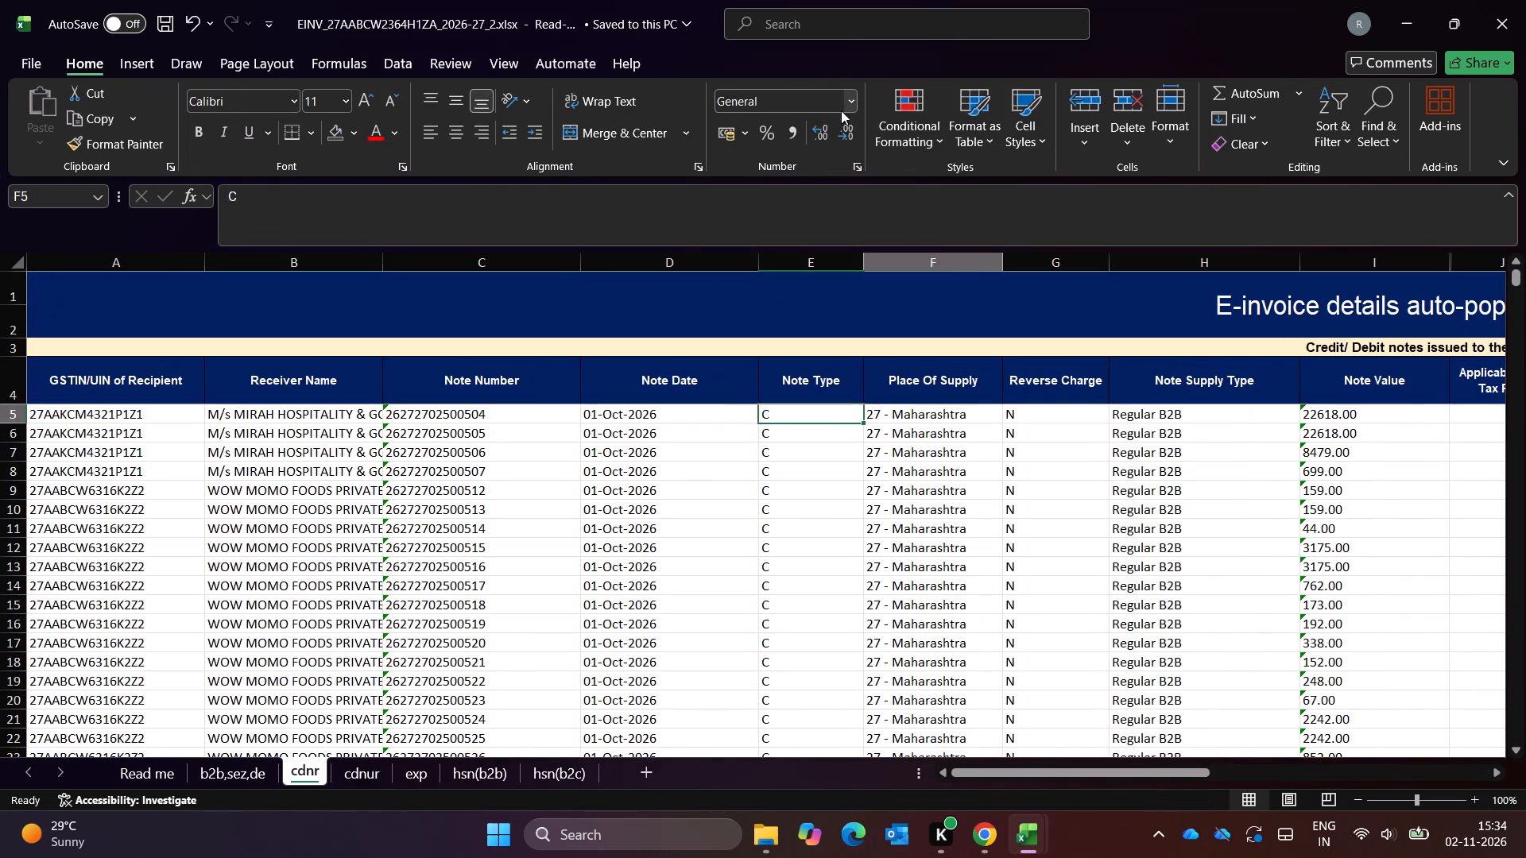
key(Right)
key(Right)
key(Right)
key(alt+Tab)
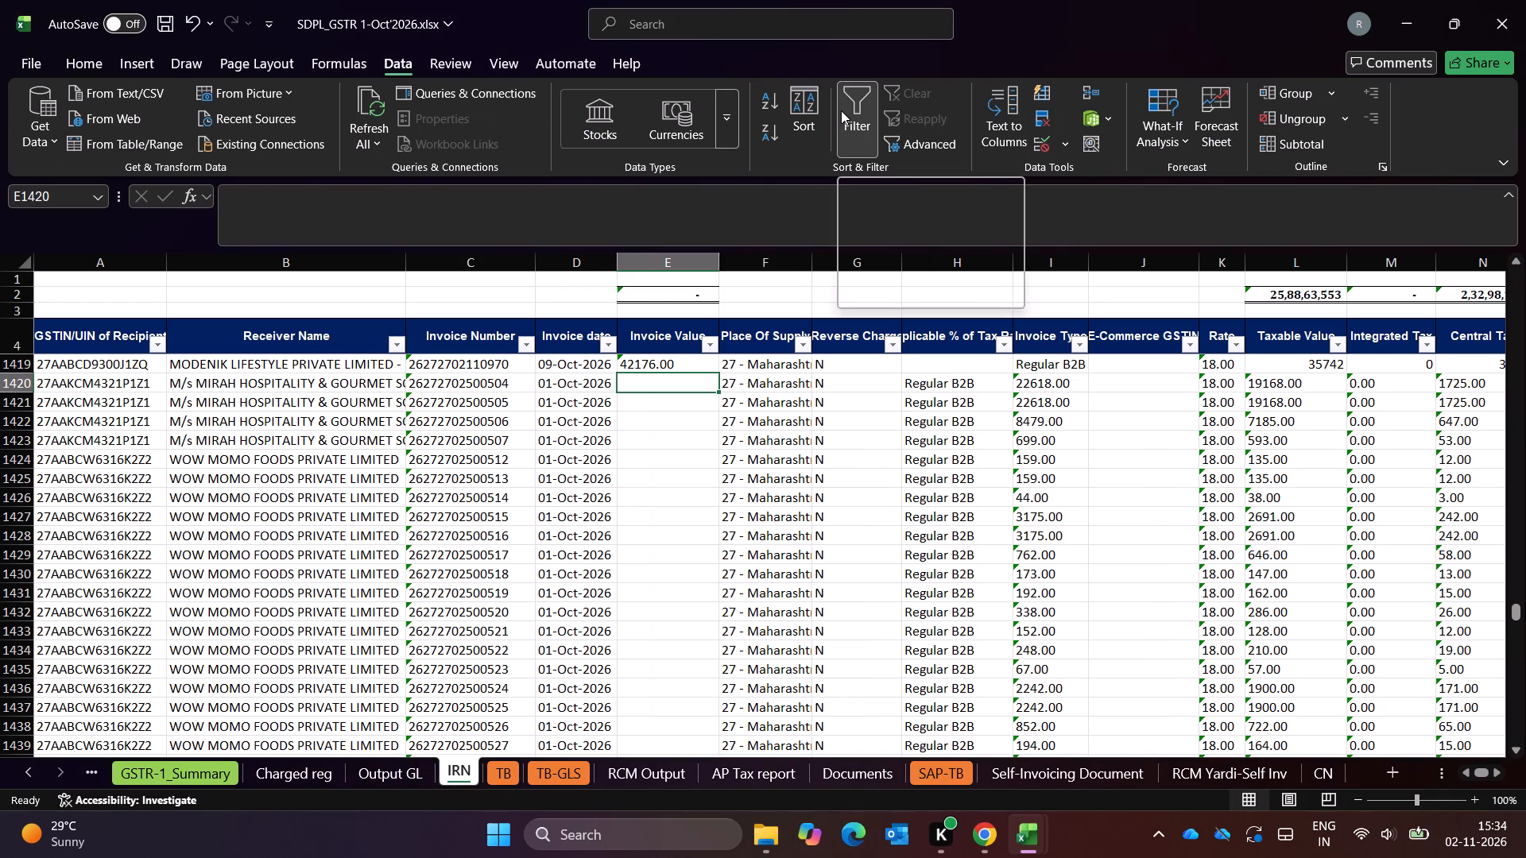
Compare the last invoice rows with the first credit note rows on the IRN sheet, from Invoice Value to Applicable % of Tax Rate.
key(Up)
key(Up)
key(Up)
key(Up)
key(Down)
key(Down)
key(Down)
key(Down)
key(Up)
key(Up)
key(Up)
key(Up)
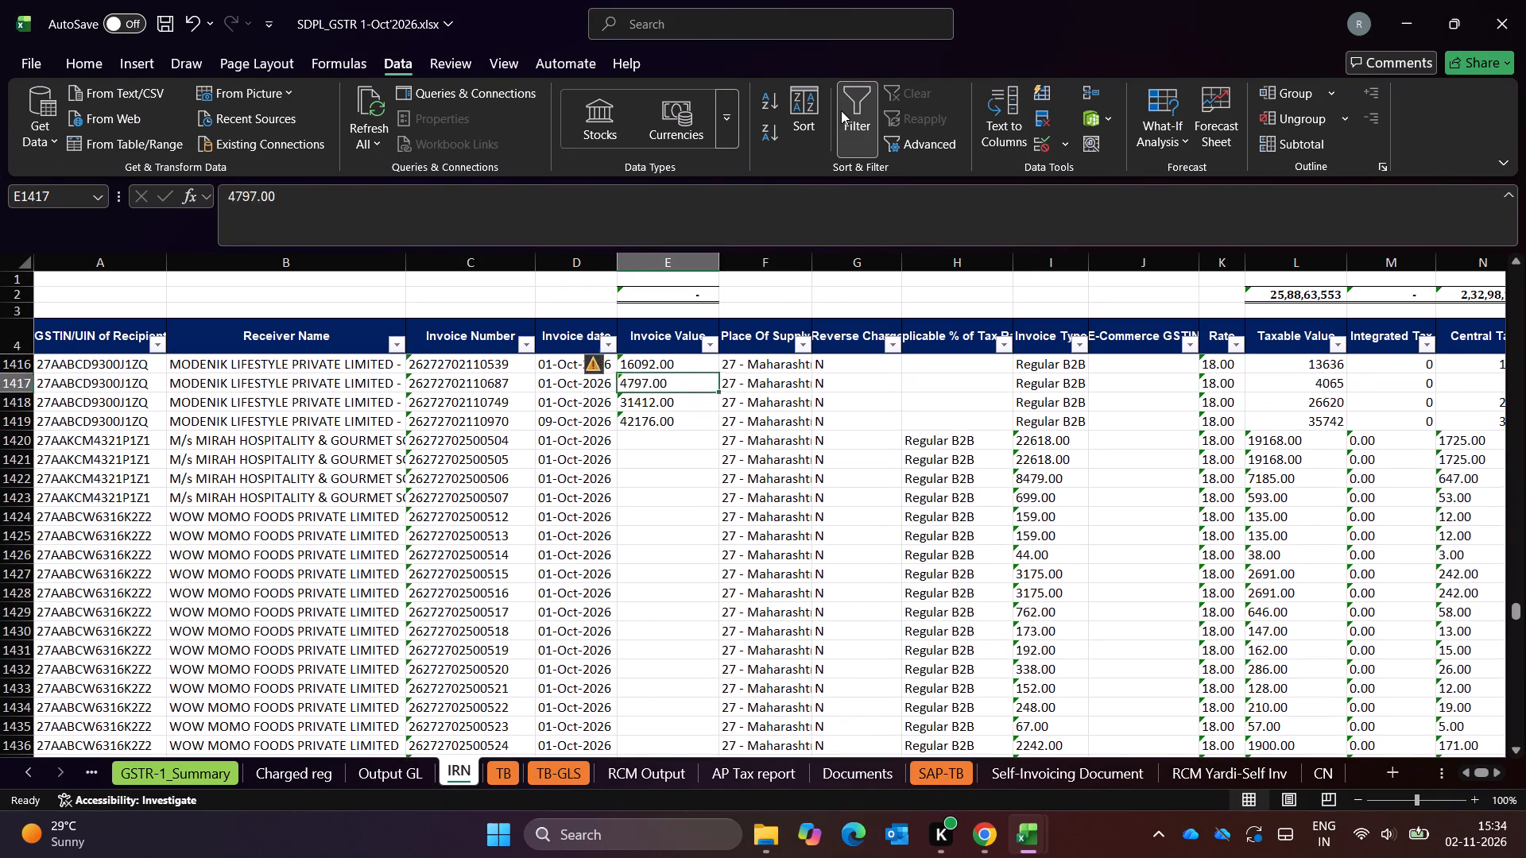
key(Up)
key(Right)
key(Down)
key(Down)
key(Right)
key(Down)
key(Down)
key(Down)
key(Right)
key(Down)
key(Down)
key(Up)
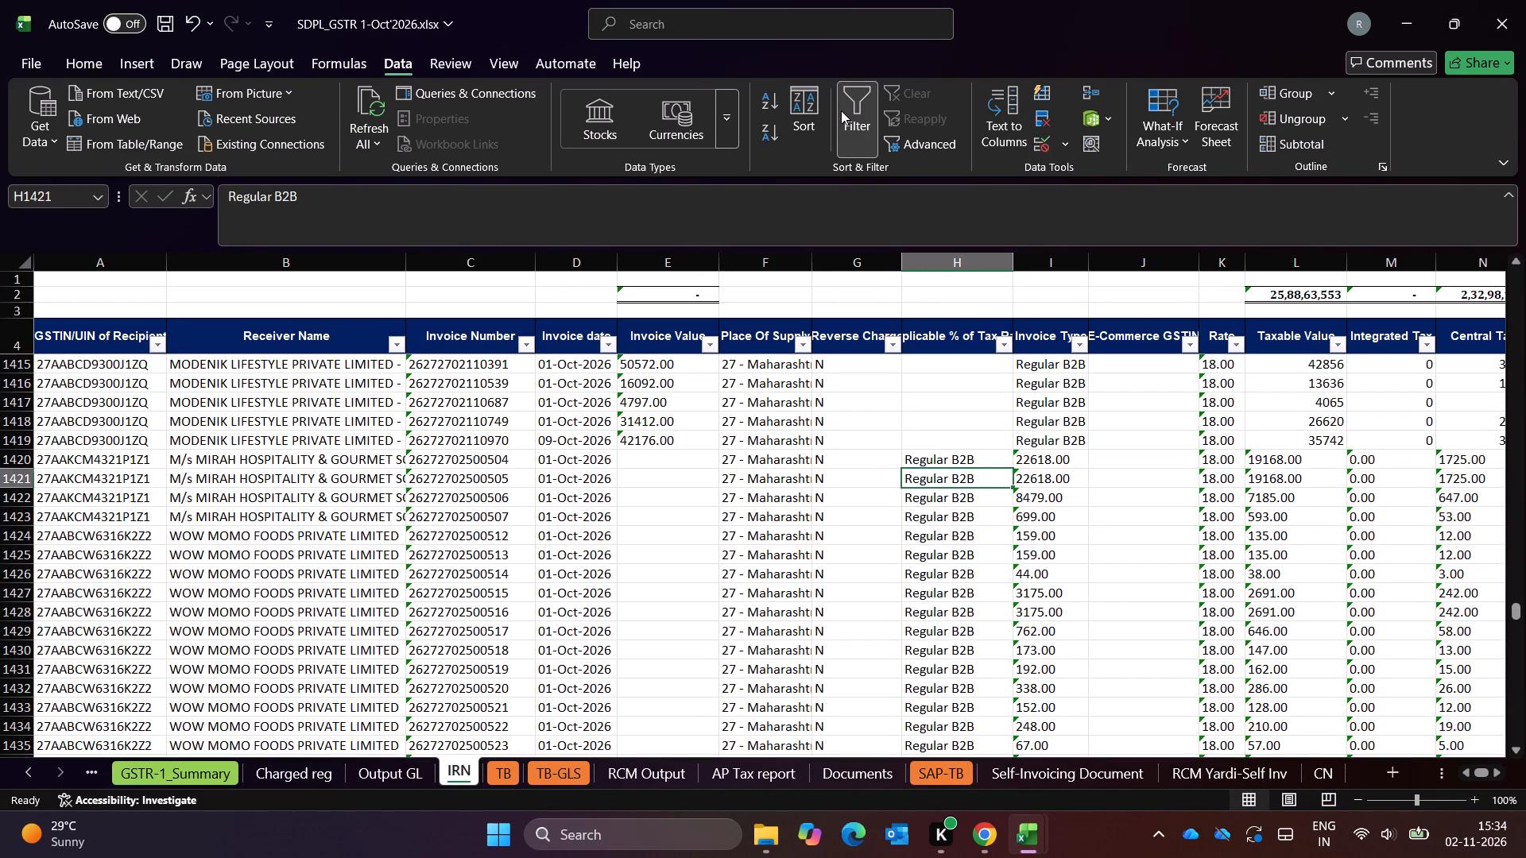
Examine the remaining columns of credit note row 1420, from the tax amounts to the auto-population status, against the invoice rows above.
key(Up)
key(ctrl+shift+Right)
key(shift+Right)
key(shift+Right)
key(ctrl+shift+Right)
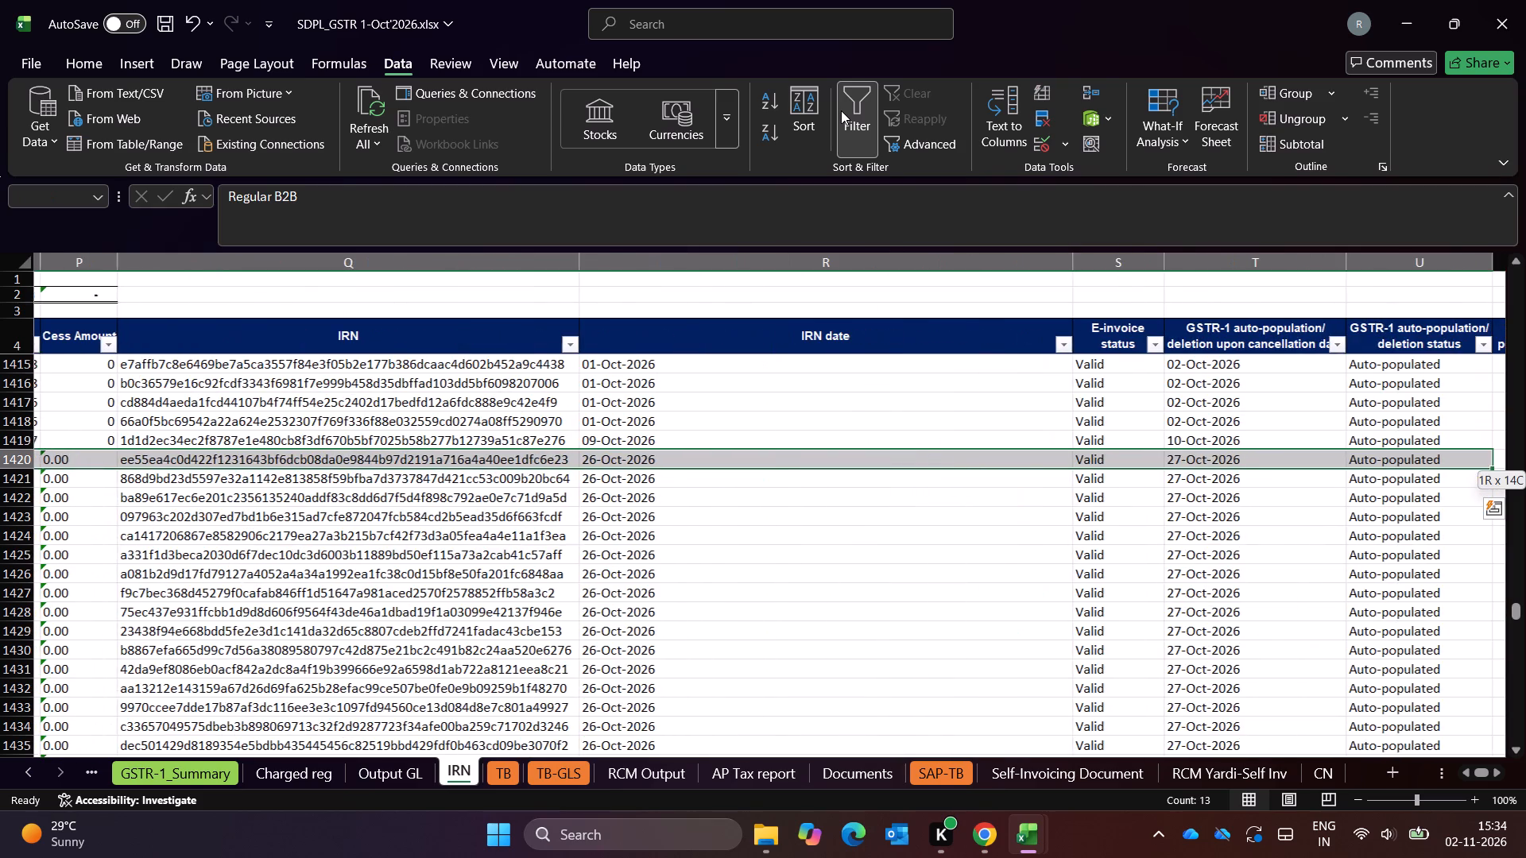
key(shift+Right)
key(shift+Right)
key(shift+Right)
key(shift+Left)
key(shift+Left)
key(shift+Left)
key(Left)
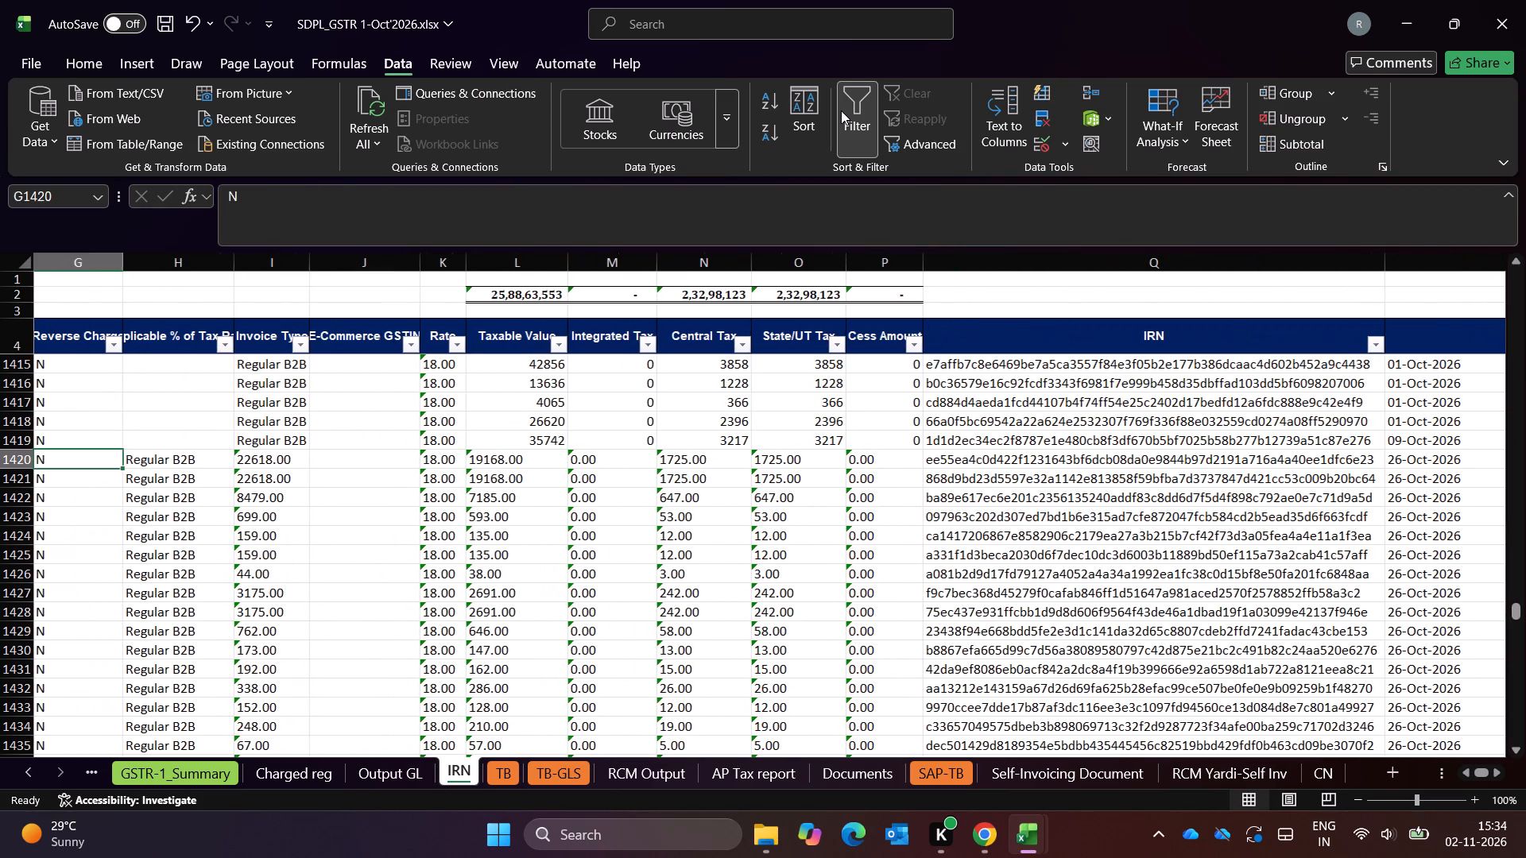
key(Right)
key(Right)
key(Right)
key(Right)
key(Right)
key(Right)
key(Right)
key(Right)
key(Right)
key(Left)
key(Left)
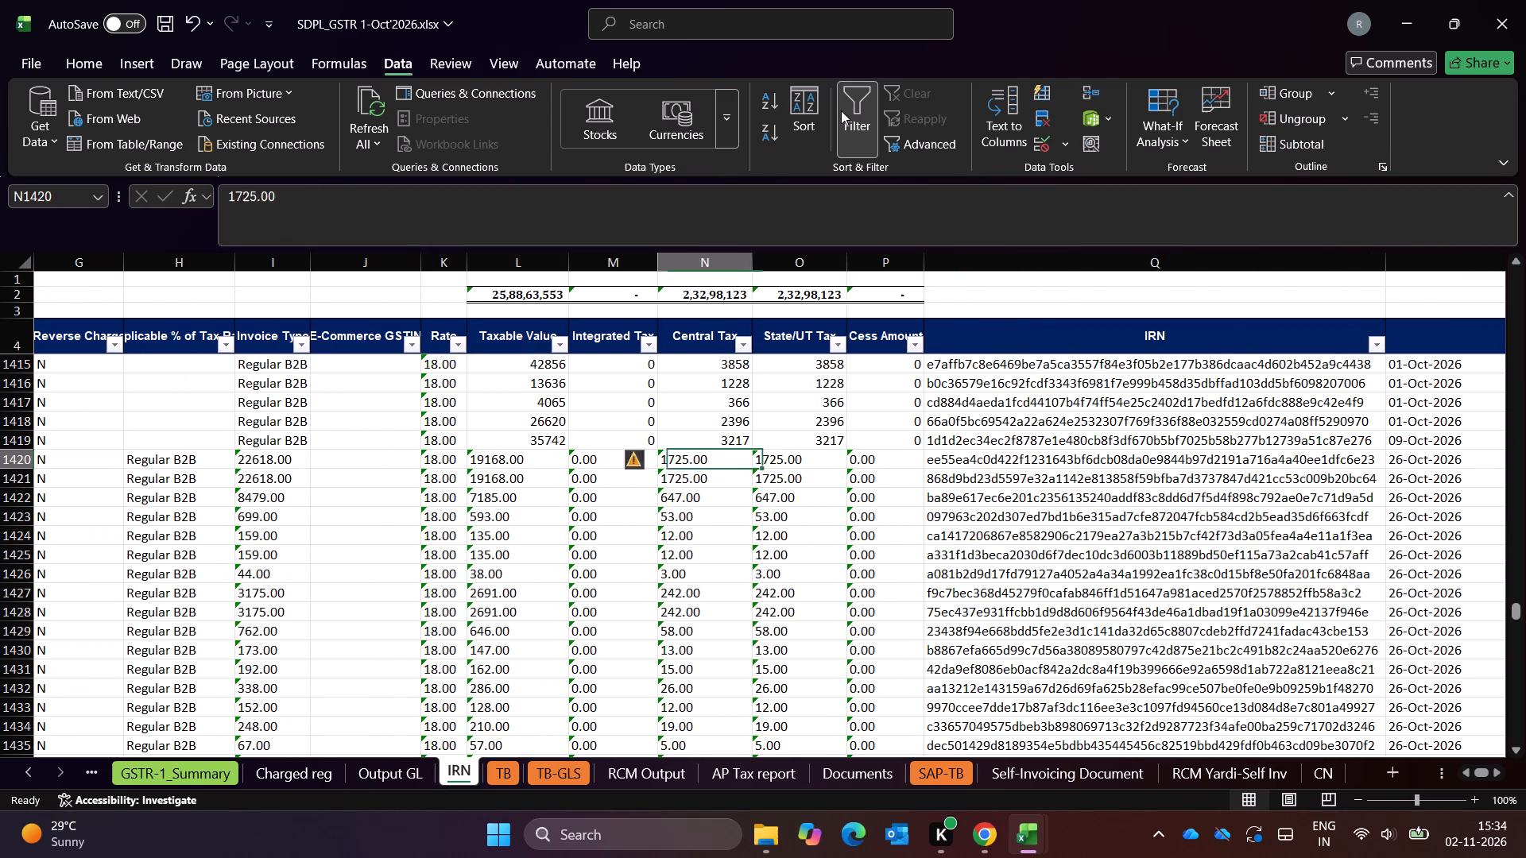
key(Left)
key(Left)
key(Left)
key(Left)
key(Left)
key(Left)
key(Left)
key(Left)
key(Left)
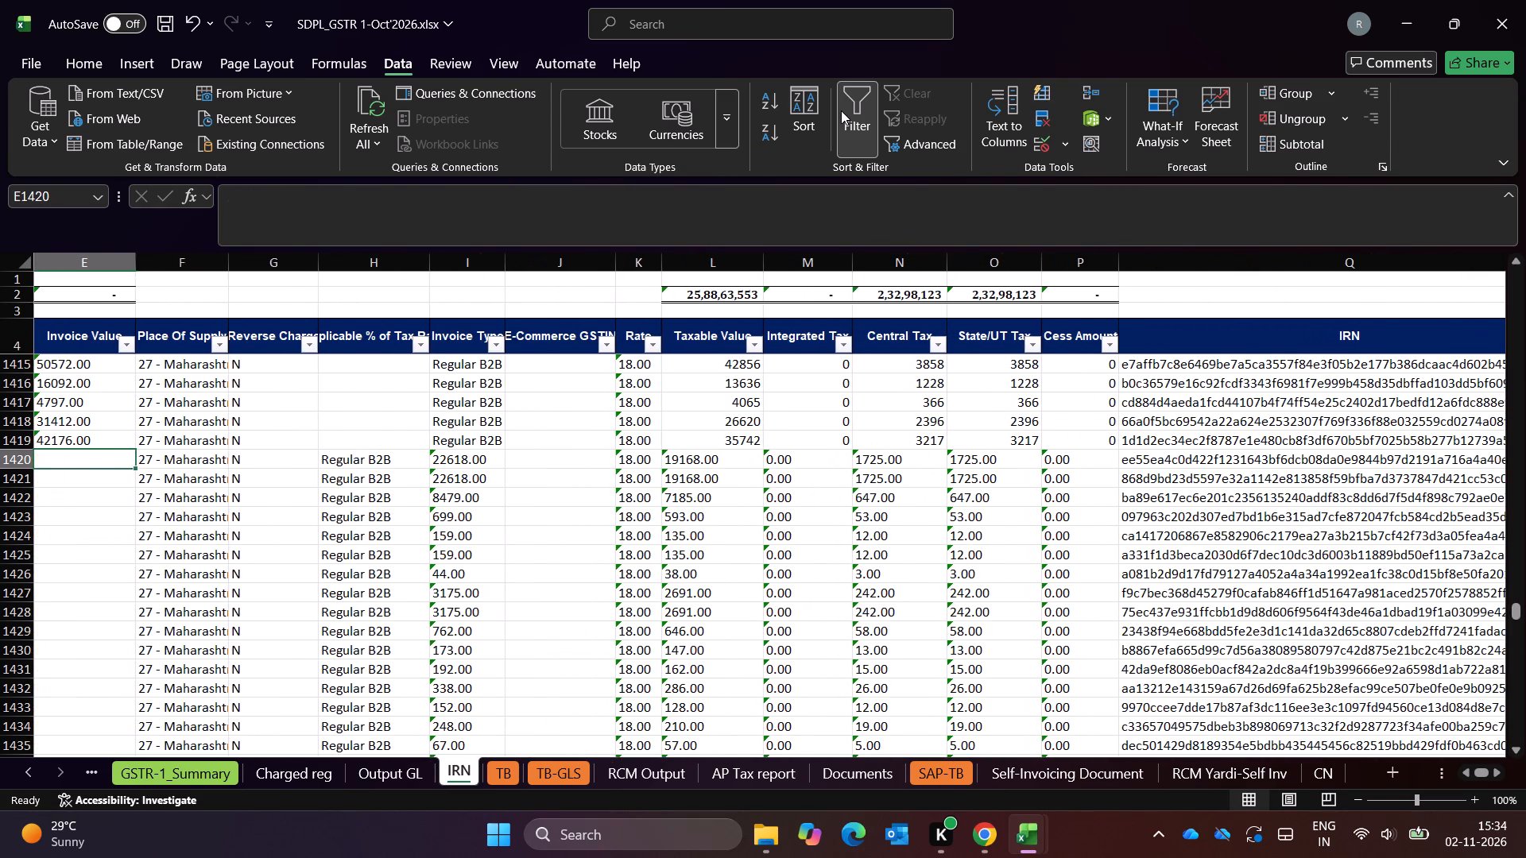
Move the note values from I1420:I1953 into the Invoice Value column starting at E1420.
key(Right)
key(Right)
key(Right)
key(Right)
key(Right)
key(Left)
key(ctrl+shift+Down)
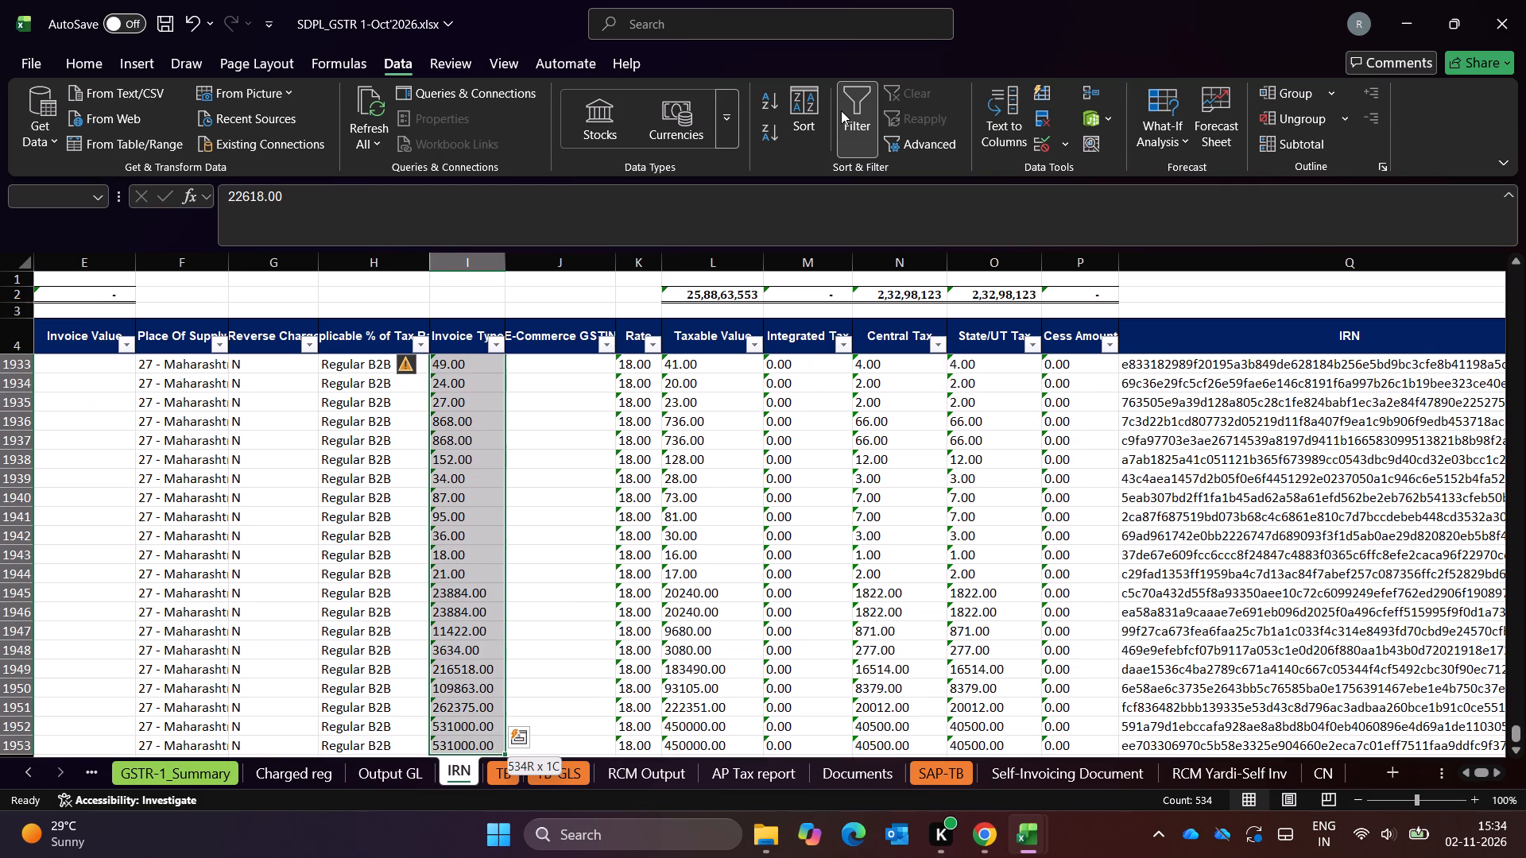
key(shift+Down)
key(shift+Up)
key(ctrl+x)
key(Up)
key(Up)
key(Down)
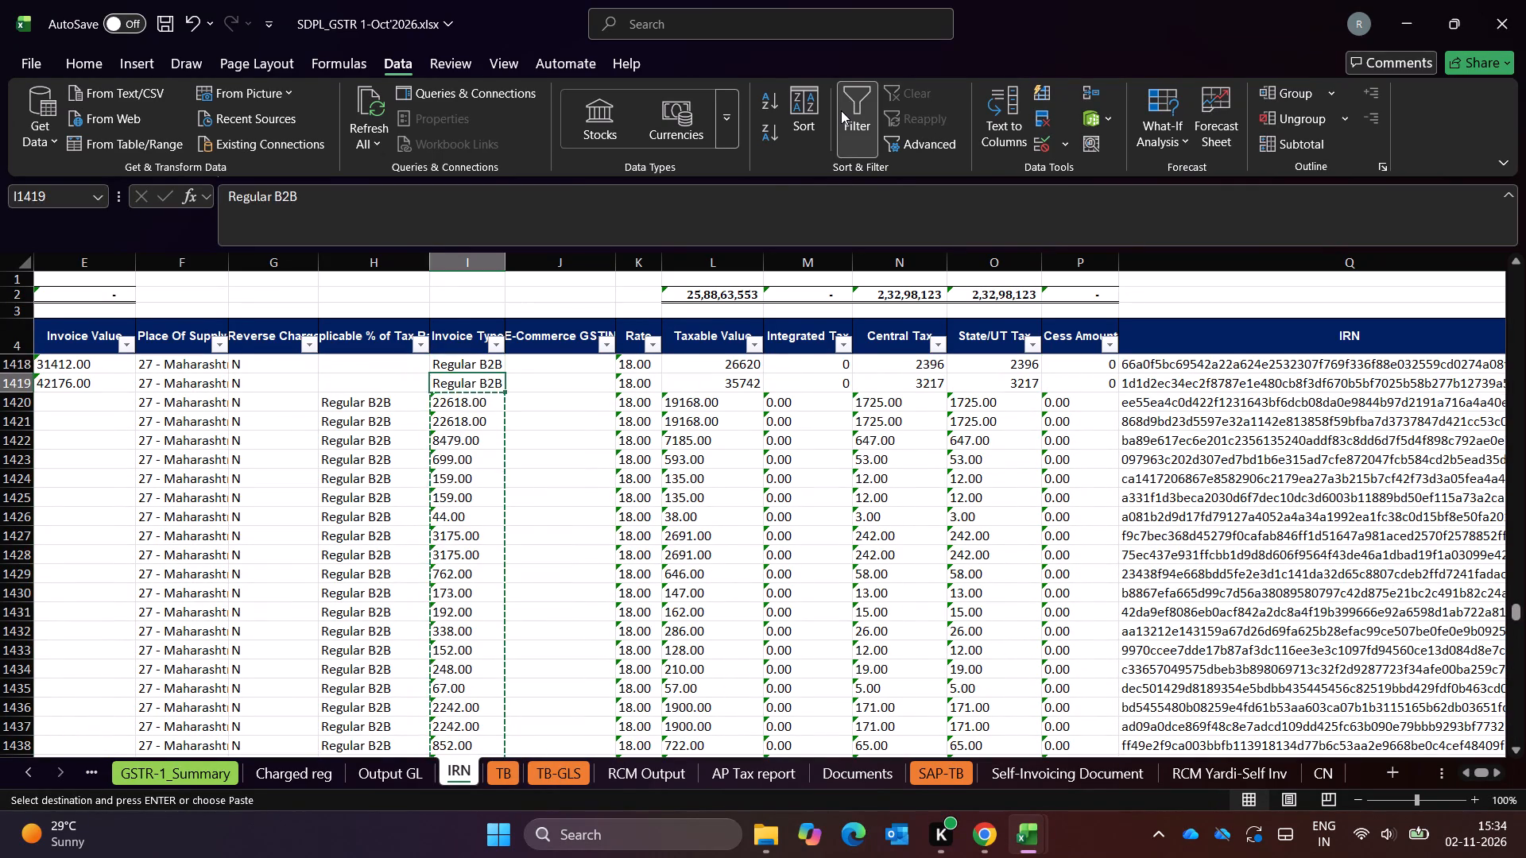
key(Left)
key(Left)
key(Left)
key(Left)
key(Down)
key(ctrl+v)
Move the Regular B2B supply types of the credit notes from column H to the Invoice Type column, starting at I1420.
key(Right)
key(Right)
key(Right)
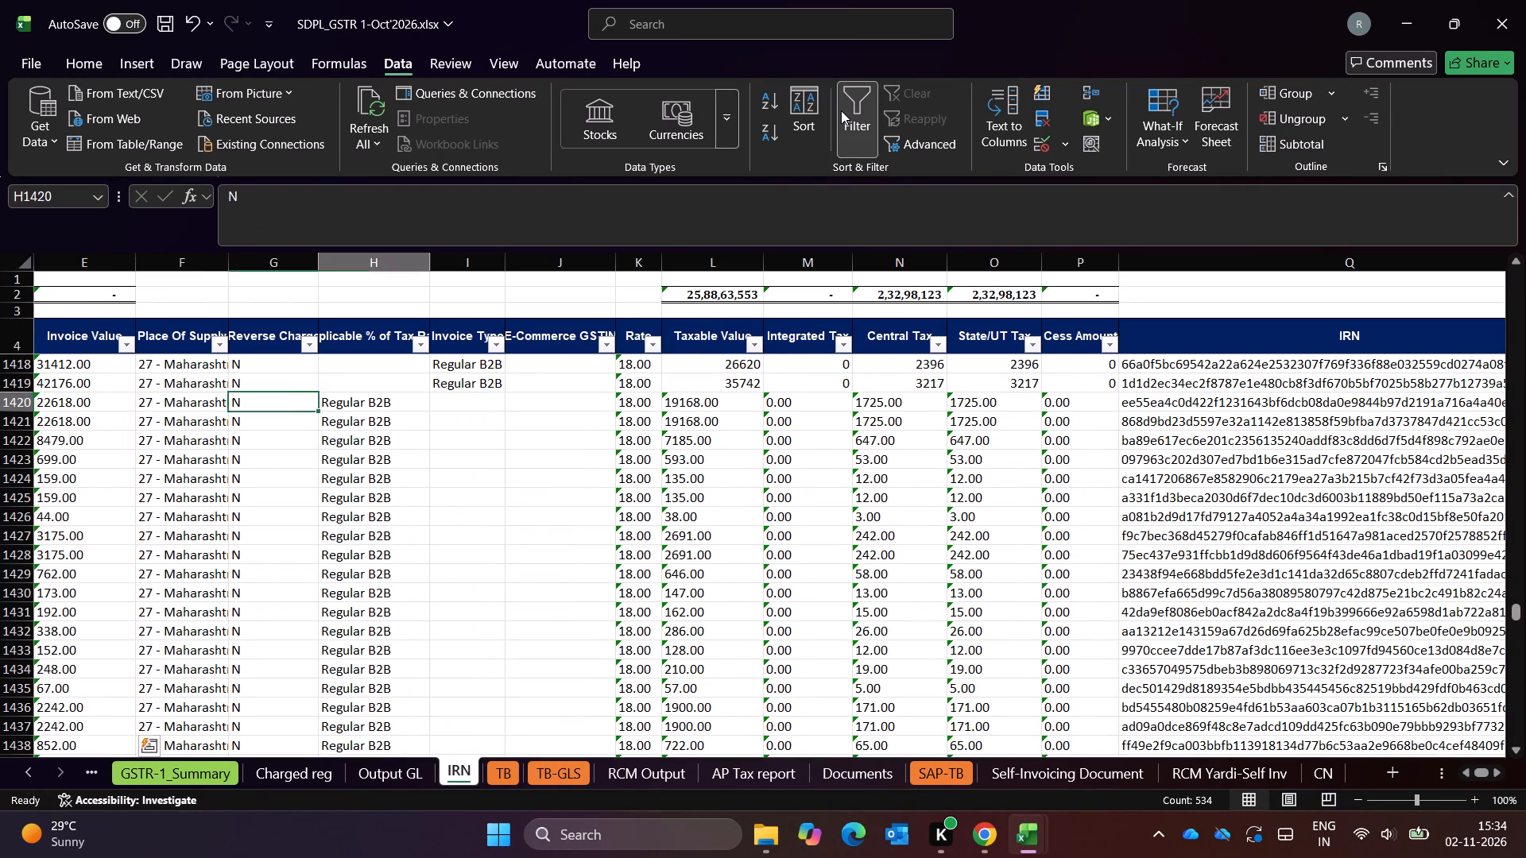
key(ctrl+shift+Down)
key(ctrl+x)
key(Up)
key(Down)
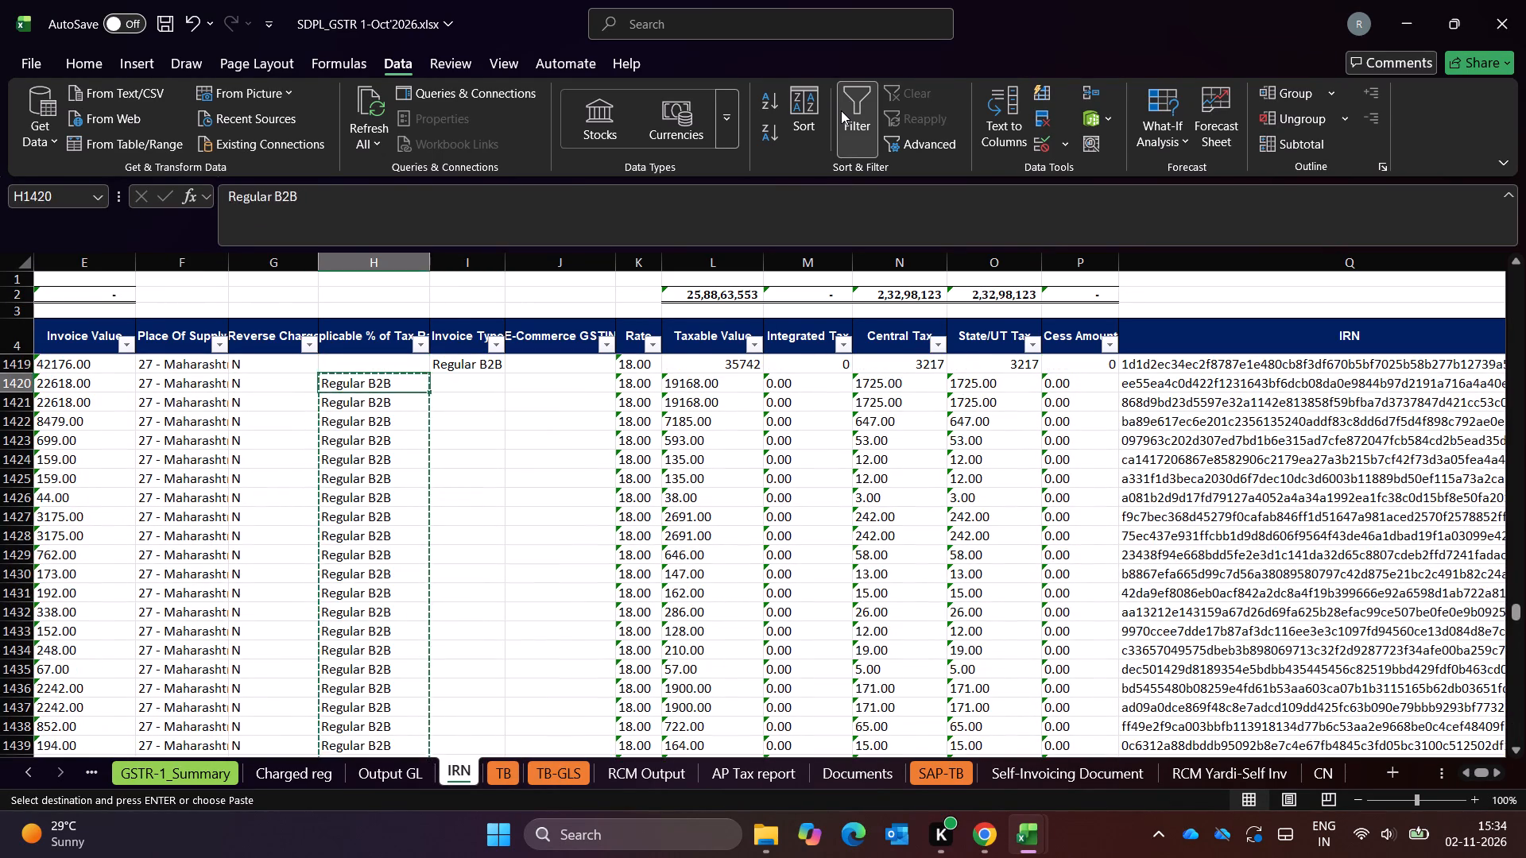
key(Right)
key(ctrl+v)
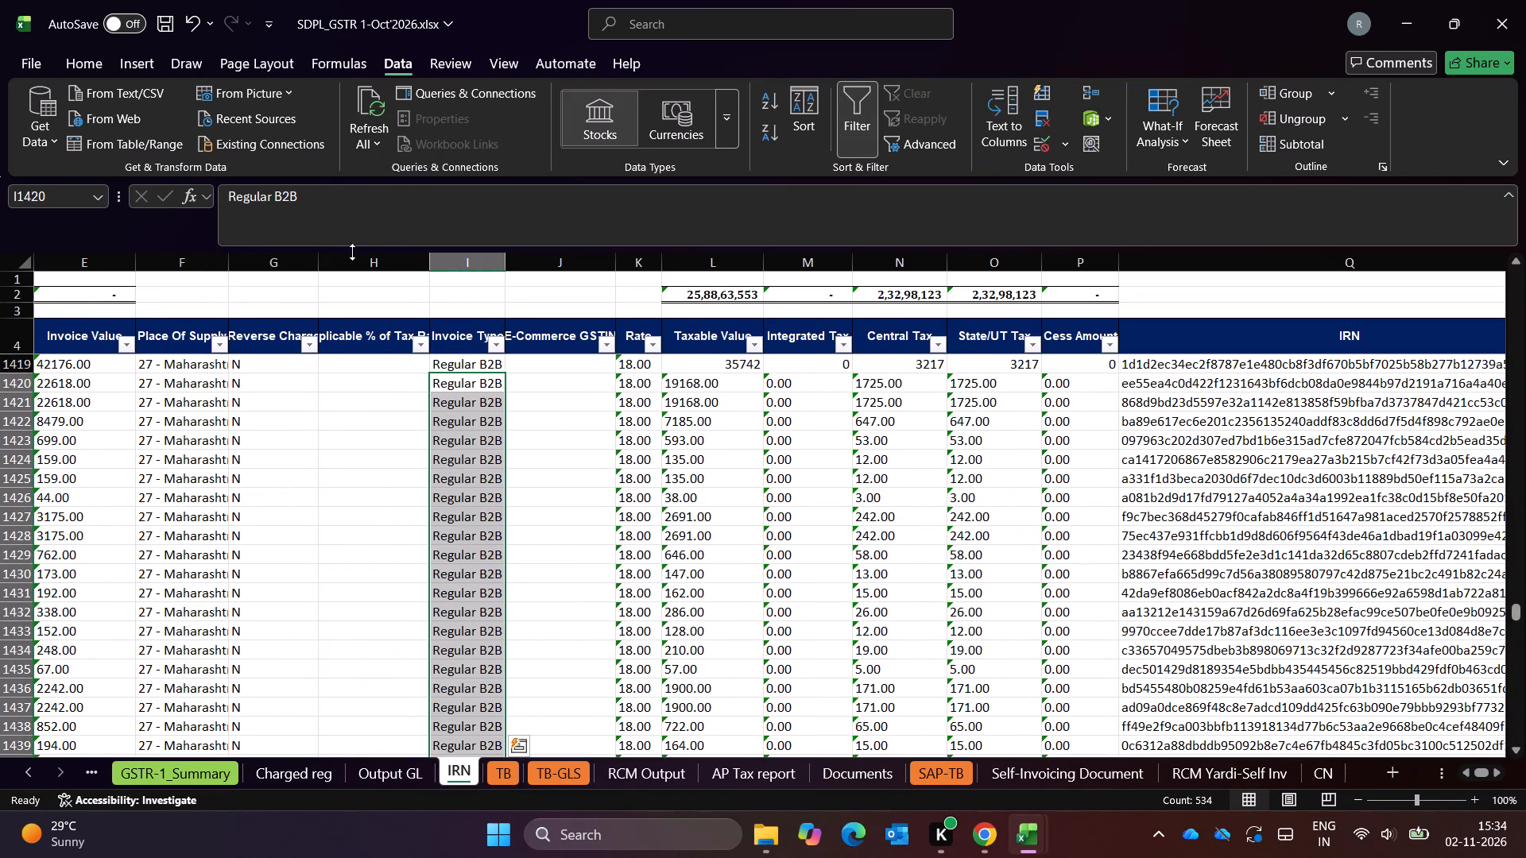
Change the invoice type in I1420 to Regular B2B-CN and fill it down through all the credit note rows.
click(352, 219)
text(-CN)
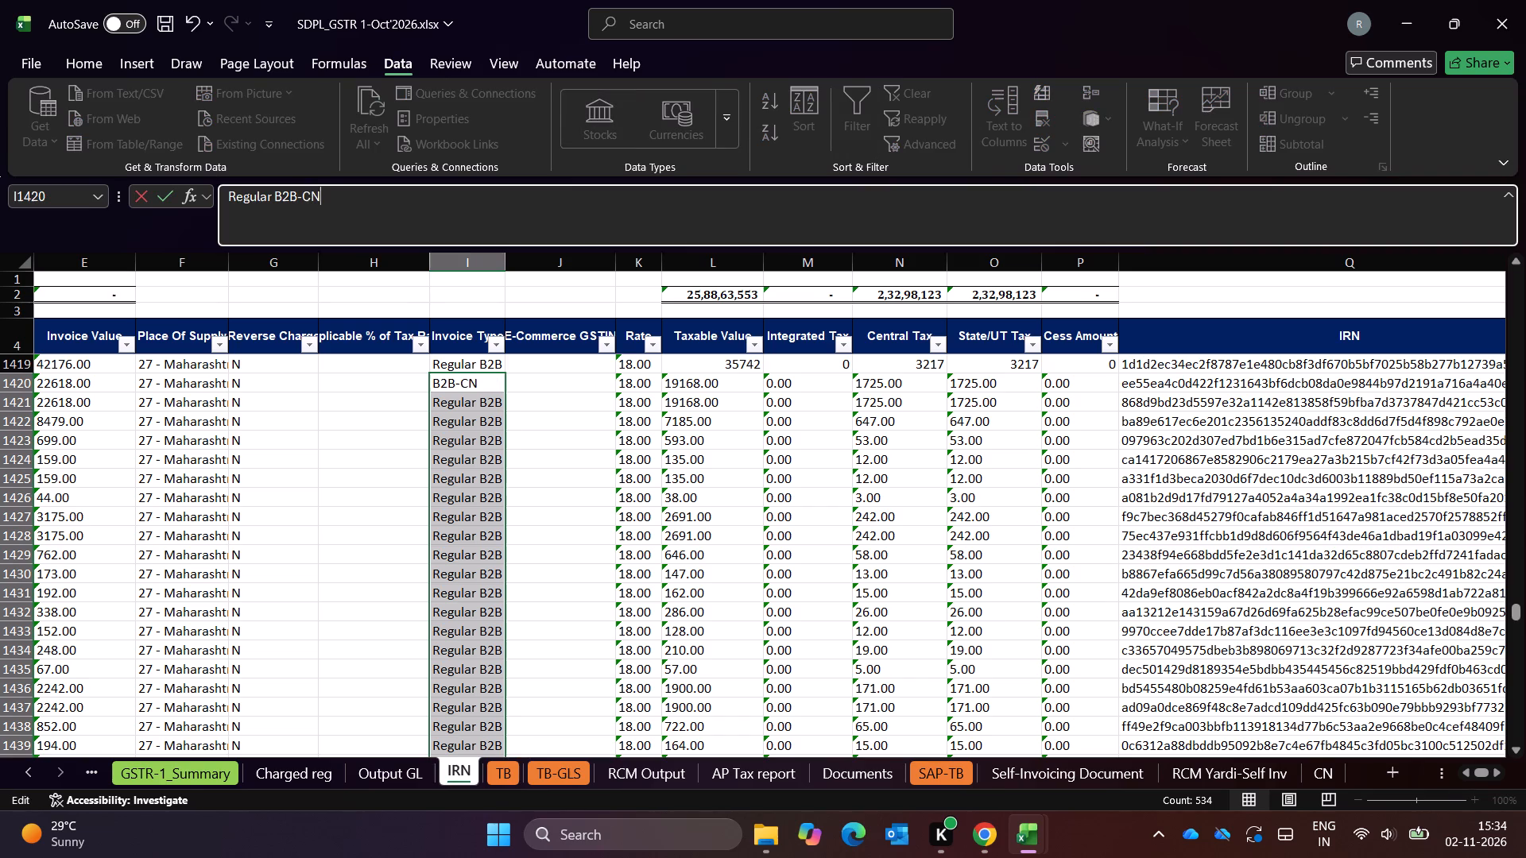
key(Return)
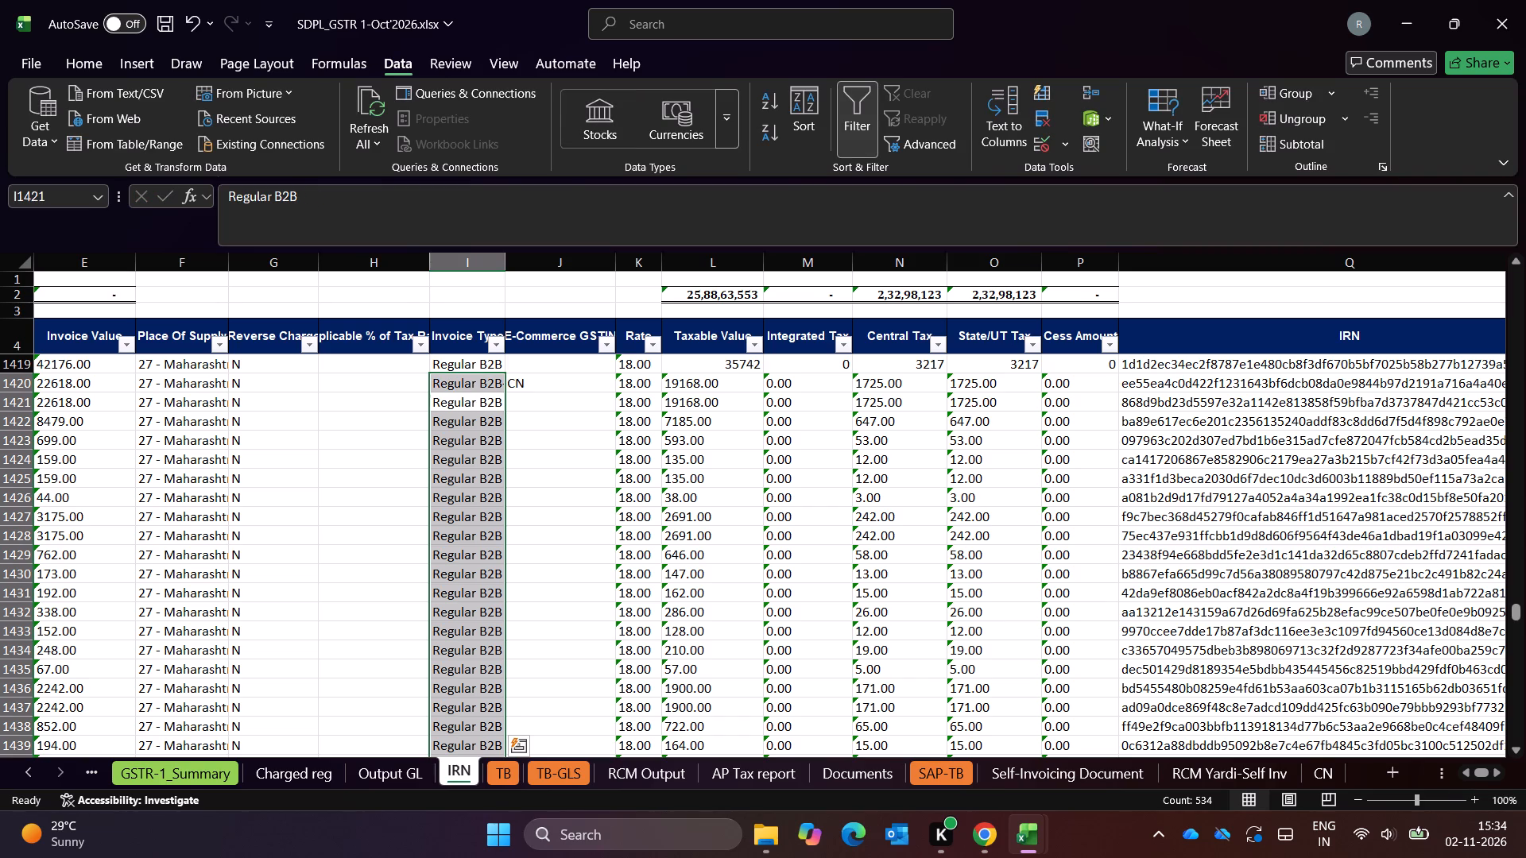
key(ctrl+d)
key(Up)
key(Up)
key(Down)
key(Down)
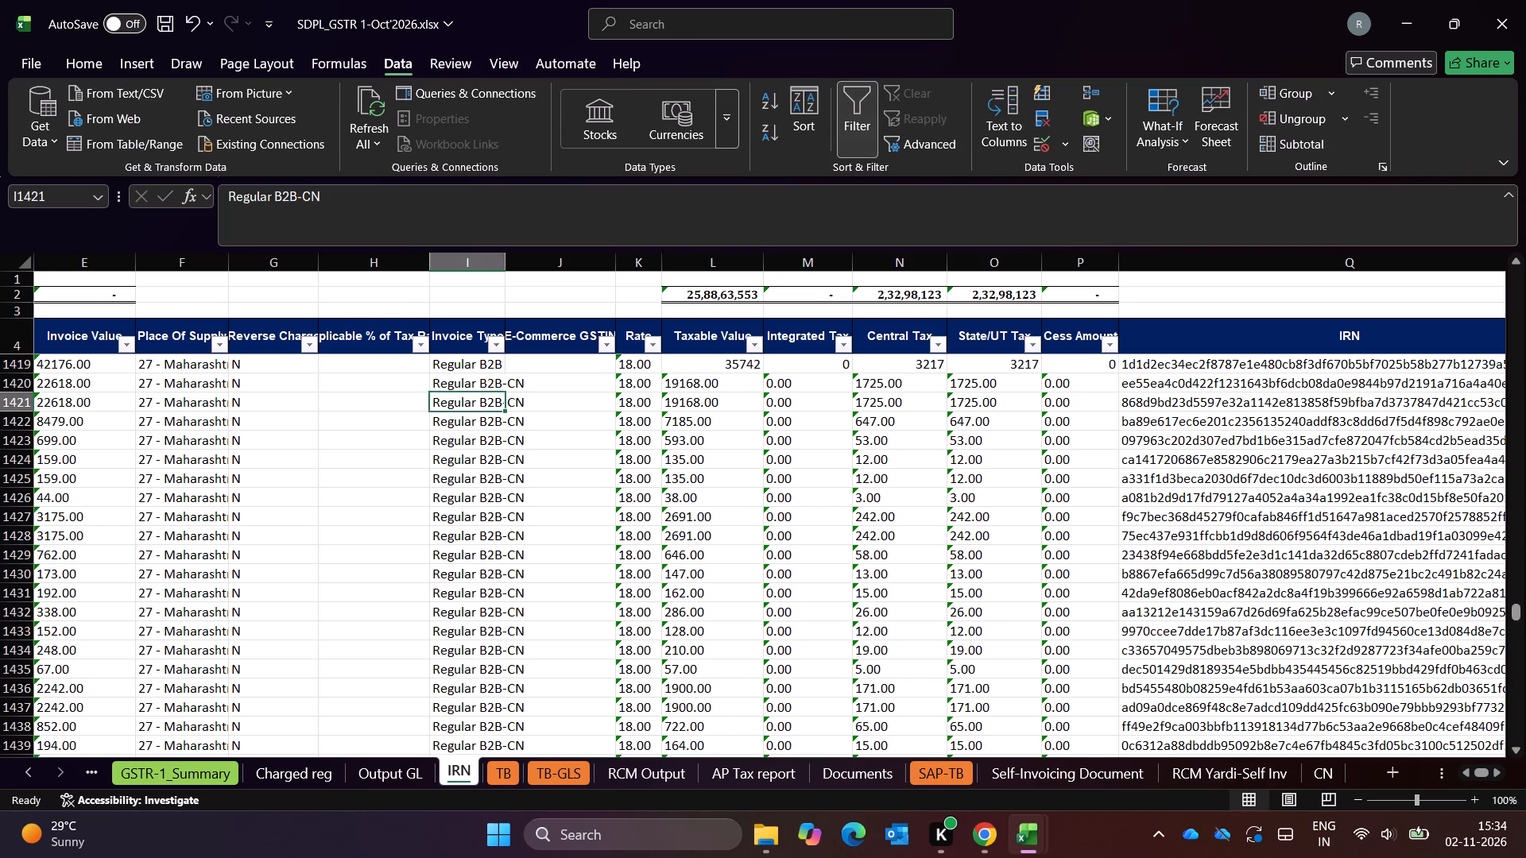
Enter the helper value -1 in cell Q2, above the IRN column header.
key(Right)
key(Right)
key(Right)
key(Up)
key(Up)
key(Up)
key(Up)
key(Down)
key(Down)
key(Down)
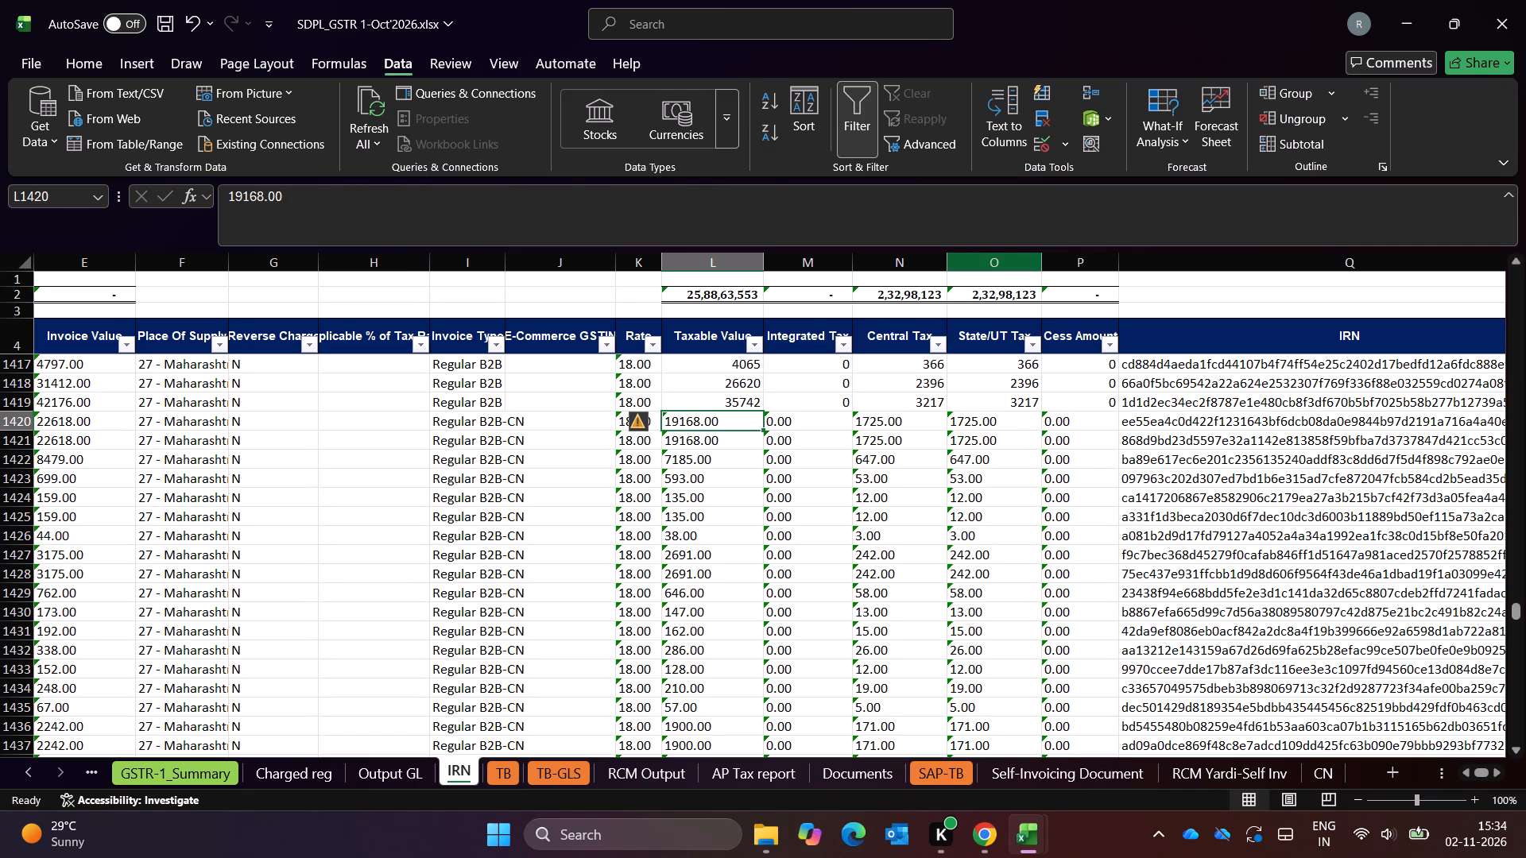
click(1163, 288)
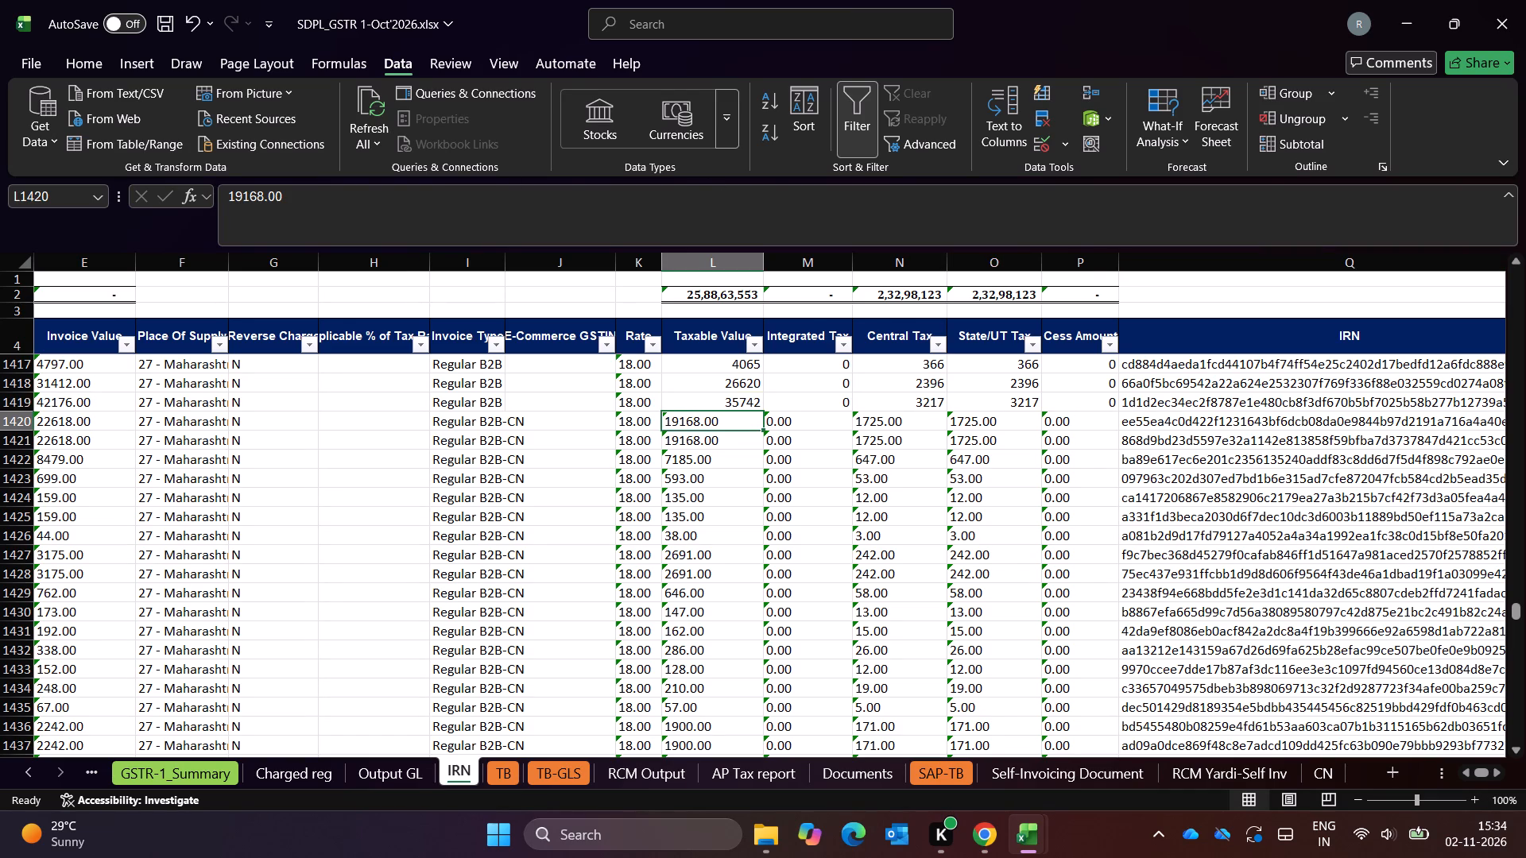
text(-1)
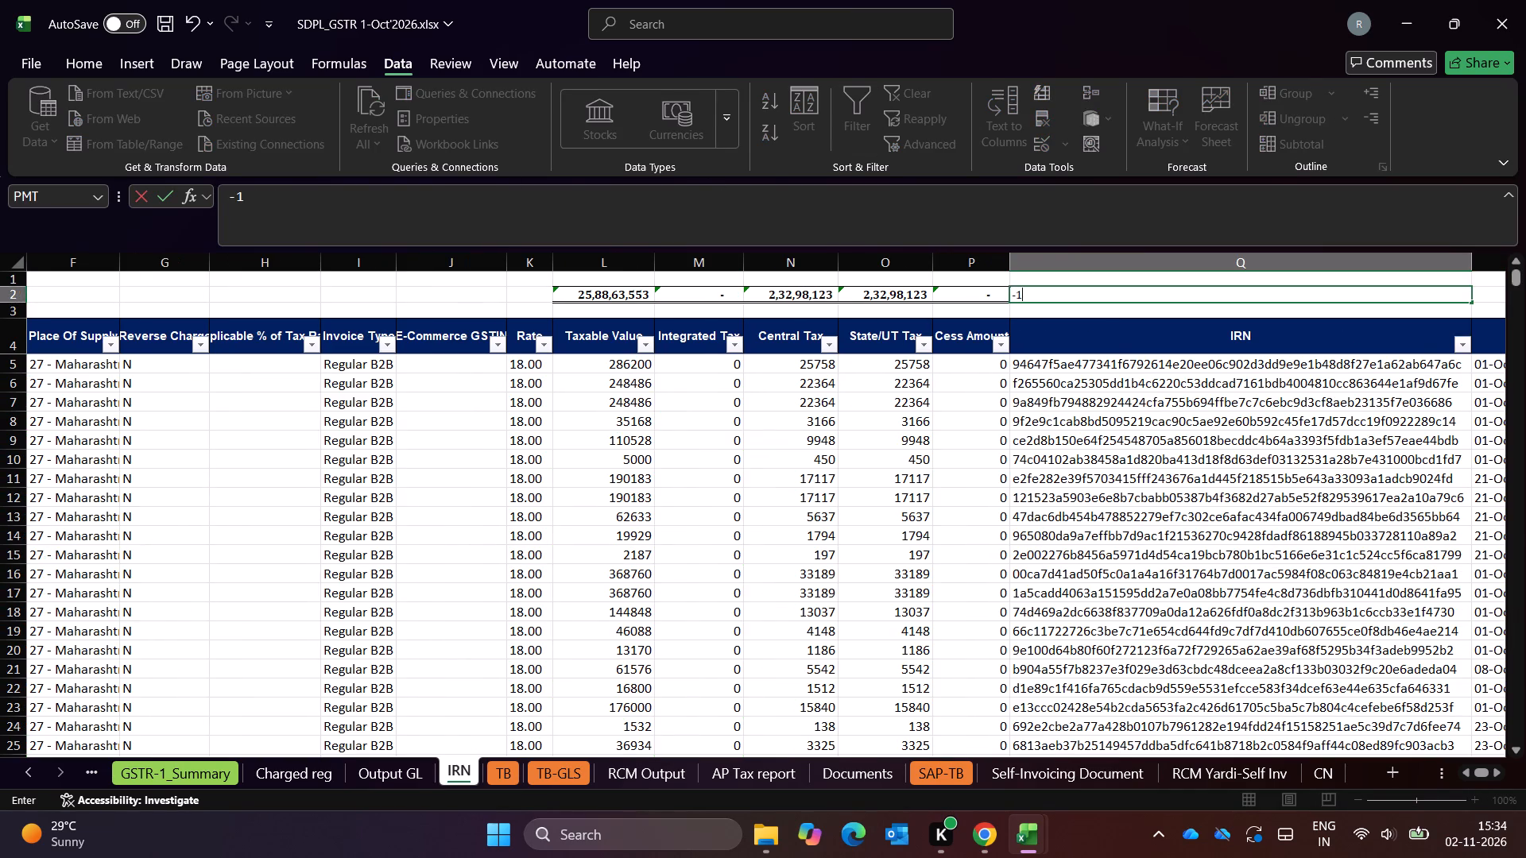
key(Return)
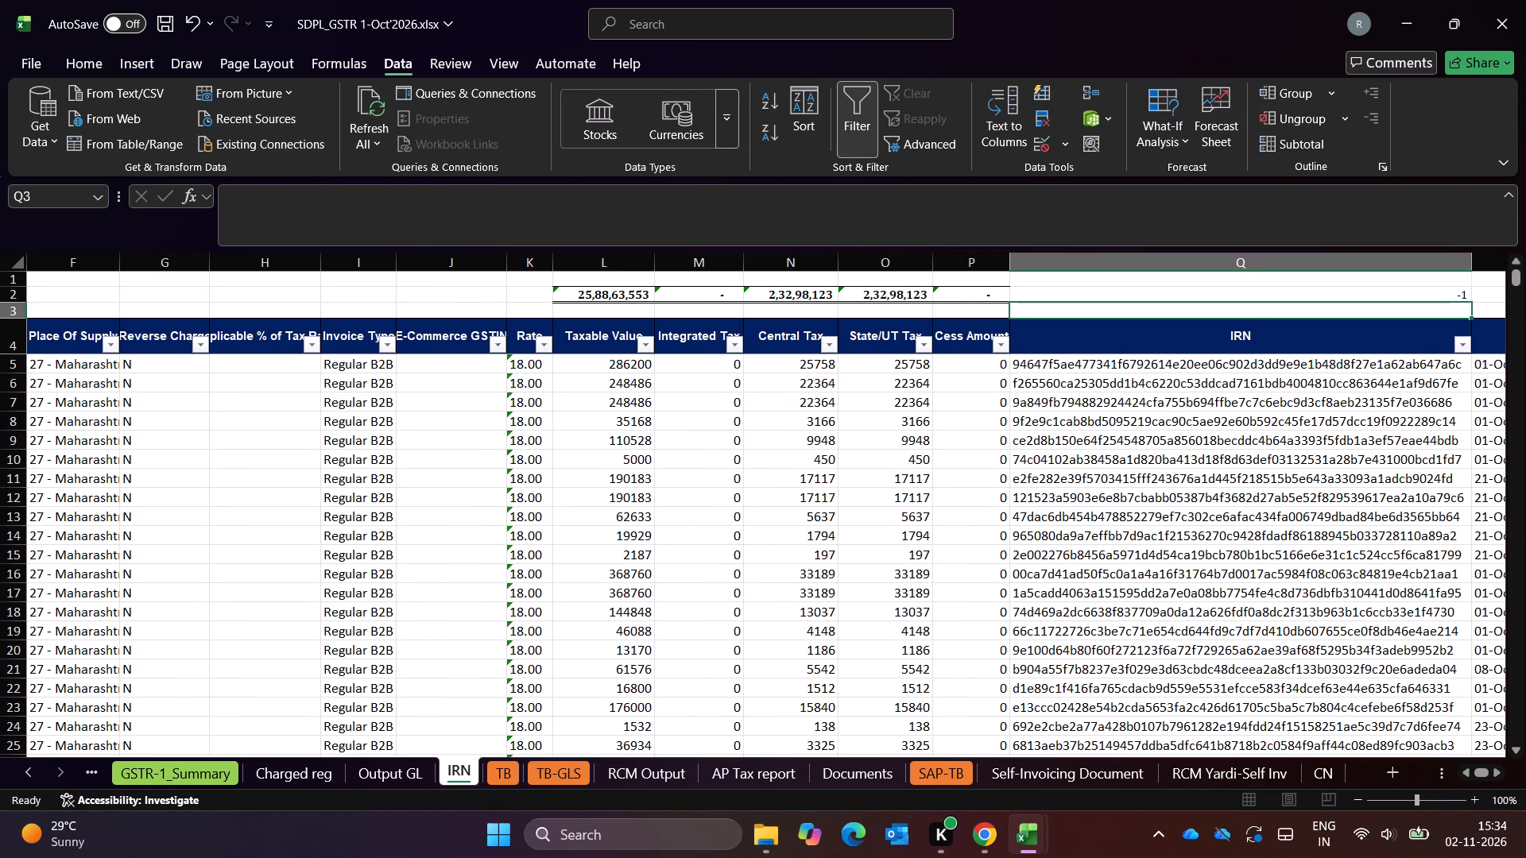
Review the Invoice Type entries of the credit note rows on the IRN sheet, from the bottom of the data upward.
scroll(645, 611, down, 3)
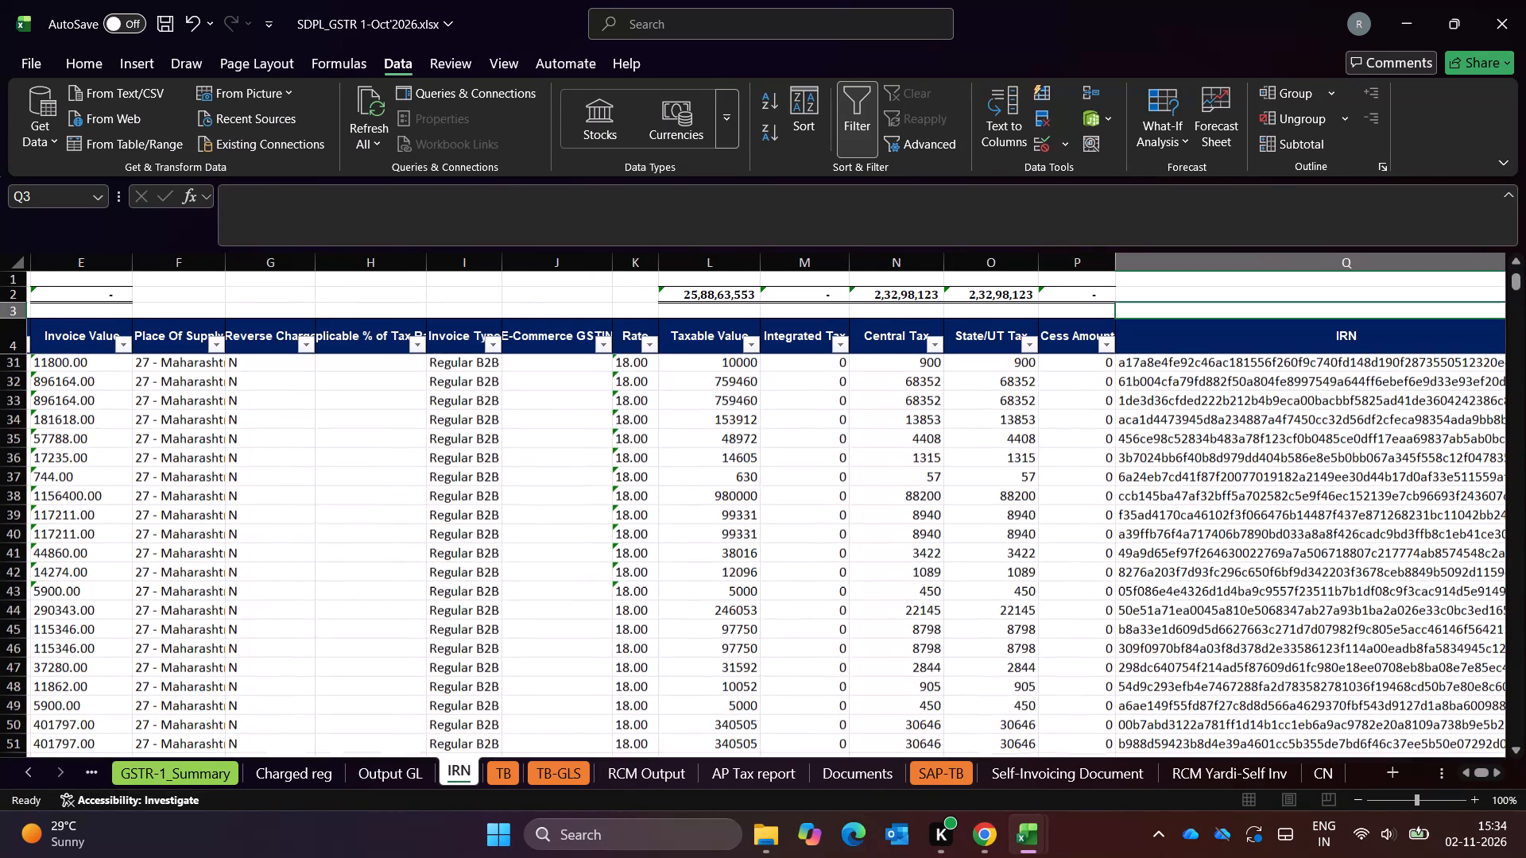
click(447, 619)
key(Down)
key(ctrl+Down)
key(Up)
key(Up)
key(Up)
key(Up)
key(Up)
key(Up)
key(Up)
key(Up)
key(Up)
key(Up)
key(Up)
key(Up)
key(Up)
key(Up)
key(Up)
key(Up)
key(Up)
key(Up)
key(Up)
key(Up)
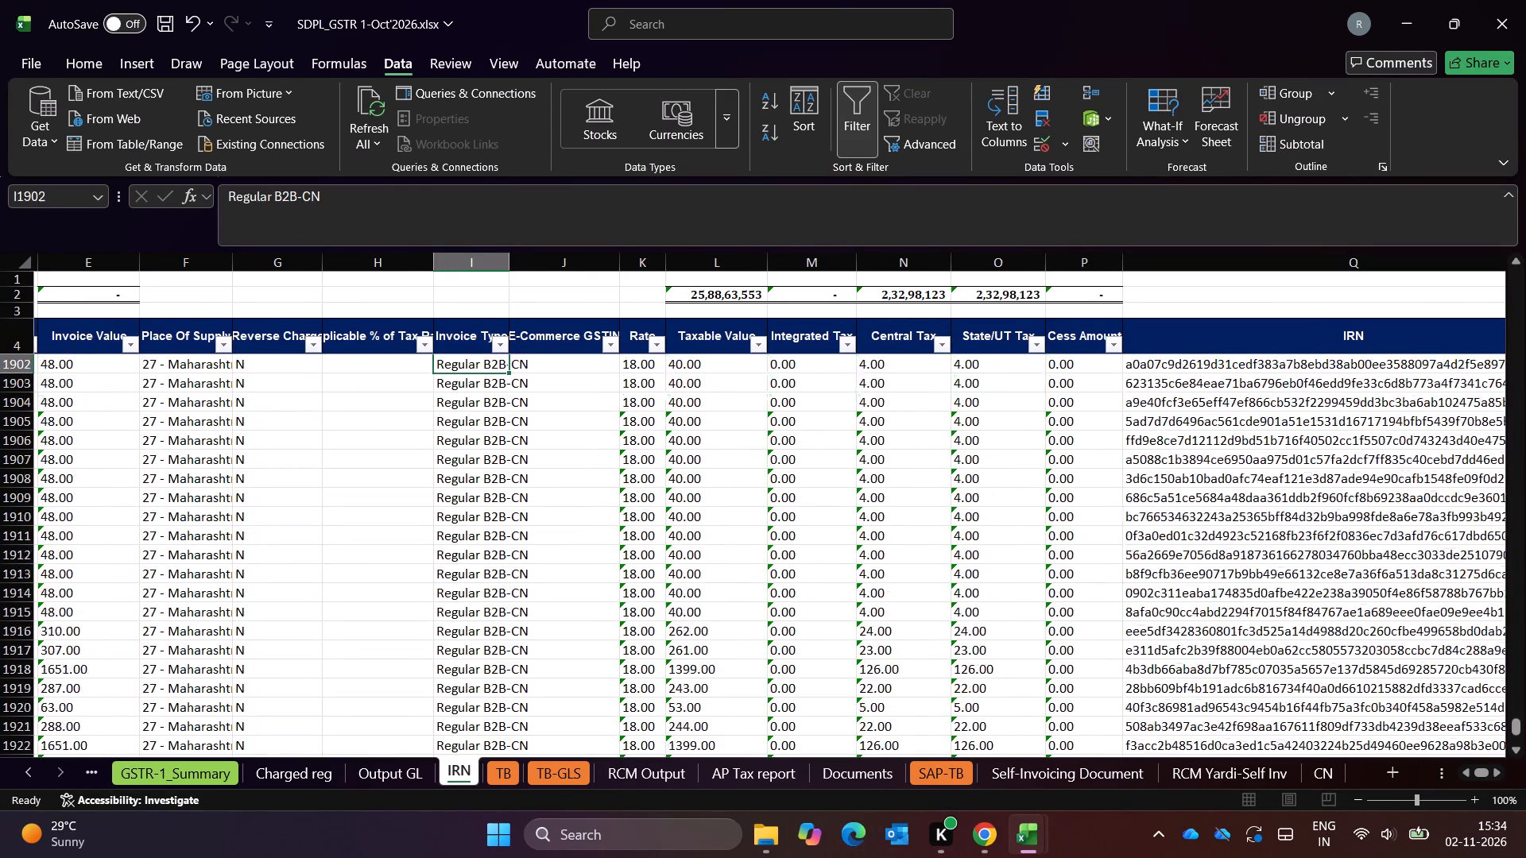
key(Up)
key(Up)
key(Up)
key(Up)
key(Up)
key(Up)
key(Up)
key(Up)
key(Up)
key(Up)
key(Up)
key(Up)
key(Up)
key(Up)
key(Up)
key(Up)
key(Up)
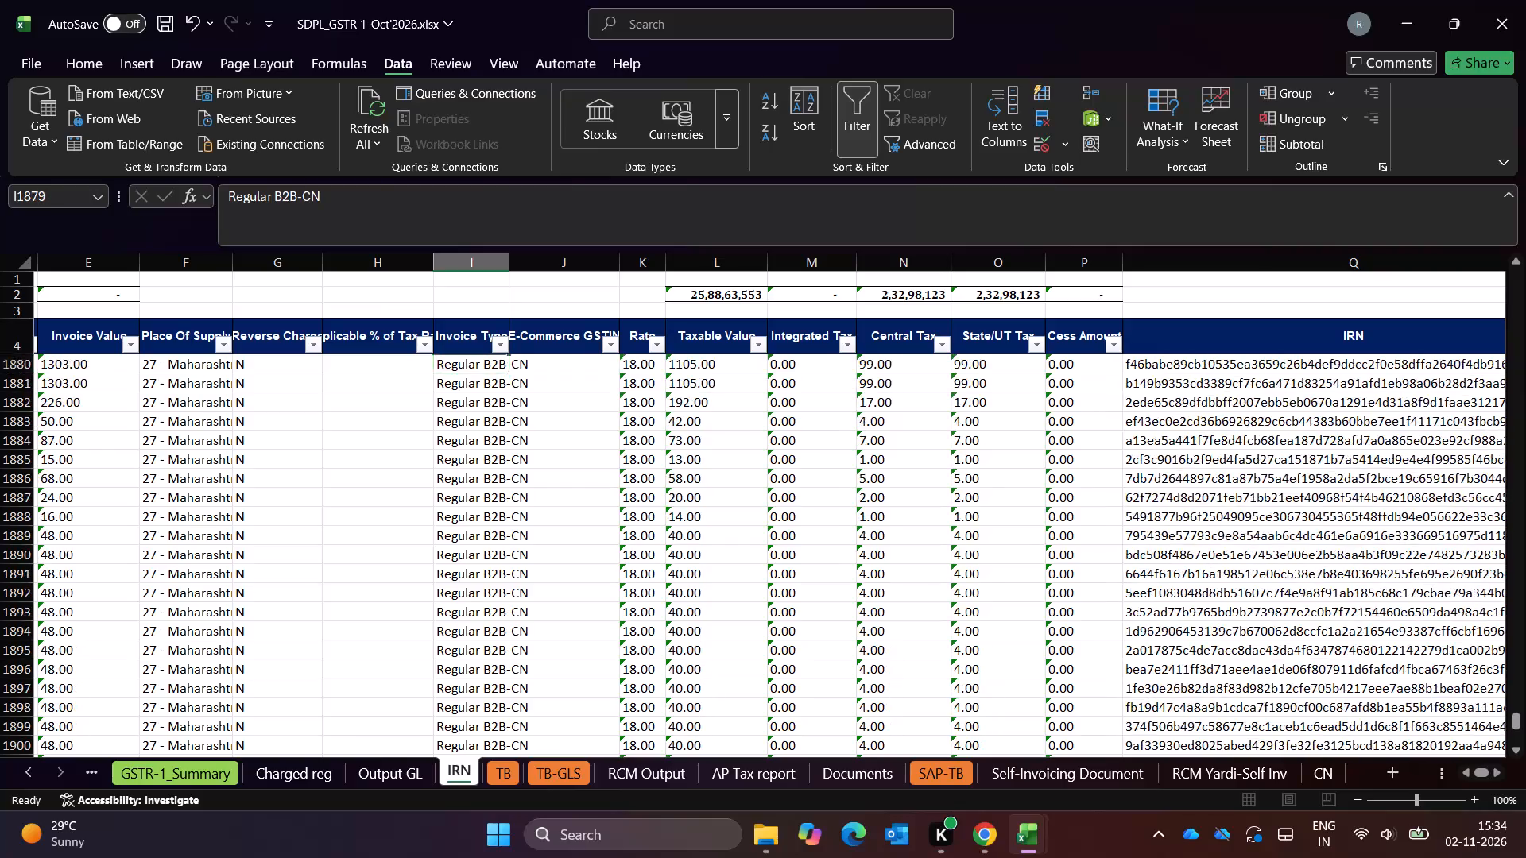
key(Up)
key(Up)
key(Up)
key(Up)
key(Up)
key(Up)
key(Up)
key(Up)
key(Up)
key(Up)
key(Up)
key(Up)
key(Up)
key(Up)
key(Up)
key(Up)
key(Up)
key(Up)
key(Up)
key(Up)
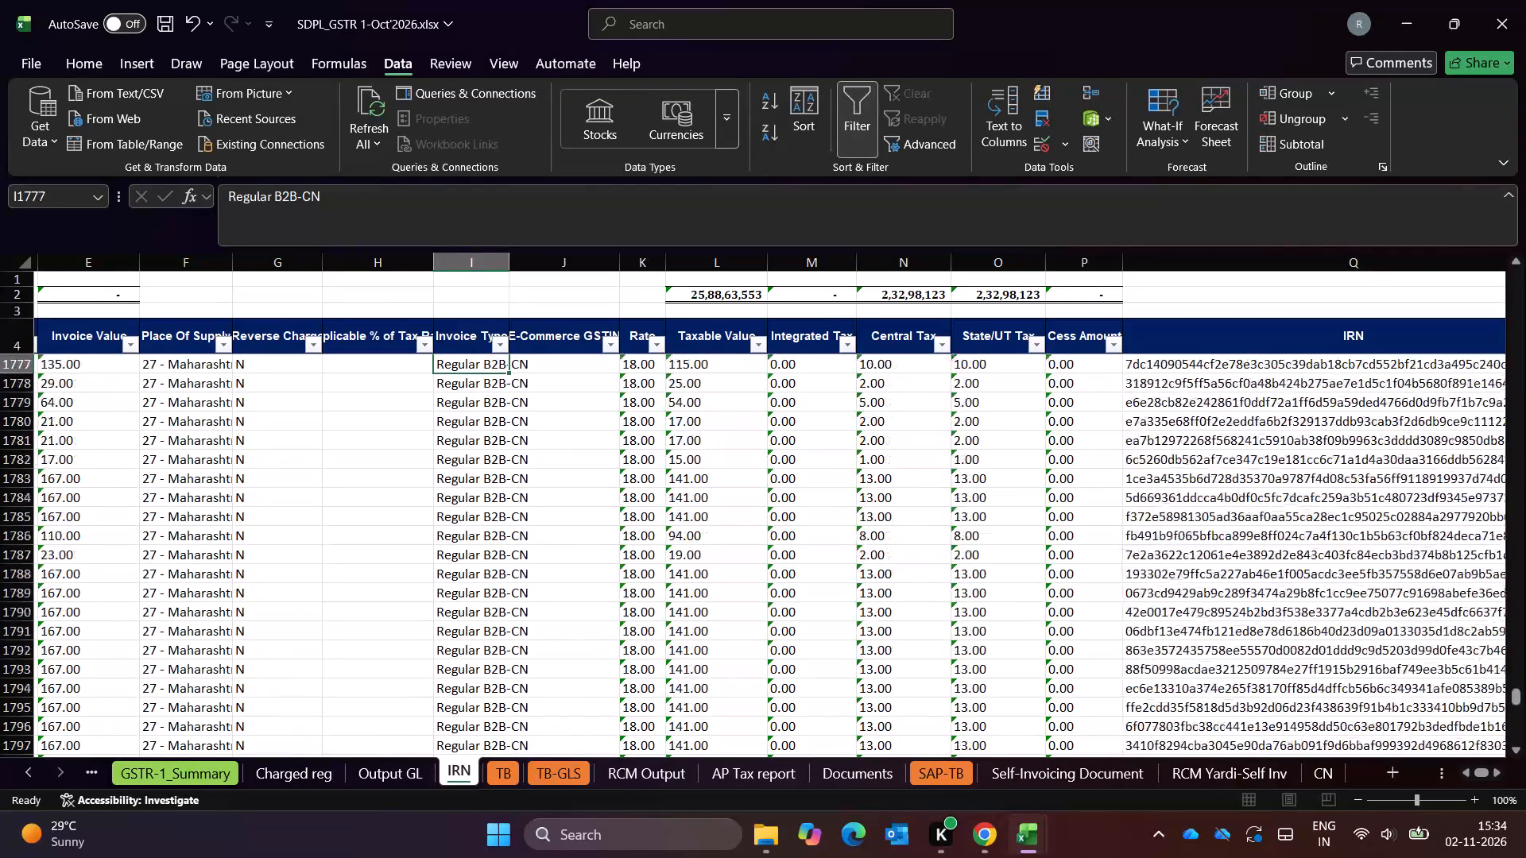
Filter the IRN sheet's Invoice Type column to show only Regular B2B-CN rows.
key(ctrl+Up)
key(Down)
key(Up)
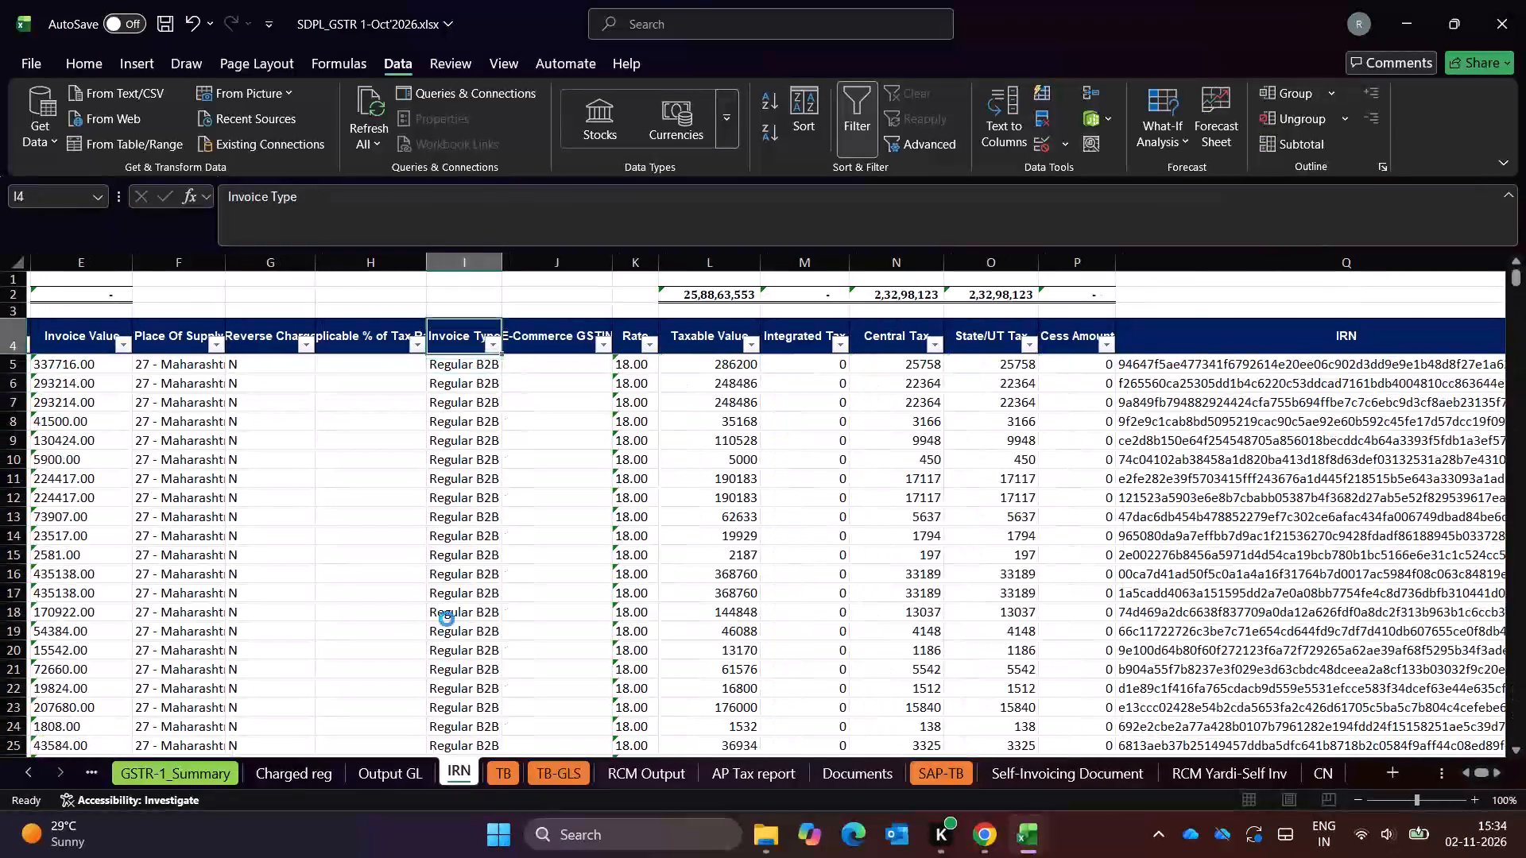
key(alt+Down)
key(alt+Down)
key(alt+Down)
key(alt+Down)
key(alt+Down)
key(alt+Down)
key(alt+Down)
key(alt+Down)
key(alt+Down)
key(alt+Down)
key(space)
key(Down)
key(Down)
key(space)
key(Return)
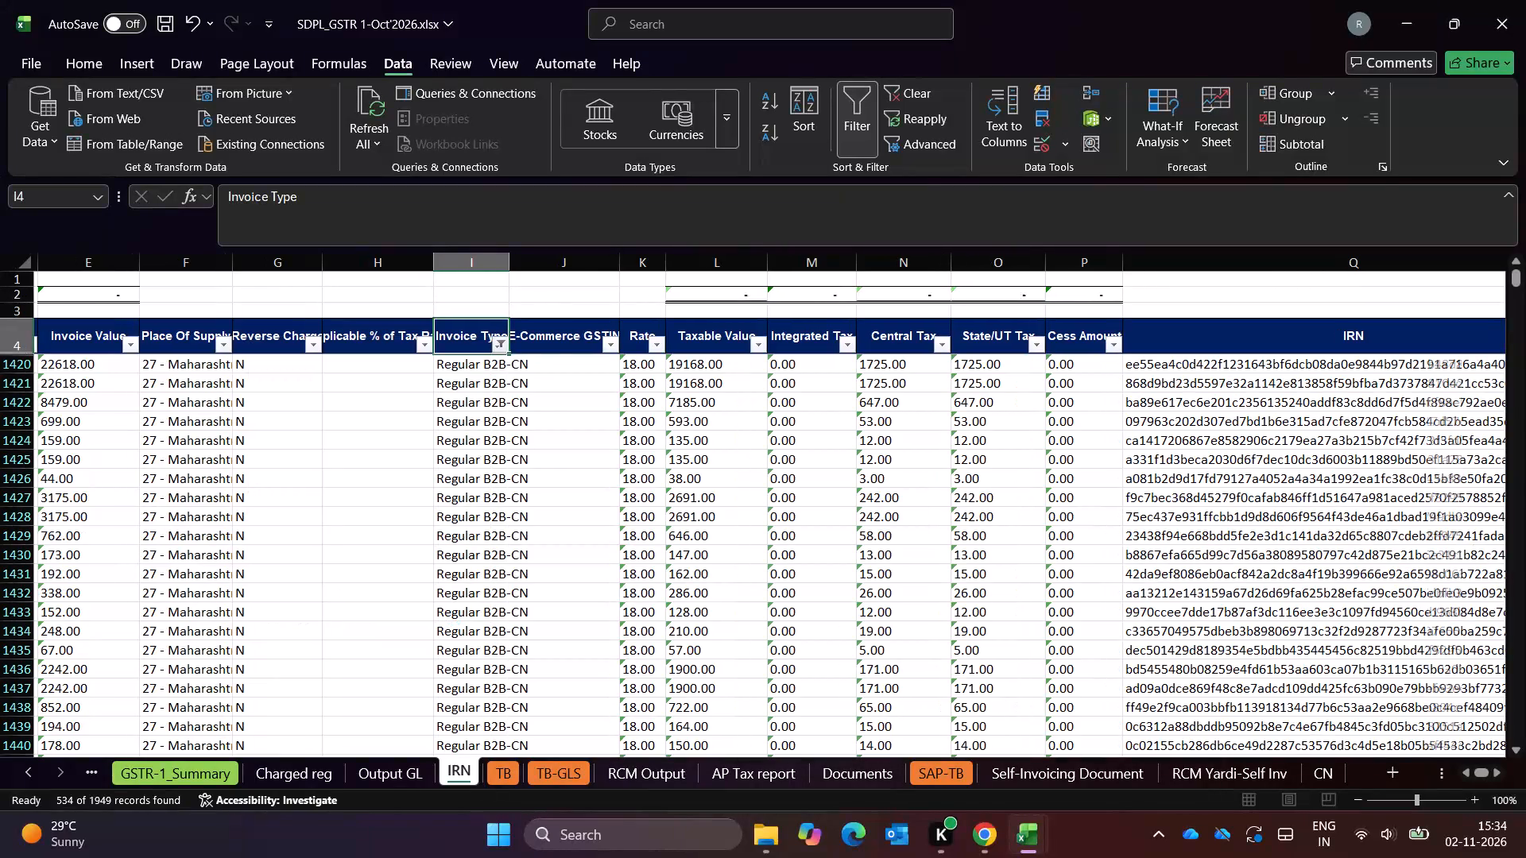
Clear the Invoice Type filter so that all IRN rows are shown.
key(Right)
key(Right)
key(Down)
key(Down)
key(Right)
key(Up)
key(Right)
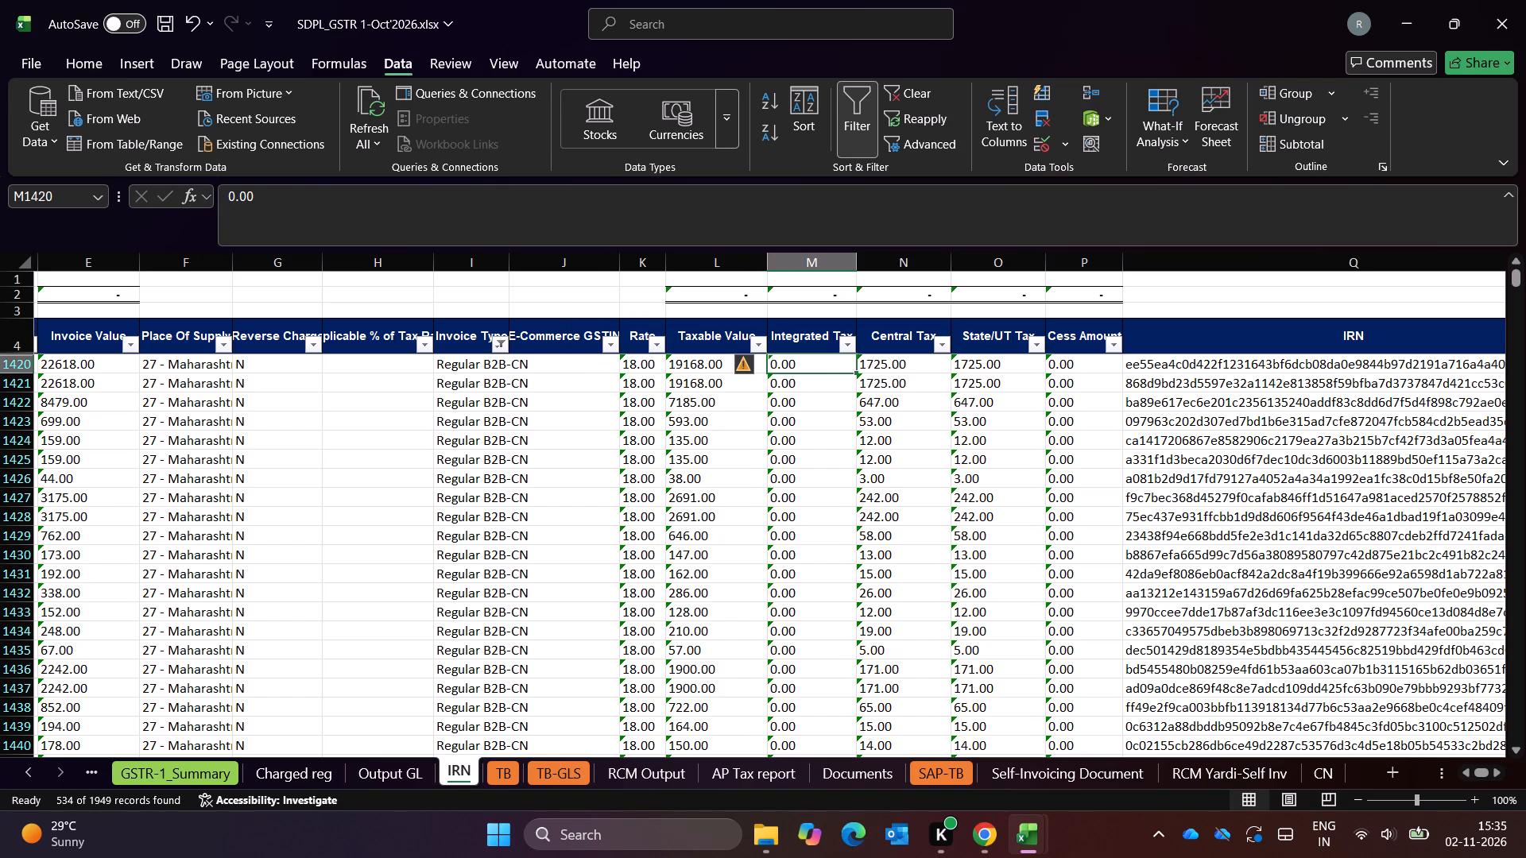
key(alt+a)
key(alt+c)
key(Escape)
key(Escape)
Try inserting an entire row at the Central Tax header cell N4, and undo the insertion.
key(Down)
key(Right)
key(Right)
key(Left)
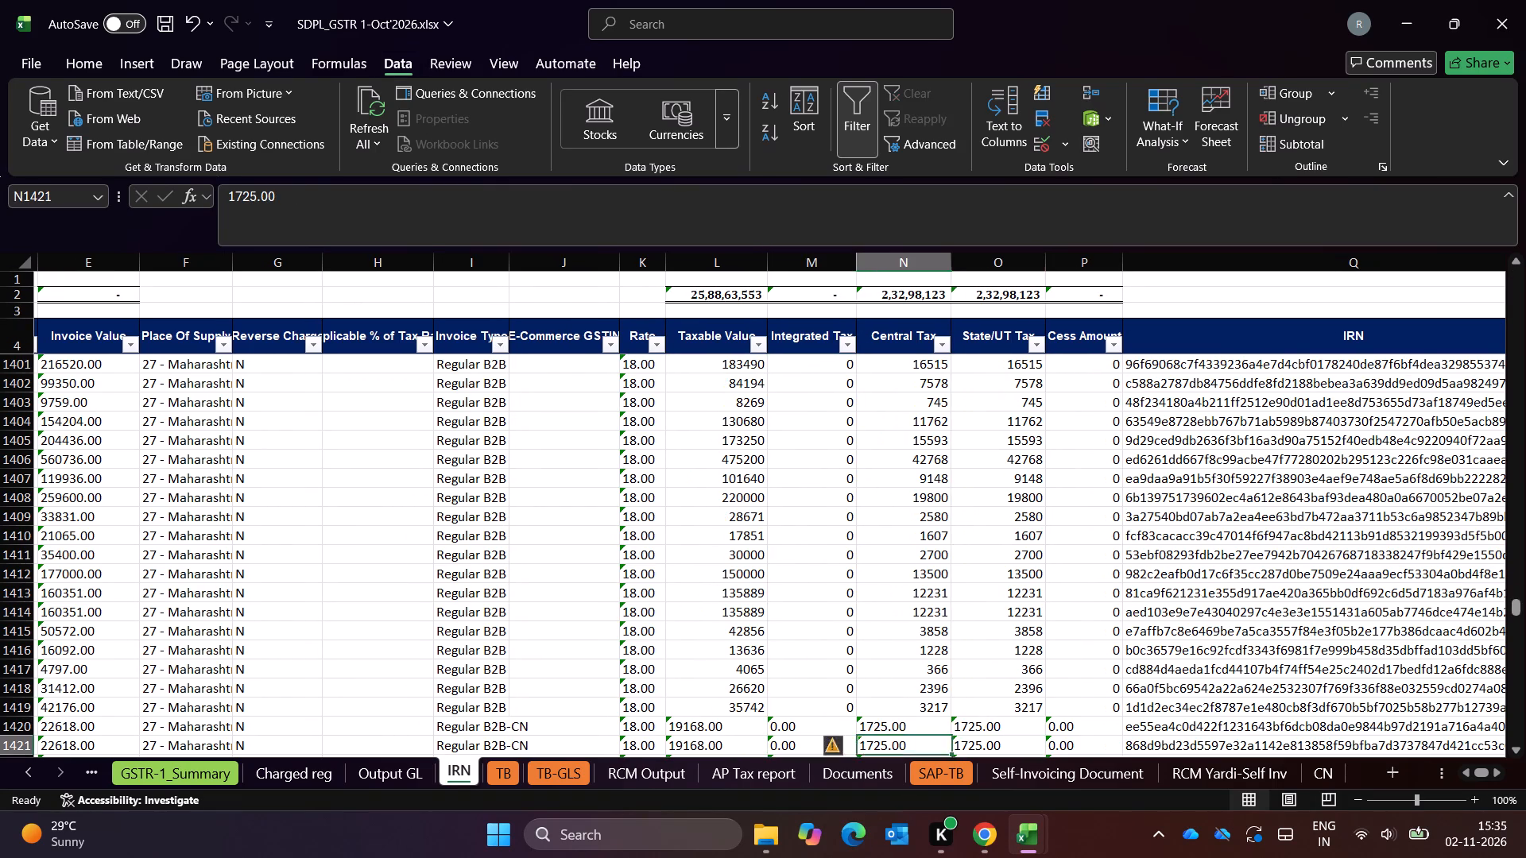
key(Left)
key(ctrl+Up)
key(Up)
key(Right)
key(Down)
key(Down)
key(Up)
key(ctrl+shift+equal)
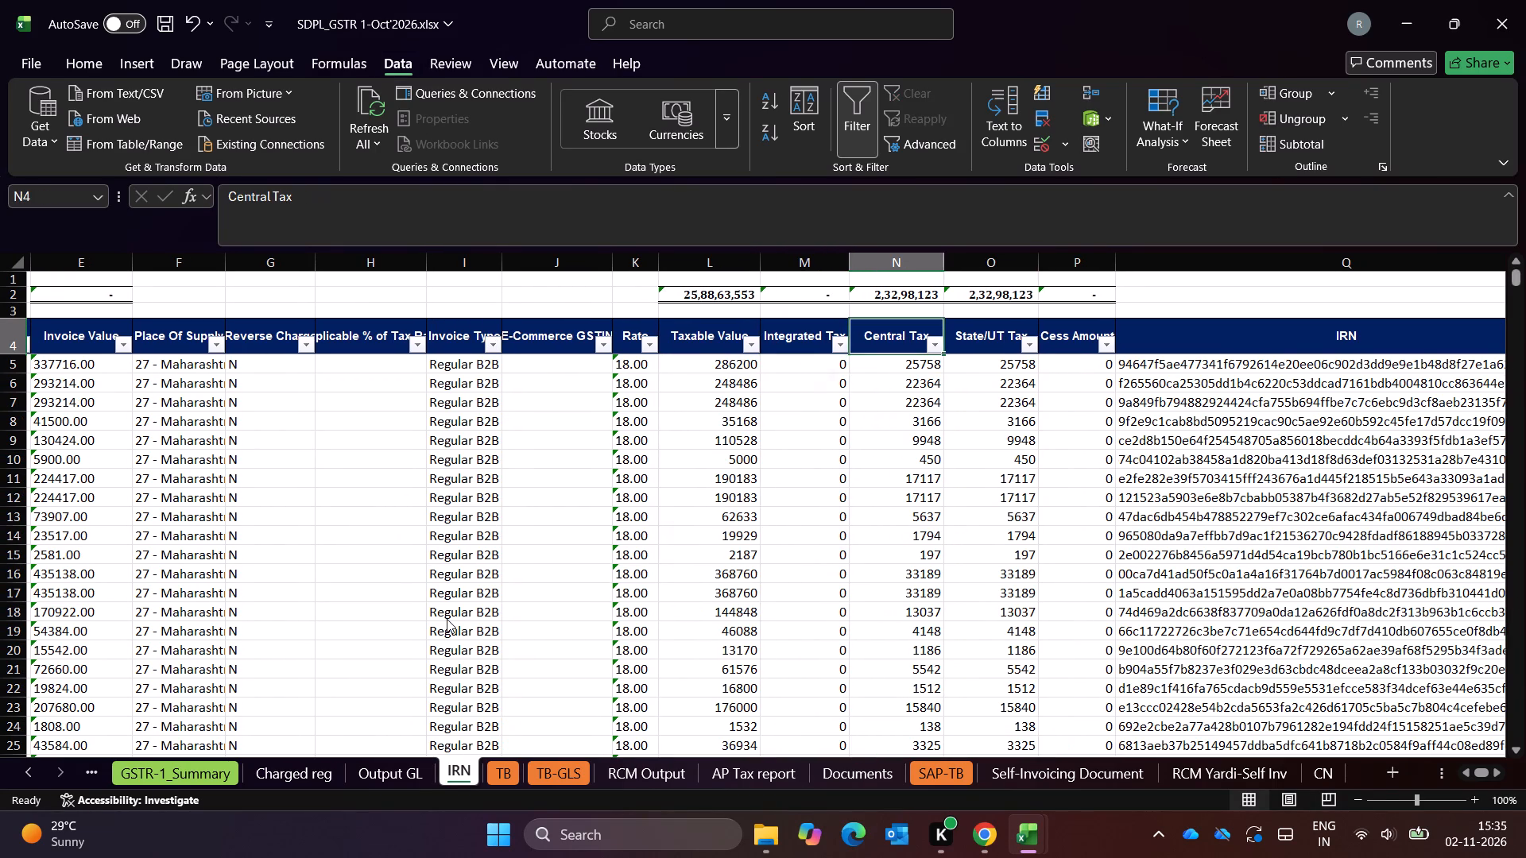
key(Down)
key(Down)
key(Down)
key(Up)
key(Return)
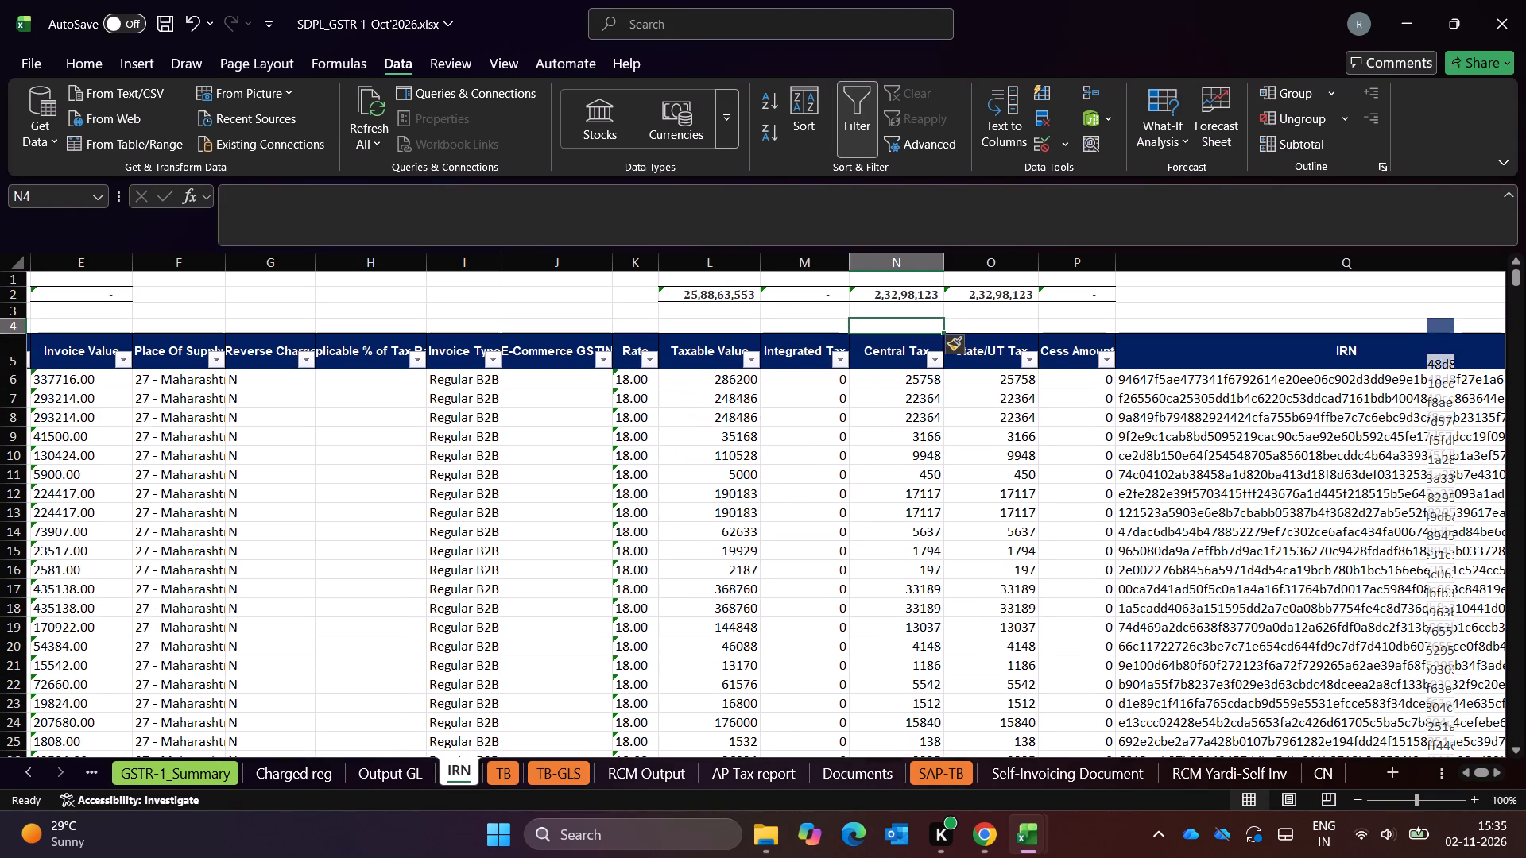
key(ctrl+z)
Insert an entire blank column between the Integrated Tax and Central Tax columns.
key(ctrl+shift+equal)
key(Down)
key(Down)
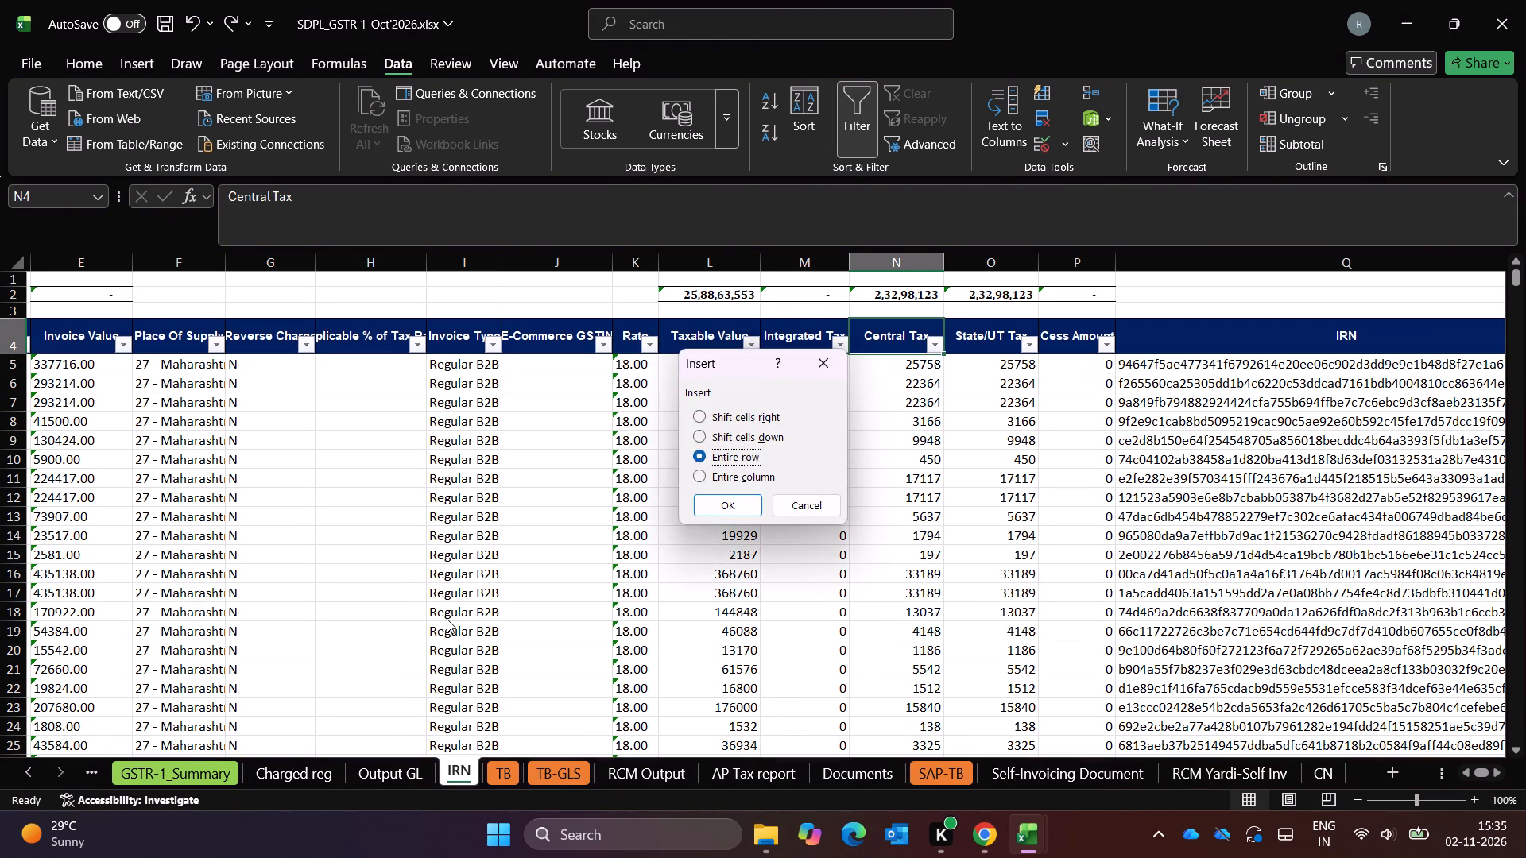
key(Down)
key(Return)
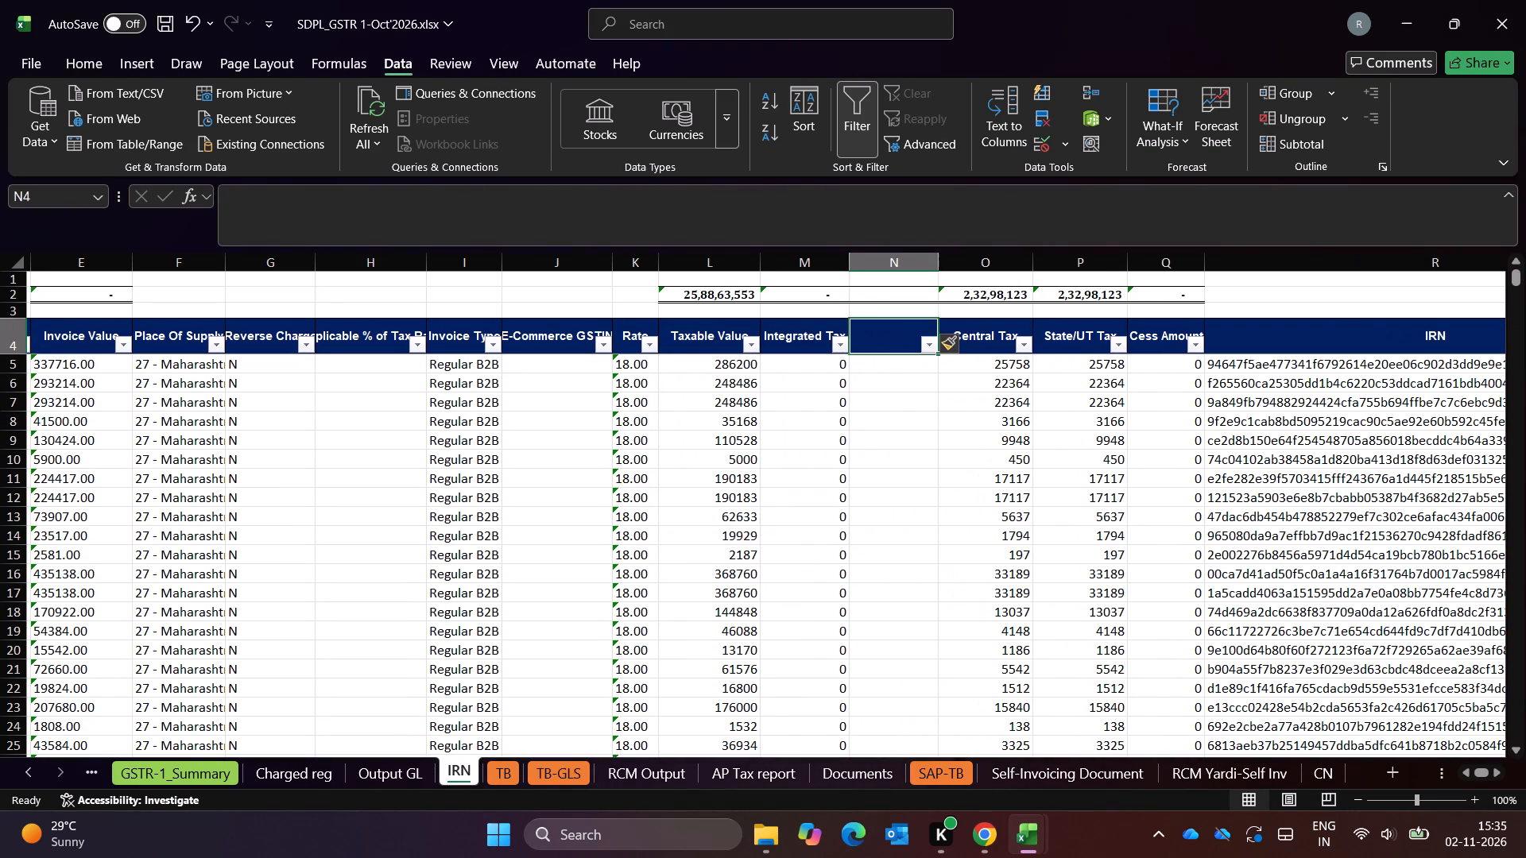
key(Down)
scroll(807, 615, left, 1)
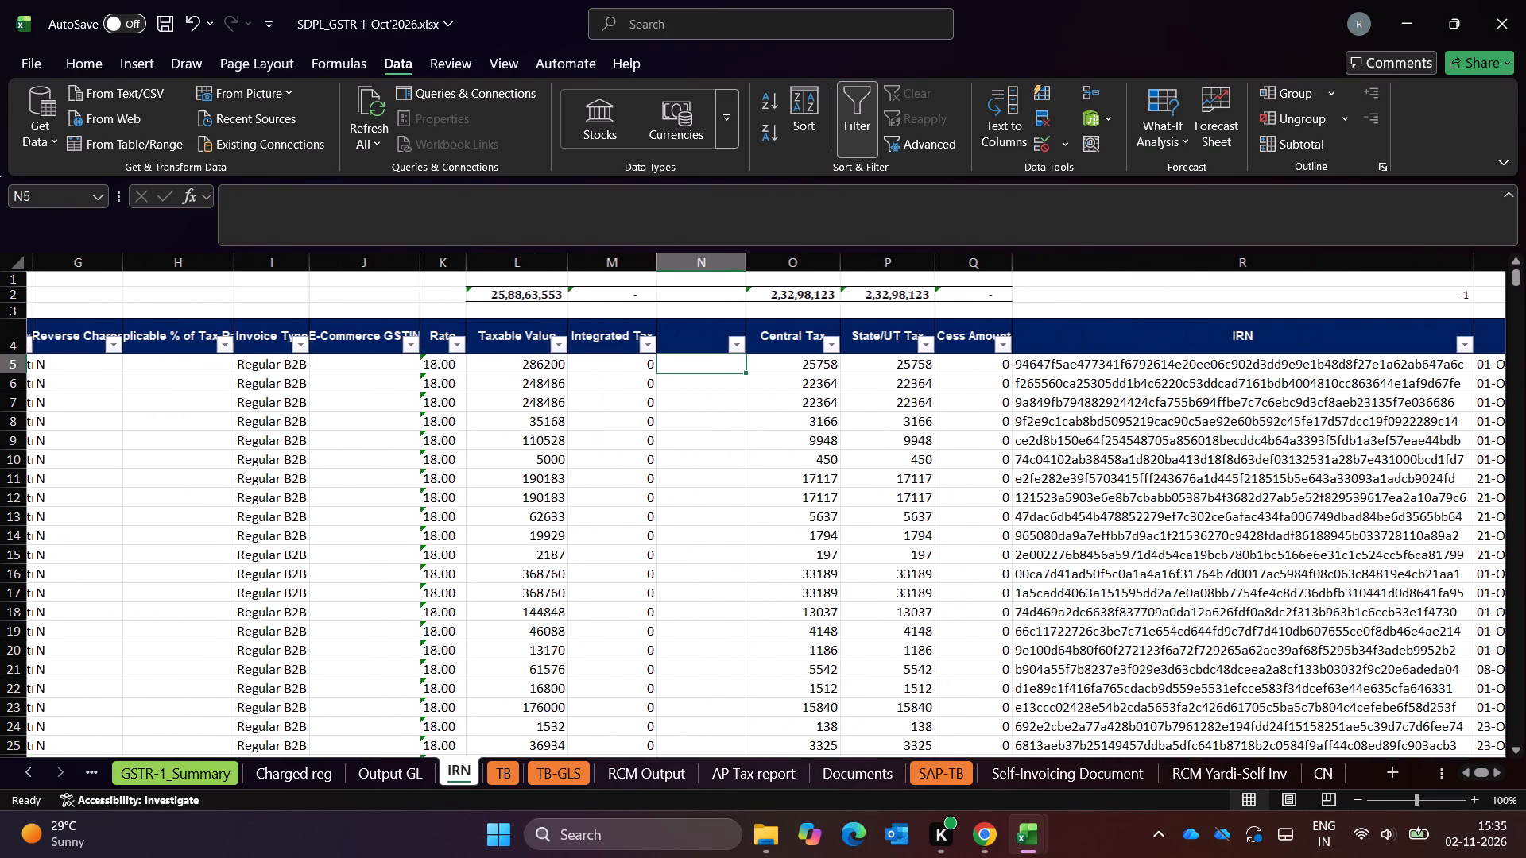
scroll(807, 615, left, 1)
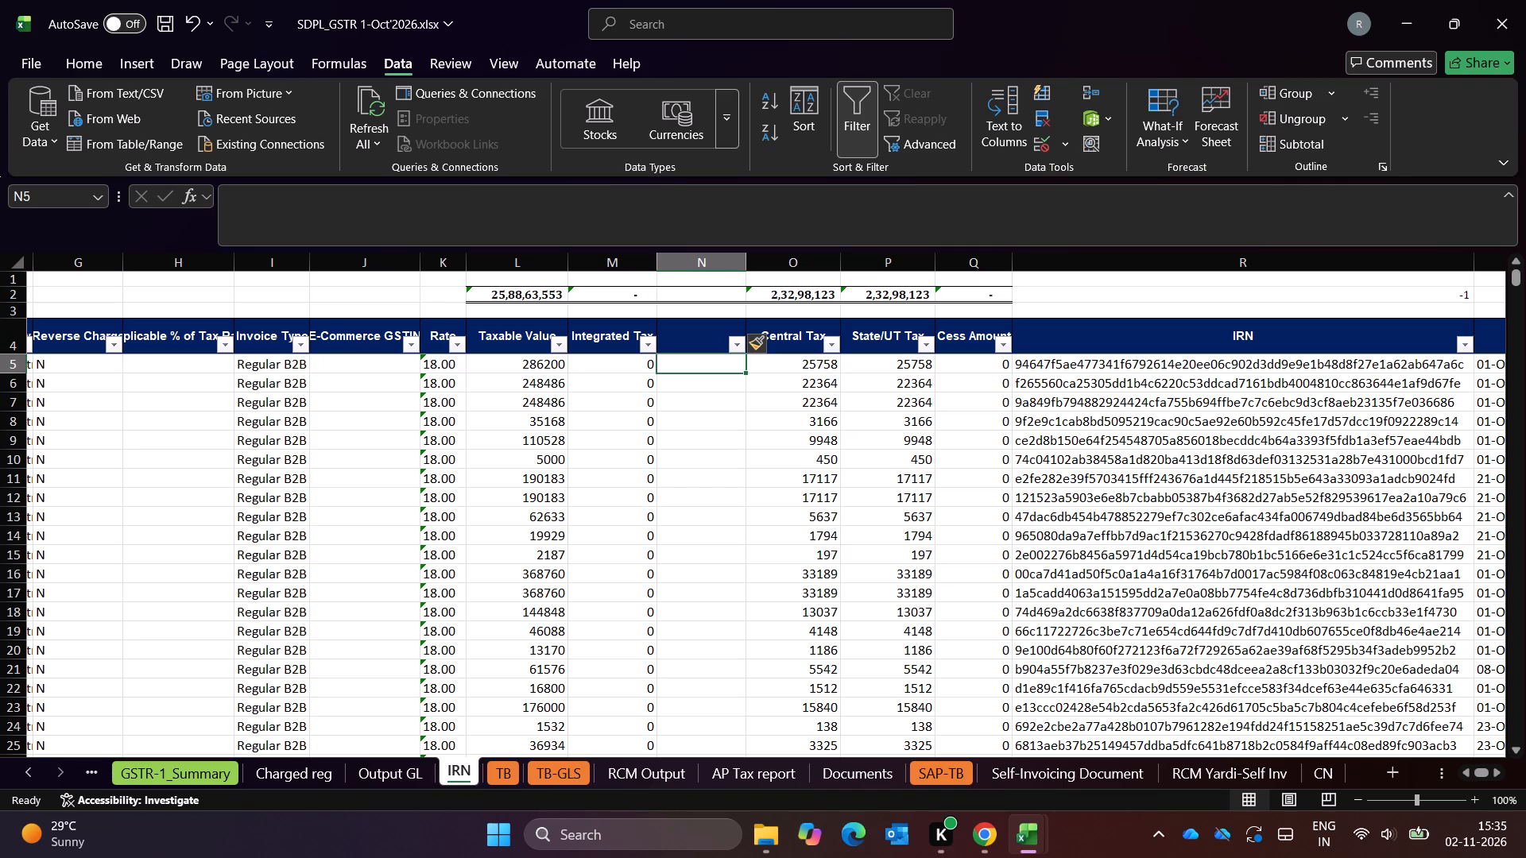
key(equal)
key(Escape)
Filter the Invoice Type column of the IRN sheet to only the Regular B2B-CN credit note rows.
key(Up)
key(Left)
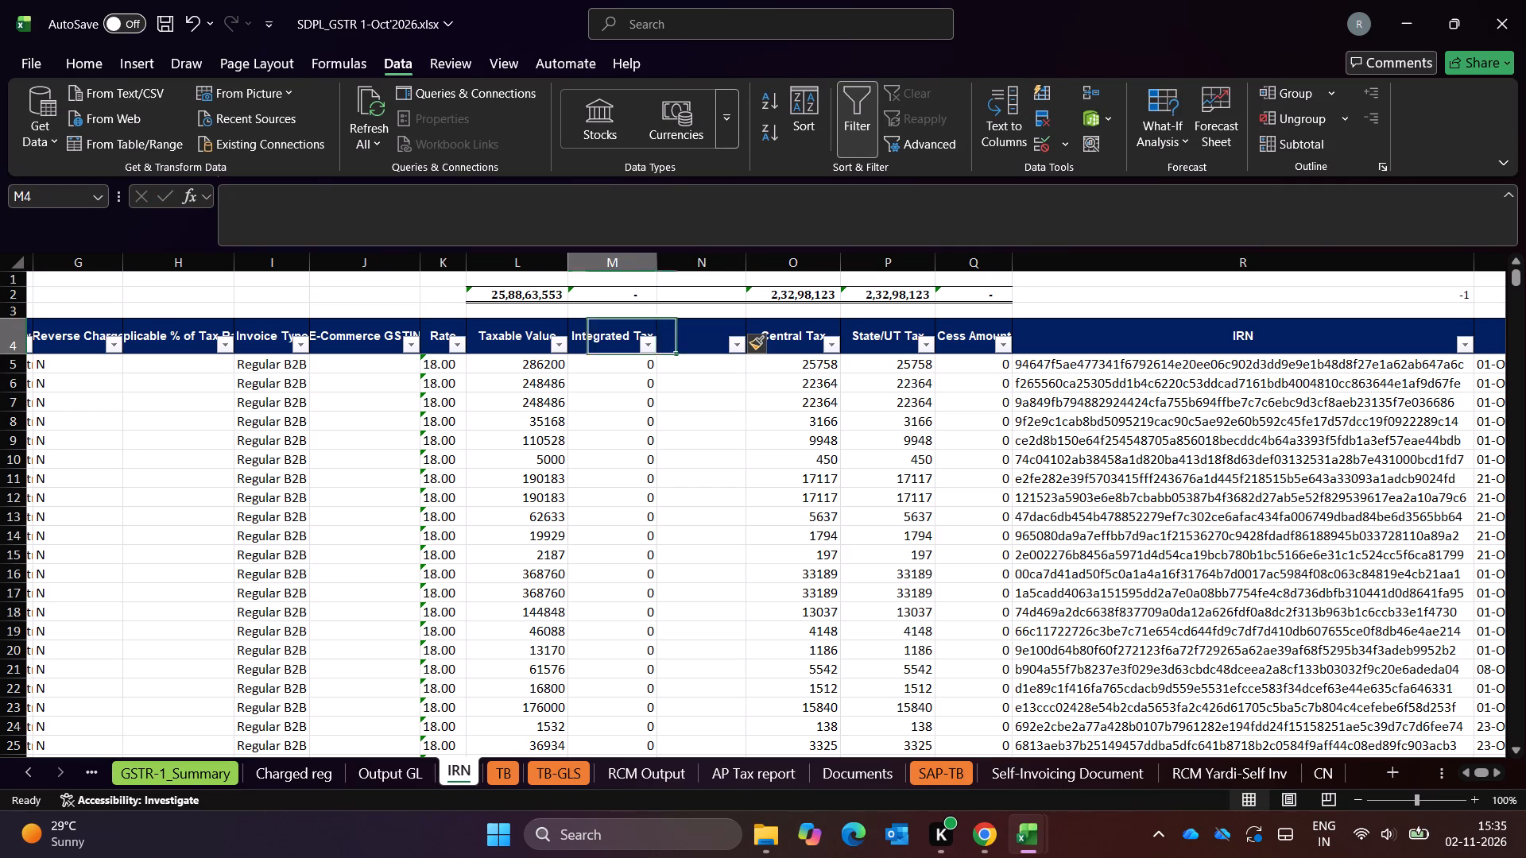
key(Left)
key(Left)
key(Left)
key(Left)
key(alt+Down)
key(alt+Down)
key(alt+Down)
key(alt+Down)
key(alt+Down)
key(alt+Down)
key(alt+Down)
key(Down)
key(Down)
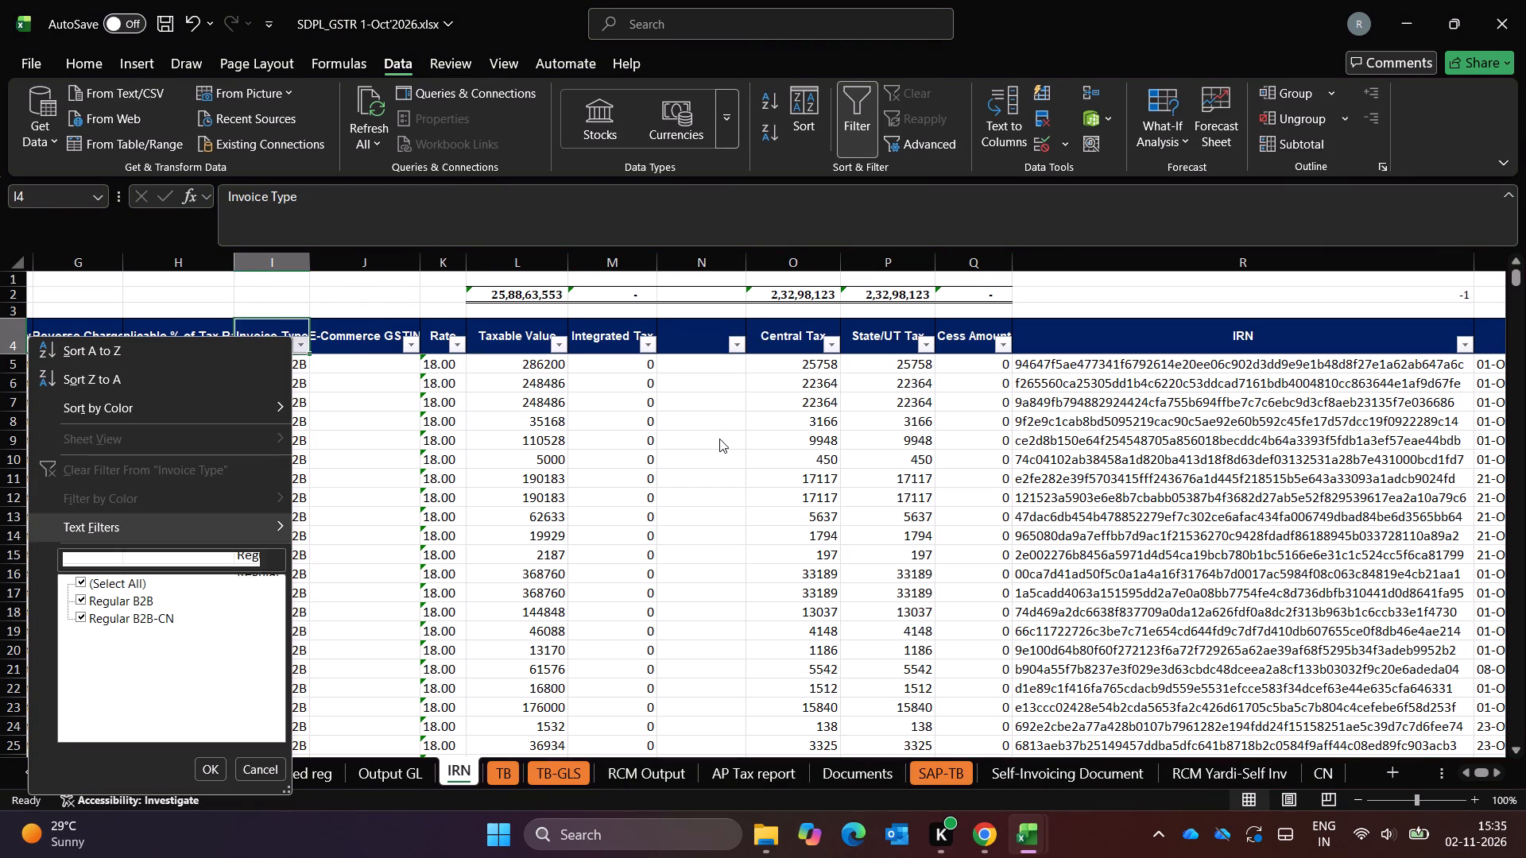
key(Down)
key(Down)
key(space)
key(Down)
key(space)
key(Return)
key(space)
key(Return)
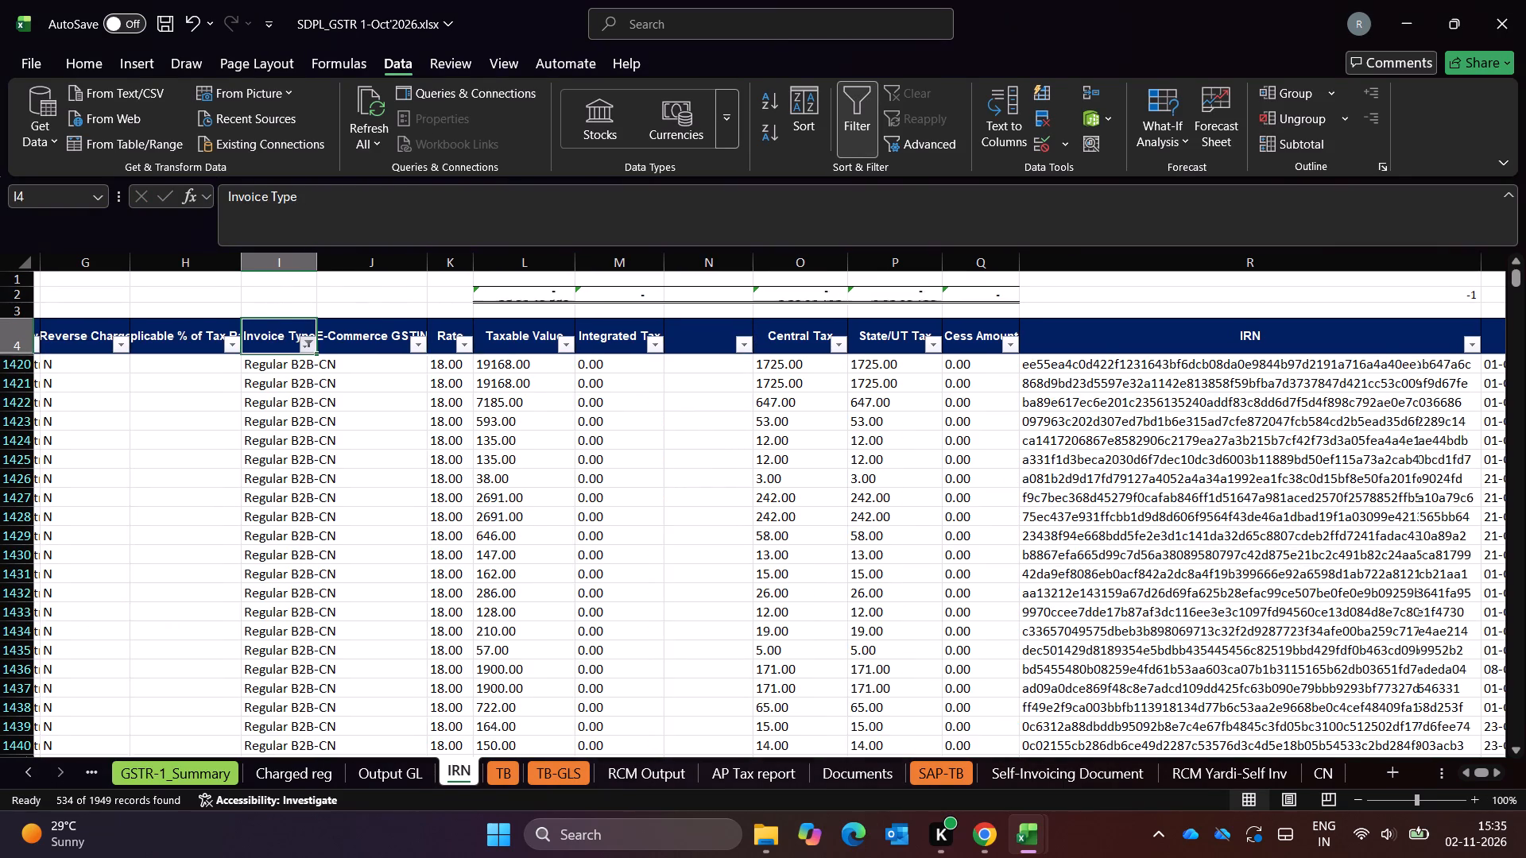
Switch to the EINV workbook and convert the Central Tax values on the cdnr sheet from text to numbers.
key(Right)
key(Right)
key(Right)
key(alt+Tab)
key(Right)
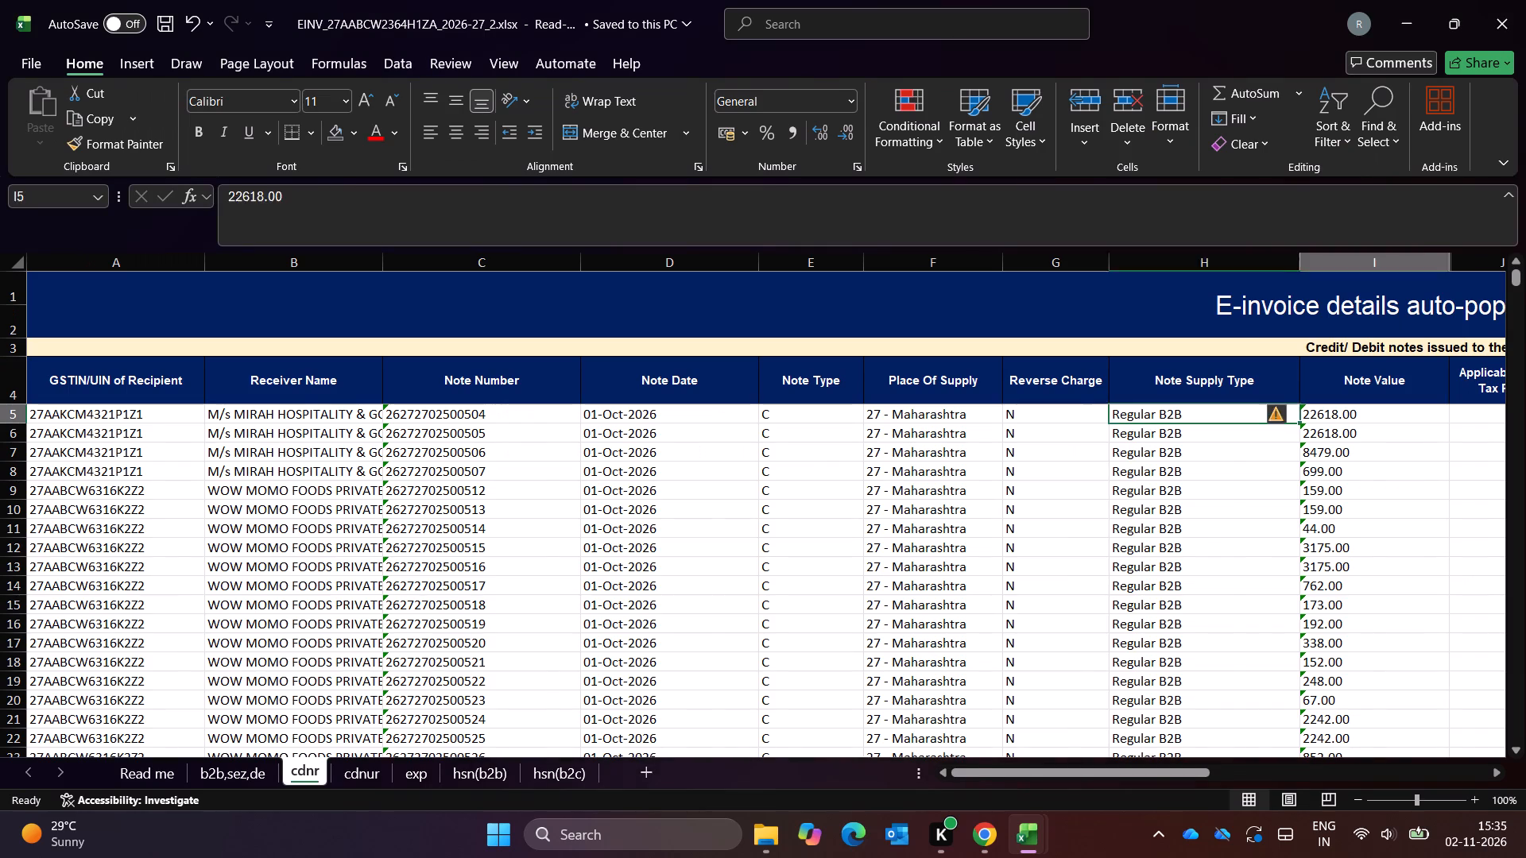
key(Right)
key(Right)
key(Left)
key(Left)
key(Right)
key(Right)
key(Right)
key(Right)
key(Right)
key(Right)
key(Left)
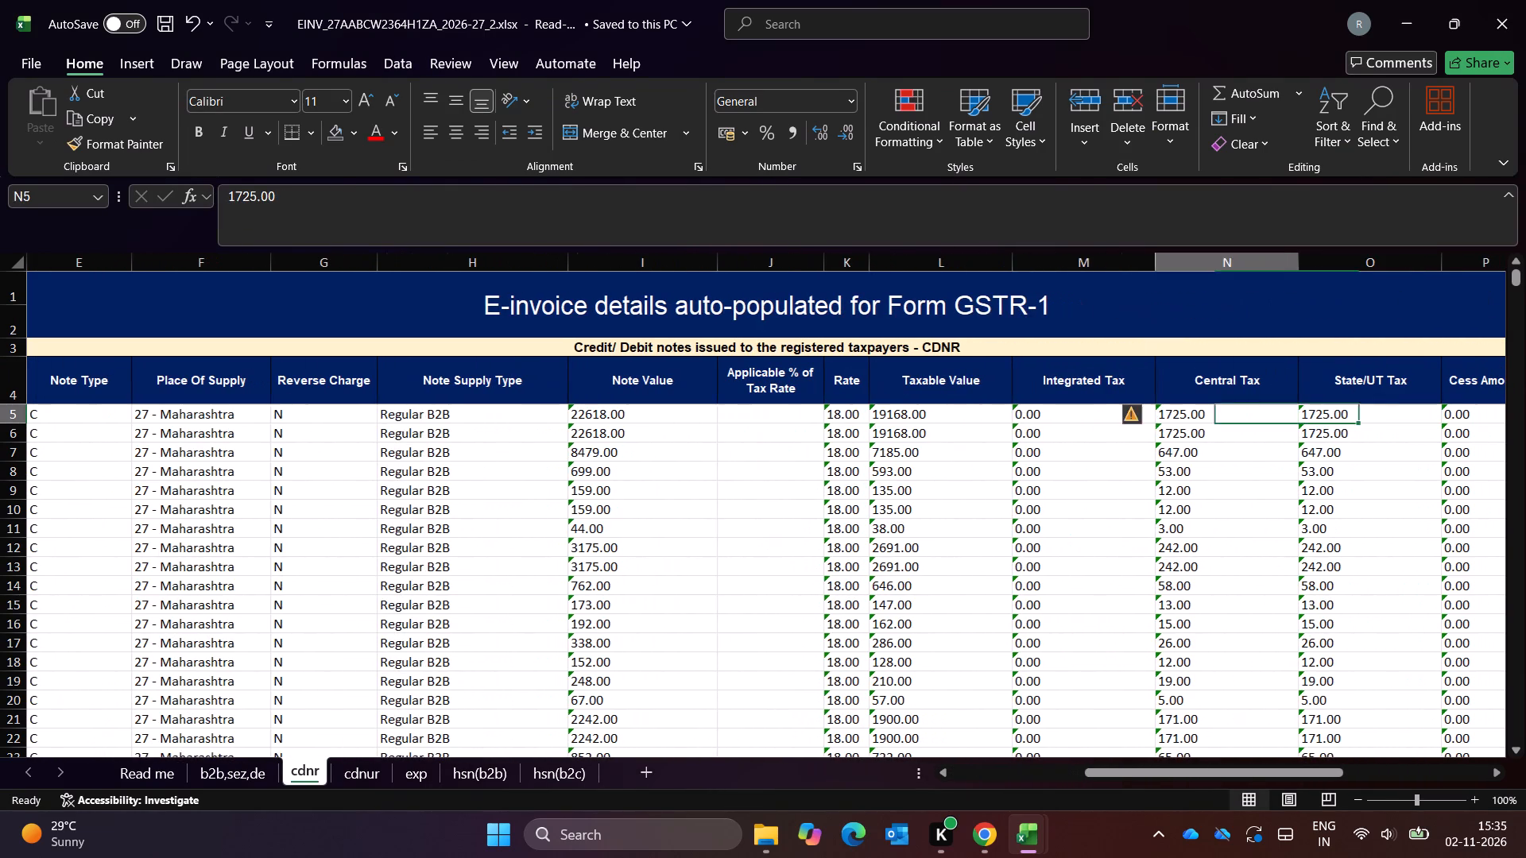
key(Left)
key(Left)
key(Left)
key(Right)
key(Right)
key(Right)
key(Right)
key(Right)
key(Right)
key(Right)
key(Left)
key(Left)
key(Left)
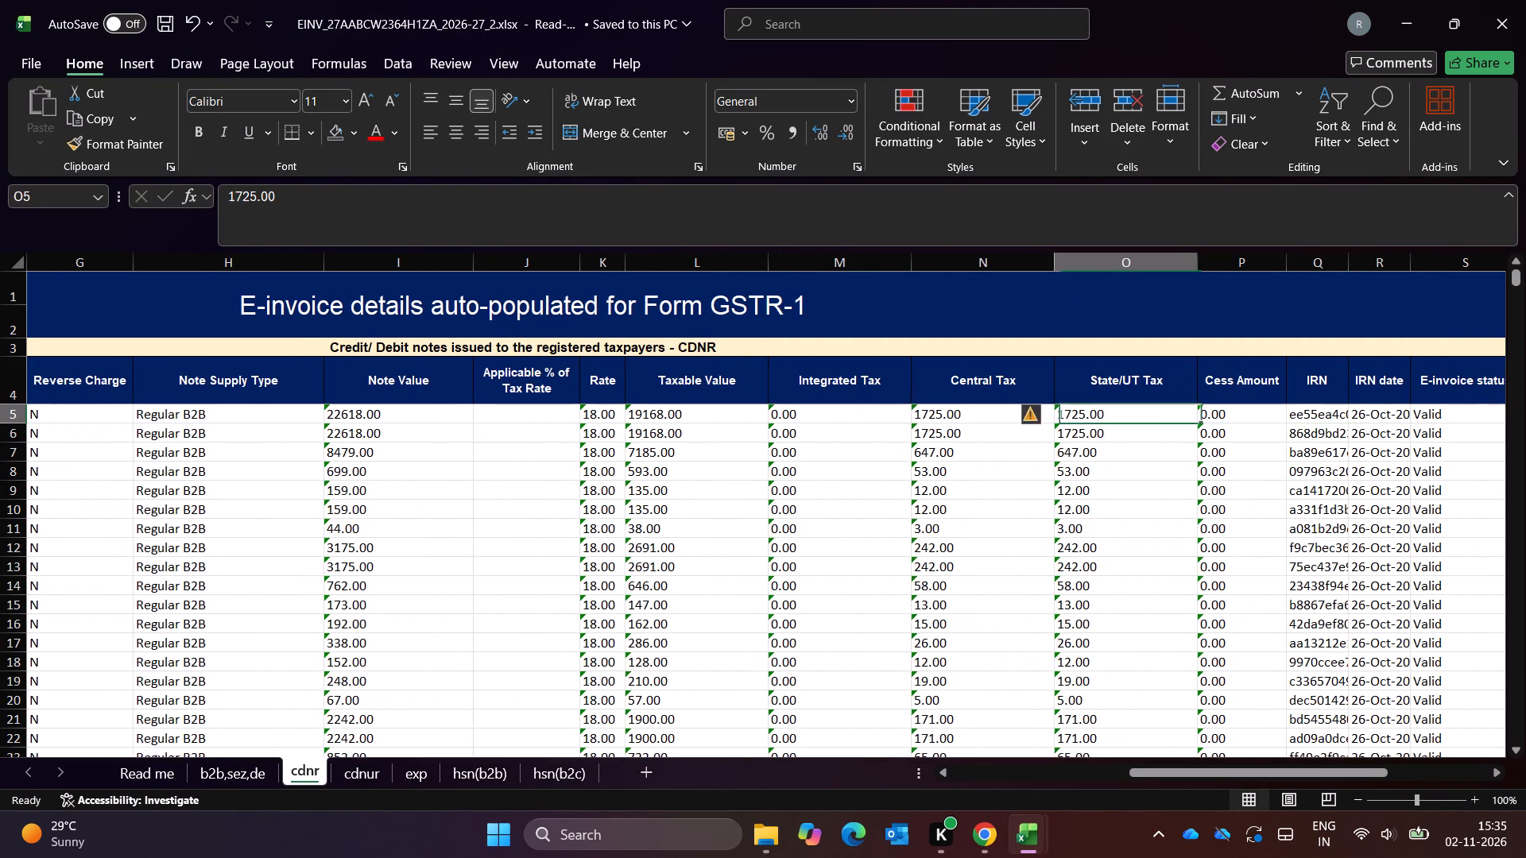
key(Left)
key(ctrl+shift+Down)
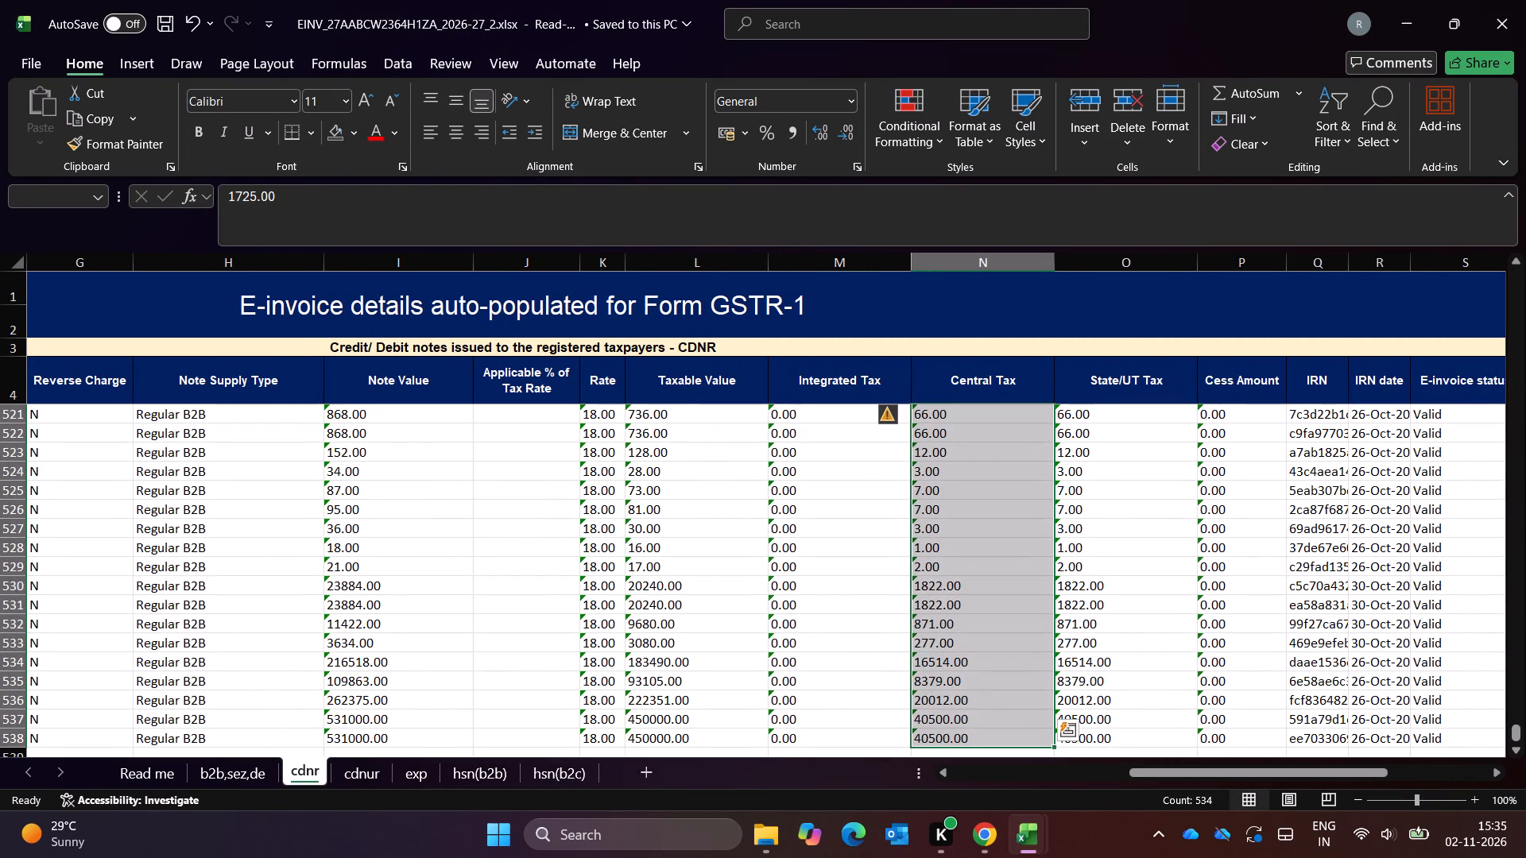
click(882, 415)
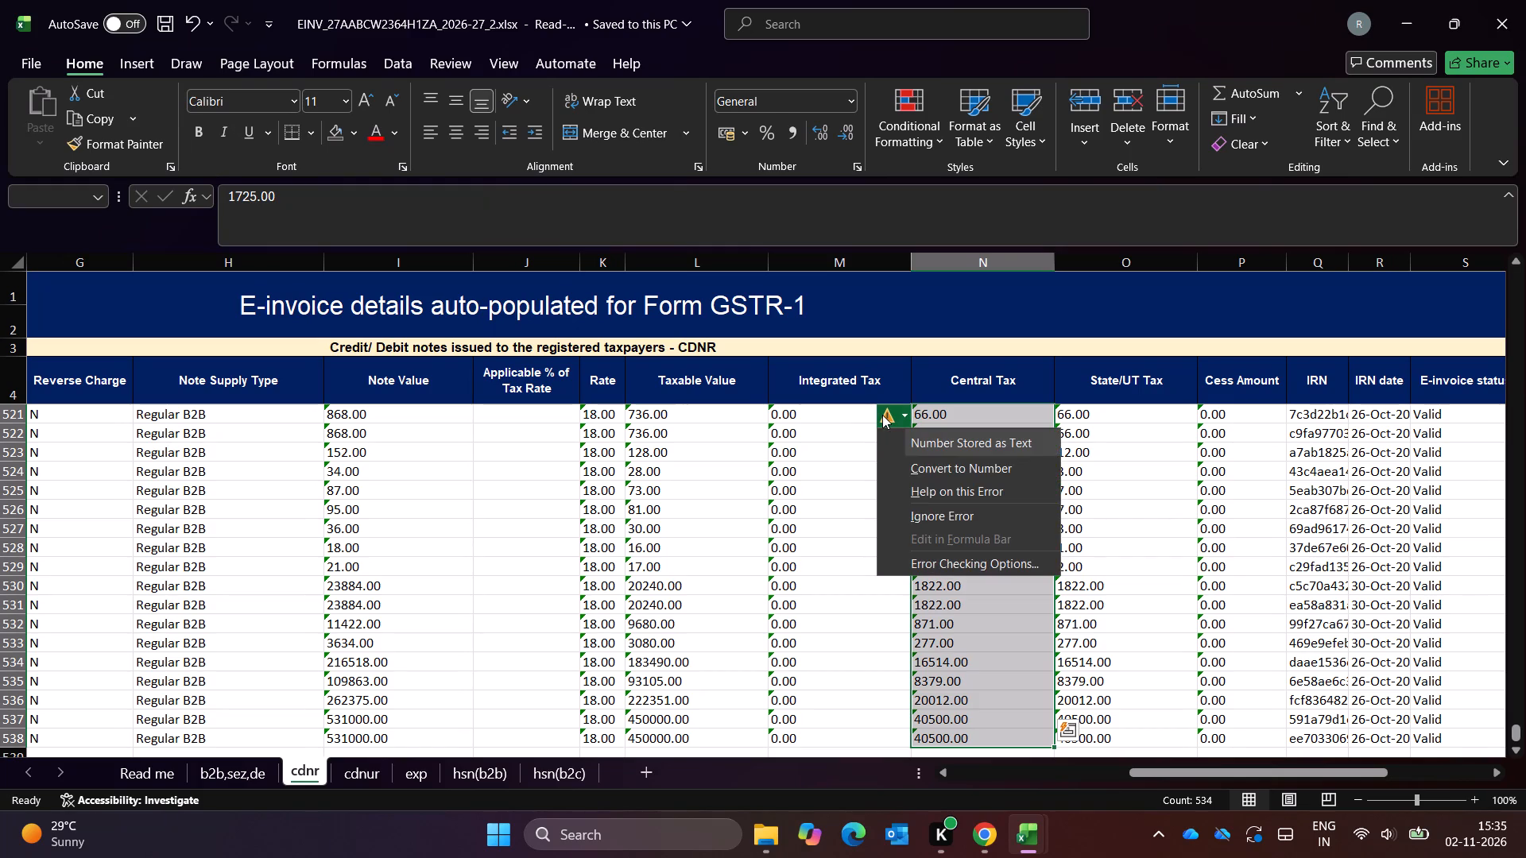
click(966, 458)
key(Return)
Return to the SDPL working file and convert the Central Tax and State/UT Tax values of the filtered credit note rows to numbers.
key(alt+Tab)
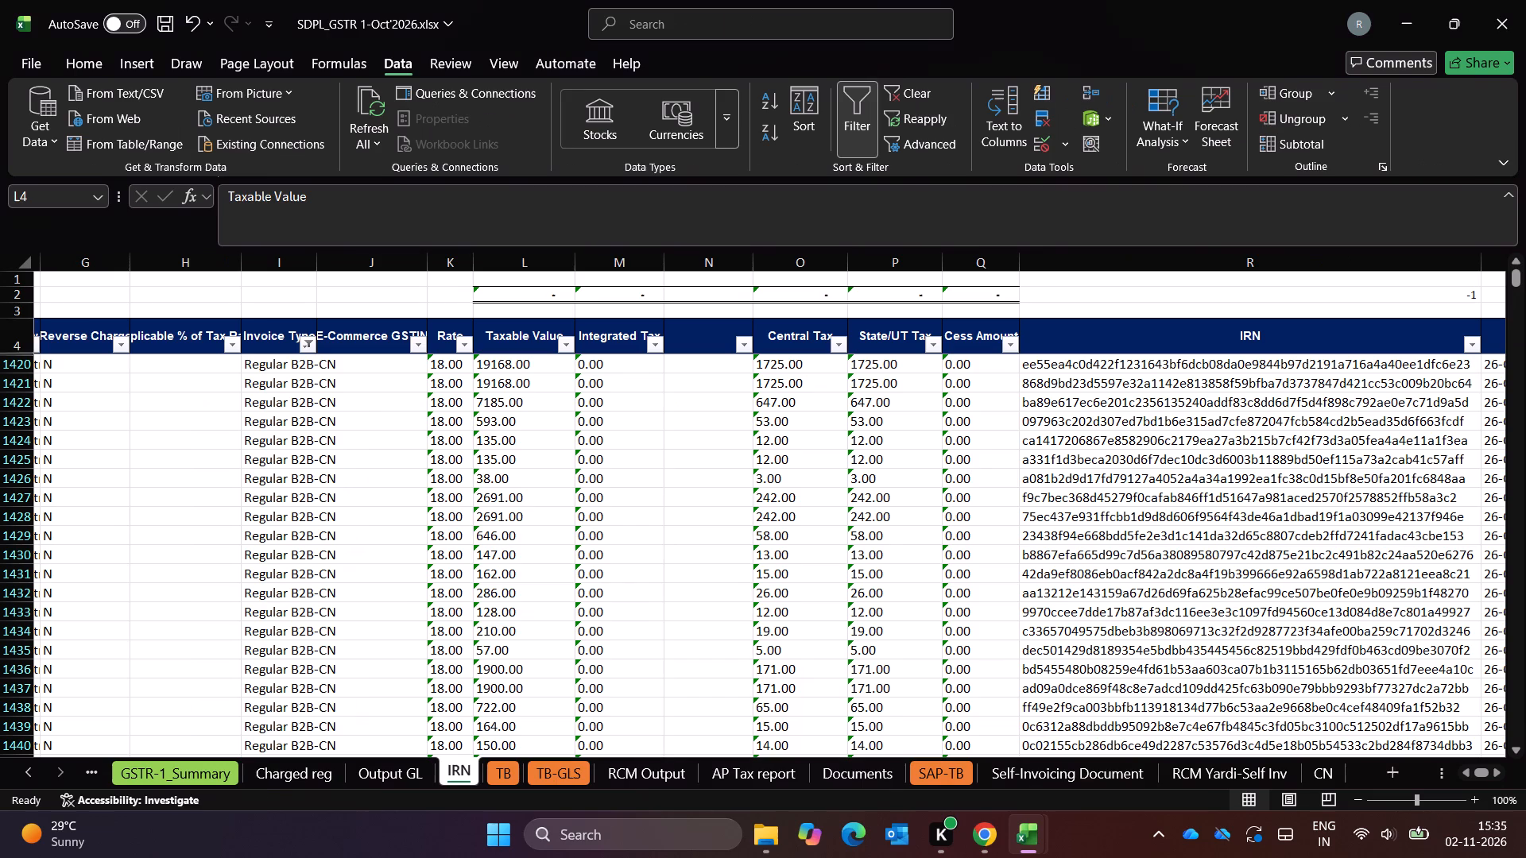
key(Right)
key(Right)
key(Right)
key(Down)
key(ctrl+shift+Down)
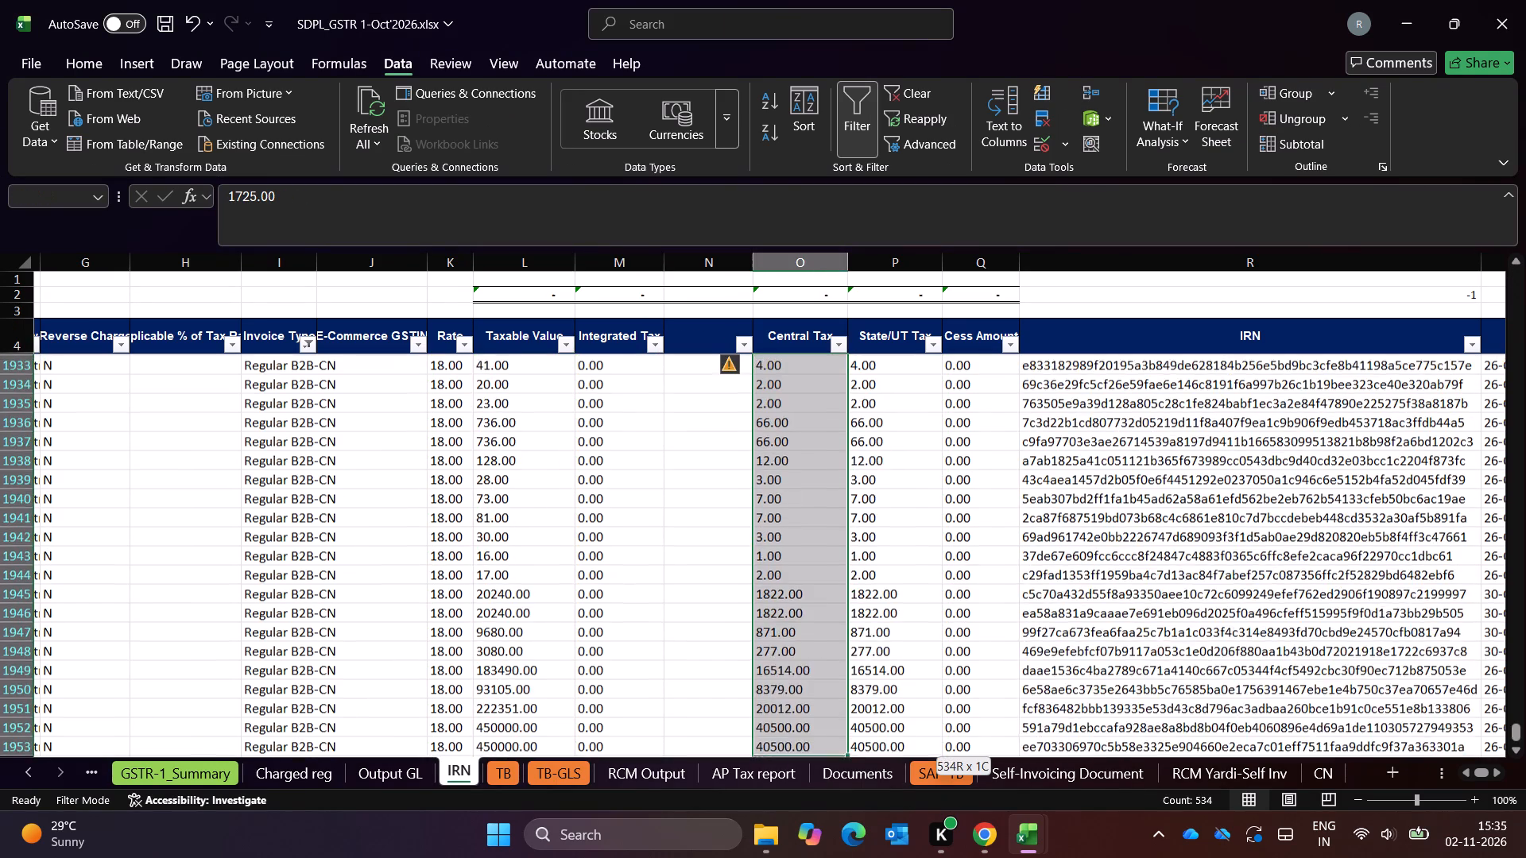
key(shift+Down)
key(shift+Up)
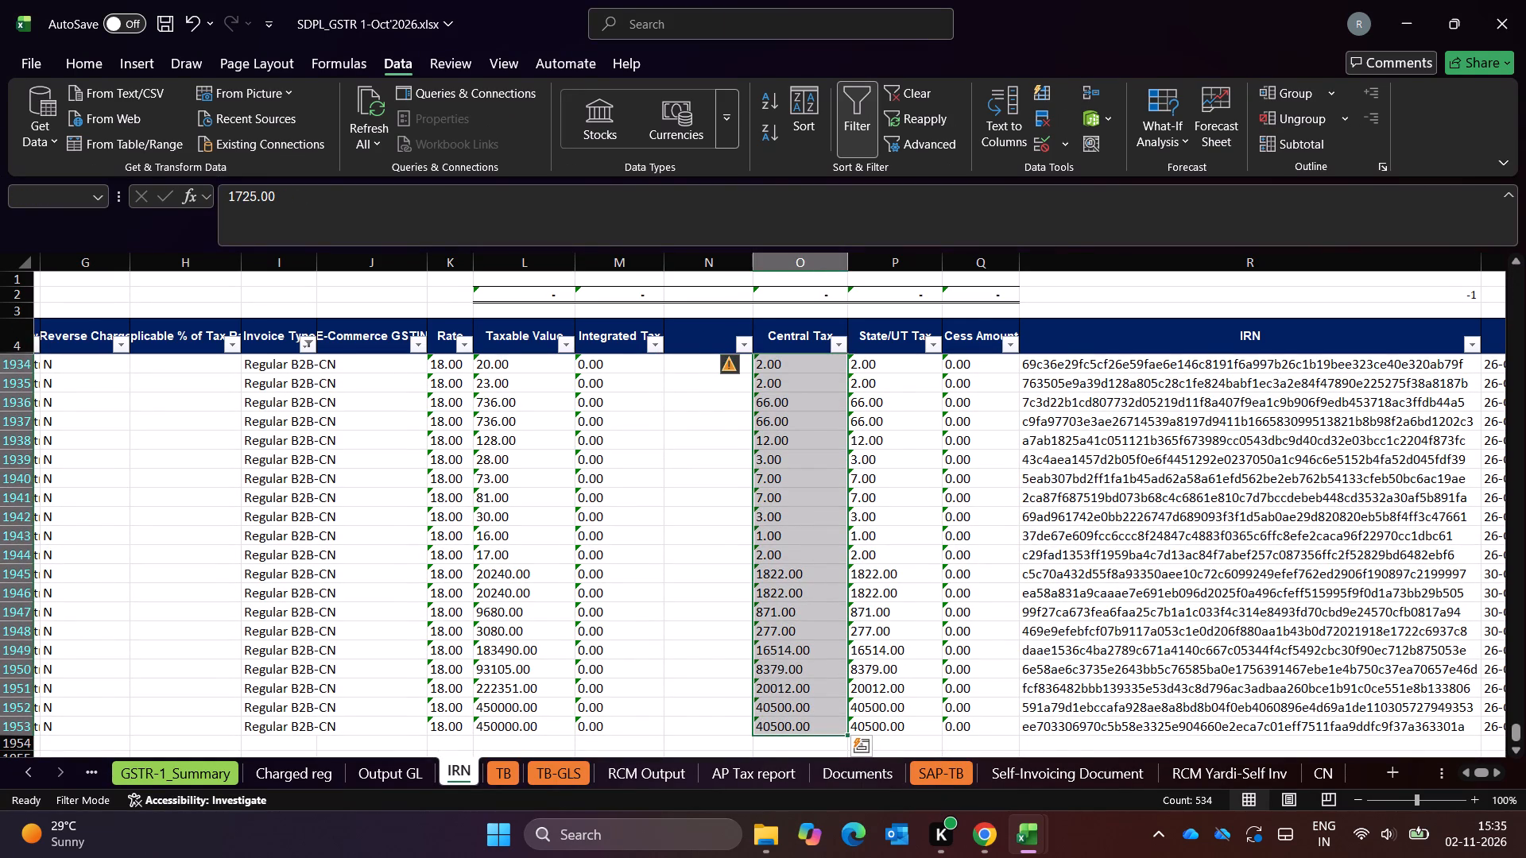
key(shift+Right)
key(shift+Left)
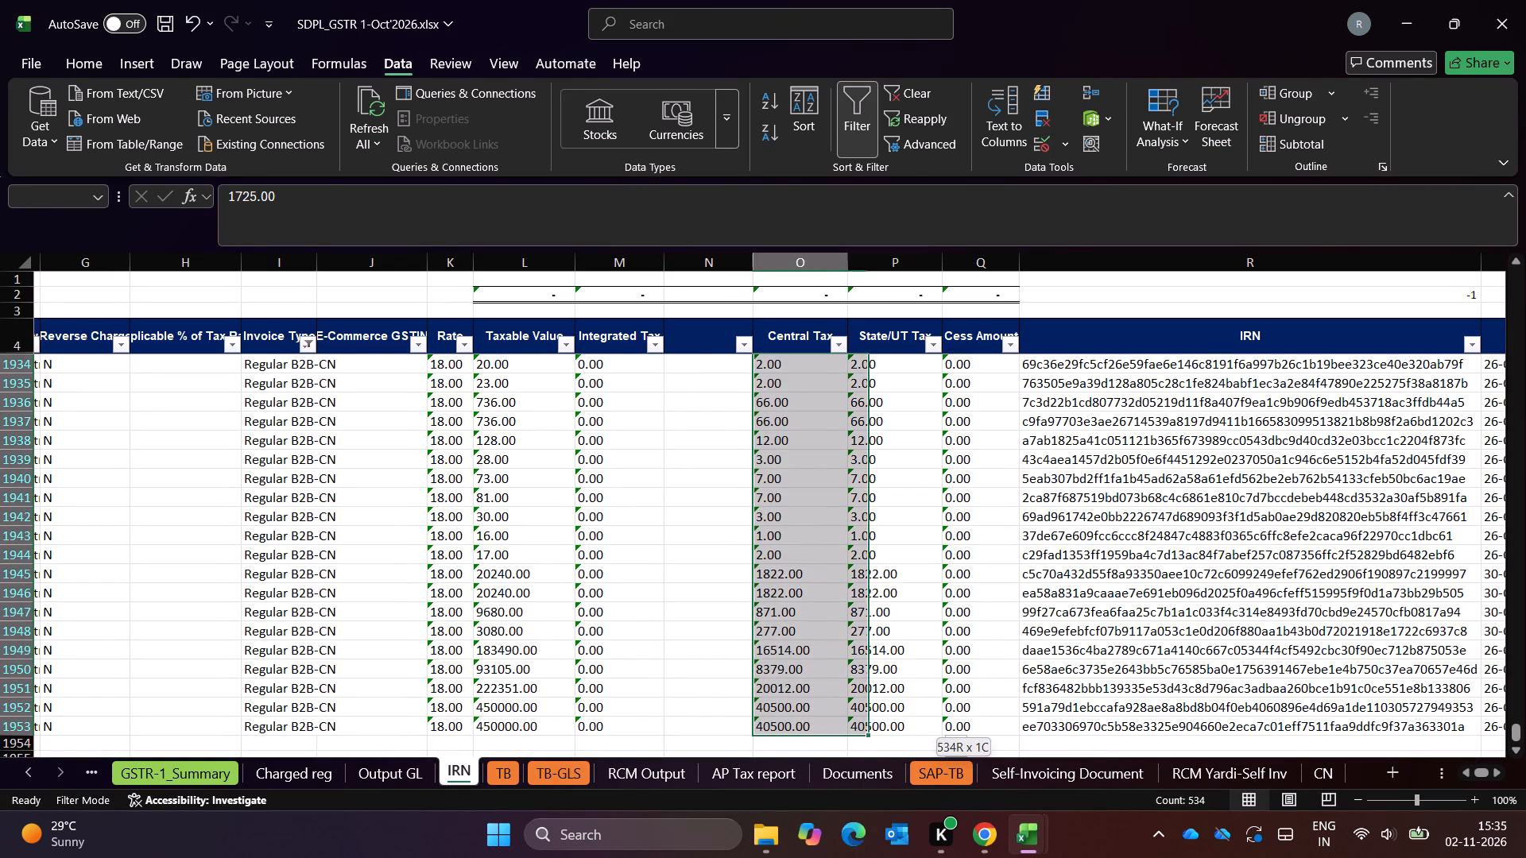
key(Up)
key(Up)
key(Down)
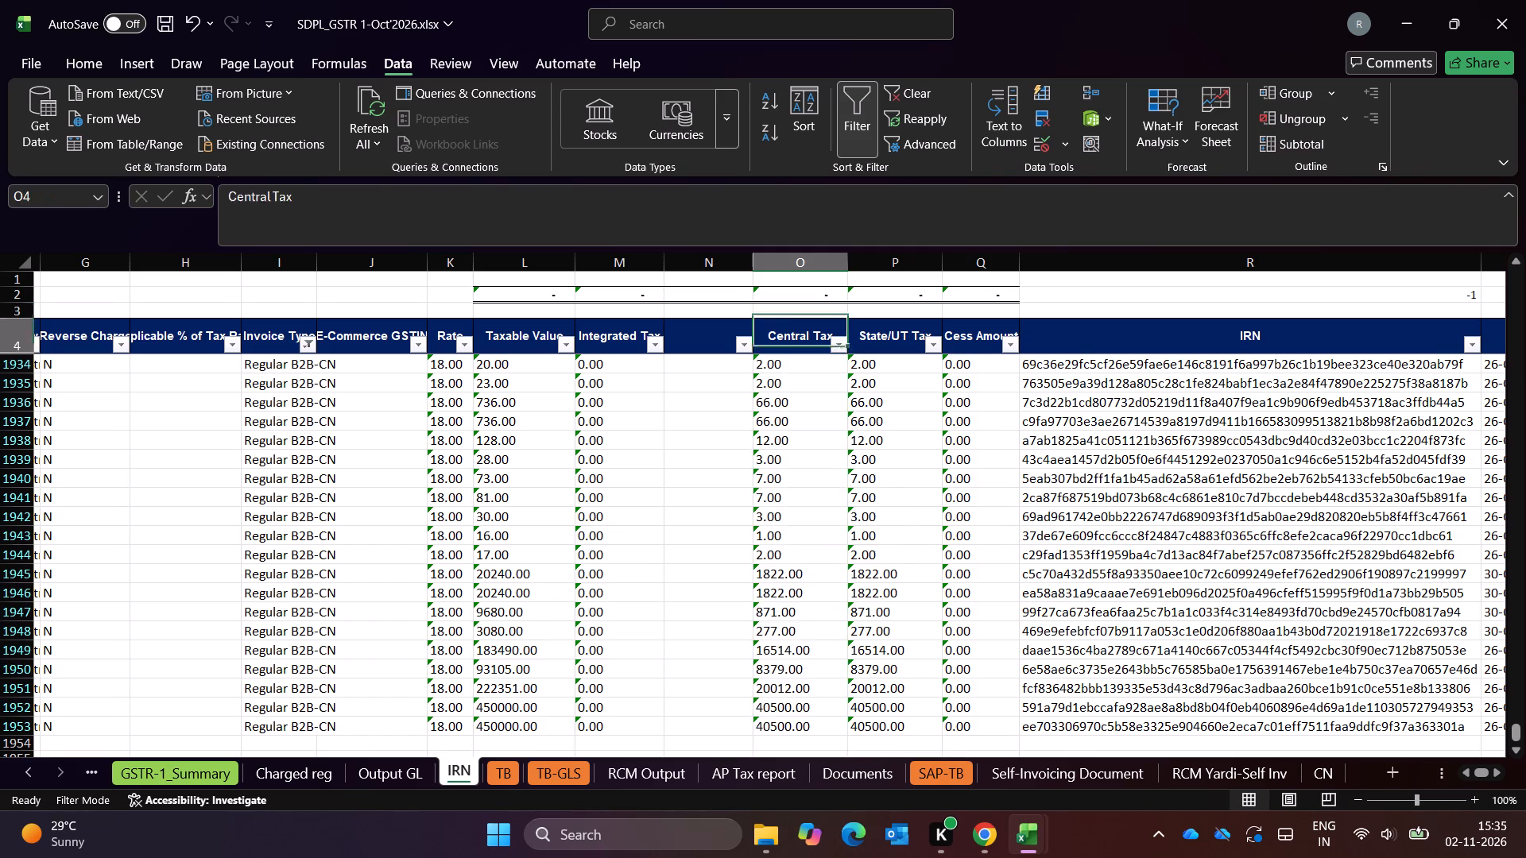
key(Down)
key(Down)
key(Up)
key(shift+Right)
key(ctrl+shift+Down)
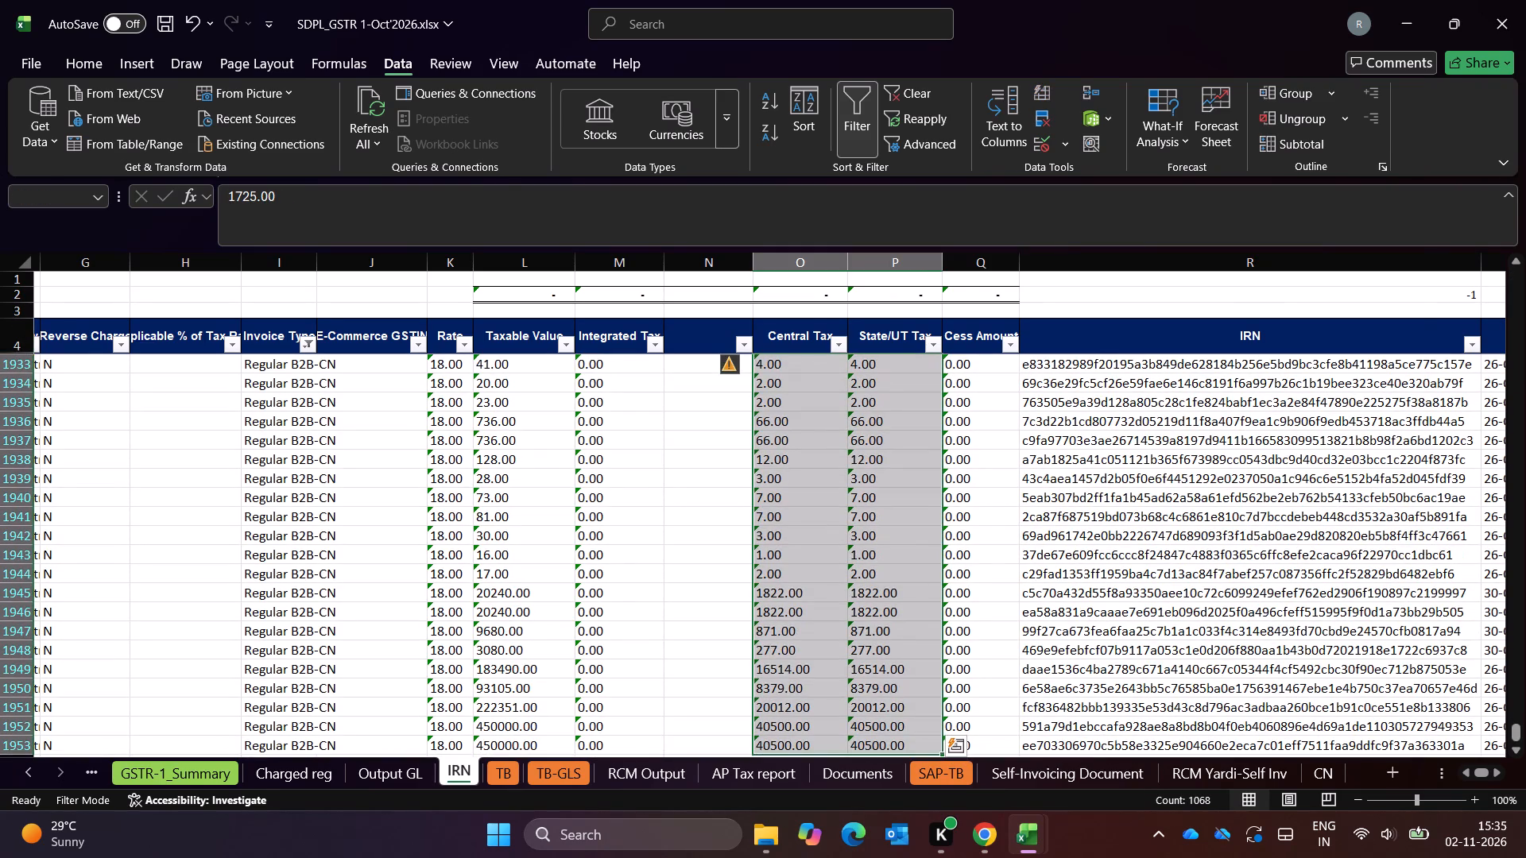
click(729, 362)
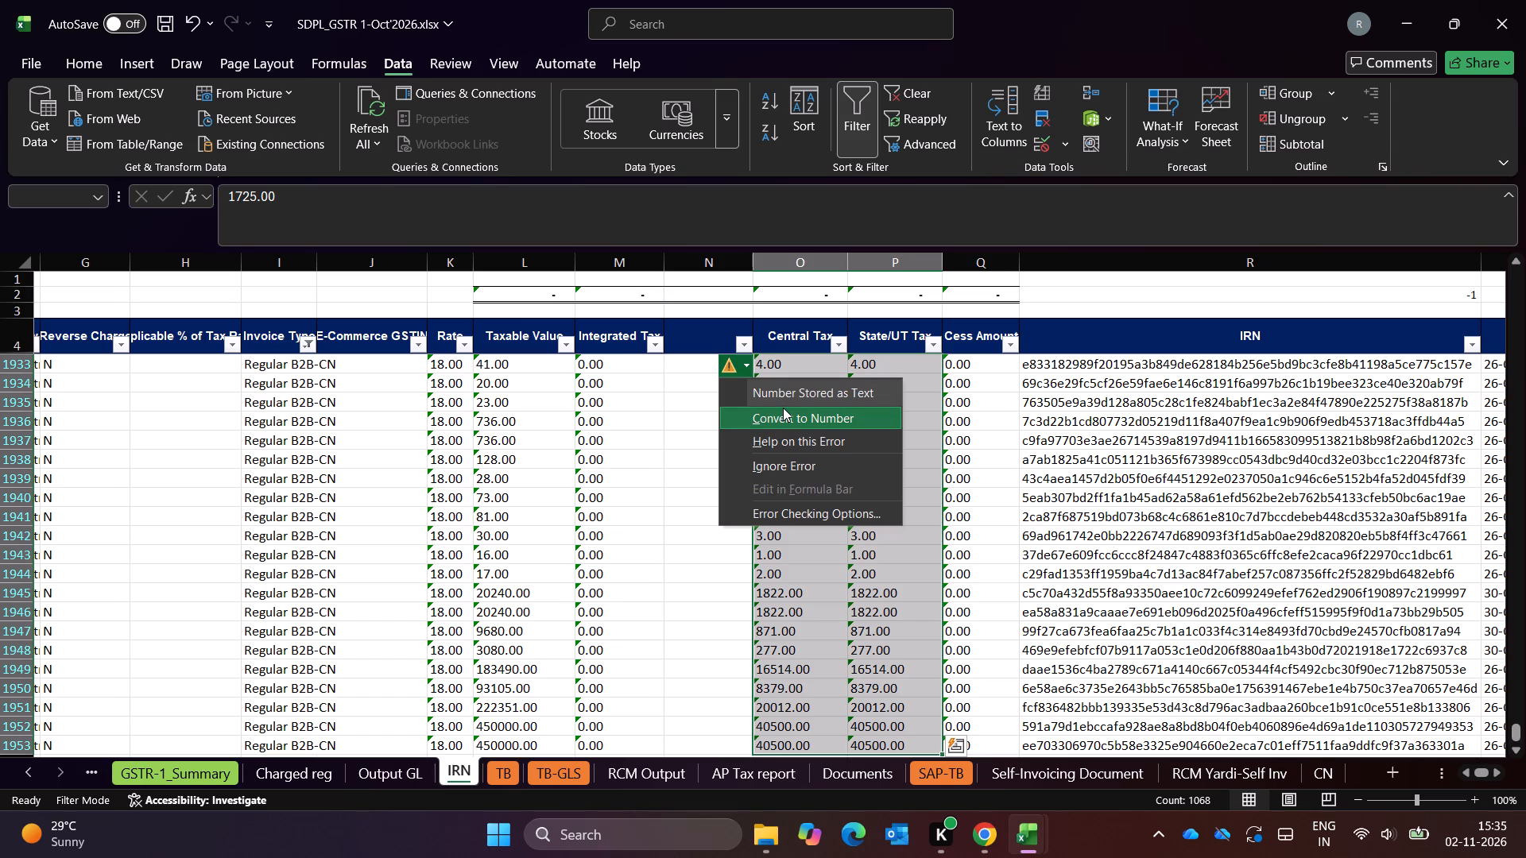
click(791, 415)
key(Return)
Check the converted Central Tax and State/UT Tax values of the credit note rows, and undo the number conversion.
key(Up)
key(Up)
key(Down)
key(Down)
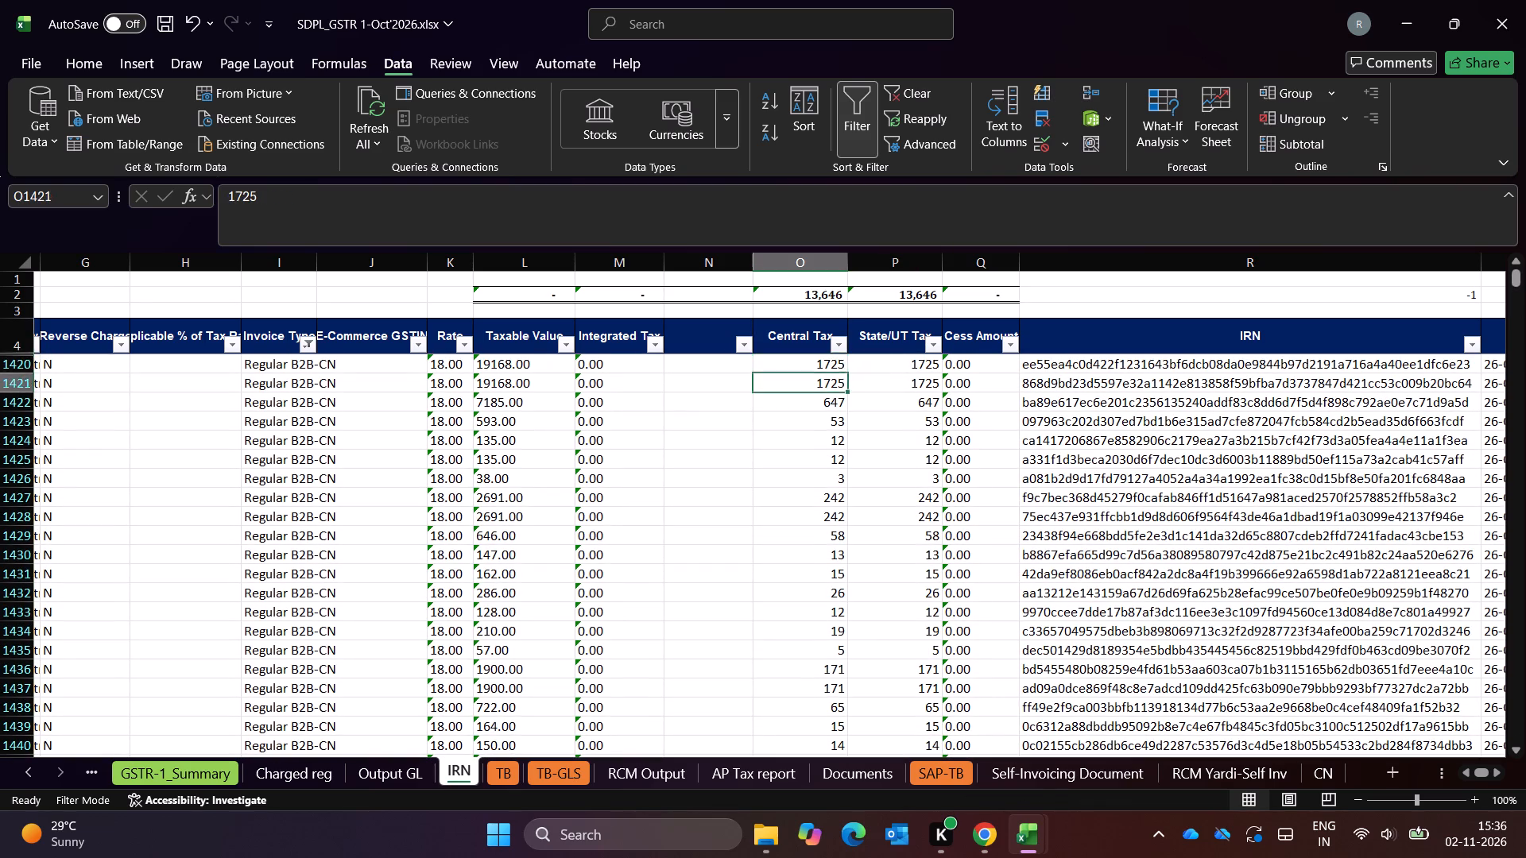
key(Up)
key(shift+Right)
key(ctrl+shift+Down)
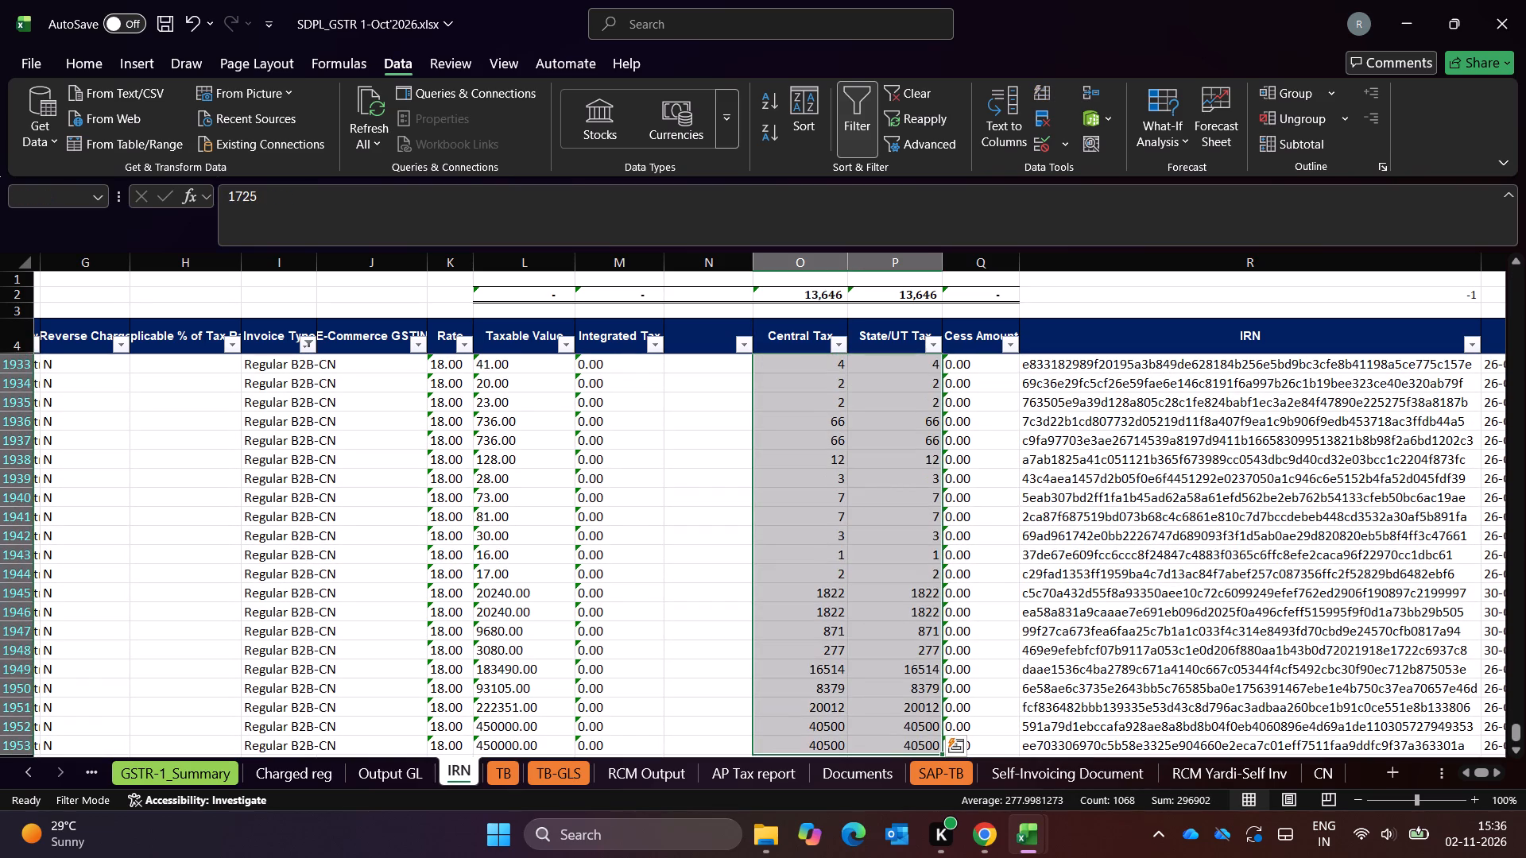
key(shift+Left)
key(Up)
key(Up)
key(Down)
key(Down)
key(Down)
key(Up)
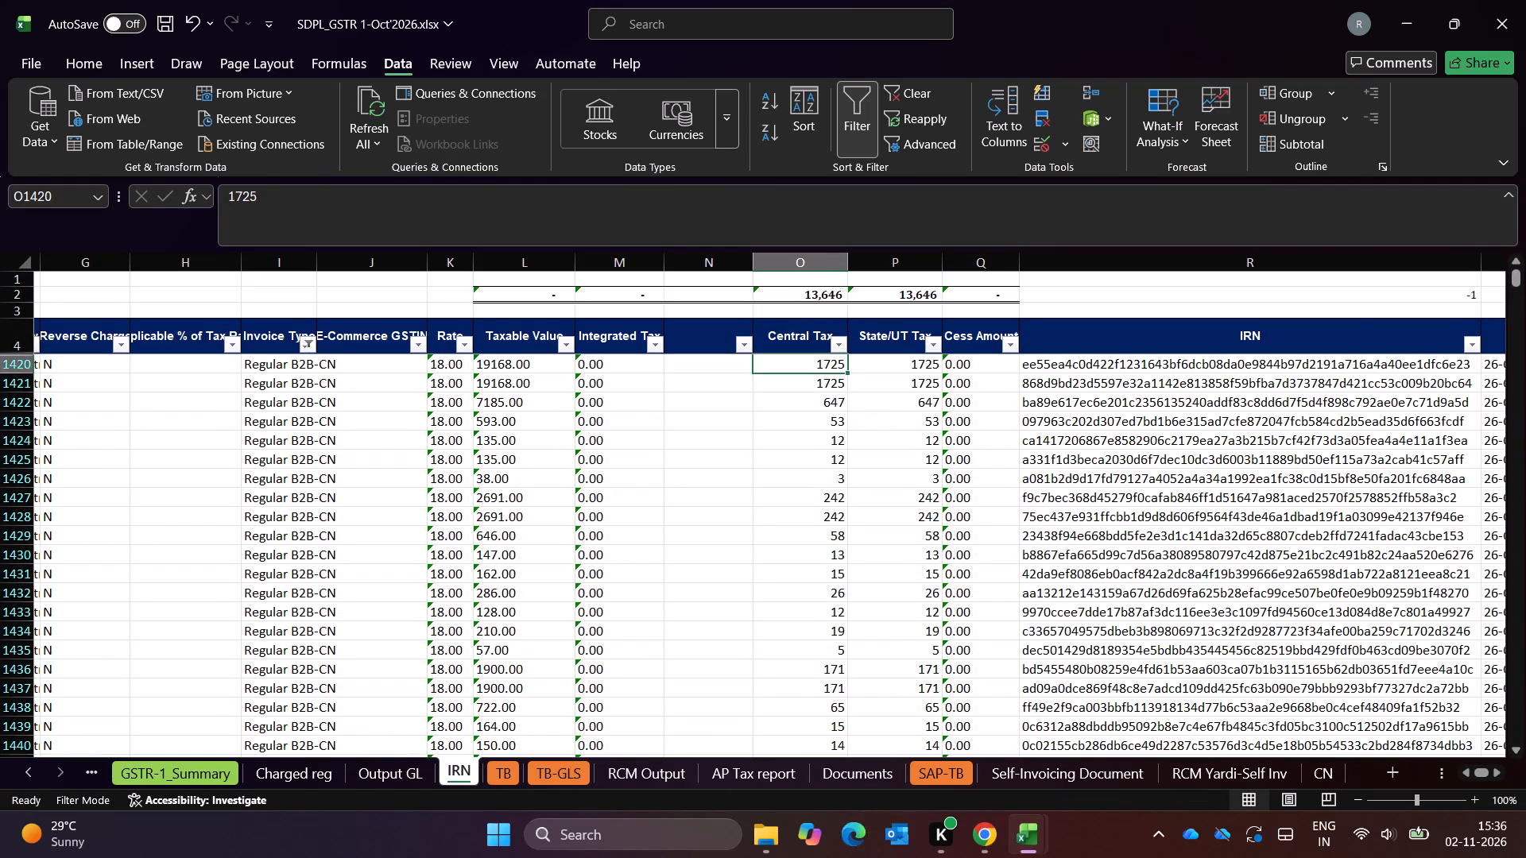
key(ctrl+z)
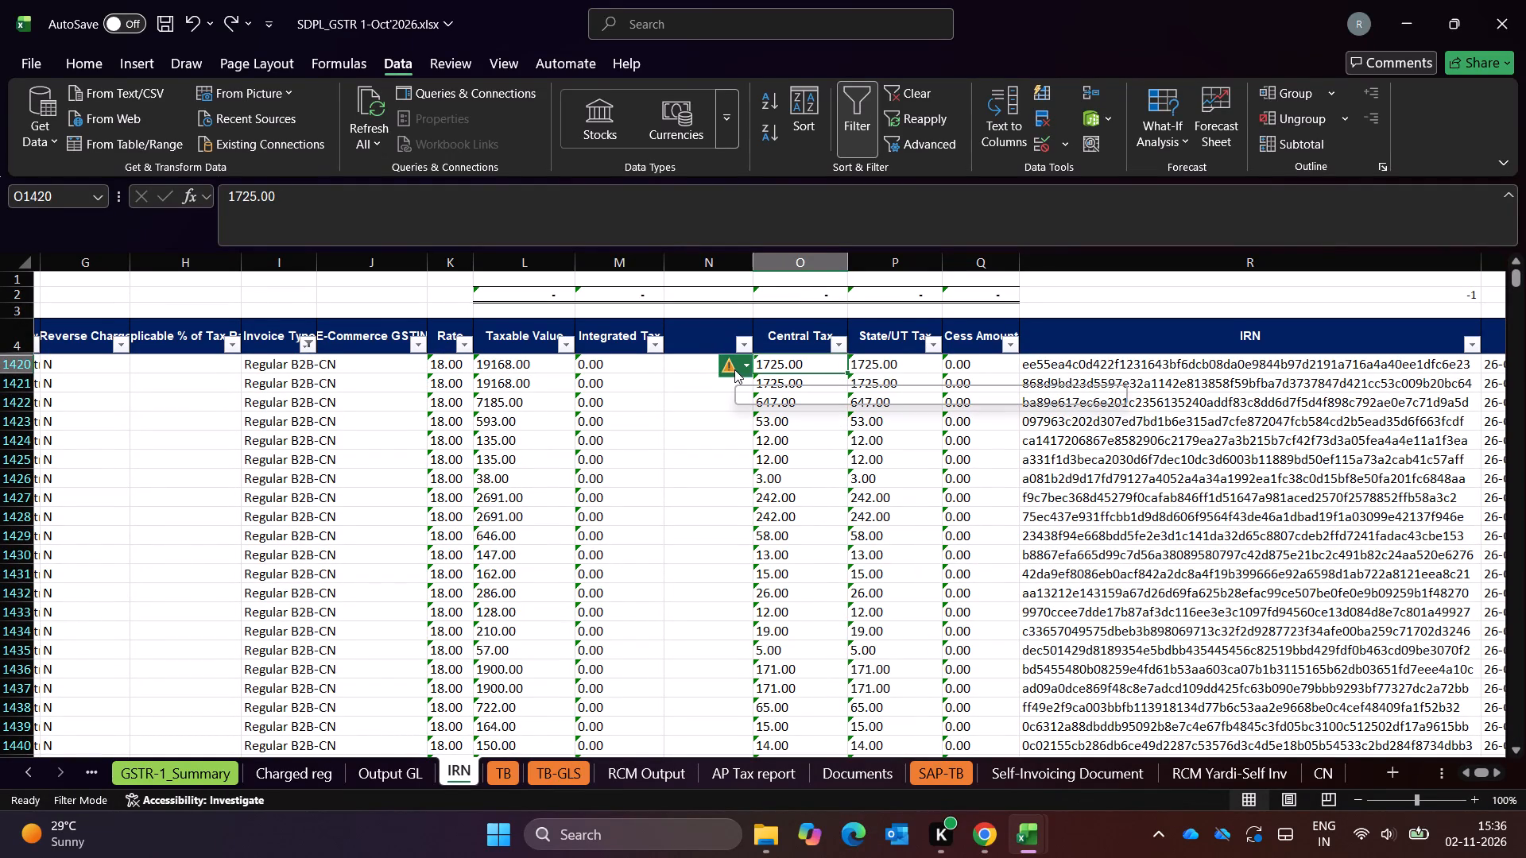
Convert only the Central Tax amount in the first credit note row, cell O1420, from text to a number.
click(737, 361)
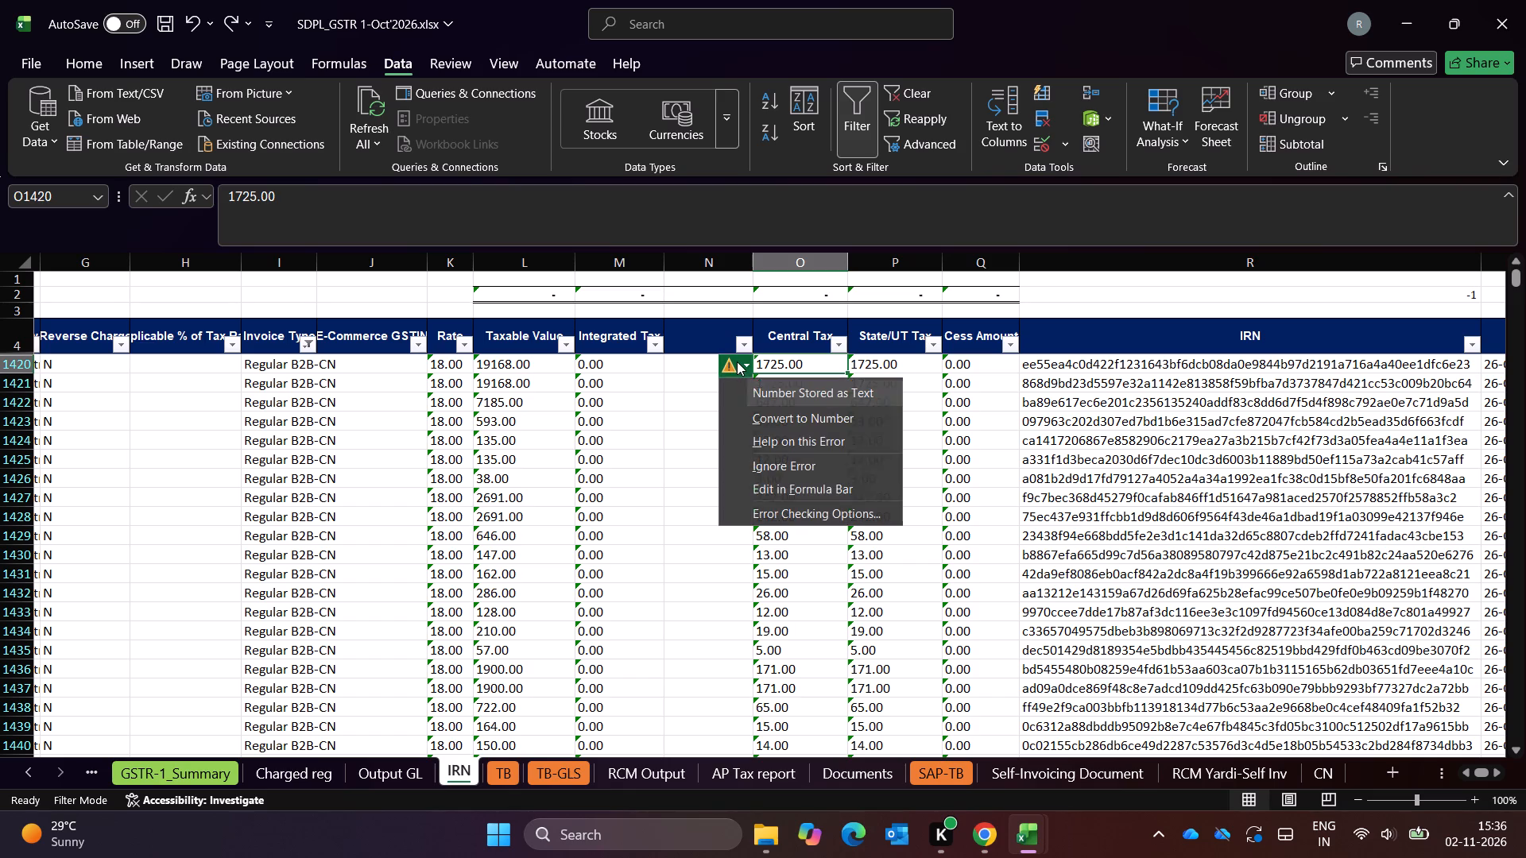
double_click(765, 415)
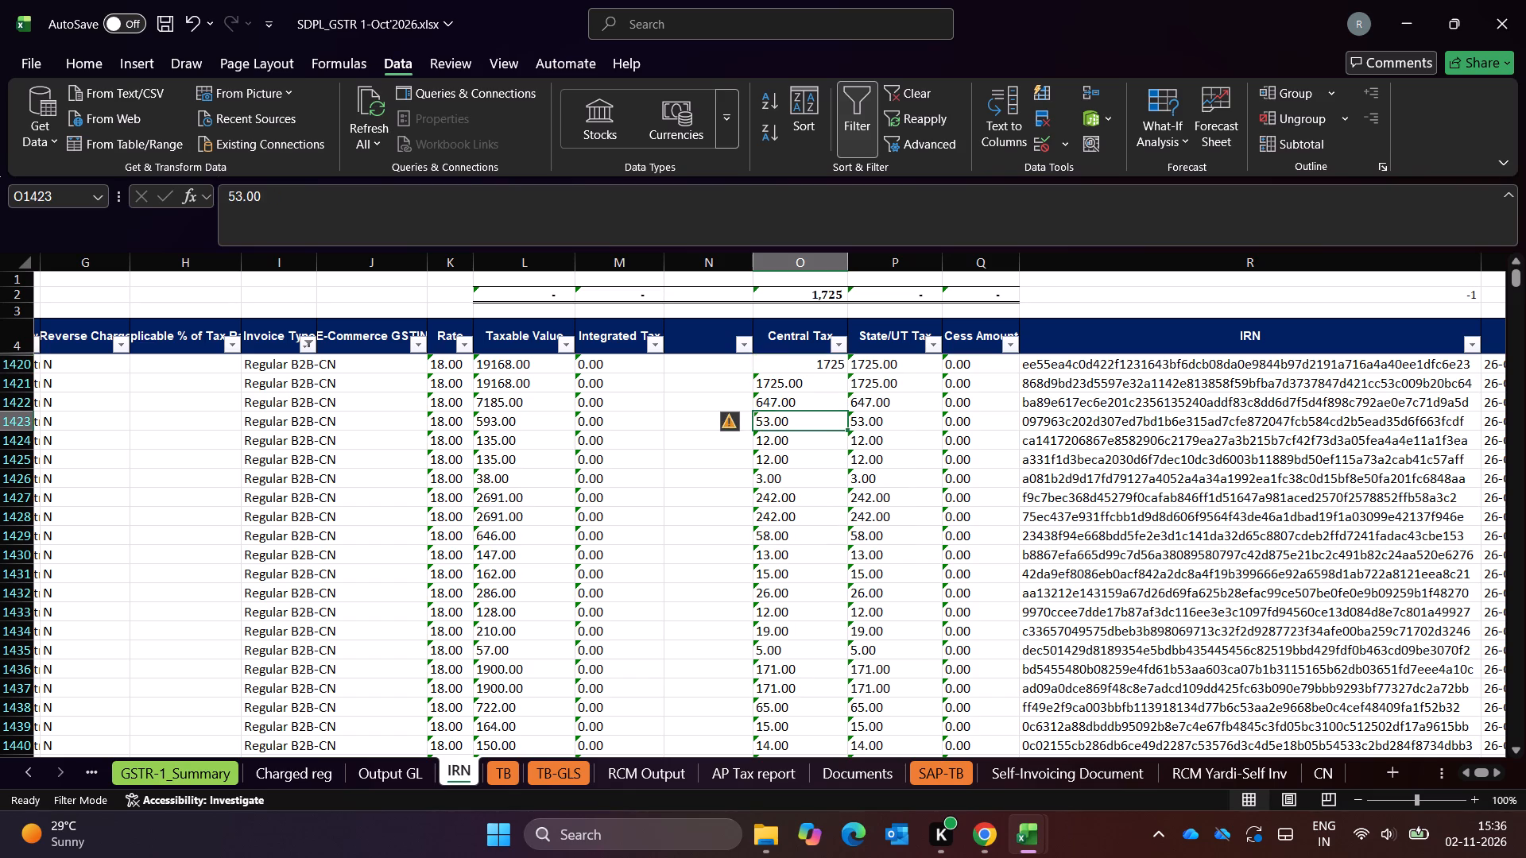
Convert the remaining Central Tax values of the credit note rows, from O1421 down to row 1953, to numbers.
key(Up)
key(Up)
key(Up)
key(ctrl+shift+Down)
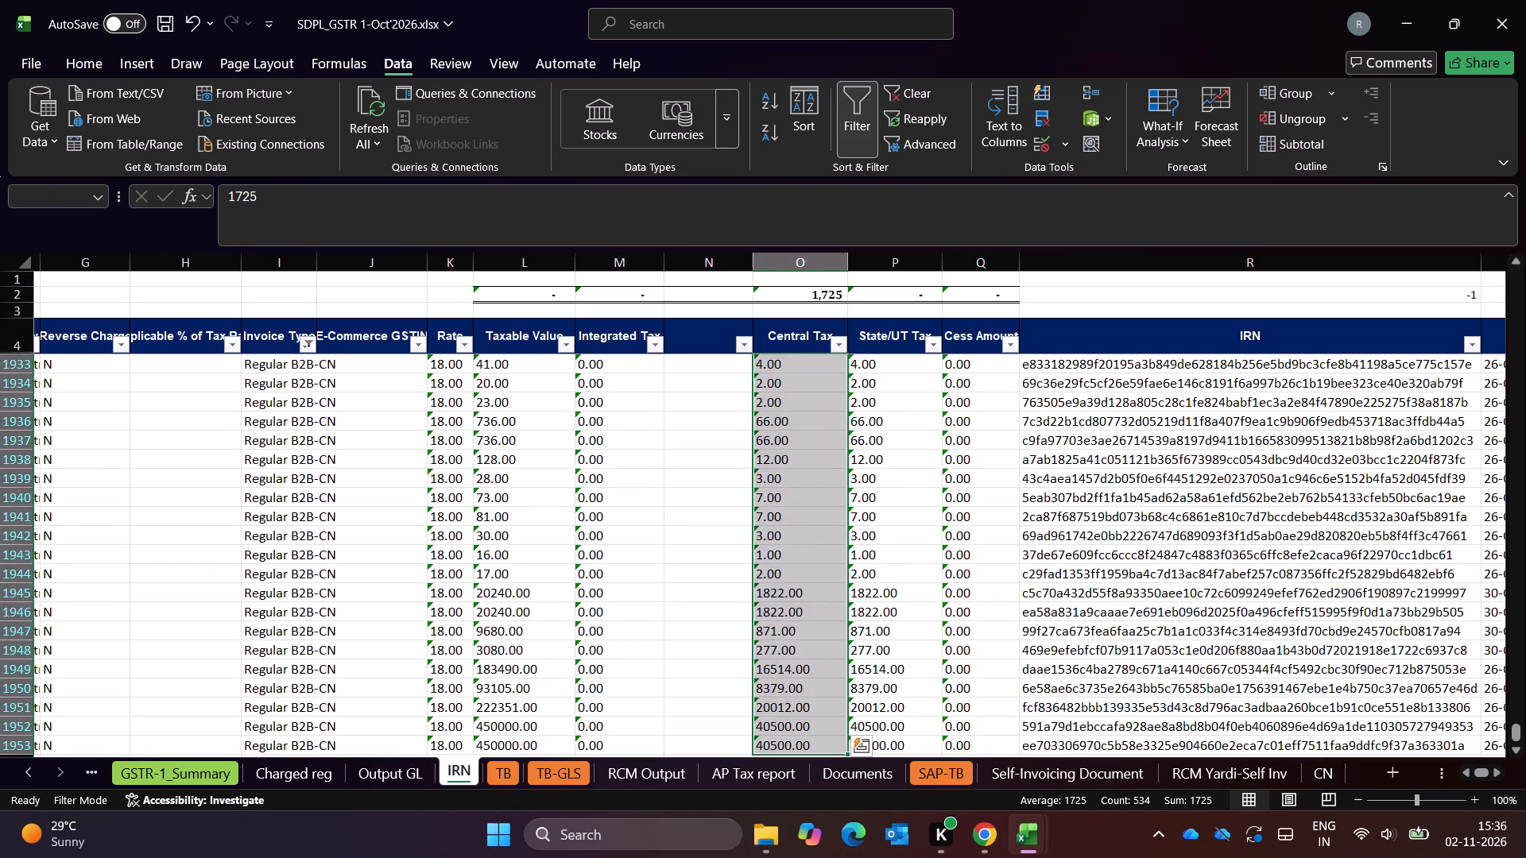
click(788, 401)
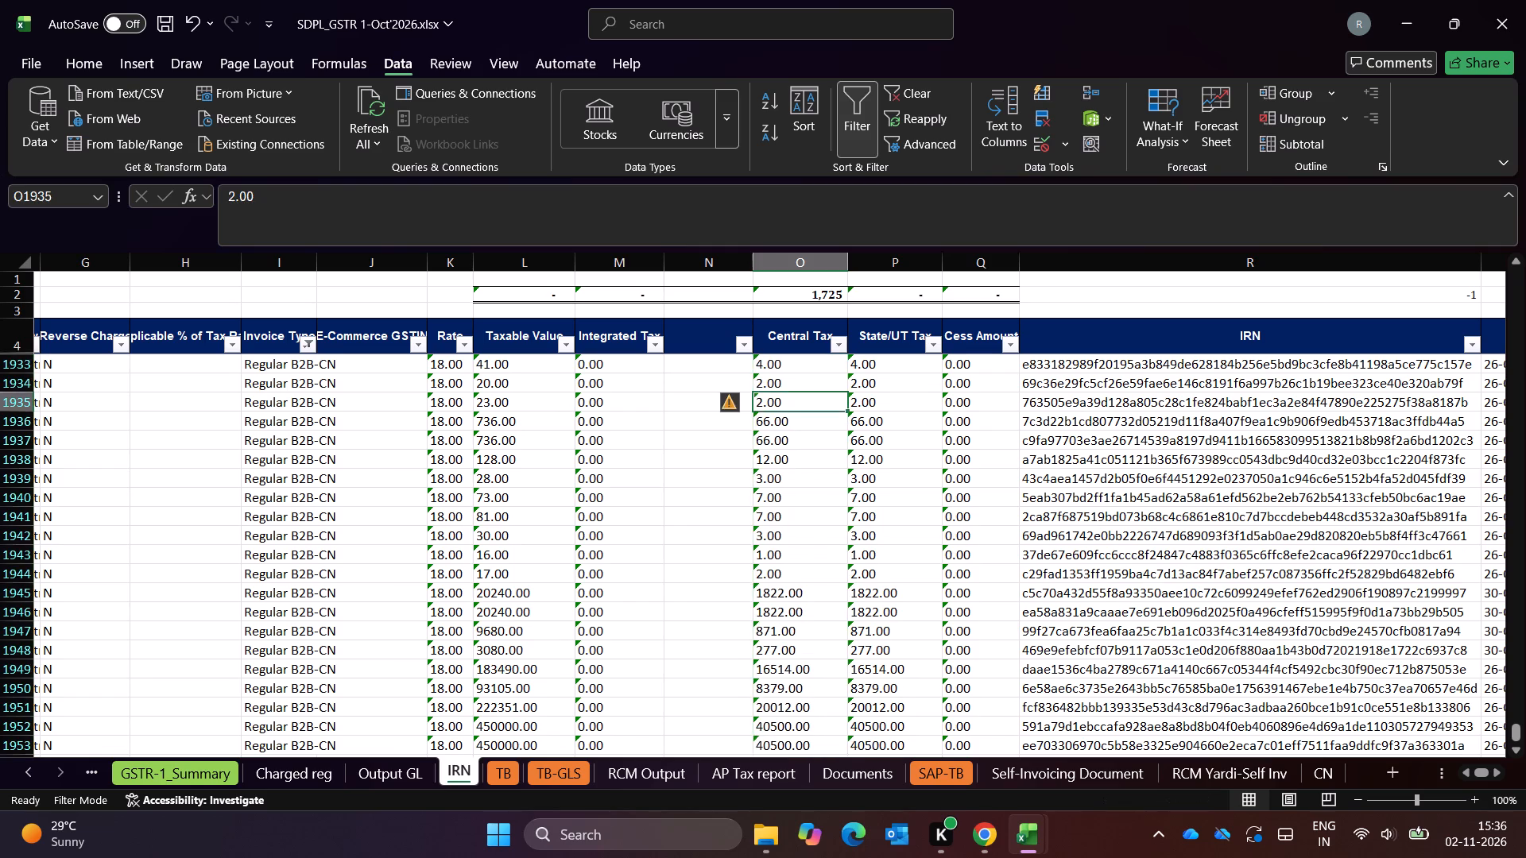
key(Up)
key(Up)
key(Up)
key(ctrl+Down)
key(Up)
key(ctrl+Up)
key(Down)
key(Down)
key(Up)
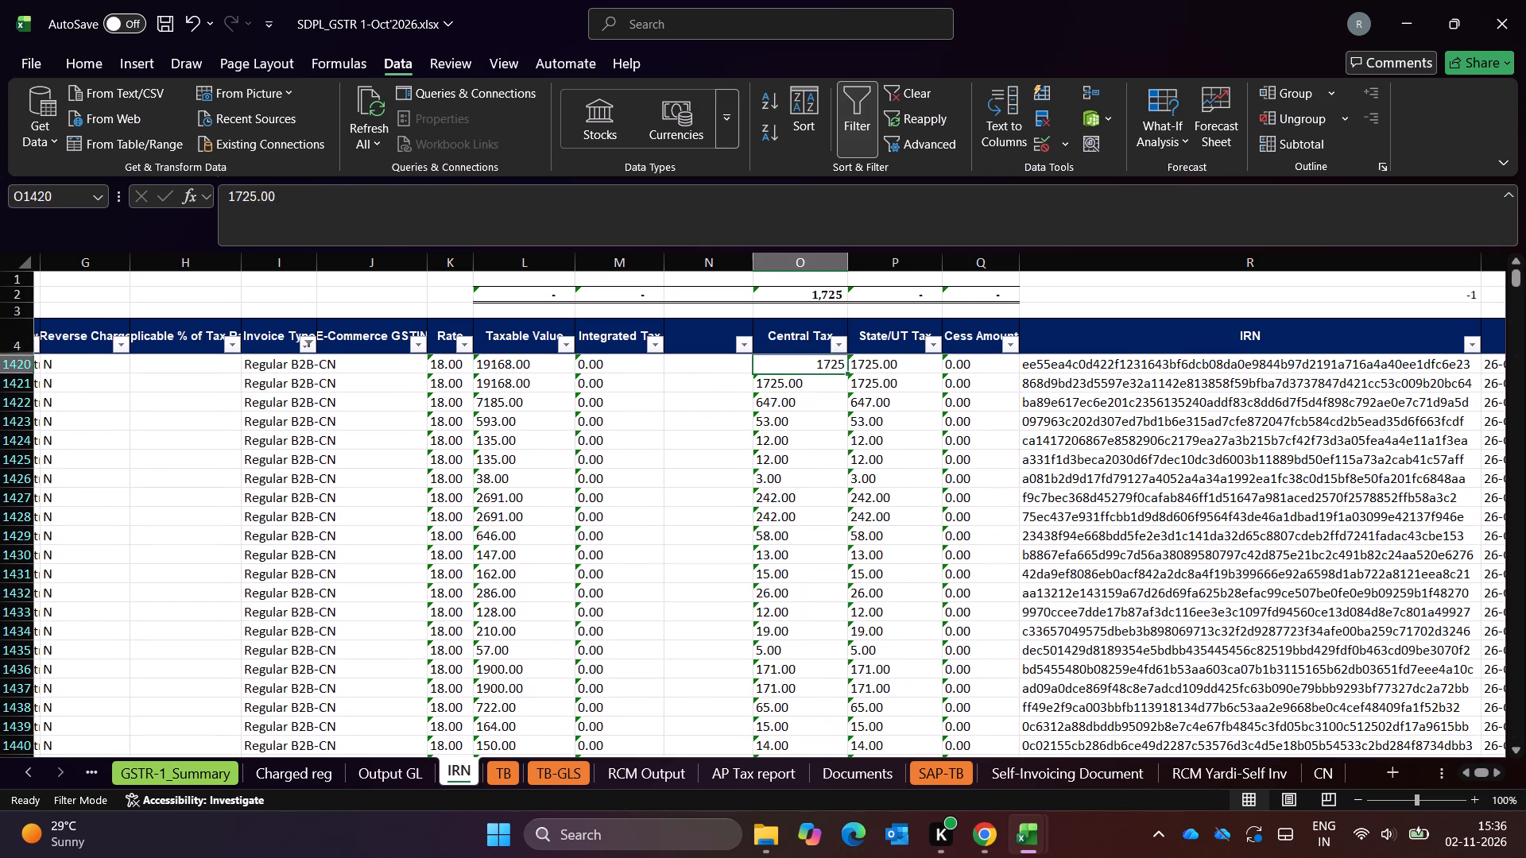
key(Down)
key(ctrl+shift+Down)
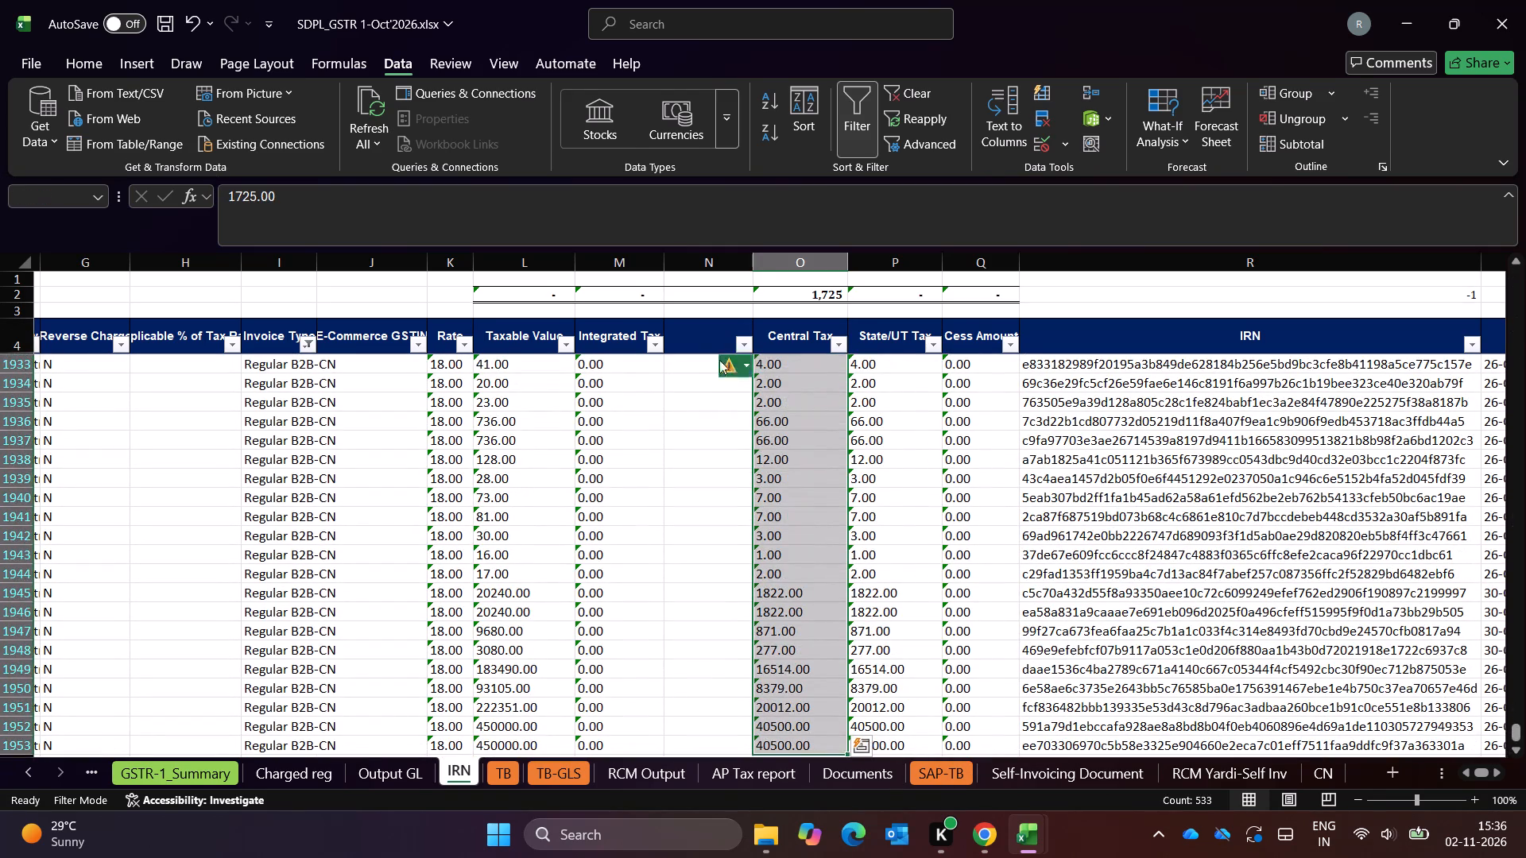
click(729, 366)
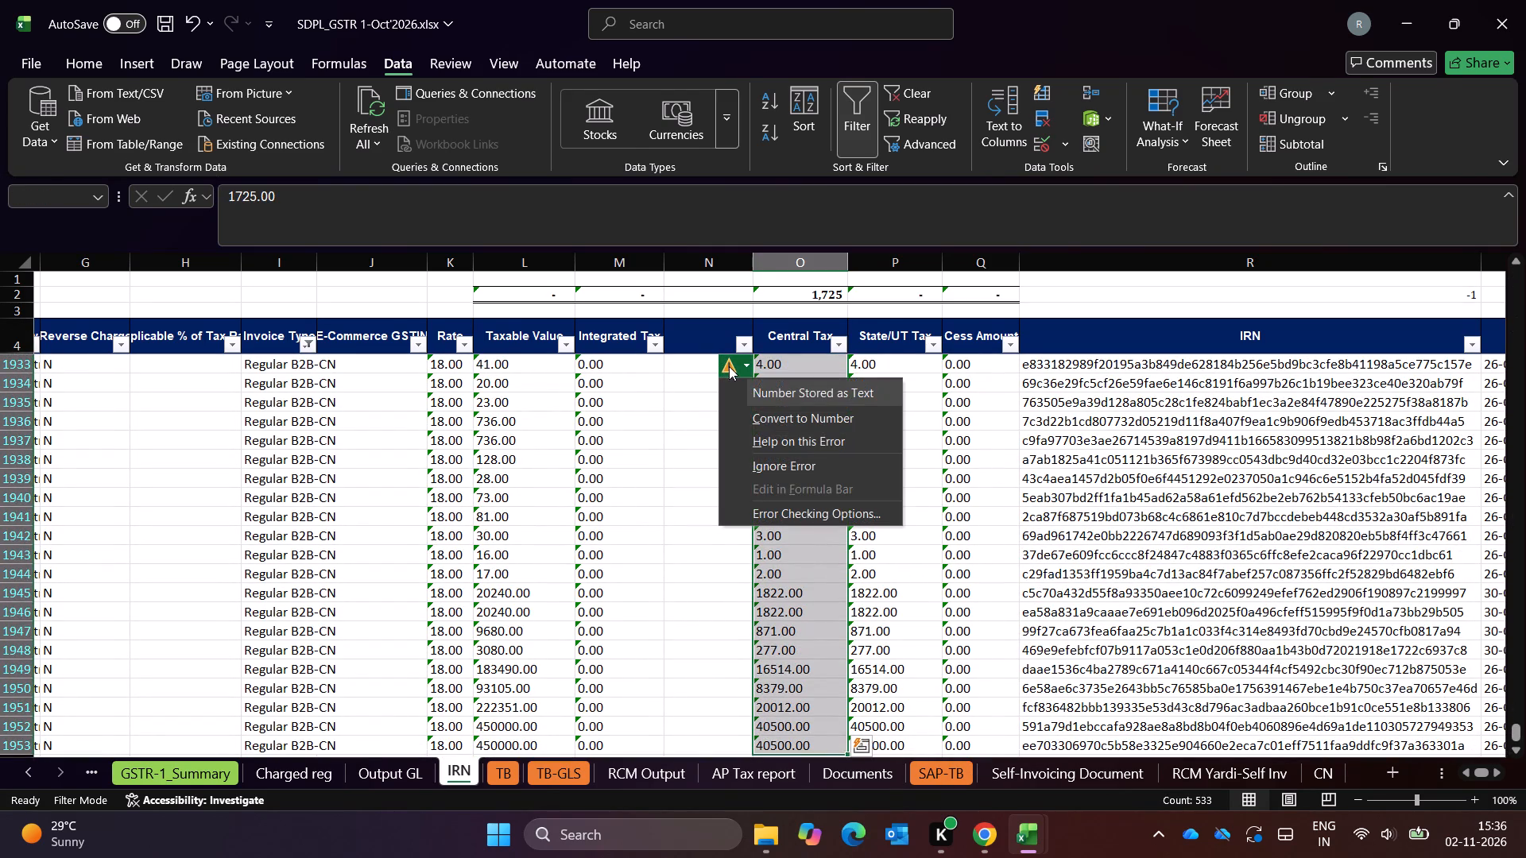
click(769, 410)
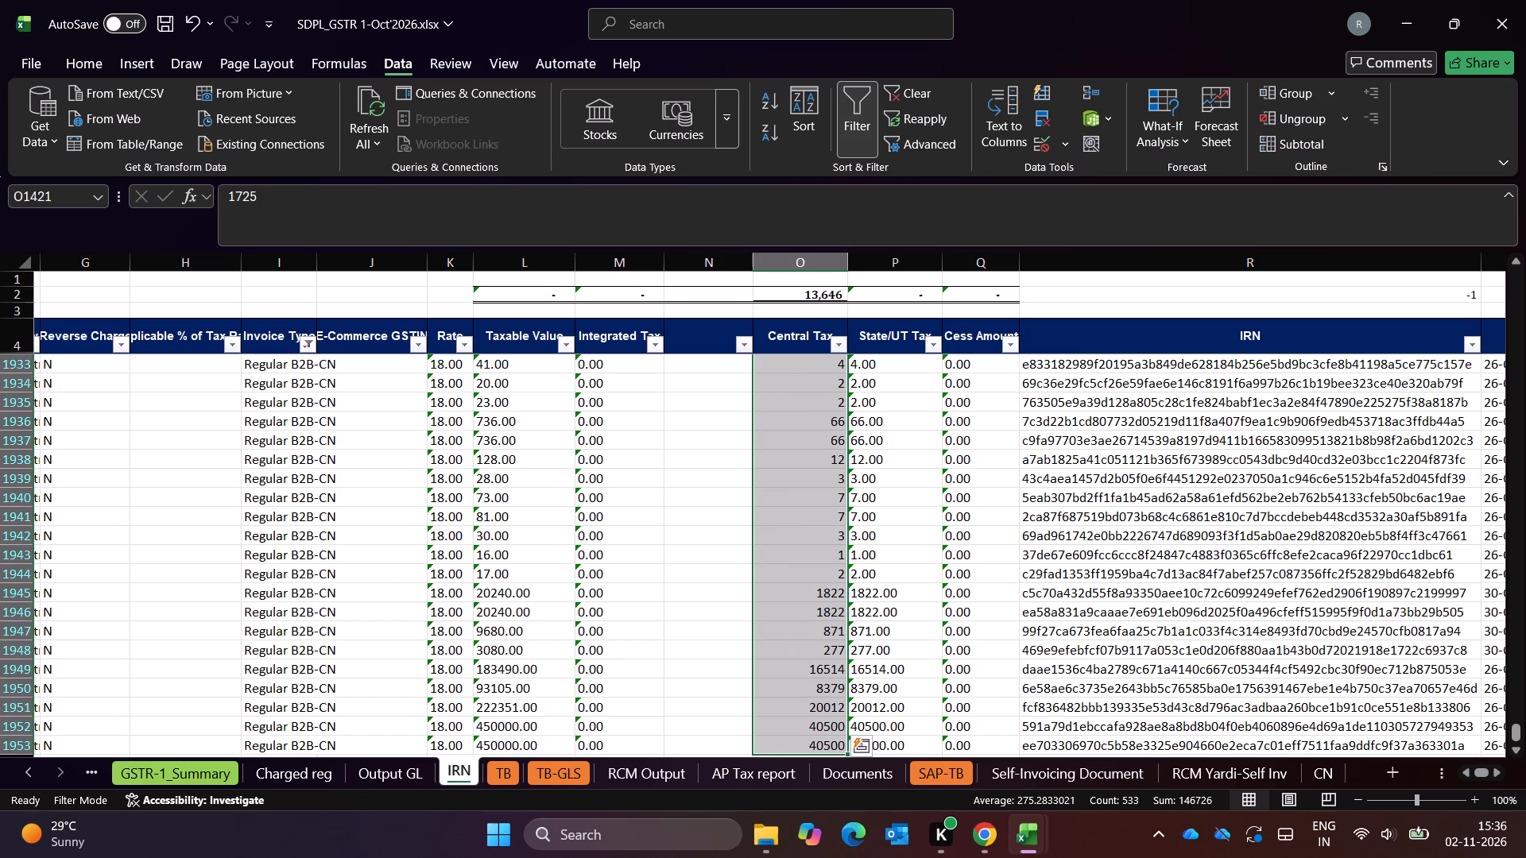
Check the sum of all Central Tax values in the credit note rows of the IRN sheet, O1420 to O1953.
key(Up)
key(Up)
key(Down)
key(Down)
key(Down)
key(Up)
key(Up)
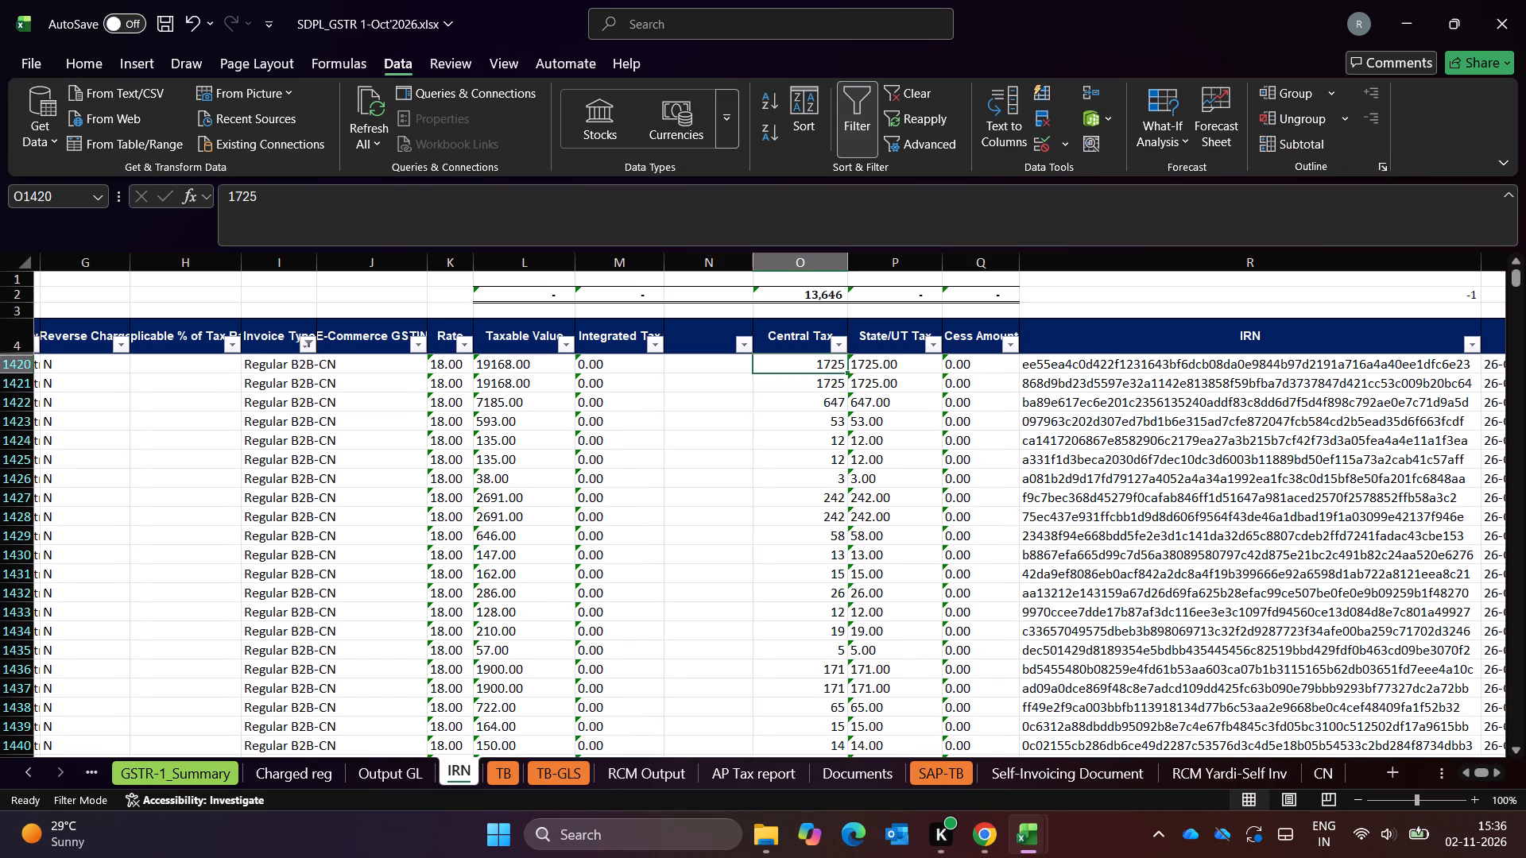
key(ctrl+shift+Down)
key(shift+Down)
key(shift+Down)
key(shift+Up)
key(shift+Up)
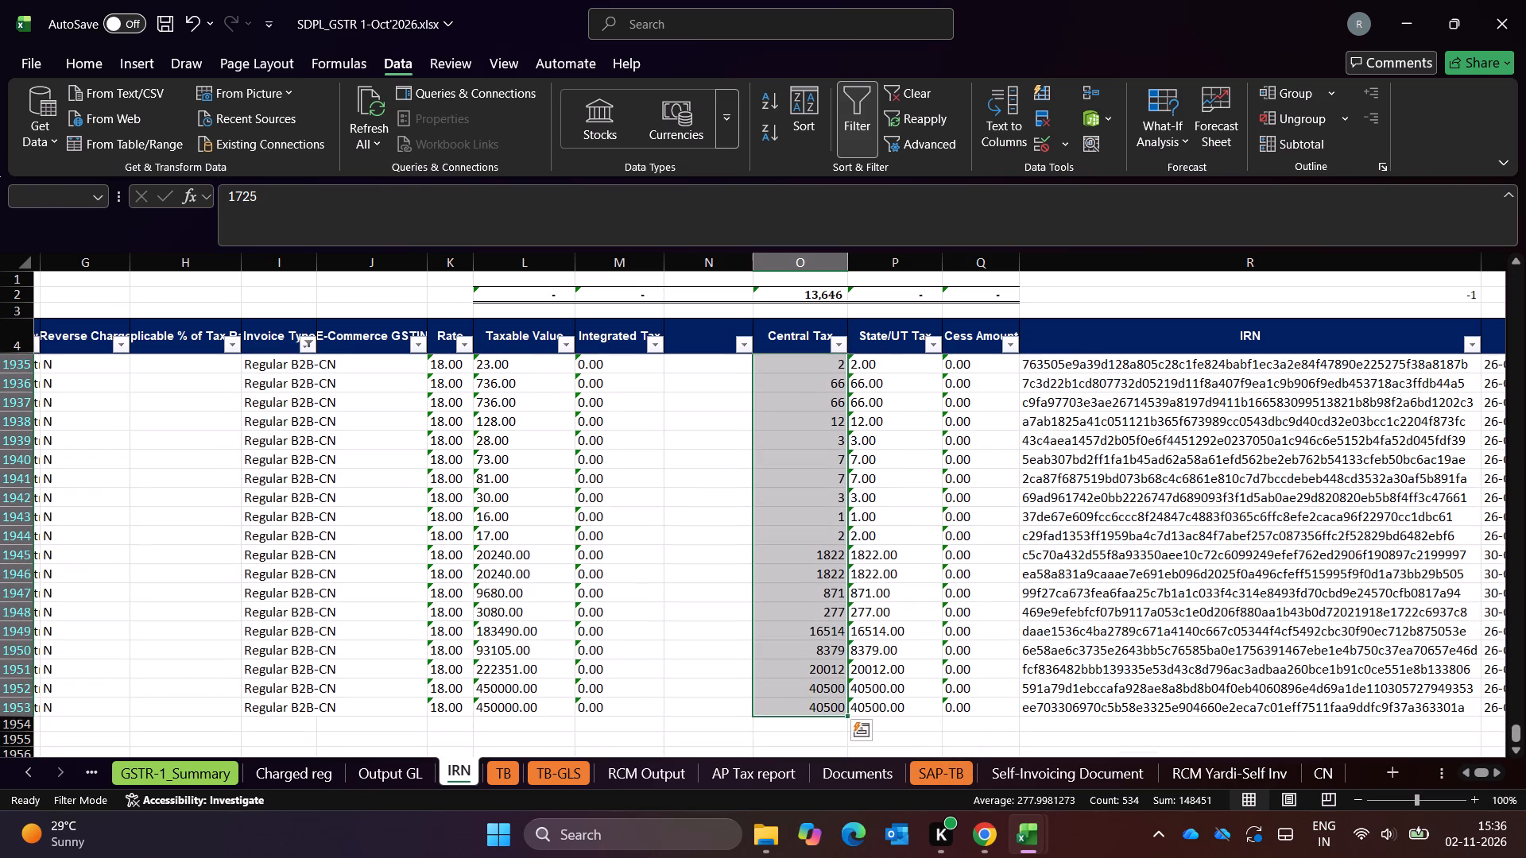
Switch to the EINV workbook and check the sum of the Central Tax column on the cdnr sheet for comparison.
key(alt+Tab)
key(Up)
key(Up)
key(Up)
key(Up)
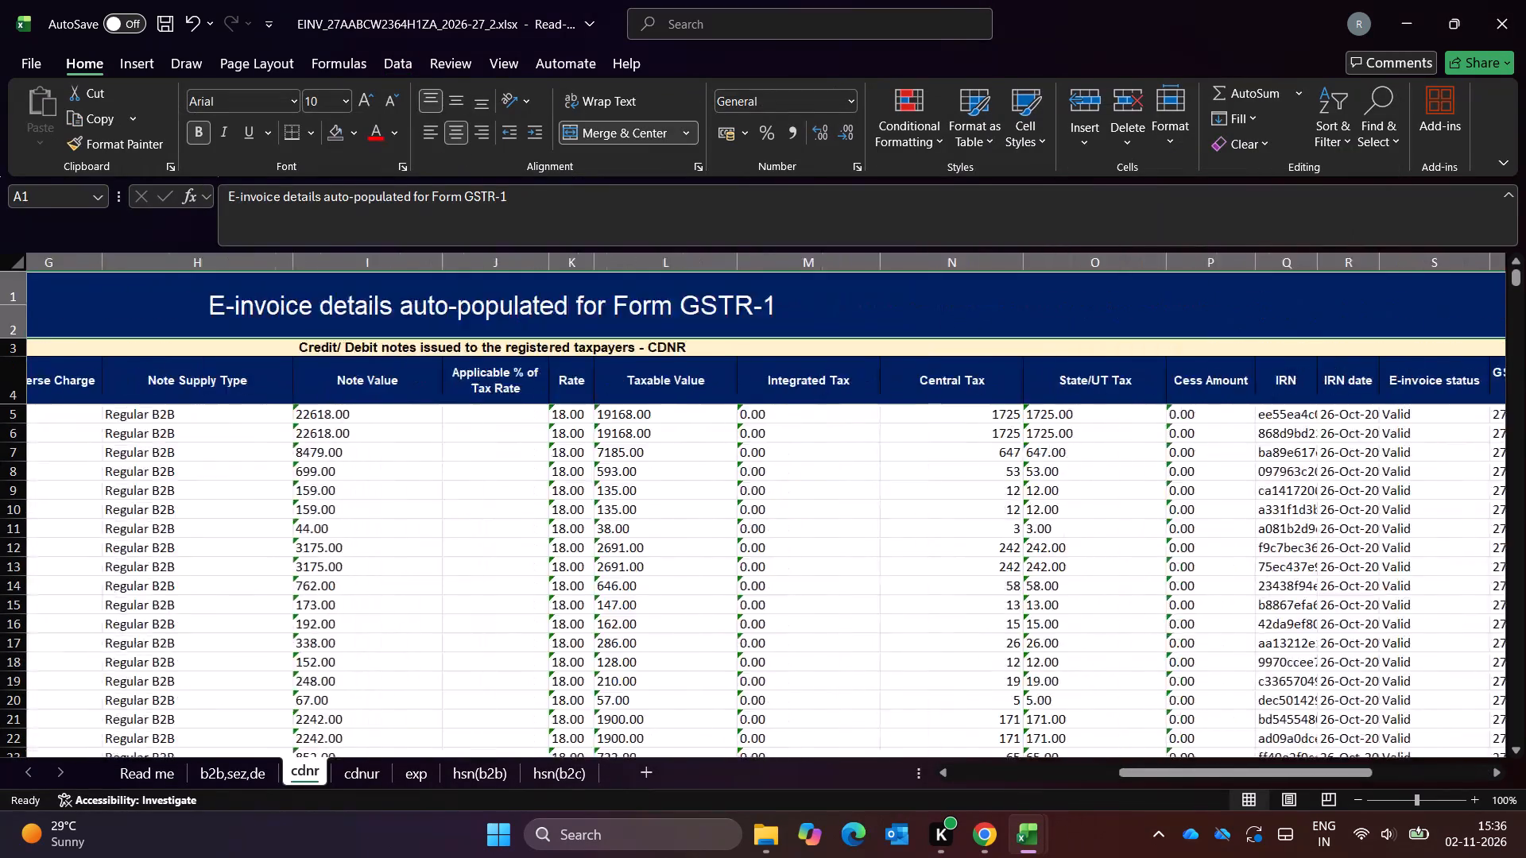
key(Down)
key(Down)
key(Right)
key(Right)
key(Down)
key(Left)
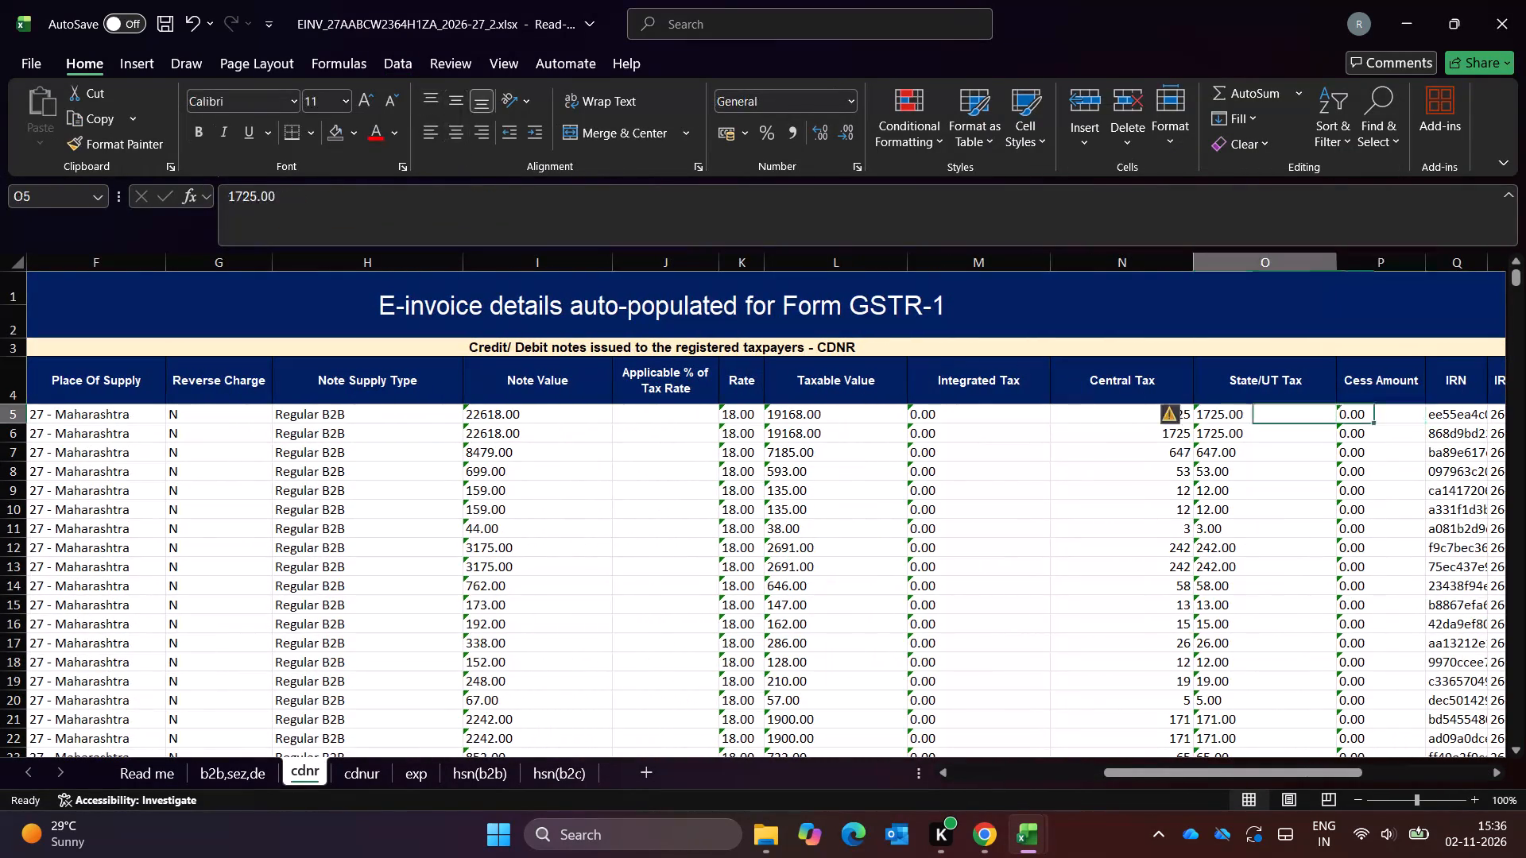
key(Left)
key(ctrl+shift+Down)
key(shift+Down)
key(shift+Up)
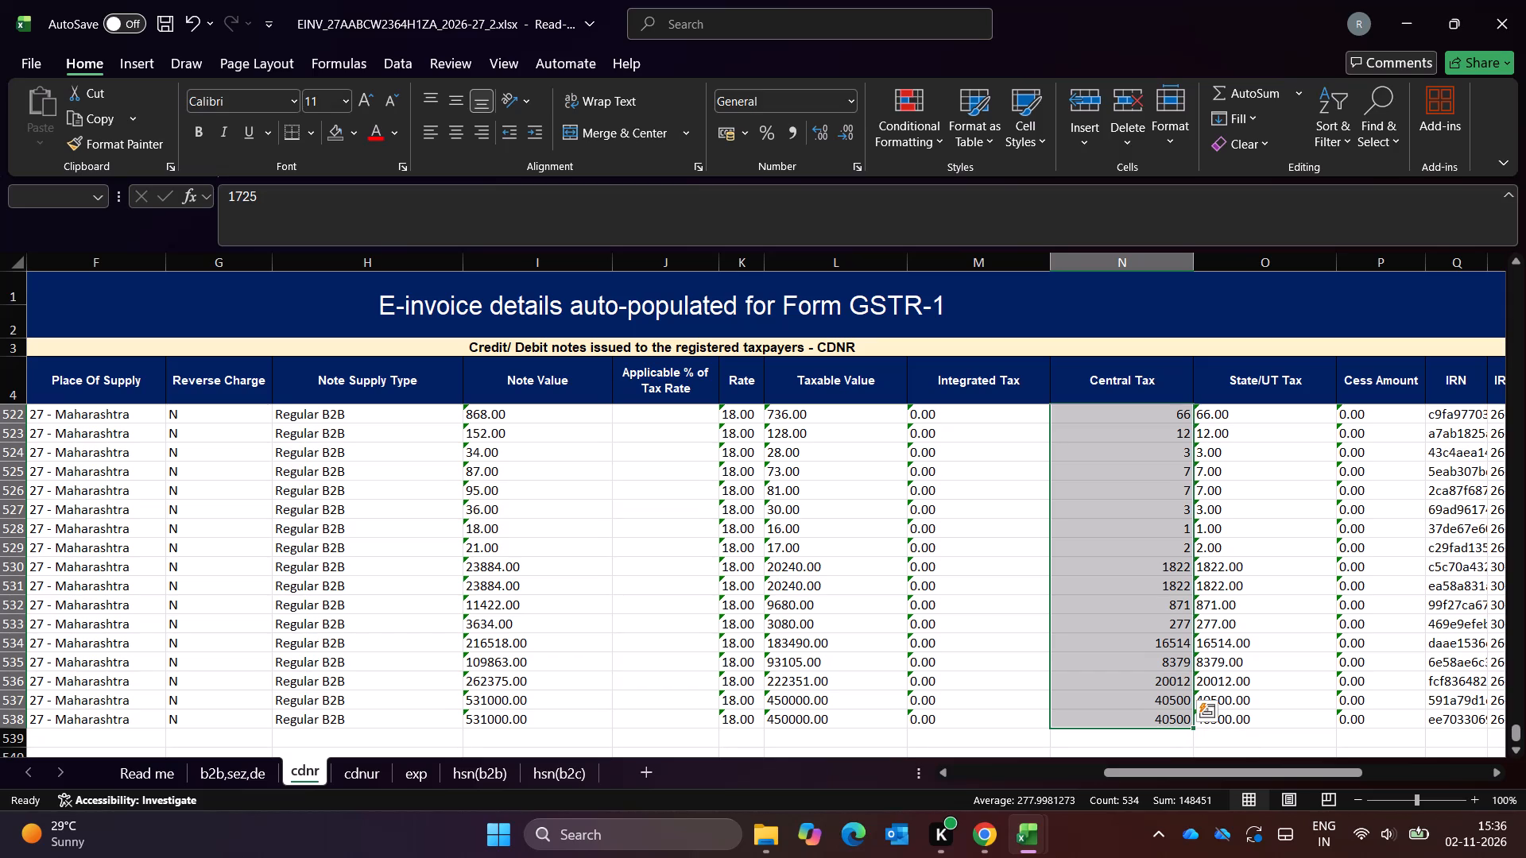
Return to the SDPL working file and examine the Central Tax subtotal formula in cell O2 of the IRN sheet.
key(alt+Tab)
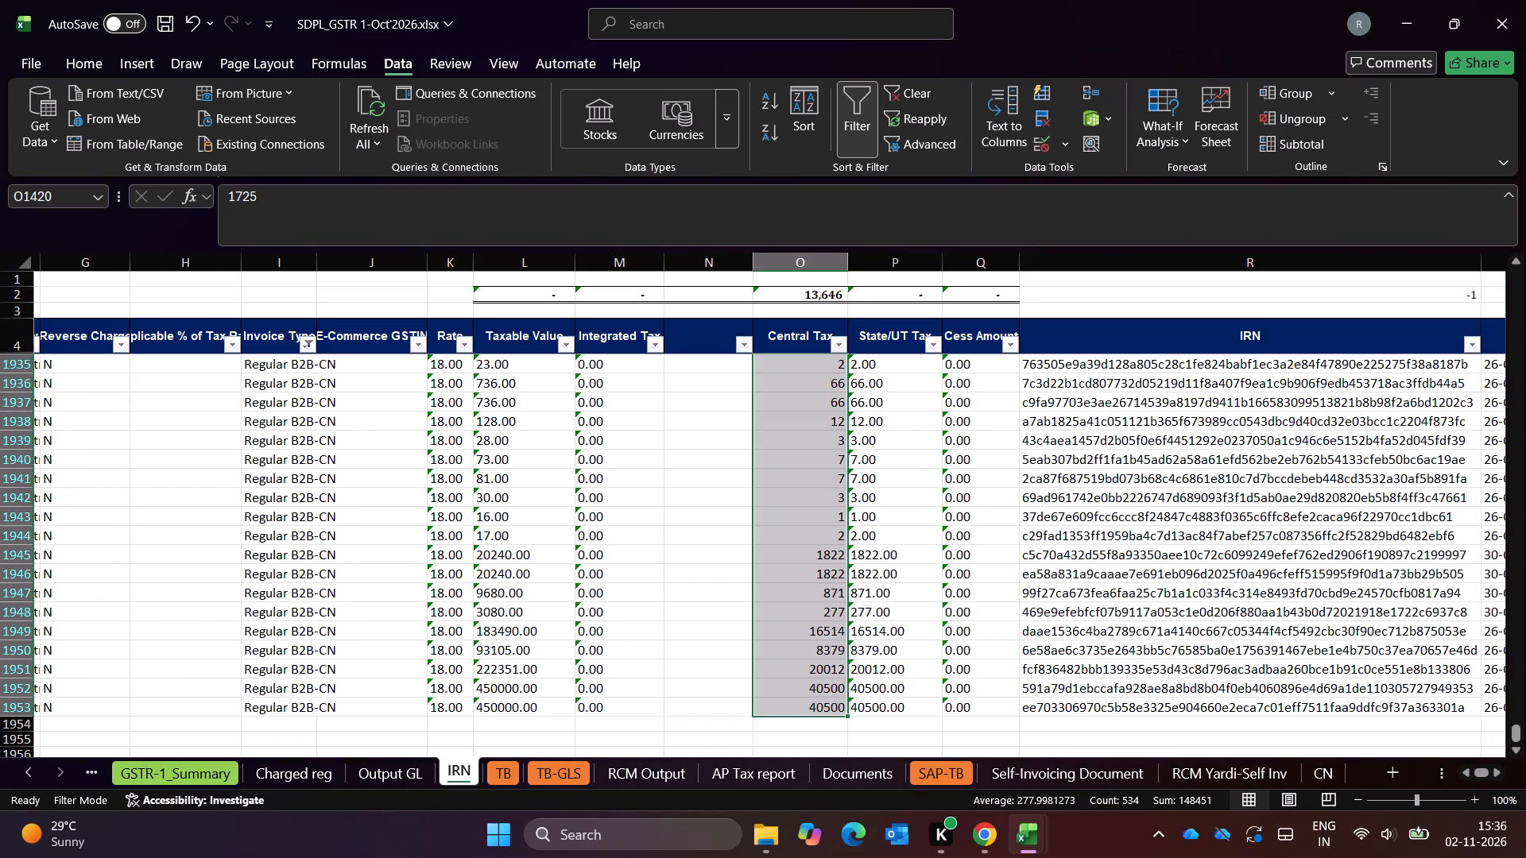
key(Up)
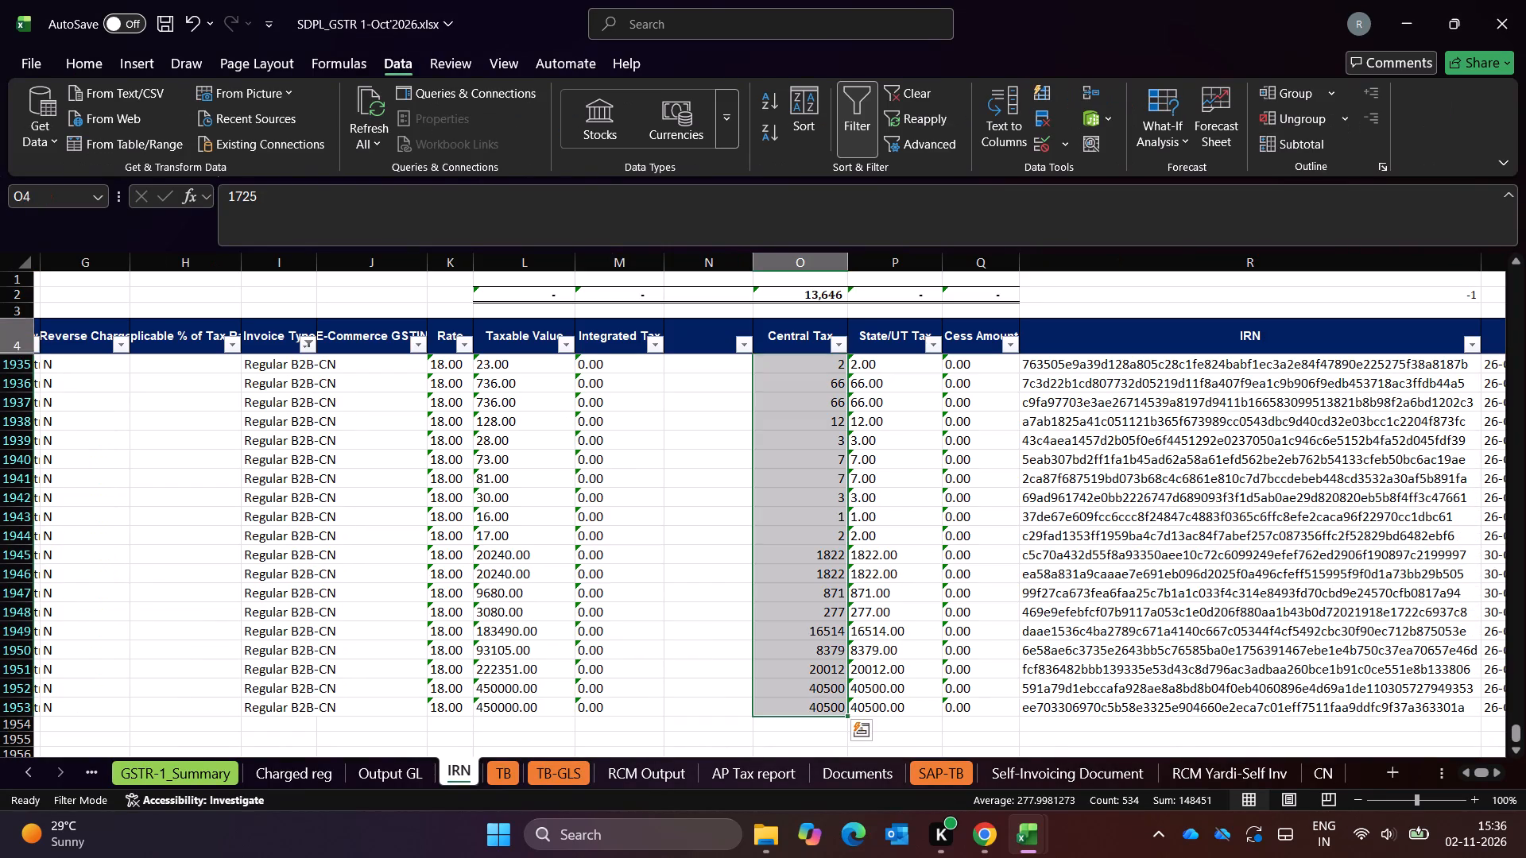
key(Up)
key(Down)
key(Down)
key(Down)
key(Up)
key(Up)
key(Up)
key(Up)
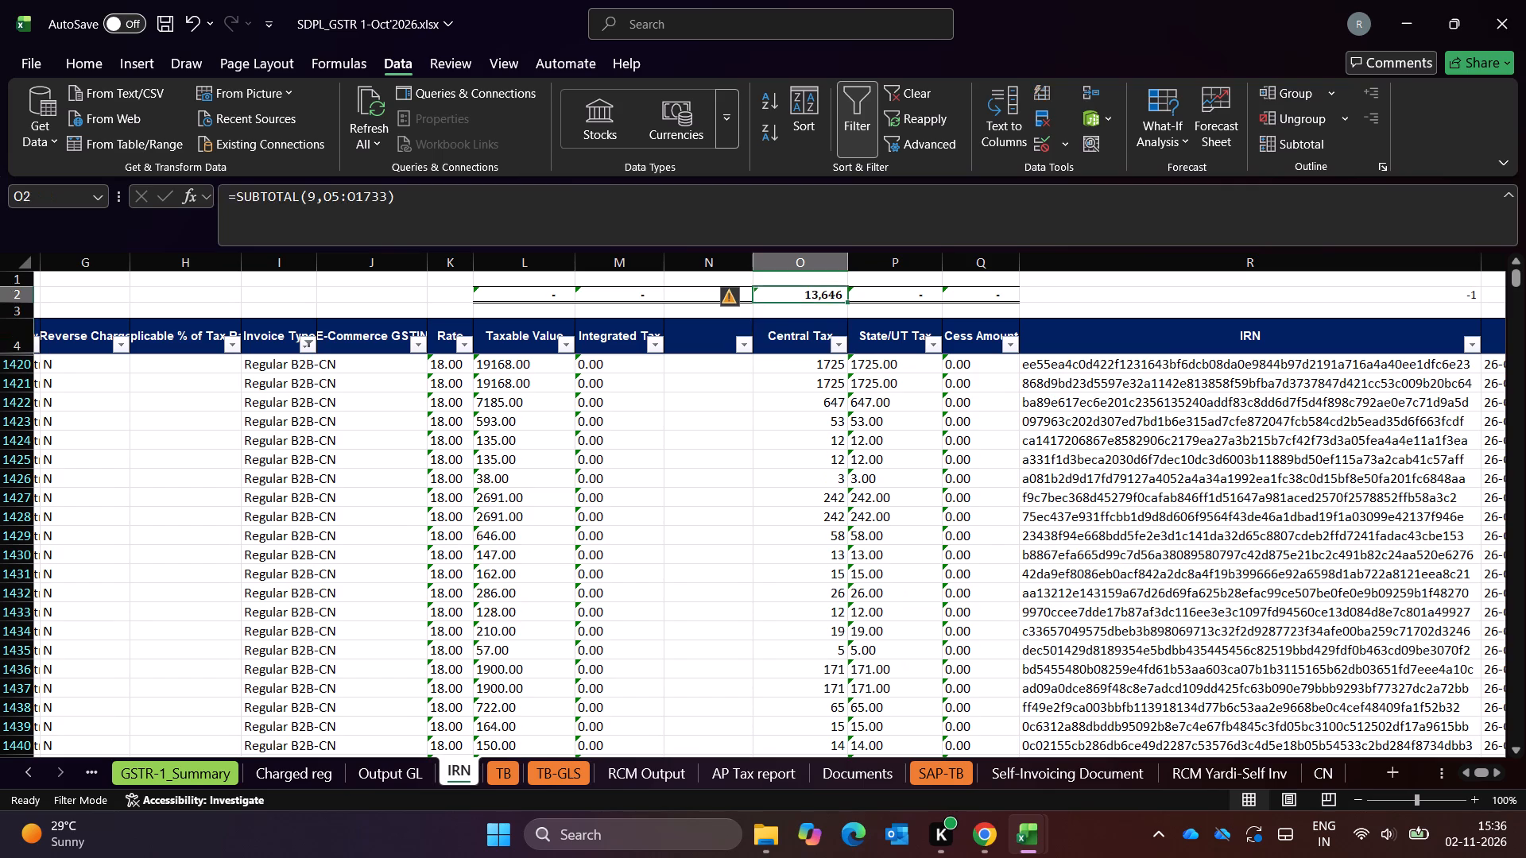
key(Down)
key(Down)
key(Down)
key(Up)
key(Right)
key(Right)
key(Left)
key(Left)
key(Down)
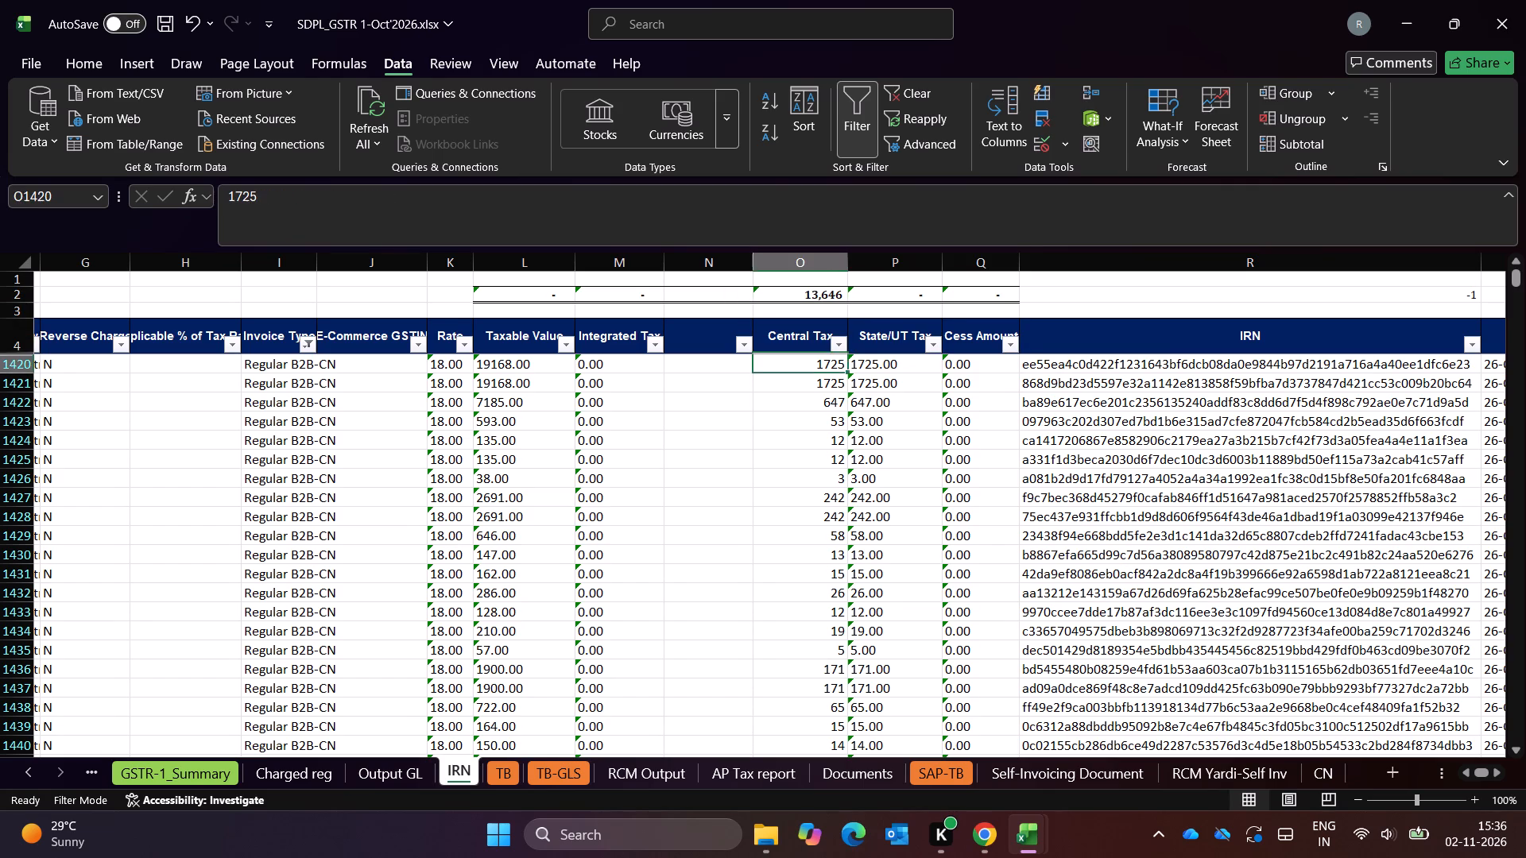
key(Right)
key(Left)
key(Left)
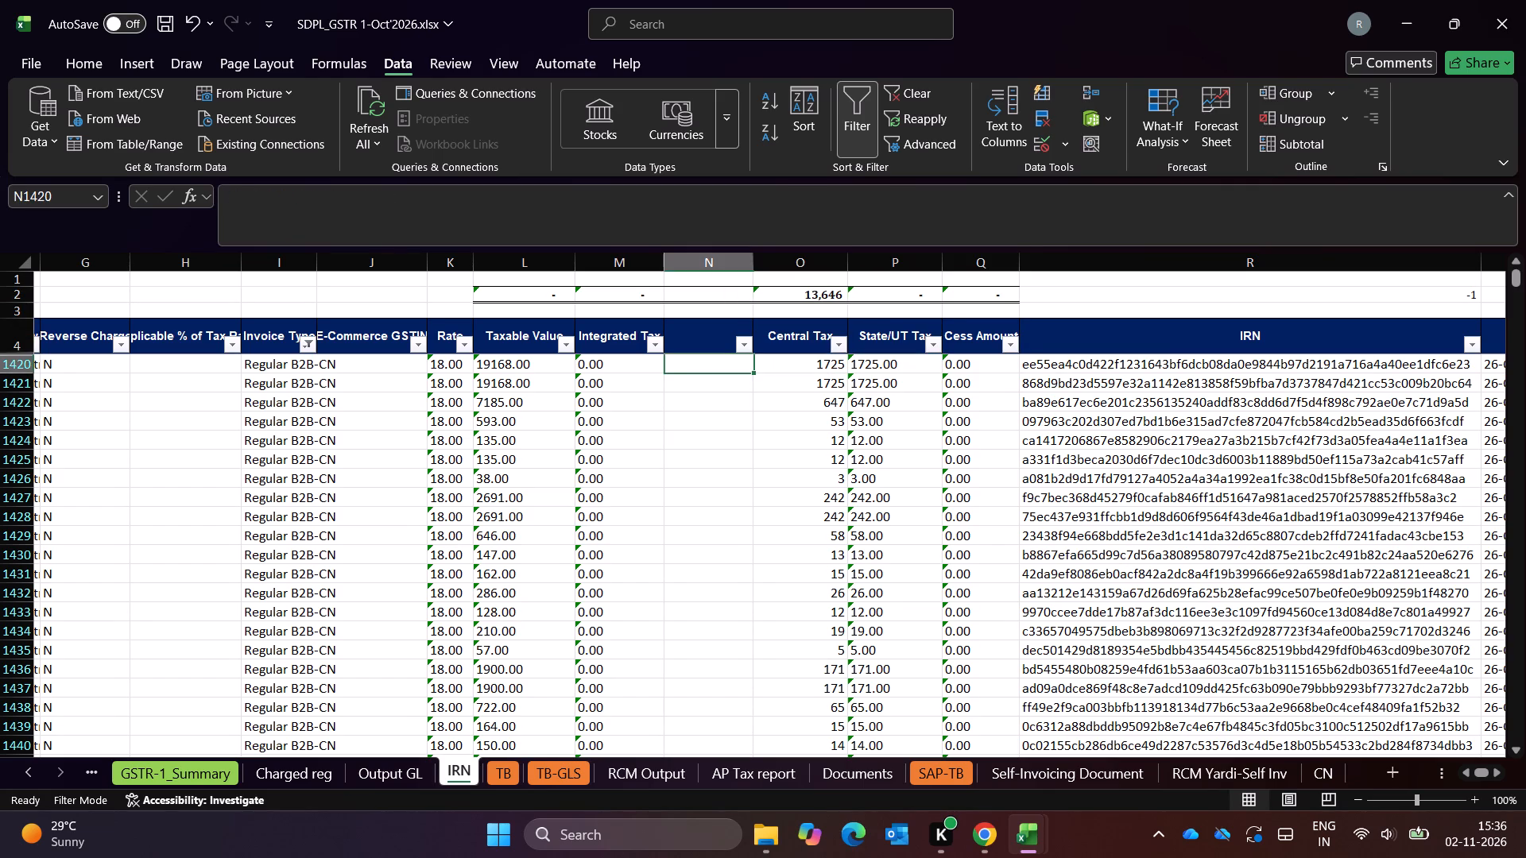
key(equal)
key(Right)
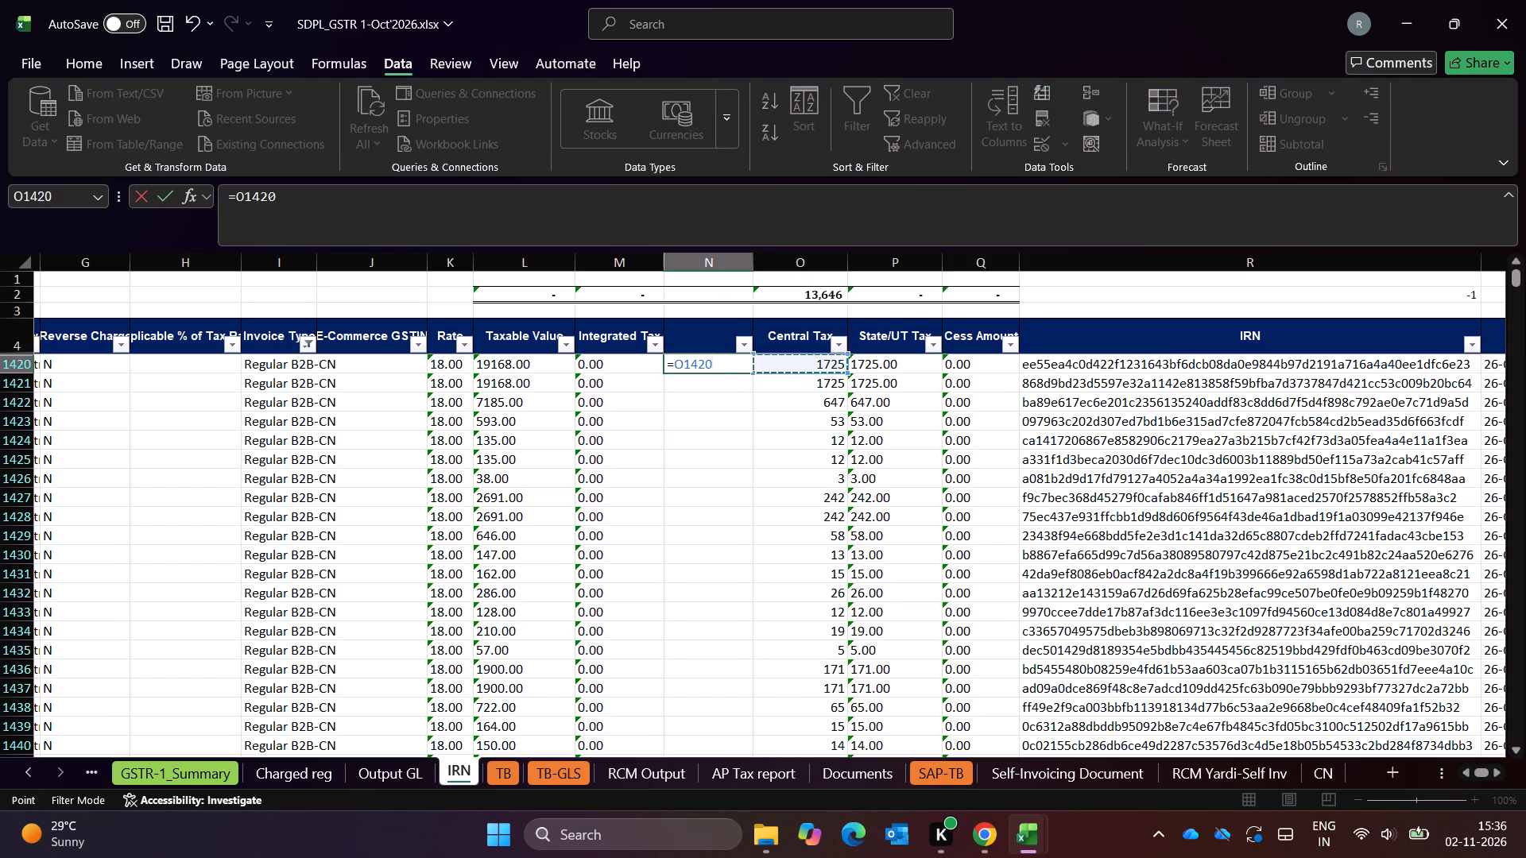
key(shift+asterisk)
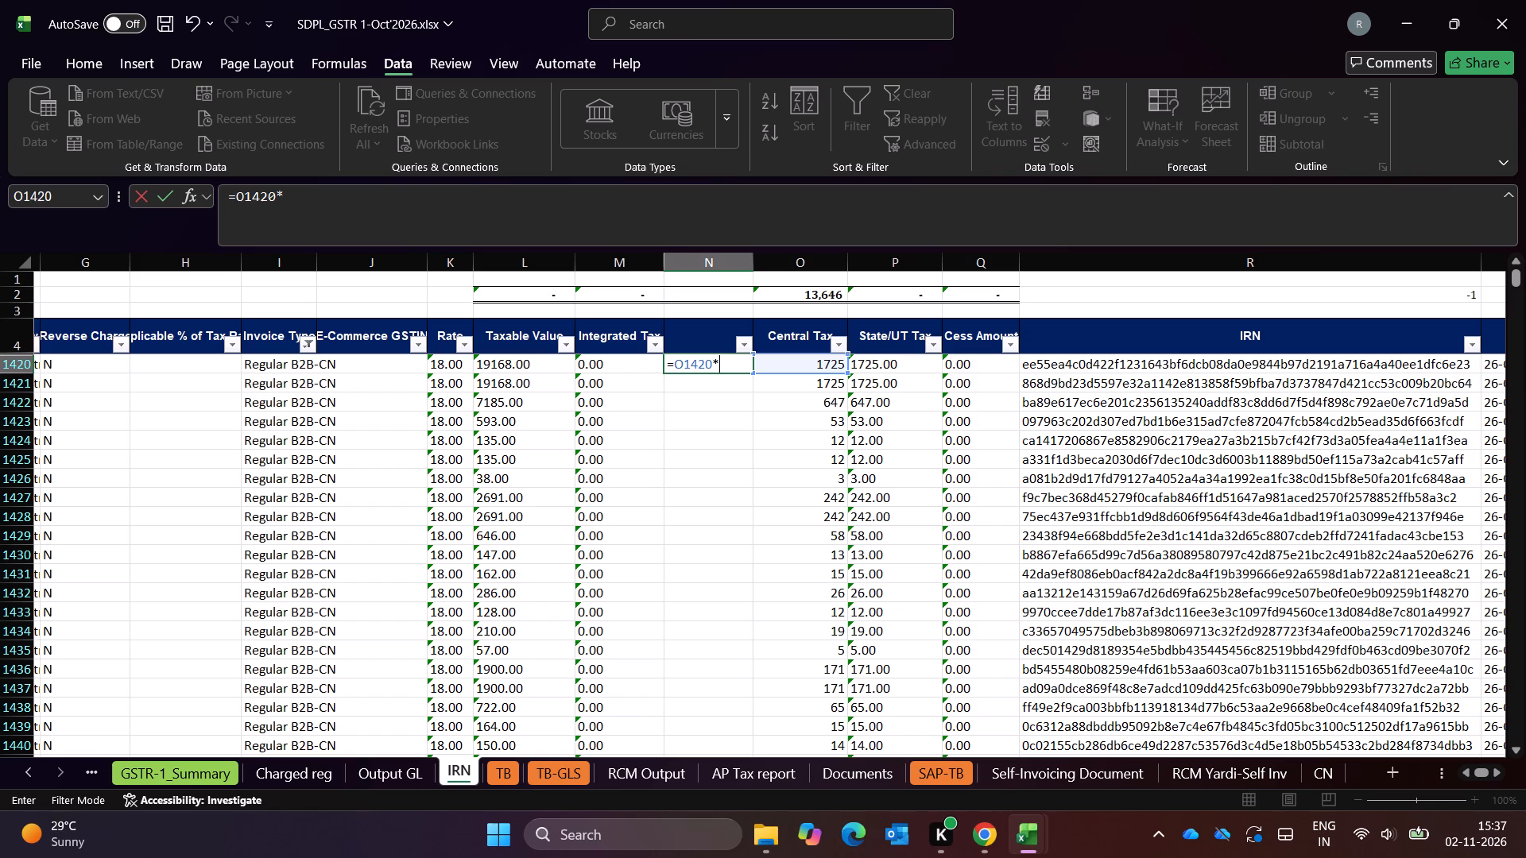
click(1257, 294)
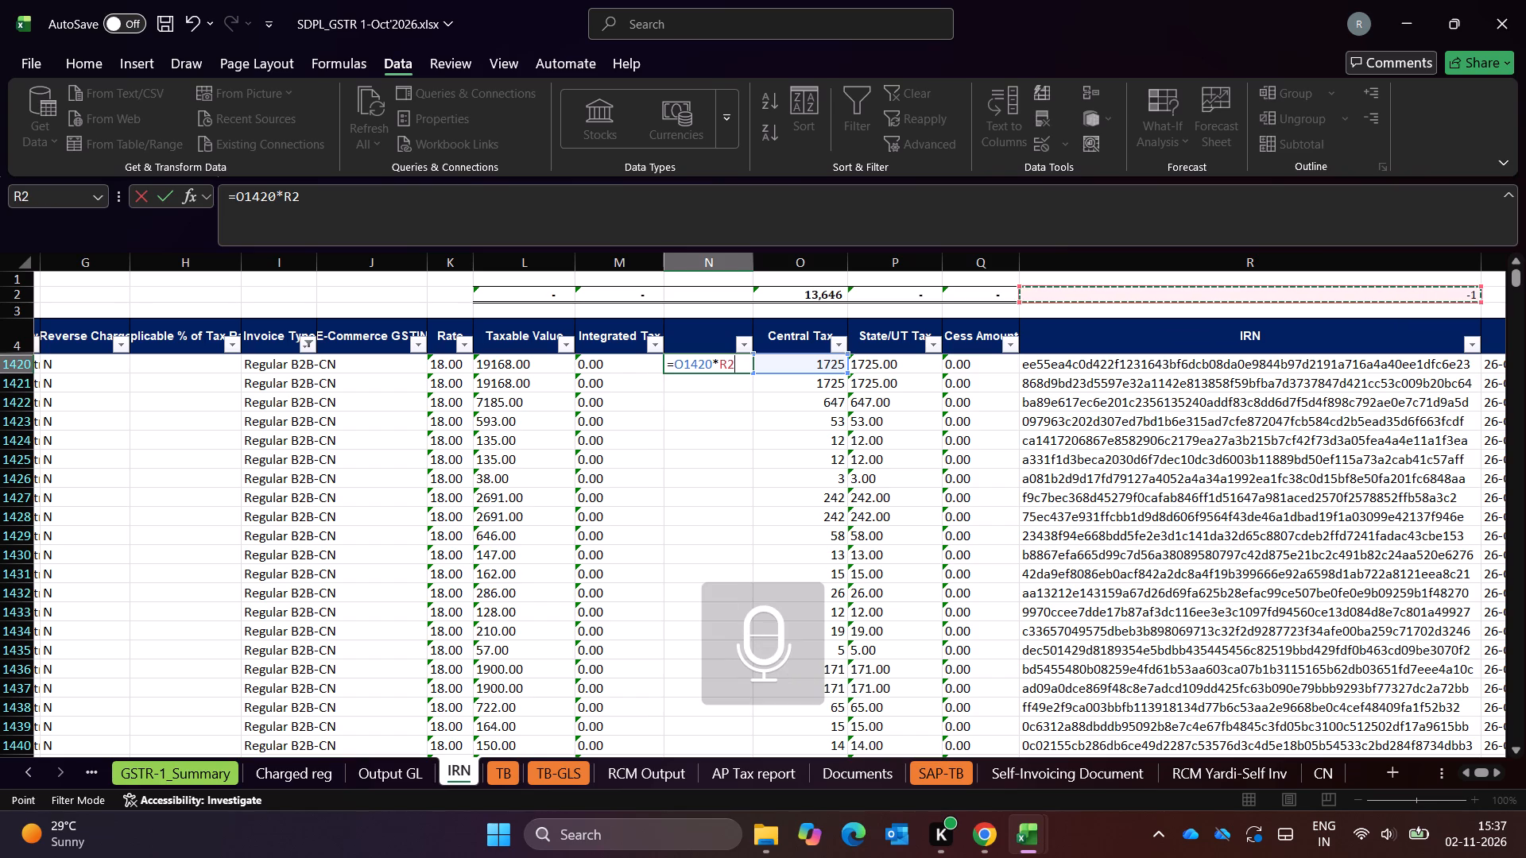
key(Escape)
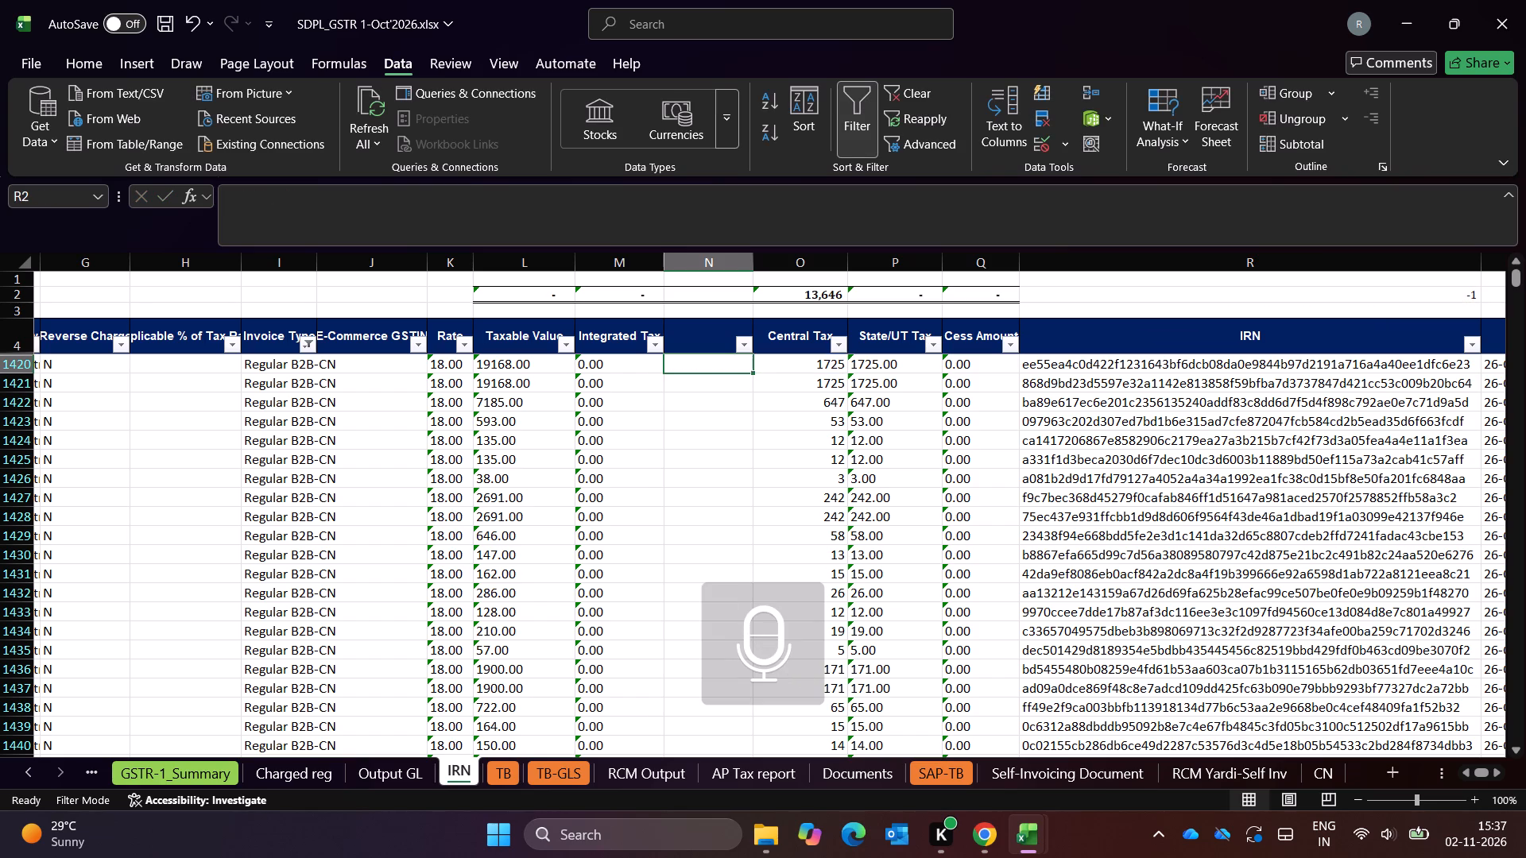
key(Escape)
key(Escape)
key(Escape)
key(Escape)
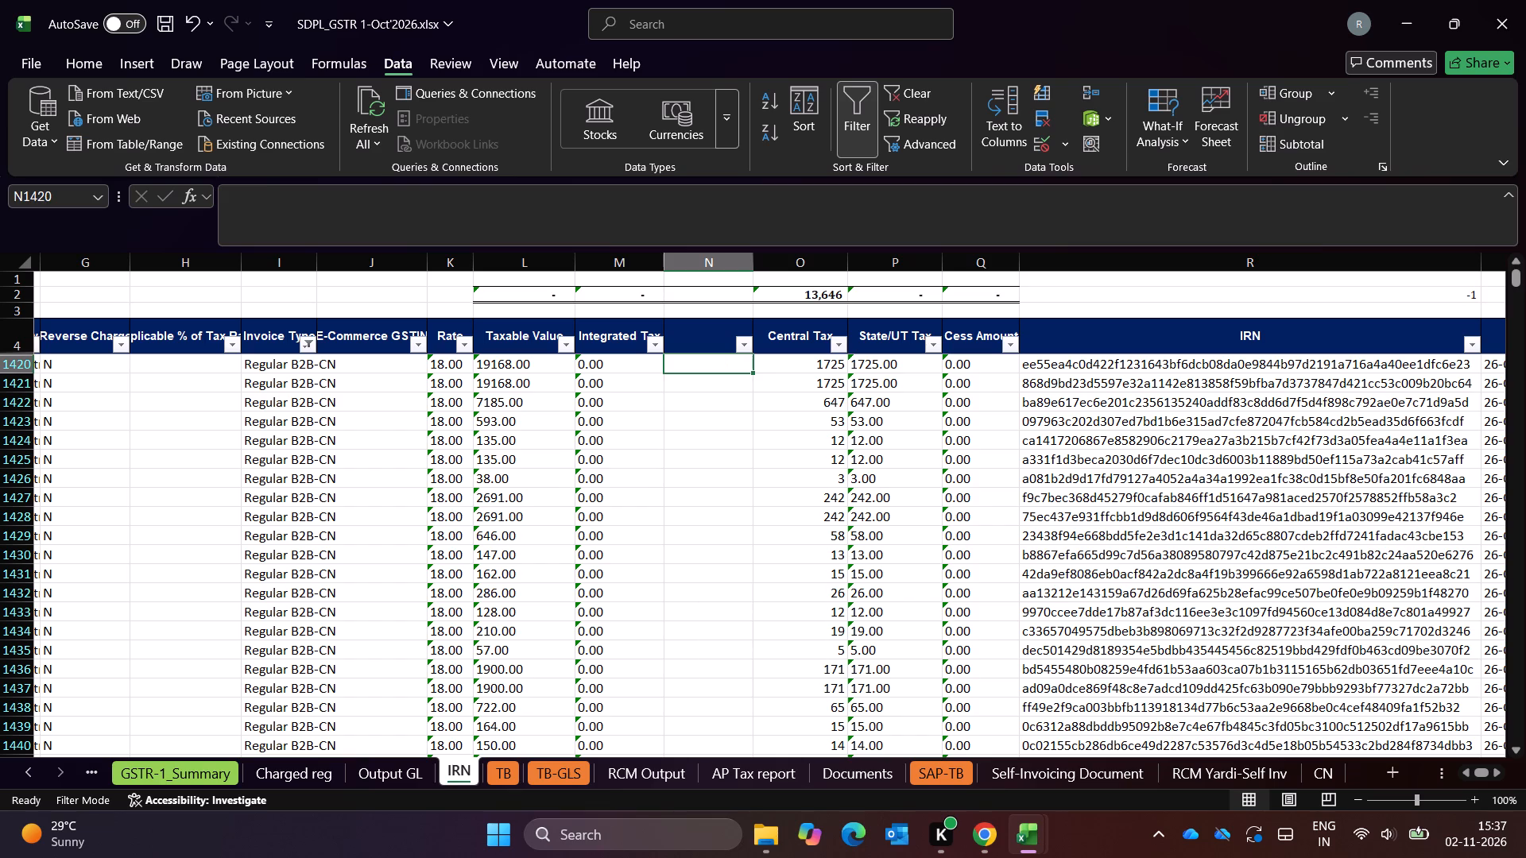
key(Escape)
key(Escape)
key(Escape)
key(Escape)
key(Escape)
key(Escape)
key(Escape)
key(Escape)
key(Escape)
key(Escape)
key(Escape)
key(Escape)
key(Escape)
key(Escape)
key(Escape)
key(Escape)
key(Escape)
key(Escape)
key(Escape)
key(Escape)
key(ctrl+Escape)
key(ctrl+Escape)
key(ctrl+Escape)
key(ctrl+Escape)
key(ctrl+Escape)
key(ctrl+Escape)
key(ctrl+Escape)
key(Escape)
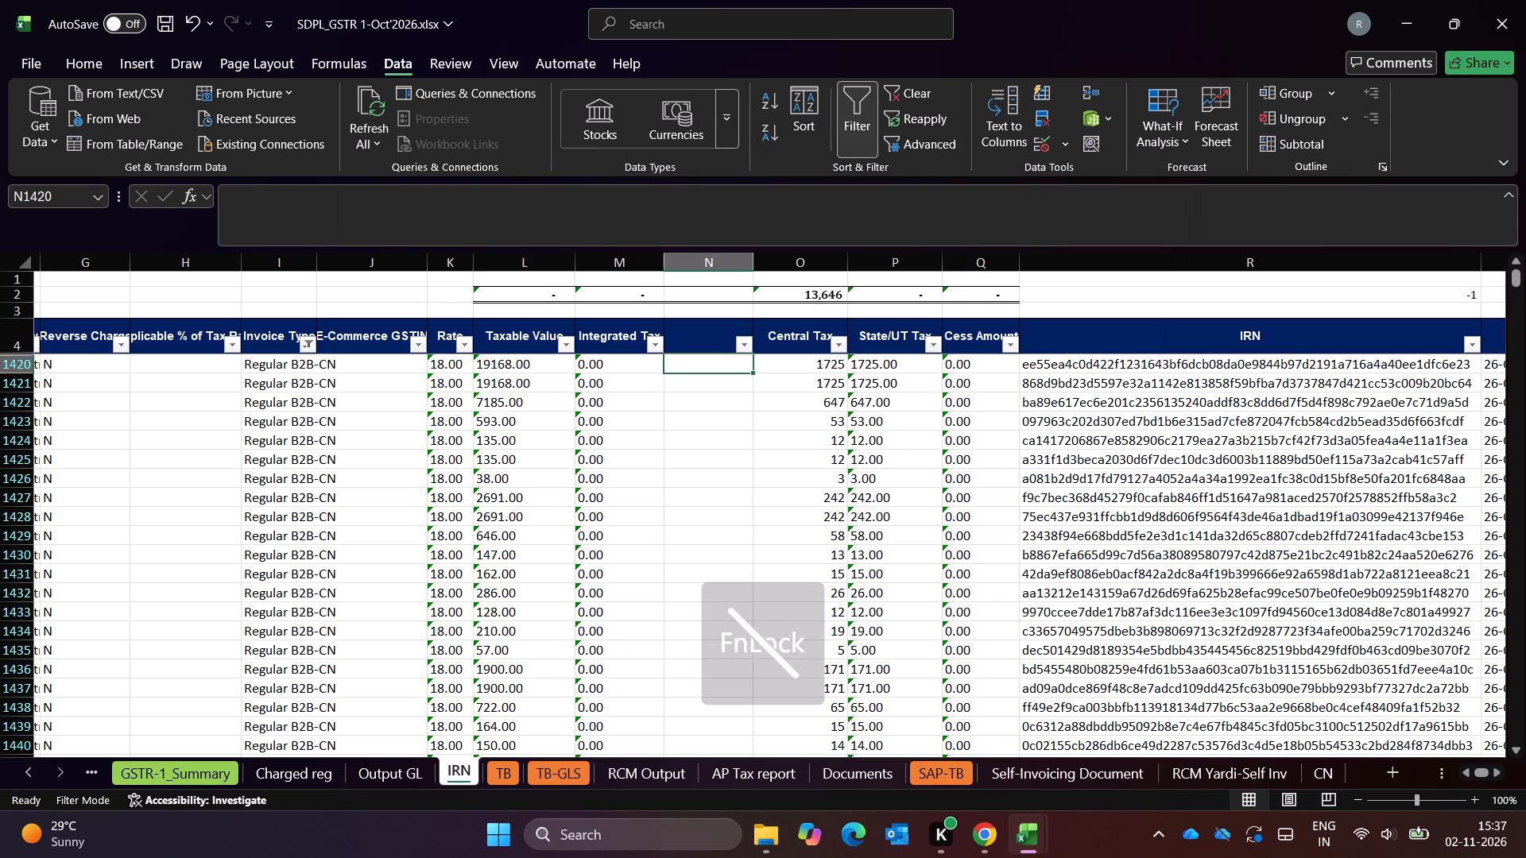
Enter the formula =O1420*$R$2 in cell N1420 of the IRN sheet to reverse the sign of the Central Tax amount.
key(Right)
key(Right)
key(Right)
key(Left)
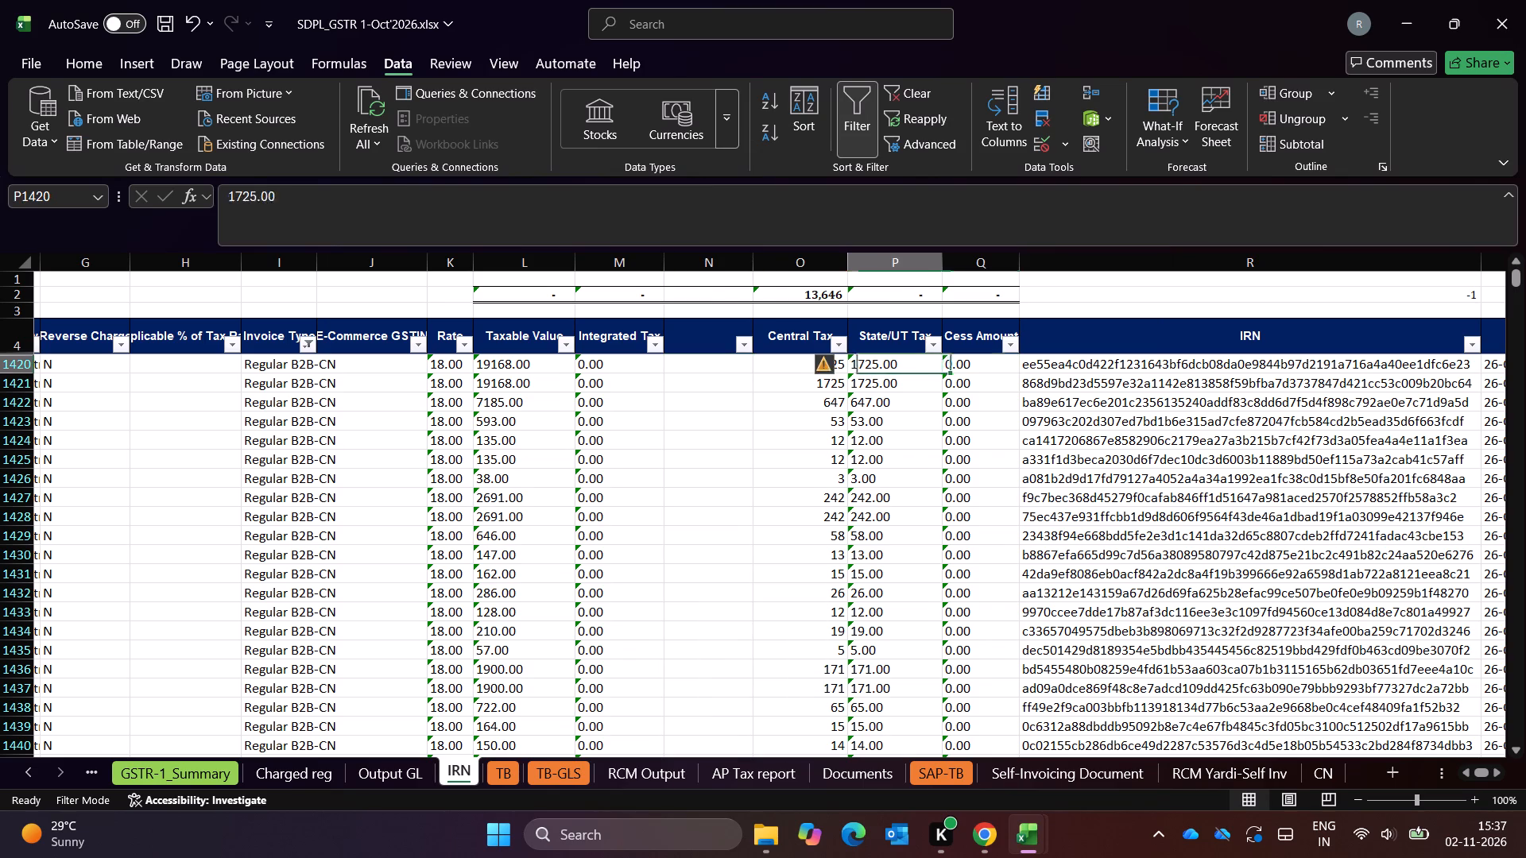
key(Left)
key(Left)
key(equal)
key(Right)
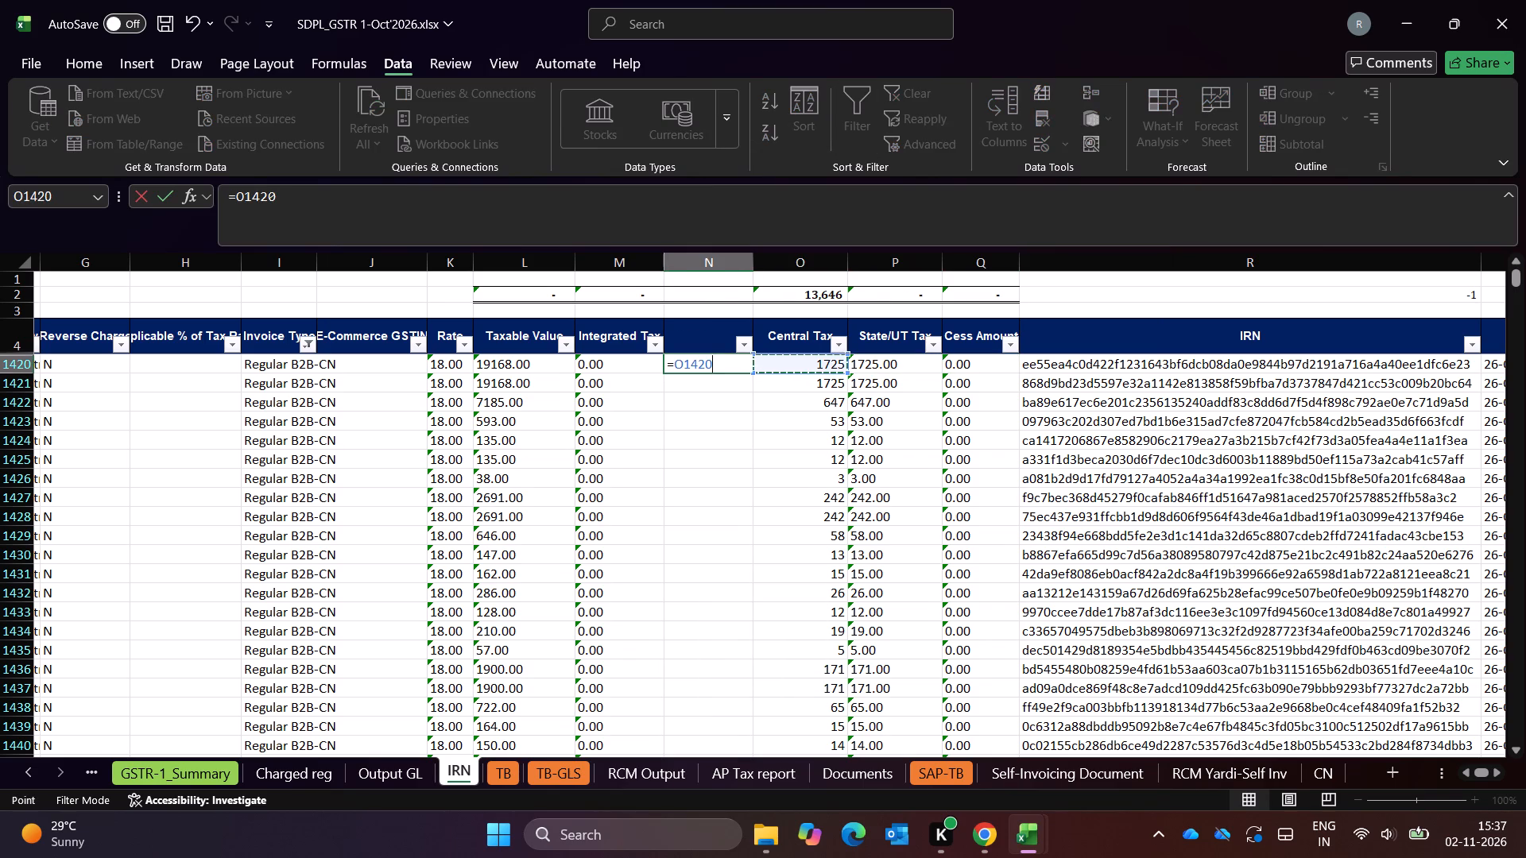
key(shift+asterisk)
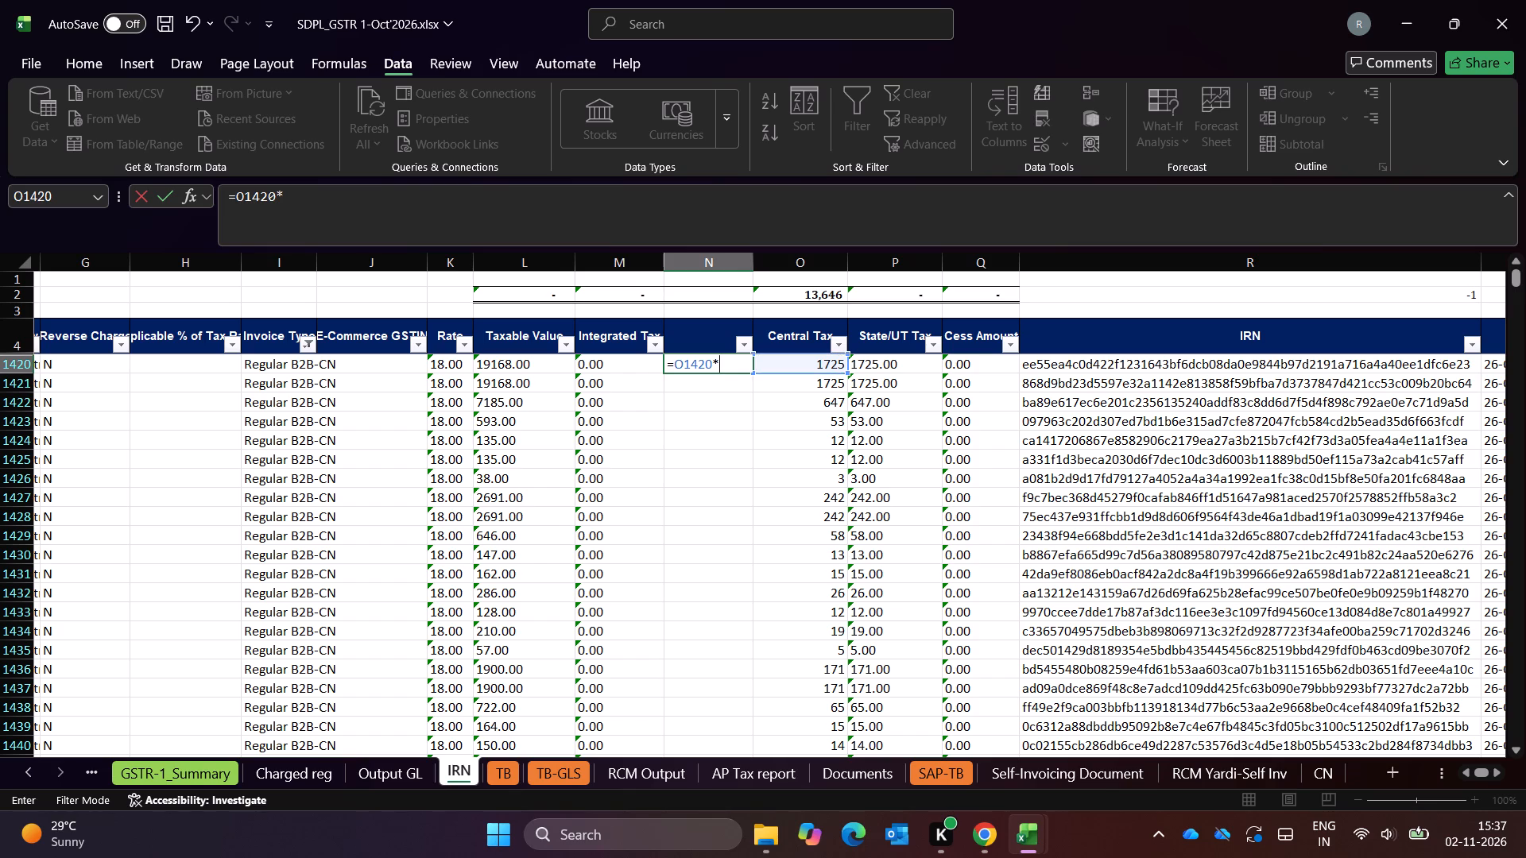
click(1260, 294)
key(F4)
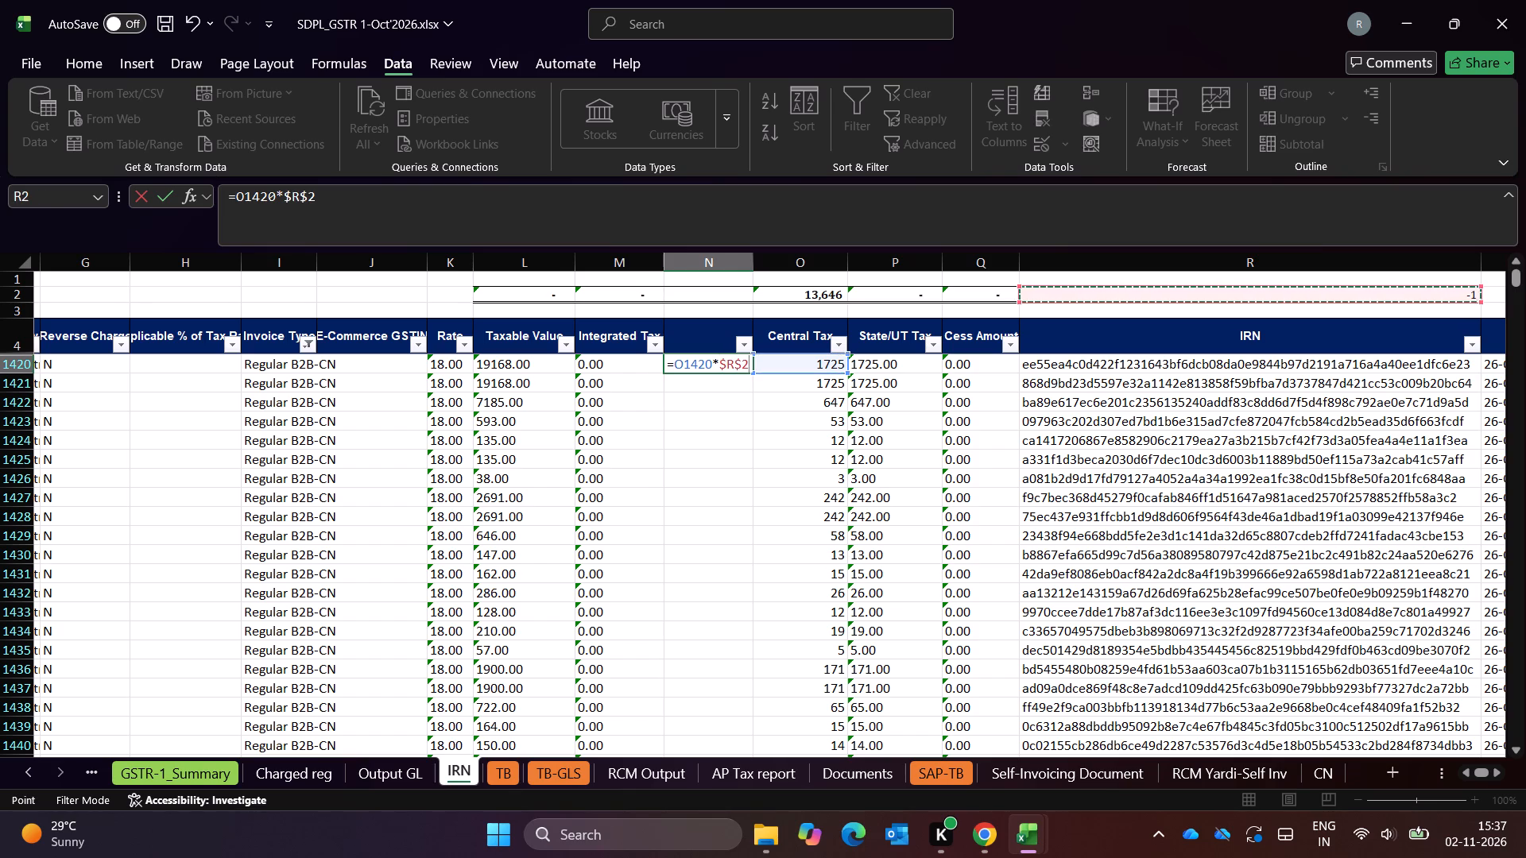
key(Return)
Fill the sign-reversal formula down helper column N through row 1953, in the visible credit note rows only.
key(Left)
key(ctrl+Down)
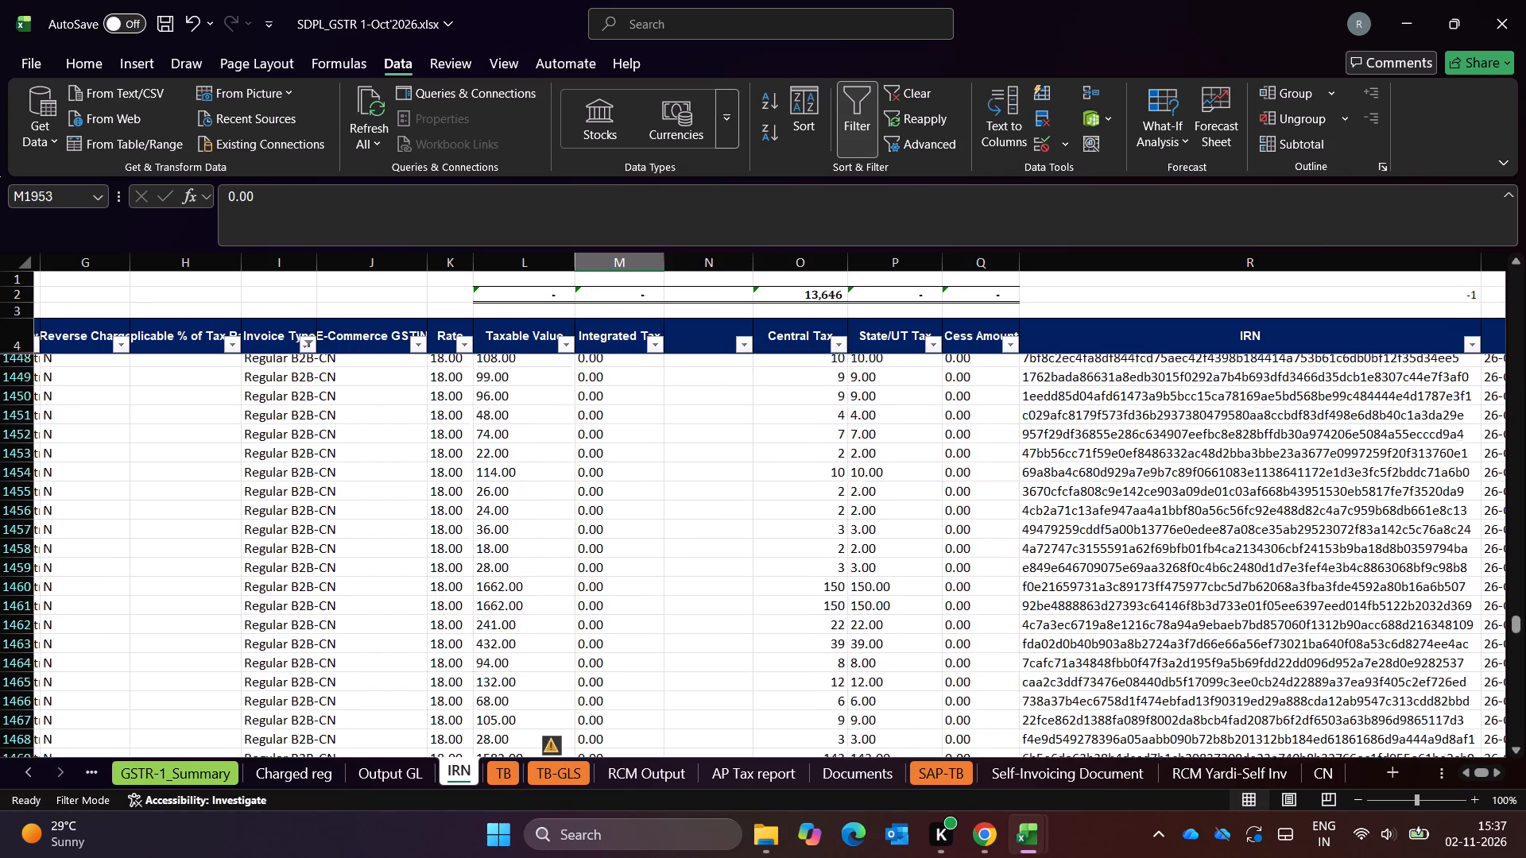
key(Right)
key(ctrl+shift+Up)
key(alt+semicolon)
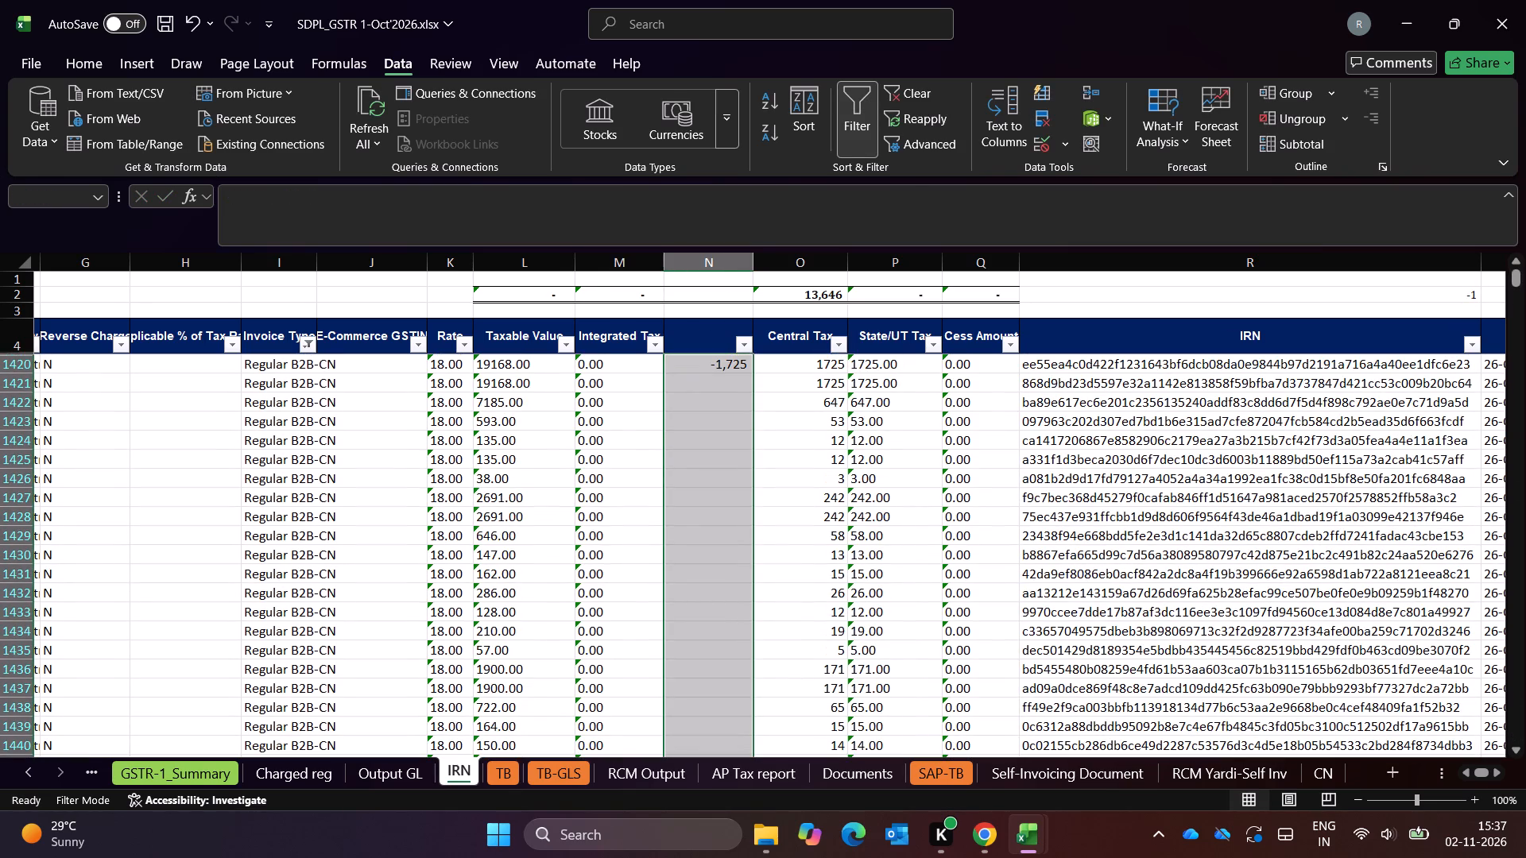
key(alt+semicolon)
key(ctrl+d)
key(Up)
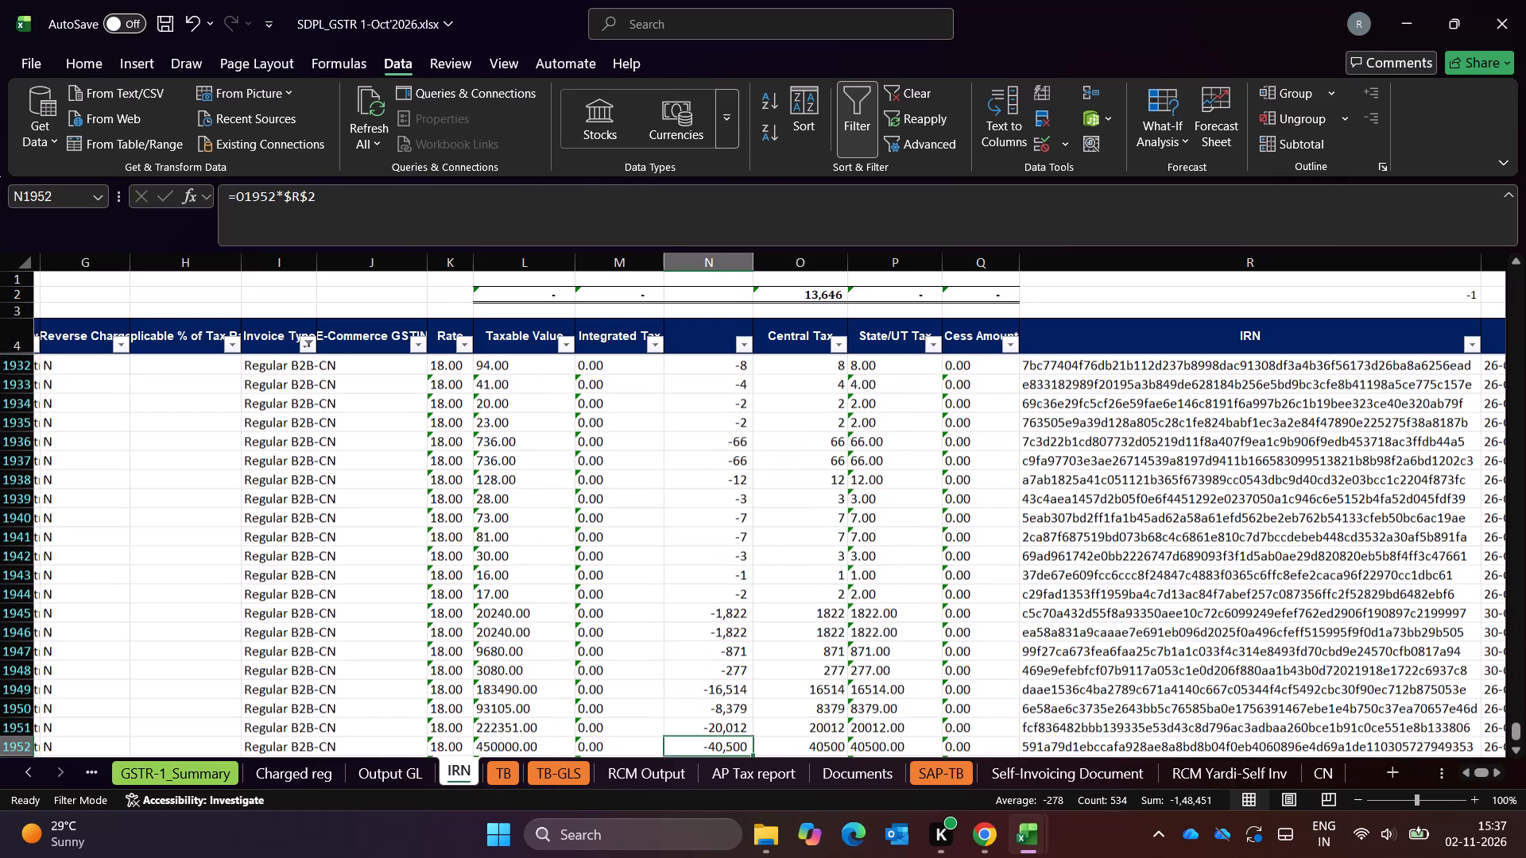
Copy the helper results N1420 to N1953 and paste them as values over Central Tax from O1420.
key(ctrl+Up)
key(Up)
key(Up)
key(Down)
key(Down)
key(ctrl+shift+Down)
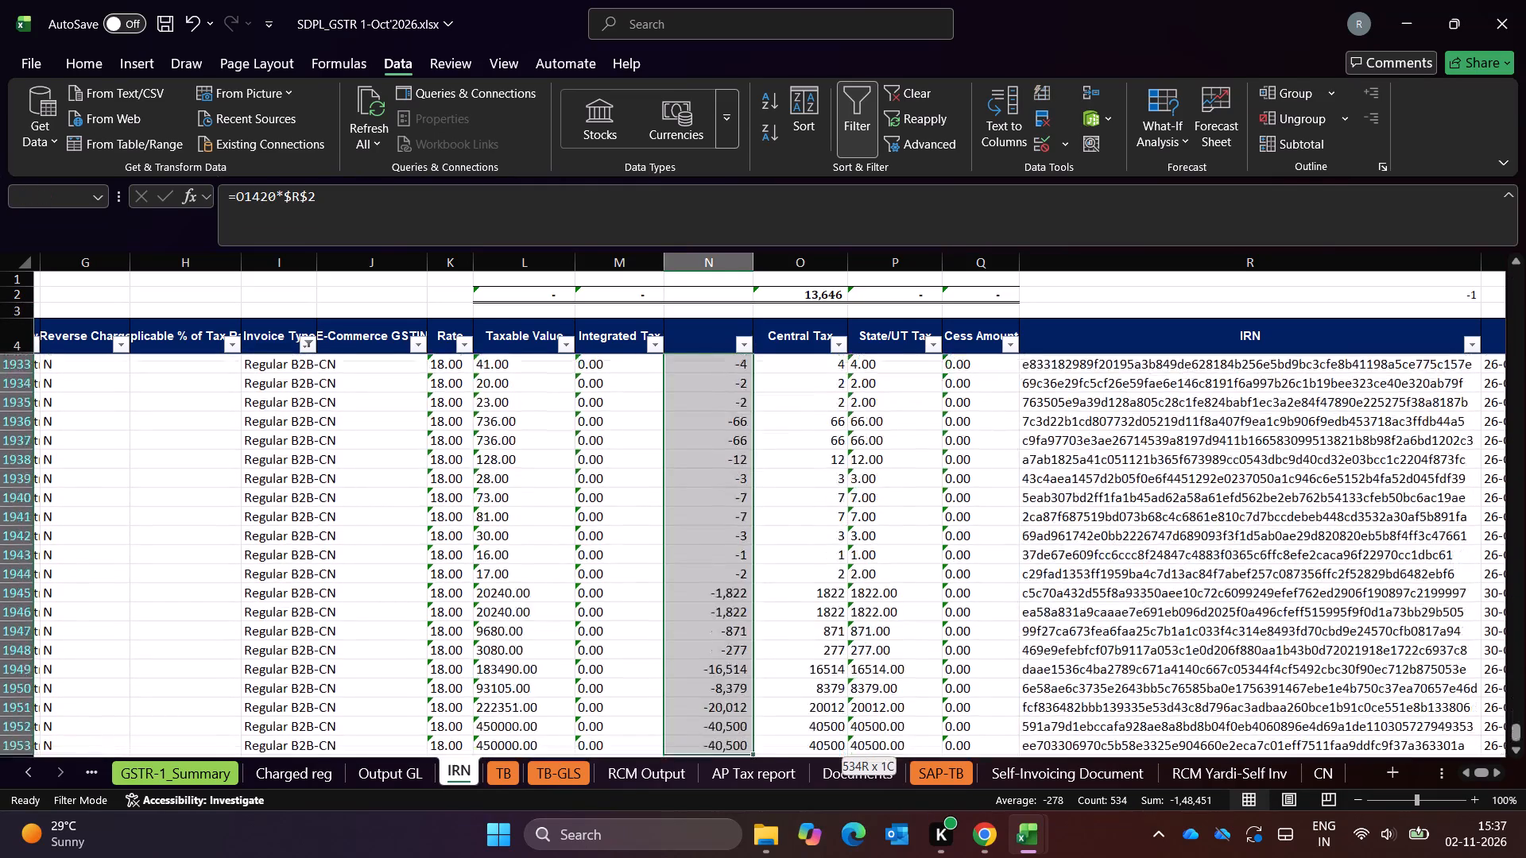
key(ctrl+c)
key(Up)
key(Up)
key(Down)
key(Down)
key(Down)
key(Up)
key(Right)
key(ctrl+alt+v)
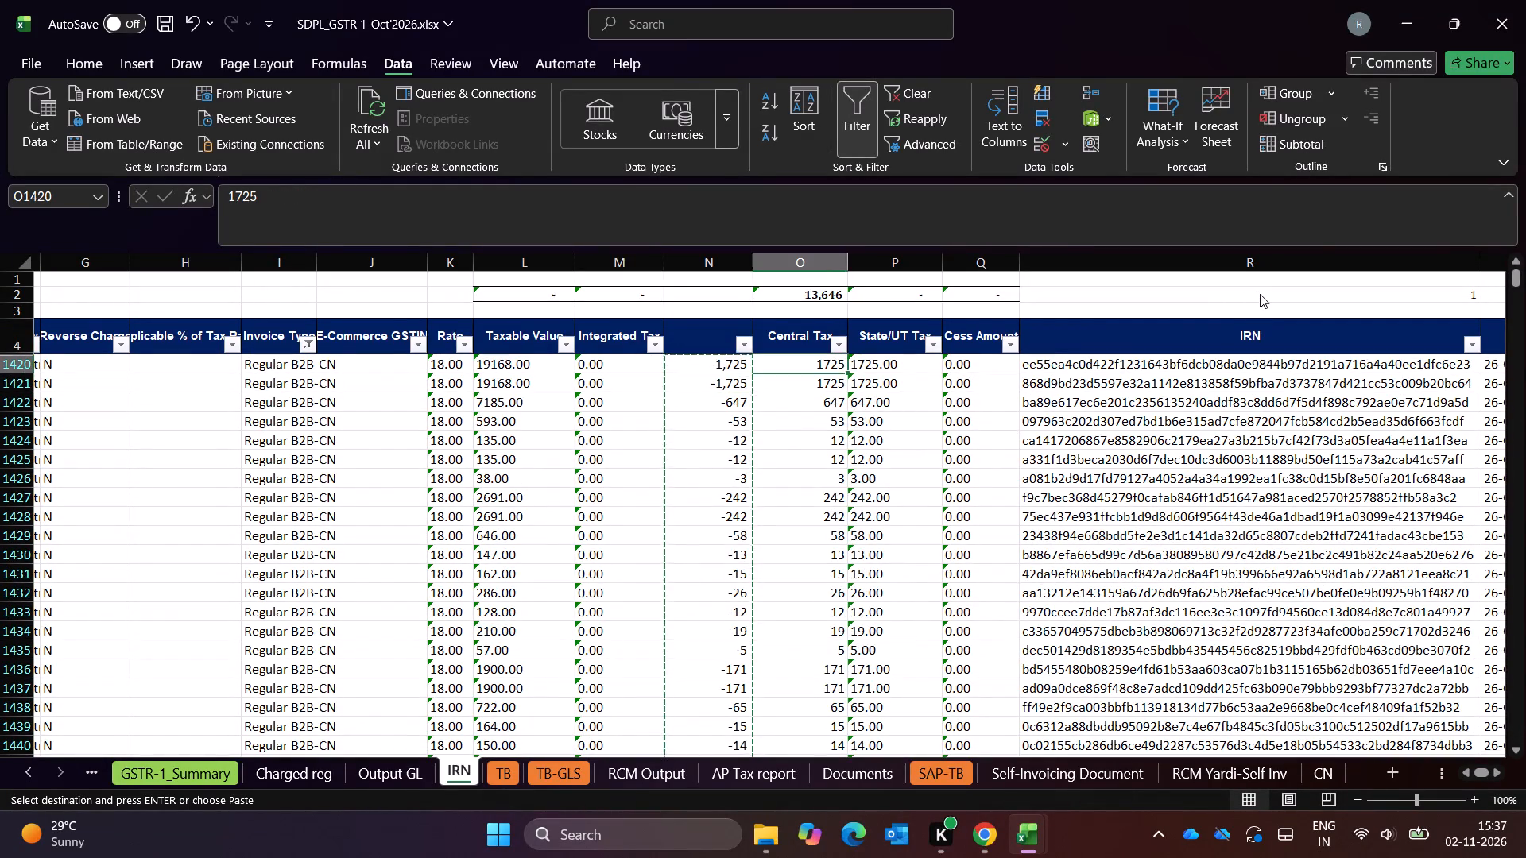
key(v)
key(Return)
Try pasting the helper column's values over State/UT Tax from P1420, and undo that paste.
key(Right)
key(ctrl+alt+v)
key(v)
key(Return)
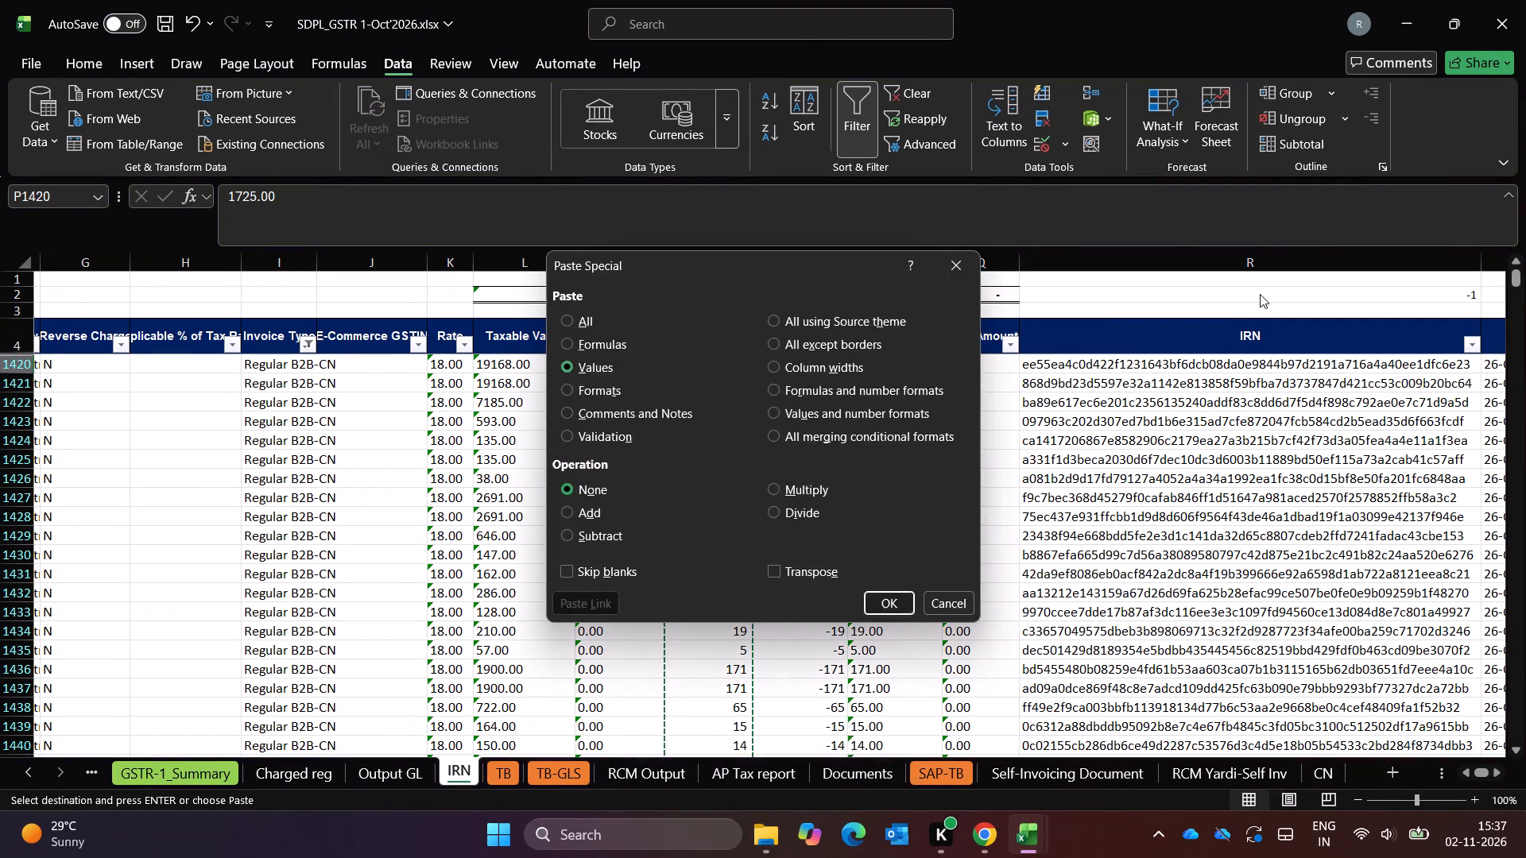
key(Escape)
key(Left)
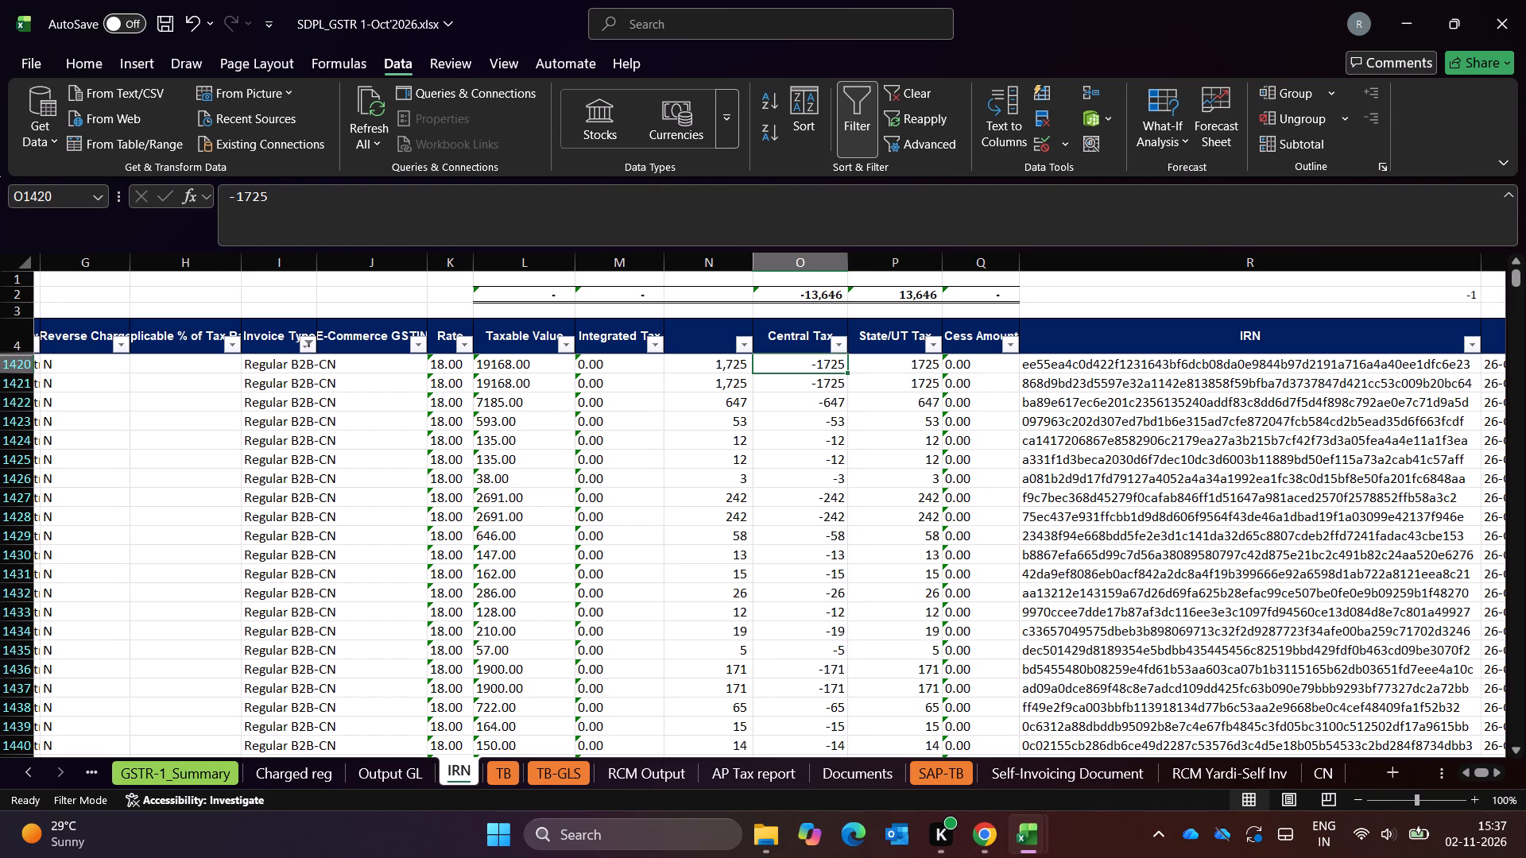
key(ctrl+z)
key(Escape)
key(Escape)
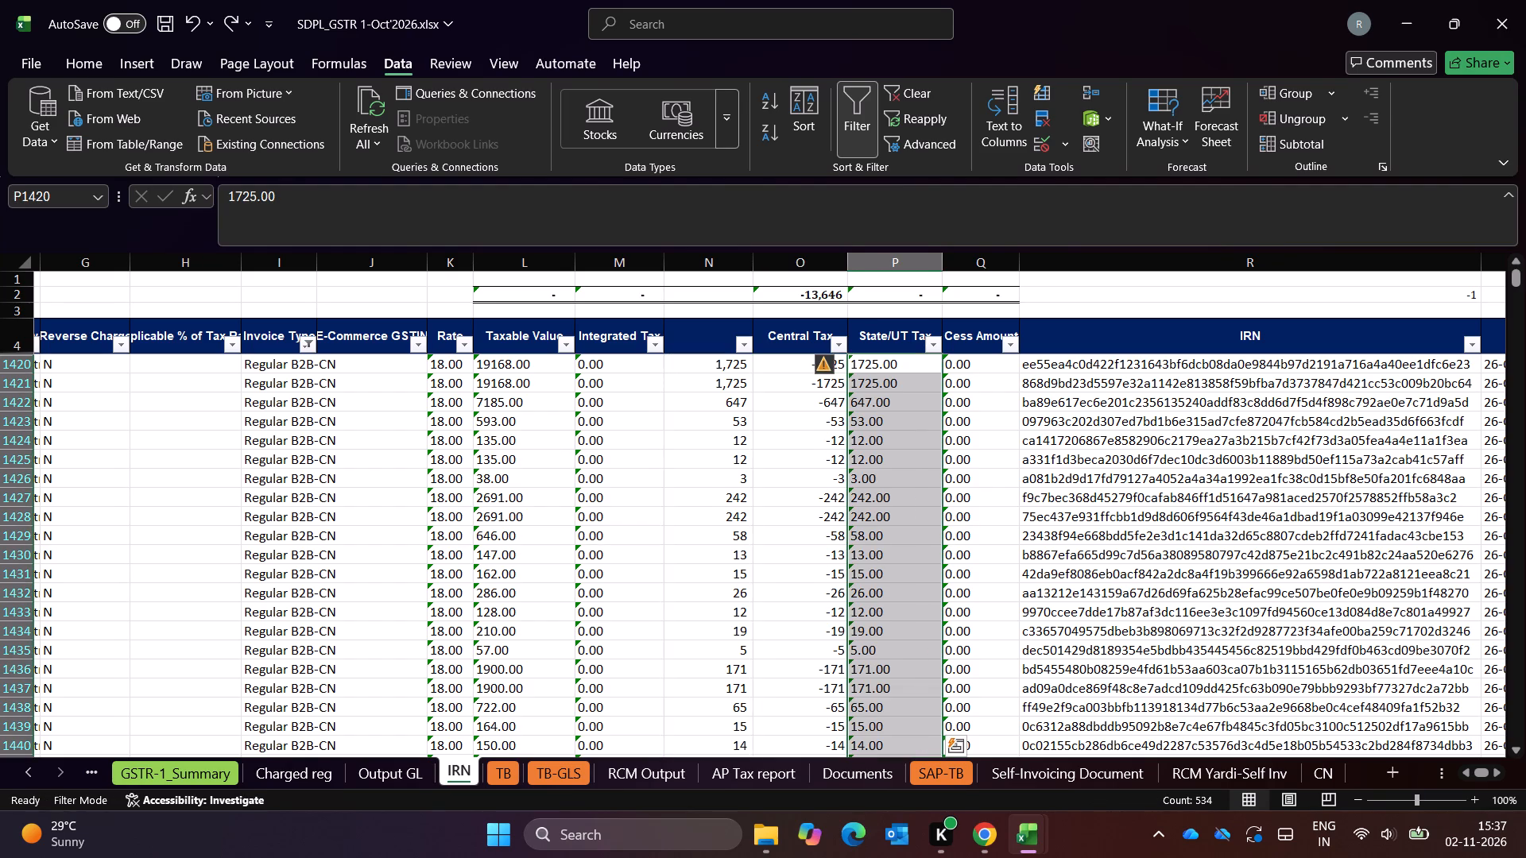
Copy the negative Central Tax amounts O1420 to O1953 and paste them as values over State/UT Tax from P1420.
key(Left)
key(ctrl+shift+Down)
key(shift+Down)
key(shift+Up)
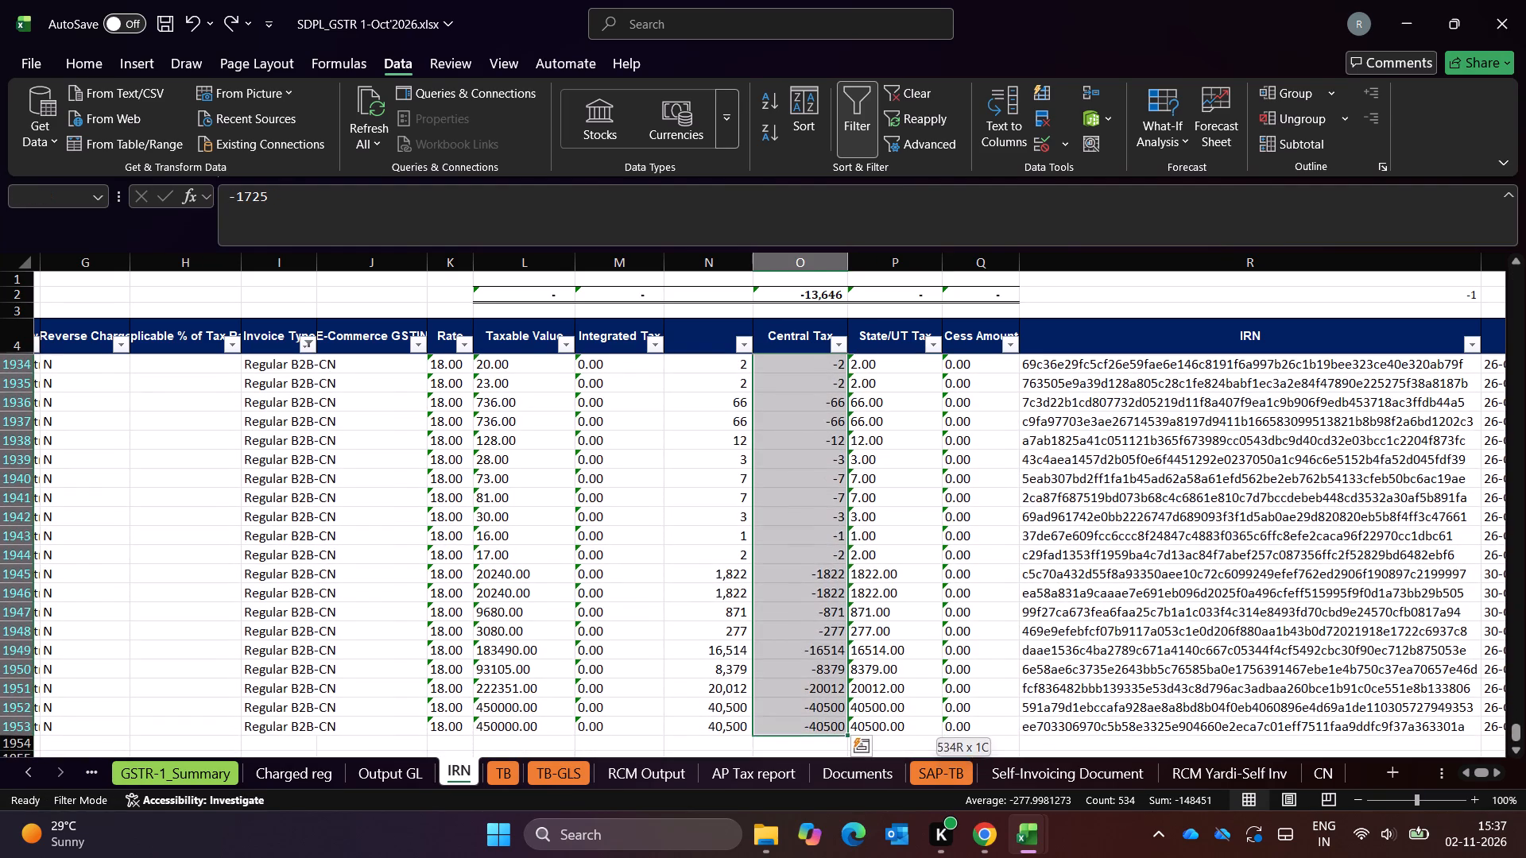
key(ctrl+c)
key(Up)
key(Down)
key(Down)
key(Up)
key(Right)
key(ctrl+alt+v)
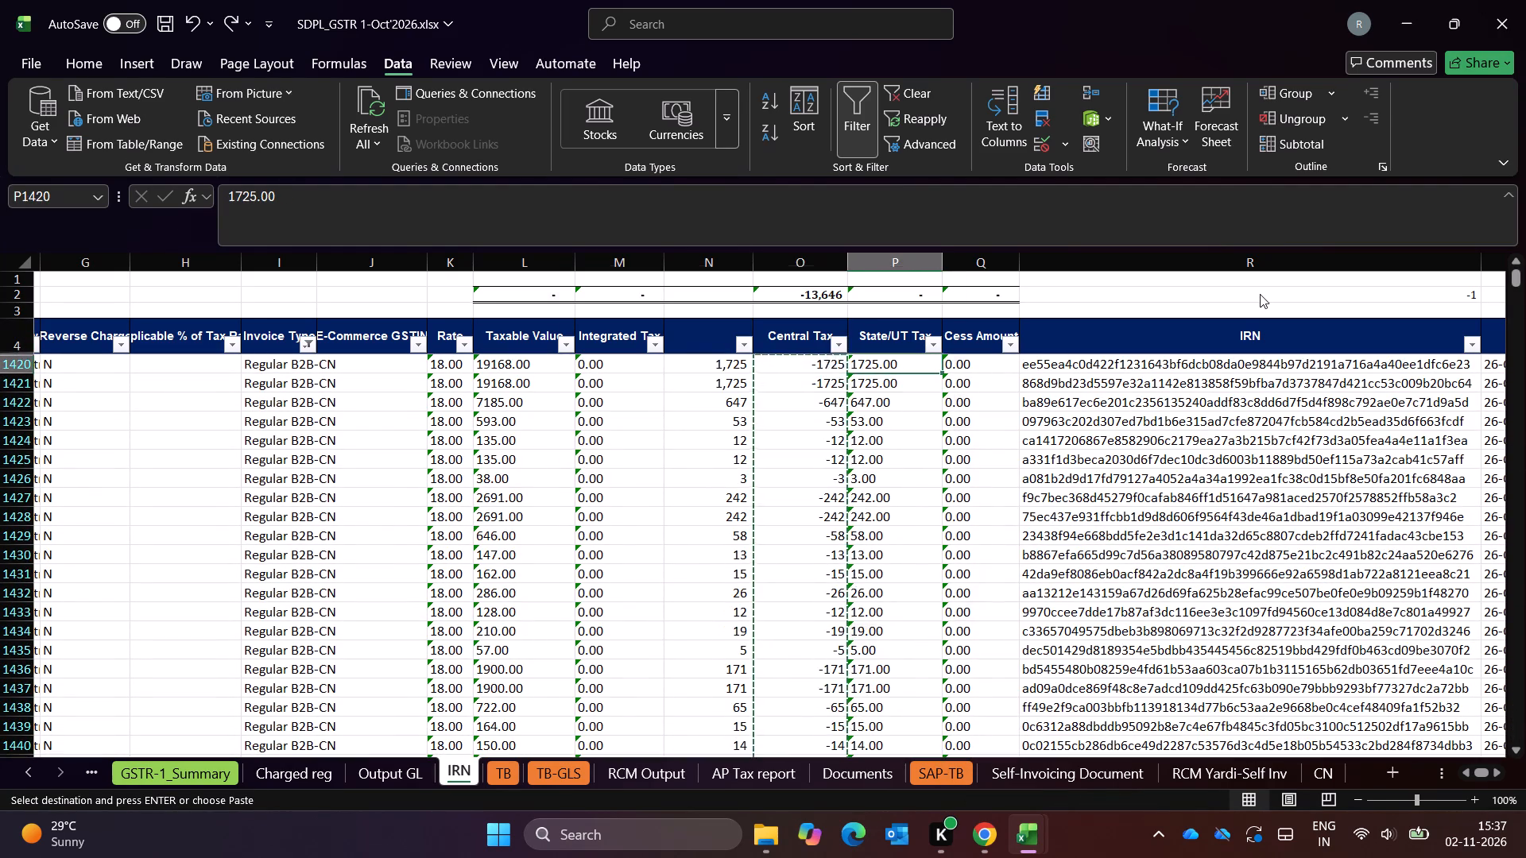
key(v)
key(Return)
Clear and delete the entire helper column N from the IRN sheet.
key(Left)
key(Left)
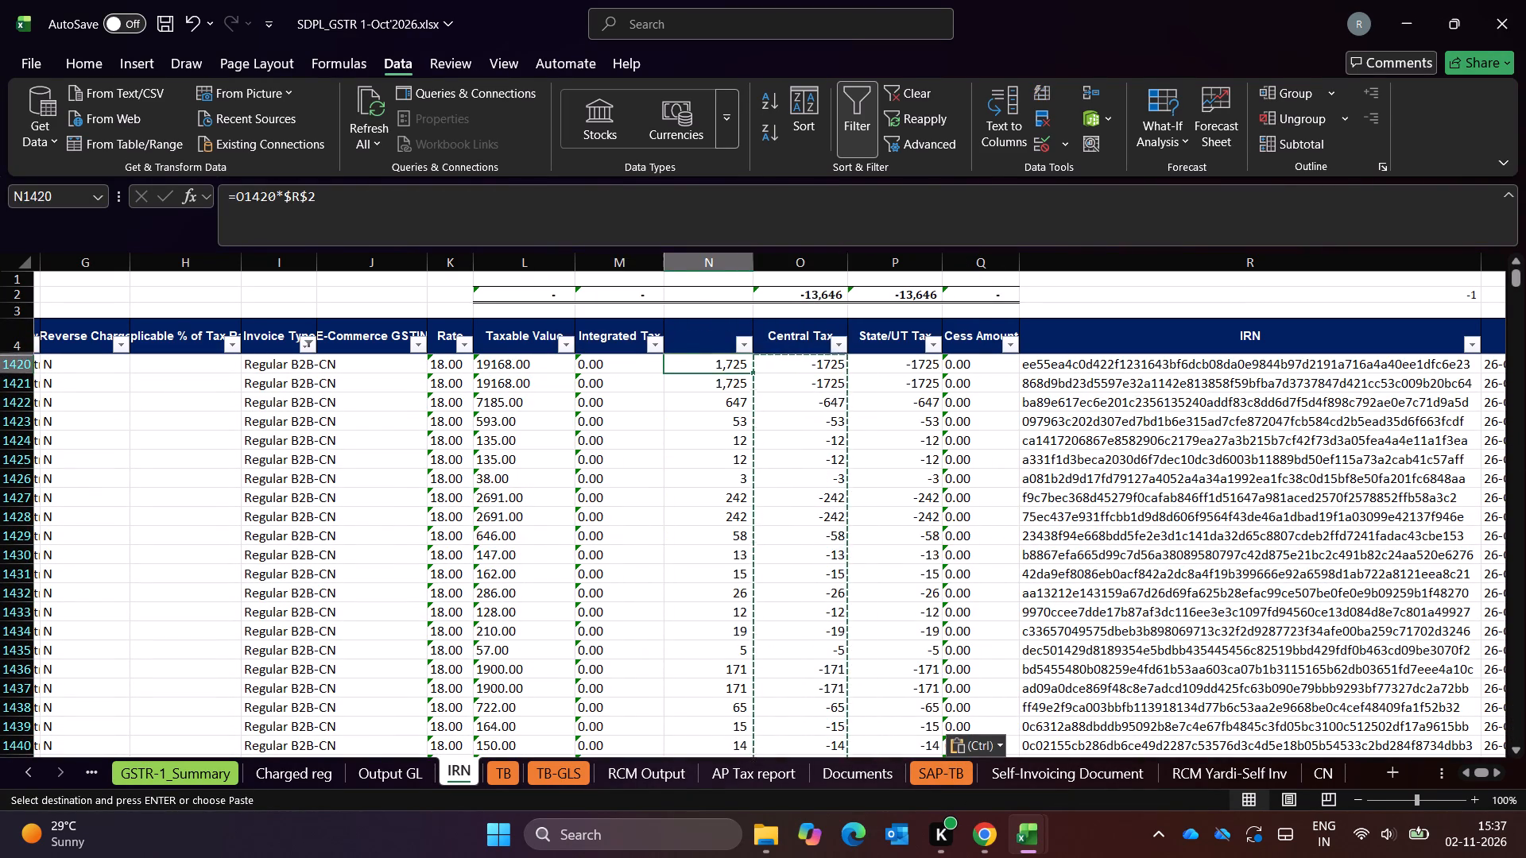
key(ctrl+minus)
key(Escape)
key(ctrl+space)
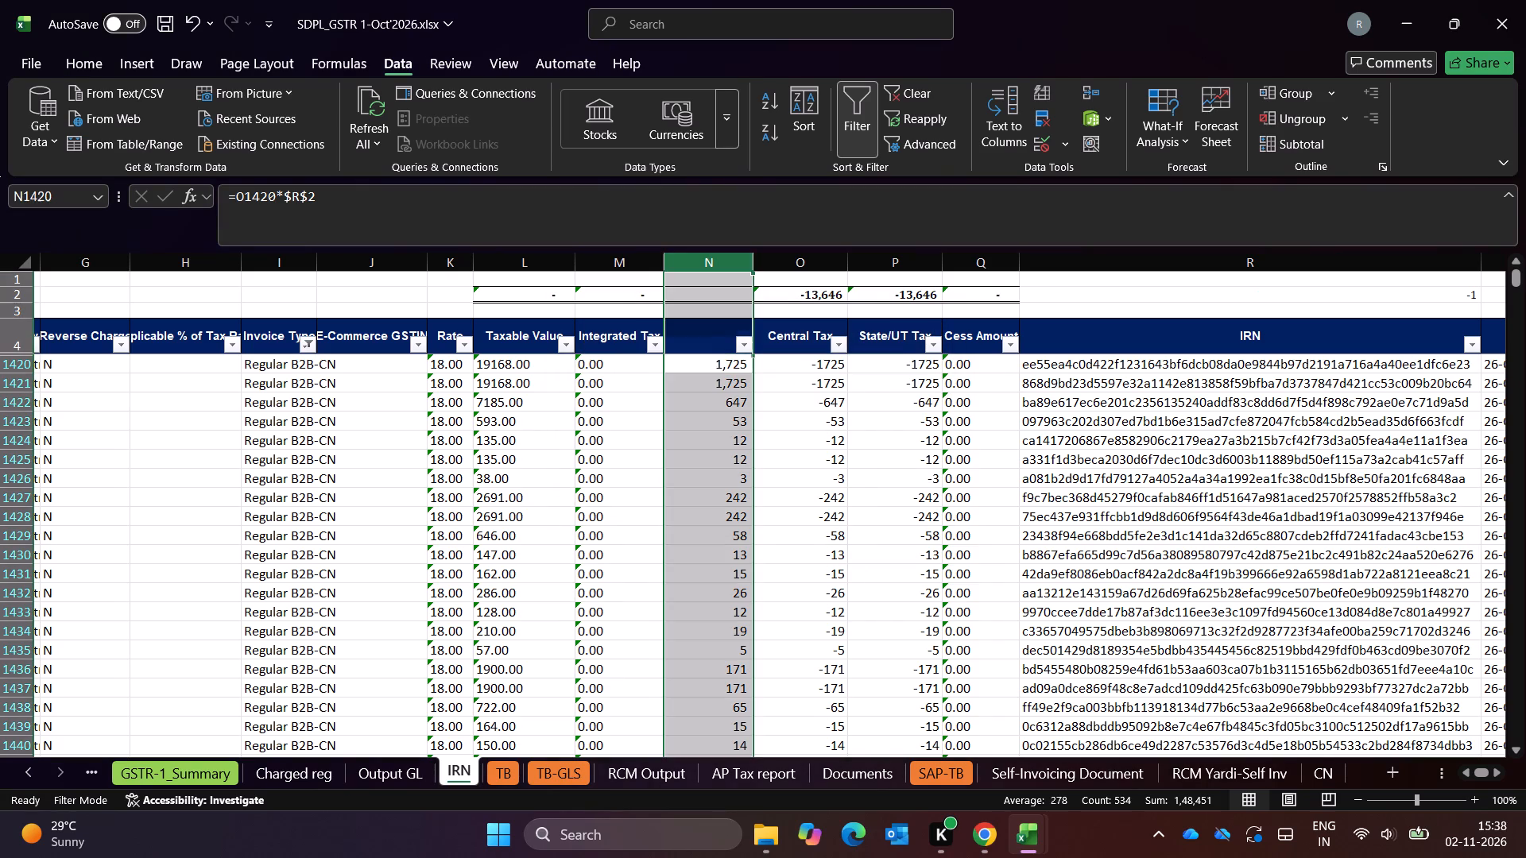
key(alt+minus)
key(Delete)
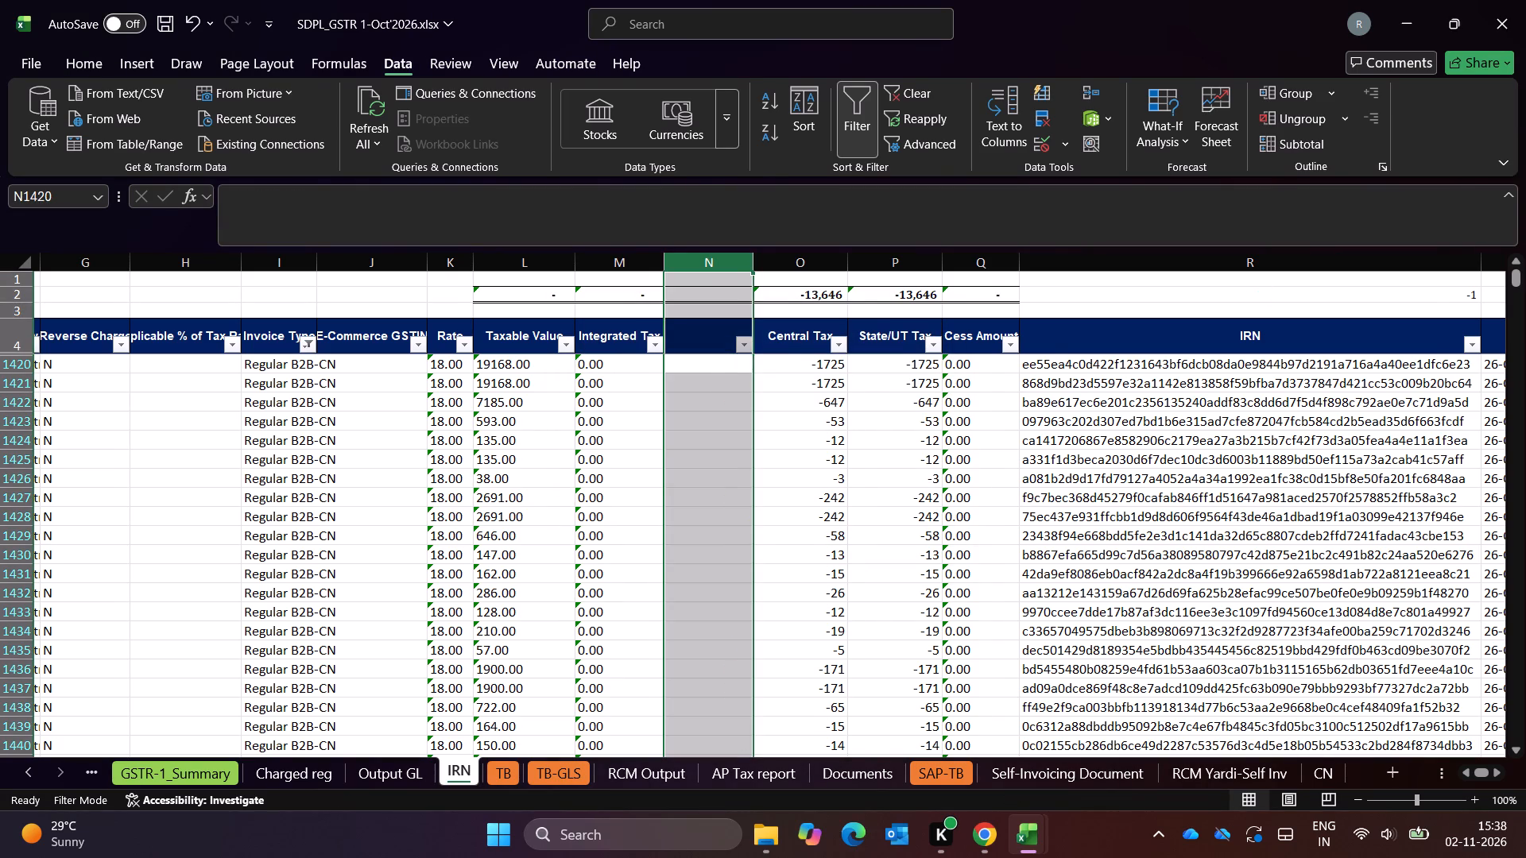
key(ctrl+minus)
Examine the row 4 headers around the tax amount columns of the IRN sheet.
key(Down)
key(Down)
key(Up)
key(Up)
key(Up)
key(Right)
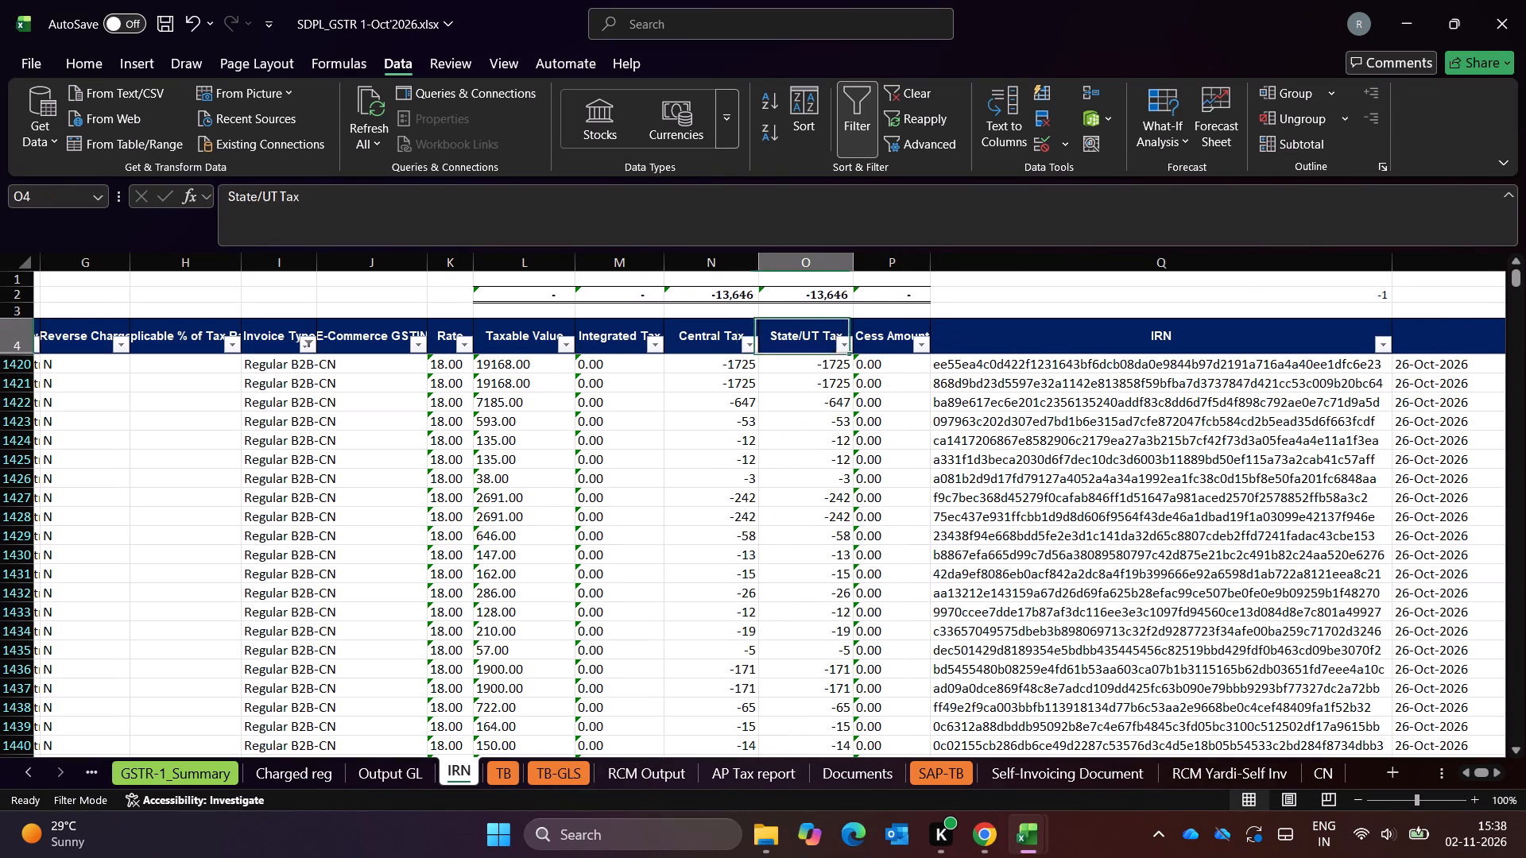
key(Right)
key(Left)
key(Left)
key(Left)
key(Left)
key(Left)
key(Left)
key(Right)
key(Right)
key(Right)
key(Right)
key(Right)
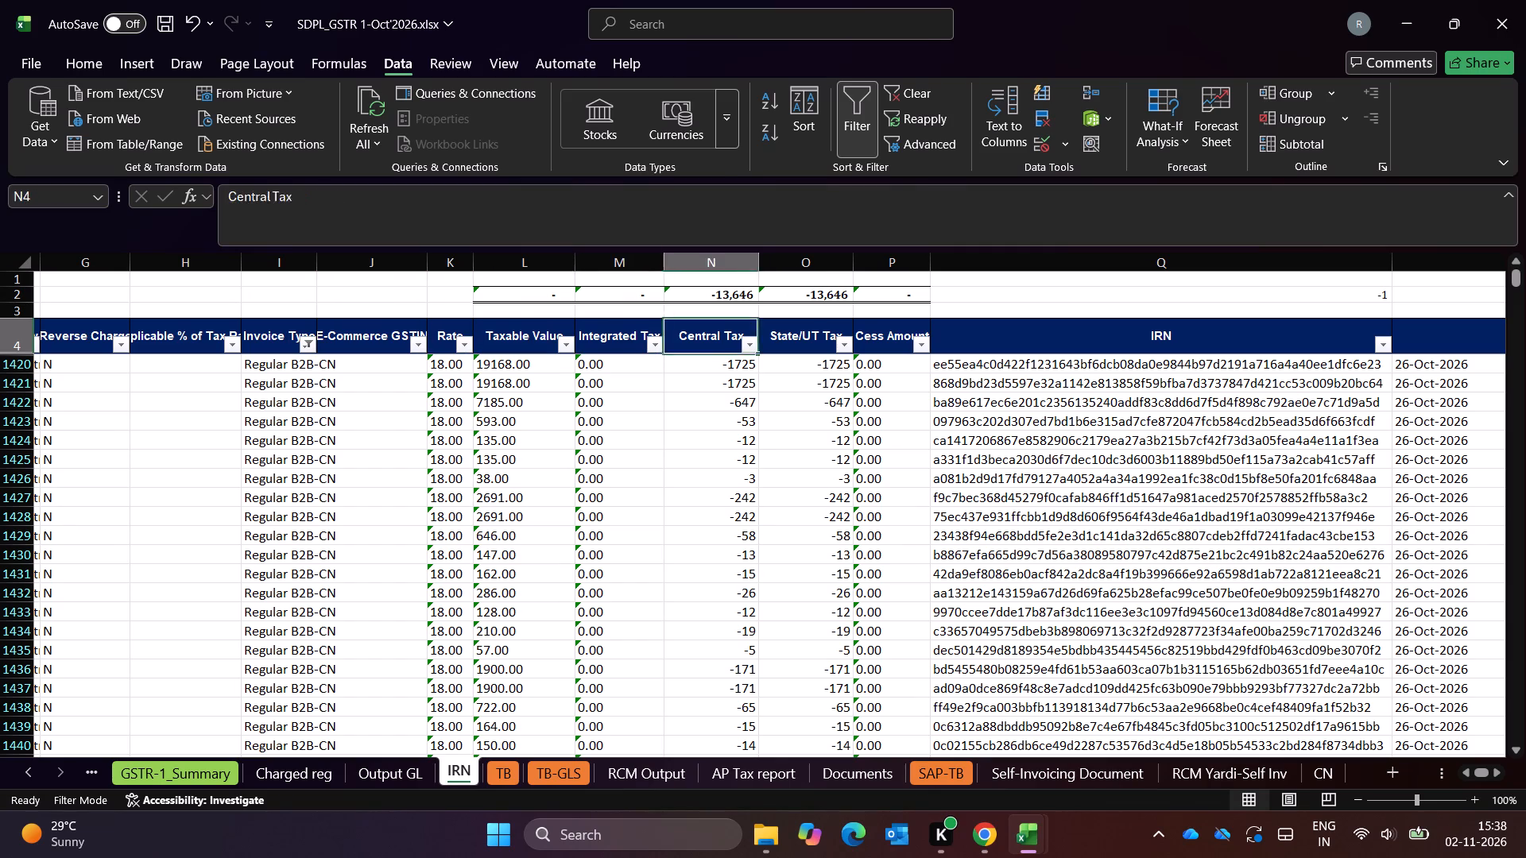
key(Right)
key(Left)
key(Left)
Clear the -1 multiplier from cell Q2 above the IRN column.
key(Right)
key(Right)
key(Right)
key(Right)
key(Right)
key(Up)
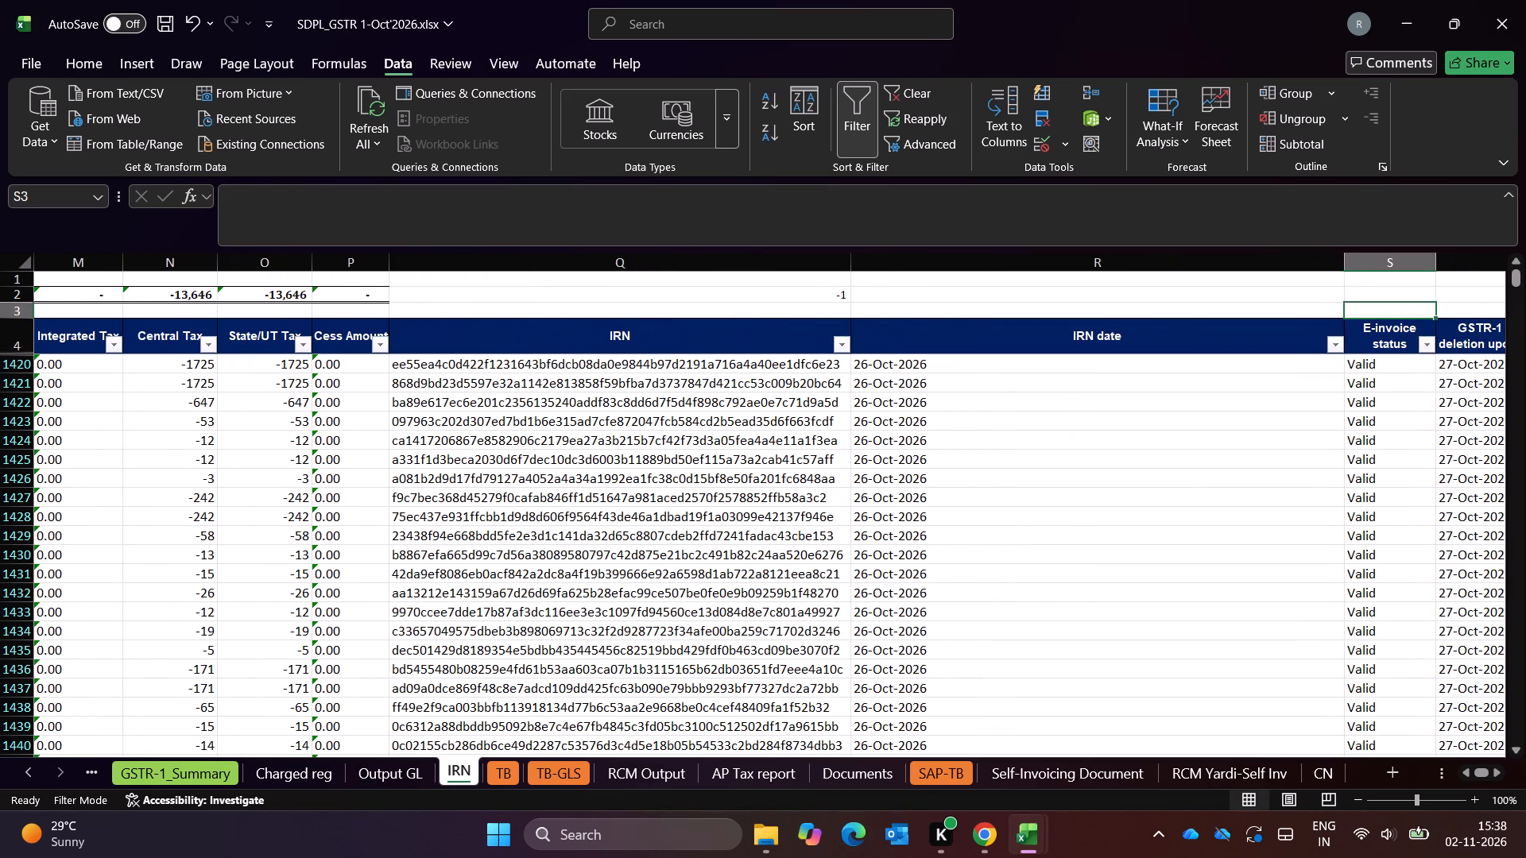
key(Left)
key(Left)
key(Up)
key(Delete)
Clear the active filter on the IRN sheet so that all rows are shown.
key(Down)
key(Down)
key(Down)
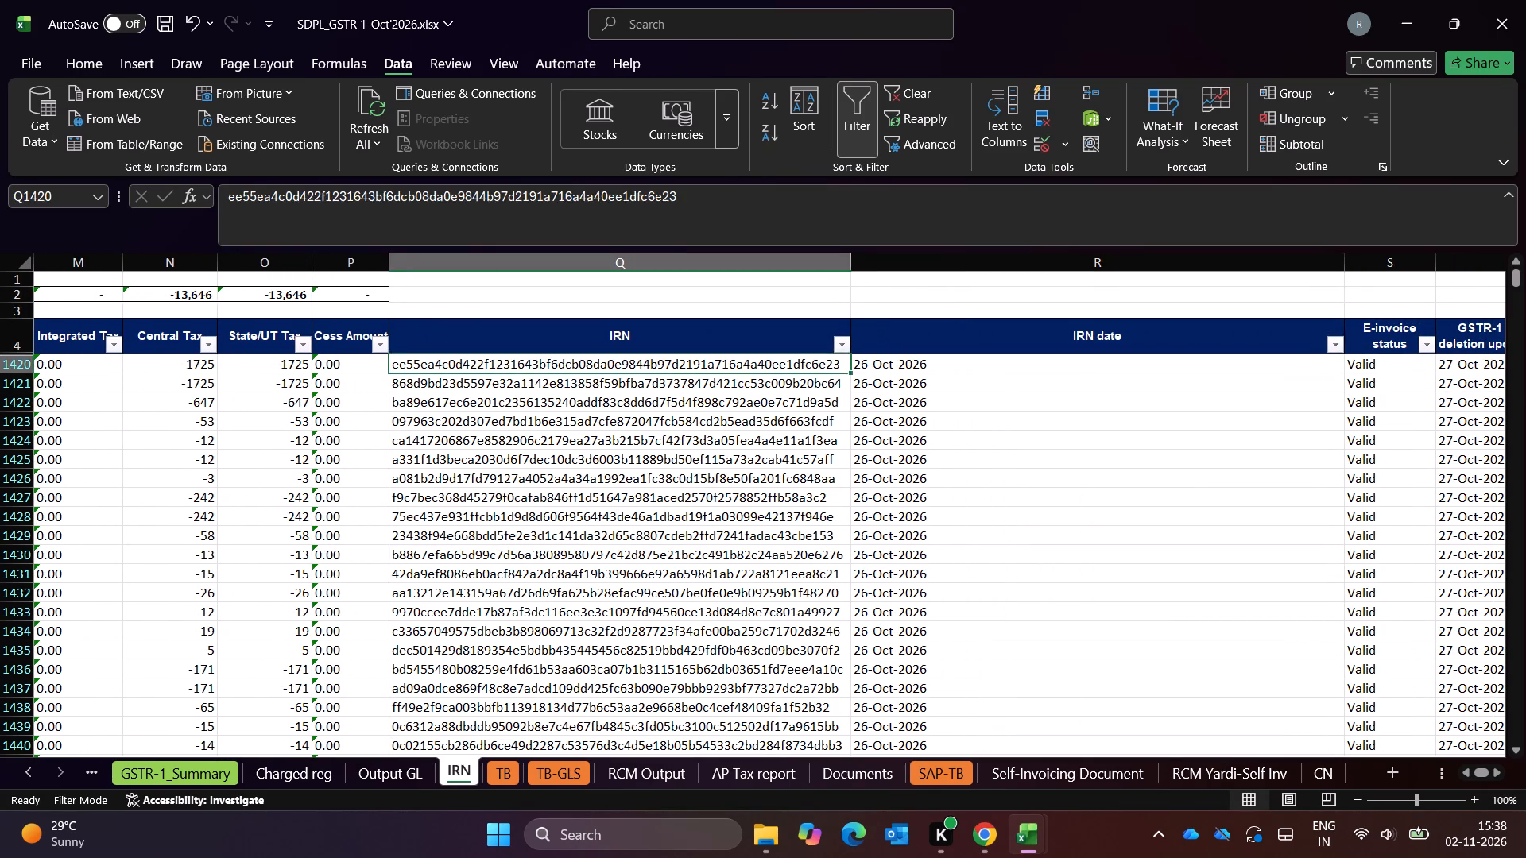
key(Left)
key(Left)
text(AC)
key(Escape)
key(Escape)
key(alt+a)
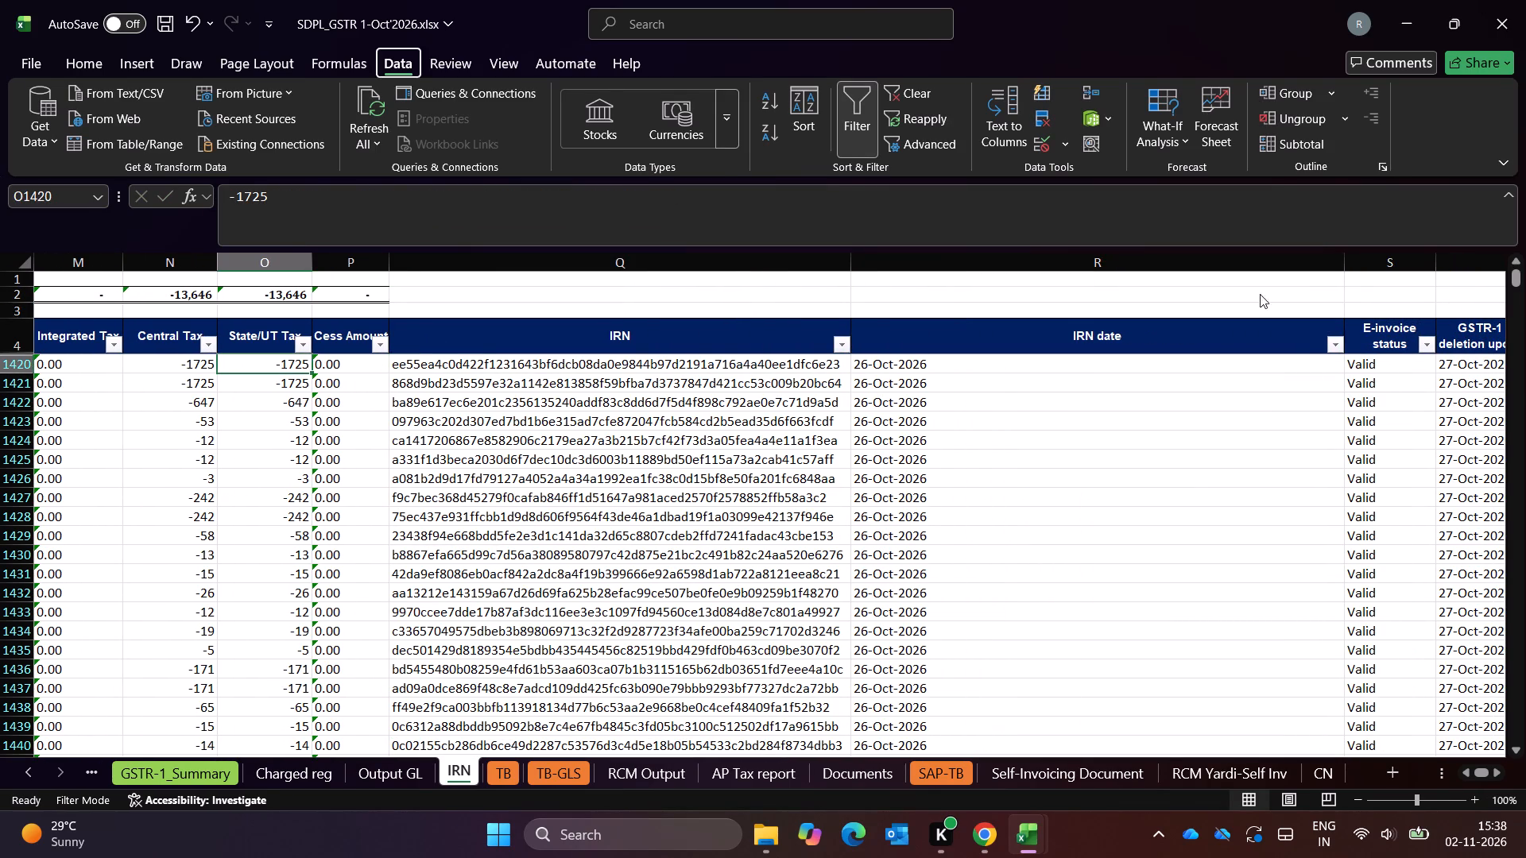
key(alt+c)
Check the row 2 subtotal formulas from L2 to P2 and the error warning flagged on them.
key(Up)
key(Up)
key(Left)
key(Left)
key(ctrl+Up)
key(ctrl+Up)
key(Left)
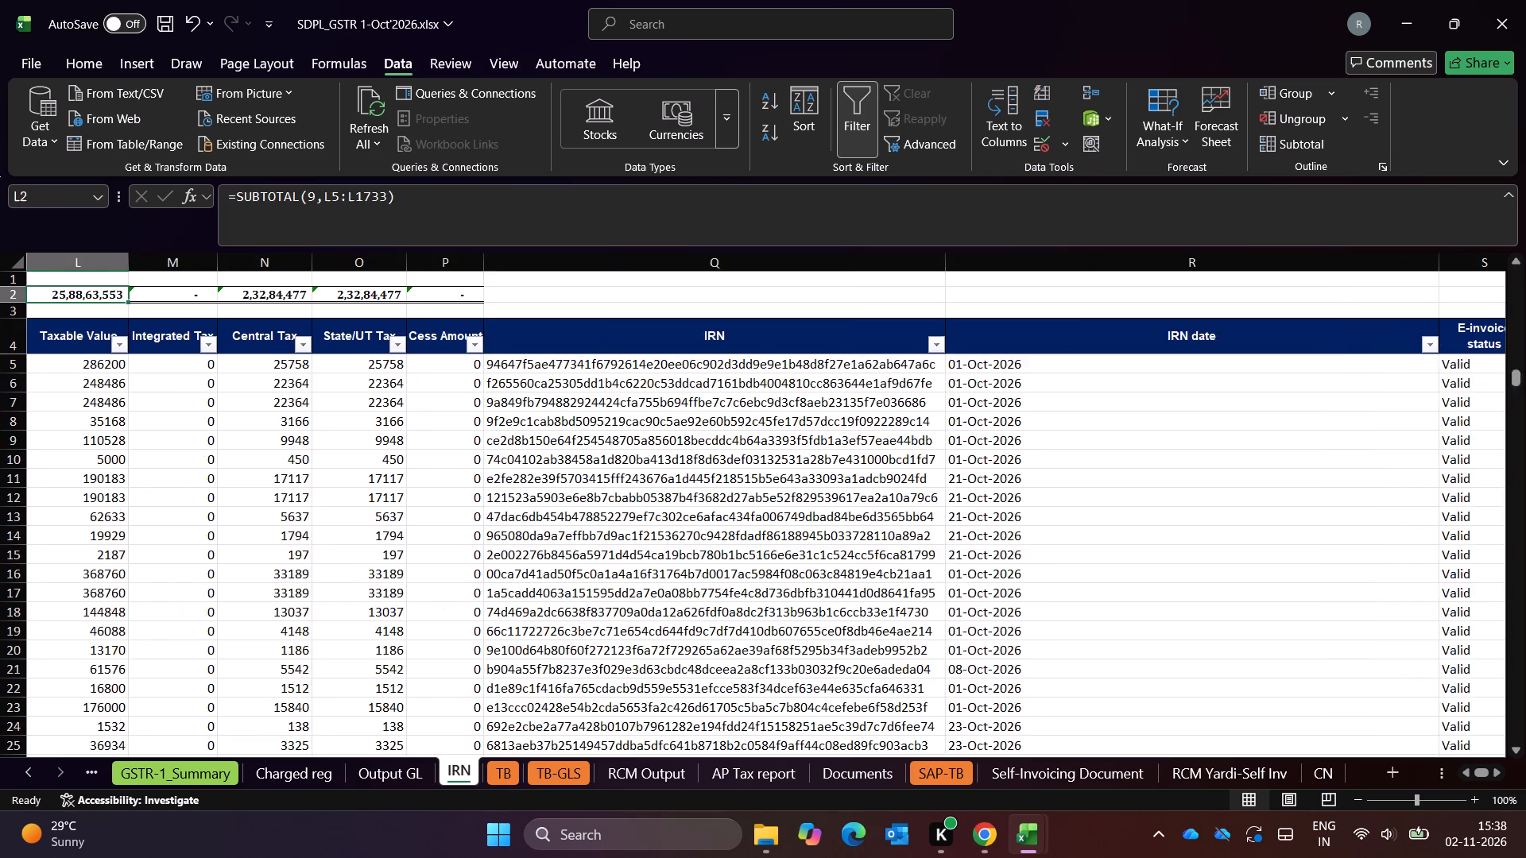
key(Left)
key(Left)
key(Right)
key(Right)
key(shift+Right)
key(shift+Right)
key(shift+Right)
key(shift+Right)
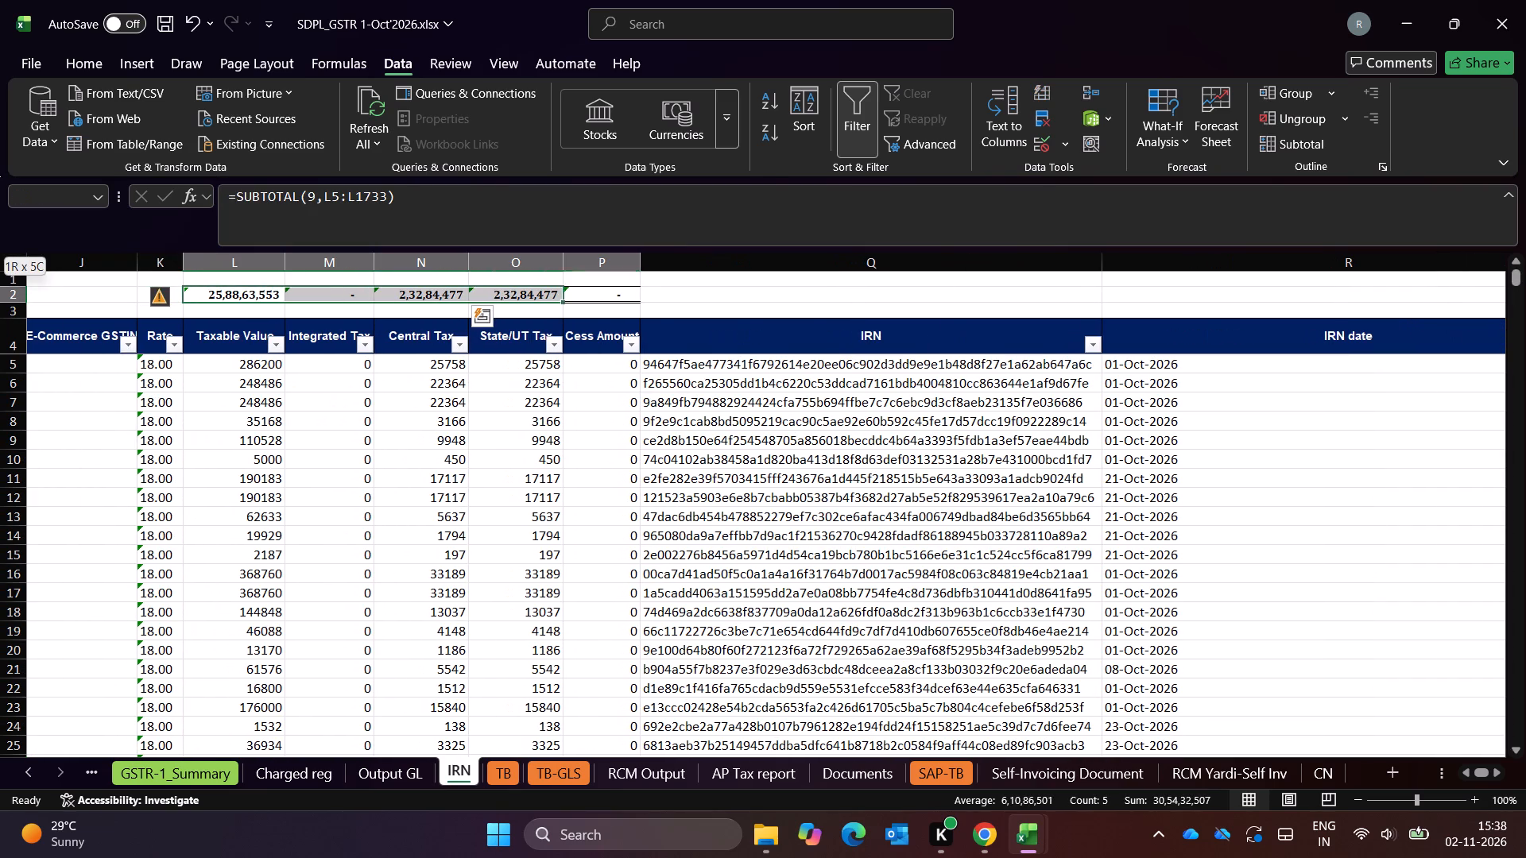
click(163, 302)
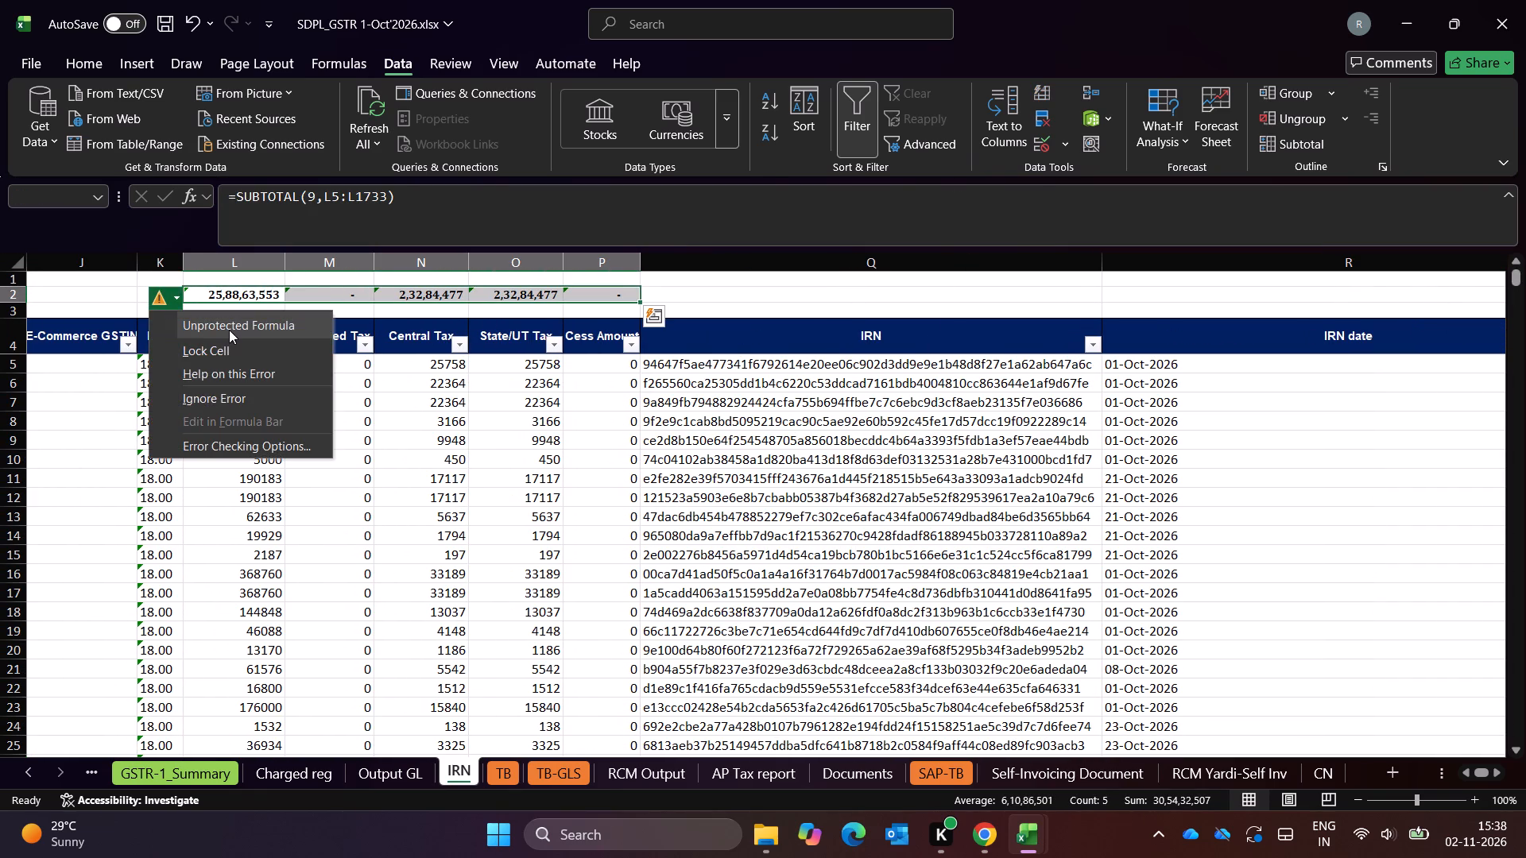
key(Escape)
key(Right)
key(Left)
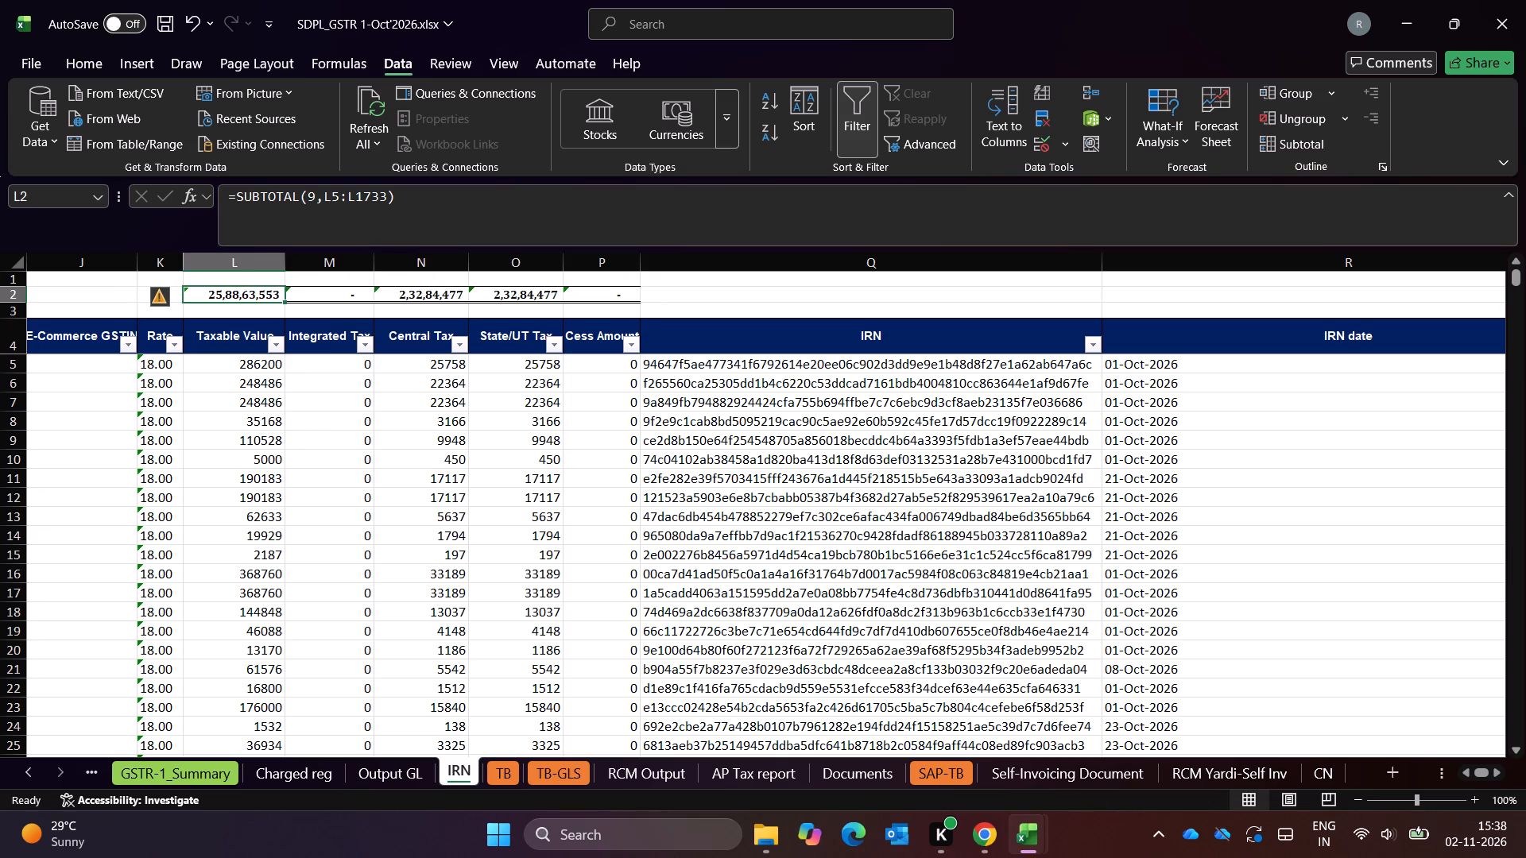
Enter the Taxable Value subtotal in L2 as =SUBTOTAL(9,L5:L1953) so it includes the credit note rows.
text(=SUBTO)
key(Tab)
text(9,)
key(Down)
key(Down)
key(Down)
key(ctrl+shift+Down)
key(shift+Down)
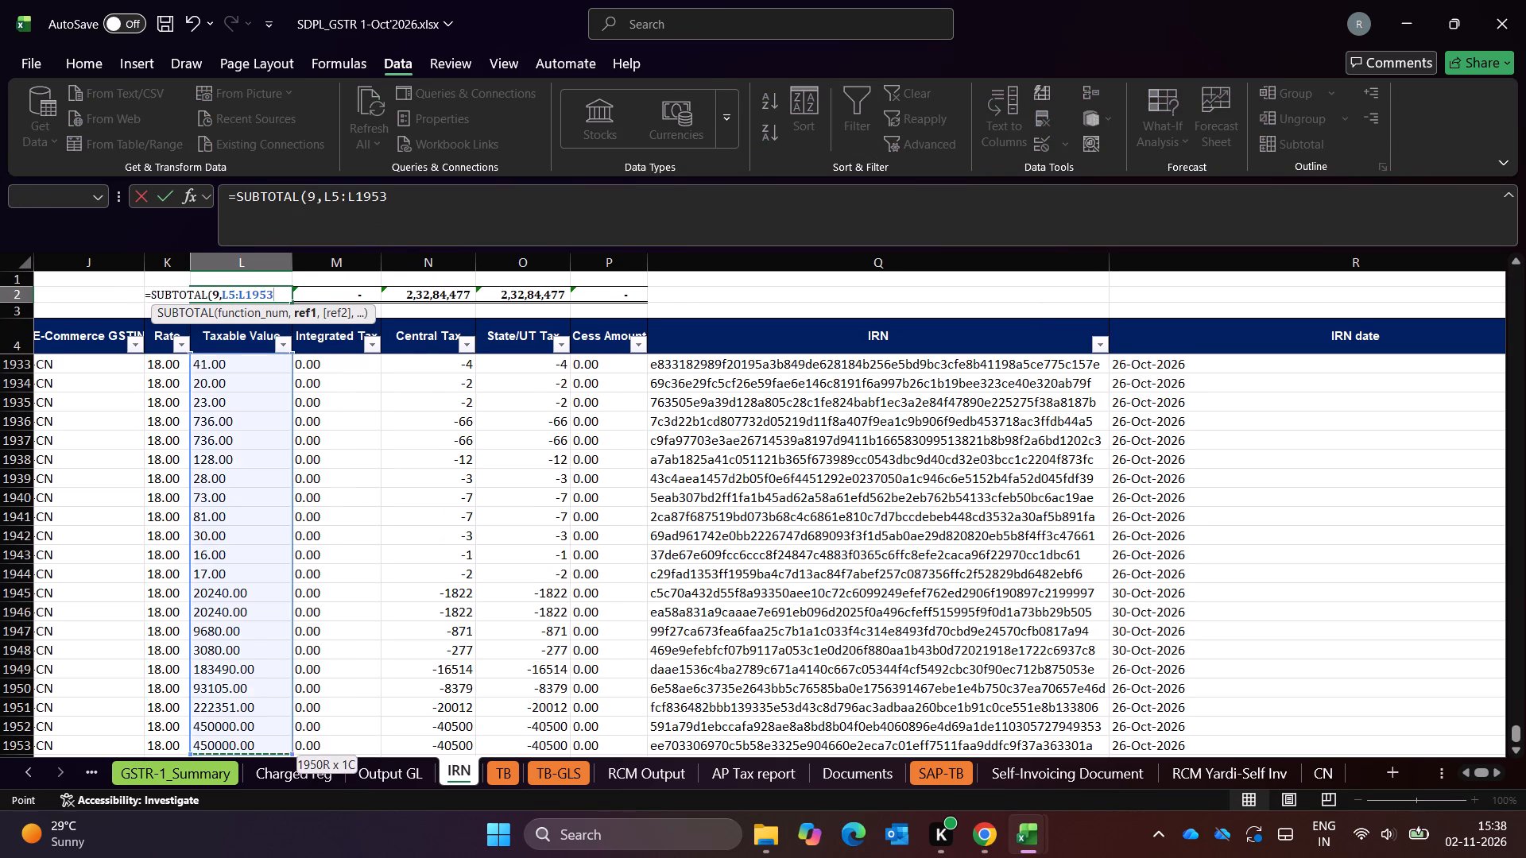
key(shift+Up)
key(Return)
Fill the L2 subtotal formula across to P2 for the tax and cess columns.
key(Up)
key(shift+Right)
key(shift+Right)
key(shift+Right)
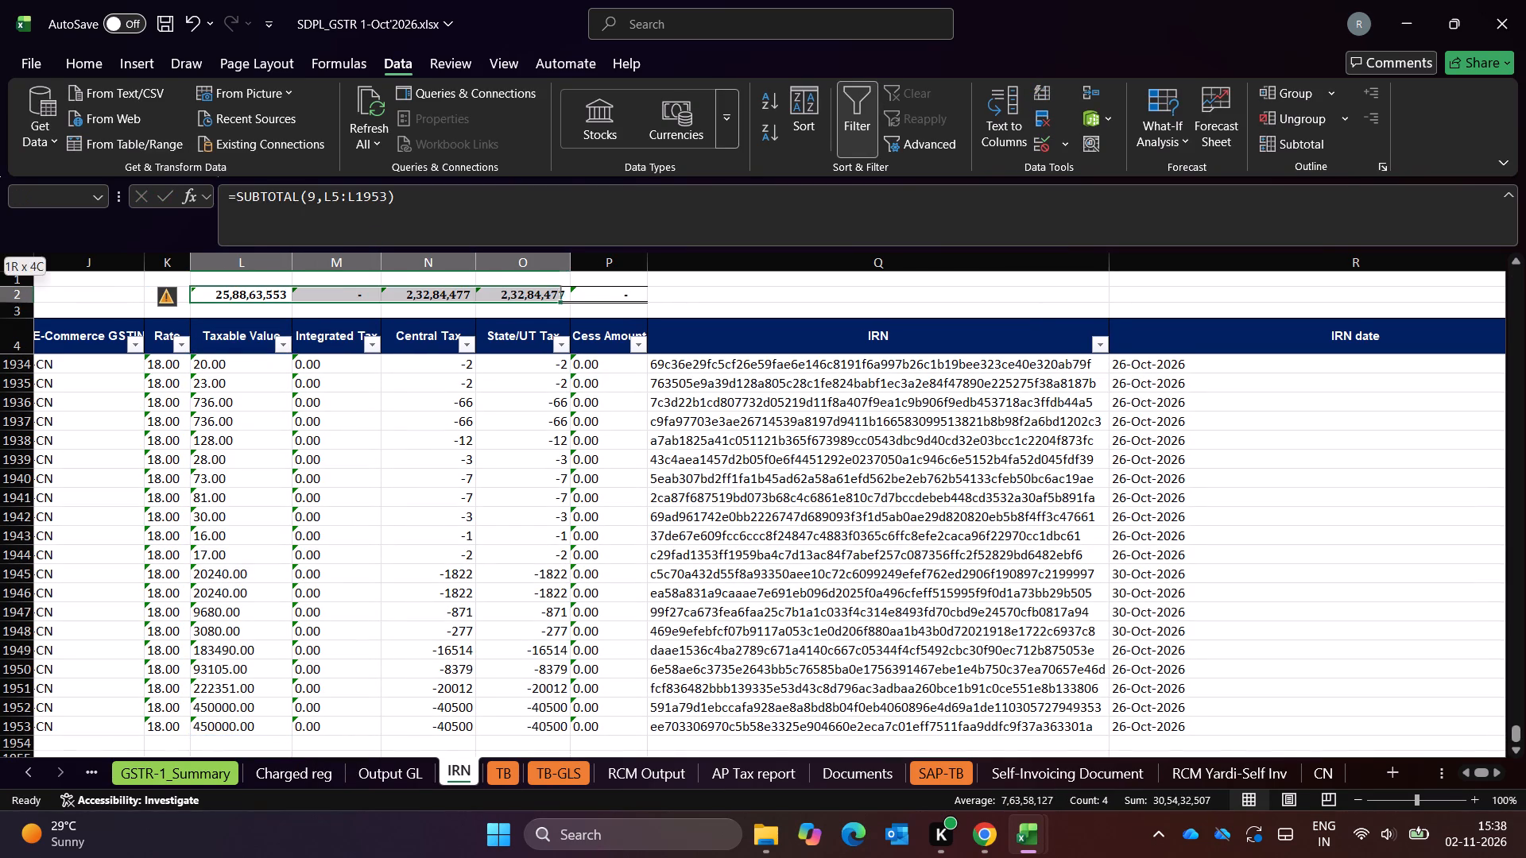
key(shift+Right)
key(ctrl+r)
key(Escape)
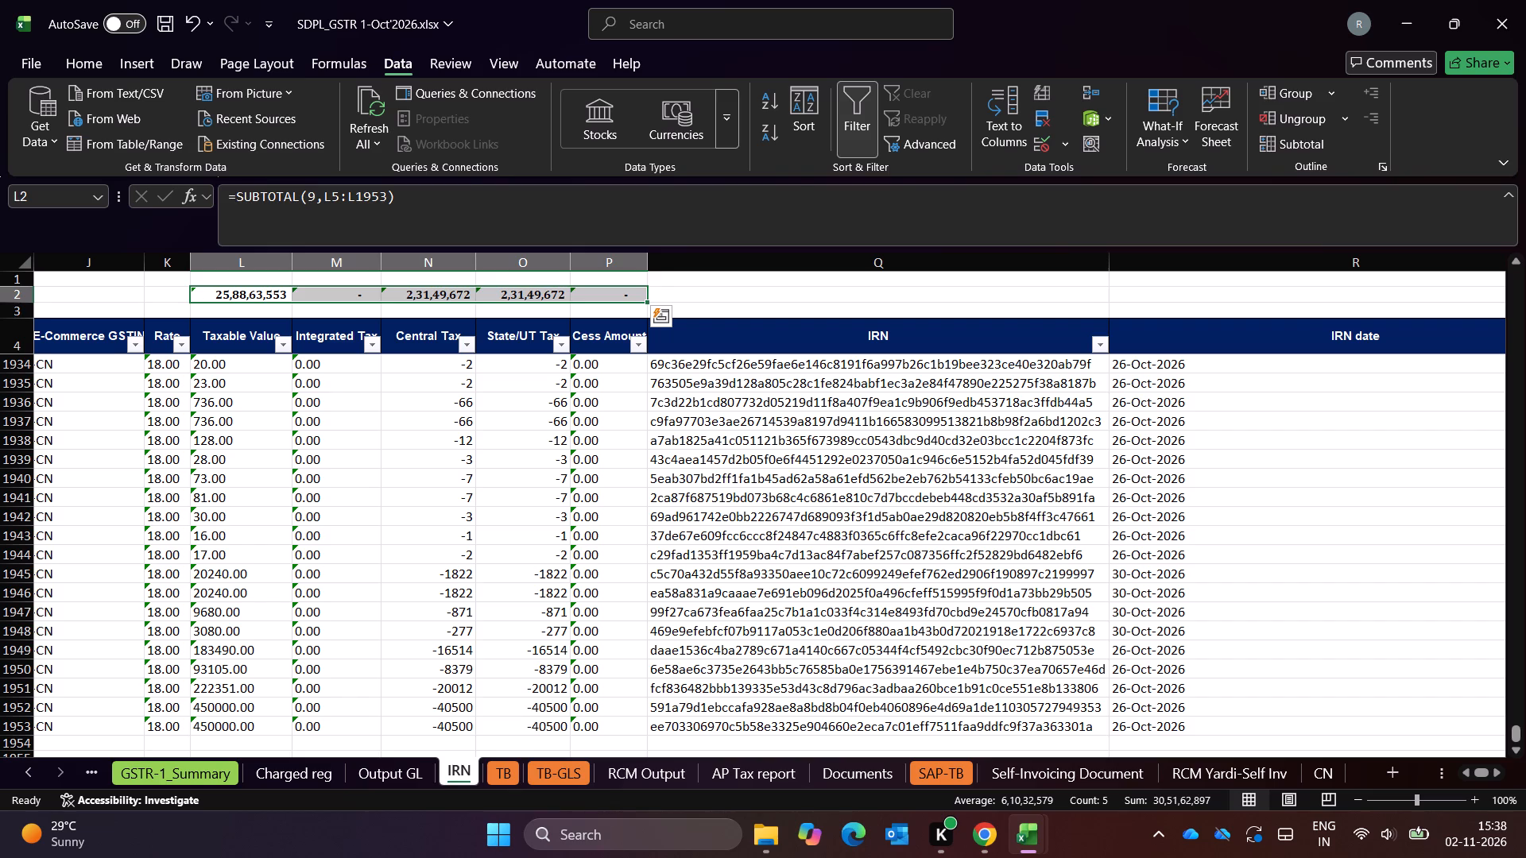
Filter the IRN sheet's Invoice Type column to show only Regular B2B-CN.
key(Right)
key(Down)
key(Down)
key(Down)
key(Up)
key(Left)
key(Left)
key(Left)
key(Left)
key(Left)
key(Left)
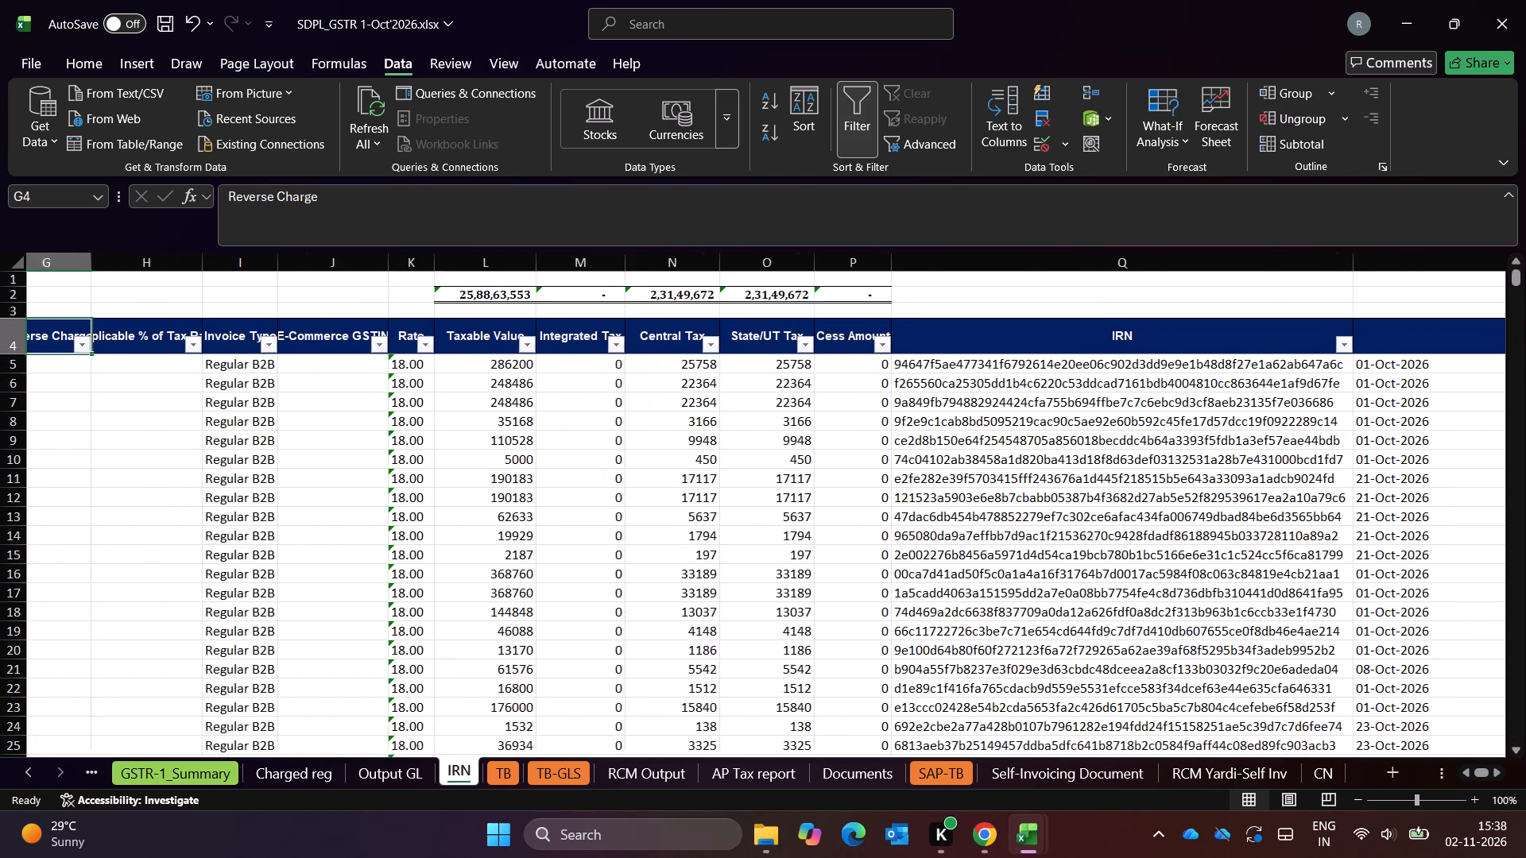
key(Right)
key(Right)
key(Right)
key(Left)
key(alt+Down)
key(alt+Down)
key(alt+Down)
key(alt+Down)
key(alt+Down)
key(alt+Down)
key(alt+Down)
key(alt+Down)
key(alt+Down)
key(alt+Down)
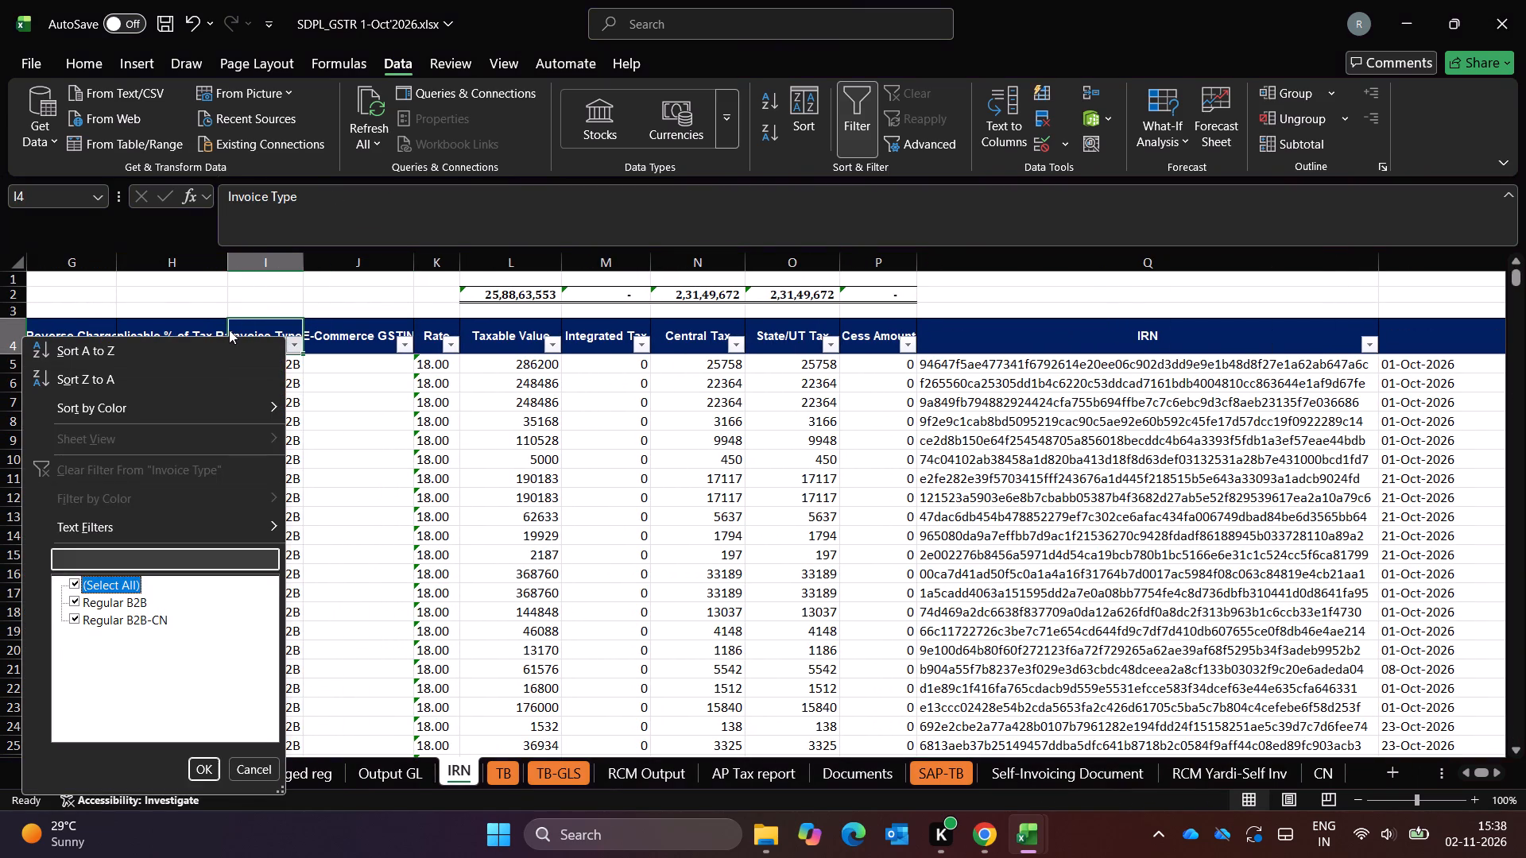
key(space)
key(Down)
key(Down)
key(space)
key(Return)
Compare the credit note Central Tax subtotal with the selected Central Tax sum on the e-invoice workbook's cdnr sheet.
key(Right)
key(Right)
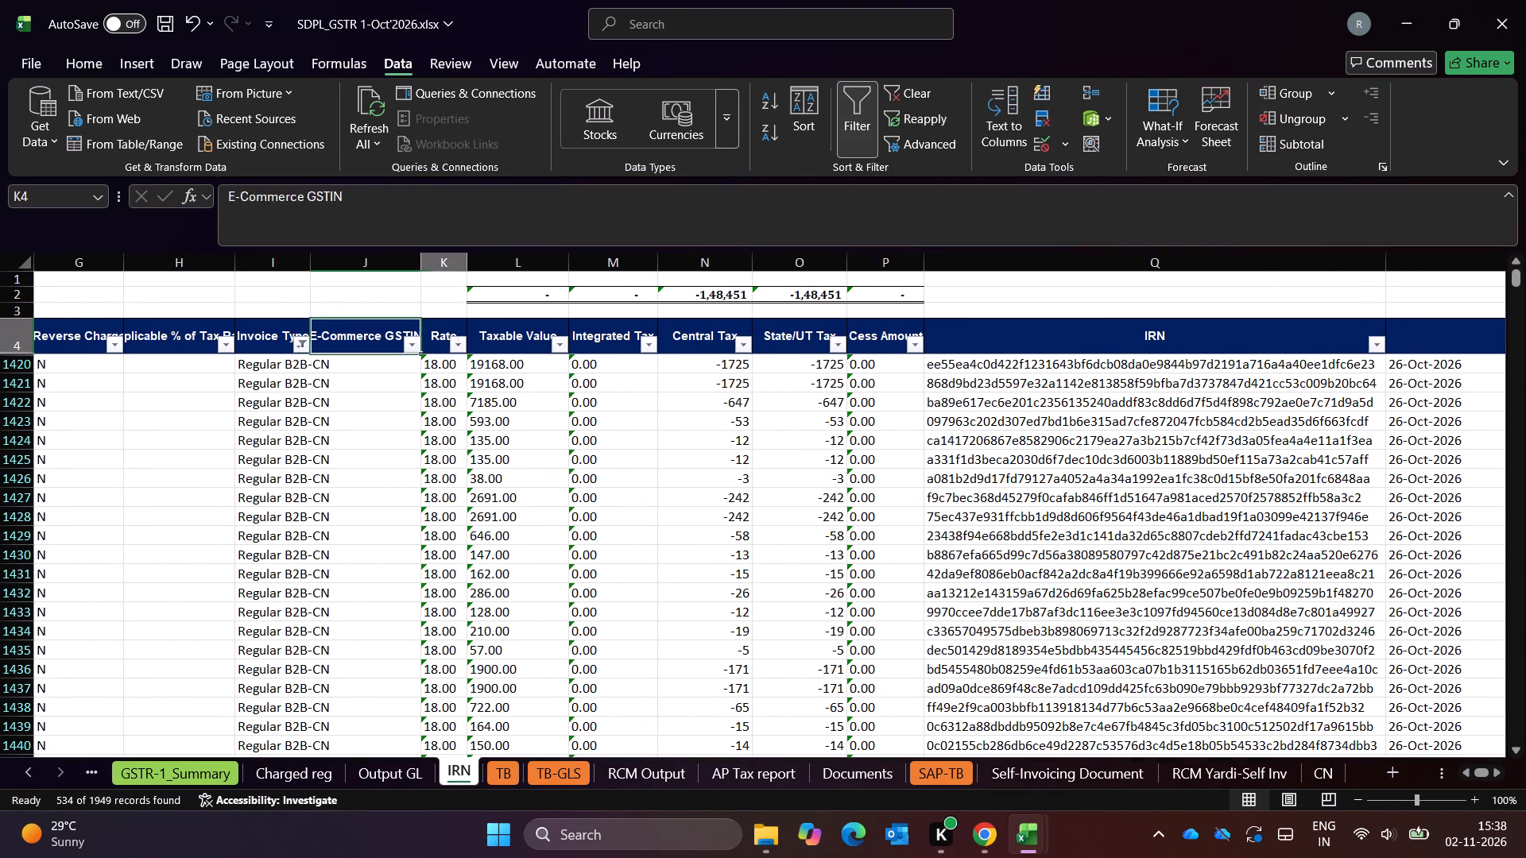
key(Right)
key(Right)
key(Right)
key(alt+Tab)
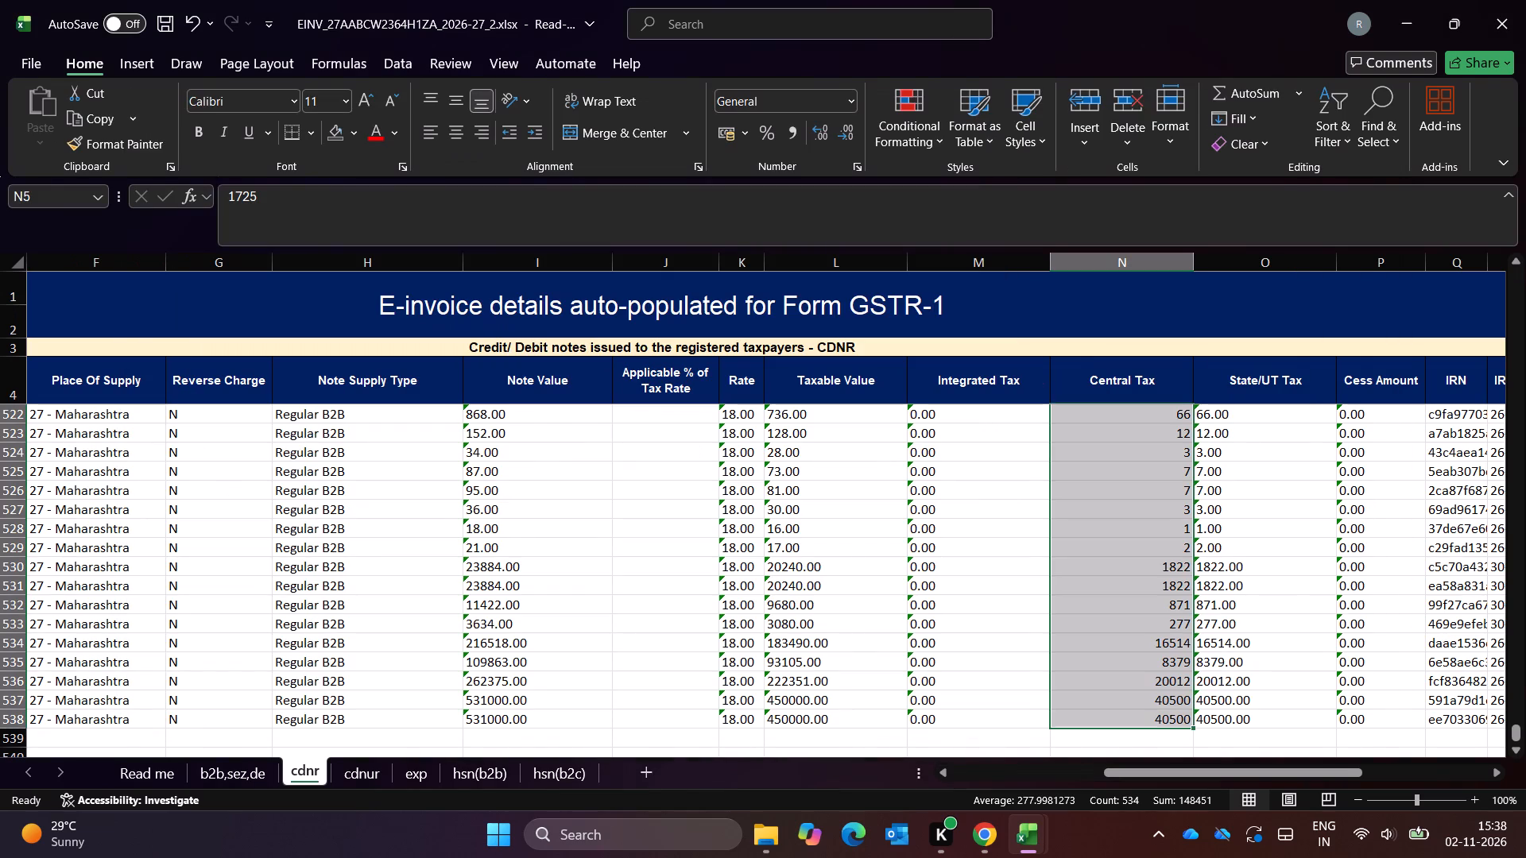
key(alt+Tab)
key(Up)
key(Up)
key(Up)
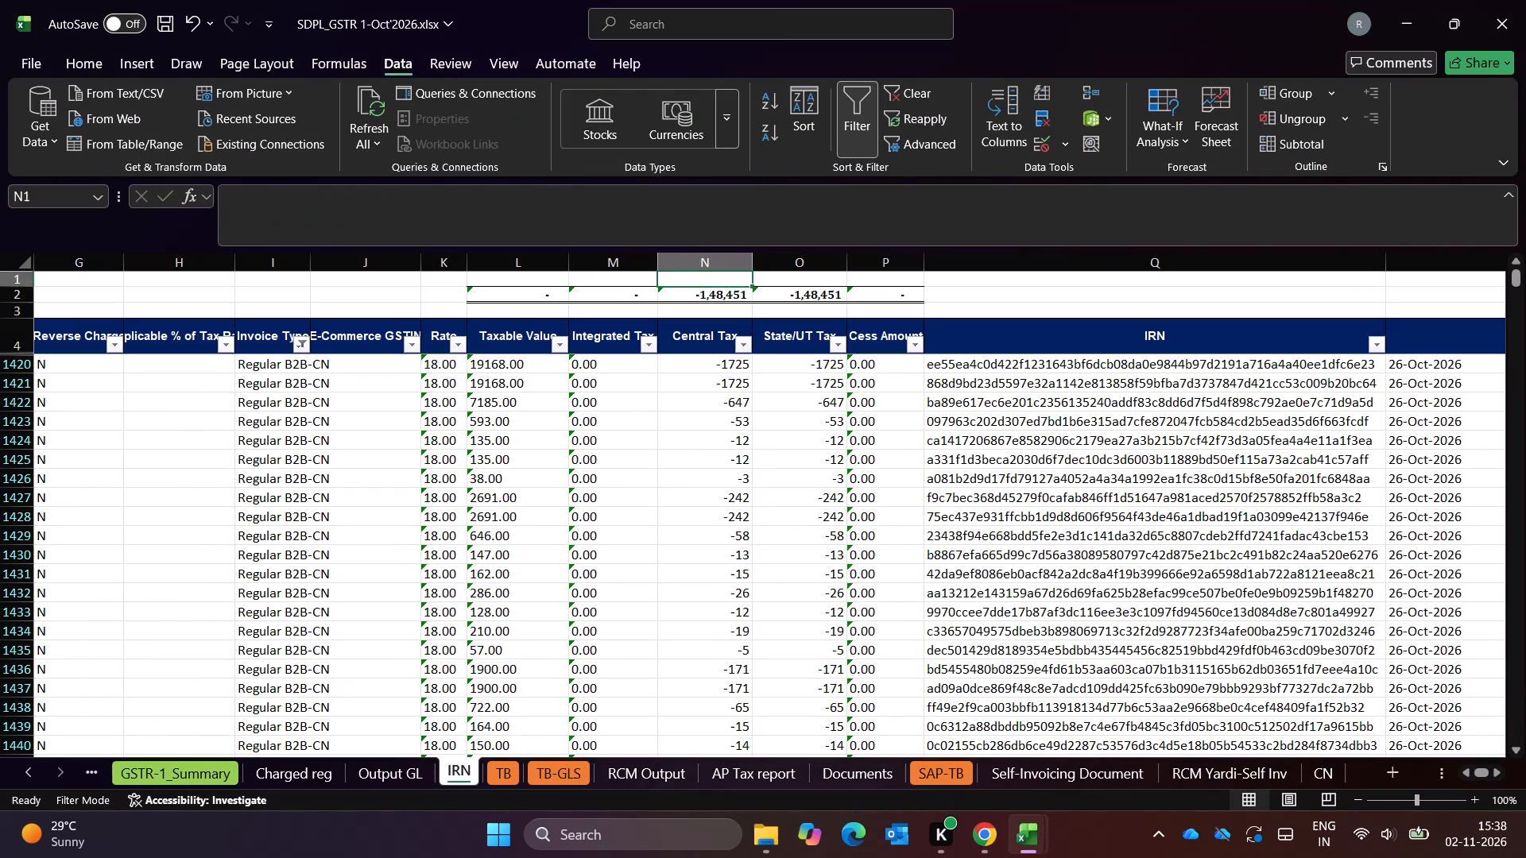
Examine the Invoice Value subtotal and the credit note entries in column E of the IRN sheet.
key(Down)
key(Down)
key(Left)
key(Left)
key(Left)
key(Left)
key(Left)
key(Left)
key(Left)
key(Left)
key(Left)
key(Left)
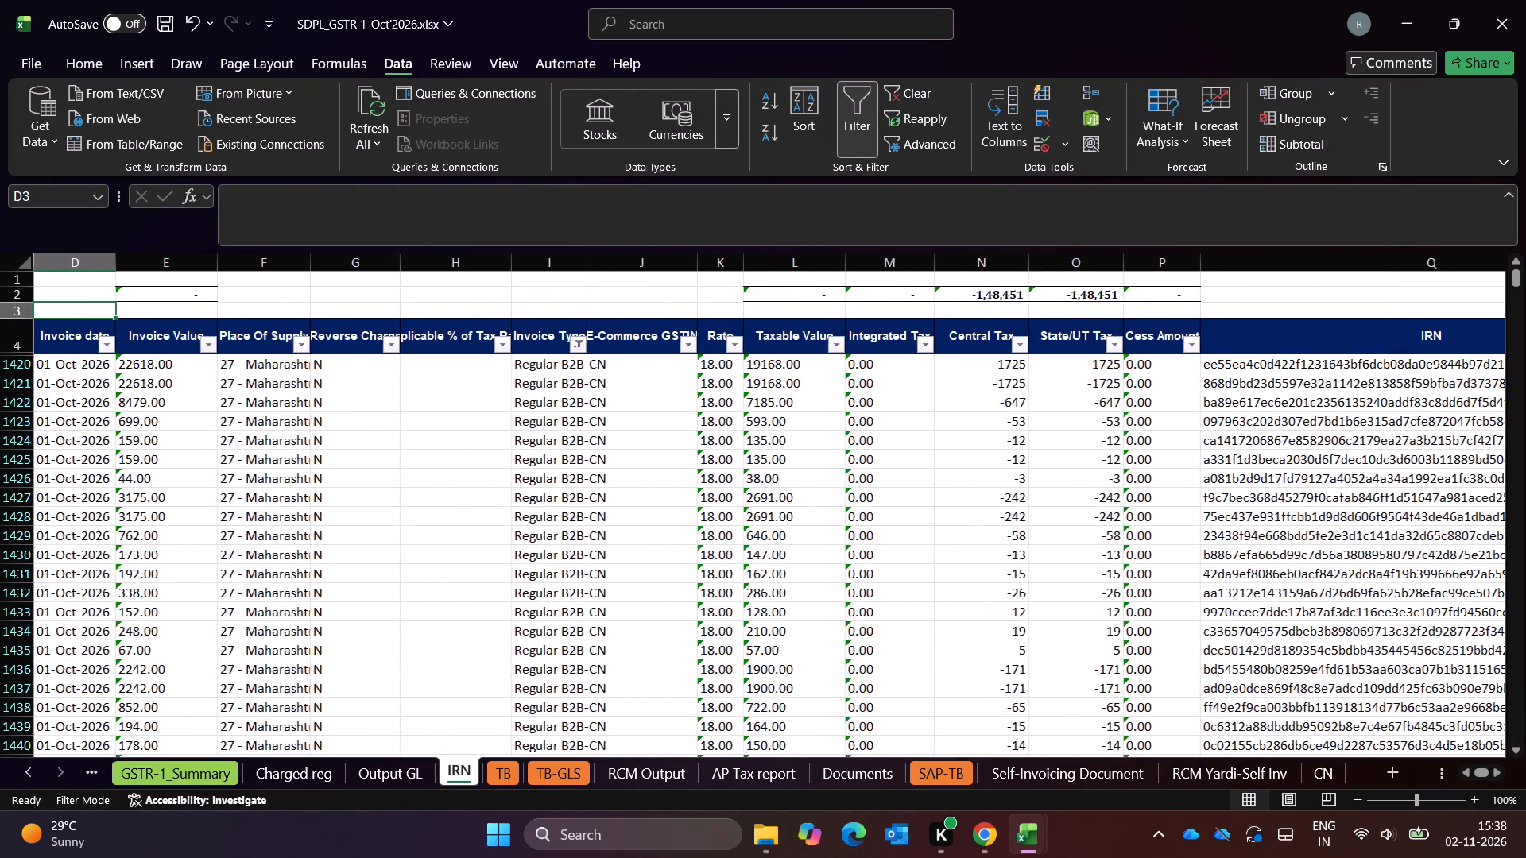
key(Left)
key(Left)
key(Left)
key(Right)
key(Right)
key(Right)
key(Right)
key(Down)
key(Right)
key(Down)
key(Down)
key(Left)
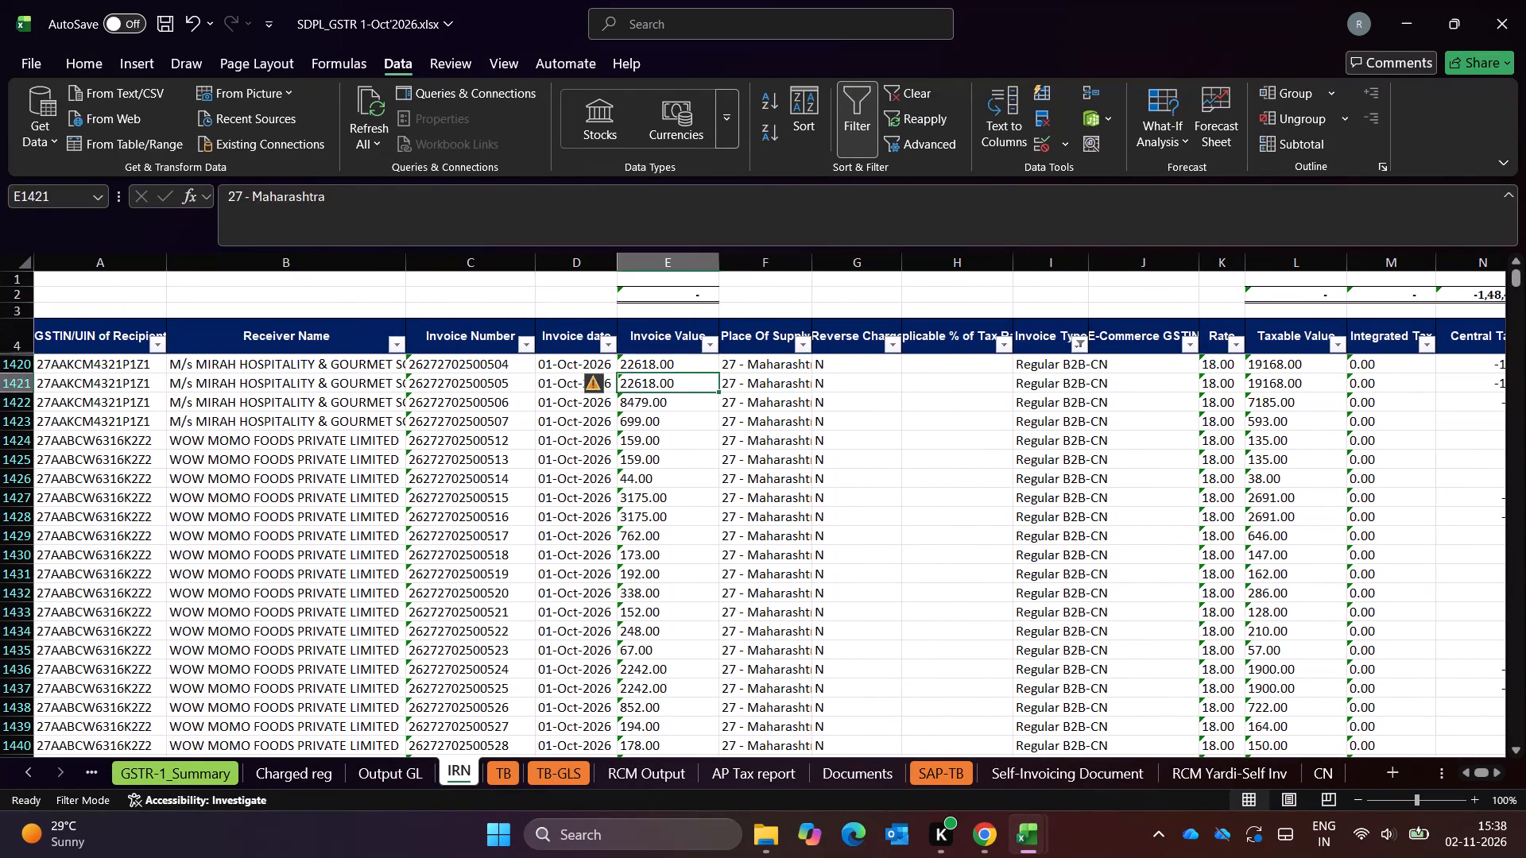
Clear the Invoice Type filter and convert the text-stored amounts in the entire Invoice Value column E to numbers.
key(Up)
key(alt+a)
key(alt+c)
key(Up)
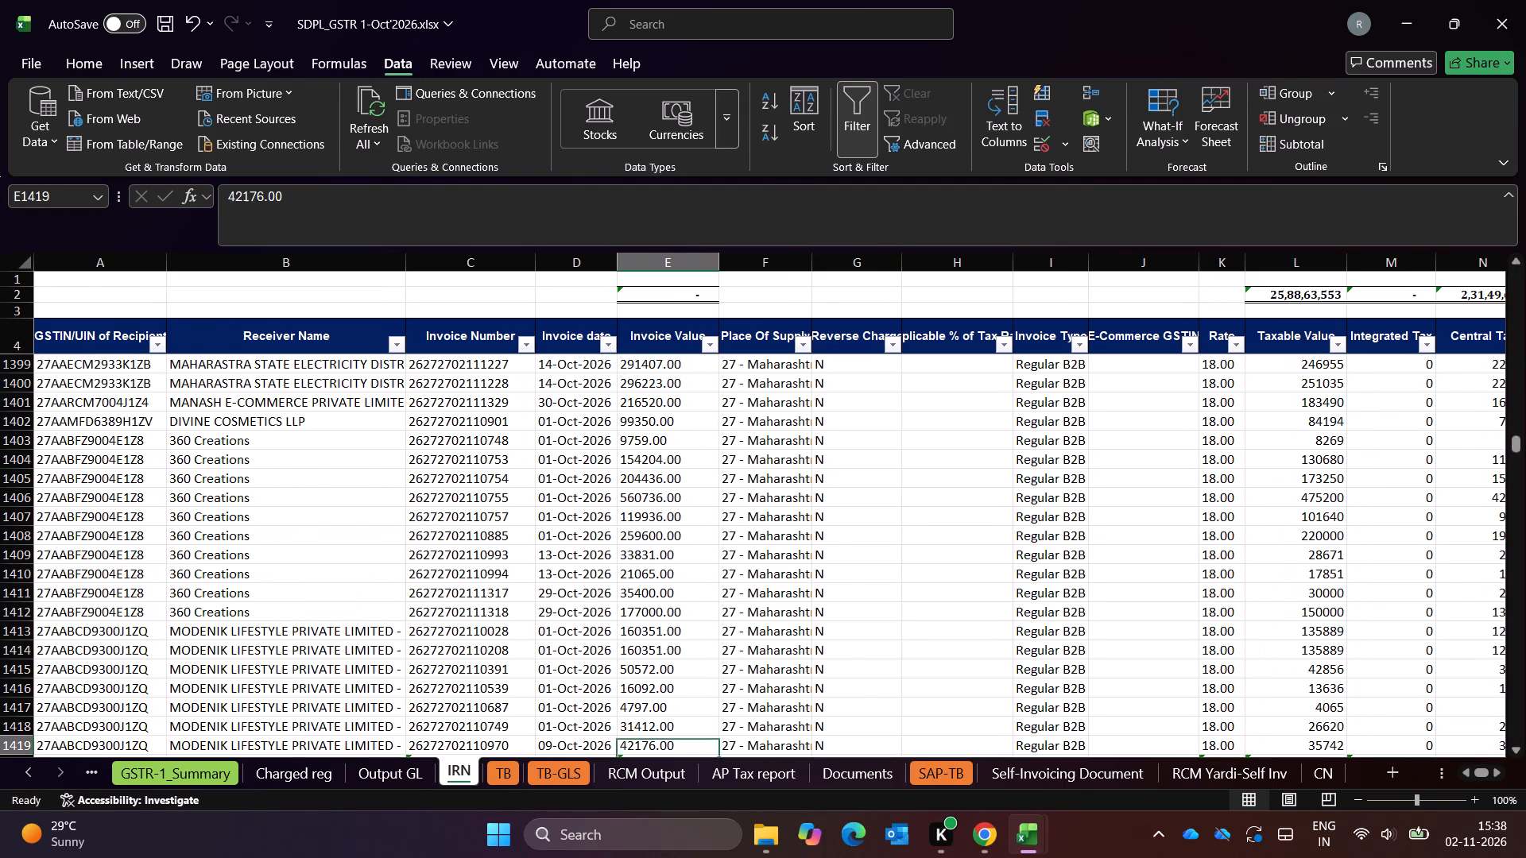
key(Up)
key(ctrl+Up)
key(Down)
key(Down)
key(ctrl+space)
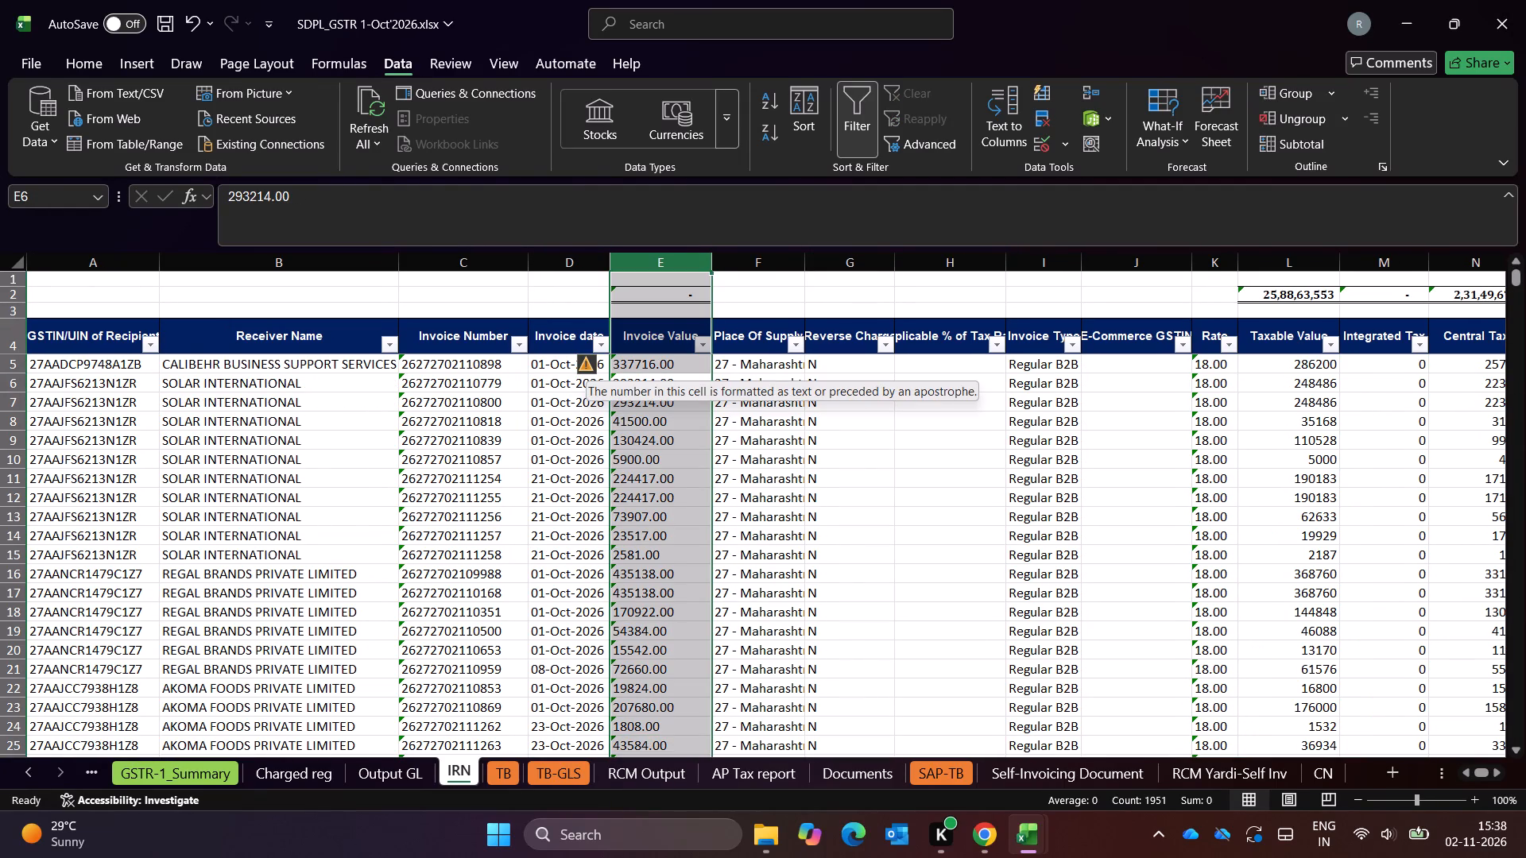
click(591, 369)
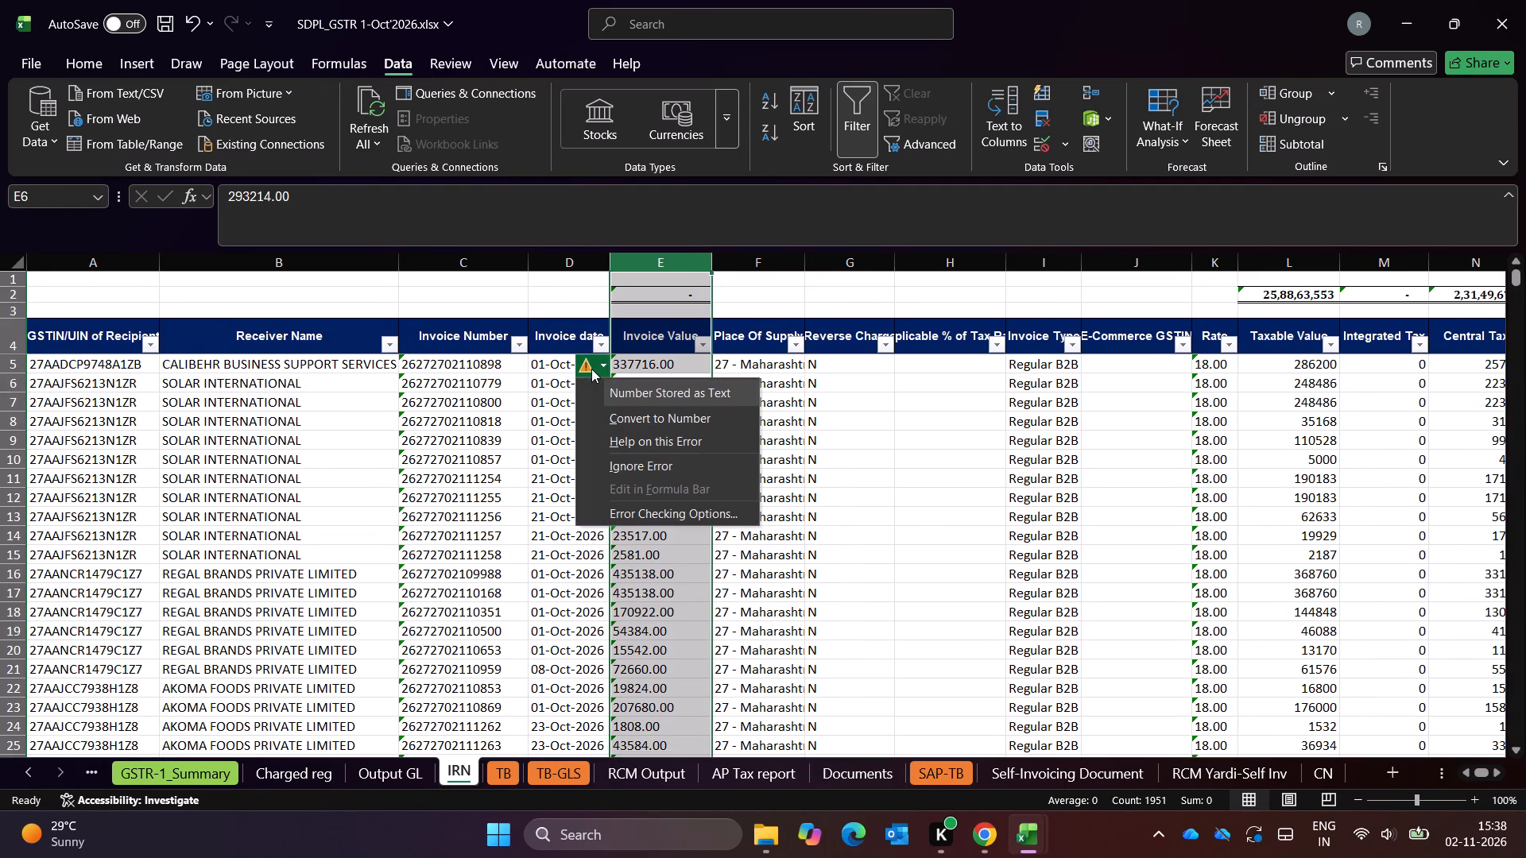
click(649, 425)
key(Up)
key(Down)
key(Up)
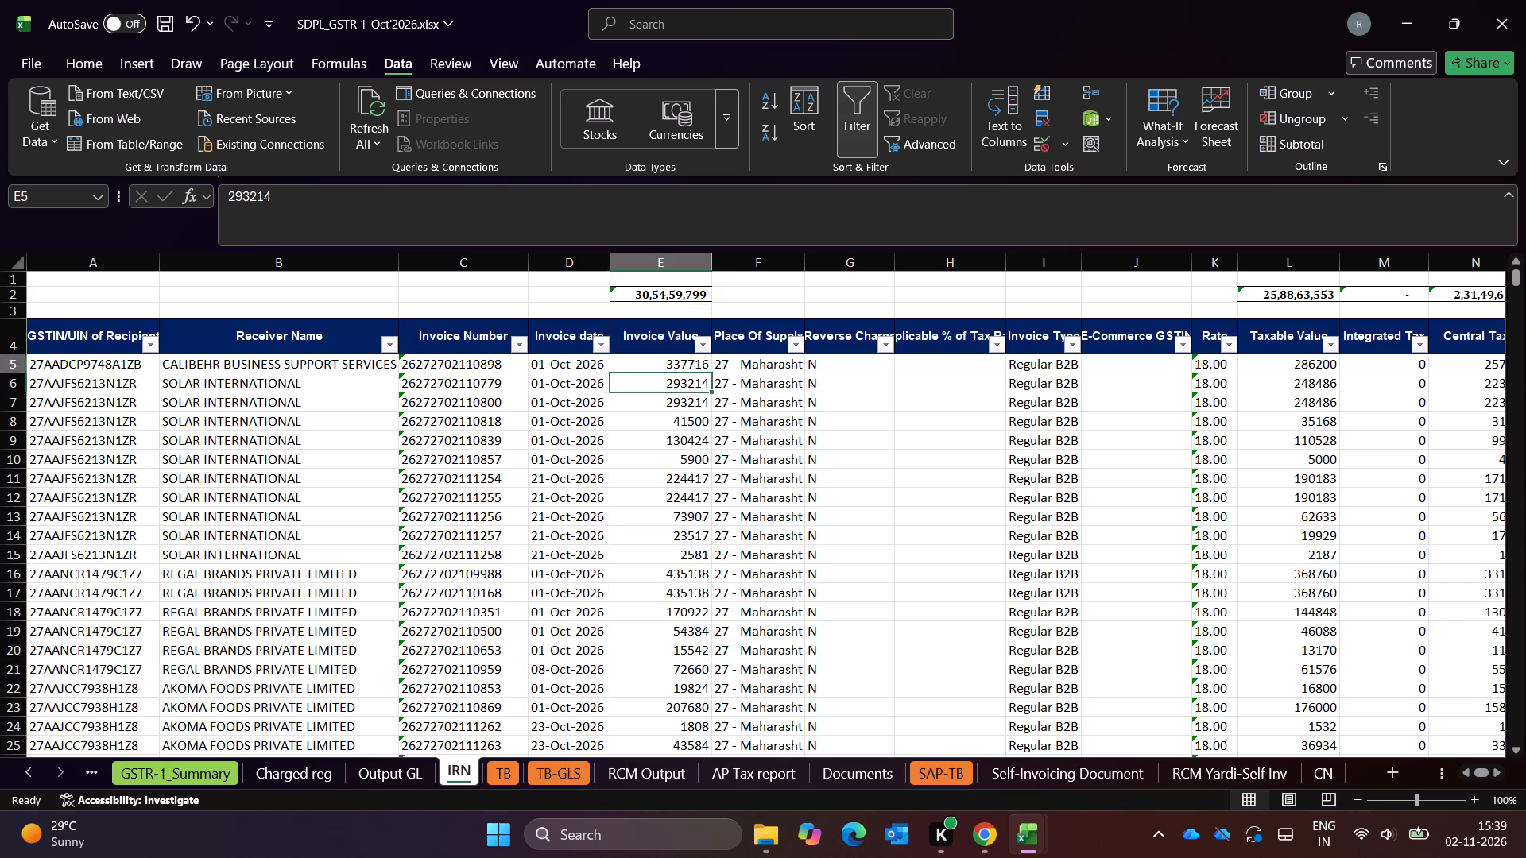
Filter the Invoice Type column to Regular B2B-CN and go to the first credit note's Invoice Value in E1420.
key(Up)
key(Up)
key(Down)
key(Right)
key(Right)
key(Right)
key(Right)
key(alt+Down)
key(alt+Down)
key(alt+Down)
key(alt+Down)
key(alt+Down)
key(alt+Down)
key(alt+Down)
key(alt+Down)
key(alt+Down)
key(alt+Down)
key(alt+Down)
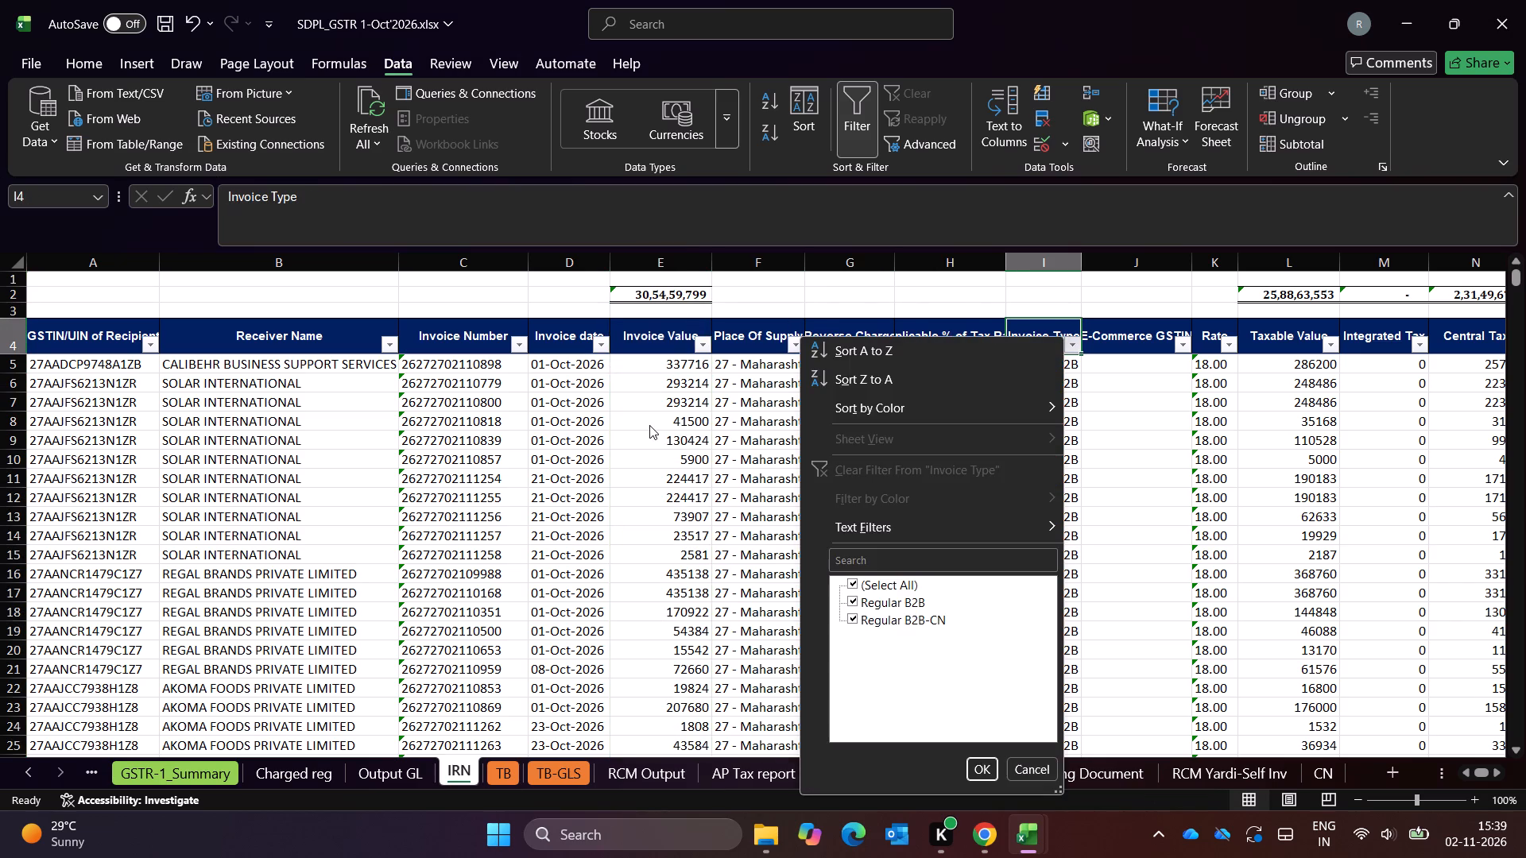
key(space)
key(Down)
key(space)
key(space)
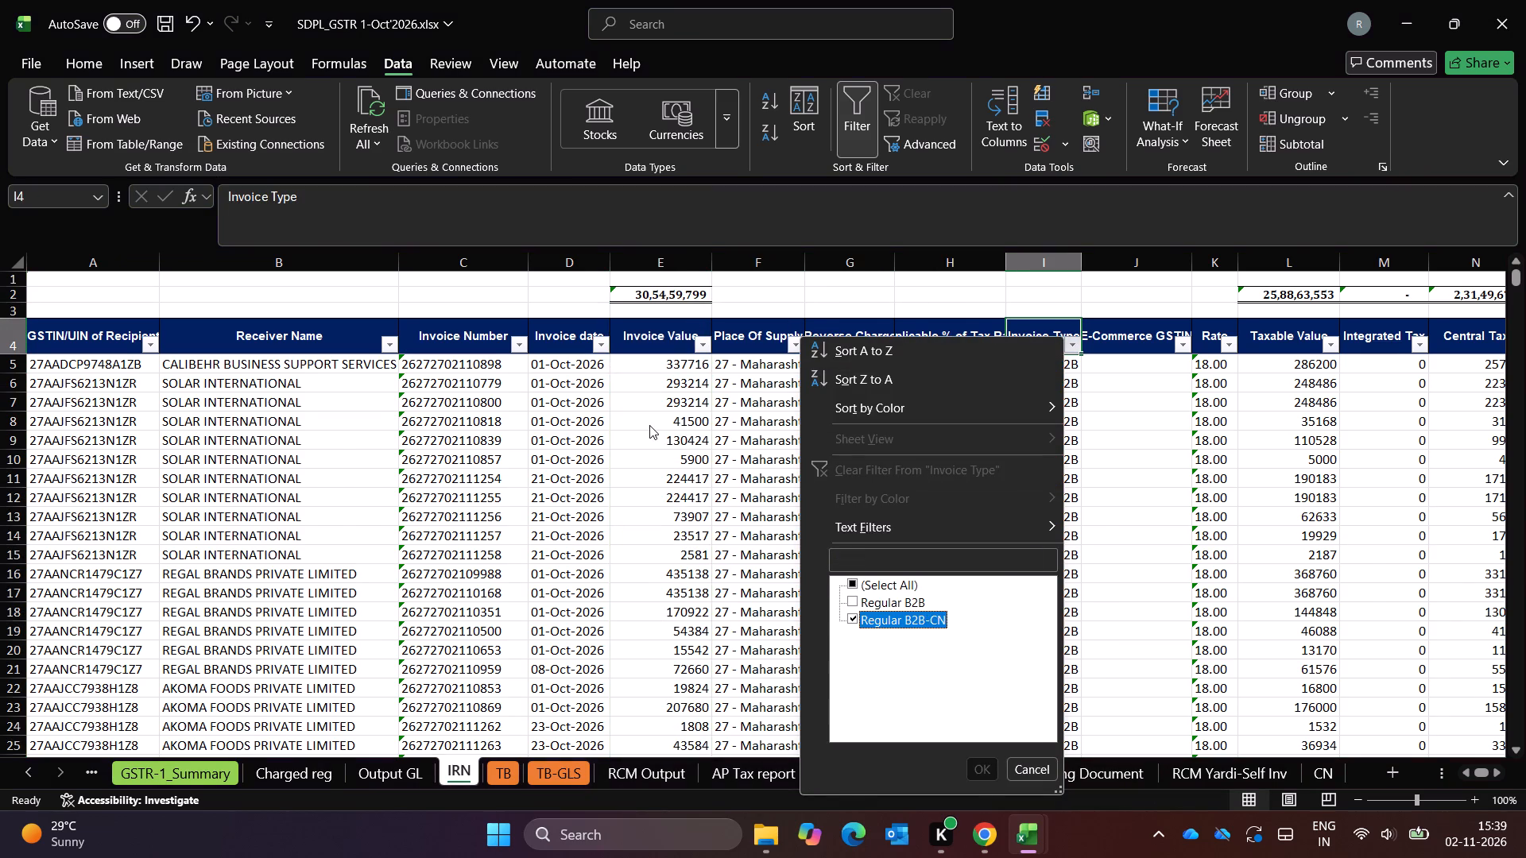
key(Return)
key(Left)
key(Left)
key(Left)
key(Left)
key(Down)
key(Down)
key(Up)
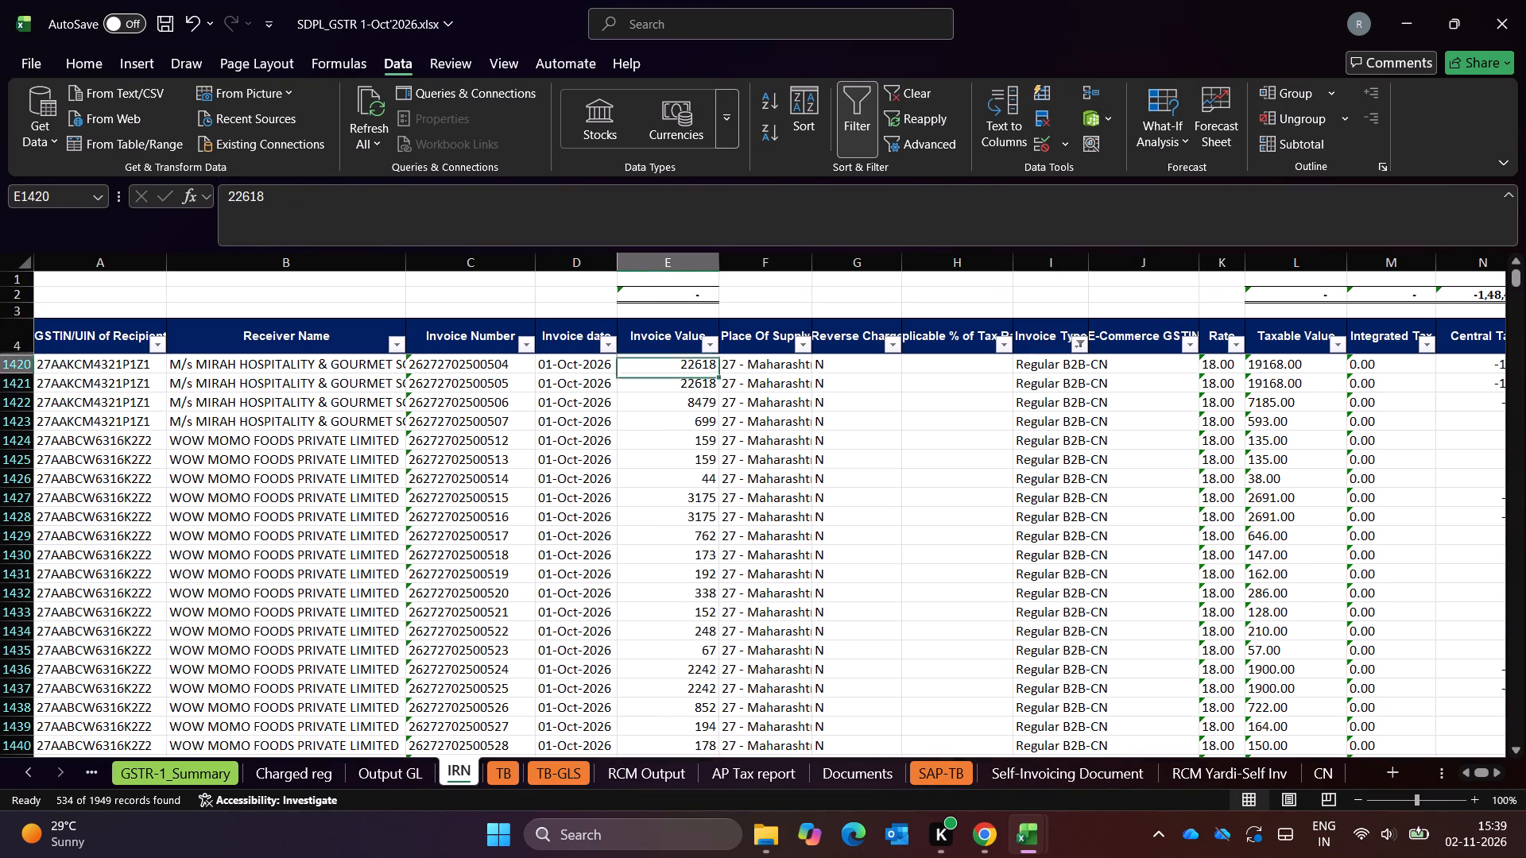
Update the Invoice Value subtotal formula in E2 of the IRN sheet to cover E5:E1953.
key(ctrl+shift+Down)
key(shift+Down)
key(shift+Up)
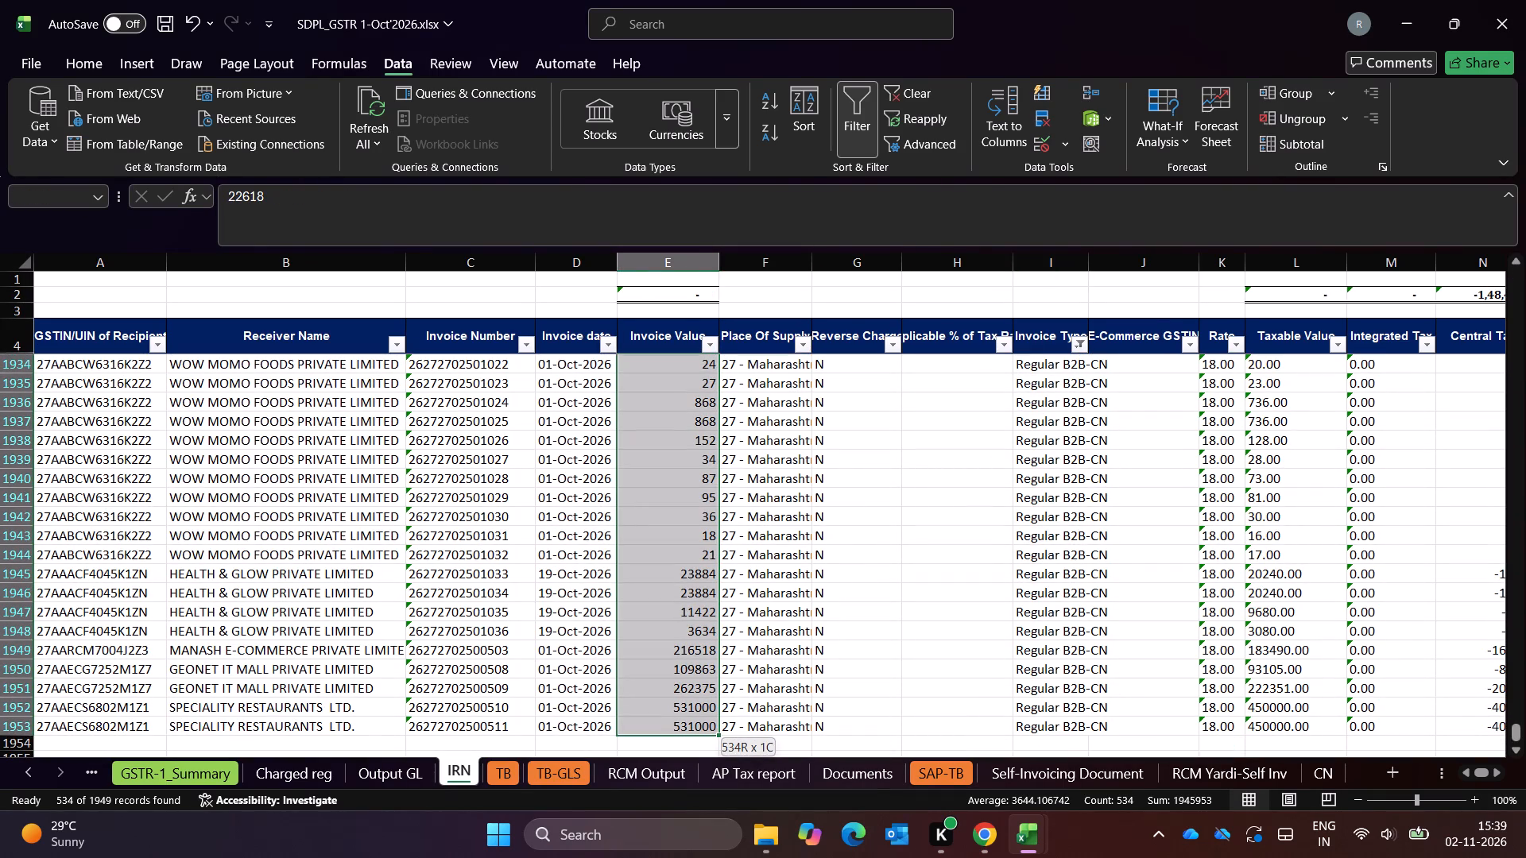
key(Up)
key(Up)
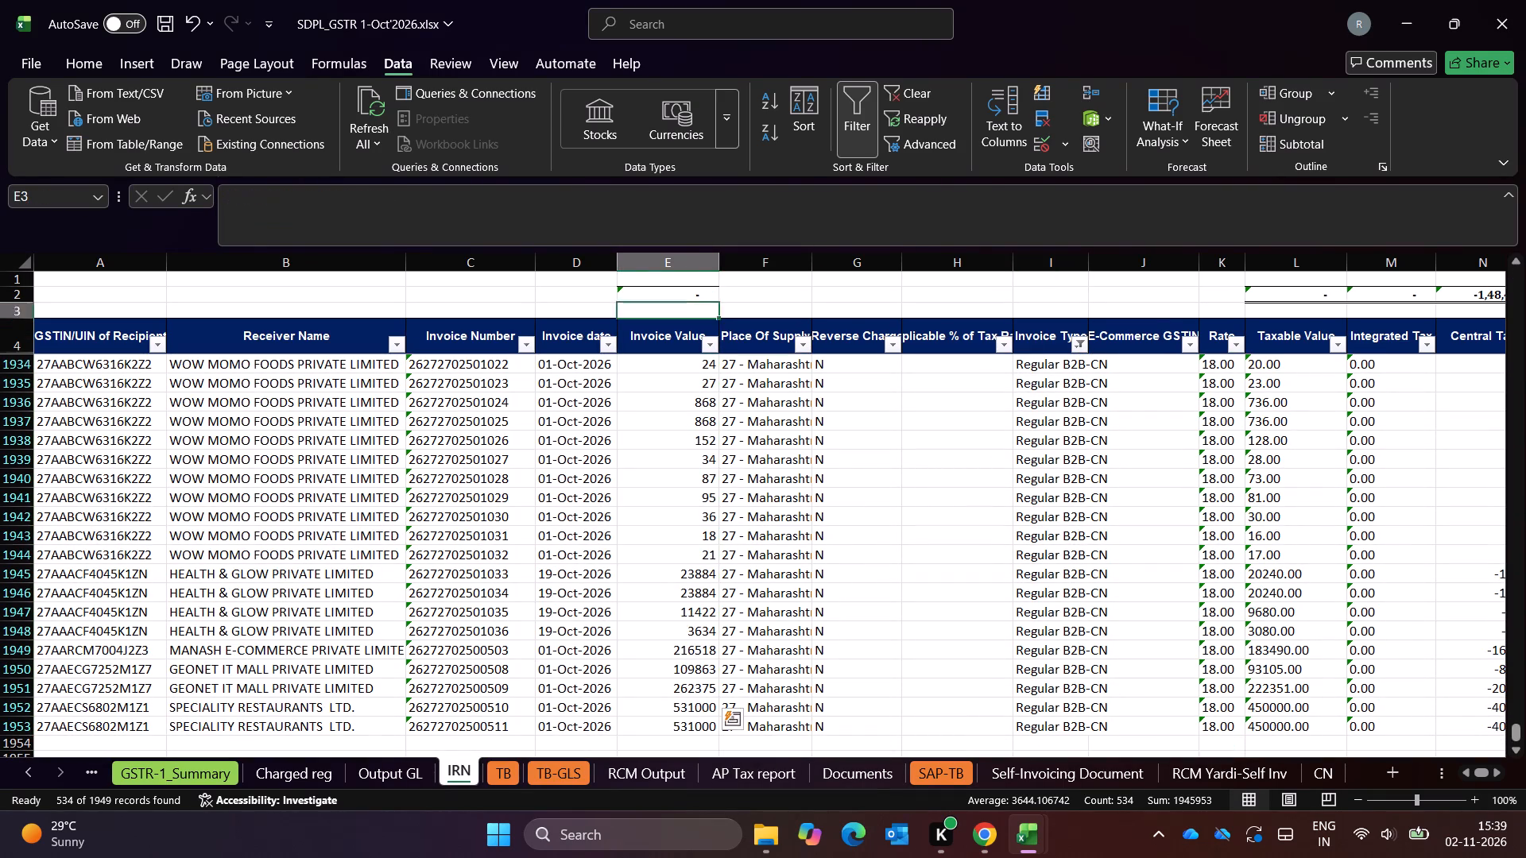
key(ctrl+Up)
key(Down)
key(Down)
key(Up)
key(Up)
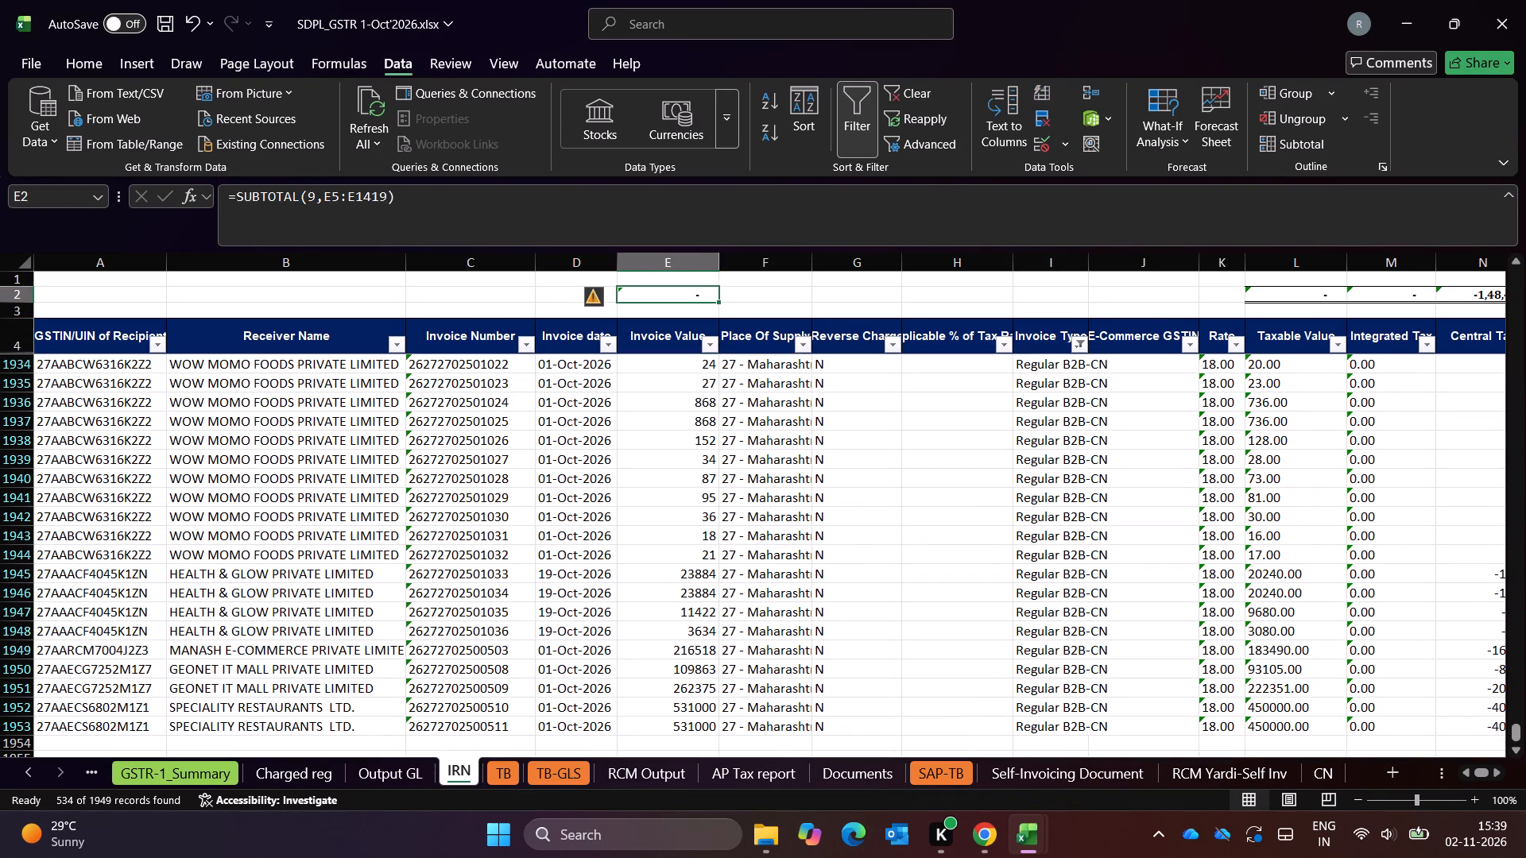
click(601, 300)
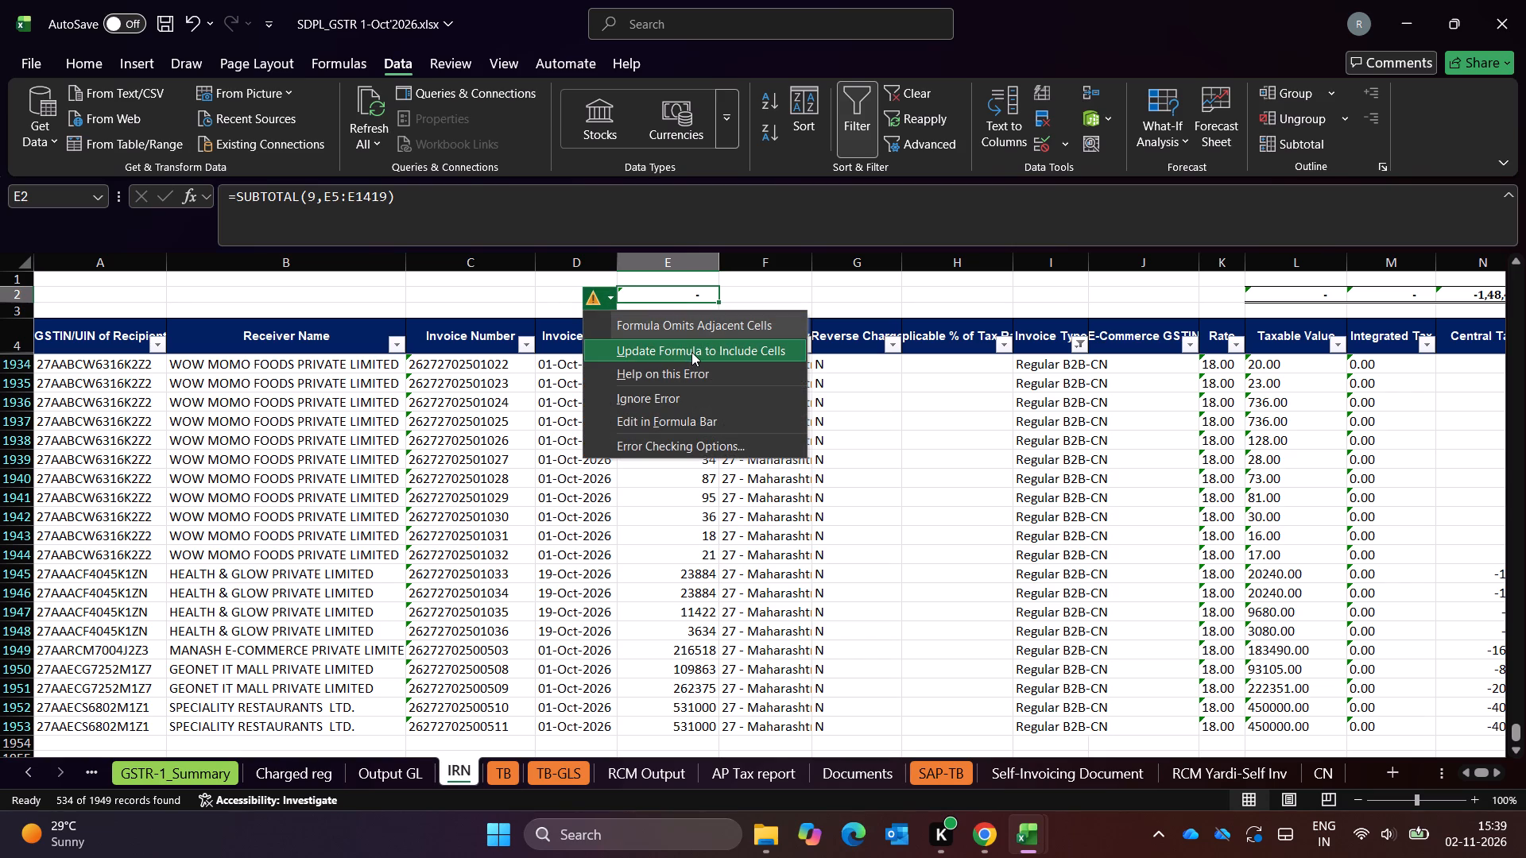
click(691, 352)
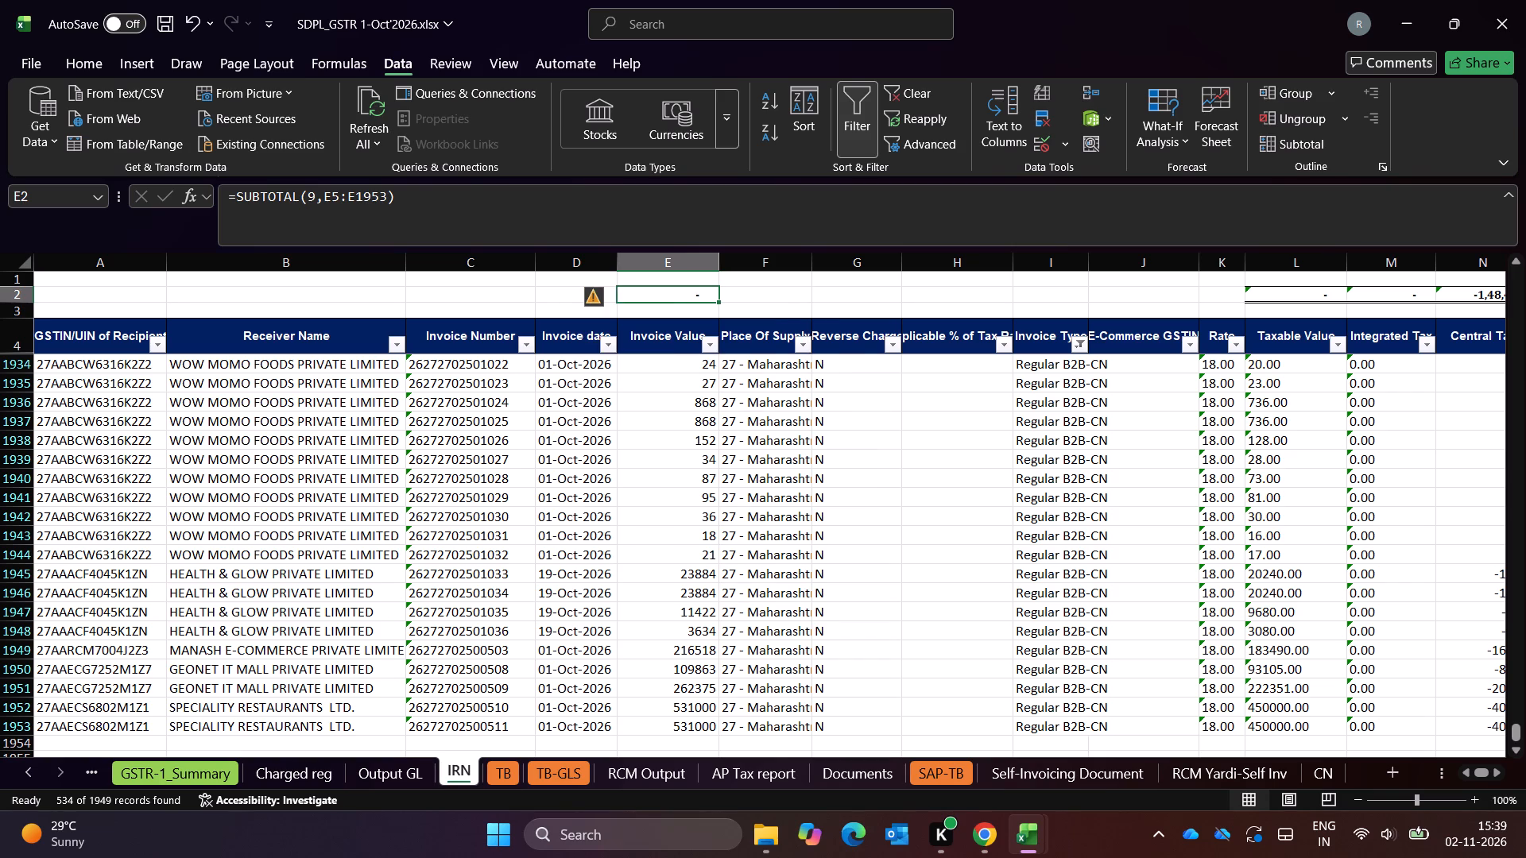
key(Down)
Switch to the e-invoice workbook and convert the text-stored Note Value amounts in column I of the cdnr sheet to numbers.
key(alt+Tab)
key(Up)
key(Down)
key(Down)
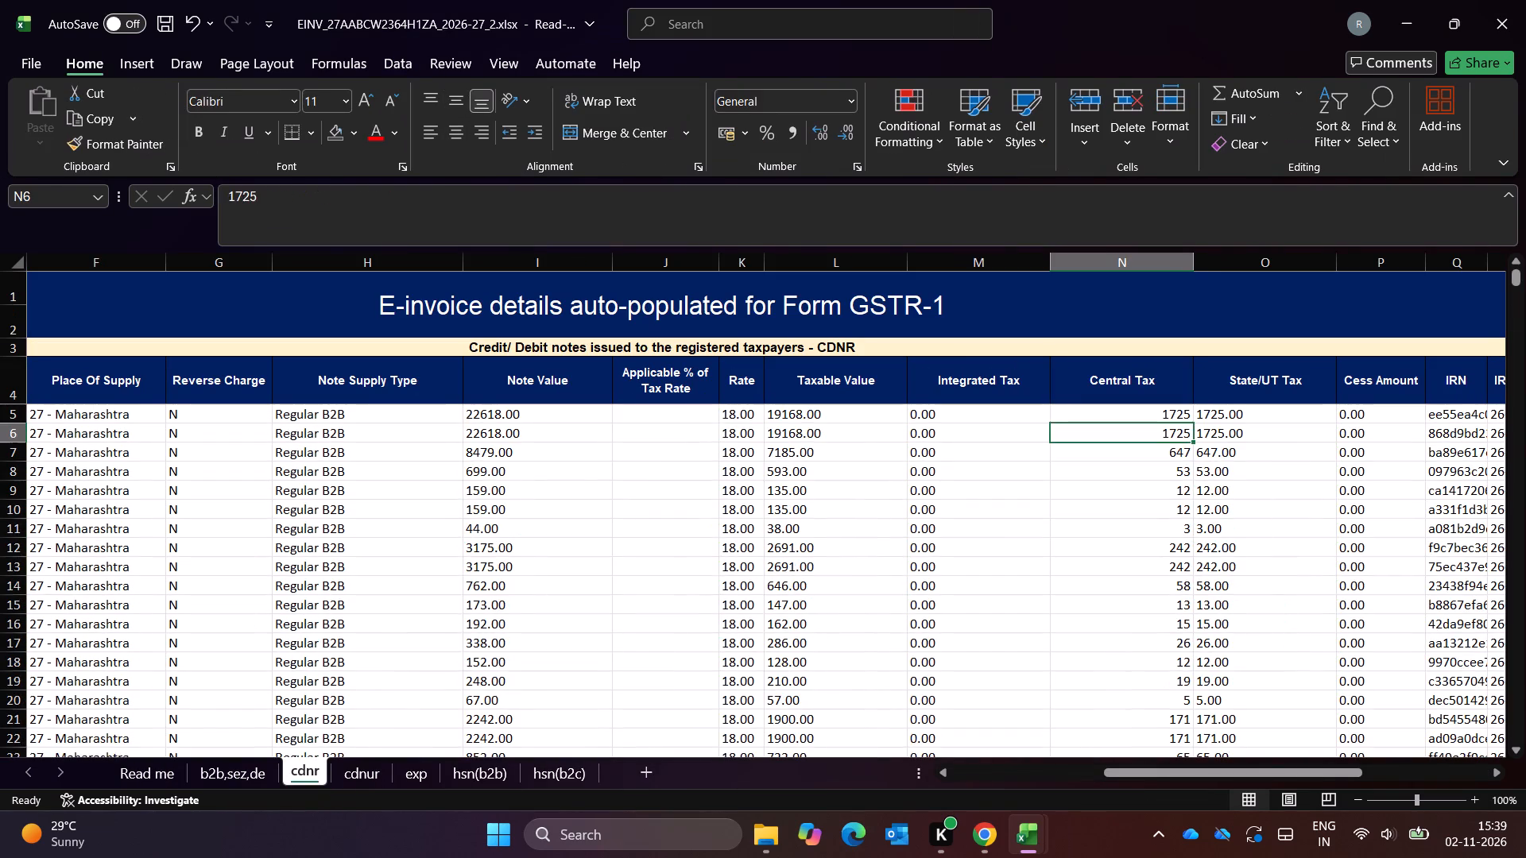
key(Left)
key(Left)
key(Left)
key(Left)
key(Left)
key(Left)
key(Up)
key(Right)
key(Up)
key(Up)
key(Down)
key(Down)
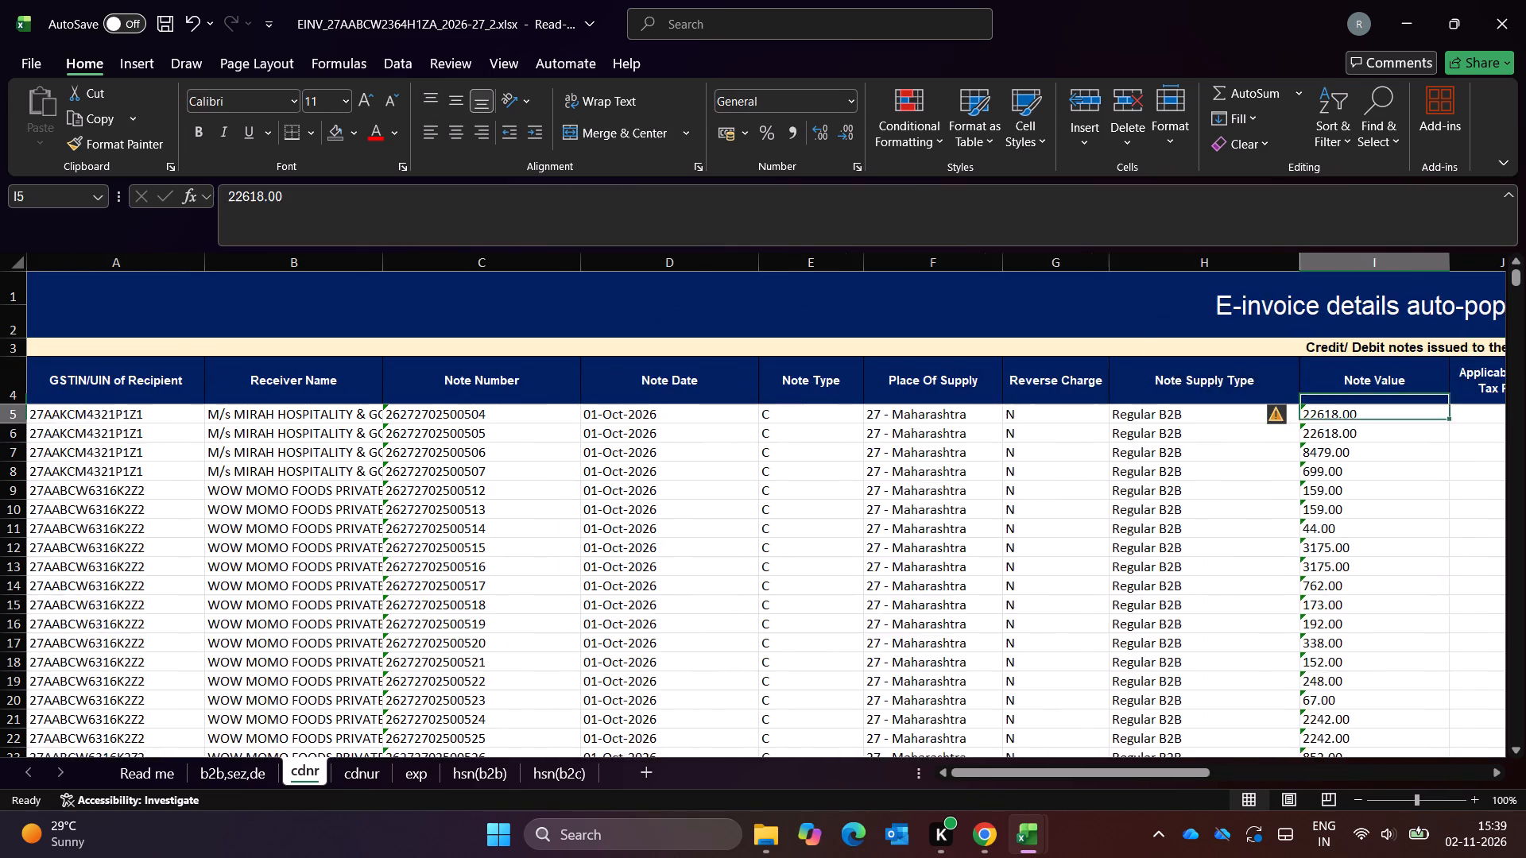
key(Right)
key(Right)
key(Left)
key(Left)
key(Left)
key(Left)
key(Right)
key(Right)
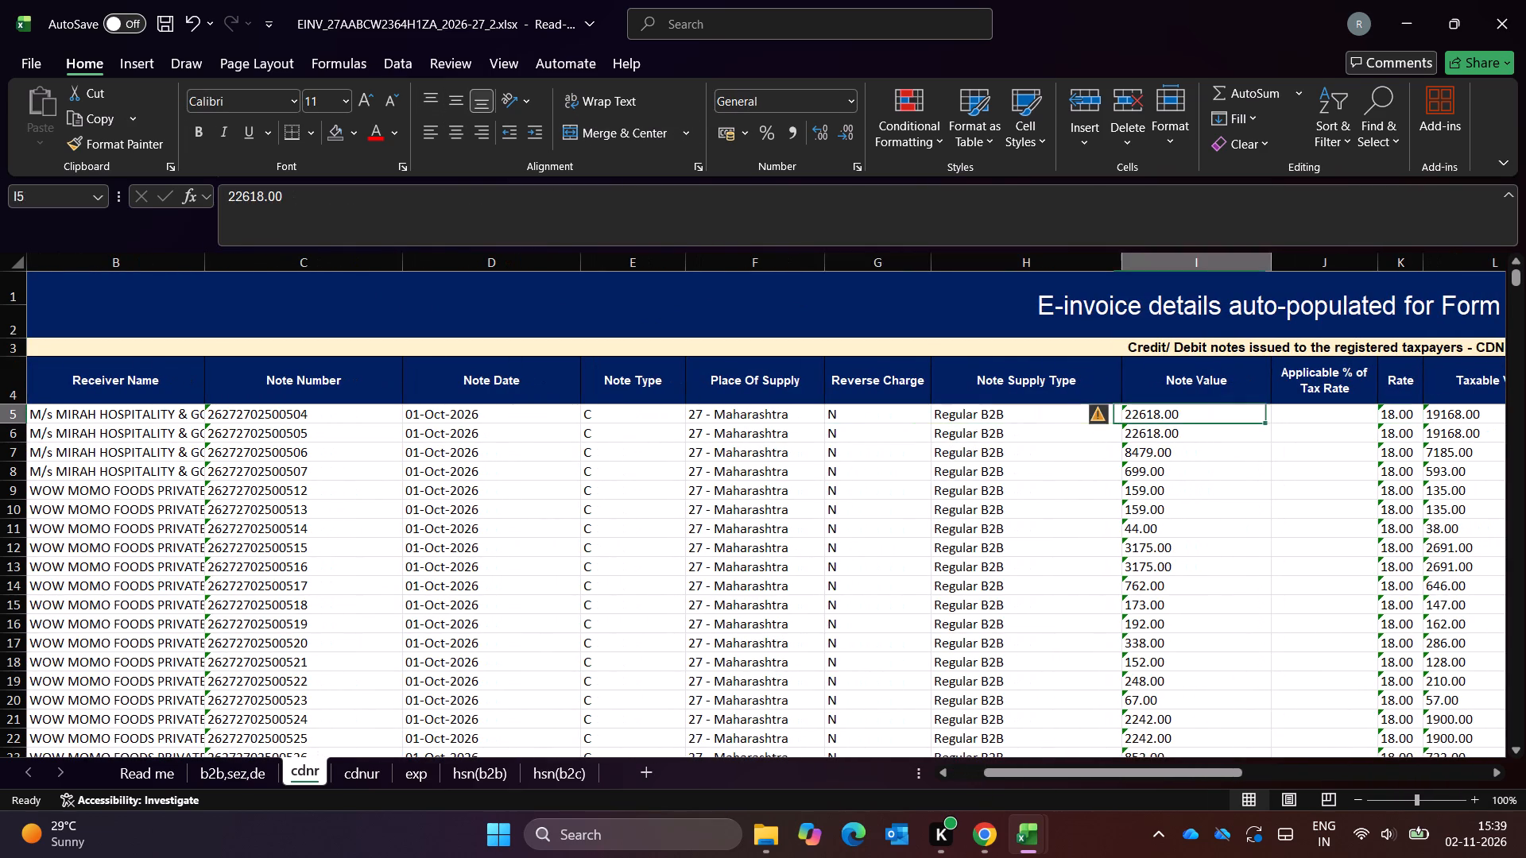
key(ctrl+shift+Down)
key(shift+Down)
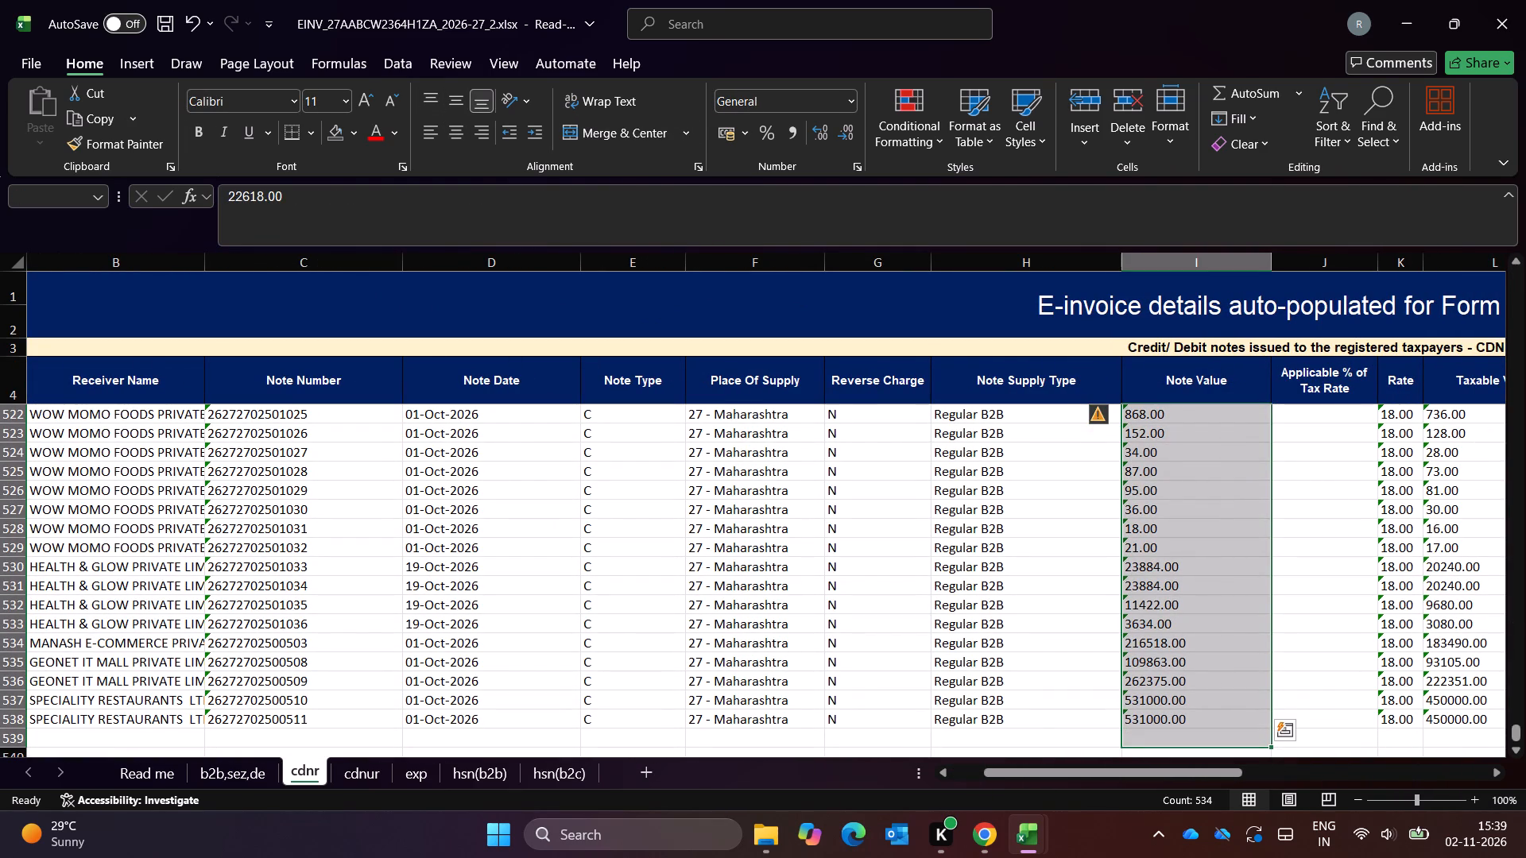
click(1104, 416)
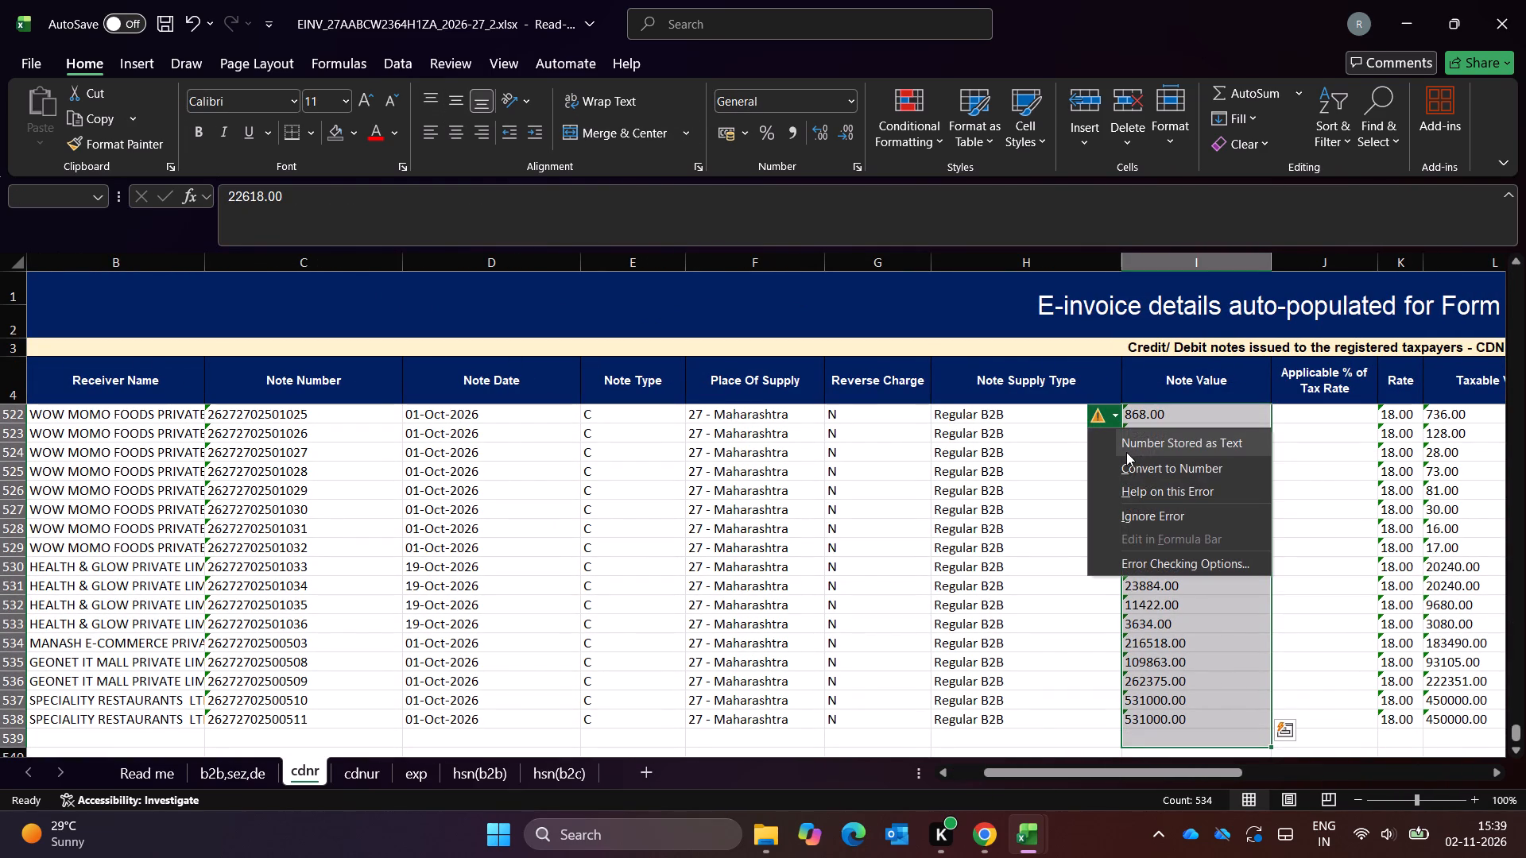
click(1125, 460)
click(1125, 460)
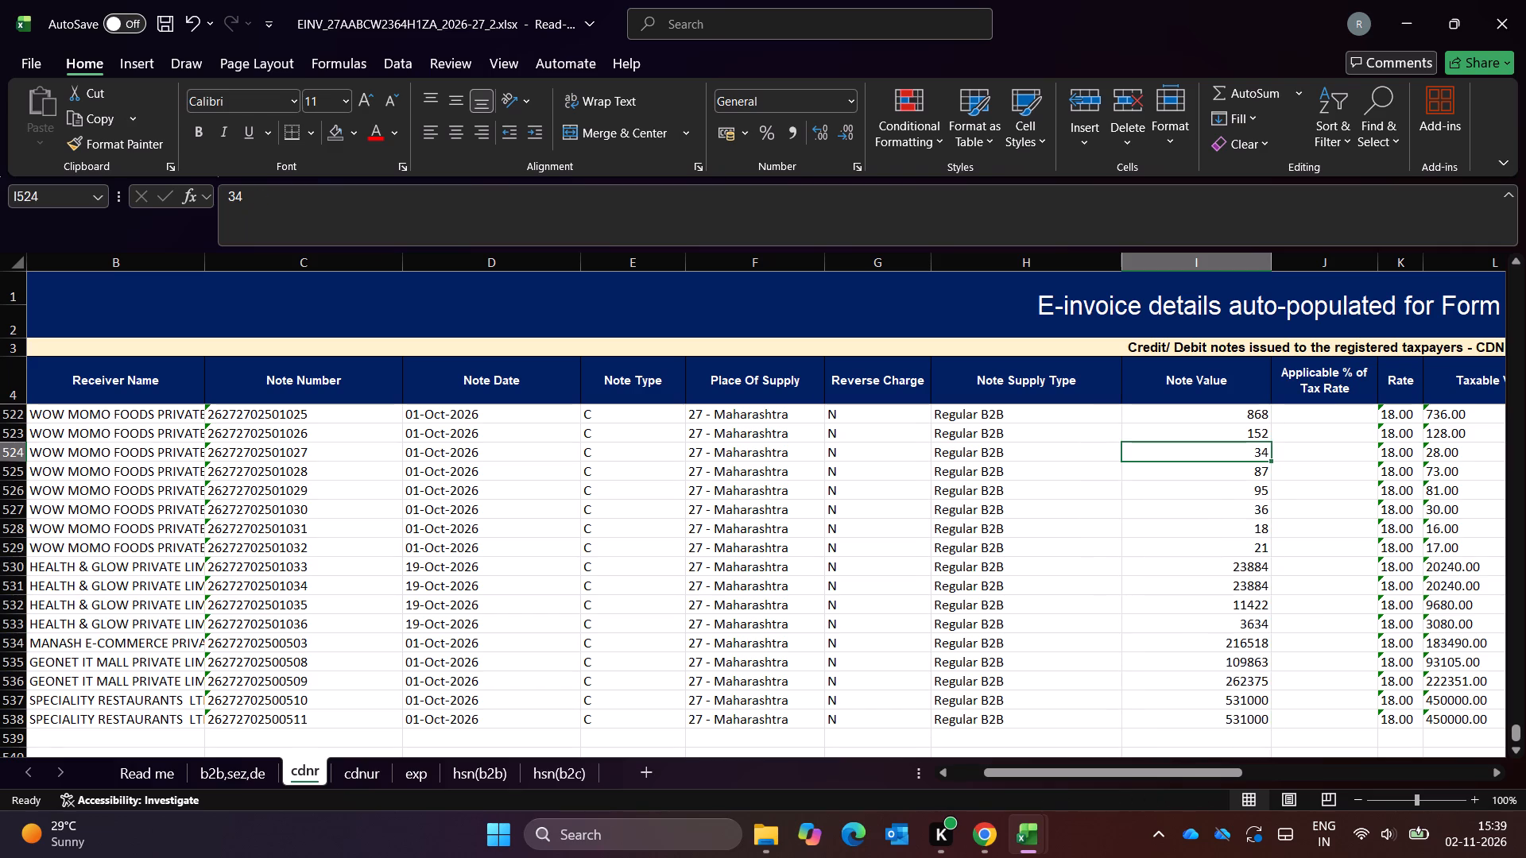
Compare the sum of the cdnr sheet's Note Value column with the credit note Invoice Value subtotal on the IRN sheet.
key(Up)
key(ctrl+Up)
key(Down)
key(Down)
key(Down)
key(Up)
key(Up)
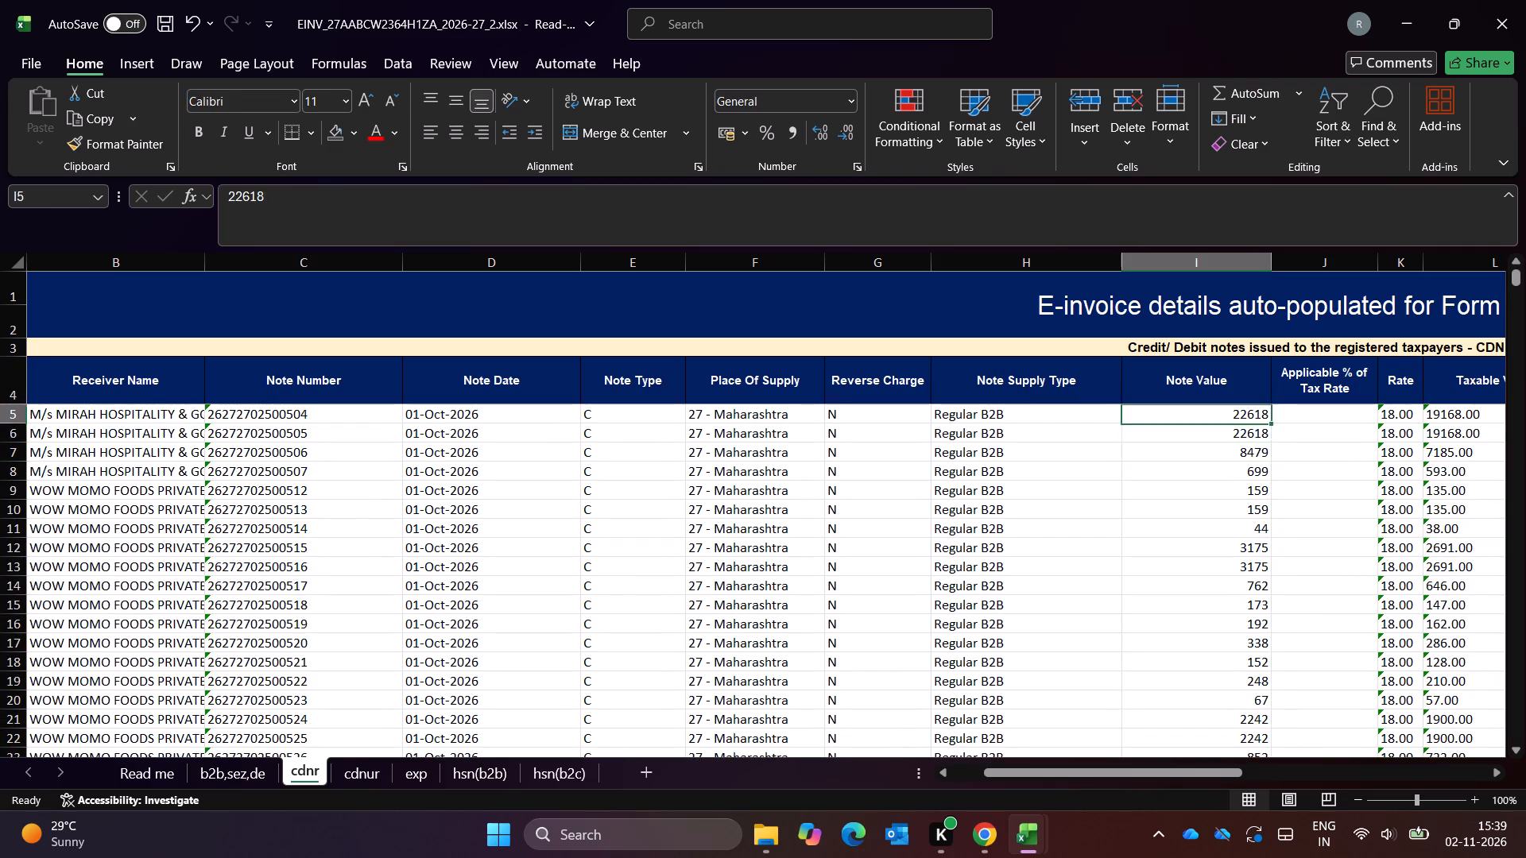
key(ctrl+shift+Down)
key(alt+Tab)
key(Down)
key(Down)
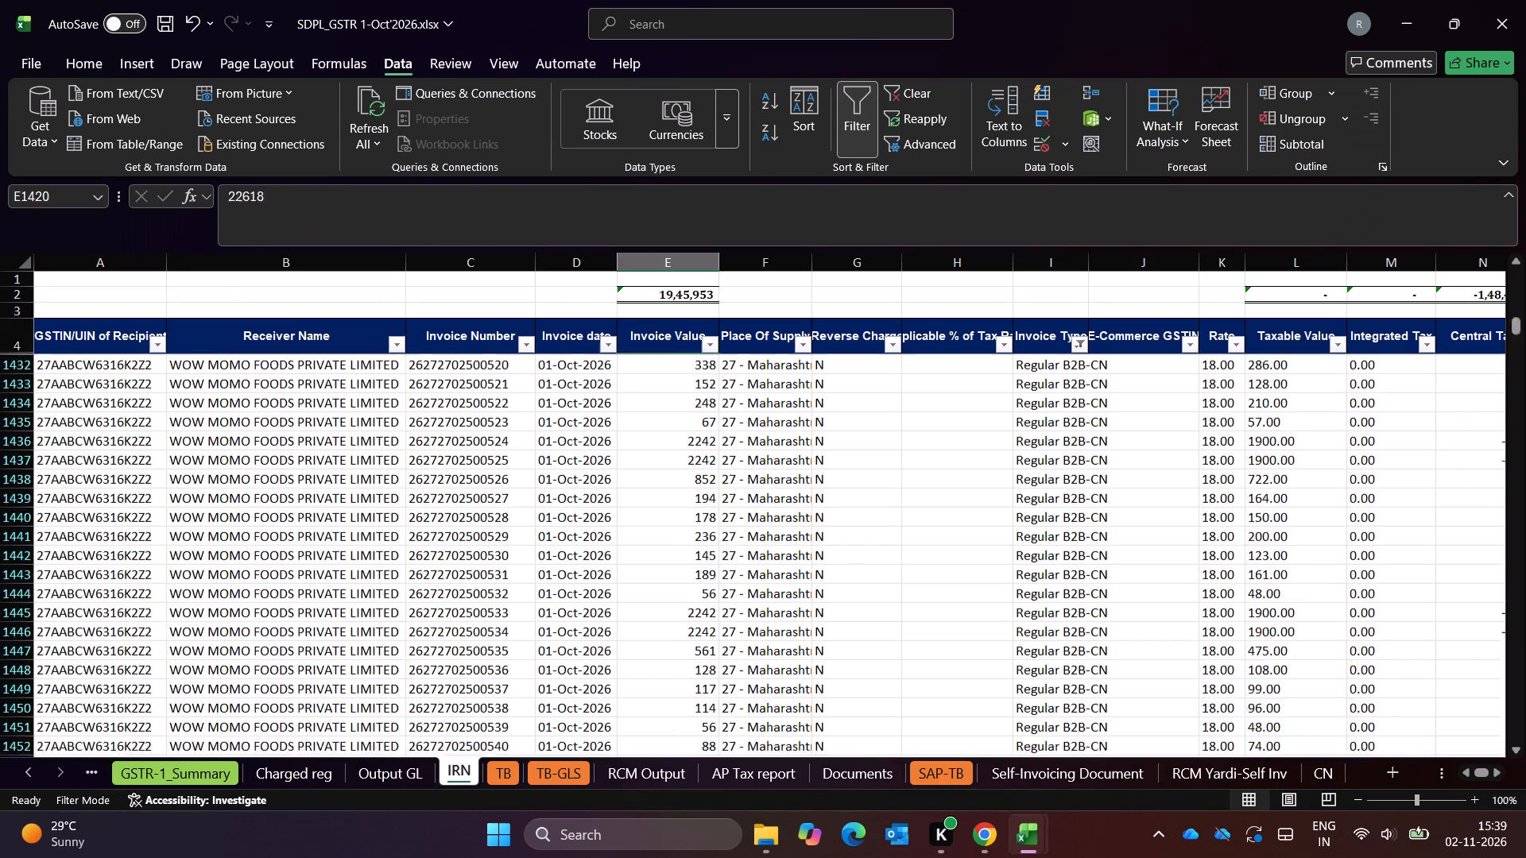
Examine the headers, subtotals and amount columns of the filtered credit note rows on the IRN sheet.
key(Right)
key(Right)
key(Up)
key(Right)
key(Right)
key(Right)
key(Right)
key(Right)
key(Right)
key(Right)
key(Right)
key(Left)
key(Left)
key(Left)
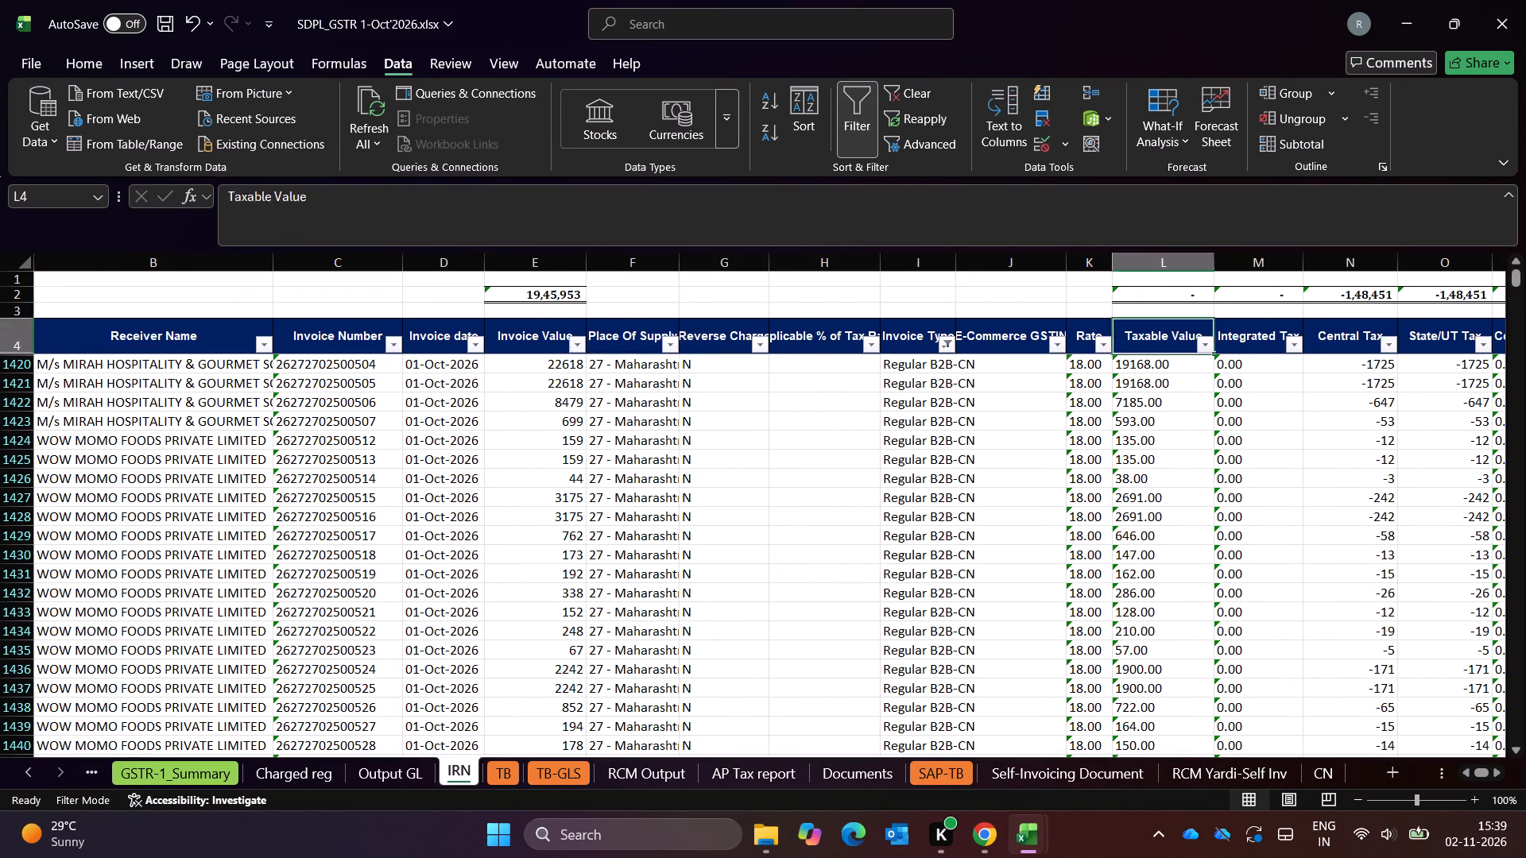
key(Left)
key(Left)
key(Left)
key(Left)
key(Left)
key(Left)
key(Left)
key(Left)
key(Right)
key(Right)
key(Right)
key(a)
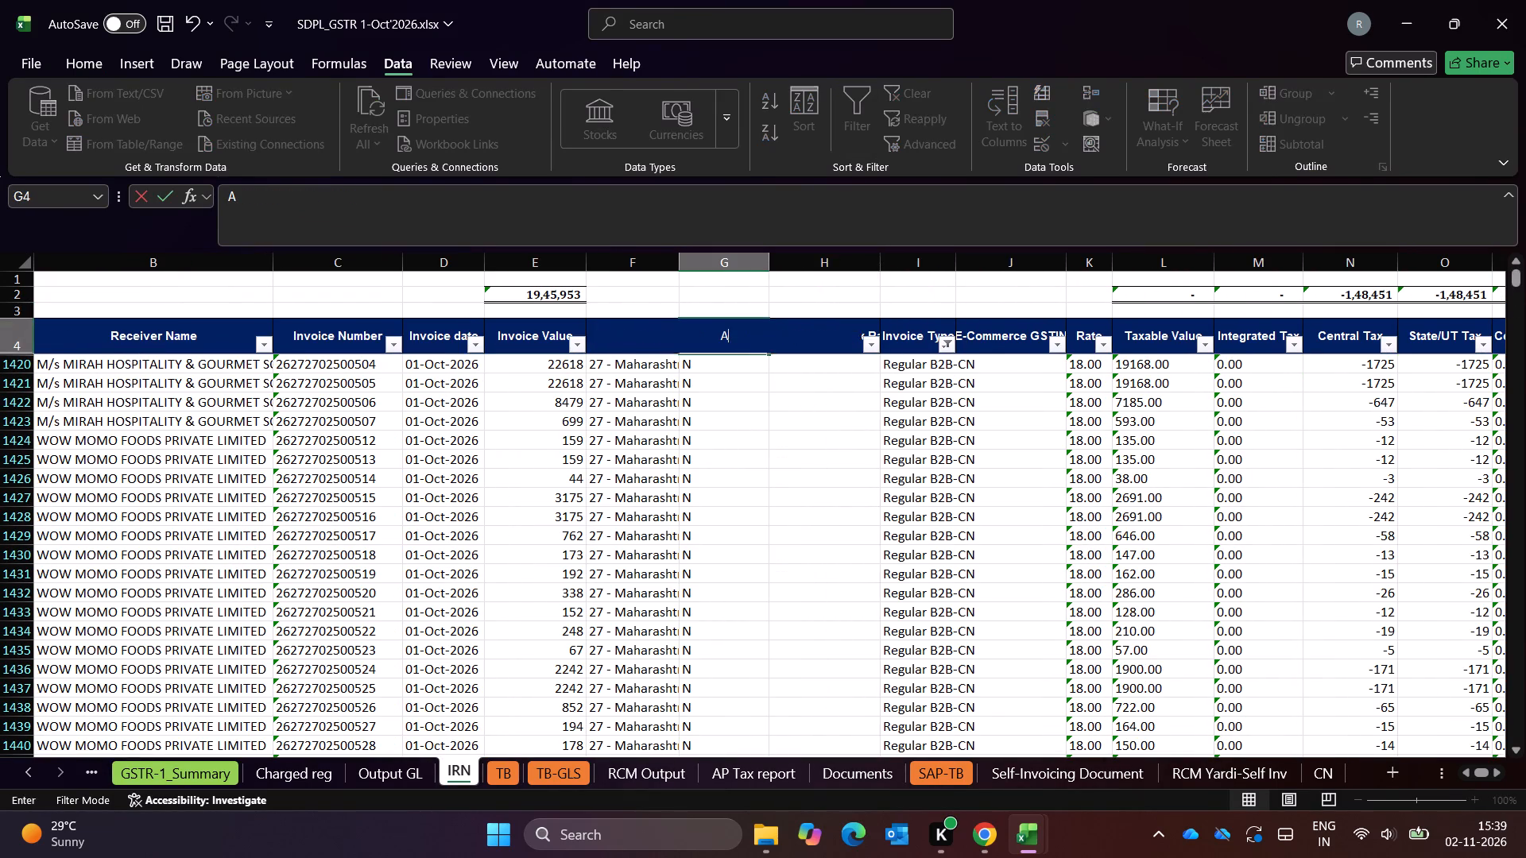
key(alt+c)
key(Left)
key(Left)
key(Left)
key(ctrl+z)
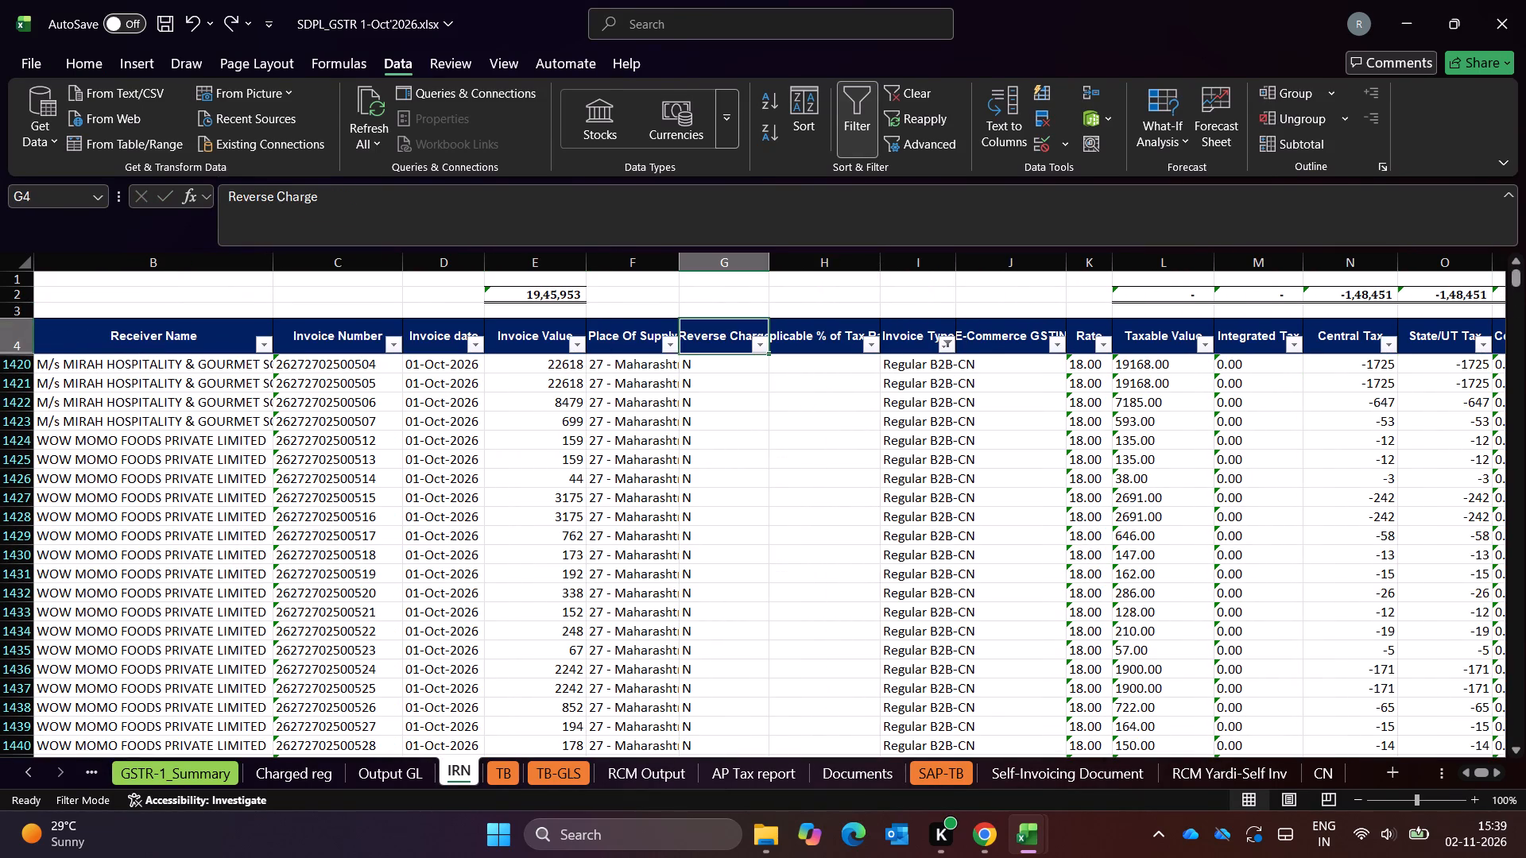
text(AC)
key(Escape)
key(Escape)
Clear the Invoice Type filter and insert a blank column F before the Place Of Supply column.
key(alt+a)
key(alt+c)
key(Escape)
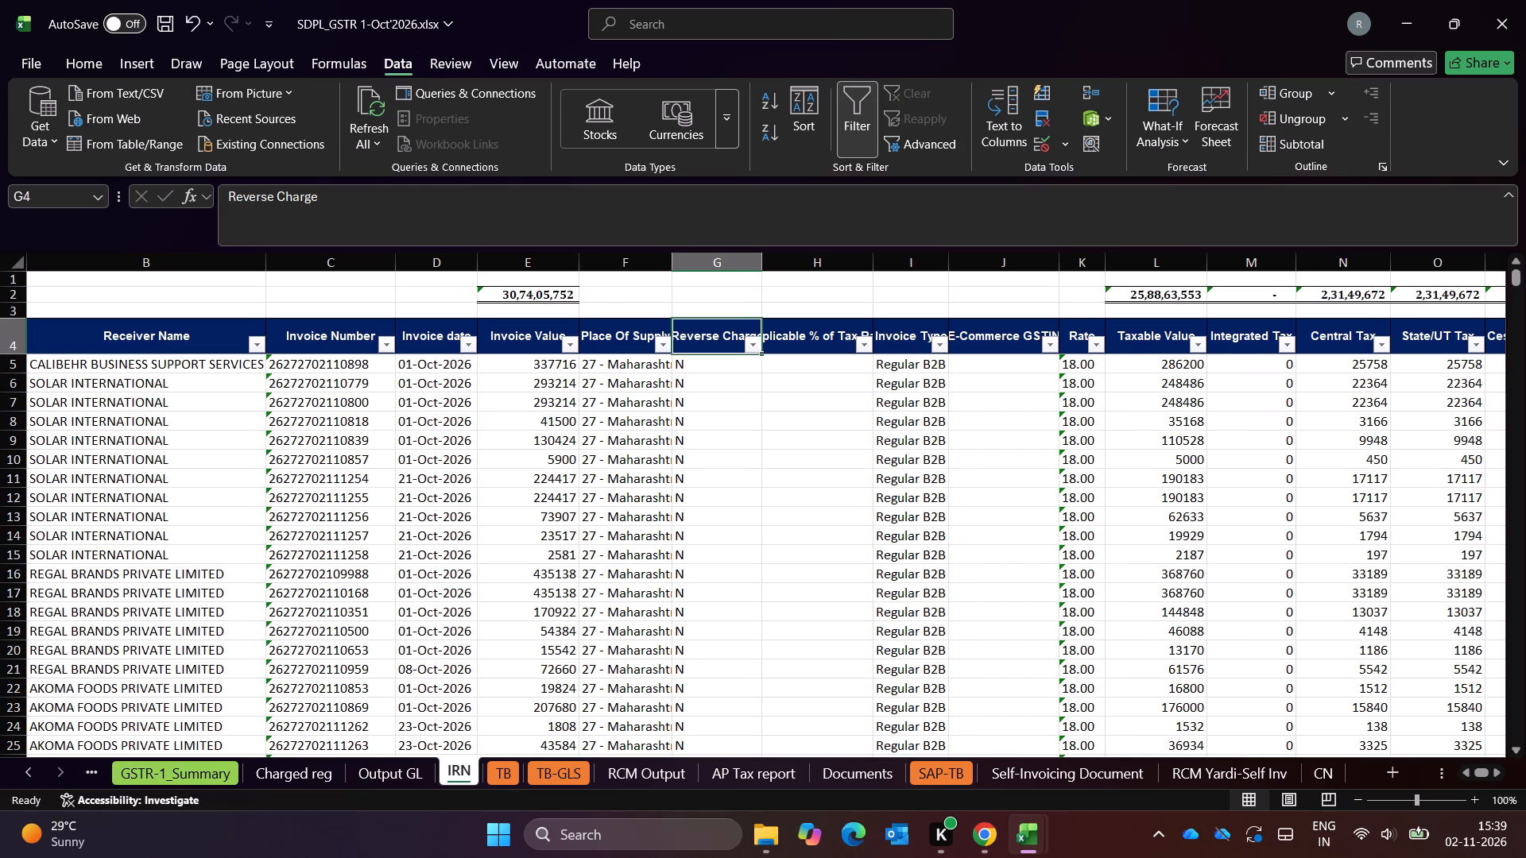
key(Escape)
key(Left)
key(ctrl+shift+equal)
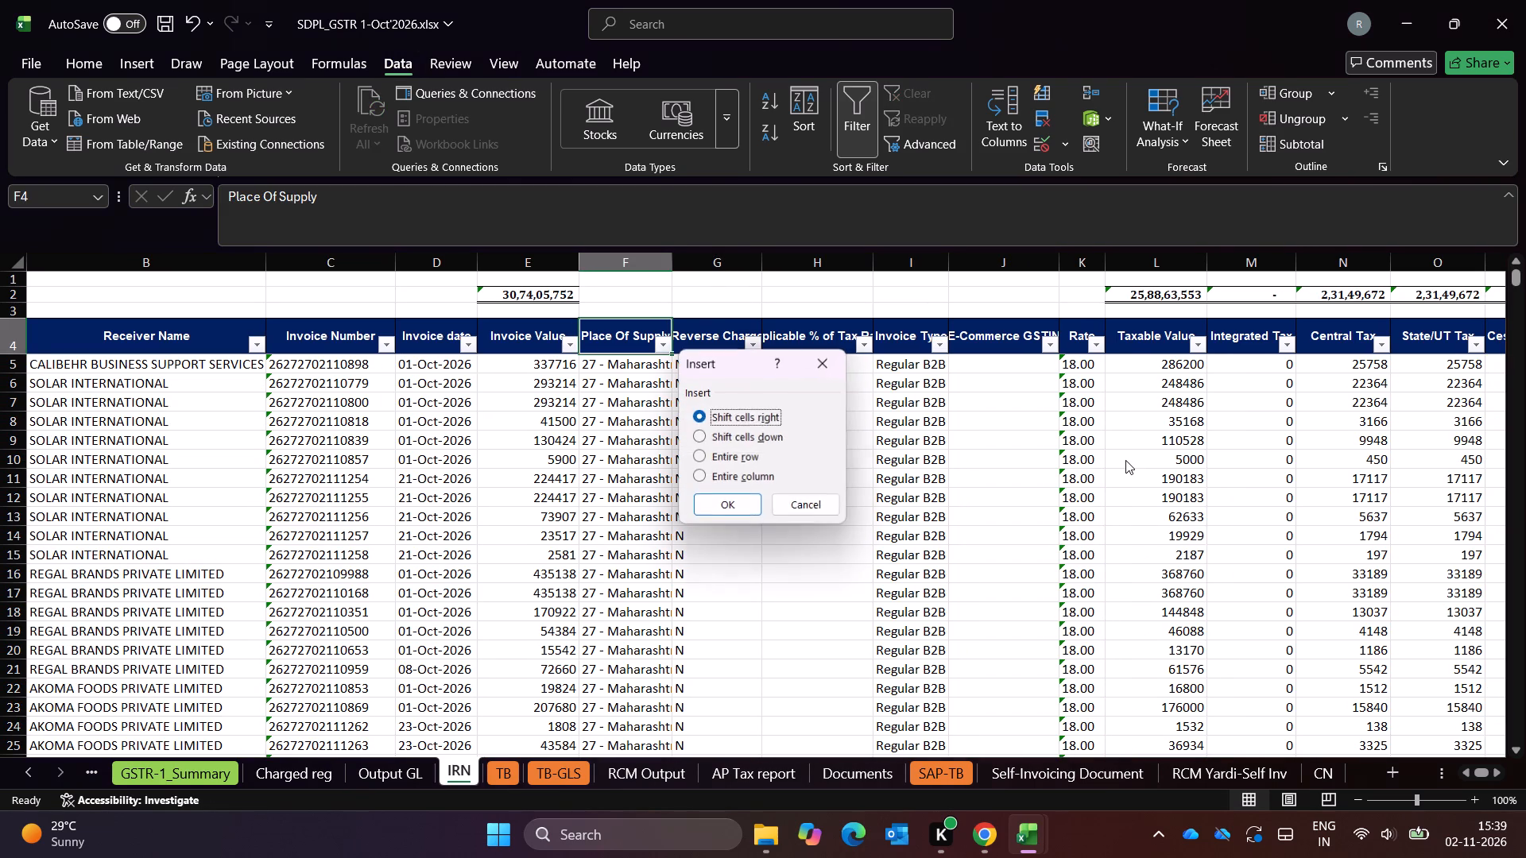
key(Down)
key(Down)
key(Down)
key(Return)
key(Down)
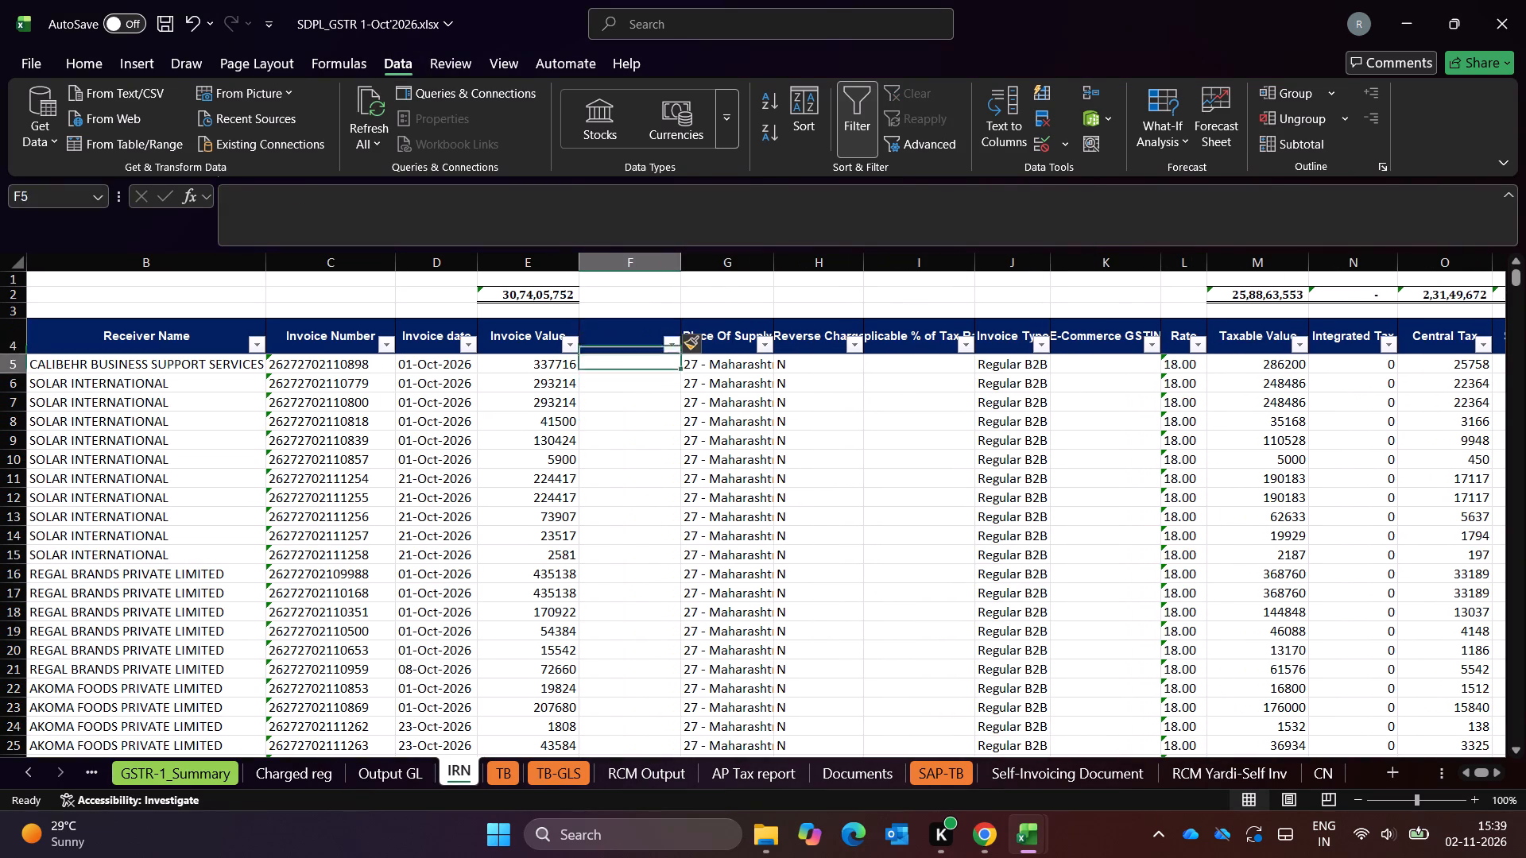
Filter the Invoice Type column to show only Regular B2B-CN rows.
key(Right)
key(Right)
key(Up)
key(Right)
key(Right)
key(alt+Down)
key(alt+Down)
key(alt+Down)
key(alt+Down)
key(alt+Down)
key(alt+Down)
key(alt+Down)
key(alt+Down)
key(Down)
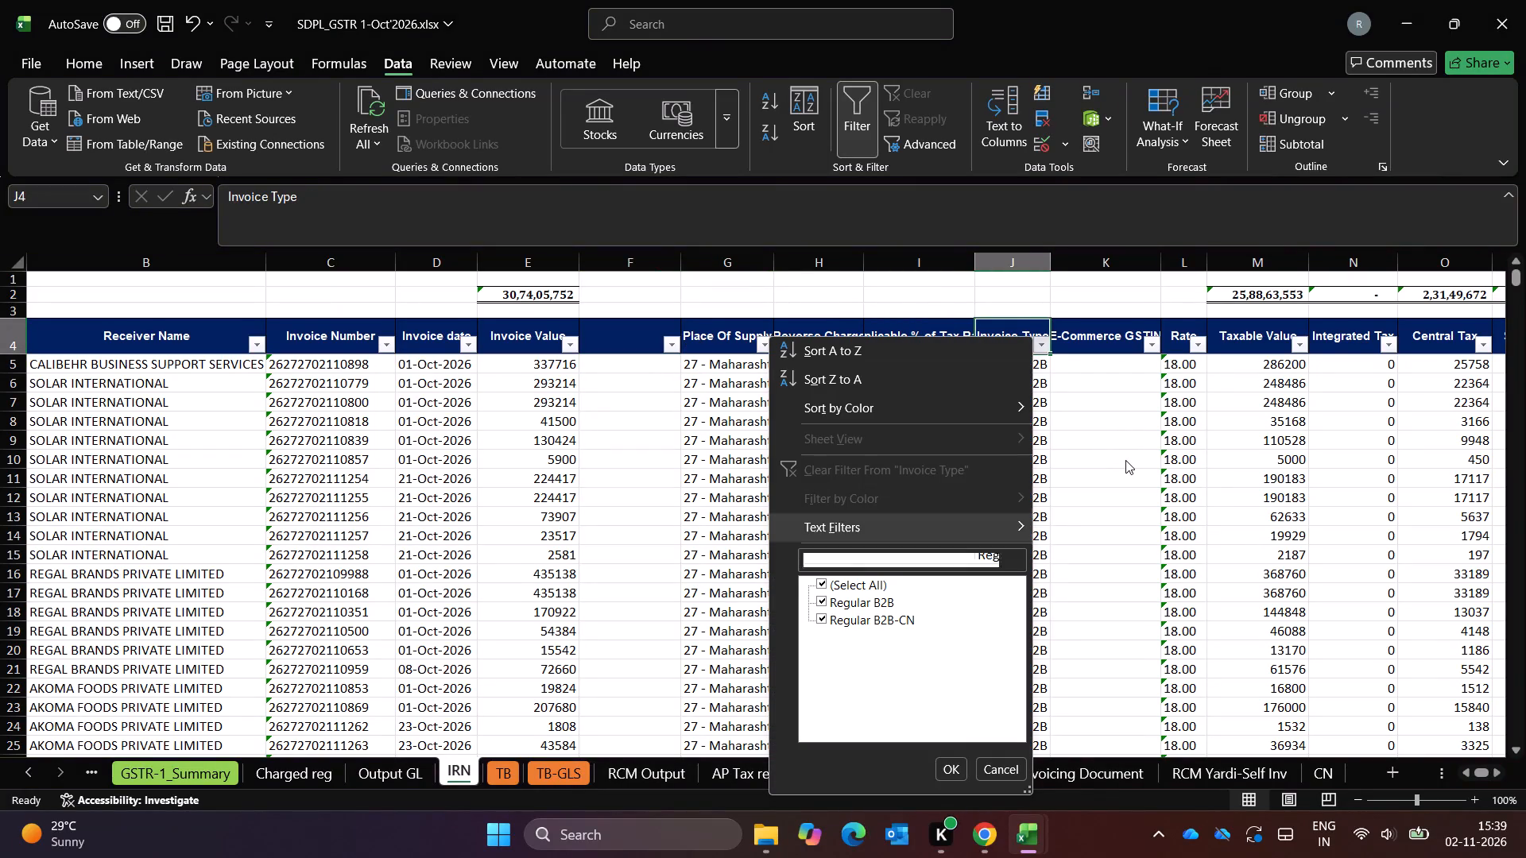
key(Down)
key(space)
key(Down)
key(Down)
key(space)
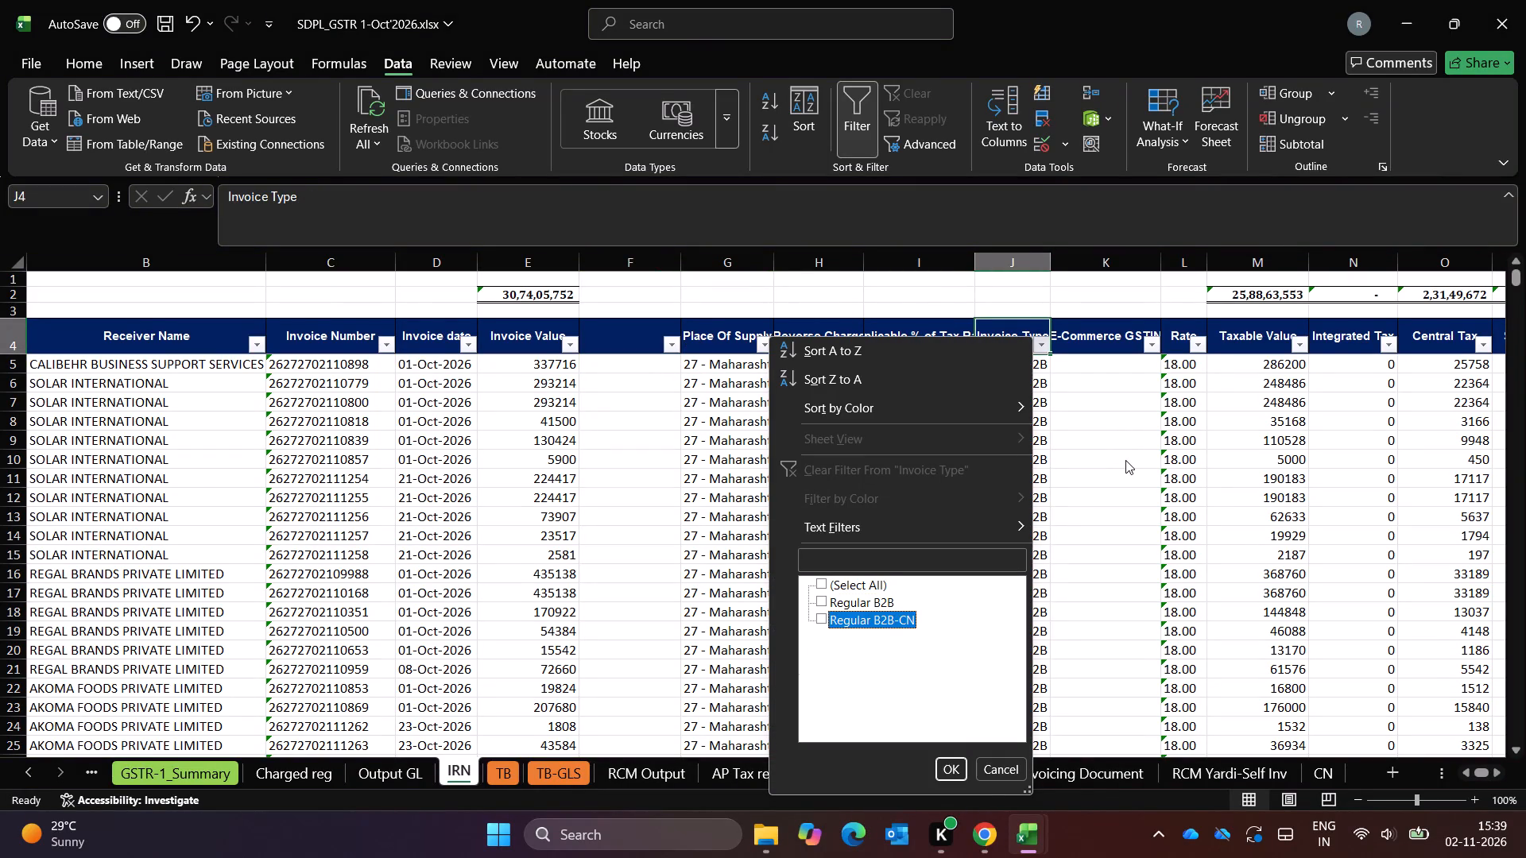
key(Return)
Examine the Taxable Value and tax columns of the filtered credit note rows and their subtotals.
key(Right)
key(Right)
key(Right)
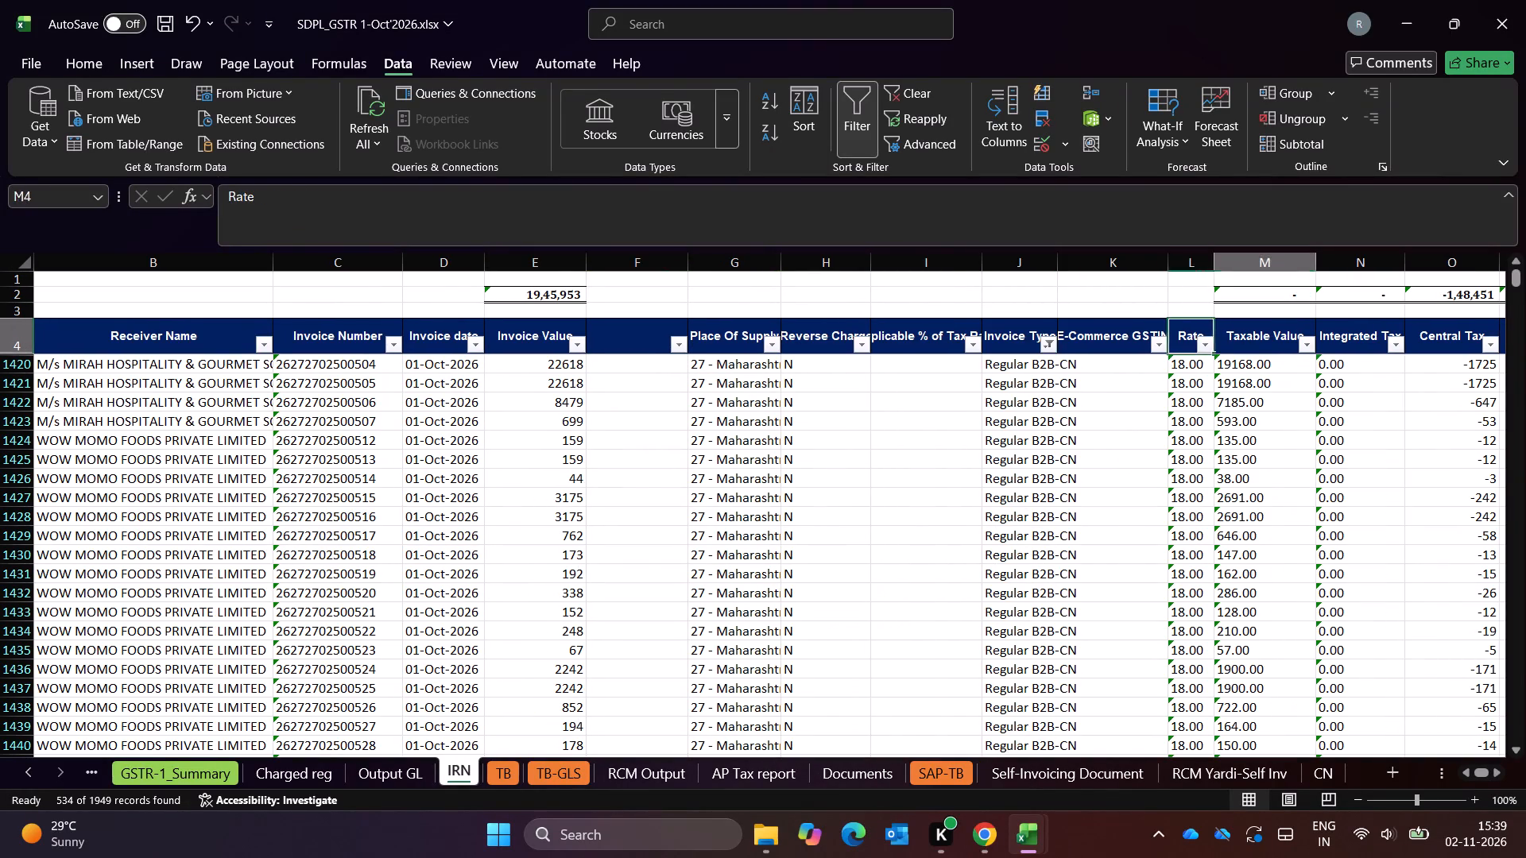
key(Right)
key(Right)
key(Right)
key(Right)
key(Left)
key(Left)
key(Left)
key(Left)
key(Left)
key(Right)
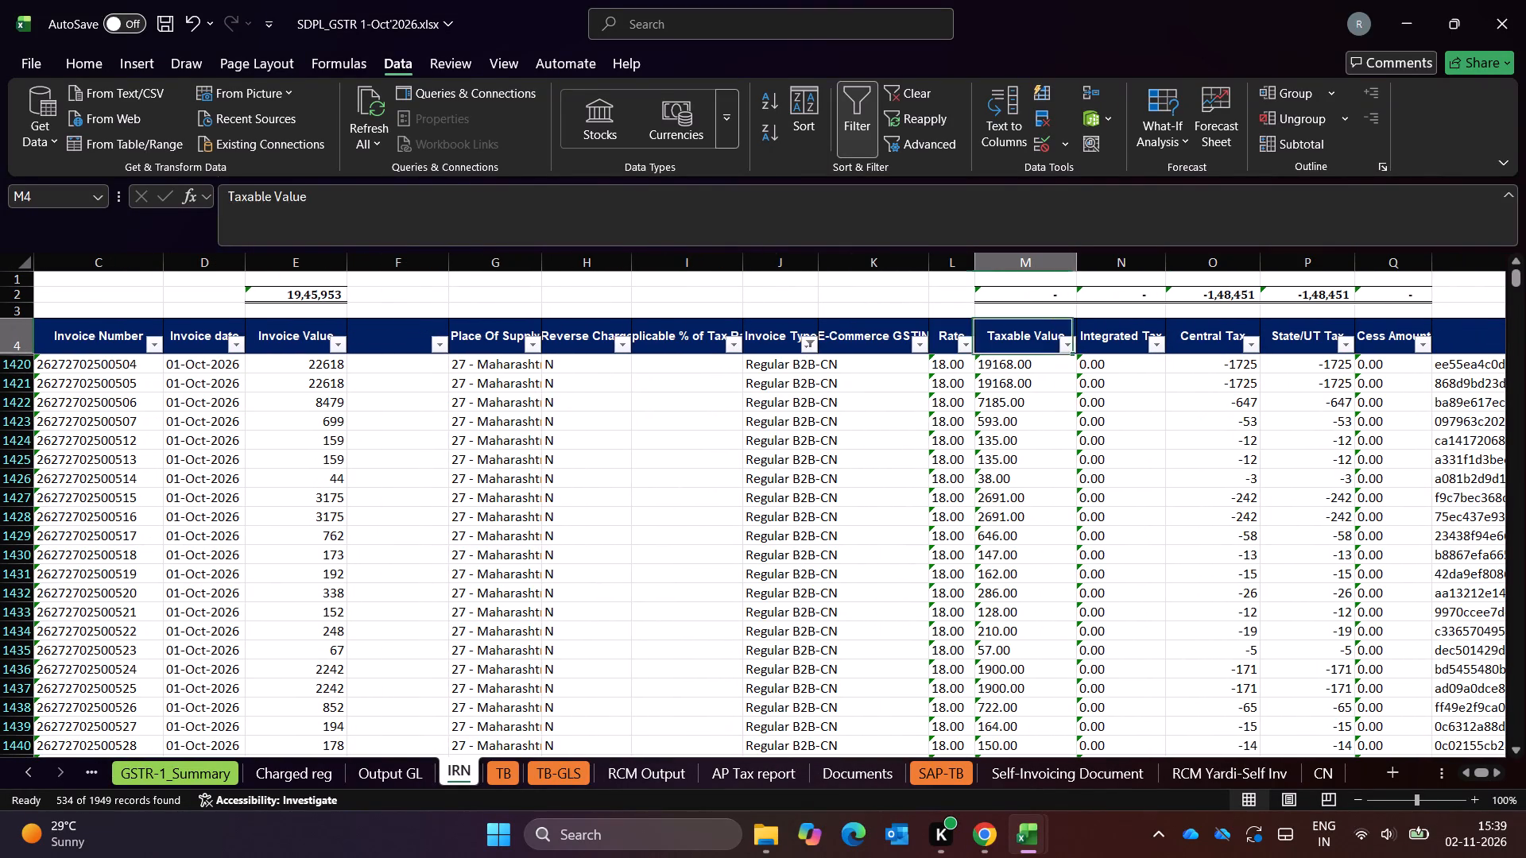
key(Down)
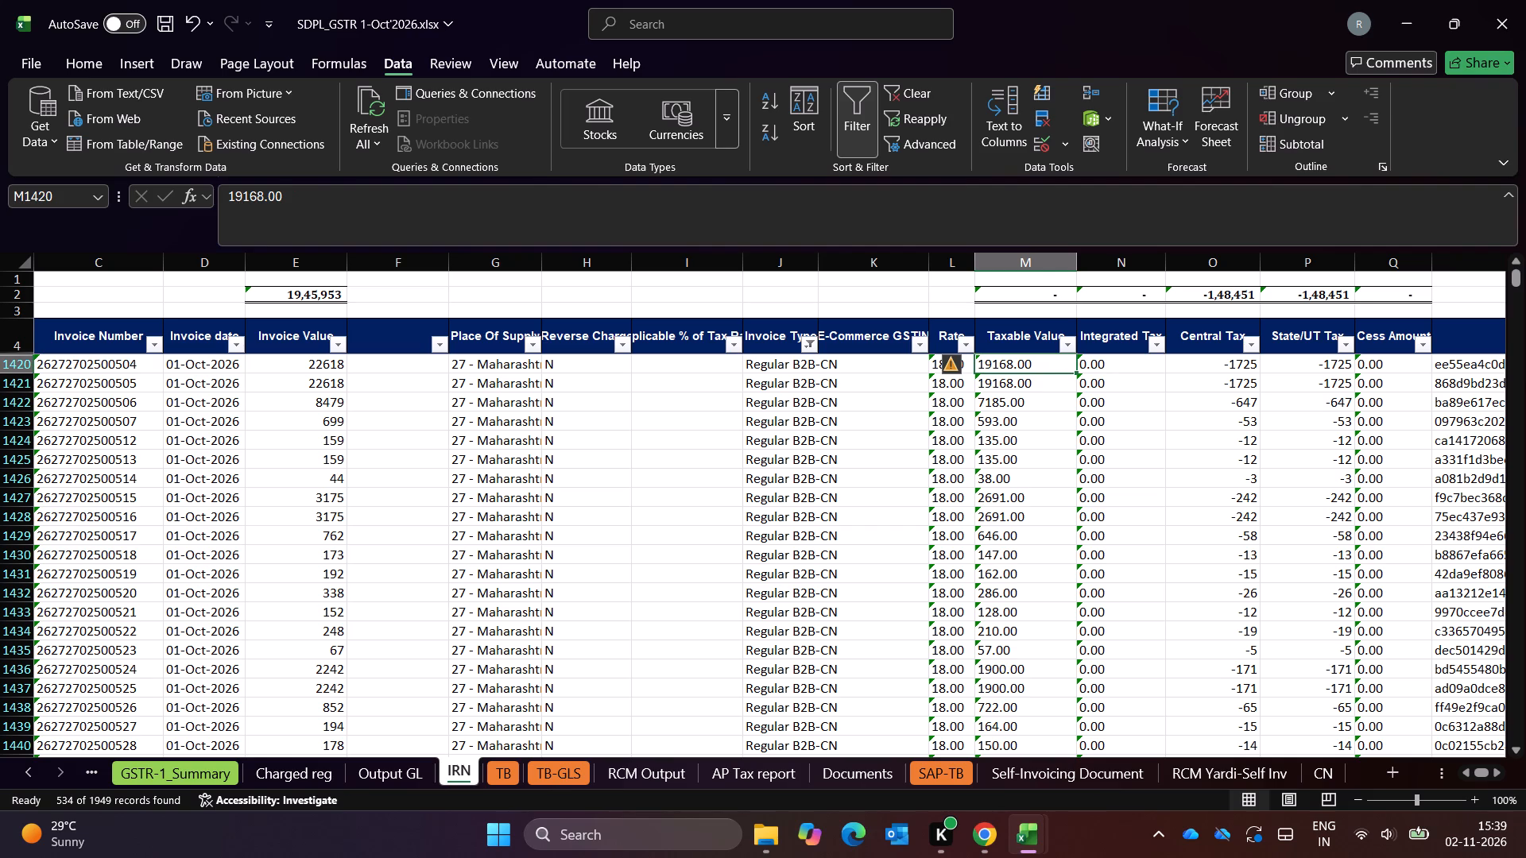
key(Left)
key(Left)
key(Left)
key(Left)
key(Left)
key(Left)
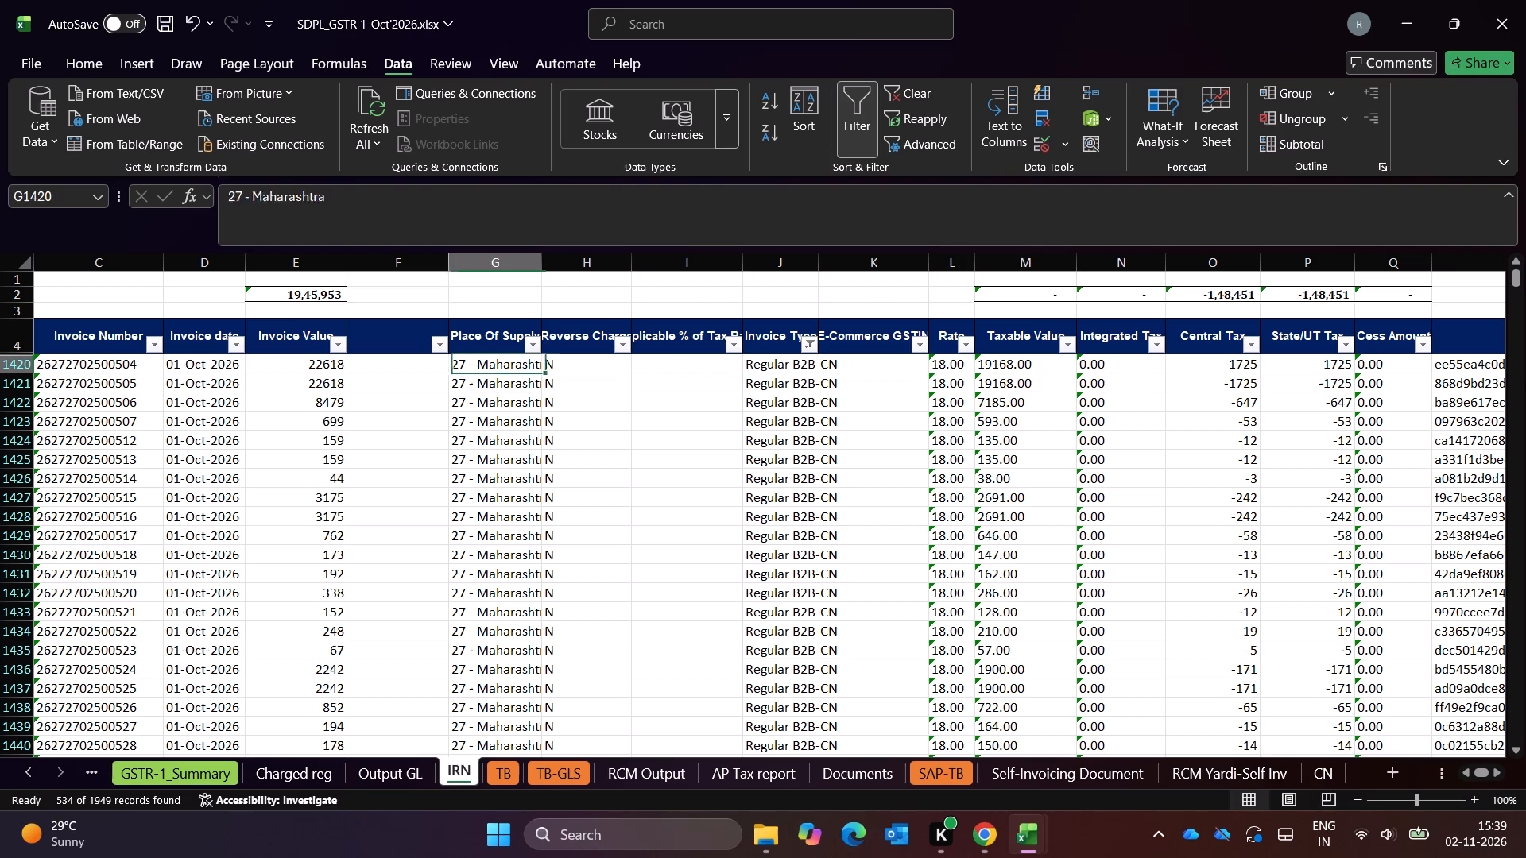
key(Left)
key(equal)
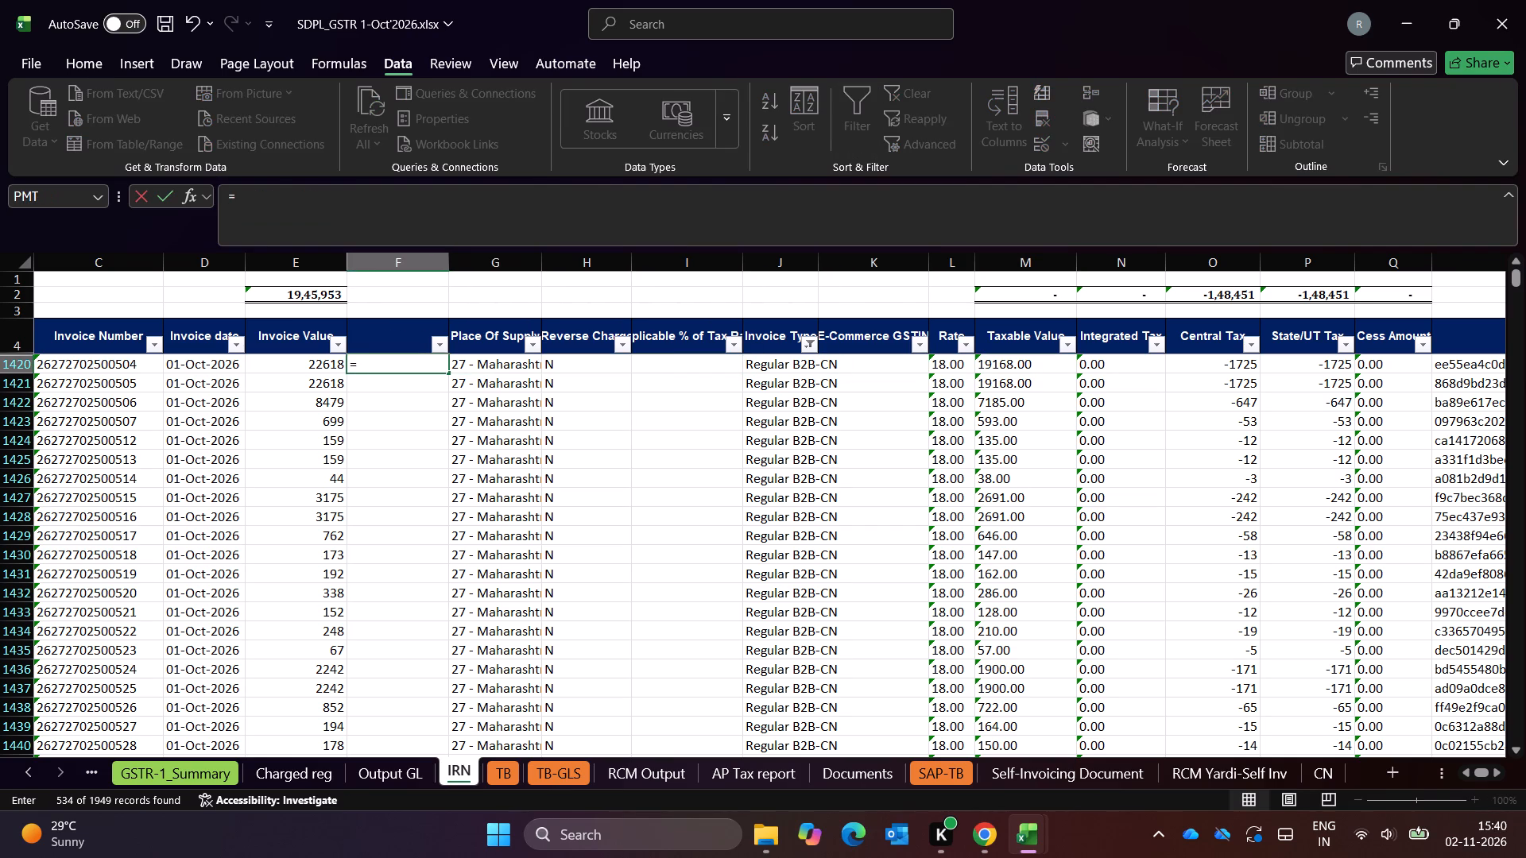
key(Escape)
Enter -1 in cell G1 above the Place Of Supply column, and return to the credit note rows.
key(Up)
key(Up)
key(Up)
key(Up)
key(Right)
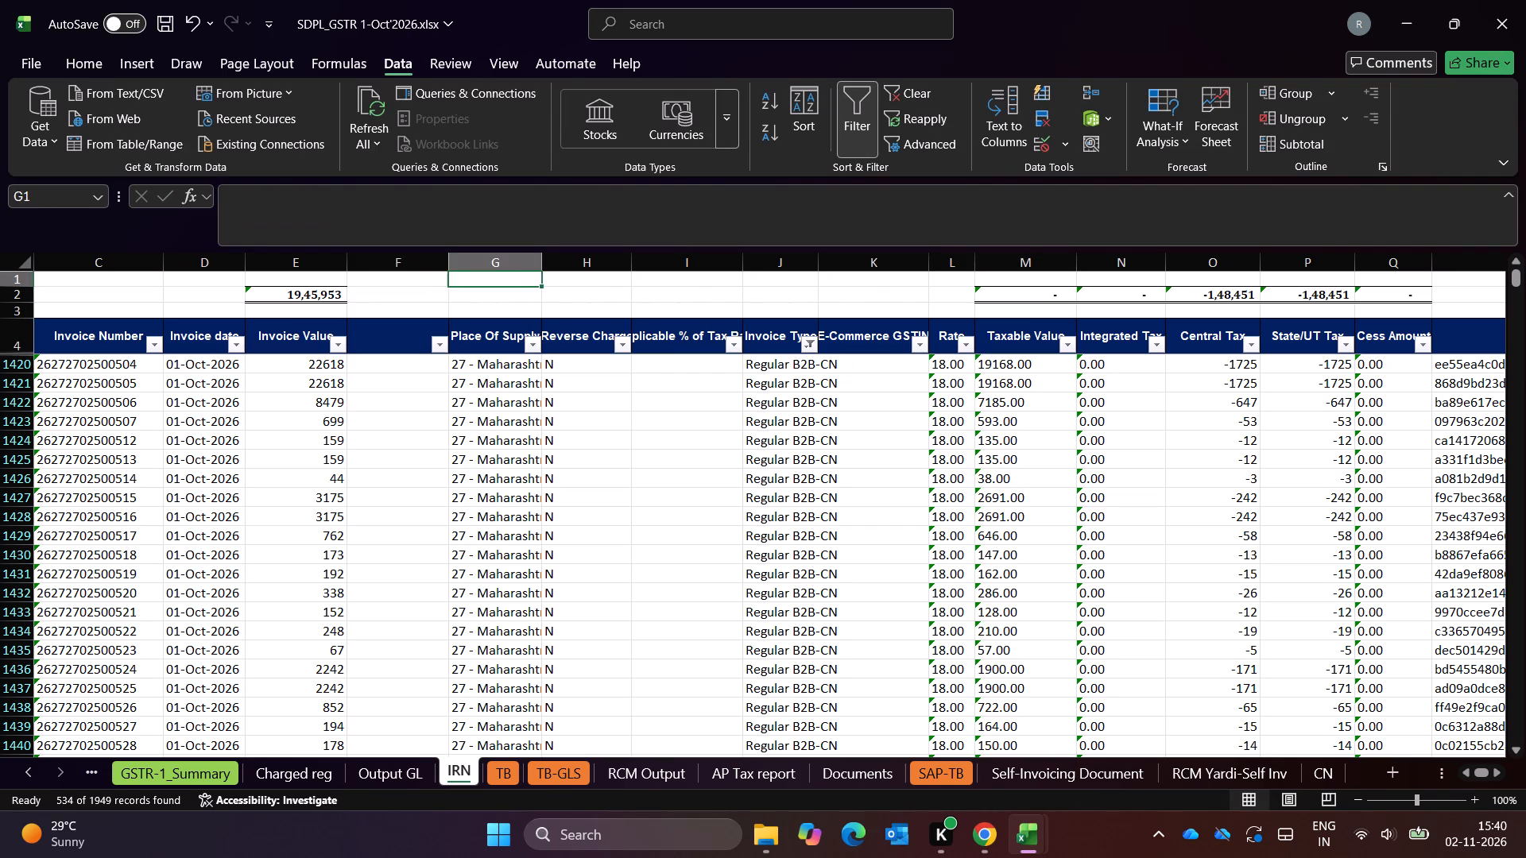
text(-1)
key(Return)
key(Down)
key(Down)
key(Down)
key(Down)
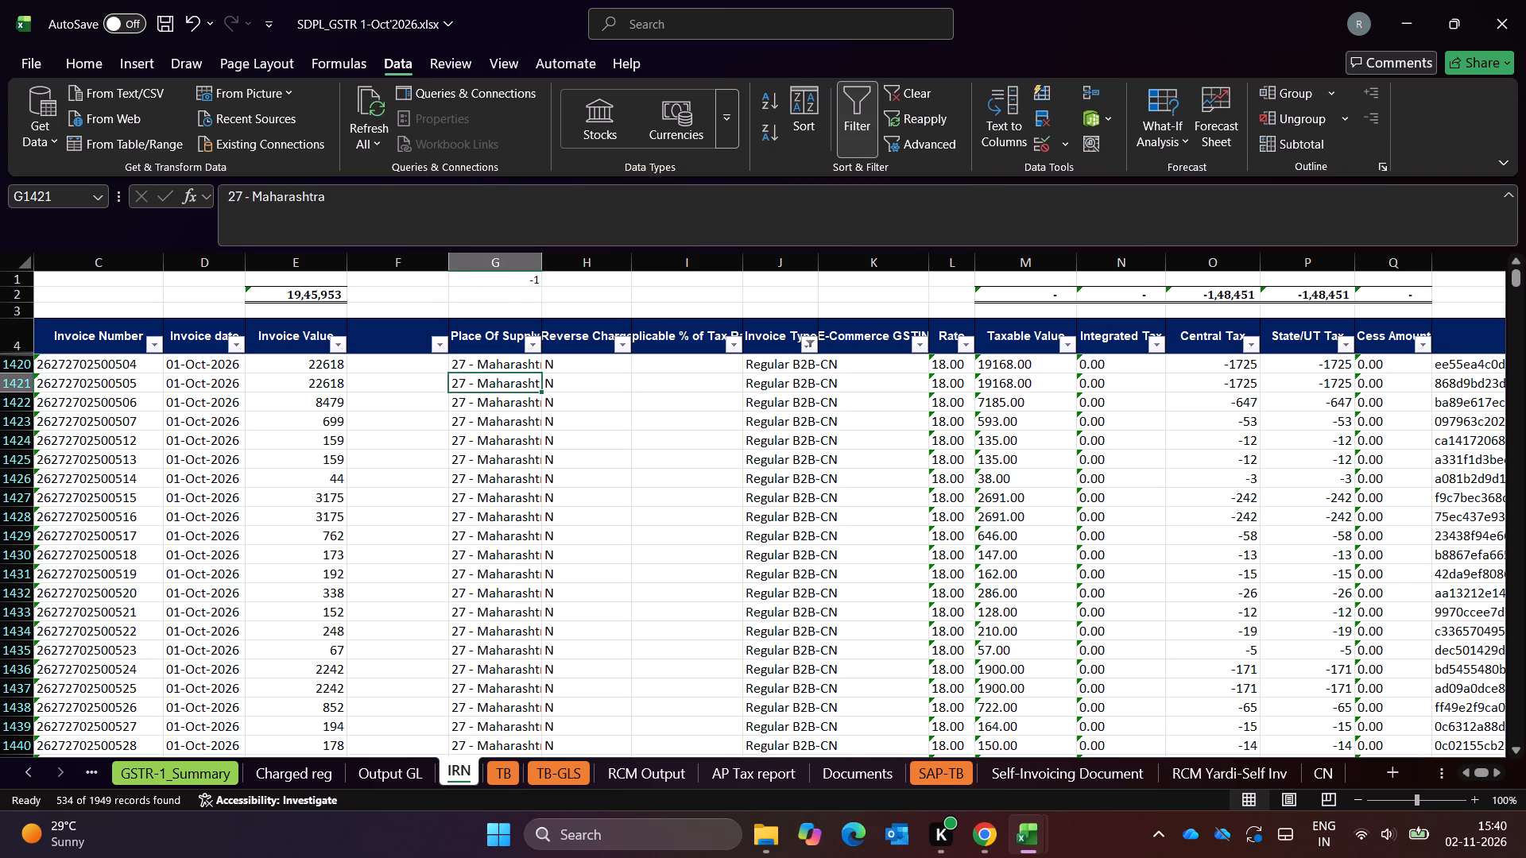
Enter the formula =M1420*$G$1 in cell F1420 to multiply the first credit note's Taxable Value by the -1 factor.
key(Left)
key(Up)
key(equal)
key(Right)
key(Right)
key(Right)
key(Right)
key(Right)
key(Right)
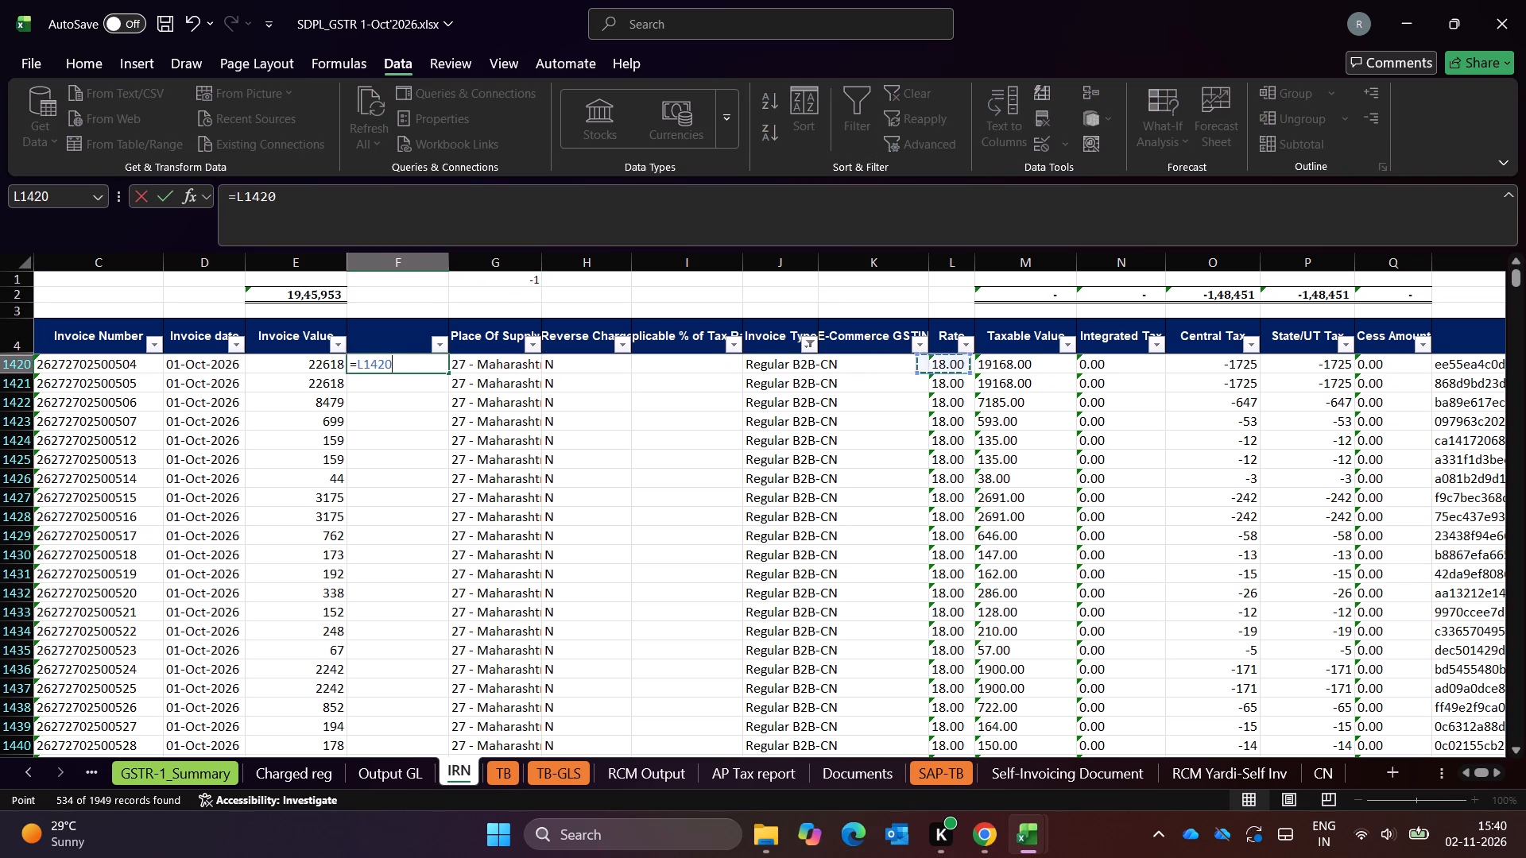
key(Right)
key(asterisk)
key(Left)
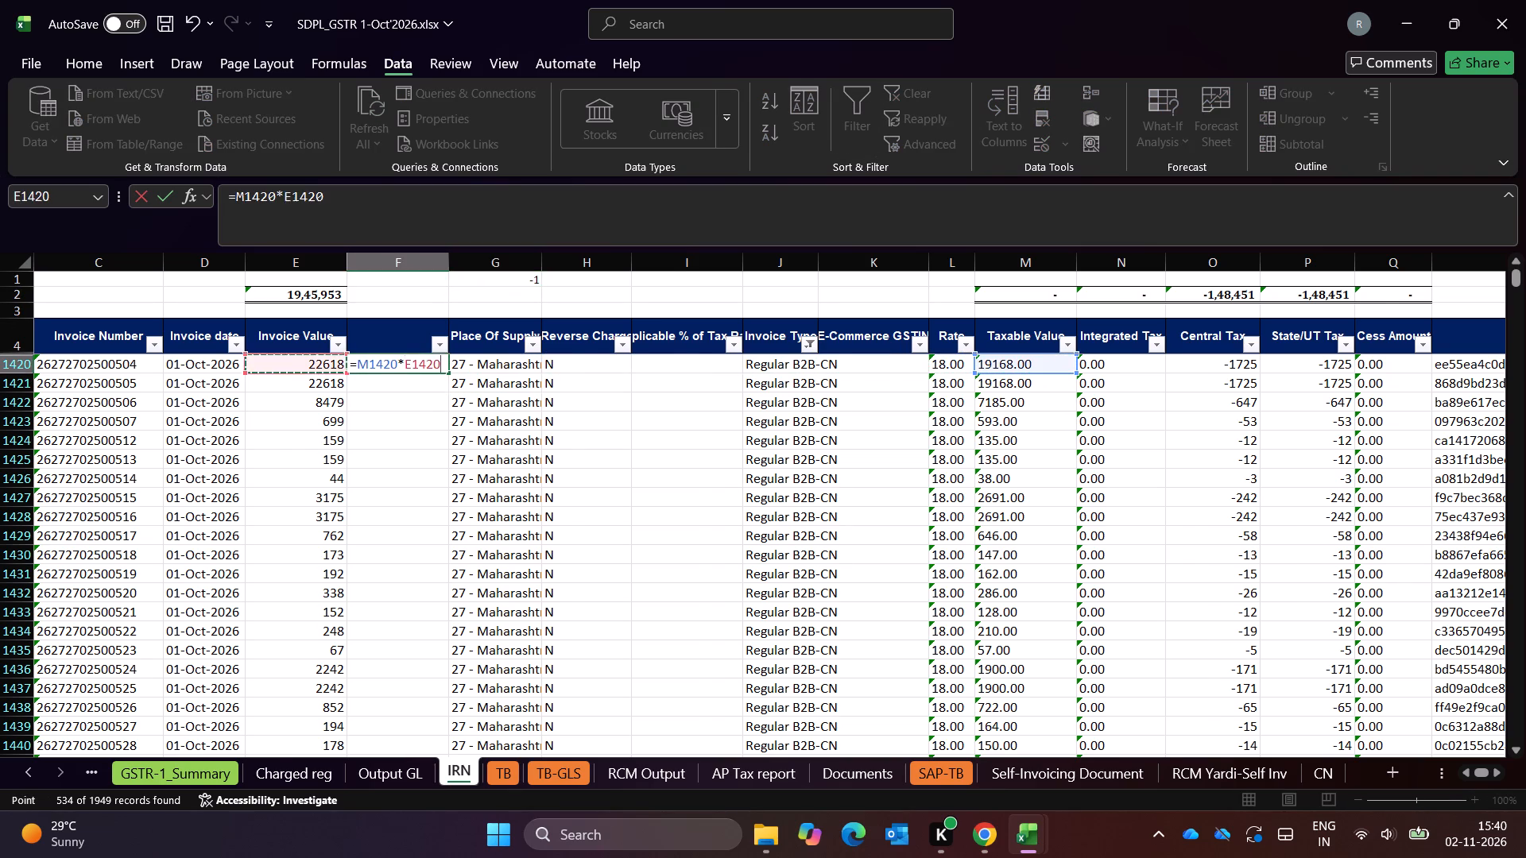
key(Left)
key(Left)
key(Left)
key(Right)
key(Right)
key(Right)
key(Up)
key(Up)
key(Right)
key(Up)
key(Up)
key(Right)
key(Right)
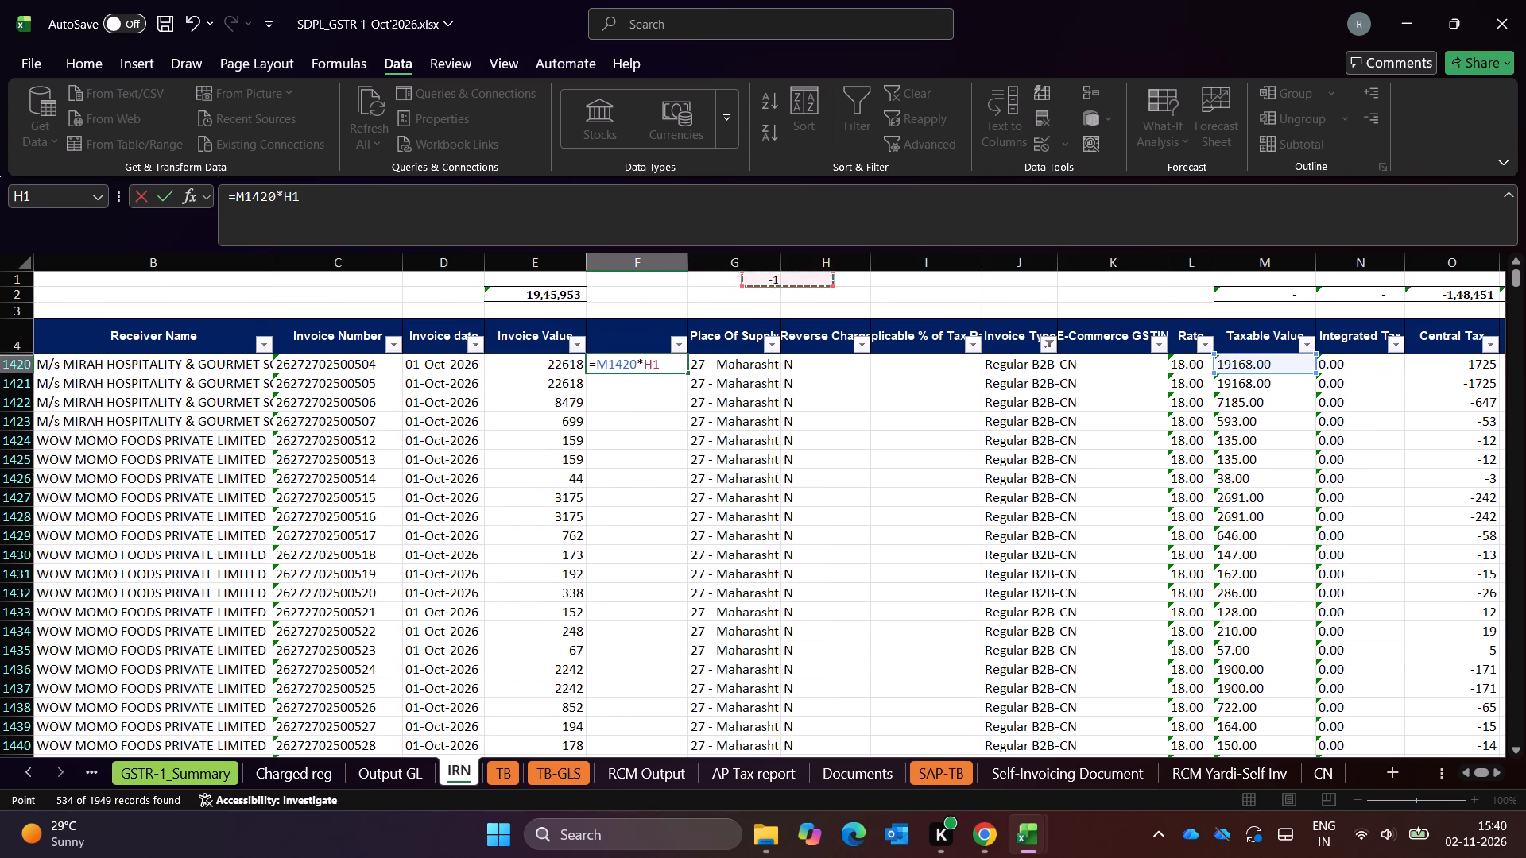
key(Left)
key(F4)
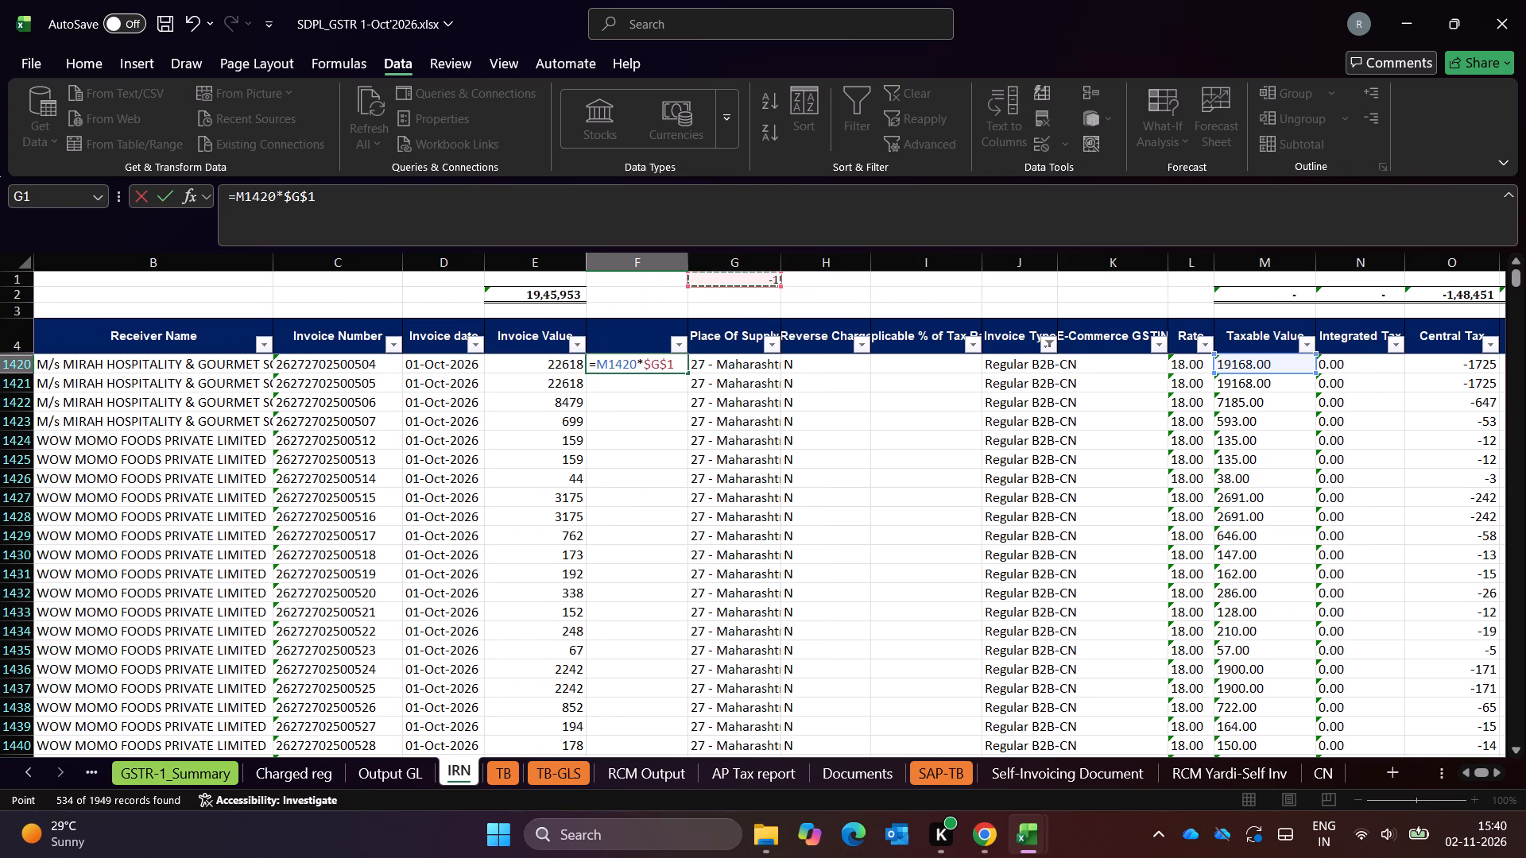
key(F4)
key(F4)
key(F4)
key(F4)
key(Return)
Fill the F1420 formula down column F through the visible Regular B2B-CN rows only, to row 1953.
key(ctrl+Left)
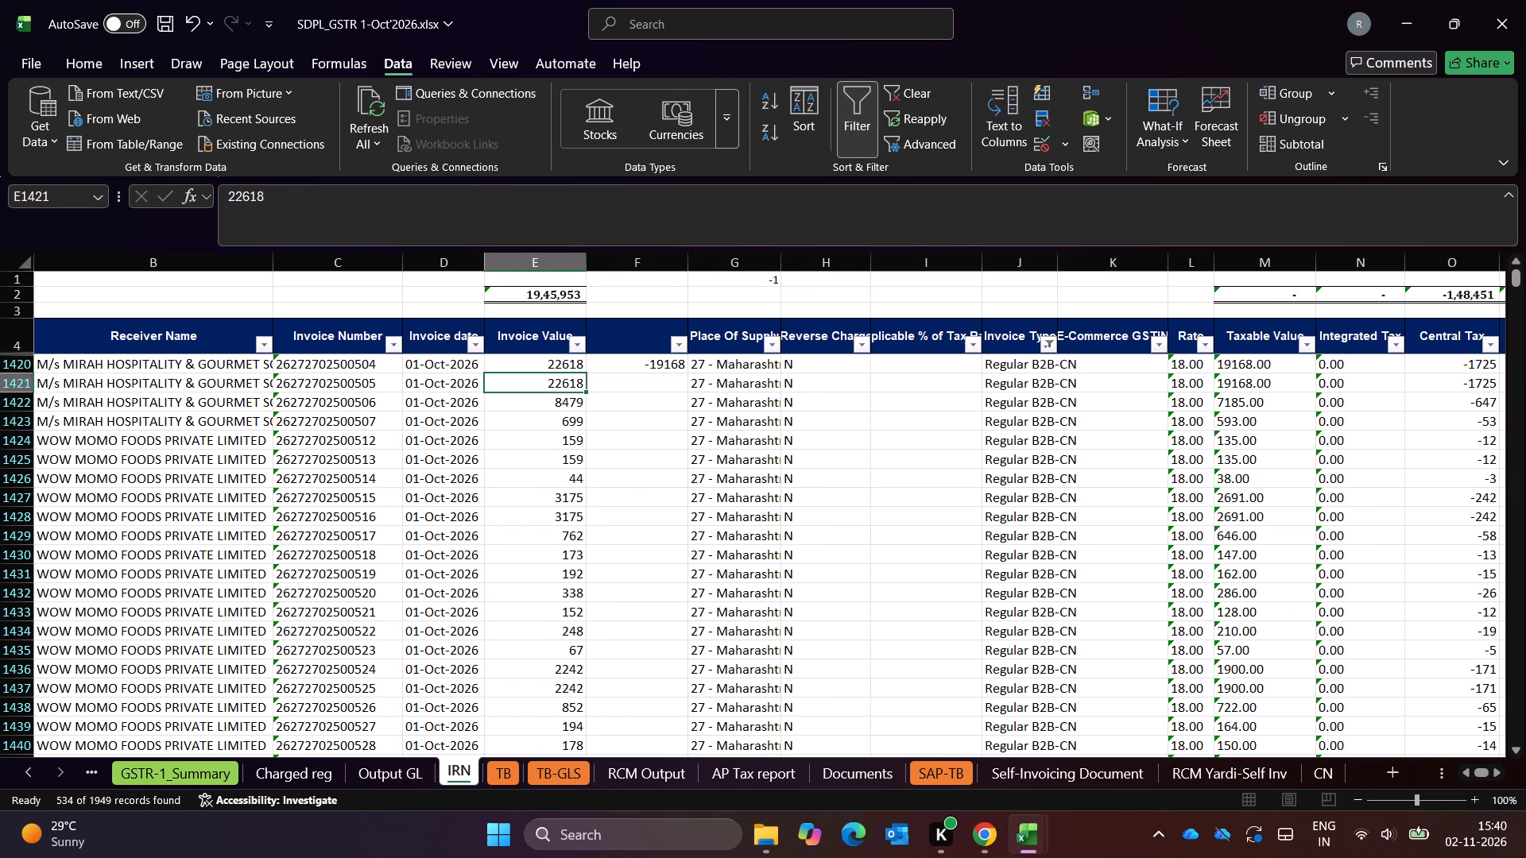
key(ctrl+Down)
key(Right)
key(ctrl+shift+Up)
key(alt+semicolon)
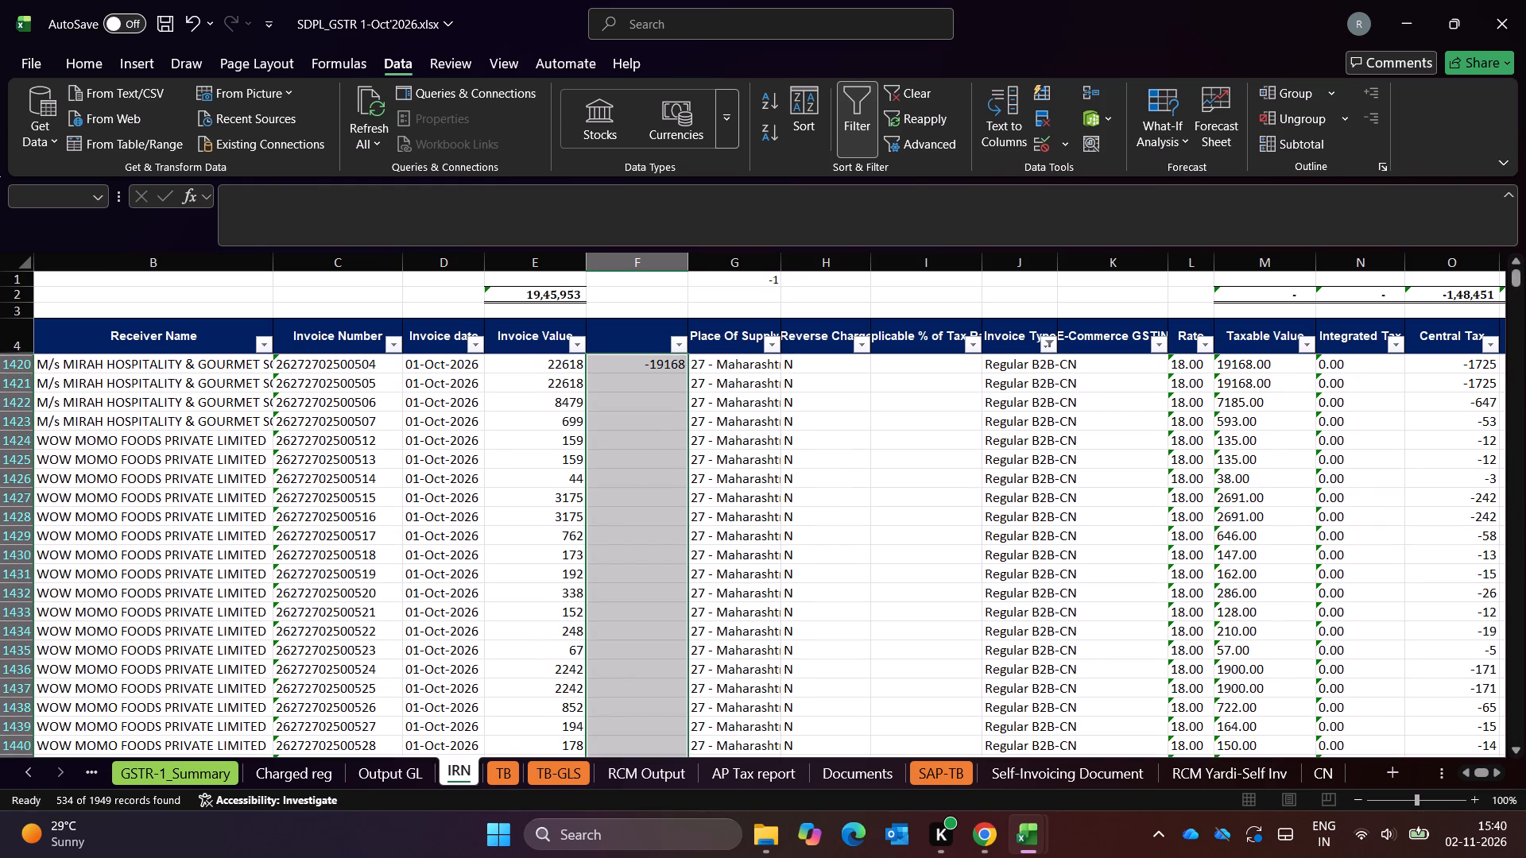
key(alt+semicolon)
key(ctrl+d)
key(ctrl+Up)
key(Up)
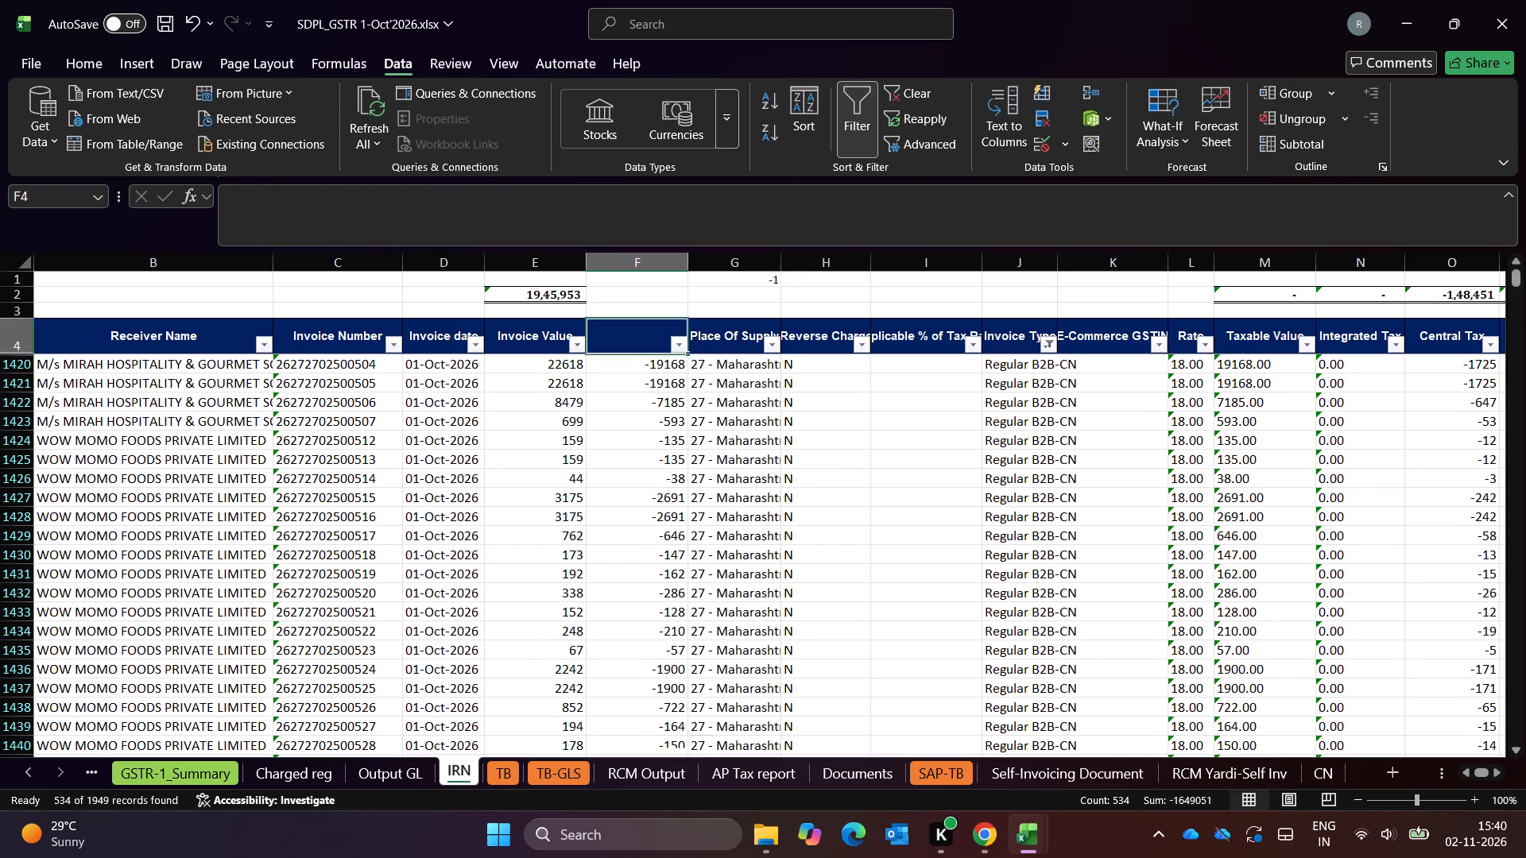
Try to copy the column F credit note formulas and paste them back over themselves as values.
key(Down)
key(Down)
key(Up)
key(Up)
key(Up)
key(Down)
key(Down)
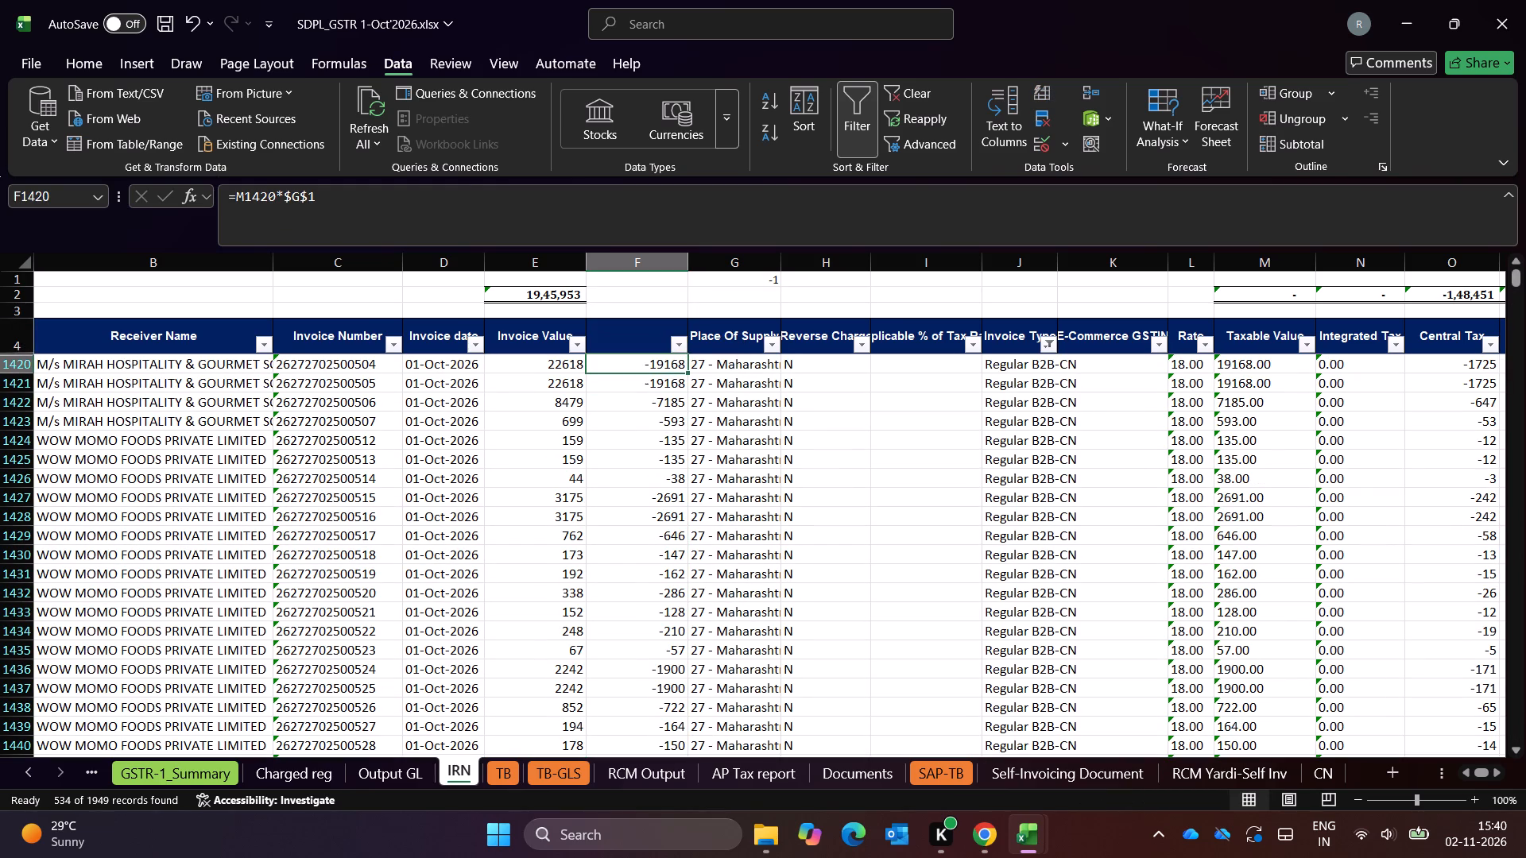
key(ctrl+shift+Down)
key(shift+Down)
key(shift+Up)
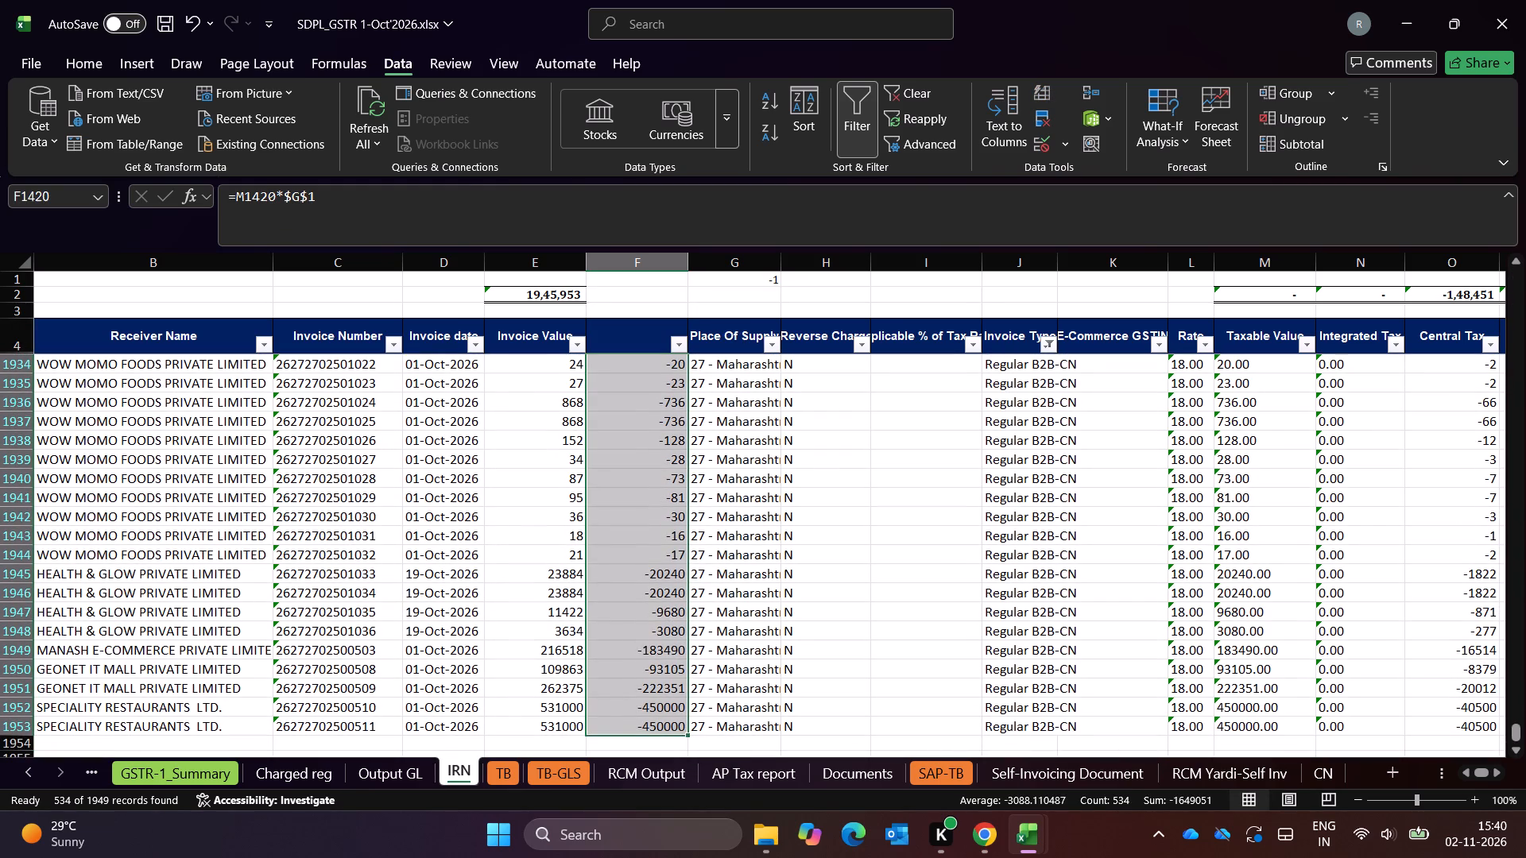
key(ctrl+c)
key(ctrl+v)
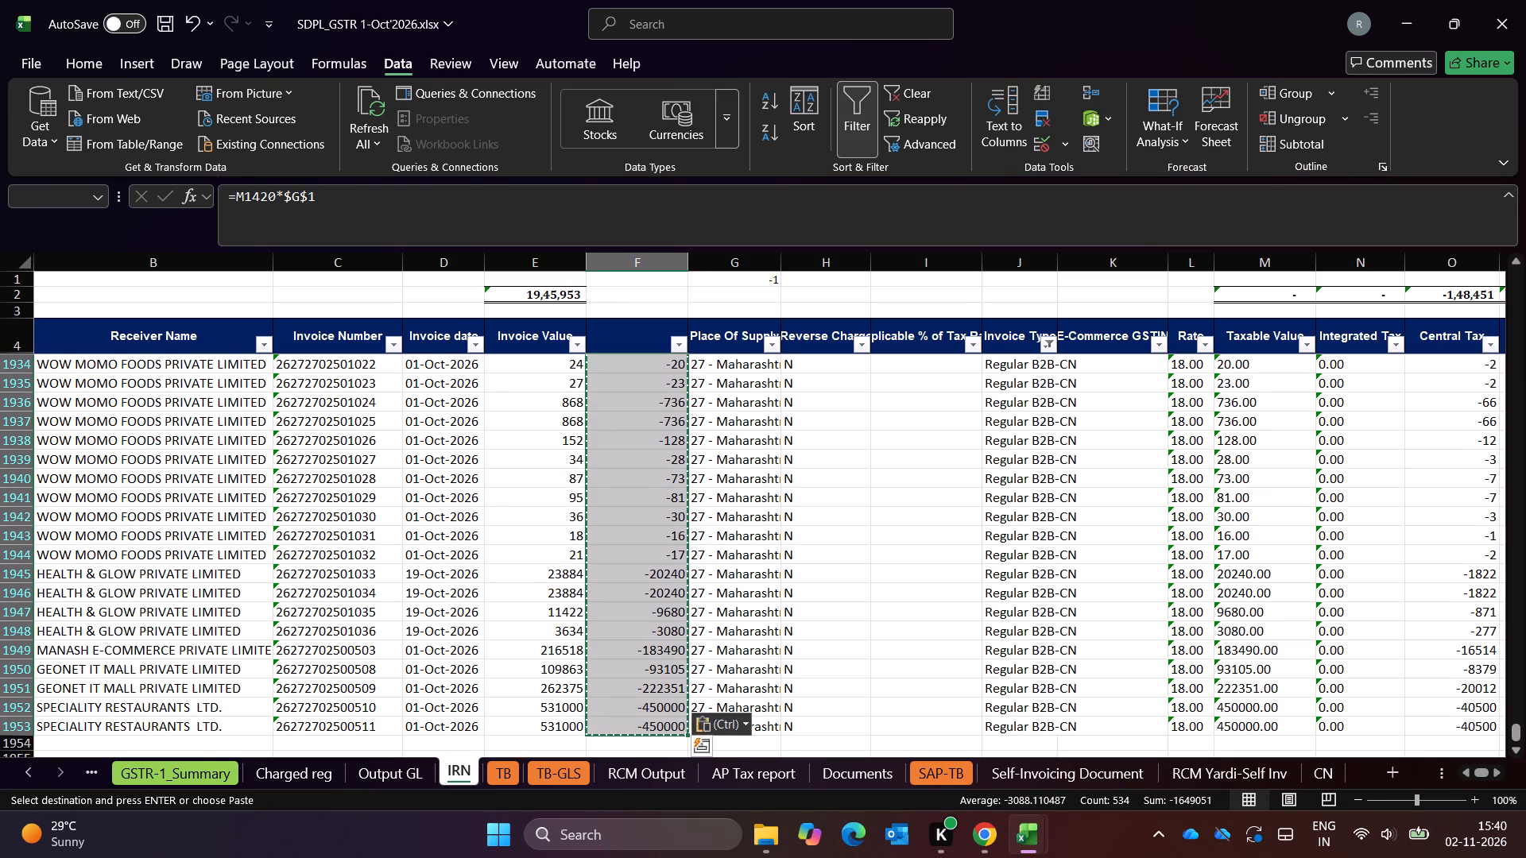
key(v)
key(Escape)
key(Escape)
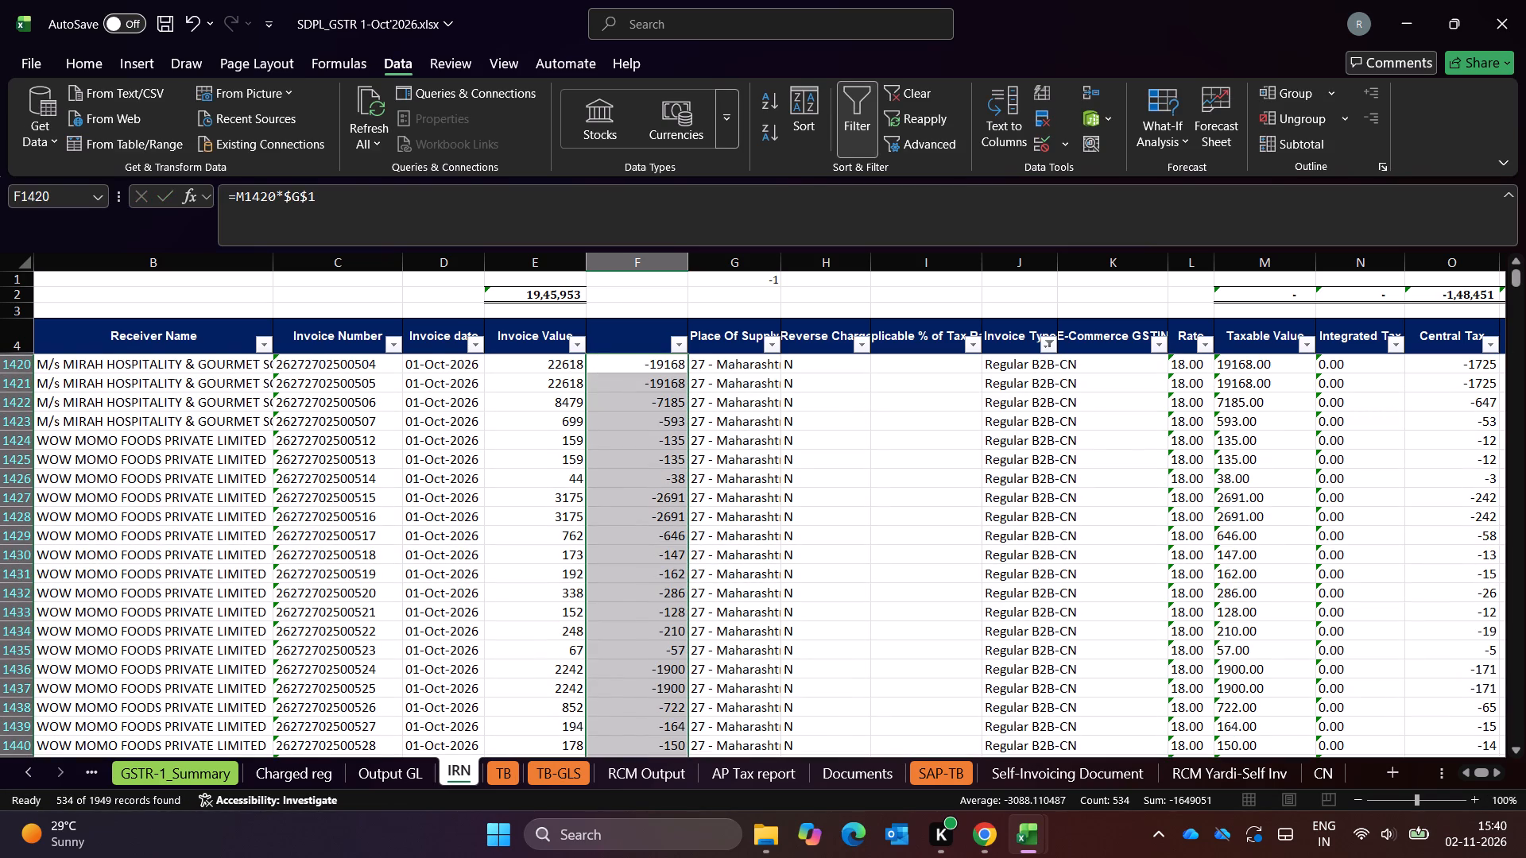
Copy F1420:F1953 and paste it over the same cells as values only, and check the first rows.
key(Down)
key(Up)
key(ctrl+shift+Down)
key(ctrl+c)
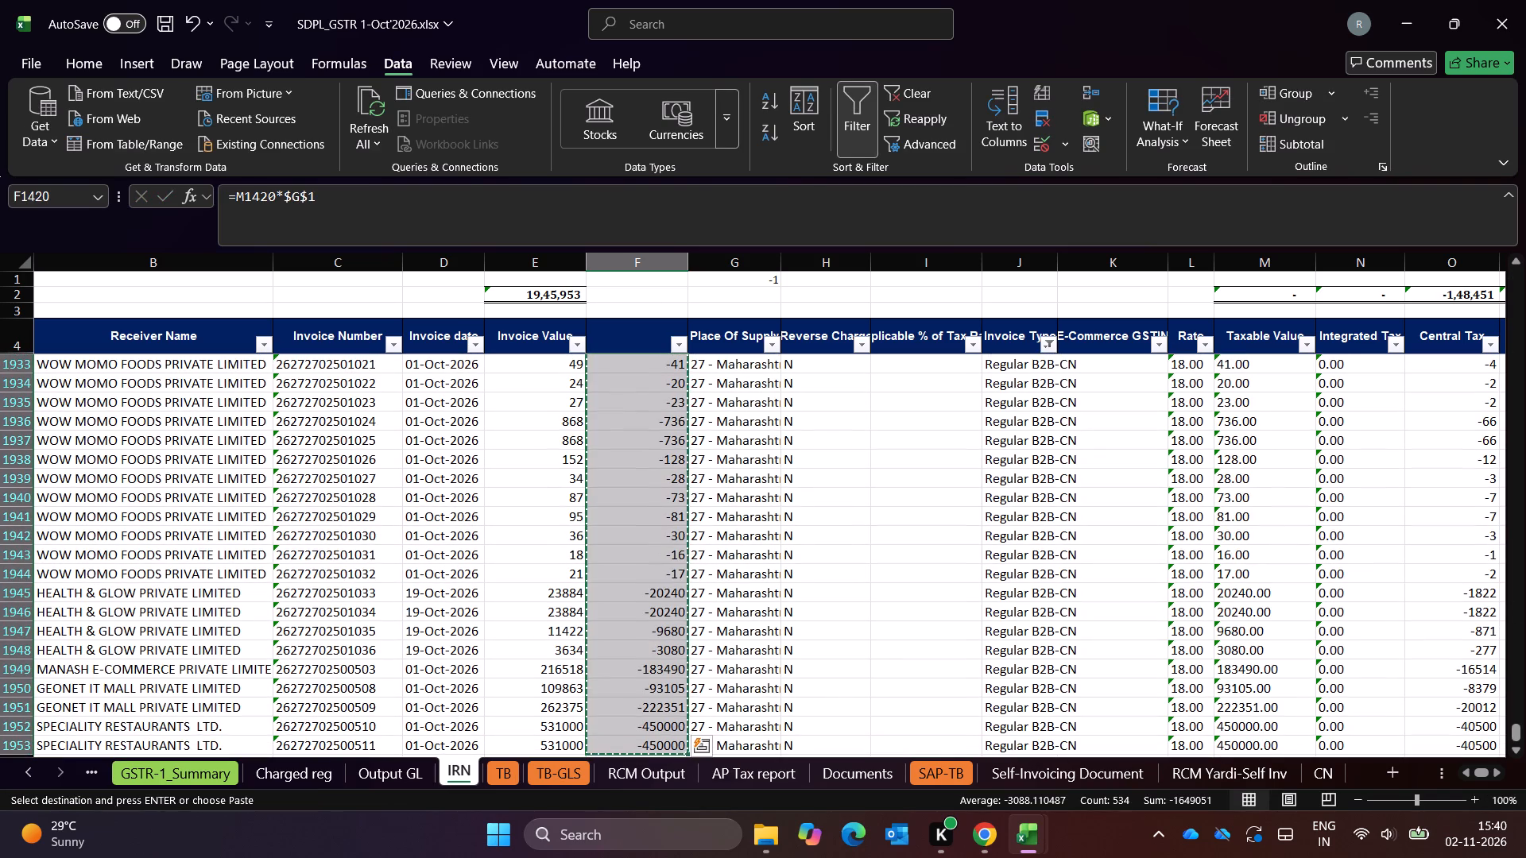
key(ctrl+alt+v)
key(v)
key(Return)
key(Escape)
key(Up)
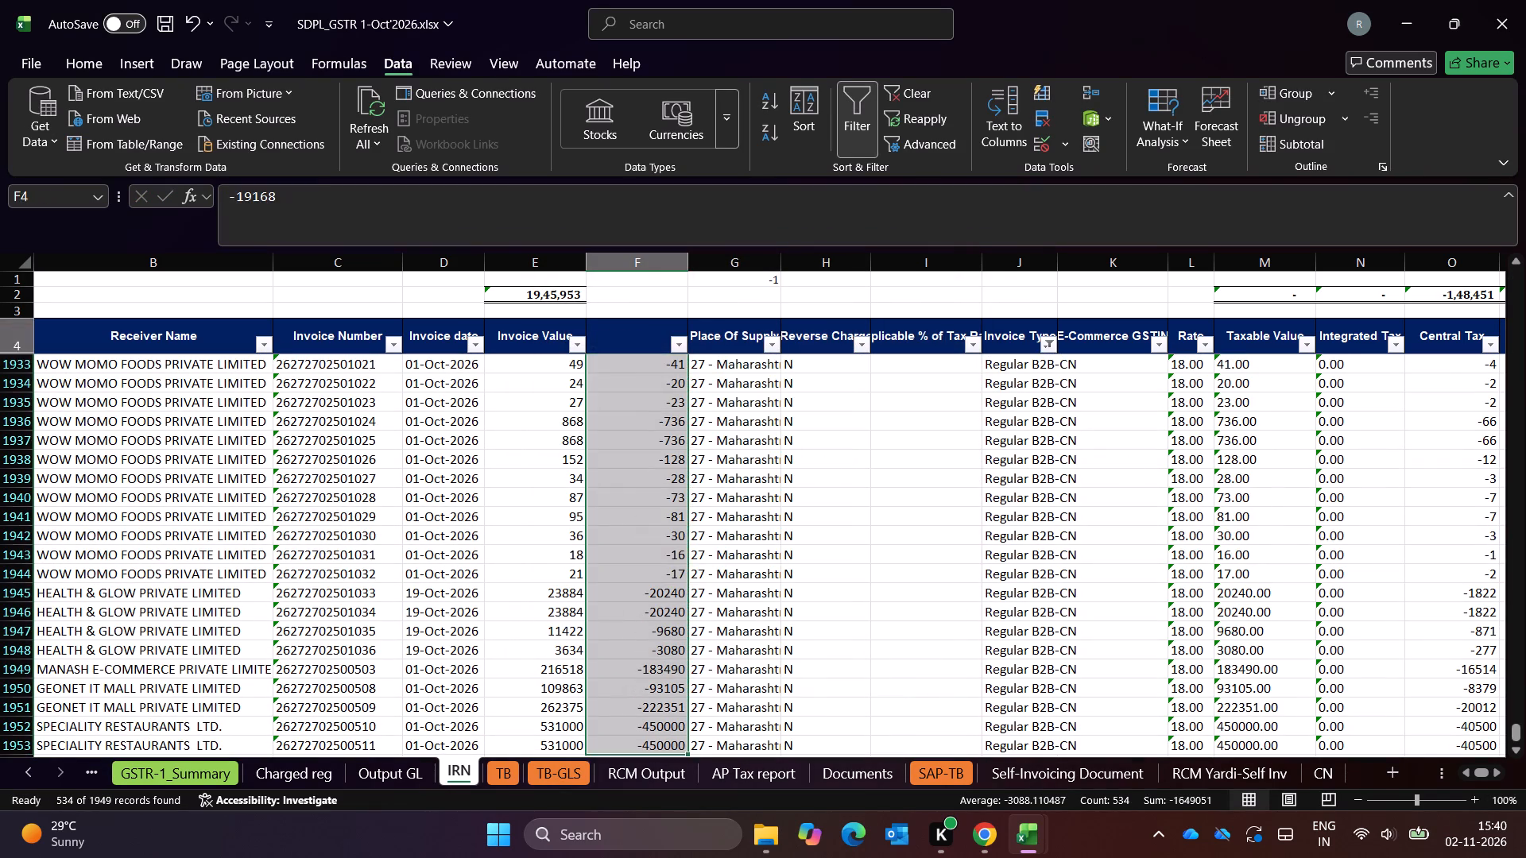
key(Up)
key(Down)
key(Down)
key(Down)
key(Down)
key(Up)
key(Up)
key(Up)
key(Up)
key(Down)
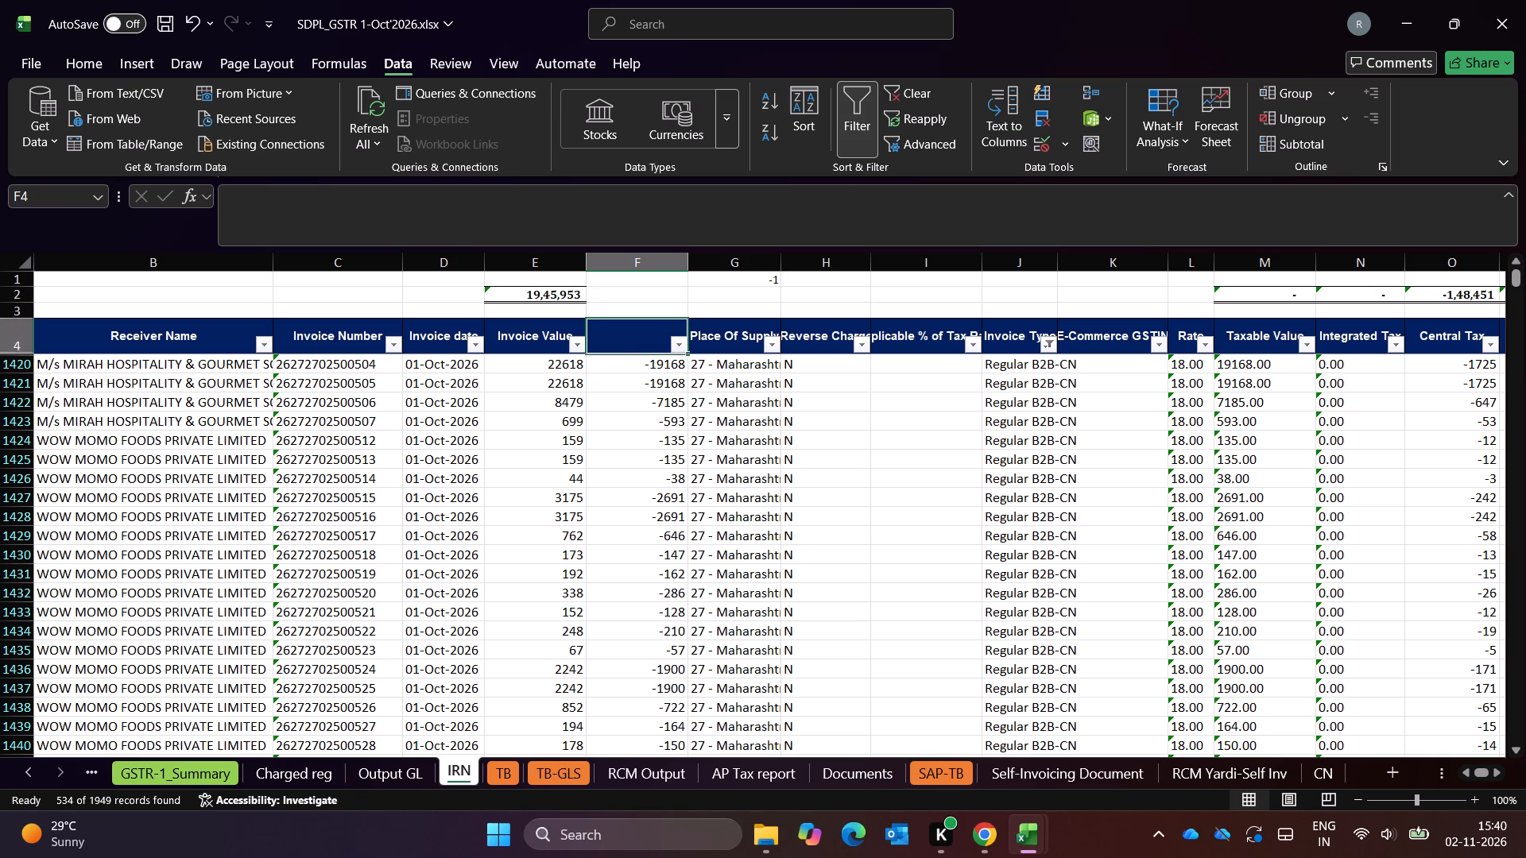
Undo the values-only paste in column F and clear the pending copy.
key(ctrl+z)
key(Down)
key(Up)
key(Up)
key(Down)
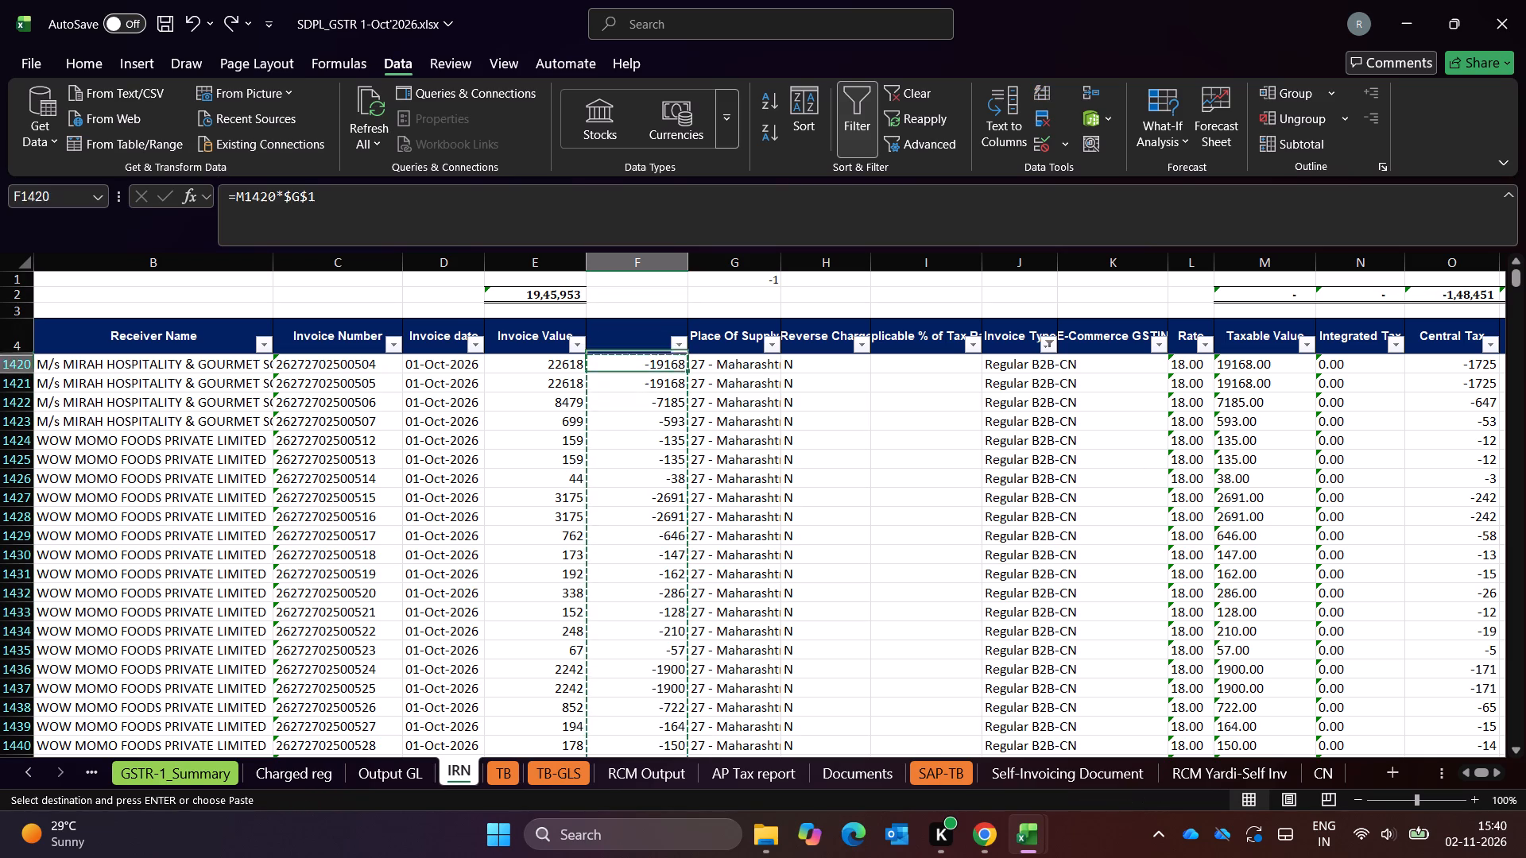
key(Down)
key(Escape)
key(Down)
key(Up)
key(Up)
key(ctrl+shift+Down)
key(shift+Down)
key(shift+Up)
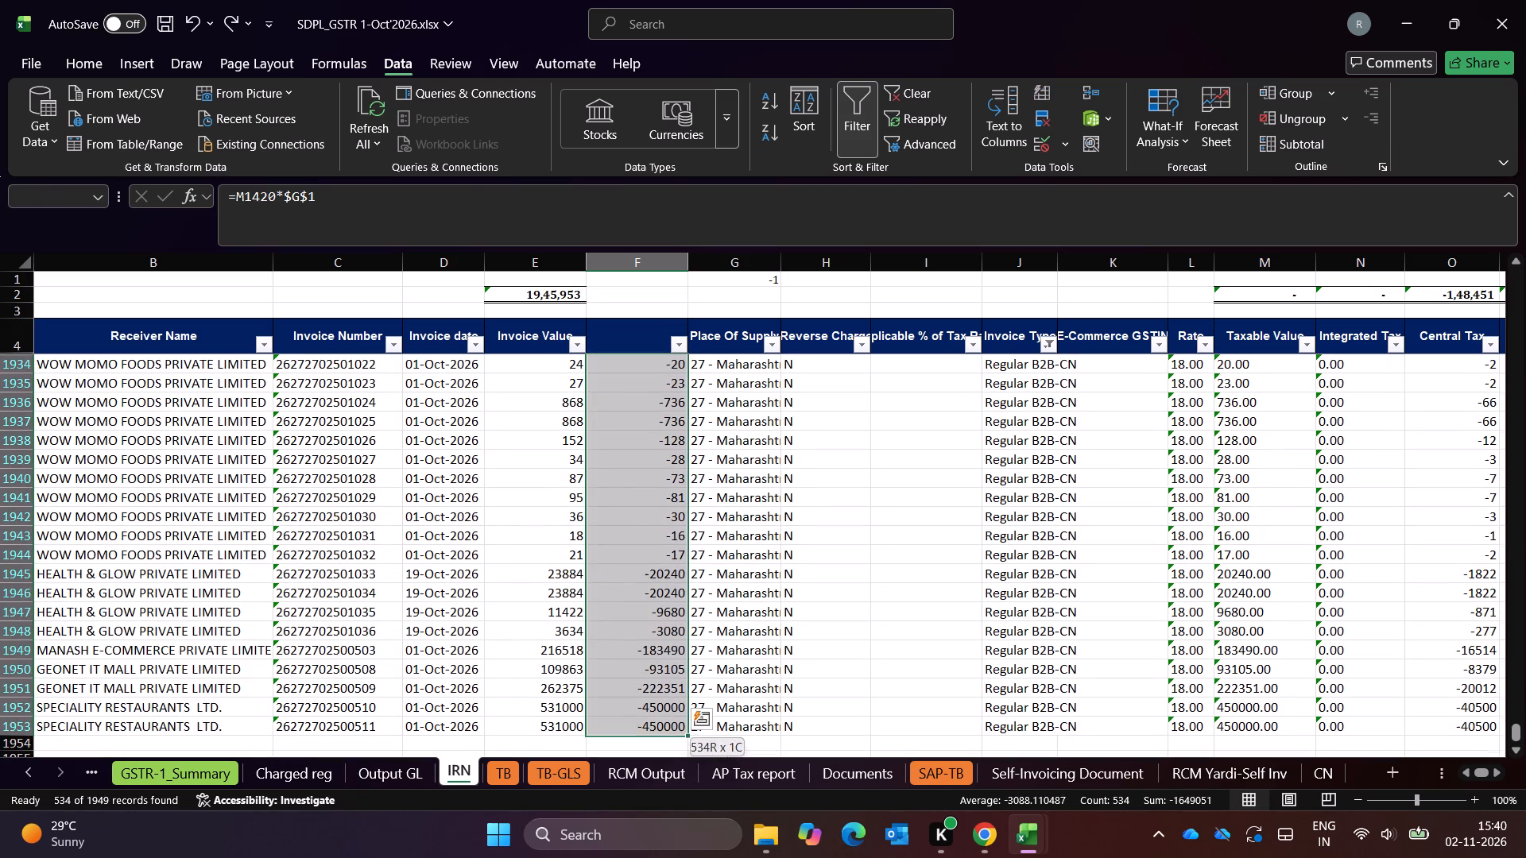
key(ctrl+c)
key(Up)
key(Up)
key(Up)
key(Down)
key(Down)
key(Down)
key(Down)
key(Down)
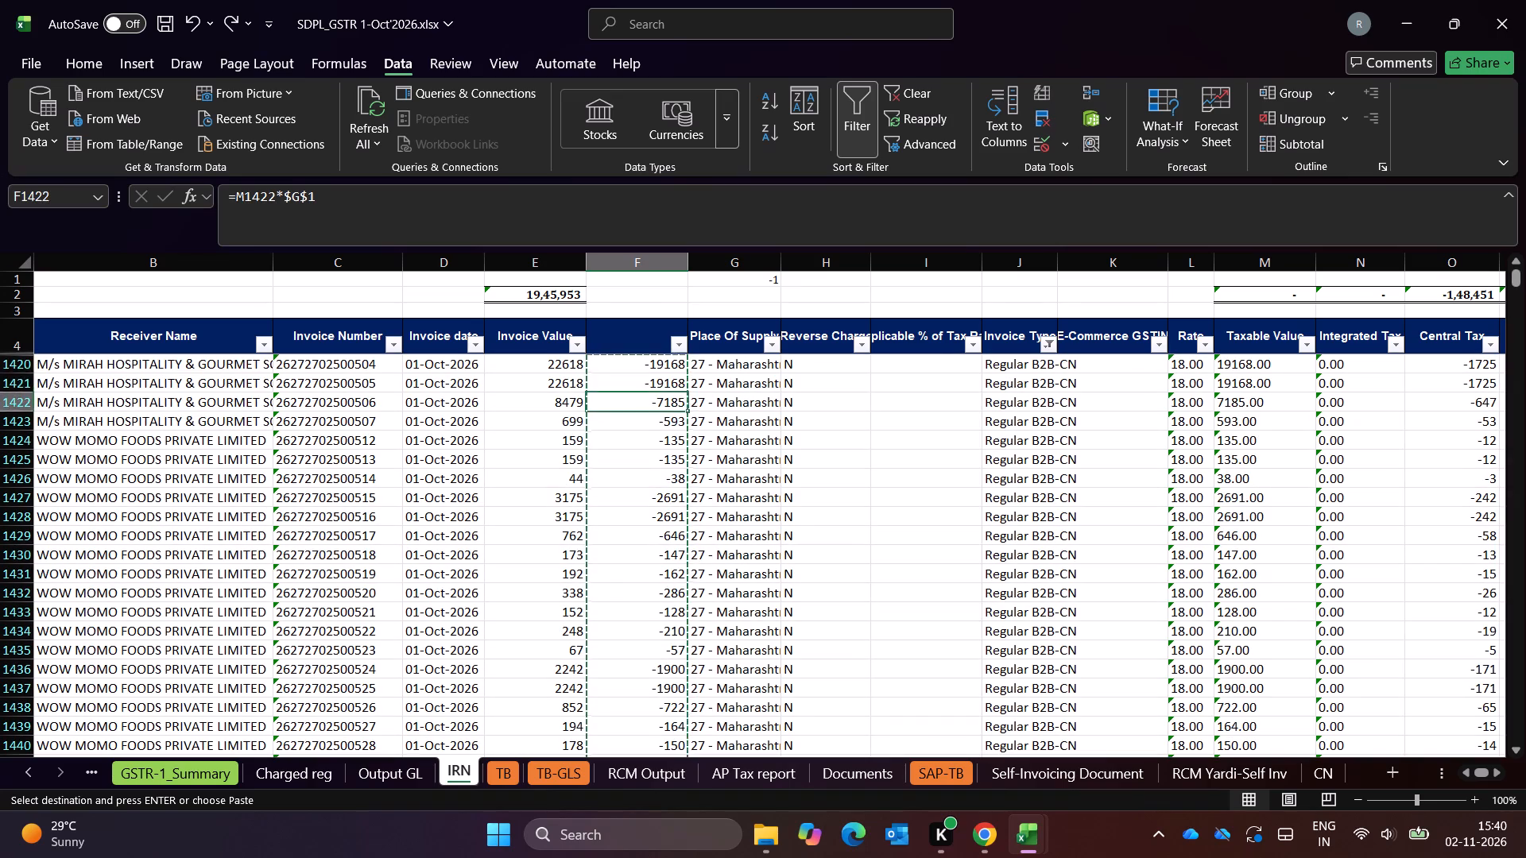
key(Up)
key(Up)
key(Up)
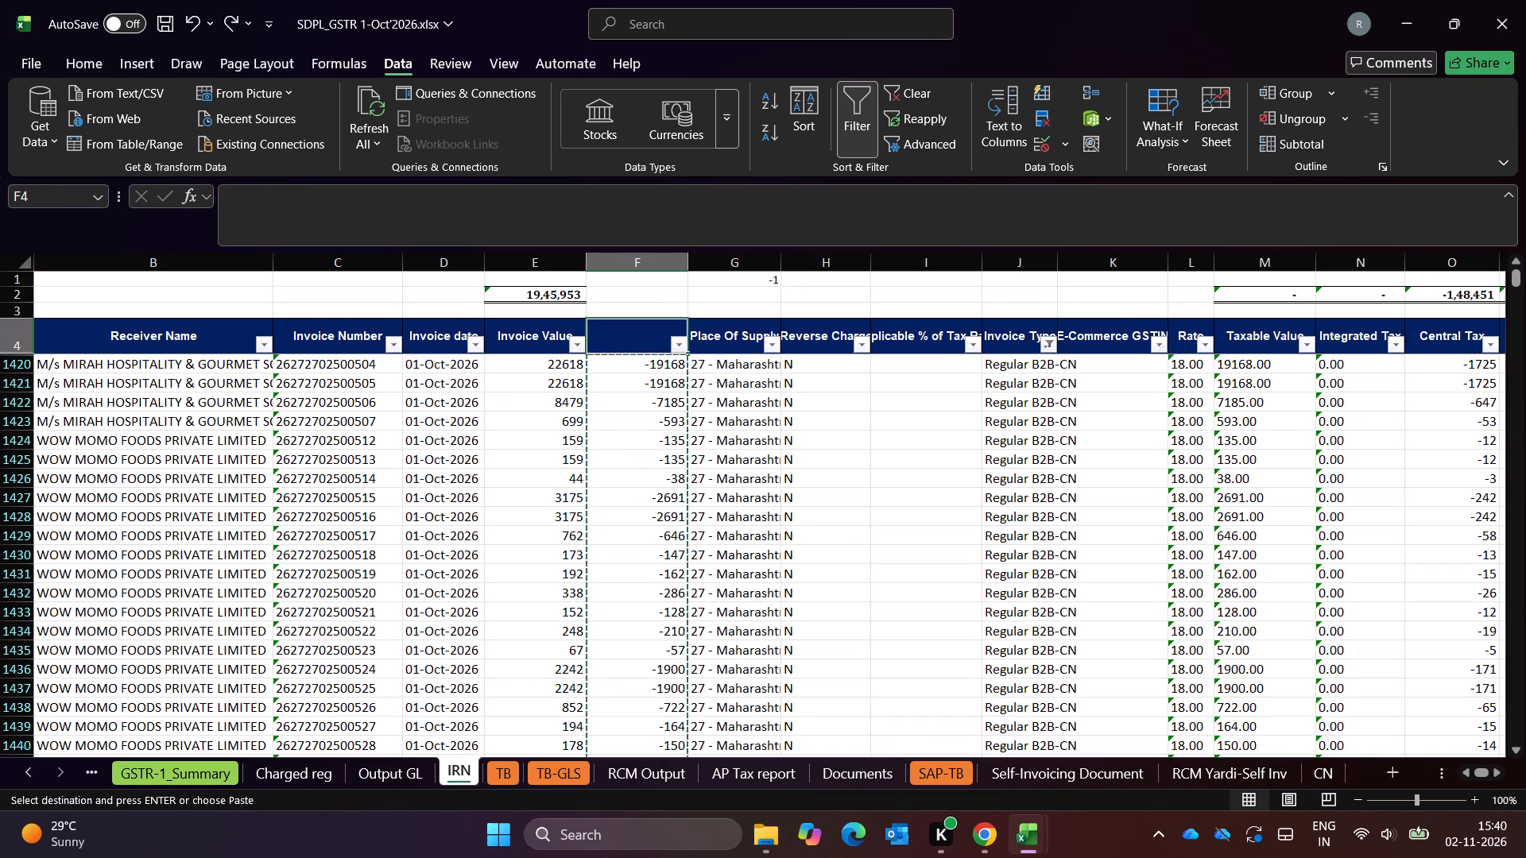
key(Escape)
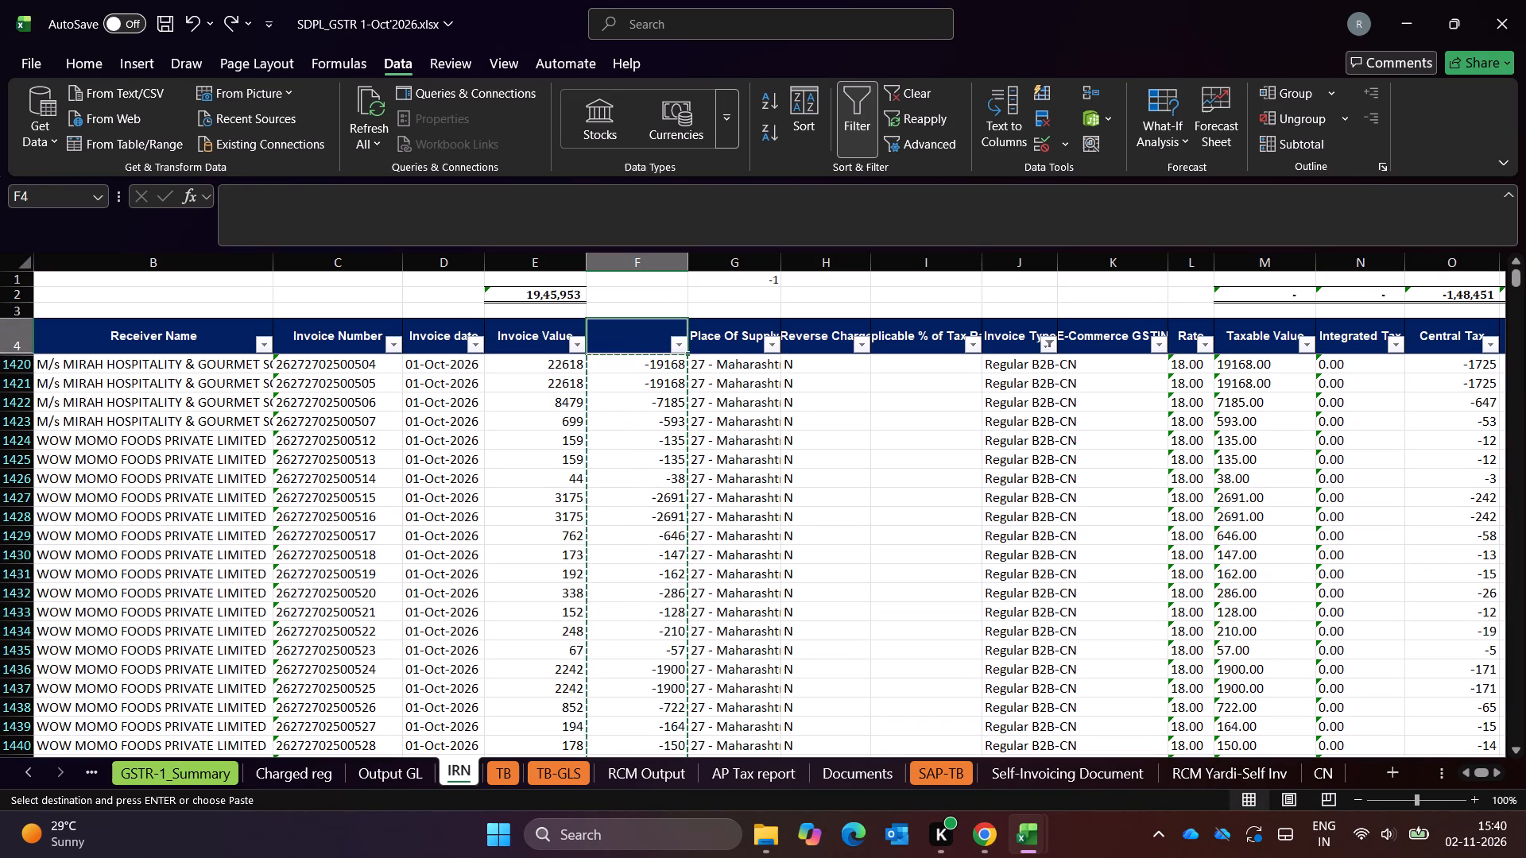
Copy the column F results for rows 1420 to 1953 and paste them as values into the Taxable Value column from M1420.
key(Down)
key(ctrl+shift+Down)
key(shift+Down)
key(shift+Up)
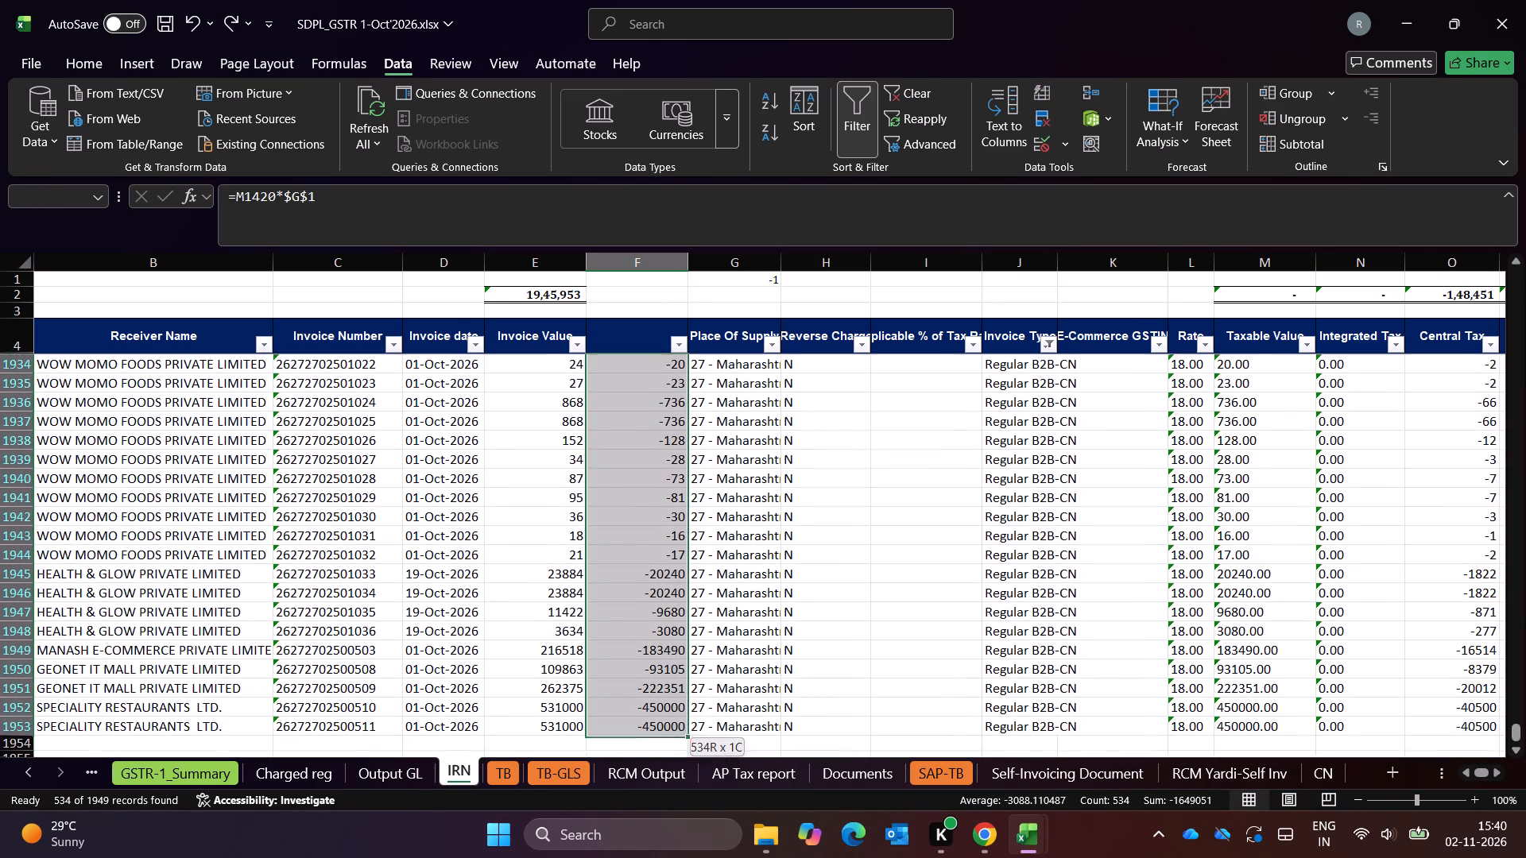
key(ctrl+c)
key(Up)
key(Up)
key(Down)
key(Down)
key(Down)
key(Up)
key(Up)
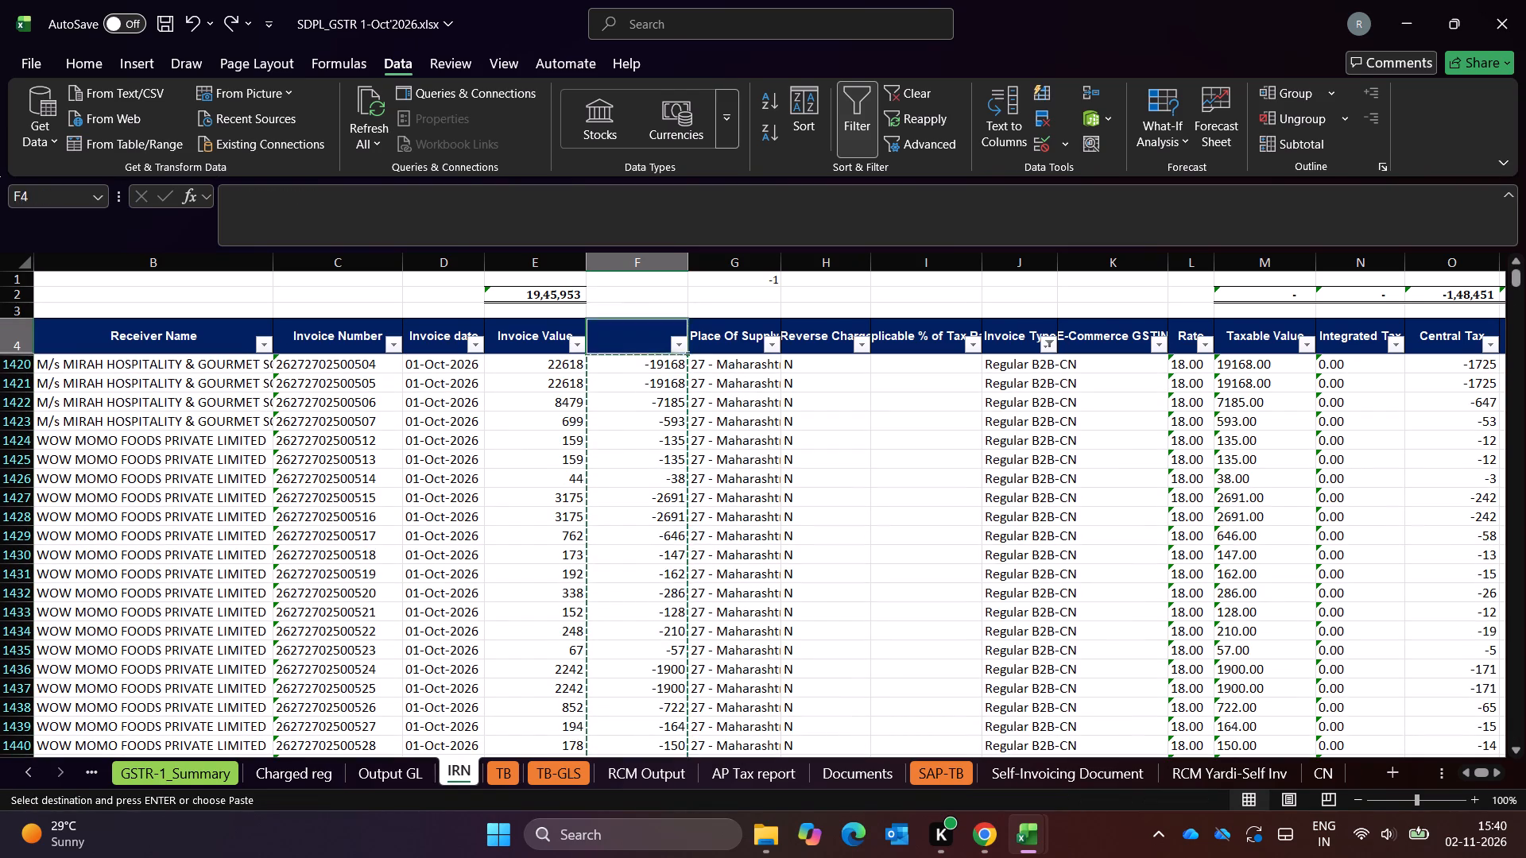
key(Right)
key(Right)
key(Right)
key(Right)
key(Right)
key(Right)
key(Right)
key(Right)
key(Right)
key(Right)
key(Left)
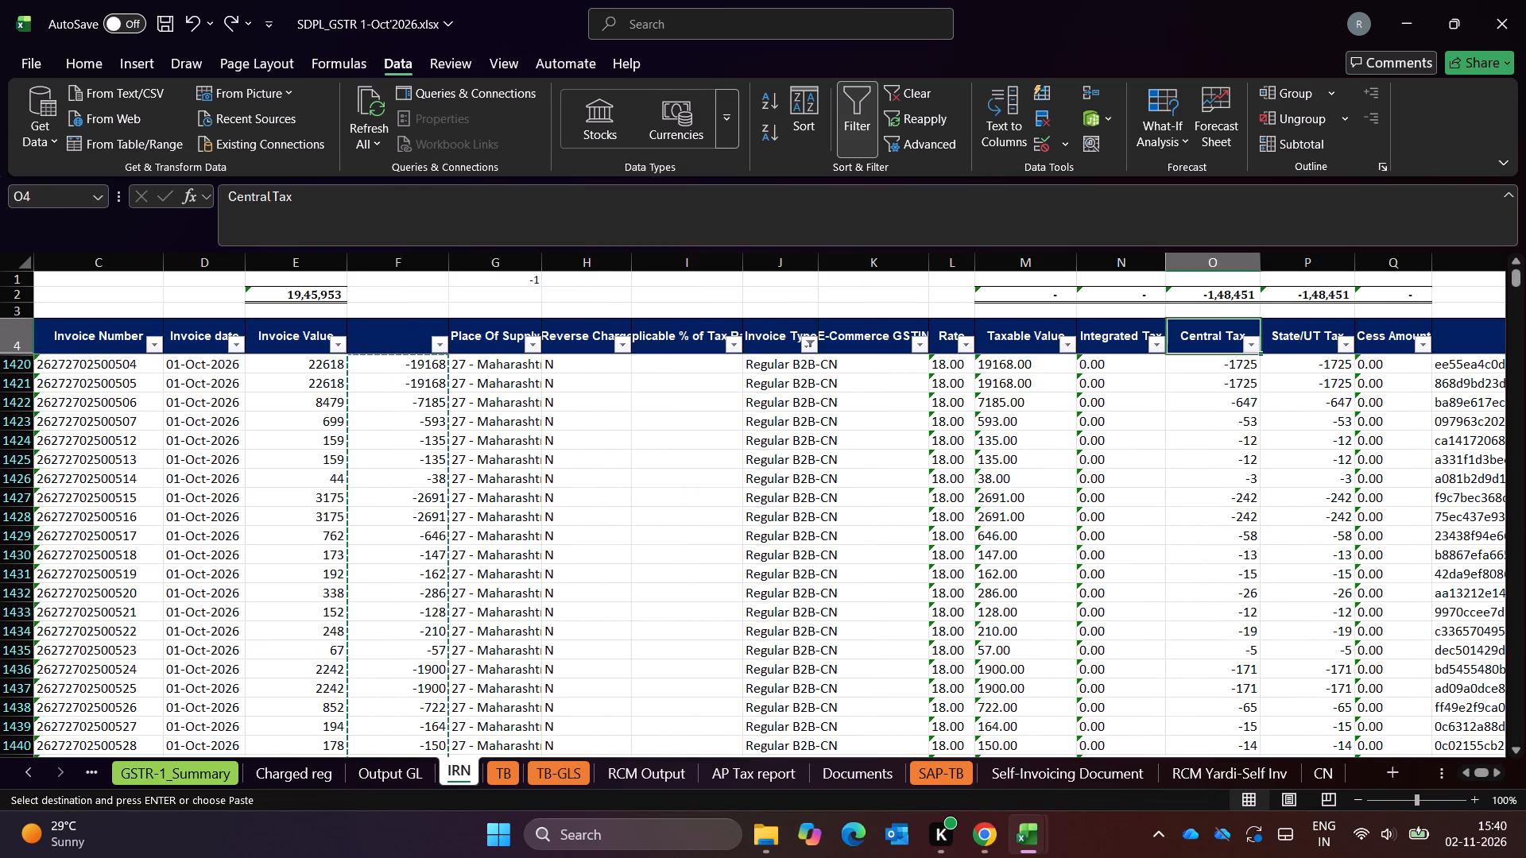
key(Left)
key(Left)
key(Left)
key(Right)
key(Down)
key(Down)
key(Up)
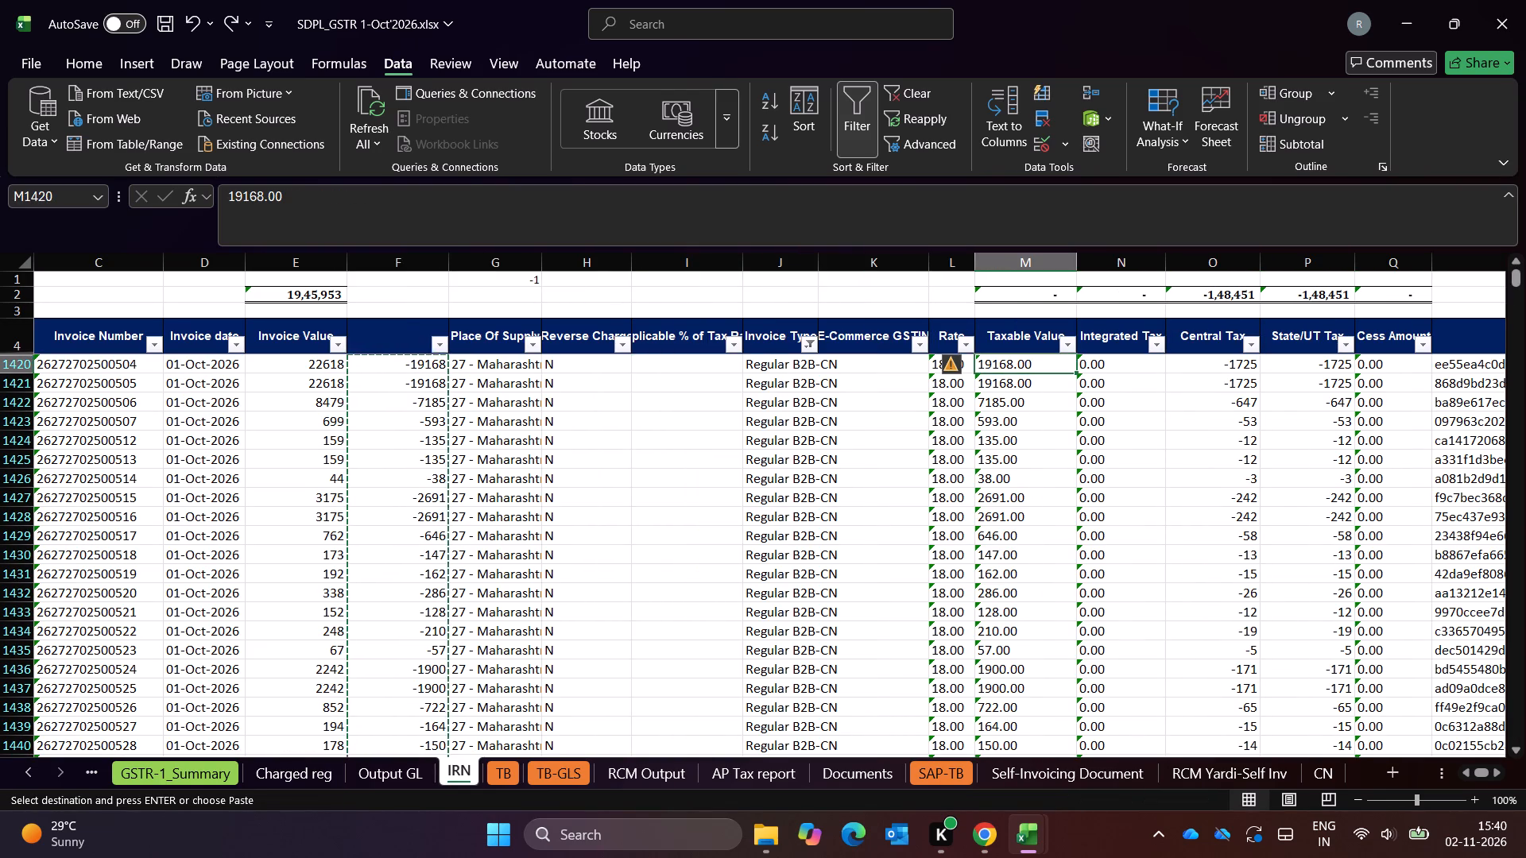
key(ctrl+alt+v)
key(v)
key(Return)
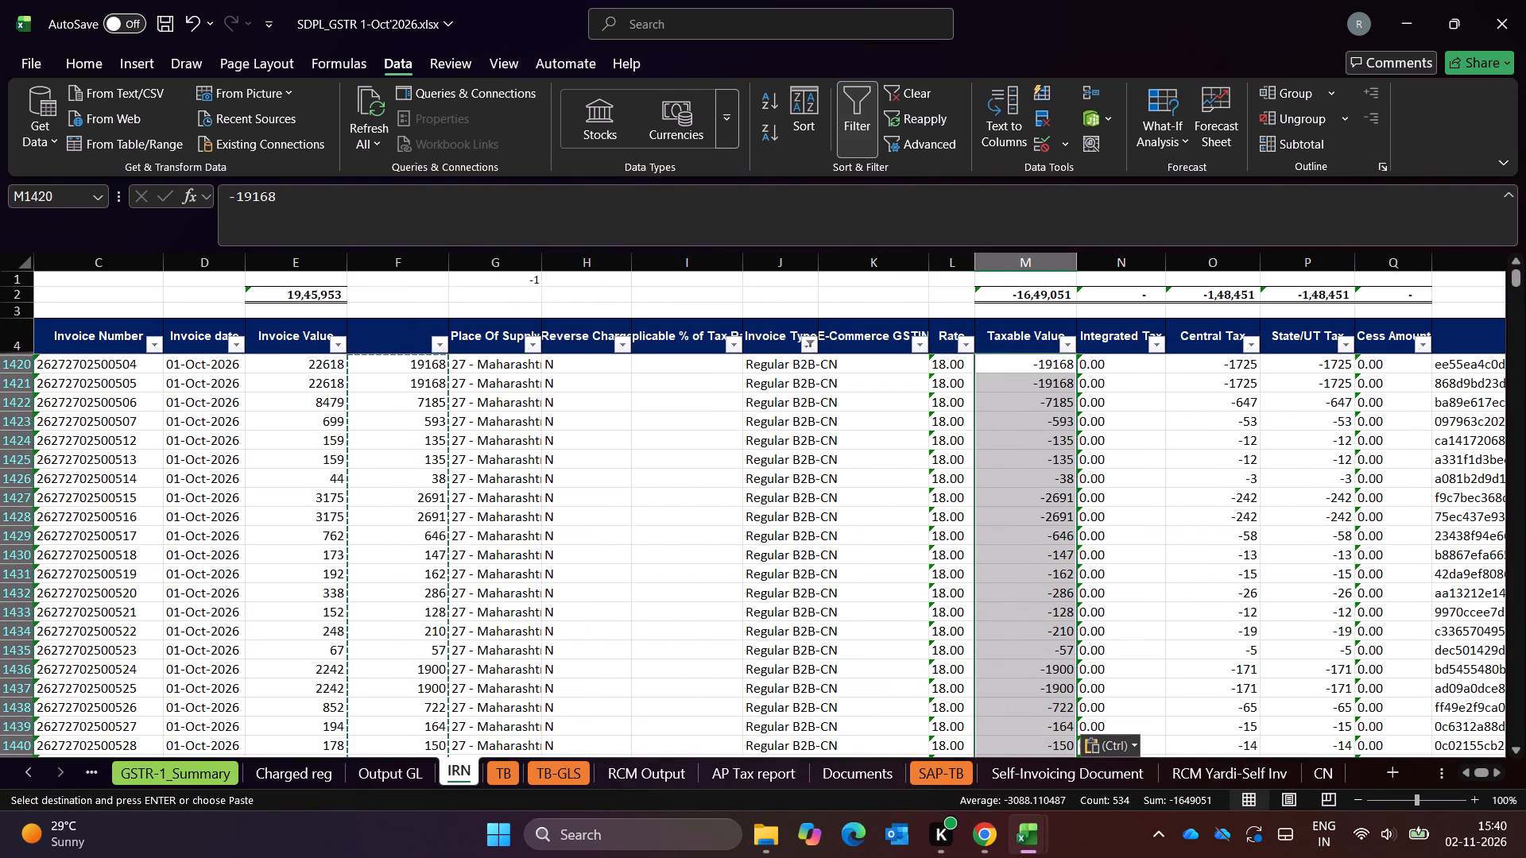
Examine the pasted Taxable Value amounts from the first to the last credit note row.
key(Escape)
key(Down)
key(Down)
key(Down)
key(Down)
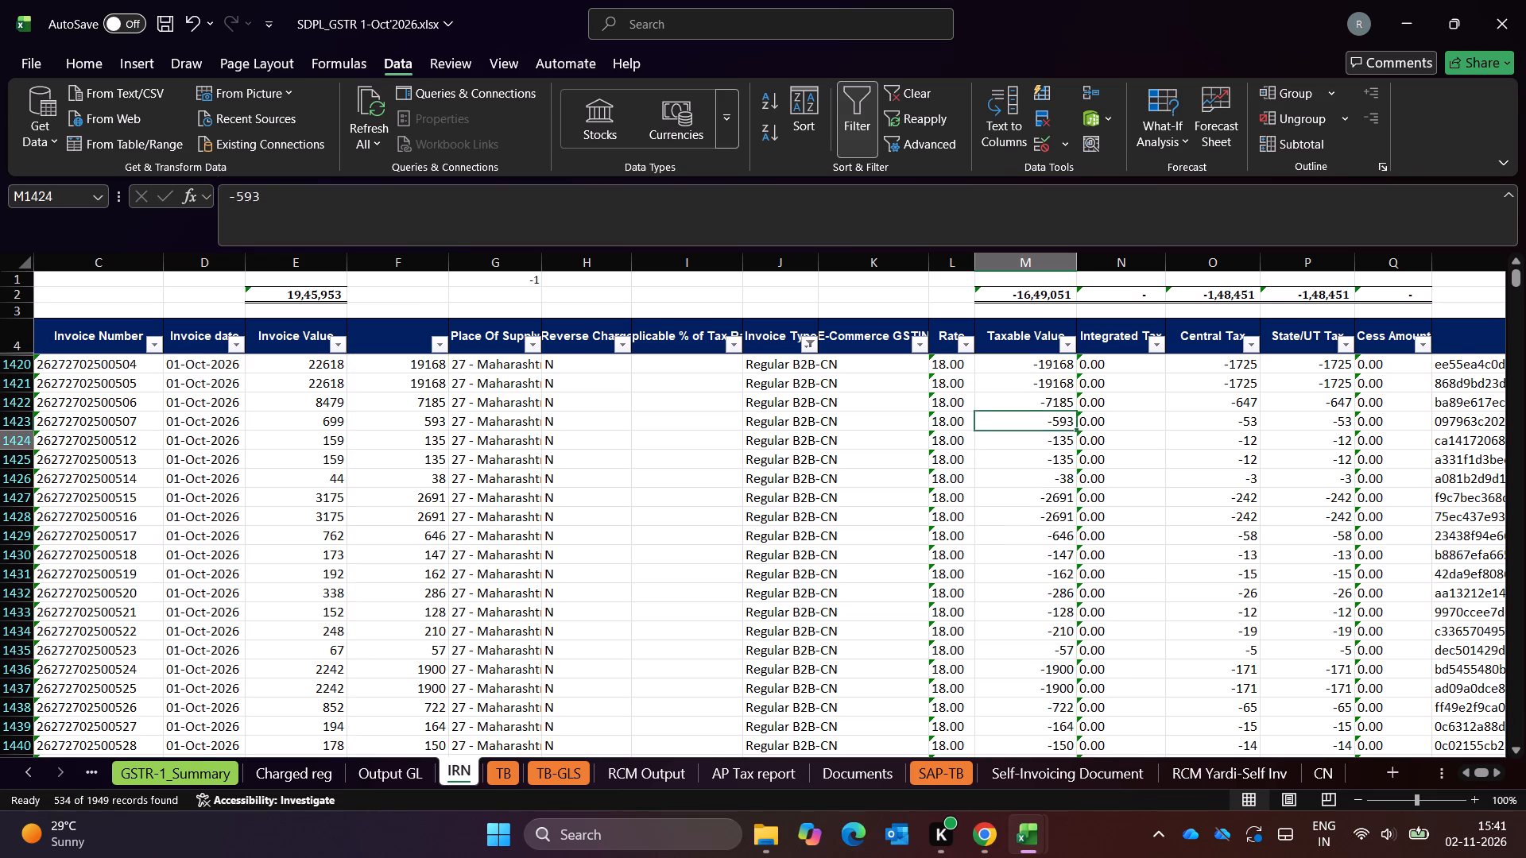
key(ctrl+Down)
key(Down)
key(Down)
key(Up)
key(Up)
key(ctrl+Up)
key(Down)
key(Down)
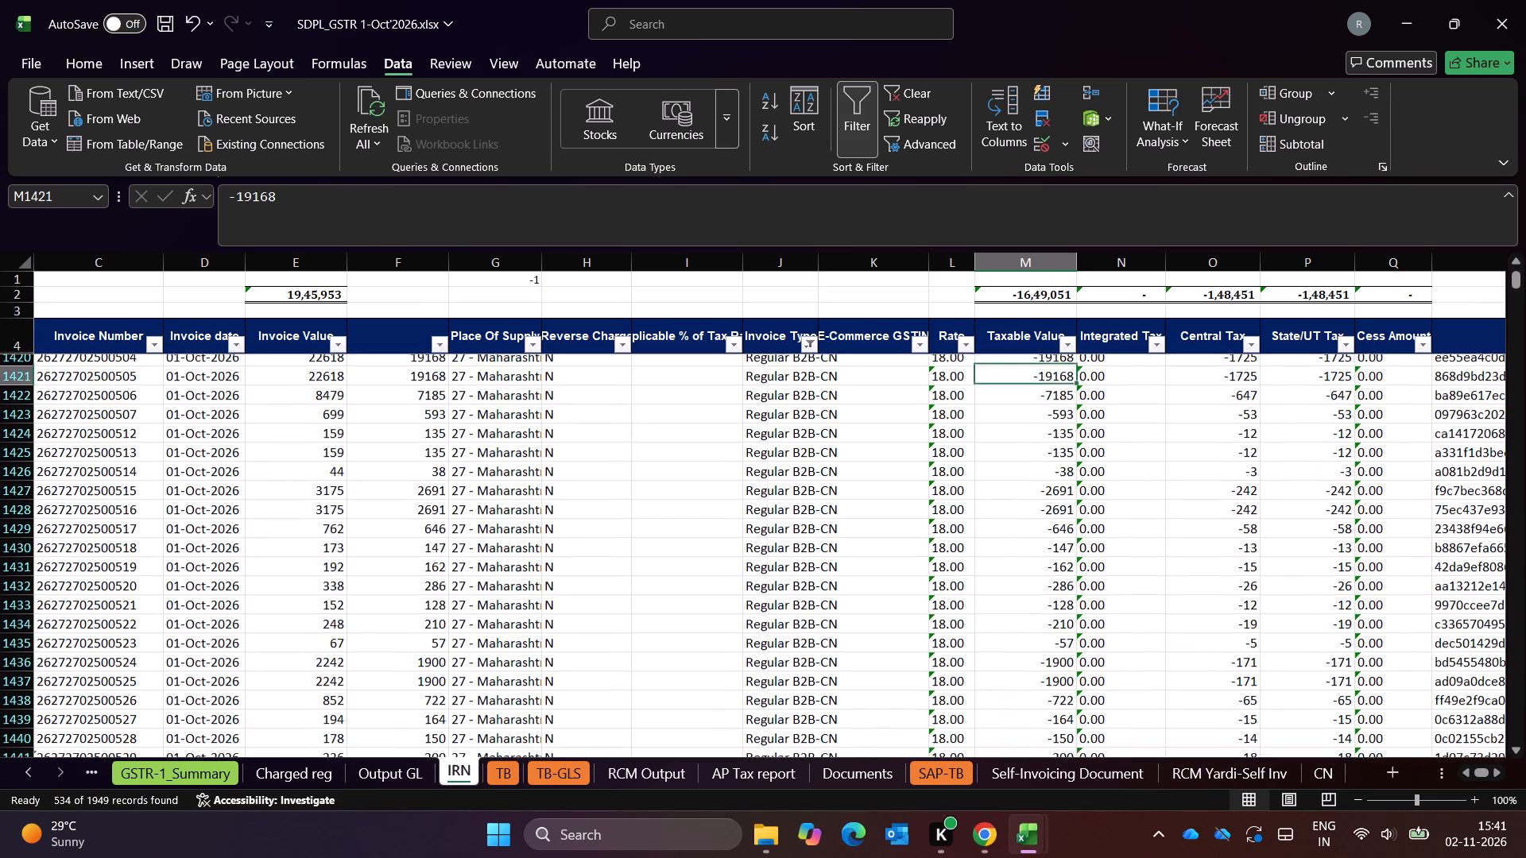
key(Up)
key(Up)
key(Down)
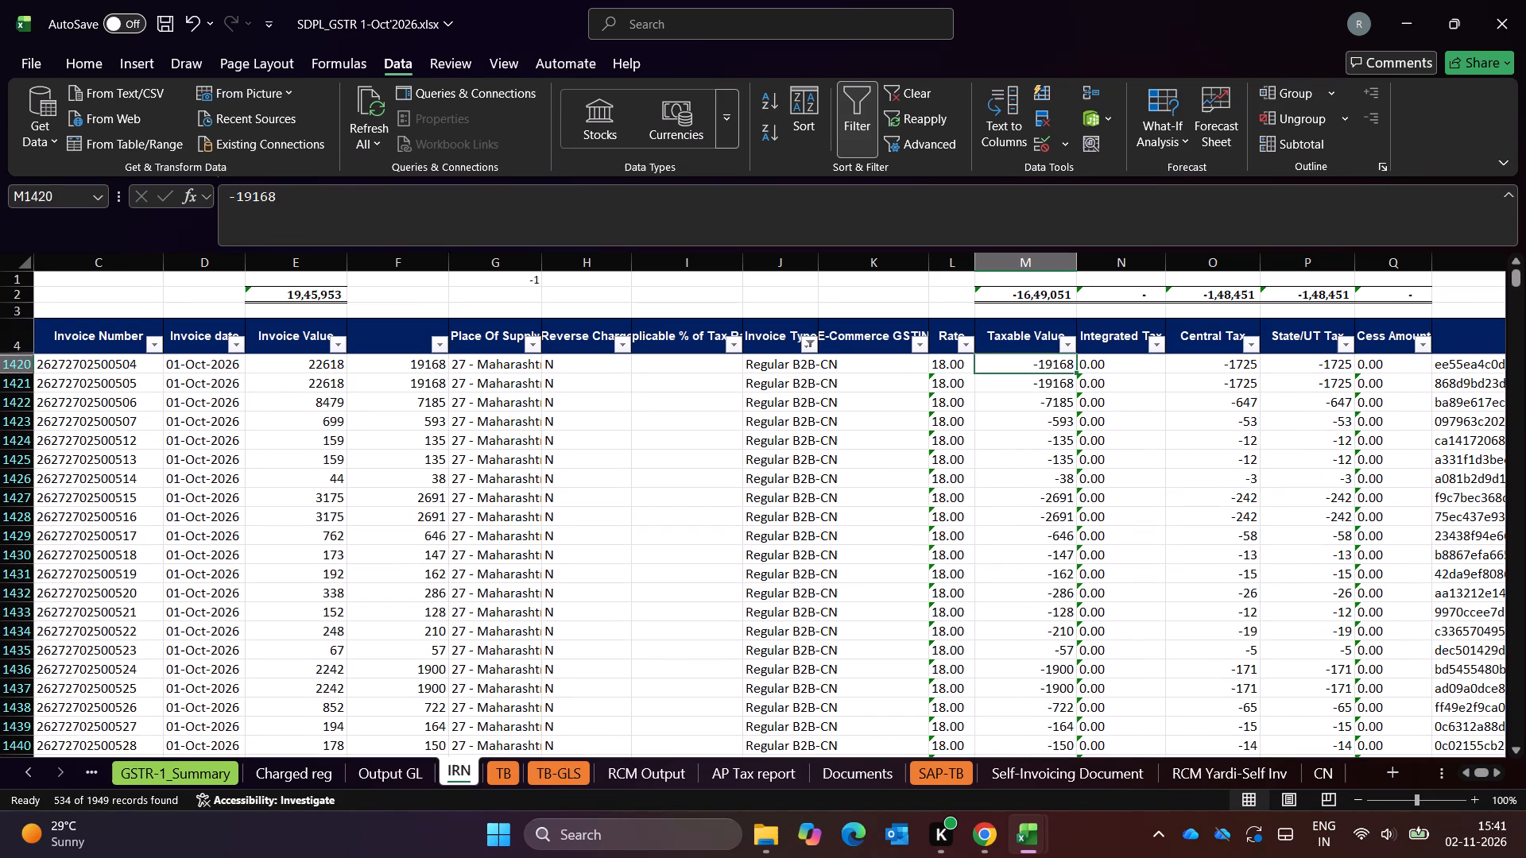
Select the Taxable Value amounts of the credit note rows and consult the e-invoice workbook's cdnr sheet for comparison.
key(ctrl+shift+Down)
key(alt+Tab)
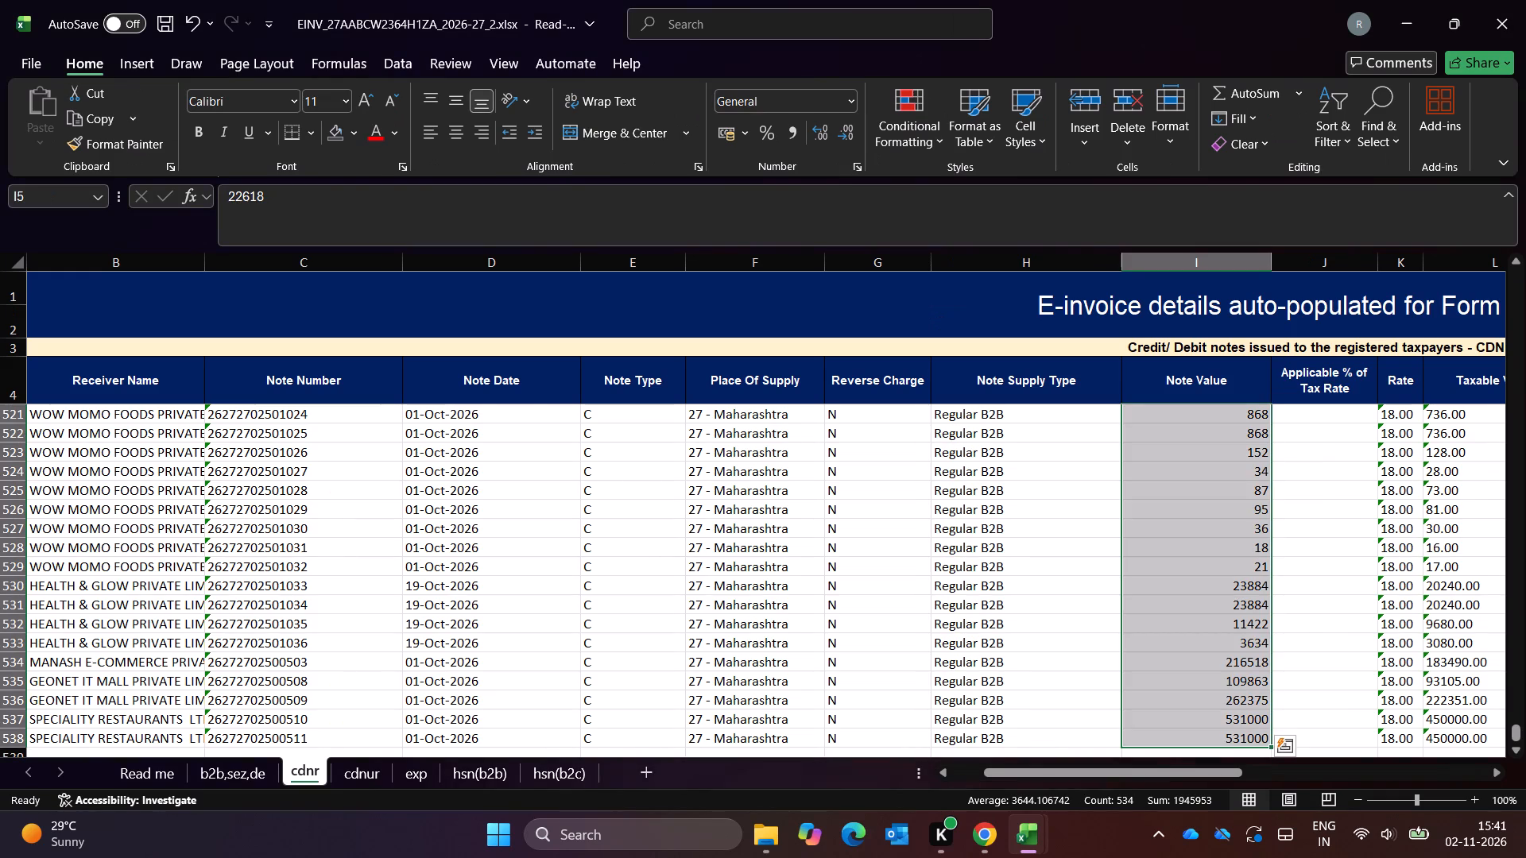
key(alt+Tab)
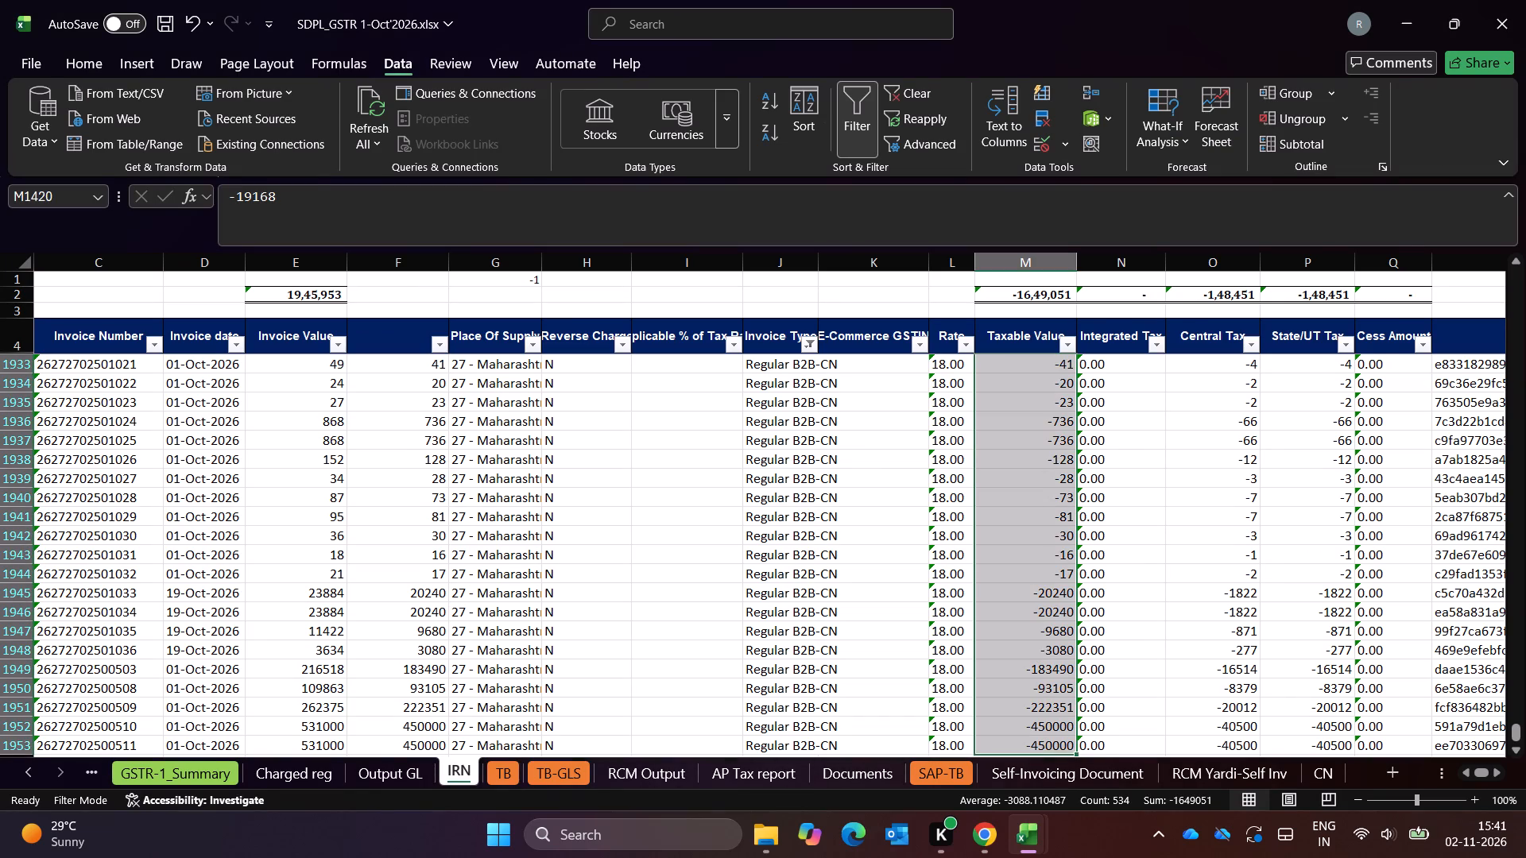
In the e-invoice workbook's cdnr sheet, convert the text-stored Taxable Value amounts from L5 to L538 to numbers.
key(alt+Tab)
key(Up)
key(Right)
key(Right)
key(Right)
key(Right)
key(Left)
key(Left)
key(Down)
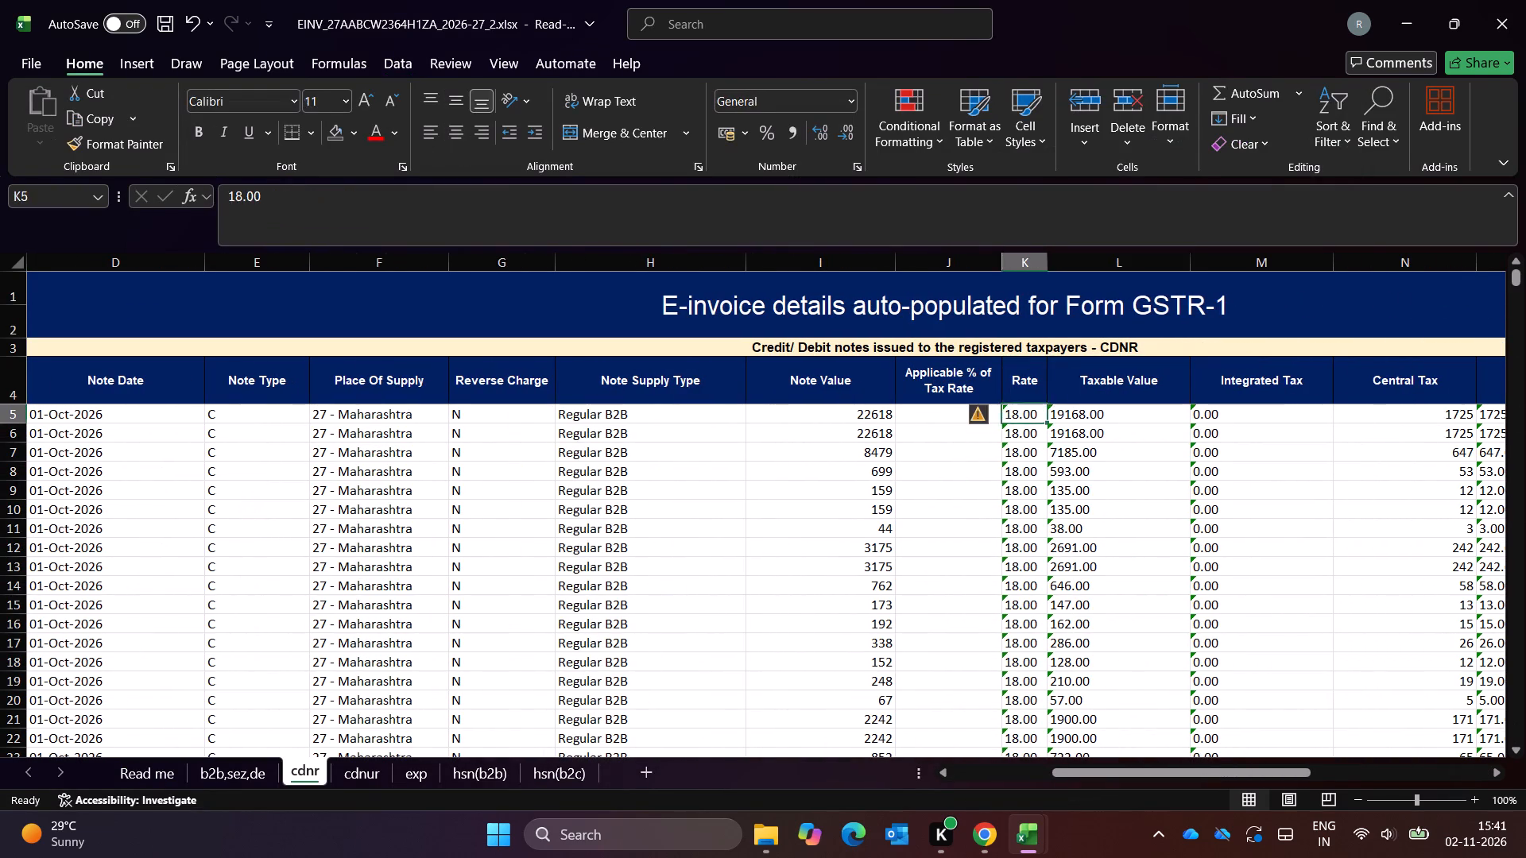
key(Down)
key(Right)
key(Up)
key(Up)
key(ctrl+shift+Down)
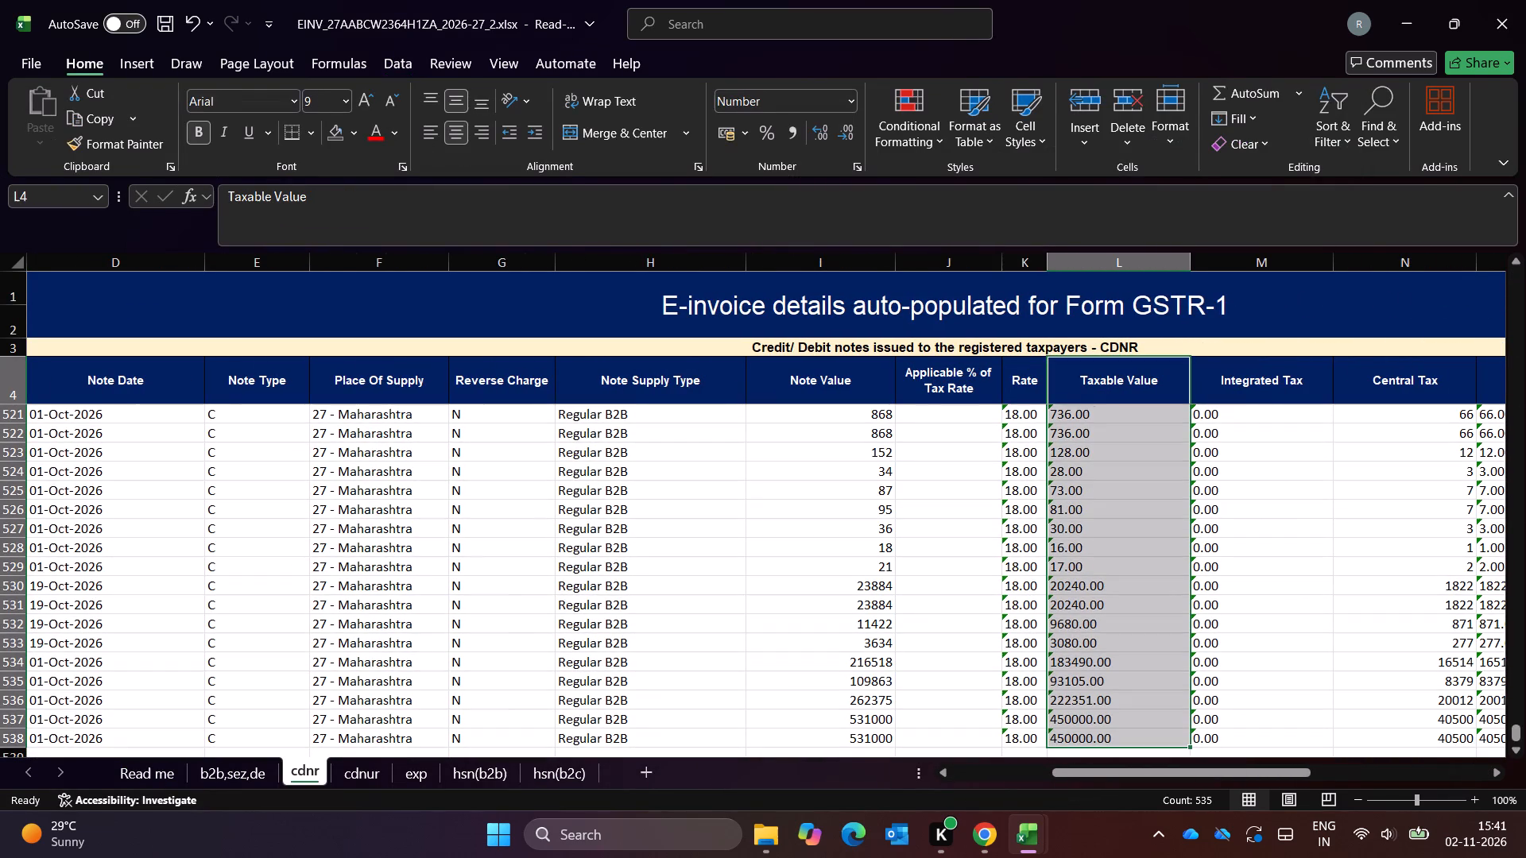
key(Down)
key(Down)
key(Down)
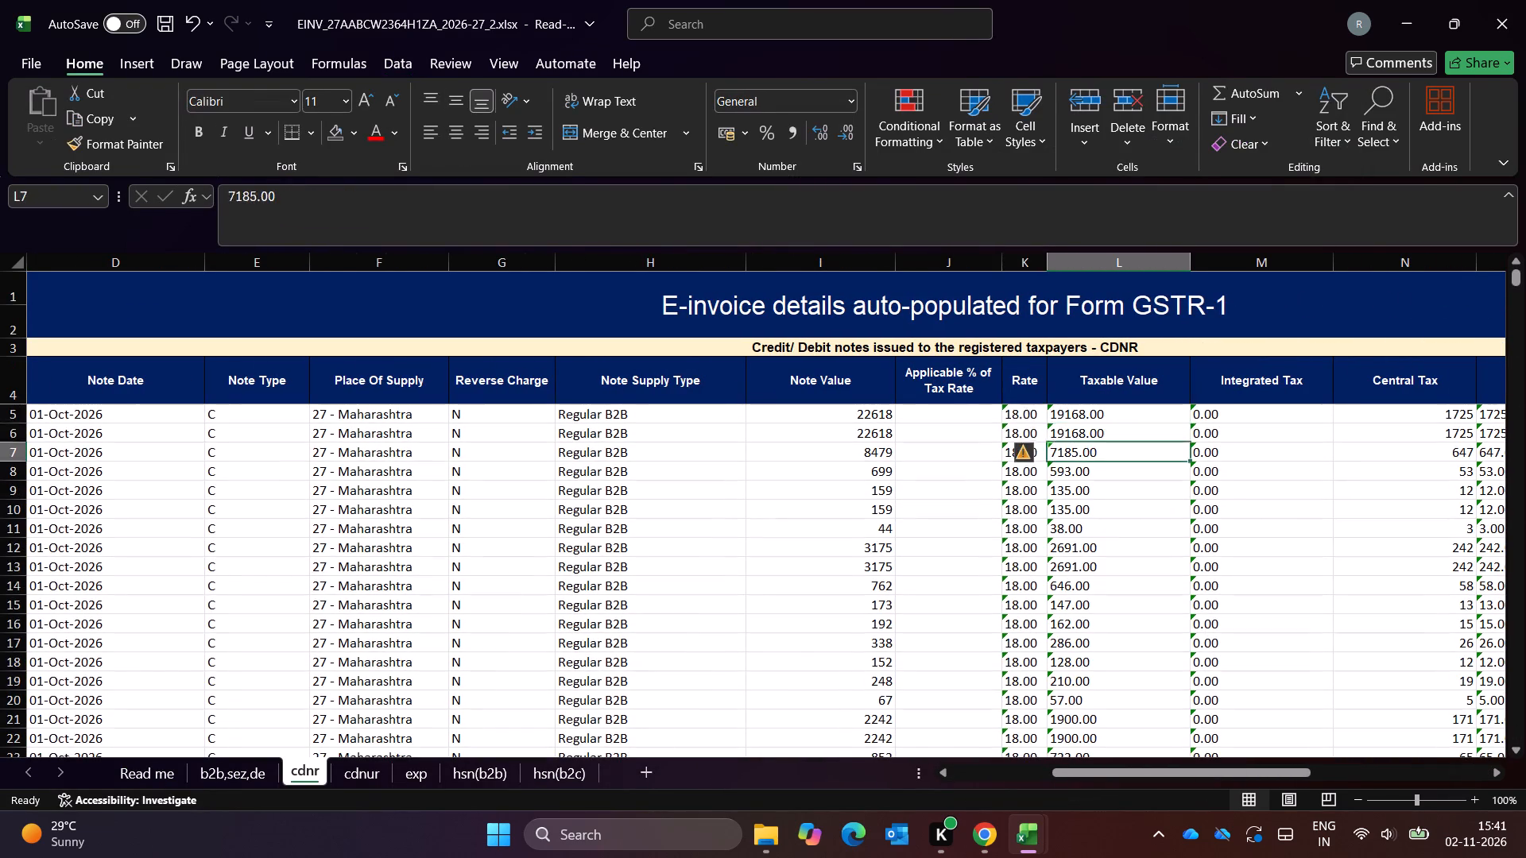
key(Up)
key(Up)
key(ctrl+shift+Down)
click(1026, 417)
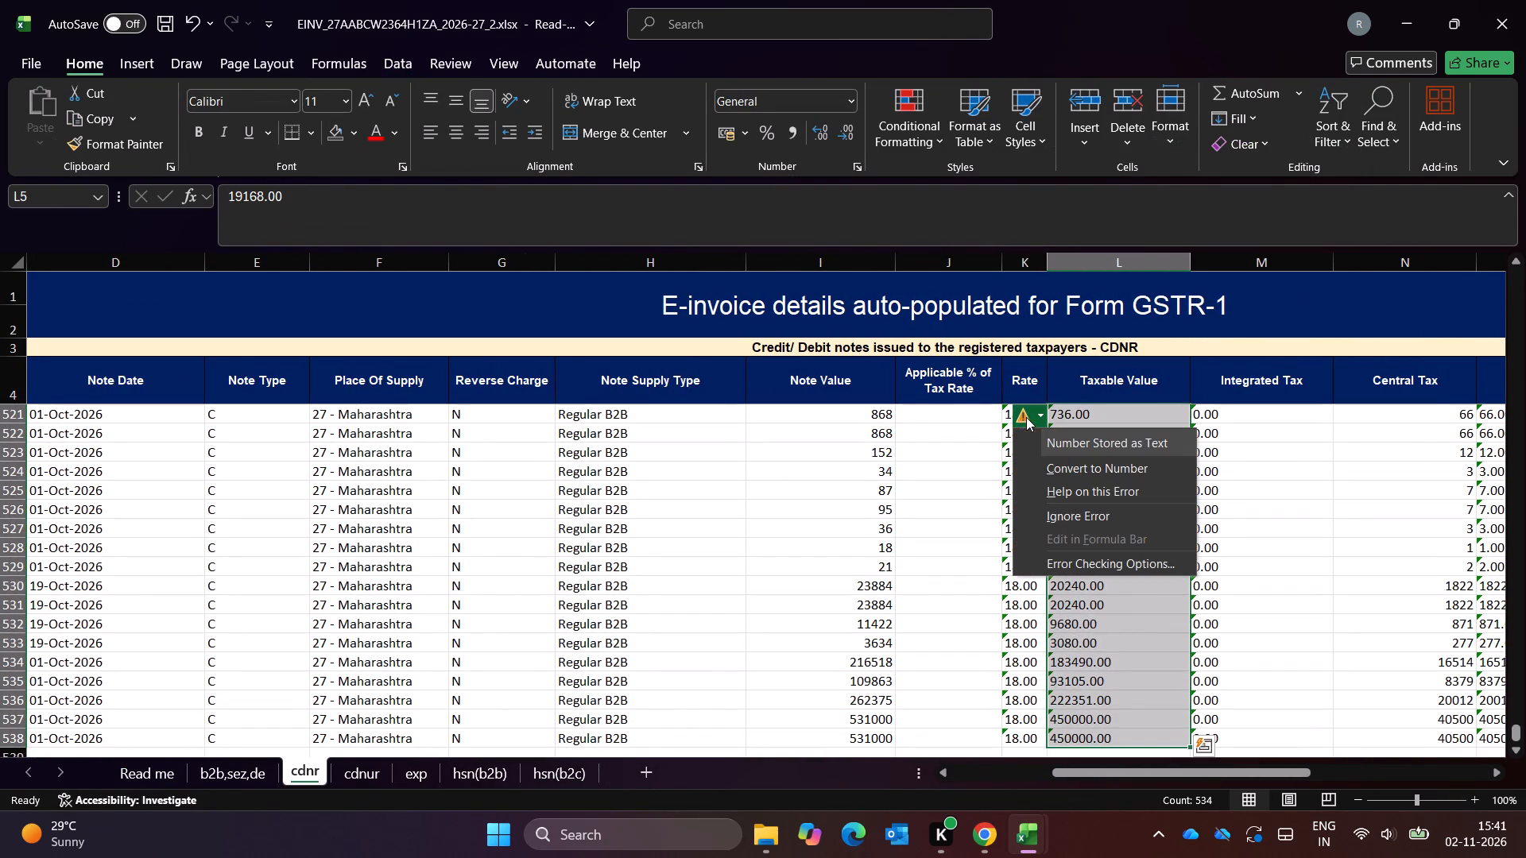
click(1082, 473)
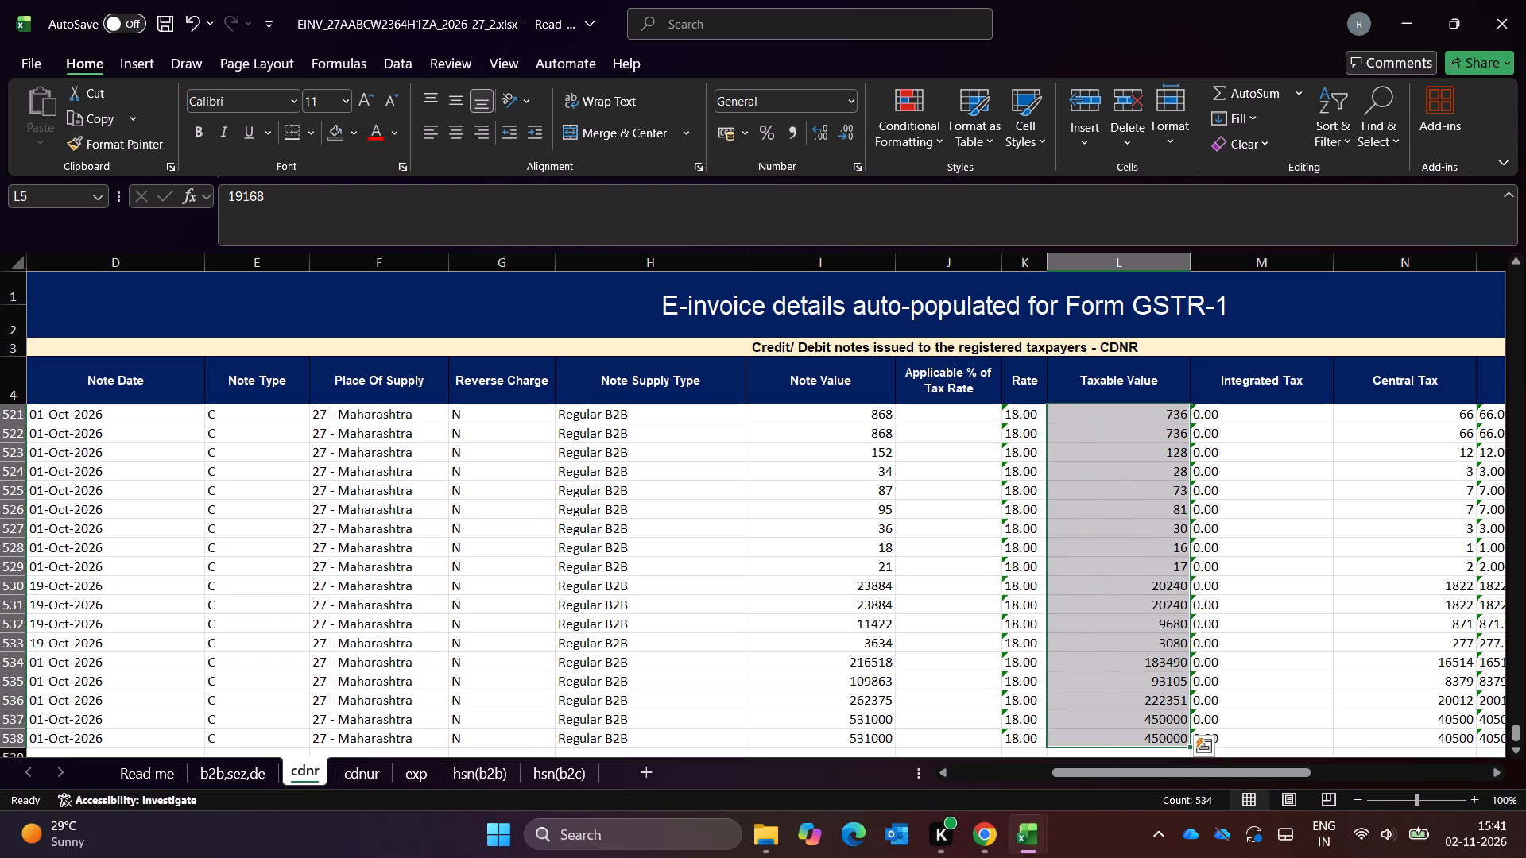
Return to the working file's IRN sheet and clear the column F formulas for the visible credit note rows 1420 to 1953.
key(alt+Tab)
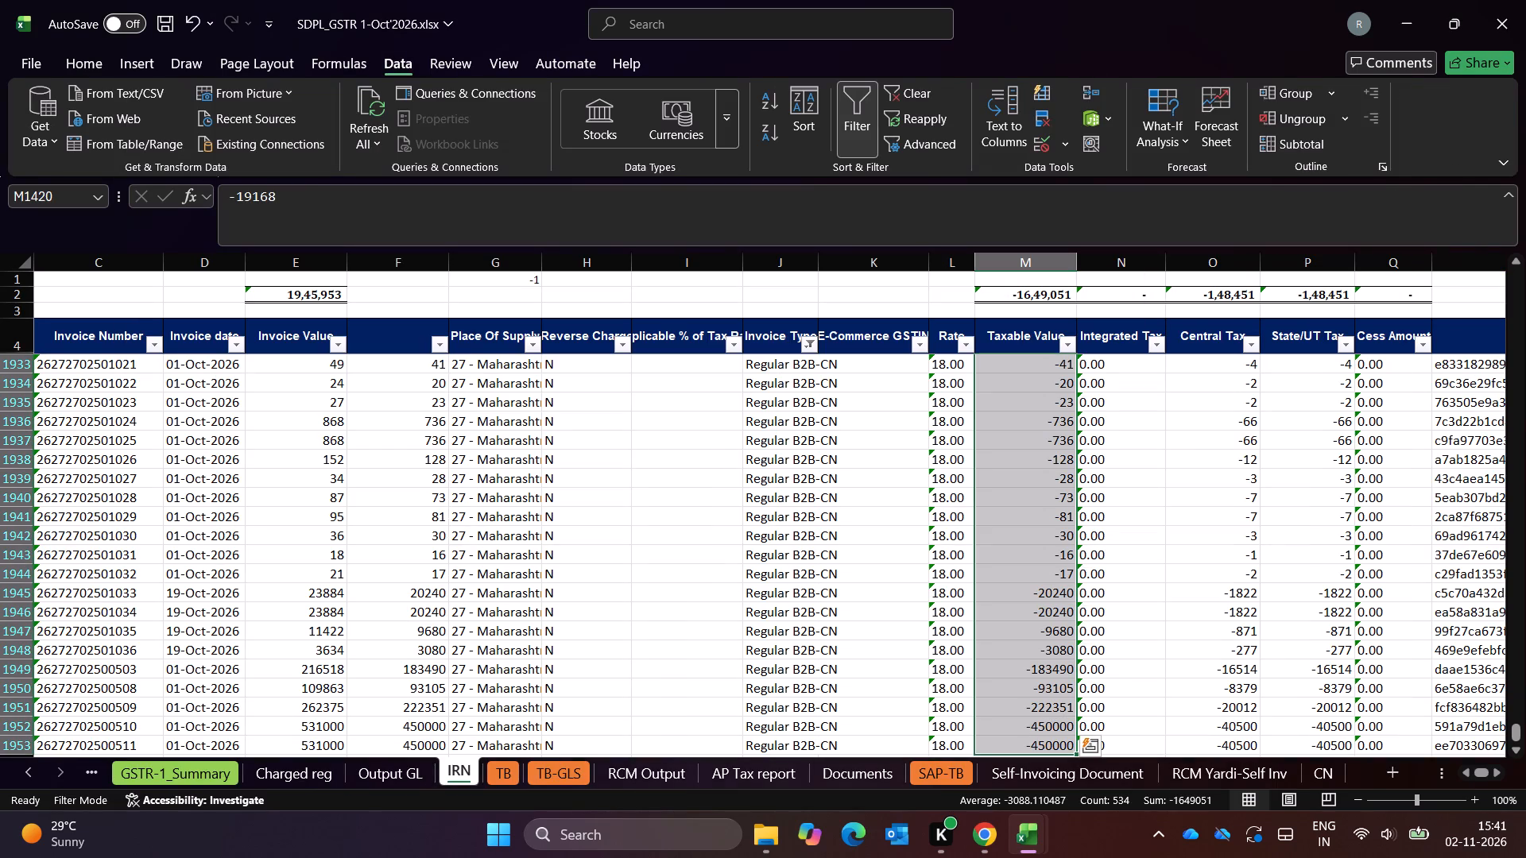
key(Up)
key(Up)
key(Down)
key(Down)
key(Up)
key(Left)
key(Left)
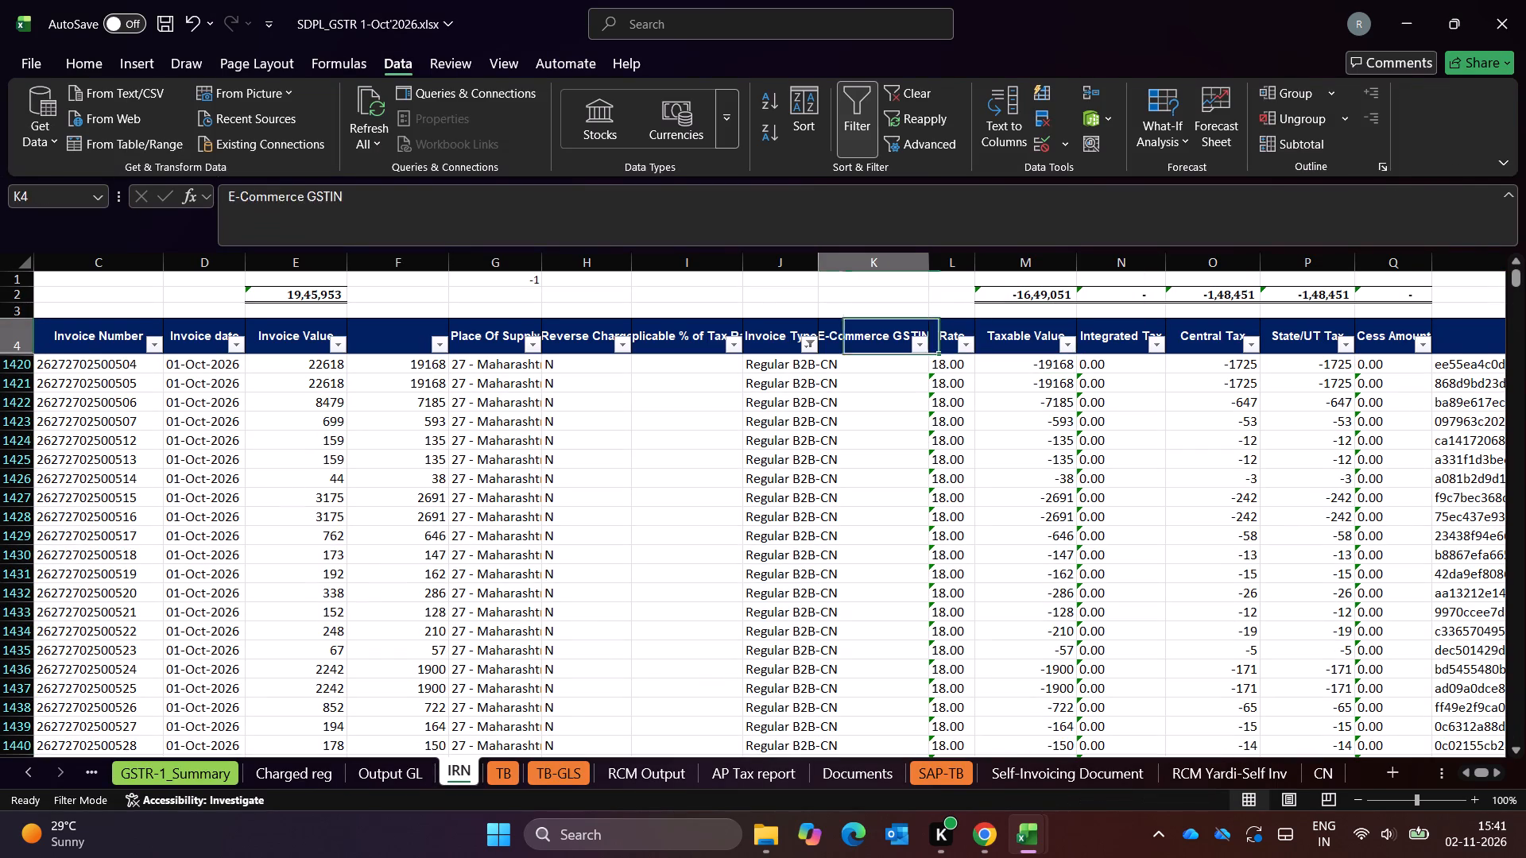
key(Left)
key(Left)
key(Left)
key(Left)
key(Left)
key(Left)
key(Left)
key(Left)
key(Left)
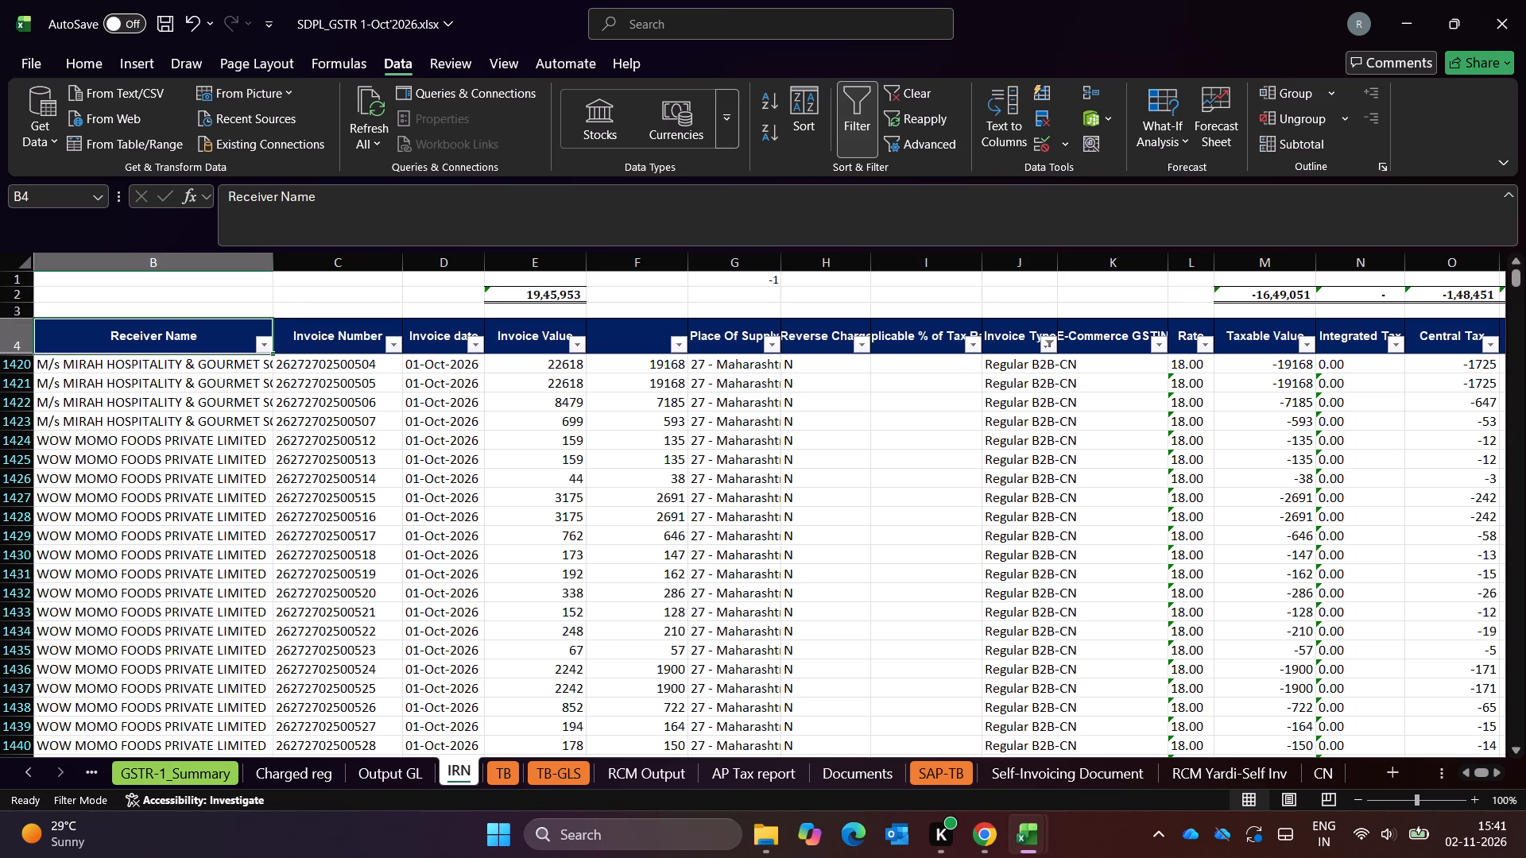
key(Left)
key(Left)
key(Right)
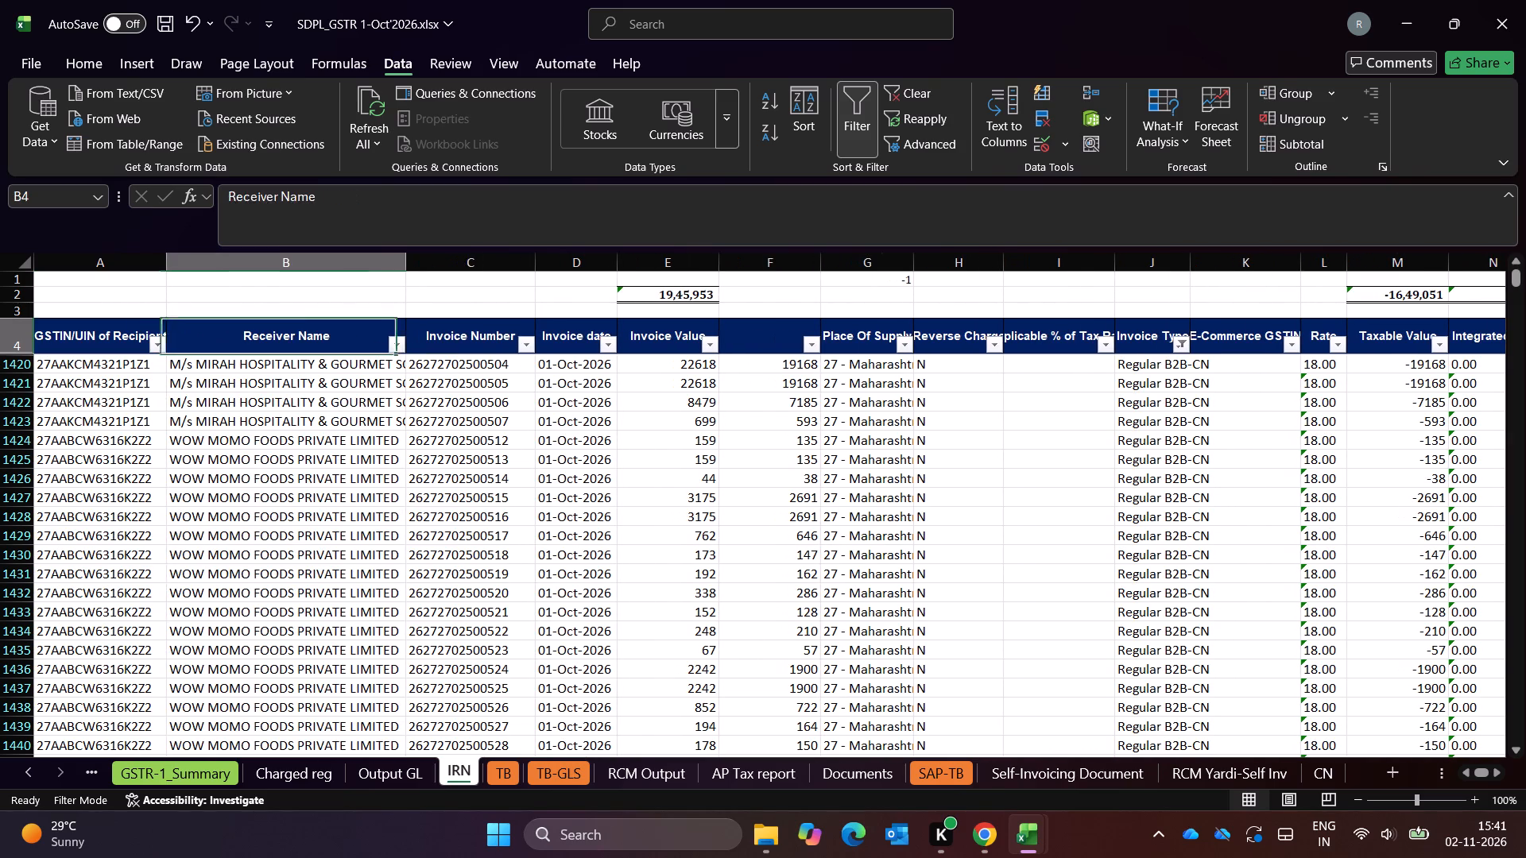
key(Right)
key(Right)
key(Right)
key(Right)
key(Right)
key(Right)
key(Left)
key(Left)
key(Down)
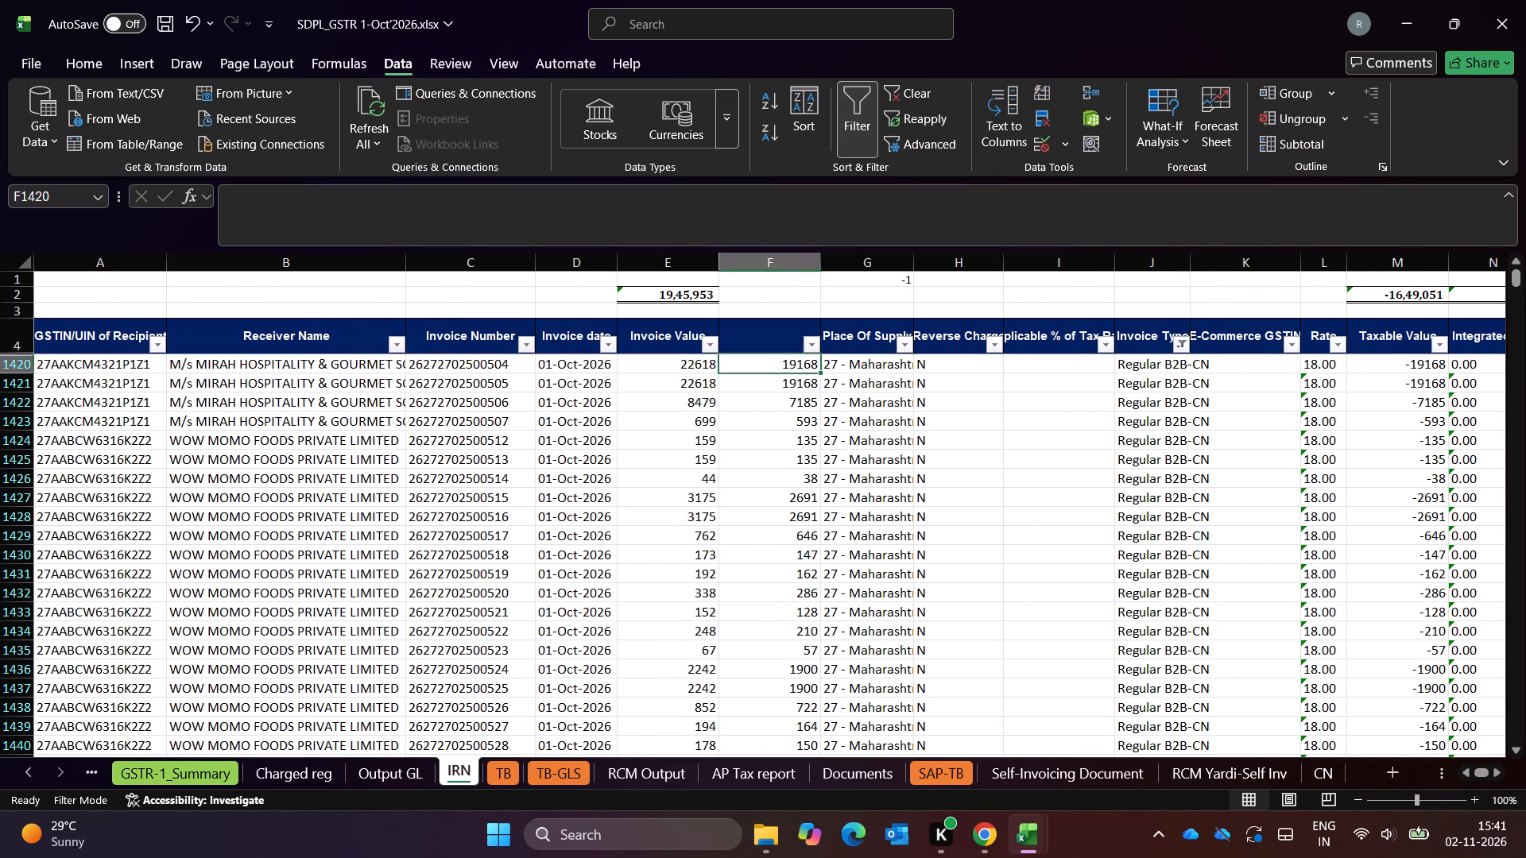
key(ctrl+shift+Down)
key(alt+semicolon)
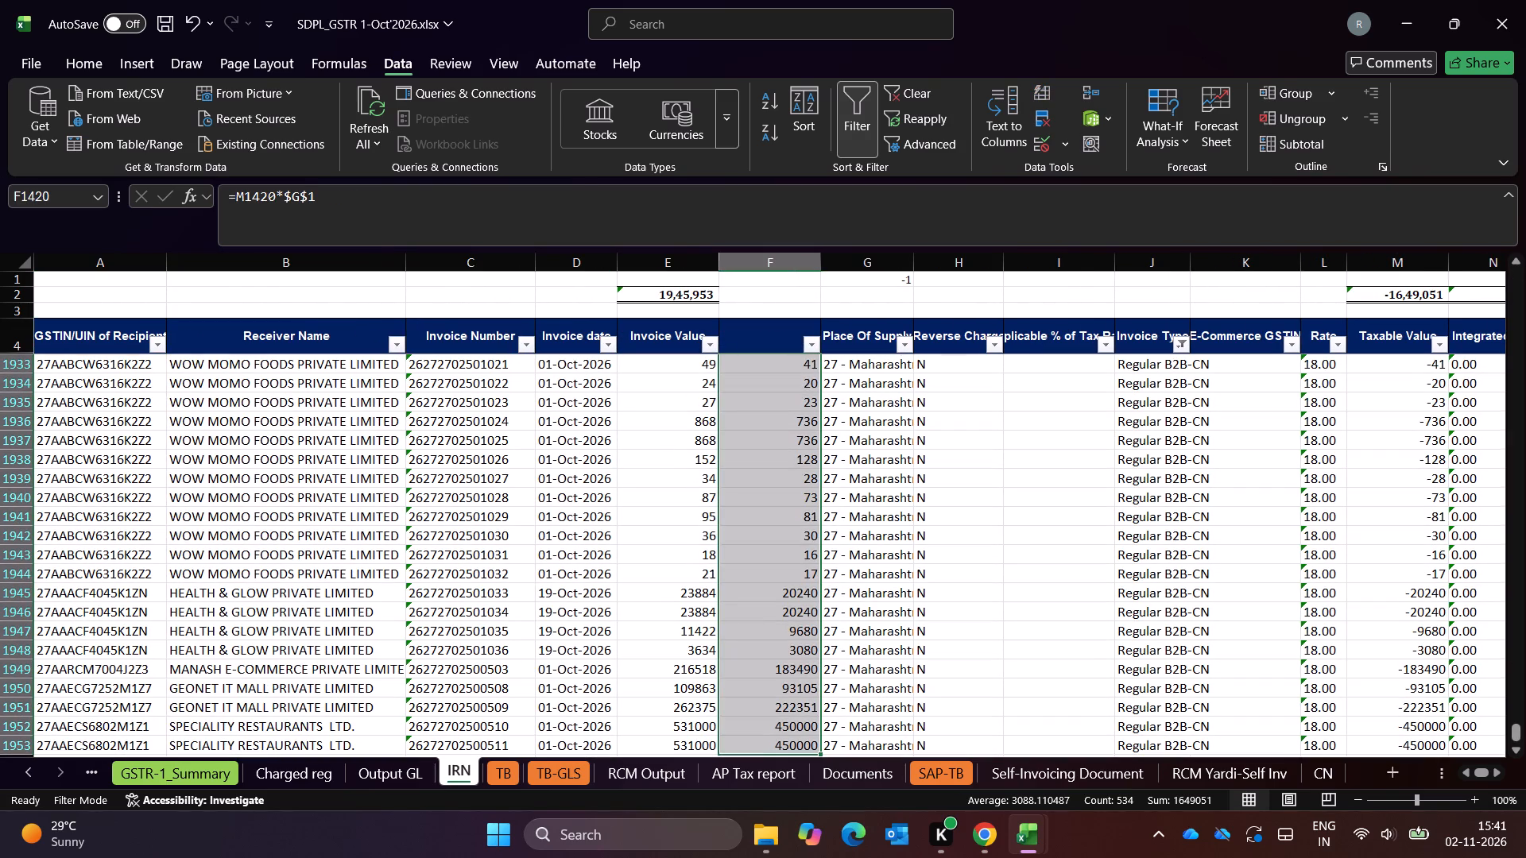
key(alt+semicolon)
key(Delete)
Enter the formula =E1420*$G$1 in F1420 to reverse the sign of the first credit note's Invoice Value.
key(Up)
key(Up)
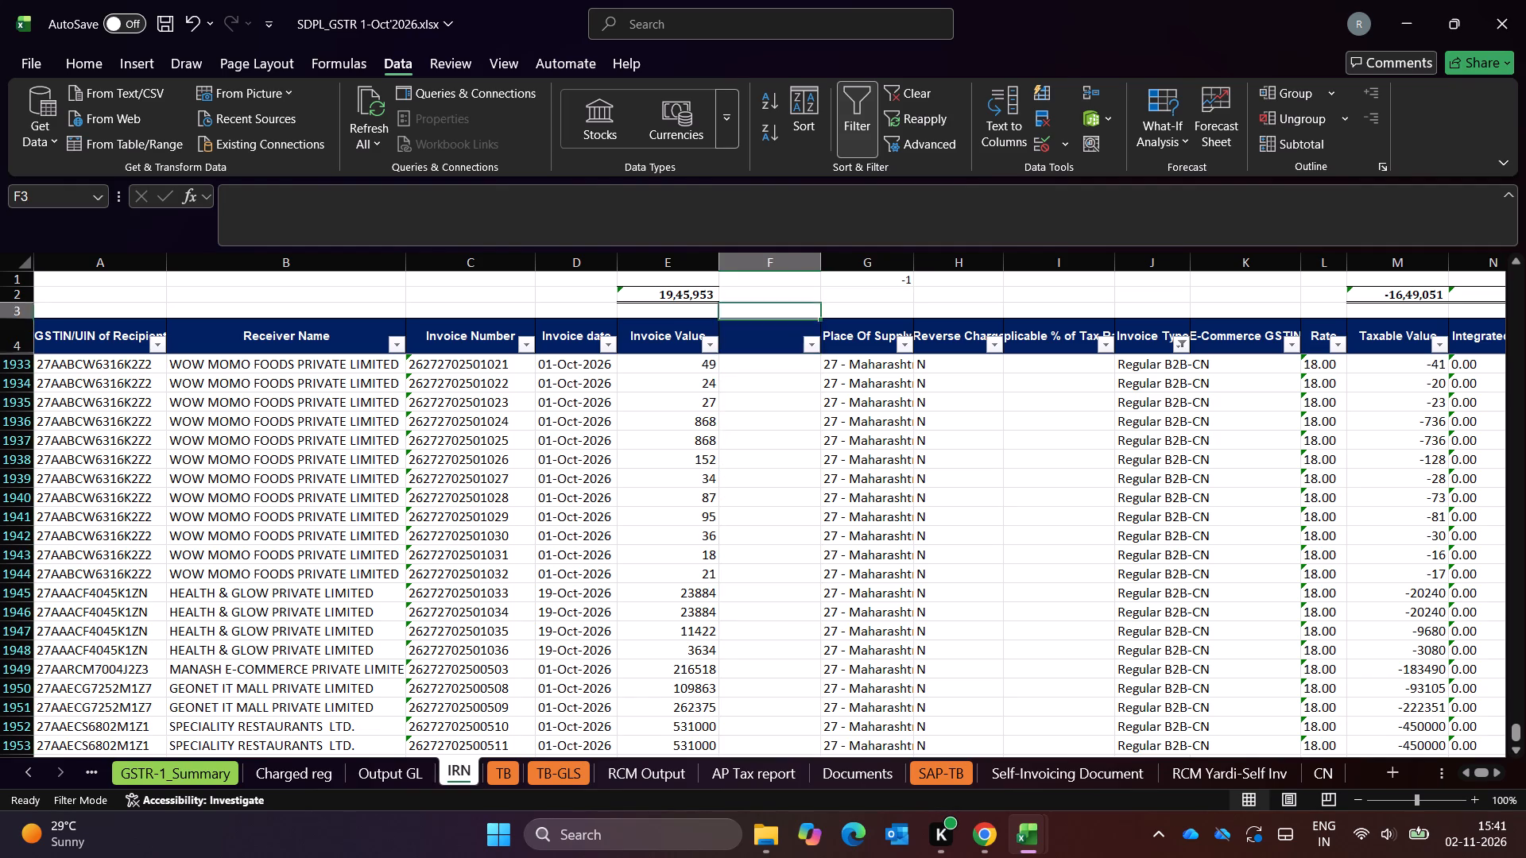
key(Down)
key(Down)
key(Up)
key(Down)
key(Down)
key(Up)
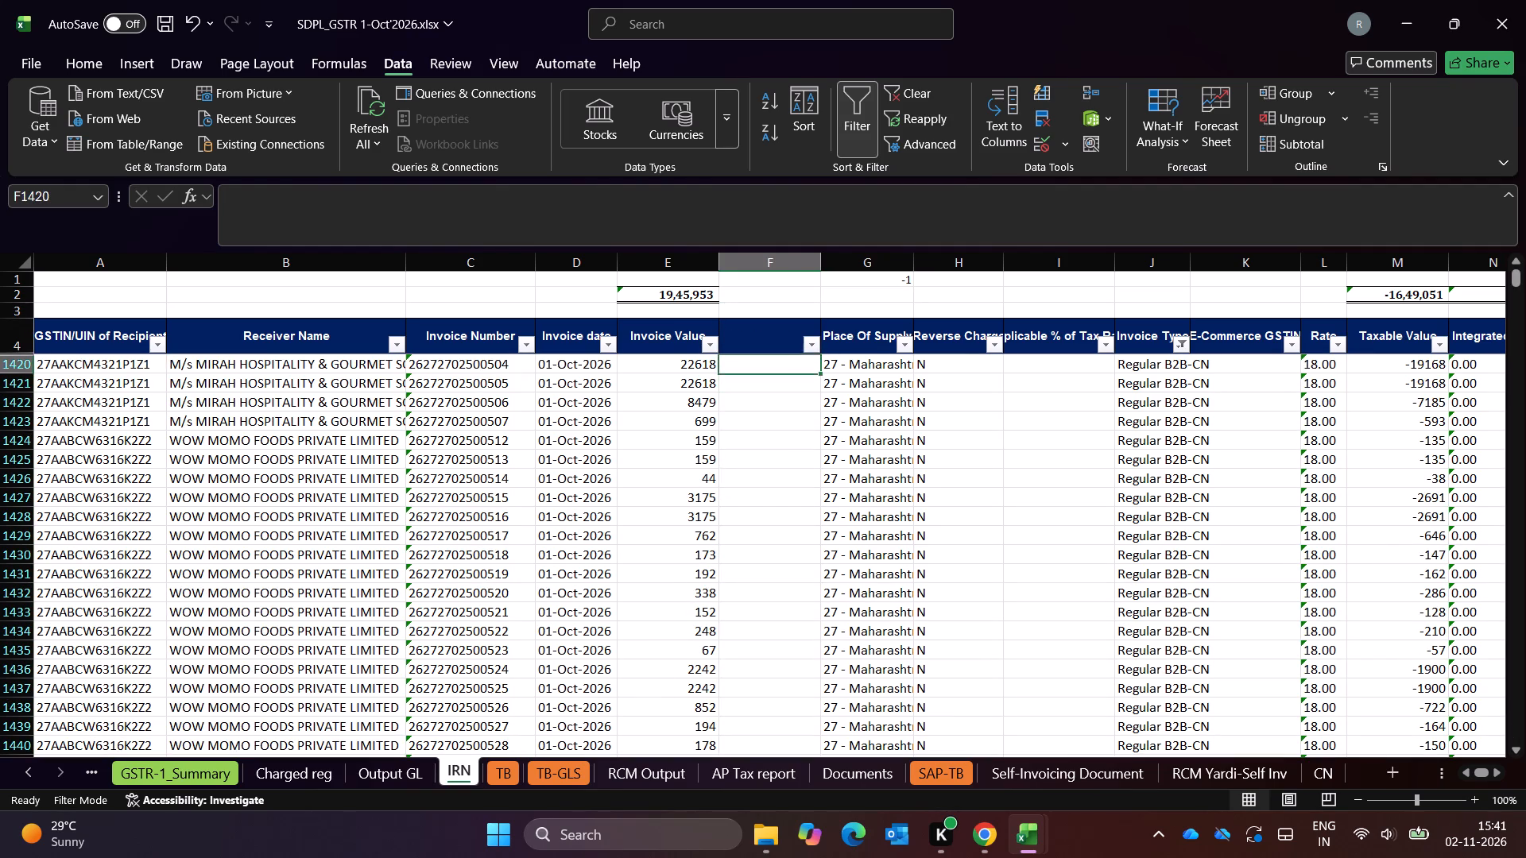
key(equal)
key(Left)
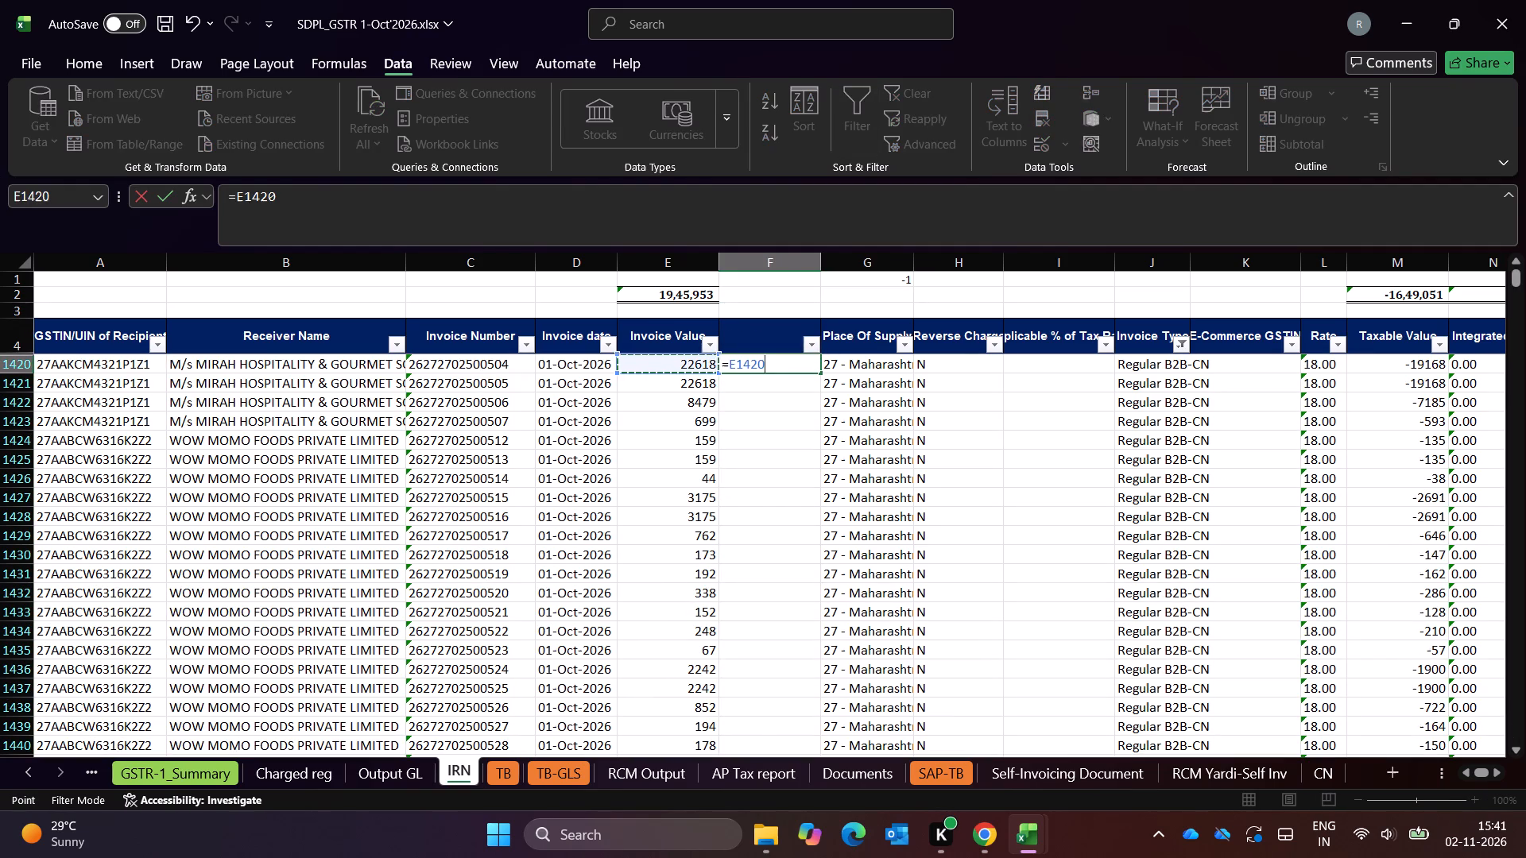
key(8)
key(BackSpace)
key(shift+asterisk)
key(Up)
key(Up)
key(Up)
key(Up)
key(Right)
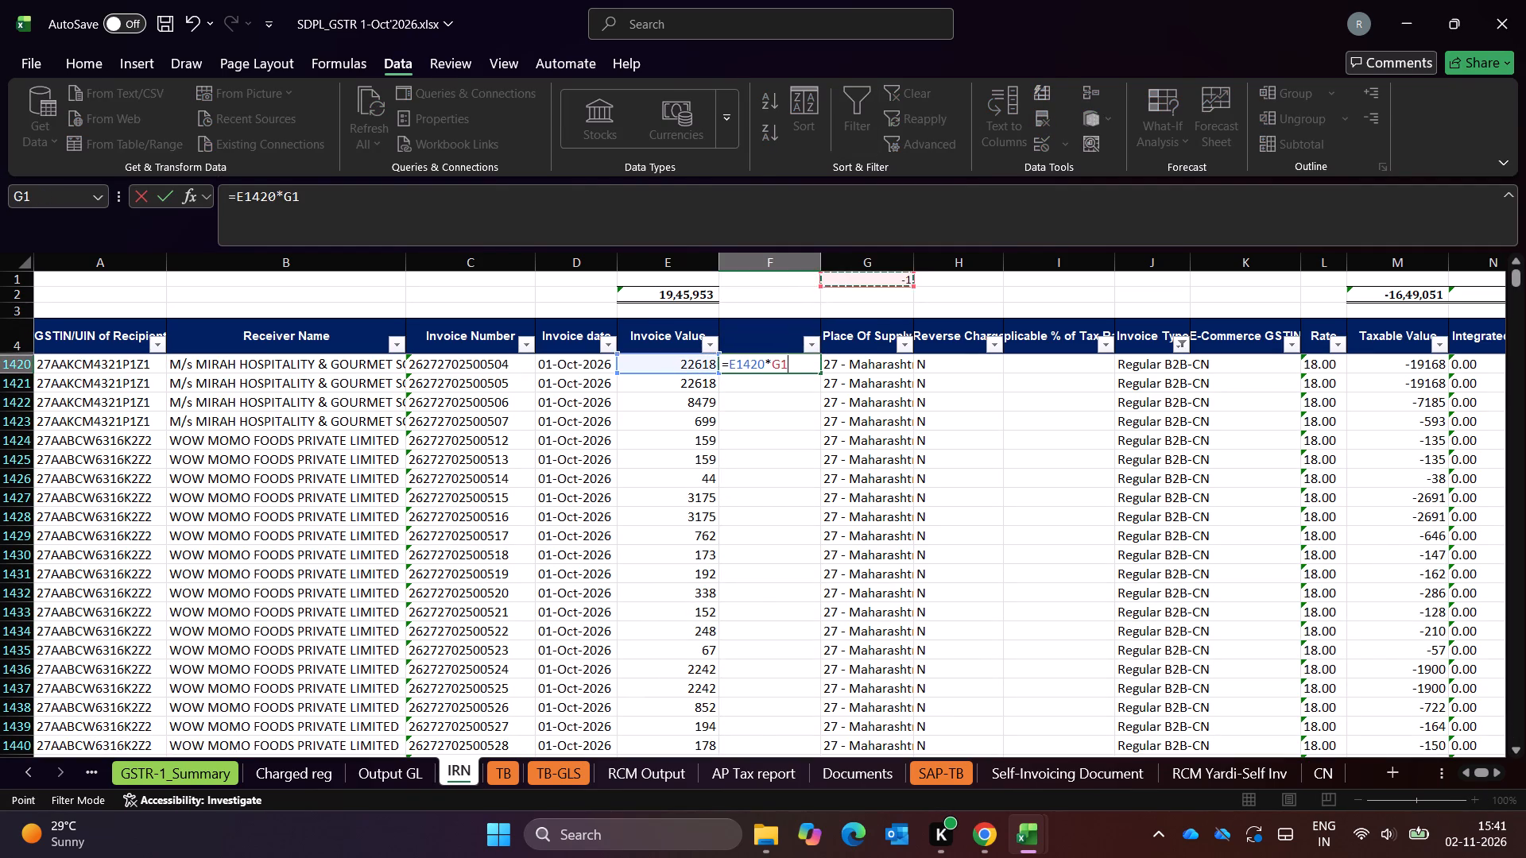
key(F4)
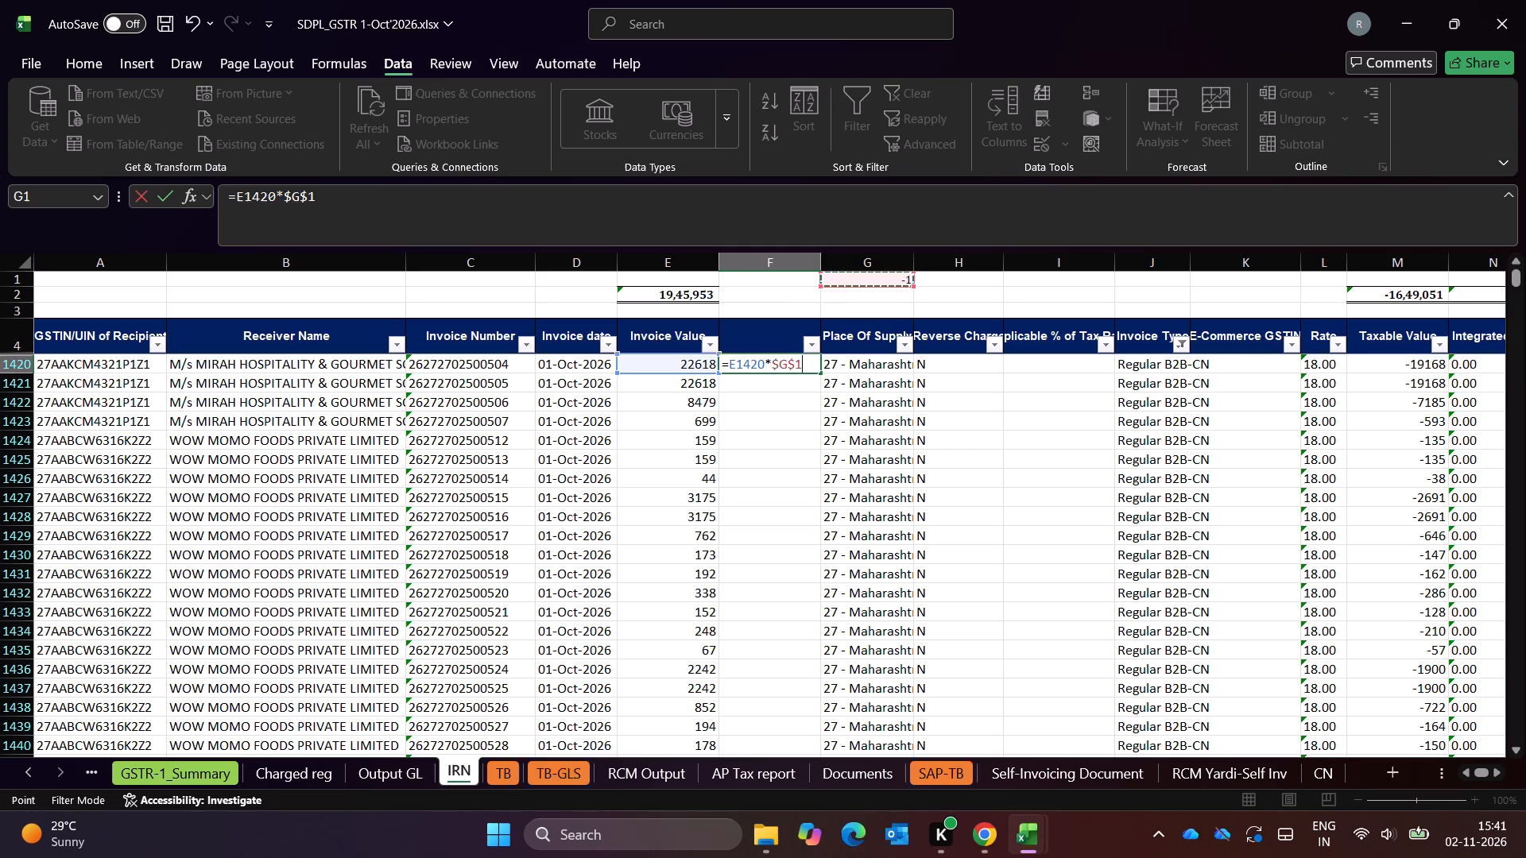
key(Return)
Fill the sign-reversing formula down column F to row 1953 for the visible rows and copy the results.
key(Left)
key(ctrl+Down)
key(Right)
key(ctrl+shift+Up)
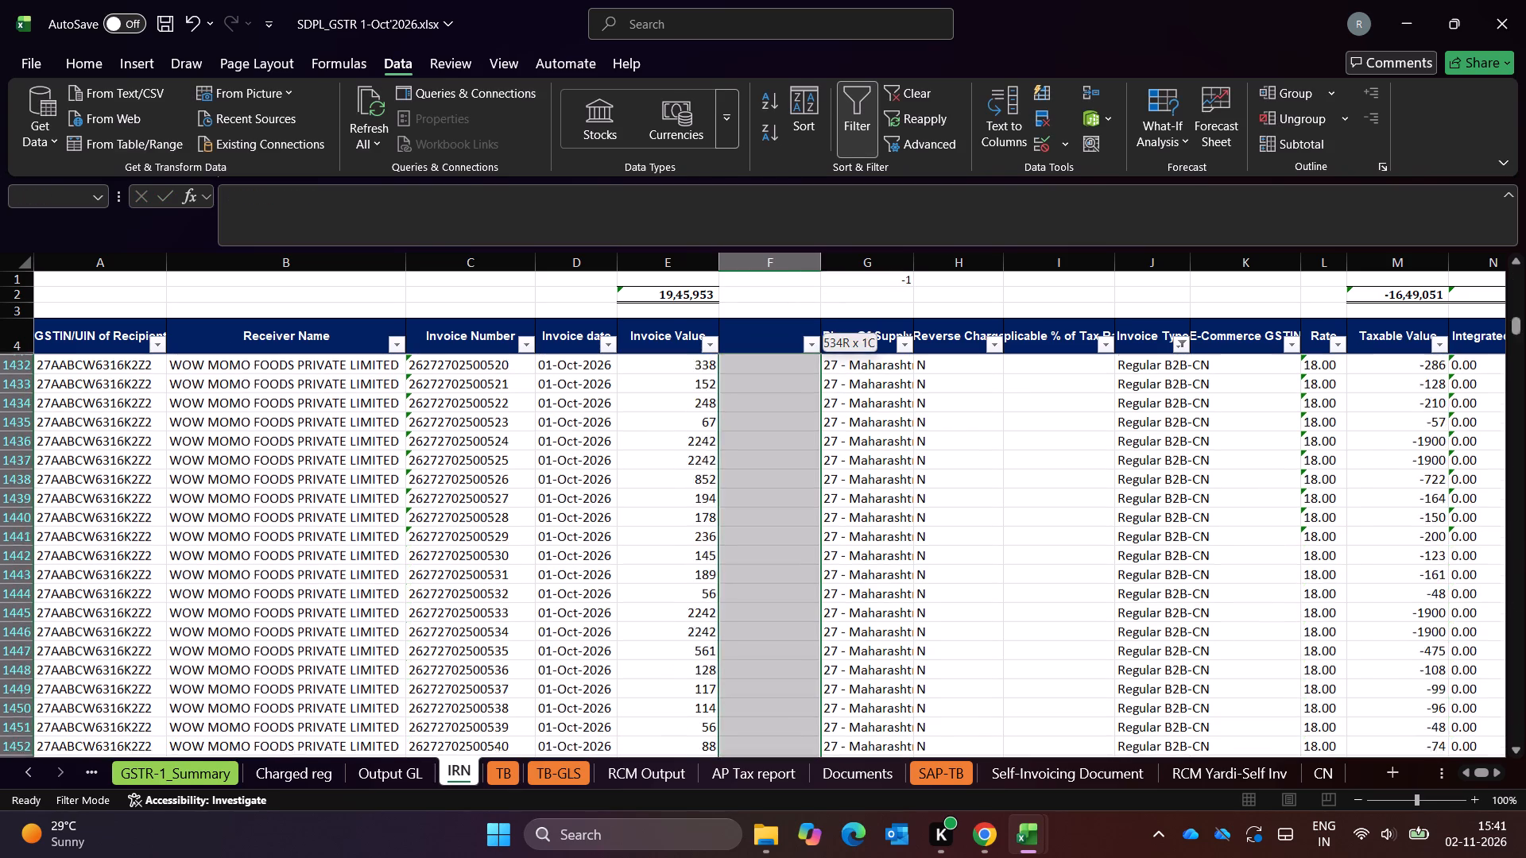
key(alt+semicolon)
key(ctrl+d)
key(ctrl+c)
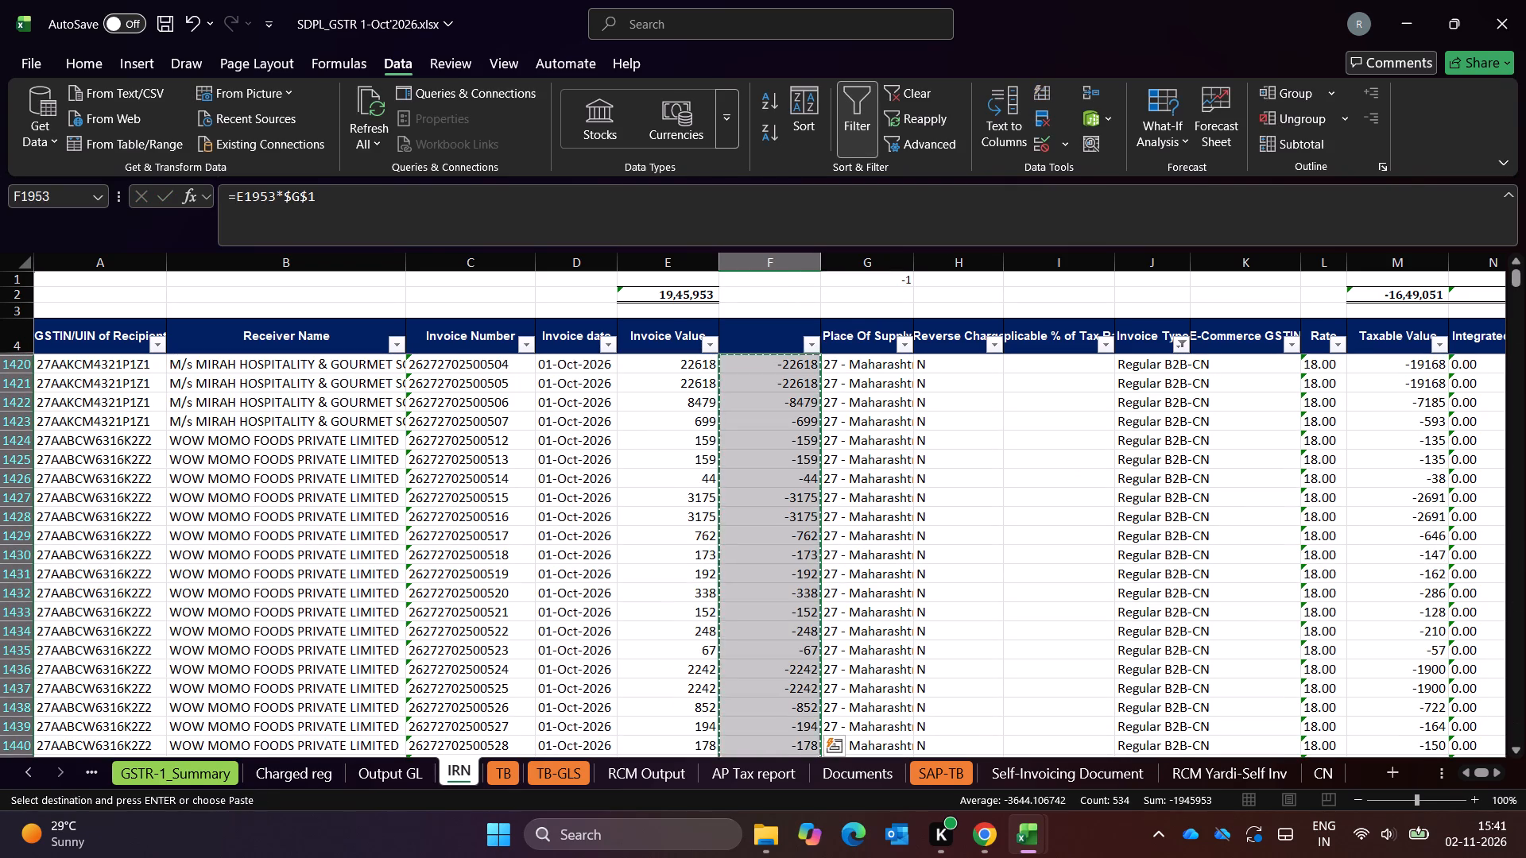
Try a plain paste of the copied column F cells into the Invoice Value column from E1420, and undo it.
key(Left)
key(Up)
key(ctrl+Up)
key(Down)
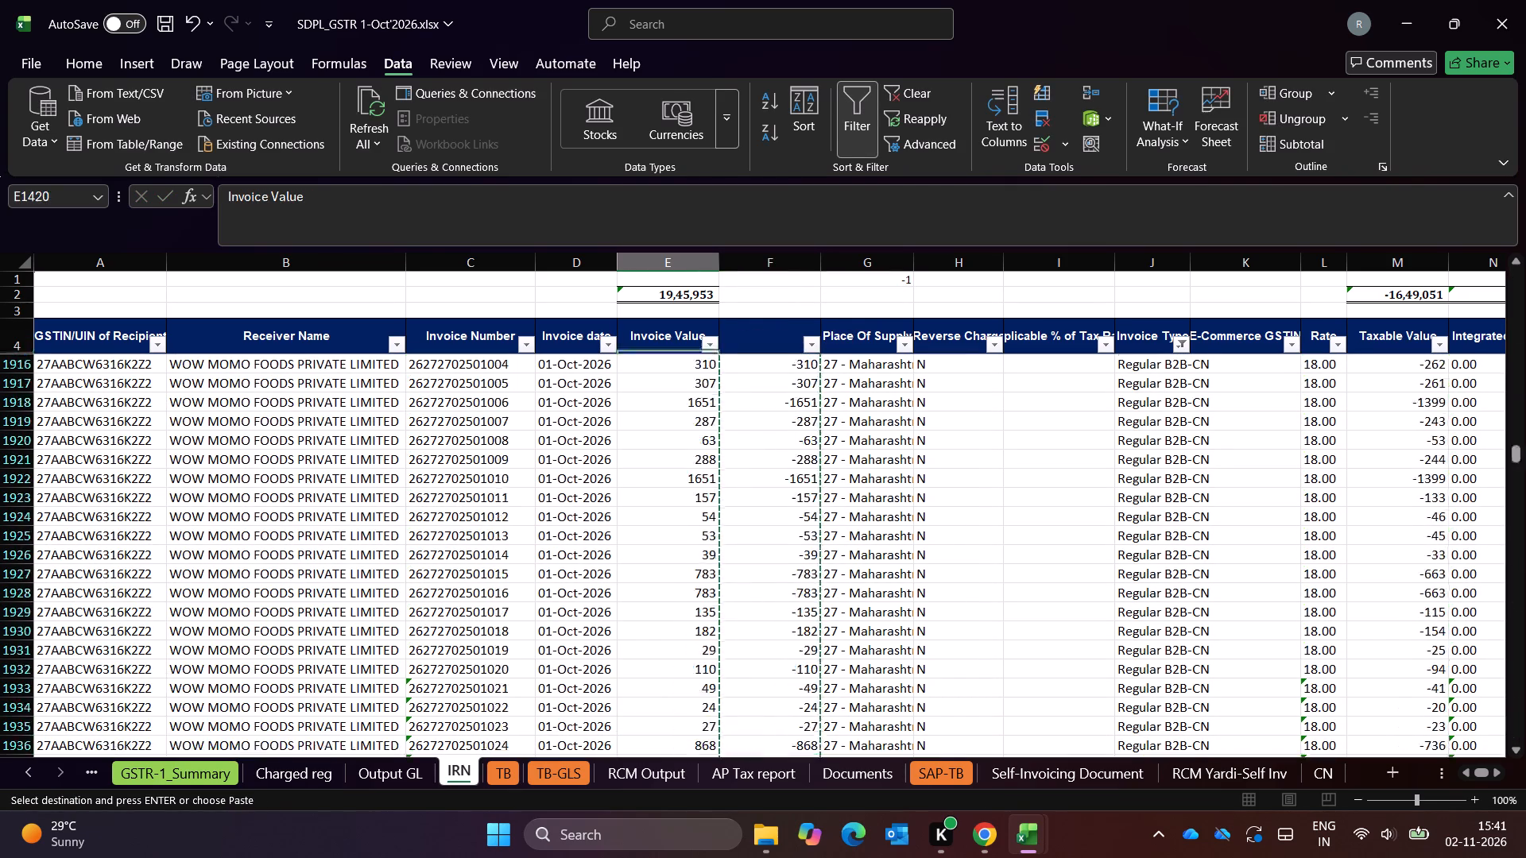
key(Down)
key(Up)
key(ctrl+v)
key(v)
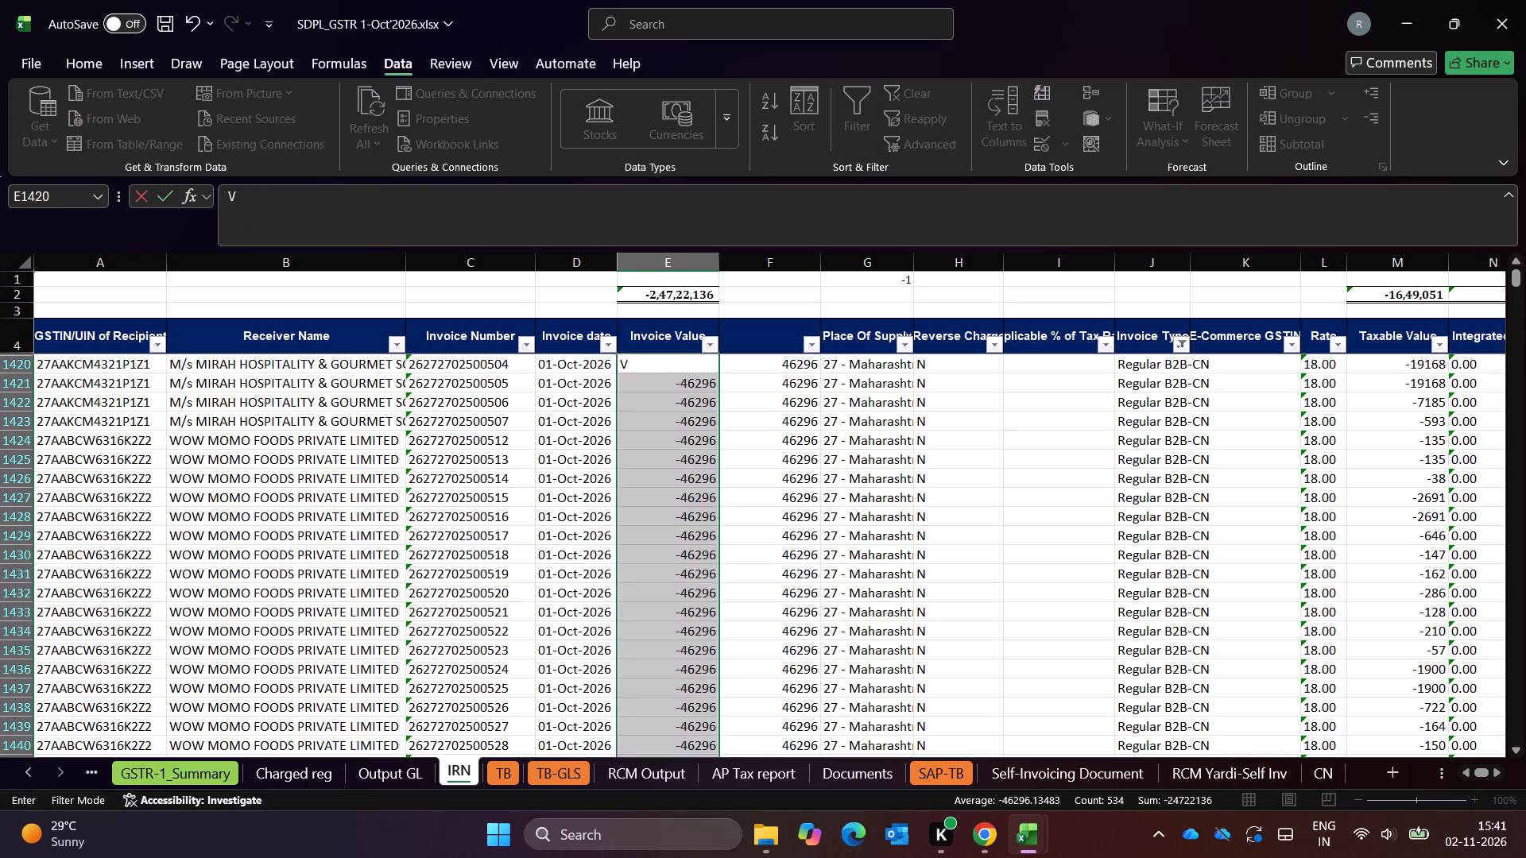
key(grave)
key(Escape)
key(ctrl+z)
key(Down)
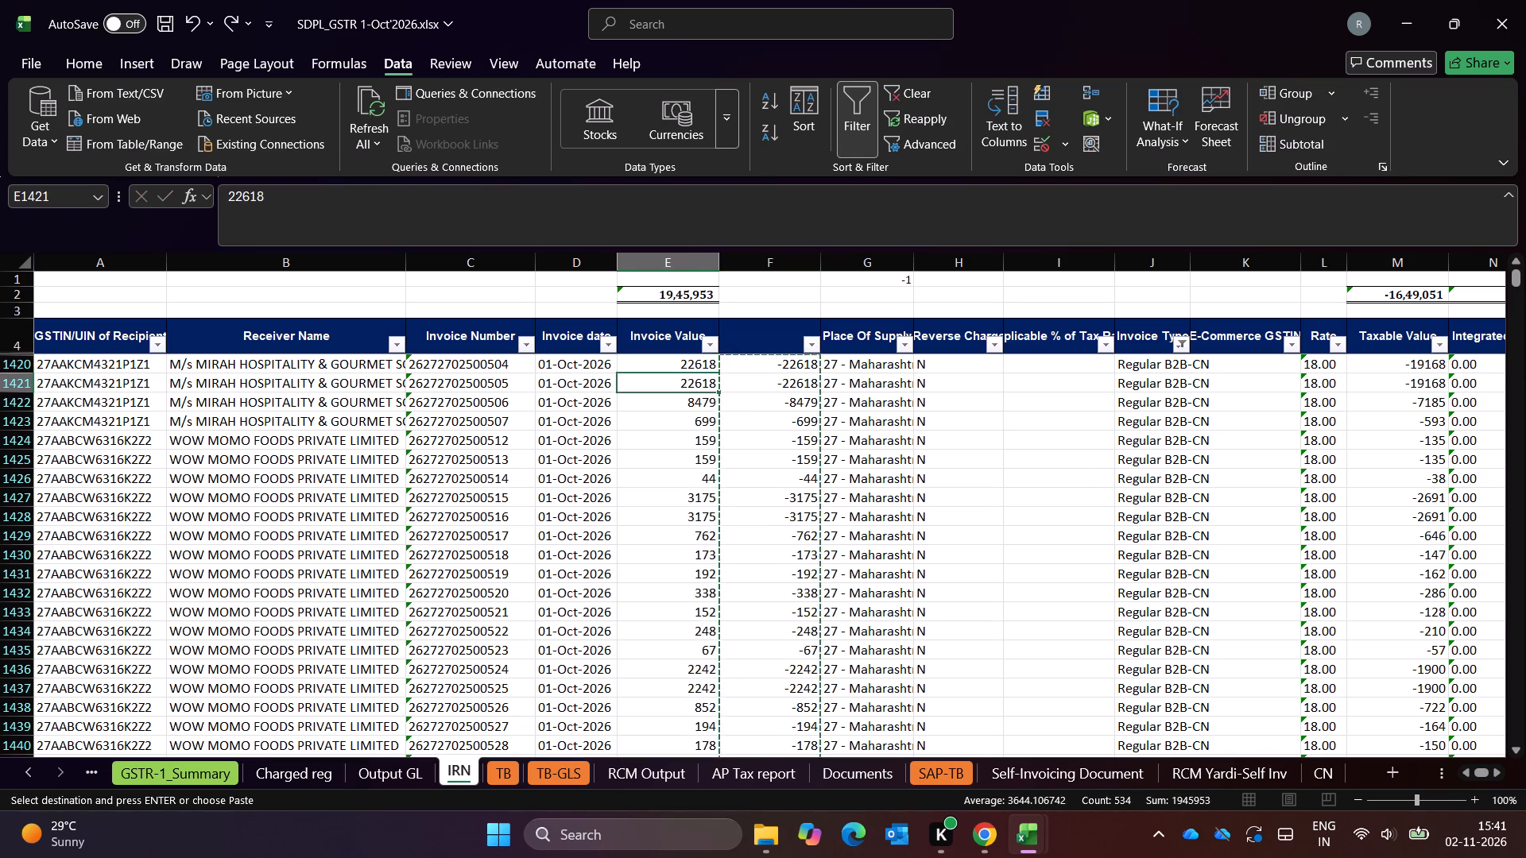
Paste the copied column F results as values into the Invoice Value column from E1420 and clear the pending copy.
key(Up)
key(ctrl+alt+v)
key(v)
key(Return)
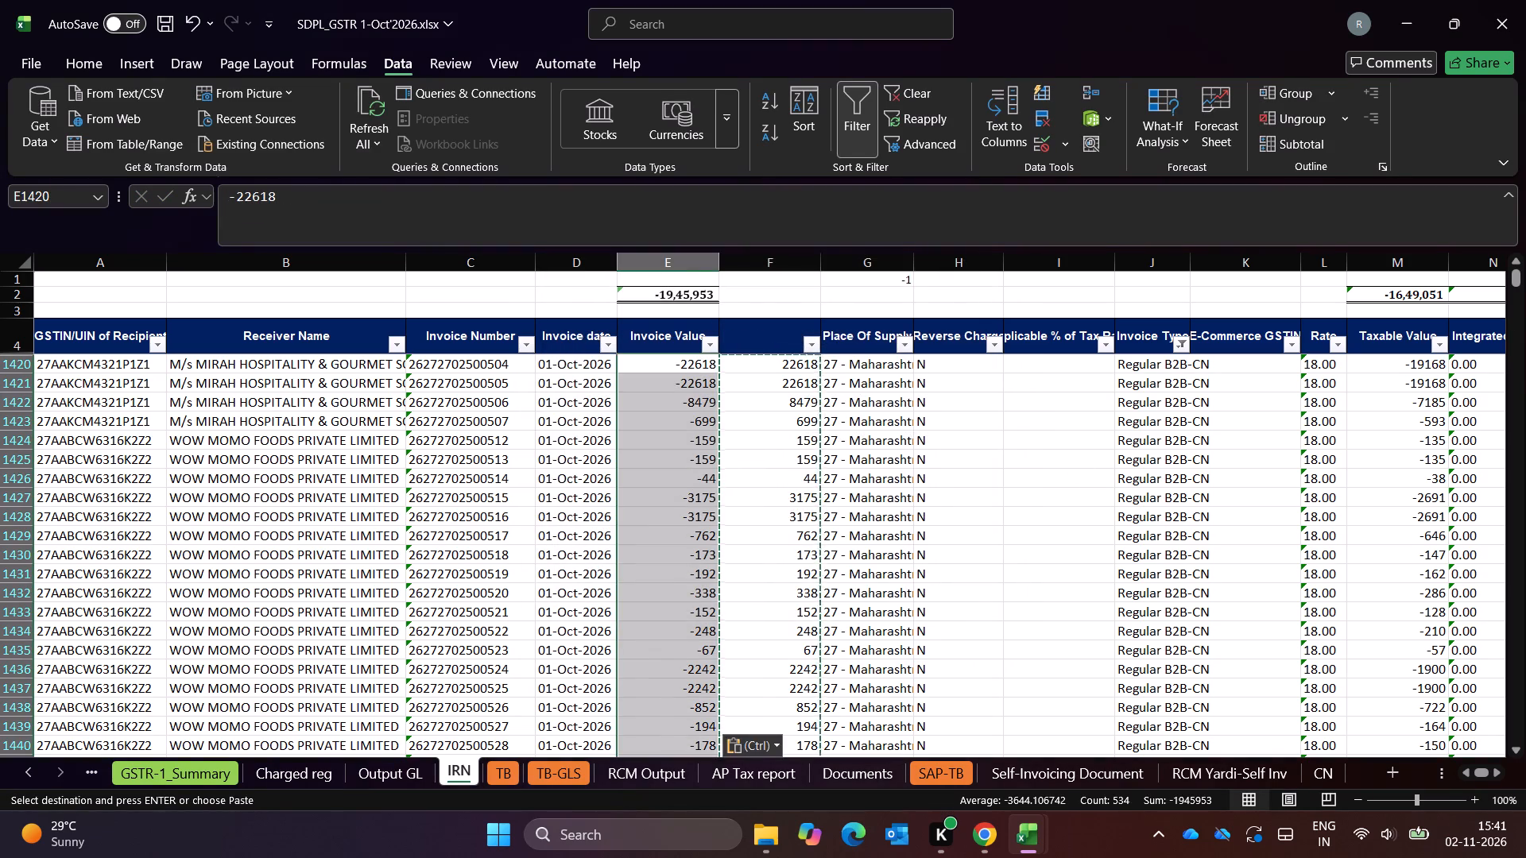
key(Escape)
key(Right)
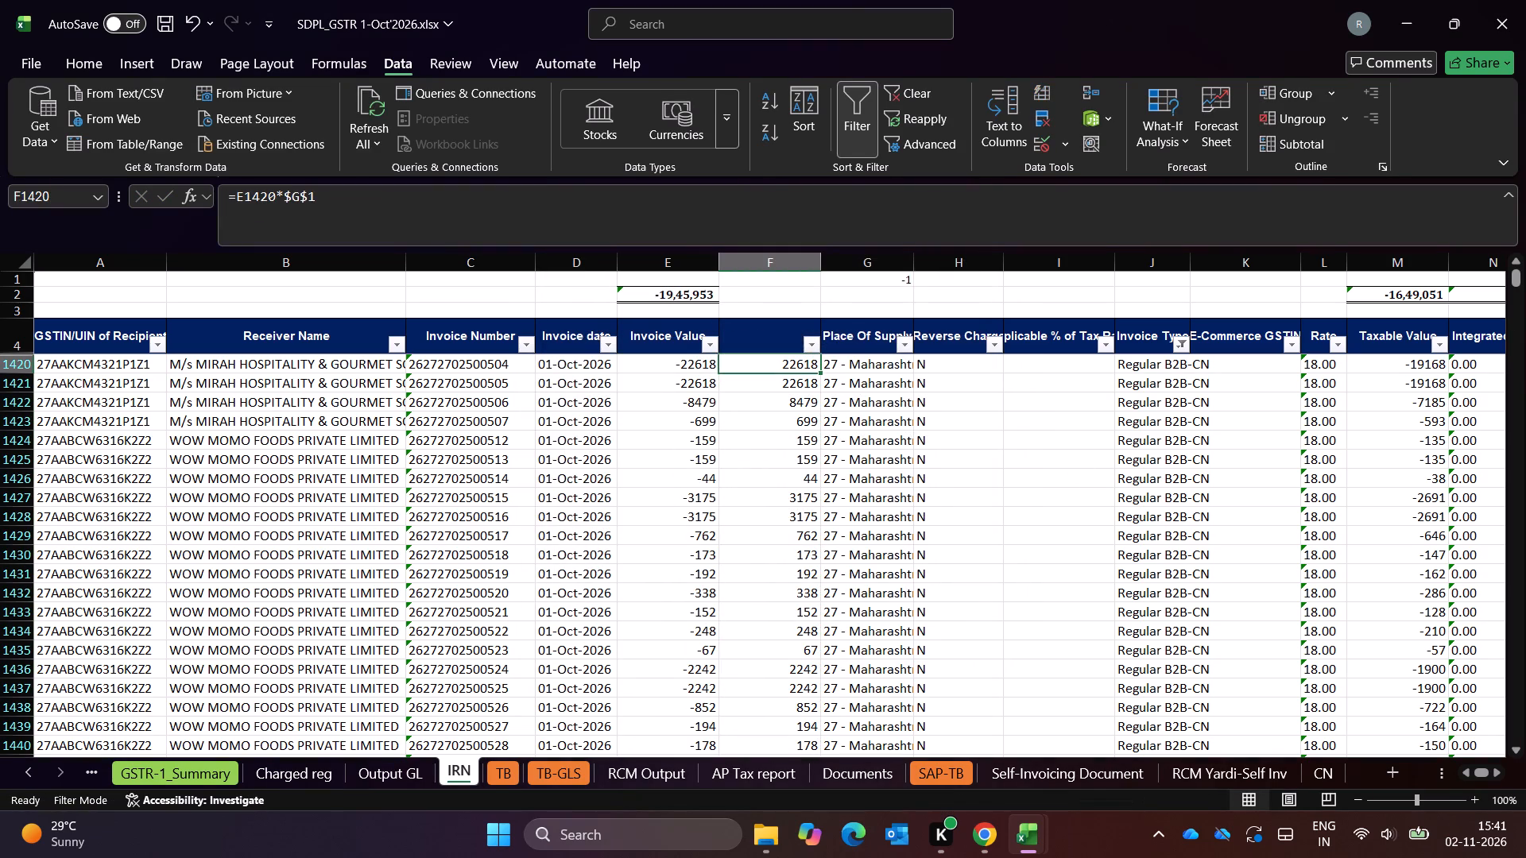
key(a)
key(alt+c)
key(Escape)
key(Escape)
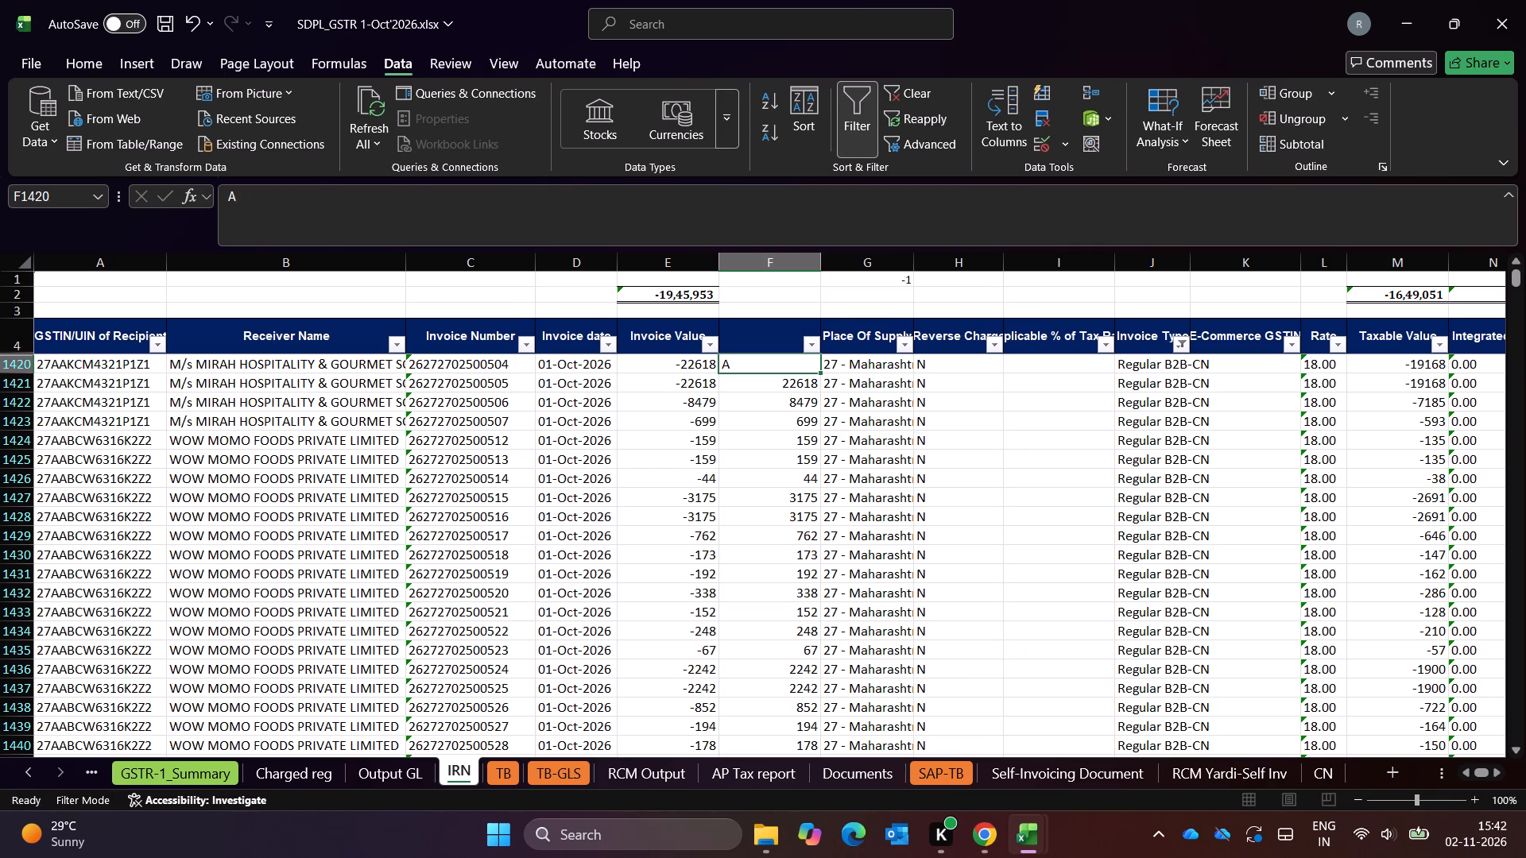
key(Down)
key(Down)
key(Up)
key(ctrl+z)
Clear the Invoice Type filter on the IRN sheet so all rows are shown.
key(alt+a)
key(alt+c)
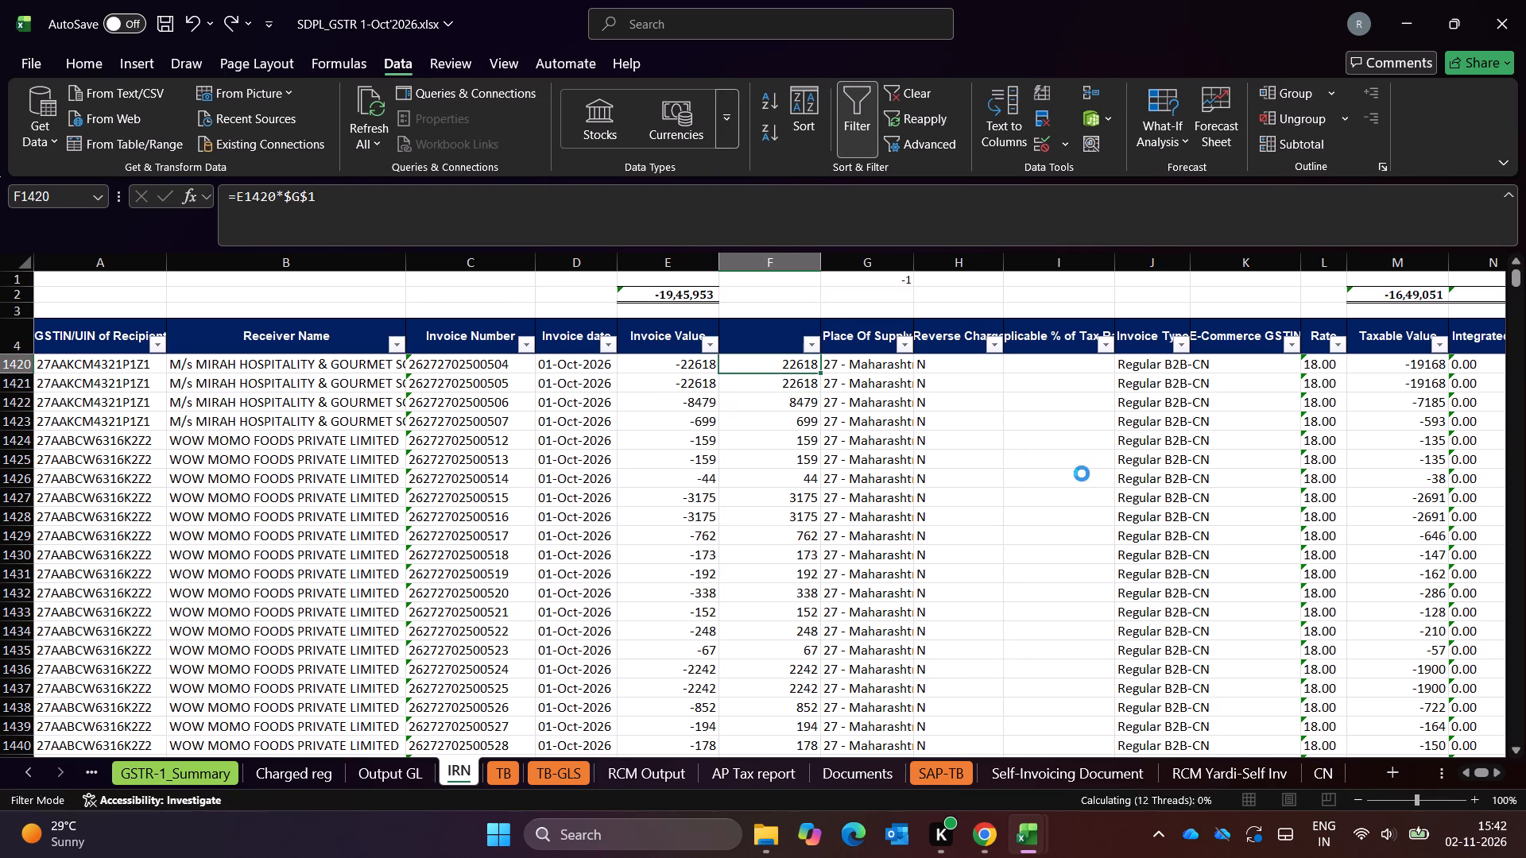
Delete the entire helper column F from the IRN sheet.
key(ctrl+space)
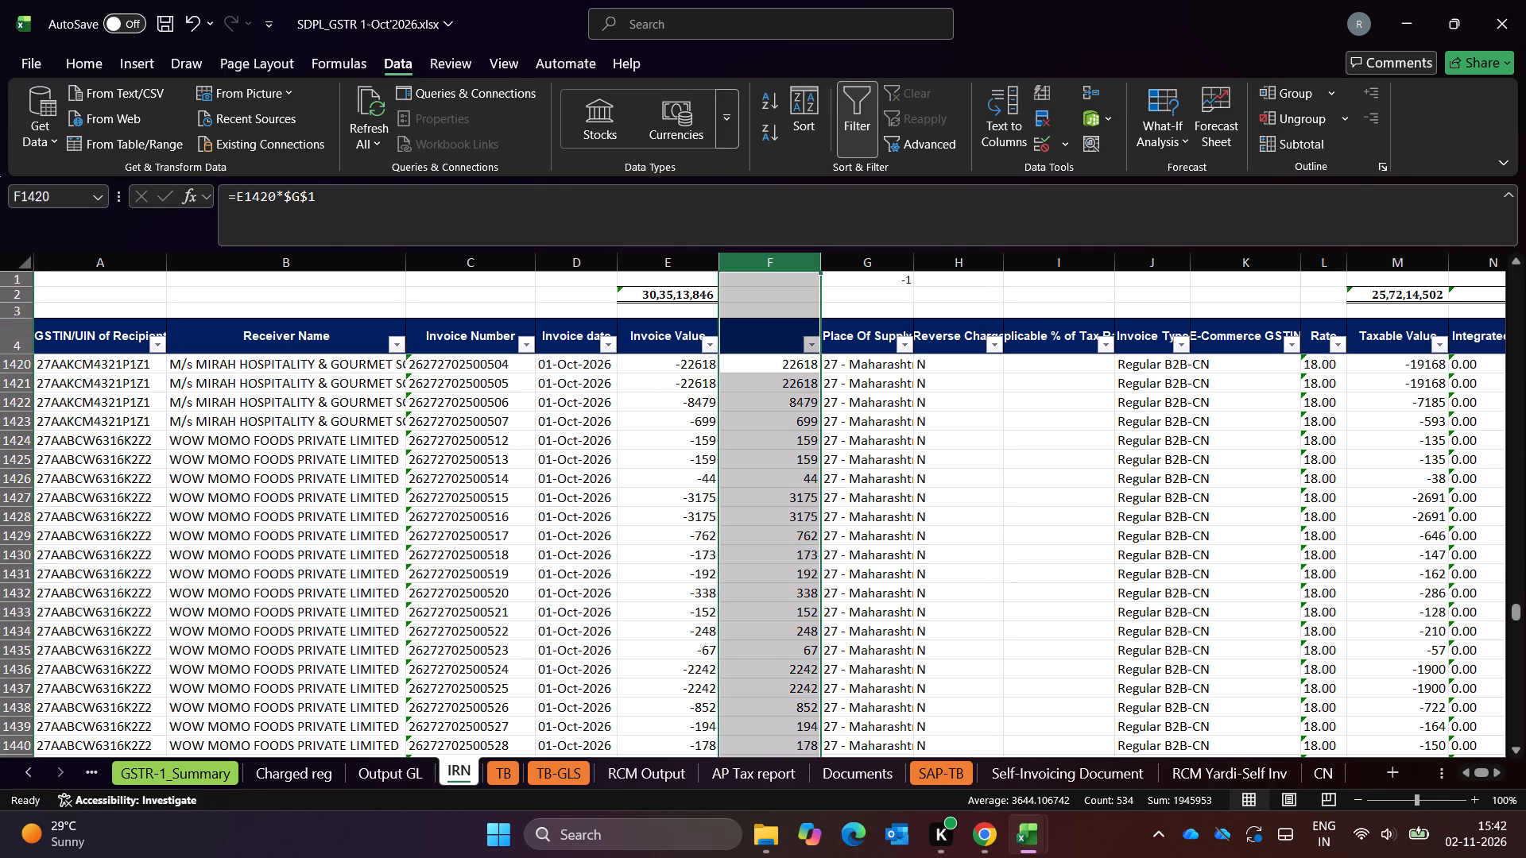
key(ctrl+minus)
key(Escape)
Clear the -1 multiplier from cell F1 above the Place Of Supply column.
key(Down)
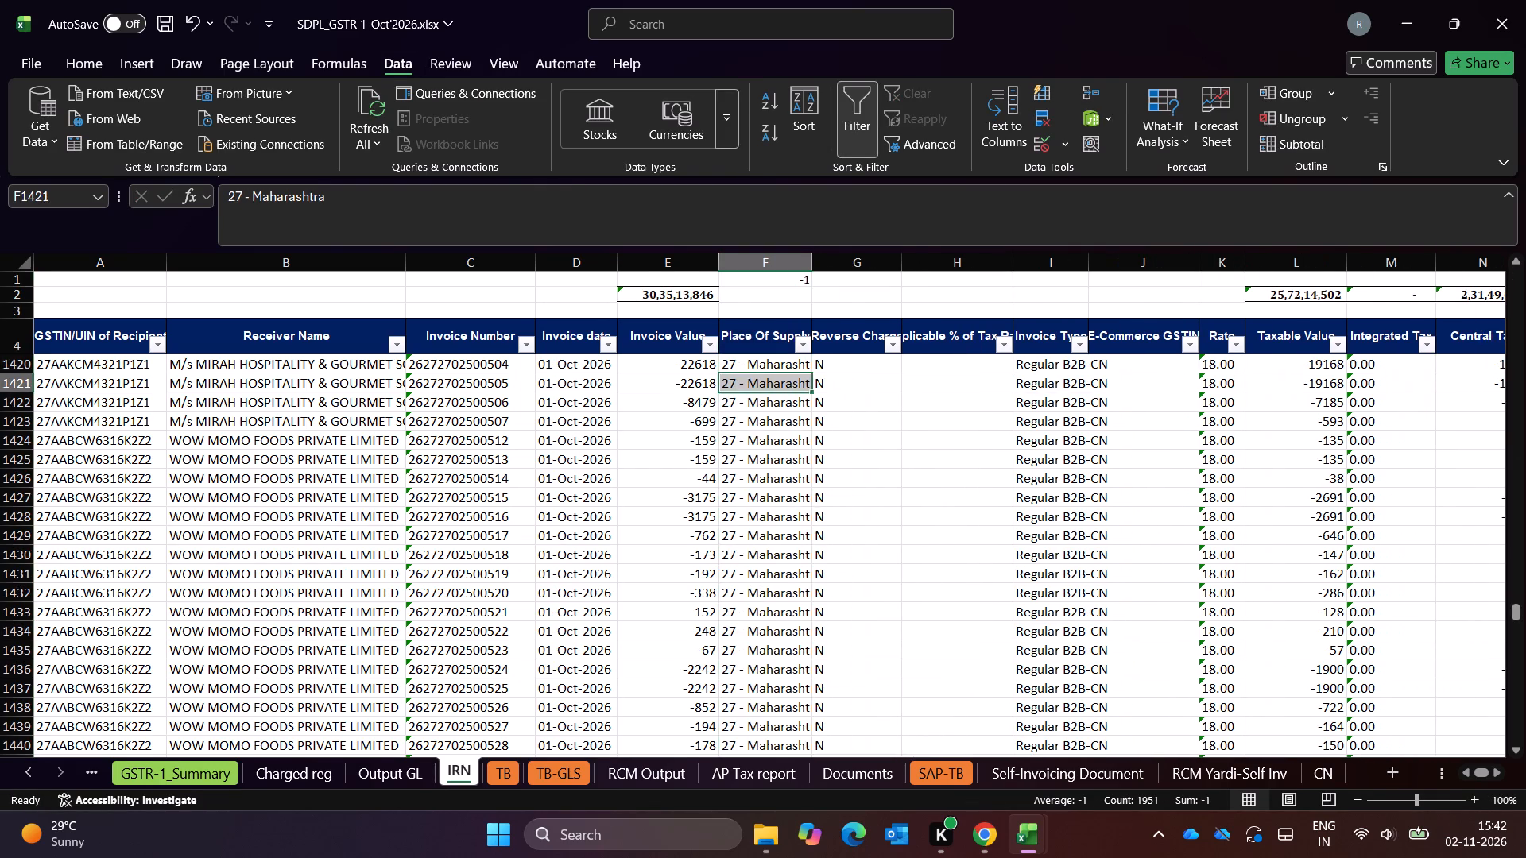
key(Up)
key(Up)
key(Up)
key(Up)
key(Up)
key(Up)
key(ctrl+Up)
key(ctrl+Up)
key(ctrl+Up)
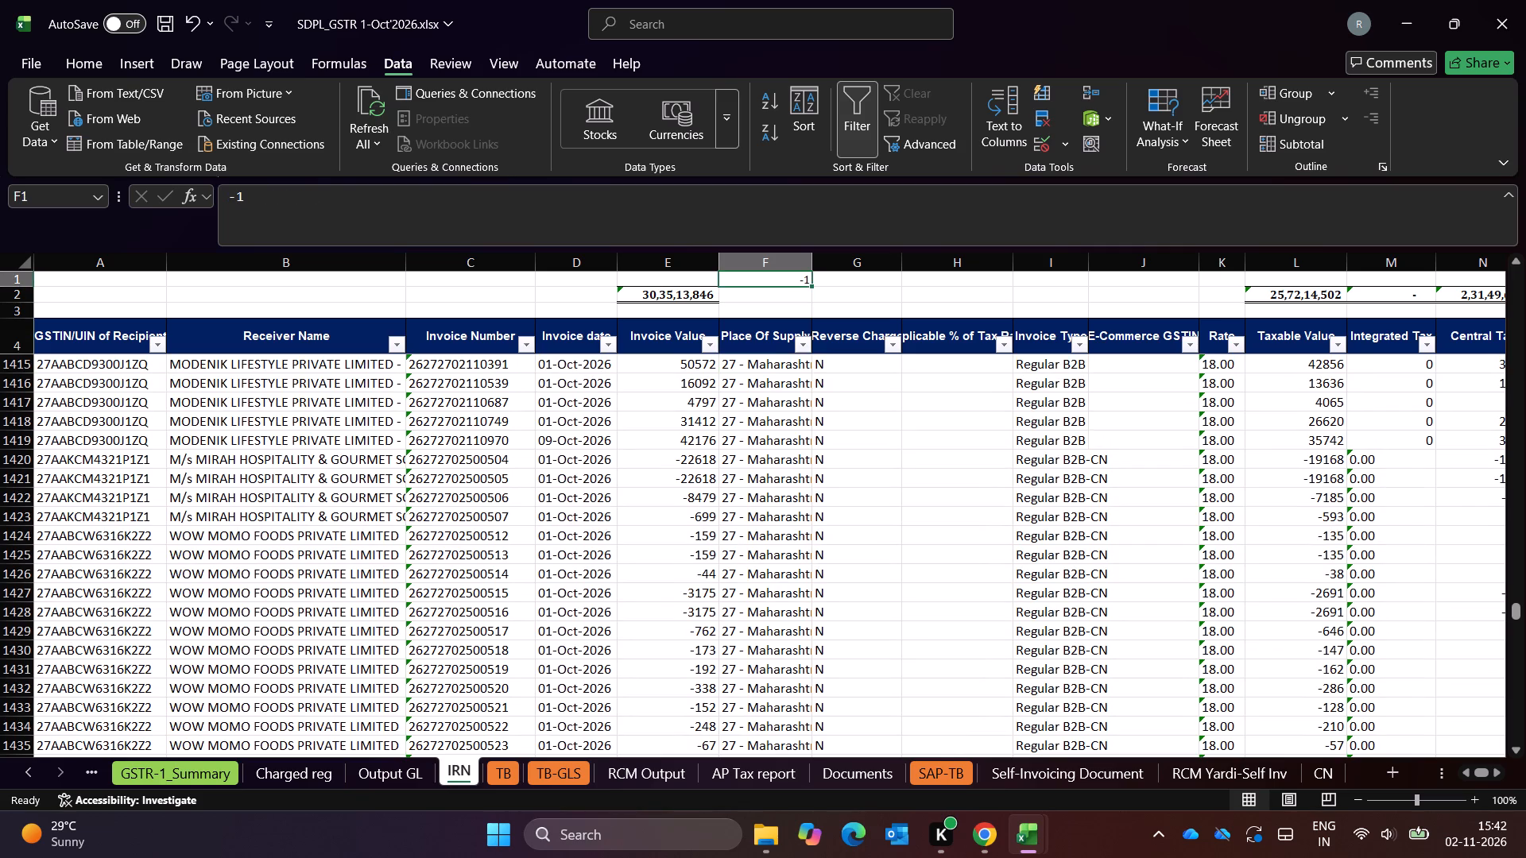
key(Delete)
key(Escape)
Filter the IRN sheet's Invoice Type column to show only Regular B2B-CN rows.
key(Down)
key(Down)
key(Down)
key(Down)
key(Right)
key(Up)
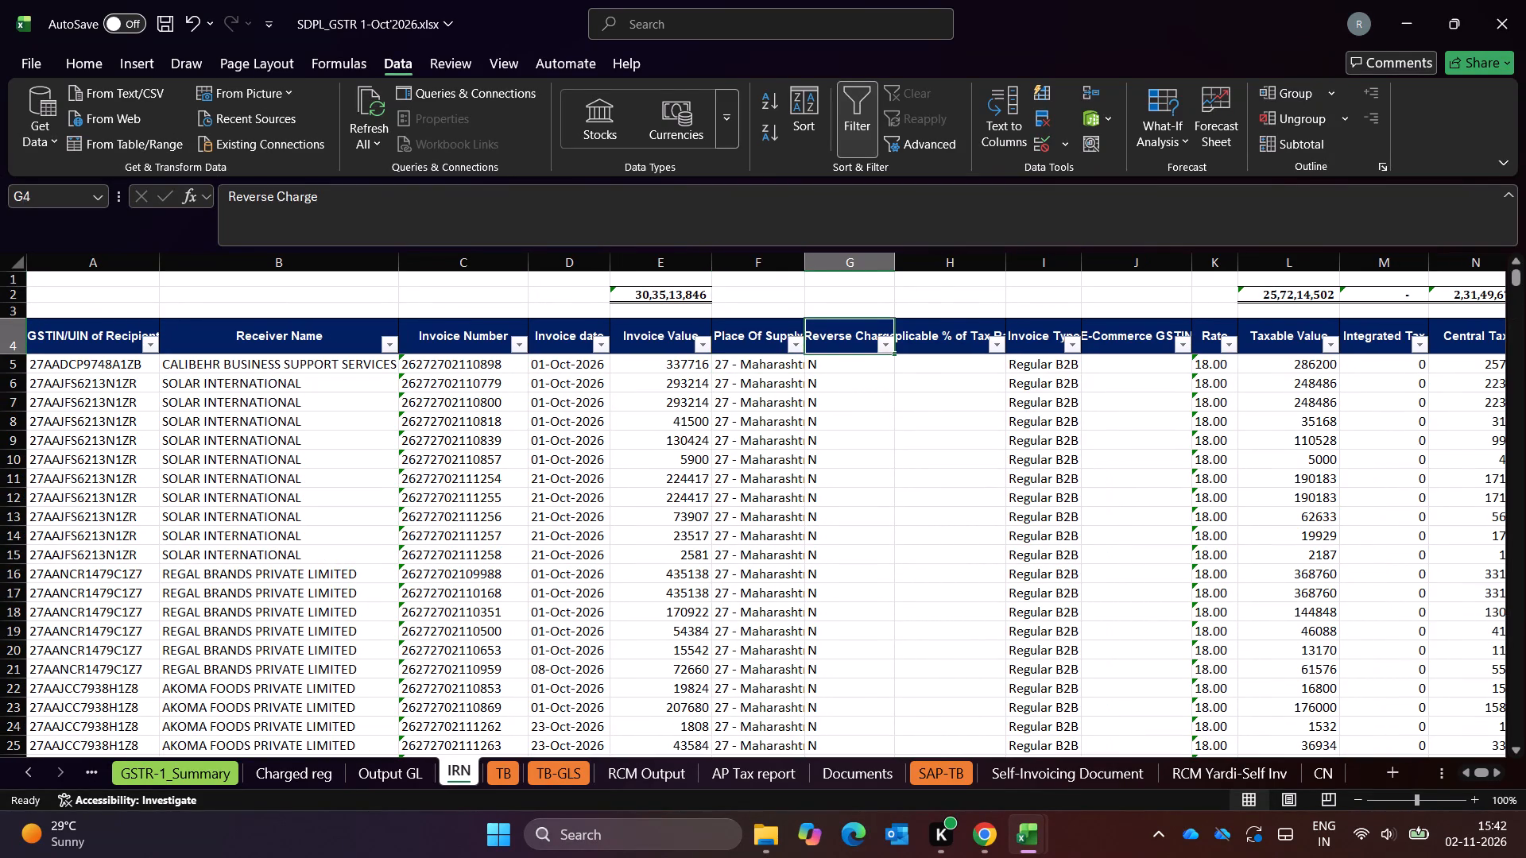
key(Right)
key(Right)
key(Right)
key(Escape)
key(Left)
key(alt+Down)
key(alt+Down)
key(alt+Down)
key(alt+Down)
key(alt+Down)
key(alt+Down)
key(alt+Down)
key(alt+Down)
key(alt+Down)
key(alt+Down)
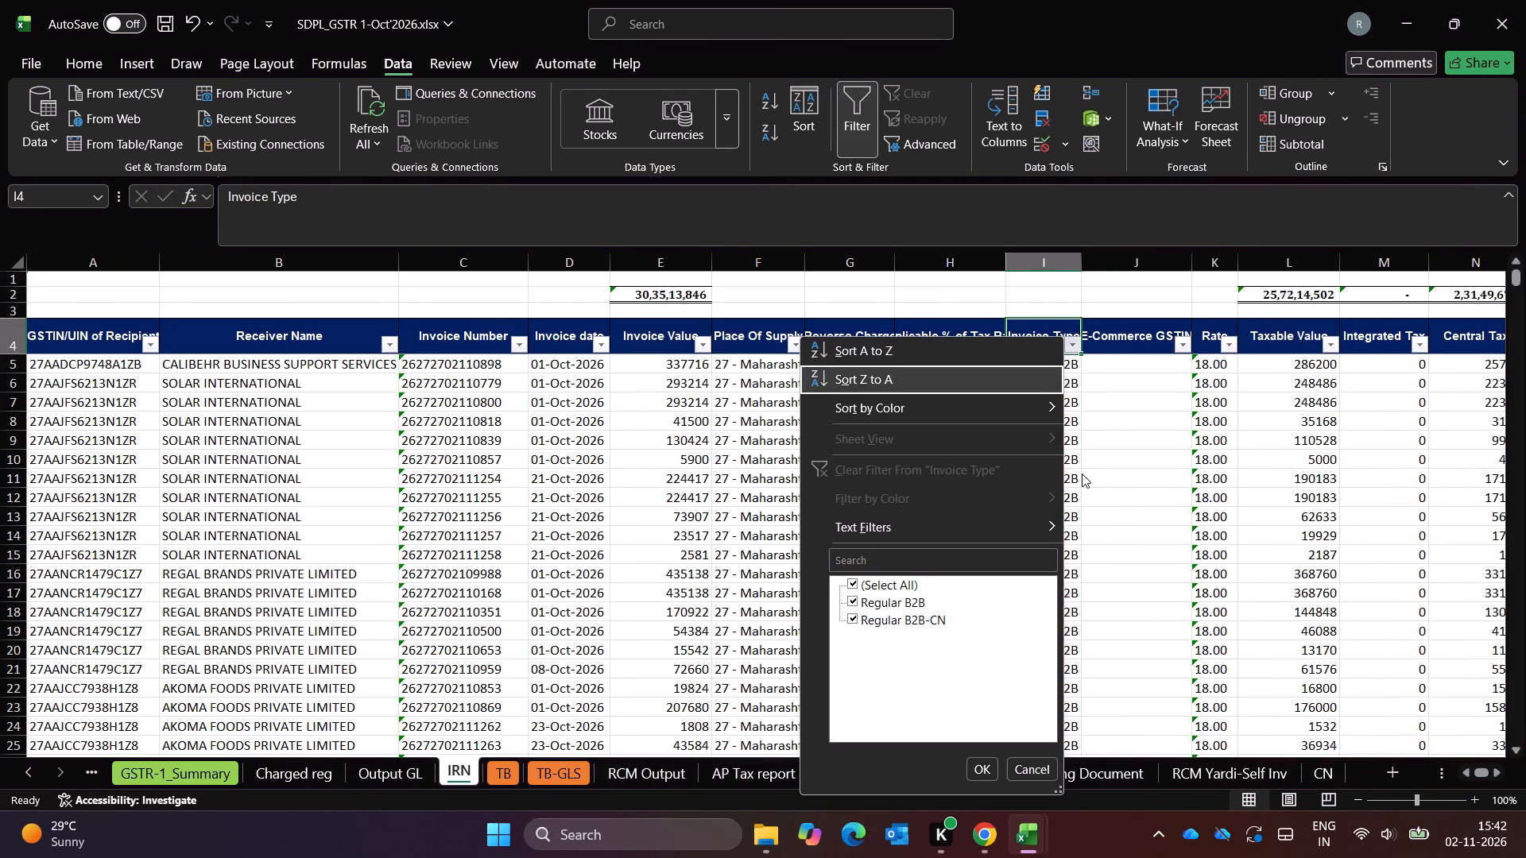
key(space)
key(Down)
key(space)
key(space)
key(Down)
key(space)
key(Return)
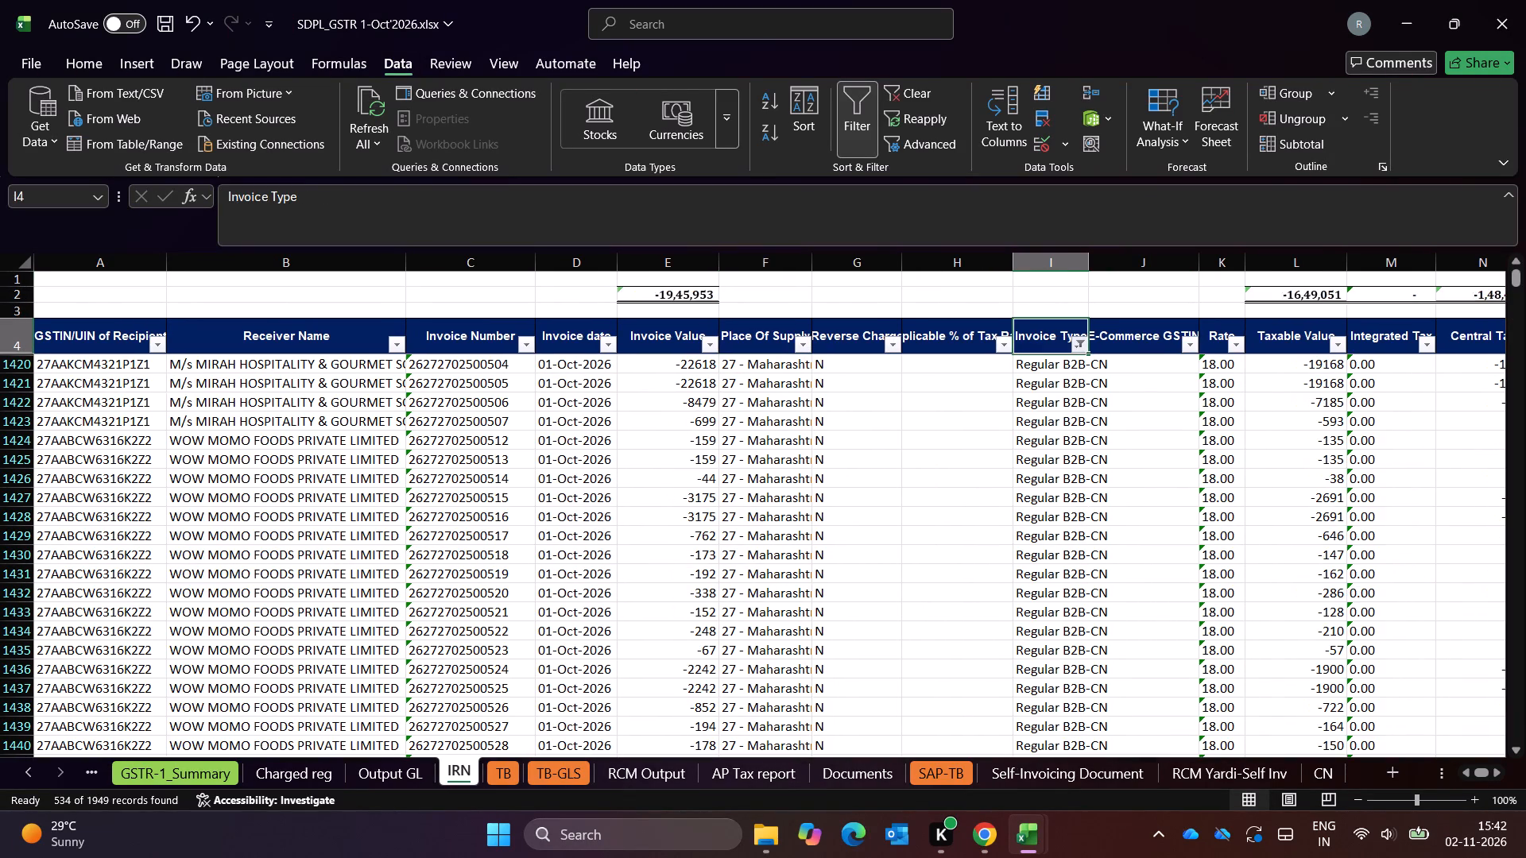
Compare the IRN sheet's credit note taxable value subtotal with the selected Taxable Value column of the cdnr sheet.
key(Right)
key(Right)
key(Right)
key(Tab)
key(alt+Tab)
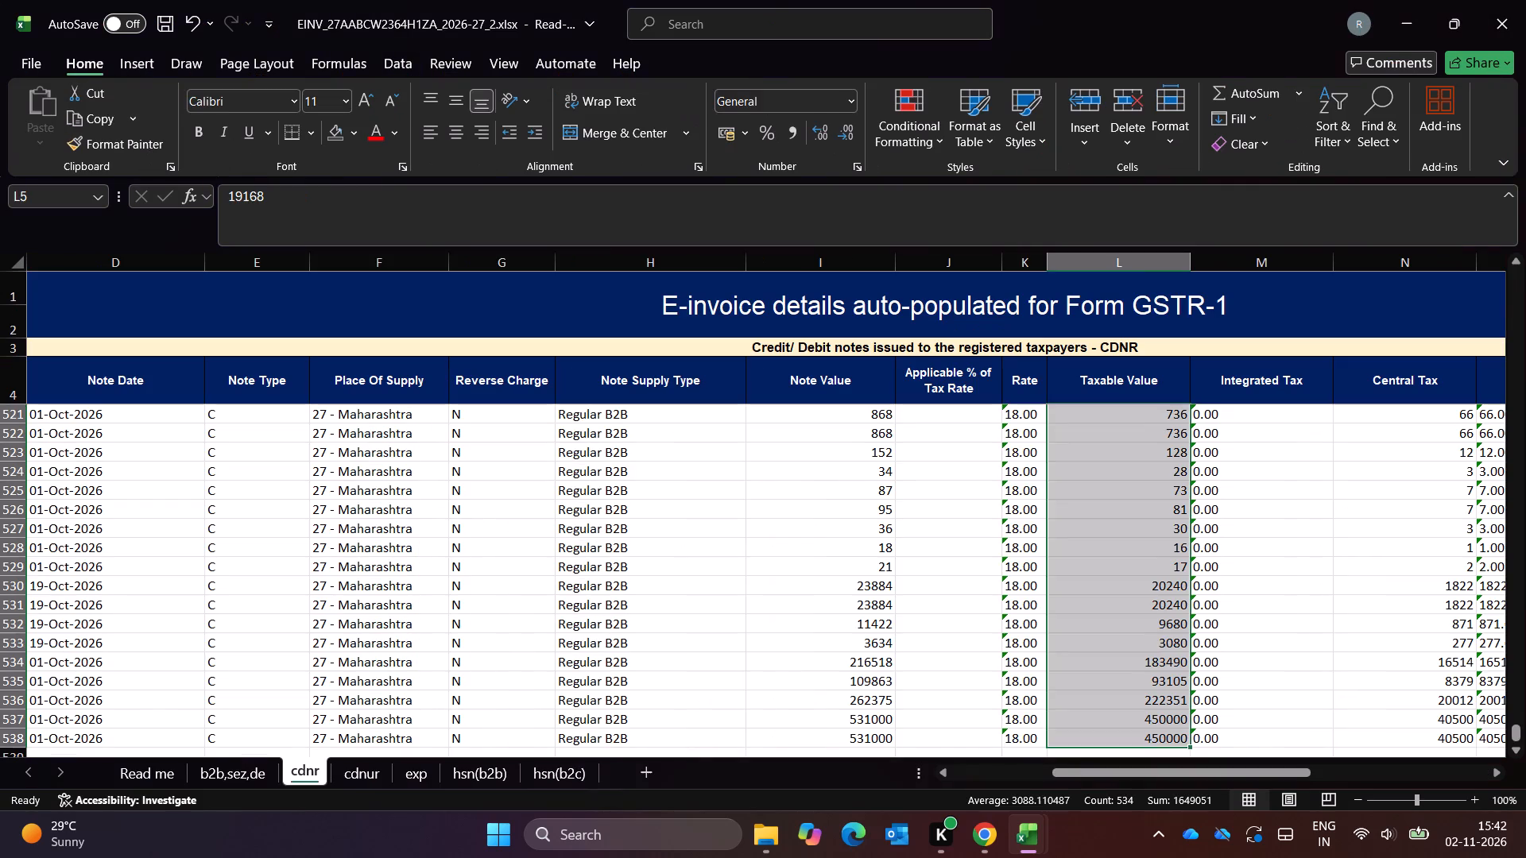
Total the cdnr sheet's Note Value column from I5 down and compare it with the IRN sheet's Invoice Value subtotal.
key(Left)
key(Left)
key(Left)
key(Left)
key(Left)
key(Left)
key(Up)
key(Up)
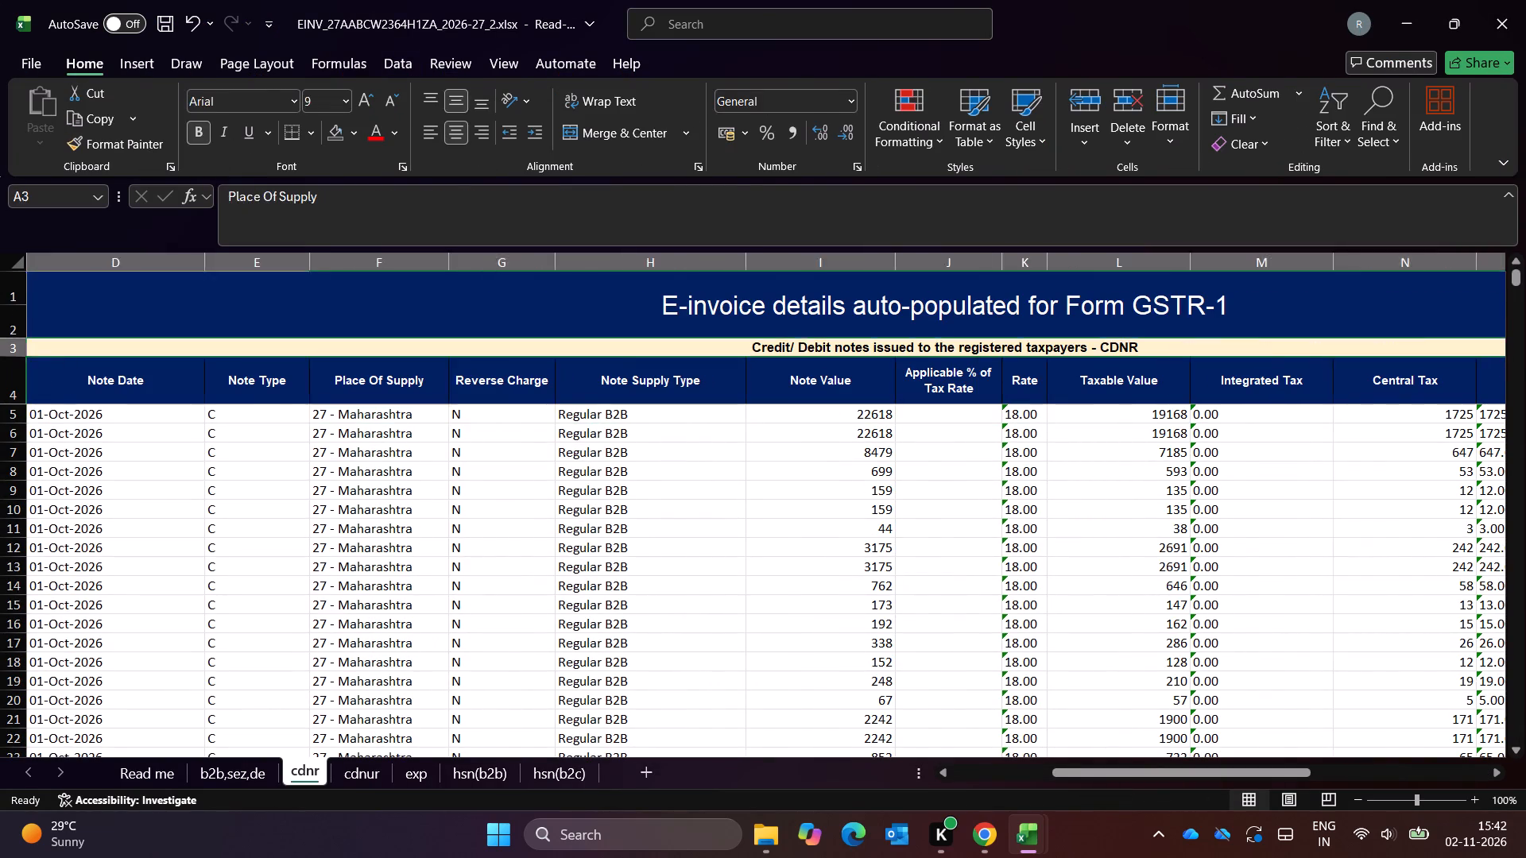
key(Right)
key(Right)
key(Left)
key(Left)
key(Down)
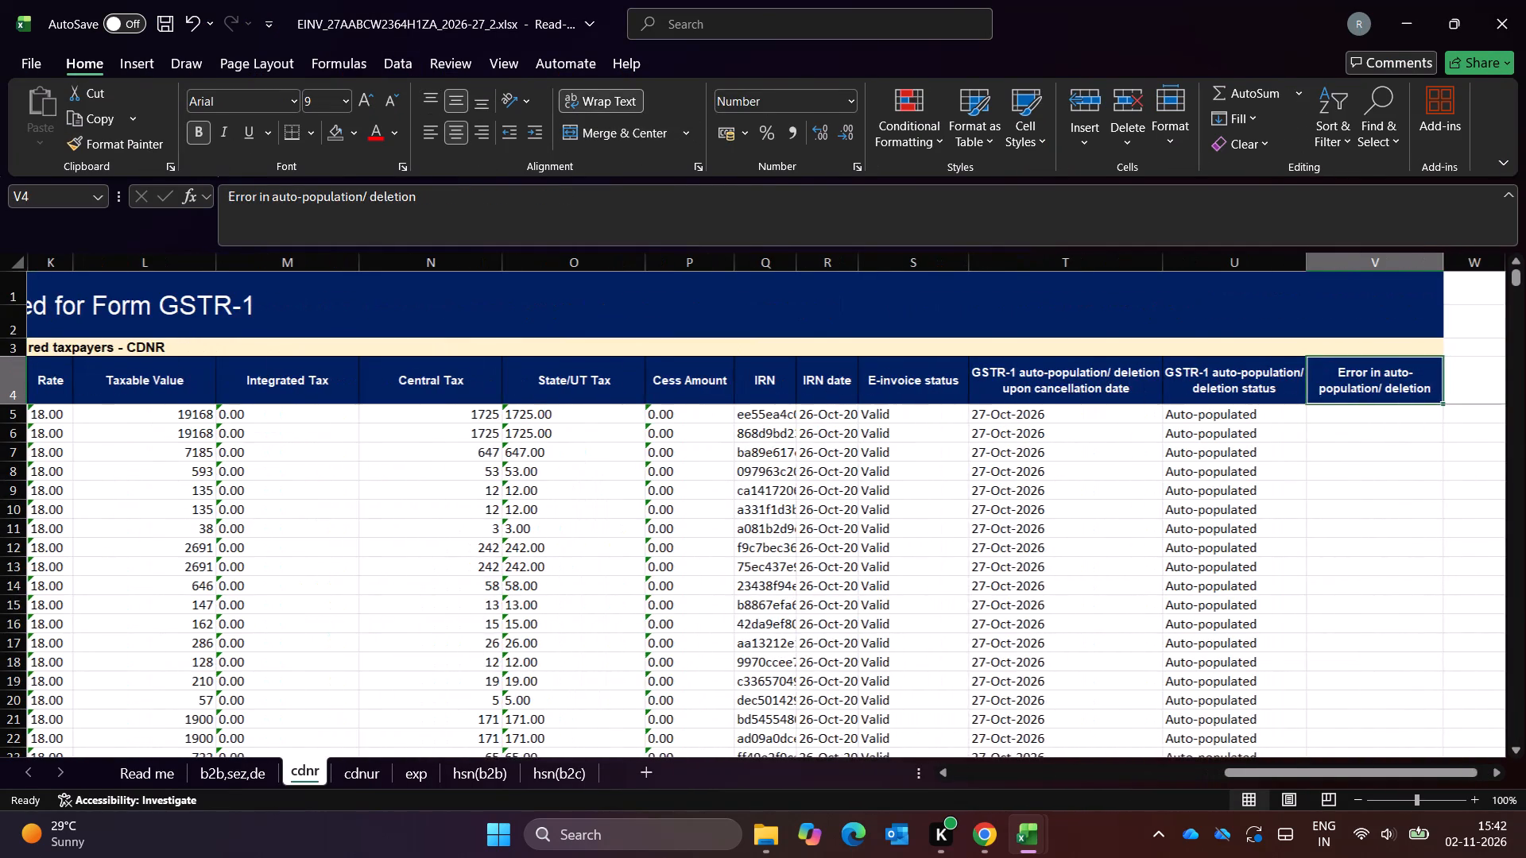
key(ctrl+Left)
key(Right)
key(Right)
key(Right)
key(Right)
key(Right)
key(Down)
key(Right)
key(Right)
key(Right)
key(Right)
key(Left)
key(ctrl+shift+Down)
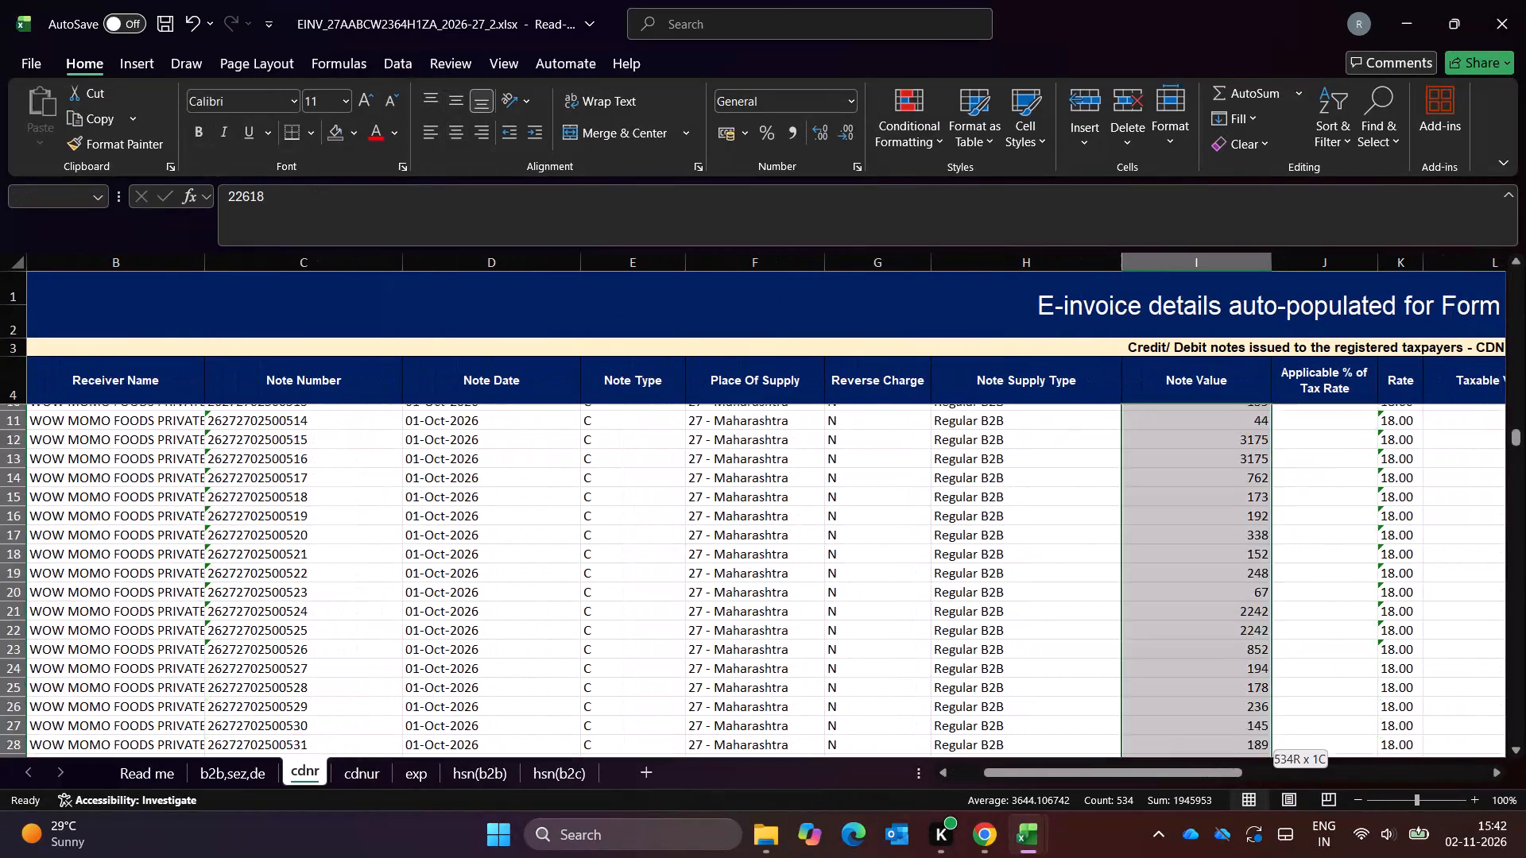
key(alt+Tab)
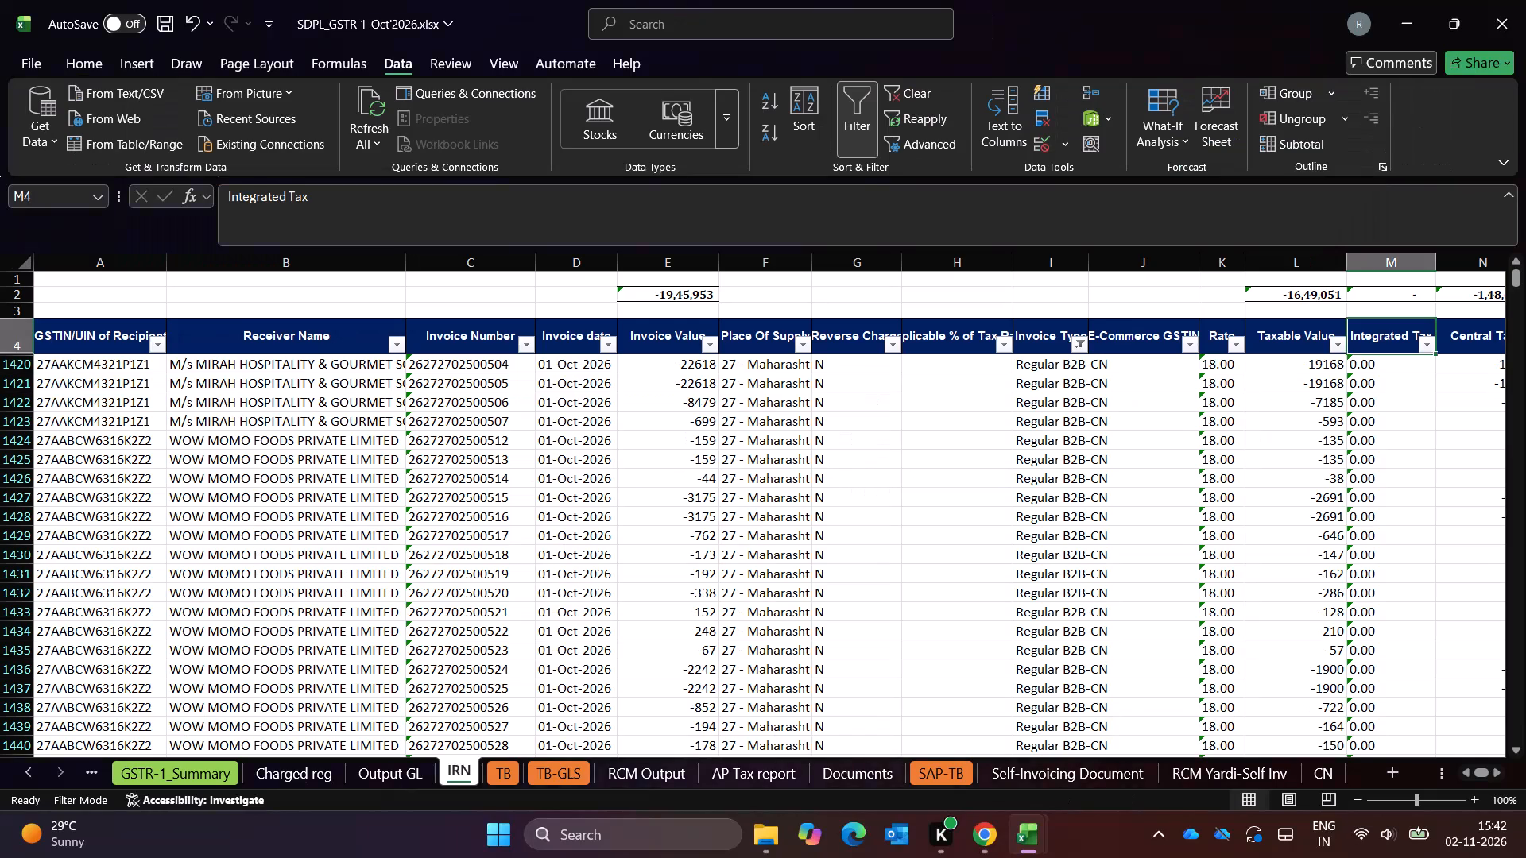
Clear the Invoice Type filter on the IRN sheet so all rows are shown.
key(Down)
key(Down)
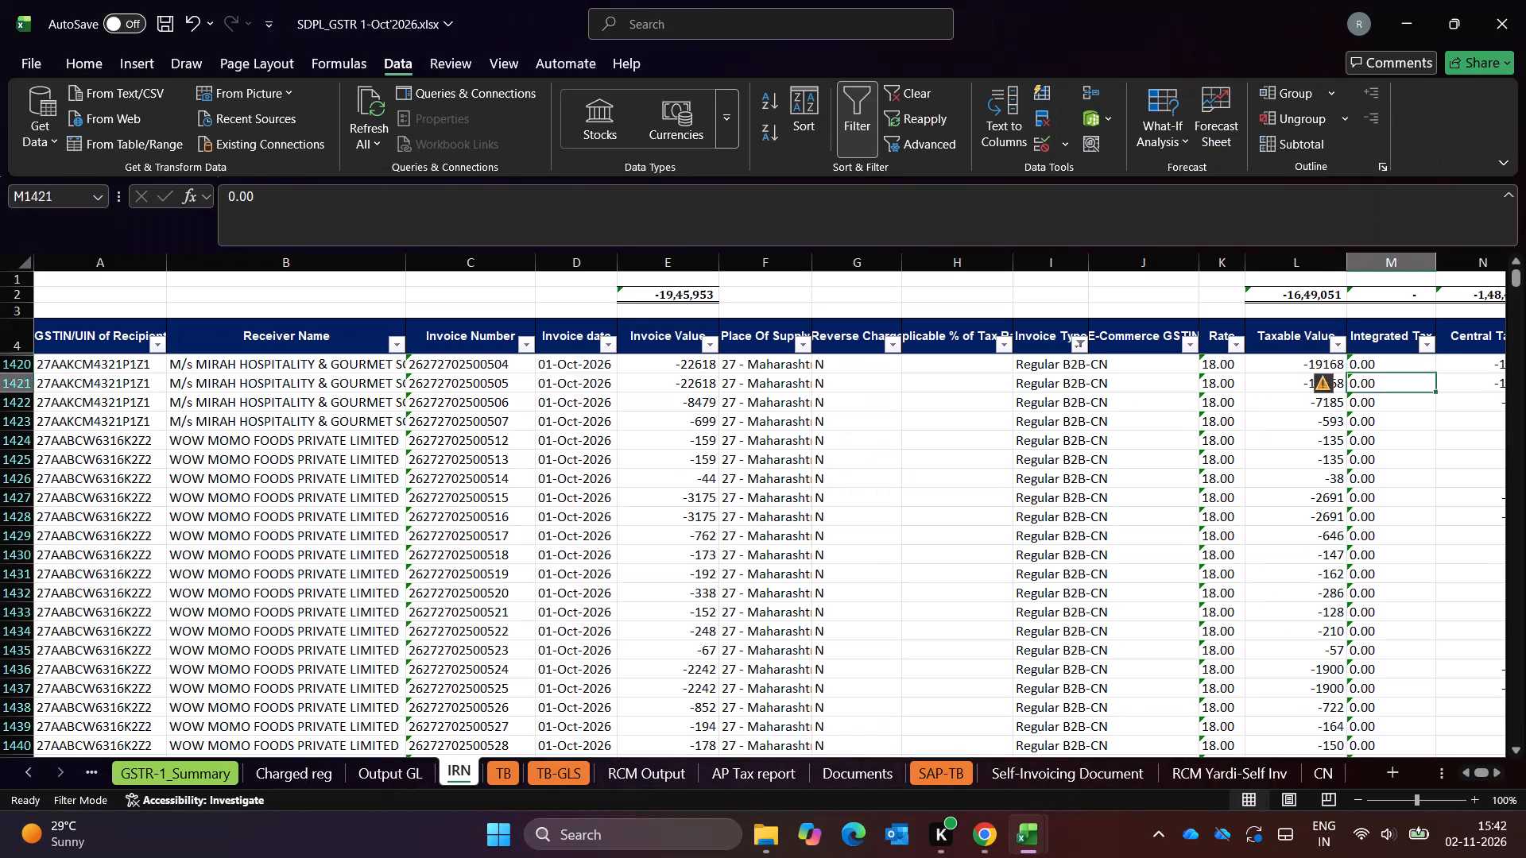
key(Up)
key(Up)
key(Right)
key(Right)
key(Right)
key(Left)
key(Left)
text(AC)
key(Escape)
key(alt+a)
key(alt+c)
key(Escape)
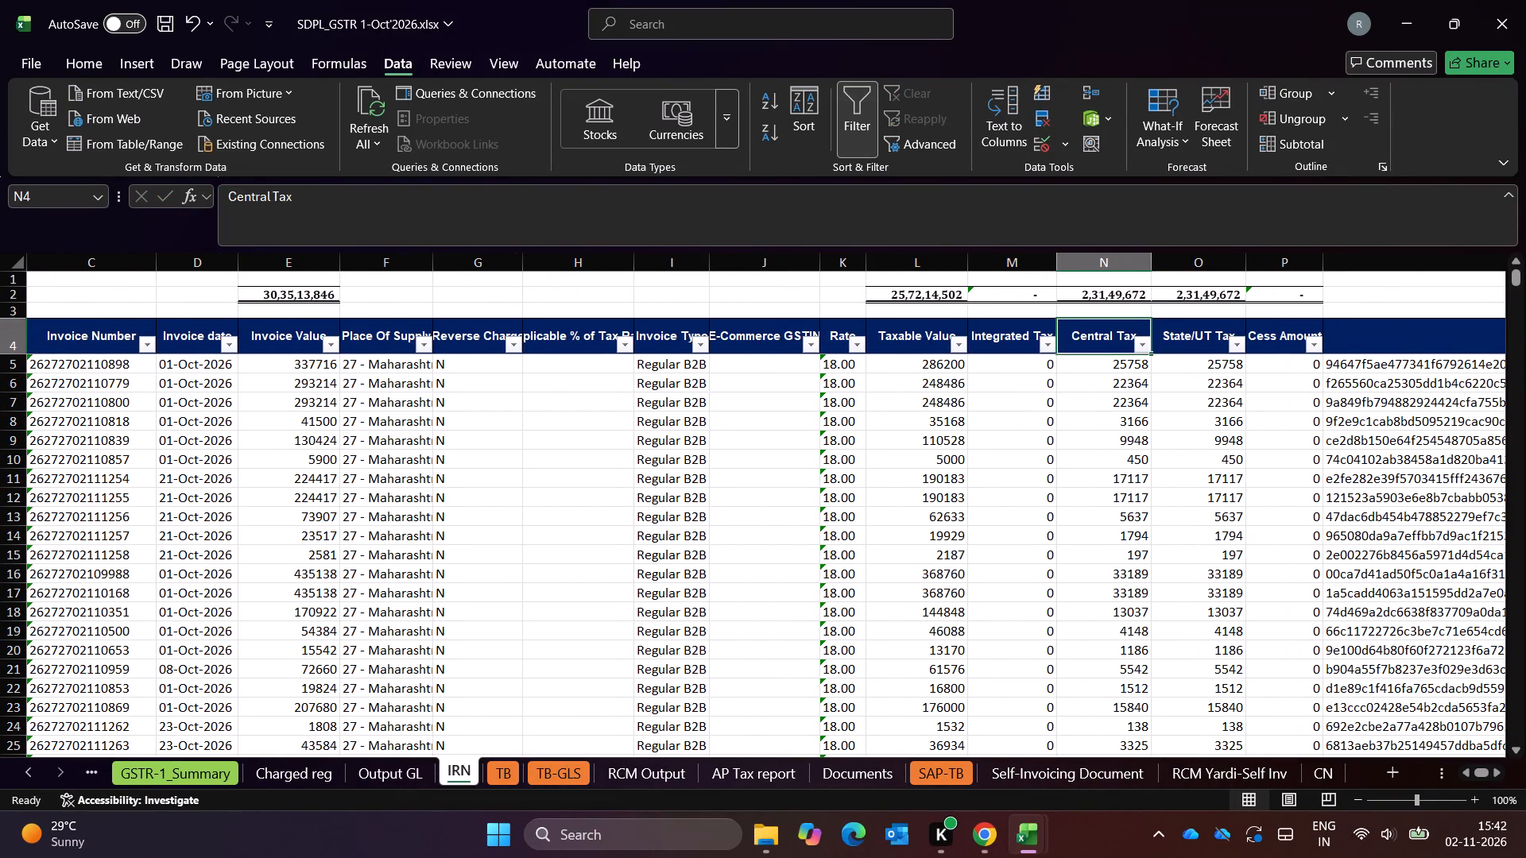
Filter the IRN sheet's Invoice Type column to show only Regular B2B rows.
key(Left)
key(Left)
key(Left)
key(Left)
key(Left)
key(alt+Down)
key(alt+Down)
key(alt+Down)
key(alt+Down)
key(alt+Down)
key(alt+Down)
key(alt+Down)
key(alt+Down)
key(alt+Down)
key(alt+Down)
key(alt+Down)
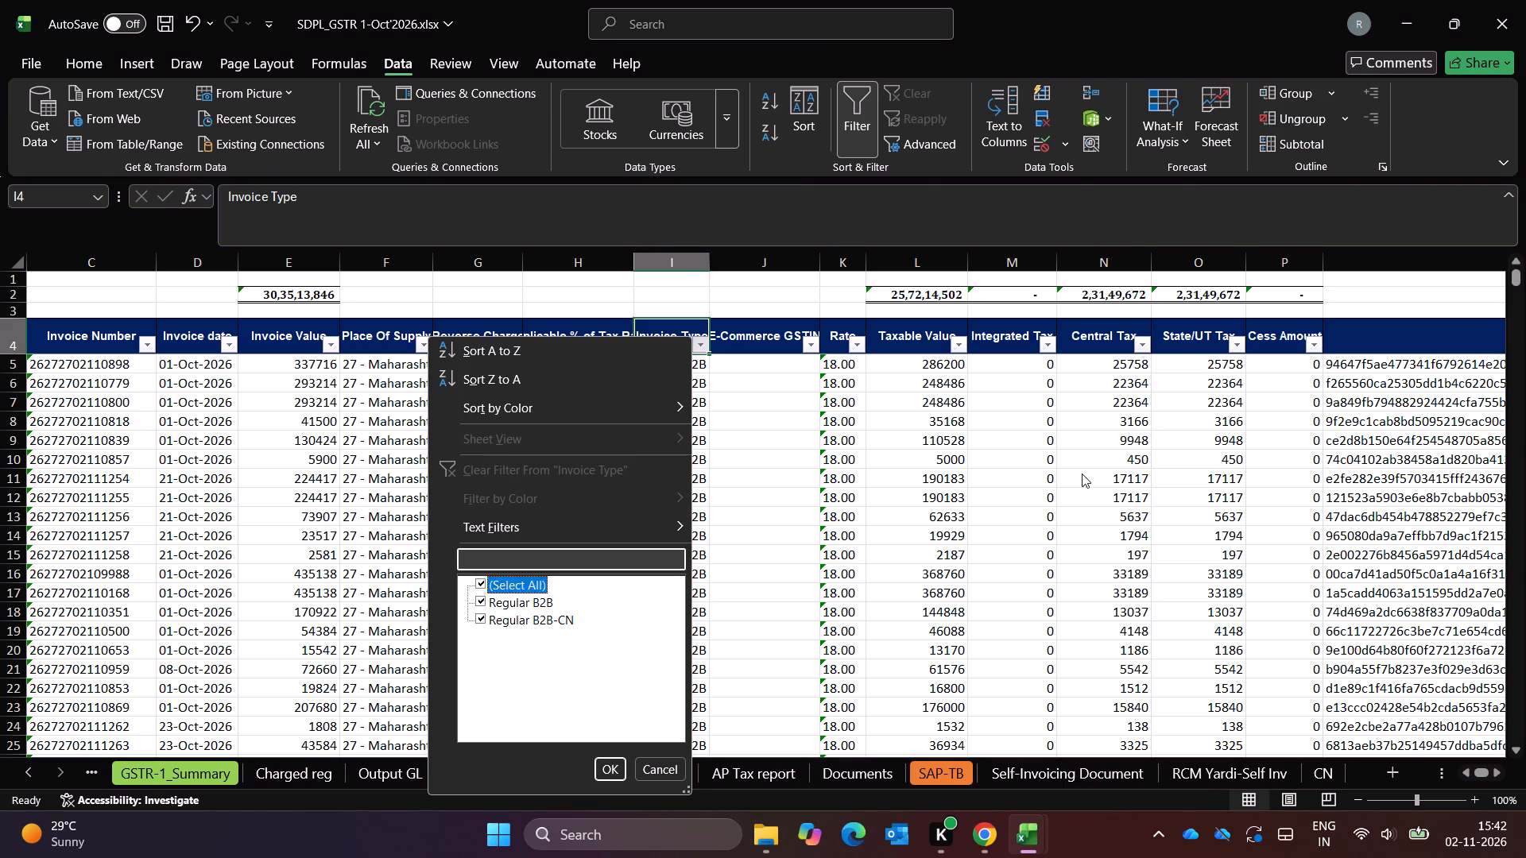
key(Down)
key(space)
key(Return)
key(Left)
key(Left)
key(Left)
Close the e-invoice workbook ending in 2026-27_2, which holds the compared cdnr sheet, without saving it.
key(alt+Tab)
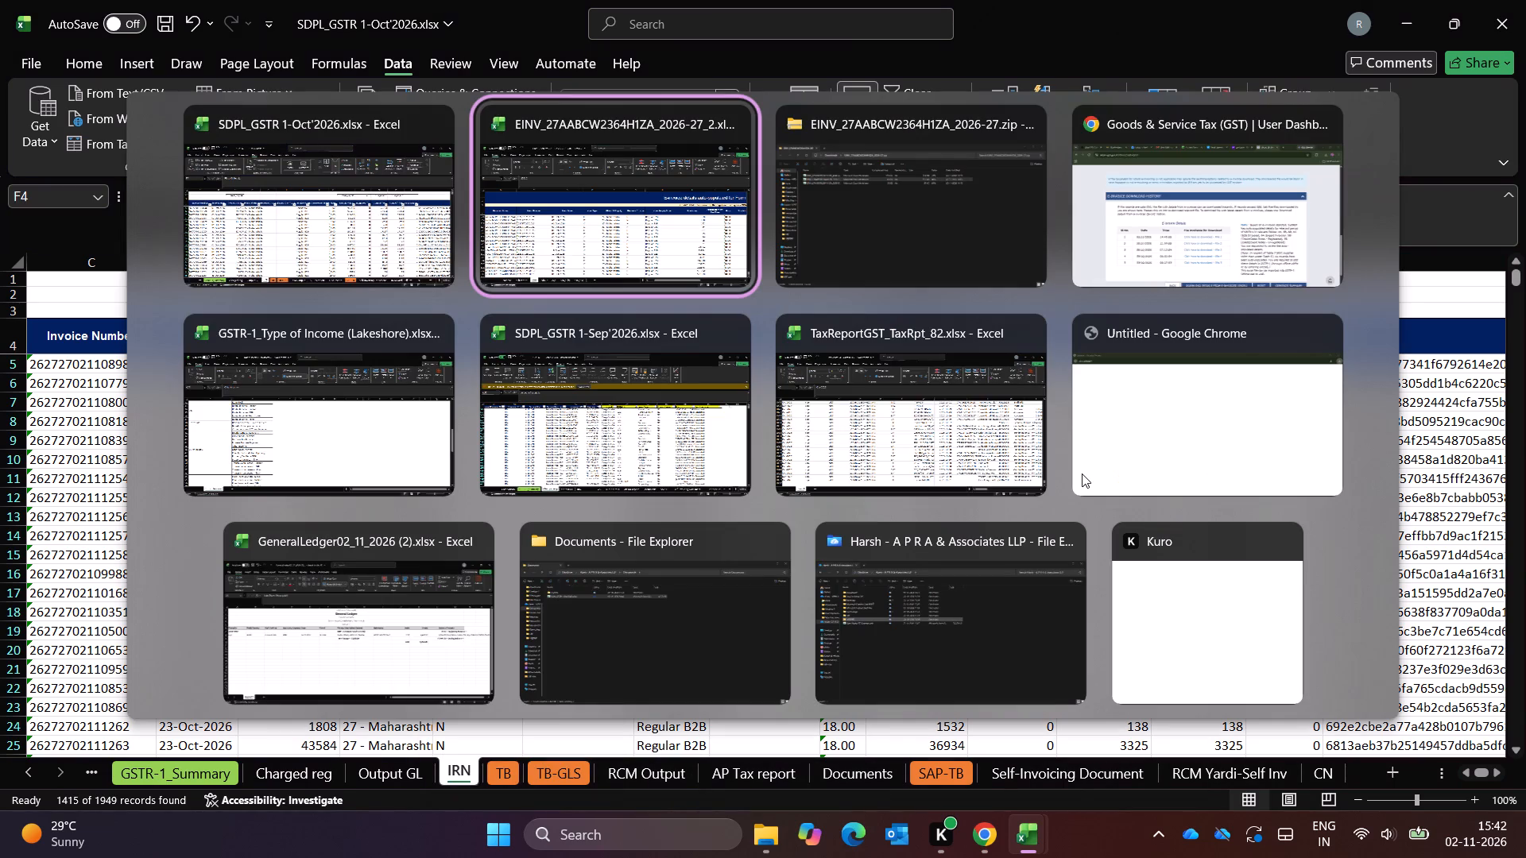
click(1525, 0)
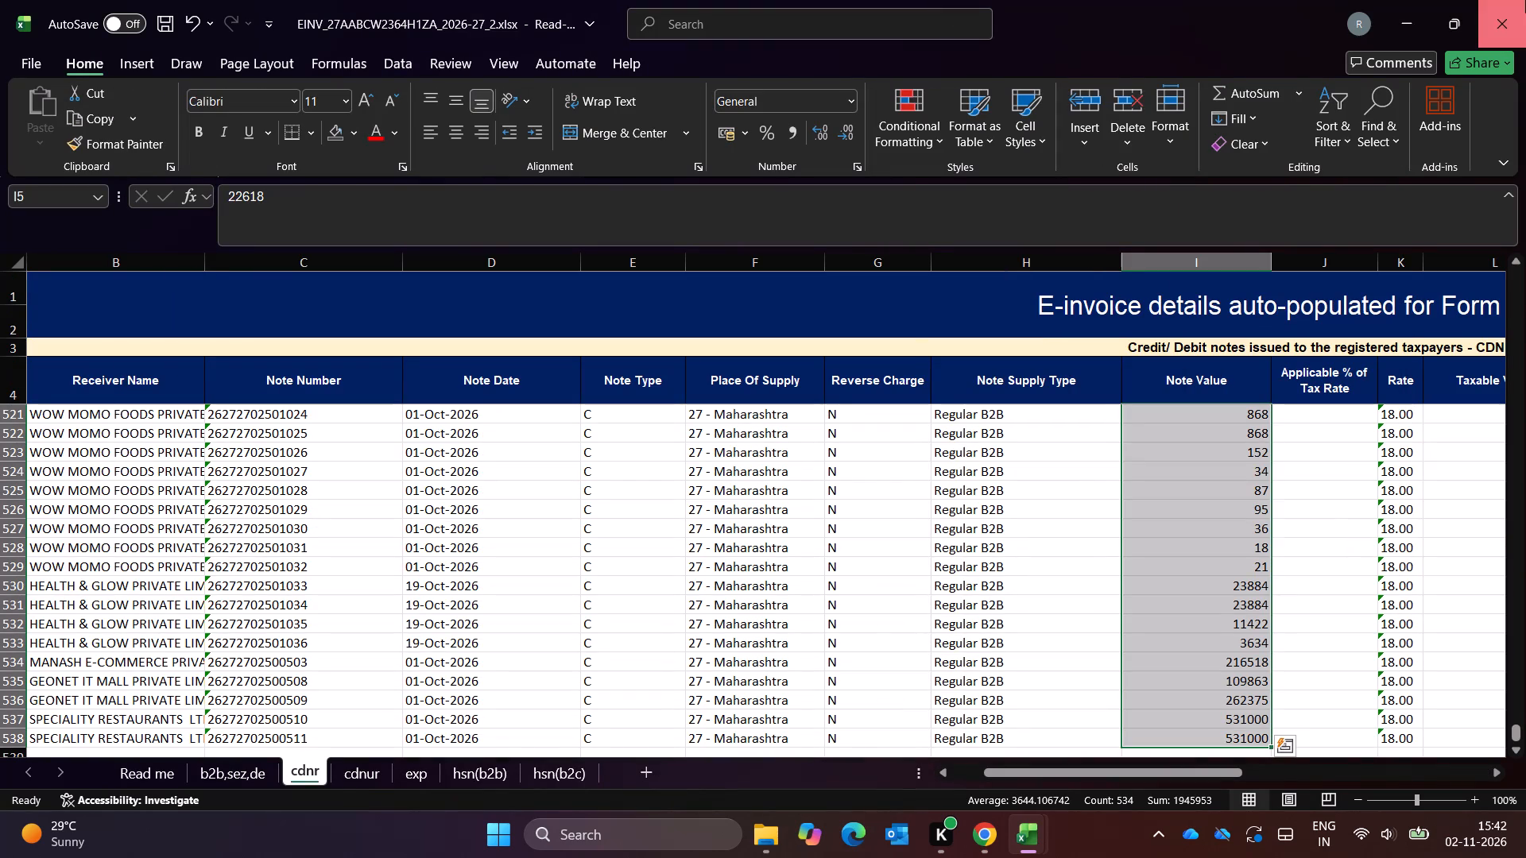
key(Right)
key(Return)
Open the first e-invoice workbook, ending in 2026-27_1, from the downloaded EINV zip and enable editing.
key(alt+Tab)
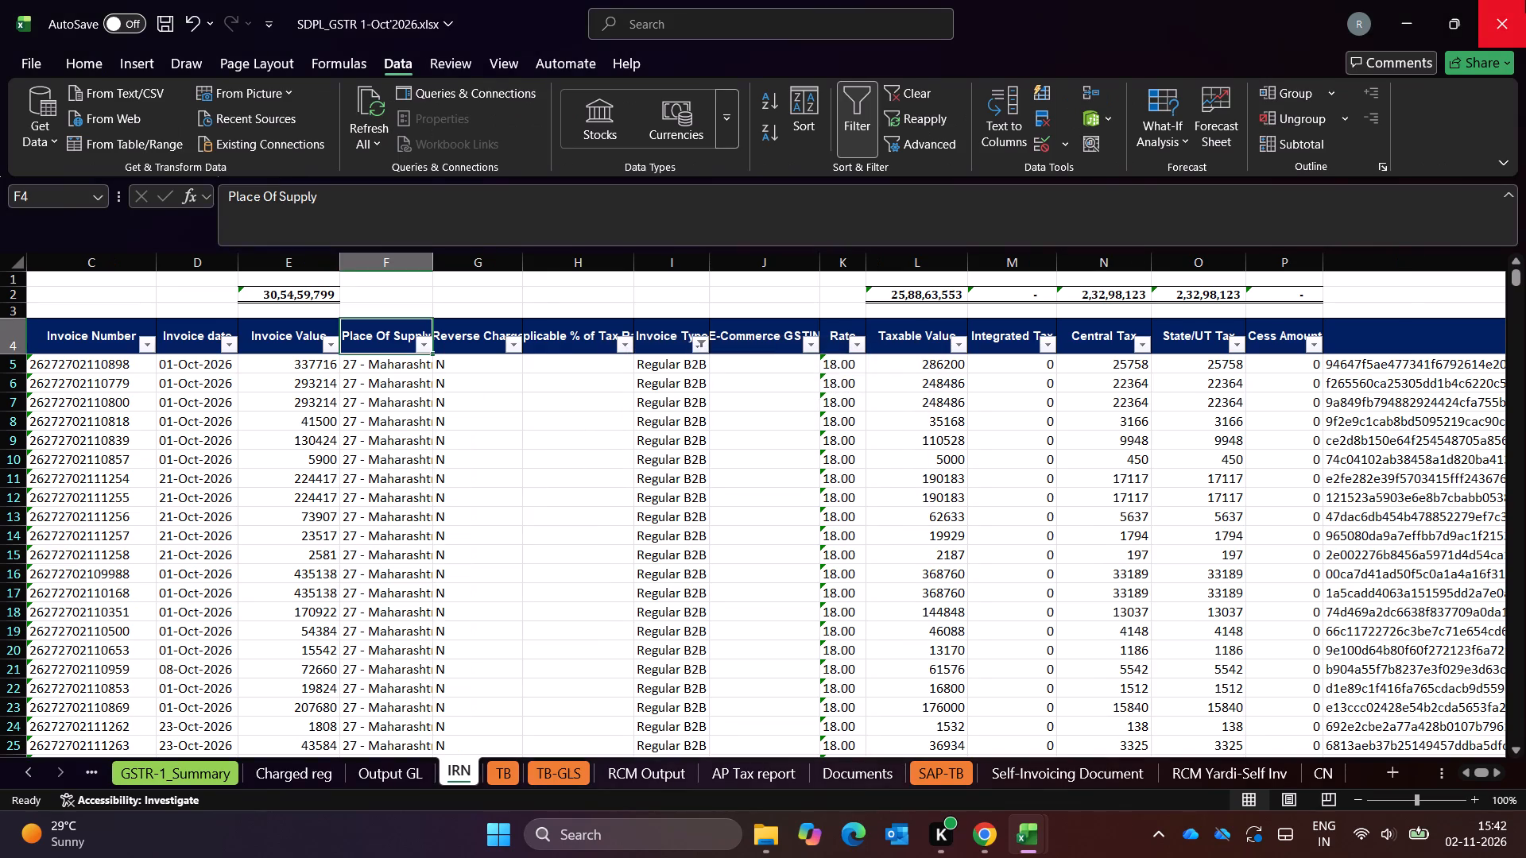
key(Escape)
key(Down)
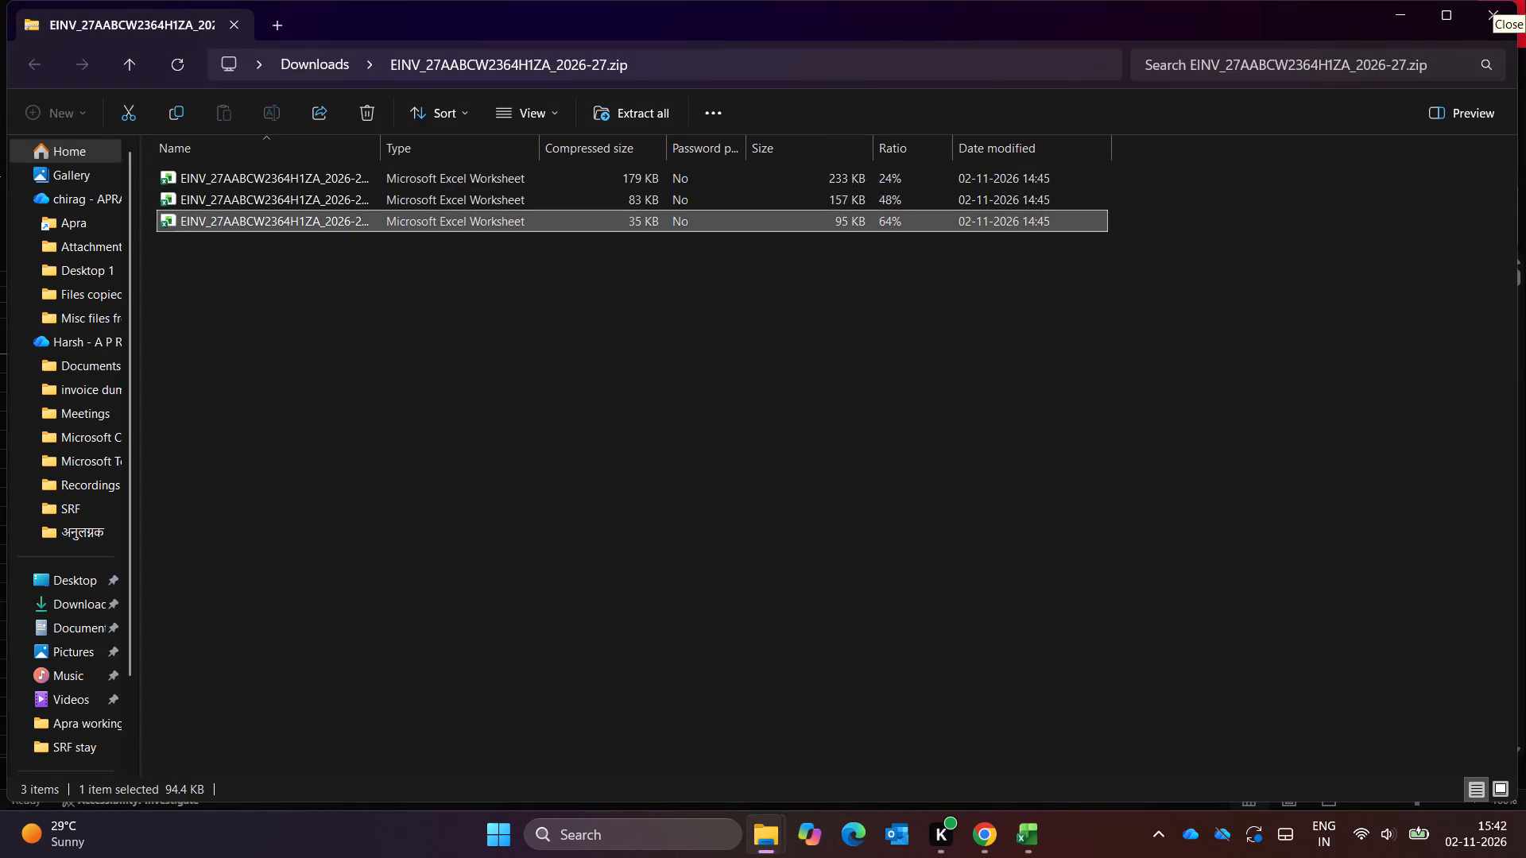
key(Up)
key(Up)
key(Return)
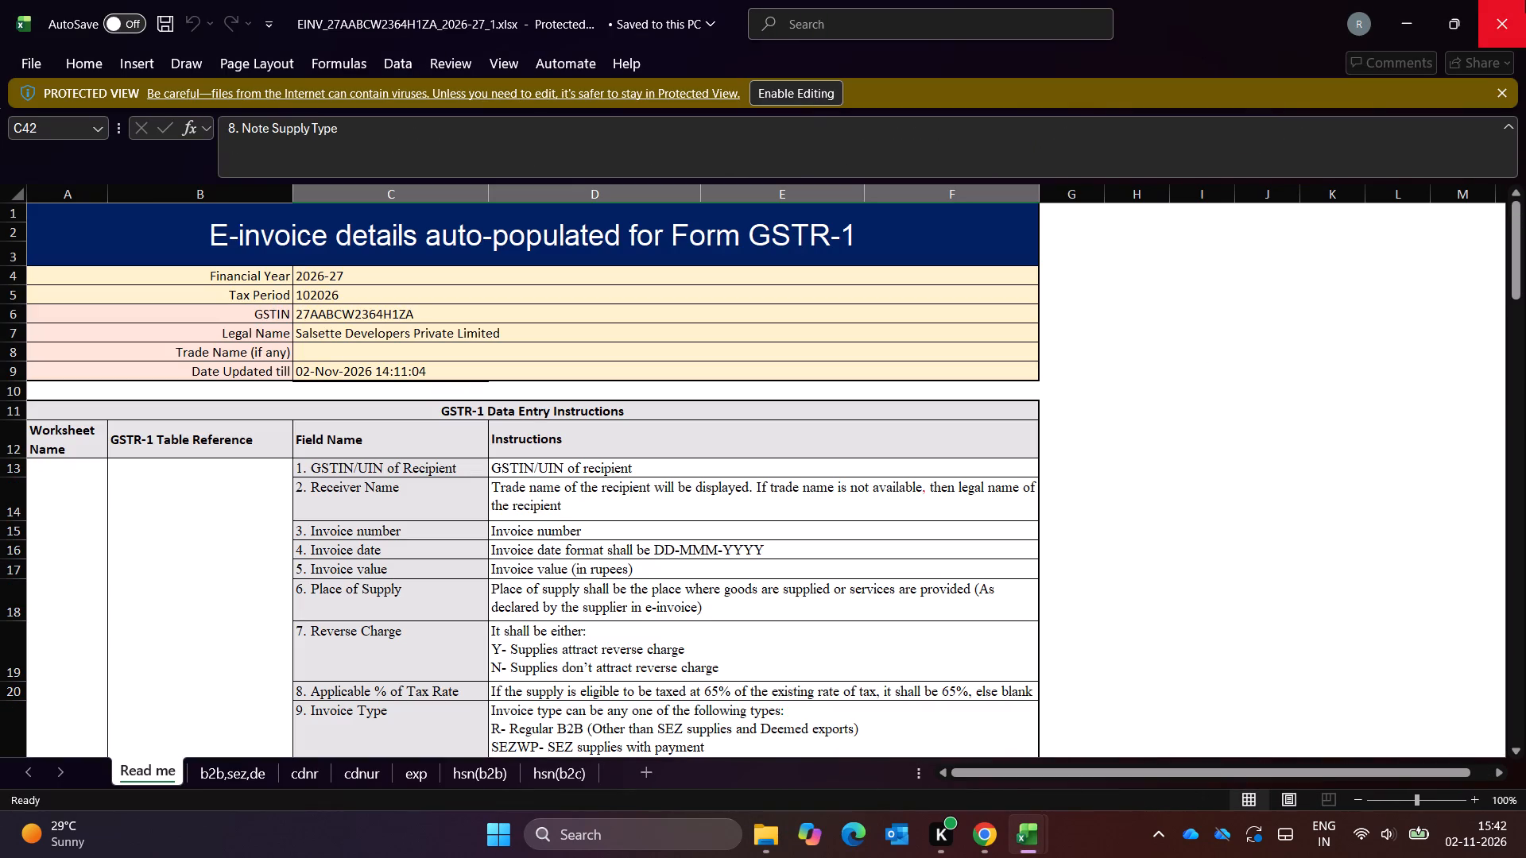
click(808, 98)
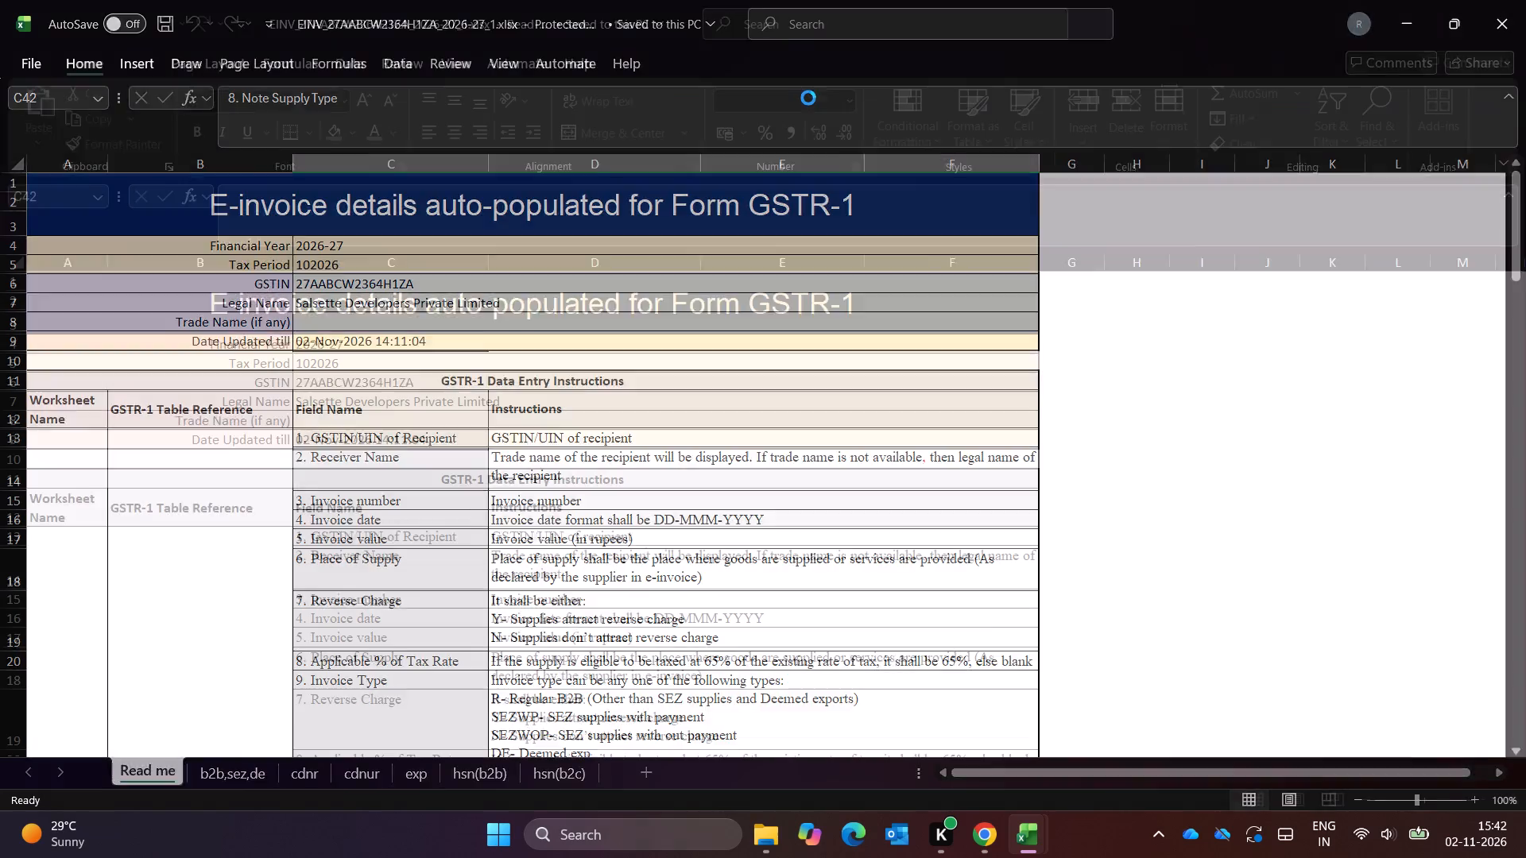
Go to the b2b,sez,de sheet and locate the first Taxable Value entry in L5.
key(ctrl+Page_Down)
key(Up)
key(Right)
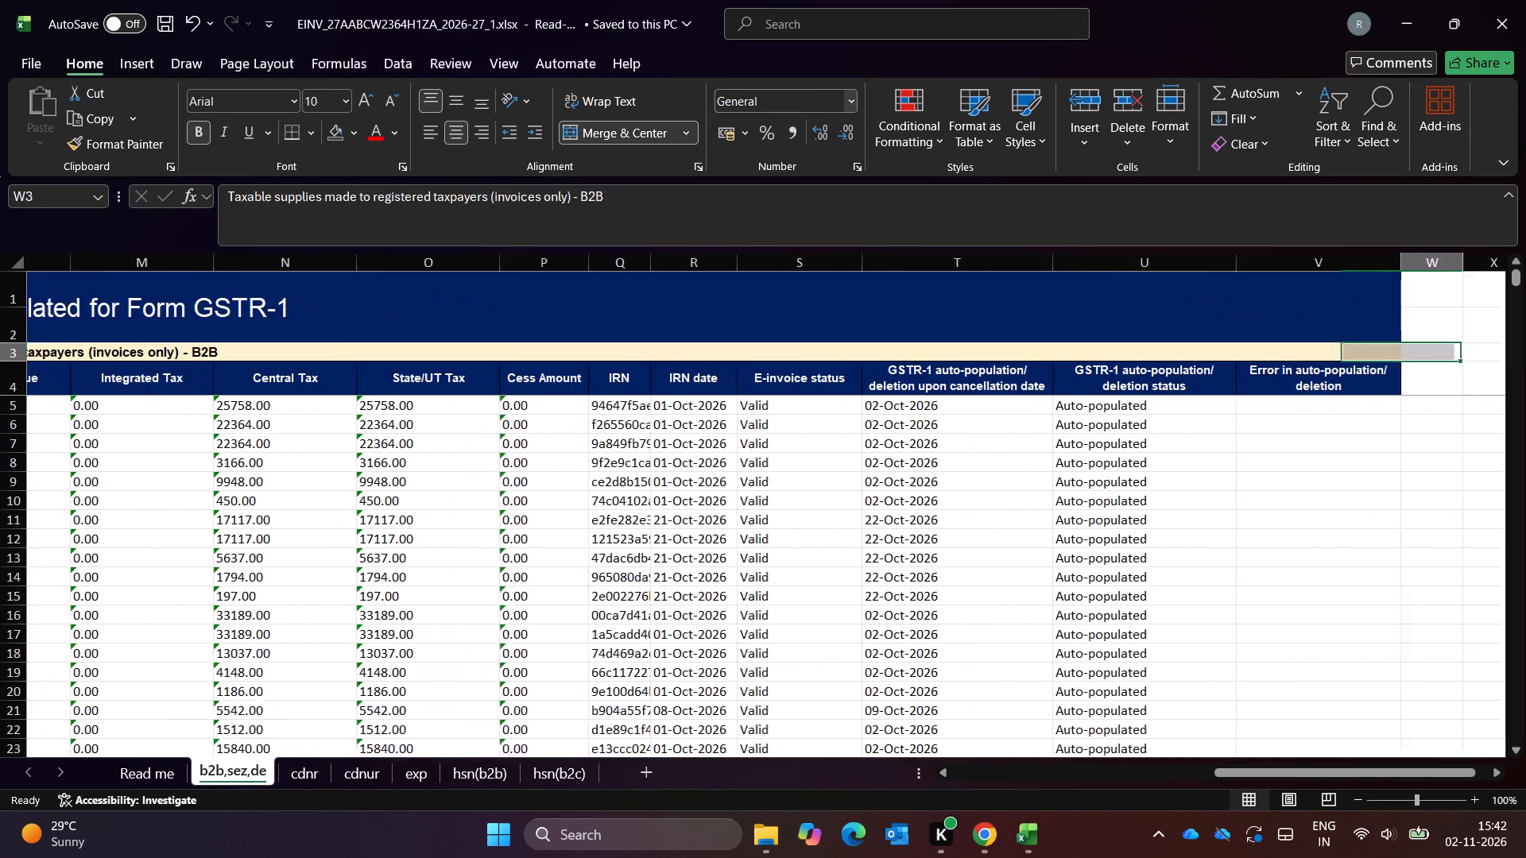
key(Right)
key(Down)
key(ctrl+Left)
key(ctrl+Left)
key(Left)
key(Right)
key(Right)
key(Right)
key(Right)
key(Right)
key(Right)
key(Right)
key(Right)
key(Right)
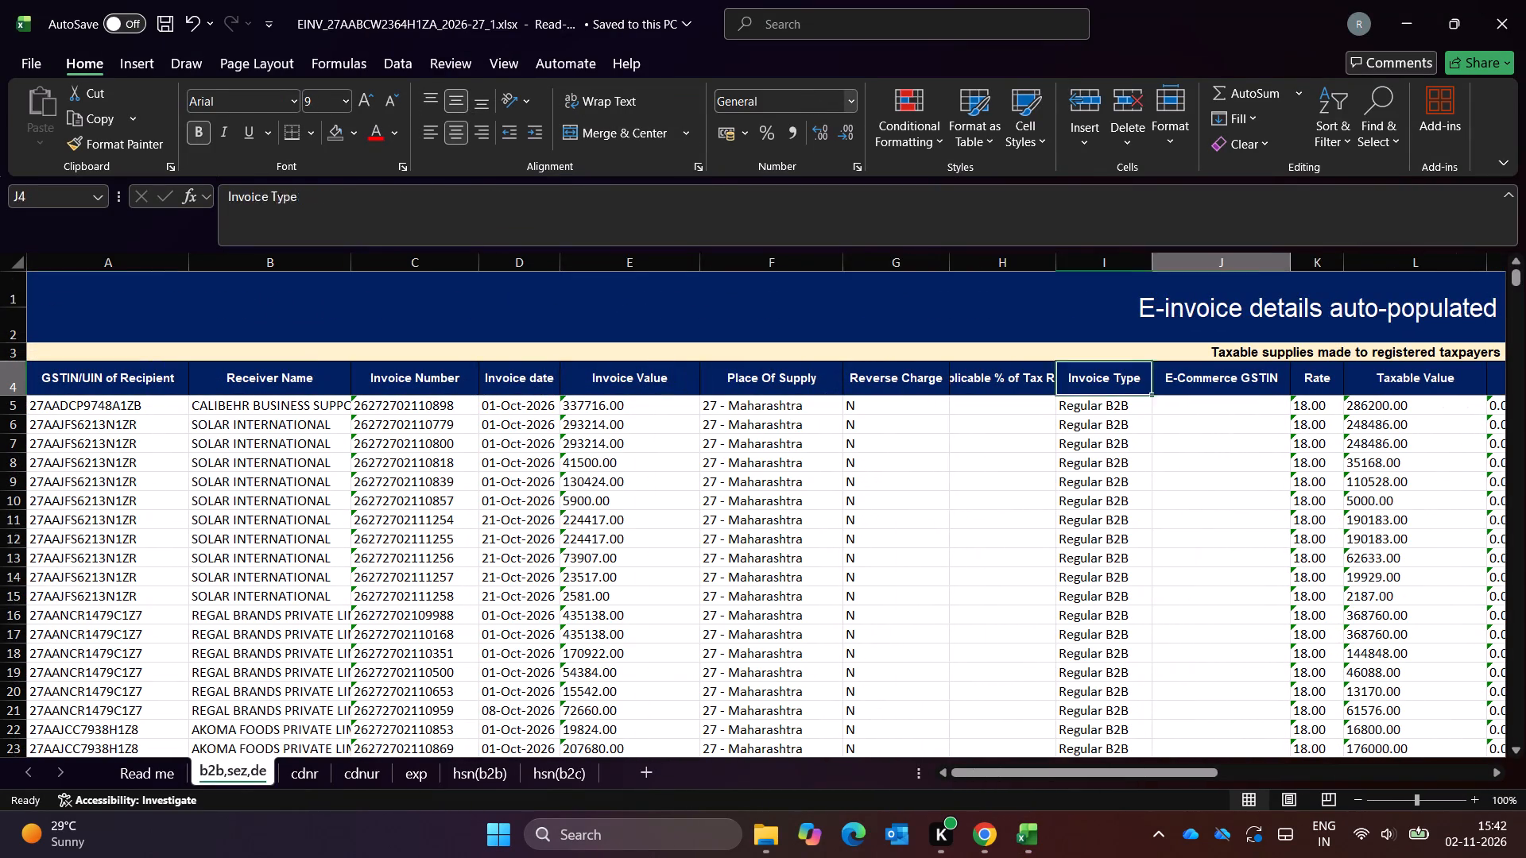
key(Right)
key(Down)
key(Right)
key(Right)
key(Left)
key(Left)
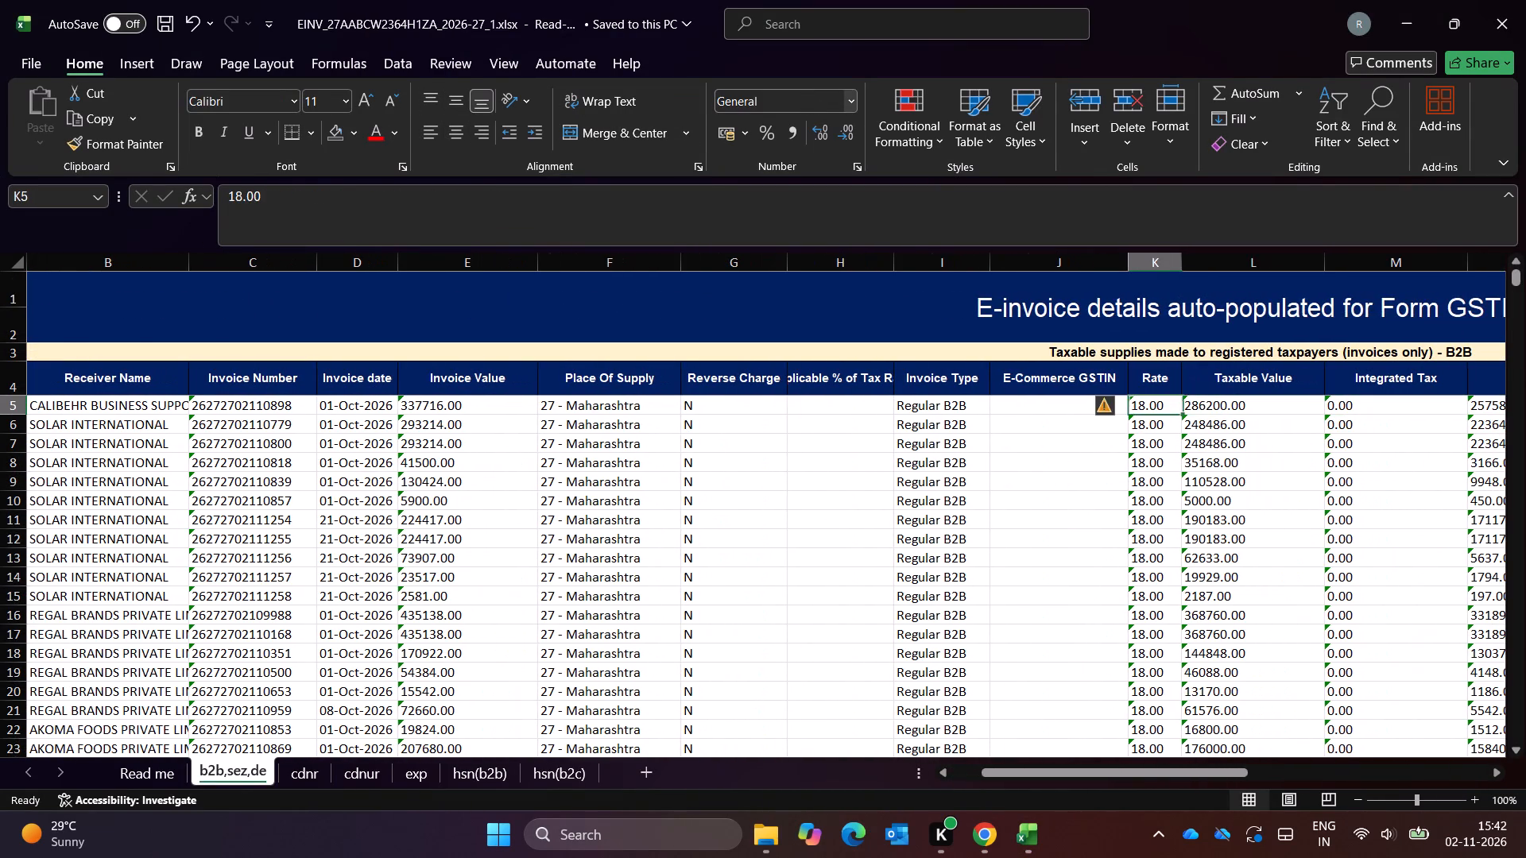
key(Right)
Check the Taxable Value subtotal for the Regular B2B rows on the IRN sheet and return to the b2b,sez,de sheet.
key(alt+Tab)
key(Up)
key(Up)
key(Up)
key(Up)
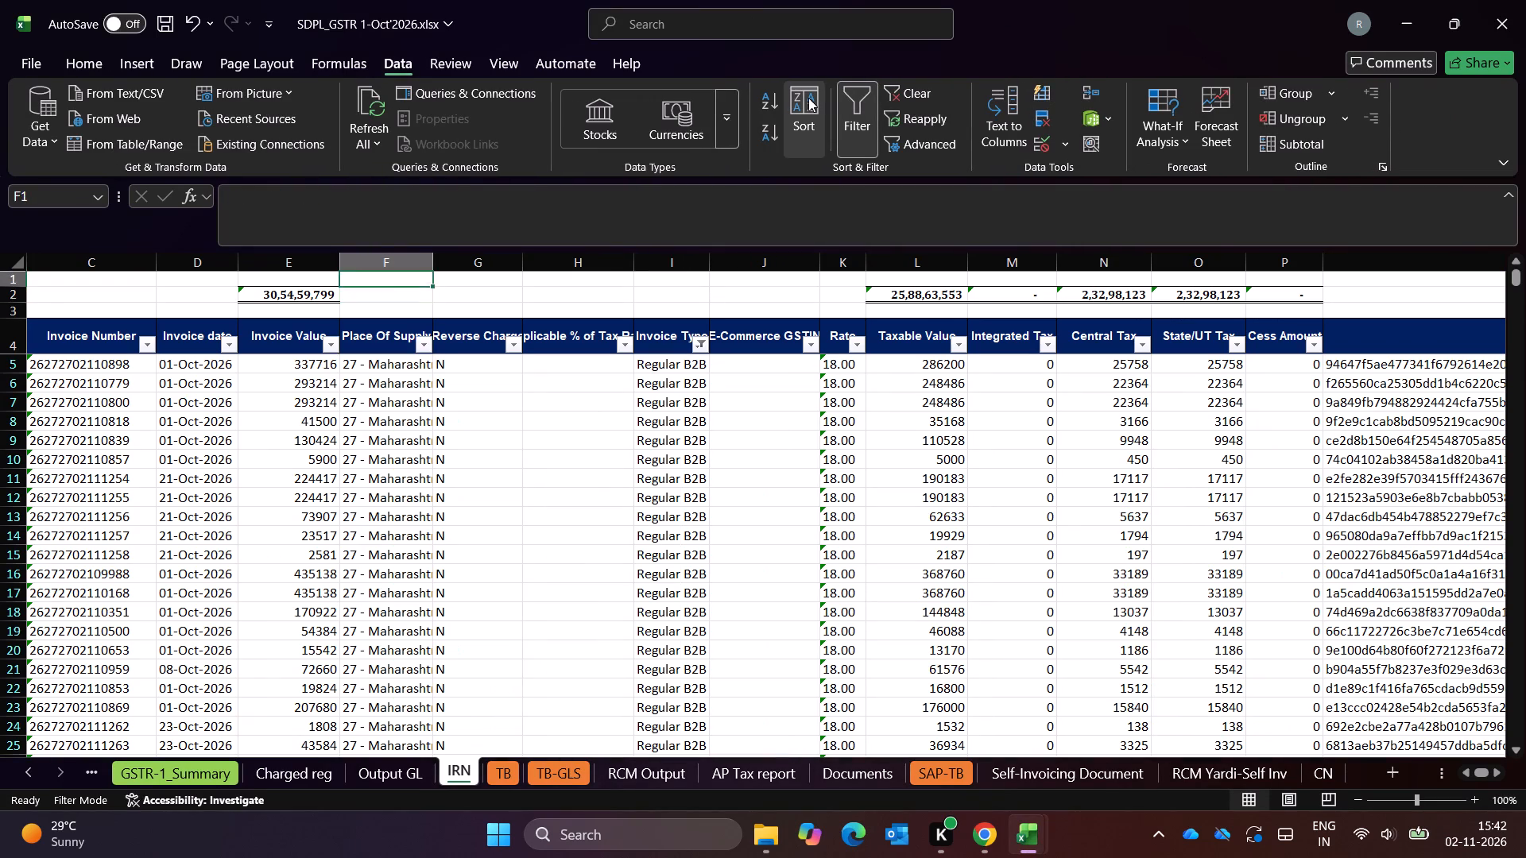
key(Right)
key(Right)
key(Right)
key(Right)
key(Down)
key(Down)
key(Down)
key(Left)
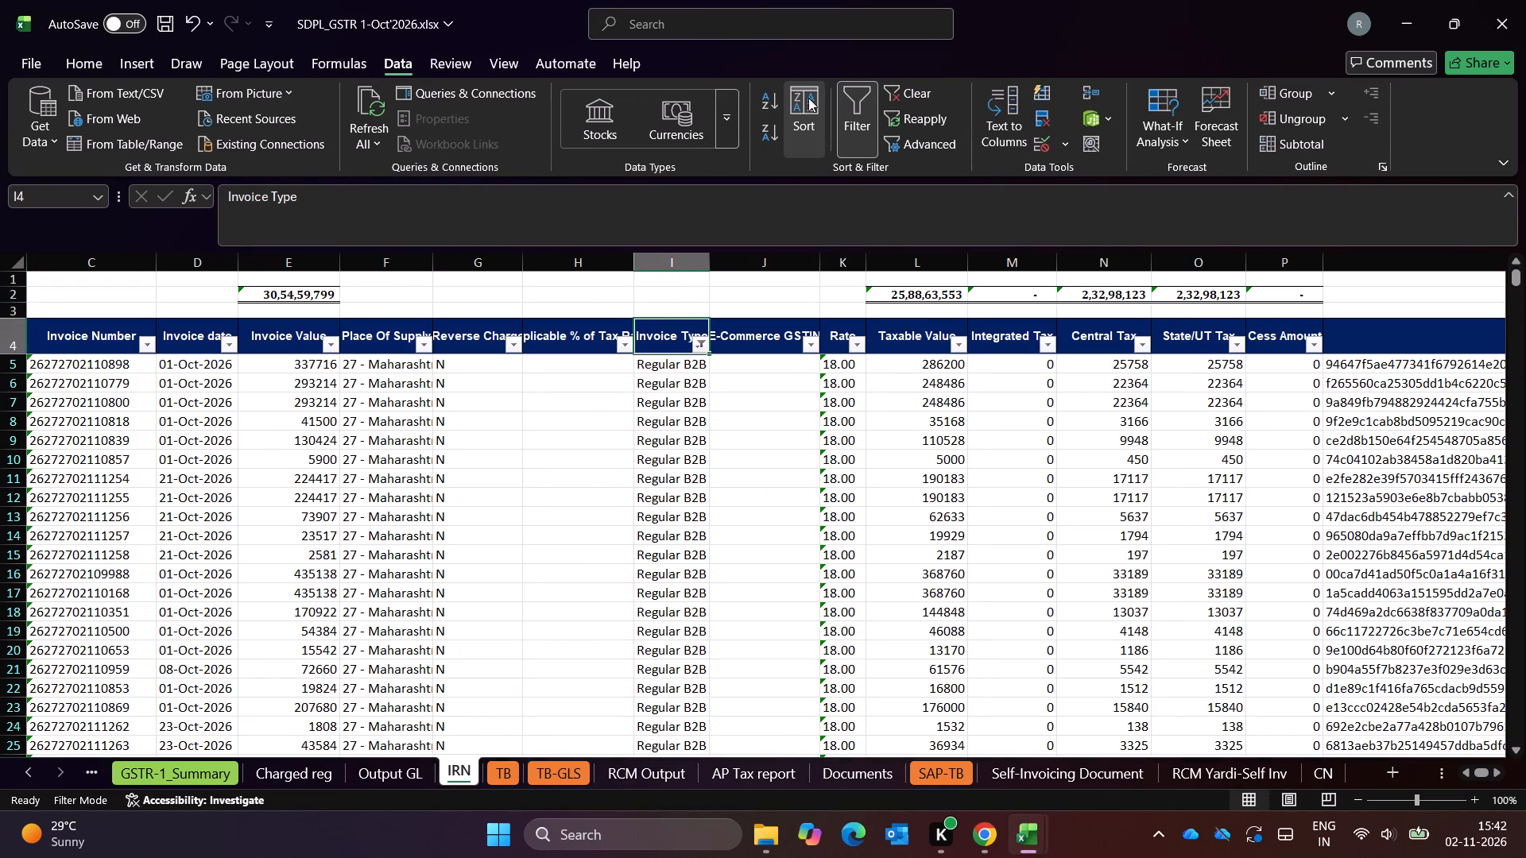
key(Right)
key(Right)
key(Right)
key(alt+Tab)
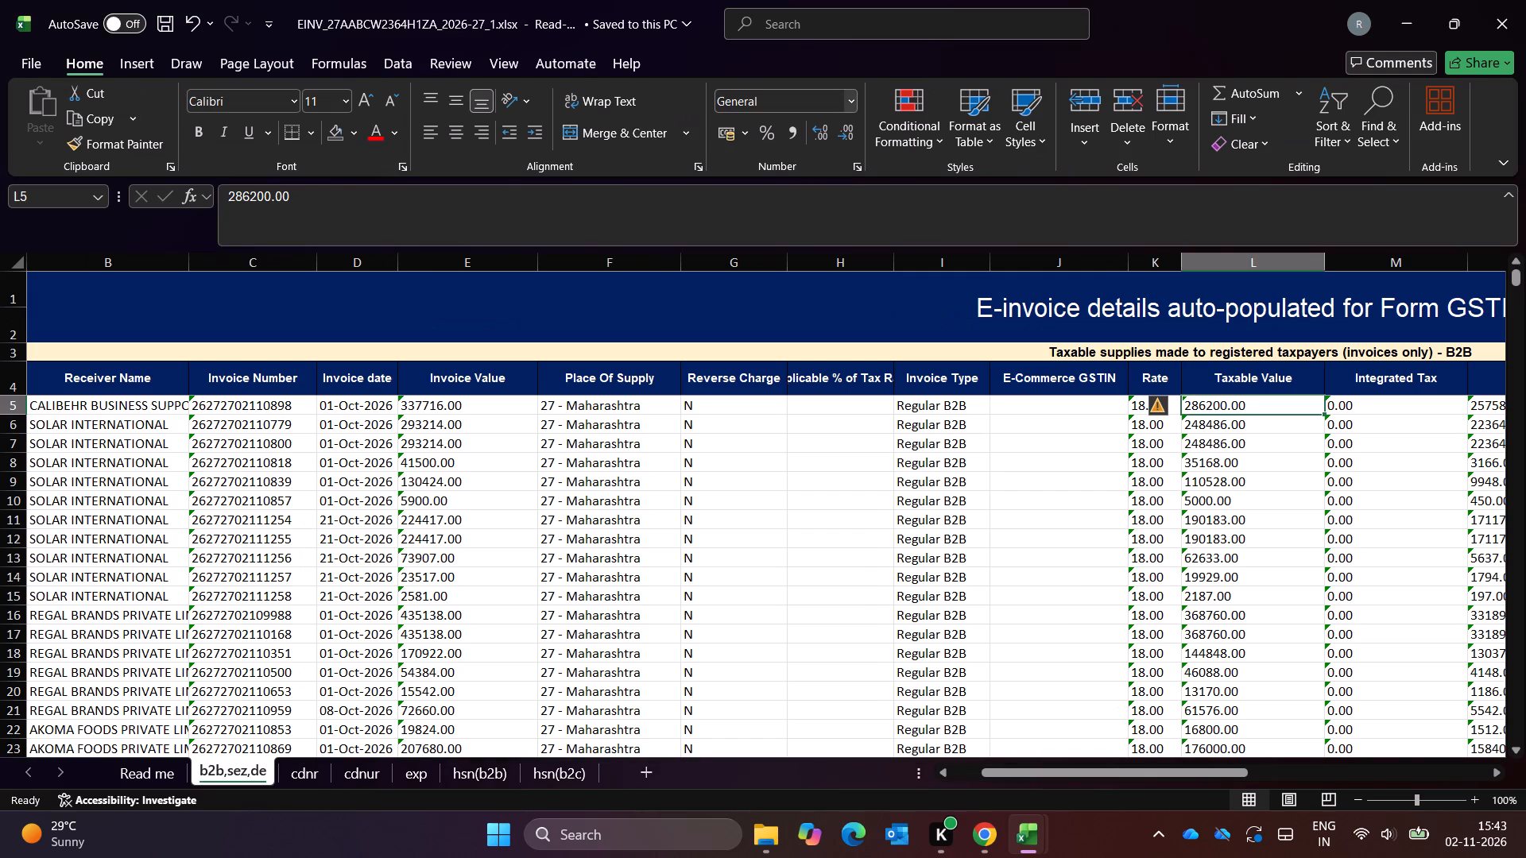
Convert the text-stored Taxable Value figures from L5 down on the b2b,sez,de sheet to numbers.
key(ctrl+shift+Down)
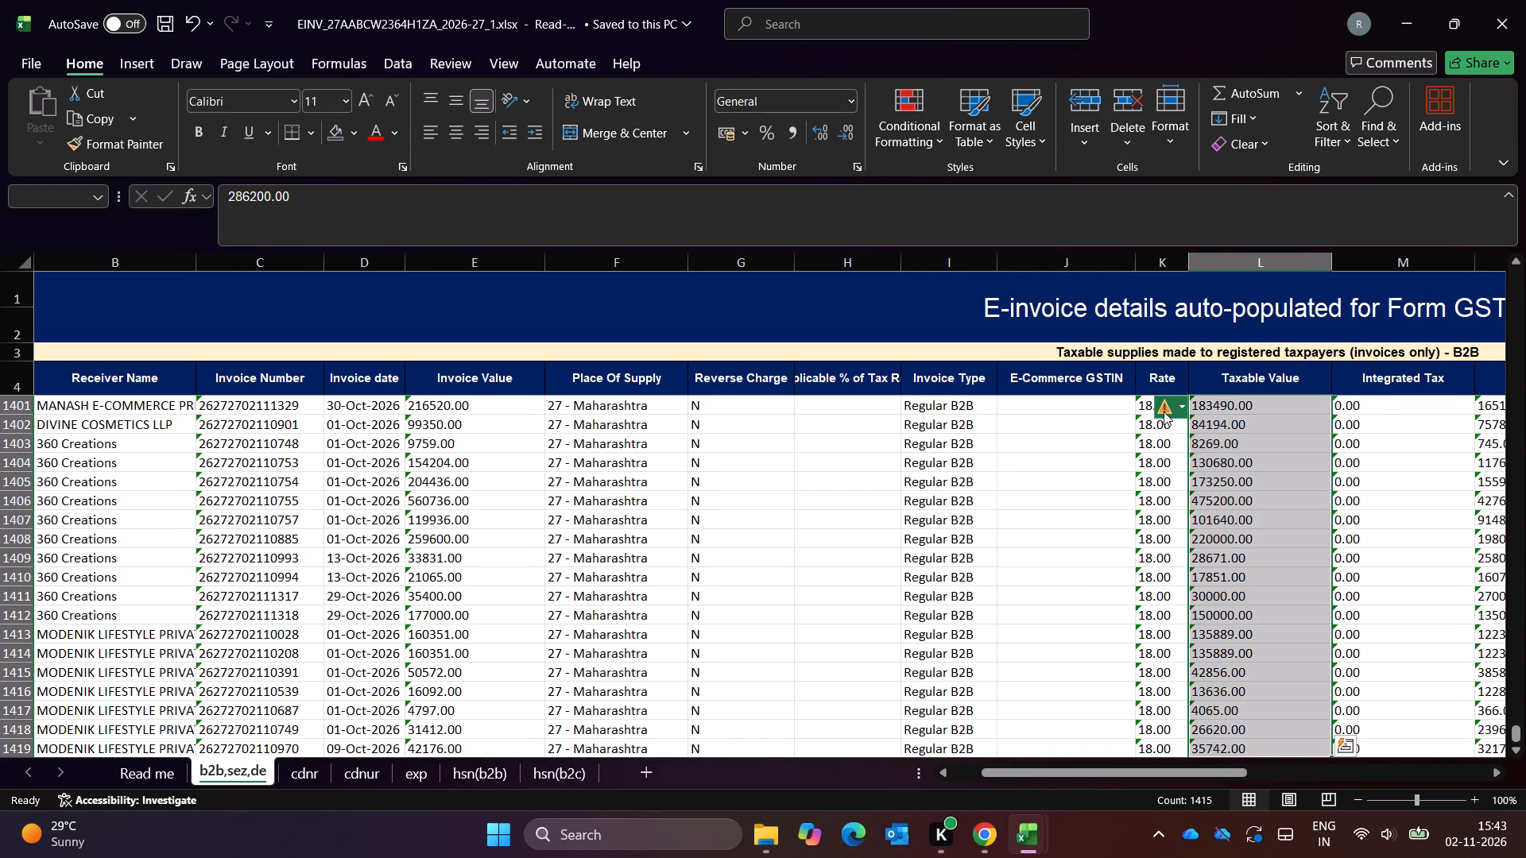
click(1164, 412)
click(1203, 462)
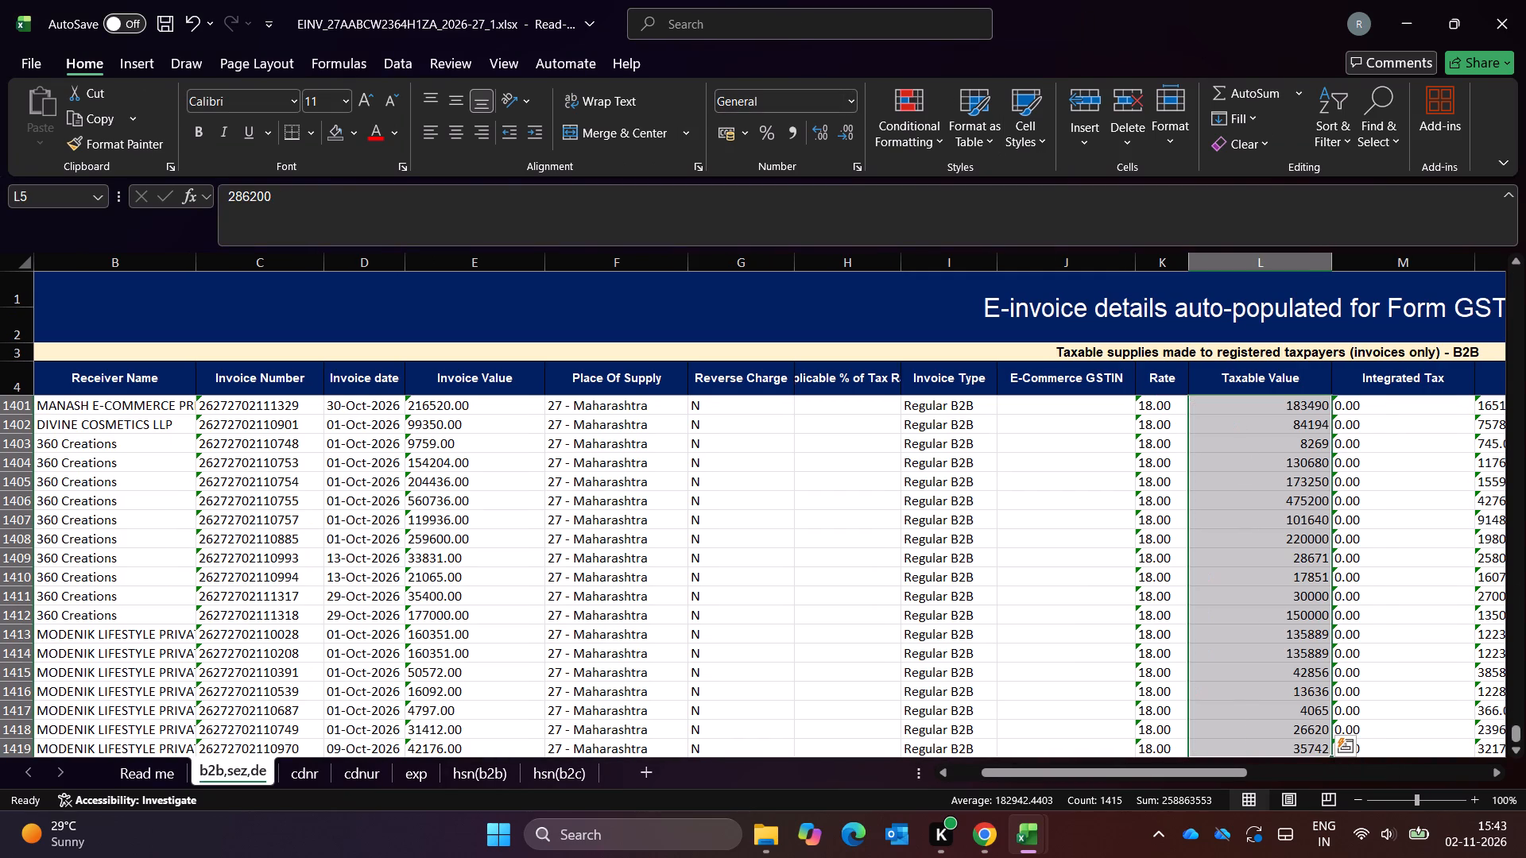
Compare the taxable value subtotal on the IRN sheet, and total its Regular B2B Invoice Value rows from E5 down.
key(alt+Tab)
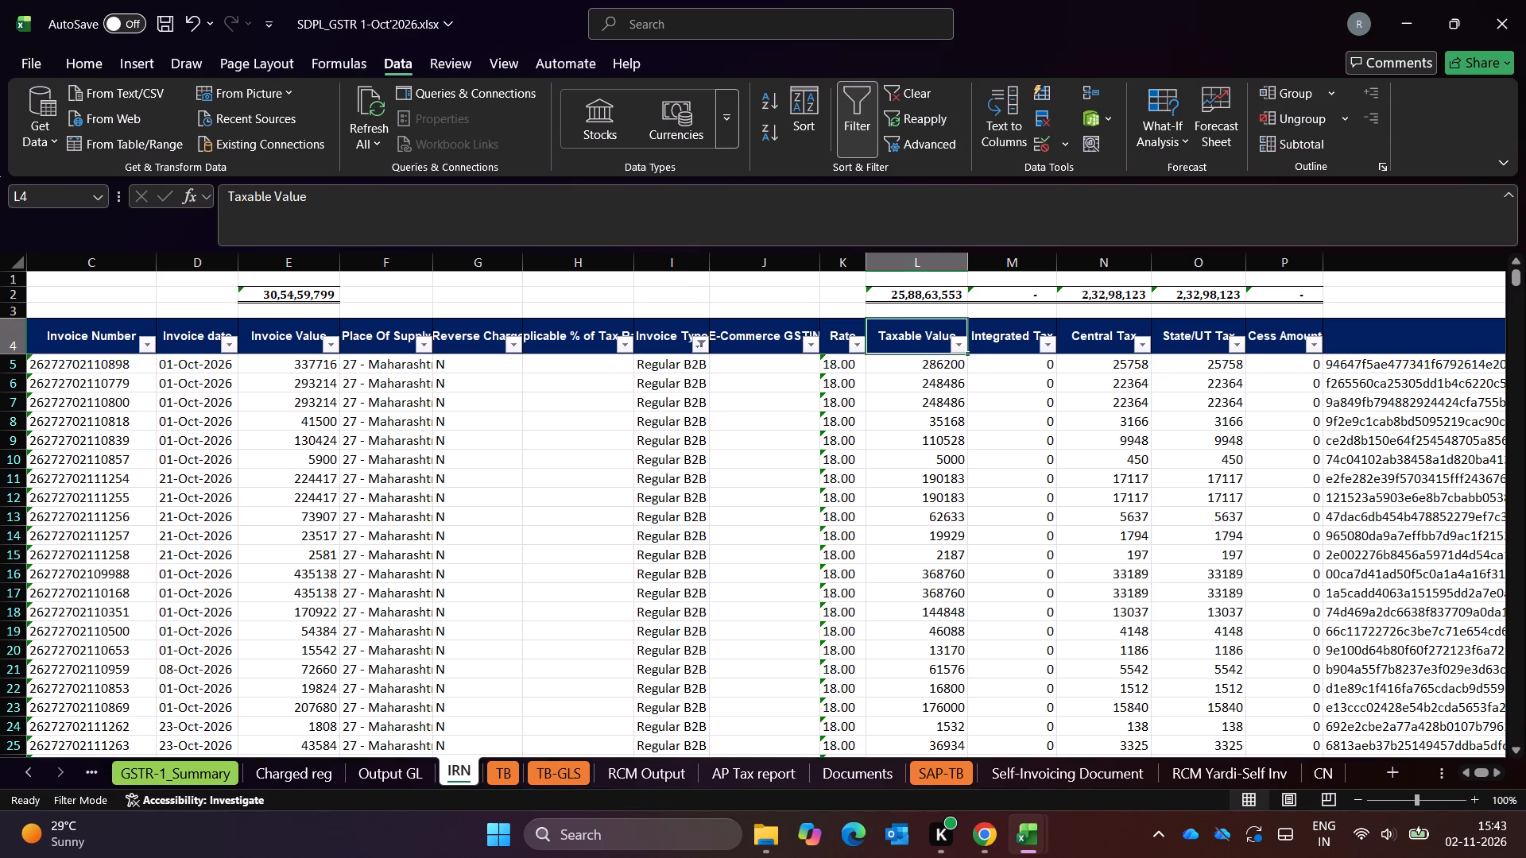
key(Left)
key(Left)
key(Left)
key(Left)
key(Left)
key(Left)
key(Left)
key(Down)
key(ctrl+shift+Down)
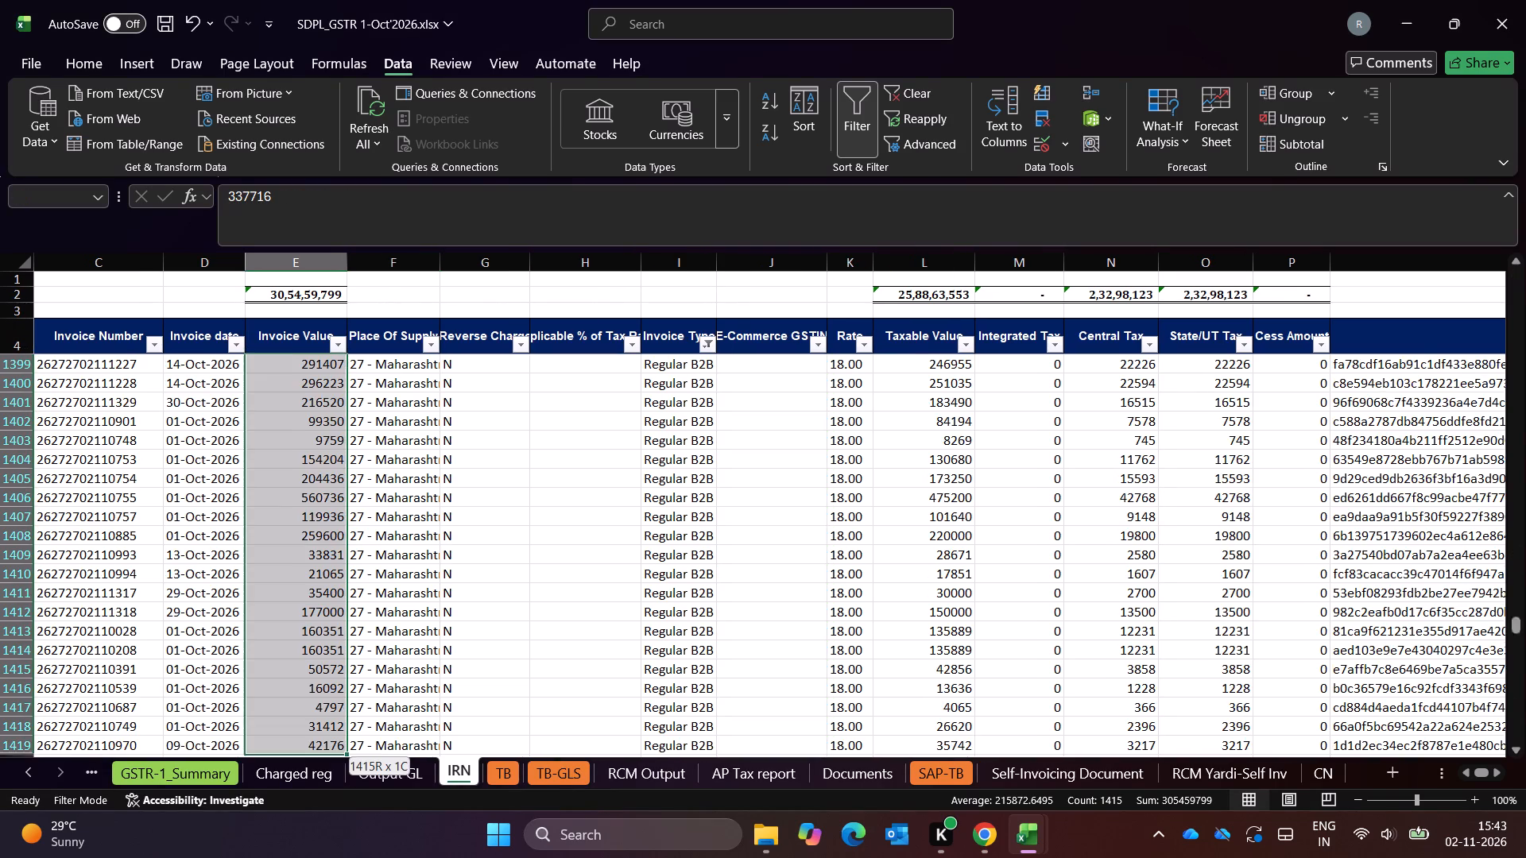
key(shift+Down)
key(shift+Up)
Convert the text-stored Invoice Value figures from E1401 down on the b2b,sez,de sheet to numbers.
key(alt+Tab)
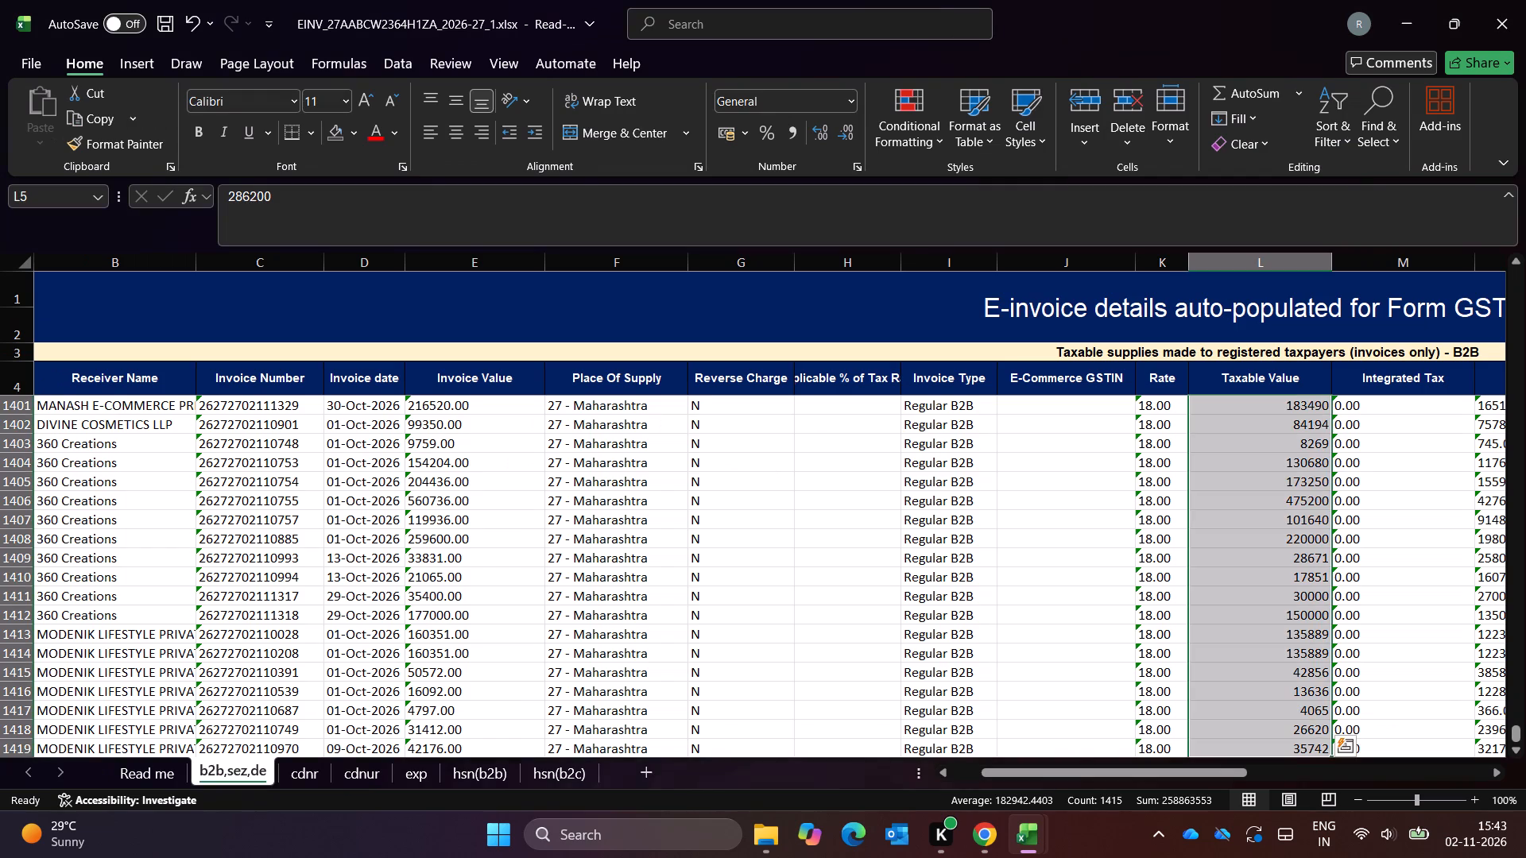
click(502, 404)
key(ctrl+shift+Down)
click(385, 409)
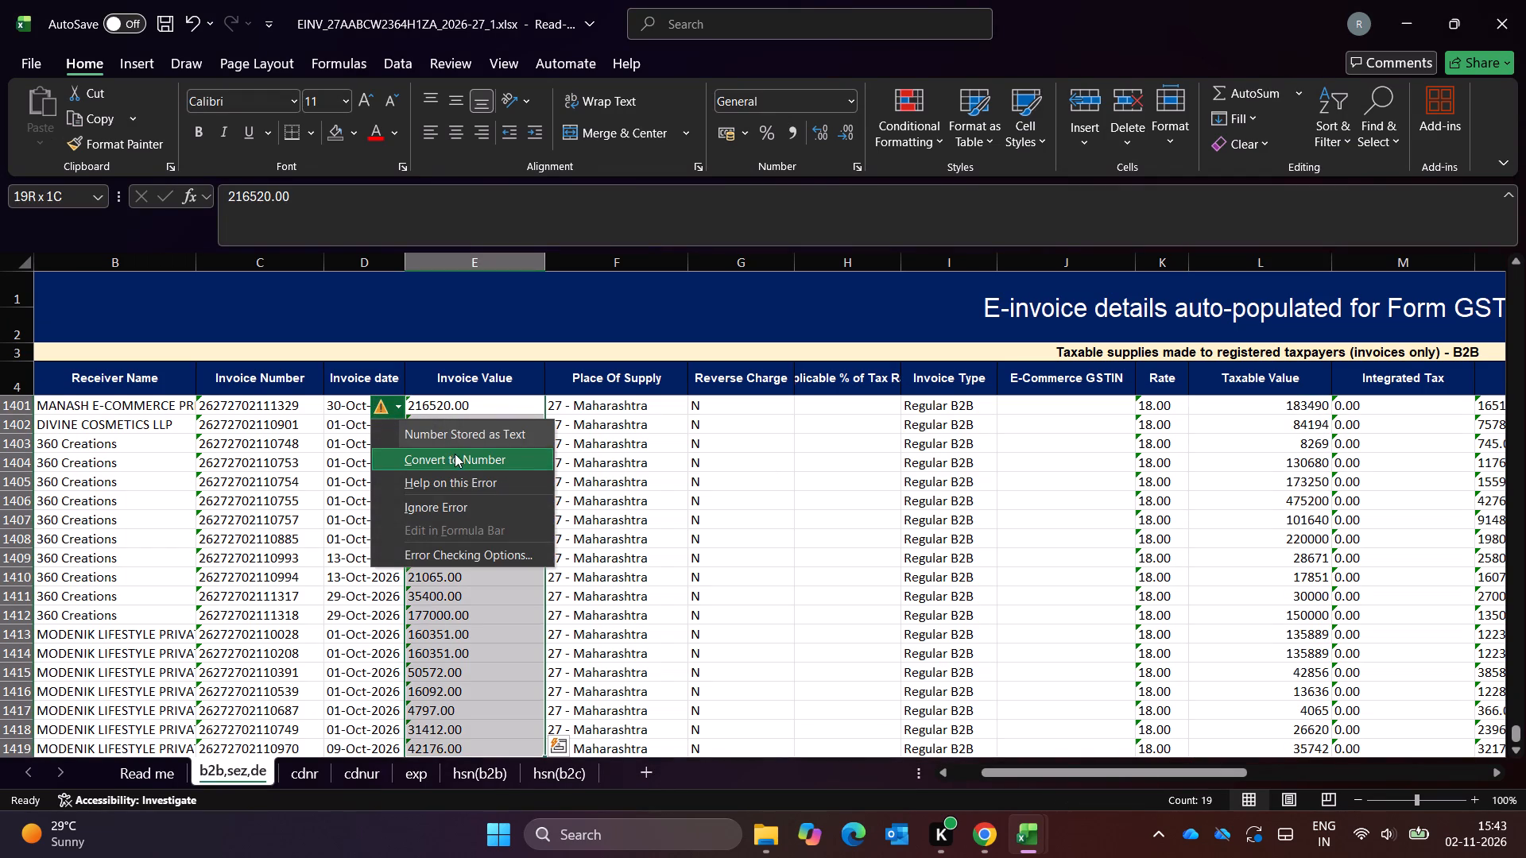
click(454, 458)
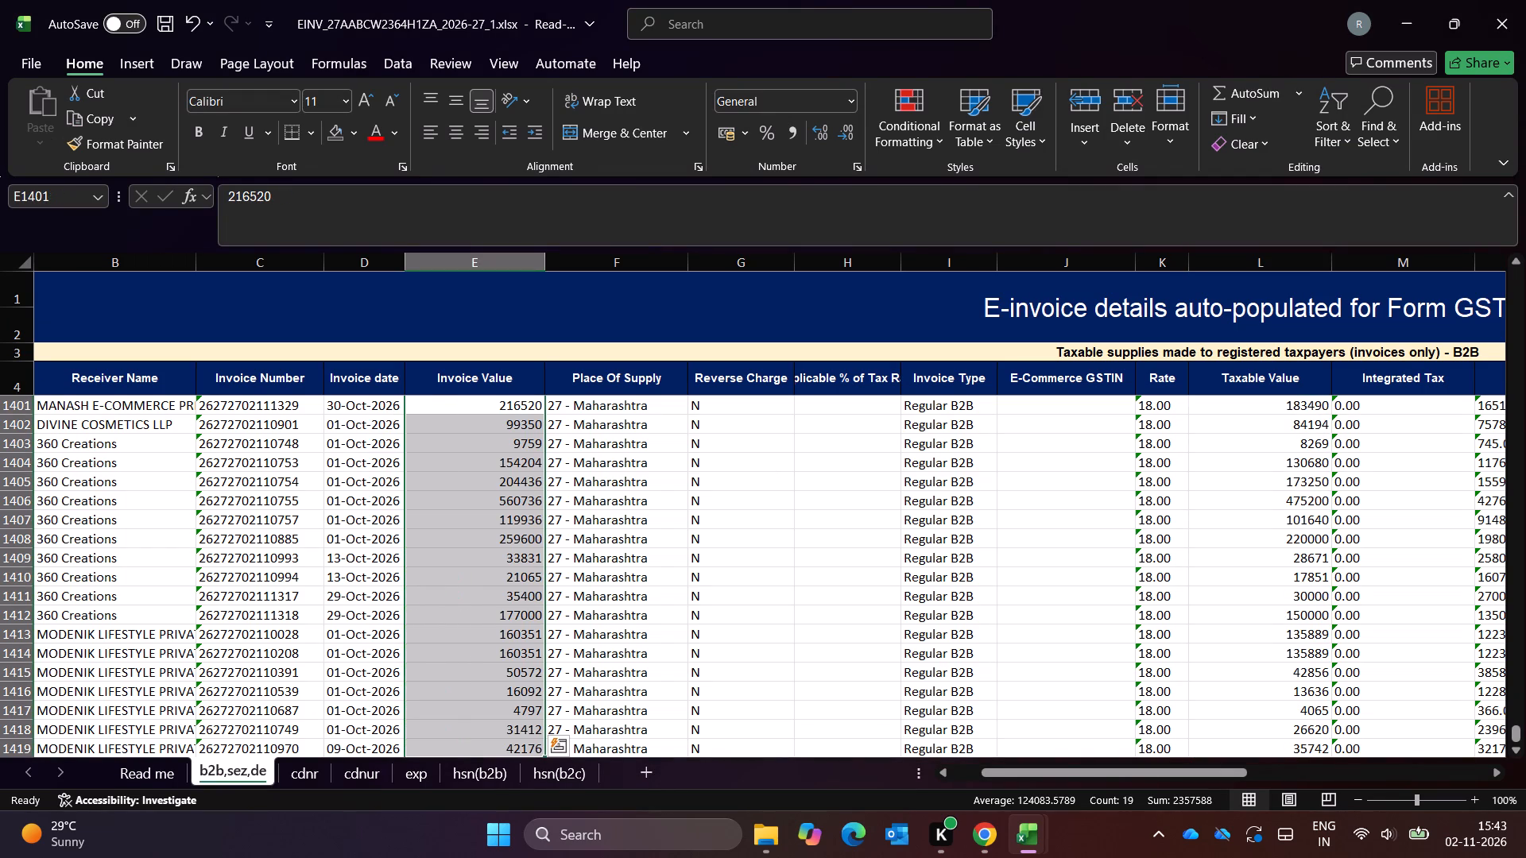
Total the b2b,sez,de sheet's Invoice Value column from E5 down and compare it with the IRN sheet's Invoice Value subtotal.
key(Down)
key(Up)
key(ctrl+Up)
key(ctrl+Up)
key(Down)
key(Down)
key(ctrl+Left)
key(ctrl+Left)
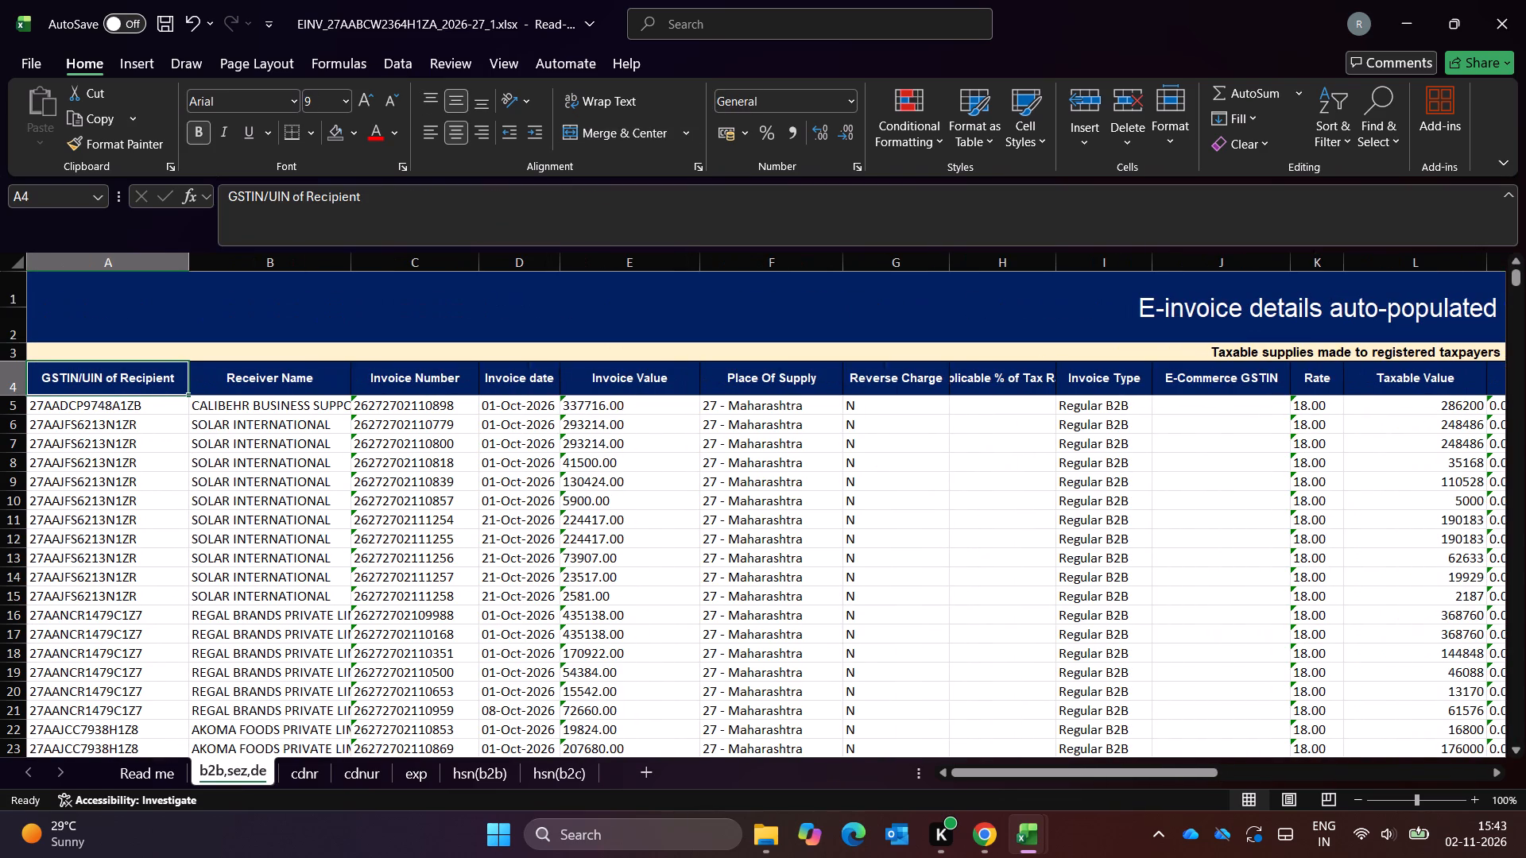
key(Right)
key(Right)
key(Down)
key(Right)
key(Right)
key(ctrl+shift+Down)
key(shift+Down)
key(shift+Up)
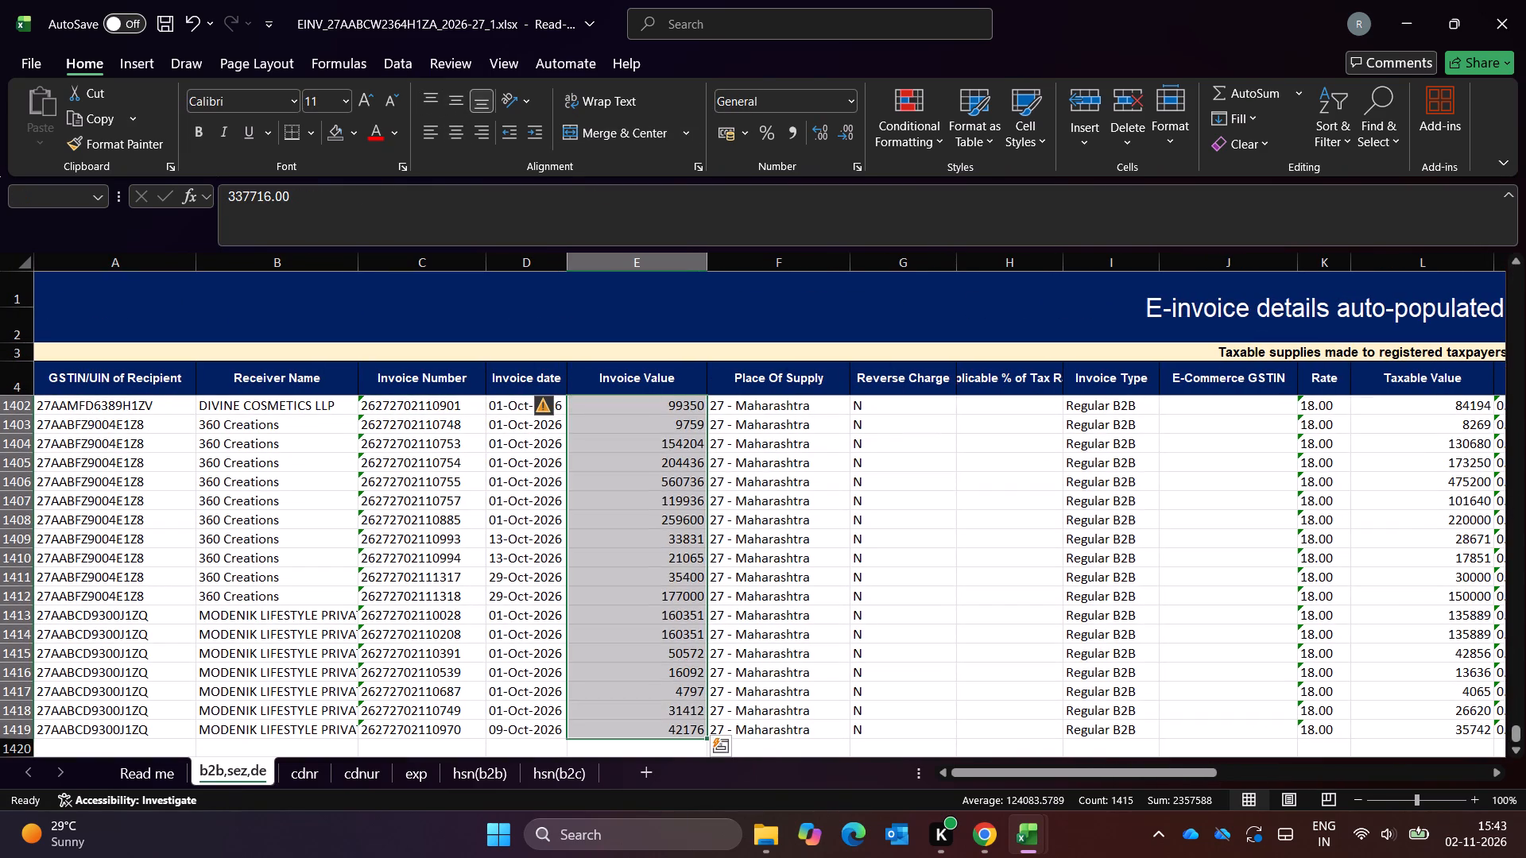
key(alt+Tab)
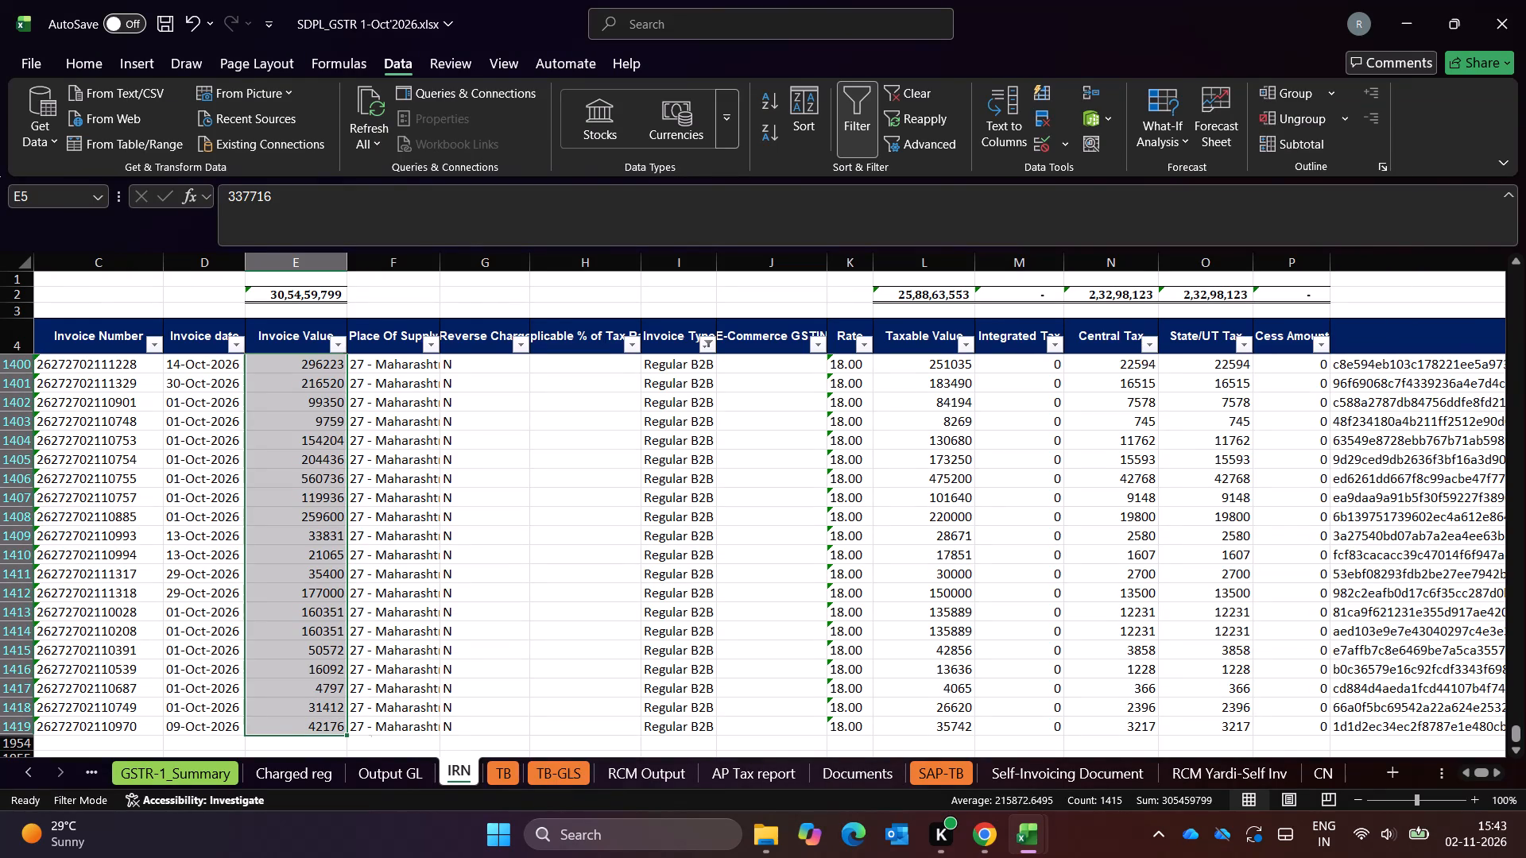
Total the IRN sheet's Regular B2B Invoice Value rows from E5 down again and compare with the b2b,sez,de sheet's Invoice Value selection.
key(Up)
key(Up)
key(Down)
key(Down)
key(Down)
key(Down)
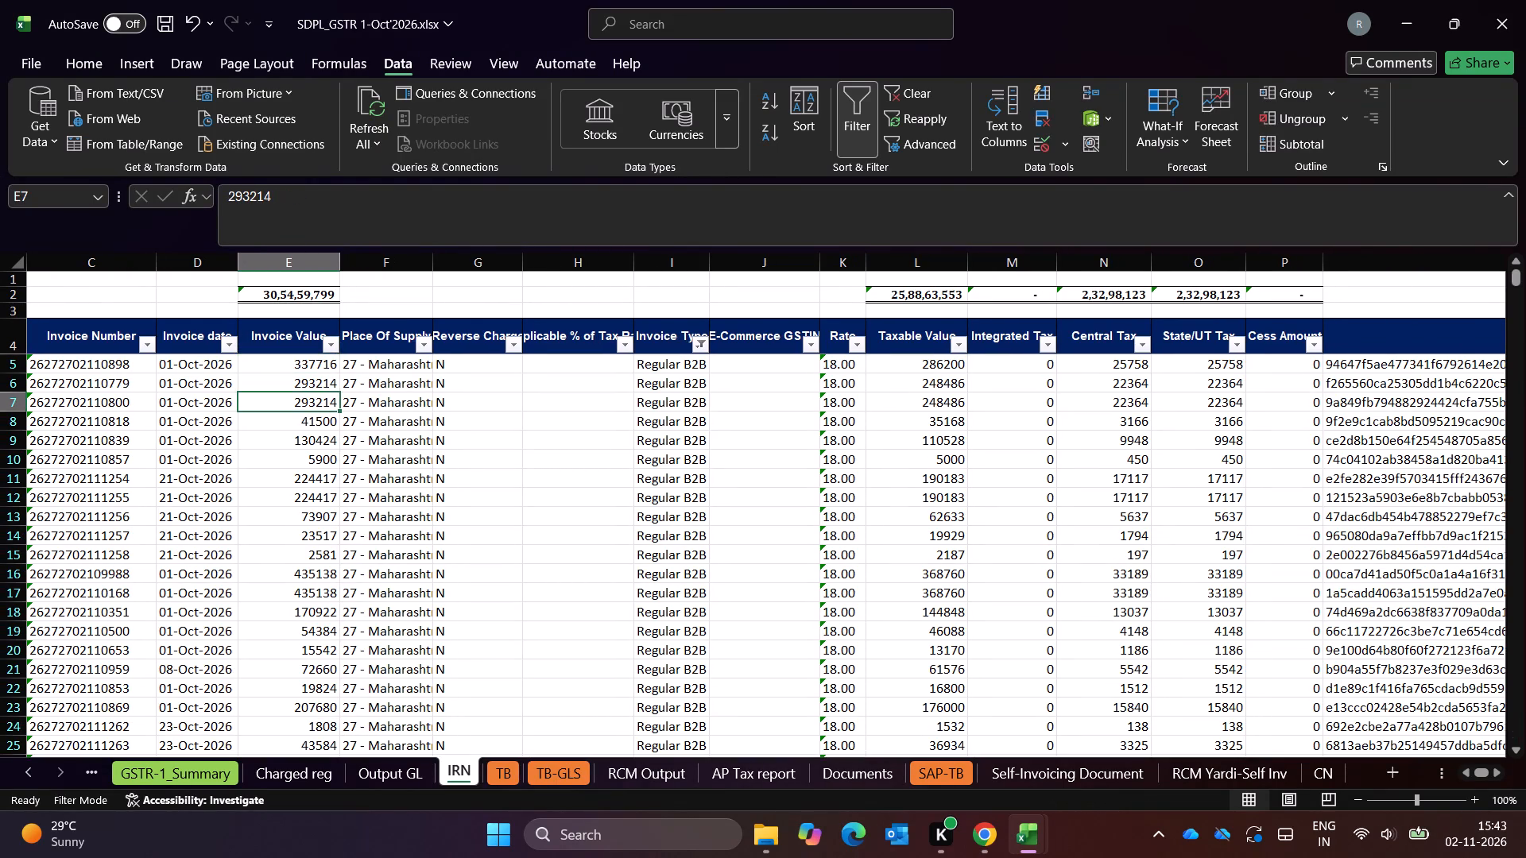
key(Up)
key(Up)
key(ctrl+shift+Down)
key(shift+Down)
key(shift+Up)
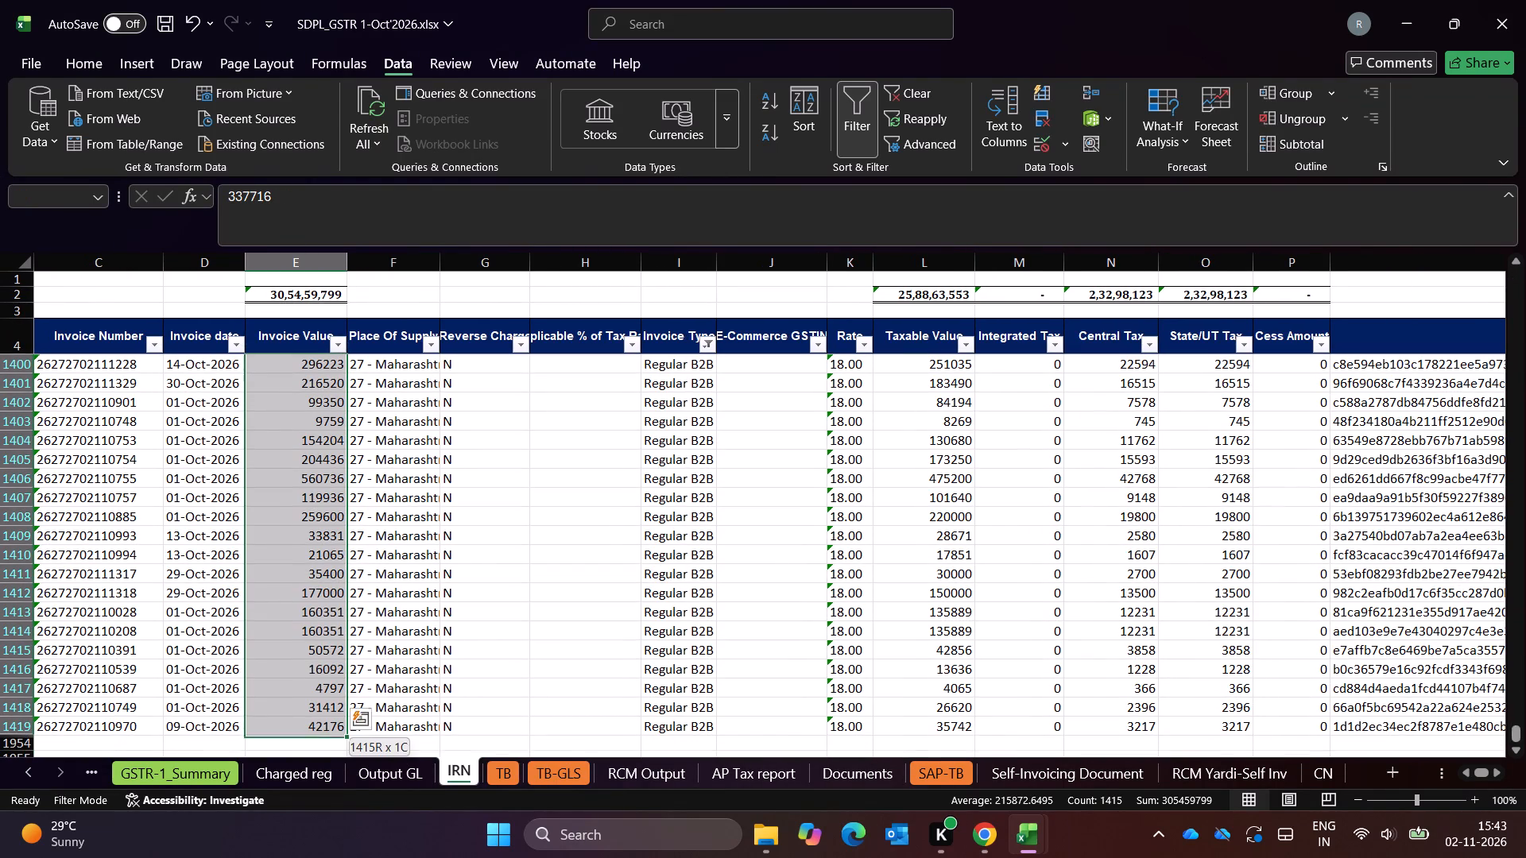
key(alt+Tab)
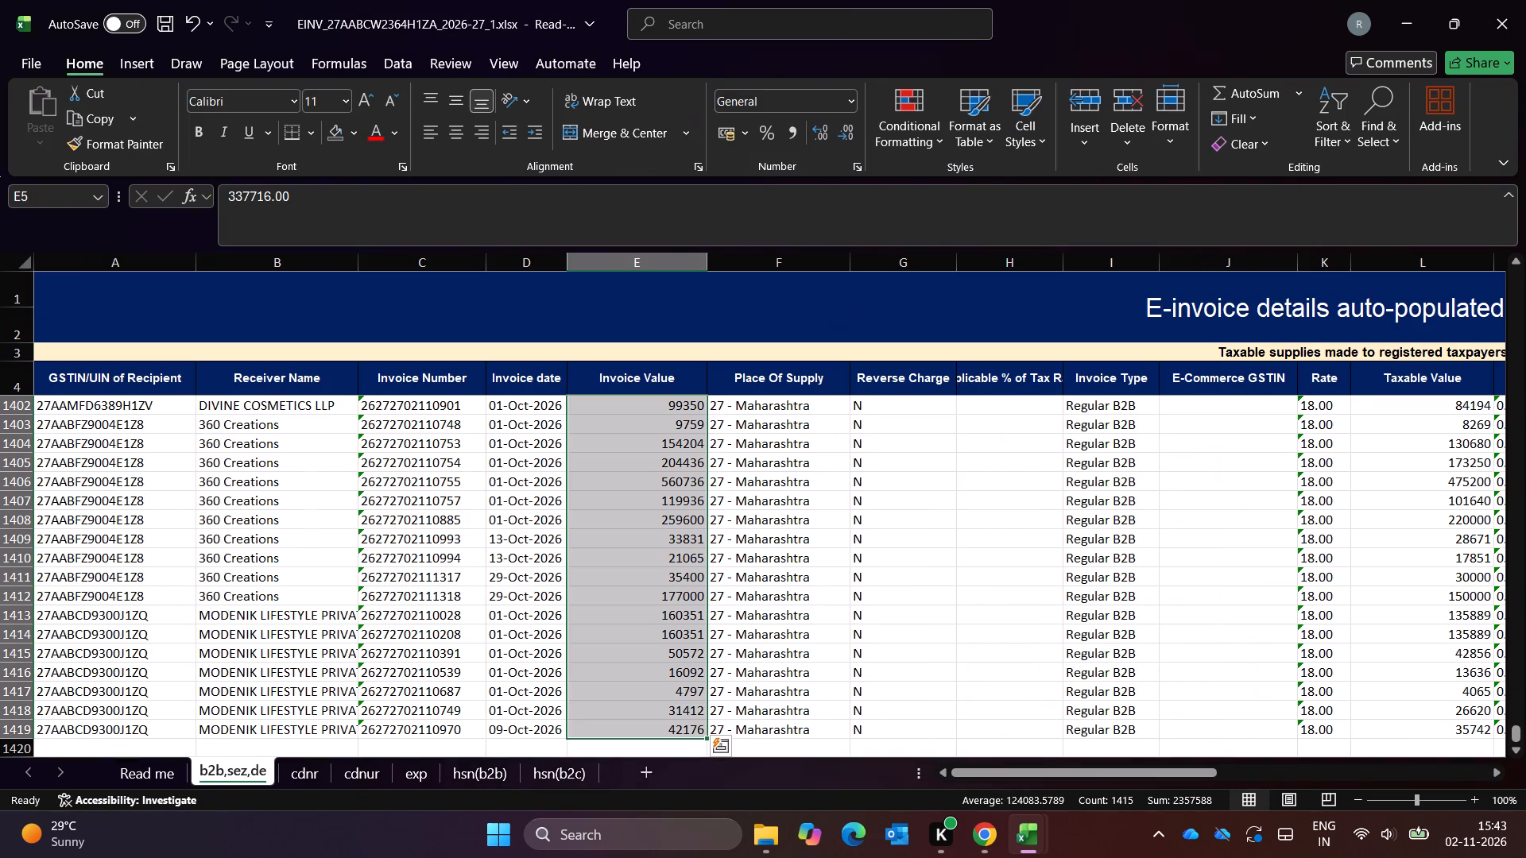
key(alt+Tab)
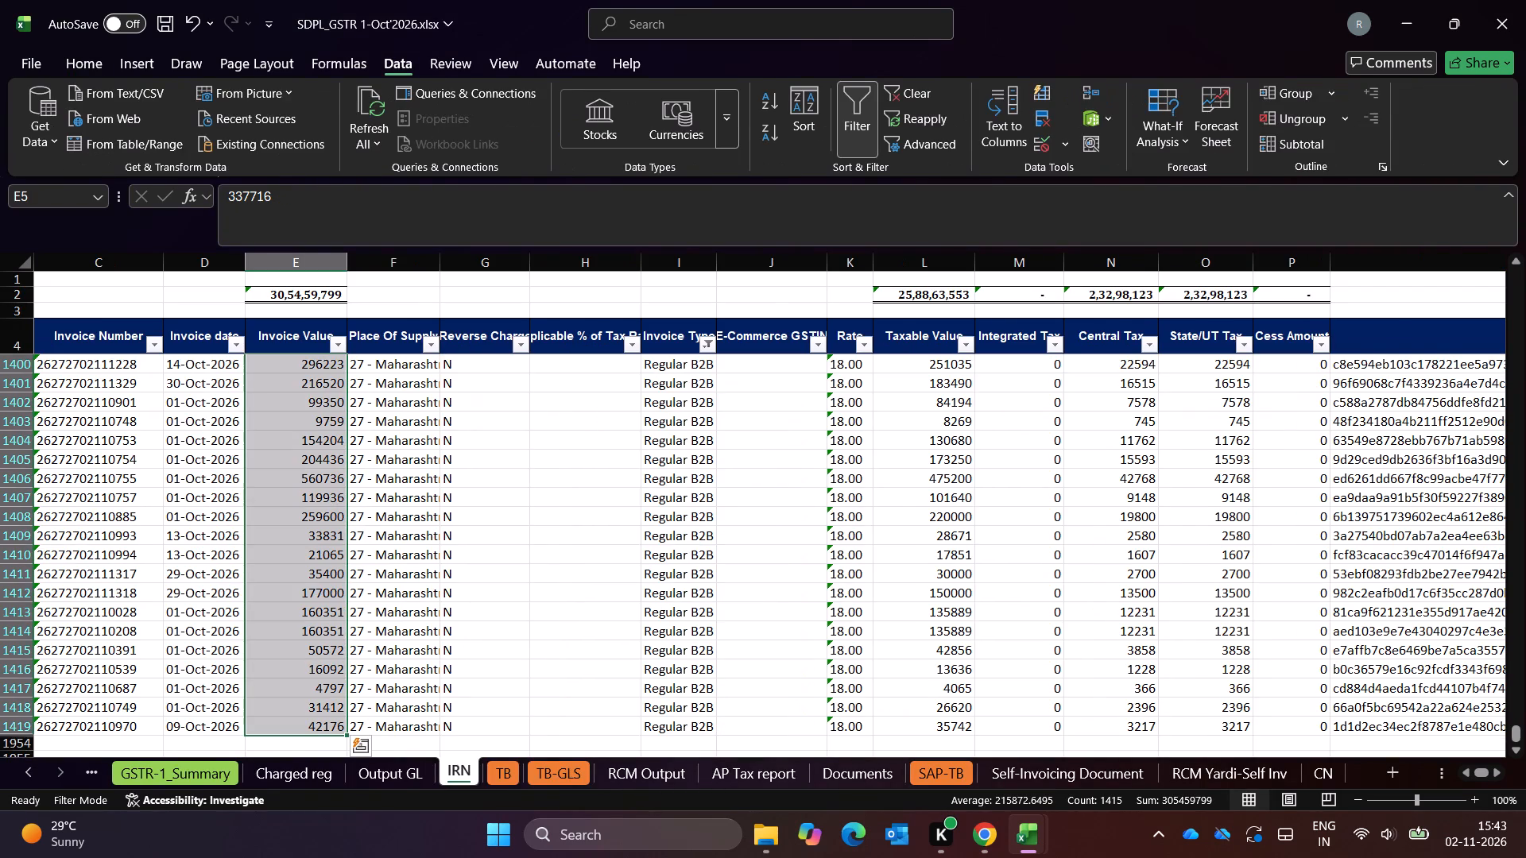
key(alt+Tab)
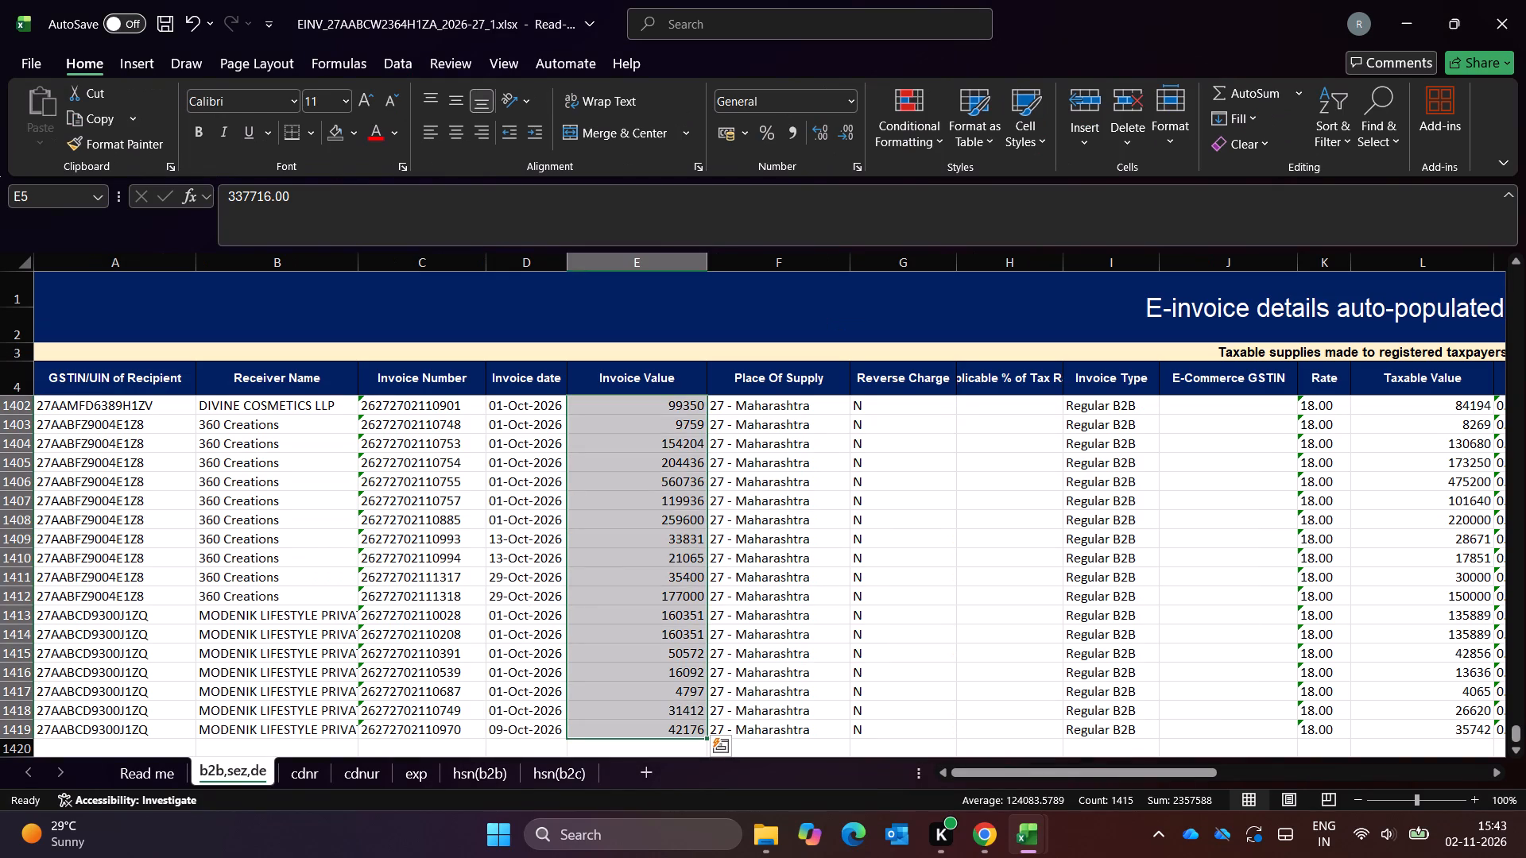
Examine the first rows of the b2b,sez,de sheet's invoice, taxable value and tax columns alongside the IRN sheet.
key(Up)
key(Up)
key(Down)
key(Down)
key(Down)
key(Down)
key(Right)
key(Right)
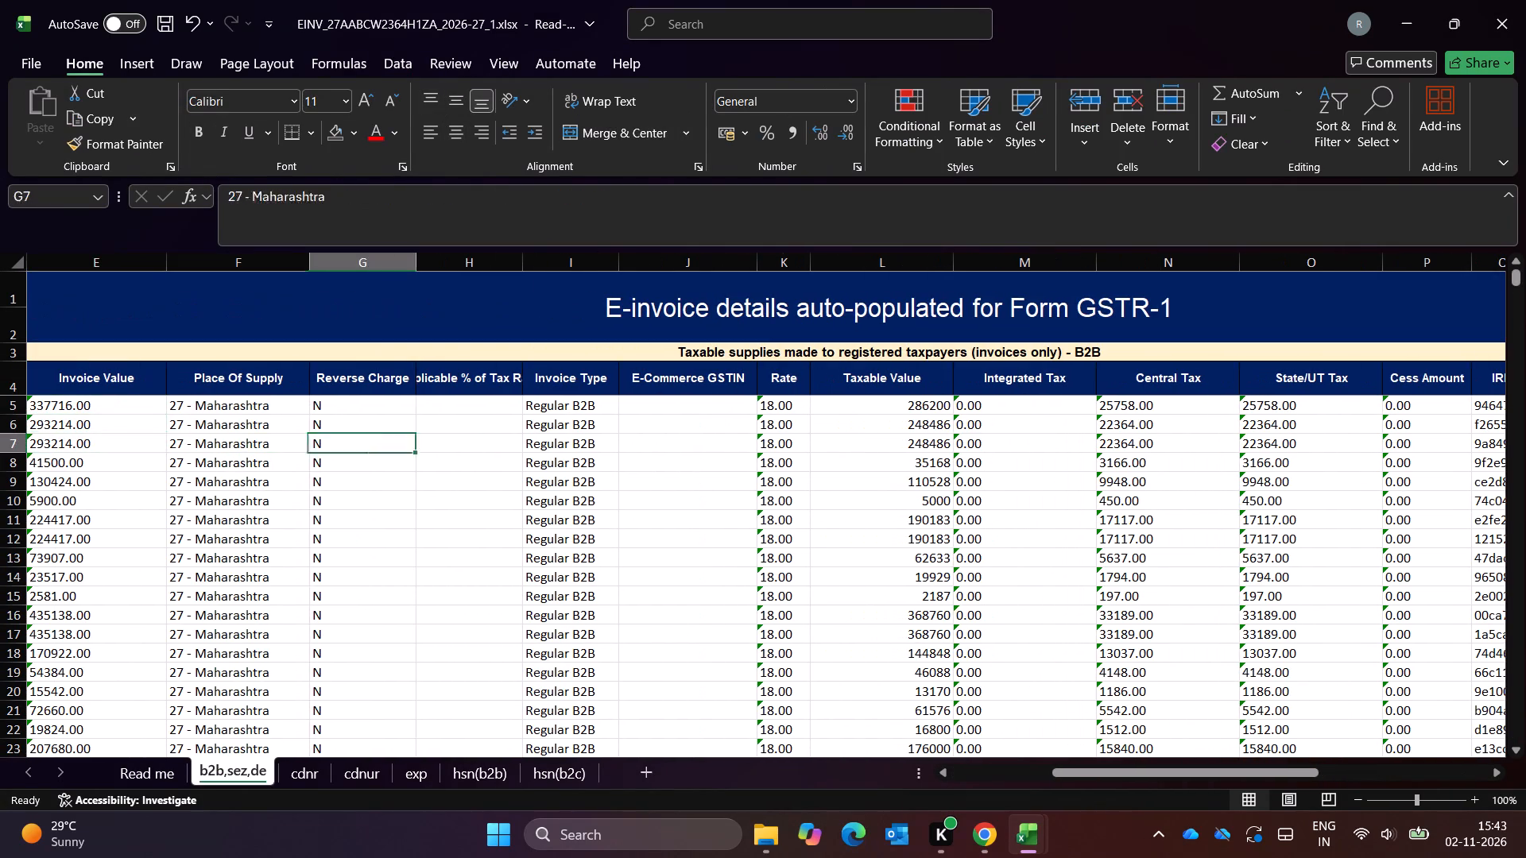
key(Right)
key(Up)
key(Up)
key(Right)
key(Right)
key(Right)
key(Right)
key(Right)
key(Left)
key(alt+Tab)
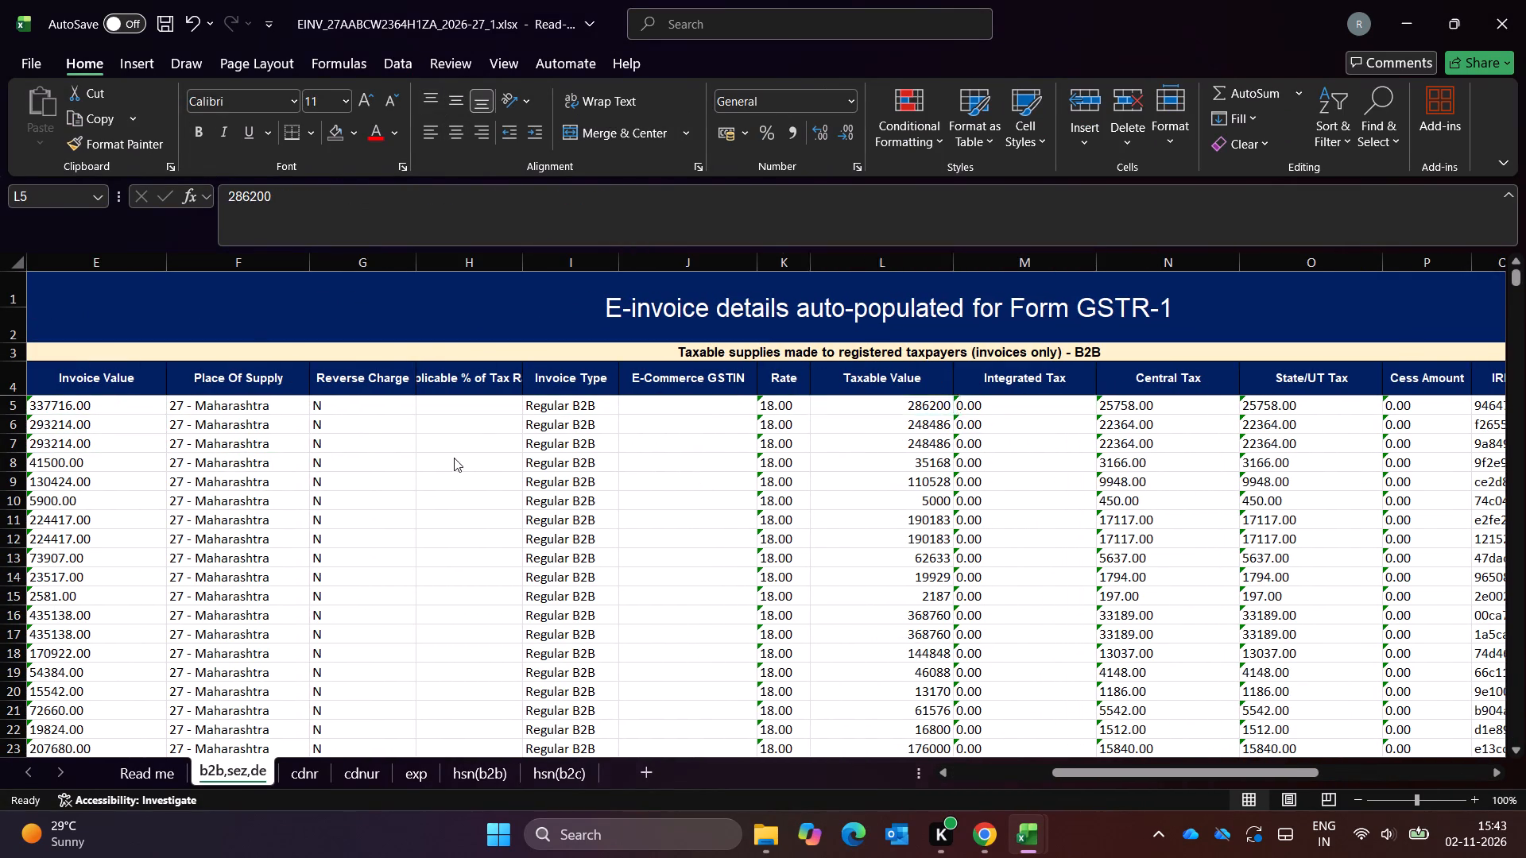
key(Up)
key(Down)
key(Down)
key(Down)
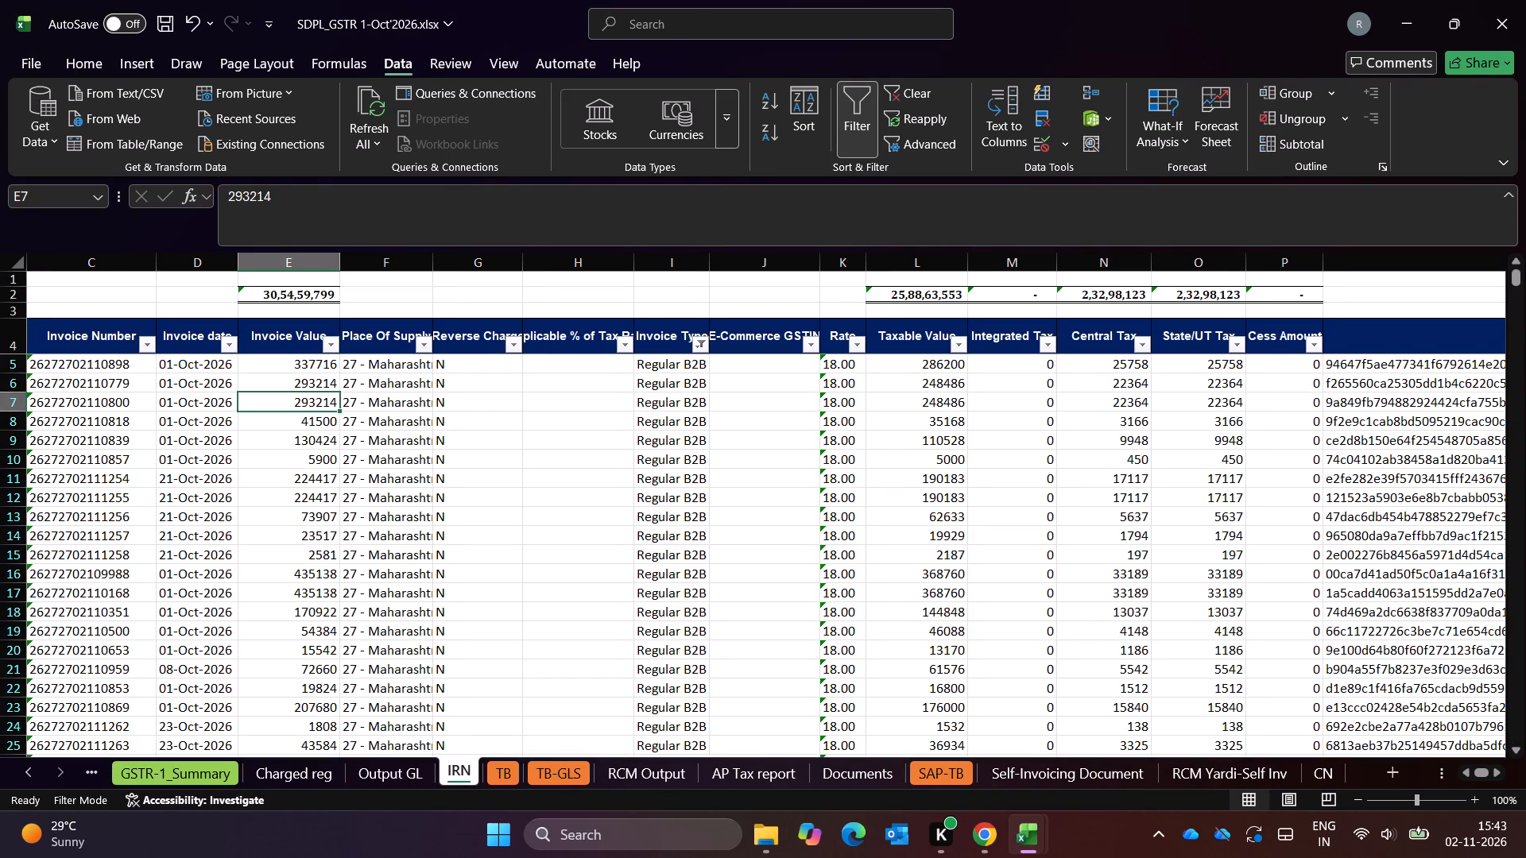
key(alt+Tab)
key(Up)
key(Up)
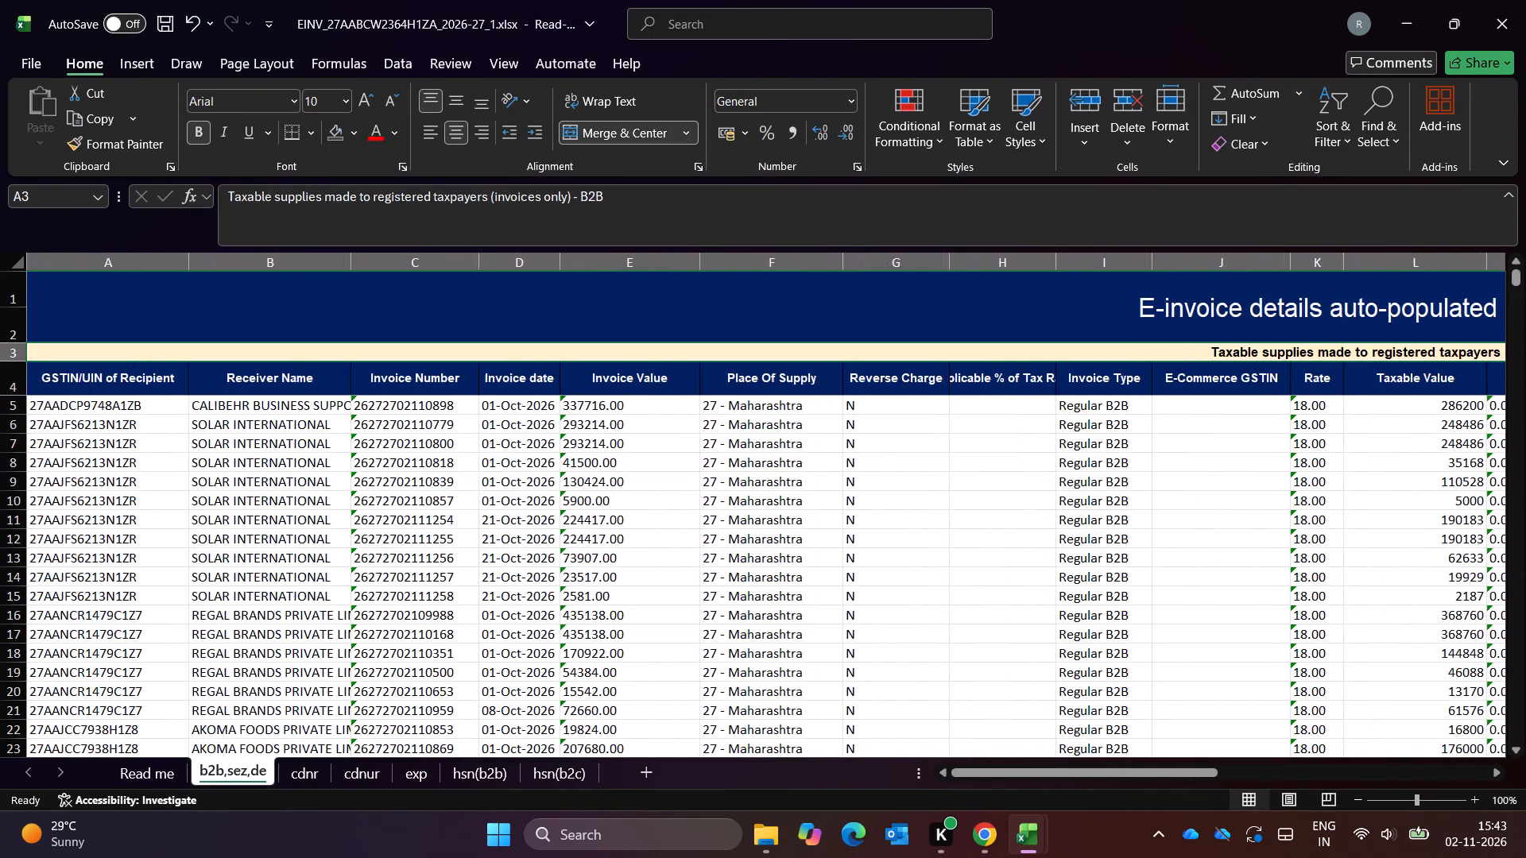
key(Right)
key(Right)
key(Left)
key(Left)
key(ctrl+Left)
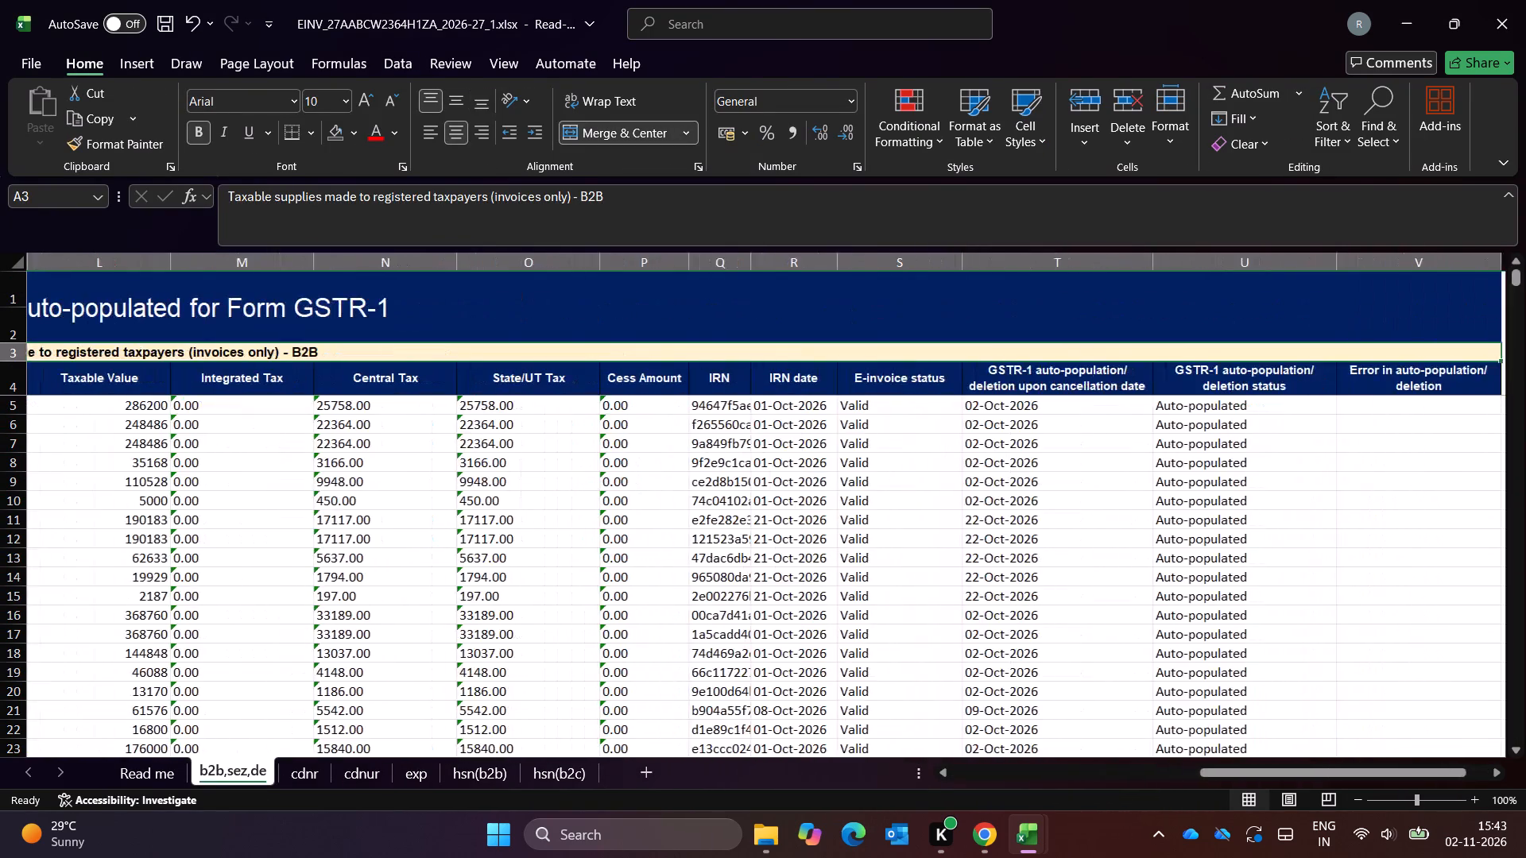
key(Down)
key(Down)
key(Right)
key(Right)
key(Right)
key(Right)
key(Right)
key(Right)
key(Right)
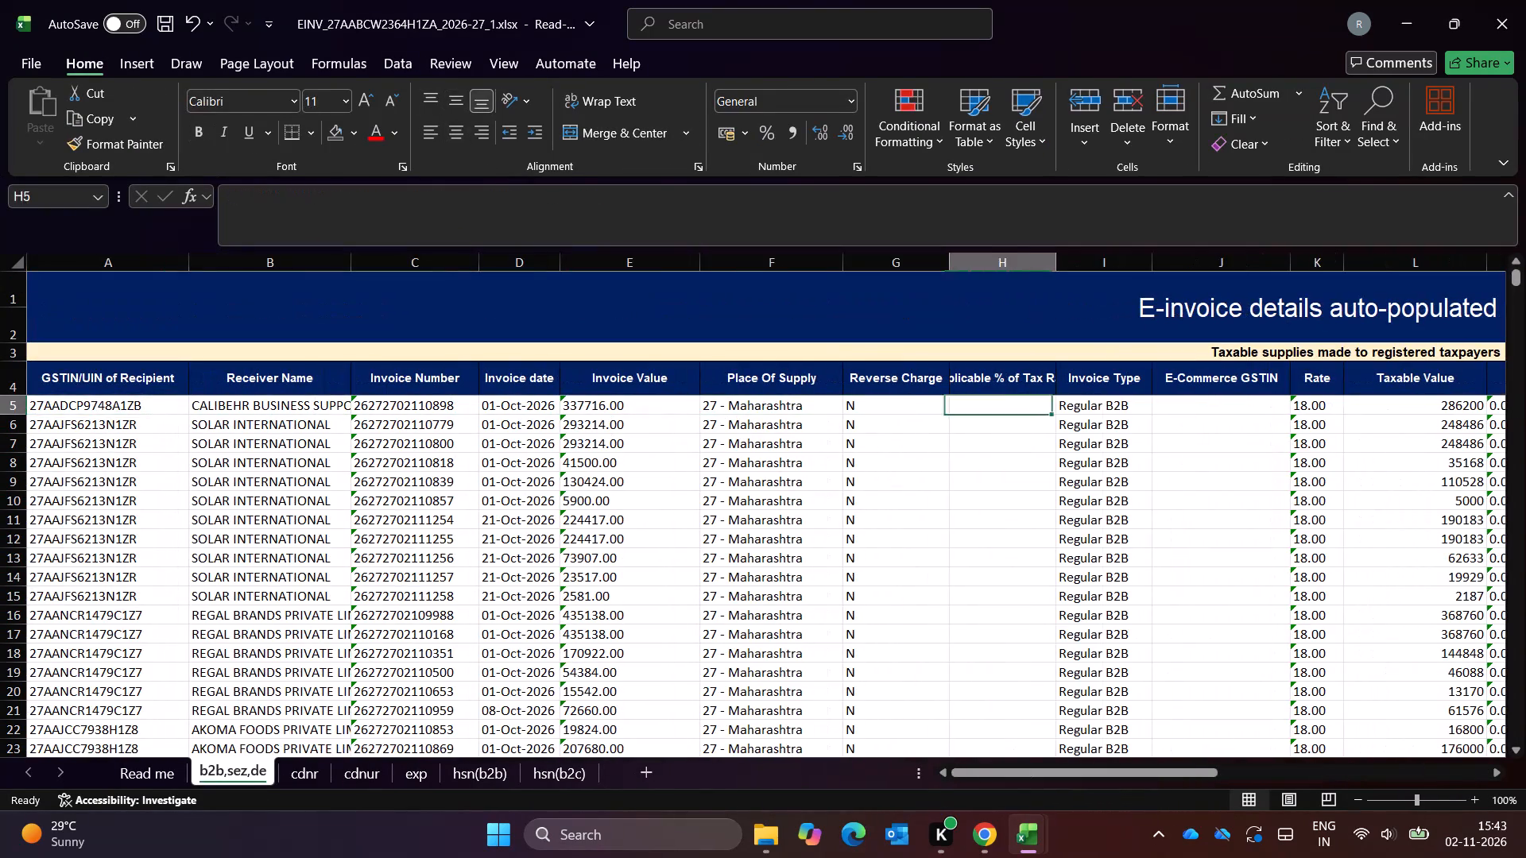
key(Right)
key(Right)
key(Right)
key(Right)
key(Right)
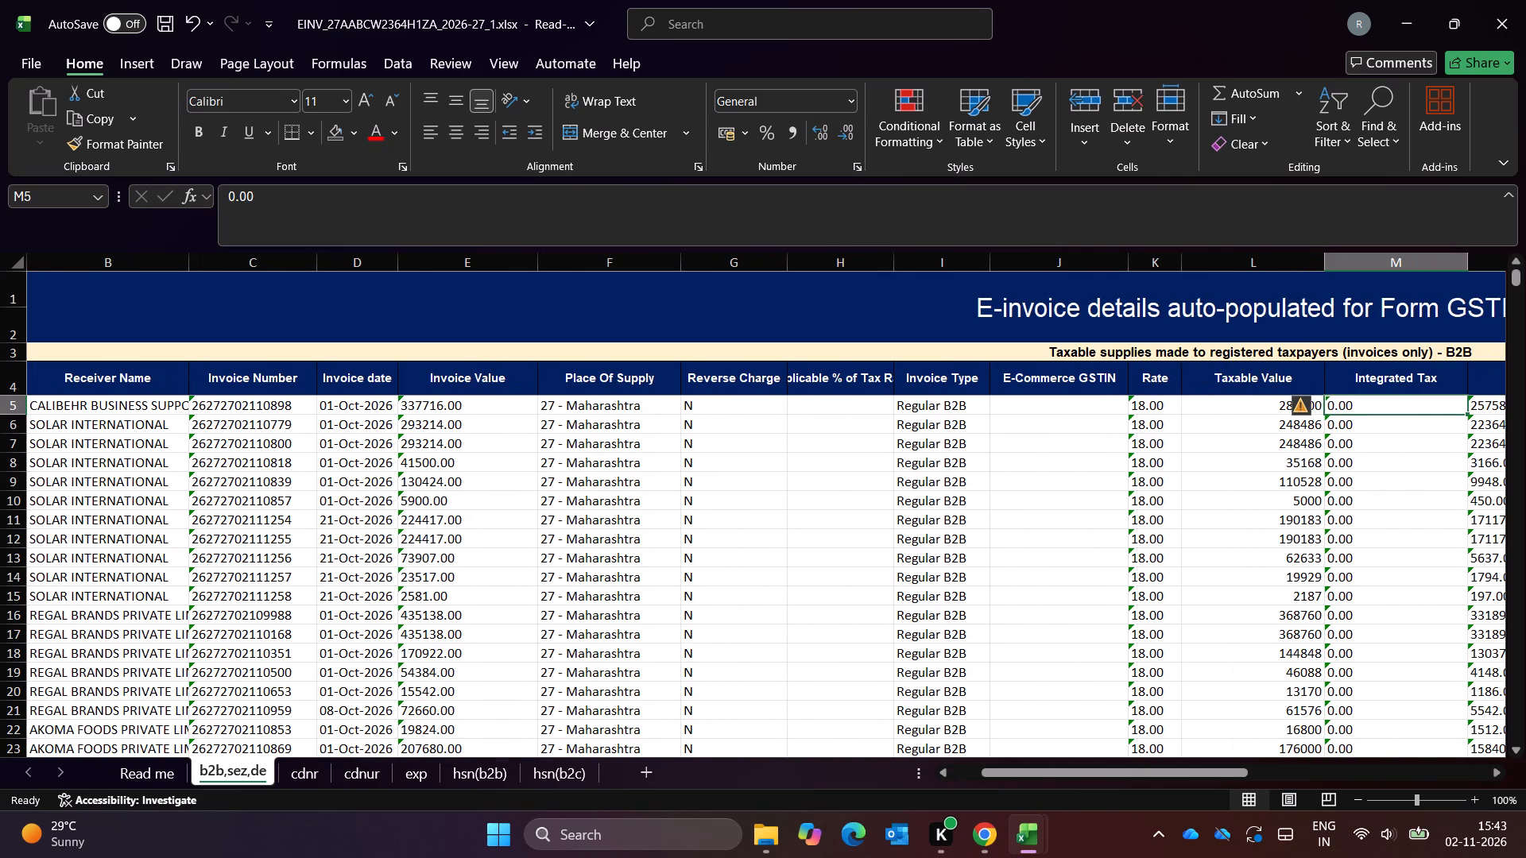
Convert the remaining text-stored Invoice Value figures from E5 down on the b2b,sez,de sheet to numbers.
key(Left)
key(Left)
key(Left)
key(Left)
key(Left)
key(Left)
key(Left)
key(Left)
key(ctrl+shift+Down)
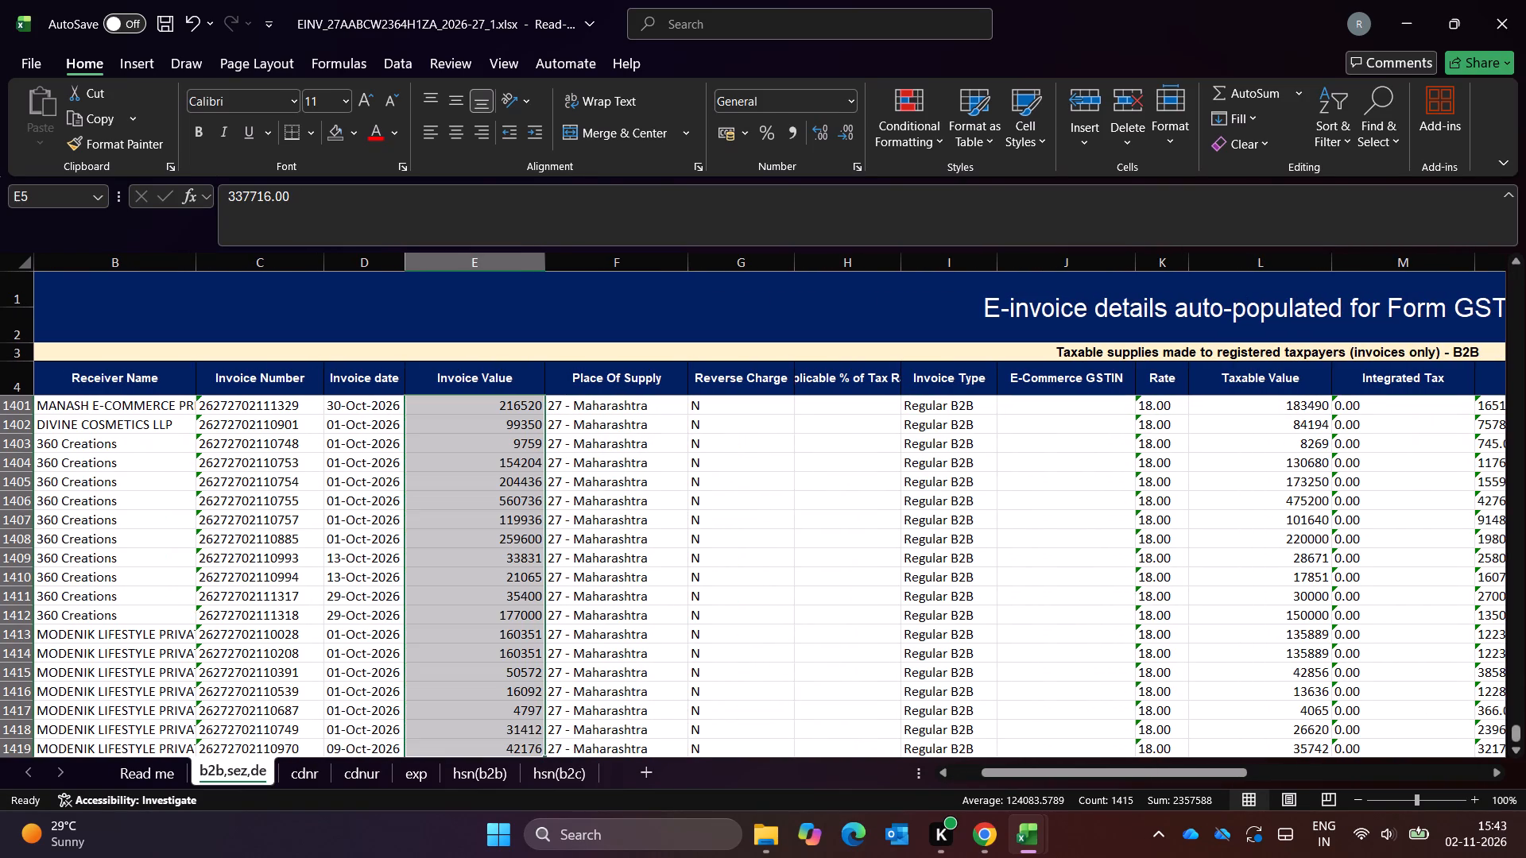
click(378, 400)
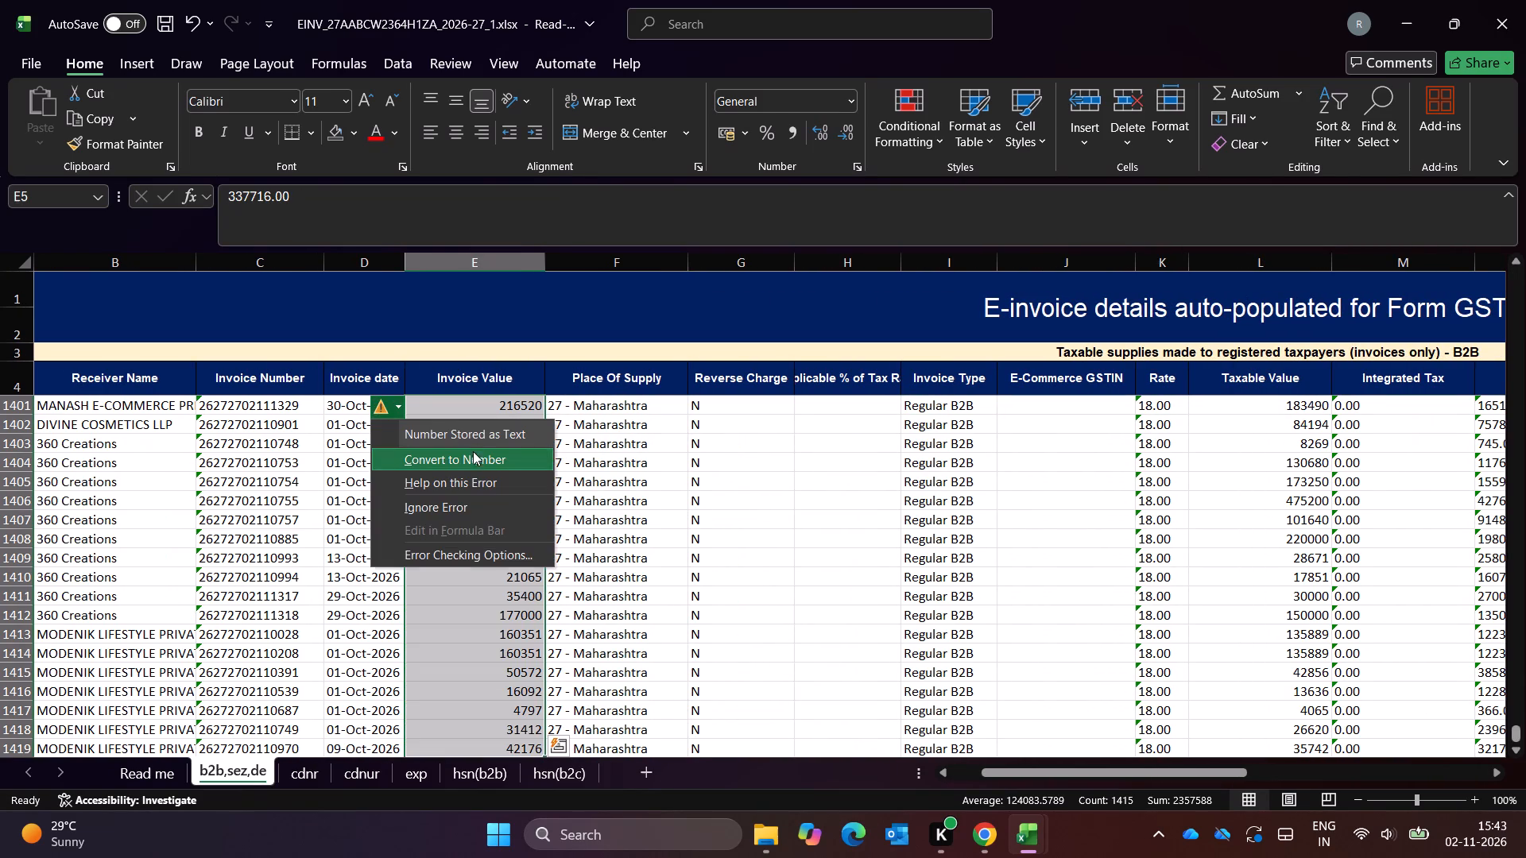
click(475, 458)
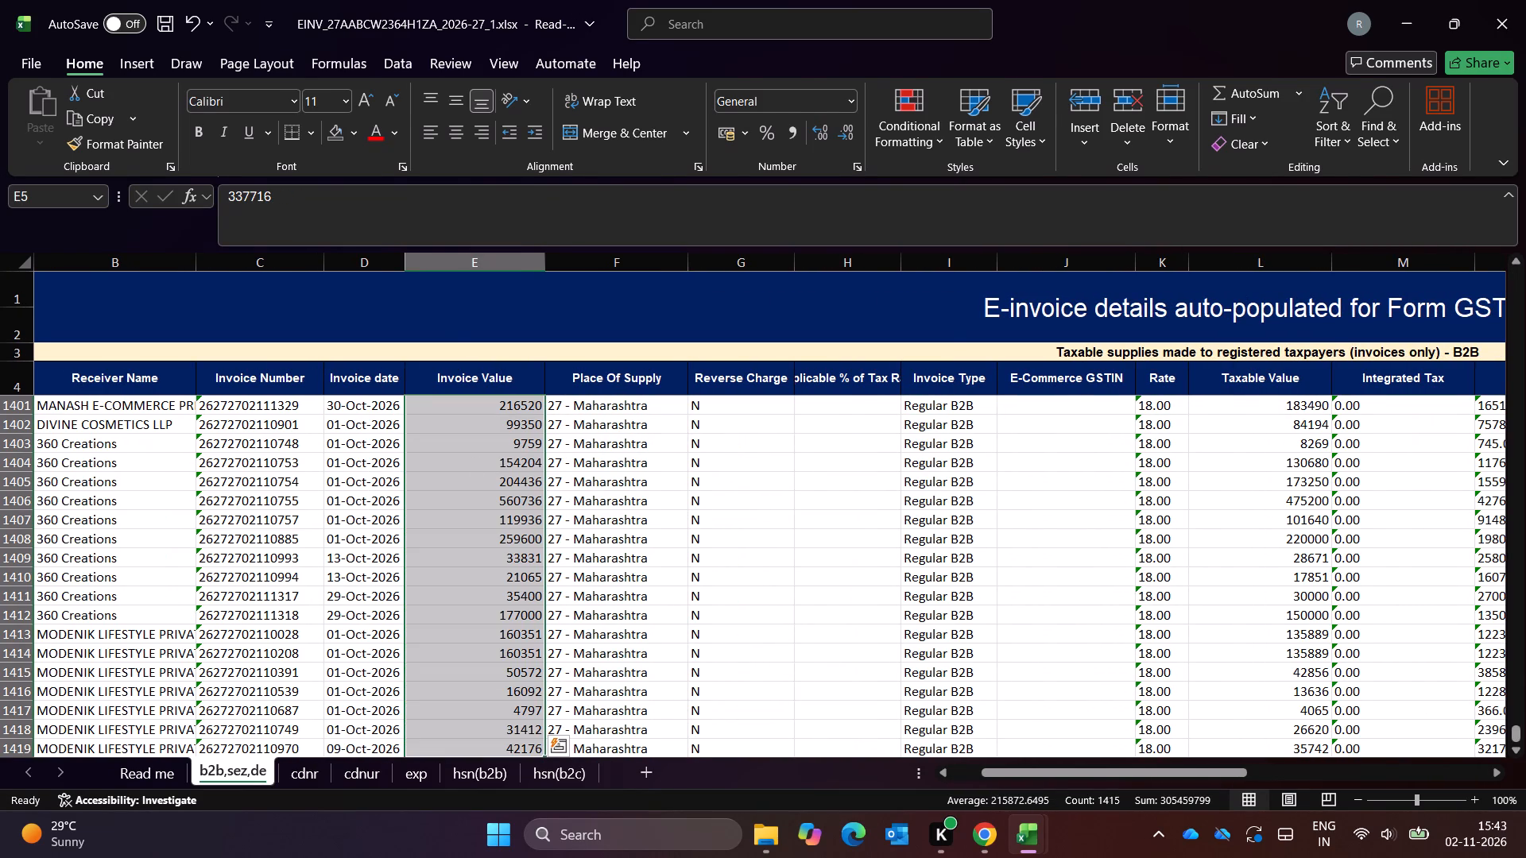
Clear the Invoice Type filter on the IRN sheet so all invoice types are included.
key(alt+Tab)
key(Up)
key(Up)
key(Right)
key(Right)
key(Right)
key(Right)
key(Up)
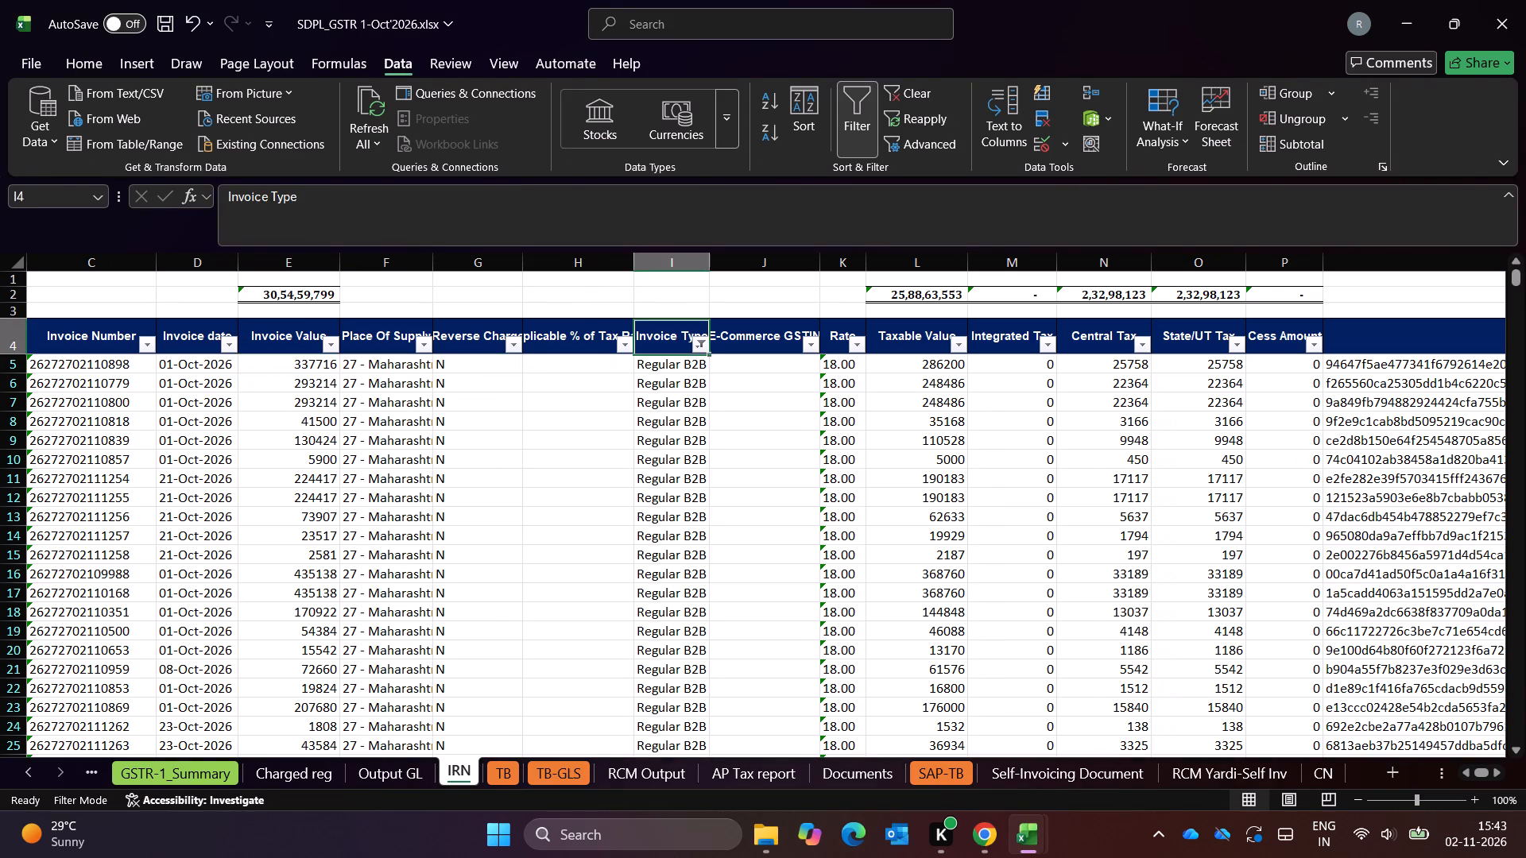
key(alt+Down)
key(alt+Down)
key(alt+Down)
key(alt+Down)
key(alt+Down)
key(alt+Down)
key(alt+Down)
key(alt+Down)
key(Down)
key(Down)
key(space)
key(Return)
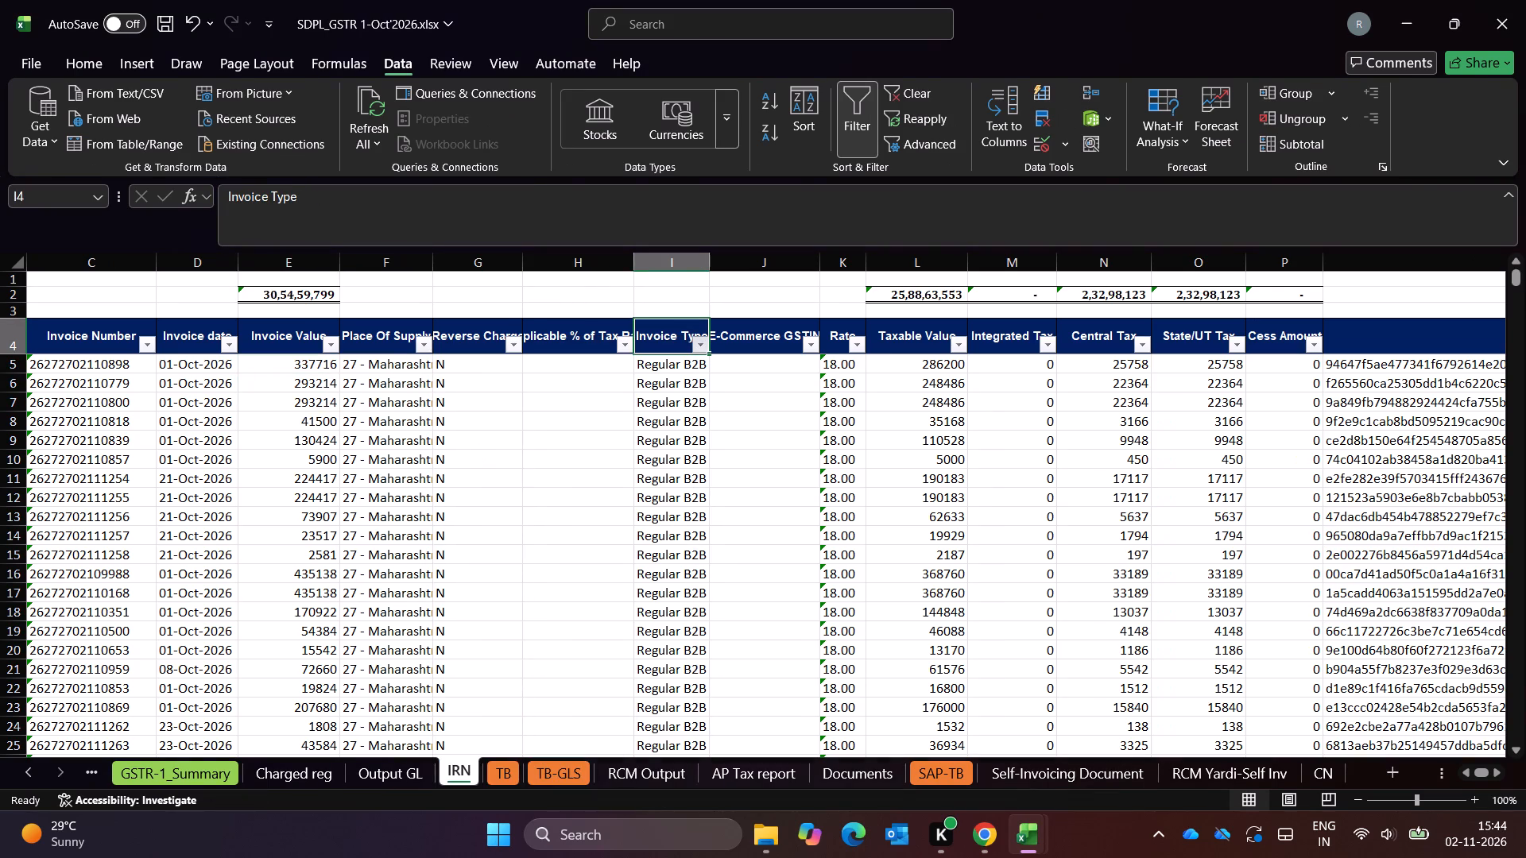
Sum the IRN sheet's taxable value and tax subtotals in L2:P2 and compare with the Invoice Value subtotal in E2.
key(Up)
key(Up)
key(Up)
key(Down)
key(Right)
key(Right)
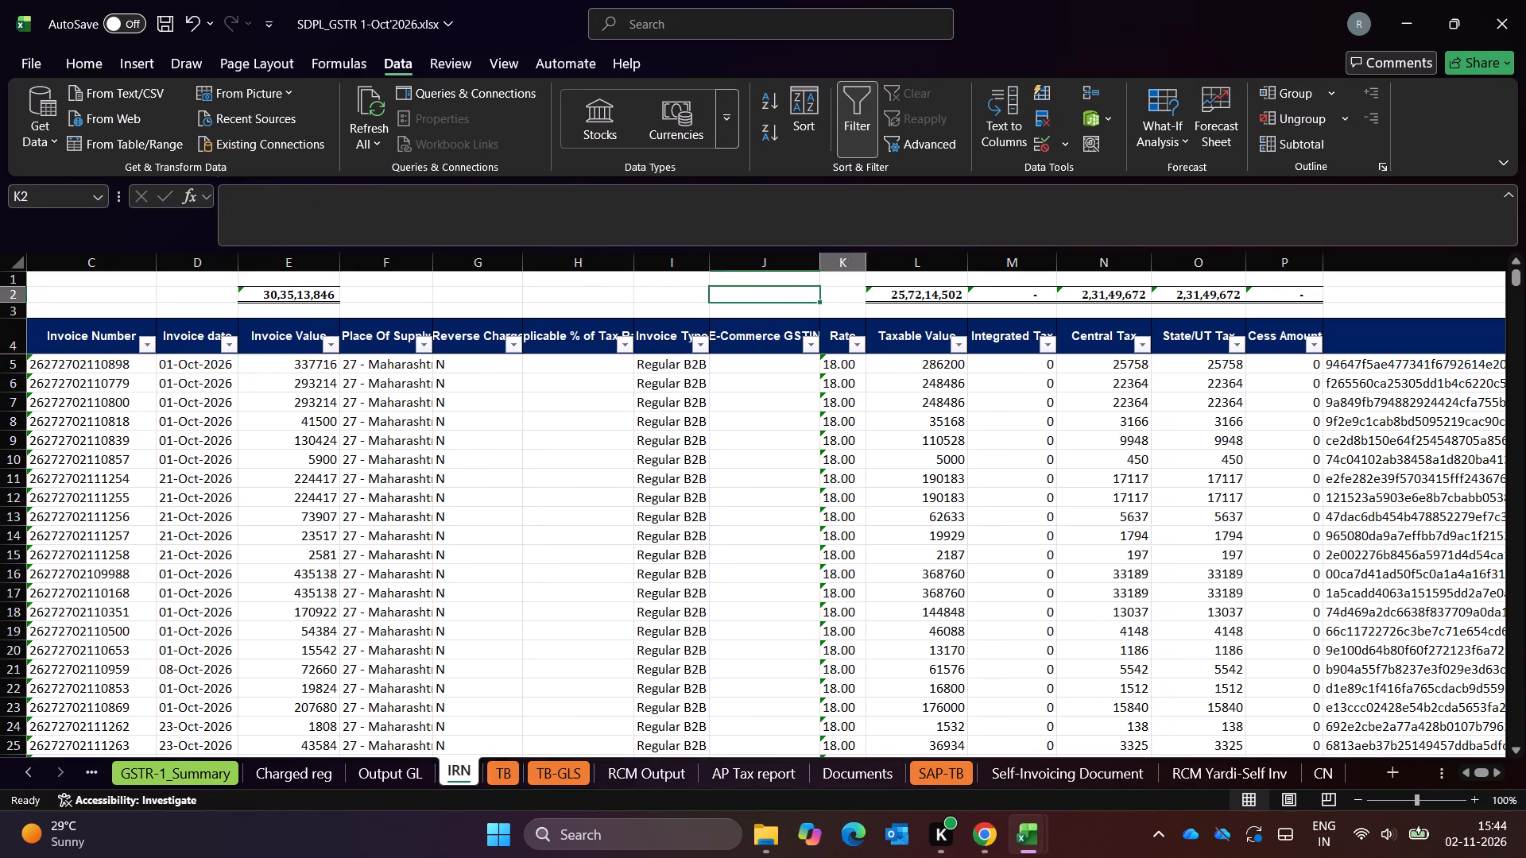
key(Right)
key(shift+Right)
key(shift+Right)
key(shift+Right)
key(shift+Right)
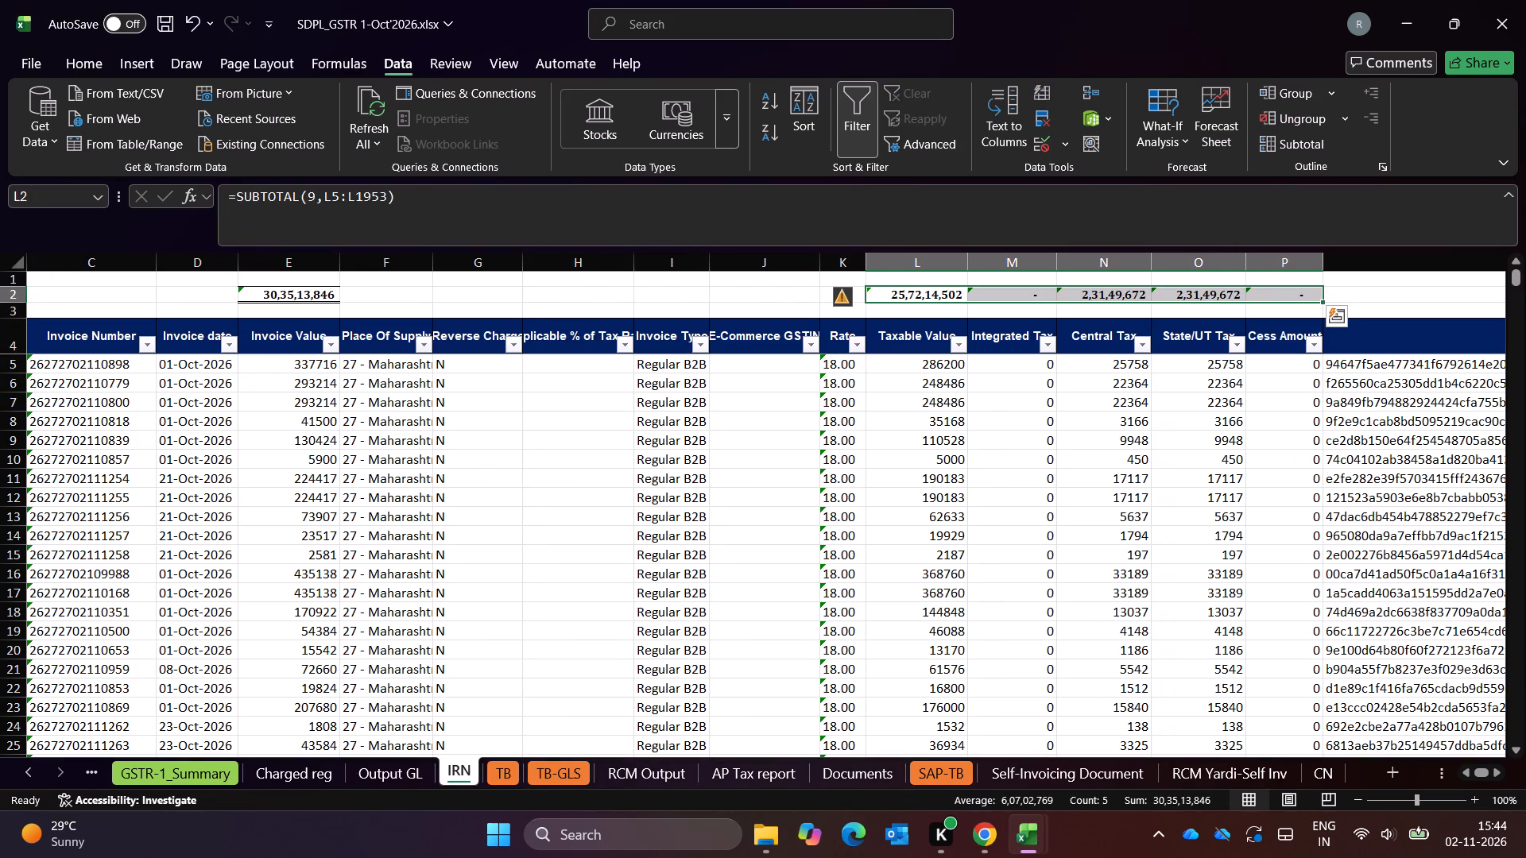
click(849, 300)
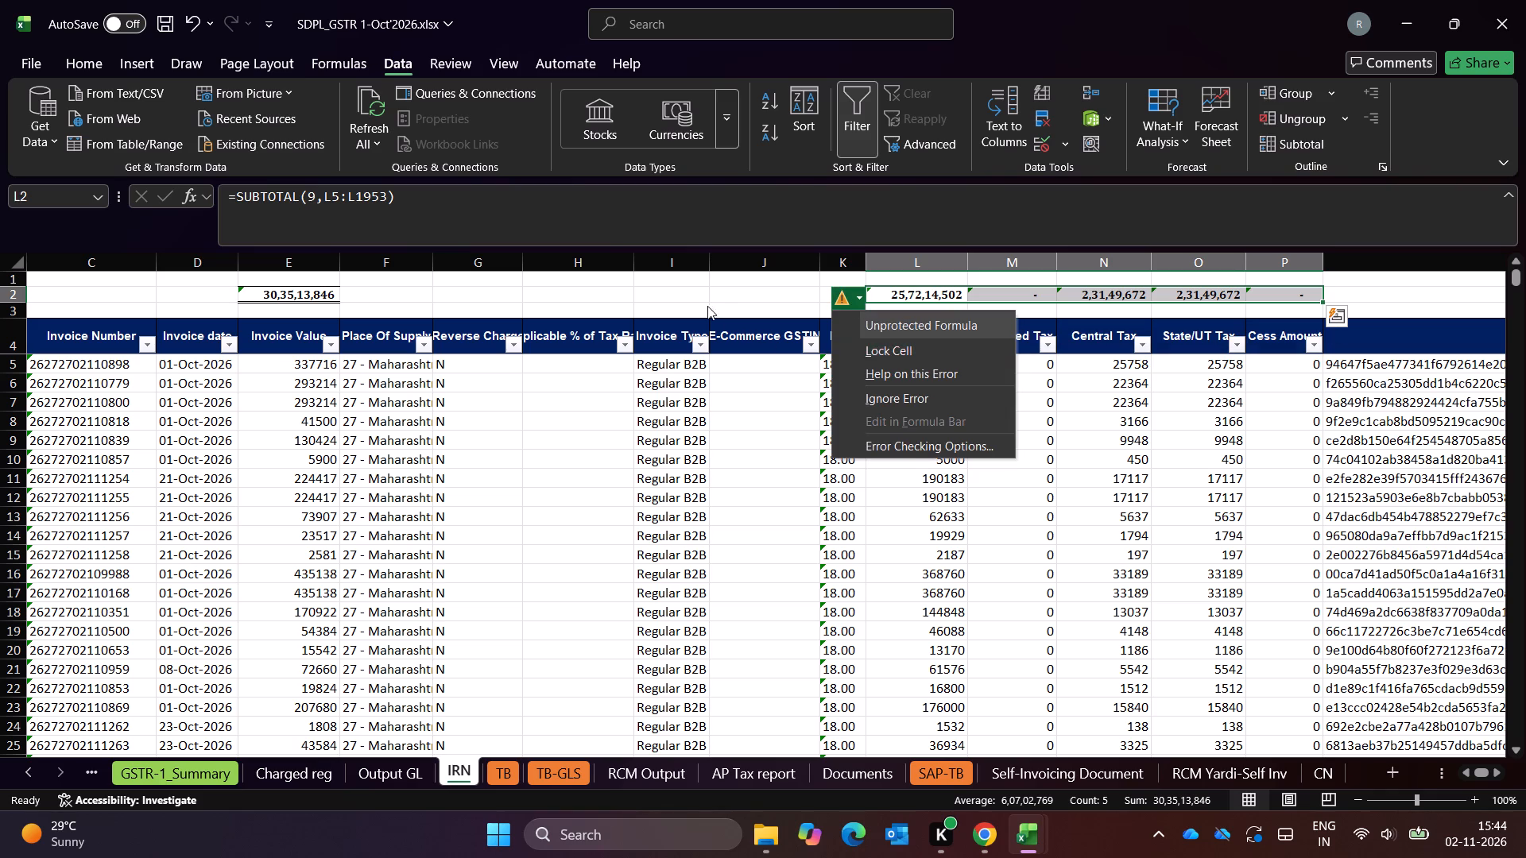
key(Escape)
key(Left)
key(Left)
key(Left)
key(Left)
key(Left)
key(Left)
key(Left)
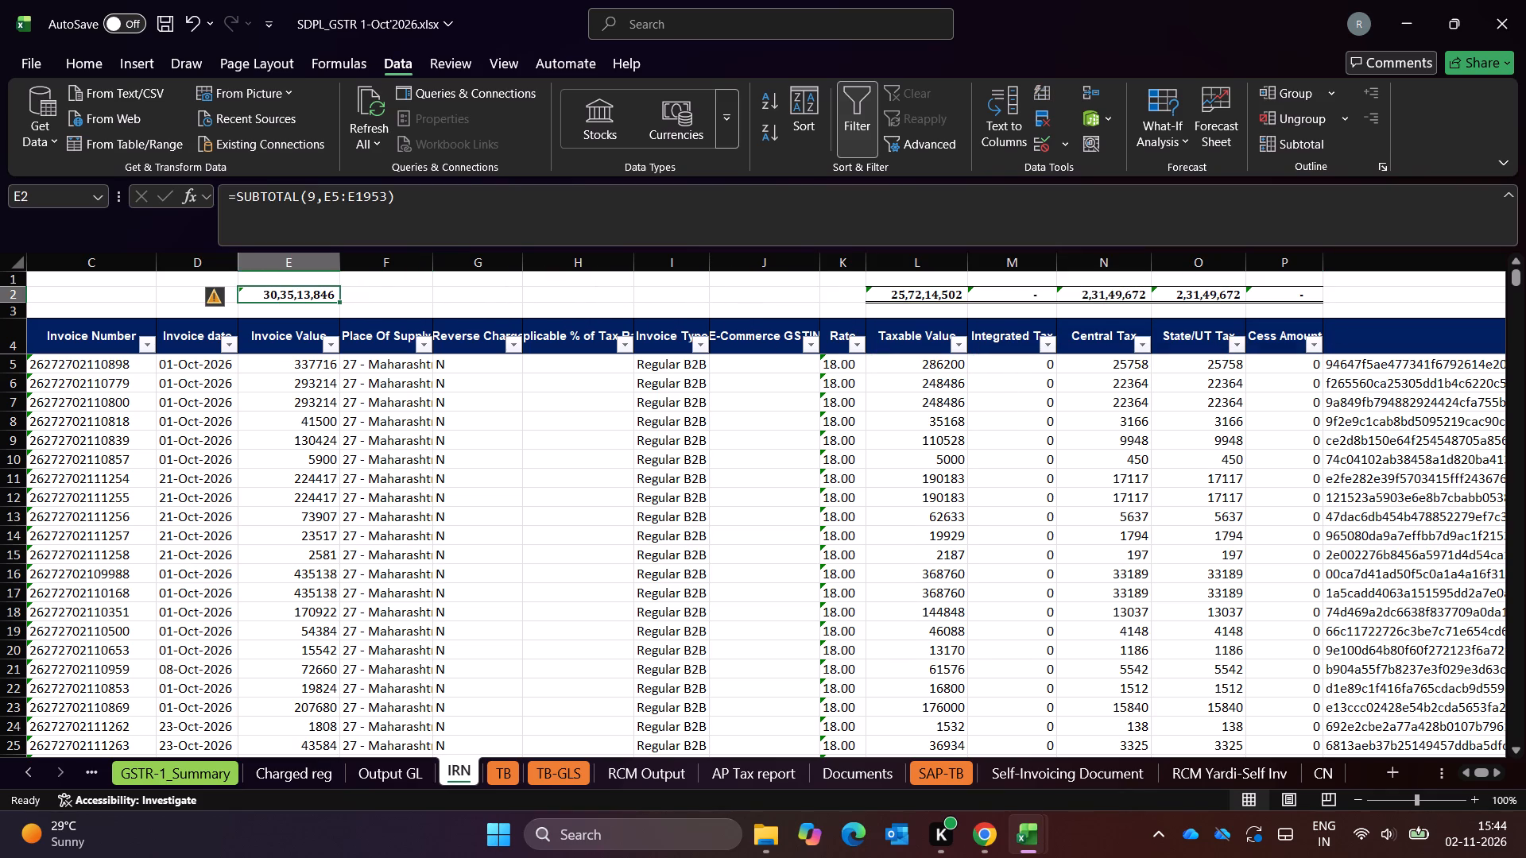
click(215, 291)
key(Escape)
Total all Invoice Value rows from E5 down on the IRN sheet and compare with the subtotal in E2.
key(Down)
key(Down)
key(Down)
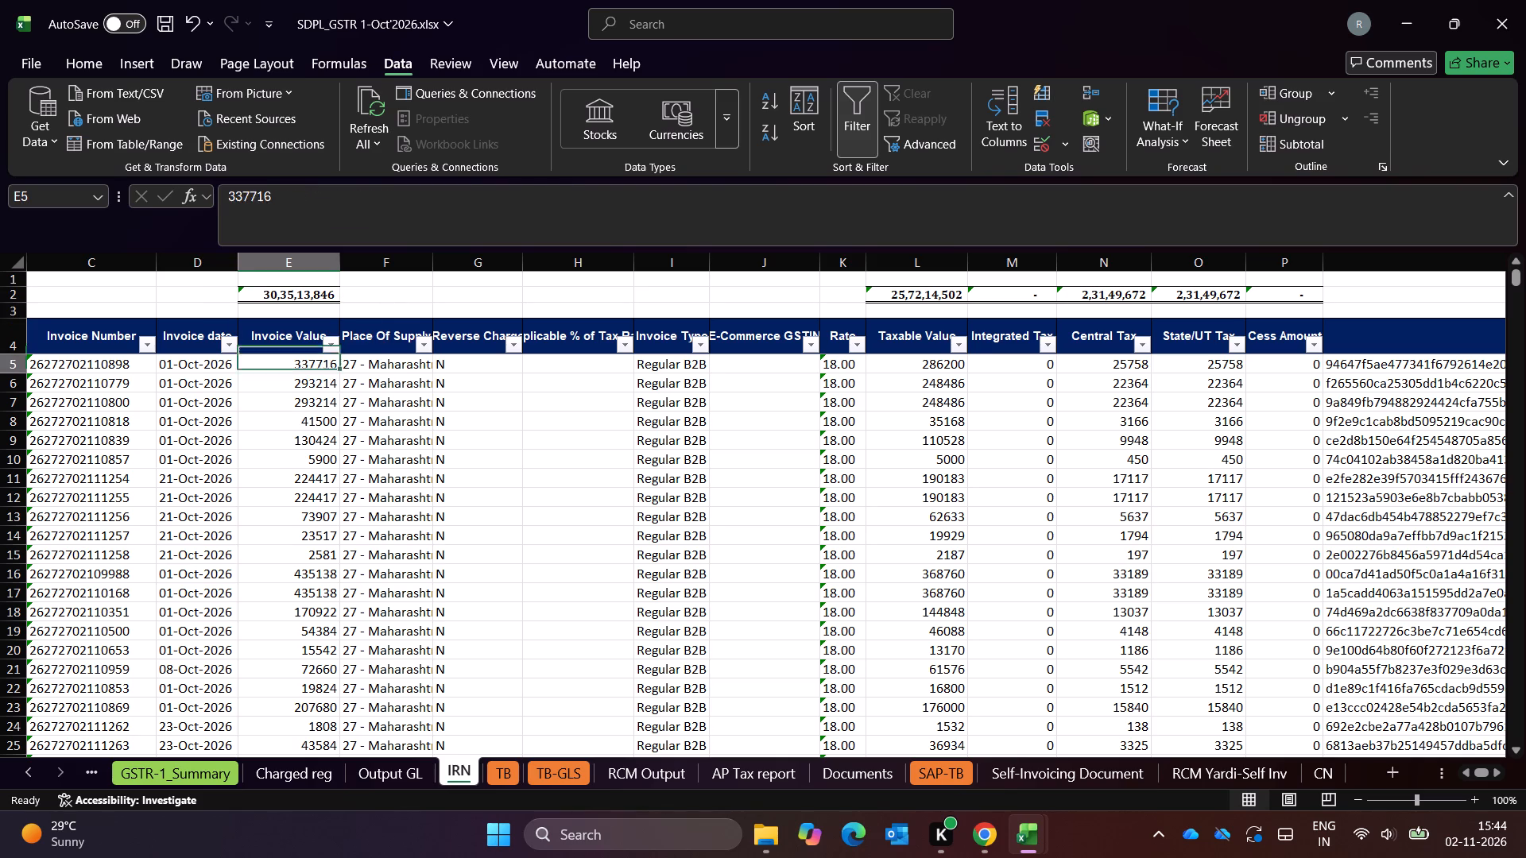
key(Down)
key(Up)
key(ctrl+shift+Down)
key(shift+Down)
key(shift+Up)
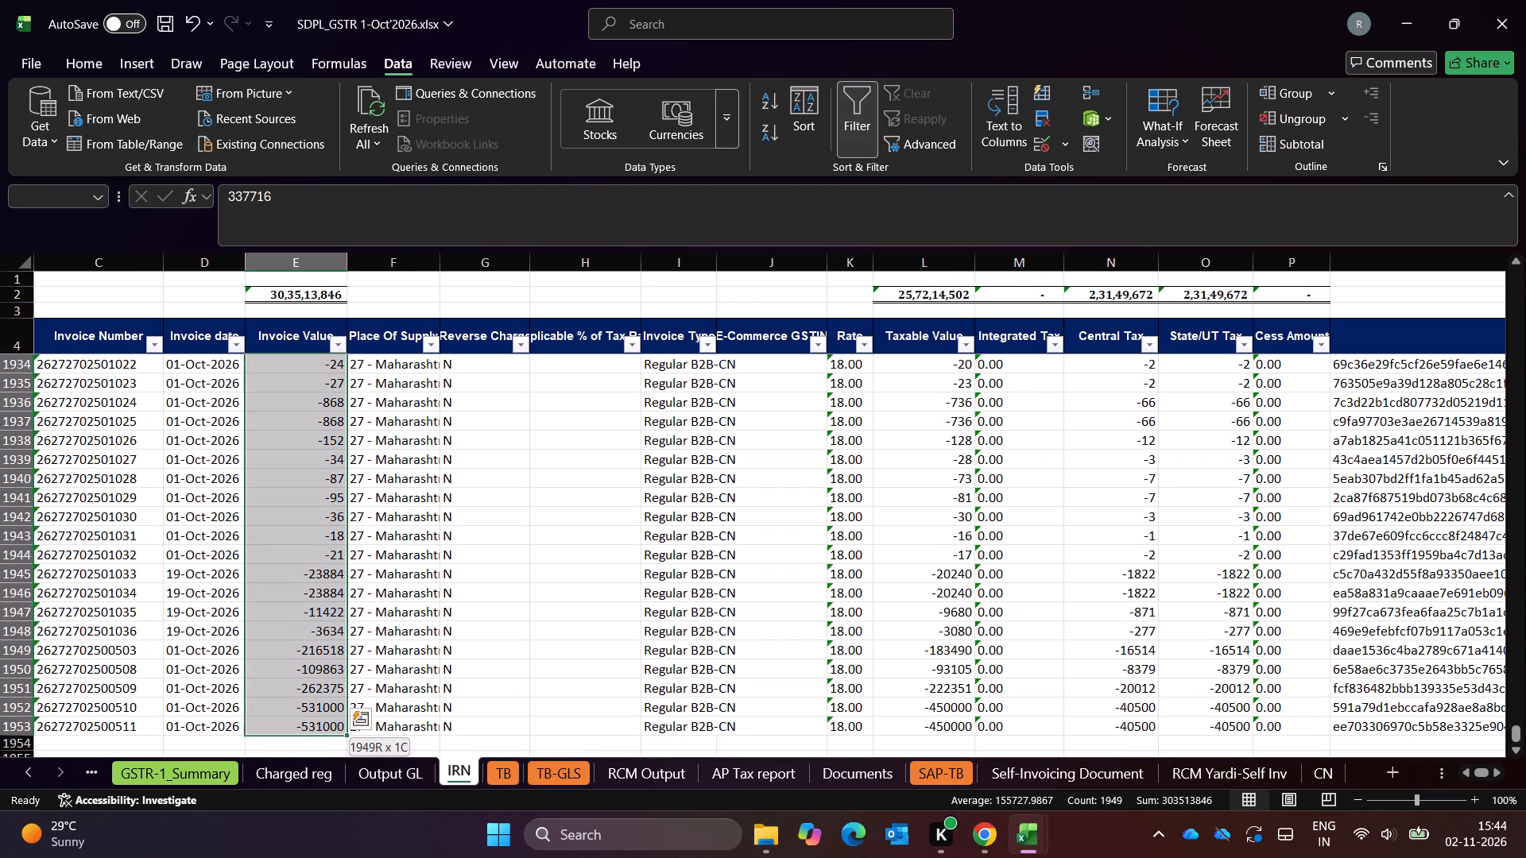
Go to W5, the first data cell of the IRN sheet's Lookup from Charge Reg column.
key(Up)
key(Up)
key(Down)
key(Down)
key(Down)
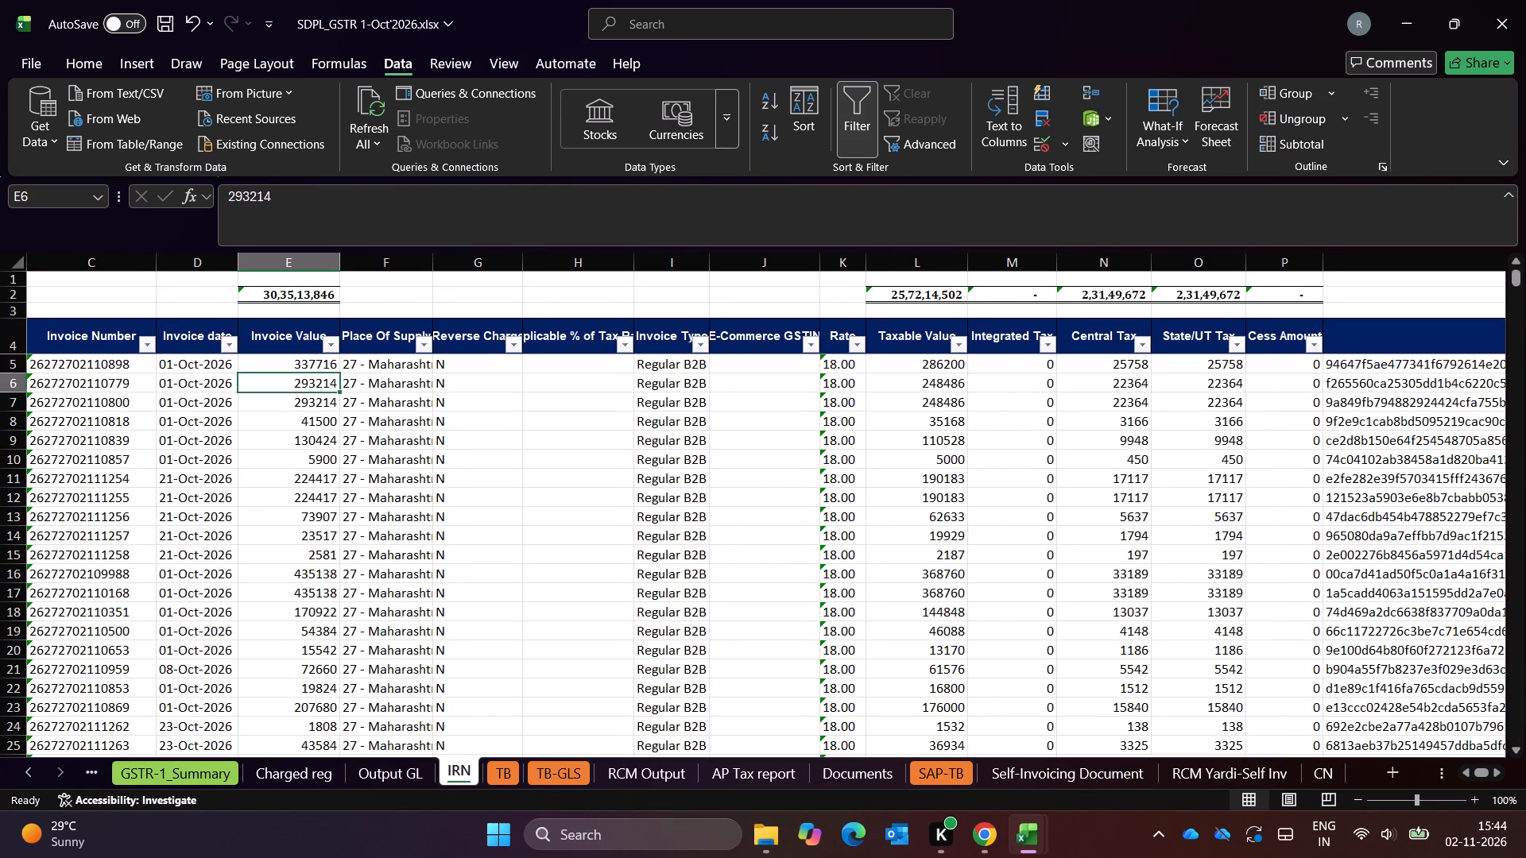
key(Up)
key(Up)
key(Up)
key(Down)
key(ctrl+Right)
key(Left)
key(Left)
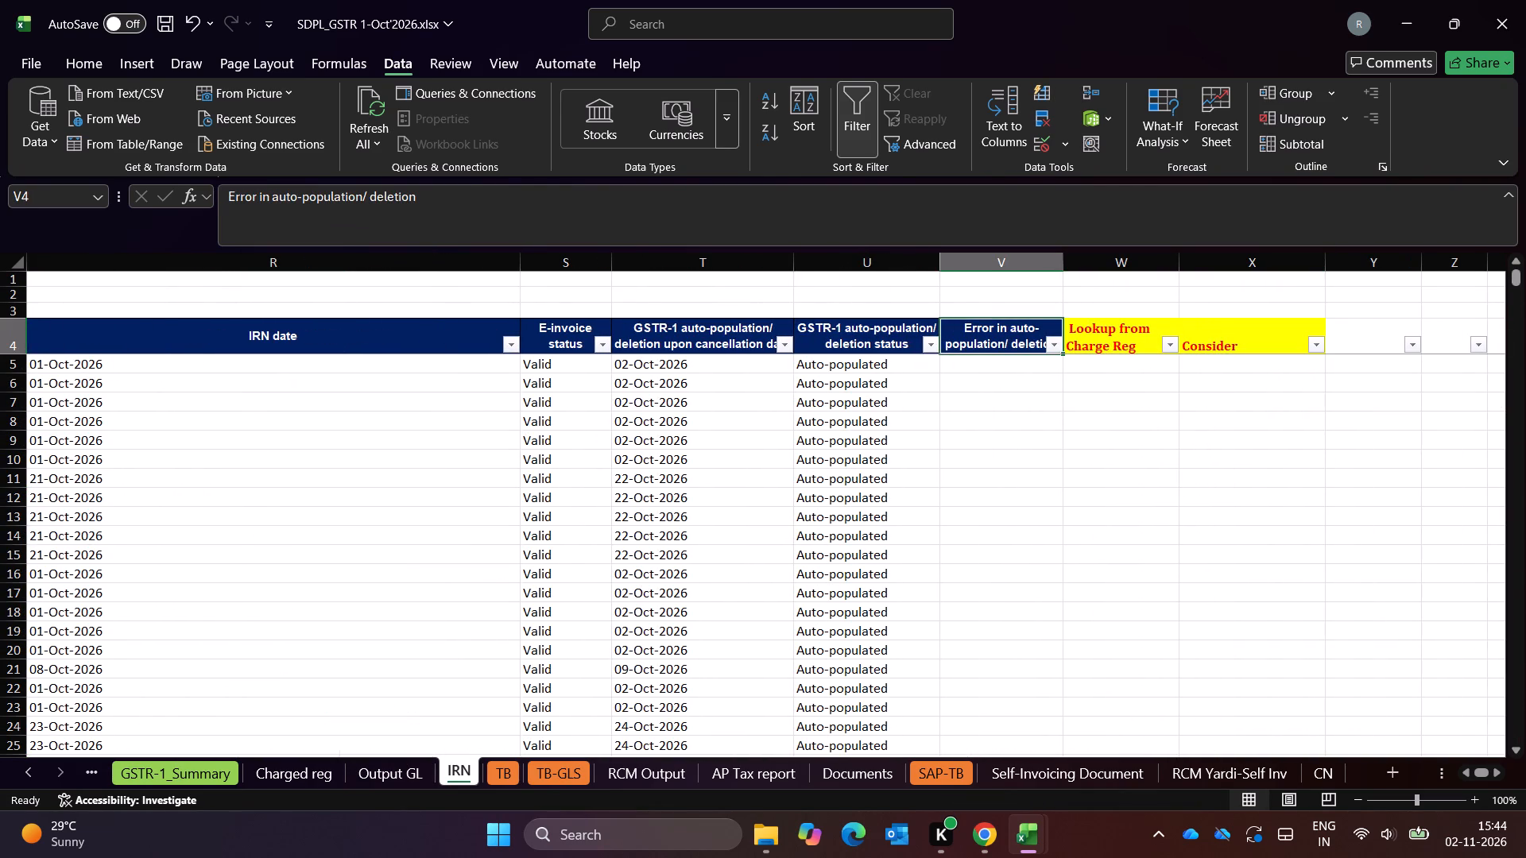
key(Right)
key(Down)
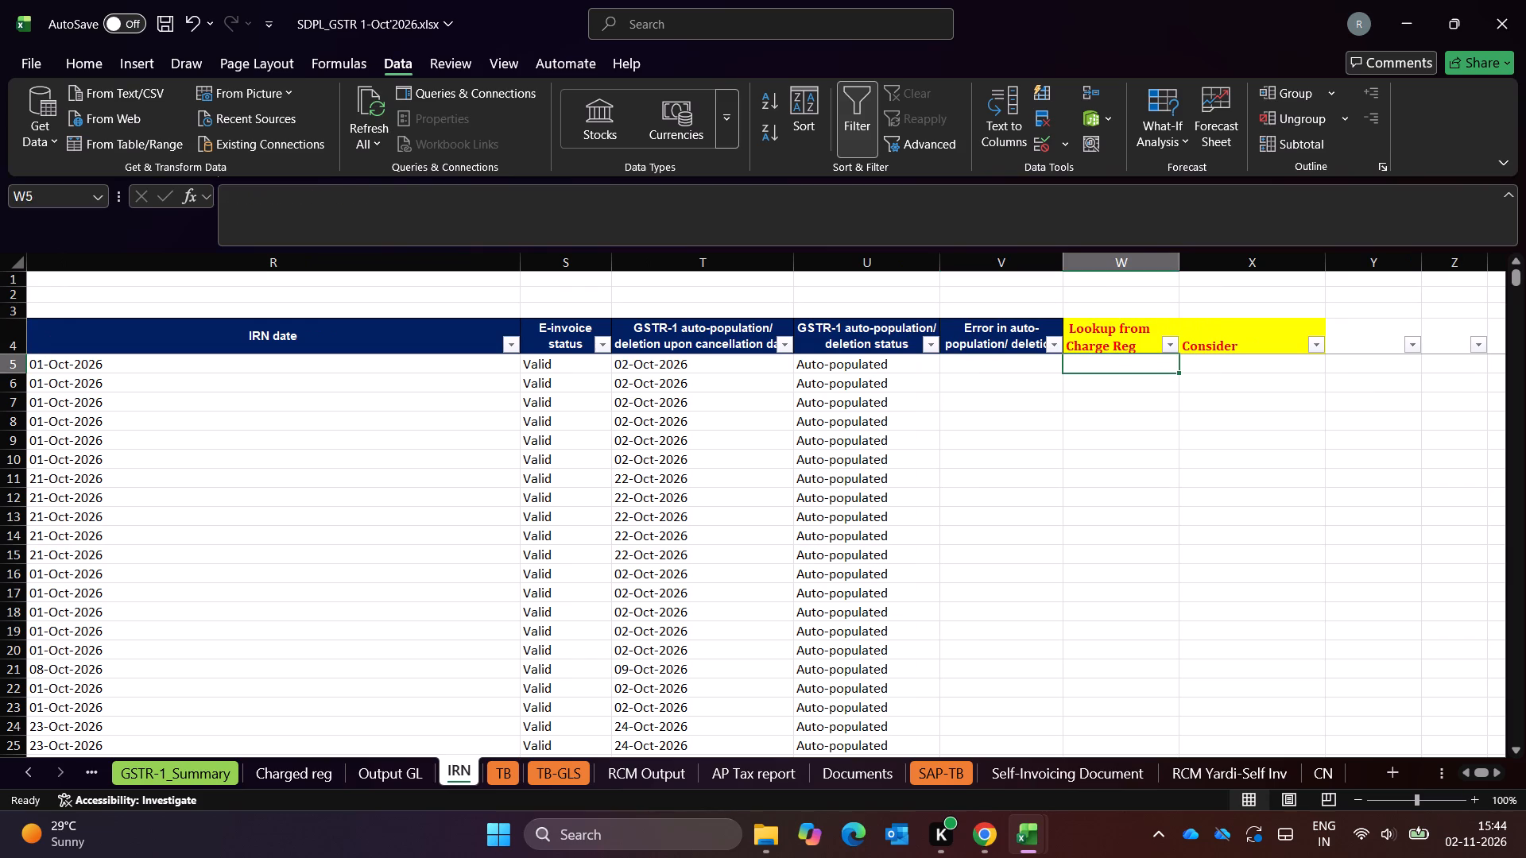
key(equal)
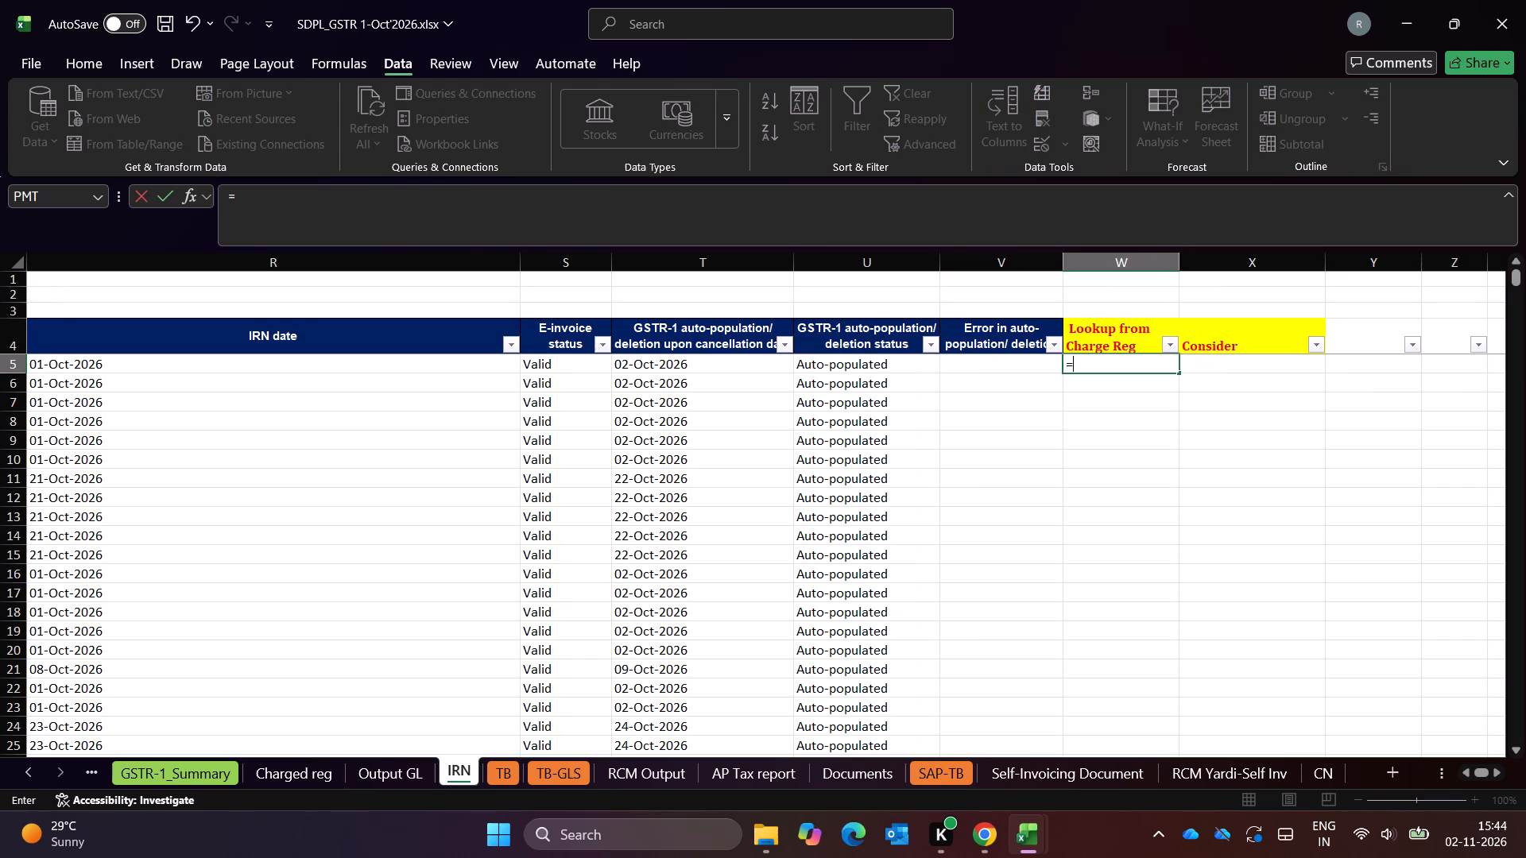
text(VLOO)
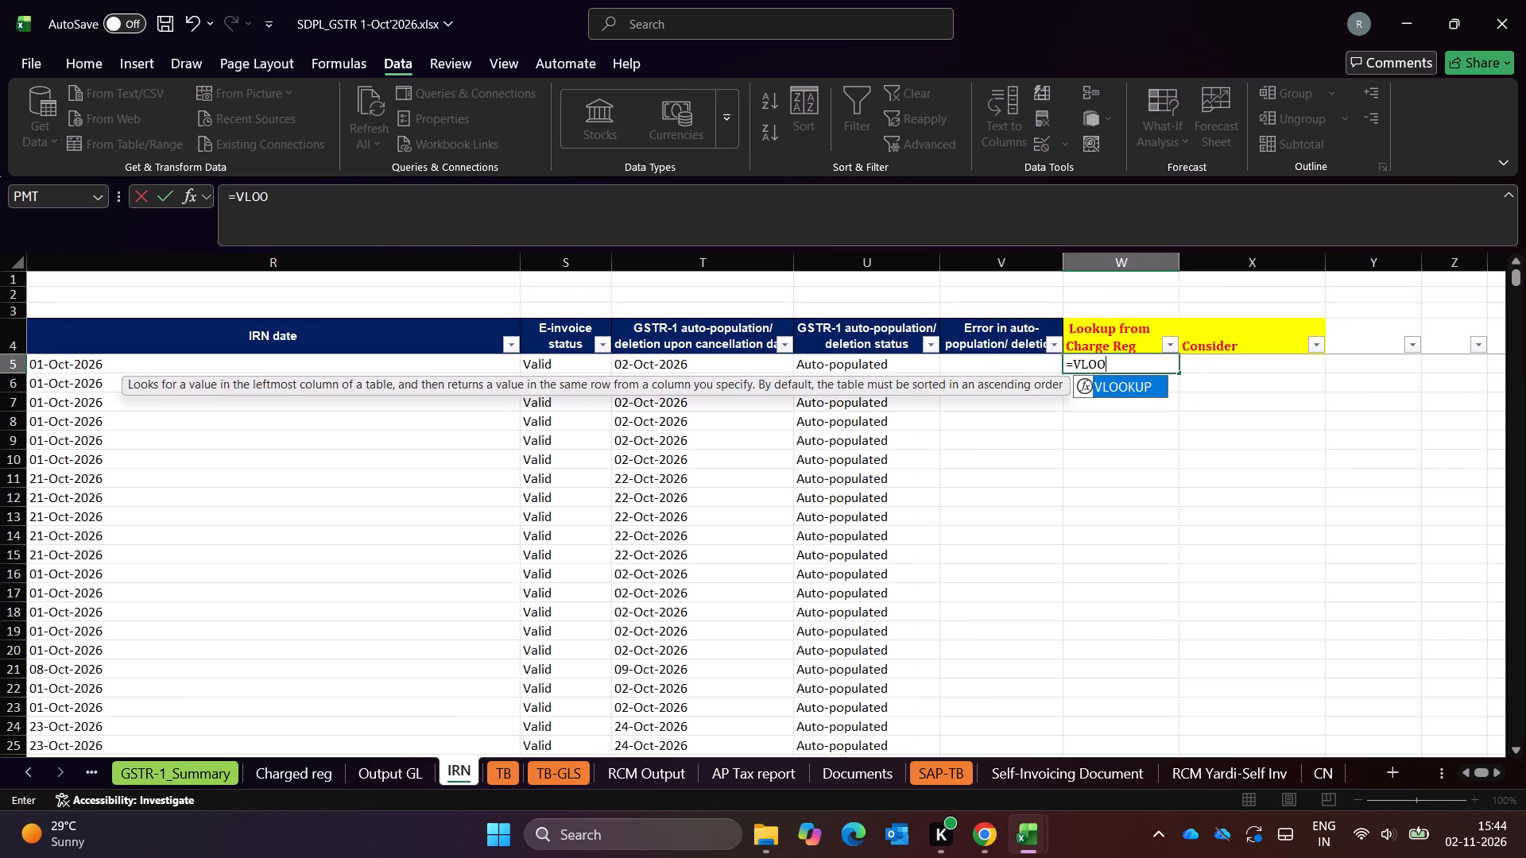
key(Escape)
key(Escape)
Start an XLOOKUP formula in W5 of the IRN sheet with the invoice number in C5 as the lookup value.
key(equal)
text(XLOO)
key(Tab)
key(Up)
key(ctrl+Left)
key(ctrl+Left)
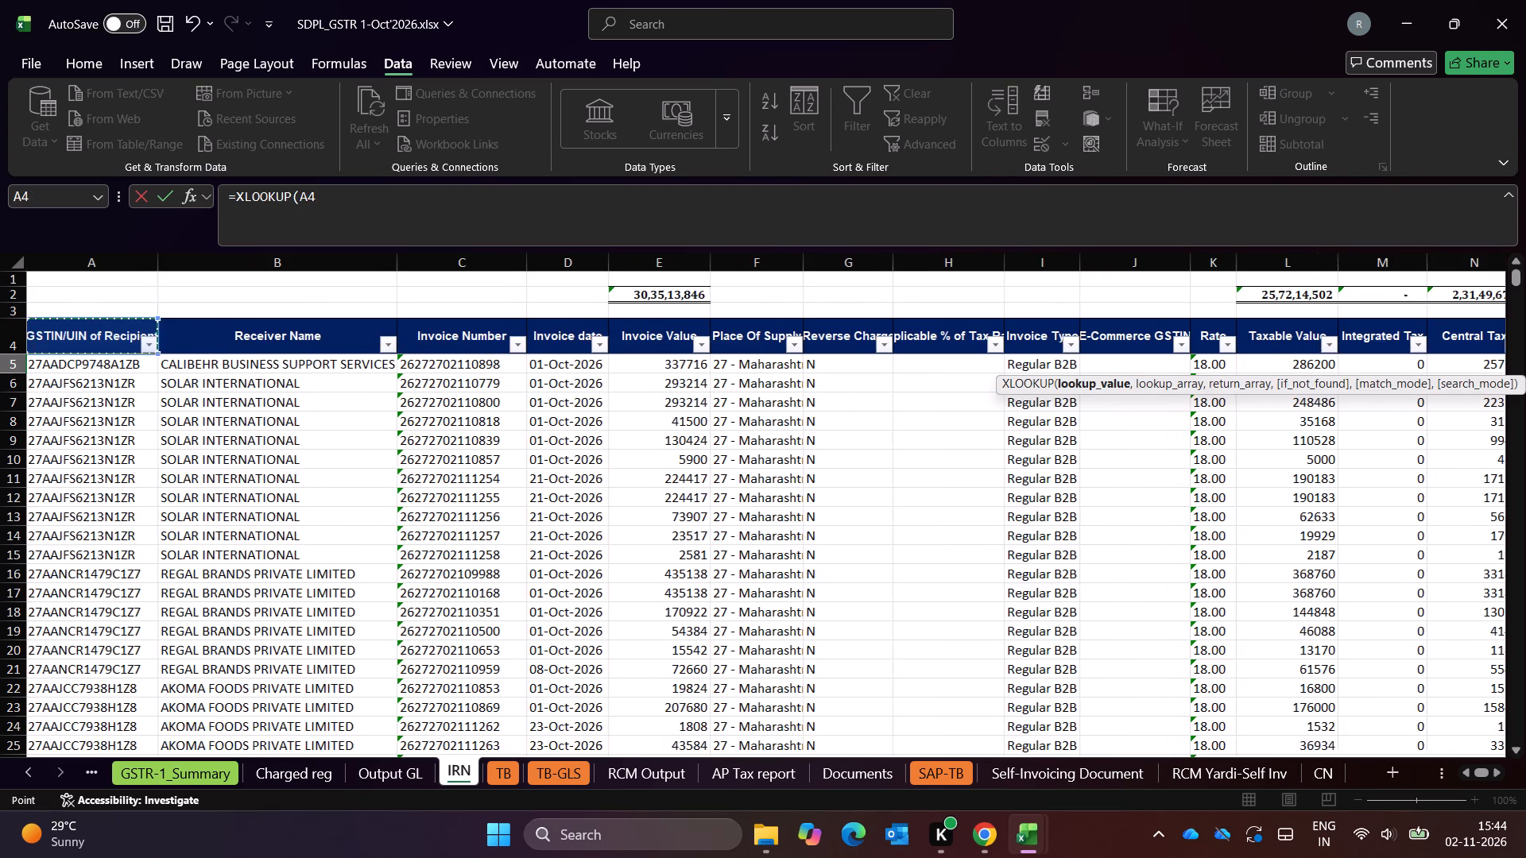
key(ctrl+Left)
key(Right)
key(Right)
key(Left)
key(Left)
key(Left)
key(Right)
key(Right)
key(Right)
key(Right)
key(Left)
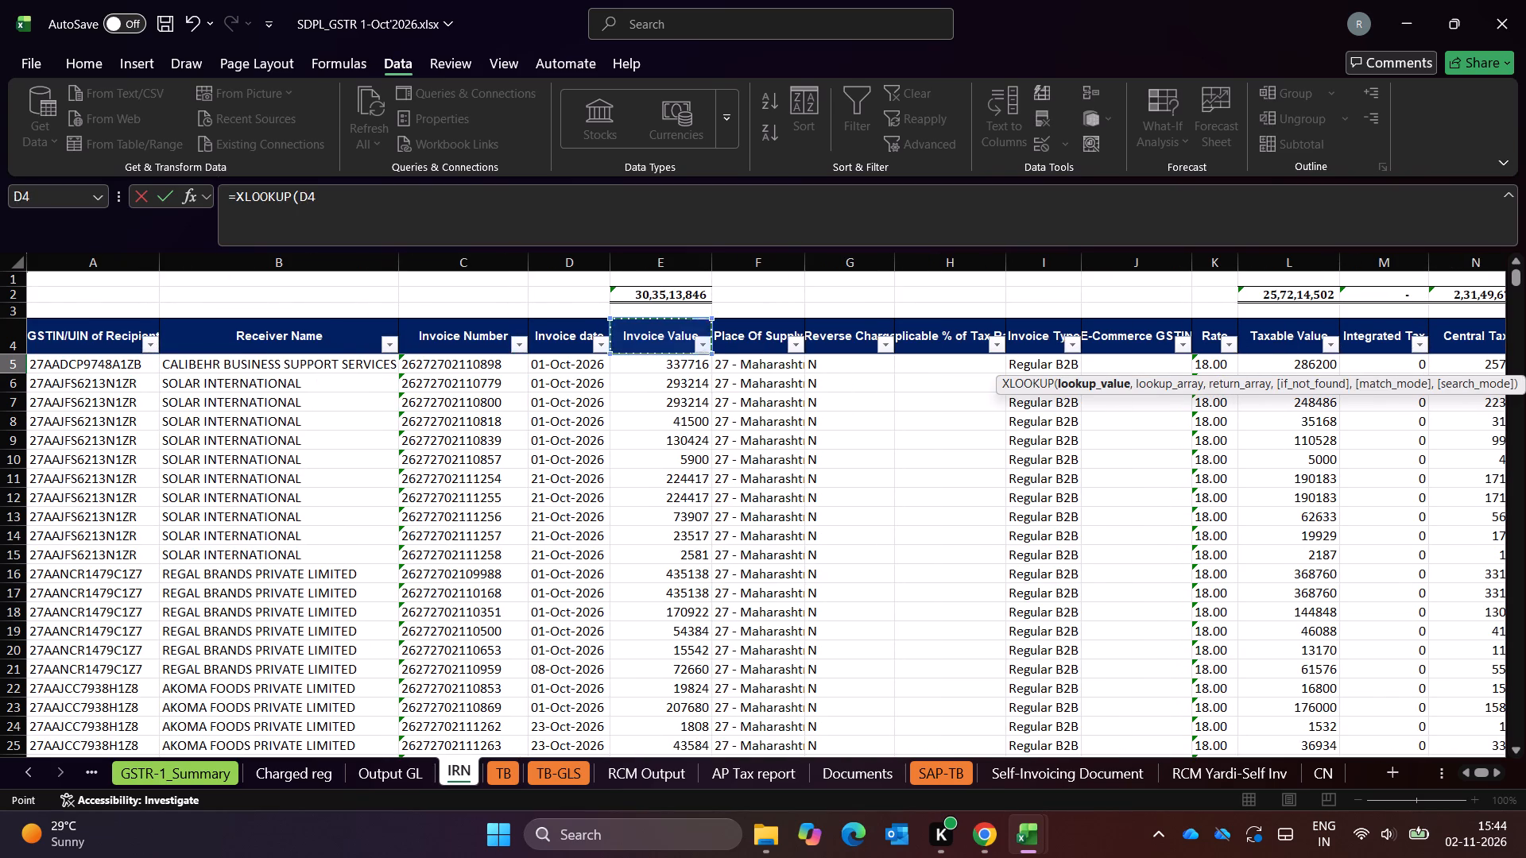
key(Left)
key(Right)
key(Down)
key(Left)
key(comma)
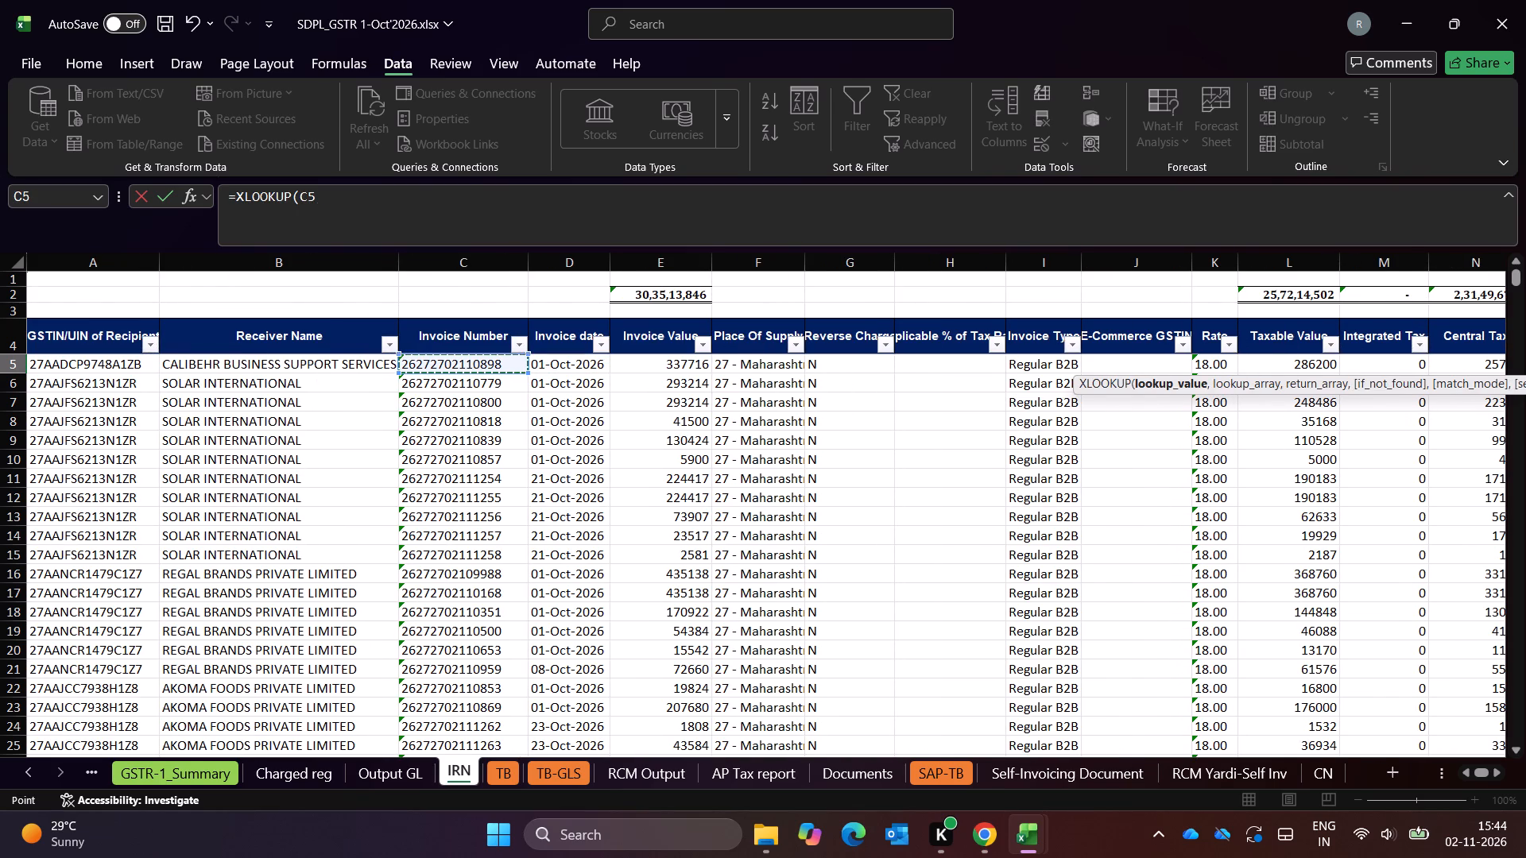
Try to complete the W5 XLOOKUP with the Charged reg sheet's column A as lookup array, followed by the arguments 1 and 0.
key(ctrl+Page_Up)
key(ctrl+Page_Up)
key(Up)
key(Up)
key(Down)
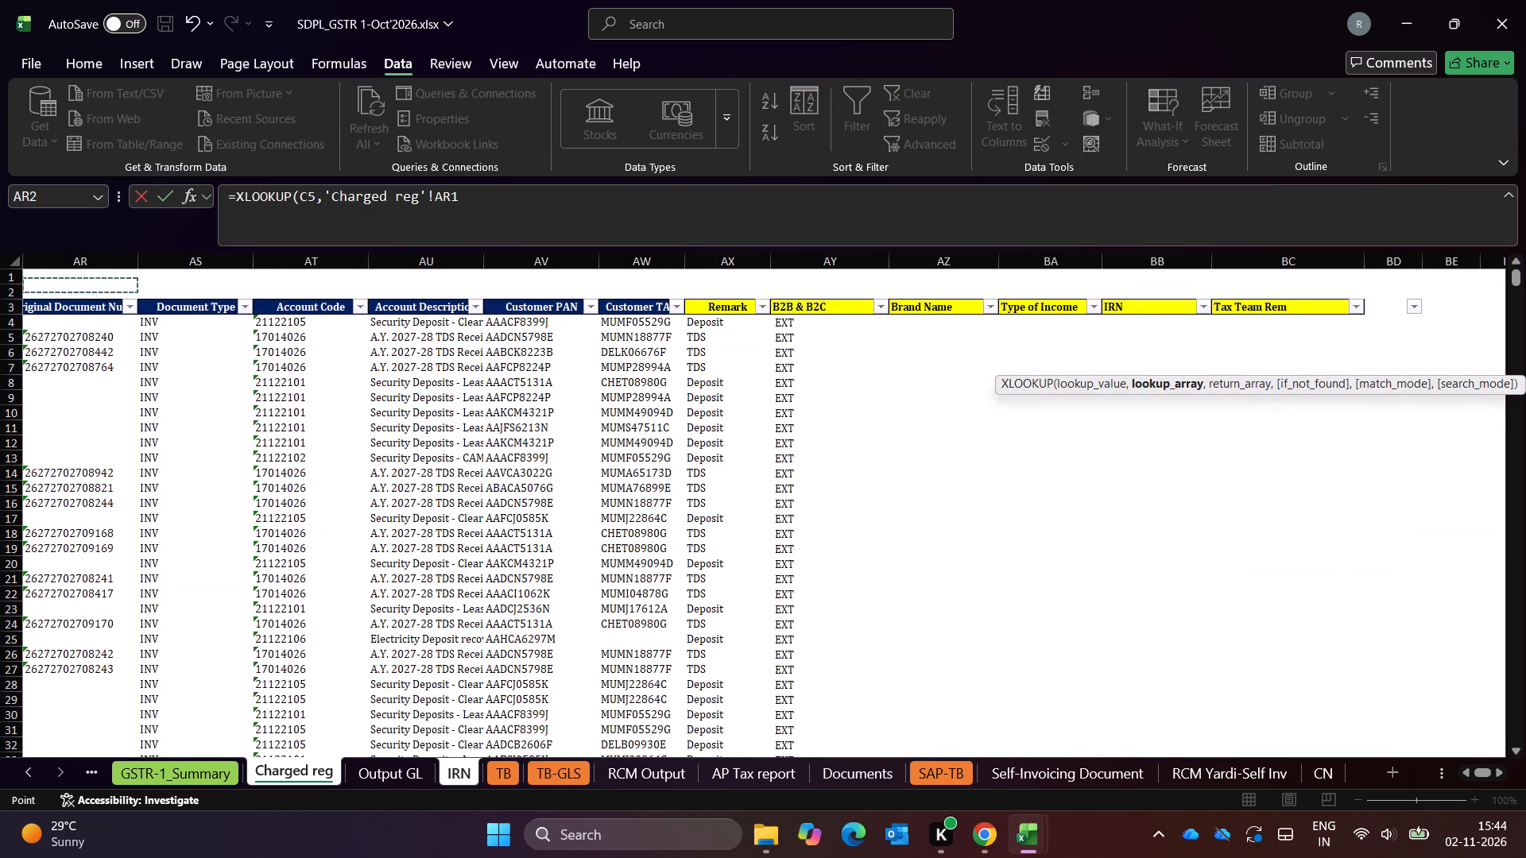
key(Down)
key(ctrl+Left)
key(ctrl+Left)
key(ctrl+Left)
key(ctrl+Left)
key(ctrl+Left)
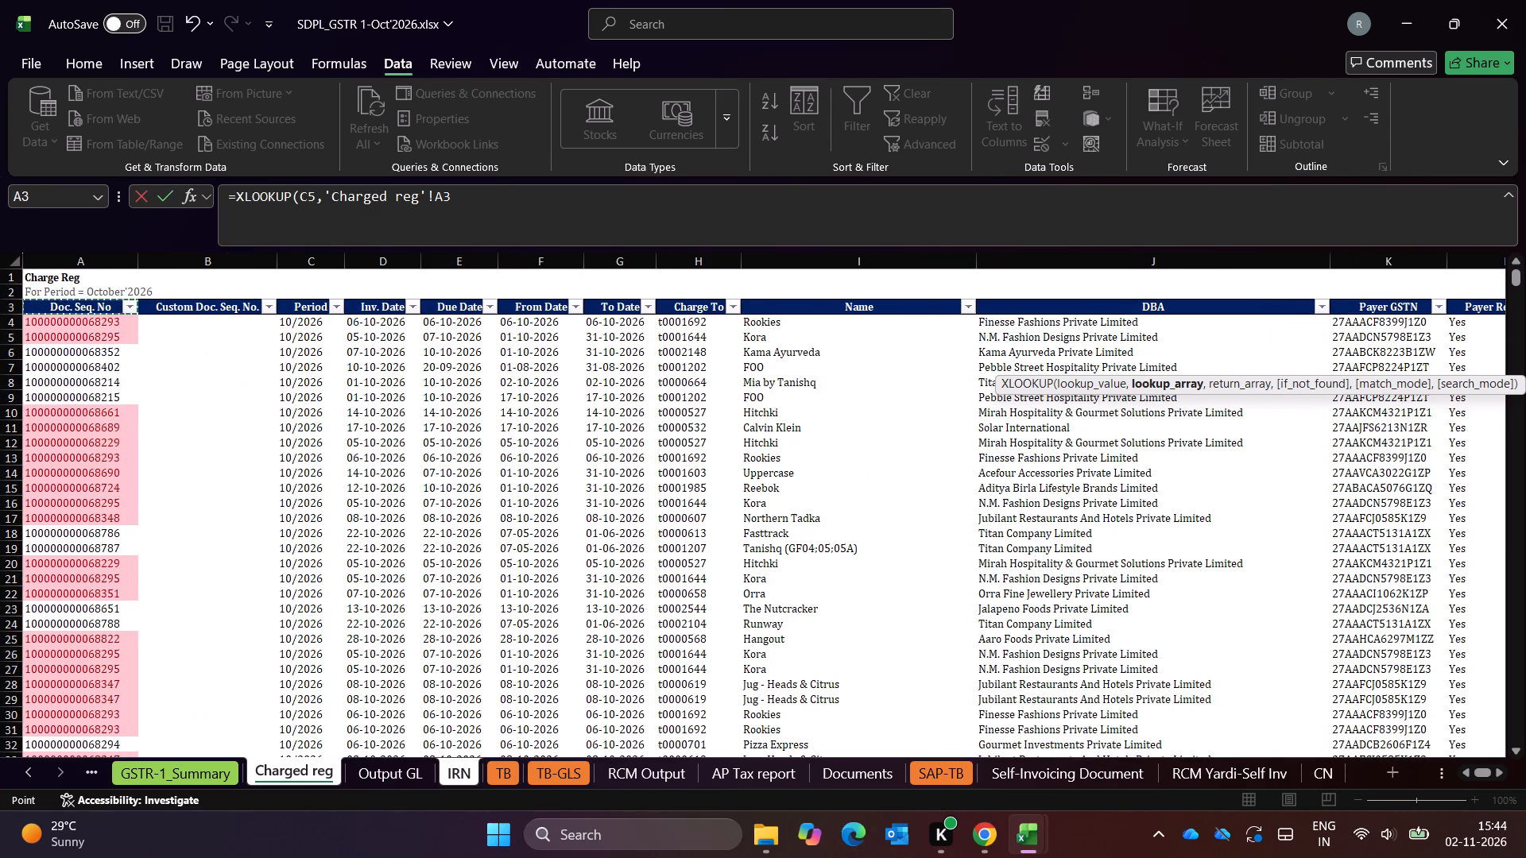
click(65, 259)
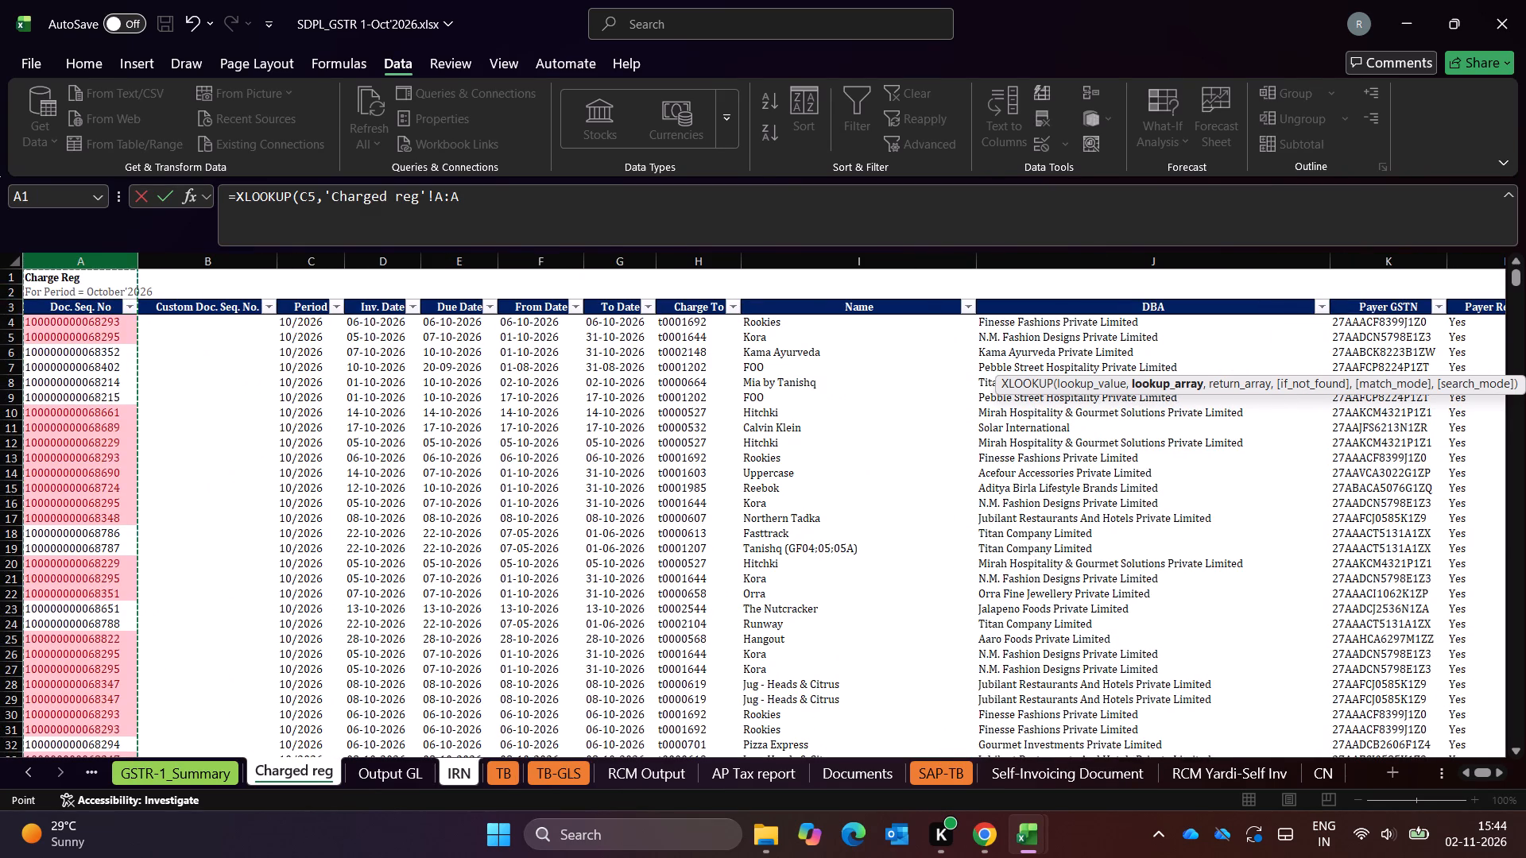
key(comma)
text(1,0)
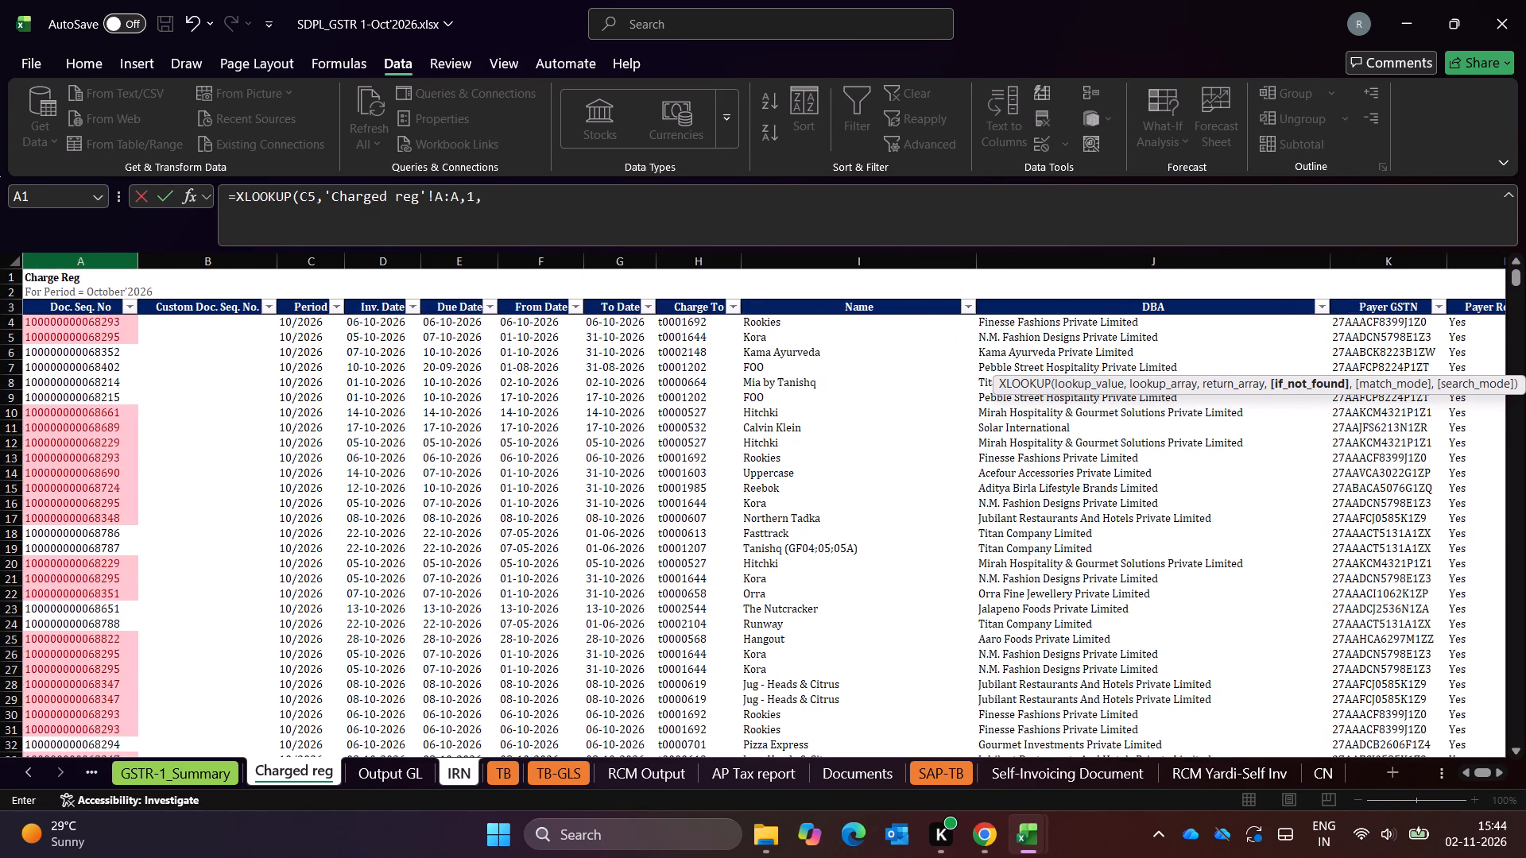
key(Return)
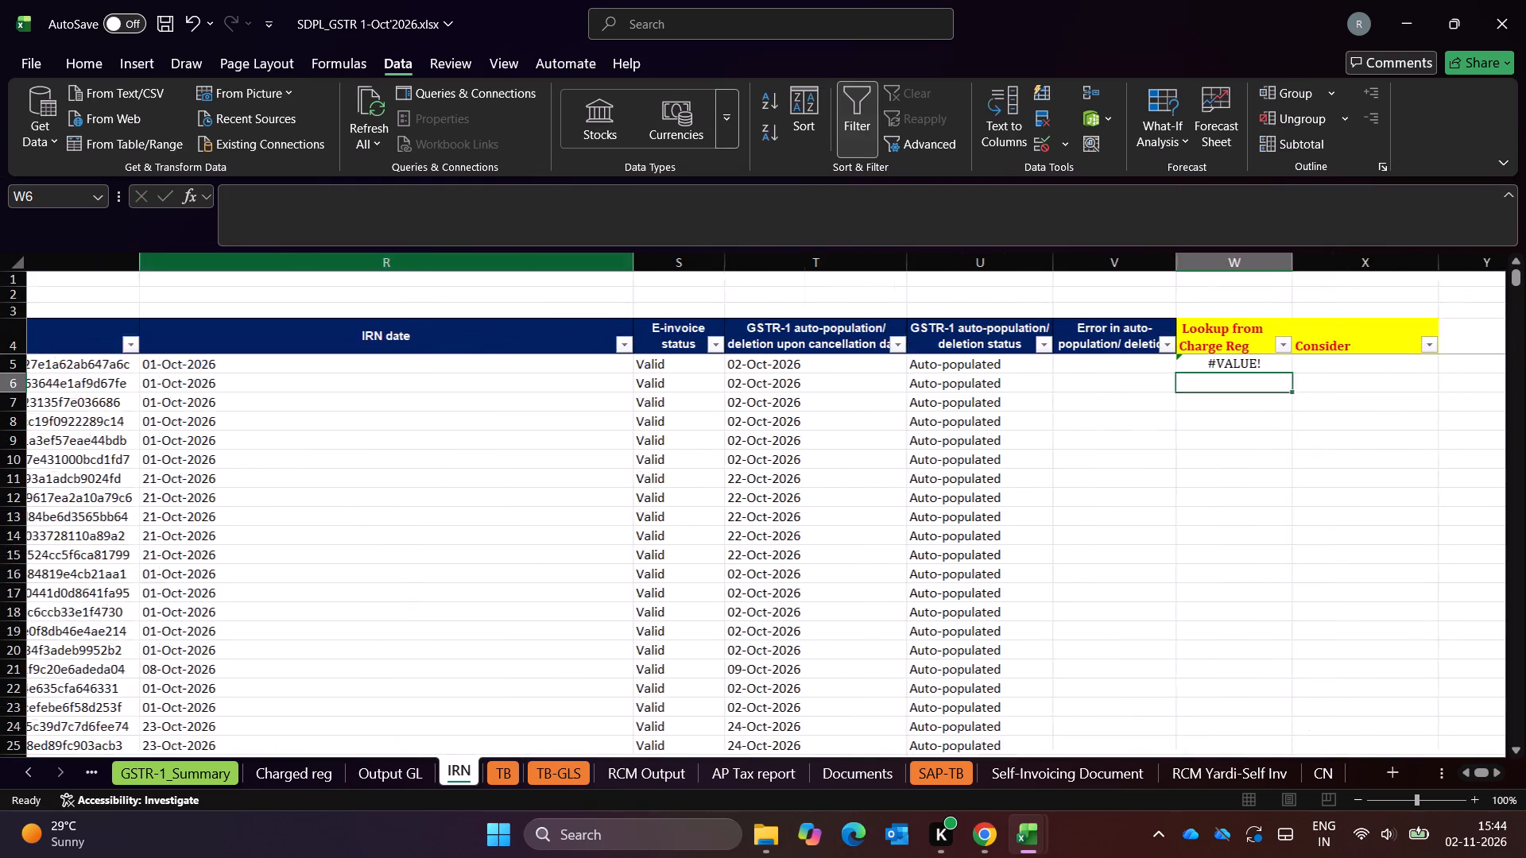
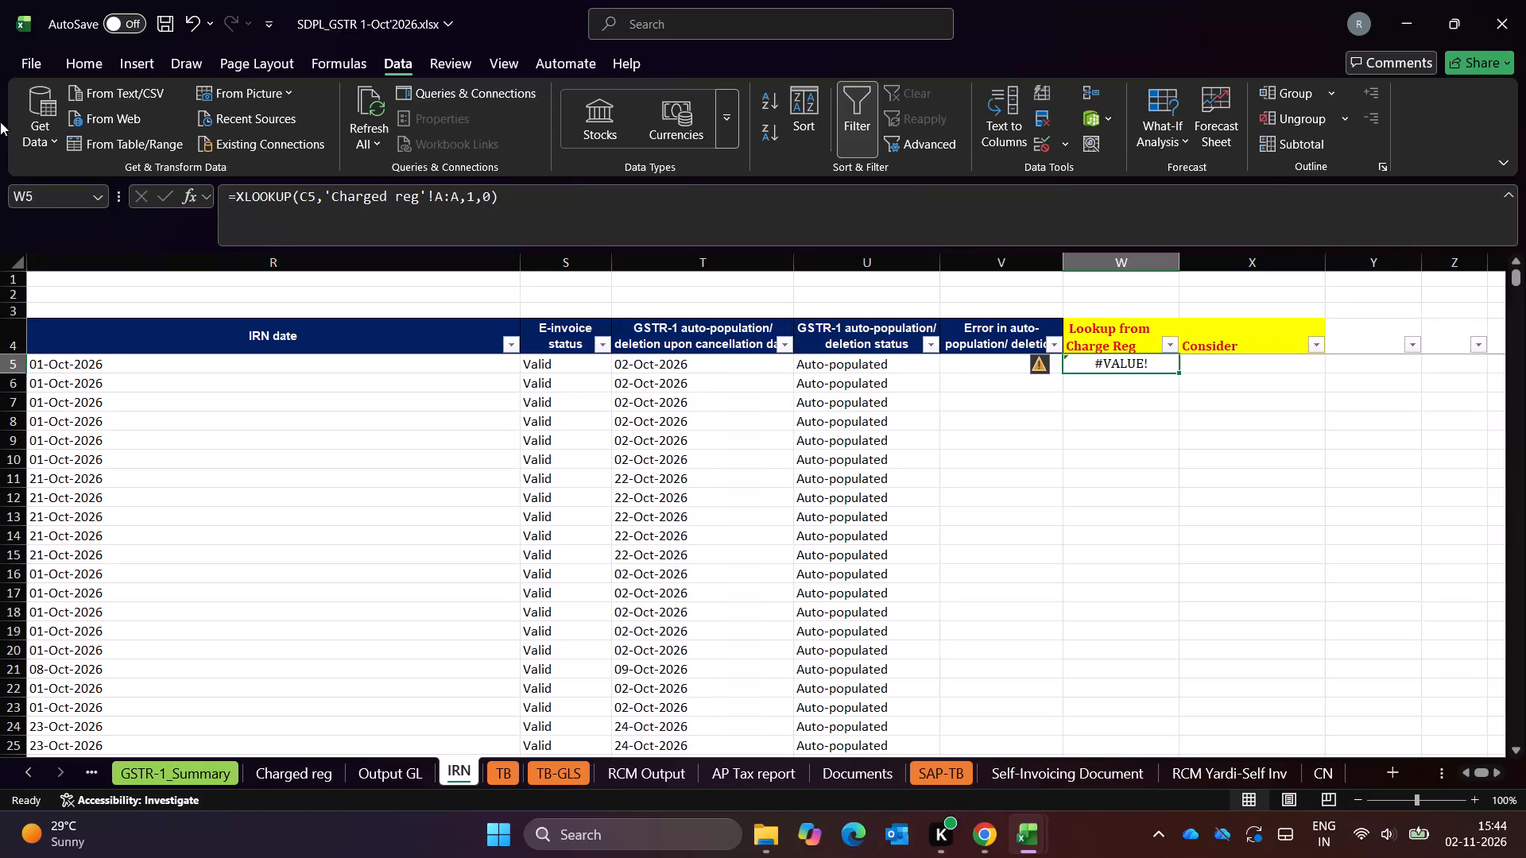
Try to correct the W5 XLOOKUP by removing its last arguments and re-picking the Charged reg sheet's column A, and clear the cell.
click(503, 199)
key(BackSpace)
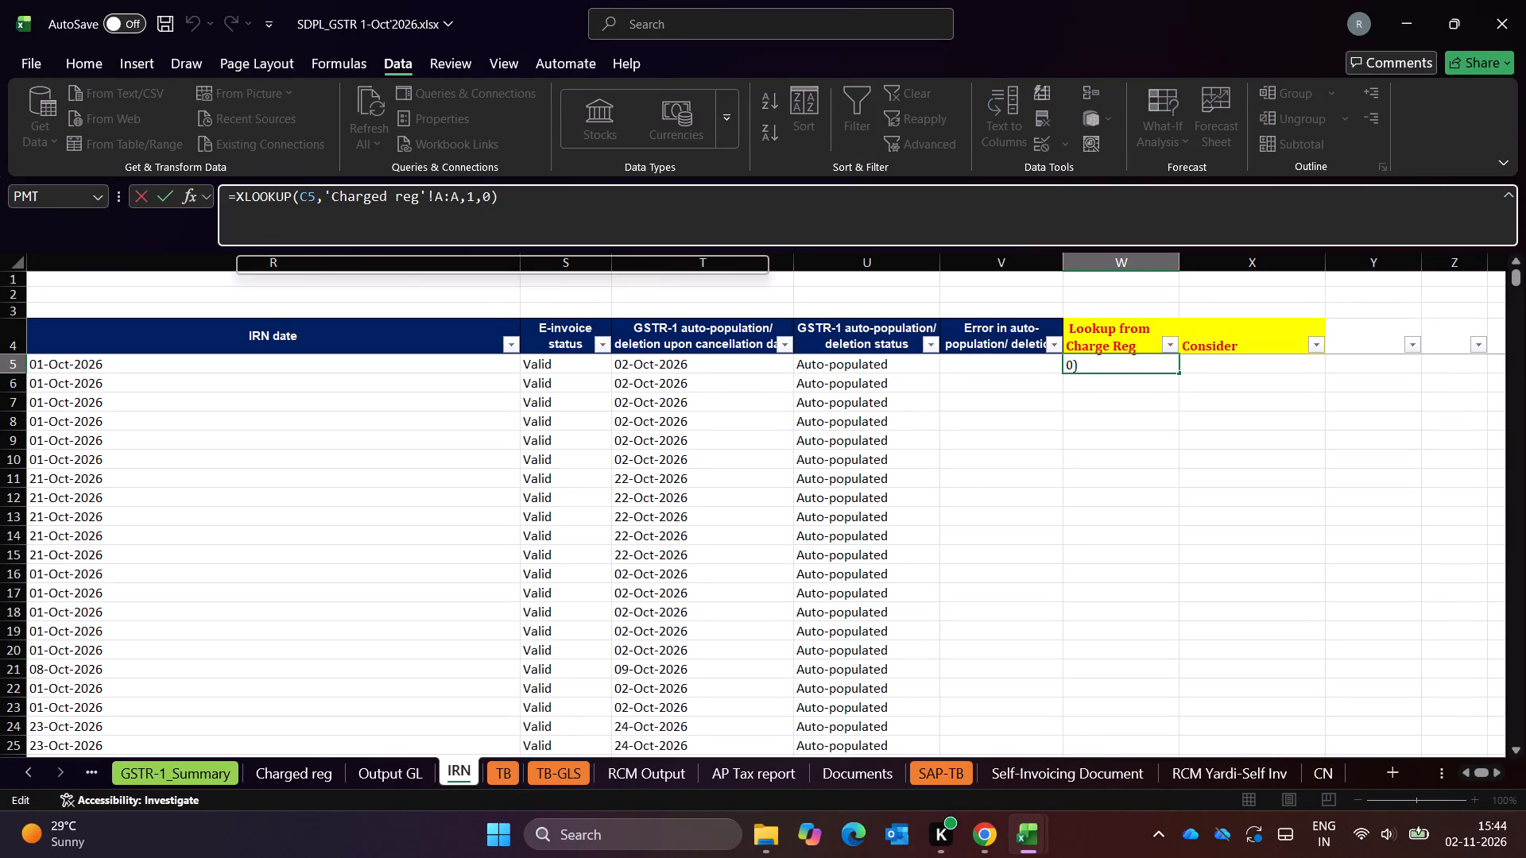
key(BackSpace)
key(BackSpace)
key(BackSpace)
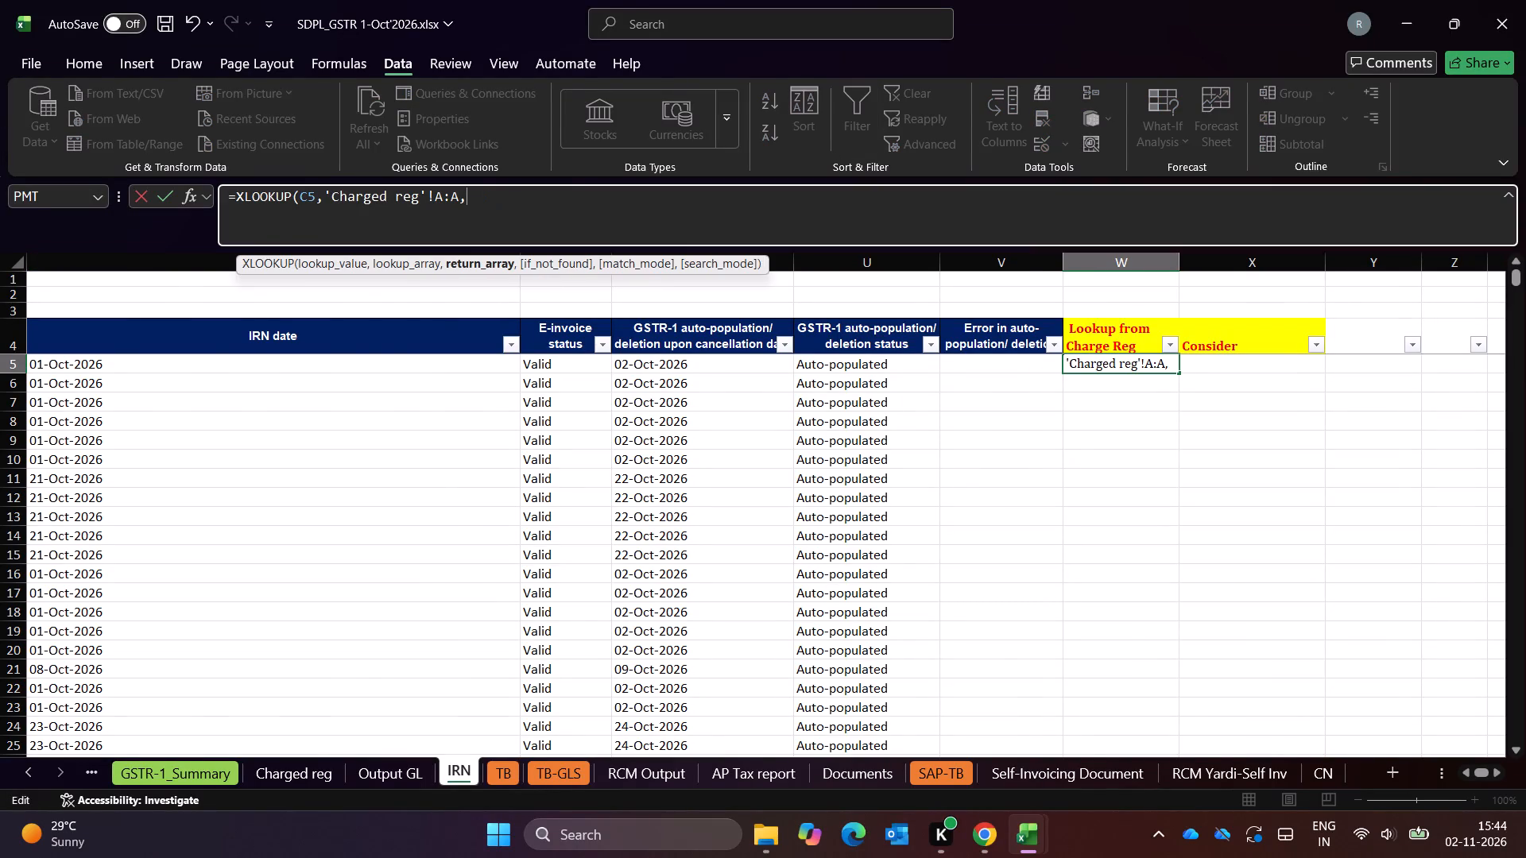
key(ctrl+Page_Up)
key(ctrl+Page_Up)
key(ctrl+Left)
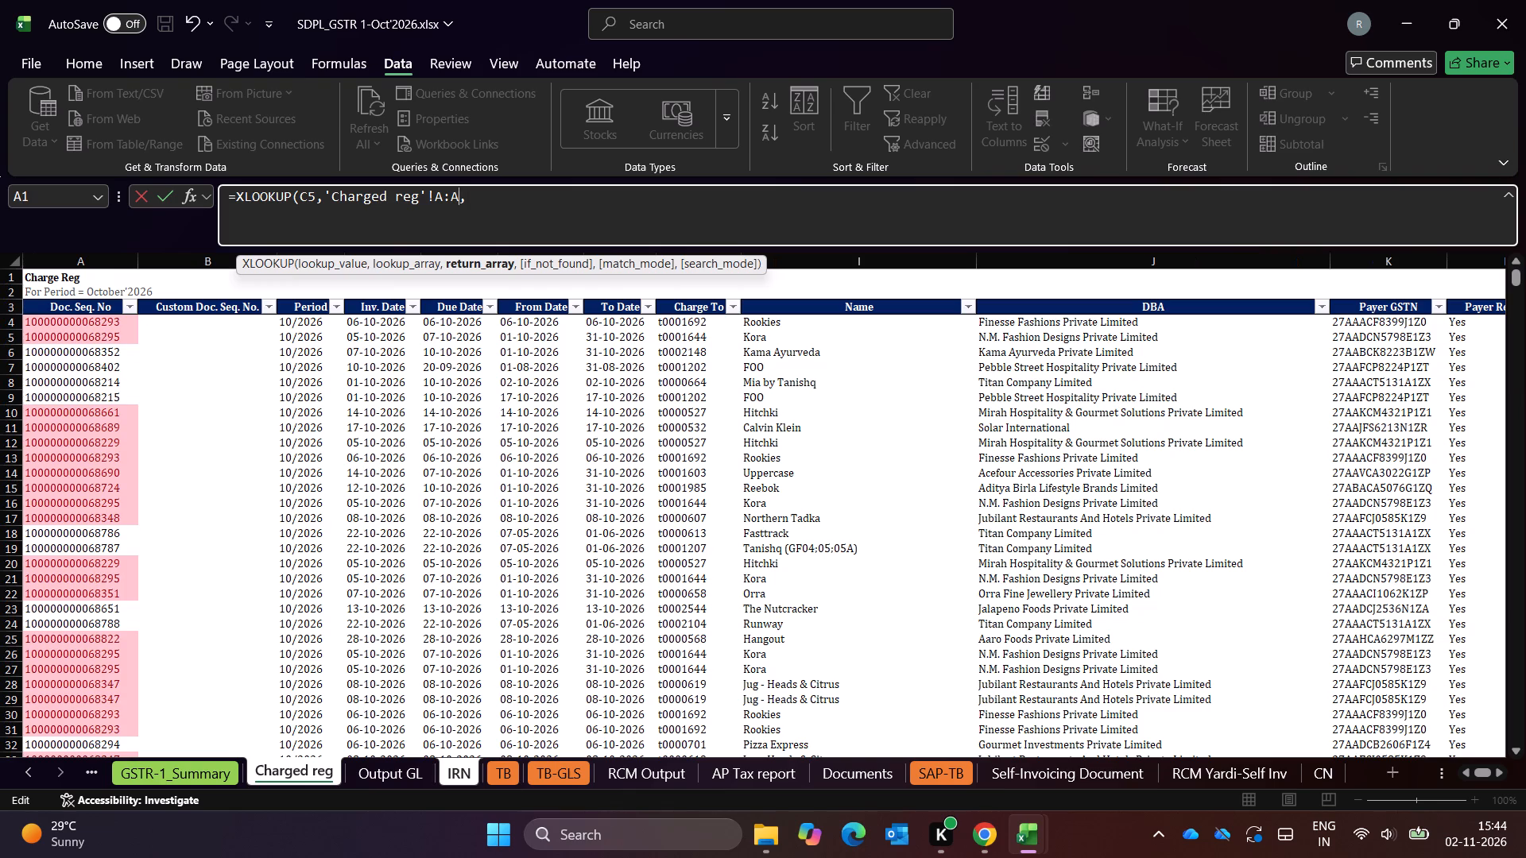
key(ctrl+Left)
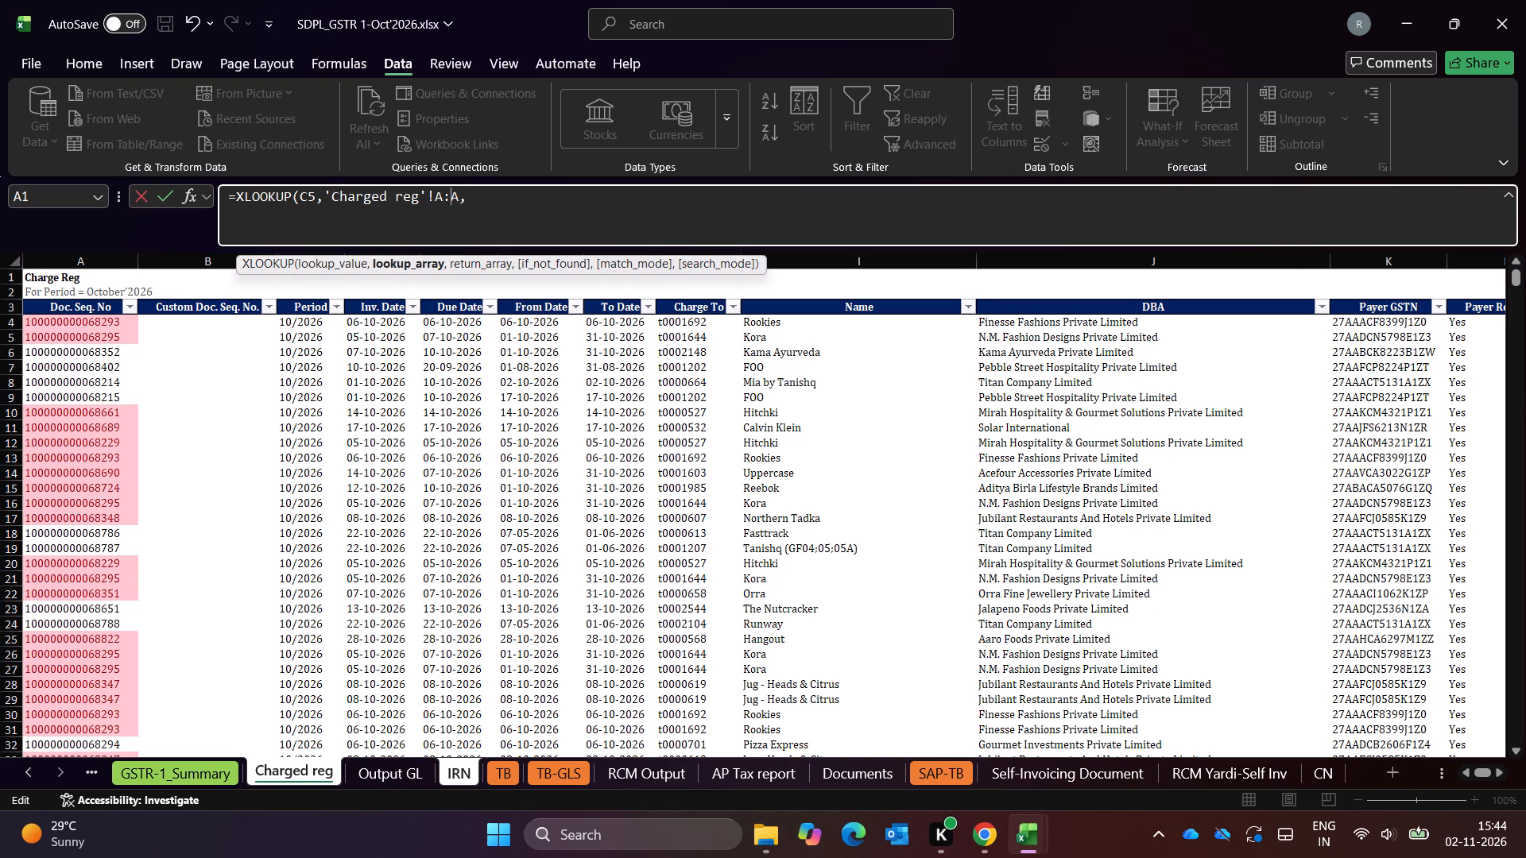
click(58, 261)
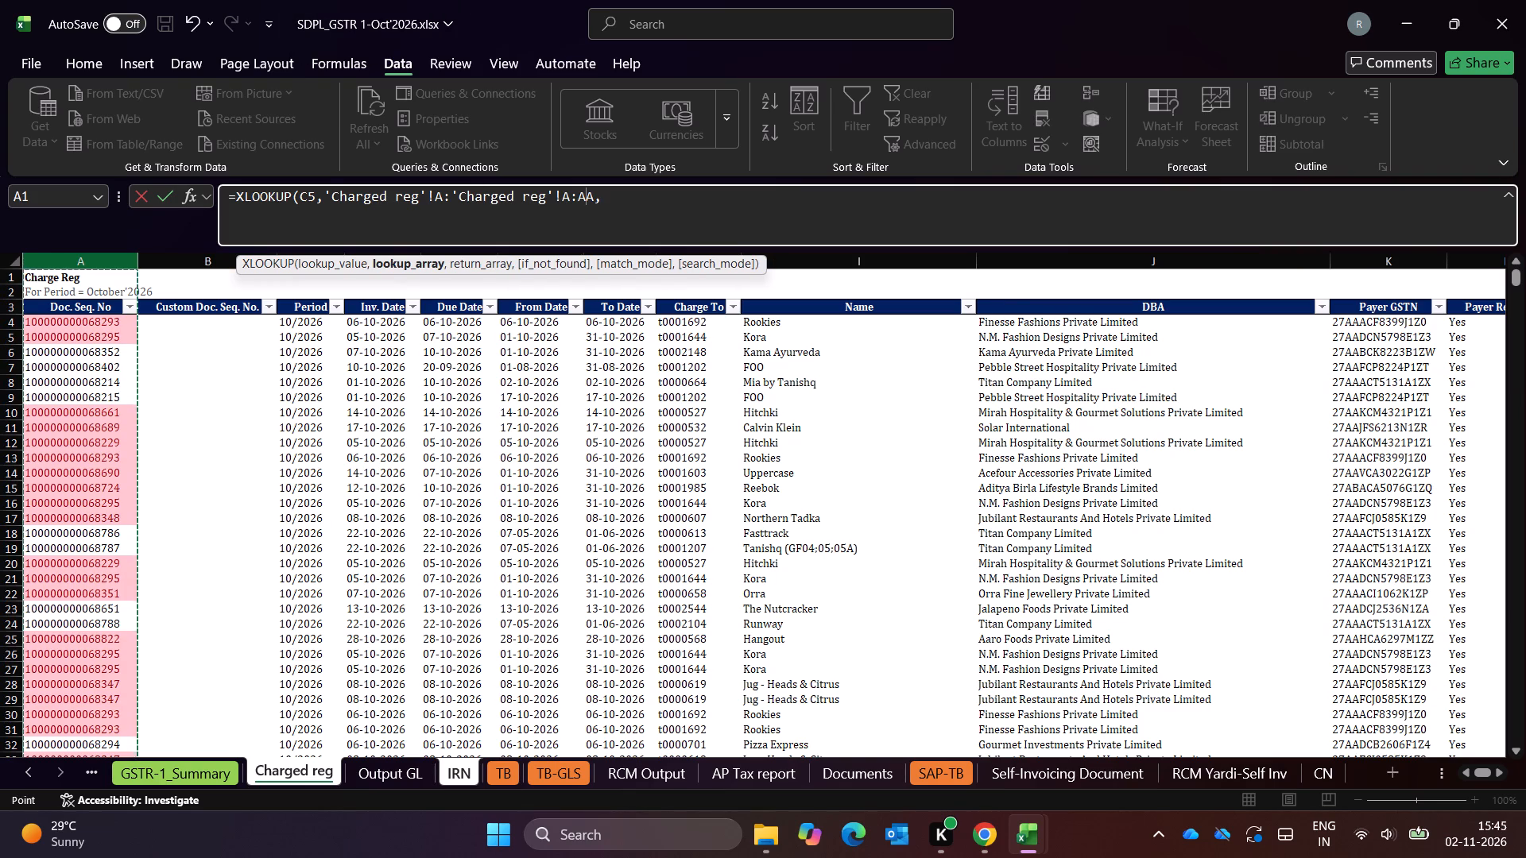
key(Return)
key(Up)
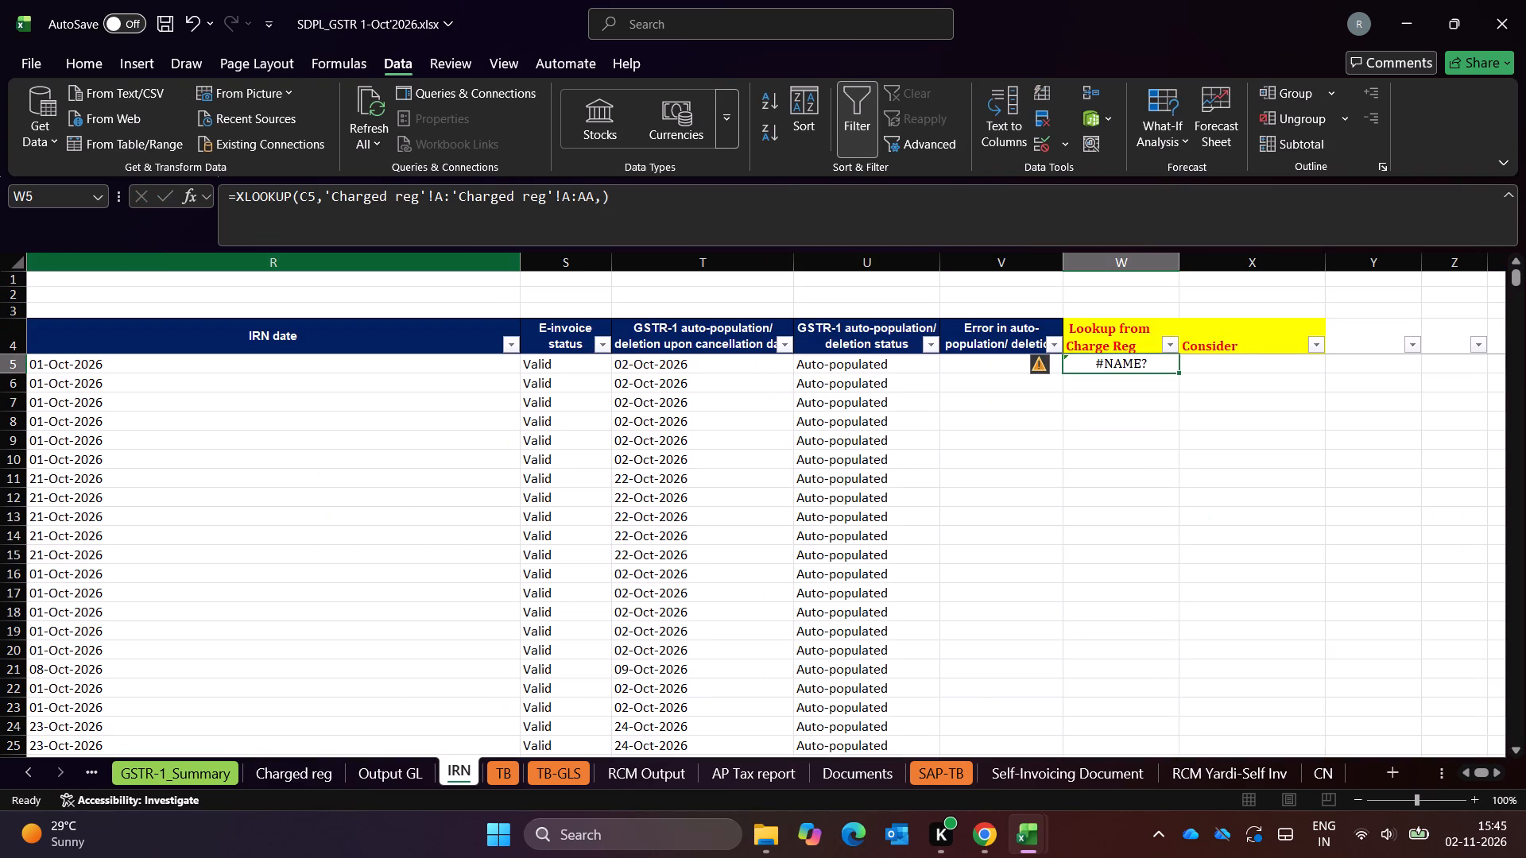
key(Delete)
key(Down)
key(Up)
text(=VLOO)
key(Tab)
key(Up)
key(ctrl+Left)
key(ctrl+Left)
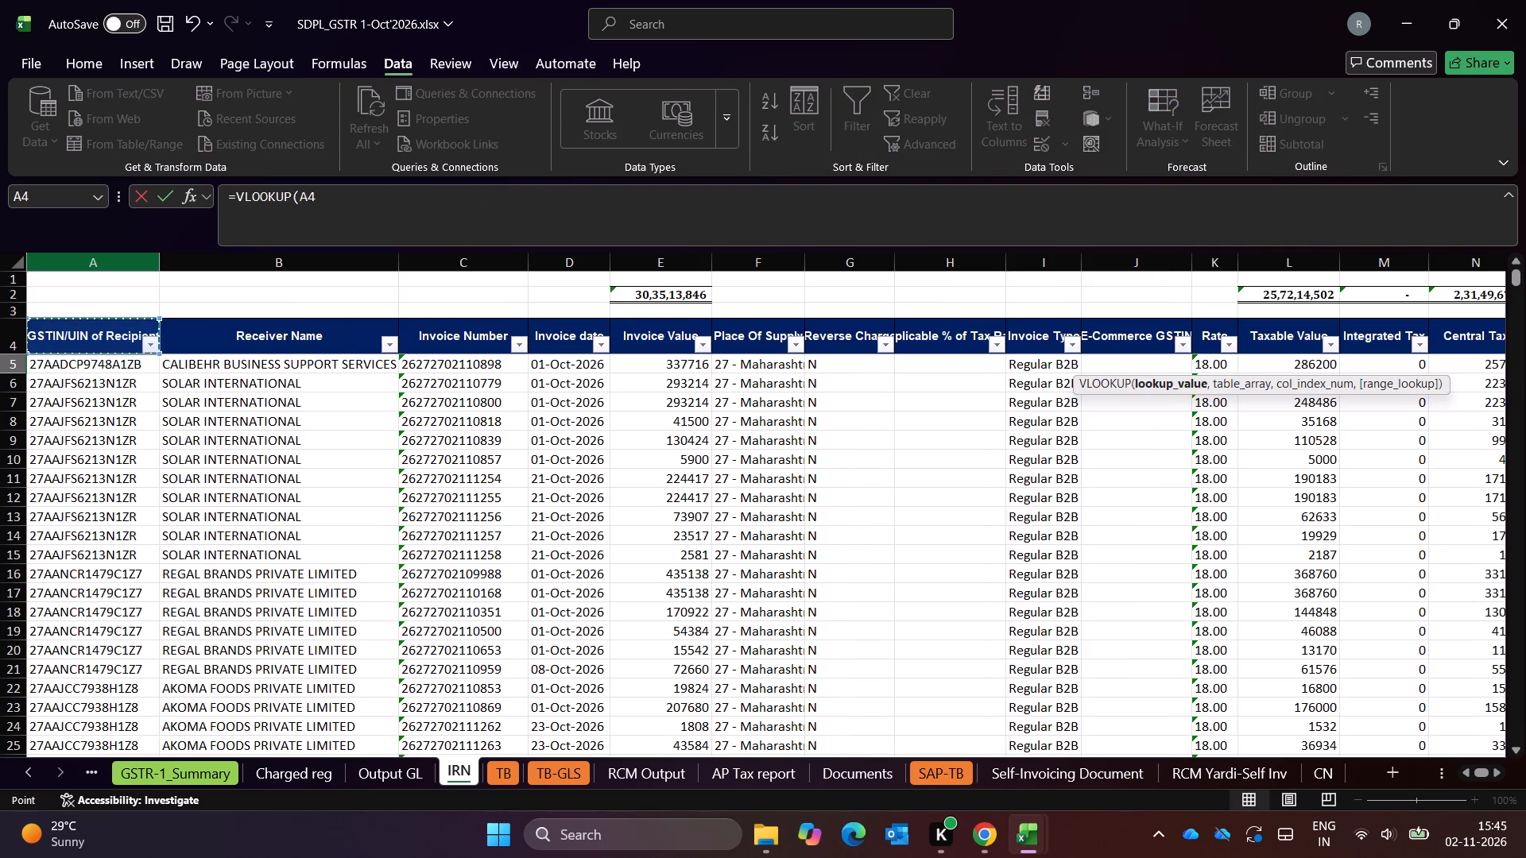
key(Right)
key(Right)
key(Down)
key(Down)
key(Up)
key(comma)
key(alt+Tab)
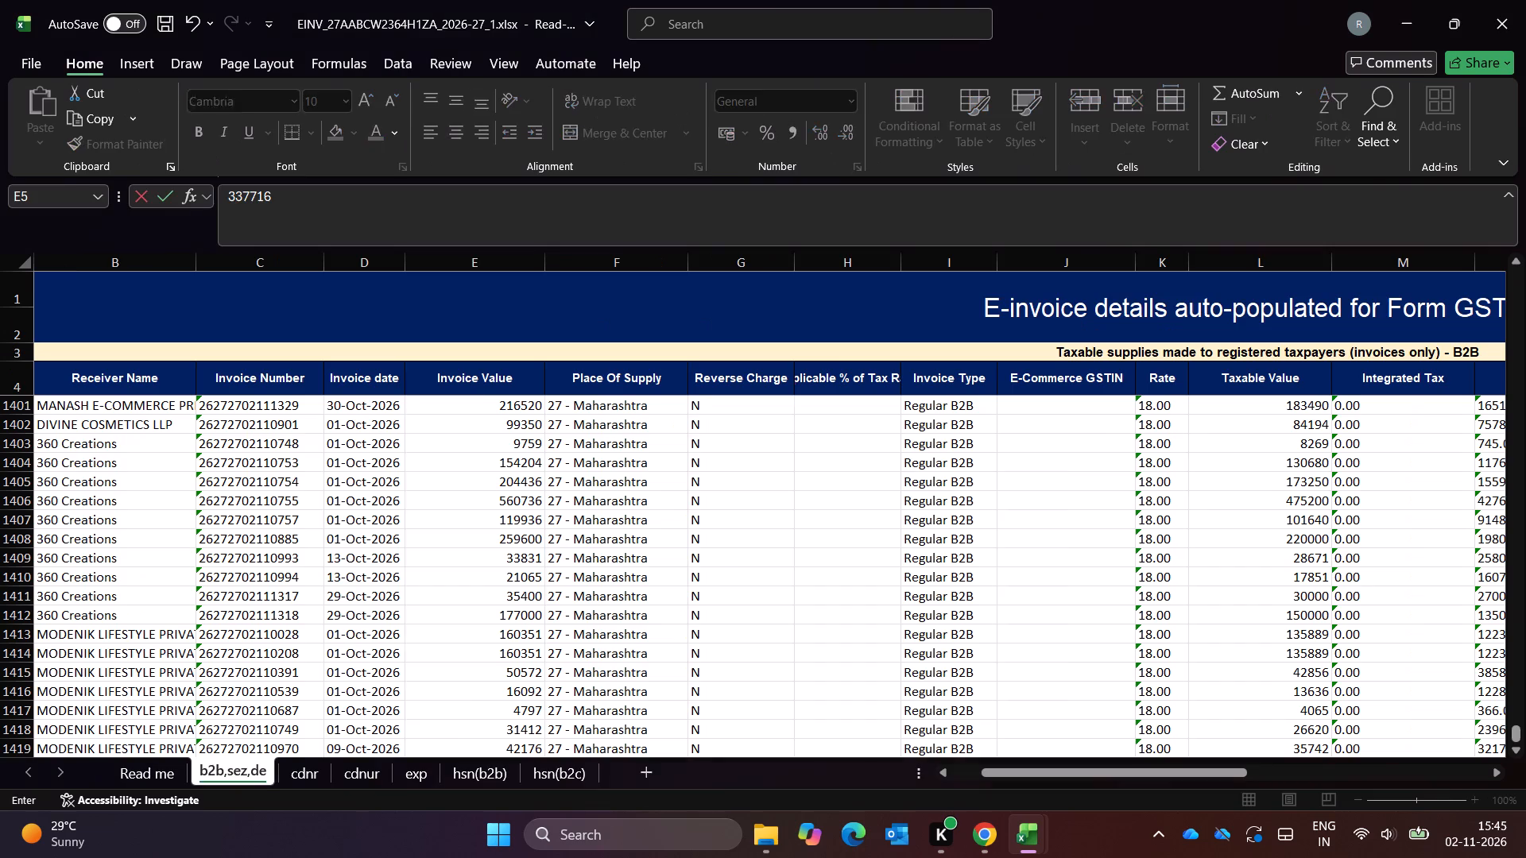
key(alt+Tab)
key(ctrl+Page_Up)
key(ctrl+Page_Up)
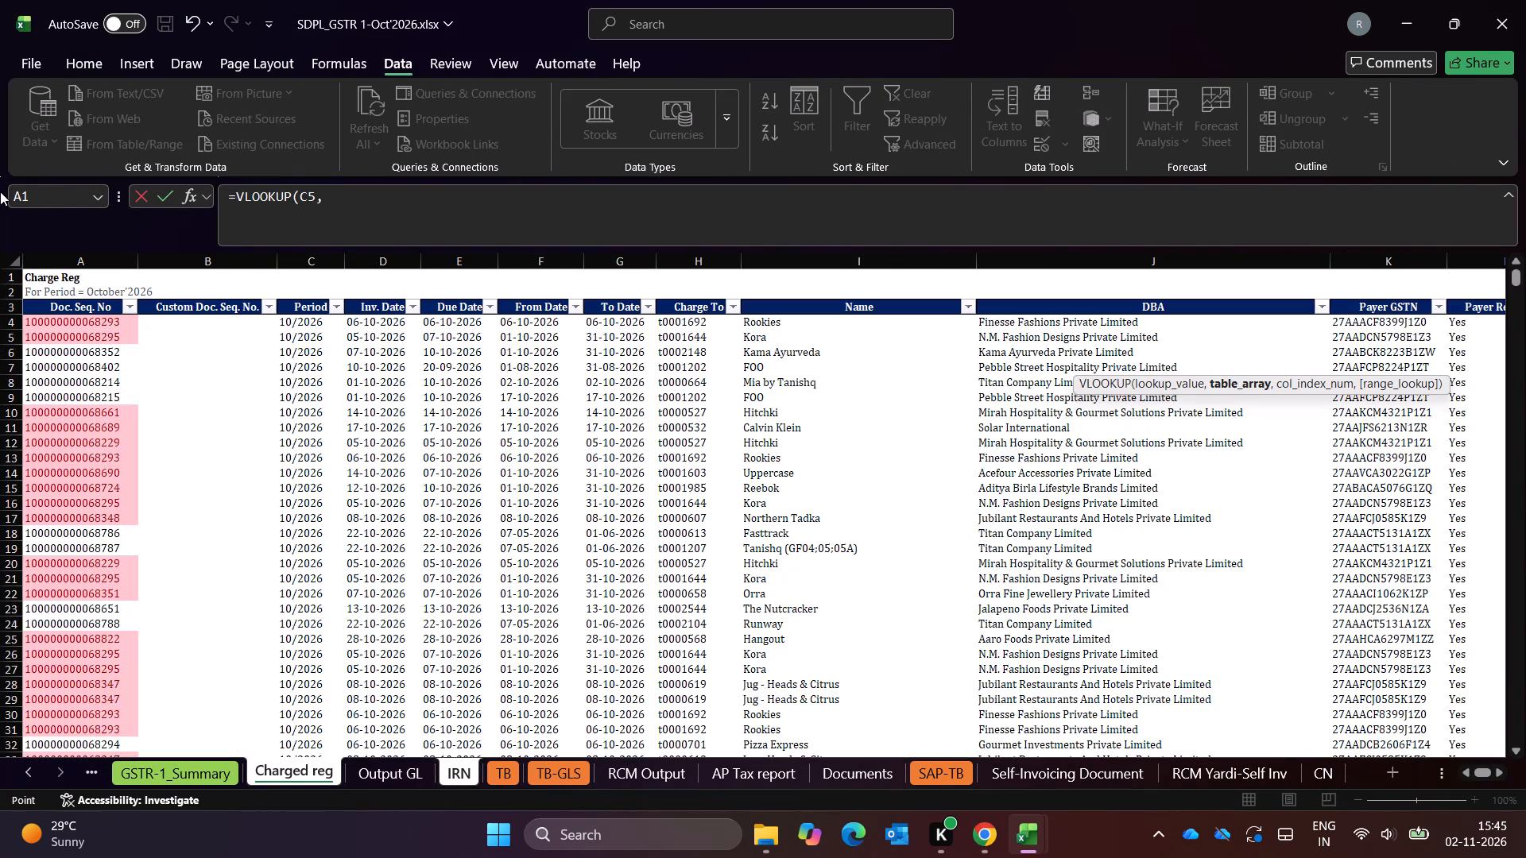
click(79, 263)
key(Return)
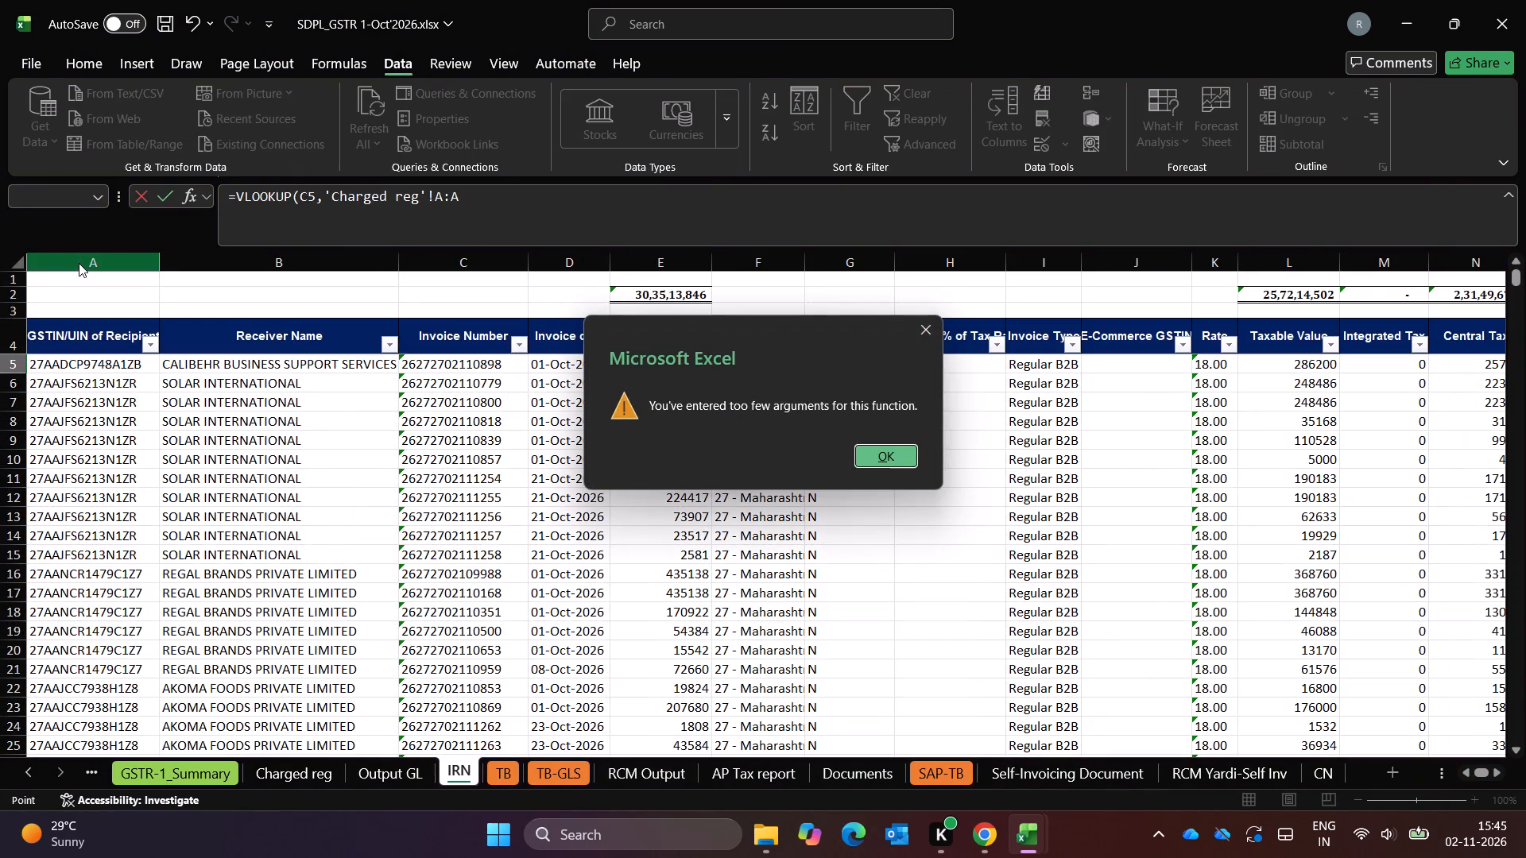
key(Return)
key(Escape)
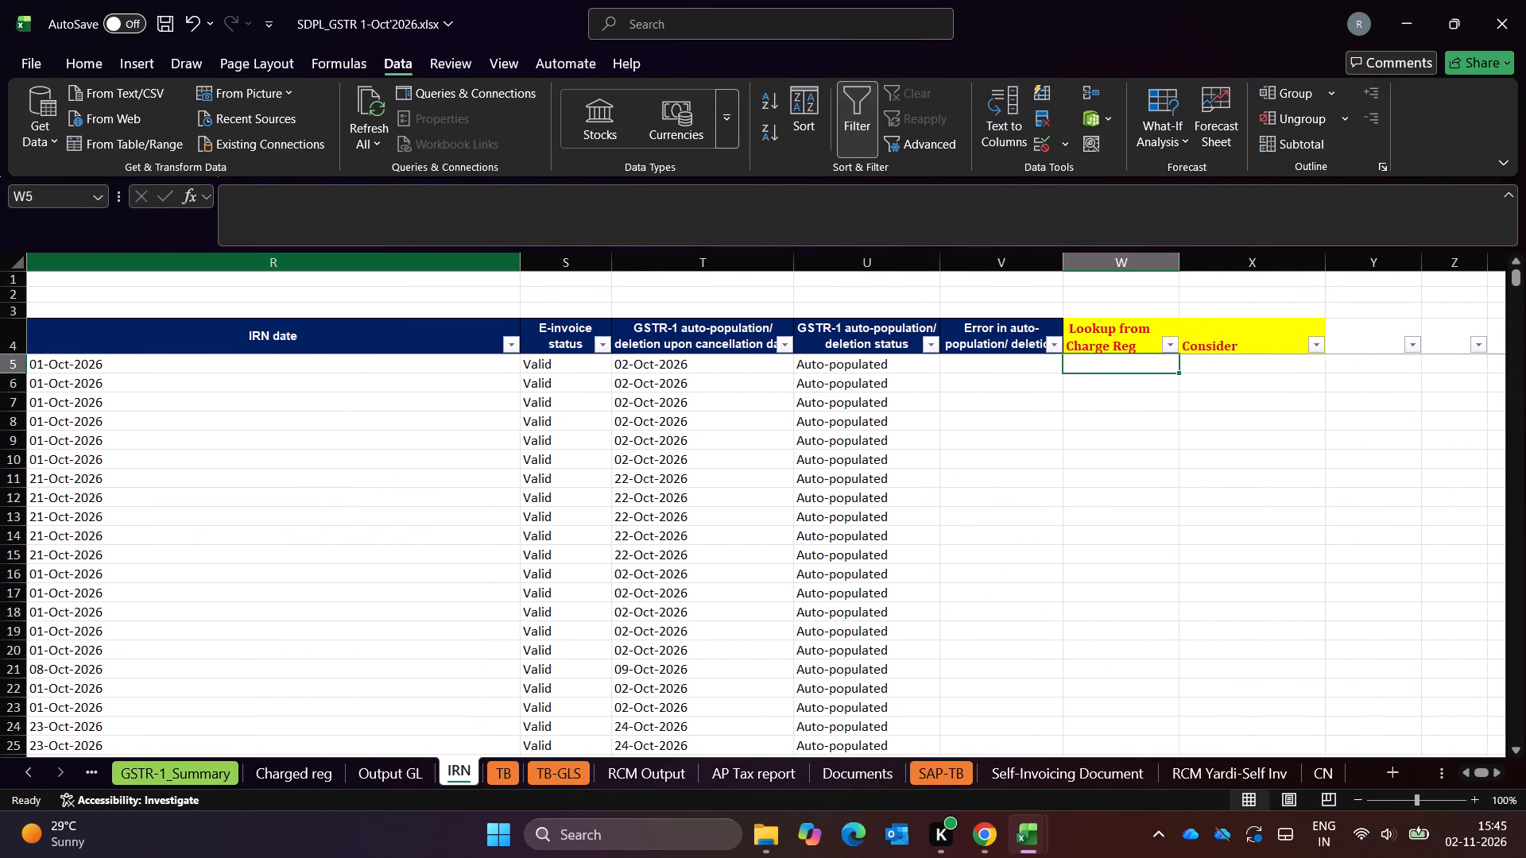
Start a VLOOKUP formula in W5 of the IRN sheet with the invoice number in C5 as the lookup value.
key(minus)
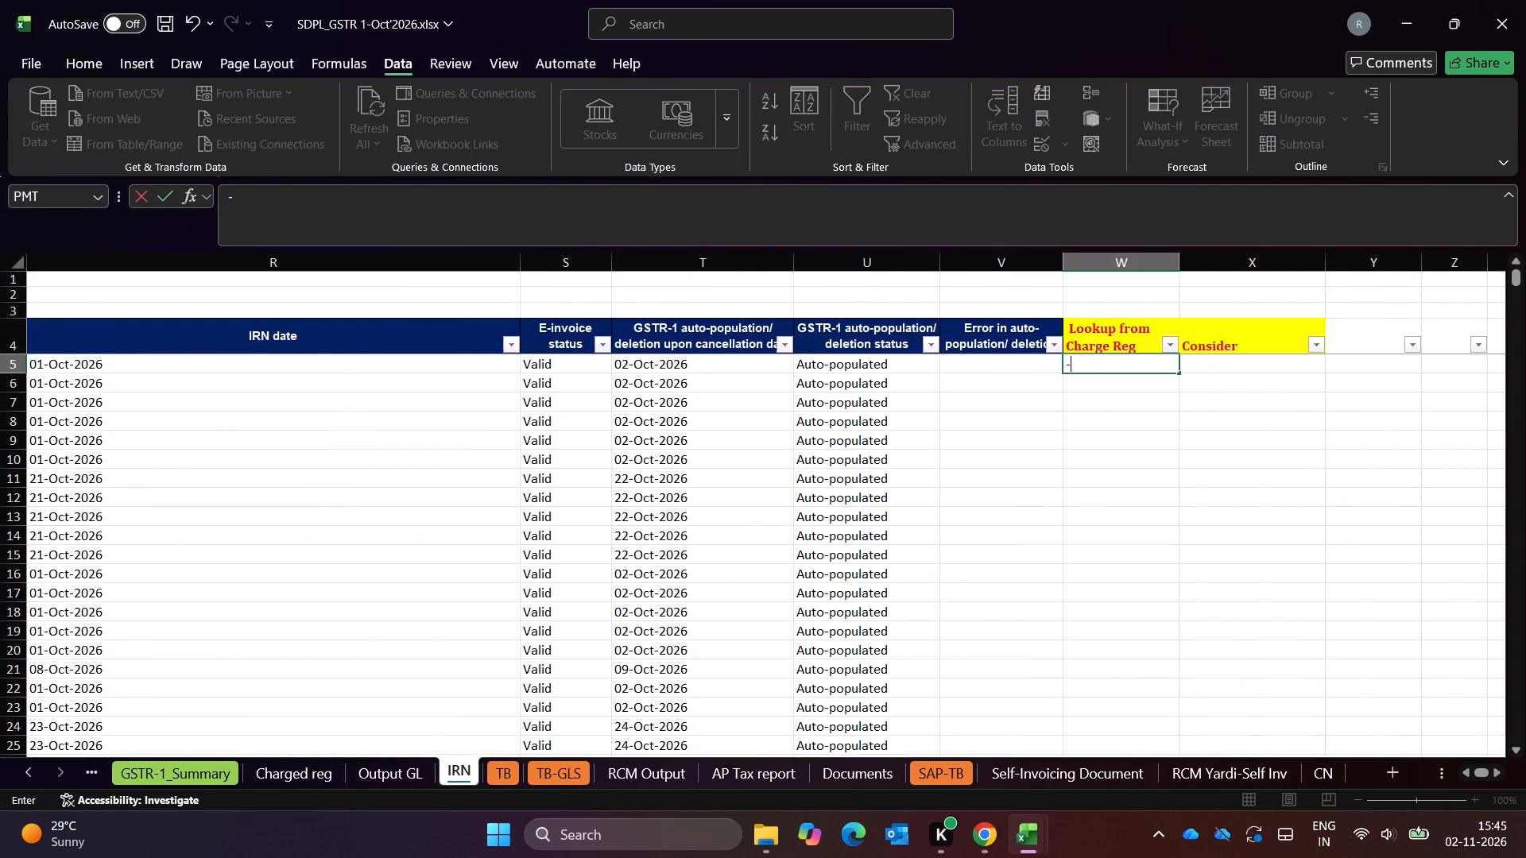
key(BackSpace)
key(equal)
text(VLOO)
key(Tab)
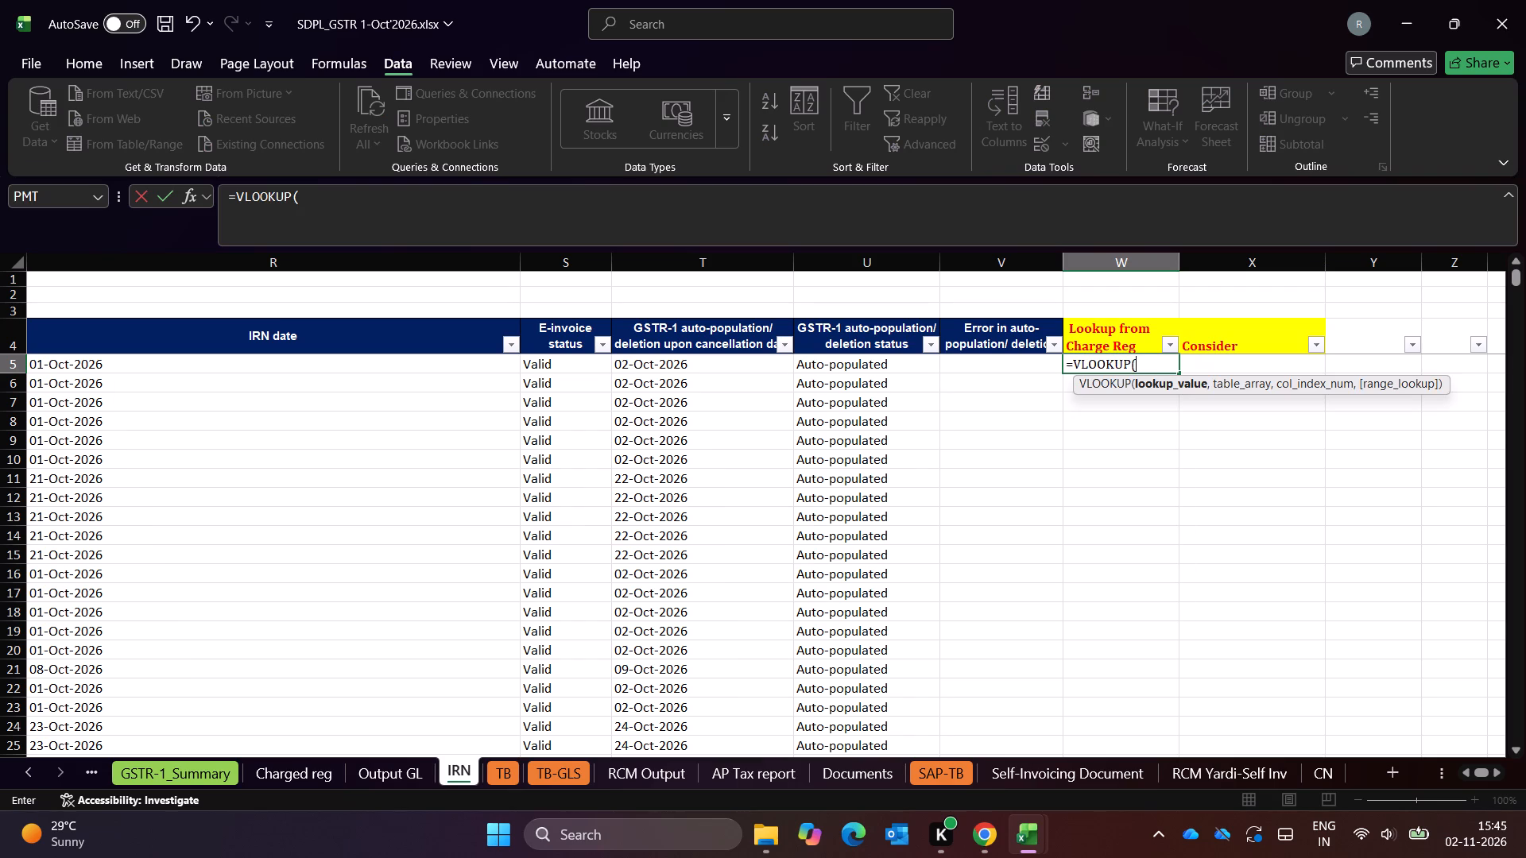
key(Up)
key(ctrl+Left)
key(ctrl+Left)
key(Down)
key(Right)
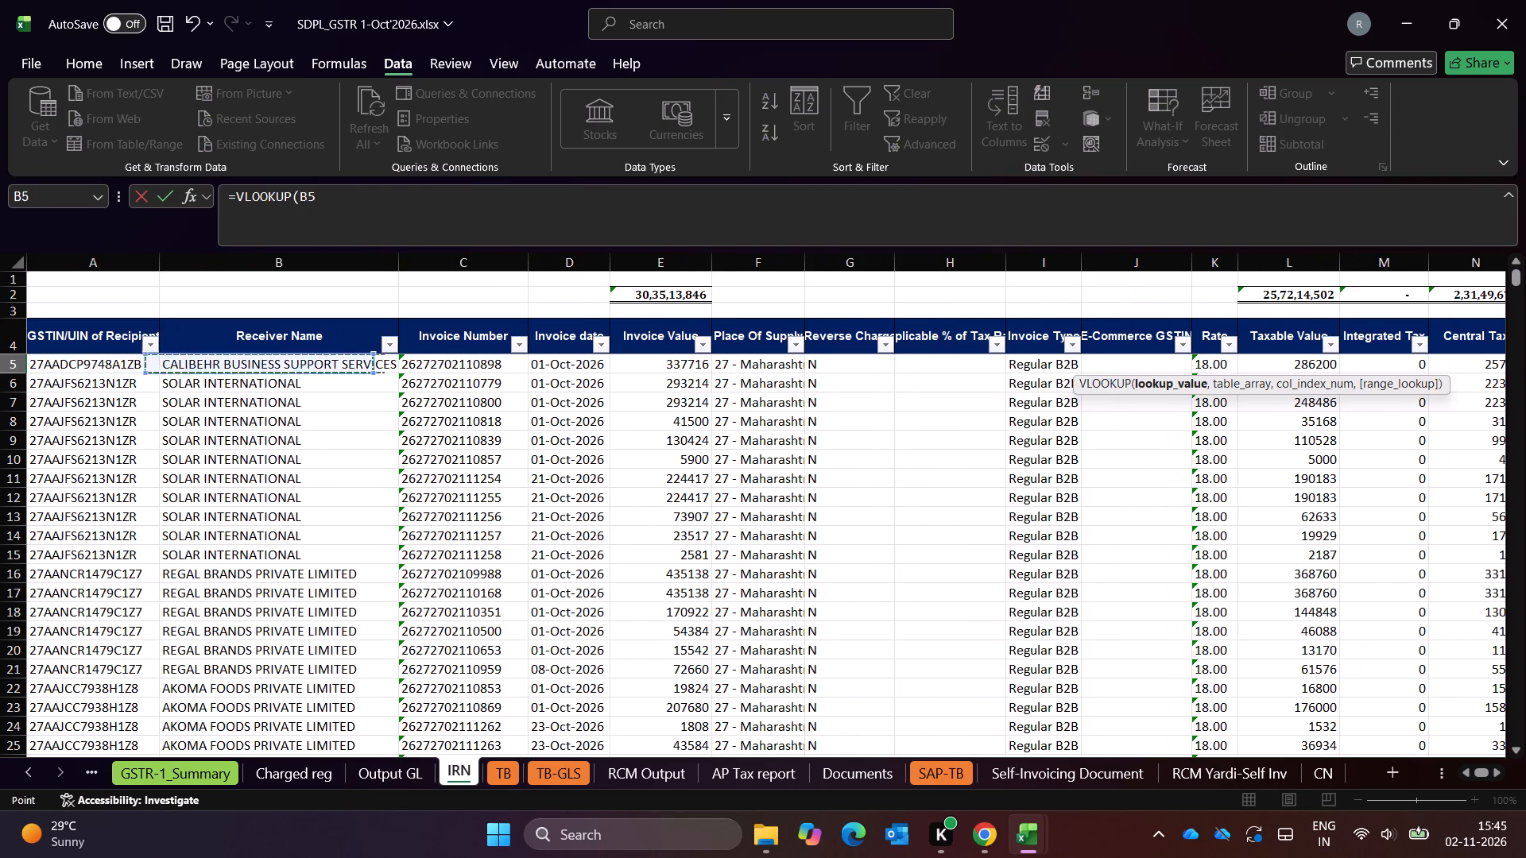
key(Right)
key(Right)
key(Left)
key(comma)
Complete the W5 VLOOKUP with the Charged reg sheet's column A as table array, column index 1 and range lookup 0.
key(ctrl+Page_Up)
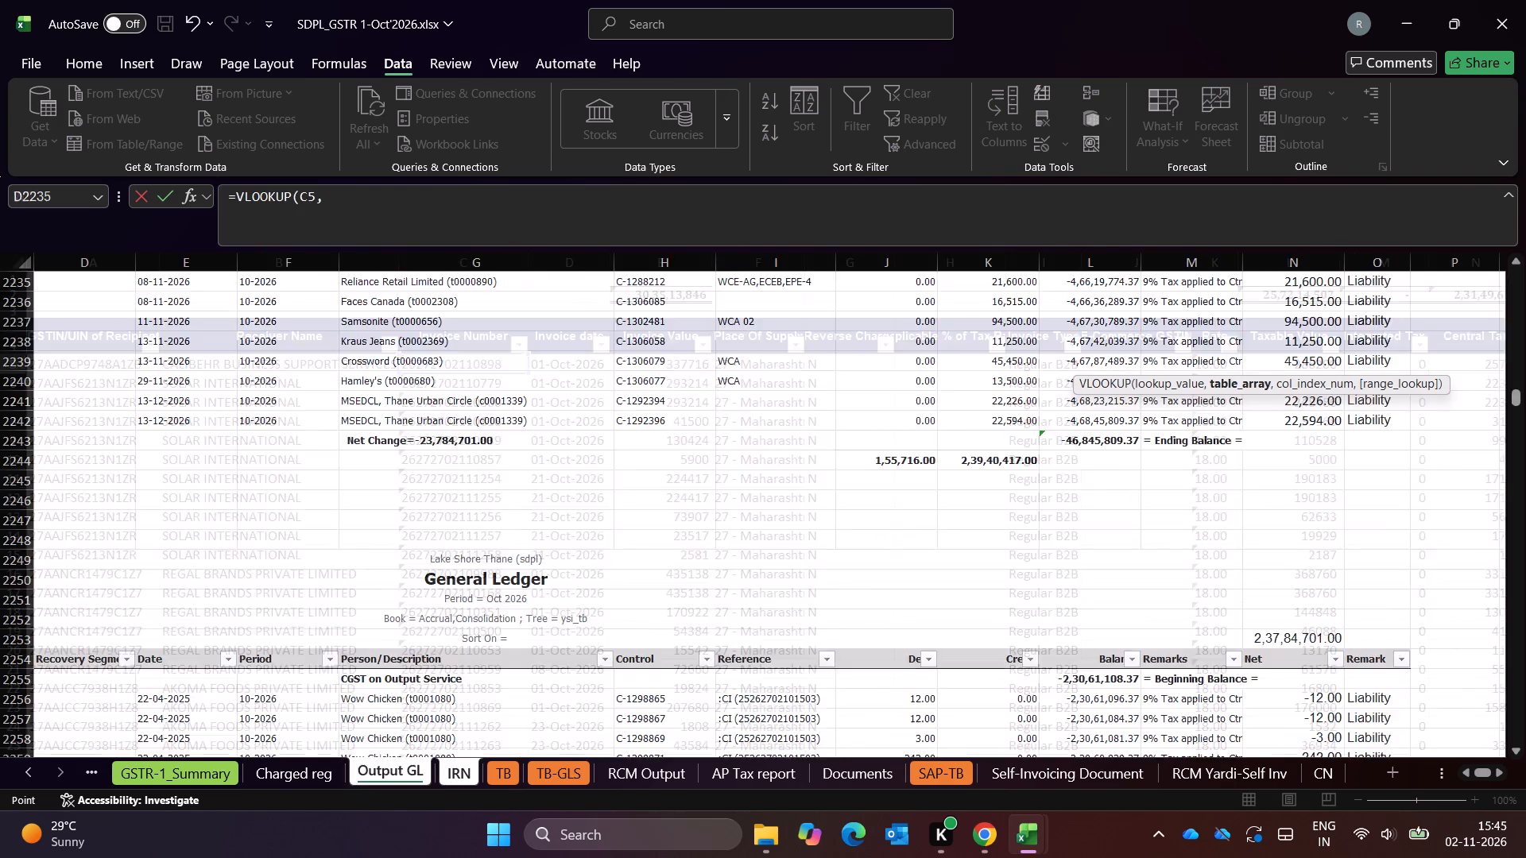
key(ctrl+Page_Up)
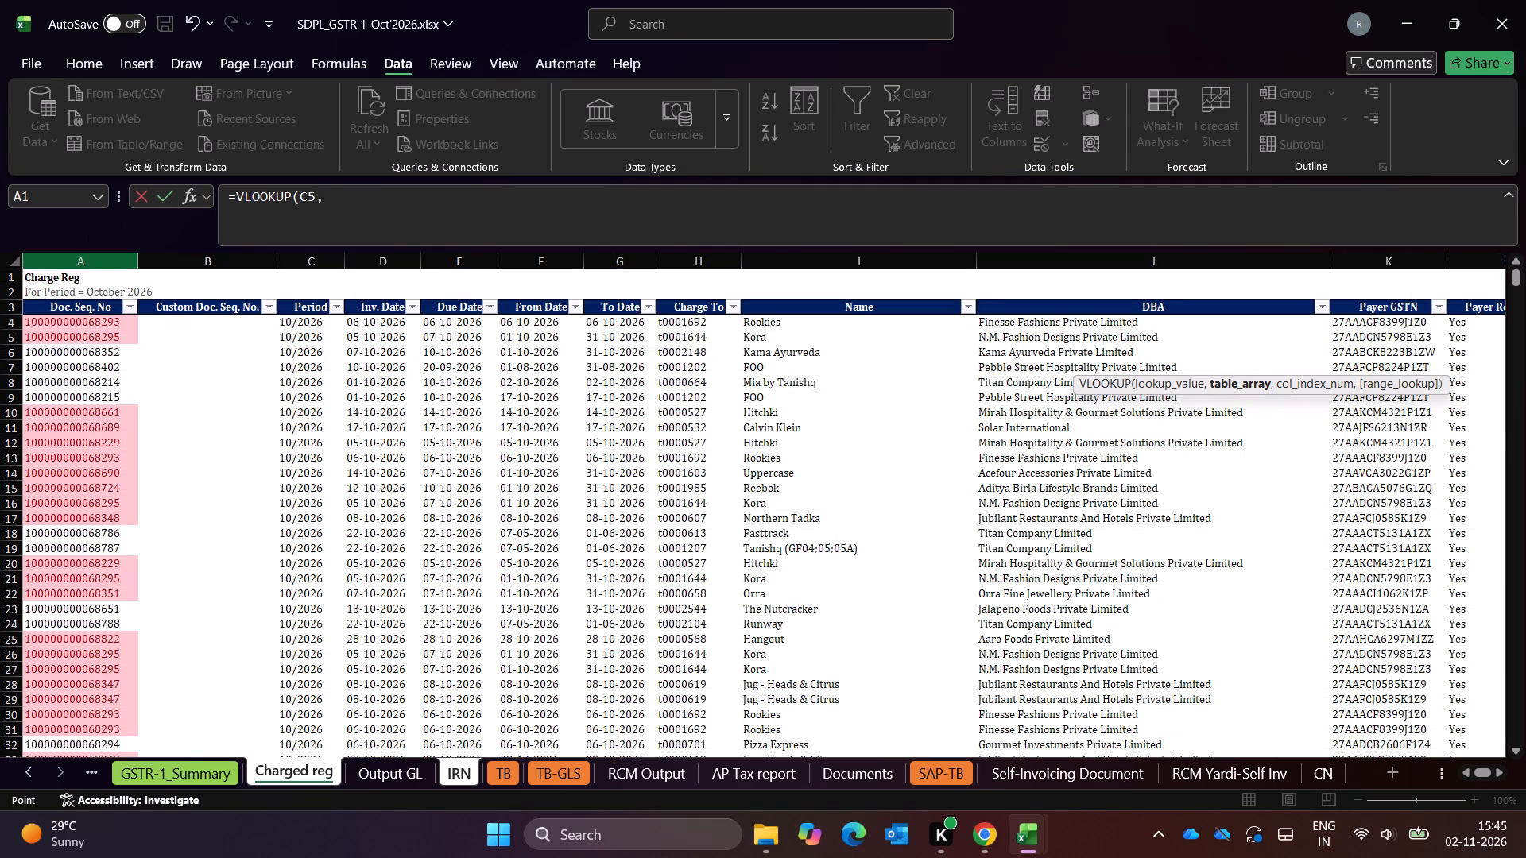
click(91, 259)
text(,1,0)
key(Return)
key(Up)
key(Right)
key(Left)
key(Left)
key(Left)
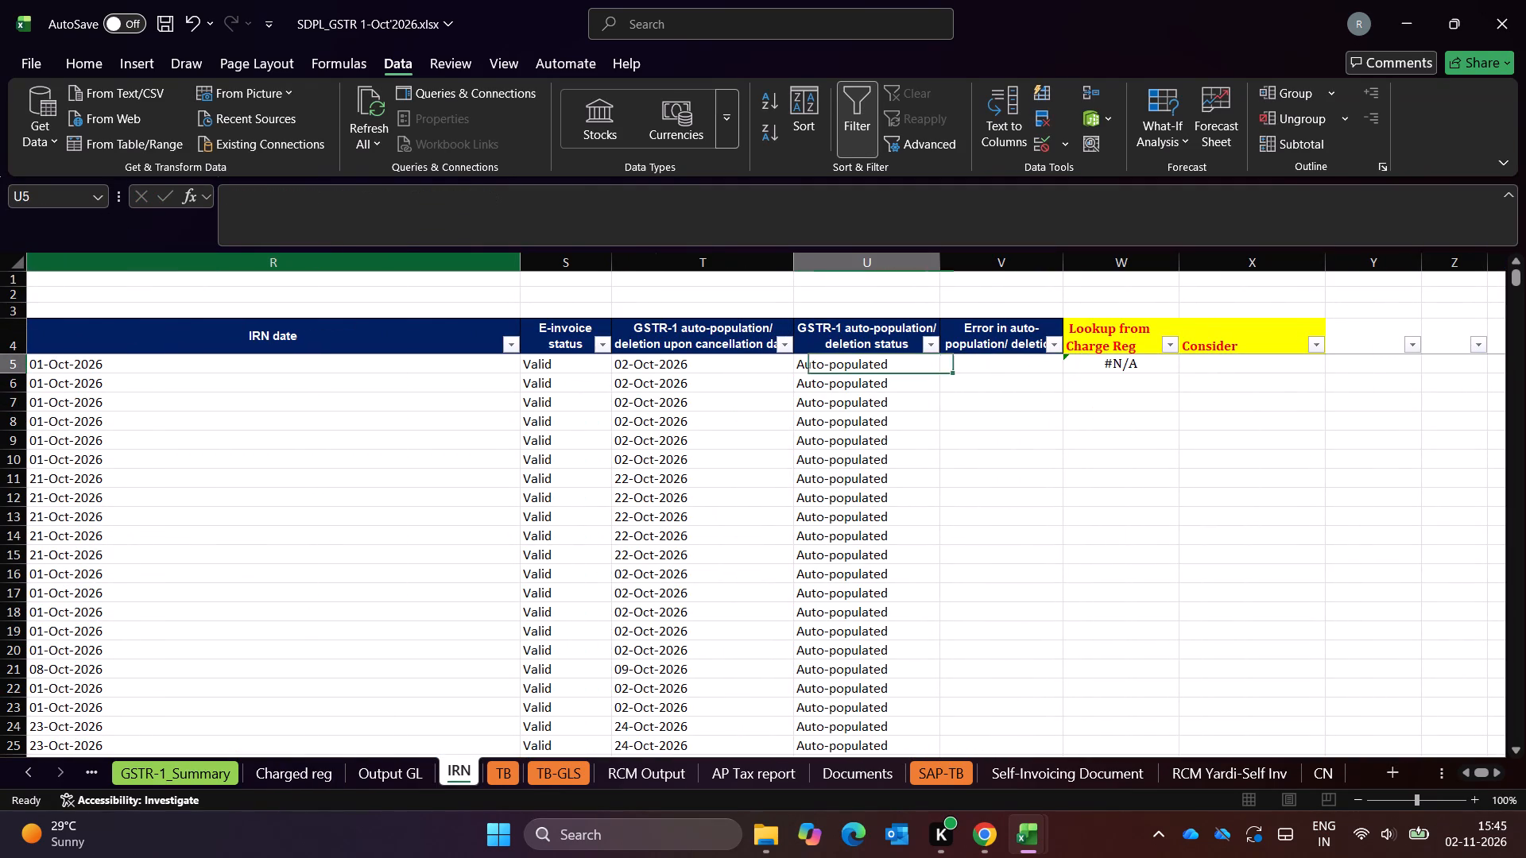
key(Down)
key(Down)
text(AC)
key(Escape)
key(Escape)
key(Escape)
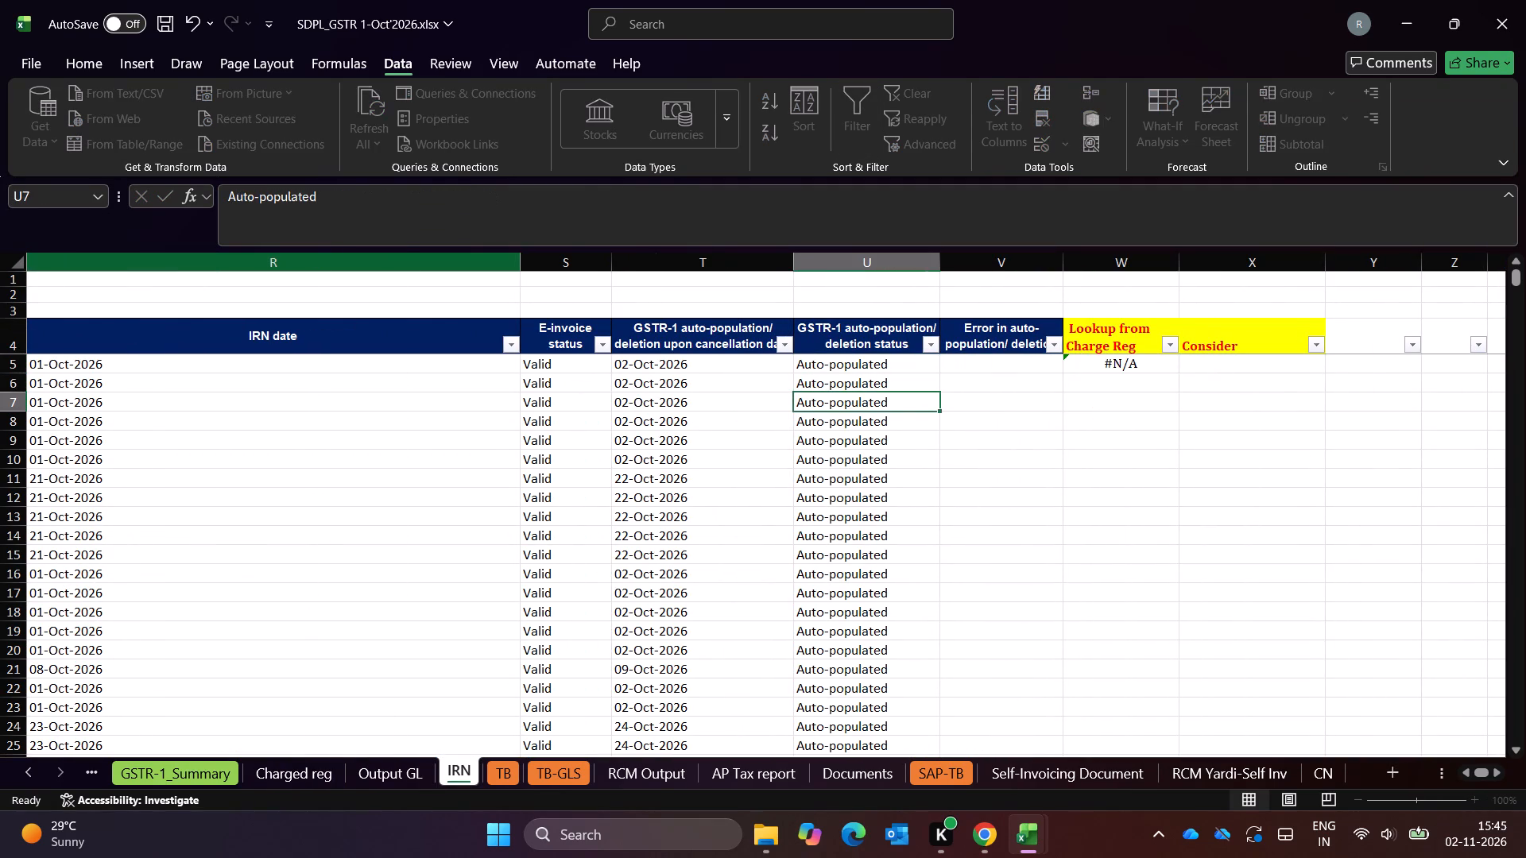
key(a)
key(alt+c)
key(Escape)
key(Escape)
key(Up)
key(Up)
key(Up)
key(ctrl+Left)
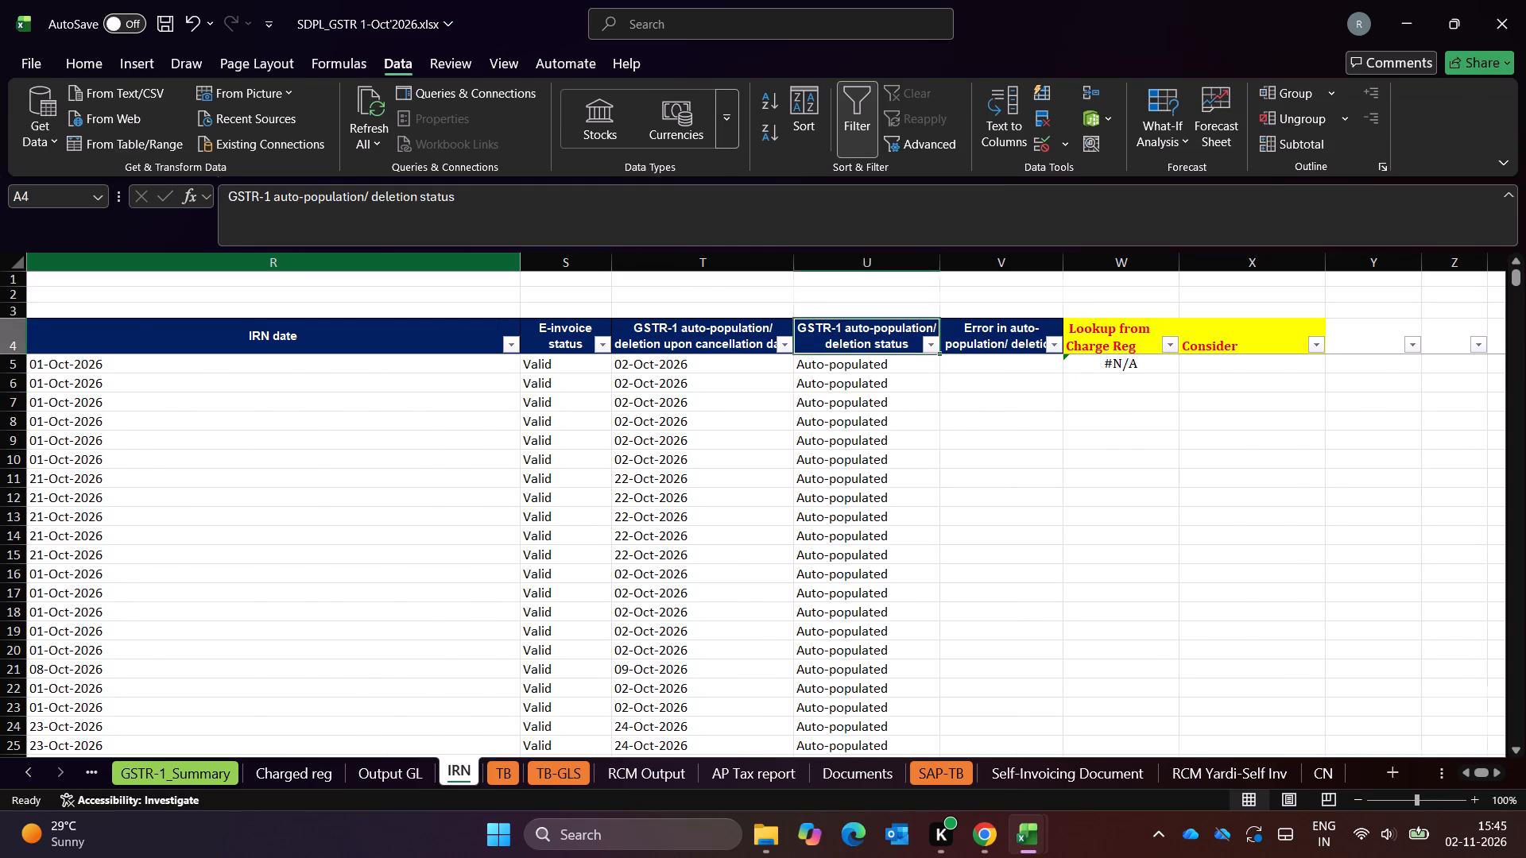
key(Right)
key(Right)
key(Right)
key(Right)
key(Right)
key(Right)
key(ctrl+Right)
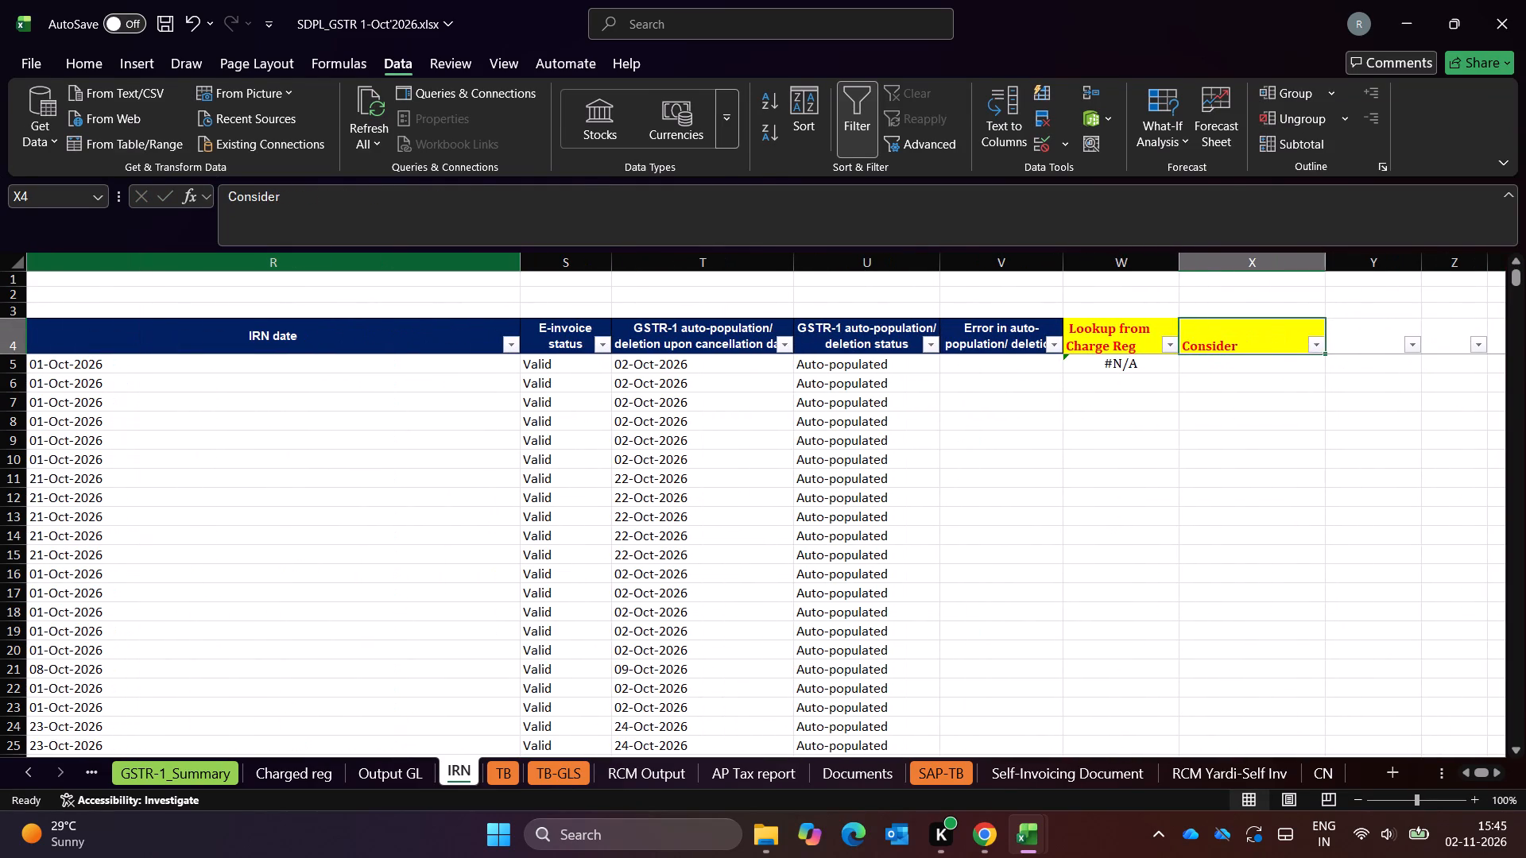
Fill the VLOOKUP formula from W5 down to the last data row, W1953, on the IRN sheet.
key(Left)
key(Left)
key(Left)
key(Down)
key(ctrl+Down)
key(Down)
key(Up)
key(Right)
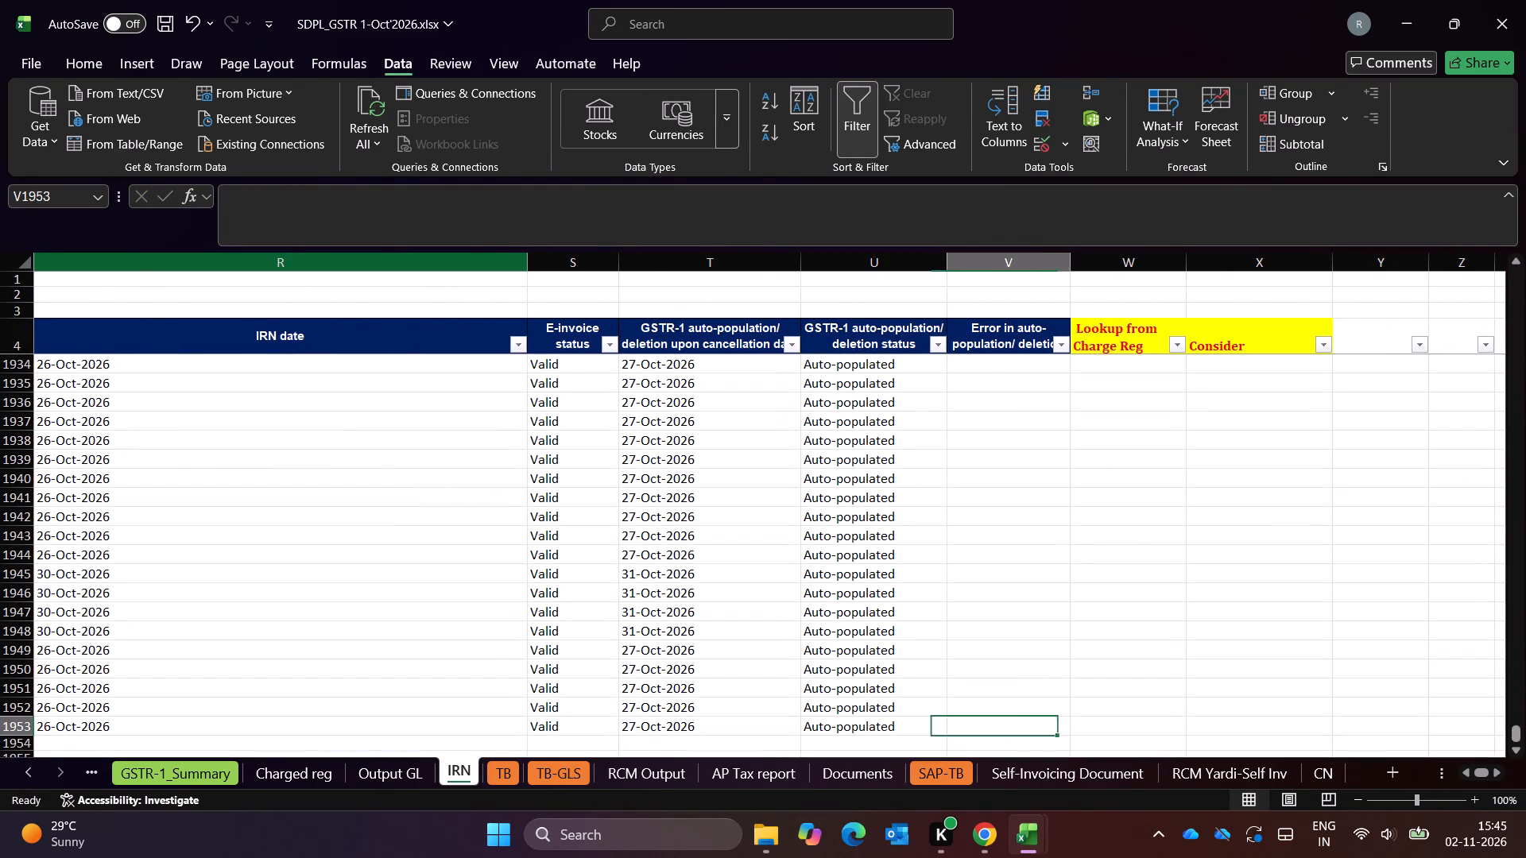
key(Right)
key(ctrl+shift+Up)
key(ctrl+d)
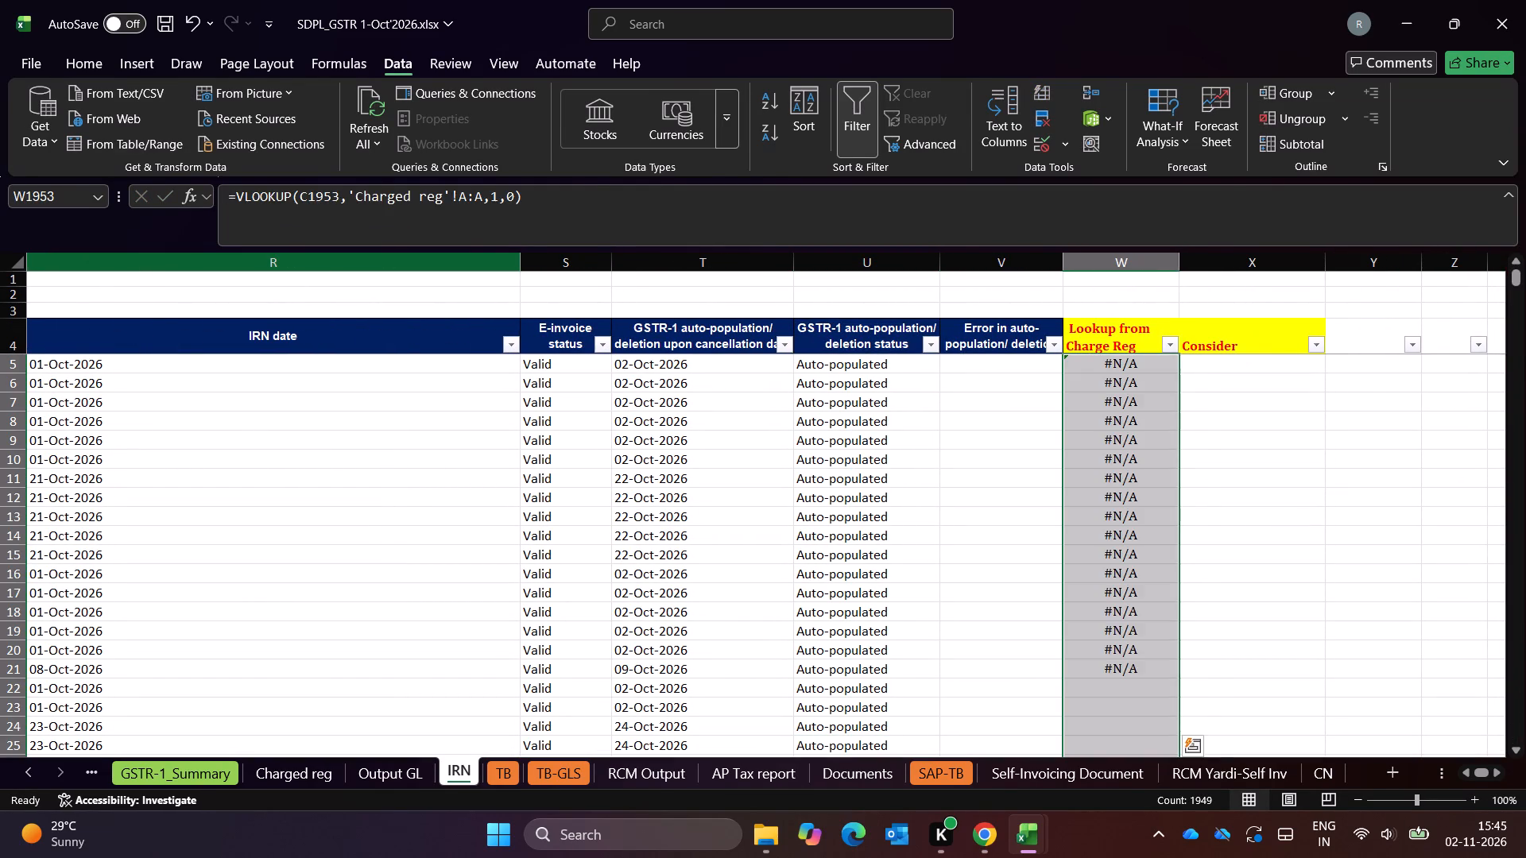
Check the filled Lookup from Charge Reg results down the column and in its filter list.
key(ctrl+Down)
key(Up)
key(Up)
key(ctrl+Up)
key(Down)
key(Down)
key(Down)
key(Up)
key(Up)
key(ctrl+Up)
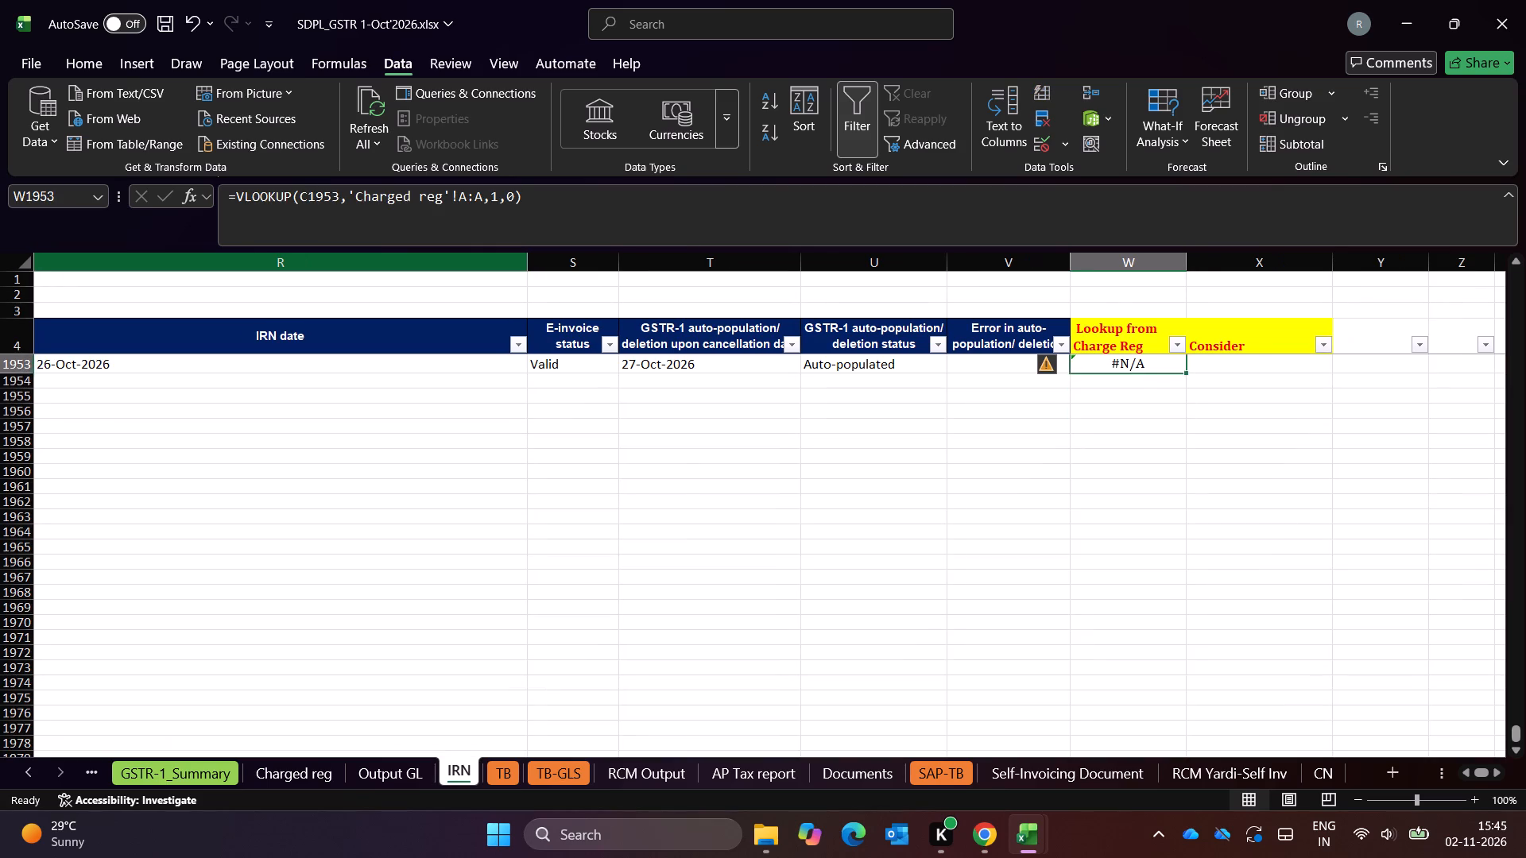
key(ctrl+Up)
key(Down)
key(Down)
key(Up)
key(Up)
key(alt+Down)
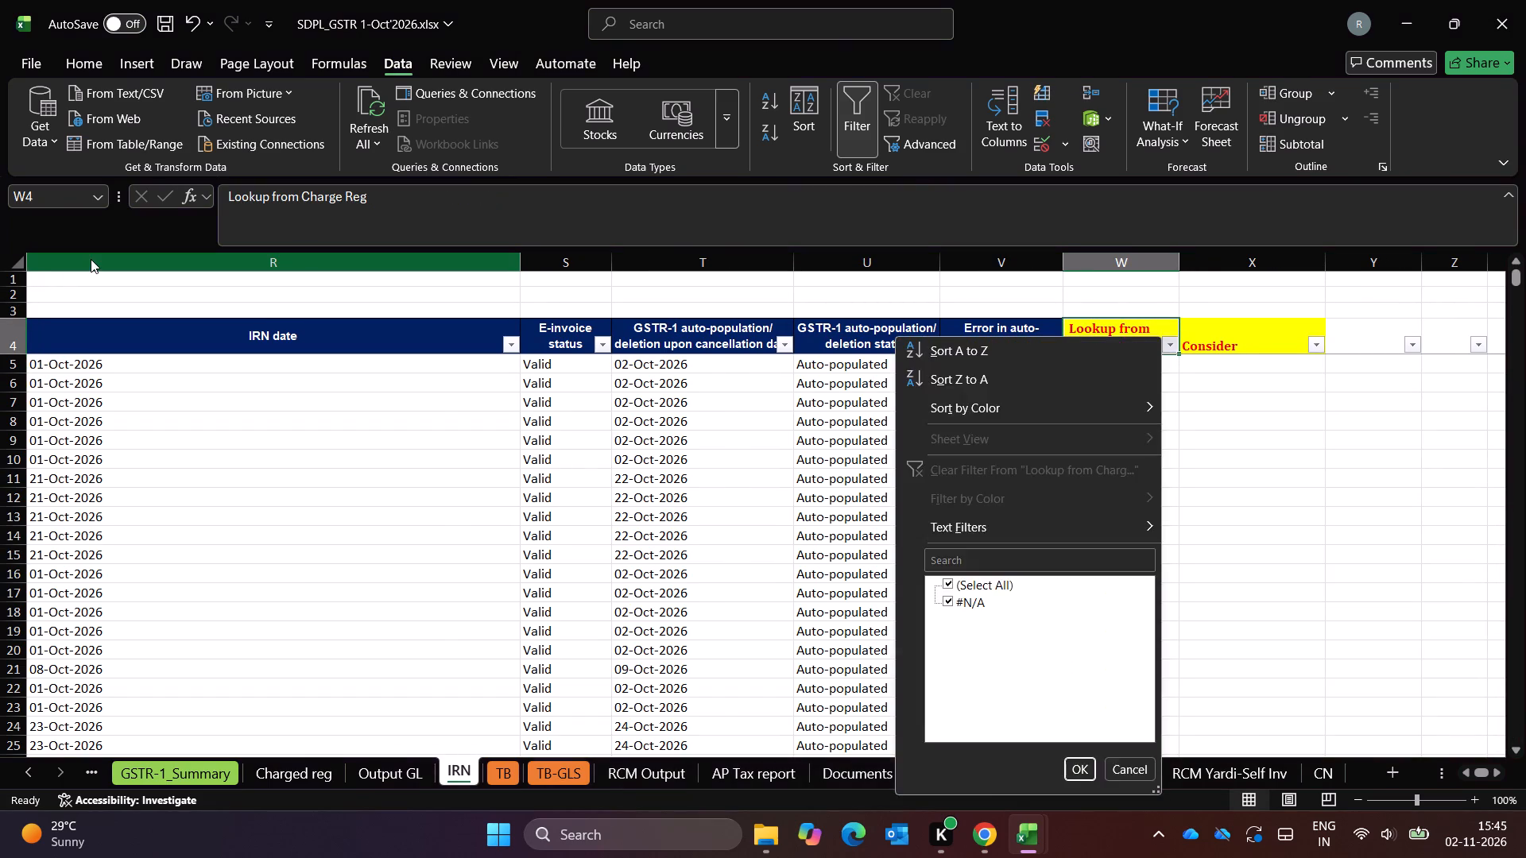
key(Escape)
Convert the text-stored invoice numbers from C5 to C1953 on the IRN sheet to numbers.
key(Left)
key(ctrl+Left)
key(Right)
key(Right)
key(Right)
key(Right)
key(Left)
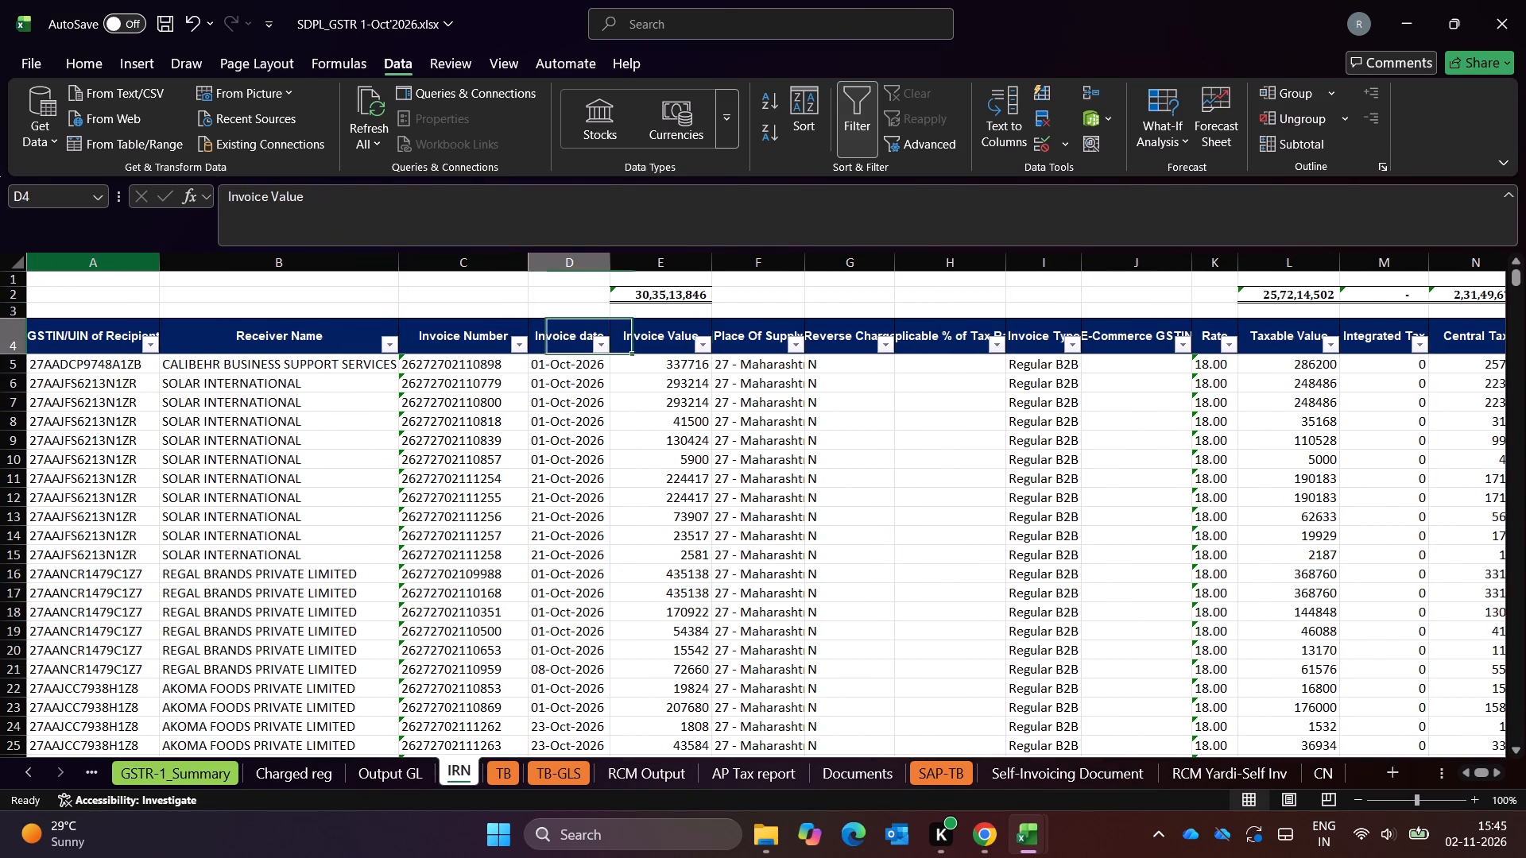
key(Down)
key(Left)
key(ctrl+shift+Down)
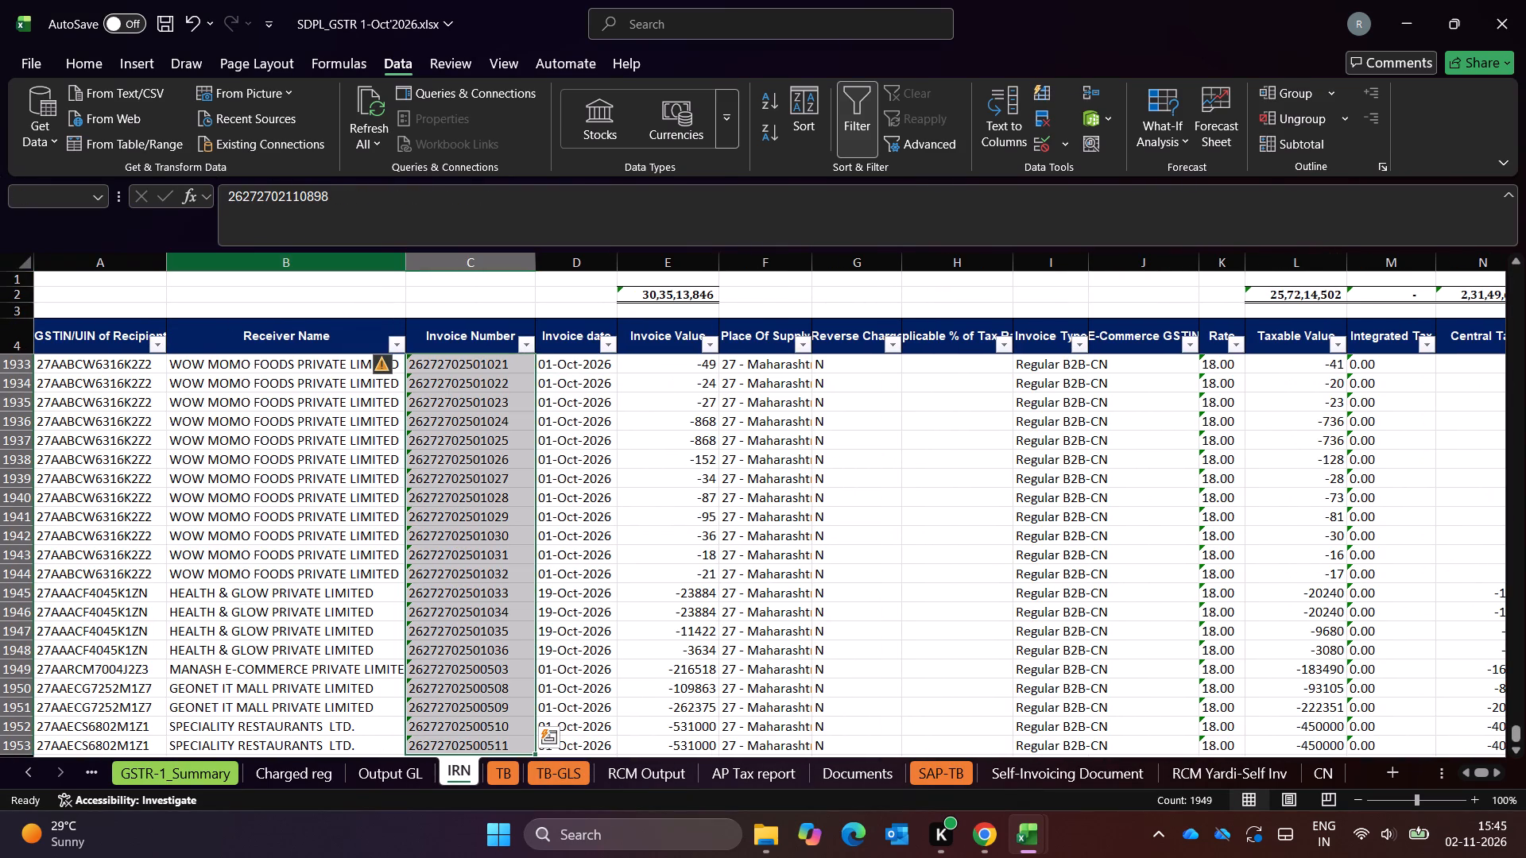
click(389, 365)
click(478, 416)
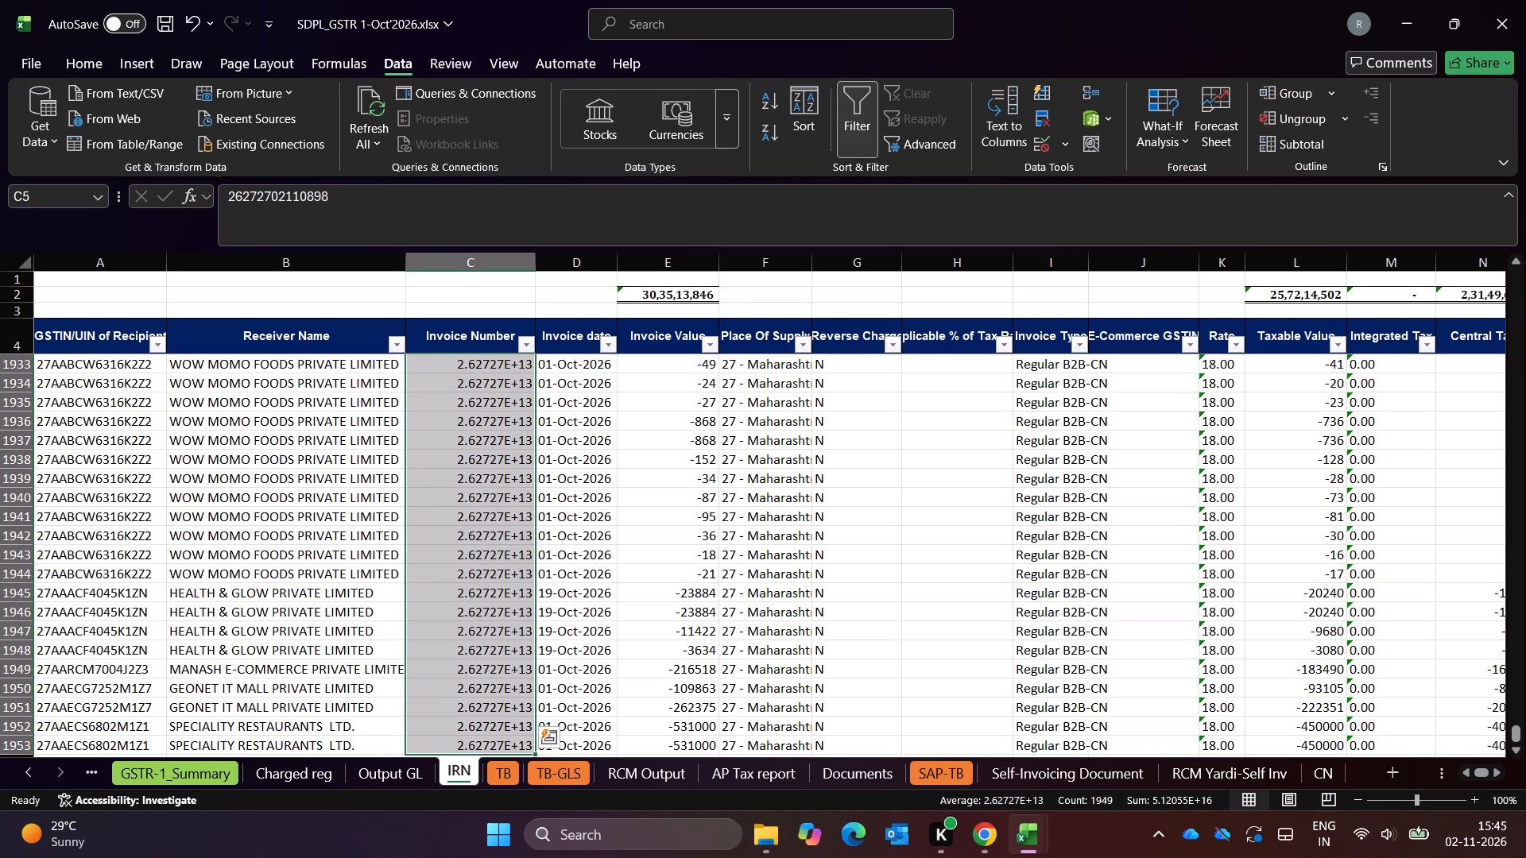
Format the selected Invoice Number cells as Number with no decimal places.
click(97, 64)
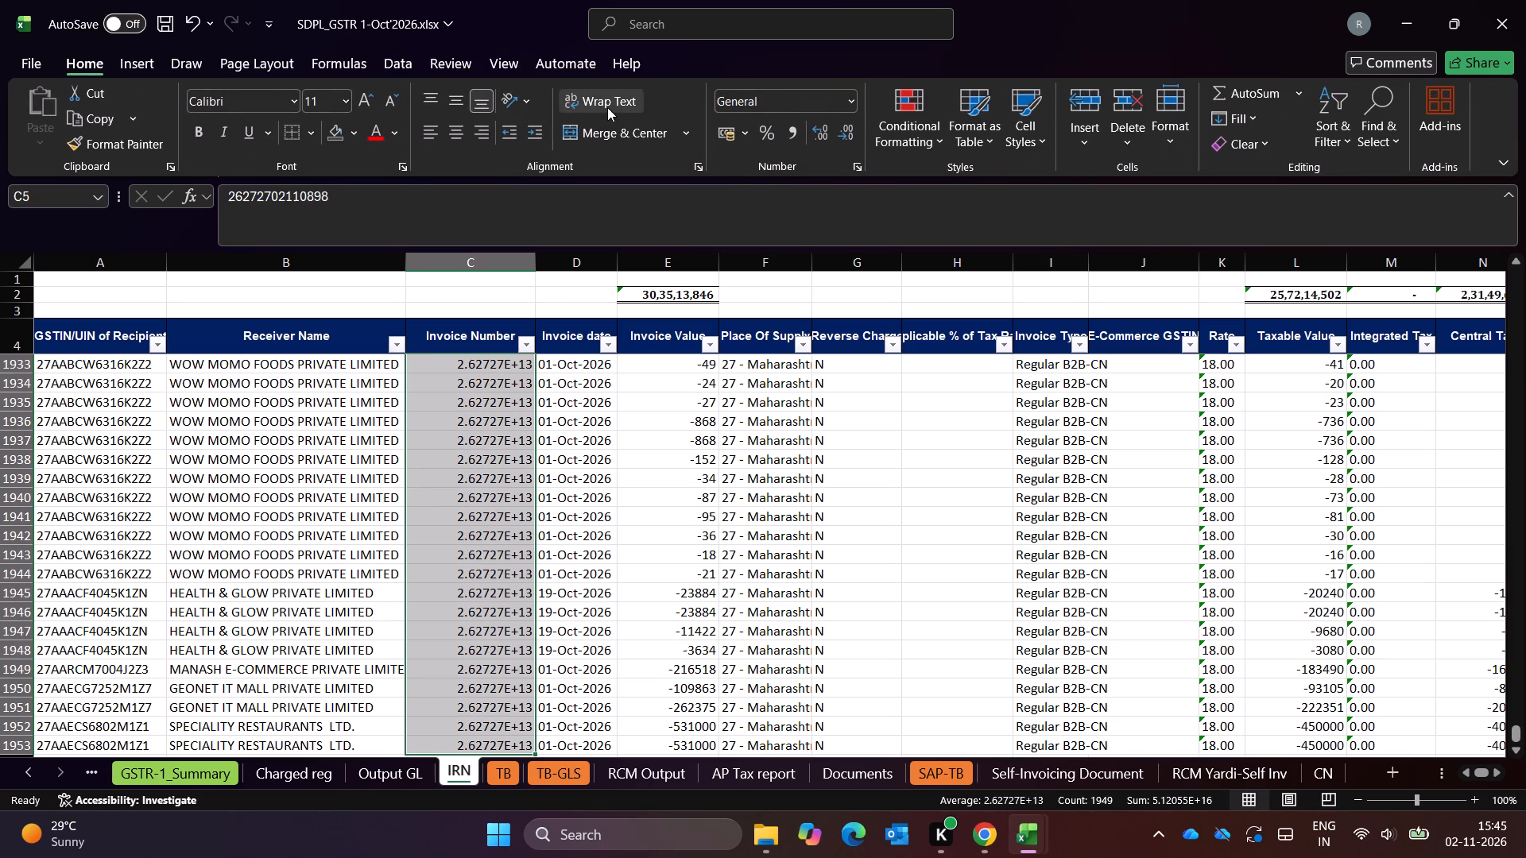
click(849, 97)
click(823, 179)
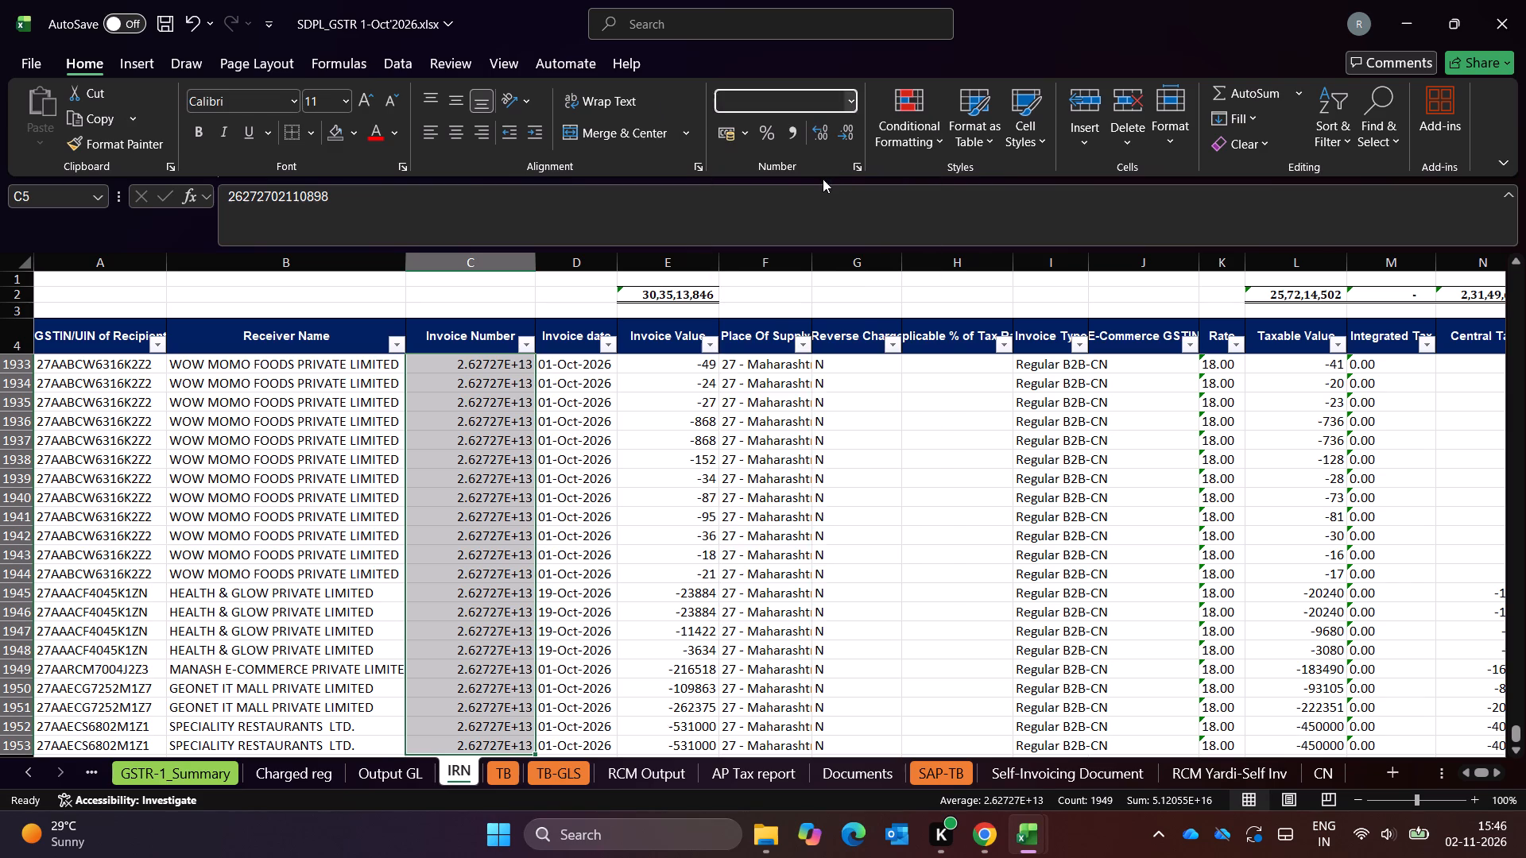
double_click(842, 125)
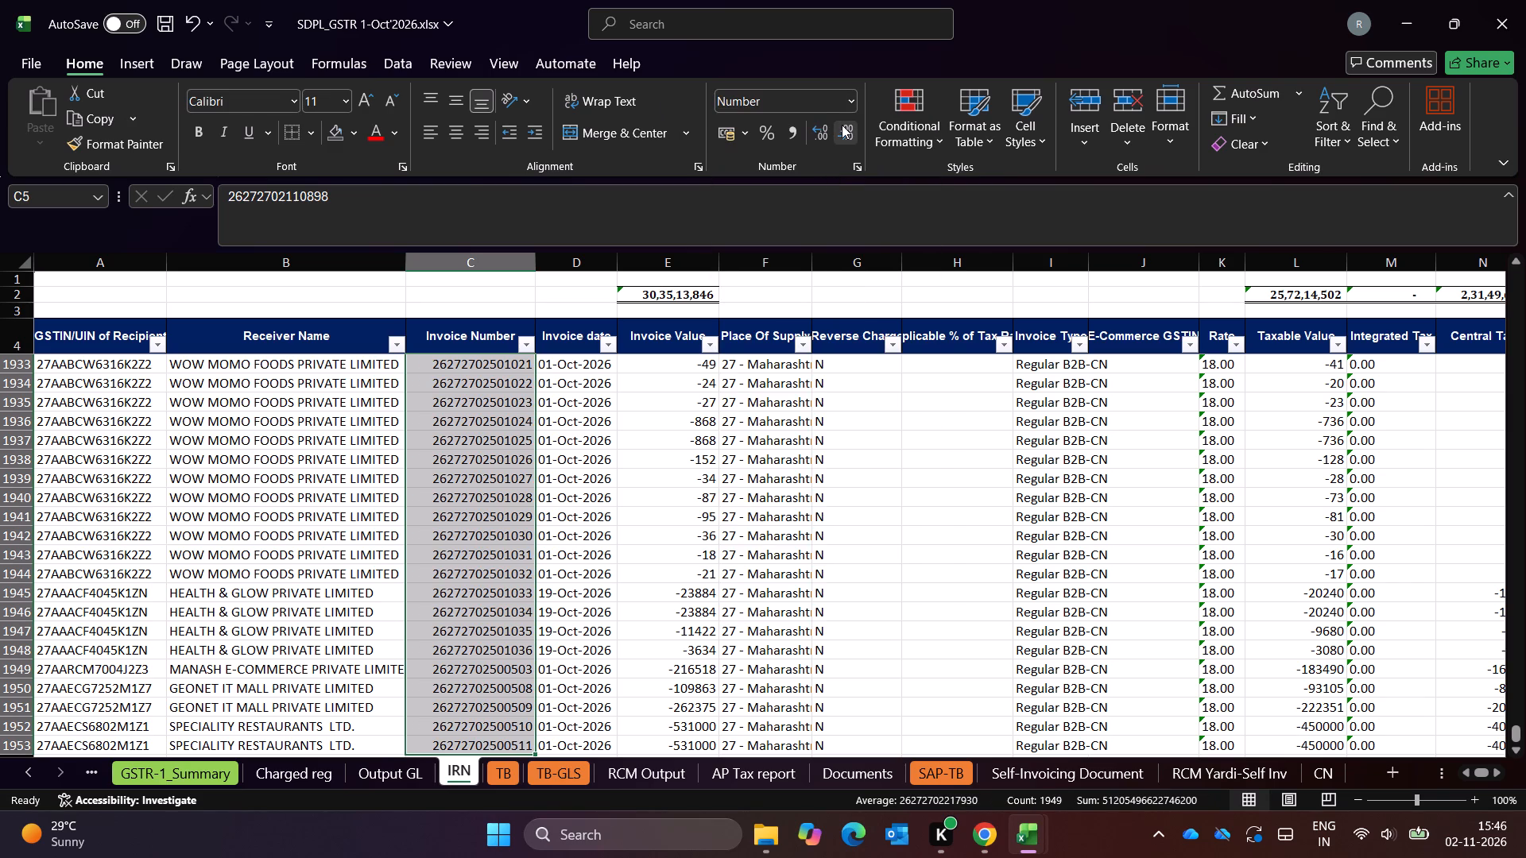
Autofit the width of the Lookup from Charge Reg column to its results from W5 down.
key(Up)
key(ctrl+Right)
key(Right)
key(Left)
key(Left)
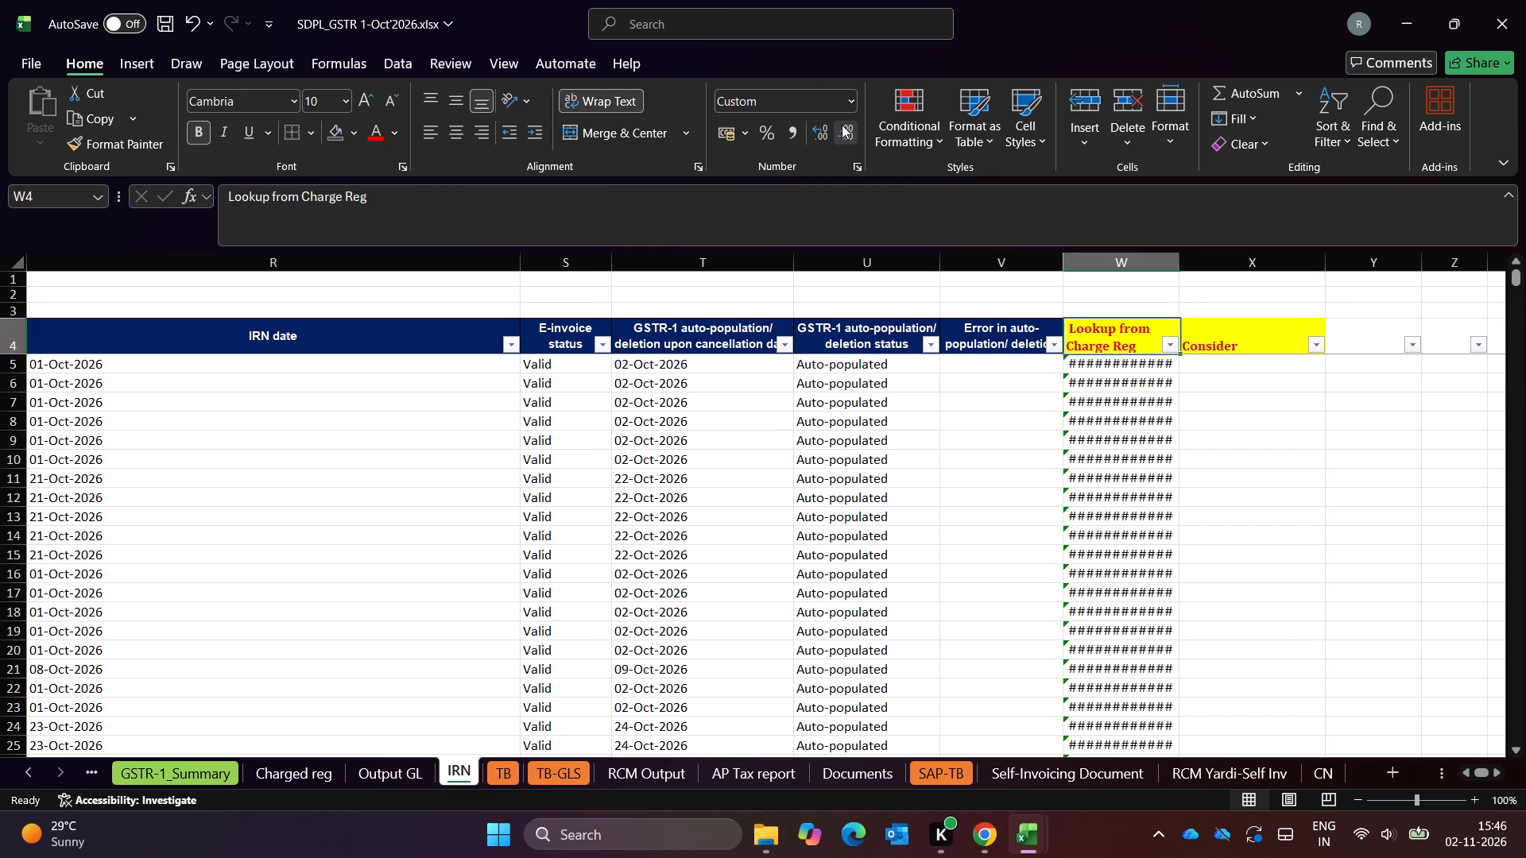
key(Down)
key(ctrl+shift+Down)
text(HOI)
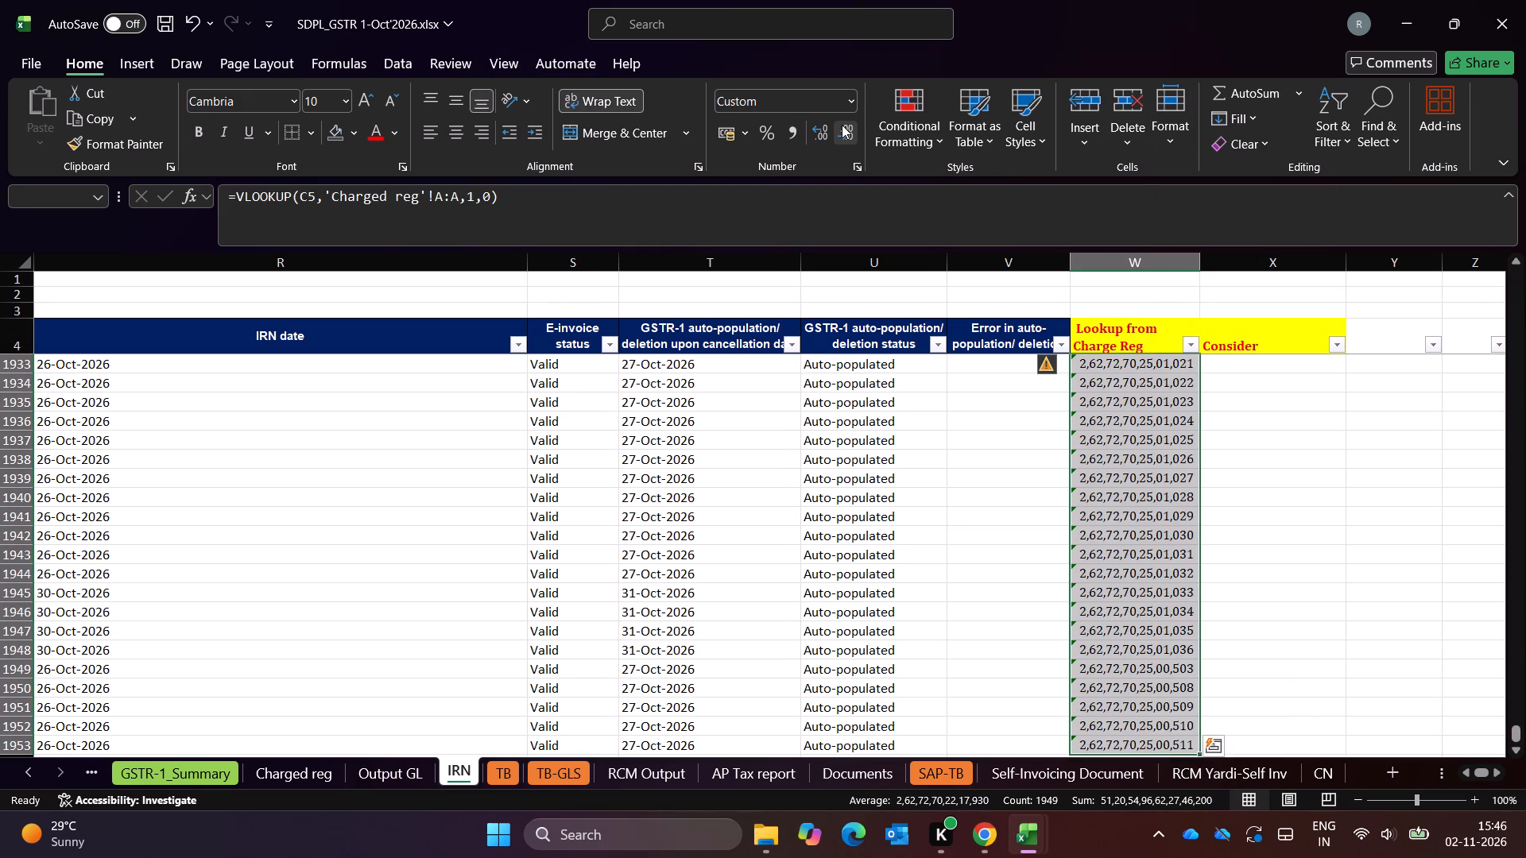
key(Escape)
key(Up)
key(Down)
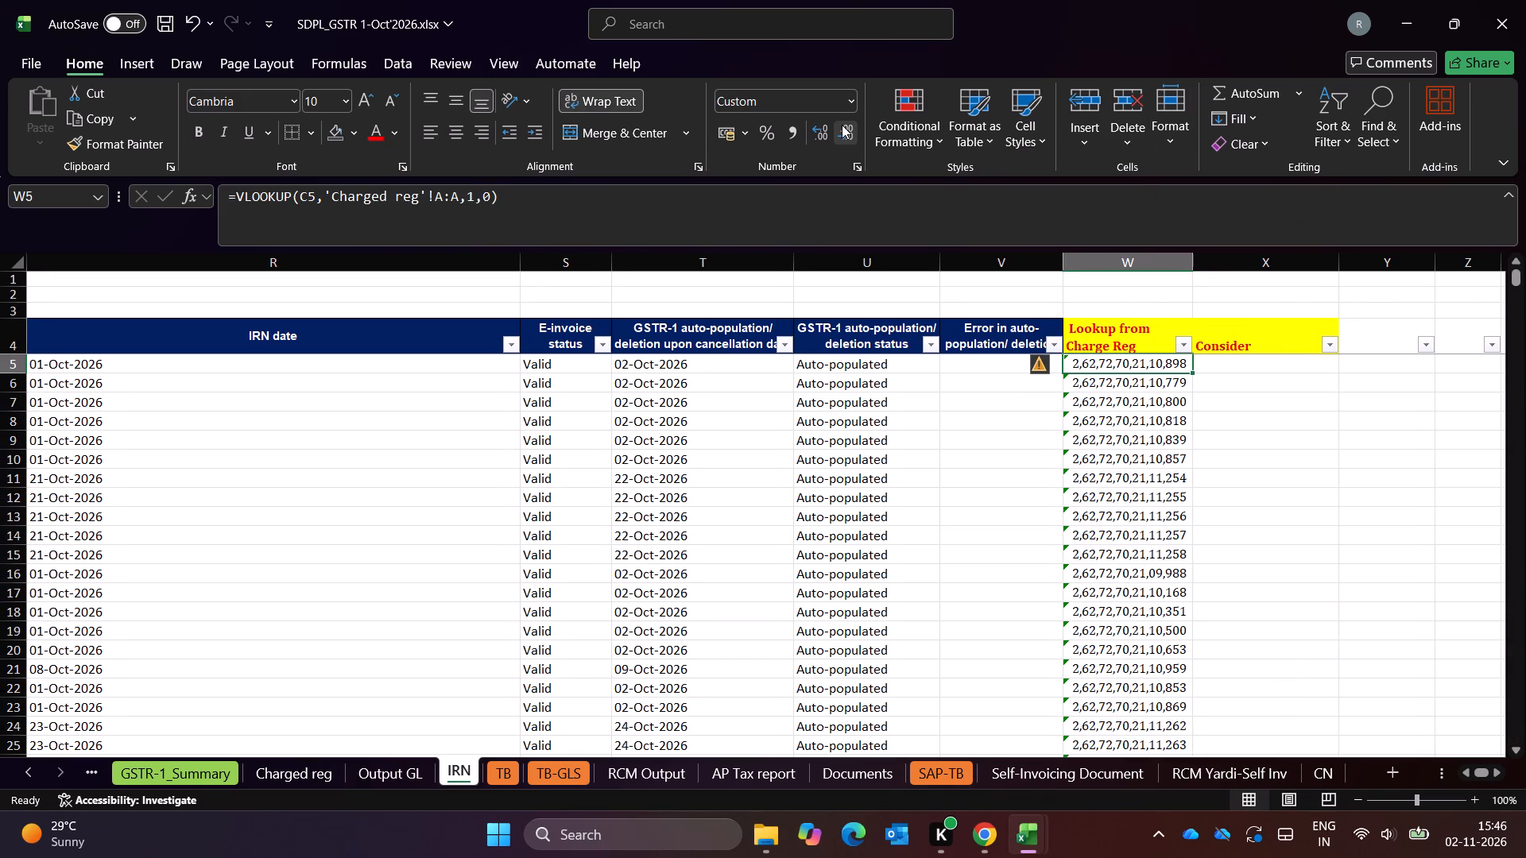
Format the Lookup from Charge Reg results from W5 down to W1953 as Number with no decimal places.
key(ctrl+shift+Down)
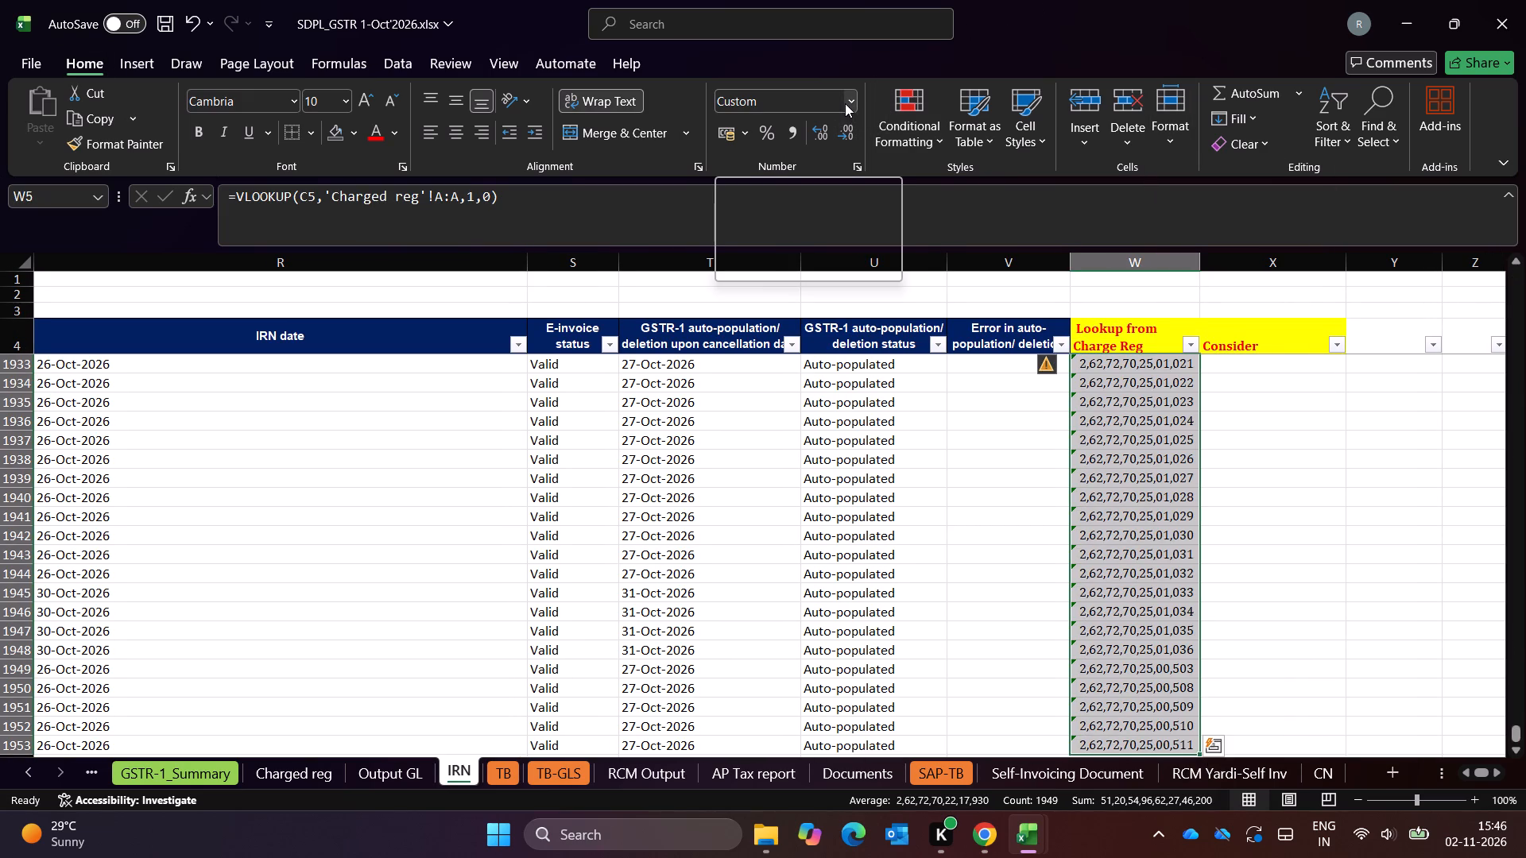
click(845, 103)
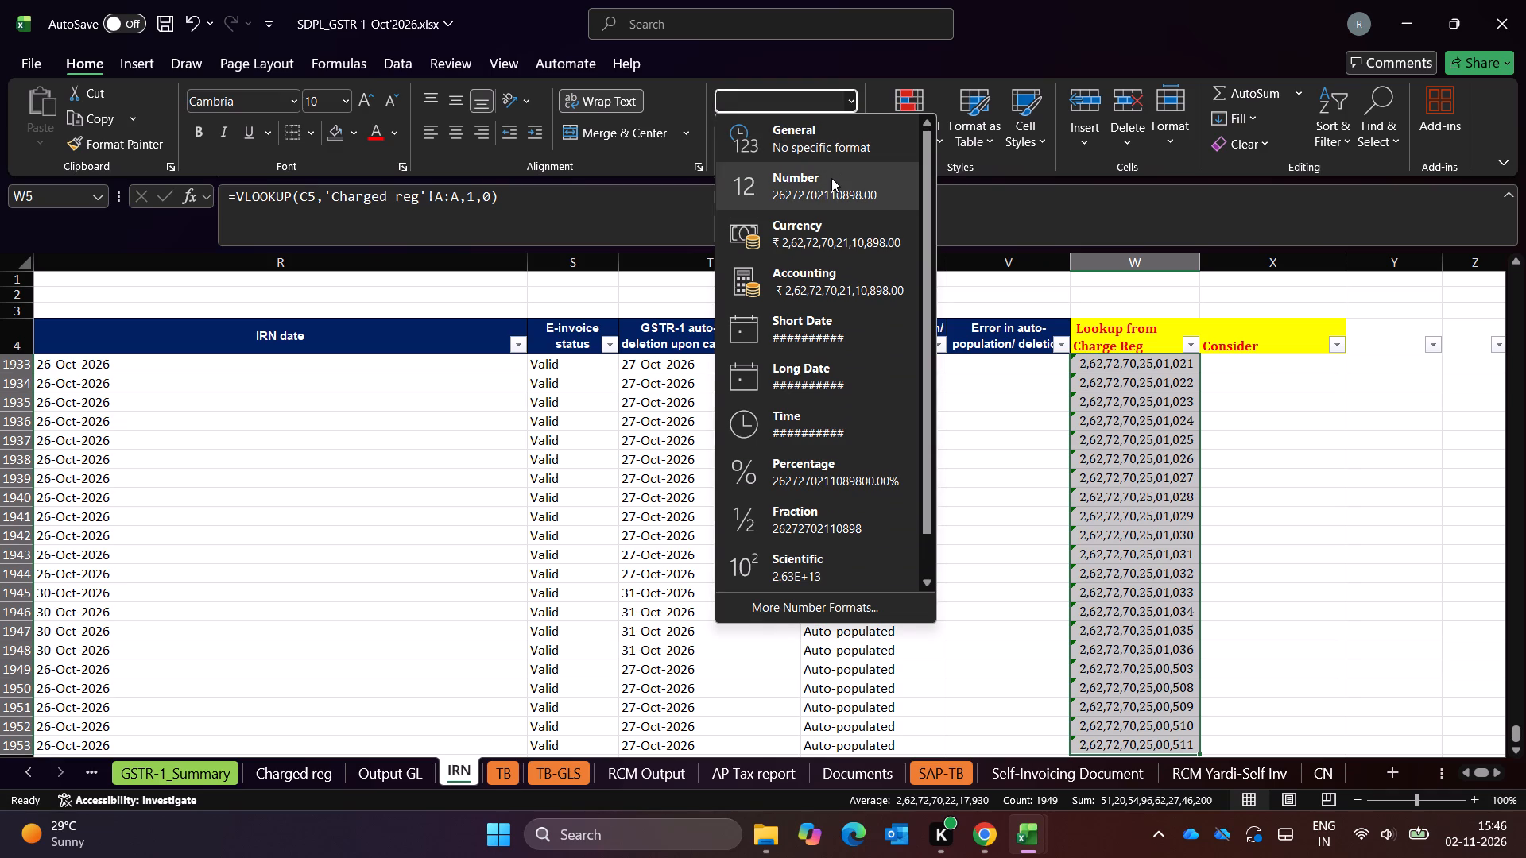
click(831, 178)
double_click(851, 129)
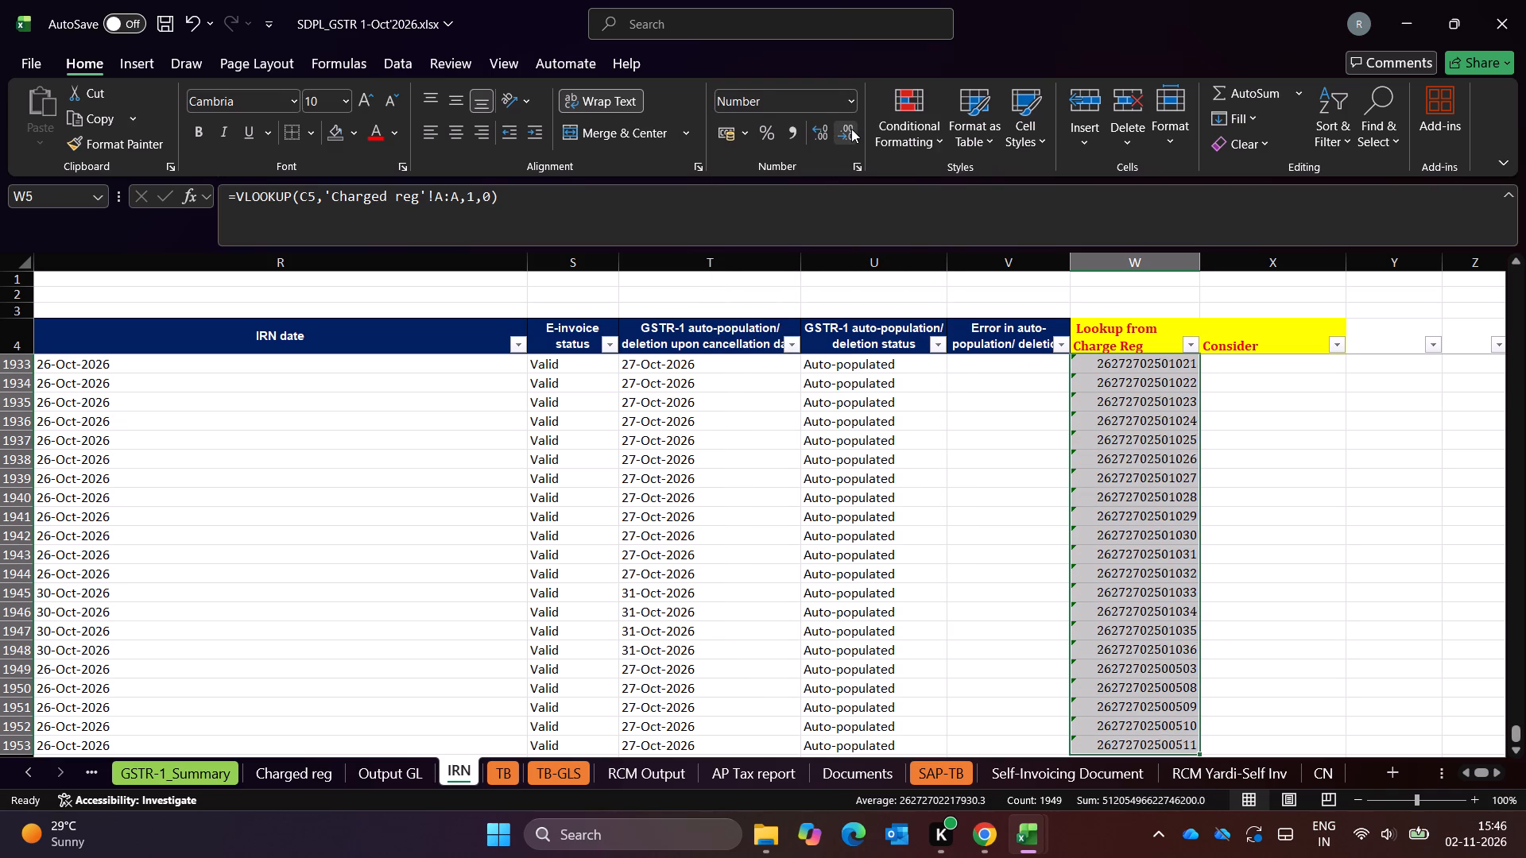
Check the values in the Lookup from Charge Reg column's filter list, from the first to the last entry.
key(Up)
key(Down)
key(alt+Down)
key(Escape)
key(Up)
key(alt+Down)
key(alt+Down)
key(alt+Down)
key(alt+Down)
key(alt+Down)
key(alt+Down)
key(alt+Down)
key(alt+Down)
key(alt+Down)
key(alt+Down)
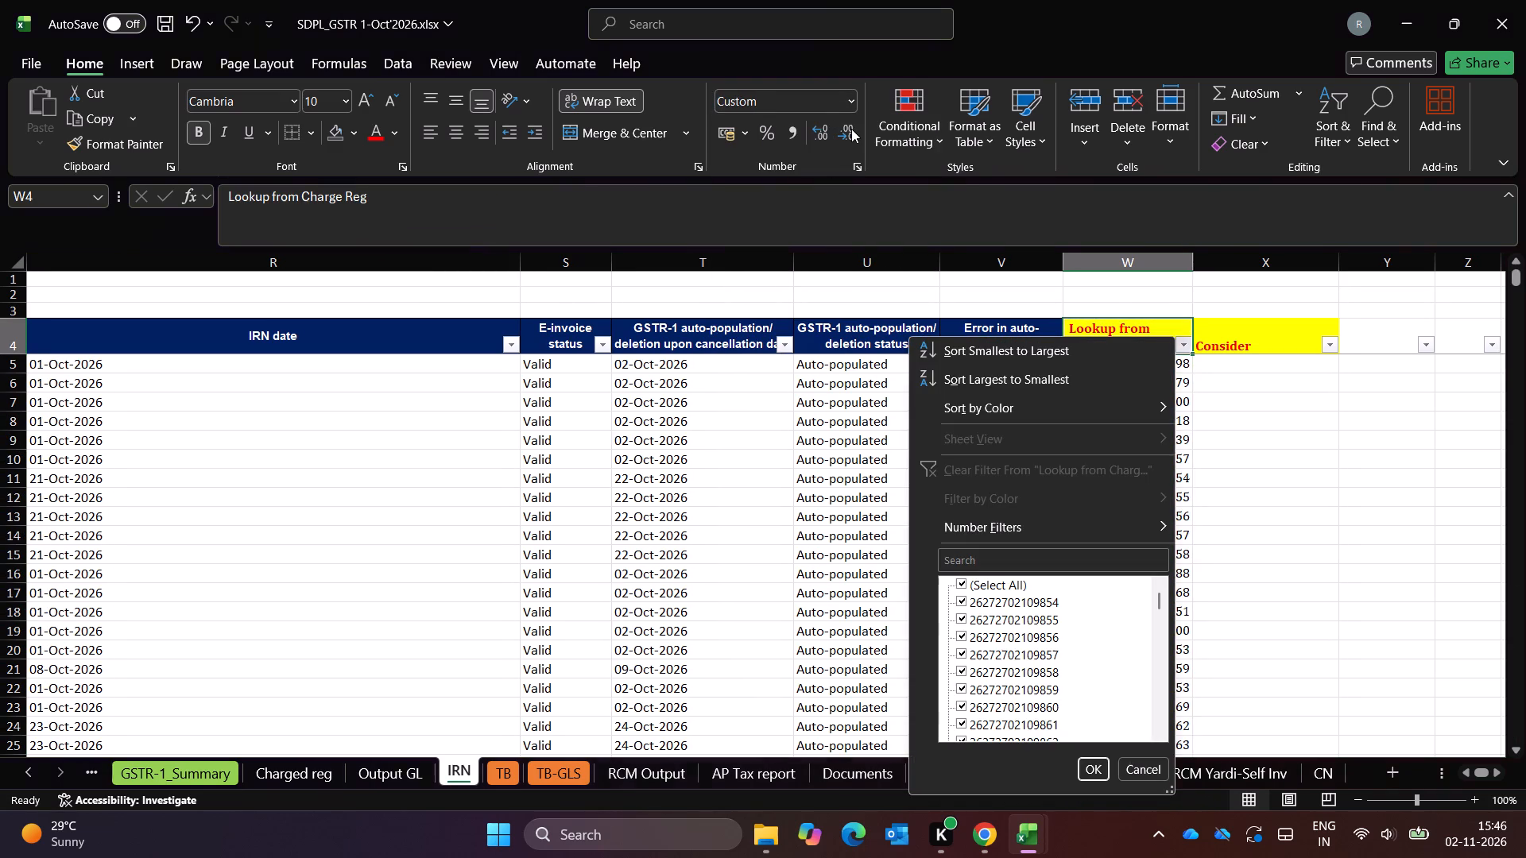
key(space)
key(End)
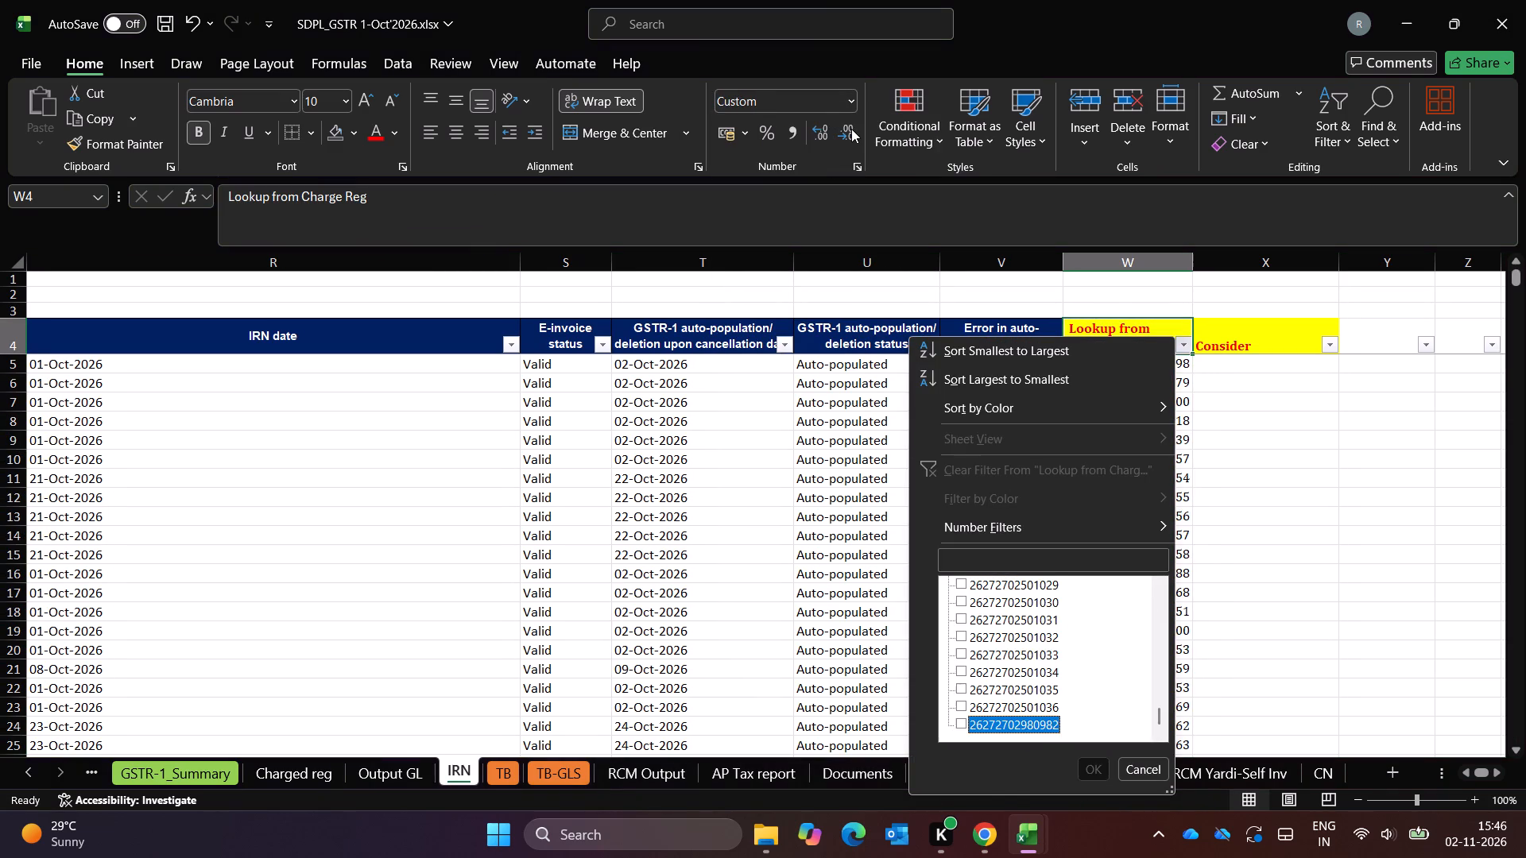
key(Escape)
key(Escape)
key(Down)
key(Up)
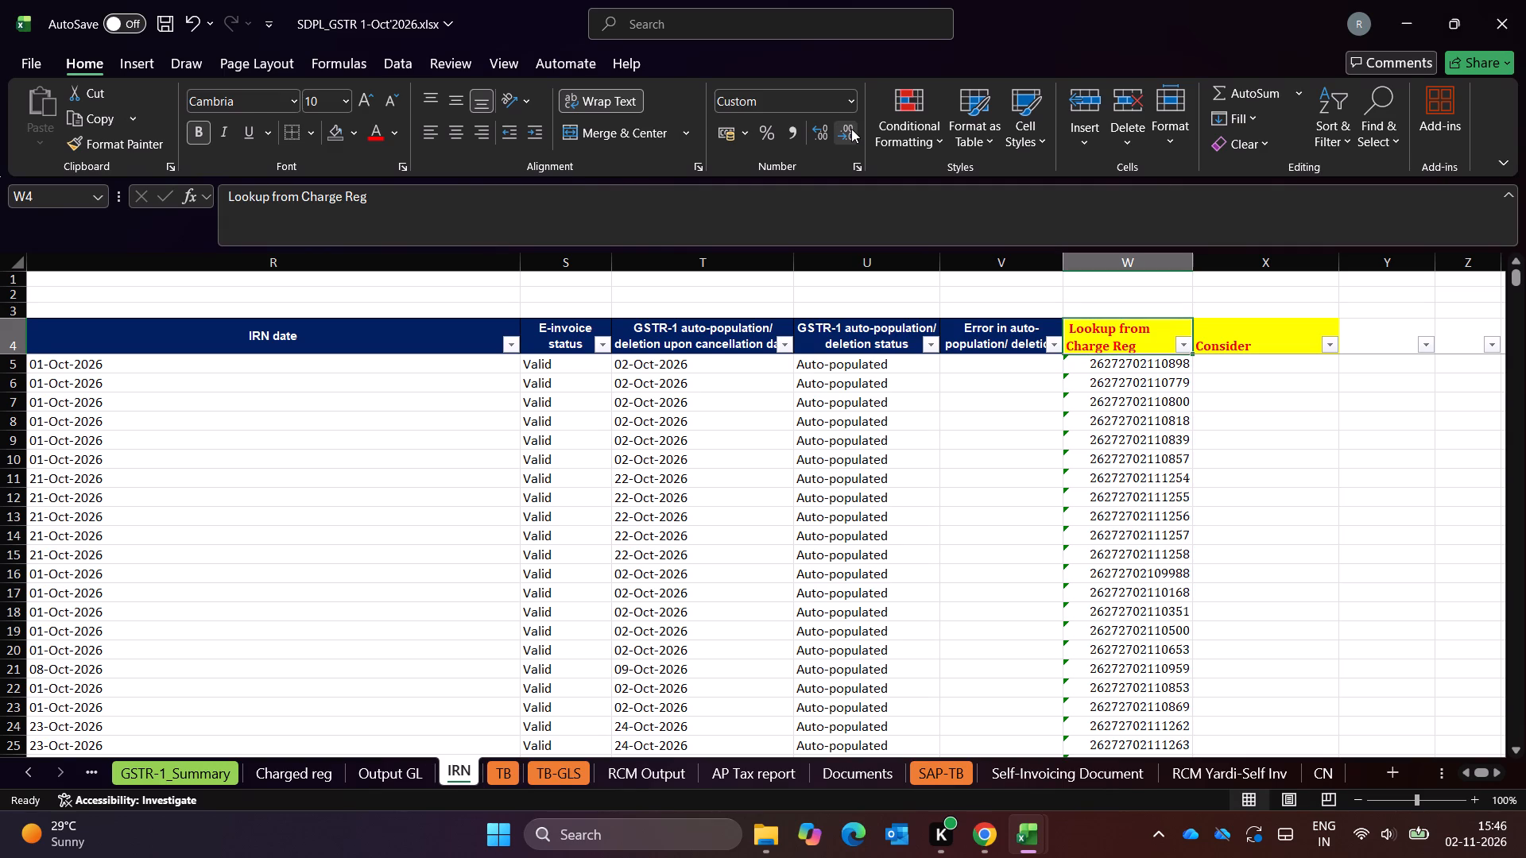
key(Down)
key(Down)
key(Up)
key(Up)
key(alt+Down)
key(alt+Down)
key(alt+Down)
key(alt+Down)
key(alt+Down)
key(alt+Down)
key(alt+Down)
key(alt+Down)
key(alt+Down)
key(alt+Down)
key(alt+Down)
key(alt+Down)
key(alt+Down)
key(alt+Down)
key(alt+Down)
key(alt+Down)
key(alt+Down)
key(alt+Down)
key(alt+Down)
key(alt+Down)
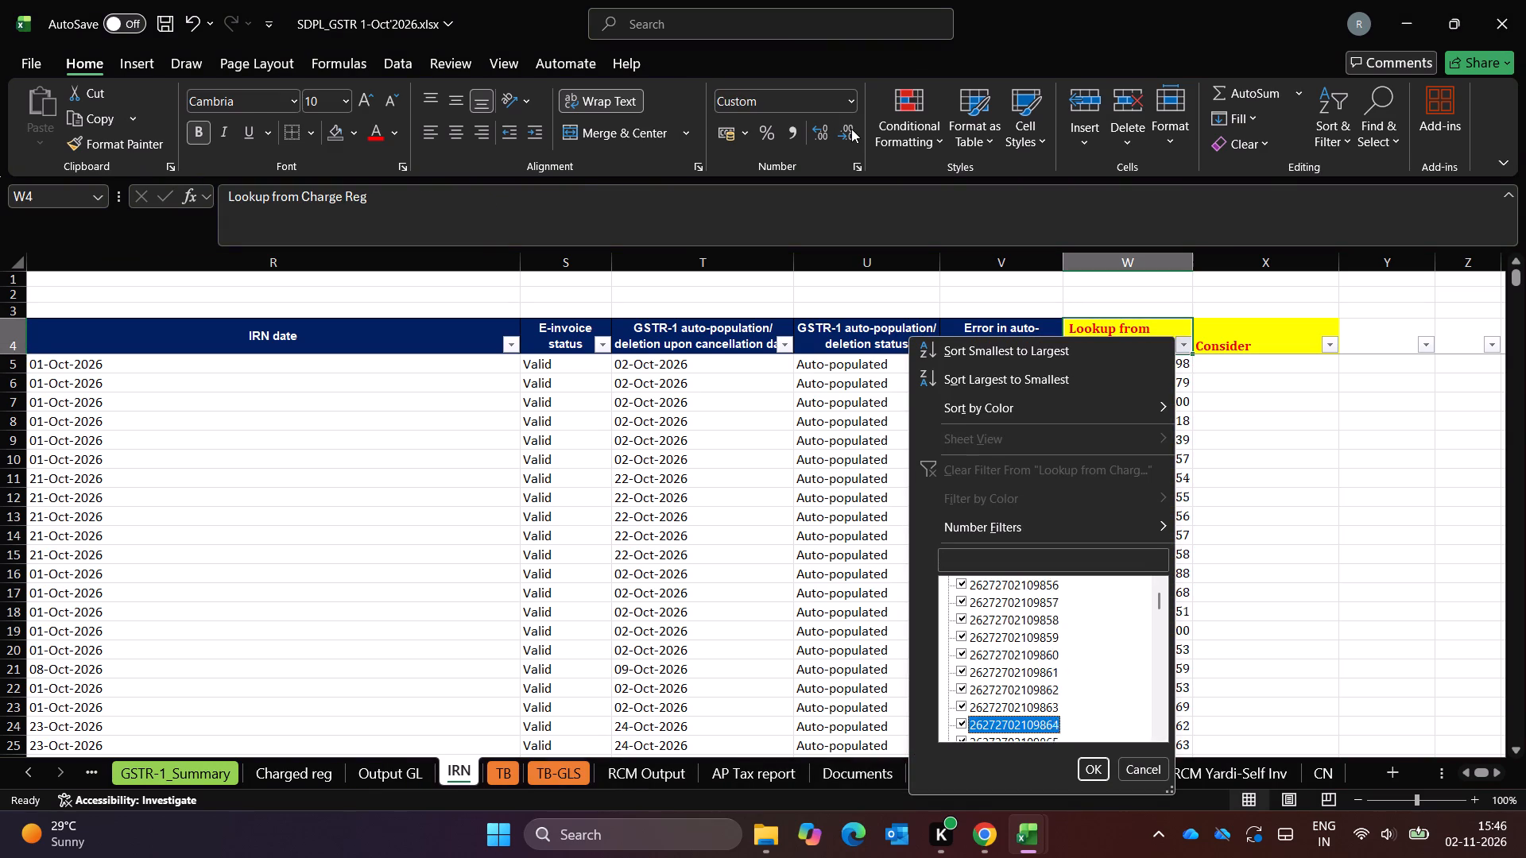
key(Escape)
Examine the IRN sheet's heading row and check which values the Invoice Type filter list offers.
key(ctrl+Left)
key(Right)
key(Right)
key(Right)
key(Right)
key(Right)
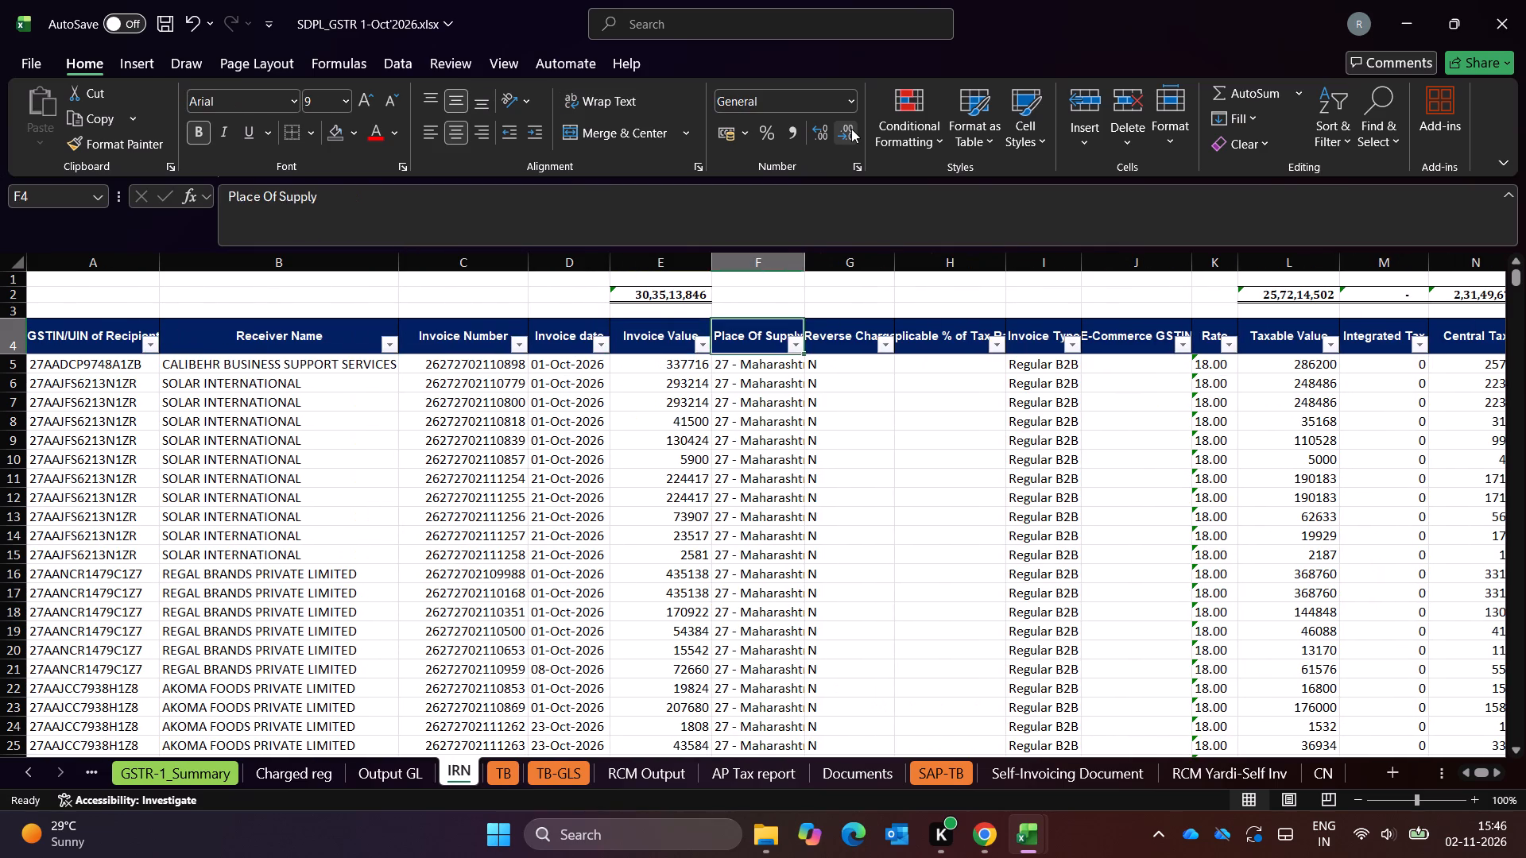
key(Right)
key(Right)
key(Escape)
key(Right)
key(alt+Down)
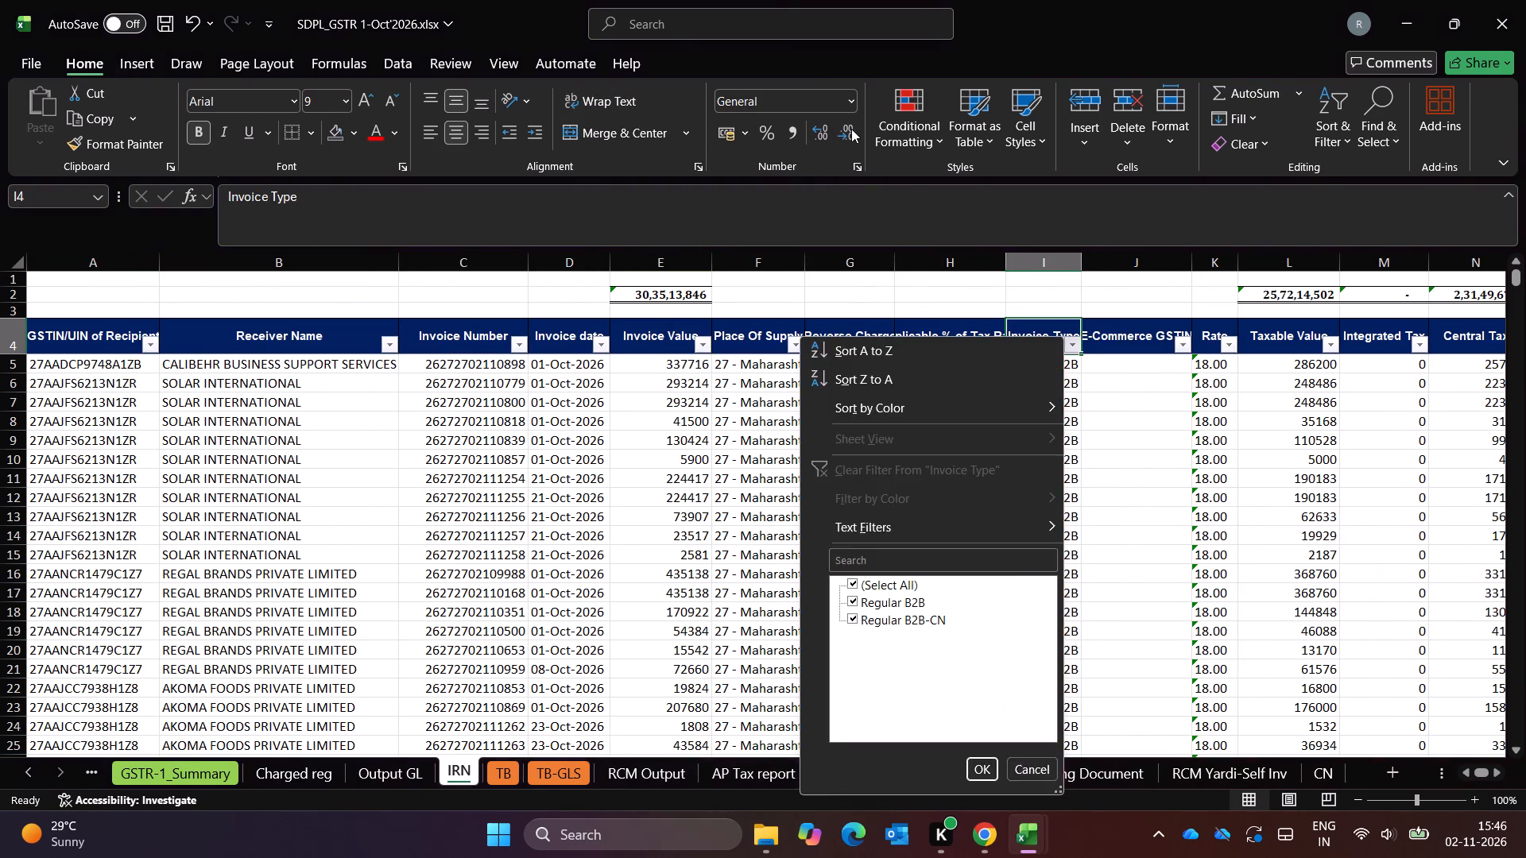
key(Escape)
Enter Consider in X5 of the IRN sheet's Consider column and fill it down to X1953.
key(Right)
key(Right)
key(ctrl+Right)
key(Left)
key(Right)
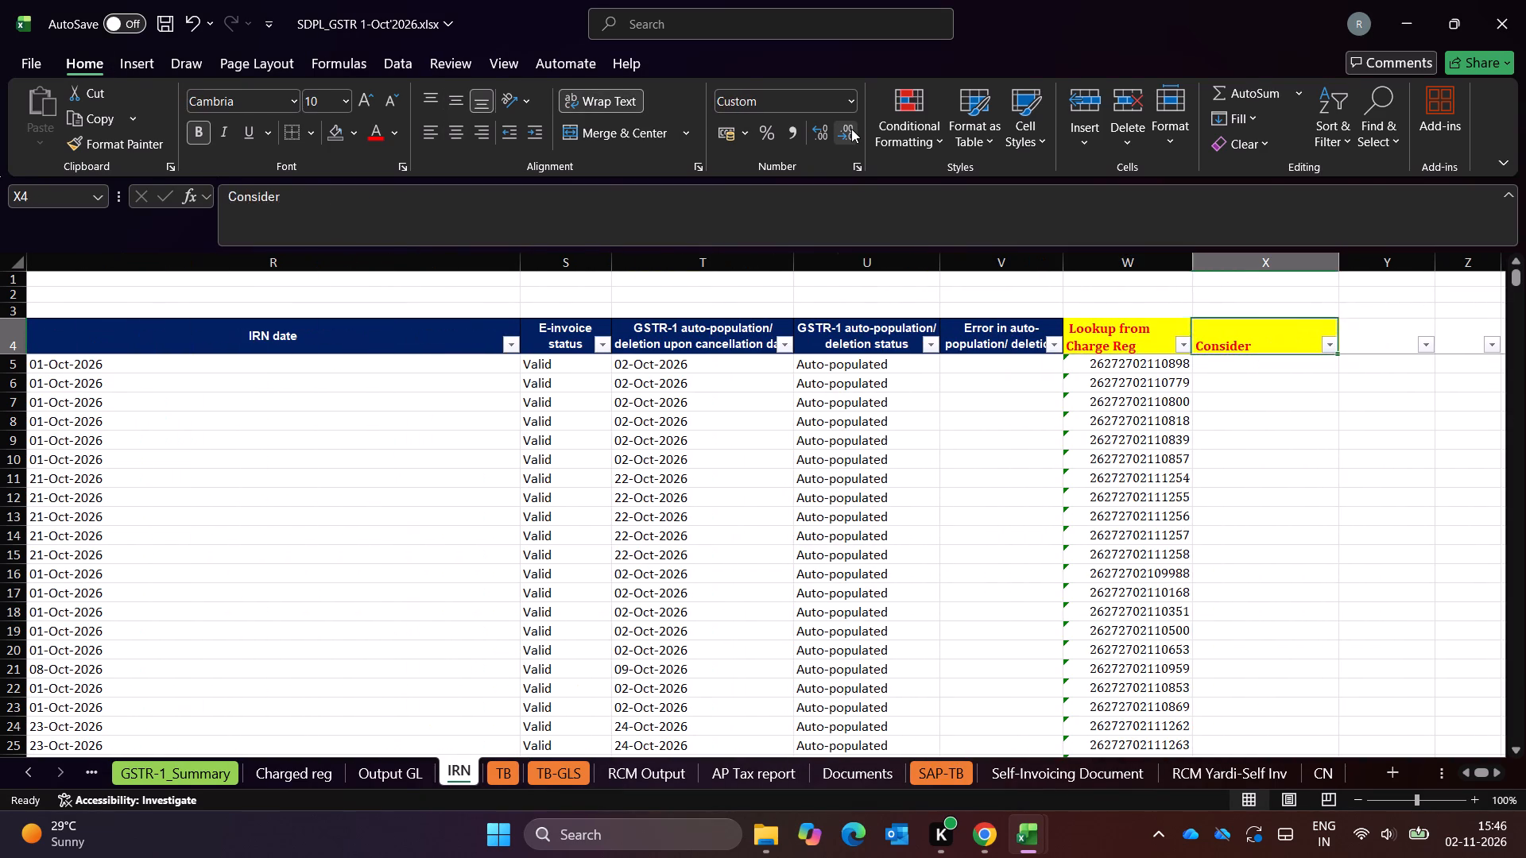
key(Down)
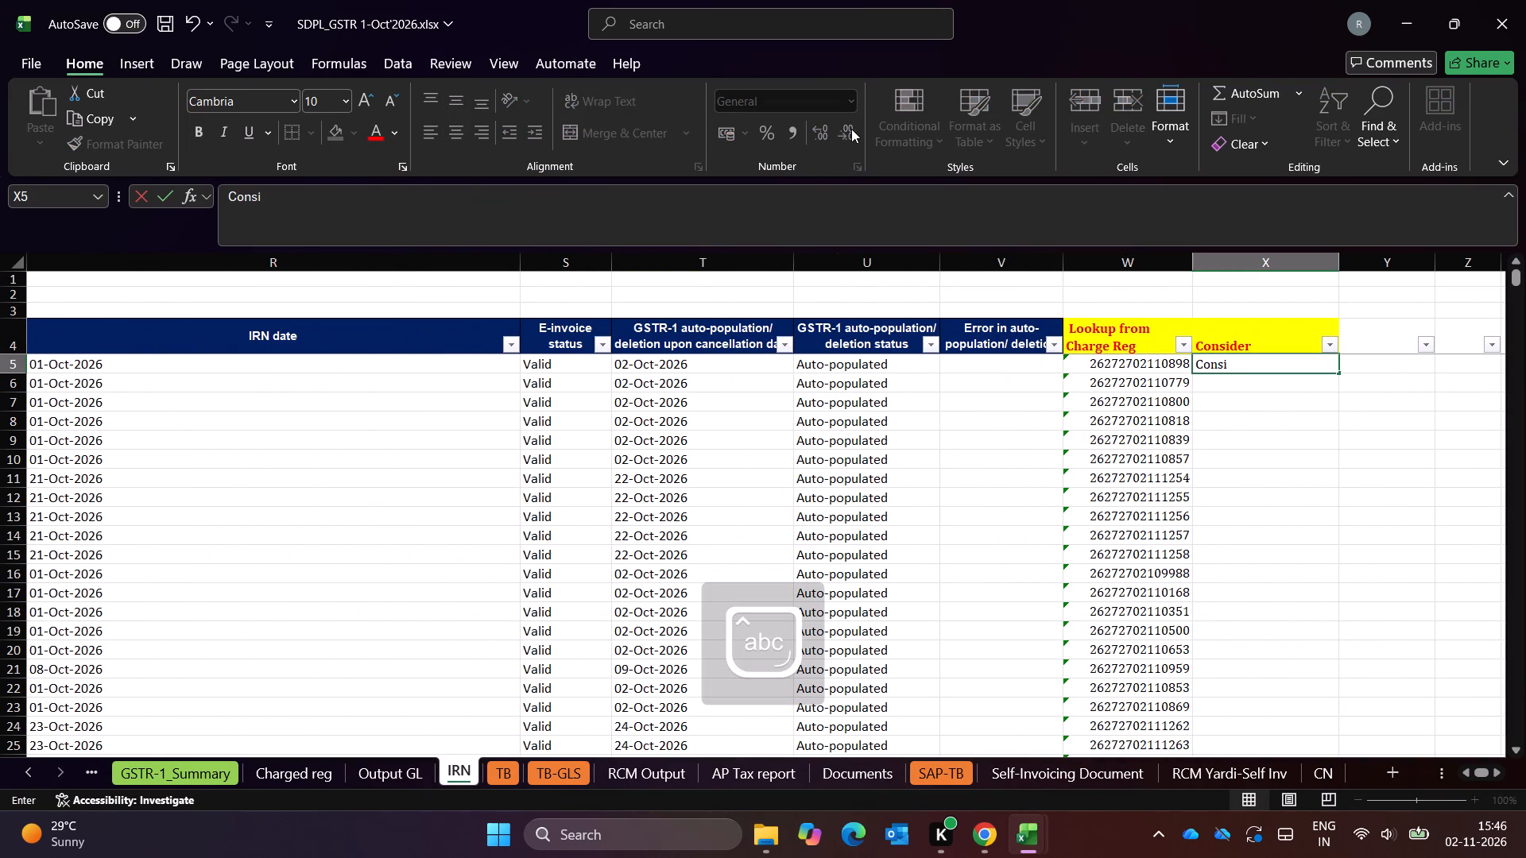
key(Return)
key(Left)
key(ctrl+Down)
key(Right)
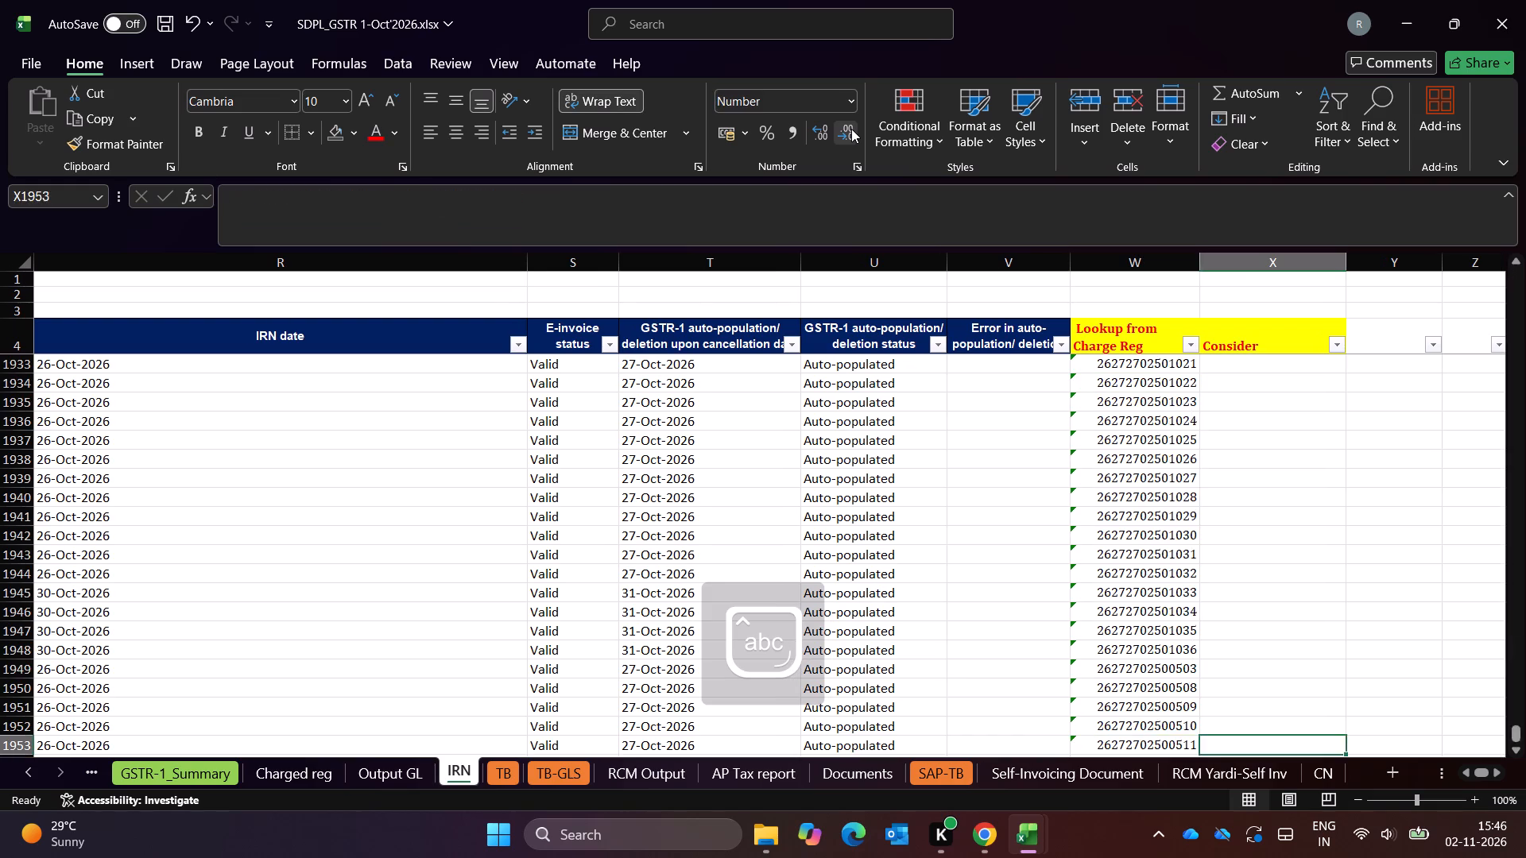
key(ctrl+shift+Up)
key(ctrl+d)
Recheck the first and last entries in the Lookup from Charge Reg column's filter list.
key(ctrl+Up)
key(Down)
key(Up)
key(Left)
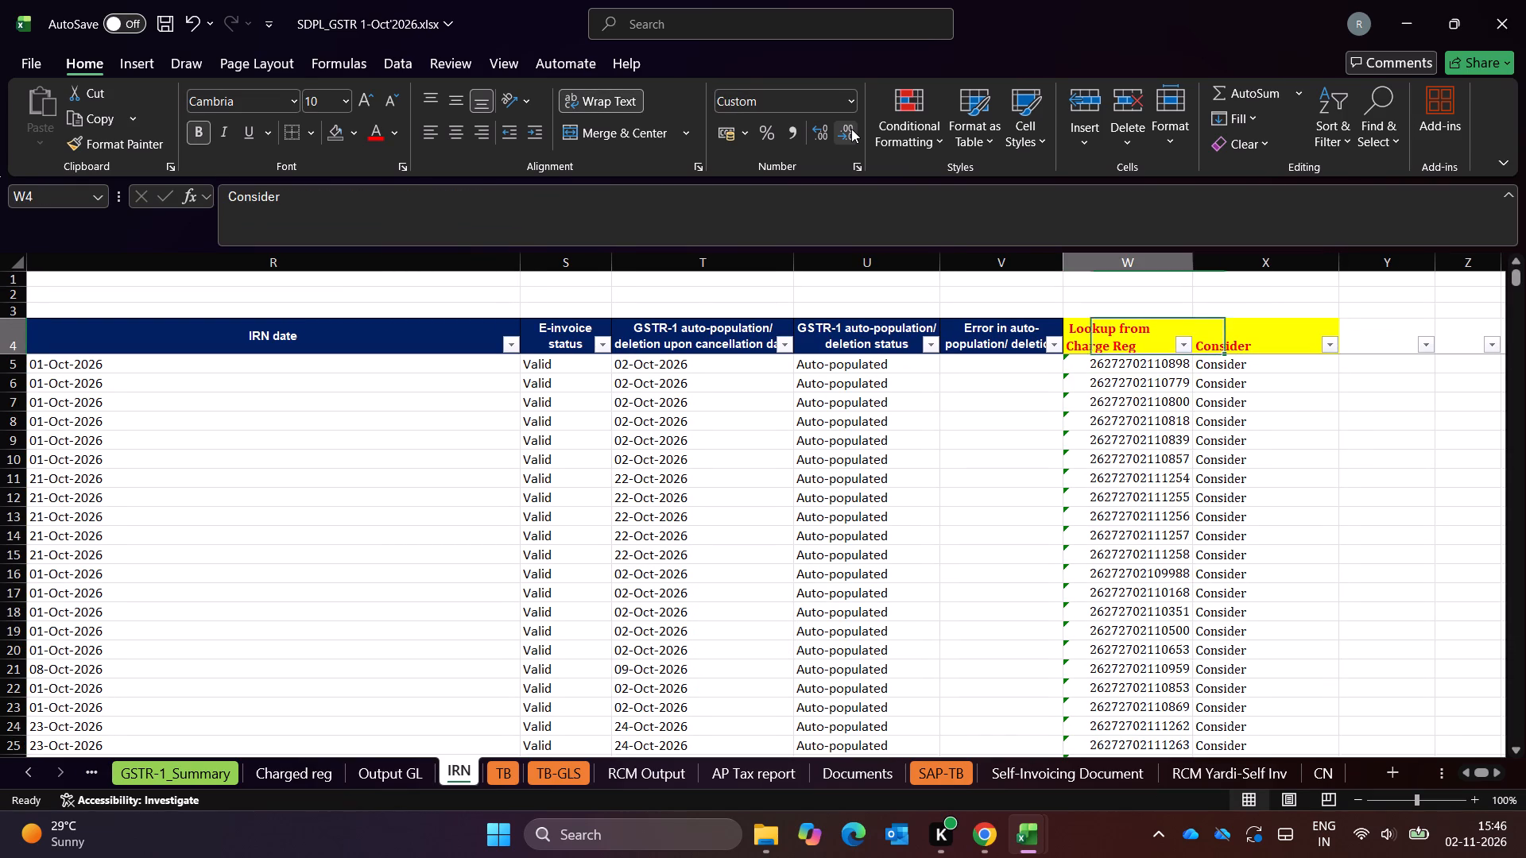
key(alt+Down)
key(alt+Down)
key(alt+Down)
key(alt+Down)
key(alt+Down)
key(alt+Down)
key(alt+Down)
key(alt+Down)
key(alt+Down)
key(alt+Down)
key(alt+Down)
key(alt+Down)
key(Up)
key(Up)
key(space)
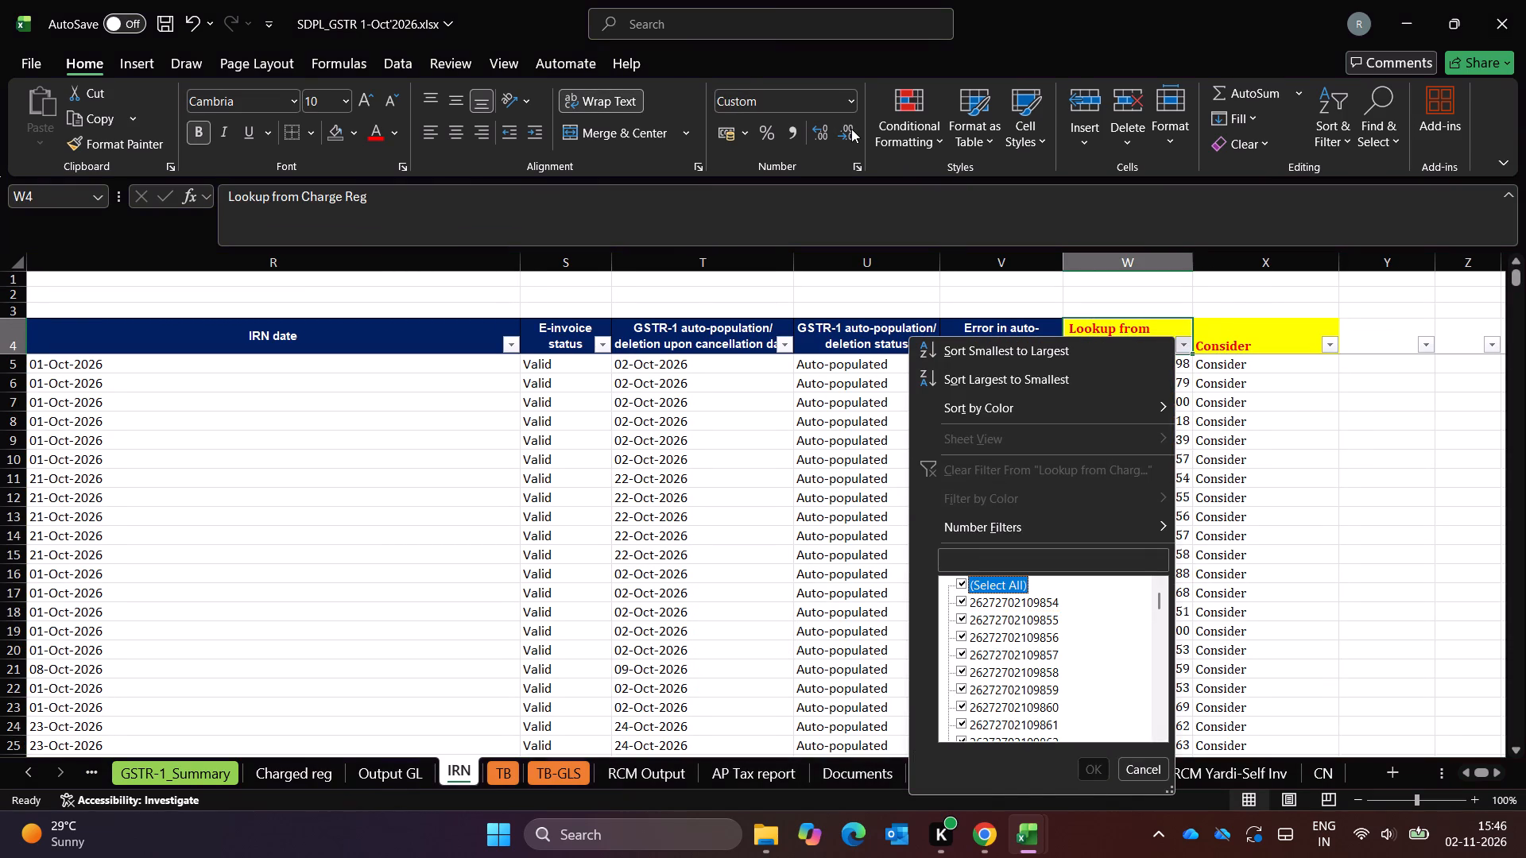
key(End)
key(Escape)
In BB4 of the Charged reg sheet's IRN column, enter the formula =XLOOKUP(A4,IRN!C:C,IRN!Q:Q,1,0).
key(ctrl+Page_Down)
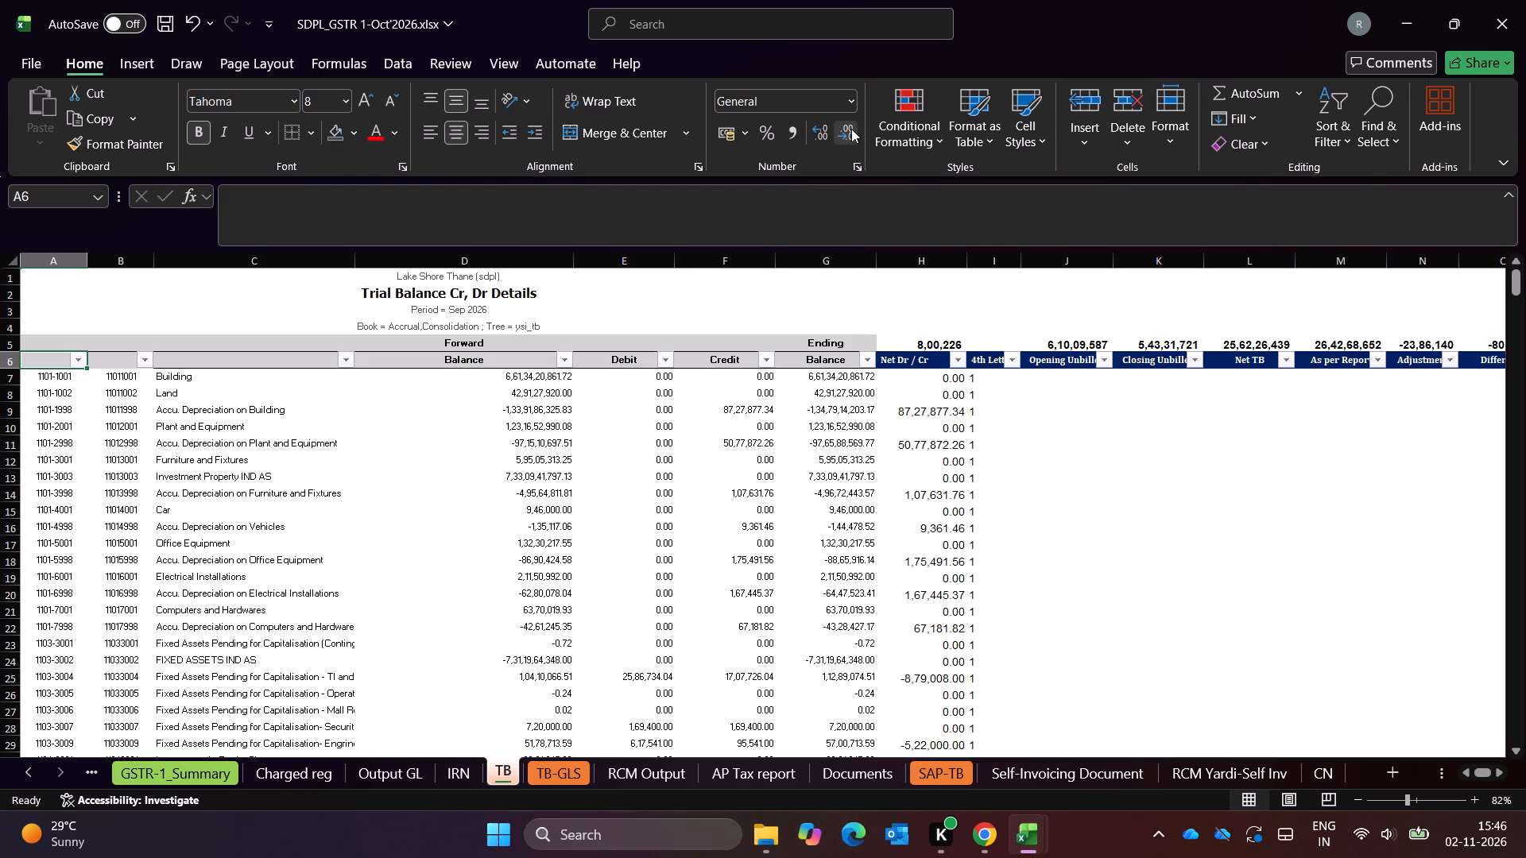
key(ctrl+Page_Up)
key(ctrl+Page_Up)
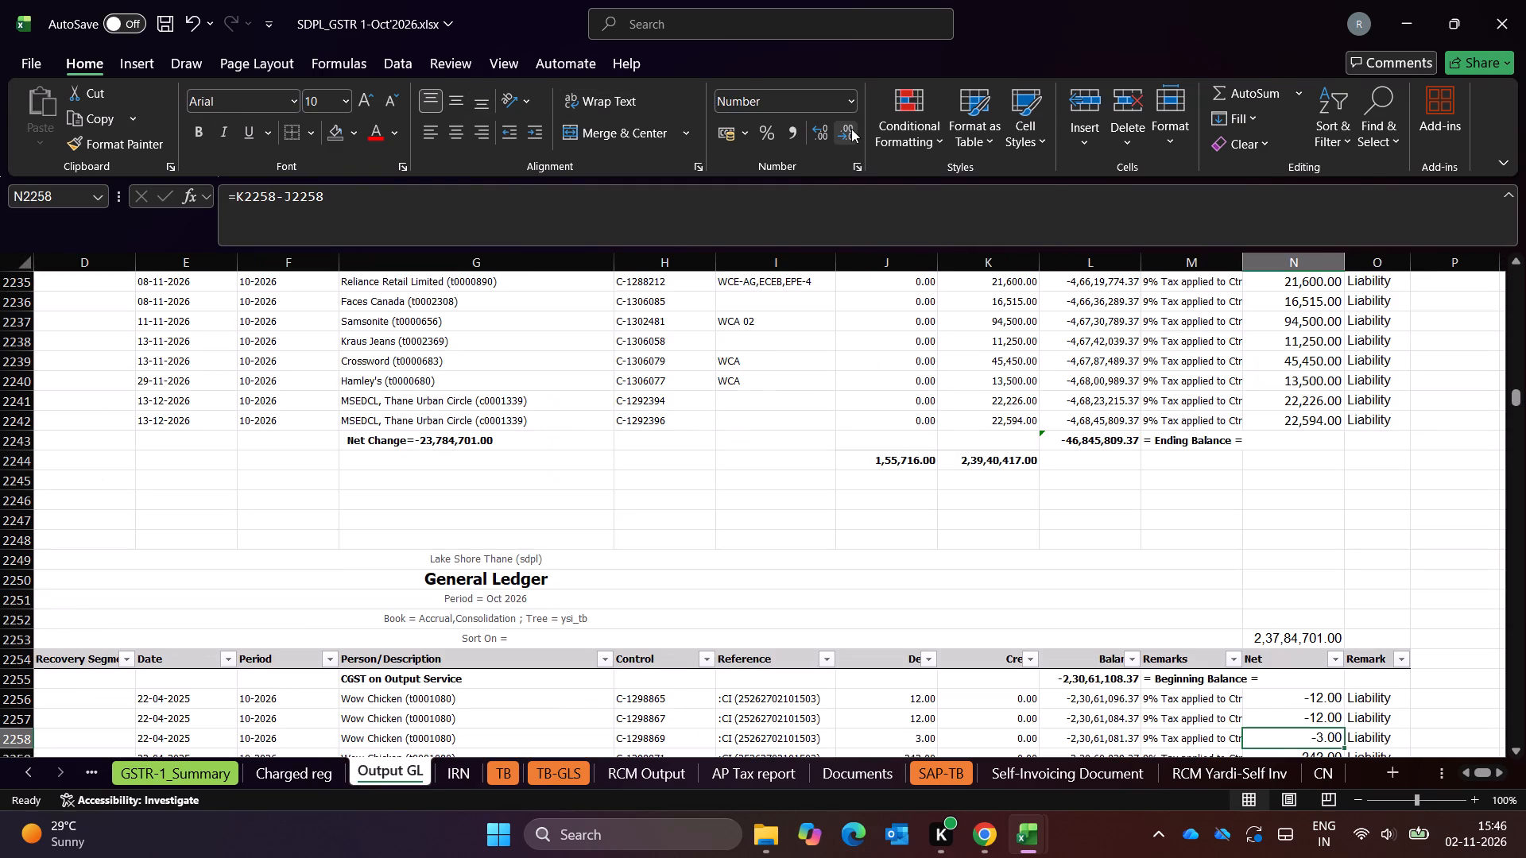
key(ctrl+Page_Down)
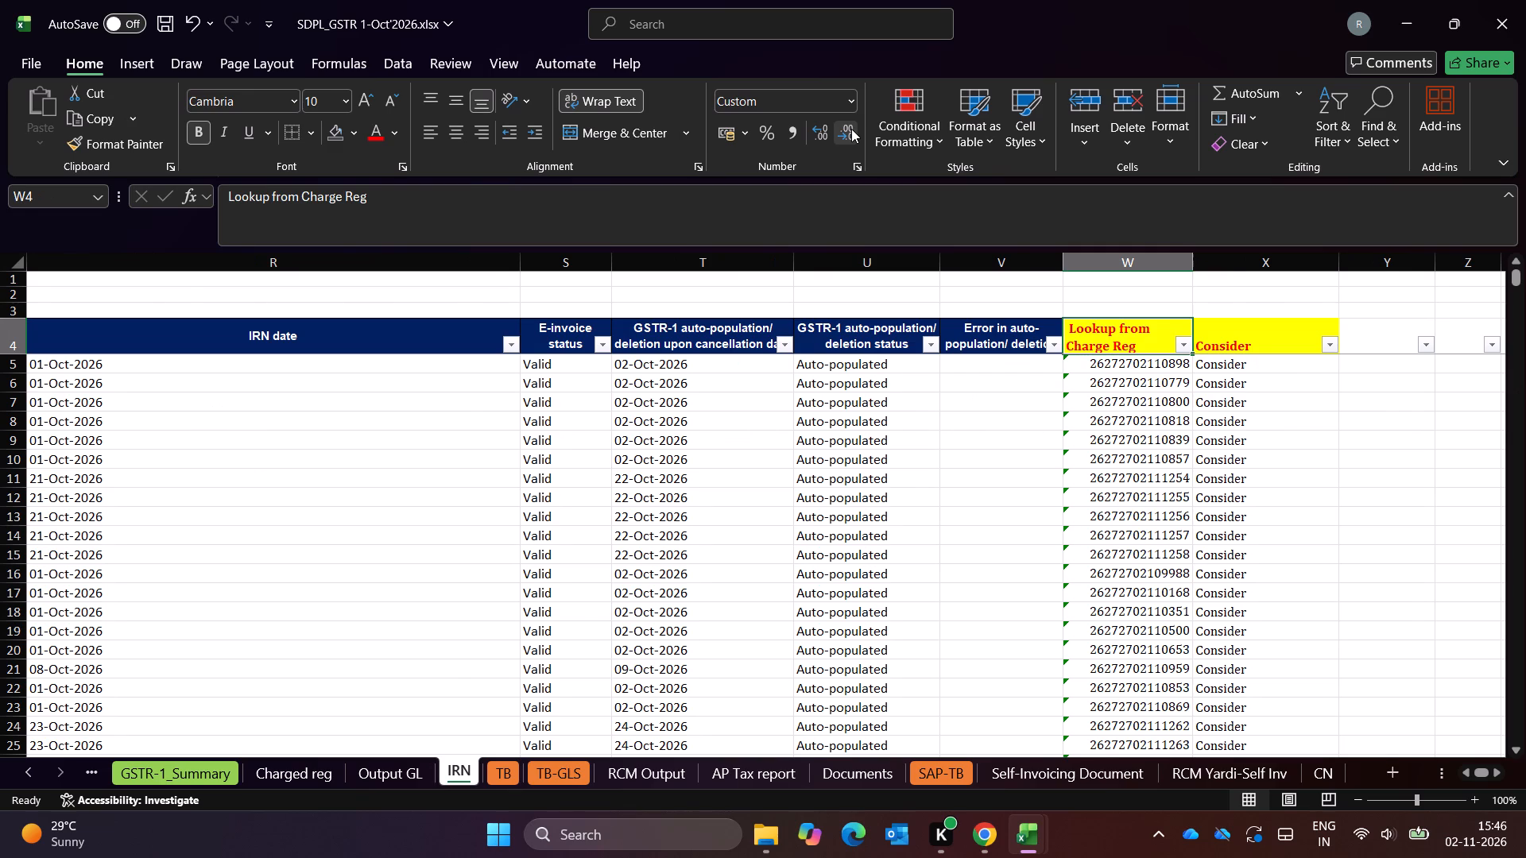
key(ctrl+Page_Up)
key(ctrl+Page_Up)
key(Up)
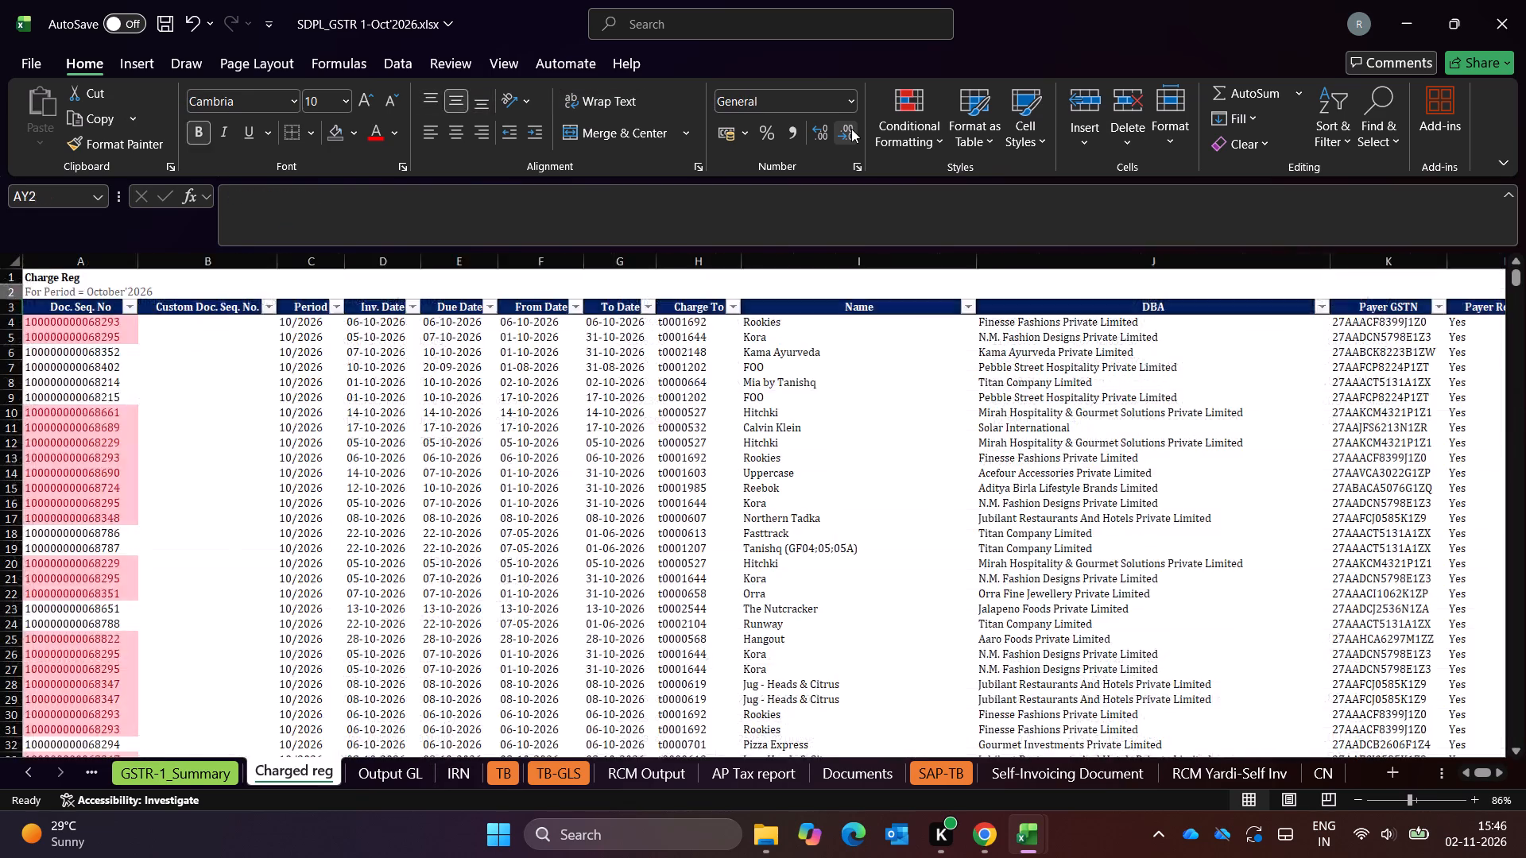
key(Up)
key(Down)
key(Down)
key(Right)
key(Right)
key(Right)
key(Right)
key(Right)
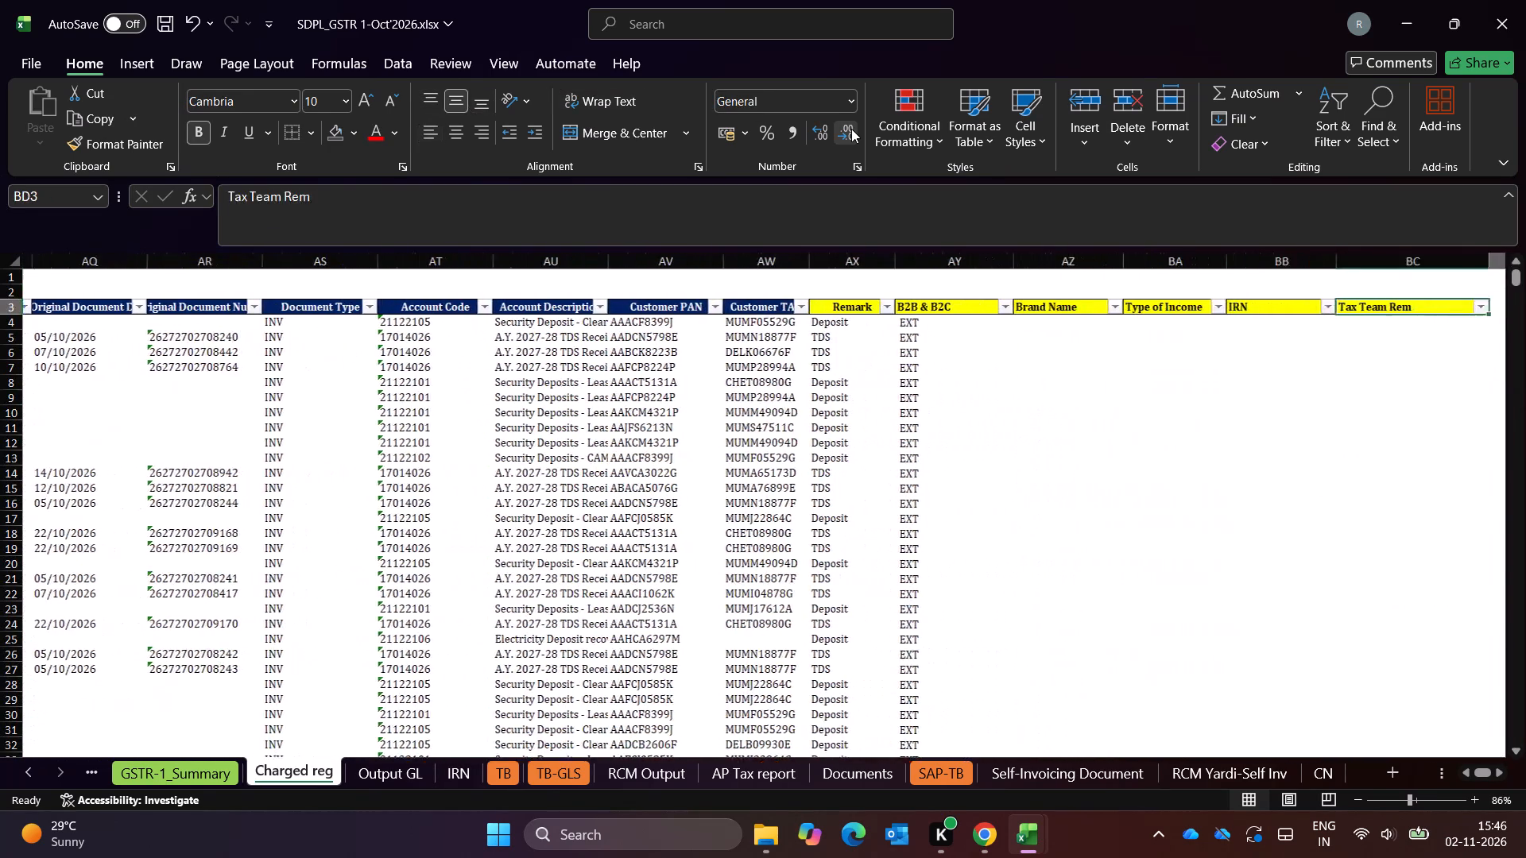
key(Left)
key(Left)
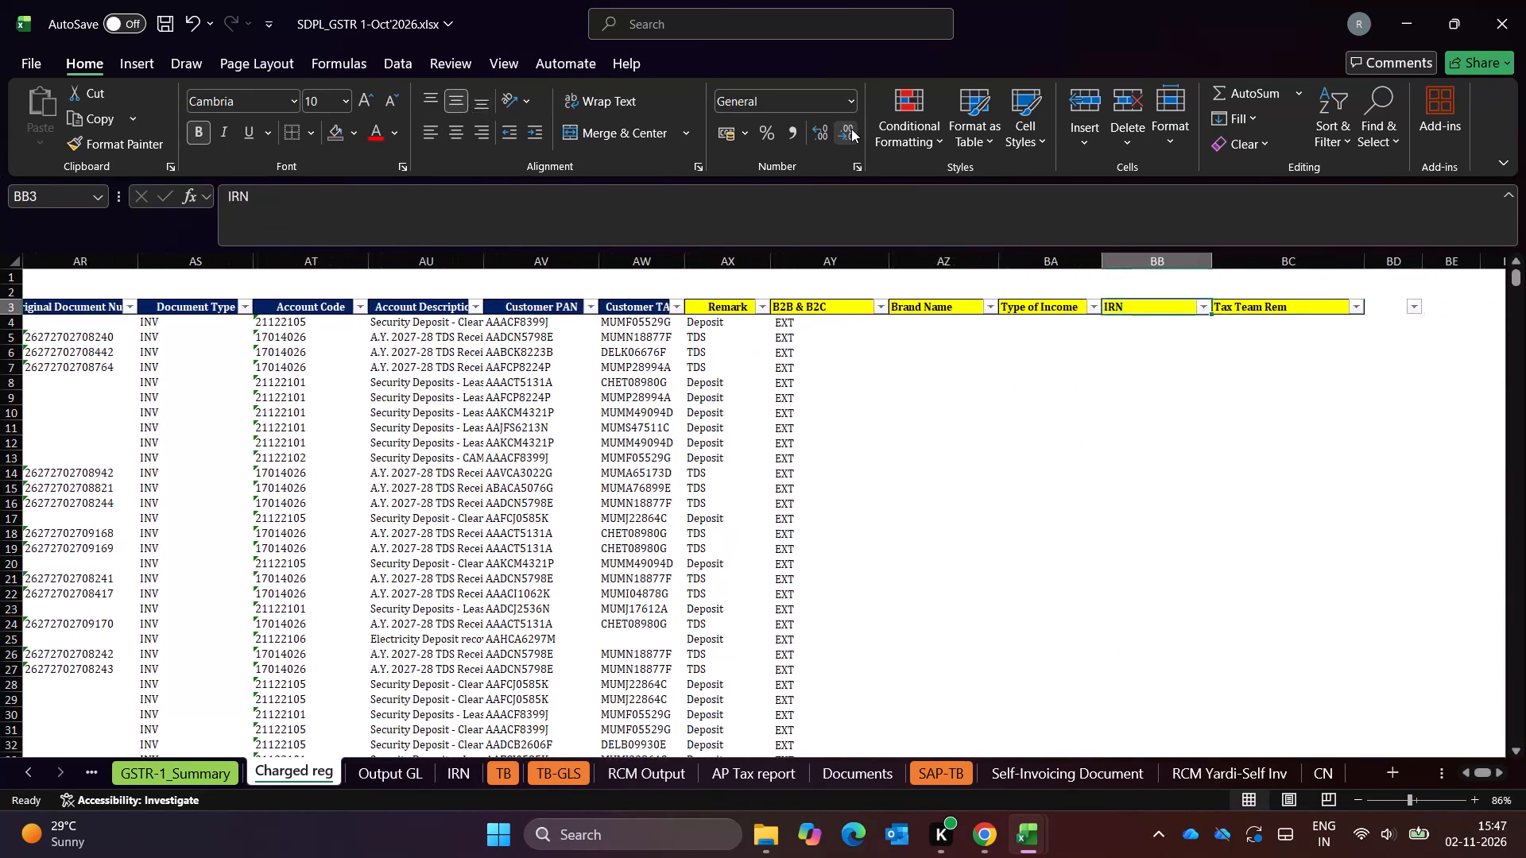
key(Left)
key(Right)
key(Down)
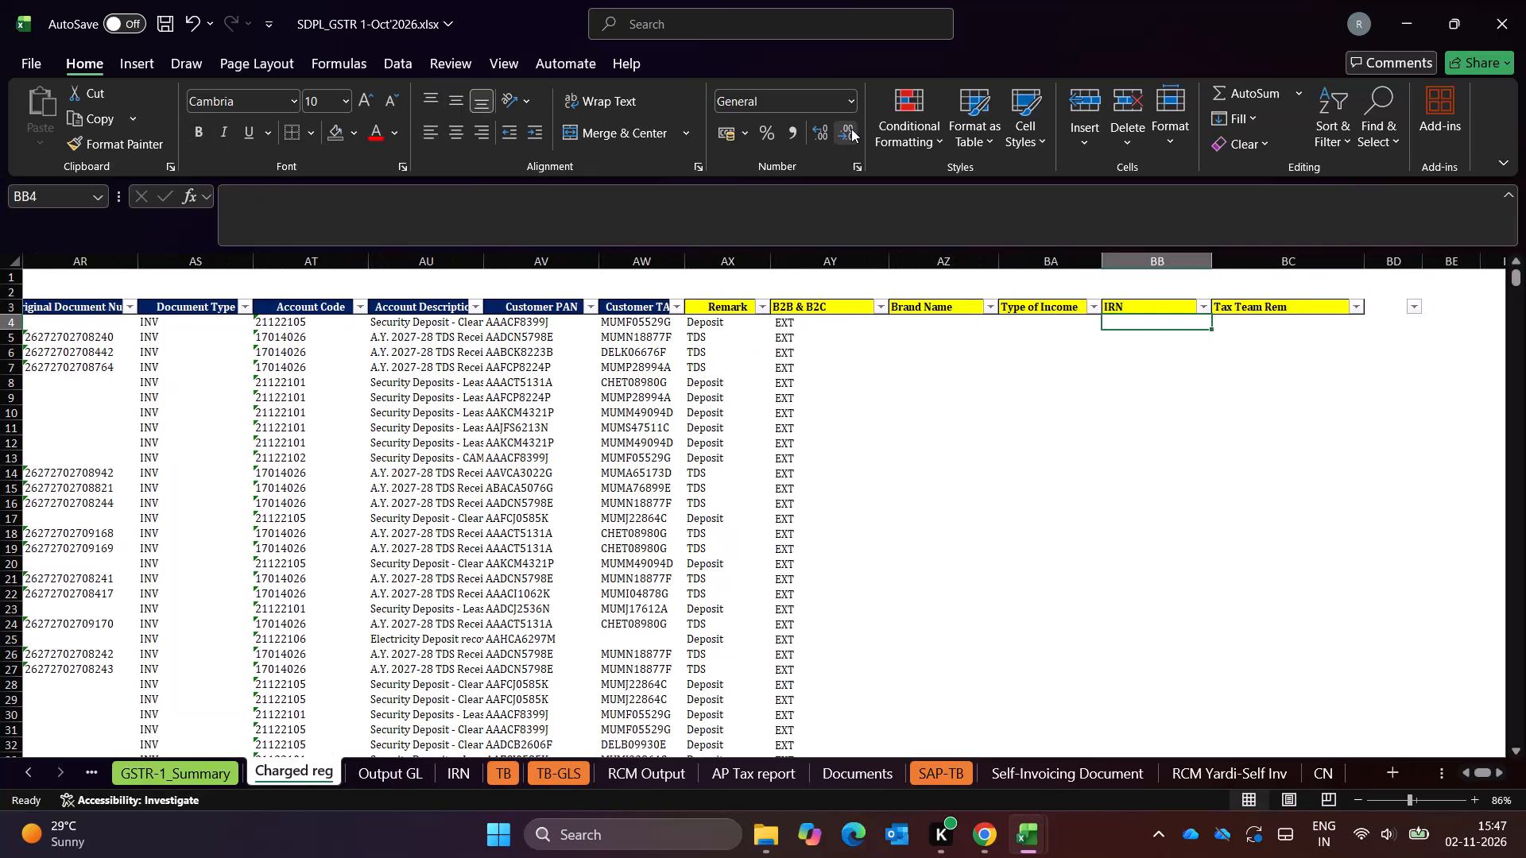
text(=xloo)
key(Tab)
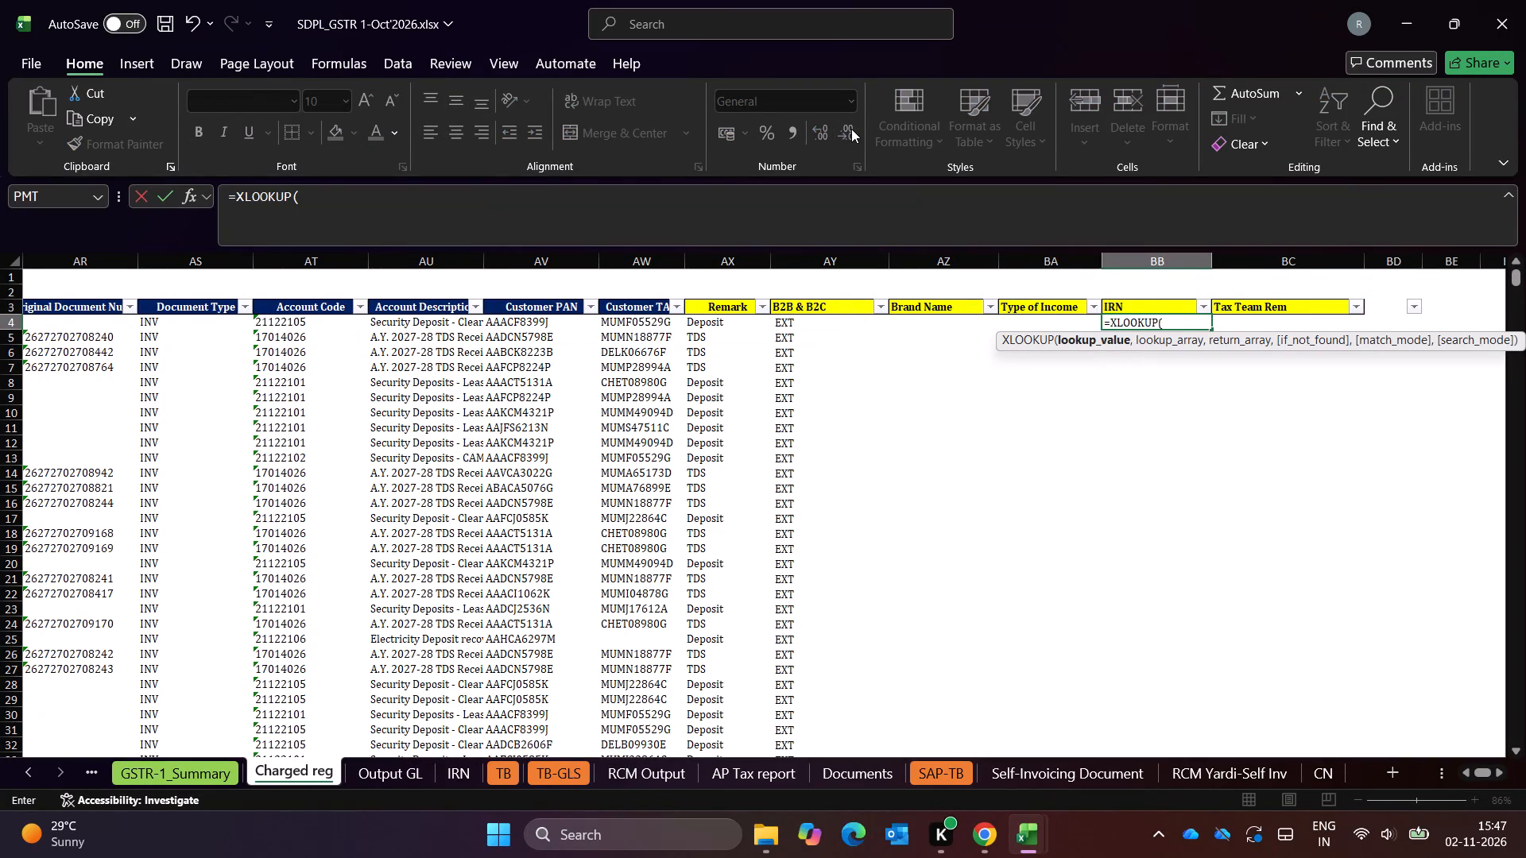
key(Up)
key(ctrl+Left)
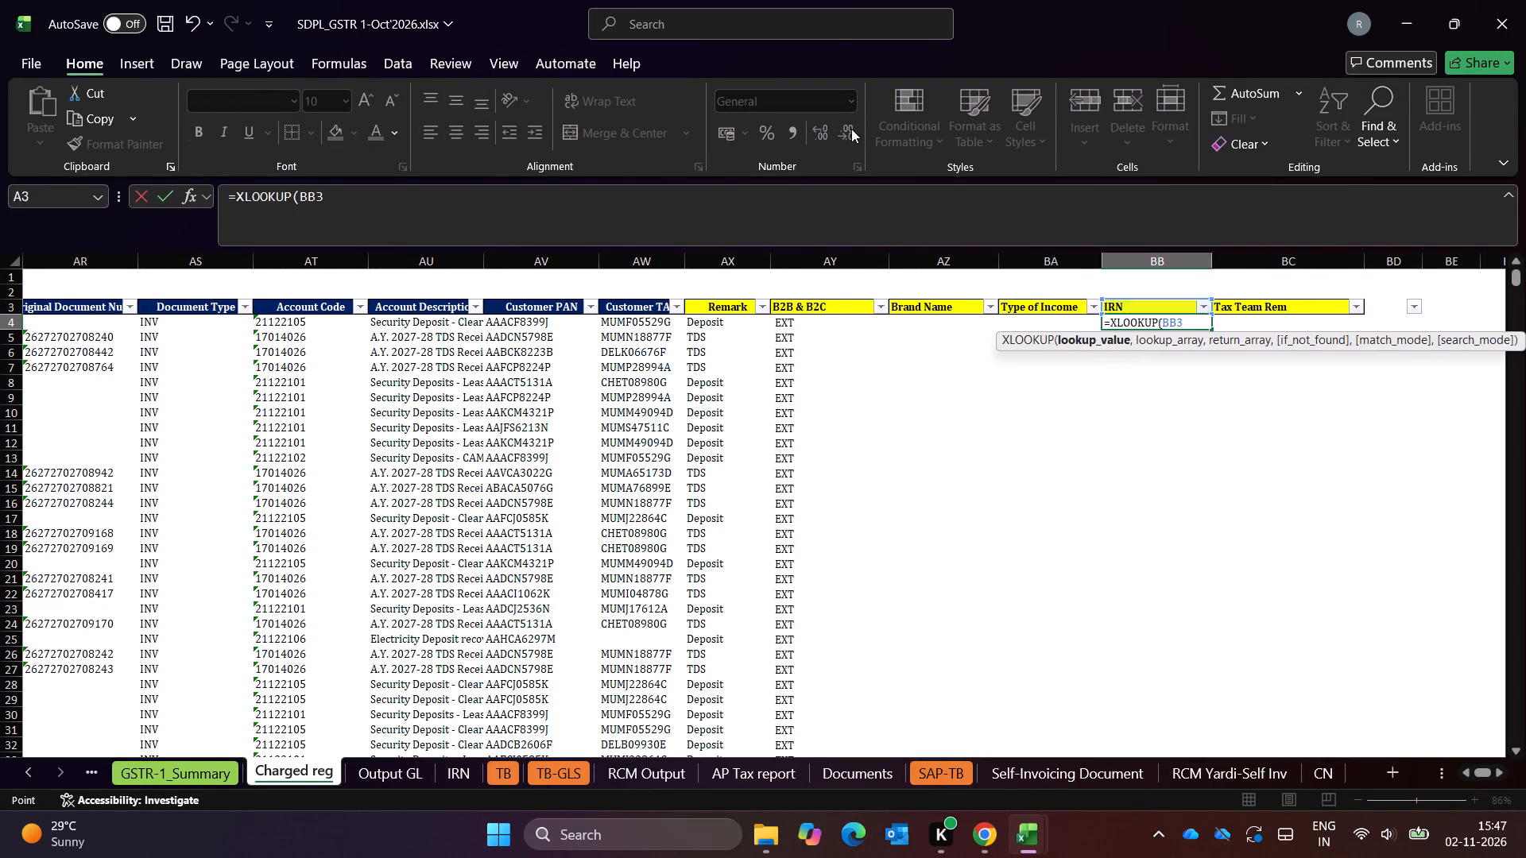
key(ctrl+Left)
key(Right)
key(Left)
key(Down)
key(comma)
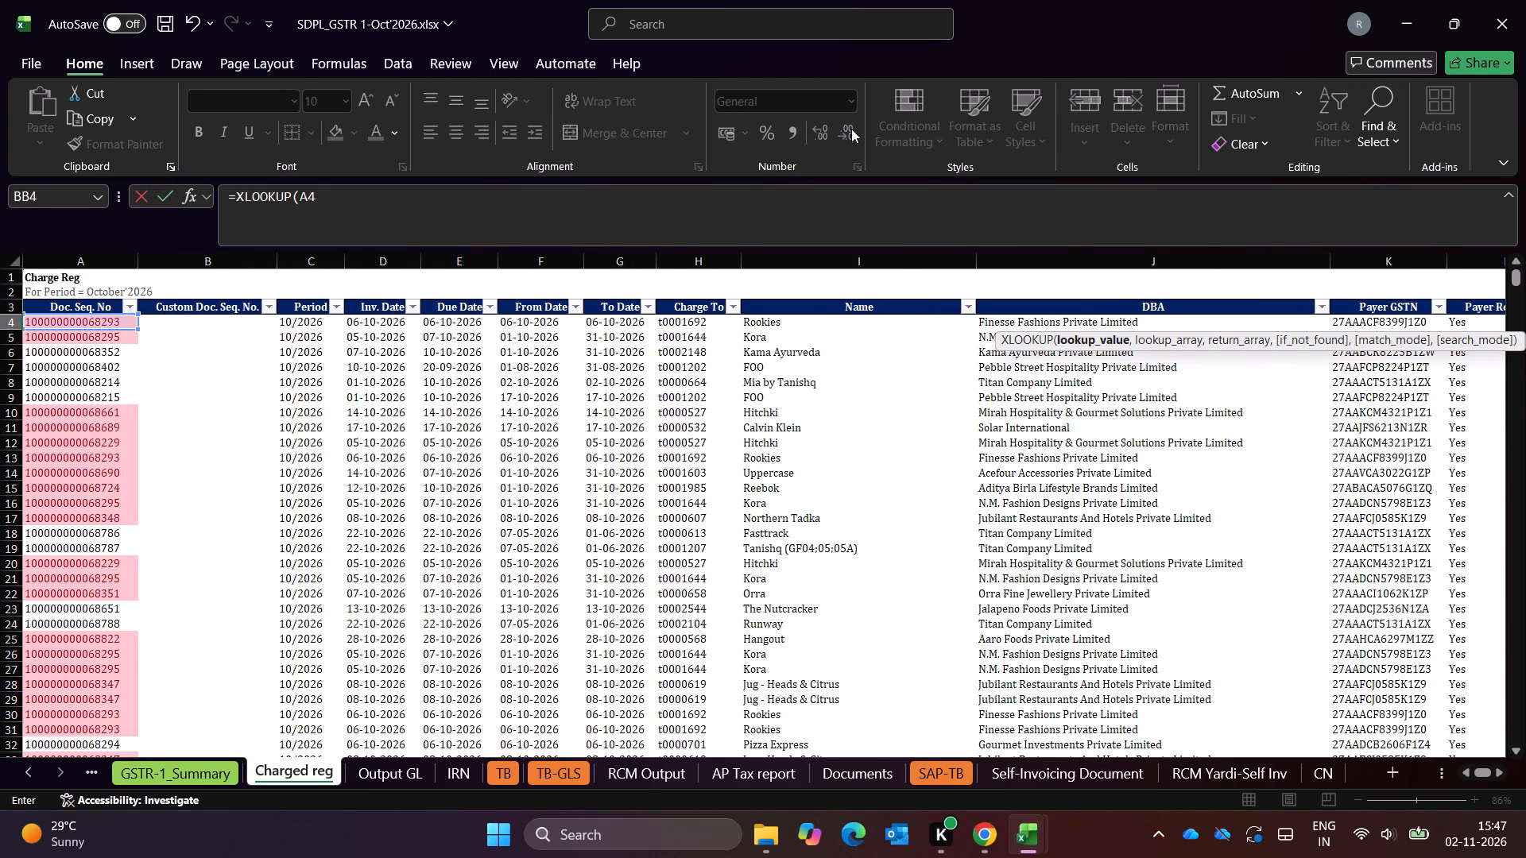
key(ctrl+Page_Down)
key(ctrl+Page_Down)
key(ctrl+Left)
key(ctrl+Left)
key(ctrl+Left)
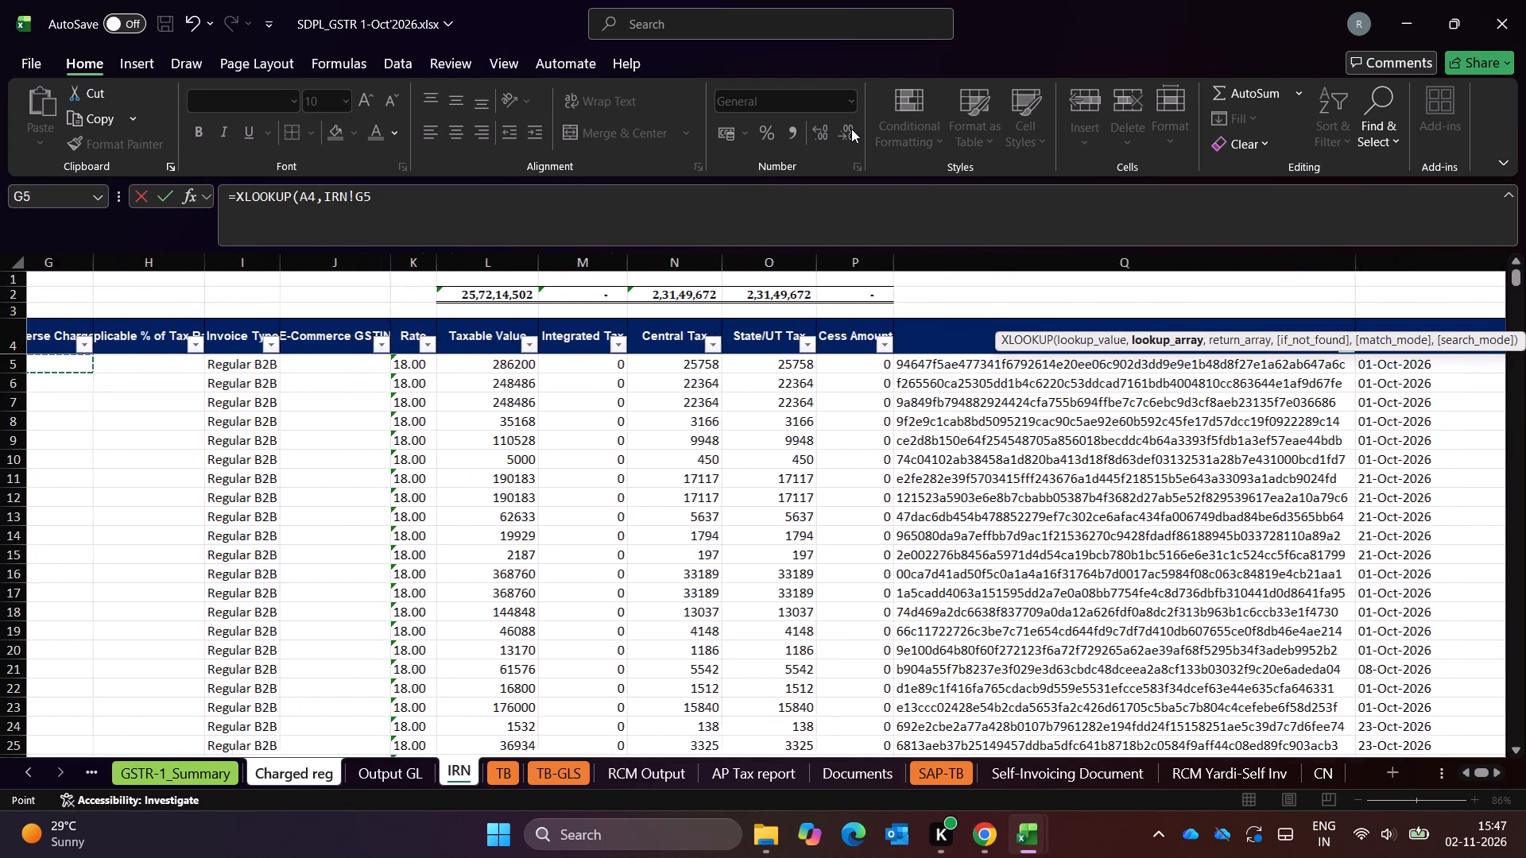
key(ctrl+Left)
key(Up)
key(ctrl+Left)
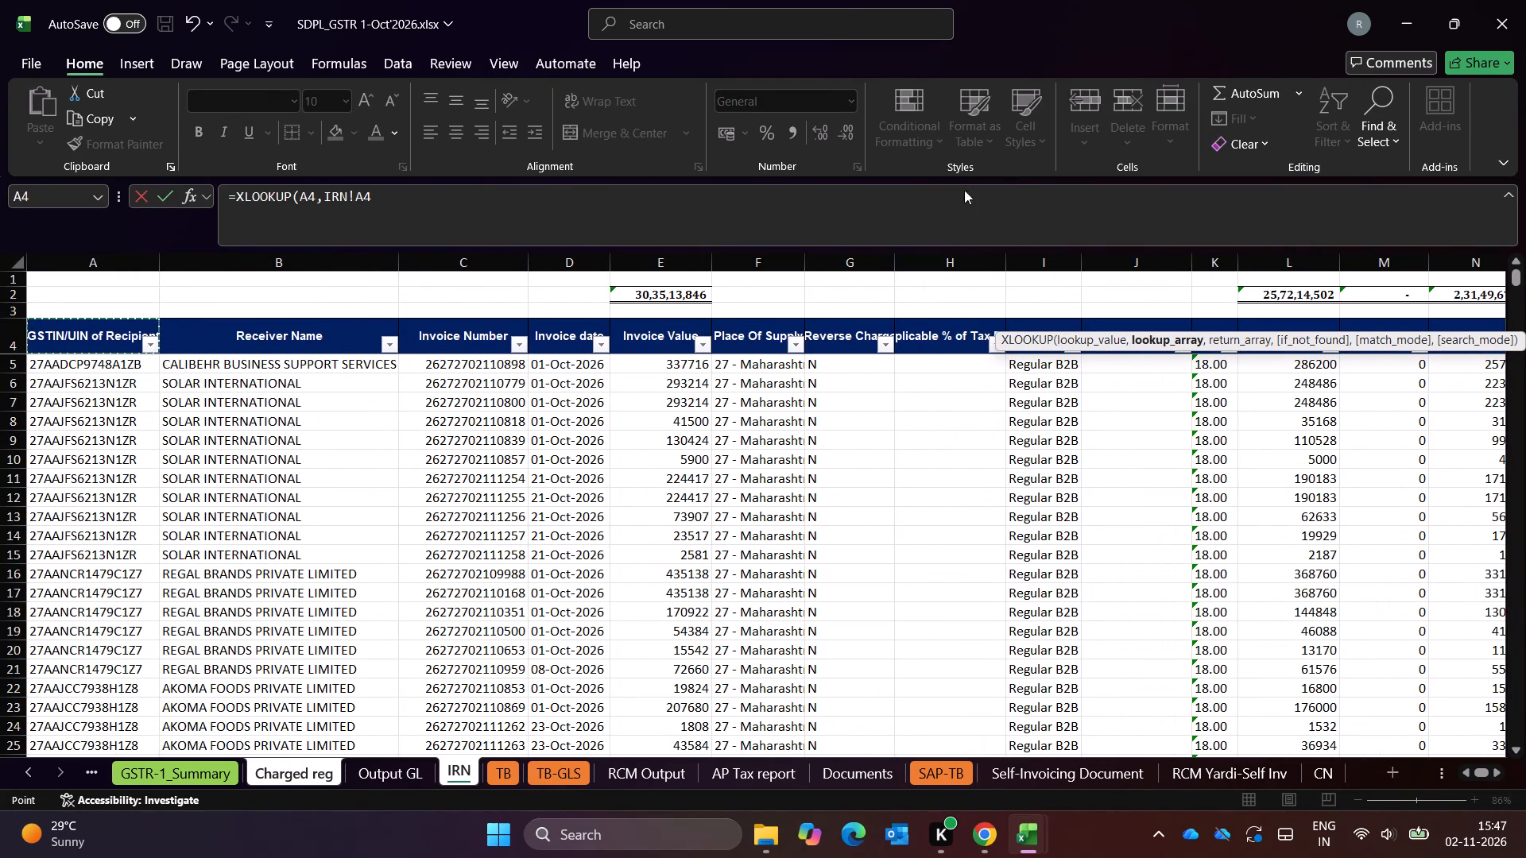
click(473, 265)
key(comma)
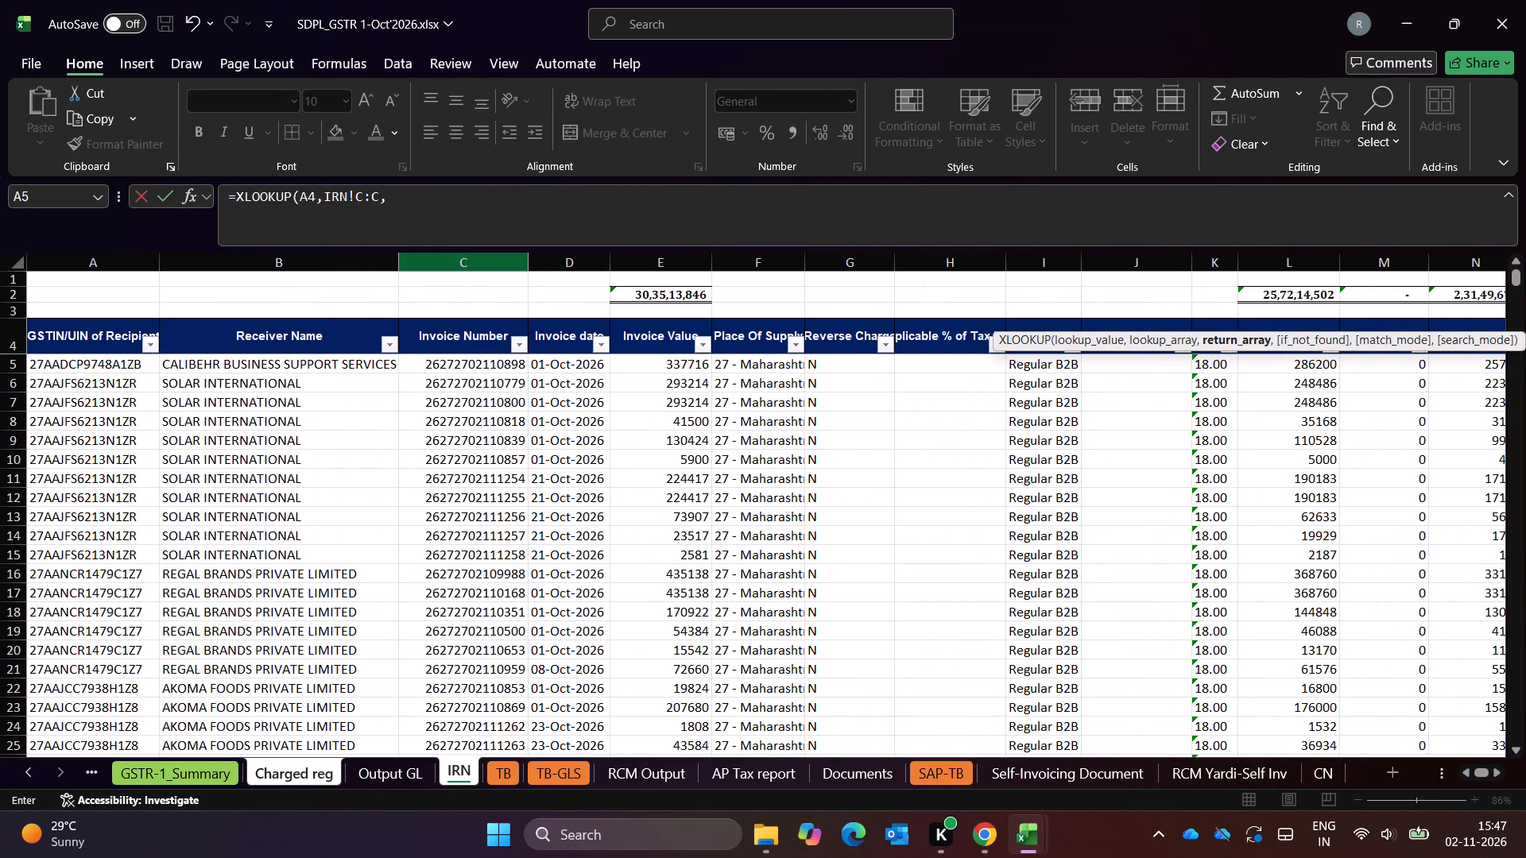
key(Up)
key(Up)
key(Down)
key(Down)
key(Up)
key(ctrl+Right)
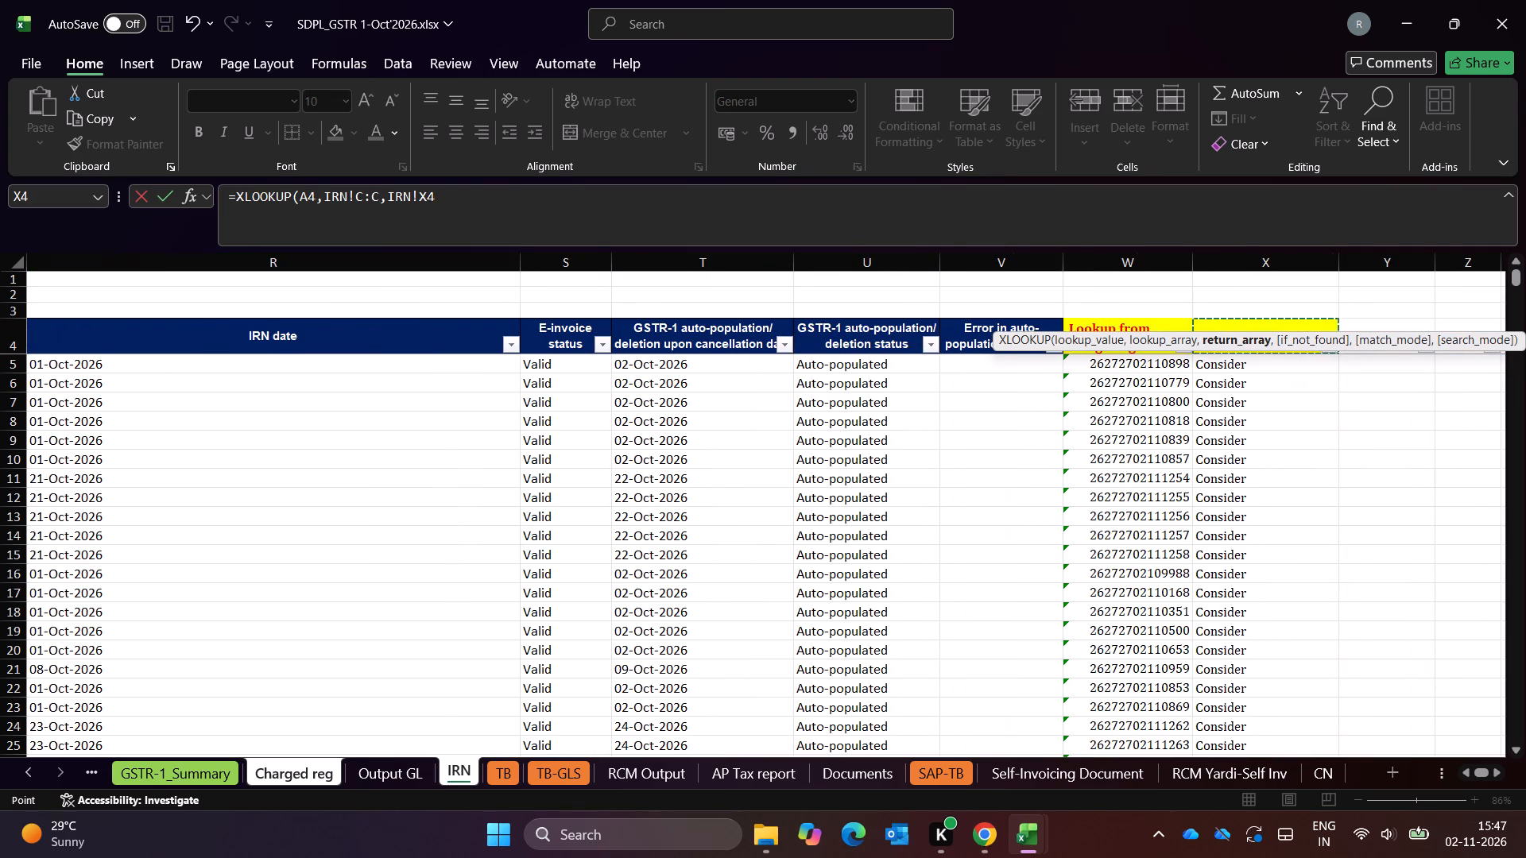
click(692, 346)
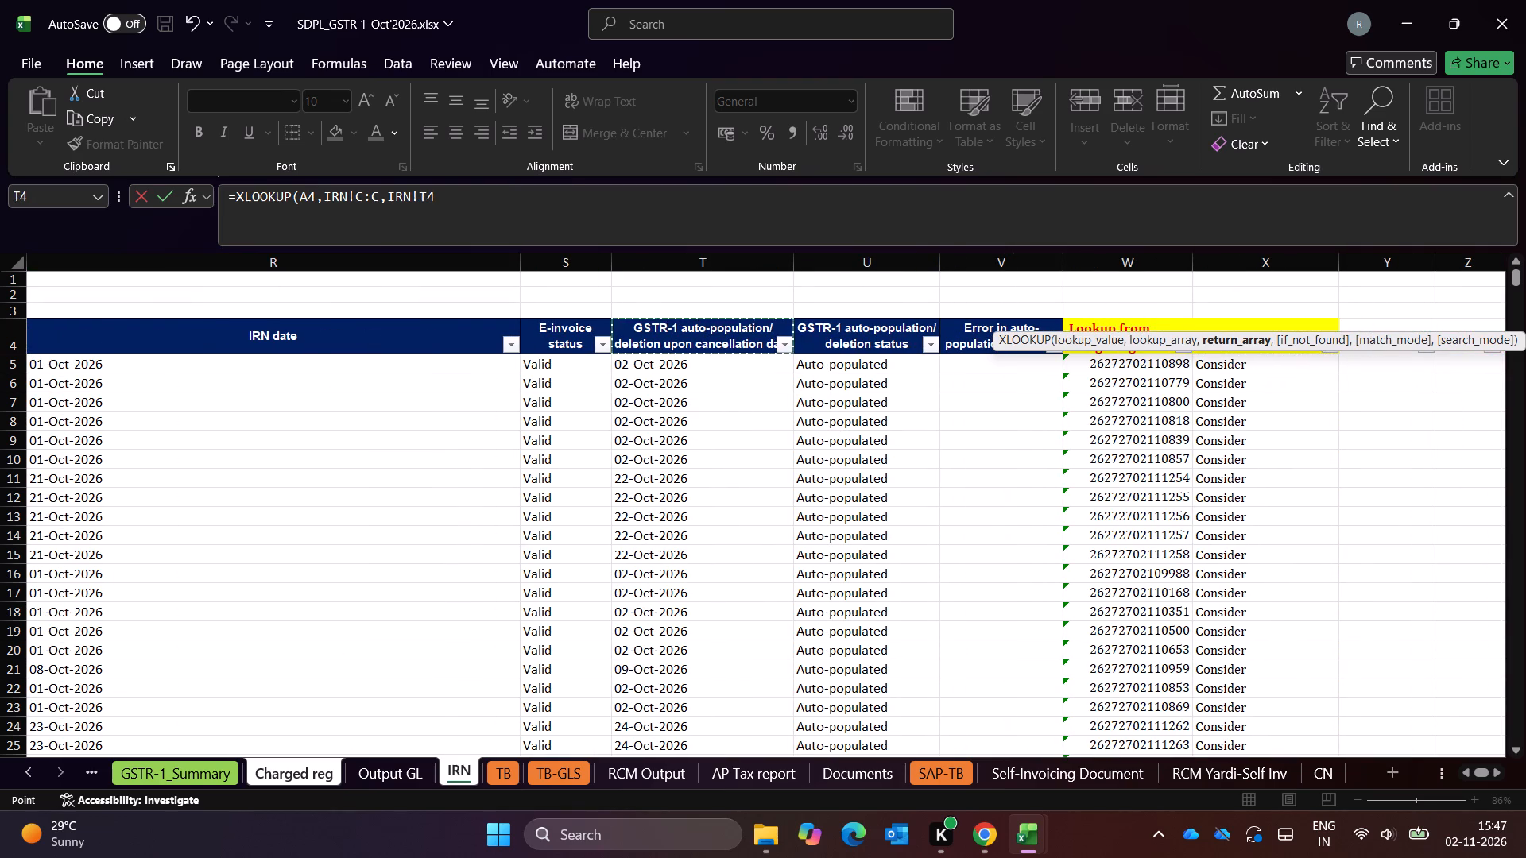
key(ctrl+Left)
key(ctrl+Left)
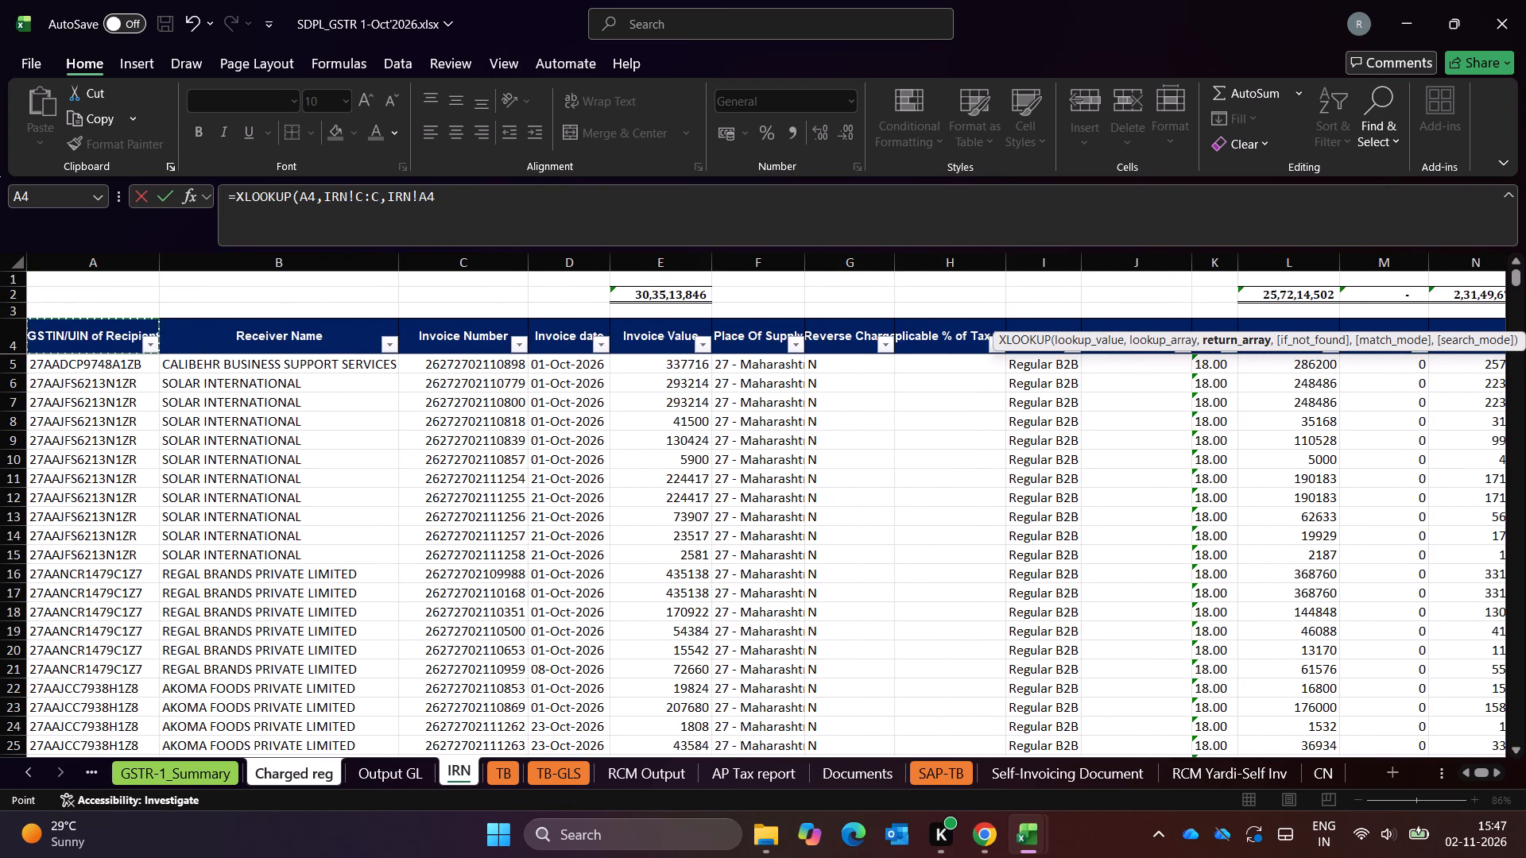
scroll(698, 464, left, 9)
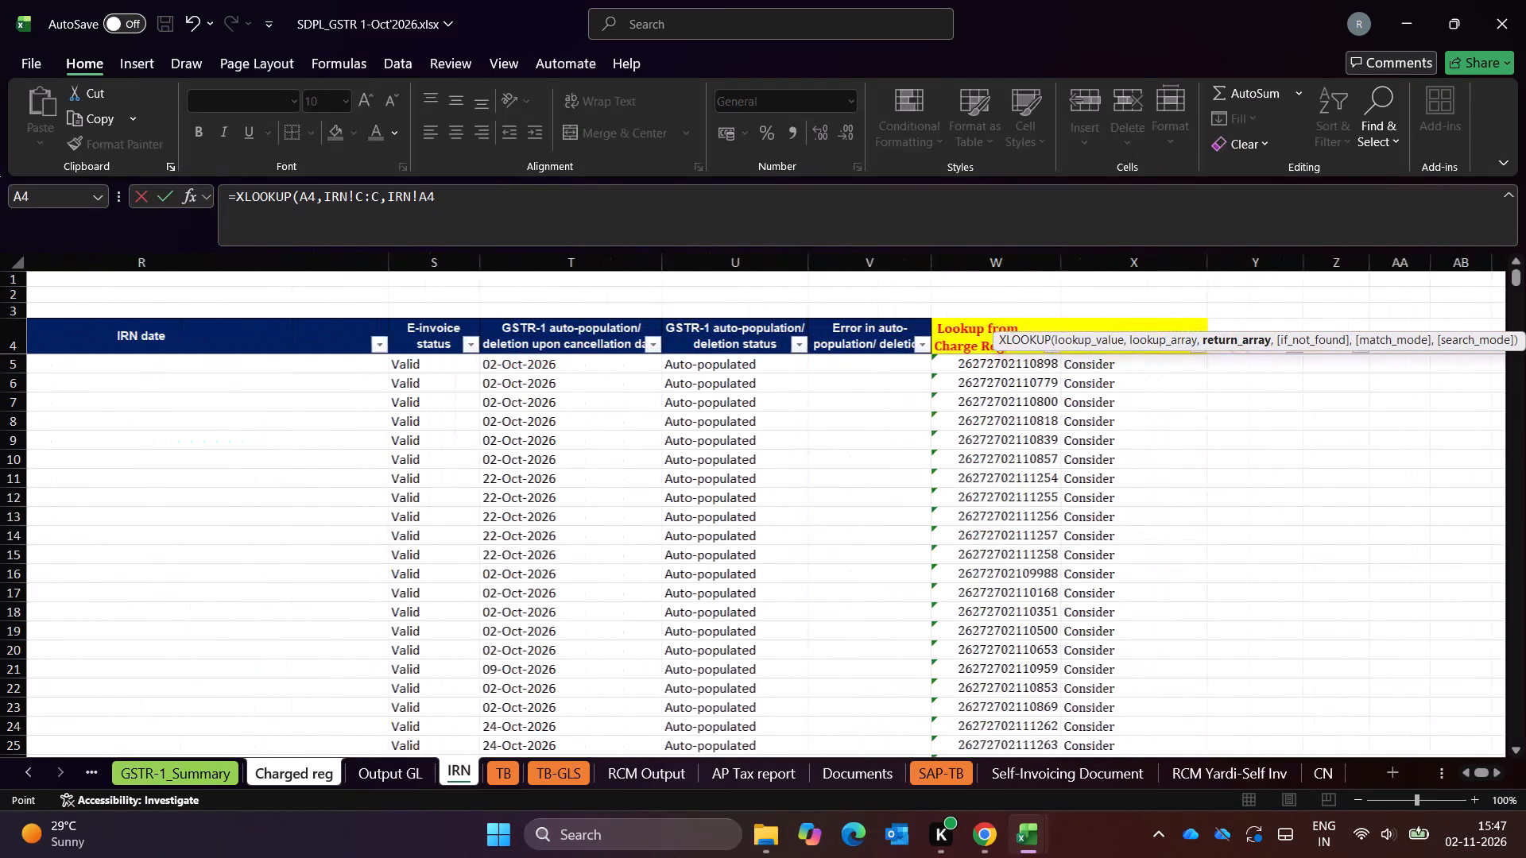
scroll(680, 432, right, 4)
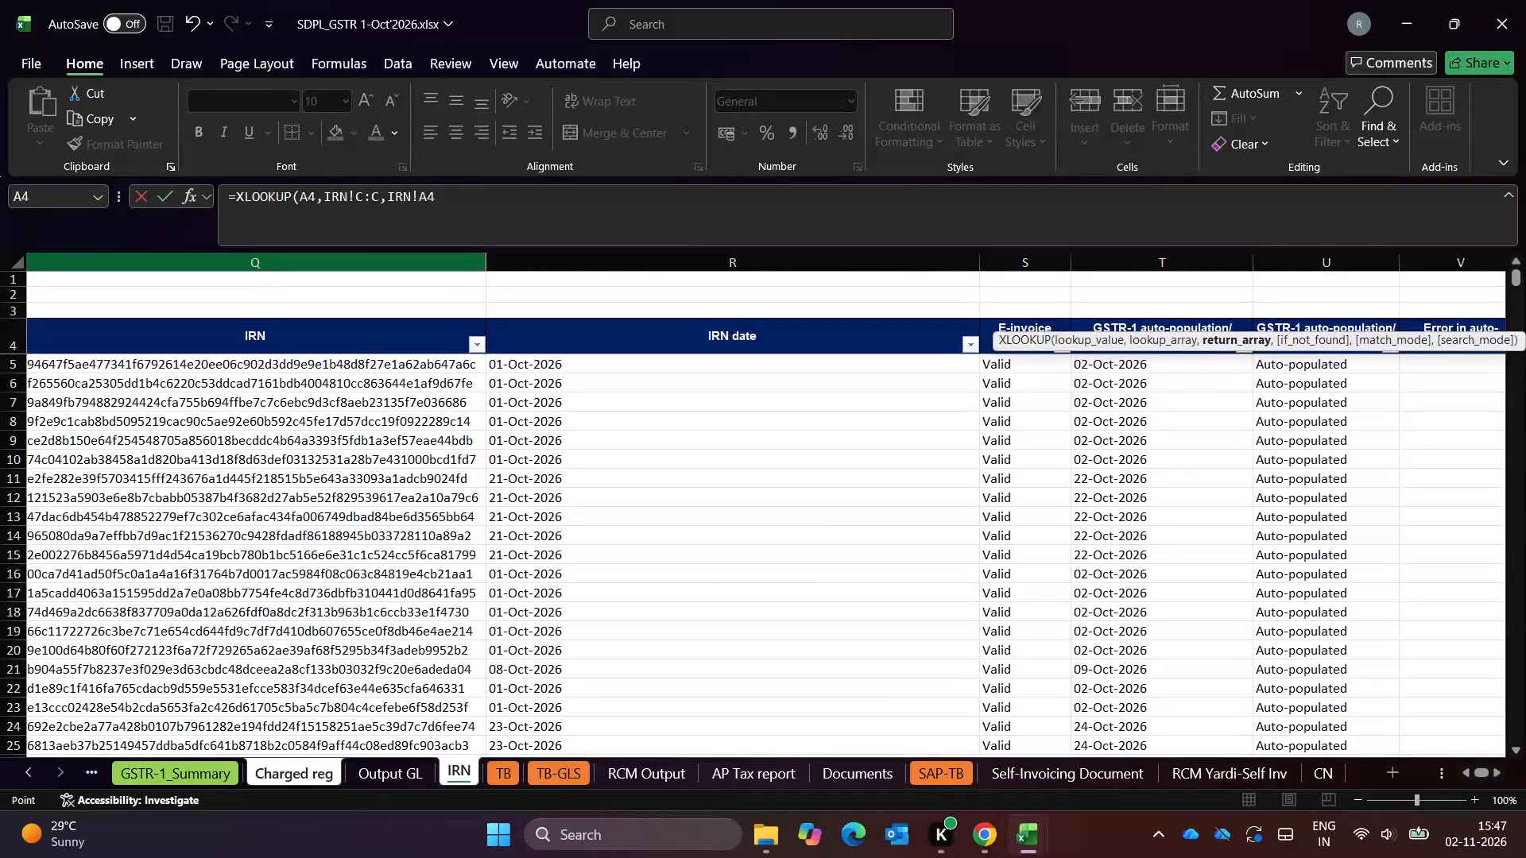
click(263, 265)
text(,1,0)
key(Return)
key(Up)
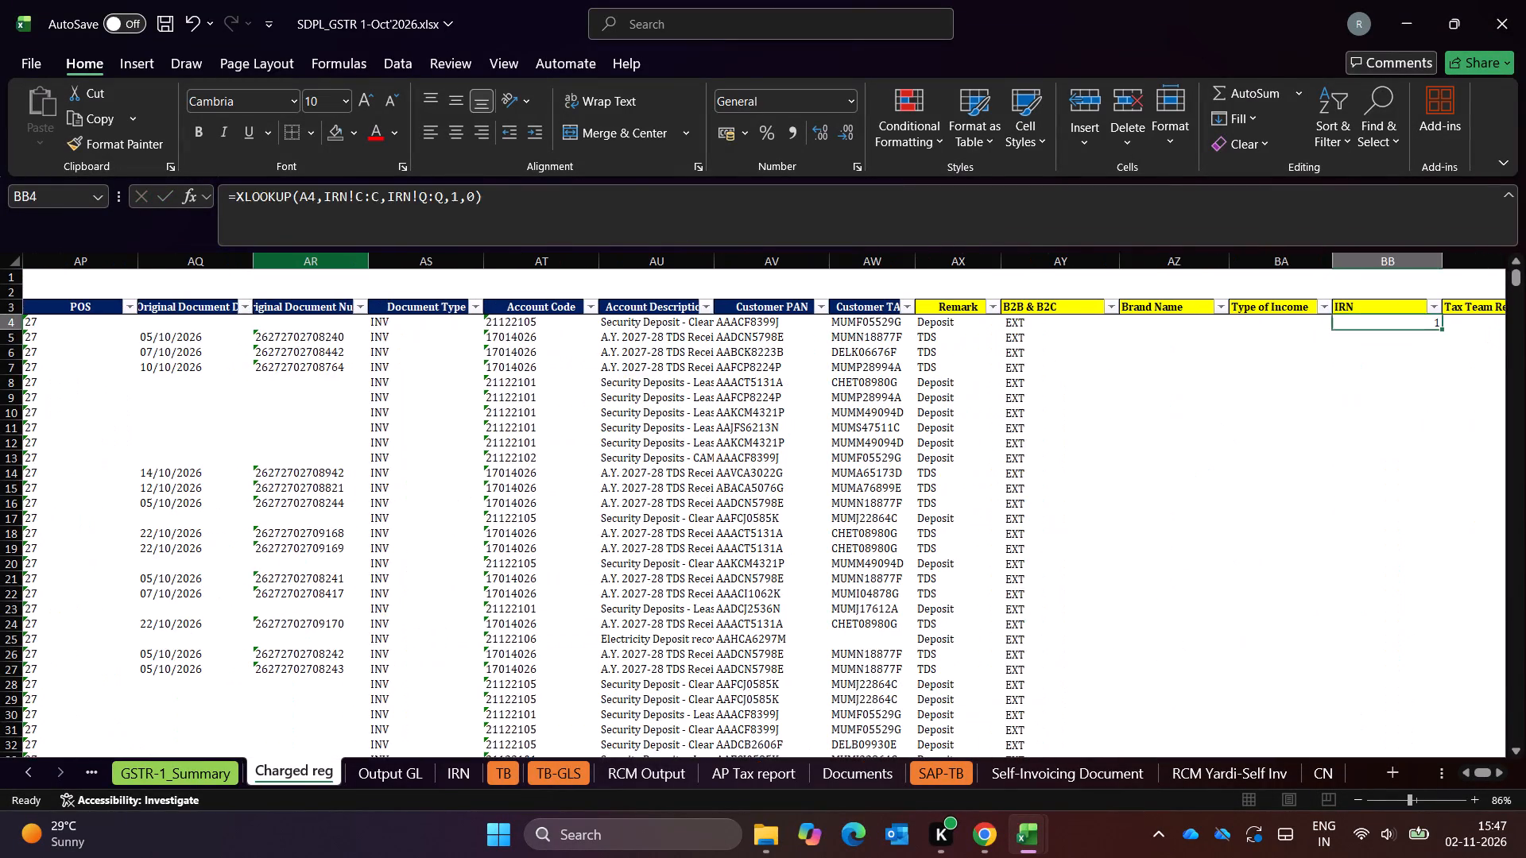
Fill the XLOOKUP formula in the Charged reg sheet's IRN column down from BB4 to BB4205.
key(Right)
key(Right)
key(Left)
key(Left)
key(Left)
key(Left)
key(Left)
key(Left)
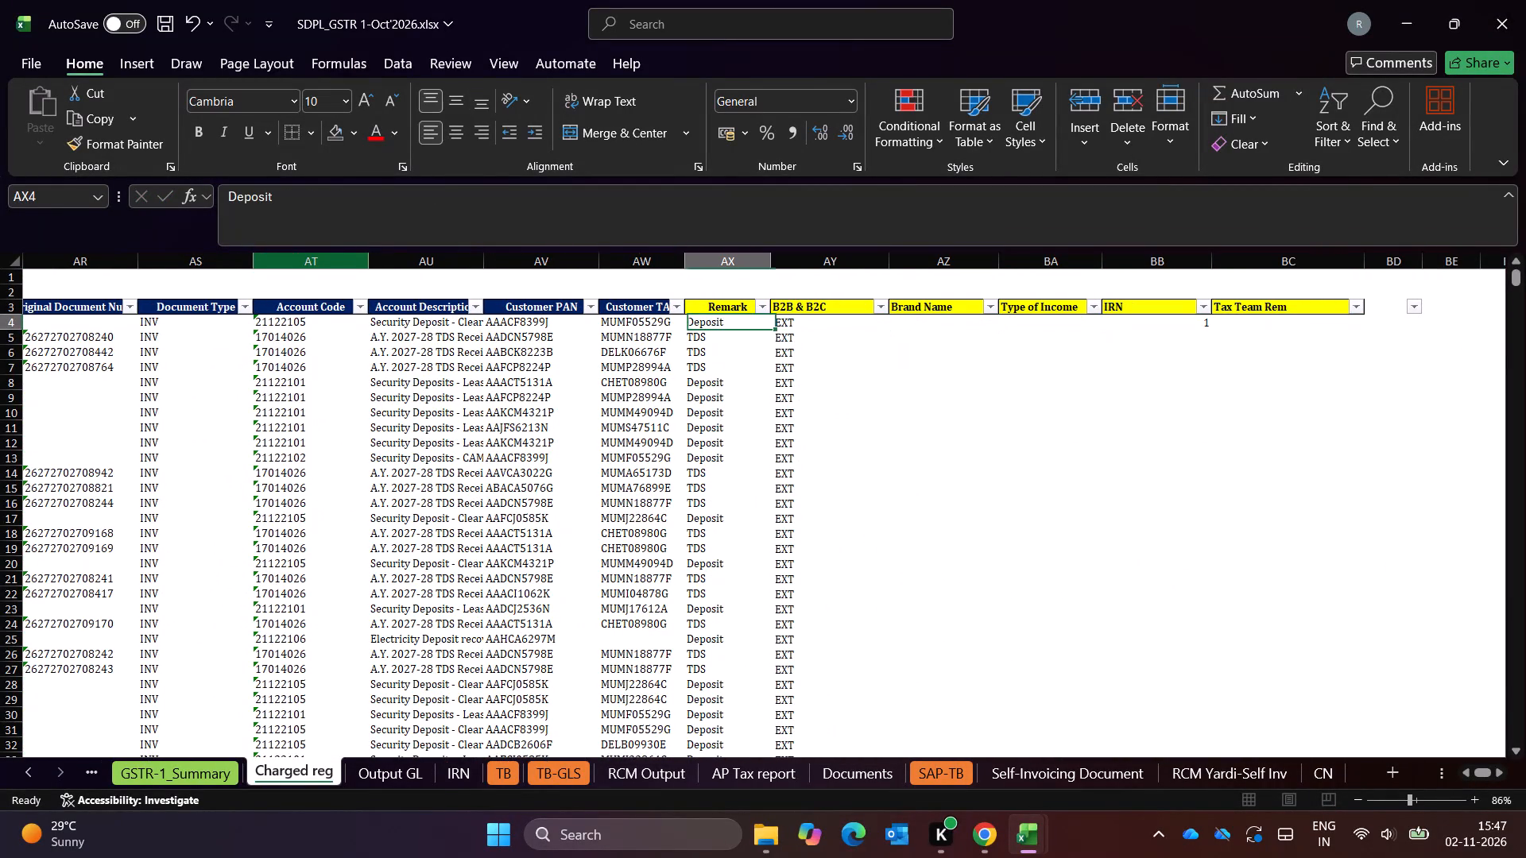
key(Right)
key(ctrl+Down)
key(Down)
key(Up)
key(Right)
key(Right)
key(Right)
key(Right)
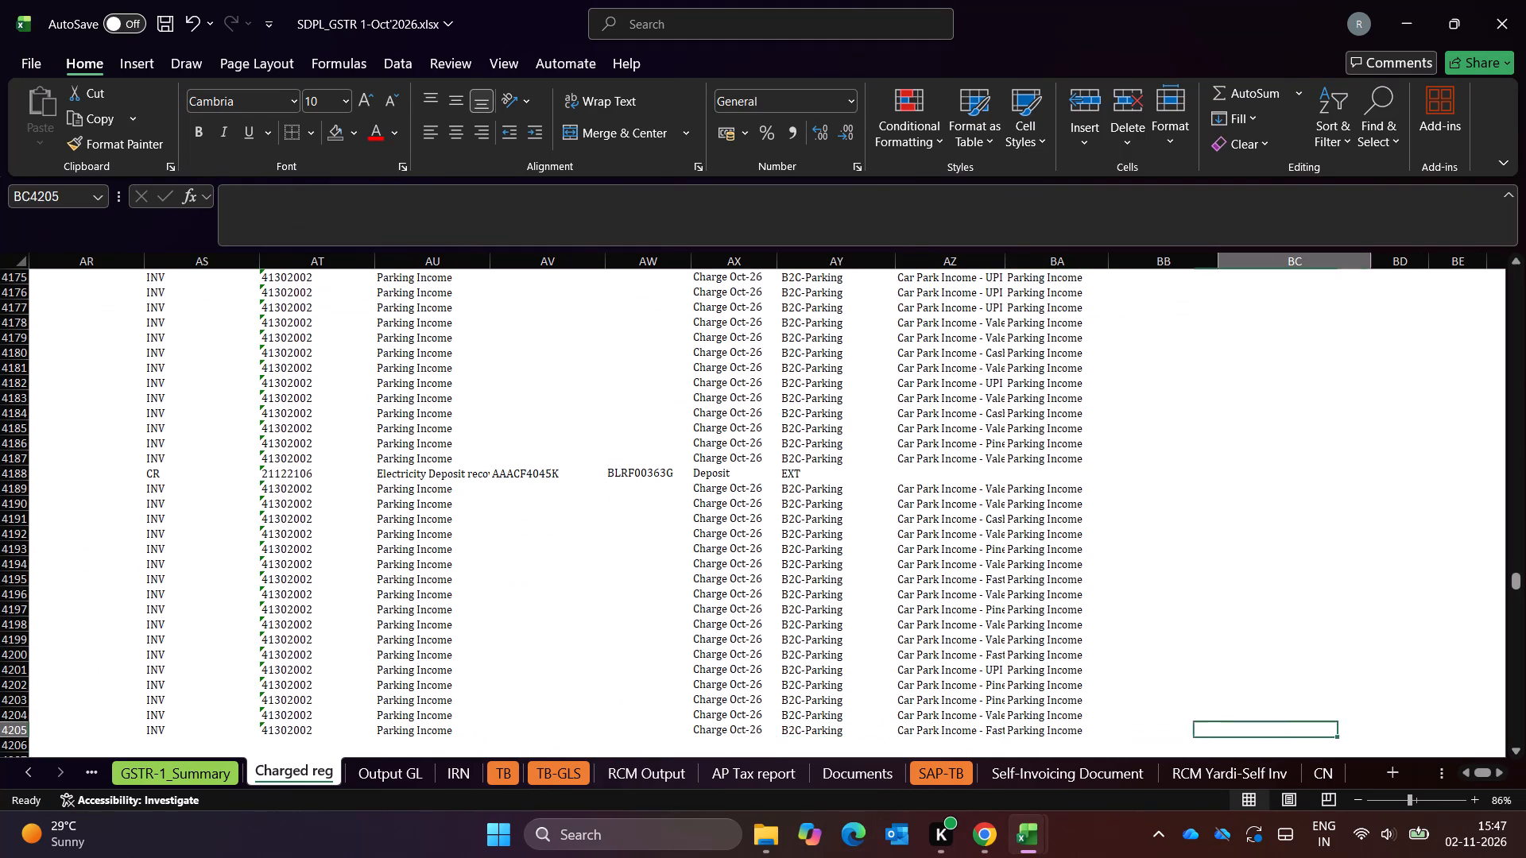
key(ctrl+shift+Up)
key(Down)
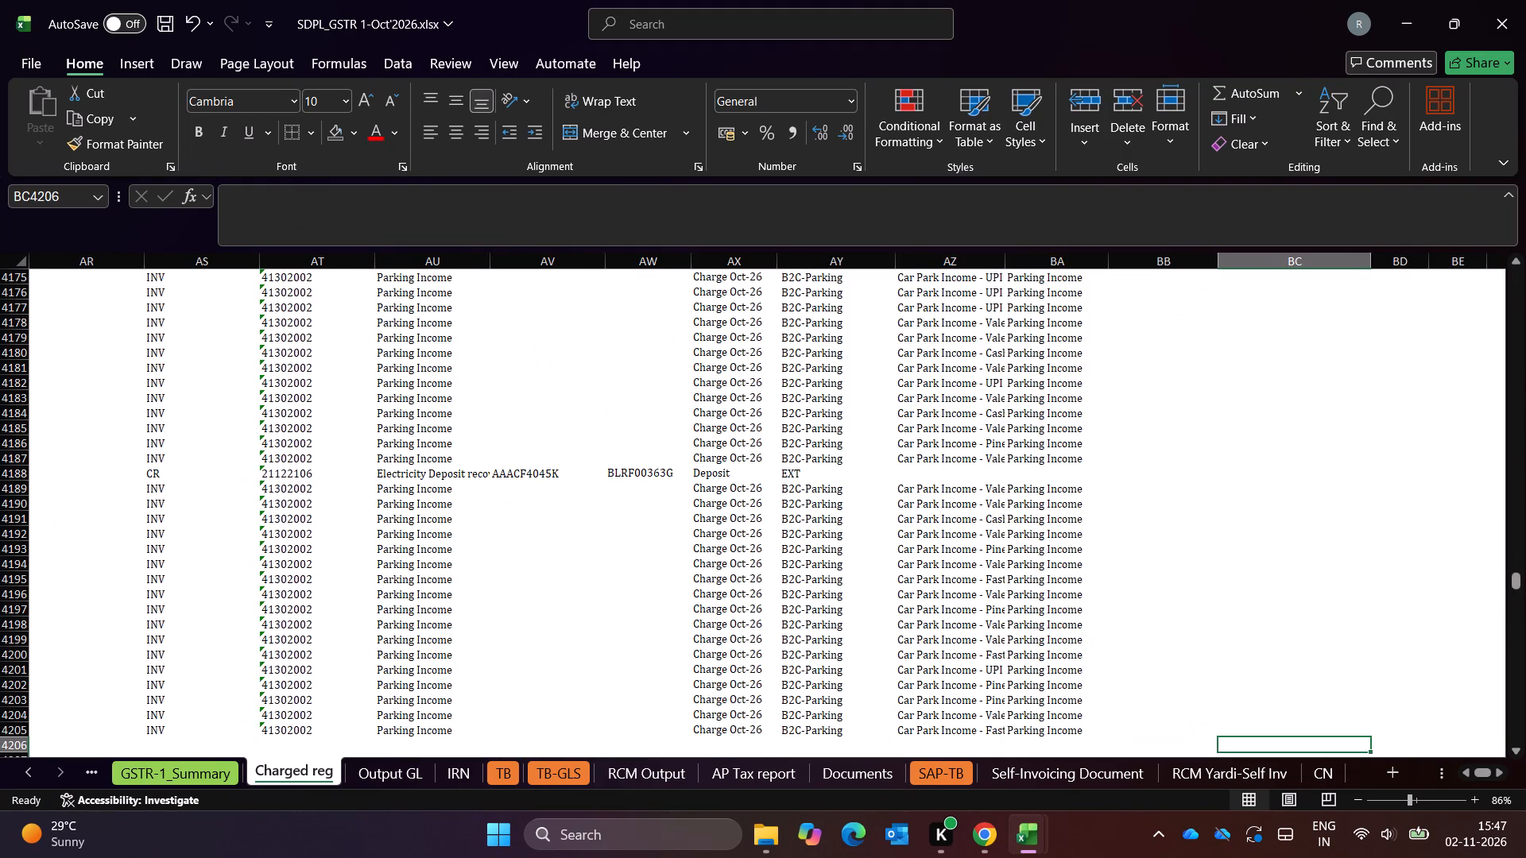
key(Up)
key(ctrl+shift+Up)
key(Down)
key(Left)
key(ctrl+shift+Up)
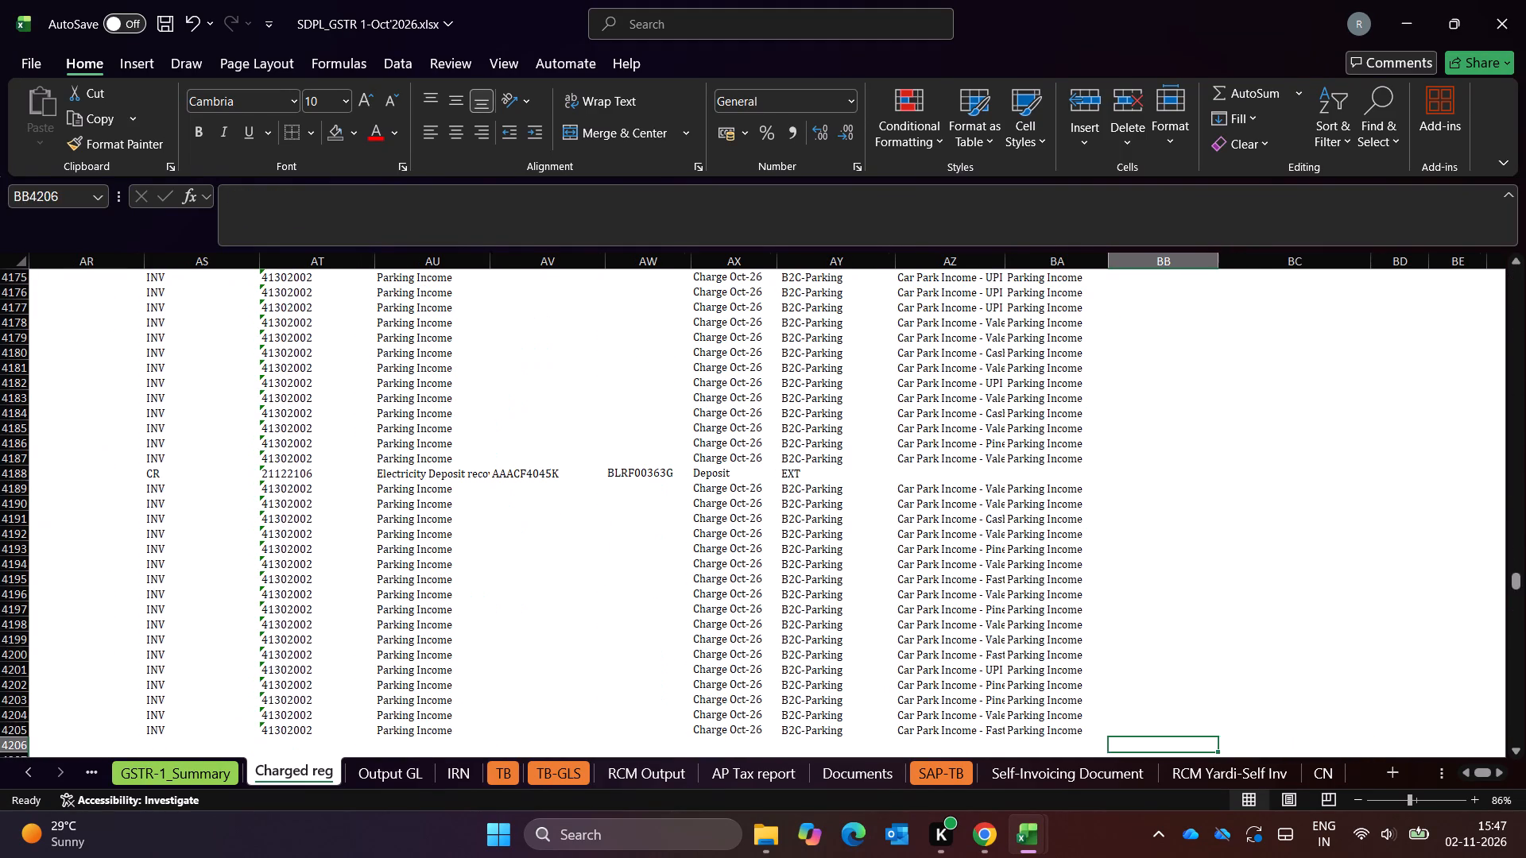
key(Up)
key(Down)
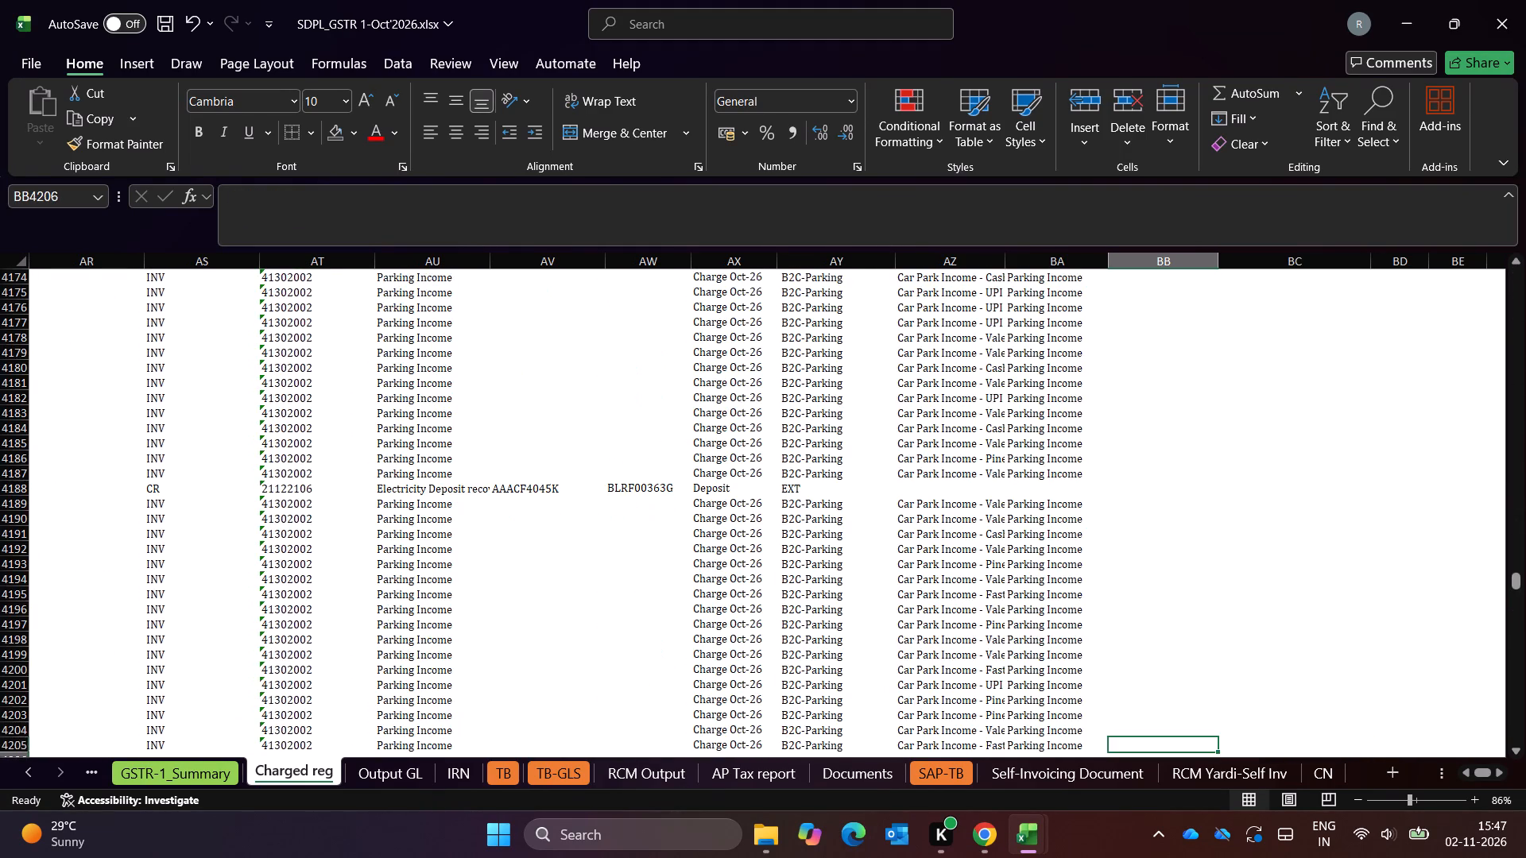
key(Down)
key(Up)
key(Up)
key(ctrl+shift+Up)
key(shift+Up)
key(shift+Down)
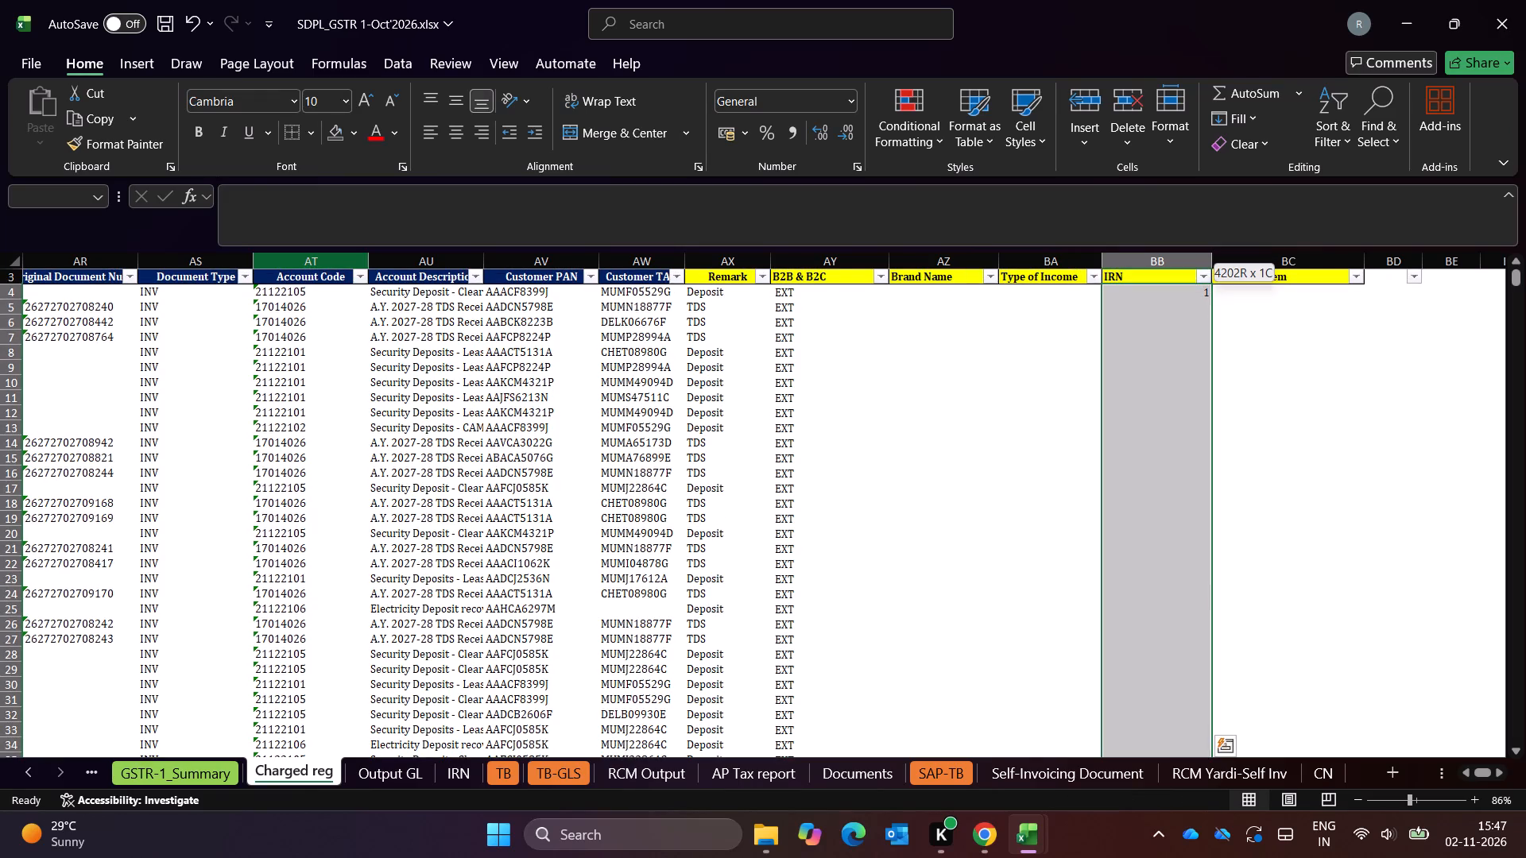
key(alt+semicolon)
key(ctrl+d)
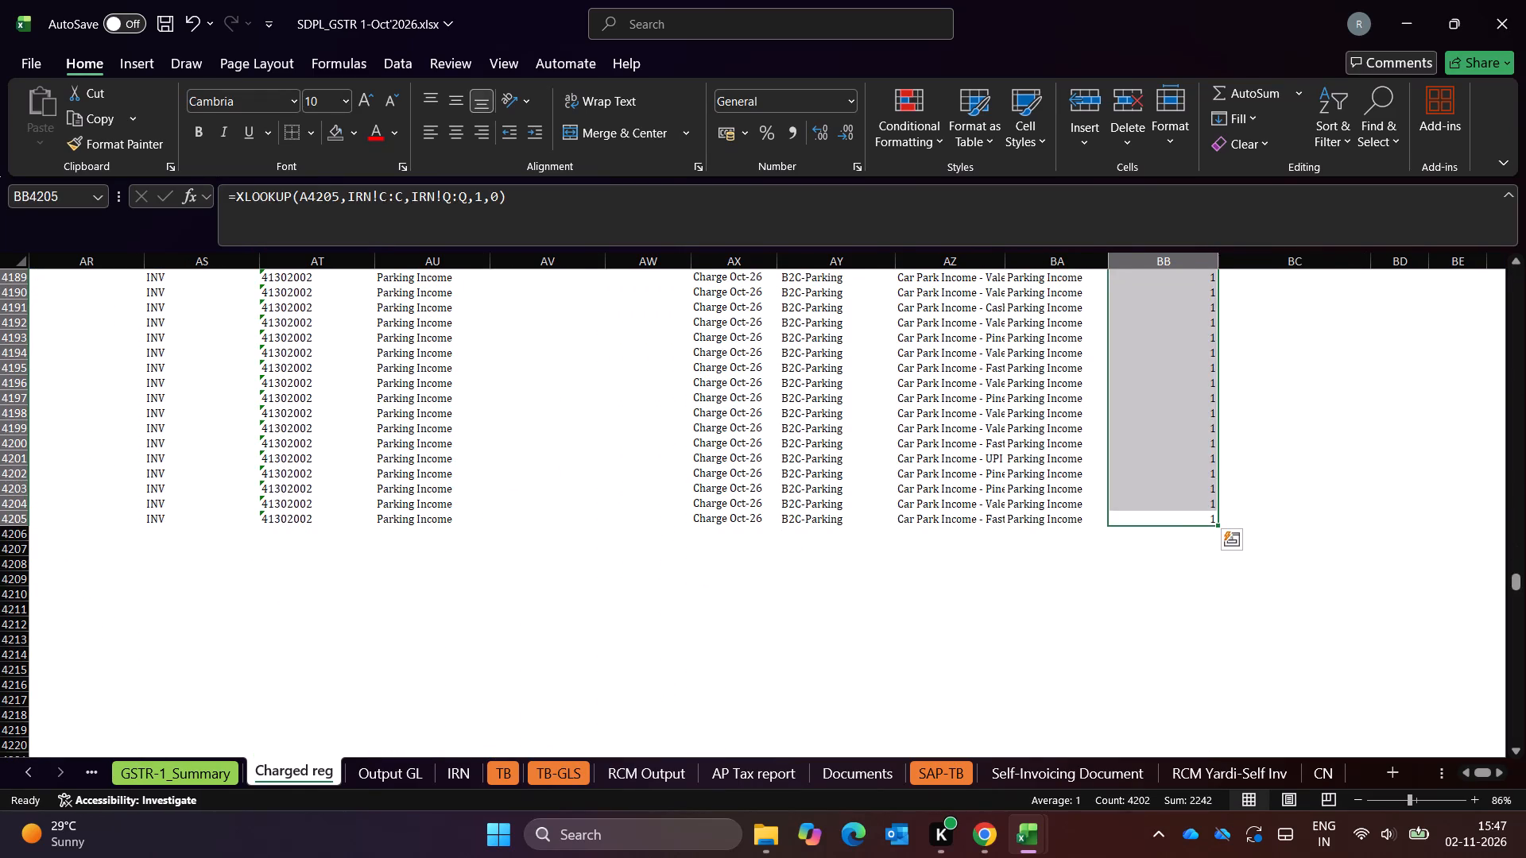
Filter the B2B & B2C column to exclude the EXT rows.
key(ctrl+Up)
key(Up)
key(Down)
key(Down)
key(Up)
key(Left)
key(Left)
key(Left)
key(Left)
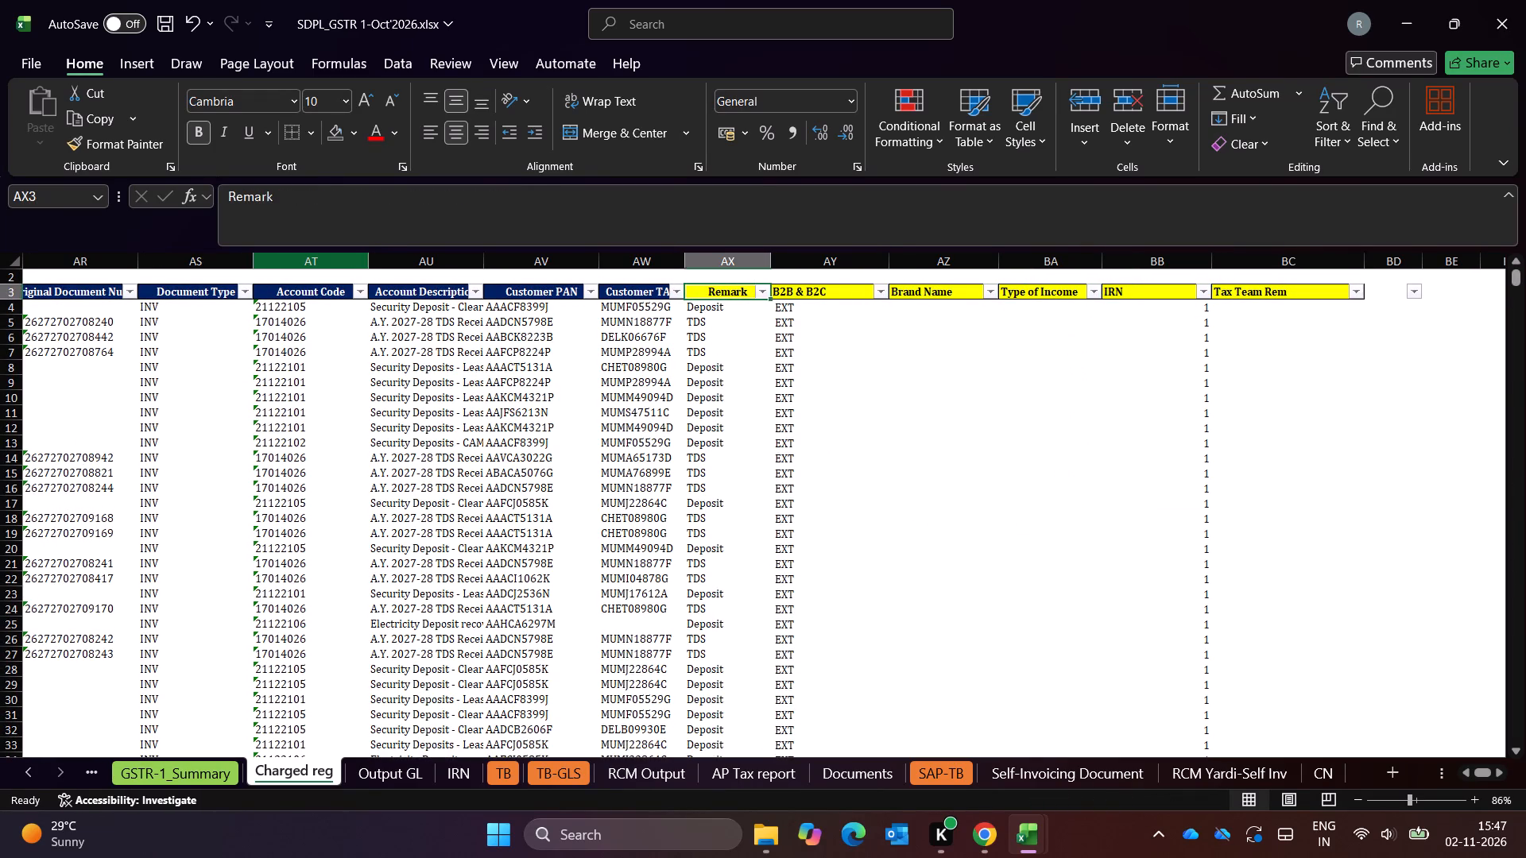
key(Right)
key(alt+Down)
key(alt+Down)
key(alt+Down)
key(alt+Down)
key(alt+Down)
key(alt+Down)
key(alt+Down)
key(alt+Down)
key(alt+Down)
key(alt+Down)
key(End)
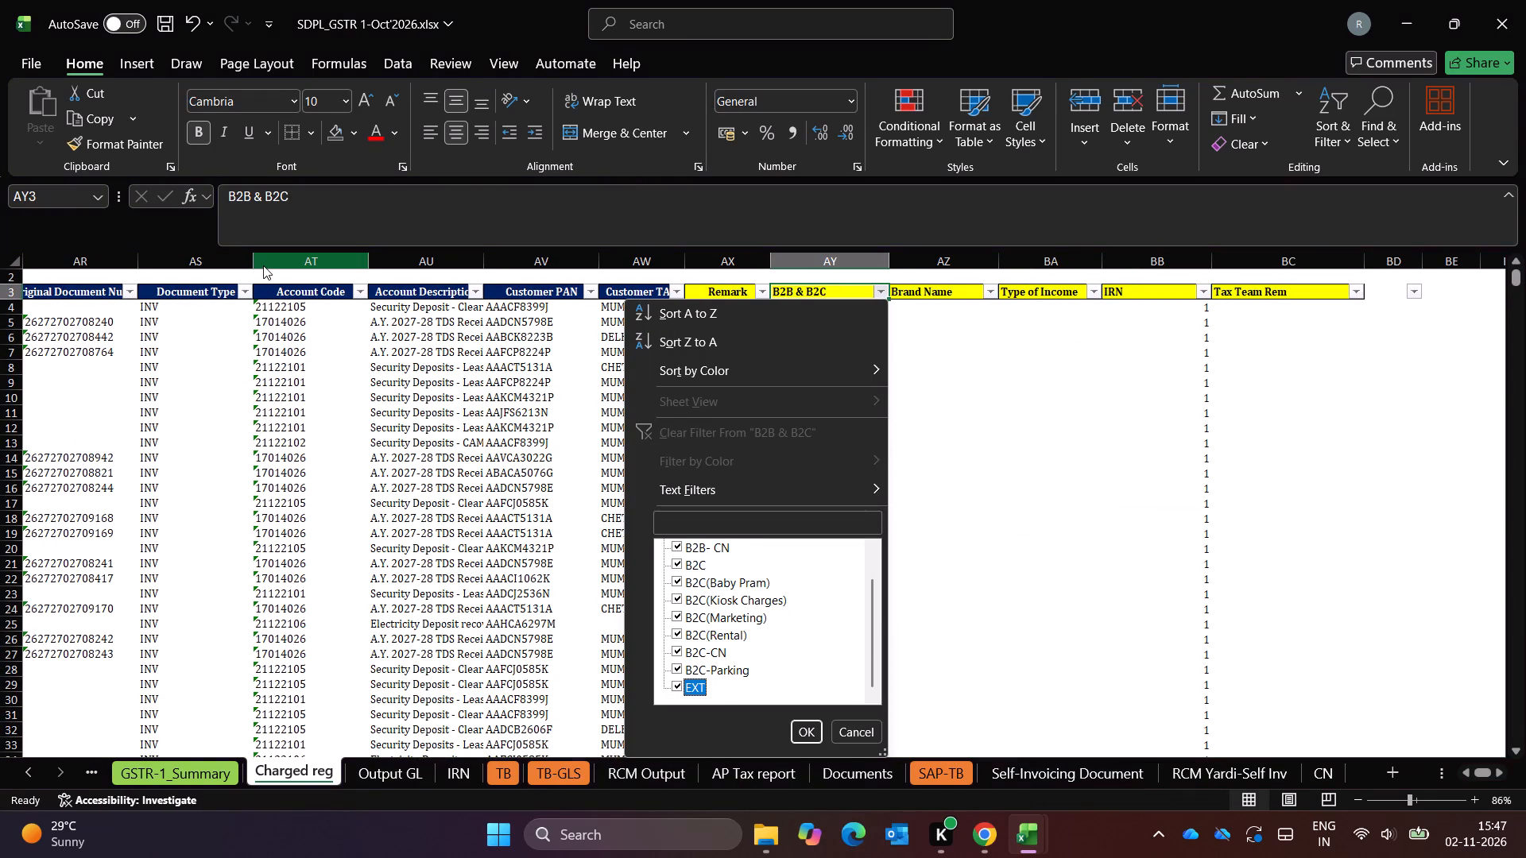
key(space)
key(Return)
Examine the lookup results in the IRN column across the filtered rows, down to the last row.
key(Right)
key(Right)
key(Right)
key(Right)
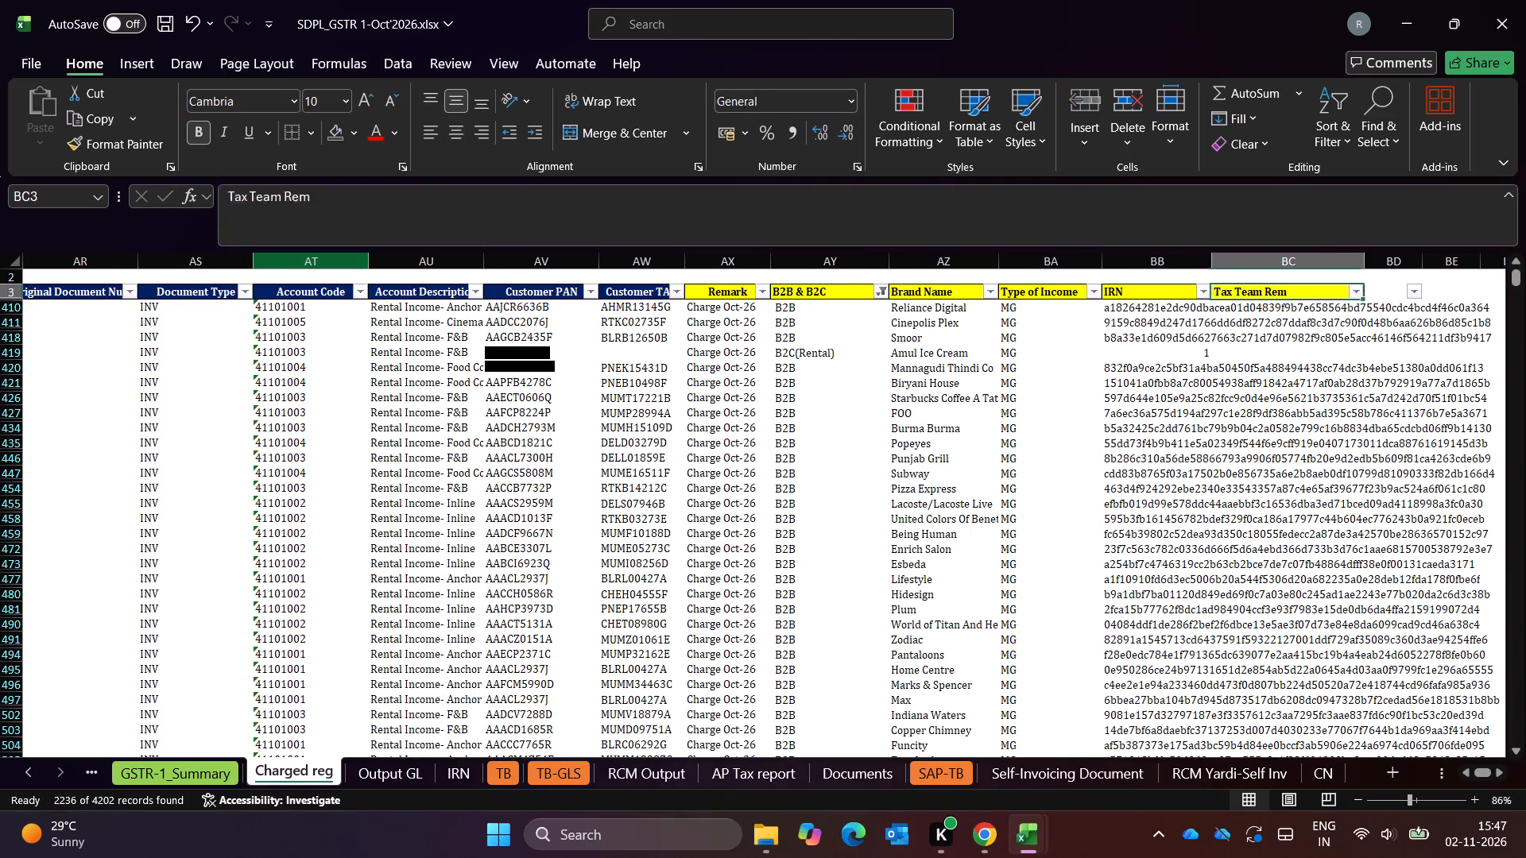
key(Down)
key(Down)
key(Down)
key(Down)
key(Down)
key(Left)
key(Down)
key(Down)
key(ctrl+Down)
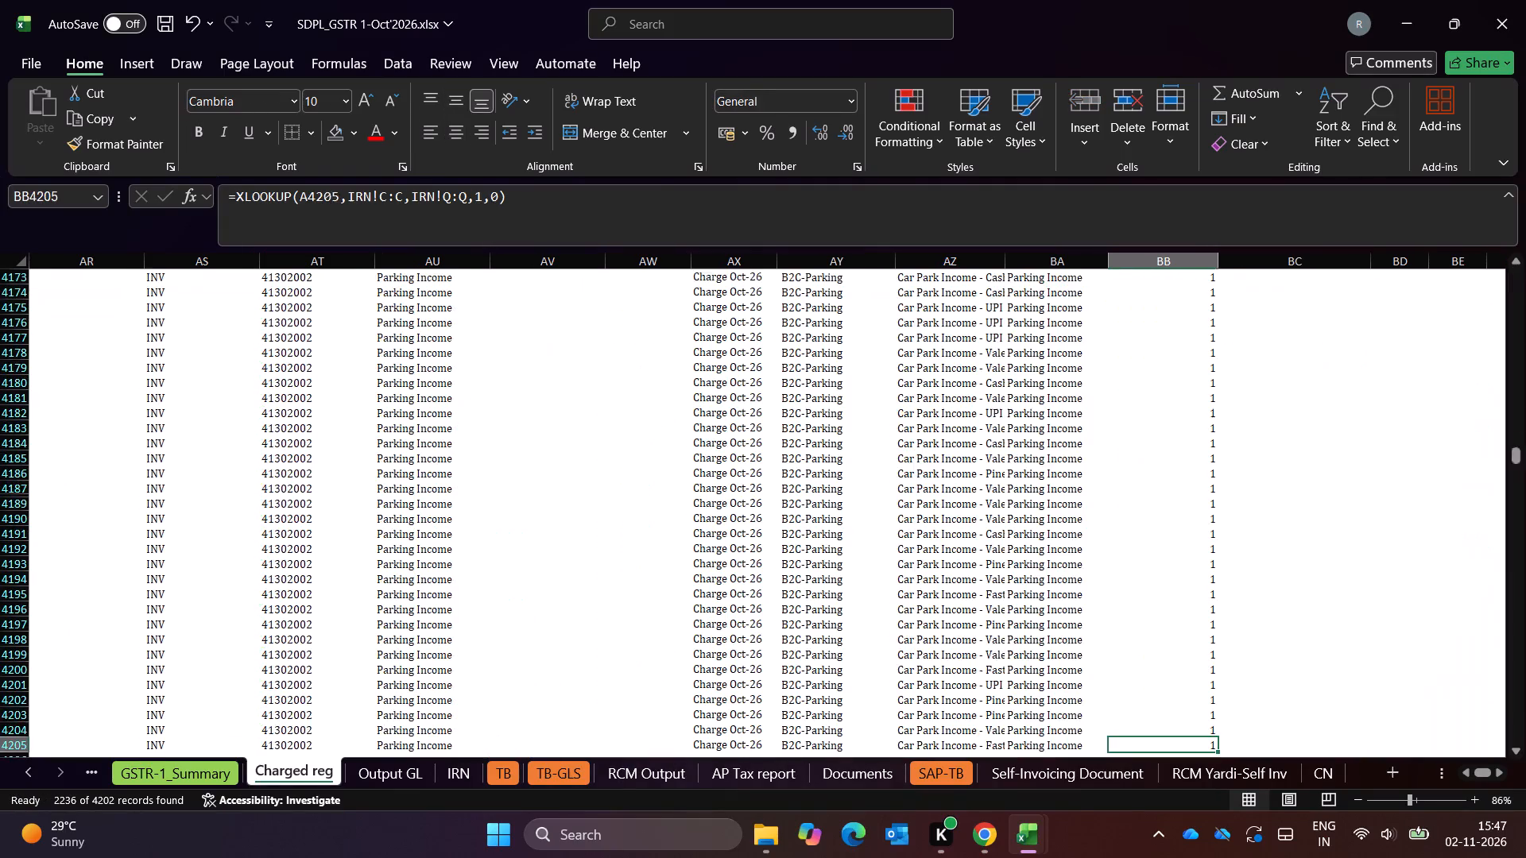
key(Down)
key(Down)
key(Up)
key(Up)
key(ctrl+Up)
key(ctrl+Up)
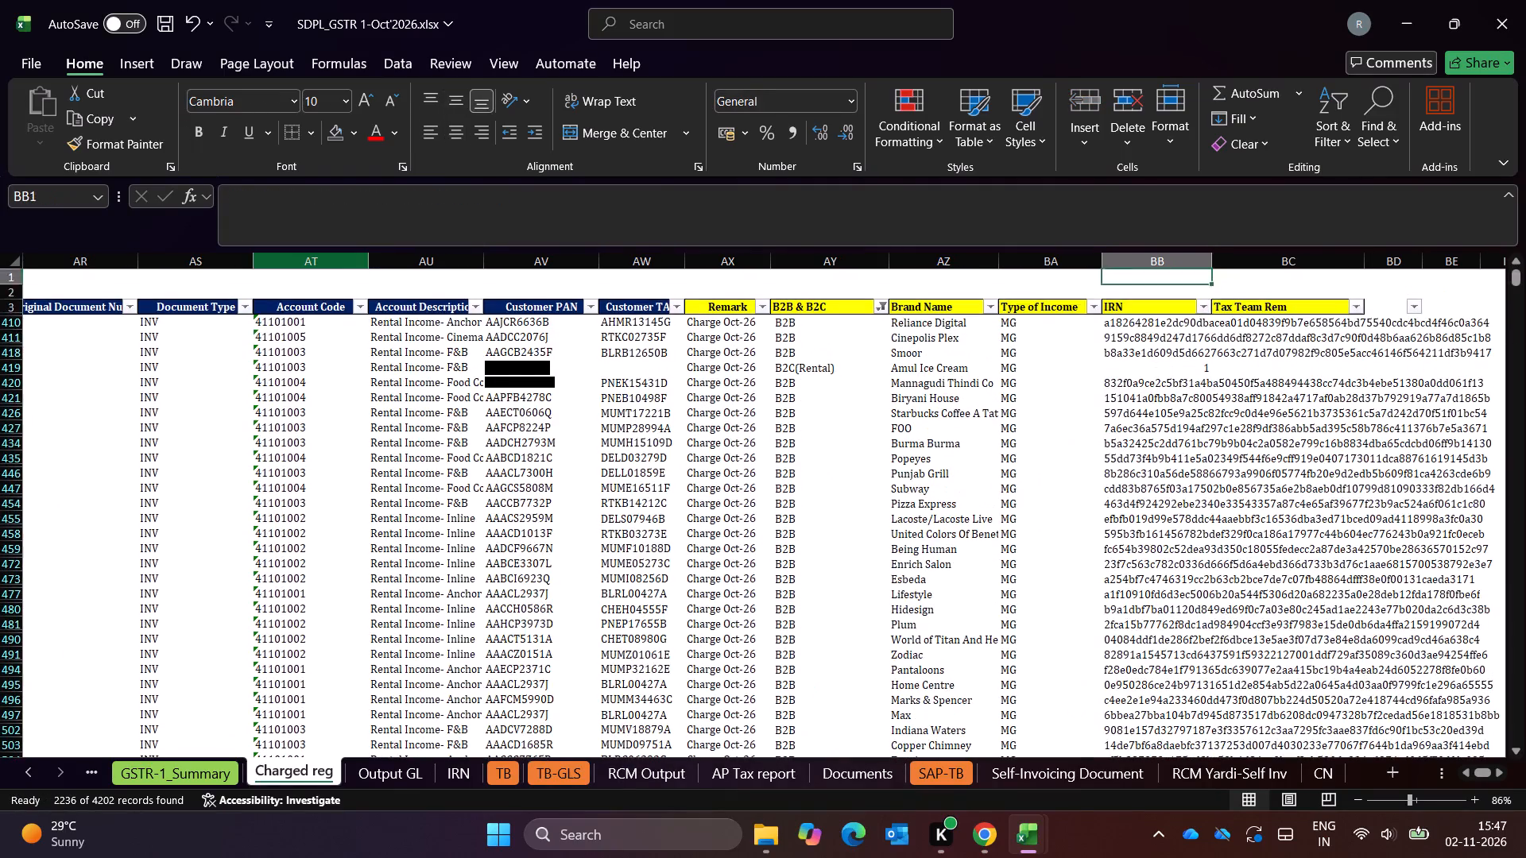
Filter the IRN column to show only the value 1 and examine those rows down to the last one.
key(Down)
key(Down)
key(alt+Down)
key(alt+Down)
key(alt+Down)
key(alt+Down)
key(alt+Down)
key(alt+Down)
key(alt+Down)
key(alt+Down)
key(alt+Down)
key(alt+Down)
key(alt+Down)
key(Up)
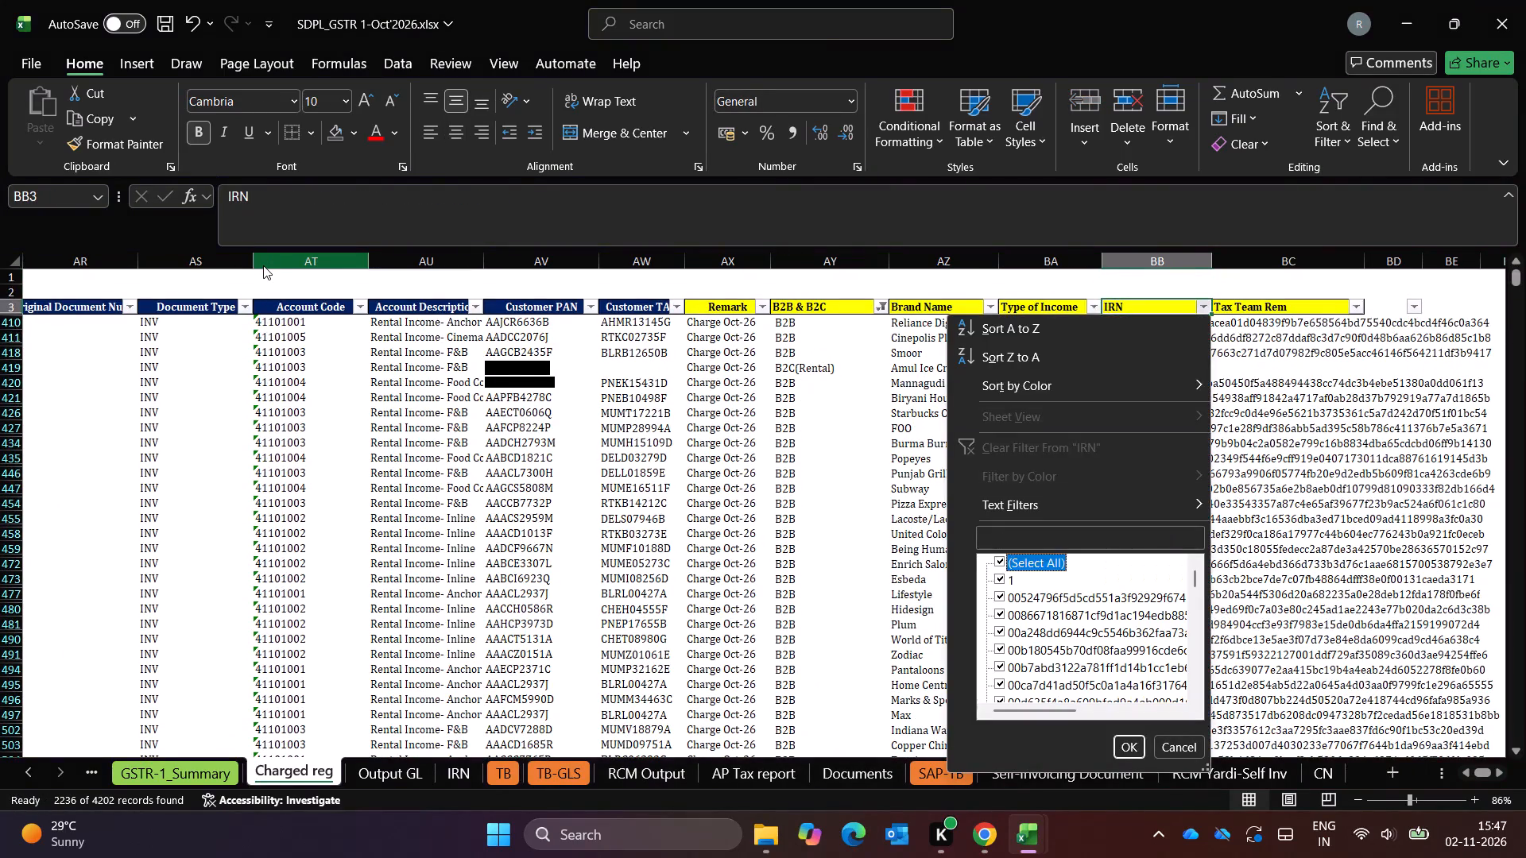
key(space)
key(Down)
key(space)
key(Return)
key(Down)
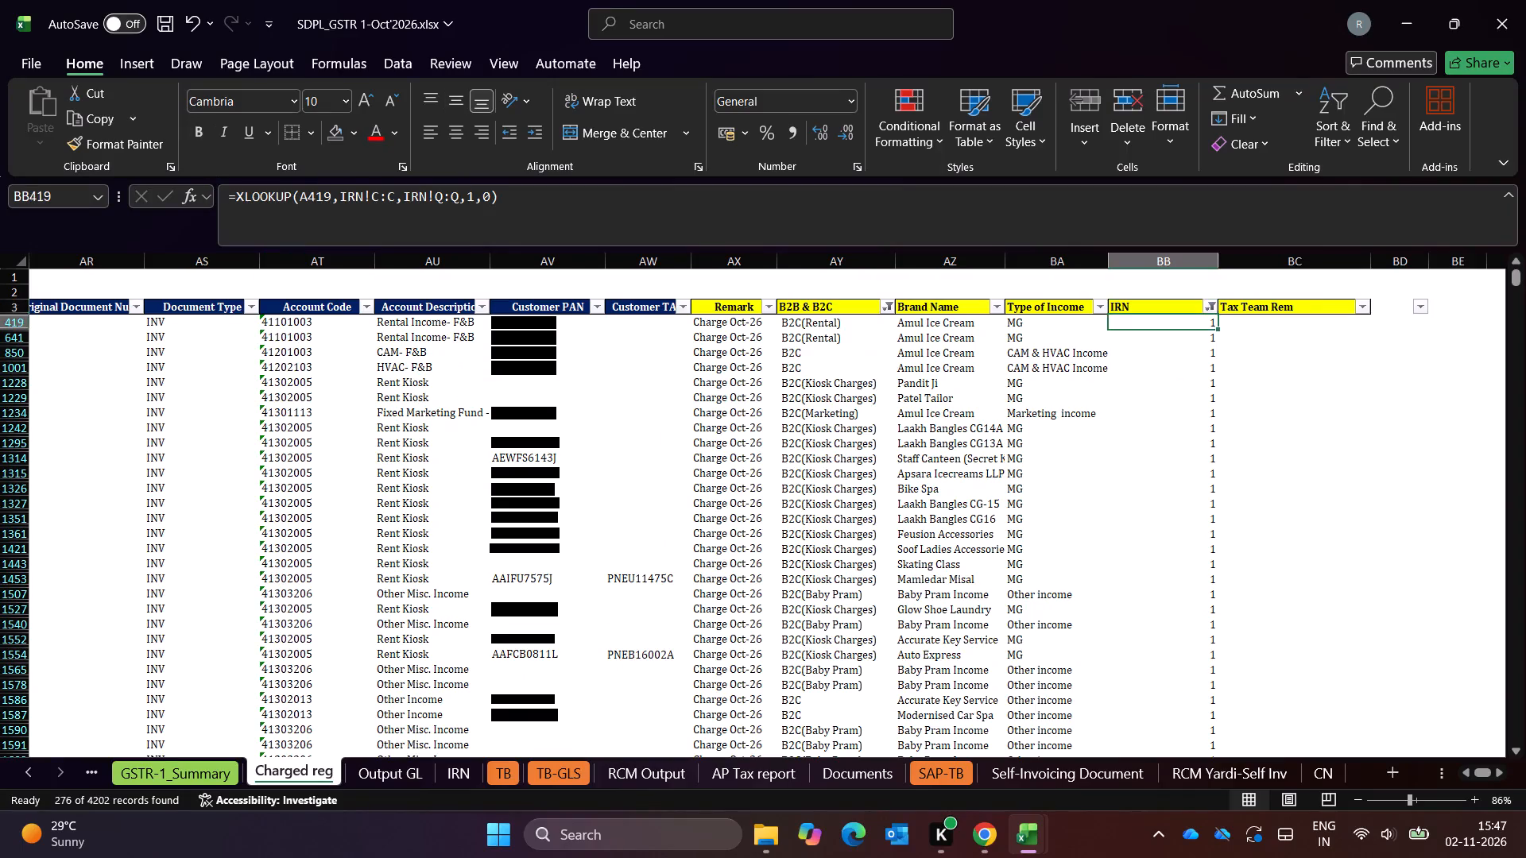
key(ctrl+shift+Down)
key(shift+Down)
key(shift+Up)
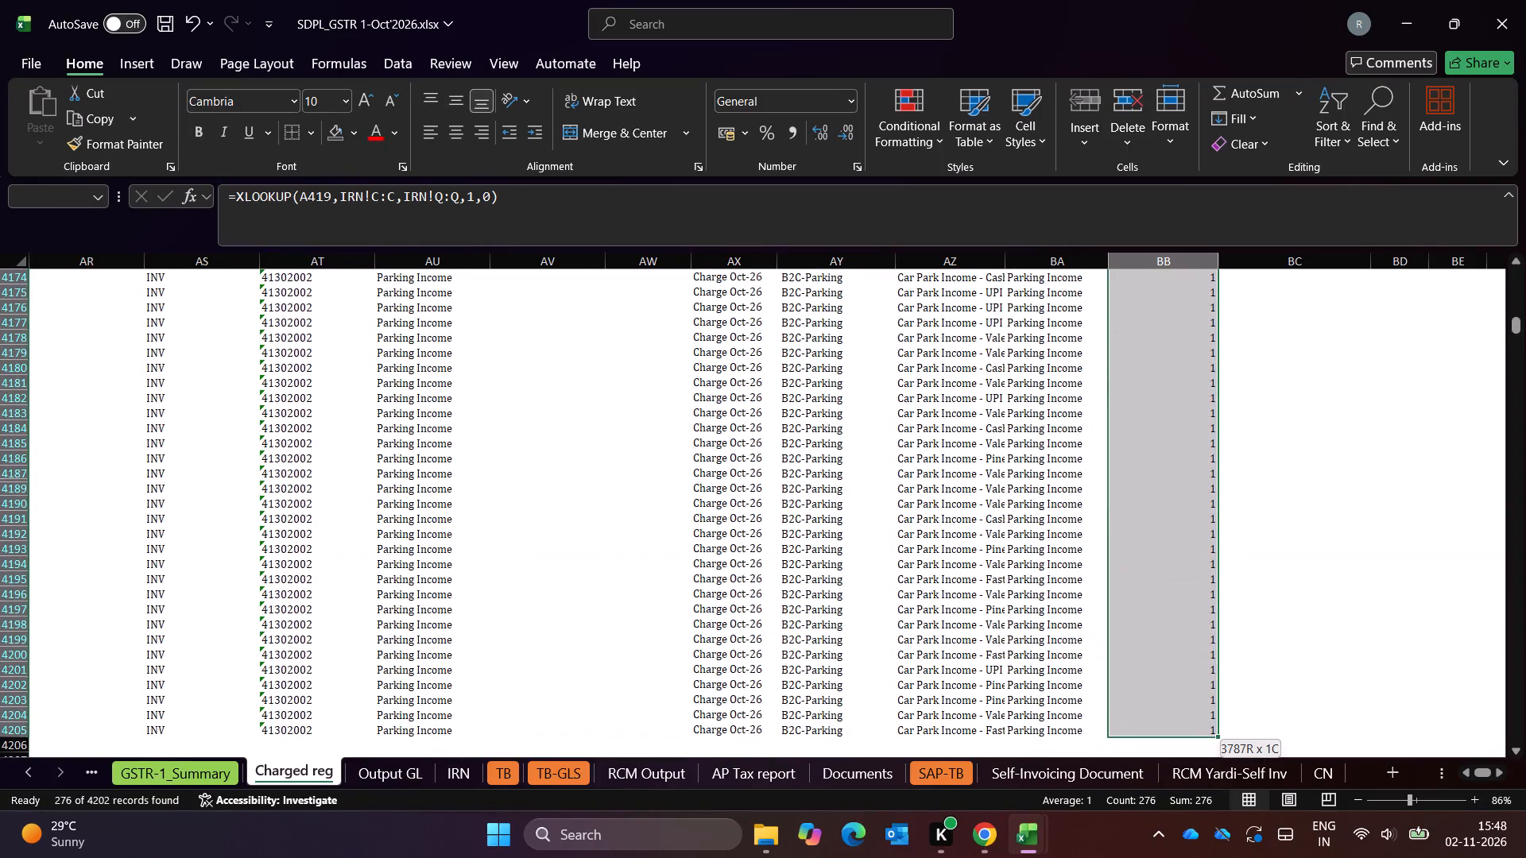
key(Up)
key(Up)
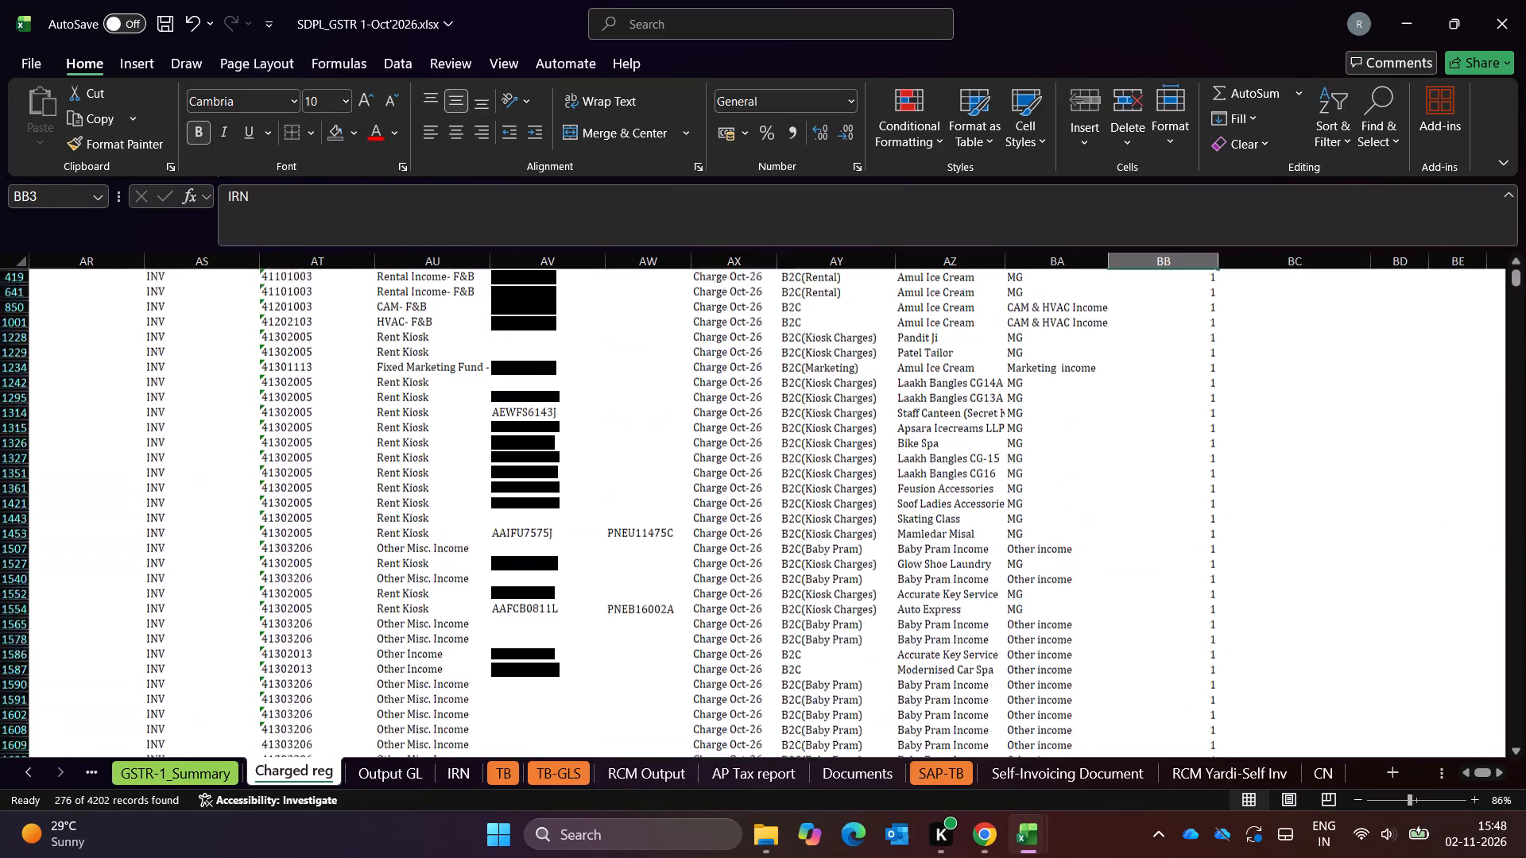
Switch the IRN column's filter to show every value except 1.
key(Up)
key(Up)
key(Up)
key(Down)
key(Down)
key(alt+Down)
key(alt+Down)
key(alt+Down)
key(alt+Down)
key(alt+Down)
key(alt+Down)
key(alt+Down)
key(alt+Down)
key(alt+Down)
key(alt+Down)
key(alt+Down)
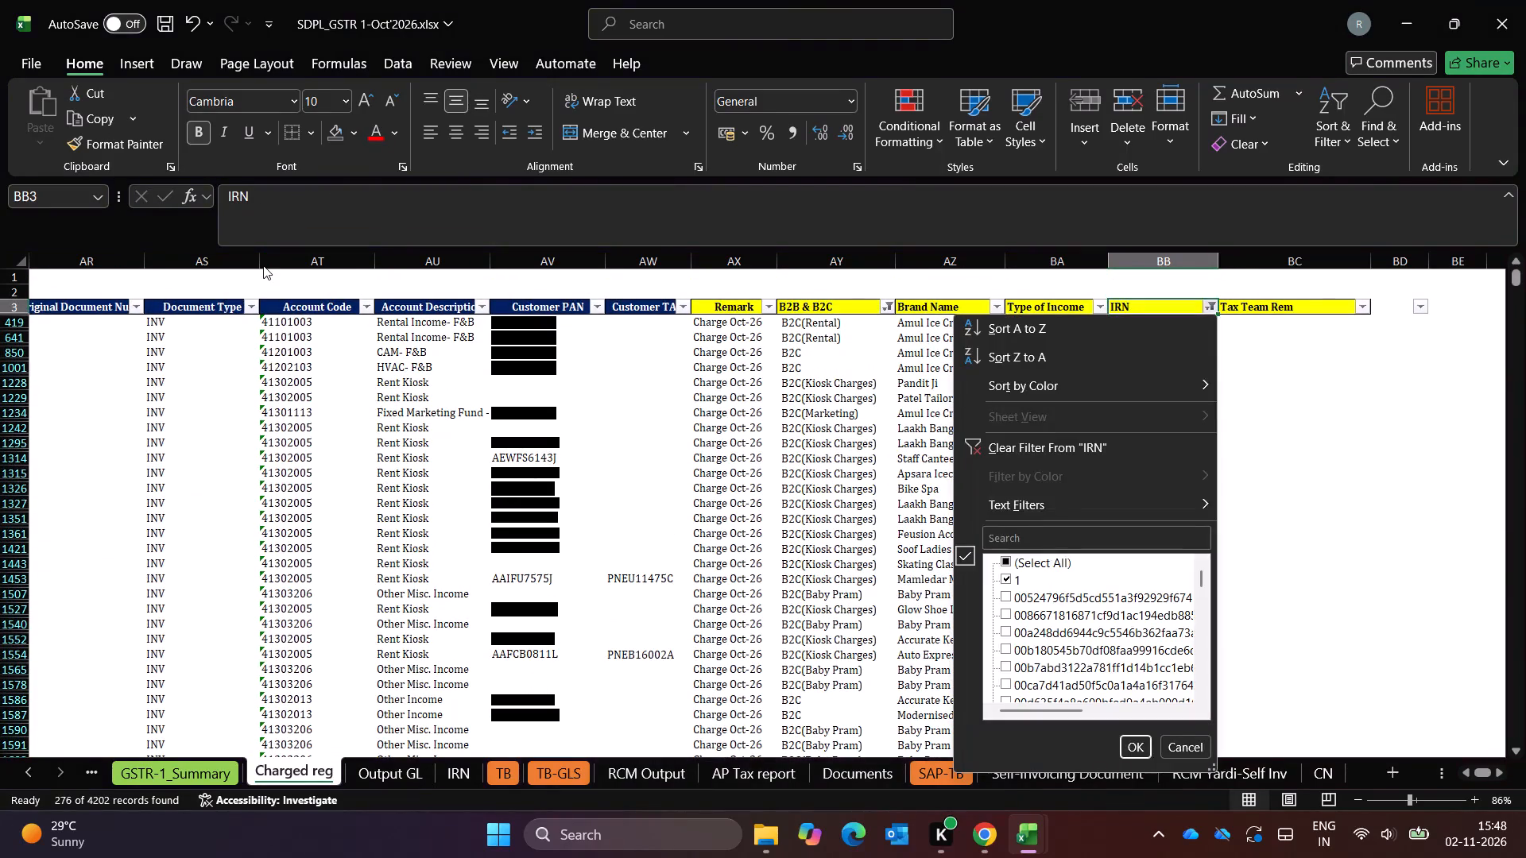
key(space)
key(Up)
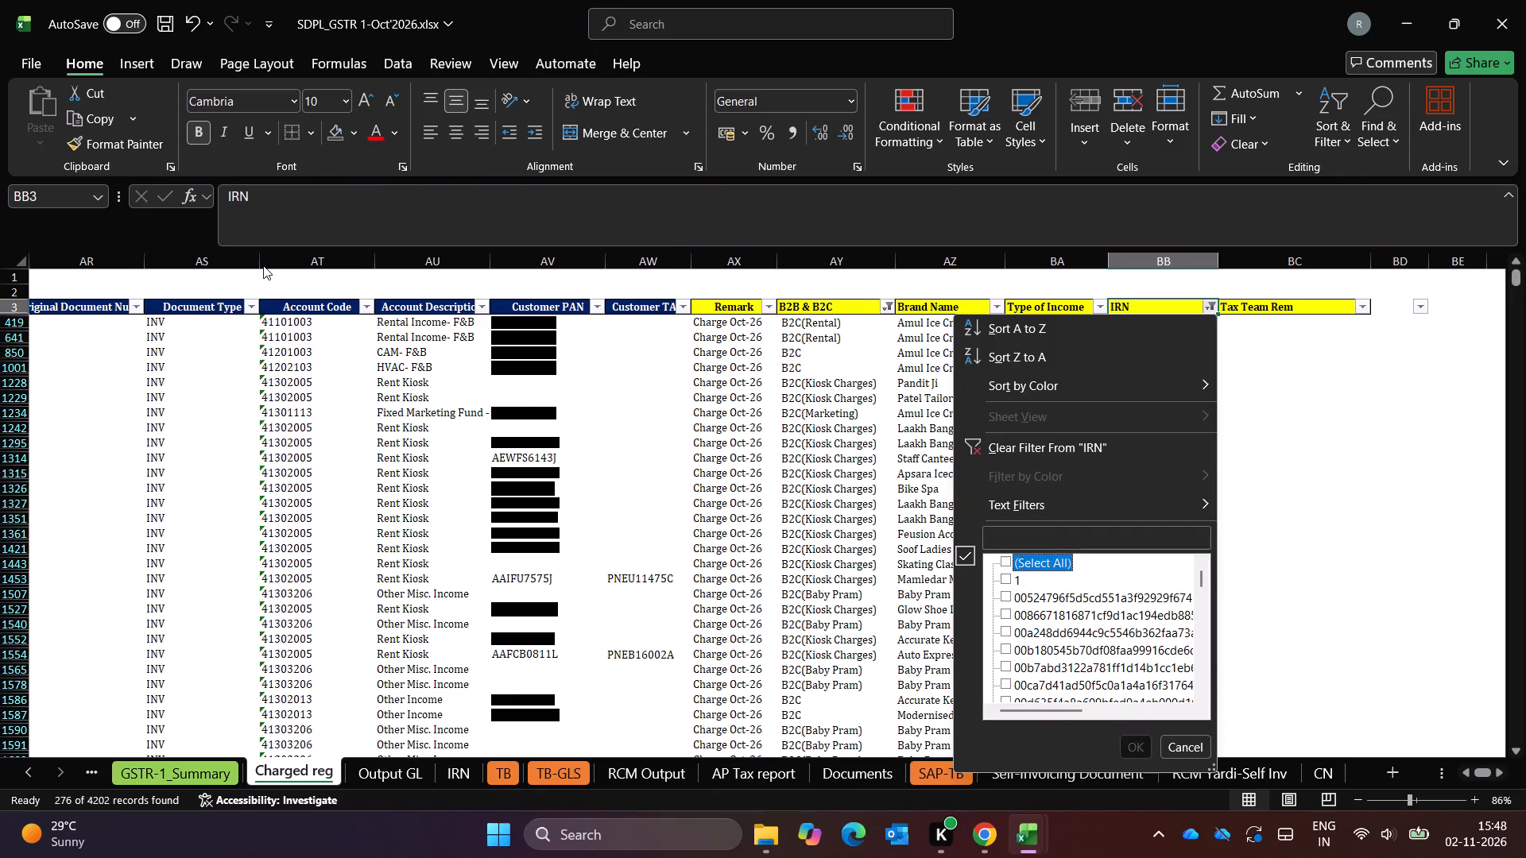
key(Down)
key(Down)
key(Up)
key(Up)
key(space)
key(Down)
key(space)
key(Return)
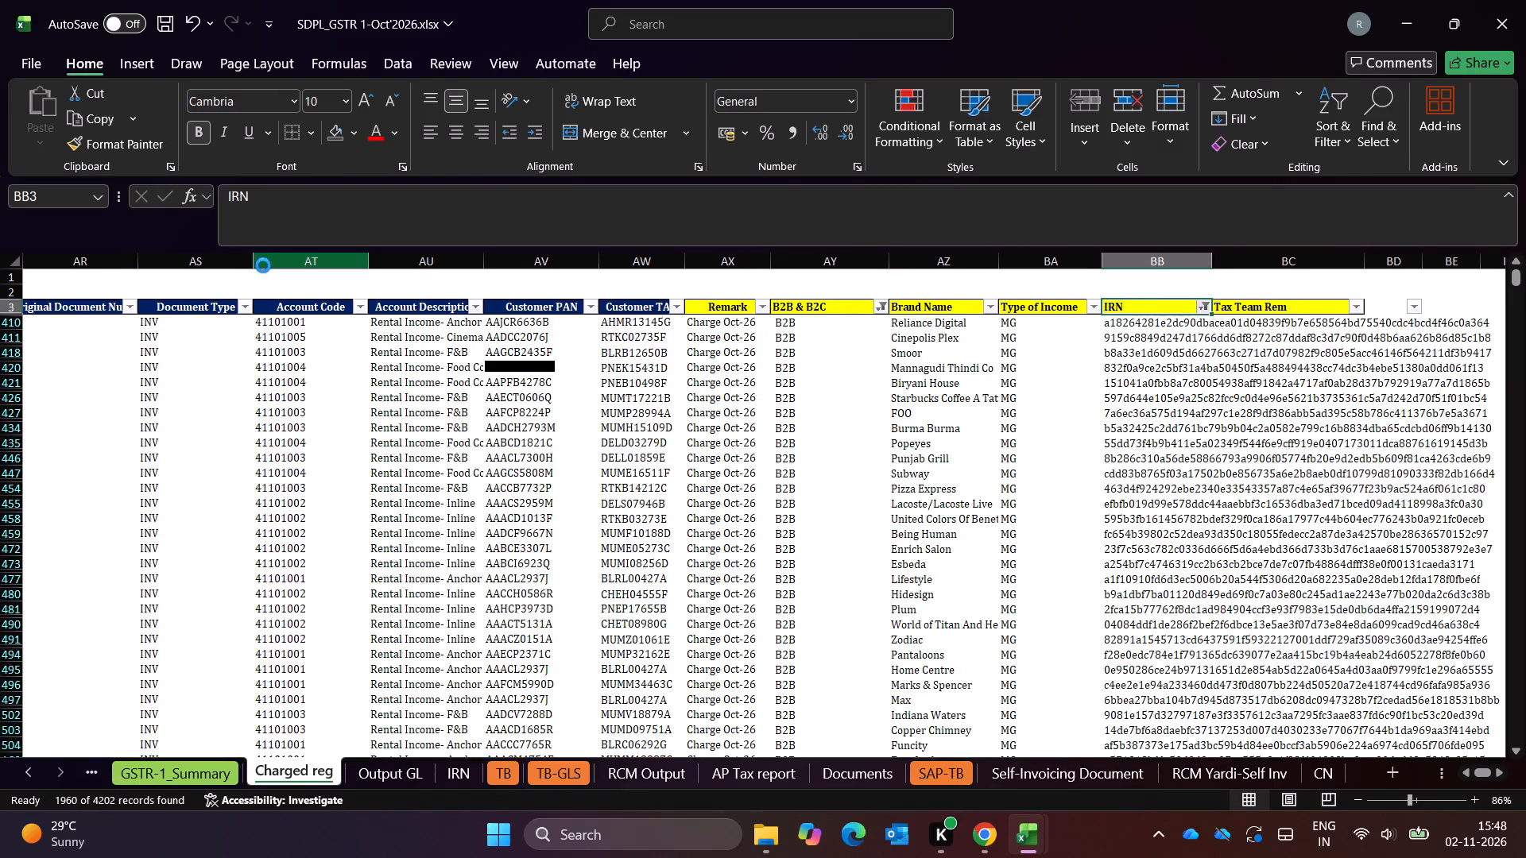
Reset the IRN column's filter to show all values, keeping the B2B & B2C filter.
key(Down)
key(Down)
key(Up)
key(Up)
key(Up)
key(Down)
key(alt+Down)
key(alt+Down)
key(alt+Down)
key(alt+Down)
key(alt+Down)
key(alt+Down)
key(alt+Down)
key(alt+Down)
key(alt+Down)
key(alt+Down)
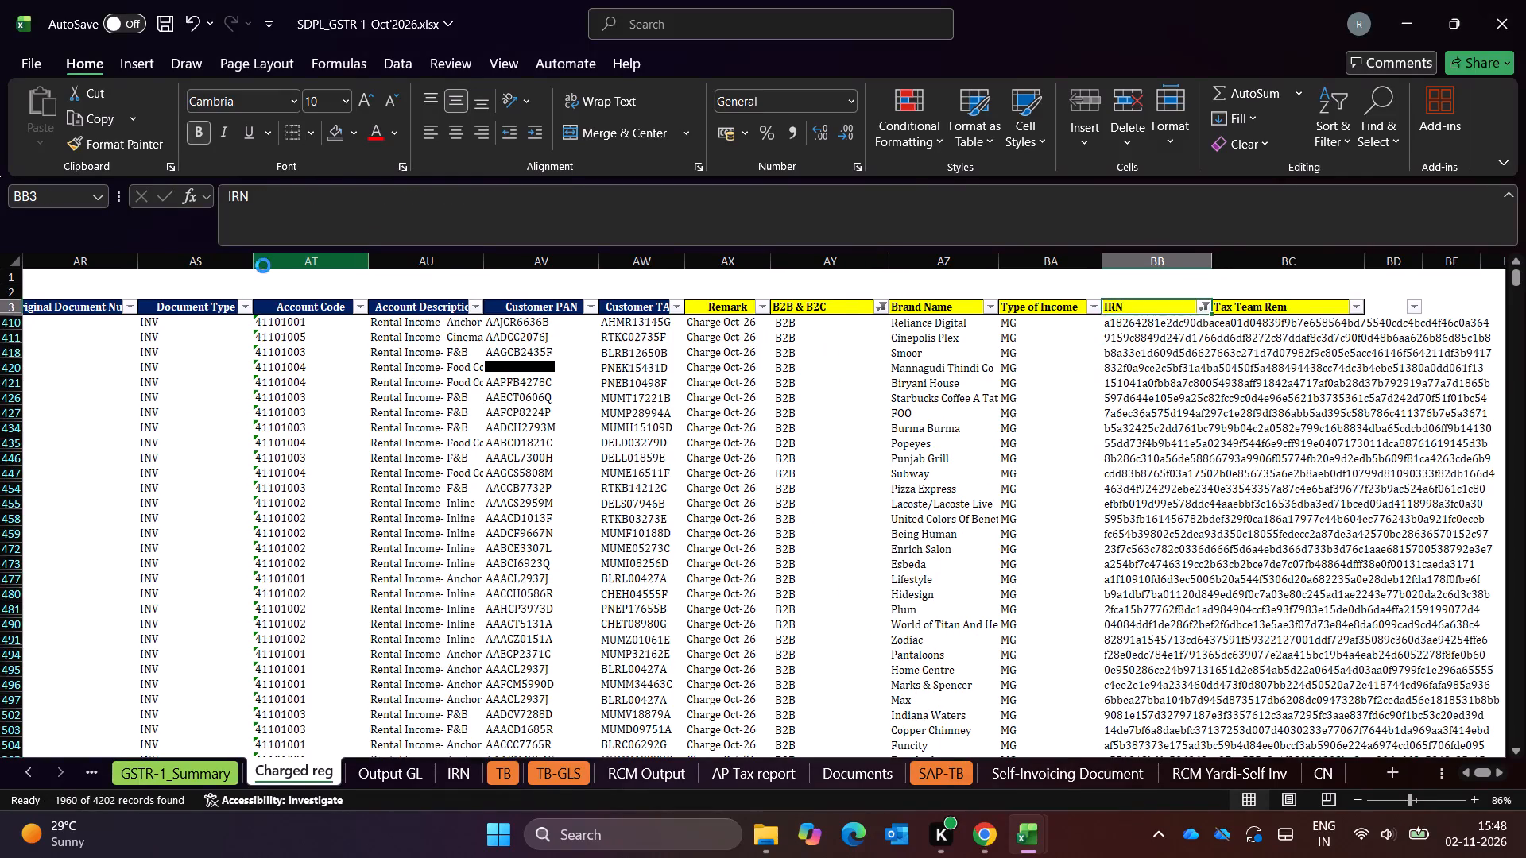
key(space)
key(Return)
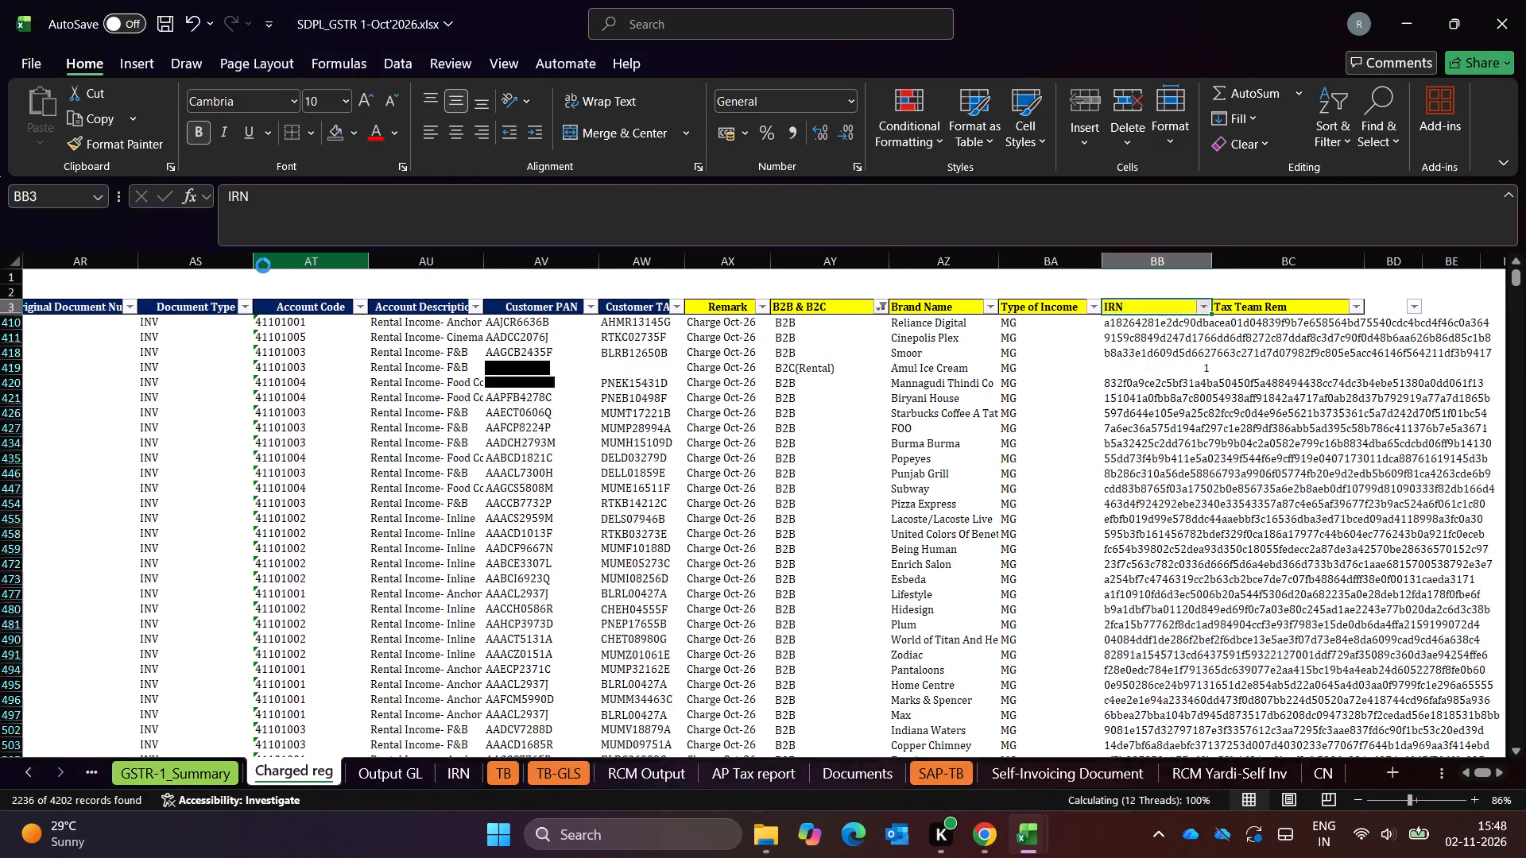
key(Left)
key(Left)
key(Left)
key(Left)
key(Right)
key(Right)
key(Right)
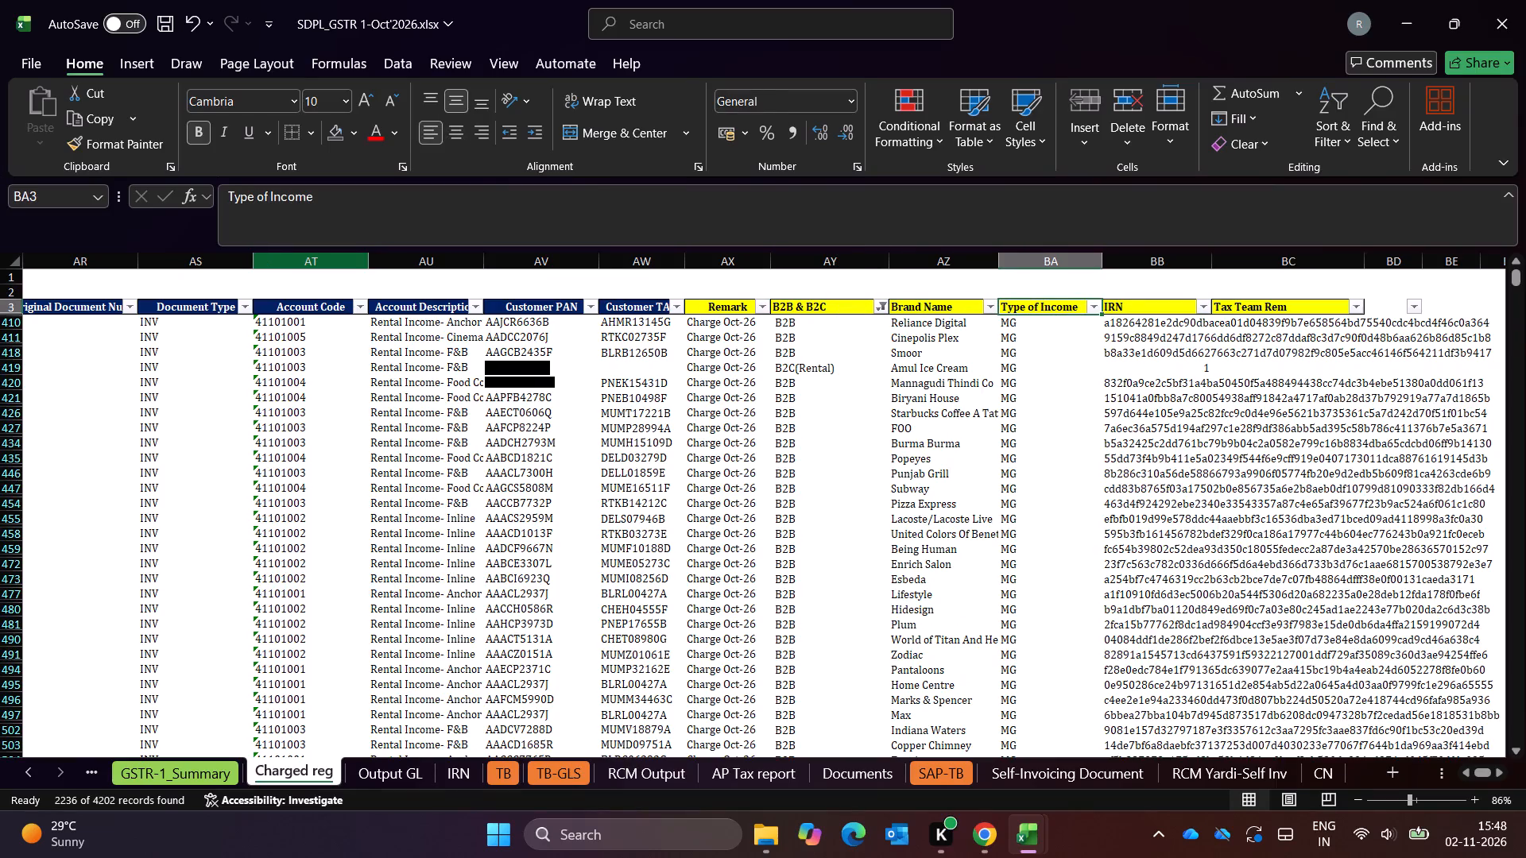
Filter the B2B & B2C column of the October Charged reg to show only EXT rows.
key(Right)
key(Left)
key(Left)
key(Left)
key(alt+Down)
key(alt+Down)
key(alt+Down)
key(alt+Down)
key(alt+Down)
key(alt+Down)
key(alt+Down)
key(alt+Down)
key(alt+Down)
key(alt+Down)
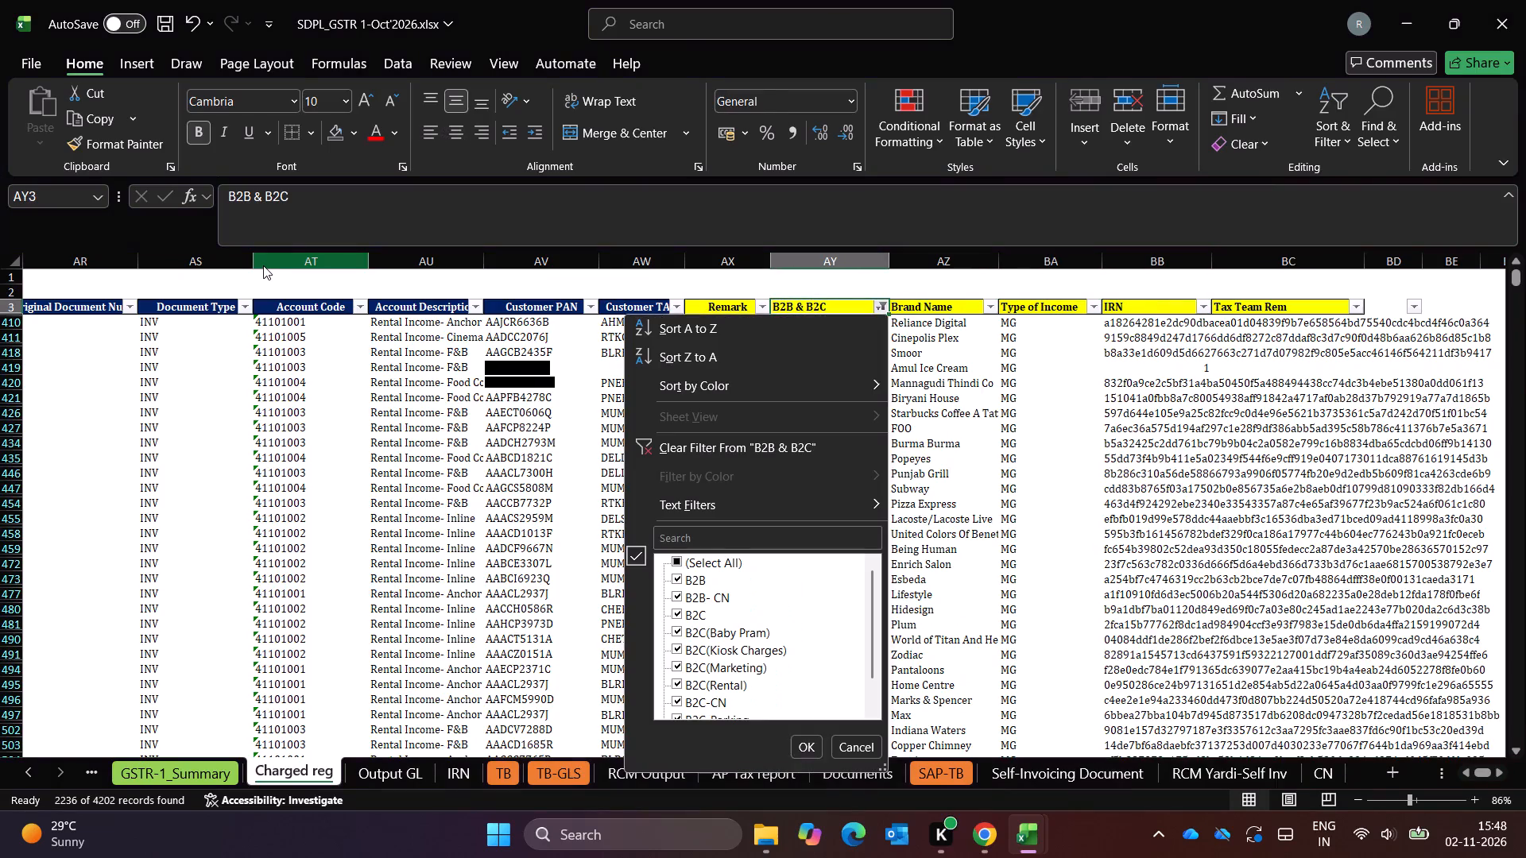
key(space)
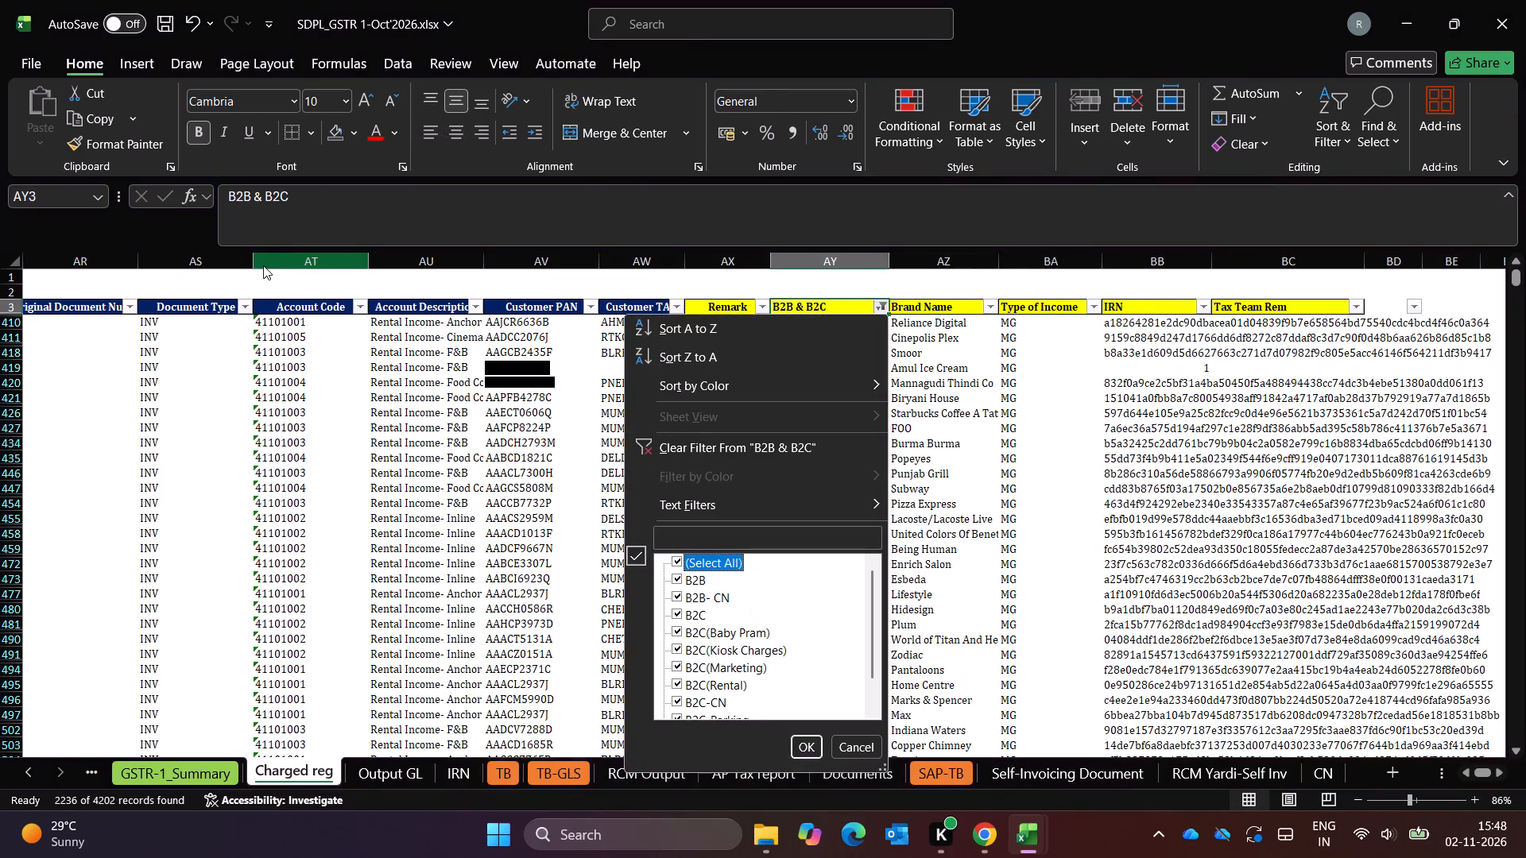
key(space)
key(End)
key(space)
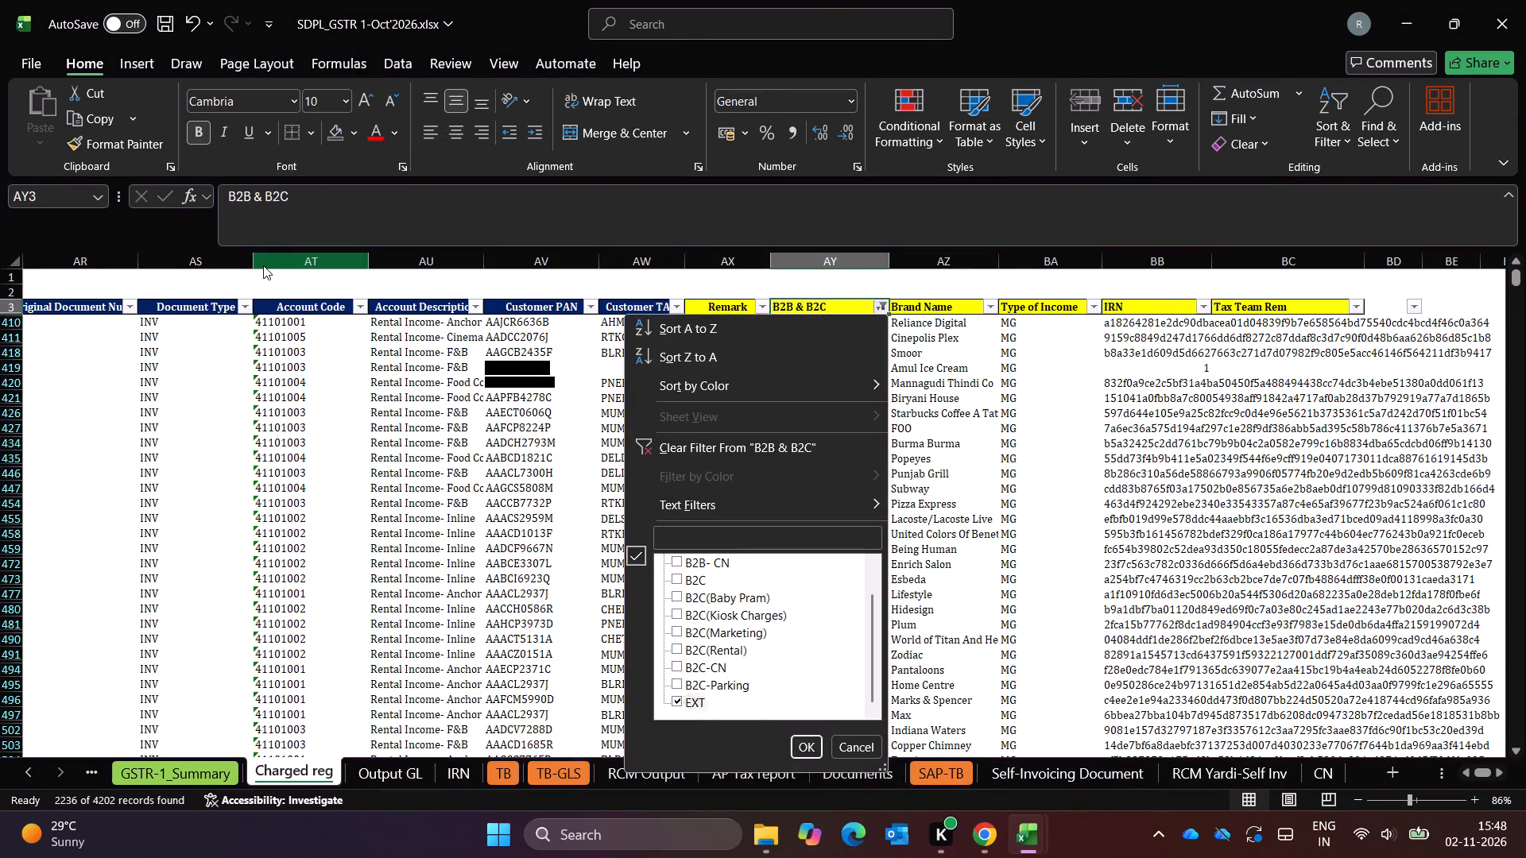
key(Return)
key(Right)
key(Right)
key(Right)
key(Down)
key(Up)
Switch to the SDPL_GSTR 1-Sep'2026 workbook and filter the Charged reg's B2B & B2C column to show only EXT rows.
key(alt+Tab)
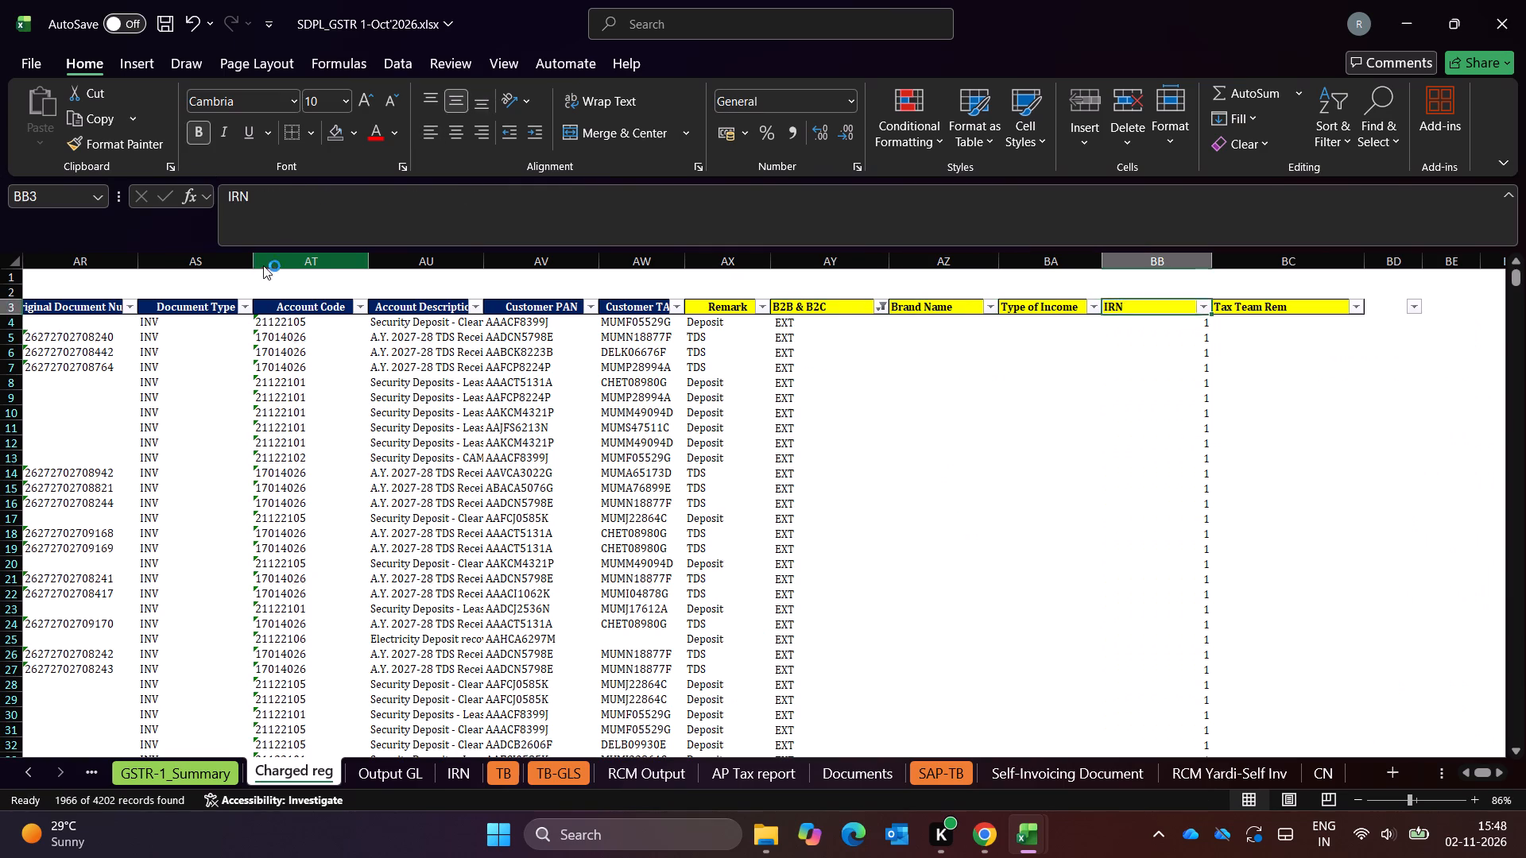
key(alt+Tab)
key(alt+Tab)
key(alt+Tab)
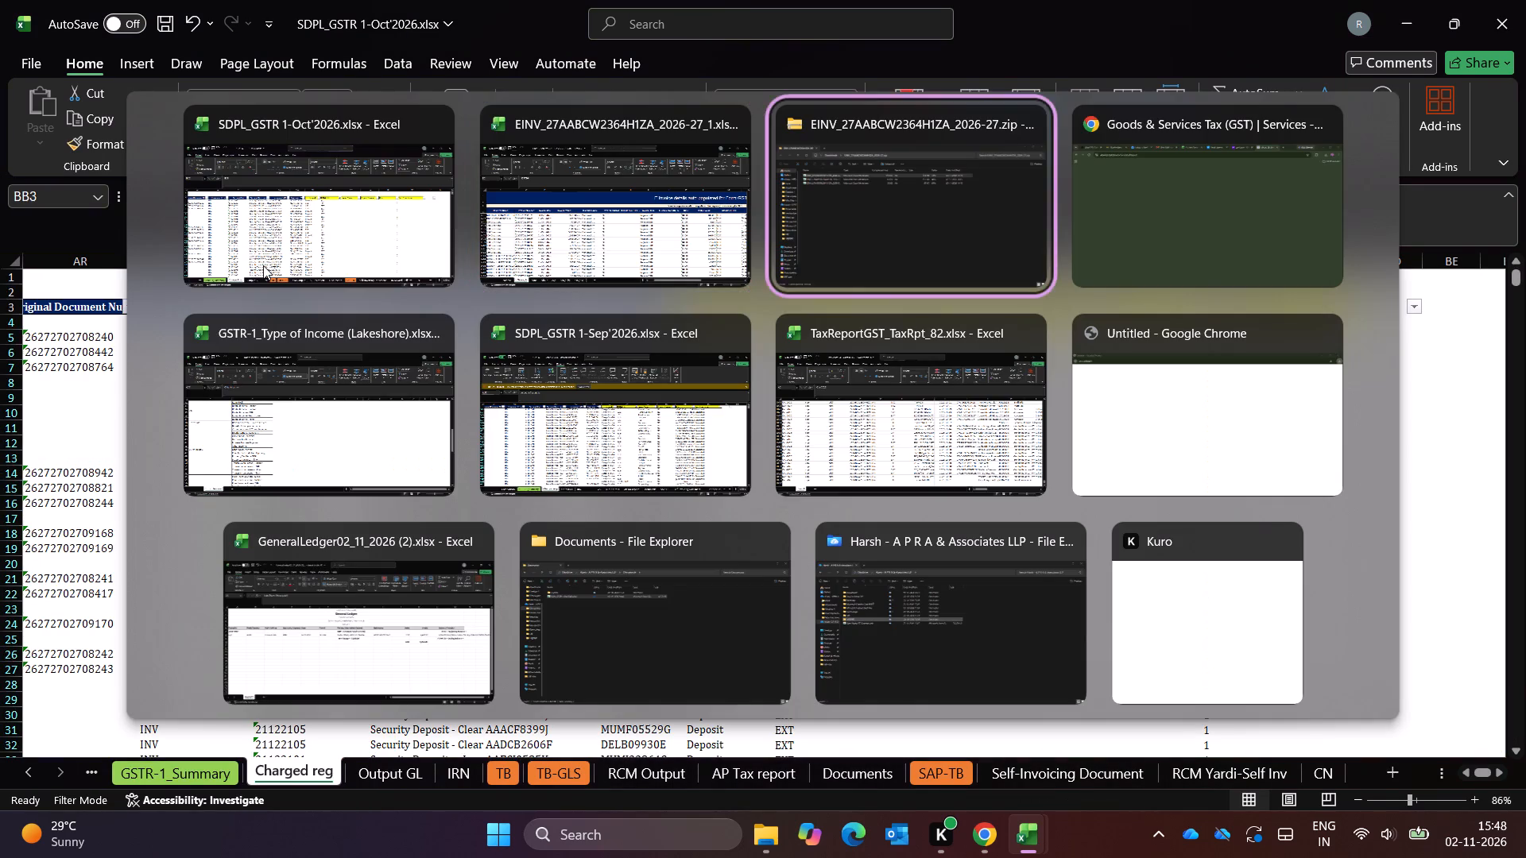
key(alt+Down)
key(alt+Left)
key(alt+Left)
key(alt+Right)
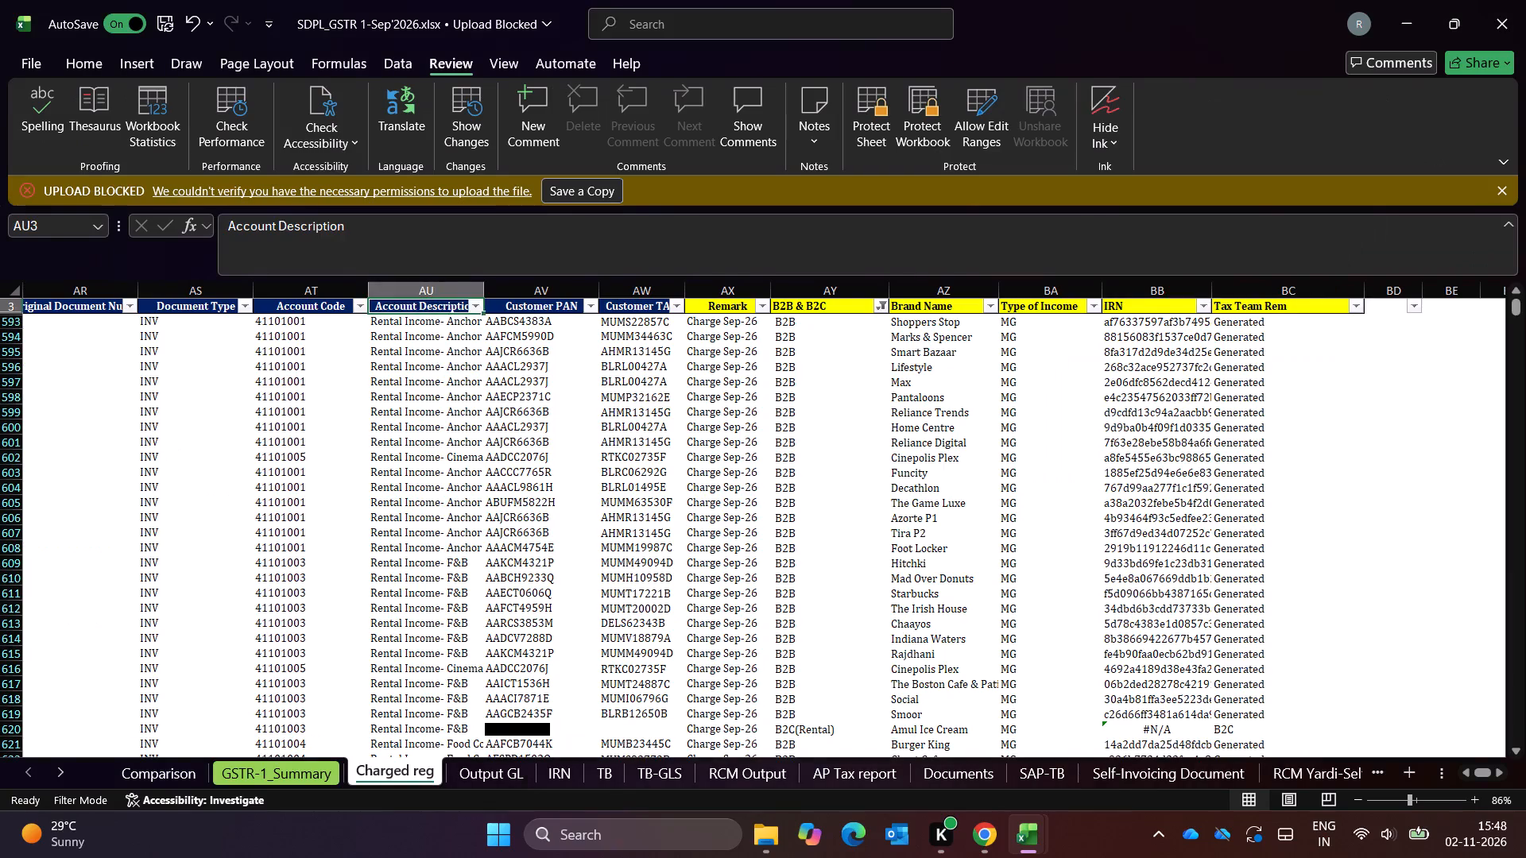
key(Right)
key(Right)
key(Up)
key(Up)
key(Right)
key(Down)
key(Right)
key(Down)
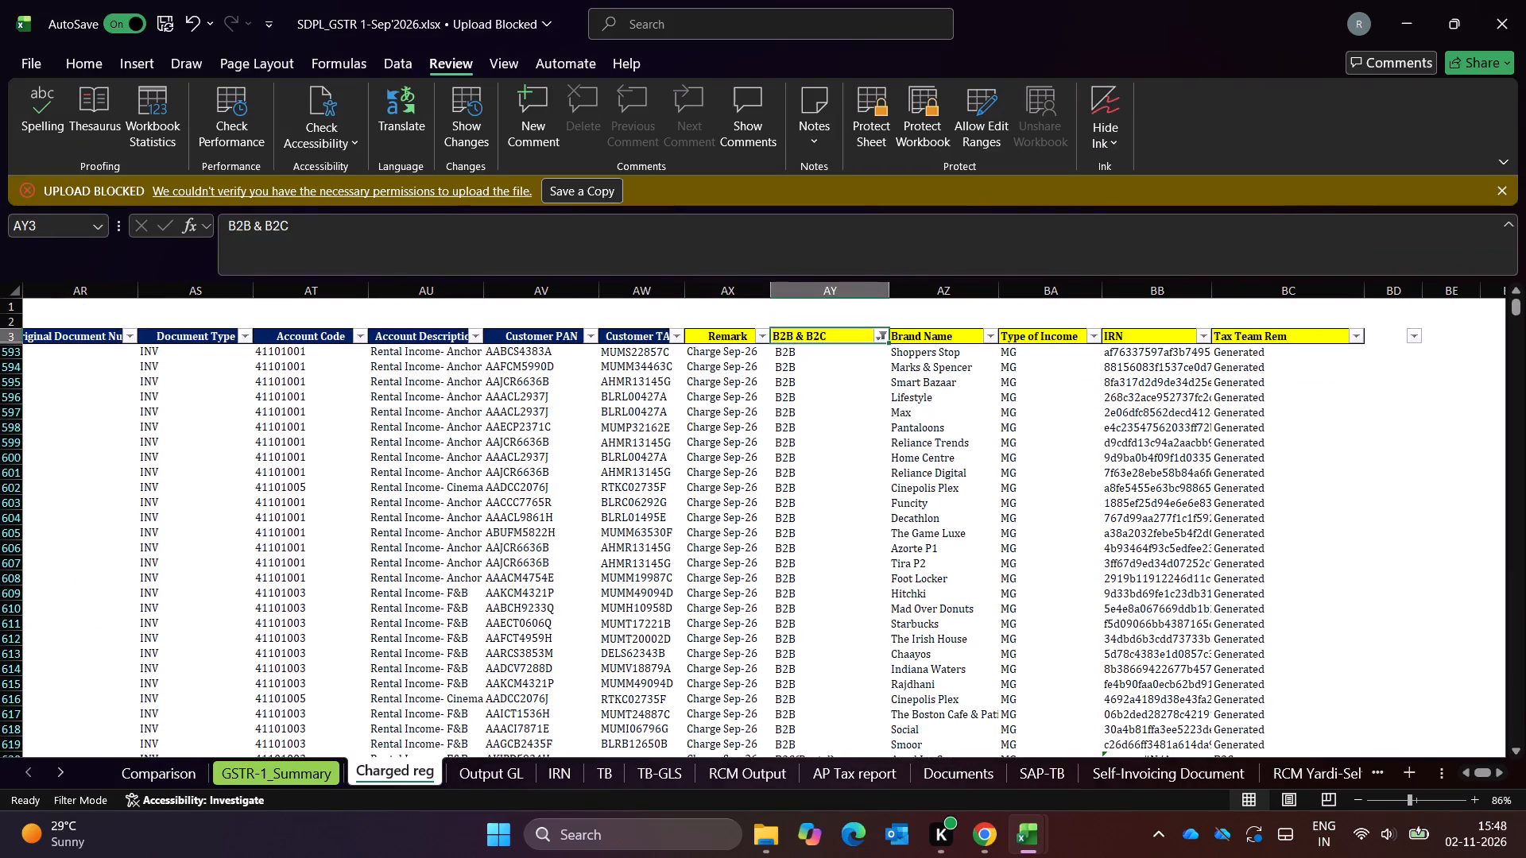
key(alt+Down)
key(alt+Down)
key(alt+Down)
key(alt+Down)
key(alt+Down)
key(alt+Down)
key(alt+Down)
key(alt+Down)
key(alt+Down)
key(alt+Down)
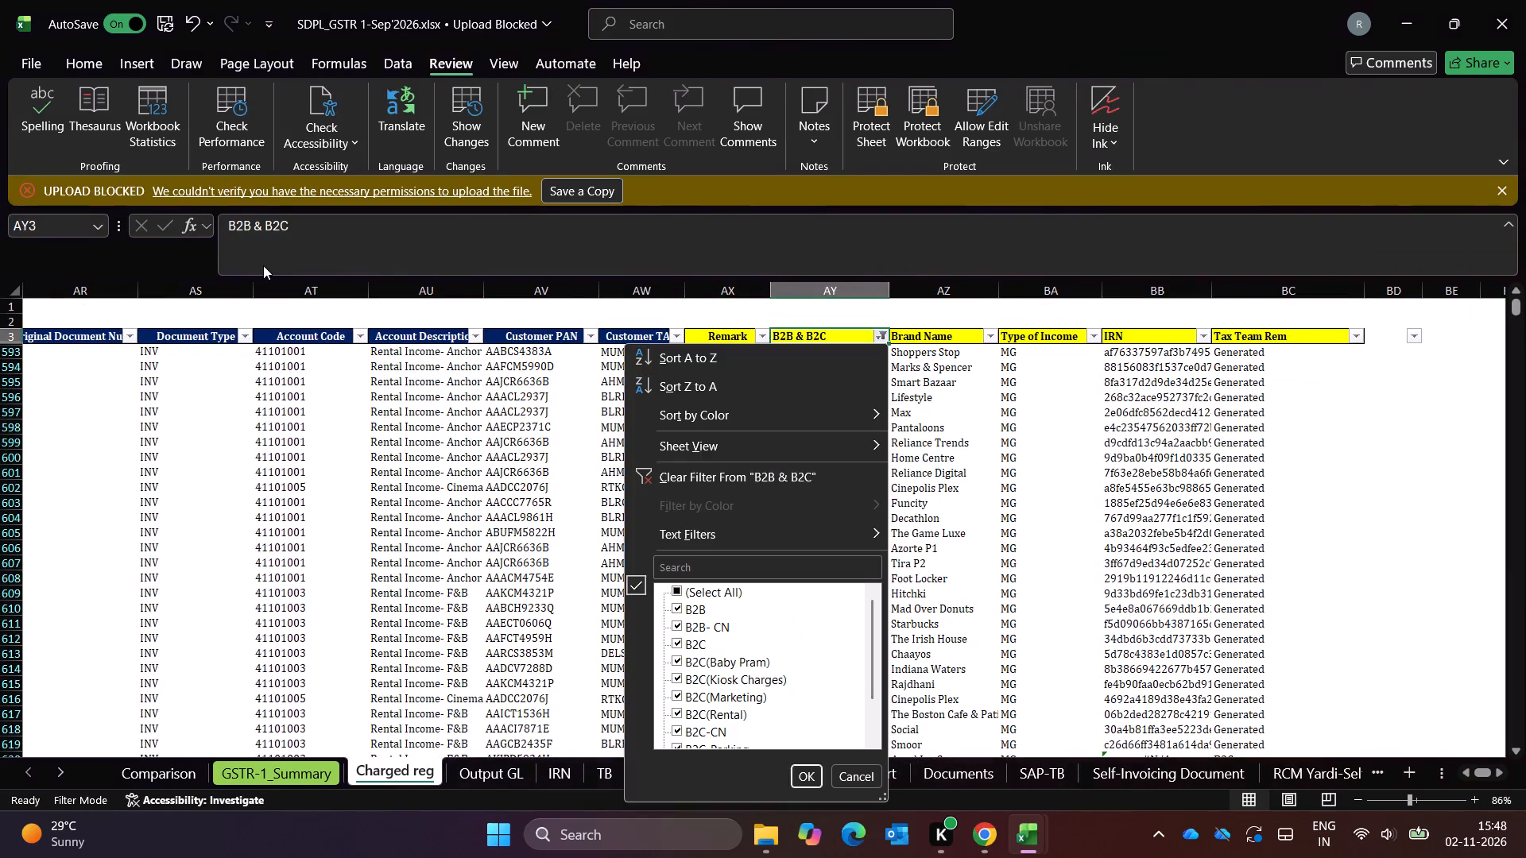
key(Down)
key(Up)
key(space)
key(space)
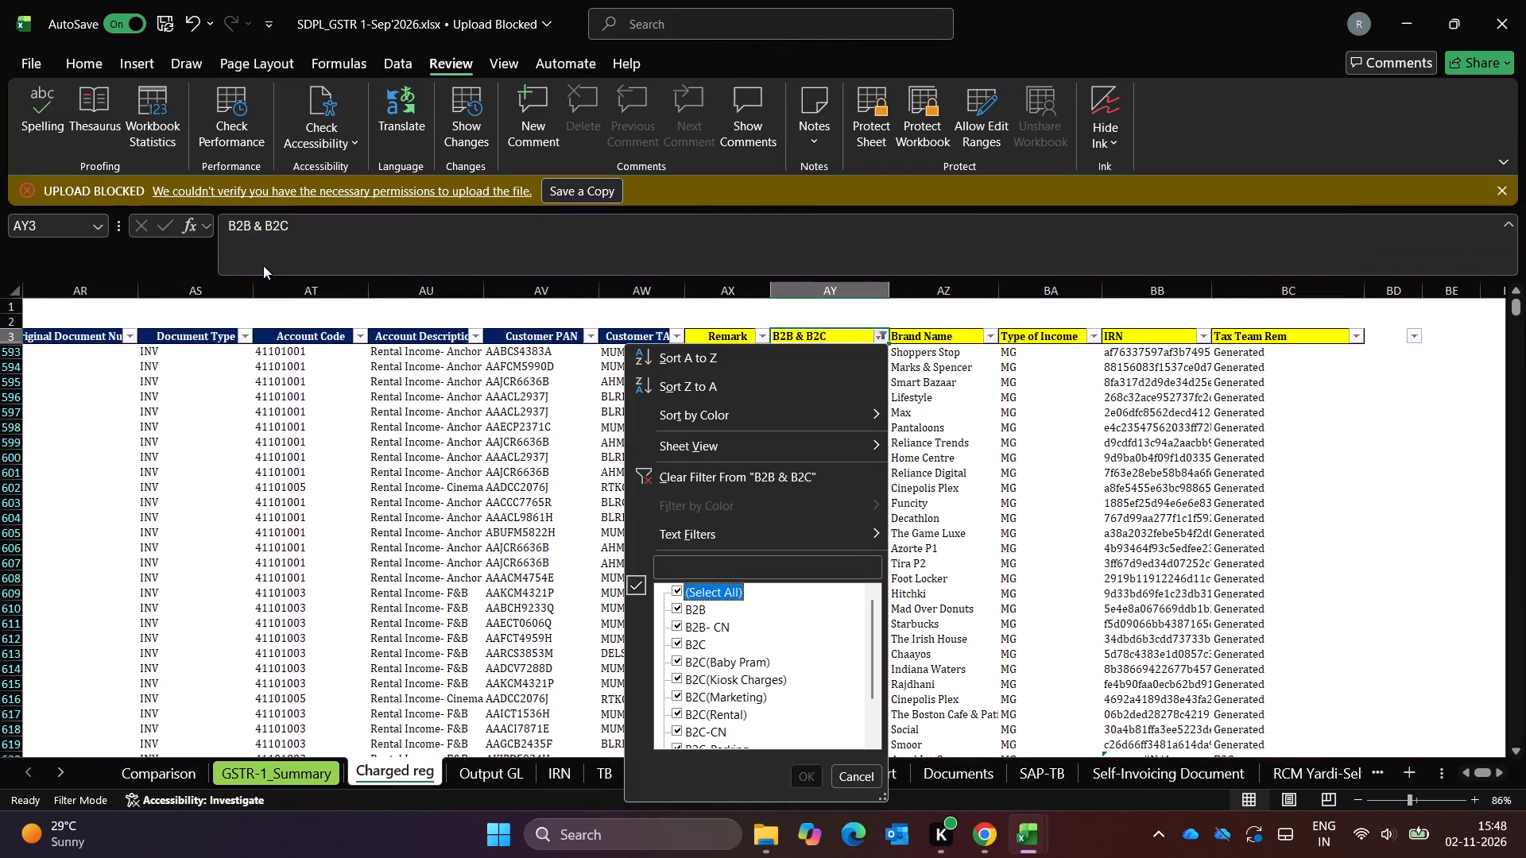
key(End)
key(Up)
key(space)
key(Return)
Check September's IRN formula for the first EXT row, then change October's cell BB4 to =XLOOKUP(A4,IRN!C:C,IRN!Q:Q,).
key(Right)
key(Right)
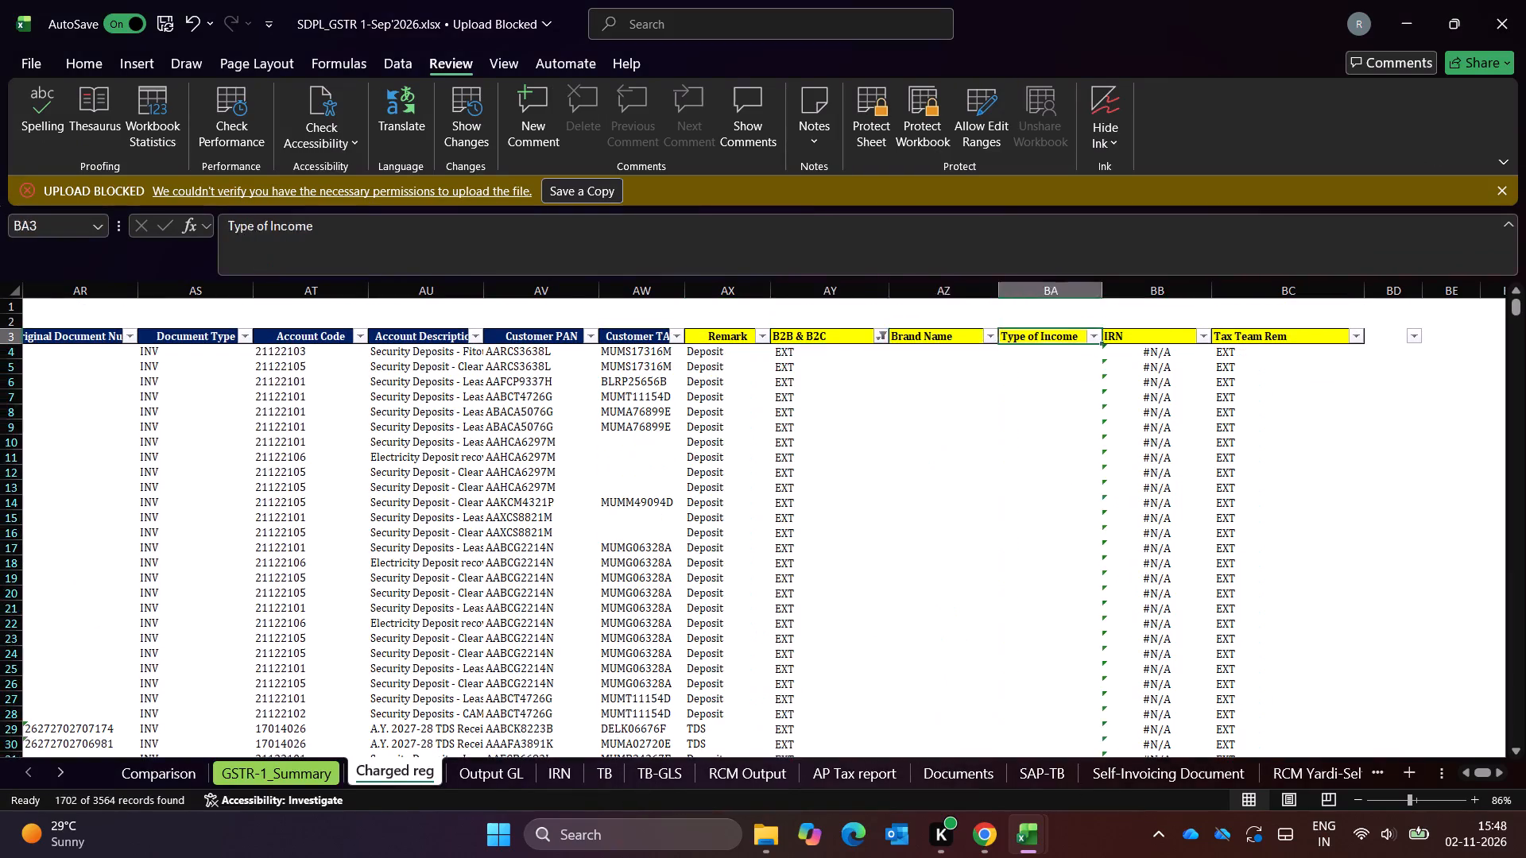
key(Right)
key(Down)
key(Right)
key(Left)
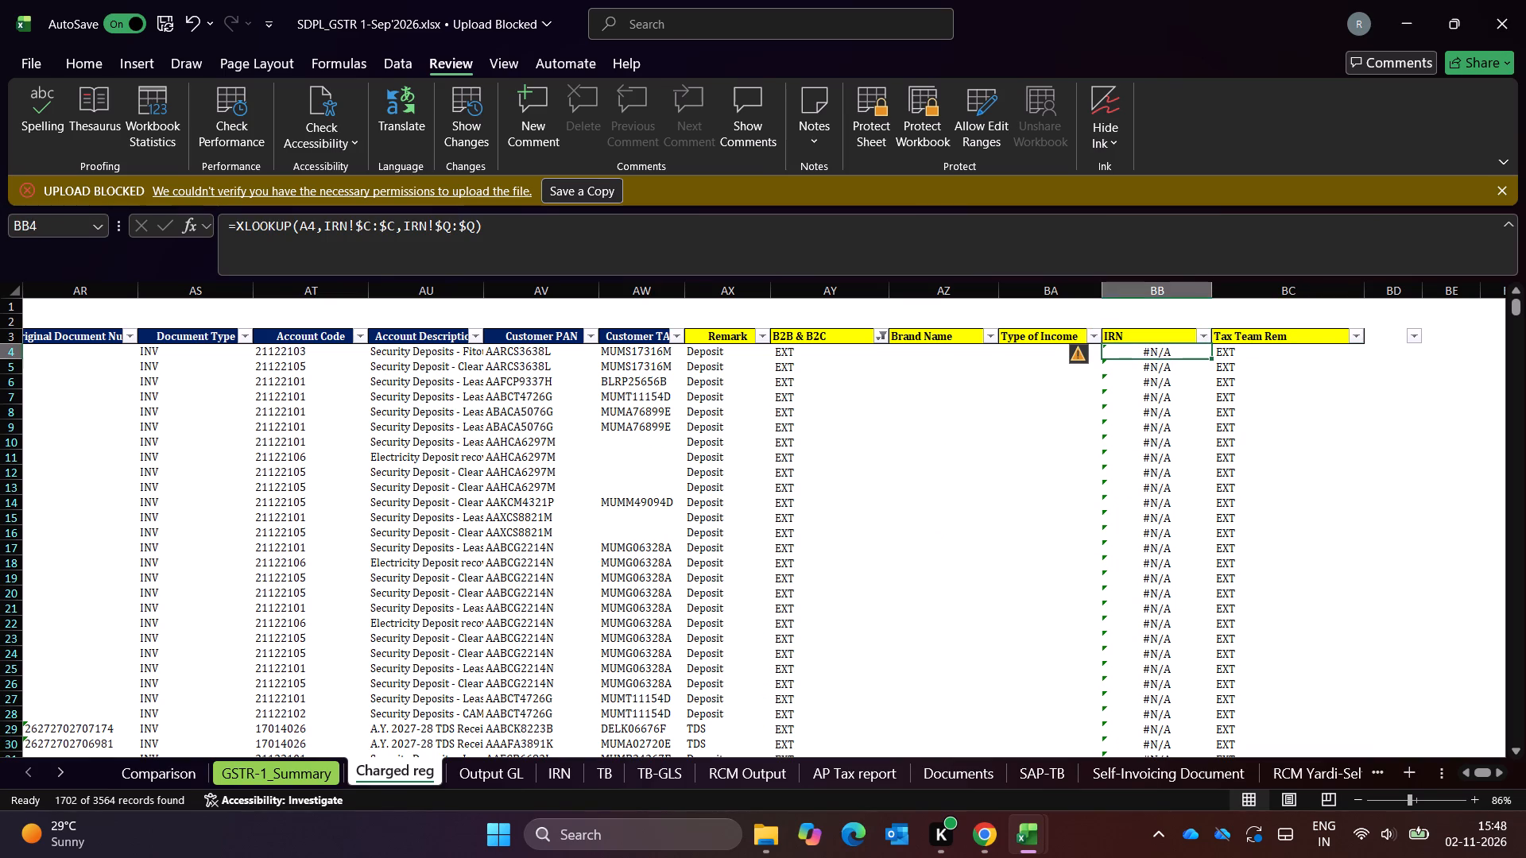
key(alt+Tab)
key(Right)
key(Down)
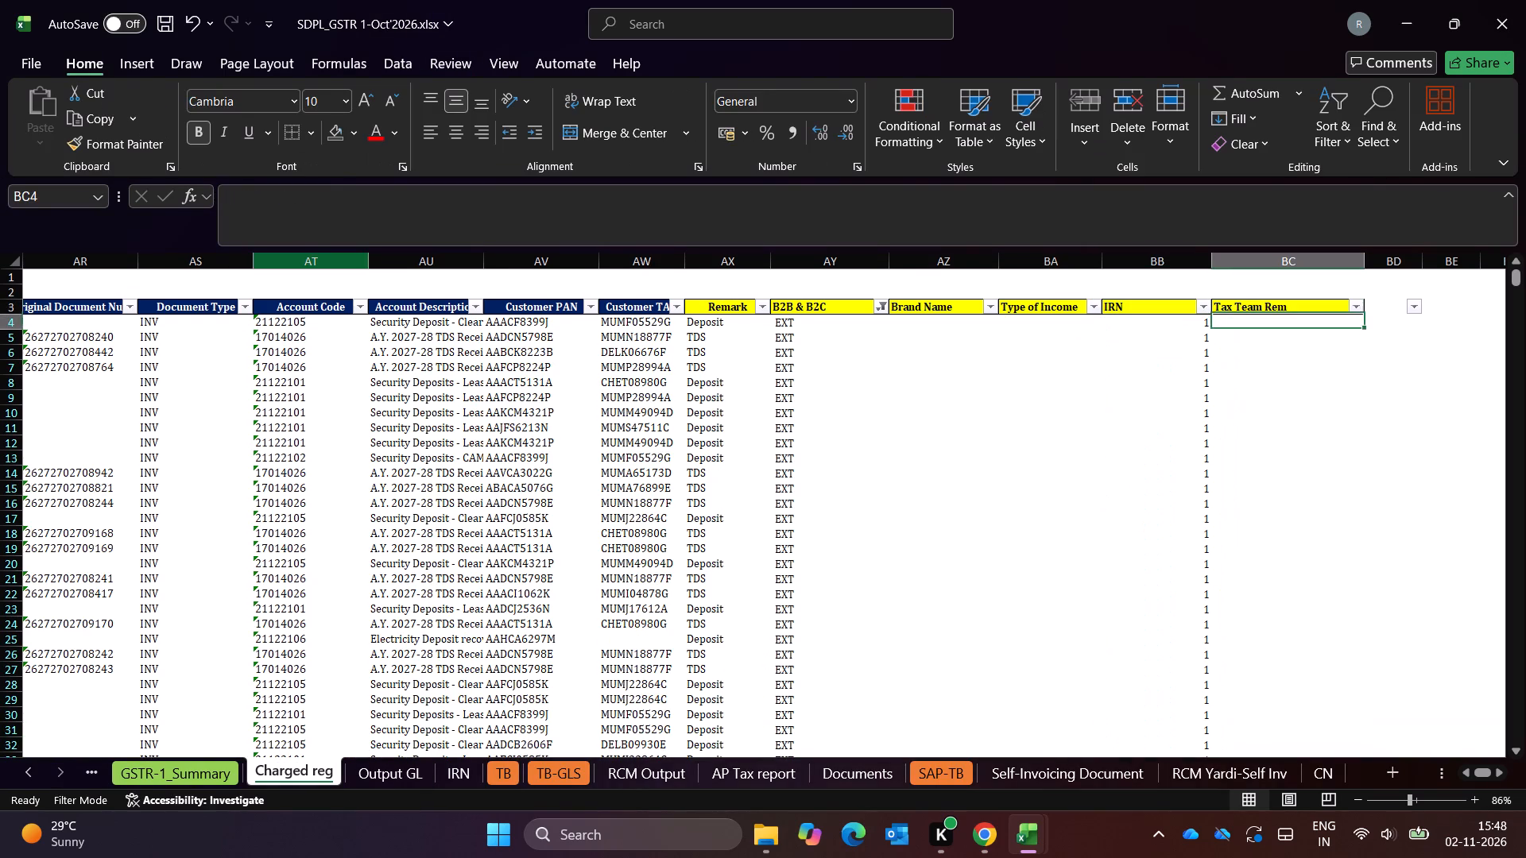
key(Left)
click(523, 203)
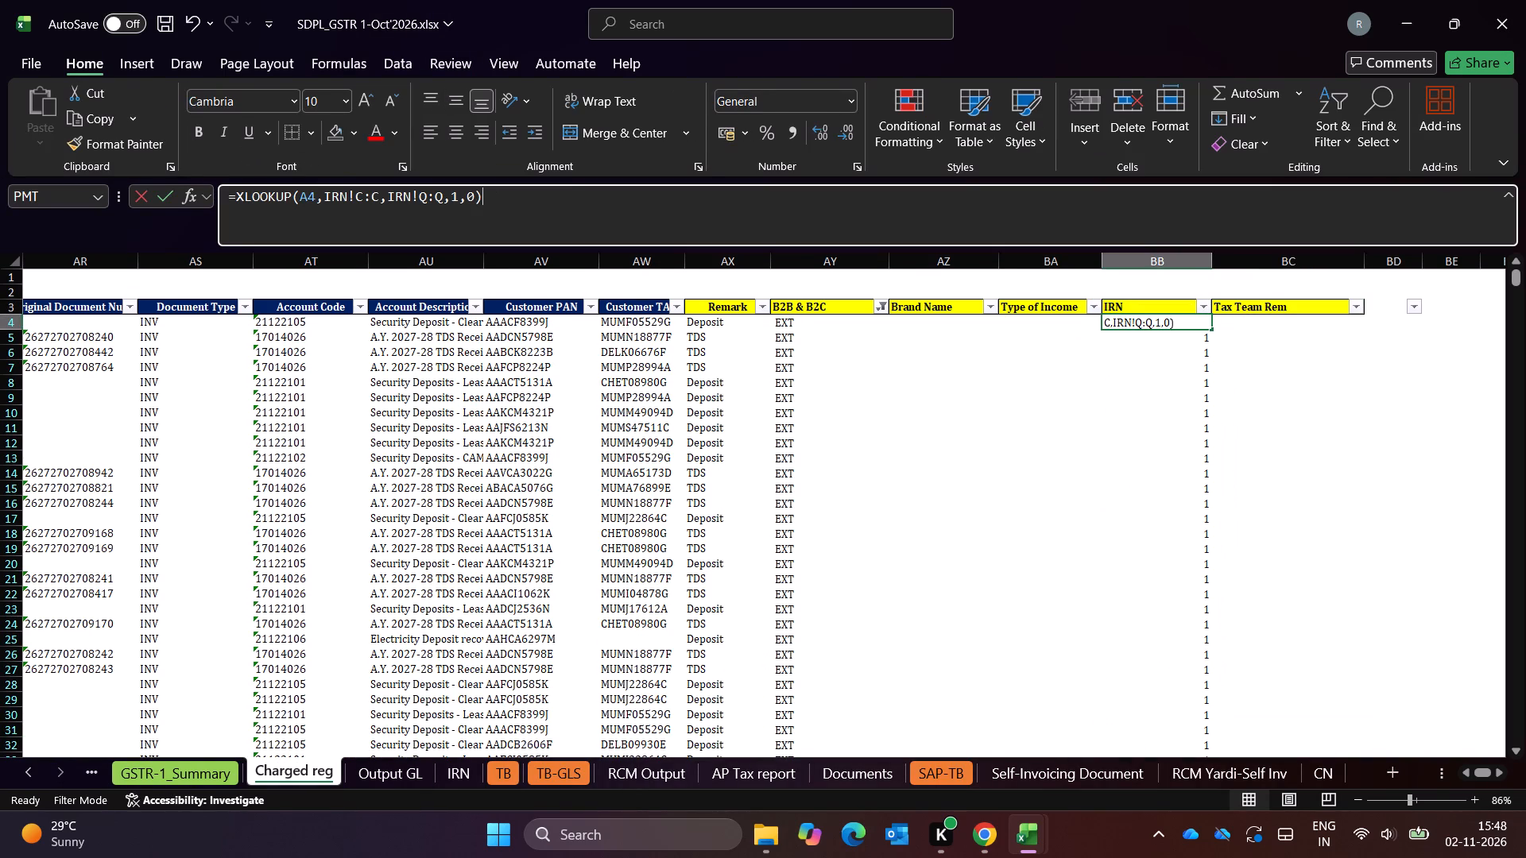
key(BackSpace)
key(BackSpace)
key(BackSpace)
key(BackSpace)
key(Return)
key(Up)
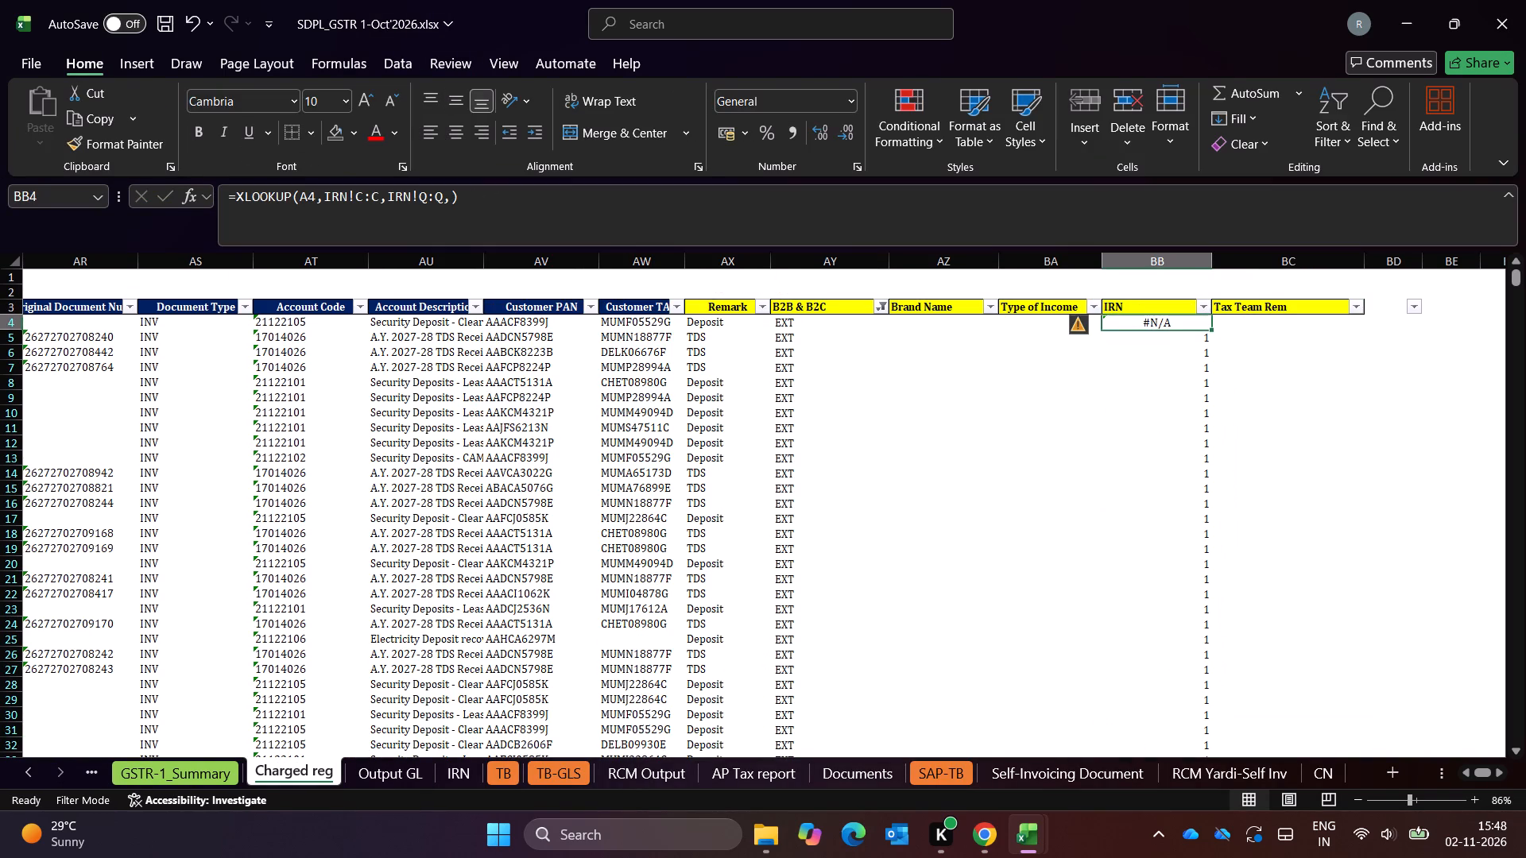
Clear the filters on the October Charged reg and fill the BB4 lookup formula down the whole IRN column.
key(alt+a)
key(alt+c)
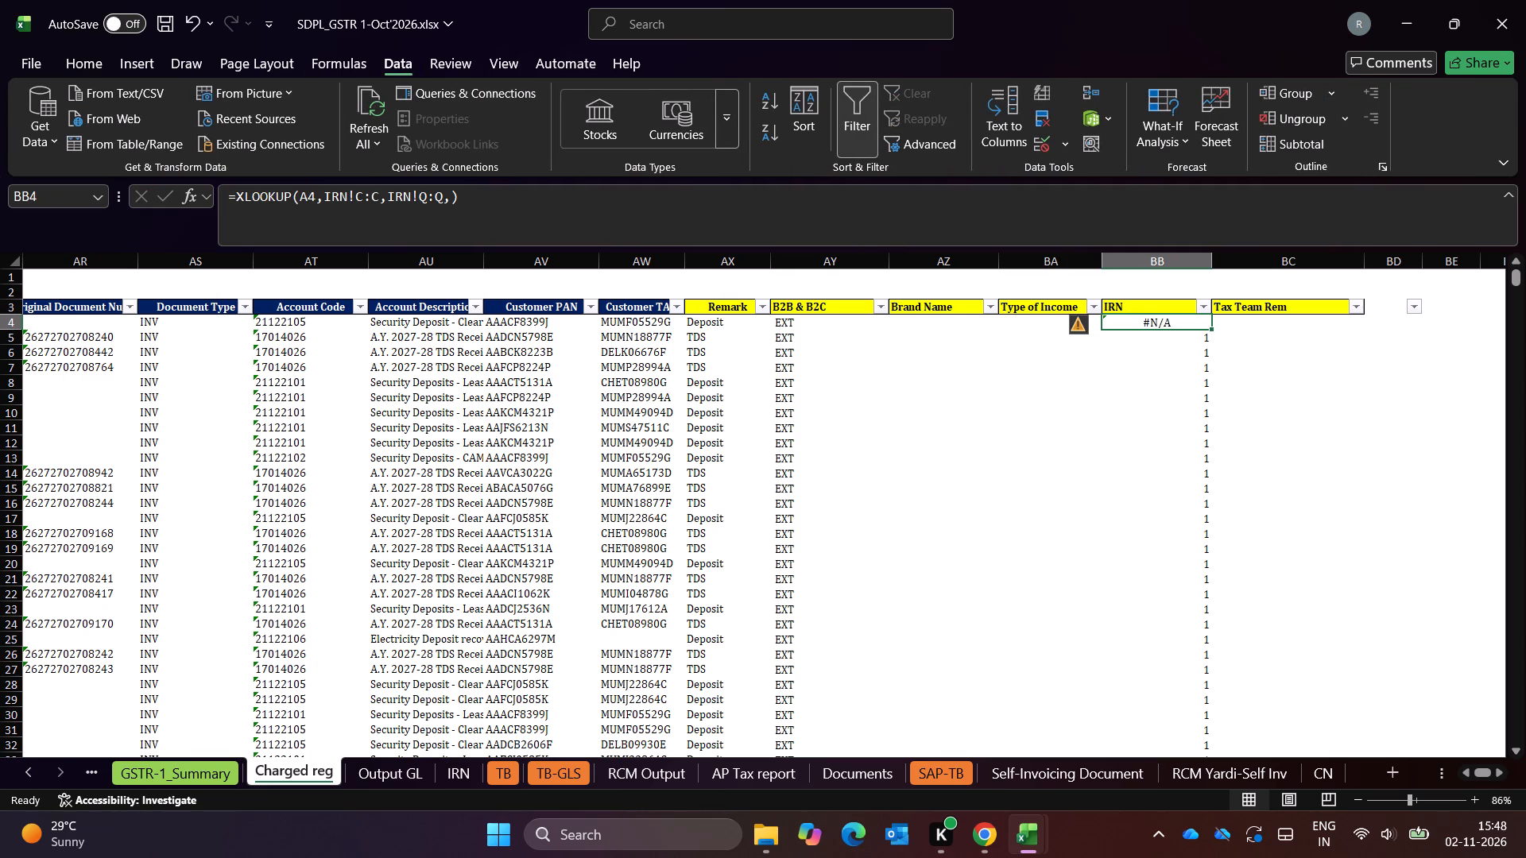
key(Down)
key(Up)
key(ctrl+shift+Down)
key(ctrl+d)
key(ctrl+Up)
key(Up)
key(Down)
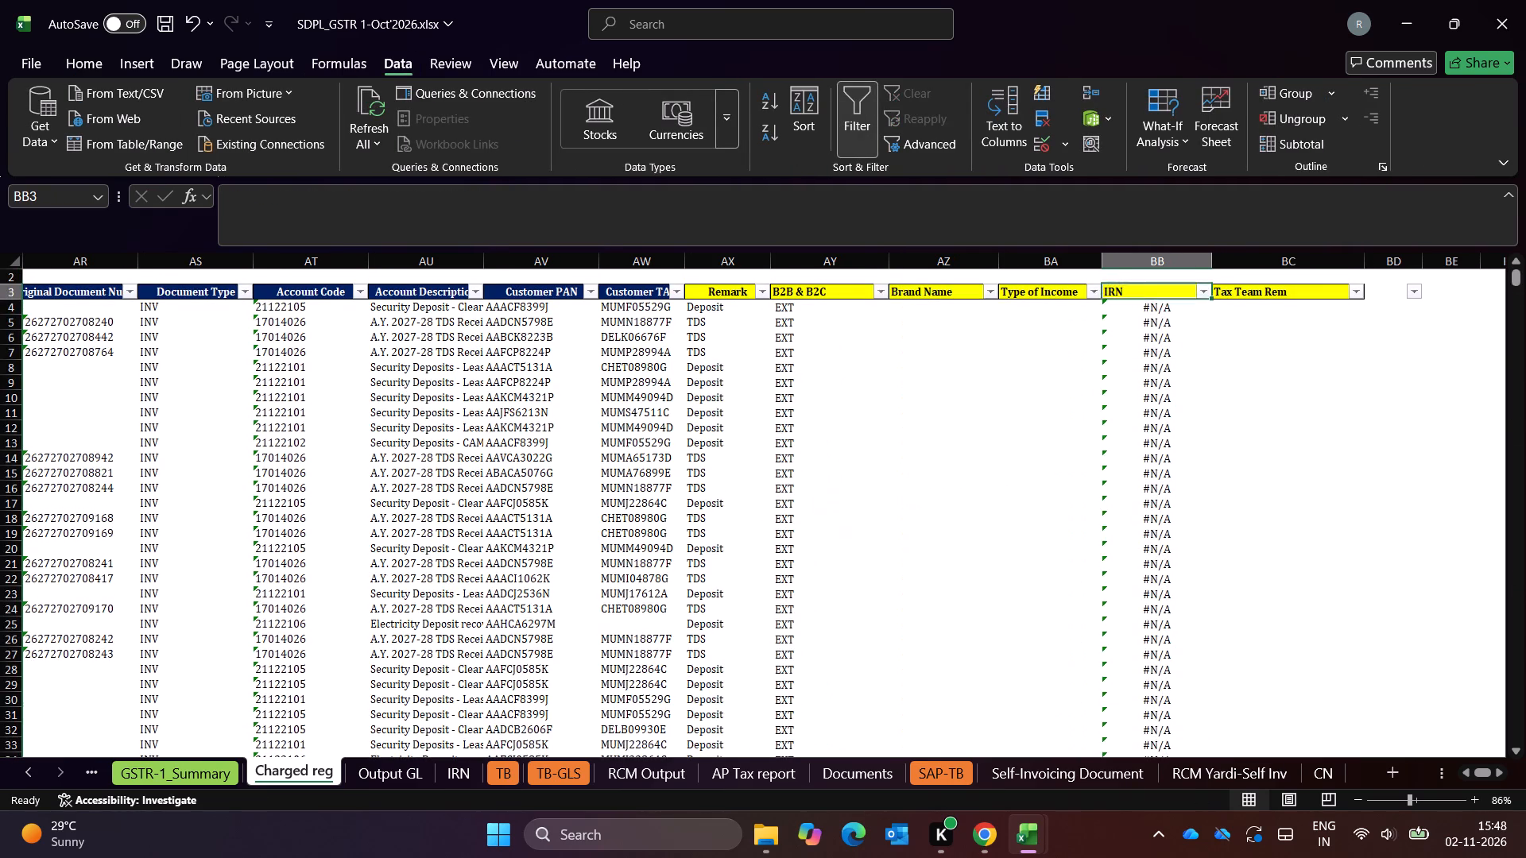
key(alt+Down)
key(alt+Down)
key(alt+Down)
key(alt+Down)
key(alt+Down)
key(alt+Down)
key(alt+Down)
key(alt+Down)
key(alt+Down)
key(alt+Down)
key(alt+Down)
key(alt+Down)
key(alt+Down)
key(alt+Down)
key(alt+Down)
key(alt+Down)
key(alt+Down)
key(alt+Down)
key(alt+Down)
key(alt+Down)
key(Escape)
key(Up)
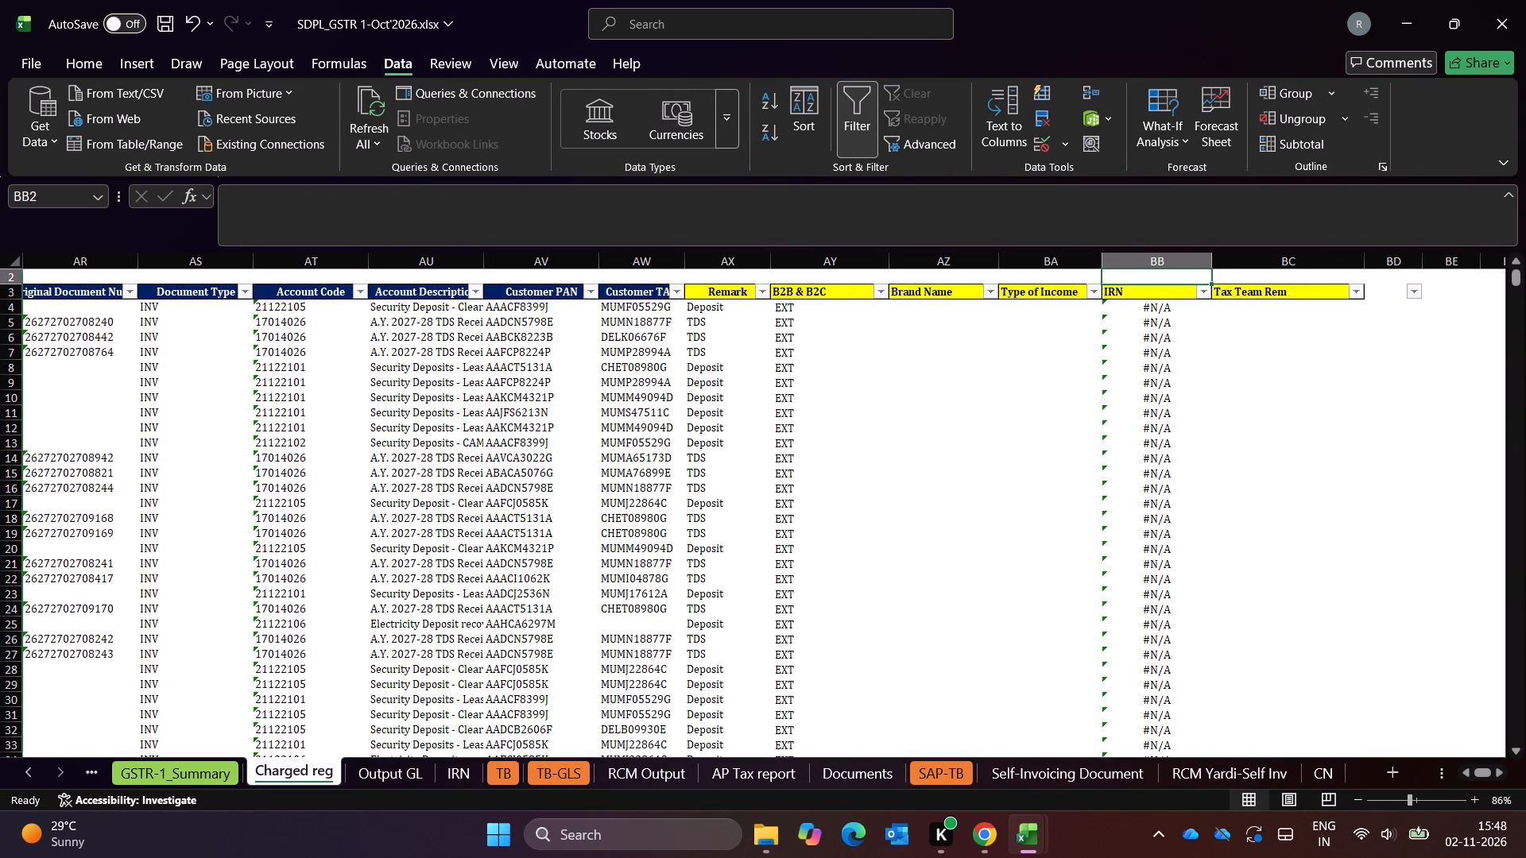
Filter the October Charged reg's B2B & B2C column to show only EXT rows.
key(Down)
key(Left)
key(Left)
key(Left)
key(Left)
key(Right)
key(alt+Down)
key(alt+Down)
key(alt+Down)
key(alt+Down)
key(alt+Down)
key(alt+Down)
key(alt+Down)
key(alt+Down)
key(alt+Down)
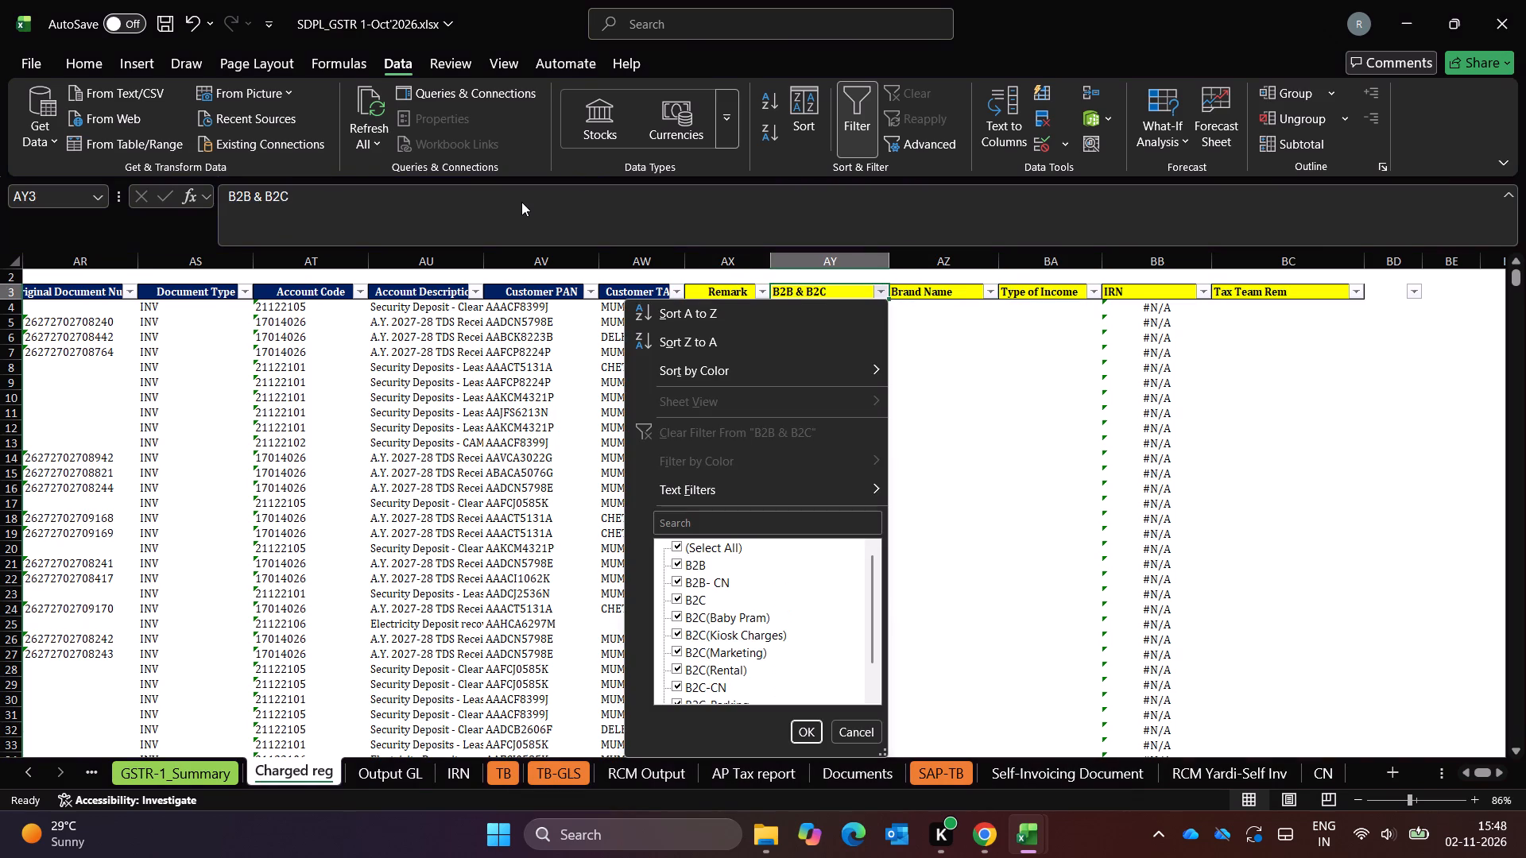
key(Down)
key(space)
key(End)
key(space)
key(Return)
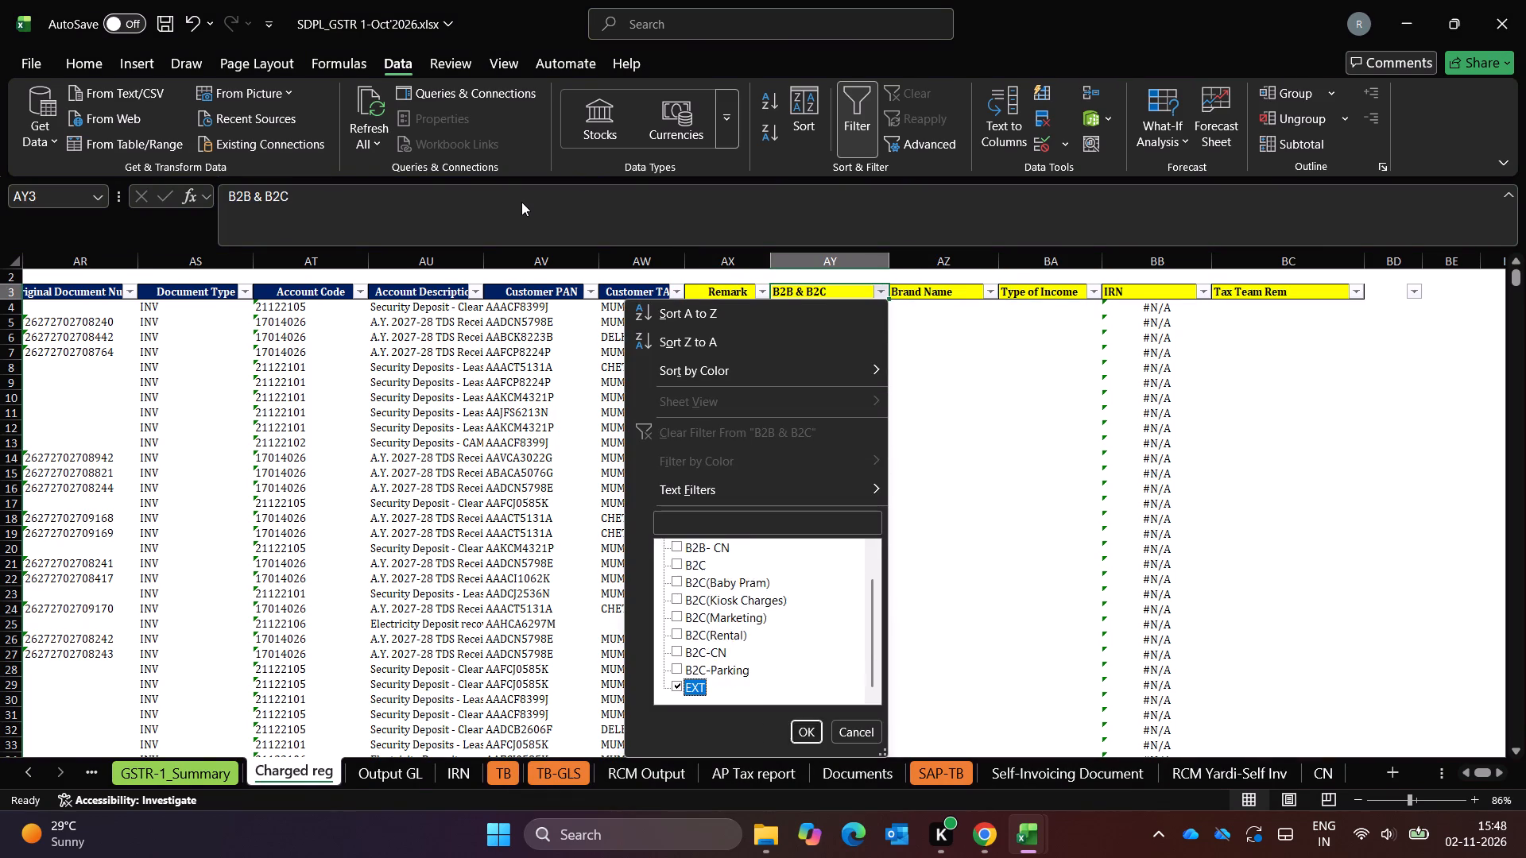
Compare with September's Tax Team Rem column, then enter EXT in October's Tax Team Rem for every visible filtered row.
key(Right)
key(Right)
key(Right)
key(Right)
key(Down)
key(alt+Tab)
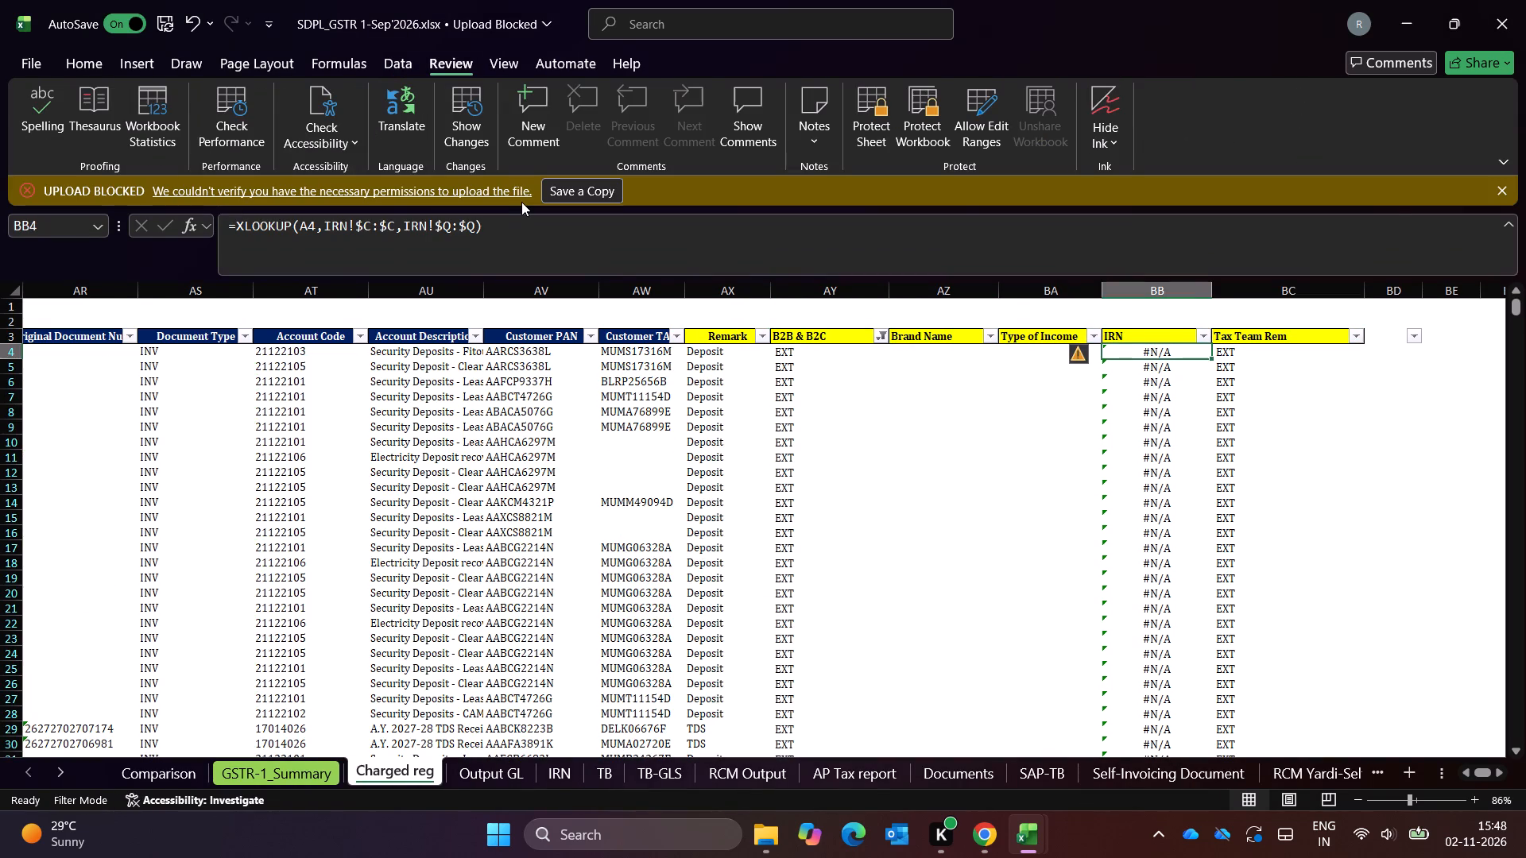
key(Right)
key(alt+Tab)
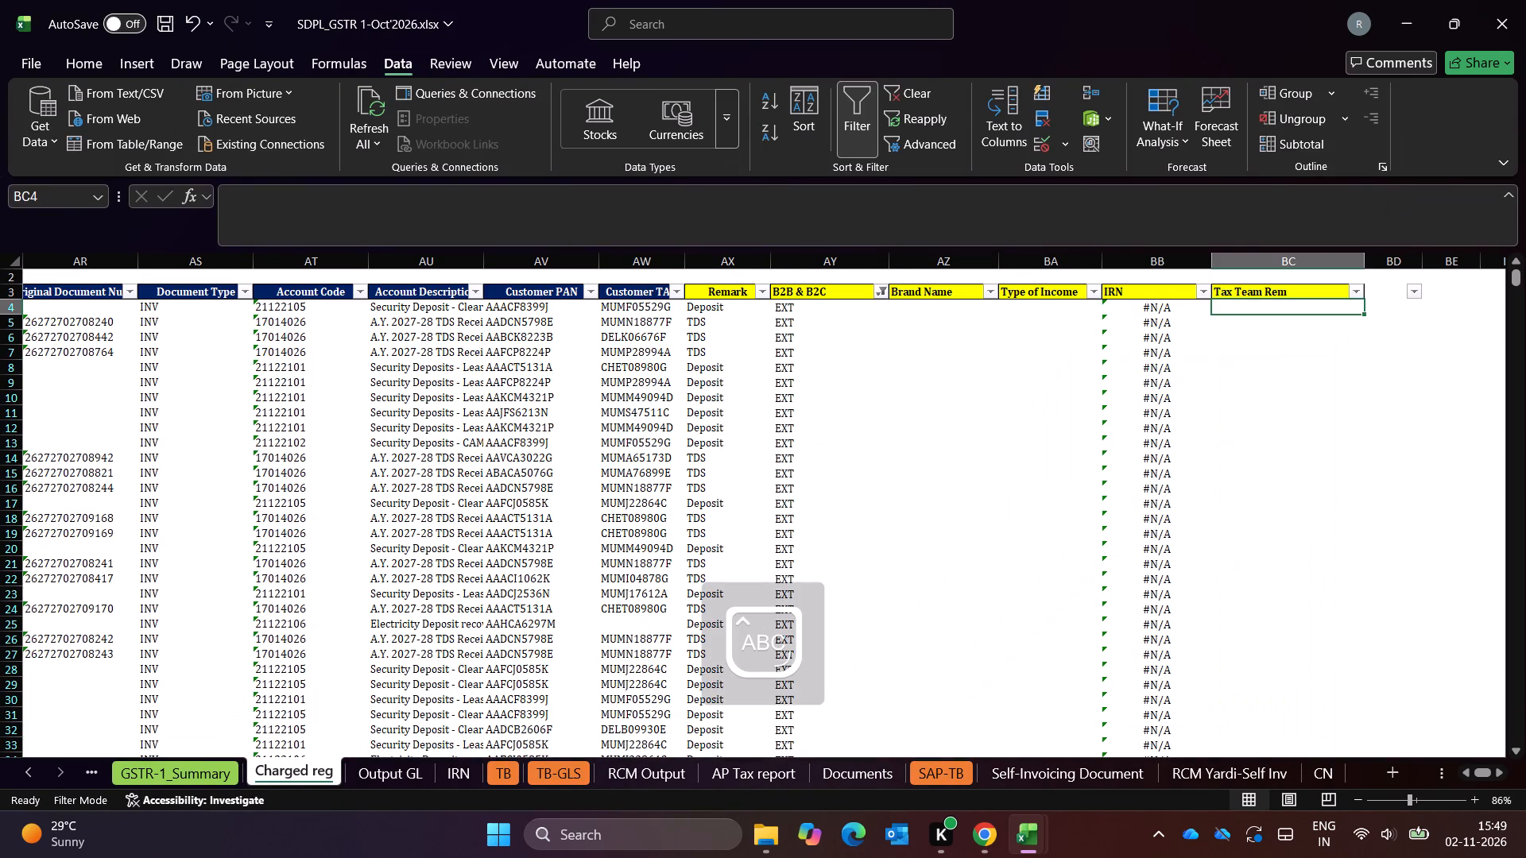
text(EXT)
key(Return)
key(Left)
key(ctrl+Down)
key(Right)
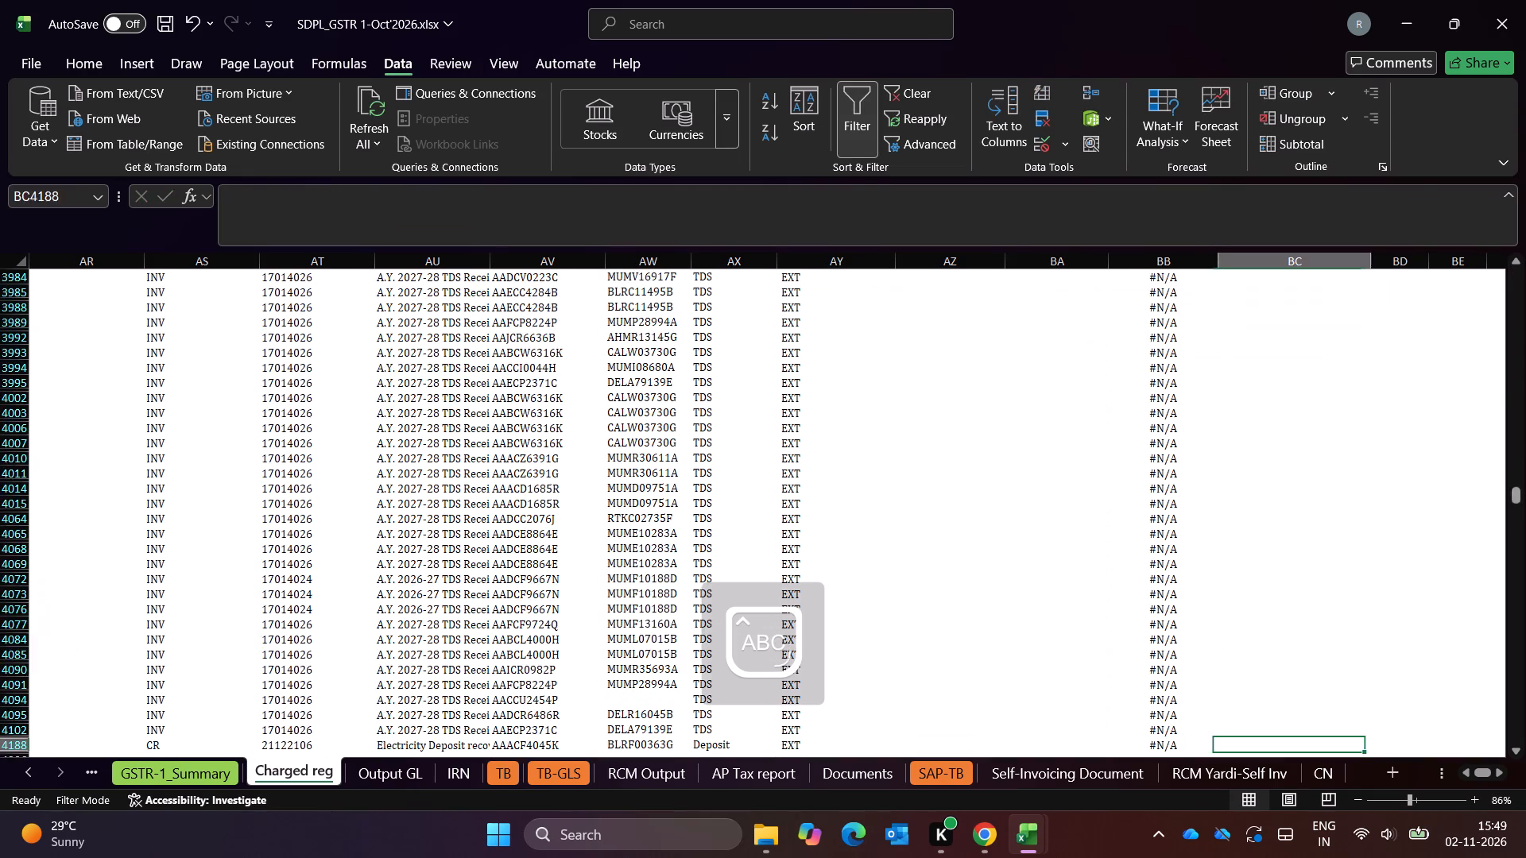
key(ctrl+shift+Up)
key(alt+semicolon)
key(ctrl+d)
key(ctrl+Up)
key(ctrl+Up)
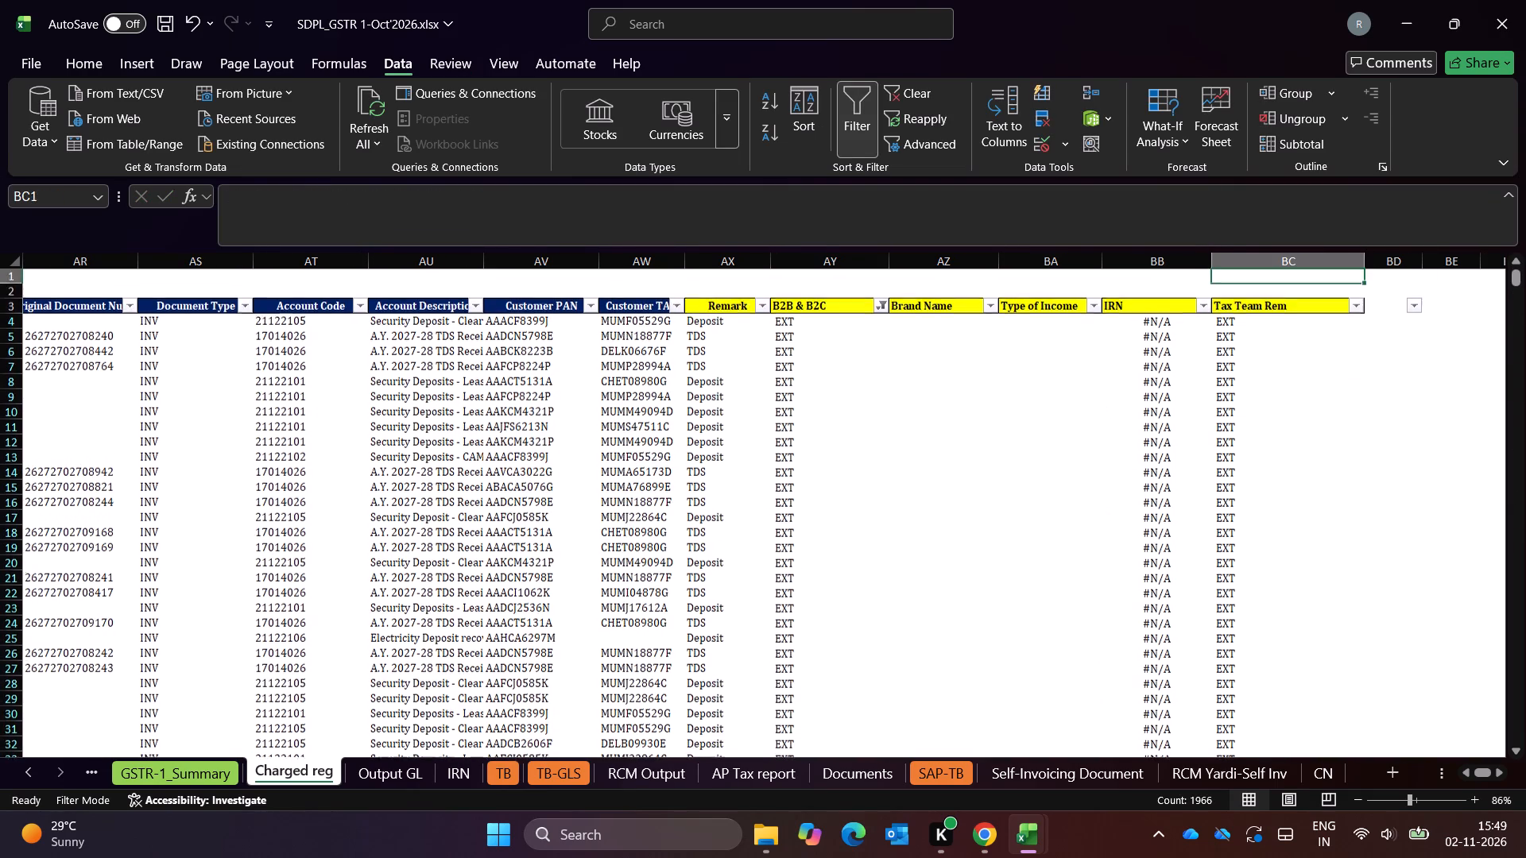
Reset the October Charged reg's B2B & B2C filter to include all values.
key(Down)
key(Down)
key(Left)
key(Left)
key(Left)
key(Left)
key(alt+Down)
key(alt+Down)
key(alt+Down)
key(alt+Down)
key(alt+Down)
key(alt+Down)
key(alt+Down)
key(alt+Down)
key(alt+Down)
key(alt+Down)
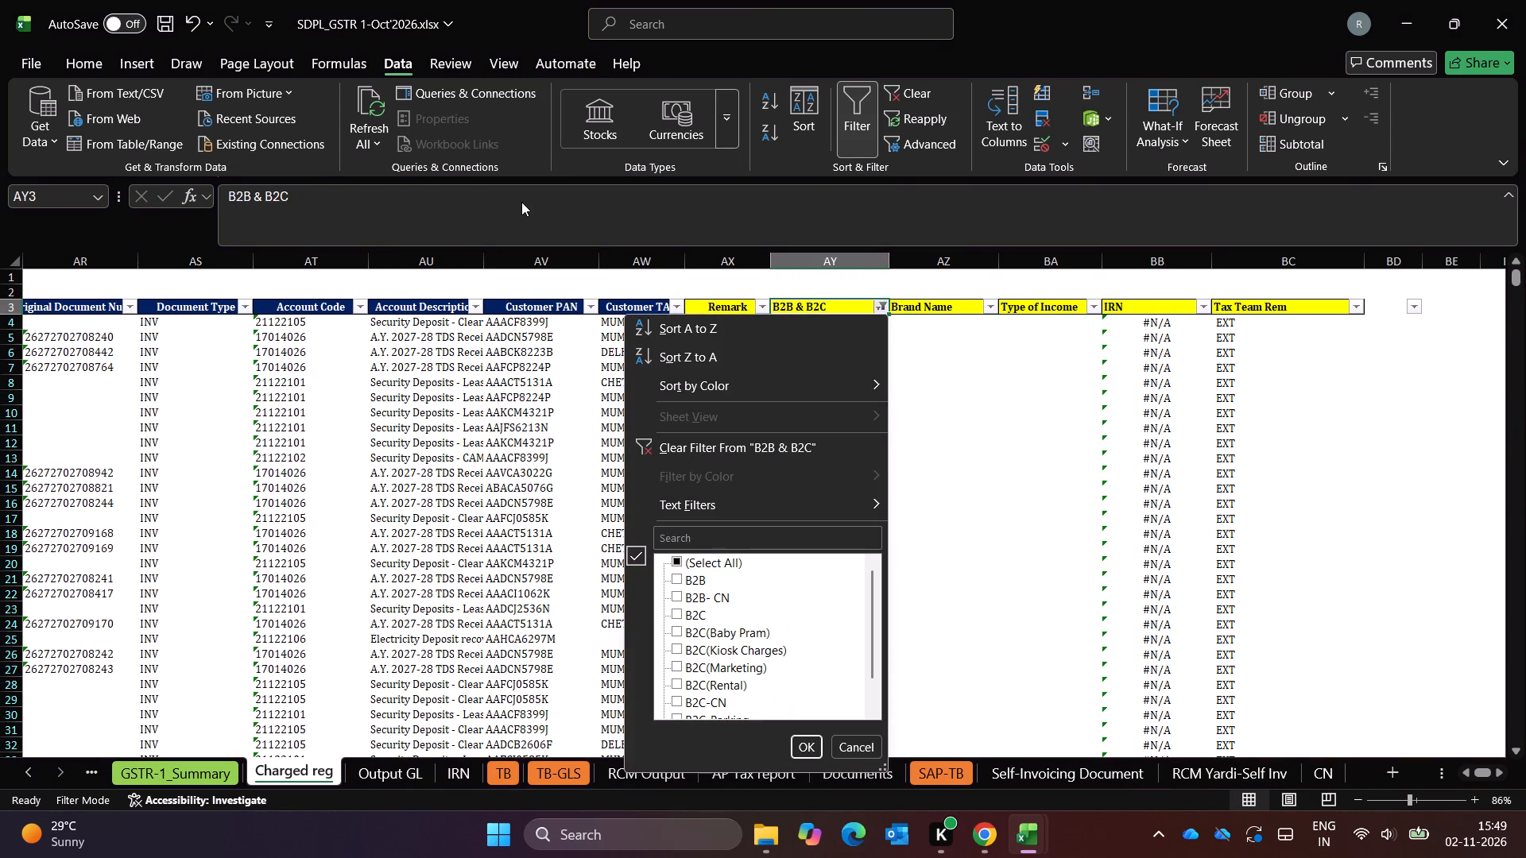
key(Down)
key(Up)
key(space)
key(Return)
Switch to September's workbook and filter the Charged reg's B2B & B2C column to show everything except EXT.
key(alt+Tab)
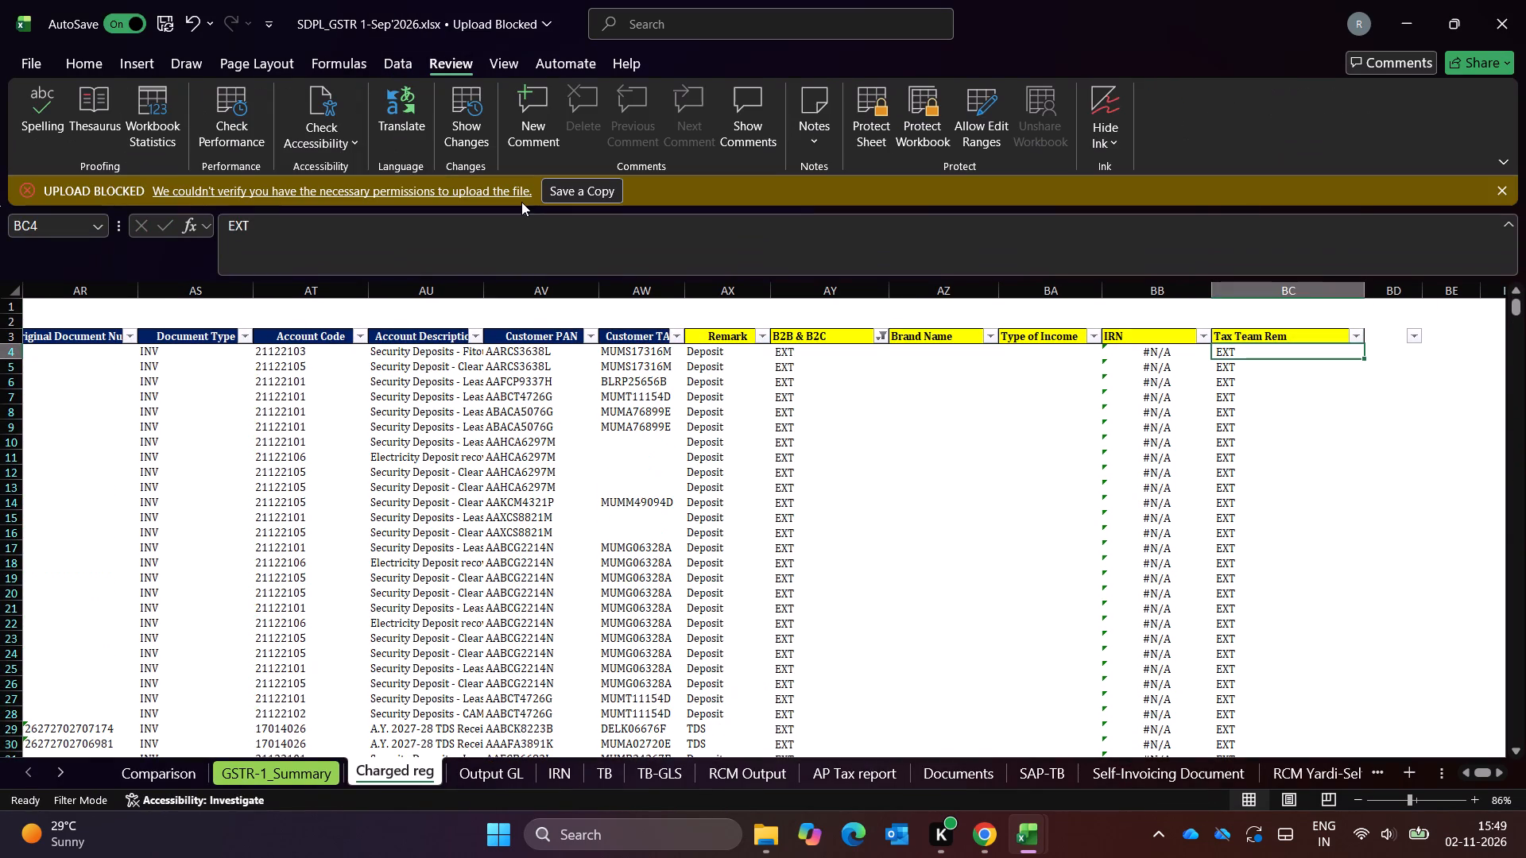
key(Left)
key(Left)
key(Left)
key(Left)
key(Up)
key(alt+Down)
key(alt+Down)
key(alt+Down)
key(alt+Down)
key(alt+Down)
key(alt+Down)
key(alt+Down)
key(alt+Down)
key(alt+Down)
key(alt+Down)
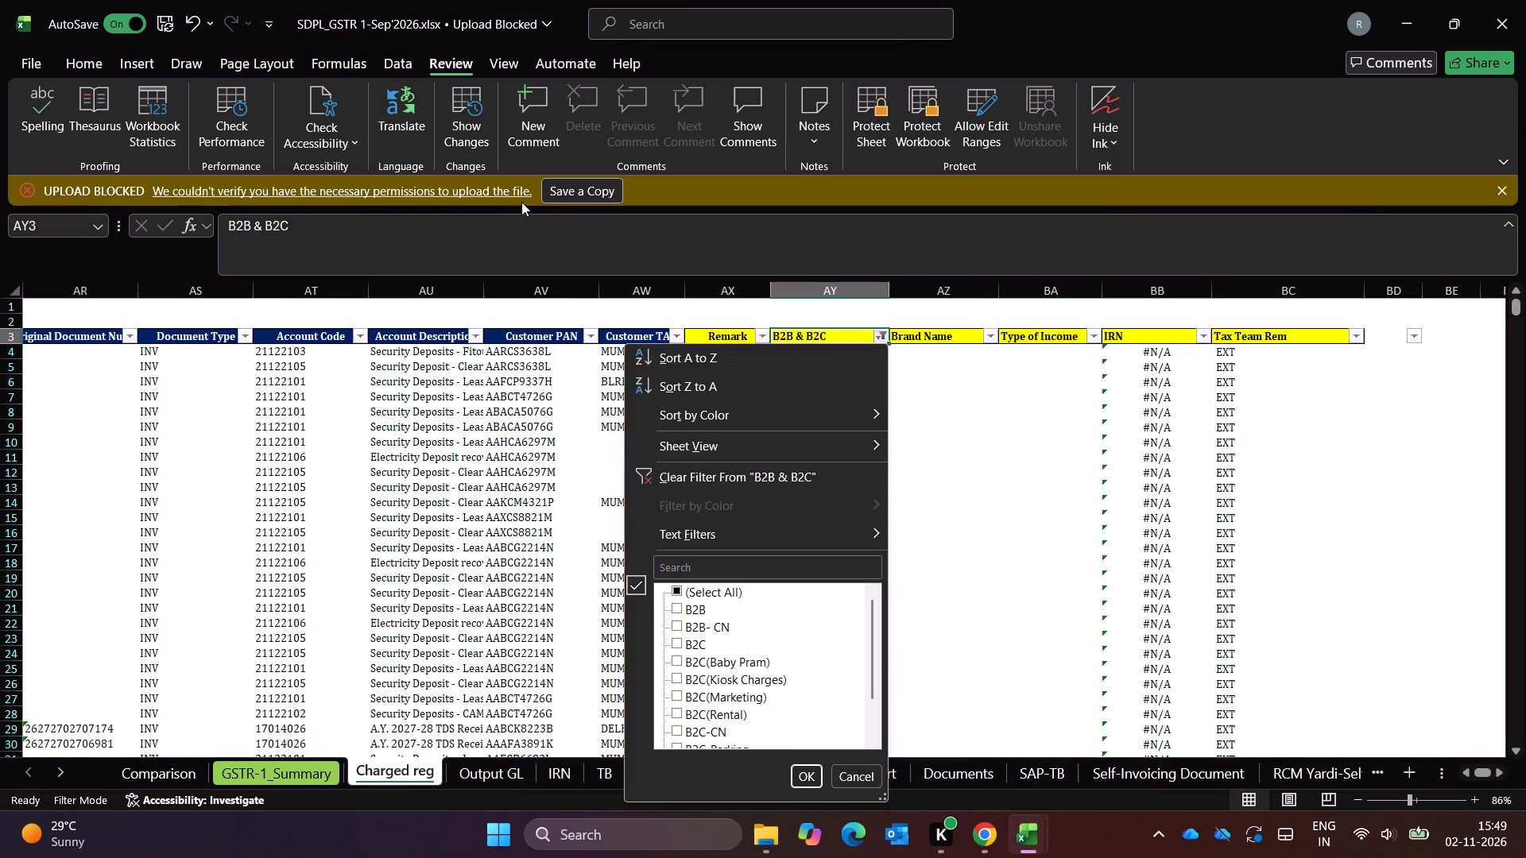
key(space)
key(End)
key(space)
key(Up)
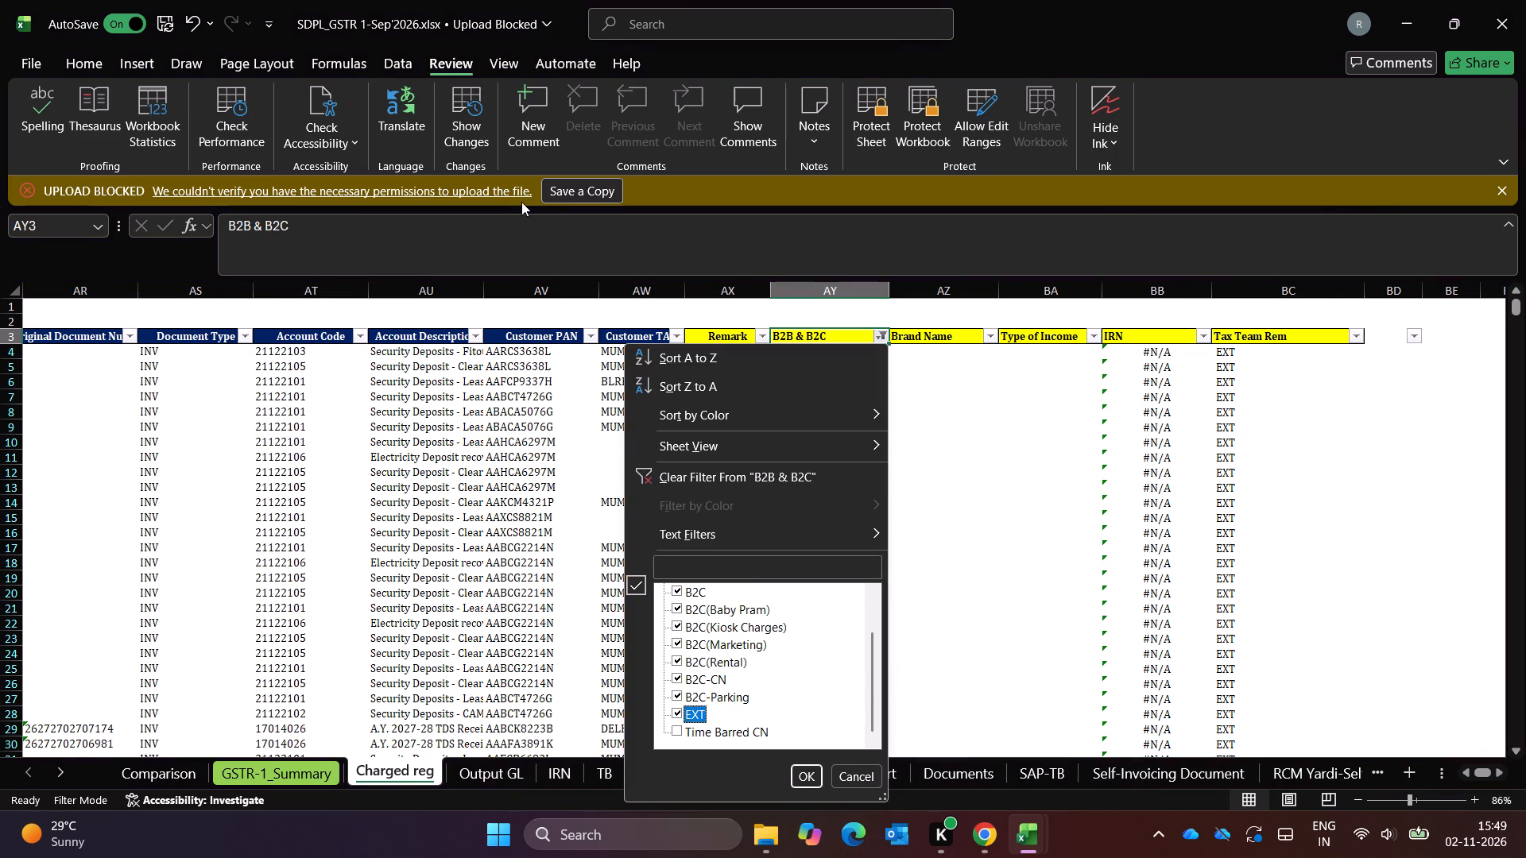
key(space)
key(Down)
key(space)
key(Return)
Review which Tax Team Rem values September's Charged reg uses for the non-EXT rows.
key(Right)
key(Right)
key(Right)
key(Right)
key(alt+Down)
key(alt+Down)
key(alt+Down)
key(alt+Down)
key(alt+Down)
key(alt+Down)
key(alt+Down)
key(alt+Down)
key(alt+Down)
key(alt+Down)
key(alt+Down)
key(alt+Down)
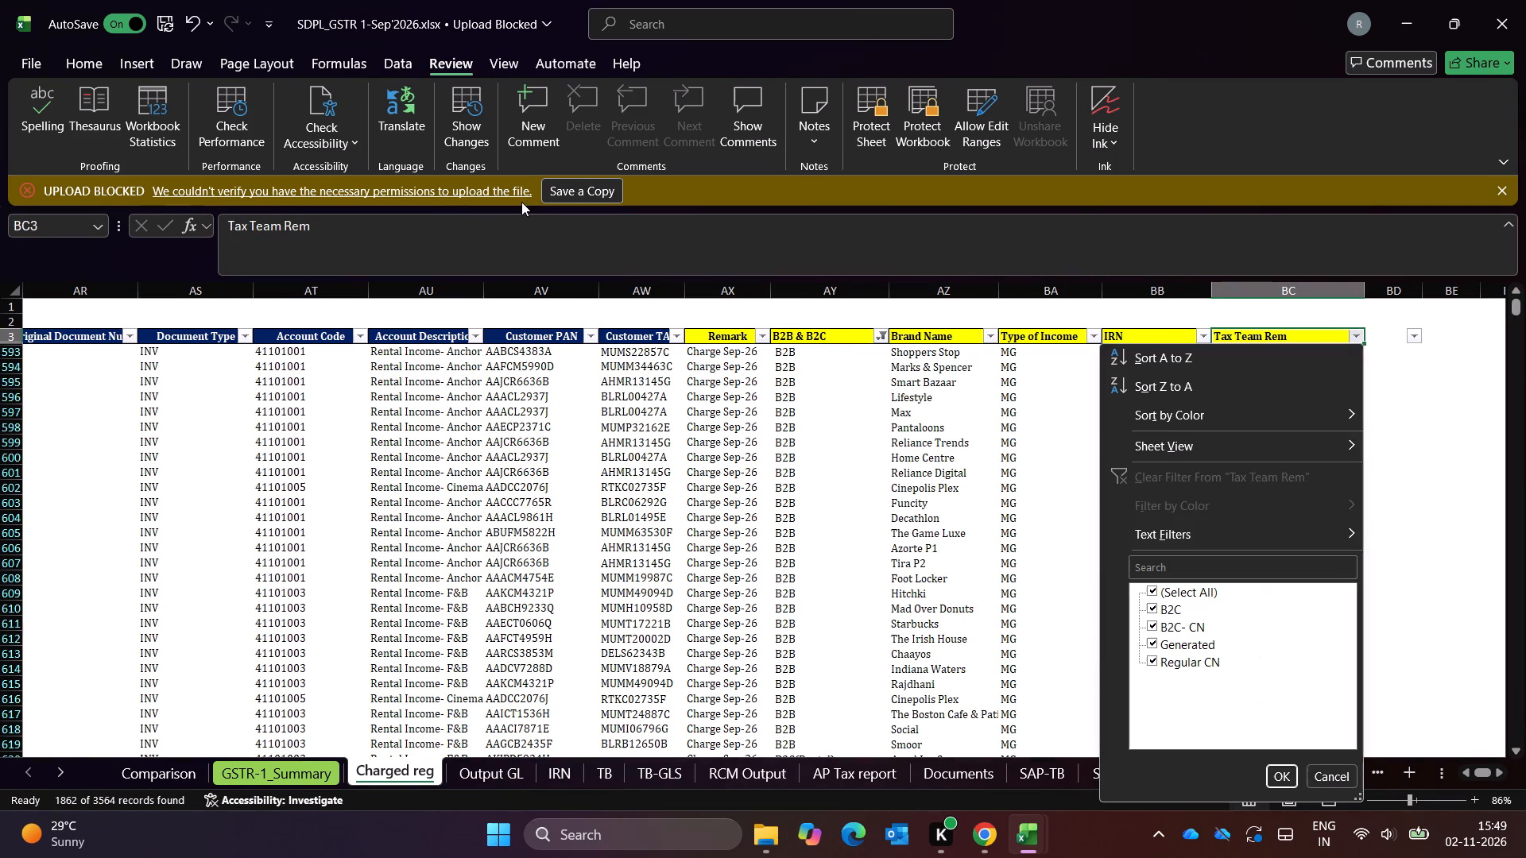
key(Down)
key(Down)
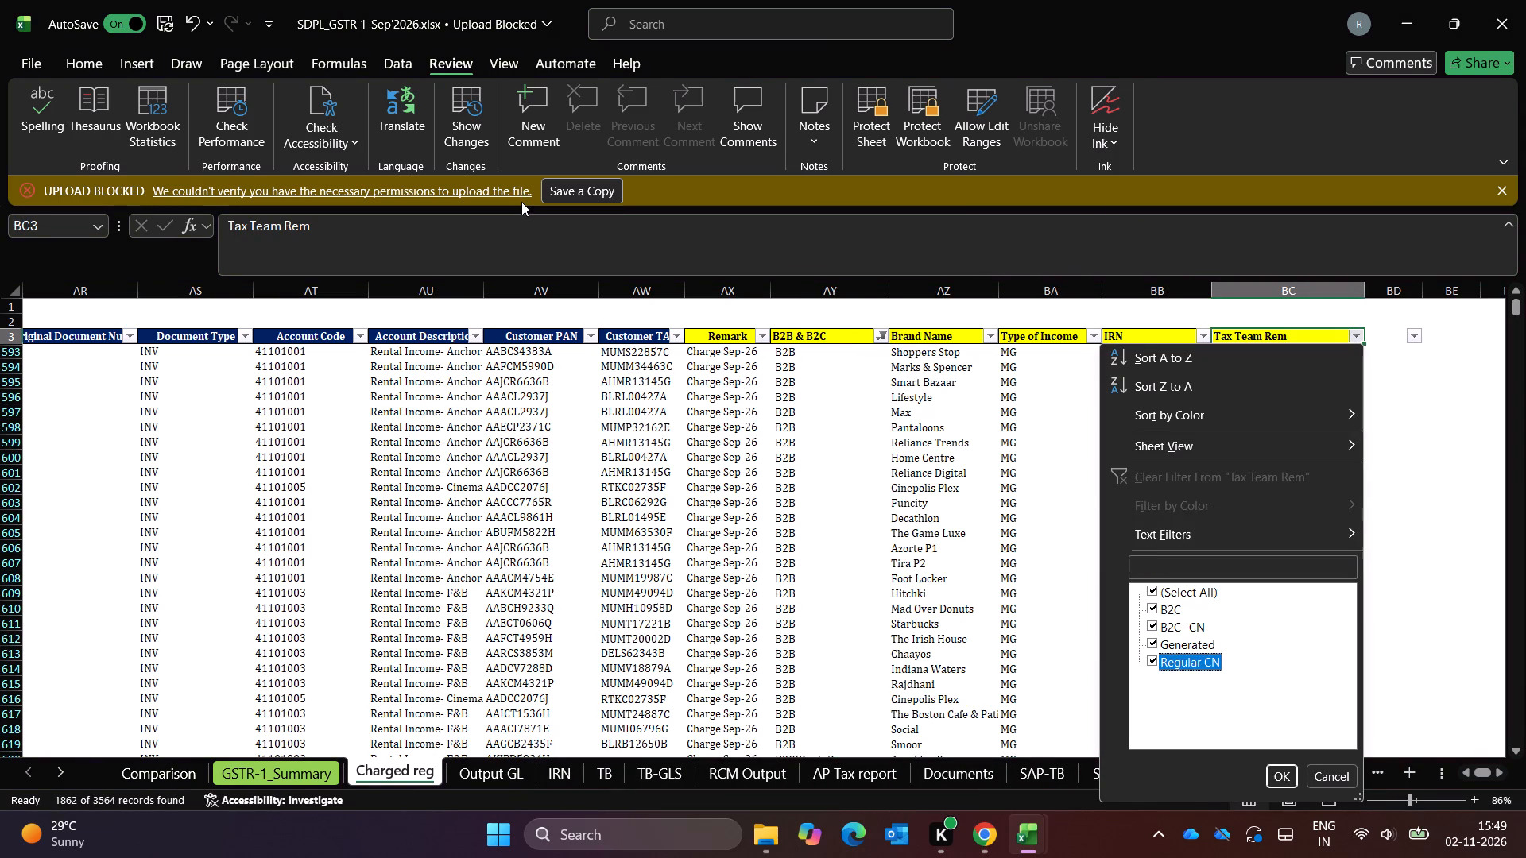
key(Escape)
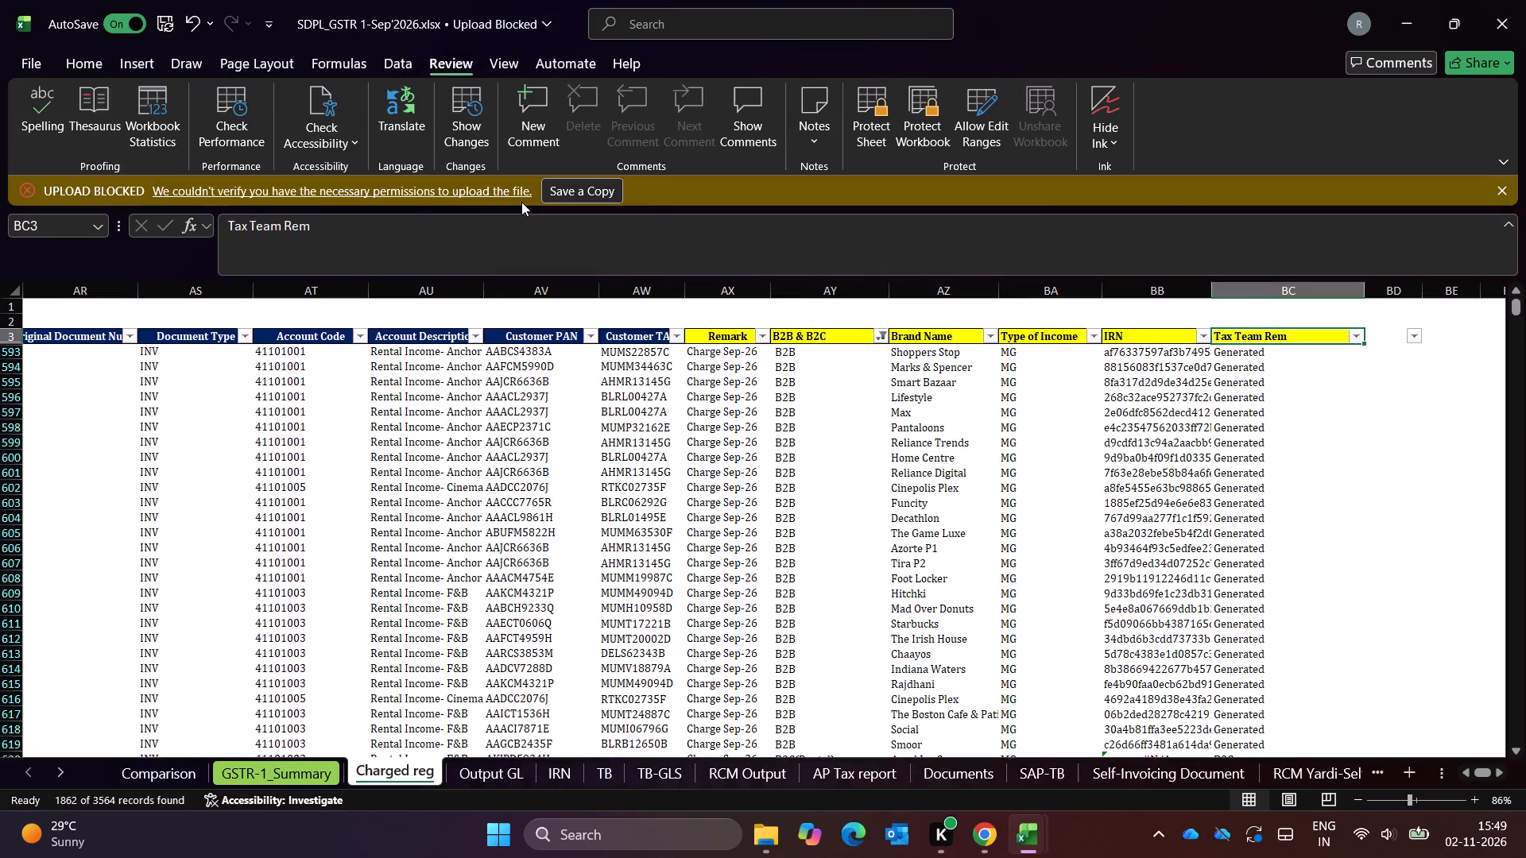
Return to October's workbook and filter the Charged reg's Tax Team Rem column to exclude EXT, leaving only blanks.
key(alt+Tab)
key(Down)
key(Up)
key(Right)
key(Right)
key(Right)
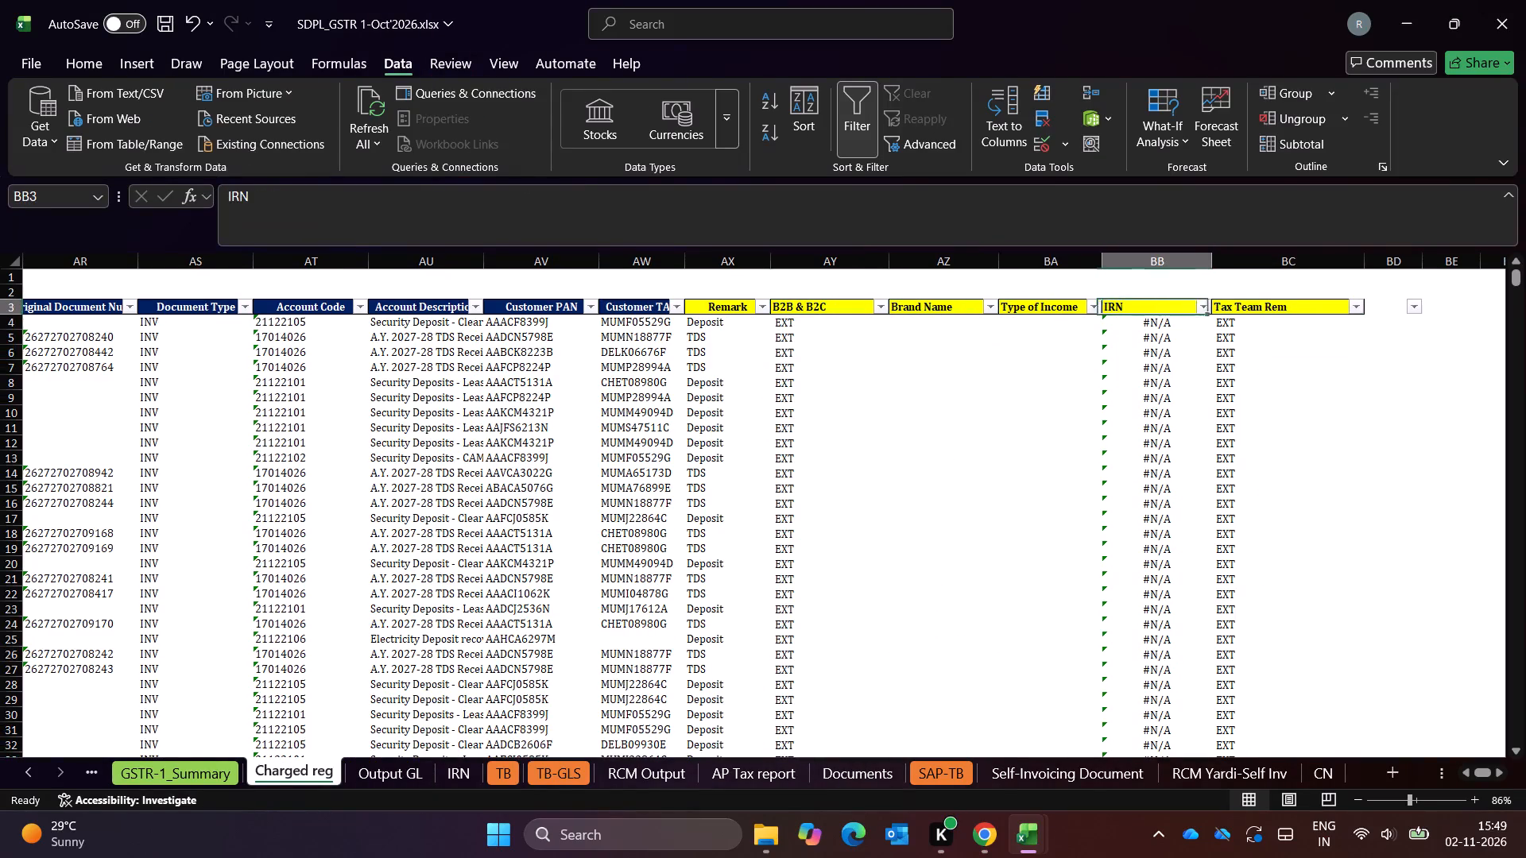
key(Left)
key(Left)
key(Left)
key(alt+a)
key(alt+c)
key(Escape)
key(Escape)
key(Right)
key(Right)
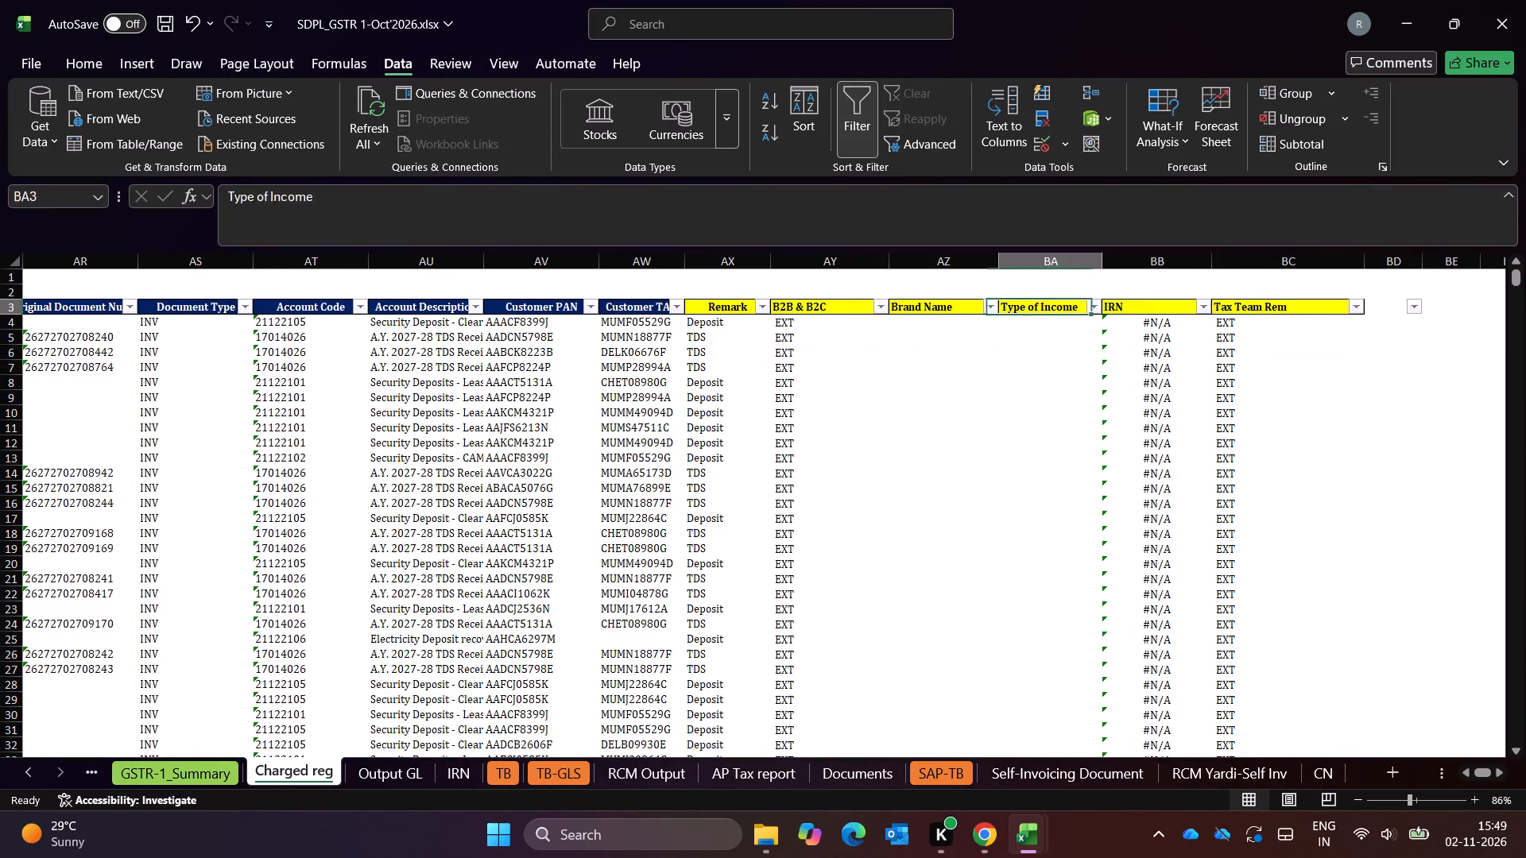
key(Right)
key(Right)
key(alt+Down)
key(alt+Down)
key(alt+Down)
key(alt+Down)
key(alt+Down)
key(alt+Down)
key(alt+Down)
key(alt+Down)
key(alt+Down)
key(Down)
key(Down)
key(space)
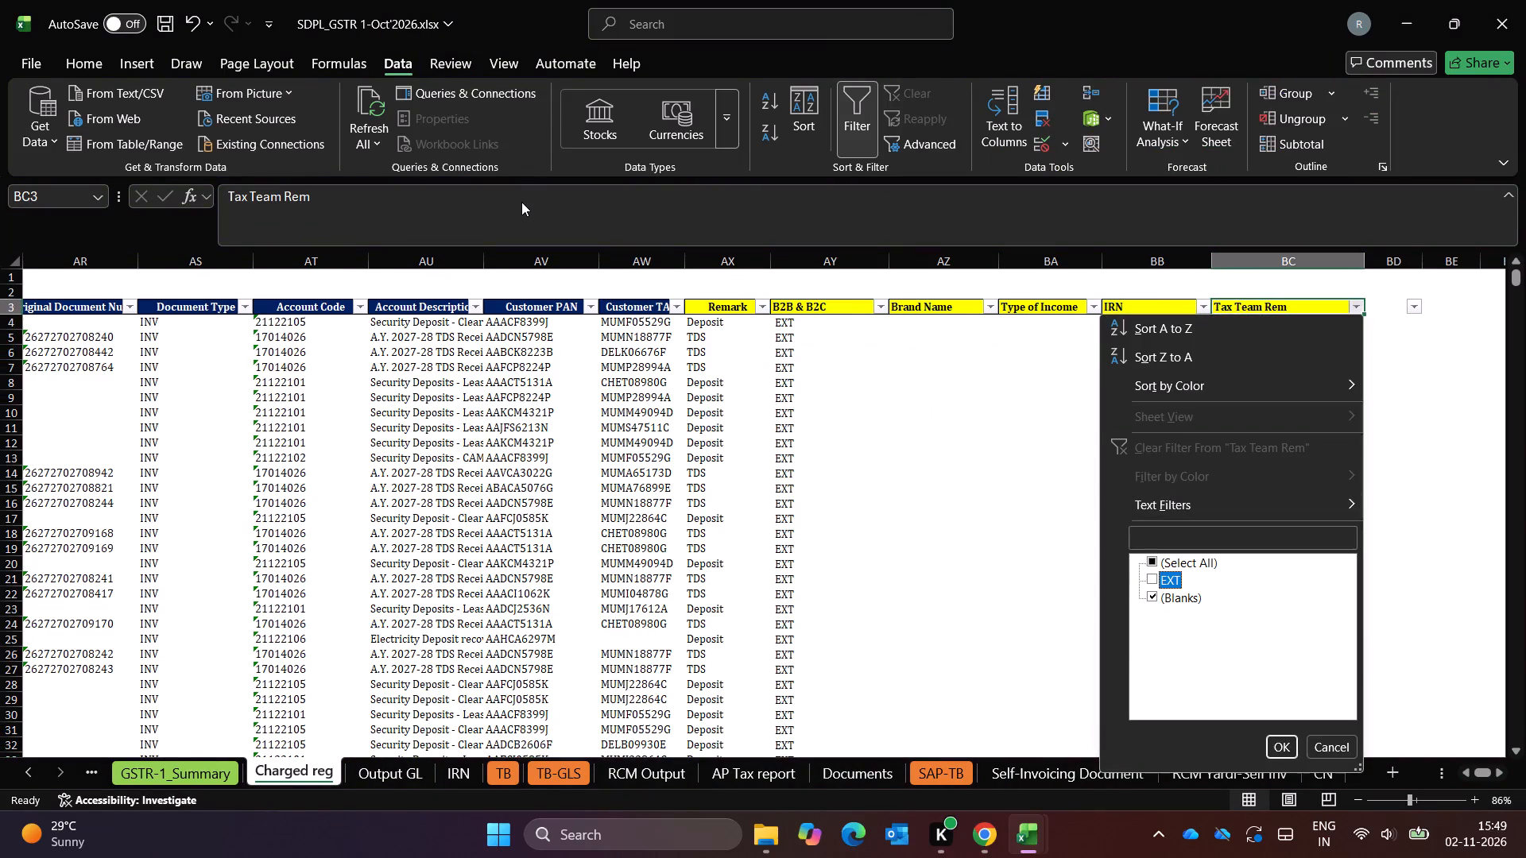
key(Return)
Filter October's B2B & B2C column to show only B2B and B2B- CN rows.
key(Left)
key(Left)
key(Left)
key(Left)
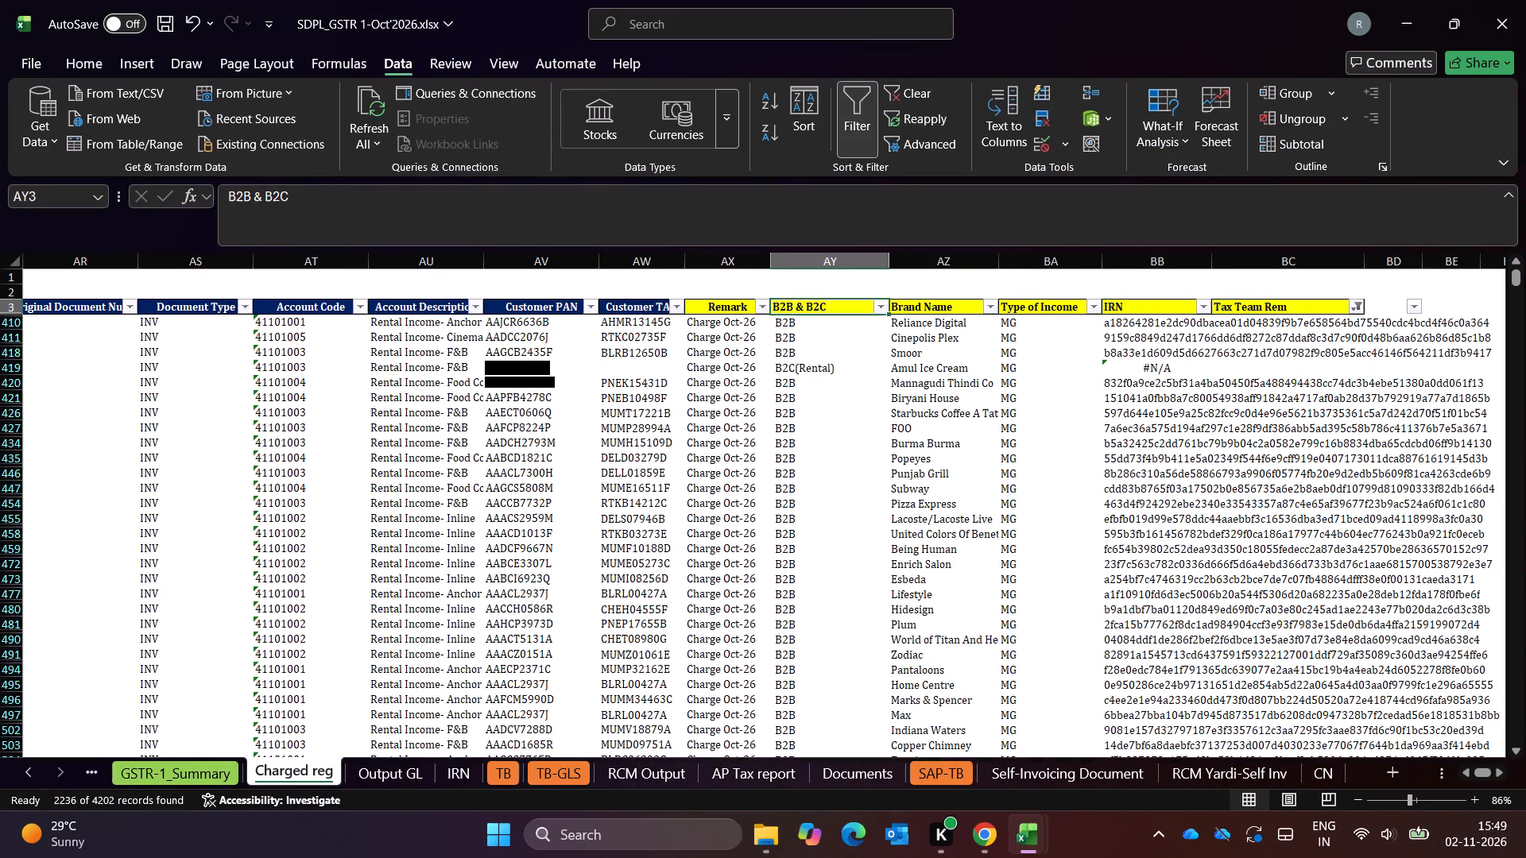
key(alt+Down)
key(alt+Down)
key(alt+Down)
key(alt+Down)
key(alt+Down)
key(alt+Down)
key(alt+Down)
key(alt+Down)
key(alt+Down)
key(alt+Down)
key(alt+Down)
key(alt+Down)
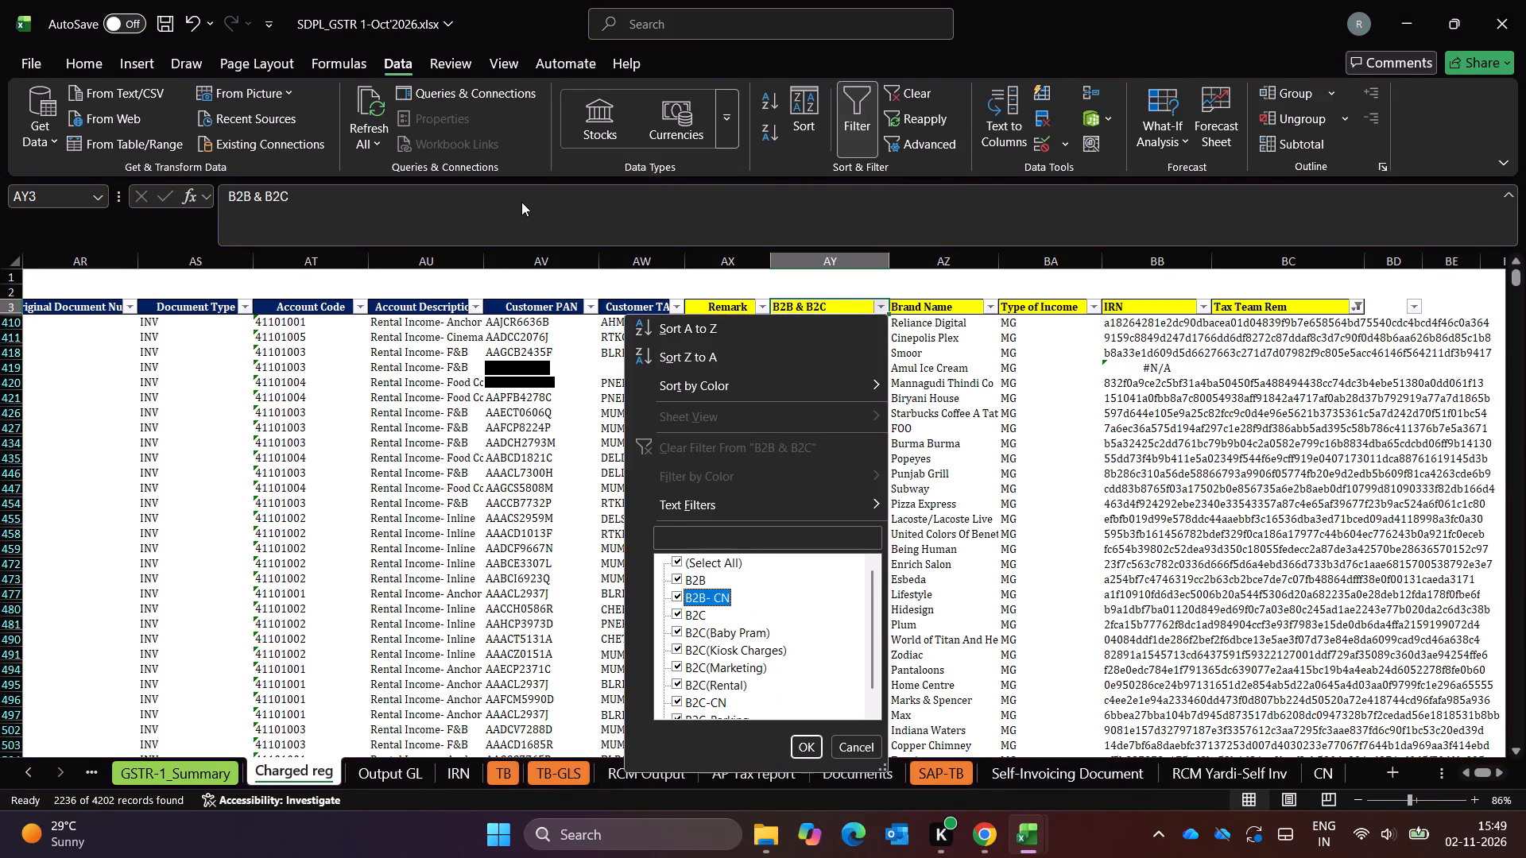
key(Up)
key(Up)
key(space)
key(Down)
key(space)
key(Down)
key(space)
key(Return)
Check the IRN column's filter values for the visible B2B and B2B- CN rows.
key(Right)
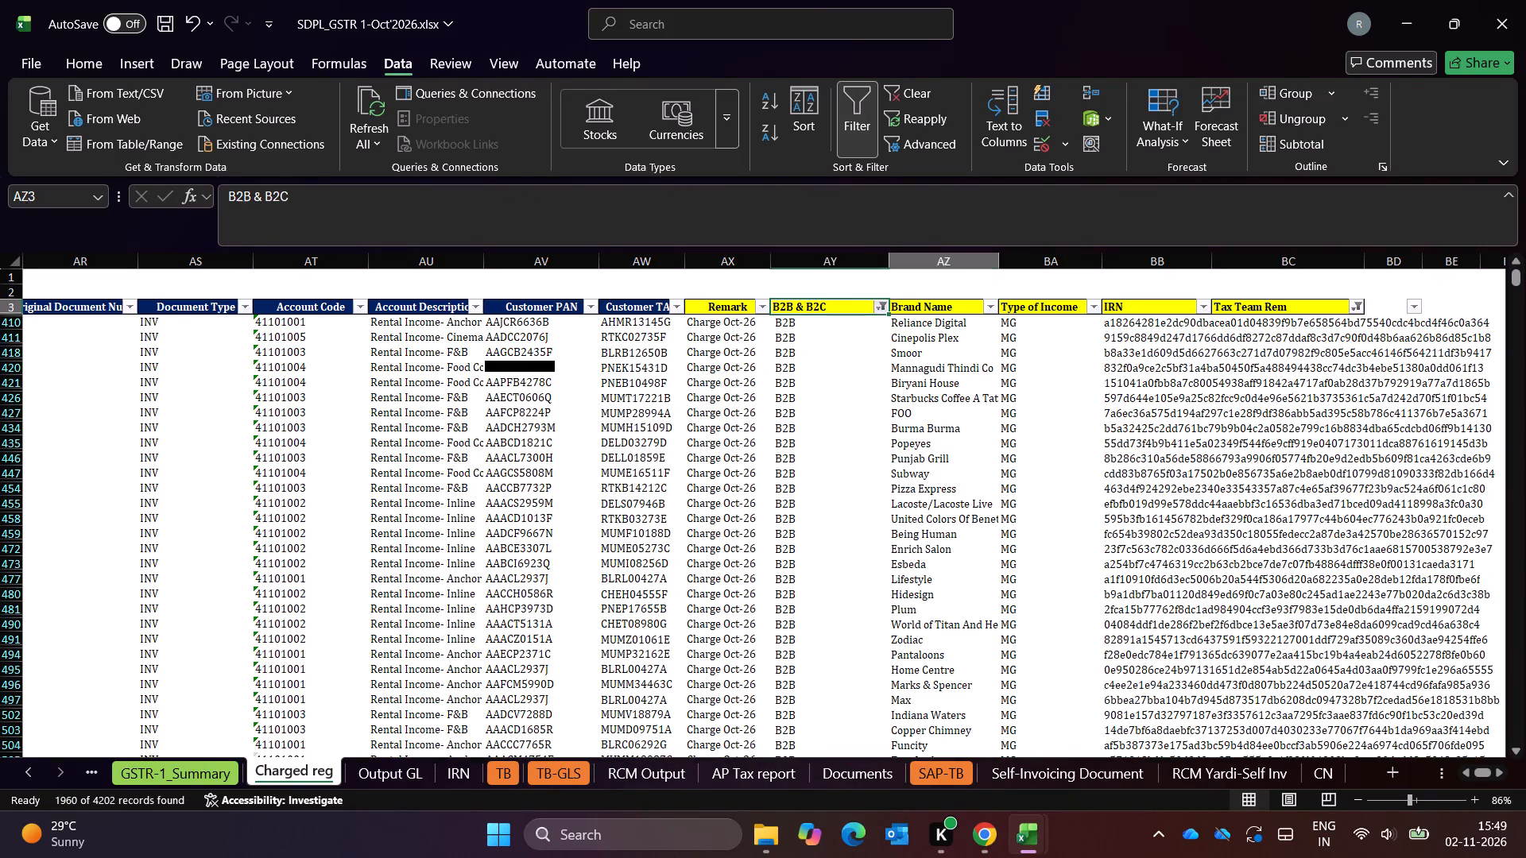
key(Right)
key(Right)
key(Right)
key(Right)
key(Down)
key(Left)
key(Left)
key(Up)
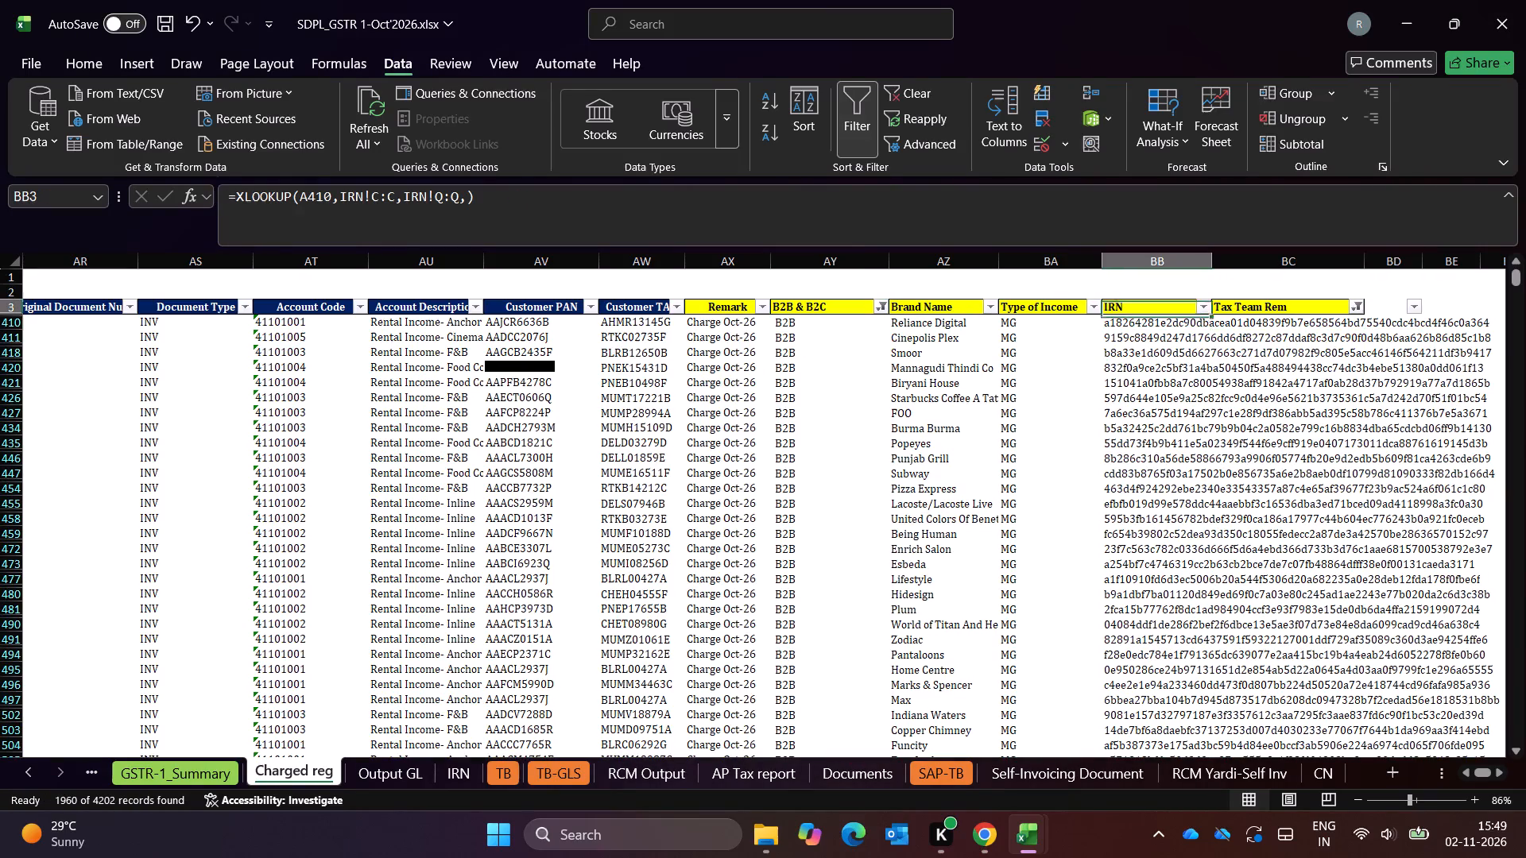
key(alt+Down)
key(alt+Down)
key(alt+Down)
key(alt+Down)
key(alt+Down)
key(alt+Down)
key(alt+Down)
key(alt+Down)
key(alt+Down)
key(alt+Down)
key(alt+Down)
key(alt+Down)
key(End)
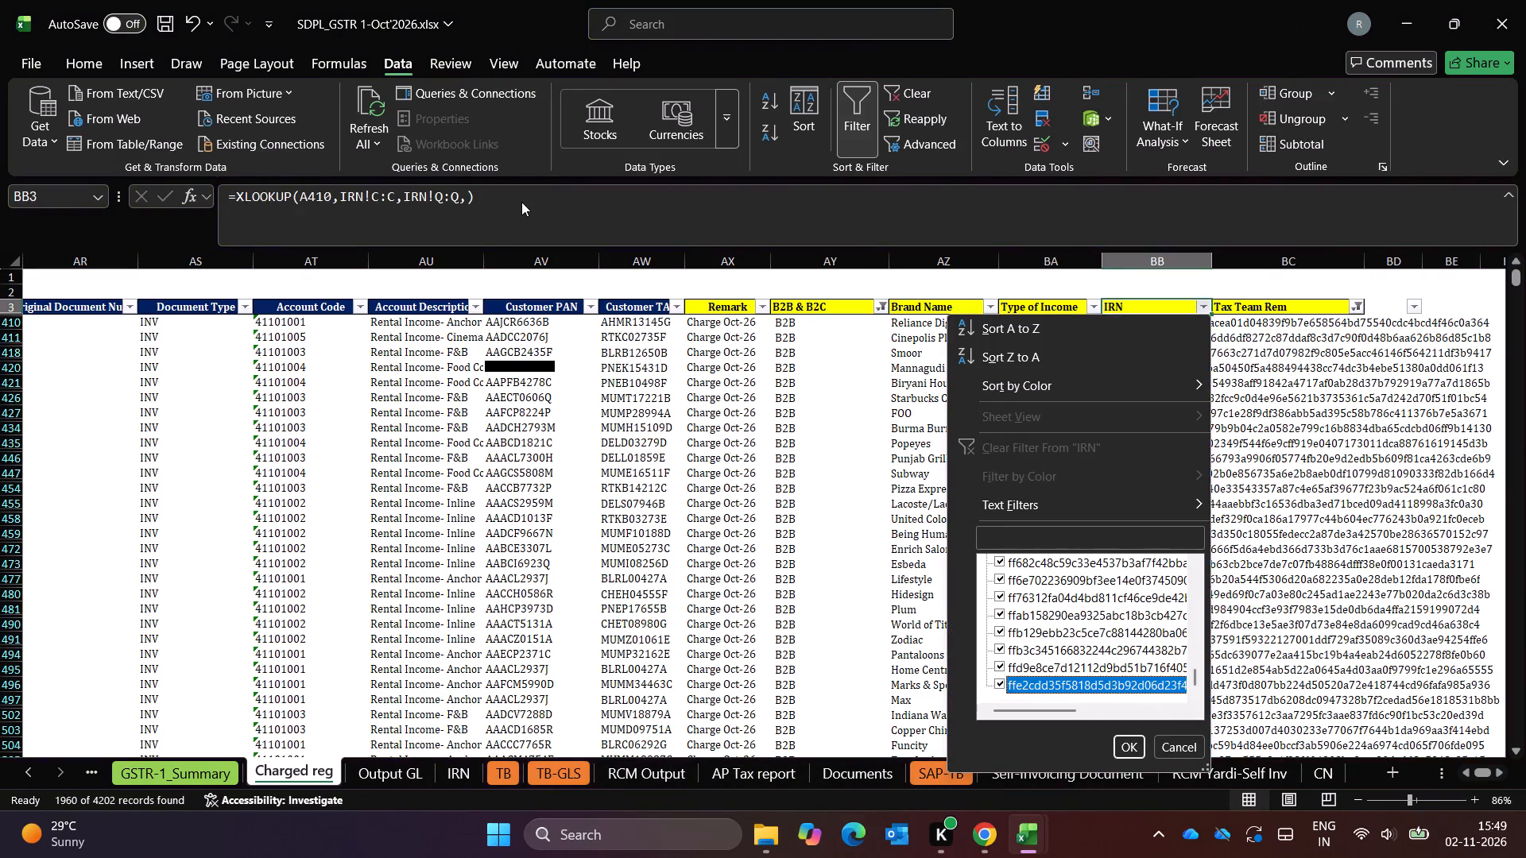
key(Escape)
Enter Generated in October's Tax Team Rem for the first visible row and fill it down all visible B2B and B2B- CN rows.
key(Right)
key(Down)
key(Escape)
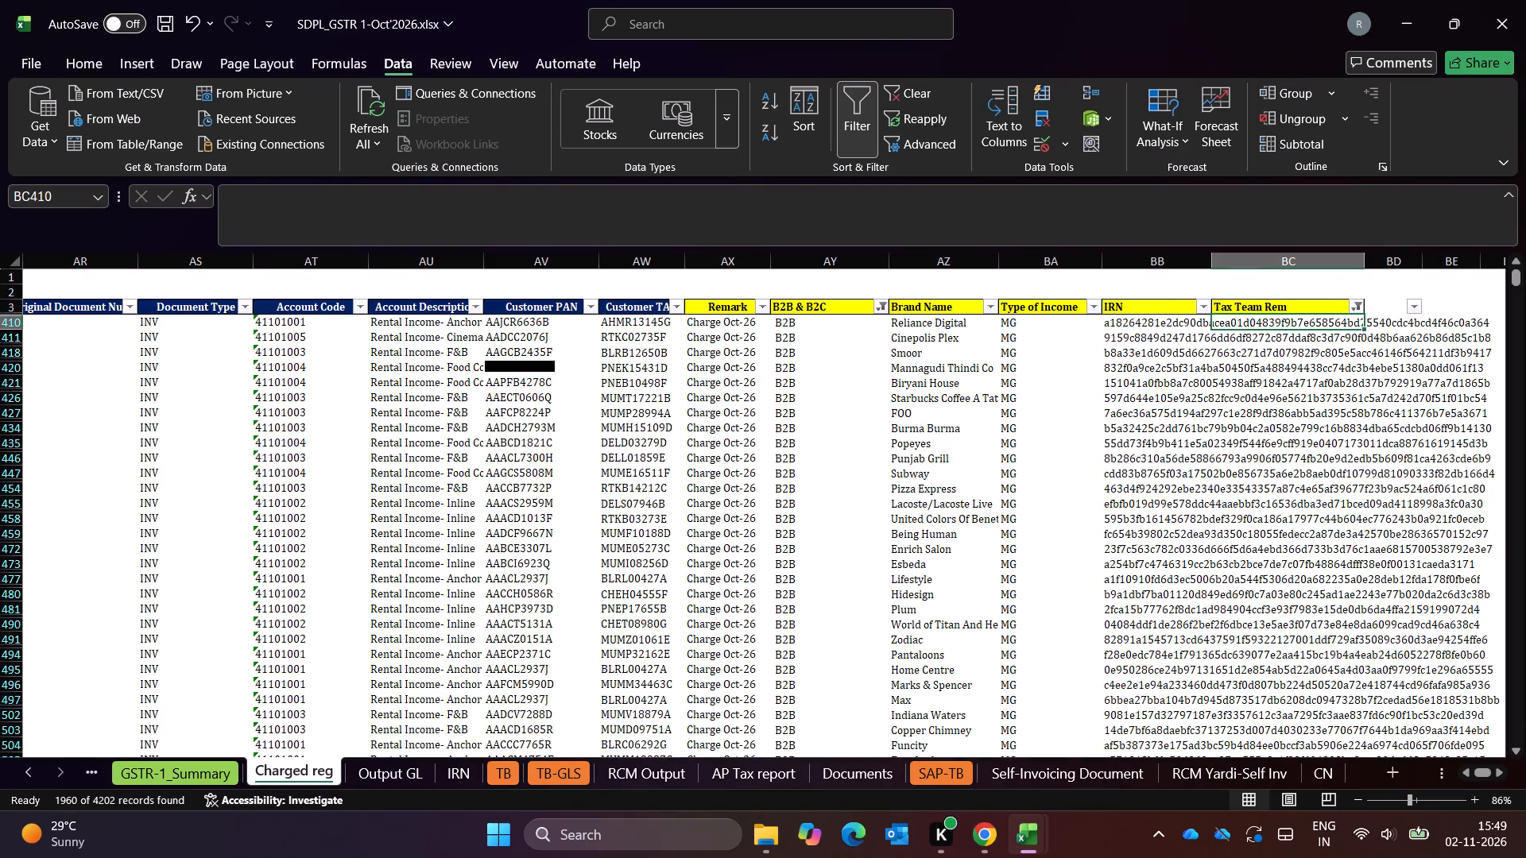
text(en)
text(erated)
key(Return)
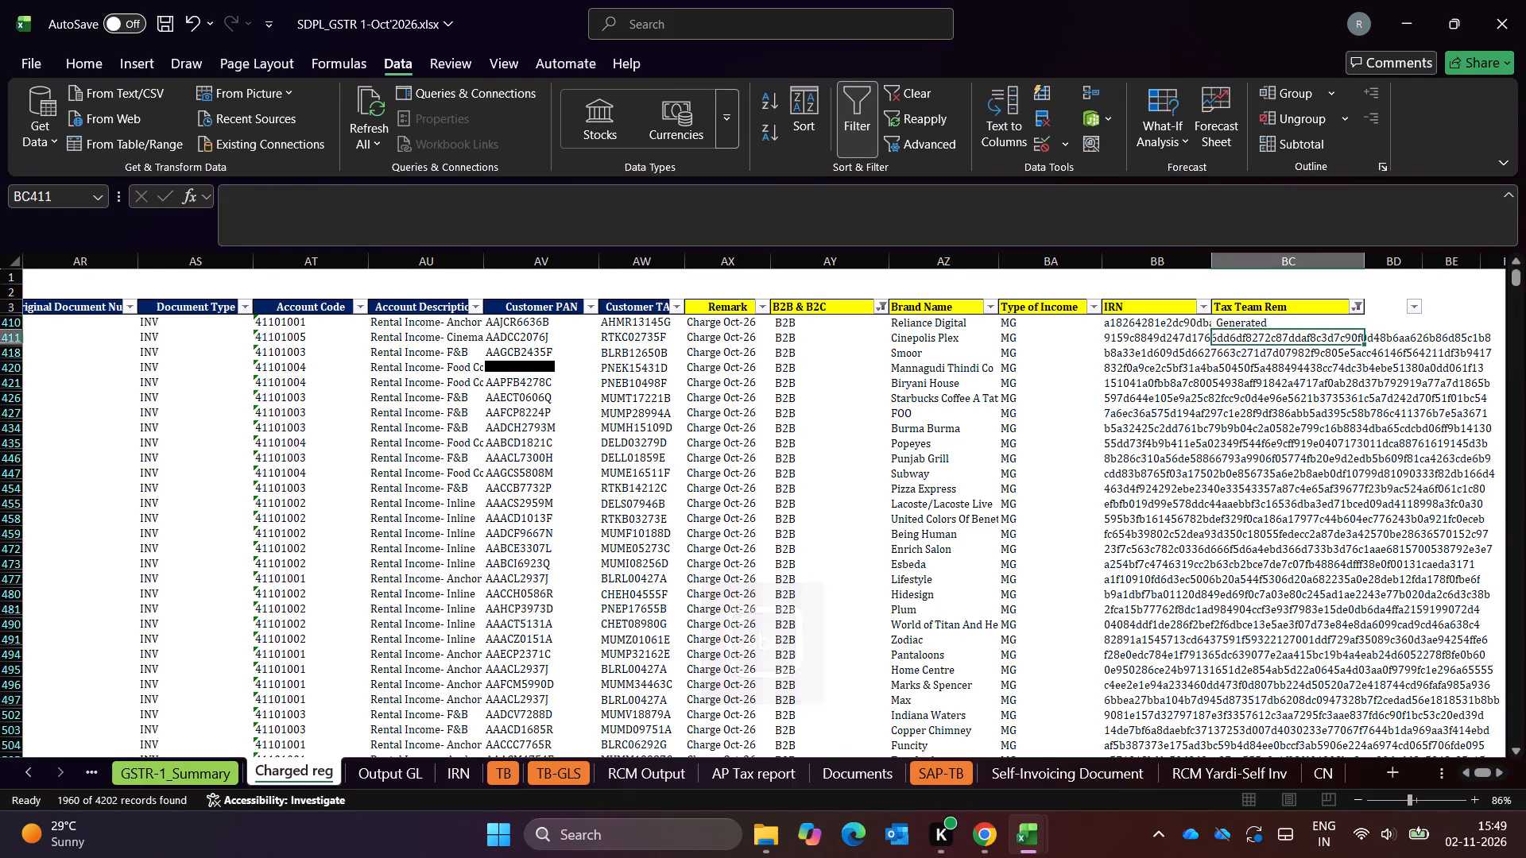
key(Left)
key(ctrl+Down)
key(Right)
key(ctrl+shift+Up)
key(alt+semicolon)
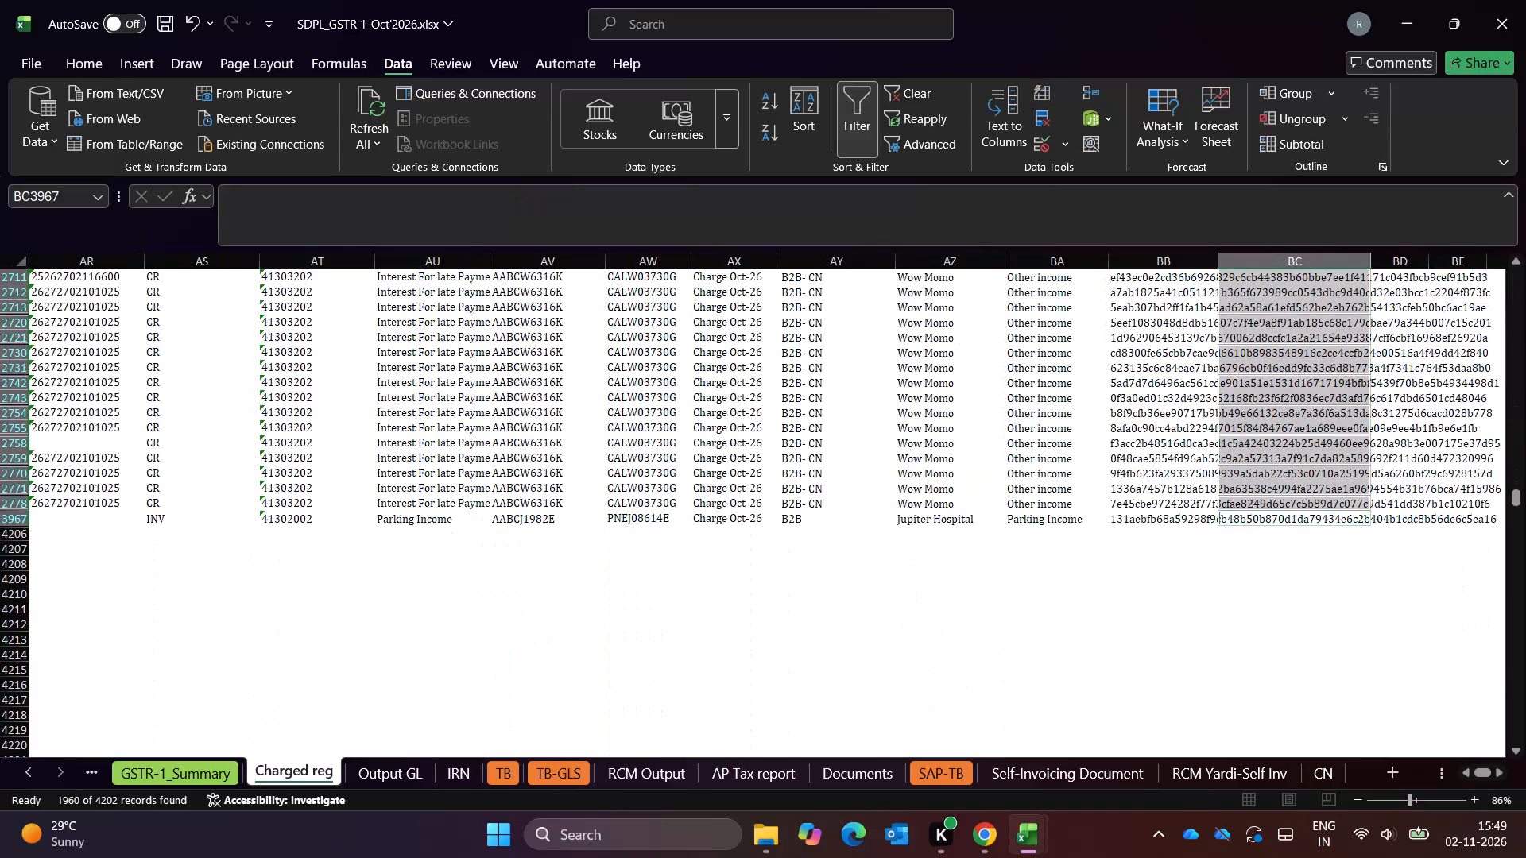
key(ctrl+d)
key(Up)
key(Up)
key(ctrl+Up)
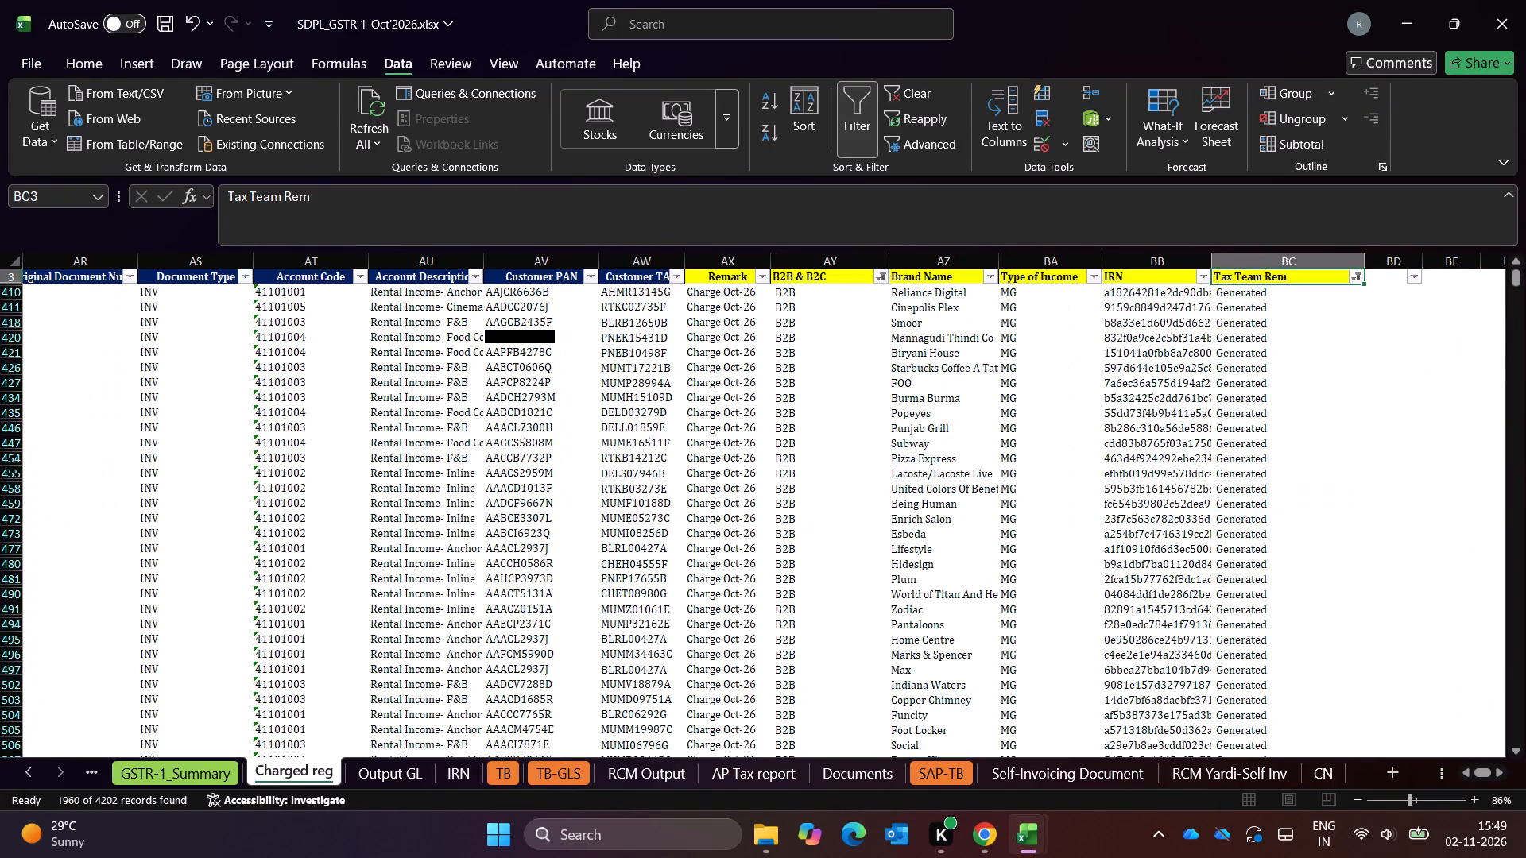
Filter October's B2B & B2C column to exclude B2B and B2B- CN, keeping all the B2C categories.
key(Up)
key(Down)
key(Left)
key(Left)
key(Left)
key(Left)
key(alt+Down)
key(alt+Down)
key(alt+Down)
key(alt+Down)
key(alt+Down)
key(alt+Down)
key(alt+Down)
key(alt+Down)
key(alt+Down)
key(alt+Down)
key(alt+Down)
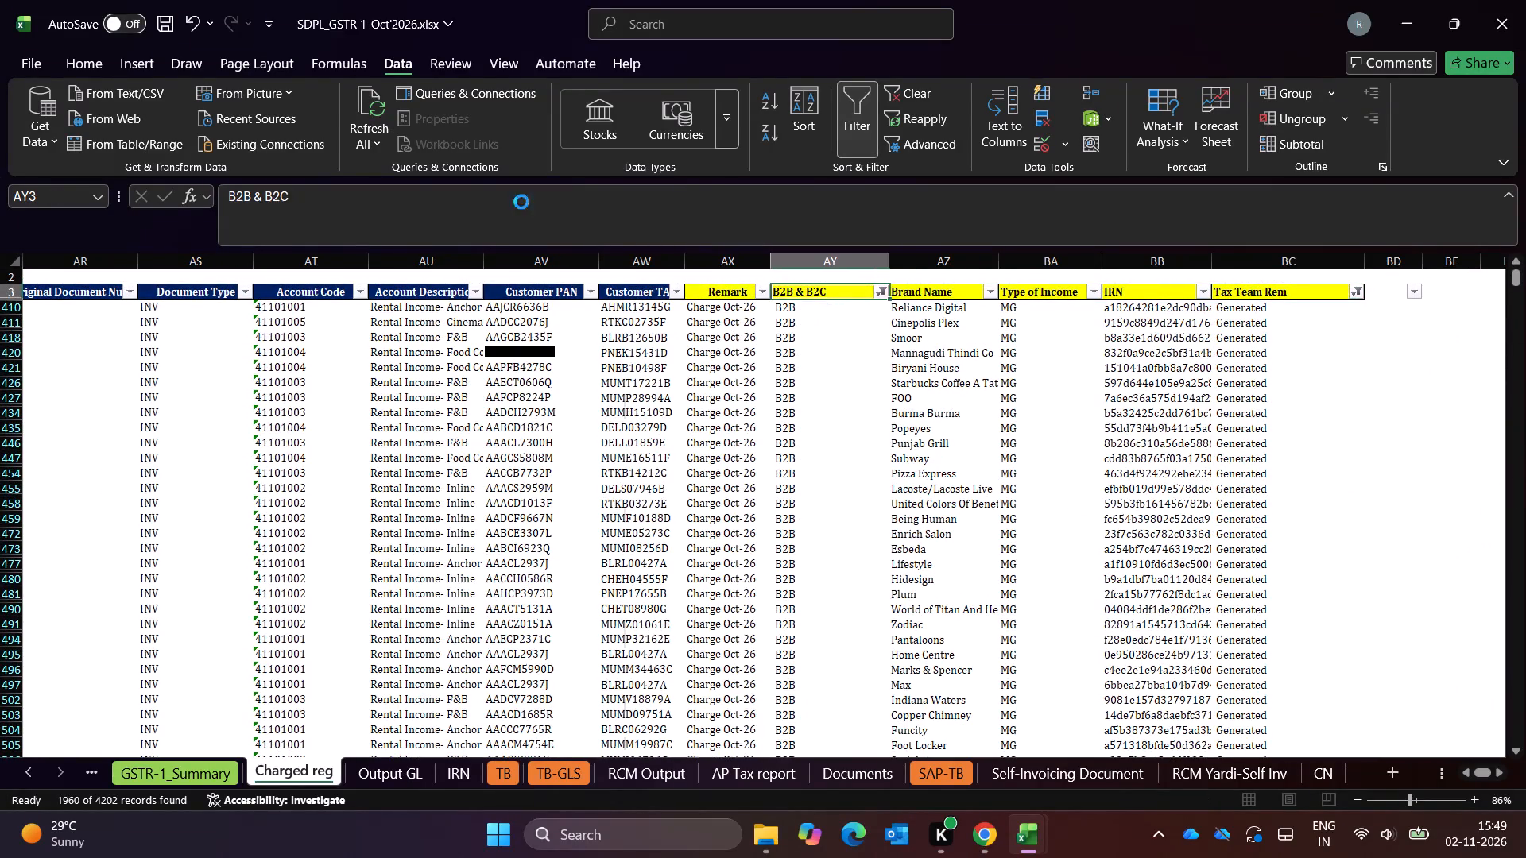
key(space)
key(Down)
key(space)
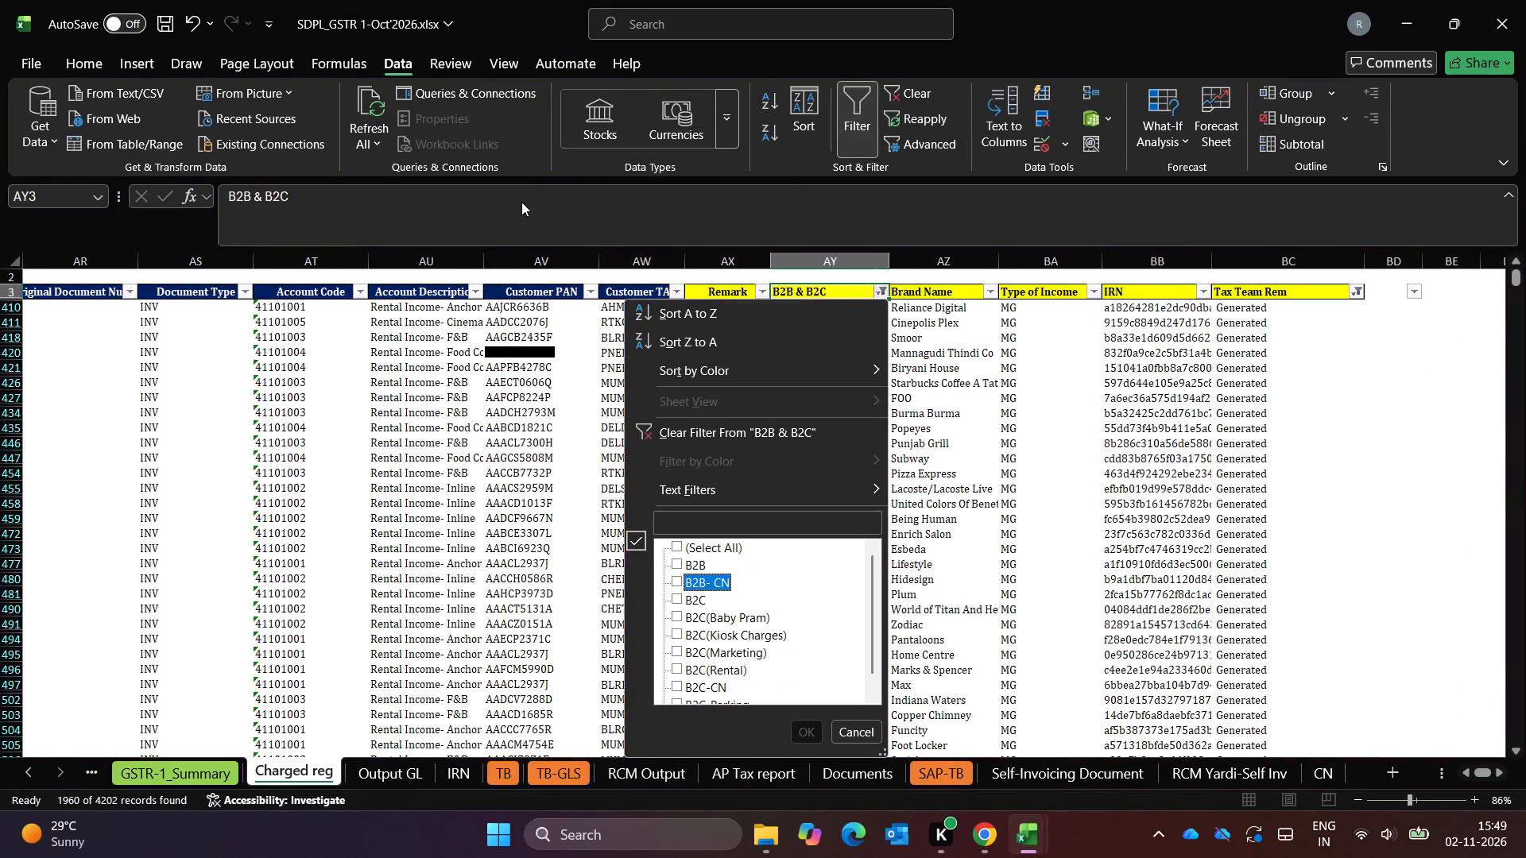
key(Up)
key(Up)
key(space)
key(Down)
key(space)
key(Down)
key(space)
key(Down)
key(End)
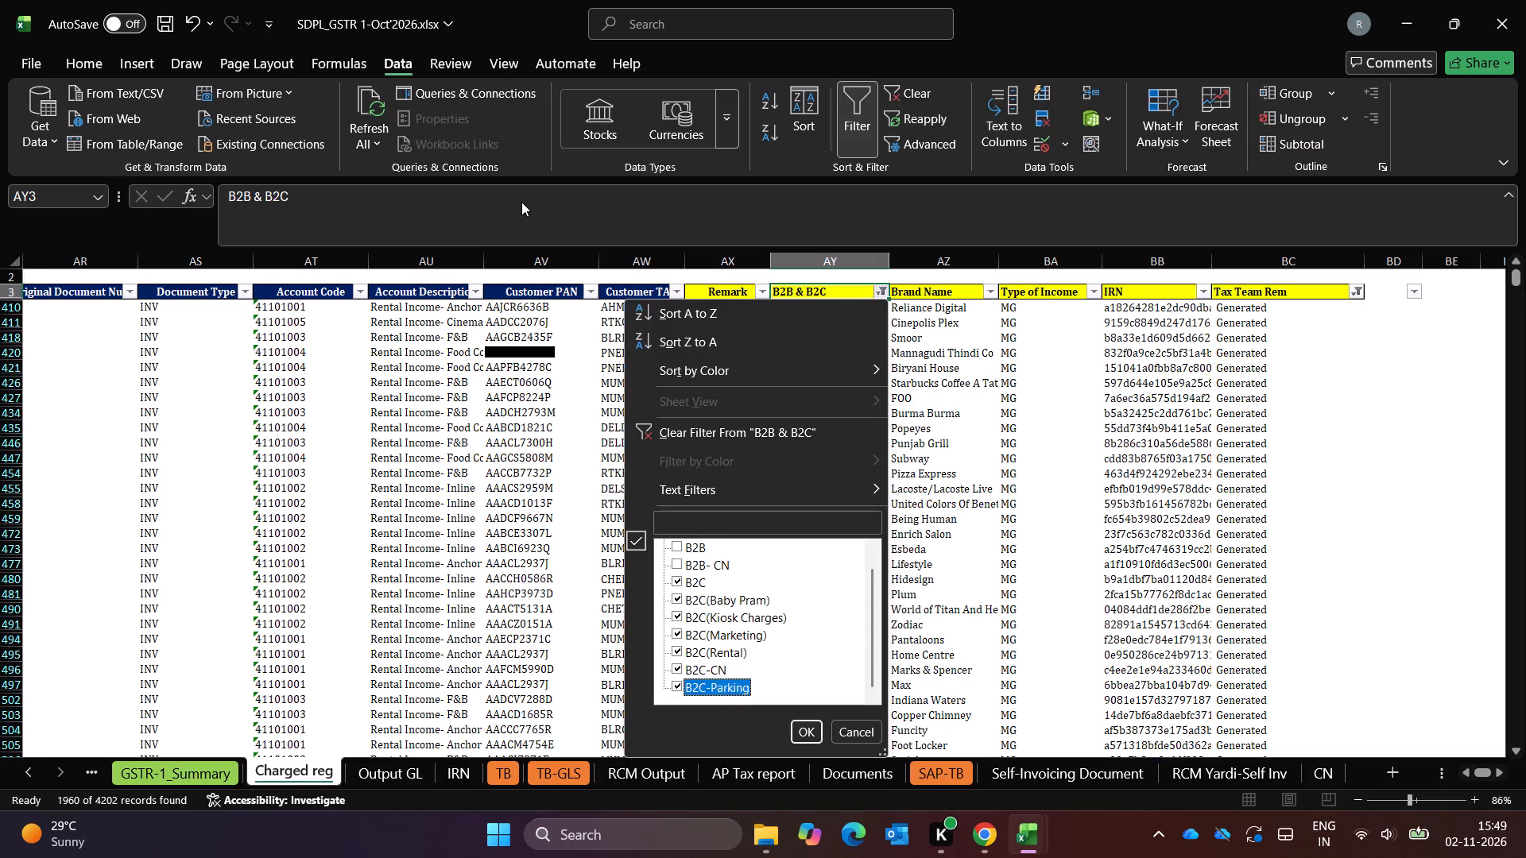
key(Up)
key(Return)
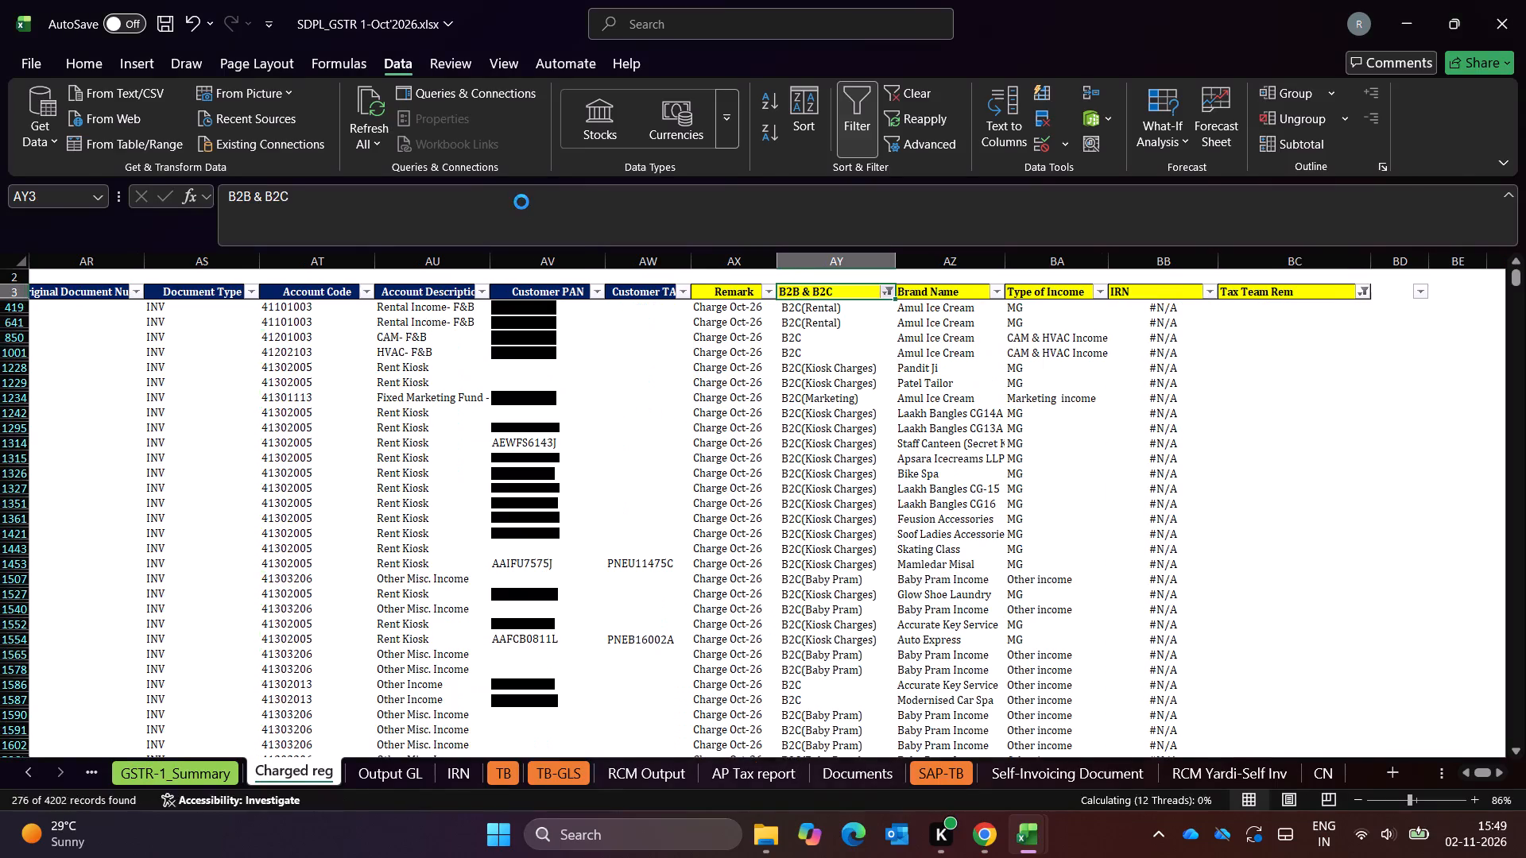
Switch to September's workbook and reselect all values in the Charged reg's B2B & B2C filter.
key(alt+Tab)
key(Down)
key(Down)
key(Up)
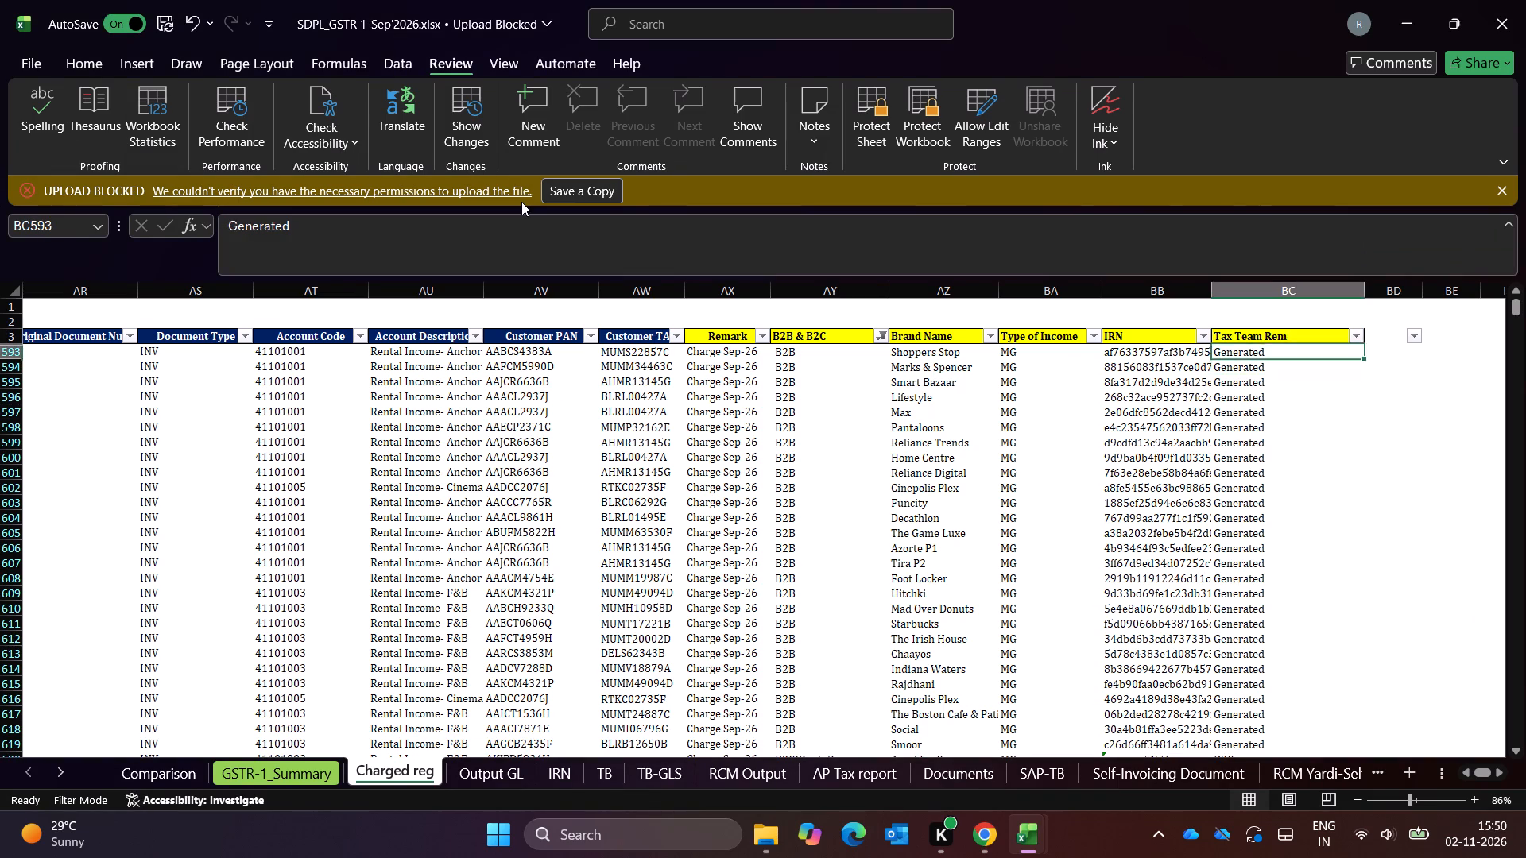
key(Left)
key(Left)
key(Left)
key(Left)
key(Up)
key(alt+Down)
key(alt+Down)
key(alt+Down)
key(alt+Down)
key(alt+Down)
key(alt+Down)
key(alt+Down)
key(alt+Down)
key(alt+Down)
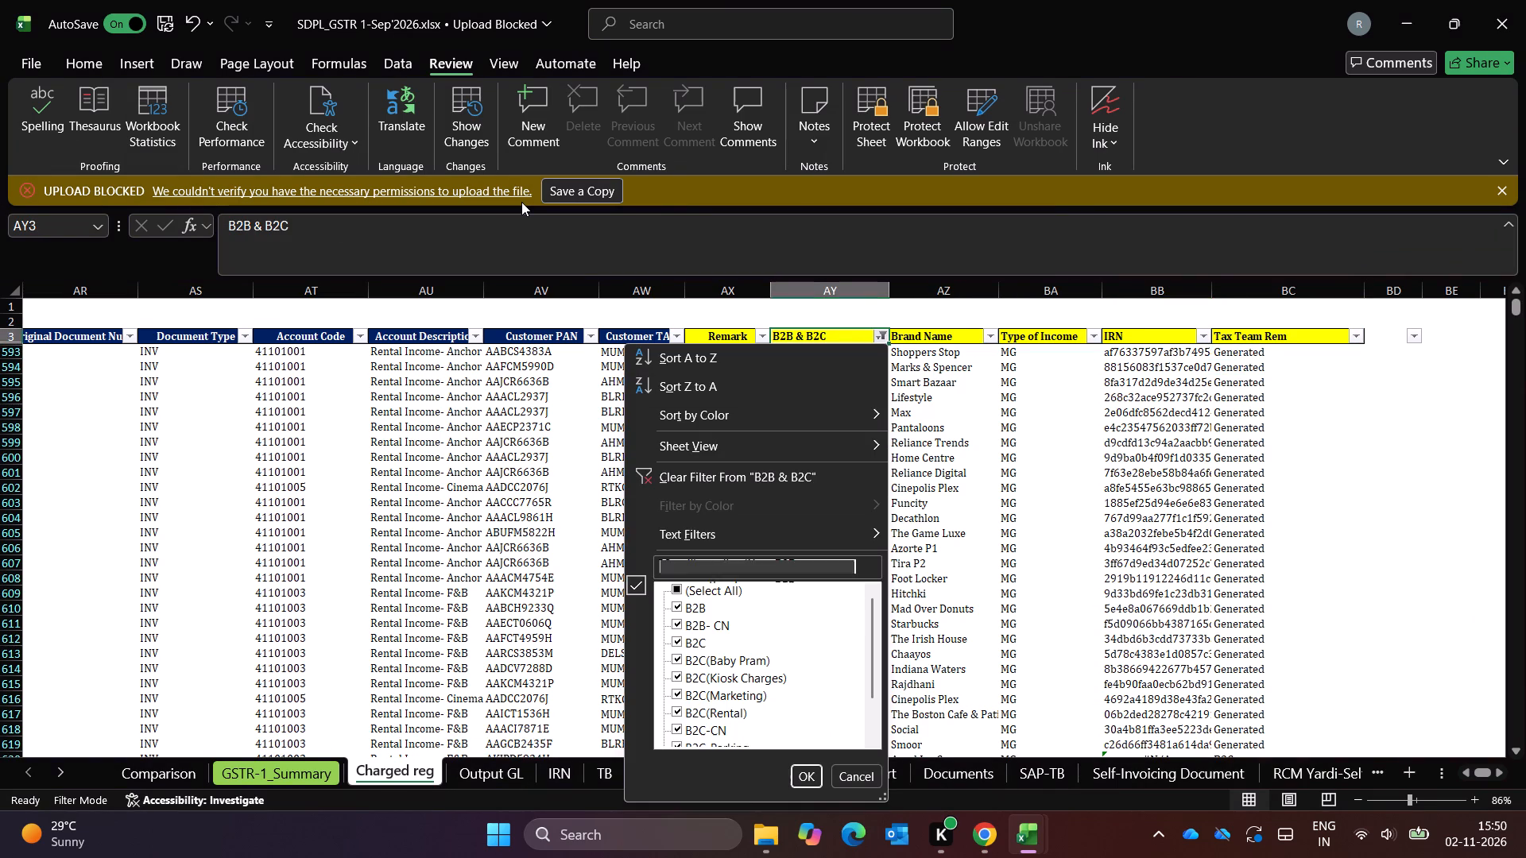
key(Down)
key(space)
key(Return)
Return to October's workbook and check the IRN column's values for the visible B2C rows.
key(alt+Tab)
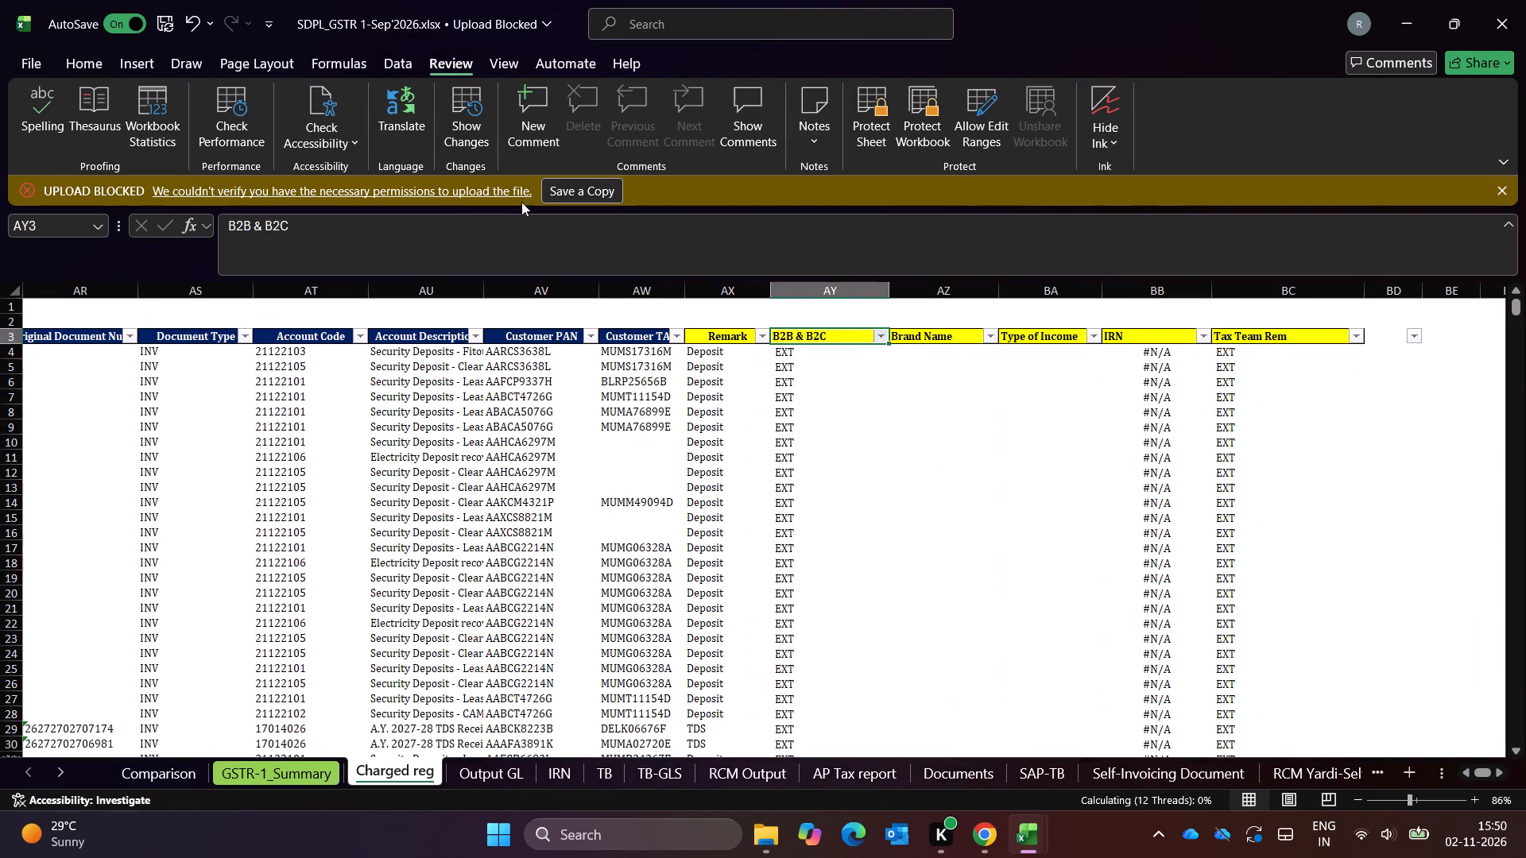
key(Right)
key(Right)
key(Right)
key(alt+Down)
key(Escape)
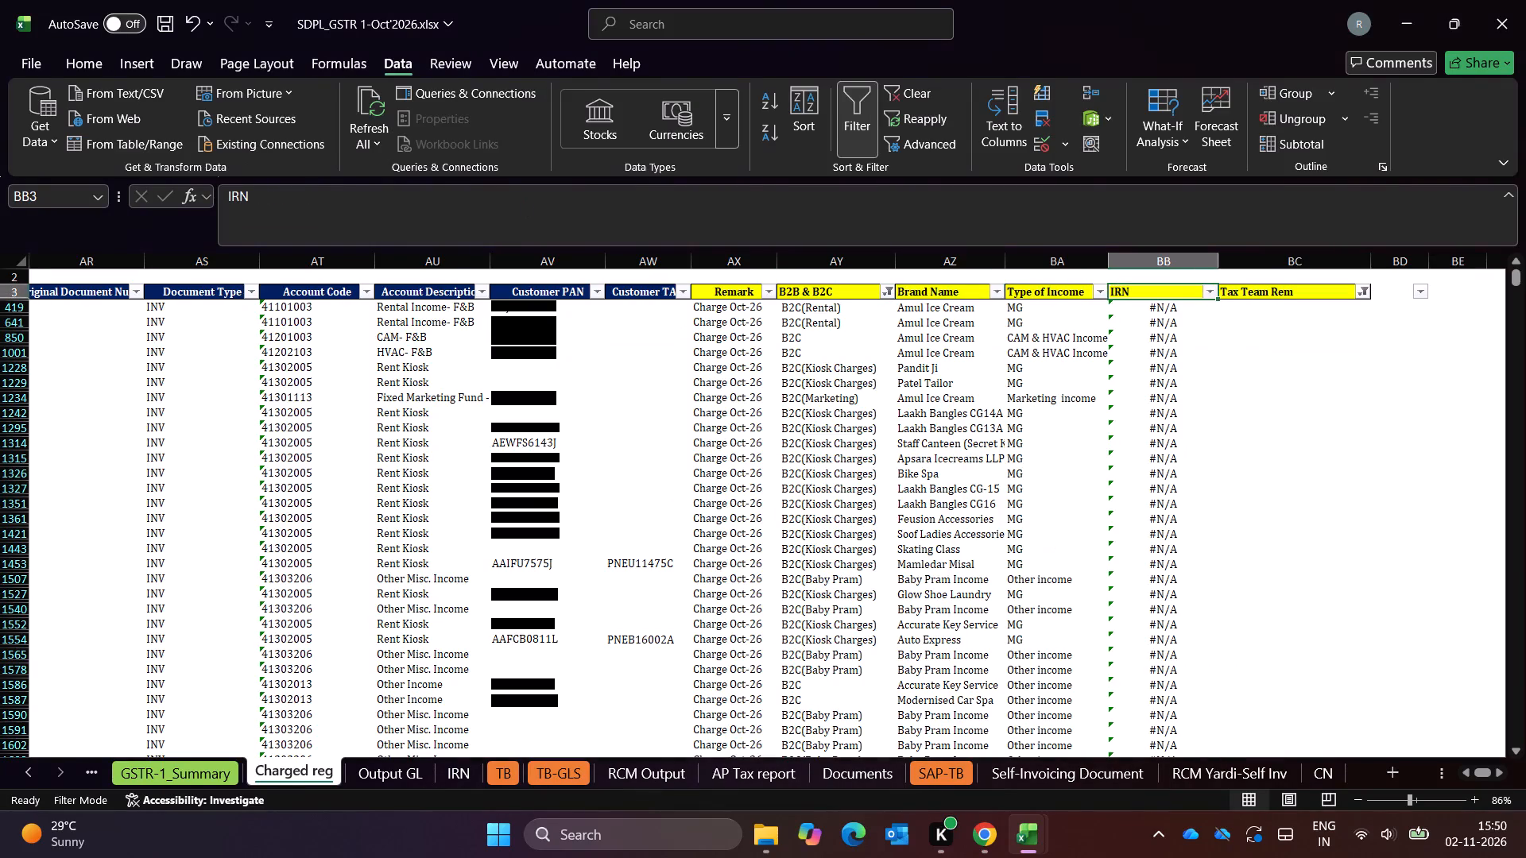
key(Right)
key(Down)
key(Left)
key(Left)
key(Left)
key(Left)
key(Left)
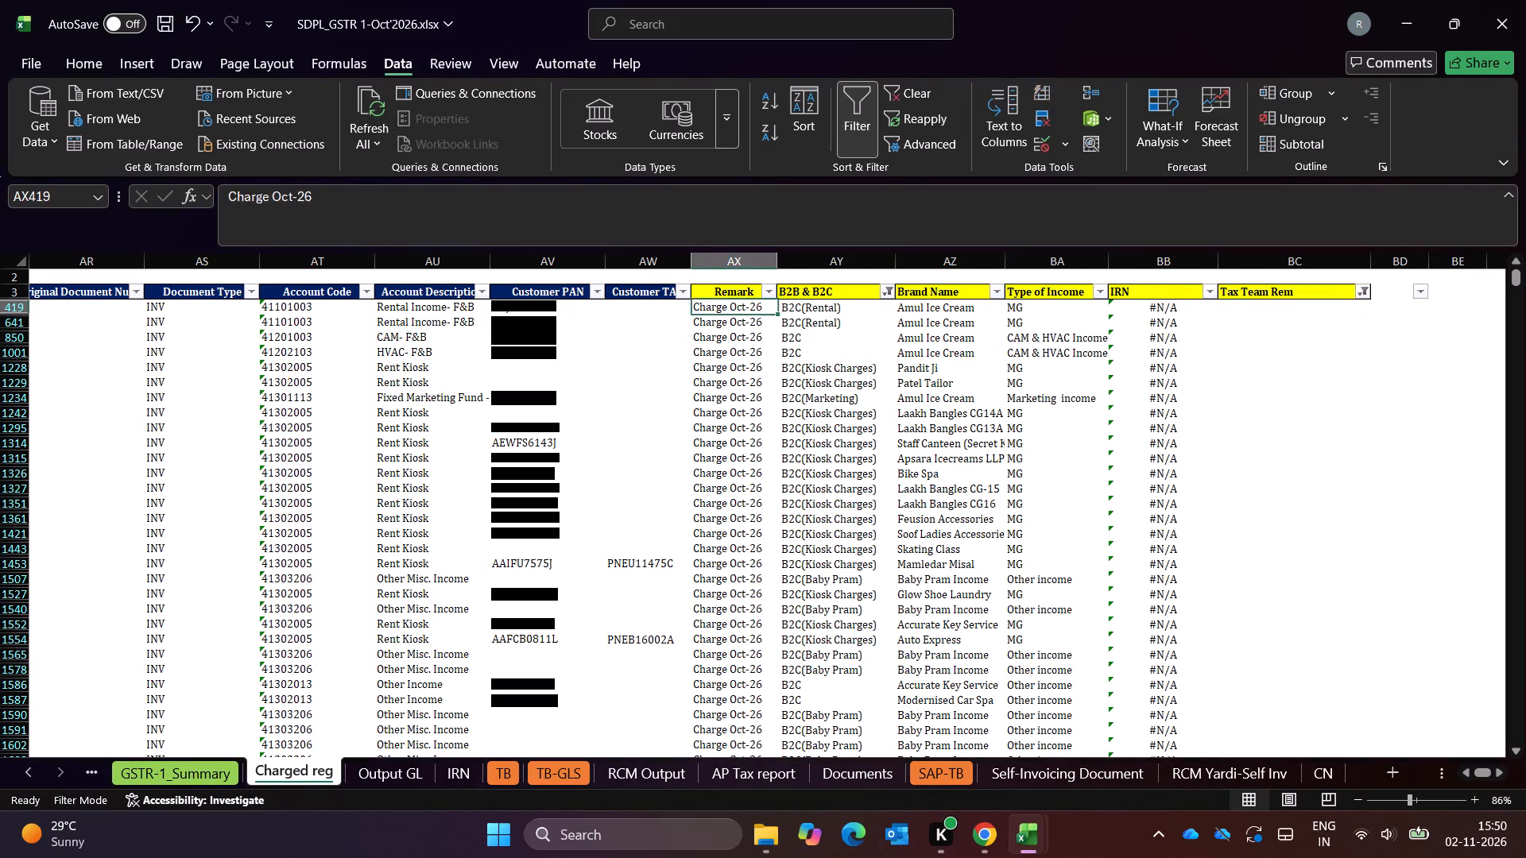
Exclude B2C-CN from October's B2B & B2C filter, keeping the other B2C categories.
key(Up)
key(Right)
key(alt+Down)
key(alt+Down)
key(alt+Down)
key(alt+Down)
key(alt+Down)
key(alt+Down)
key(alt+Down)
key(alt+Down)
key(alt+Down)
key(Down)
key(Down)
key(Down)
key(Down)
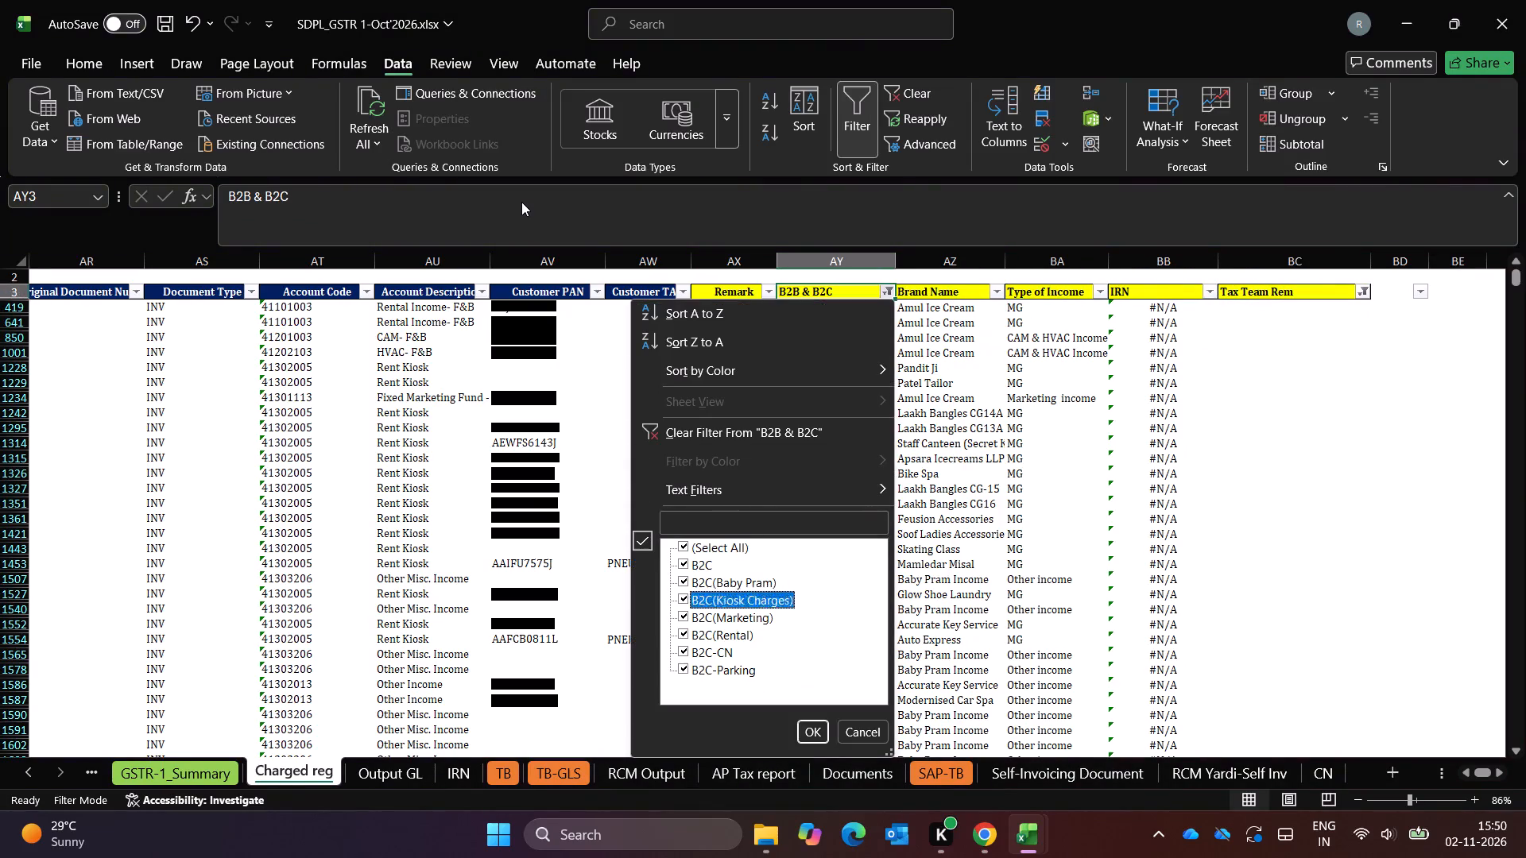
key(Down)
key(Down)
key(Down)
key(space)
key(Return)
Enter B2C in October's Tax Team Rem for the first visible row and fill it down all visible rows.
key(Right)
key(Right)
key(Right)
key(Right)
key(Down)
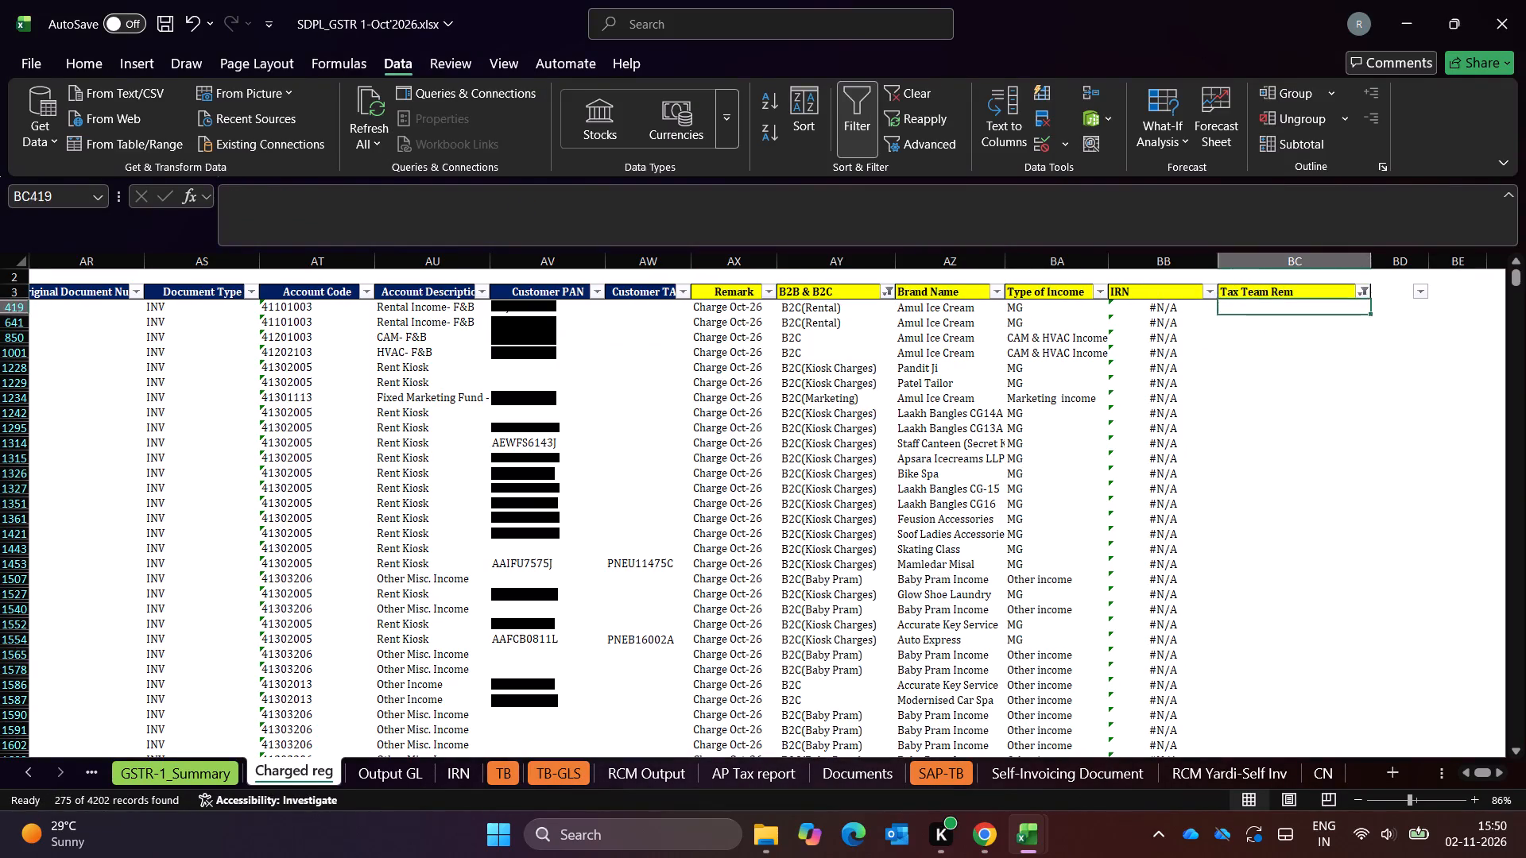
key(alt+Down)
key(Escape)
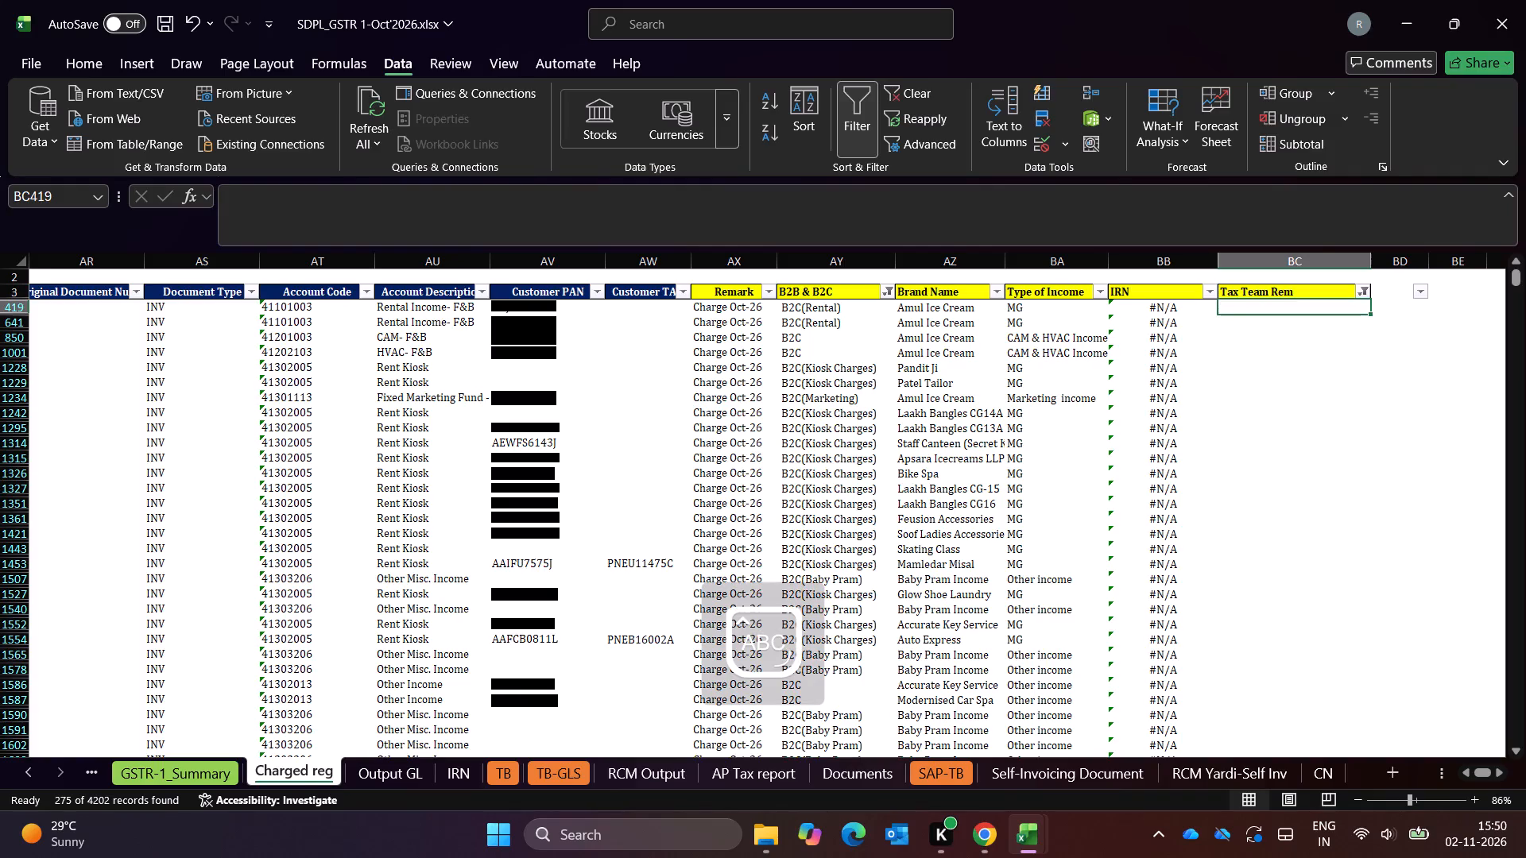
text(B2C)
key(Return)
key(Left)
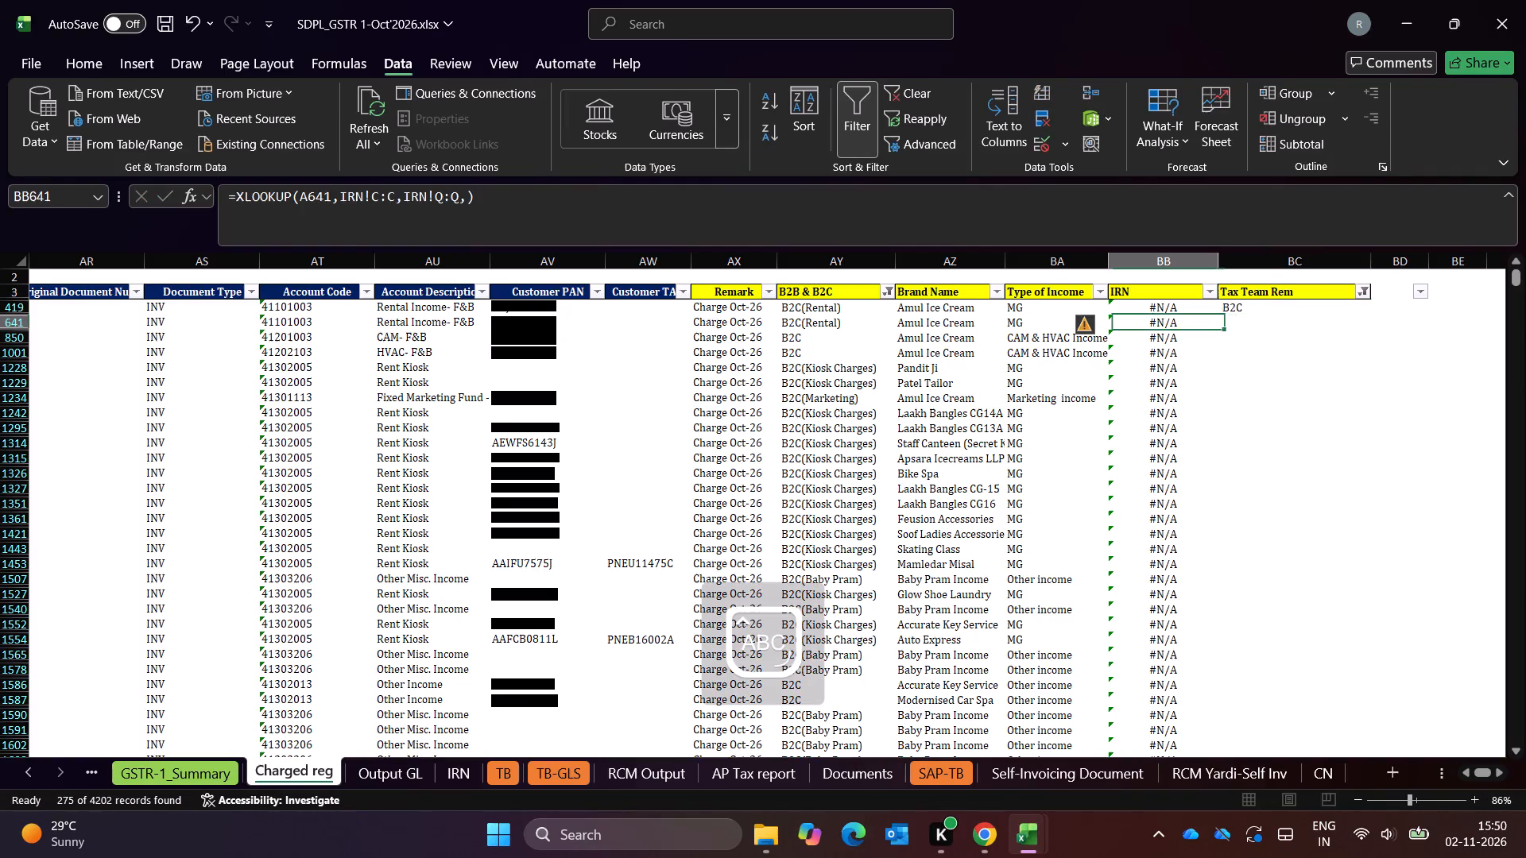
key(ctrl+Down)
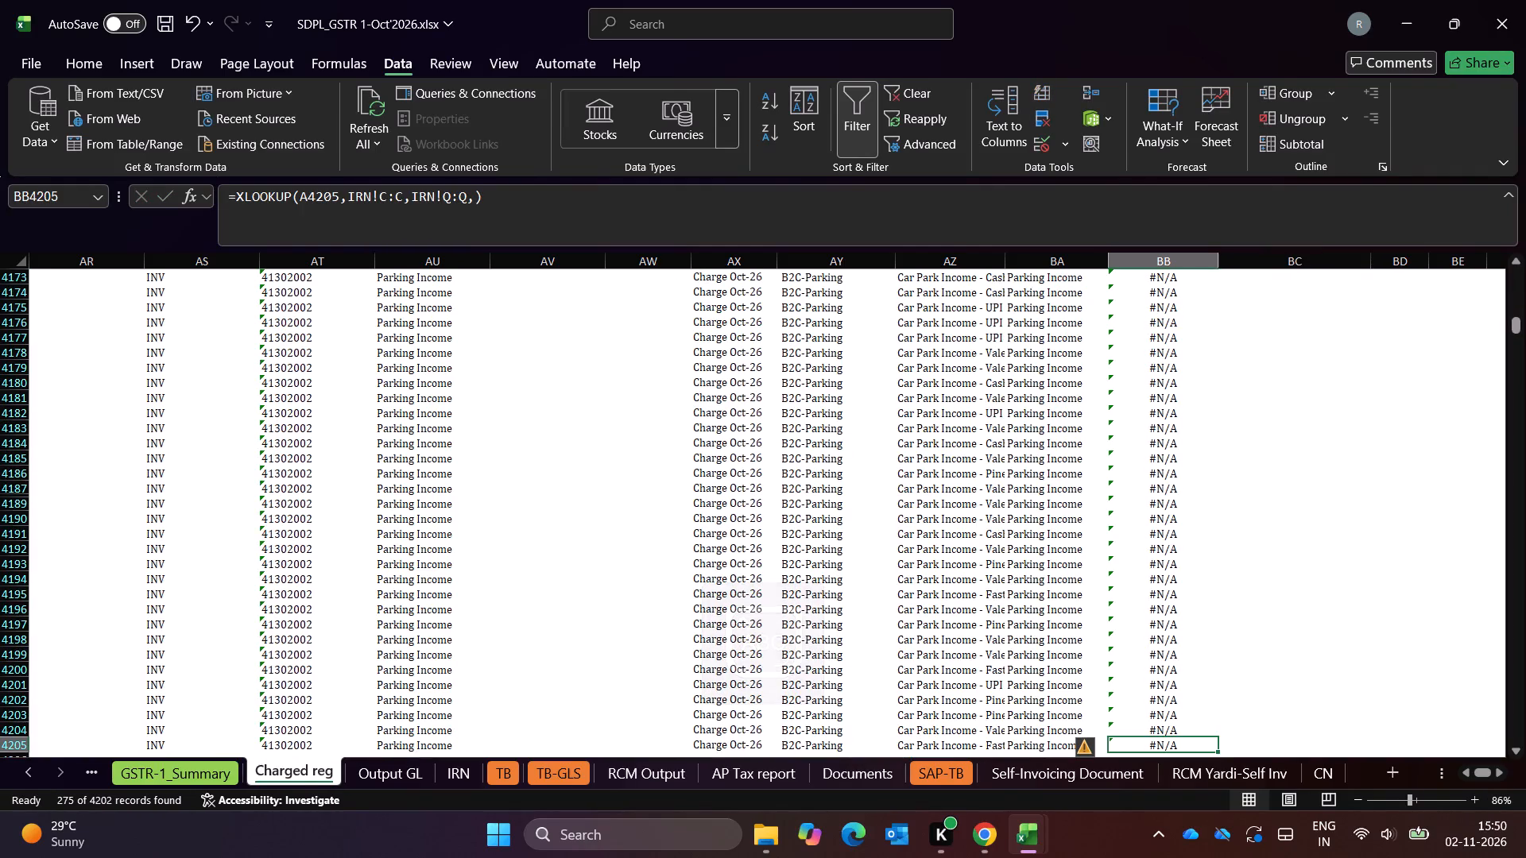
key(Down)
key(Up)
key(Right)
key(ctrl+shift+Up)
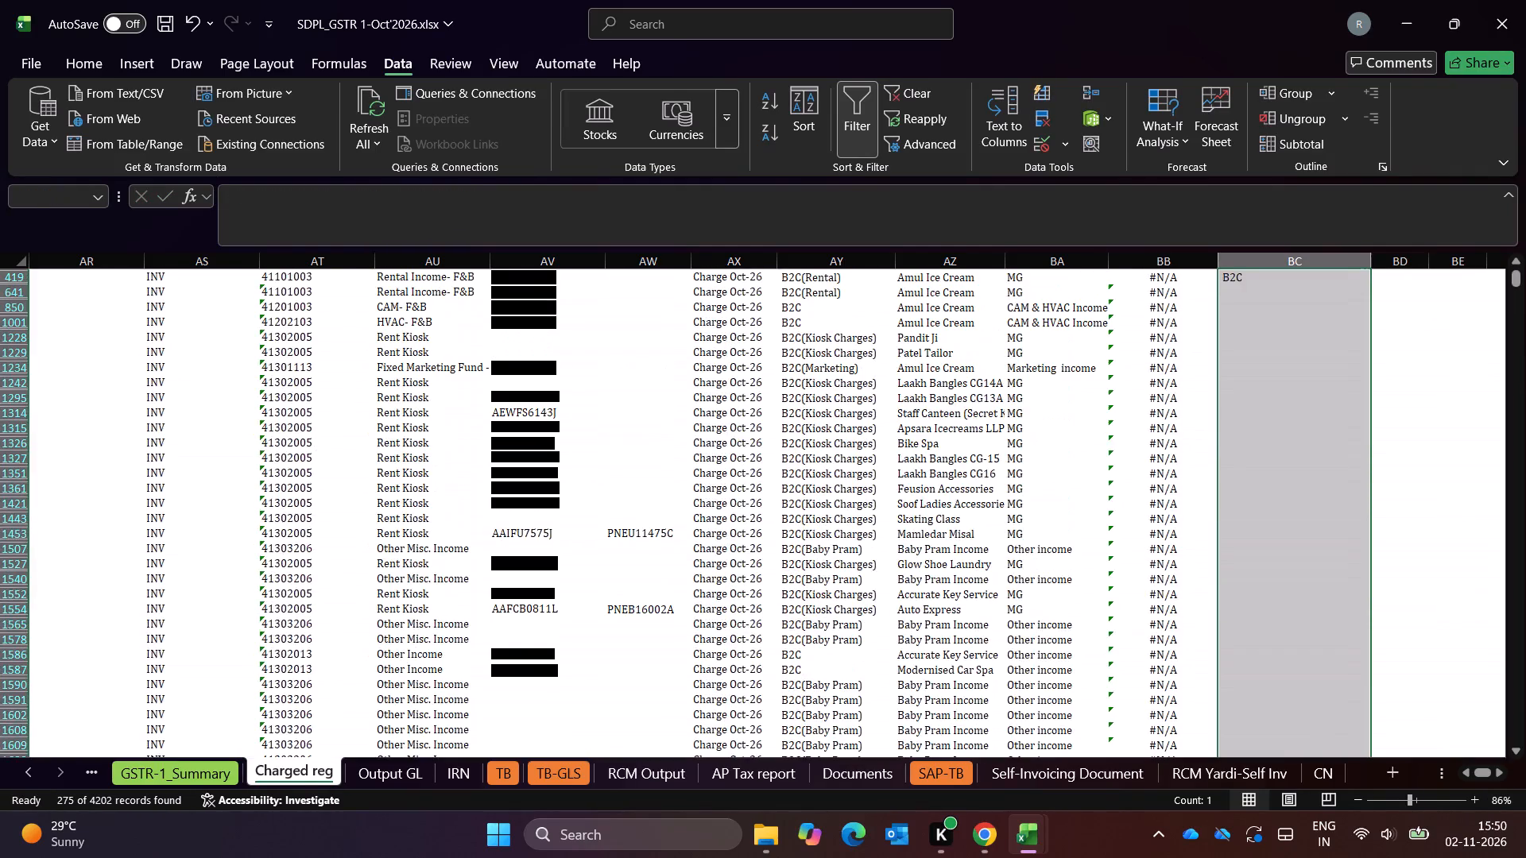
key(alt+semicolon)
key(ctrl+d)
key(ctrl+Up)
key(Up)
key(Up)
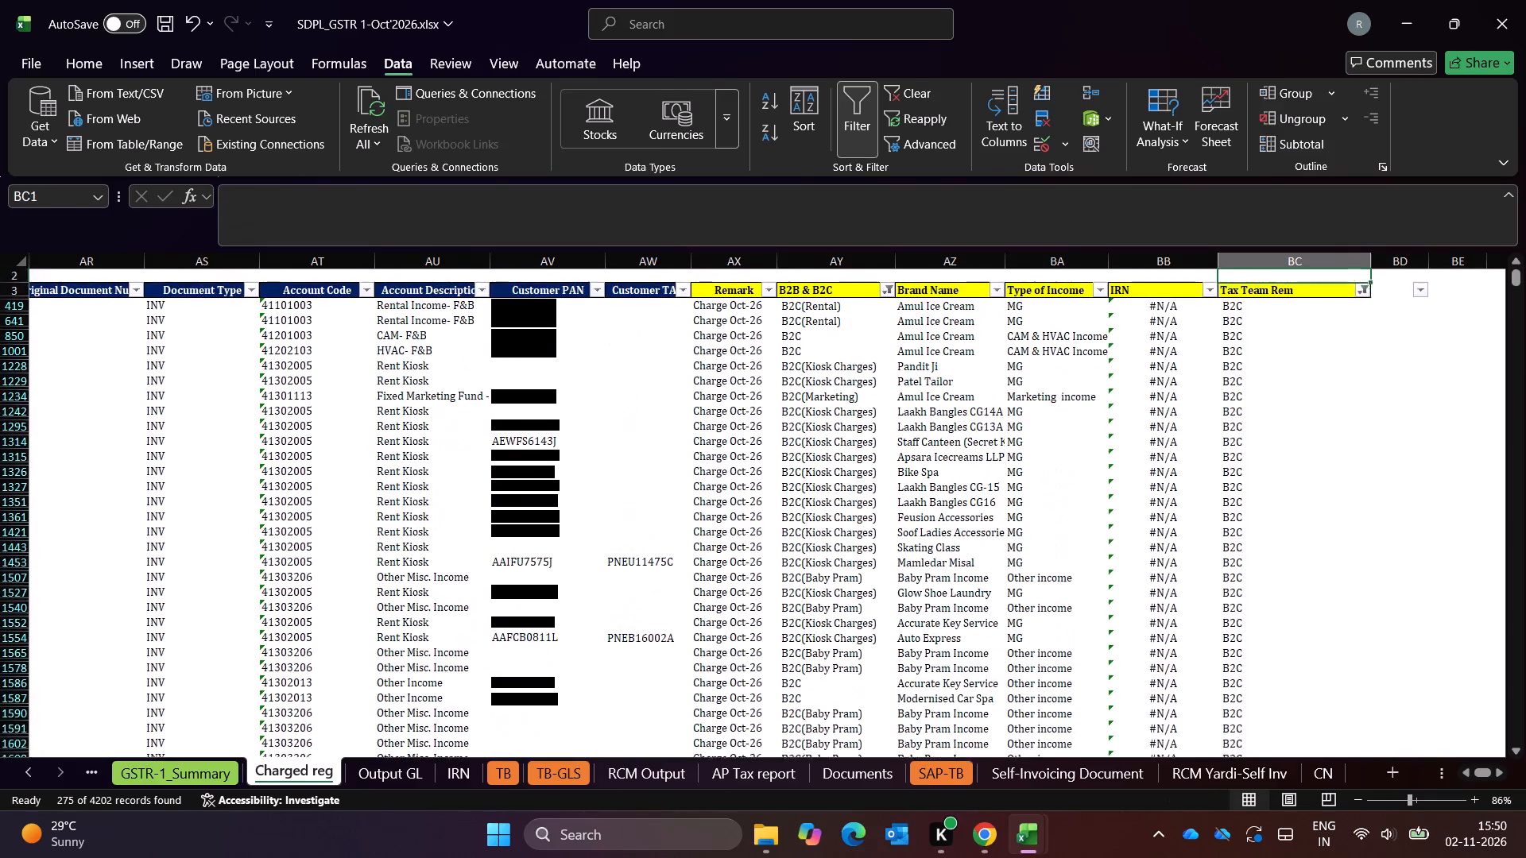
Filter October's B2B & B2C column to show only B2C-CN and select that row's Tax Team Rem cell.
key(Down)
key(Down)
key(Left)
key(Left)
key(Left)
key(Left)
key(alt+Down)
key(alt+Down)
key(alt+Down)
key(alt+Down)
key(alt+Down)
key(alt+Down)
key(alt+Down)
key(alt+Down)
key(alt+Down)
key(alt+Down)
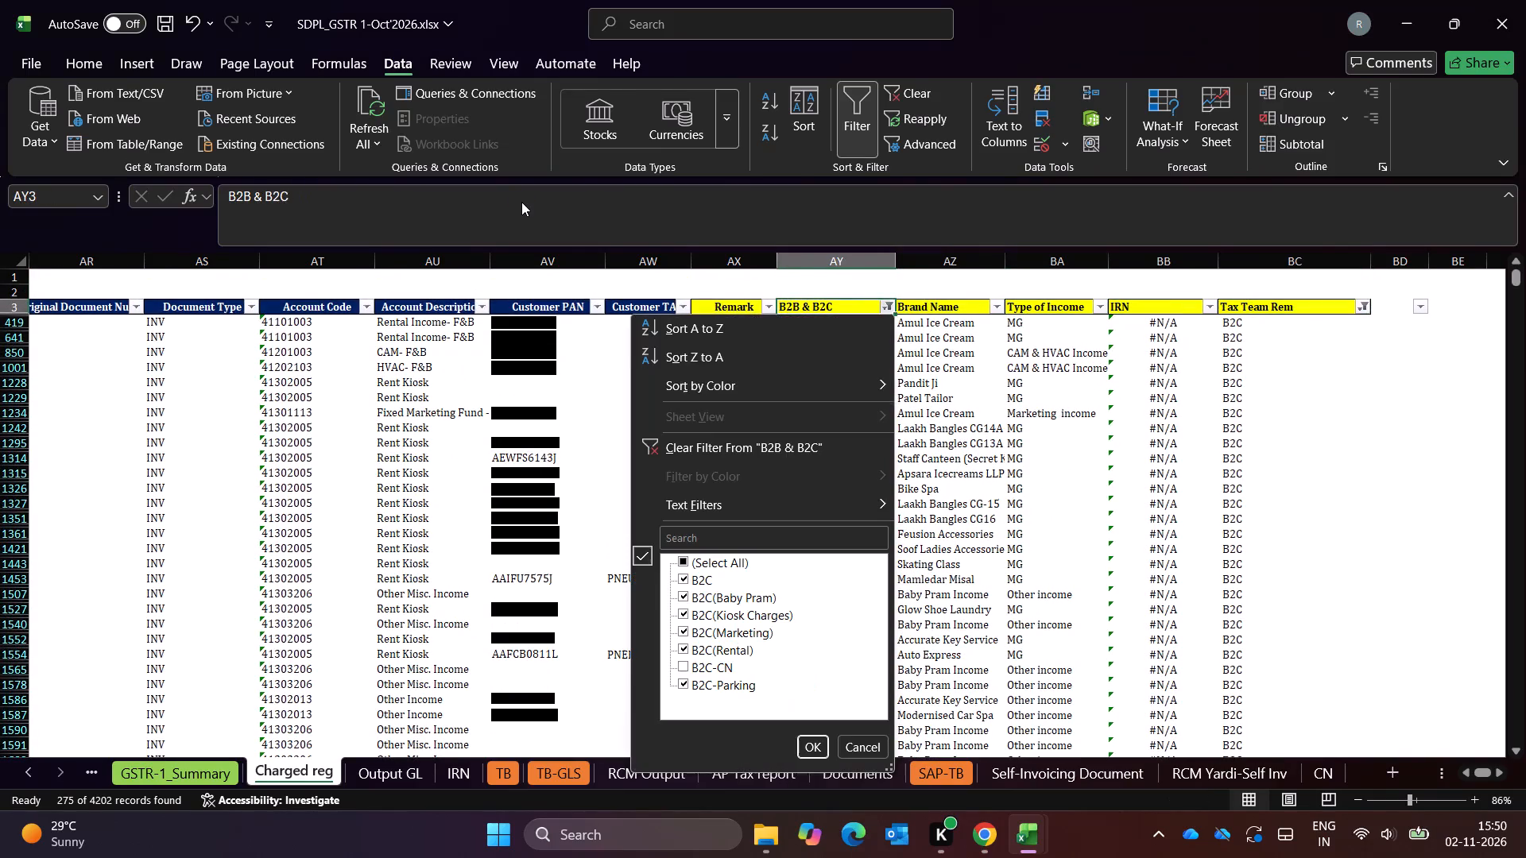
key(space)
key(space)
key(Down)
key(Down)
key(Down)
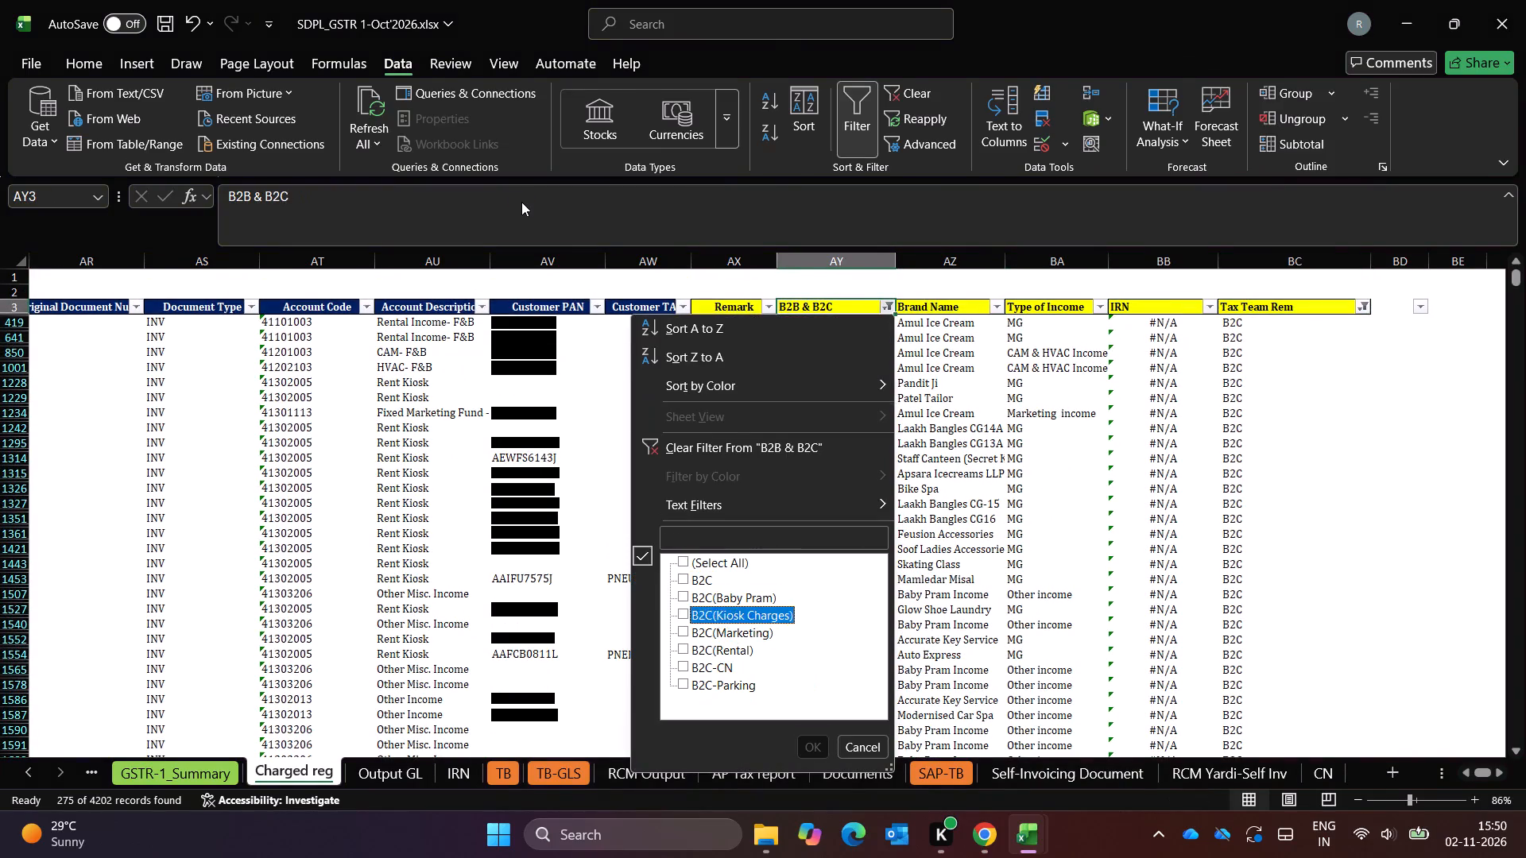
key(Down)
key(Down)
key(Down)
key(space)
key(Return)
key(Right)
key(Right)
key(Right)
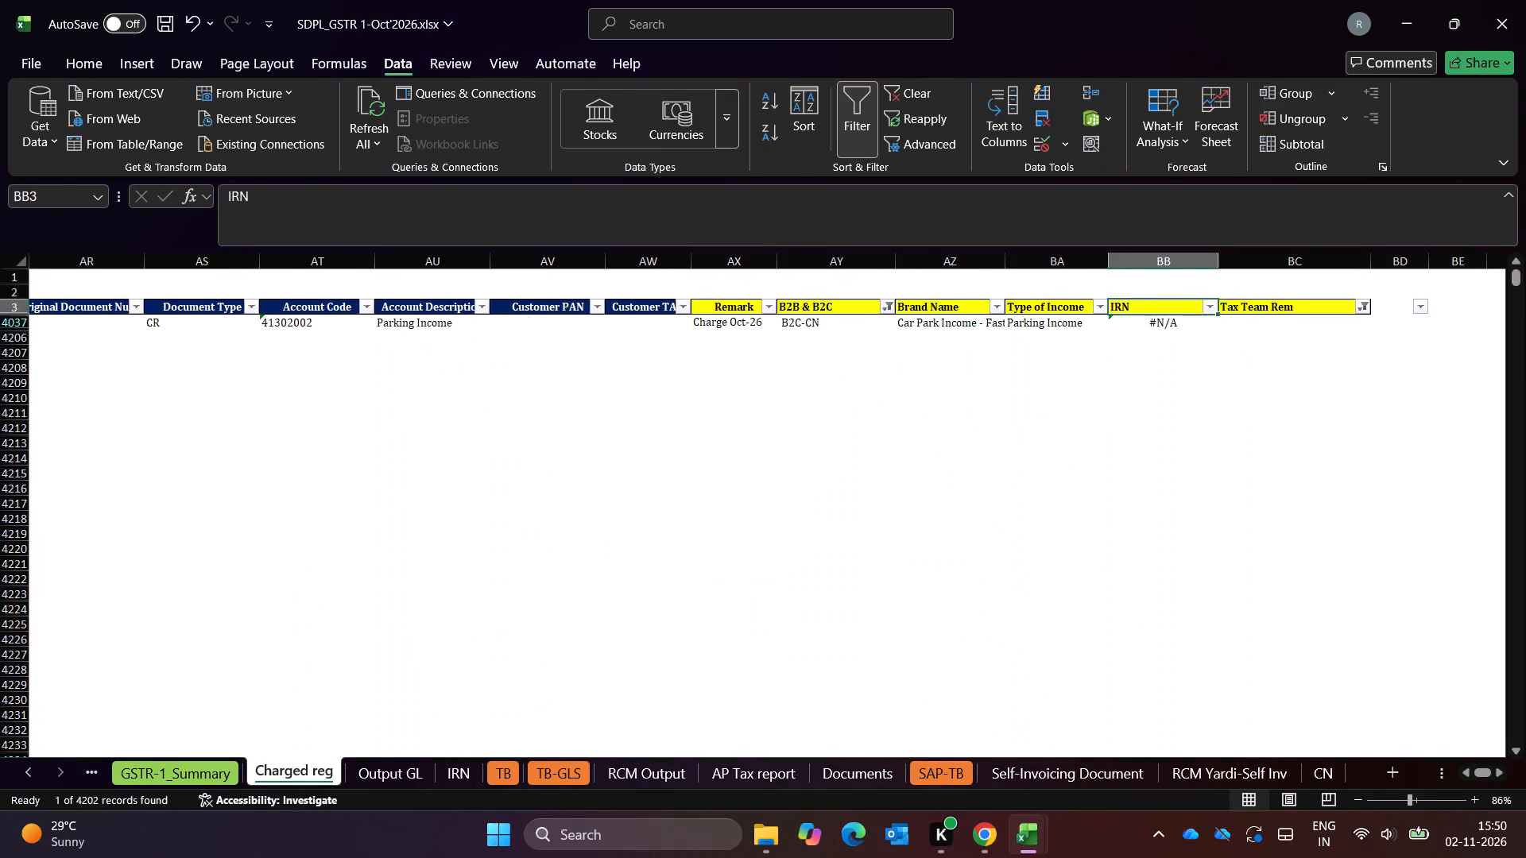
key(Down)
key(Right)
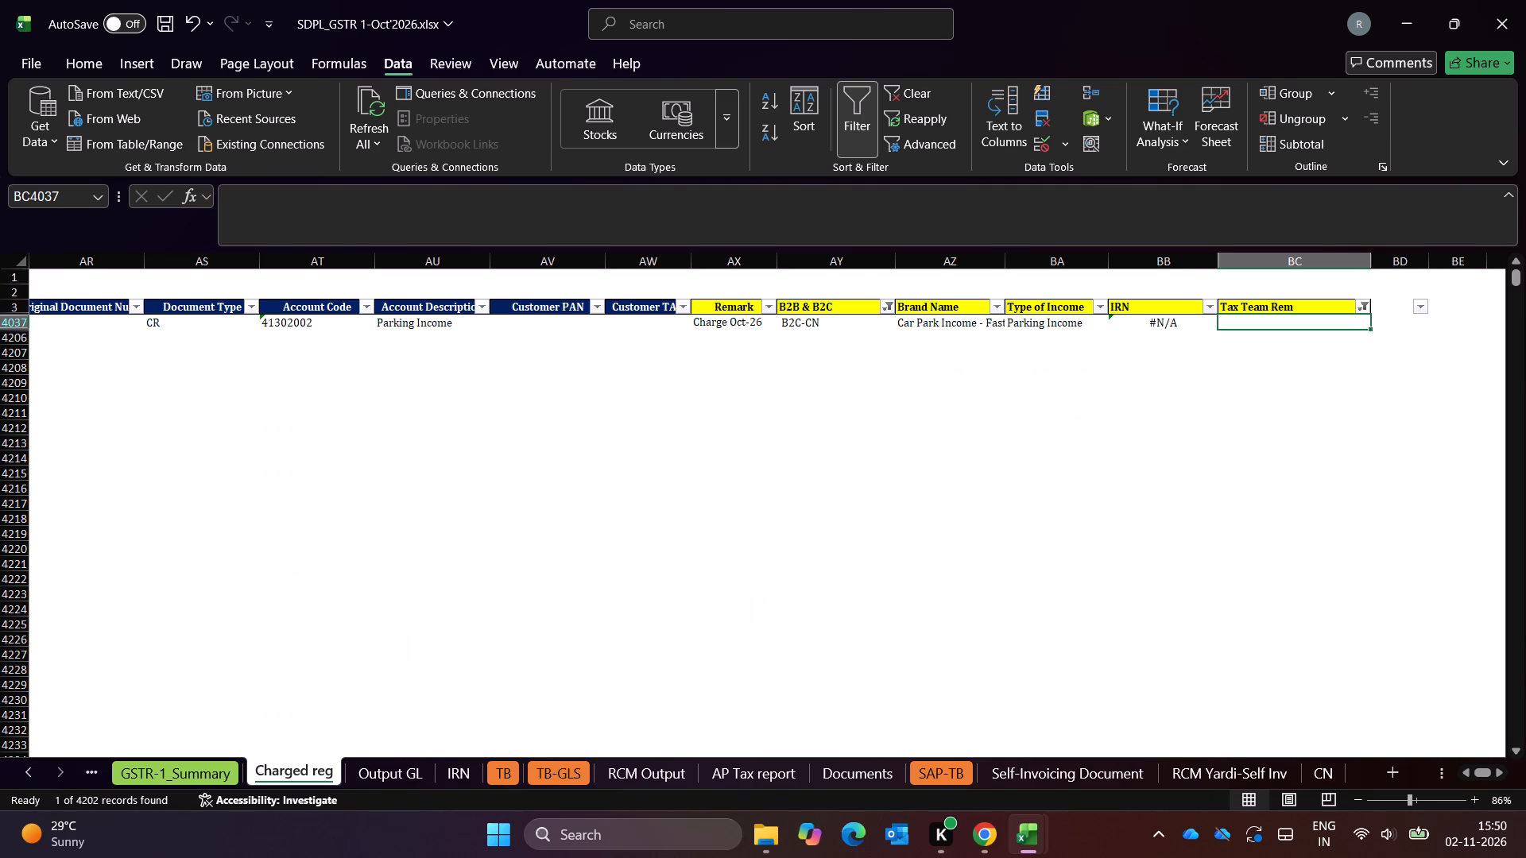
Switch to September's workbook and filter its B2B & B2C column to B2C-CN to consult the Tax Team Rem used.
key(alt+Tab)
key(Down)
key(Up)
key(alt+Down)
key(alt+Down)
key(alt+Down)
key(alt+Down)
key(alt+Down)
key(alt+Down)
key(alt+Down)
key(alt+Down)
key(alt+Down)
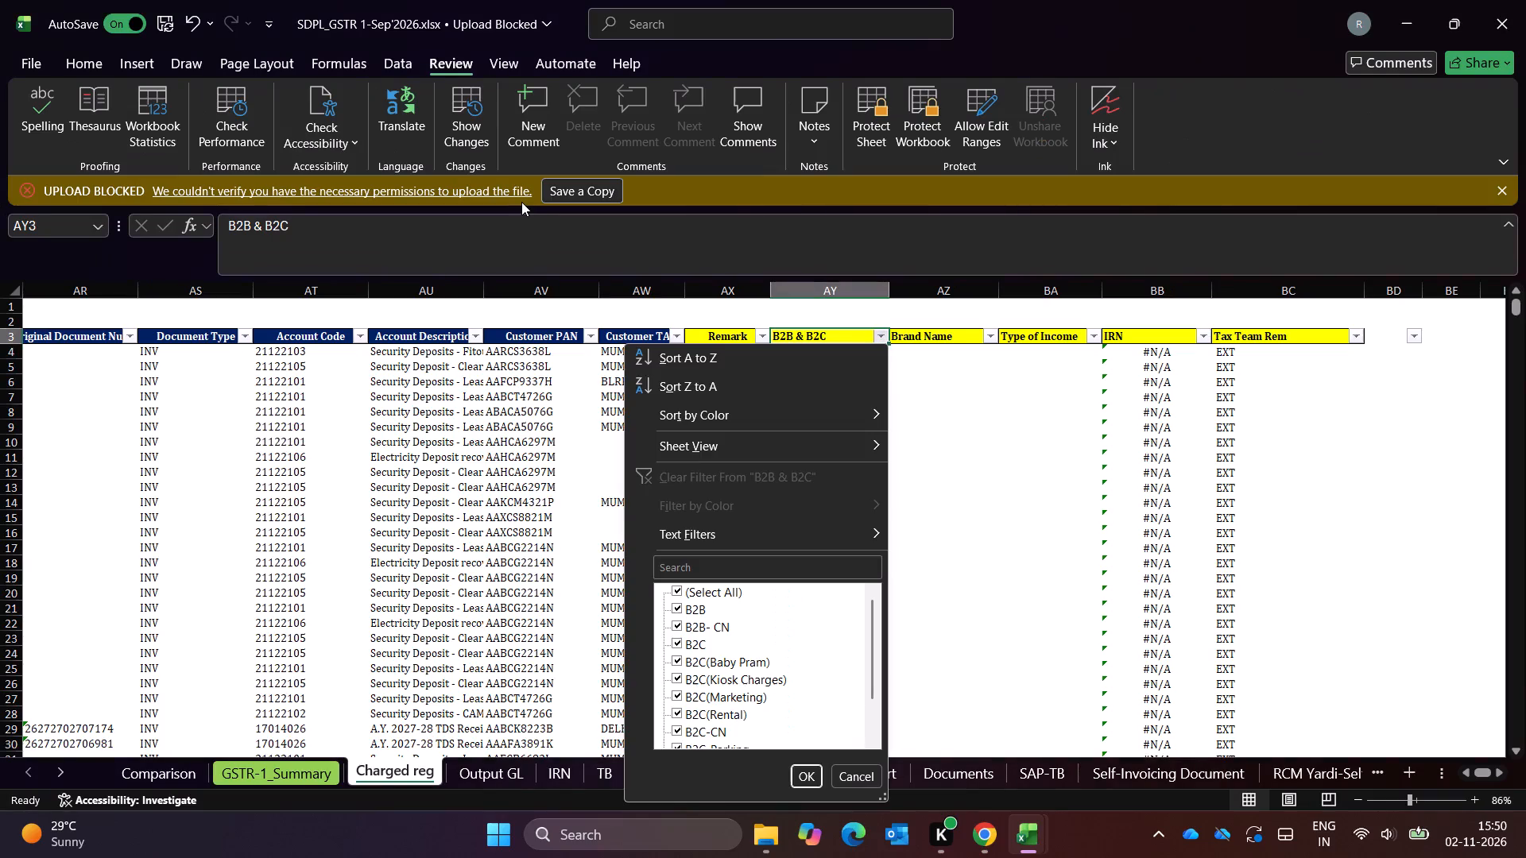
key(Down)
key(space)
key(End)
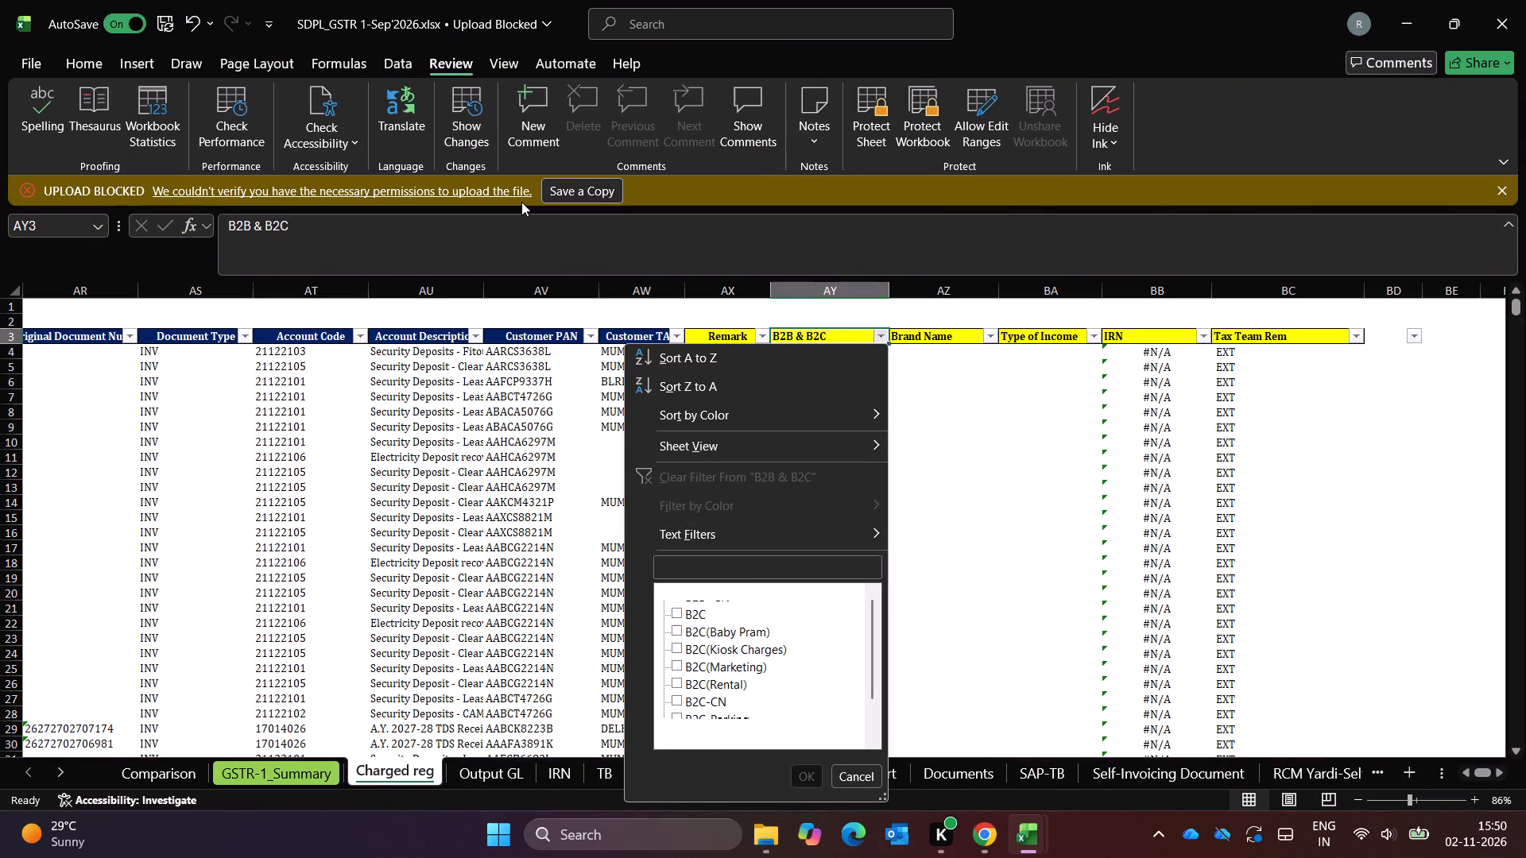
key(Up)
key(Up)
key(Up)
key(space)
key(Return)
key(Down)
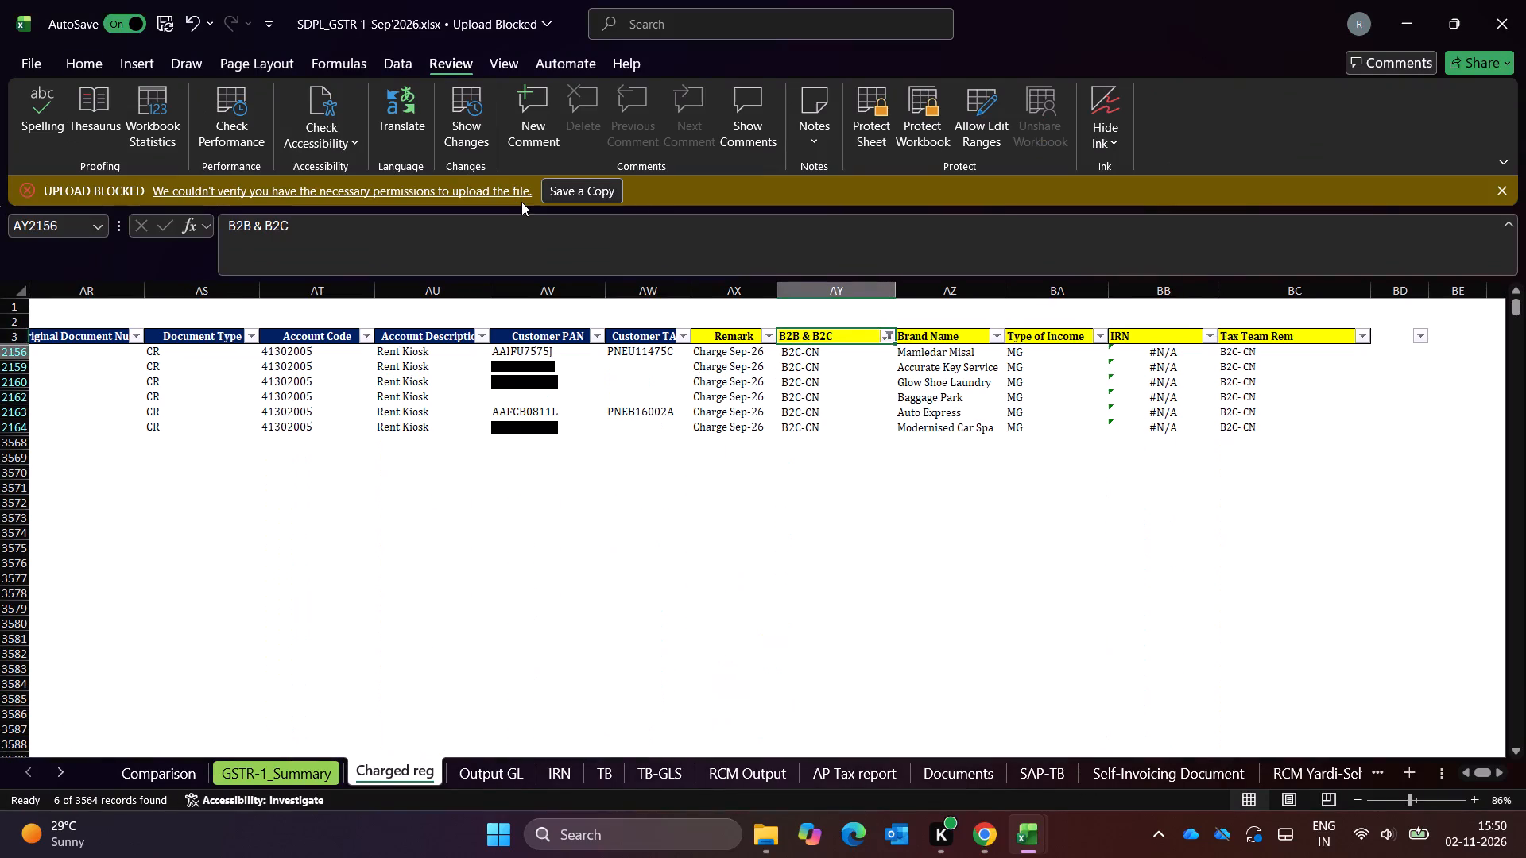
Return to October's workbook and enter B2C-CN in Tax Team Rem for the Fast Parking credit-note row.
key(Right)
key(Right)
key(Right)
key(alt+Tab)
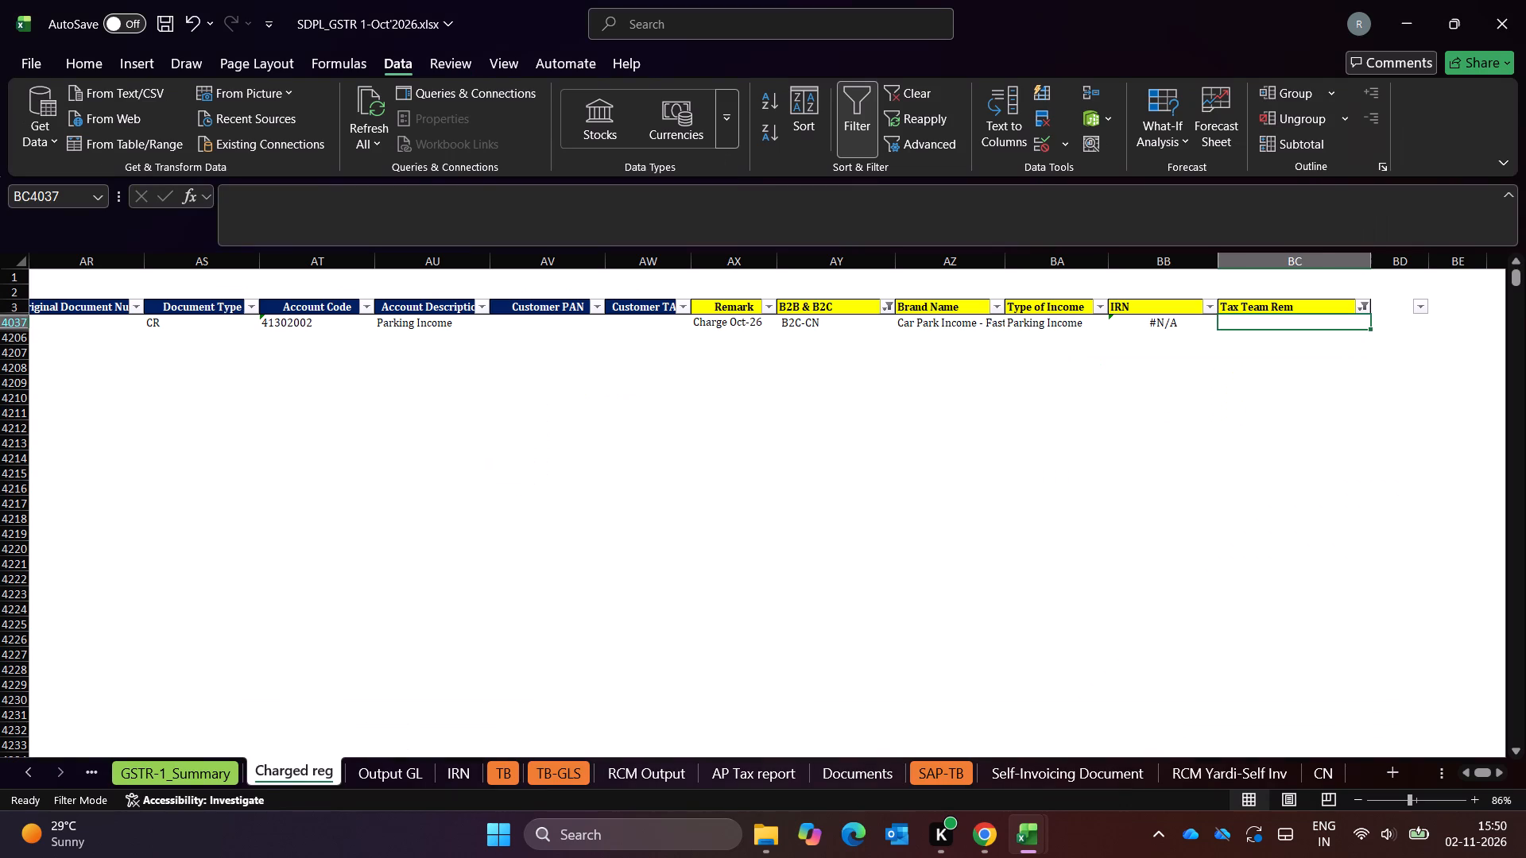
text(B2C)
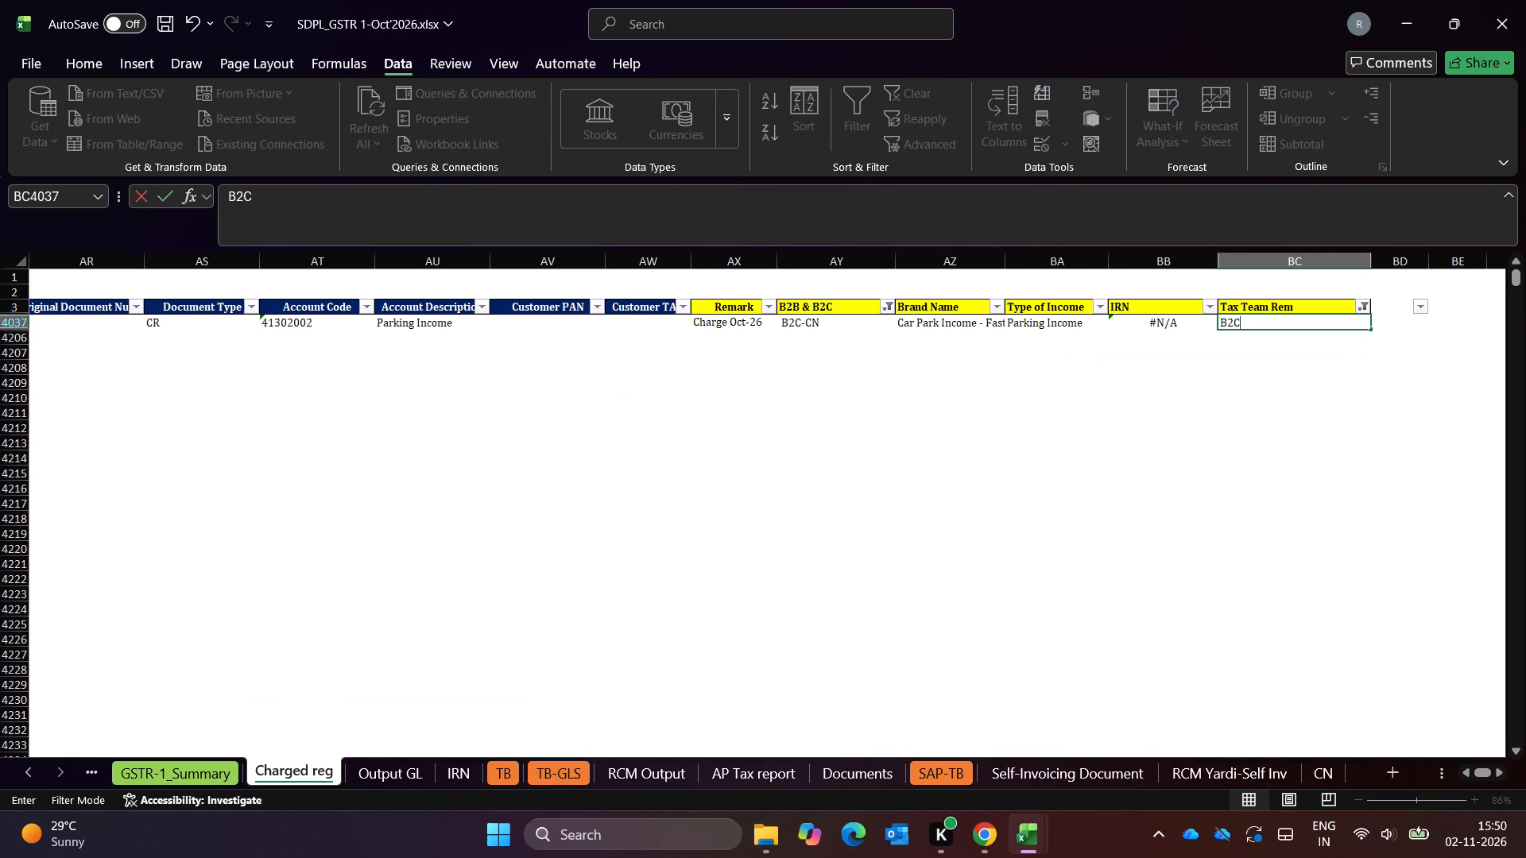
text(-CN)
key(Return)
key(Up)
key(alt+Tab)
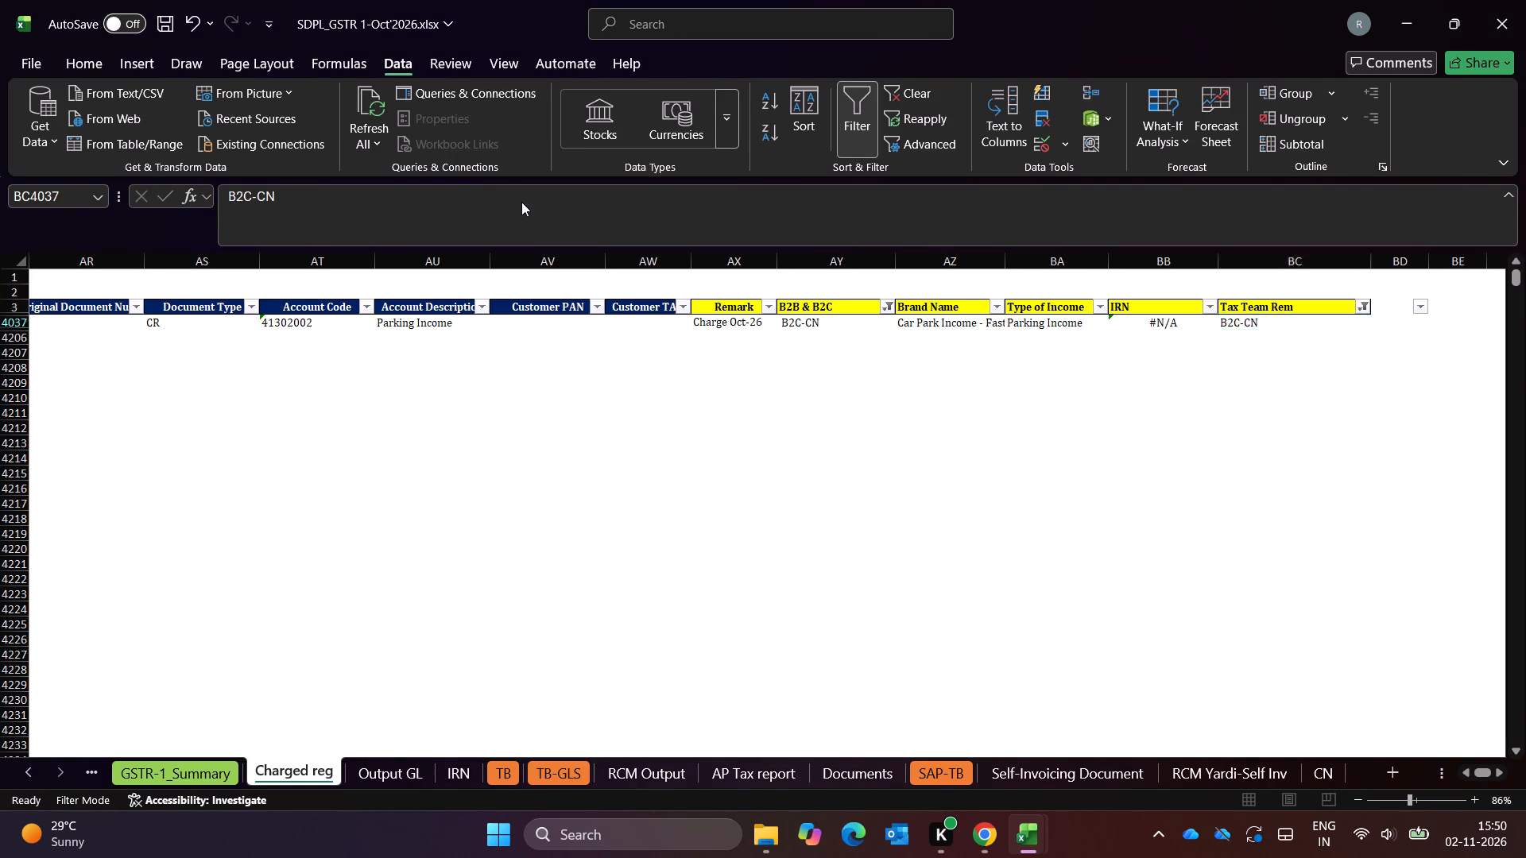
key(alt+Tab)
Clear all filters on October's Charged reg sheet.
key(Up)
key(Left)
key(Left)
key(Left)
key(Left)
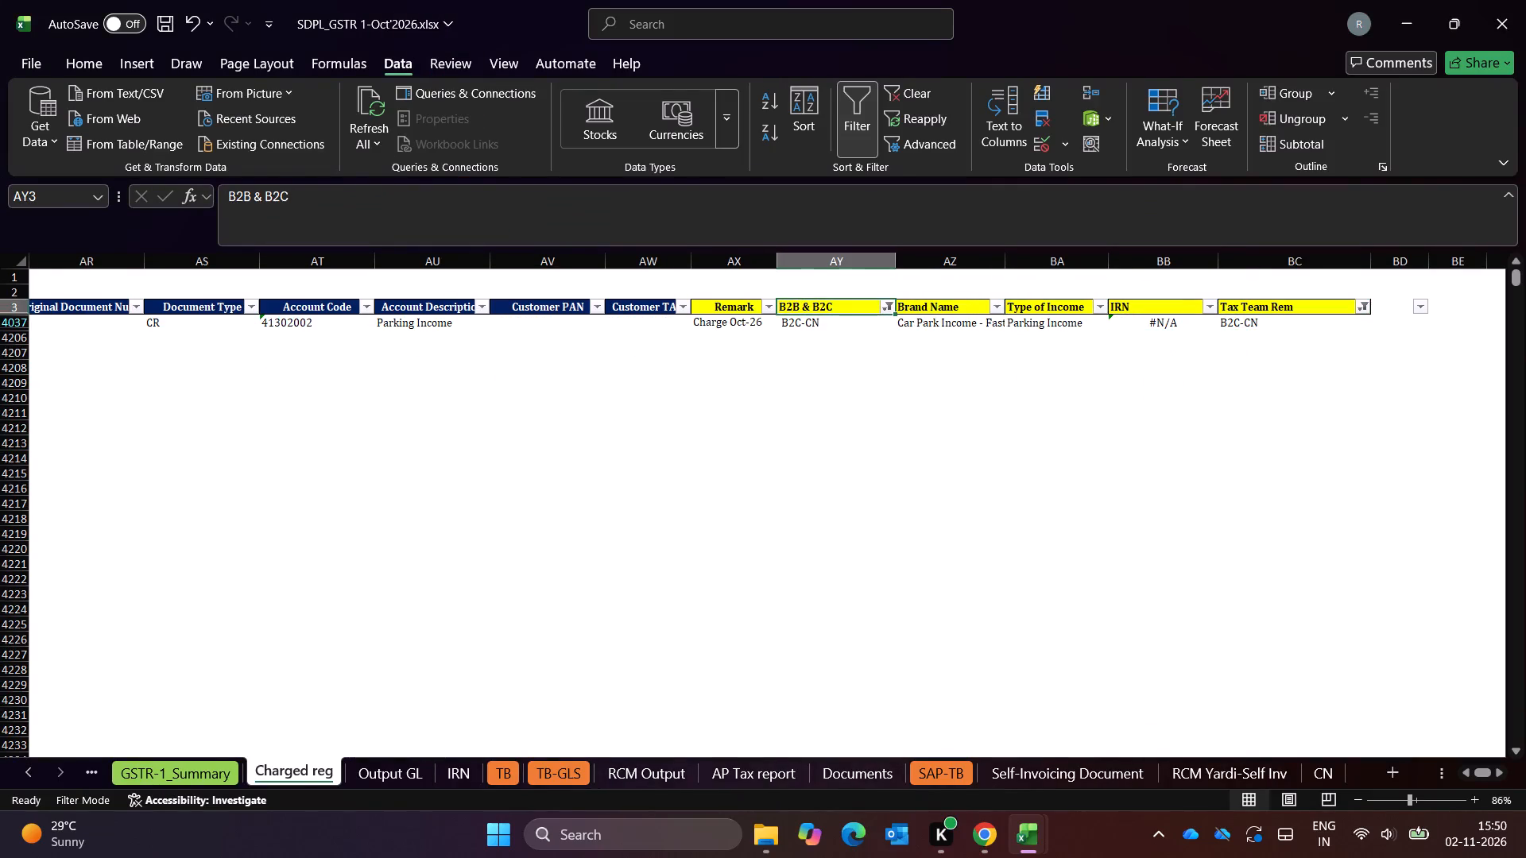
key(alt+a)
key(alt+c)
key(Escape)
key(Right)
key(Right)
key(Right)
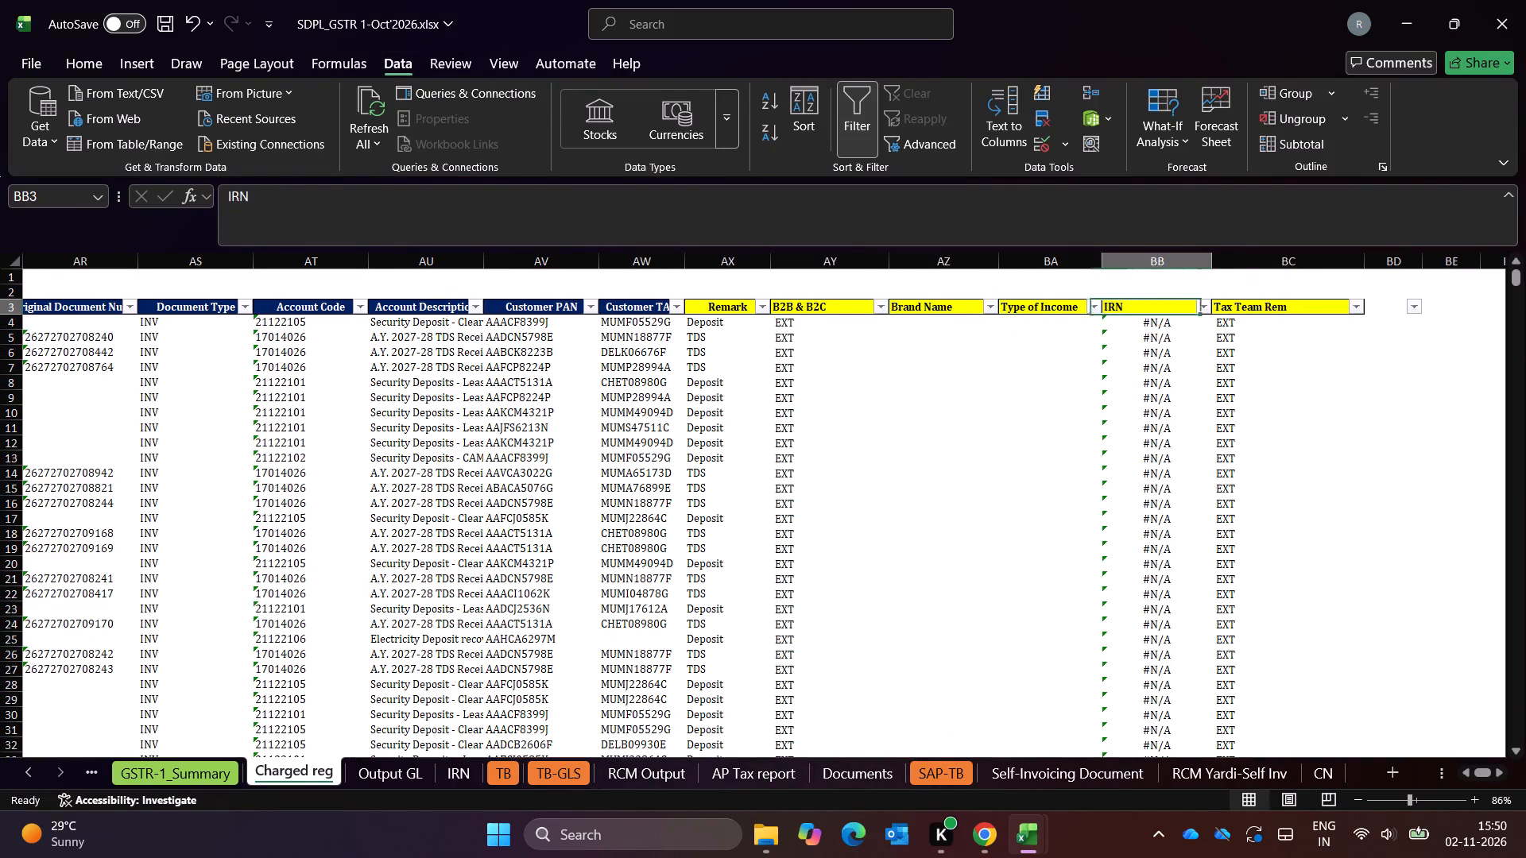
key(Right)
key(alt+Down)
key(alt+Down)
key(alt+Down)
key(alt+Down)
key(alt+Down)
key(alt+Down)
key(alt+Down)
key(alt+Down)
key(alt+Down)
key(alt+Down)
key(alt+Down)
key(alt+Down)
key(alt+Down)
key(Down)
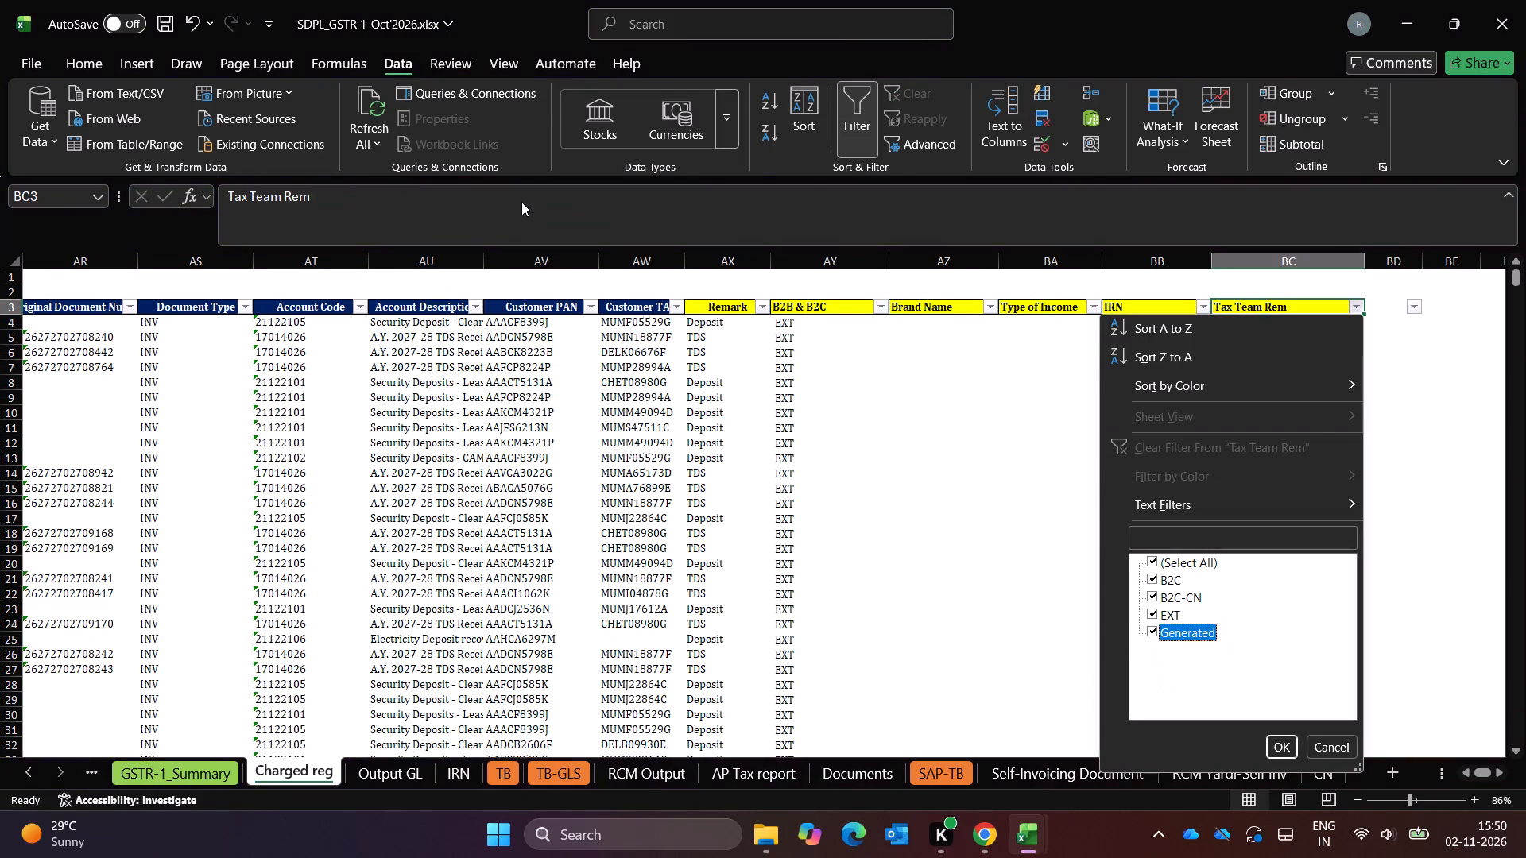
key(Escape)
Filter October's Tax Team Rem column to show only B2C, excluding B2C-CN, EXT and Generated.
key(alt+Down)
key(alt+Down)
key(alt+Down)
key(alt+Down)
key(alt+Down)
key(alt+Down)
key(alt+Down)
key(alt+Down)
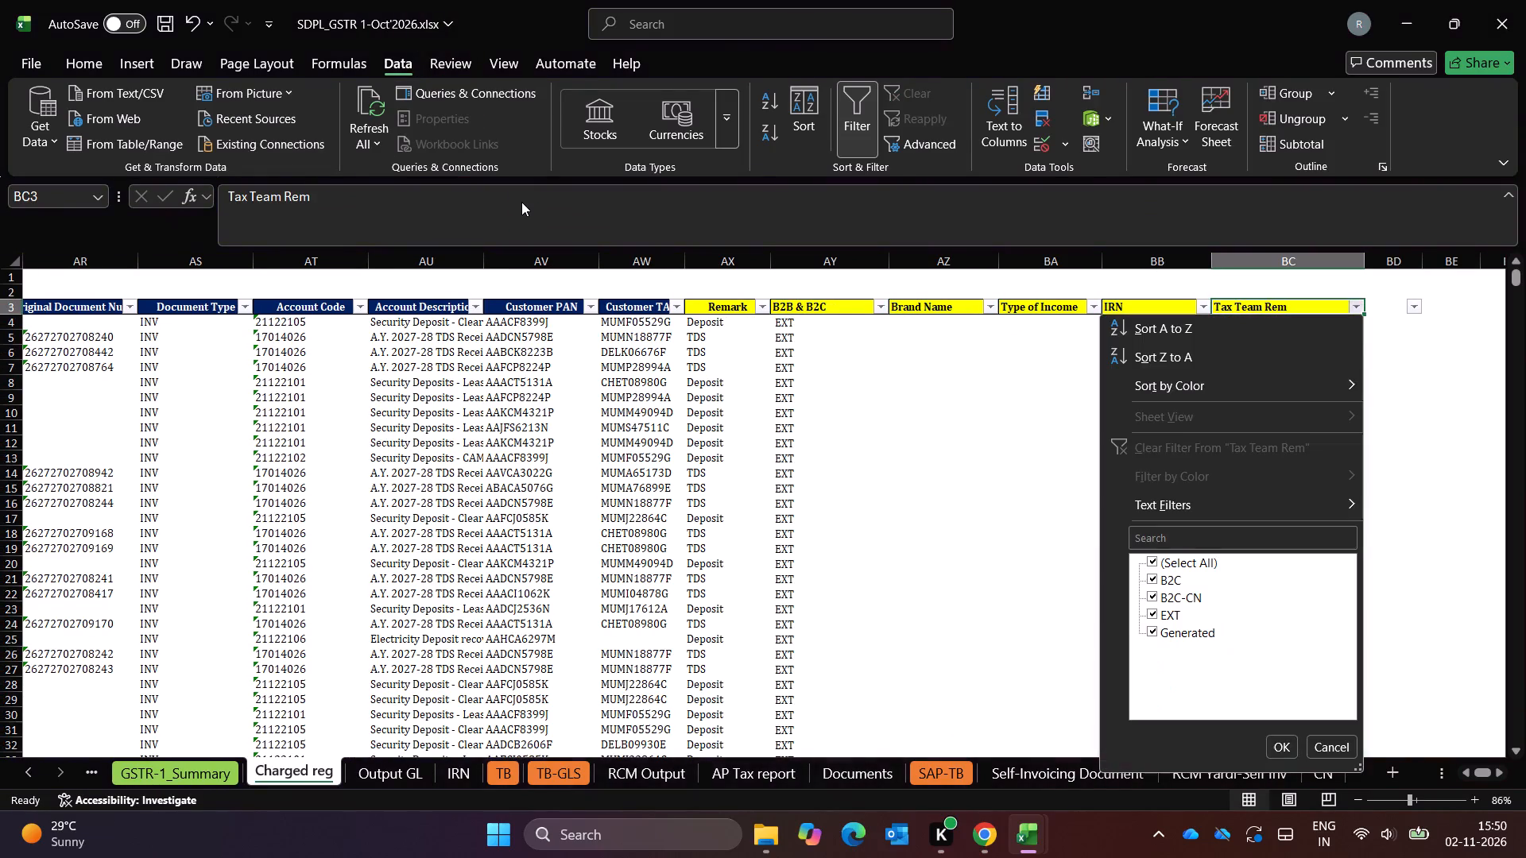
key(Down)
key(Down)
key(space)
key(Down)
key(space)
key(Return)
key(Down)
Check which B2B & B2C categories occur among the rows marked B2C in Tax Team Rem.
key(Left)
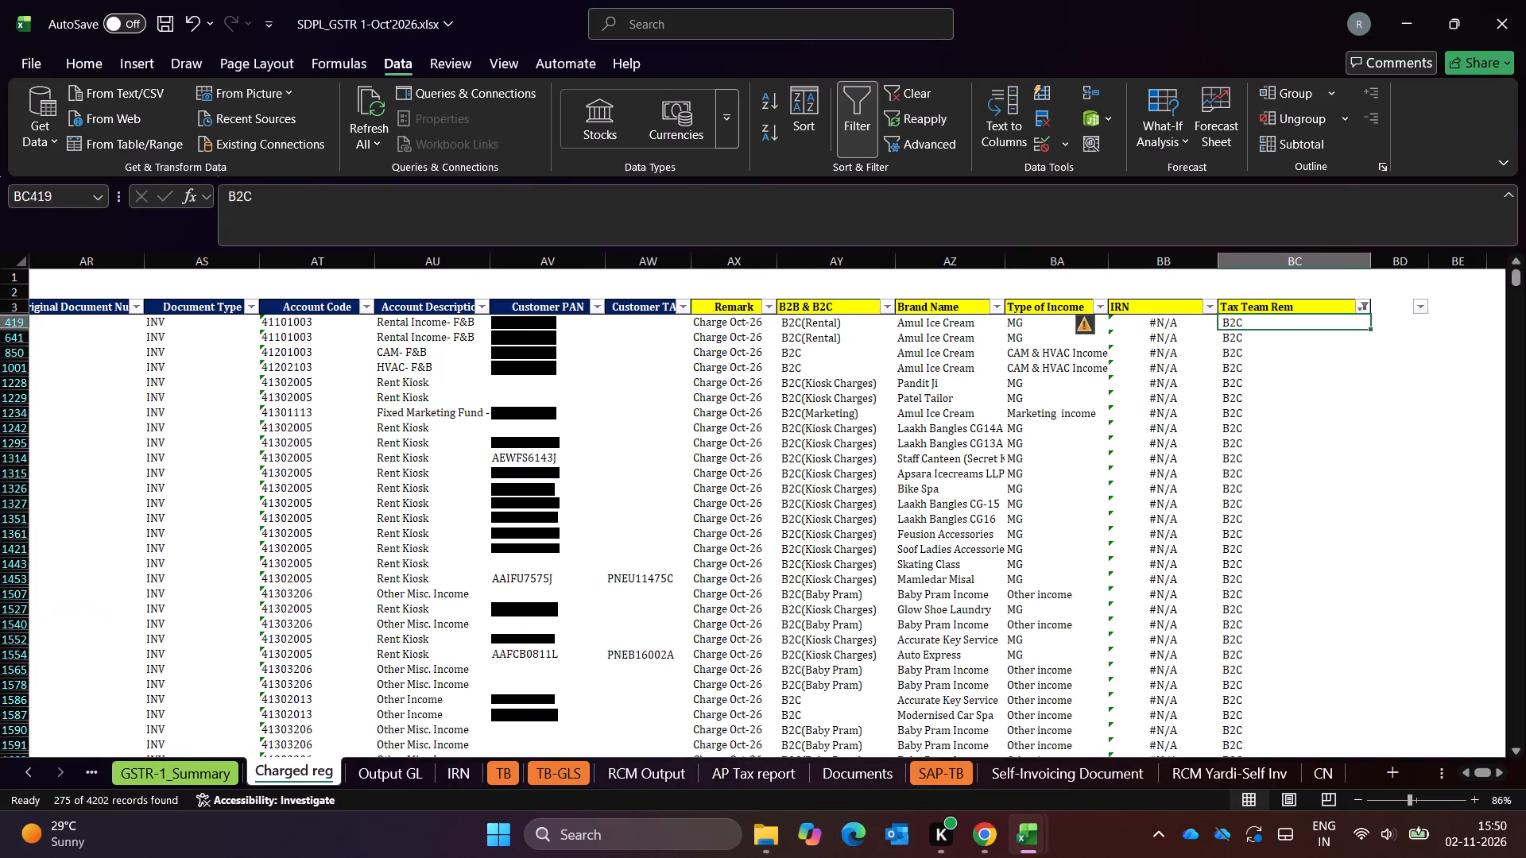
key(Left)
key(Left)
key(Left)
key(Up)
key(alt+Down)
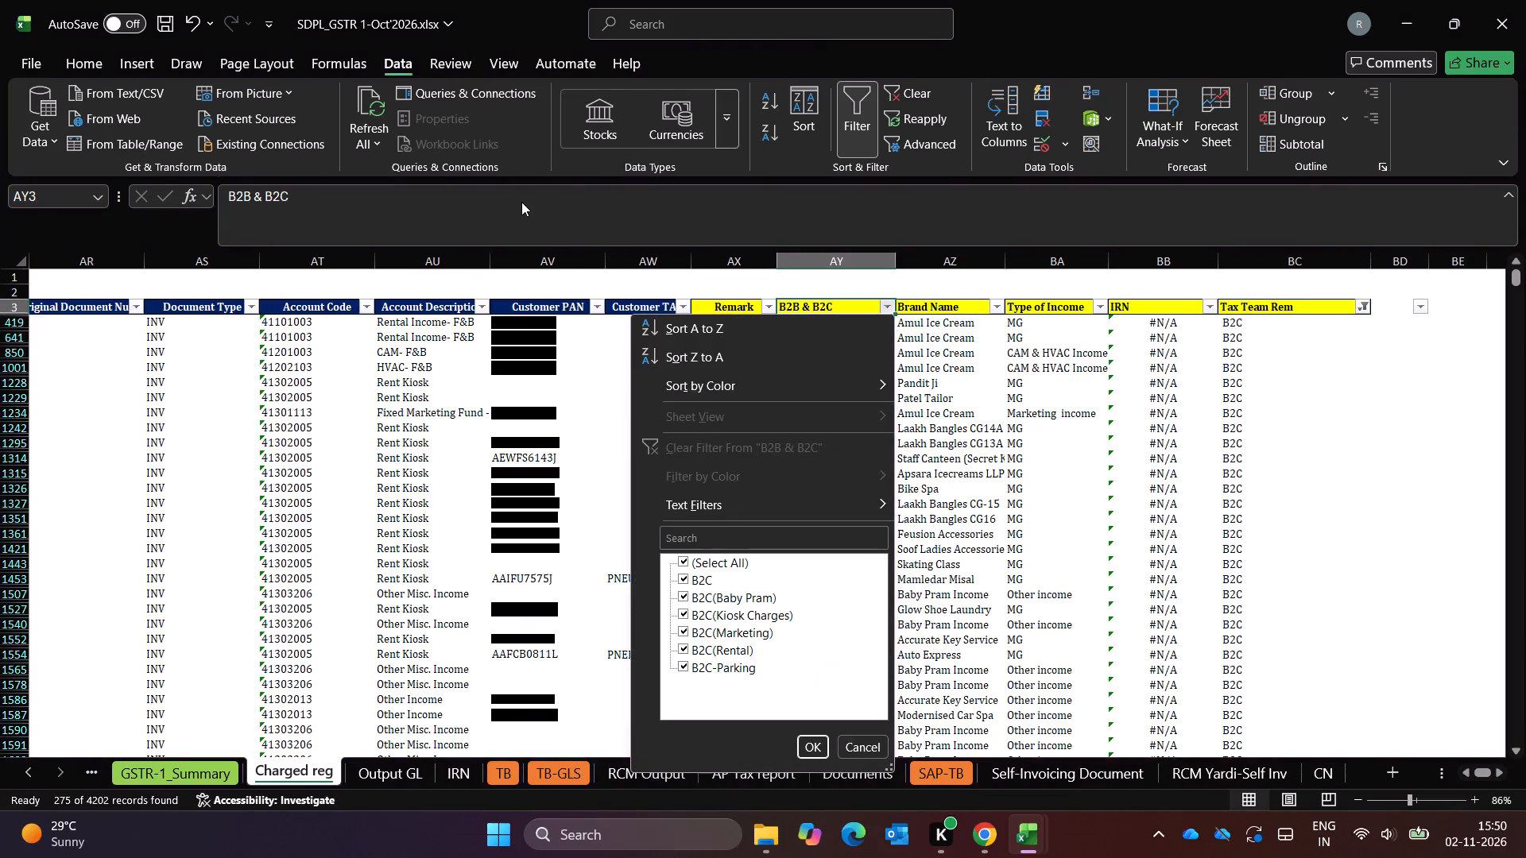
key(Escape)
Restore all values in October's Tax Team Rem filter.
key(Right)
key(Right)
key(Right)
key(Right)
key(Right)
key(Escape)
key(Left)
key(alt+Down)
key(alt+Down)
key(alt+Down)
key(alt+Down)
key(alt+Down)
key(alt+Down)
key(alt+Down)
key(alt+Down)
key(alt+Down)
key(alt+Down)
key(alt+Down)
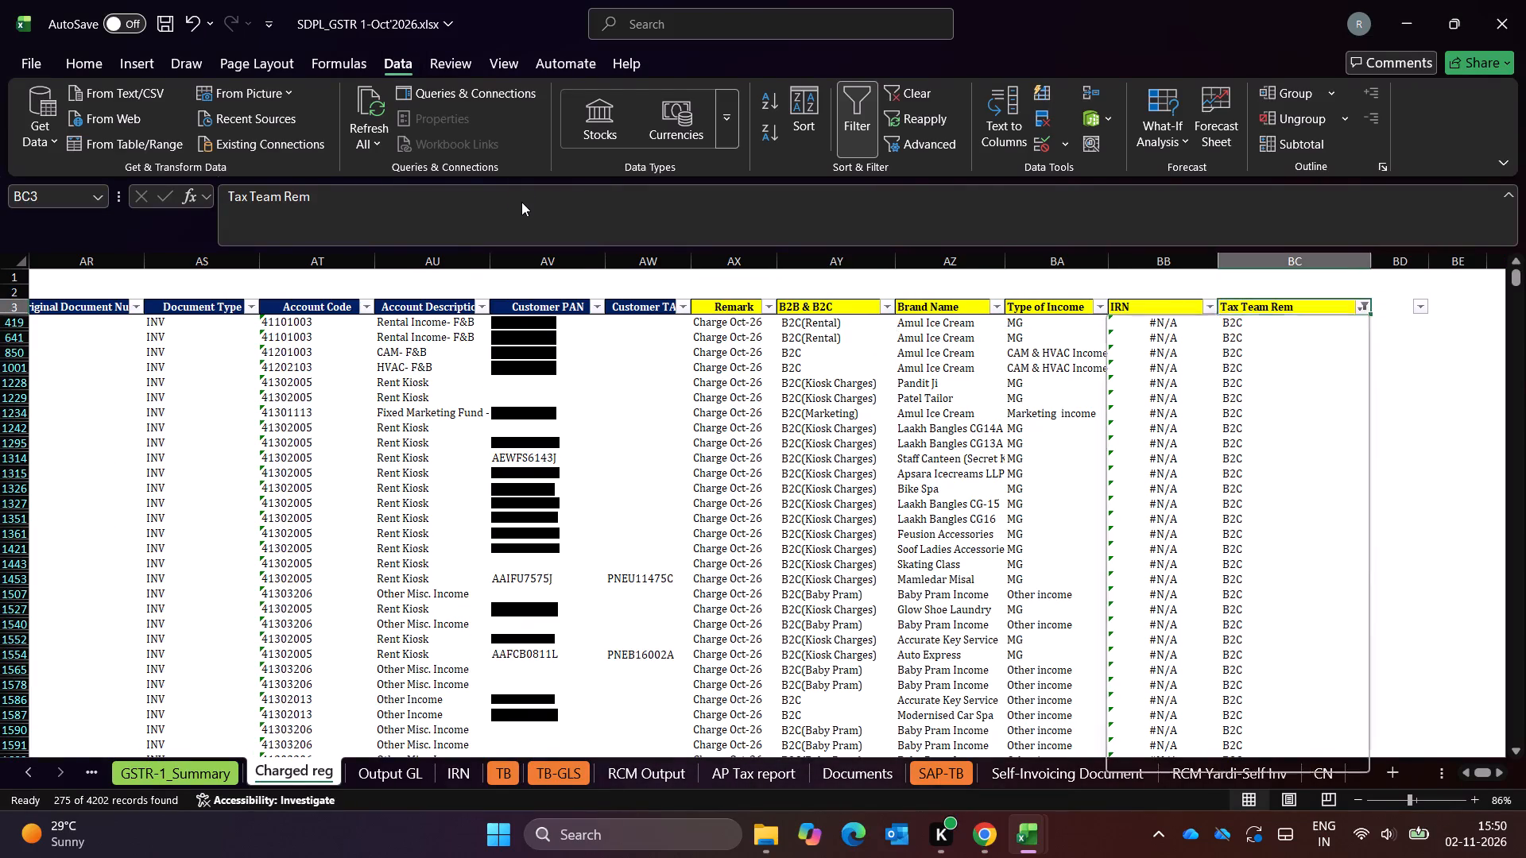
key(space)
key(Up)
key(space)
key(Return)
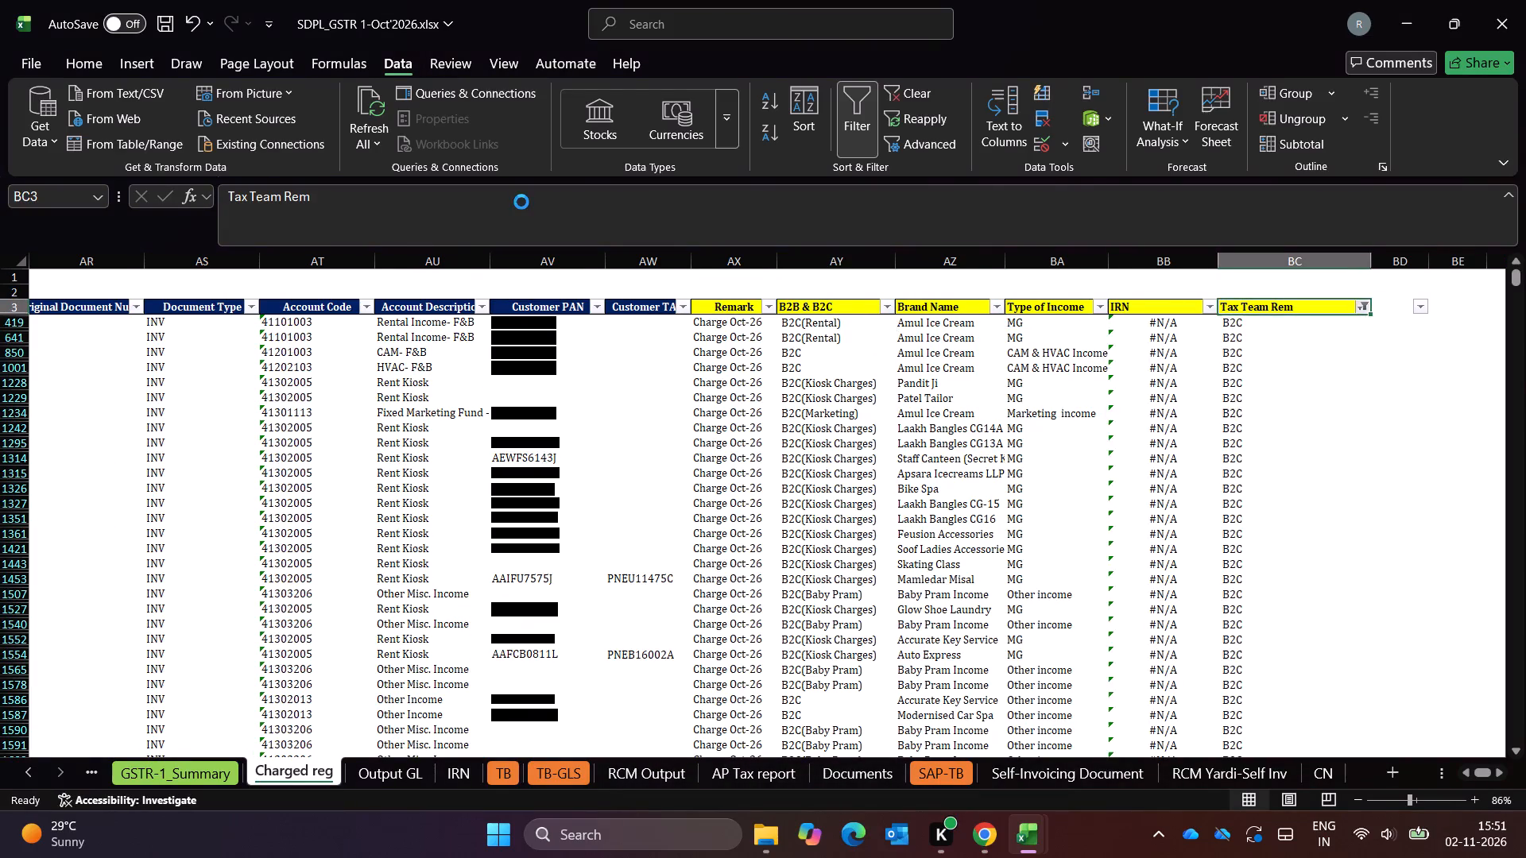
Examine the full list of categories in October's B2B & B2C filter without changing the selection.
key(Left)
key(Left)
key(Left)
key(Left)
key(alt+Down)
key(alt+Down)
key(alt+Down)
key(alt+Down)
key(alt+Down)
key(alt+Down)
key(alt+Down)
key(alt+Down)
key(alt+Down)
key(alt+Down)
key(alt+Down)
key(alt+Down)
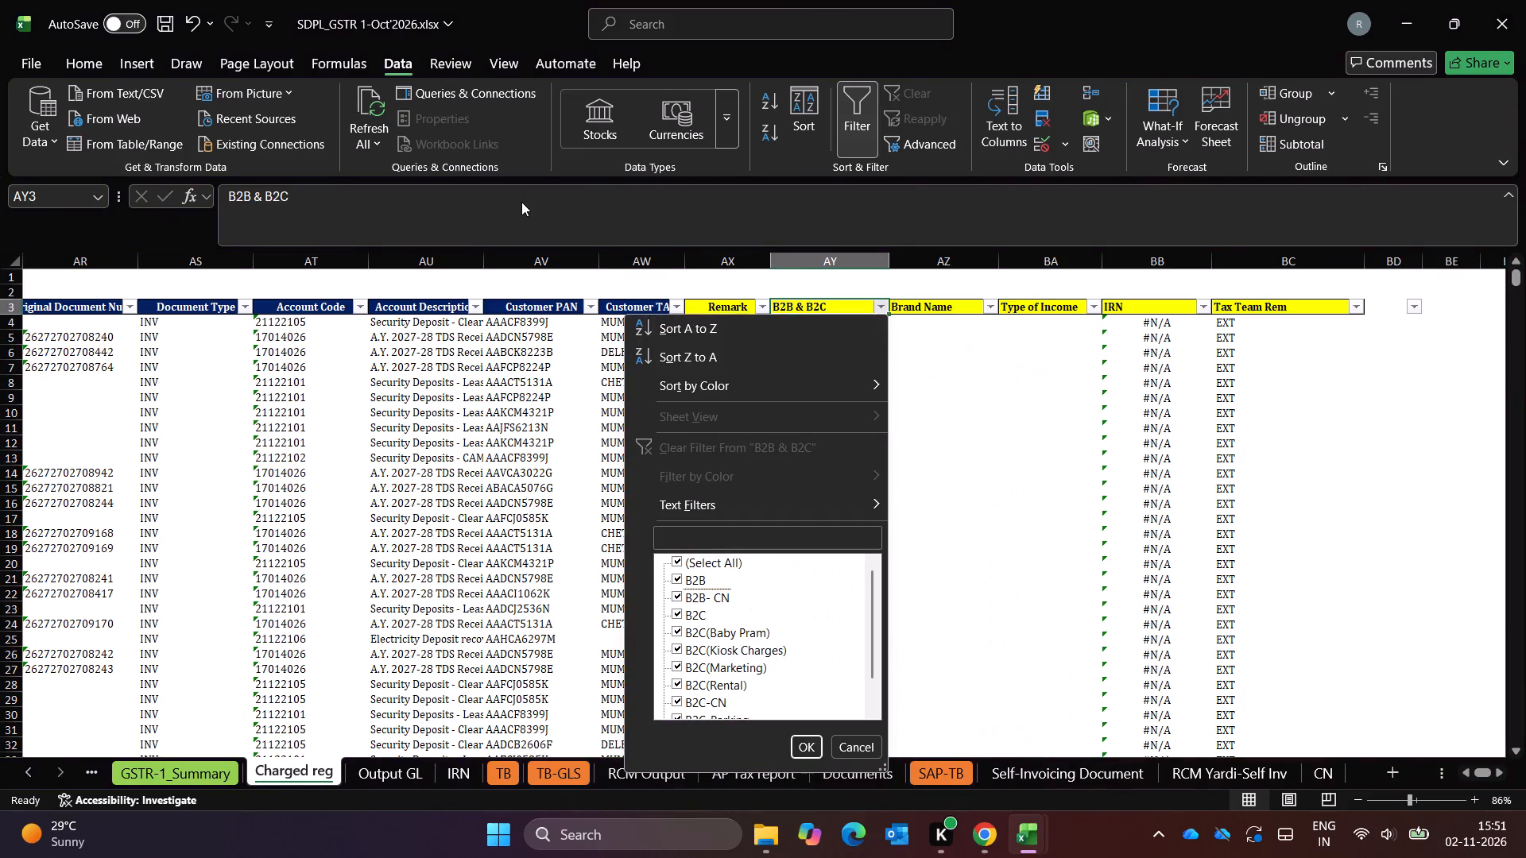
key(Up)
key(Escape)
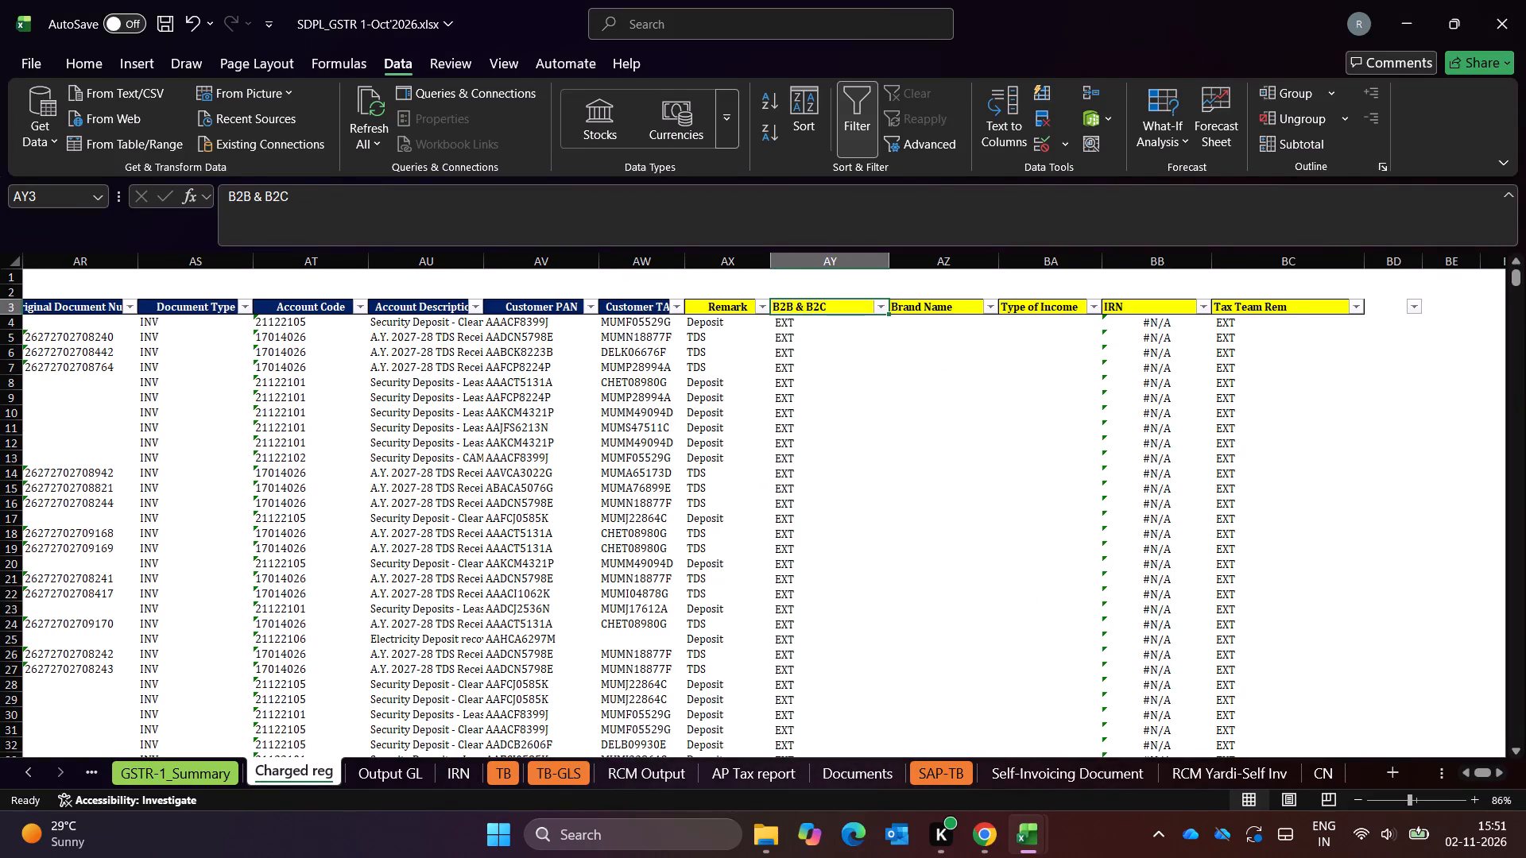
Filter October's Tax Team Rem column to show only B2C and B2C-CN.
key(Right)
key(Right)
key(Right)
key(Right)
key(alt+Down)
key(alt+Down)
key(alt+Down)
key(alt+Down)
key(alt+Down)
key(alt+Down)
key(alt+Down)
key(alt+Down)
key(alt+Down)
key(alt+Down)
key(alt+Down)
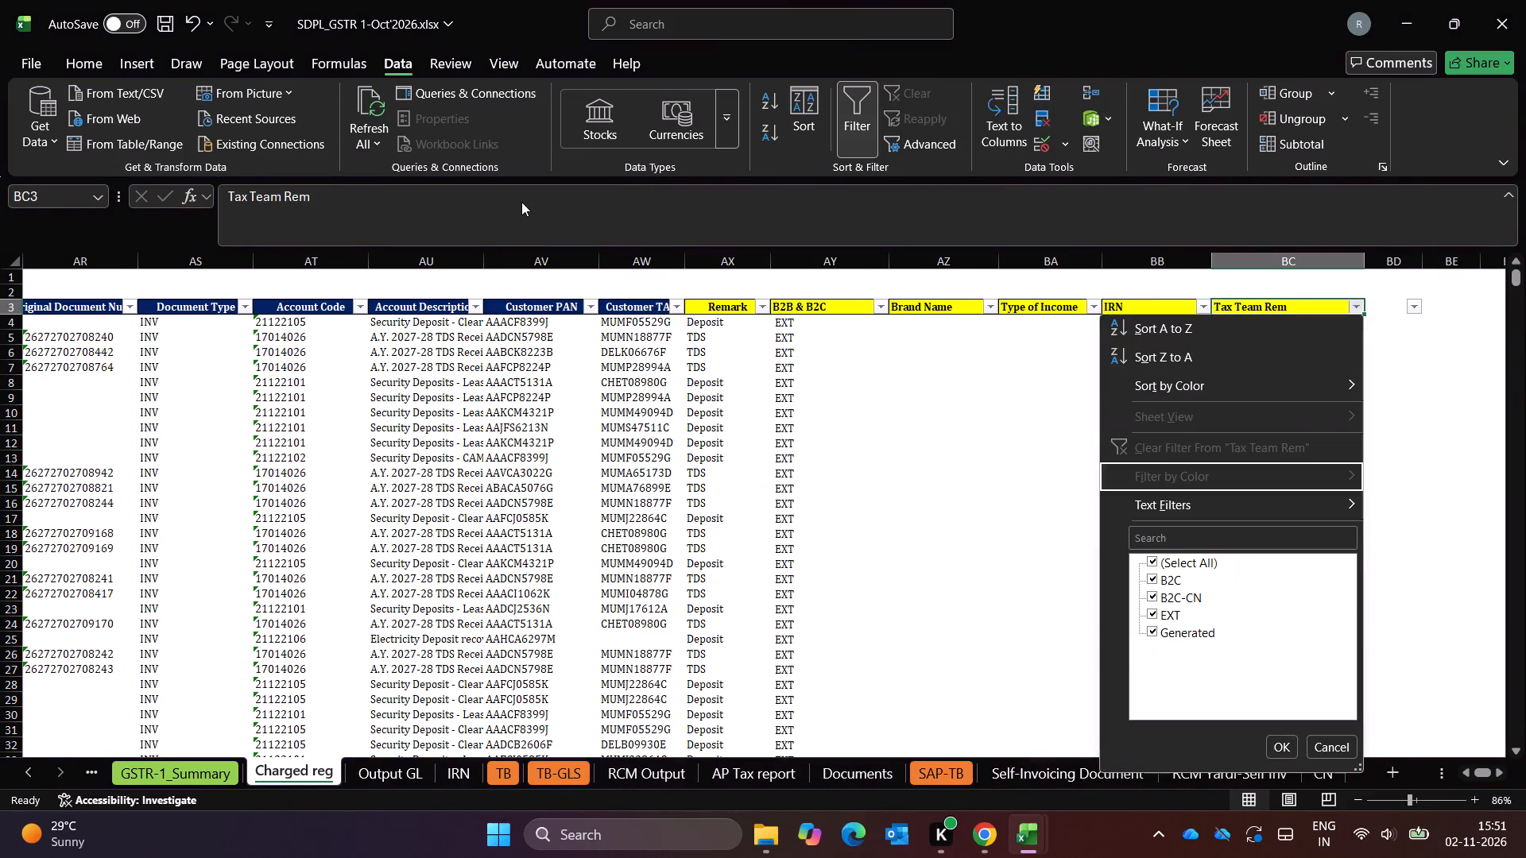
key(Up)
key(space)
key(Down)
key(space)
key(Down)
key(space)
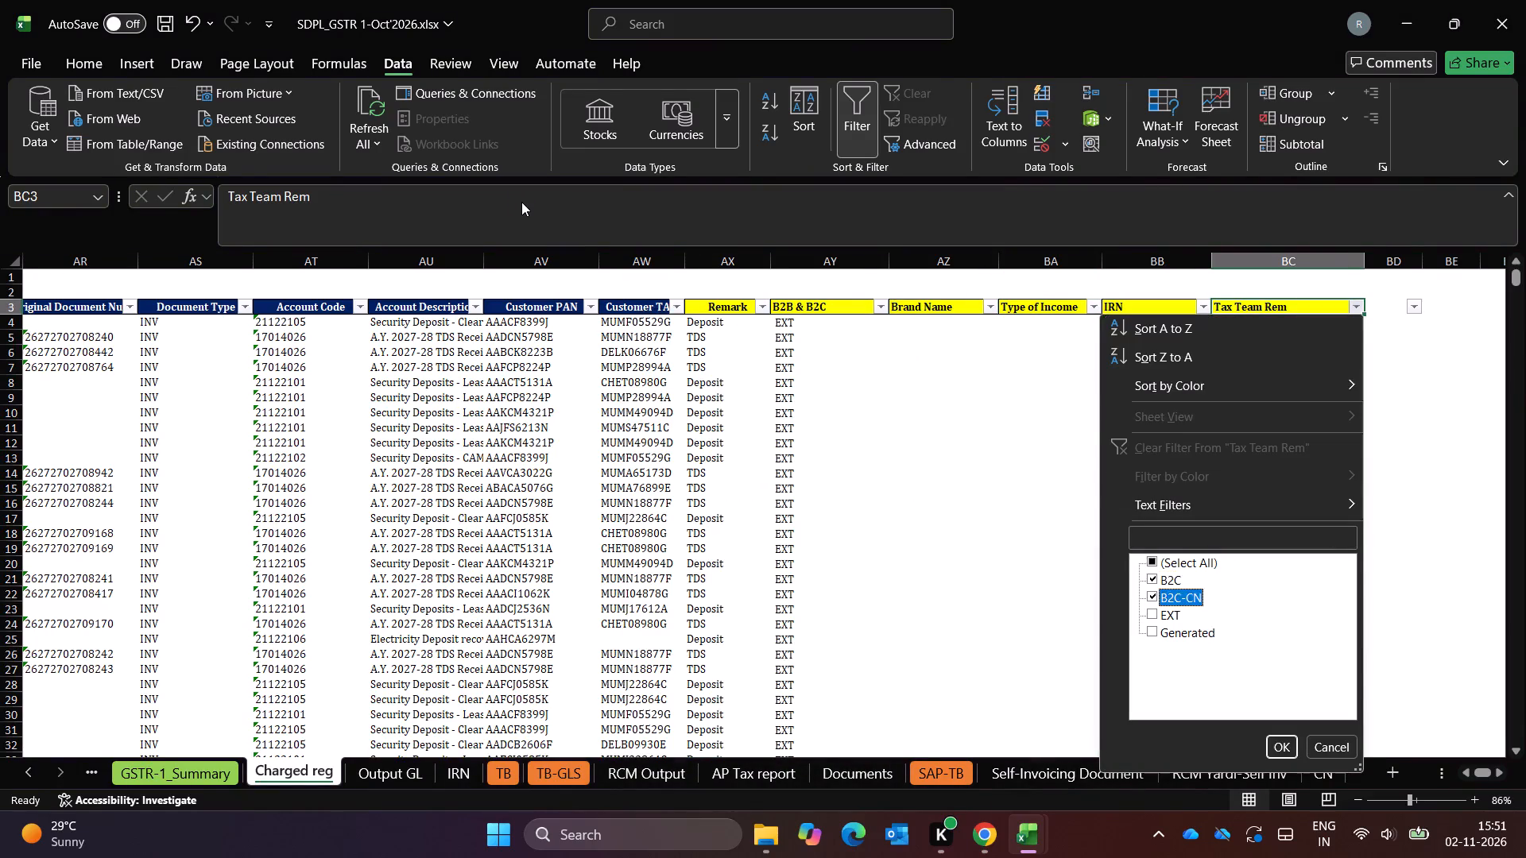
key(Return)
Check which B2B & B2C categories occur among the rows marked B2C and B2C-CN in Tax Team Rem.
key(Left)
key(Left)
key(Left)
key(Left)
key(alt+Down)
key(alt+Down)
key(alt+Down)
key(alt+Down)
key(alt+Down)
key(alt+Down)
key(alt+Down)
key(alt+Down)
key(alt+Down)
key(alt+Down)
key(alt+Down)
key(alt+Down)
key(alt+Down)
key(alt+Down)
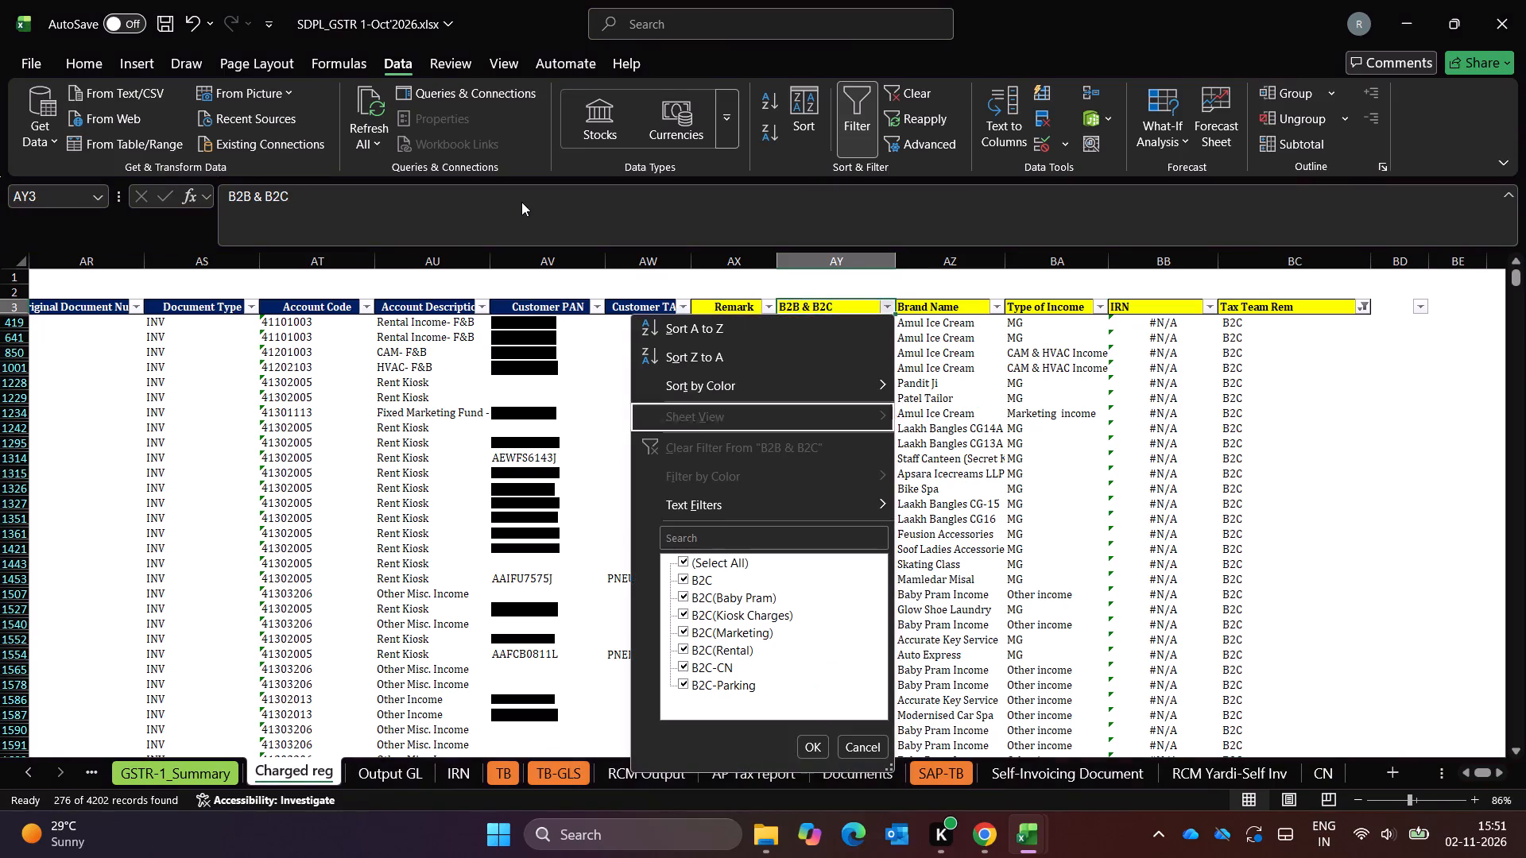
key(Down)
key(Down)
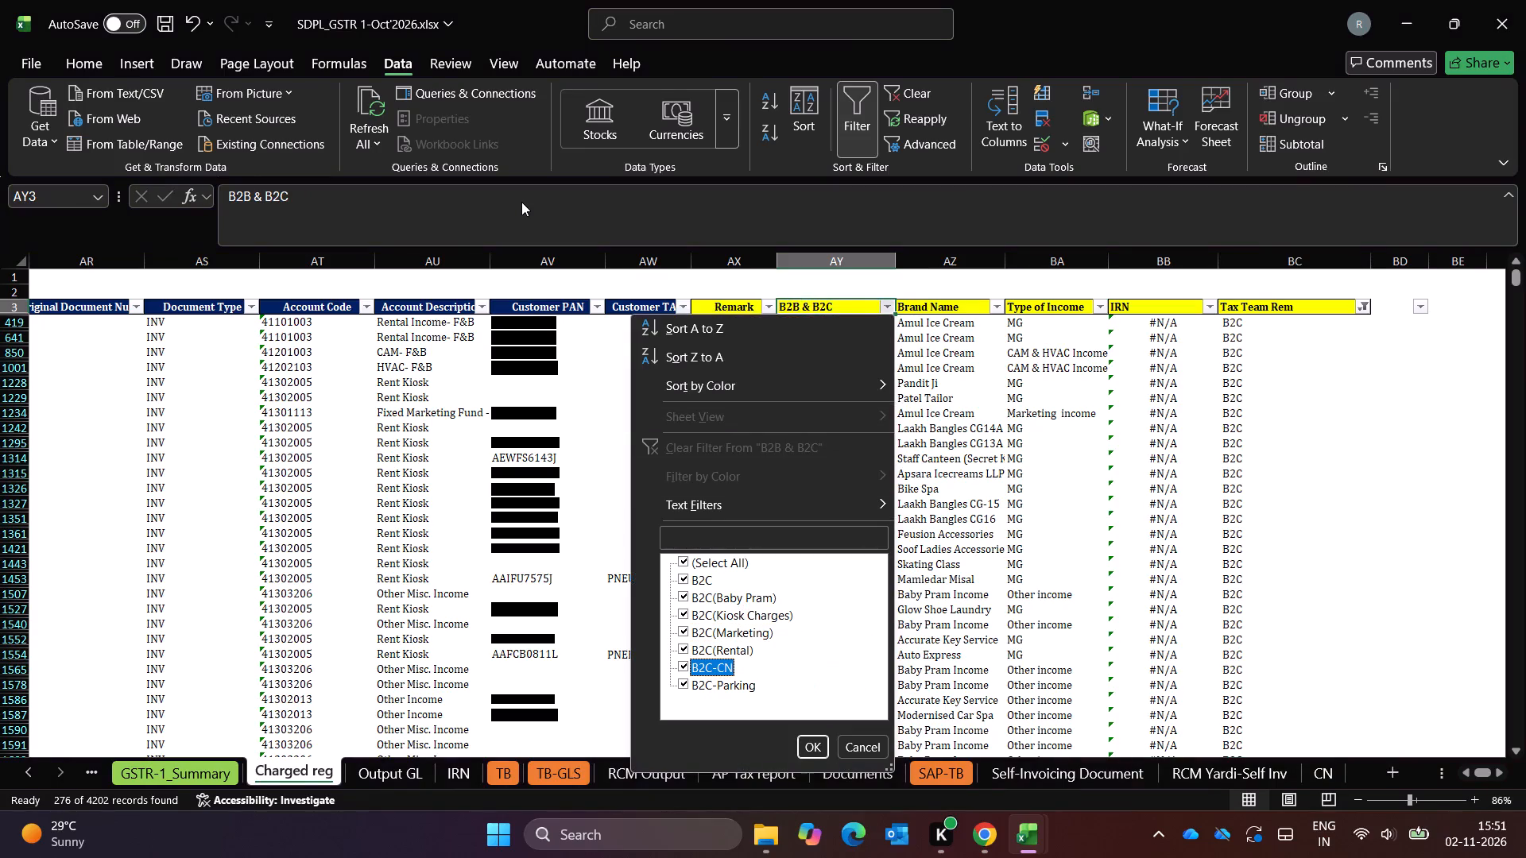
key(Down)
key(Down)
key(Up)
key(Up)
key(Up)
key(Up)
key(Up)
key(Up)
key(Up)
key(Up)
key(Up)
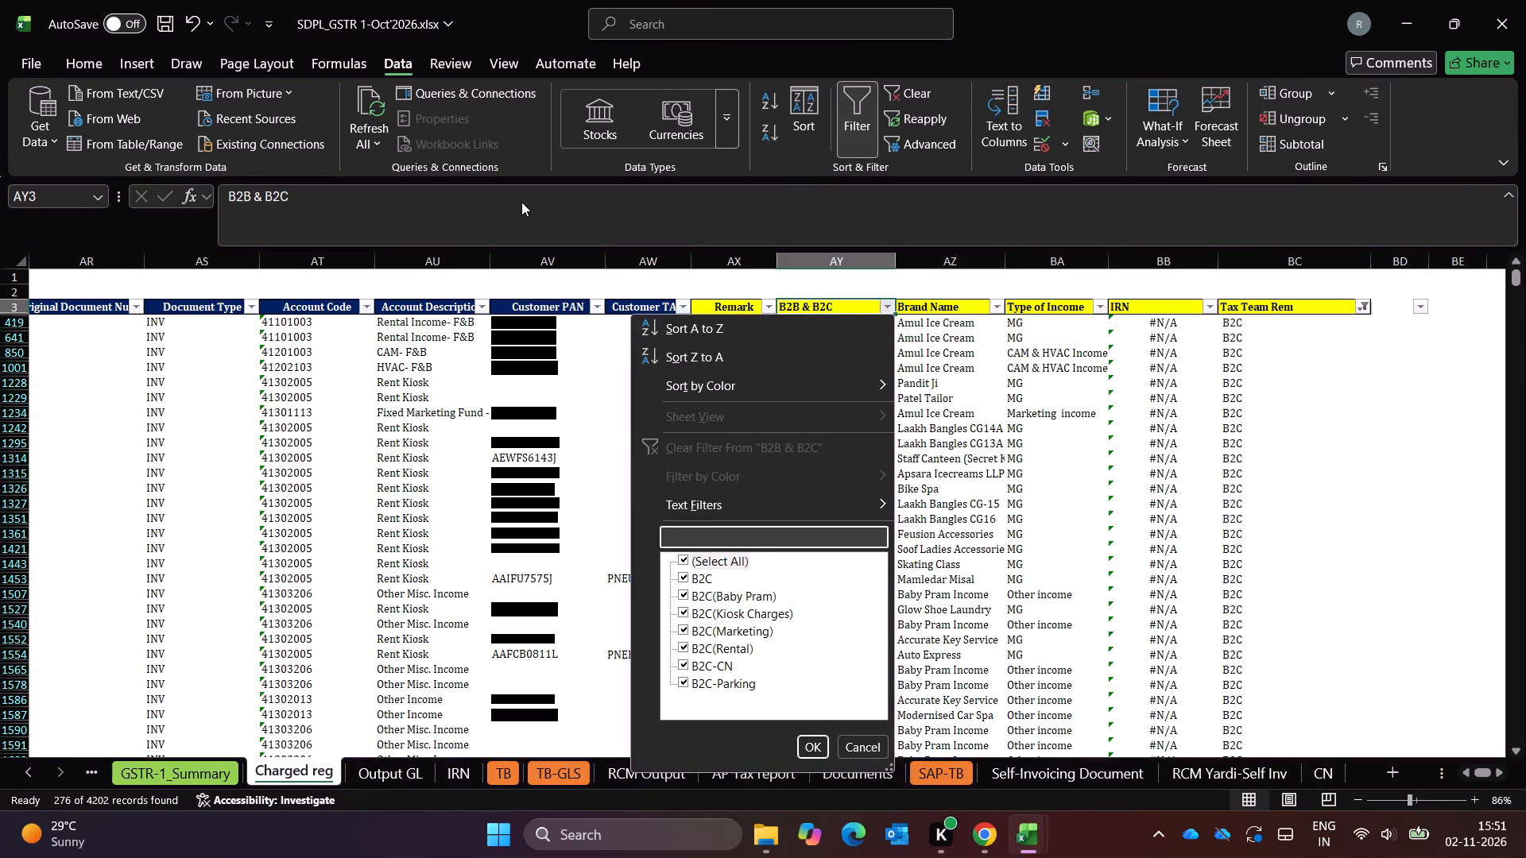
key(Escape)
key(Escape)
Clear all filters on October's Charged reg sheet.
text(AC)
key(Escape)
key(Escape)
text(AC)
key(Escape)
key(Escape)
key(alt+a)
key(alt+c)
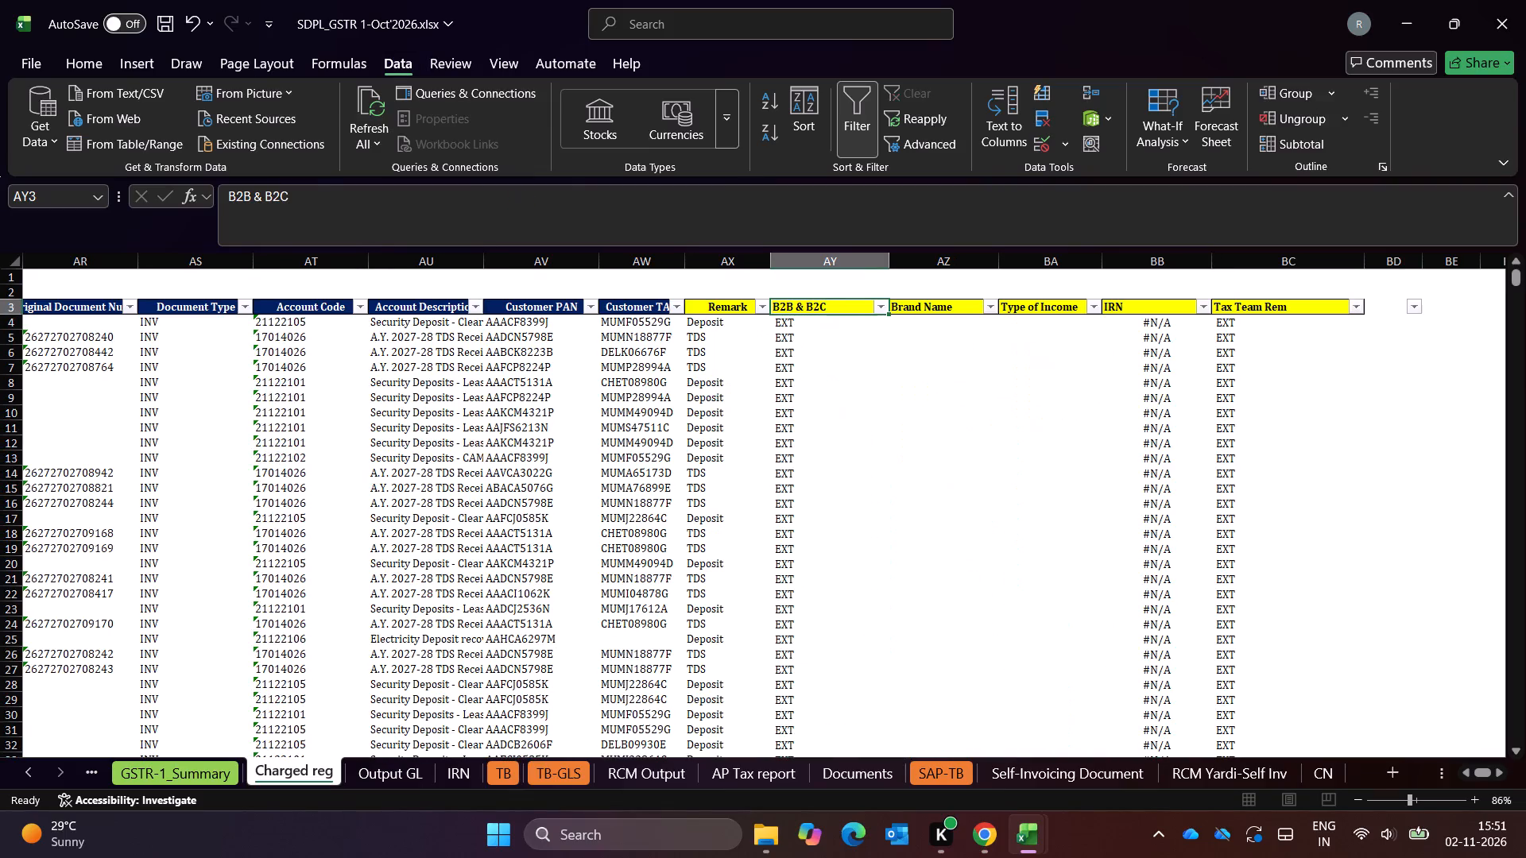
key(Escape)
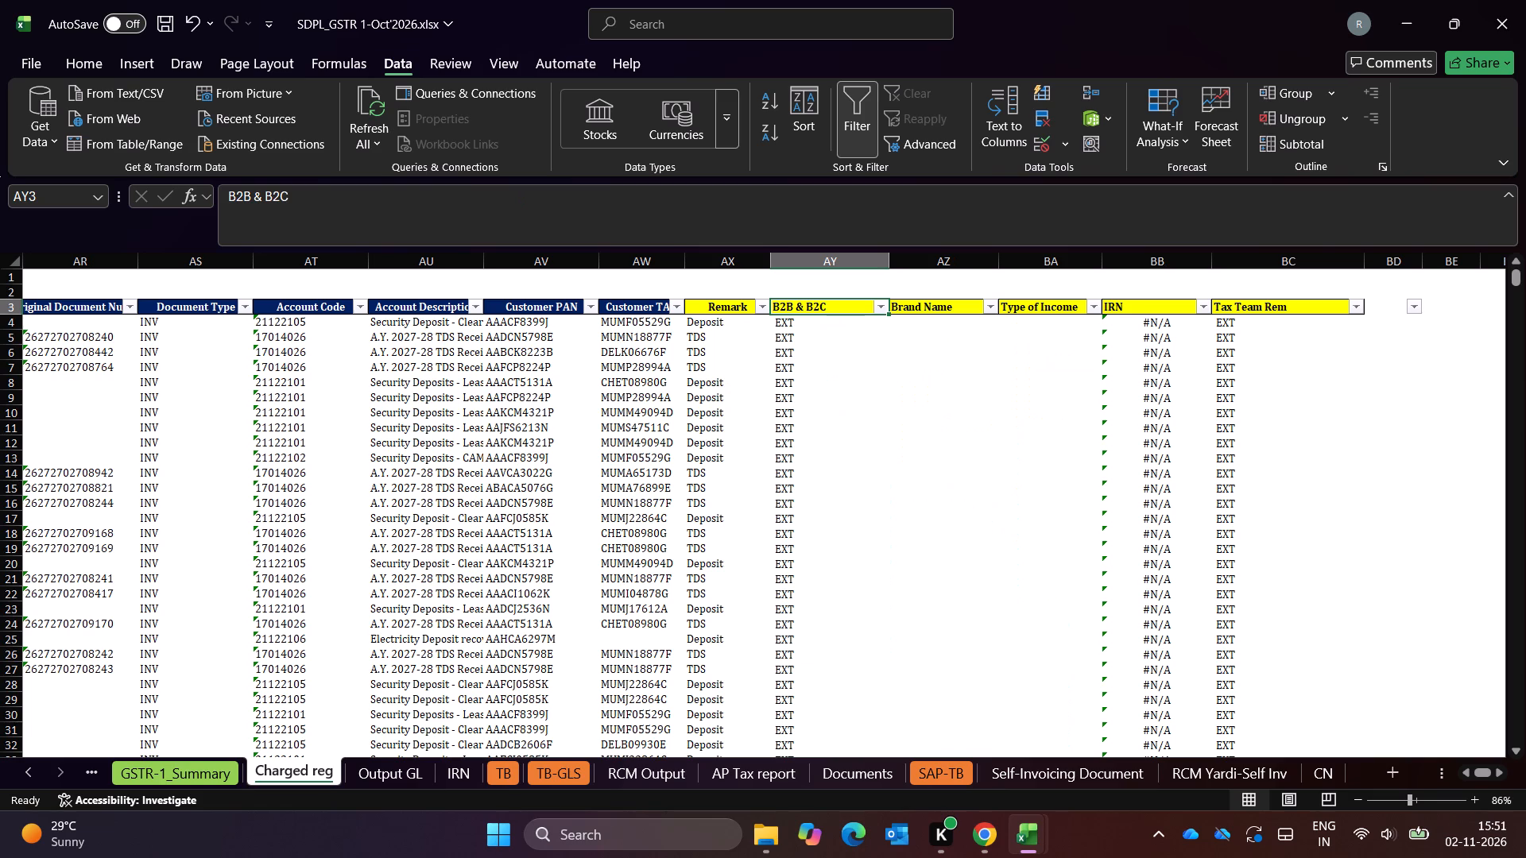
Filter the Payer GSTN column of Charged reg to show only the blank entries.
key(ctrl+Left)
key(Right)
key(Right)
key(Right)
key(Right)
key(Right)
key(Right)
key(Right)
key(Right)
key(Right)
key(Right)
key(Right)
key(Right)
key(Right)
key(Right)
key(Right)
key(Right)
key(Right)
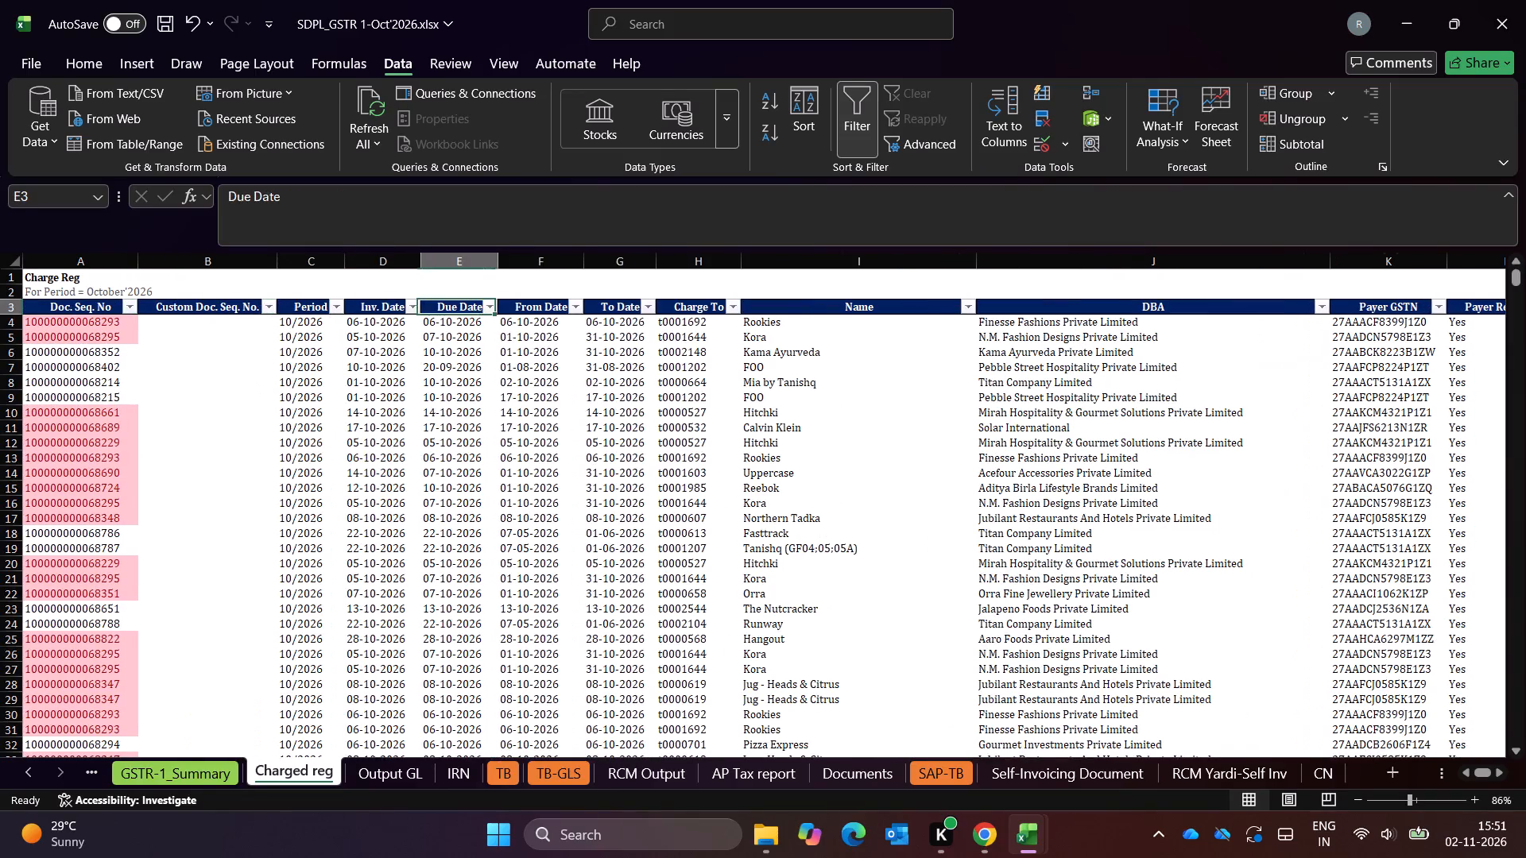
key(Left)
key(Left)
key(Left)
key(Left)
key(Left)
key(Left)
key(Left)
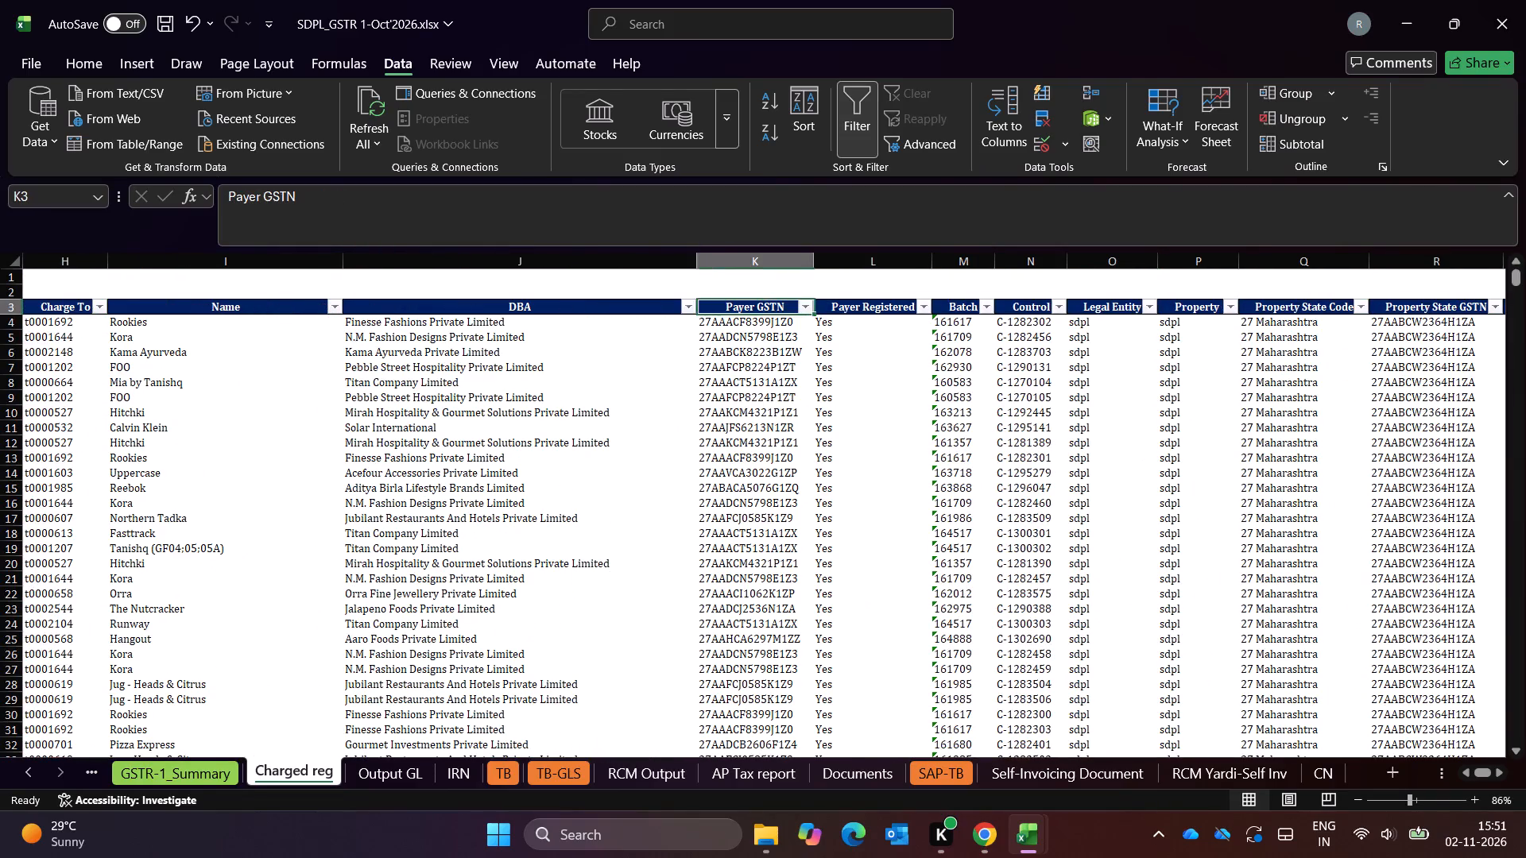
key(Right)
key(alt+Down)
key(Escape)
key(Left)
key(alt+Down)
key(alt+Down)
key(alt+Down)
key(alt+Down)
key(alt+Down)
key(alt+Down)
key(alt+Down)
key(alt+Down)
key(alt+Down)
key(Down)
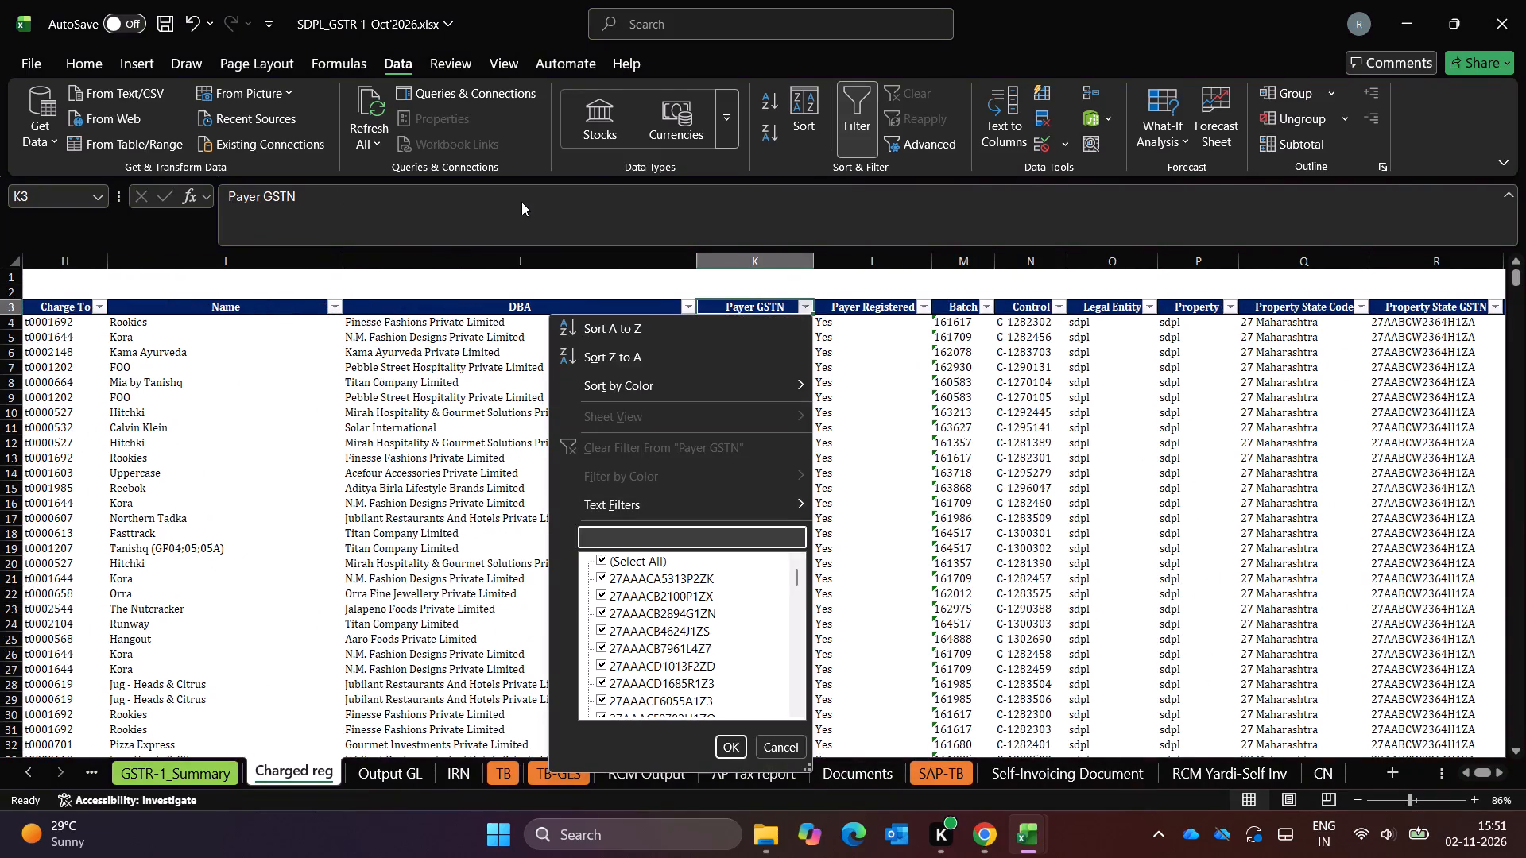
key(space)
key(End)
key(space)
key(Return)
Review the net, IGST, CGST and SGST amount subtotals for the rows without a payer GSTN.
key(Right)
key(Right)
key(Right)
key(Right)
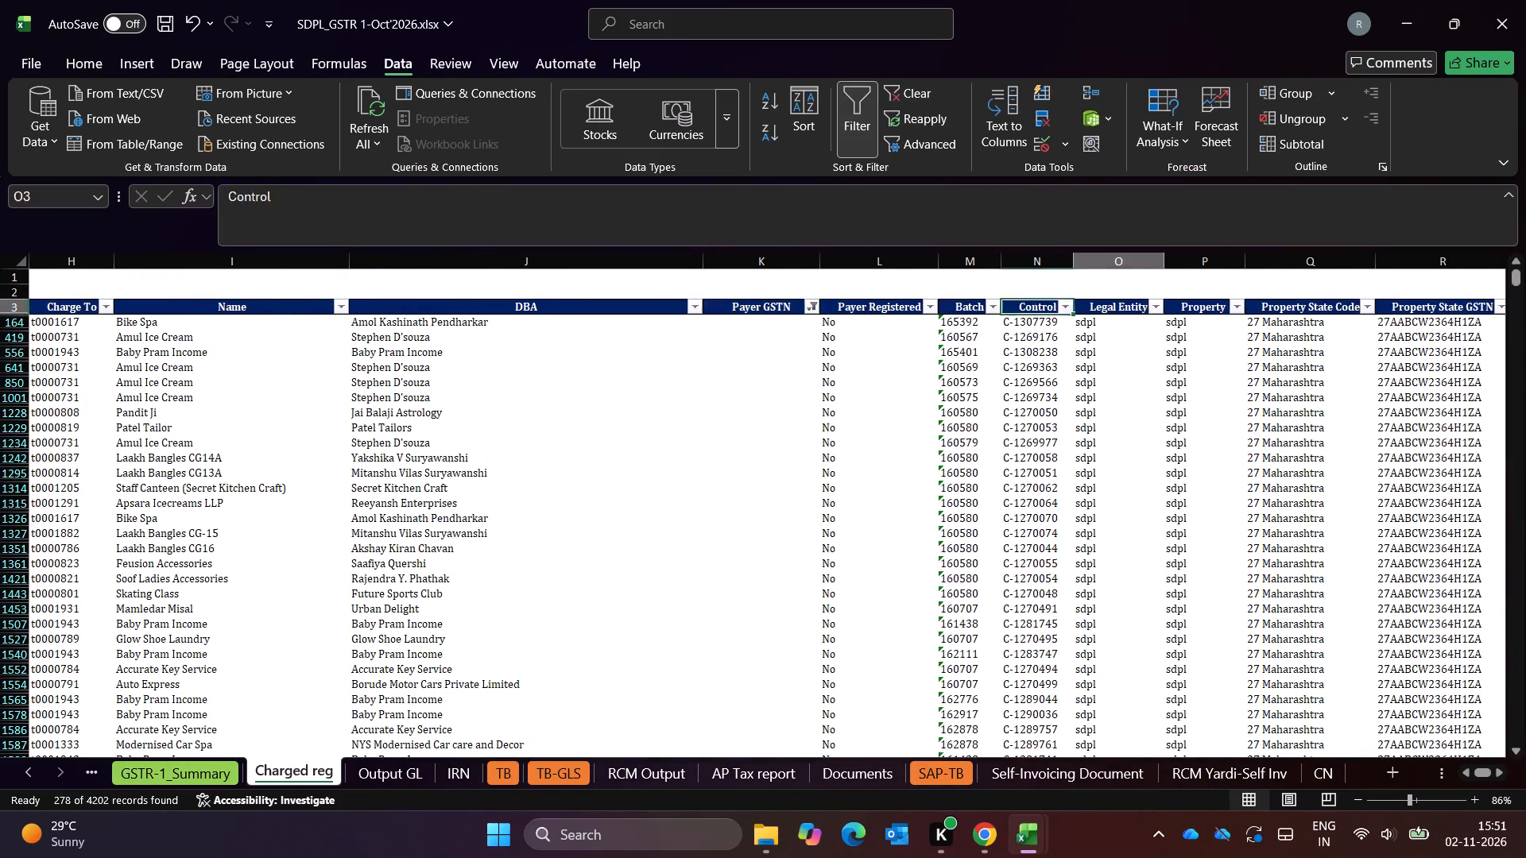
key(ctrl+Right)
key(ctrl+Left)
key(Right)
key(Up)
key(Up)
key(ctrl+Right)
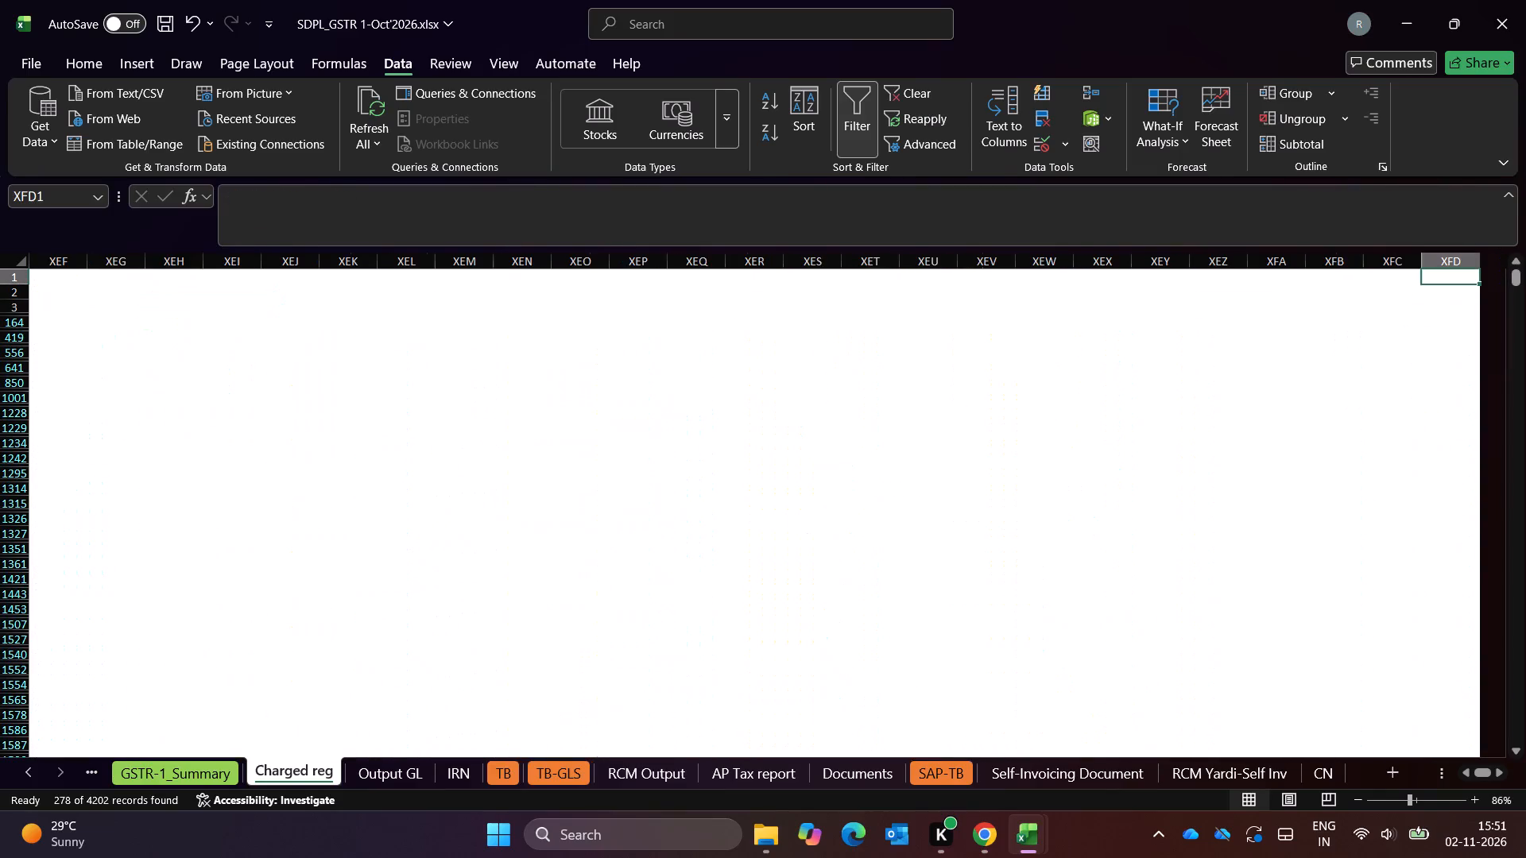
key(ctrl+Left)
key(Down)
key(Right)
key(Right)
key(ctrl+Right)
key(Right)
key(Right)
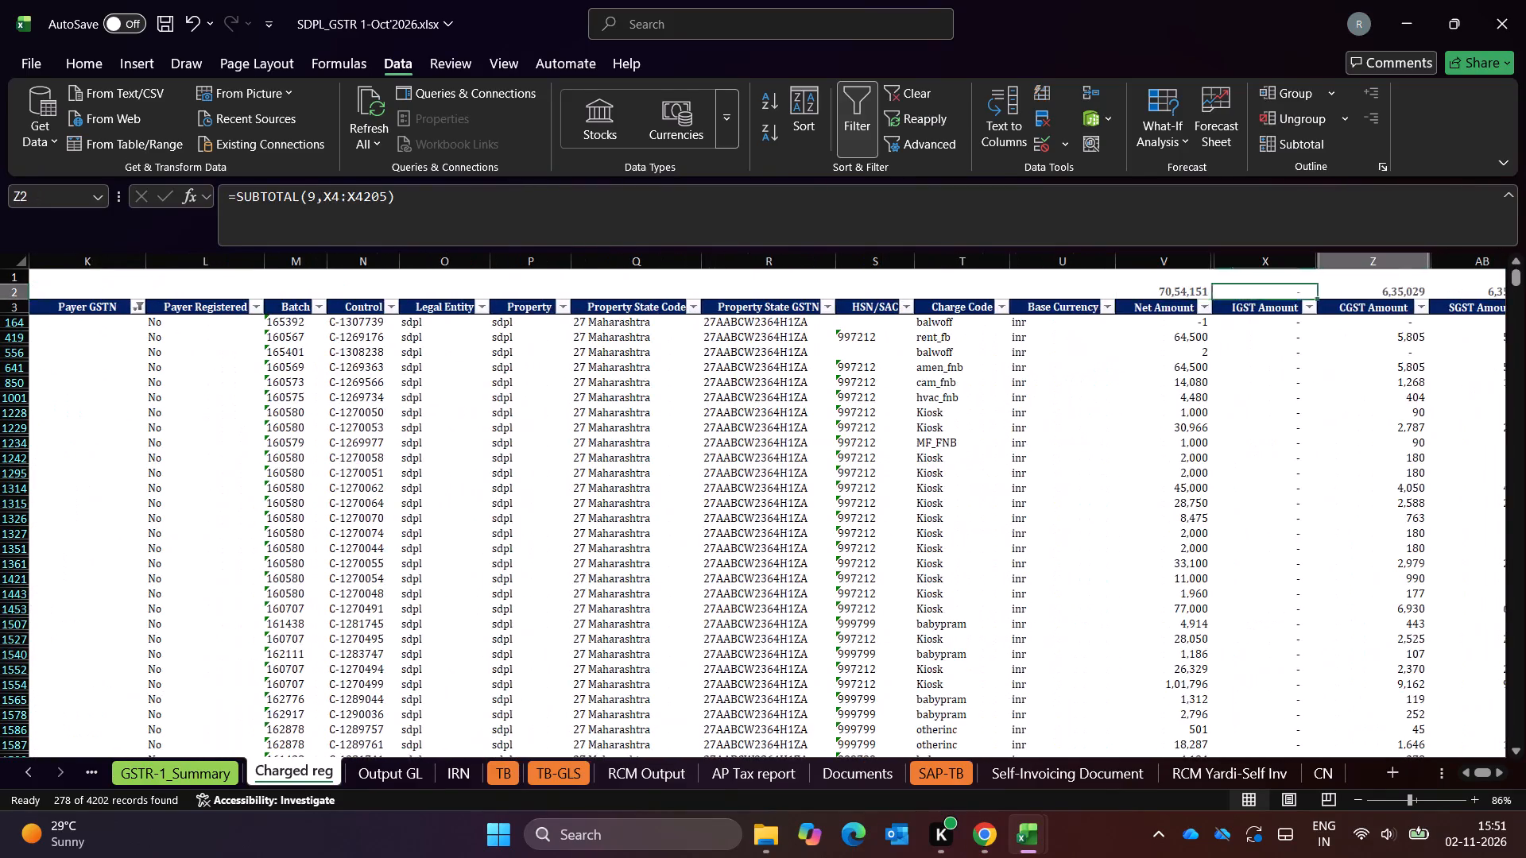
key(Right)
key(Right)
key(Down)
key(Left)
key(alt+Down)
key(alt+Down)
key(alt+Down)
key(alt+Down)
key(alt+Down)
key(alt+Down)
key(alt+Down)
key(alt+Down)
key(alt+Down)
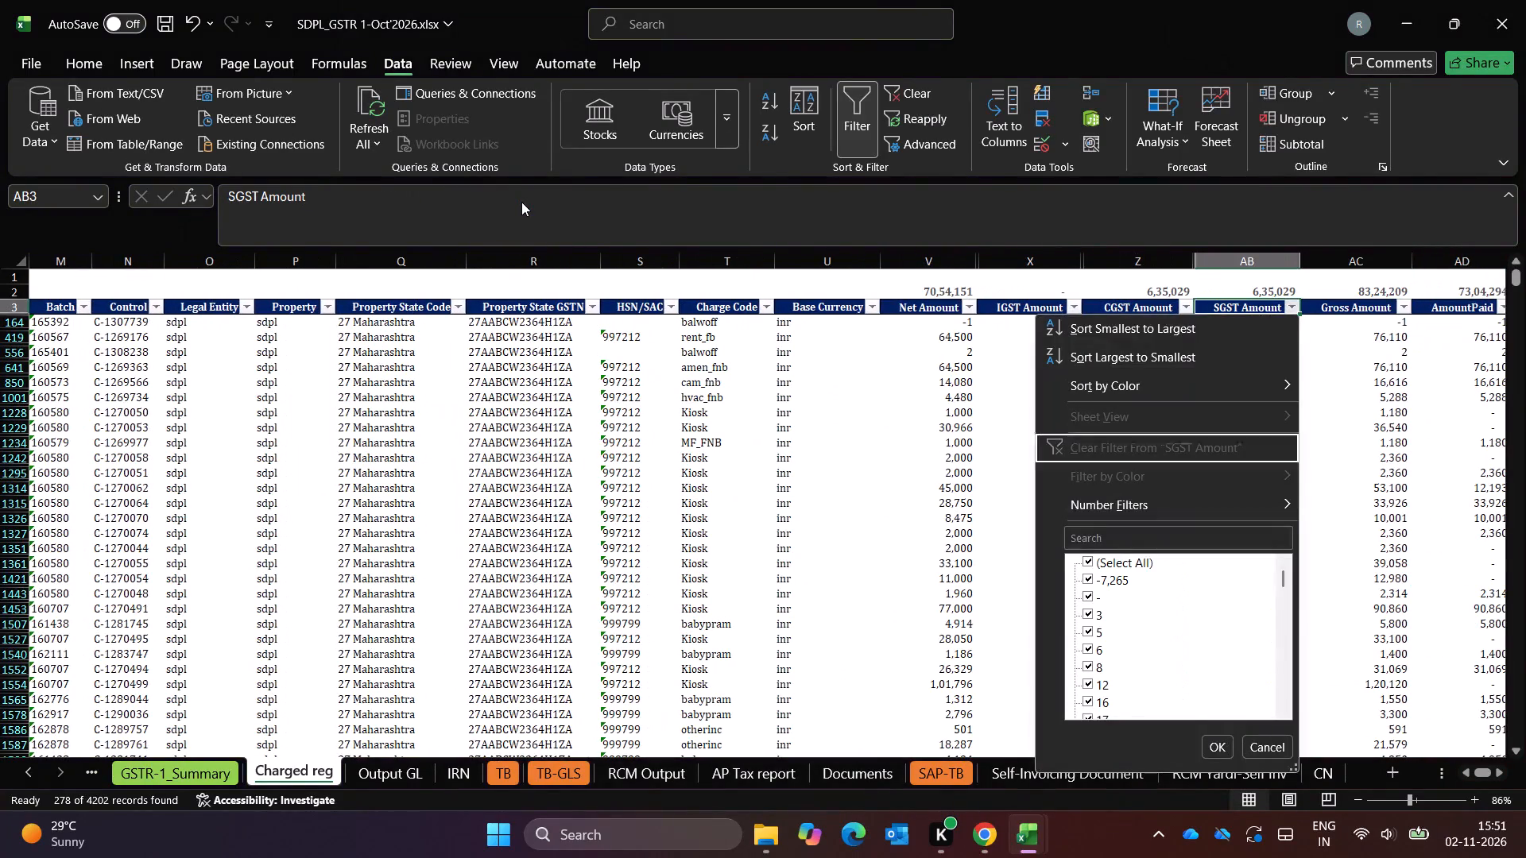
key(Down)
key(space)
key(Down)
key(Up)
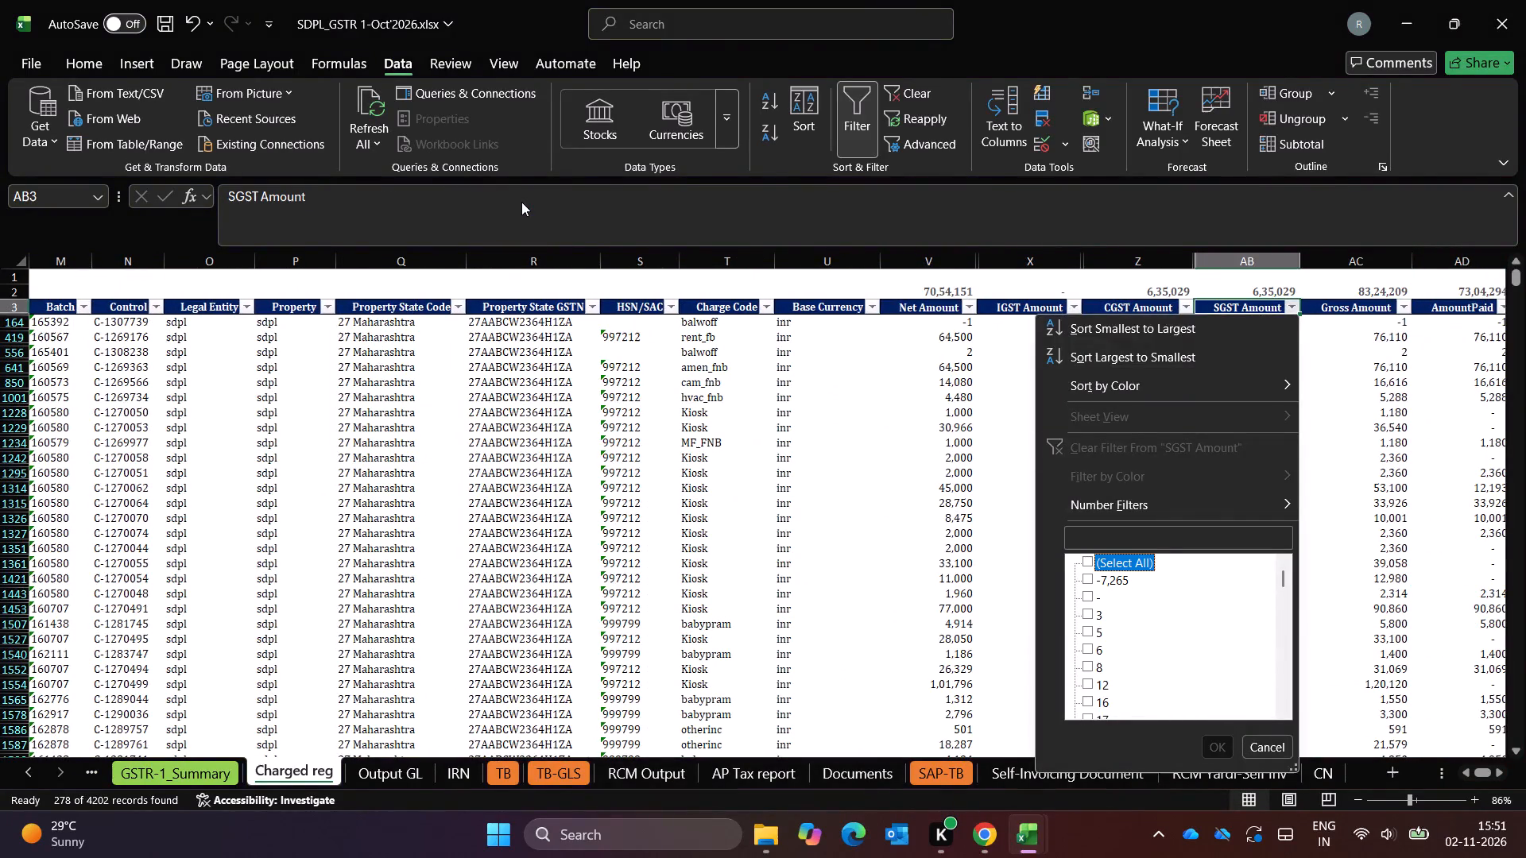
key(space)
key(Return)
Clear the filters on Charged reg so that all rows are shown again.
key(alt+a)
key(alt+c)
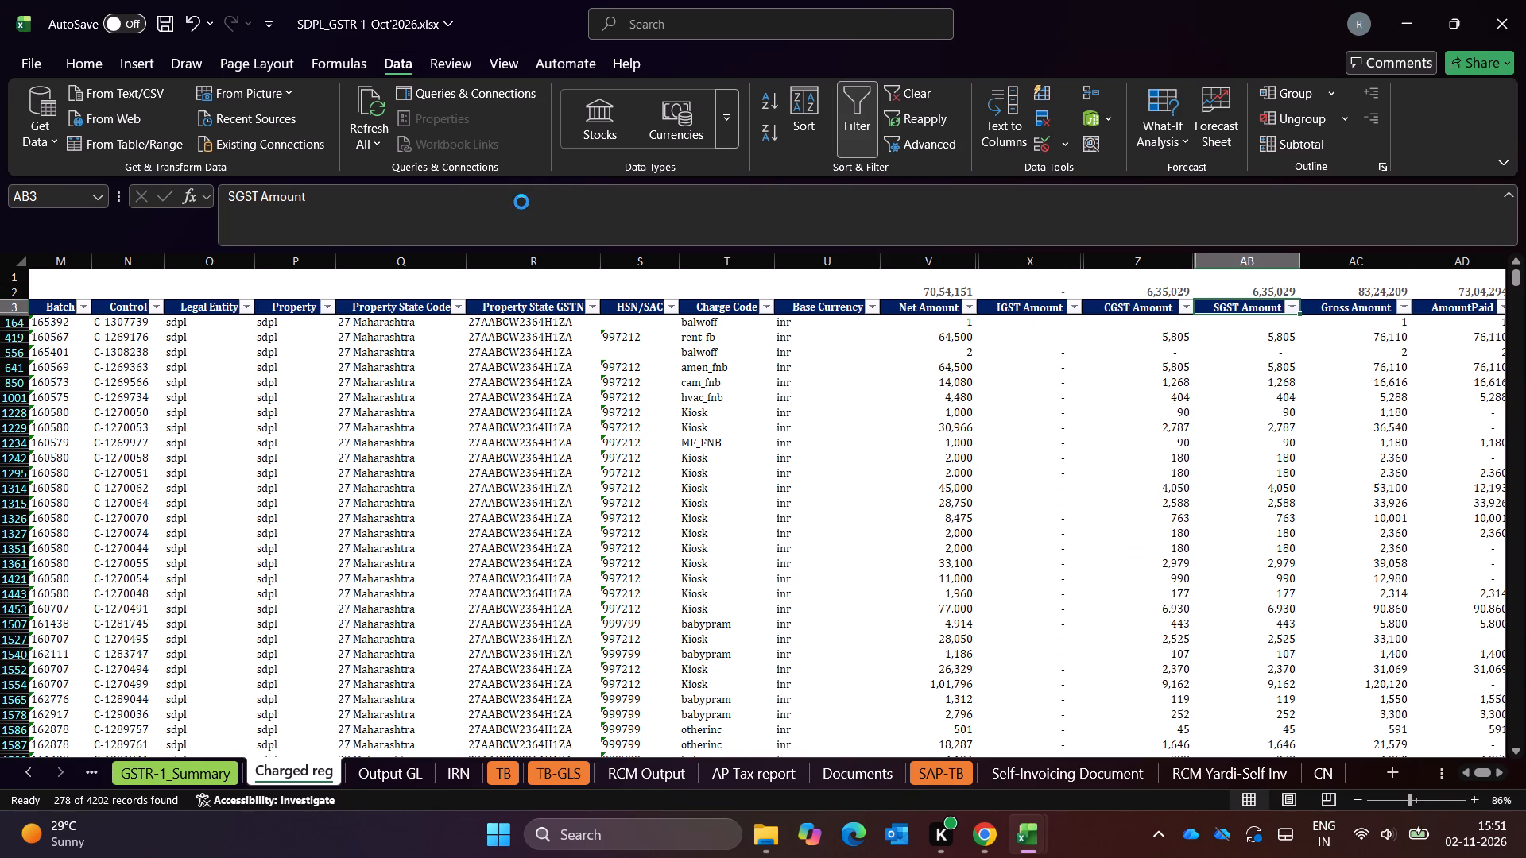
key(Escape)
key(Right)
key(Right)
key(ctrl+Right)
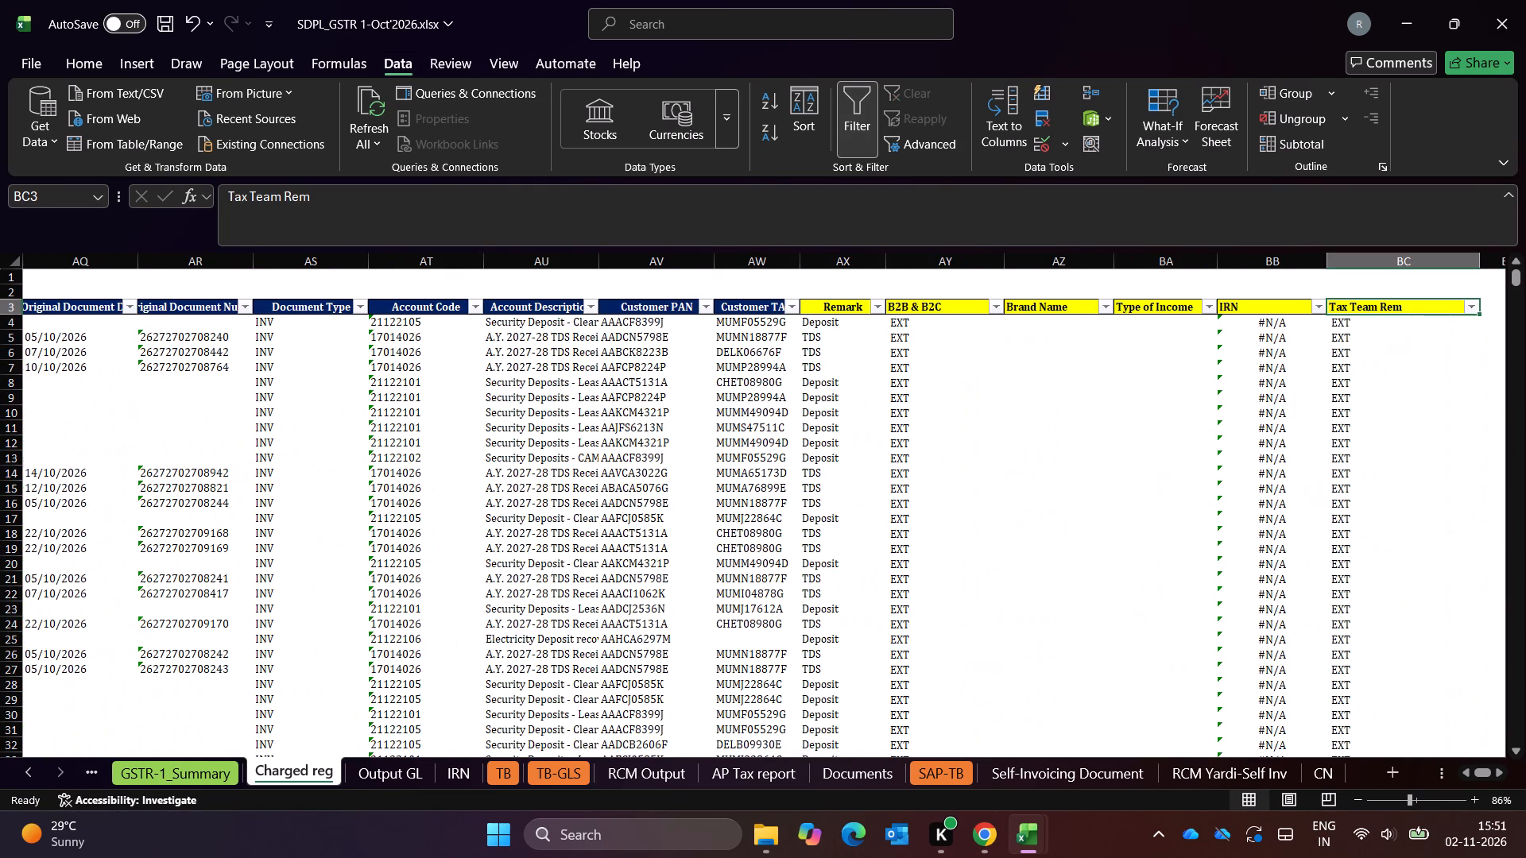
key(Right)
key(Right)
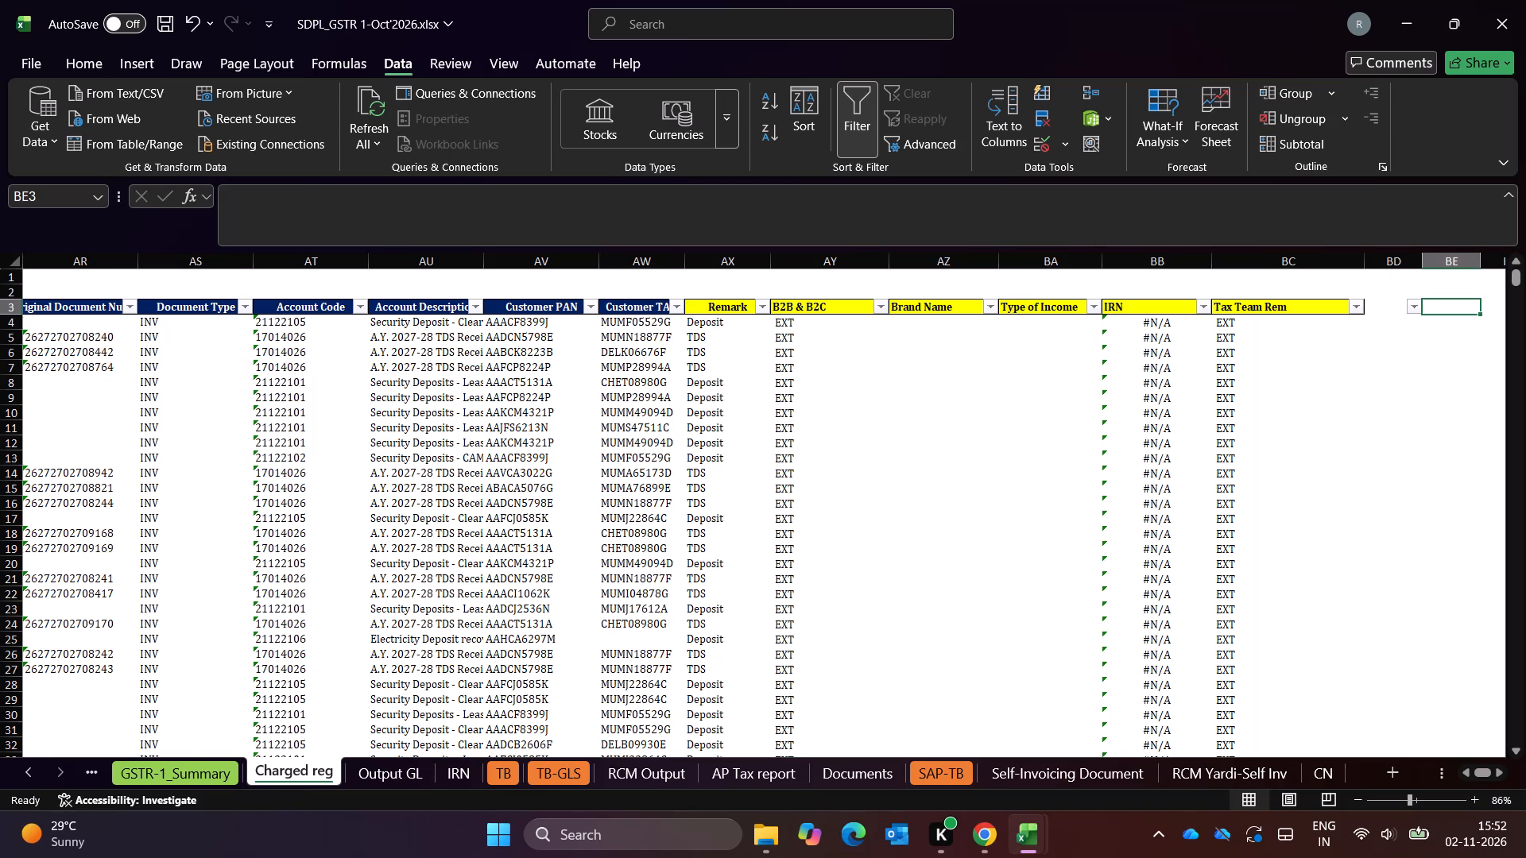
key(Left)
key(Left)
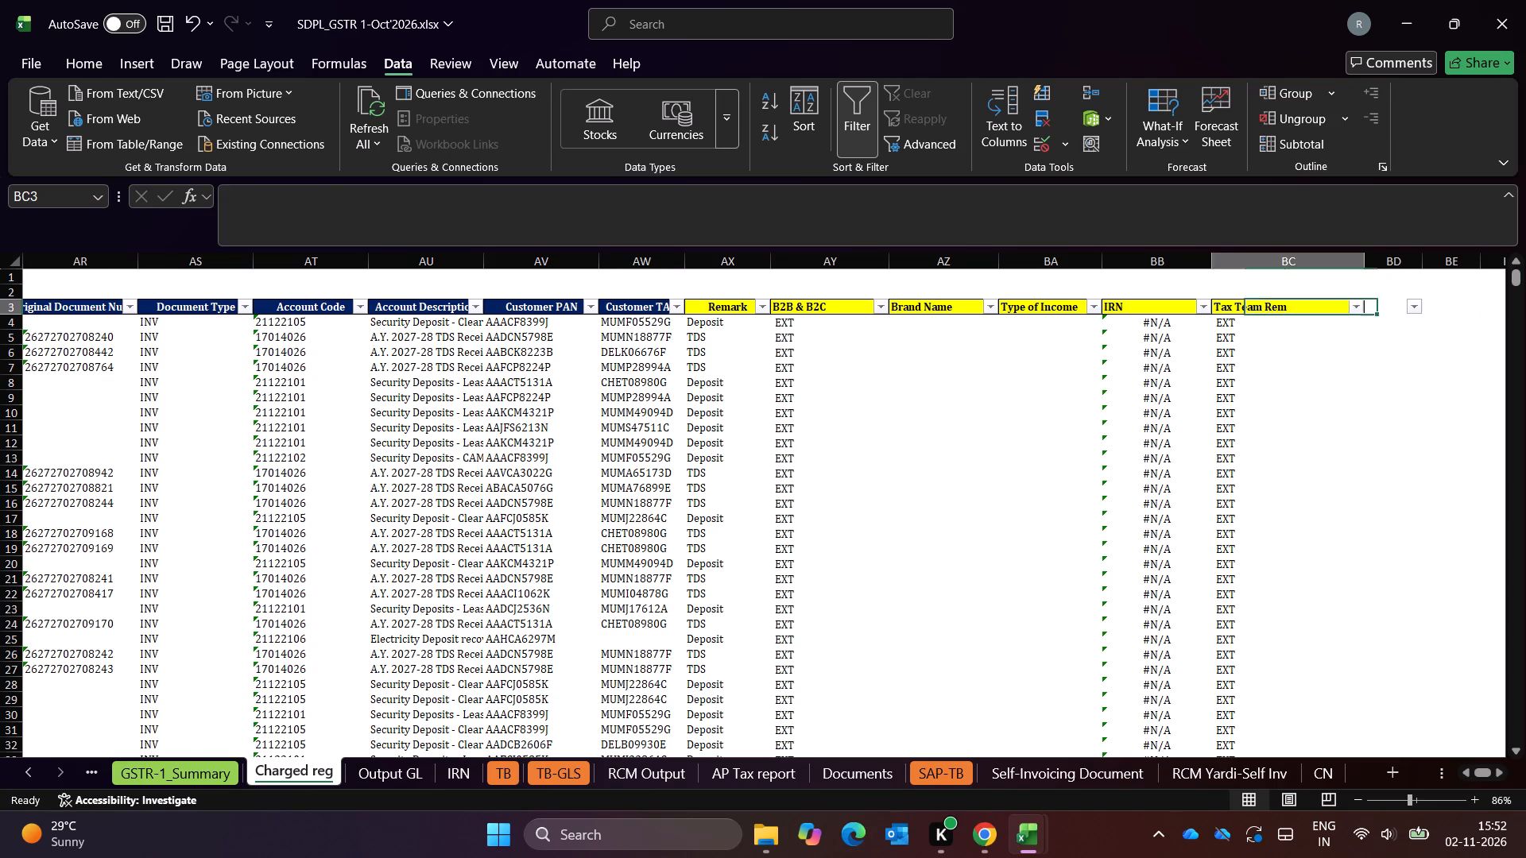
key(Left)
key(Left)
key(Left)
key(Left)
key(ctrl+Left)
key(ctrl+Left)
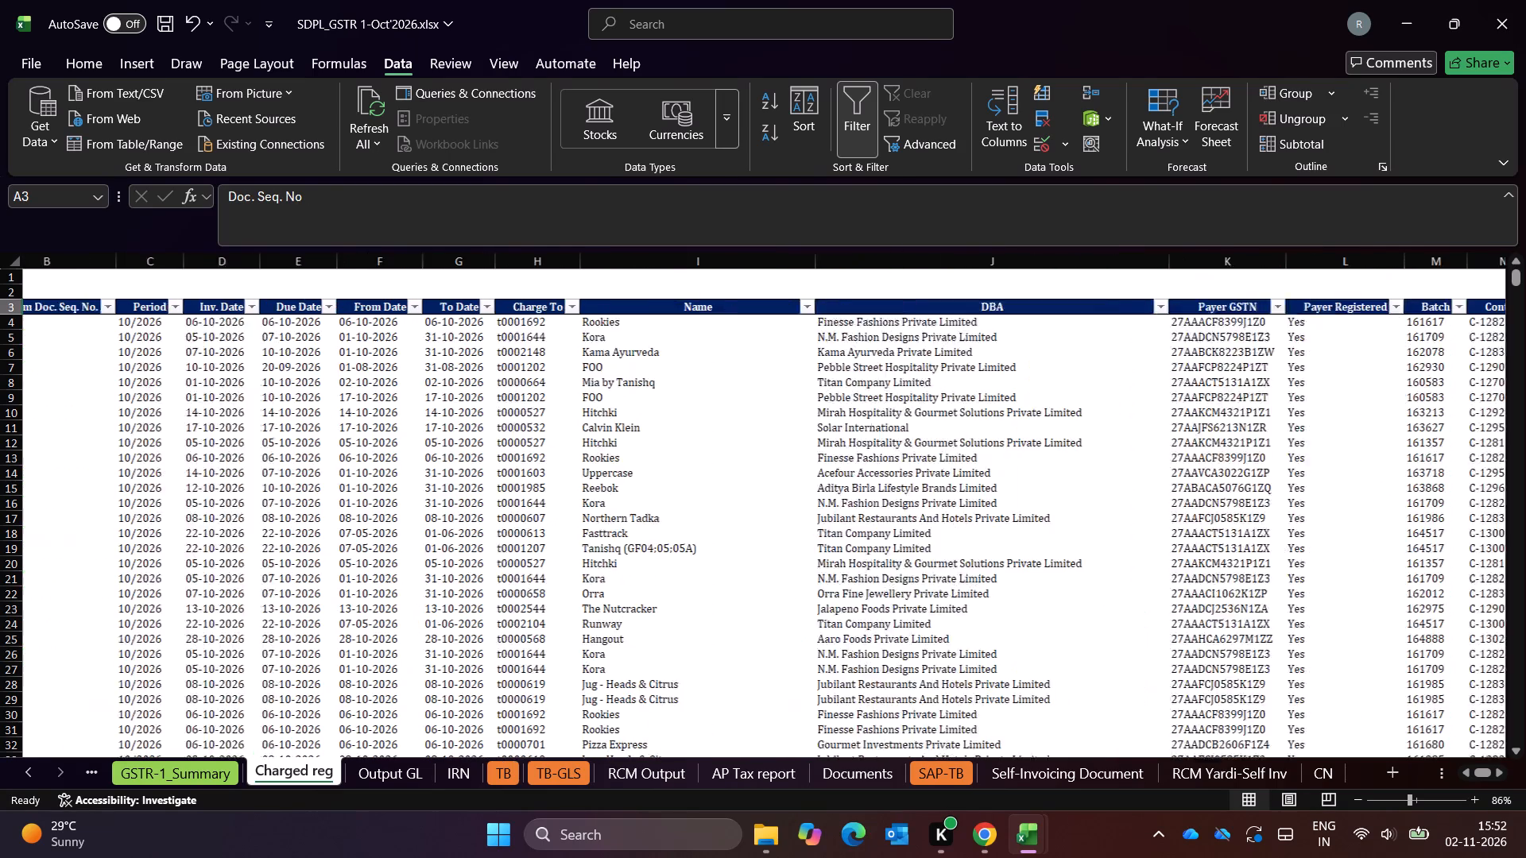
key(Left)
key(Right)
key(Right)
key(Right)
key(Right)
Look through the sheets that follow Charged reg and go to the AP Tax report sheet.
key(ctrl+Page_Down)
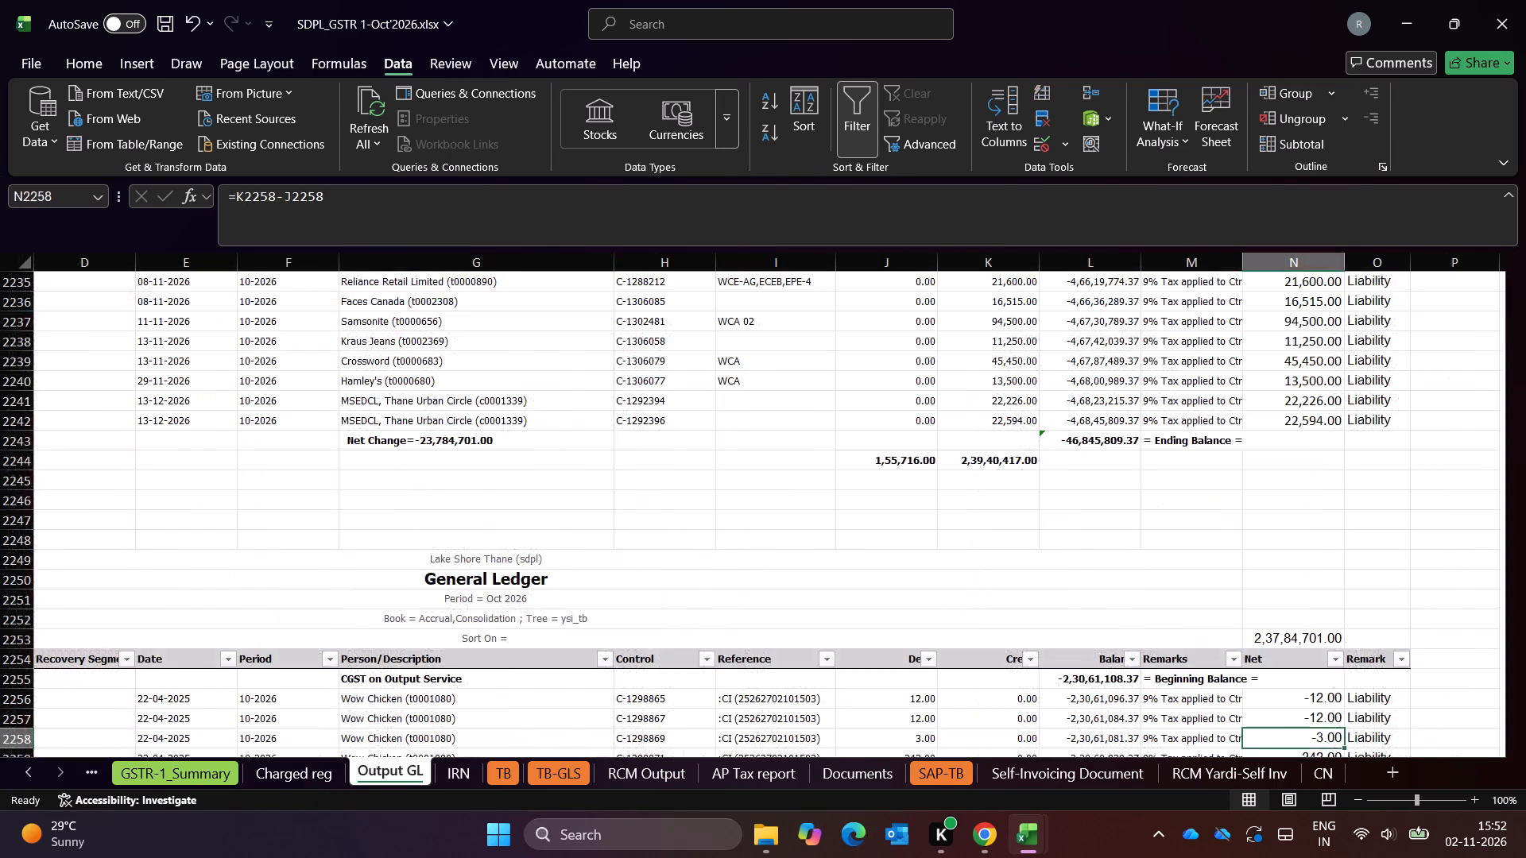
key(ctrl+Page_Down)
key(Right)
key(Right)
key(ctrl+Page_Down)
key(ctrl+Page_Down)
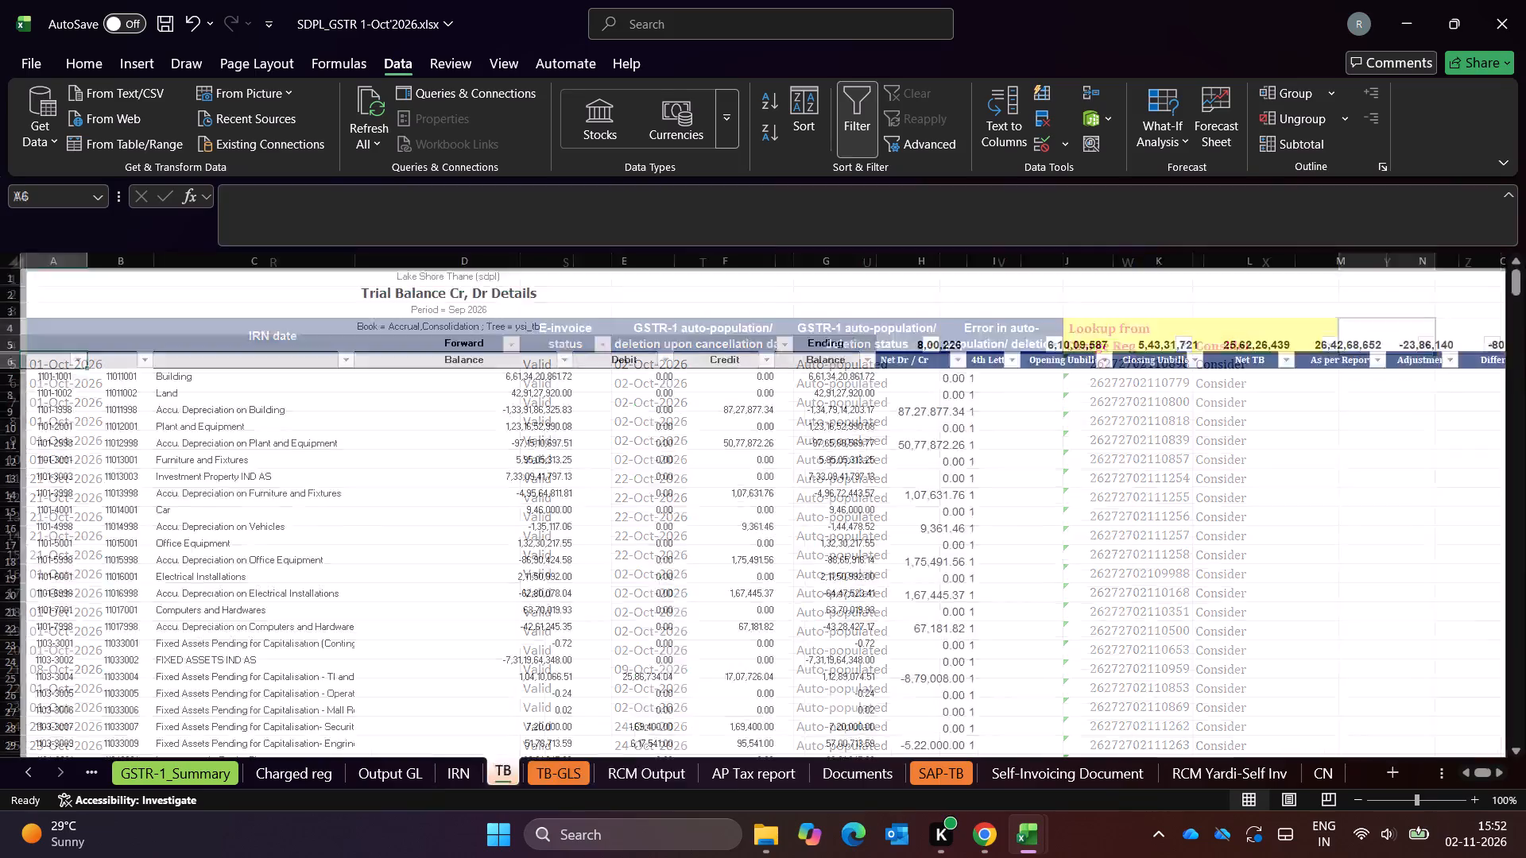
key(ctrl+Page_Down)
key(ctrl+Page_Down)
key(ctrl+Page_Down)
key(ctrl+Page_Down)
key(ctrl+Page_Up)
key(ctrl+Page_Up)
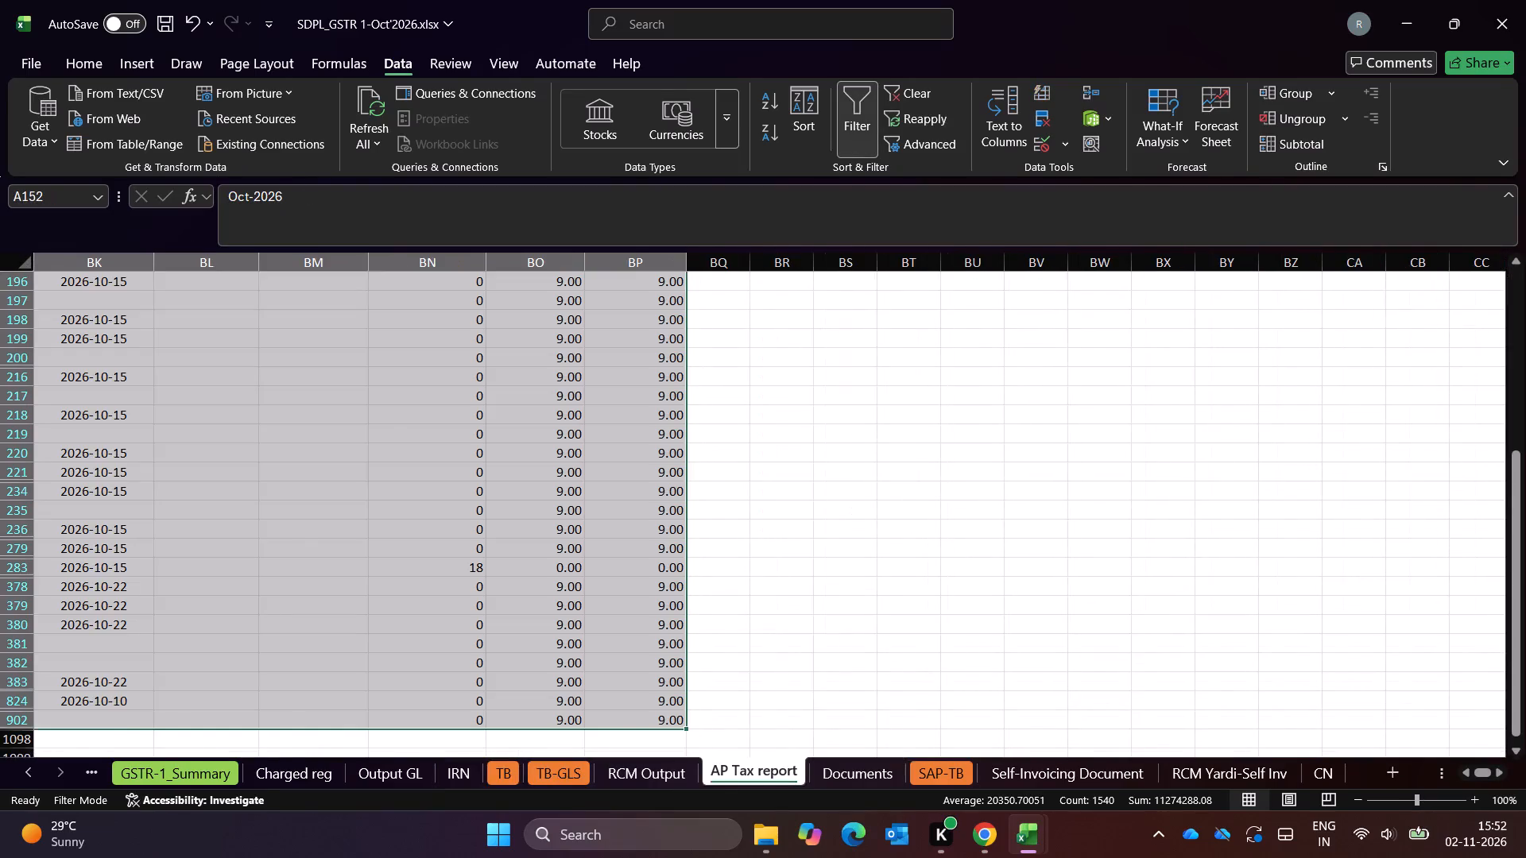
Look over the AP Tax report columns and go through the sheets after it to the CN sheet.
key(Up)
key(Up)
key(ctrl+Left)
key(ctrl+Left)
key(Right)
key(Right)
key(Right)
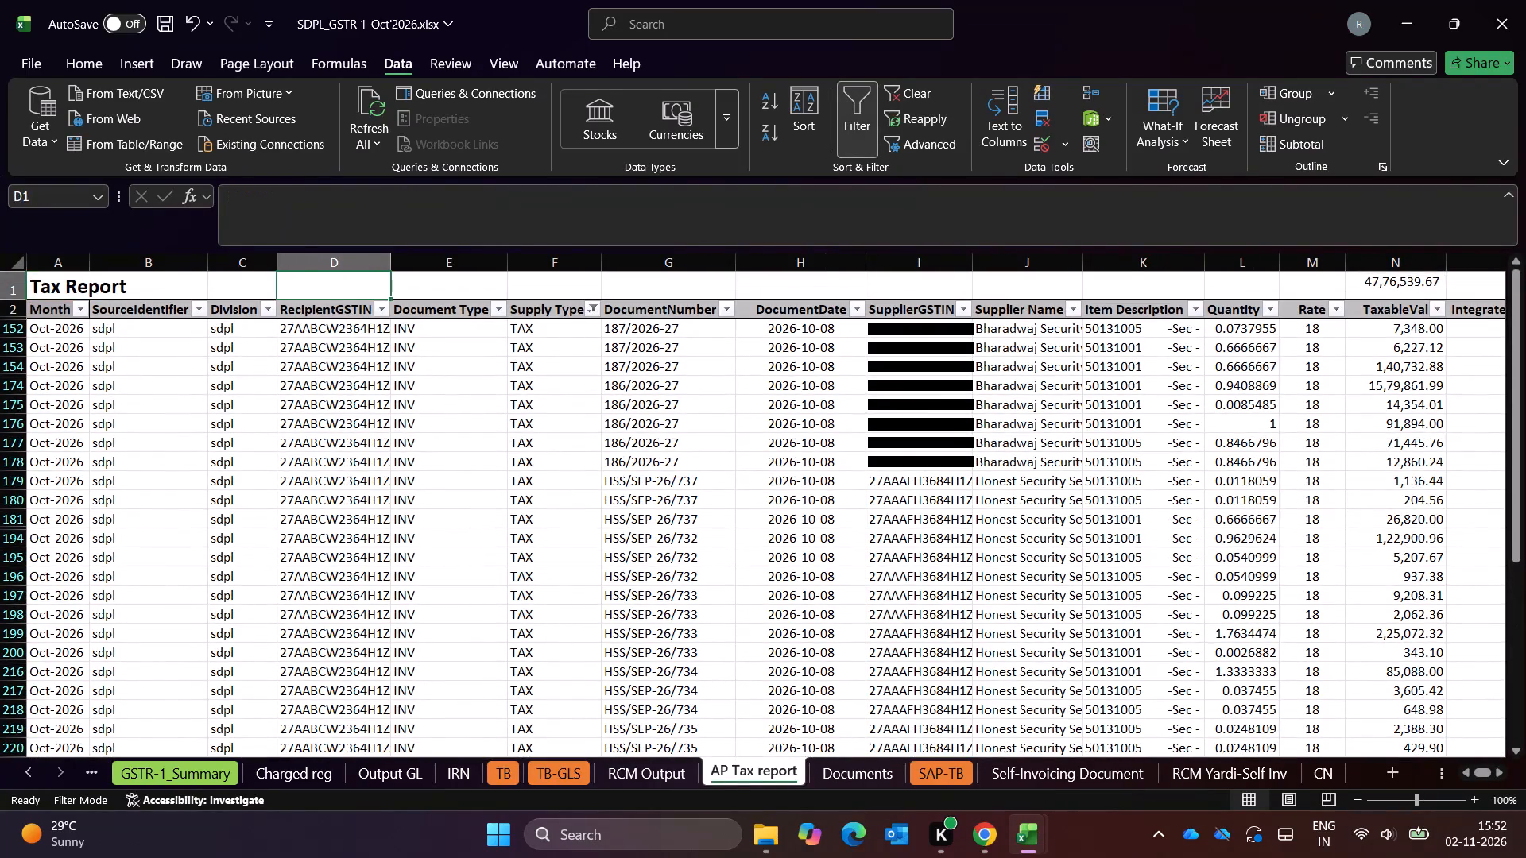
key(ctrl+Page_Down)
key(ctrl+Page_Down)
key(ctrl+Page_Down)
key(ctrl+Page_Down)
key(ctrl+Page_Down)
key(ctrl+Page_Down)
key(Down)
key(Right)
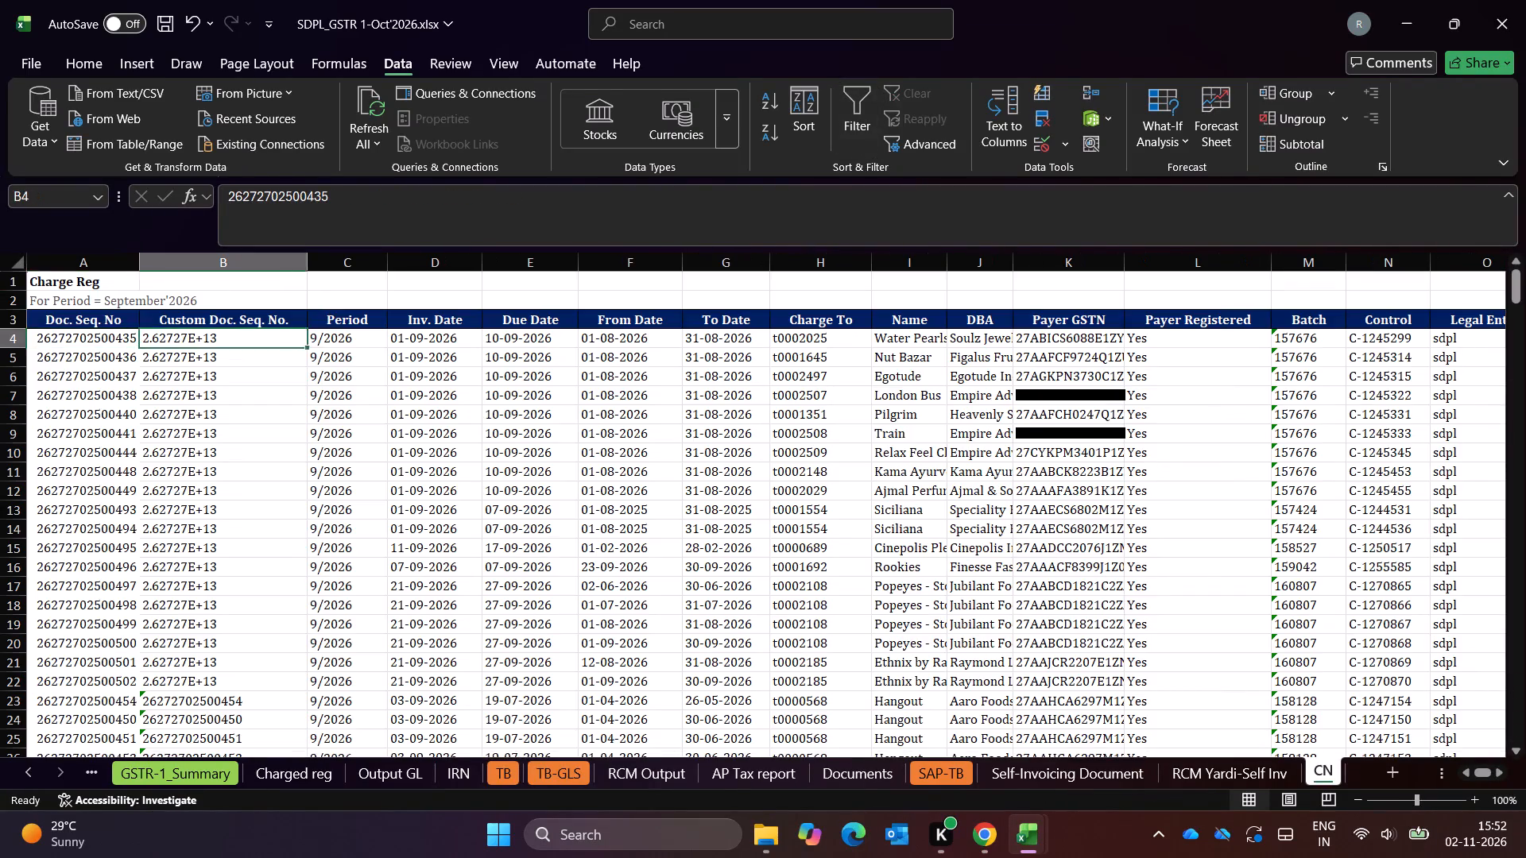
Turn on filters for the row 3 headers of the CN sheet, from Doc. Seq. No to Tax Team Rem.
key(Up)
key(Right)
key(Right)
key(ctrl+Right)
key(Left)
key(Left)
key(Left)
key(Left)
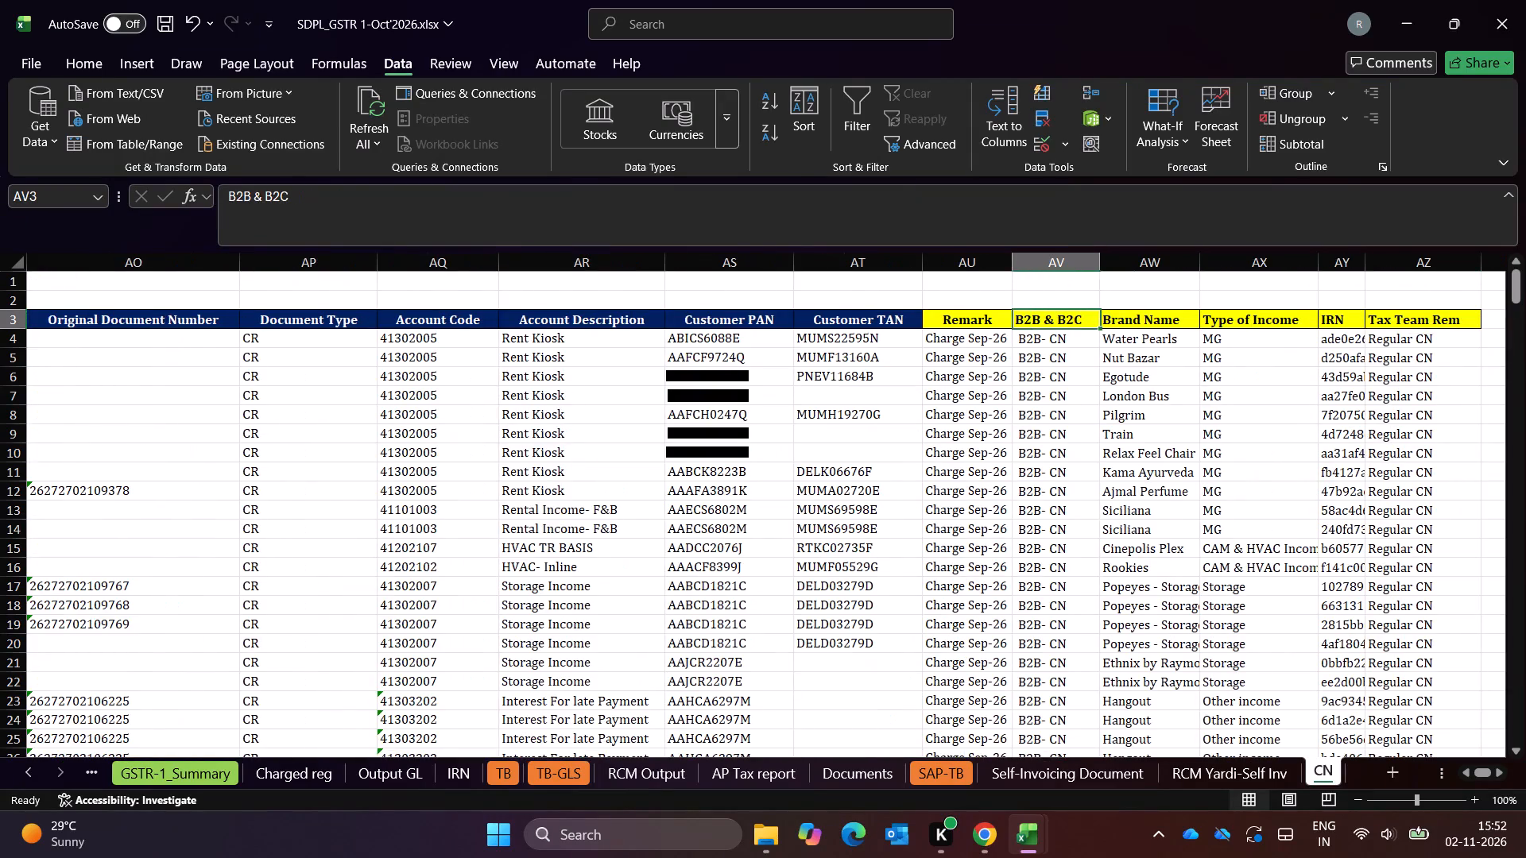
key(alt+Down)
key(Escape)
key(Right)
key(Right)
key(Right)
key(Right)
key(ctrl+shift+Left)
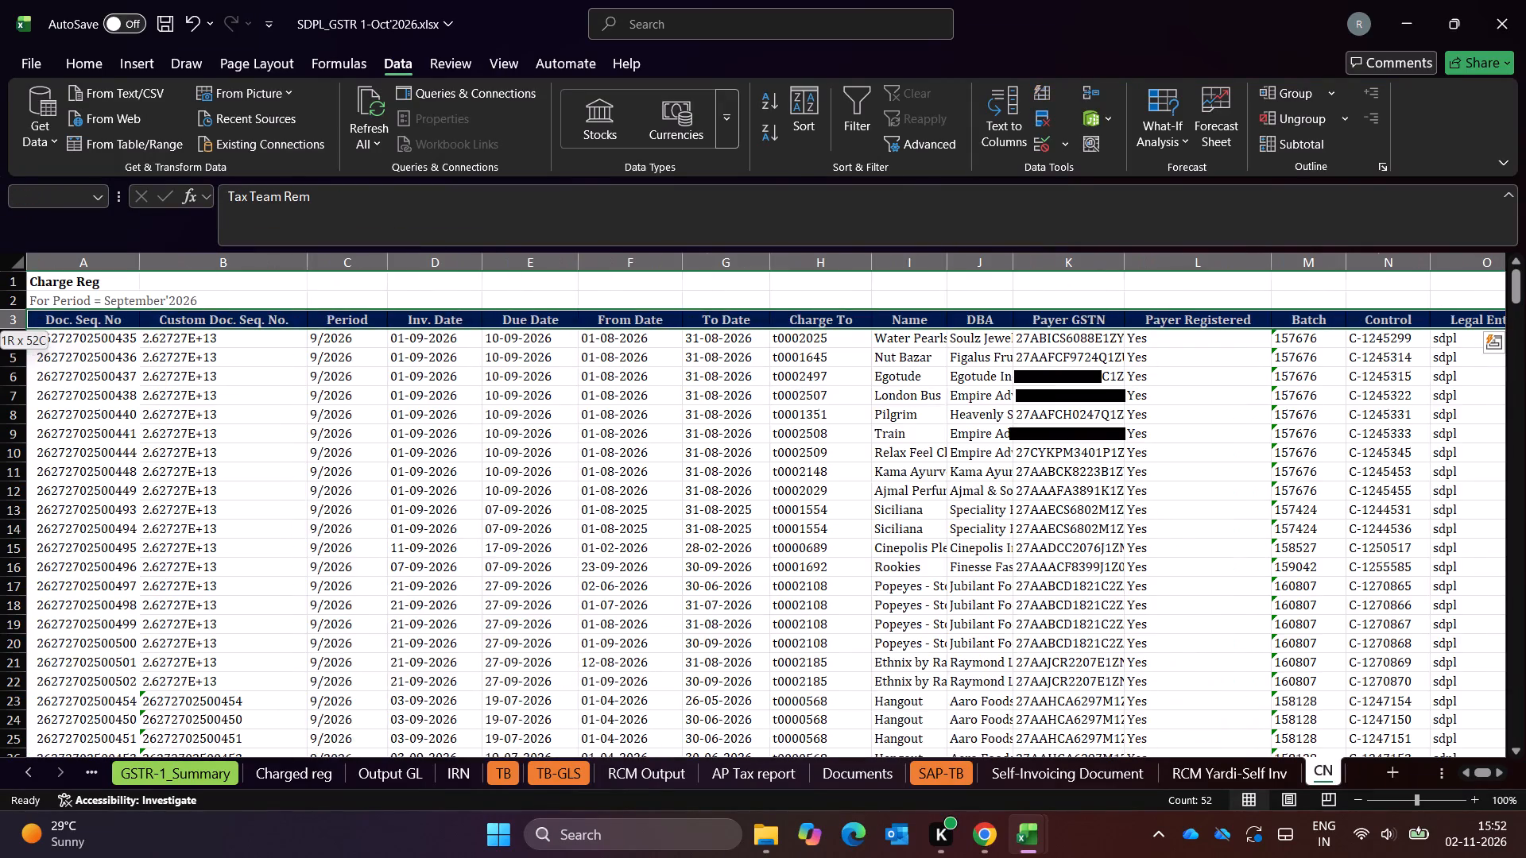
key(ctrl+shift+l)
Check the filter values of the B2B & B2C, IRN and Tax Team Rem columns on the CN sheet.
key(Right)
key(Right)
key(Left)
key(Left)
key(Left)
key(Left)
key(Left)
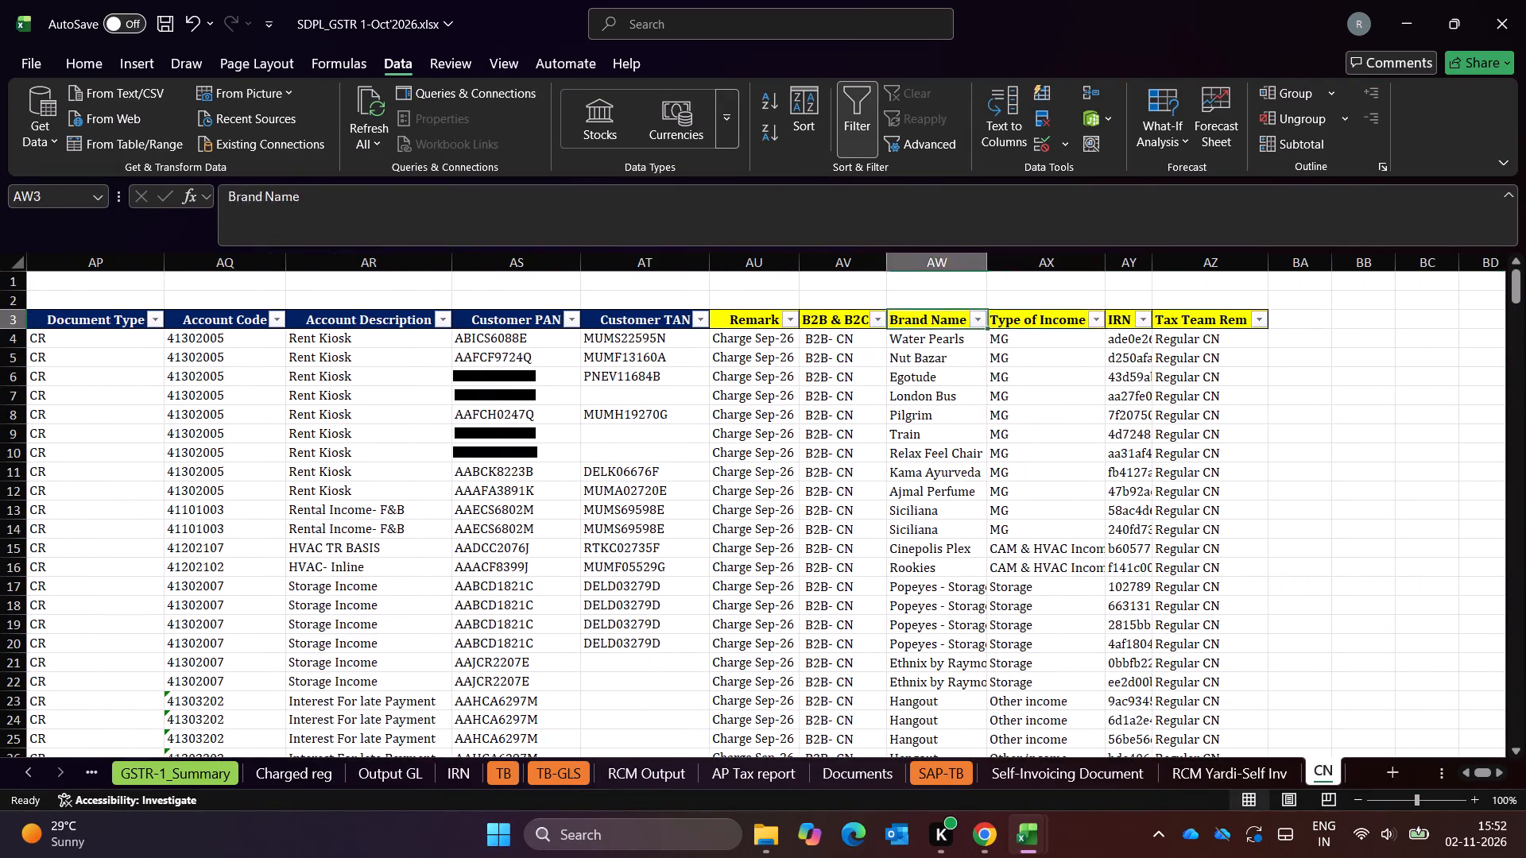
key(Left)
key(alt+Down)
key(Escape)
key(Right)
key(Right)
key(Right)
key(alt+Down)
key(Escape)
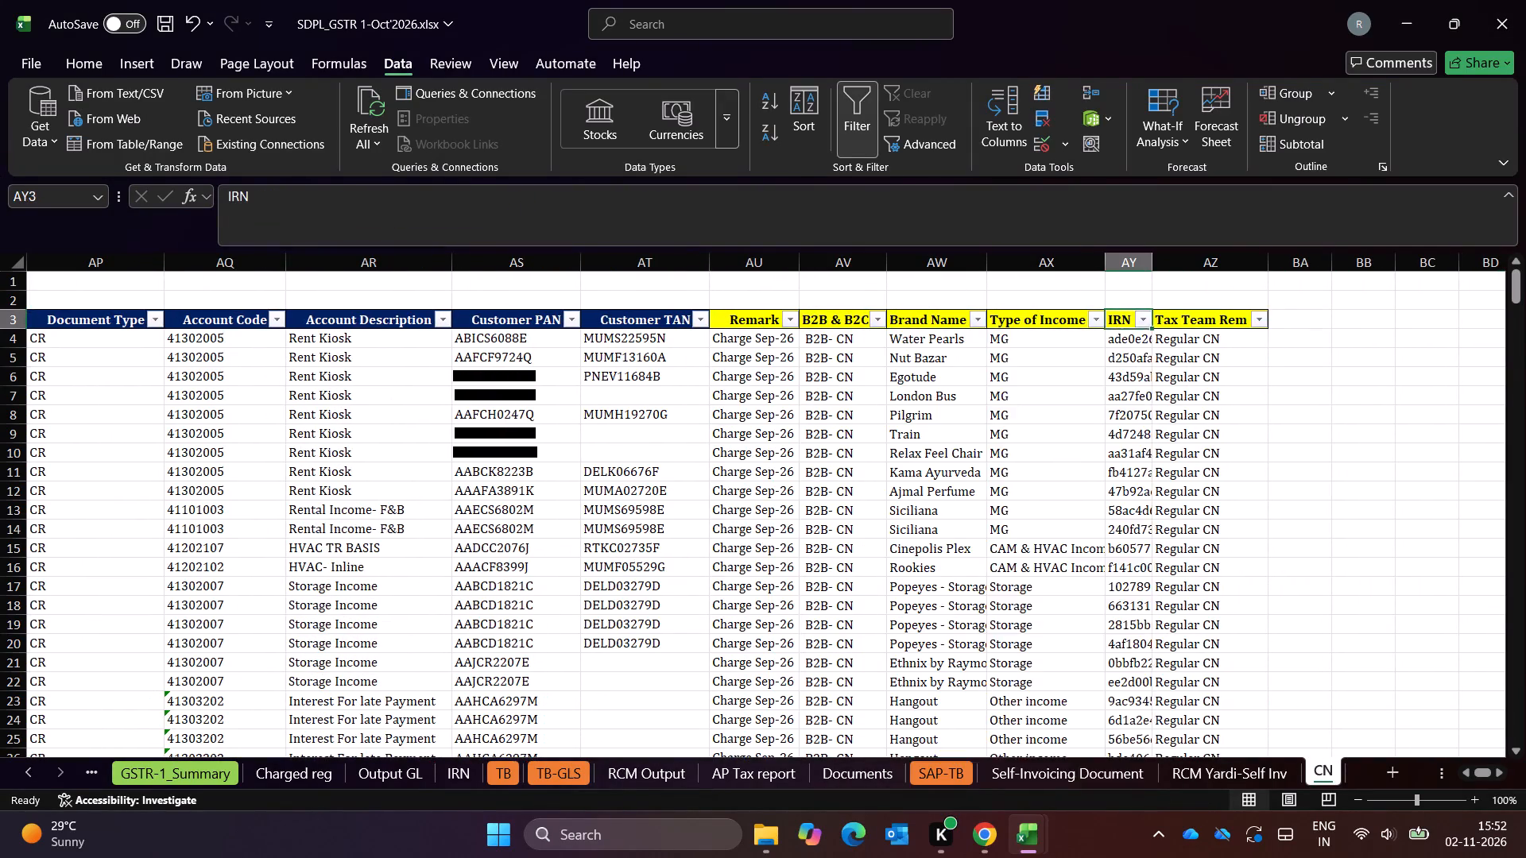
key(Right)
key(alt+Down)
key(Escape)
key(Left)
key(Left)
key(Left)
key(Left)
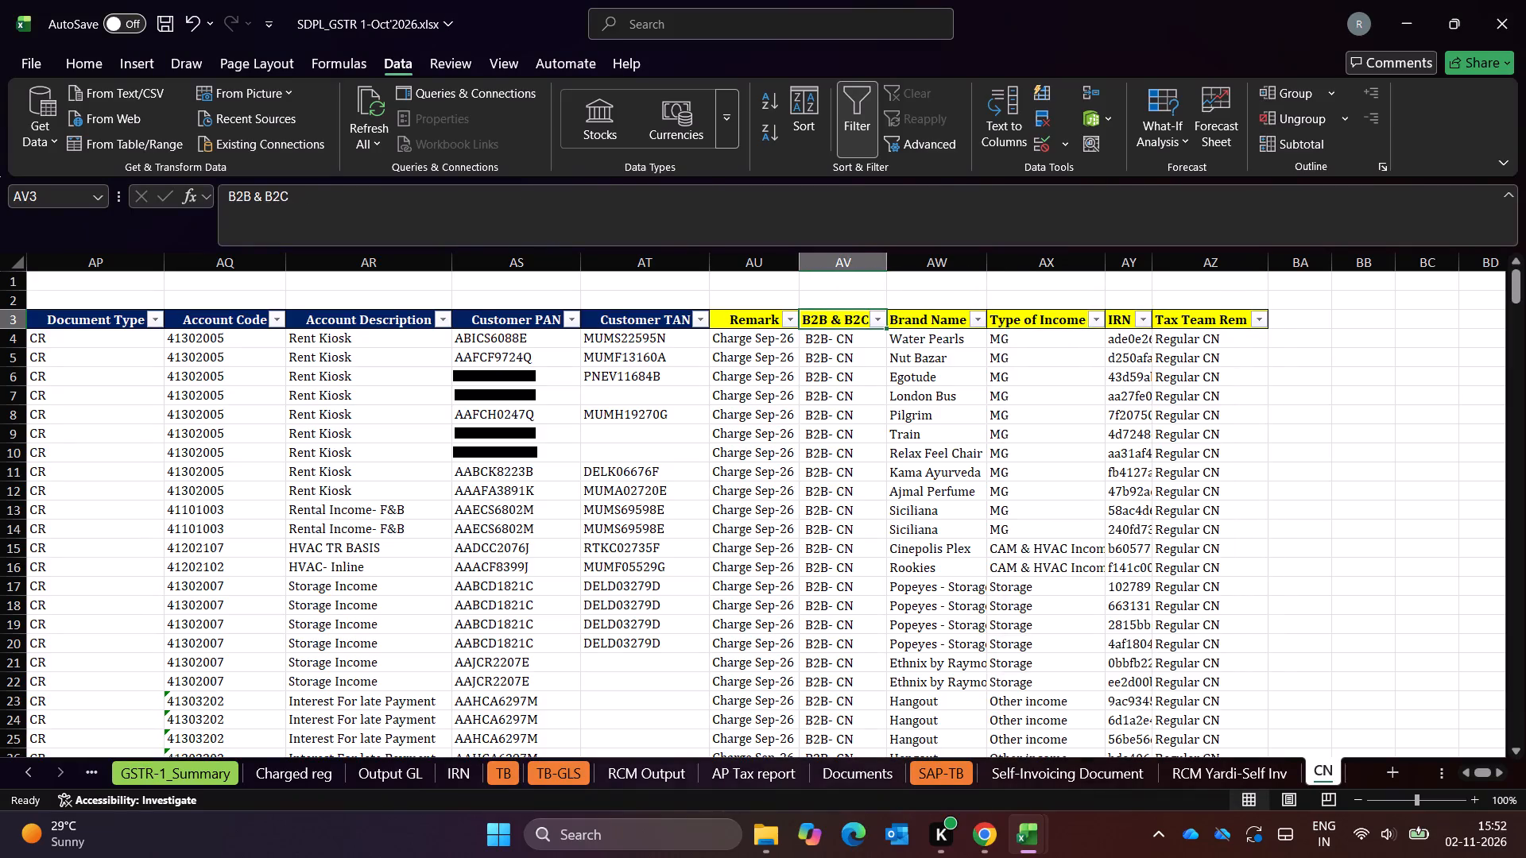
Go back to Charged reg and check the Tax Team Rem filter values, keeping all categories selected.
key(ctrl+Page_Up)
key(ctrl+Page_Up)
key(ctrl+Page_Up)
key(ctrl+Page_Up)
key(ctrl+Page_Up)
key(ctrl+Page_Up)
key(ctrl+Page_Up)
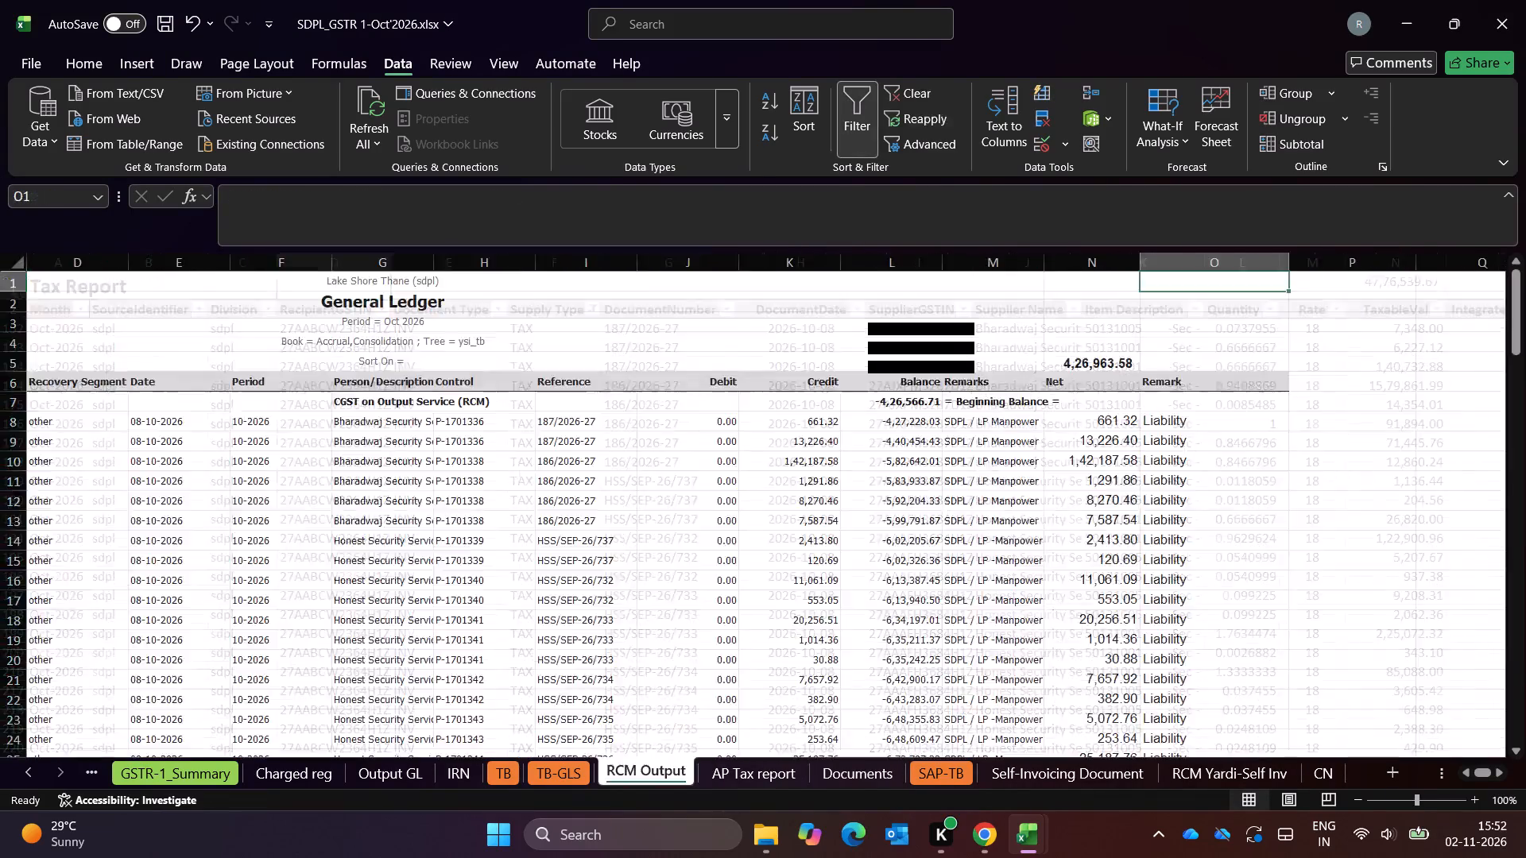
key(ctrl+Page_Up)
key(ctrl+Page_Up)
key(ctrl+Page_Up)
key(ctrl+Page_Up)
key(Right)
key(Right)
key(Right)
key(ctrl+Right)
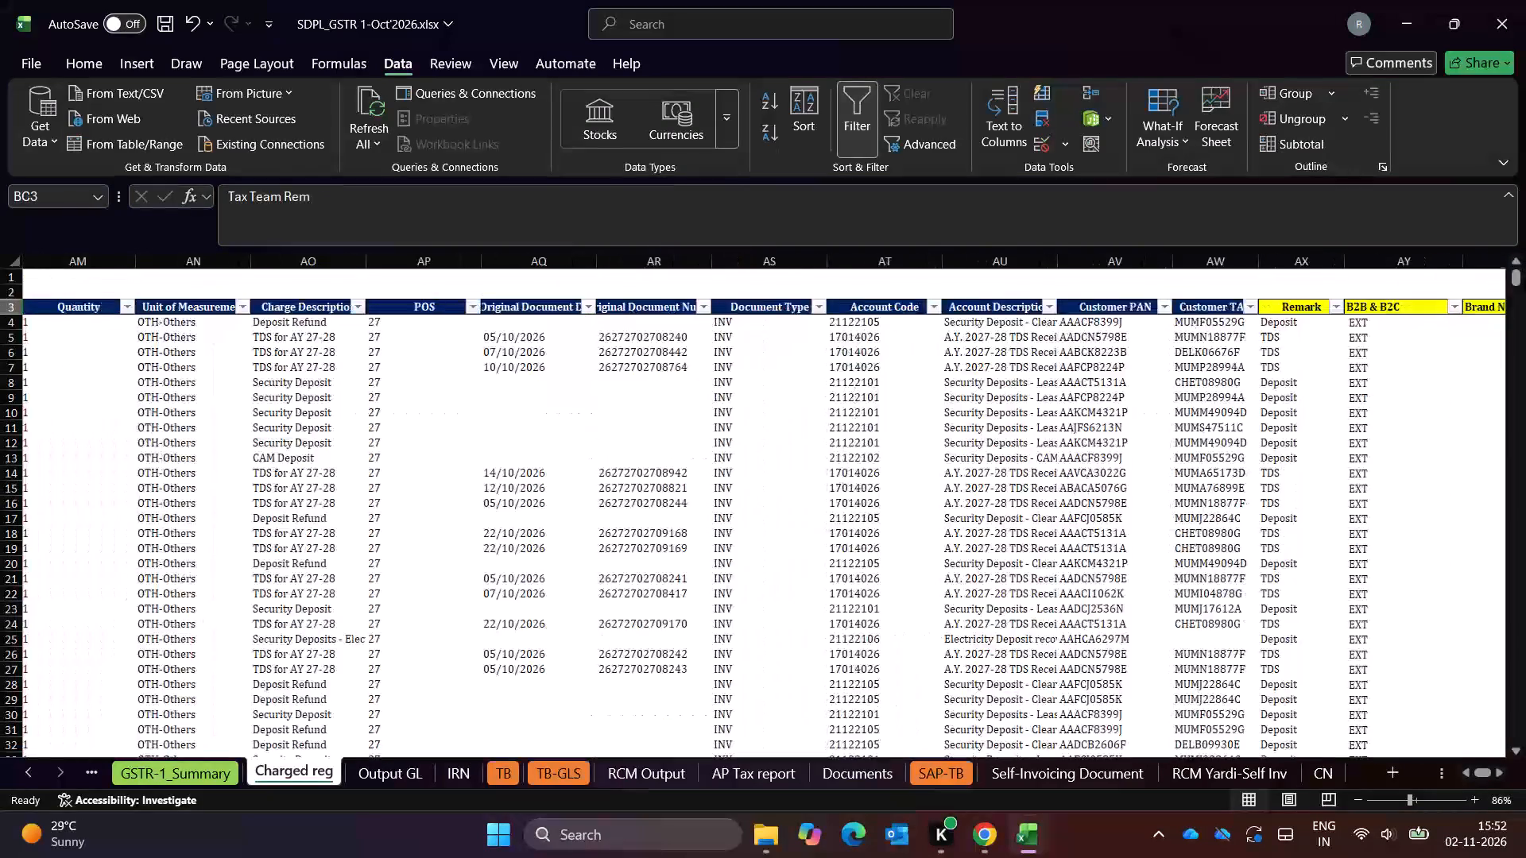
key(Left)
key(Left)
key(Right)
key(Right)
key(alt+Down)
key(alt+Down)
key(alt+Down)
key(alt+Down)
key(alt+Down)
key(alt+Down)
key(alt+Down)
key(alt+Down)
key(alt+Down)
key(alt+Down)
key(alt+Down)
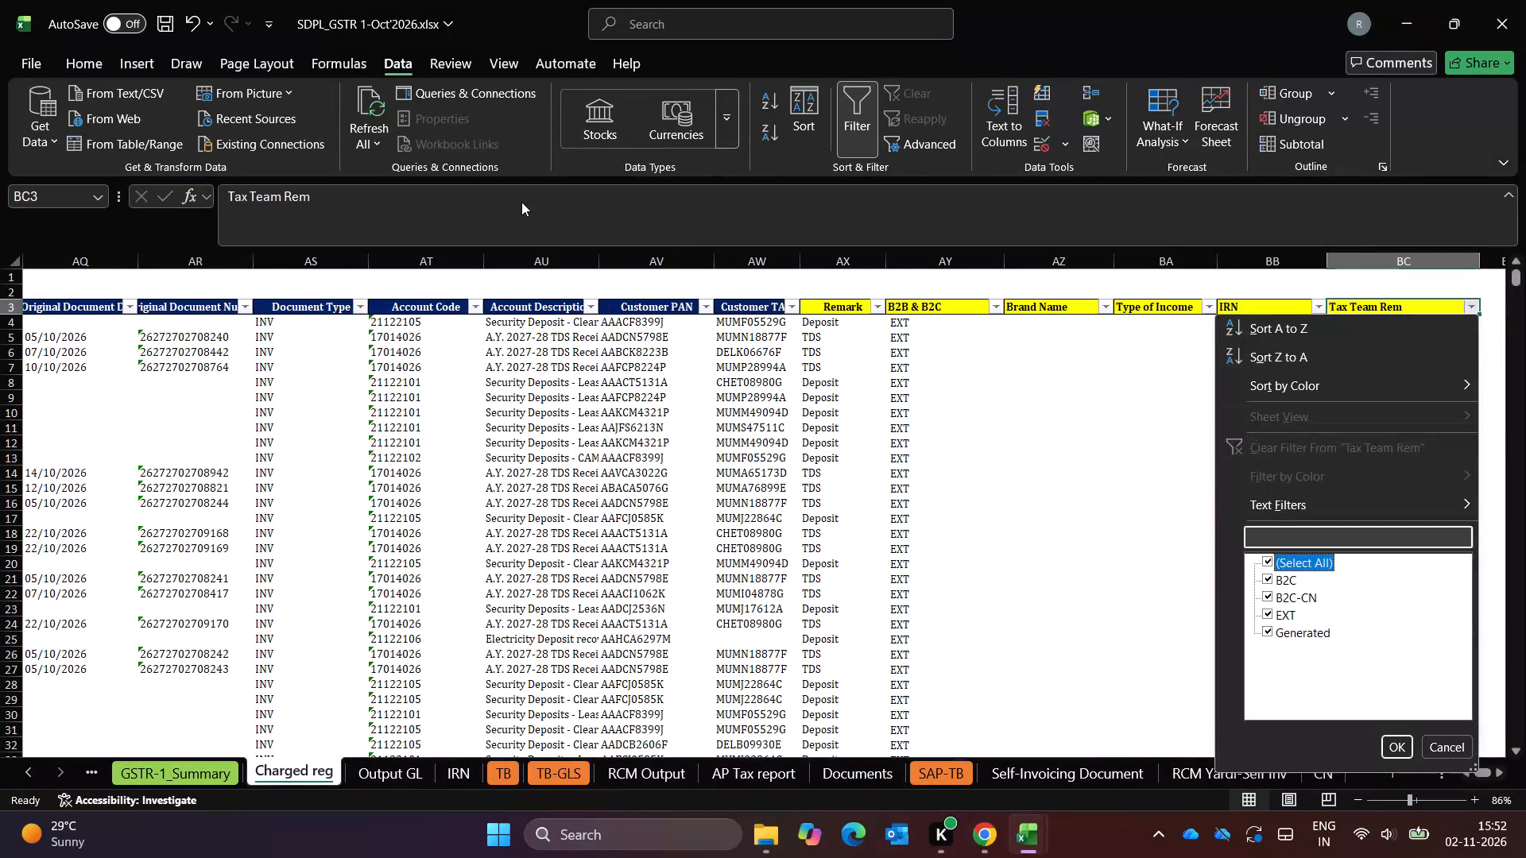
key(Up)
key(space)
key(Down)
key(Up)
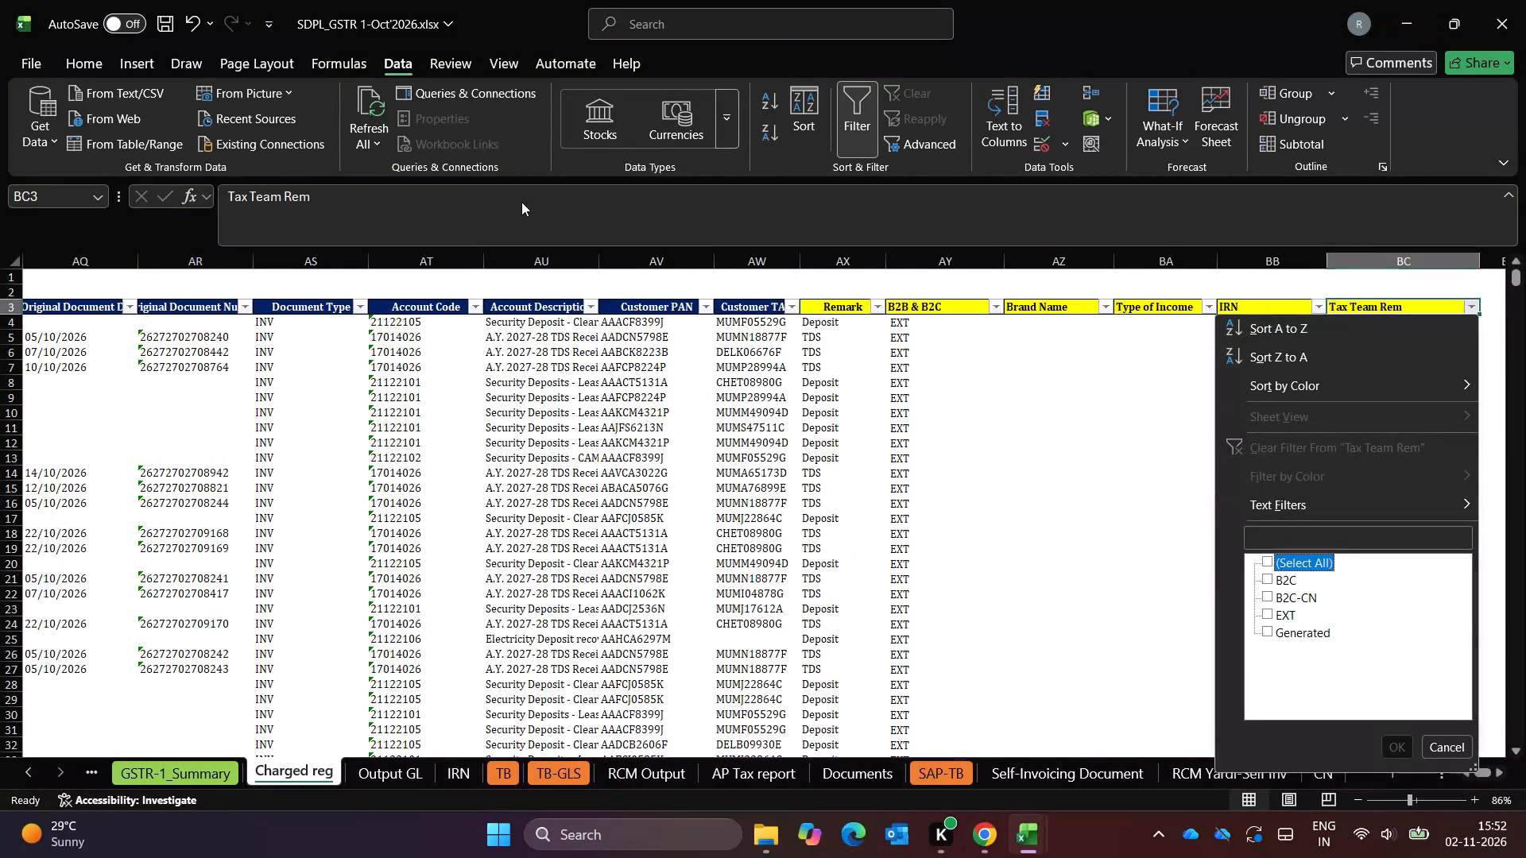
key(space)
key(Return)
Switch to the September 2026 GSTR-1 workbook and clear the filters on its Charged reg sheet, keeping the Tax Team Rem header intact.
key(alt+Tab)
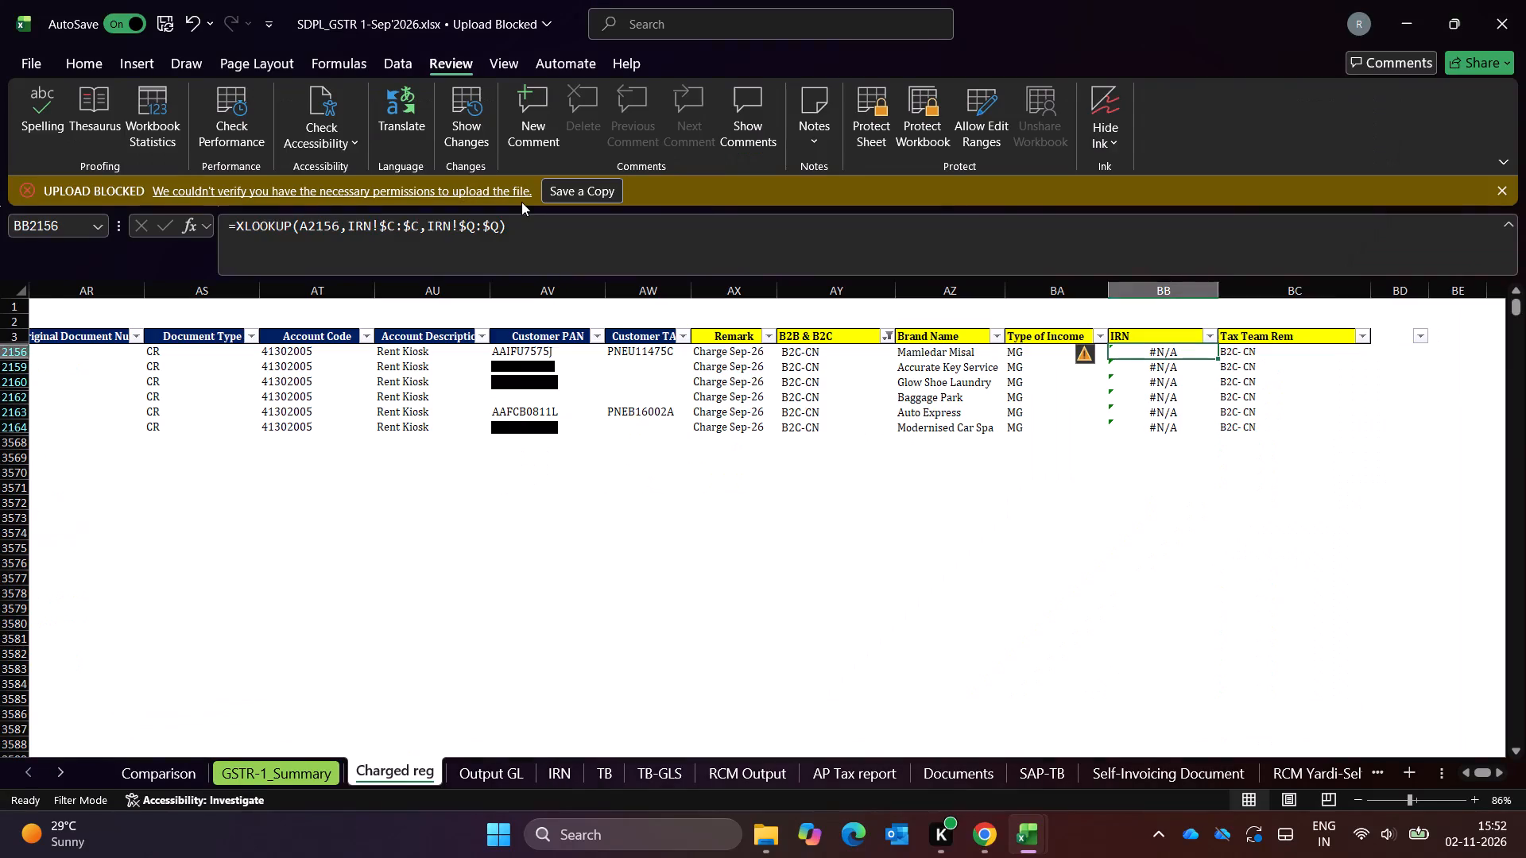
key(Right)
key(Up)
text(AC)
key(Escape)
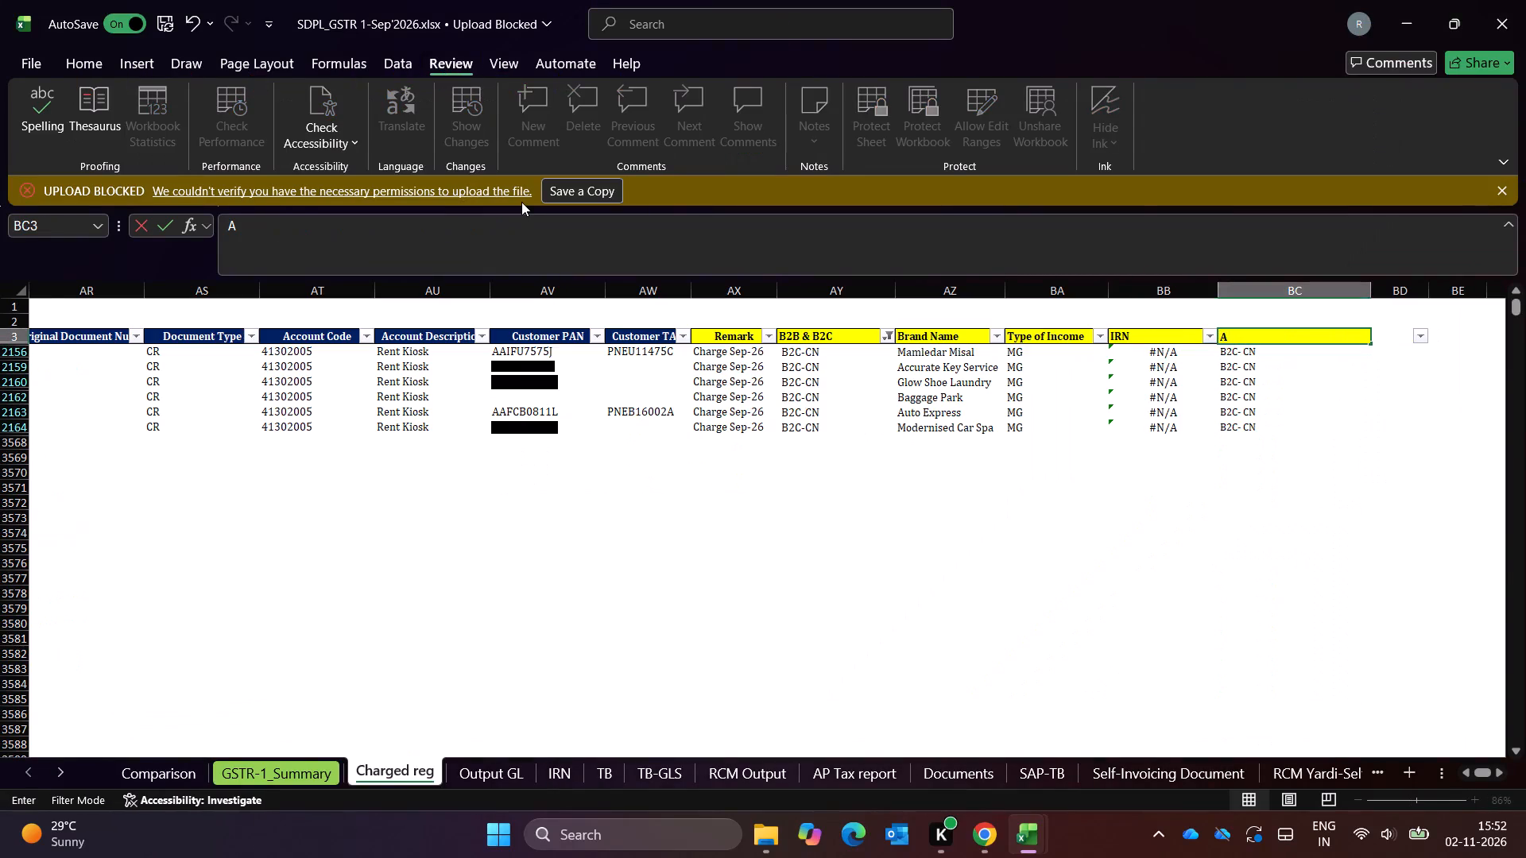
key(ctrl+Page_Down)
key(ctrl+Page_Up)
key(Up)
key(alt+a)
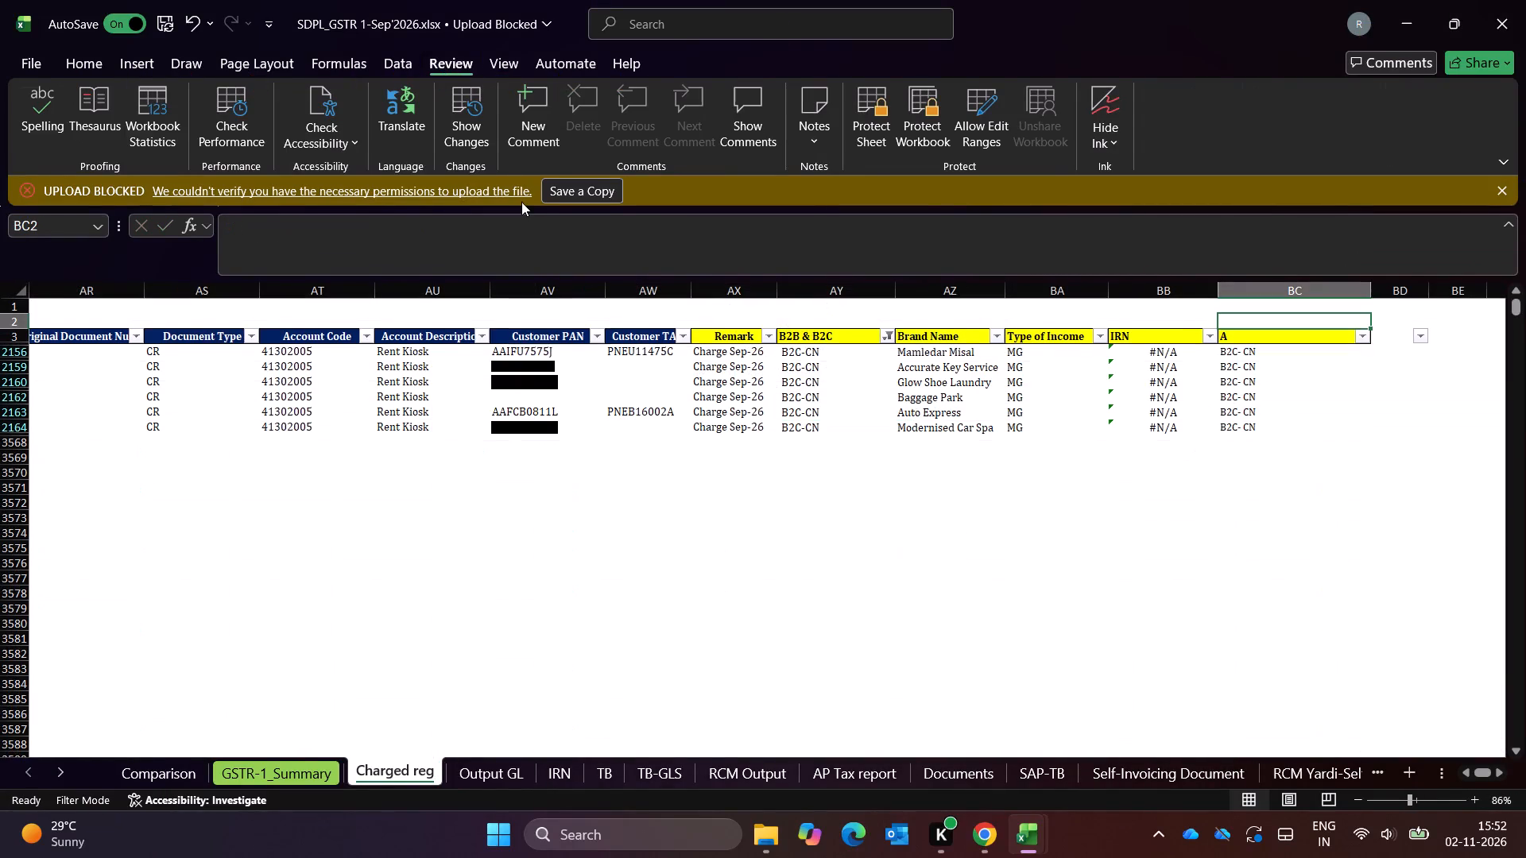
key(alt+c)
key(Down)
key(ctrl+z)
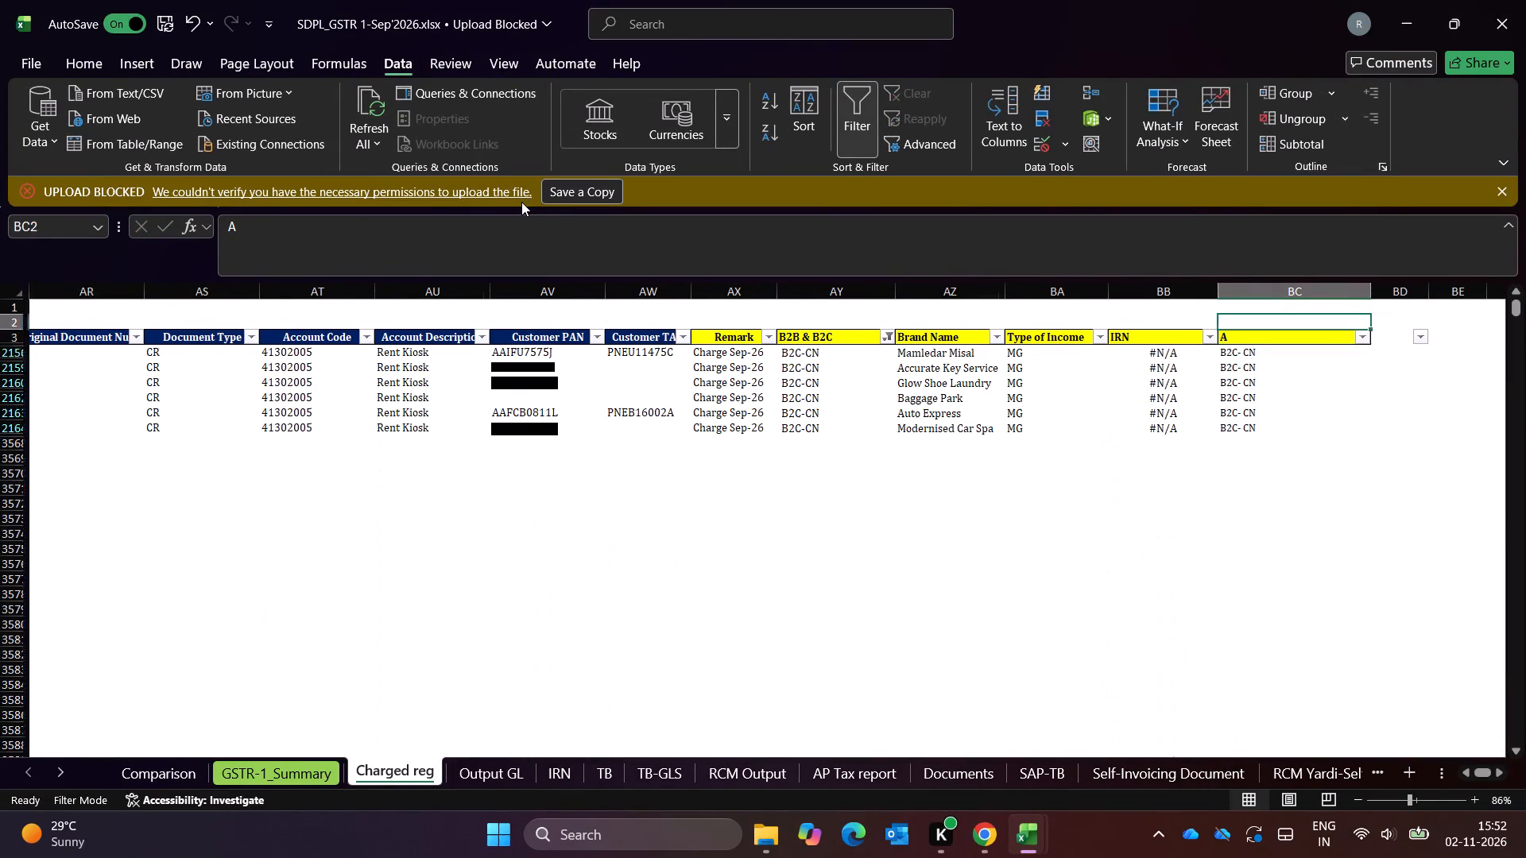
key(ctrl+z)
key(alt+a)
key(alt+c)
Check the Tax Team Rem filter values in the September Charged reg for comparison, keeping all categories selected.
key(alt+Down)
key(alt+Down)
key(alt+Down)
key(alt+Down)
key(alt+Down)
key(alt+Down)
key(alt+Down)
key(alt+Down)
key(alt+Down)
key(alt+Down)
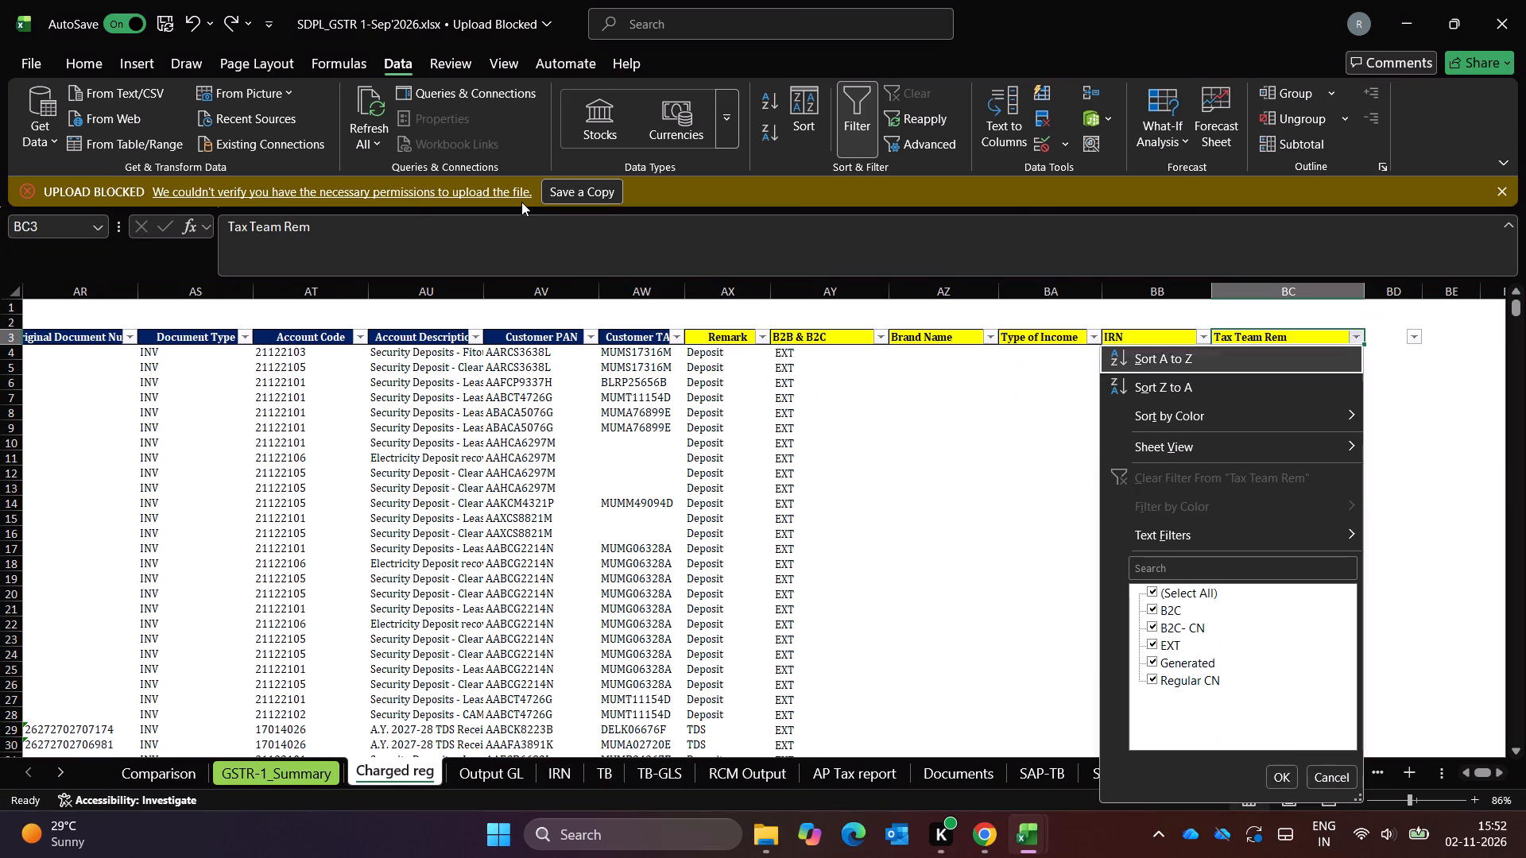
key(space)
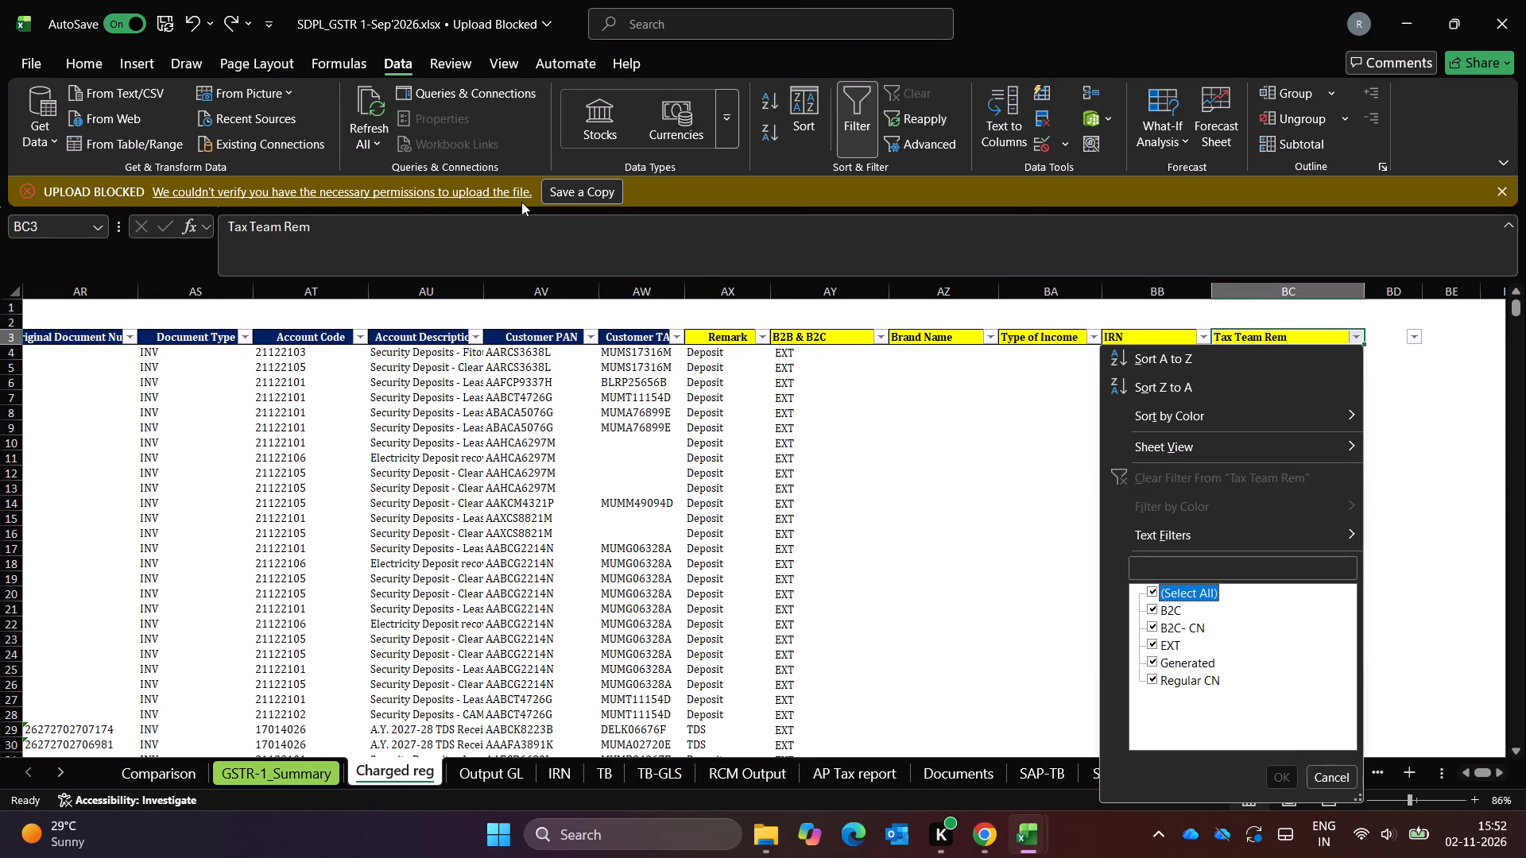
key(Down)
key(Down)
key(Down)
key(Down)
key(Up)
key(Up)
key(Up)
key(space)
key(Up)
key(space)
key(Return)
key(Left)
key(Left)
key(Left)
key(Left)
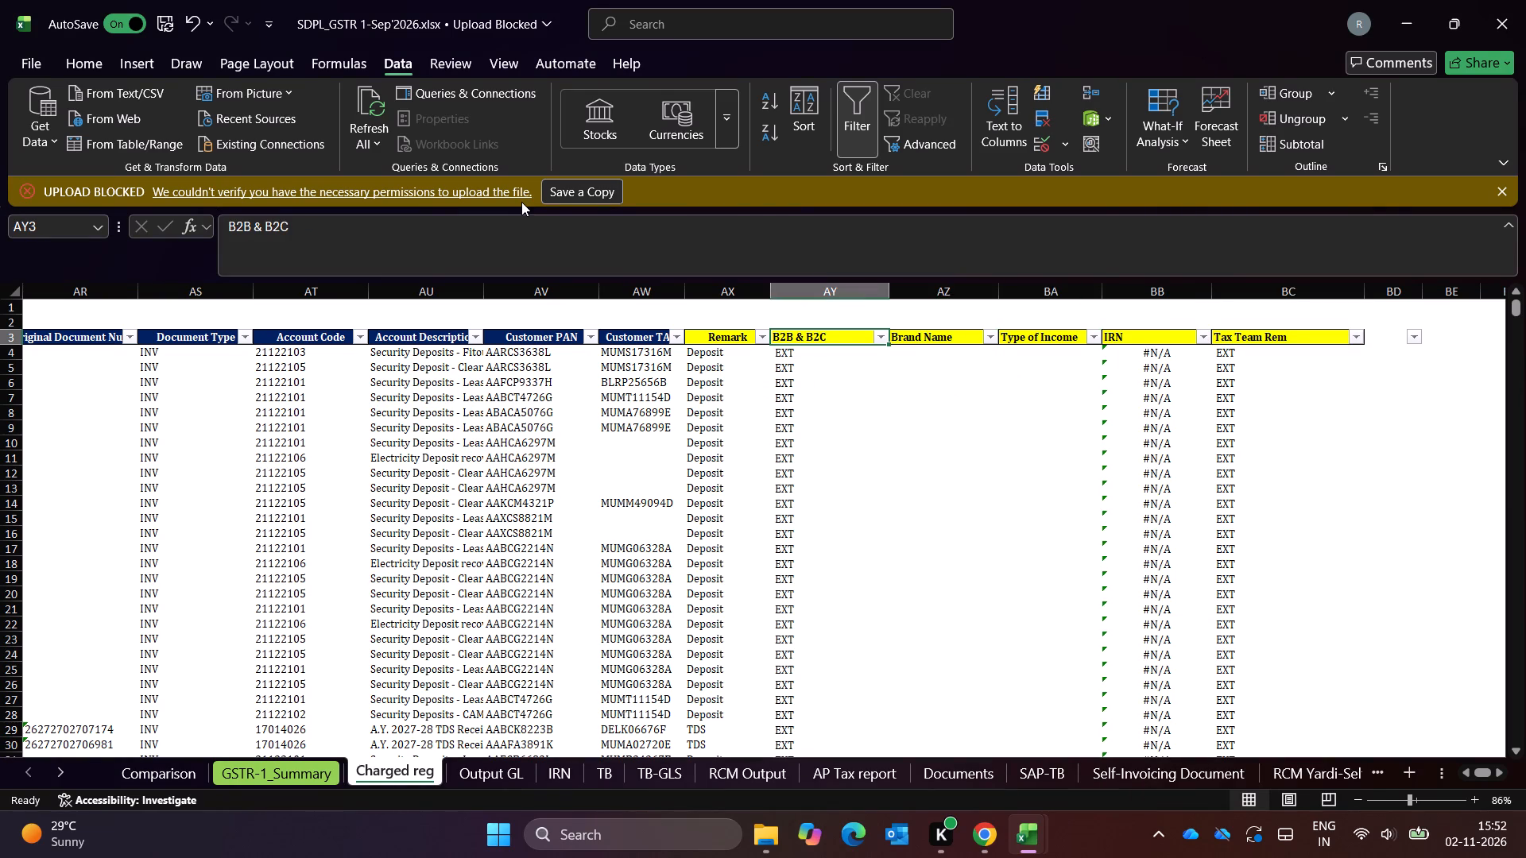
Go to the September workbook's CN sheet and turn on filters for its whole row 3 header.
key(ctrl+Page_Down)
key(ctrl+Page_Down)
key(ctrl+Page_Down)
key(ctrl+Page_Down)
key(ctrl+Page_Down)
key(ctrl+Page_Down)
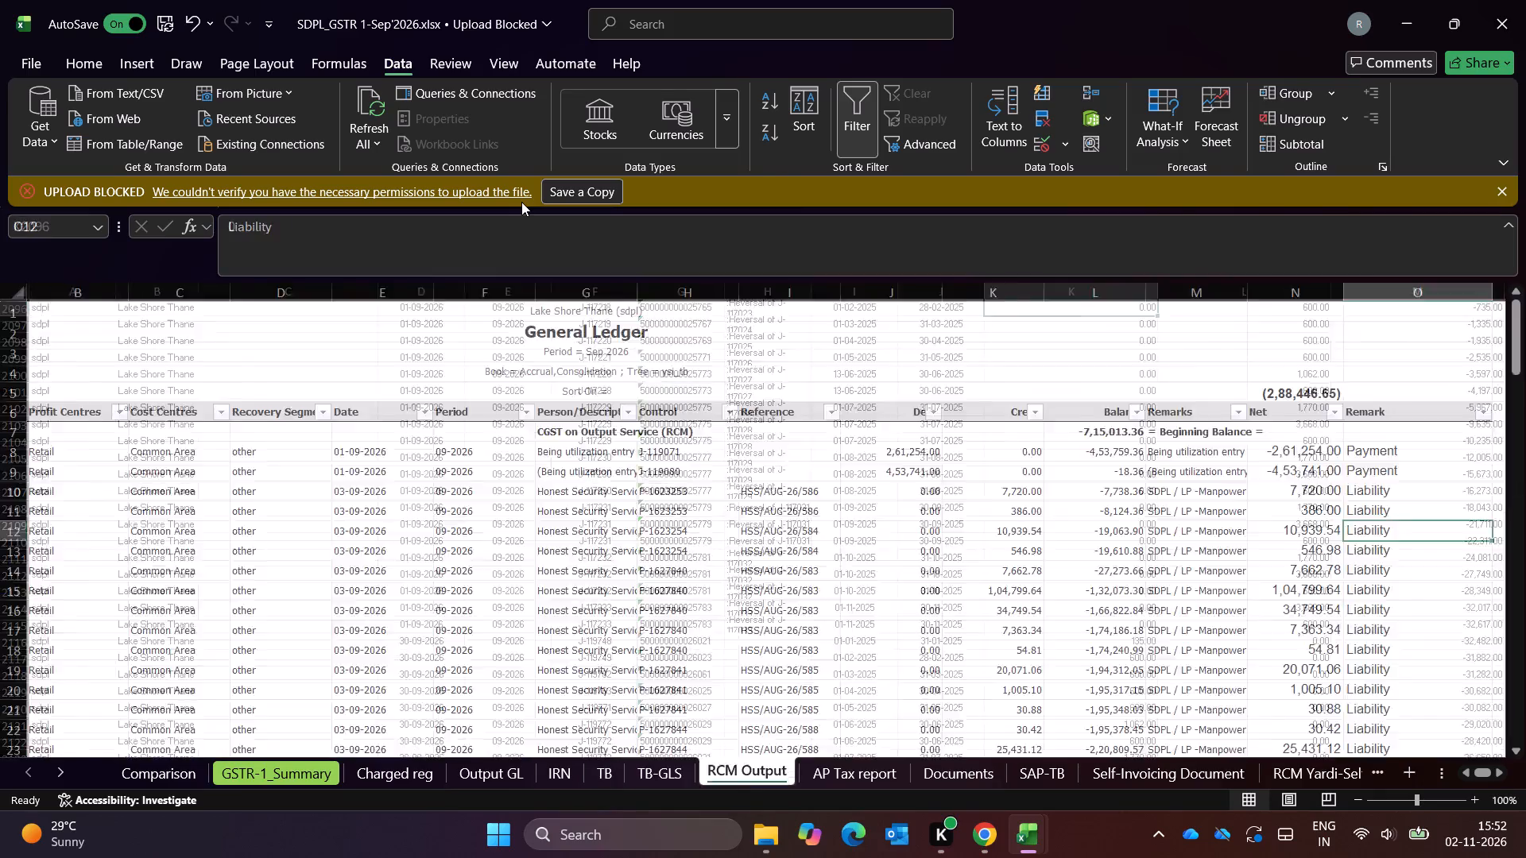
key(ctrl+Page_Down)
key(ctrl+Page_Down)
key(ctrl+Page_Down)
key(ctrl+Page_Down)
key(ctrl+Page_Down)
key(ctrl+Page_Down)
key(ctrl+Page_Down)
key(ctrl+Page_Down)
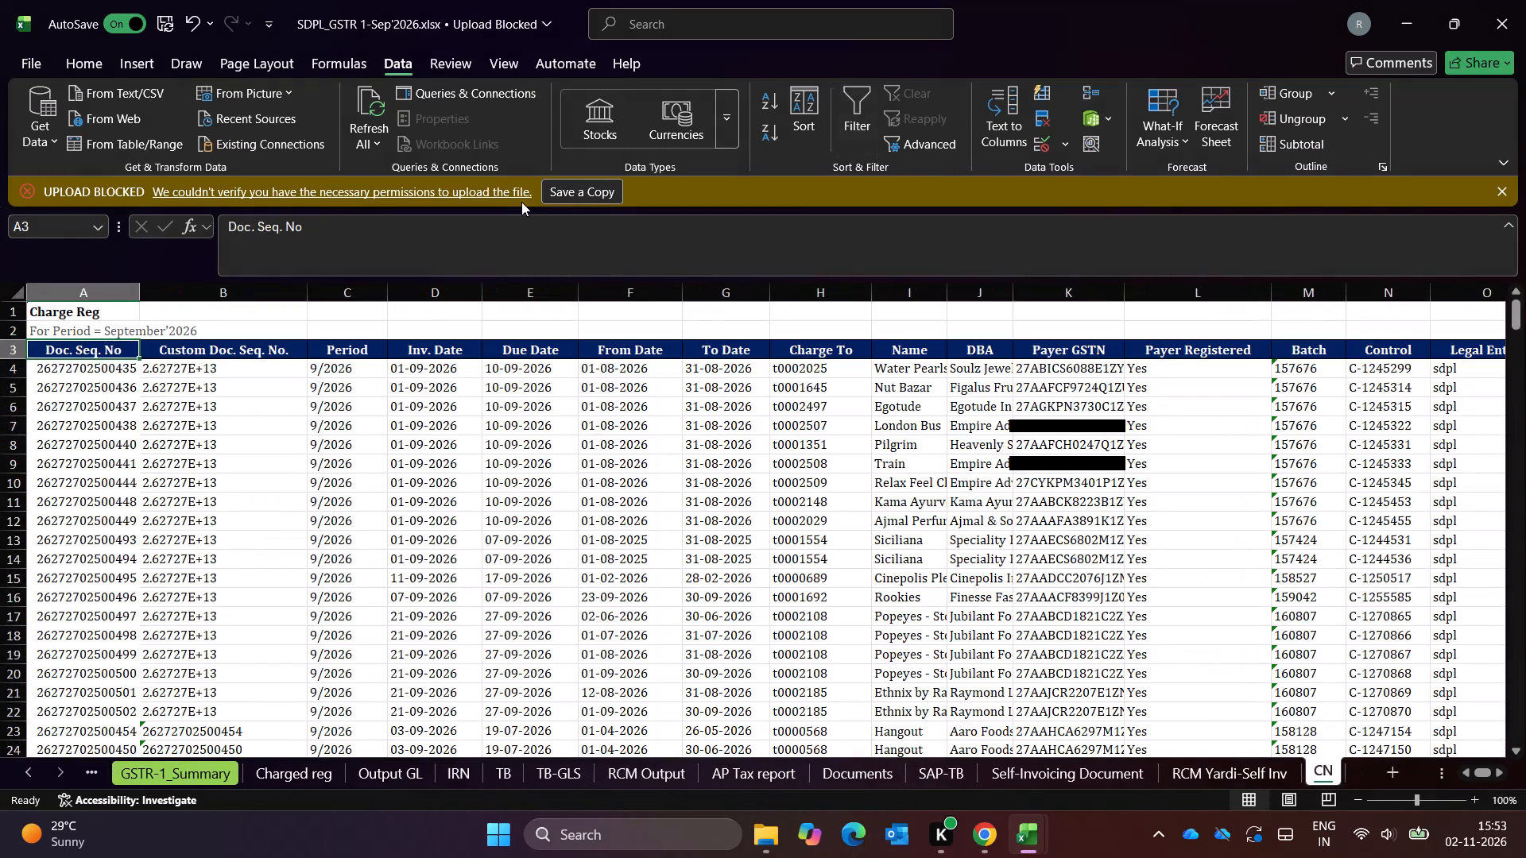
key(ctrl+shift+l)
key(ctrl+shift+l)
key(ctrl+shift+Right)
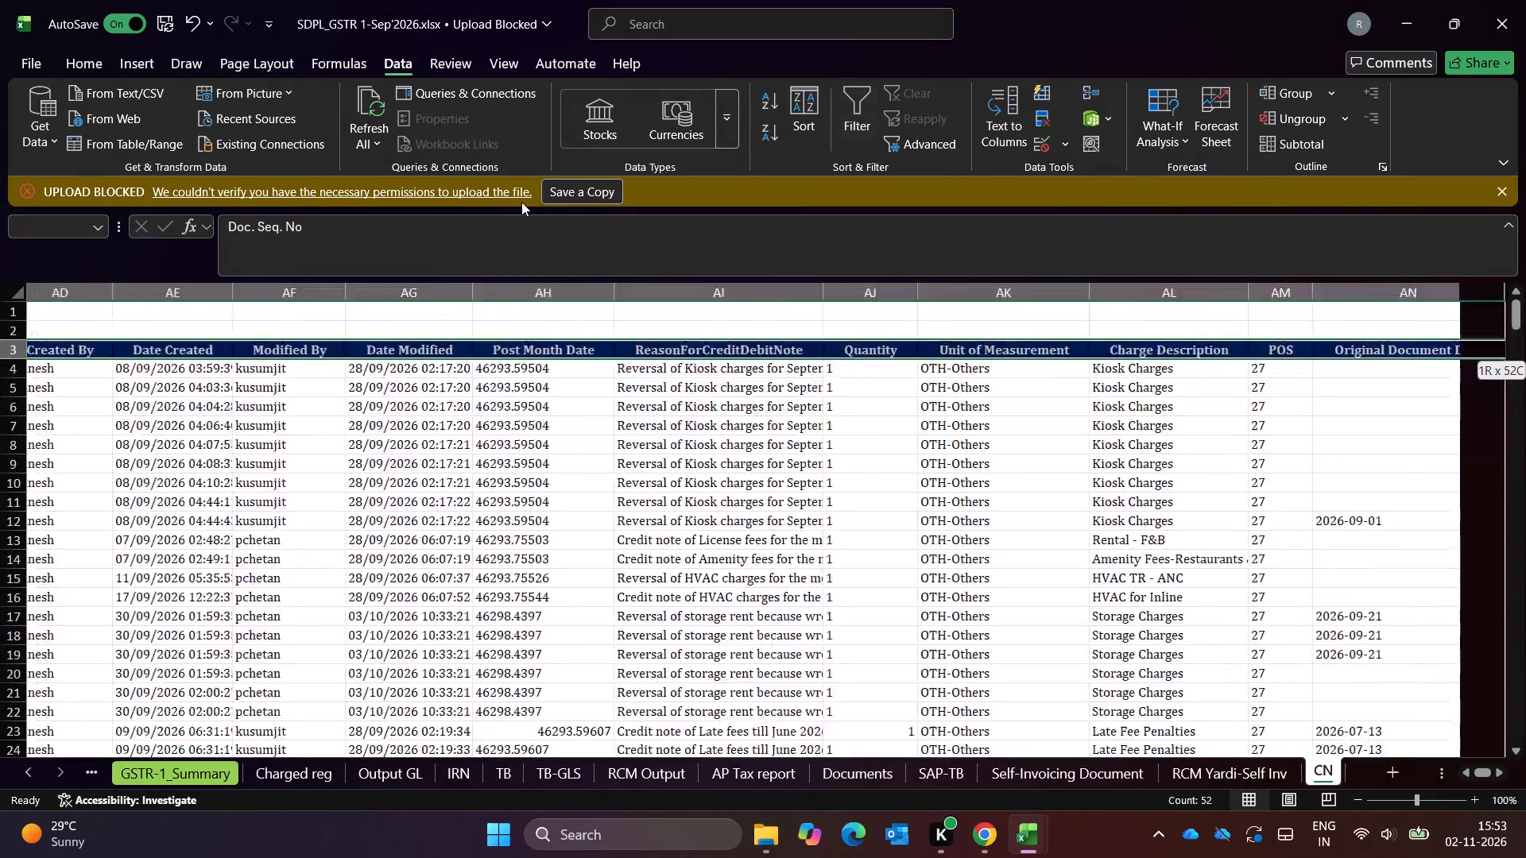
key(ctrl+shift+l)
Check the B2B & B2C filter values on the September CN sheet.
key(Right)
key(ctrl+Right)
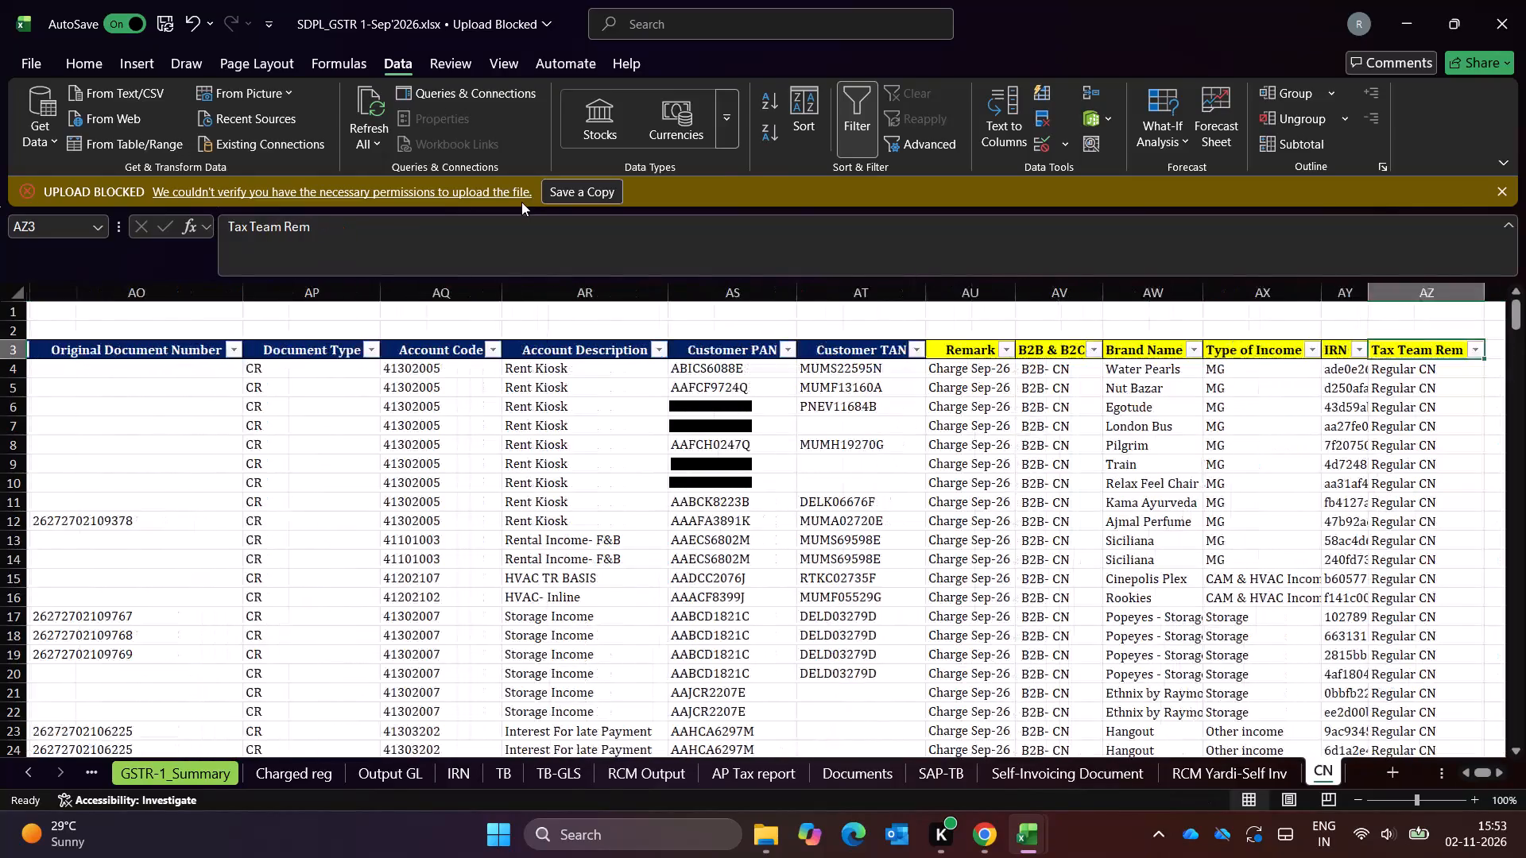
key(Left)
key(Left)
key(Left)
key(Left)
key(alt+Down)
key(Escape)
Switch back to the October 2026 GSTR-1 workbook's Charged reg sheet.
key(alt+Tab)
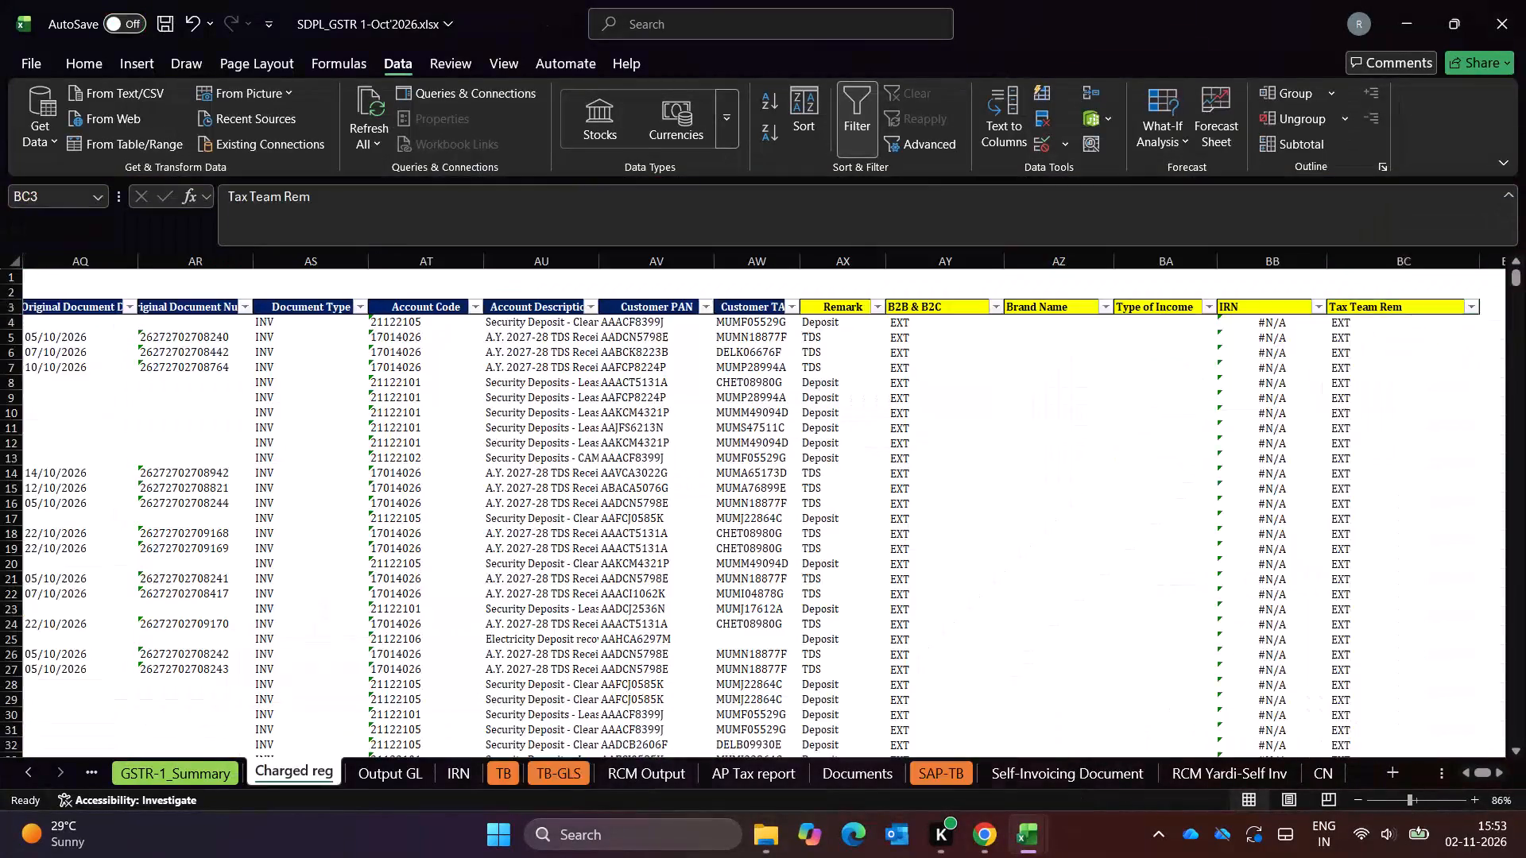
key(alt+Tab)
key(alt+Tab)
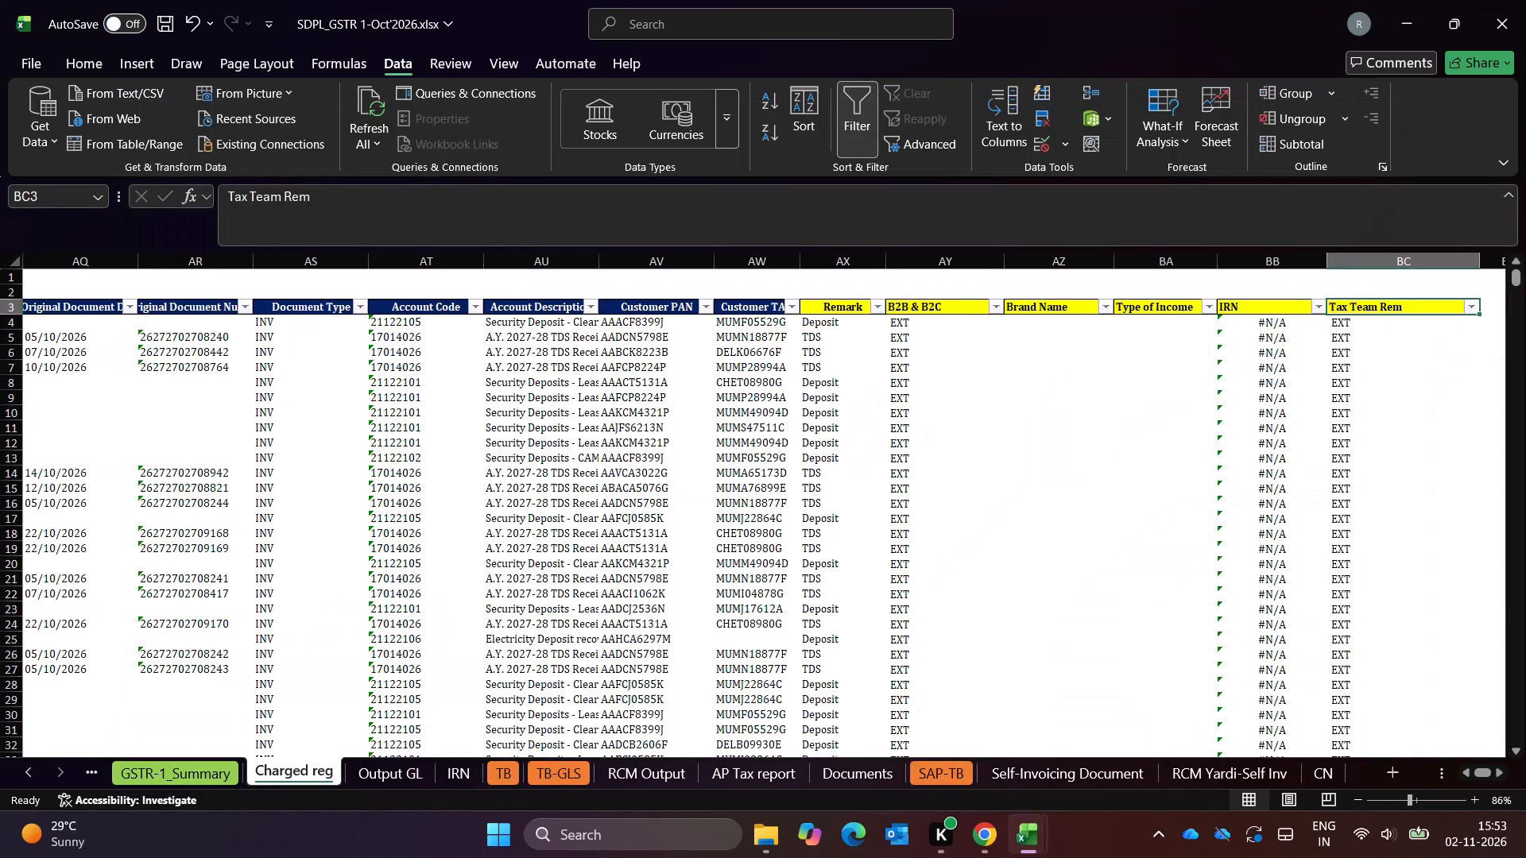
Filter the Charged reg sheet's B2B & B2C column to show only B2B- CN.
key(ctrl+Page_Down)
key(ctrl+Page_Up)
key(Right)
key(Right)
key(Right)
key(Left)
key(Left)
key(Left)
key(Left)
key(Left)
key(Left)
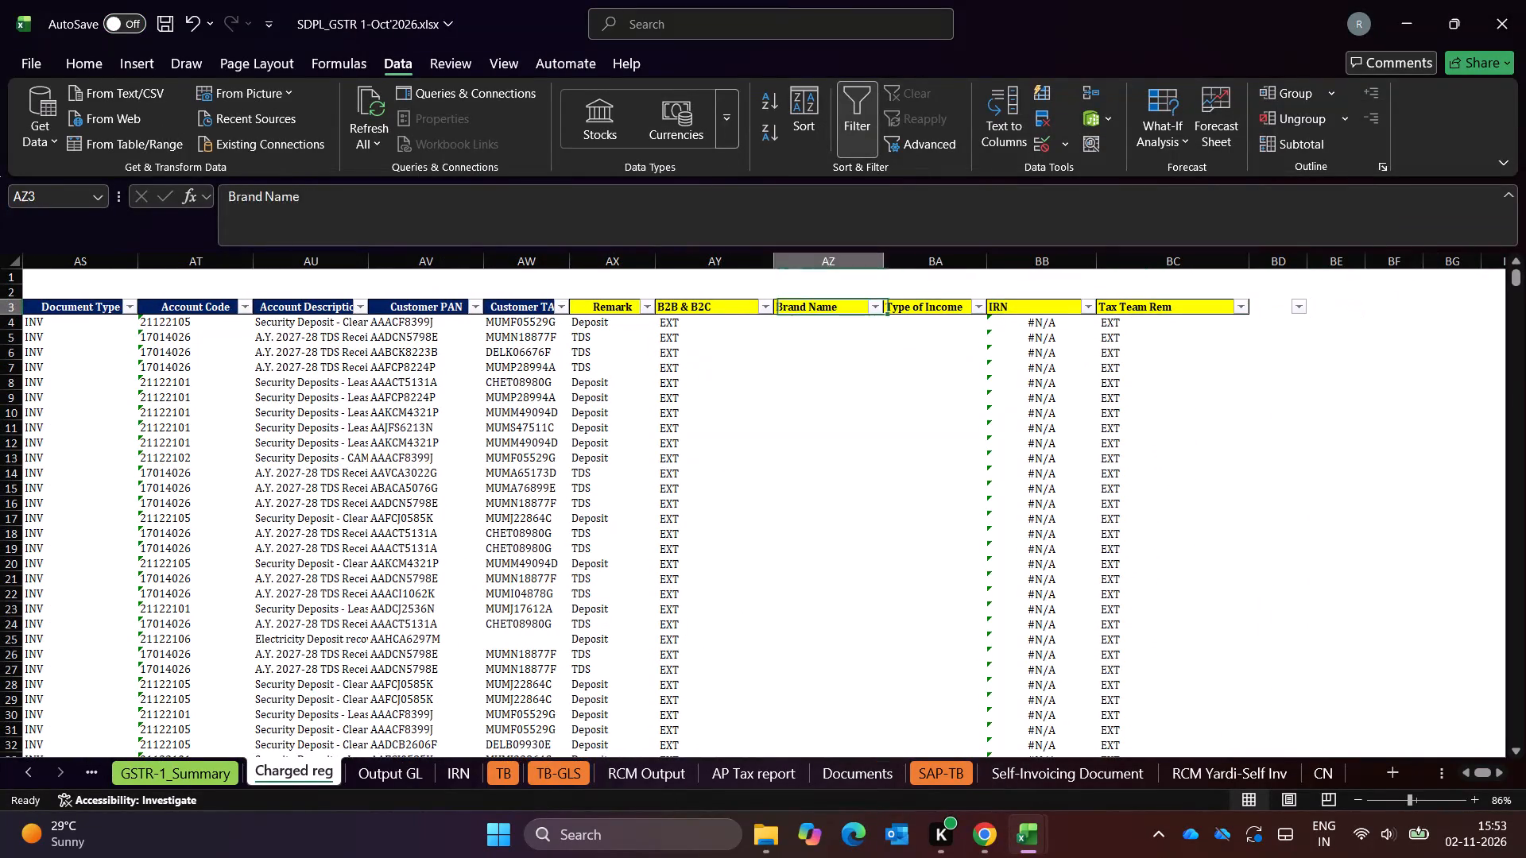
key(Left)
key(Left)
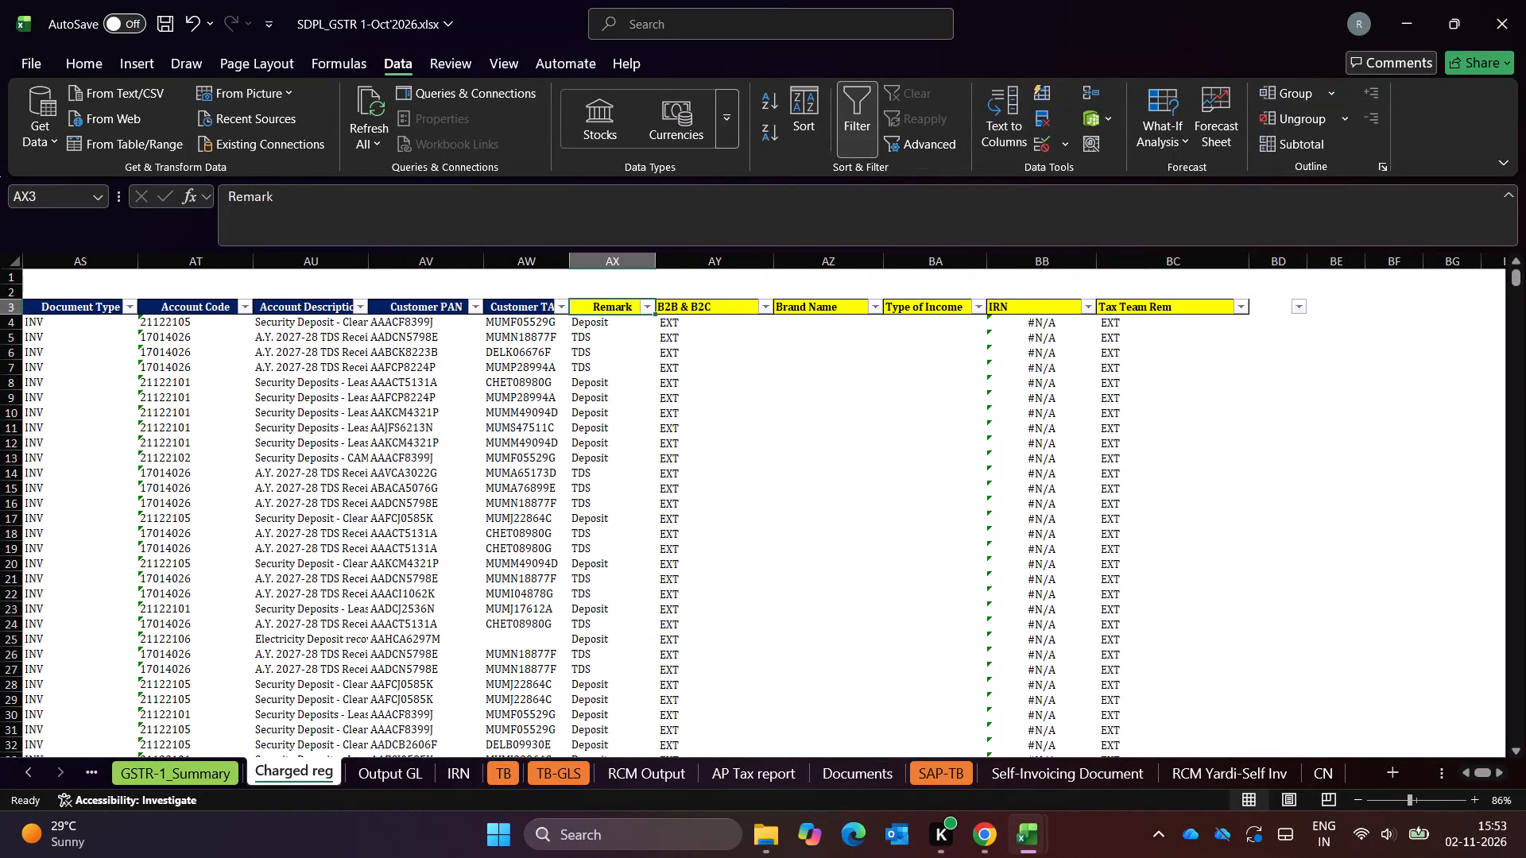
key(Right)
key(alt+Down)
key(alt+Down)
key(alt+Down)
key(alt+Down)
key(alt+Down)
key(alt+Down)
key(alt+Down)
key(alt+Down)
key(alt+Down)
key(alt+Down)
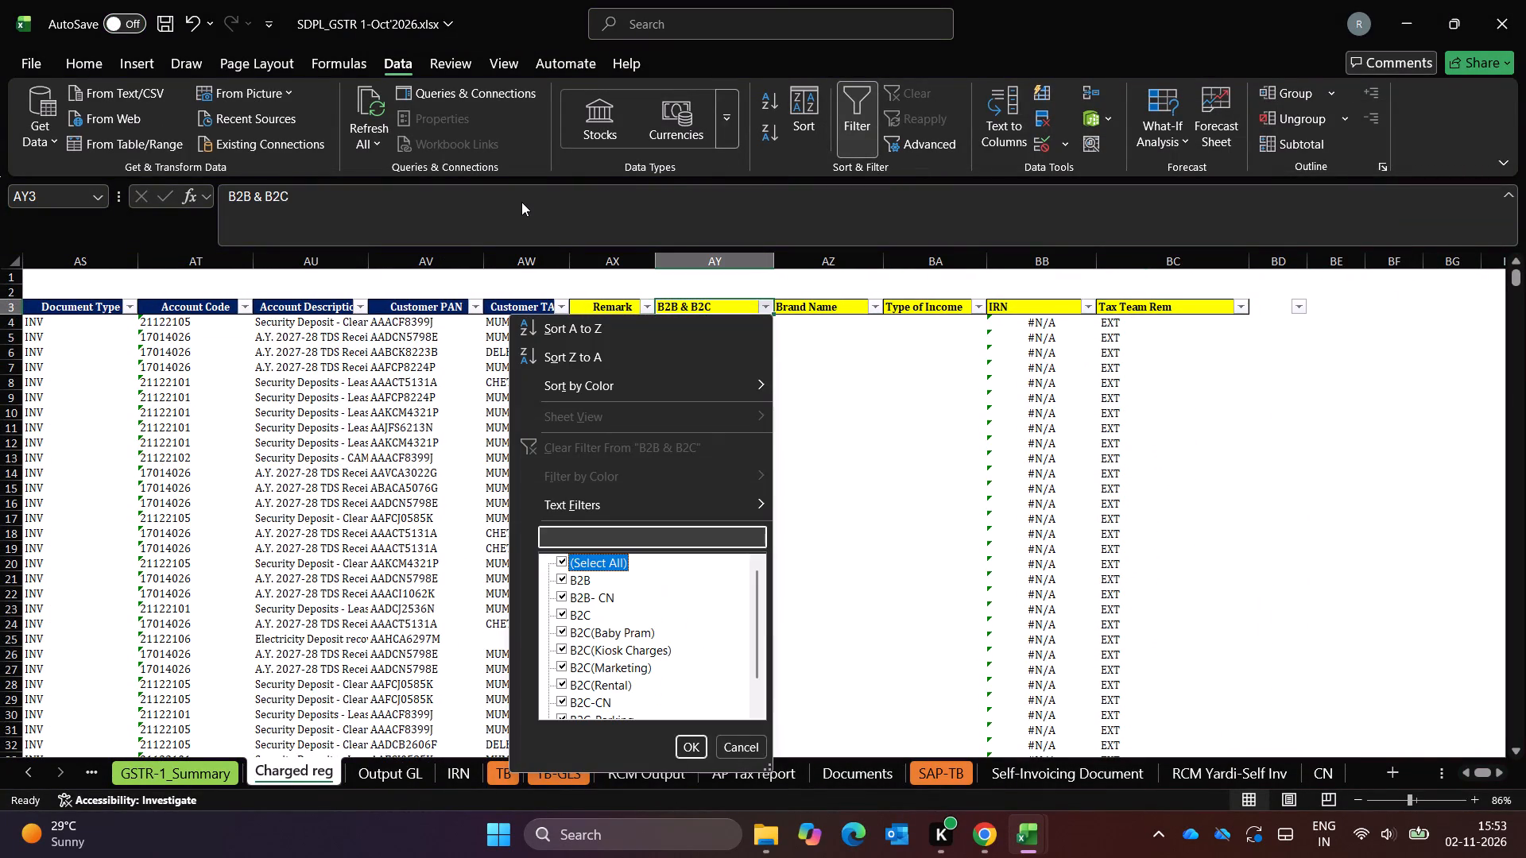
key(space)
key(Down)
key(Down)
key(space)
key(Return)
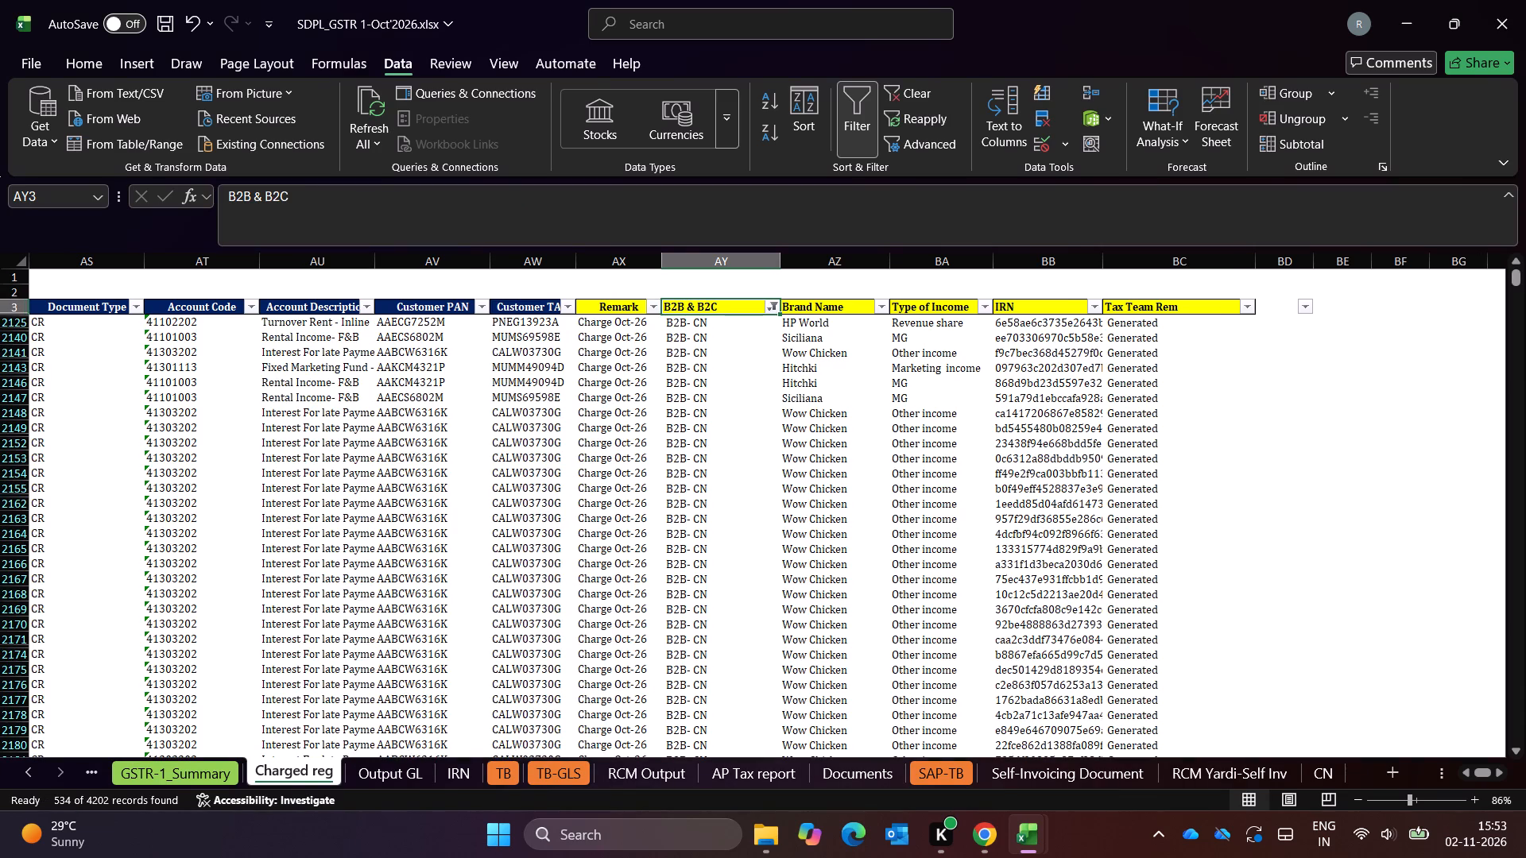
Review the amount columns, their row 2 subtotals and the Tax Team Rem column for the filtered B2B- CN rows.
key(Down)
key(Up)
key(Up)
key(ctrl+Left)
key(Left)
key(Left)
key(Left)
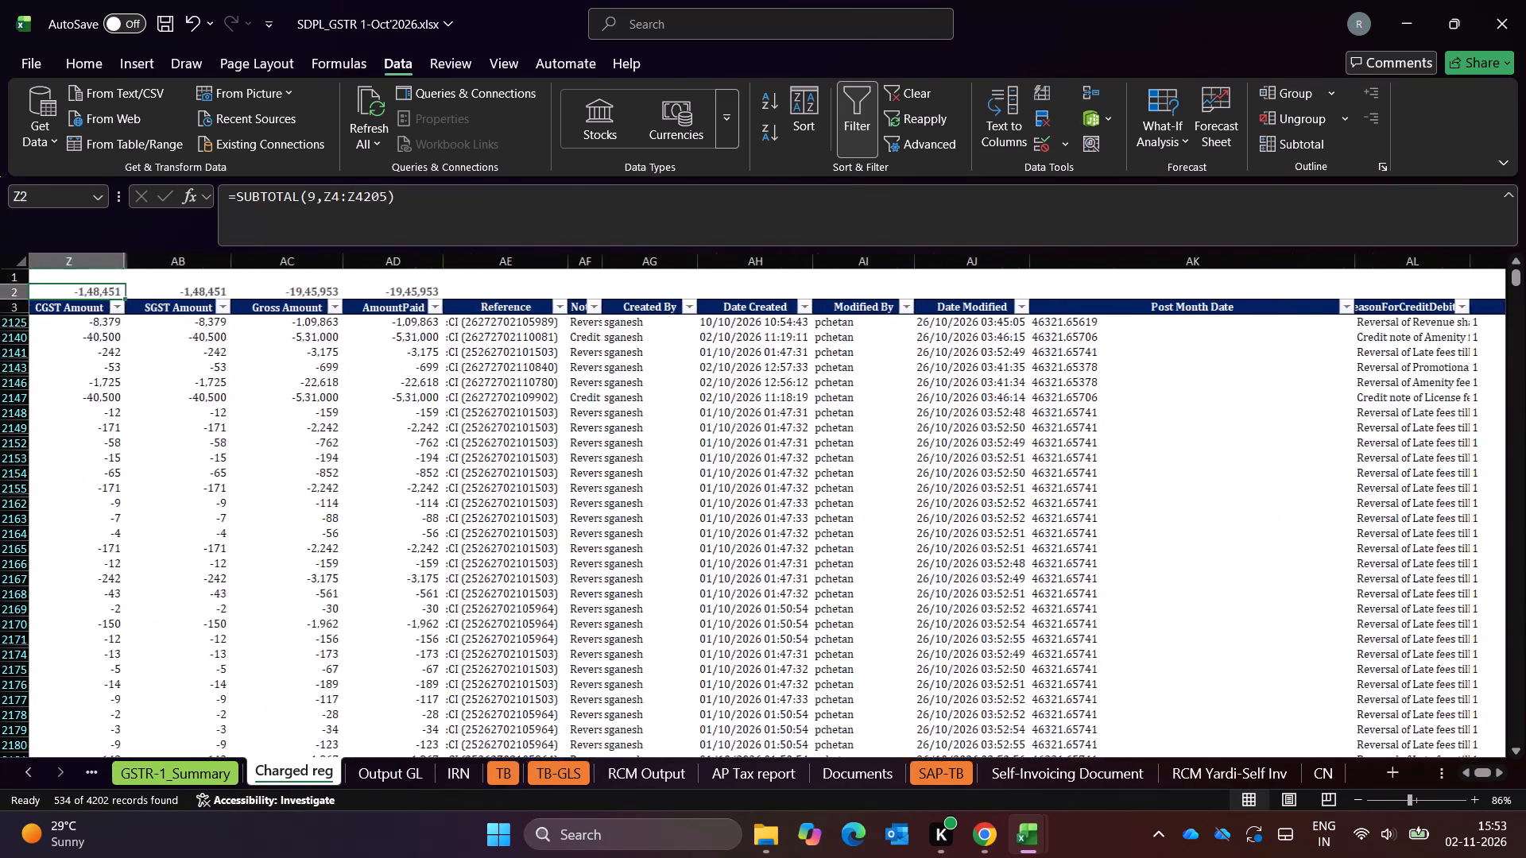
key(Left)
key(Left)
key(Right)
key(Right)
key(Down)
key(Down)
key(ctrl+shift+Down)
key(shift+Down)
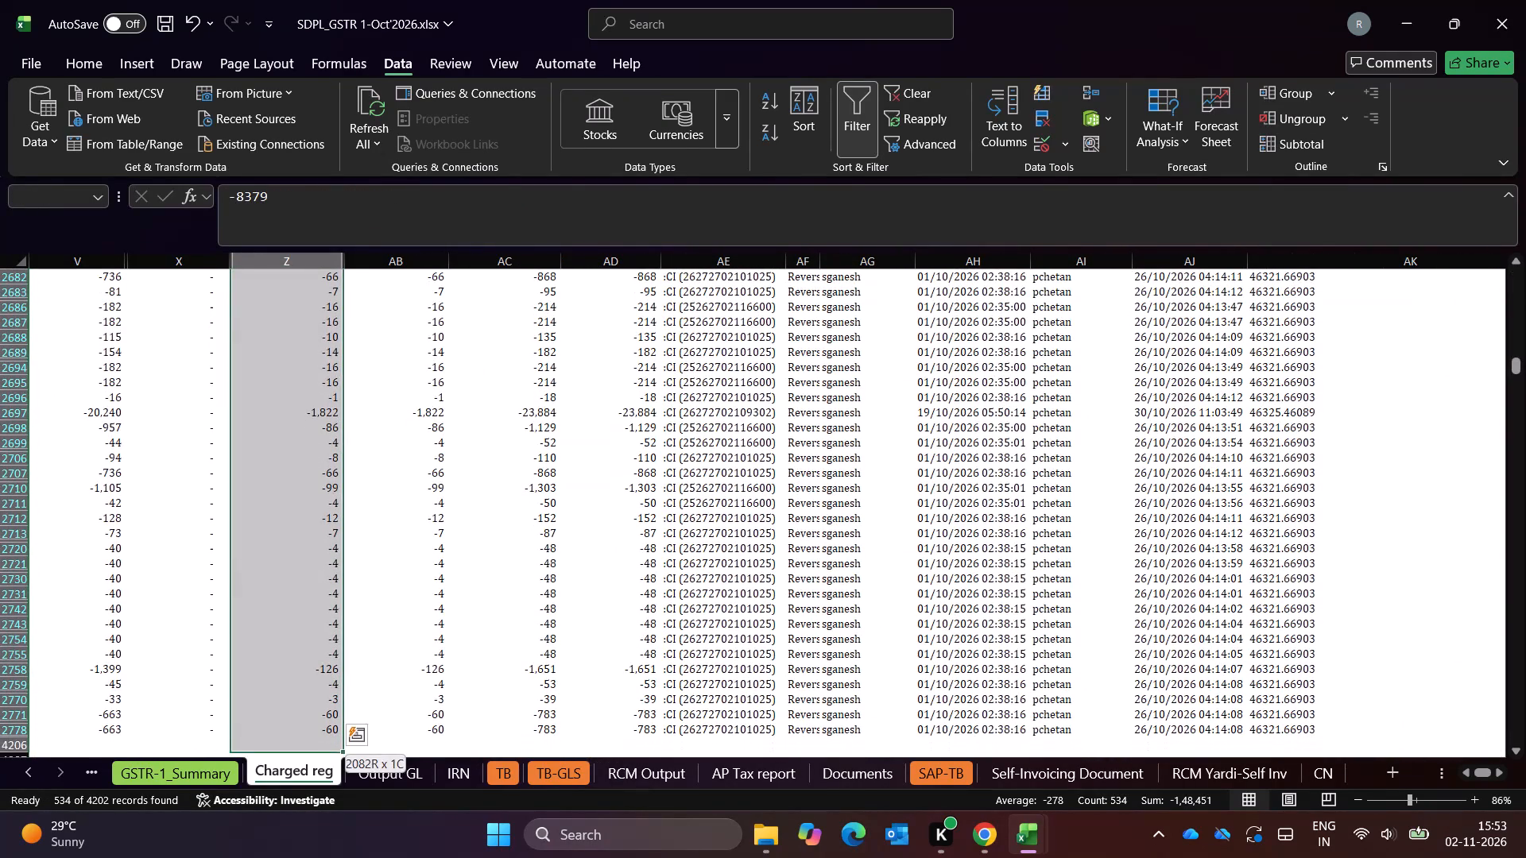
key(shift+Up)
key(Up)
key(Up)
key(Up)
key(Right)
key(Down)
key(Down)
key(Right)
key(Right)
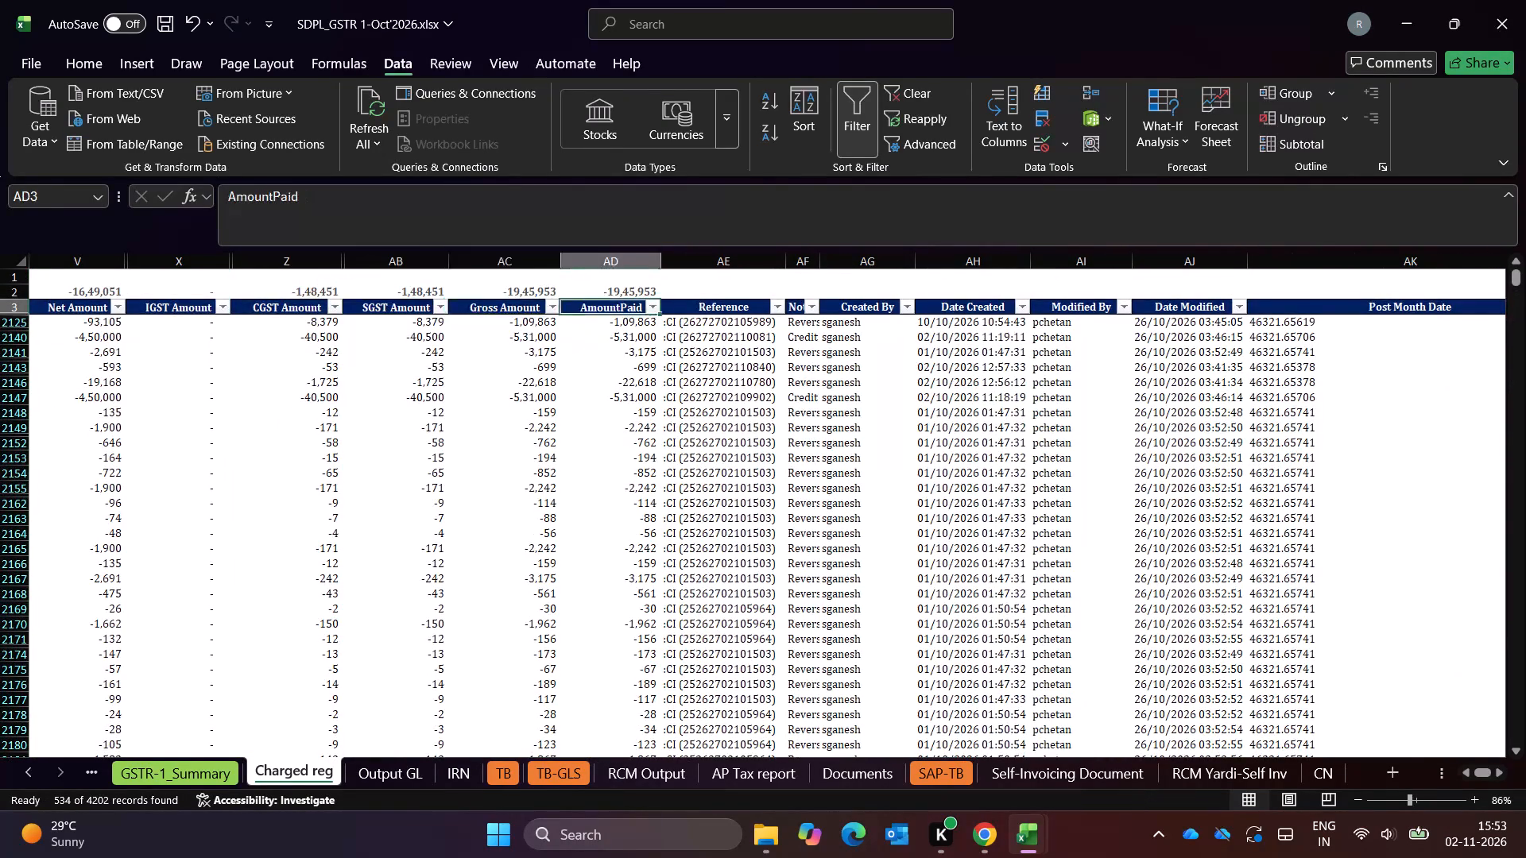
key(ctrl+Right)
key(Left)
key(Right)
key(Right)
key(Right)
key(Left)
key(Left)
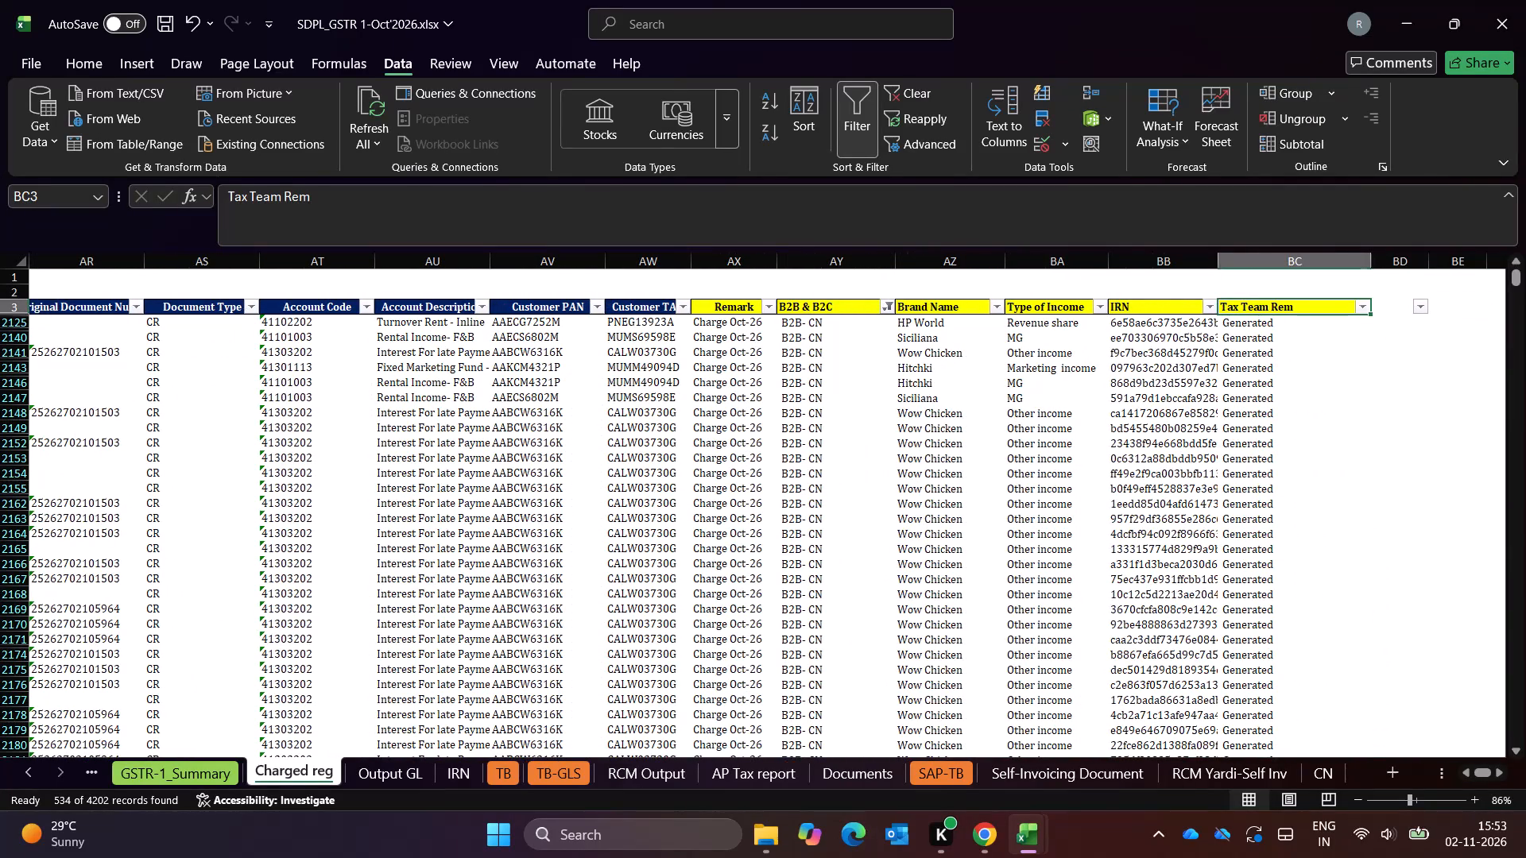
key(ctrl+a)
key(Up)
key(Up)
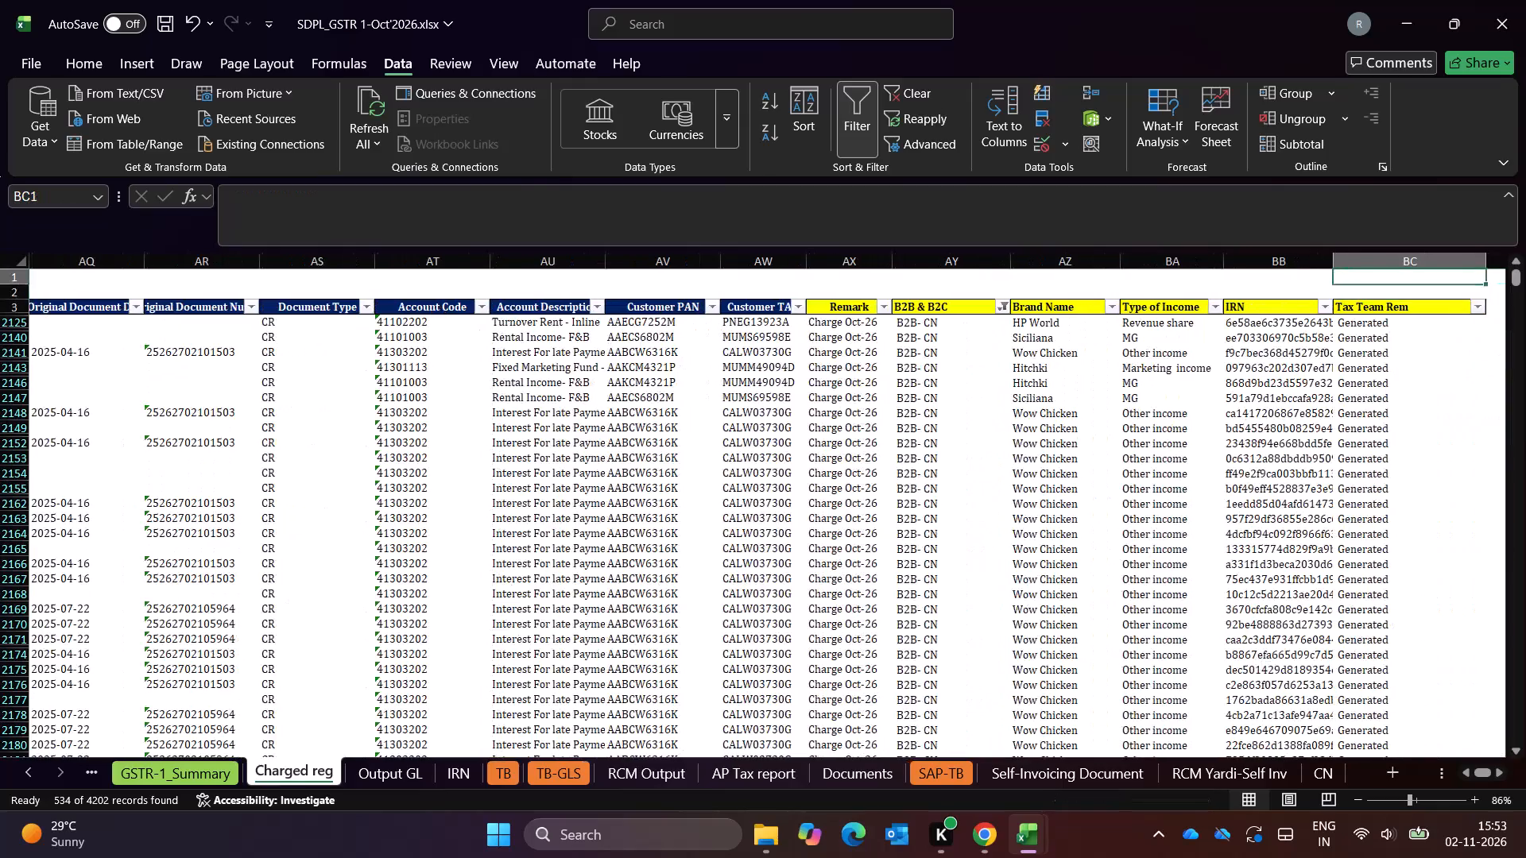
key(ctrl+Up)
key(ctrl+Up)
key(ctrl+Left)
key(ctrl+Left)
key(ctrl+Left)
key(Down)
key(Down)
Clear September's data from the CN sheet, rows 4 to 63 through column AZ, keeping the header row.
key(ctrl+Page_Down)
key(ctrl+Page_Down)
key(ctrl+Page_Down)
key(ctrl+Page_Down)
key(ctrl+Page_Down)
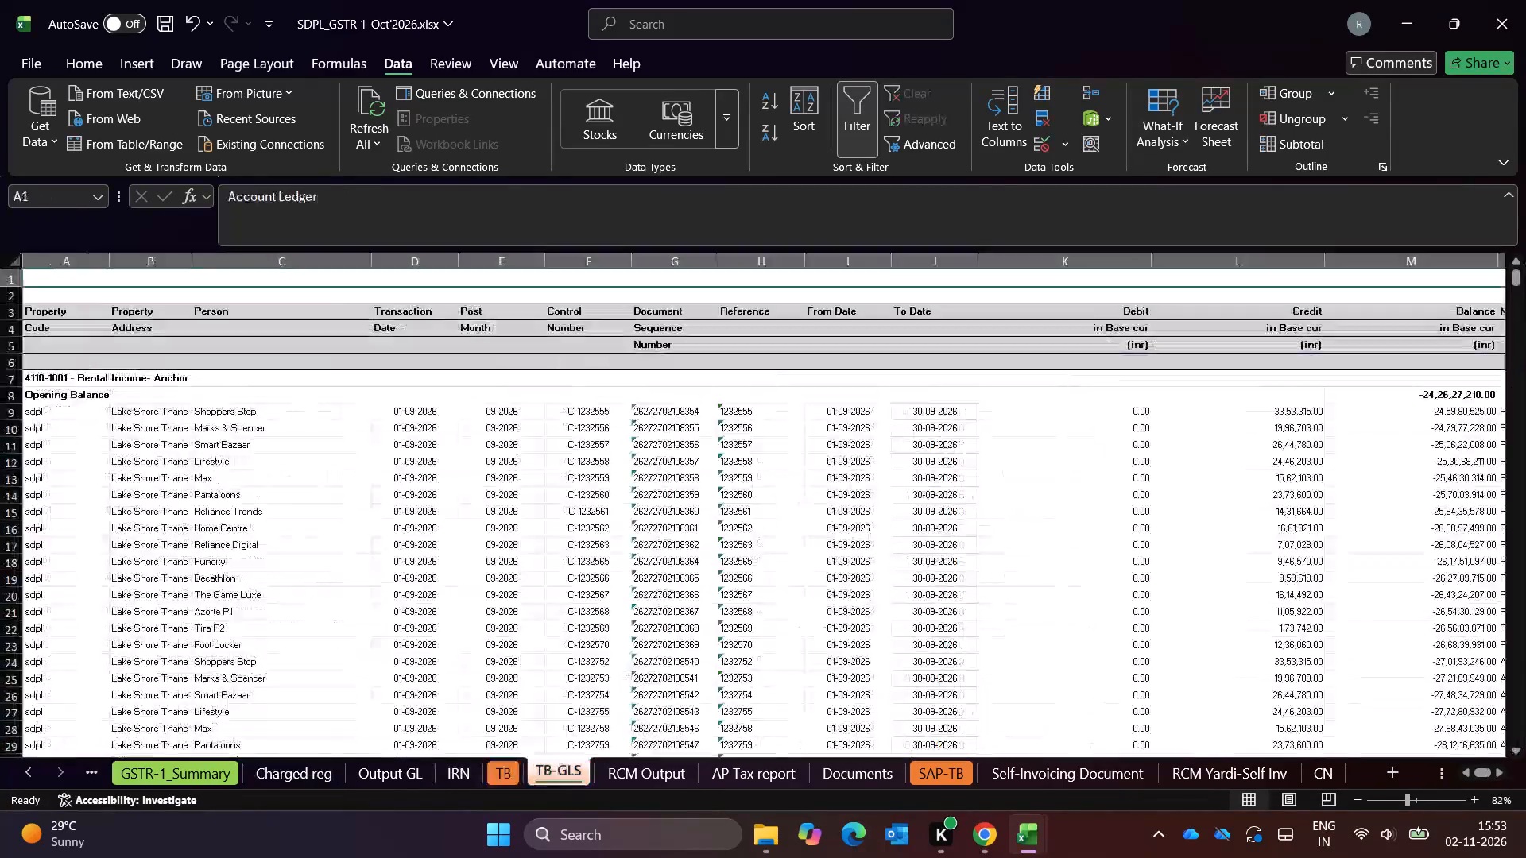
key(ctrl+Page_Down)
key(ctrl+Page_Down)
key(ctrl+Page_Down)
key(ctrl+Page_Down)
key(ctrl+Page_Down)
key(ctrl+Page_Down)
key(ctrl+Page_Down)
key(ctrl+Page_Down)
key(ctrl+Page_Down)
key(ctrl+Page_Down)
key(ctrl+Page_Down)
key(ctrl+Page_Down)
key(ctrl+Page_Down)
key(ctrl+Page_Down)
key(ctrl+Page_Down)
key(ctrl+Page_Down)
key(Left)
key(Left)
key(ctrl+Left)
key(ctrl+Left)
key(ctrl+Left)
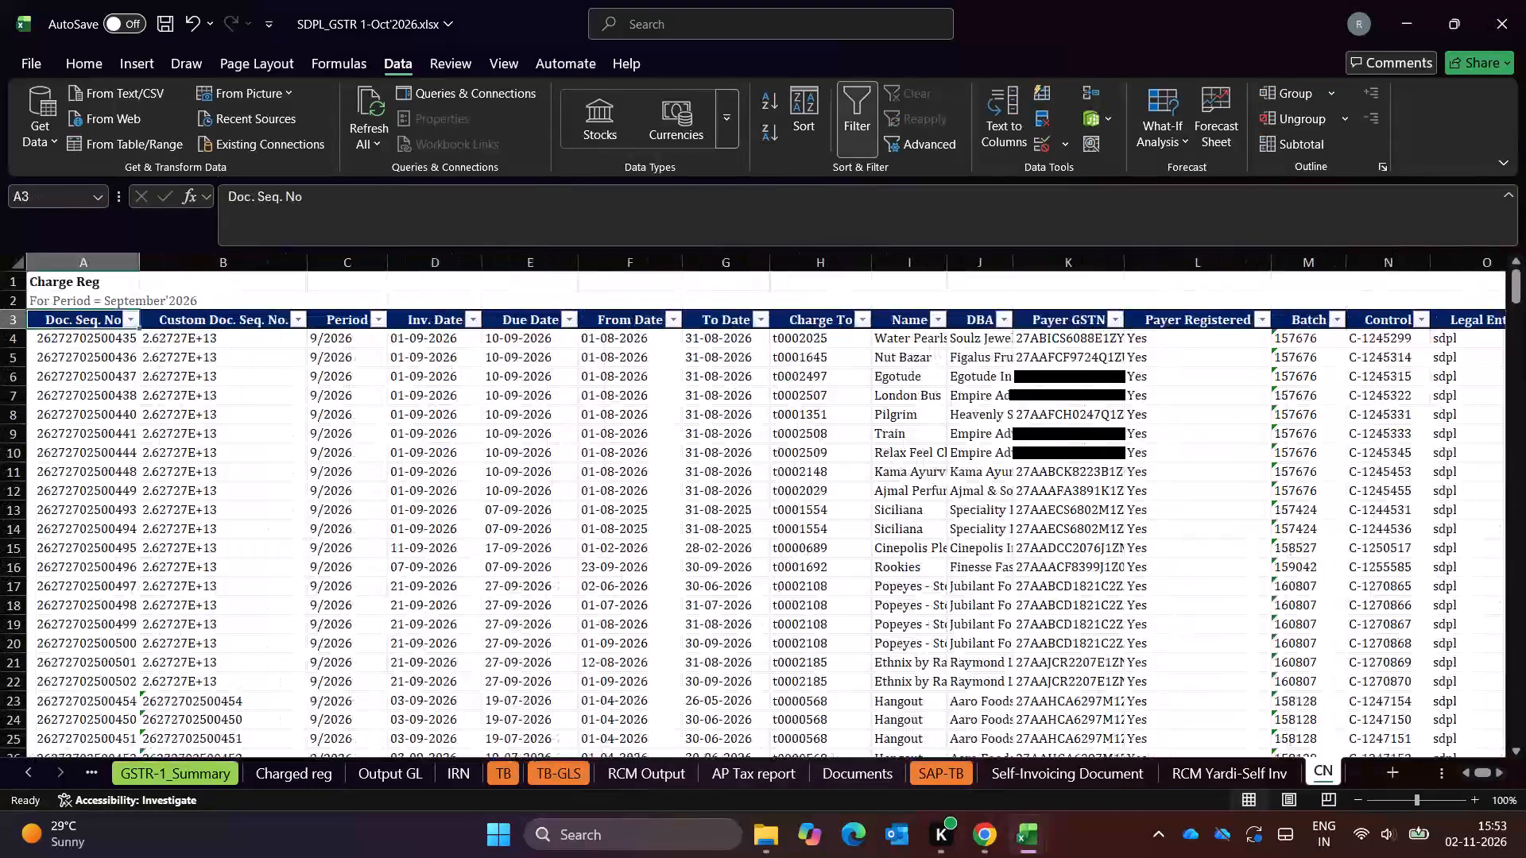
key(Down)
key(shift+Right)
key(shift+Right)
key(ctrl+shift+Right)
key(shift+Right)
key(shift+Right)
key(shift+Right)
key(shift+Right)
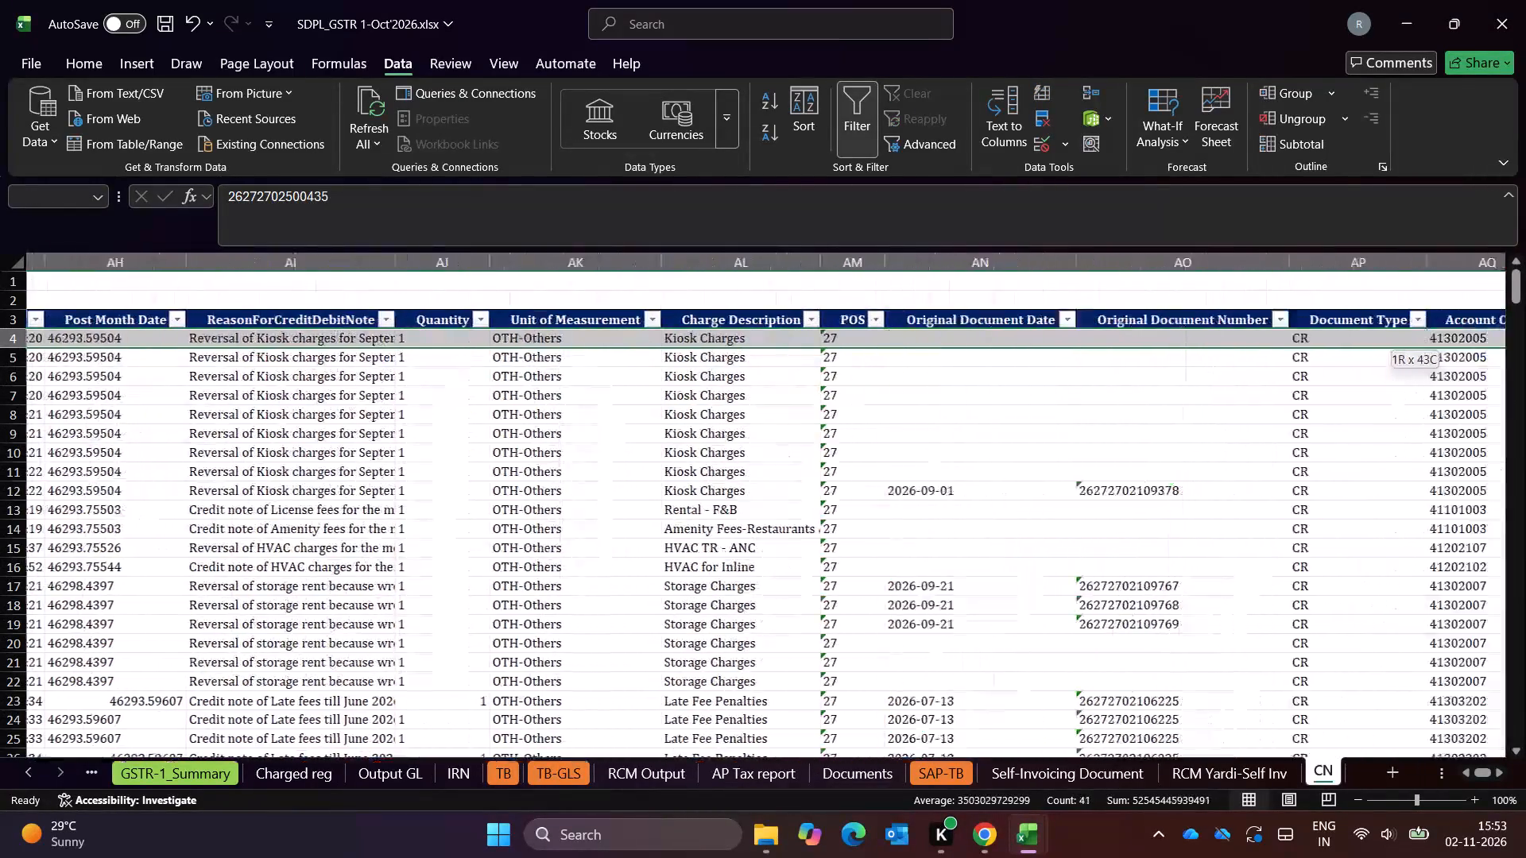
key(ctrl+shift+Right)
key(shift+Right)
key(shift+Right)
key(shift+Right)
key(shift+Left)
key(shift+Left)
key(shift+Left)
key(ctrl+shift+Down)
key(shift+Down)
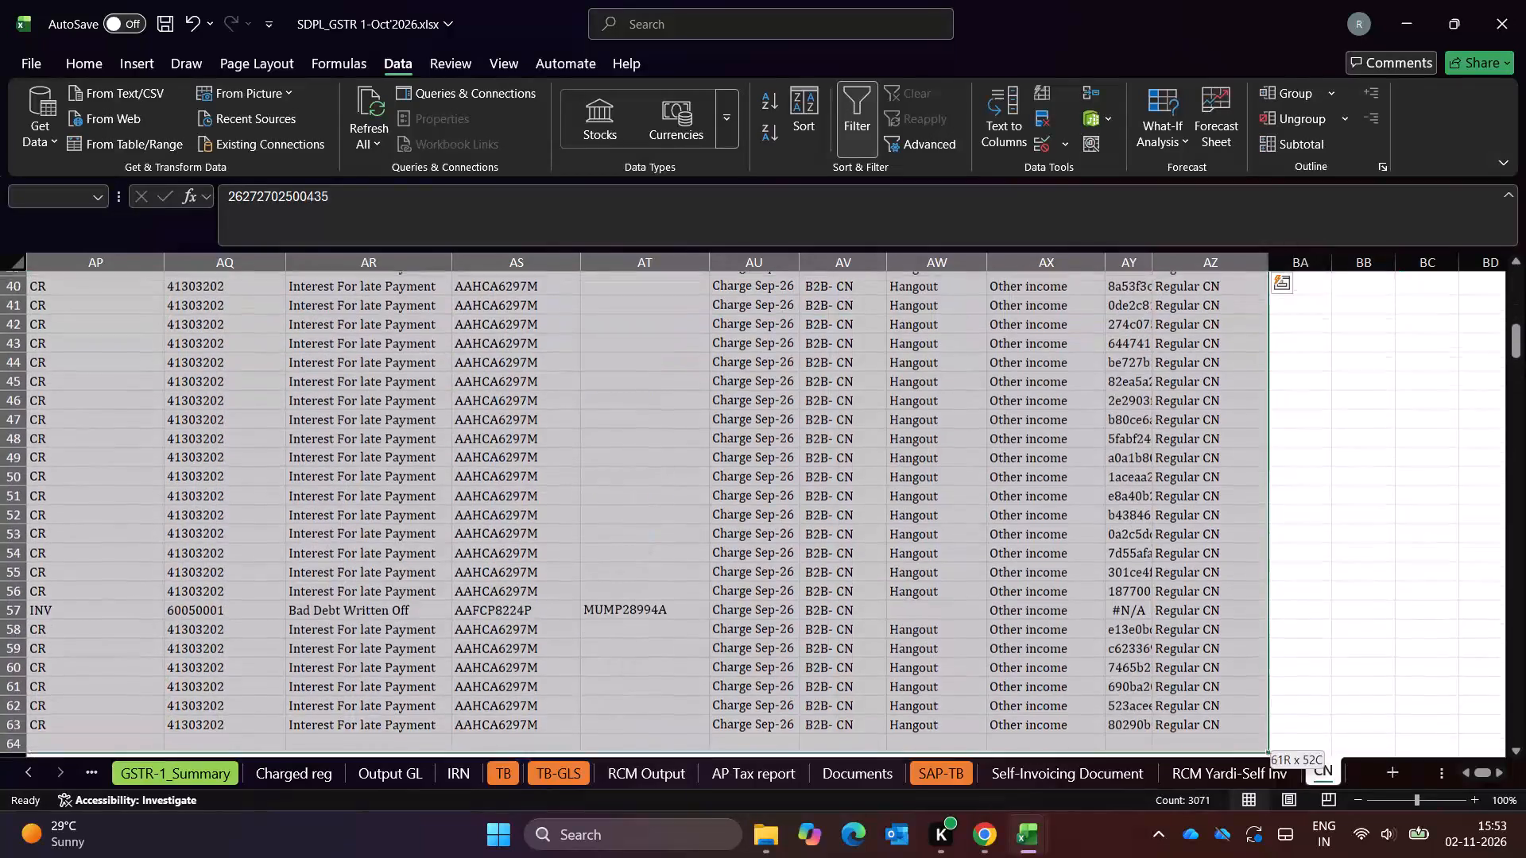
key(shift+Down)
key(shift+Up)
key(shift+Up)
key(Delete)
key(Up)
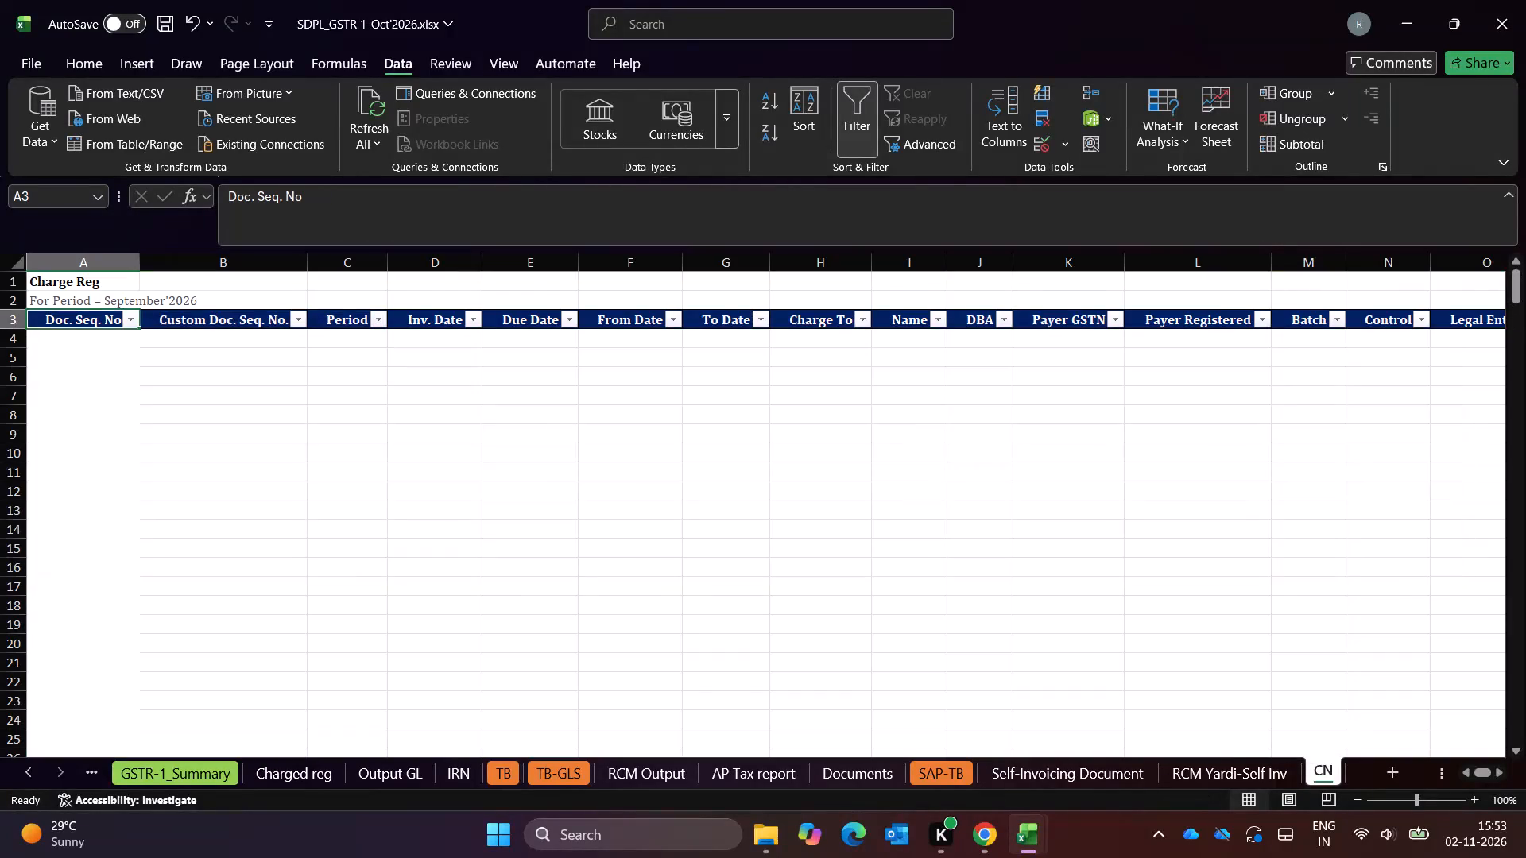
Change the period line in cell A2 of the CN sheet to "For Period = October'2026".
key(Up)
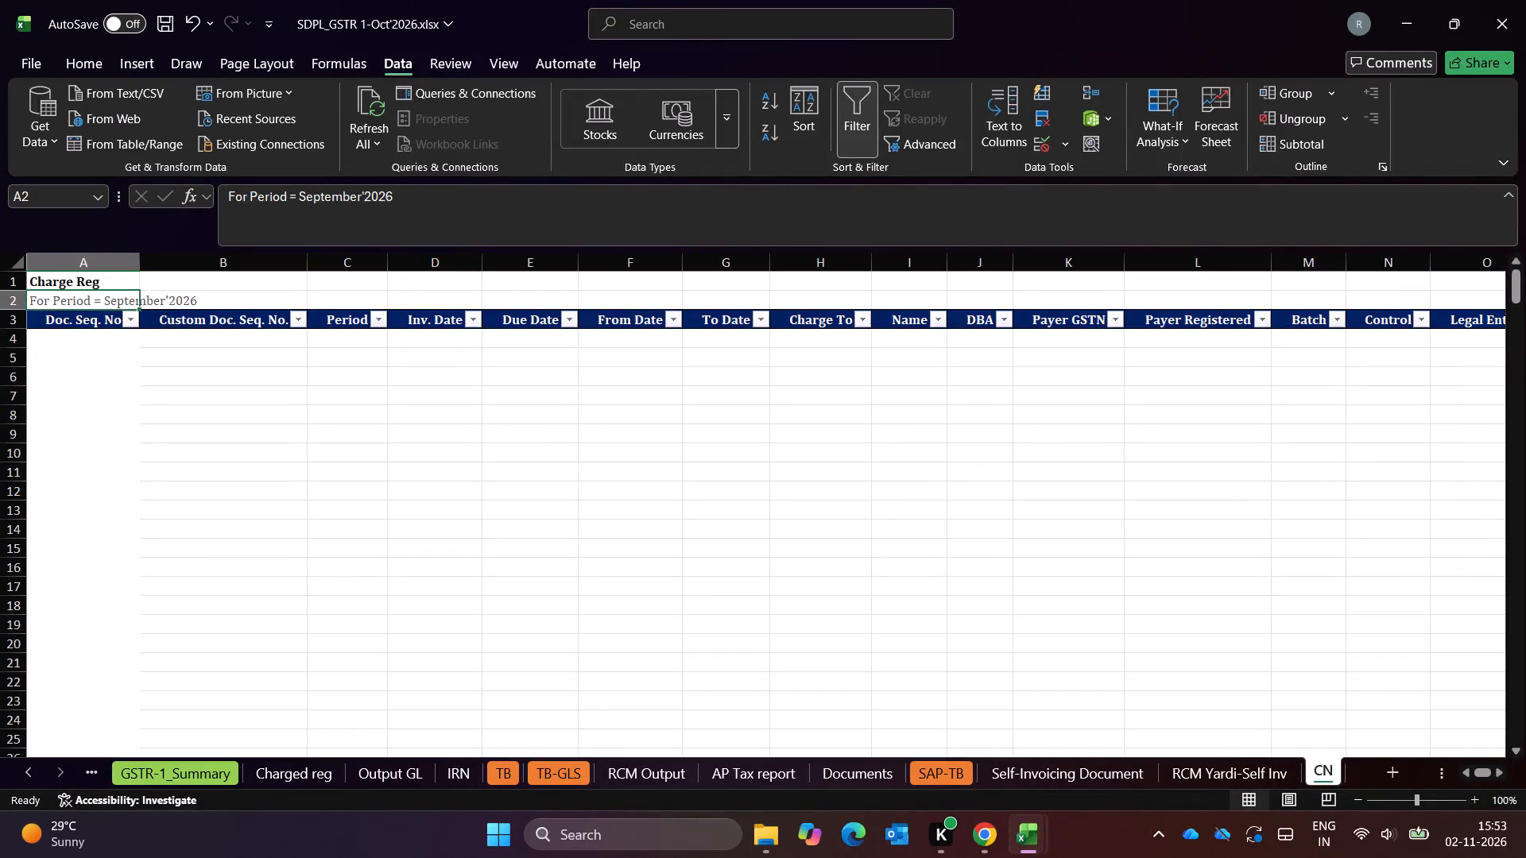
click(366, 205)
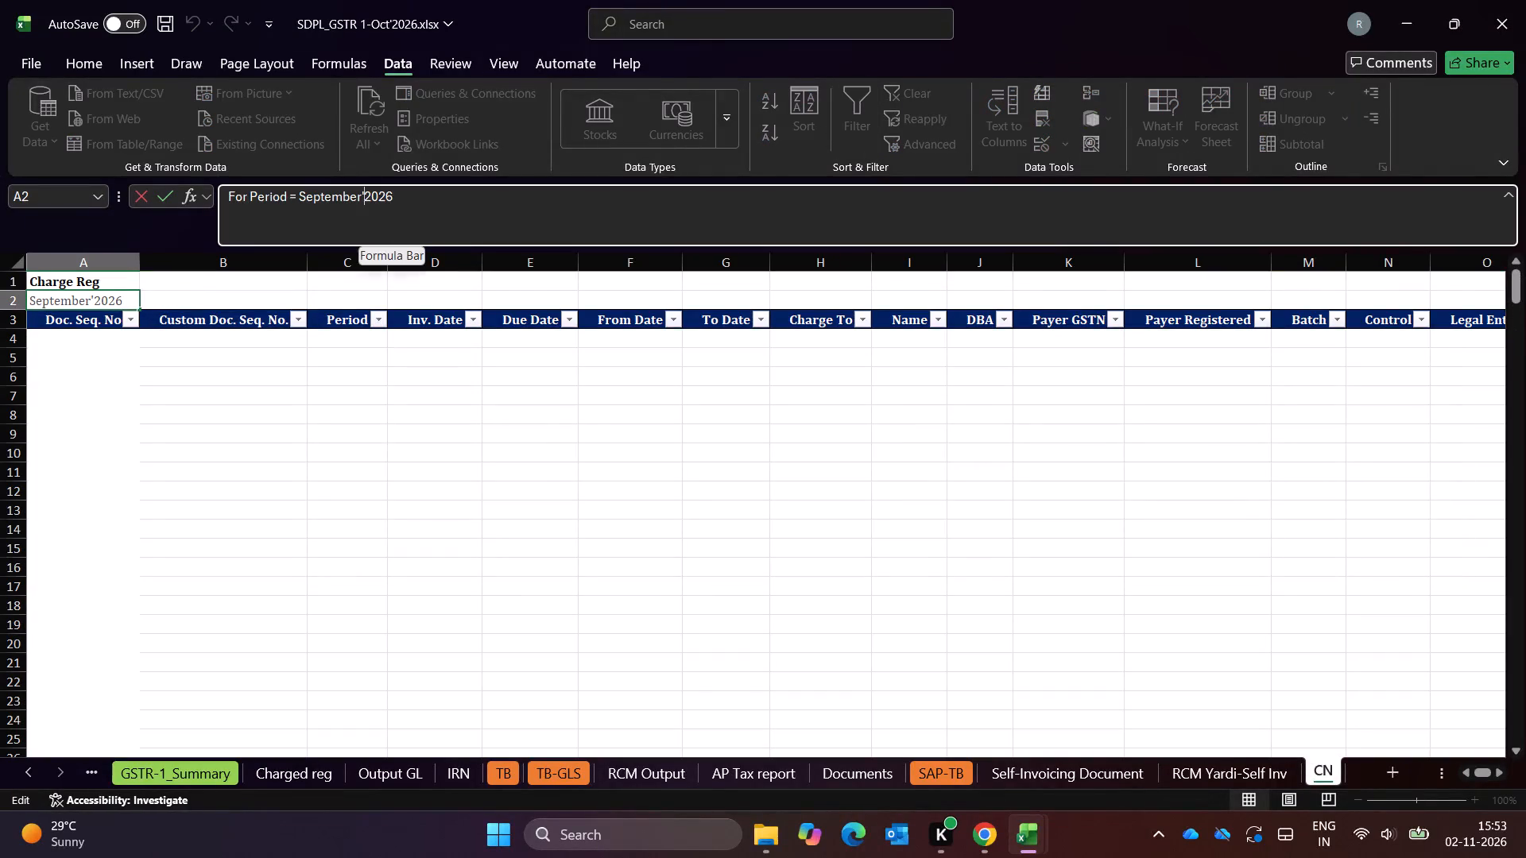
key(Left)
key(BackSpace)
key(BackSpace)
key(BackSpace)
key(BackSpace)
key(BackSpace)
key(BackSpace)
key(BackSpace)
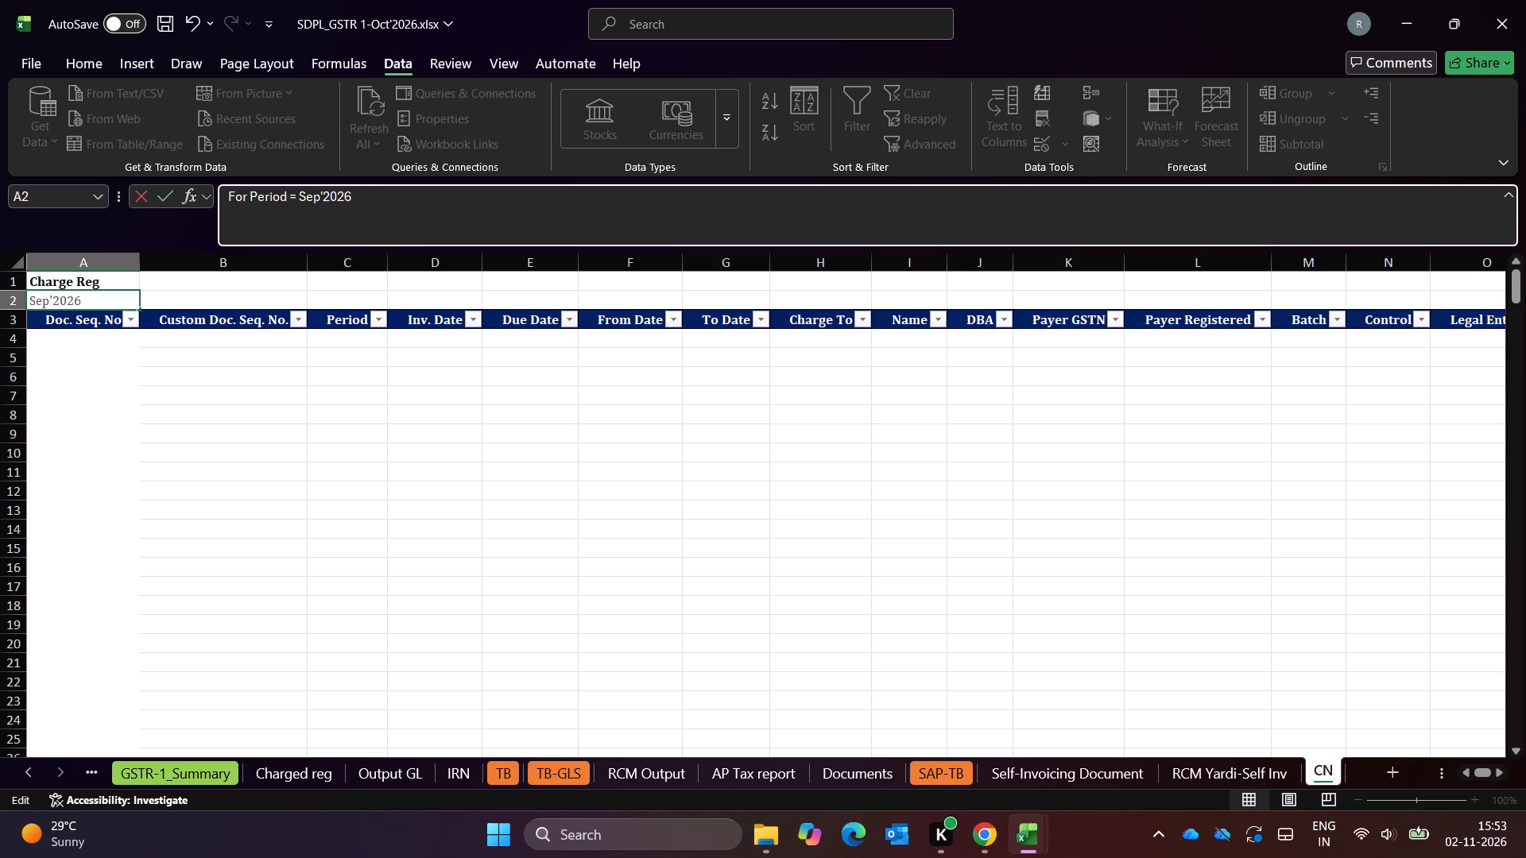
key(BackSpace)
key(BackSpace)
key(p)
key(BackSpace)
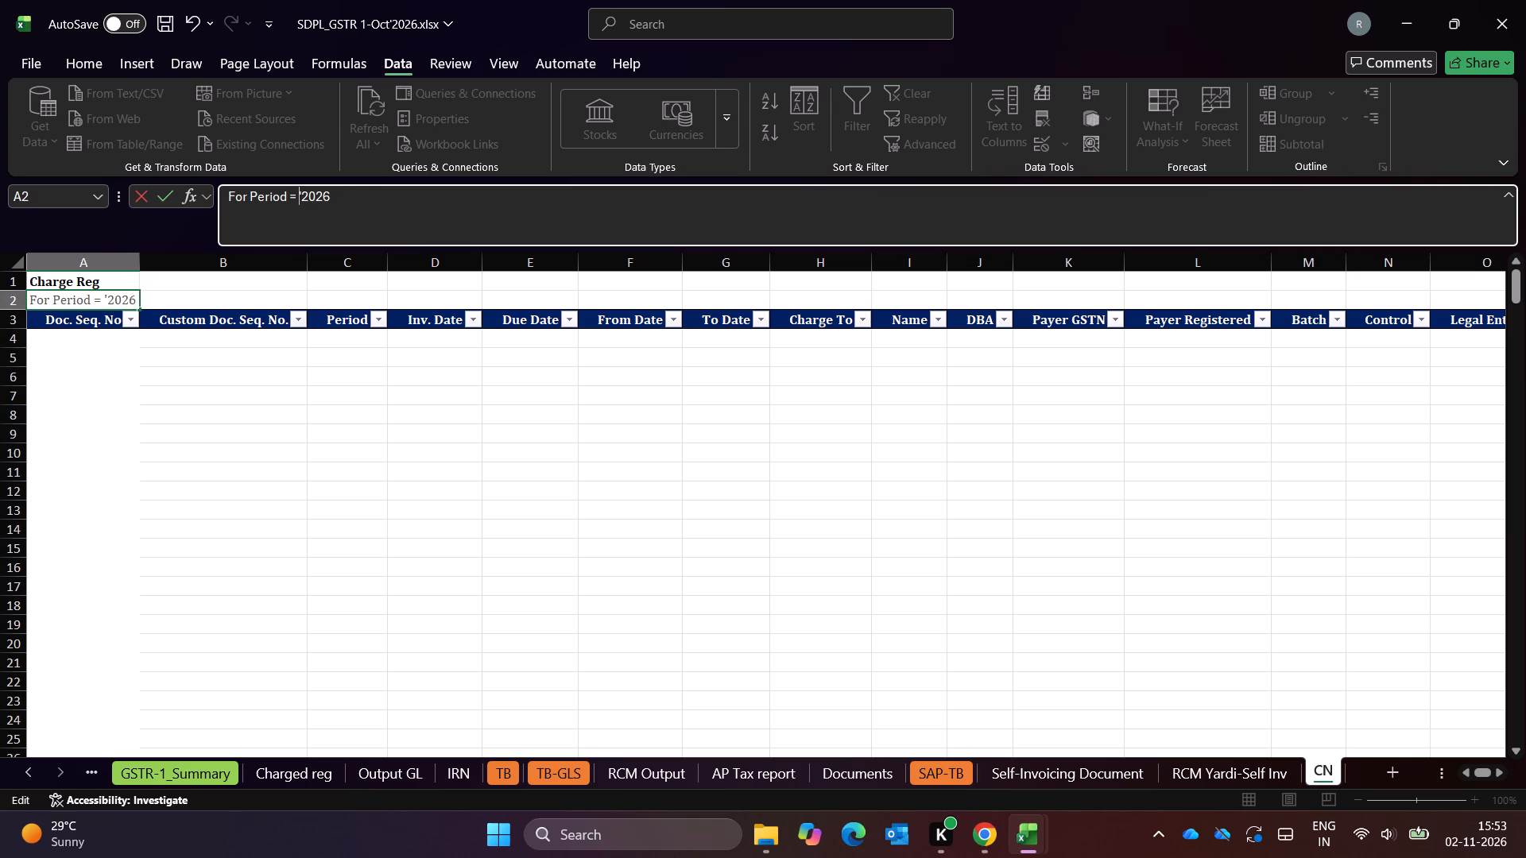
text(ctober)
key(Return)
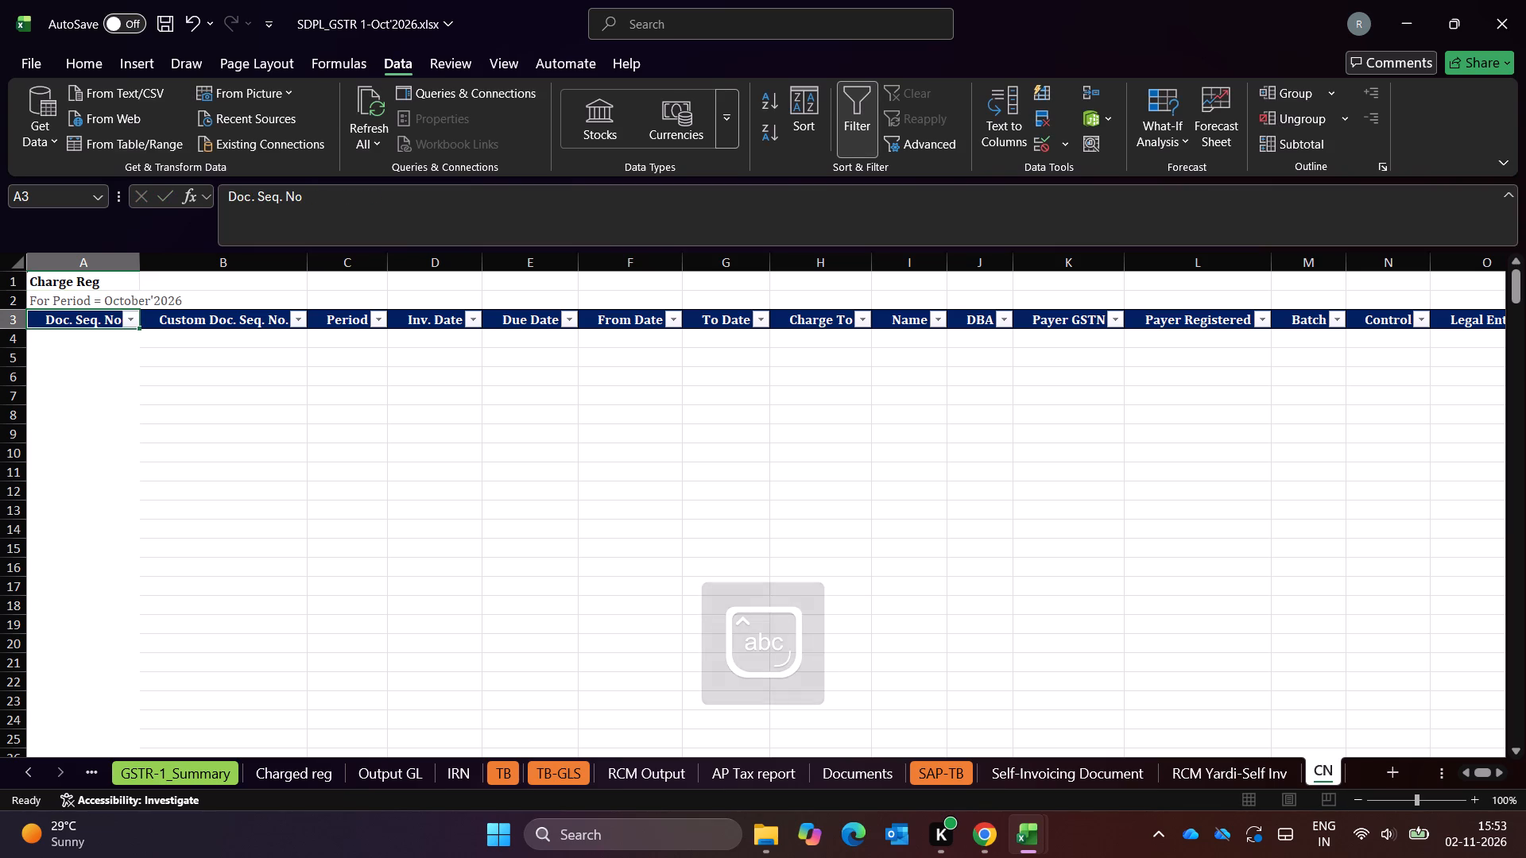
Copy the filtered B2B- CN rows of the Charged reg sheet, rows 2125 to 2778, columns A through BC.
key(Down)
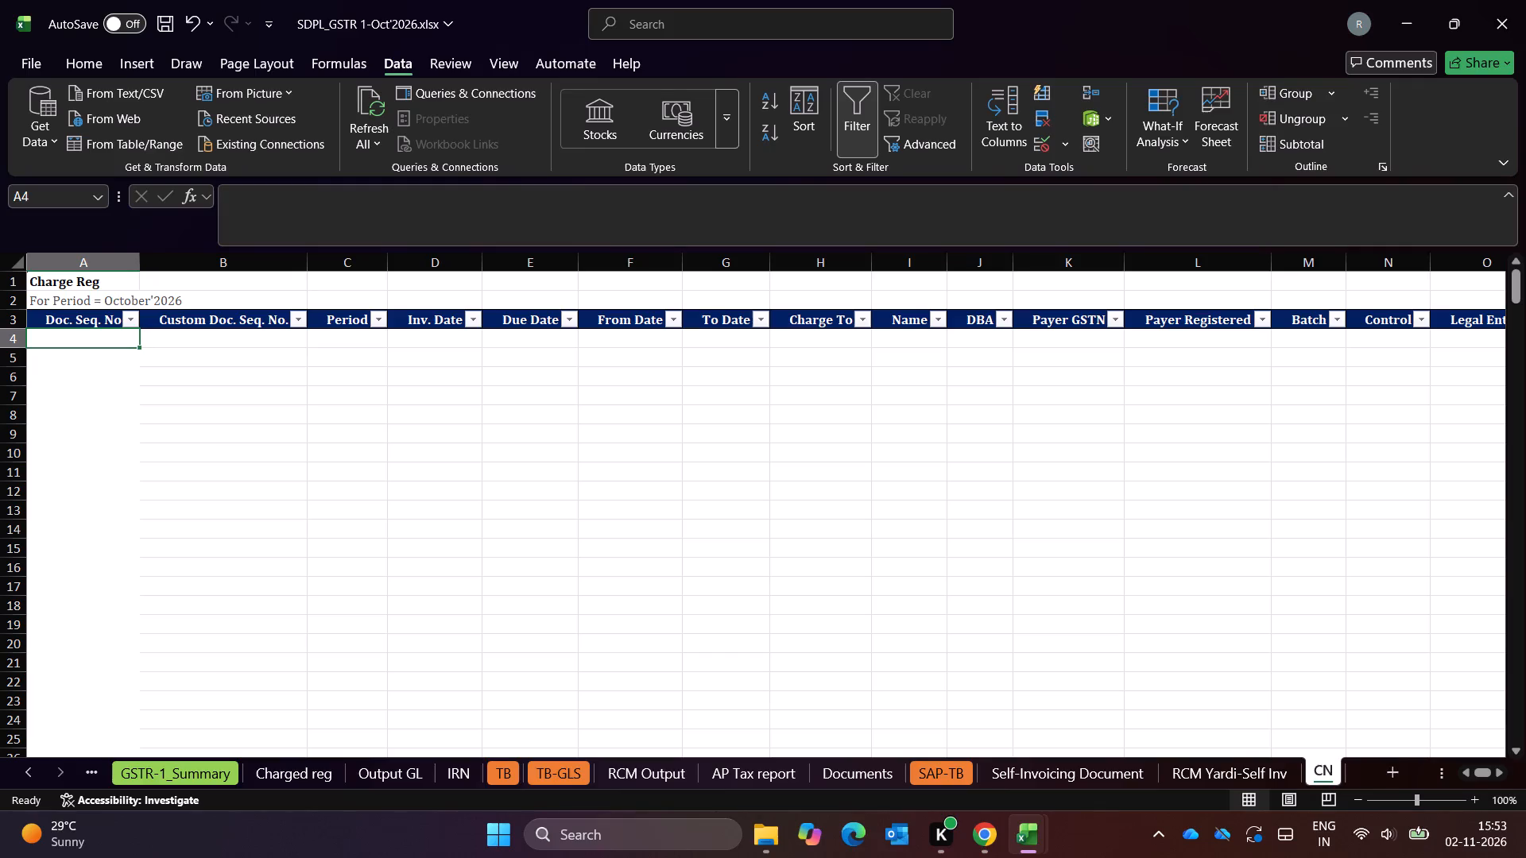
key(ctrl+Page_Up)
key(ctrl+Page_Up)
key(ctrl+Page_Up)
key(ctrl+Page_Up)
key(ctrl+Page_Up)
key(ctrl+Page_Up)
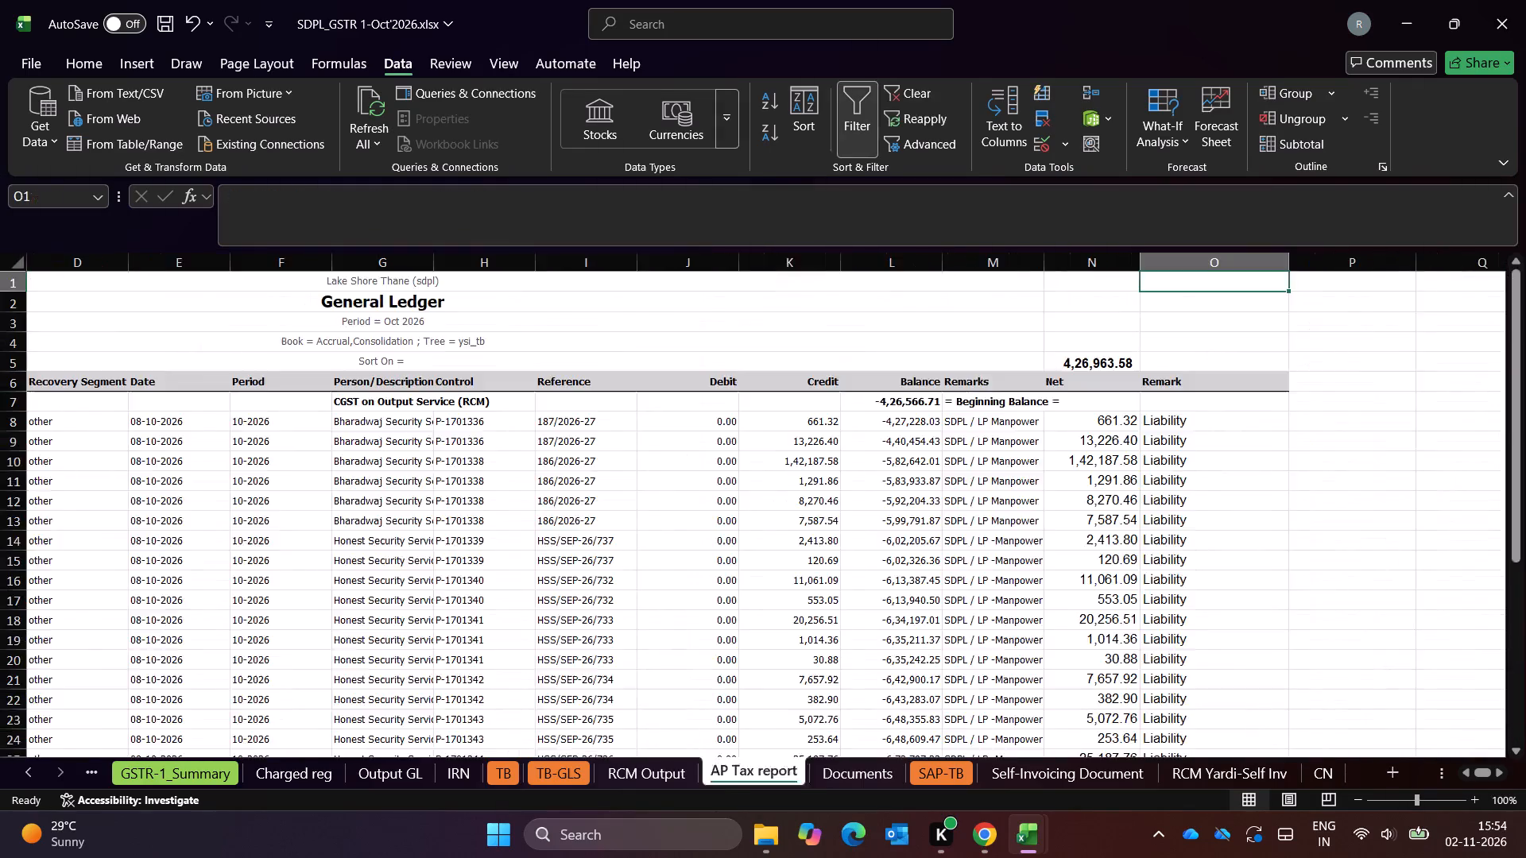
key(ctrl+Page_Up)
key(ctrl+Page_Up)
key(ctrl+Page_Up)
key(ctrl+Page_Up)
key(ctrl+Page_Up)
key(Left)
key(Left)
key(Down)
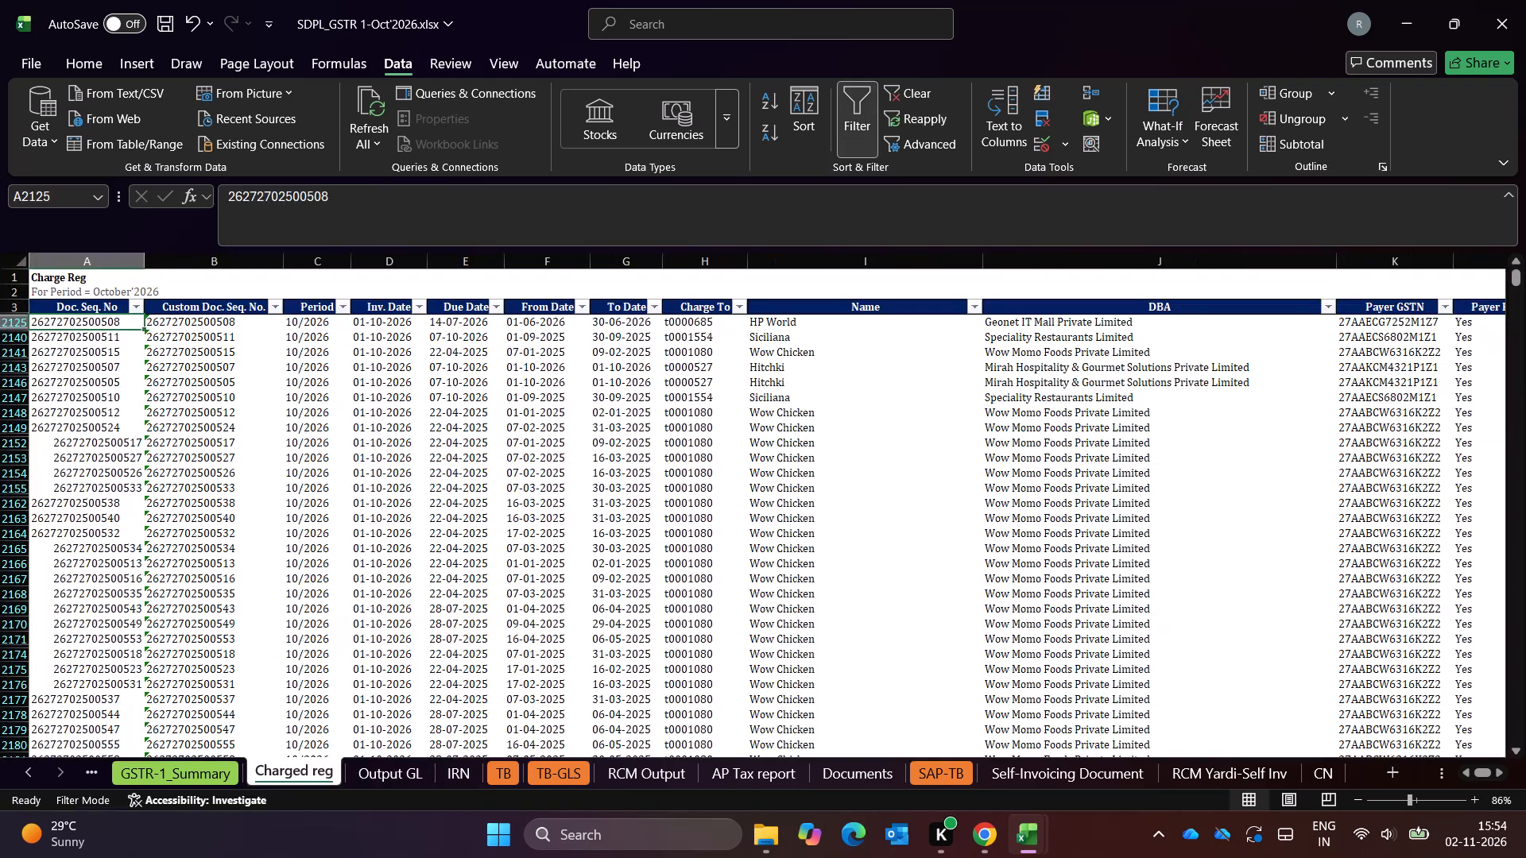
key(shift+space)
key(Right)
key(Down)
key(Up)
key(Left)
key(Left)
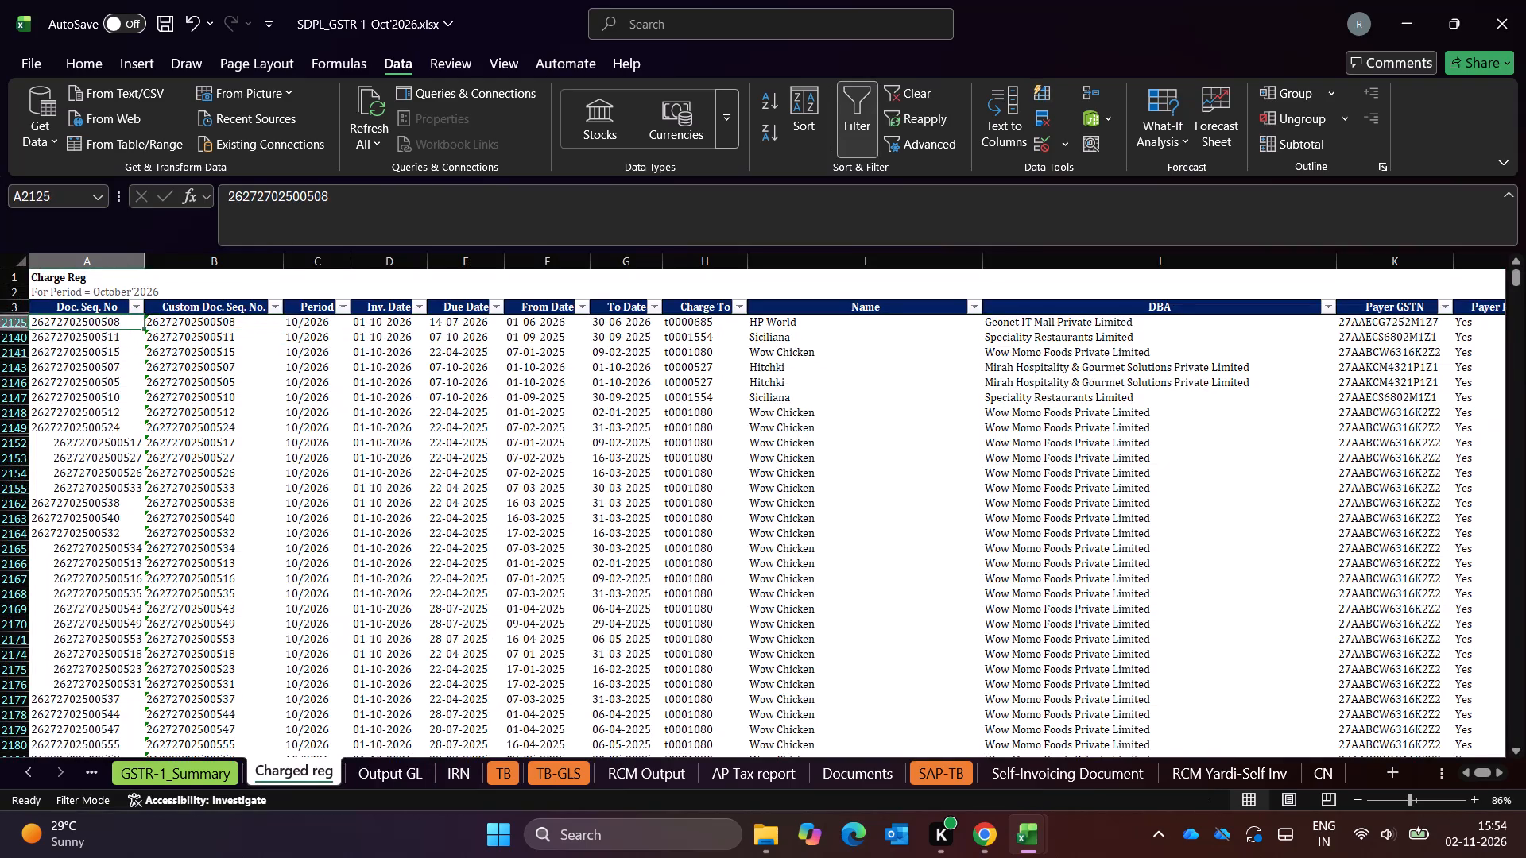
key(shift+Right)
key(ctrl+shift+Right)
key(shift+Right)
key(shift+Right)
key(shift+Right)
key(shift+Right)
key(shift+Right)
key(shift+Right)
key(shift+Right)
key(shift+Right)
key(shift+Right)
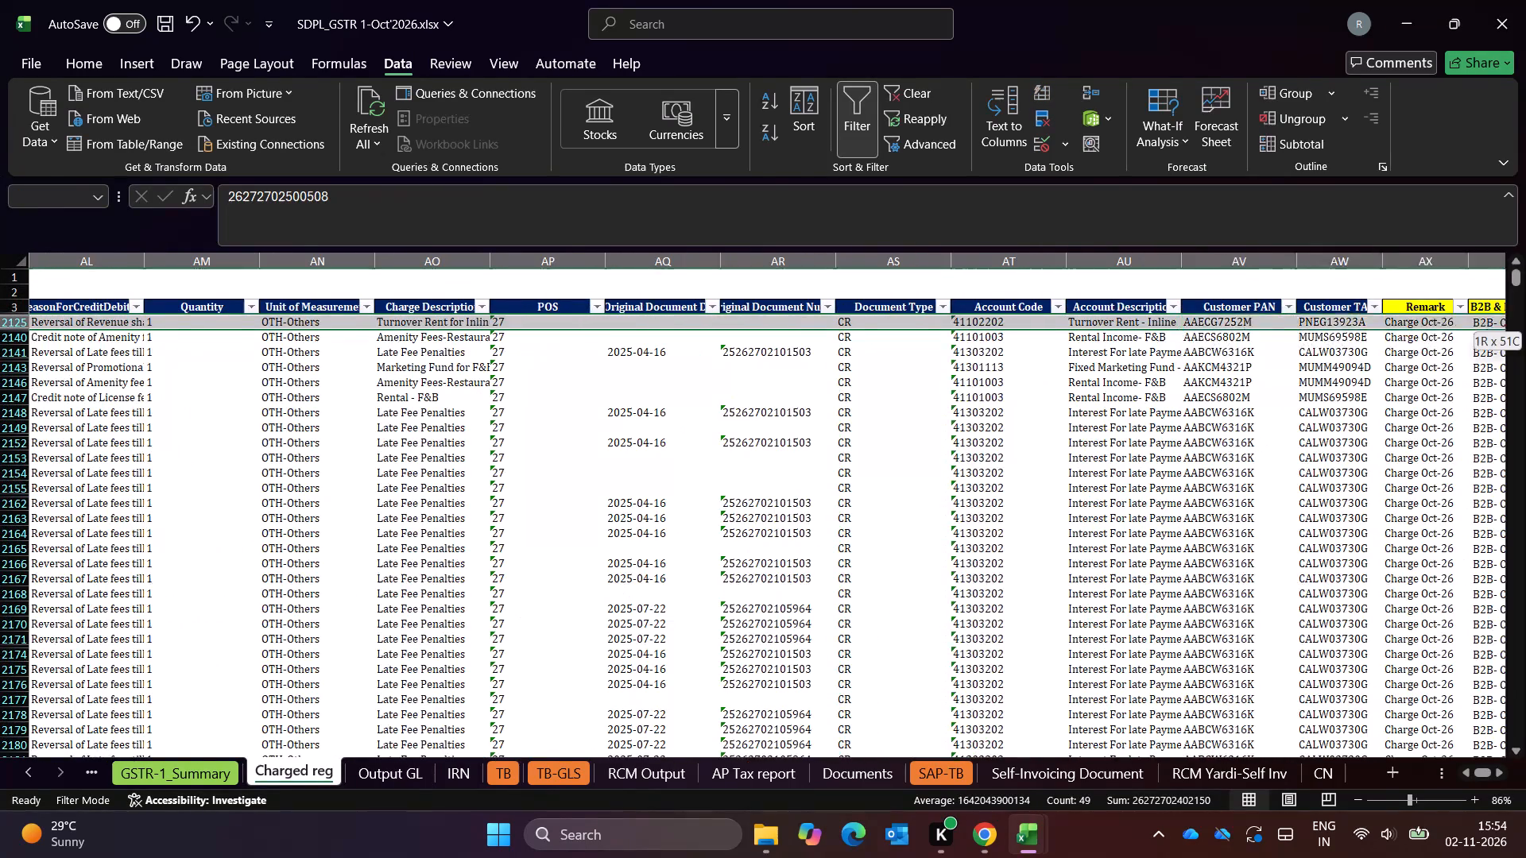
key(ctrl+shift+Right)
key(shift+Right)
key(shift+Right)
key(shift+Left)
key(shift+Left)
key(ctrl+shift+Down)
key(shift+Down)
key(shift+Down)
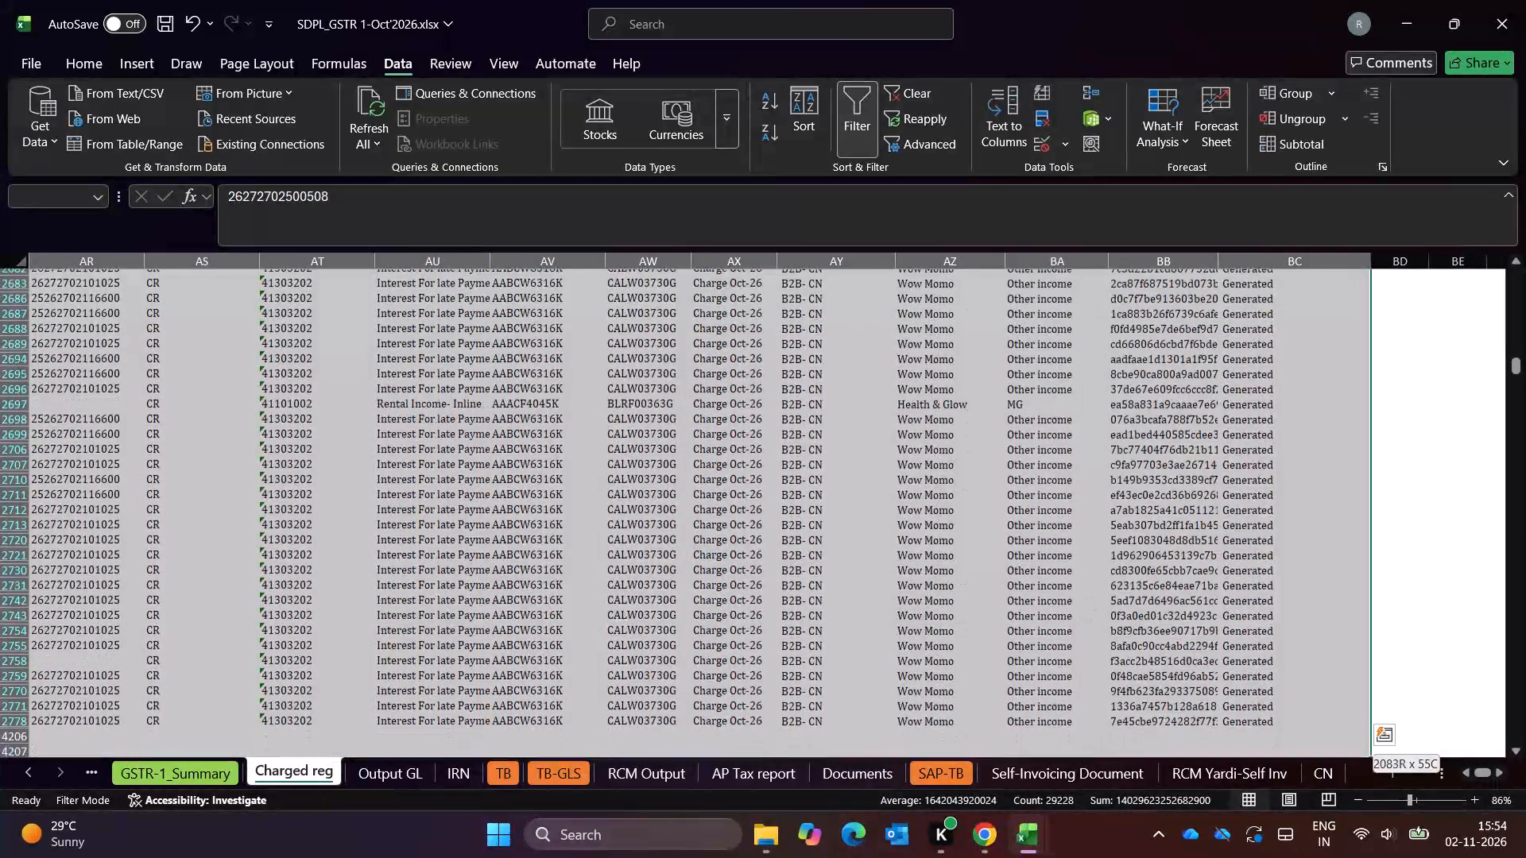
key(shift+Up)
key(shift+Up)
key(ctrl+c)
Paste the copied B2B- CN rows as values into the CN sheet starting at cell A4.
key(ctrl+Page_Down)
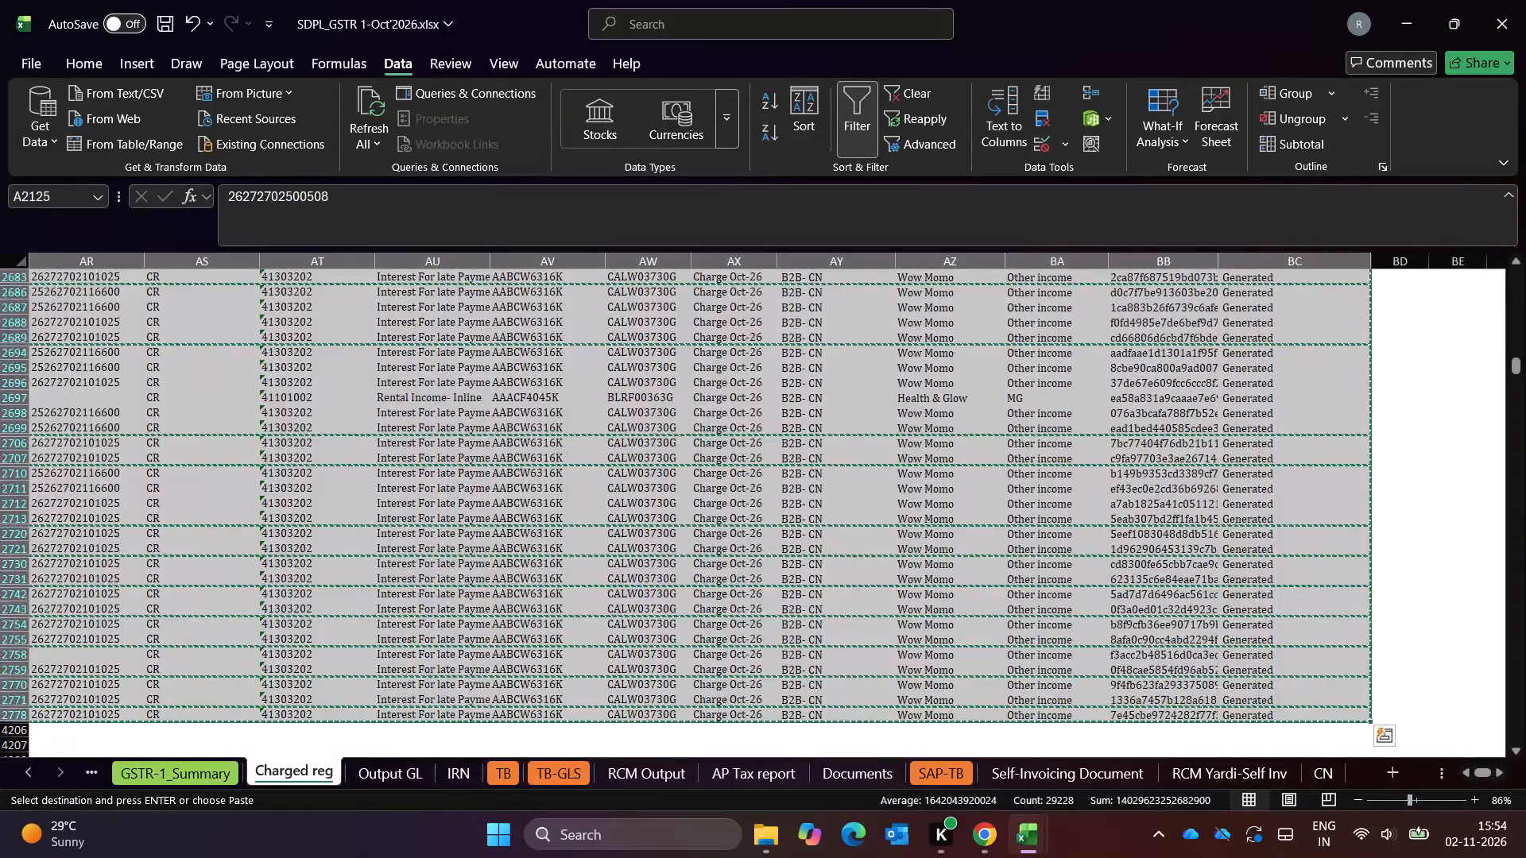
key(ctrl+Page_Down)
key(ctrl+Page_Down)
key(ctrl+Page_Down)
key(ctrl+Page_Down)
key(ctrl+Page_Down)
key(ctrl+Page_Down)
key(ctrl+Page_Down)
key(ctrl+Page_Down)
key(ctrl+Page_Down)
key(ctrl+Page_Down)
key(ctrl+Page_Down)
key(ctrl+Page_Down)
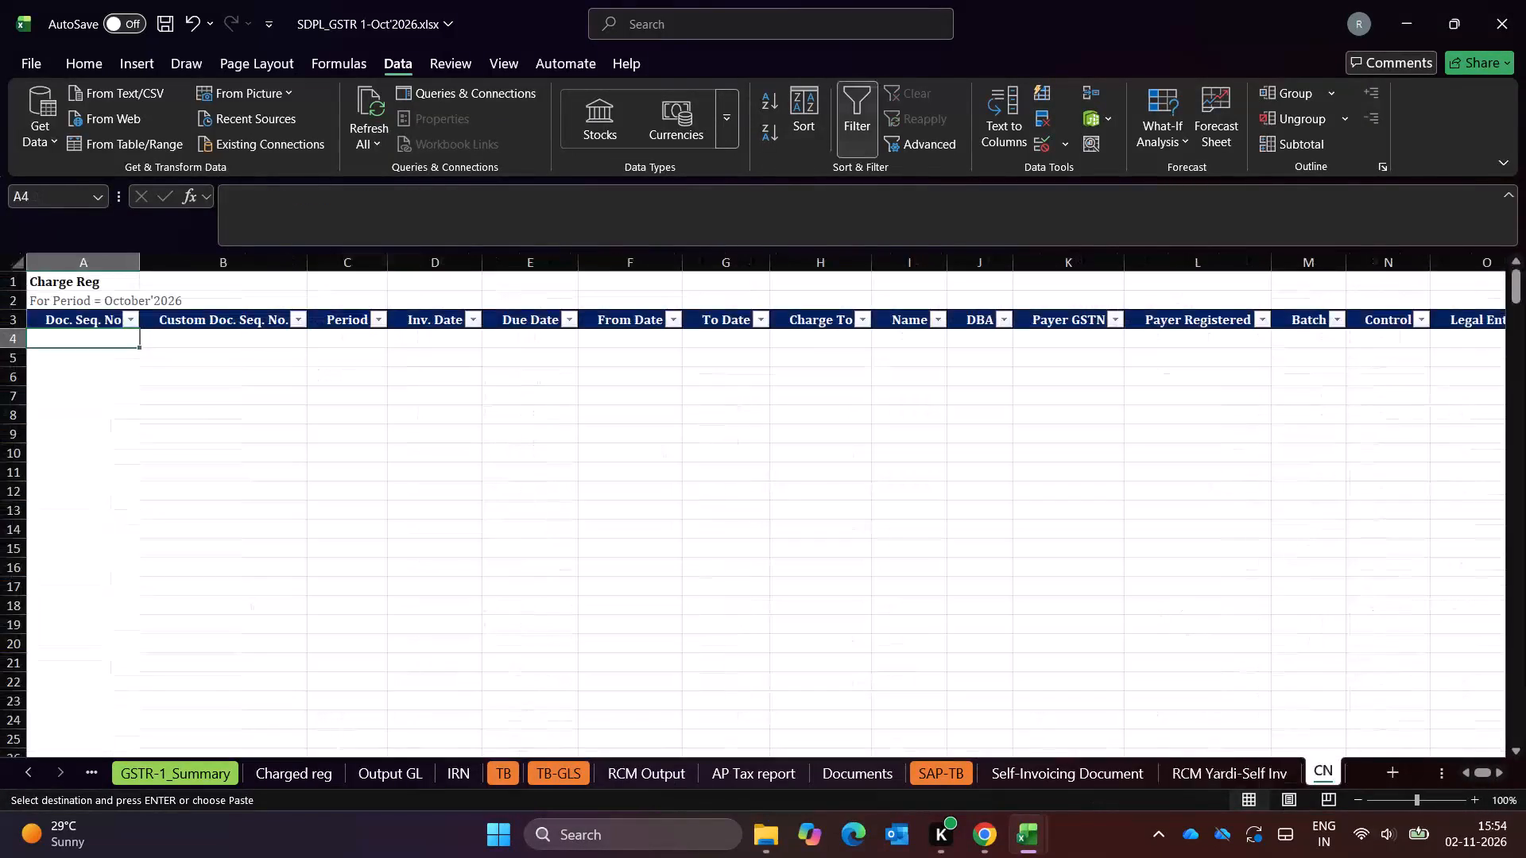
key(Up)
key(Down)
key(ctrl+alt+v)
key(v)
key(Return)
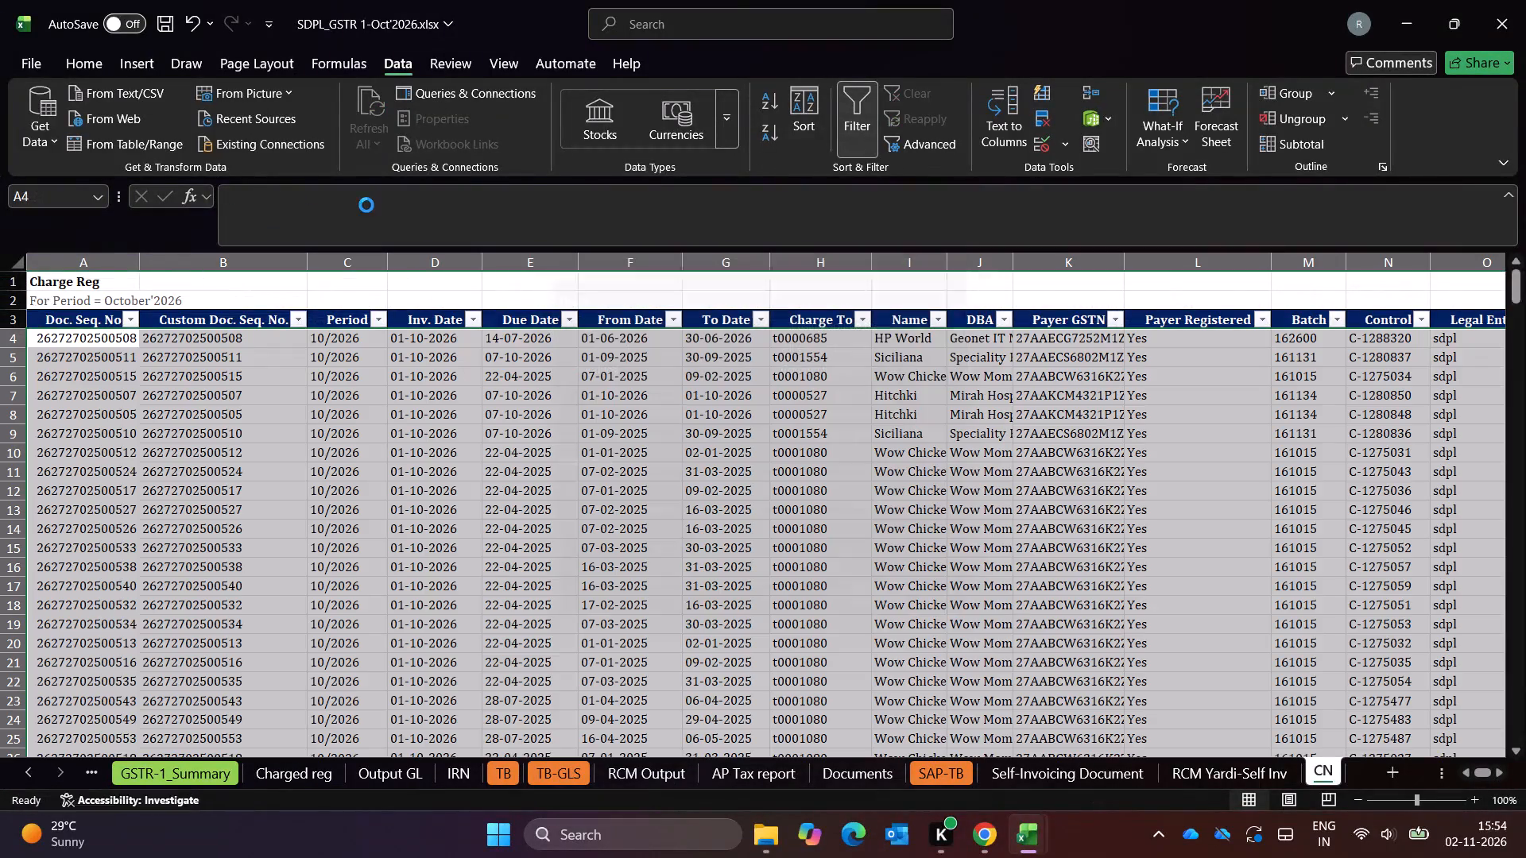
key(Escape)
Enter =SUBTOTAL(9,V4:V537) above the Net Amount column in cell V2 of the CN sheet.
key(Right)
key(Right)
key(Up)
key(Right)
key(Right)
key(Up)
key(Up)
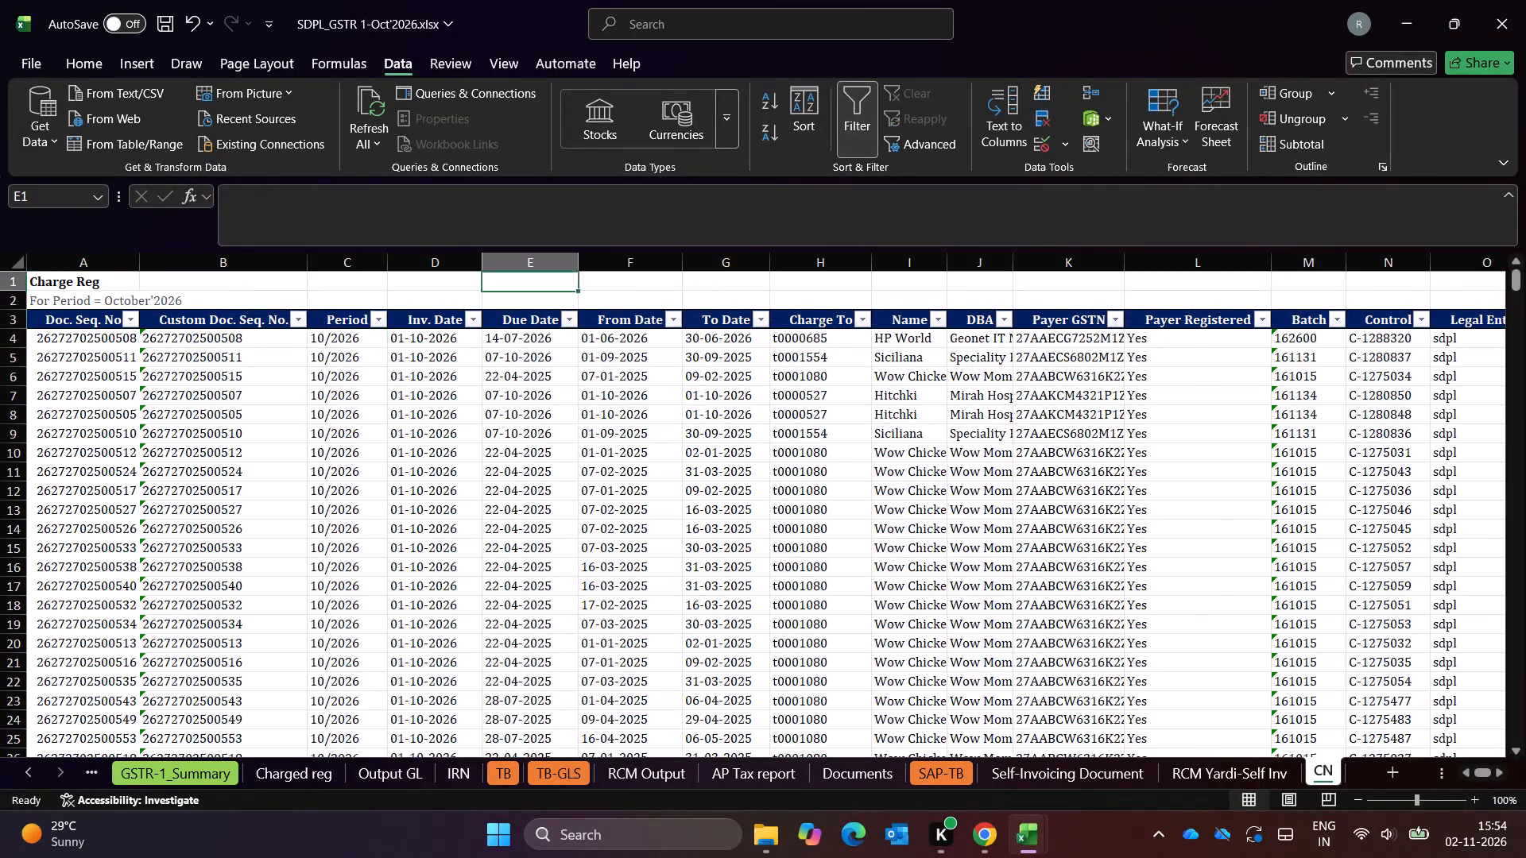
key(ctrl+Right)
key(Down)
key(Right)
key(Right)
key(Left)
key(Left)
key(Left)
key(Left)
key(Left)
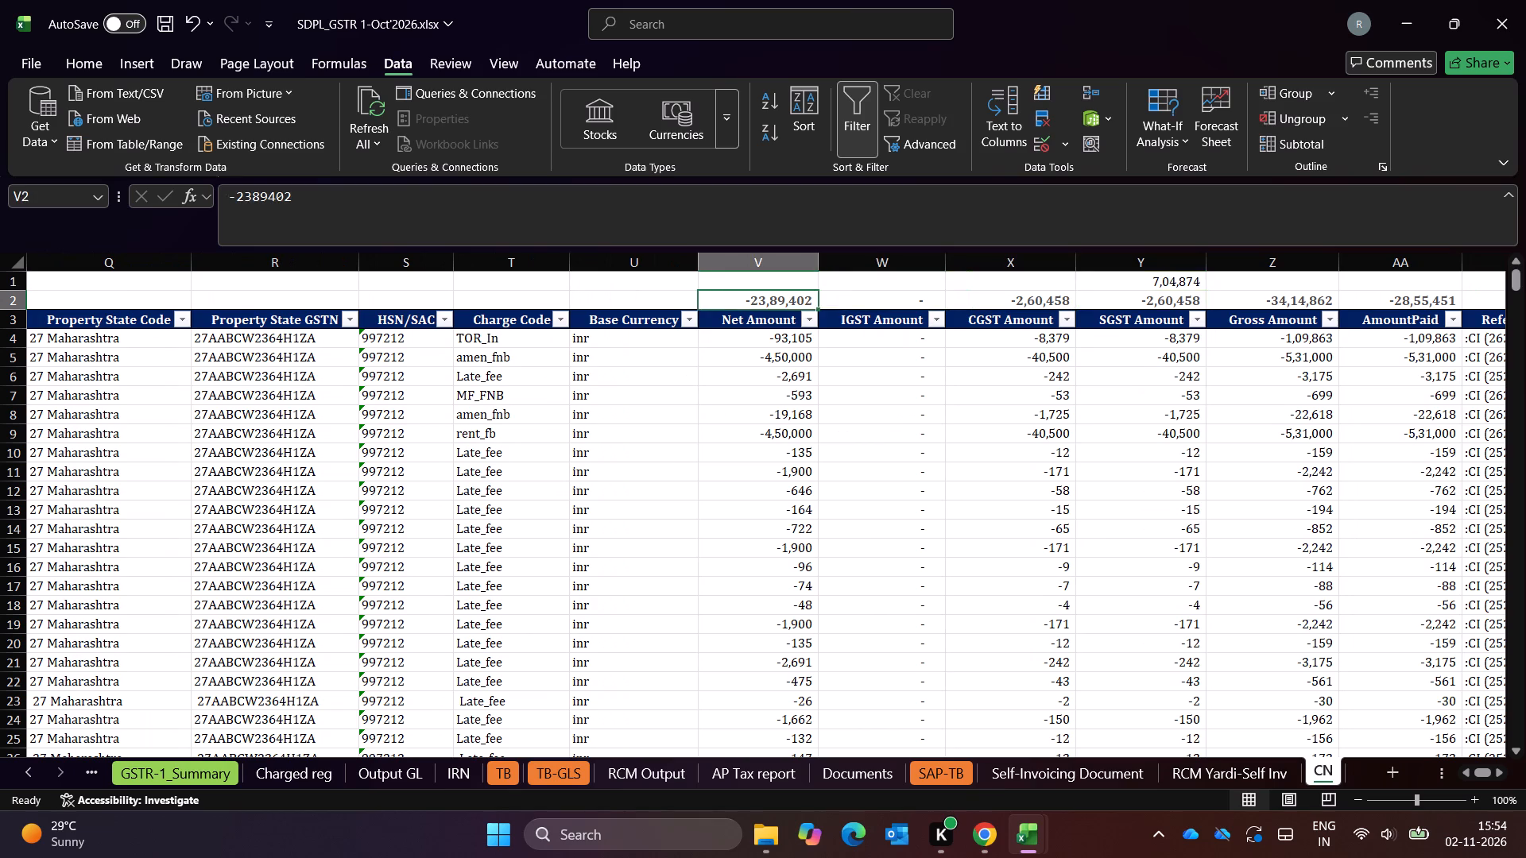
text(=subtot)
key(Tab)
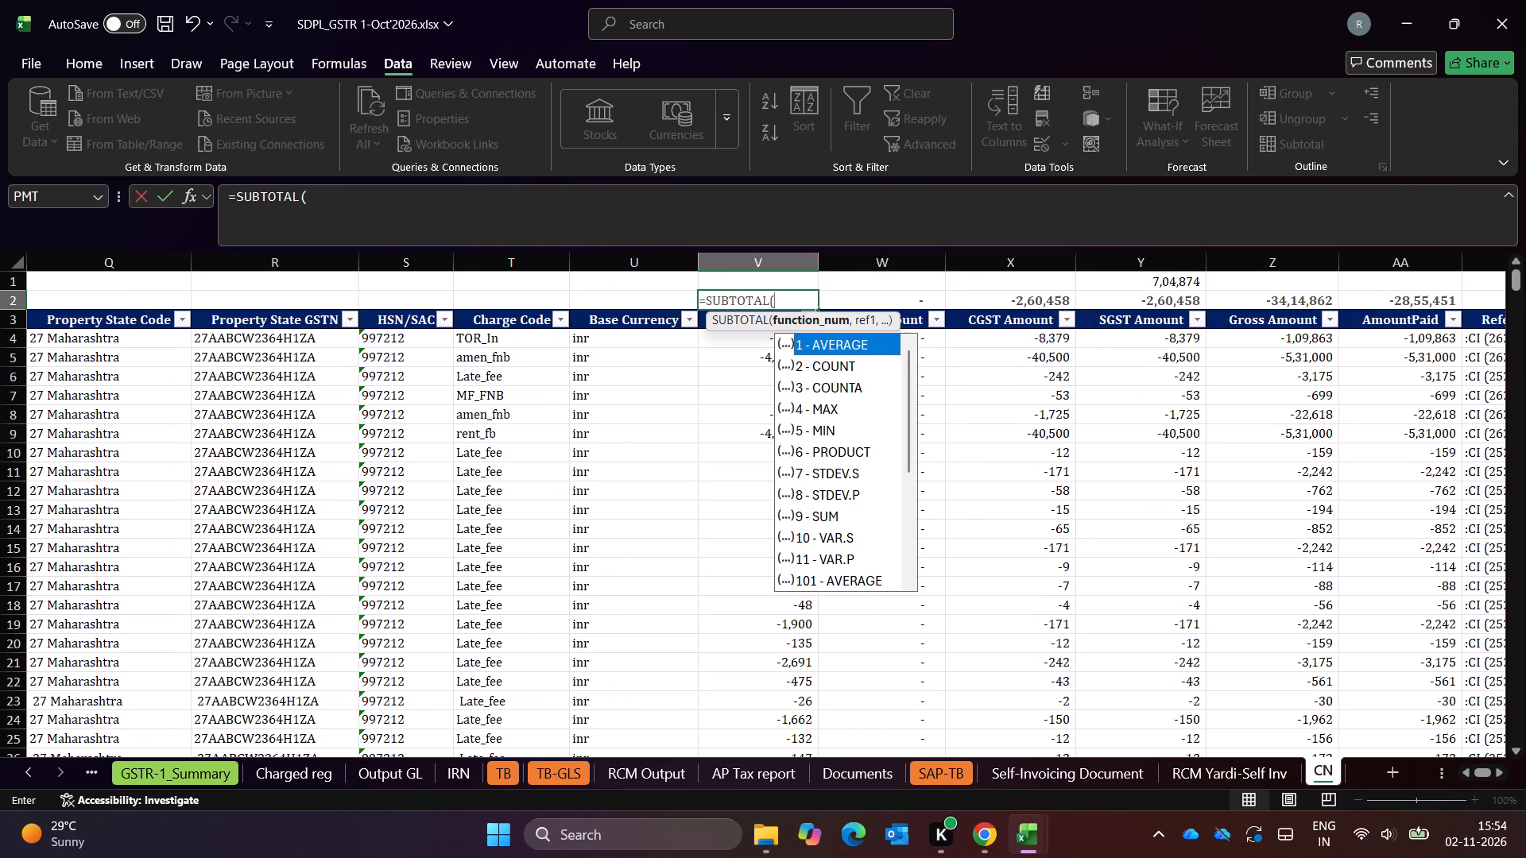
text(9,)
key(Down)
key(Down)
key(ctrl+shift+Down)
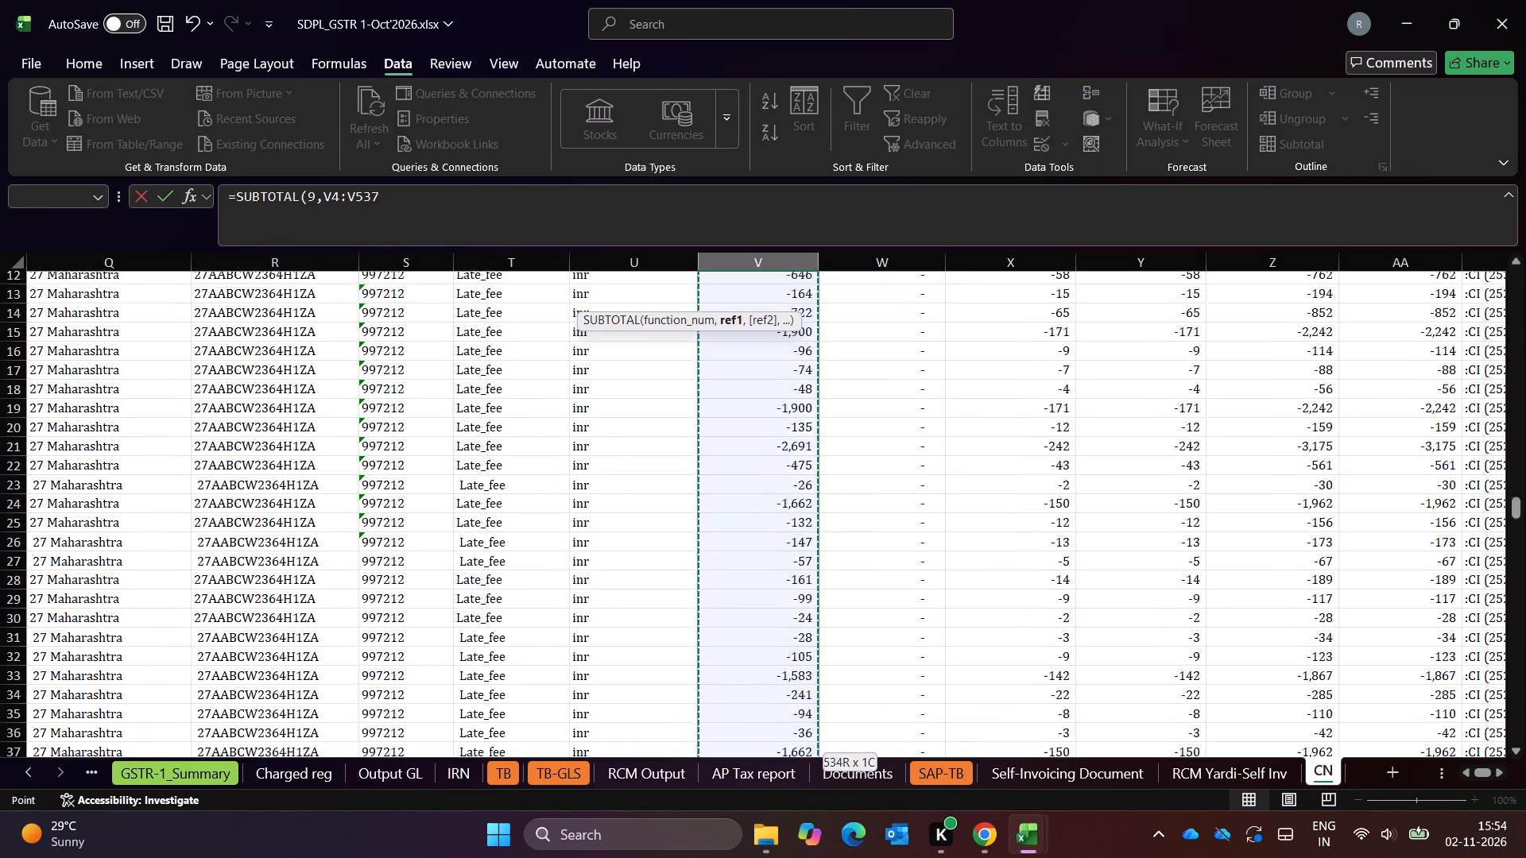
key(shift+Down)
key(shift+Up)
key(Return)
Fill the V2 subtotal formula across row 2 through the AmountPaid column, AA2.
key(Up)
key(Up)
key(Down)
key(shift+Right)
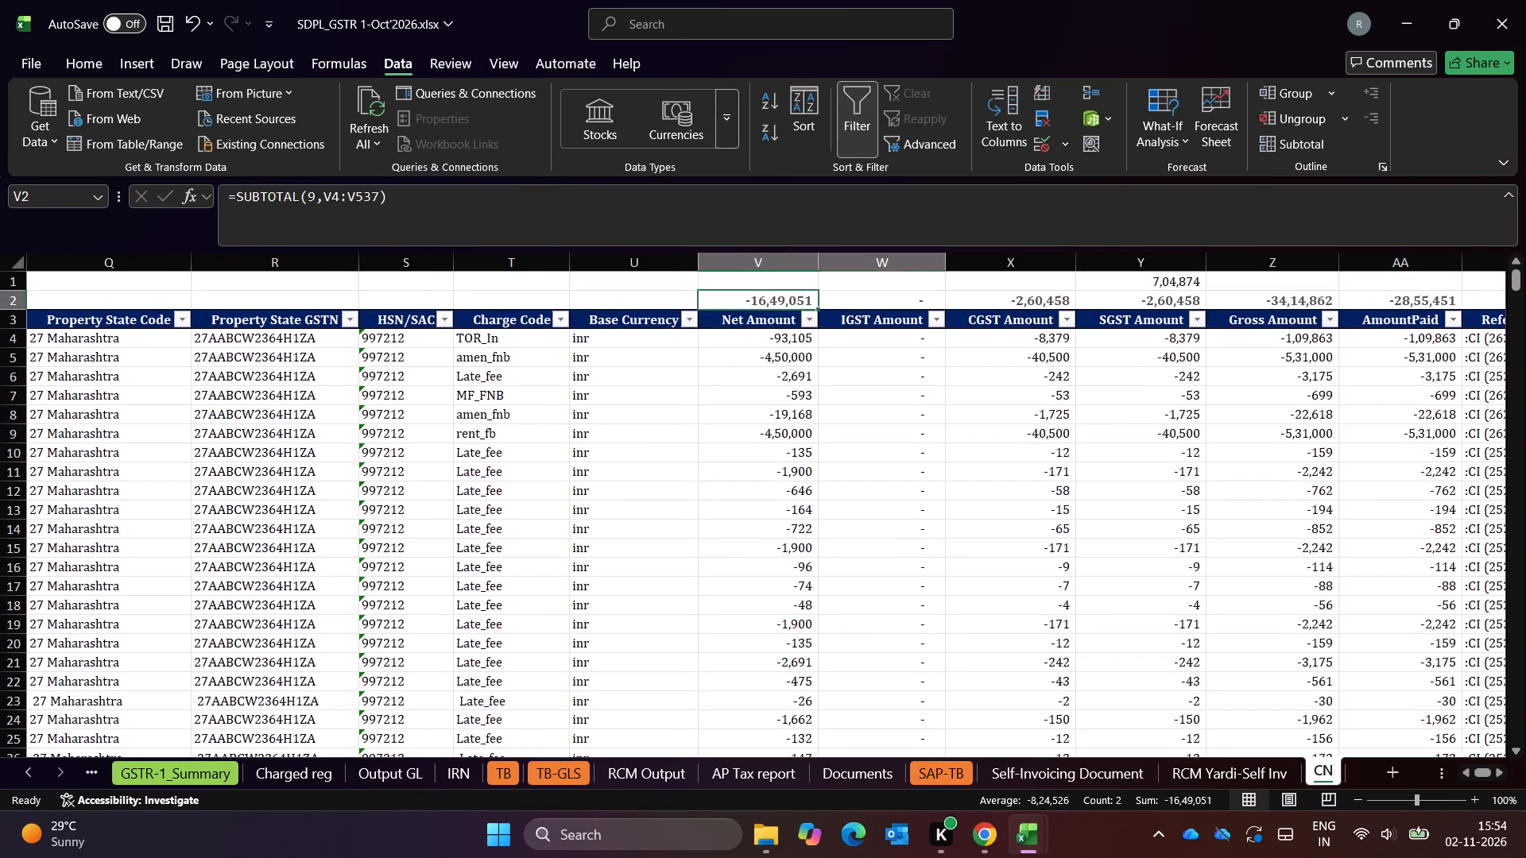
key(shift+Right)
key(shift+Right)
key(shift+Right)
key(shift+Right)
key(ctrl+r)
Delete the leftover figure in cell Y1 above the SGST Amount subtotal.
key(Right)
key(Right)
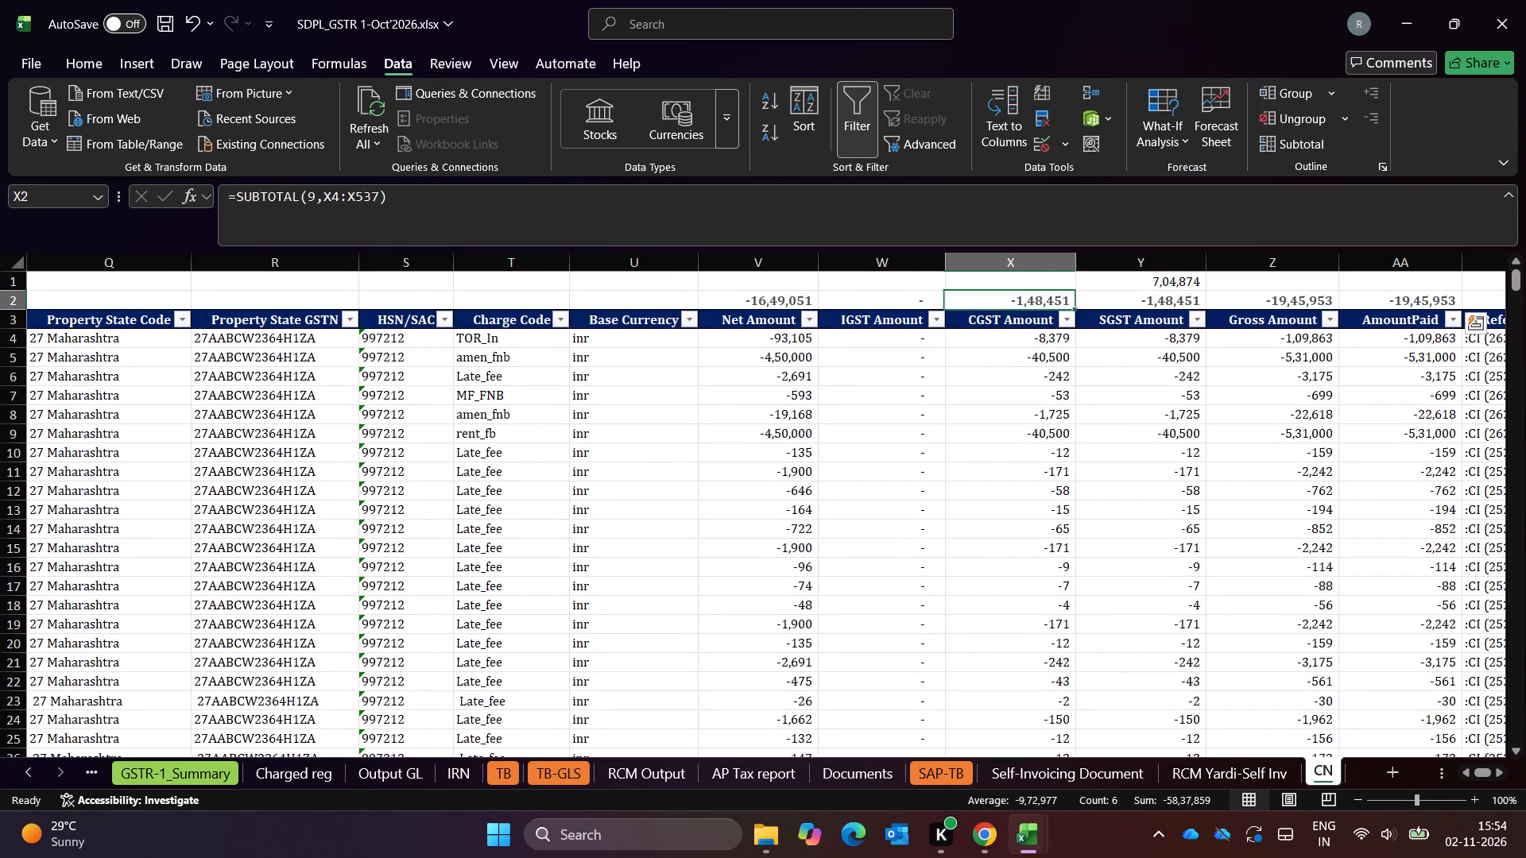
key(Up)
key(Right)
key(Right)
key(Left)
key(Delete)
key(Down)
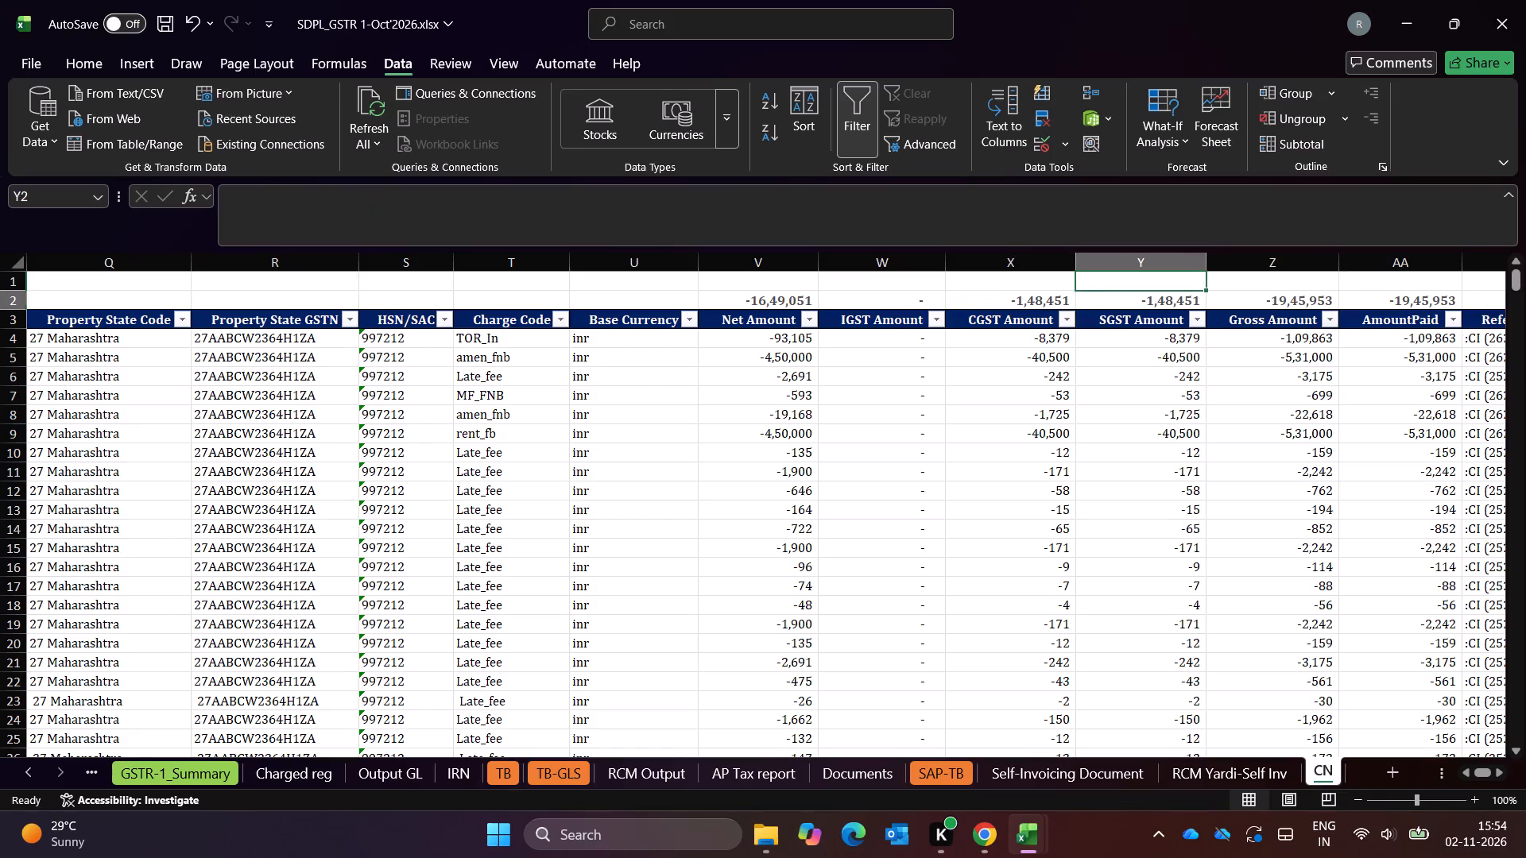
Compare the row 2 amount subtotals of Charged reg and CN, and check CN's pasted columns through Tax Team Rem.
key(Right)
key(Right)
key(Right)
key(ctrl+Page_Up)
key(ctrl+Page_Up)
key(ctrl+Page_Up)
key(ctrl+Page_Up)
key(ctrl+Page_Up)
key(ctrl+Page_Up)
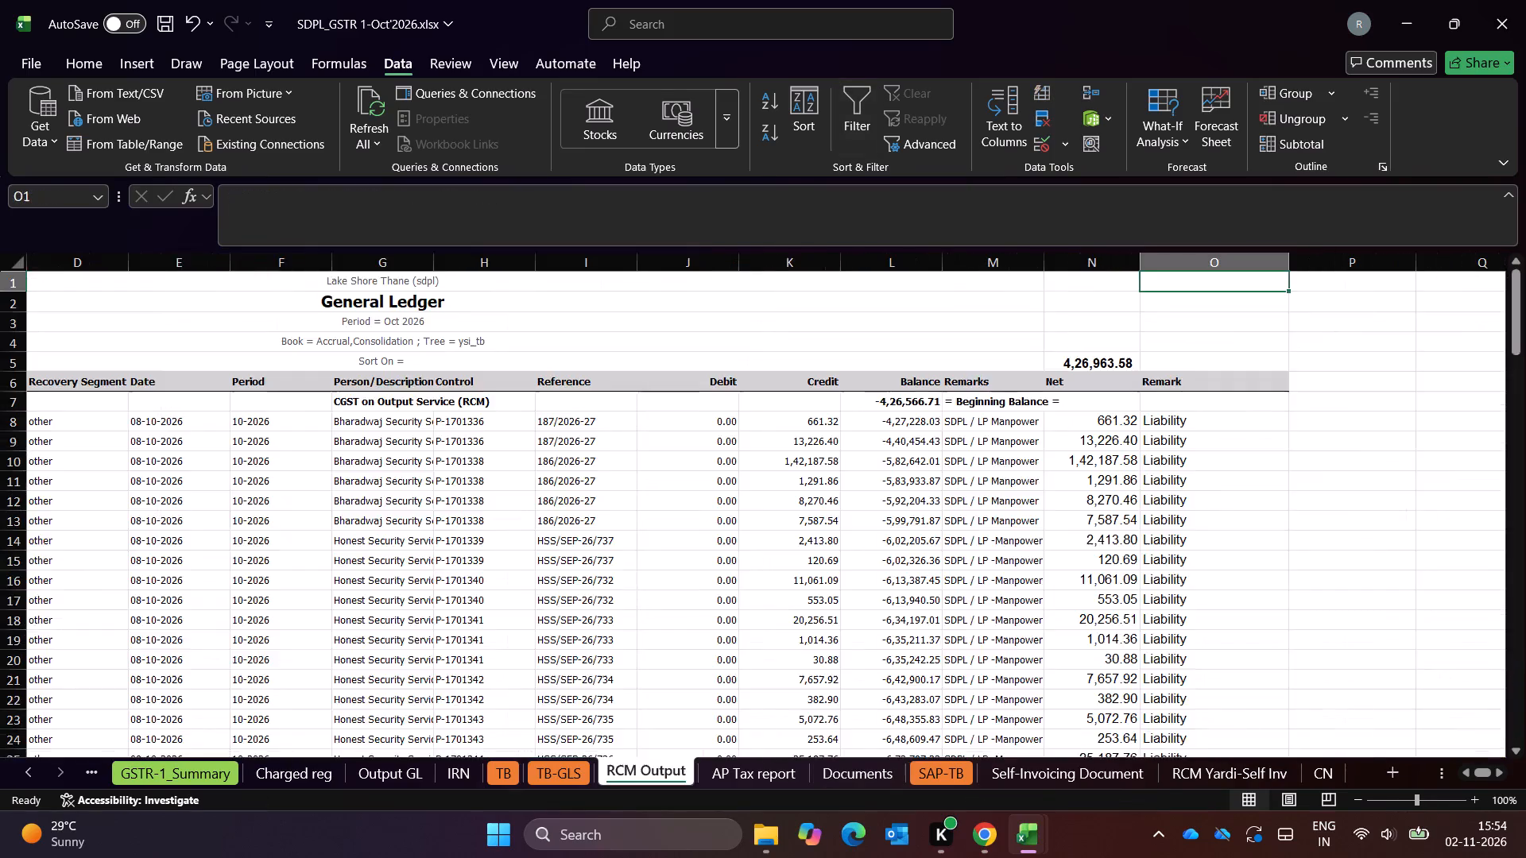
key(ctrl+Page_Up)
key(ctrl+Page_Up)
key(ctrl+Page_Up)
key(ctrl+Page_Up)
key(ctrl+Page_Up)
key(Up)
key(Up)
key(Up)
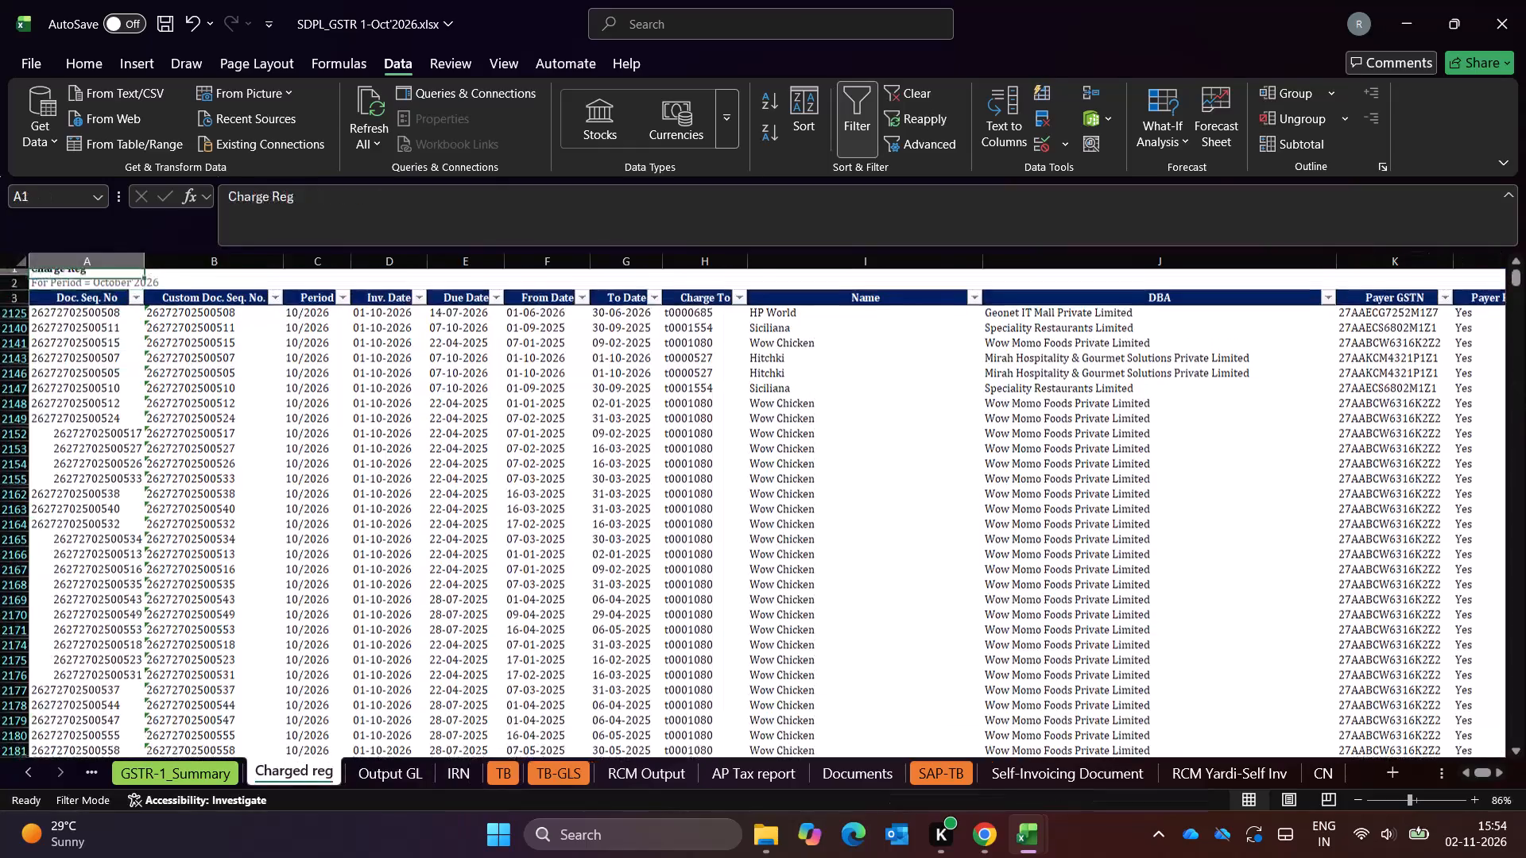
key(Right)
key(Right)
key(Right)
key(Right)
key(Down)
key(ctrl+Right)
key(Right)
key(Right)
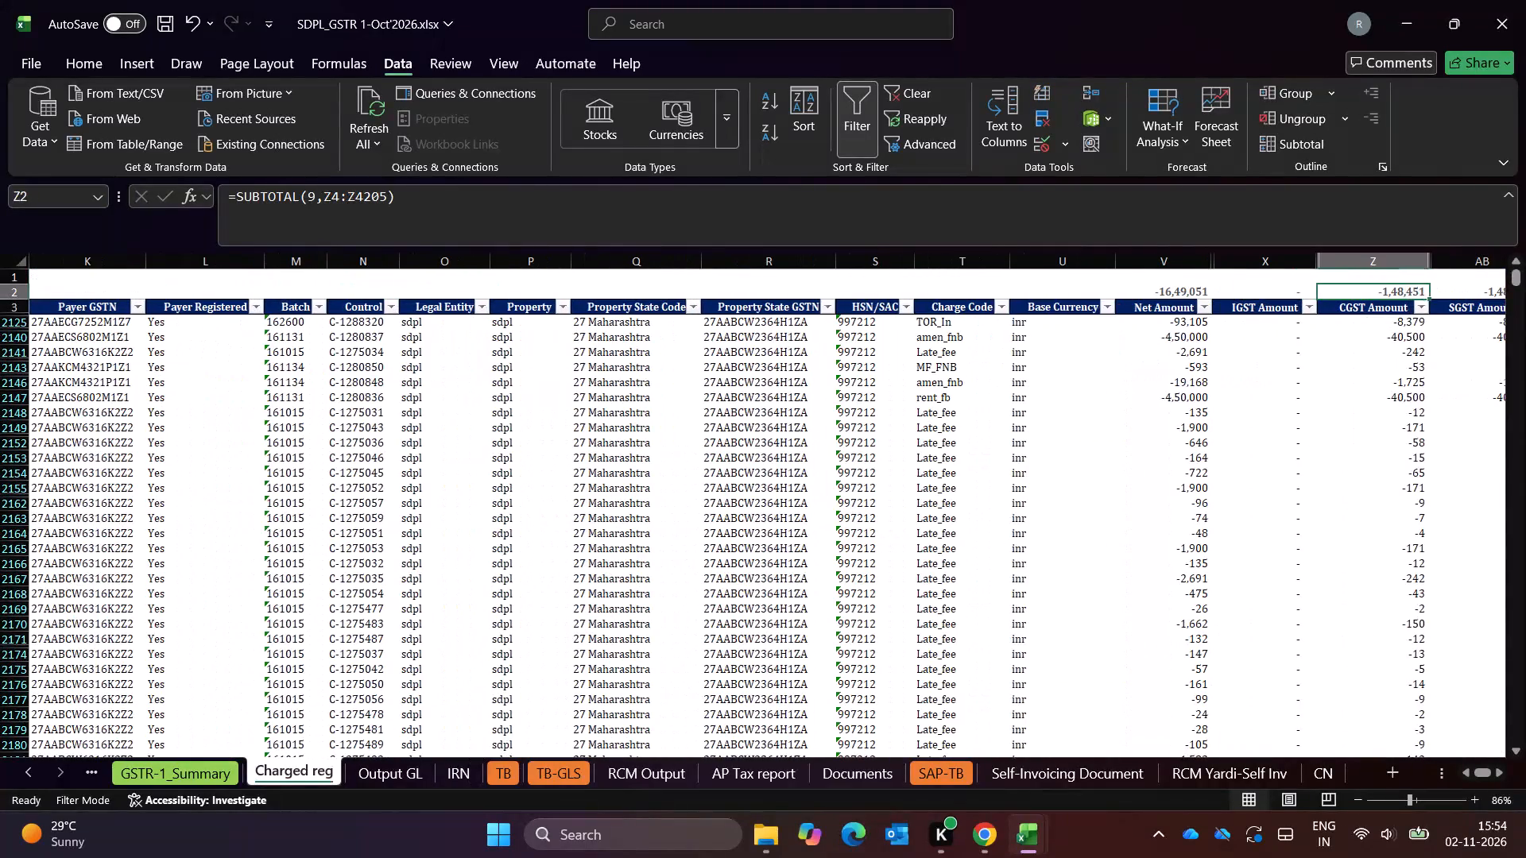
key(ctrl+Page_Down)
key(ctrl+Page_Down)
key(ctrl+Page_Down)
key(ctrl+Page_Down)
key(ctrl+Page_Down)
key(ctrl+Page_Down)
key(ctrl+Page_Down)
key(ctrl+Page_Down)
key(ctrl+Page_Down)
key(ctrl+Page_Down)
key(ctrl+Page_Down)
key(ctrl+Page_Down)
key(ctrl+Page_Down)
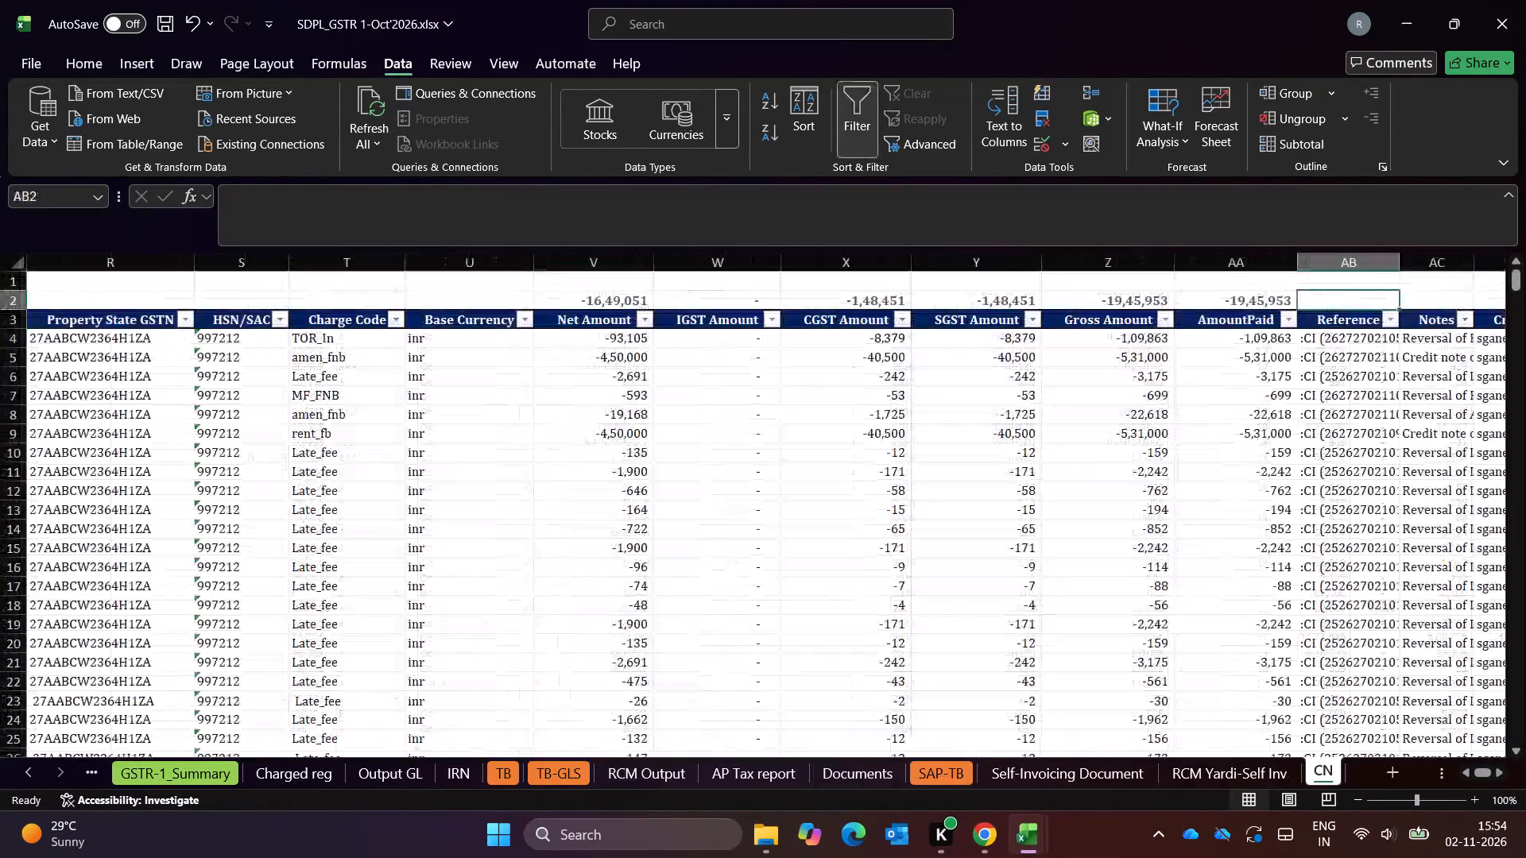
key(Right)
key(Right)
key(Right)
key(Down)
key(ctrl+Right)
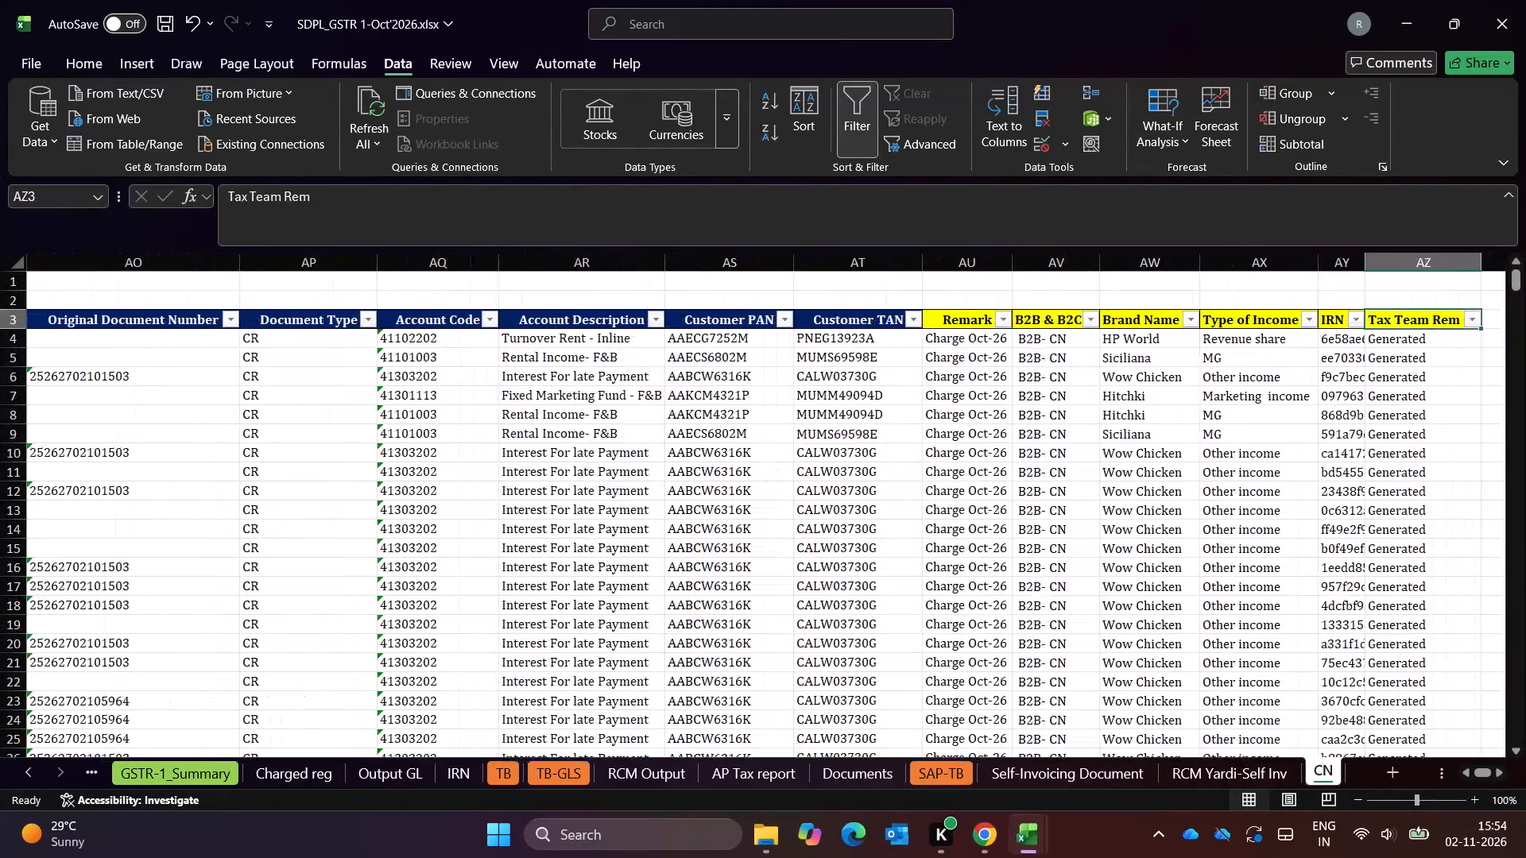
Look back through the workbook's sheets from CN to the Comparison sheet, including RCM Yardi-Self Inv, AP Tax report and Output GL.
key(ctrl+Page_Up)
key(Up)
key(Up)
key(ctrl+Up)
key(ctrl+Up)
key(ctrl+Up)
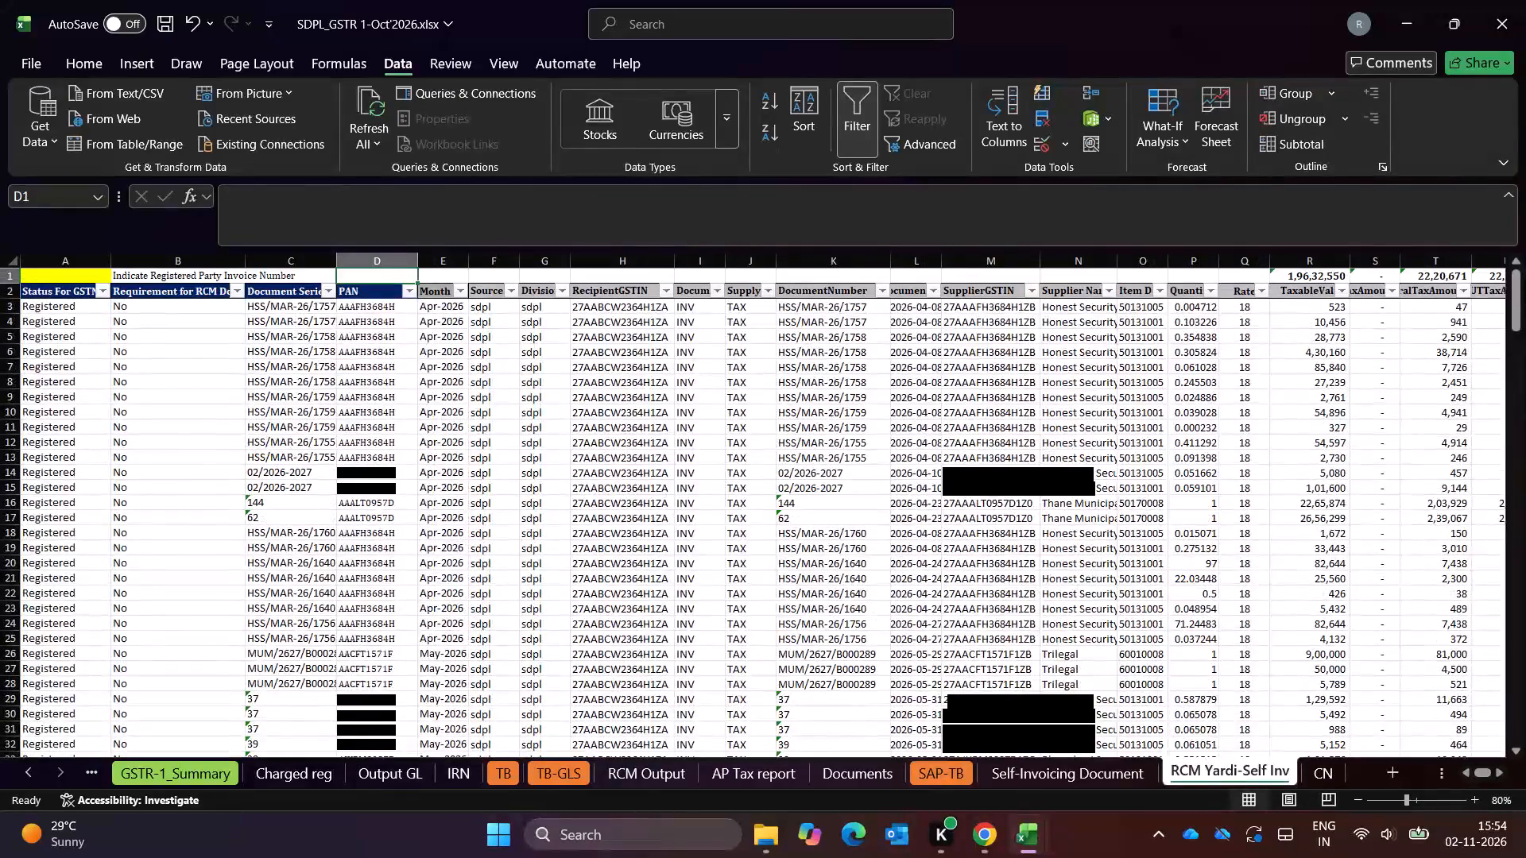
key(ctrl+Page_Up)
key(ctrl+Page_Up)
key(ctrl+Page_Up)
key(ctrl+Page_Up)
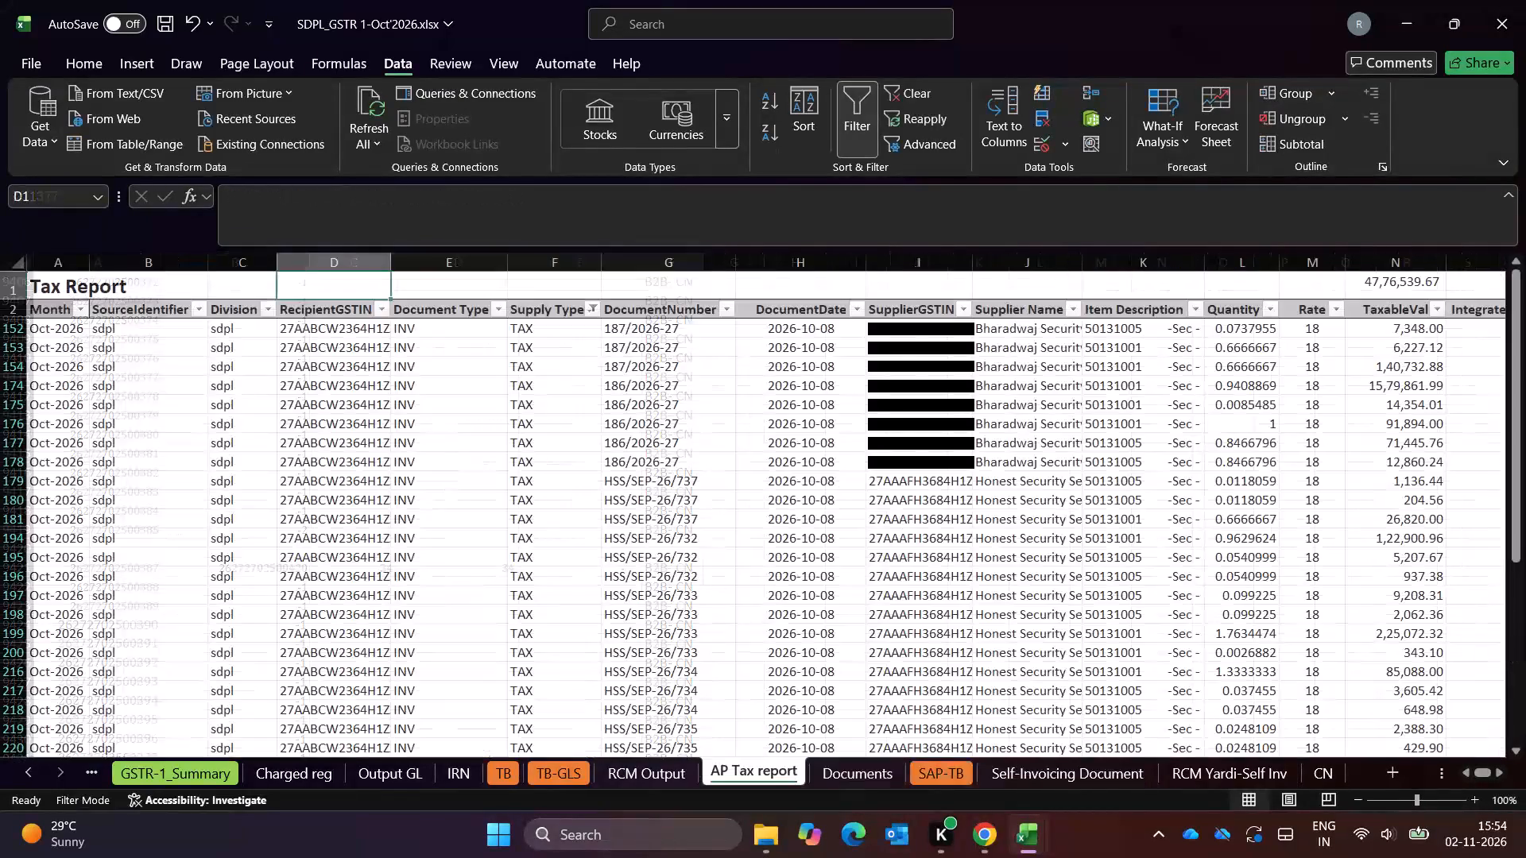
key(ctrl+Page_Up)
key(ctrl+Page_Up)
key(ctrl+Page_Up)
key(ctrl+Page_Up)
key(ctrl+Page_Up)
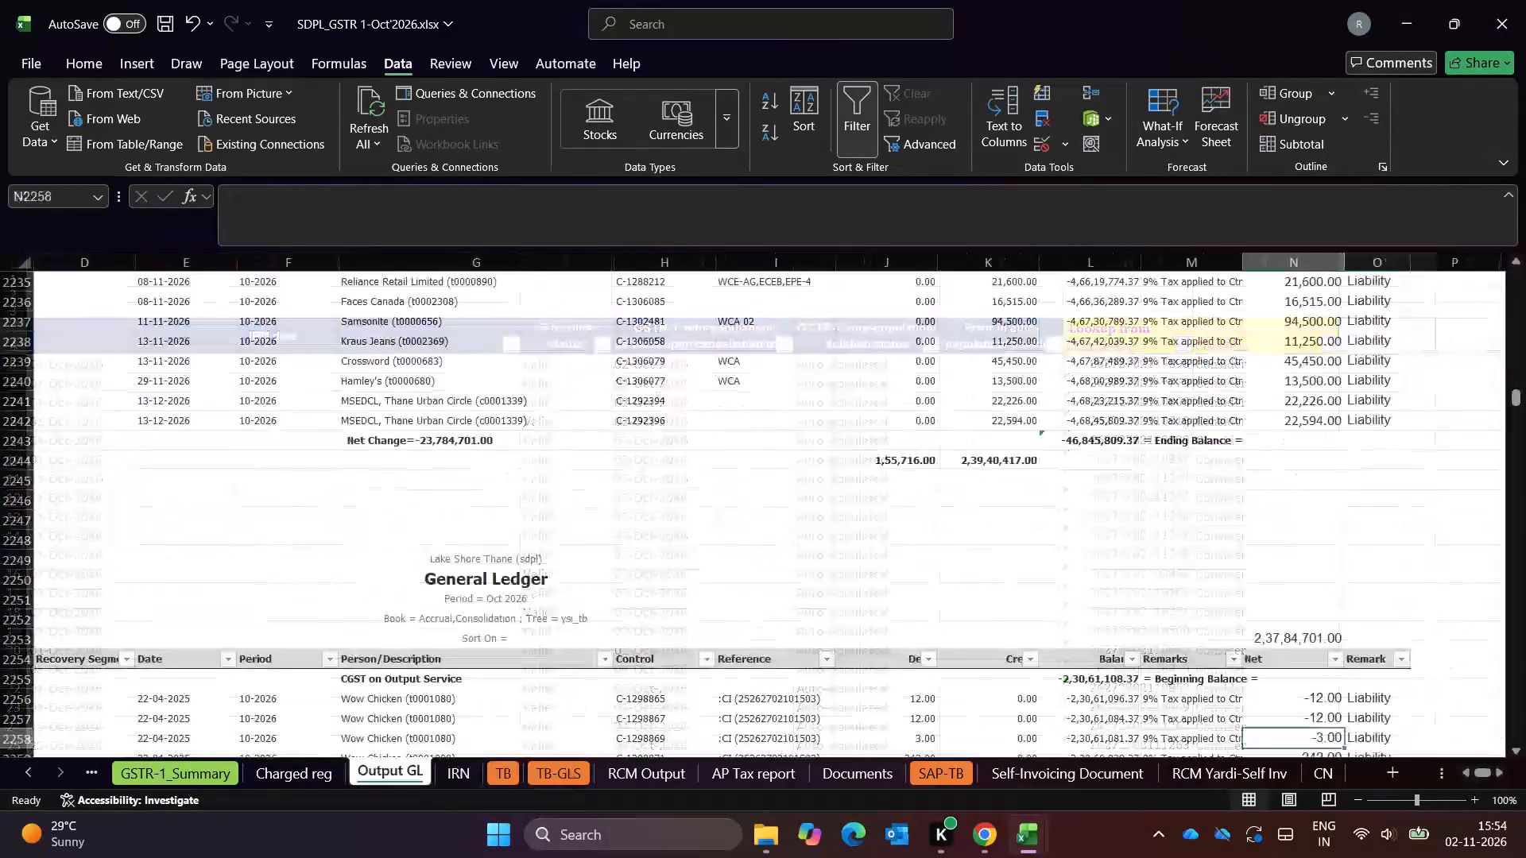
key(ctrl+Page_Up)
key(ctrl+Page_Up)
key(ctrl+Page_Up)
key(ctrl+Page_Up)
key(ctrl+Page_Up)
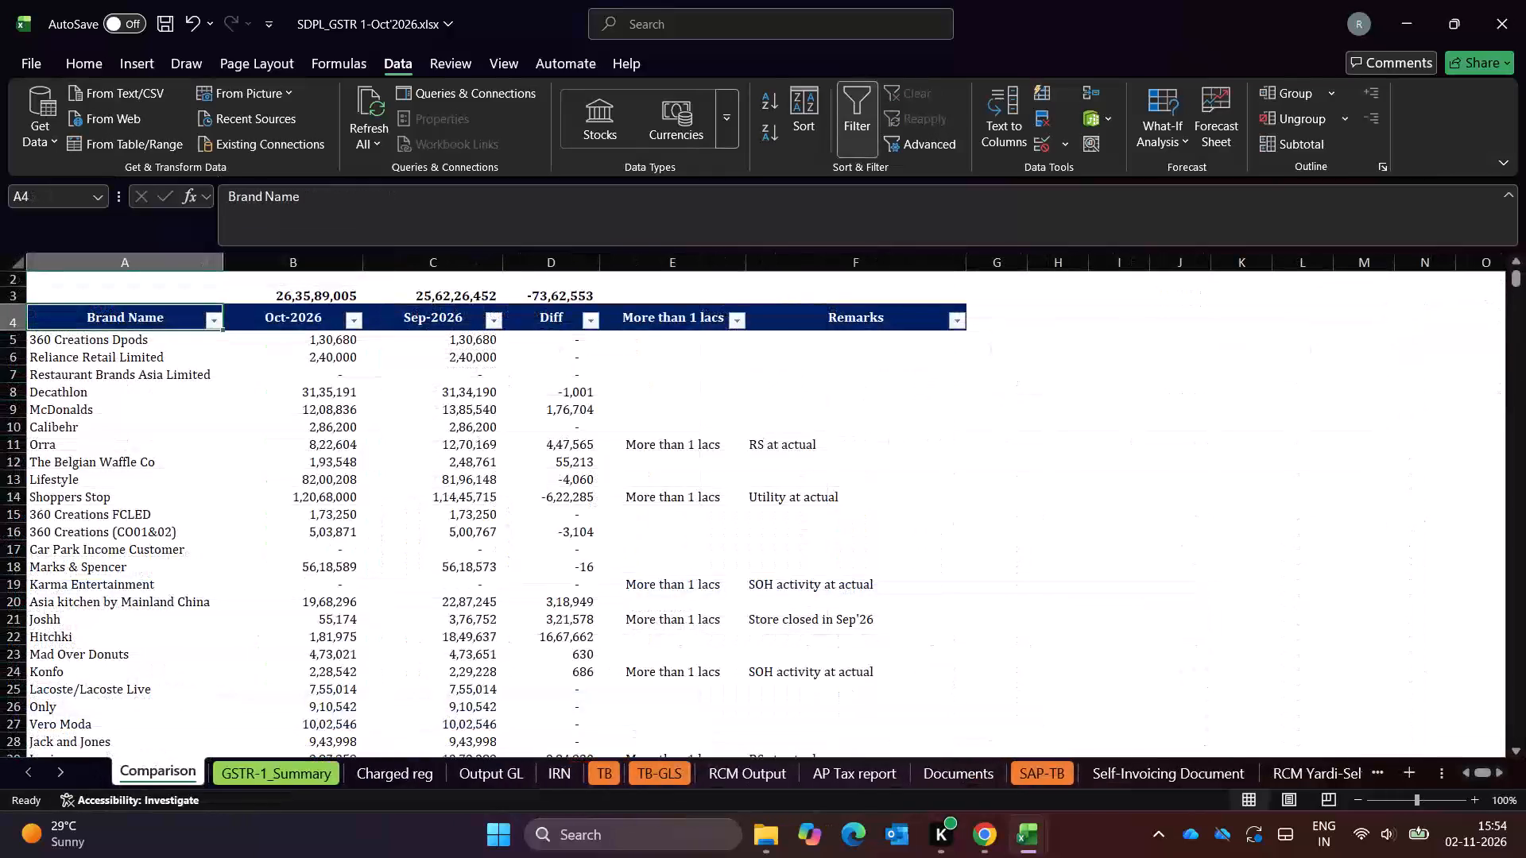
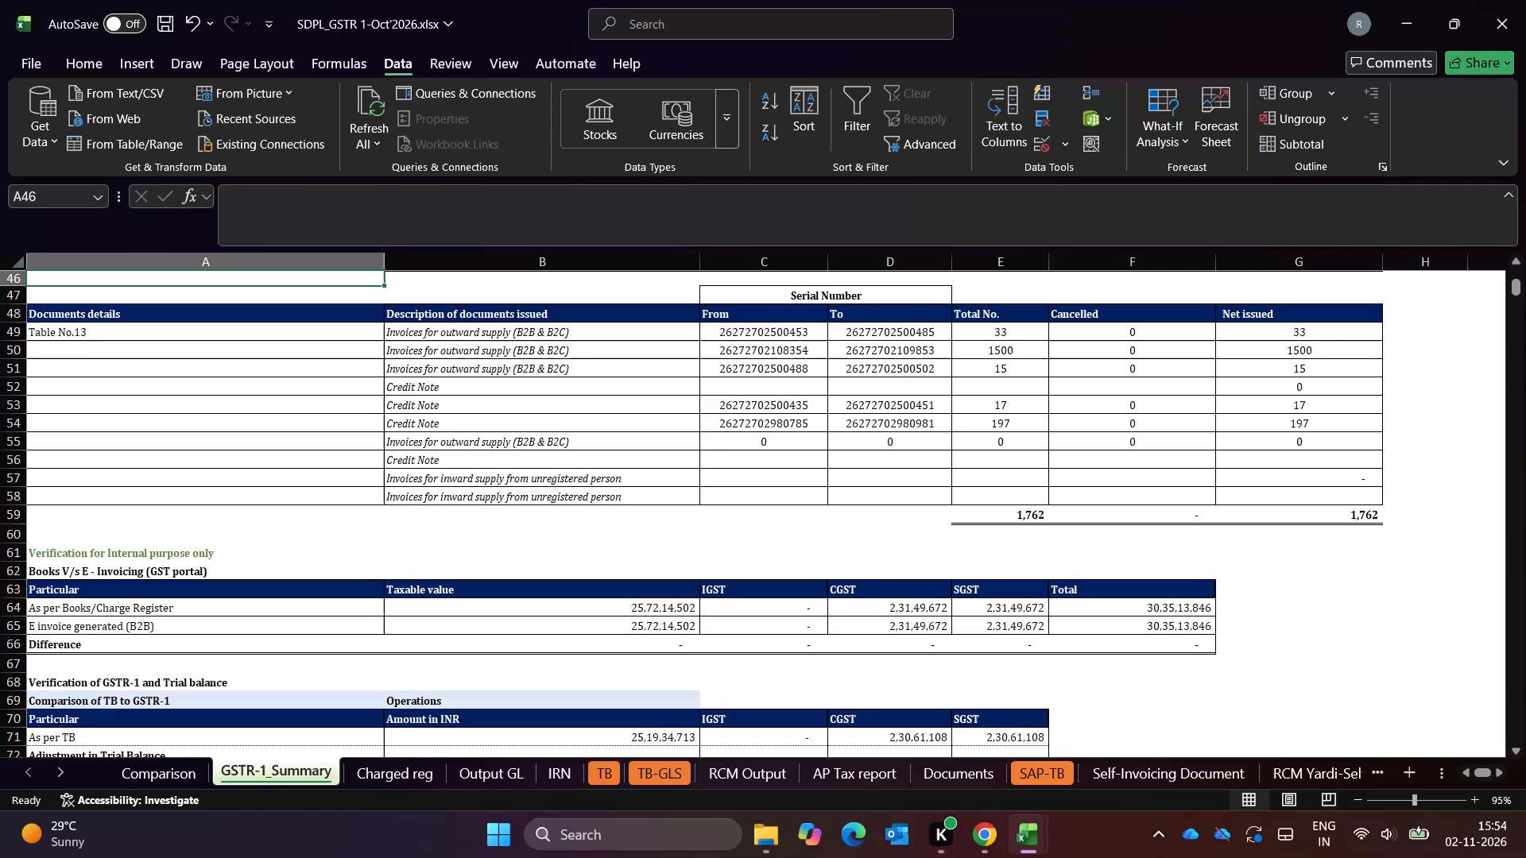
Review the GST outward liability table at the top of GSTR-1_Summary, from the B2B and B2B- CN rows down.
key(ctrl+Up)
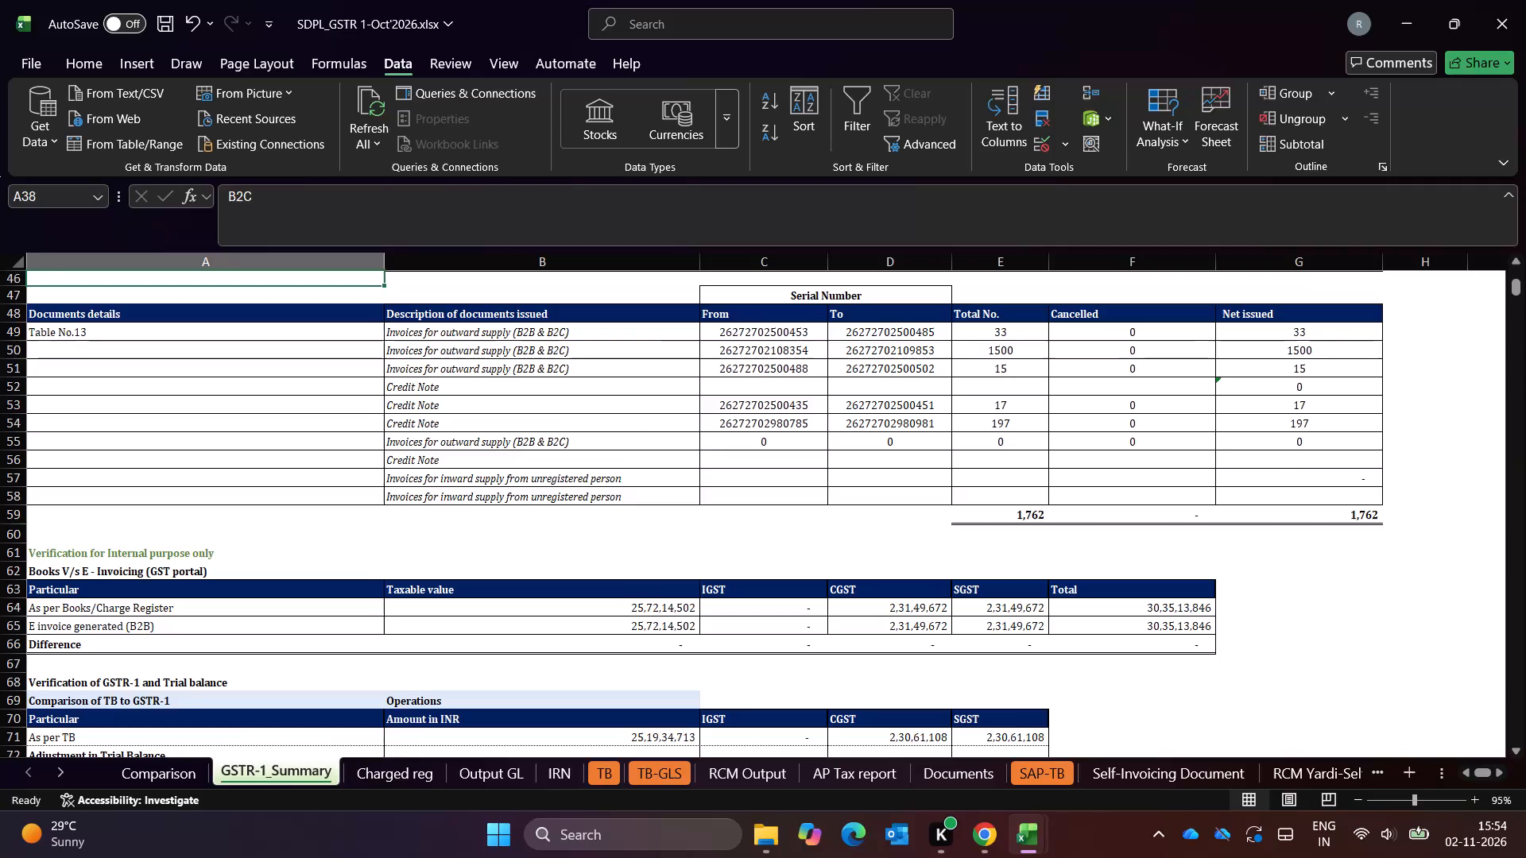
key(ctrl+Up)
key(ctrl+Up)
key(ctrl+Up)
key(ctrl+Up)
key(ctrl+Up)
key(ctrl+Up)
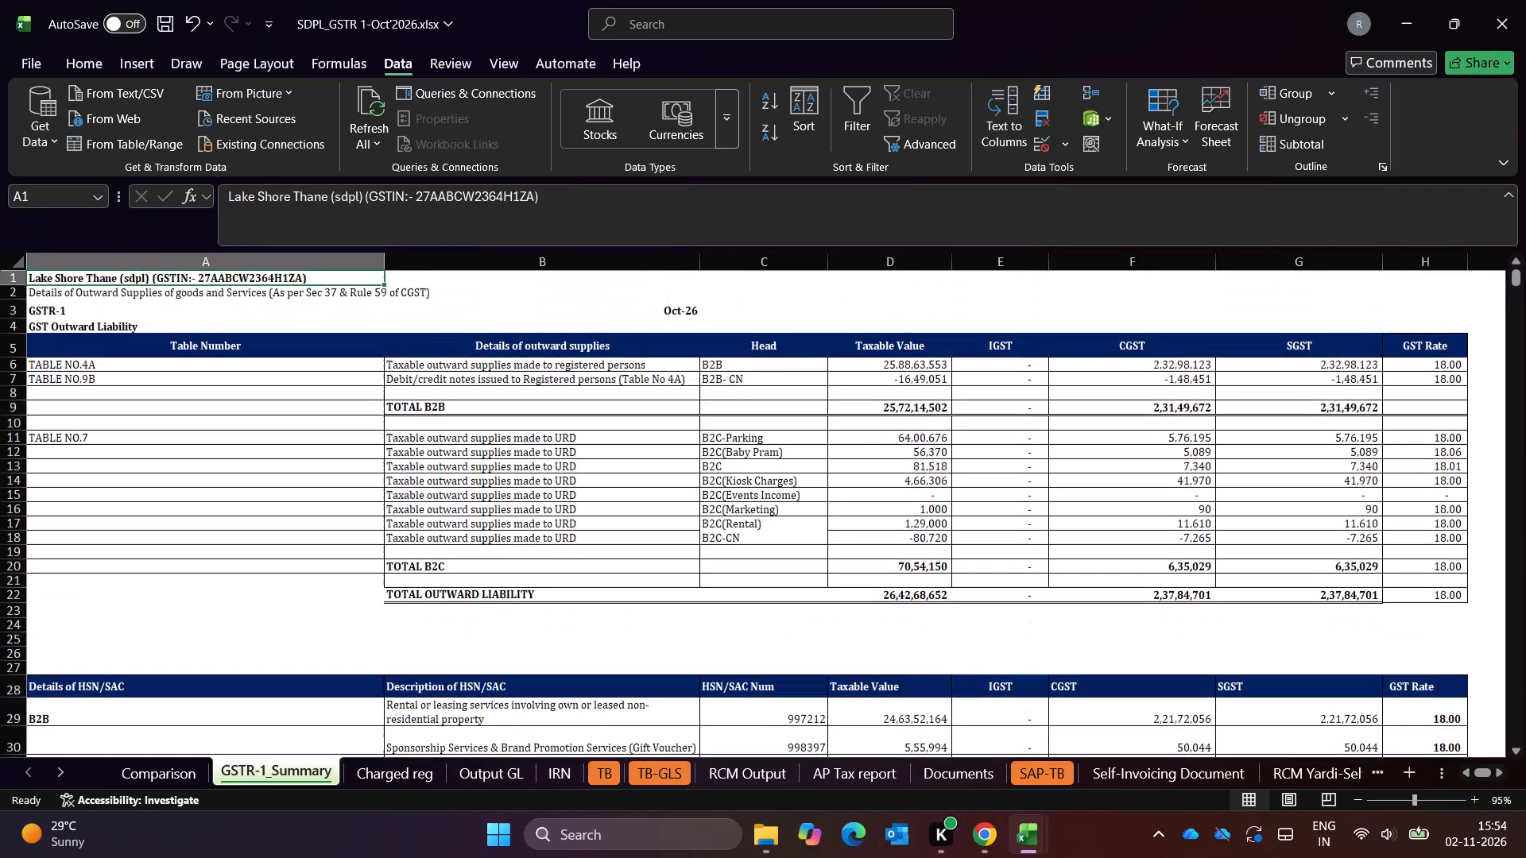
key(Down)
key(Down)
key(Down)
key(Down)
key(Down)
key(ctrl+Page_Down)
key(ctrl+Page_Up)
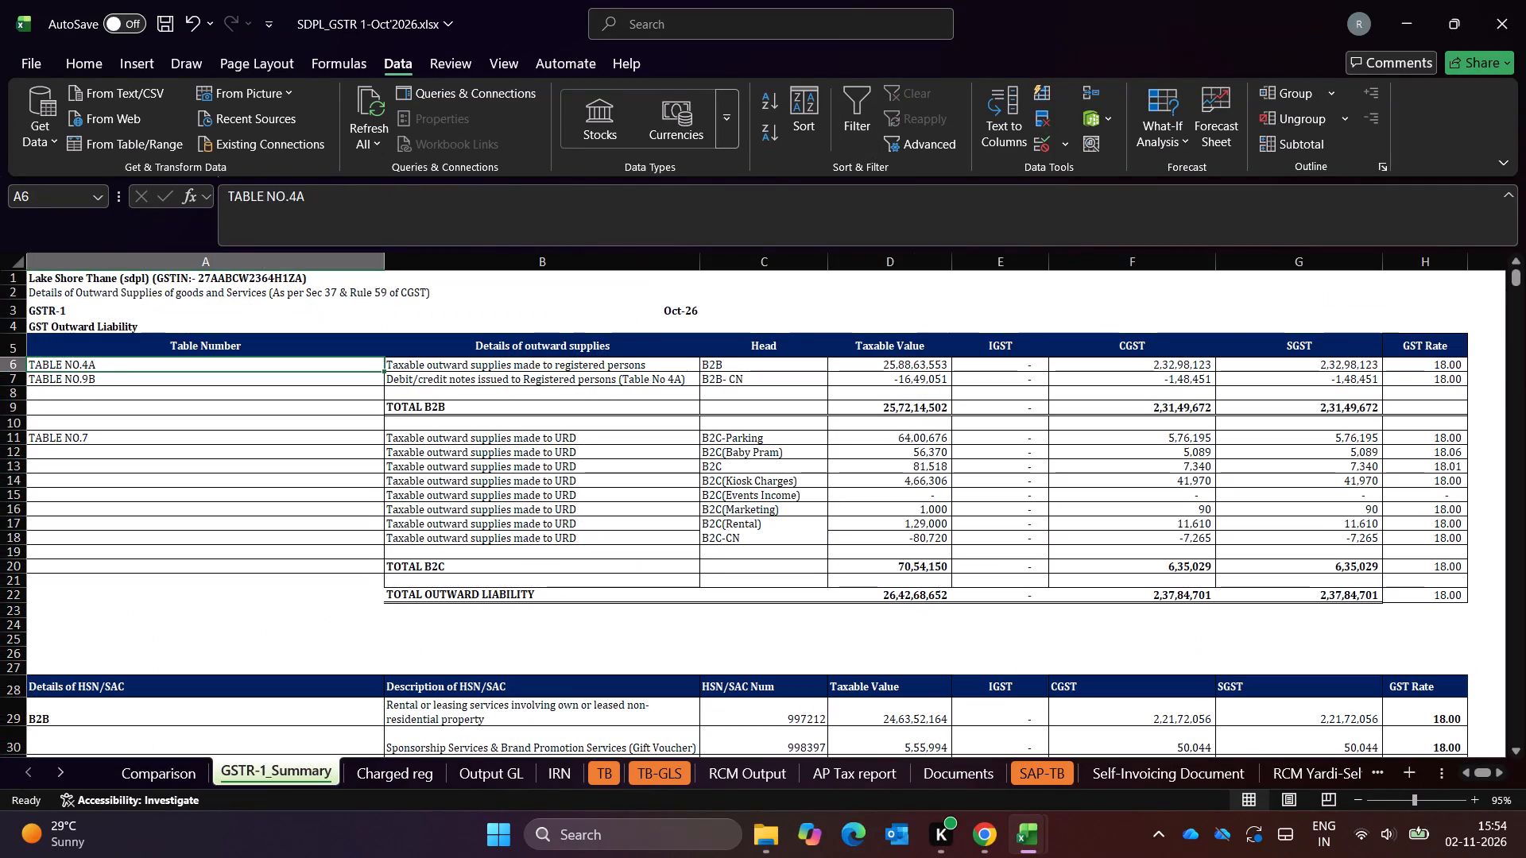
Clear all active filters on the Charged reg sheet so every row is listed.
key(ctrl+Page_Down)
key(Down)
key(Right)
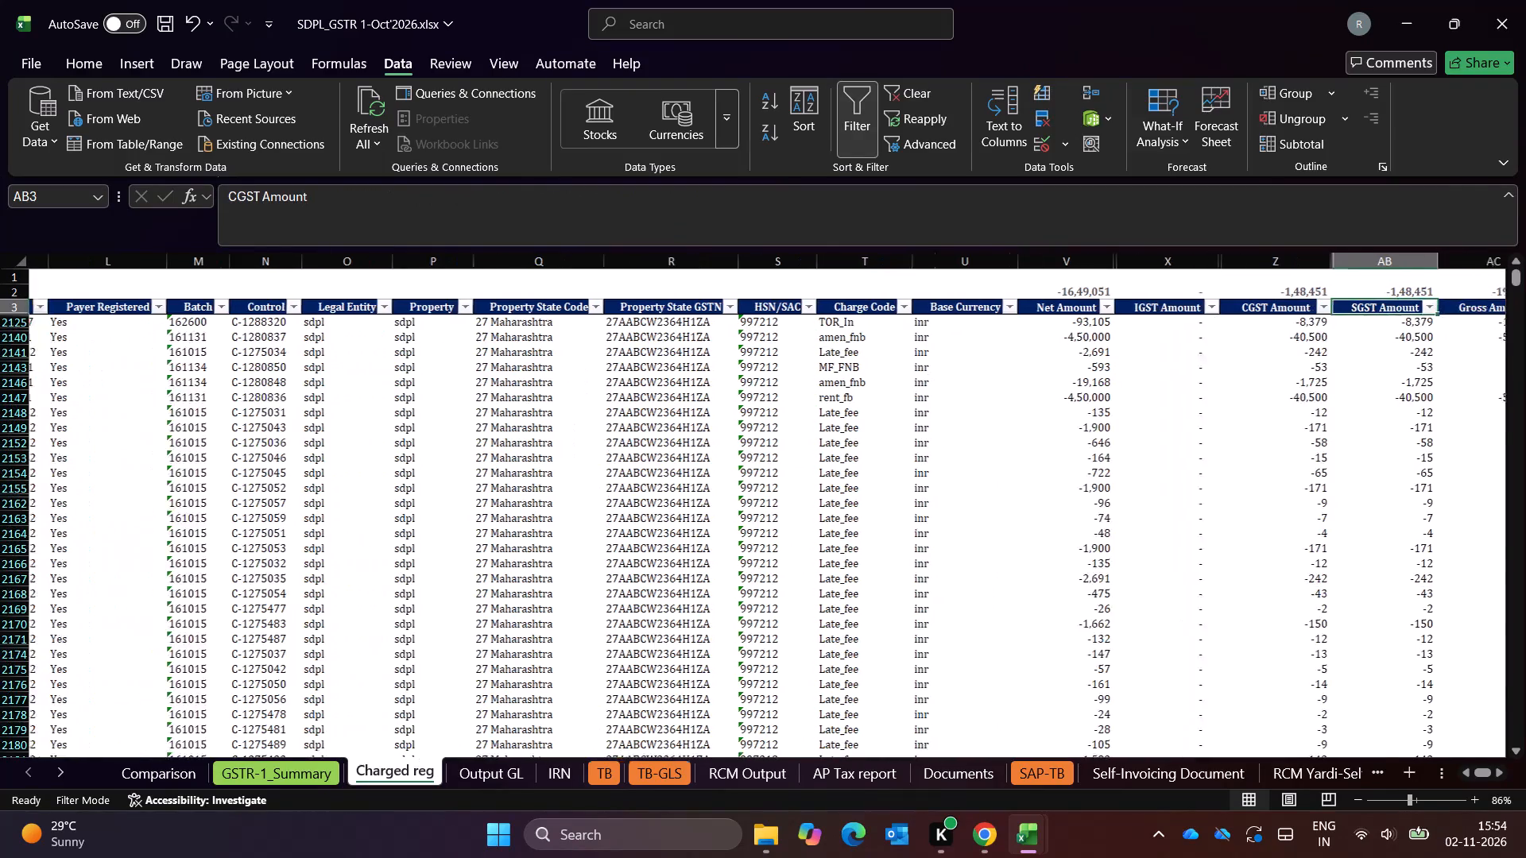
text(ac)
key(Escape)
key(Escape)
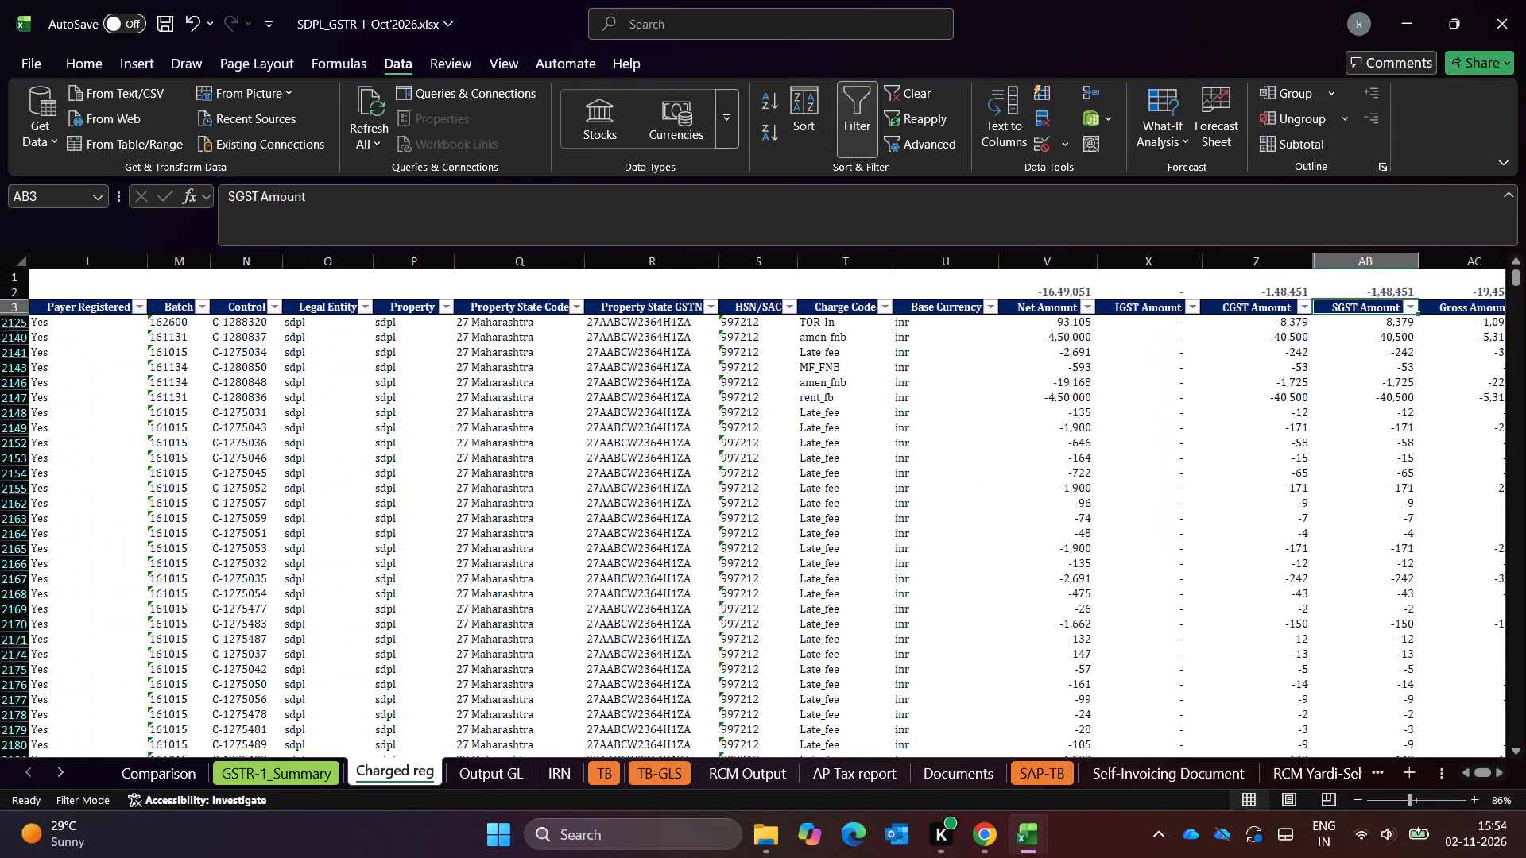
key(alt+a)
key(alt+c)
key(Escape)
key(Escape)
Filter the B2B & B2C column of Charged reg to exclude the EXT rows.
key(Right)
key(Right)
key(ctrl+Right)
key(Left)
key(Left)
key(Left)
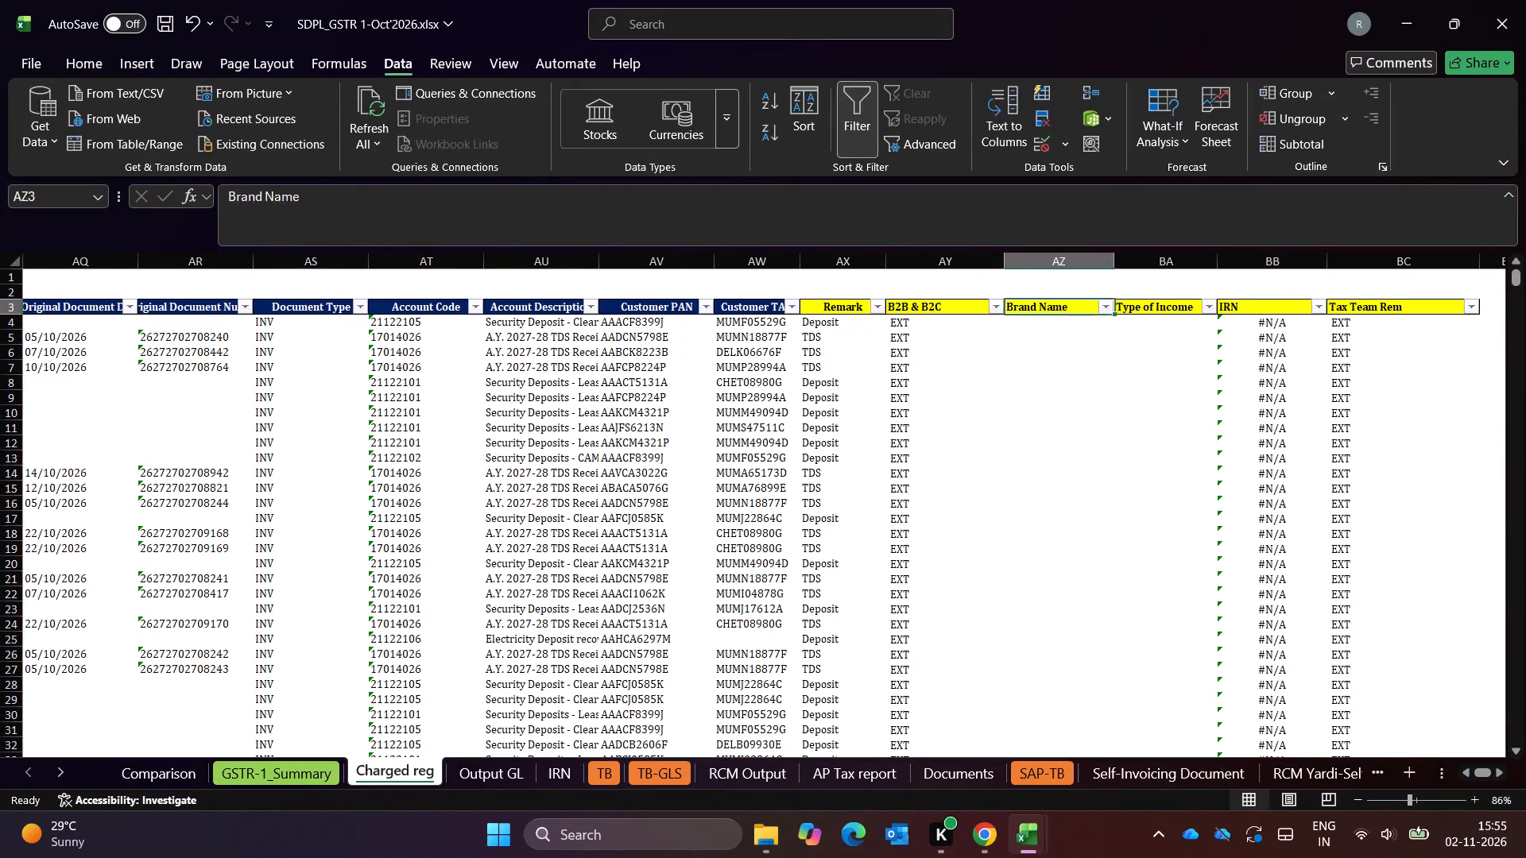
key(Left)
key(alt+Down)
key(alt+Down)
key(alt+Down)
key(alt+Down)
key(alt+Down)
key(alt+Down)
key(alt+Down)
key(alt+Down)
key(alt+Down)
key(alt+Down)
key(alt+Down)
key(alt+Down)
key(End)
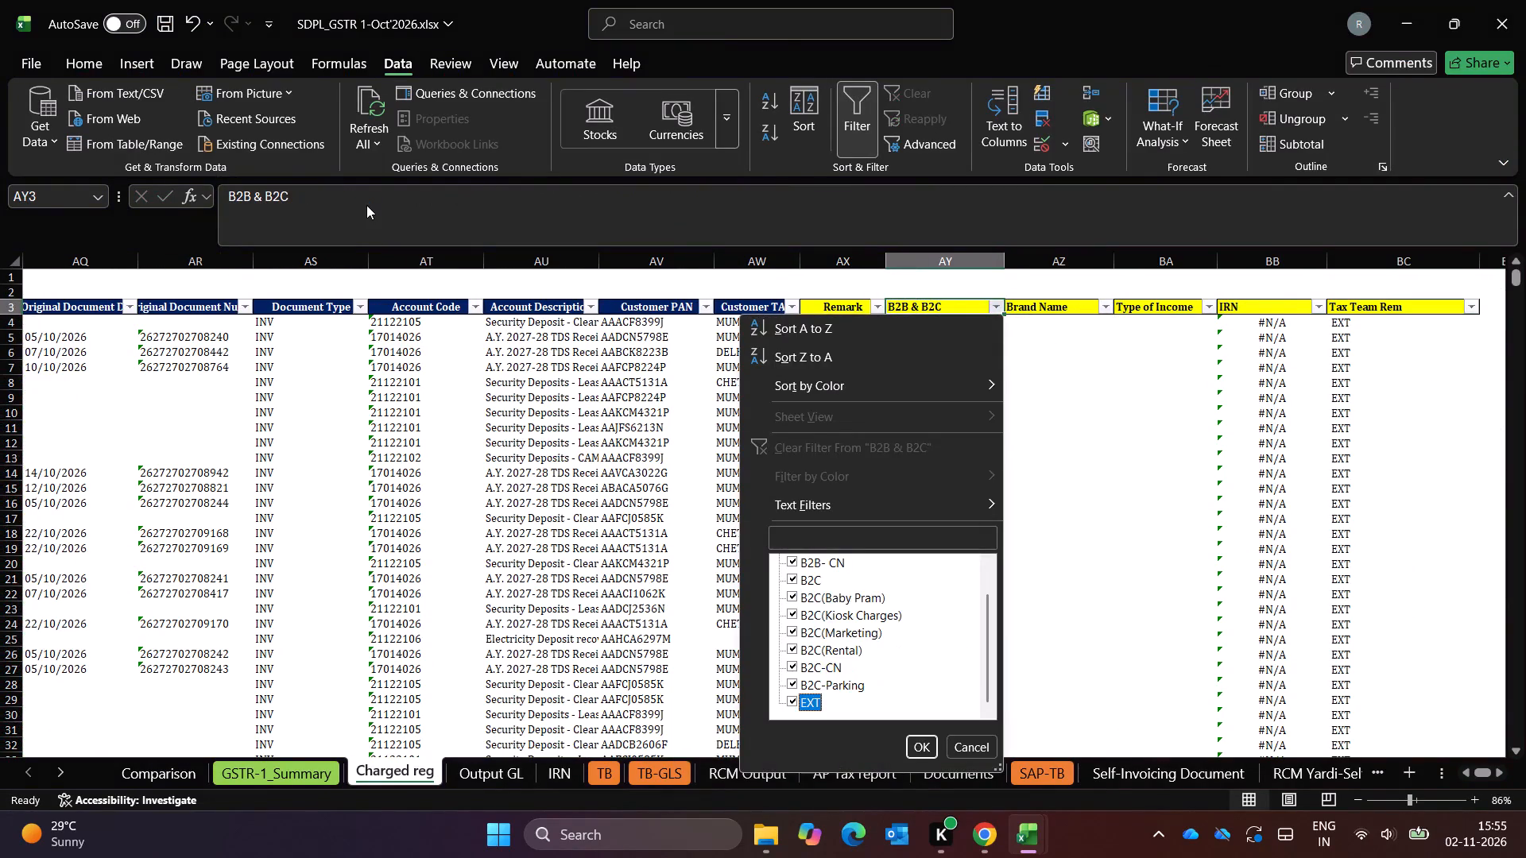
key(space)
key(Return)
Search the Account Description column's filter values for "even" and leave the filter unapplied.
key(Left)
key(Left)
key(Left)
key(Left)
key(alt+Down)
key(alt+Down)
key(alt+Down)
key(alt+Down)
key(alt+Down)
key(alt+Down)
key(alt+Down)
key(alt+Down)
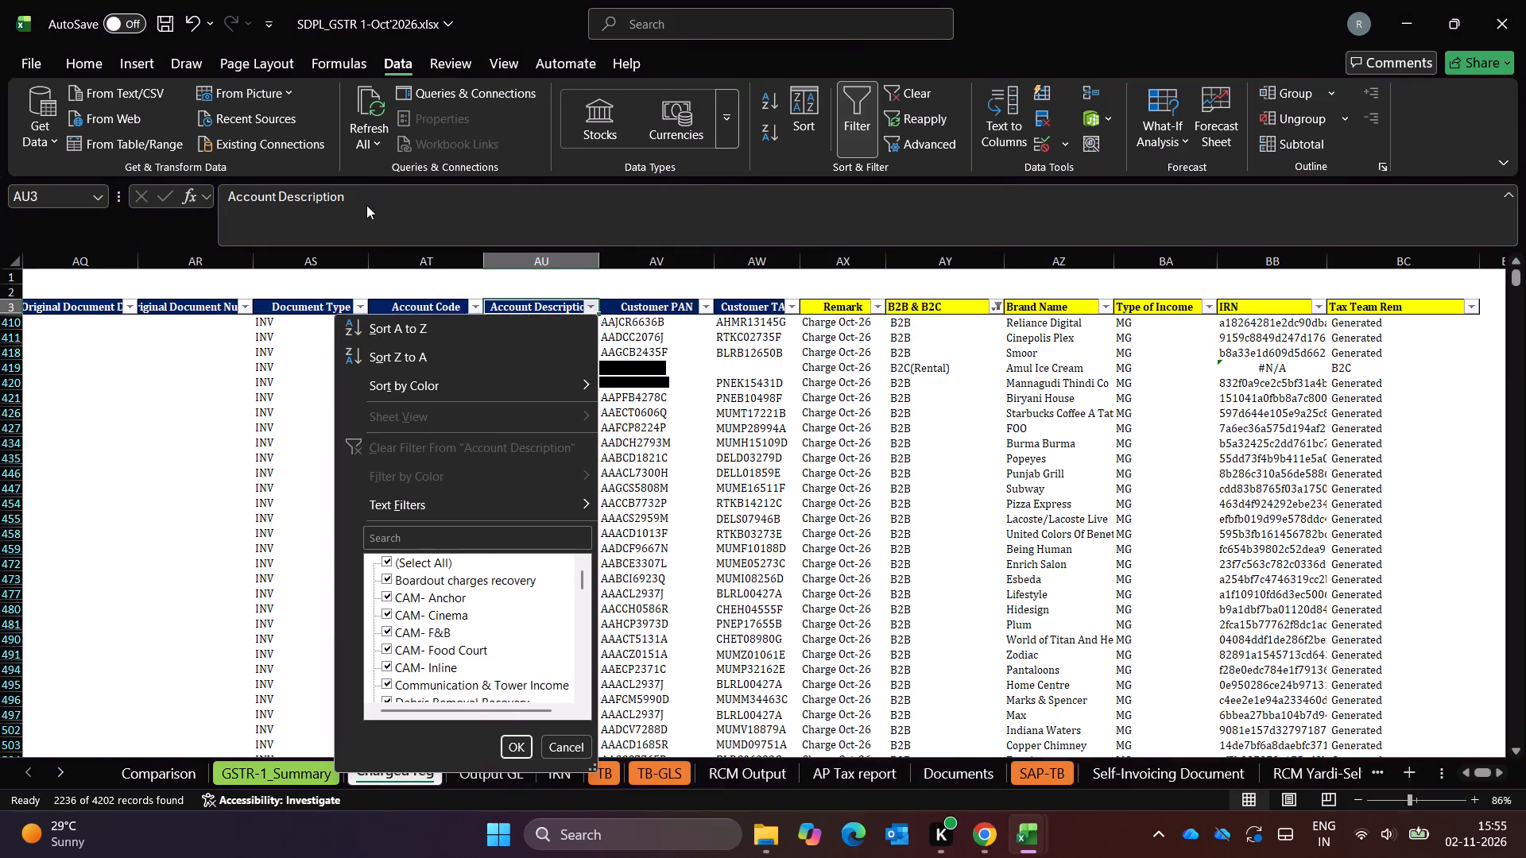
key(Down)
text(even)
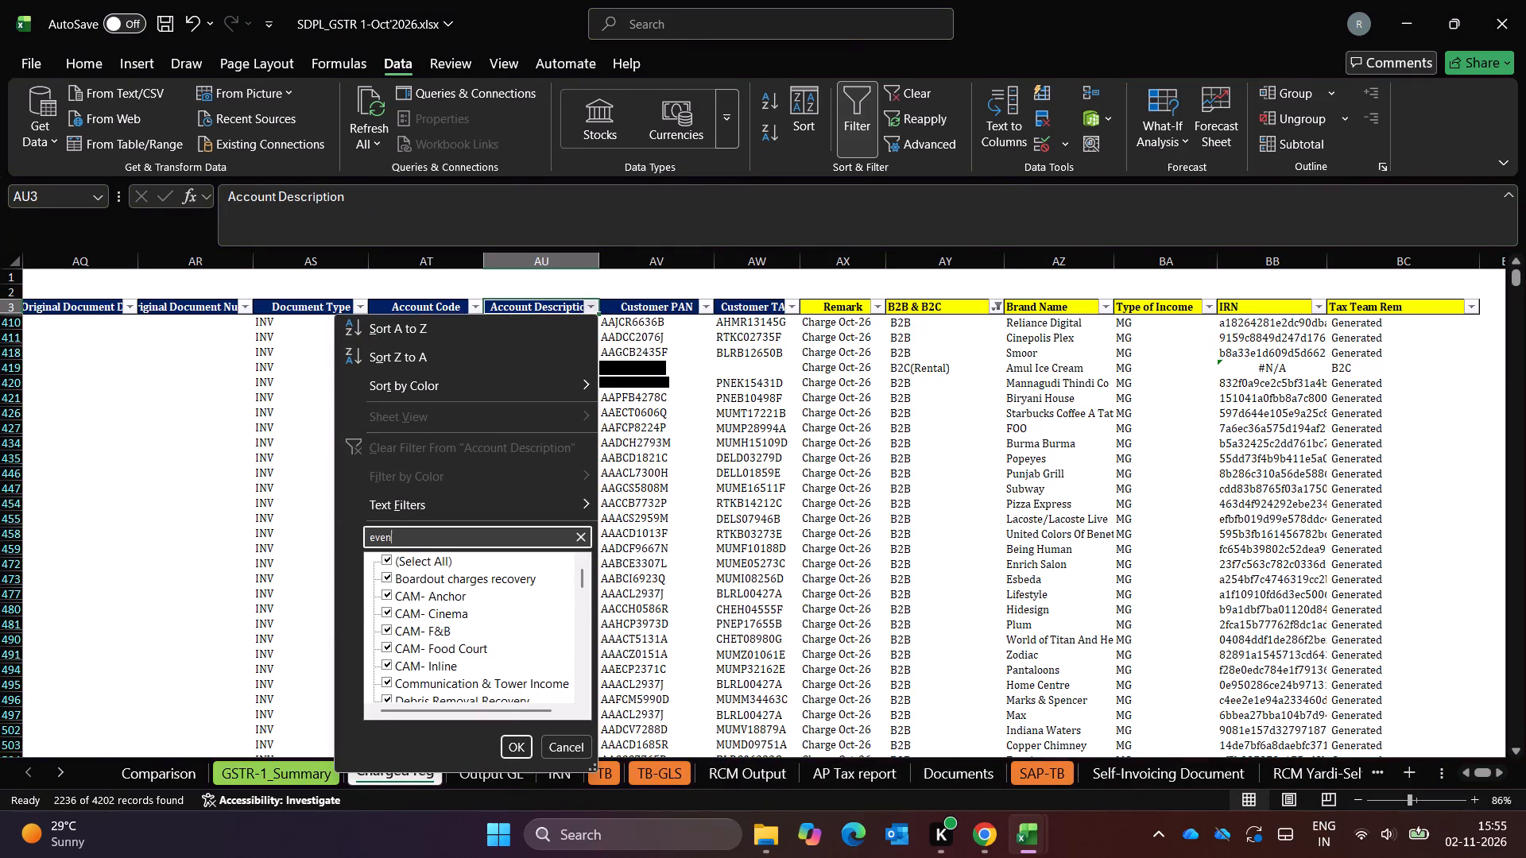
key(Down)
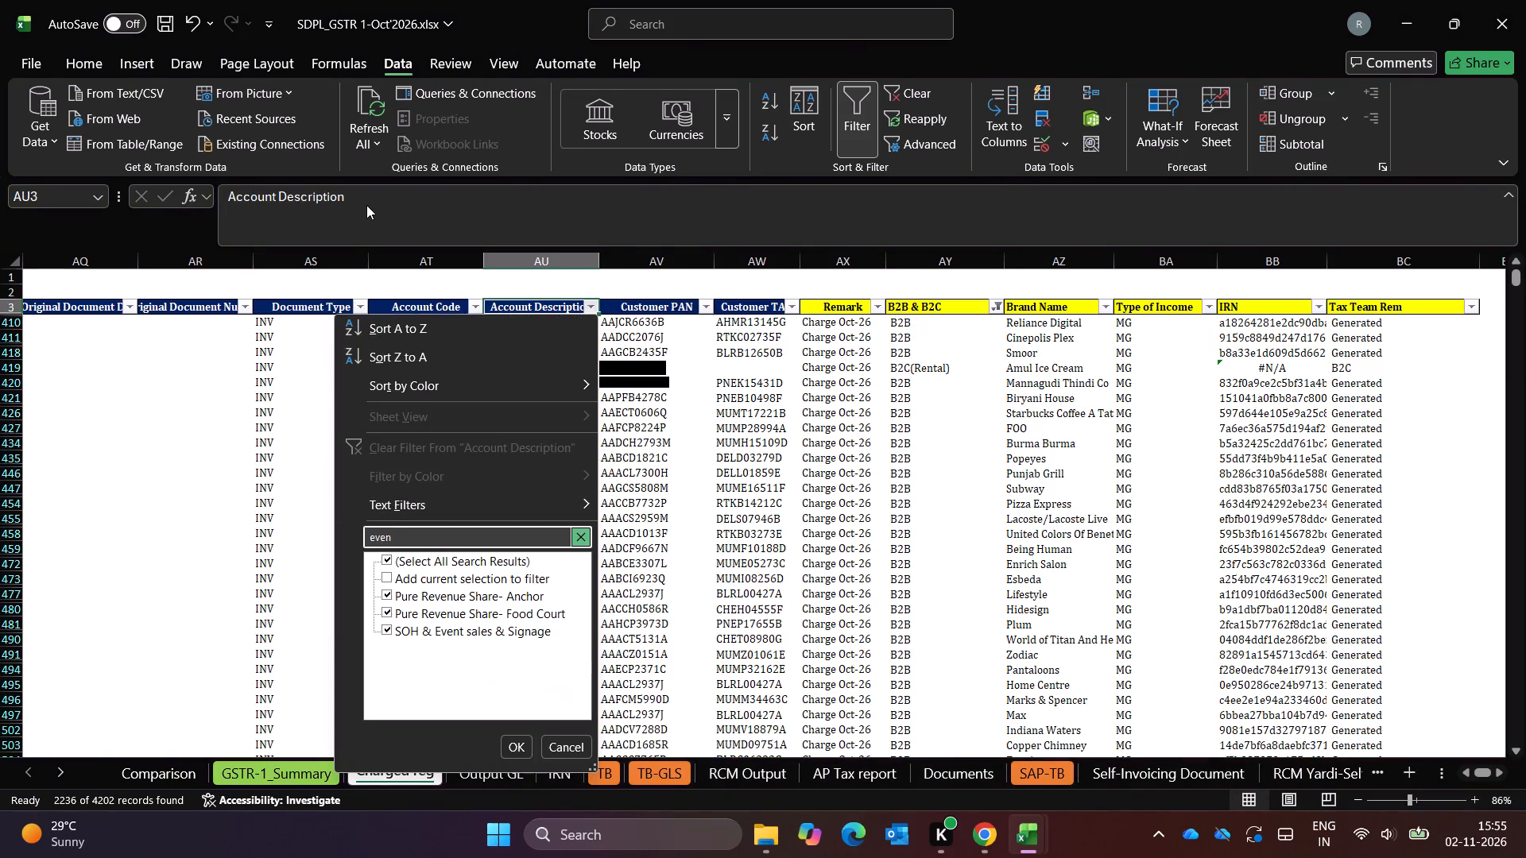
key(Down)
key(Escape)
key(Escape)
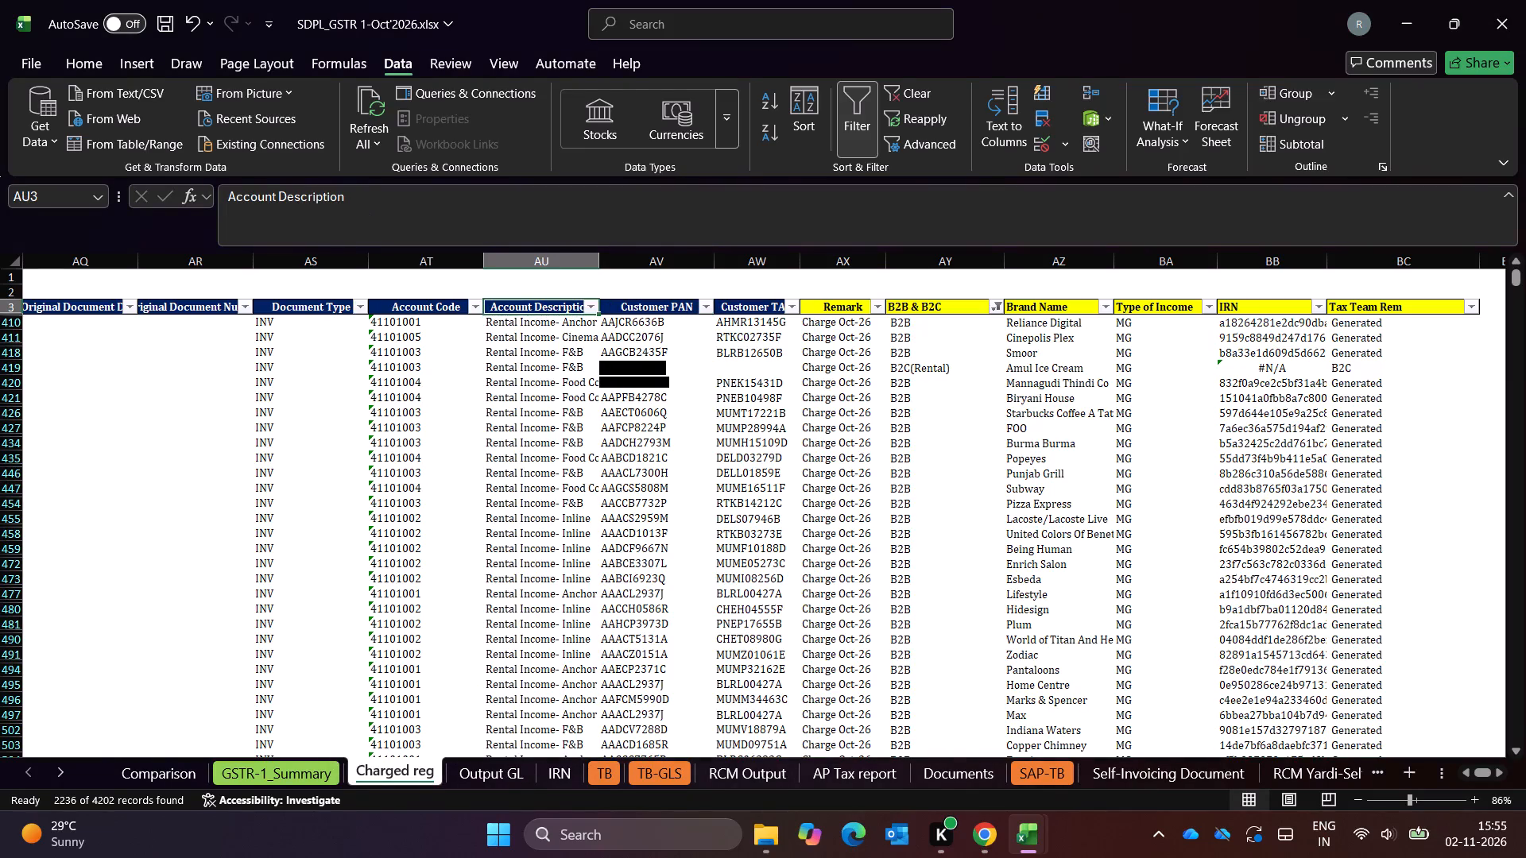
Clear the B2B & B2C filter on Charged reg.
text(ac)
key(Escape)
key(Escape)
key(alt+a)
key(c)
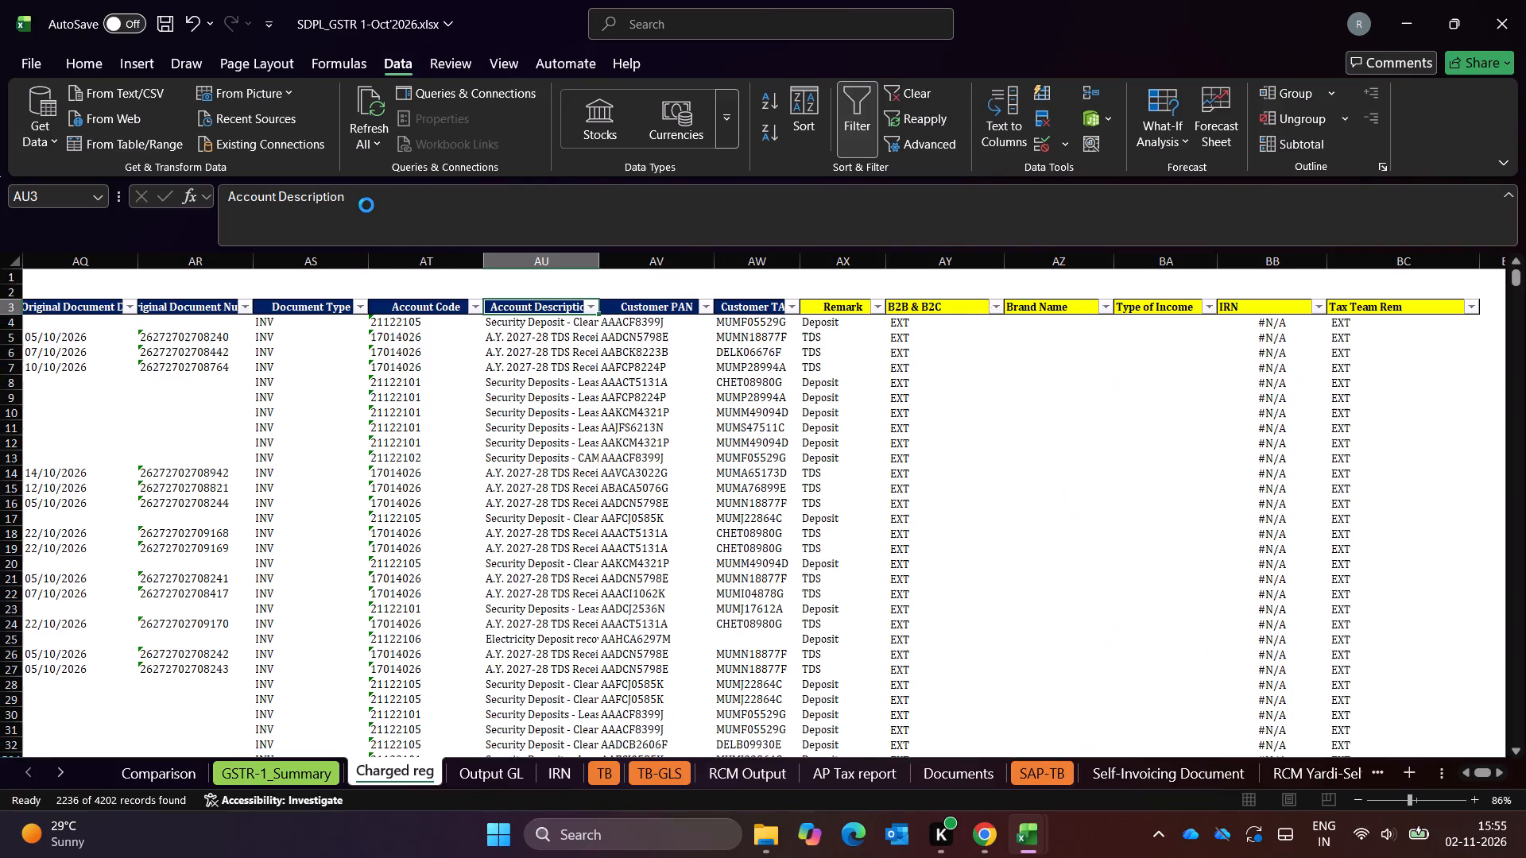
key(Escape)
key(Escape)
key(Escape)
Save the SDPL_GSTR 1-Oct'2026 workbook.
key(ctrl+s)
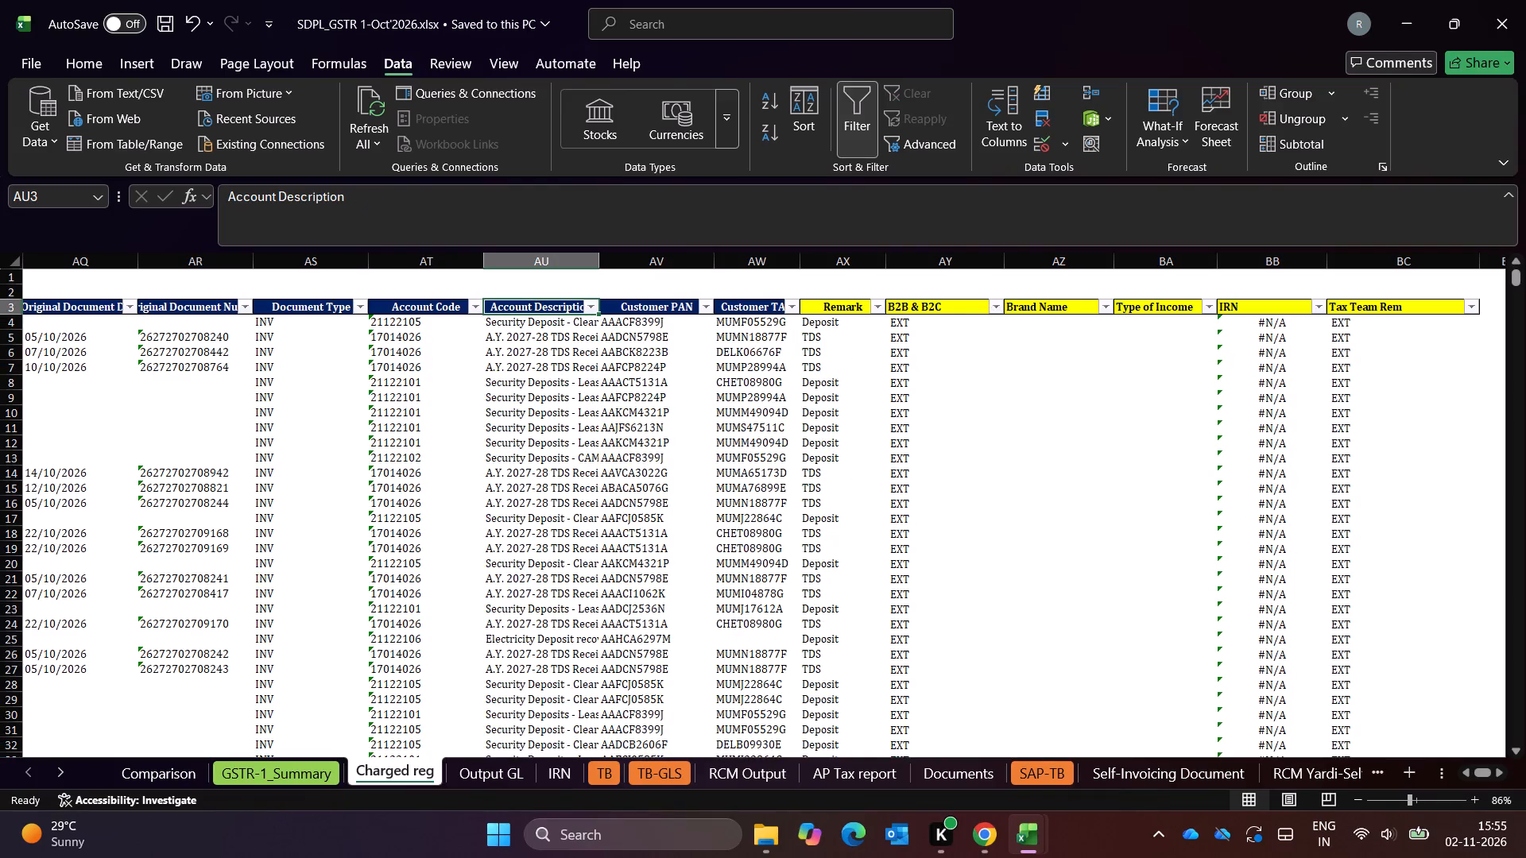
Lock the computer.
key(super+l)
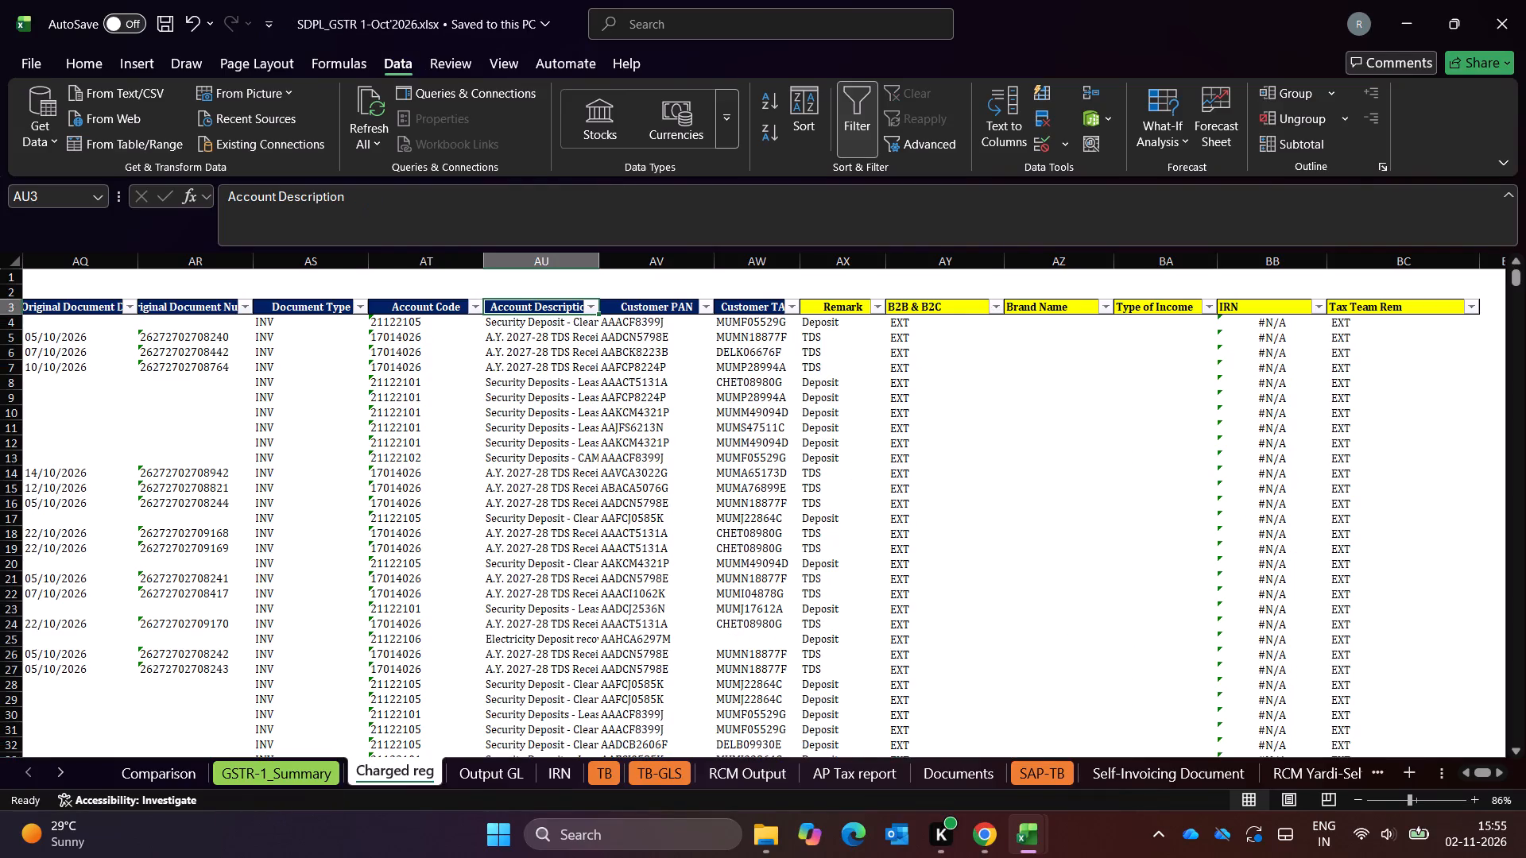